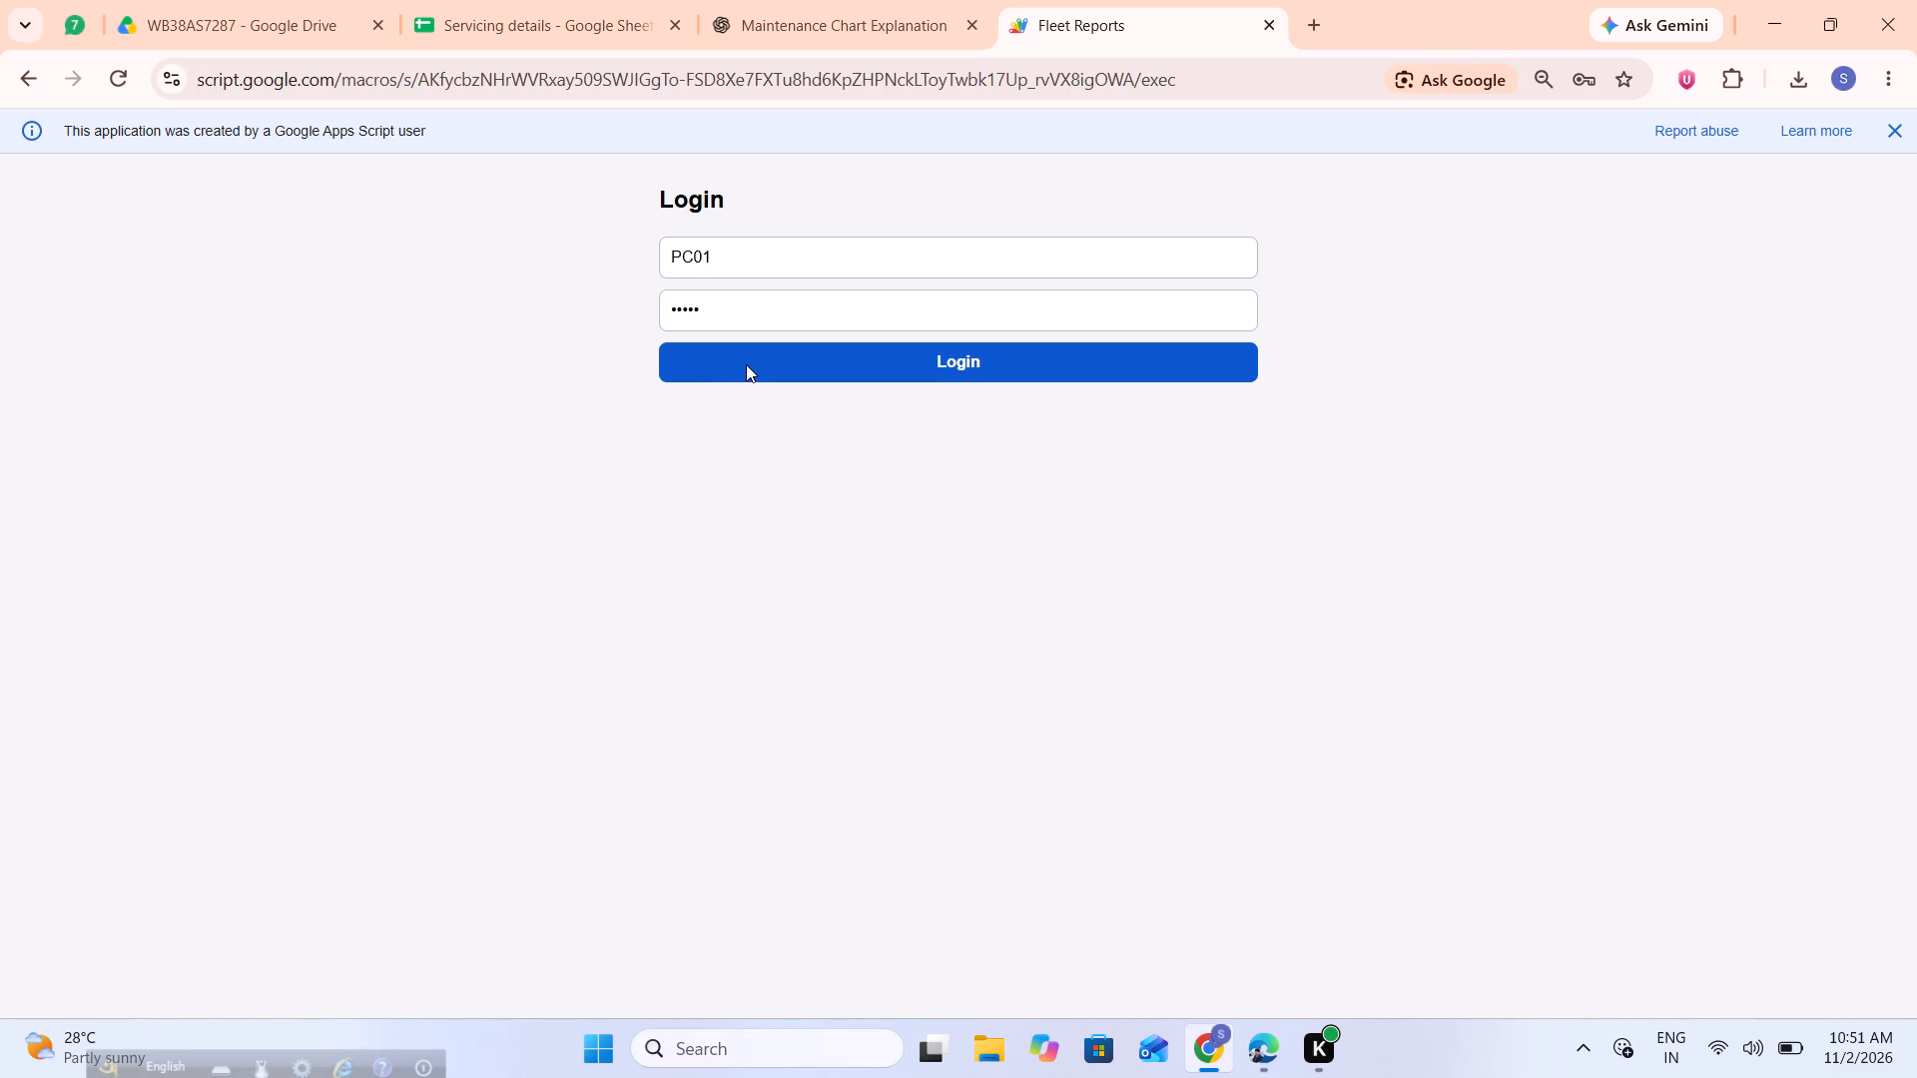
# Submit the completed login form to sign in to Fleet Reports.
pyautogui.doubleClick(746, 364)
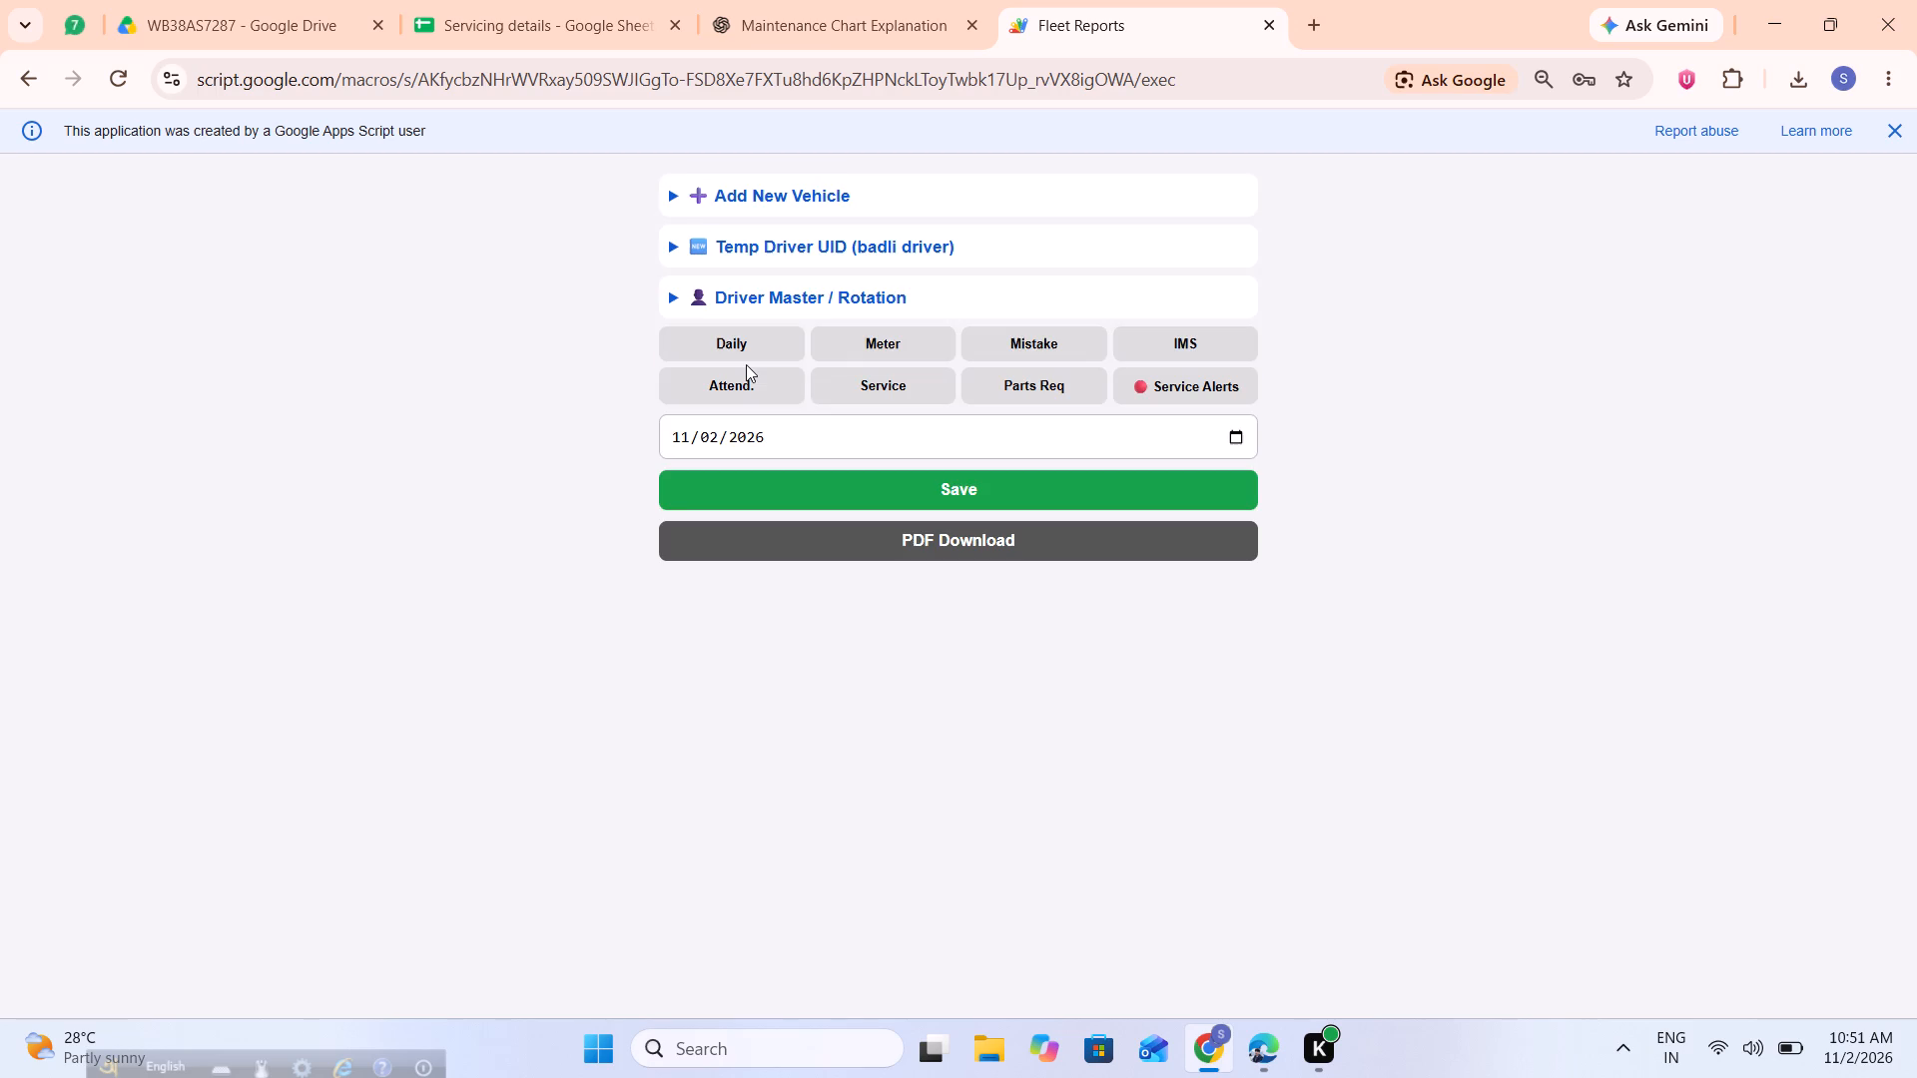
# Open the Vehicle Service Report form.
pyautogui.click(1143, 379)
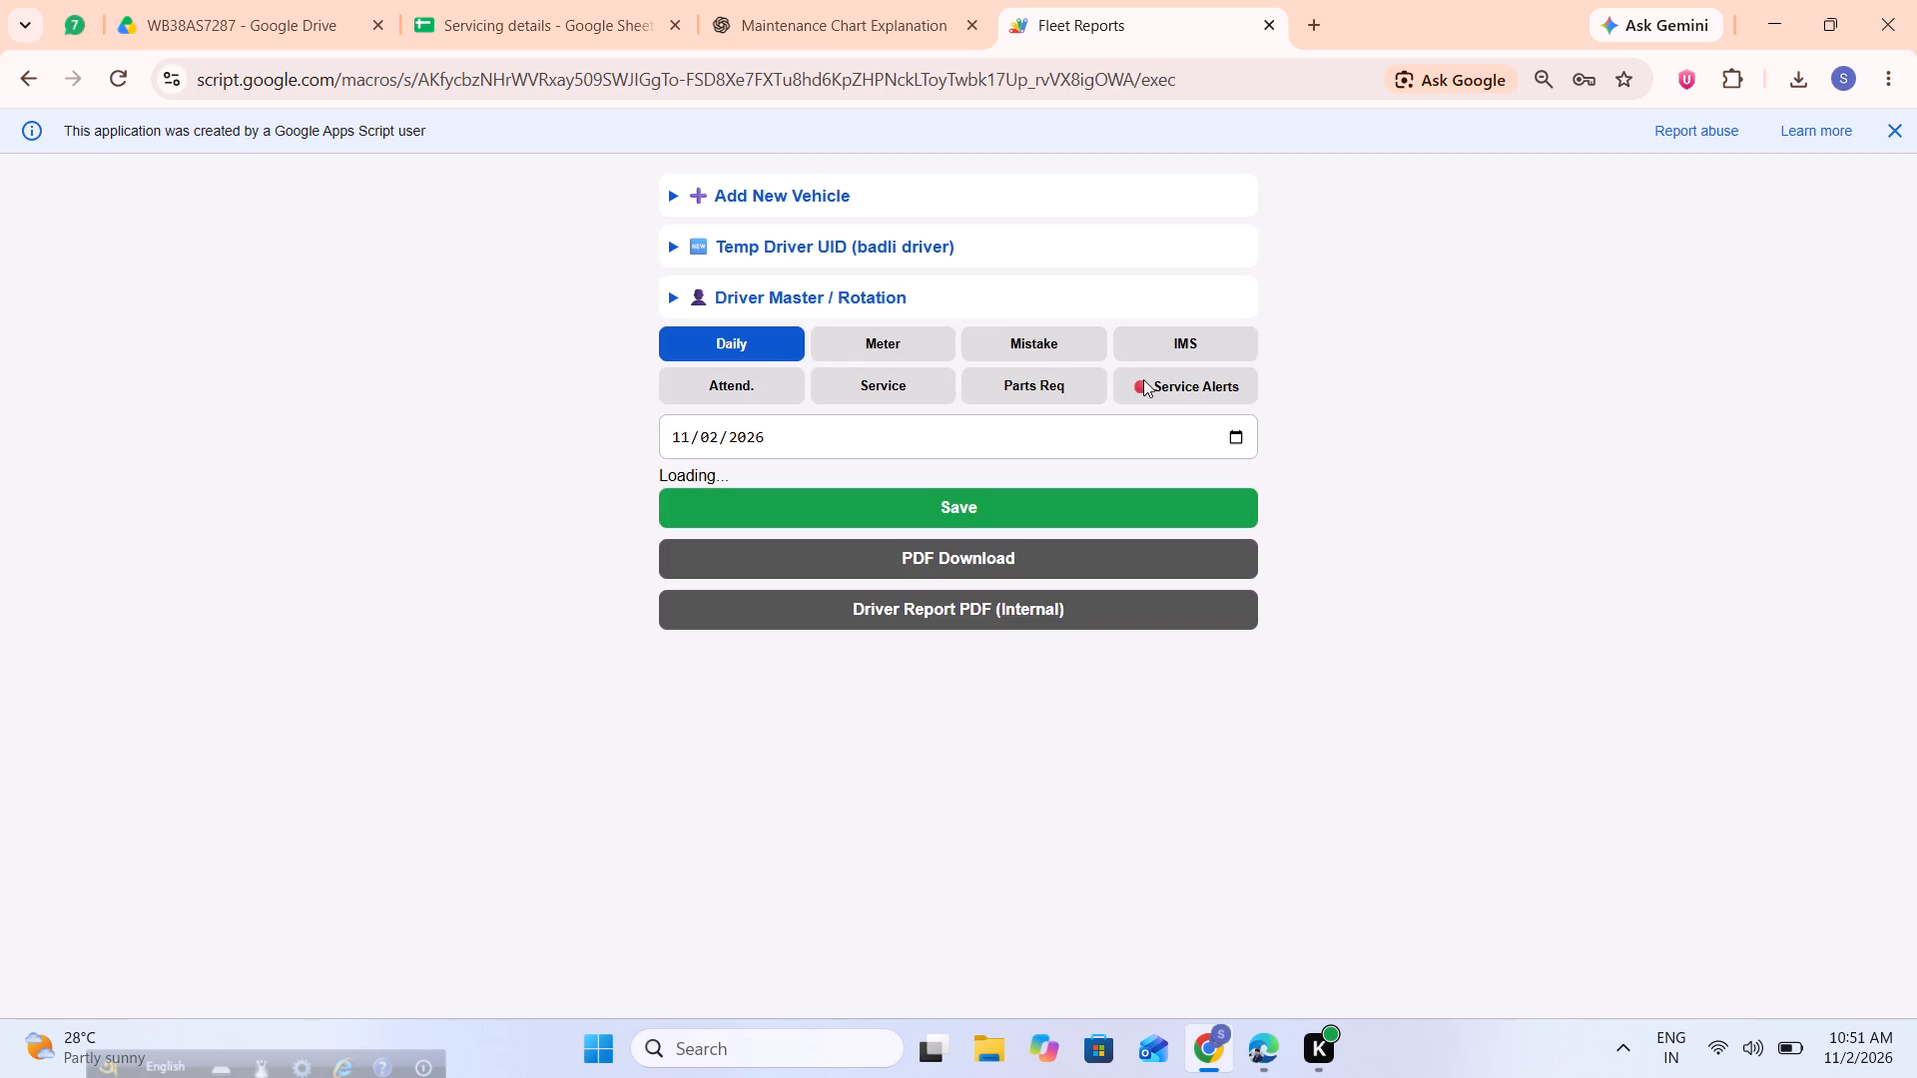
pyautogui.hscroll(-1, 1143, 379)
pyautogui.click(886, 384)
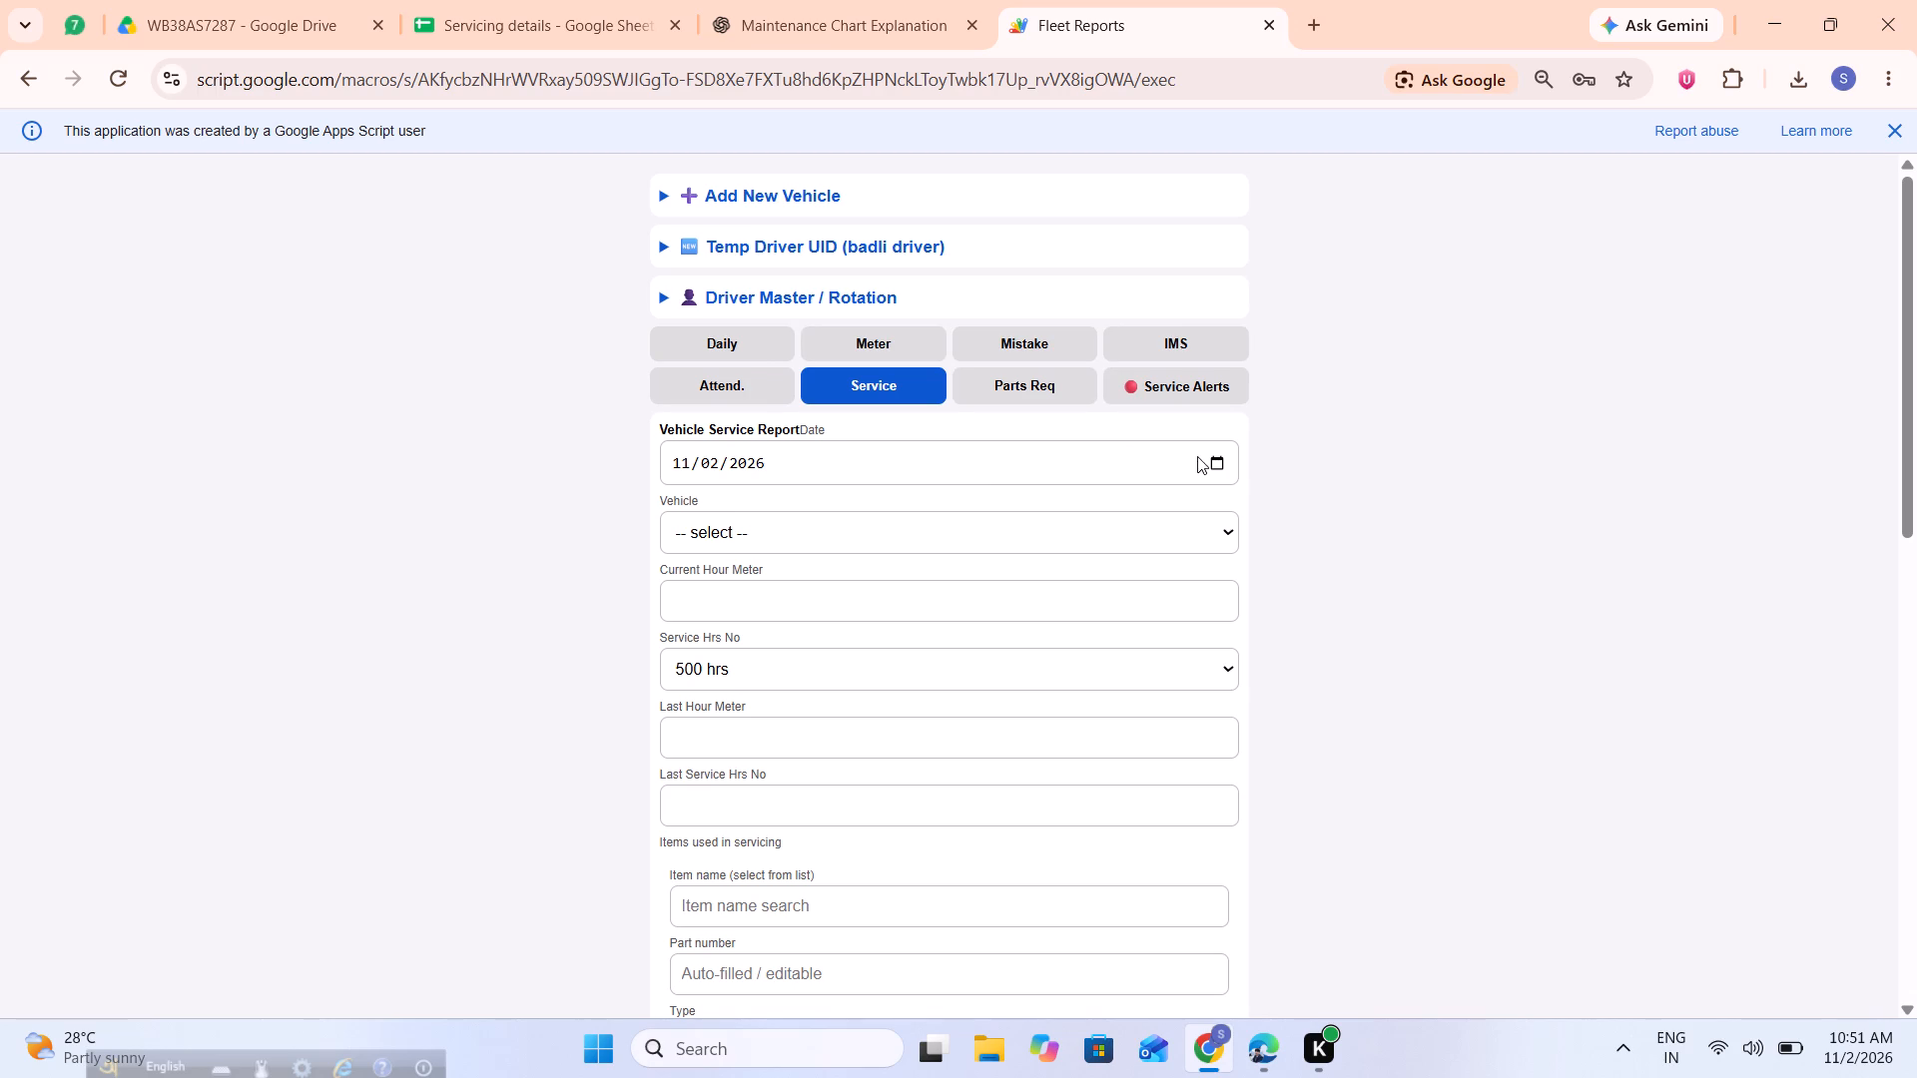
# Set the service report date to July 16, 2026 and choose LOADER 7287 as the vehicle.
pyautogui.click(1208, 456)
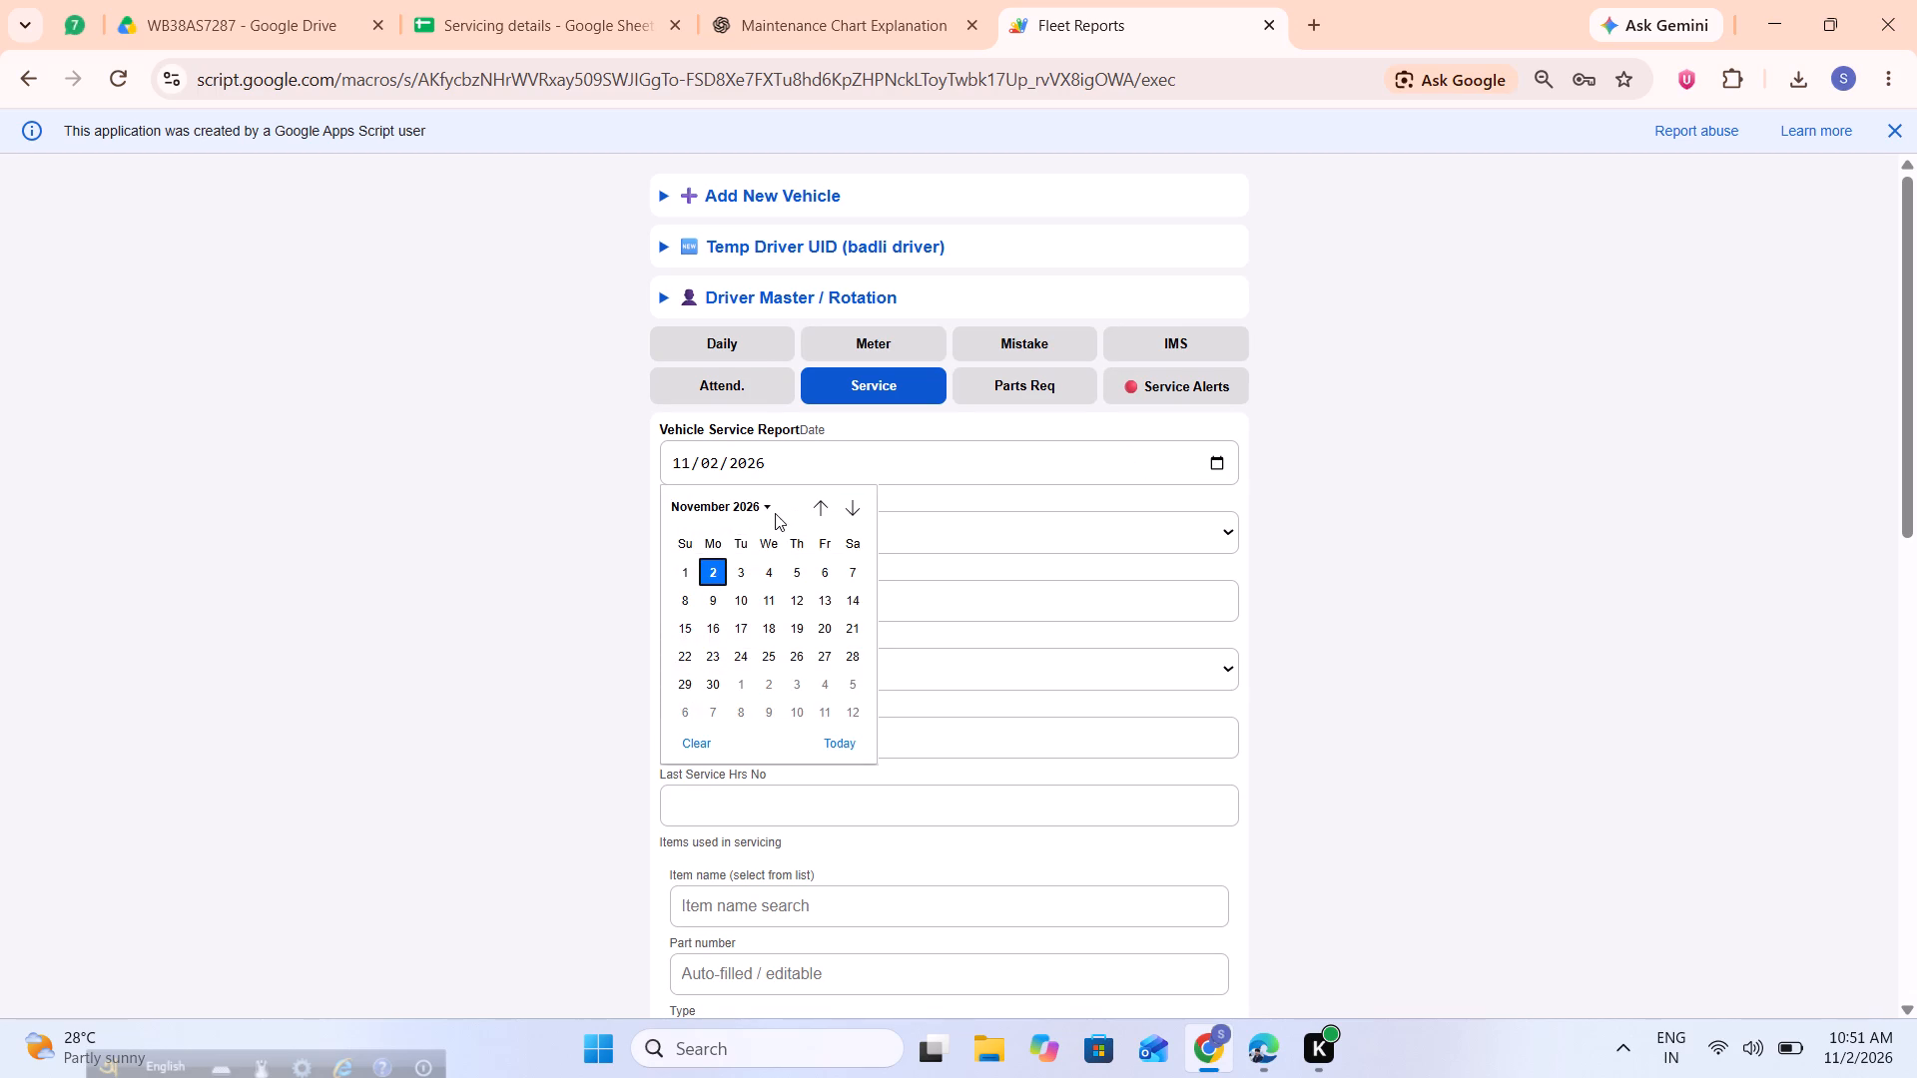
pyautogui.click(755, 511)
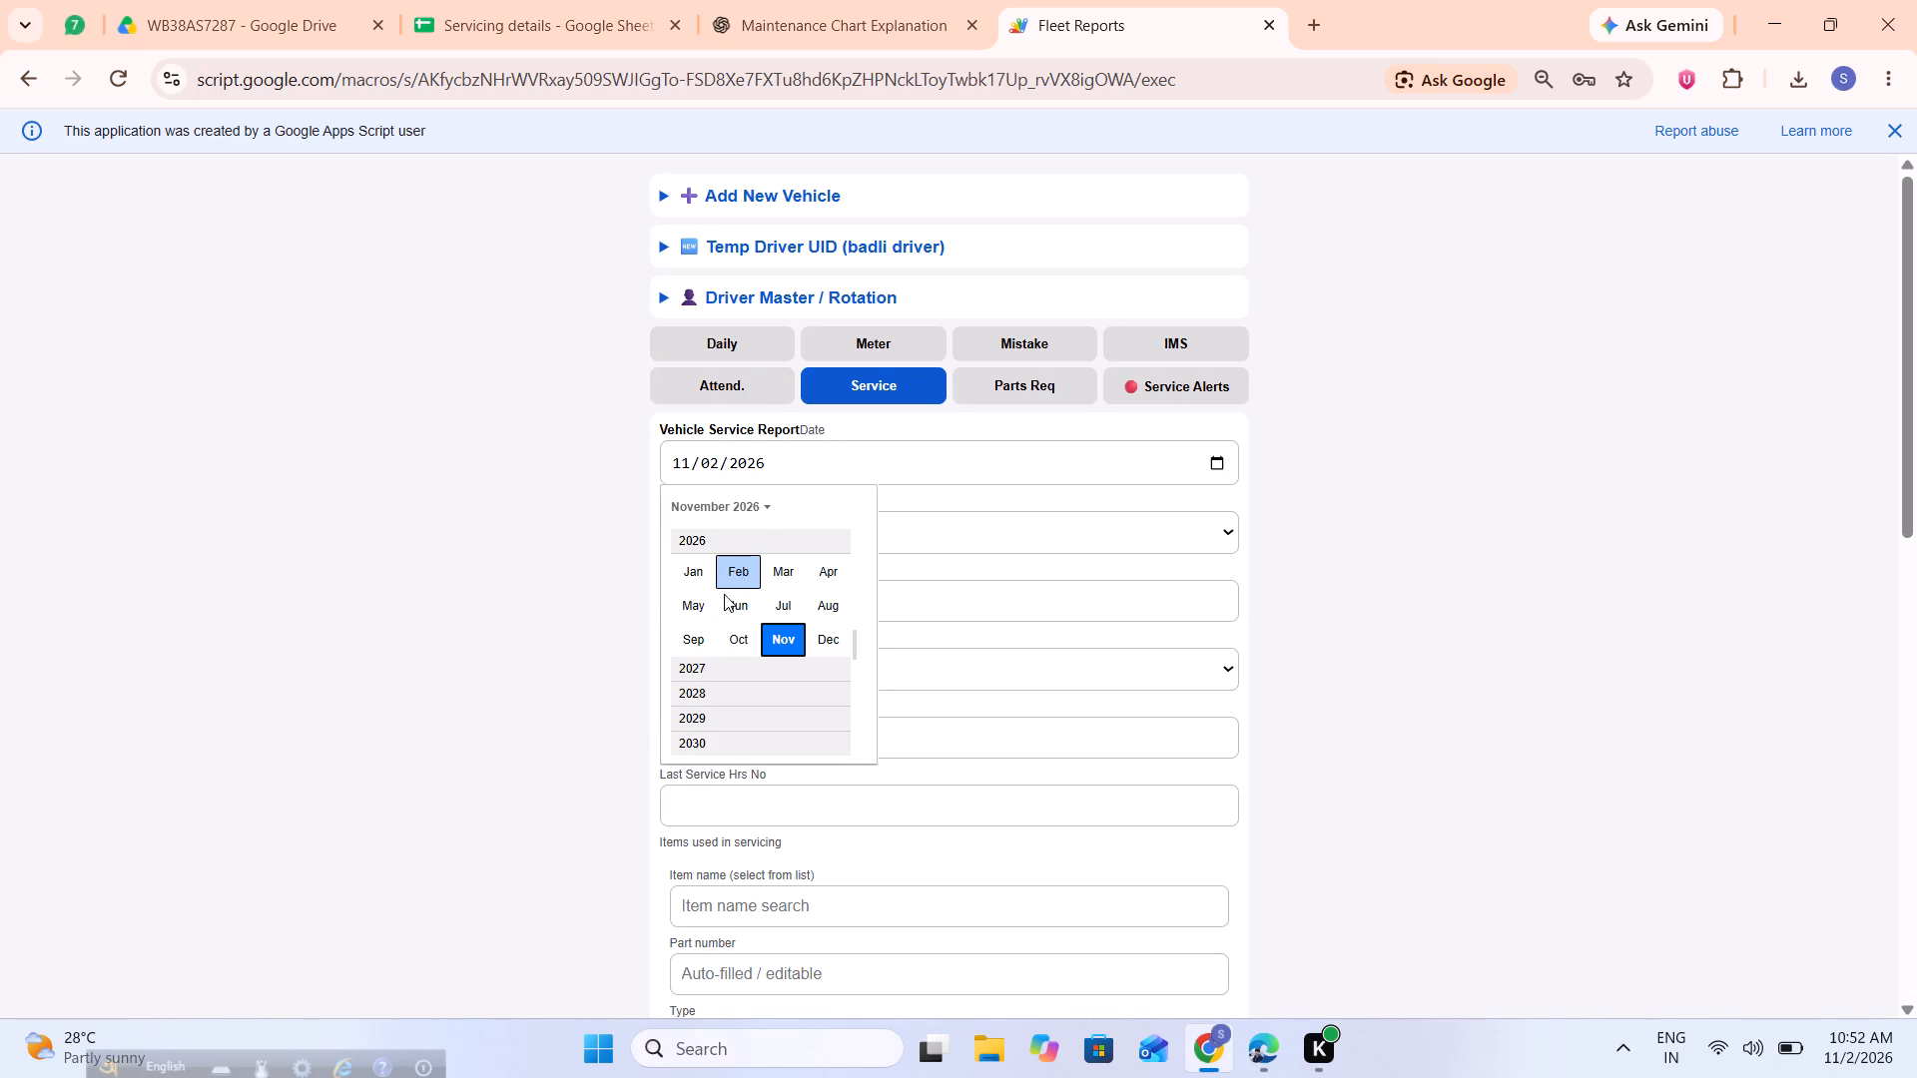
pyautogui.click(776, 604)
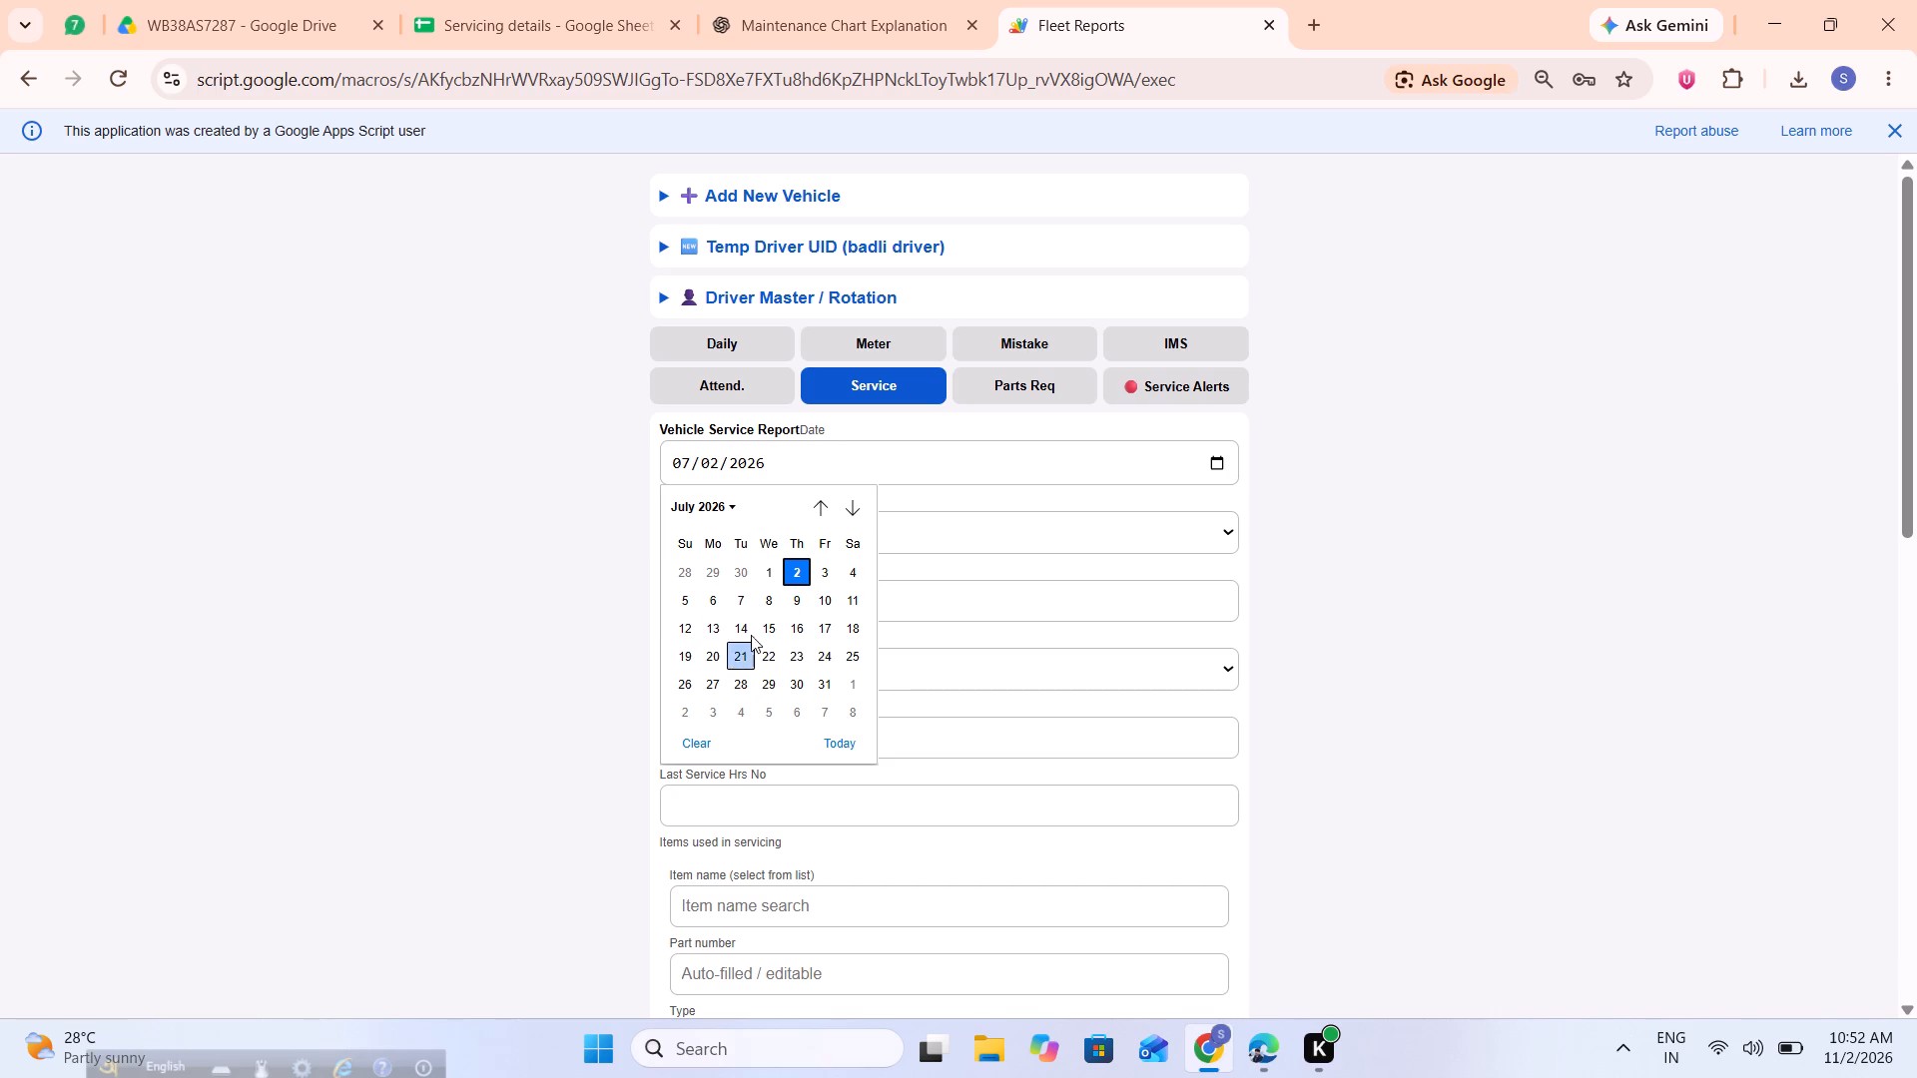
pyautogui.click(793, 626)
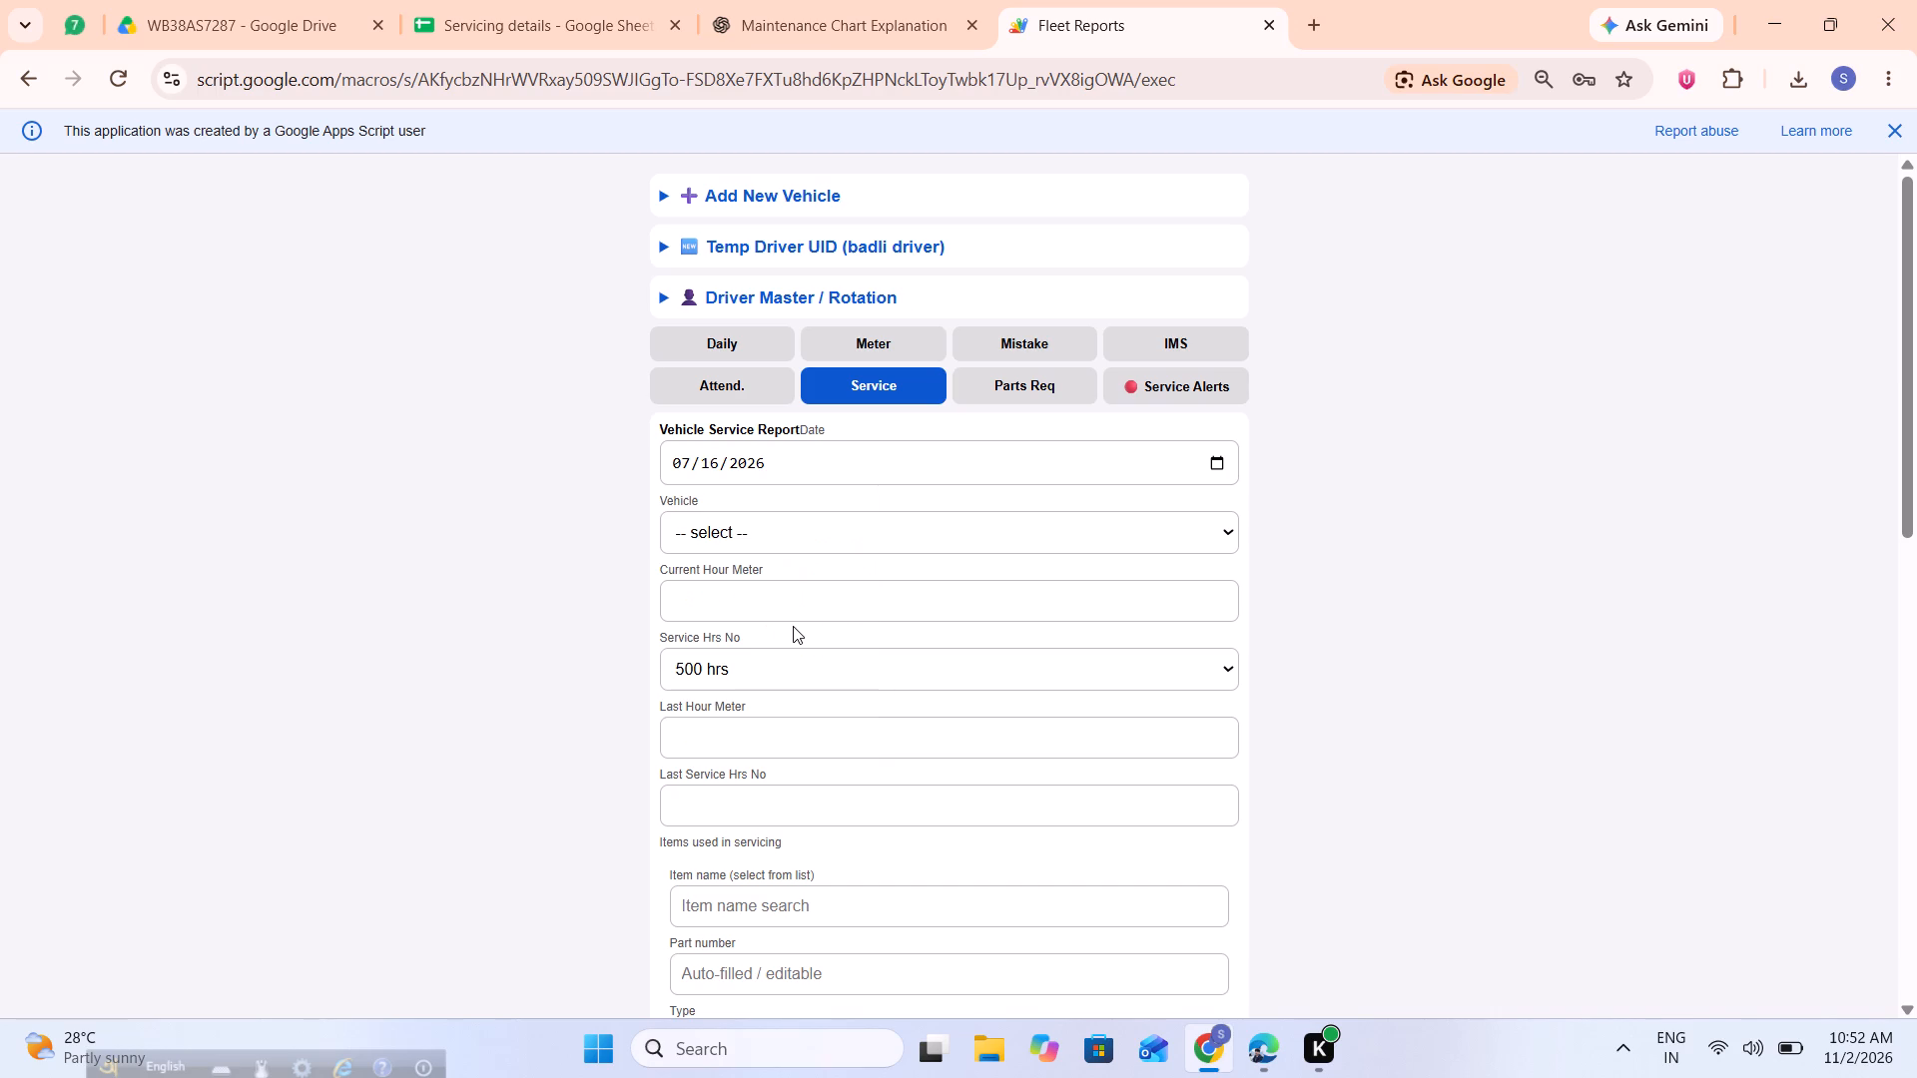
pyautogui.click(773, 532)
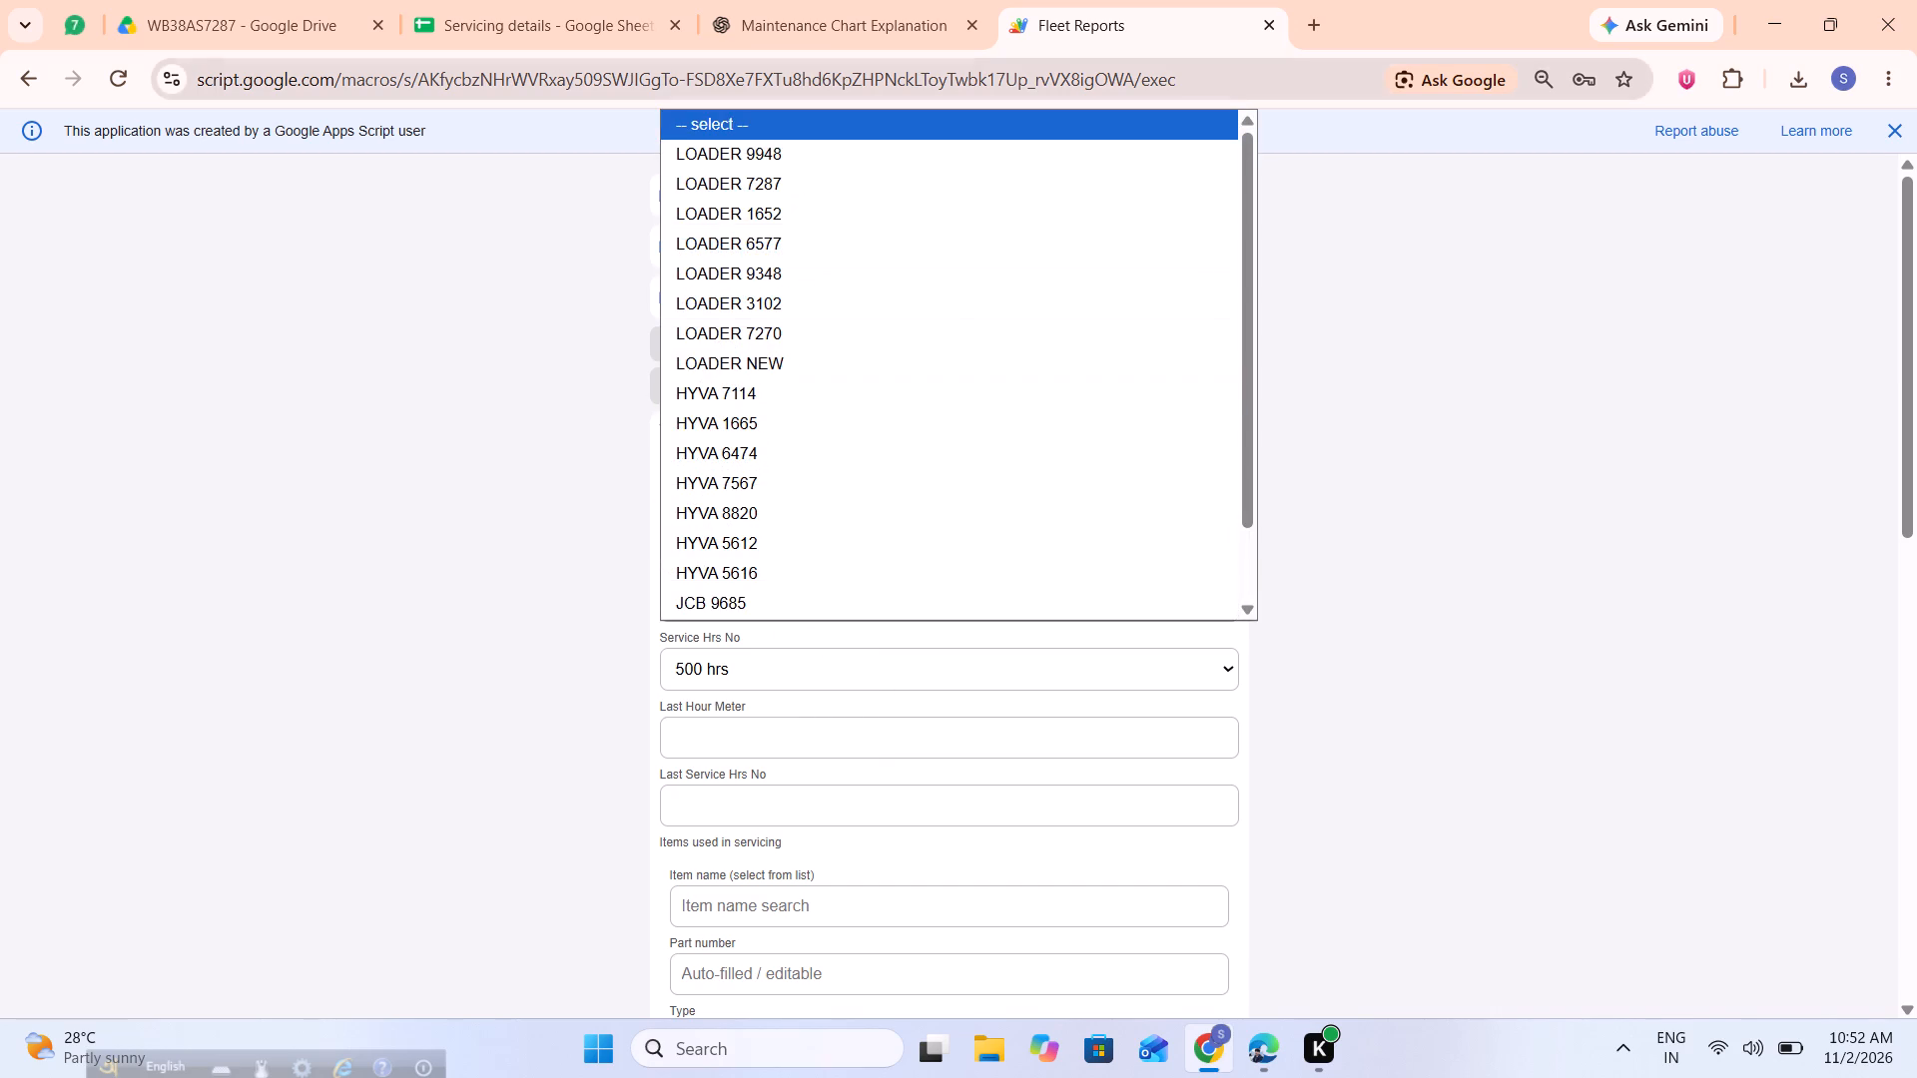
pyautogui.click(760, 173)
# Copy the July 16, 2026 meter reading 22264.3 from the Servicing details sheet into the report's Current Hour Meter.
pyautogui.click(598, 0)
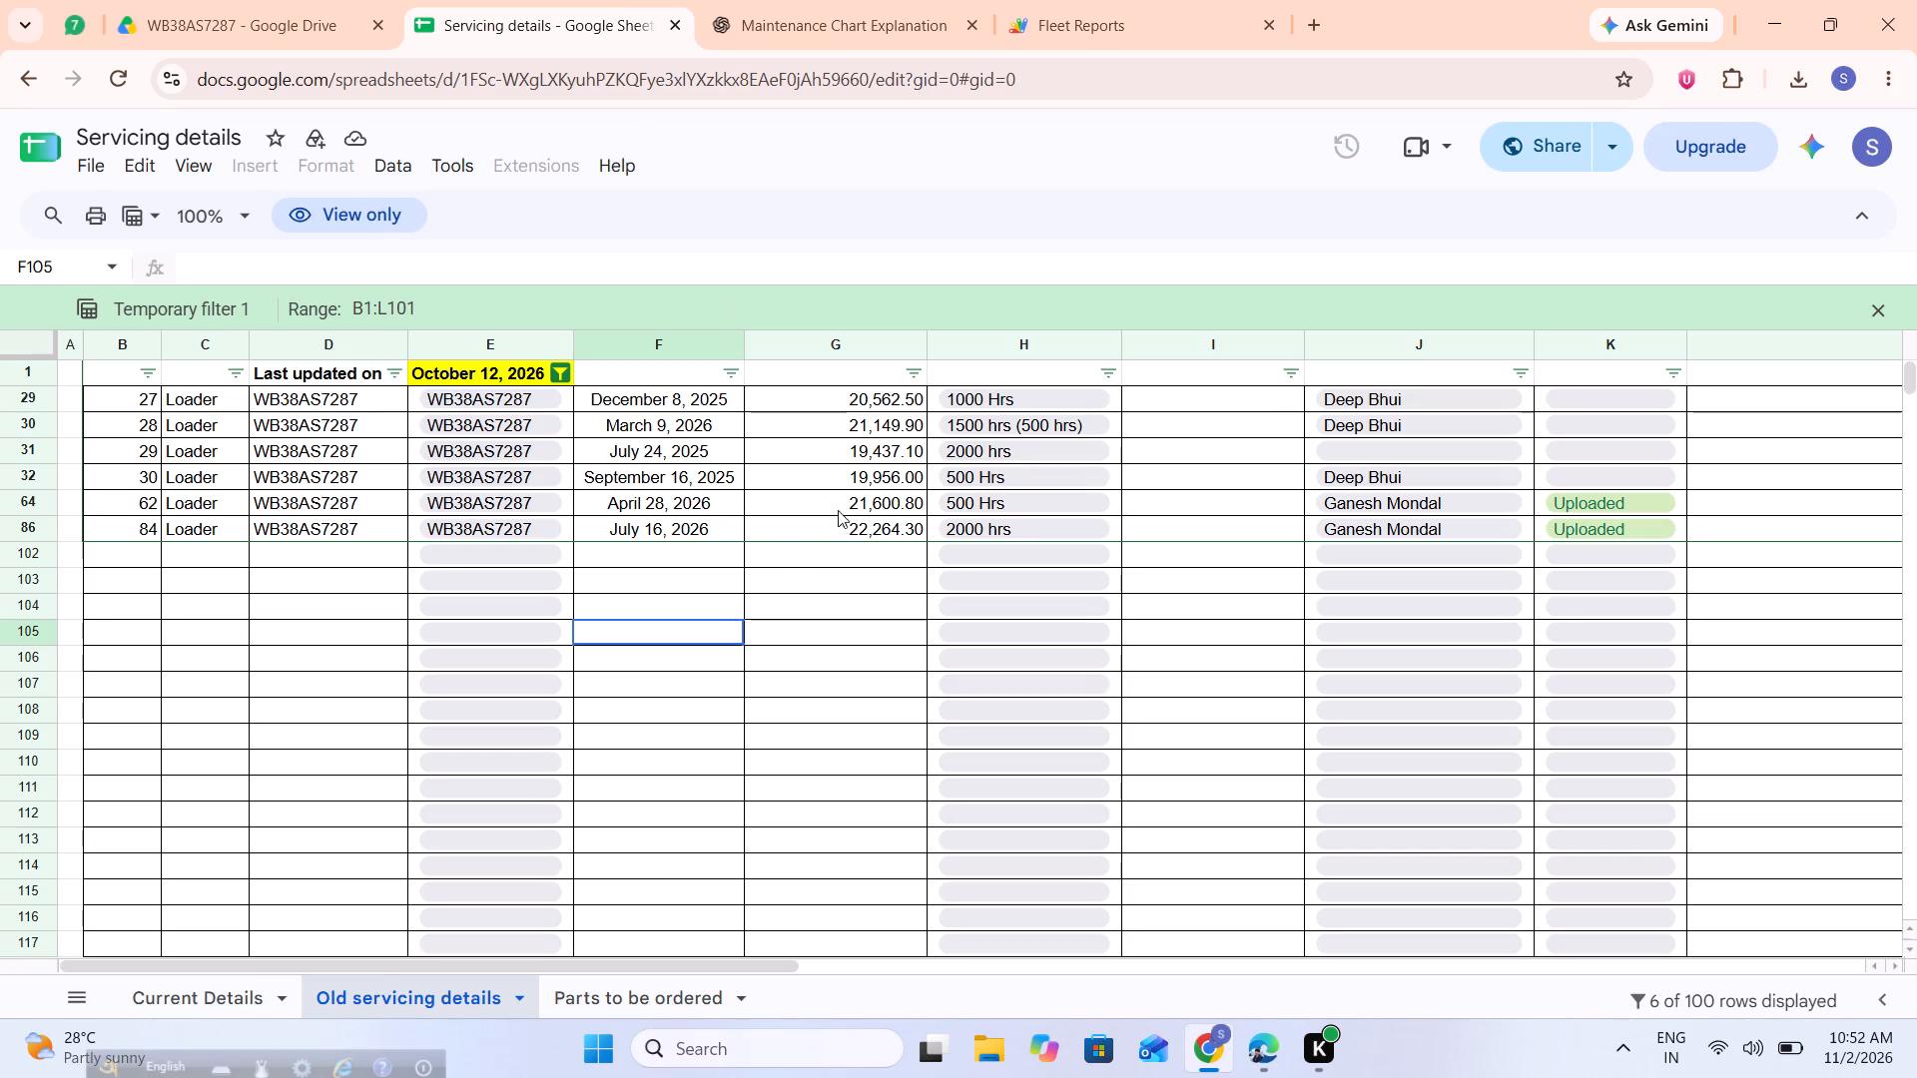
pyautogui.doubleClick(905, 532)
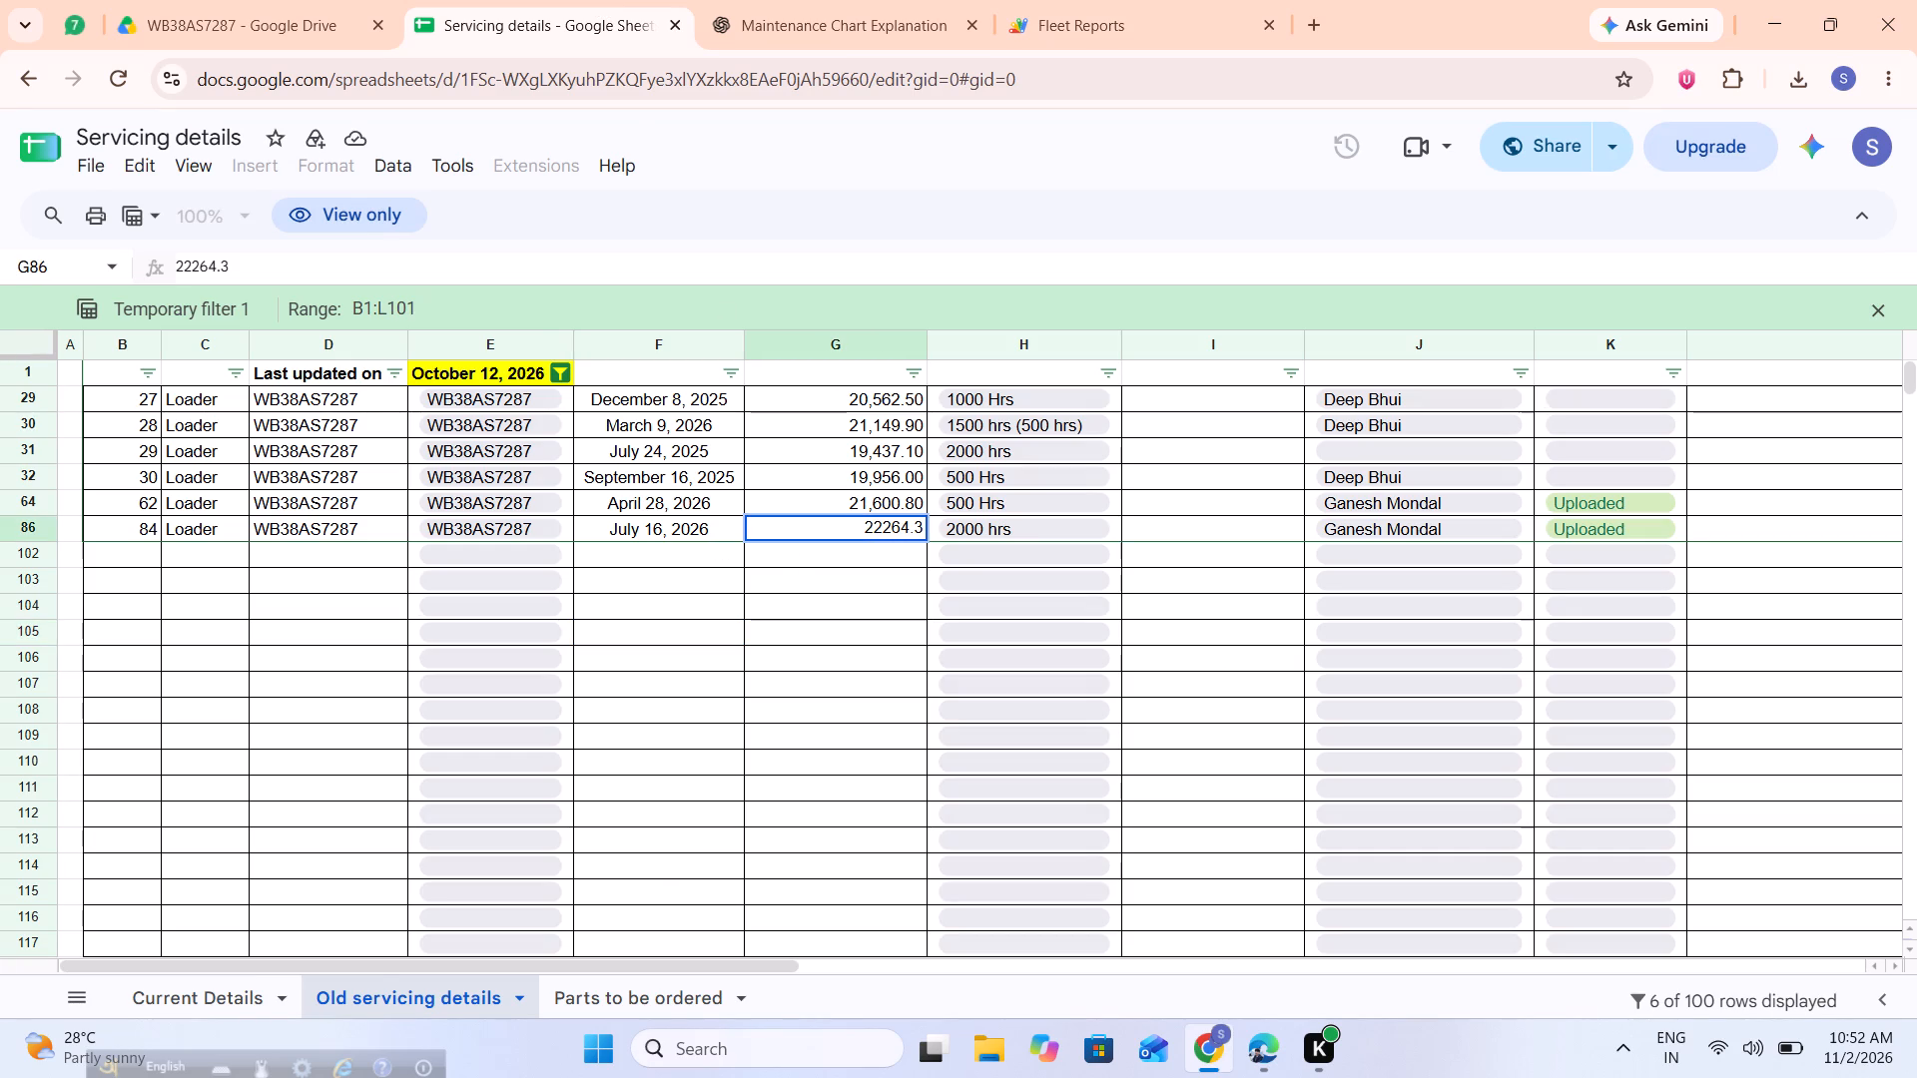
pyautogui.keyDown('ctrl'); pyautogui.doubleClick(905, 532); pyautogui.keyUp('ctrl')
pyautogui.hotkey('ctrl', 'c')
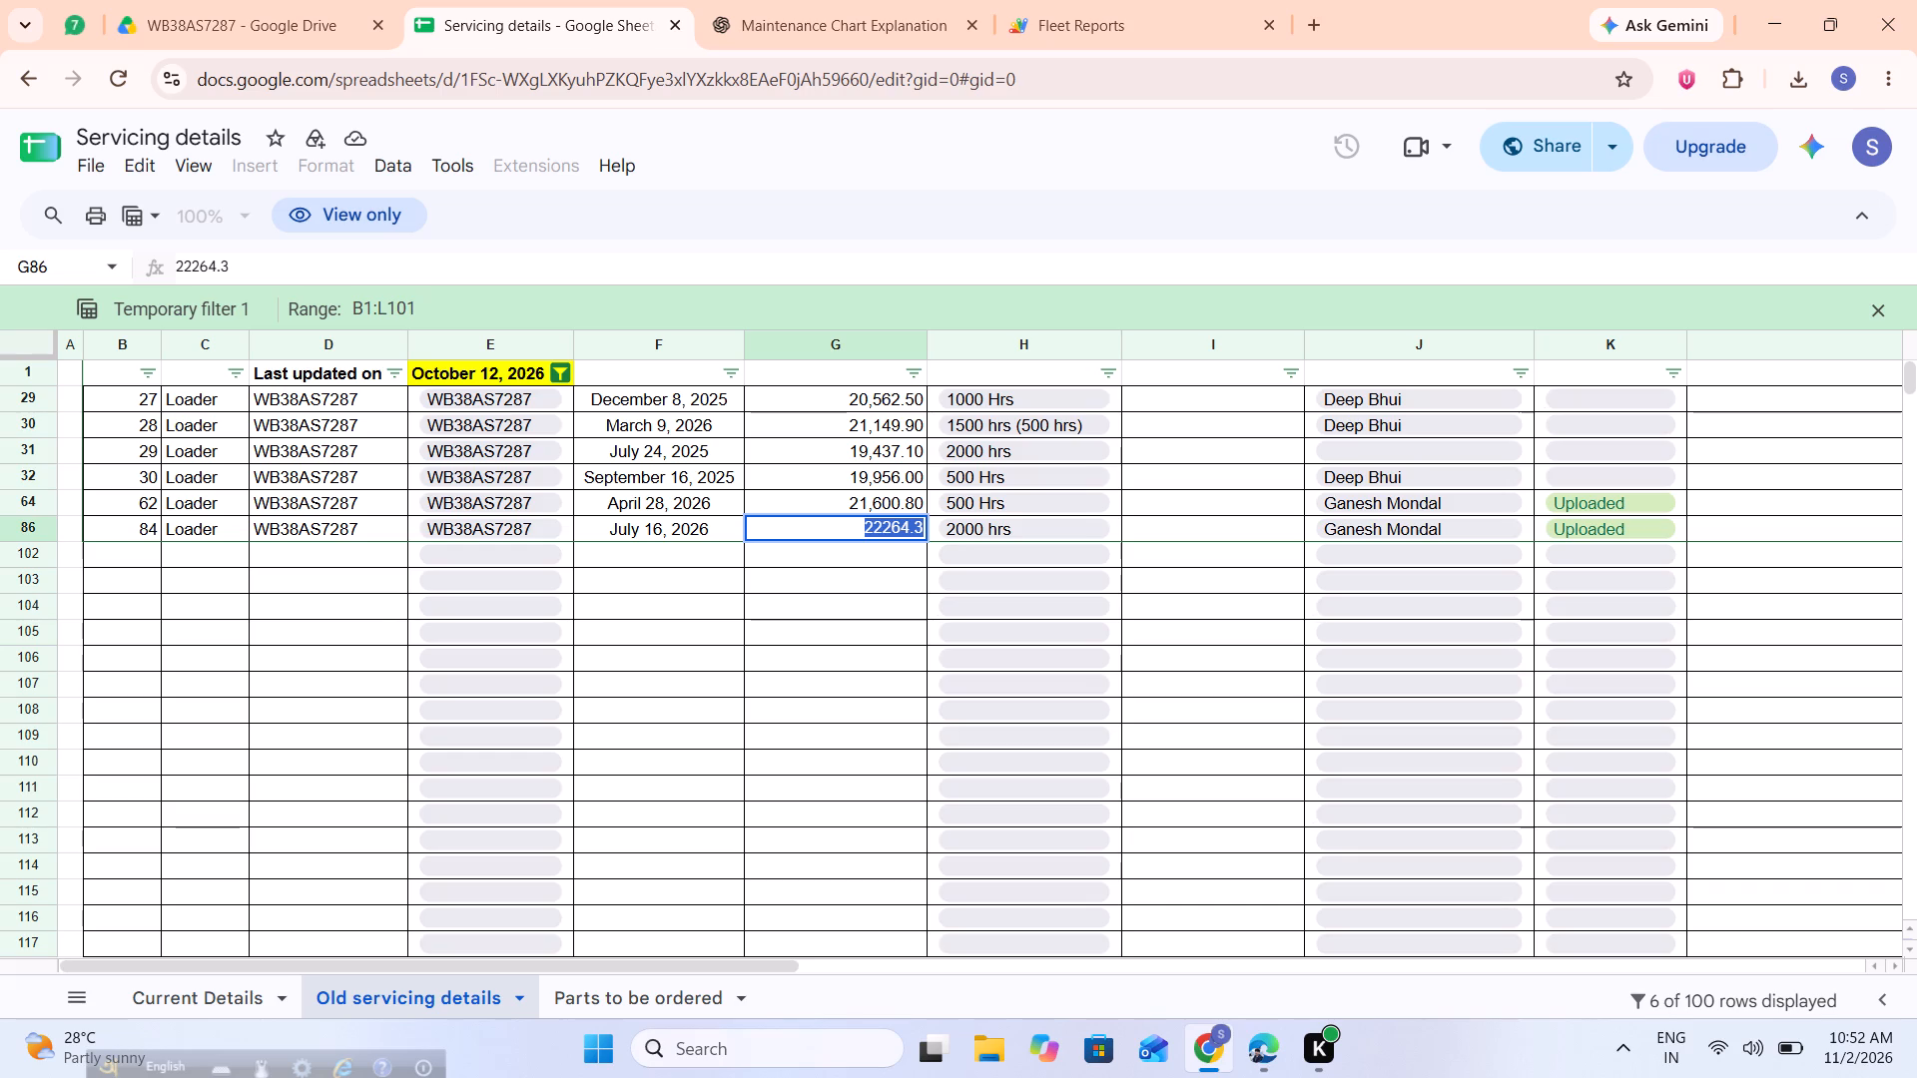
pyautogui.click(905, 532)
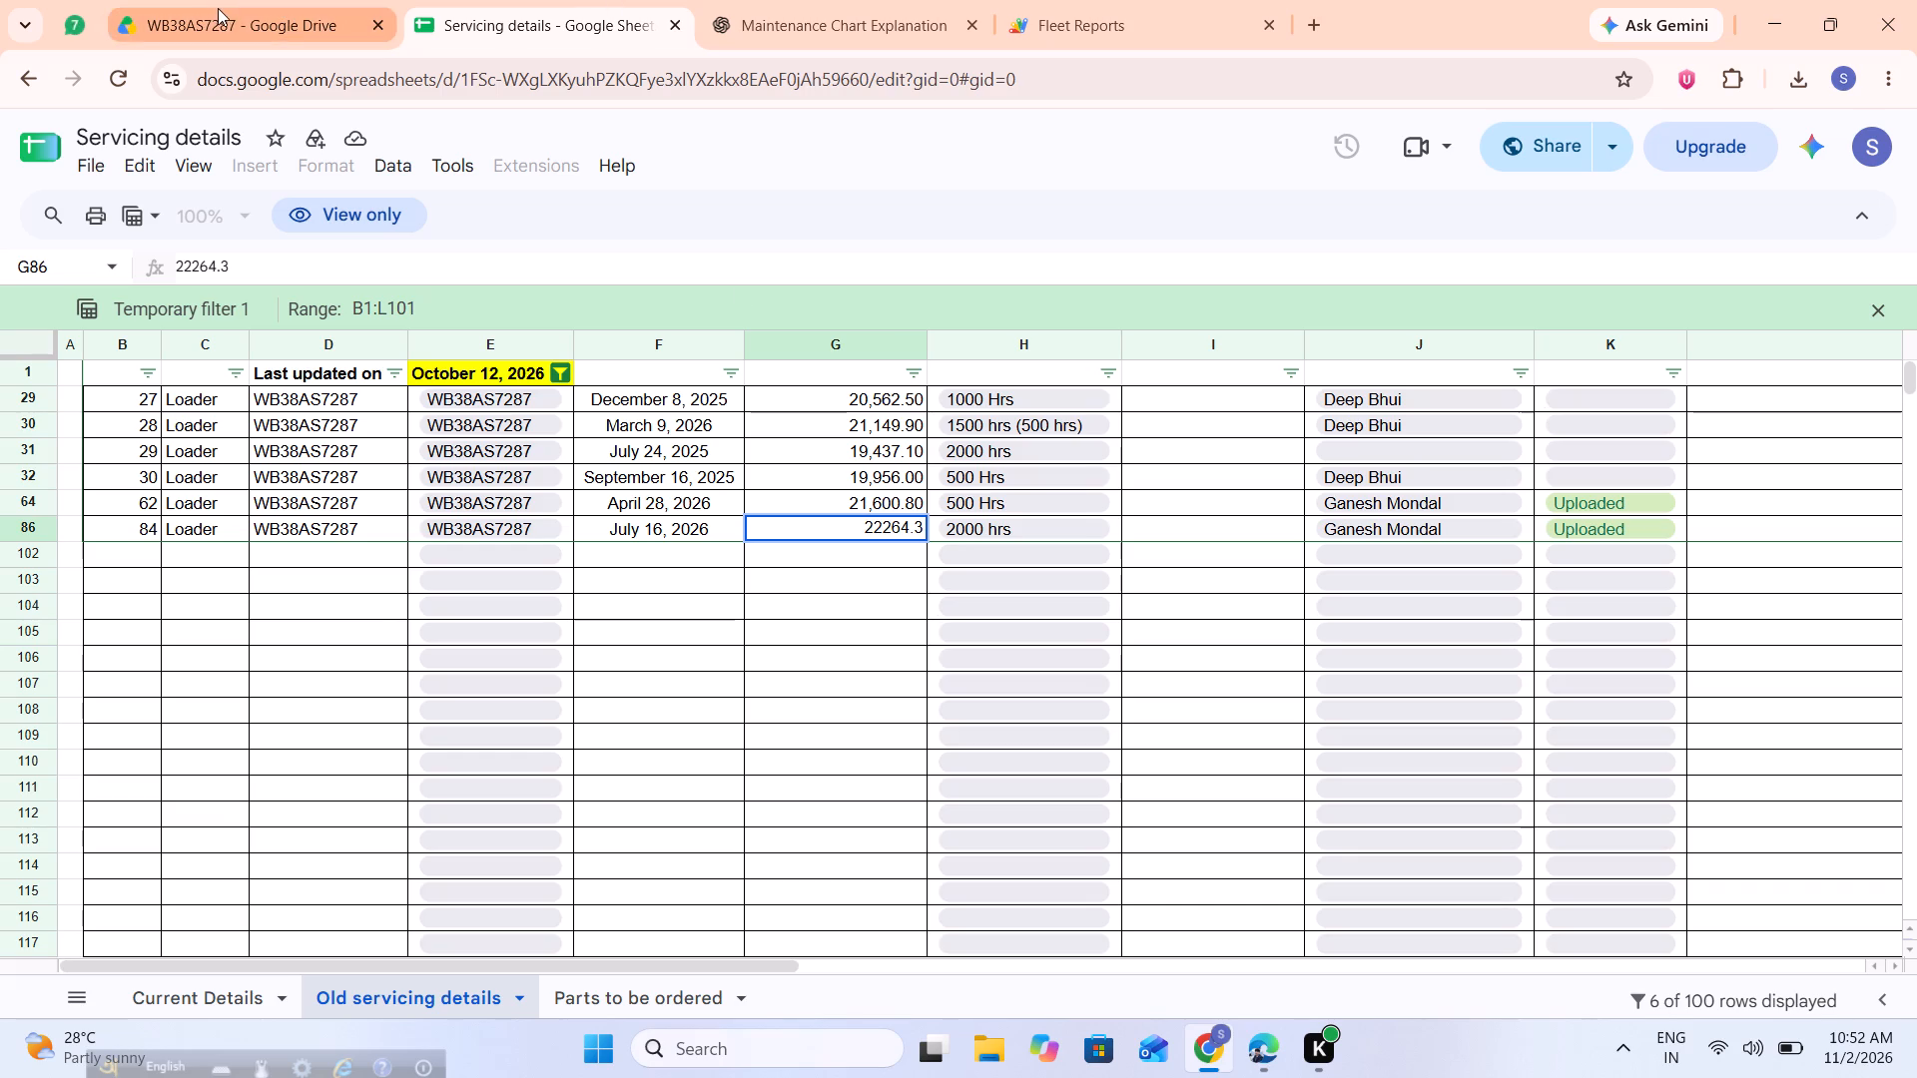
pyautogui.click(1089, 0)
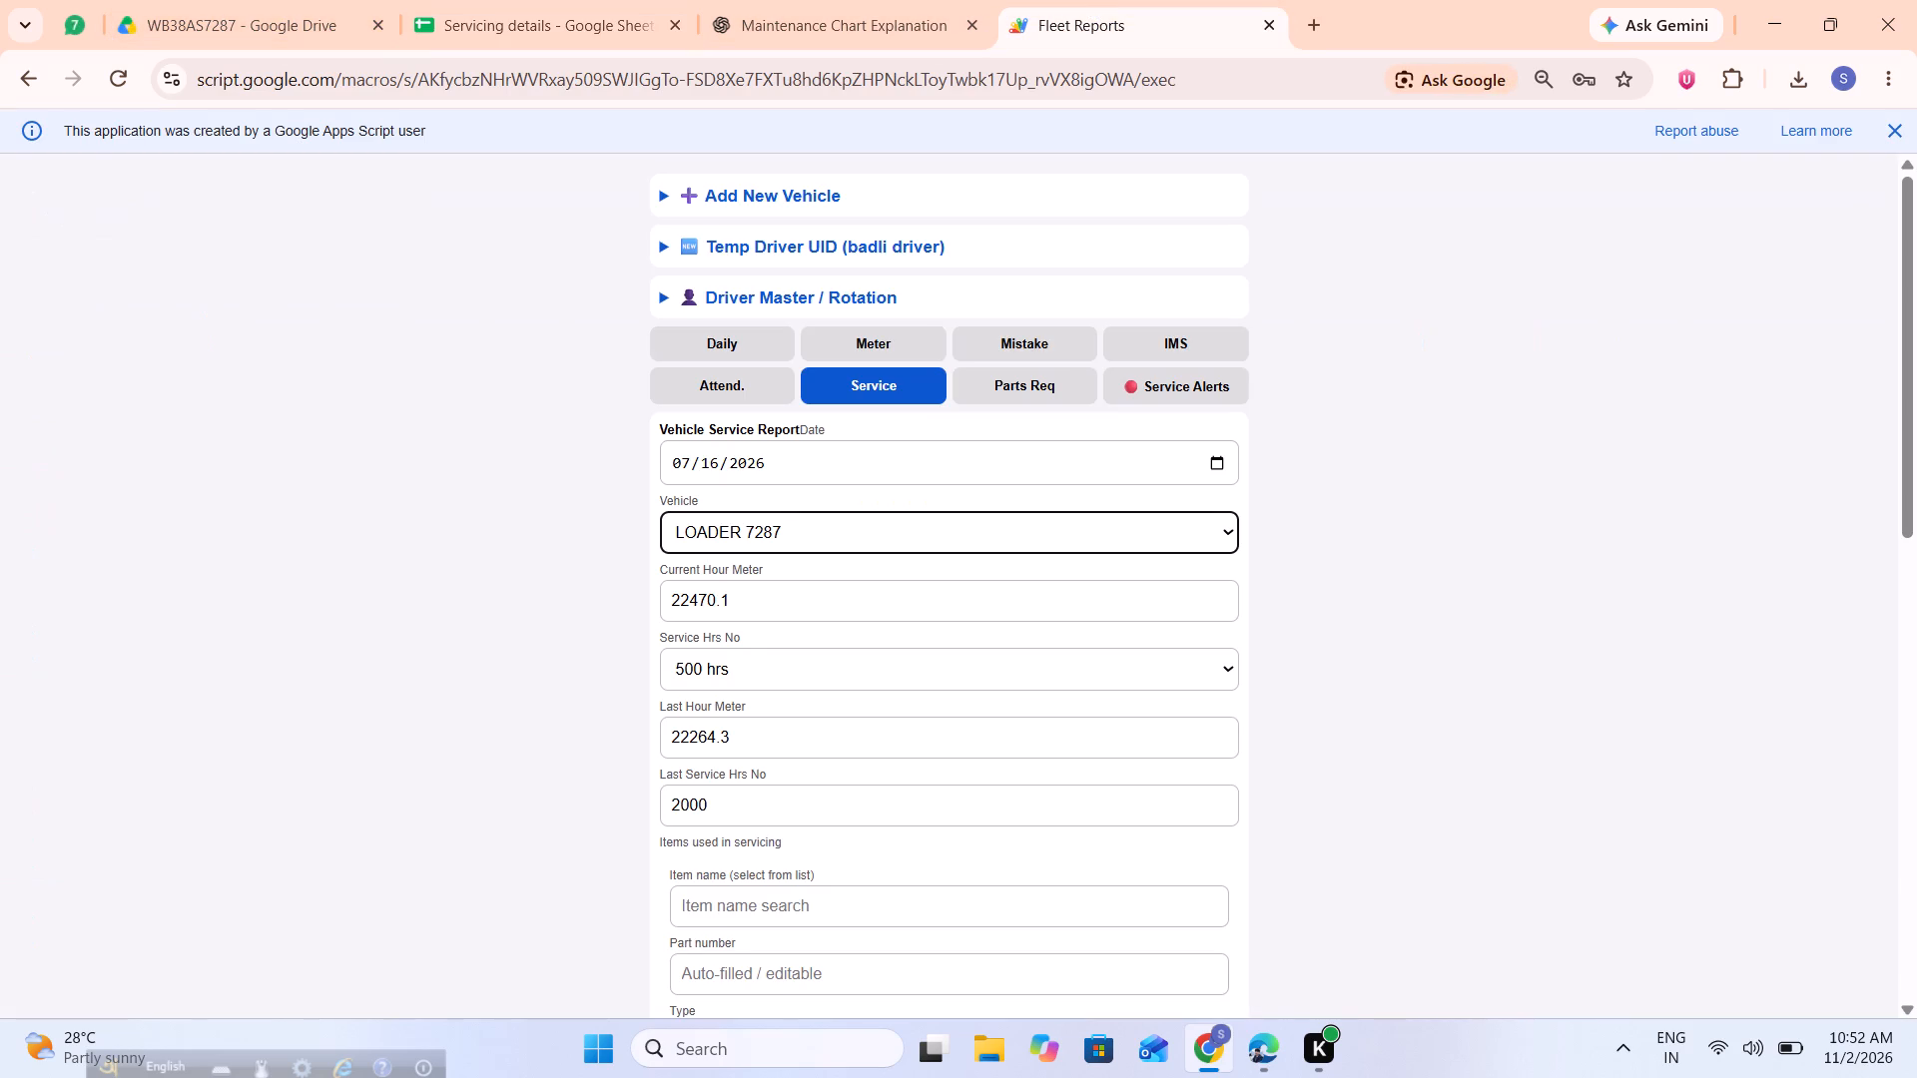
pyautogui.moveTo(854, 615); pyautogui.dragTo(645, 605)
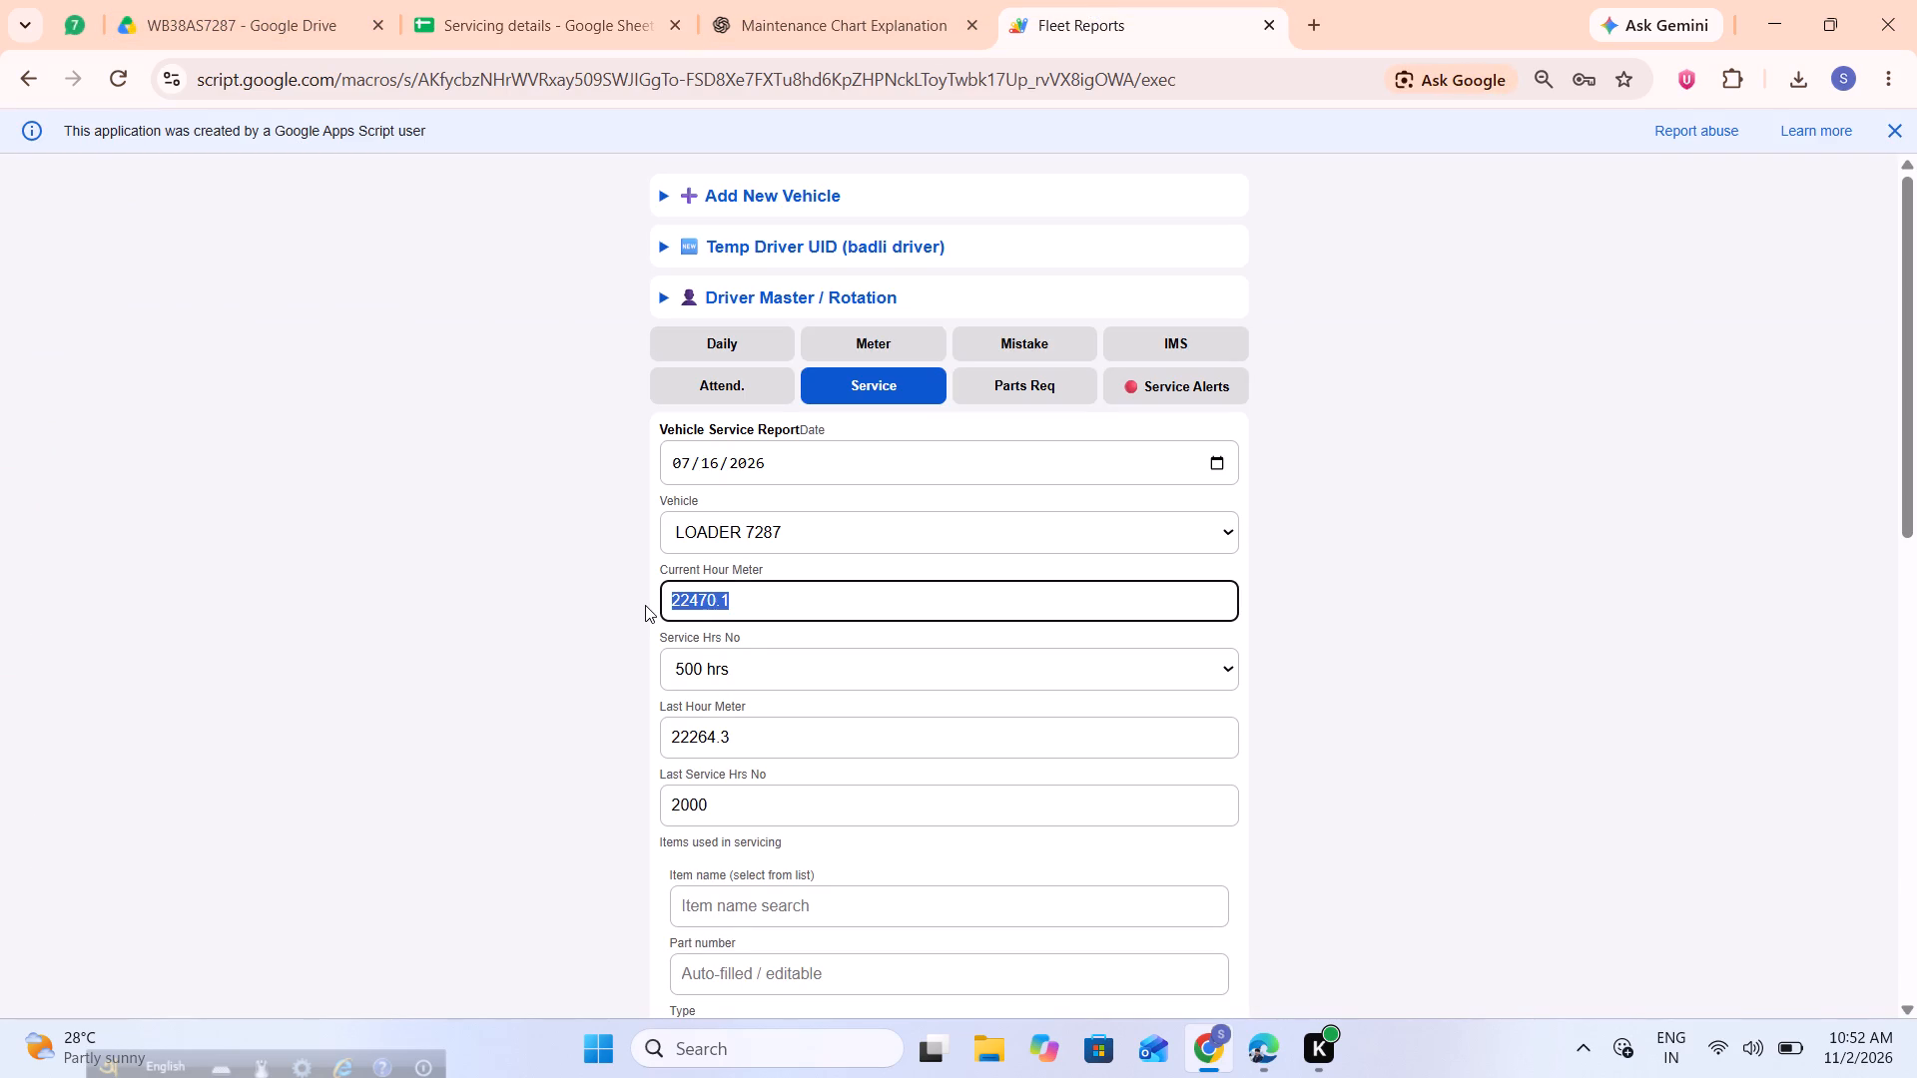
pyautogui.hotkey('ctrl', 'v')
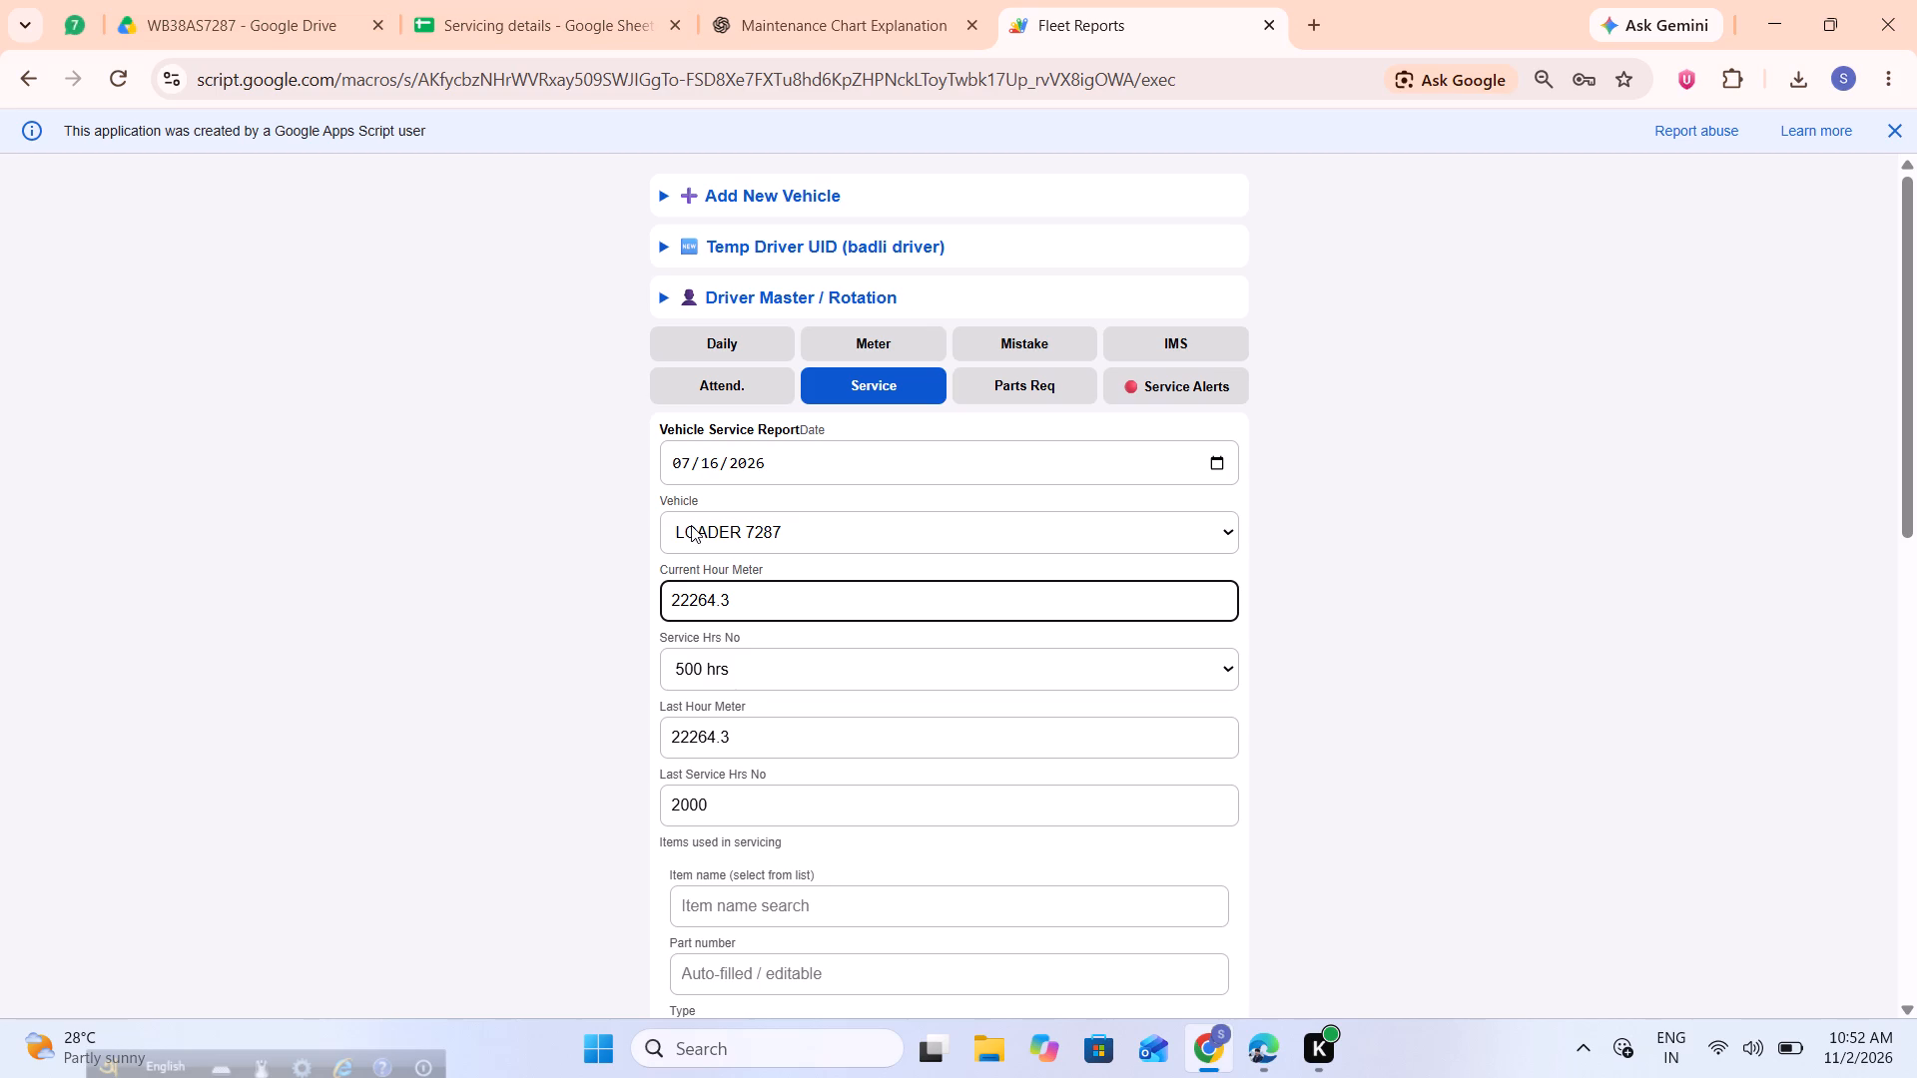
# Set Service Hrs No to 2000 hrs.
pyautogui.click(747, 665)
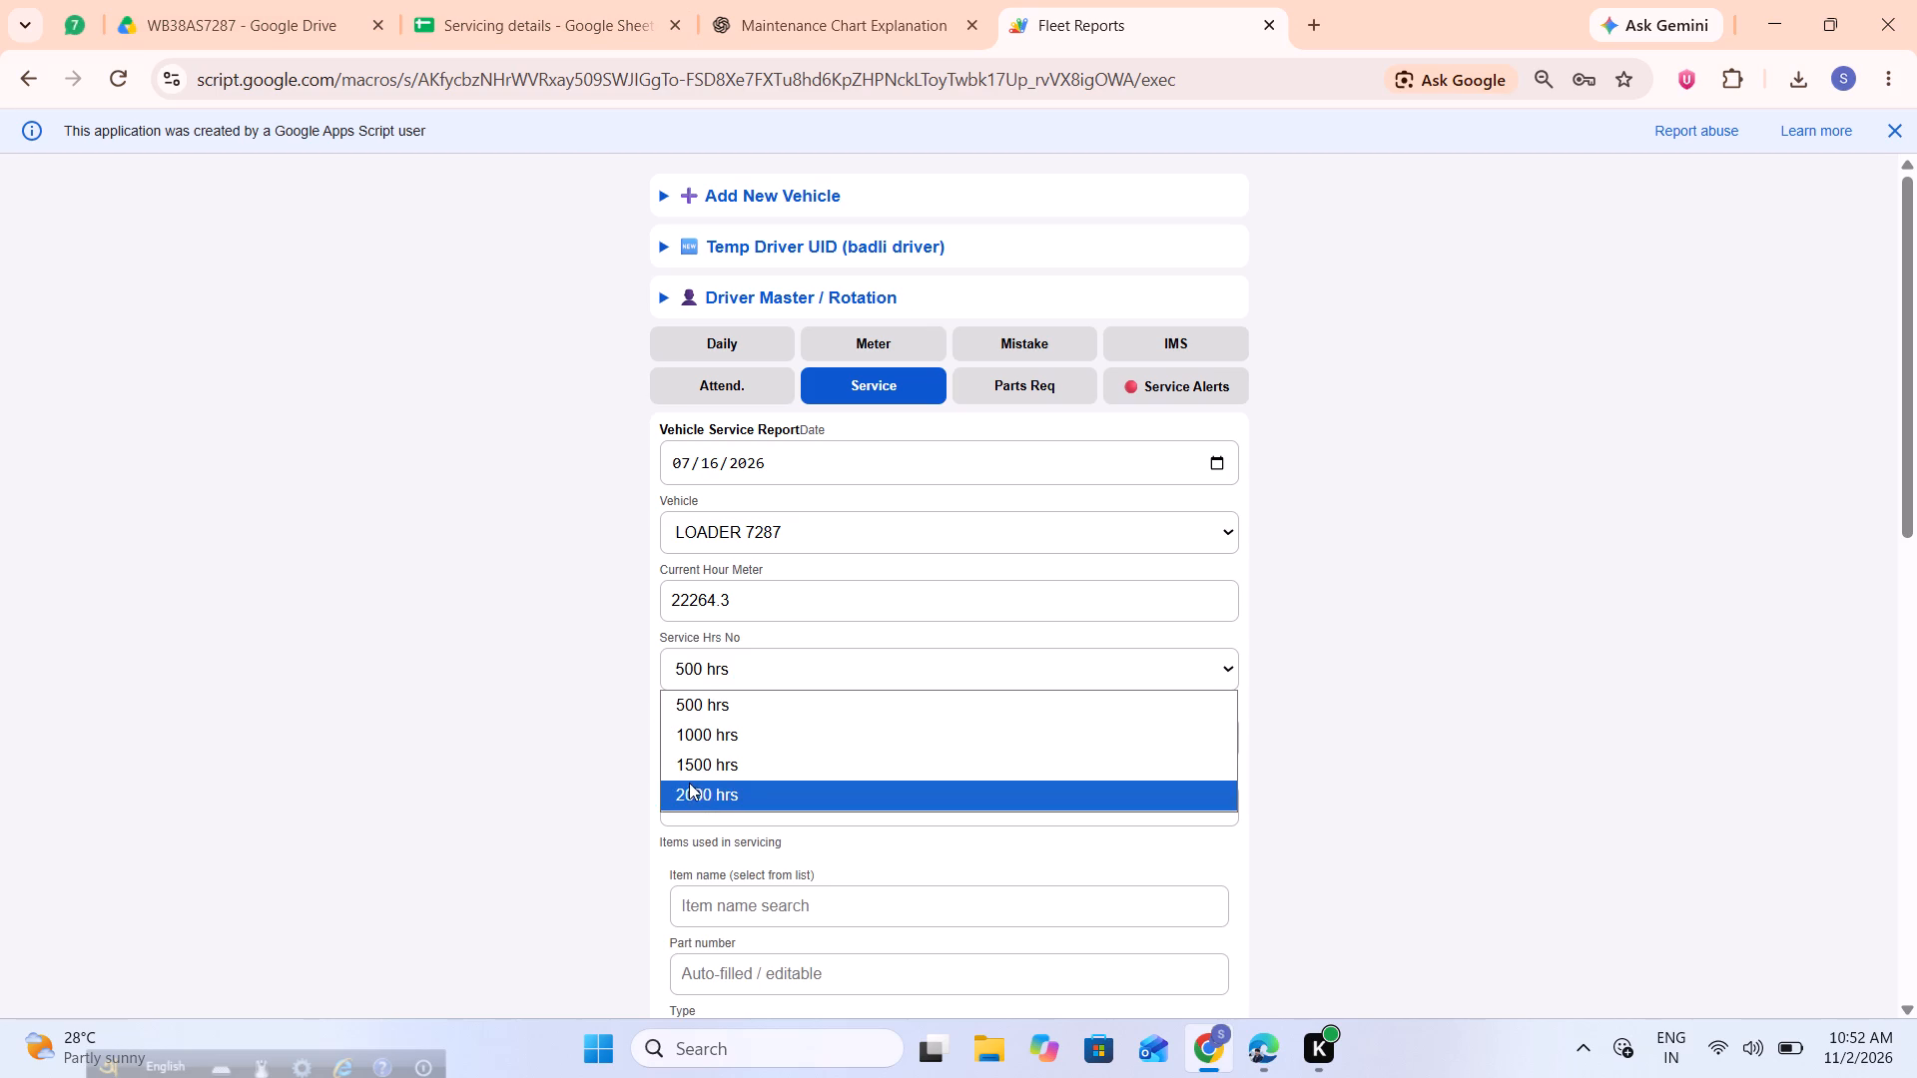
pyautogui.click(688, 790)
# Copy the April 28, 2026 meter reading 21600.8 from the Servicing details sheet into the report's Last Hour Meter.
pyautogui.click(256, 0)
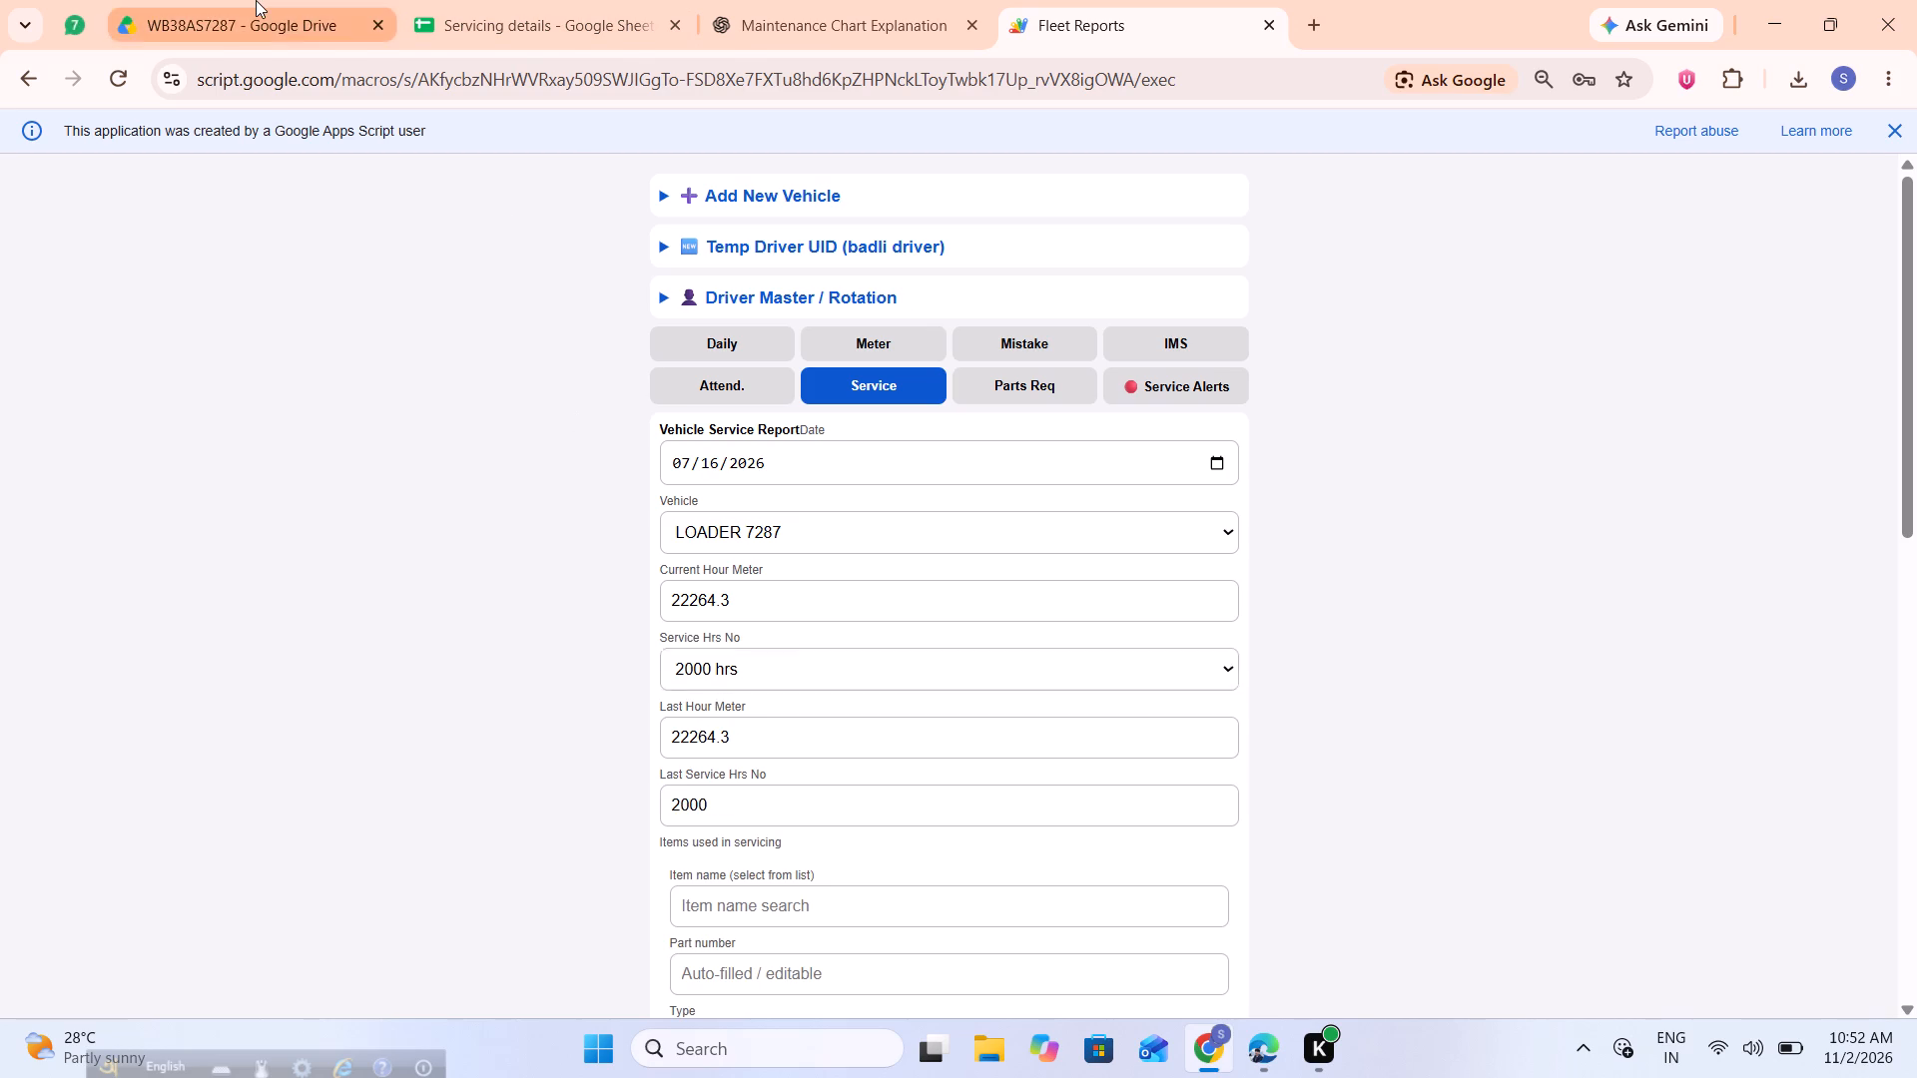
pyautogui.click(542, 0)
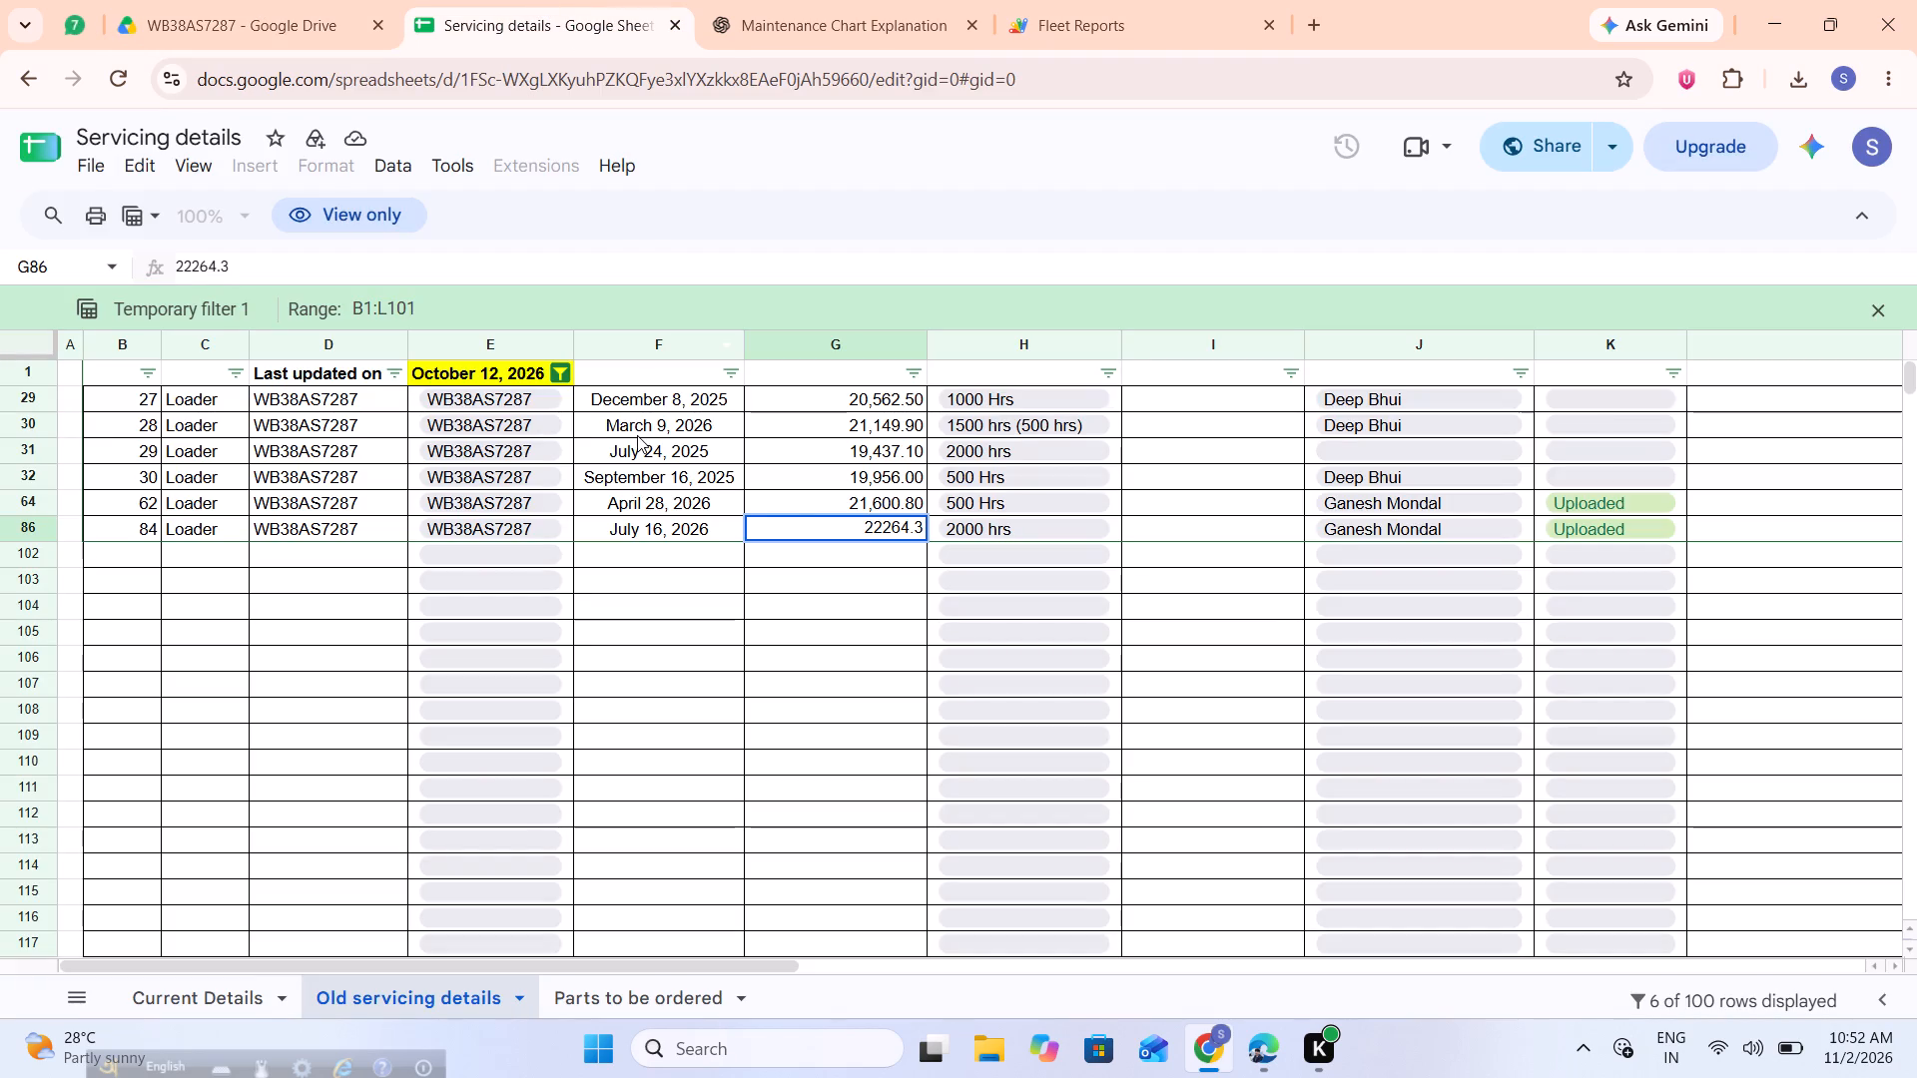
pyautogui.moveTo(849, 502); pyautogui.dragTo(889, 510)
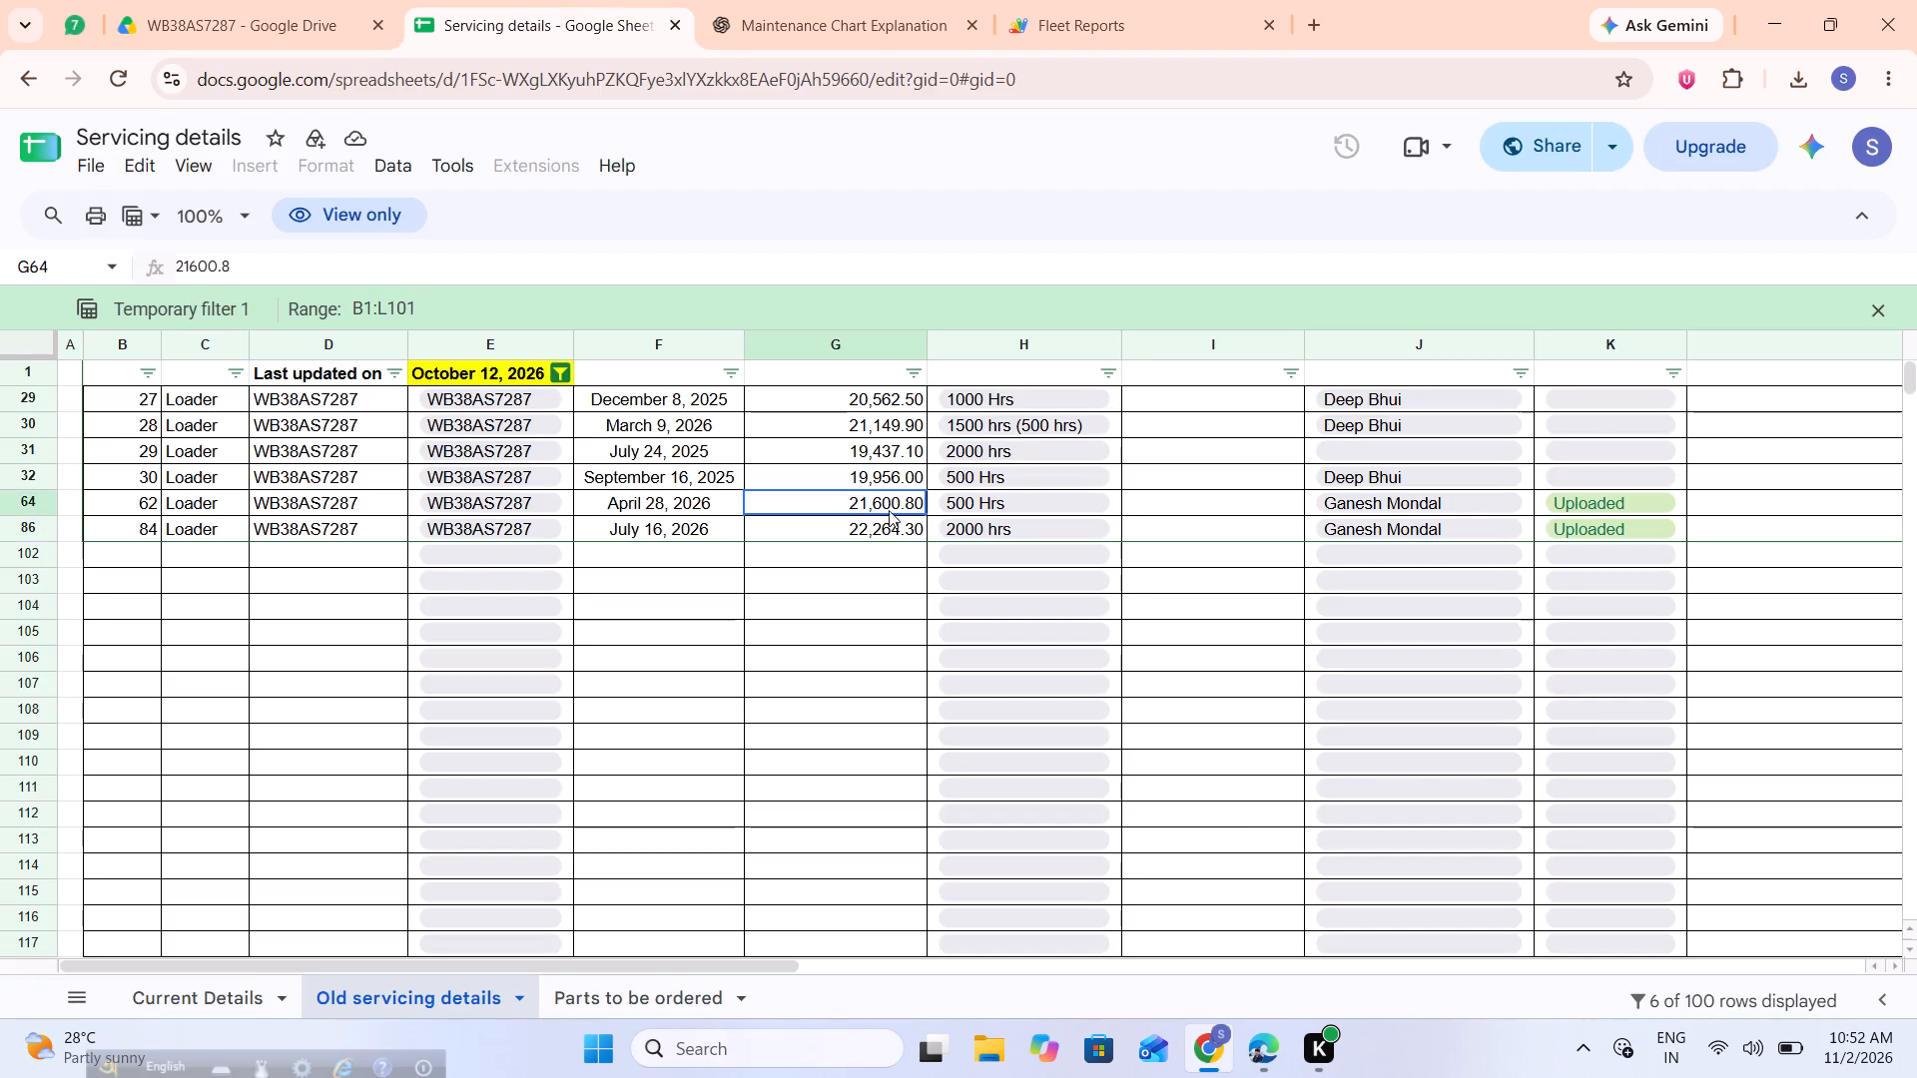
pyautogui.moveTo(889, 510); pyautogui.dragTo(839, 503)
pyautogui.click(839, 503)
pyautogui.moveTo(839, 503); pyautogui.dragTo(850, 503)
pyautogui.doubleClick(850, 503)
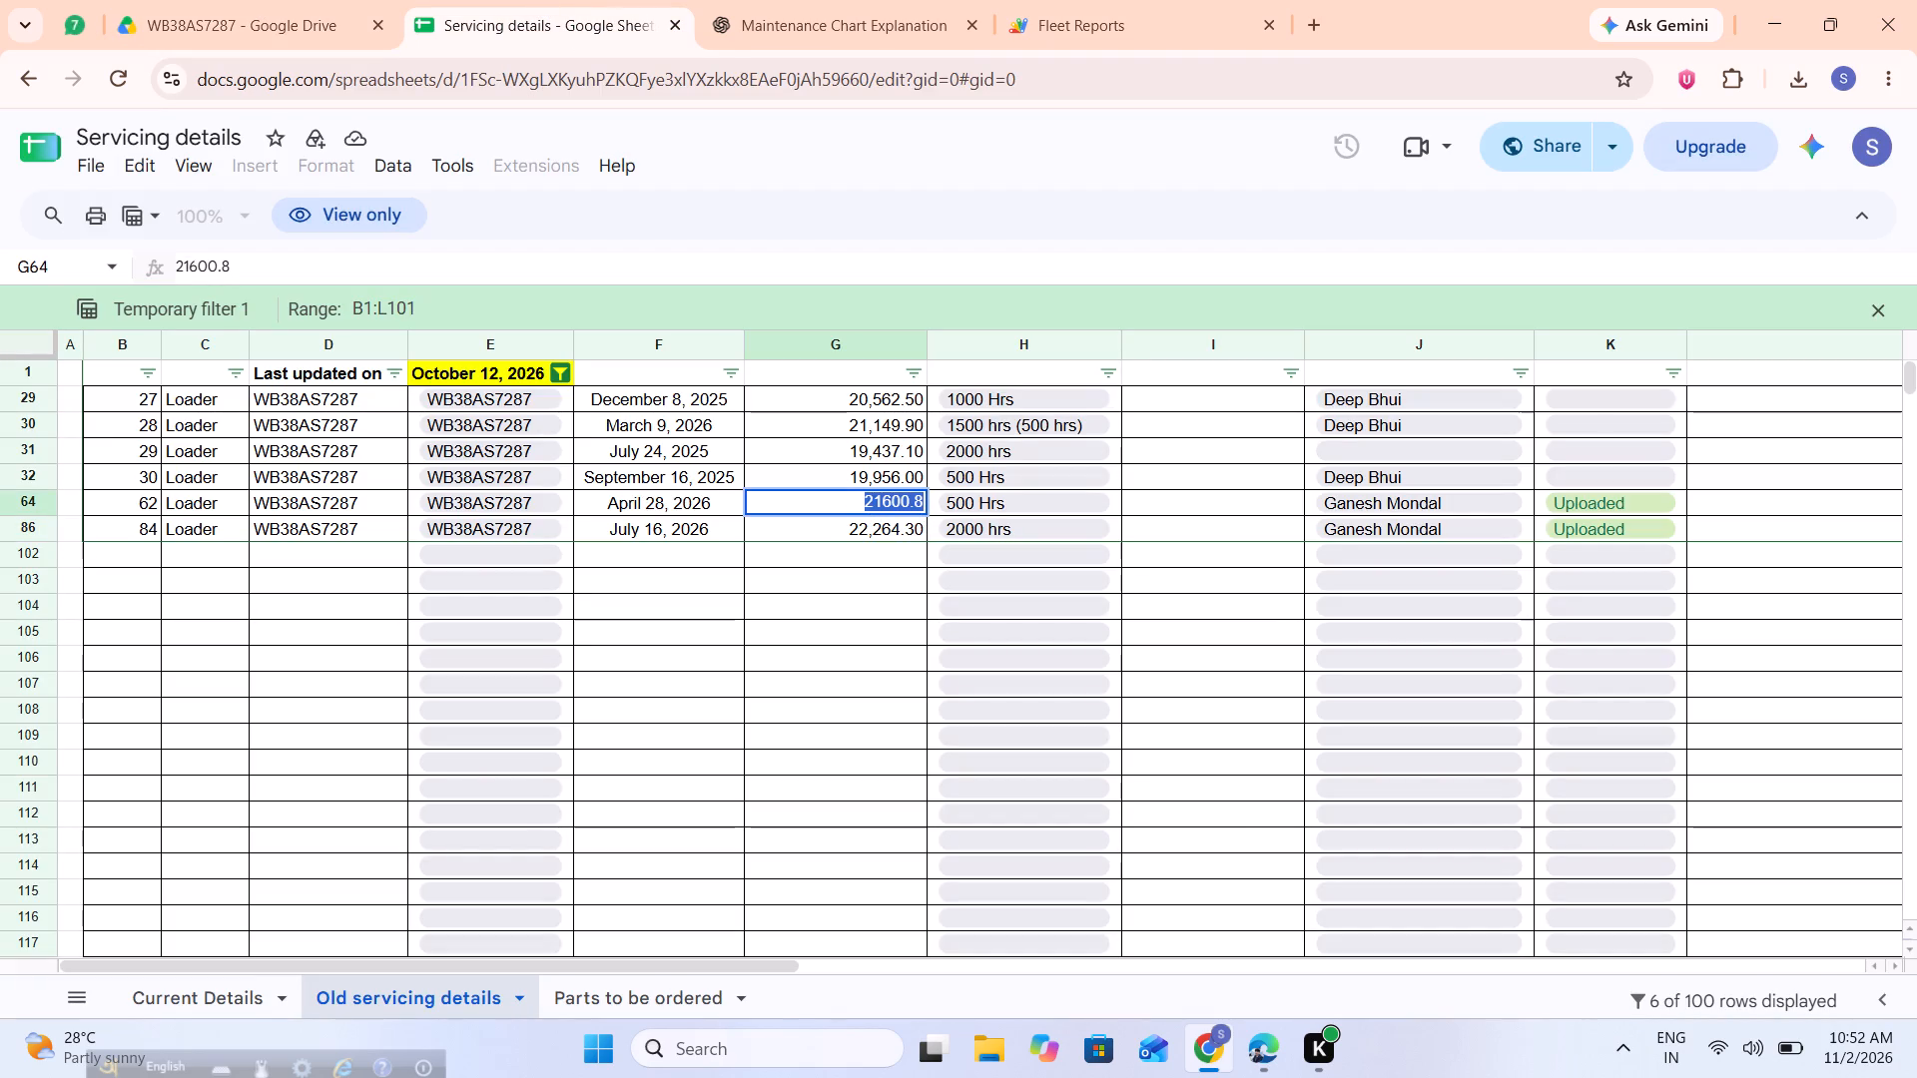
pyautogui.hotkey('ctrl', 'c')
pyautogui.click(780, 0)
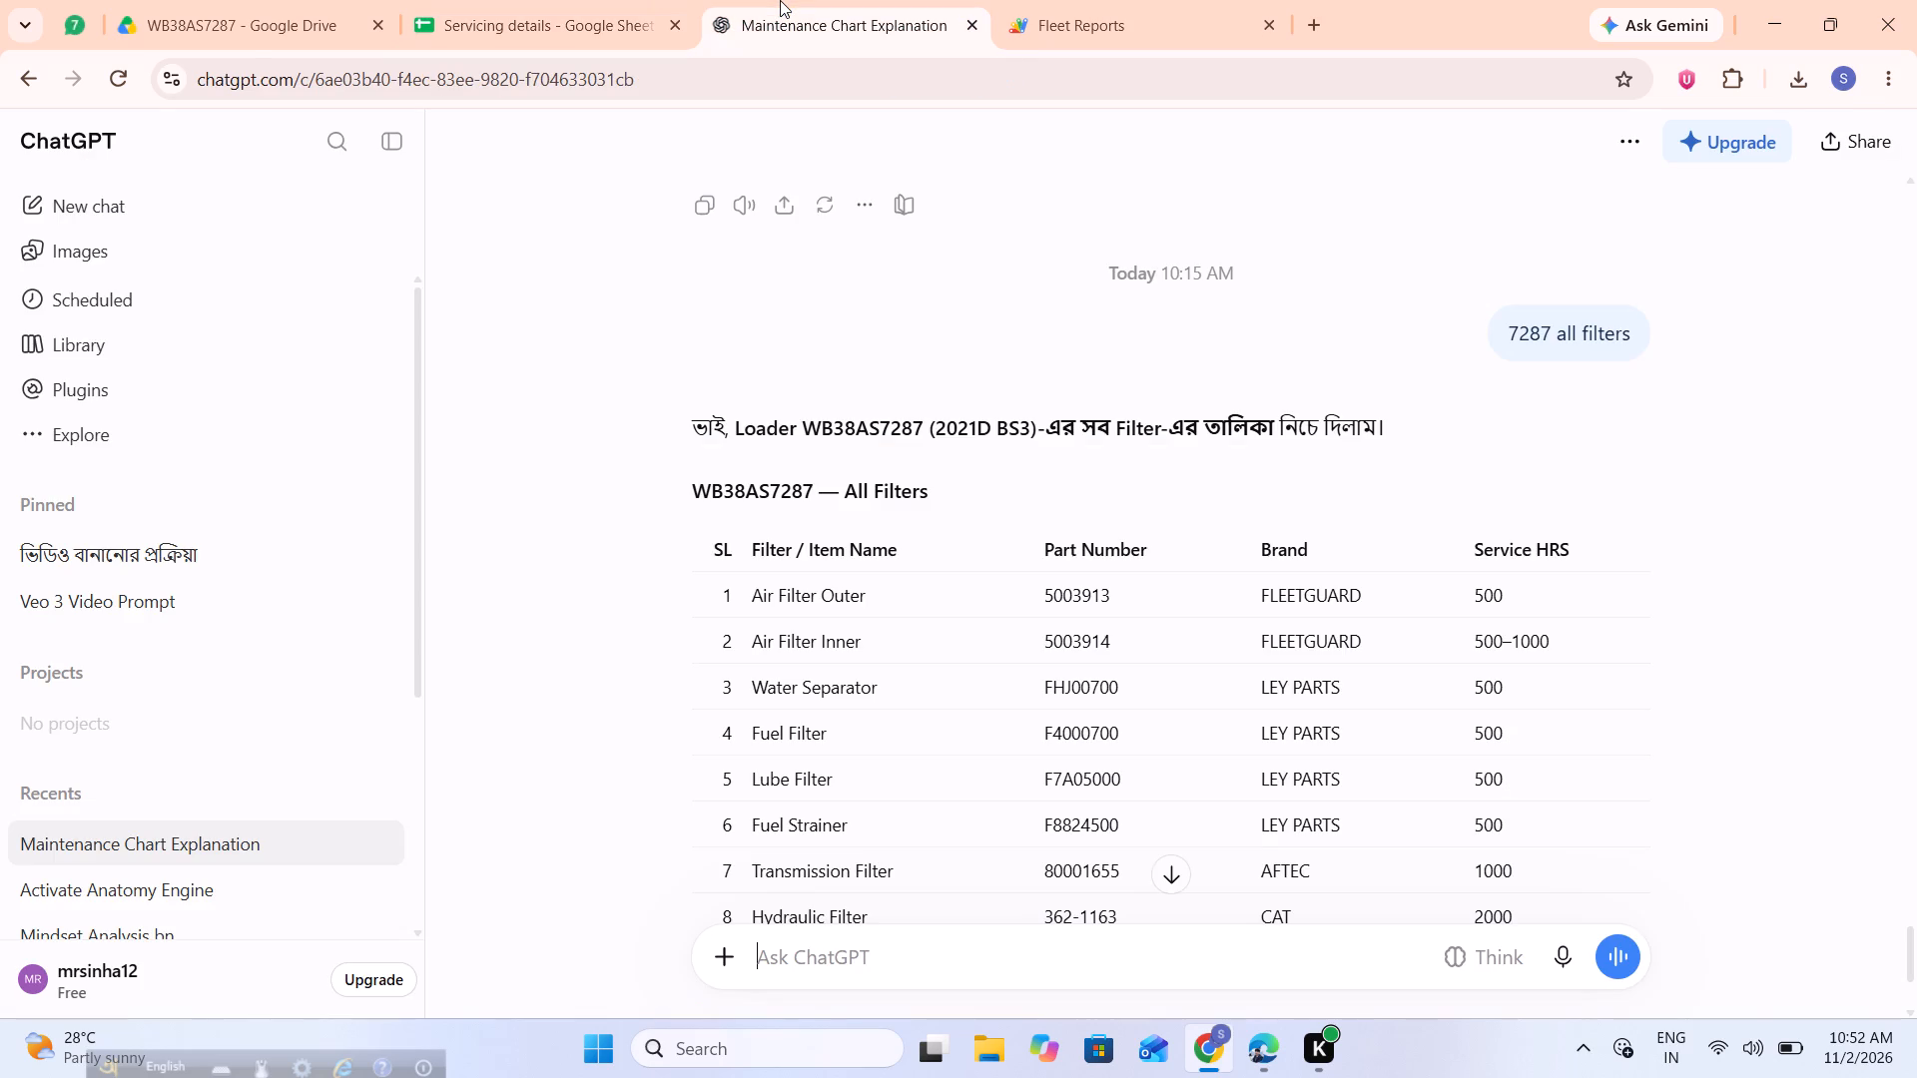
pyautogui.click(287, 0)
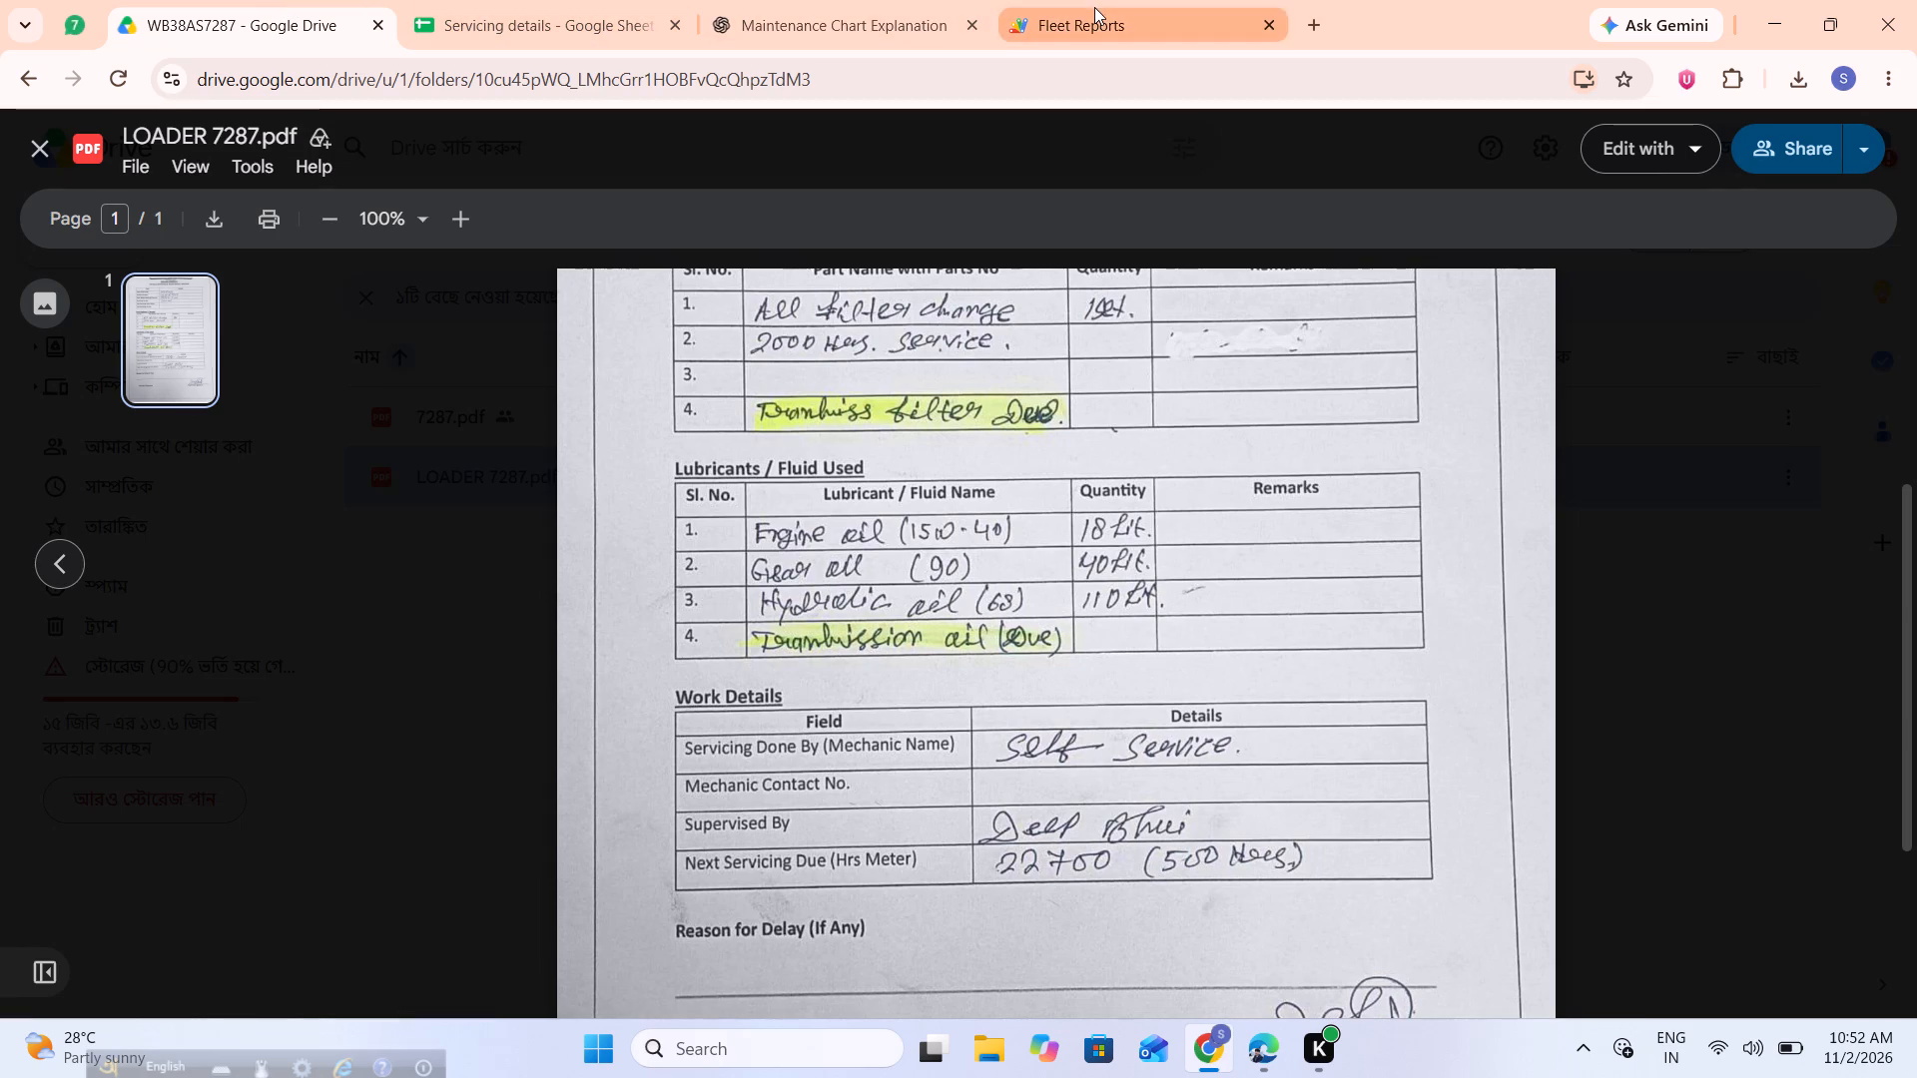
pyautogui.click(1094, 7)
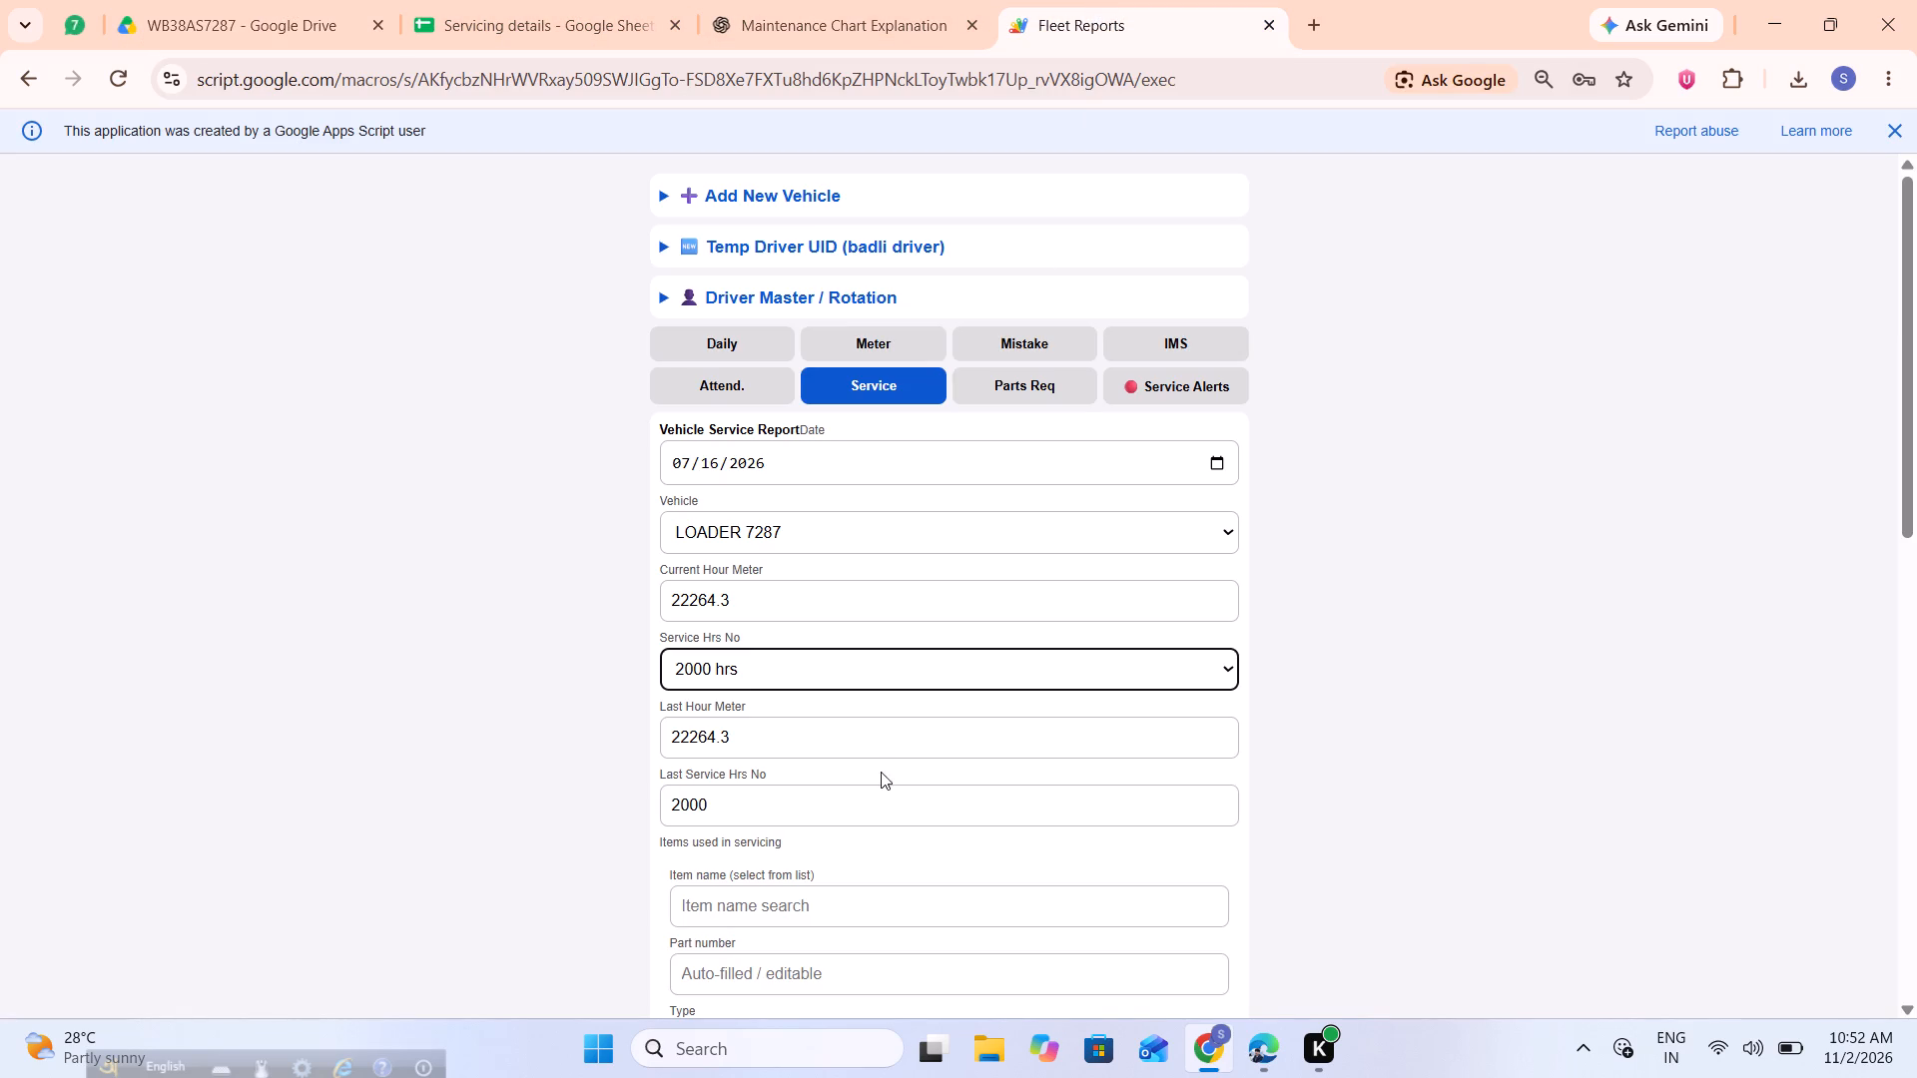
pyautogui.moveTo(883, 735); pyautogui.dragTo(539, 724)
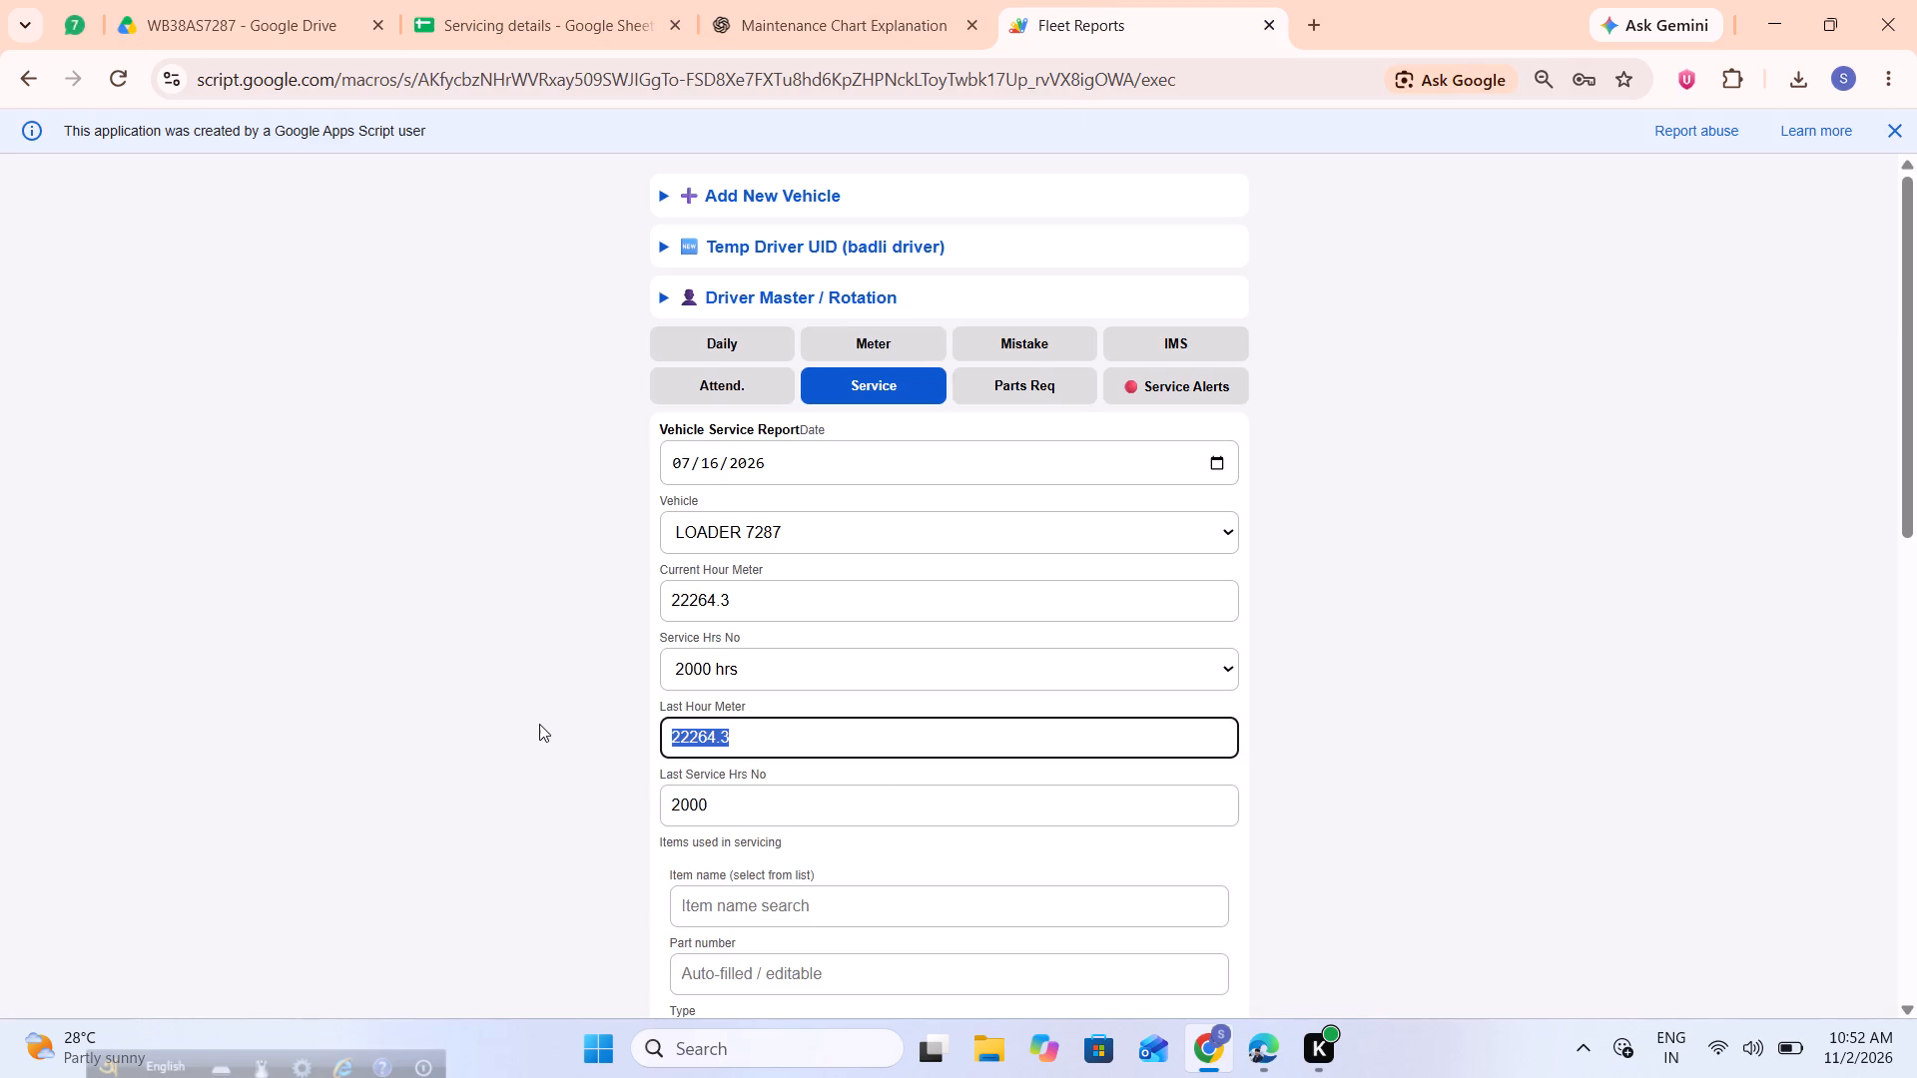
pyautogui.hotkey('ctrl', 'v')
# Set Last Service Hrs No to 500.
pyautogui.scroll(-1, 539, 724)
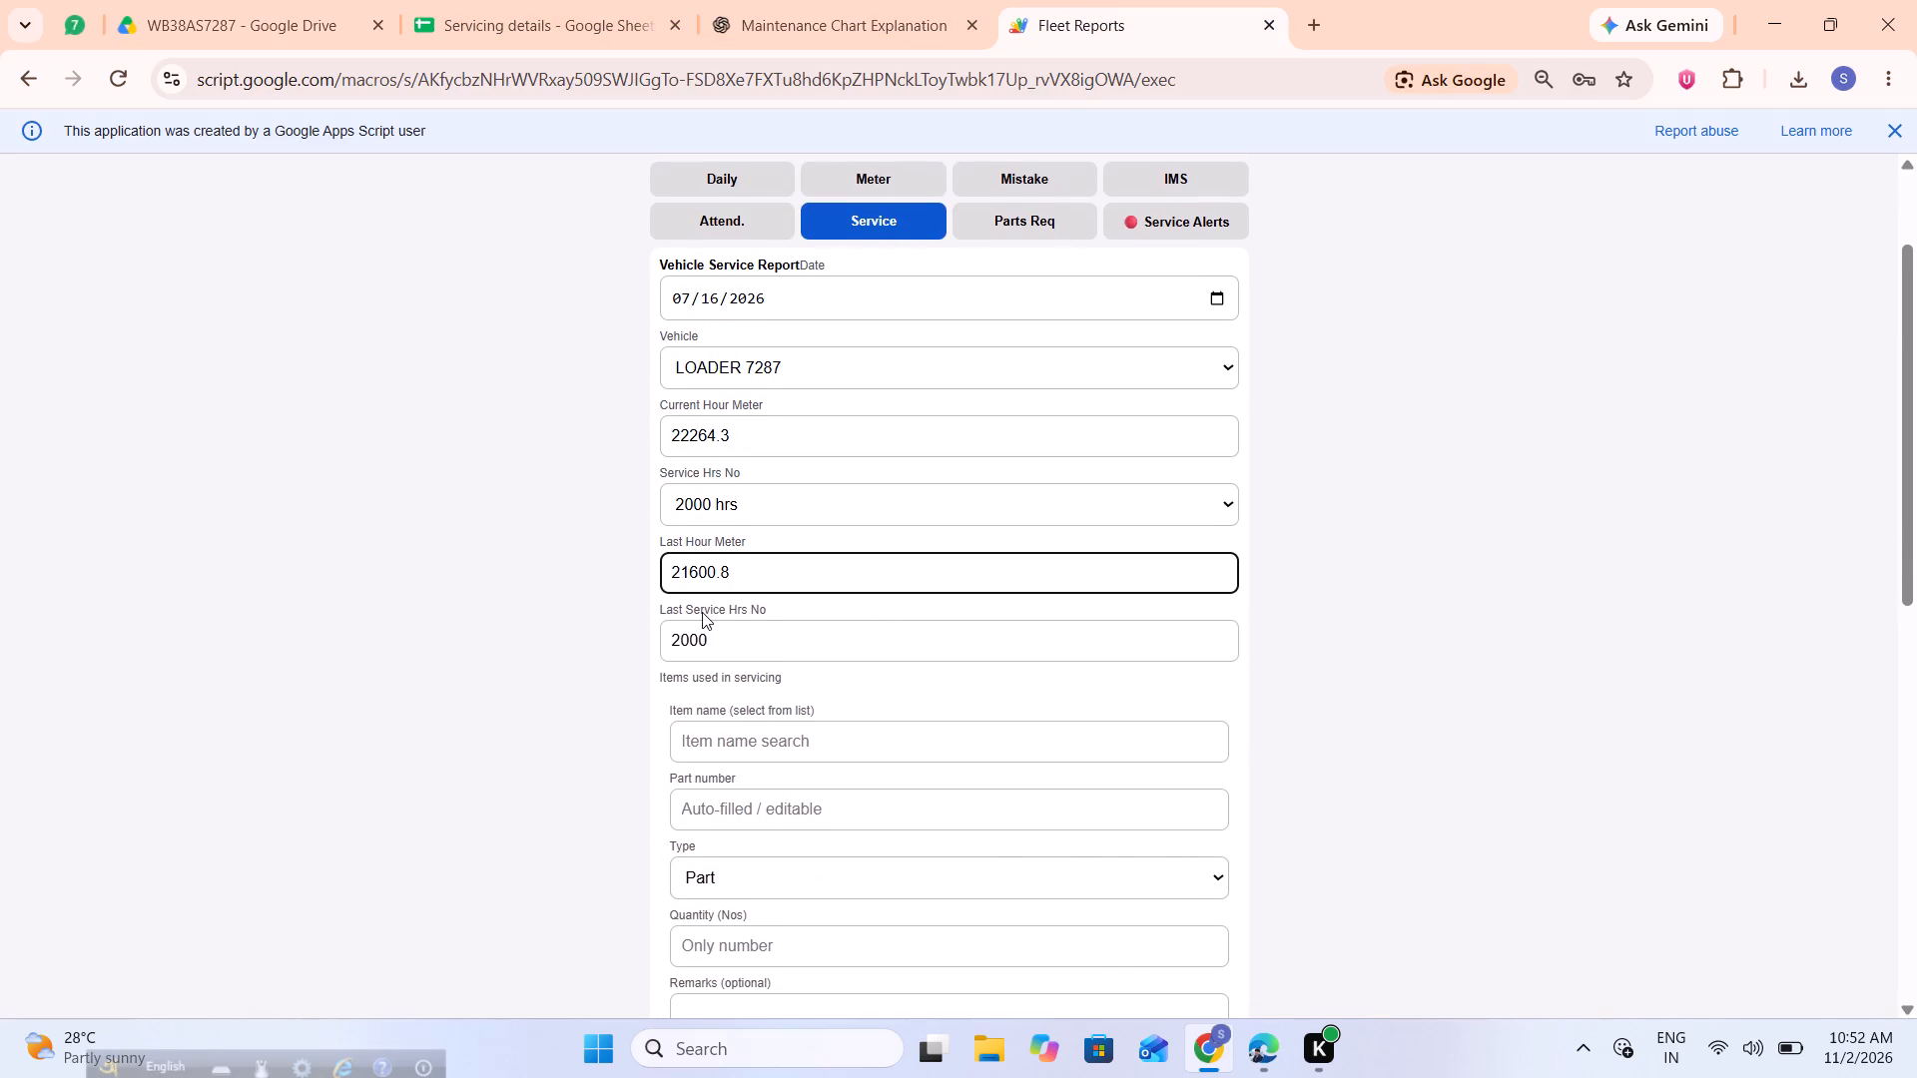
pyautogui.moveTo(730, 646); pyautogui.dragTo(605, 661)
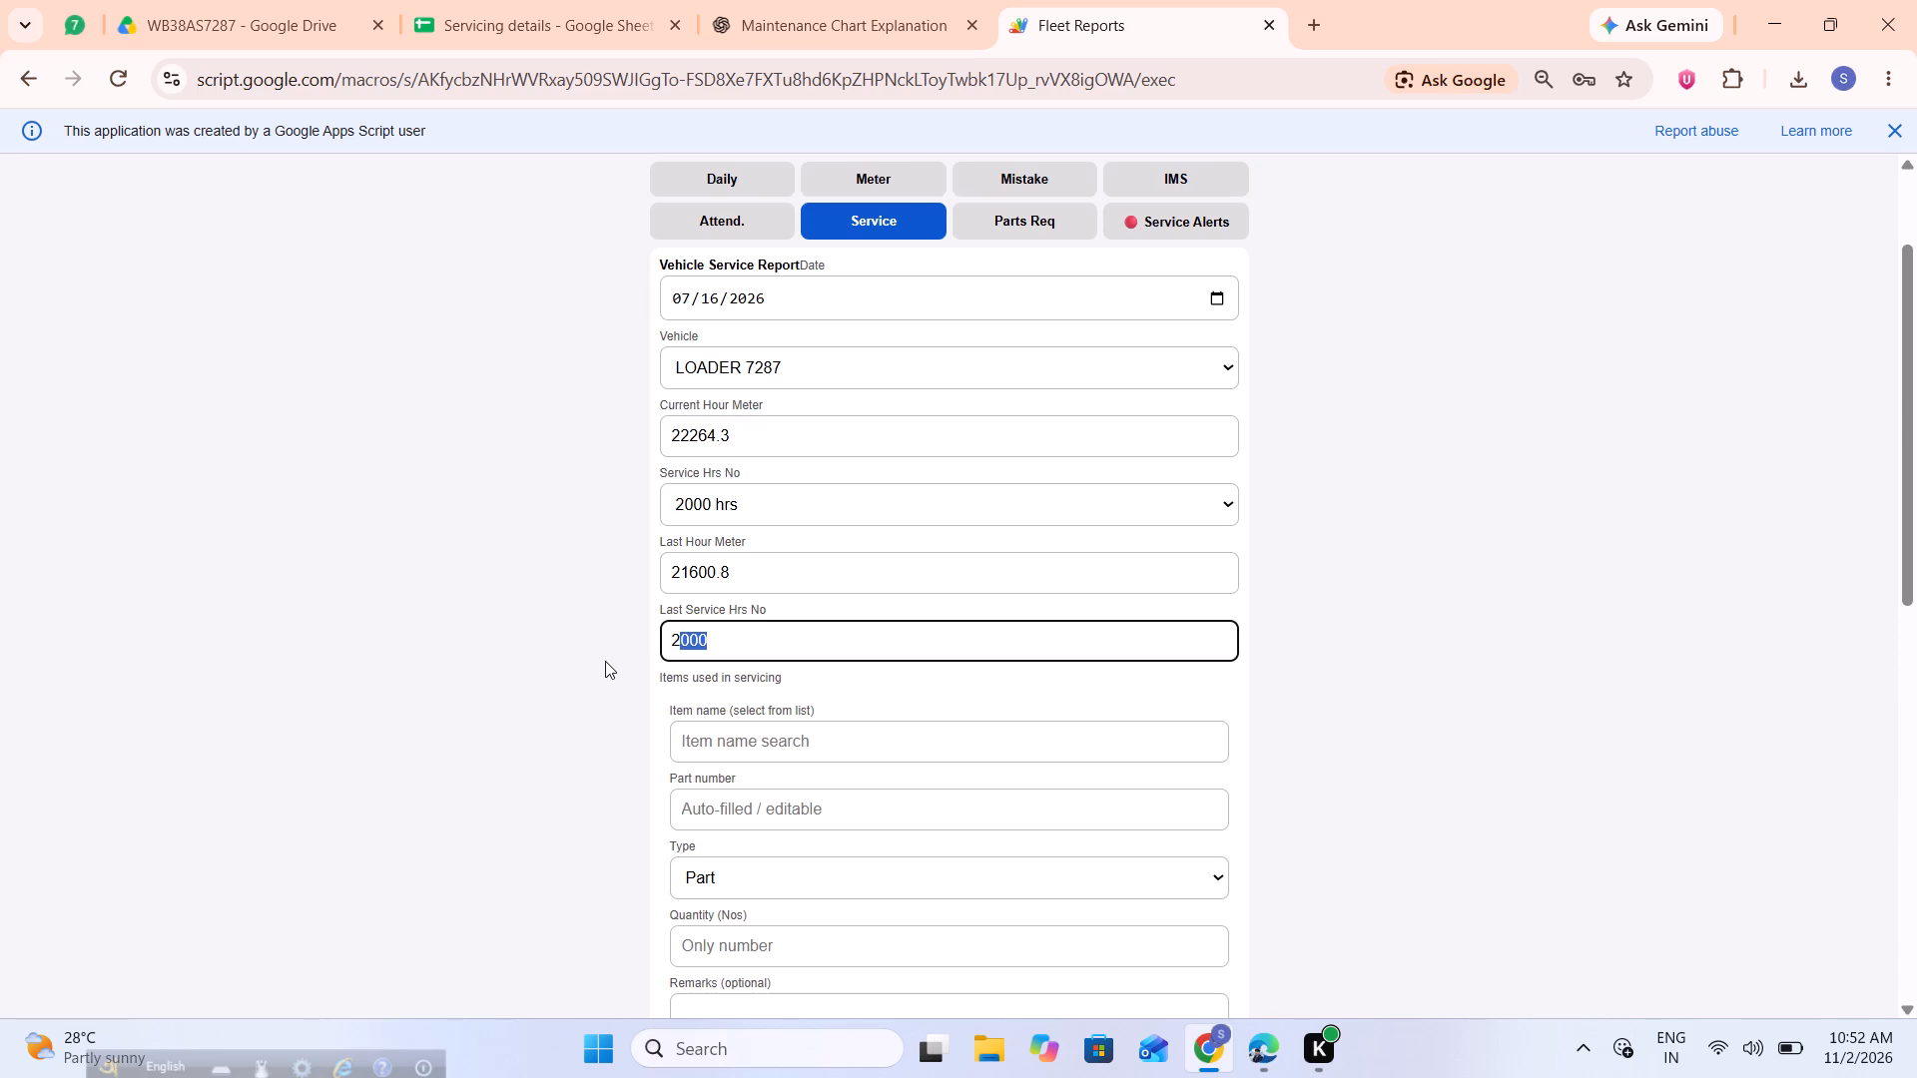
pyautogui.write('5000')
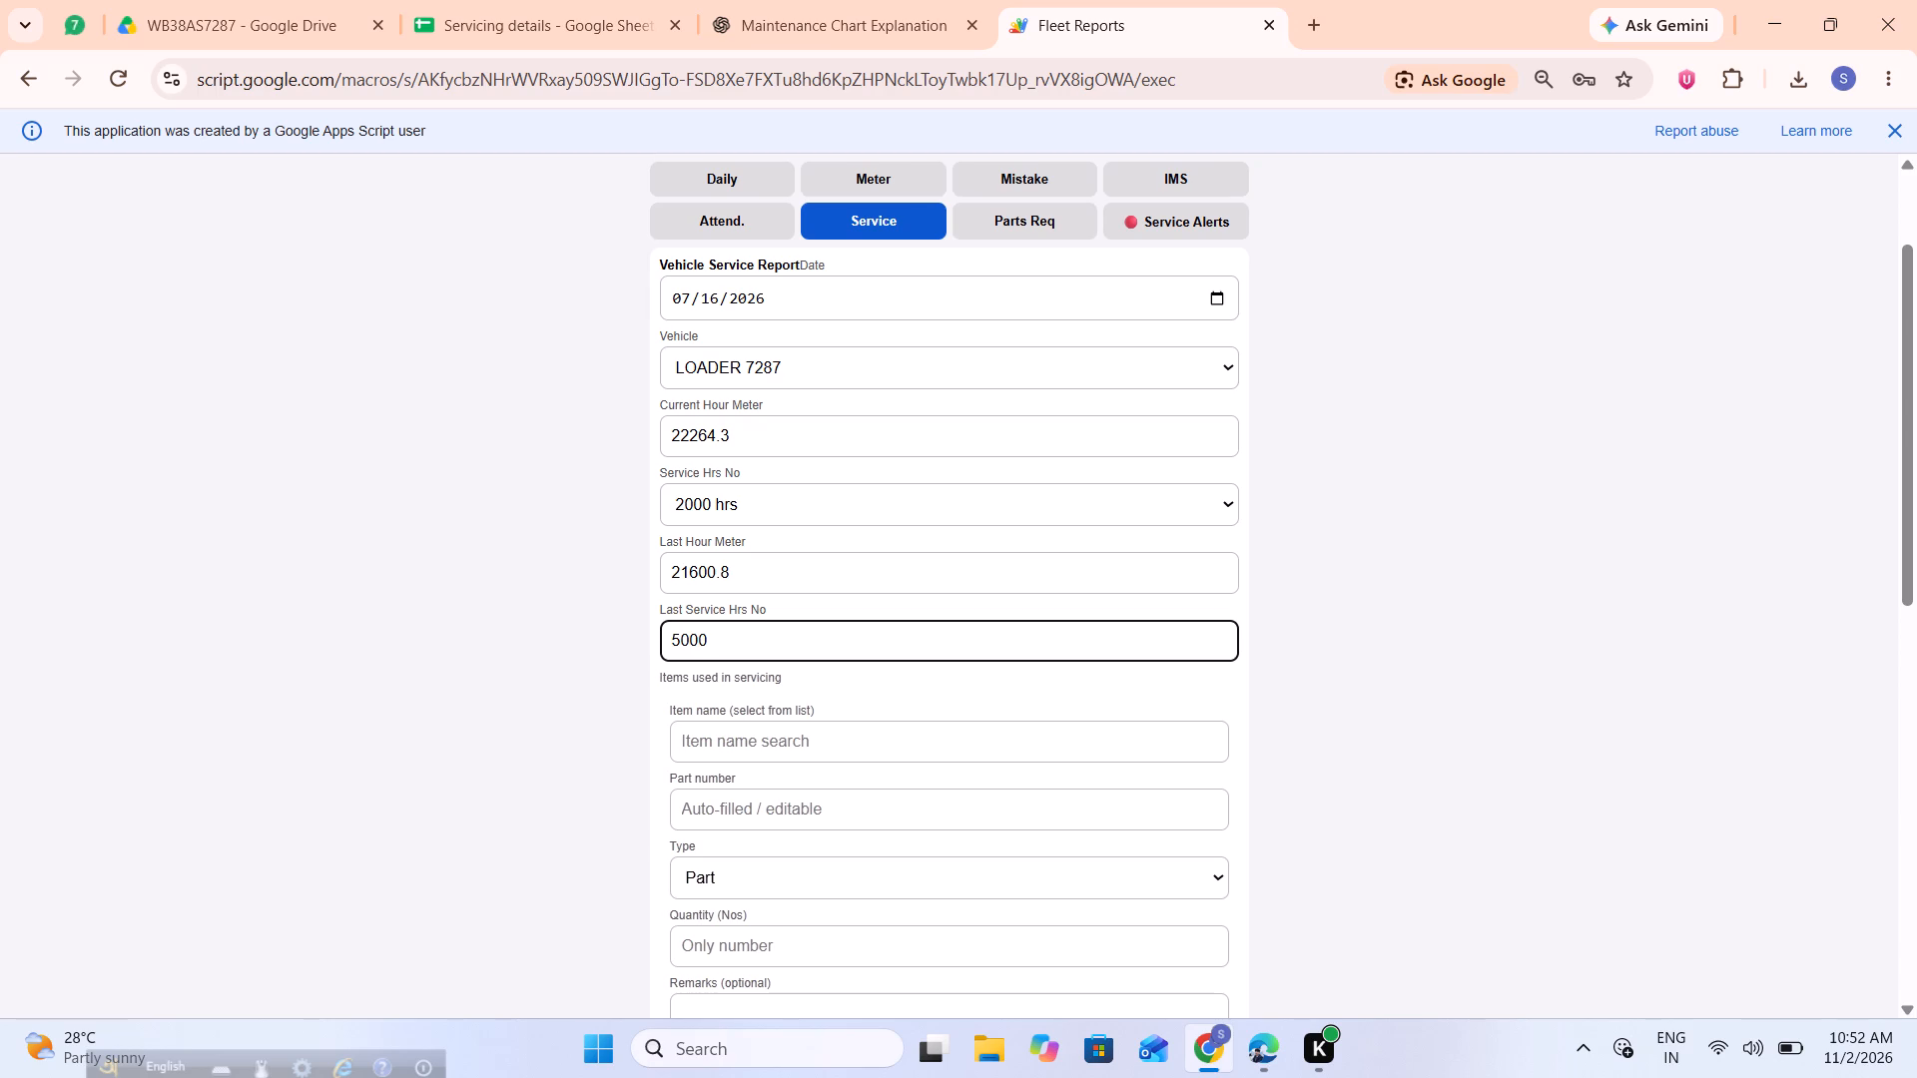
pyautogui.press('BackSpace')
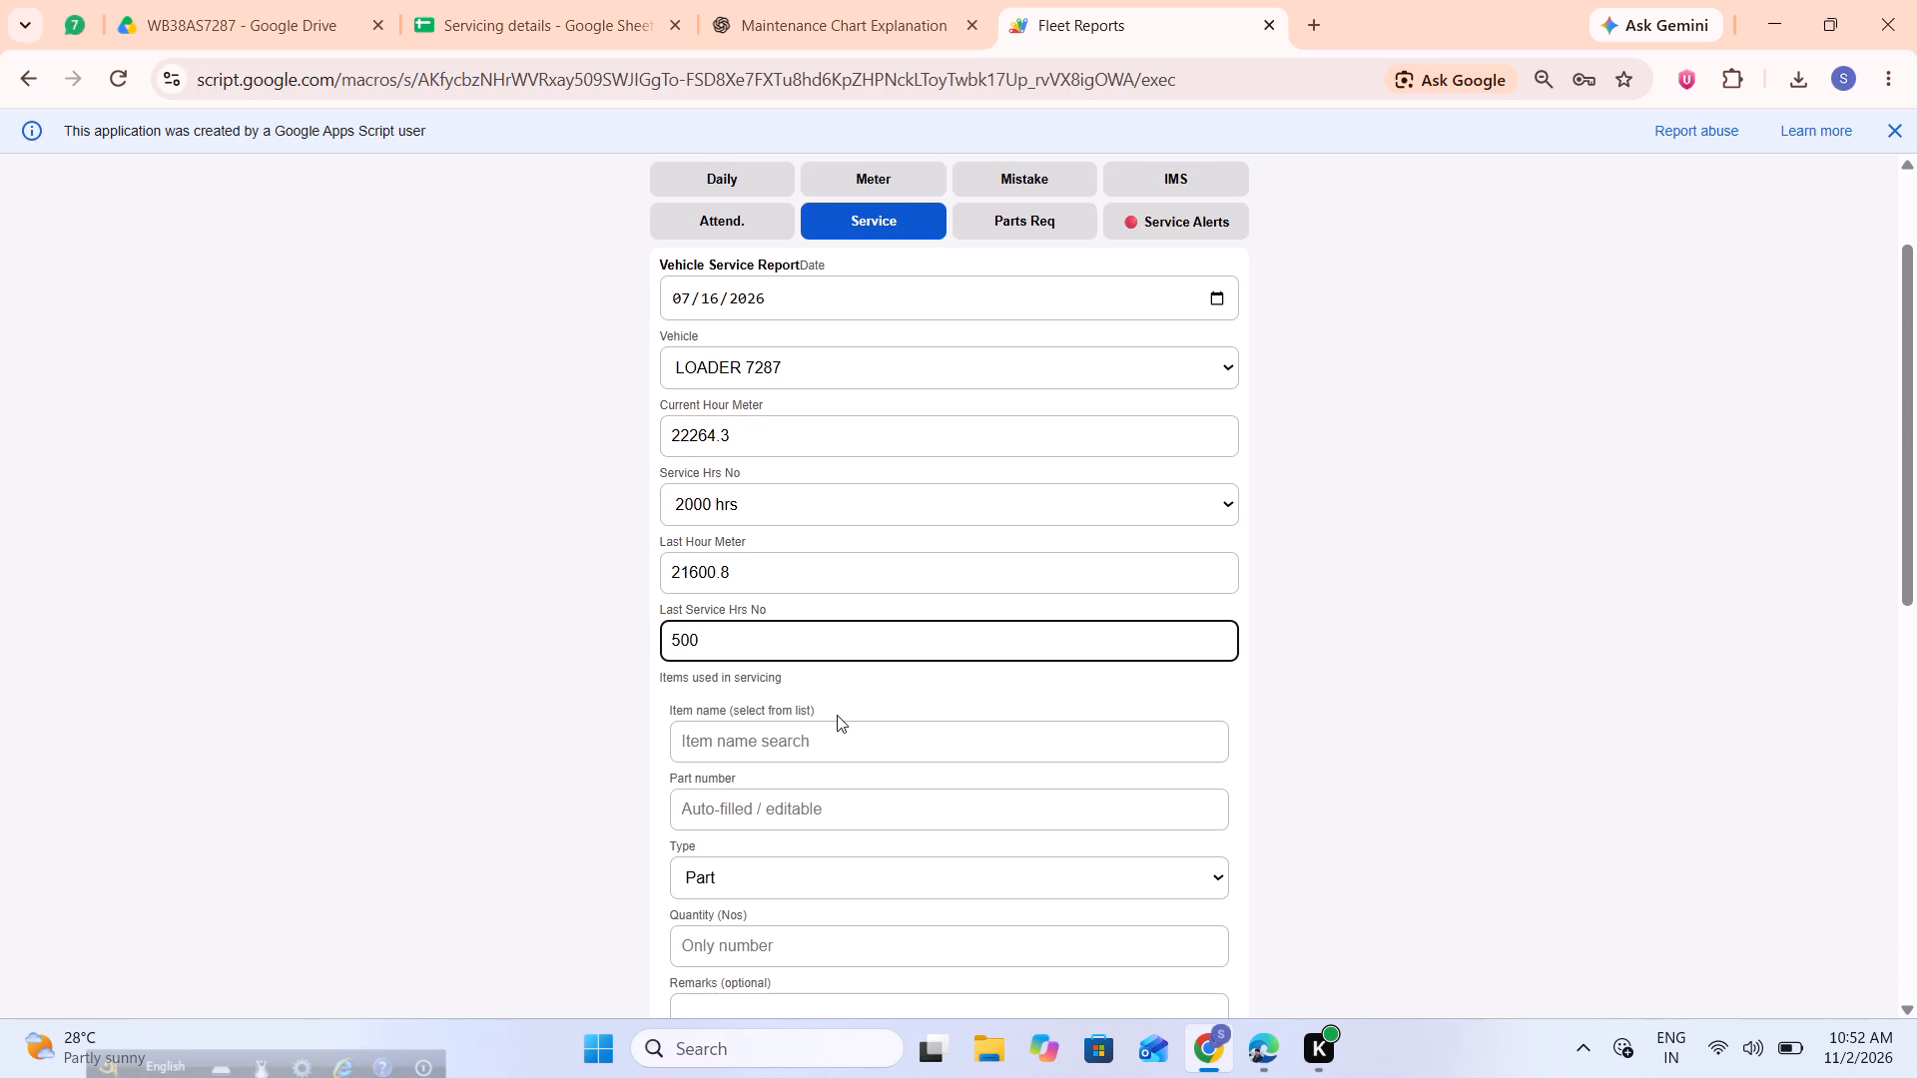
pyautogui.click(837, 711)
pyautogui.click(837, 711)
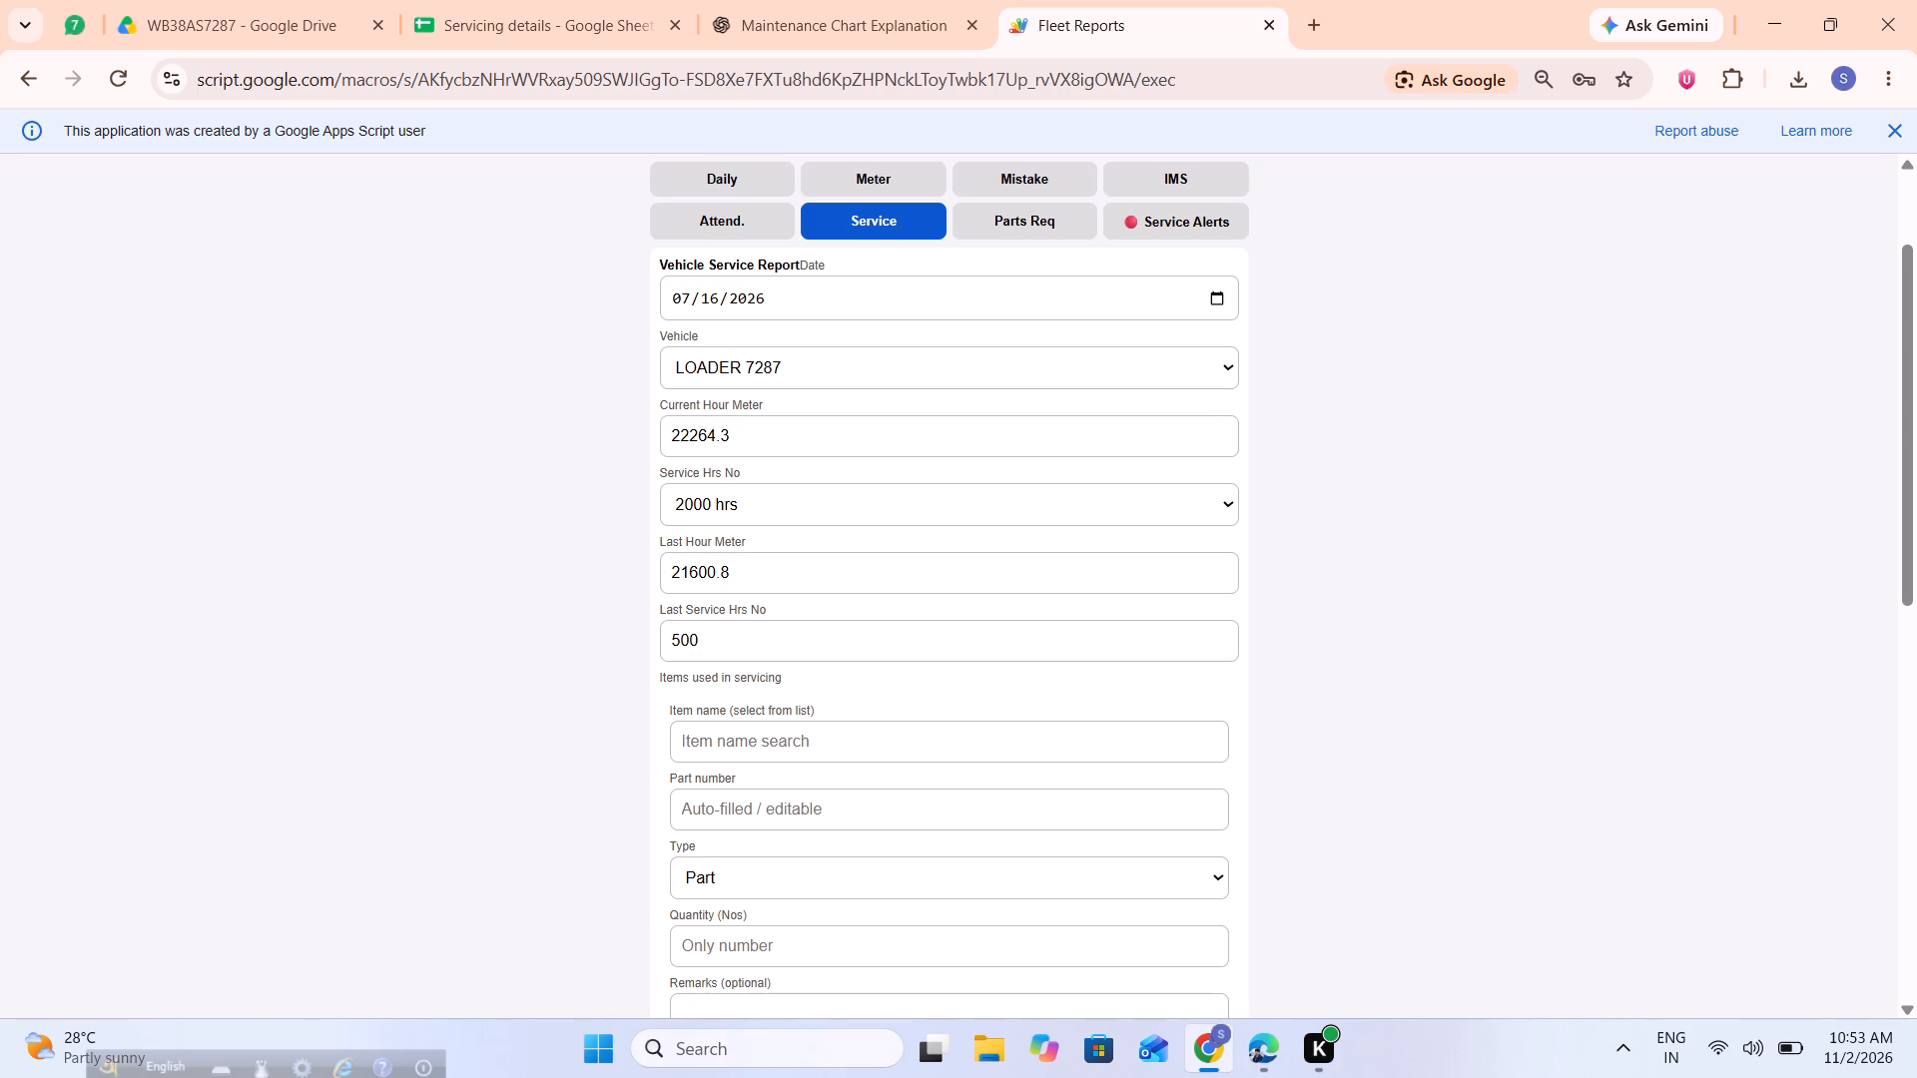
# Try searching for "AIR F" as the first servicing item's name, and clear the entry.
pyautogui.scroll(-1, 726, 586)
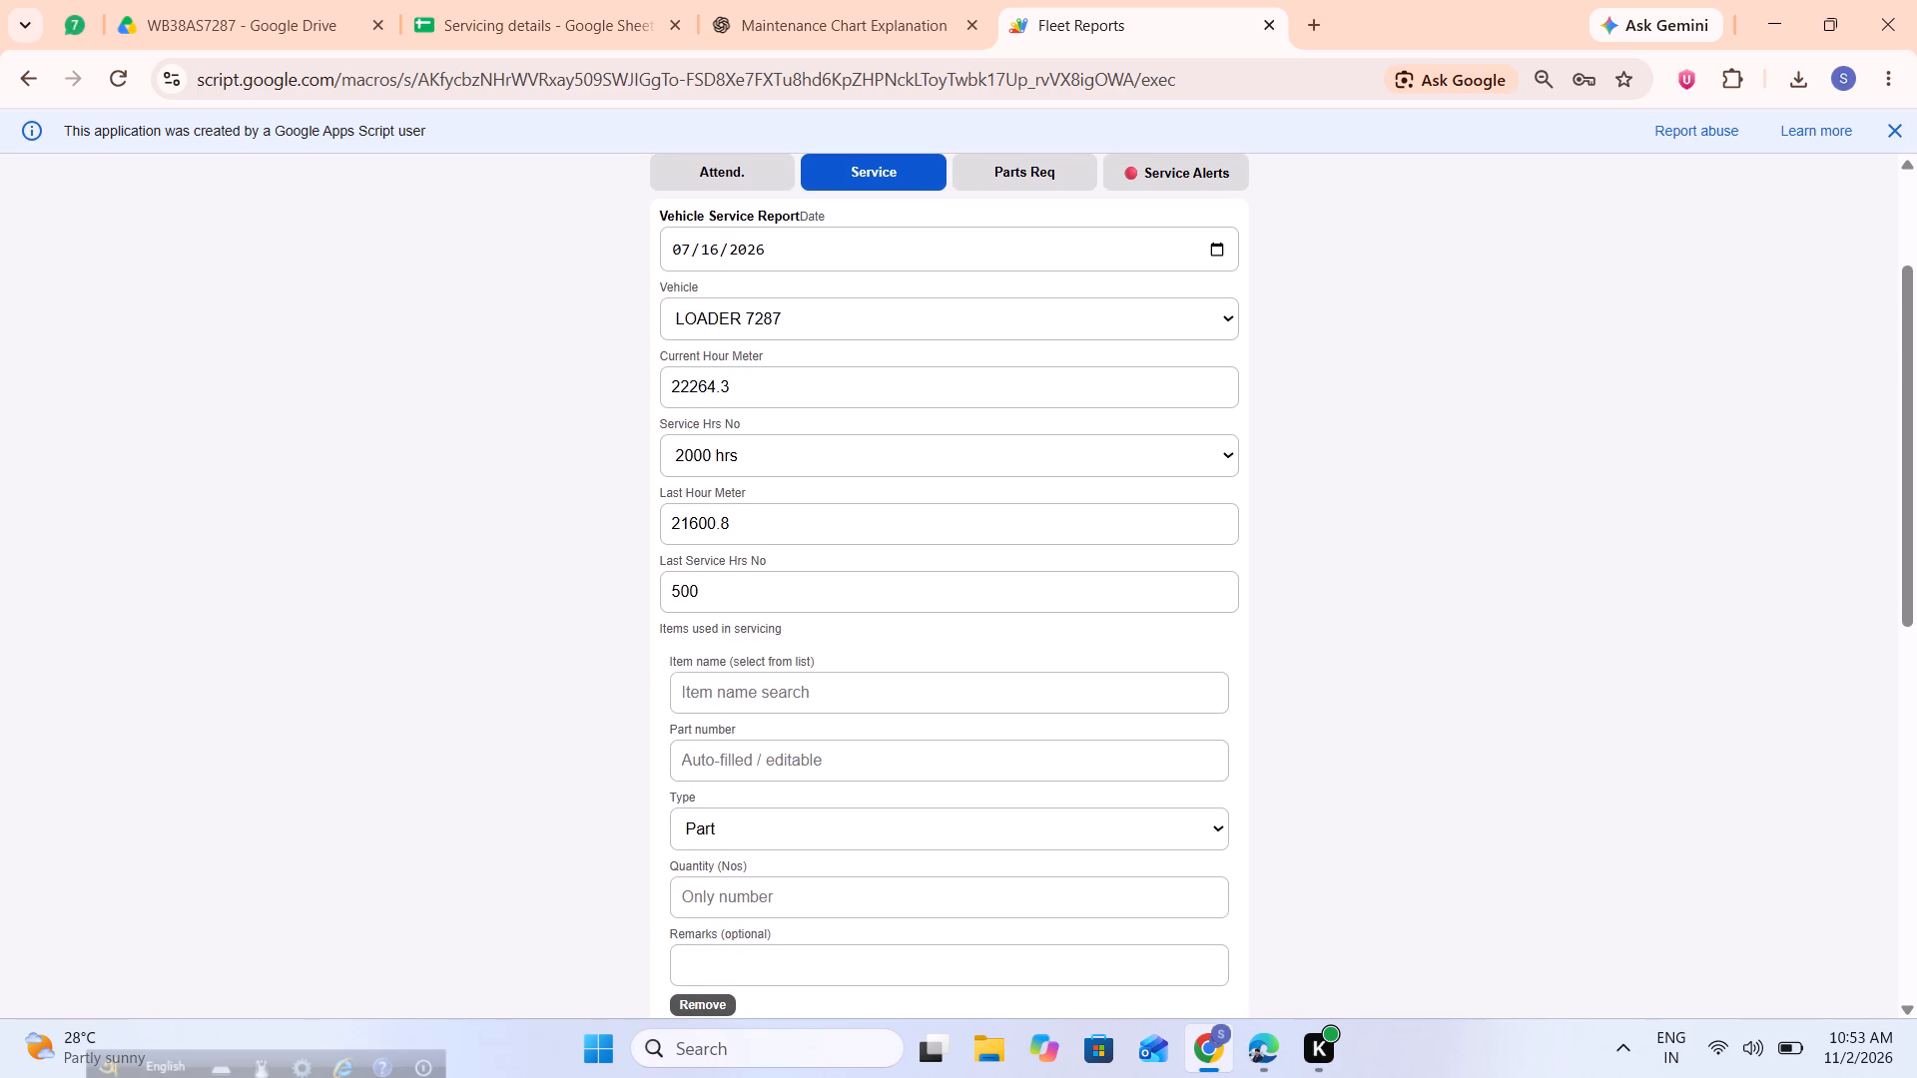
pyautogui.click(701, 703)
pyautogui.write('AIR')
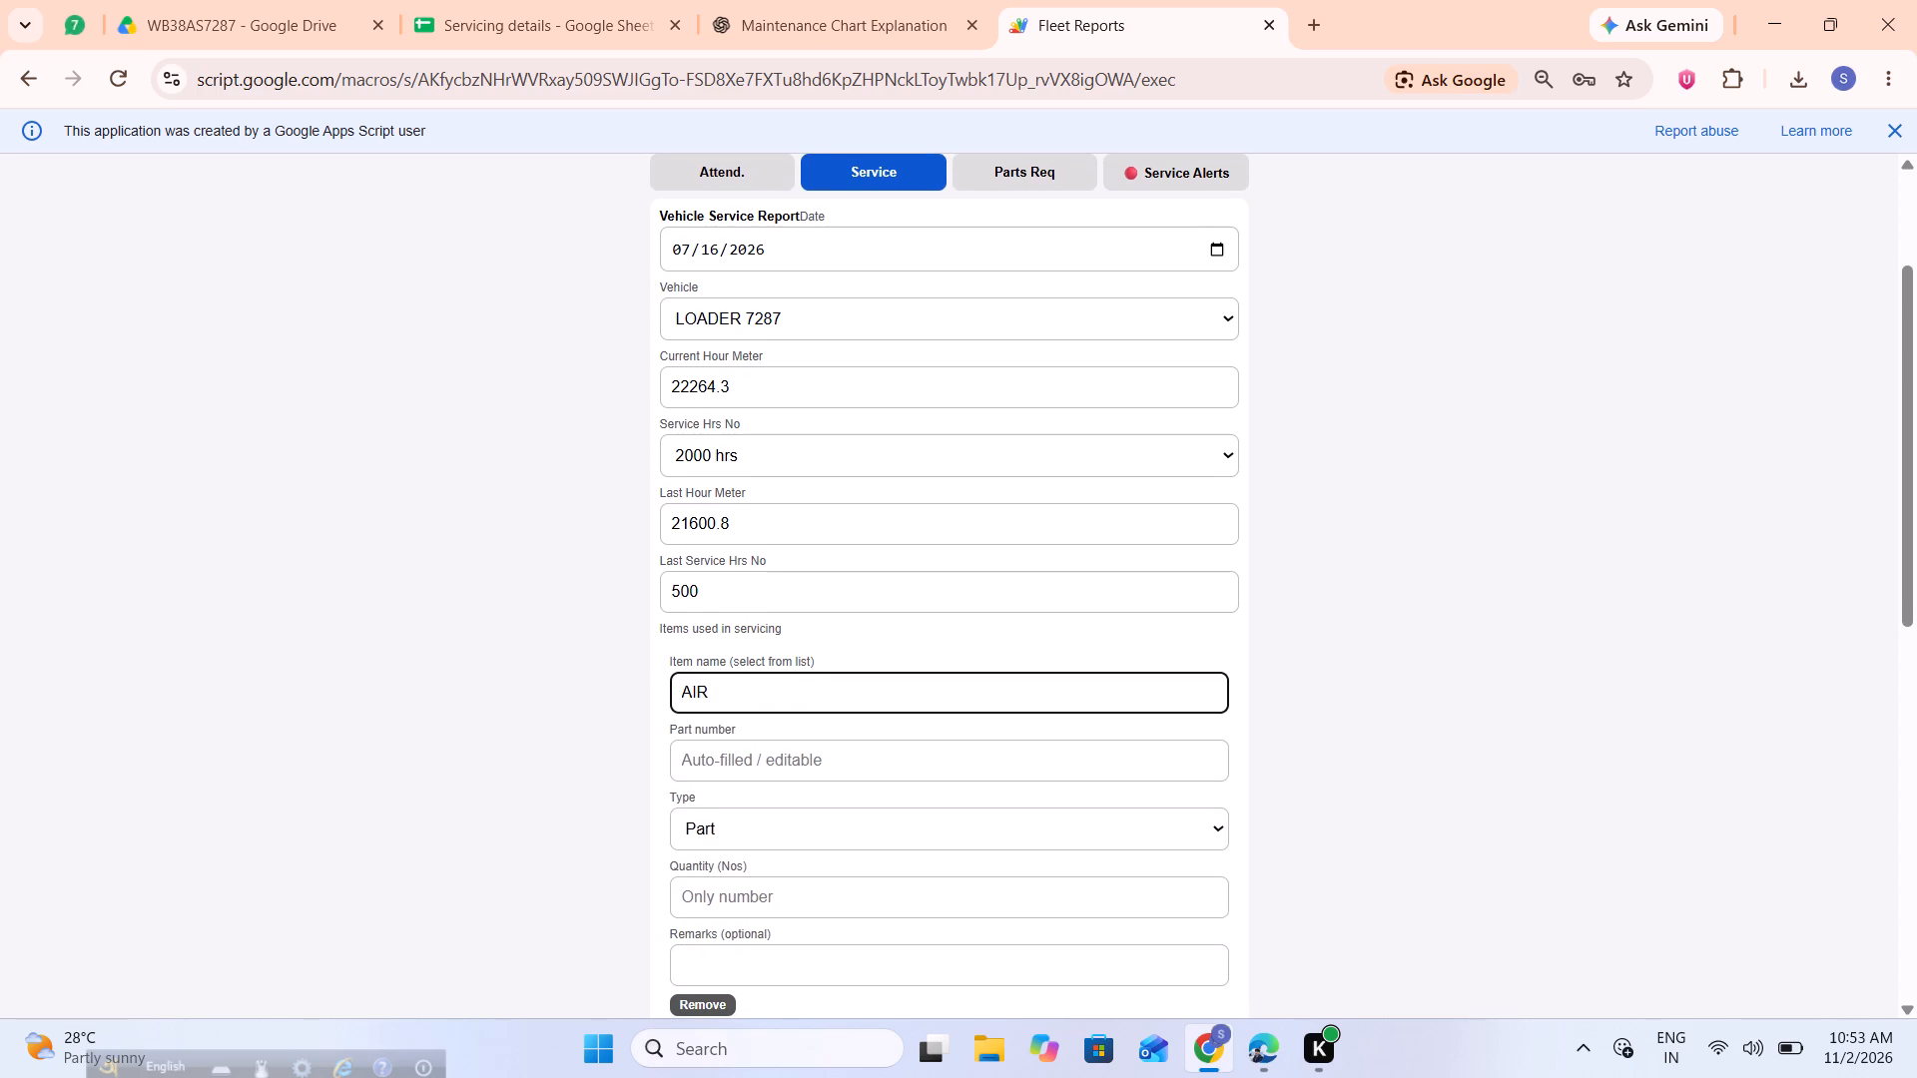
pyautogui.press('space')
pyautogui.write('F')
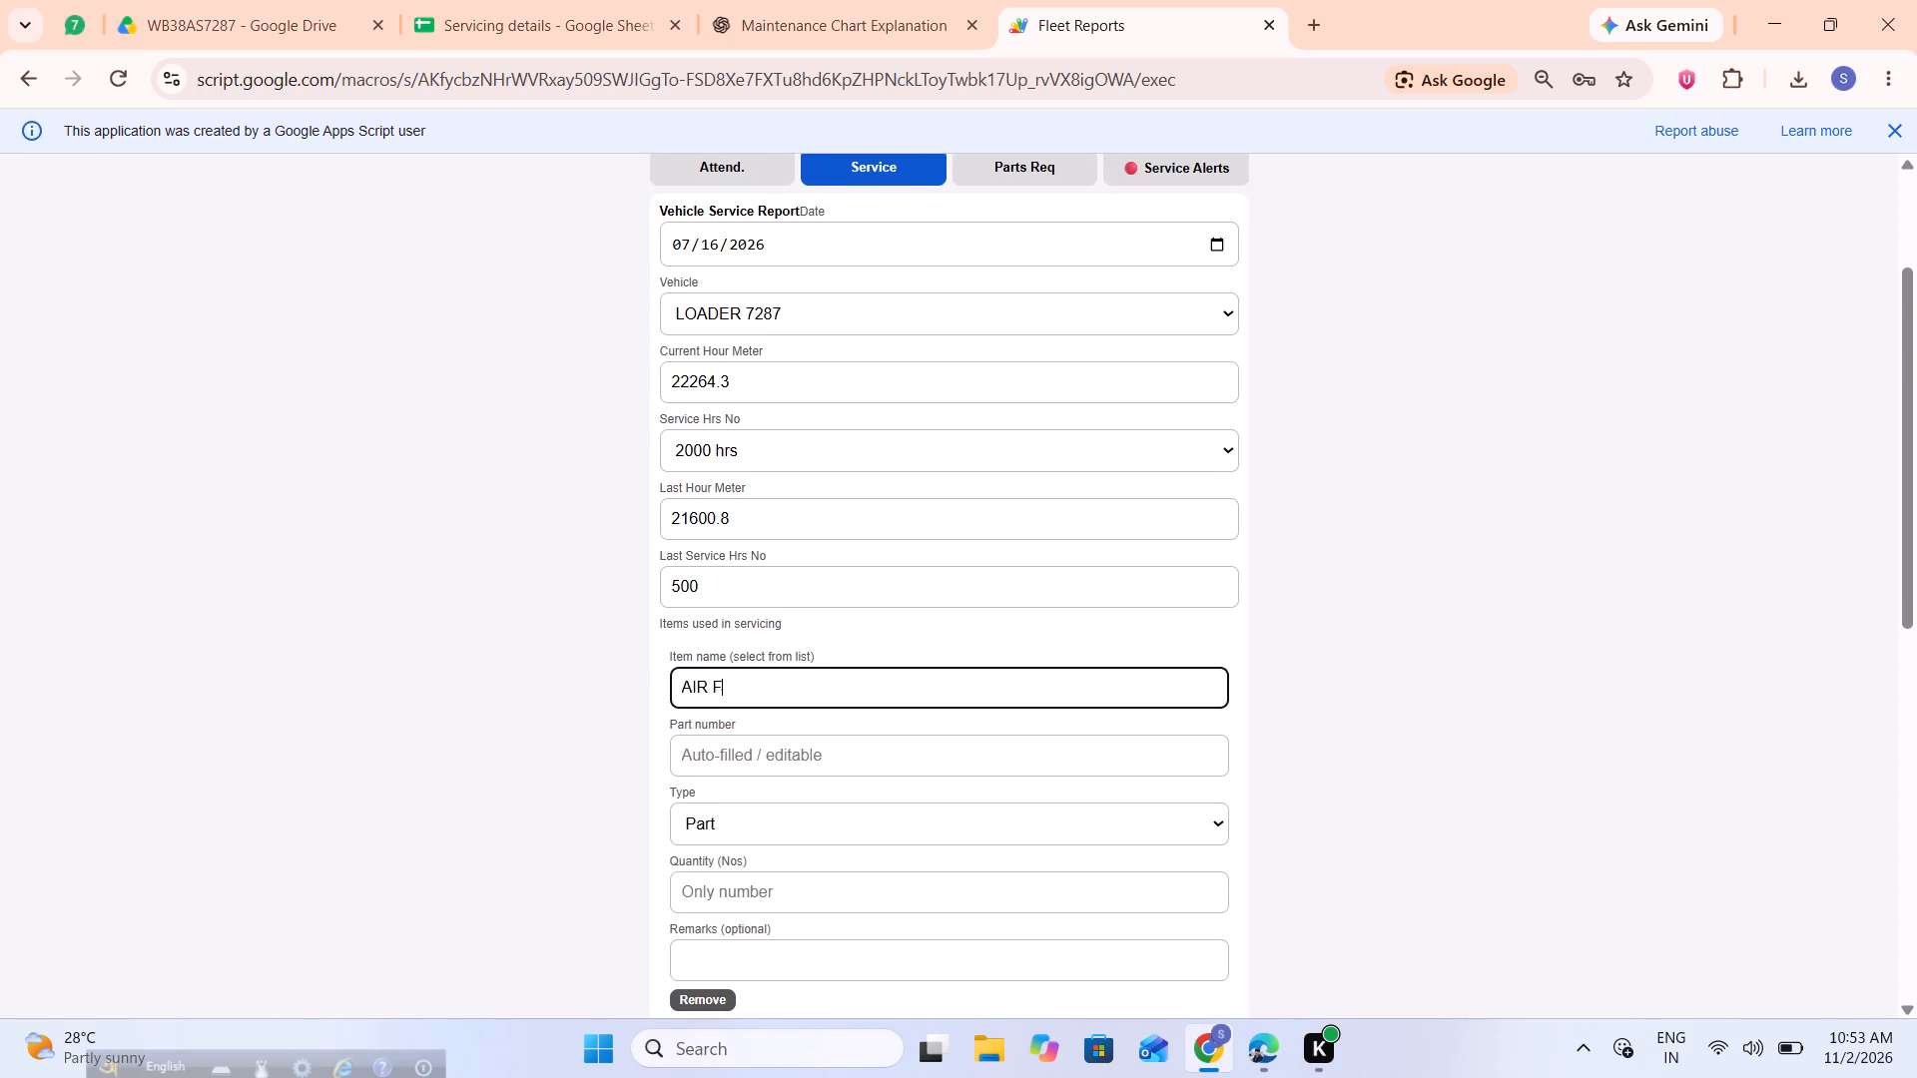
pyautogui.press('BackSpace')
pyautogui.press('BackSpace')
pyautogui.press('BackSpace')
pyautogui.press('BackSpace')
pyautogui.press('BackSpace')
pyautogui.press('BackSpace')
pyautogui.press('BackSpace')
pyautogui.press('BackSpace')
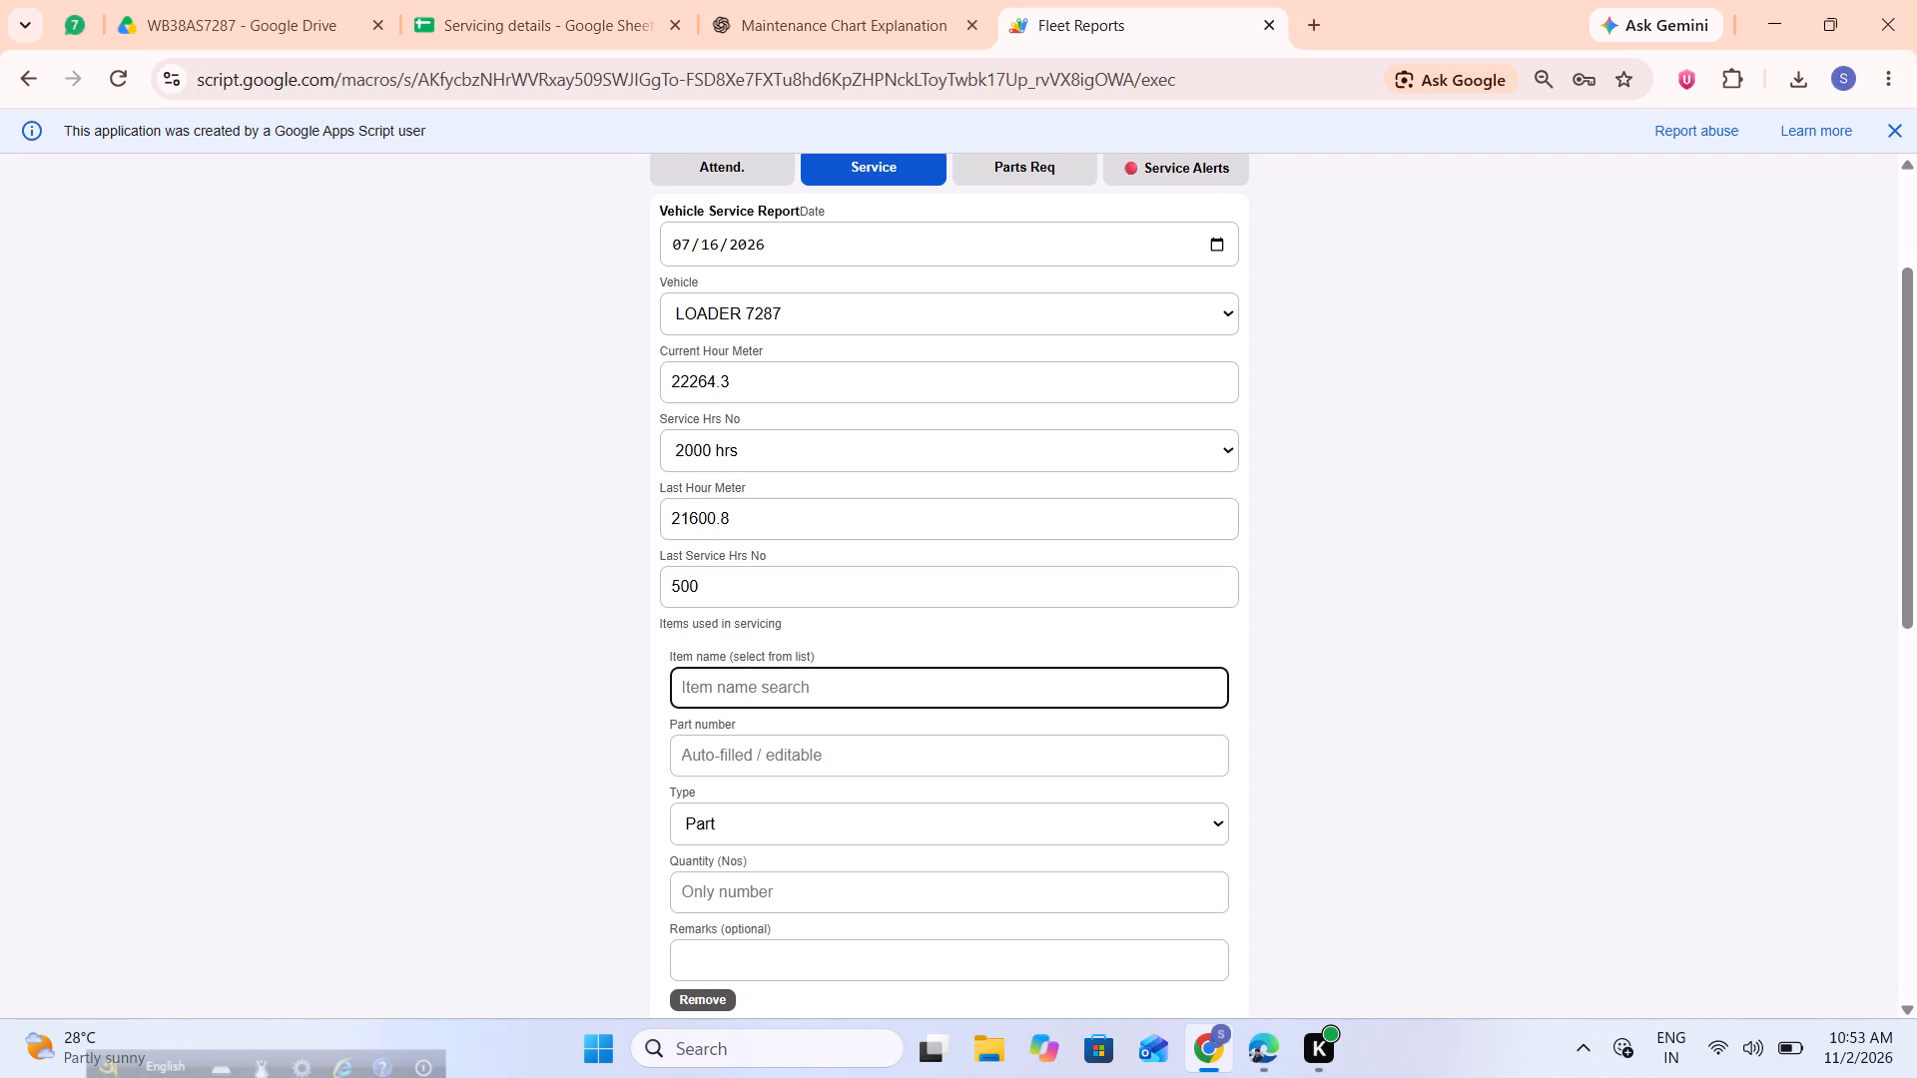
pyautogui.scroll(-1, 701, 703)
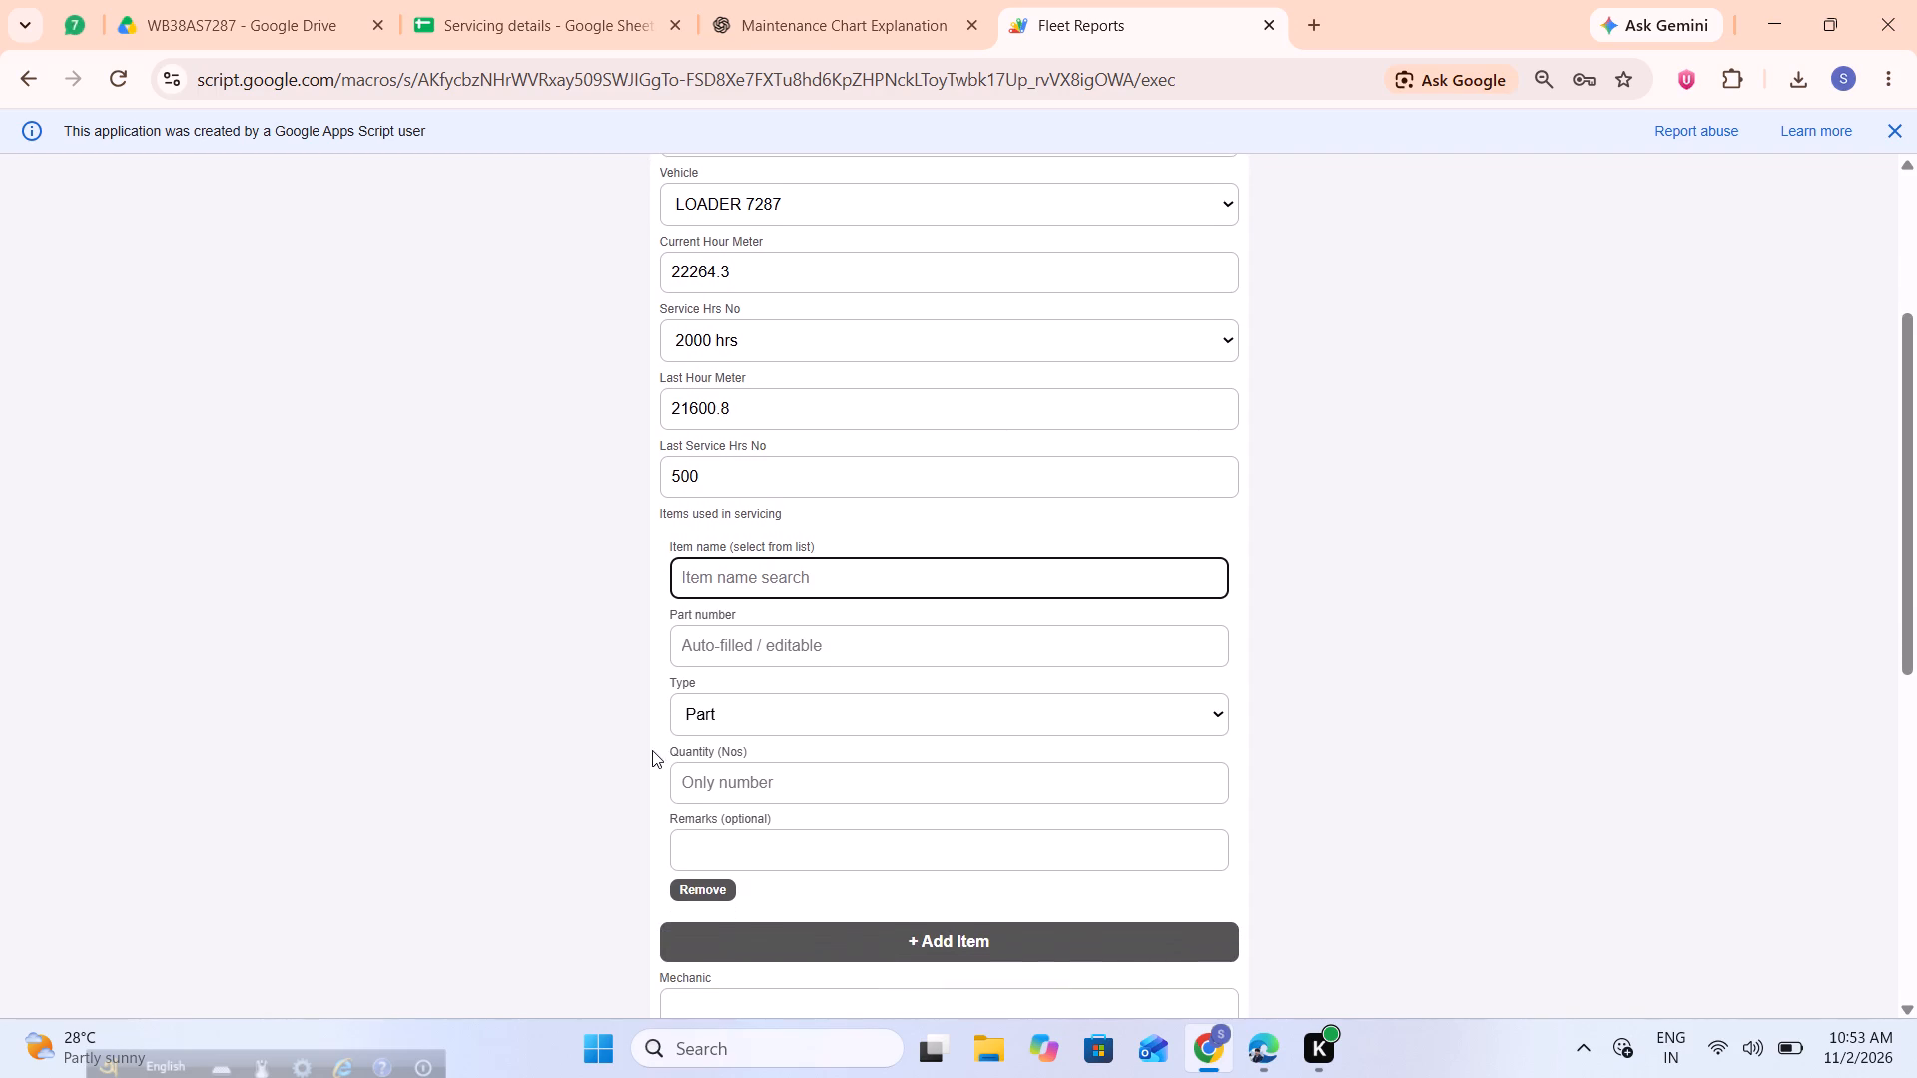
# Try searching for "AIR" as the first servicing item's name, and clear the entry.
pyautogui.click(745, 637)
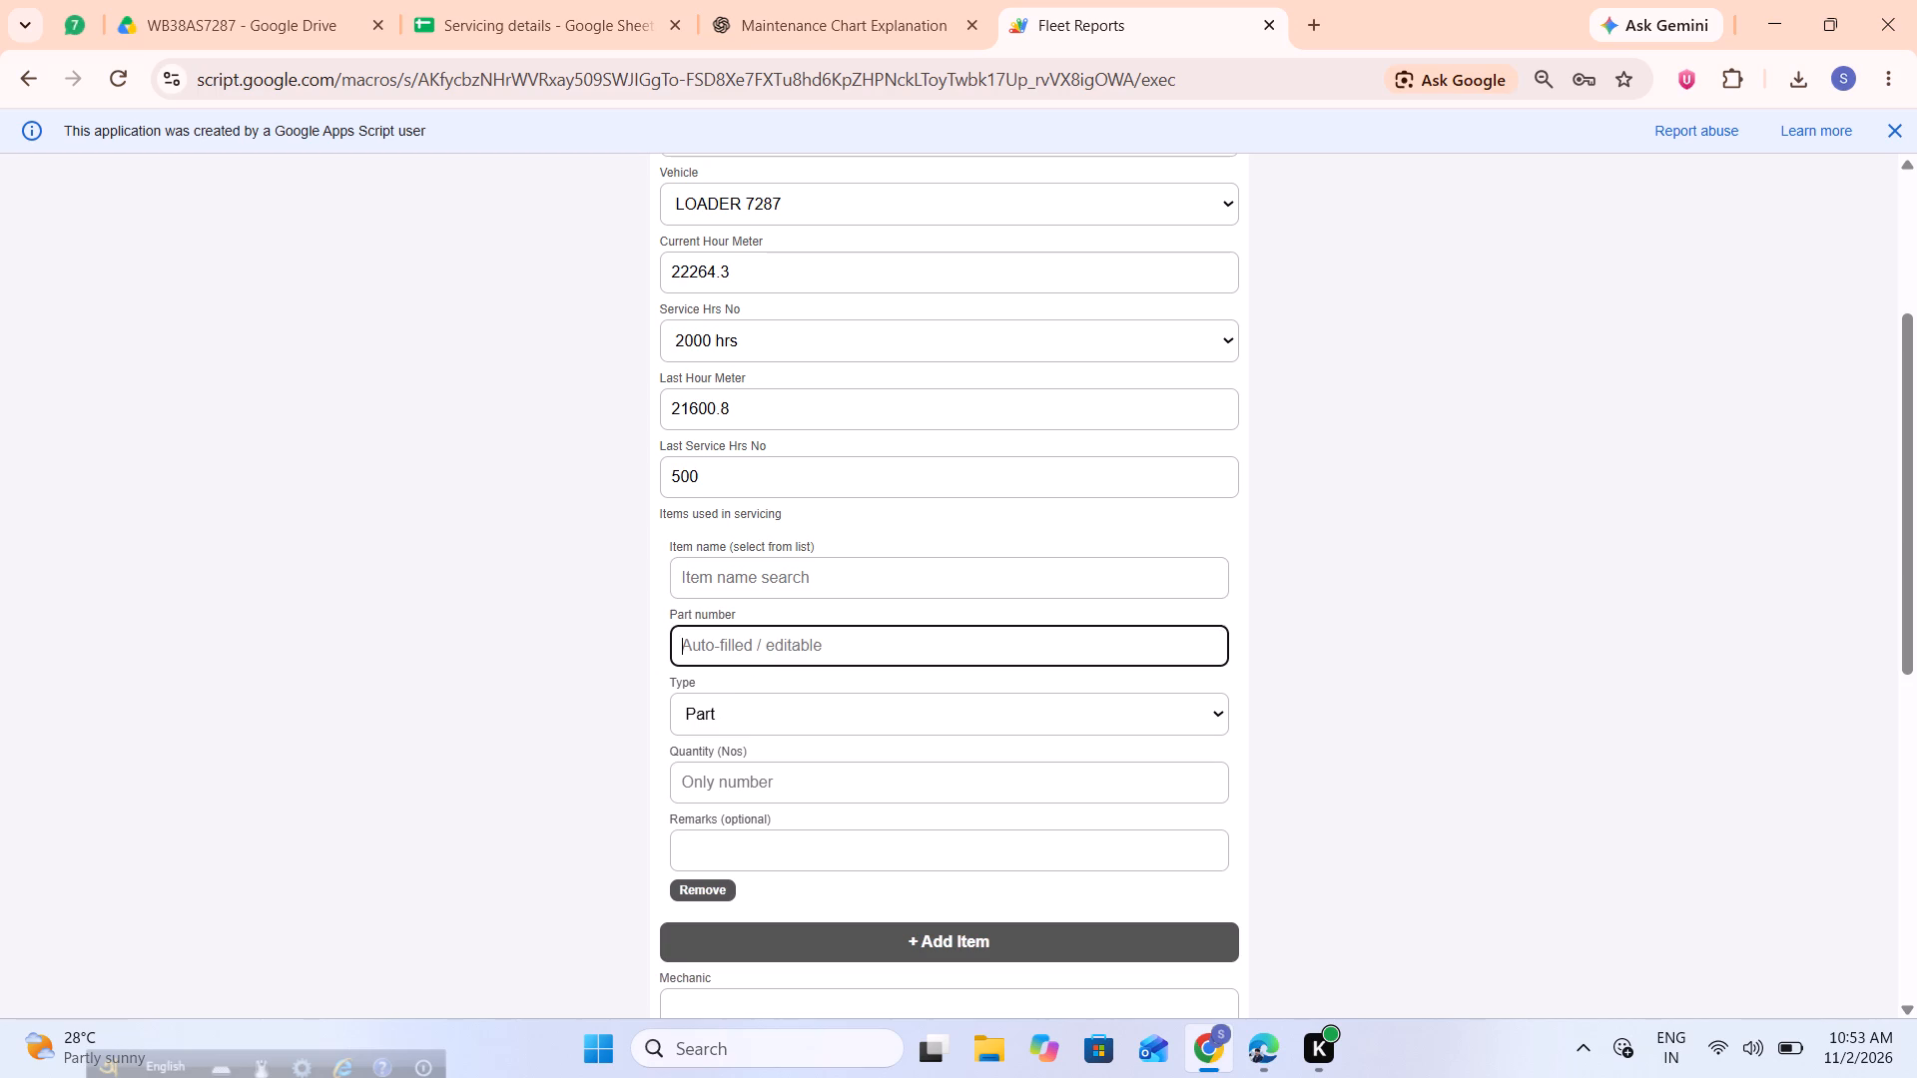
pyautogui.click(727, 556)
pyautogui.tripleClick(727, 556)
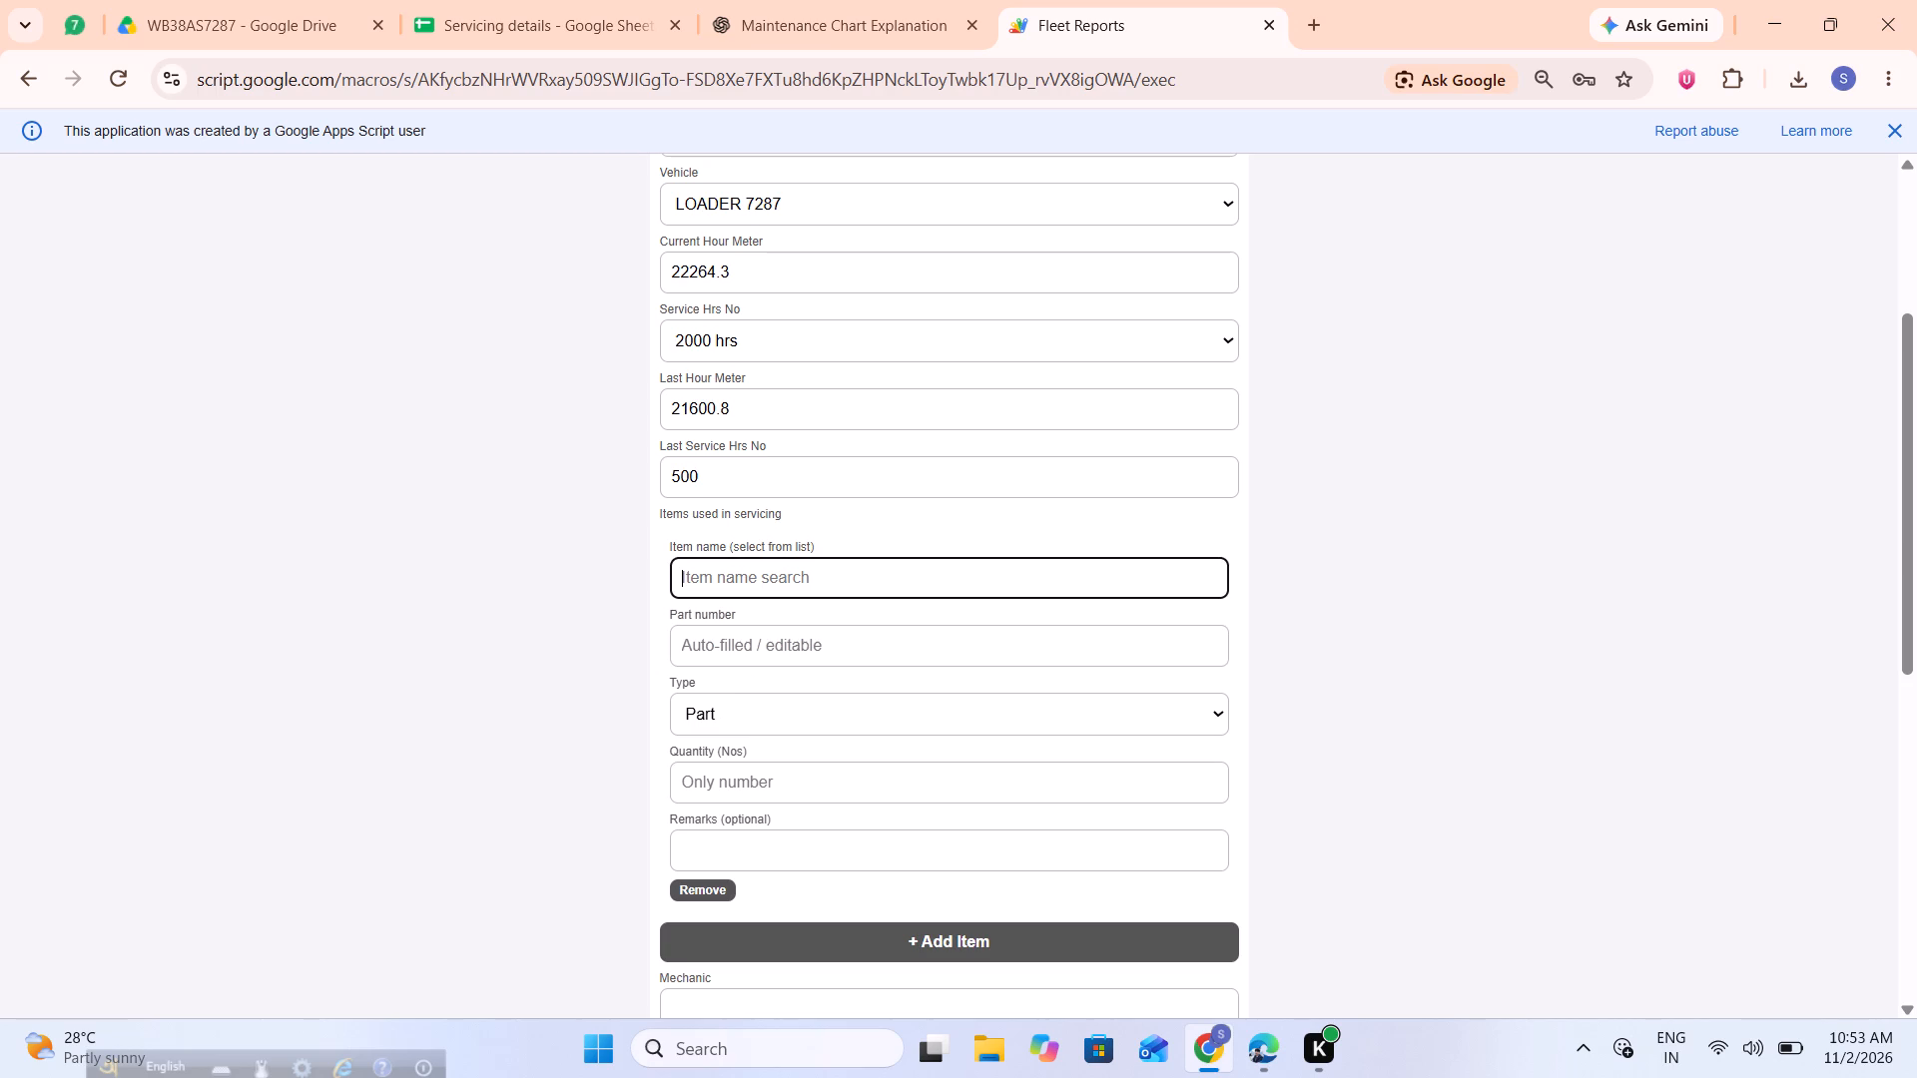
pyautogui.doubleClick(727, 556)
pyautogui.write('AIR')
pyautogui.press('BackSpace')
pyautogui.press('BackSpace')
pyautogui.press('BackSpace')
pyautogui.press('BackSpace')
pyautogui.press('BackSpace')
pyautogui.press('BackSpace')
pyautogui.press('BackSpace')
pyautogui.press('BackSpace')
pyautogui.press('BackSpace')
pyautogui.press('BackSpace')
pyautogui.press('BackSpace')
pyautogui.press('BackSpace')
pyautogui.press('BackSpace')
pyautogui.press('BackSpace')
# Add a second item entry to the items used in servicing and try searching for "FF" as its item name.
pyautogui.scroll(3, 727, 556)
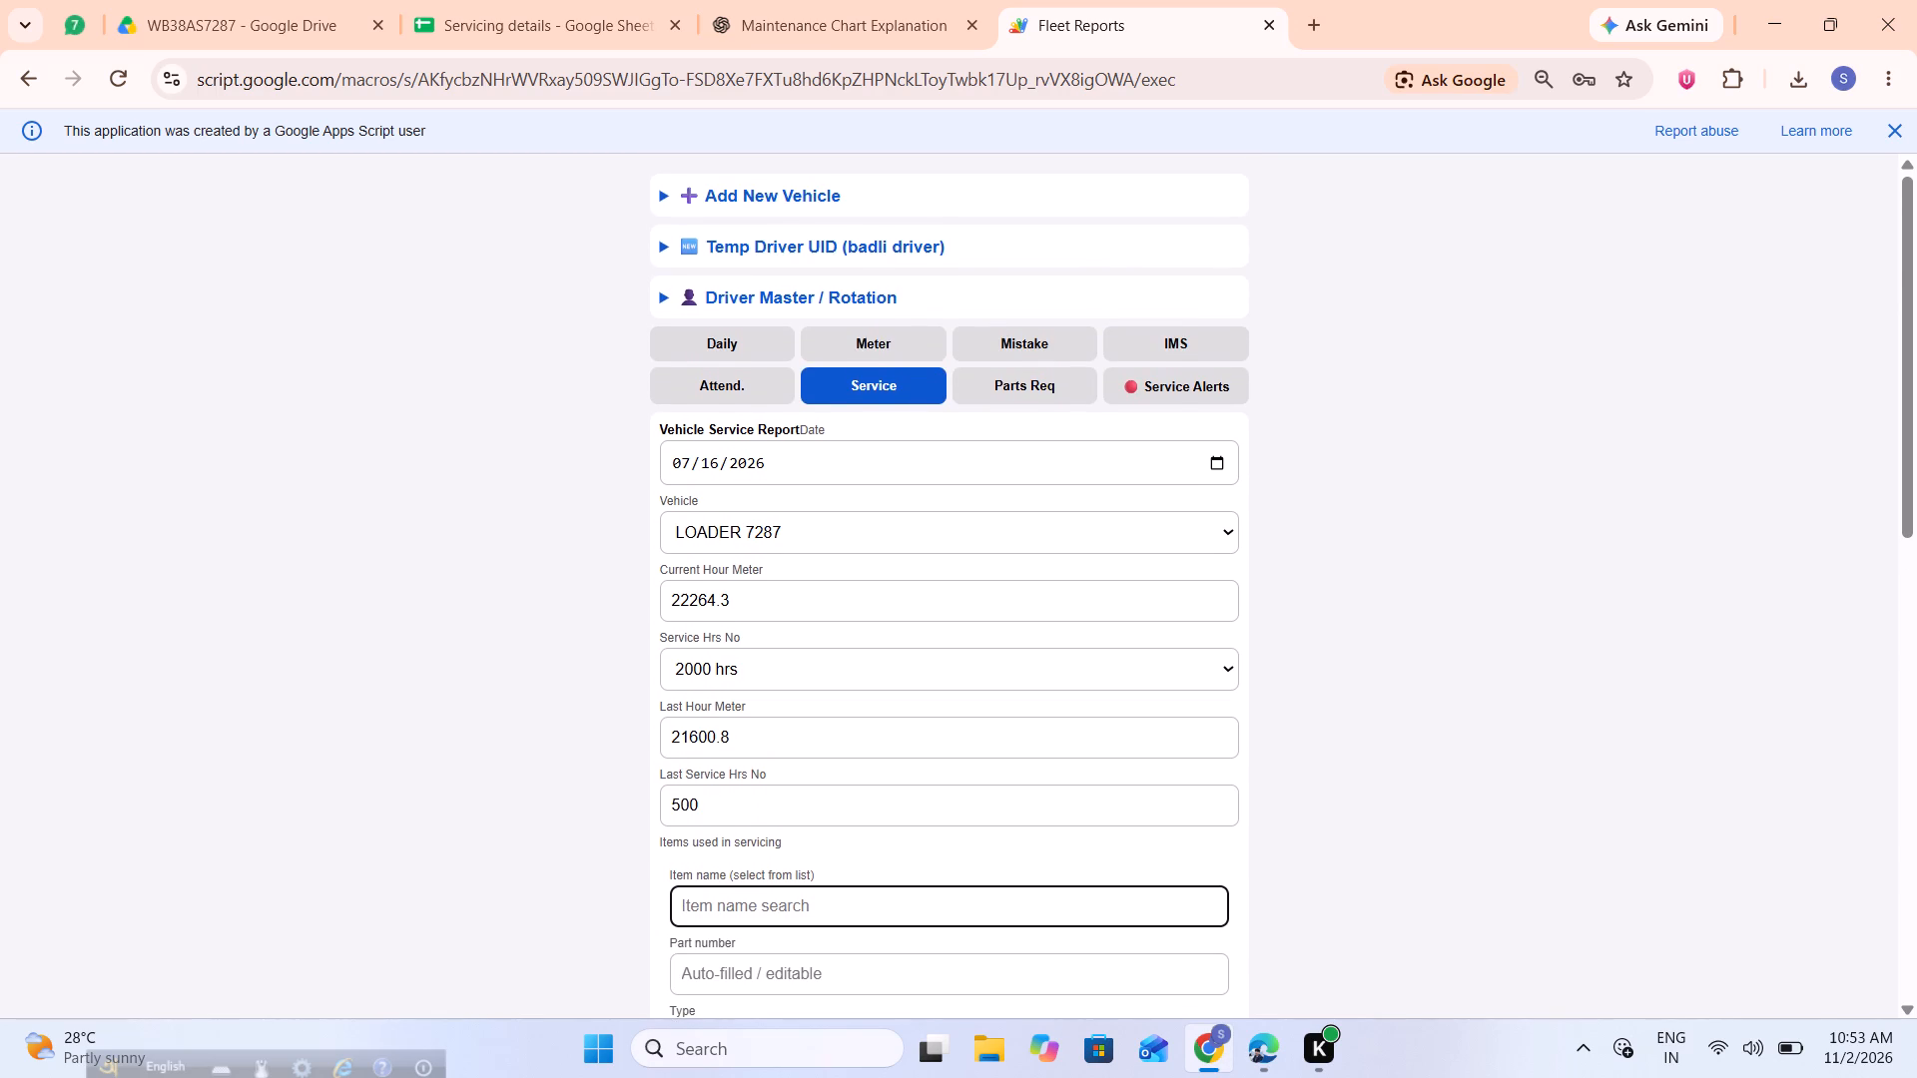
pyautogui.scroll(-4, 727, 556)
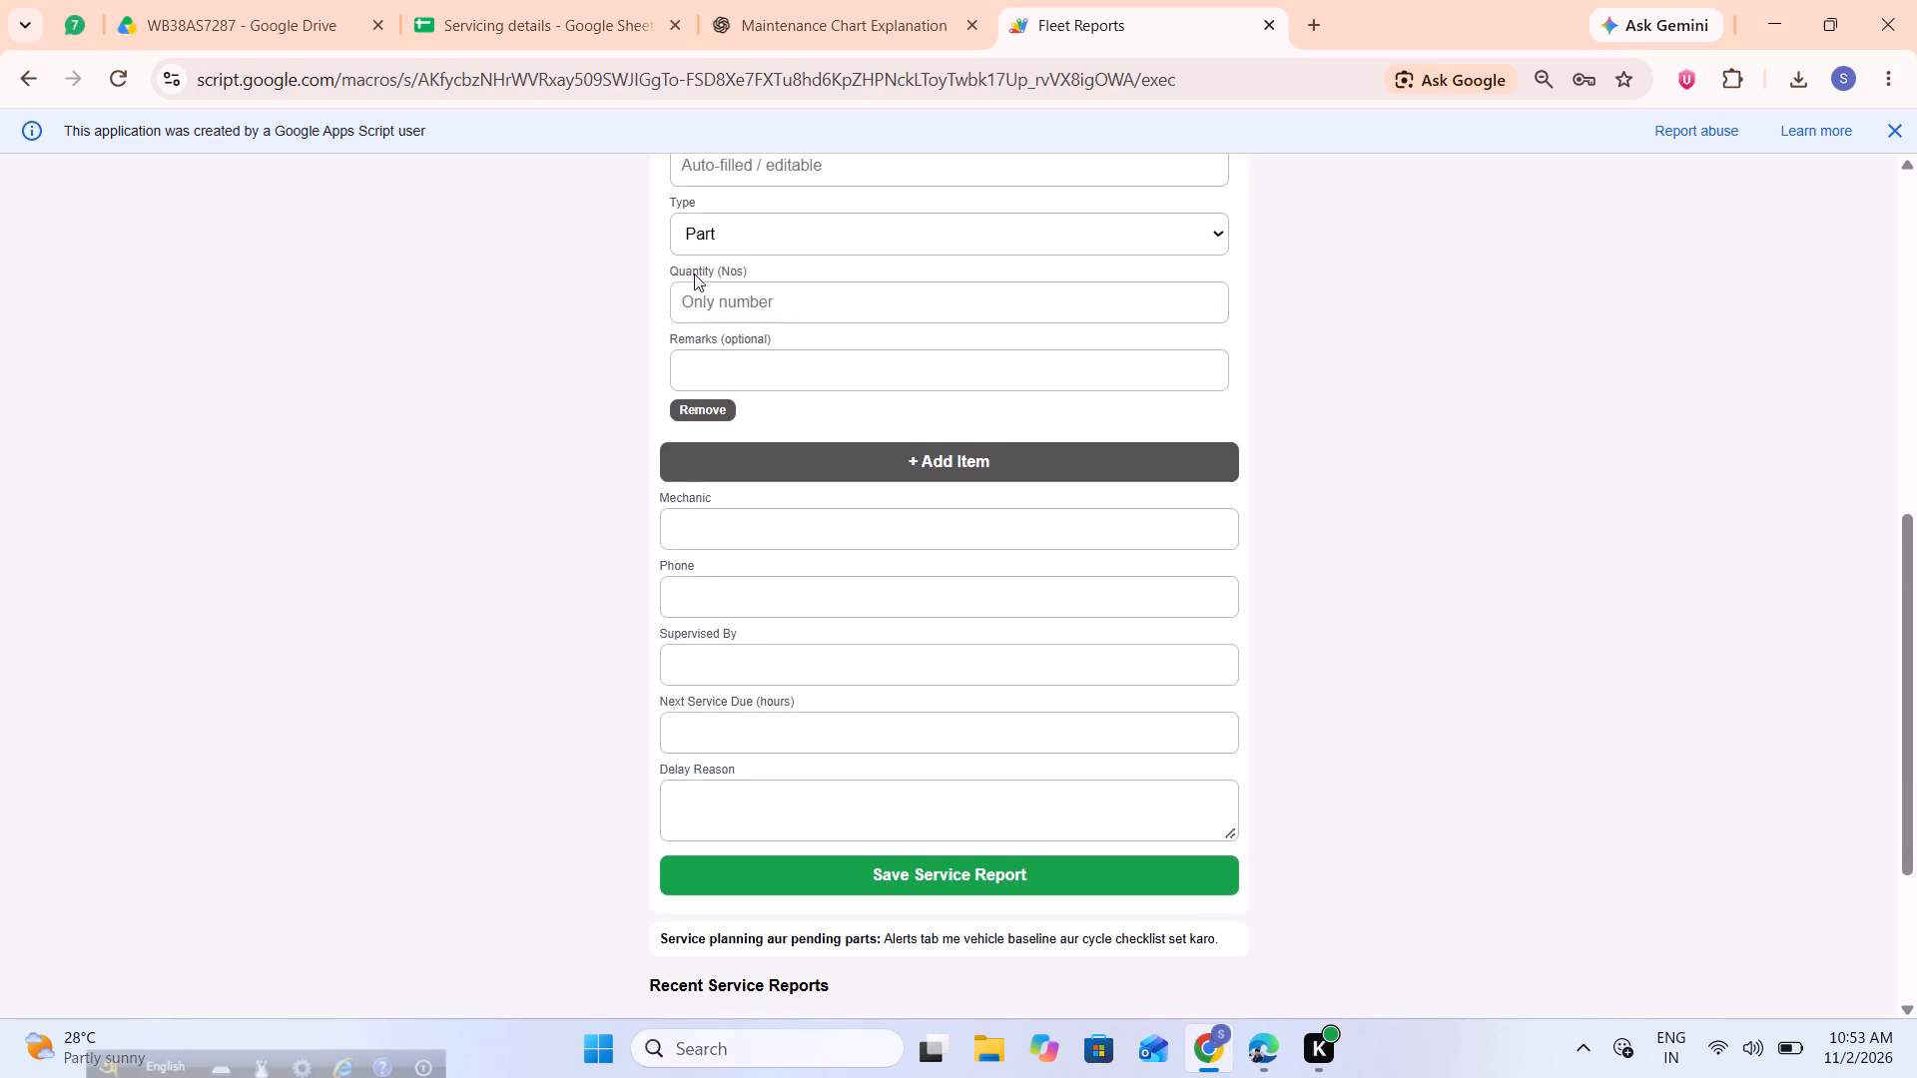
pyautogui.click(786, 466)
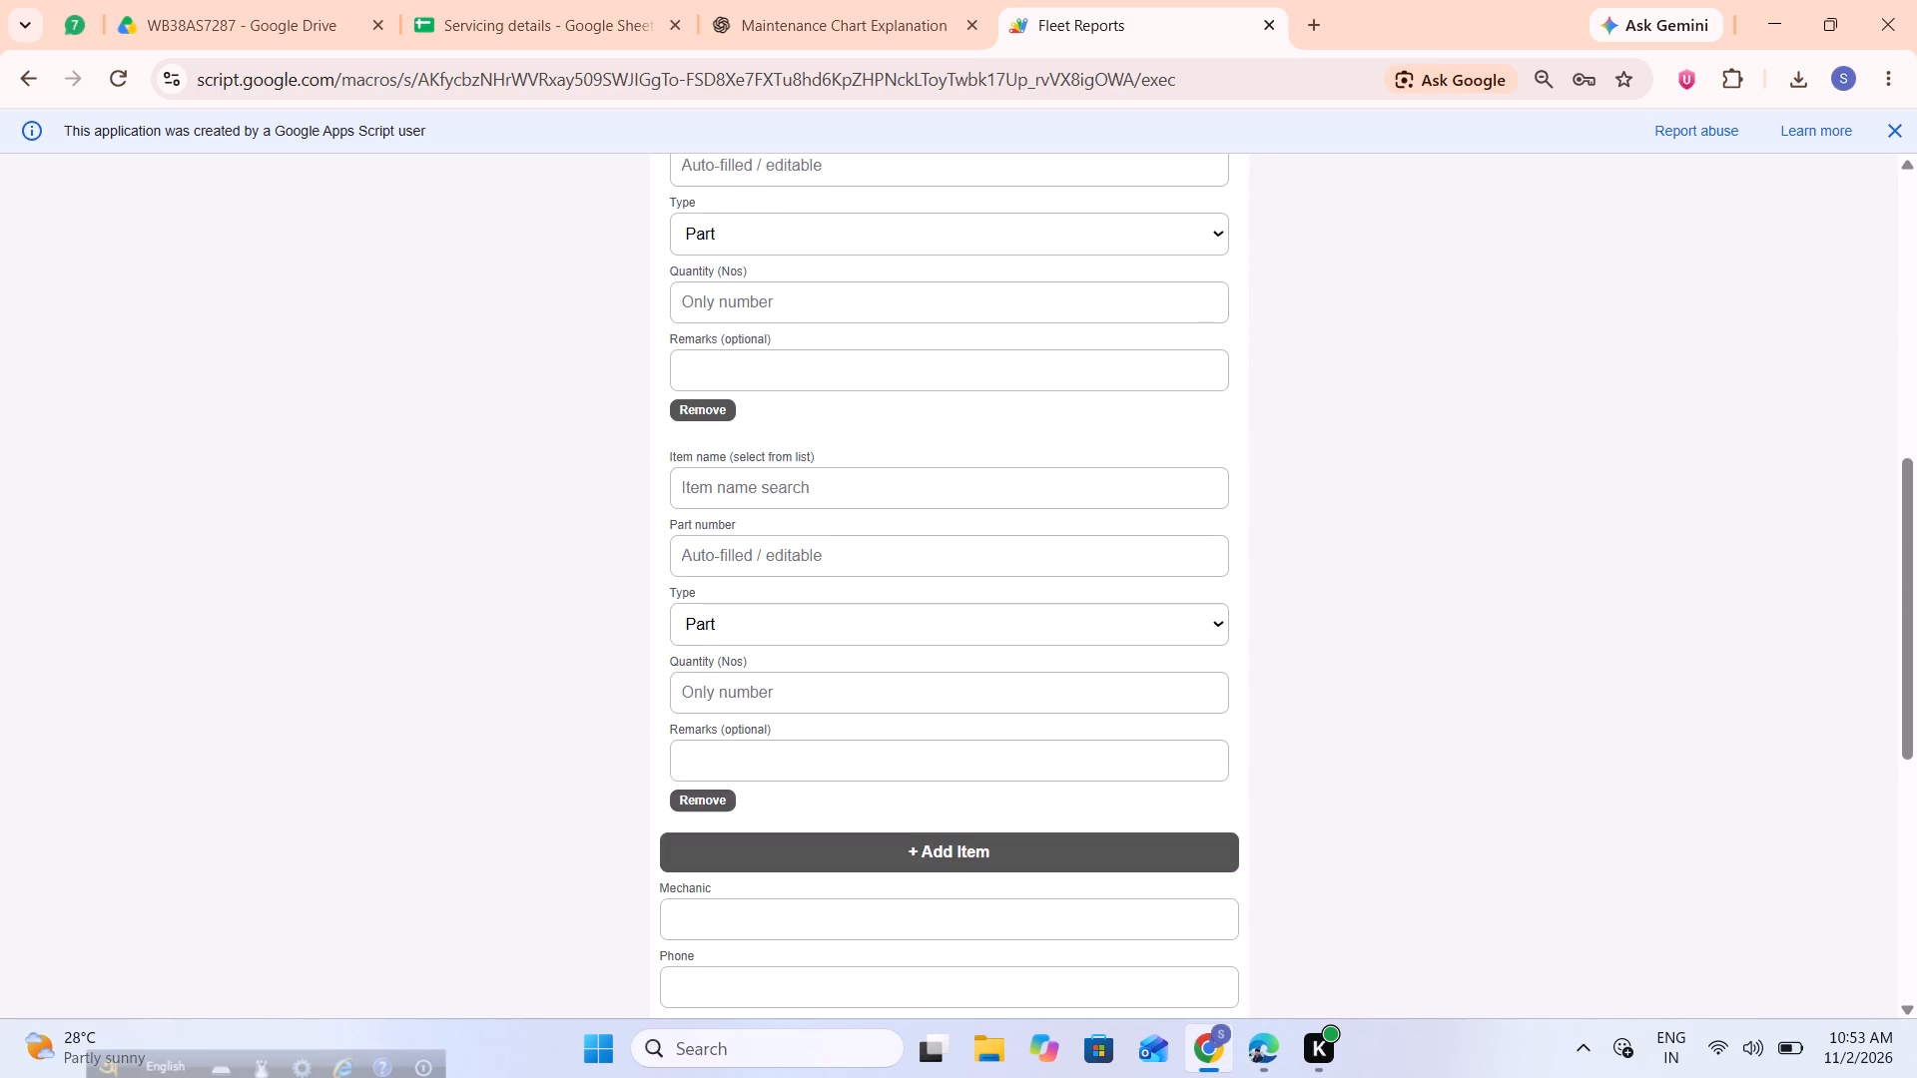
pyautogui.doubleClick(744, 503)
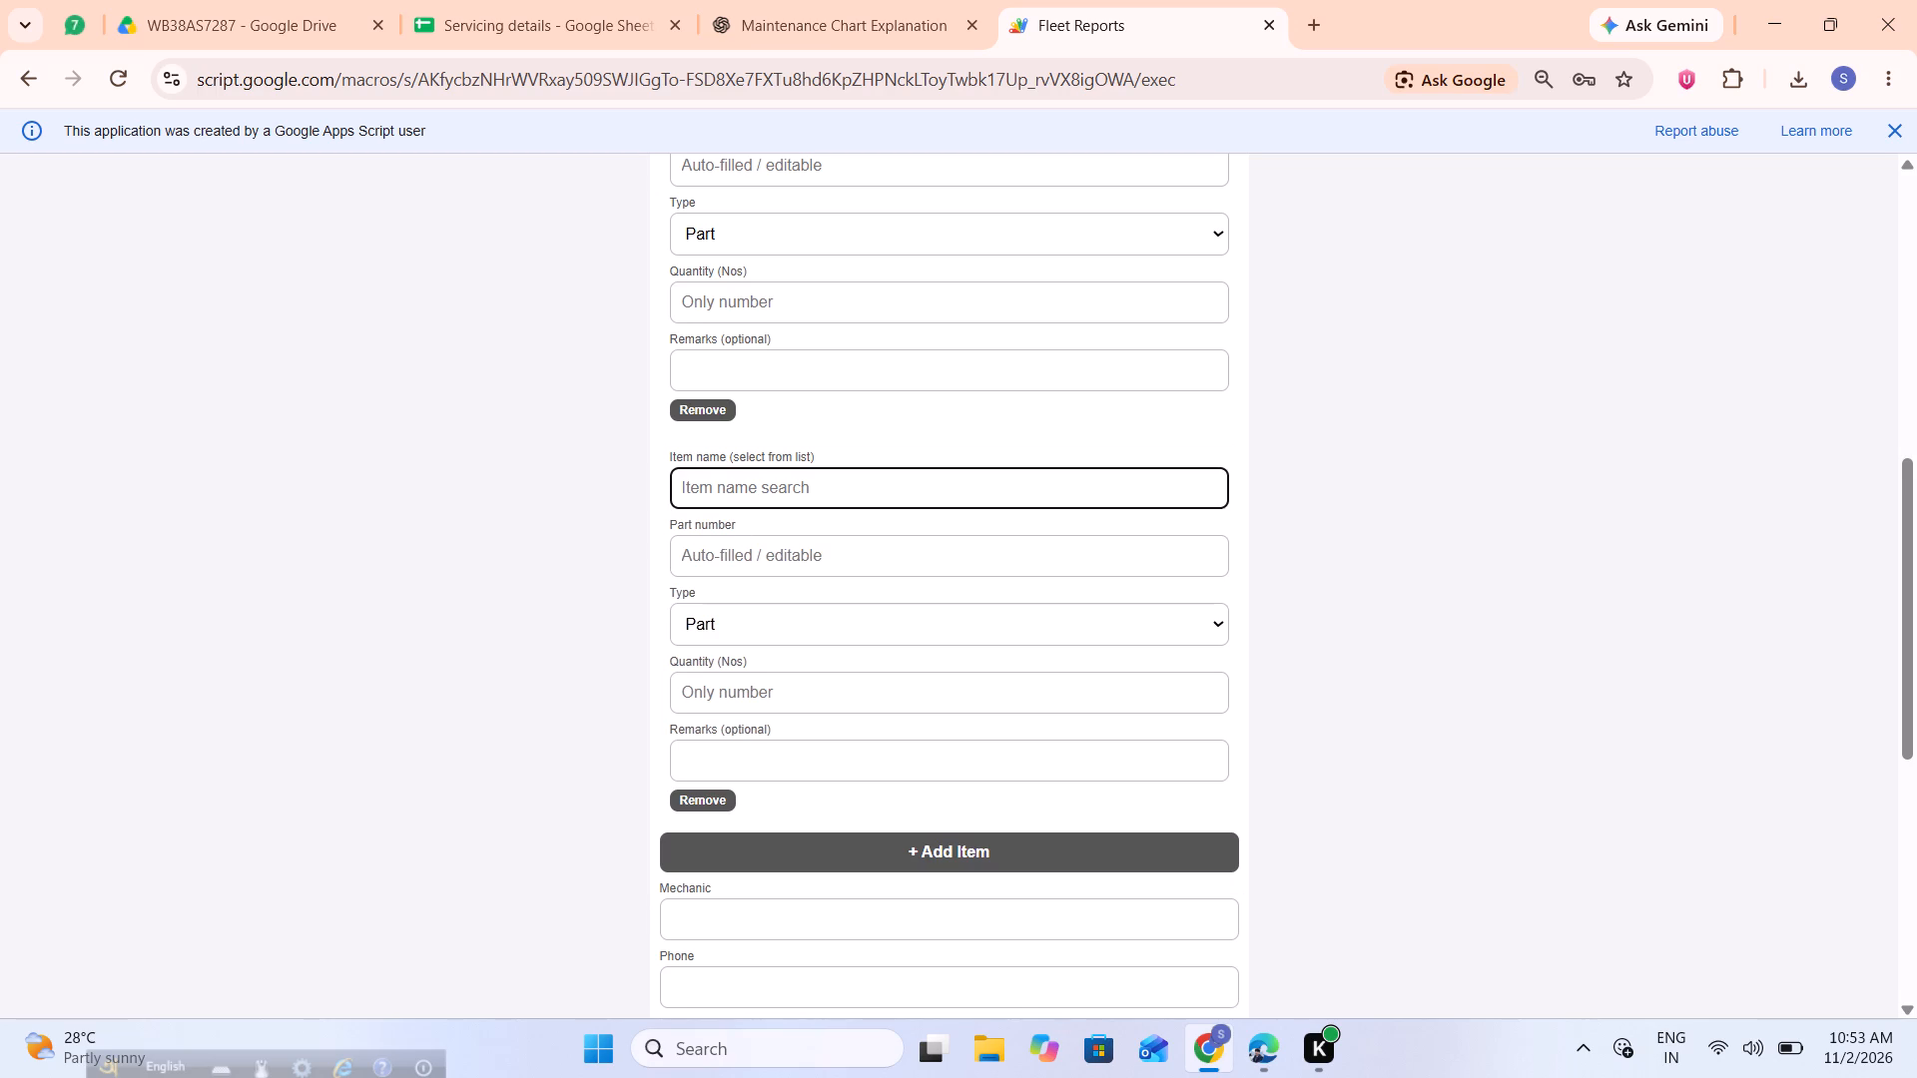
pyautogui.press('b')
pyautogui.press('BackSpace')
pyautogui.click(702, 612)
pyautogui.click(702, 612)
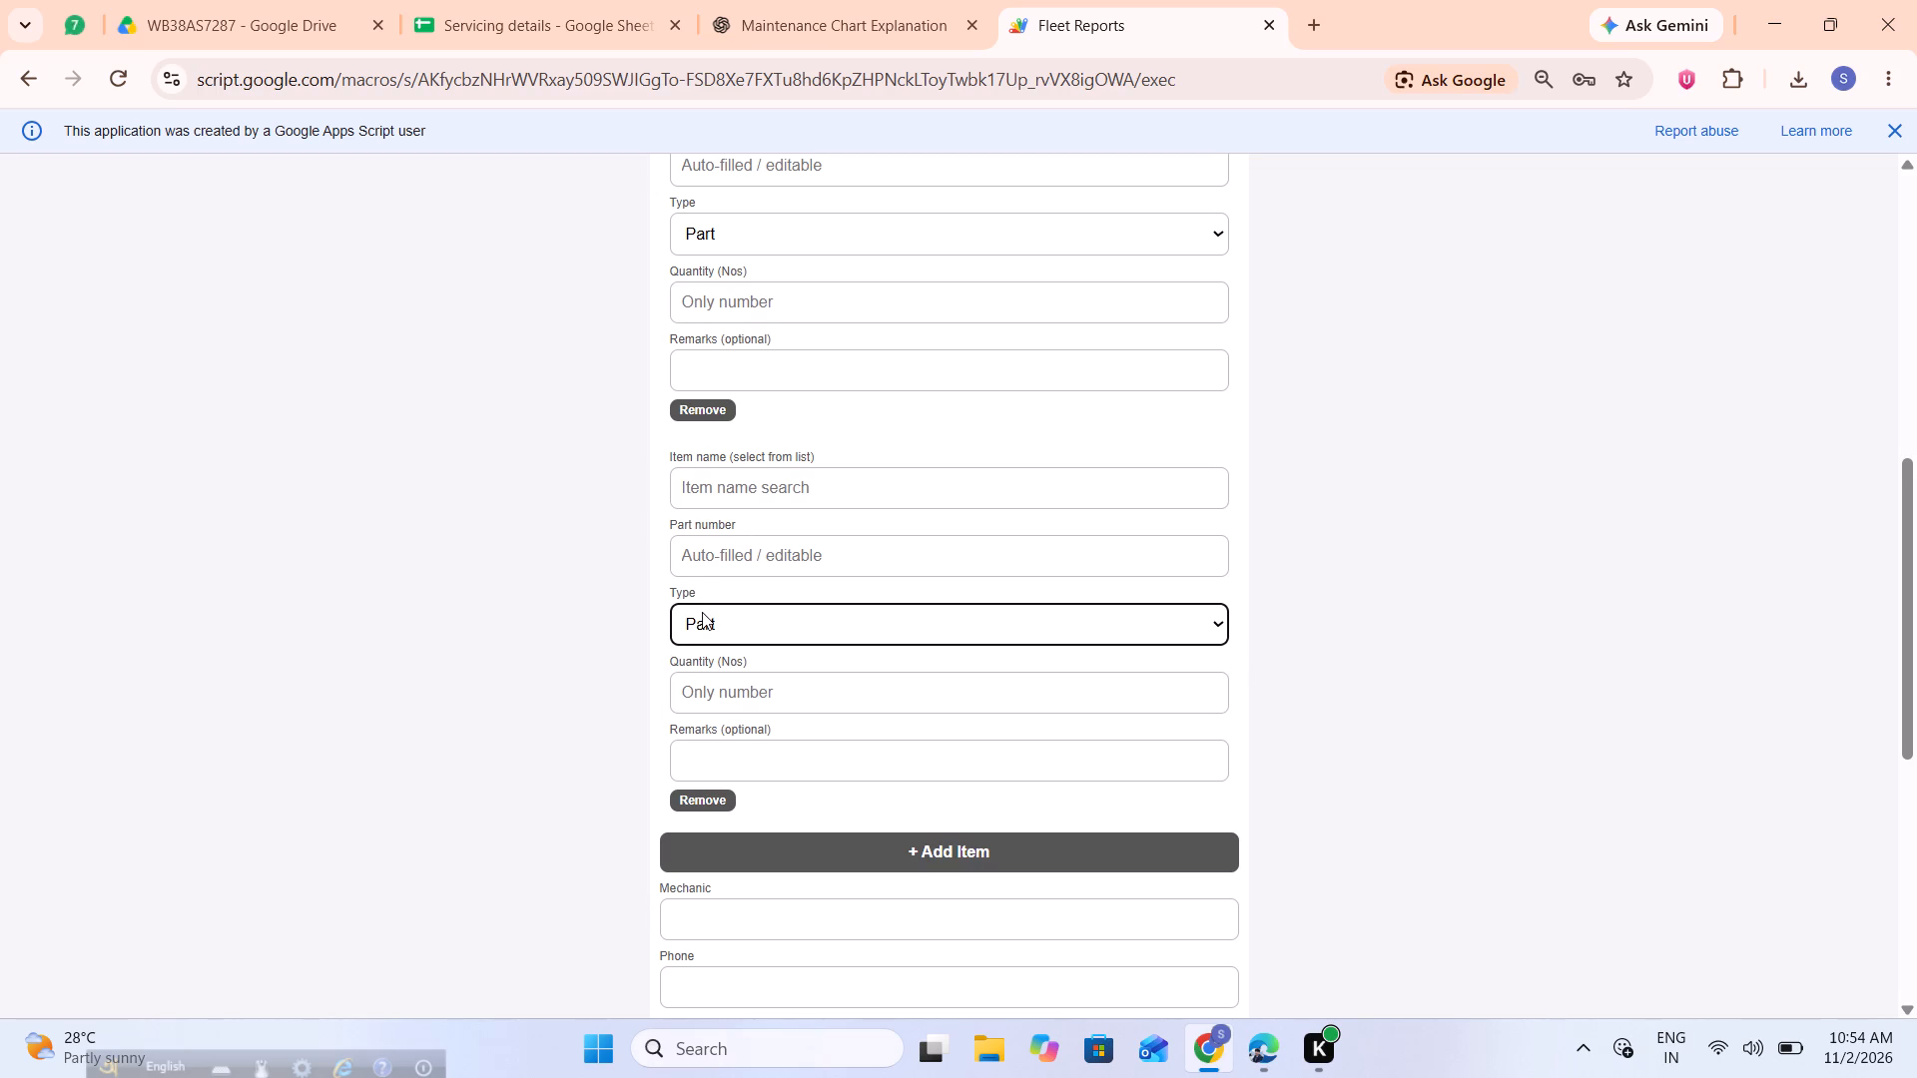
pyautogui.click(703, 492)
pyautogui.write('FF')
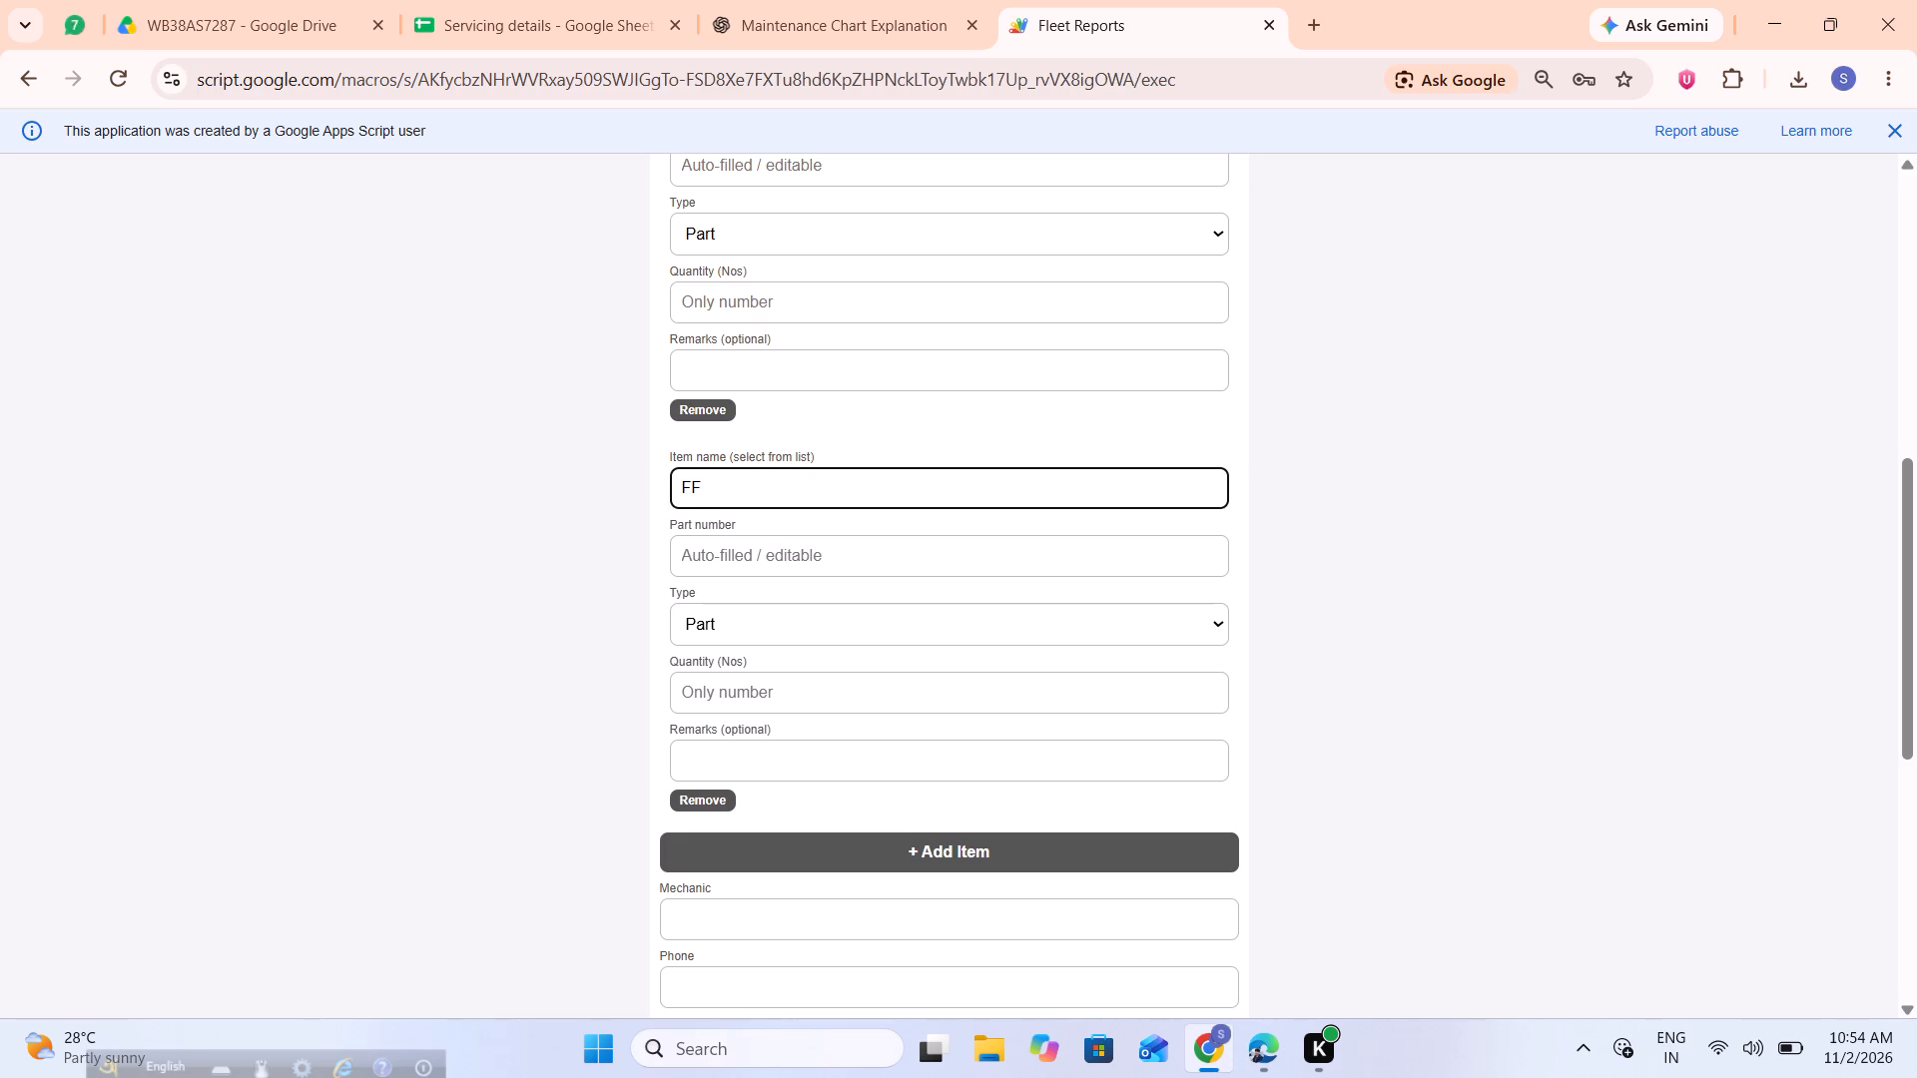
# Reload the Fleet Reports page.
pyautogui.scroll(7, 703, 492)
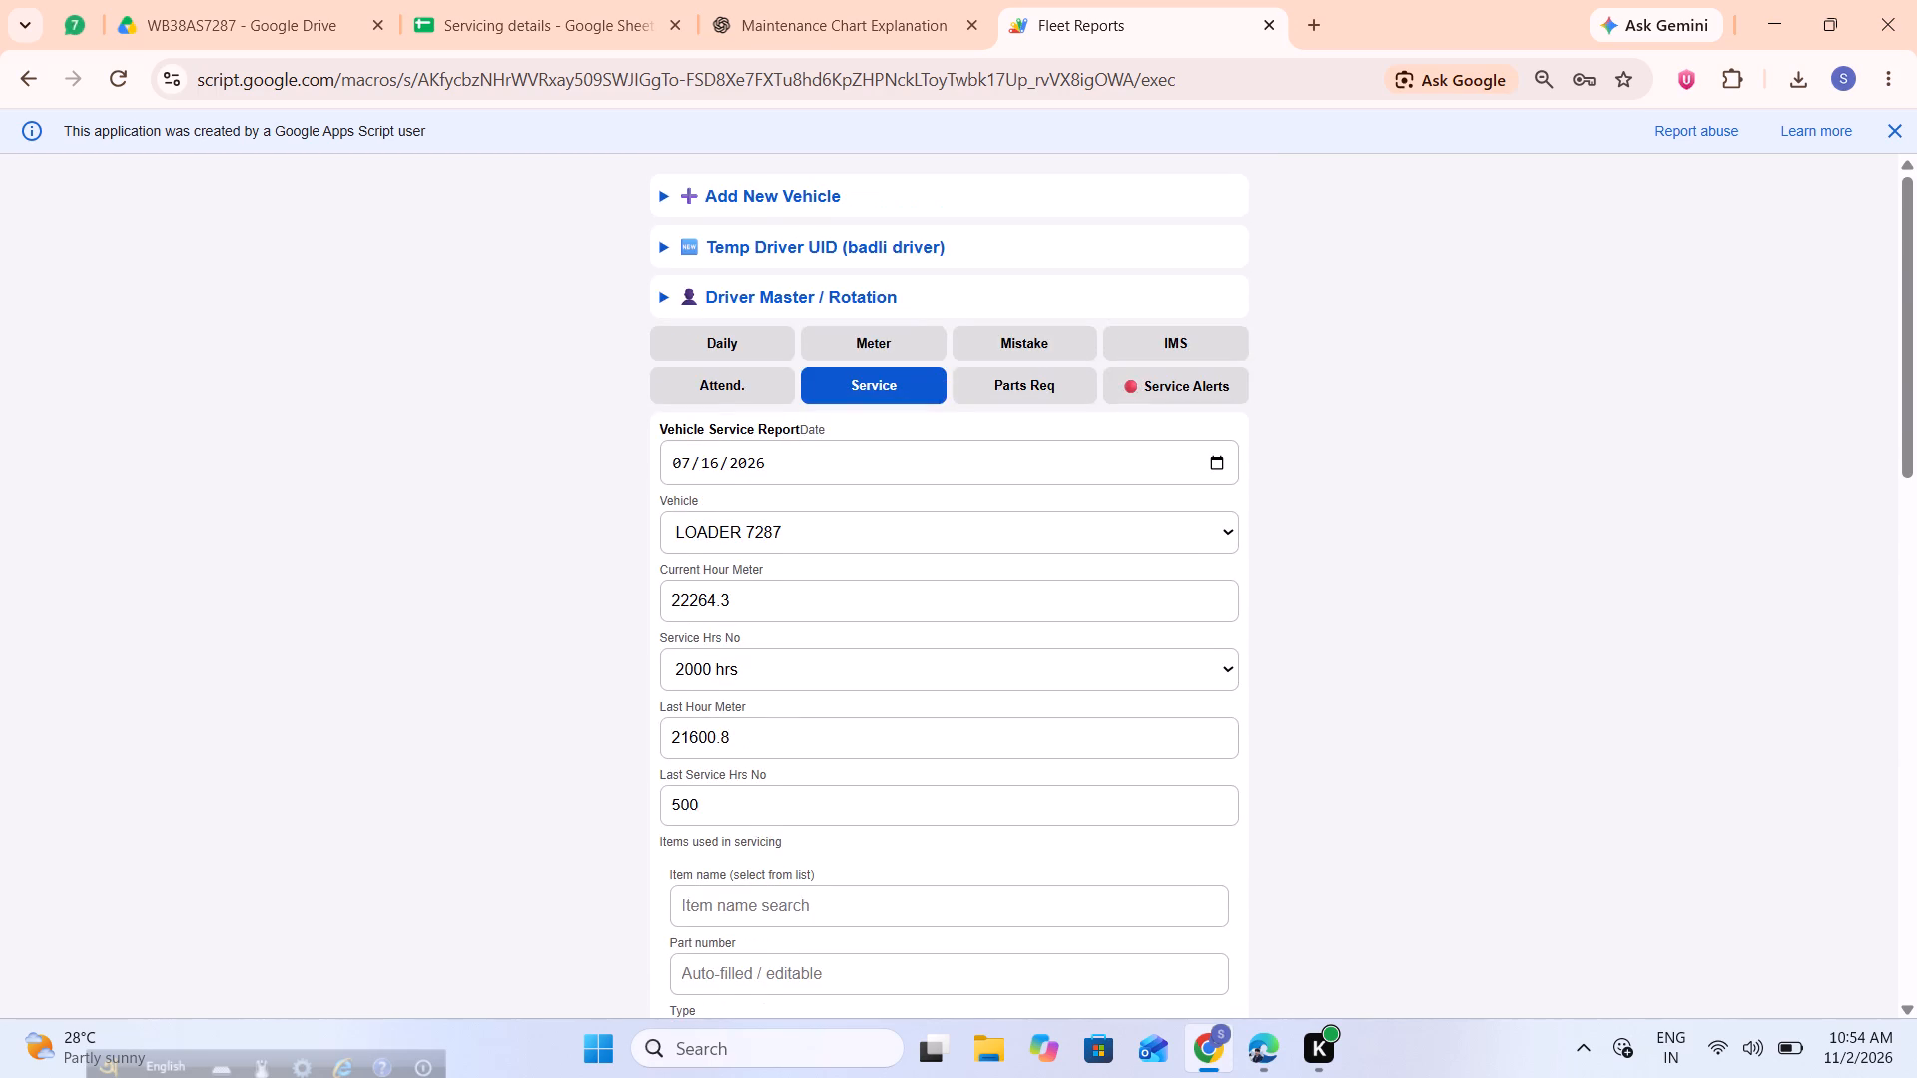
pyautogui.hotkey('ctrl', 'r')
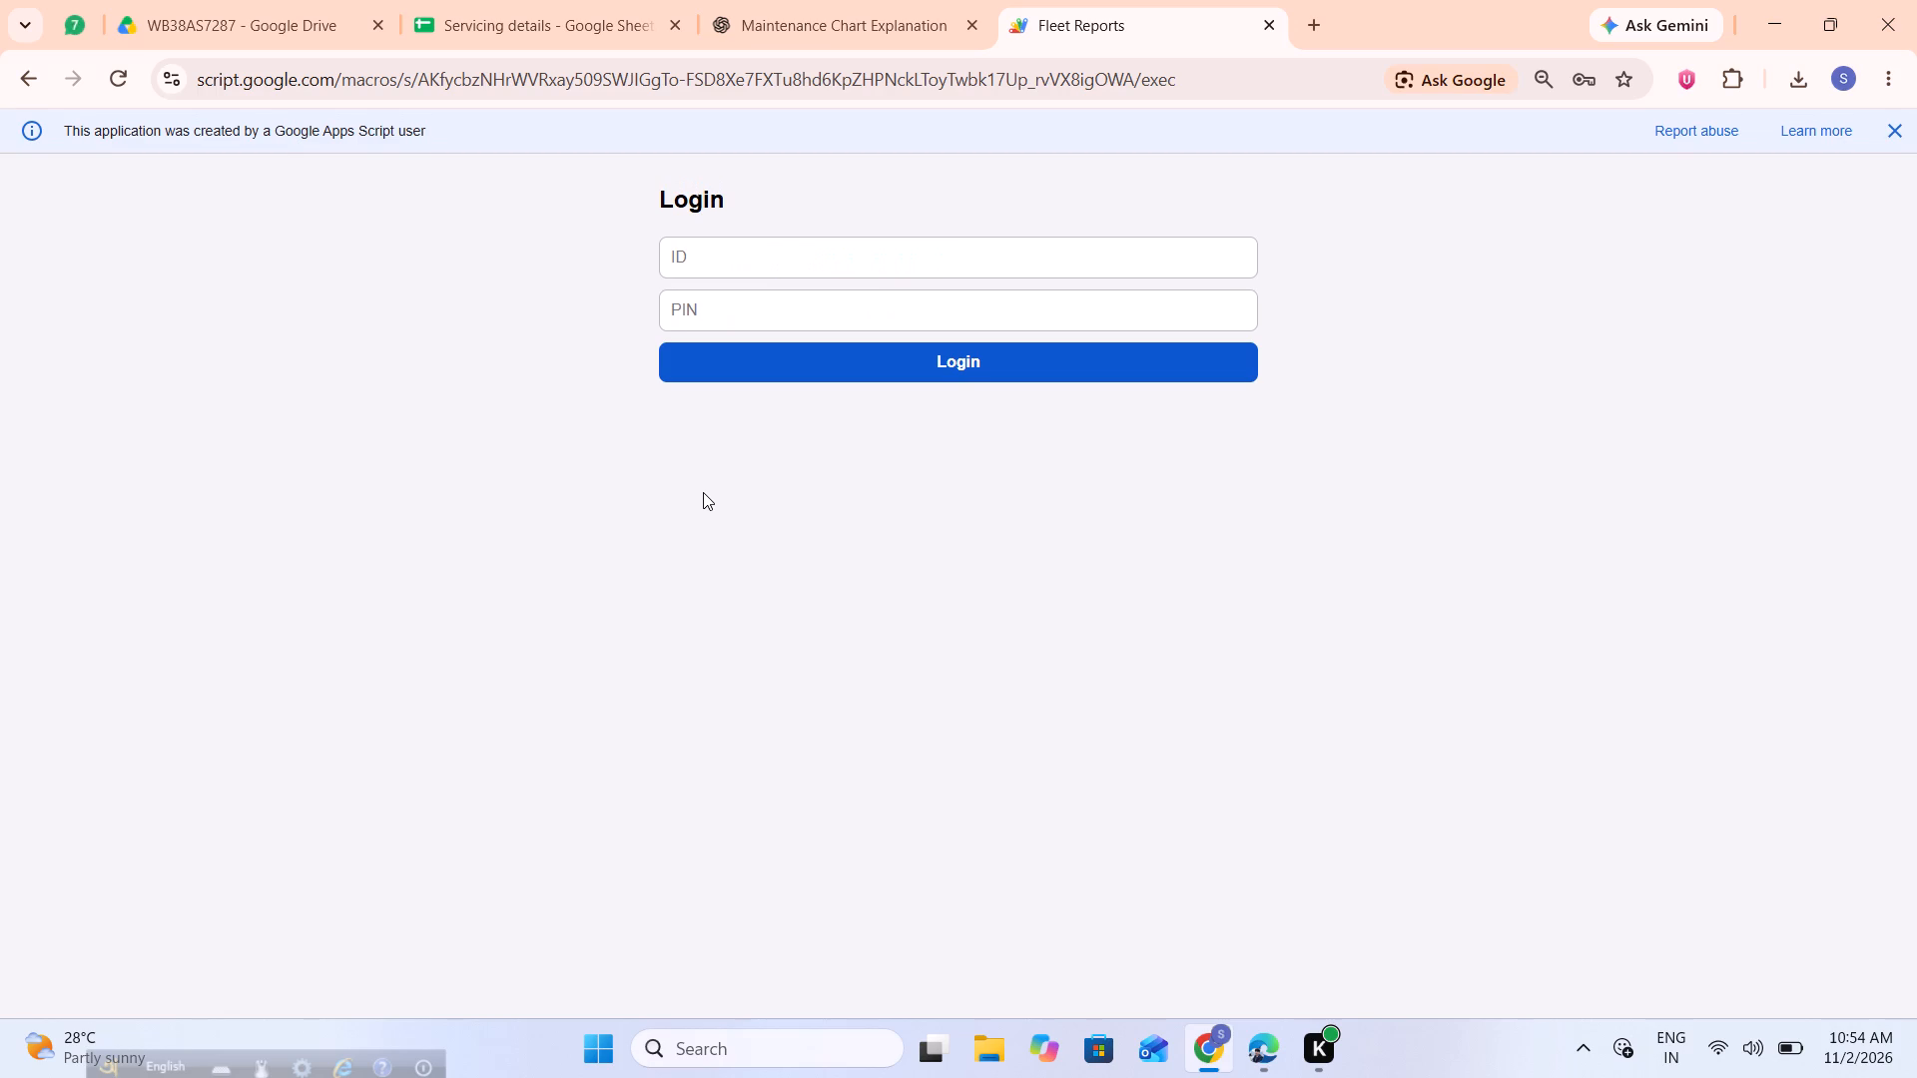
# Log back in to Fleet Reports, starting with the account's login ID.
pyautogui.click(701, 259)
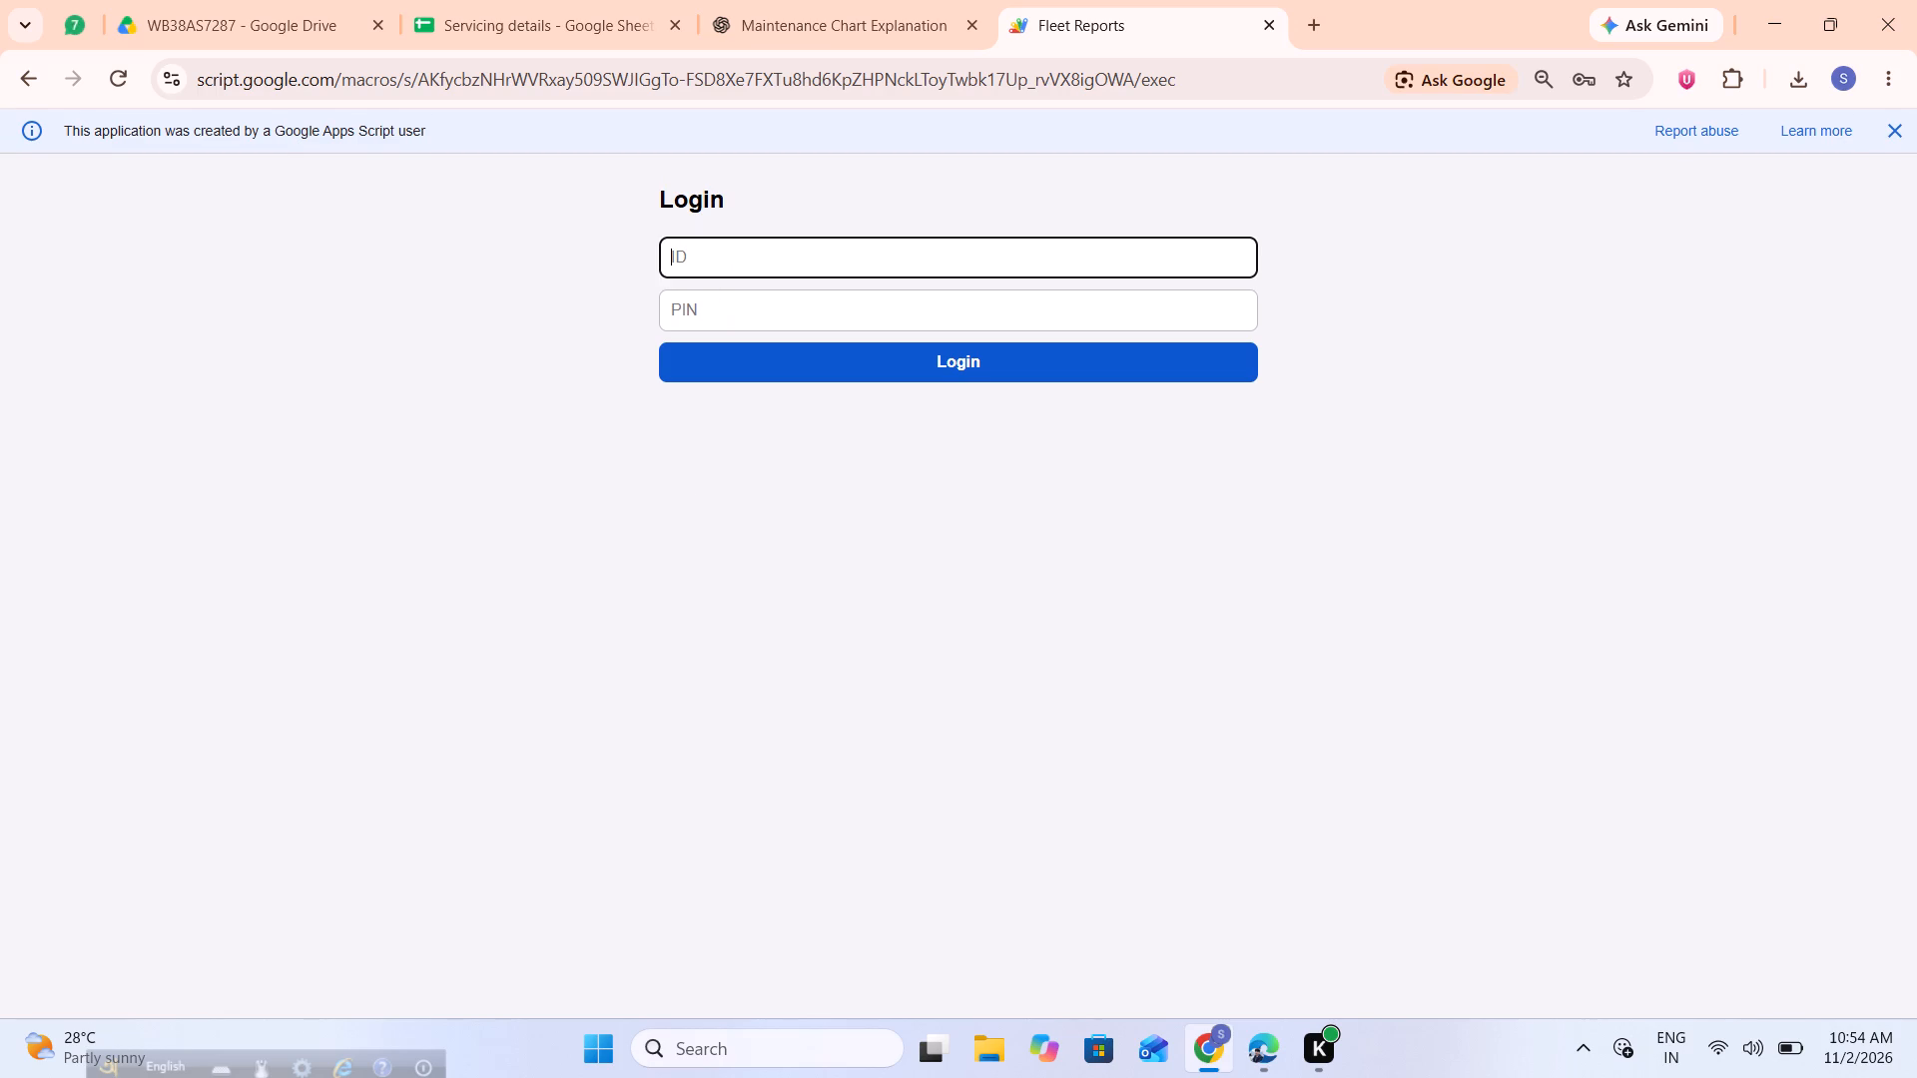
pyautogui.write('PC')
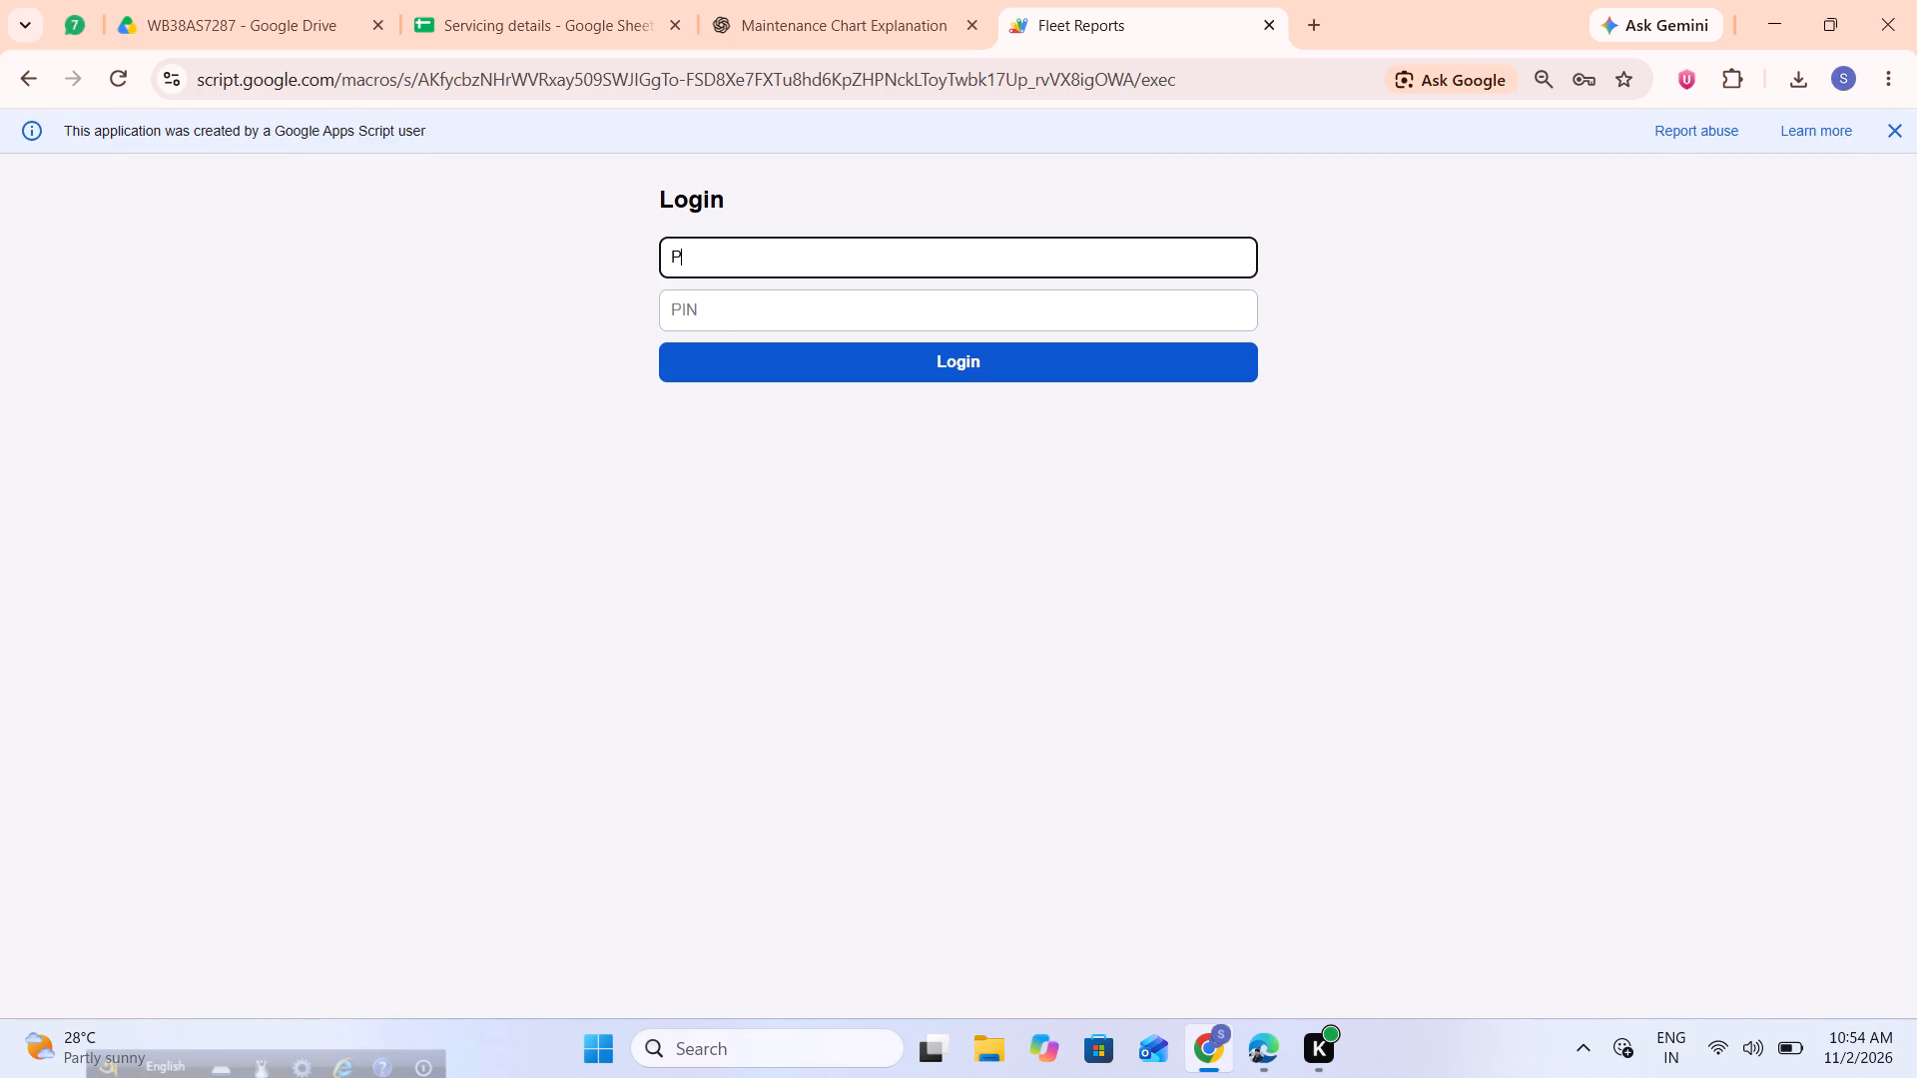
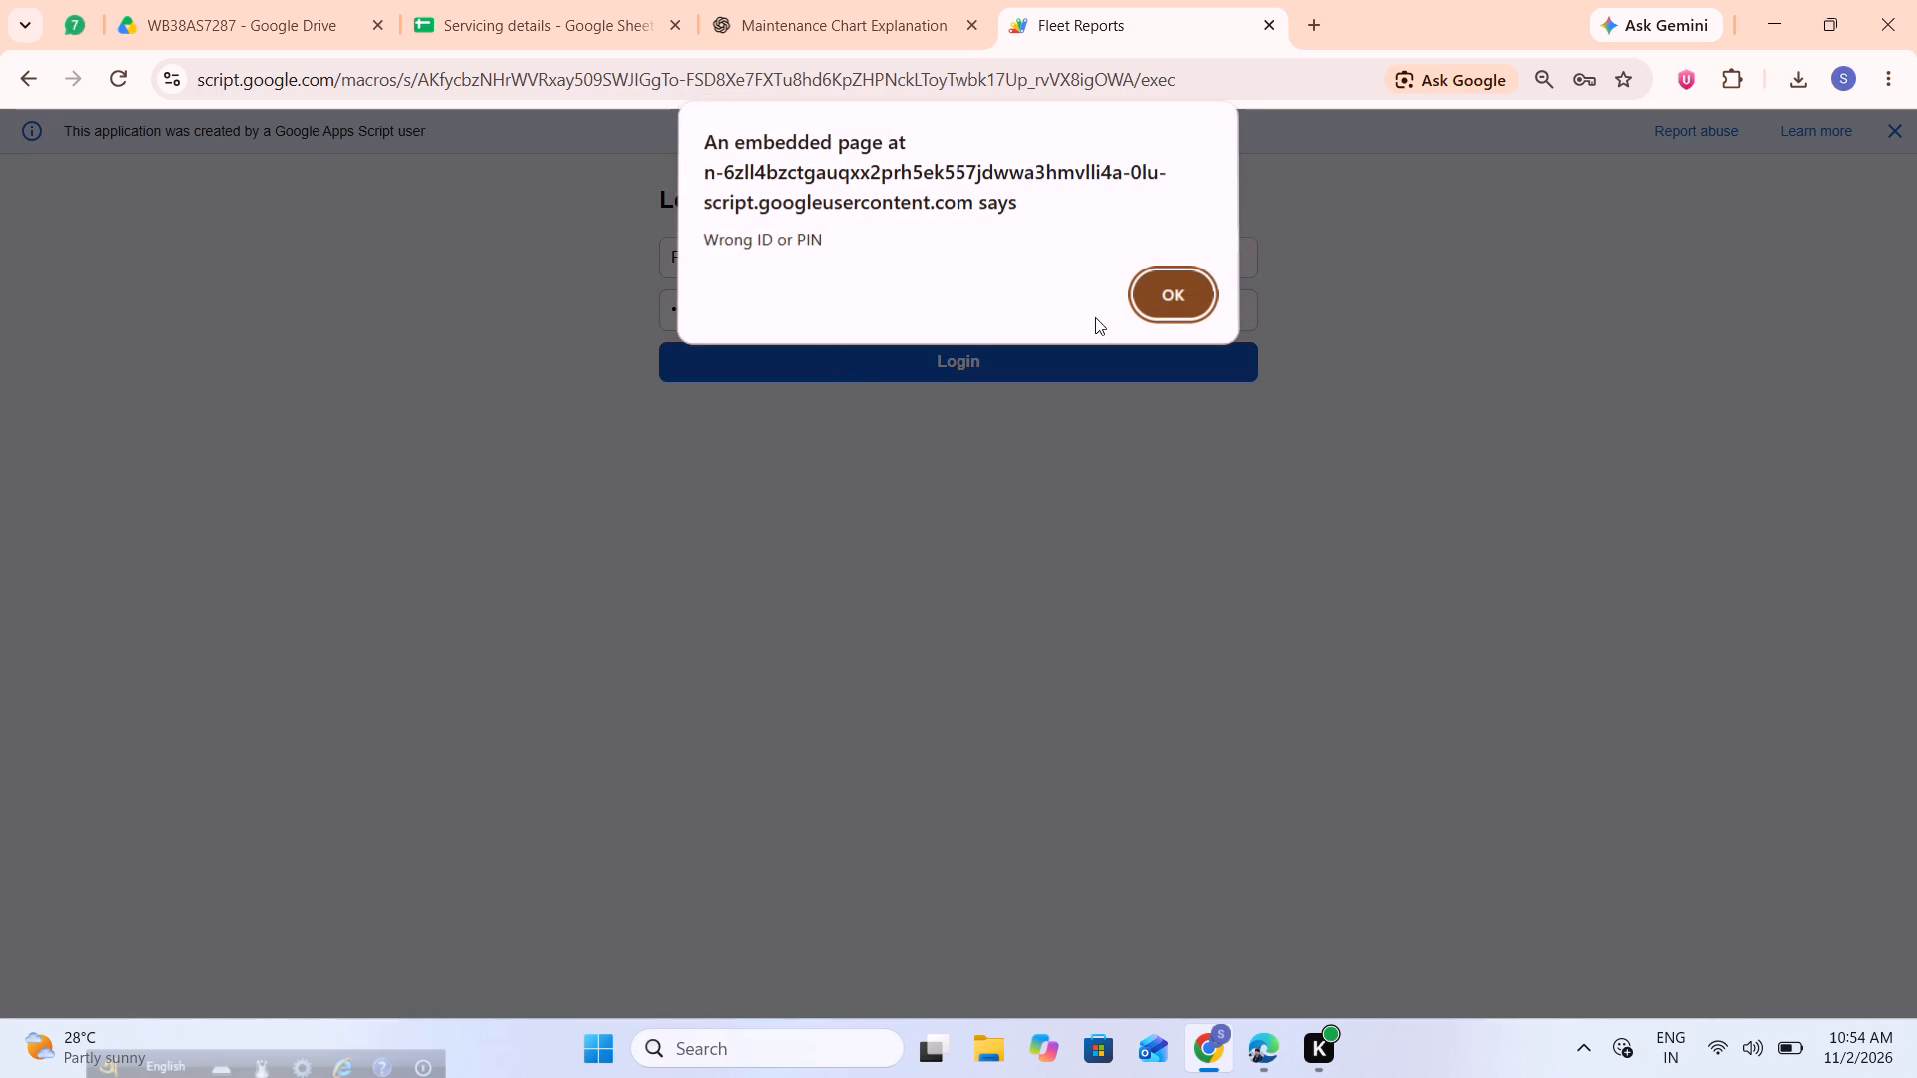
# Correct the account's login ID and log in to Fleet Reports.
pyautogui.click(1177, 297)
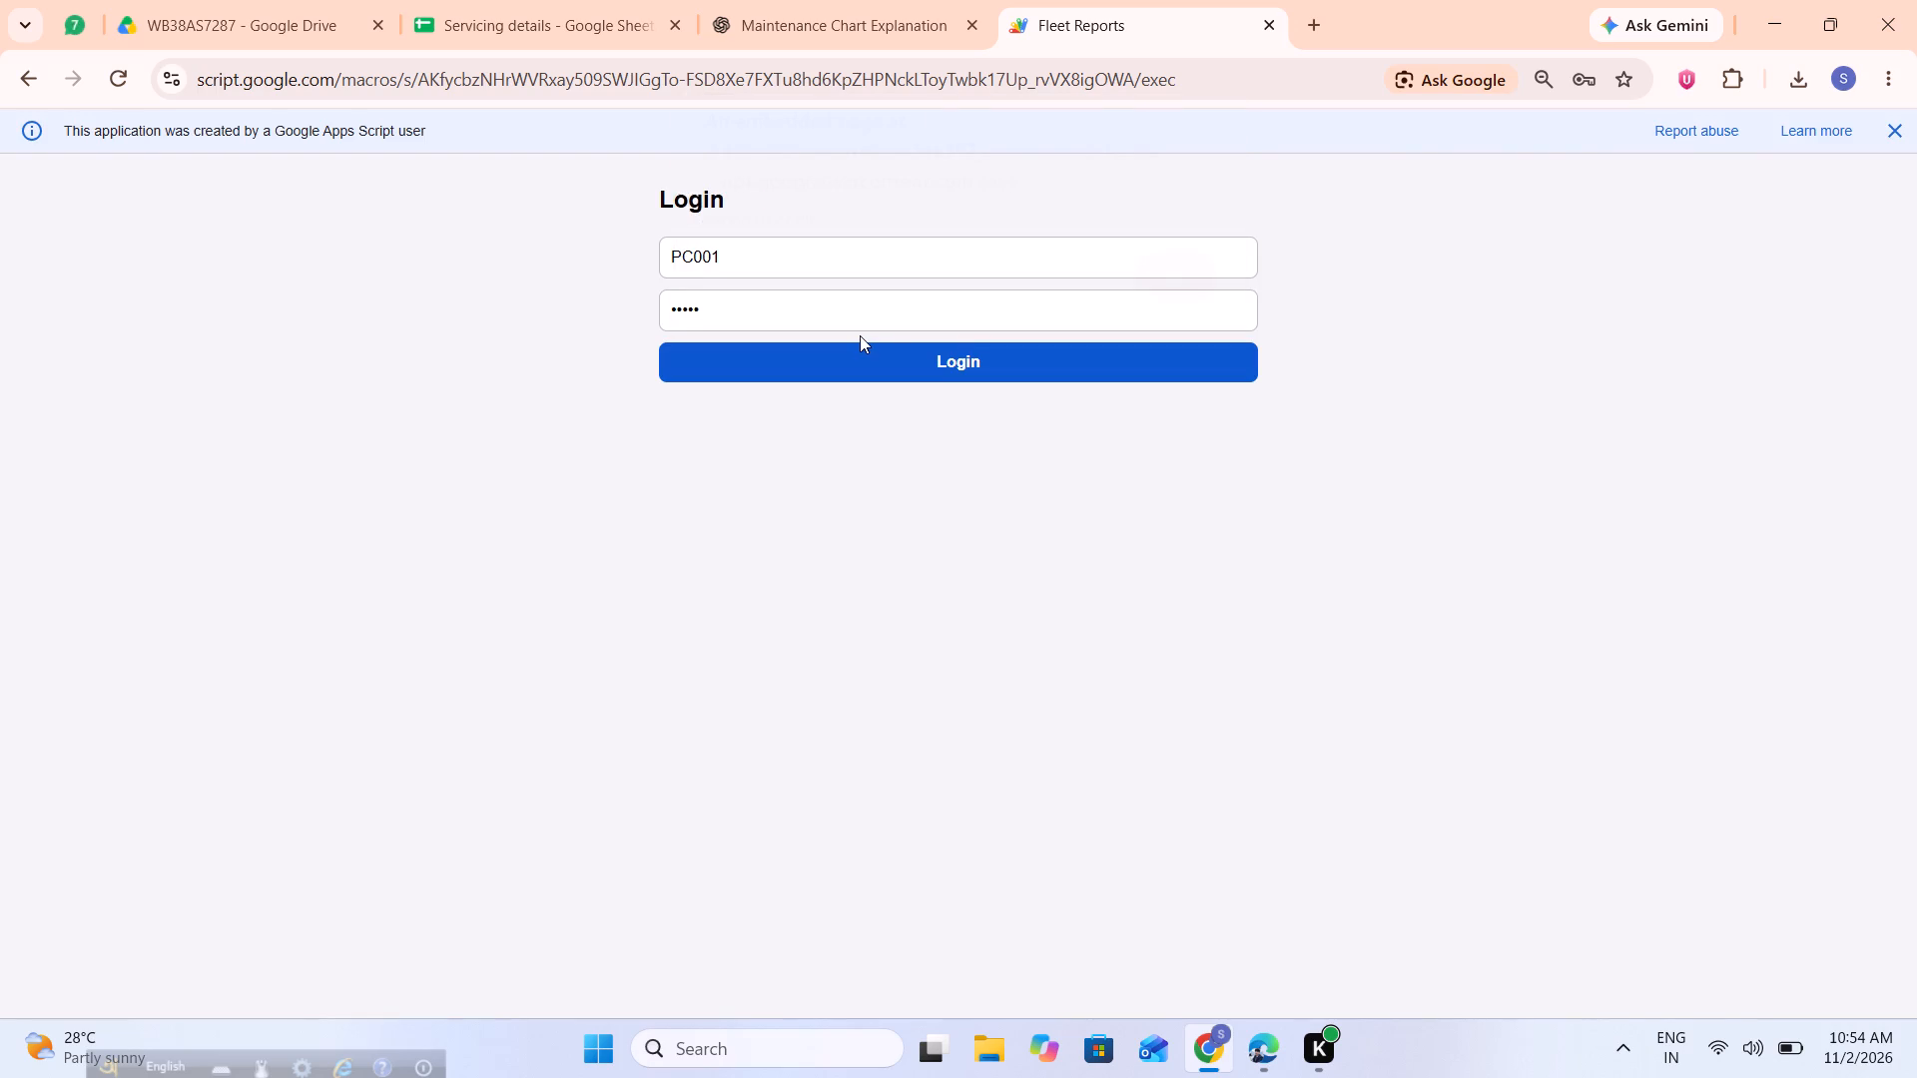
pyautogui.click(713, 246)
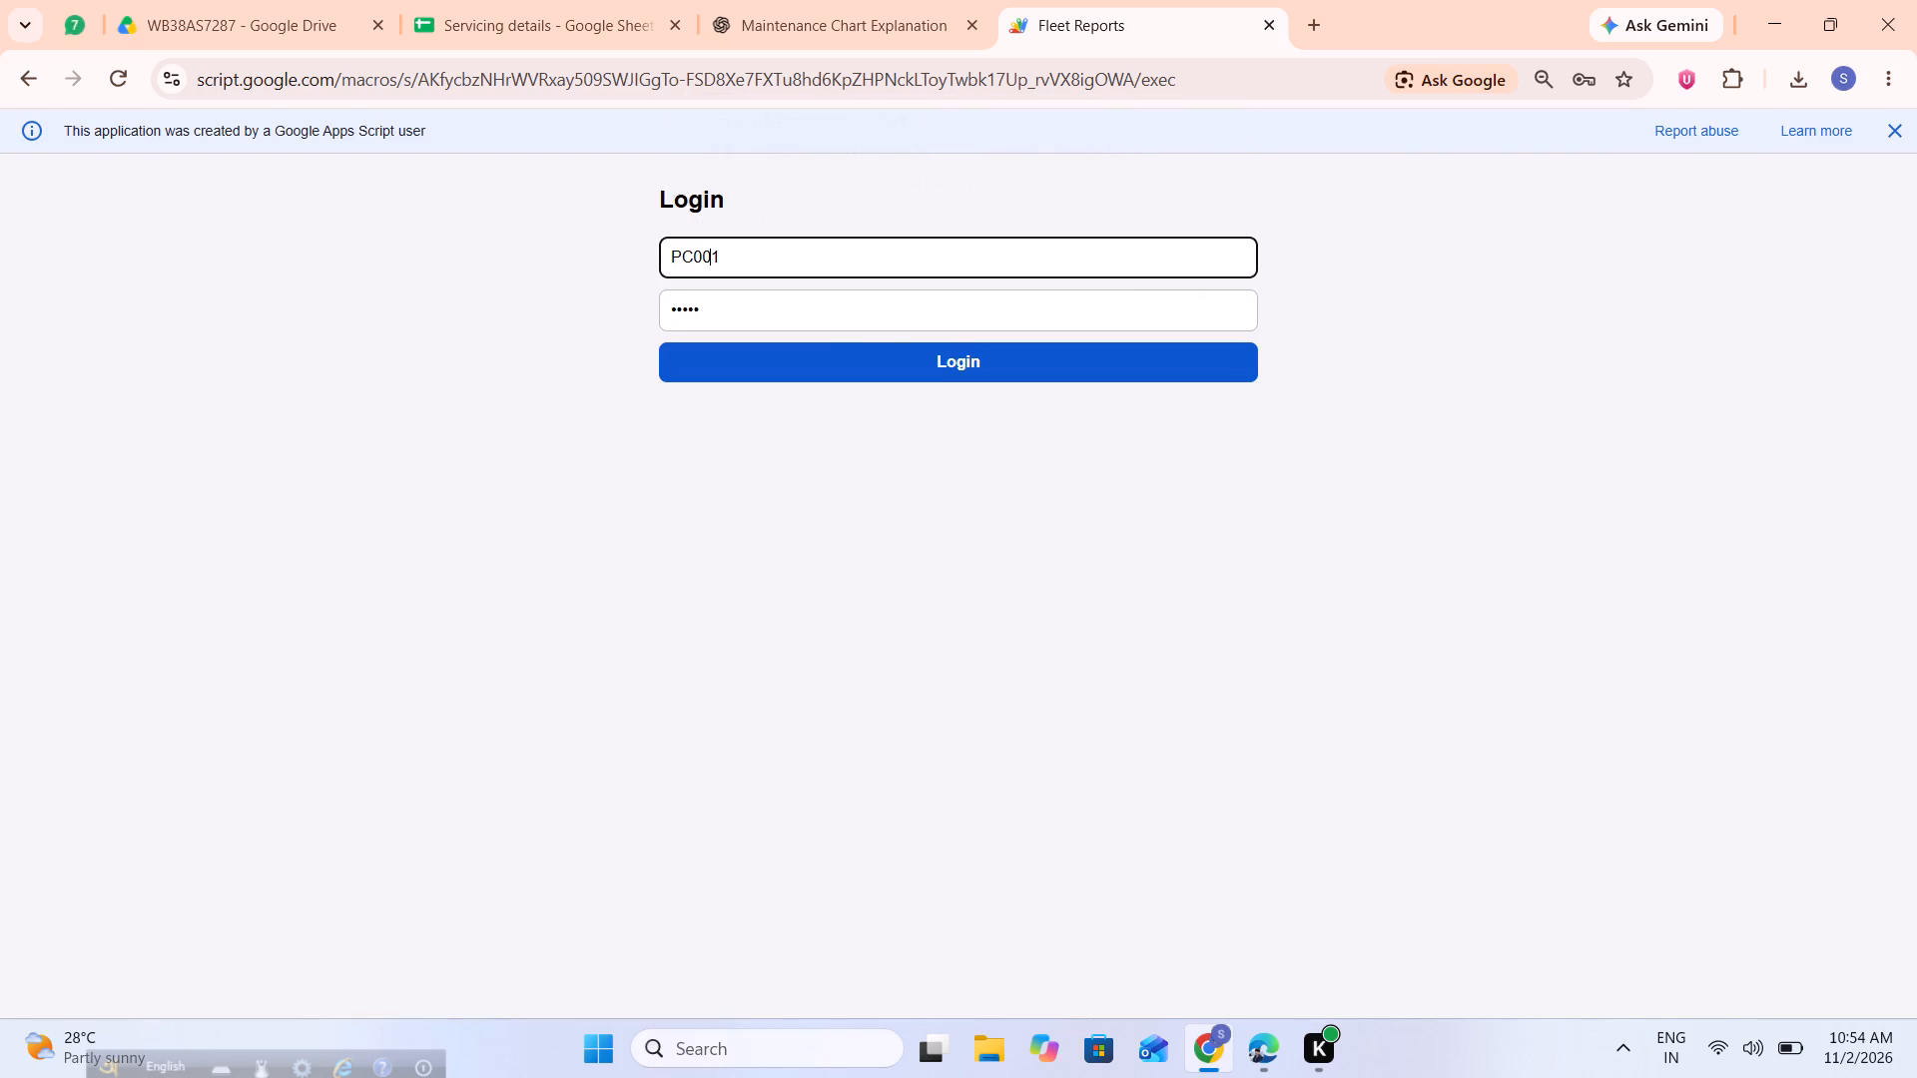
pyautogui.press('BackSpace')
pyautogui.click(805, 366)
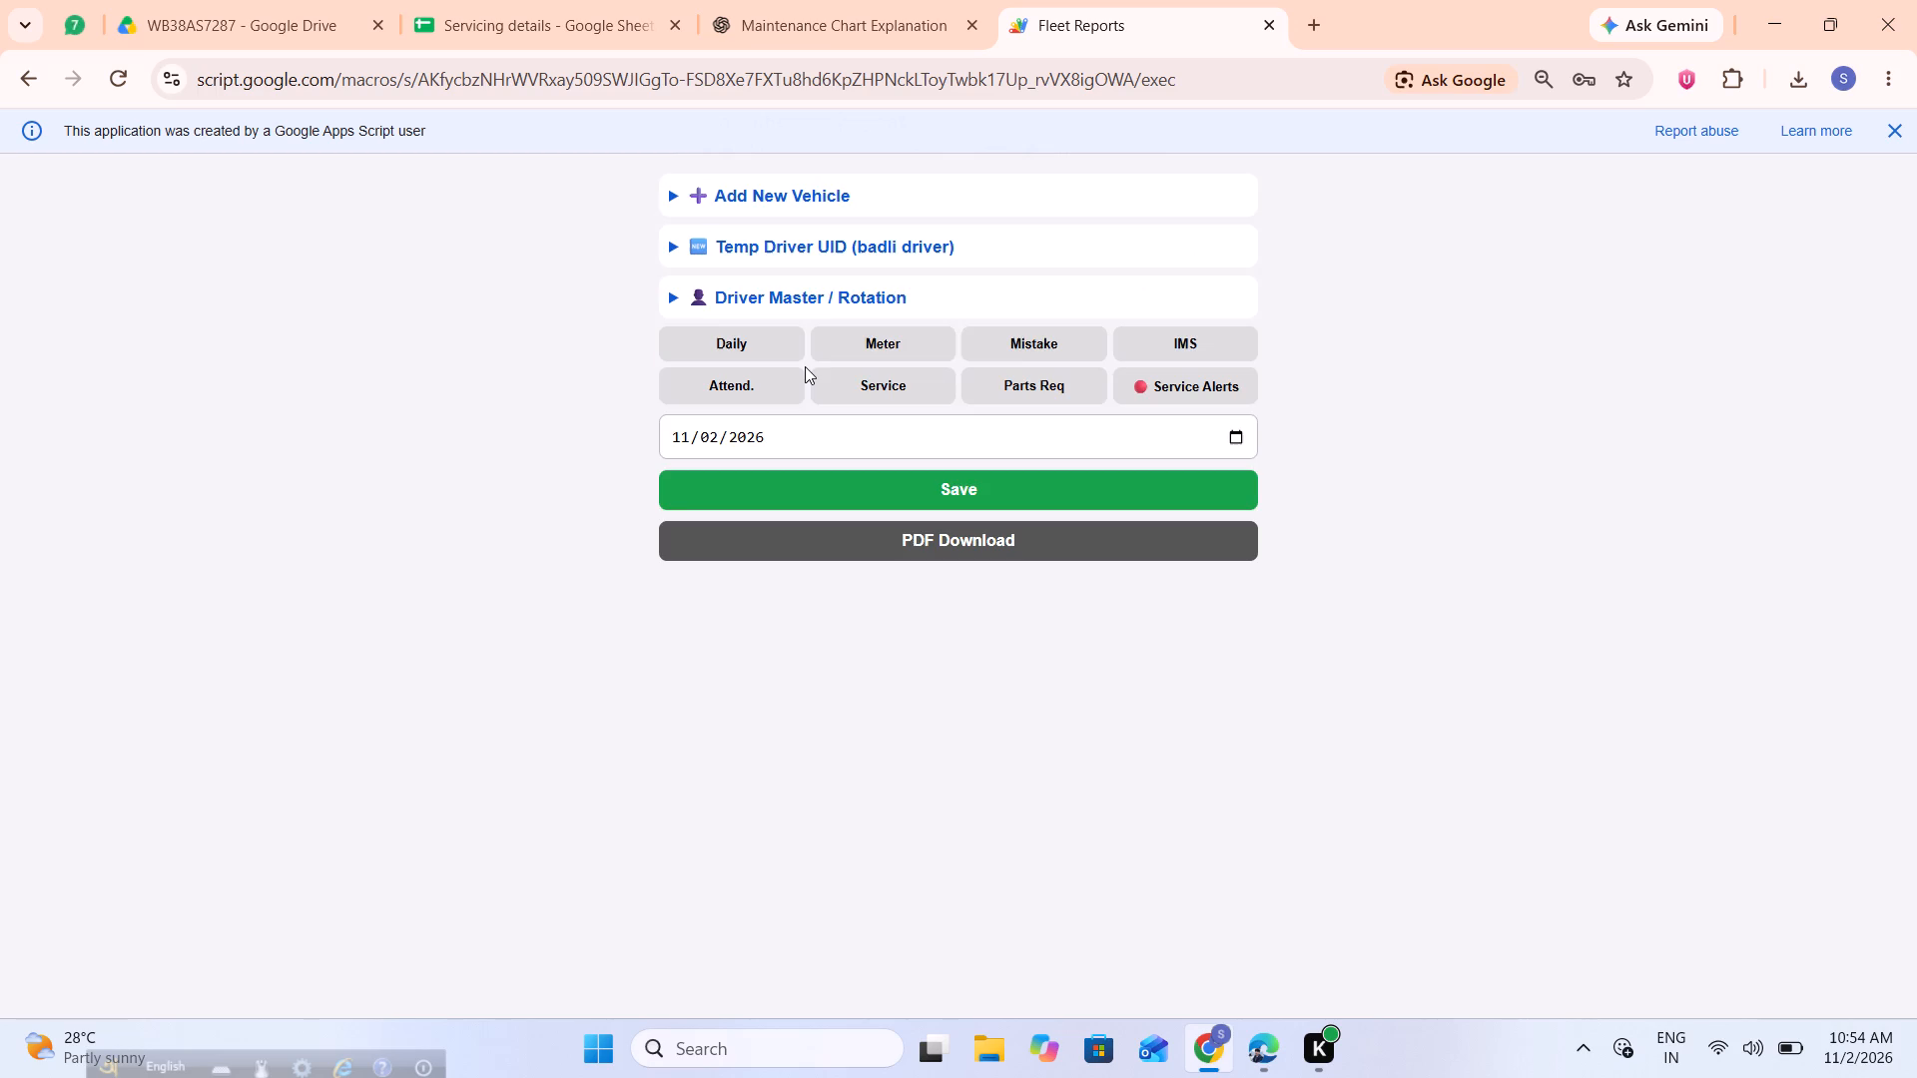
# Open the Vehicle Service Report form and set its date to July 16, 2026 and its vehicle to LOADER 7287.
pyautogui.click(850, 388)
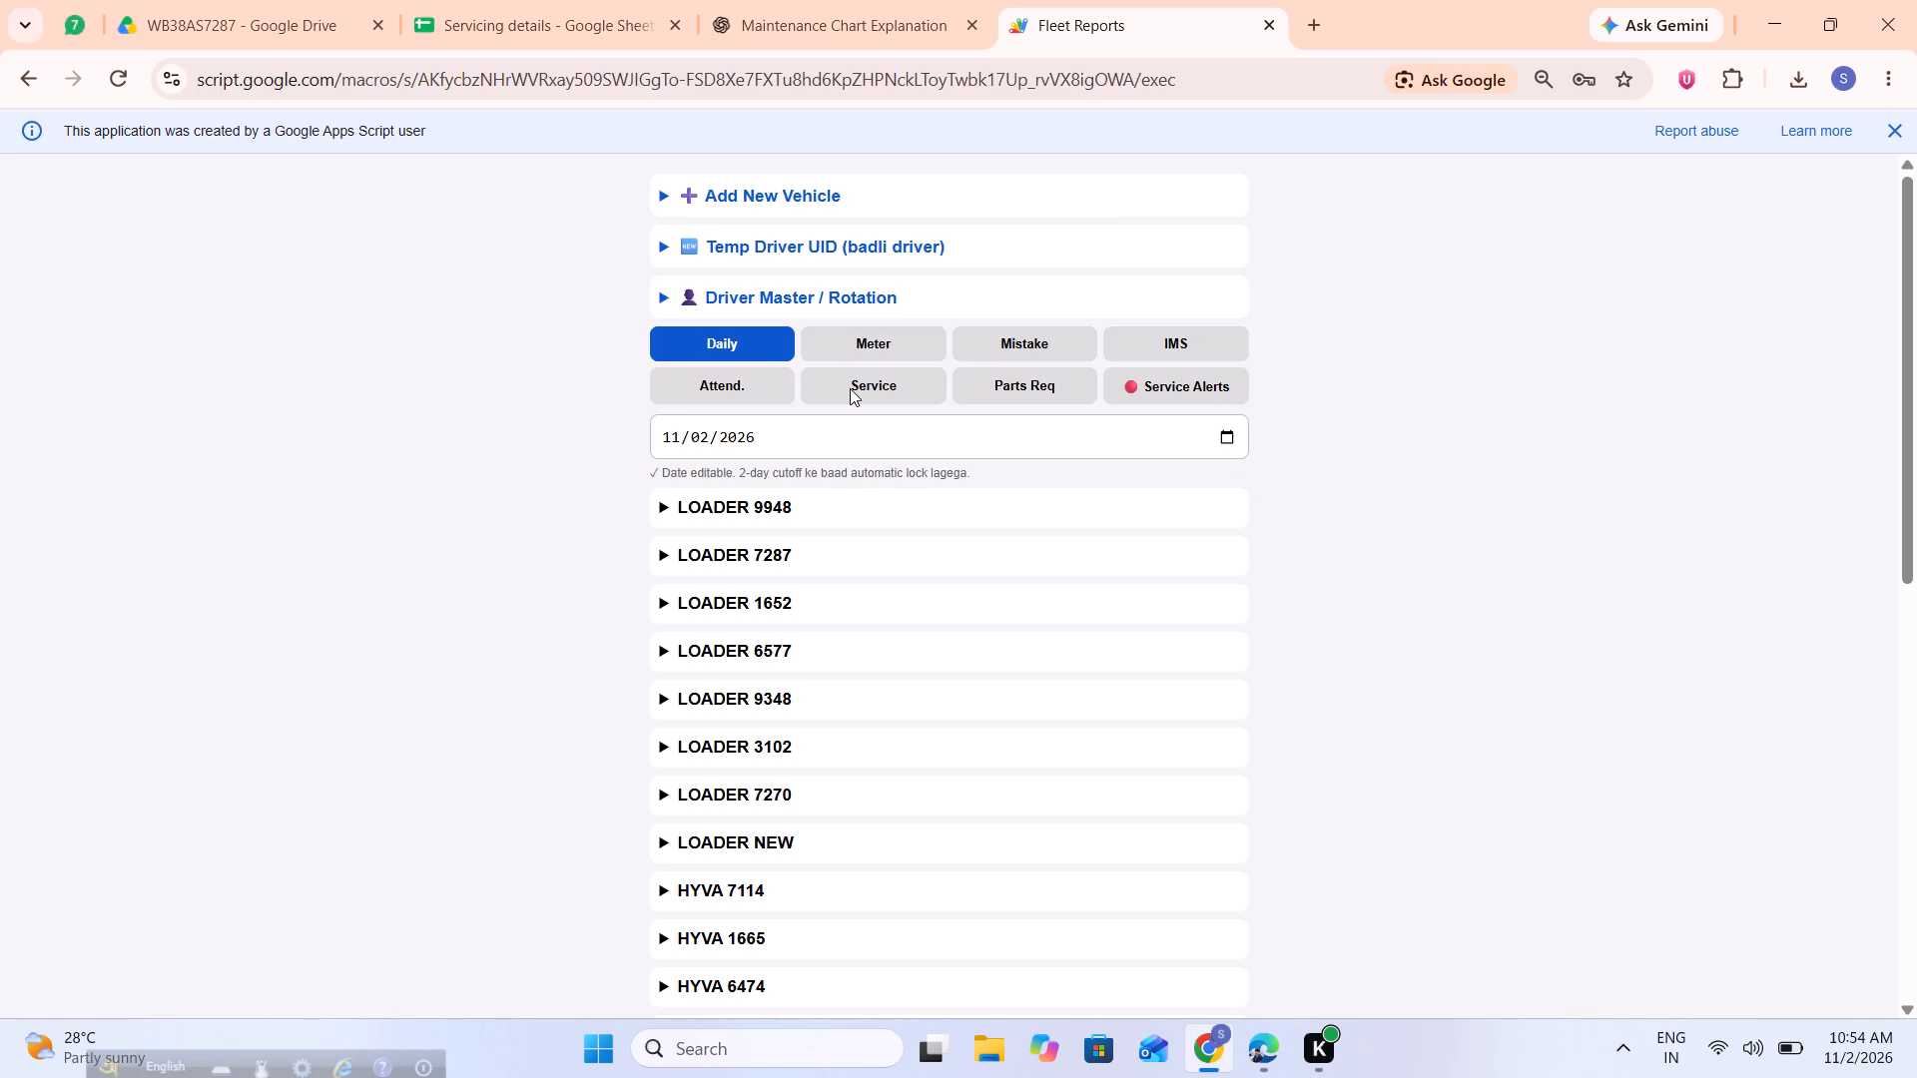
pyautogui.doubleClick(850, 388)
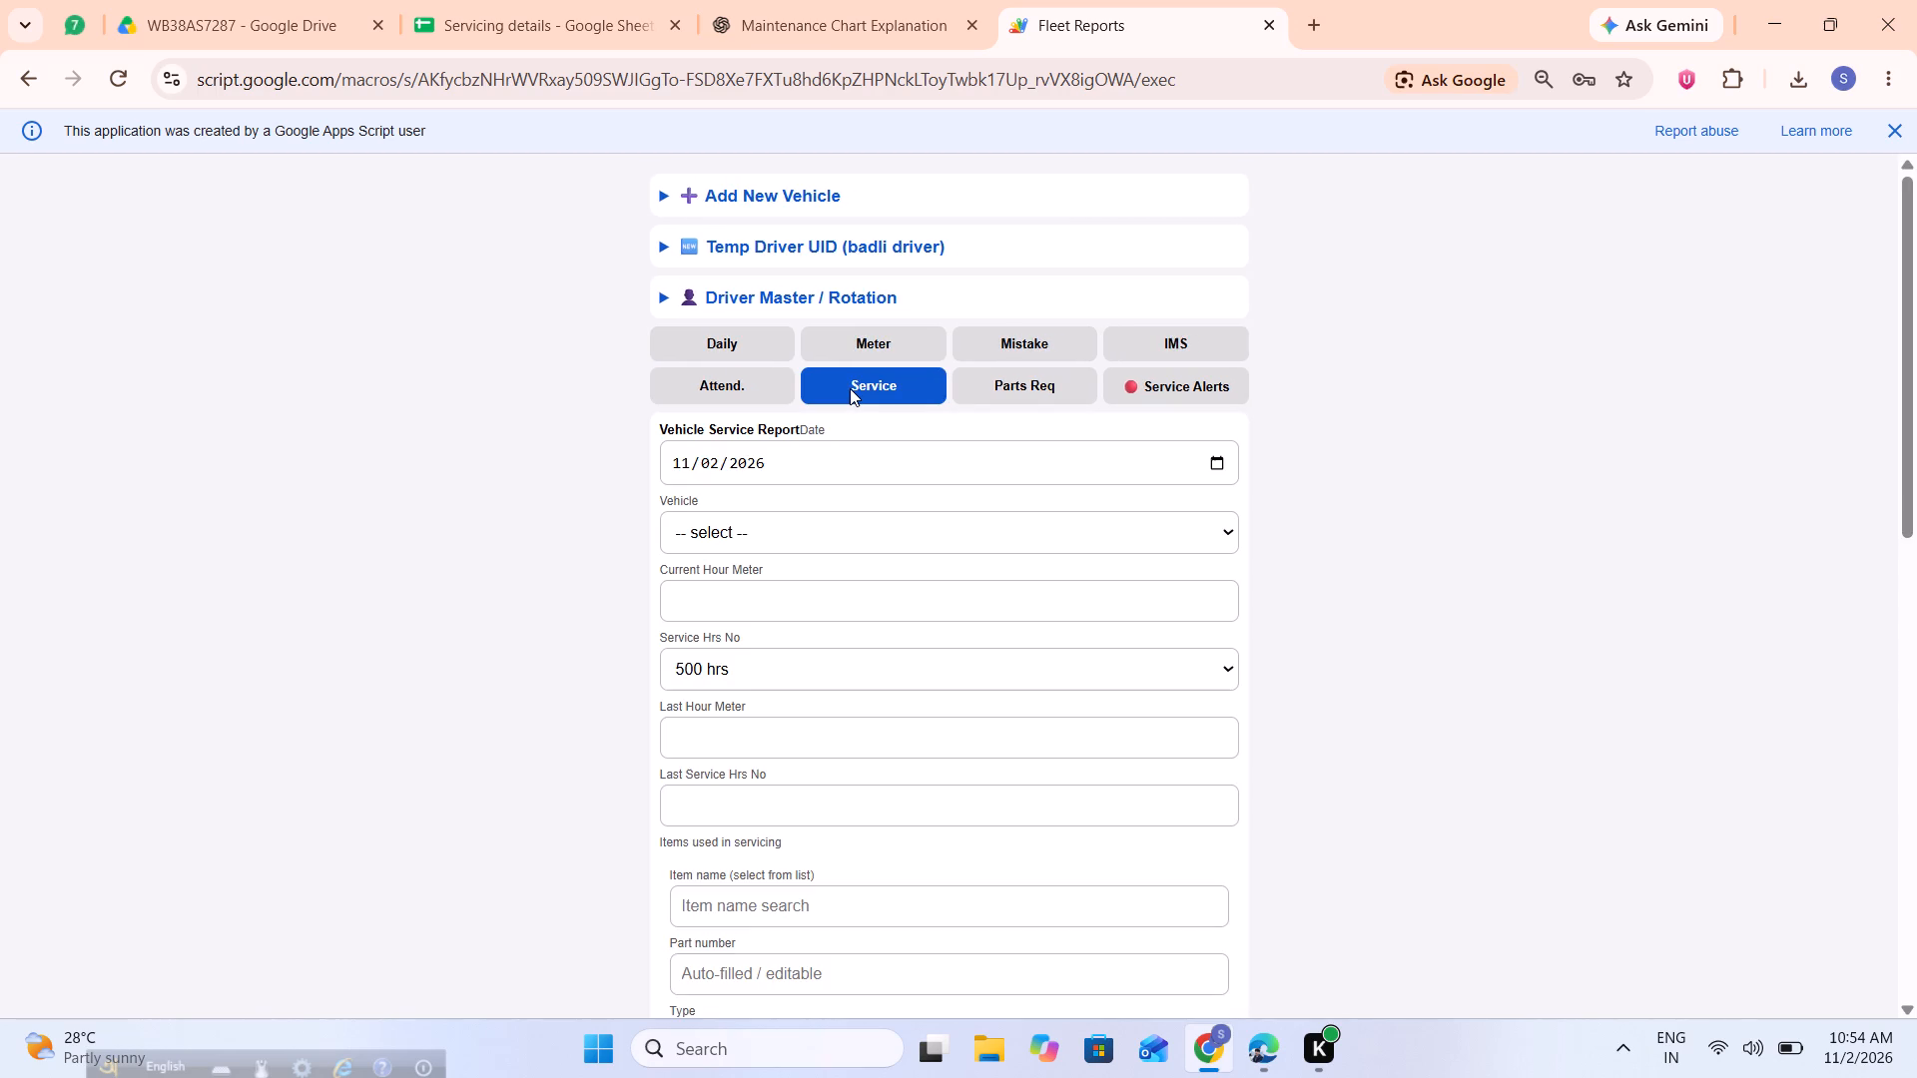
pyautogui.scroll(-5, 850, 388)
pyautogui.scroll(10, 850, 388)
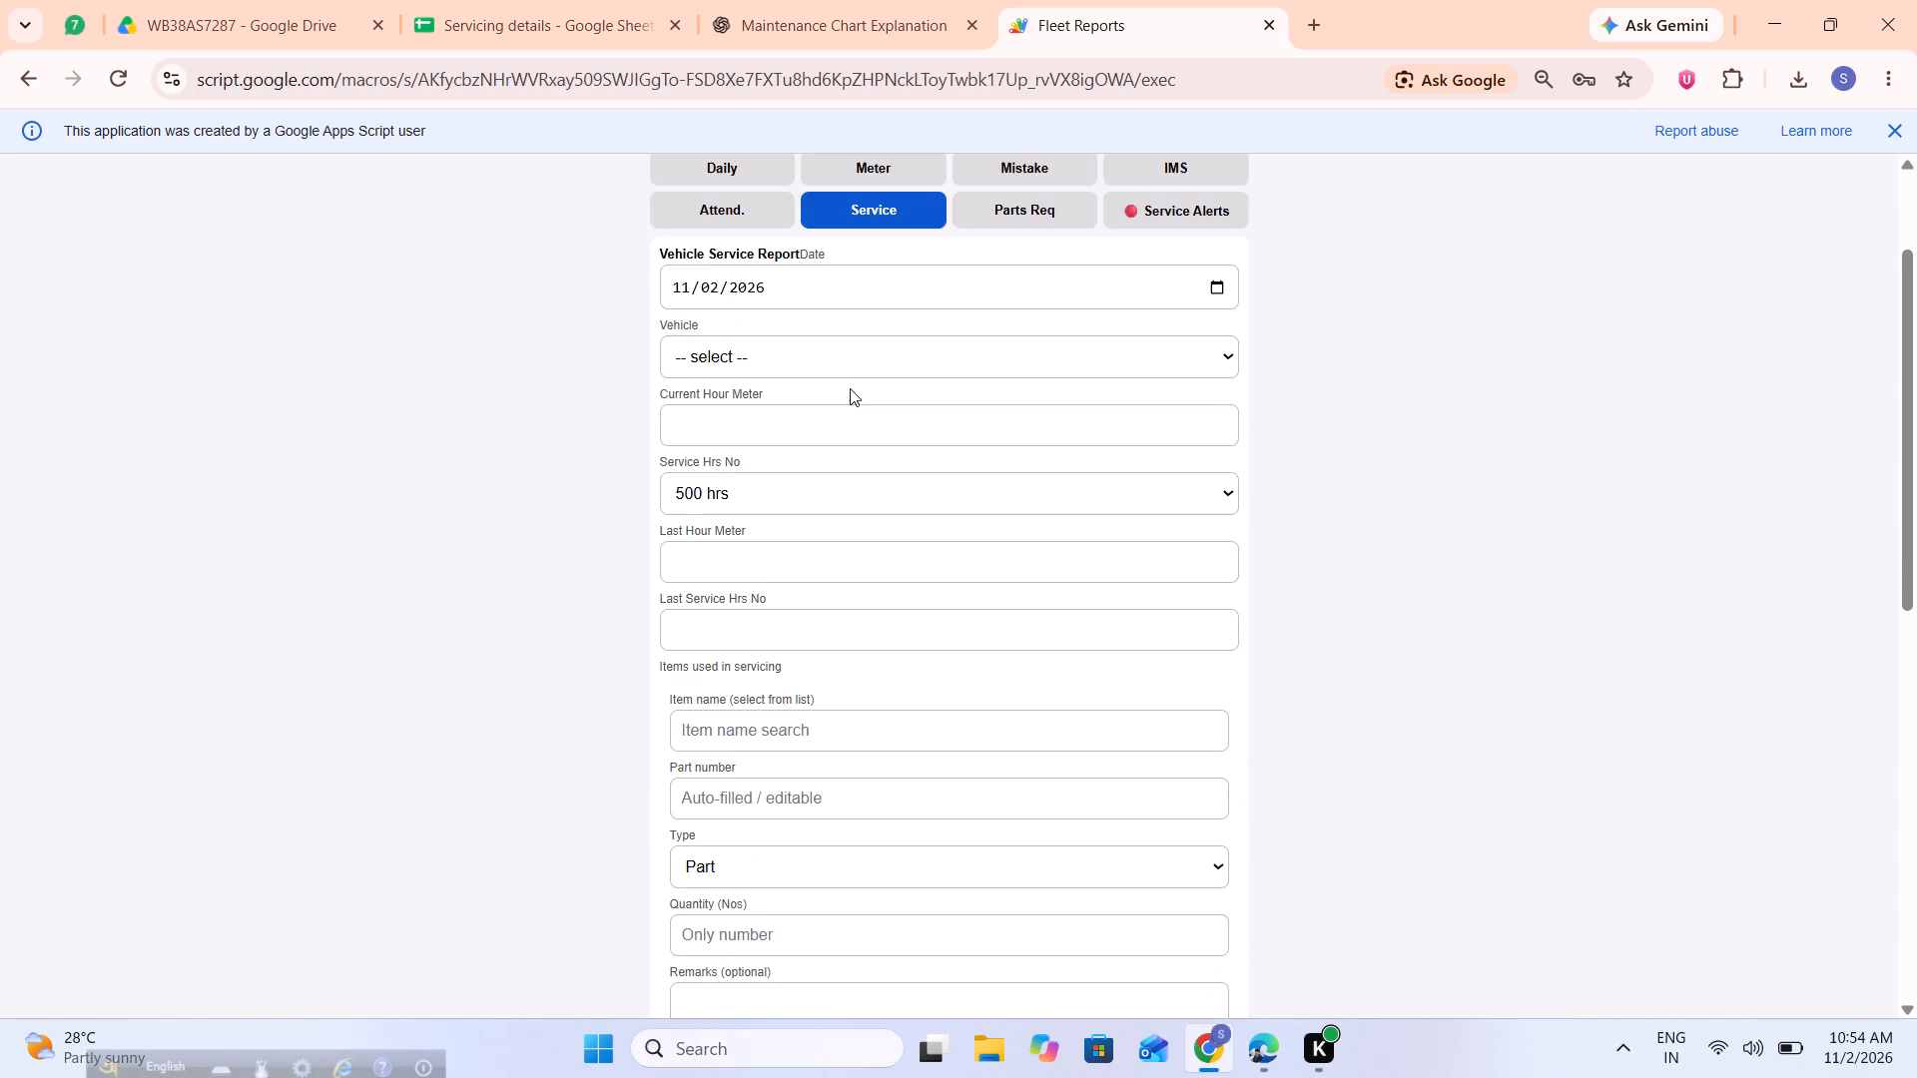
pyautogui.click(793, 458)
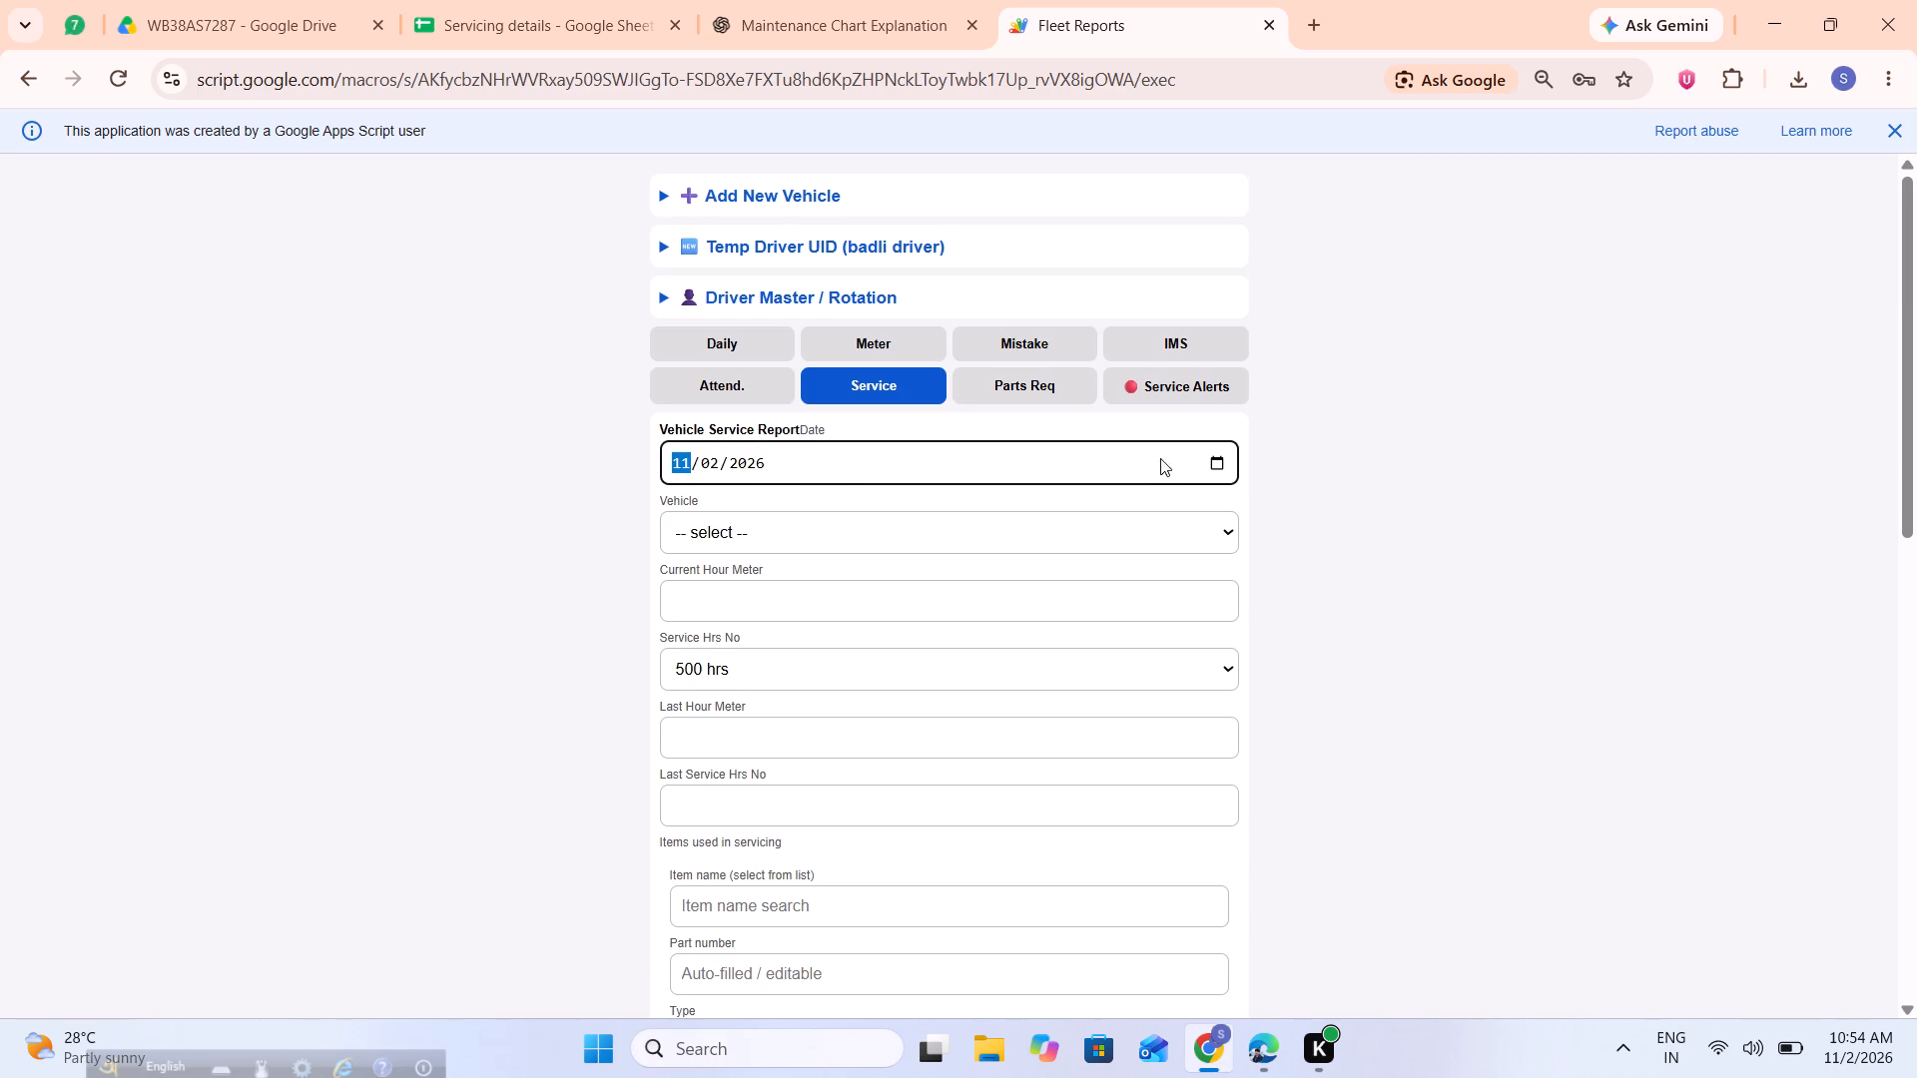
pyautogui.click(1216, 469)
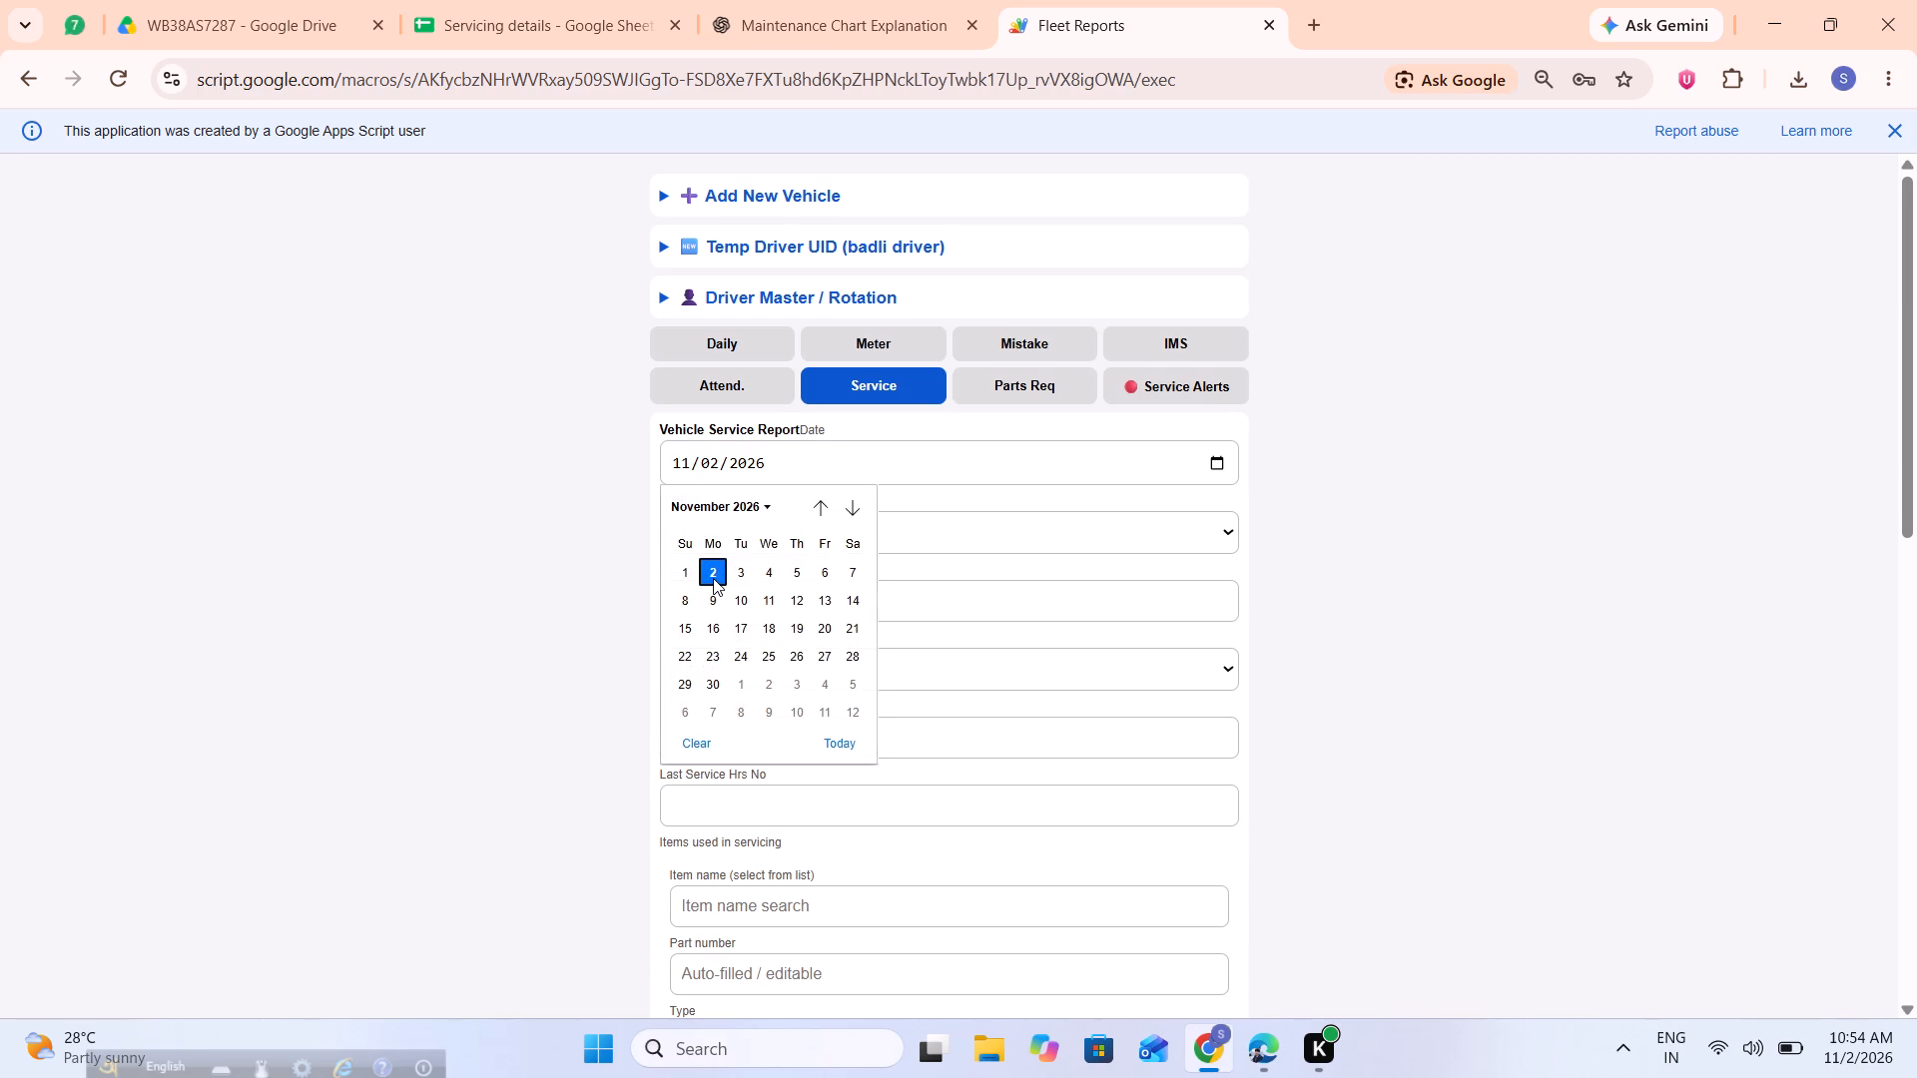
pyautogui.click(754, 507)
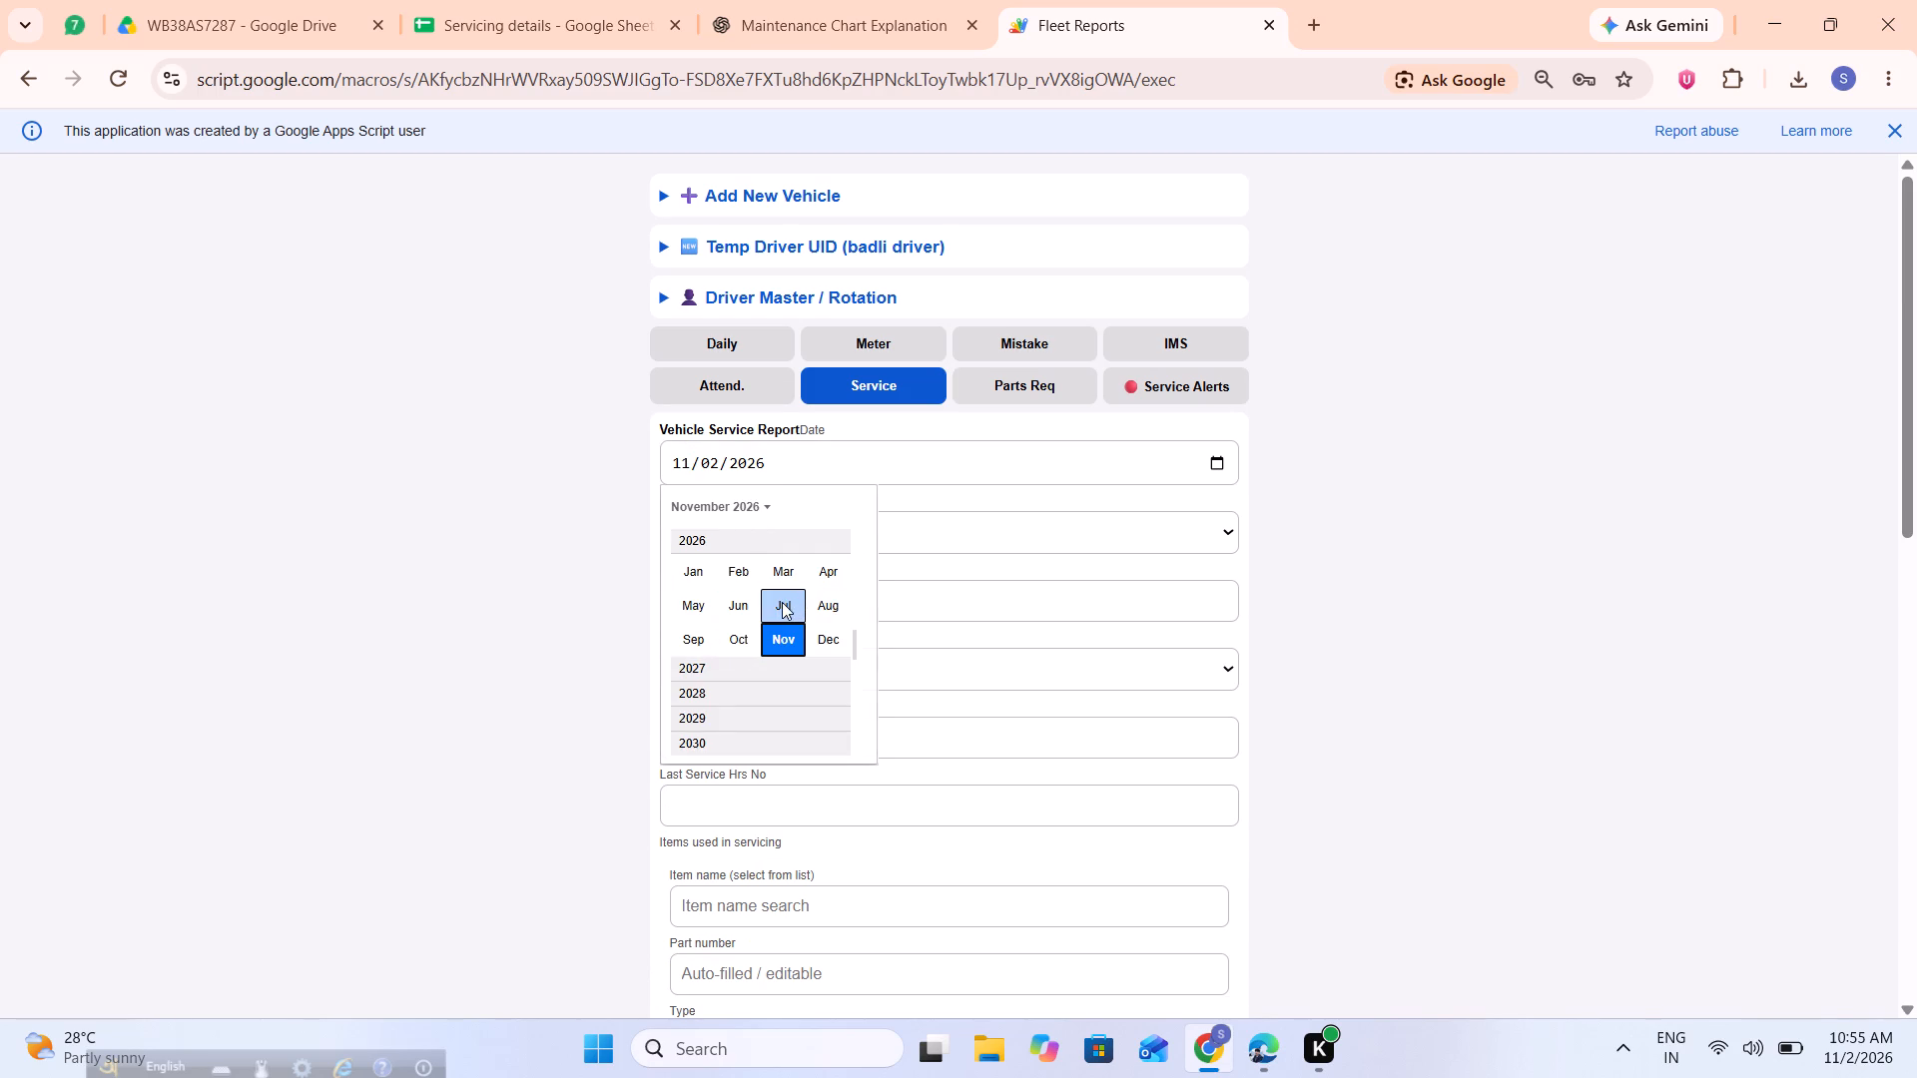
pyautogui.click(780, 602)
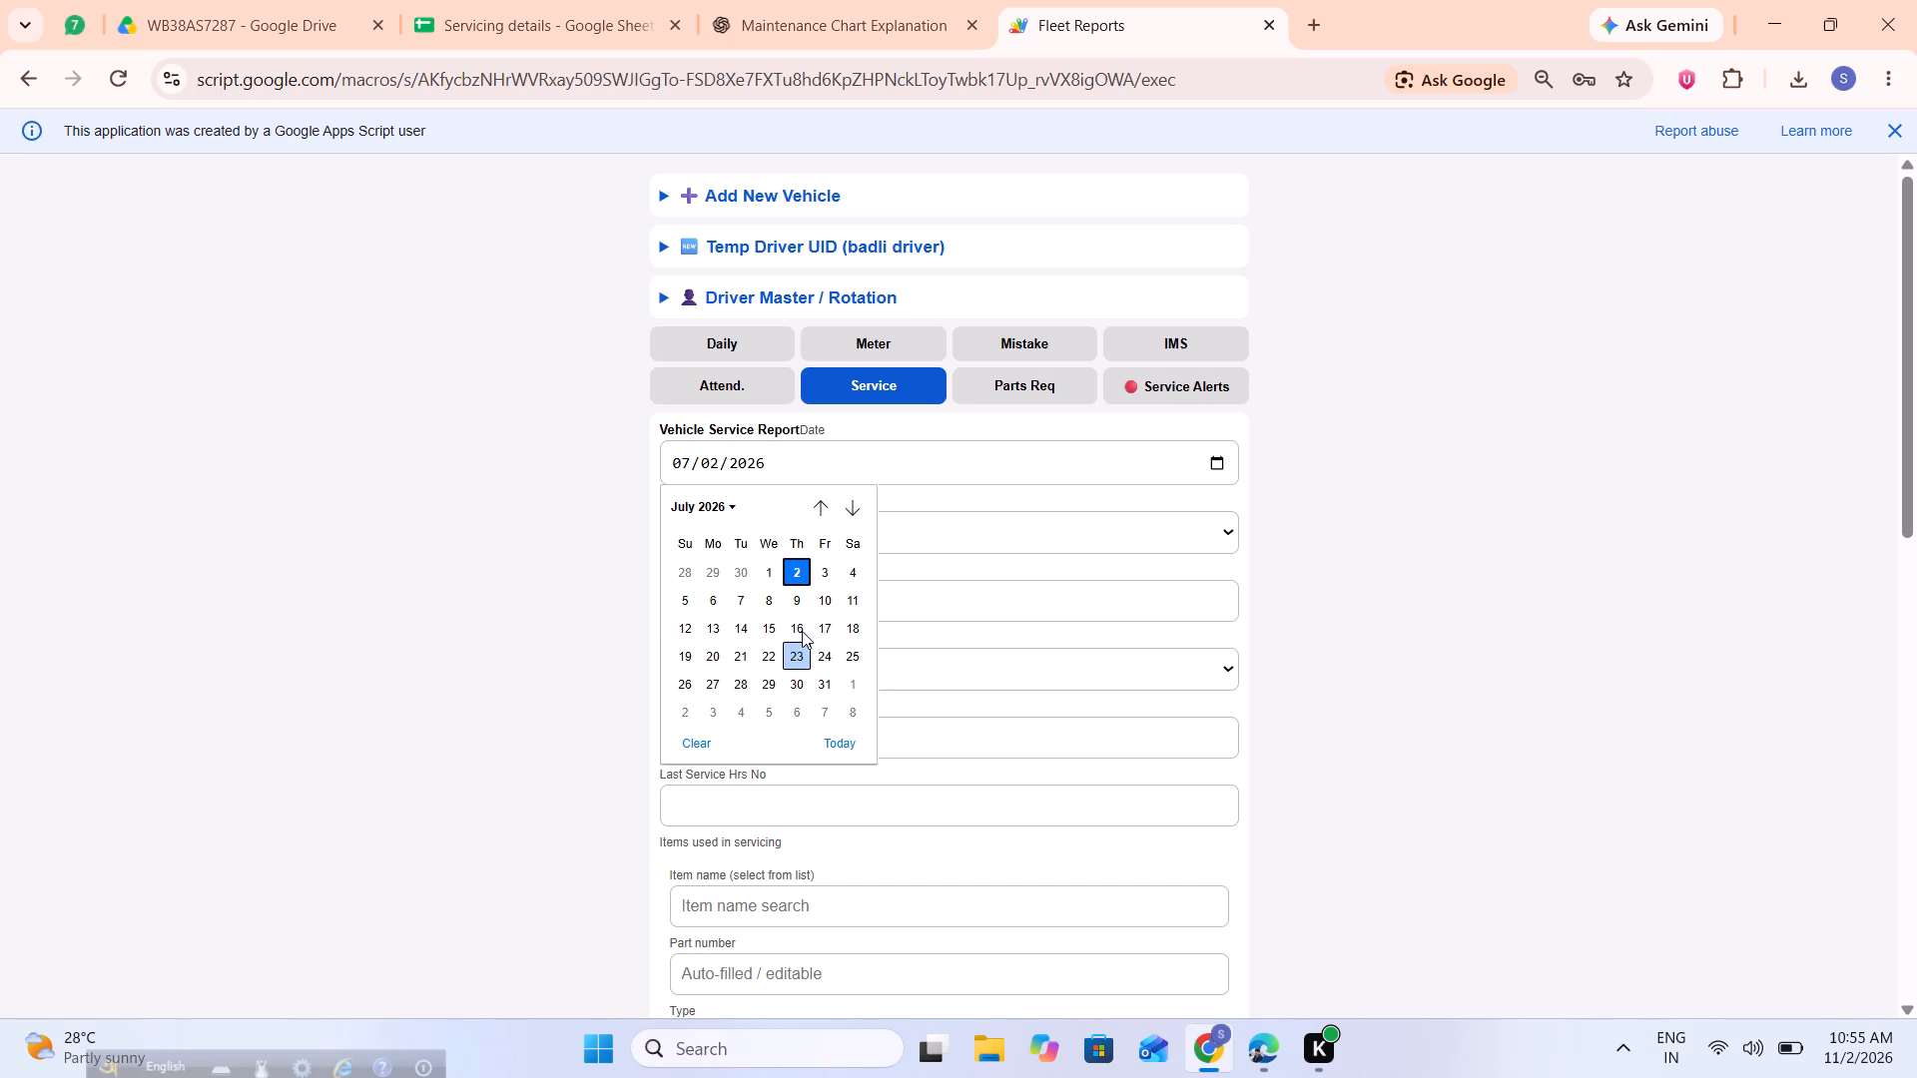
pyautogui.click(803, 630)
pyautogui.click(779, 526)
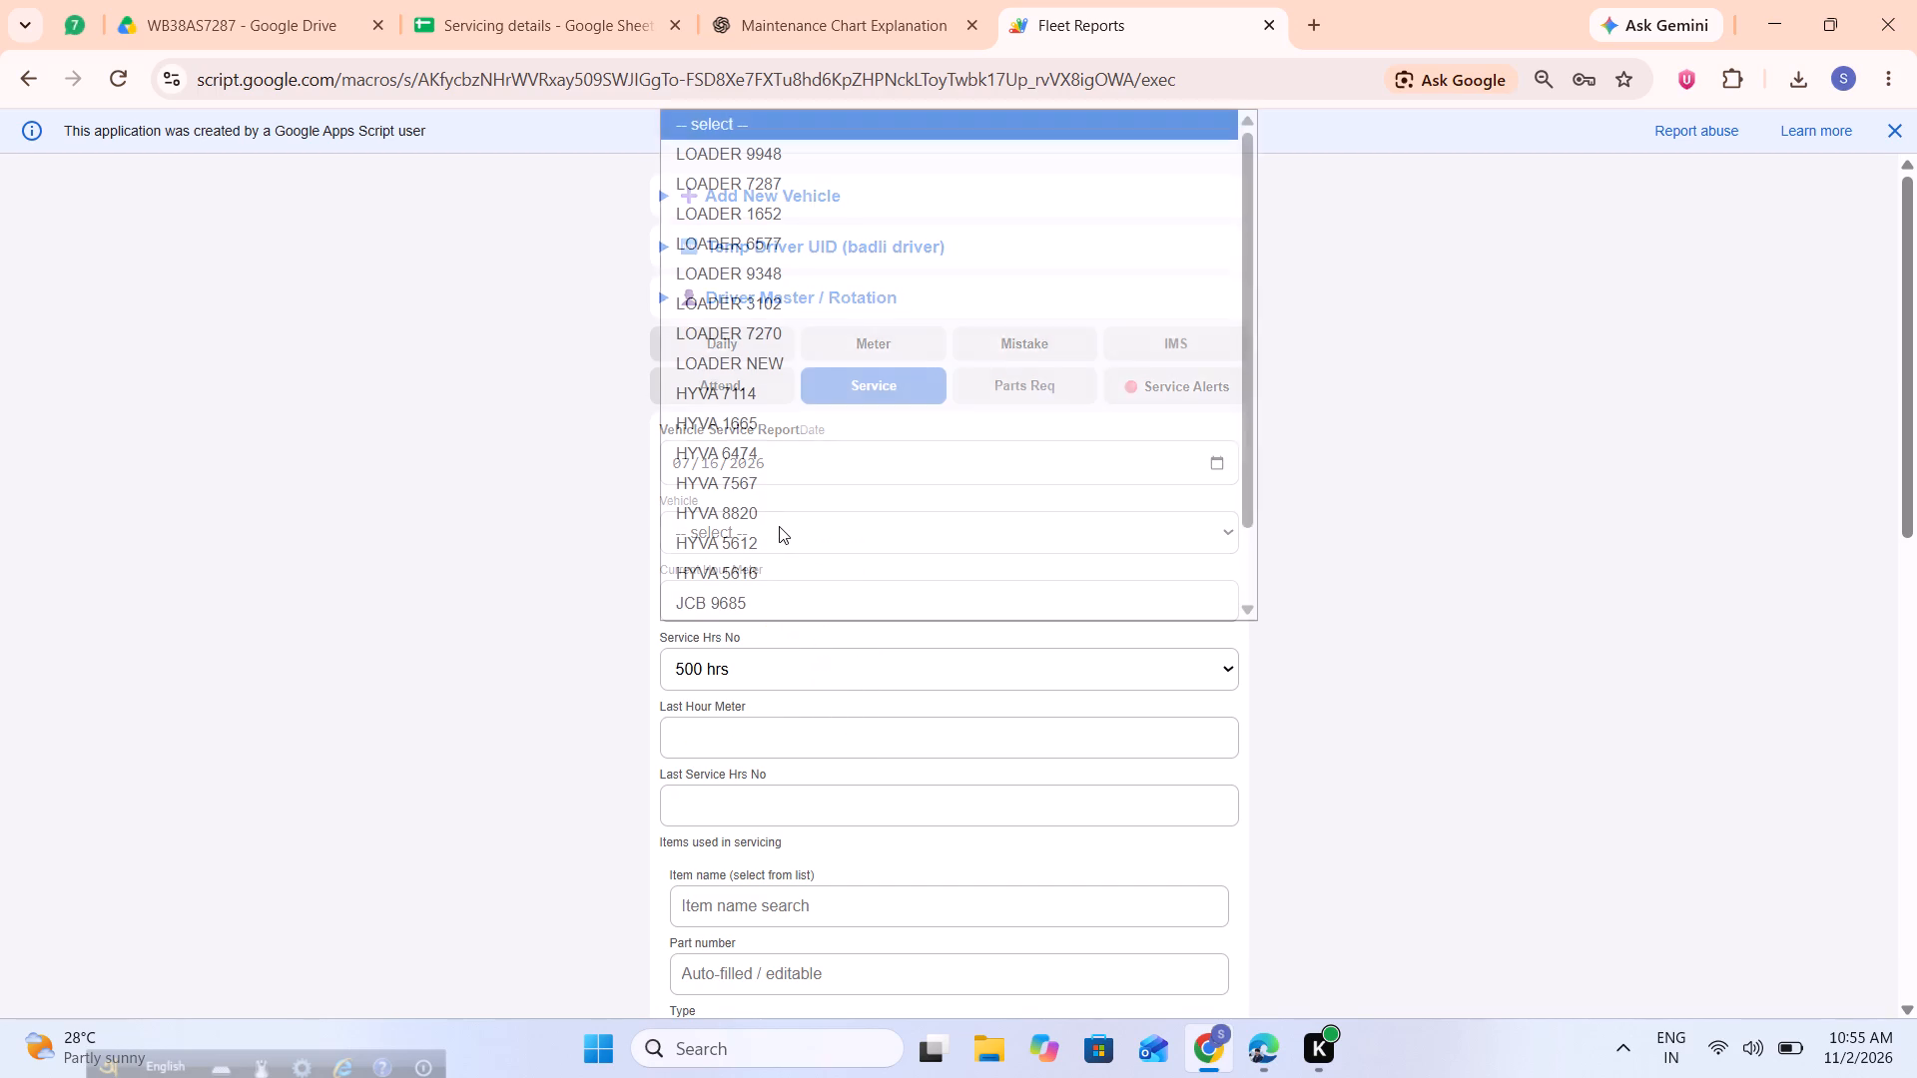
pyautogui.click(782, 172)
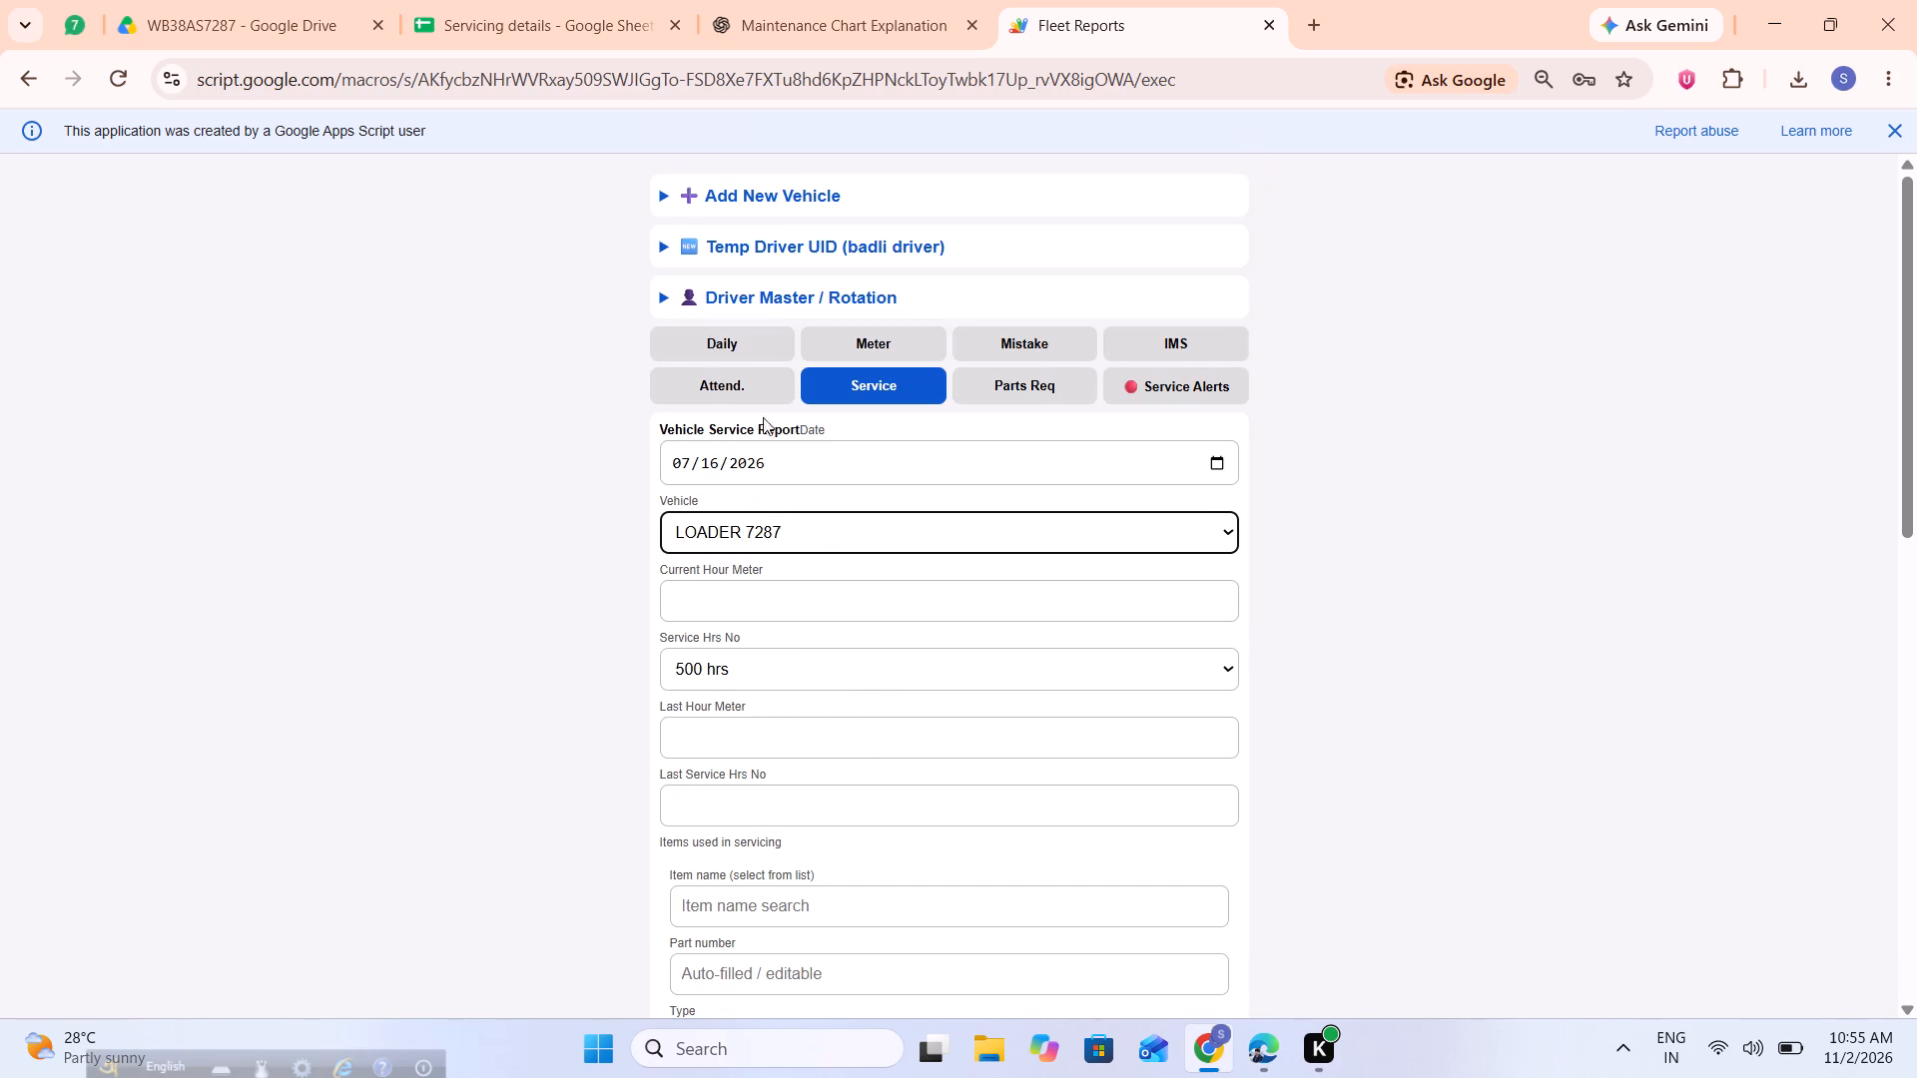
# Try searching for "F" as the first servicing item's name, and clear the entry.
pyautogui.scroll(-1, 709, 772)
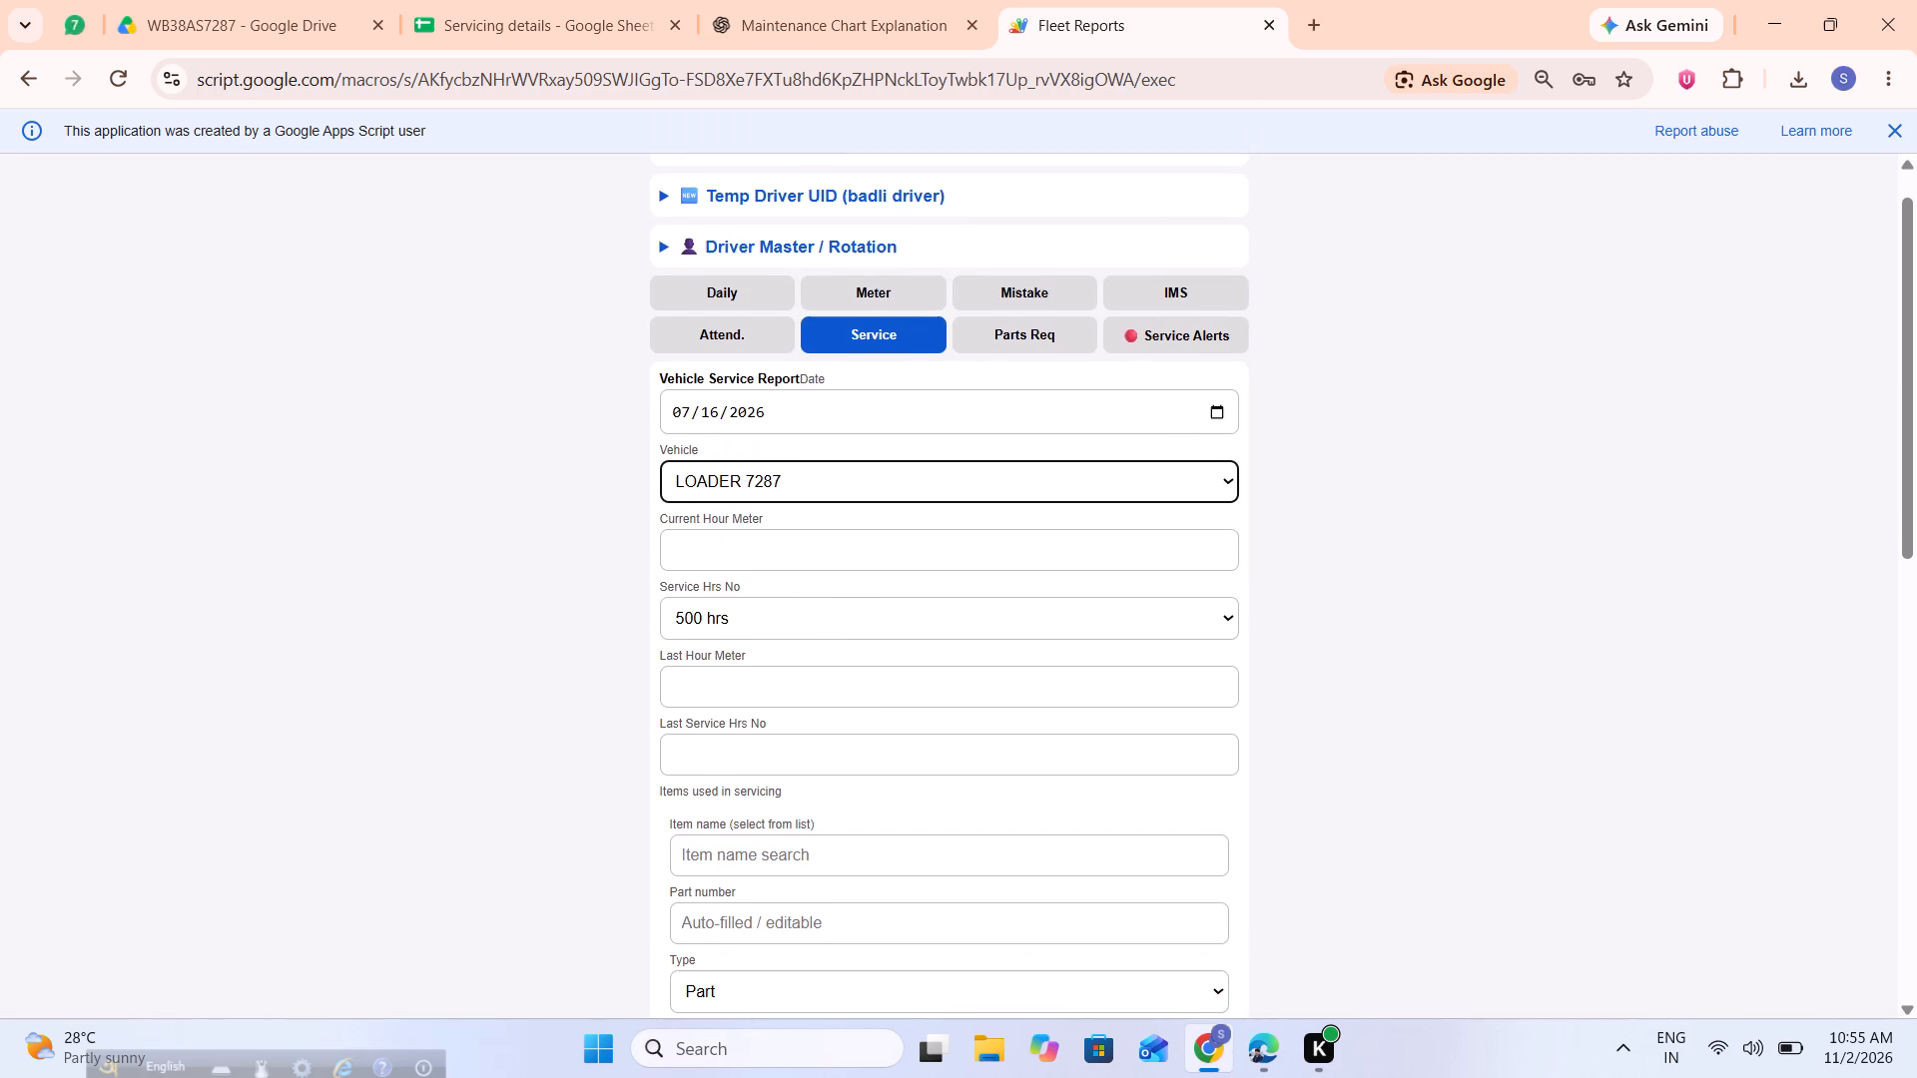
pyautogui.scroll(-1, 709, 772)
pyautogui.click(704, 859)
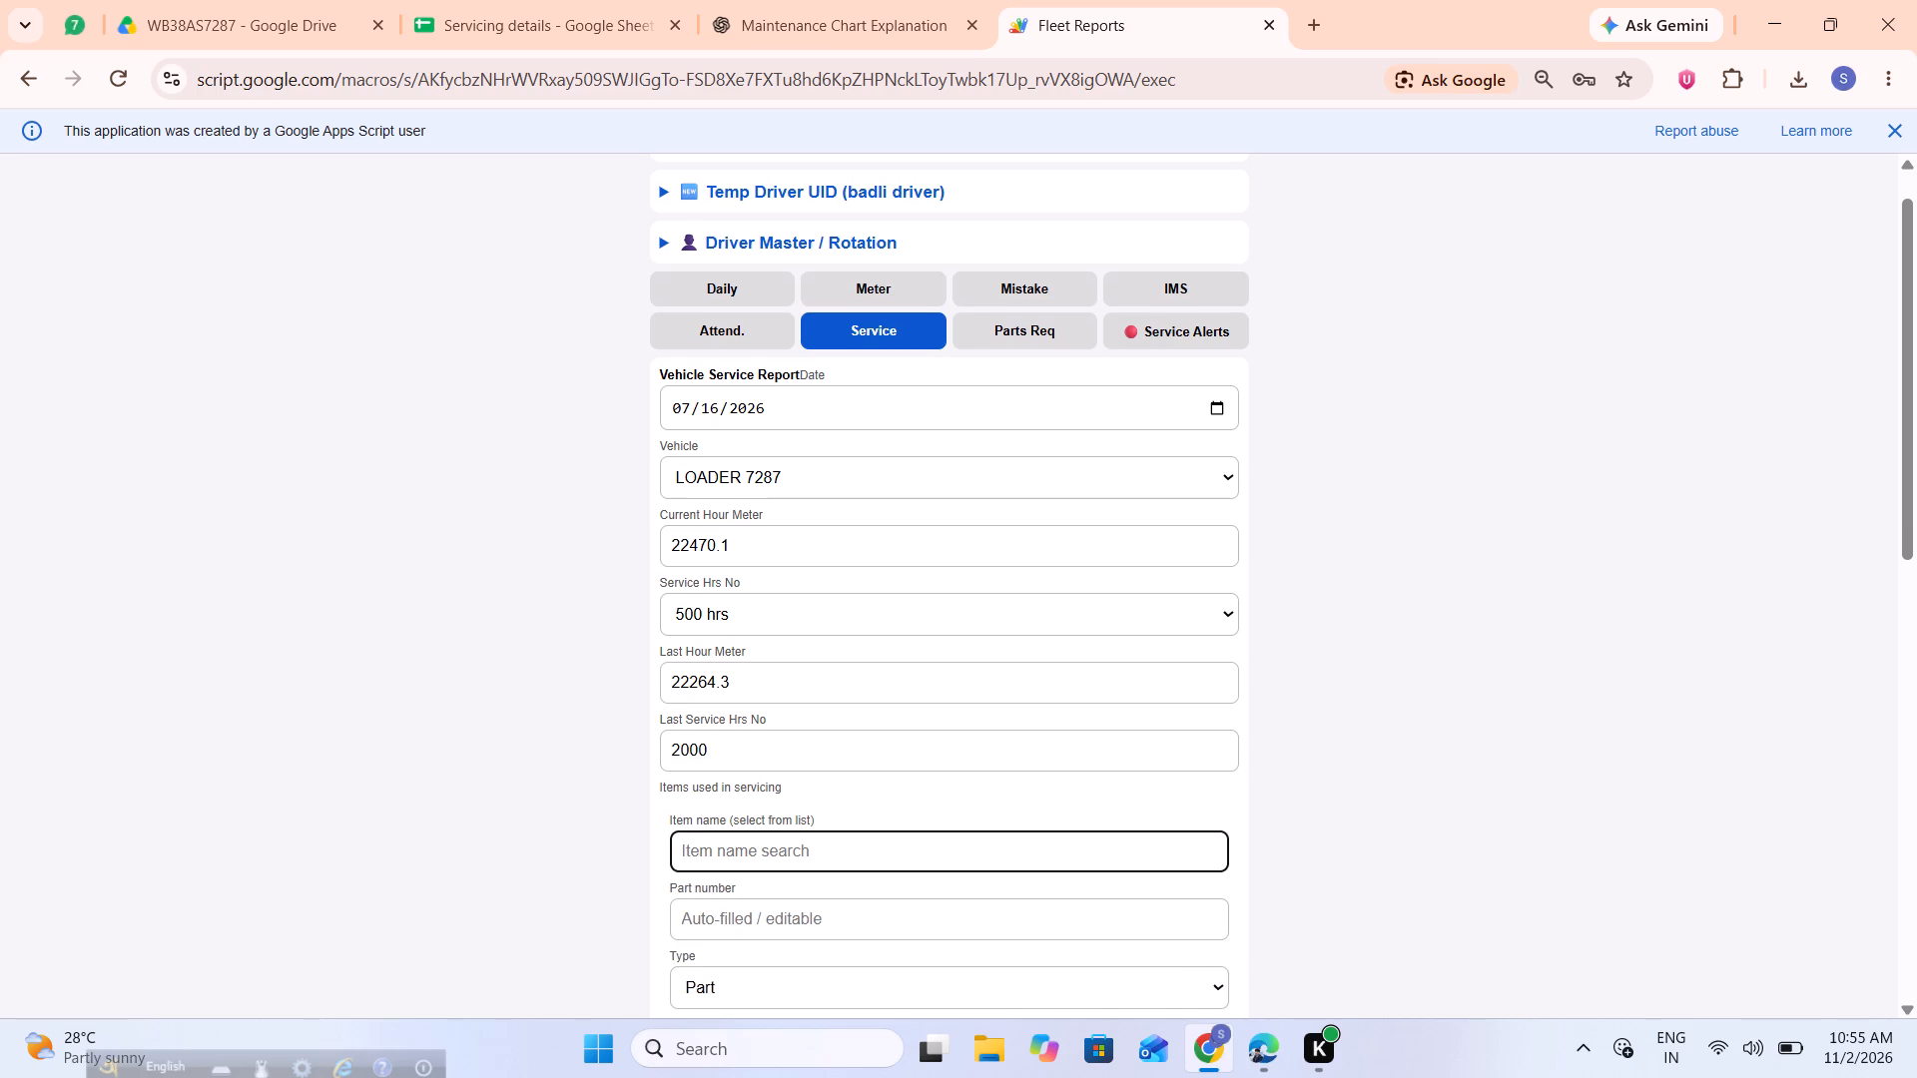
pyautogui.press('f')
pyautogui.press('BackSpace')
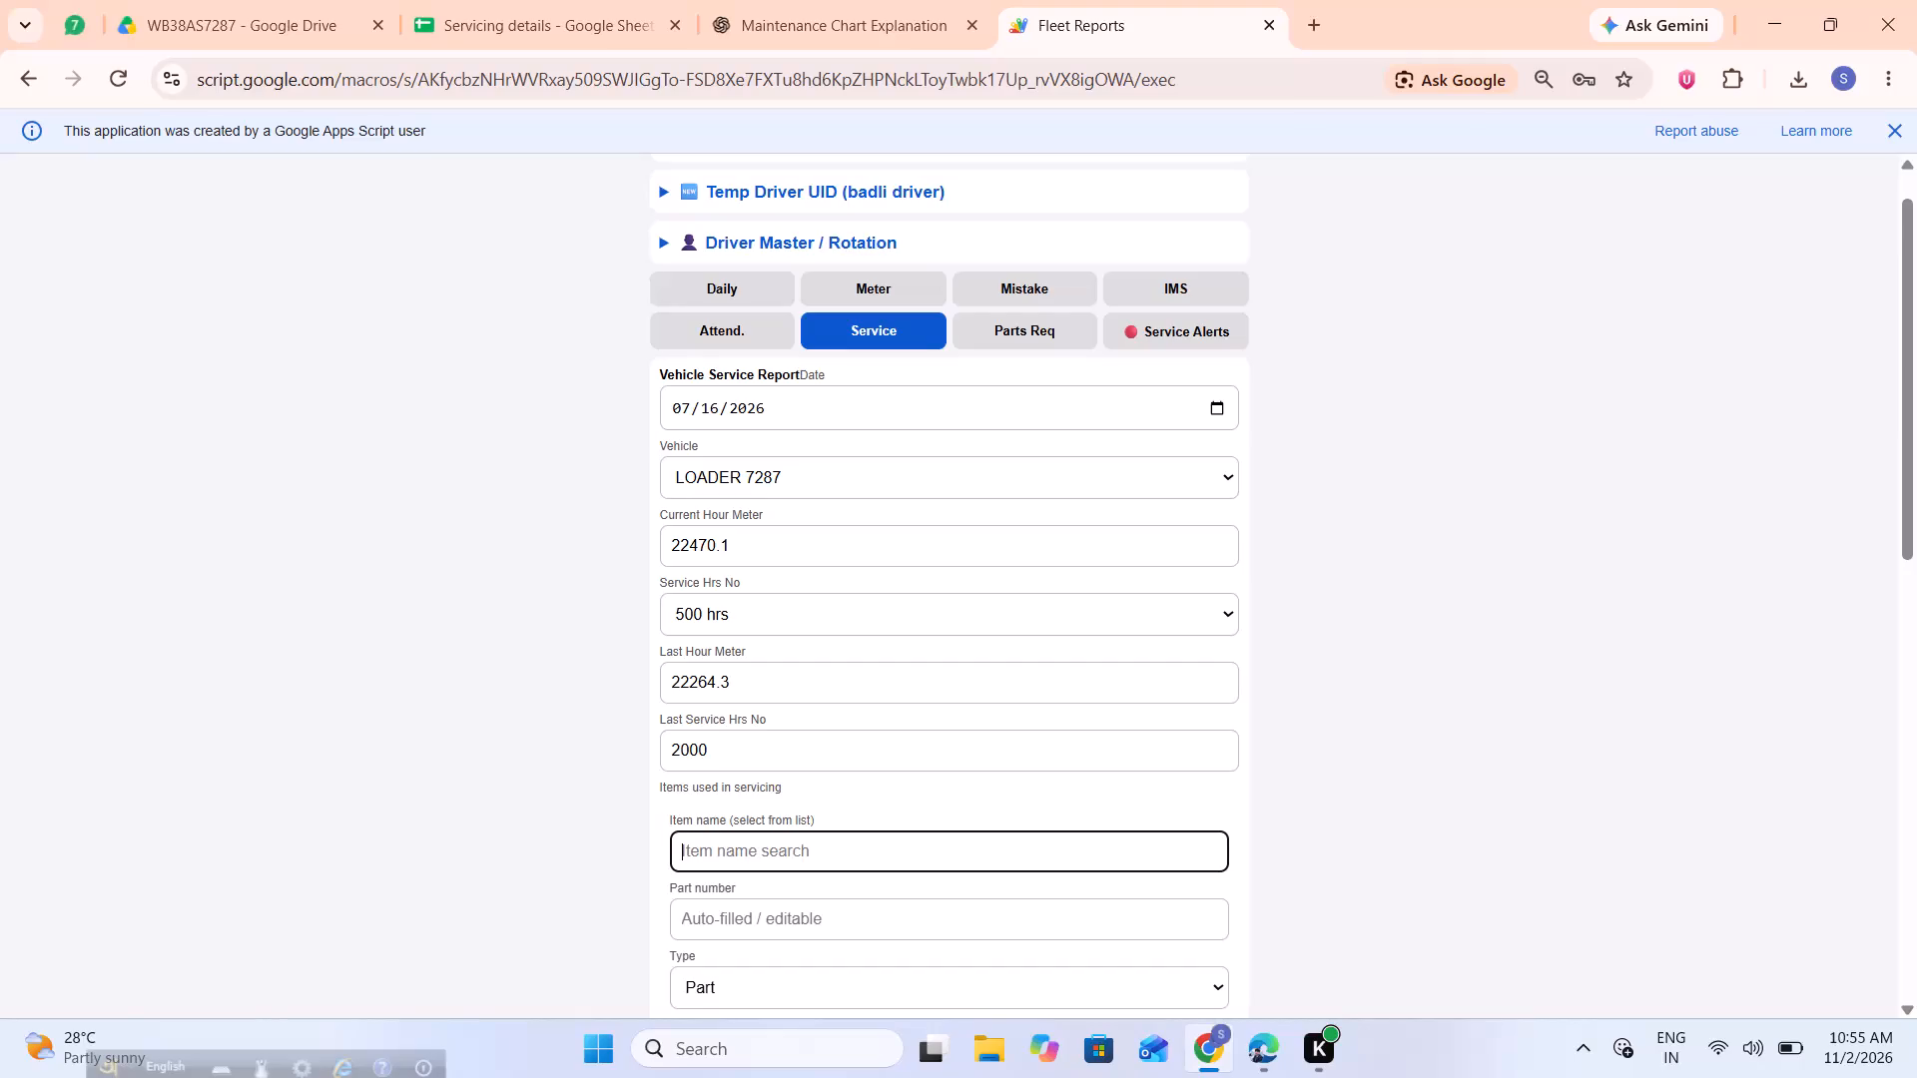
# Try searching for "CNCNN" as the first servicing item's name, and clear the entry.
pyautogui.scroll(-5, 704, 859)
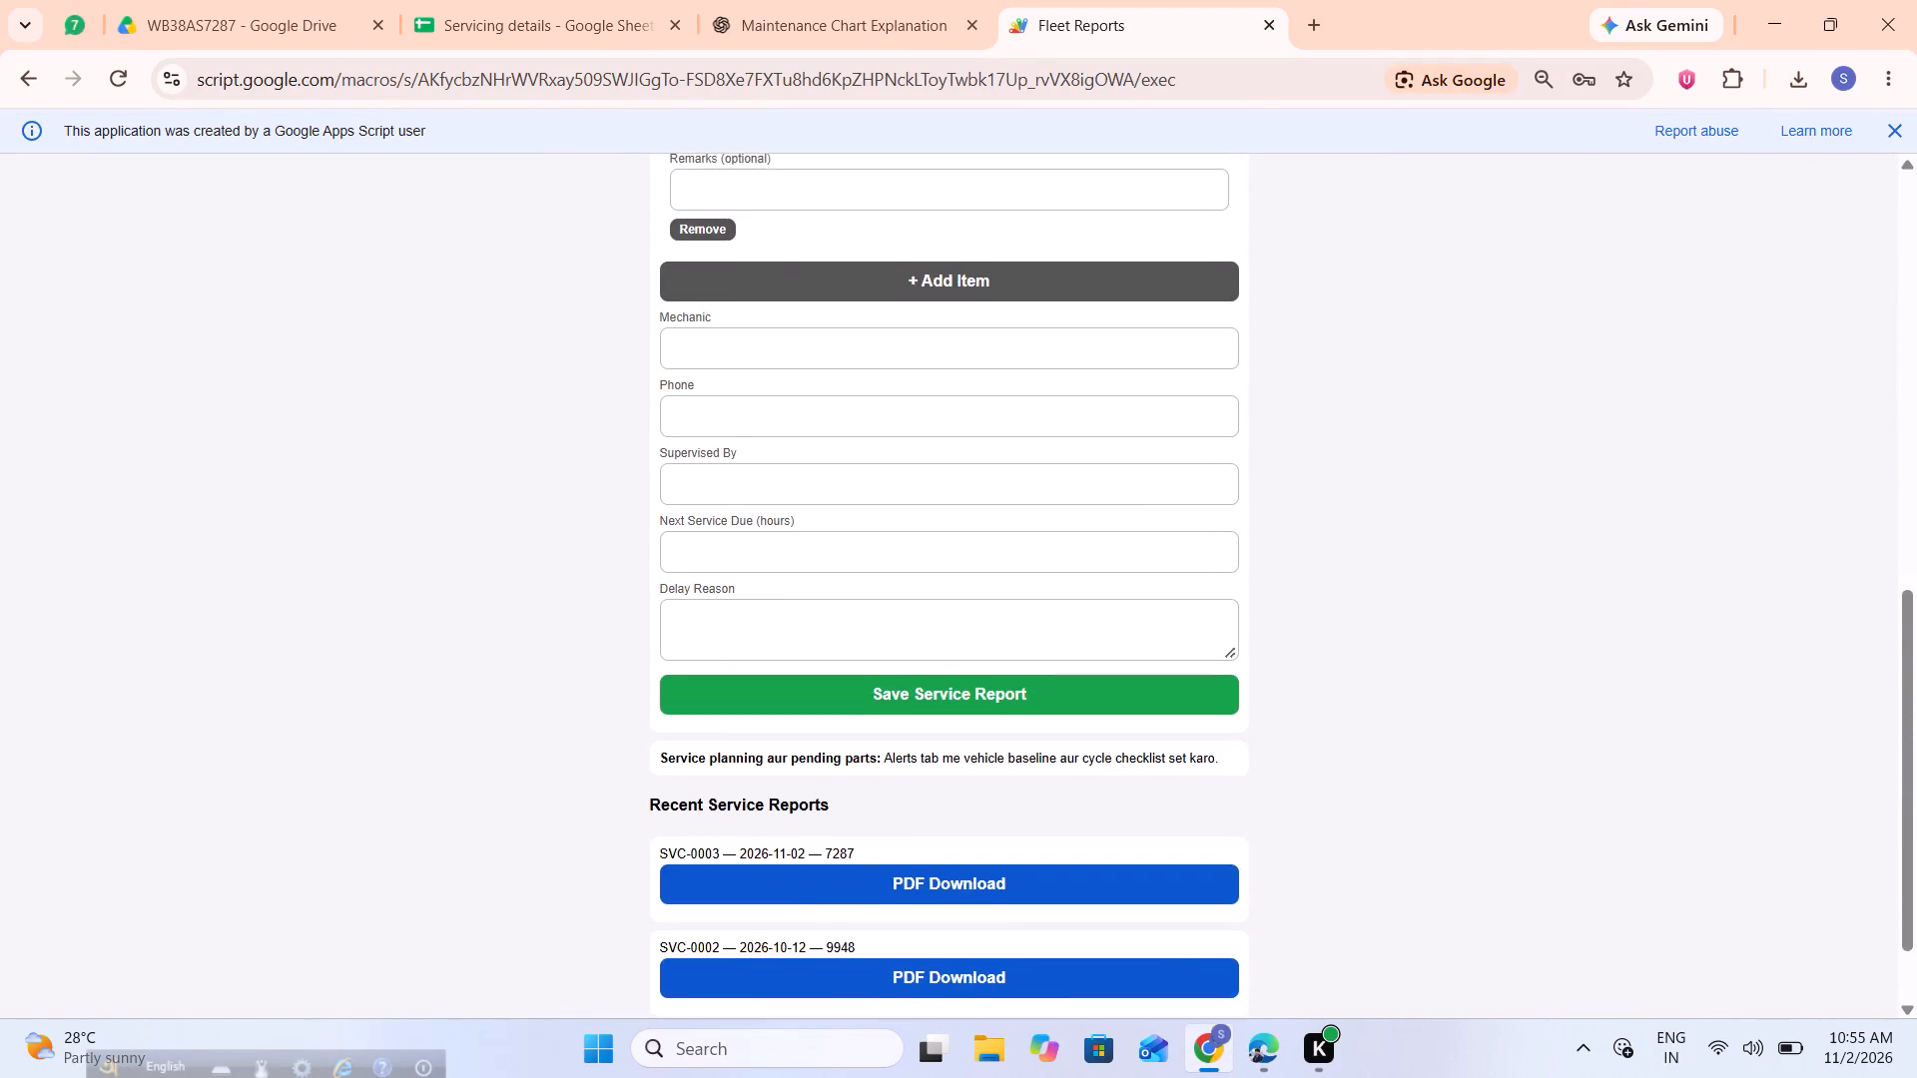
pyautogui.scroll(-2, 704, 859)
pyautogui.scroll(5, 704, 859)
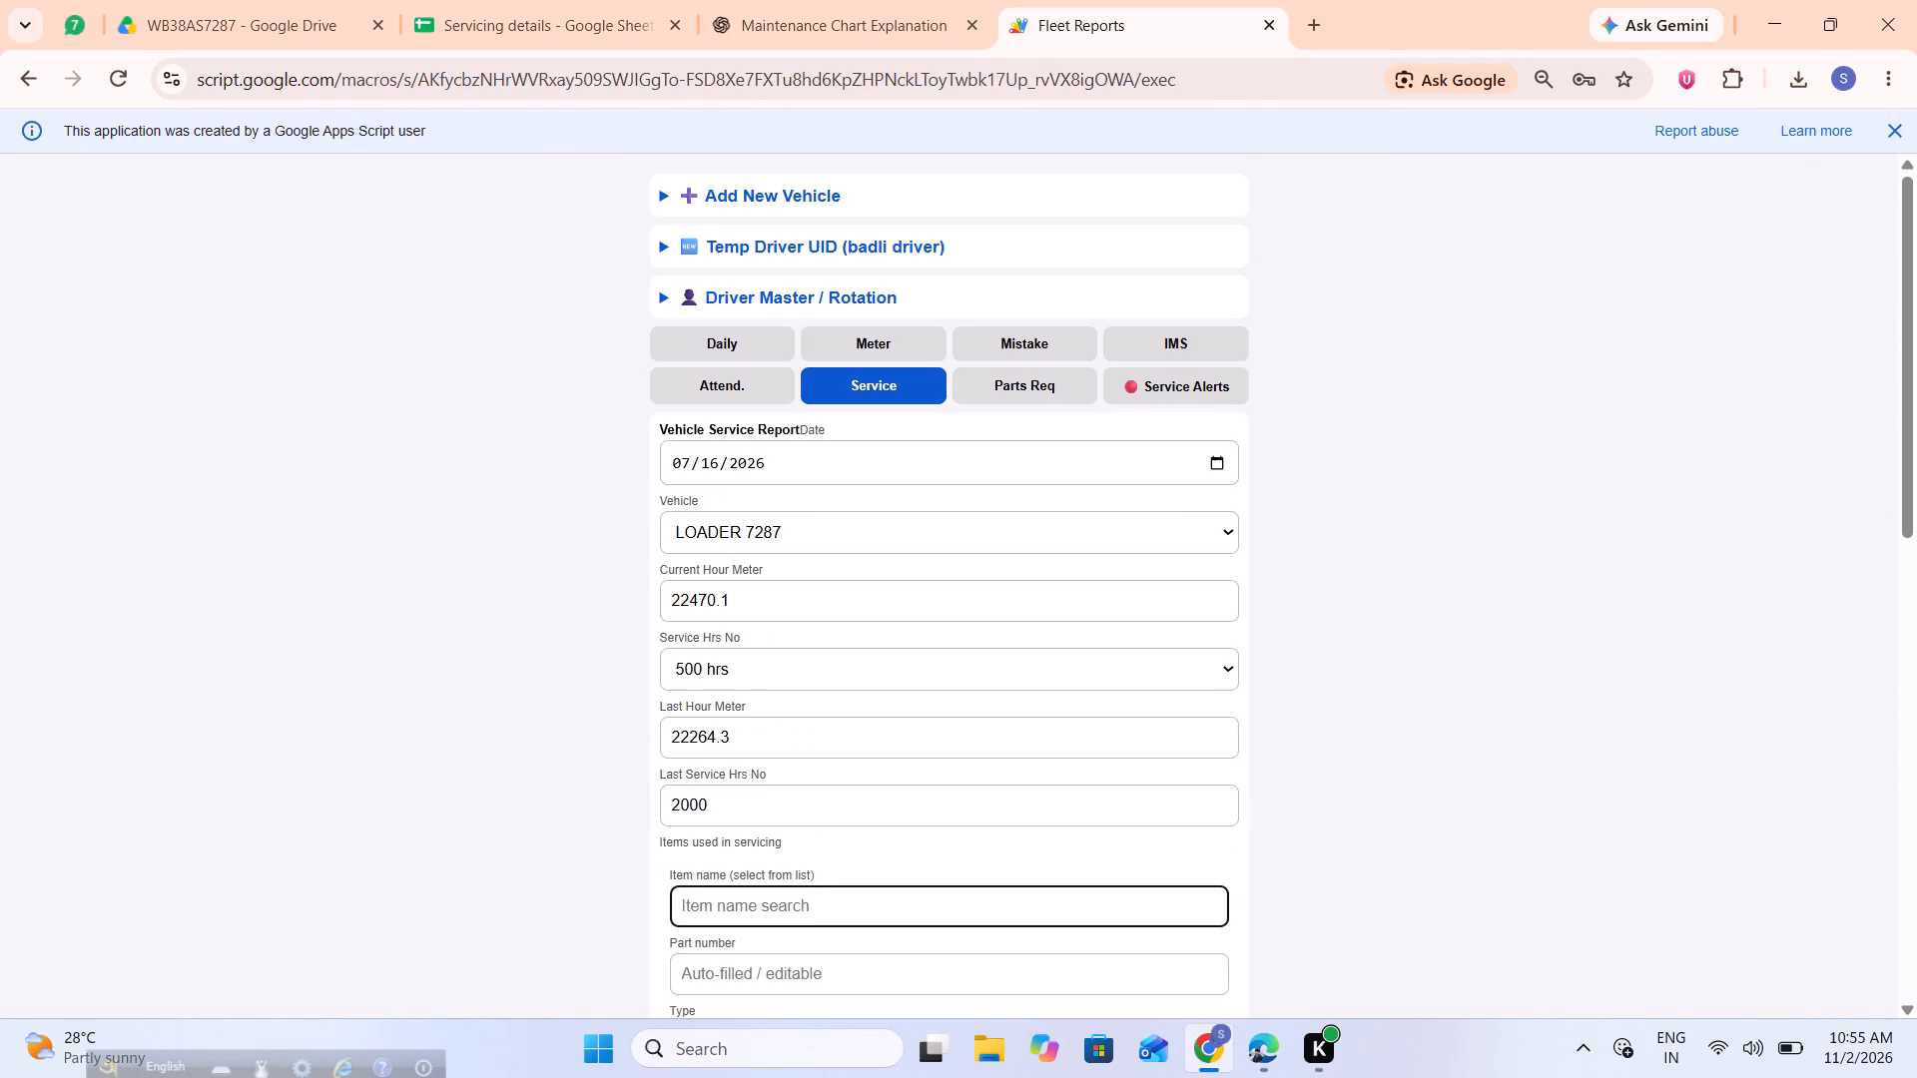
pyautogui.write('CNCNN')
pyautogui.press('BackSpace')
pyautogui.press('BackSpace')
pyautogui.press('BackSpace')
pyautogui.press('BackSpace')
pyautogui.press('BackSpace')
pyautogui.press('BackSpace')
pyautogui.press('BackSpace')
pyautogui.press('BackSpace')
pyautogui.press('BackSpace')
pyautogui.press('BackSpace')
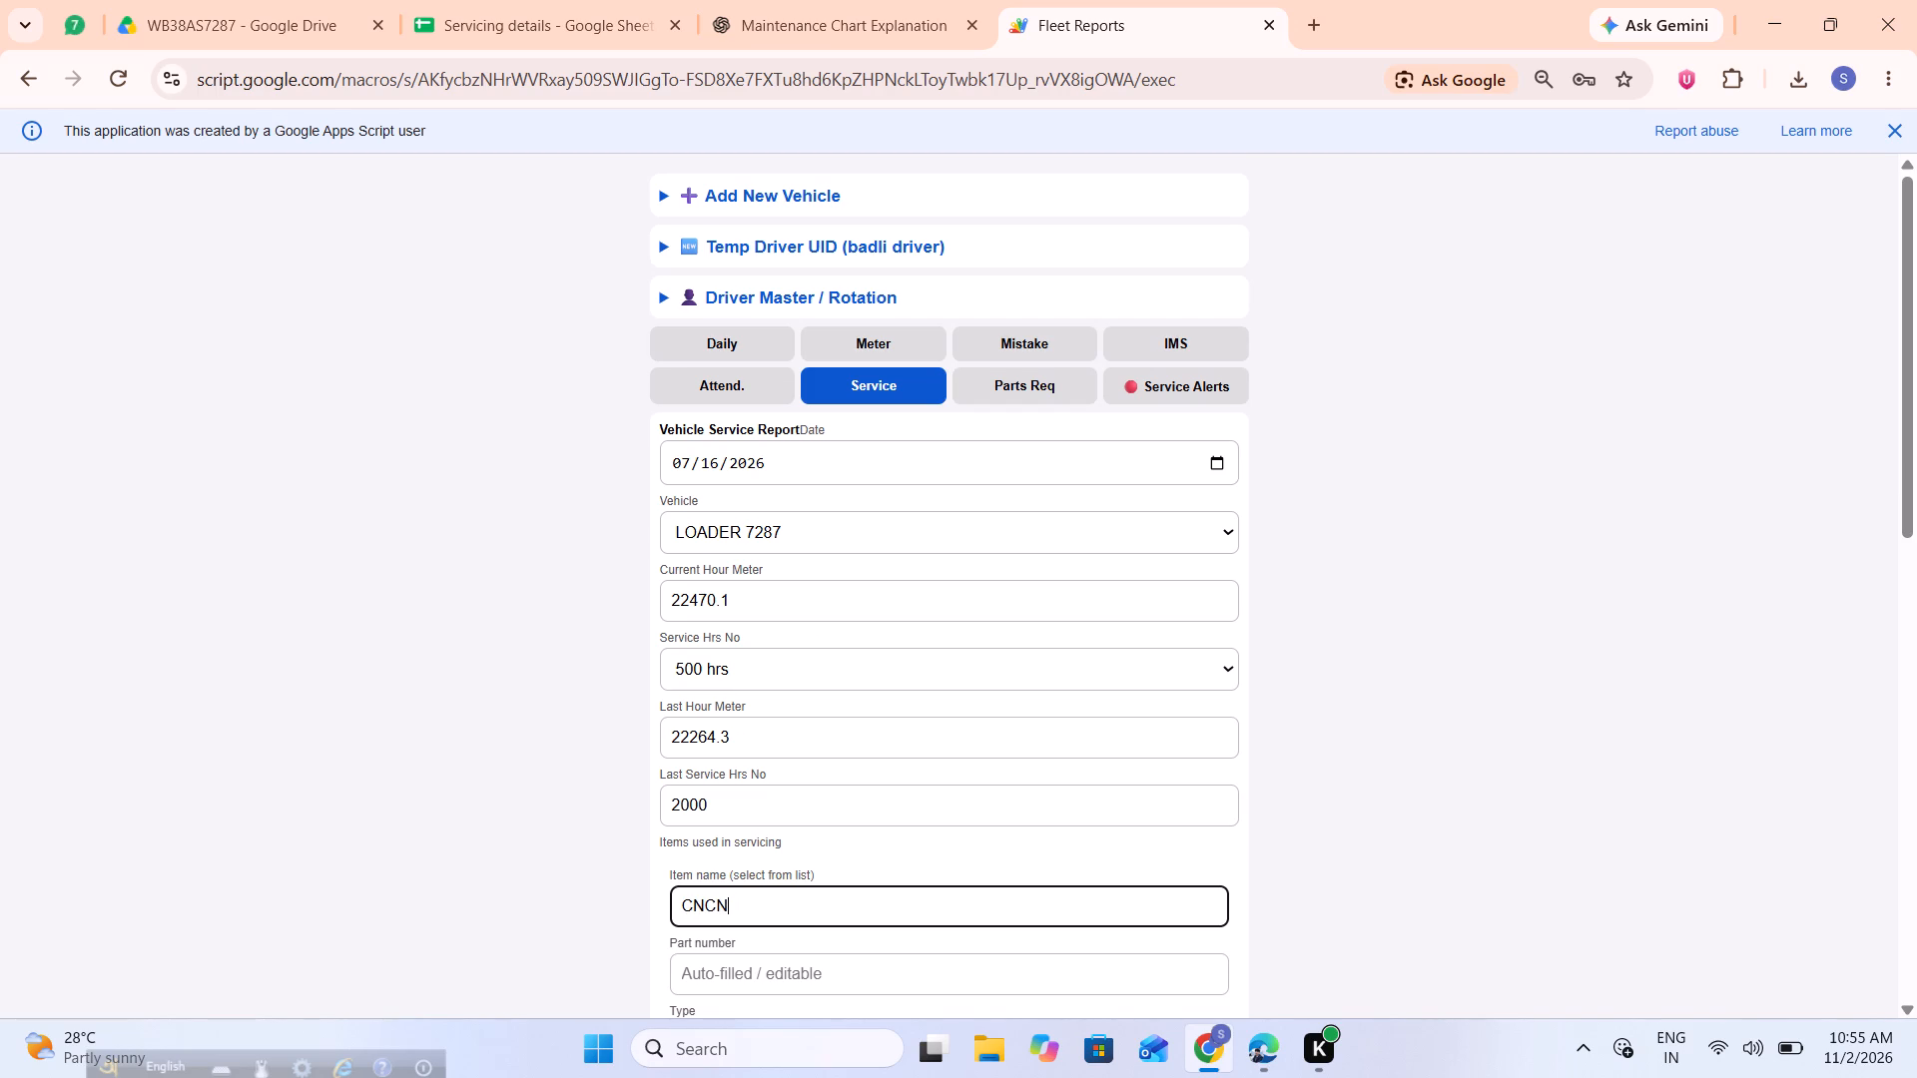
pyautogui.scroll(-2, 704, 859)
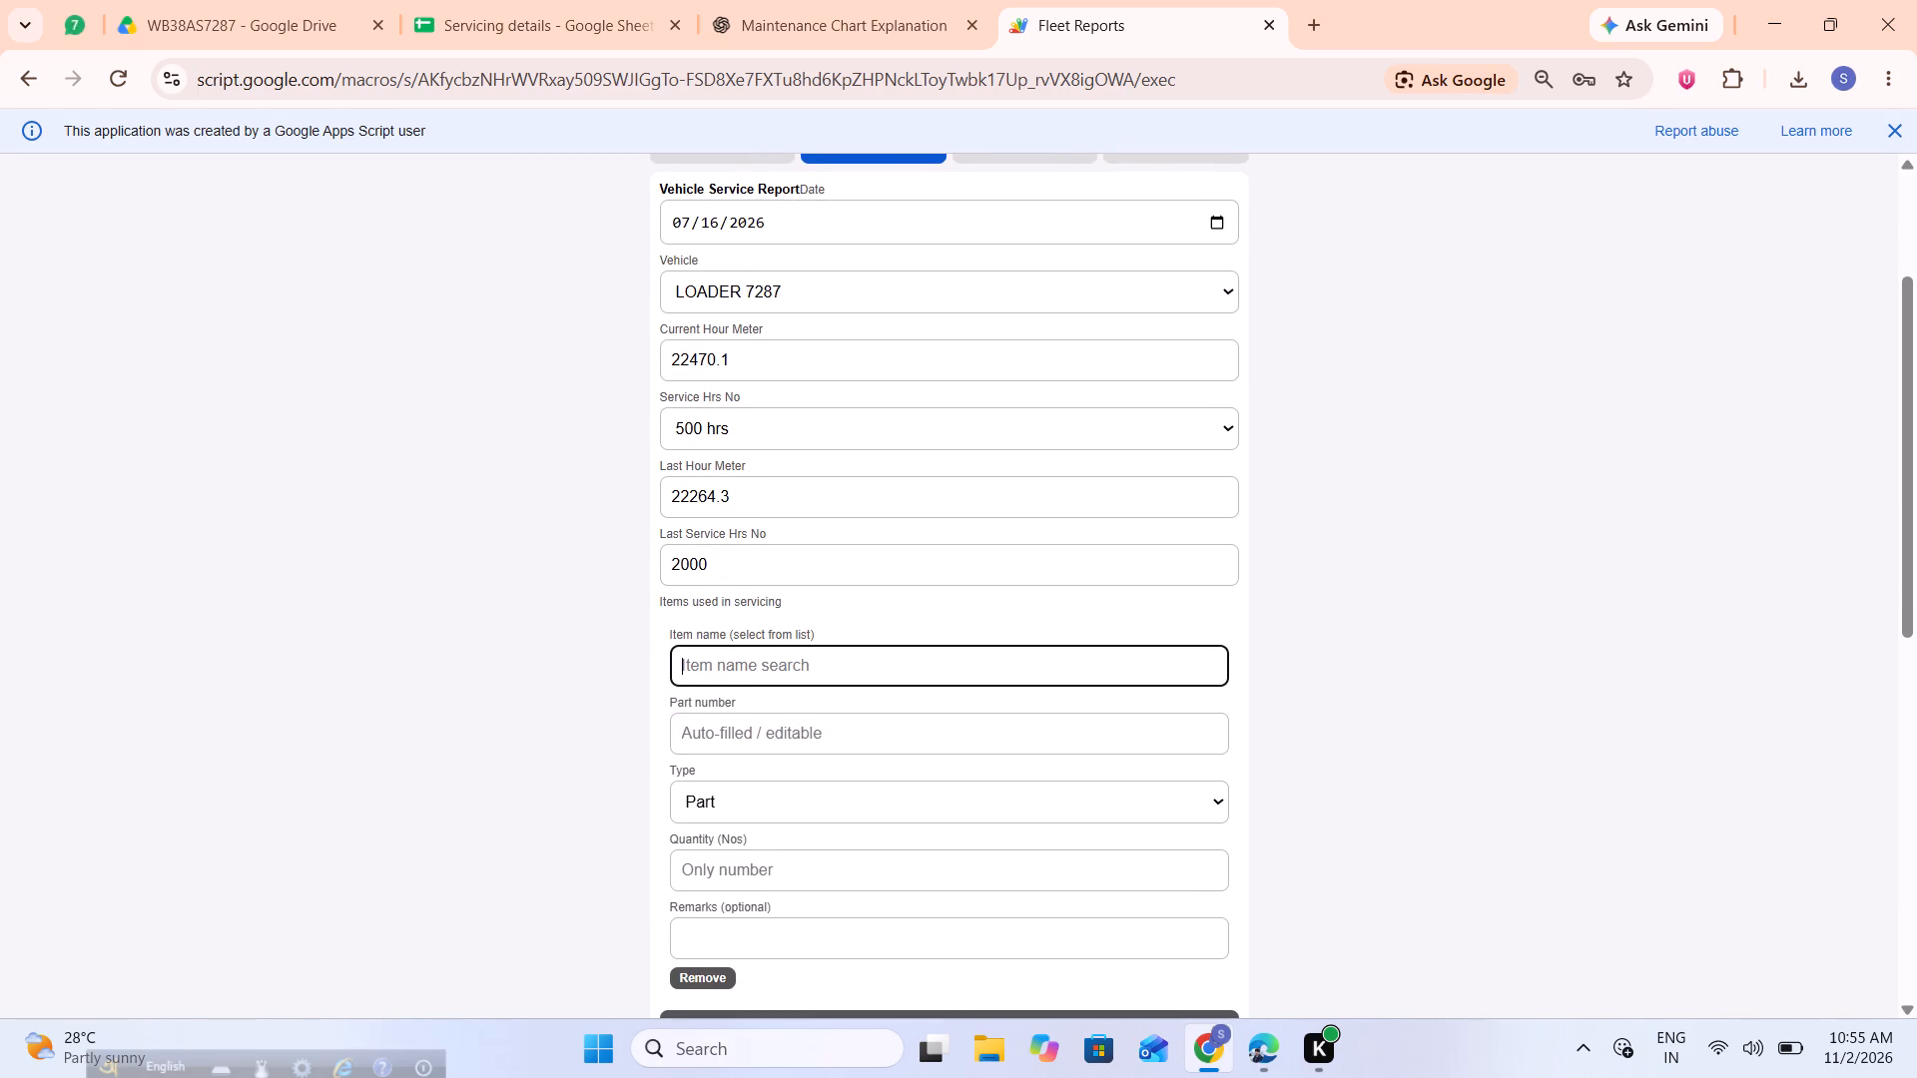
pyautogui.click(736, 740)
# Examine the service alerts and the 500 hrs mandatory service checklist for LOADER 7287 in the service cycle parts master.
pyautogui.scroll(6, 736, 740)
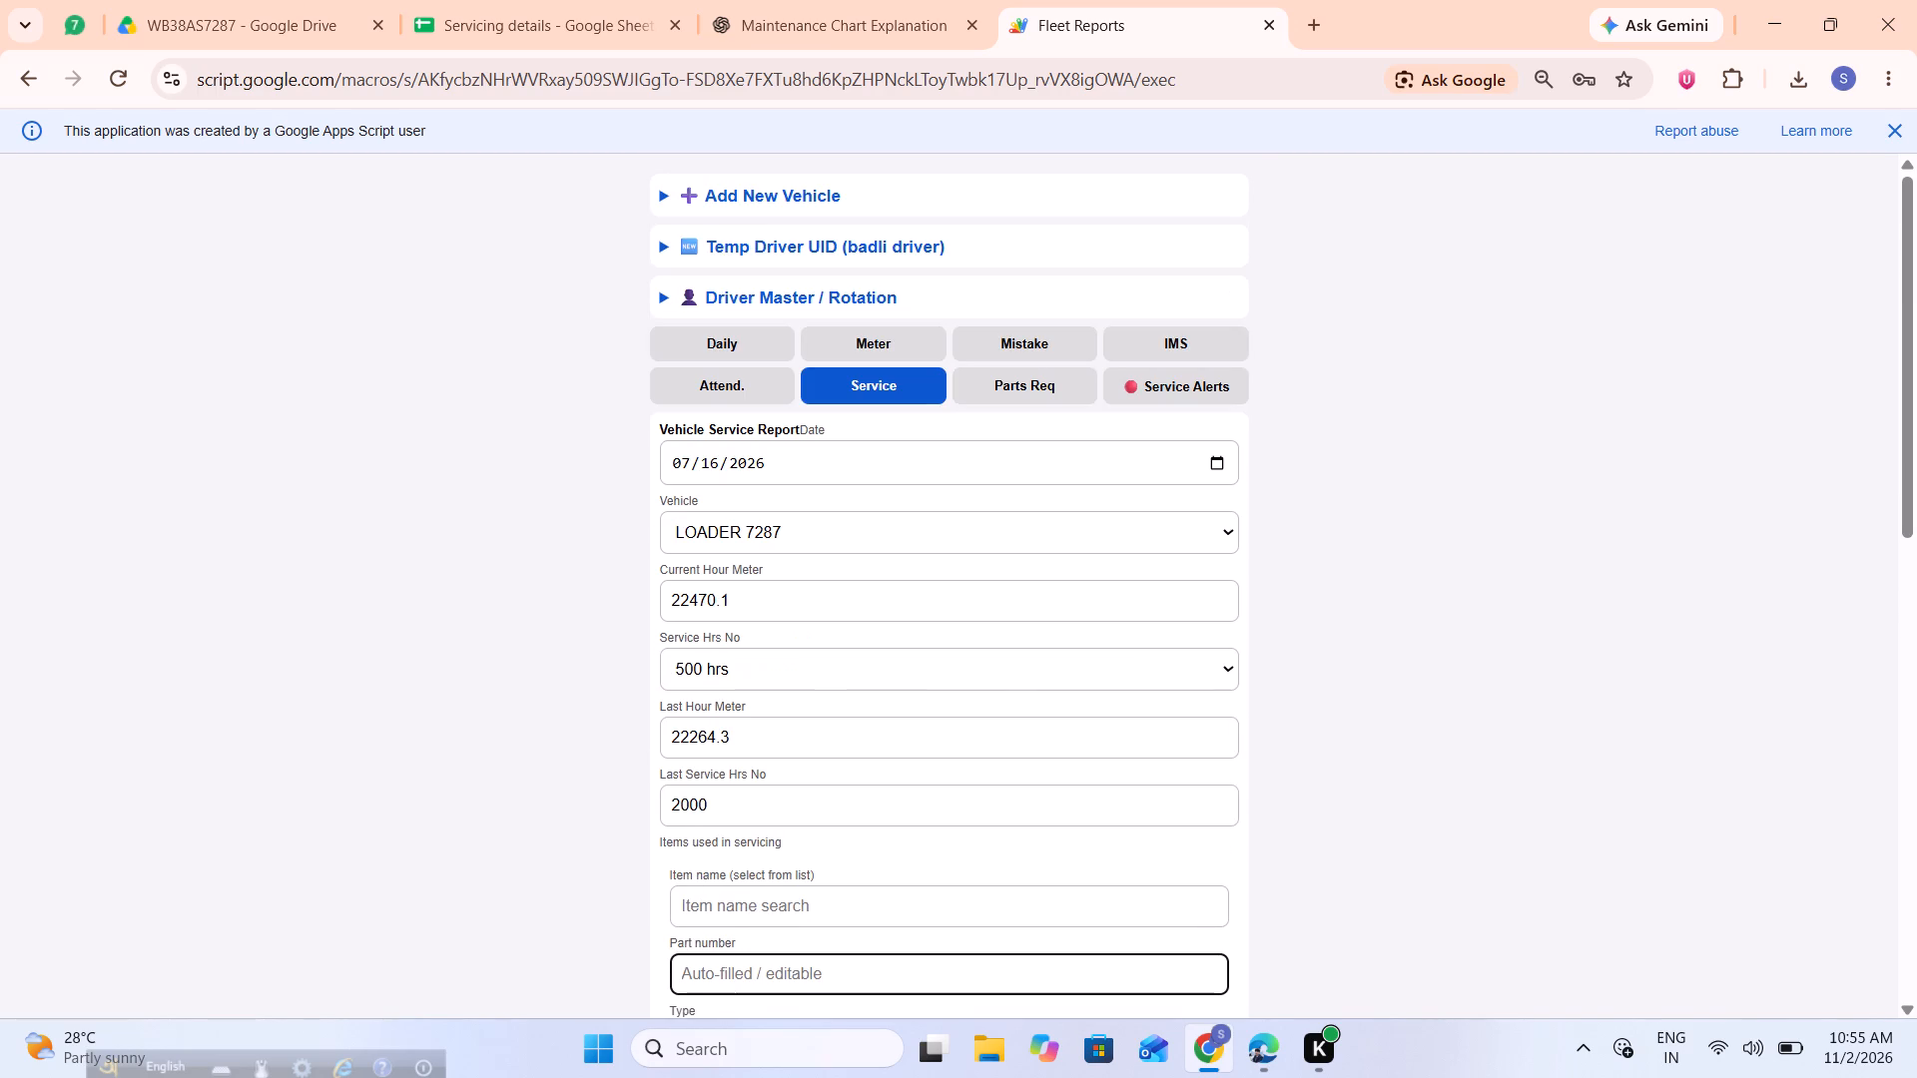
pyautogui.click(1174, 392)
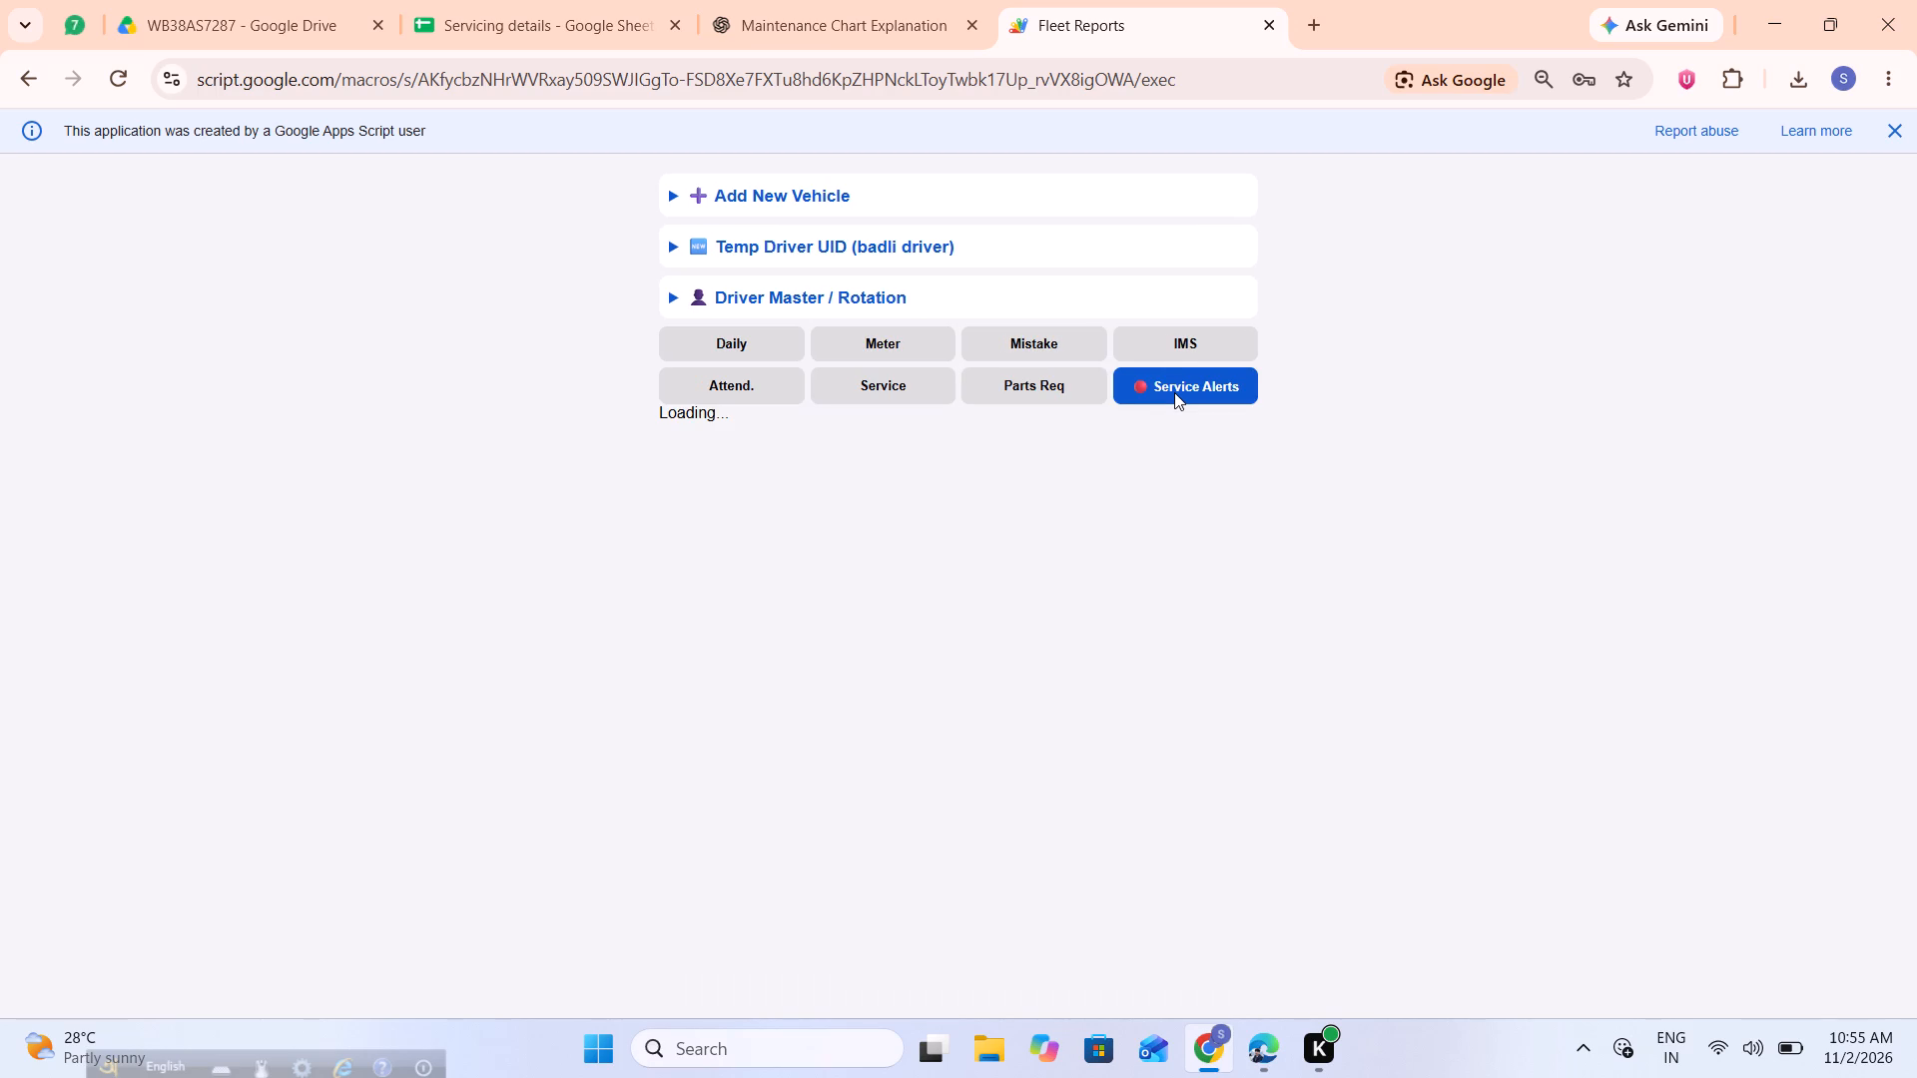
pyautogui.scroll(-4, 994, 650)
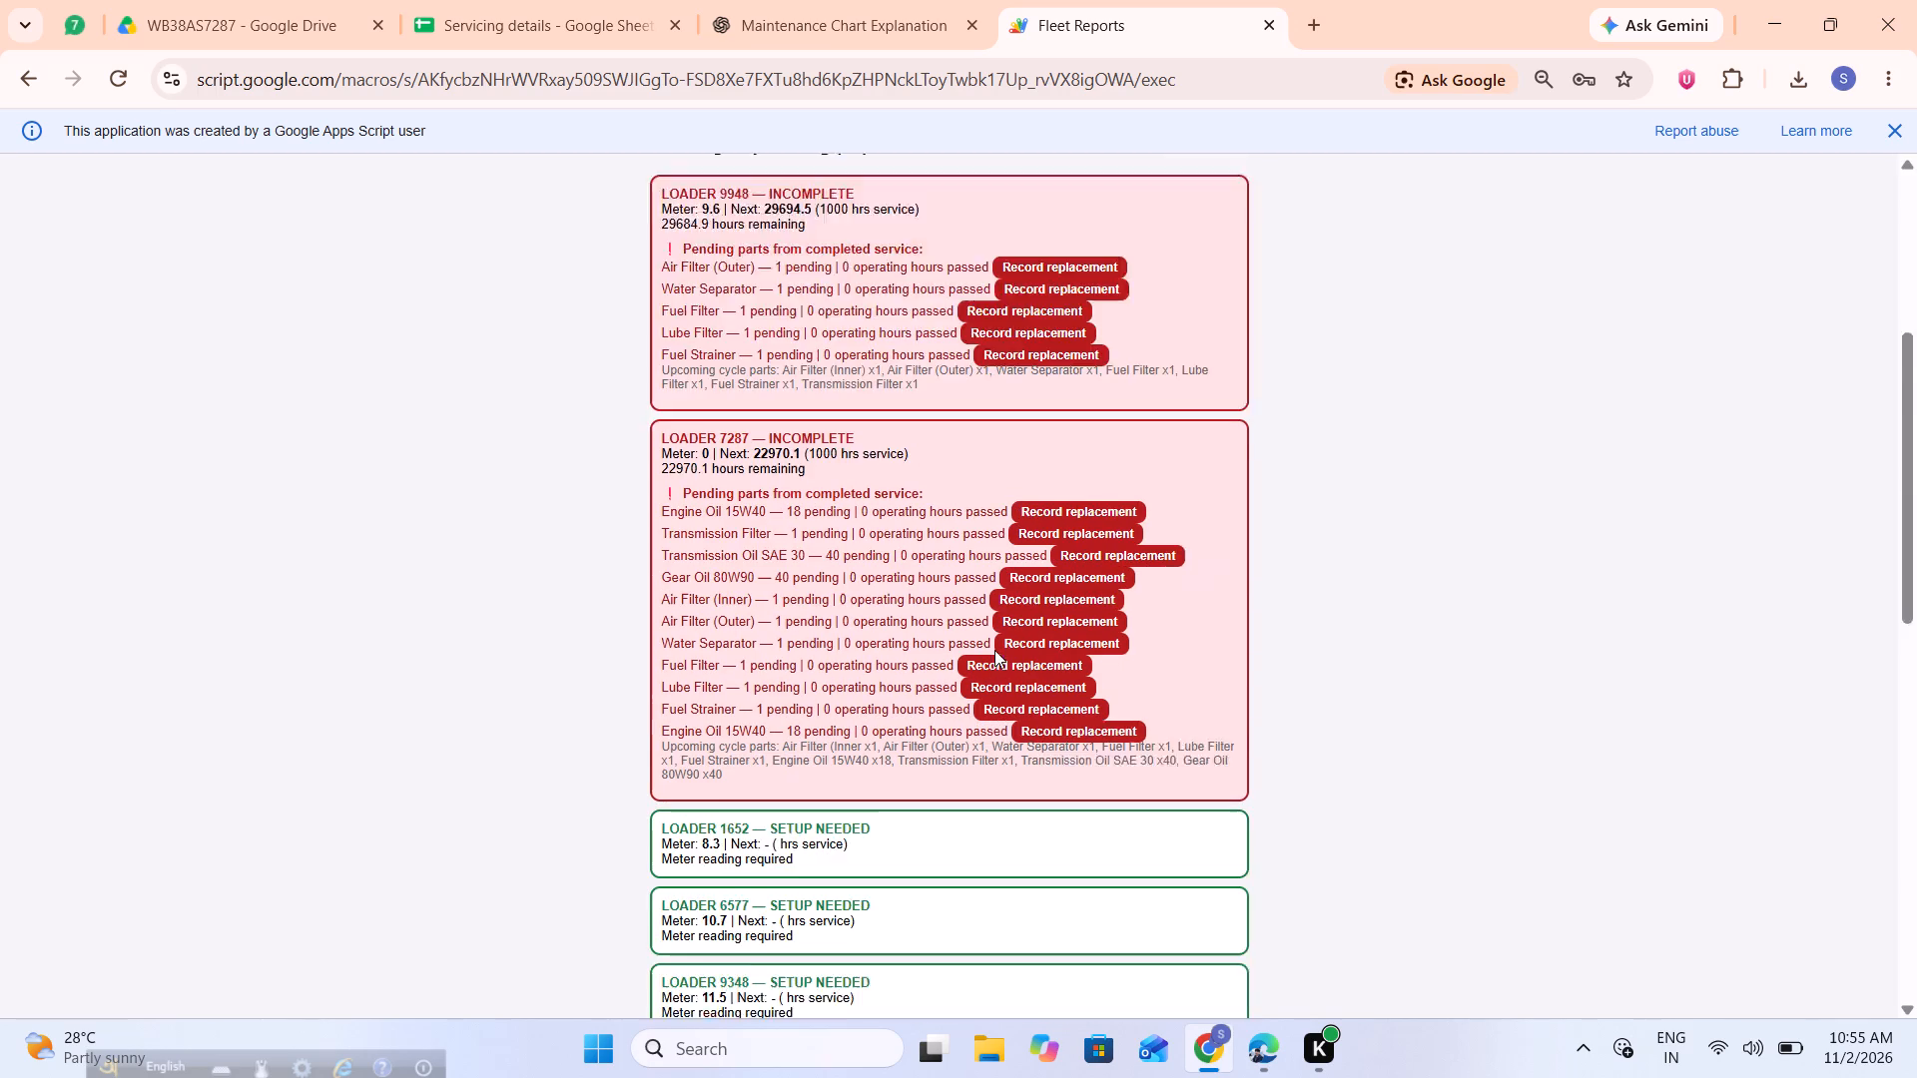
pyautogui.scroll(7, 994, 650)
pyautogui.click(831, 549)
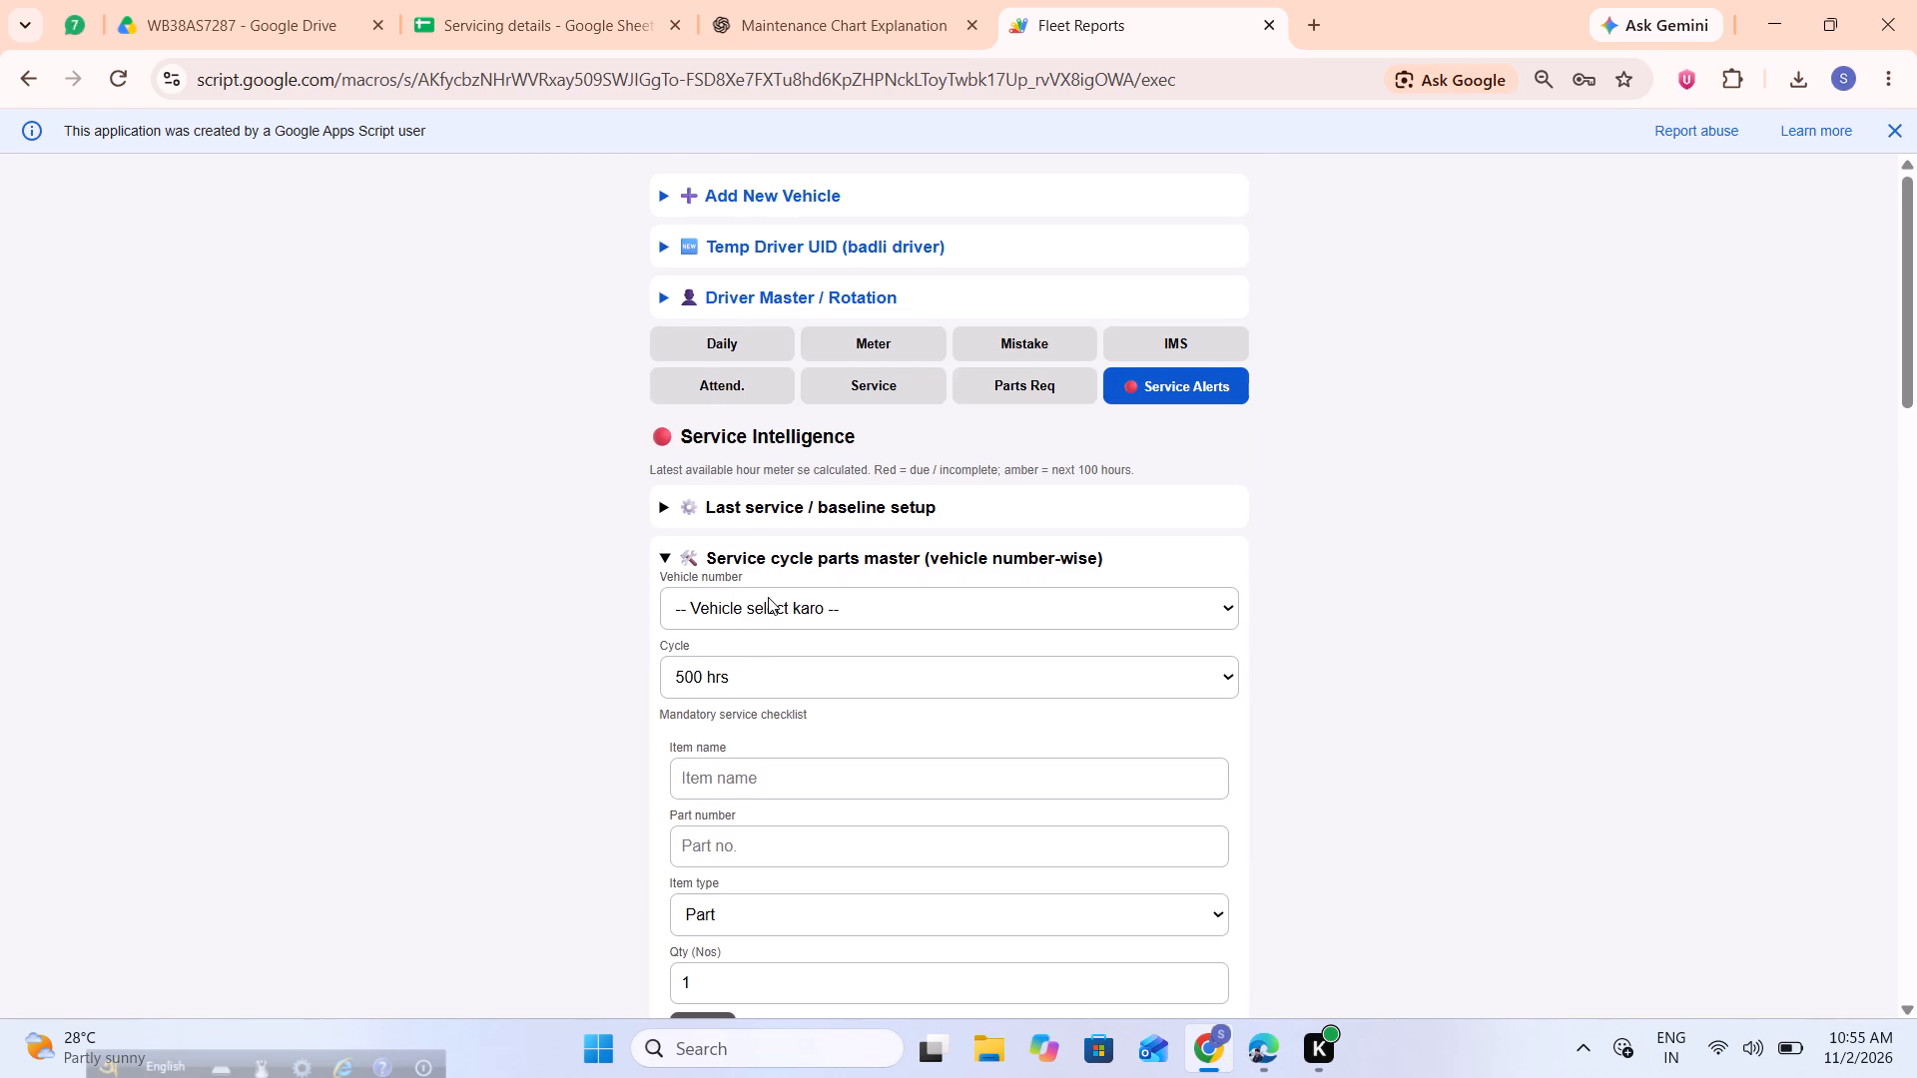
pyautogui.click(768, 597)
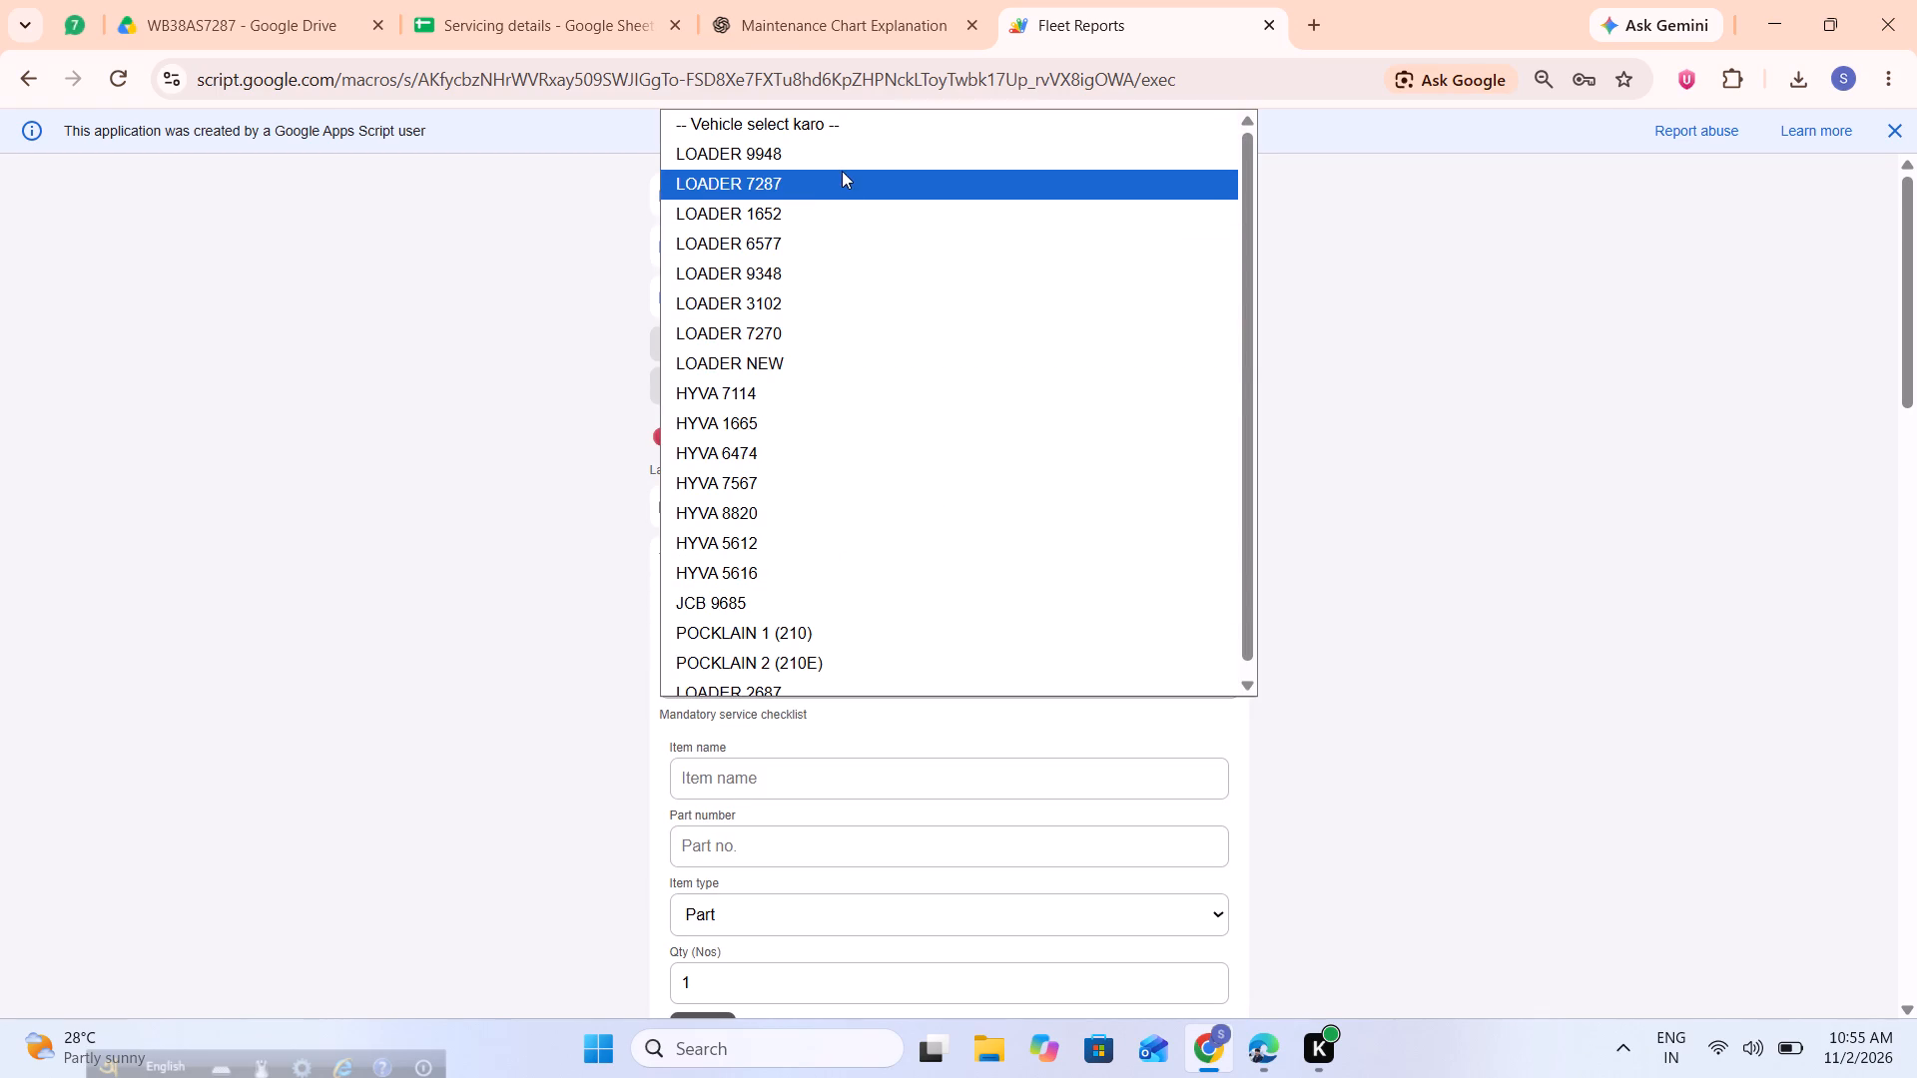
pyautogui.click(842, 171)
pyautogui.scroll(-4, 842, 171)
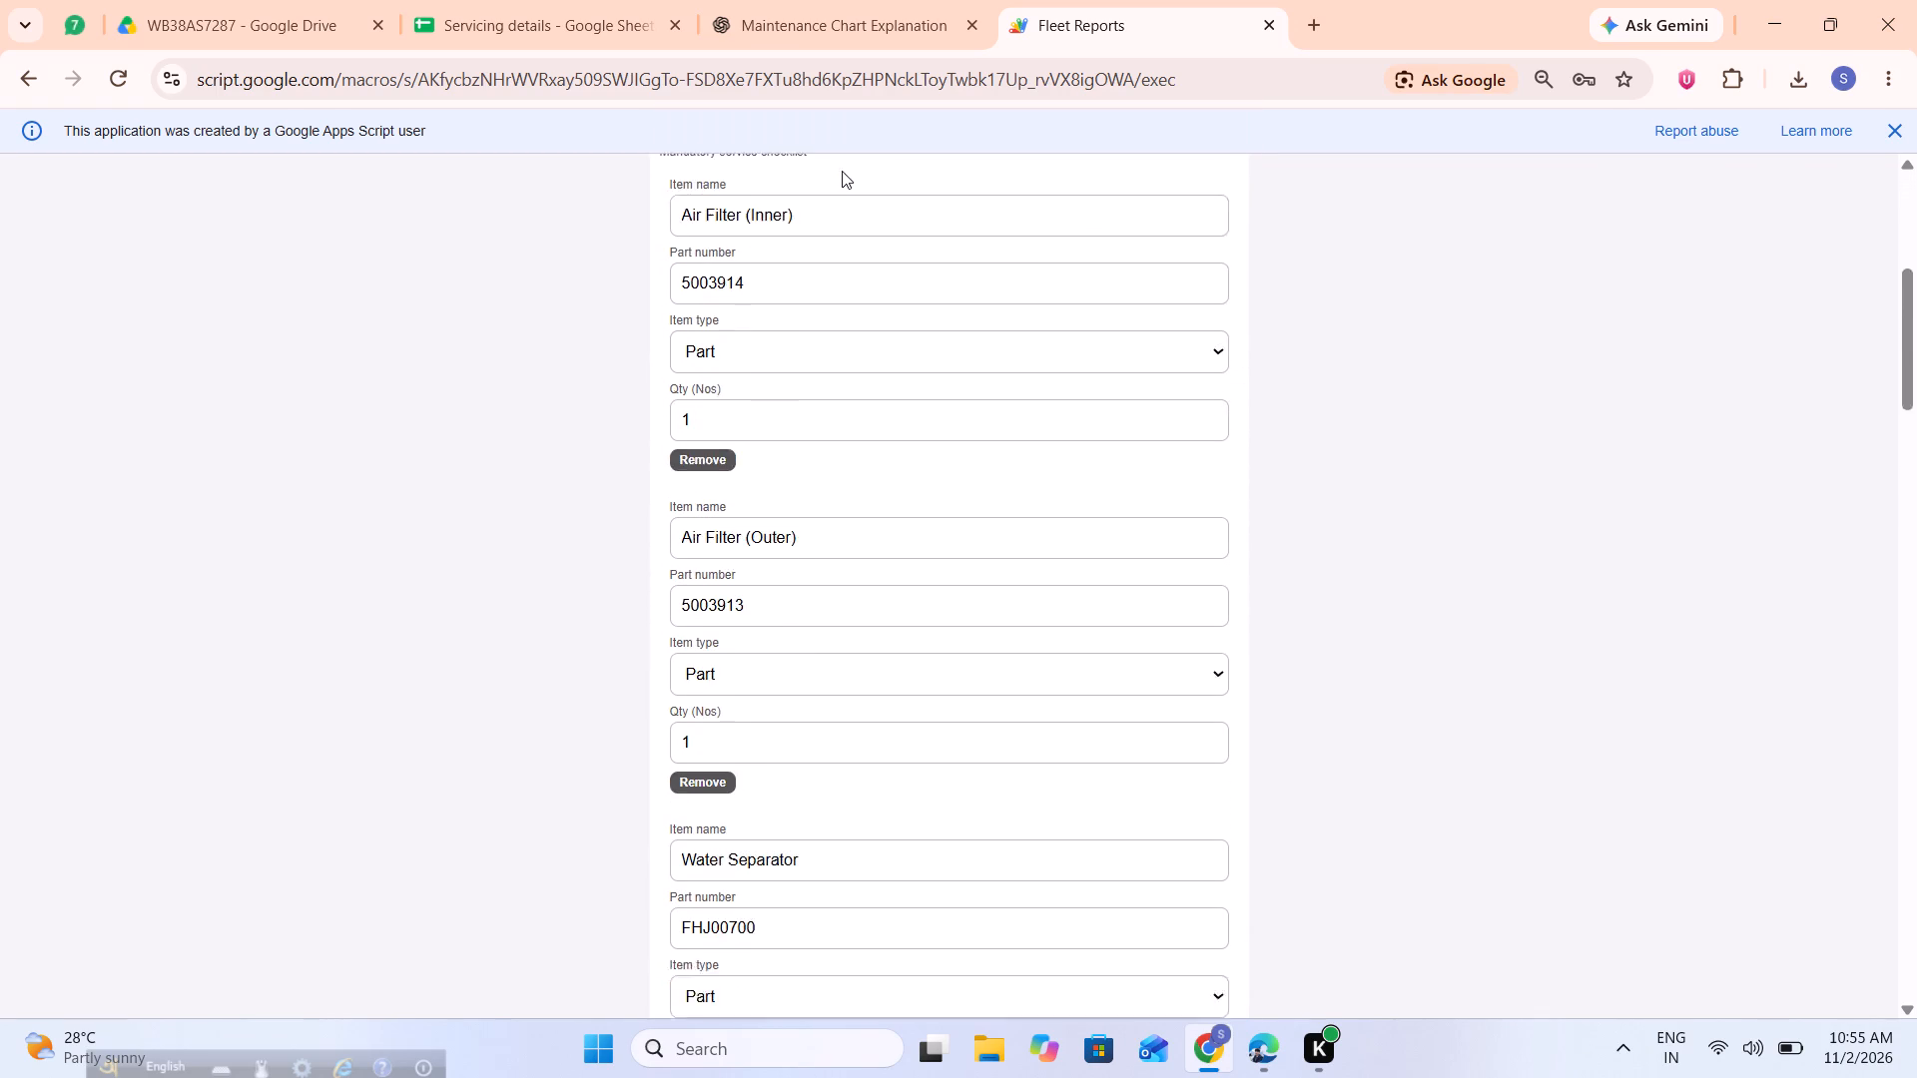
pyautogui.scroll(-7, 842, 171)
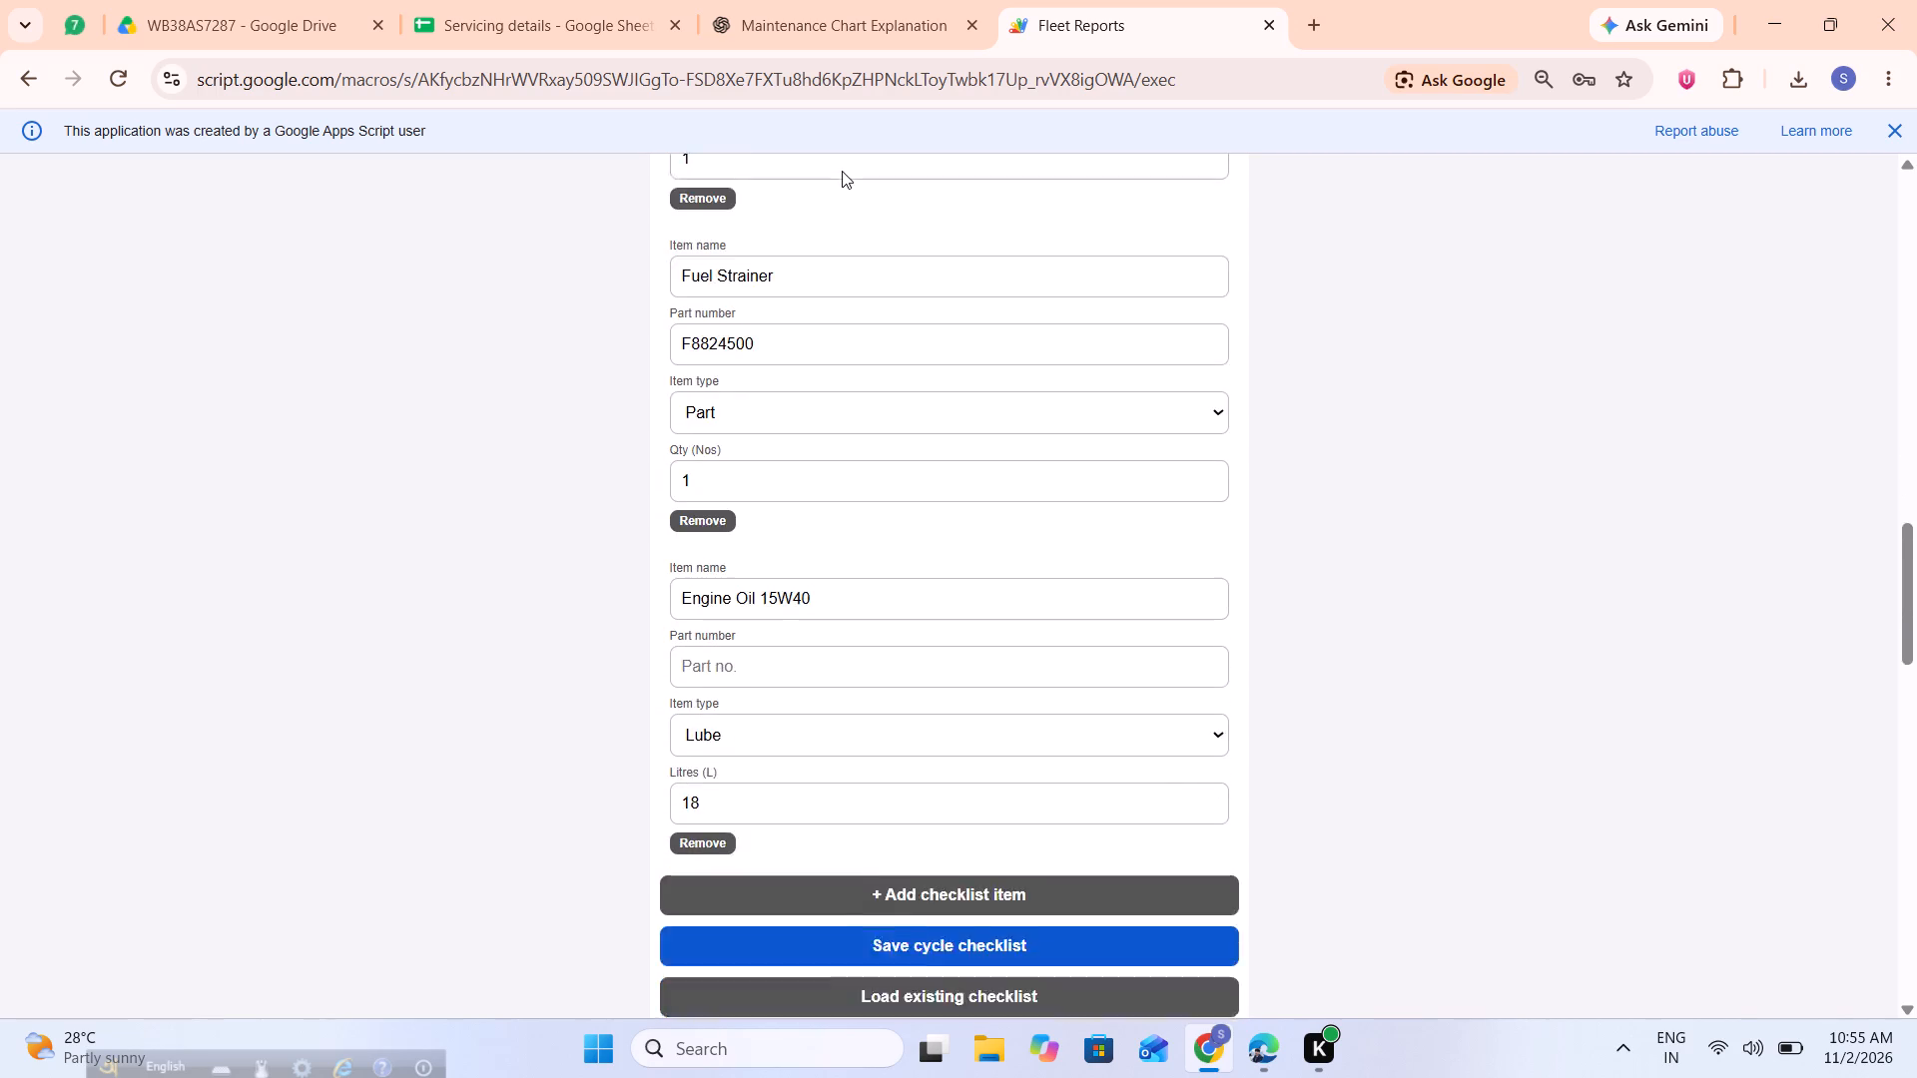
pyautogui.scroll(-3, 842, 171)
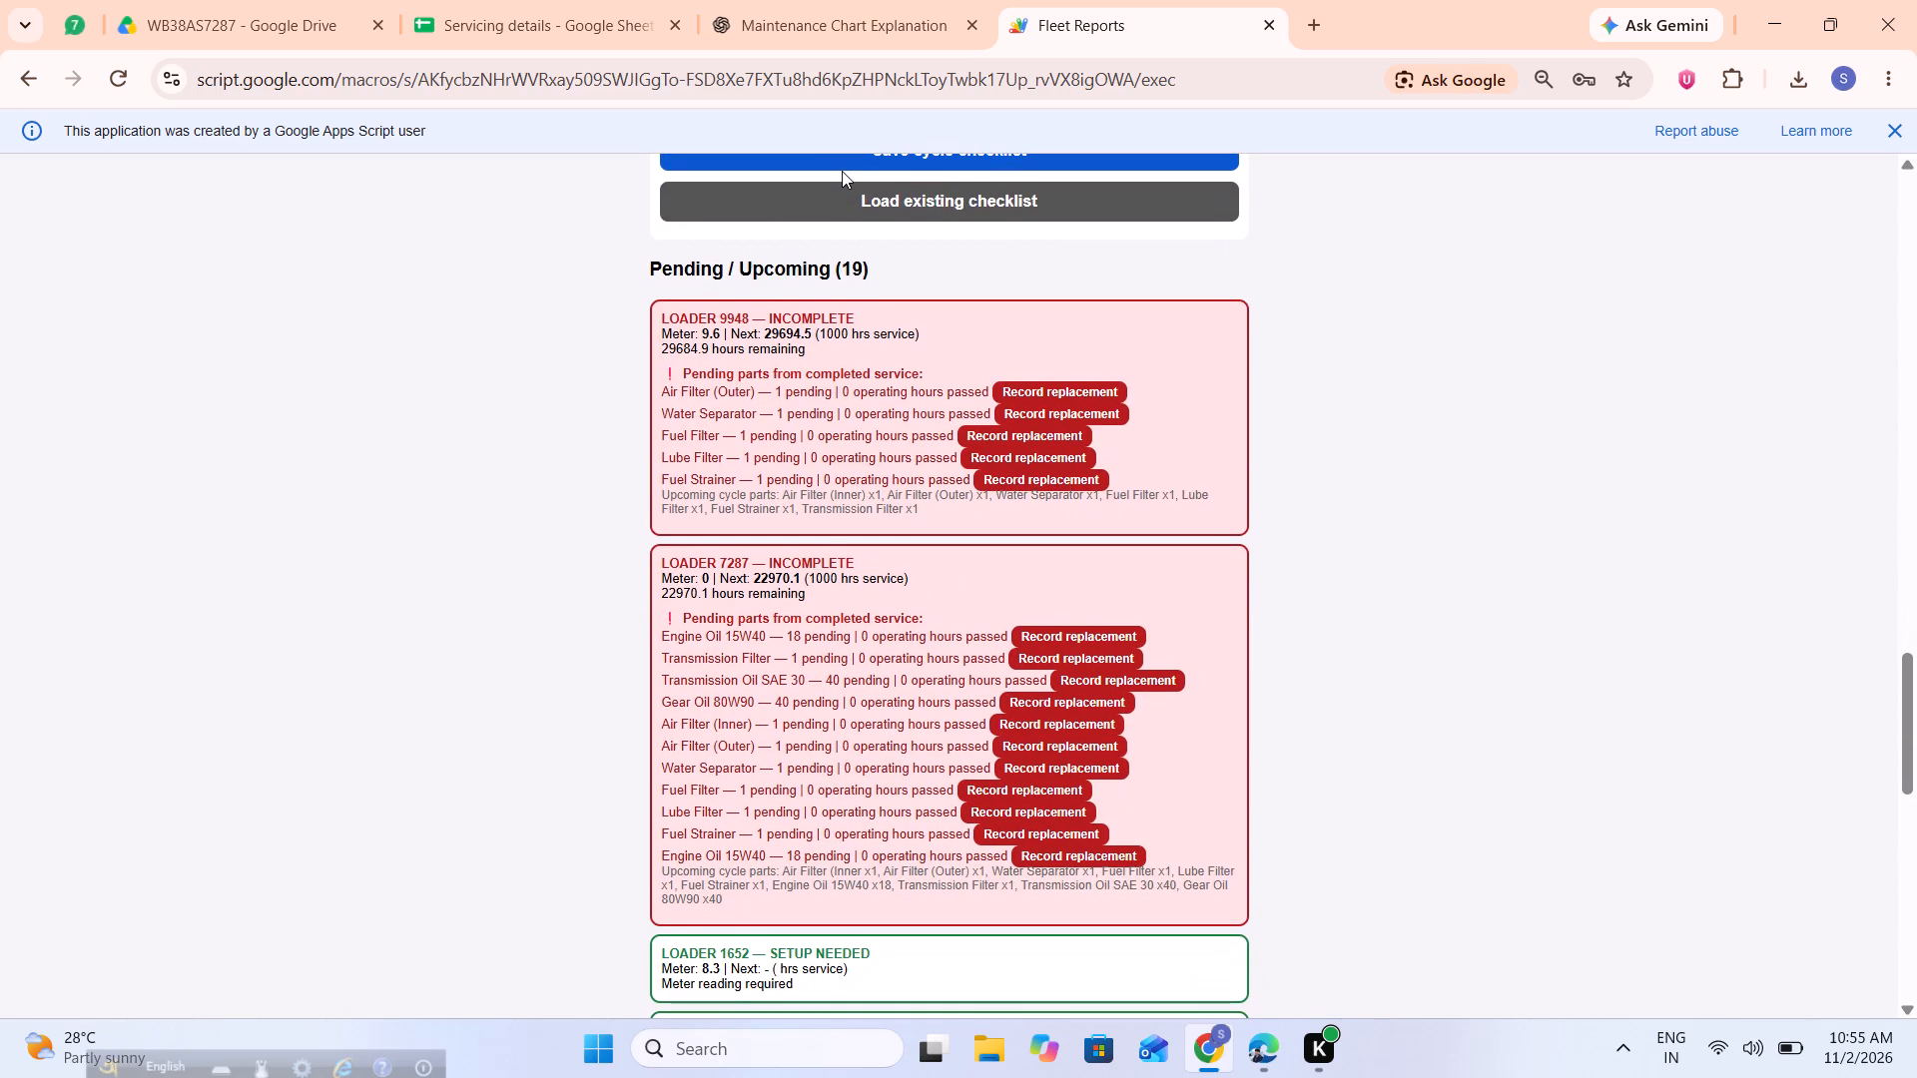
pyautogui.scroll(9, 842, 171)
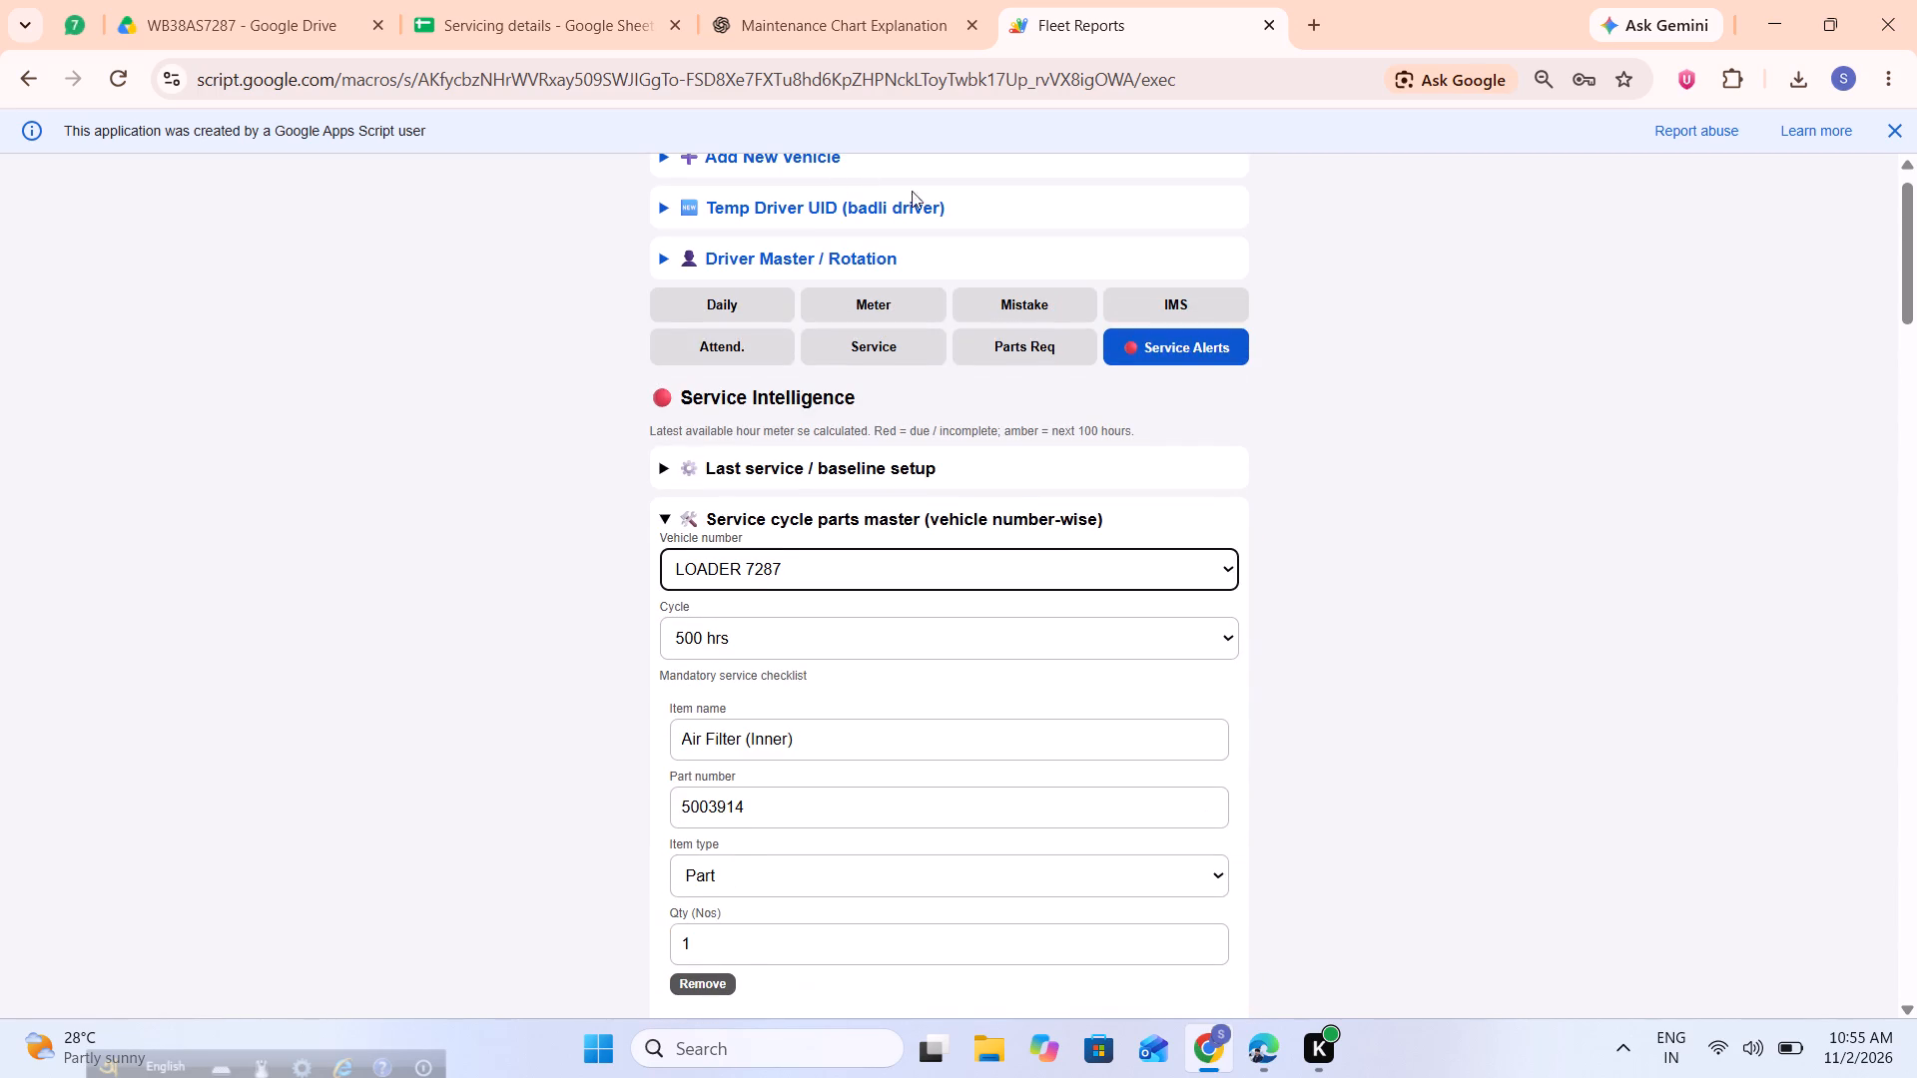
# Return to the Vehicle Service Report form.
pyautogui.click(880, 392)
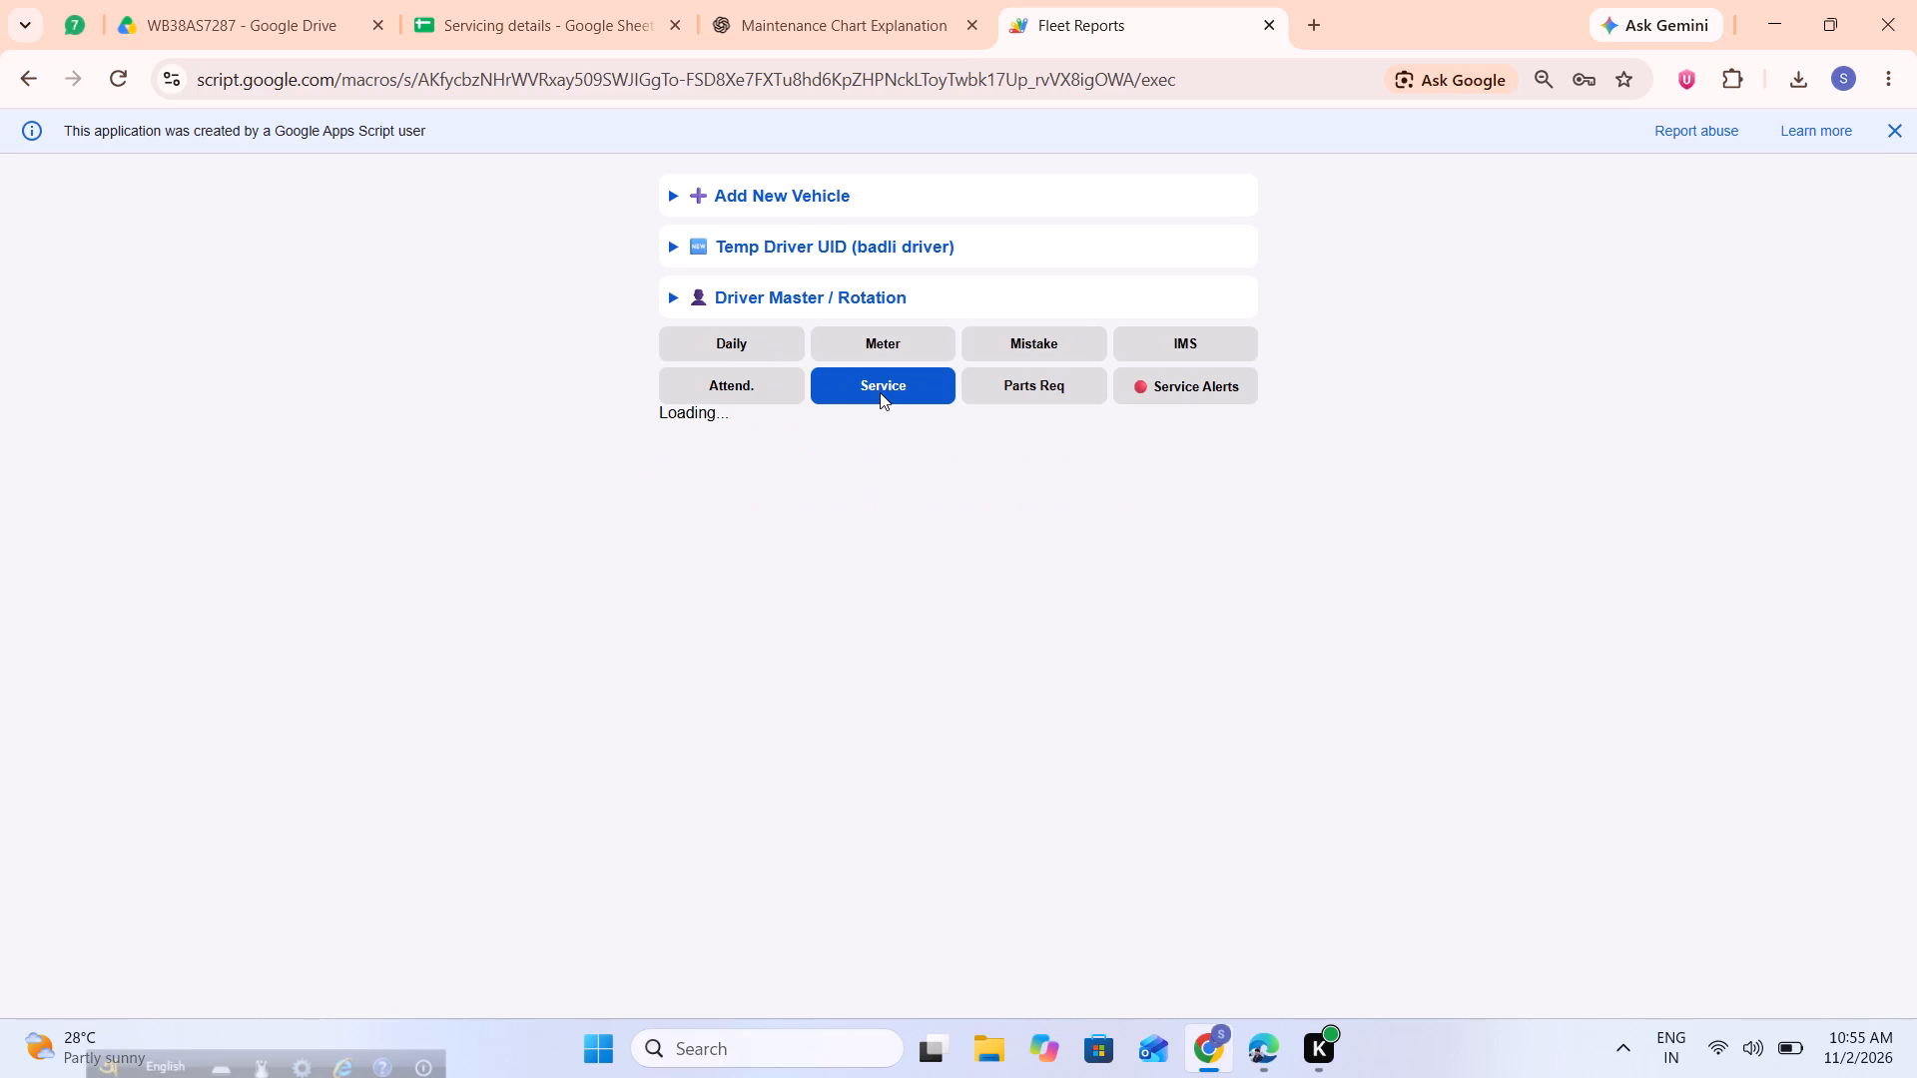
pyautogui.scroll(-2, 880, 392)
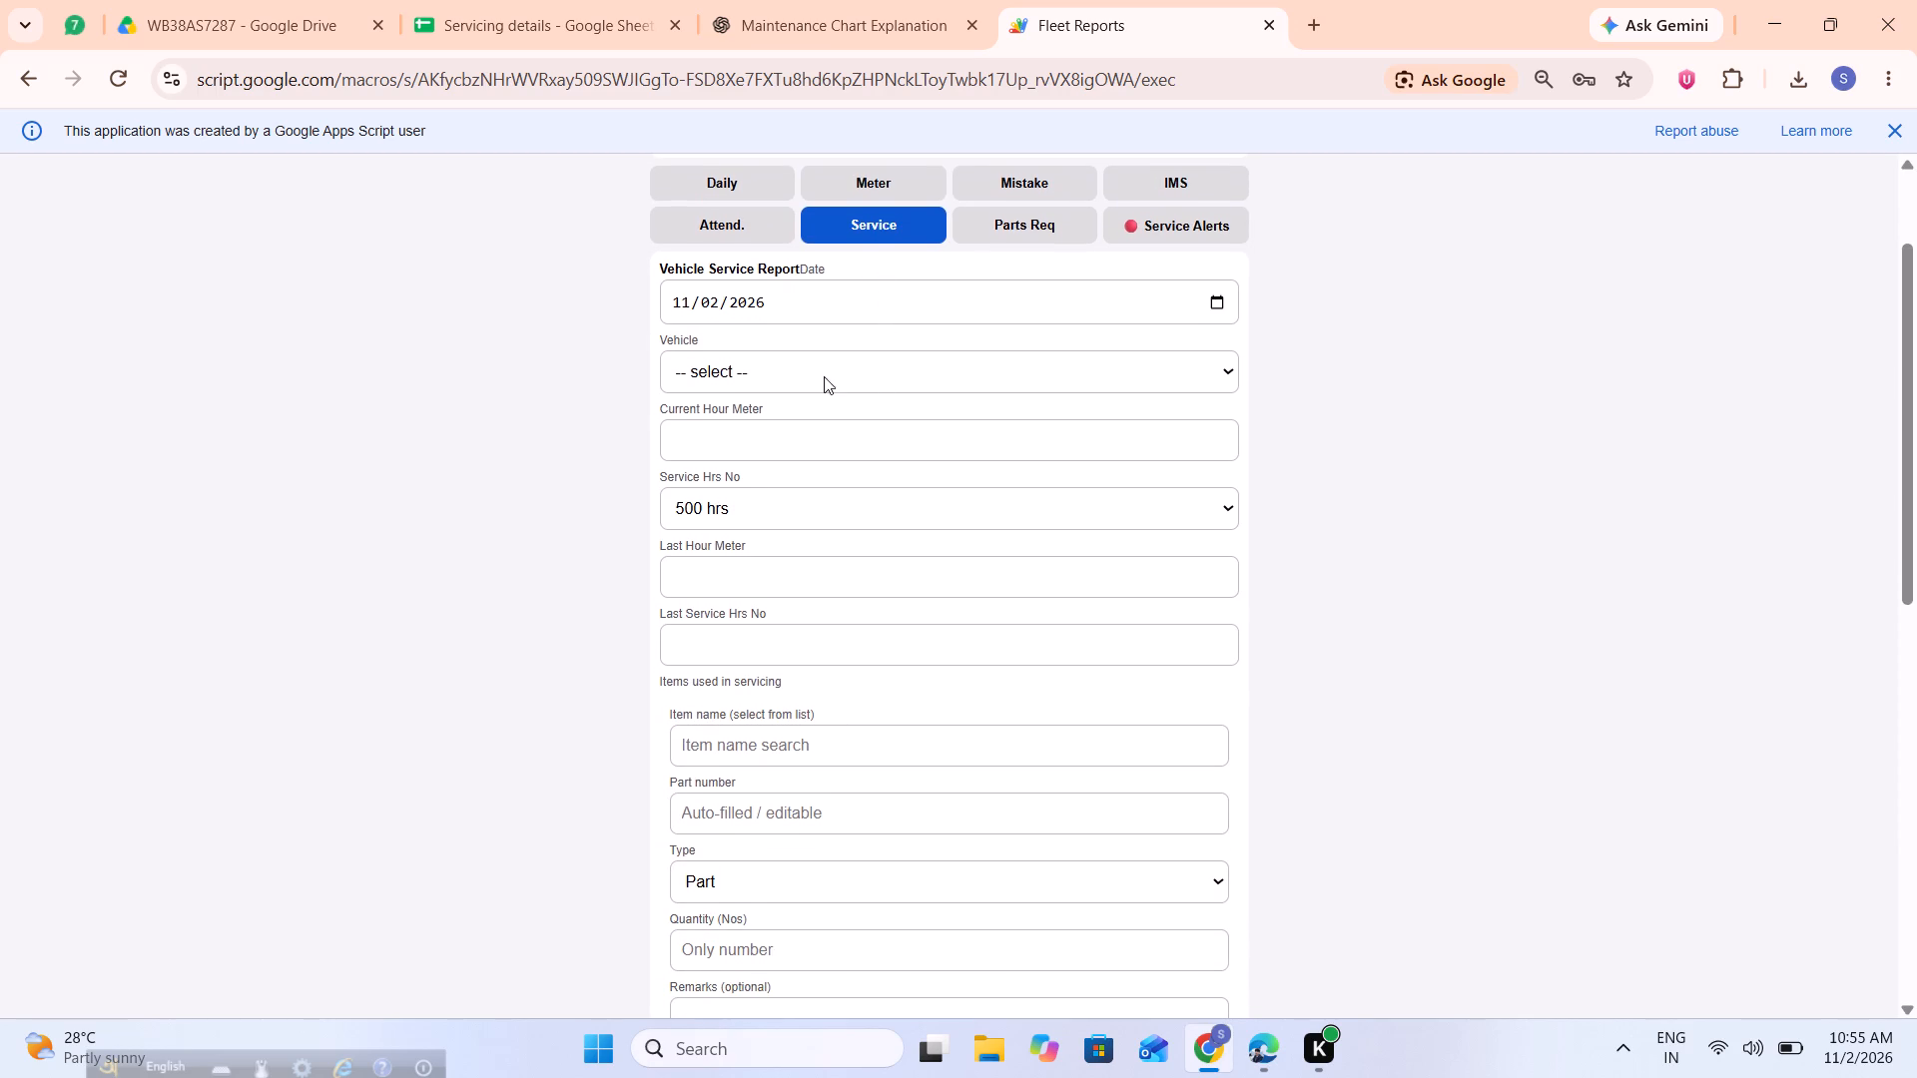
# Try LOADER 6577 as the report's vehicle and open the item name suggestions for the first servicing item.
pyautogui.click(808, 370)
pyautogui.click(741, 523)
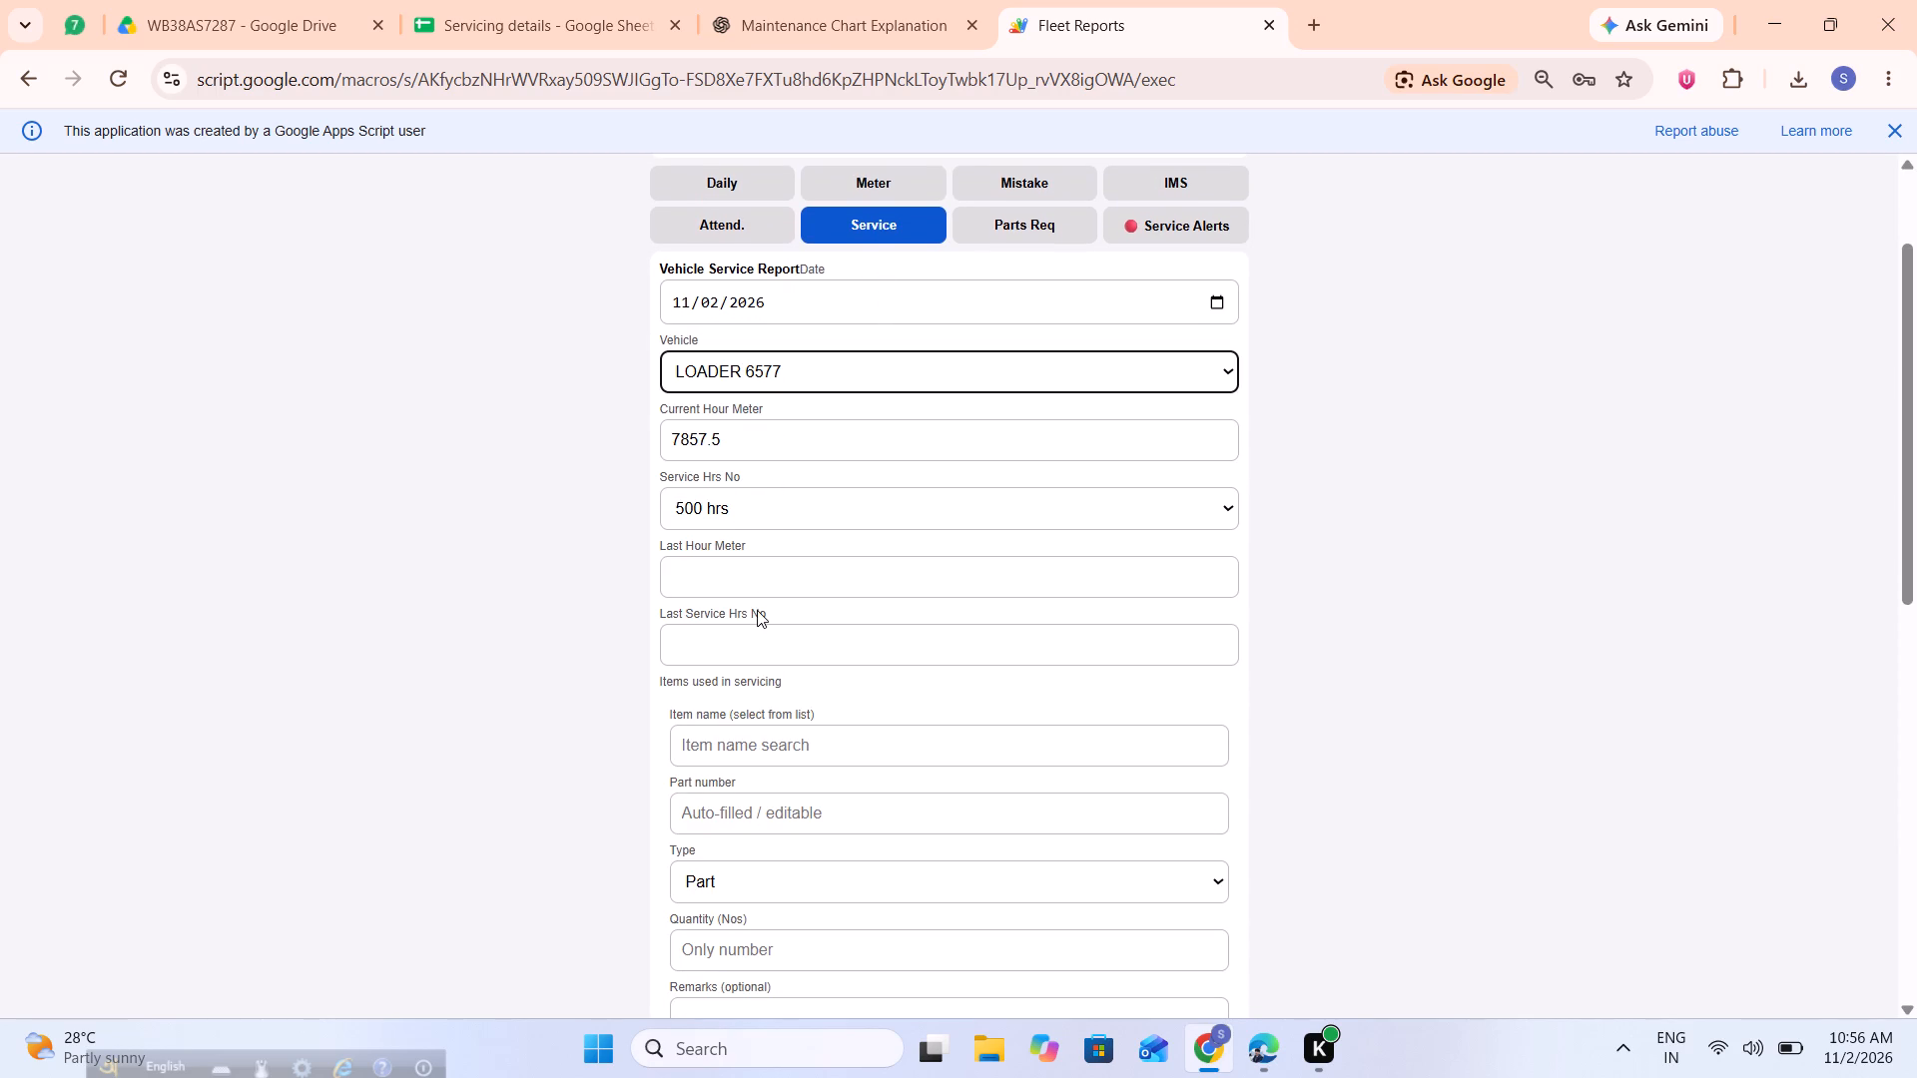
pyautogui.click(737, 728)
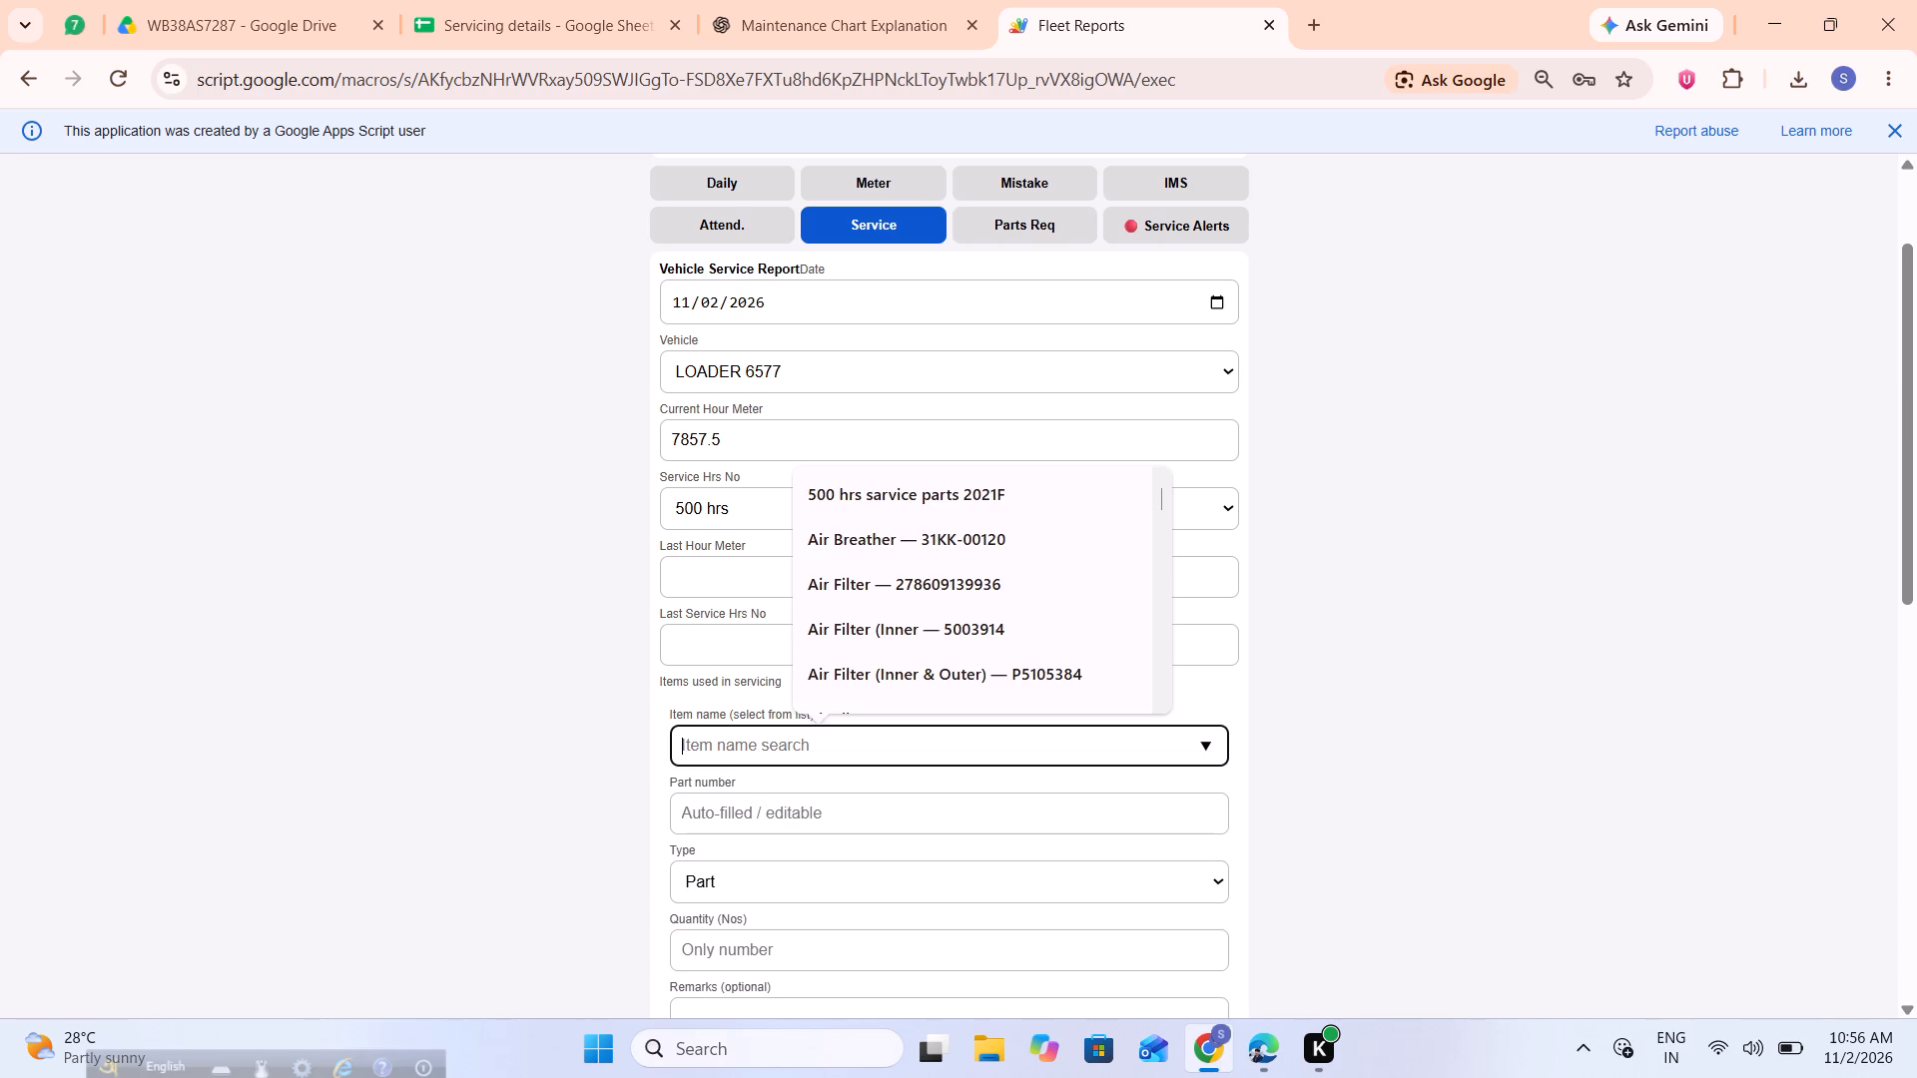
# Set the service report's vehicle to LOADER 7287.
pyautogui.click(840, 368)
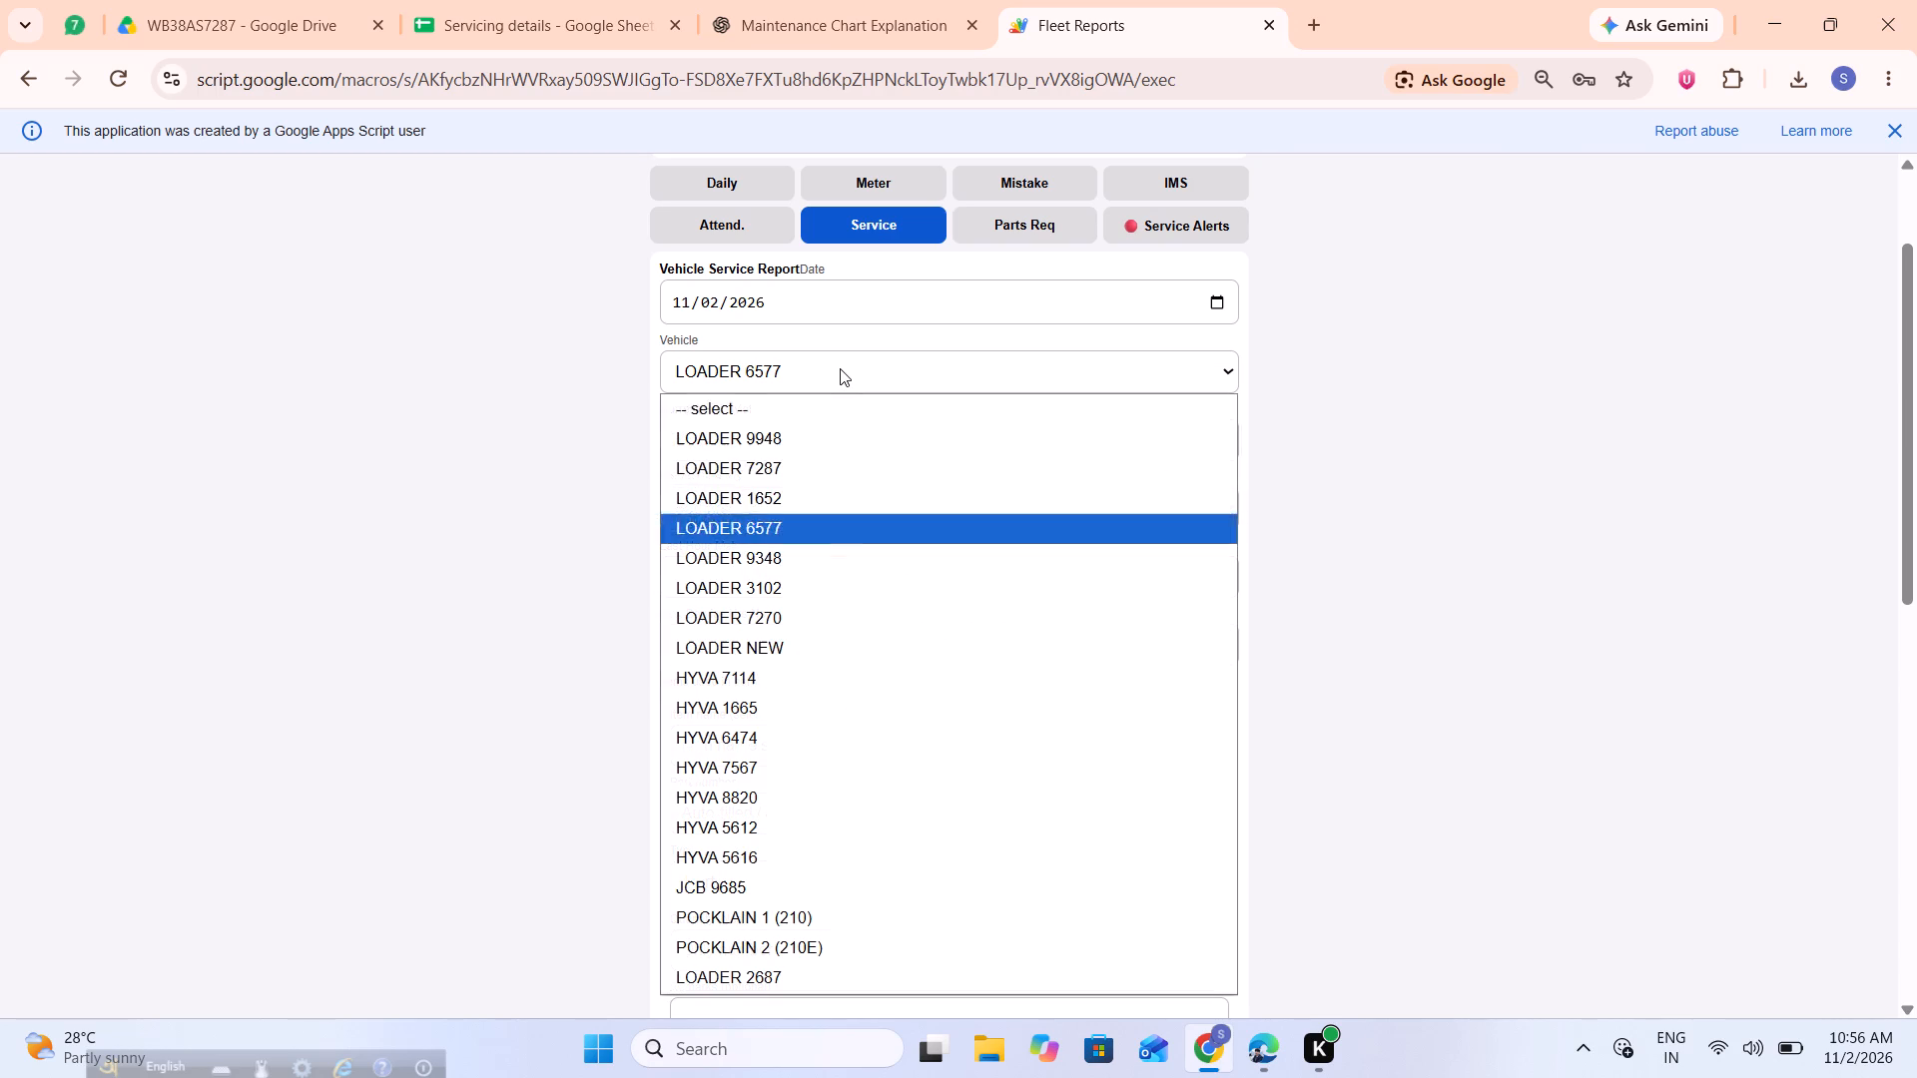
pyautogui.click(808, 465)
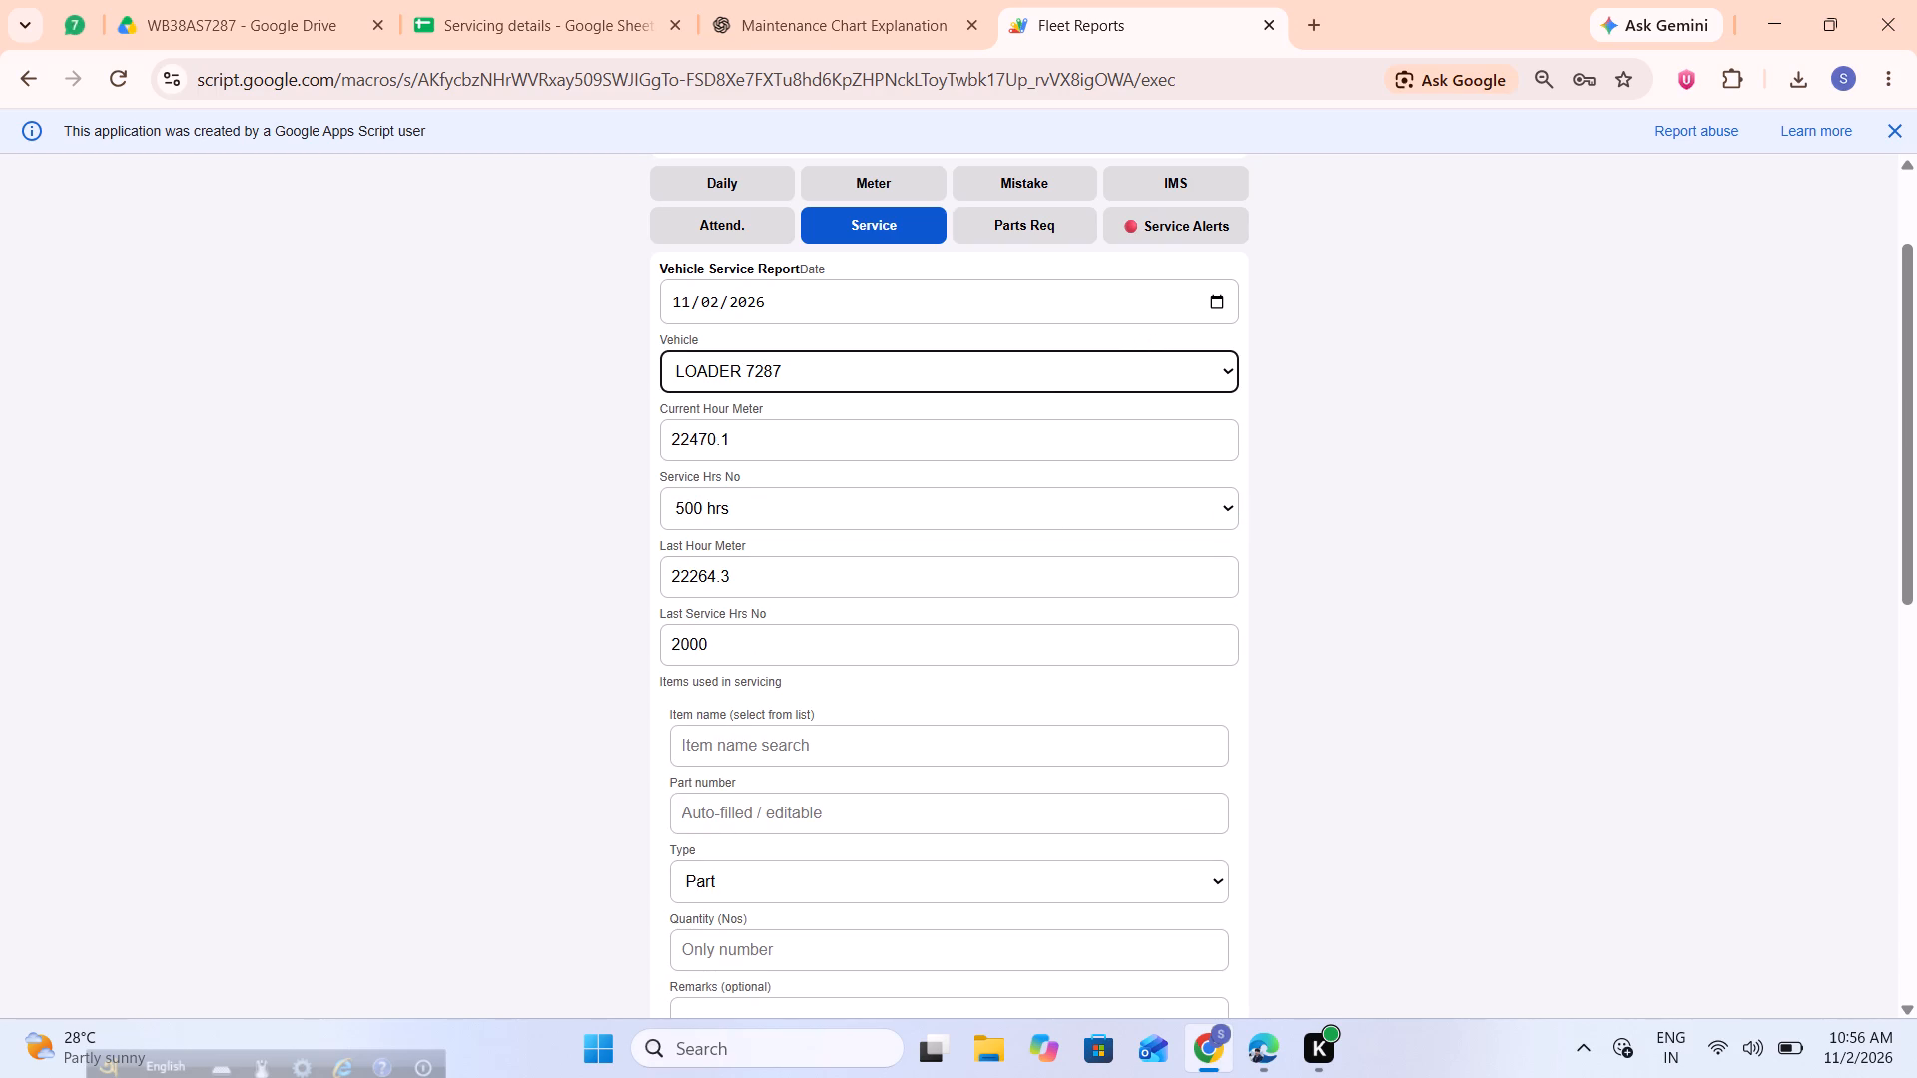
# Set the service report's date to July 16, 2026.
pyautogui.click(1221, 305)
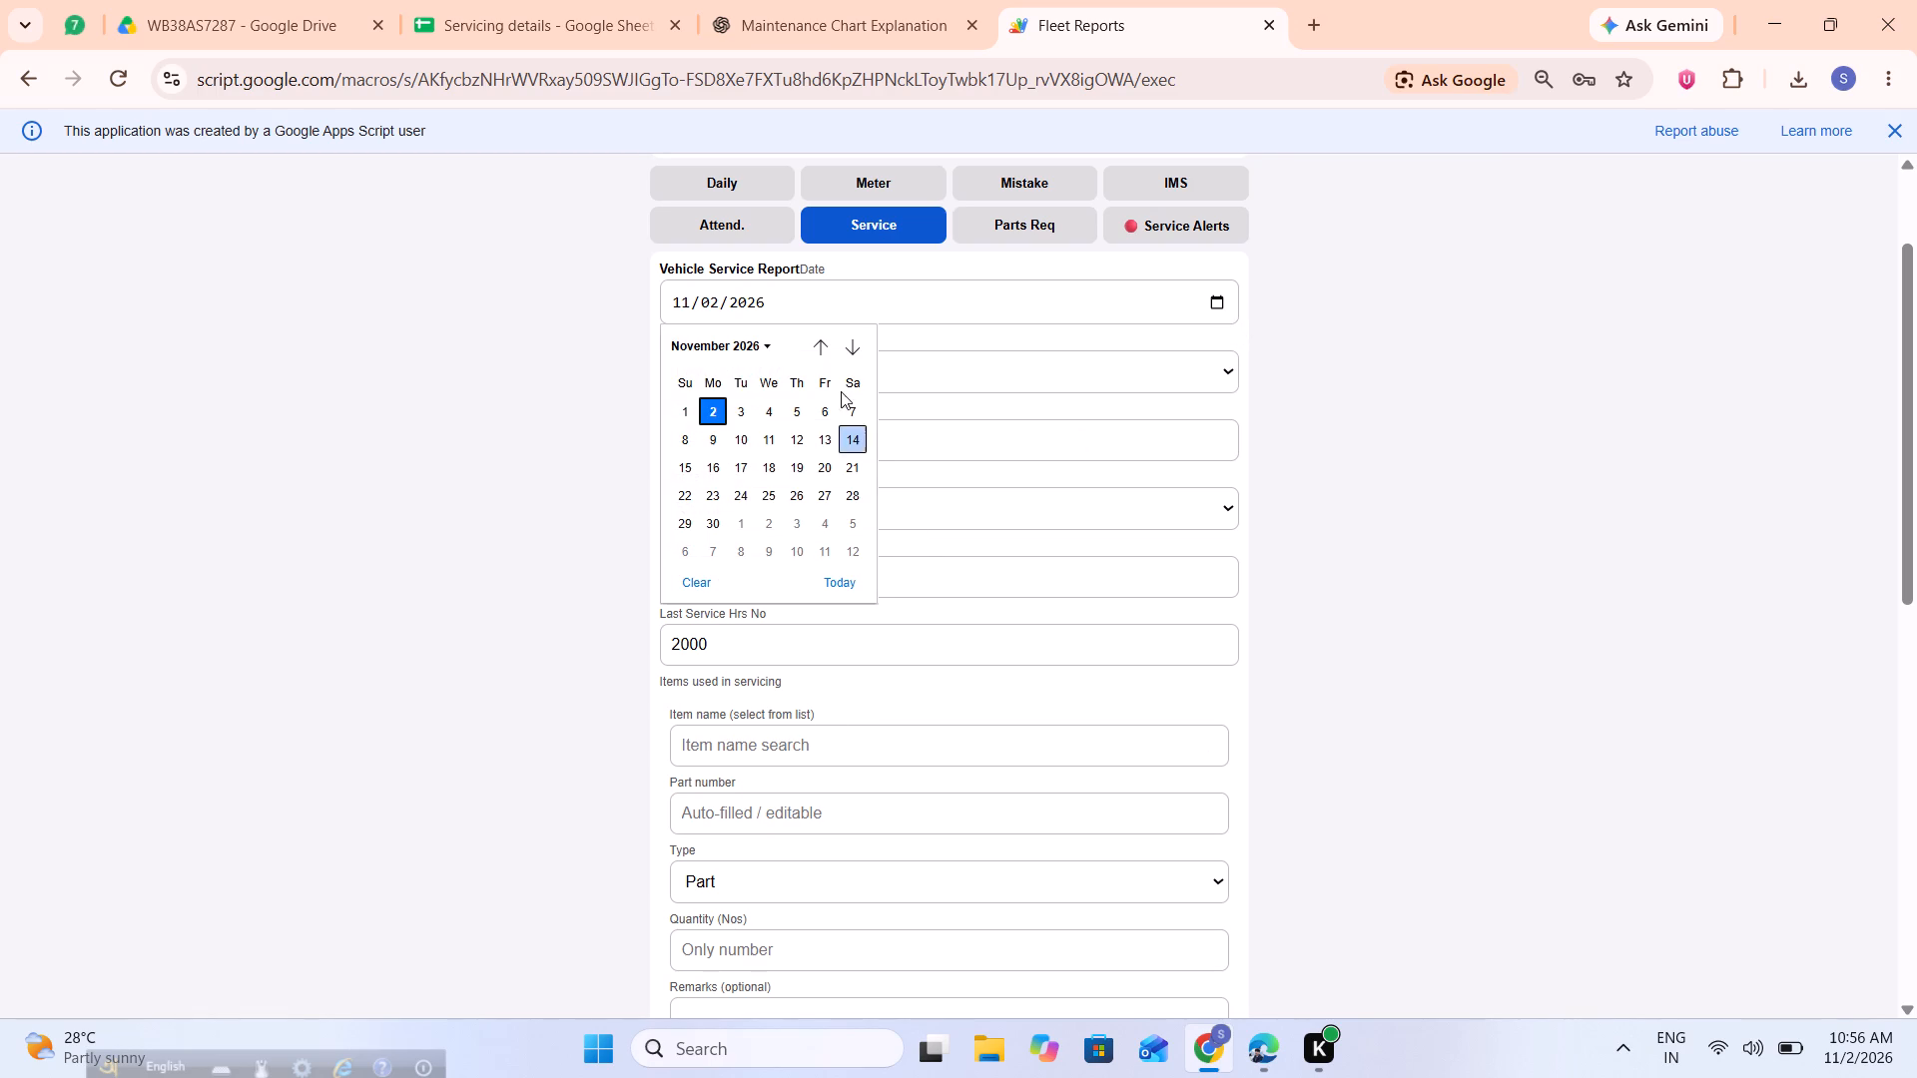
pyautogui.click(822, 351)
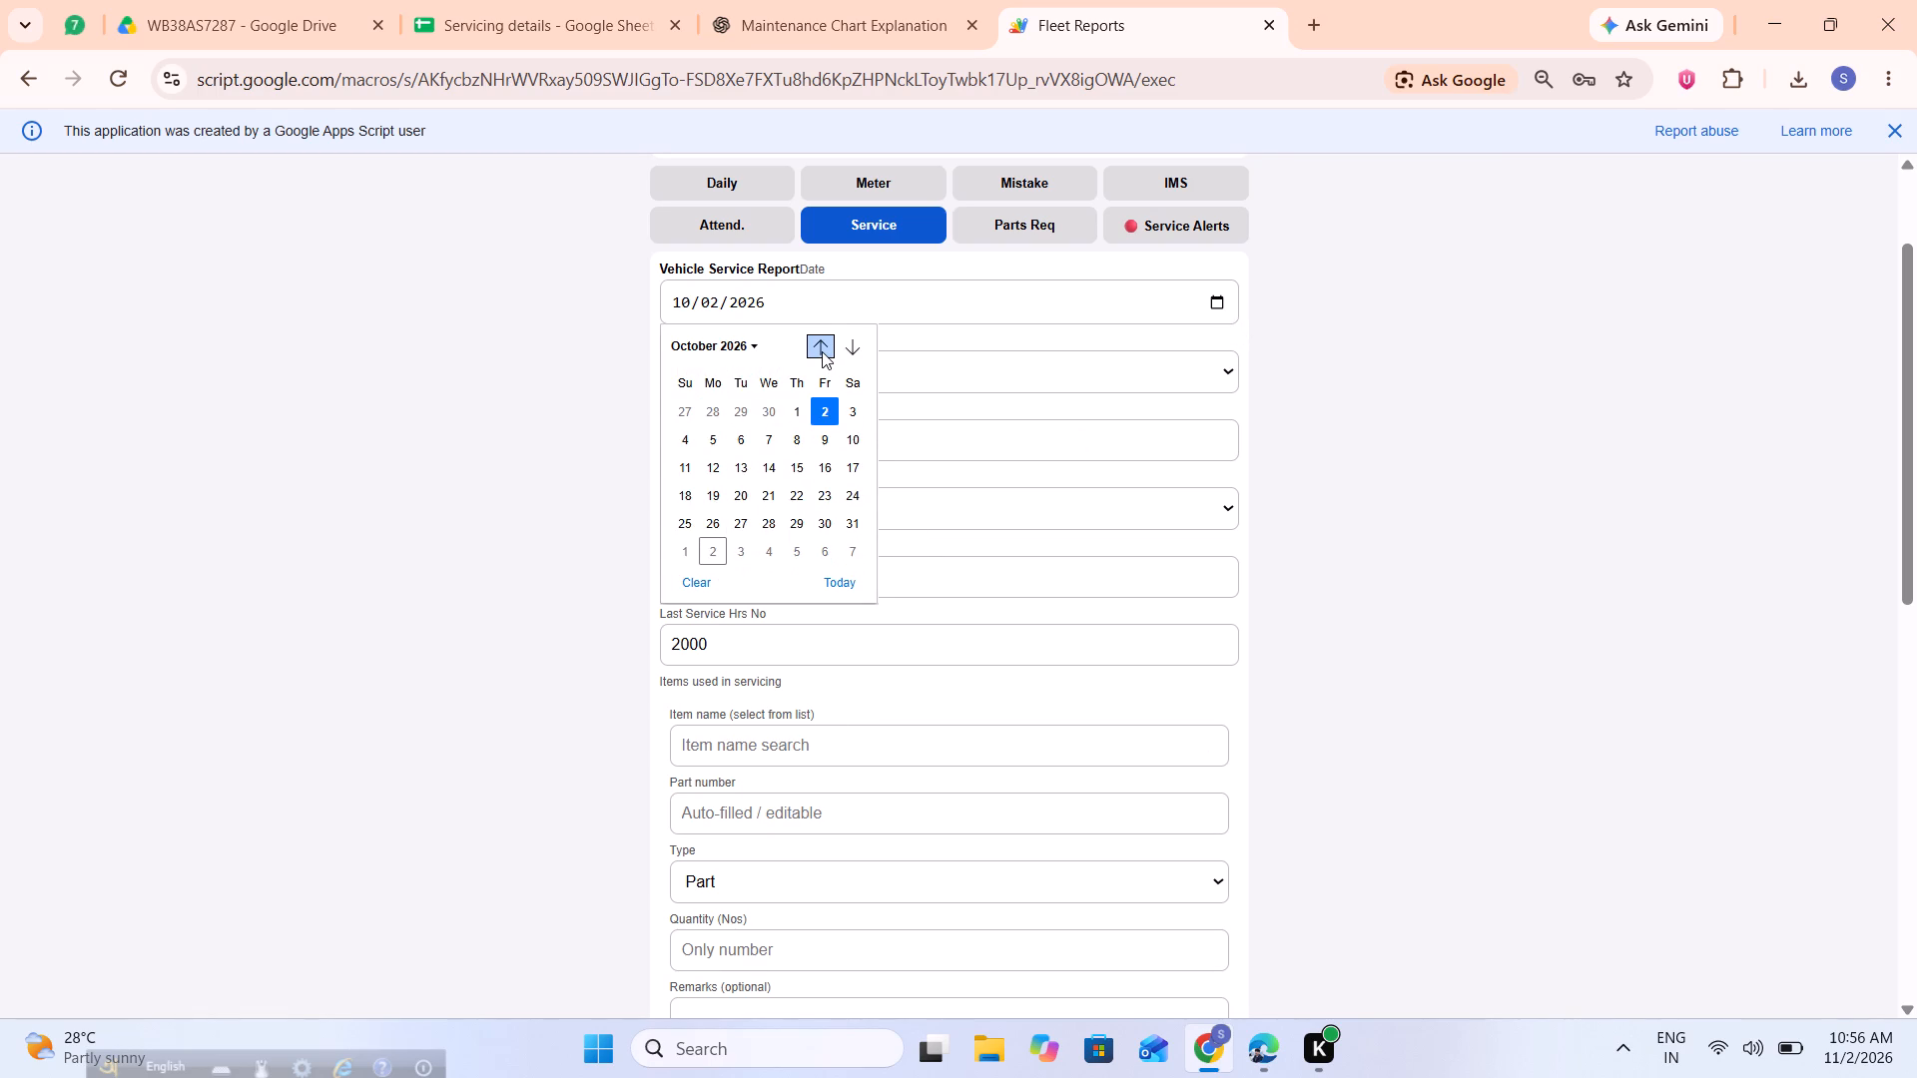
pyautogui.click(822, 351)
pyautogui.click(822, 351)
pyautogui.click(822, 351)
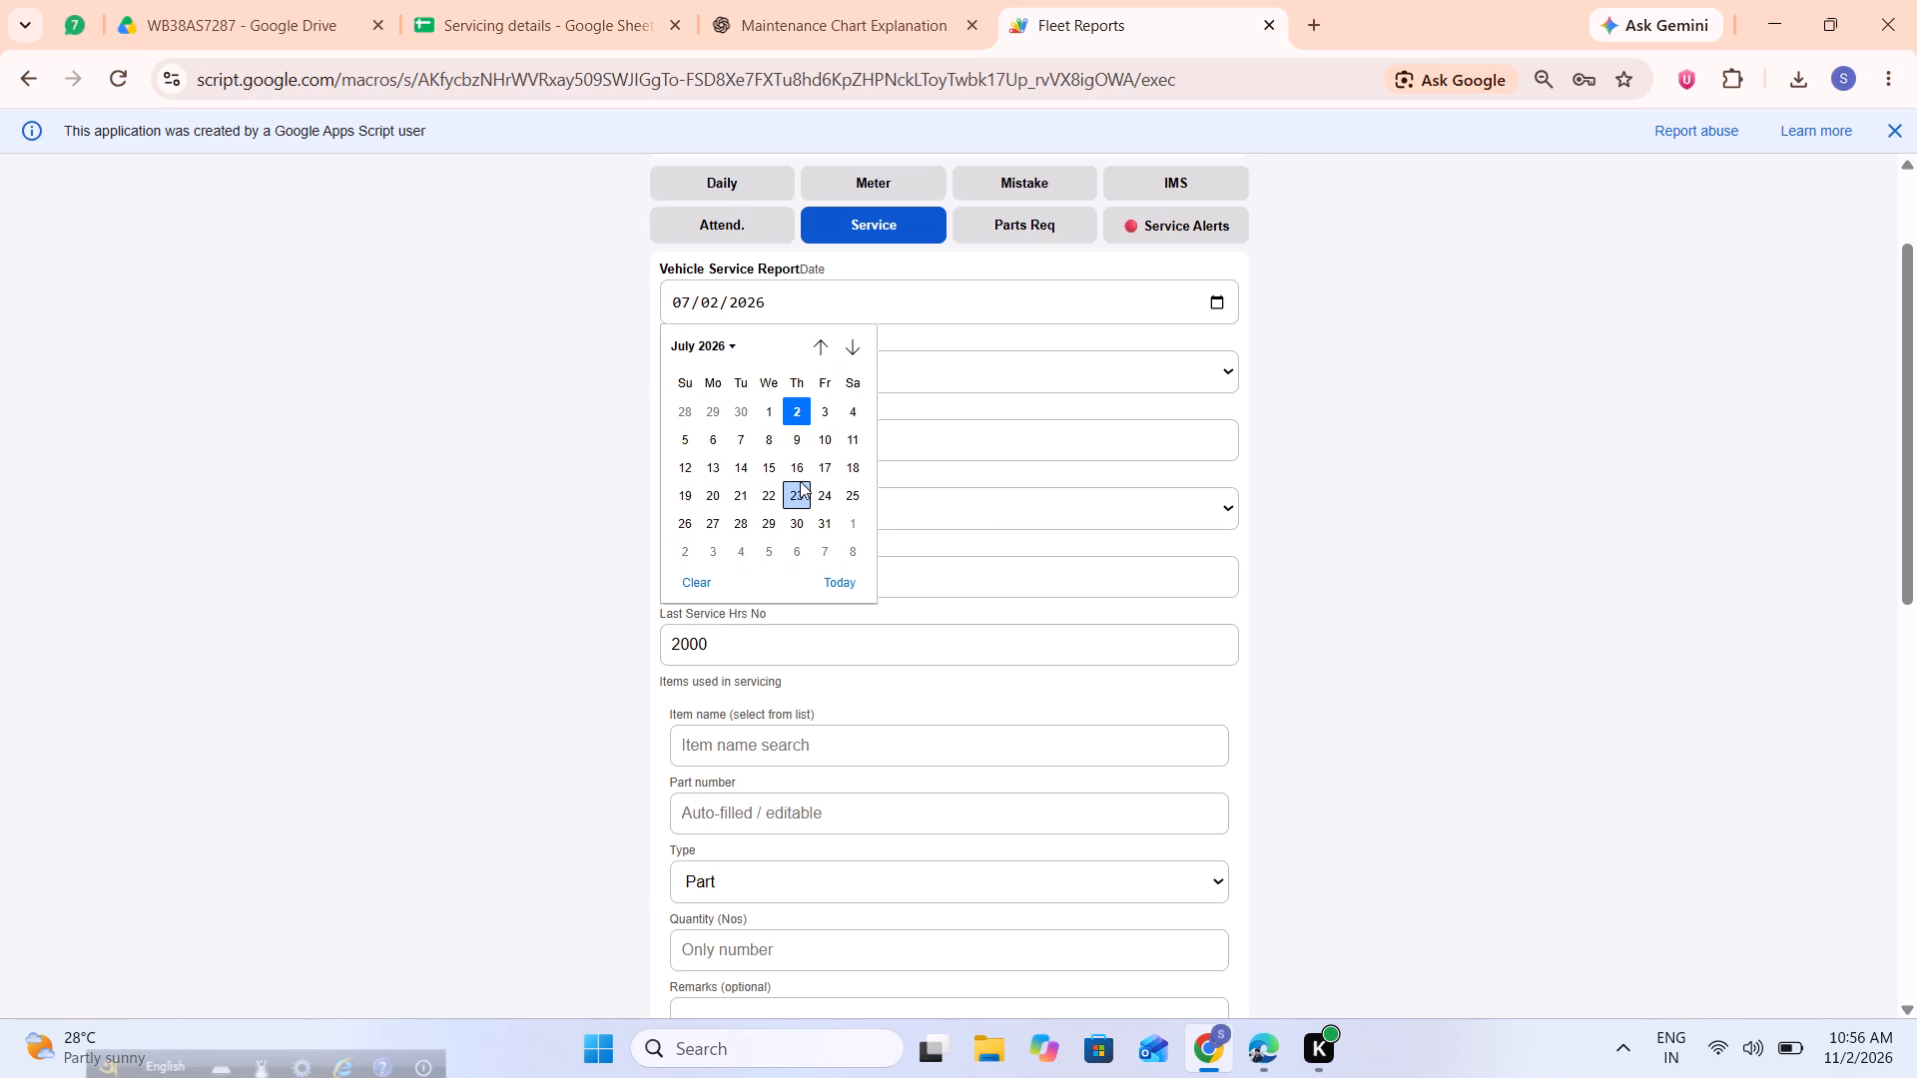
pyautogui.click(801, 460)
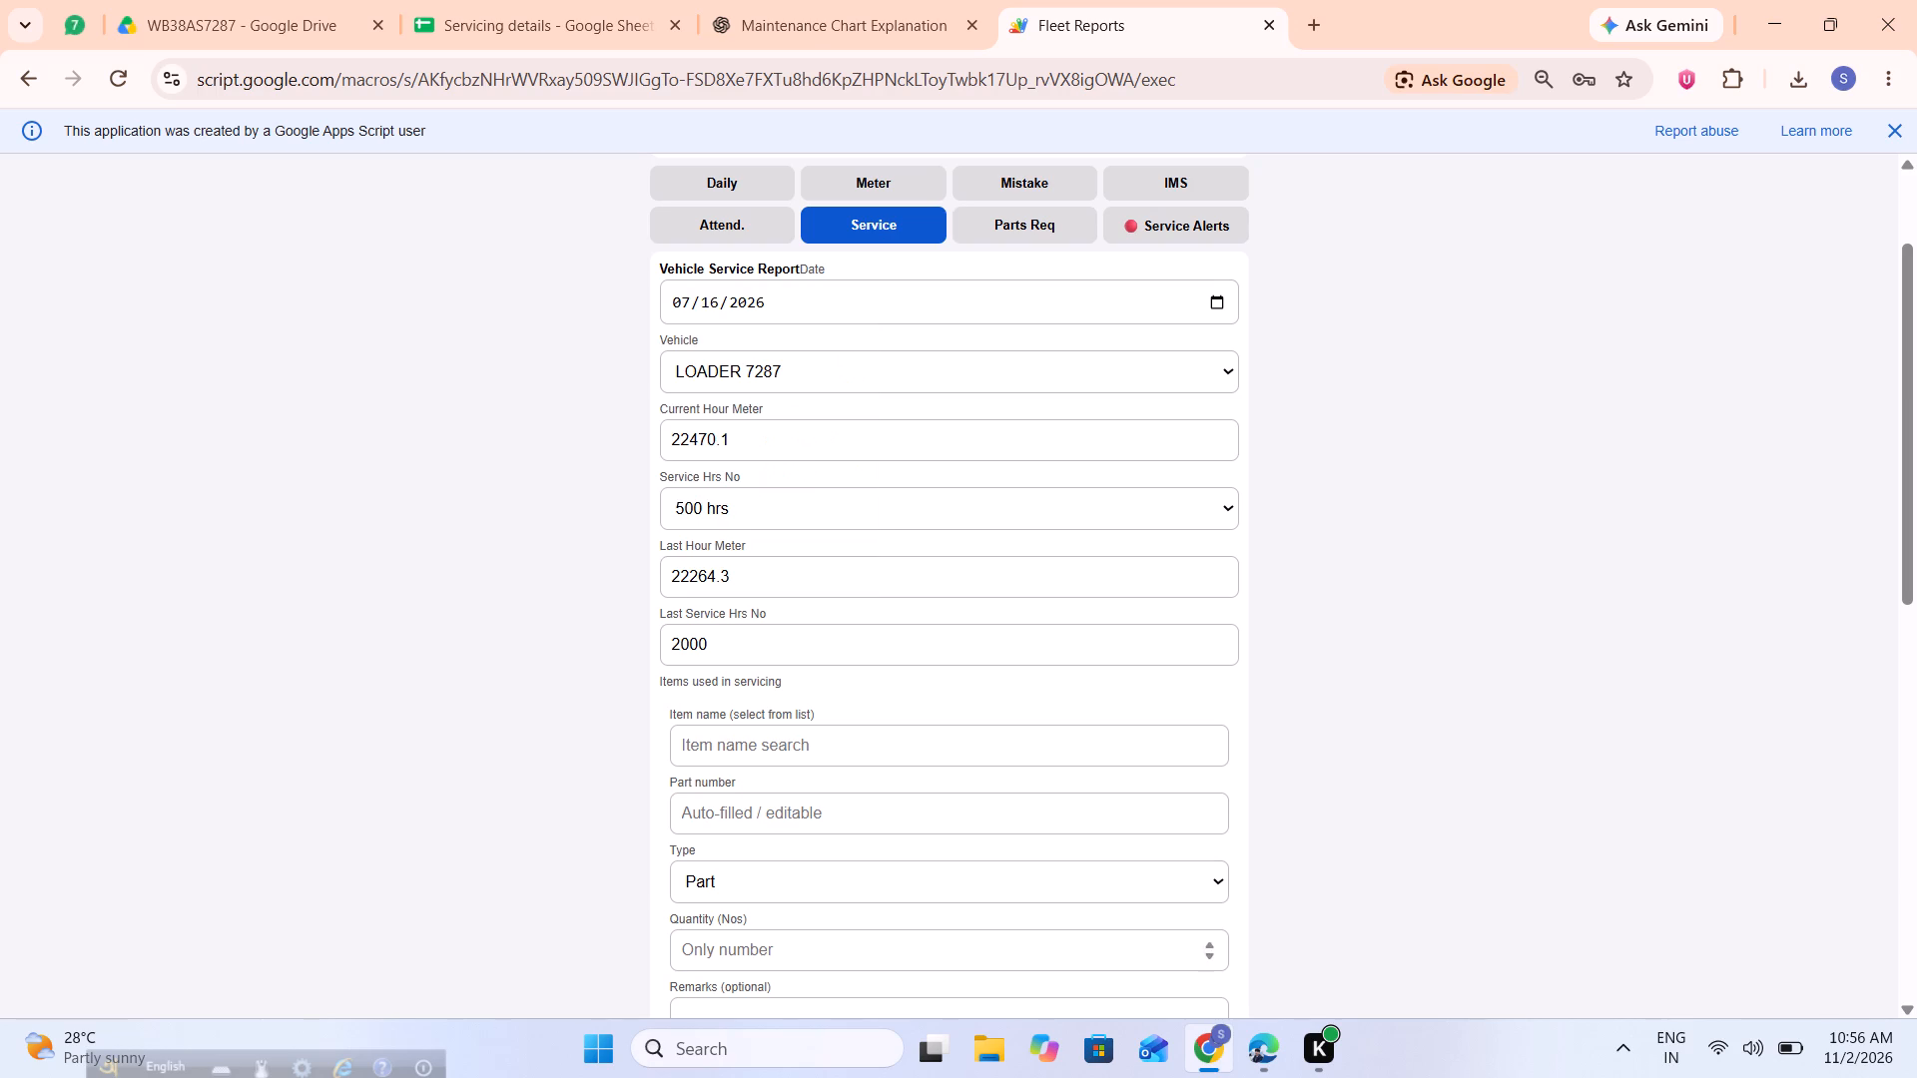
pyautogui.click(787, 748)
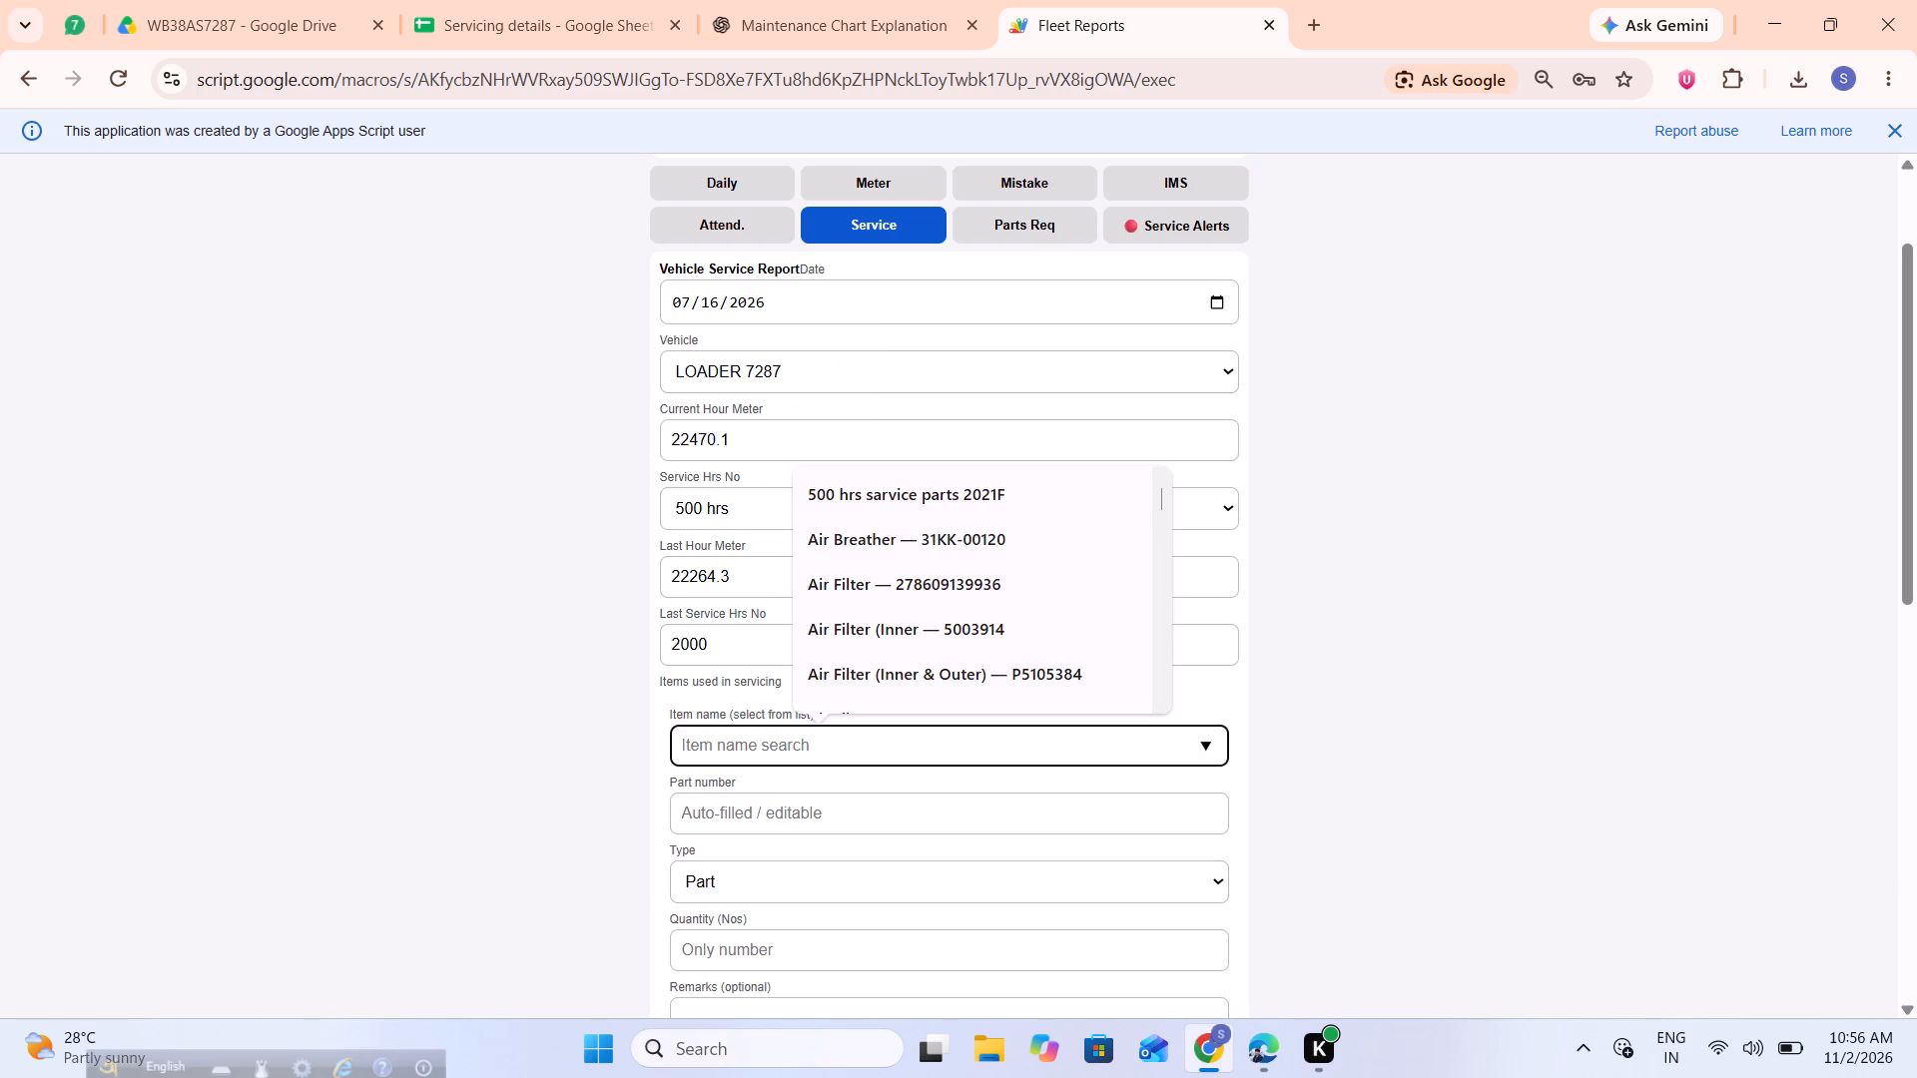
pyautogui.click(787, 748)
# Copy 22264.3 from the July 16, 2026 row of Servicing details into Current Hour Meter, moving the Fleet Reports tab beside the Drive tab.
pyautogui.click(603, 0)
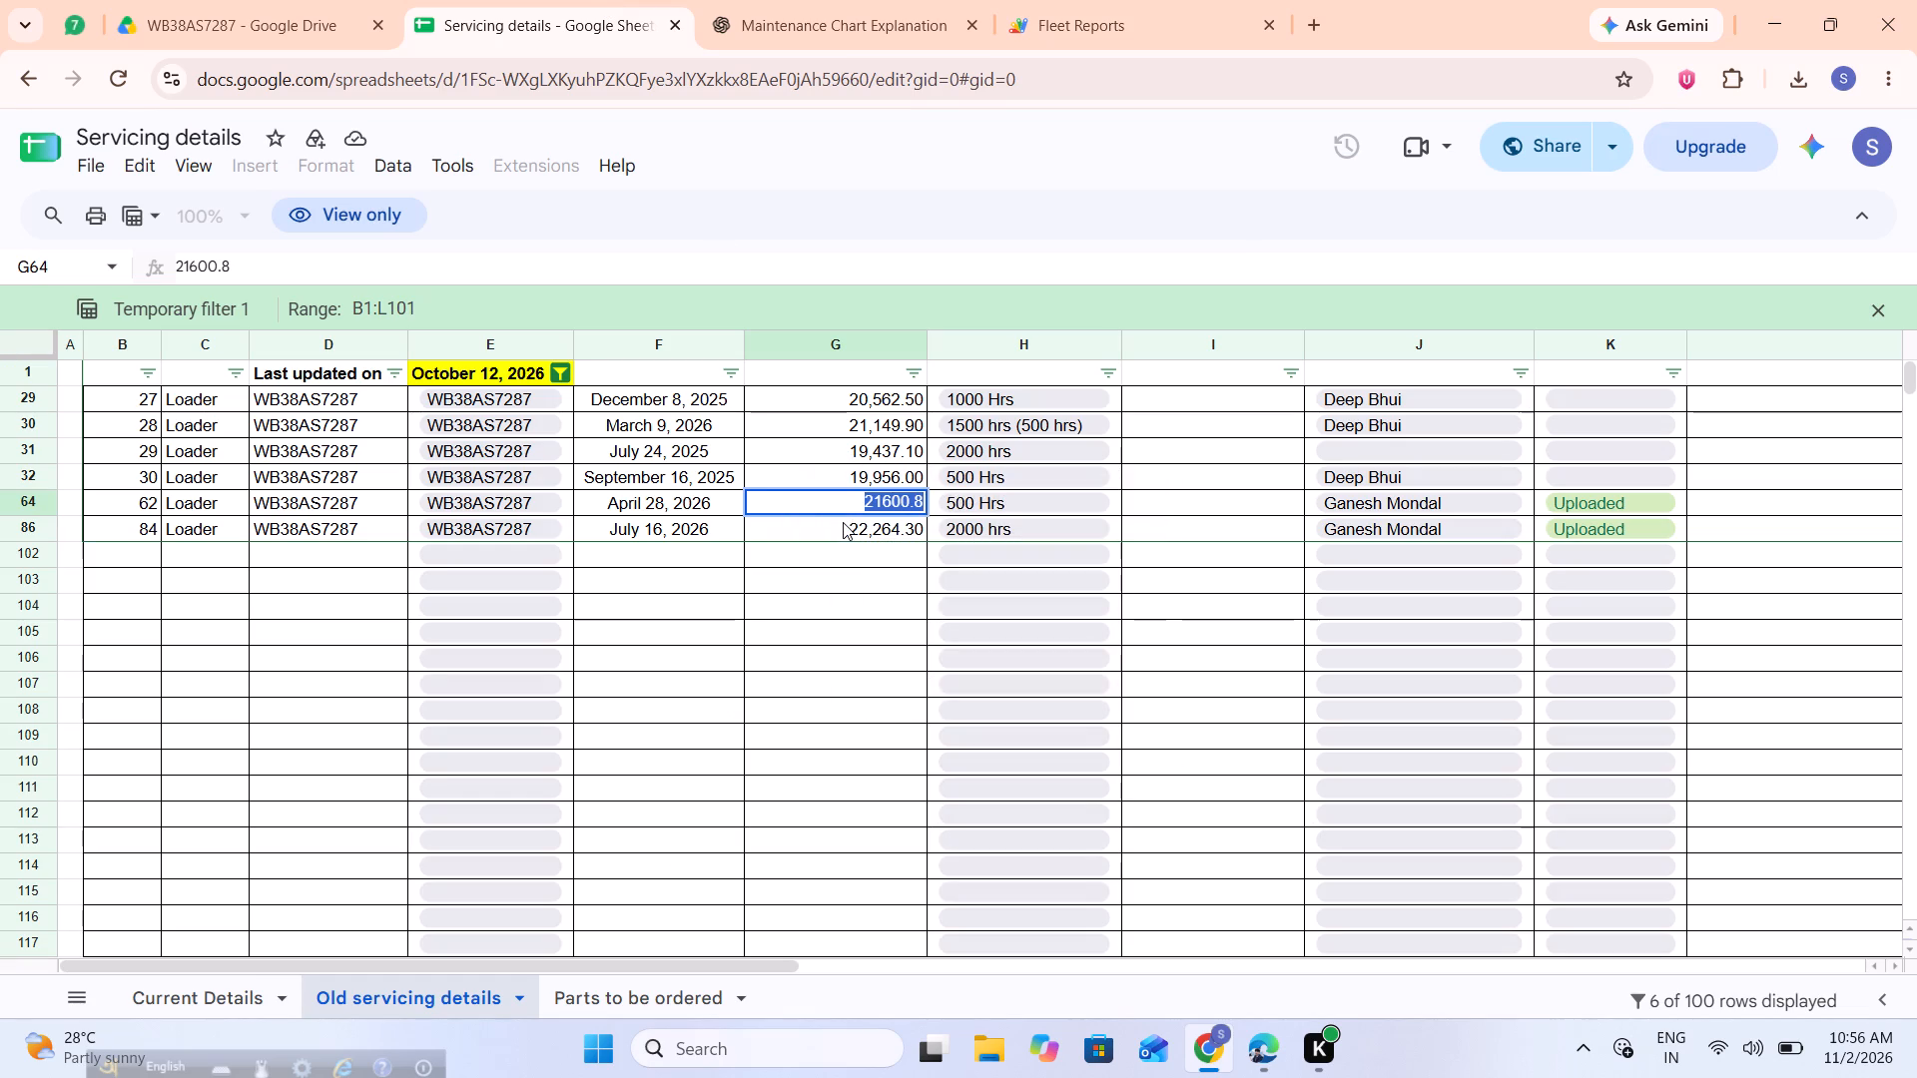
pyautogui.tripleClick(843, 522)
pyautogui.hotkey('ctrl', 'c')
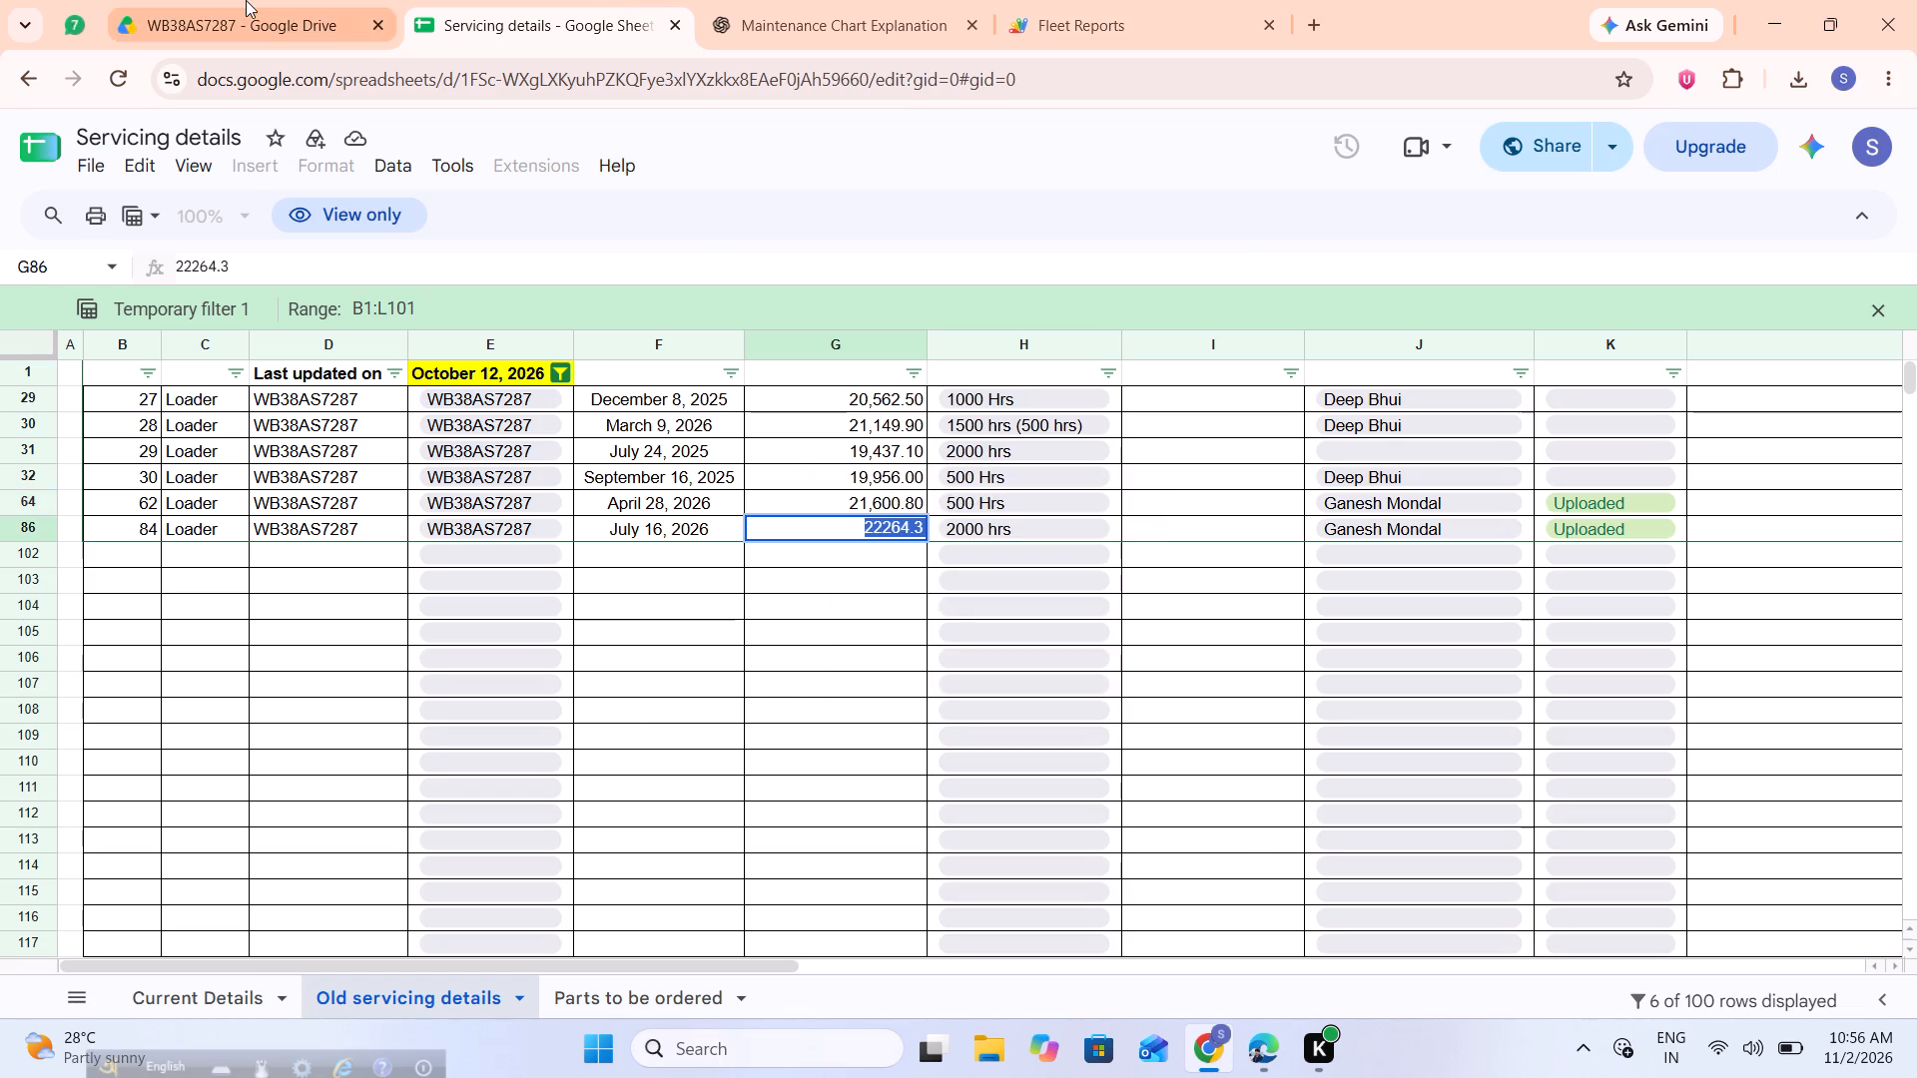
pyautogui.click(246, 0)
pyautogui.click(773, 0)
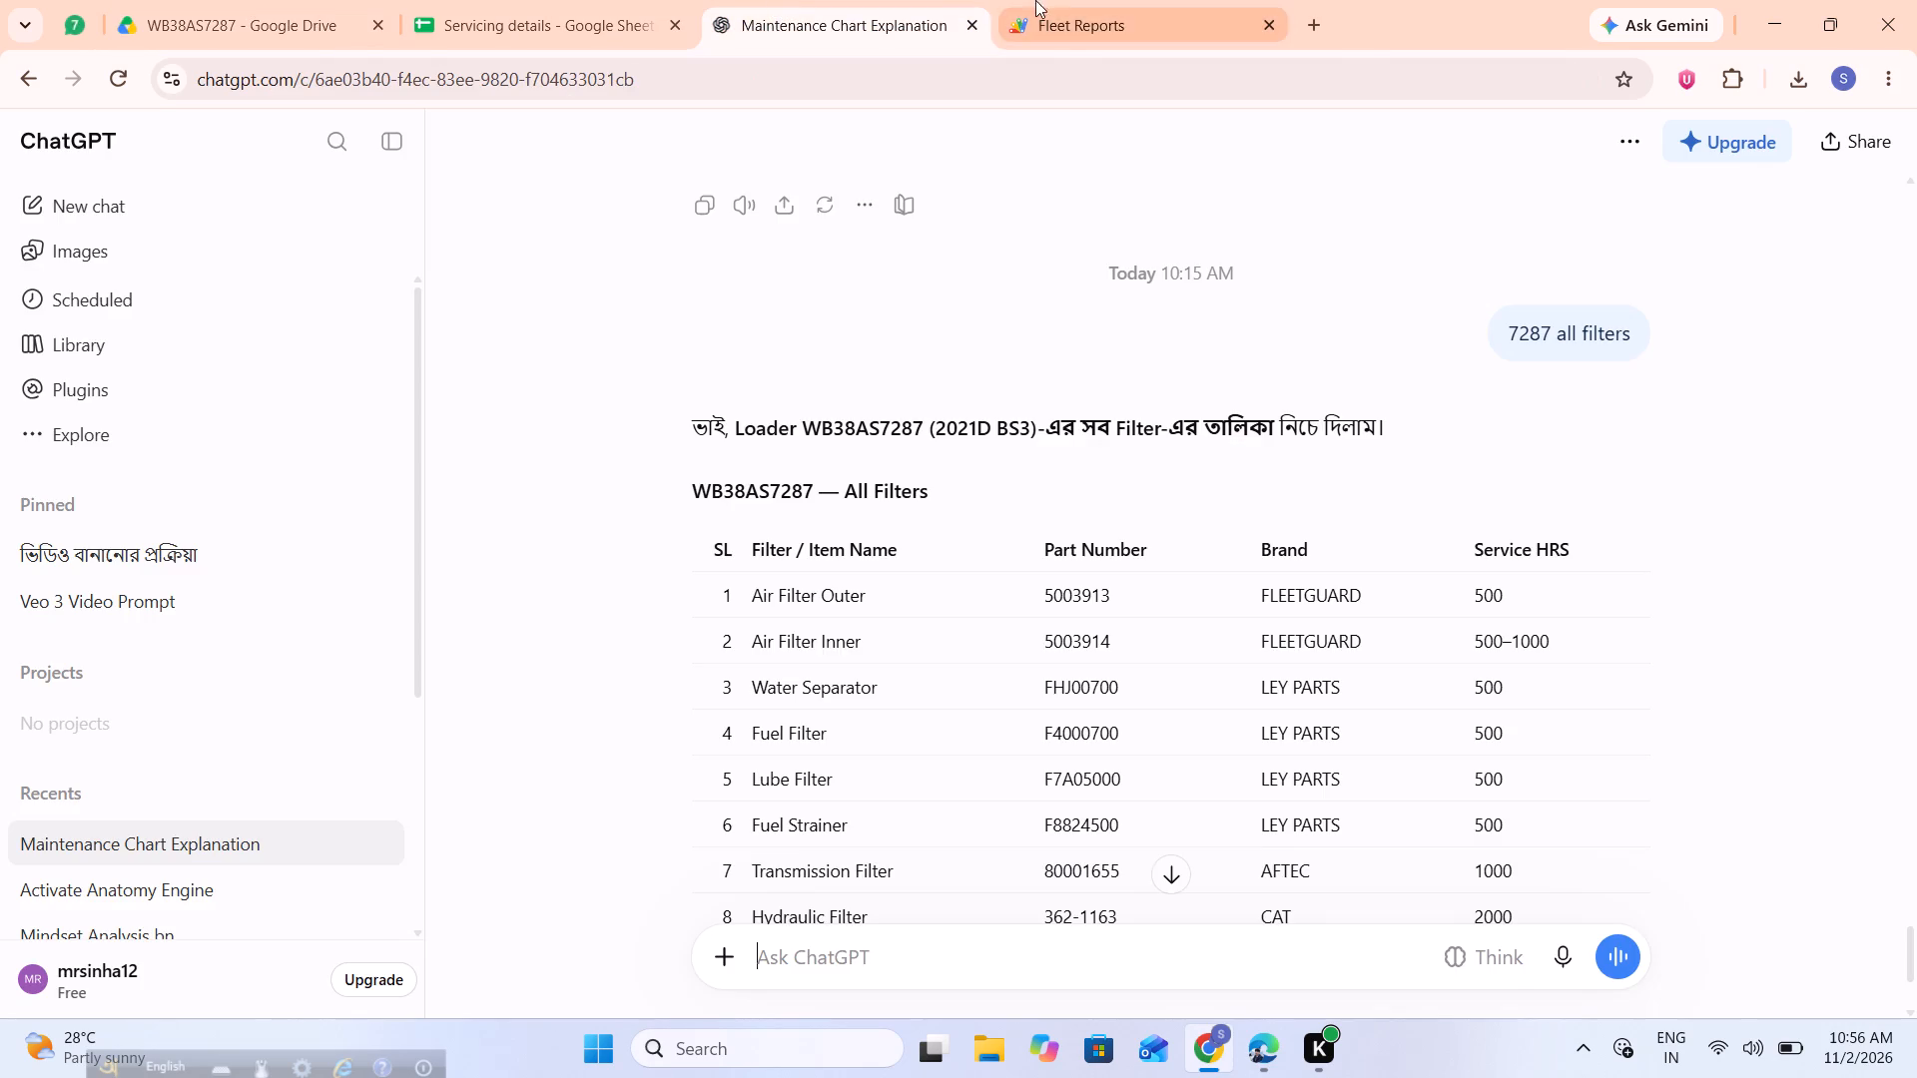
pyautogui.moveTo(1055, 0); pyautogui.dragTo(455, 0)
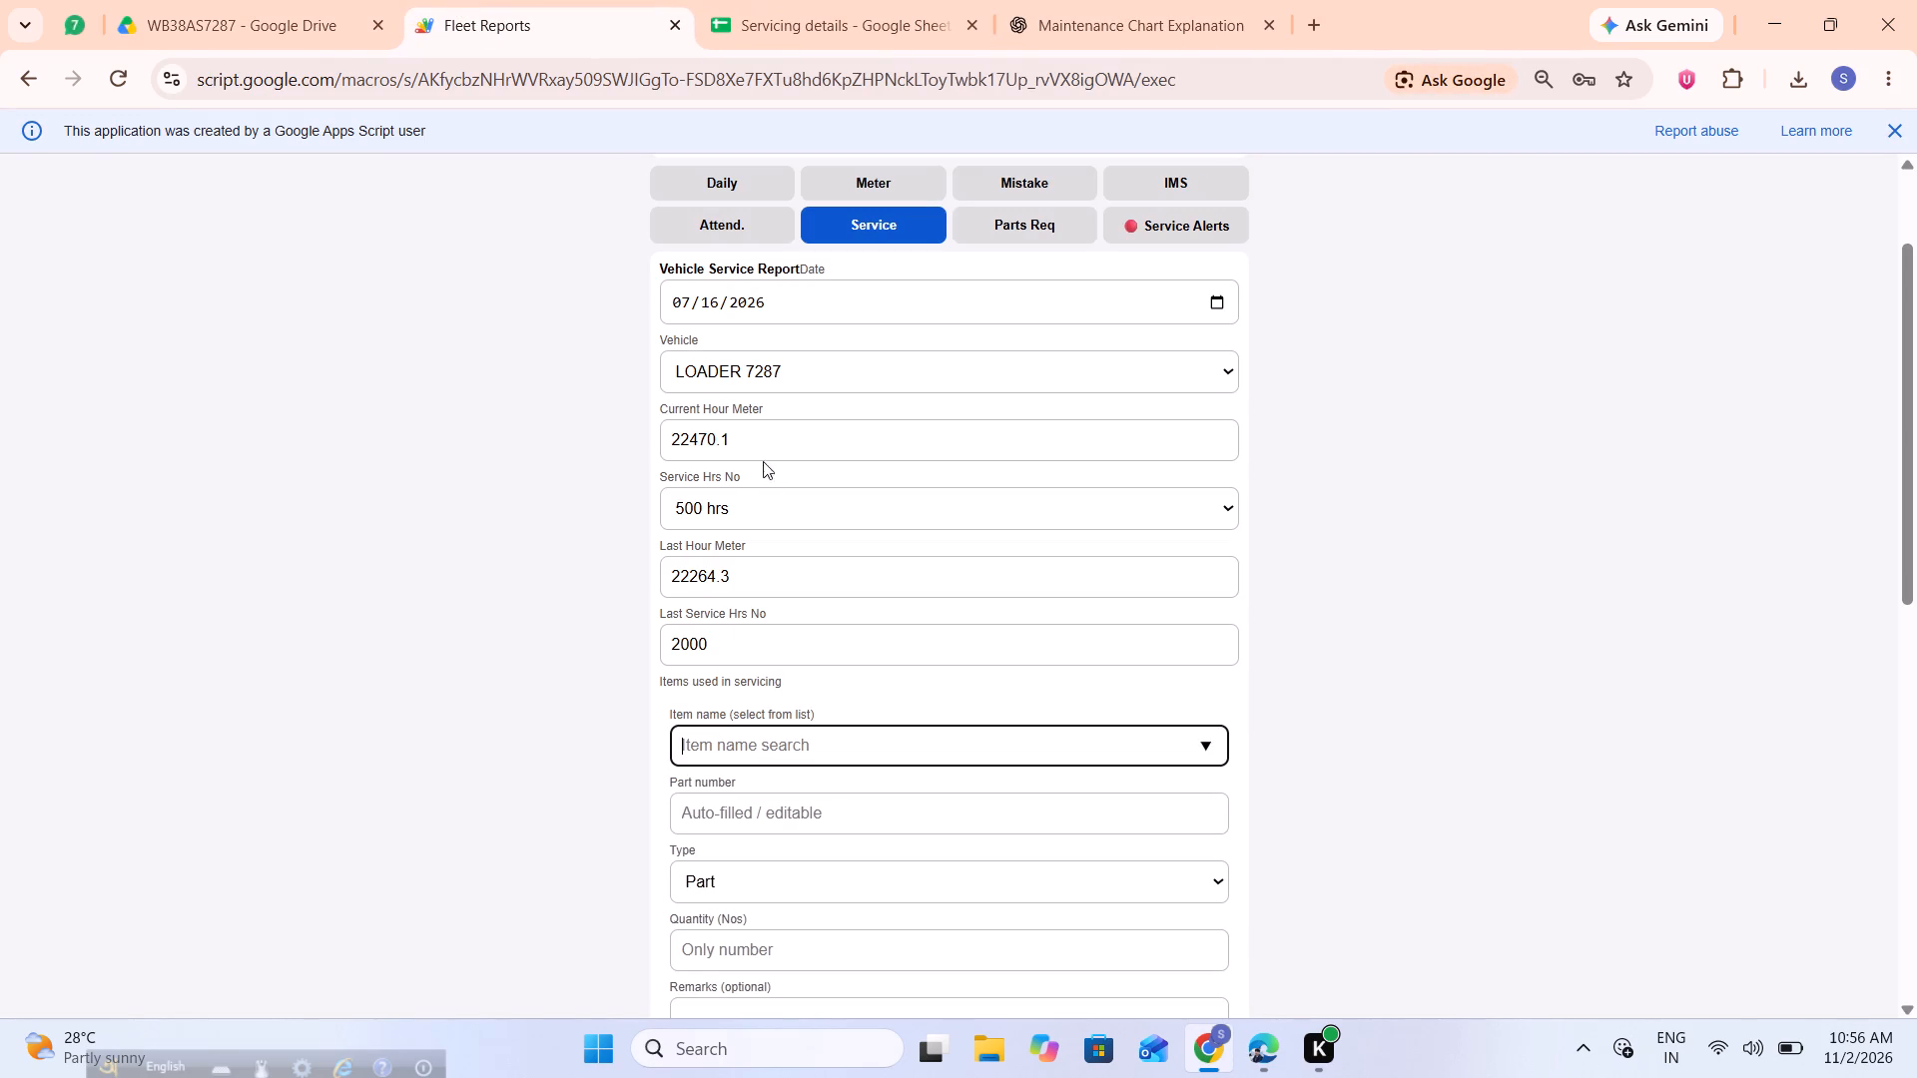
pyautogui.moveTo(772, 443); pyautogui.dragTo(588, 447)
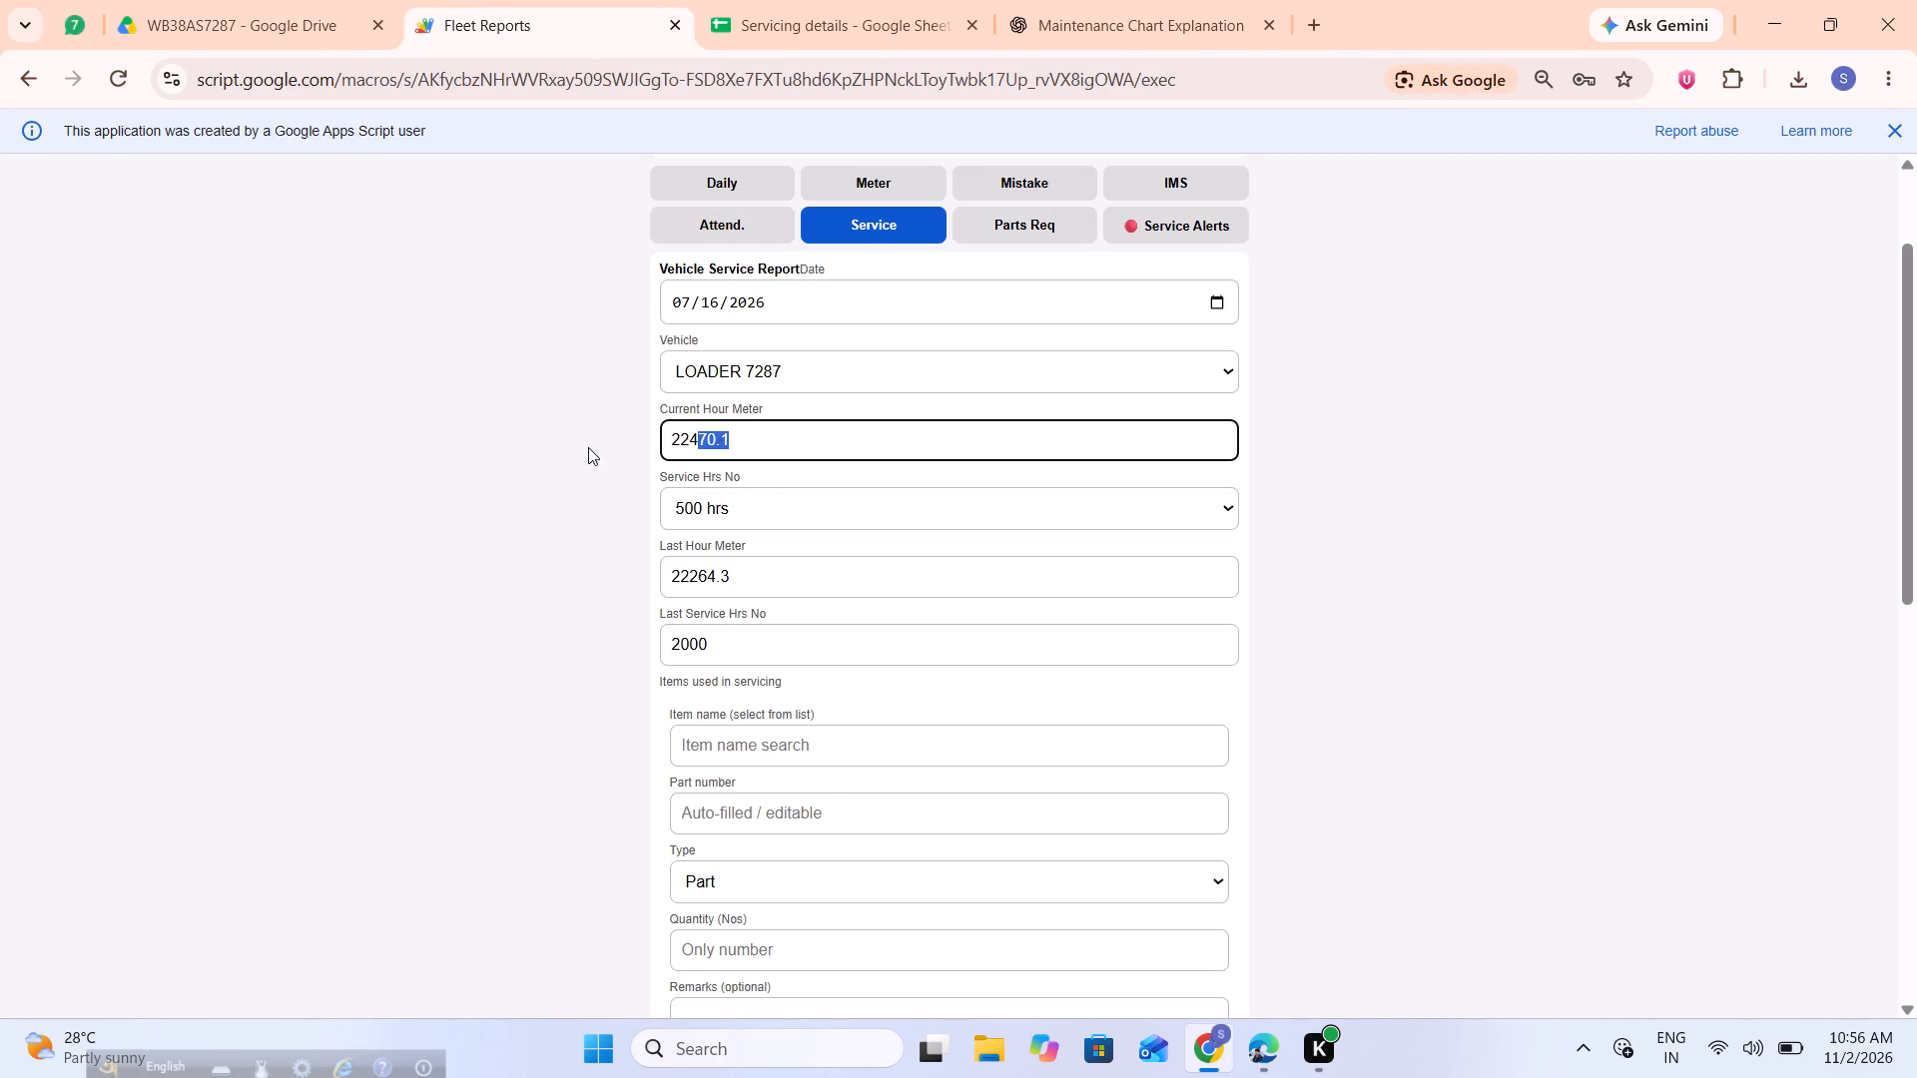
pyautogui.hotkey('ctrl', 'v')
# Check the LOADER 7287 PDF and the Servicing details sheet, and set the report's Service Hrs No to 2000 hrs.
pyautogui.click(313, 0)
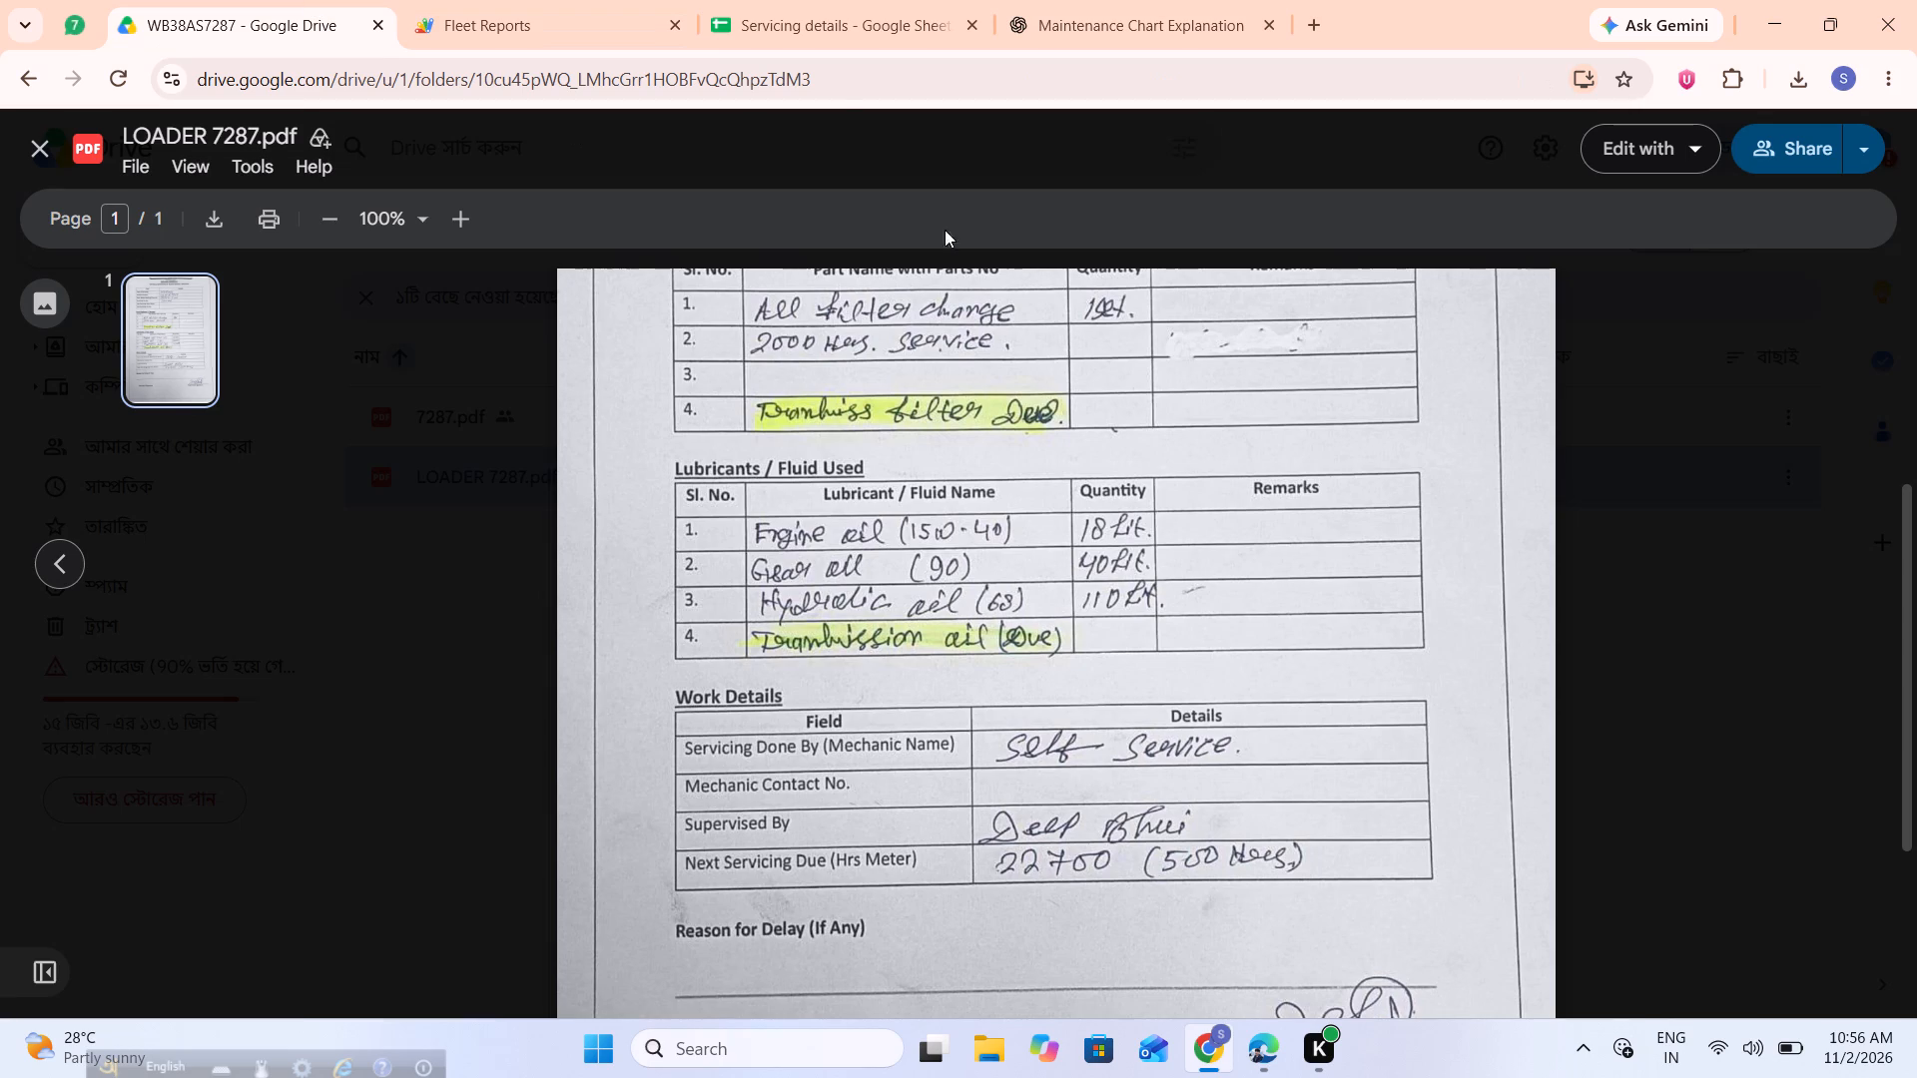
pyautogui.click(533, 0)
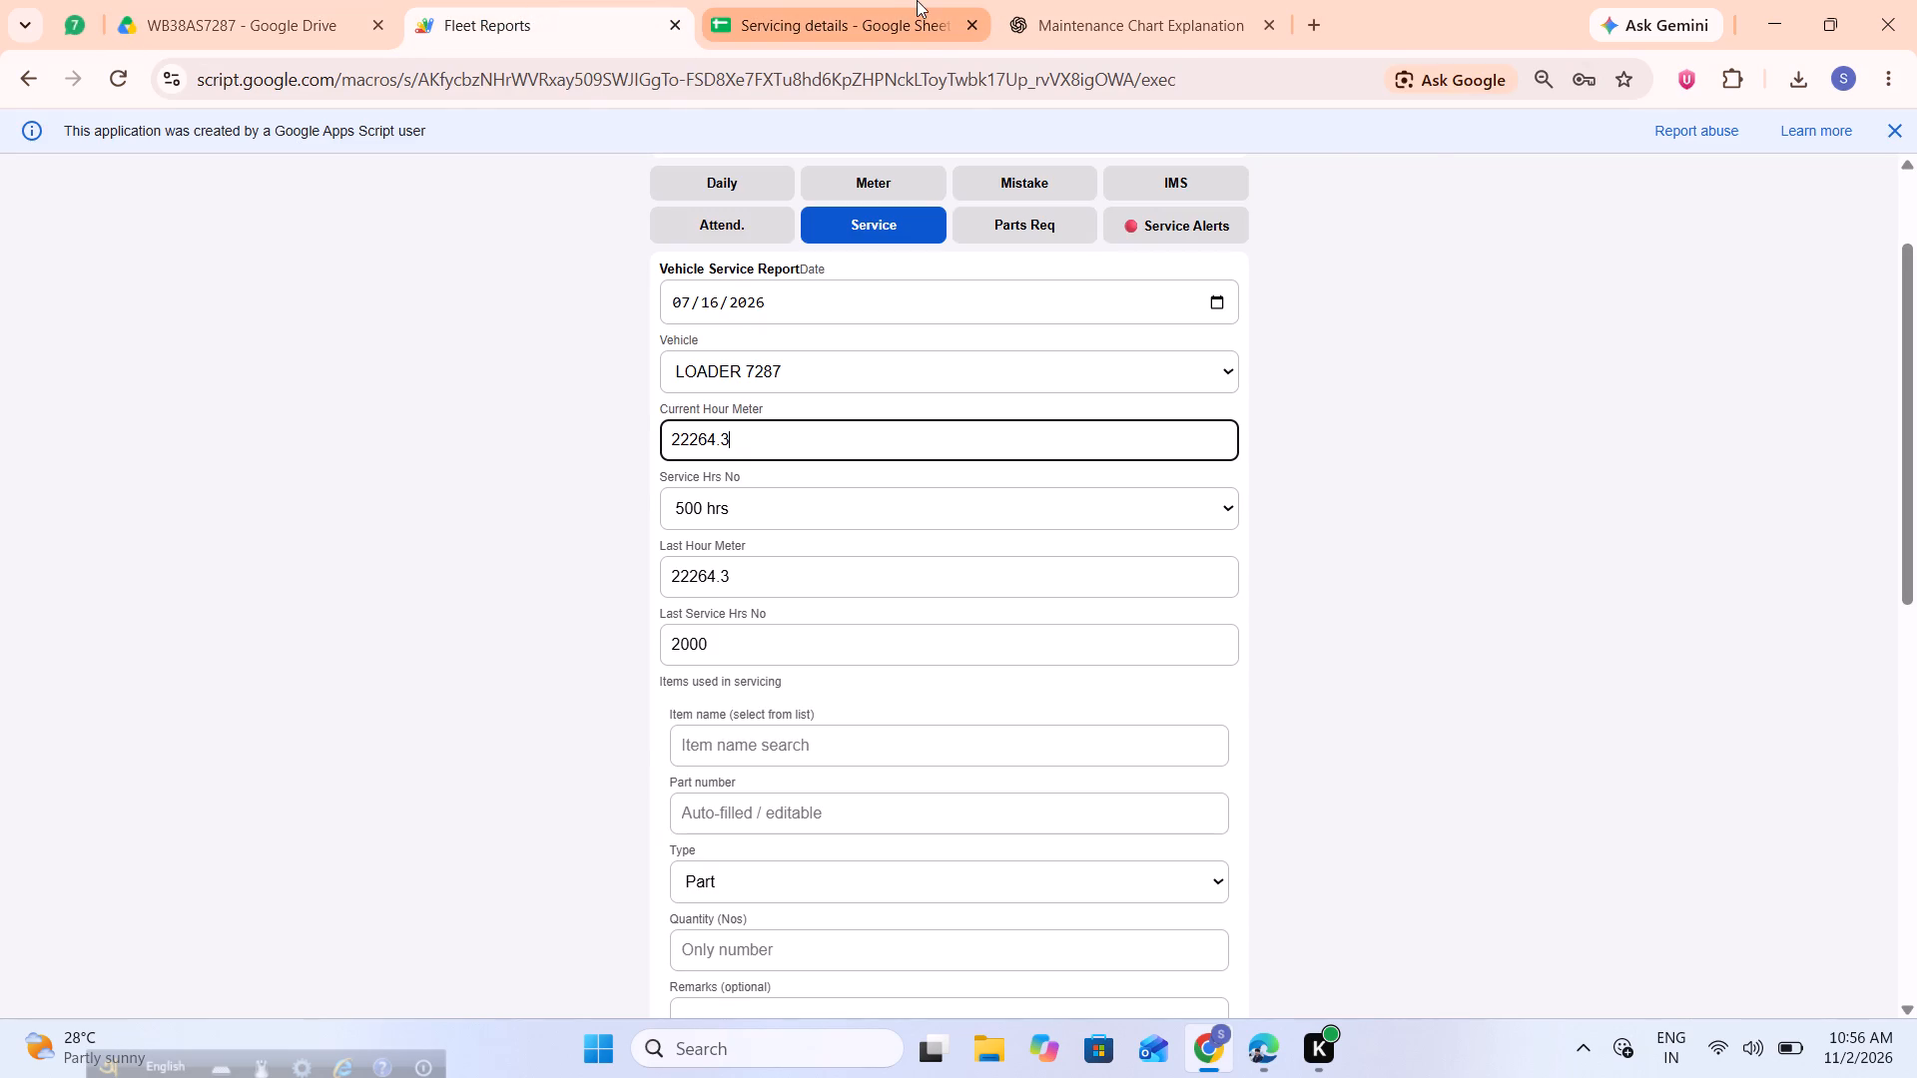
pyautogui.click(917, 0)
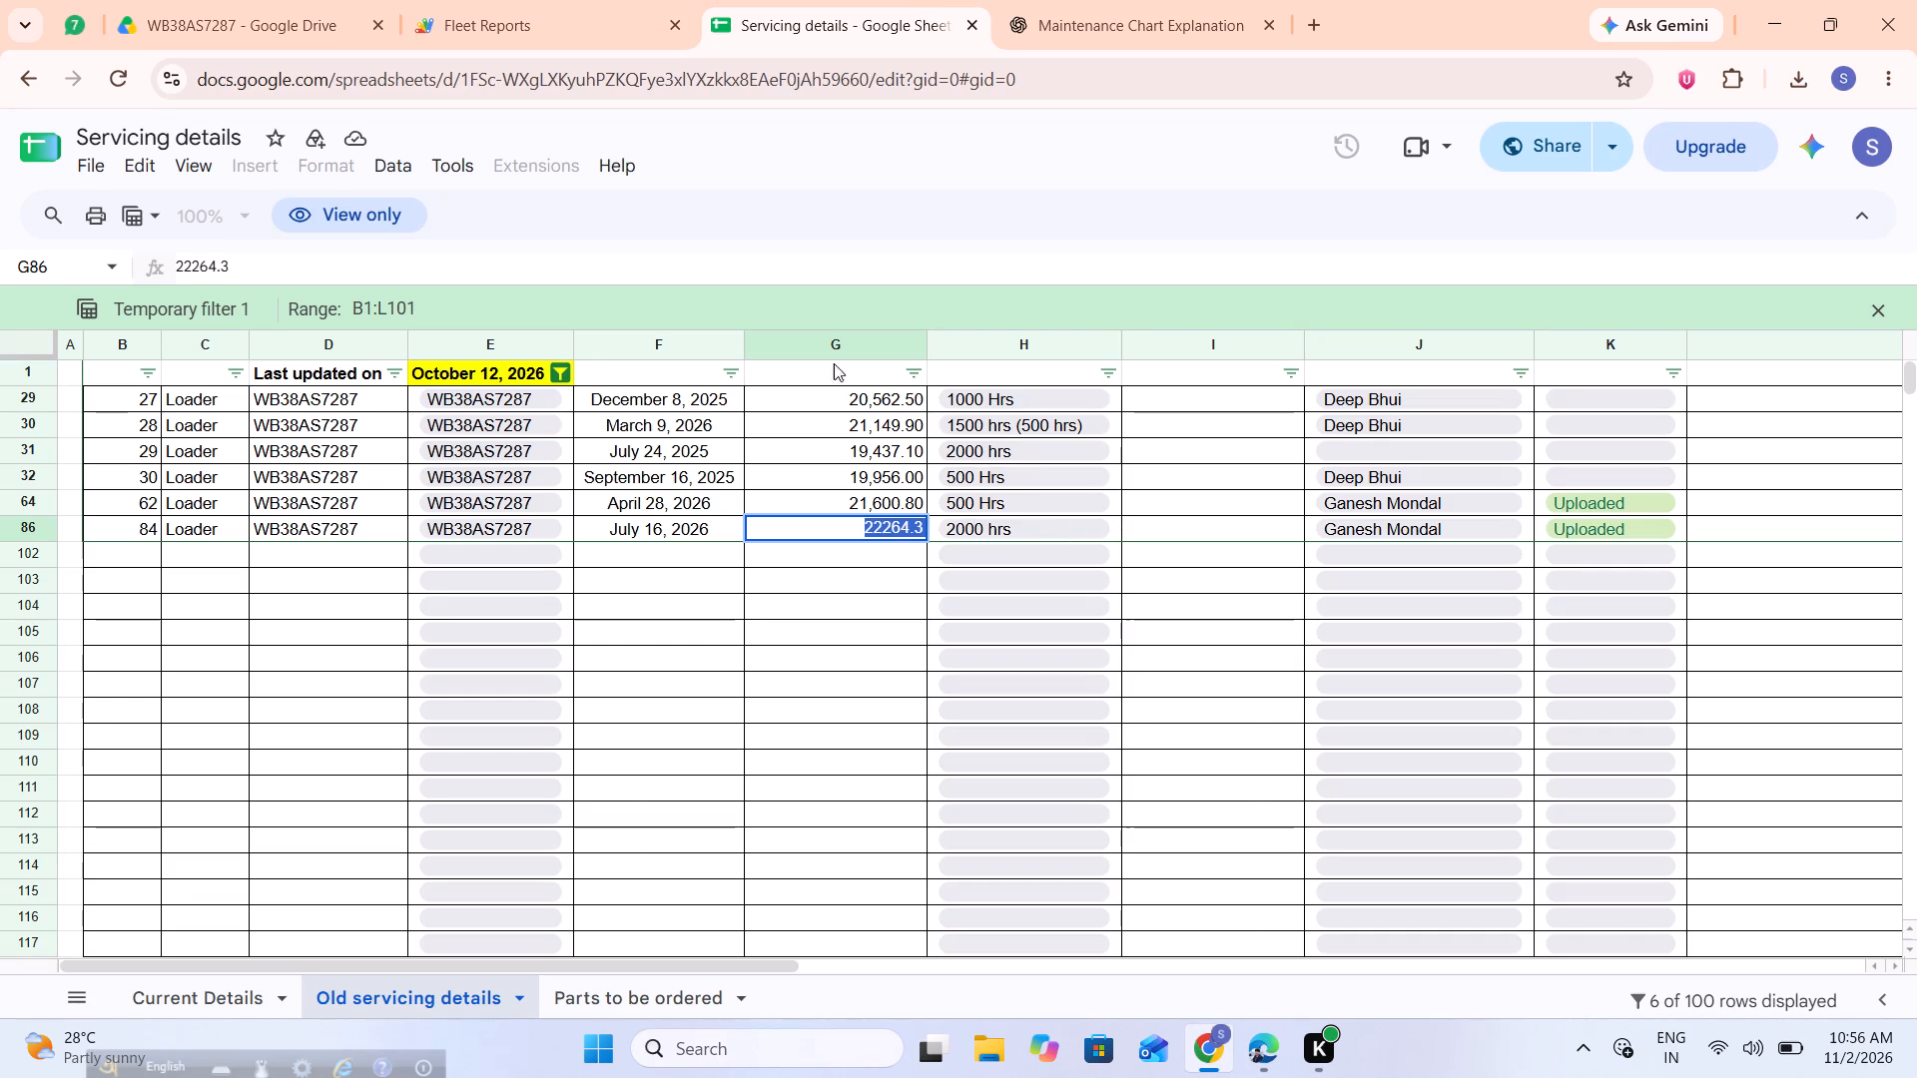
pyautogui.click(541, 0)
pyautogui.click(791, 529)
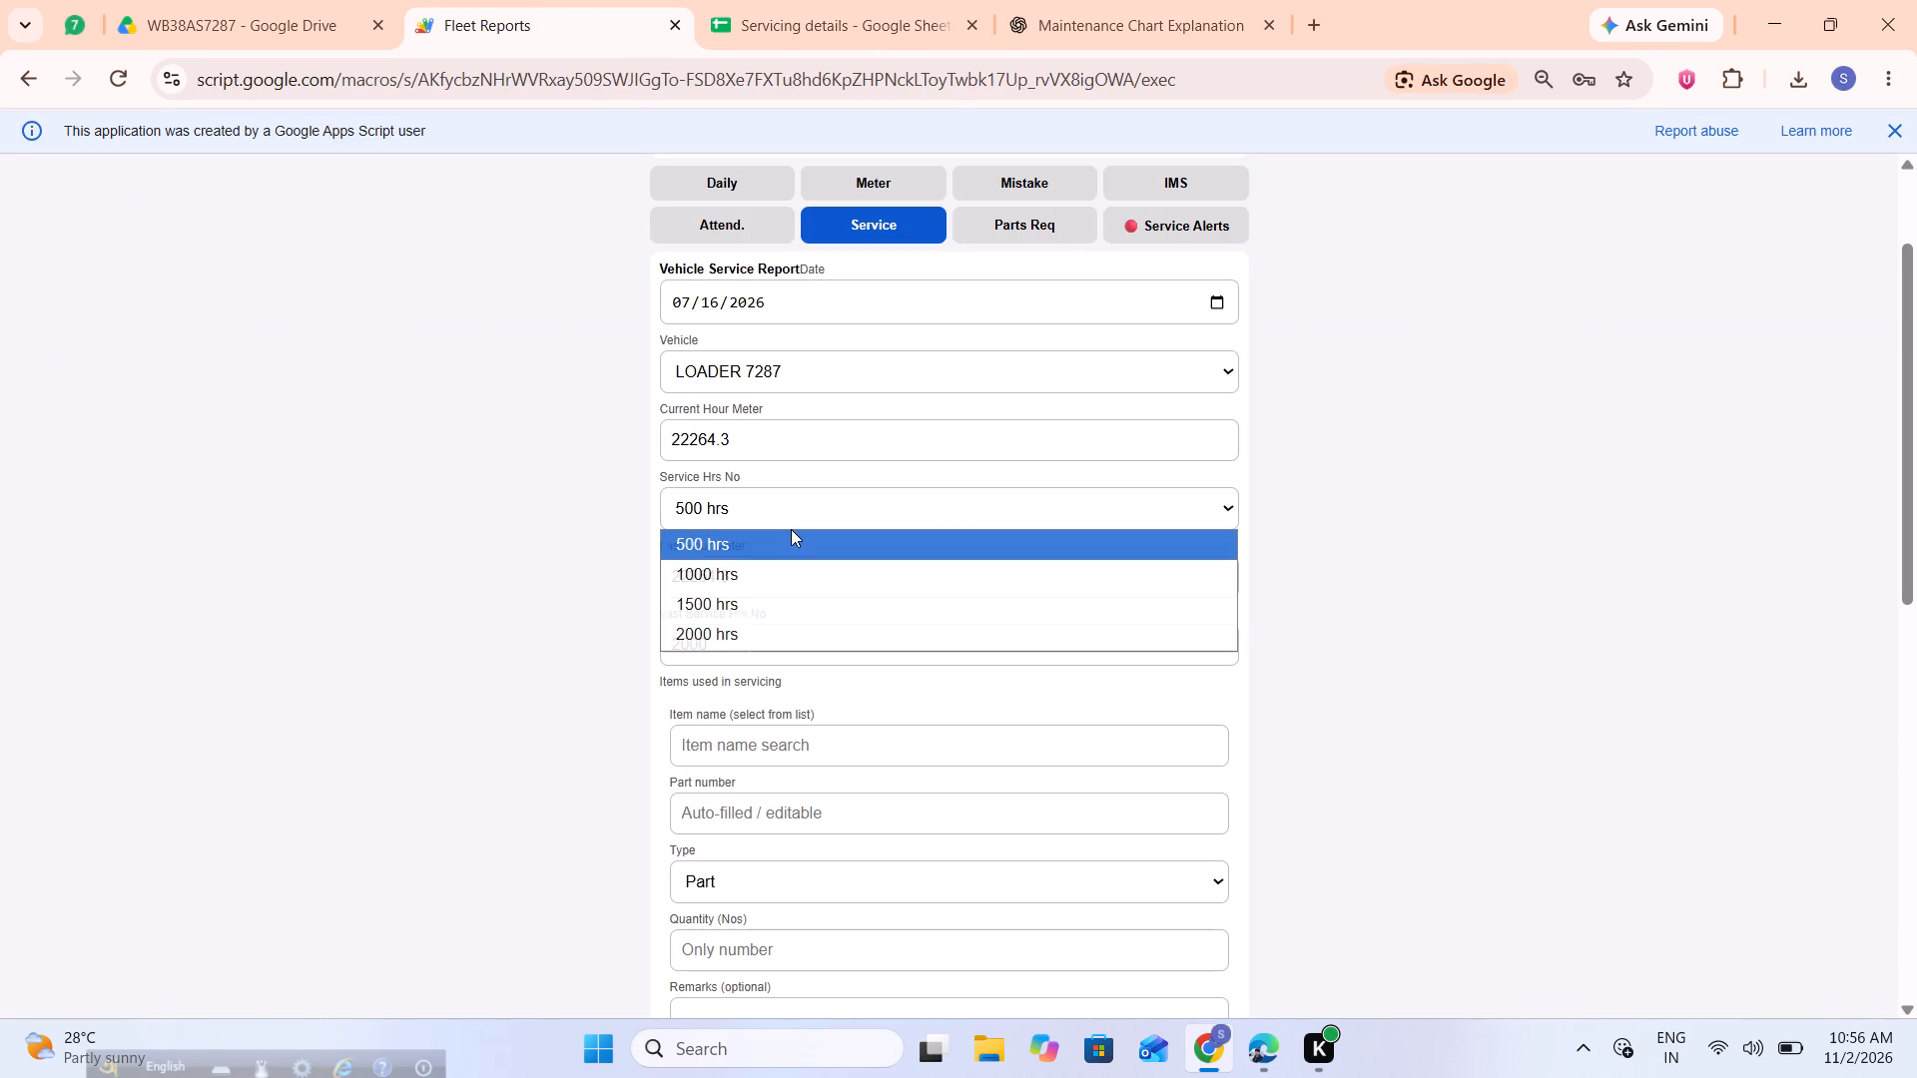
pyautogui.click(768, 635)
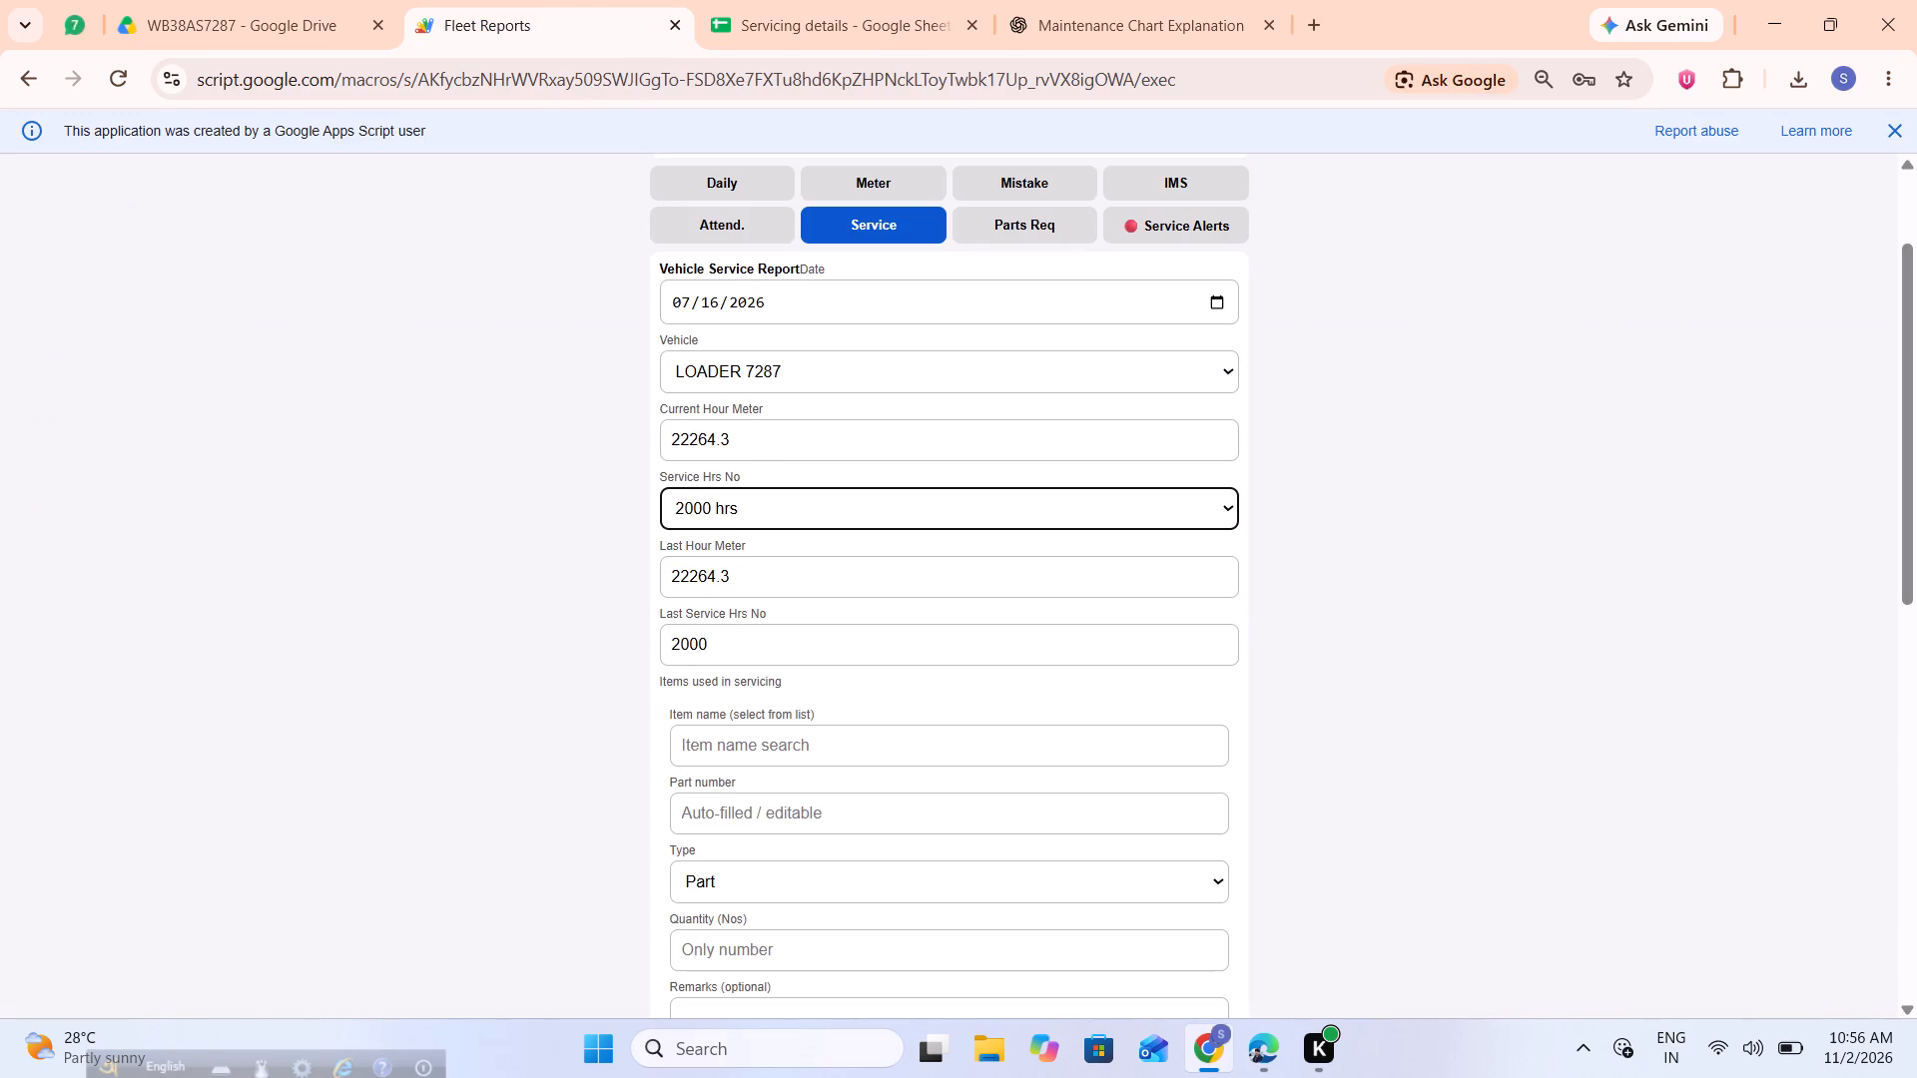
# Copy 21600.8 from the April 28, 2026 row of Servicing details into the report's Last Hour Meter.
pyautogui.click(837, 0)
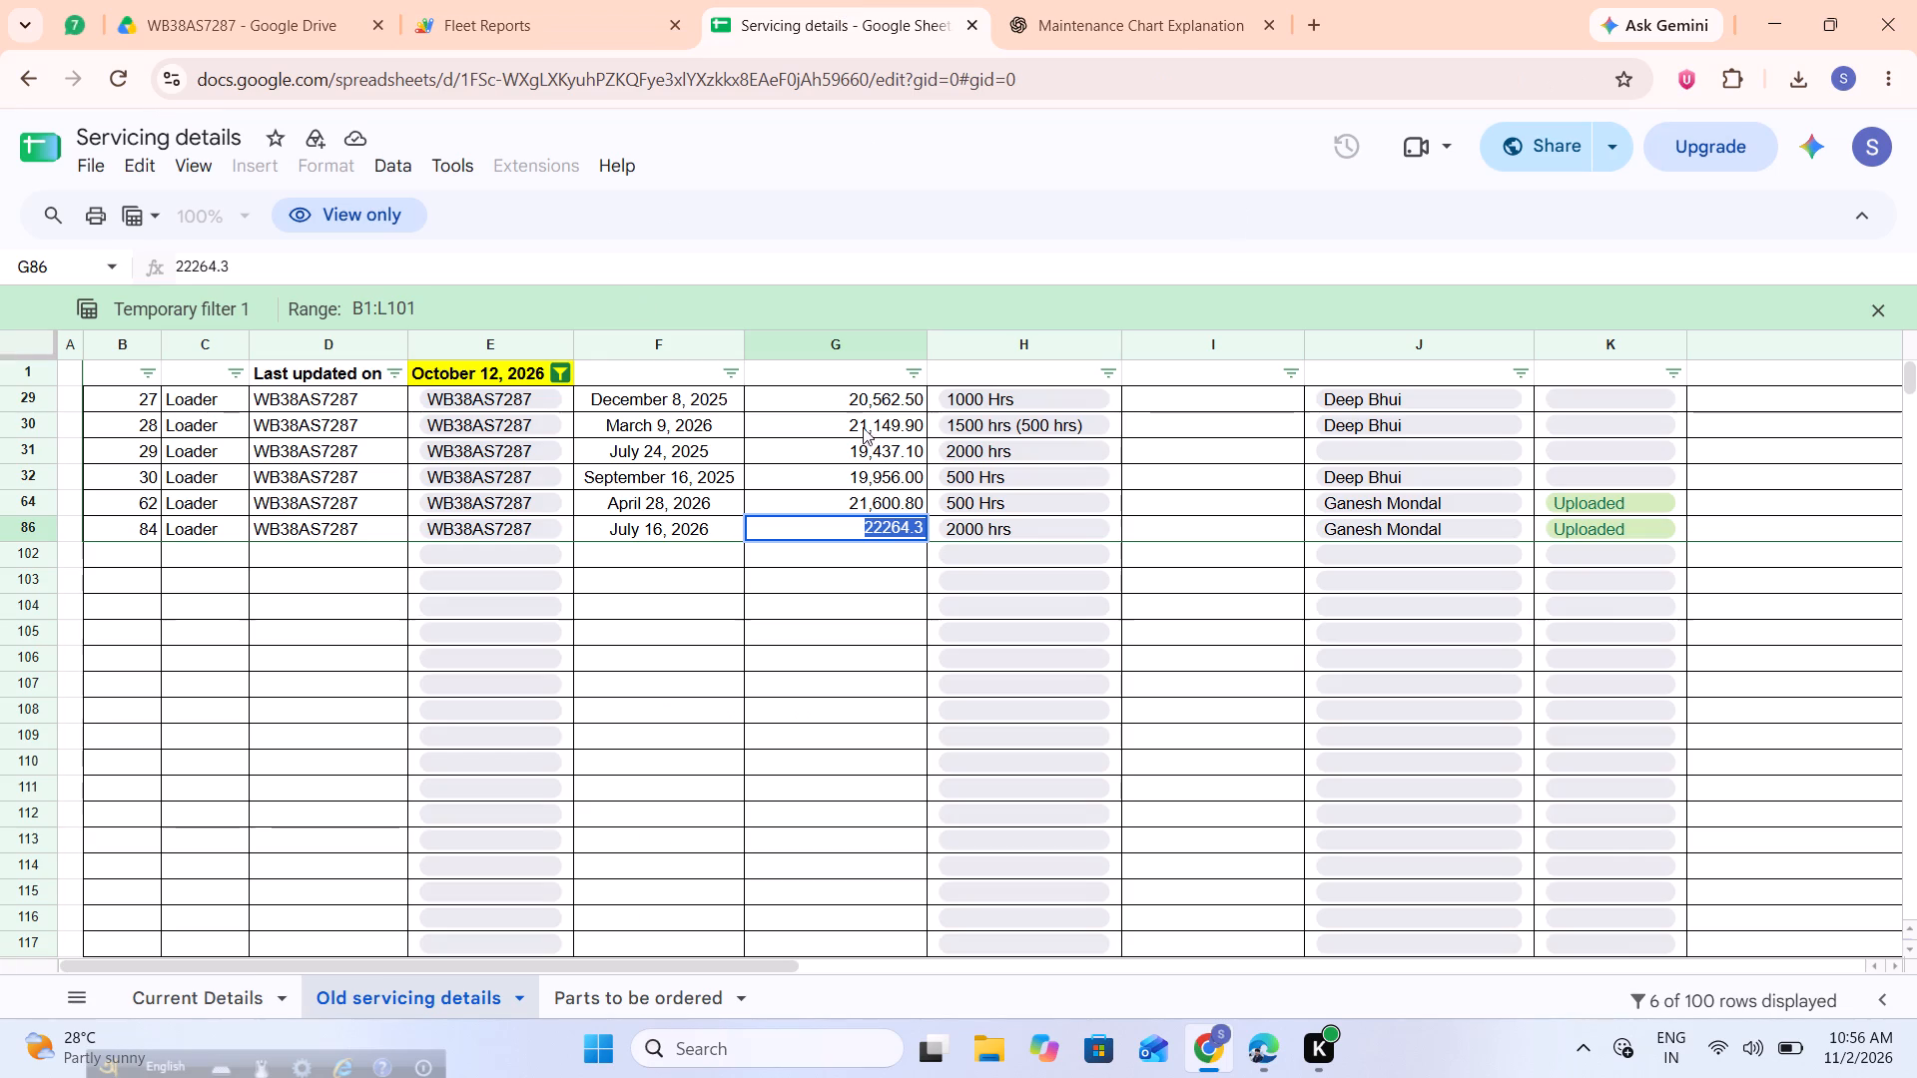
pyautogui.doubleClick(913, 500)
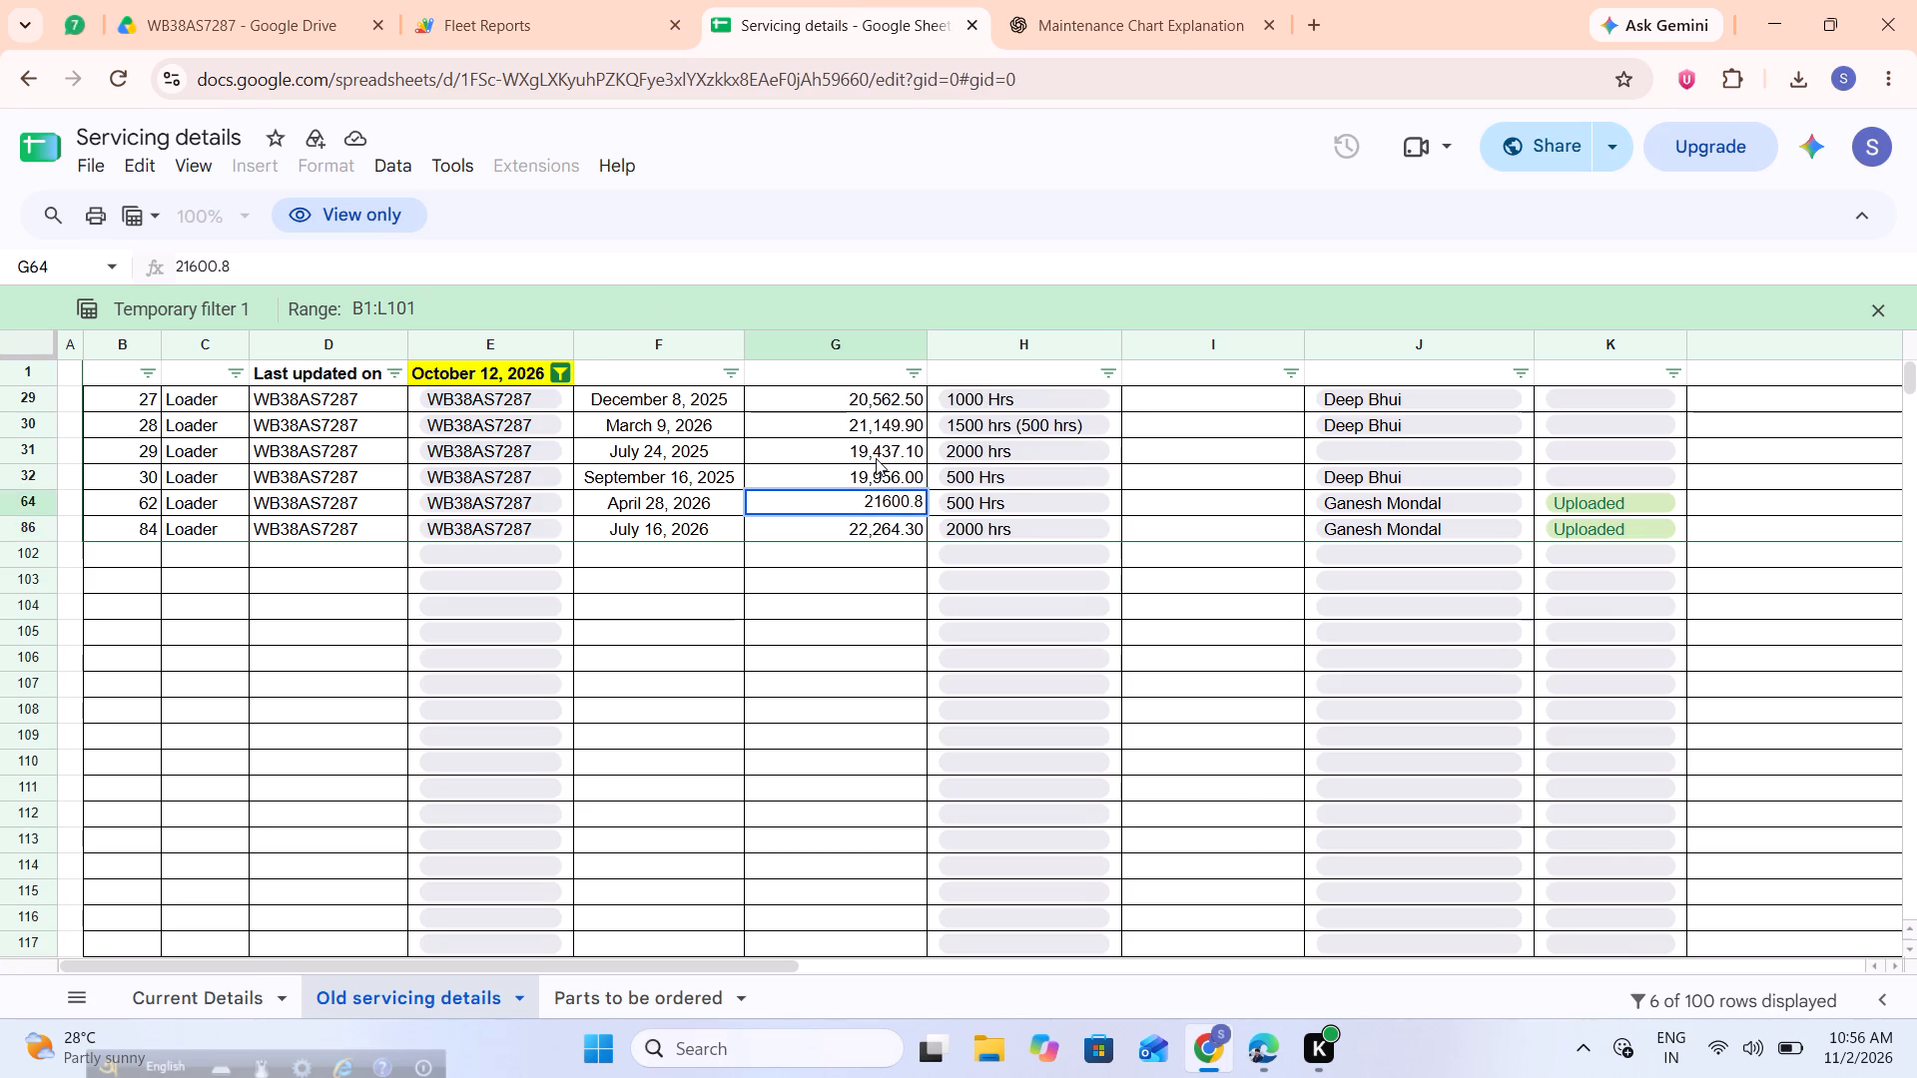
pyautogui.doubleClick(876, 458)
pyautogui.tripleClick(872, 506)
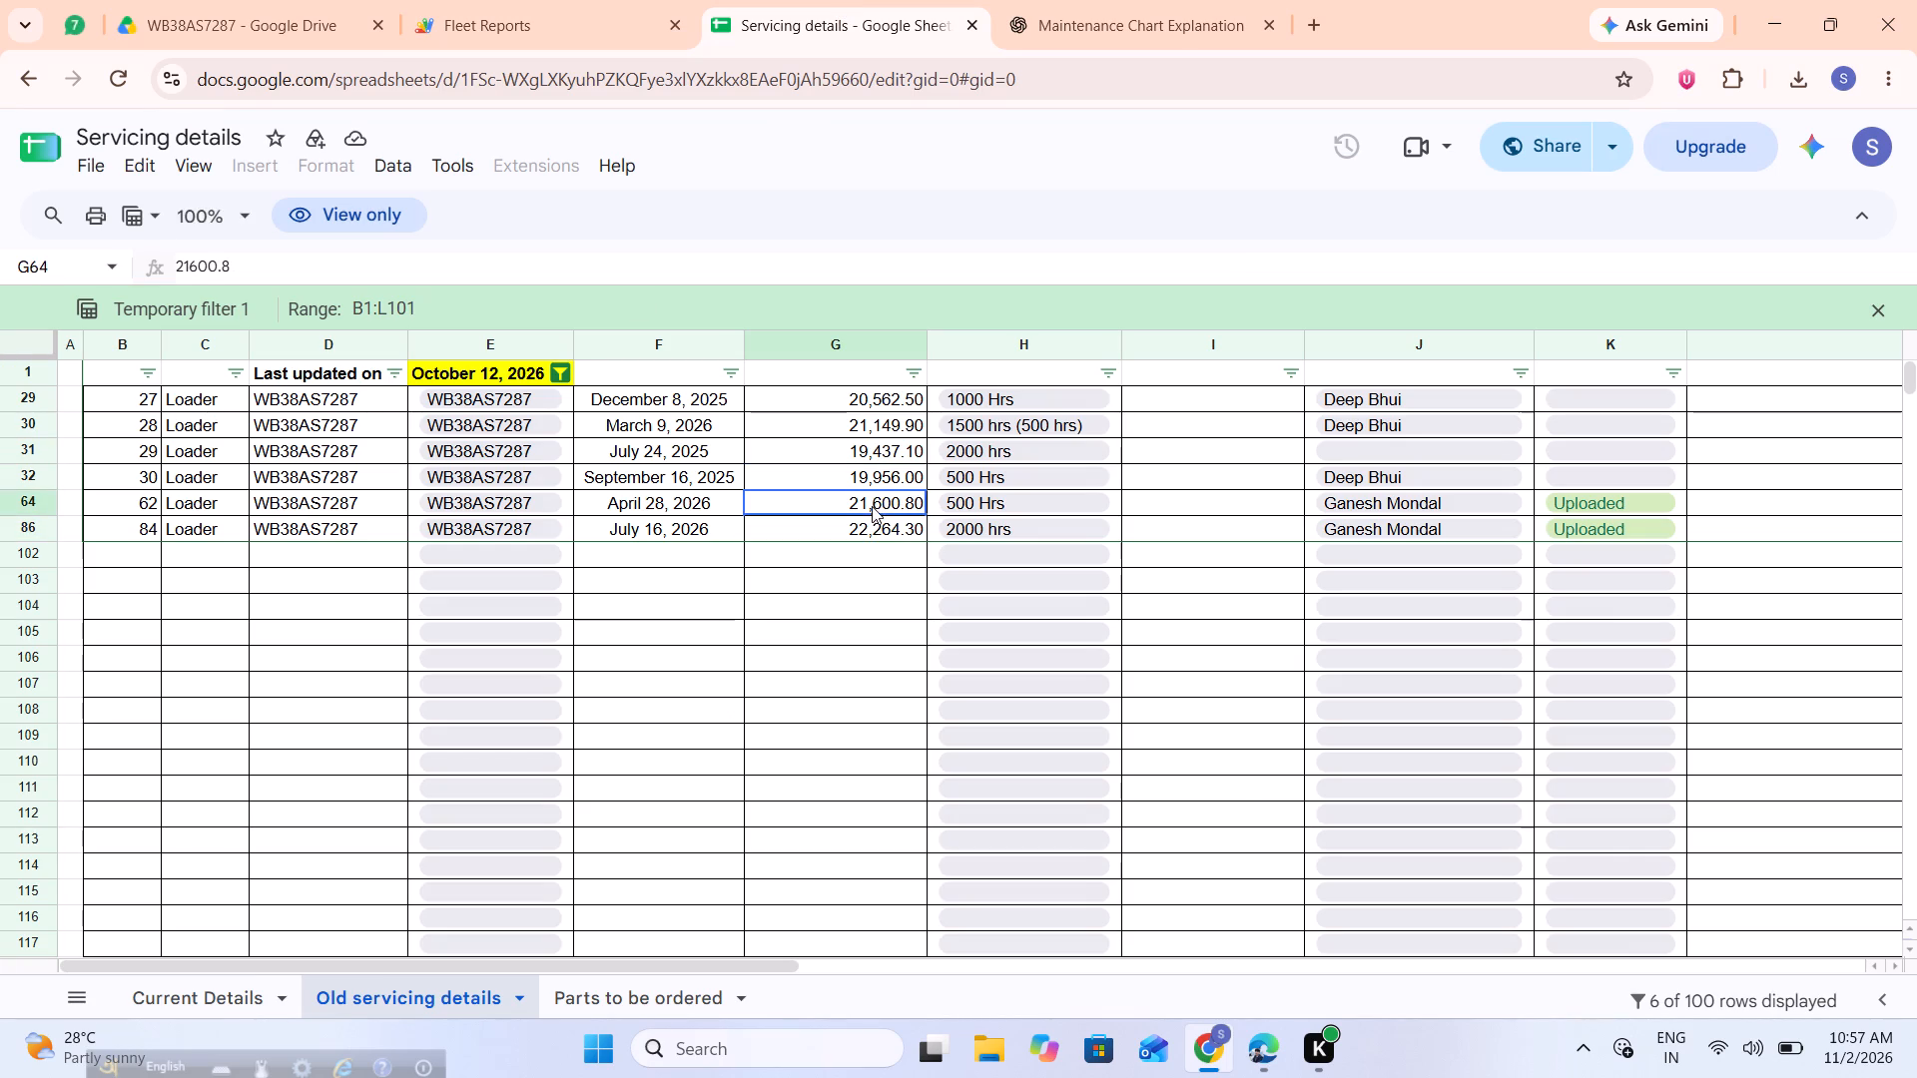
pyautogui.hotkey('ctrl', 'c')
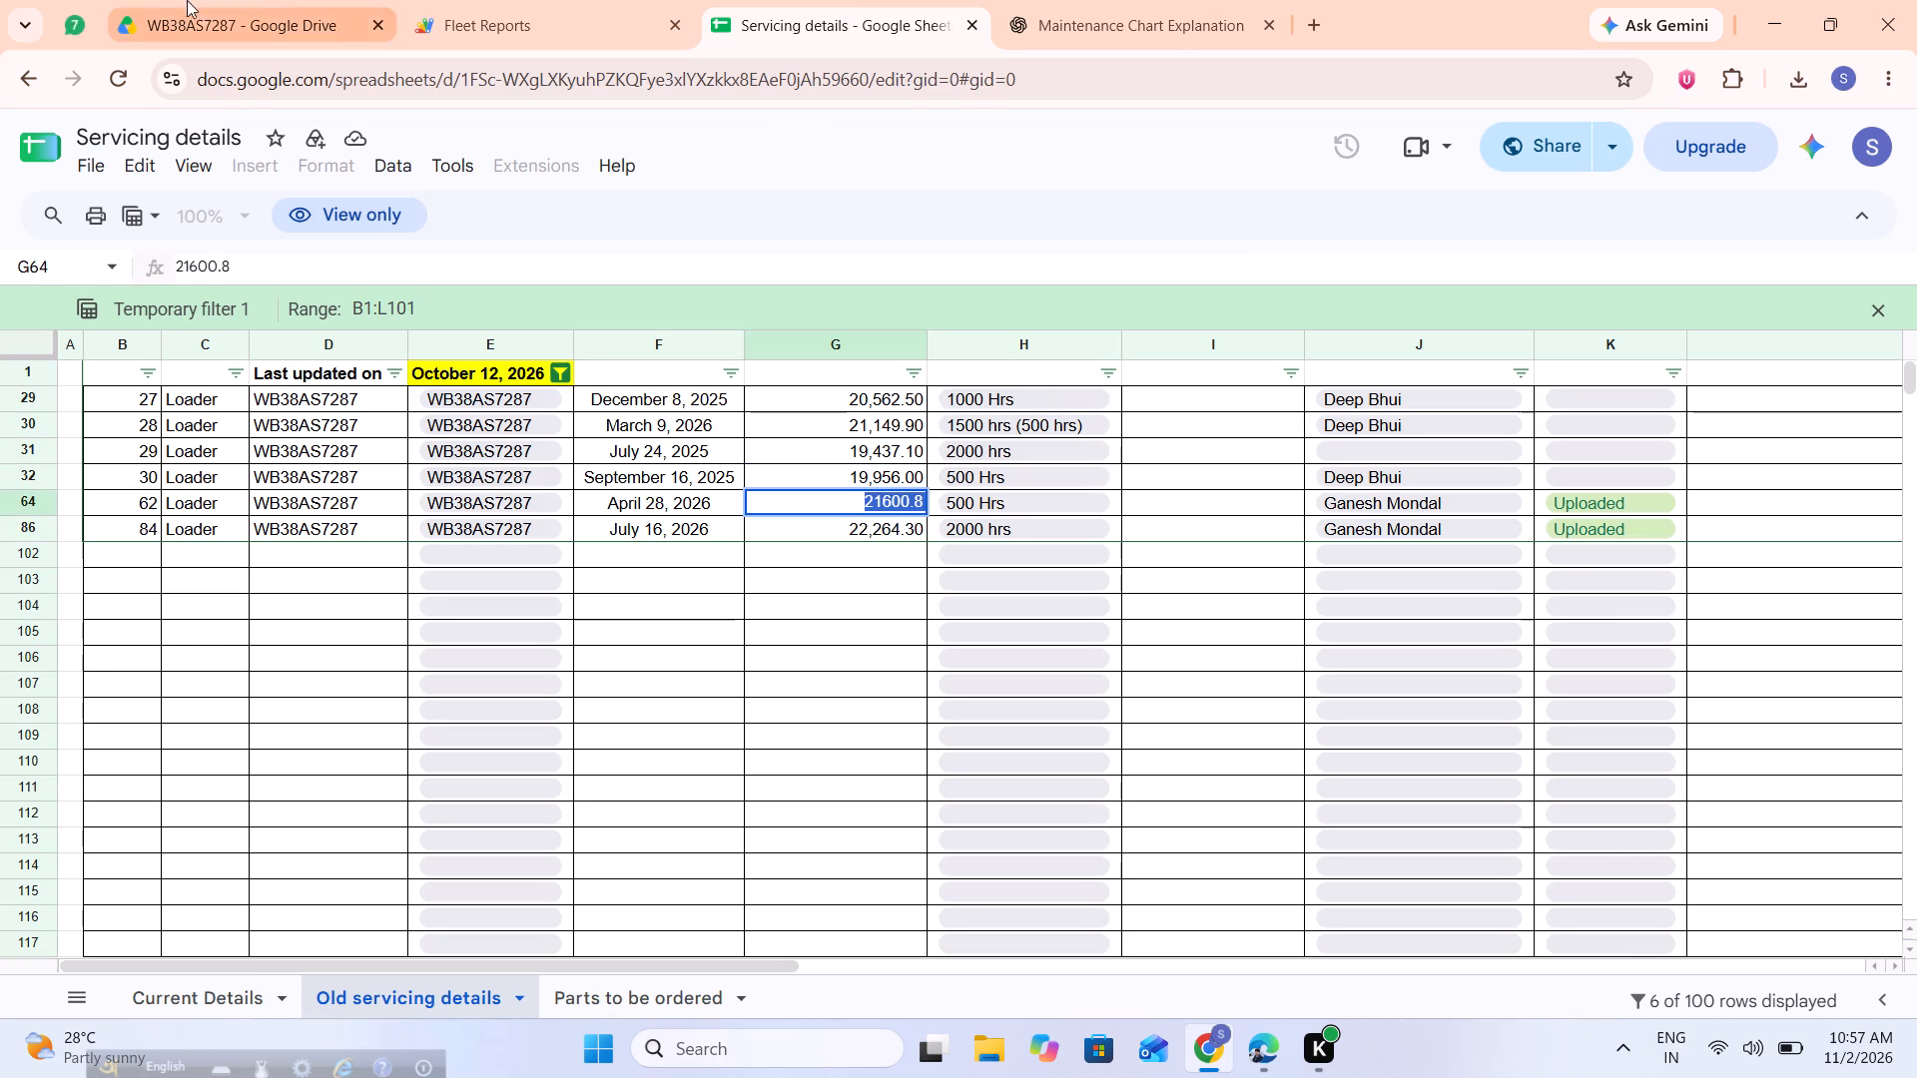
pyautogui.click(546, 0)
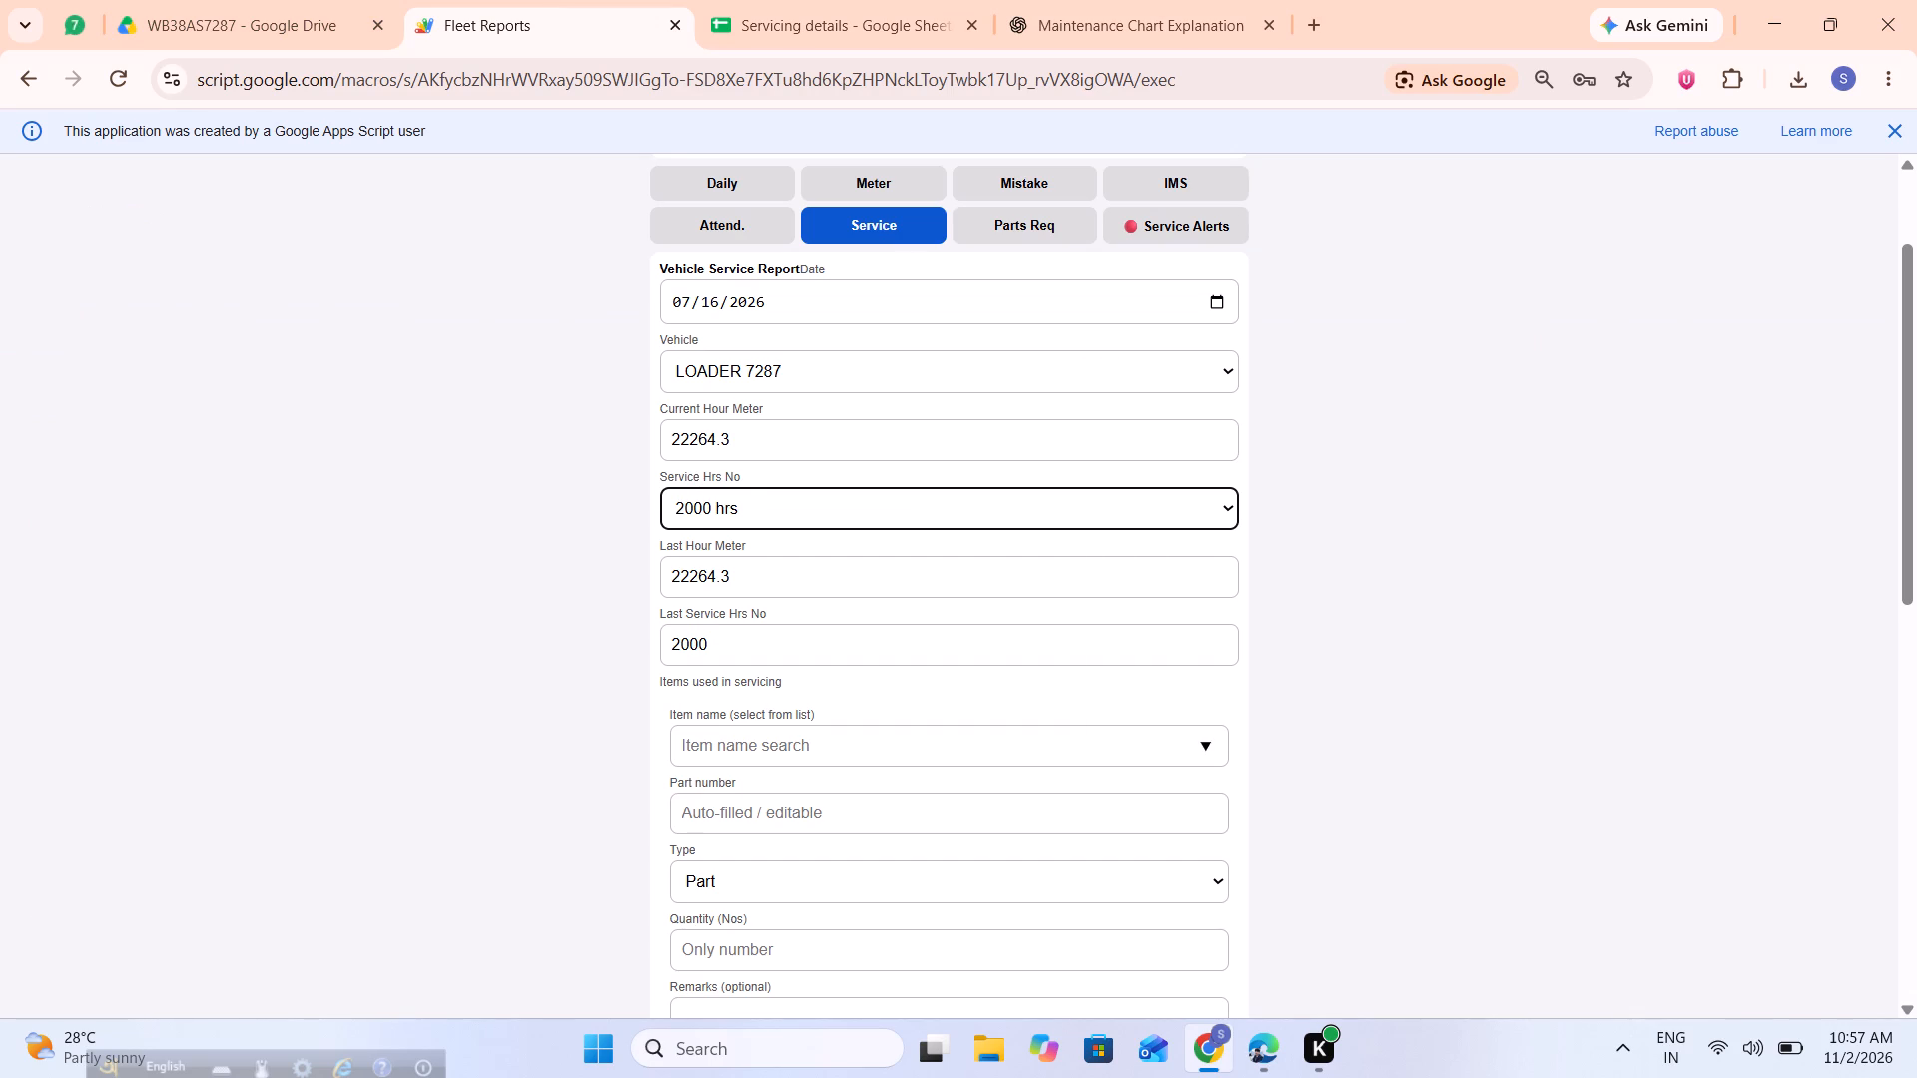
pyautogui.moveTo(791, 578); pyautogui.dragTo(567, 555)
pyautogui.hotkey('ctrl', 'v')
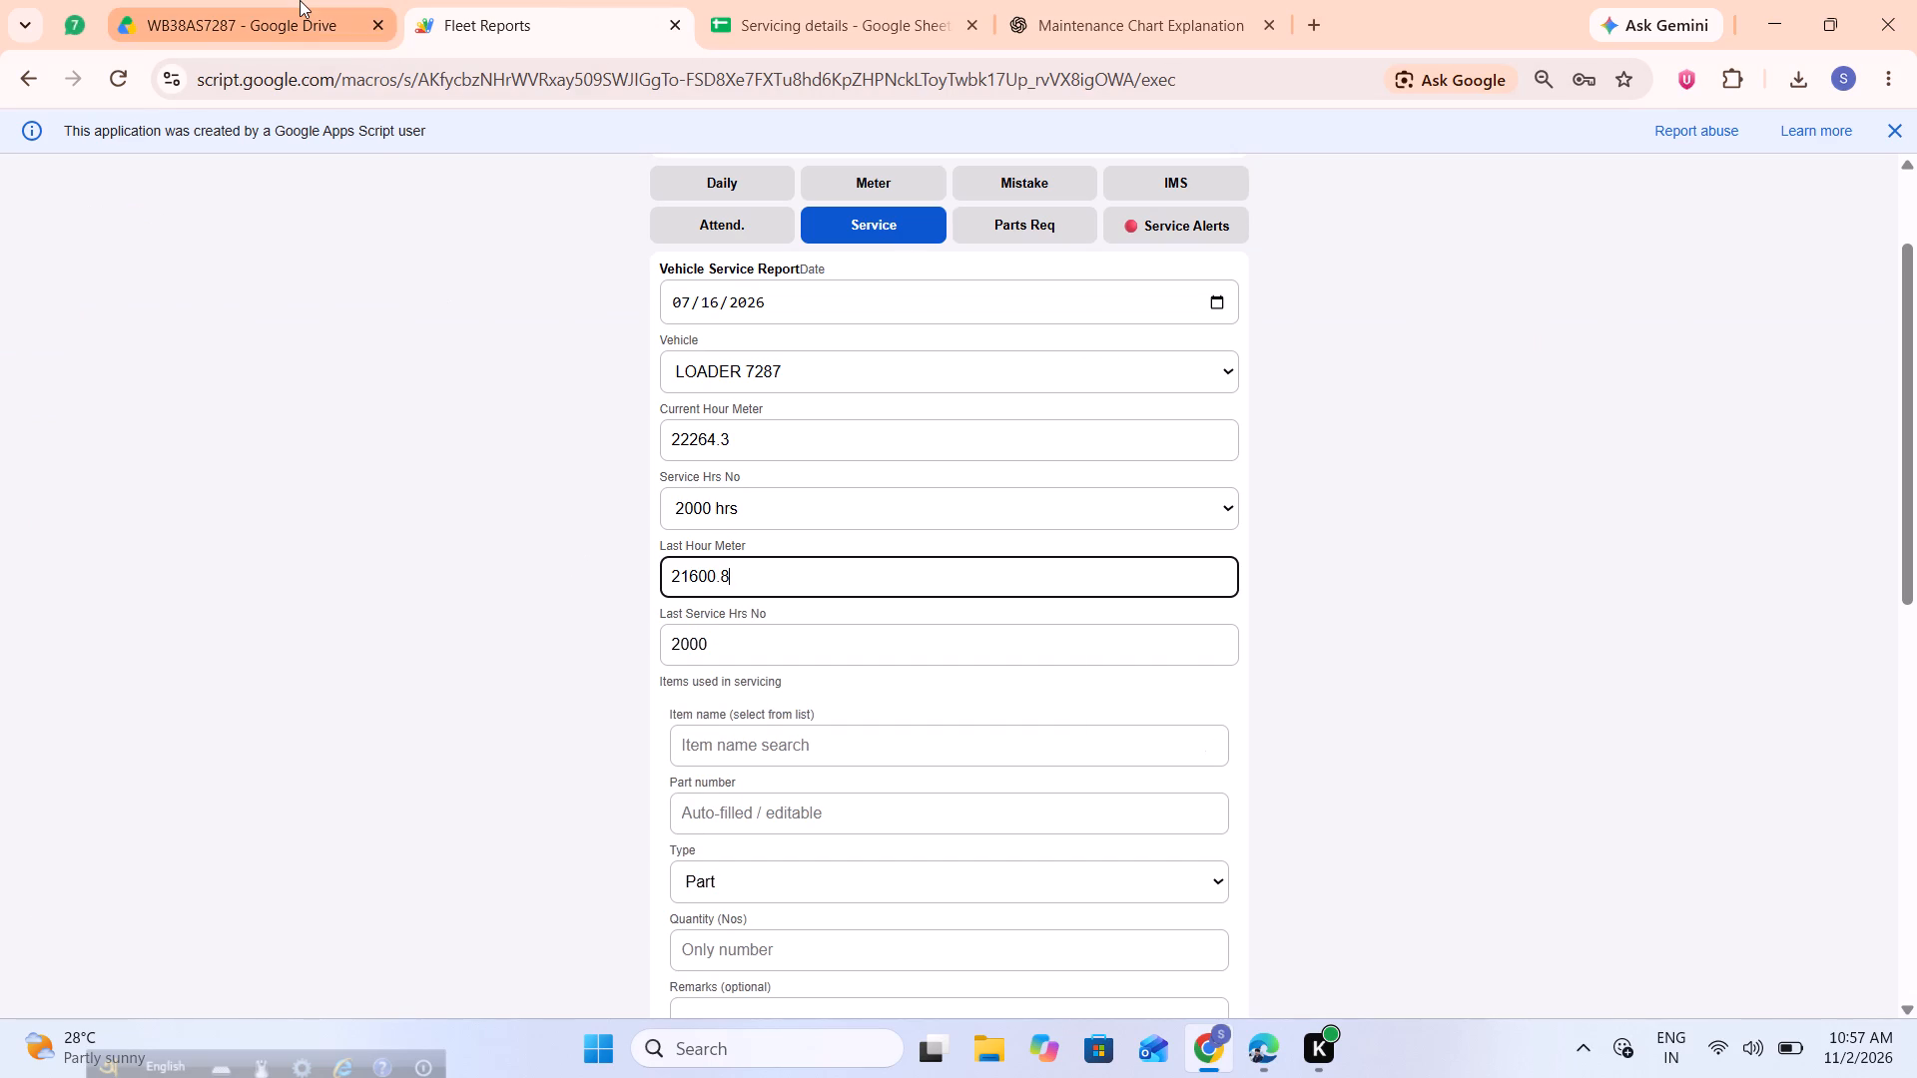
# Check the previous servicing's hours in Servicing details and set the report's Last Service Hrs No to 500.
pyautogui.click(842, 0)
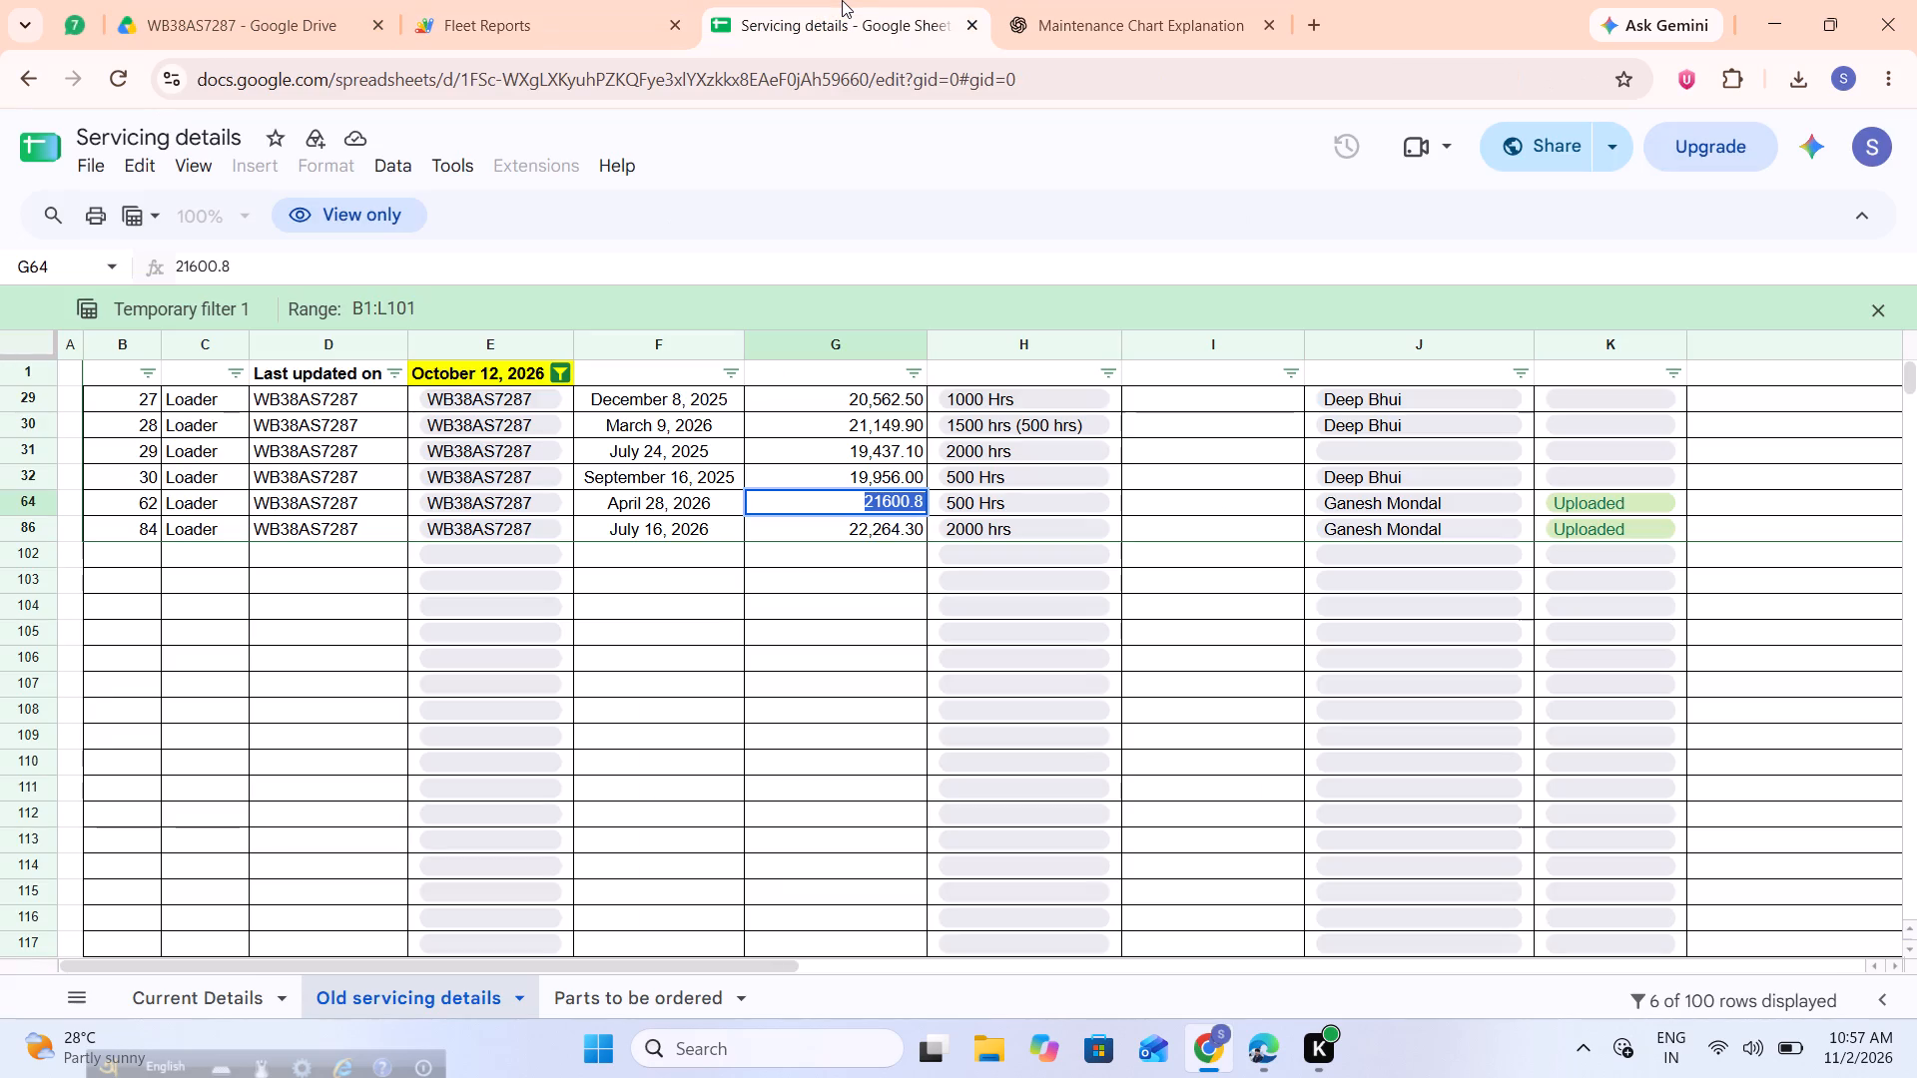
pyautogui.click(542, 0)
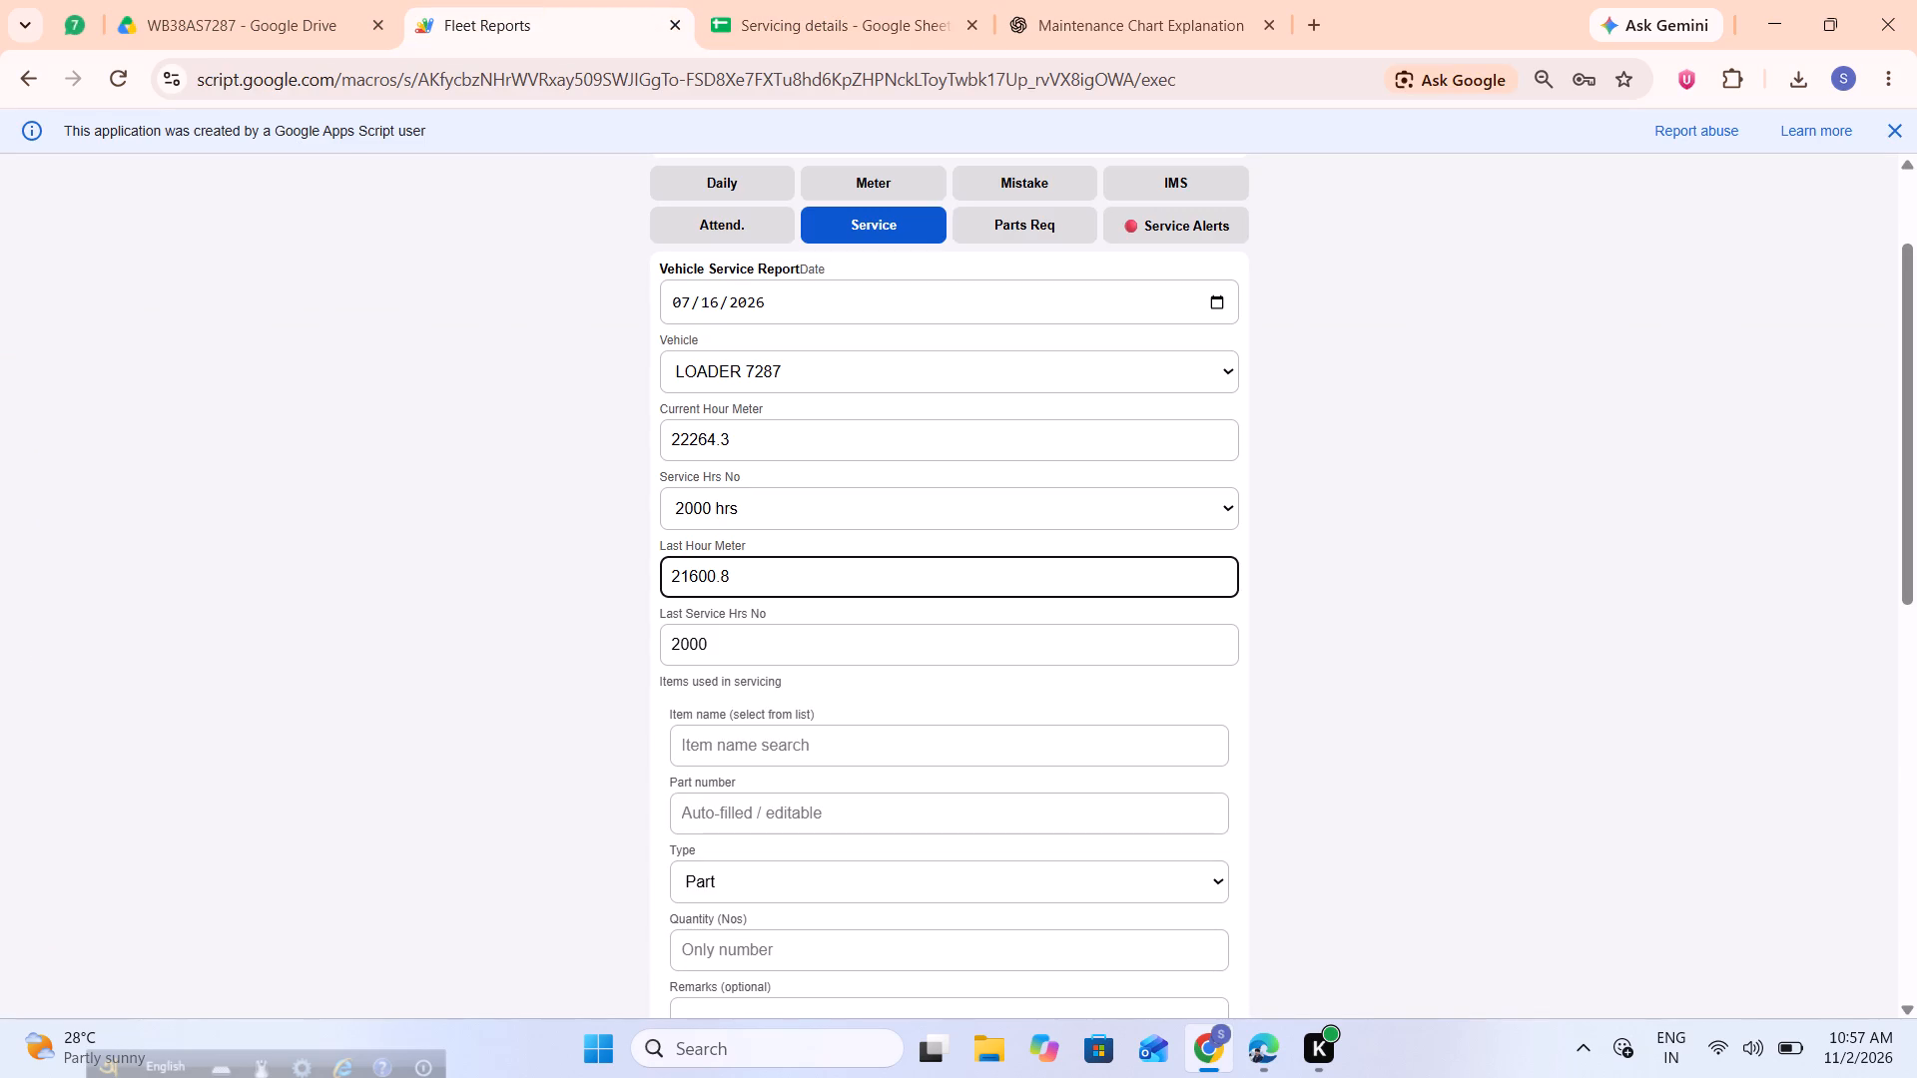
pyautogui.click(760, 637)
pyautogui.press('BackSpace')
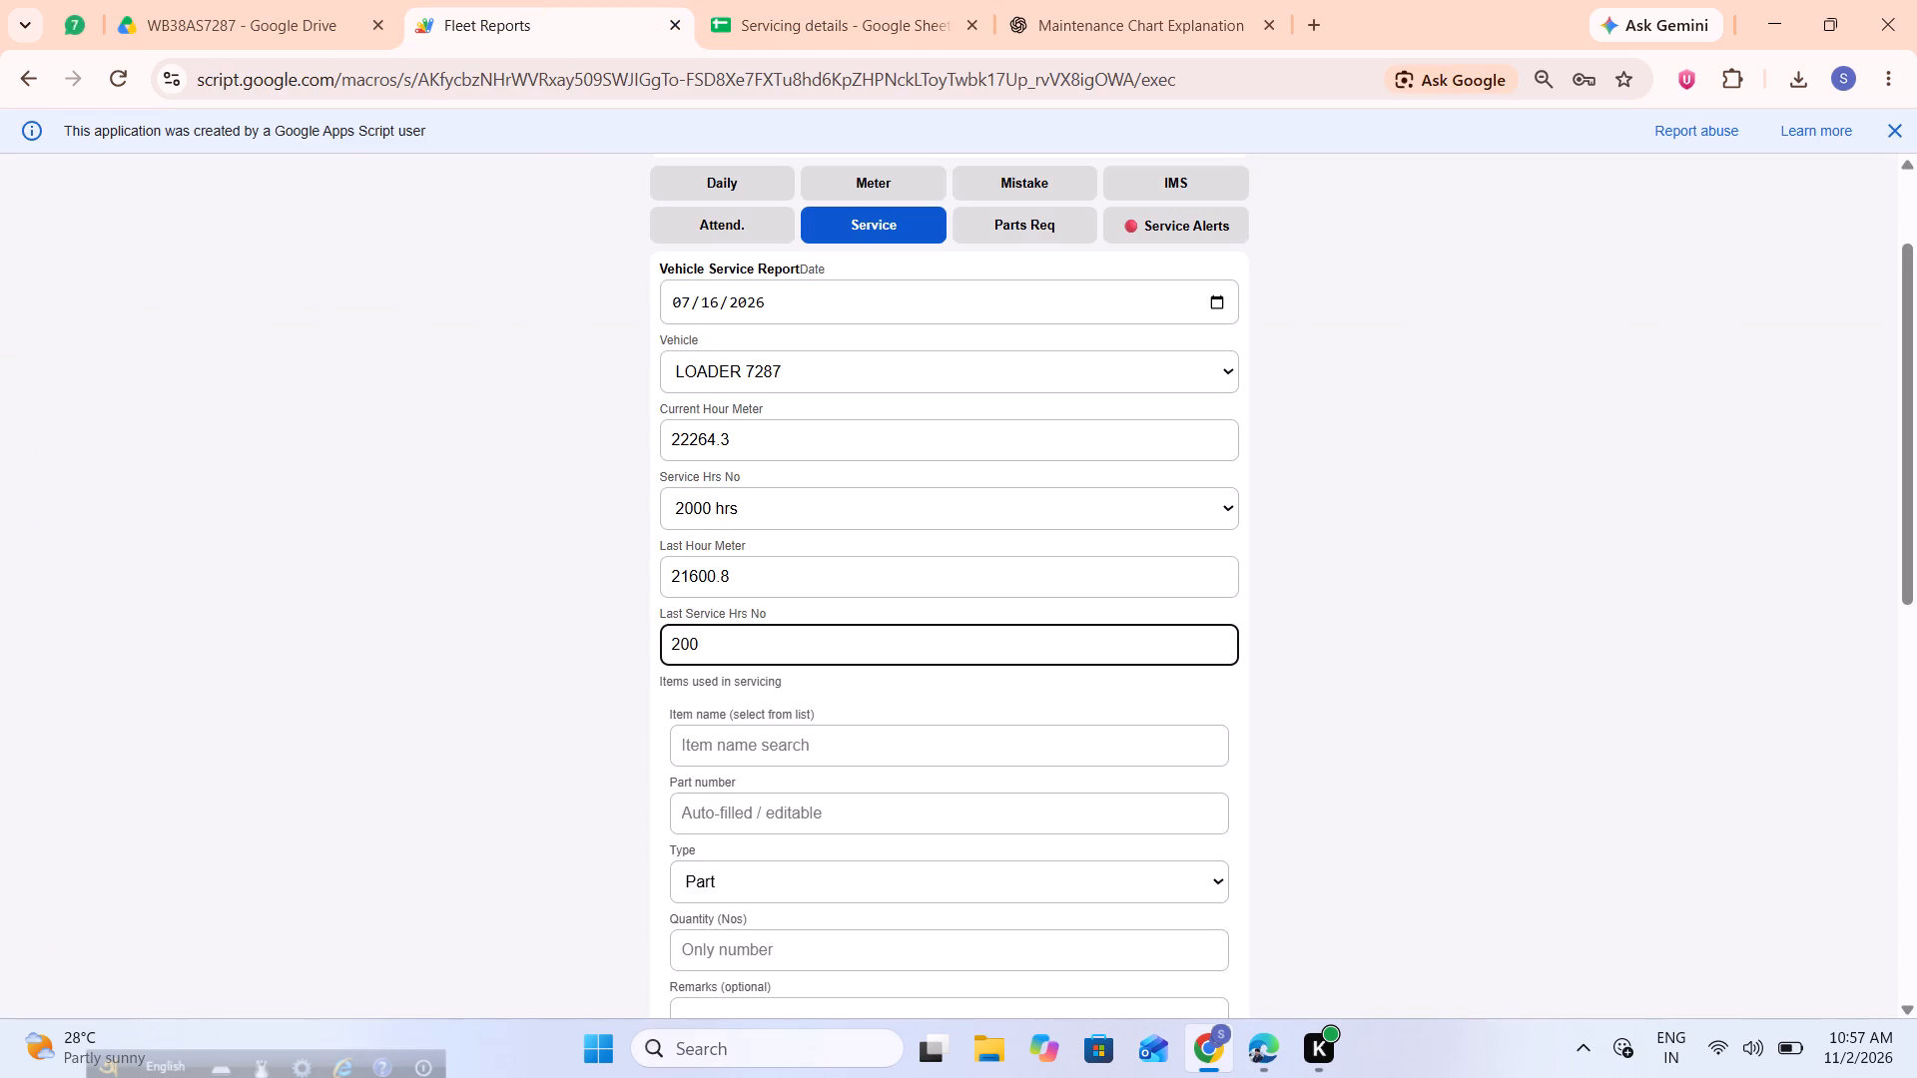
pyautogui.press('BackSpace')
pyautogui.press('BackSpace')
pyautogui.press('BackSpace')
pyautogui.write('500')
# Check the items in the LOADER 7287 PDF, search item names for OUT, and enter Air Filter (Outer), part 5003913, with quantity 1.
pyautogui.click(790, 753)
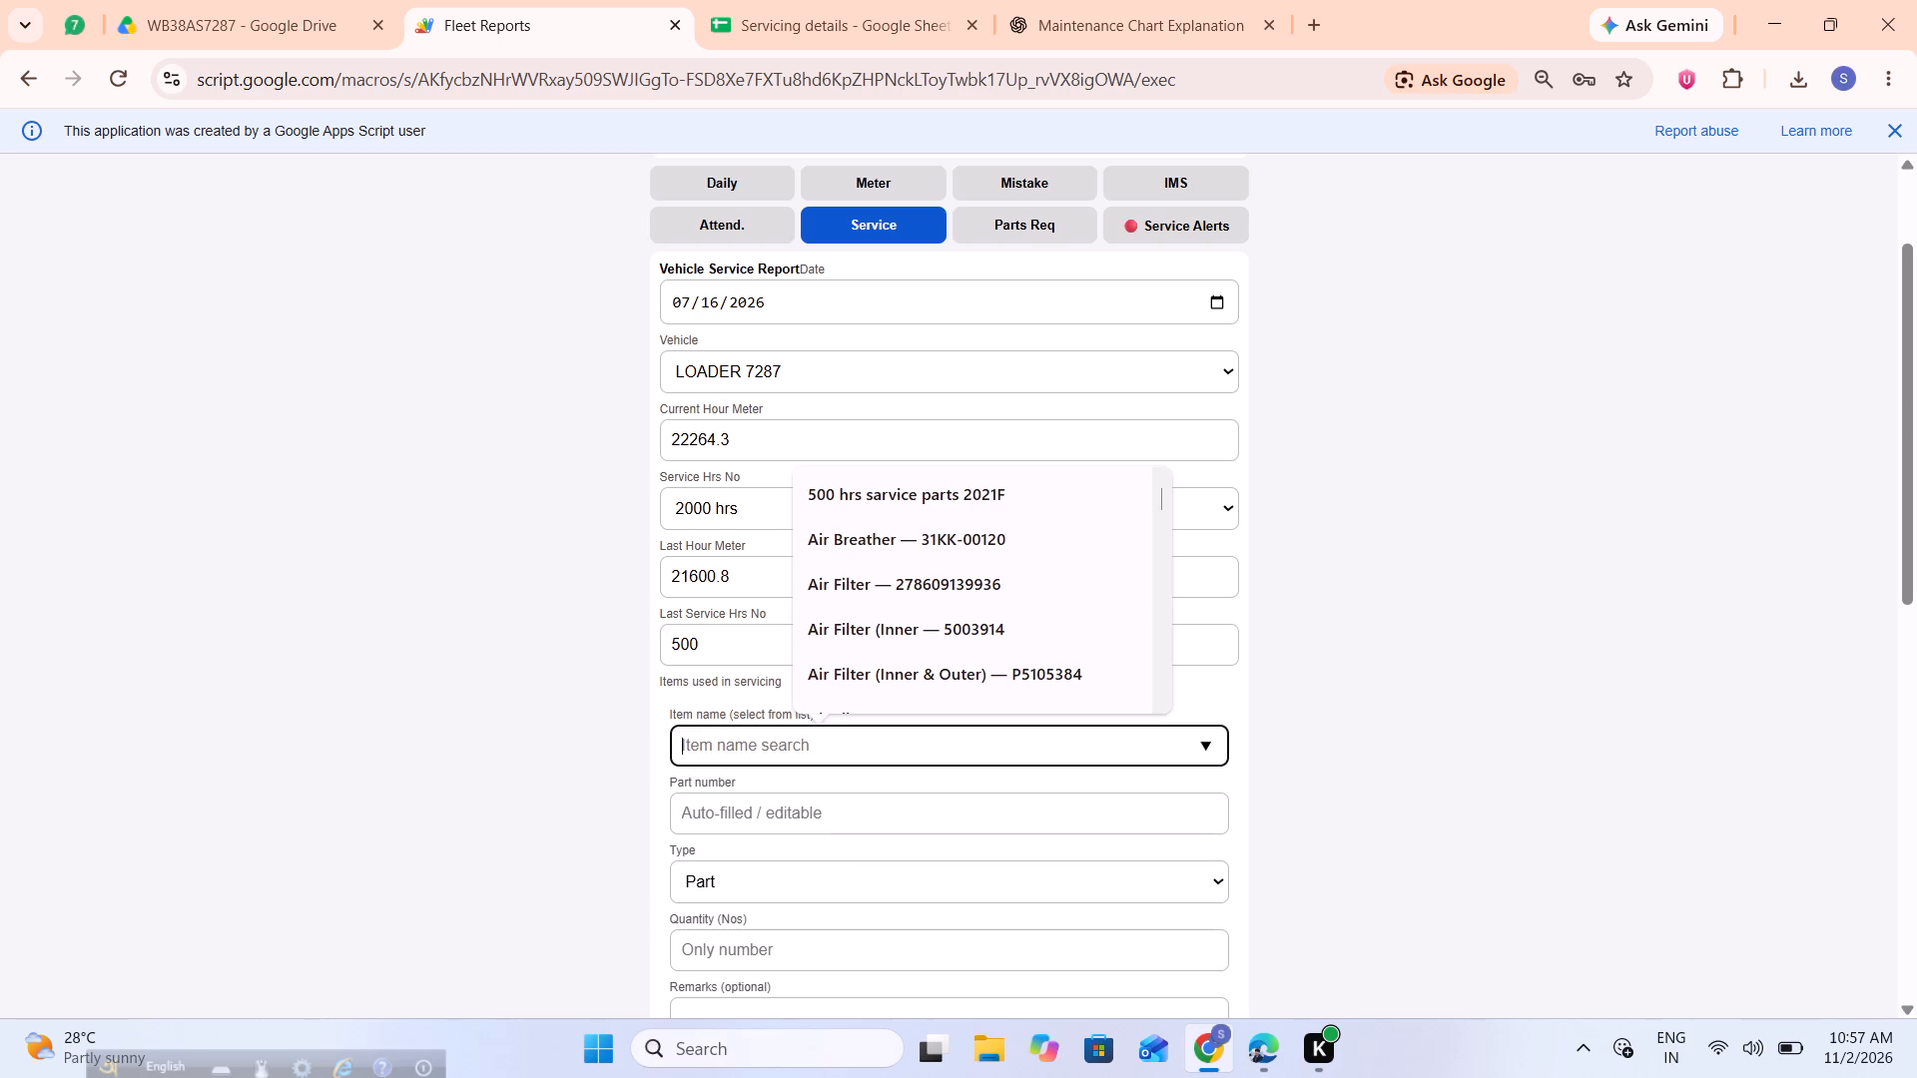
pyautogui.click(327, 0)
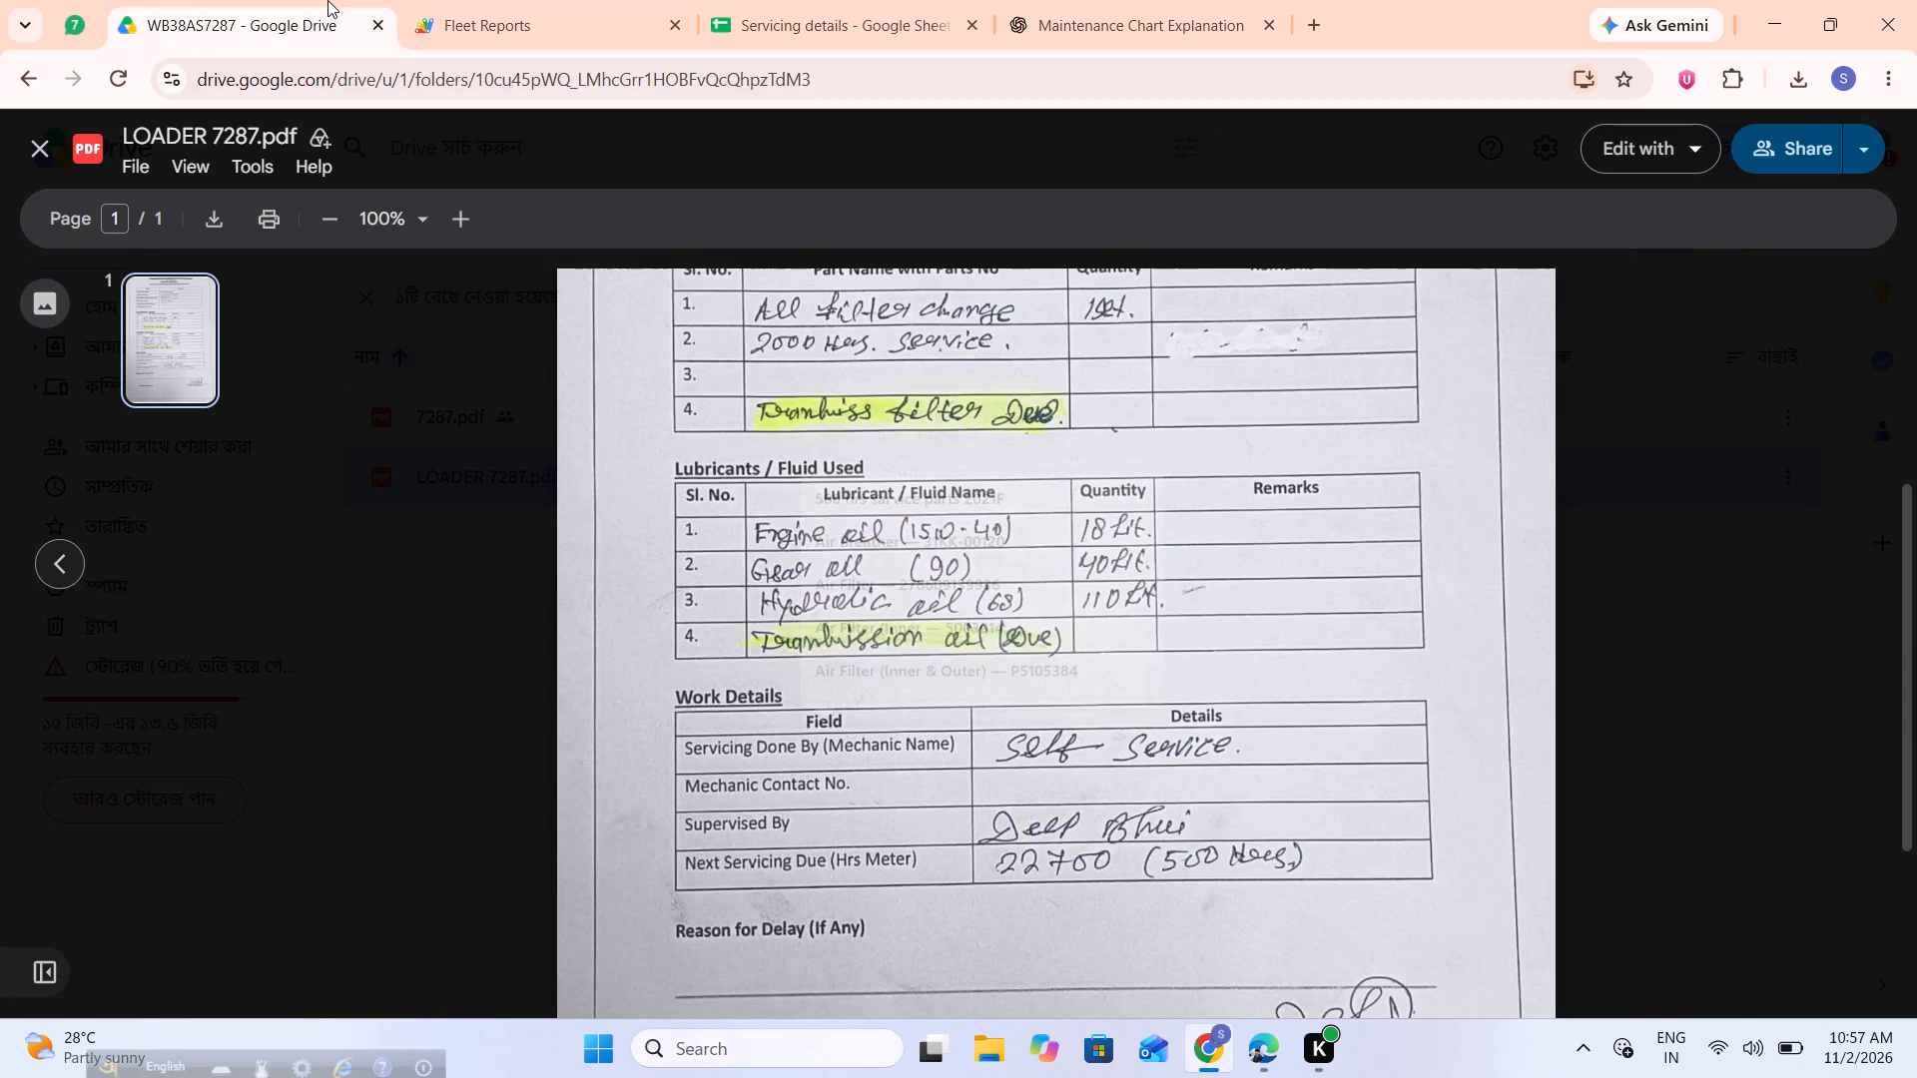
pyautogui.click(327, 0)
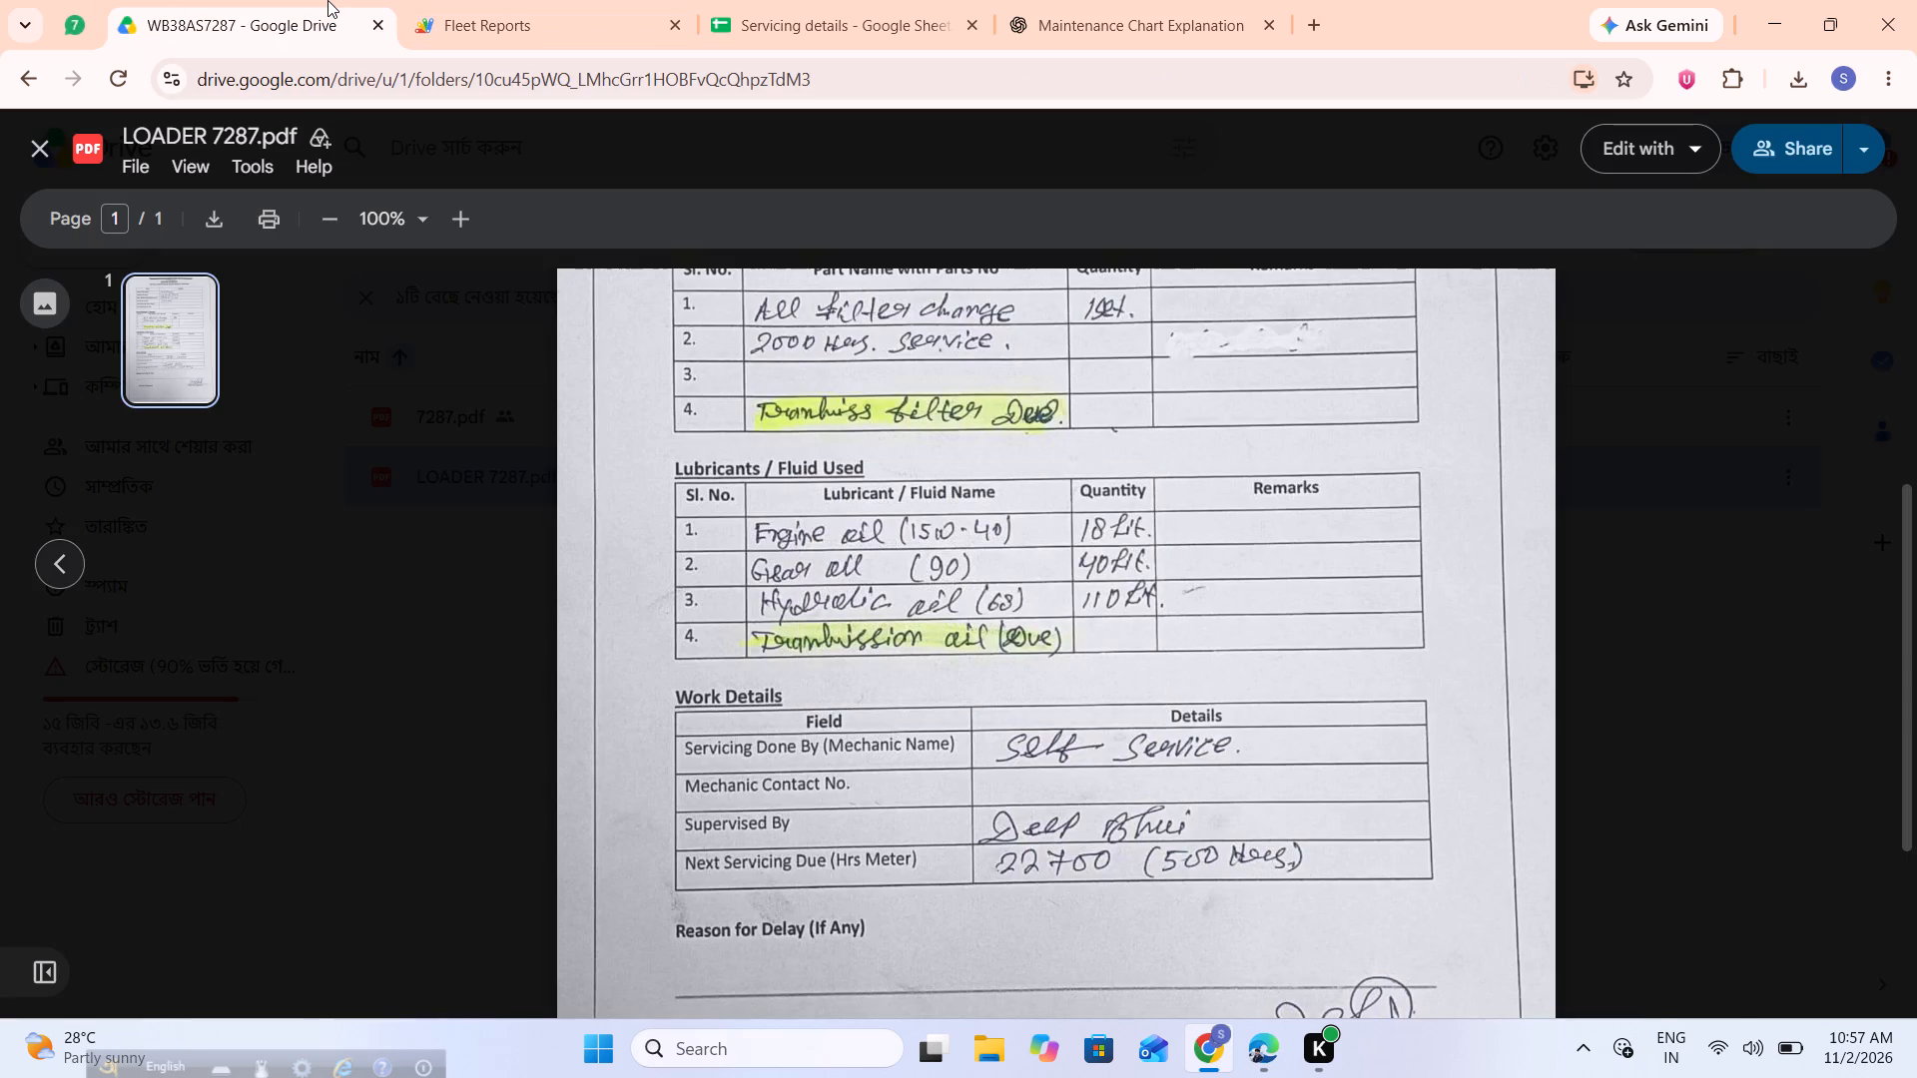
pyautogui.click(604, 0)
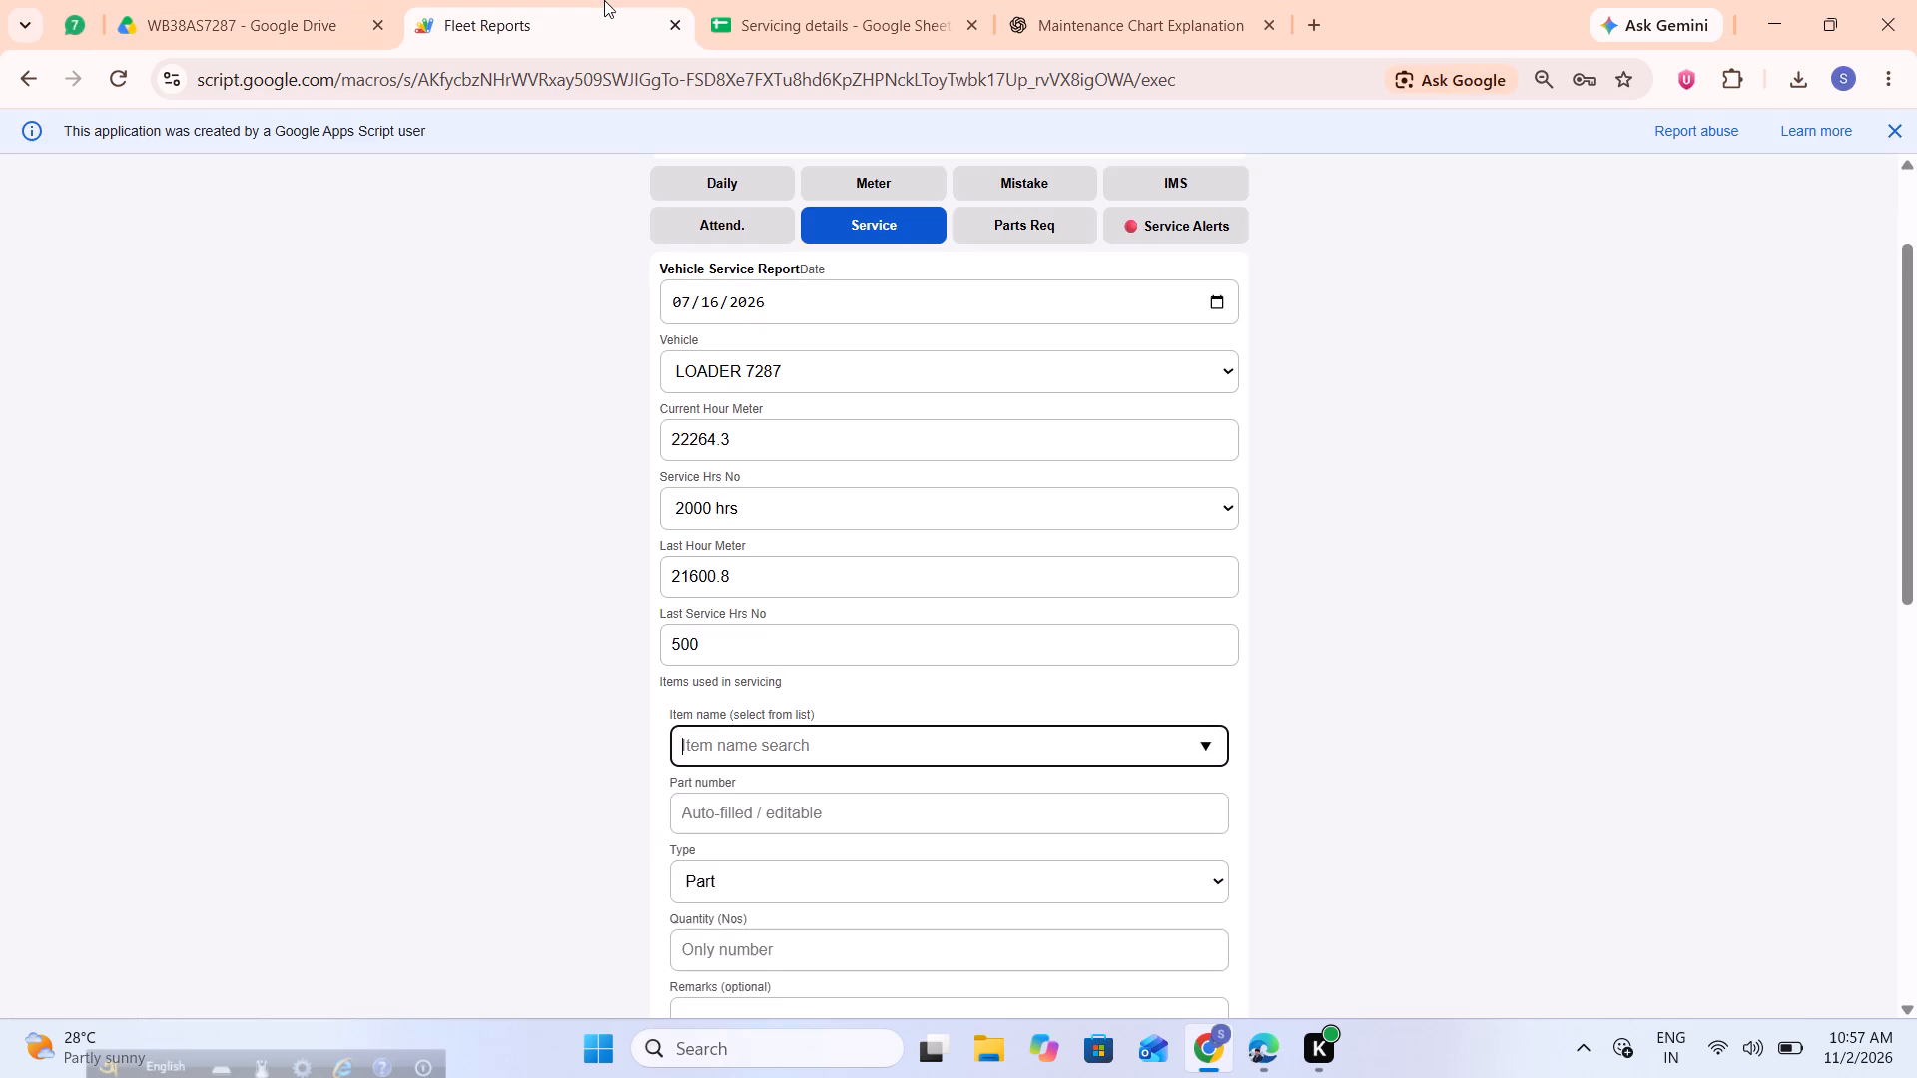
pyautogui.write('OUT')
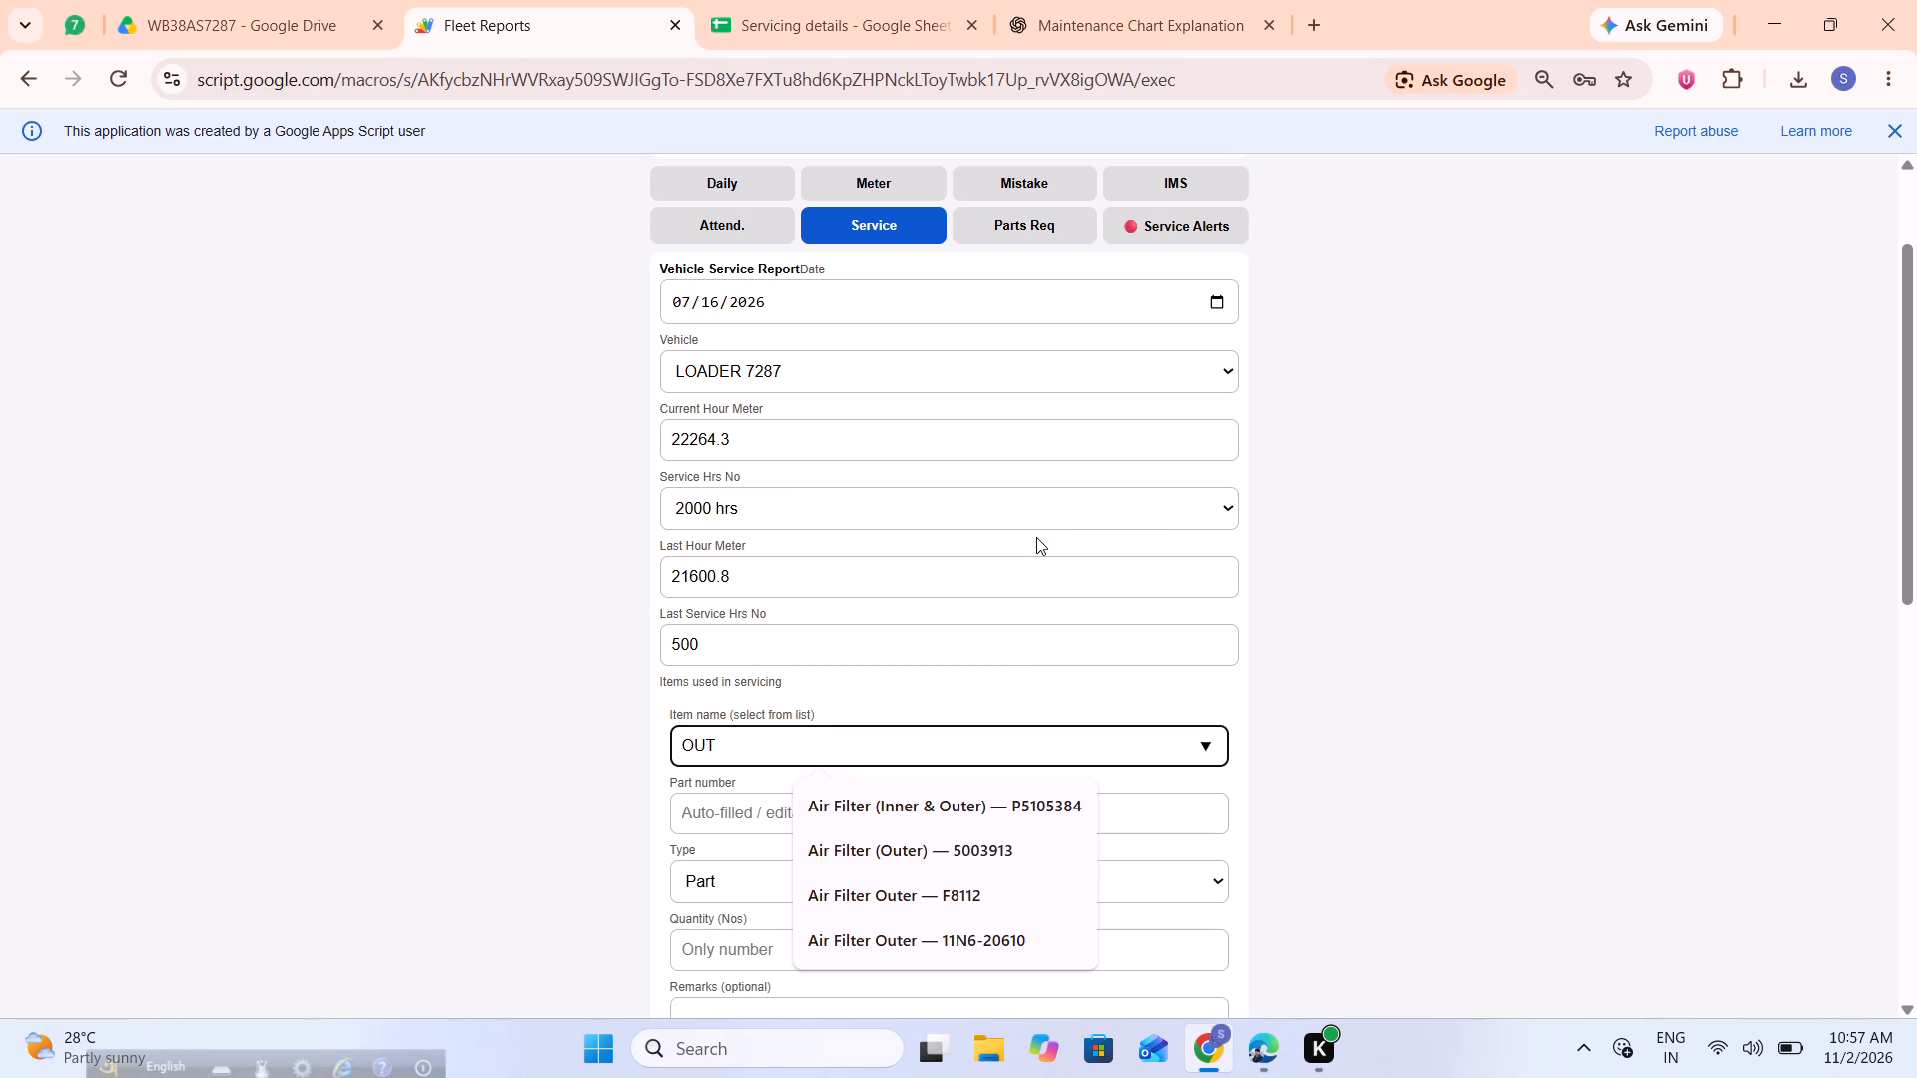
pyautogui.click(986, 850)
pyautogui.scroll(-1, 808, 905)
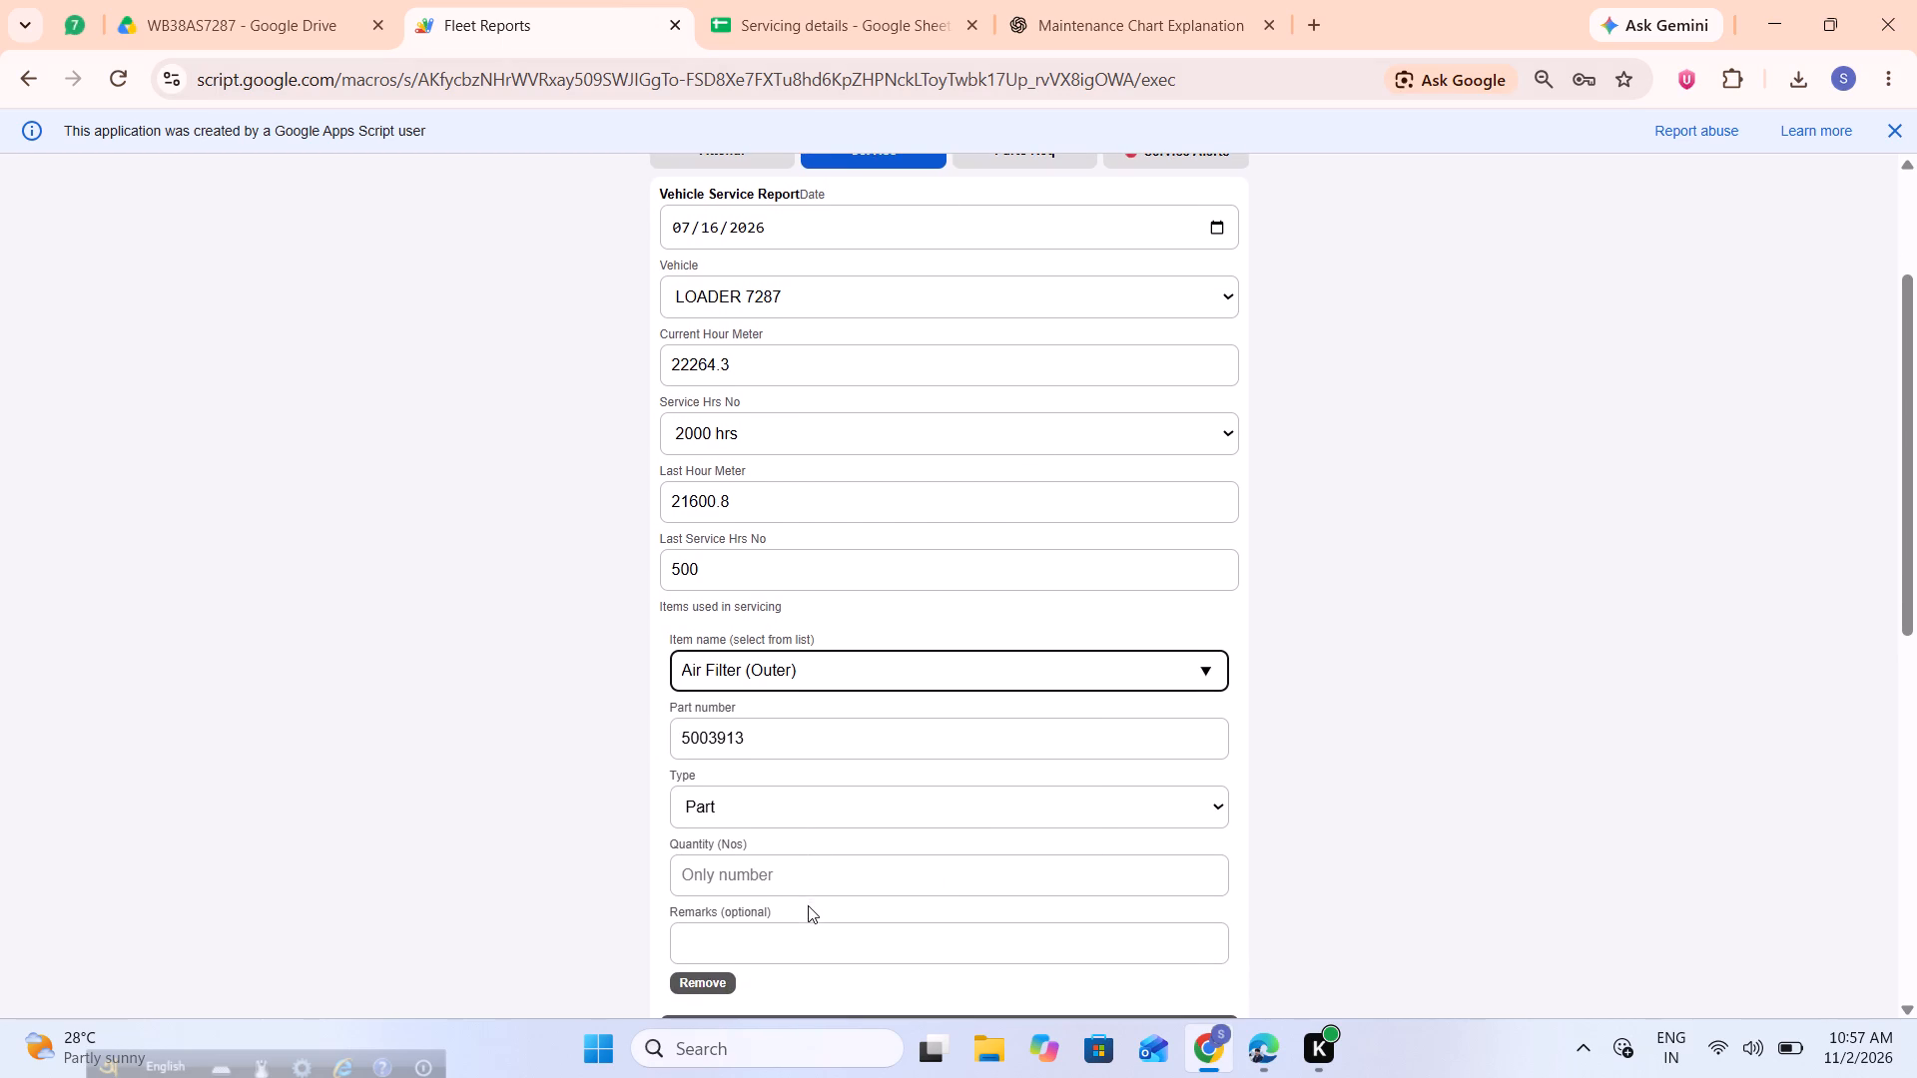
pyautogui.click(776, 883)
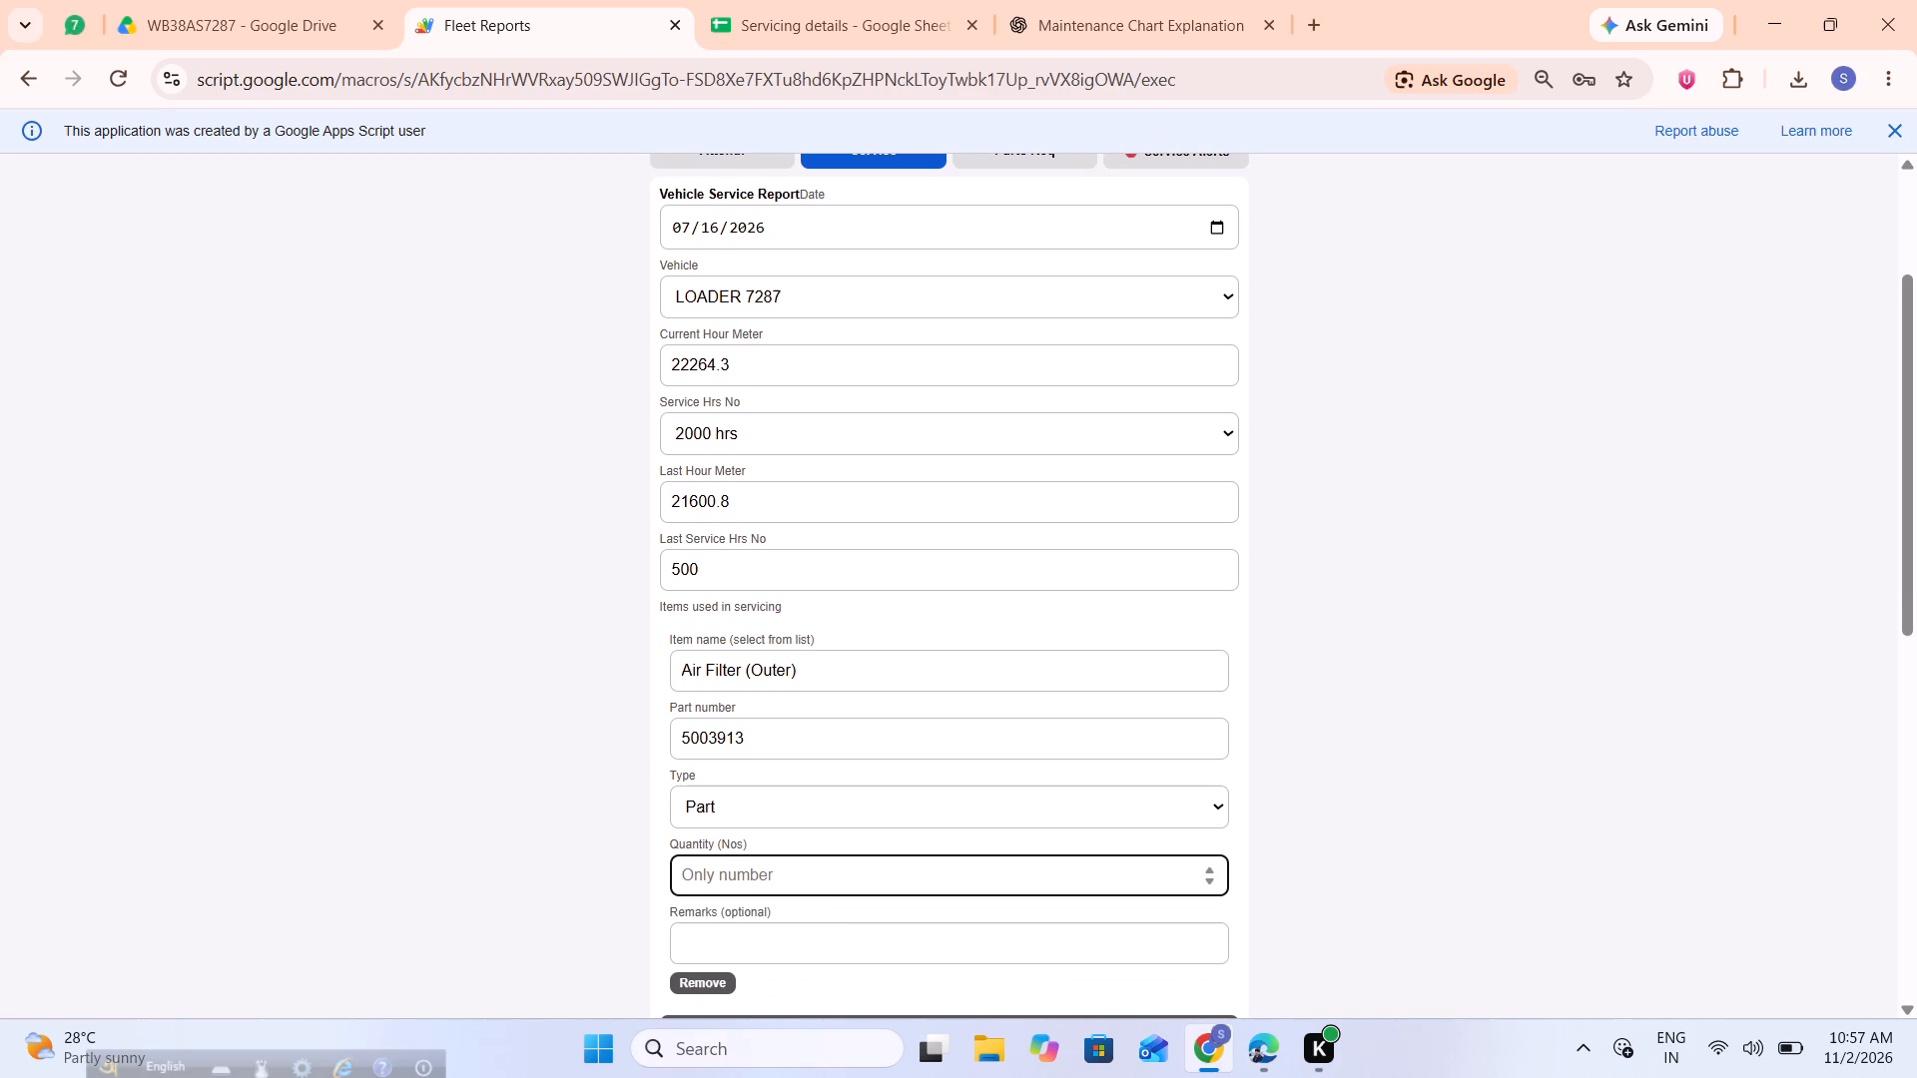
pyautogui.press('1')
pyautogui.click(834, 1009)
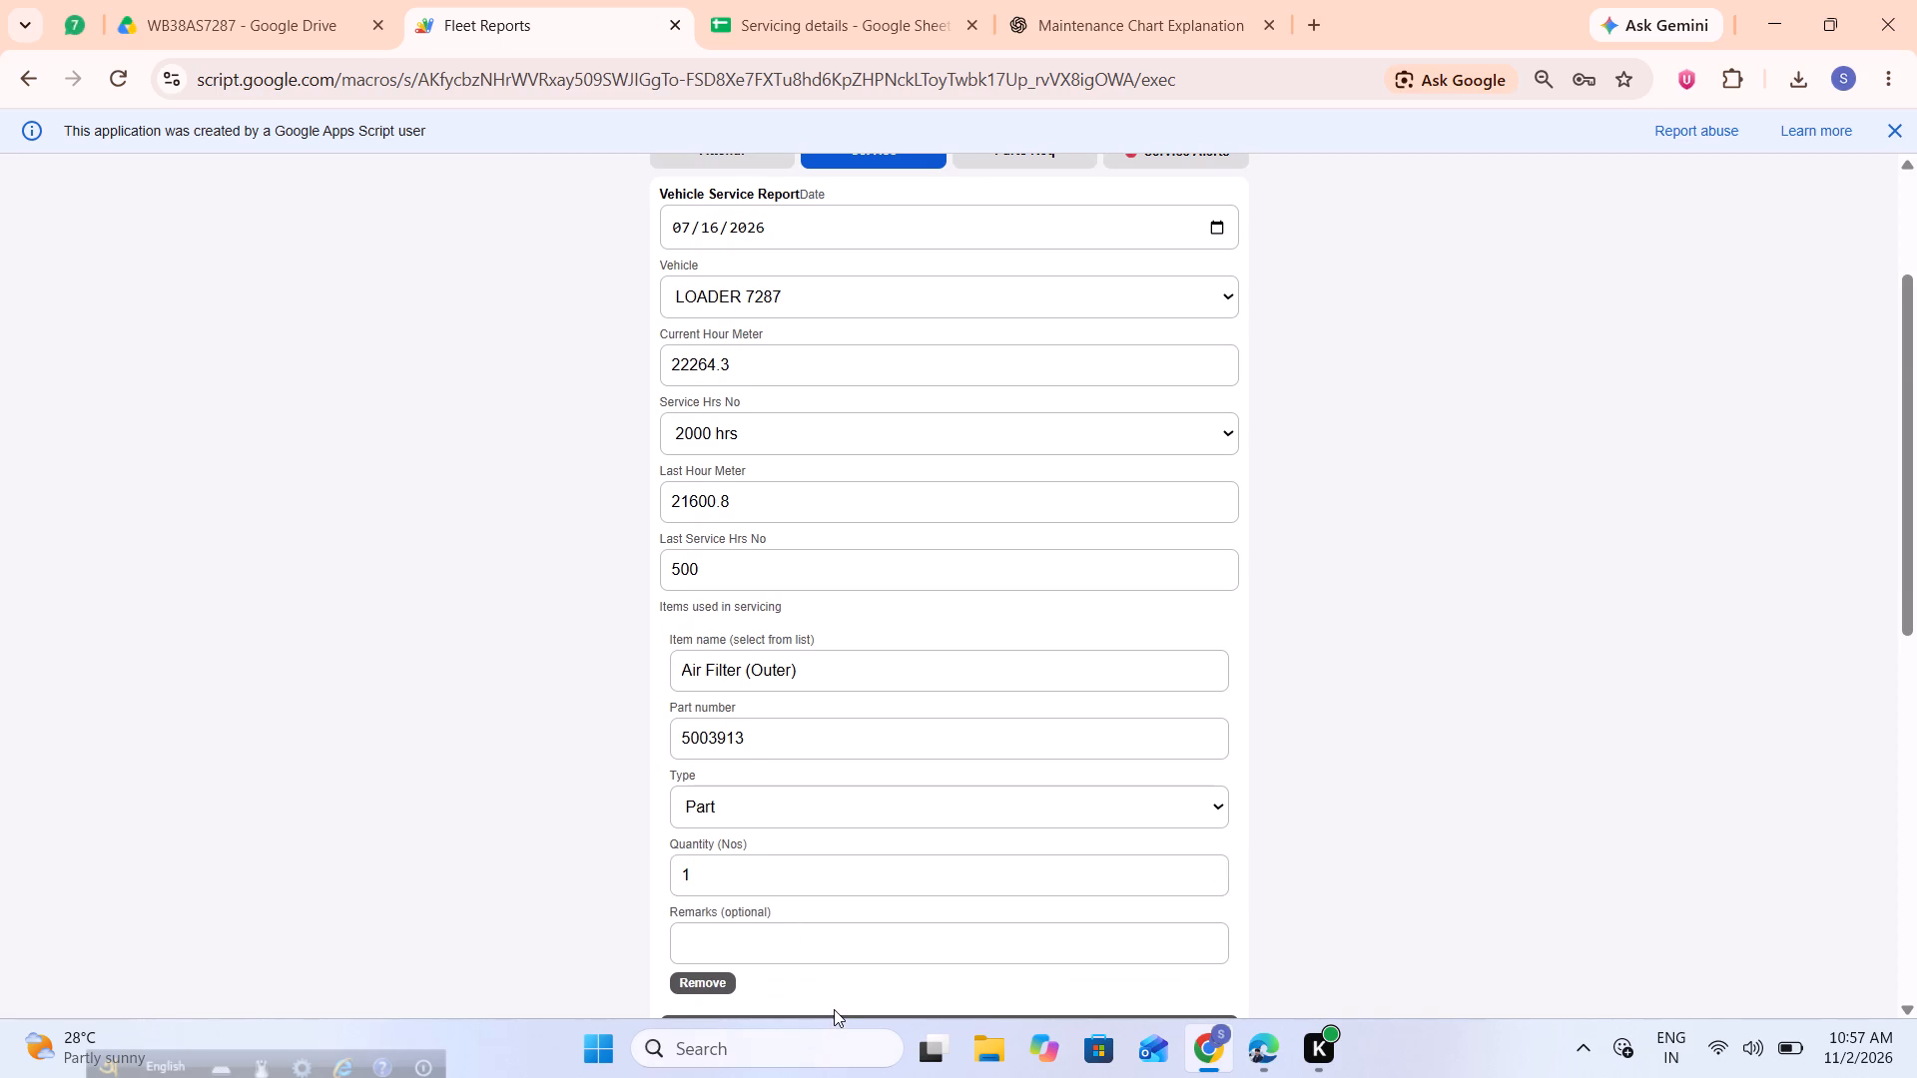
# Add Air Filter (Inner), part 5003914, to the servicing items with quantity 1.
pyautogui.scroll(-2, 834, 1009)
pyautogui.click(867, 799)
pyautogui.scroll(-1, 867, 799)
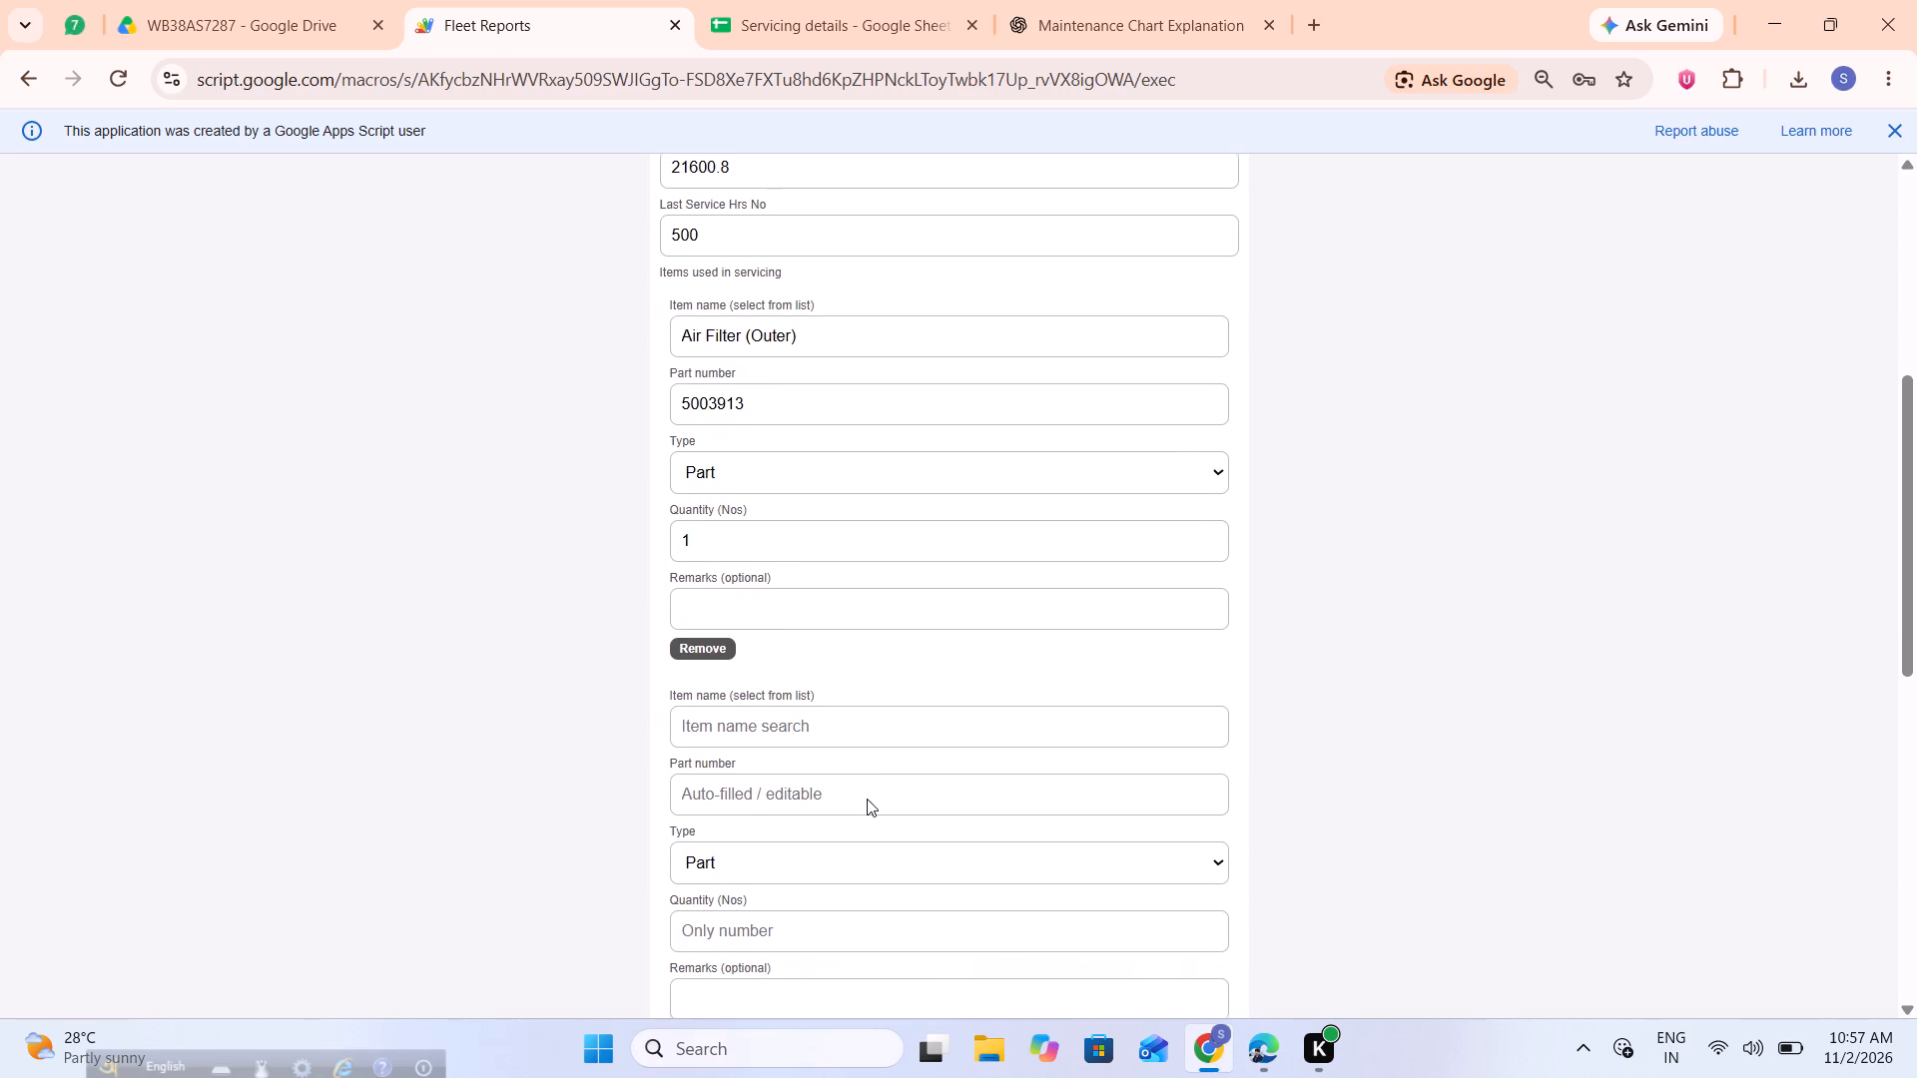
pyautogui.scroll(-1, 867, 799)
pyautogui.click(800, 700)
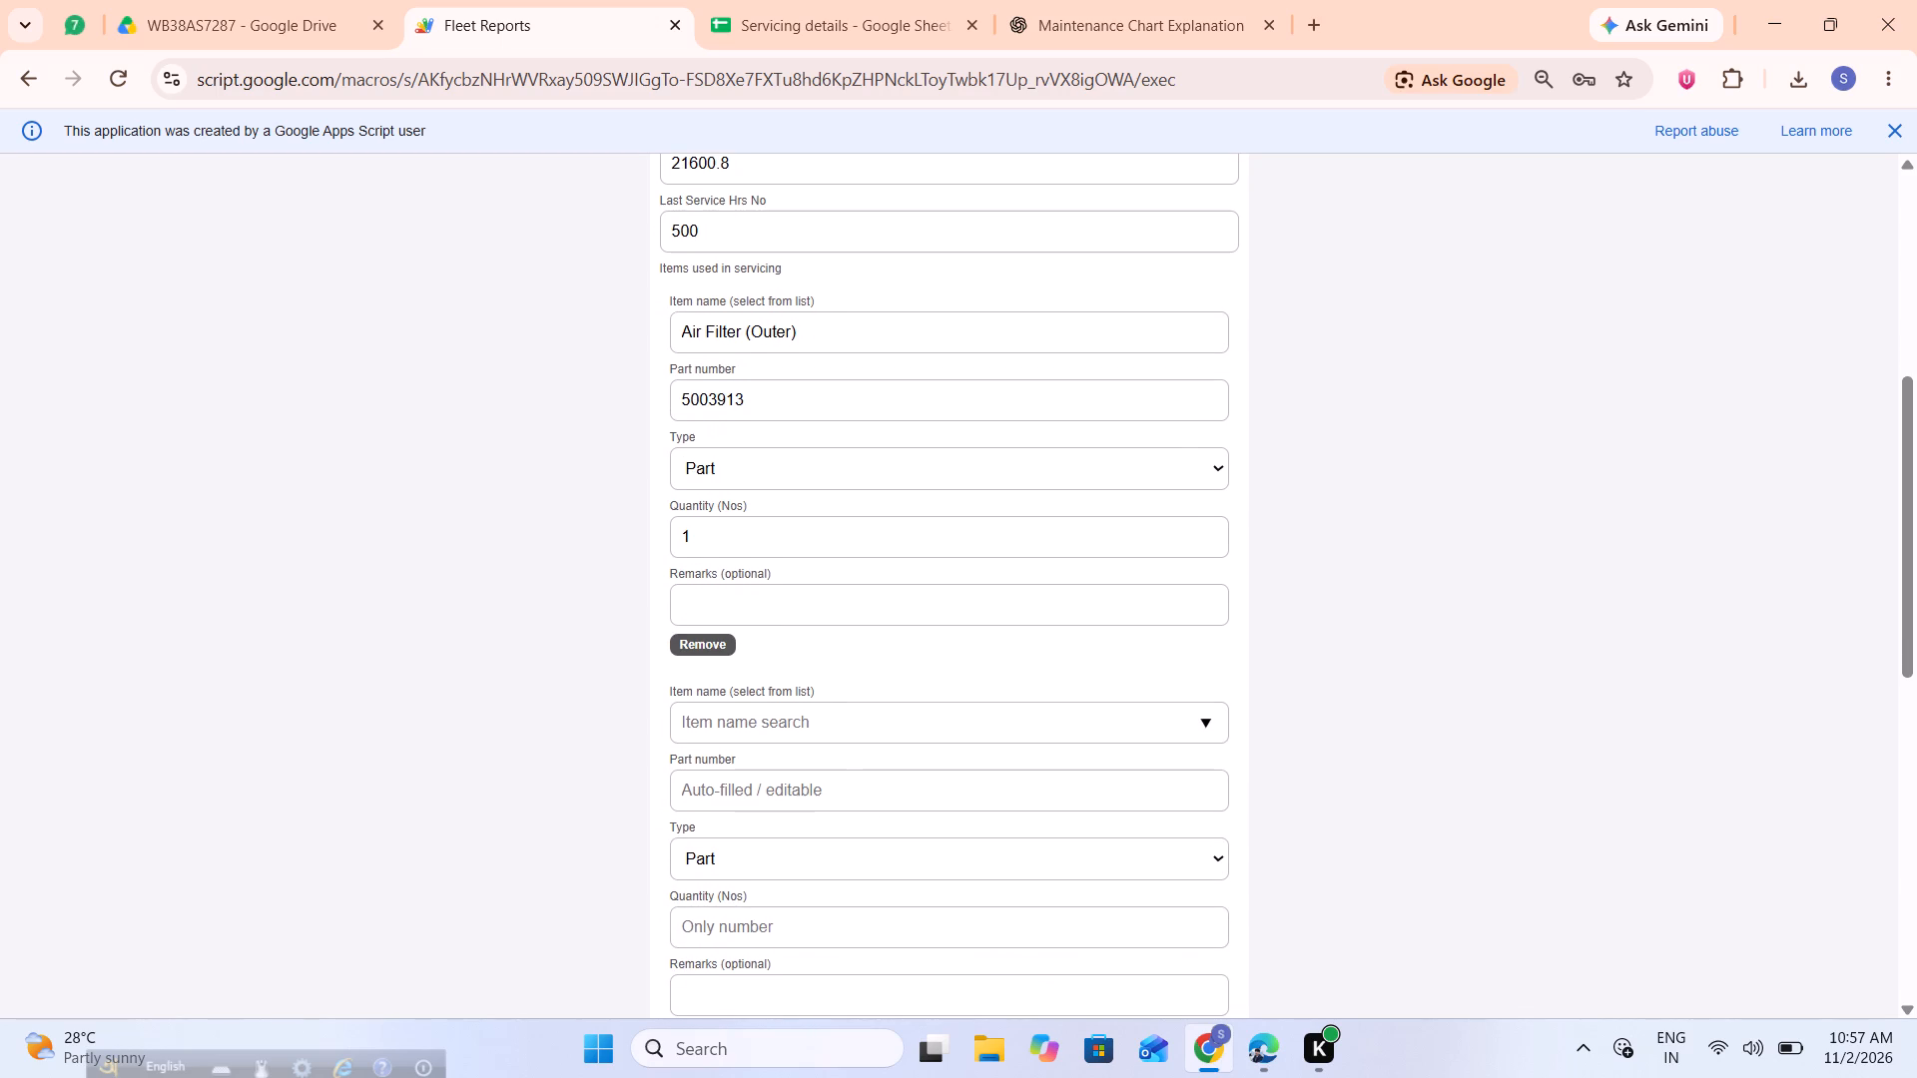
pyautogui.click(779, 717)
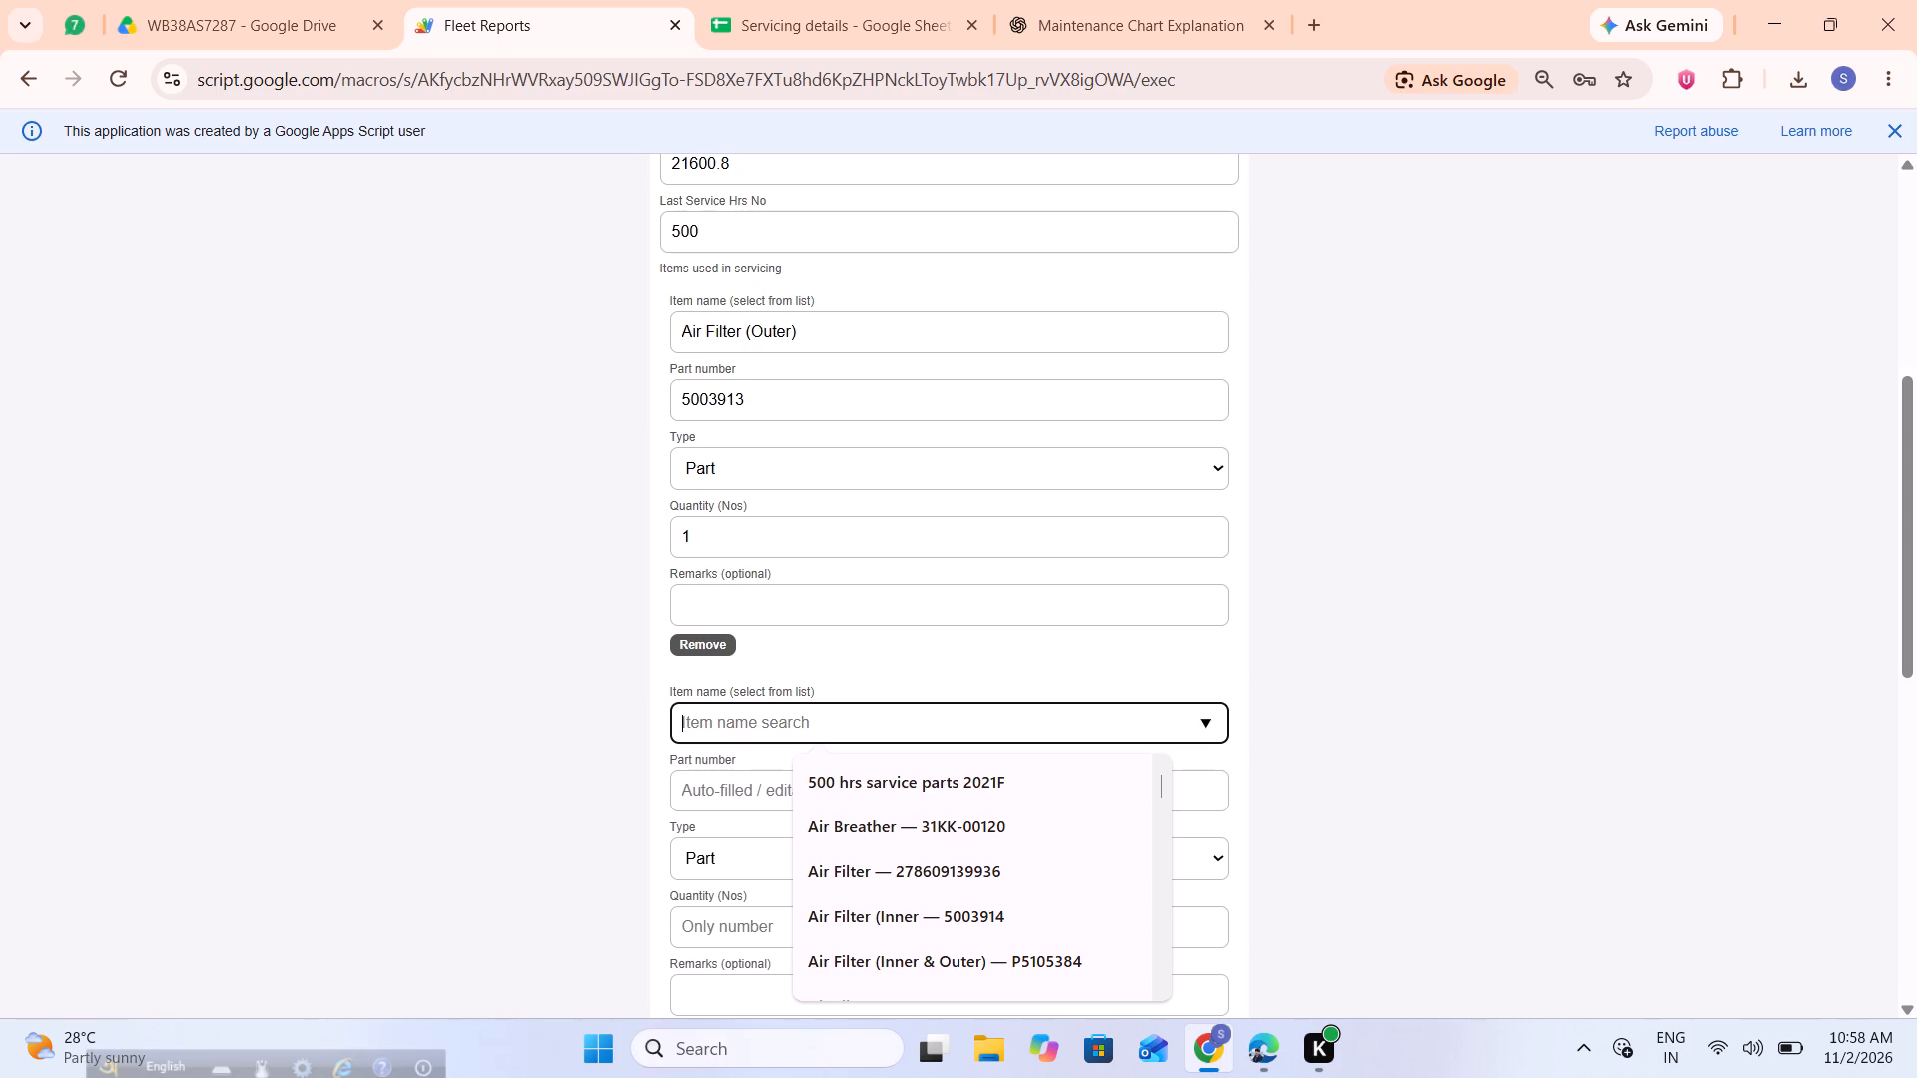
pyautogui.write('INNER')
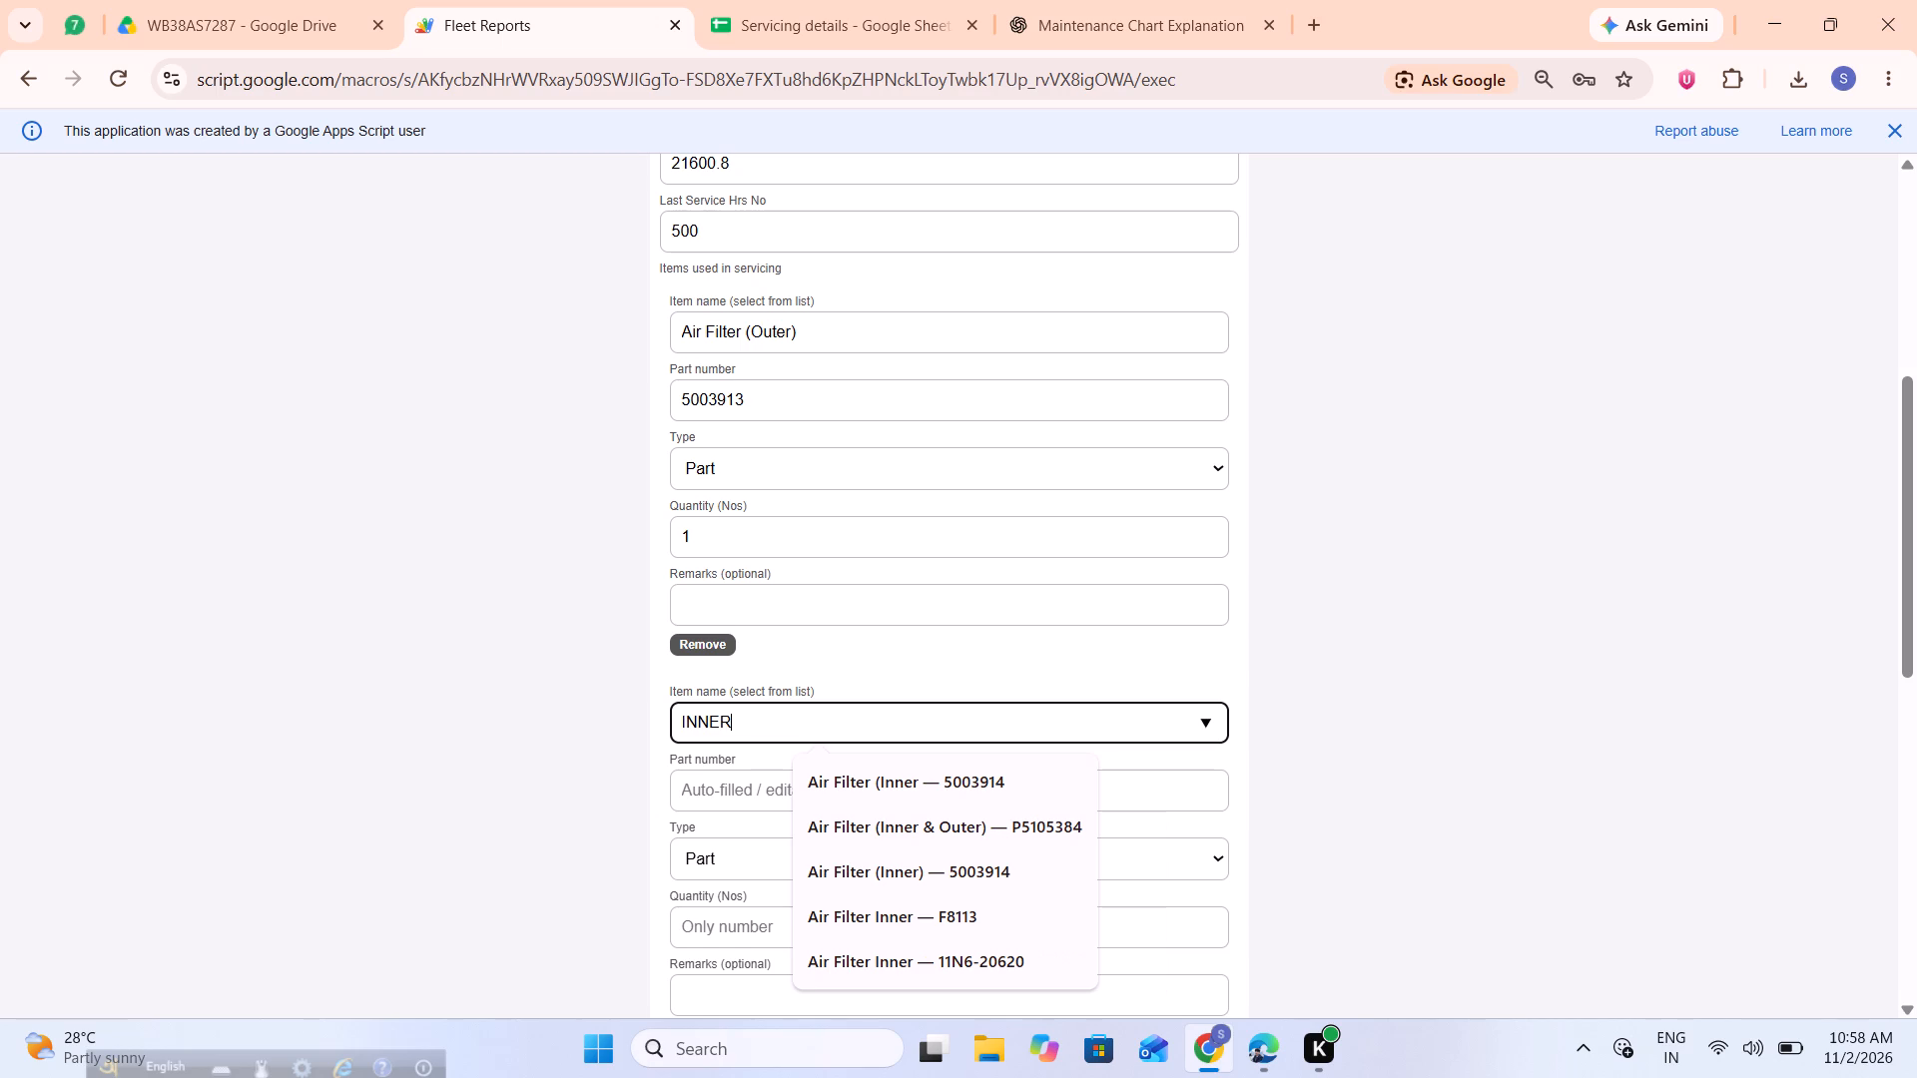
pyautogui.click(940, 867)
pyautogui.scroll(-1, 736, 854)
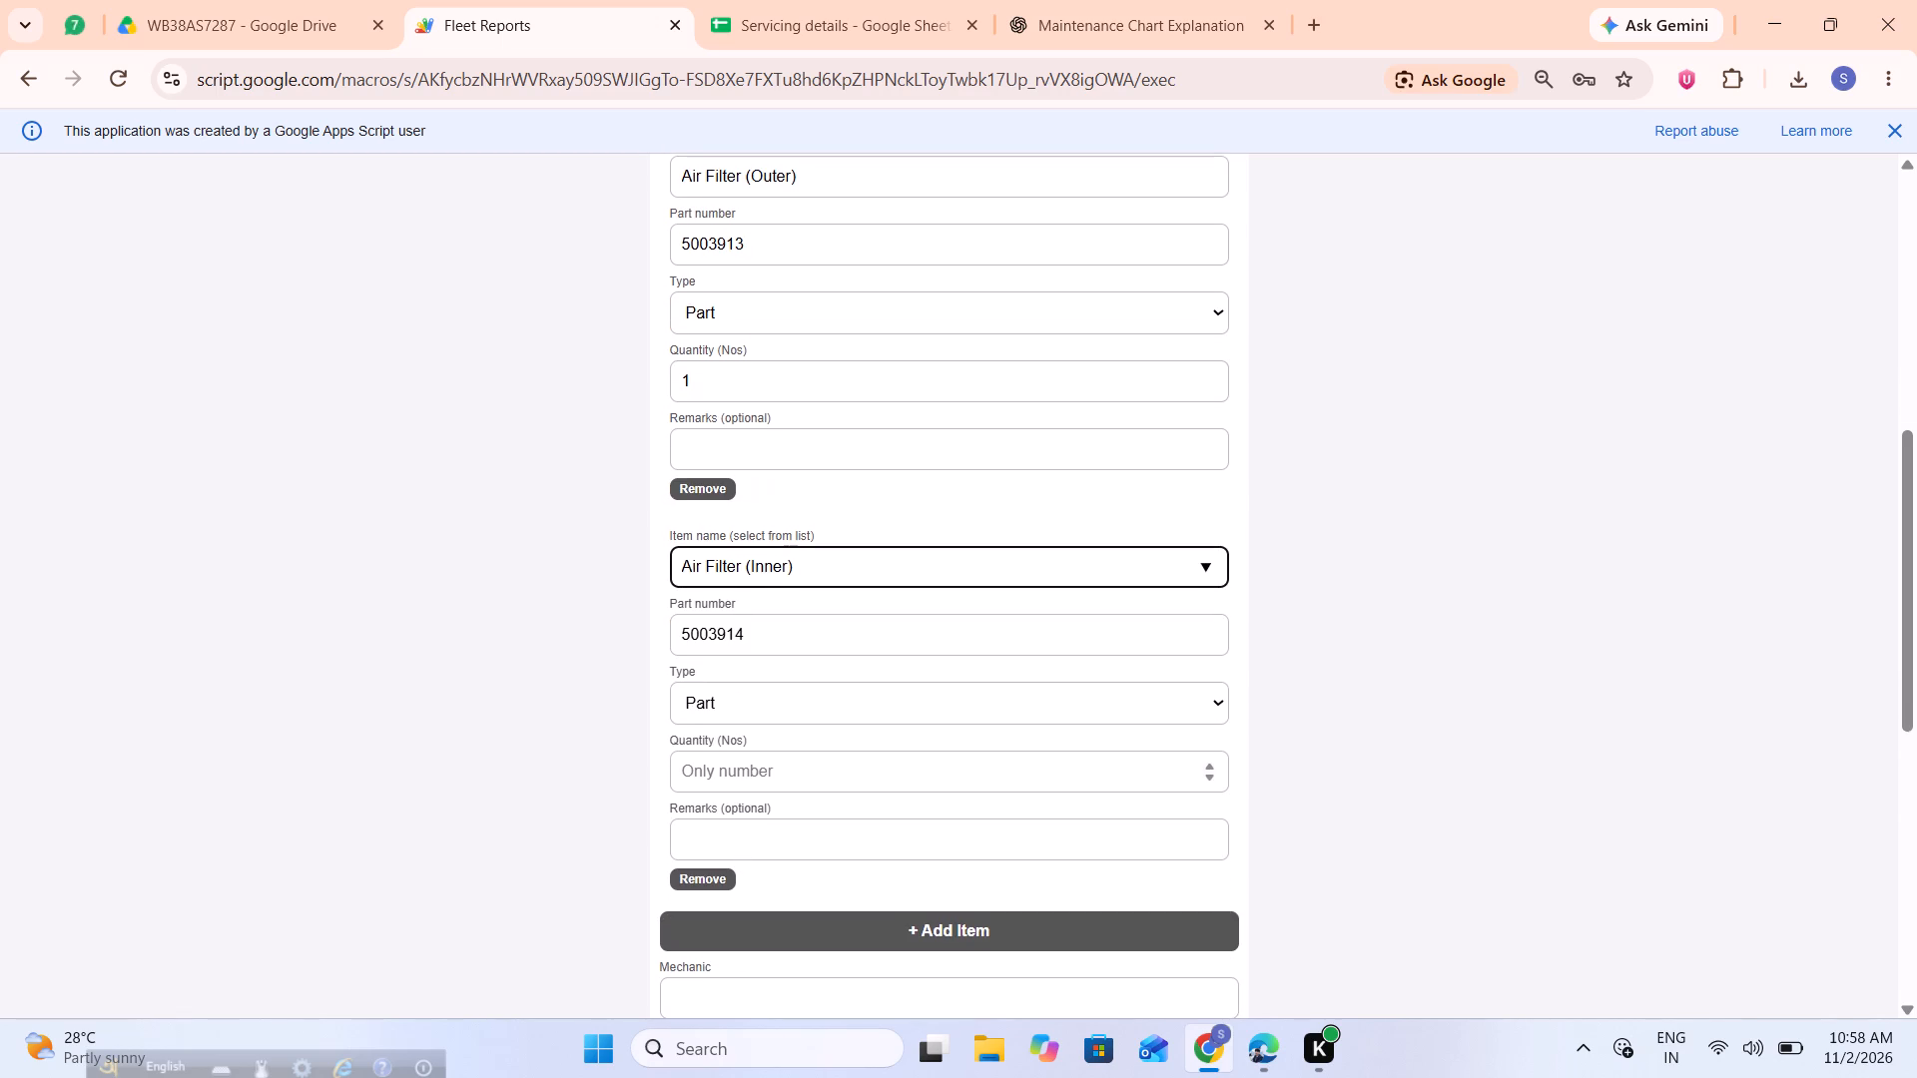
pyautogui.click(738, 785)
pyautogui.press('1')
pyautogui.click(738, 785)
pyautogui.moveTo(738, 785); pyautogui.dragTo(740, 820)
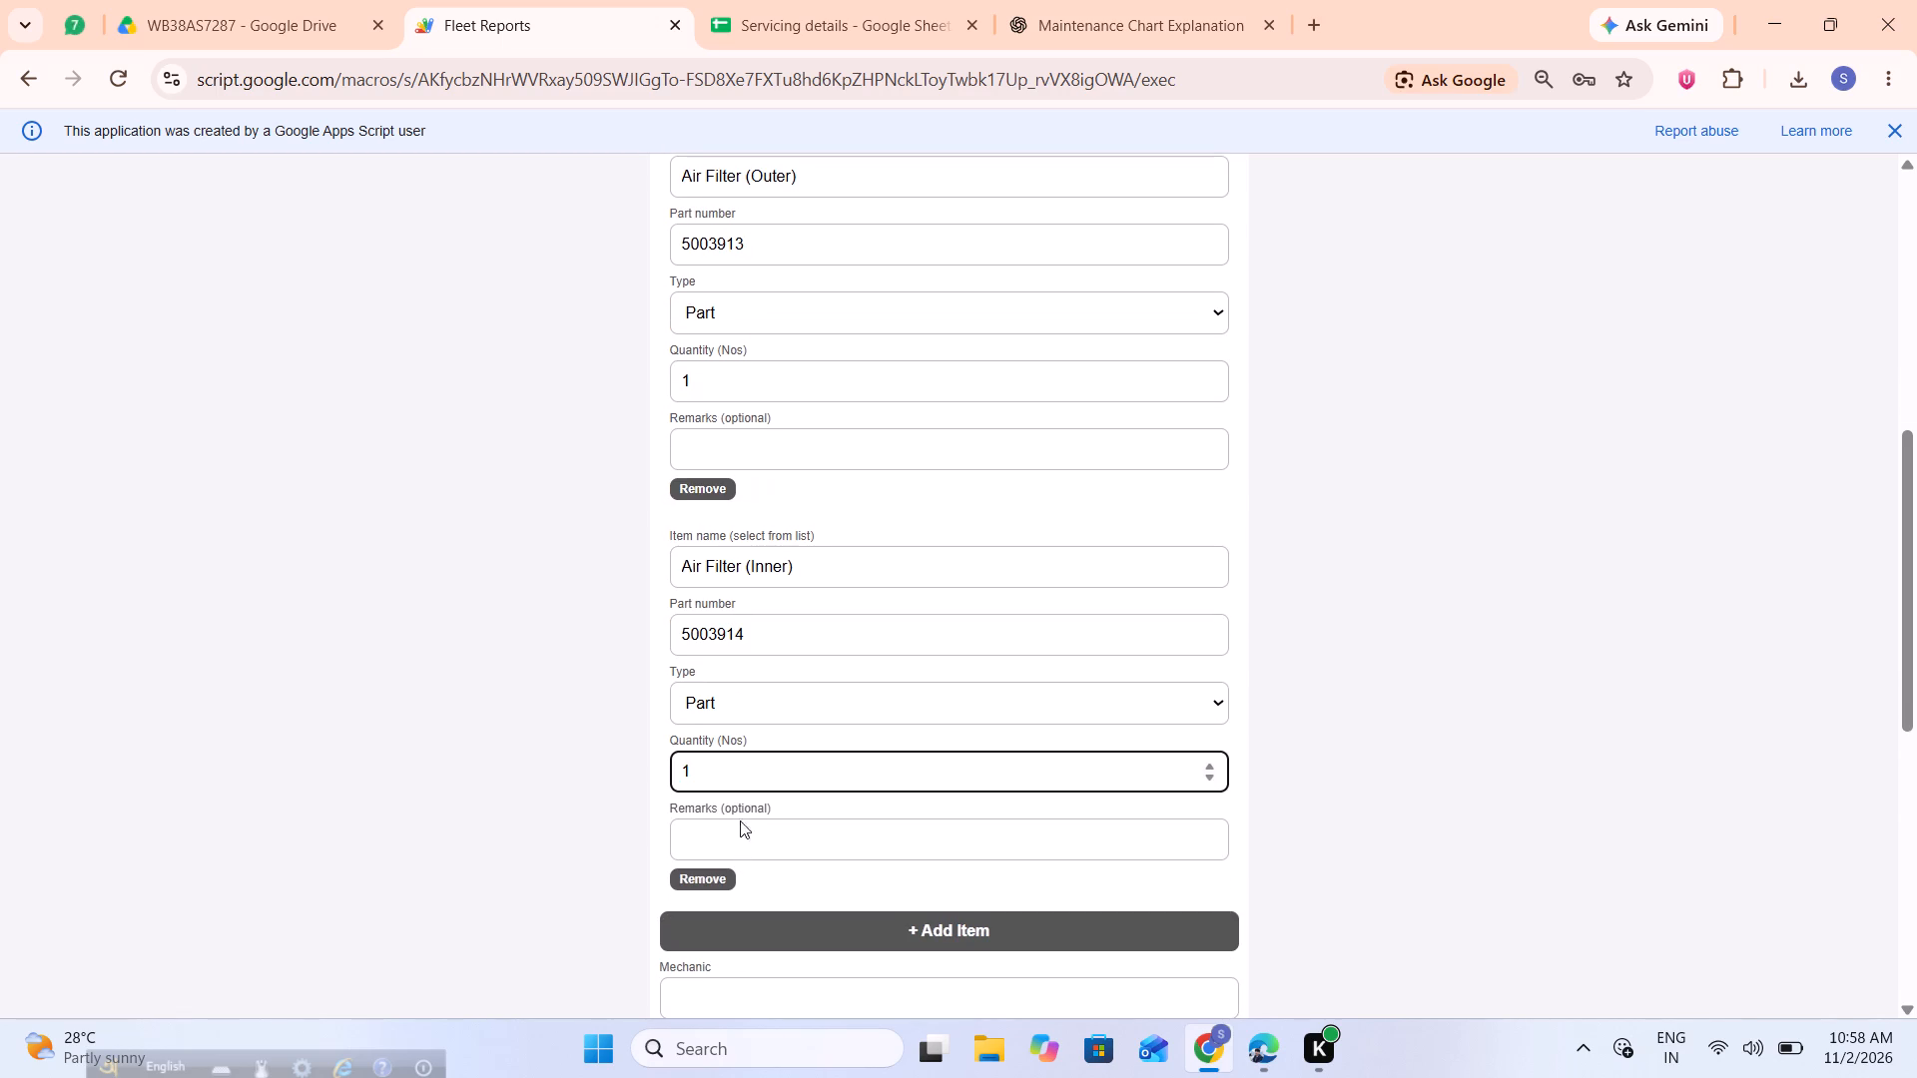
# Add Water Separator, part FHJ00700, as another servicing item with quantity 1.
pyautogui.moveTo(740, 820); pyautogui.dragTo(786, 933)
pyautogui.click(786, 933)
pyautogui.scroll(-2, 786, 933)
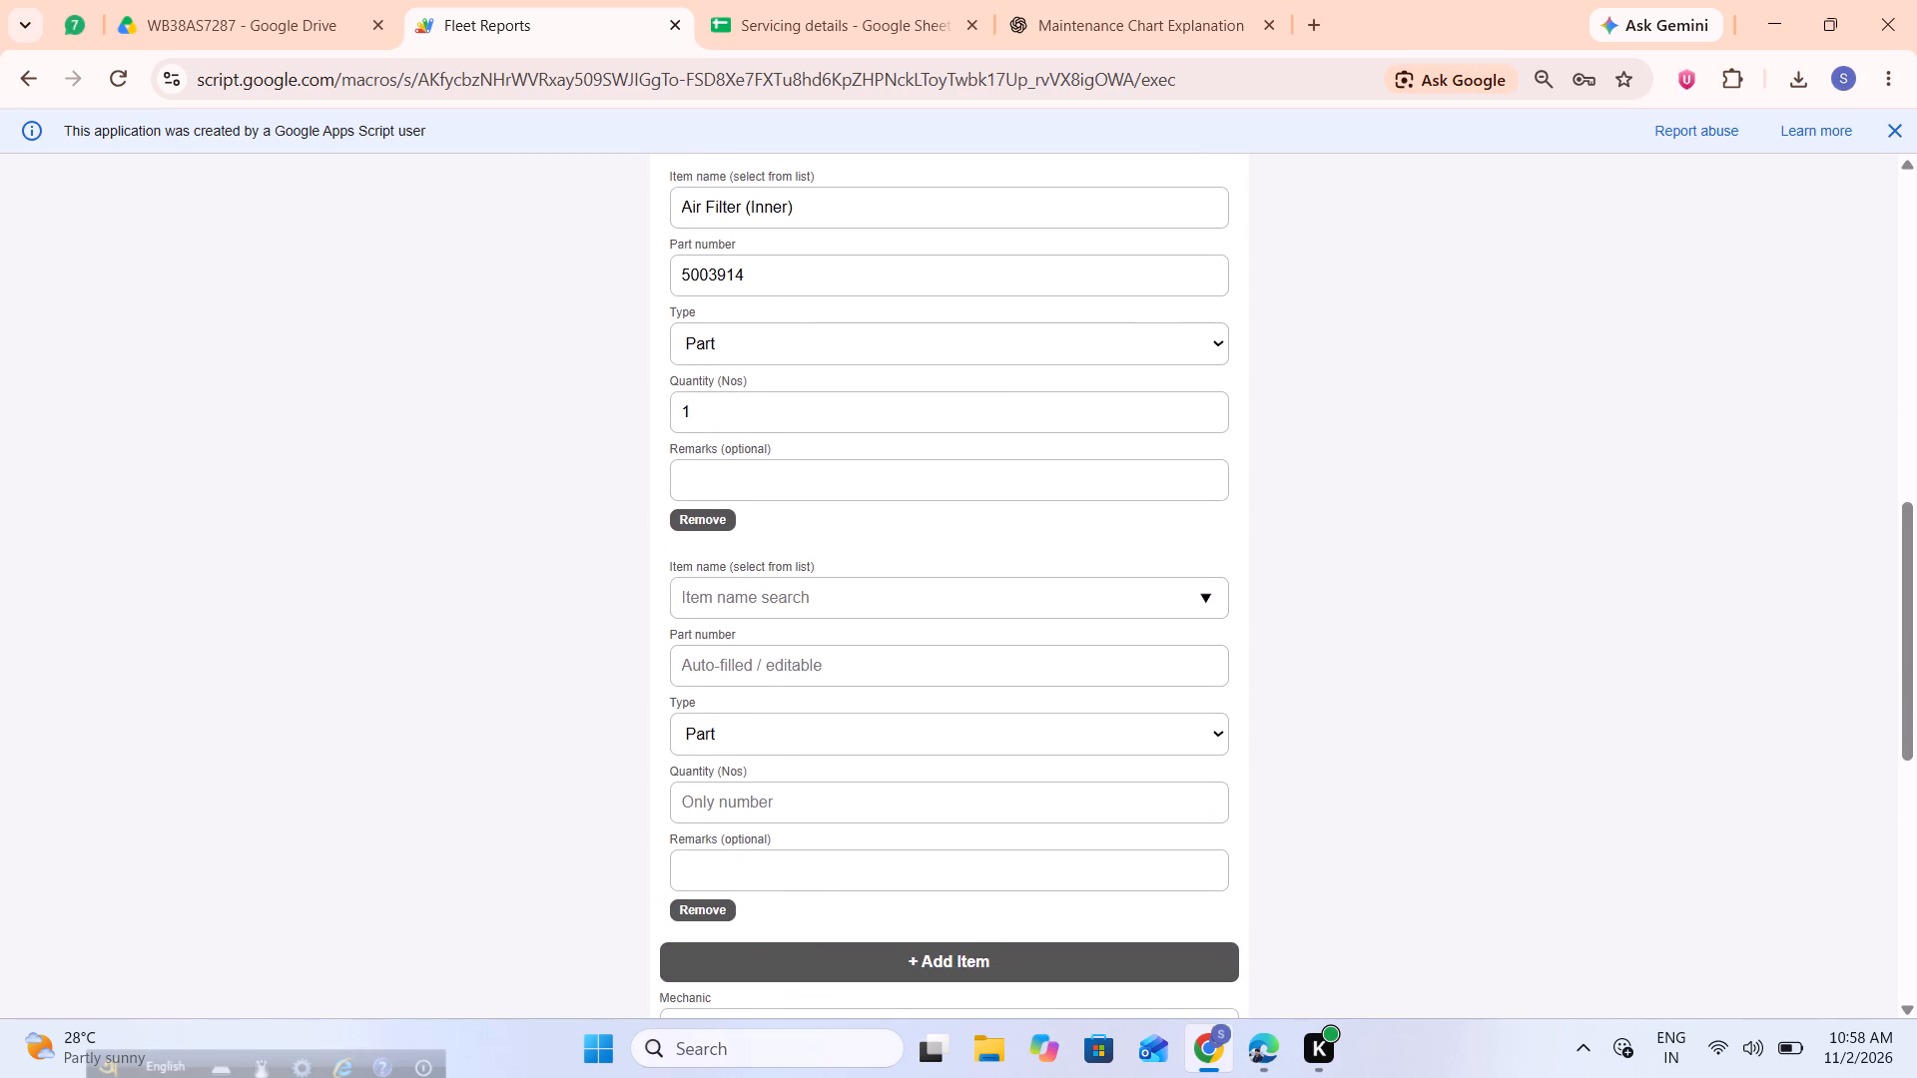
pyautogui.click(779, 584)
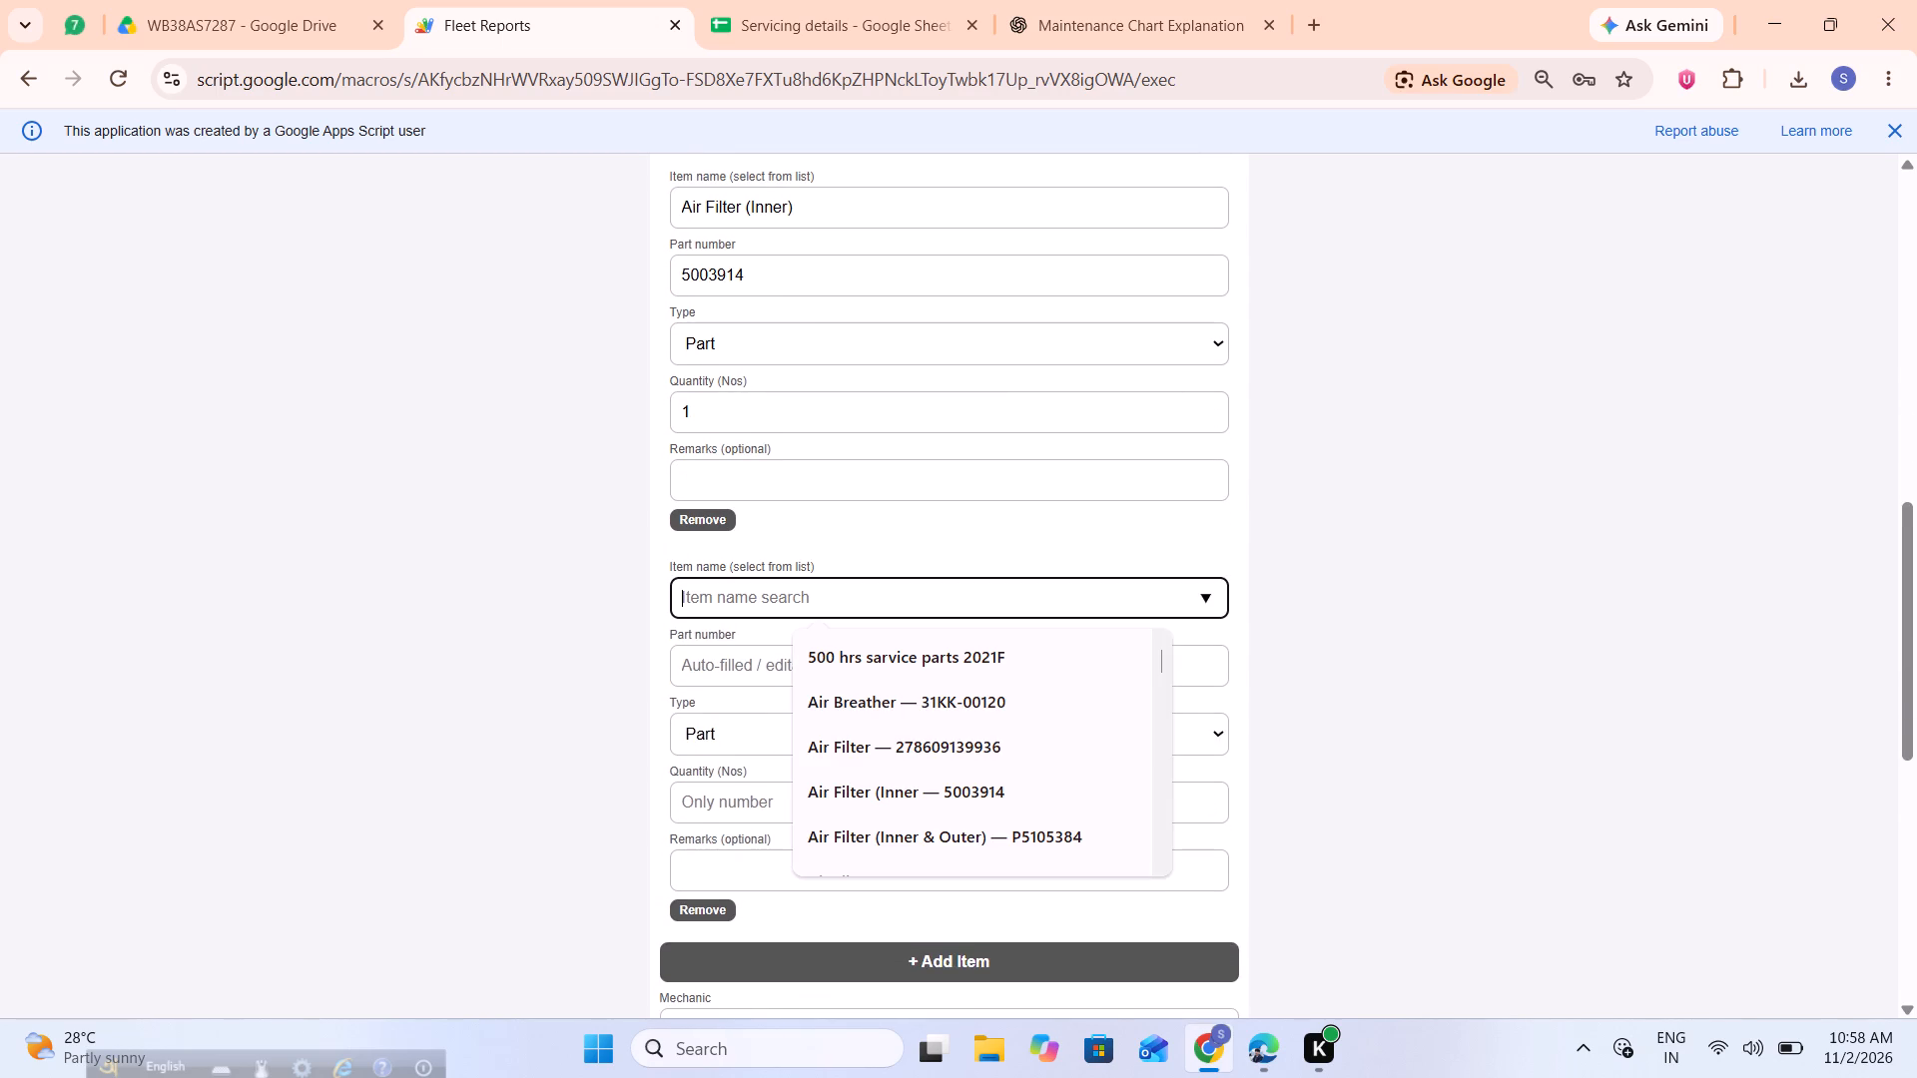
pyautogui.write('SEP')
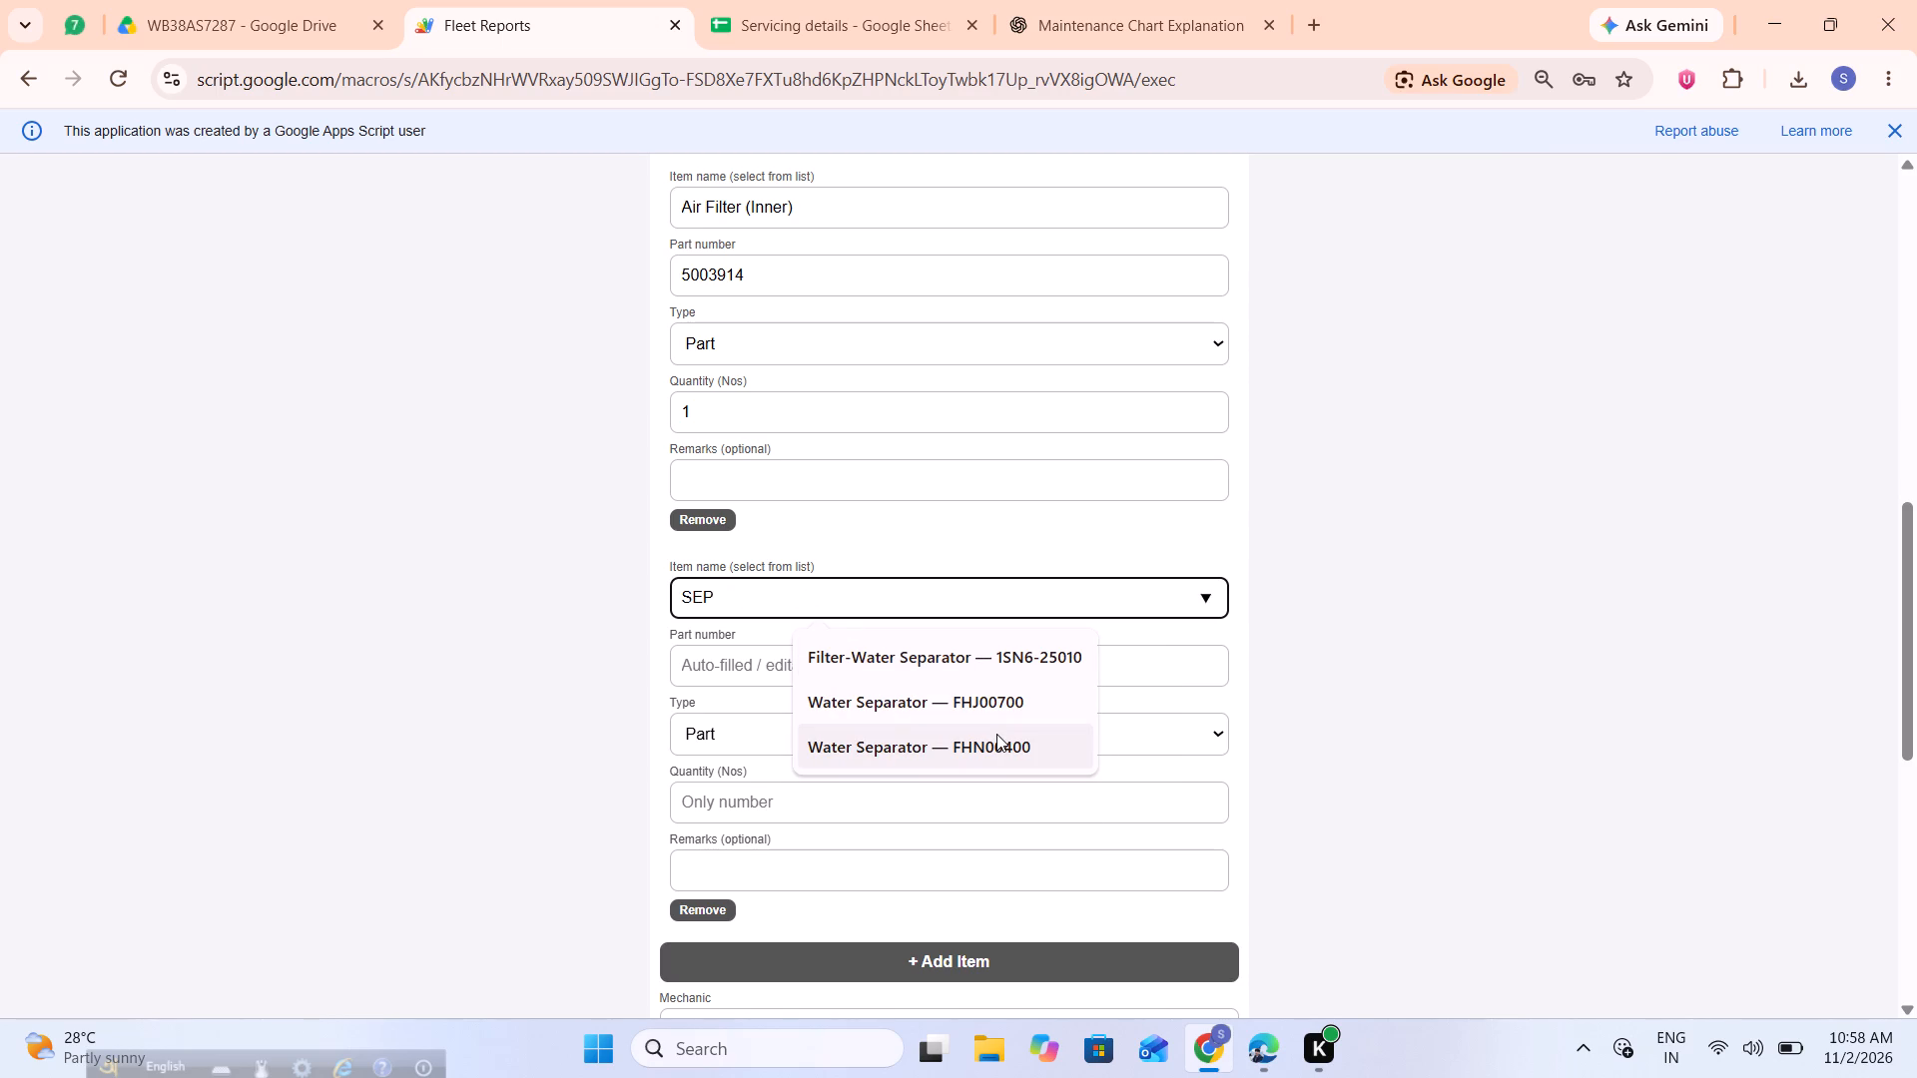
pyautogui.click(995, 710)
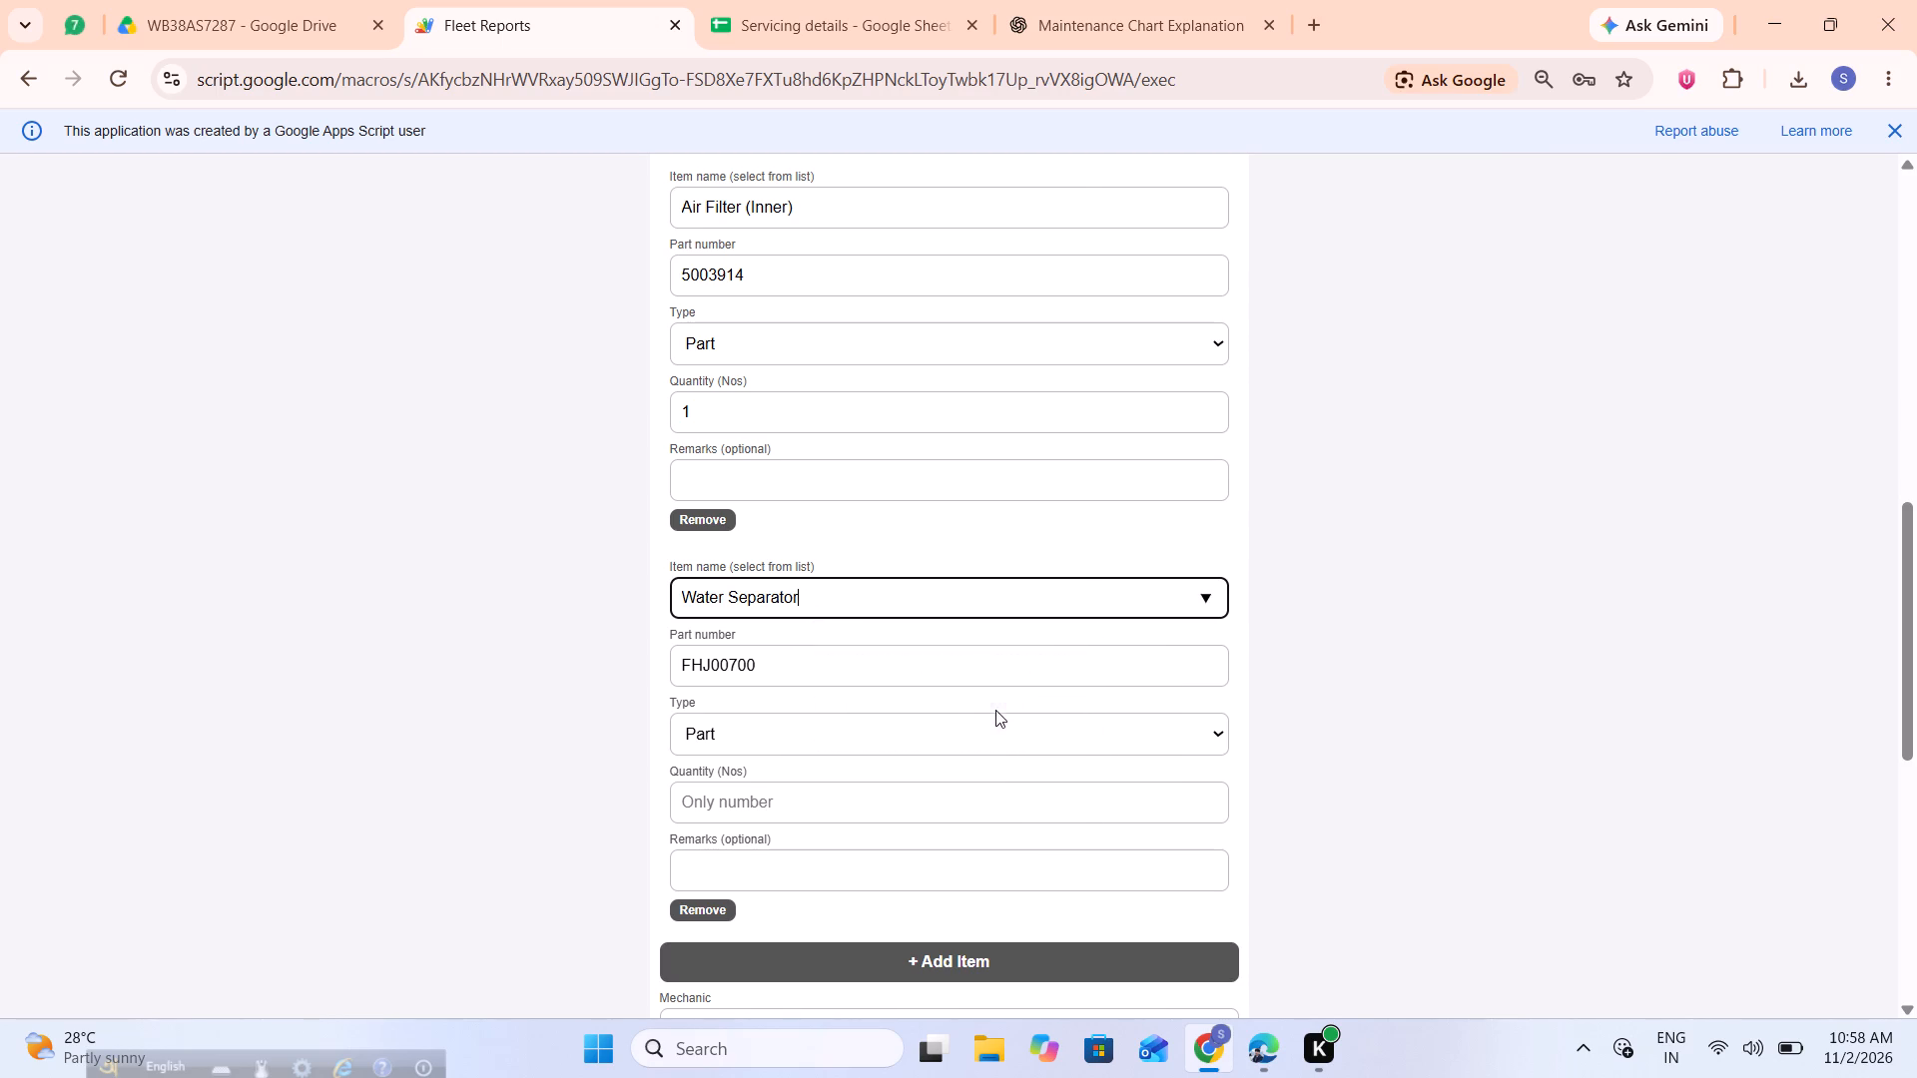
pyautogui.click(793, 794)
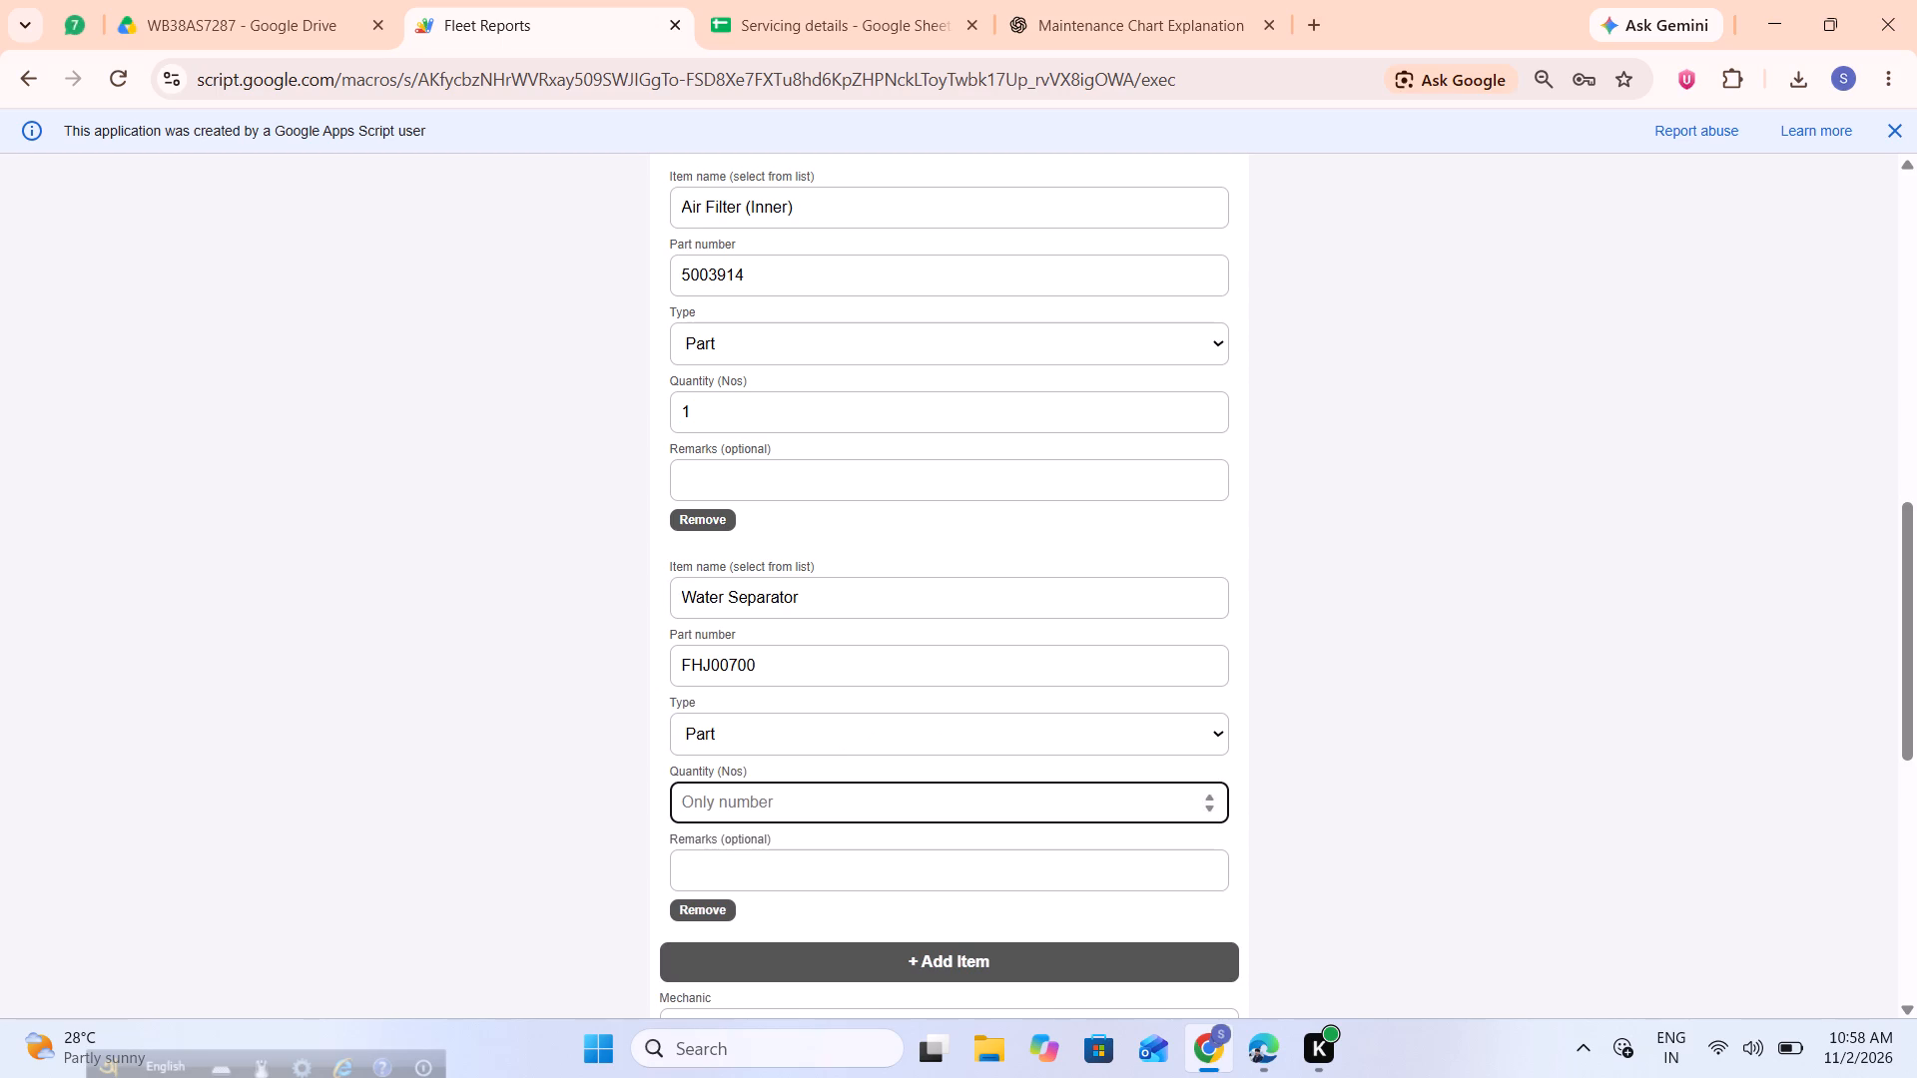
pyautogui.press('1')
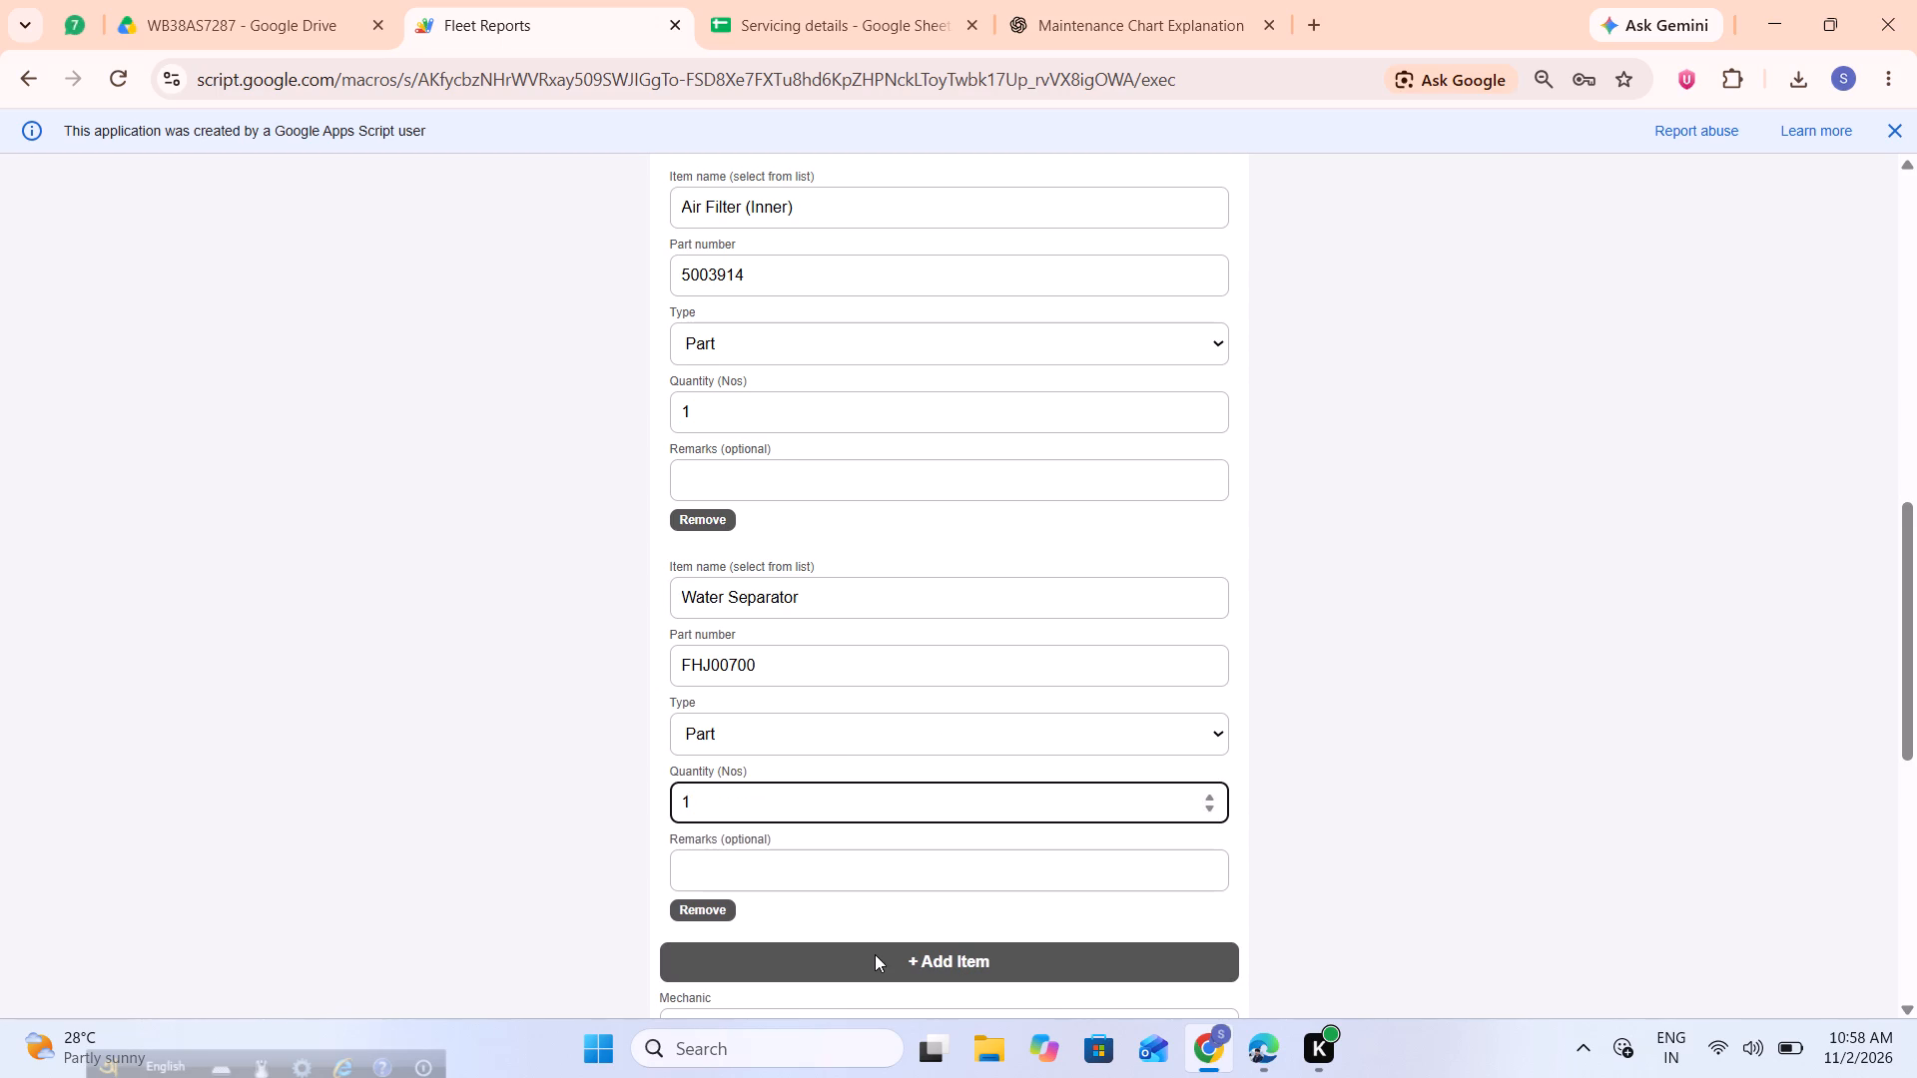
# Add Fuel Filter, part F4000700, as a further servicing item after the Water Separator.
pyautogui.click(875, 954)
pyautogui.scroll(-3, 875, 954)
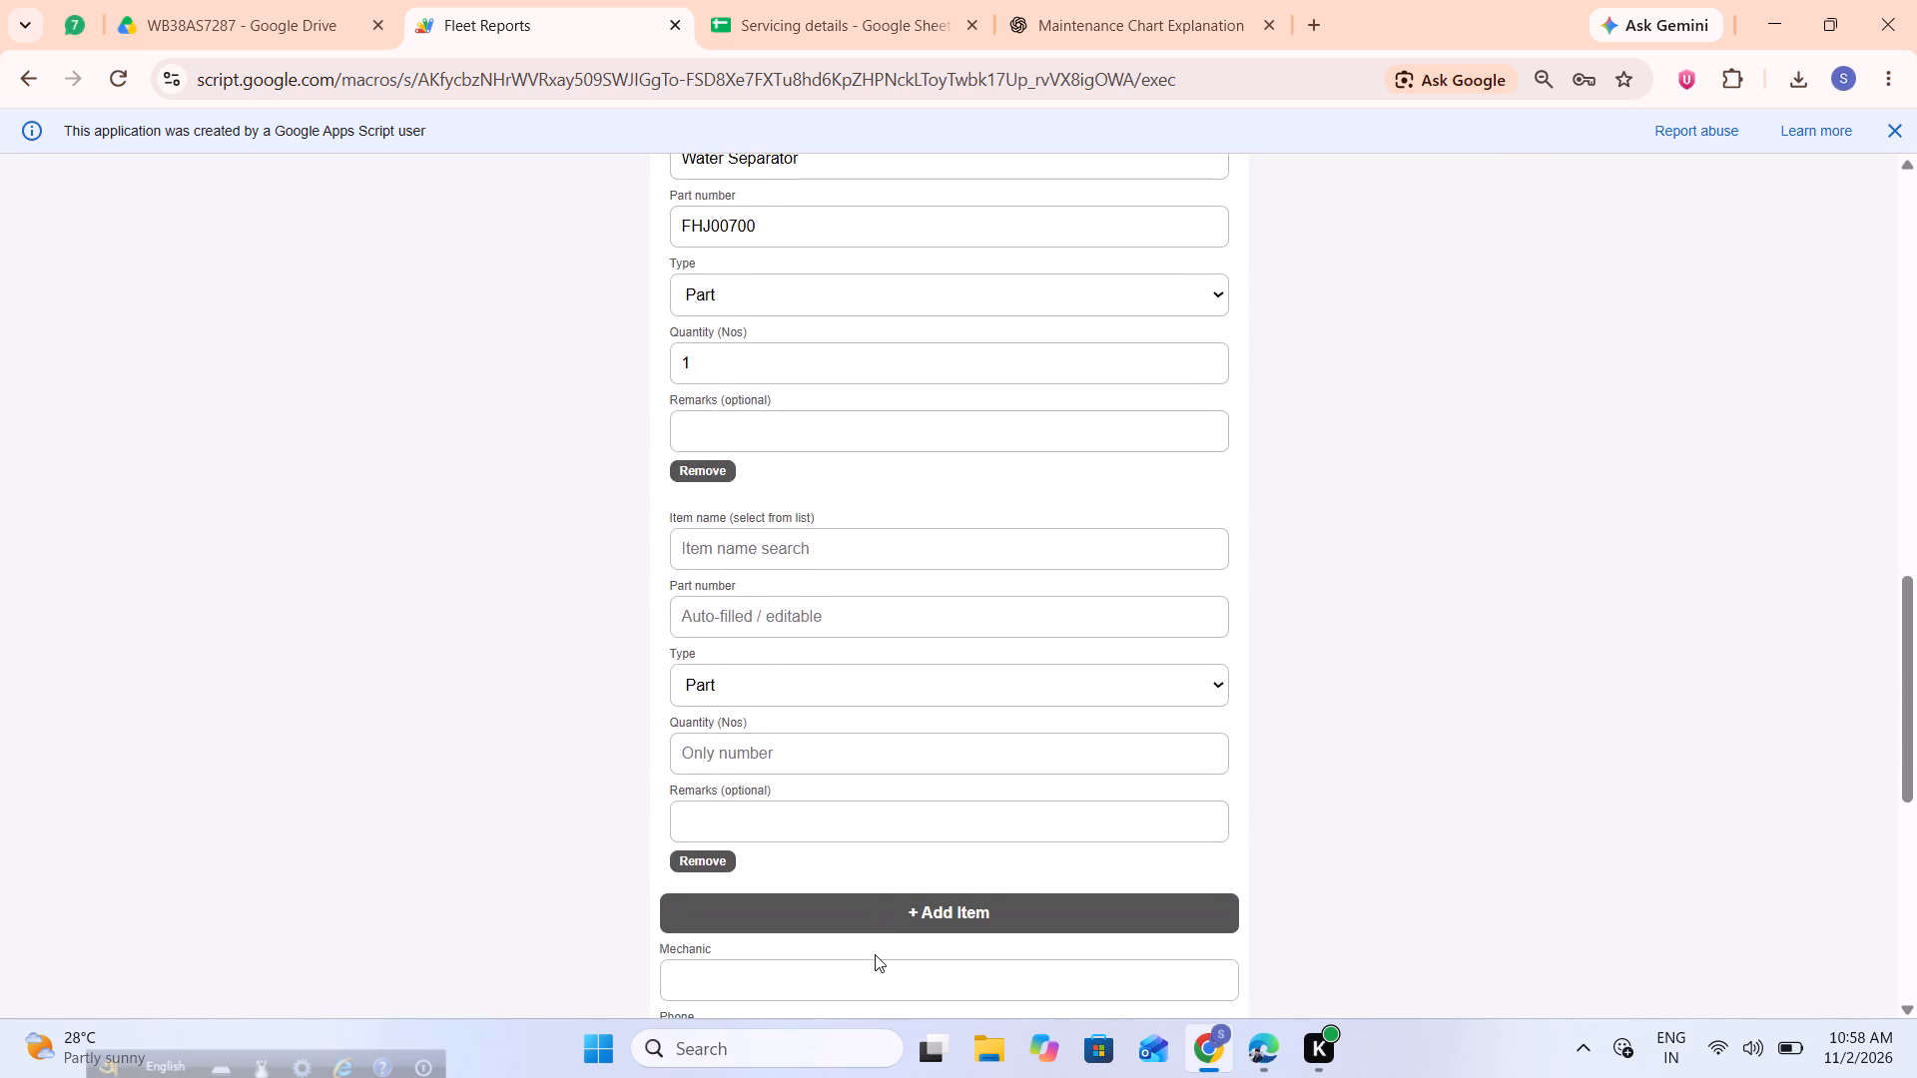
pyautogui.click(779, 559)
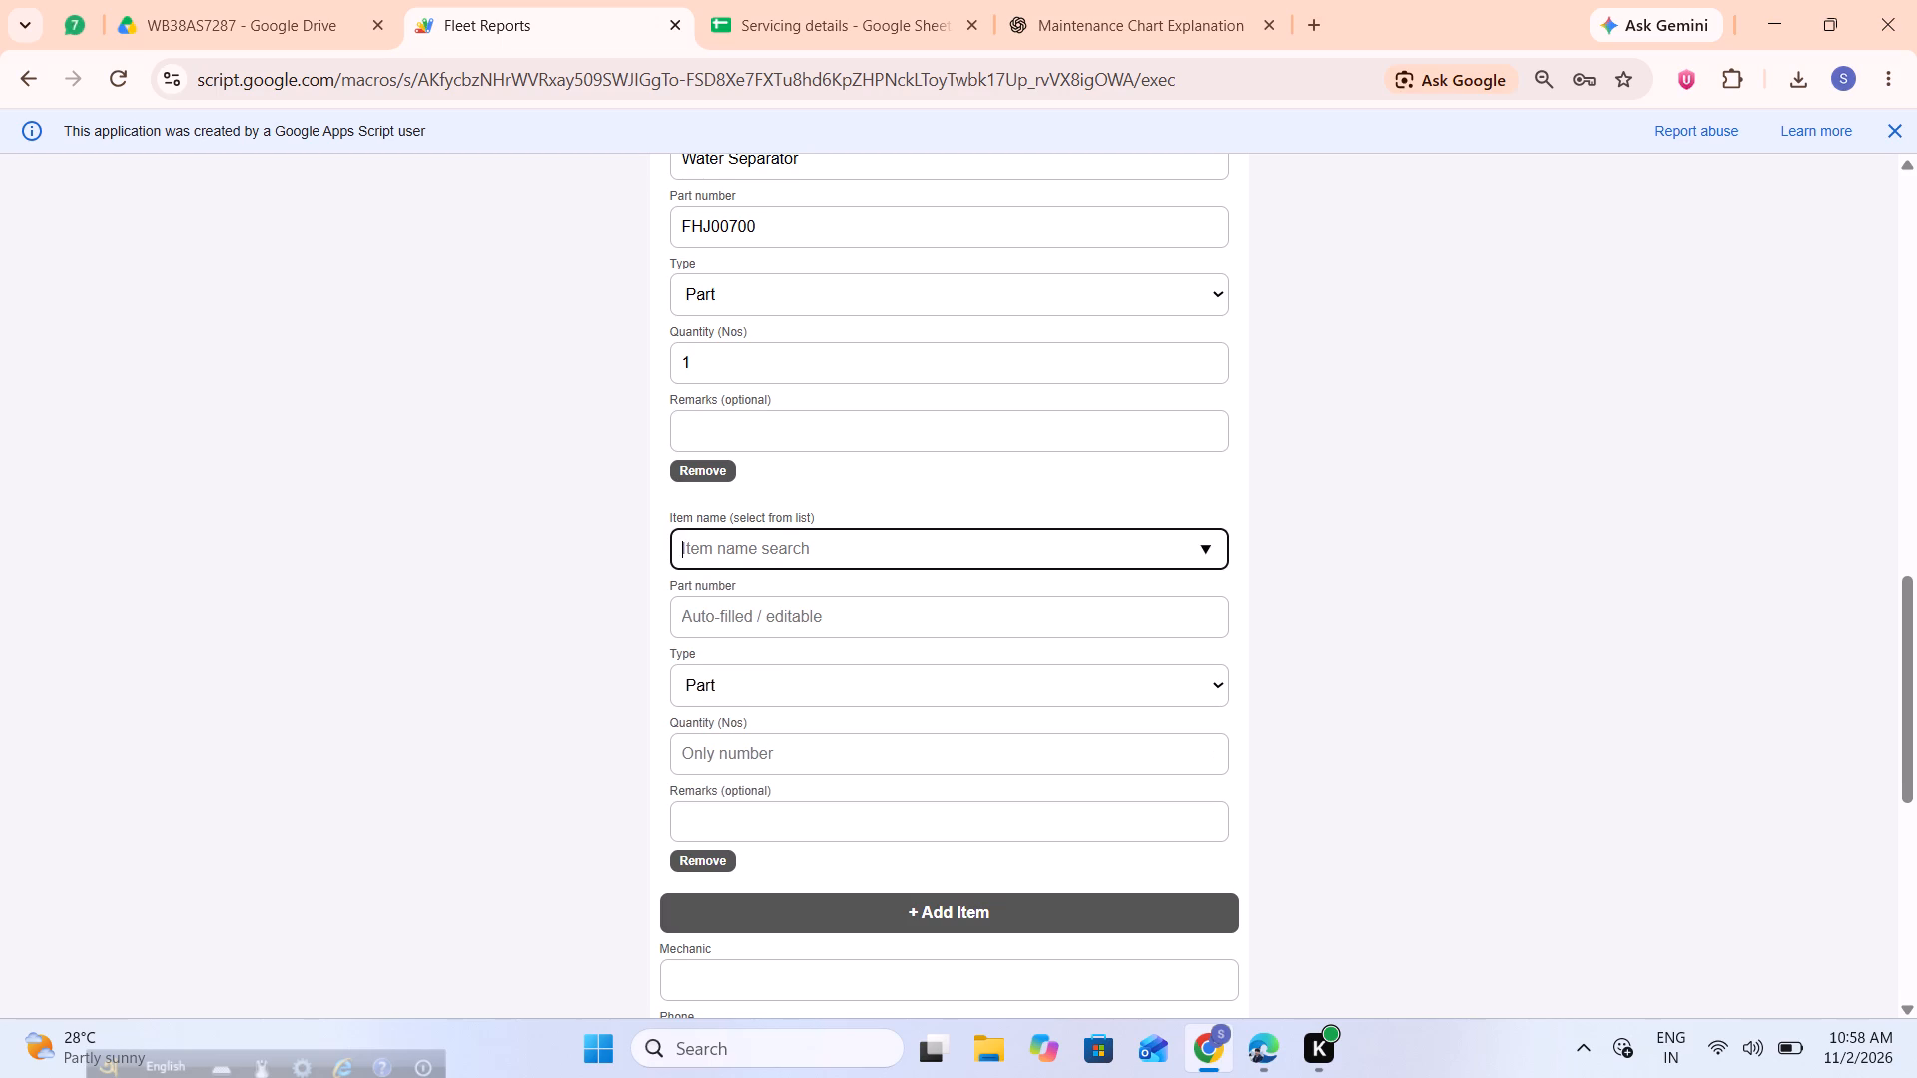
pyautogui.write('FILT')
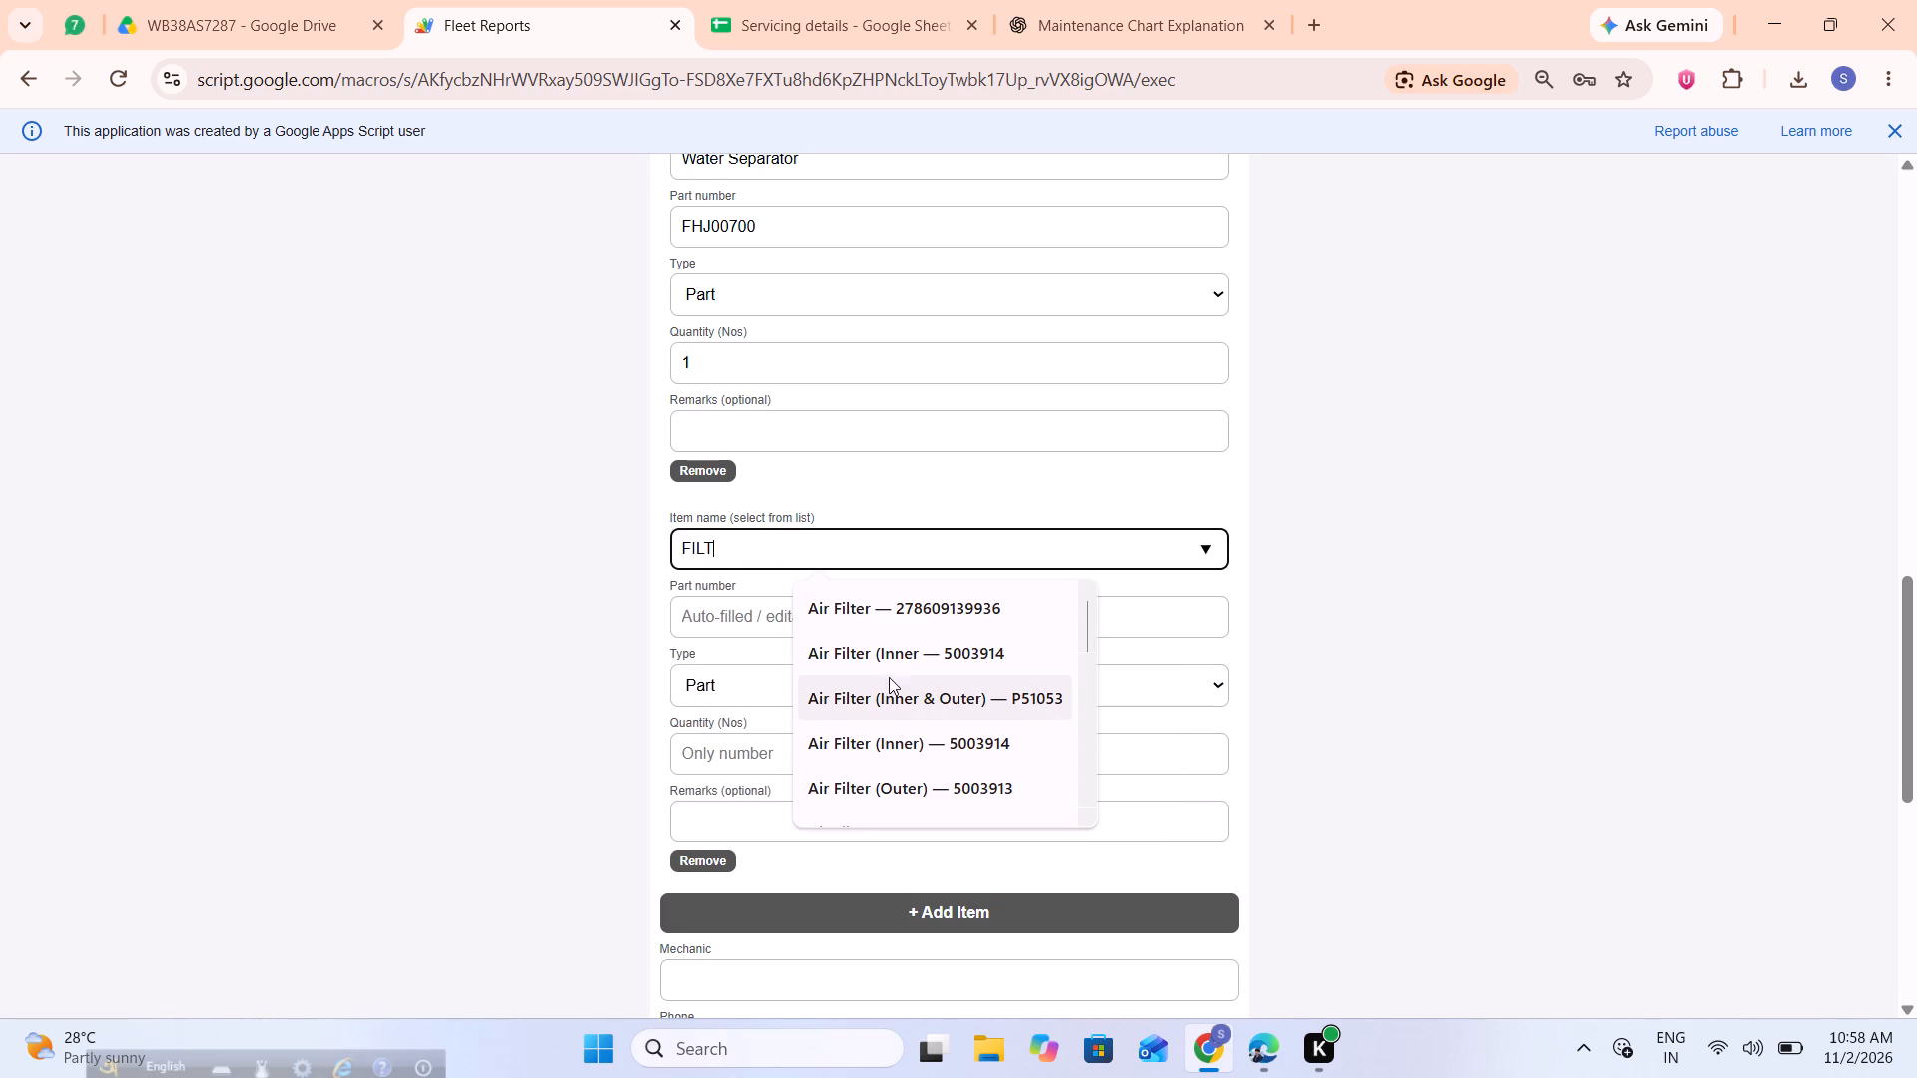
pyautogui.scroll(-1, 835, 653)
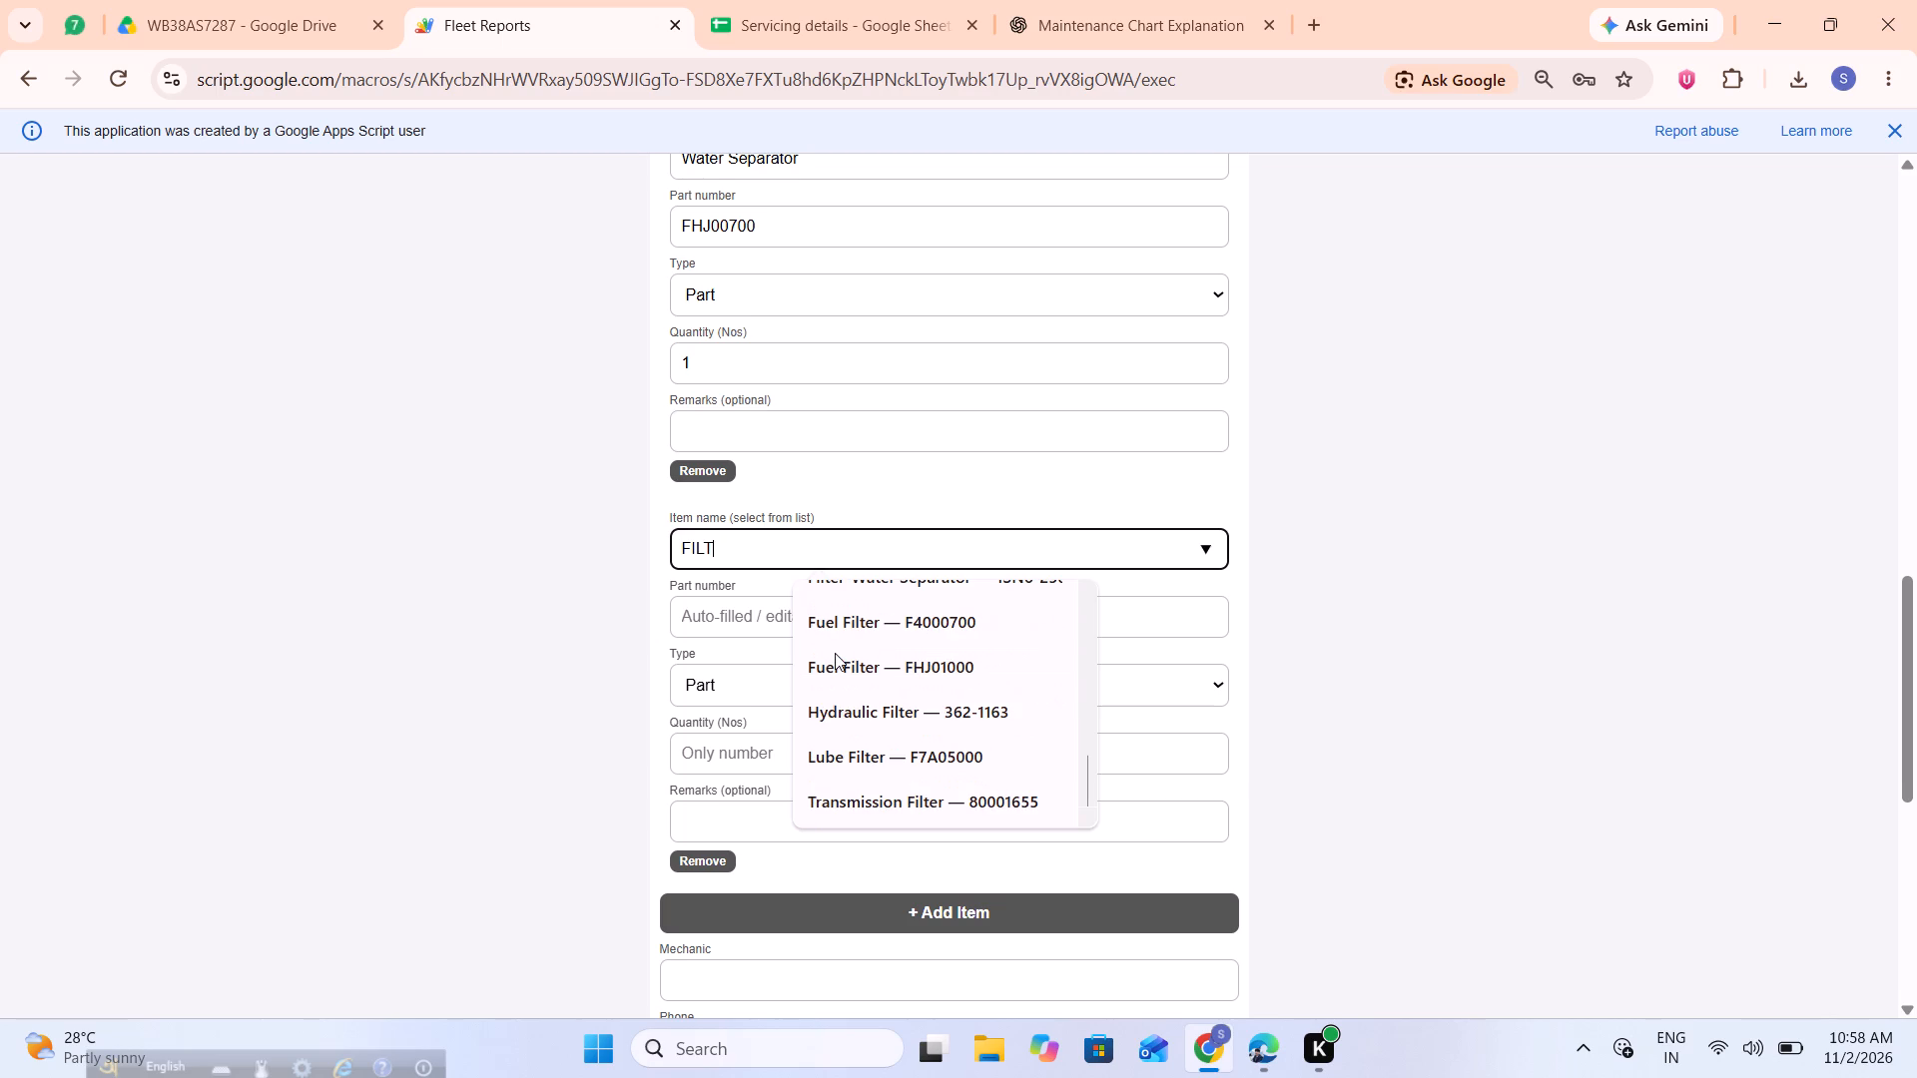
pyautogui.click(851, 632)
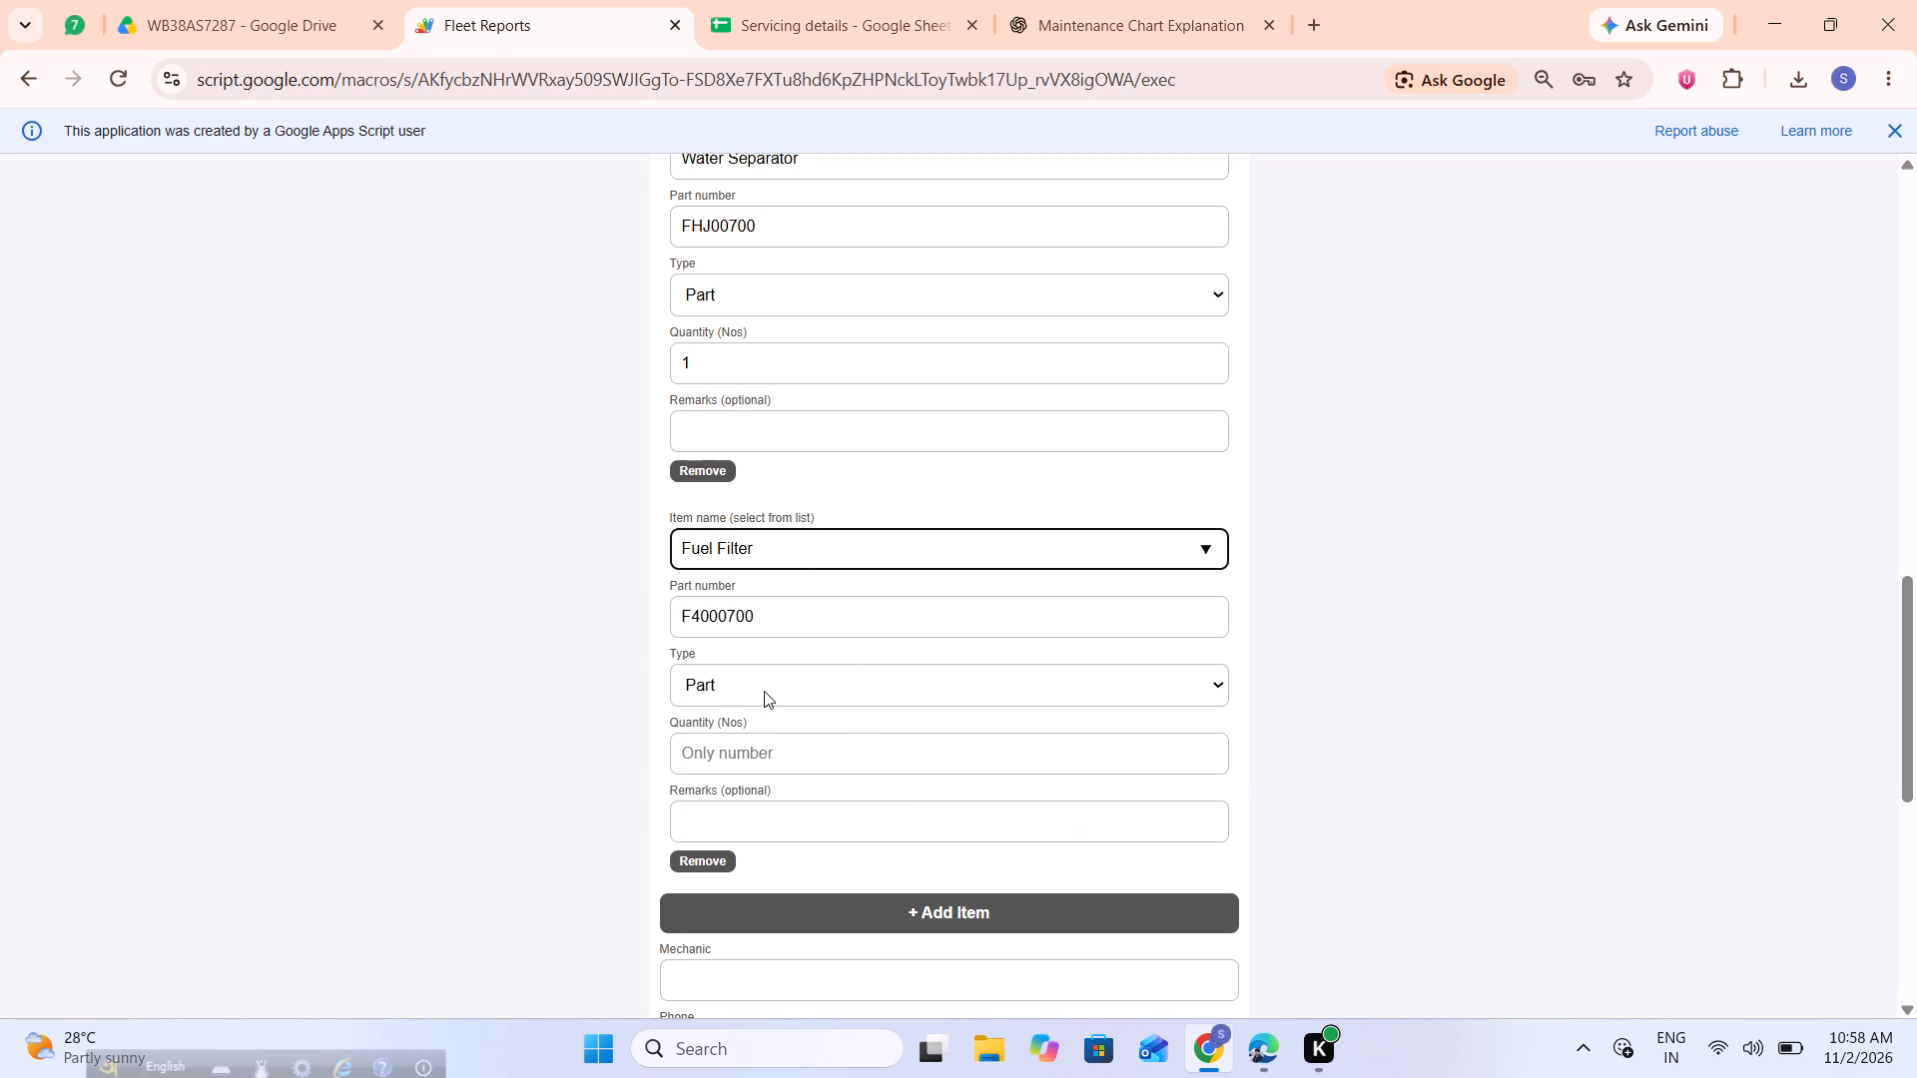
# Add Lube Filter, part F7A05000, with quantity 1, and set the Fuel Filter's quantity to 1.
pyautogui.click(839, 915)
pyautogui.scroll(-2, 839, 915)
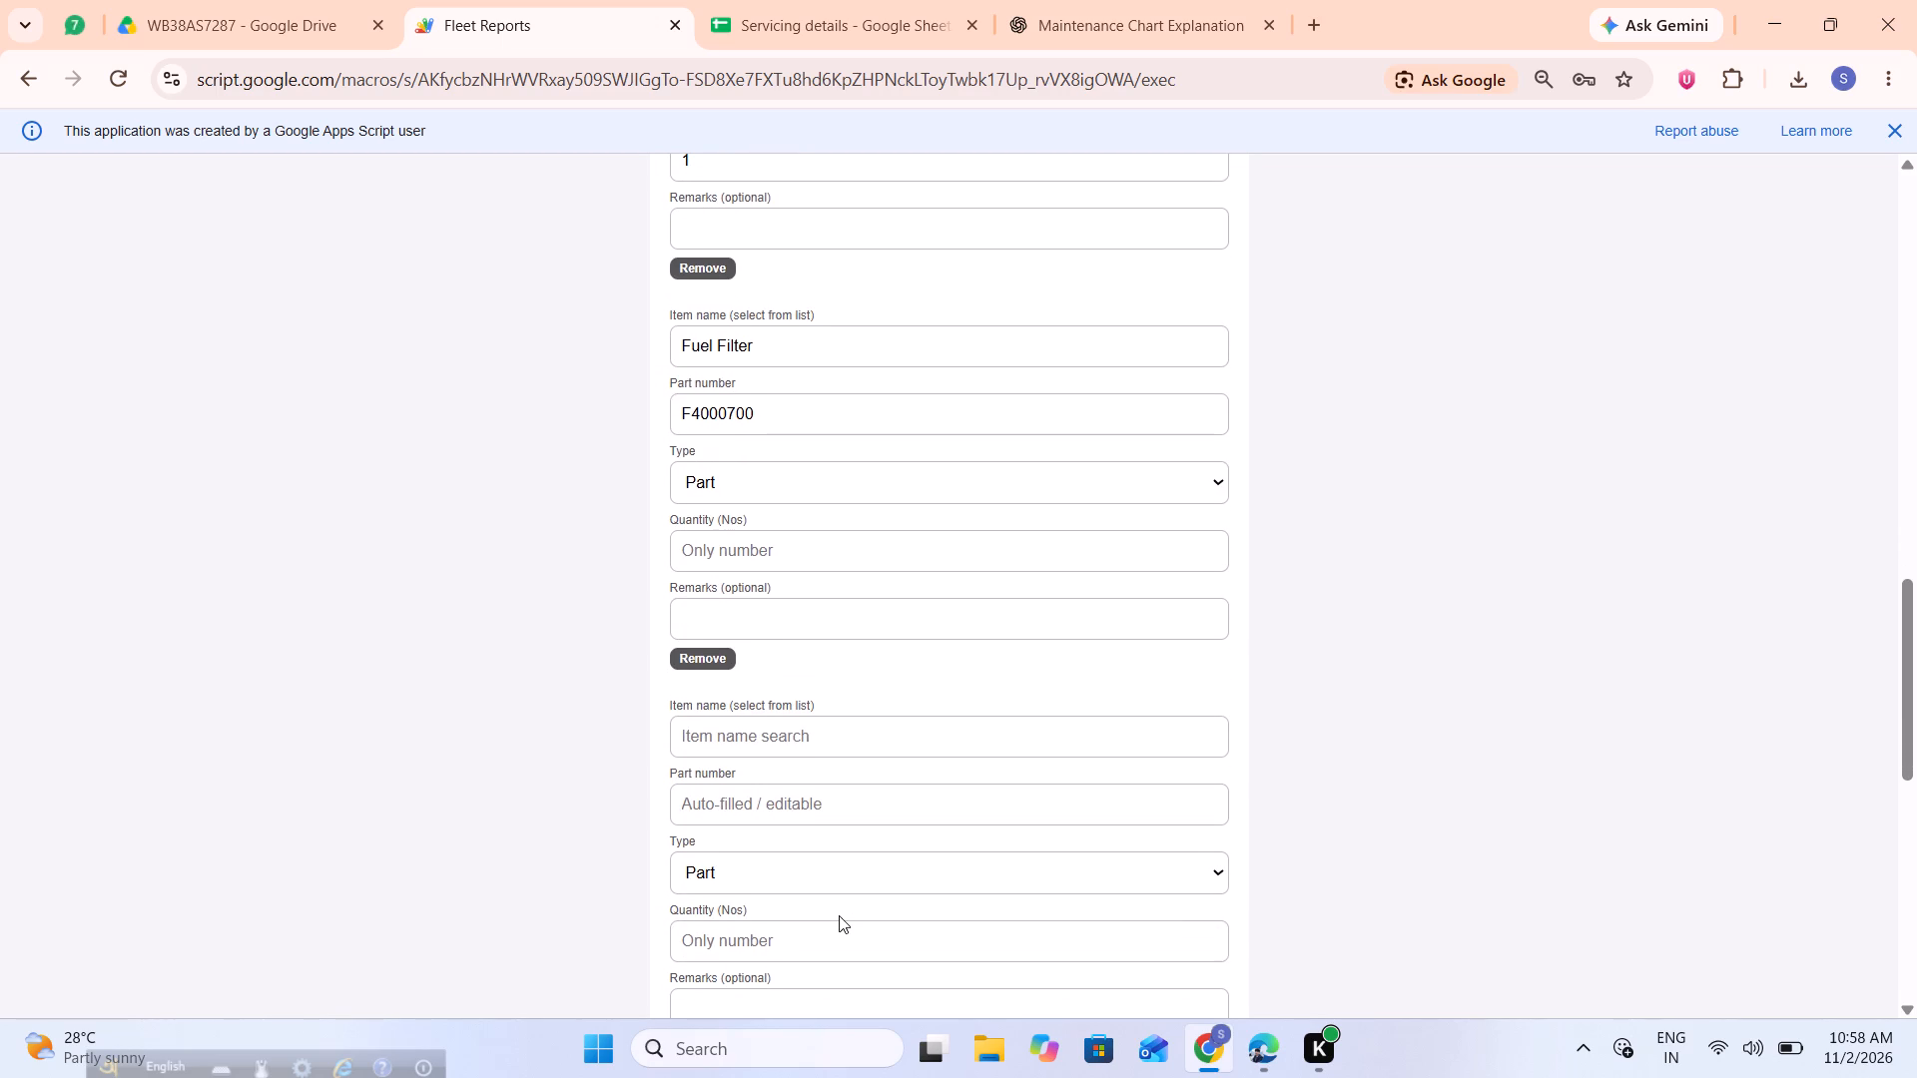
pyautogui.click(806, 731)
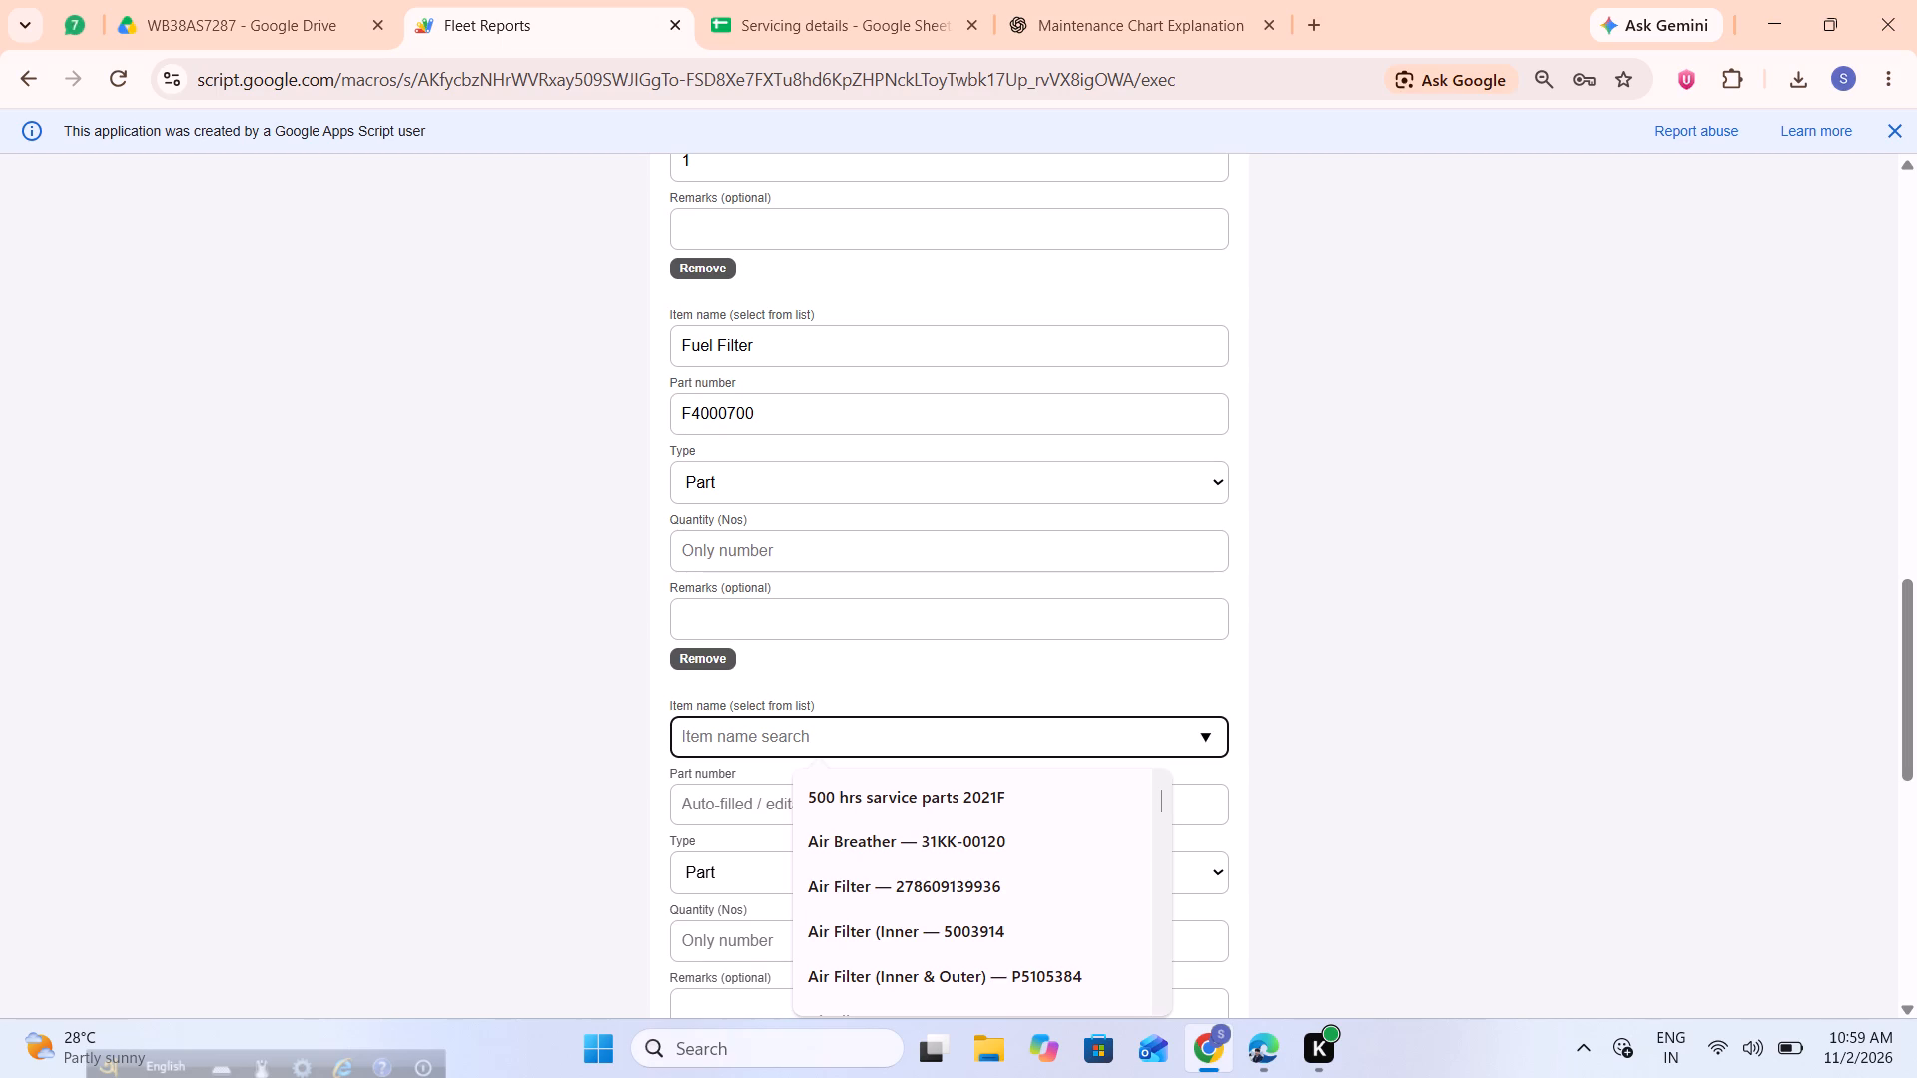
pyautogui.write('LU')
pyautogui.press('b')
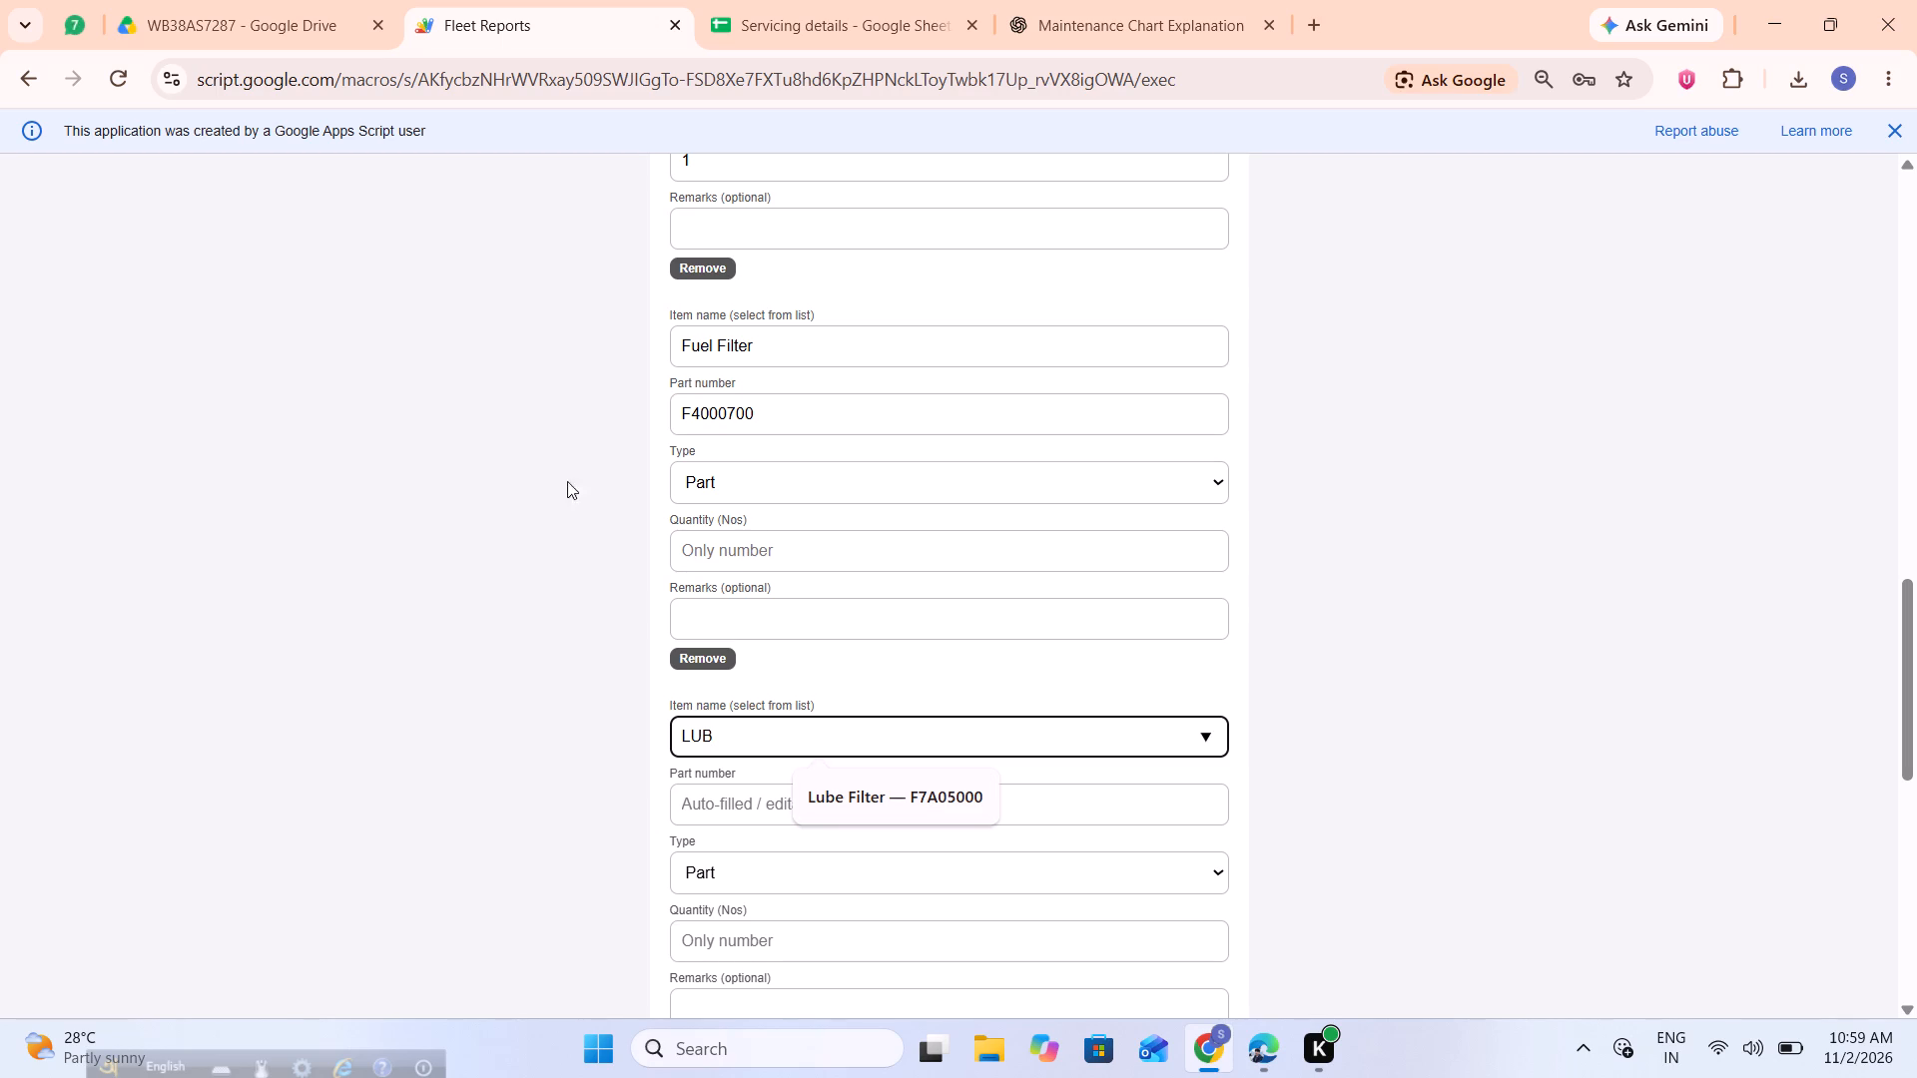
pyautogui.click(700, 548)
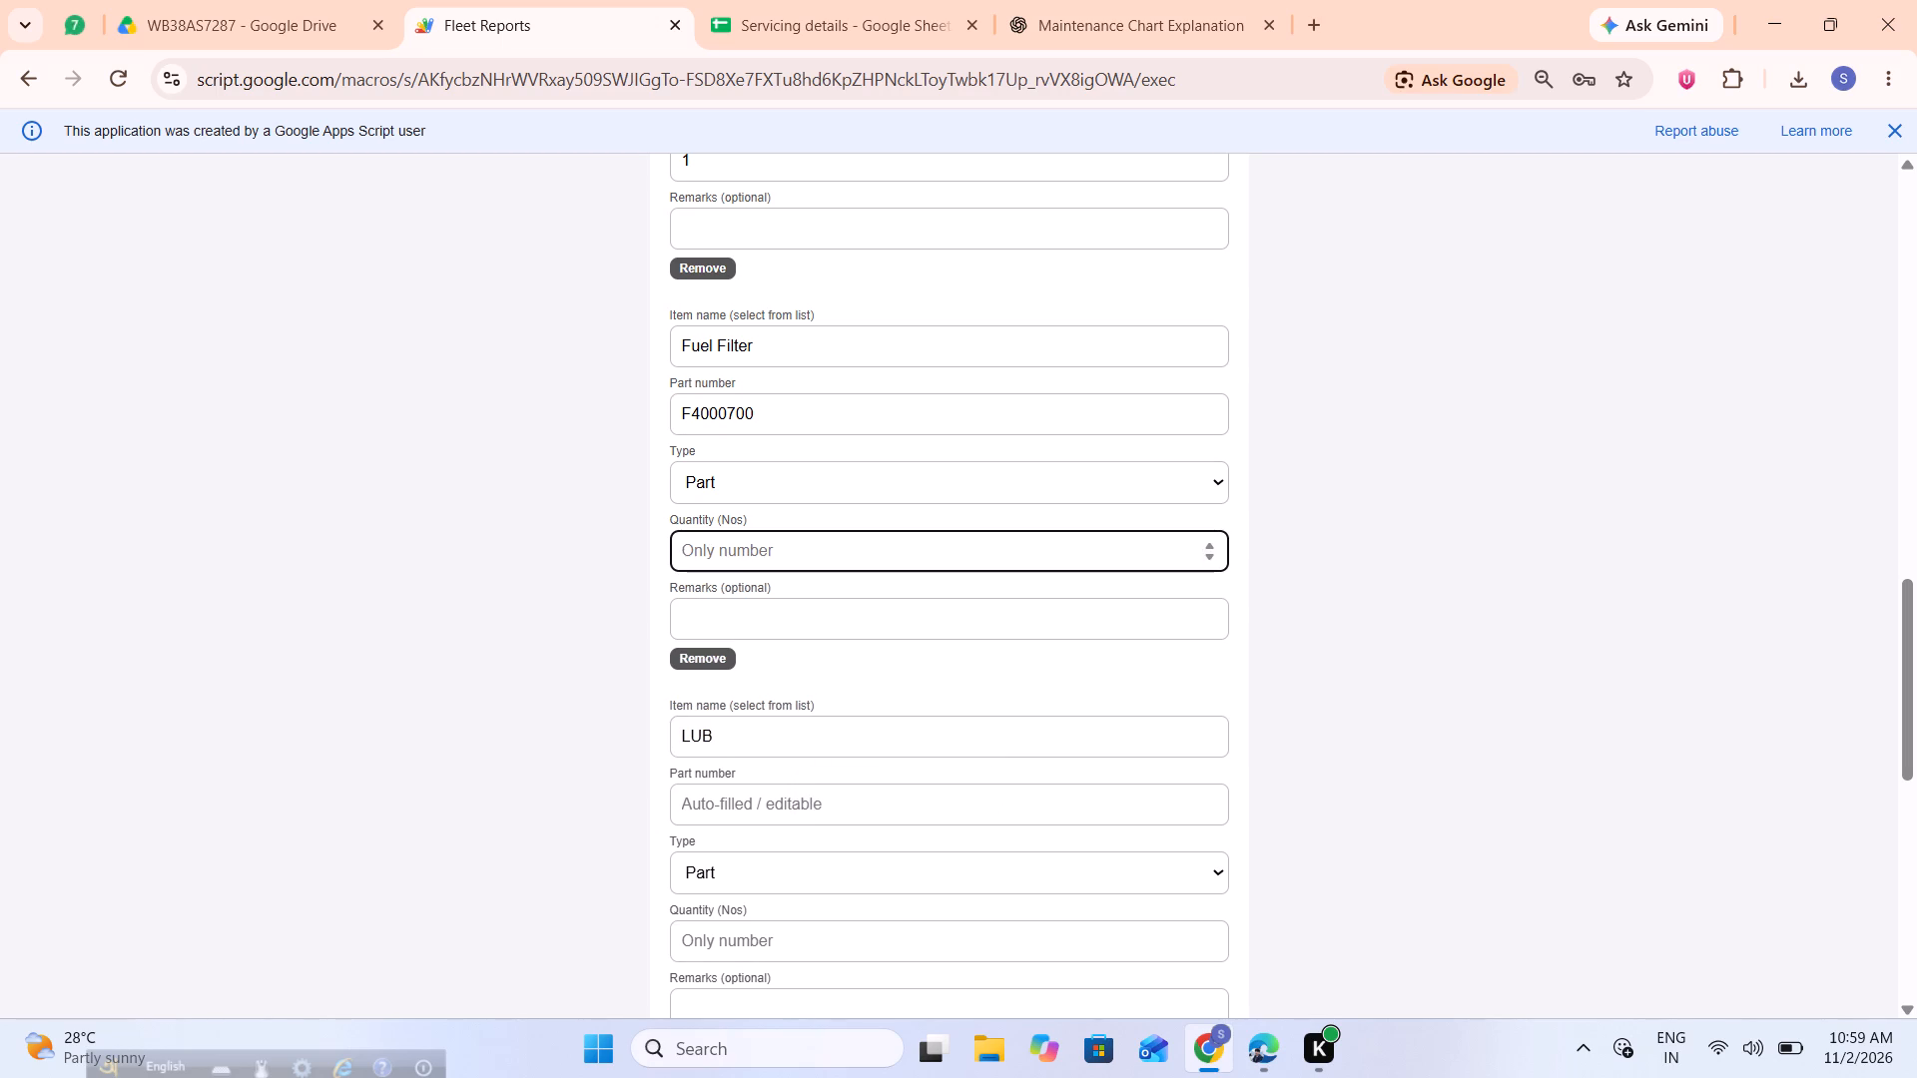
pyautogui.press('1')
pyautogui.click(756, 723)
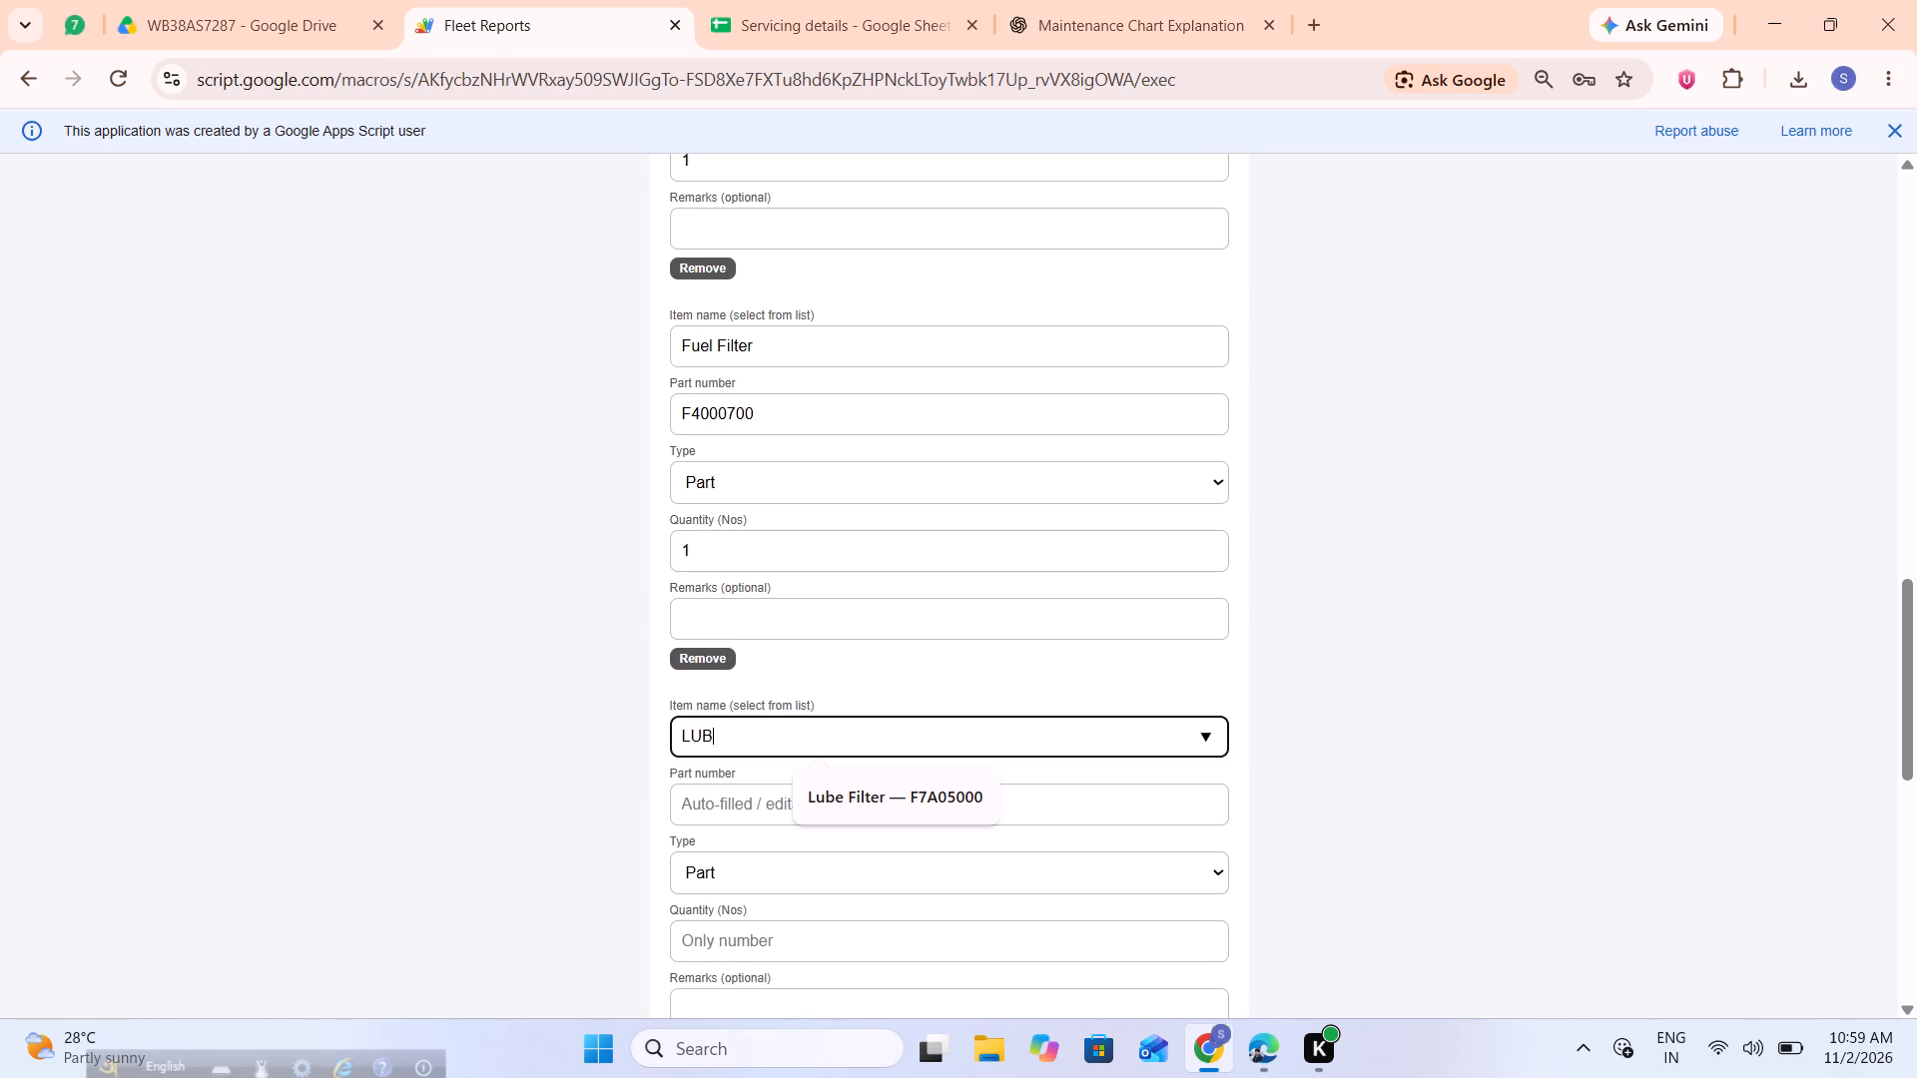
pyautogui.click(802, 791)
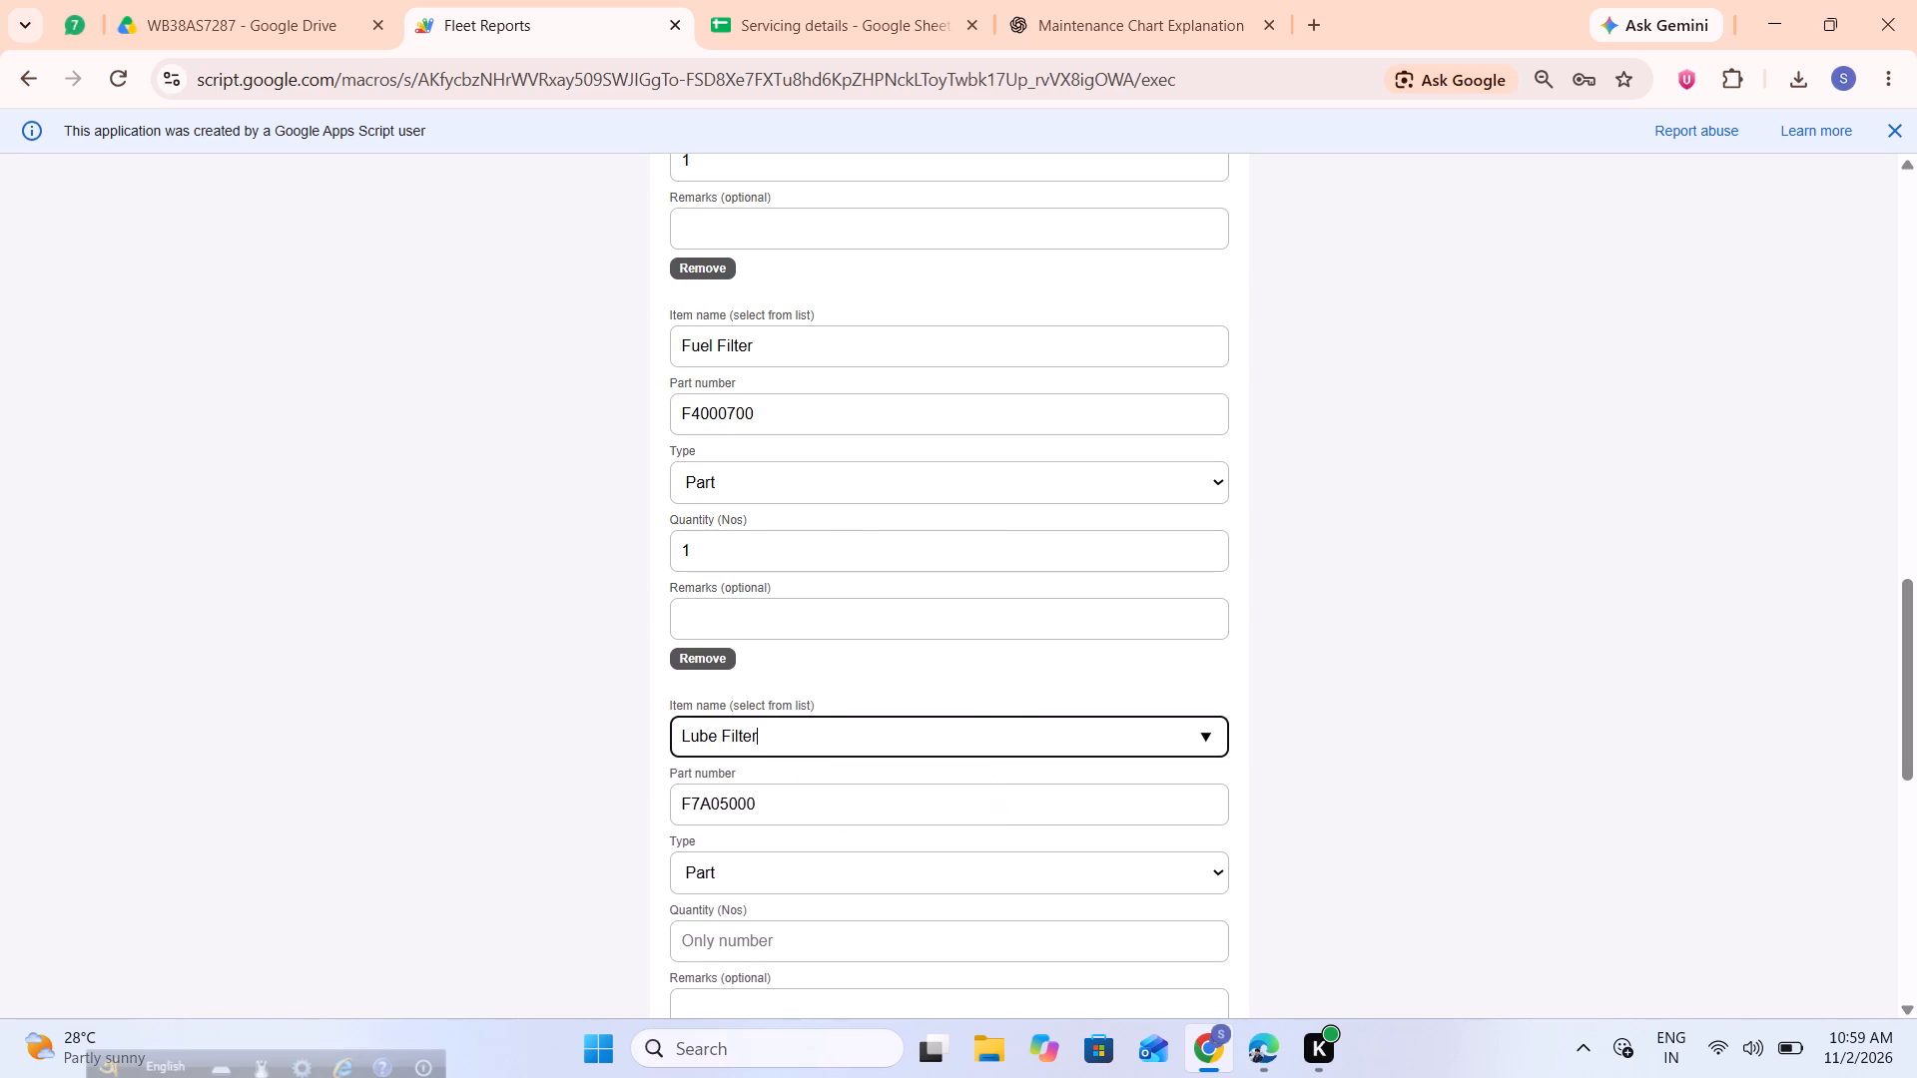
pyautogui.click(700, 928)
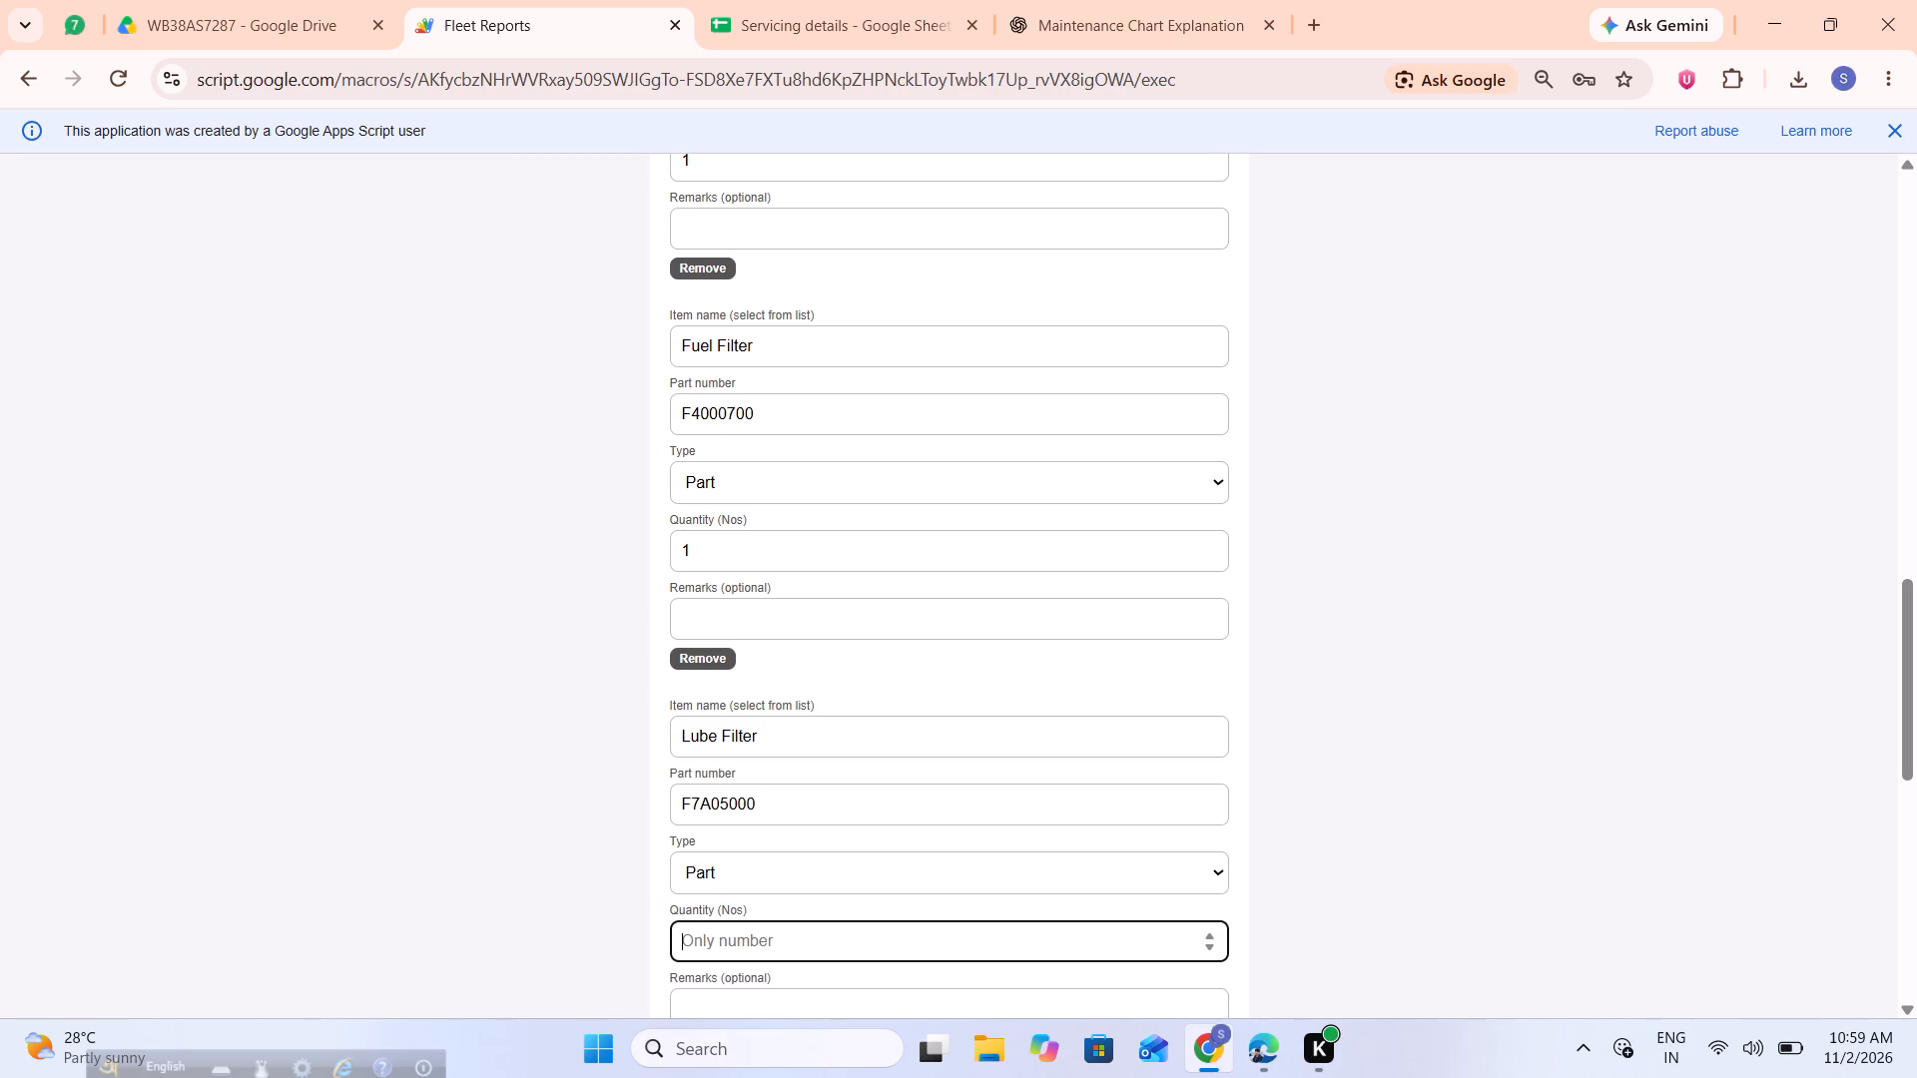
pyautogui.press('1')
# Add Fuel Strainer, part F8824500, as another servicing item with quantity 1.
pyautogui.click(750, 898)
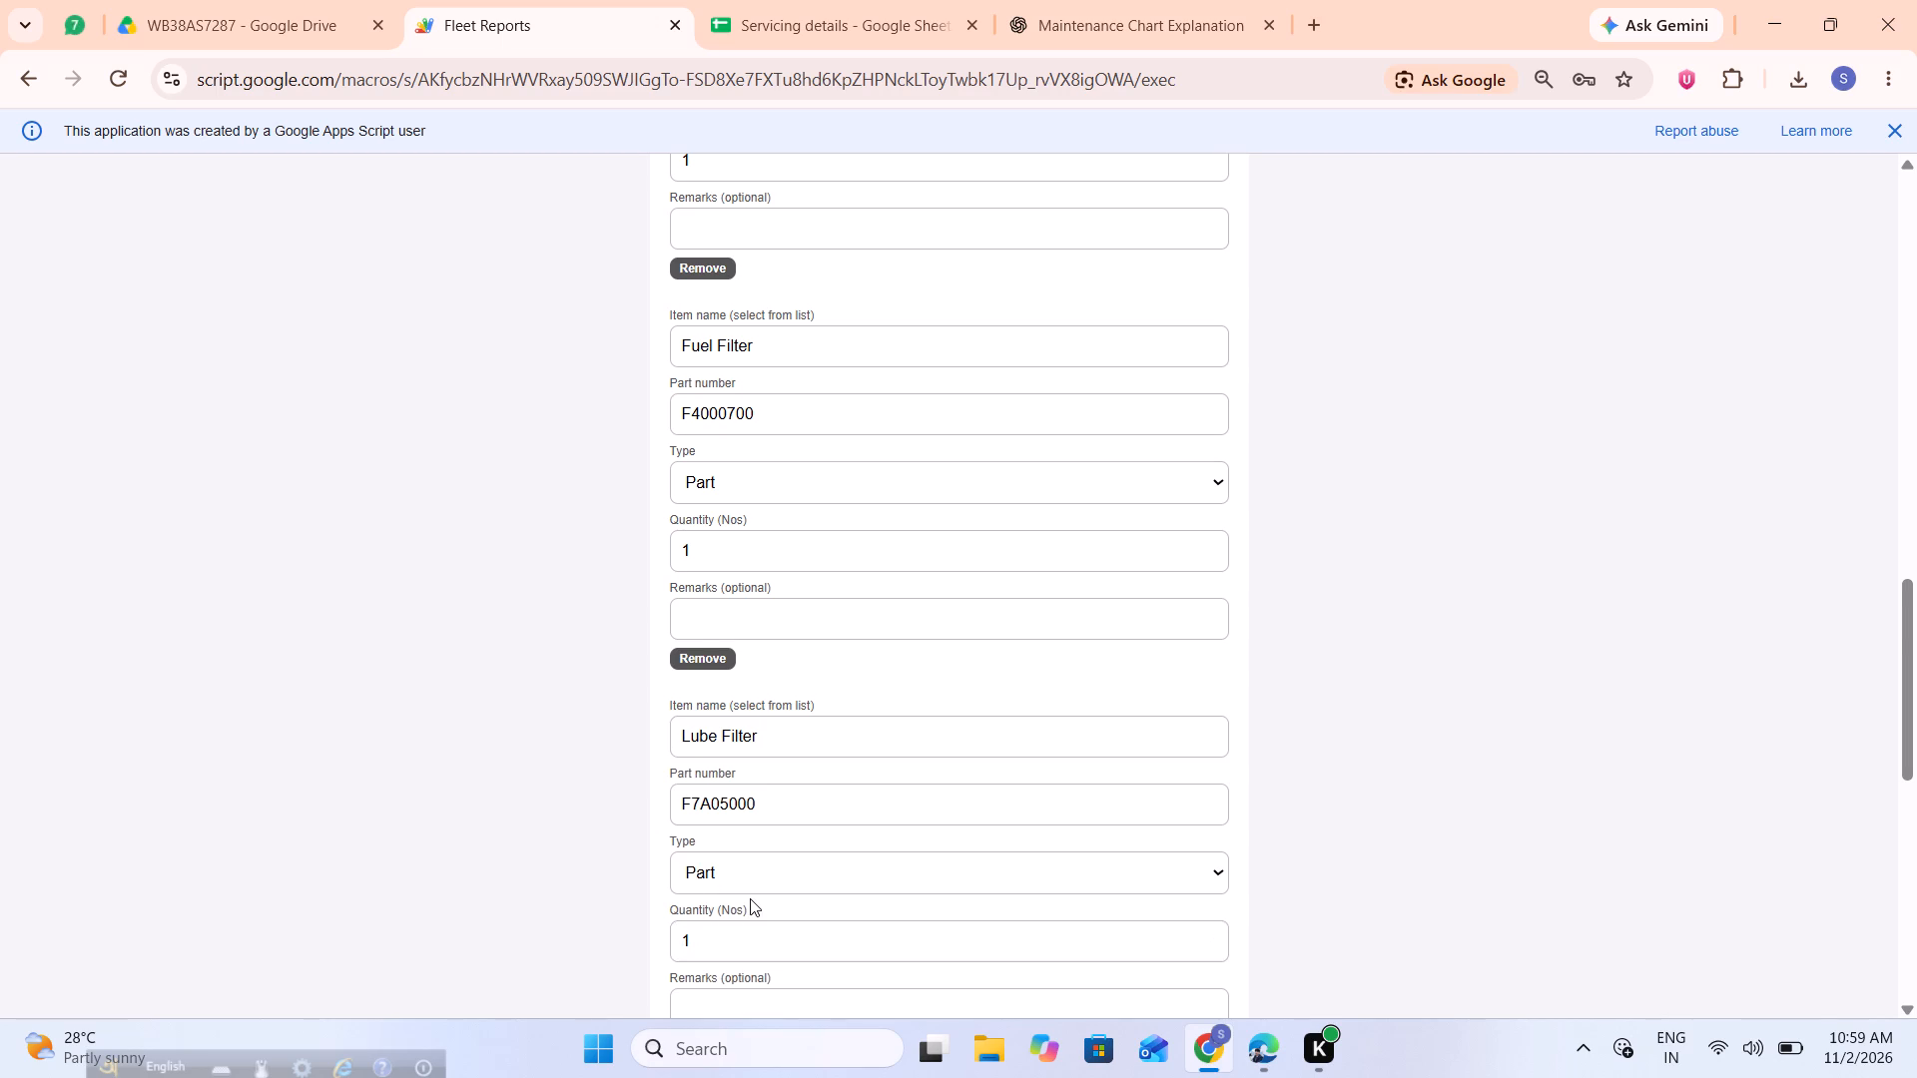
pyautogui.scroll(-2, 750, 898)
pyautogui.click(755, 844)
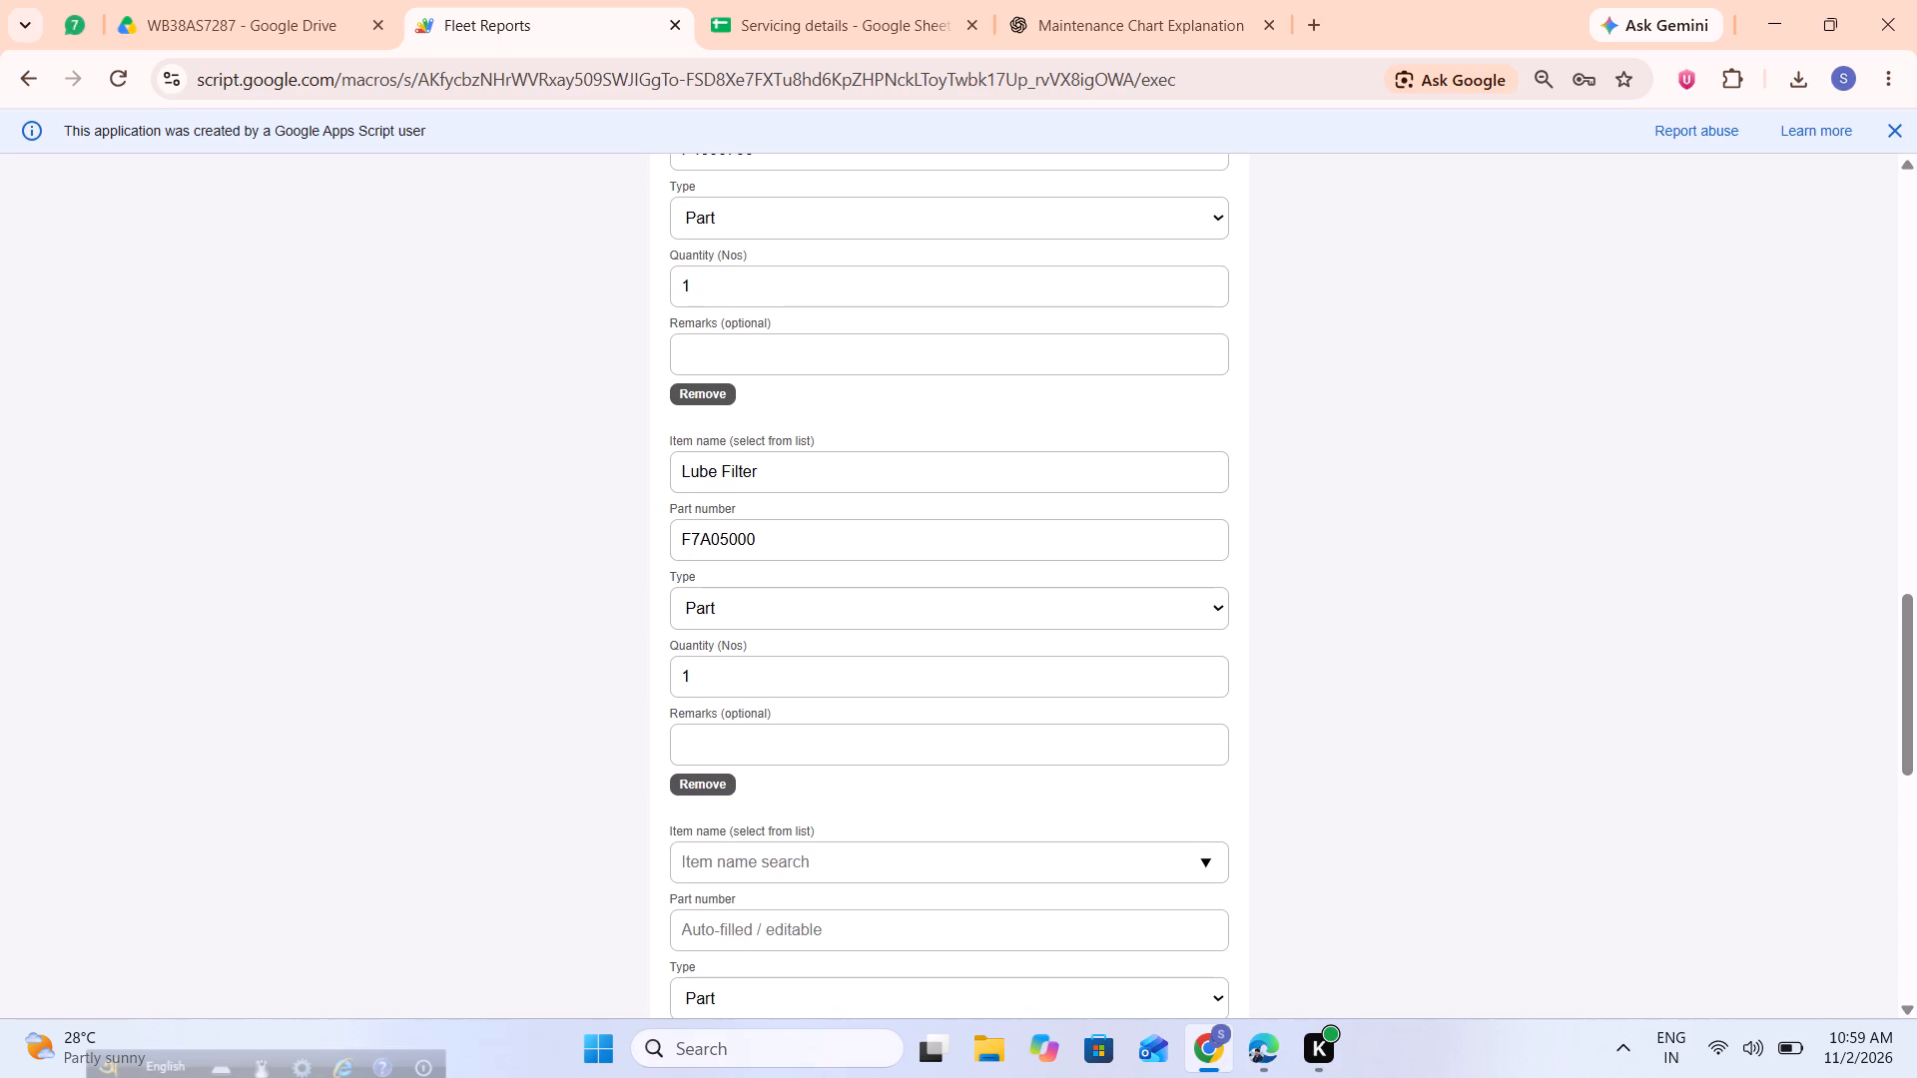
pyautogui.write('FUEL')
pyautogui.scroll(-2, 749, 862)
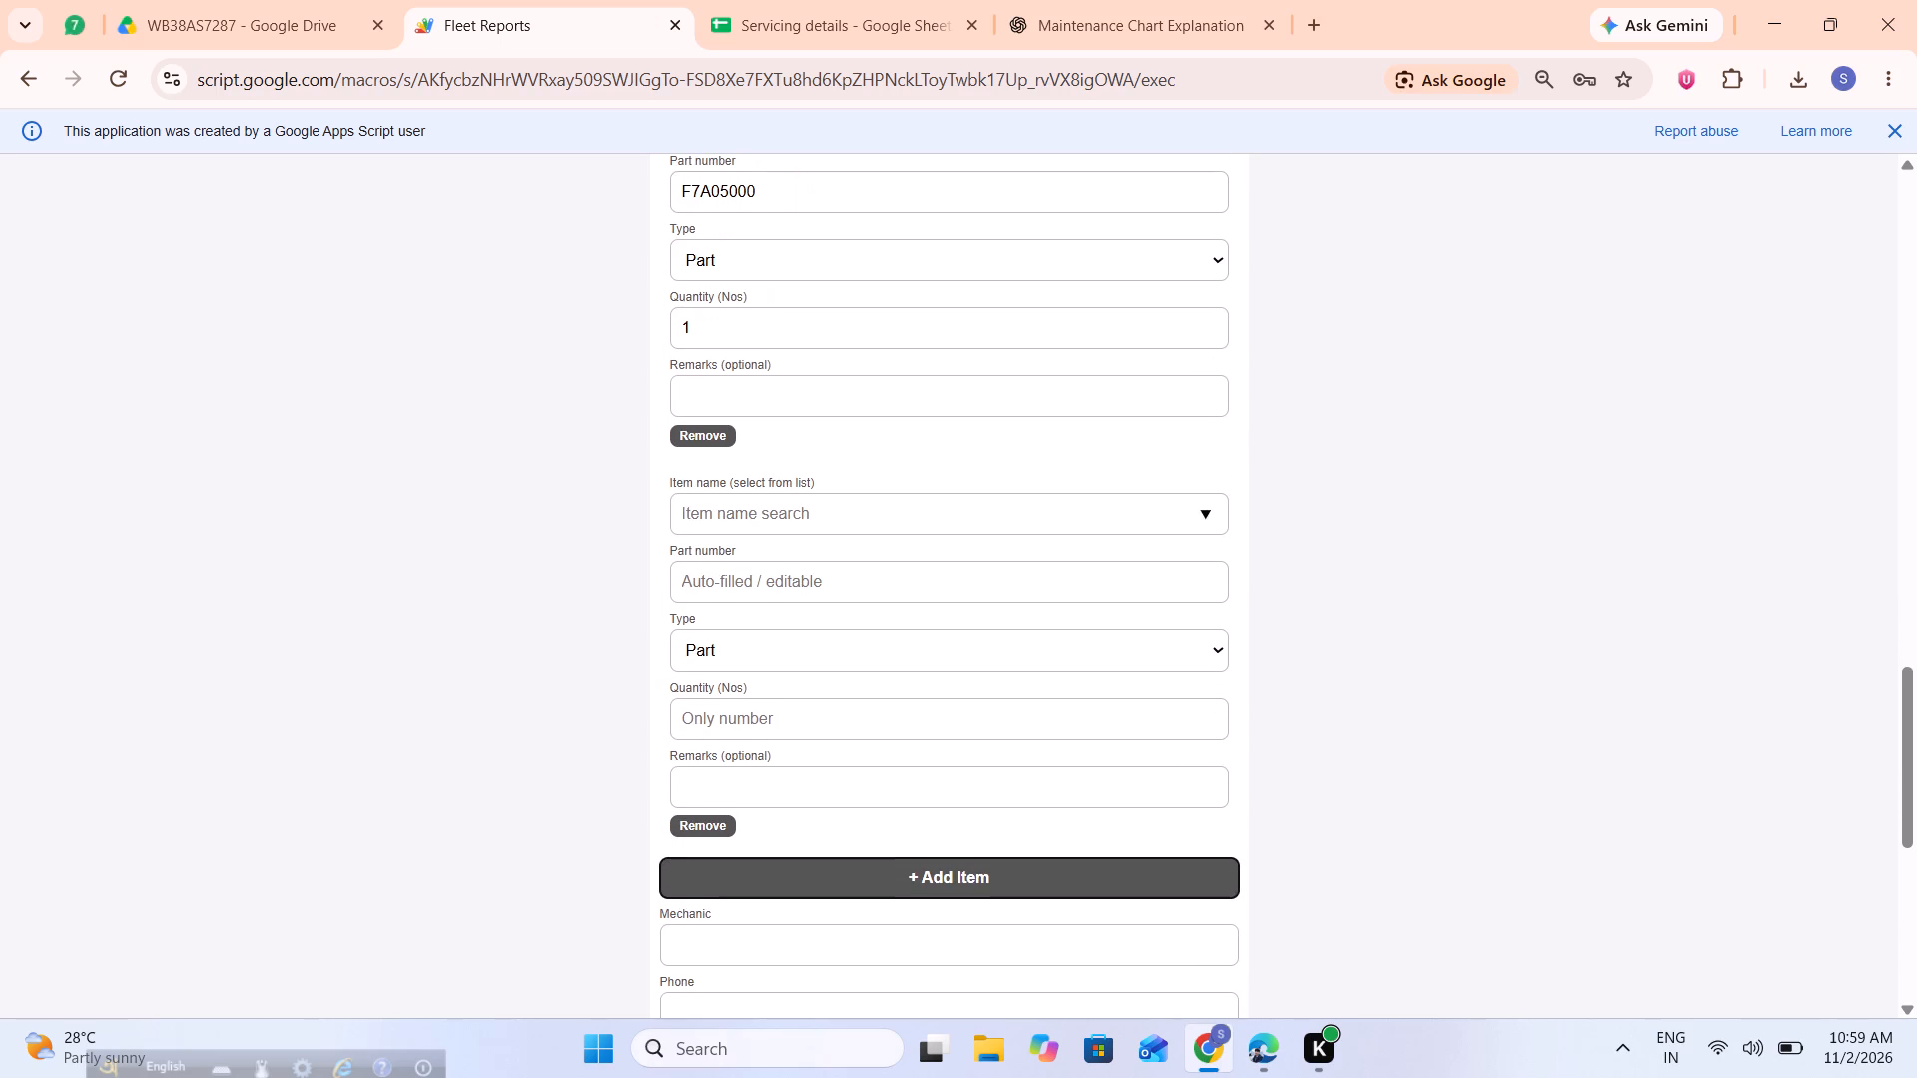
pyautogui.doubleClick(786, 517)
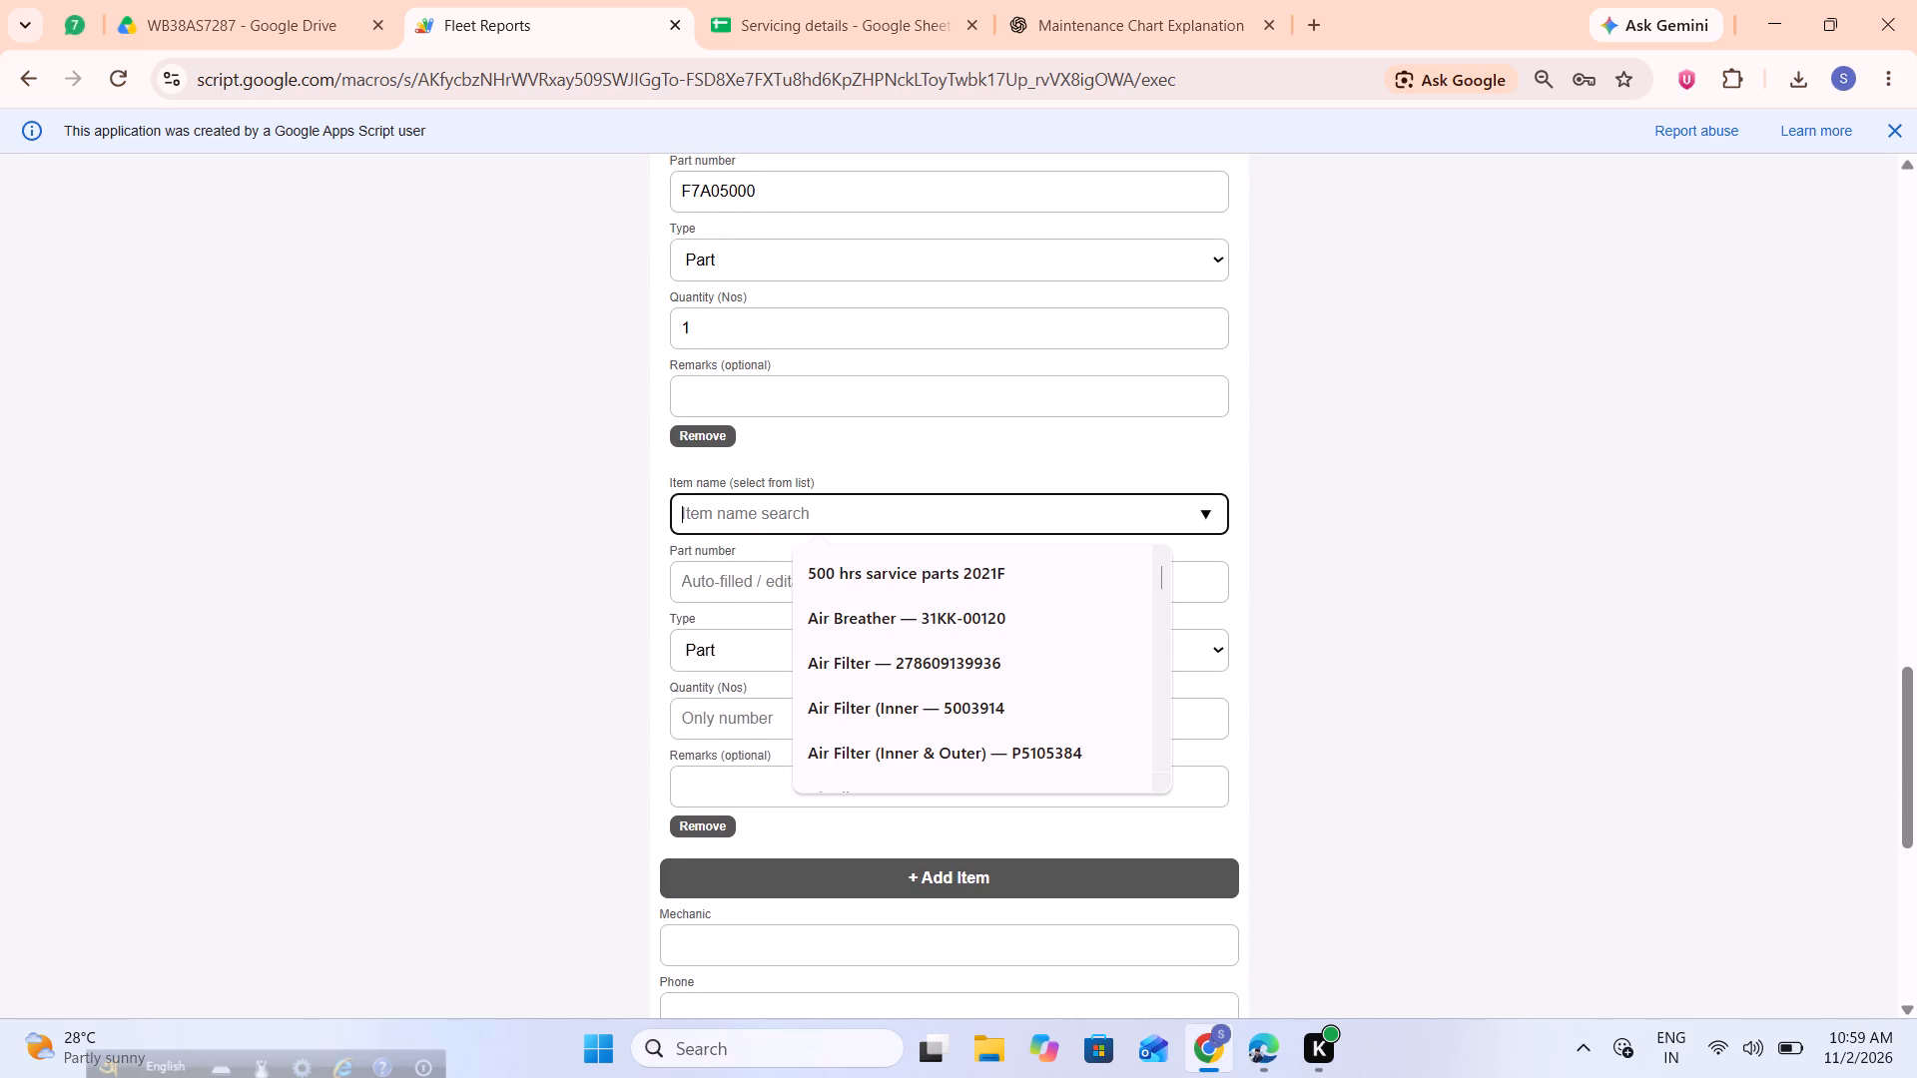
pyautogui.write('FUE')
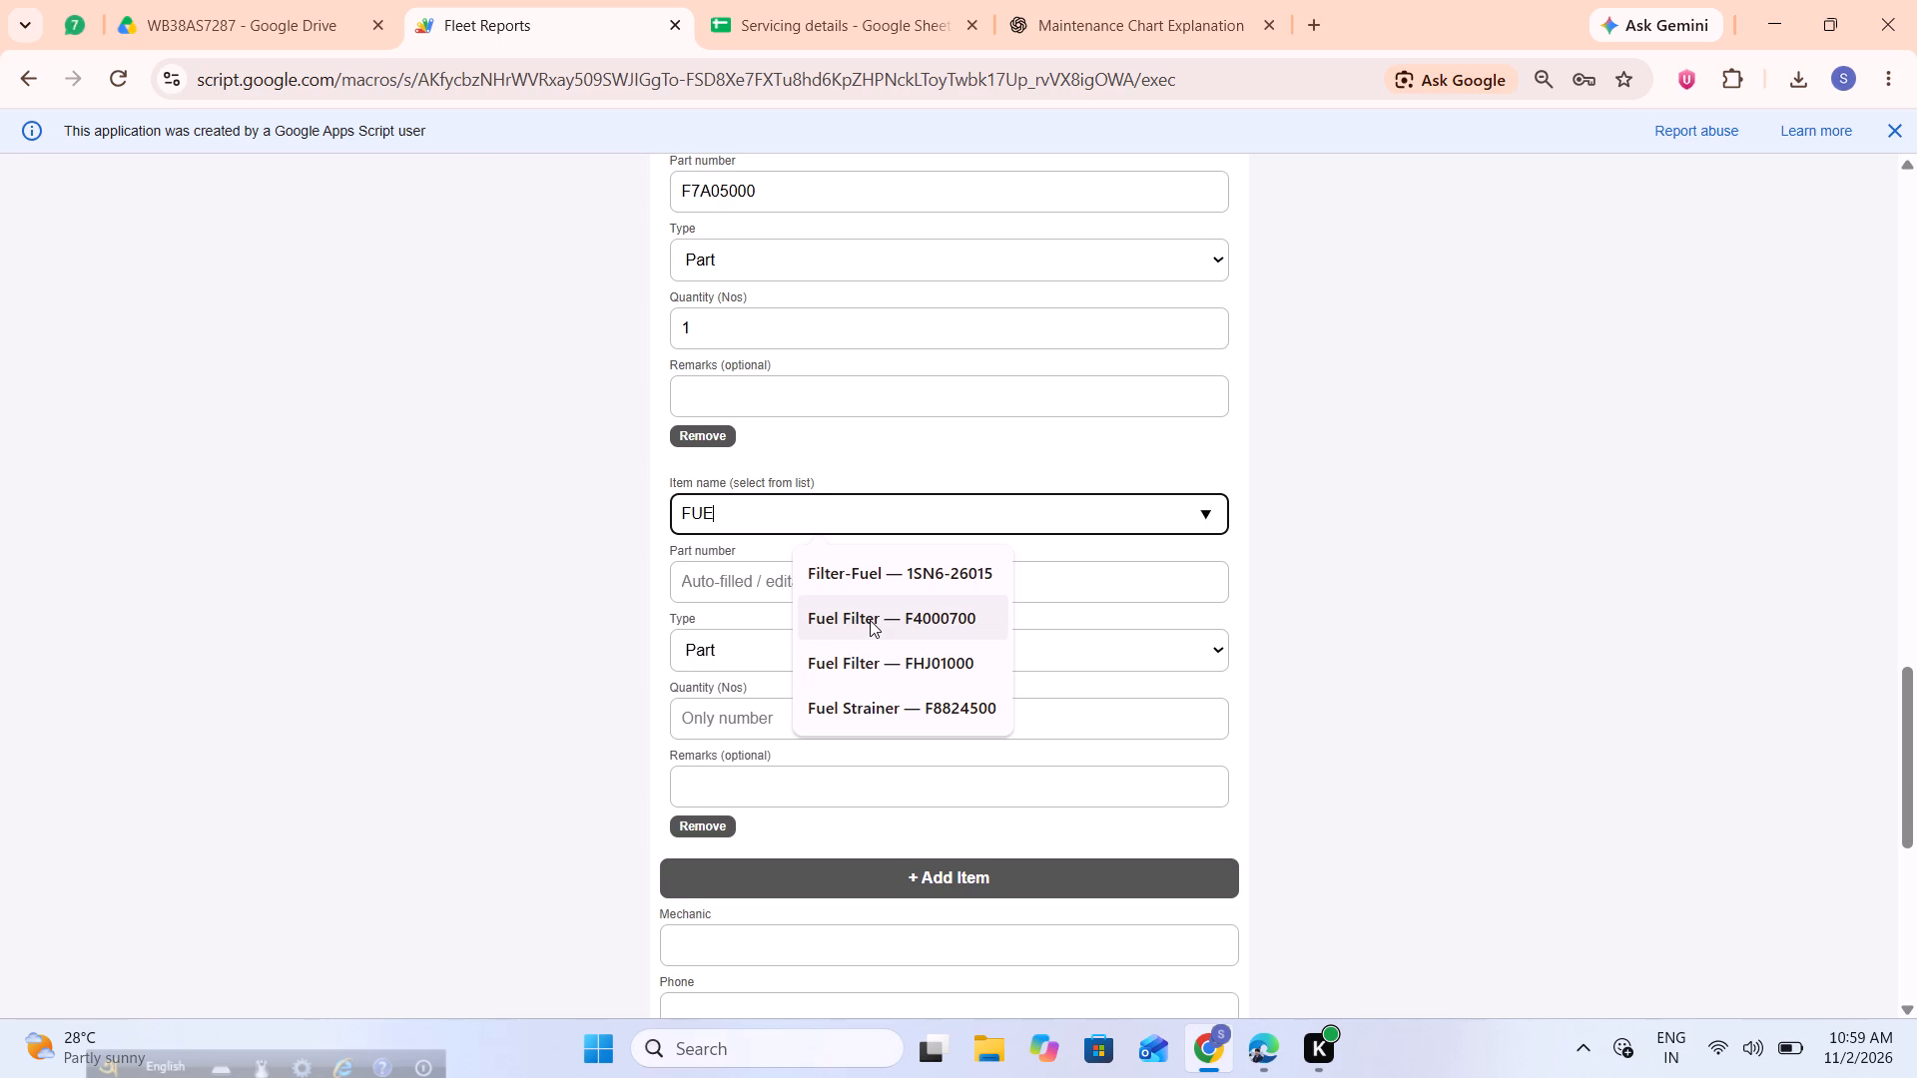
pyautogui.press('l')
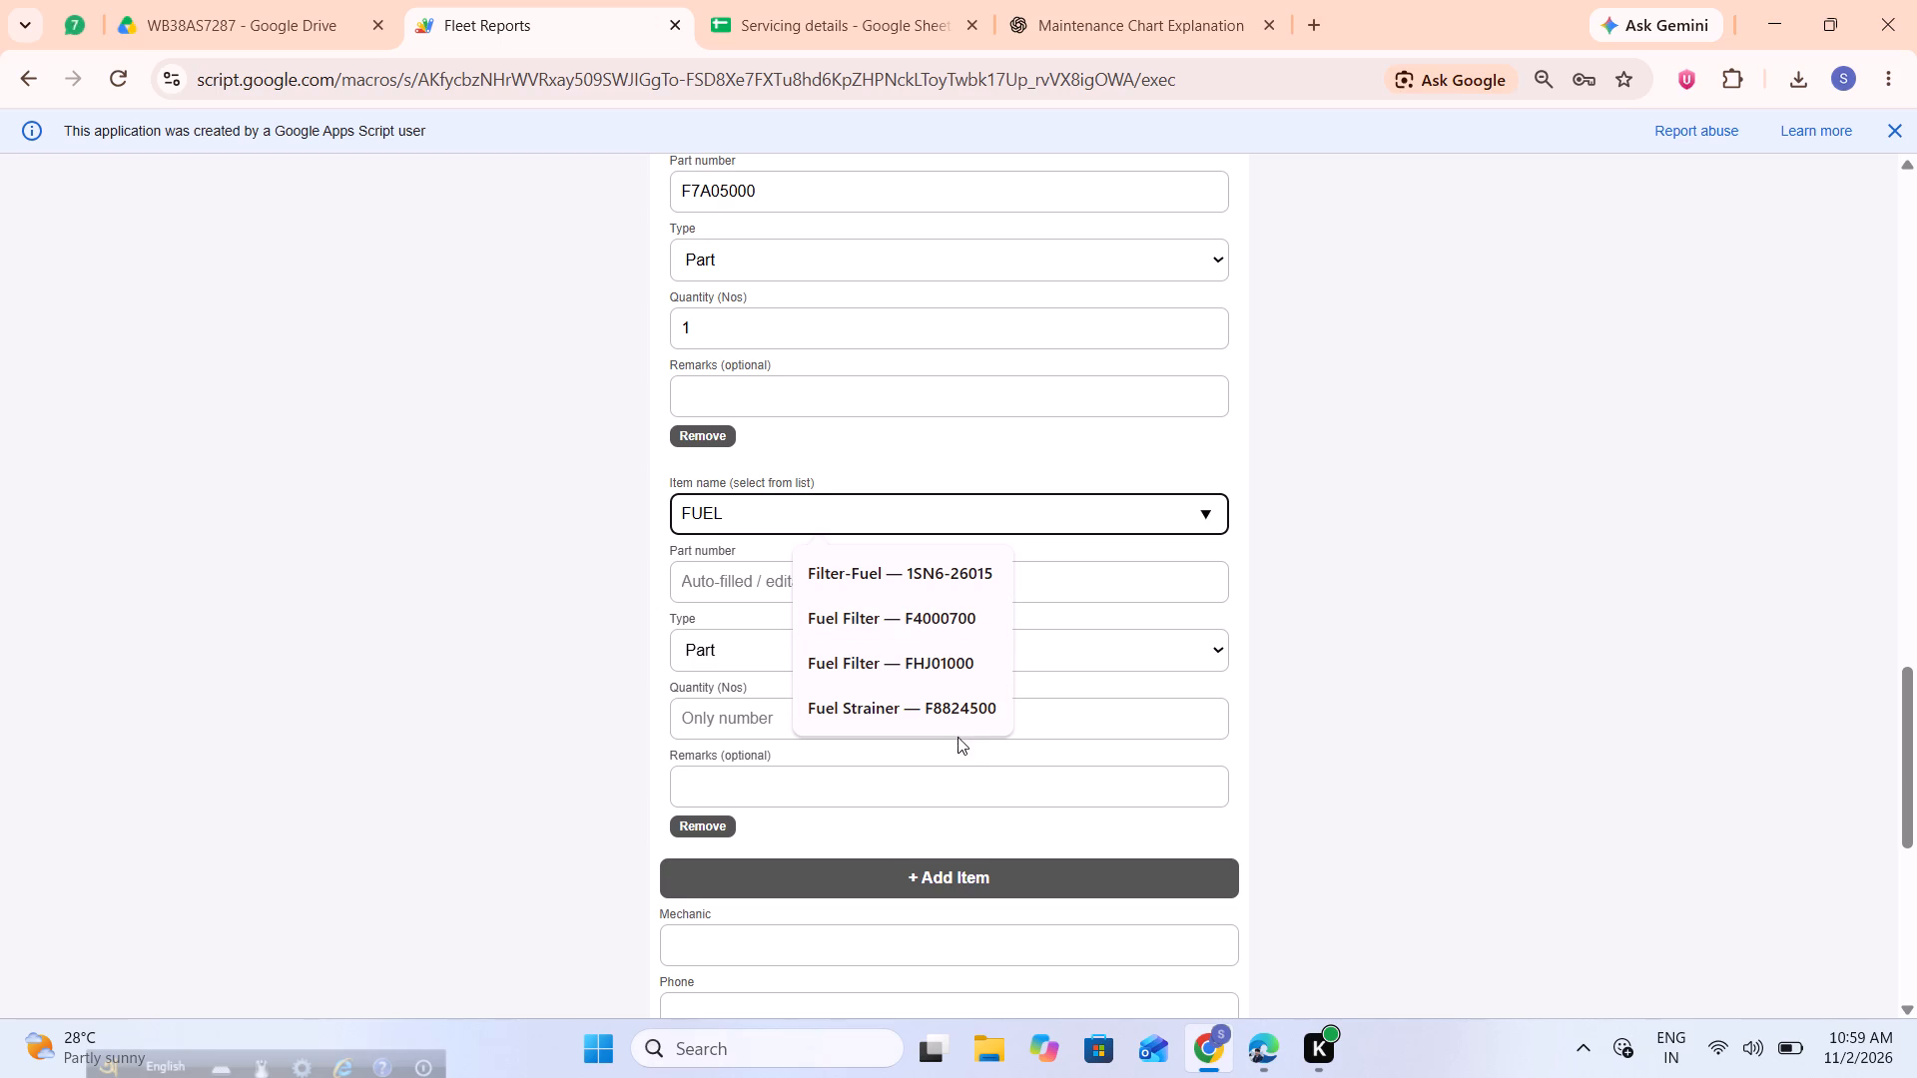
pyautogui.click(956, 716)
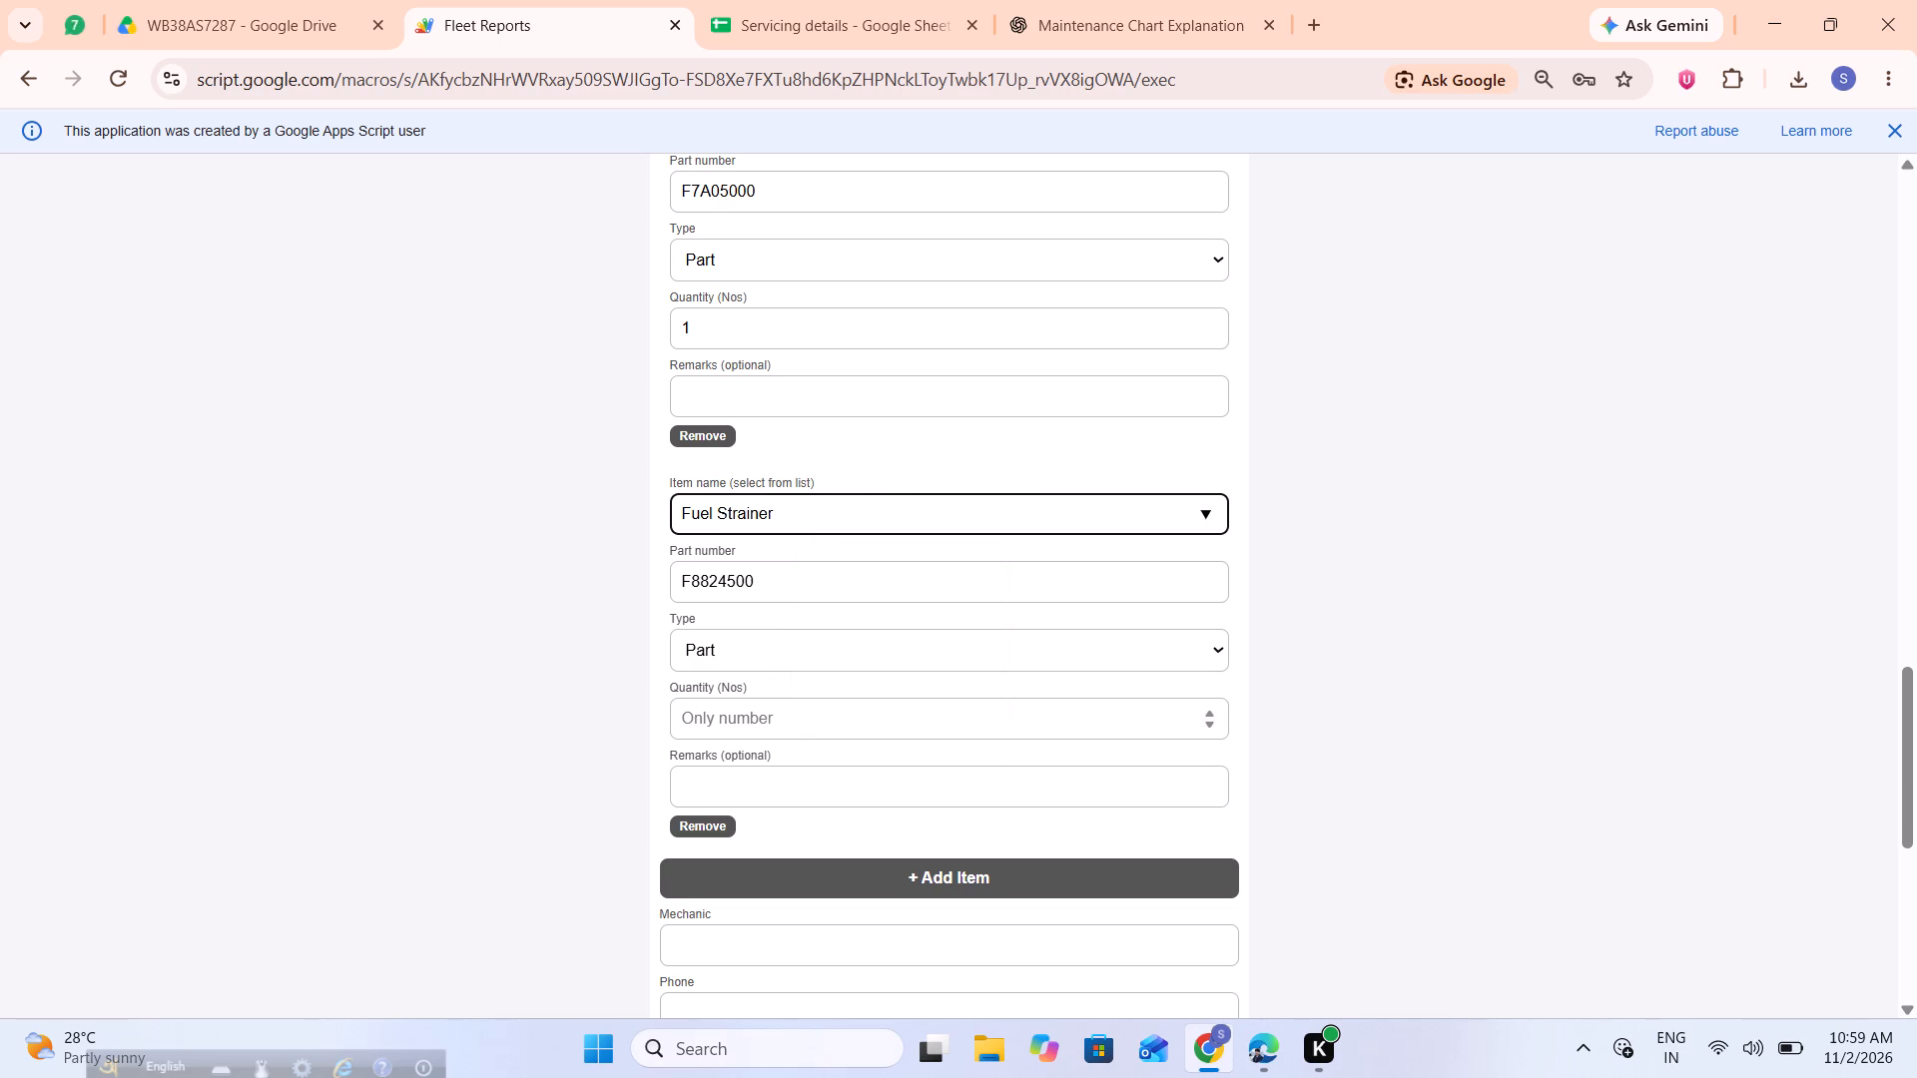
pyautogui.click(745, 725)
pyautogui.press('1')
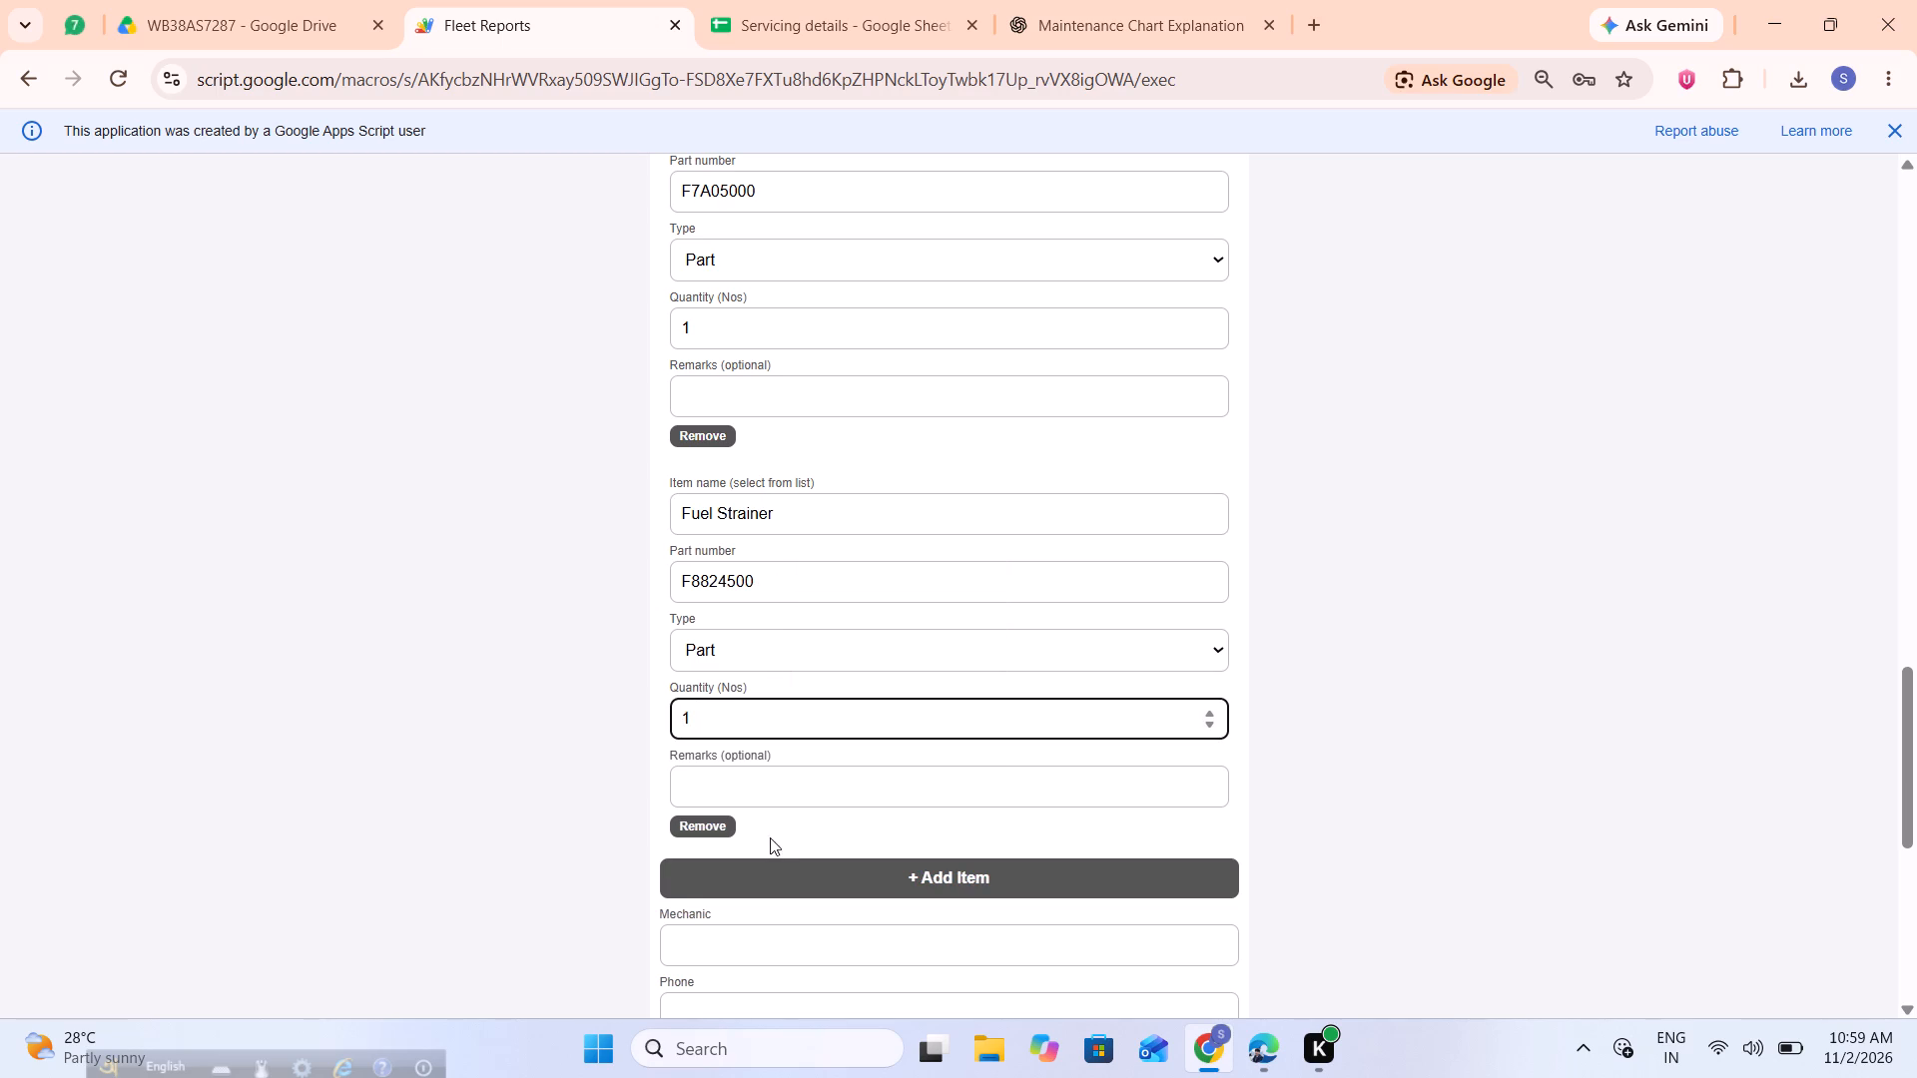
# Add Hydraulic Filter, part 362-1163, as another servicing item with quantity 1.
pyautogui.click(792, 875)
pyautogui.scroll(-1, 792, 875)
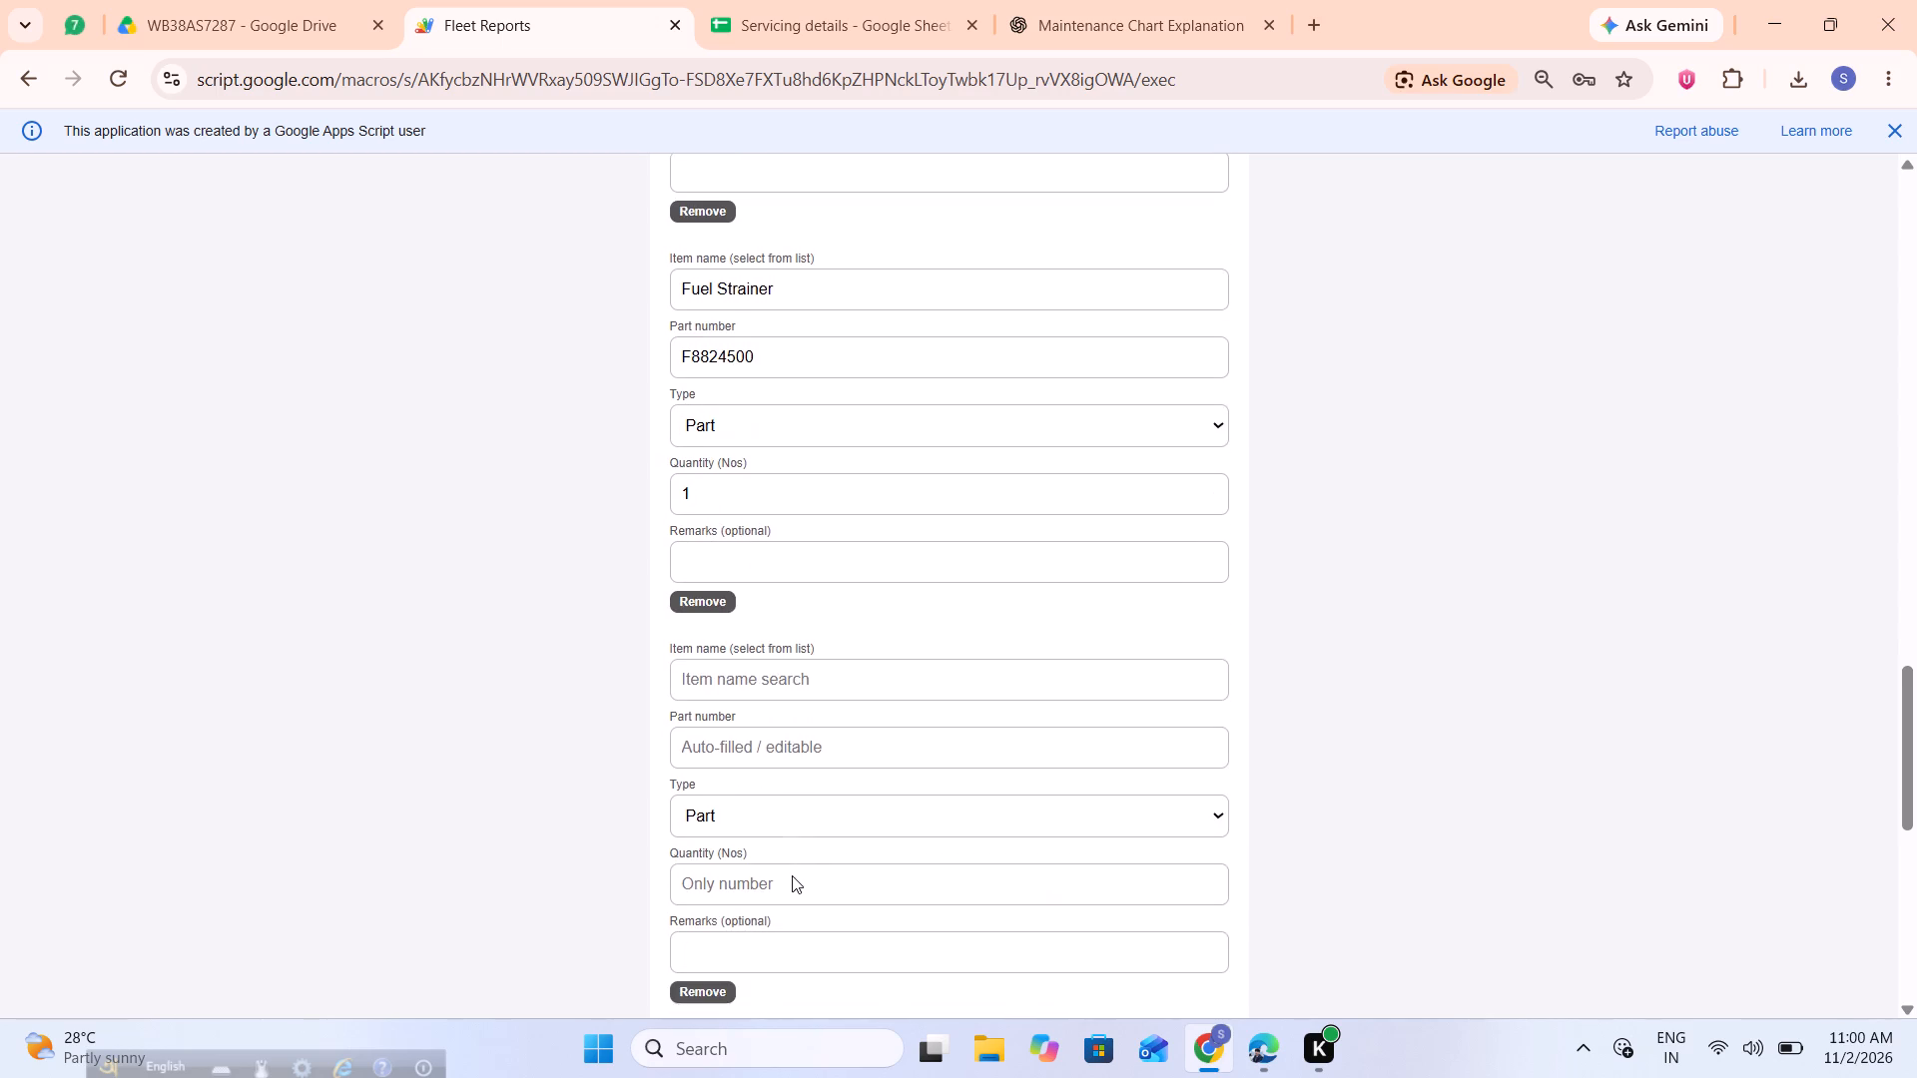
pyautogui.scroll(-1, 792, 875)
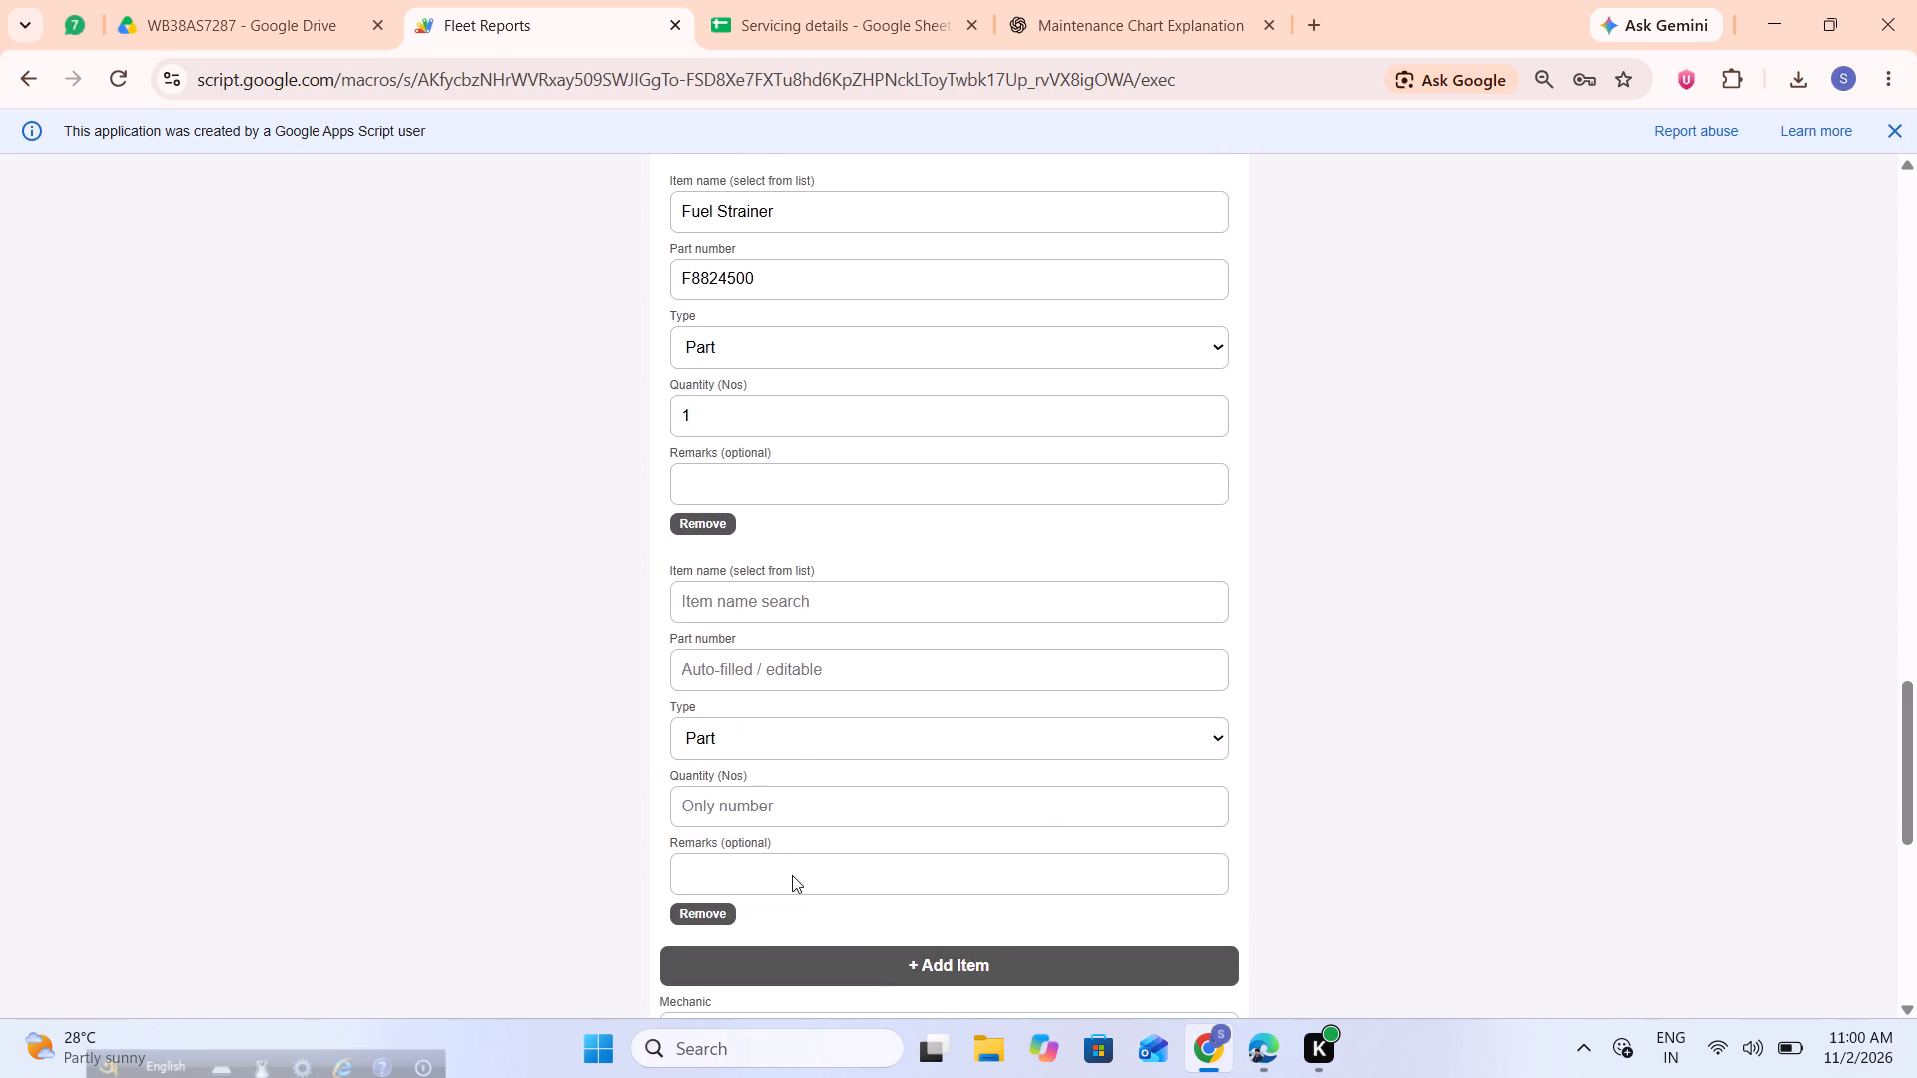
pyautogui.scroll(-1, 792, 875)
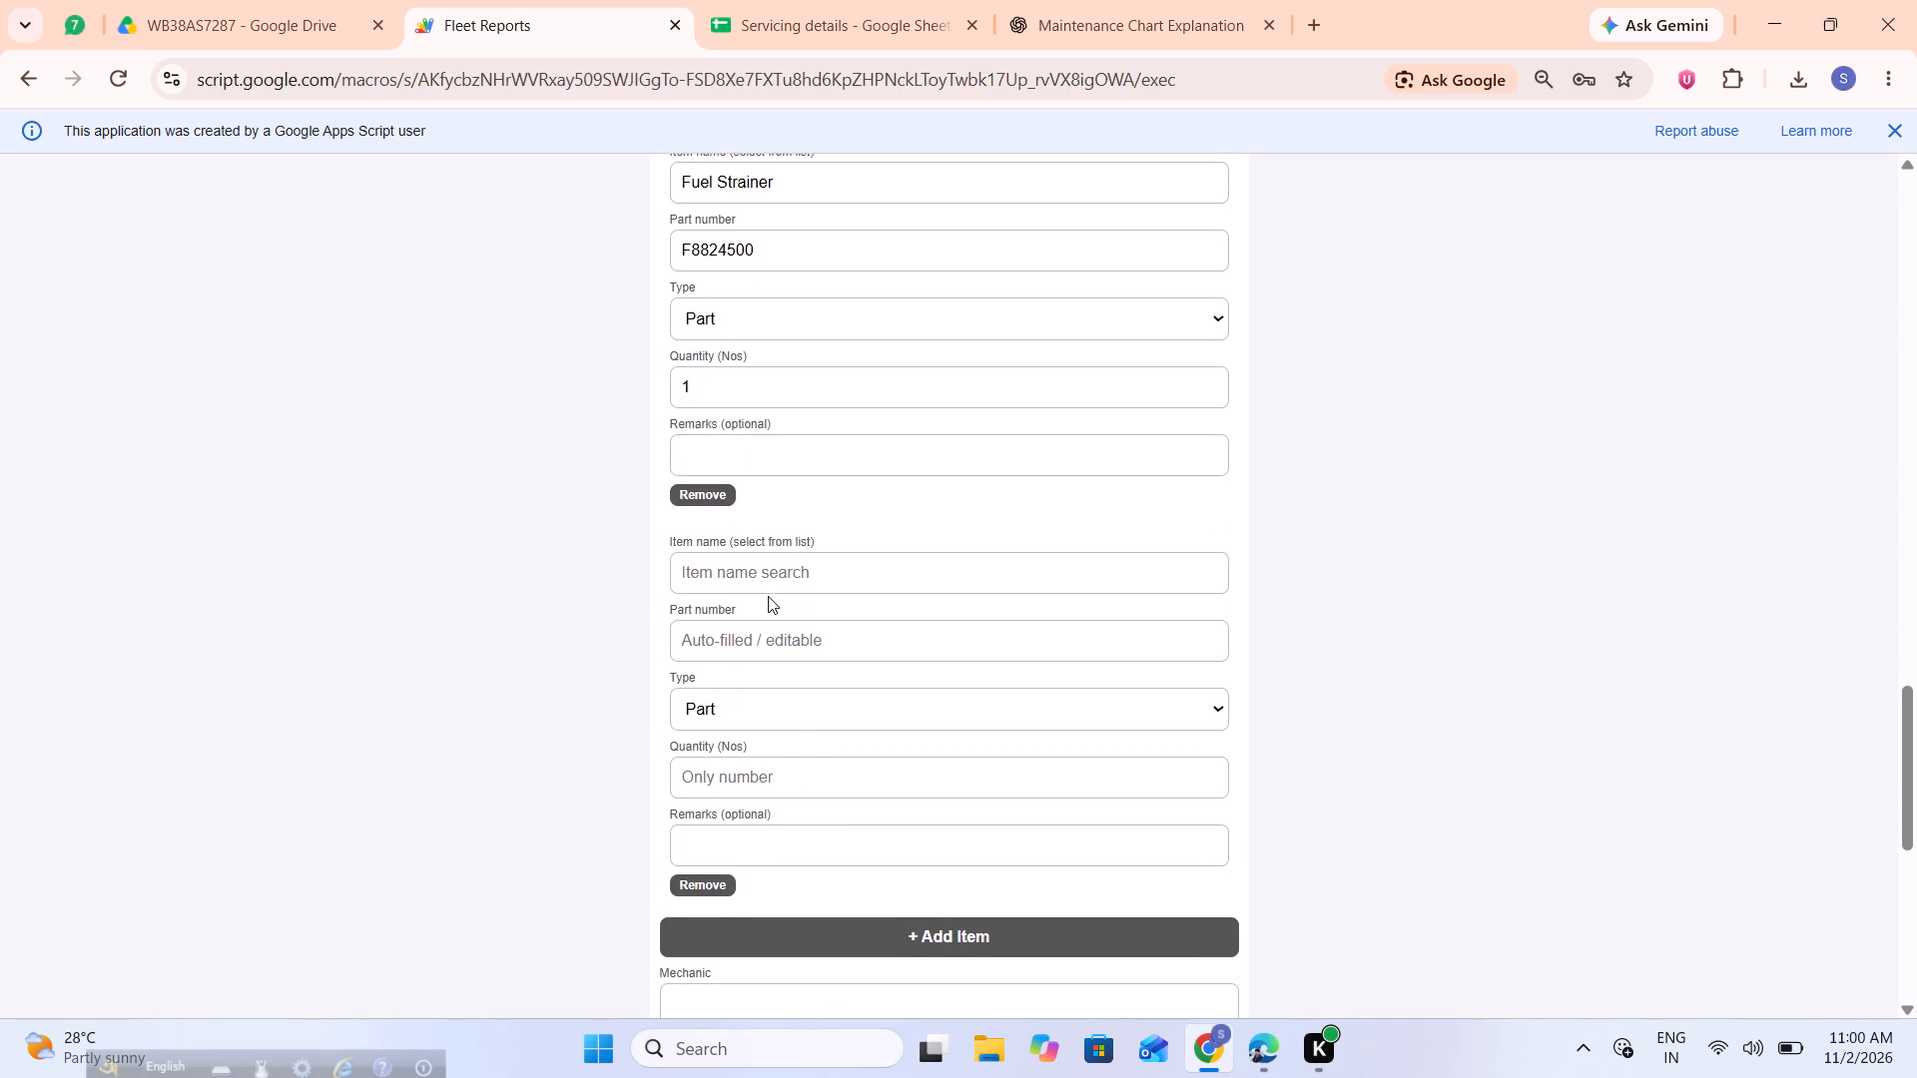
pyautogui.click(772, 586)
pyautogui.write('HYDR')
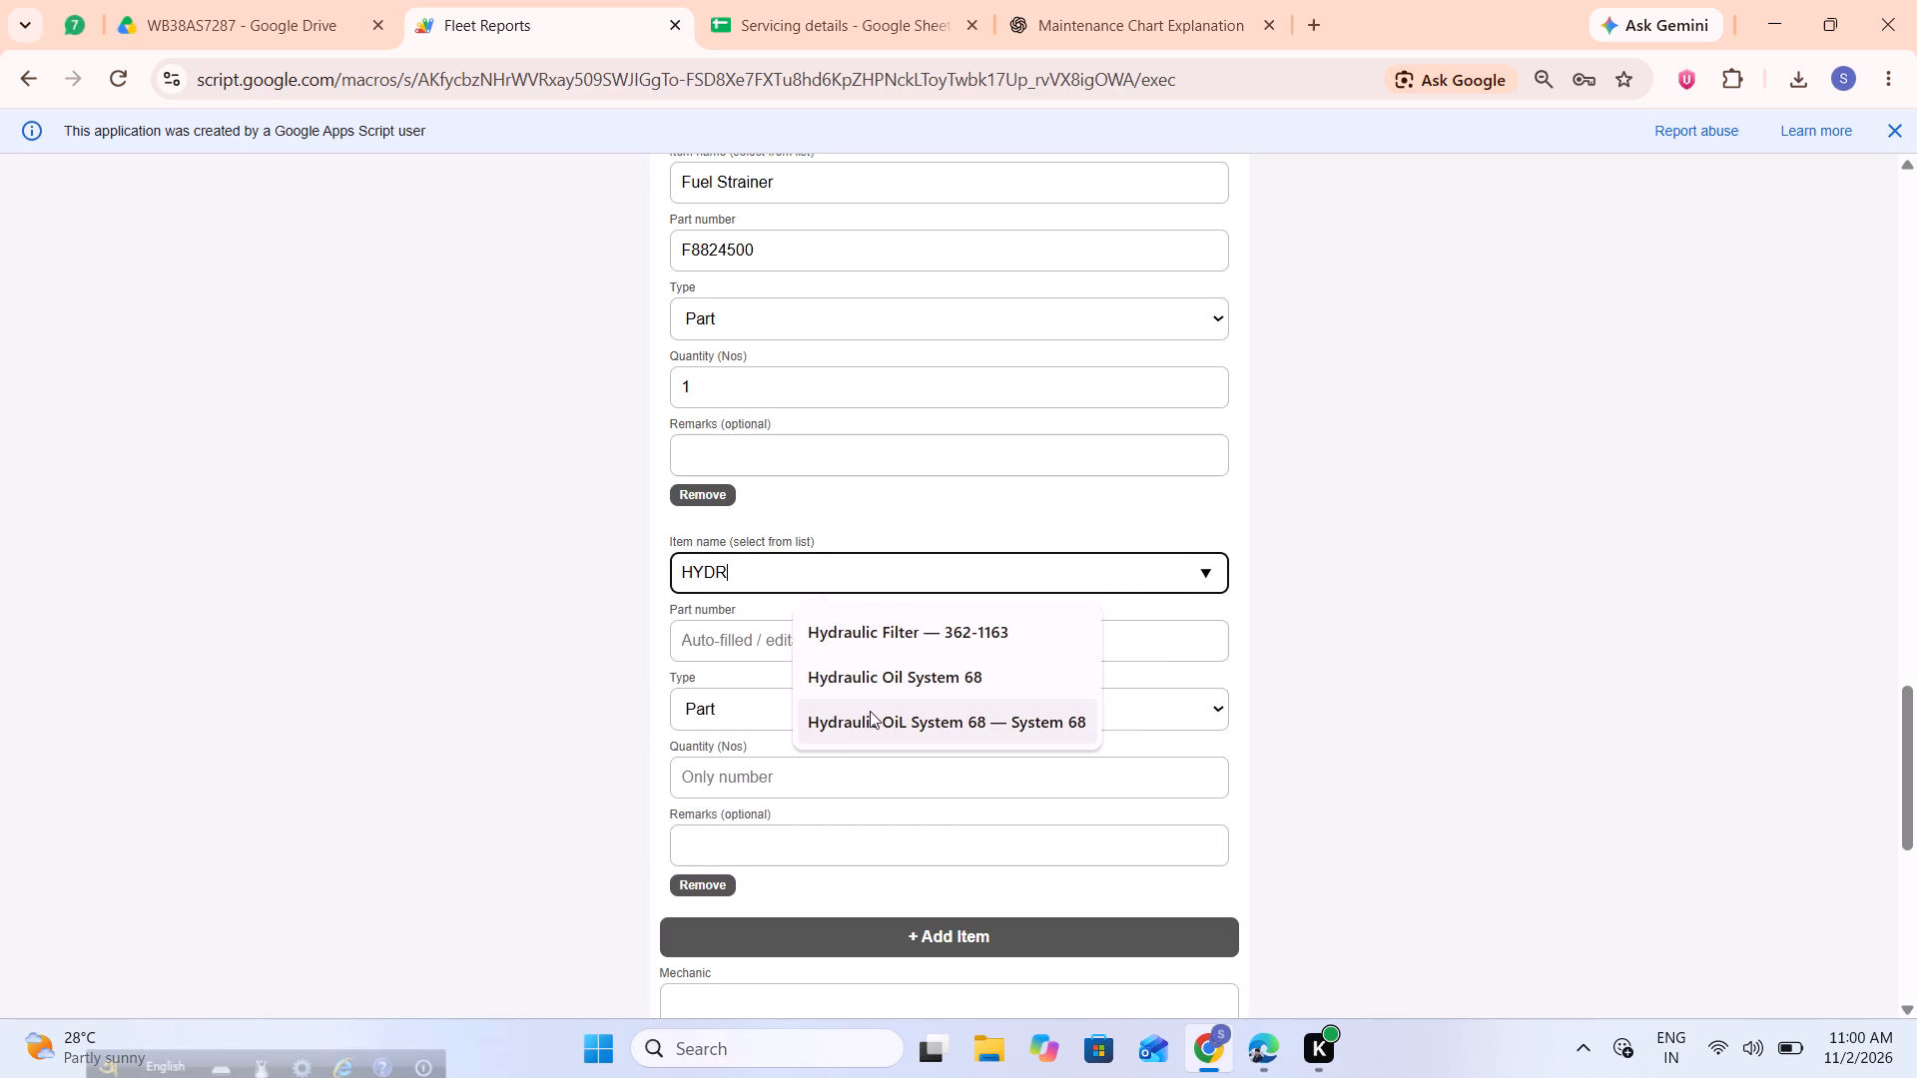
pyautogui.click(901, 629)
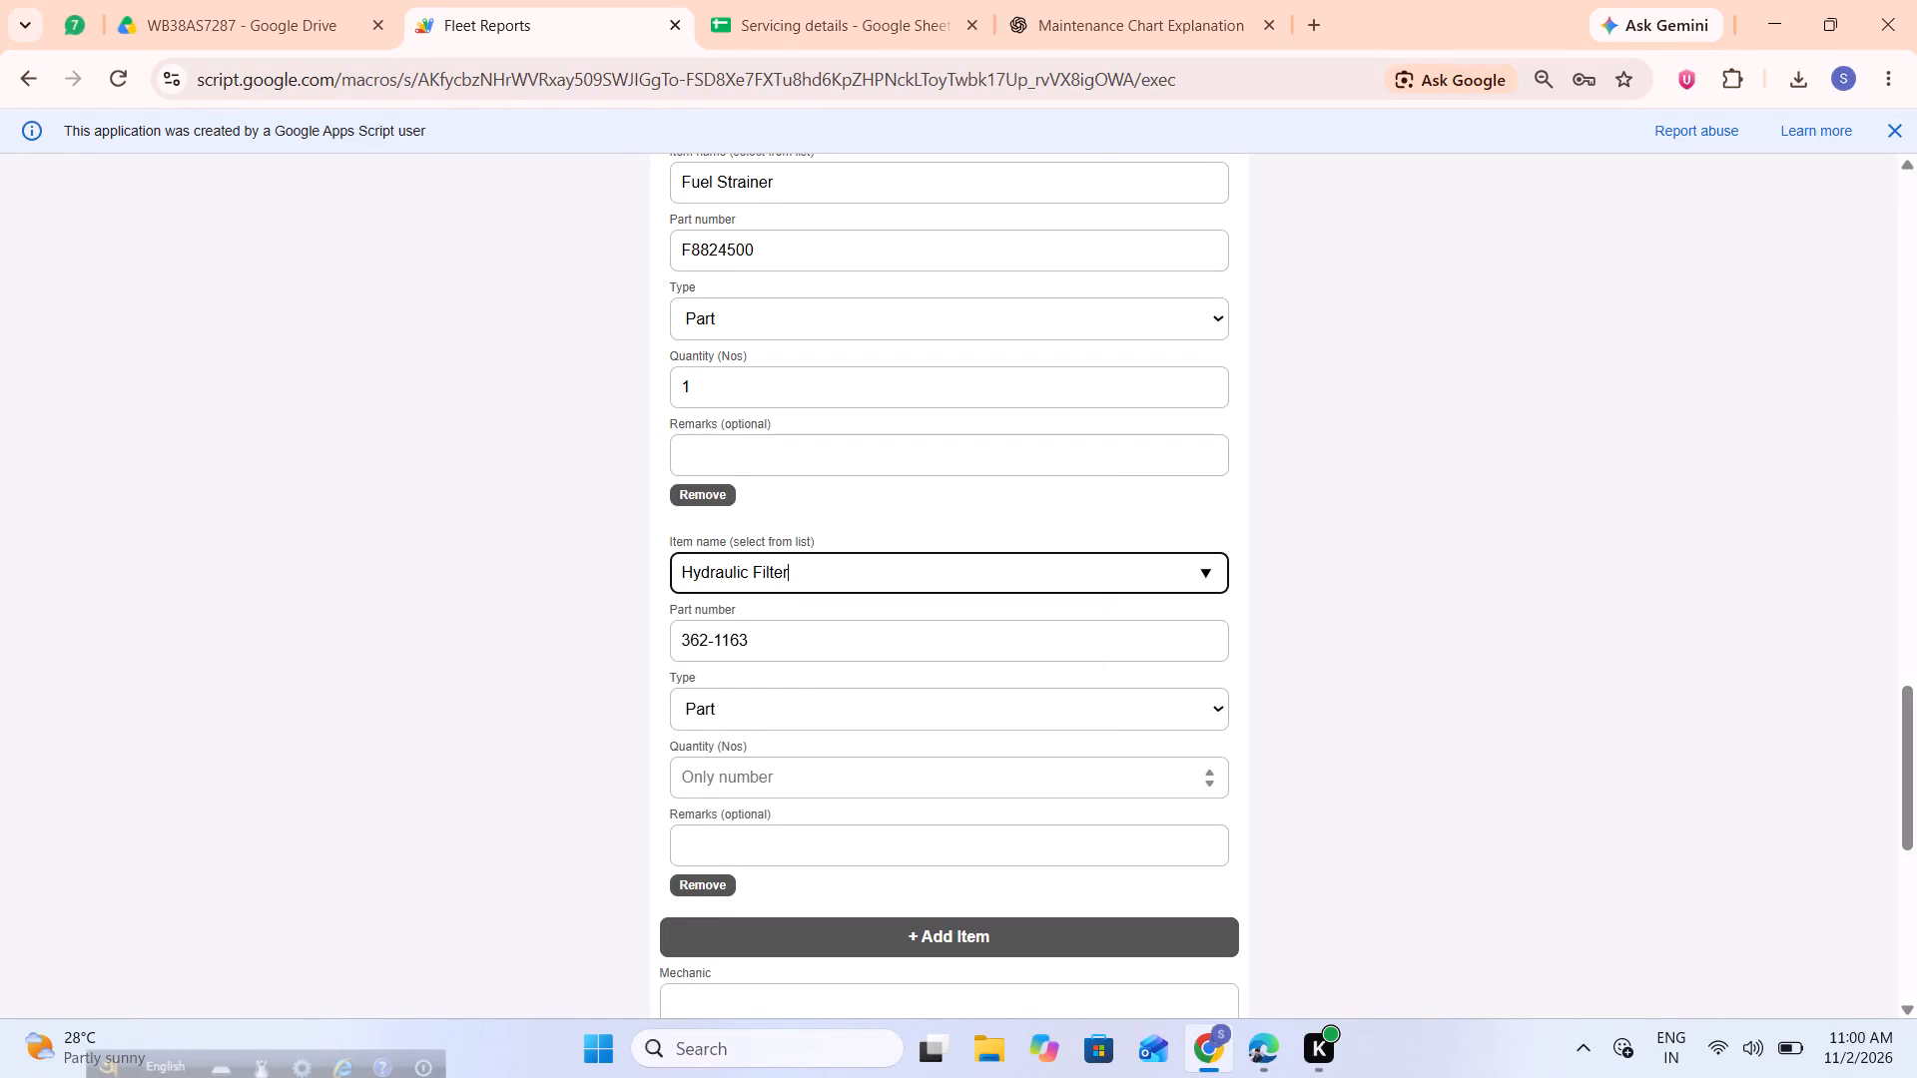
pyautogui.click(720, 777)
pyautogui.press('1')
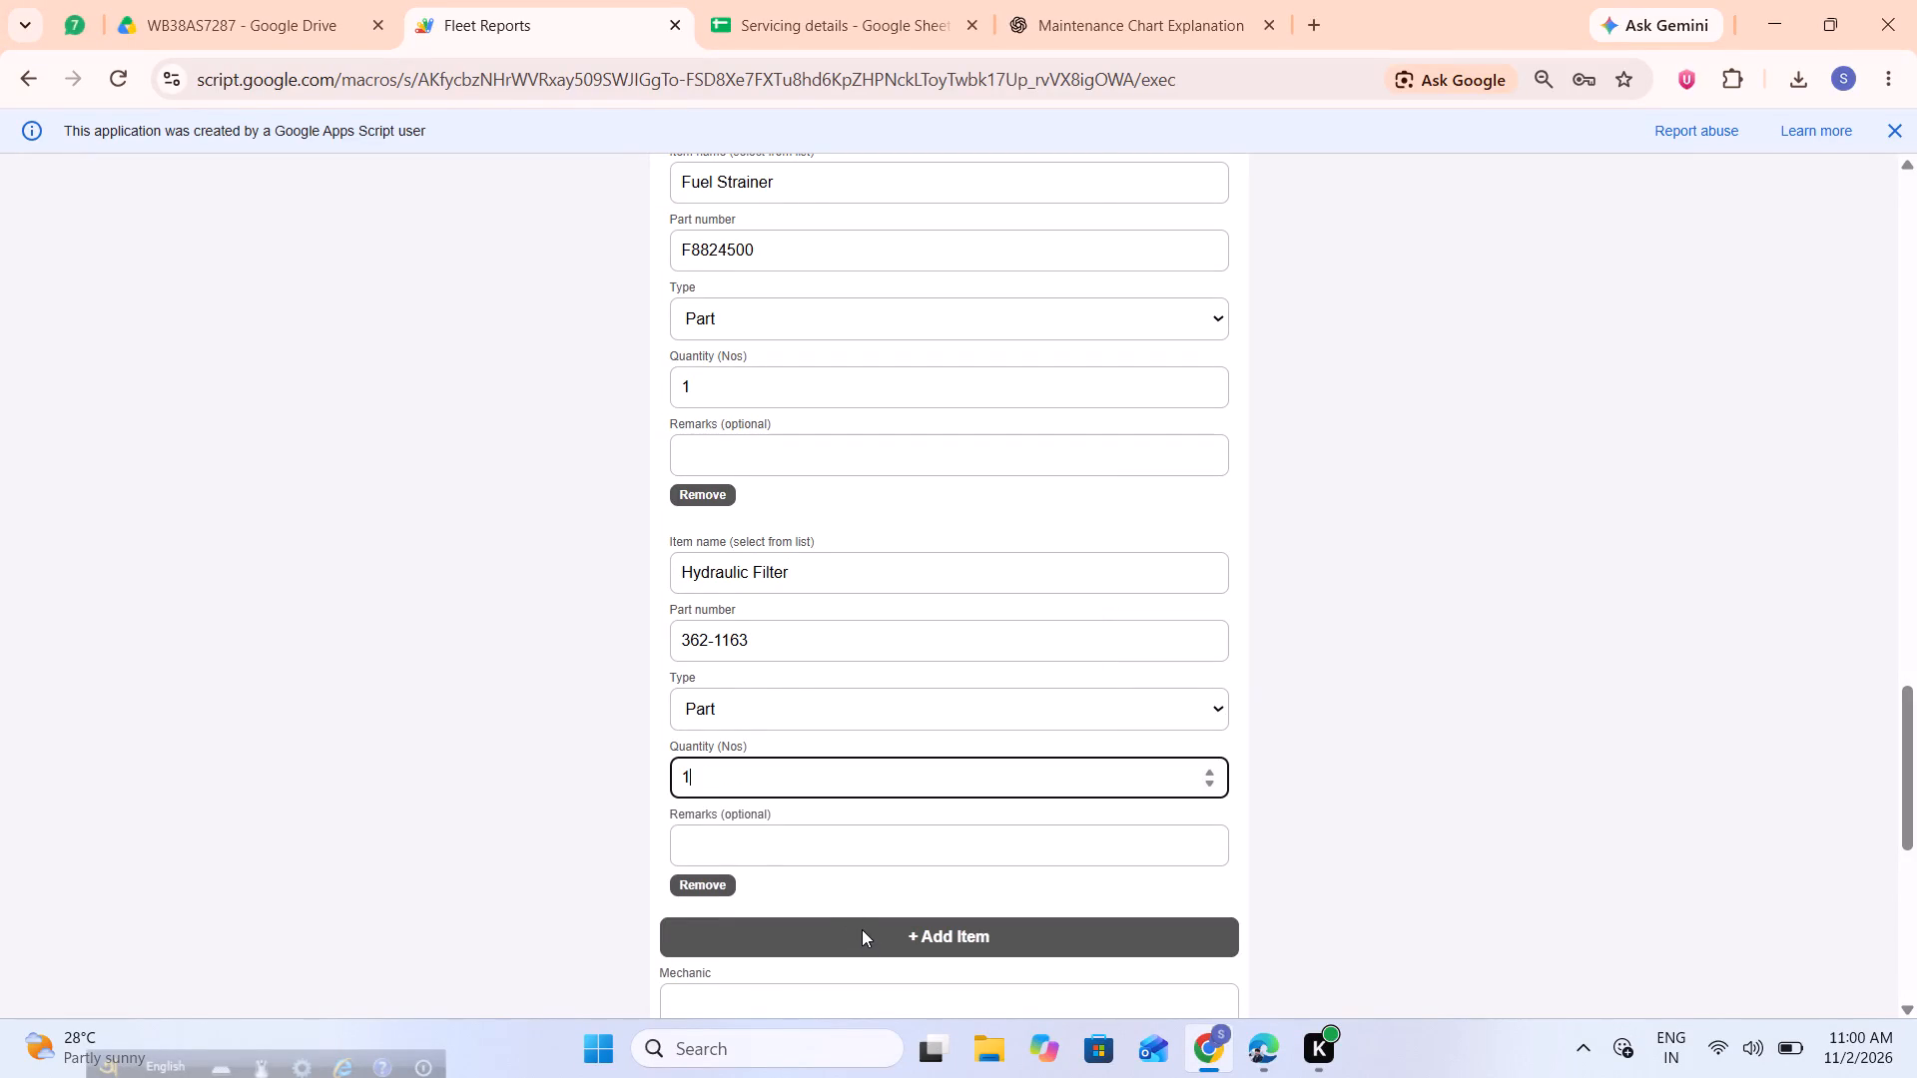
pyautogui.click(865, 933)
pyautogui.scroll(-2, 865, 933)
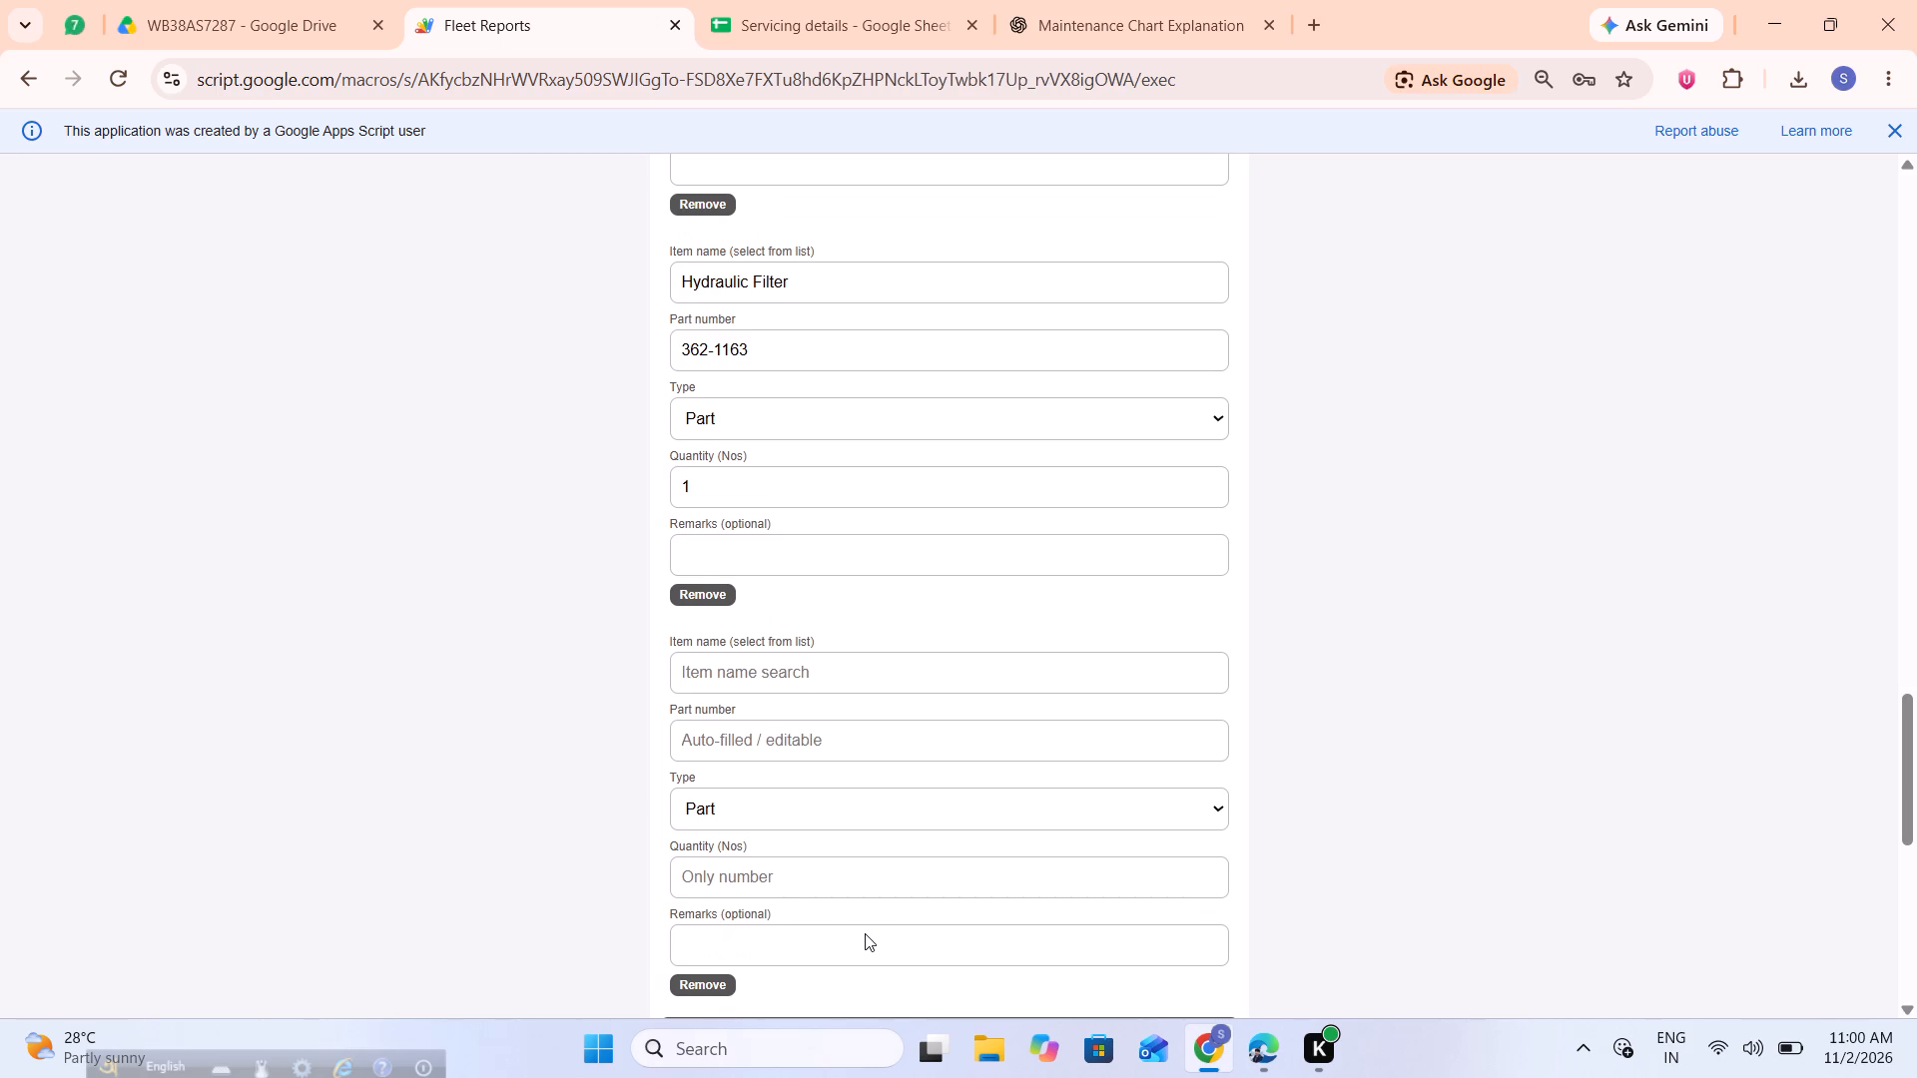
pyautogui.click(820, 681)
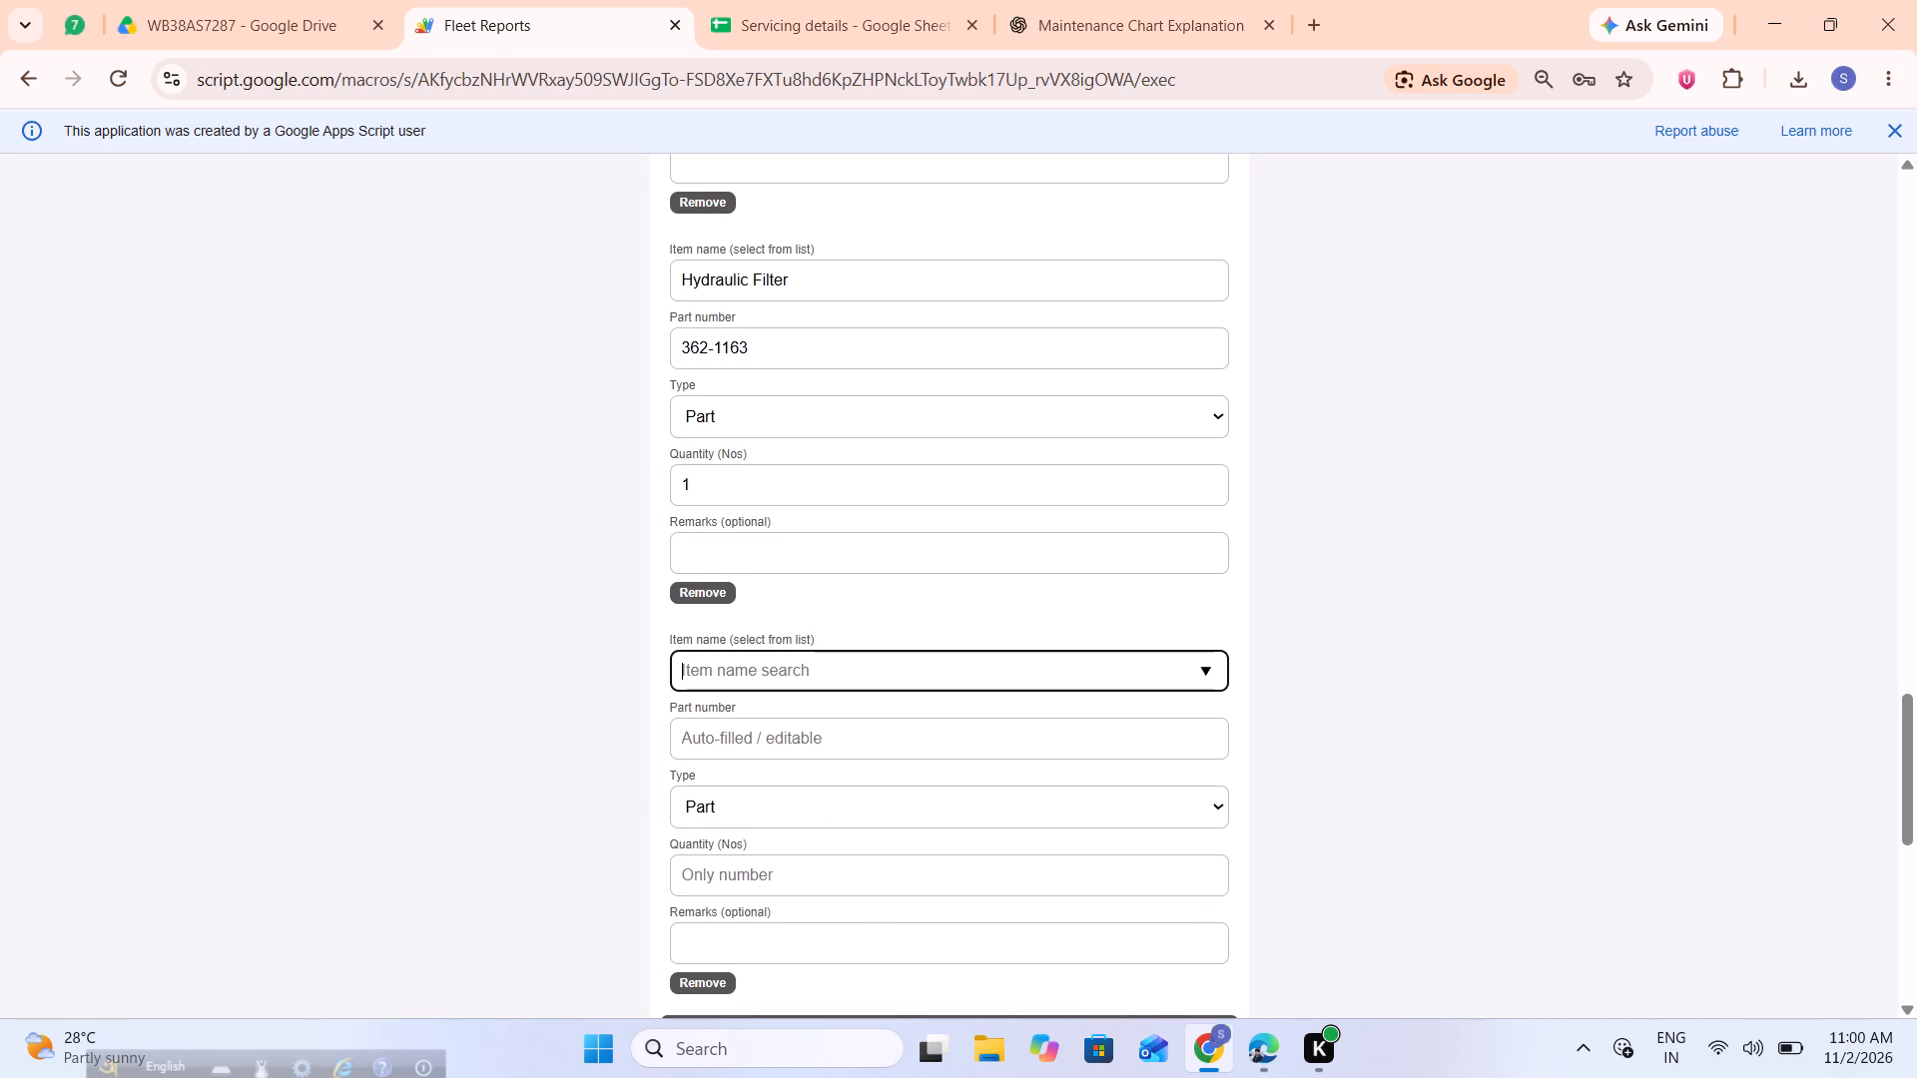
pyautogui.write('TTRANS')
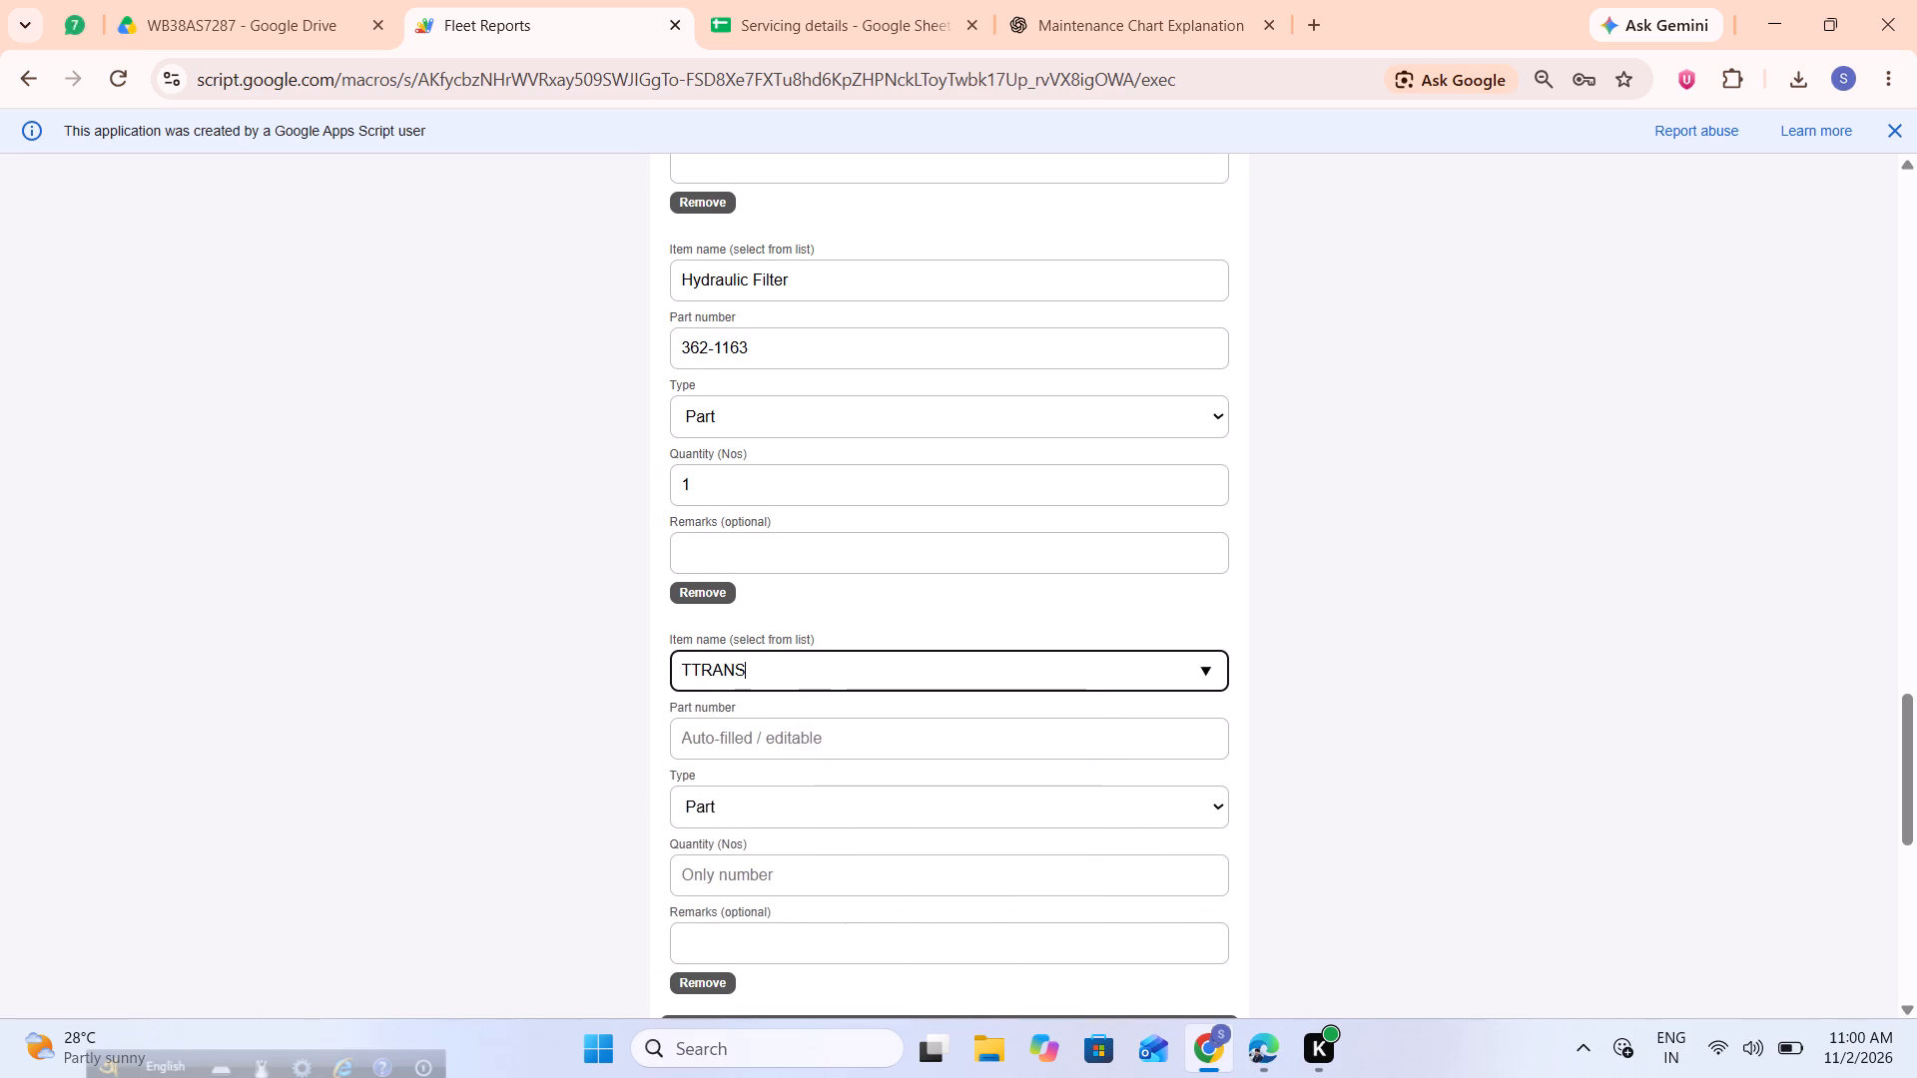
pyautogui.press('BackSpace')
pyautogui.press('BackSpace')
pyautogui.press('BackSpace')
pyautogui.press('BackSpace')
pyautogui.press('BackSpace')
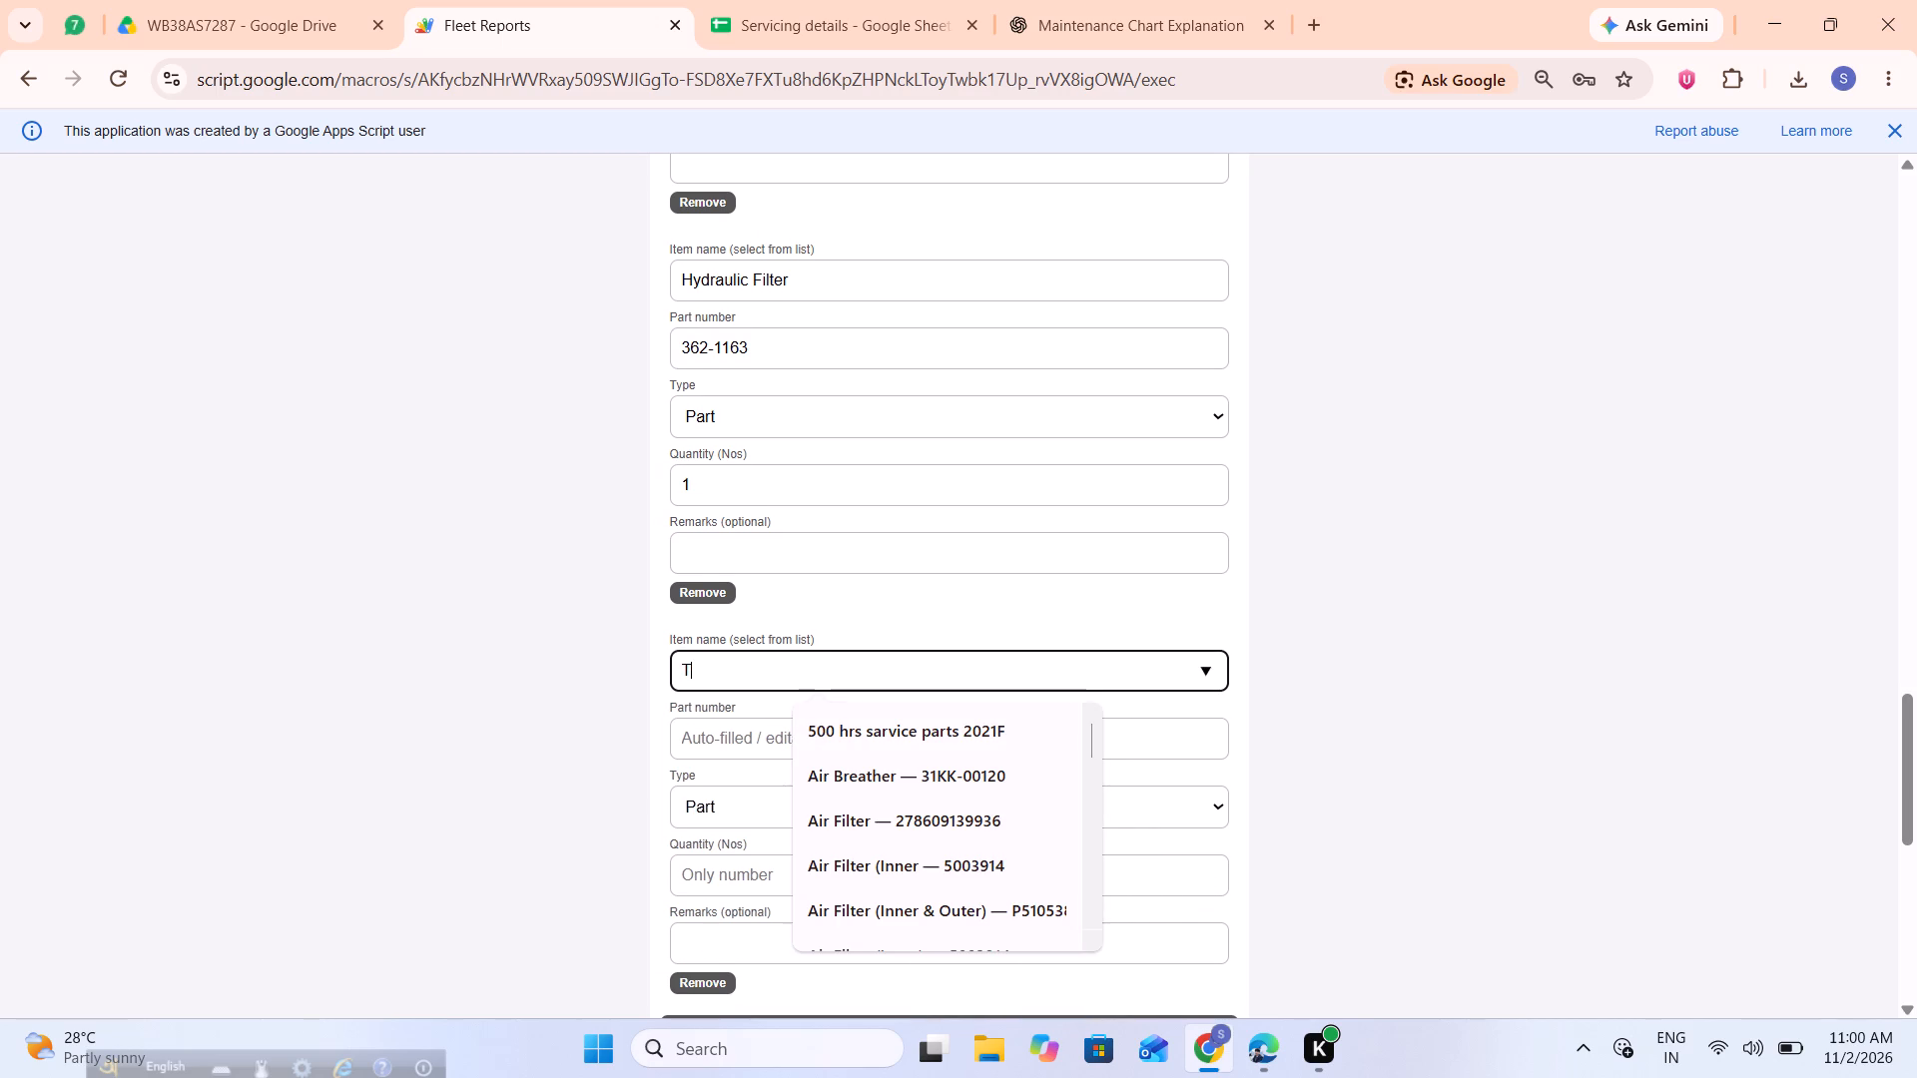
pyautogui.write('RANS')
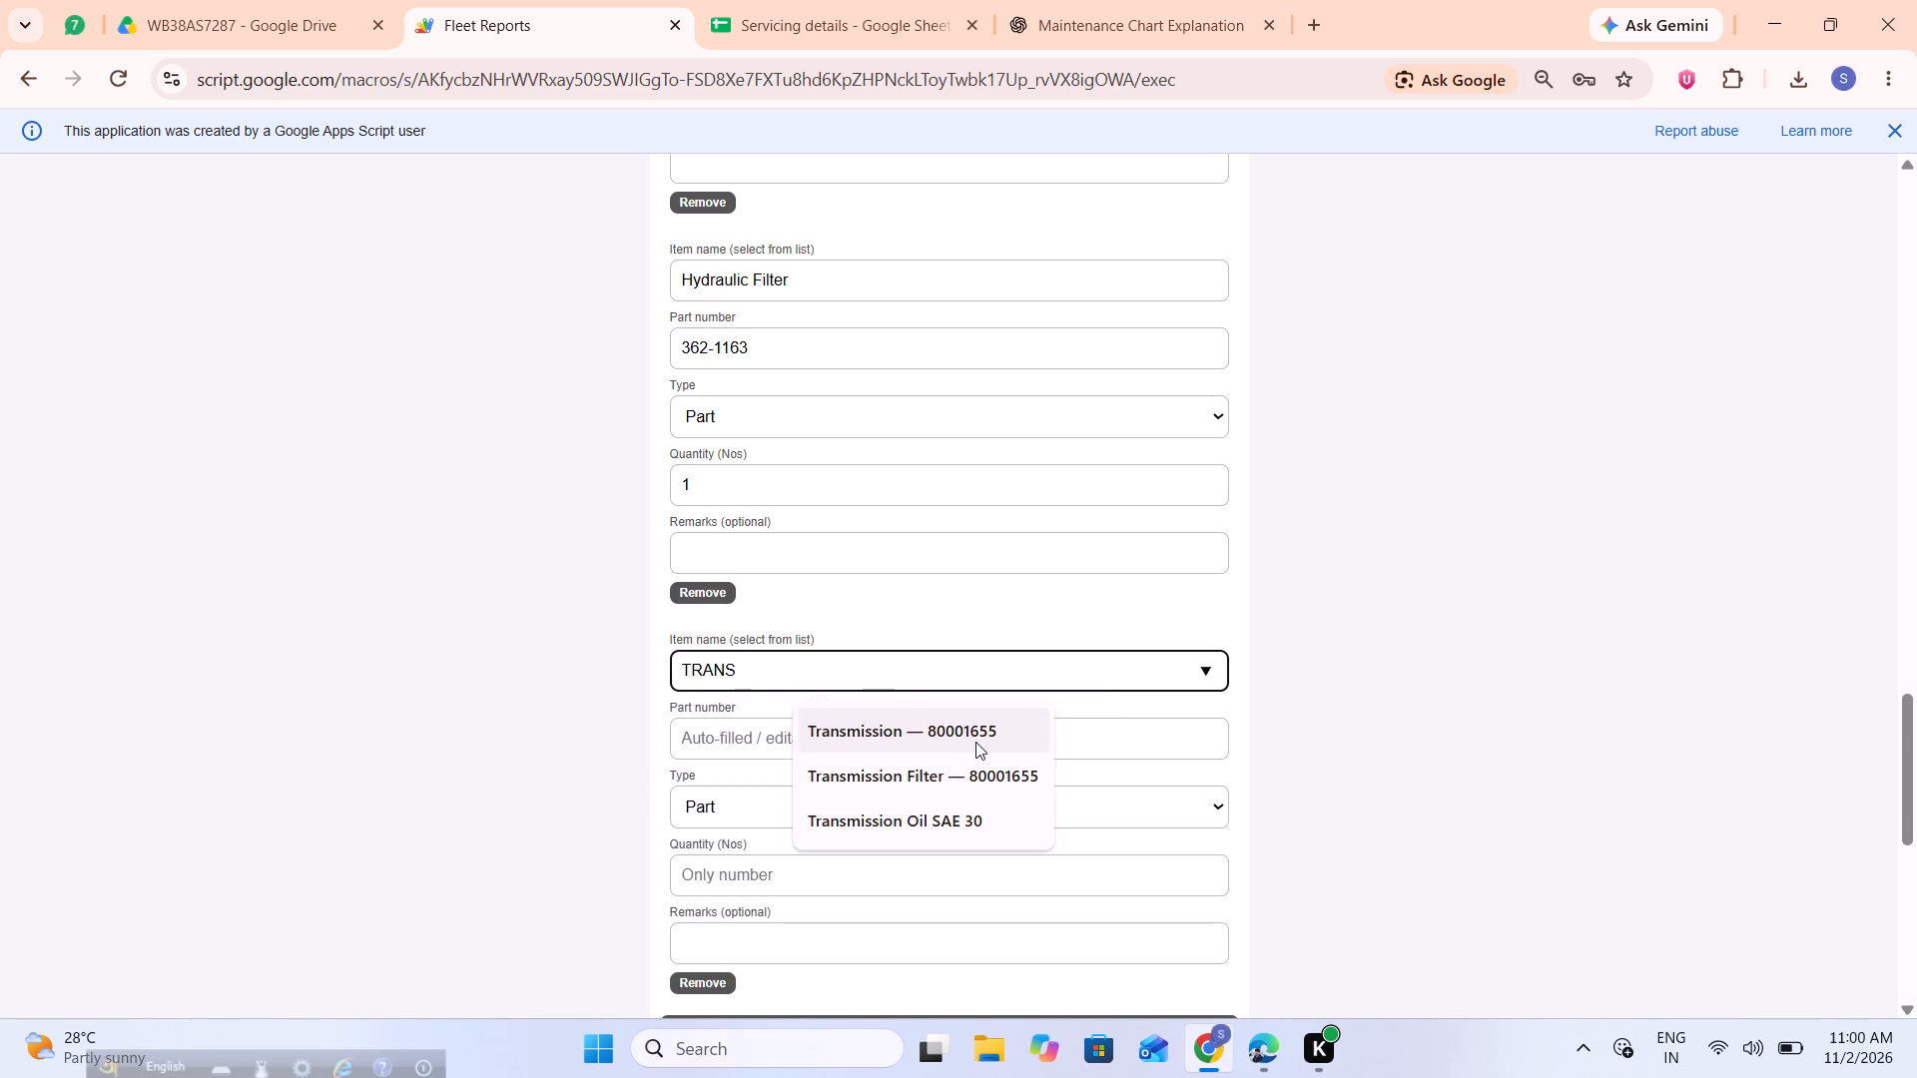
pyautogui.click(980, 777)
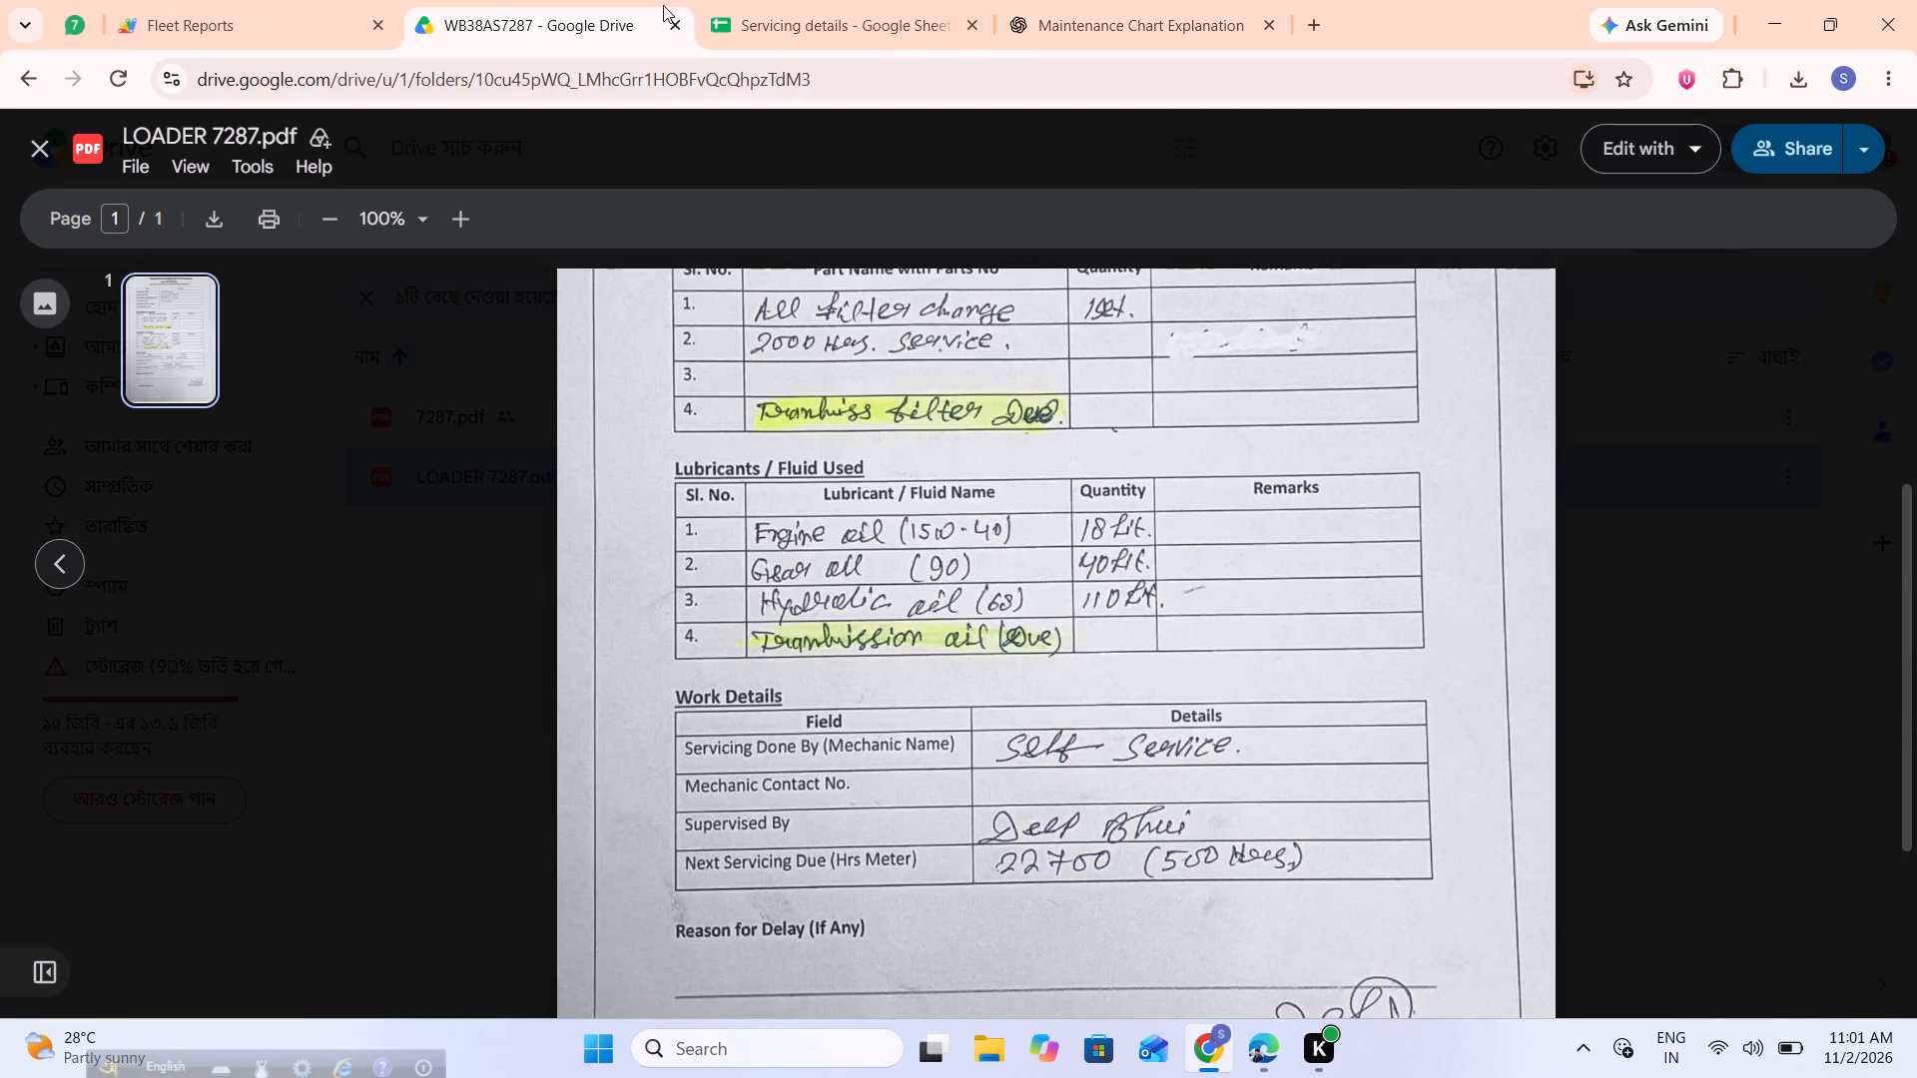
pyautogui.click(342, 0)
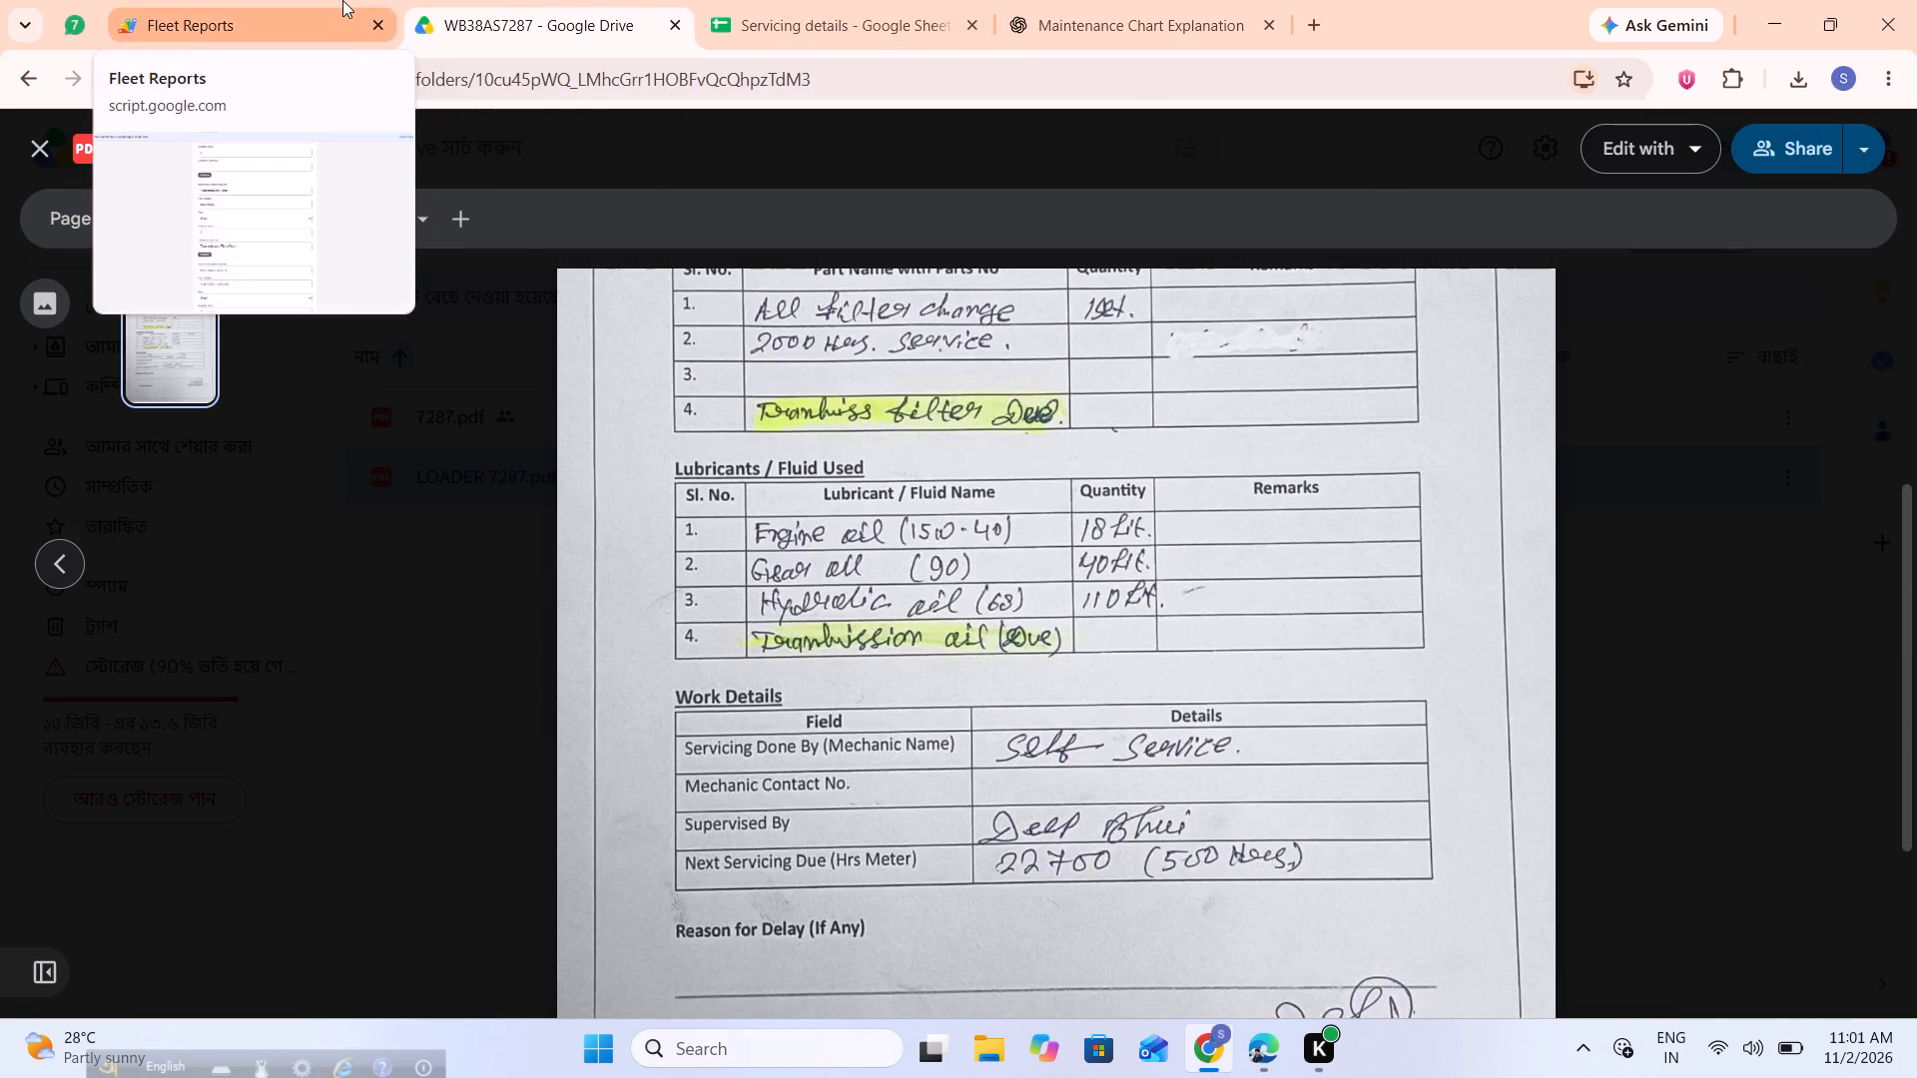
pyautogui.click(760, 788)
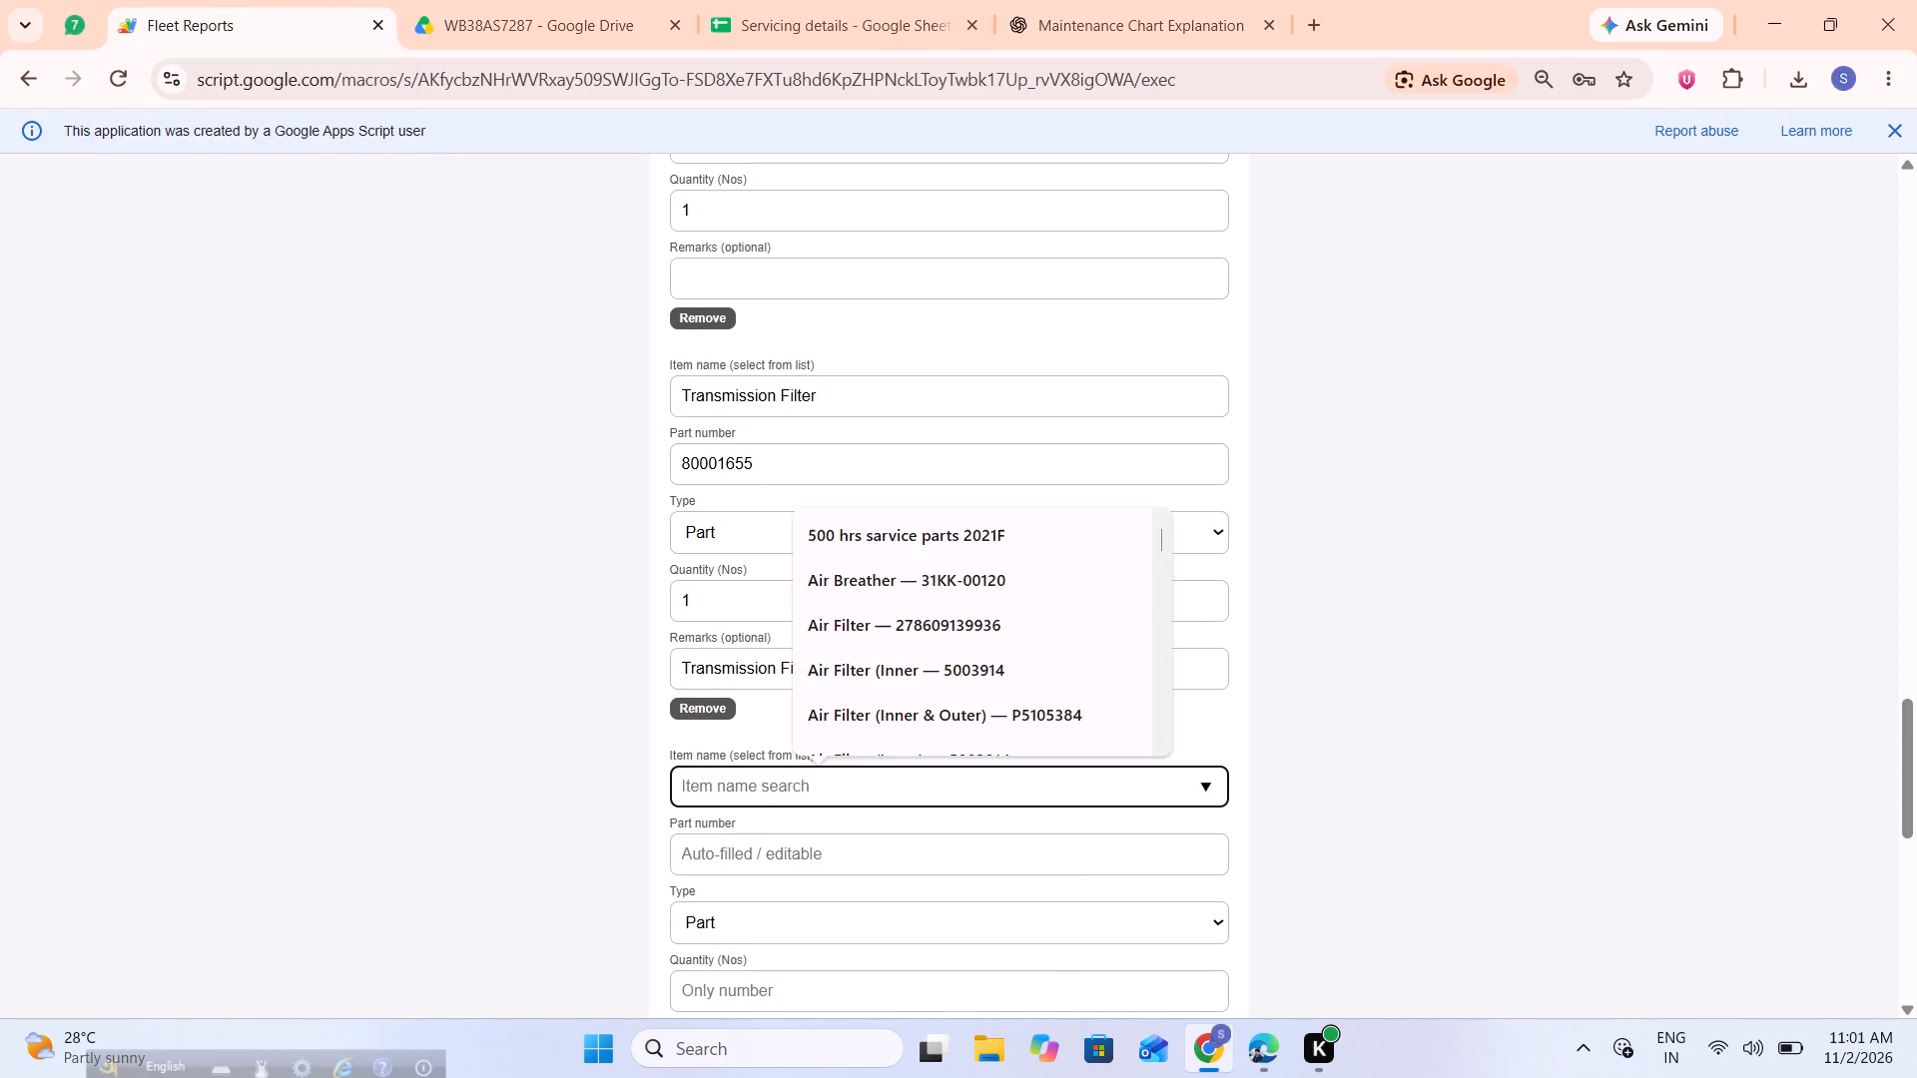
pyautogui.write('engi')
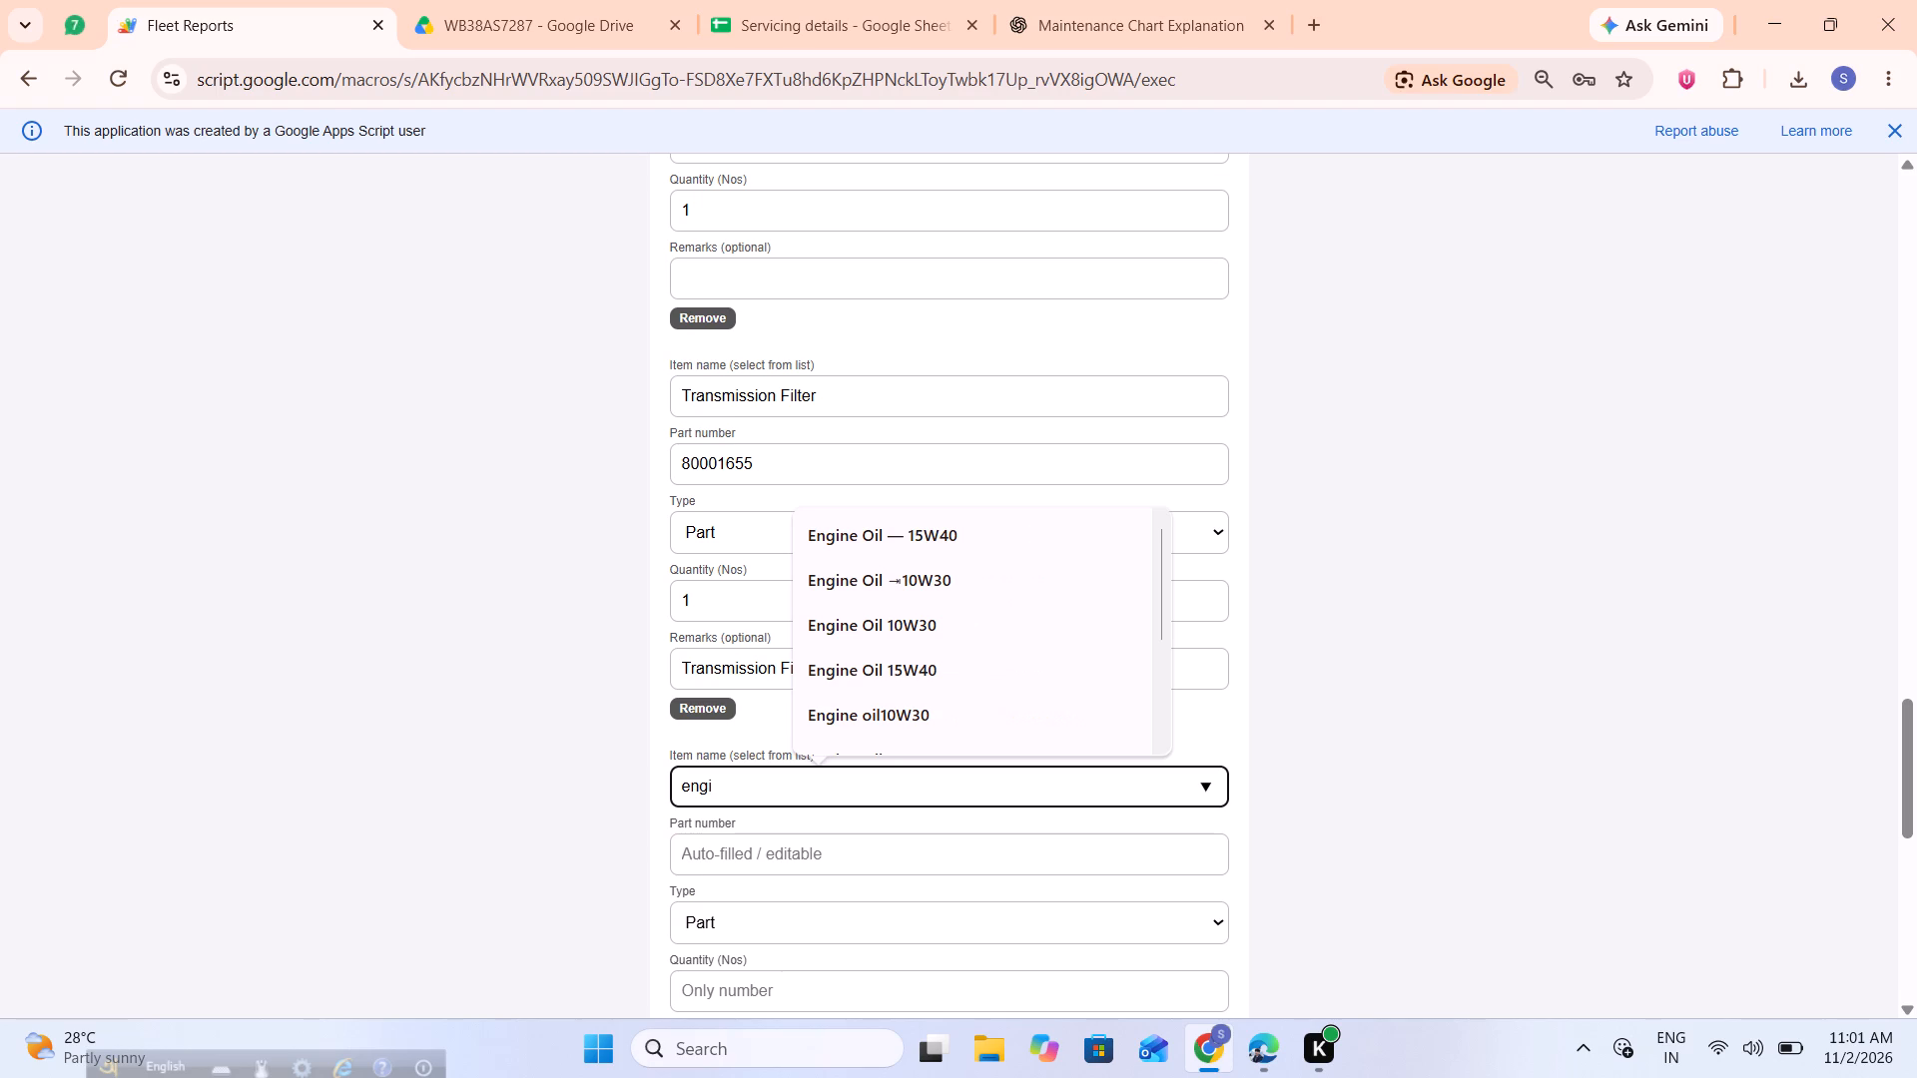
pyautogui.click(504, 0)
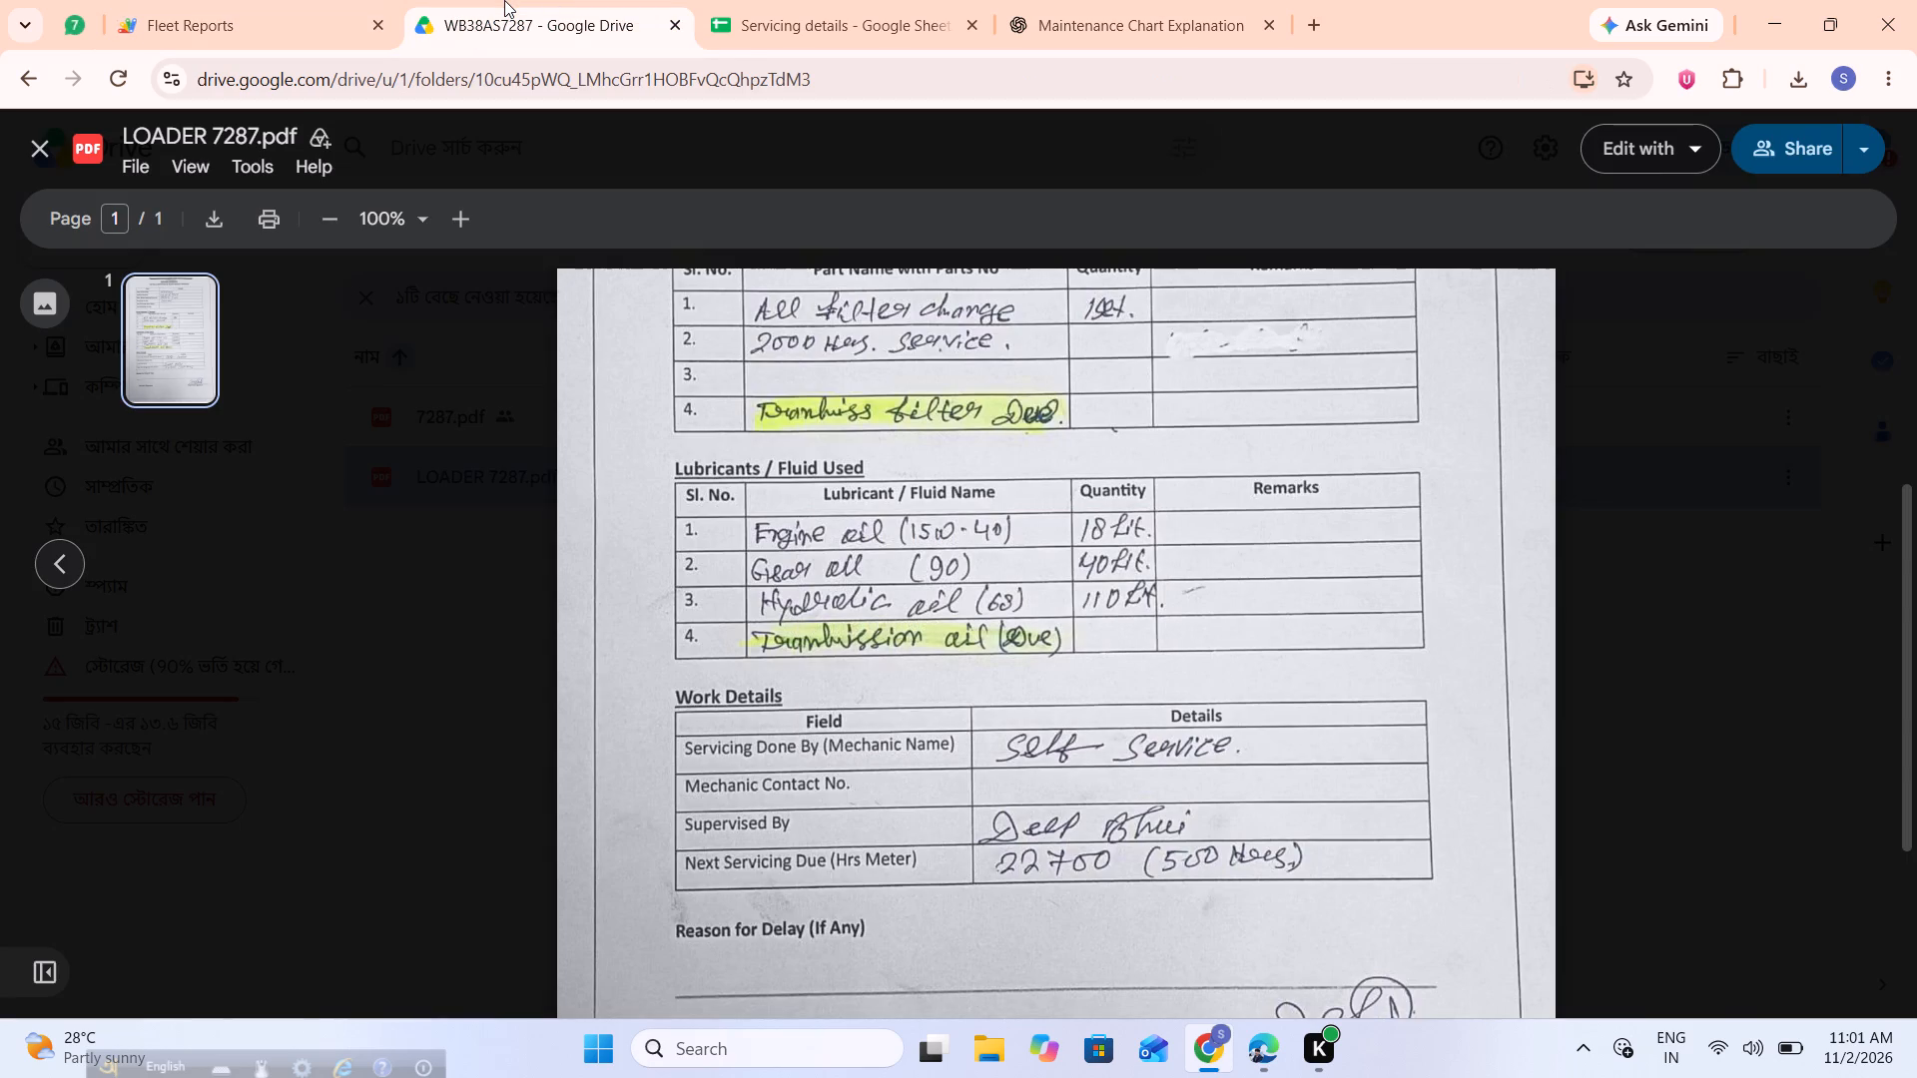
pyautogui.click(237, 0)
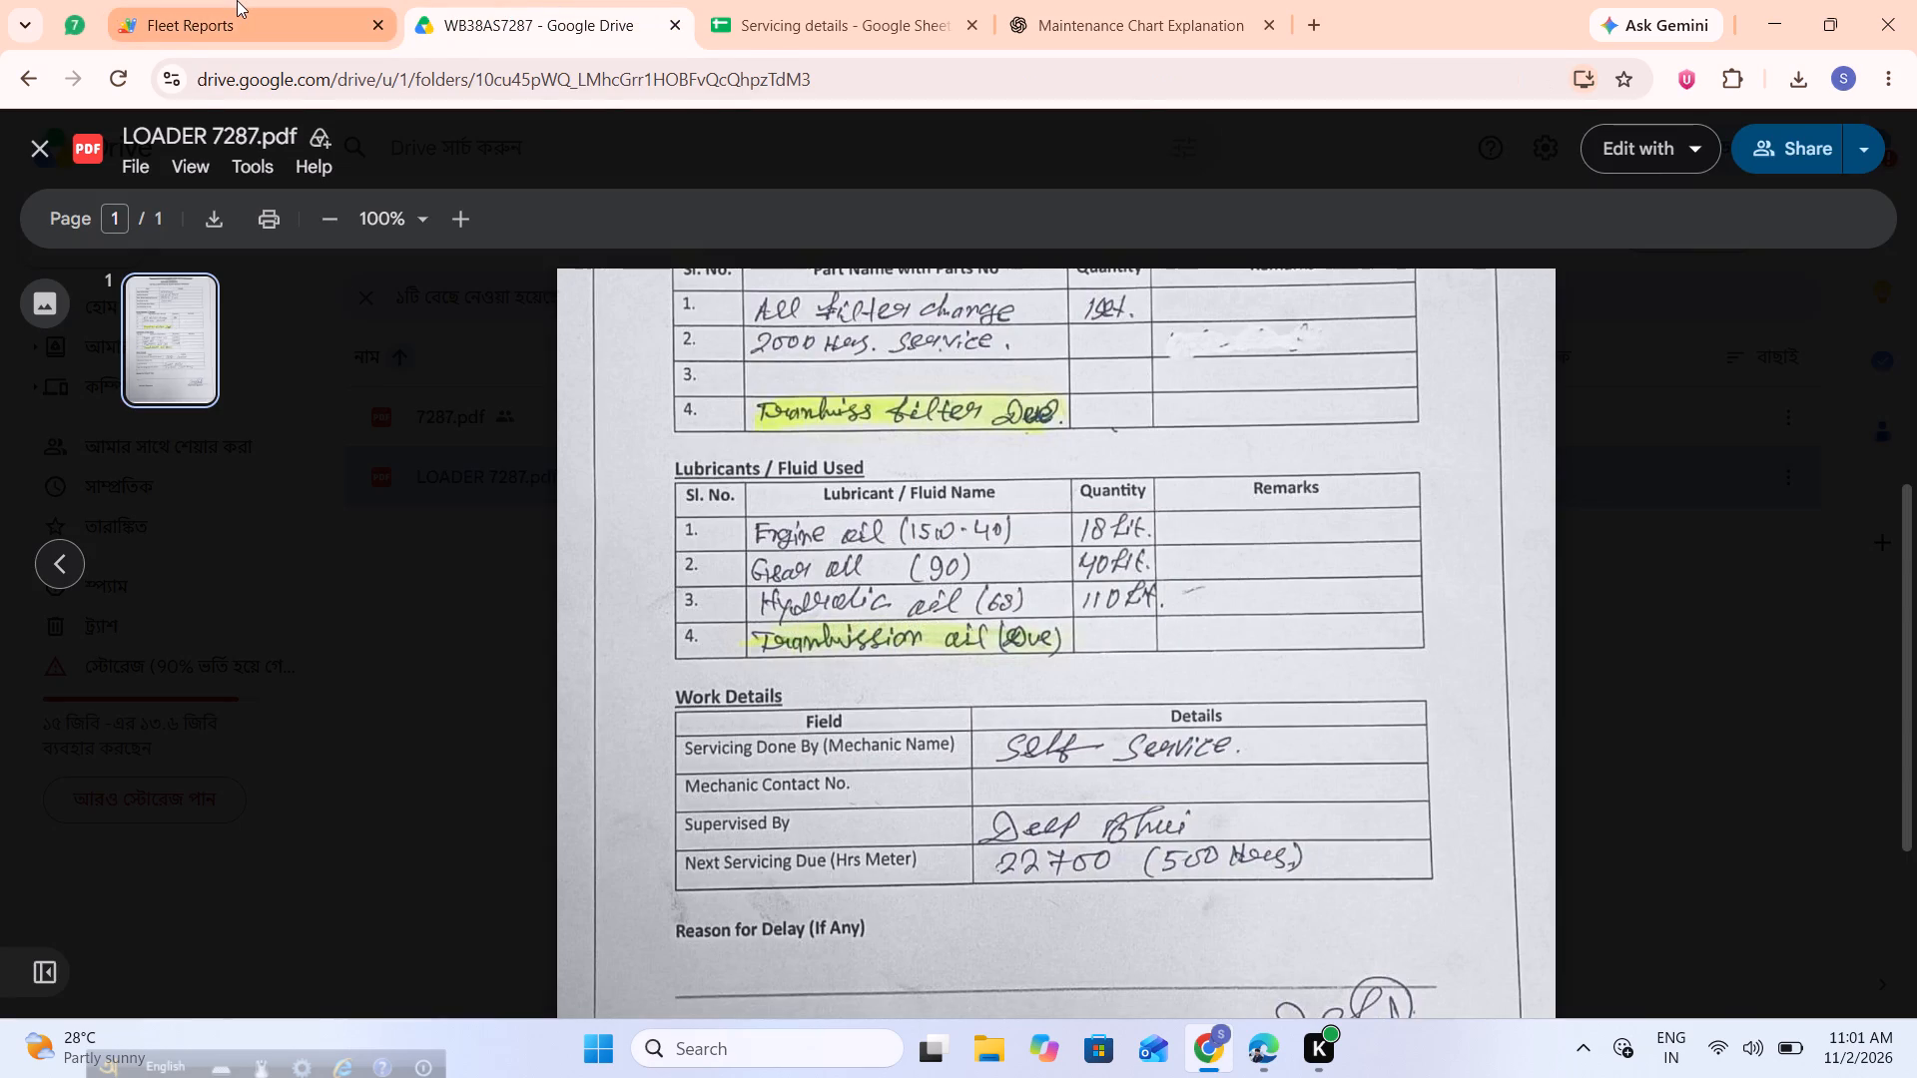
pyautogui.press('n')
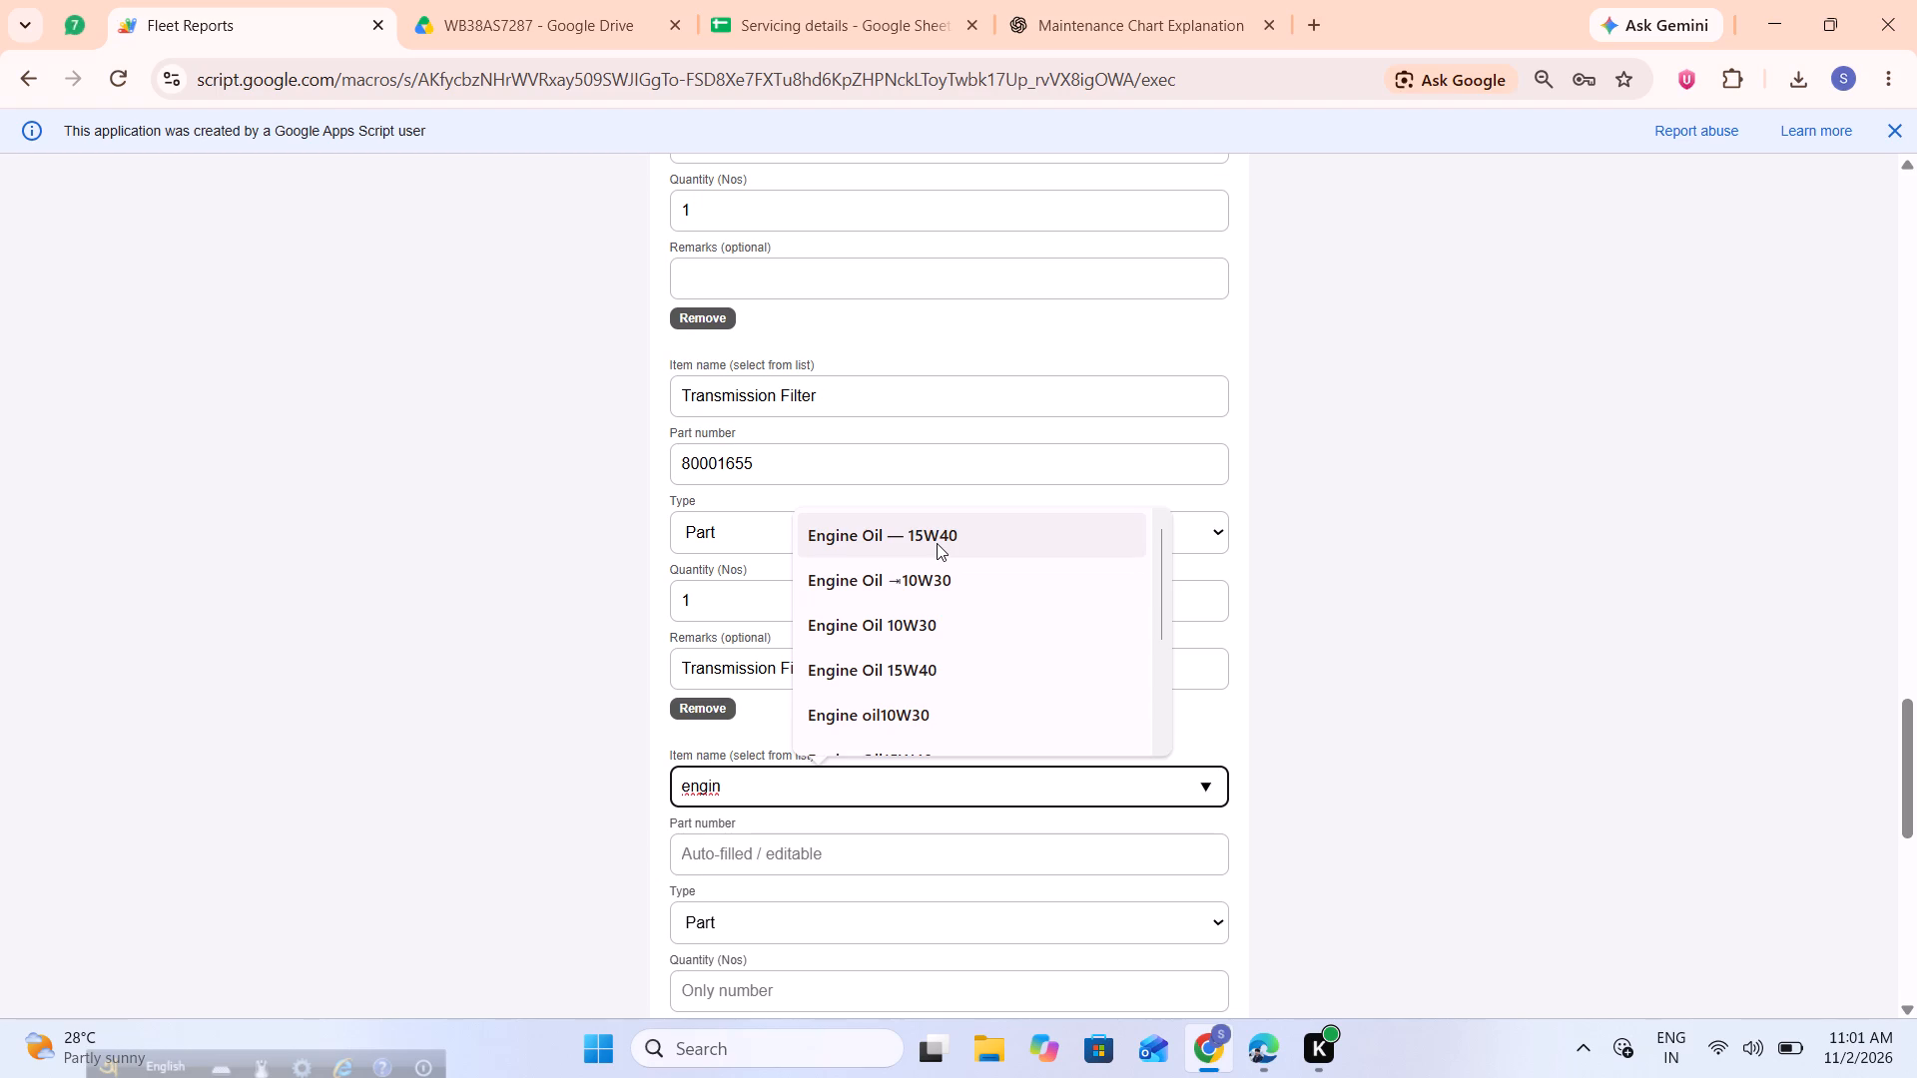
pyautogui.click(937, 543)
# Check the engine oil entry on the scanned sheet, and set the Engine Oil item's type to Lube with 18 litres.
pyautogui.click(536, 0)
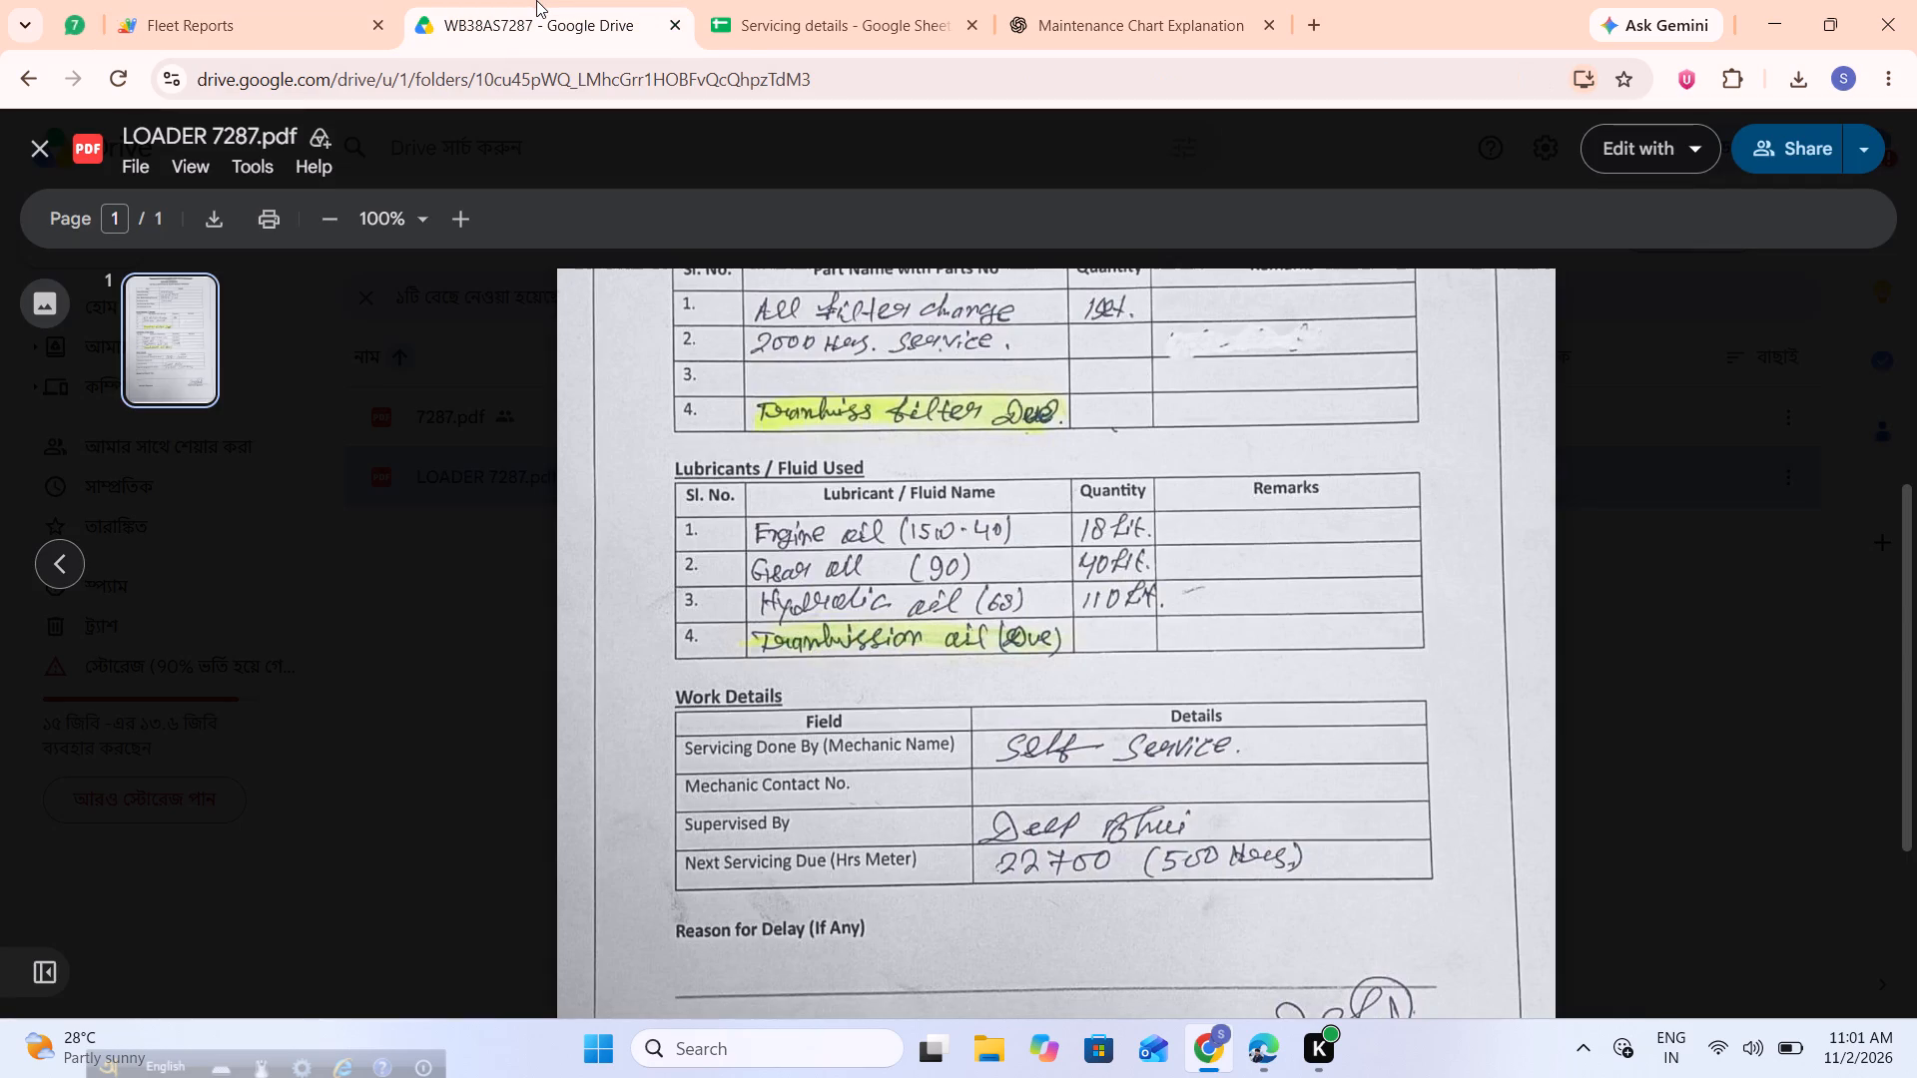
pyautogui.click(217, 0)
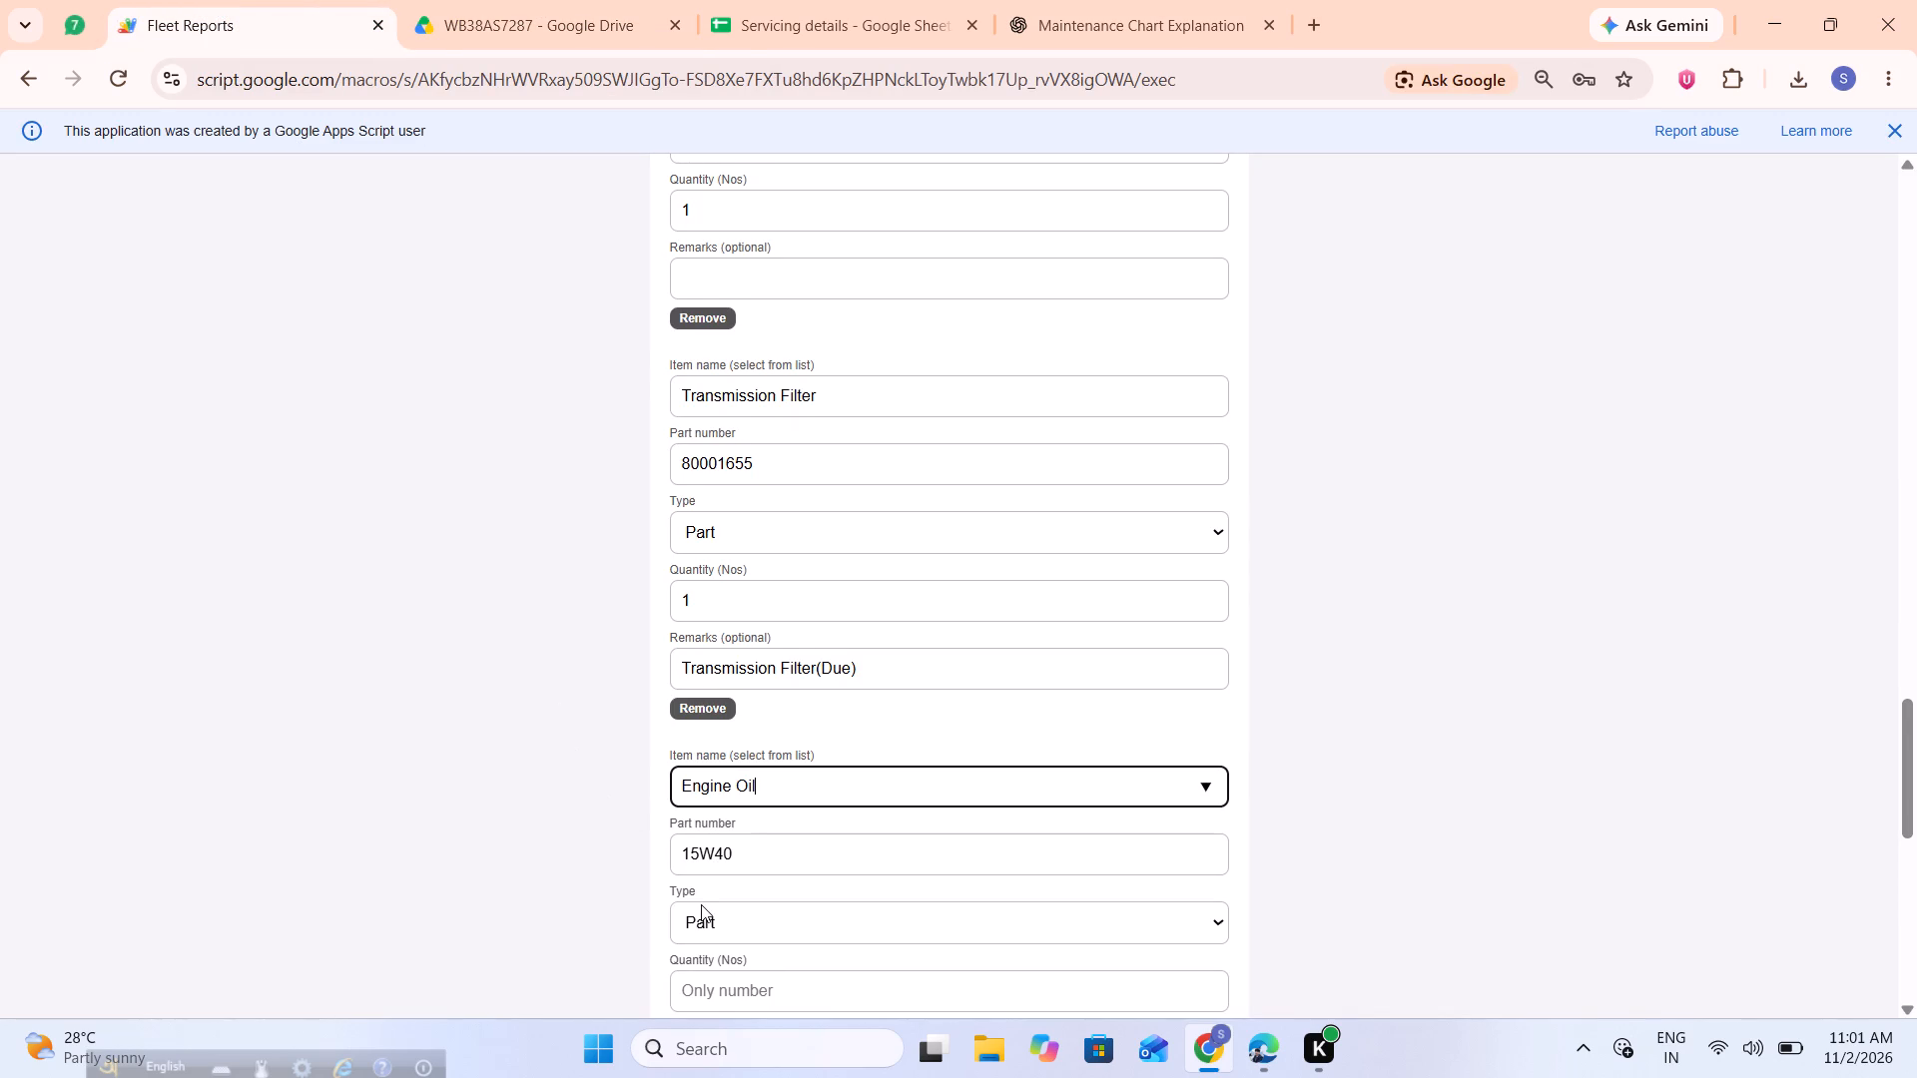
pyautogui.scroll(-1, 701, 904)
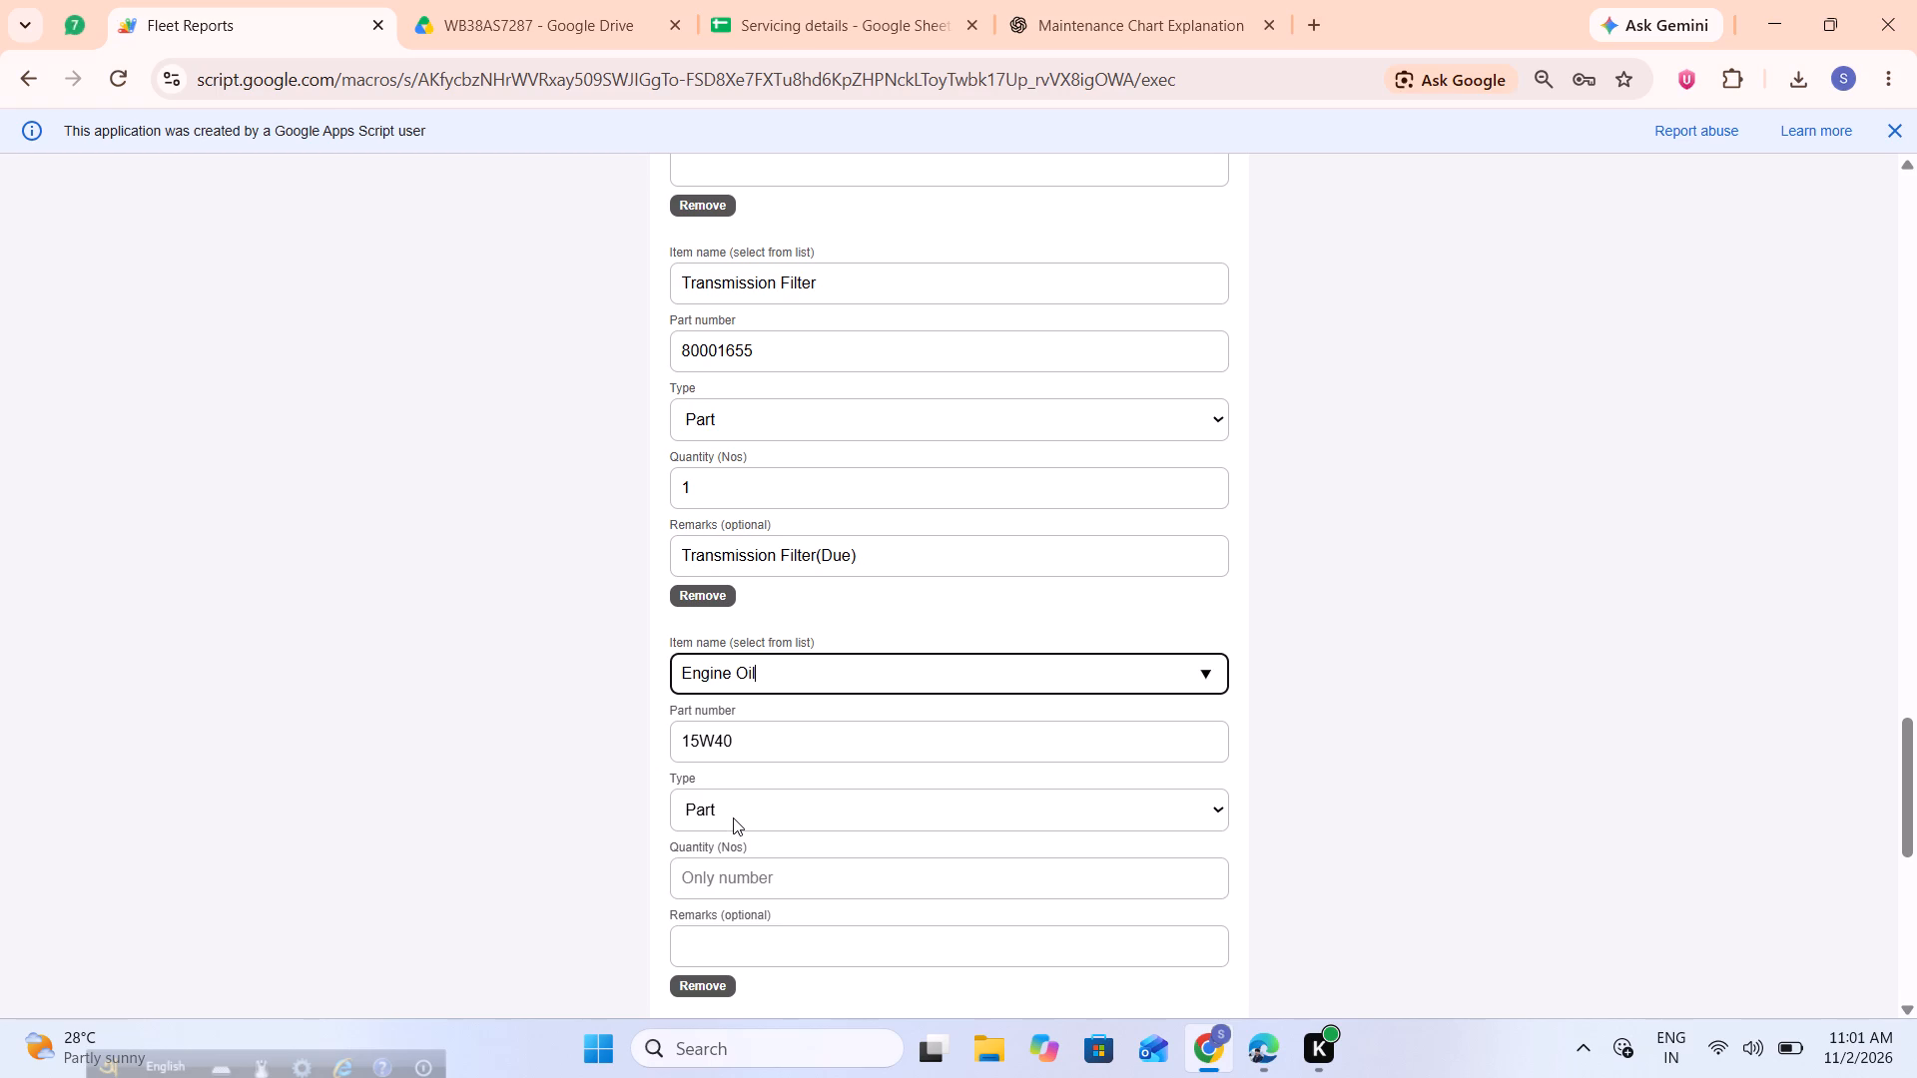
pyautogui.moveTo(733, 817); pyautogui.dragTo(707, 877)
pyautogui.click(707, 877)
pyautogui.click(707, 877)
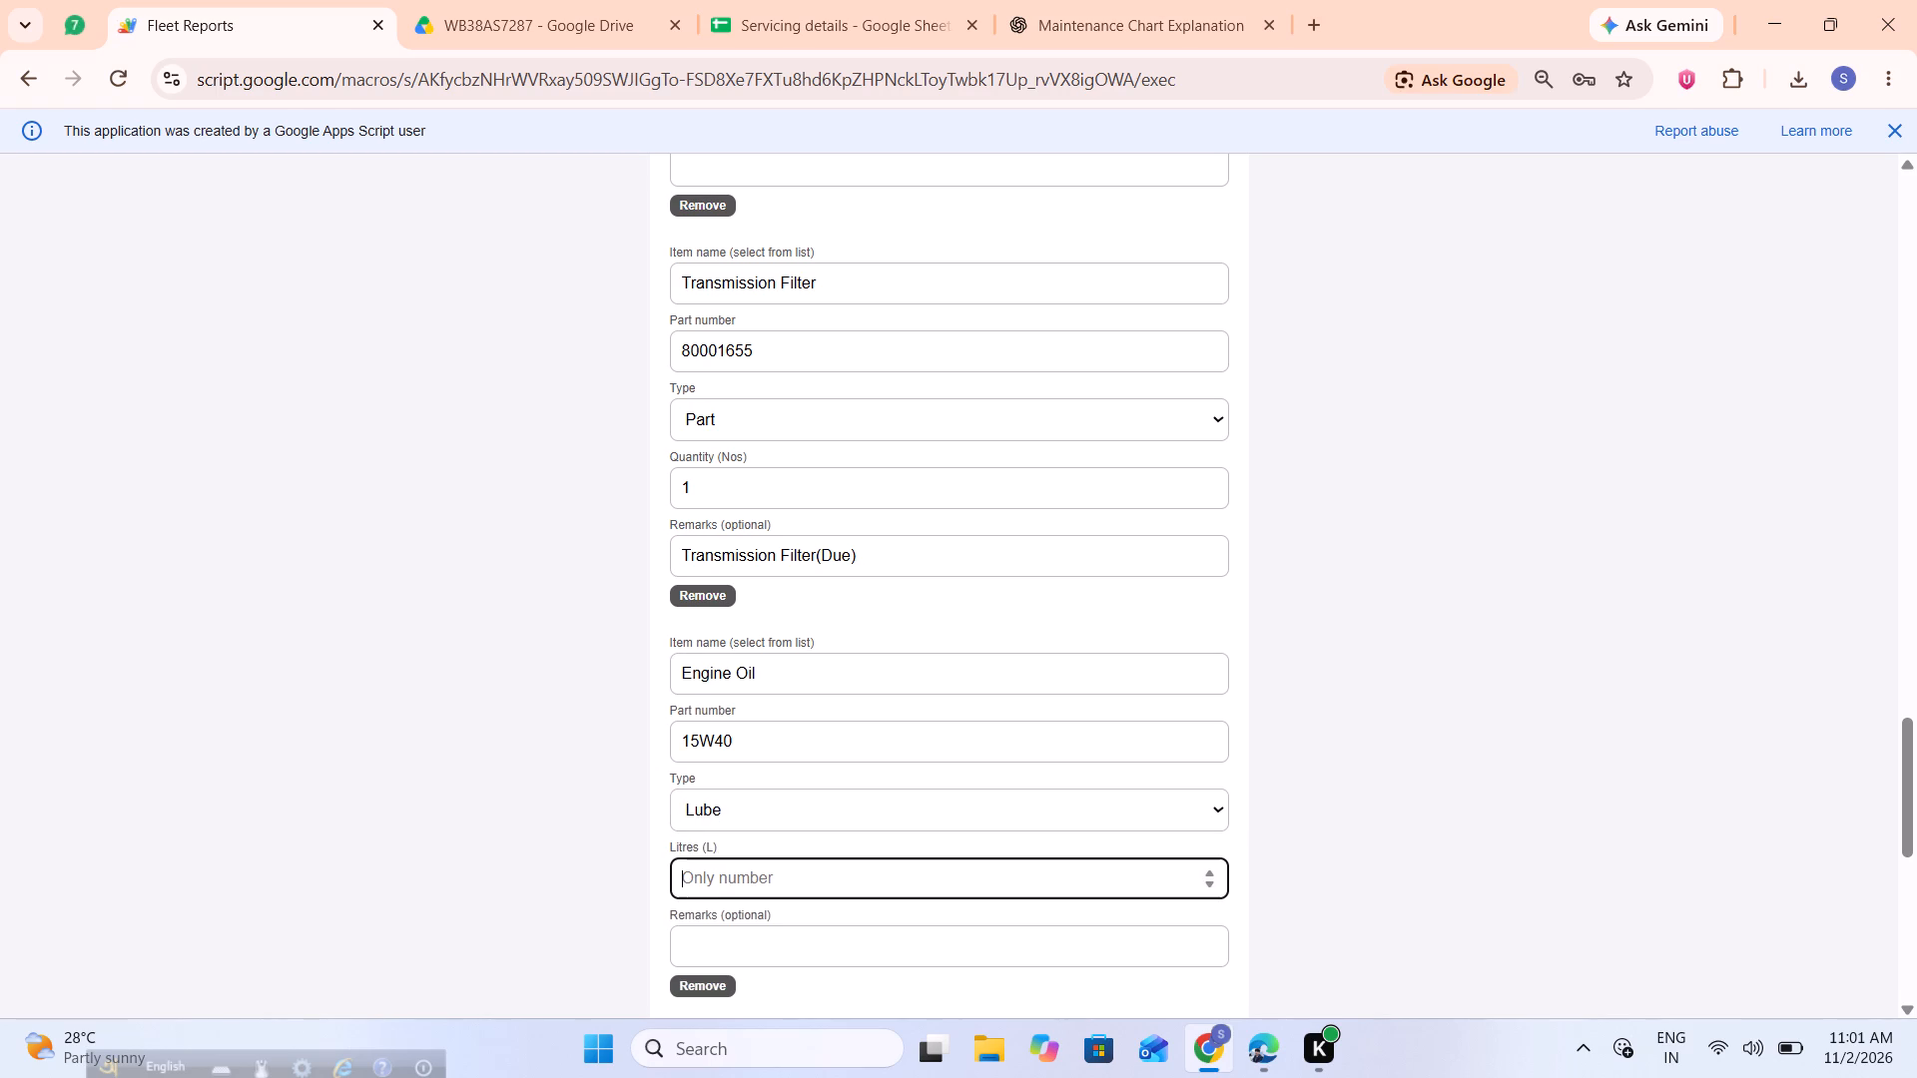
pyautogui.write('18')
# Check the lubricants on the scanned LOADER 7287.pdf sheet, and add Gear OIL 80W90 as a new servicing item.
pyautogui.click(772, 904)
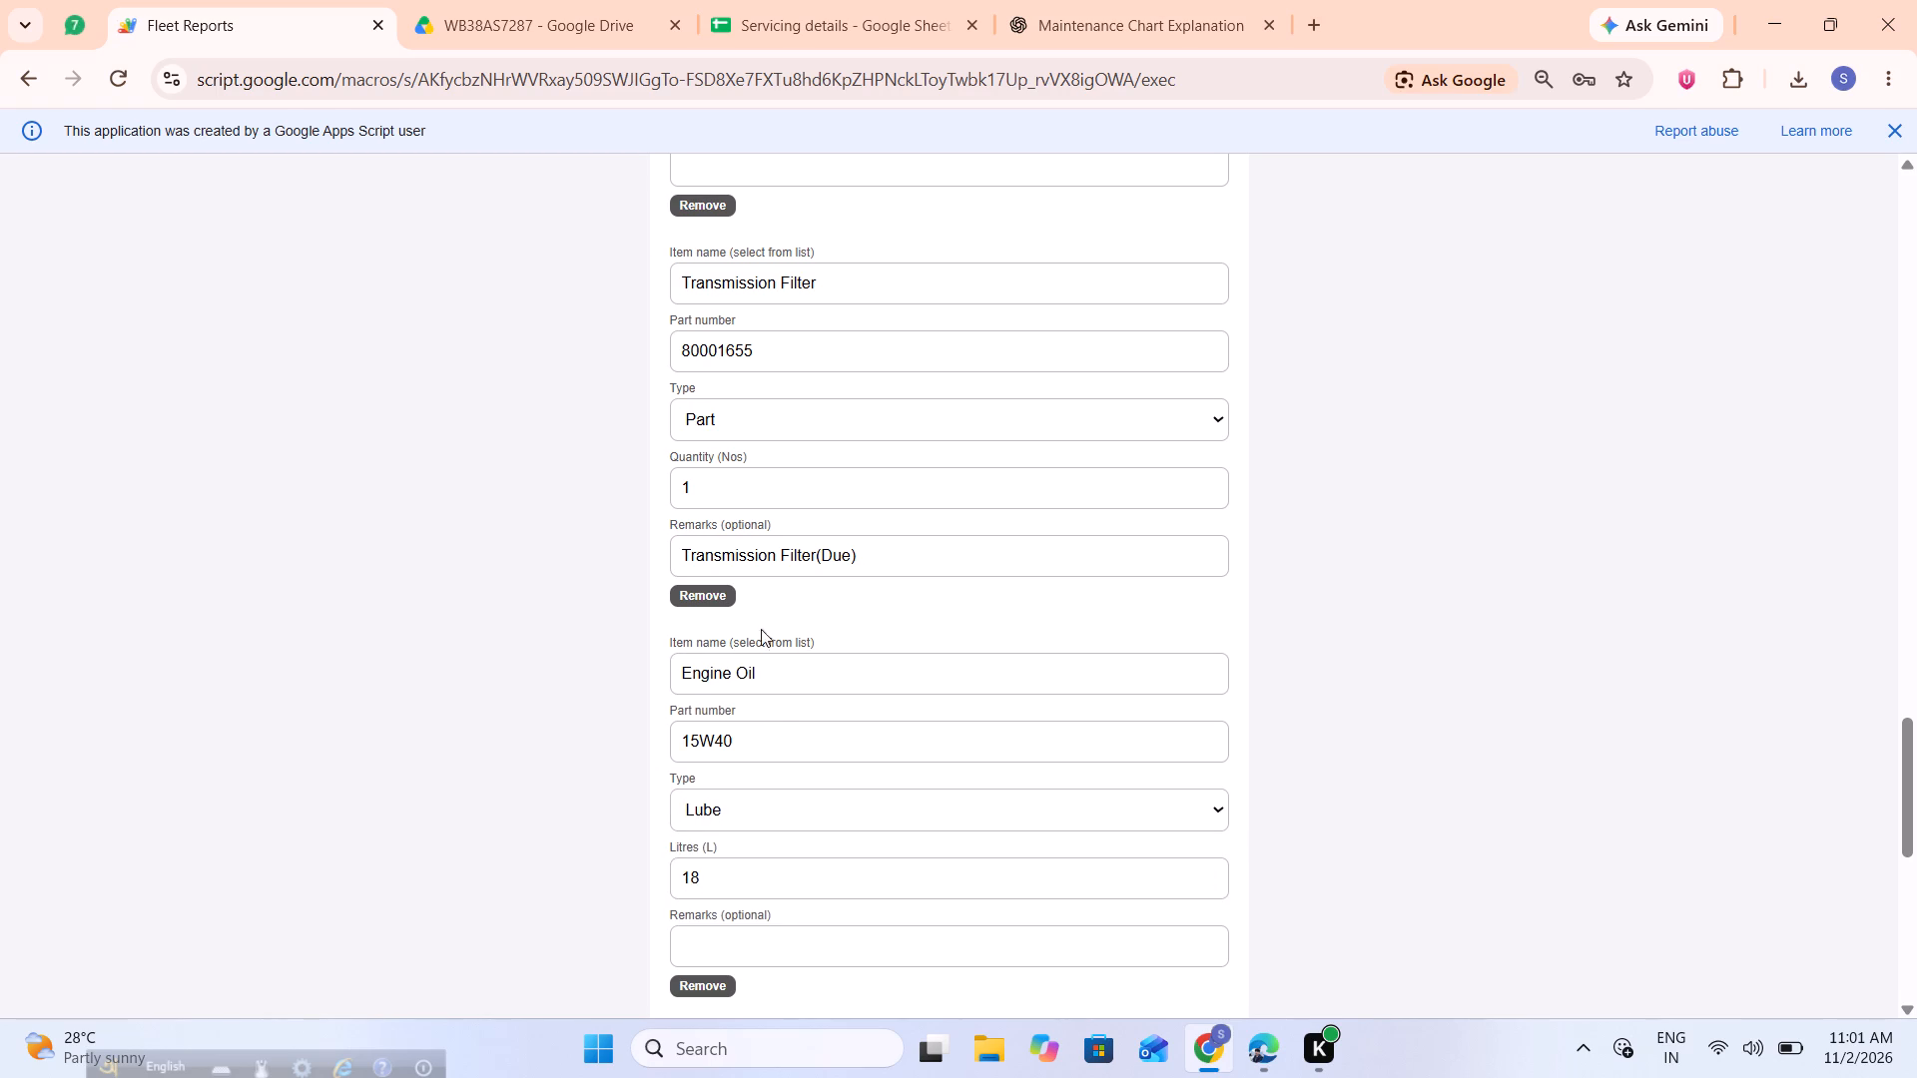
pyautogui.click(603, 6)
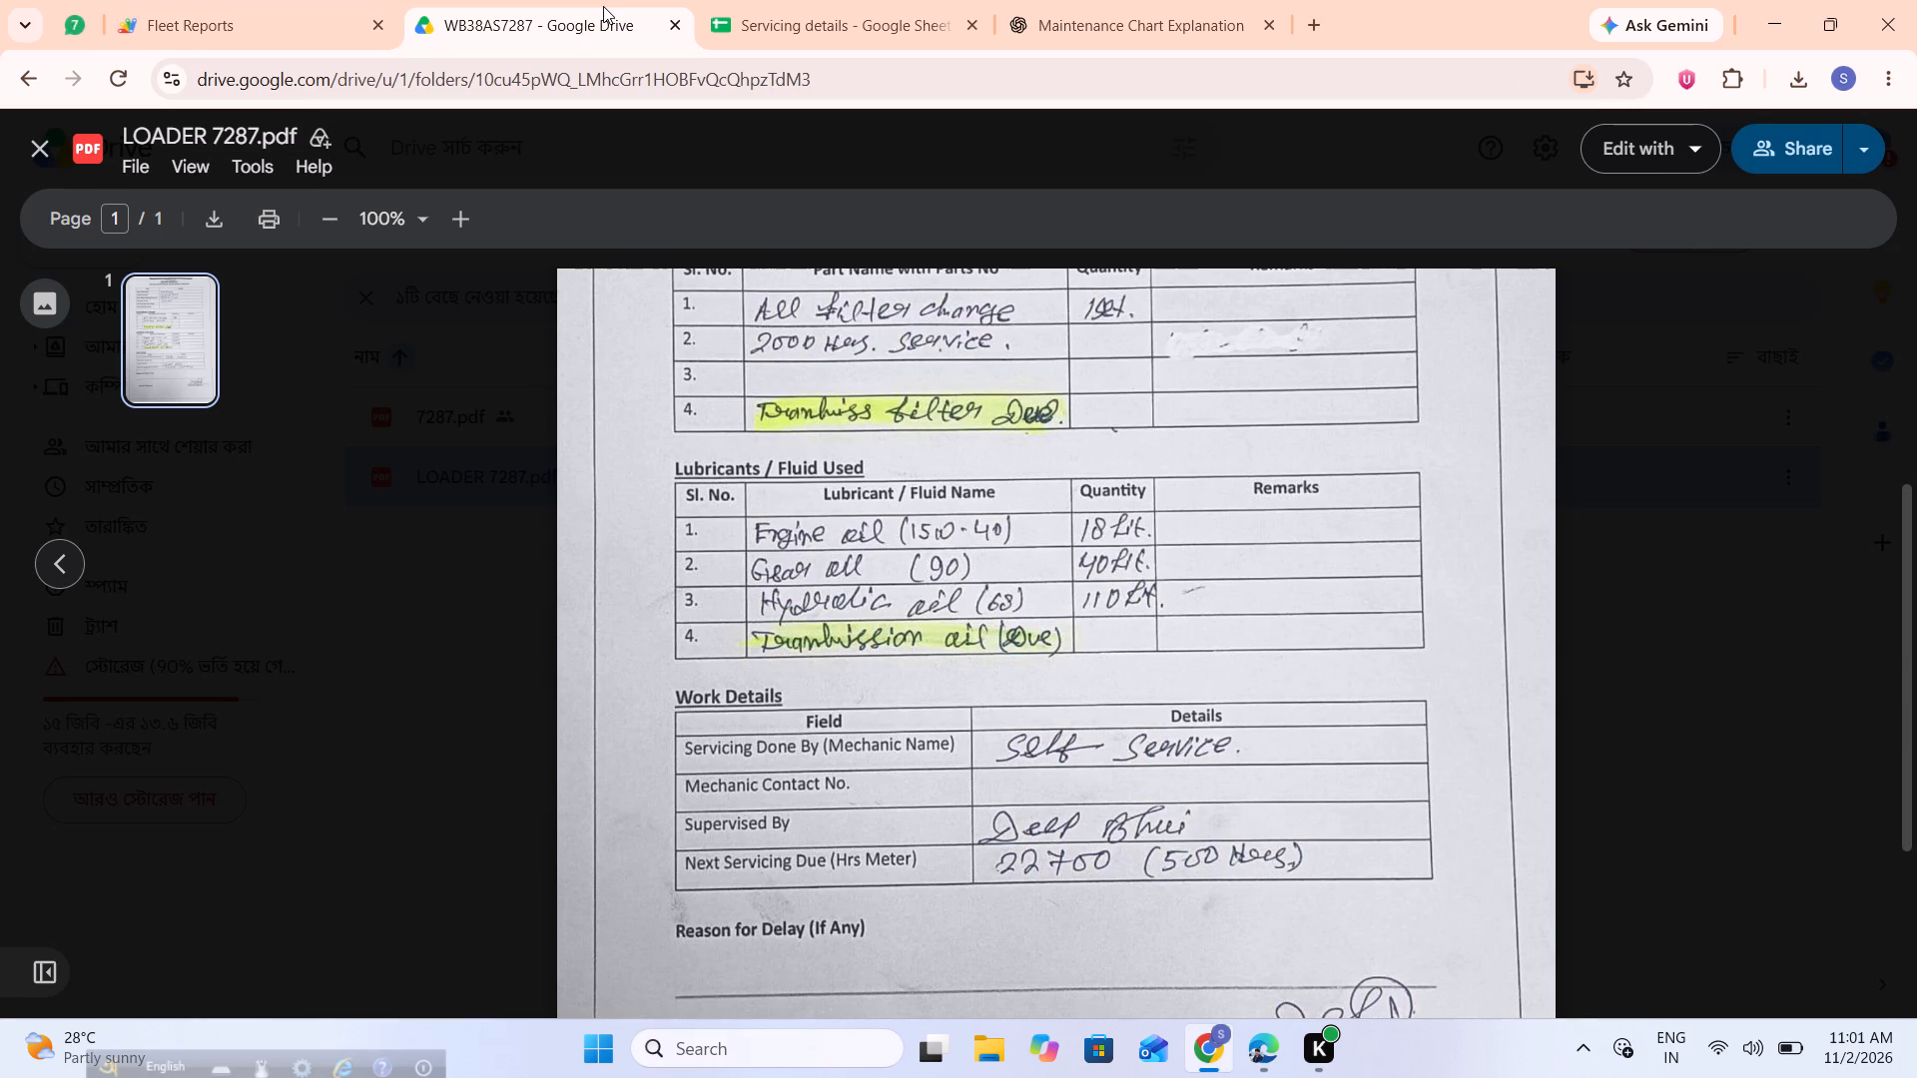
pyautogui.click(172, 0)
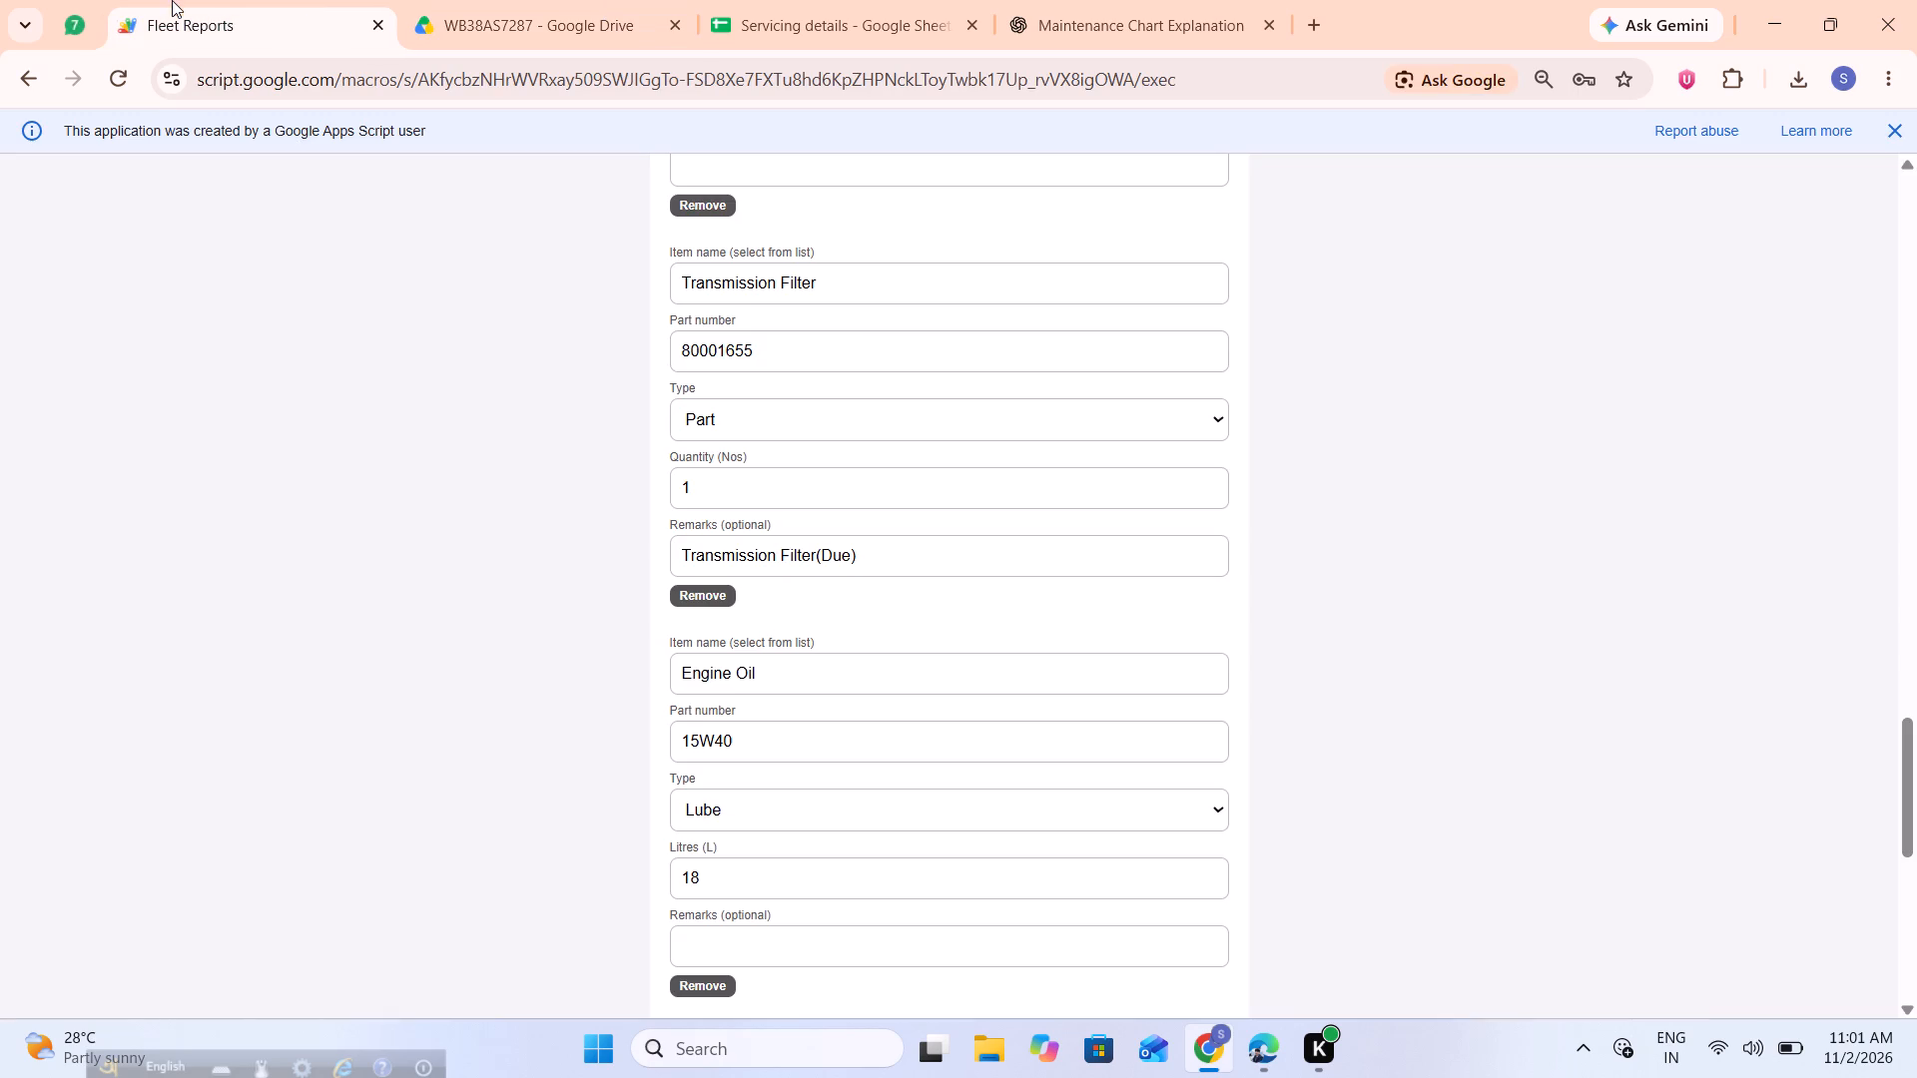
pyautogui.scroll(-2, 648, 731)
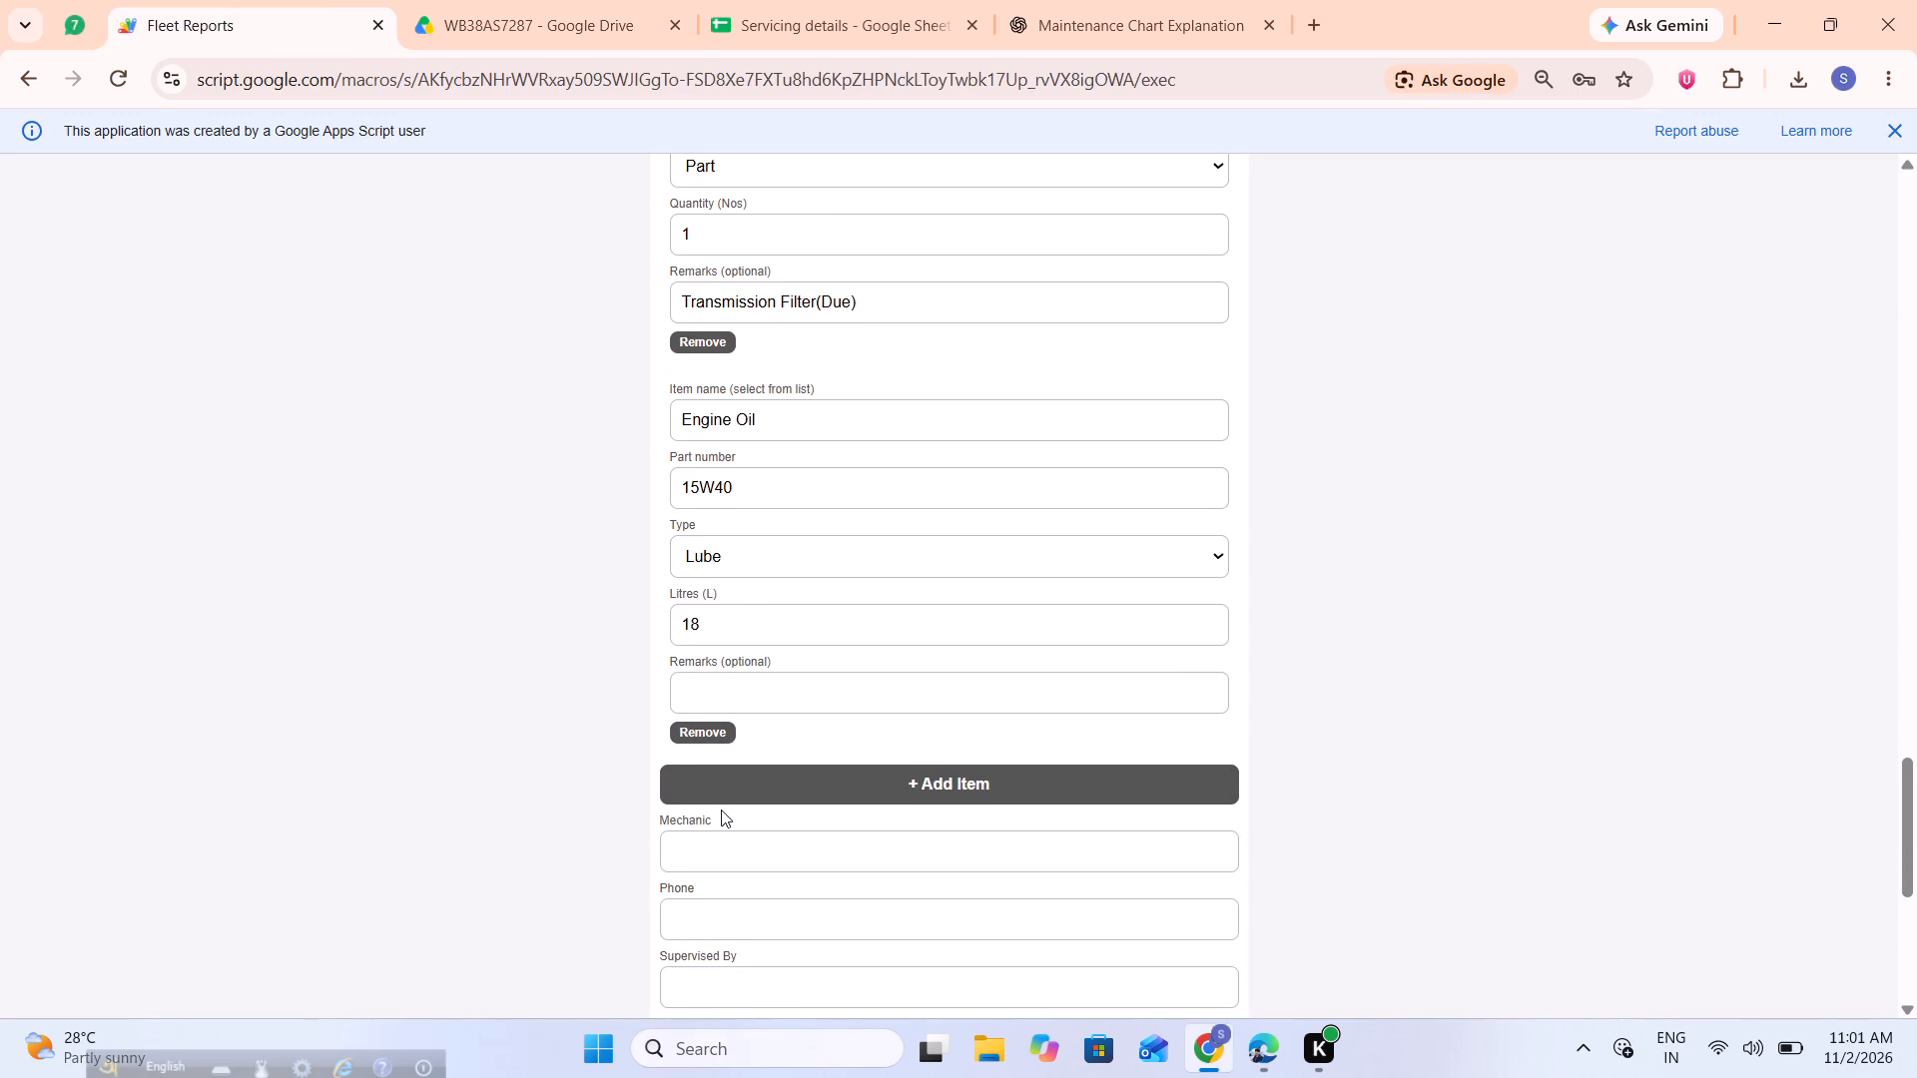
pyautogui.doubleClick(722, 806)
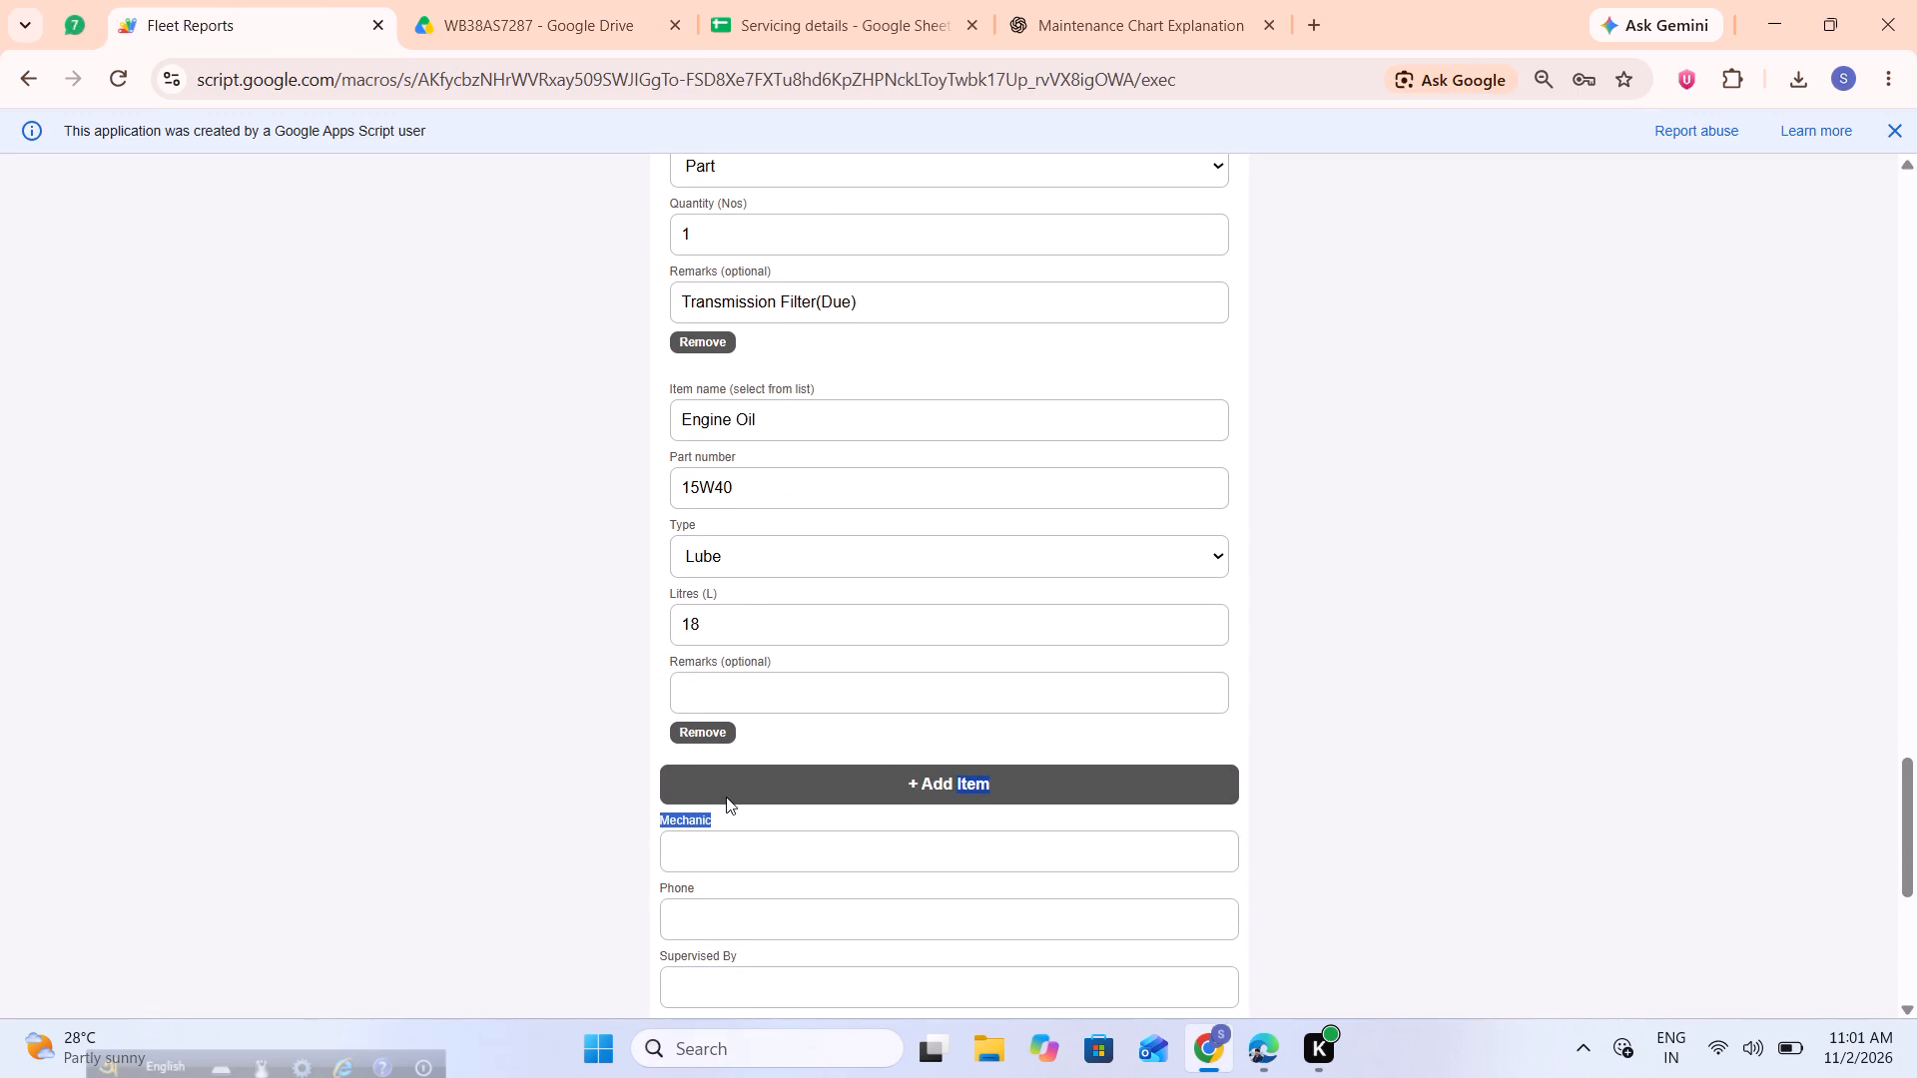
pyautogui.click(726, 797)
pyautogui.scroll(-1, 726, 797)
pyautogui.click(726, 774)
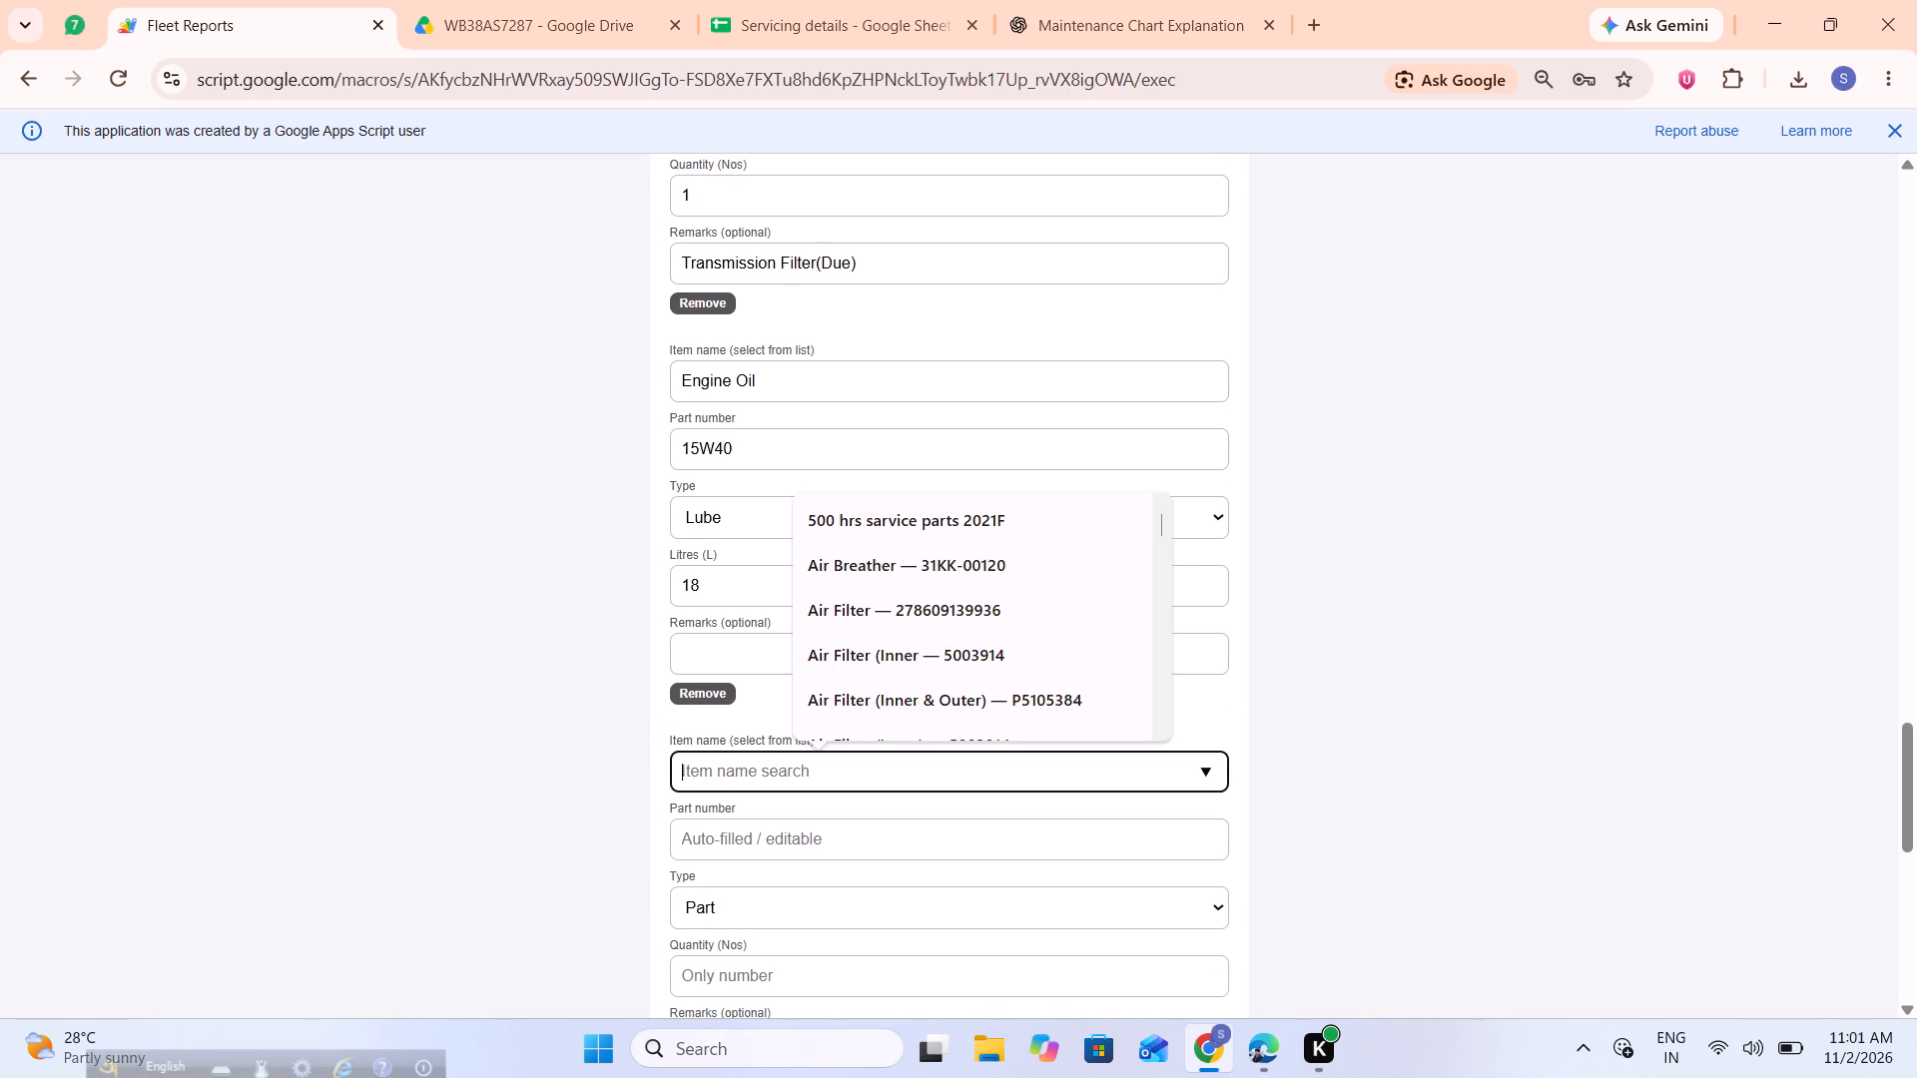
pyautogui.write('gear')
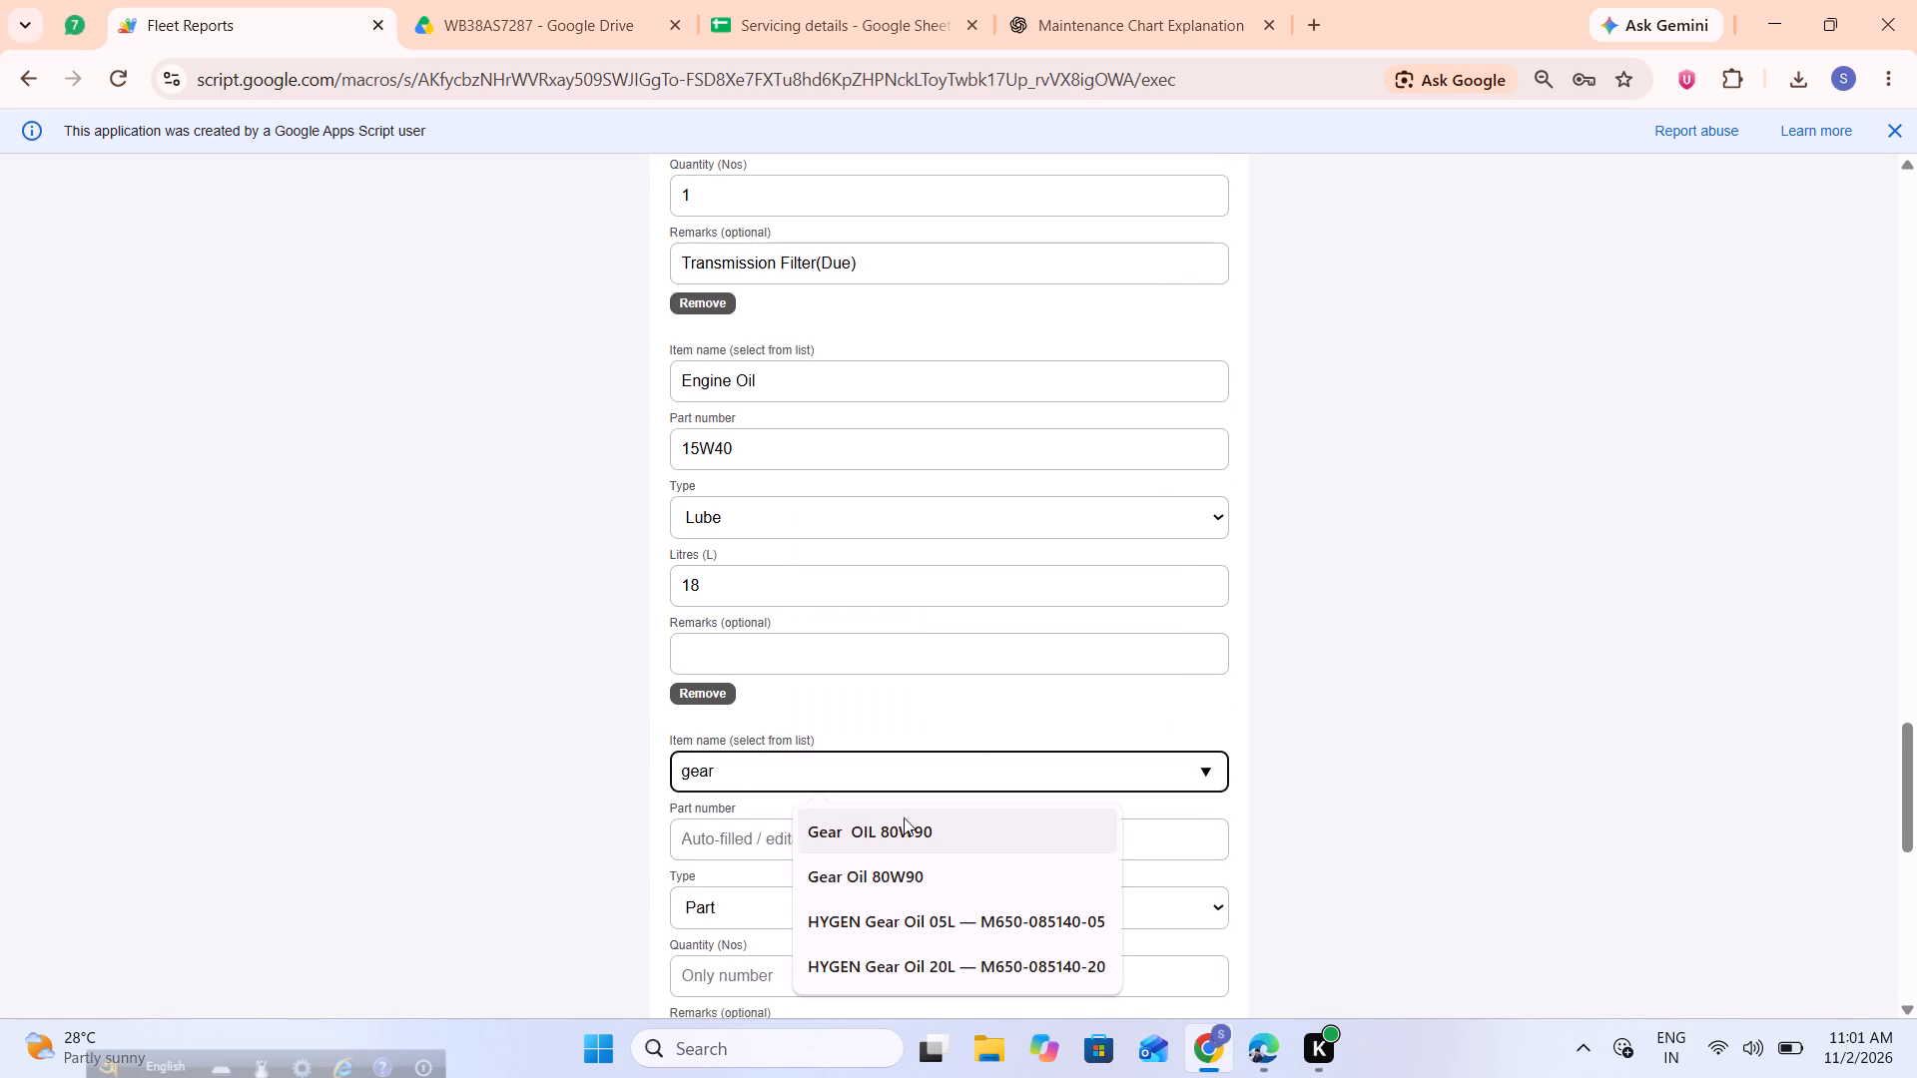
pyautogui.click(913, 817)
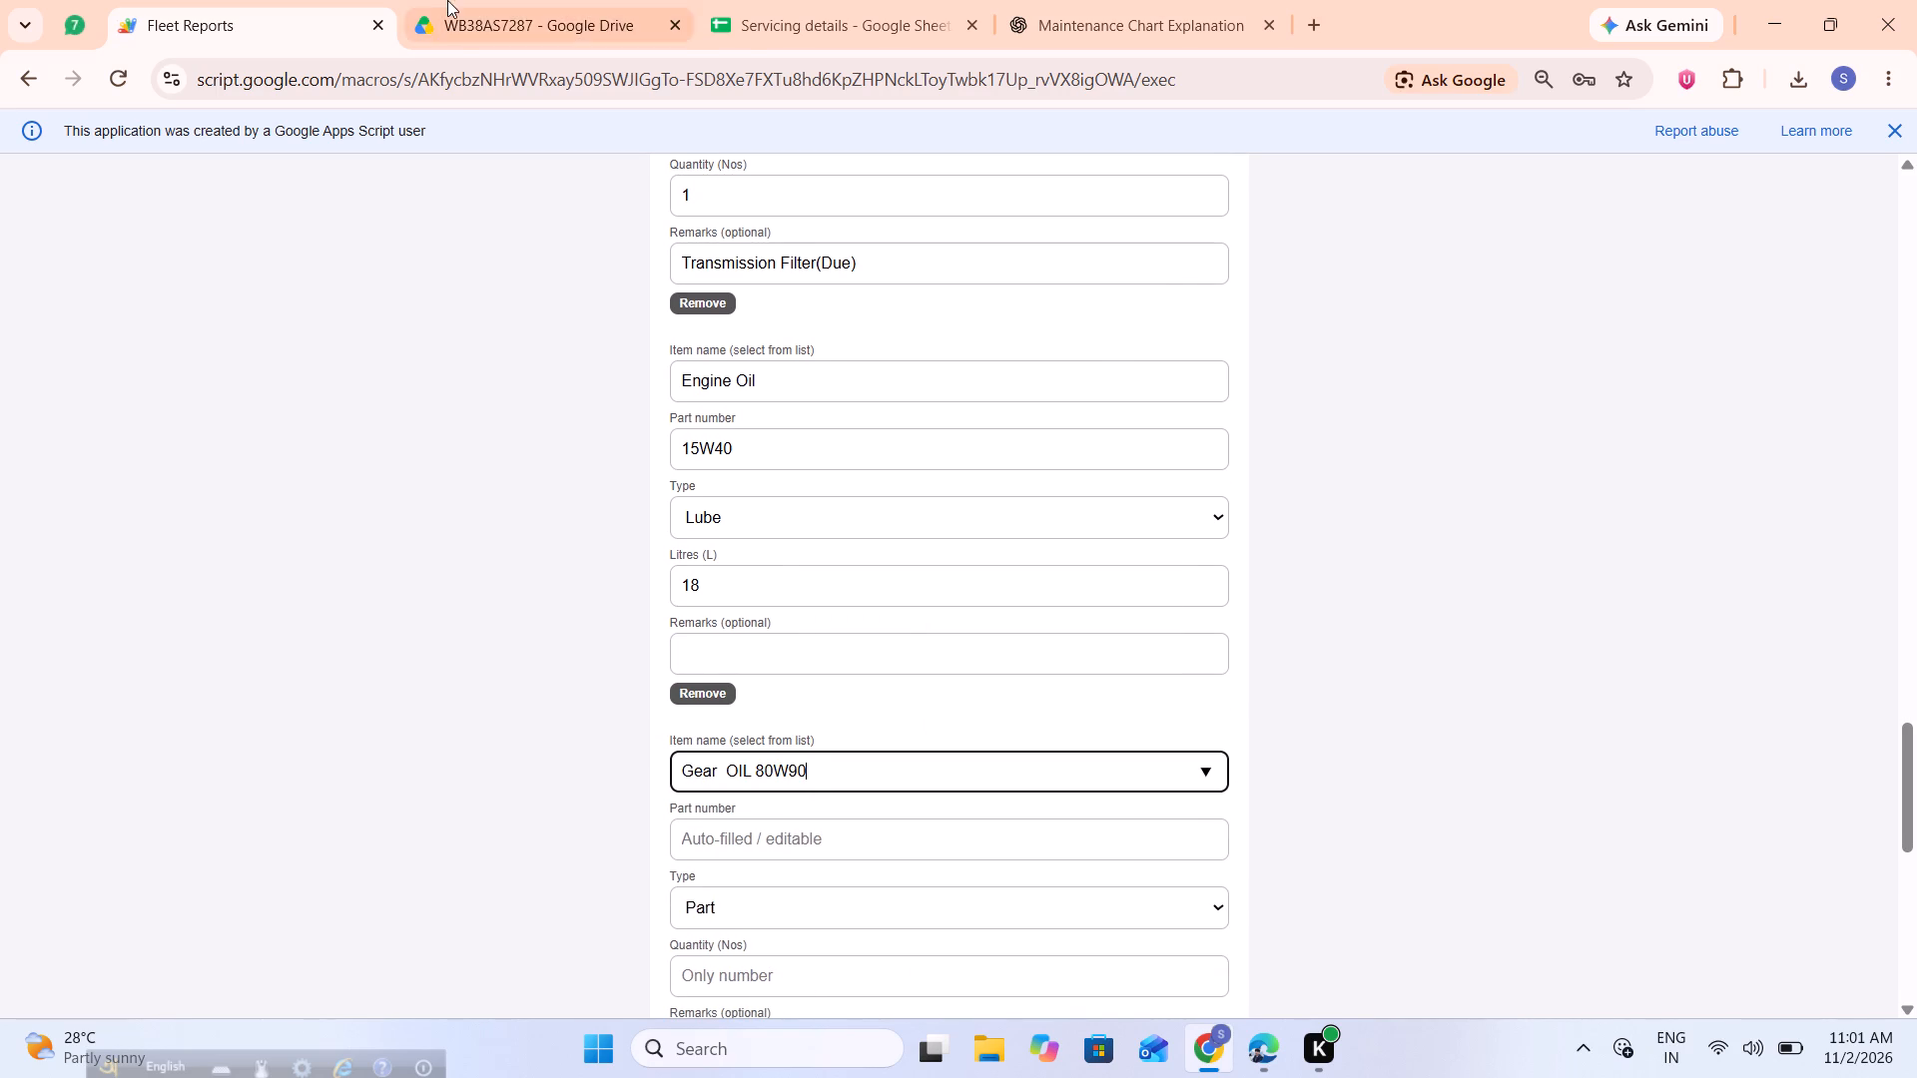
# Check the gear oil entry on the scanned sheet, and set the Gear OIL 80W90 item's type to Lube with 40 litres.
pyautogui.click(450, 0)
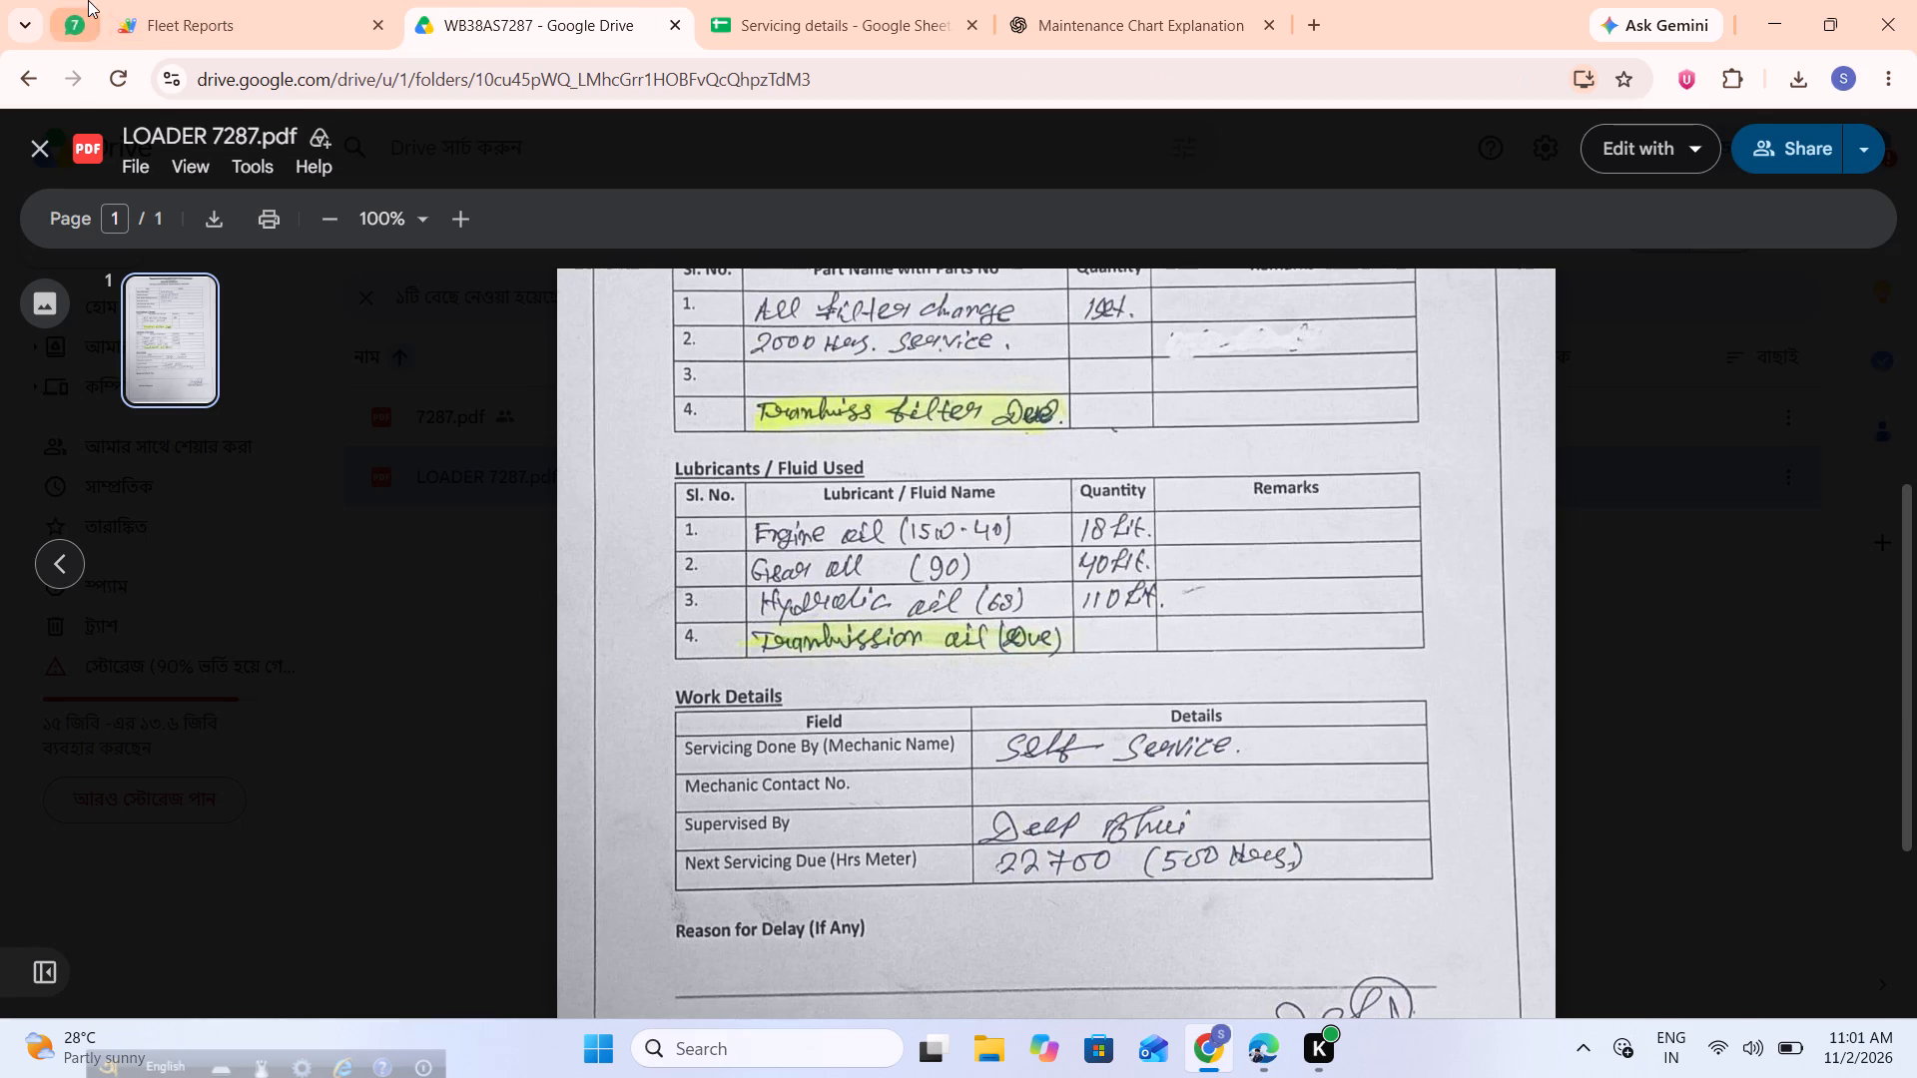
pyautogui.click(193, 9)
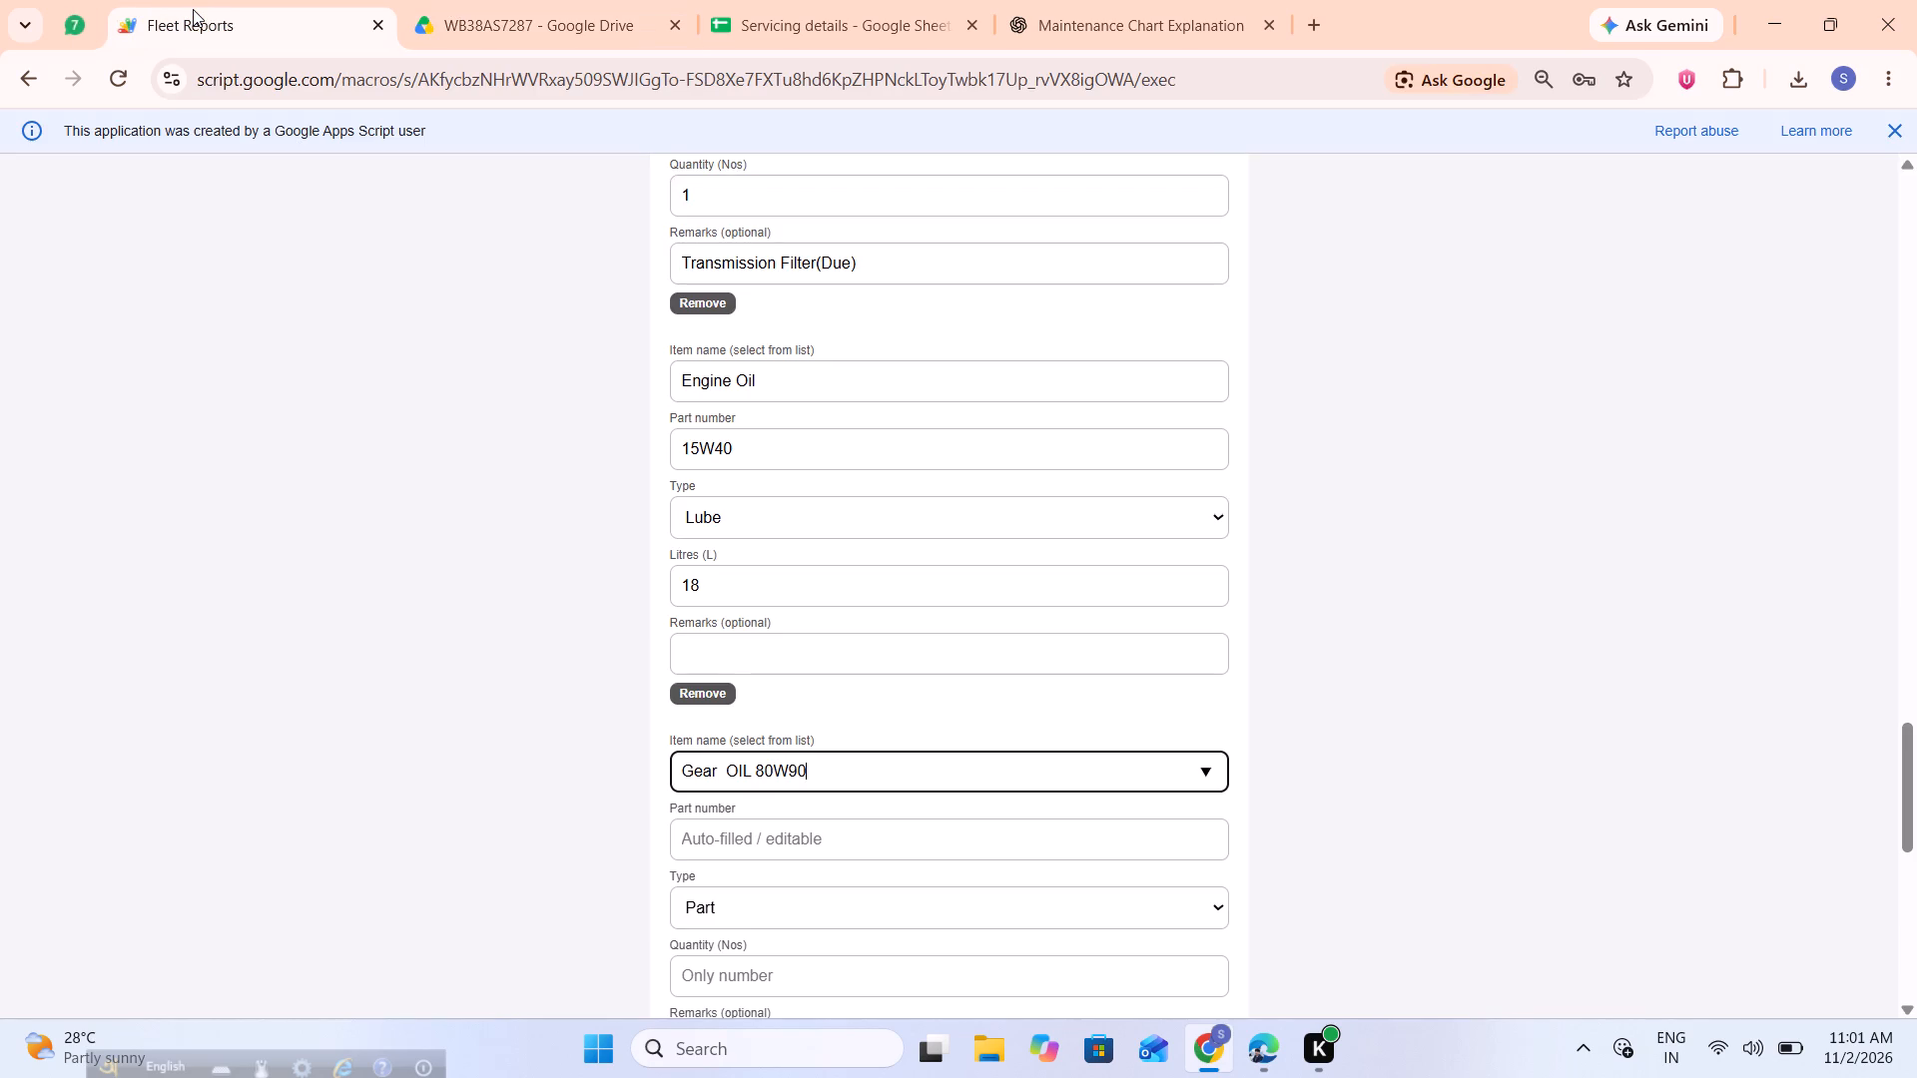
pyautogui.click(541, 0)
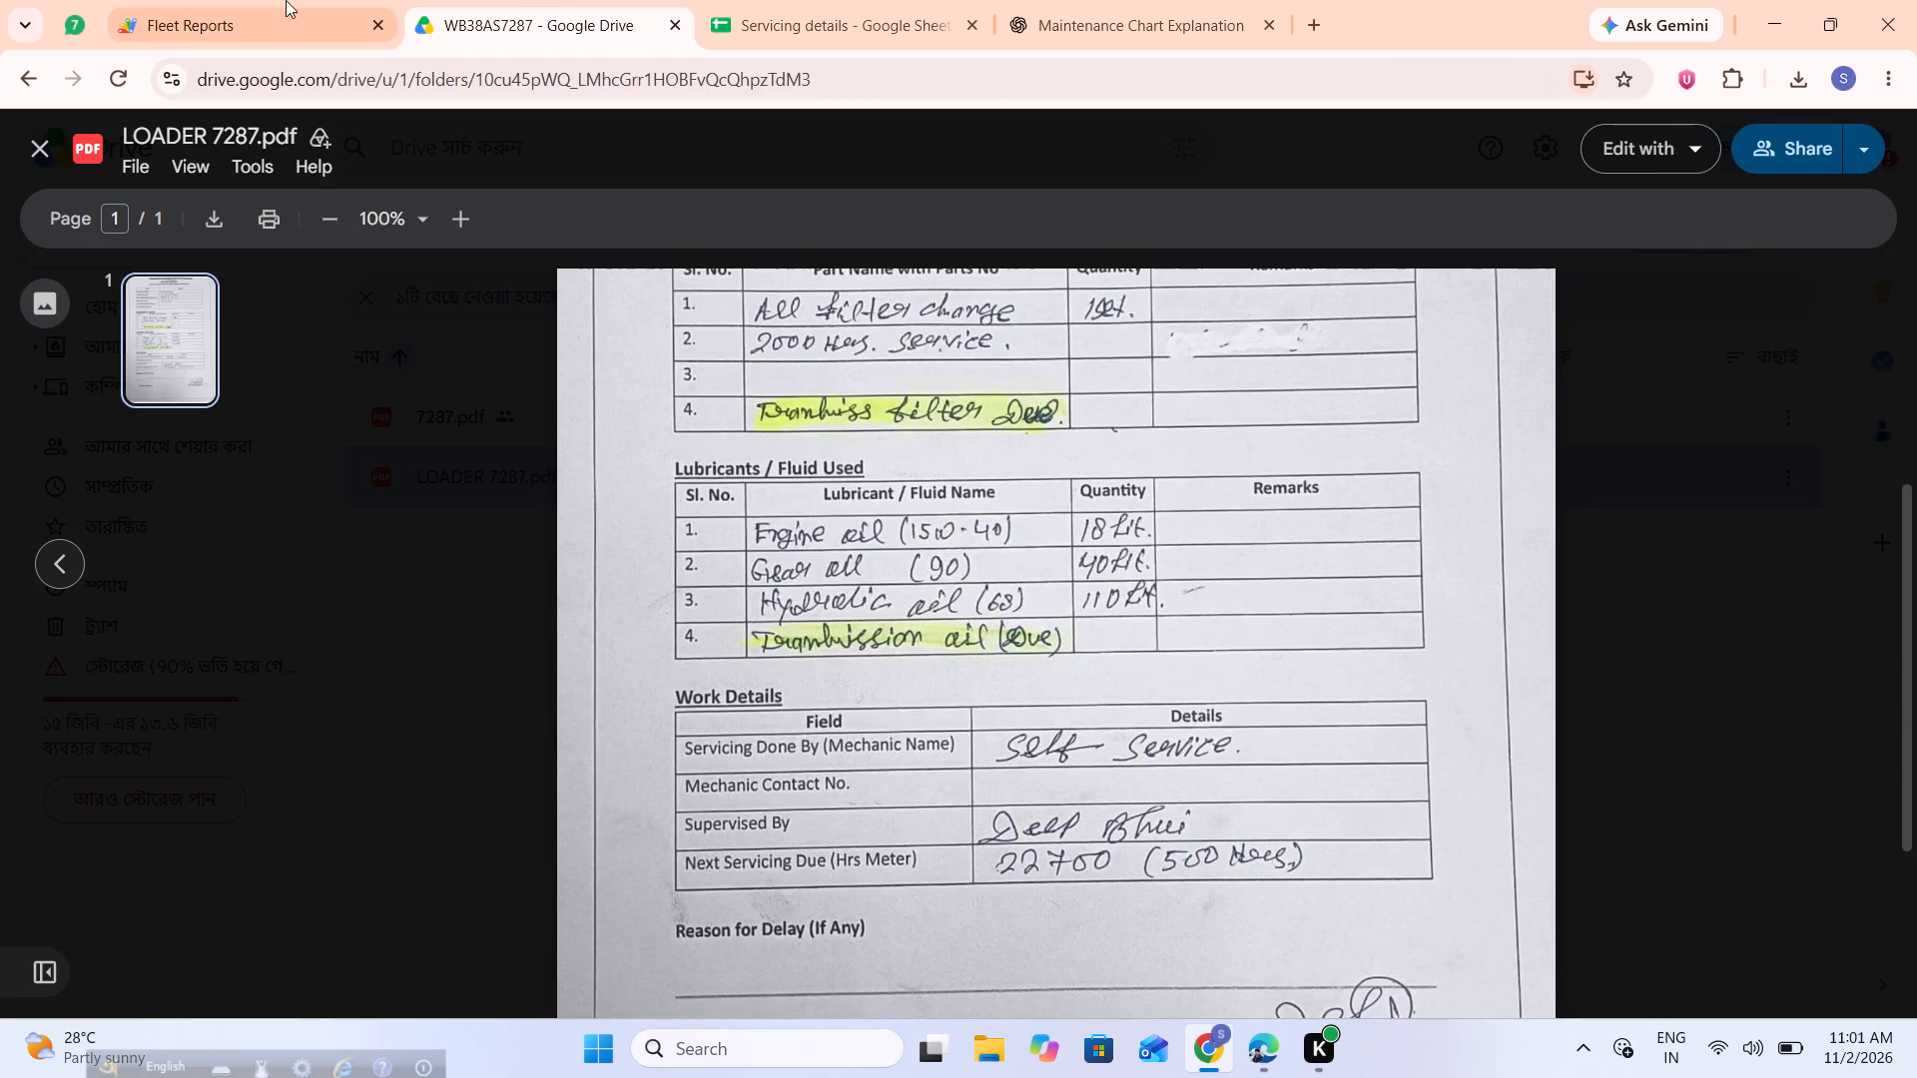
pyautogui.click(282, 0)
pyautogui.scroll(-1, 777, 792)
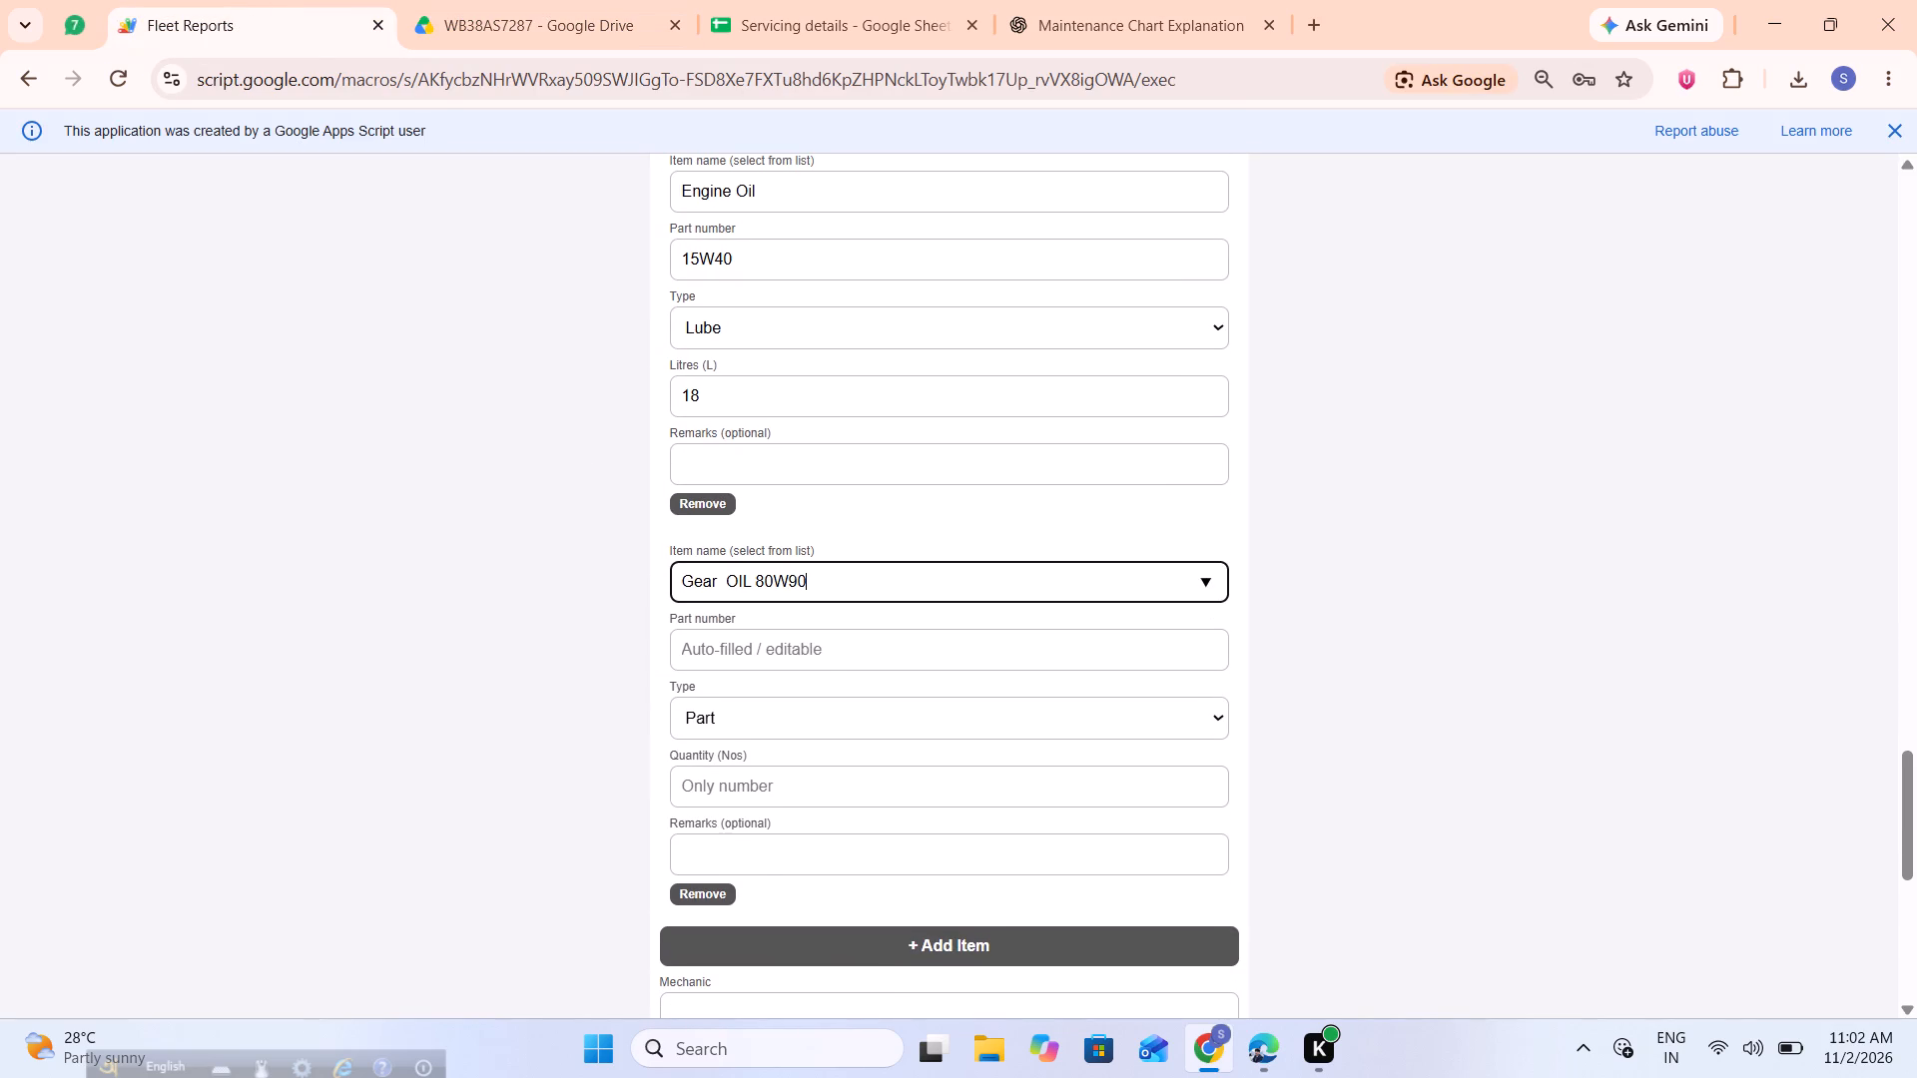
pyautogui.click(777, 792)
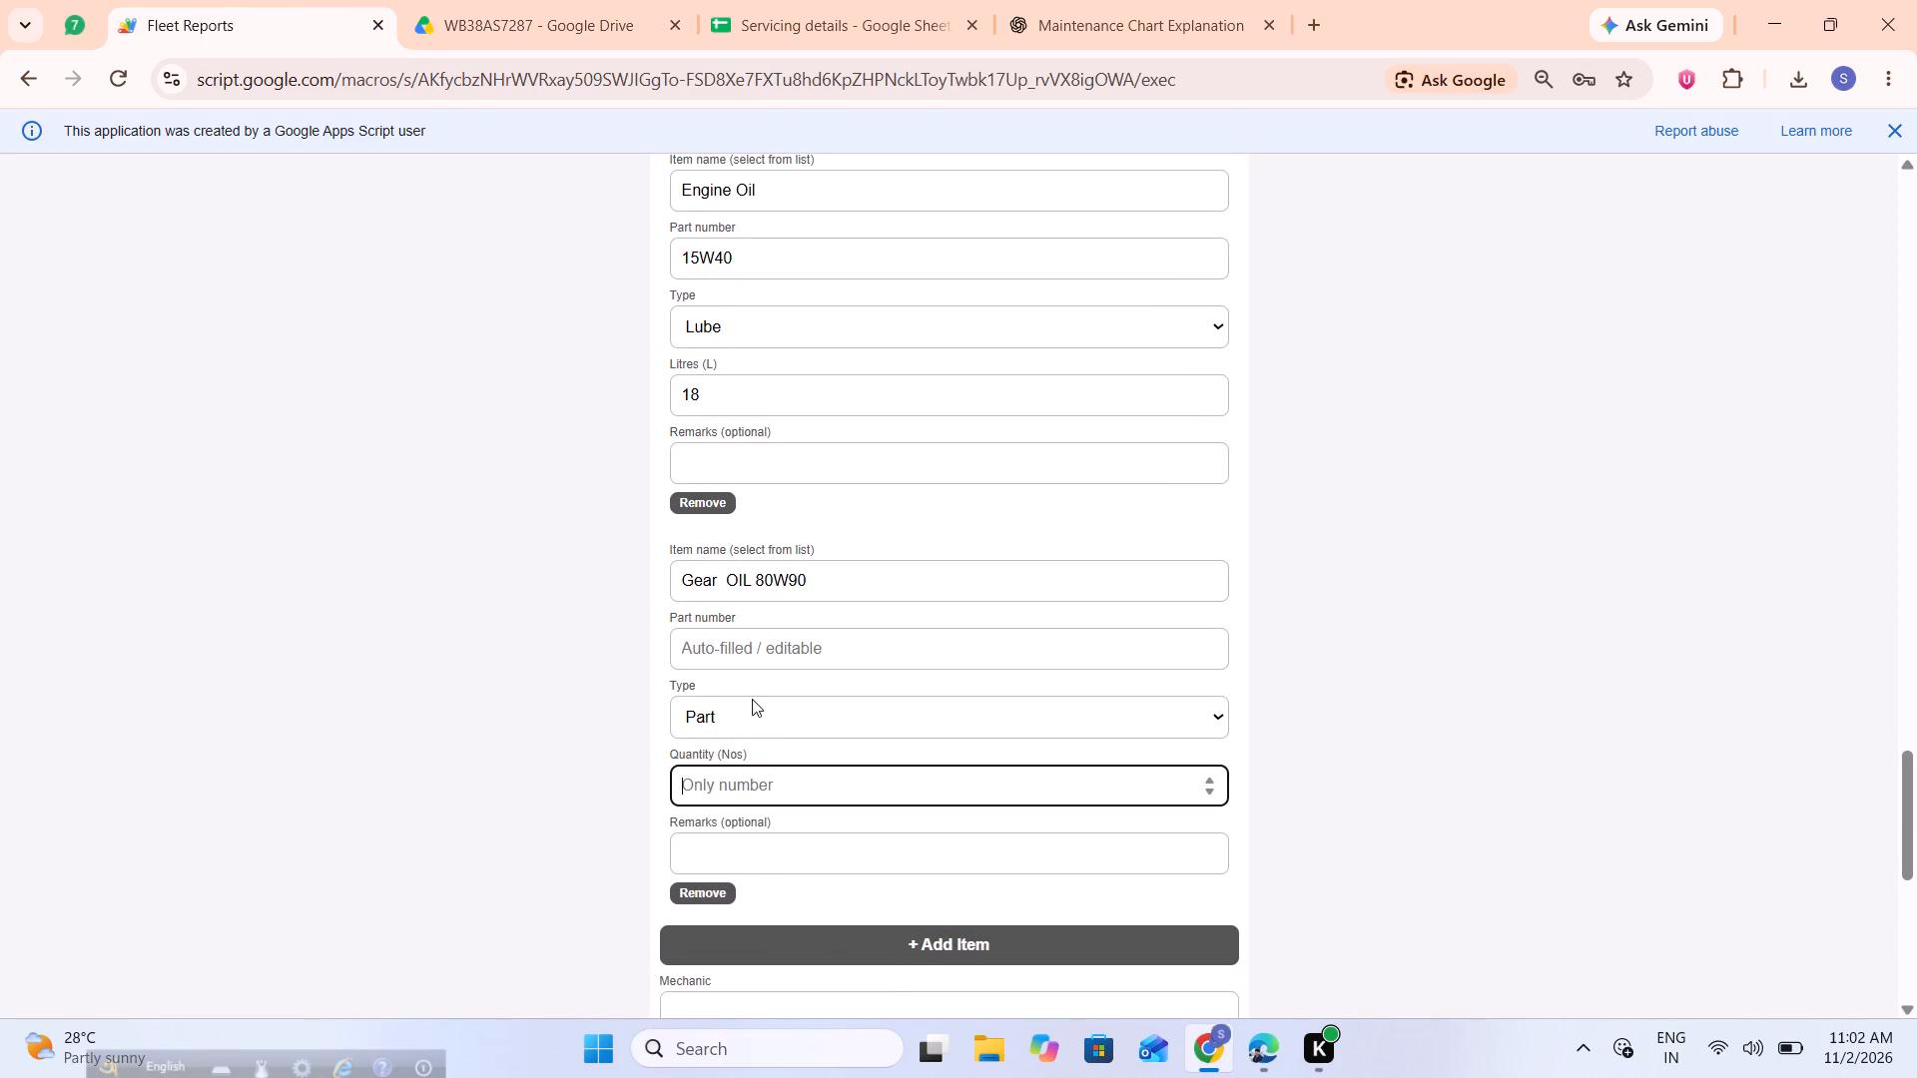
pyautogui.click(752, 699)
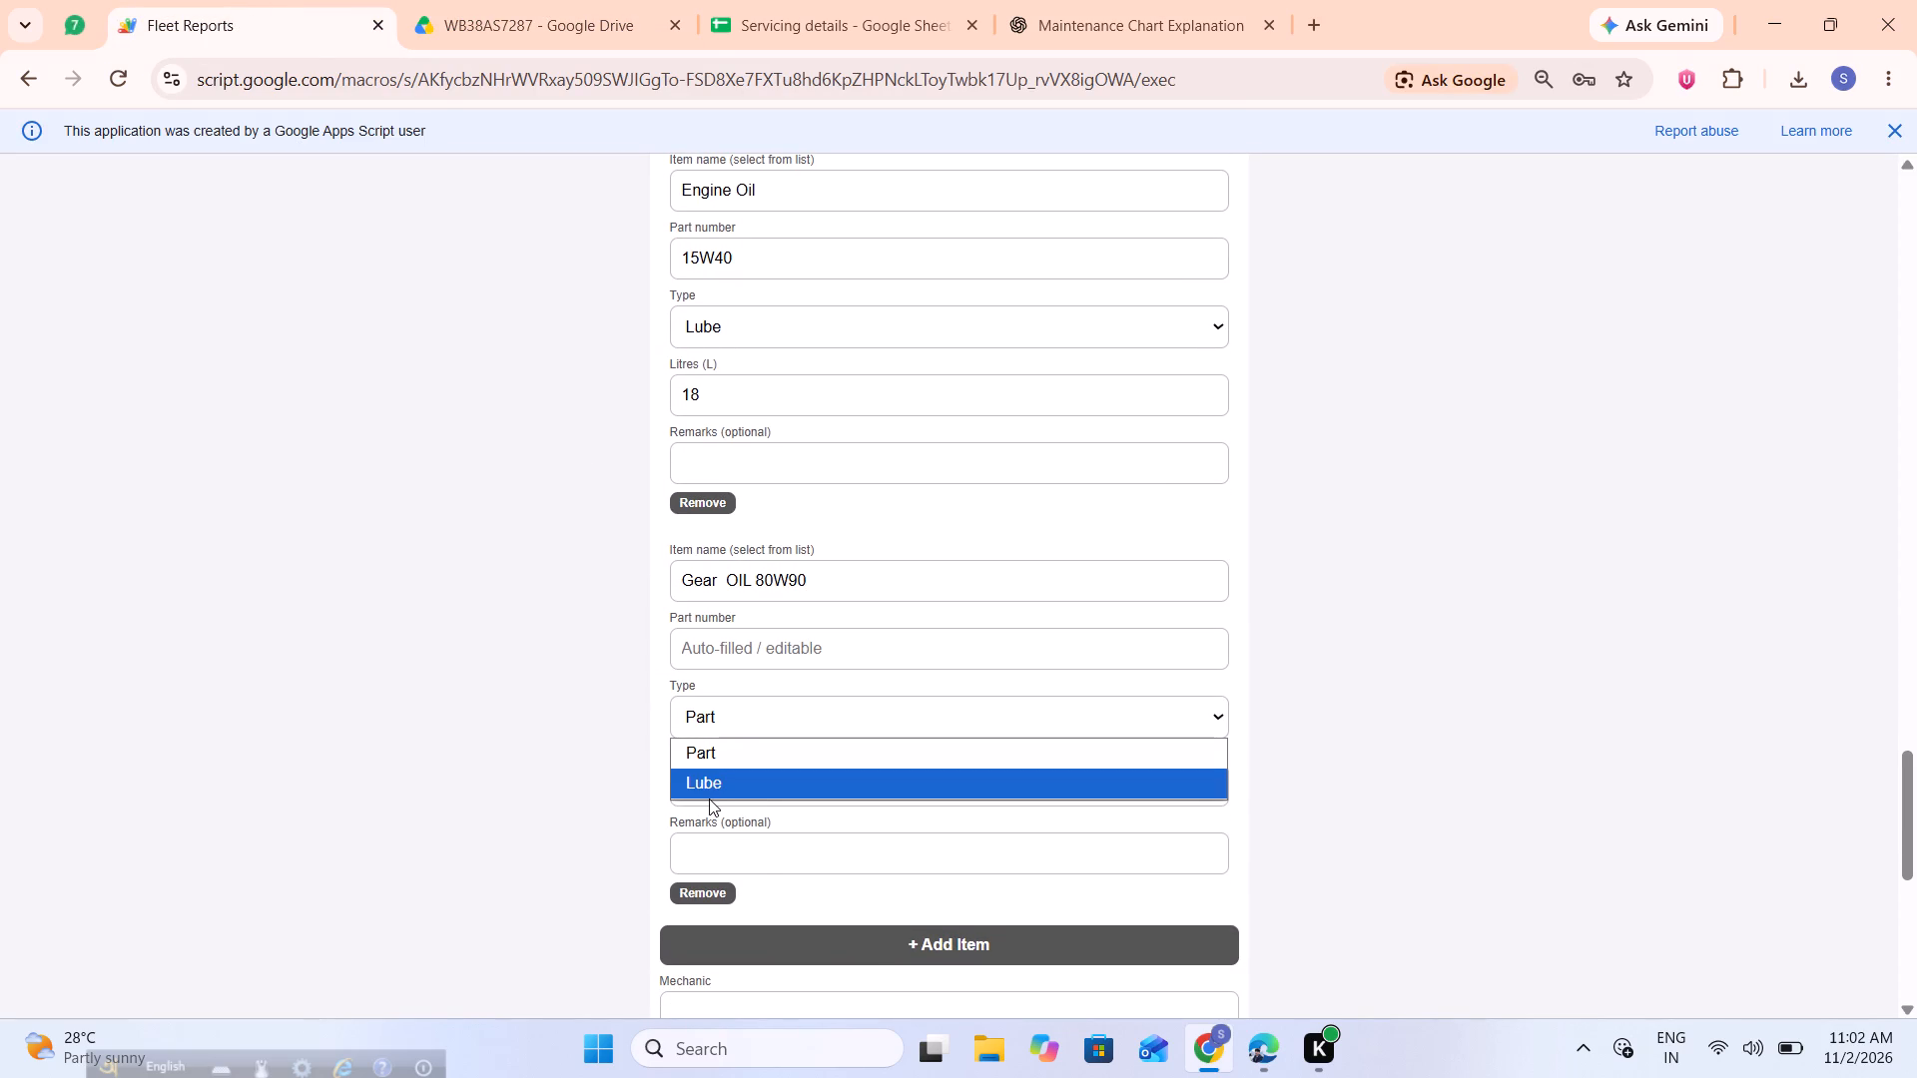
pyautogui.click(714, 787)
pyautogui.click(714, 787)
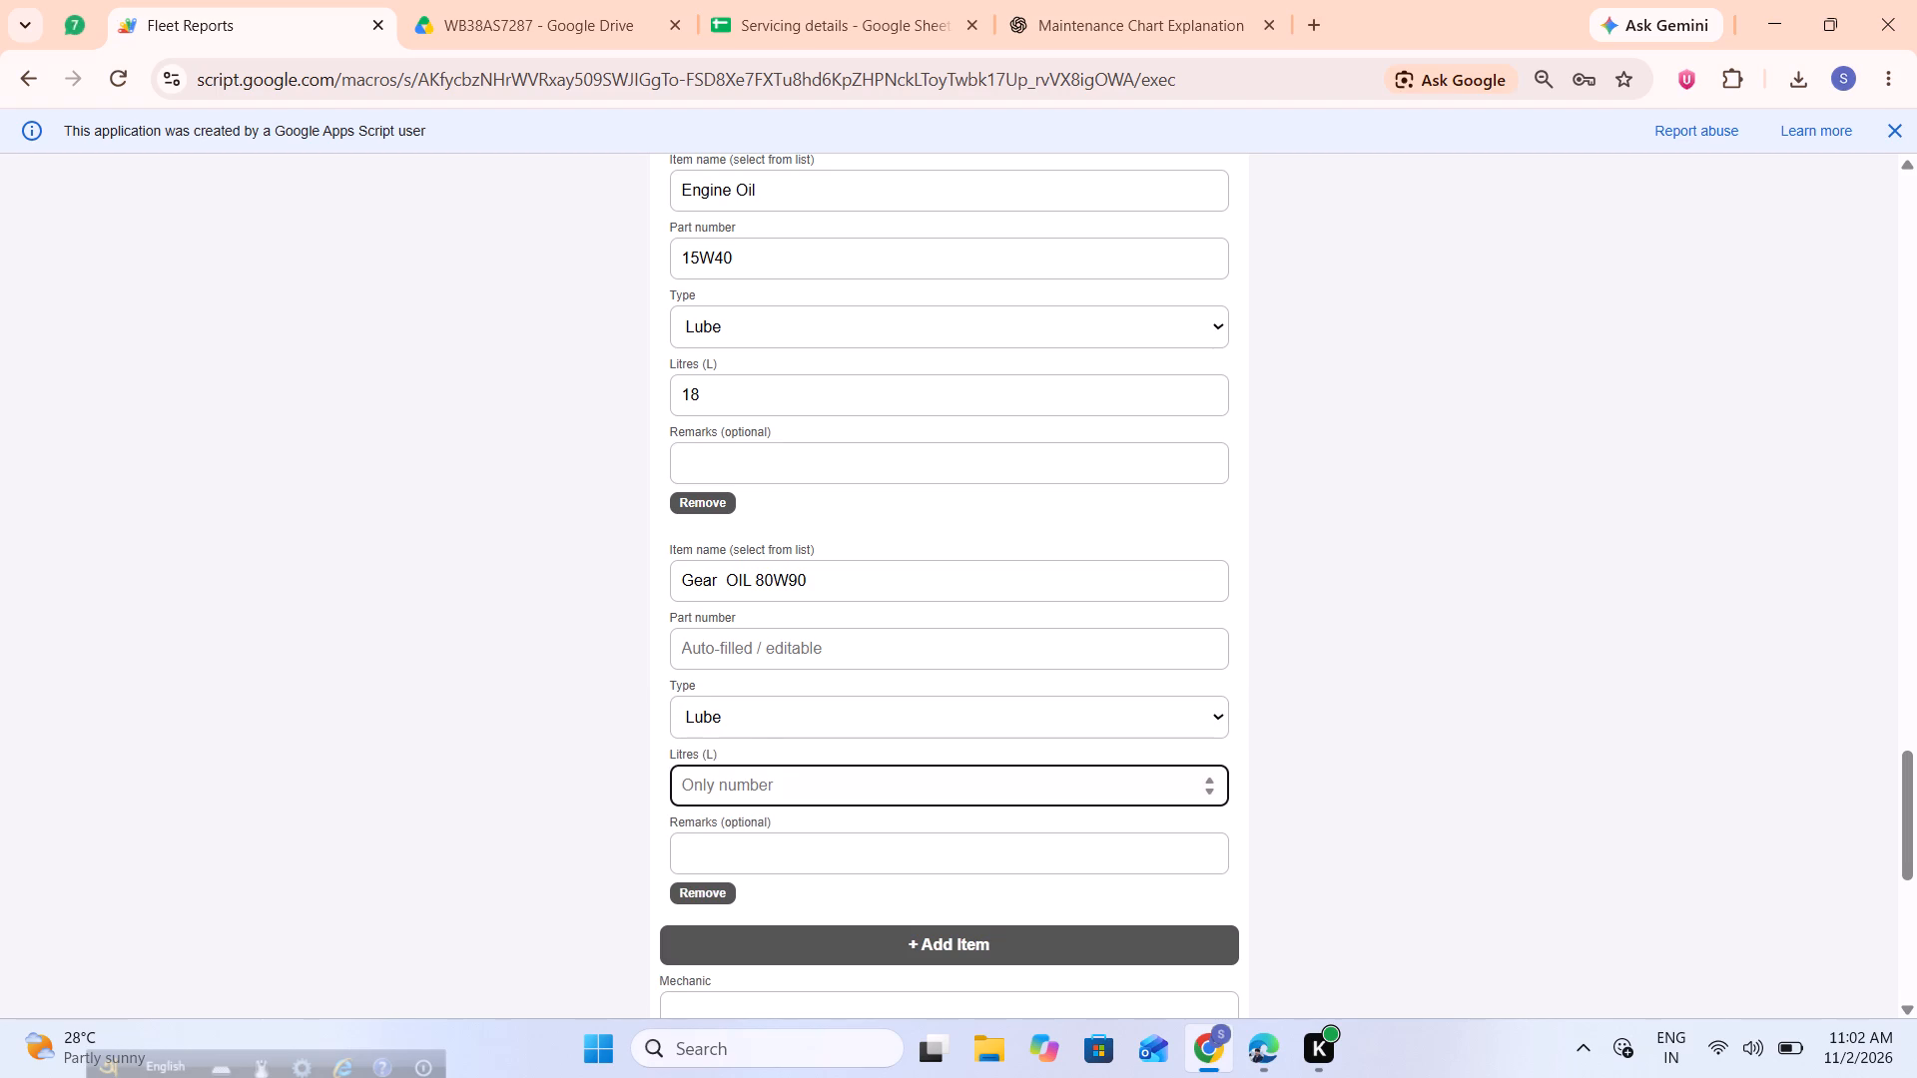
pyautogui.write('40')
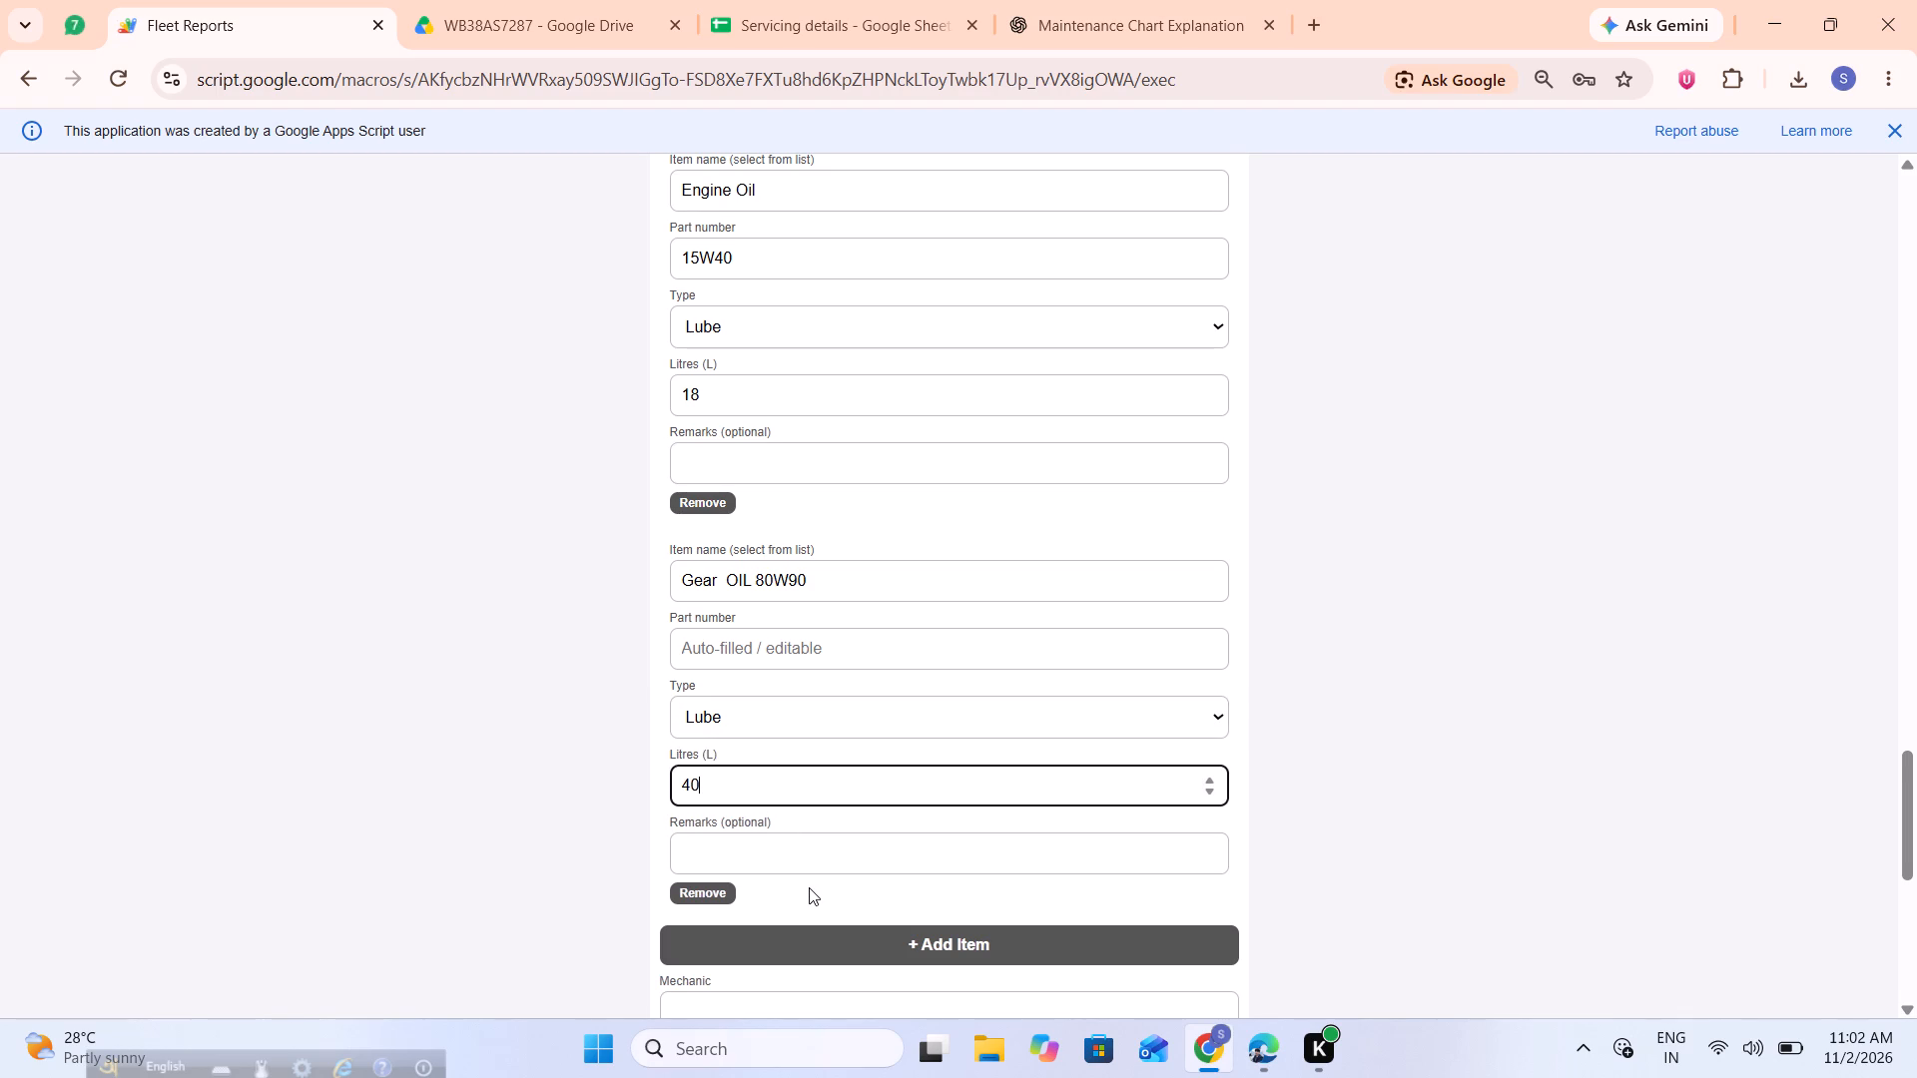
pyautogui.click(809, 887)
# Add Hydraulic Oil System 68 as another servicing item, consulting the lubricants on the scanned sheet.
pyautogui.scroll(-2, 809, 887)
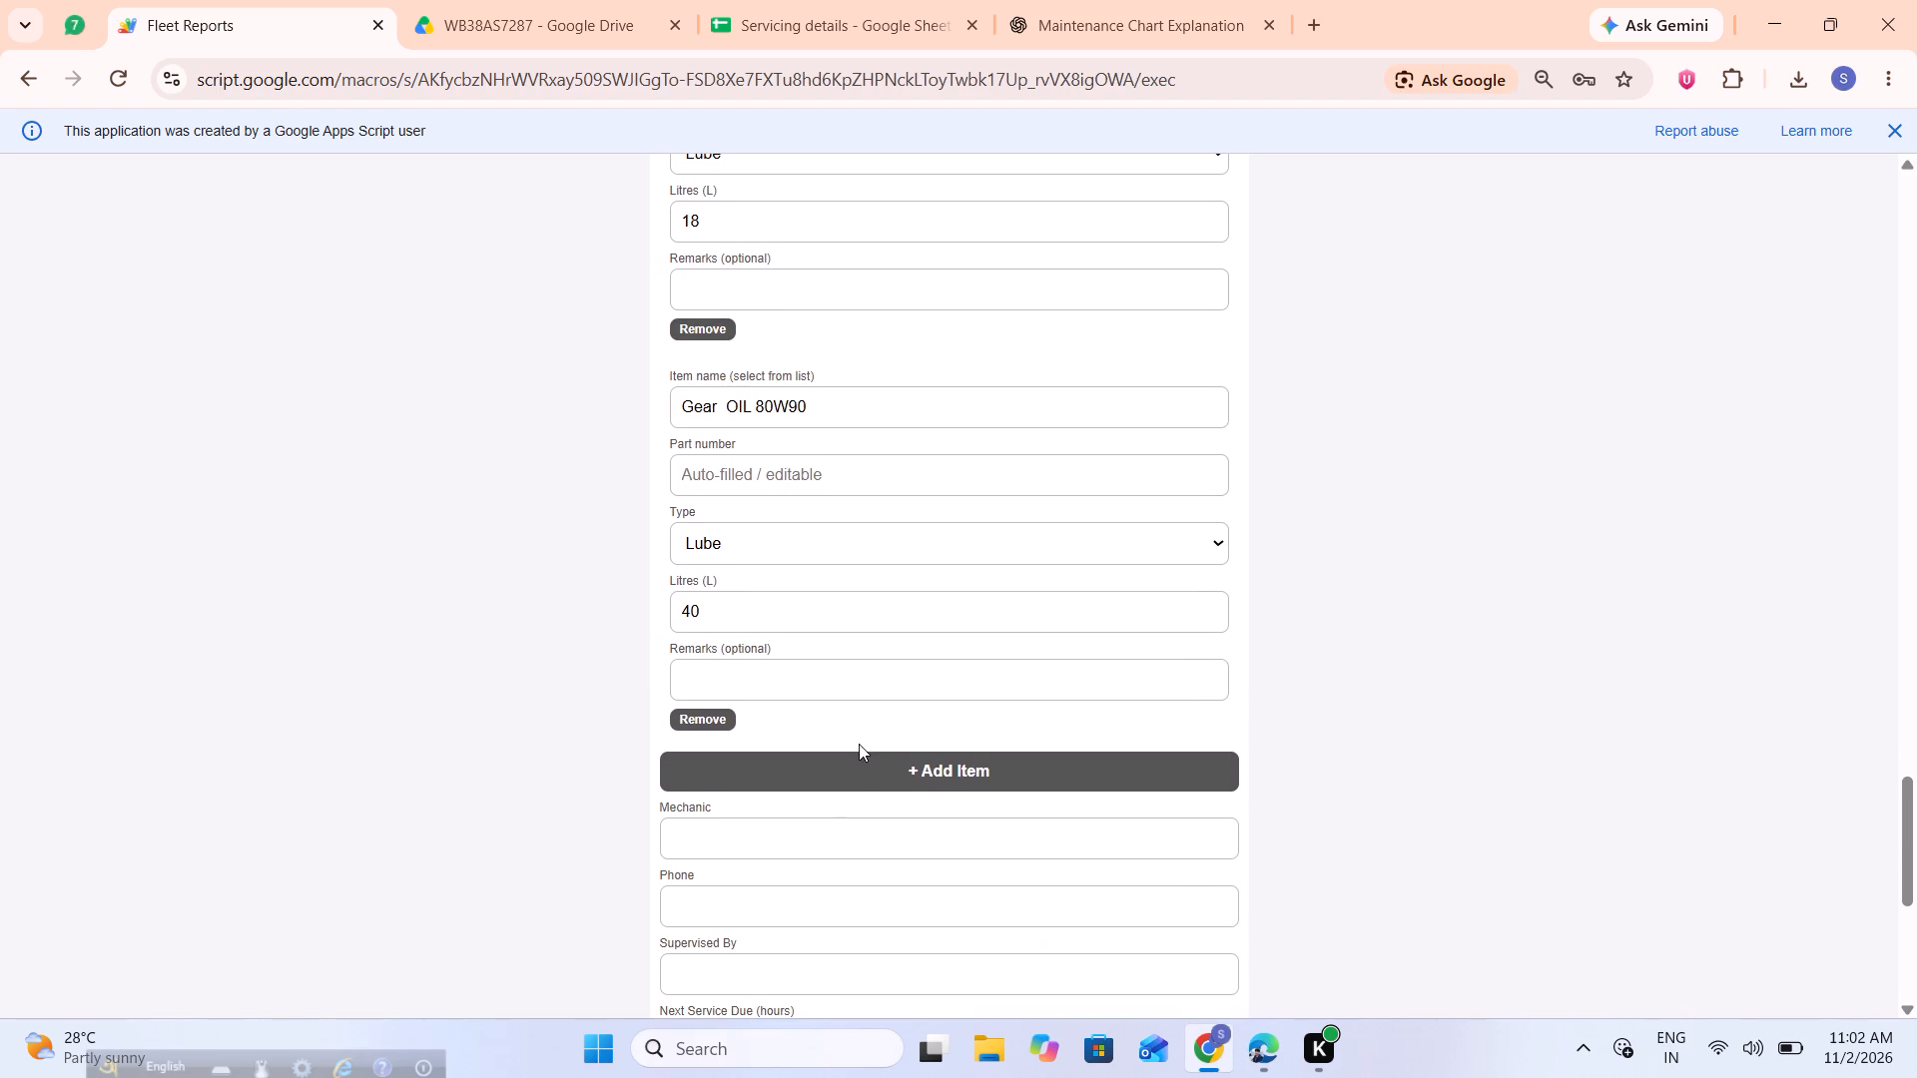
pyautogui.click(852, 772)
pyautogui.scroll(-1, 852, 772)
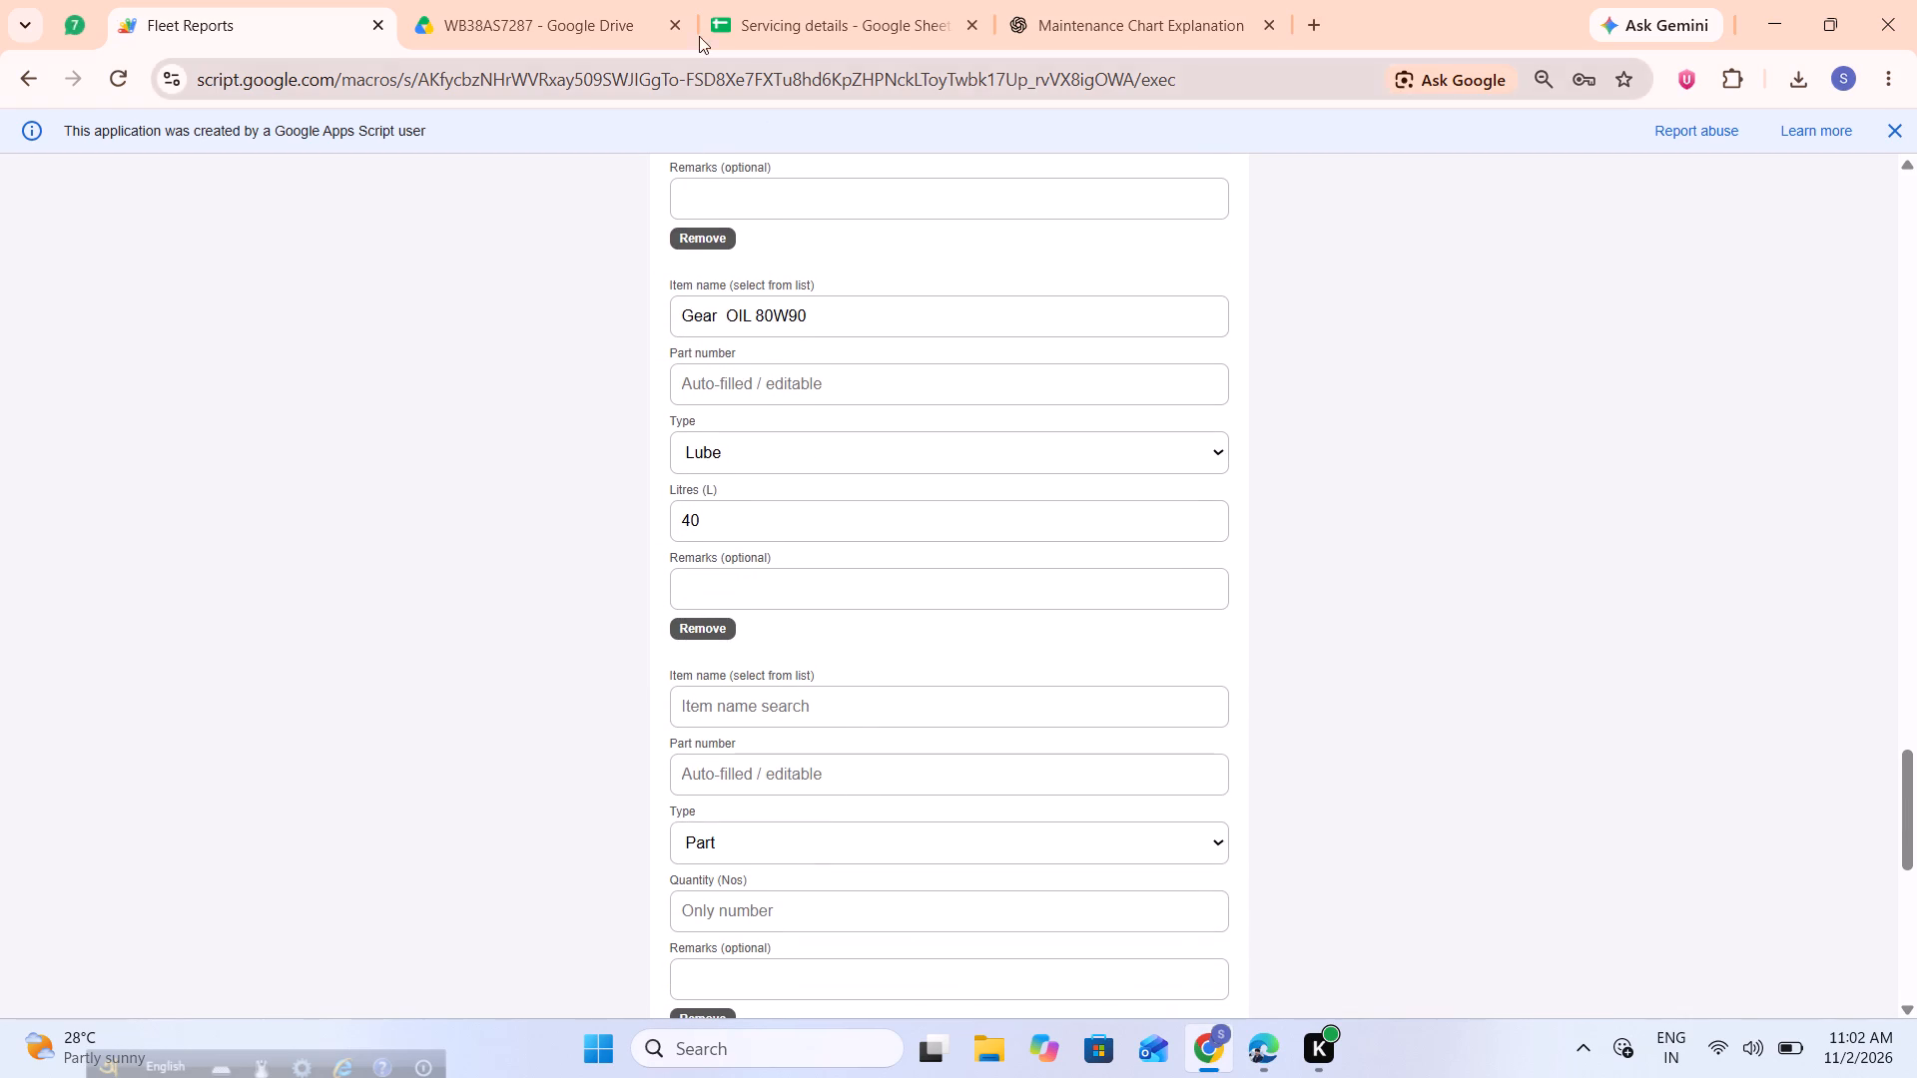
pyautogui.click(606, 0)
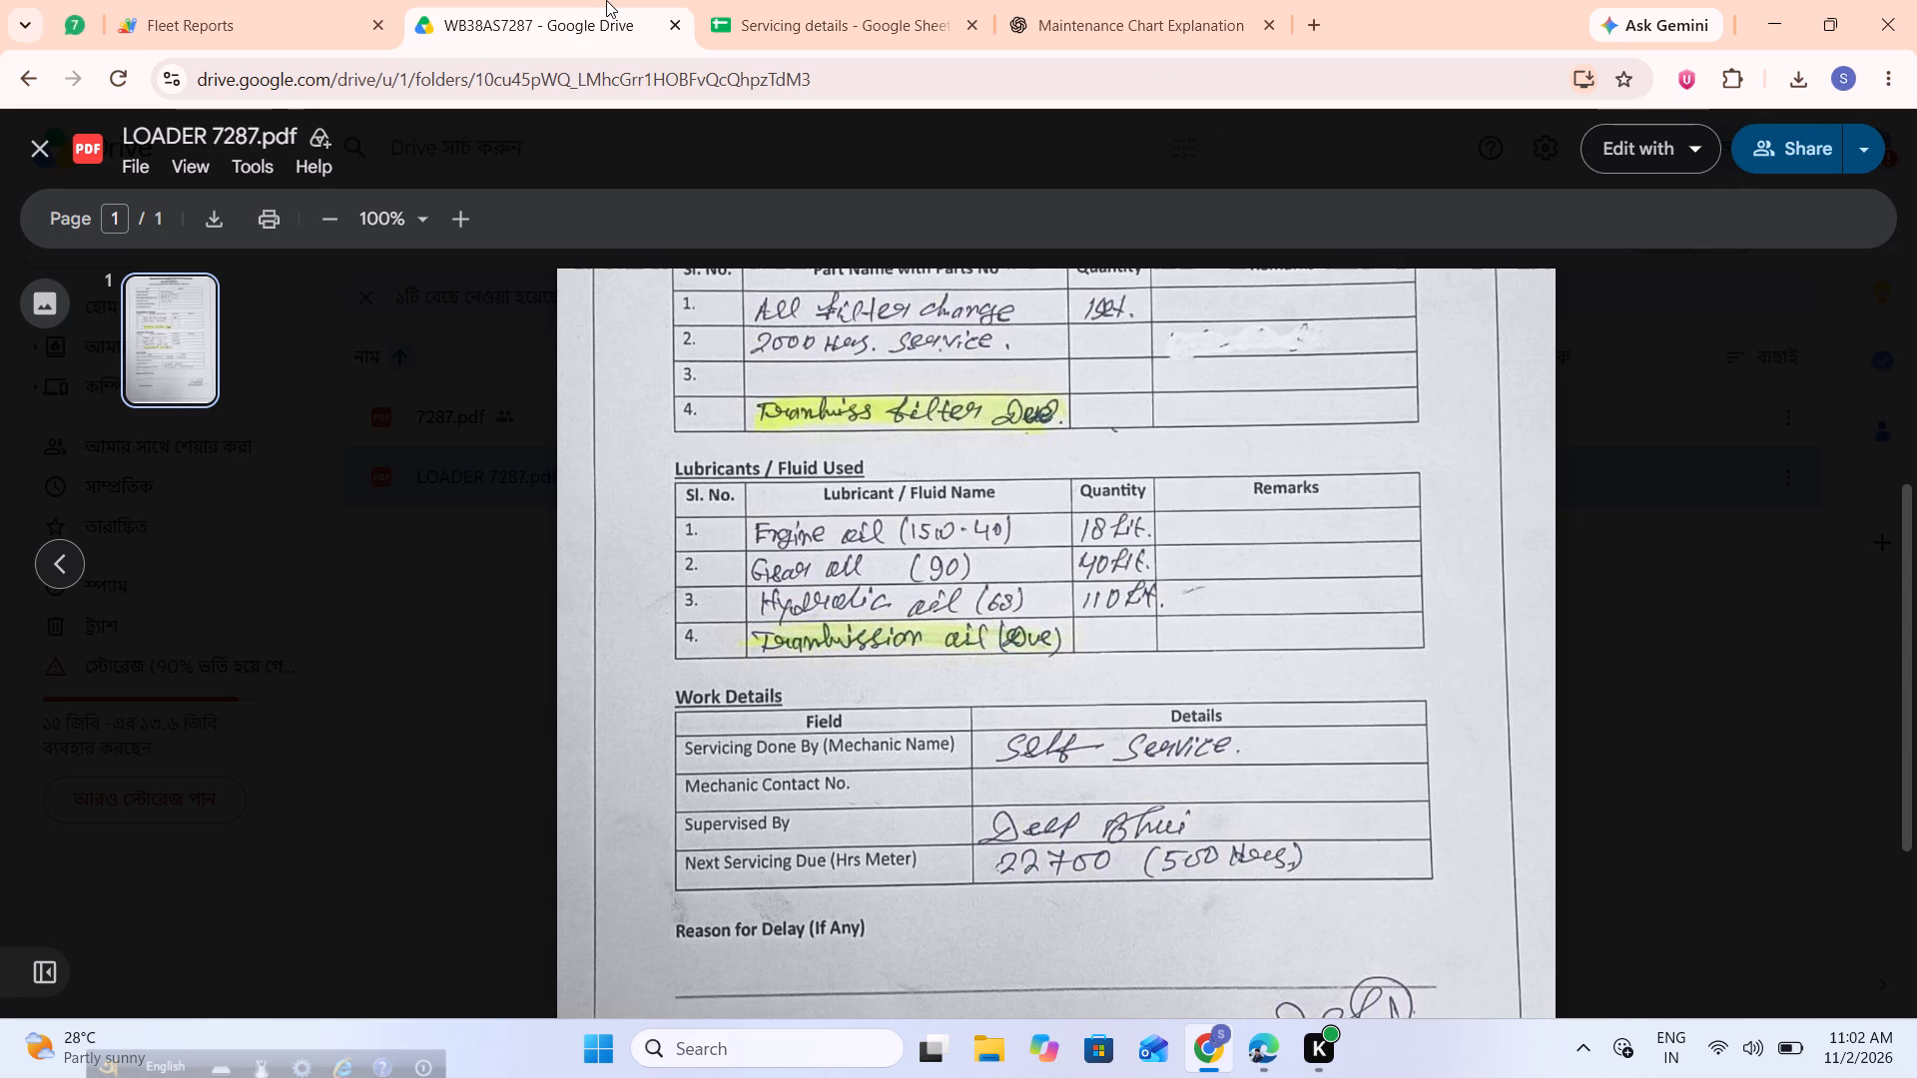
pyautogui.click(213, 0)
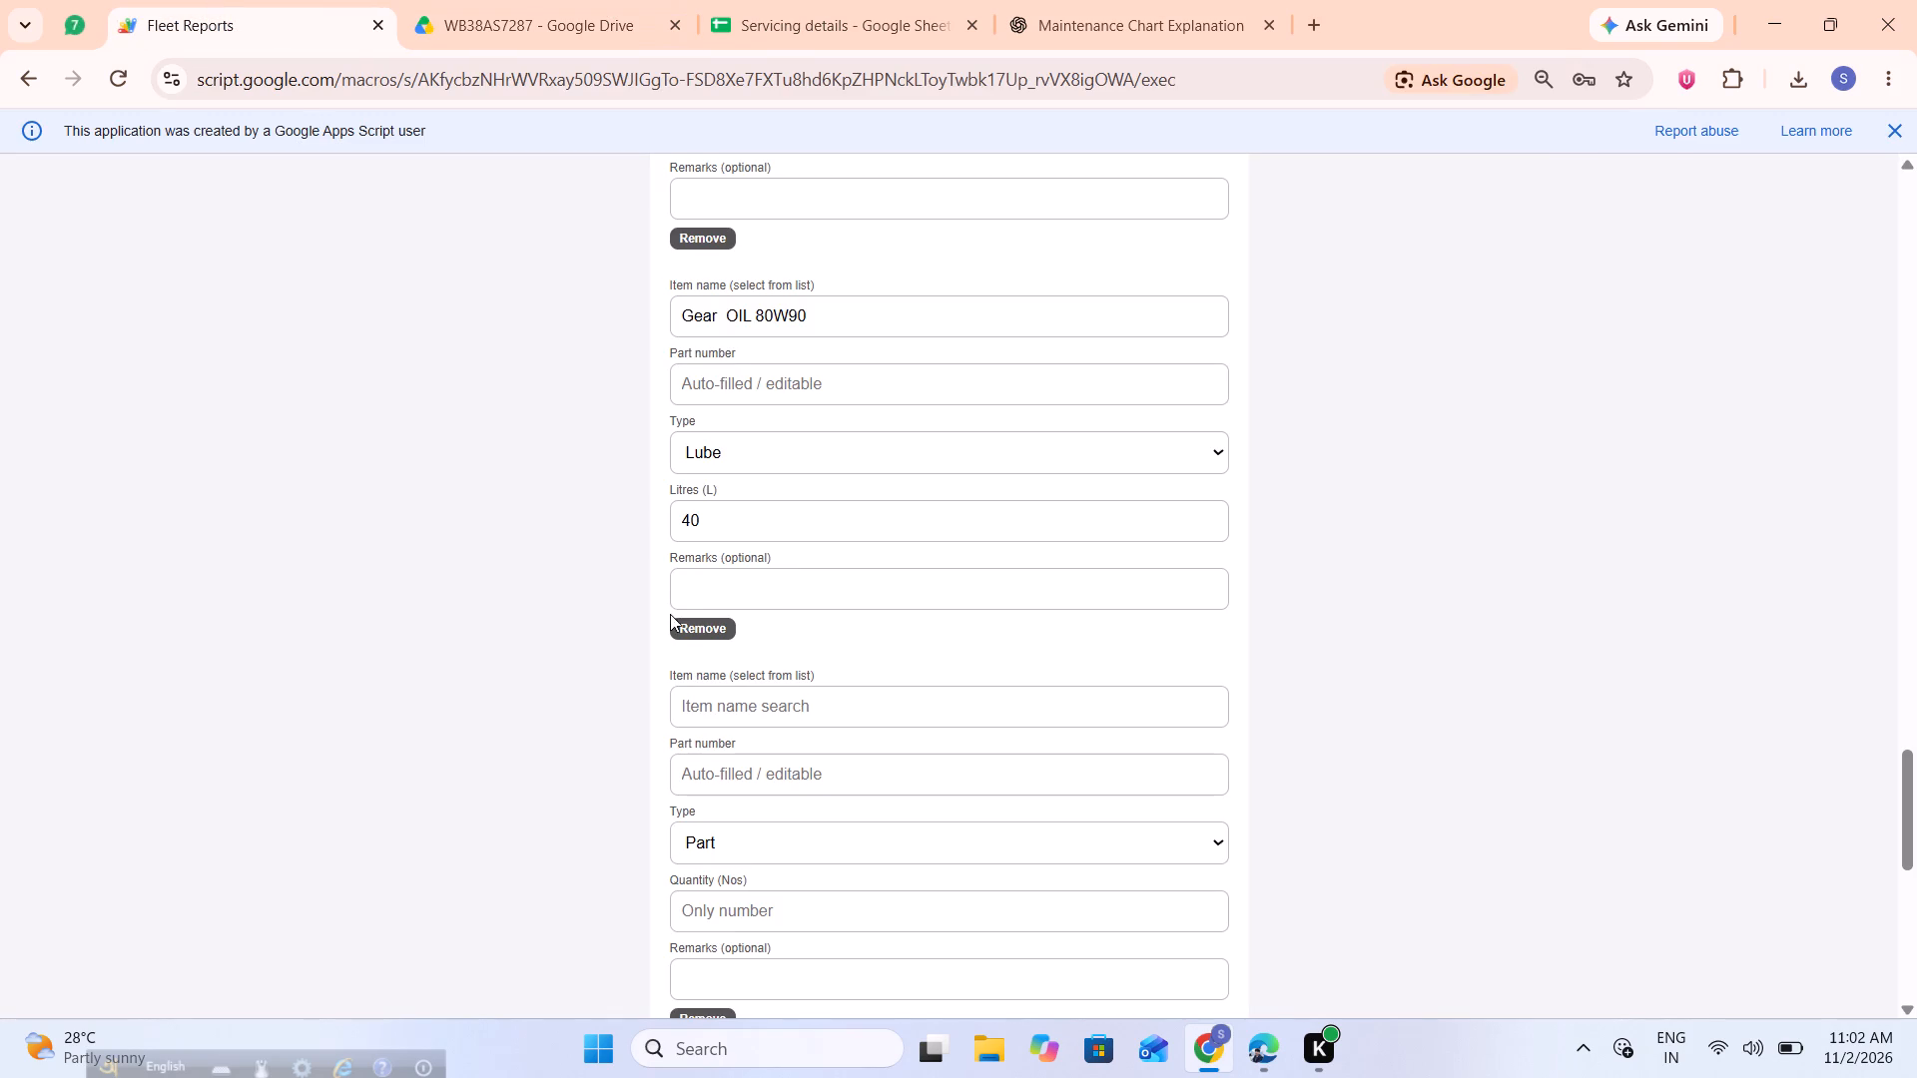
pyautogui.click(738, 698)
pyautogui.write('hydr')
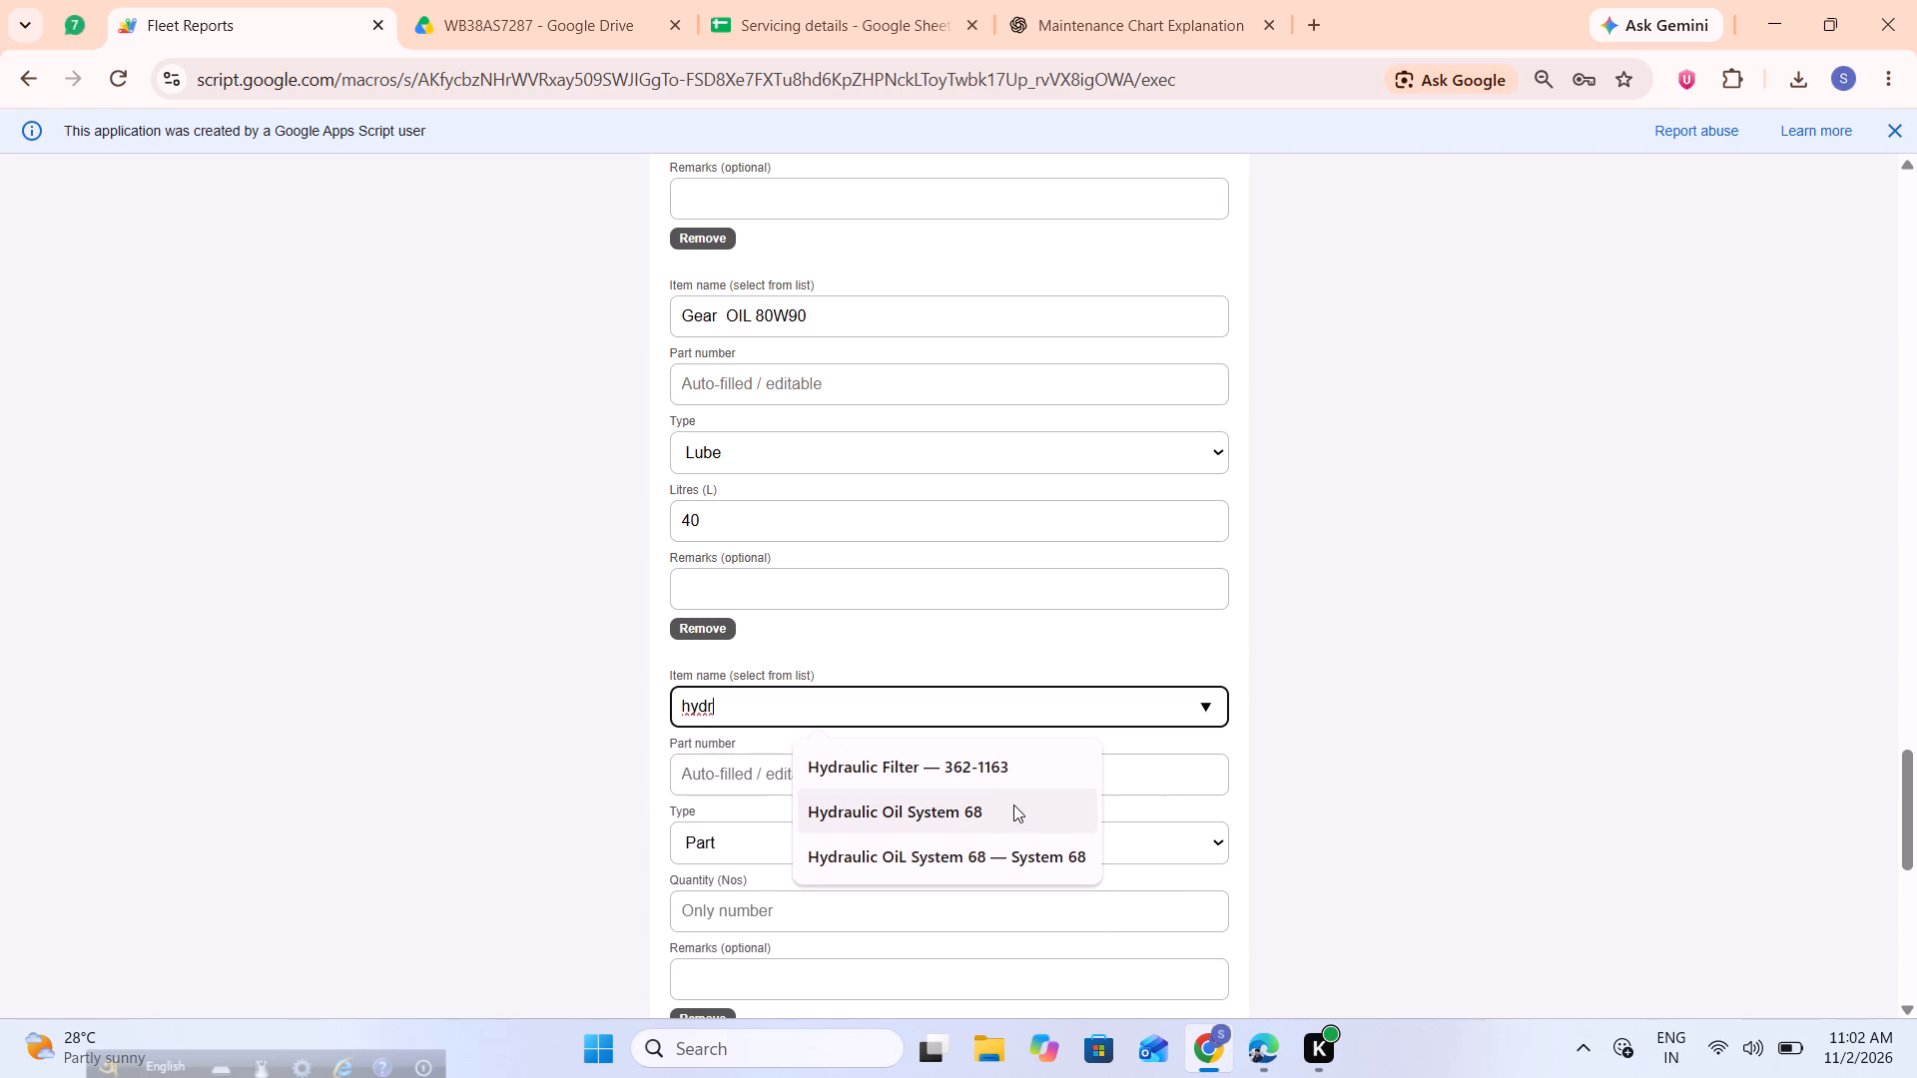
pyautogui.click(1013, 805)
# Check the hydraulic oil entry on the scanned sheet, and set the Hydraulic Oil System 68 item's type to Lube with 110 litres.
pyautogui.click(503, 10)
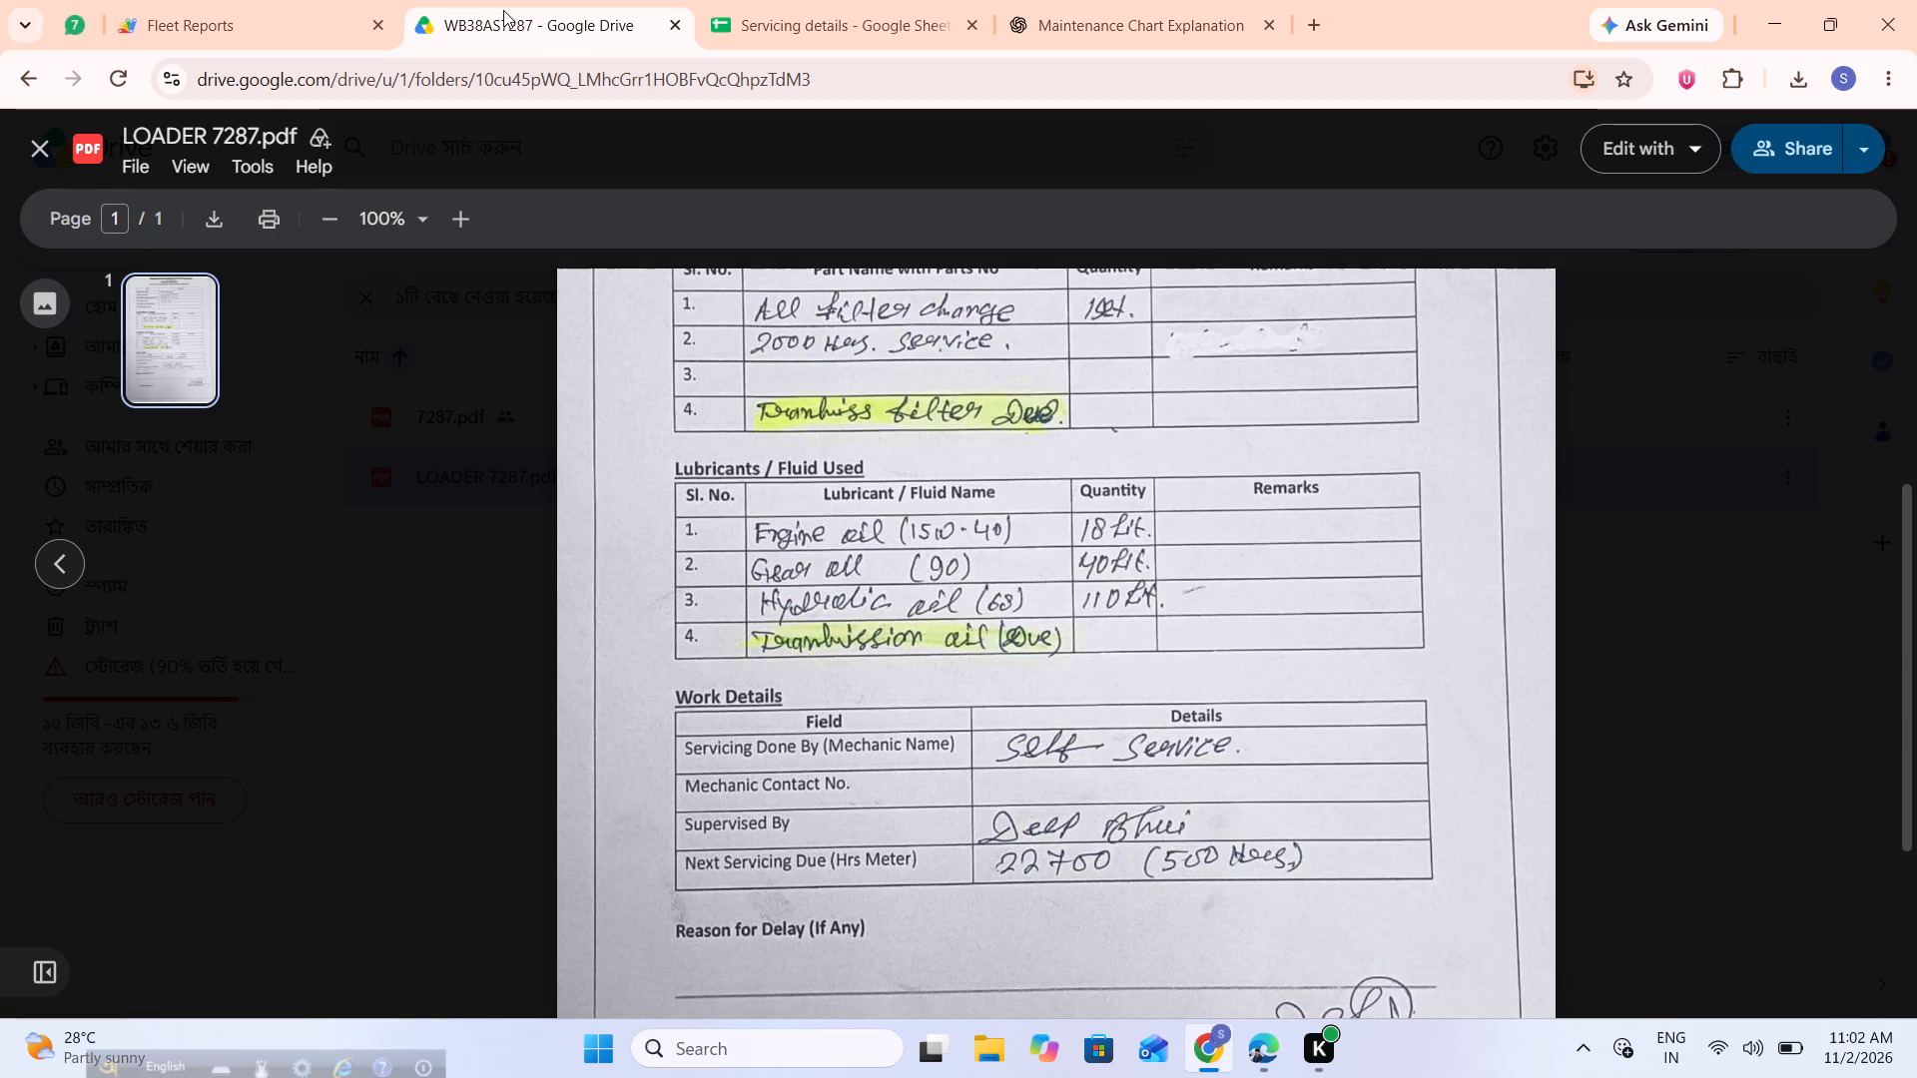
pyautogui.click(193, 0)
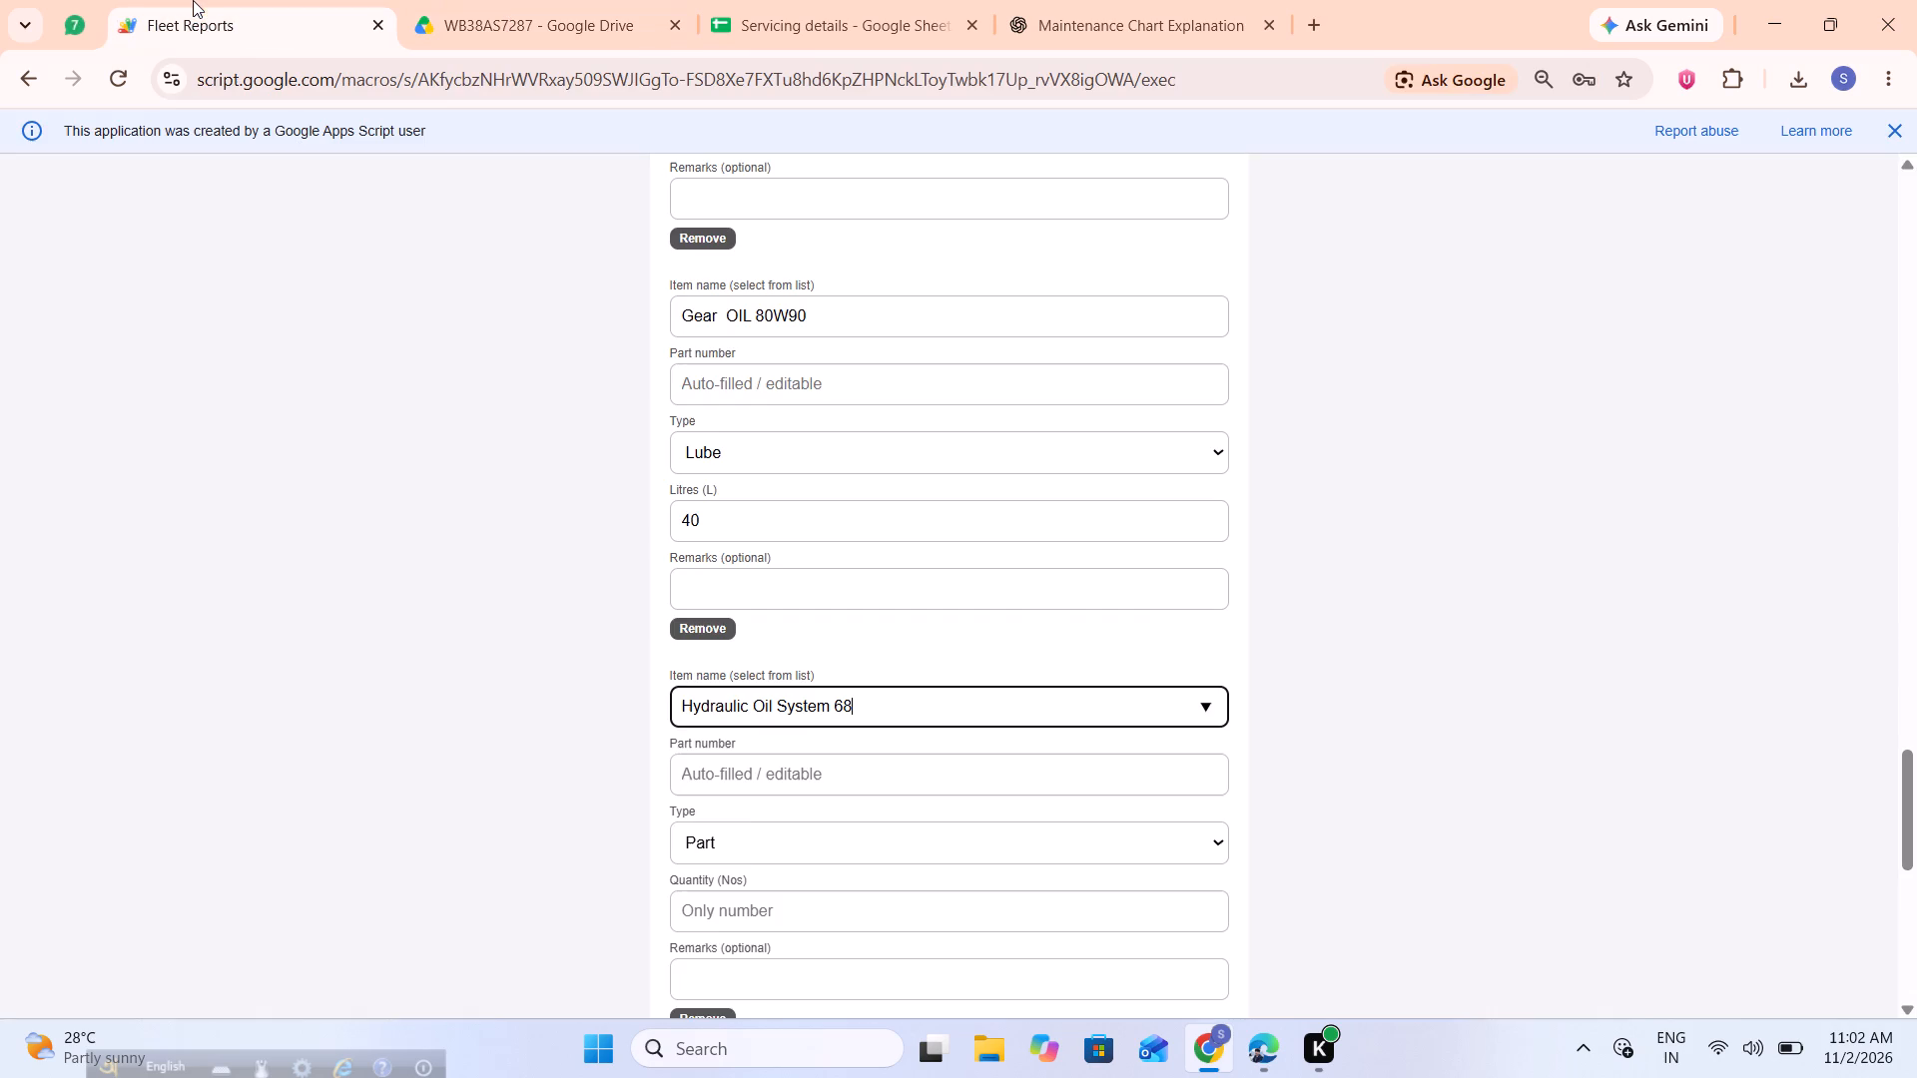
pyautogui.scroll(-1, 762, 836)
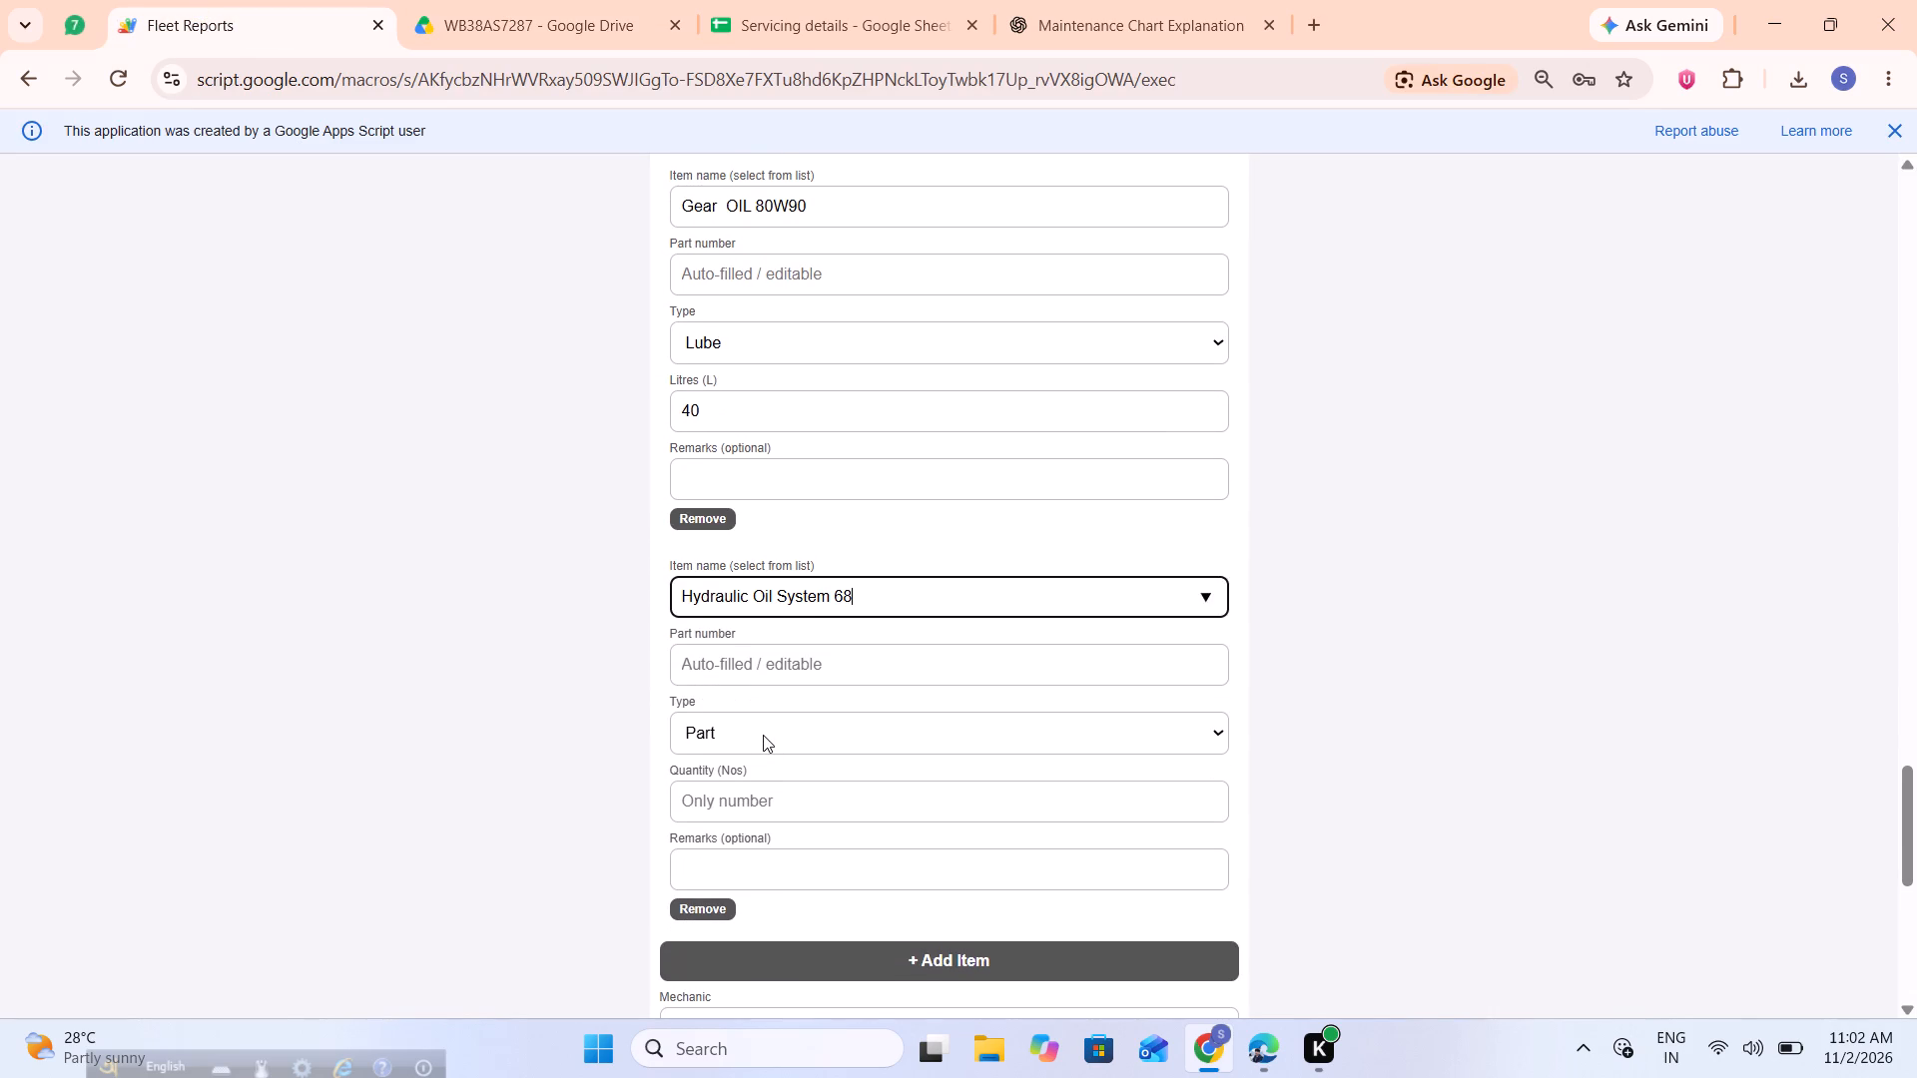
pyautogui.click(763, 735)
pyautogui.click(725, 787)
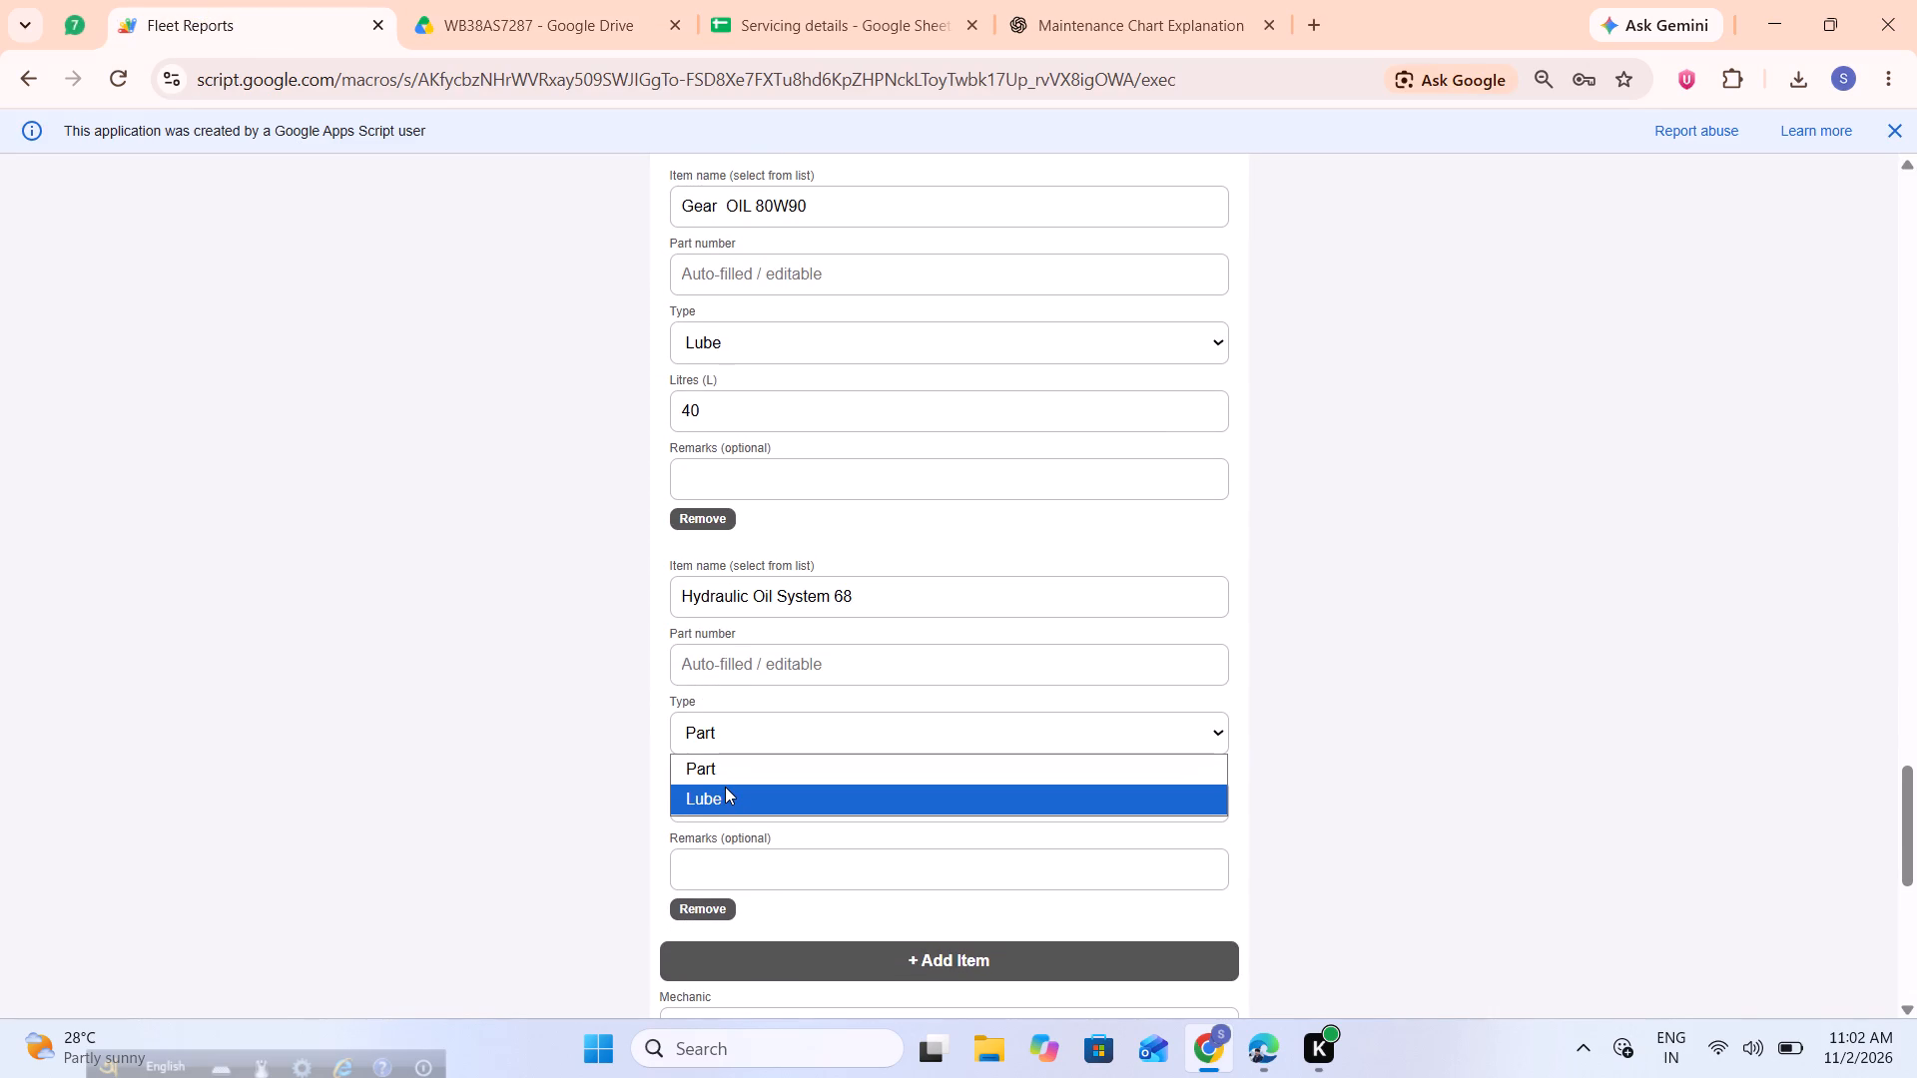
pyautogui.click(725, 787)
pyautogui.write('110')
pyautogui.click(811, 926)
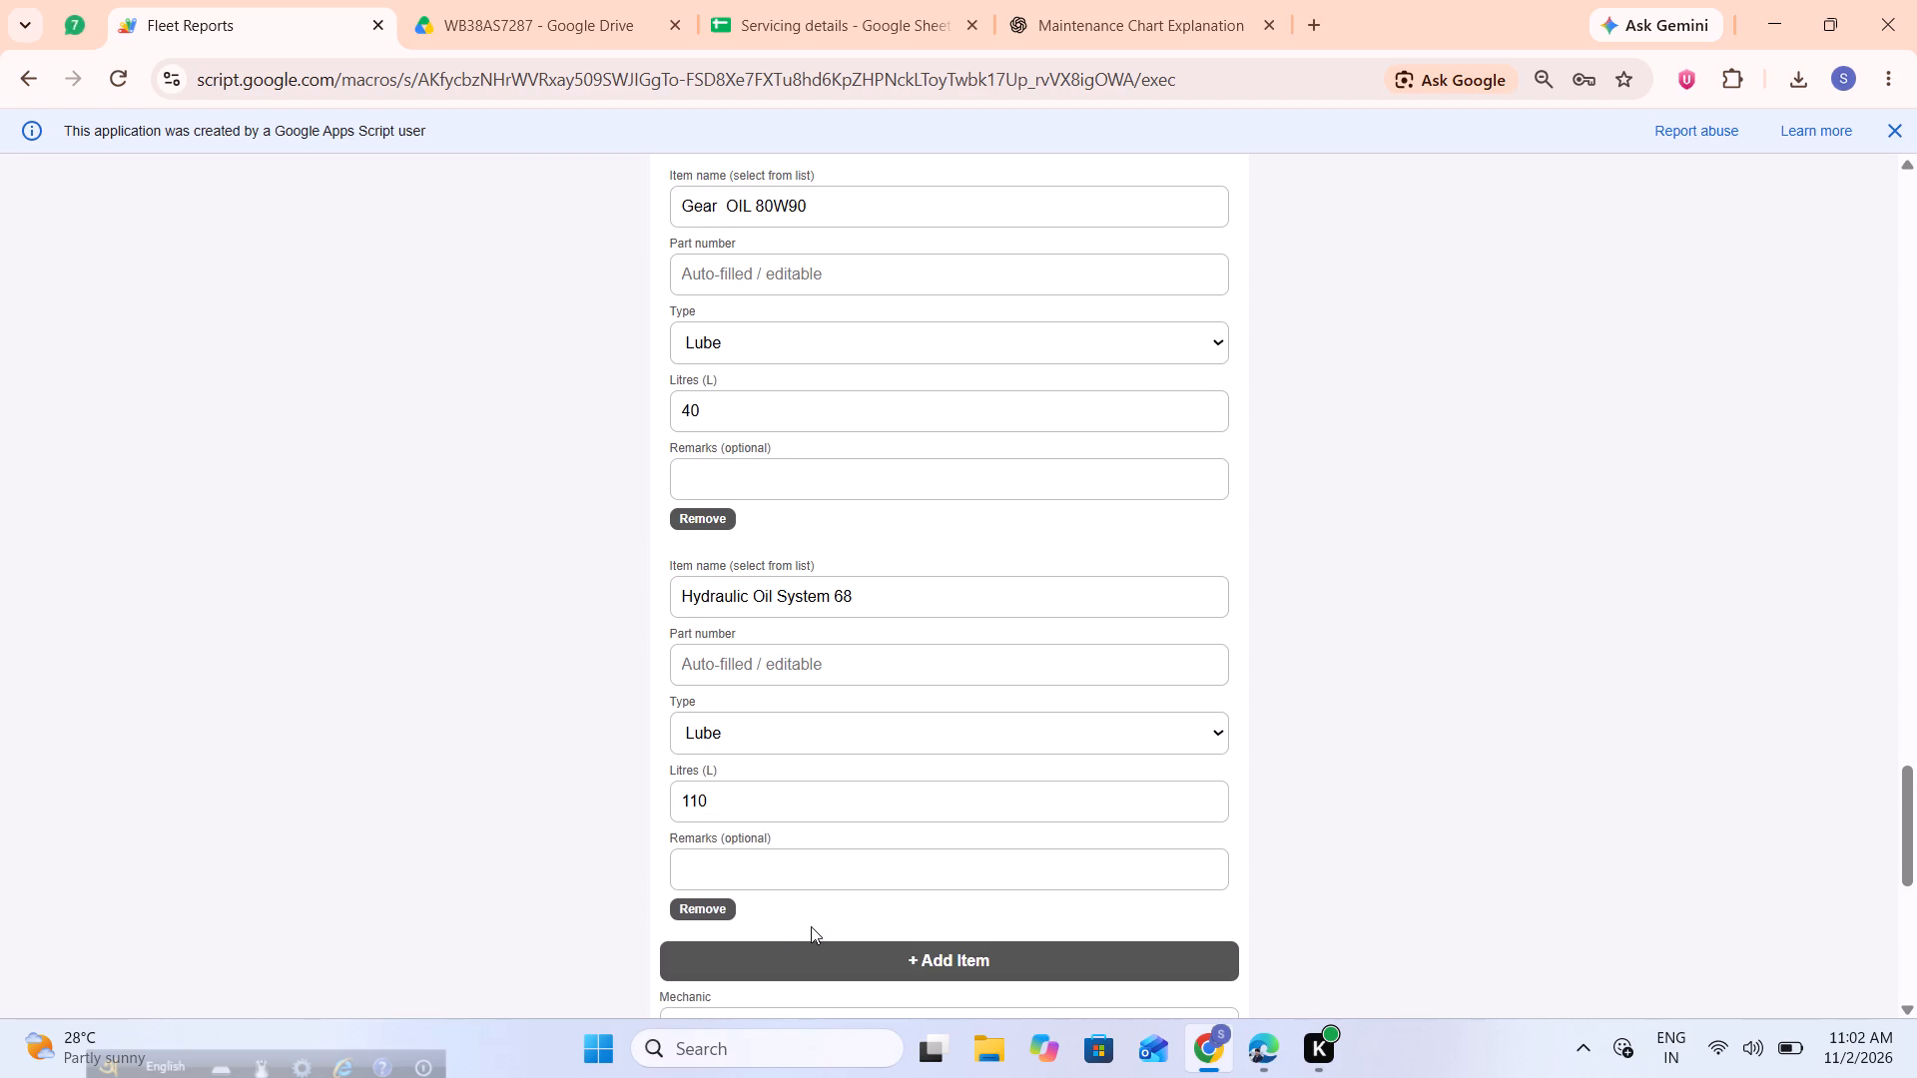
# Add Transmission Oil SAE 30 as a further servicing item, checking its entry on the scanned servicing sheet.
pyautogui.scroll(-1, 811, 926)
pyautogui.click(560, 0)
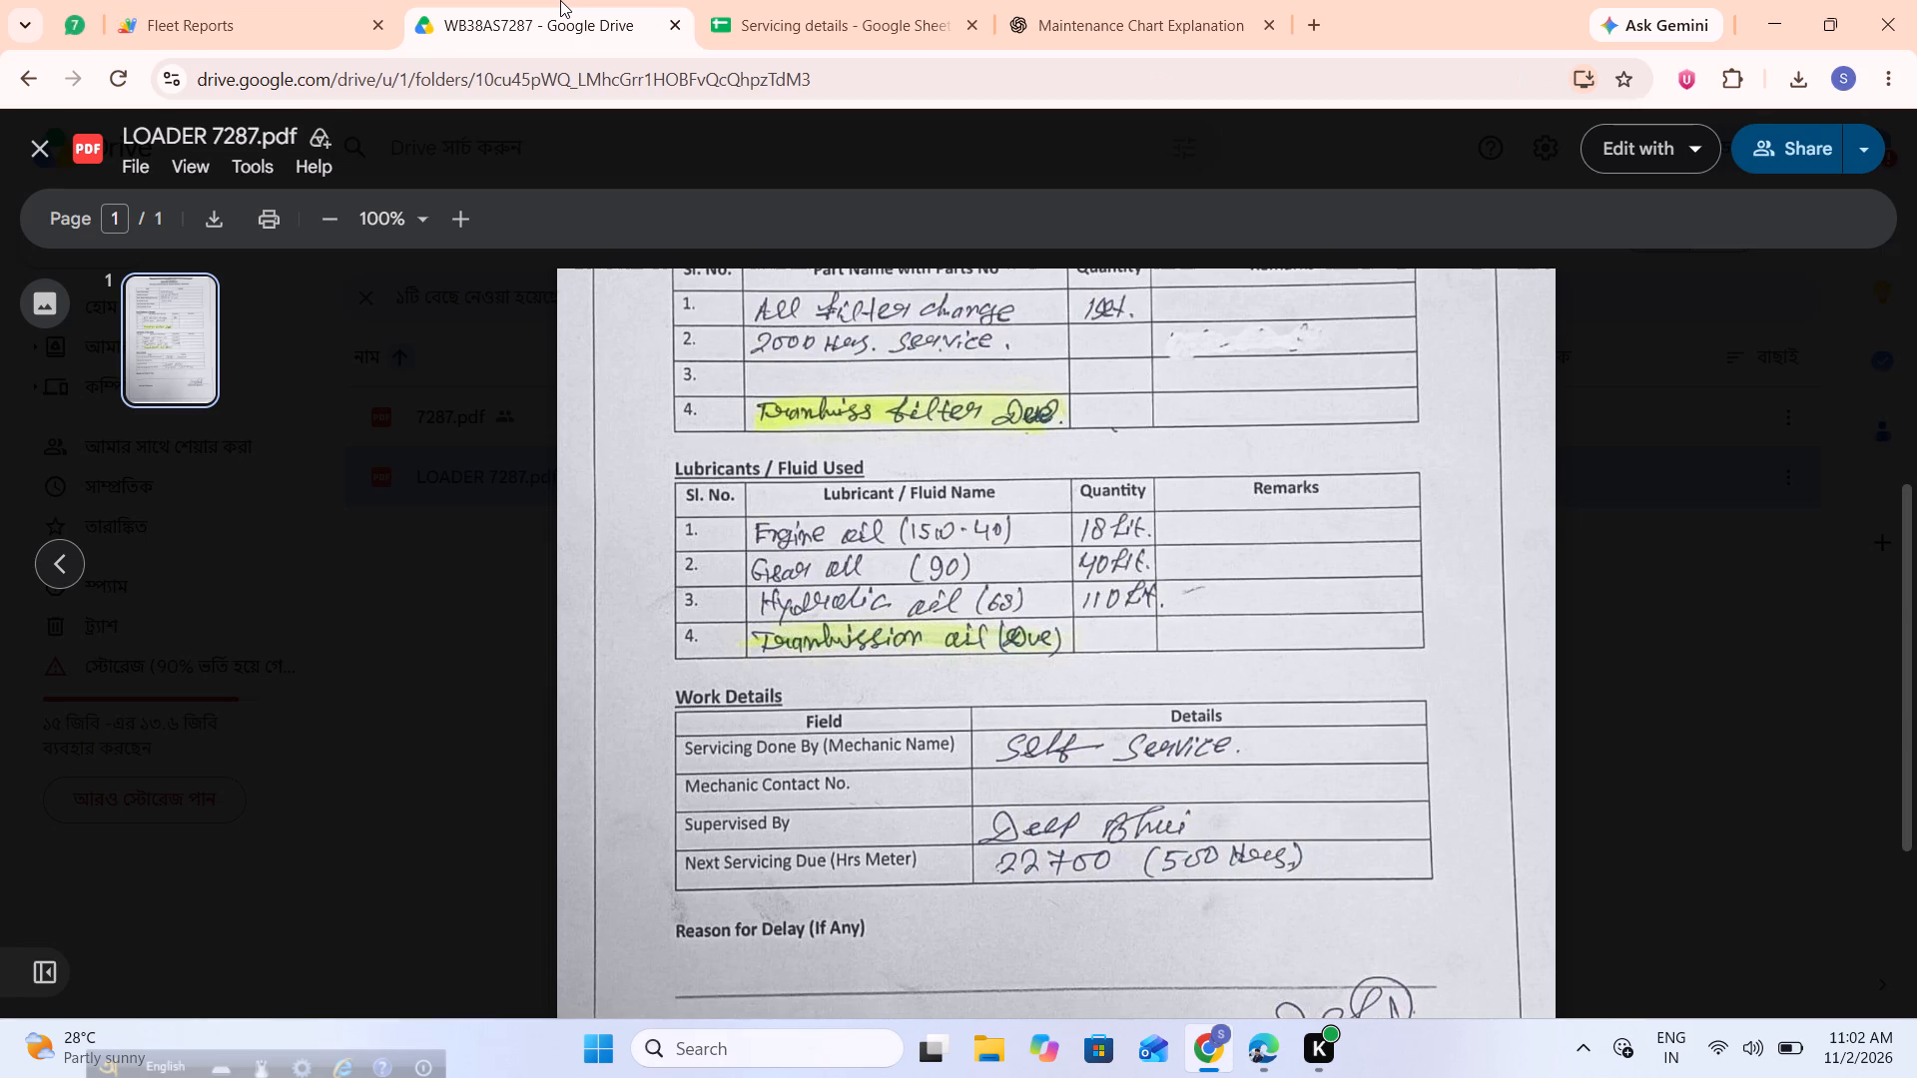
pyautogui.click(194, 0)
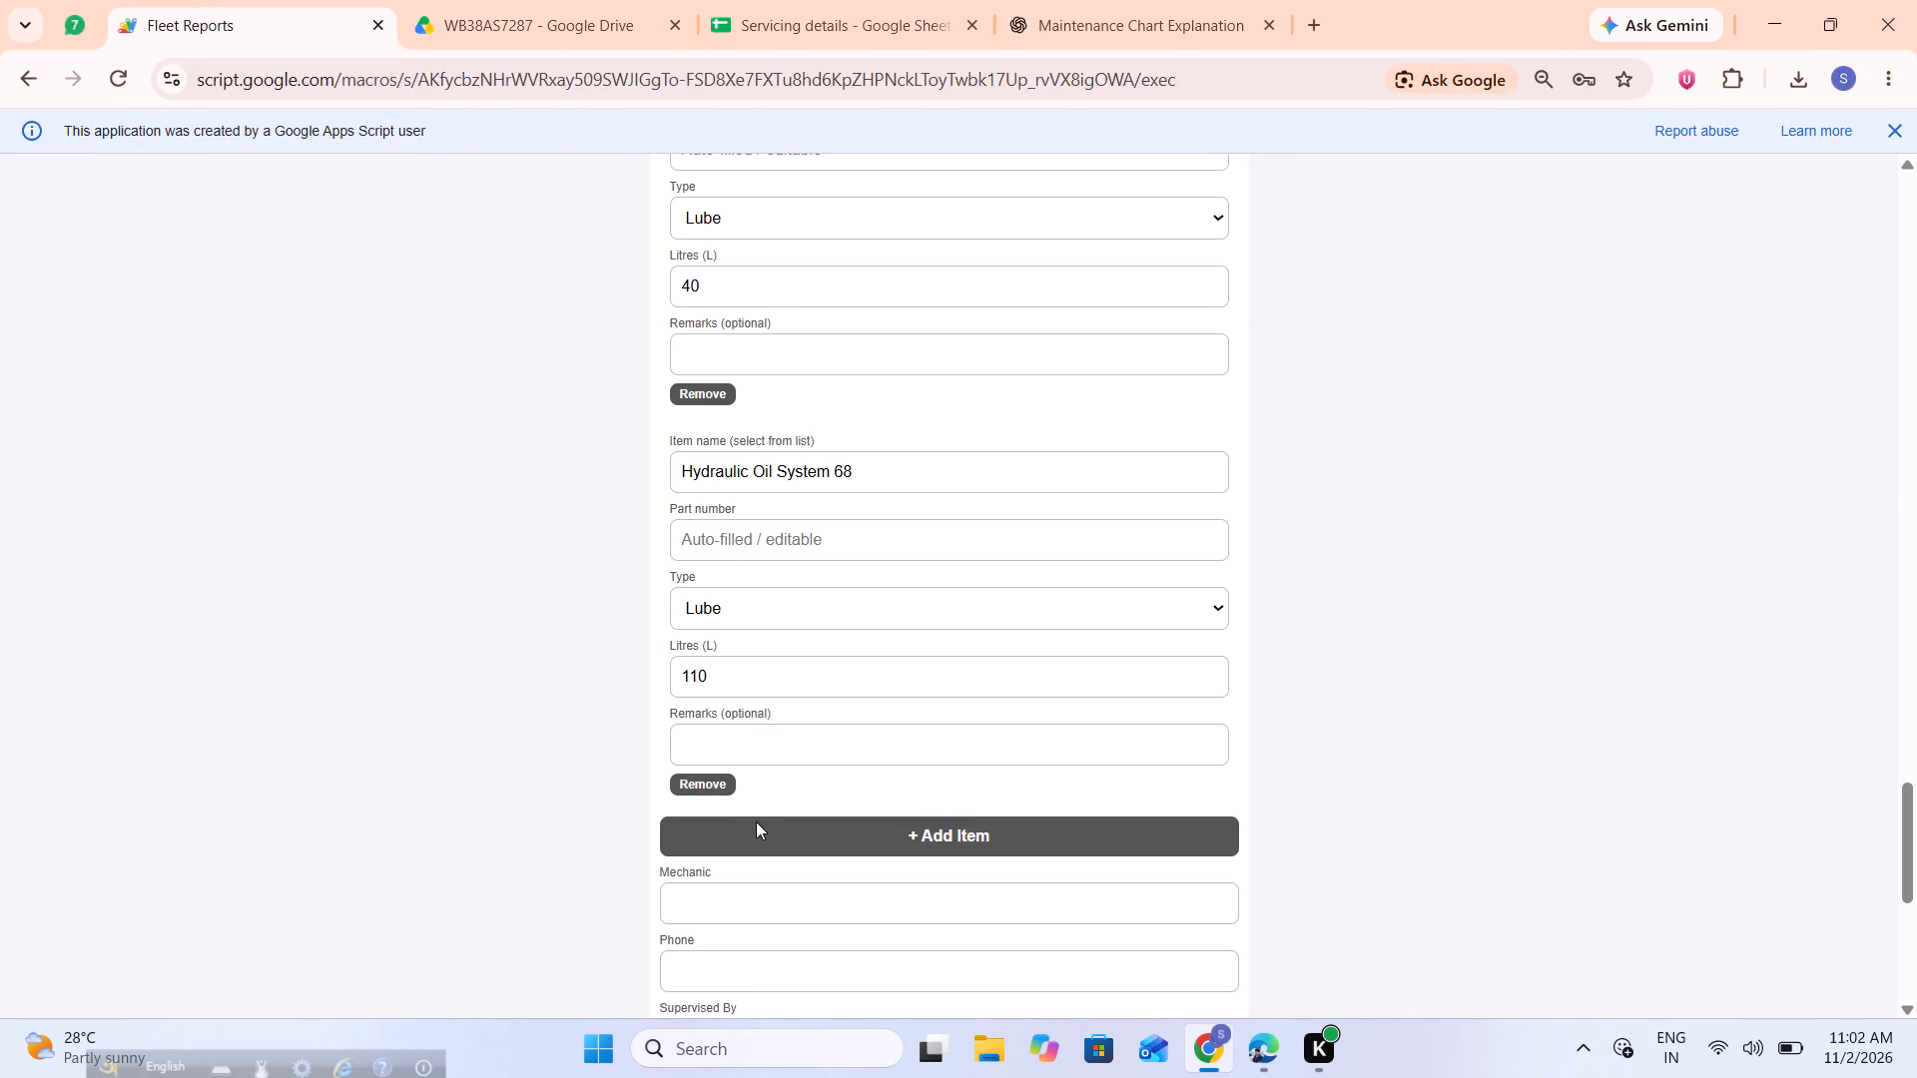
pyautogui.click(756, 823)
pyautogui.scroll(-1, 756, 823)
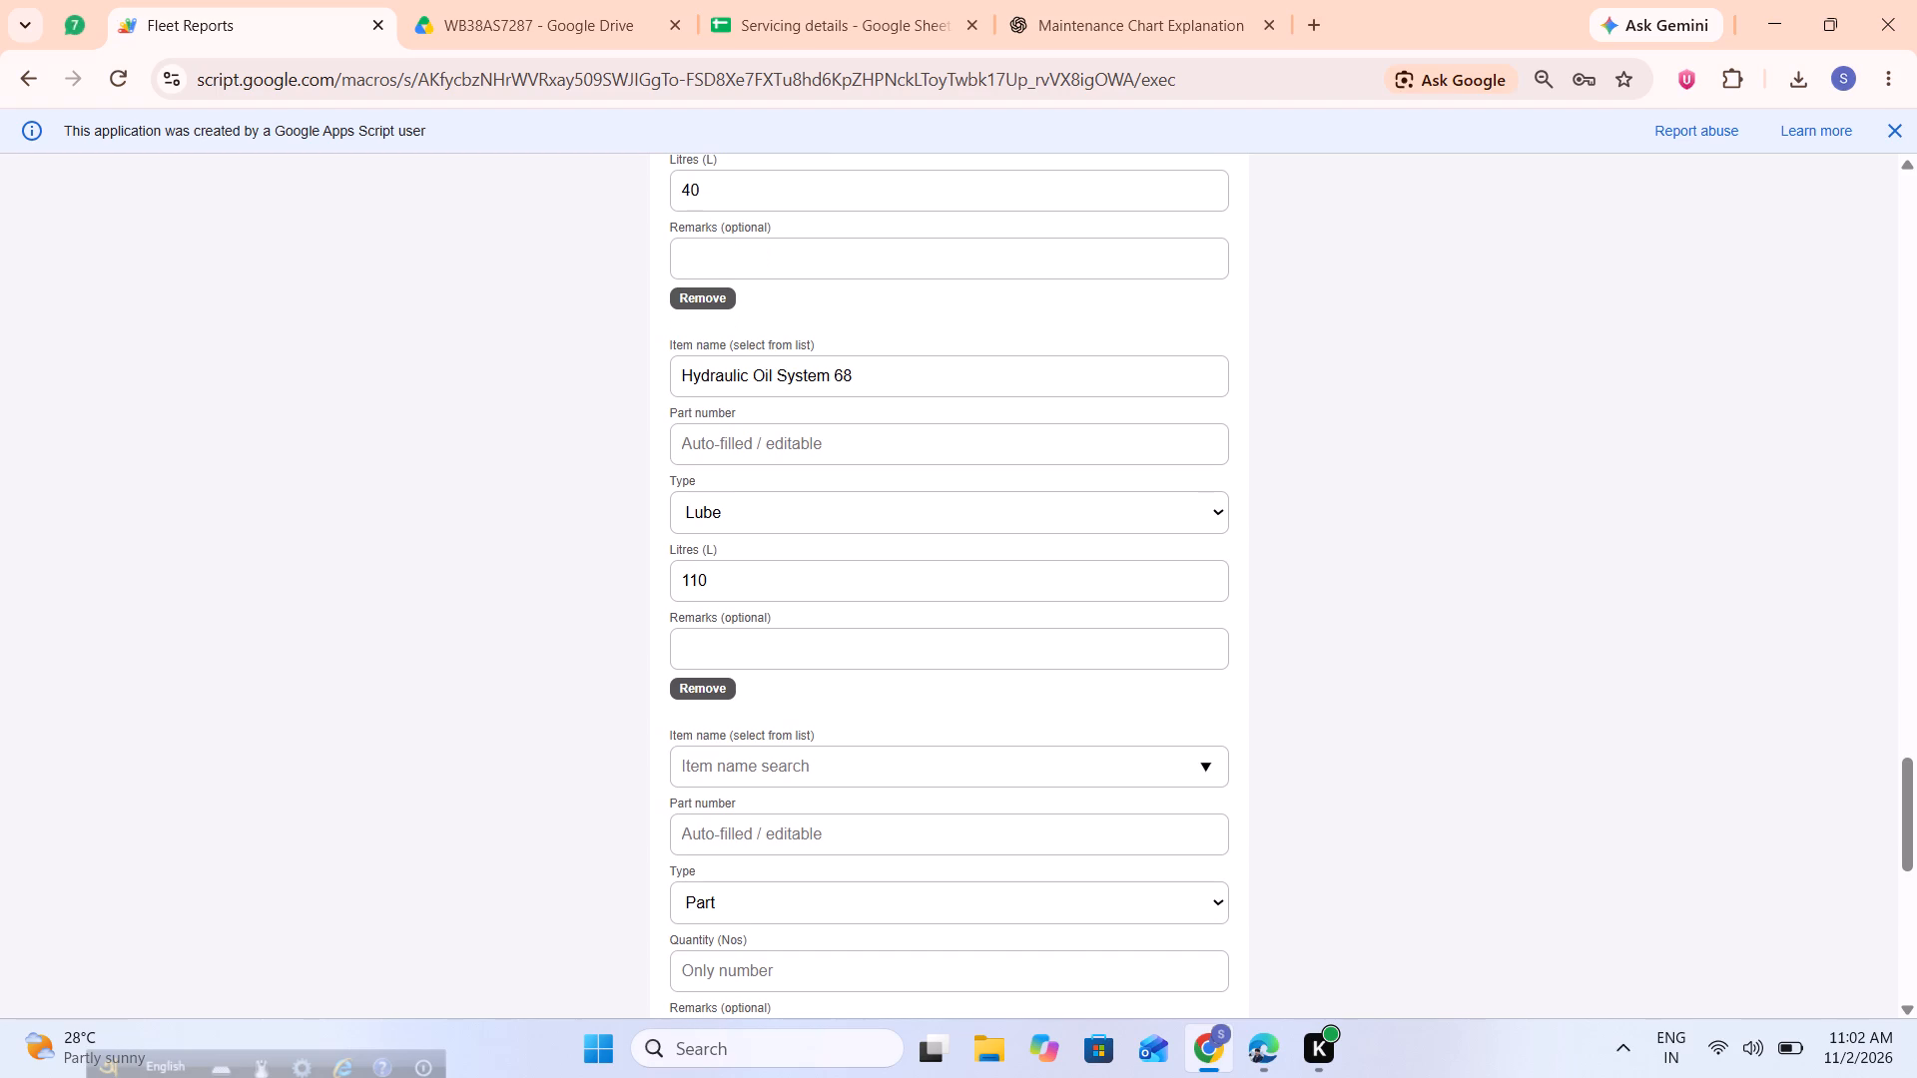
pyautogui.click(749, 755)
pyautogui.write('trans')
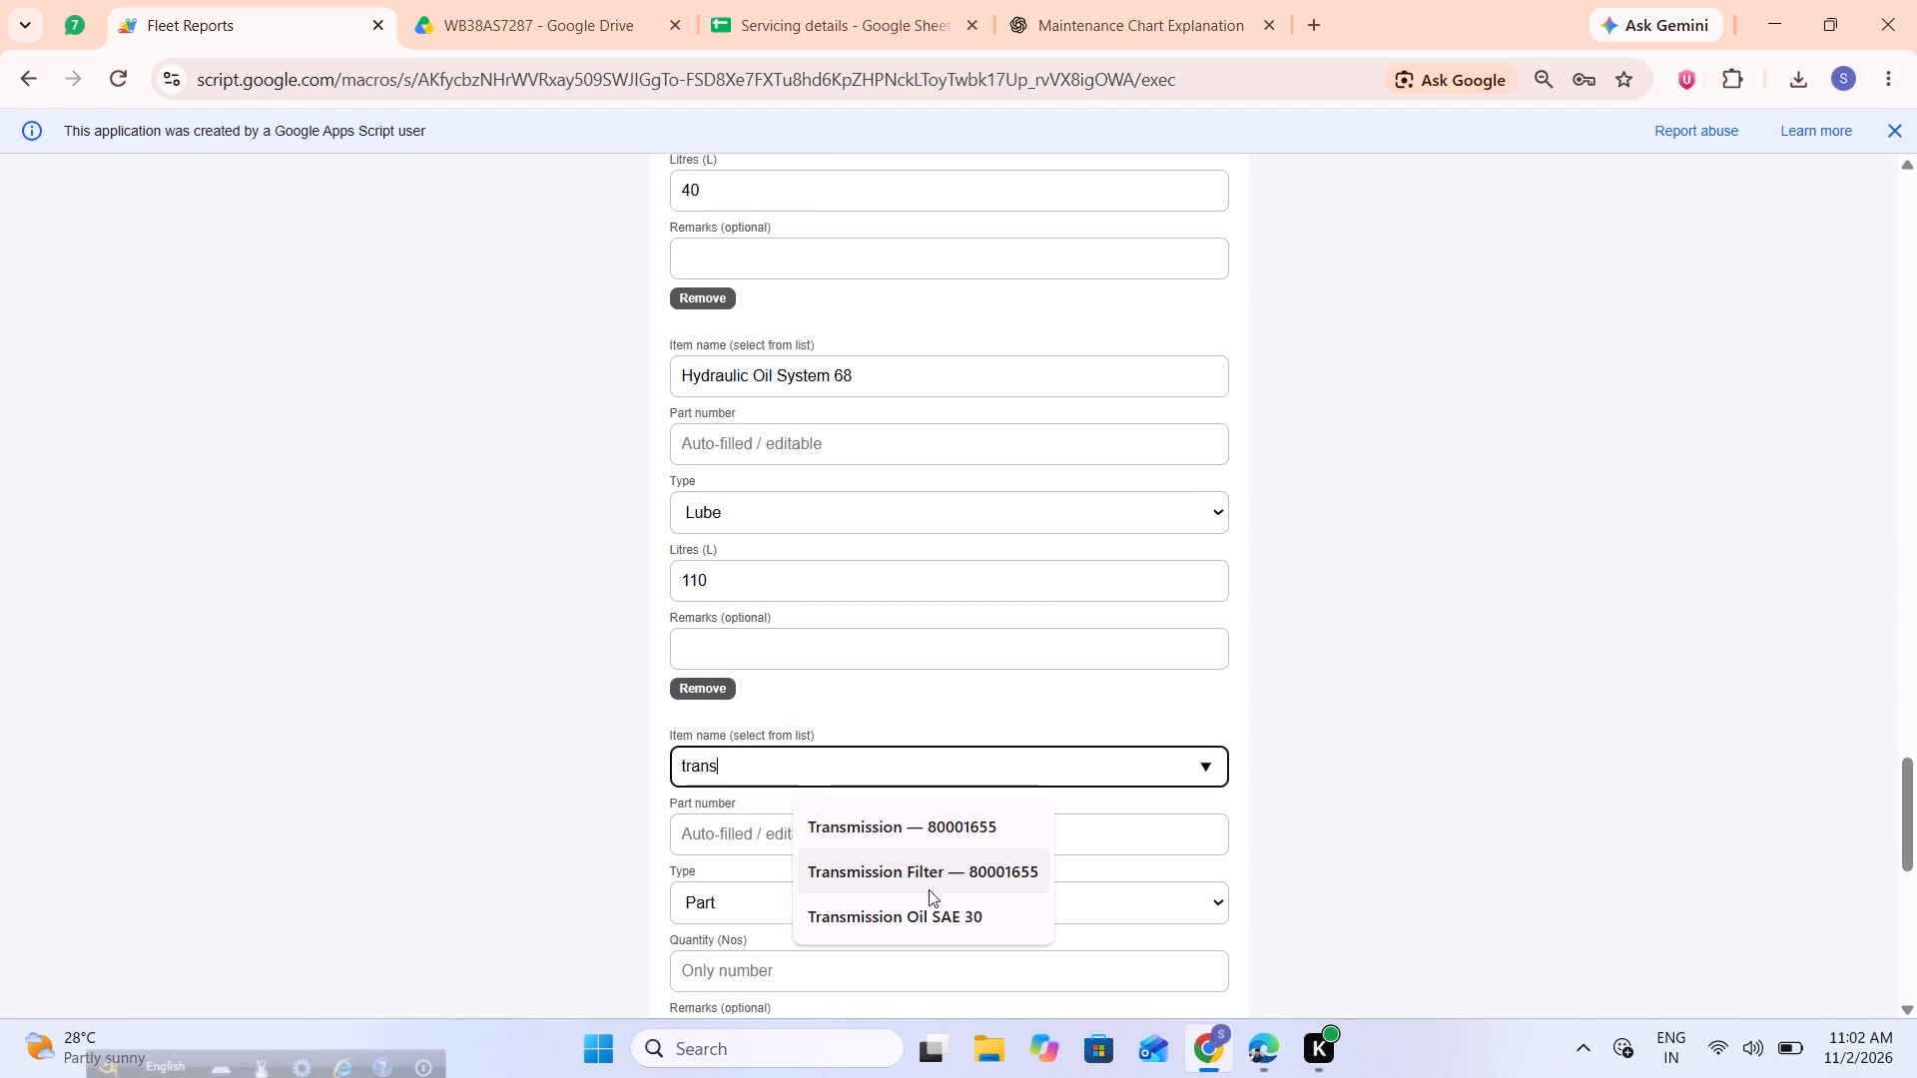
pyautogui.click(928, 905)
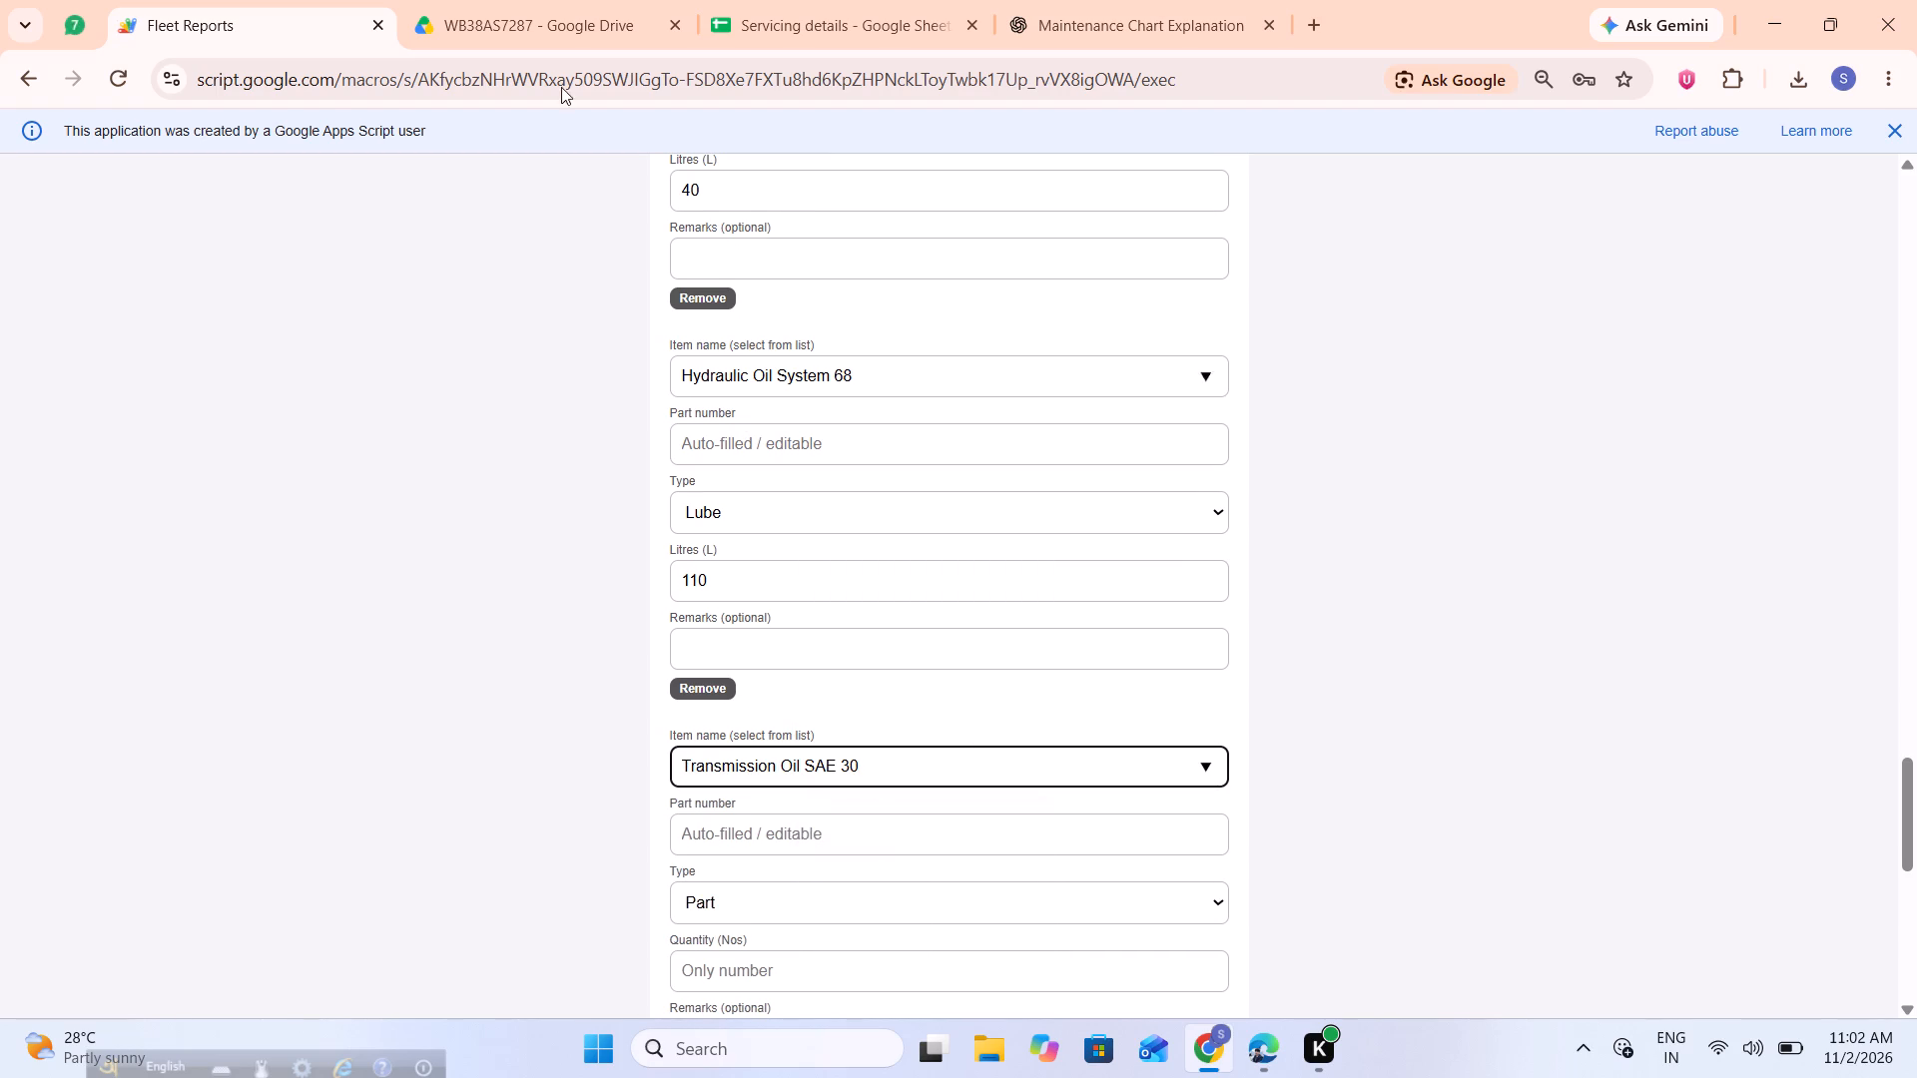
pyautogui.click(523, 0)
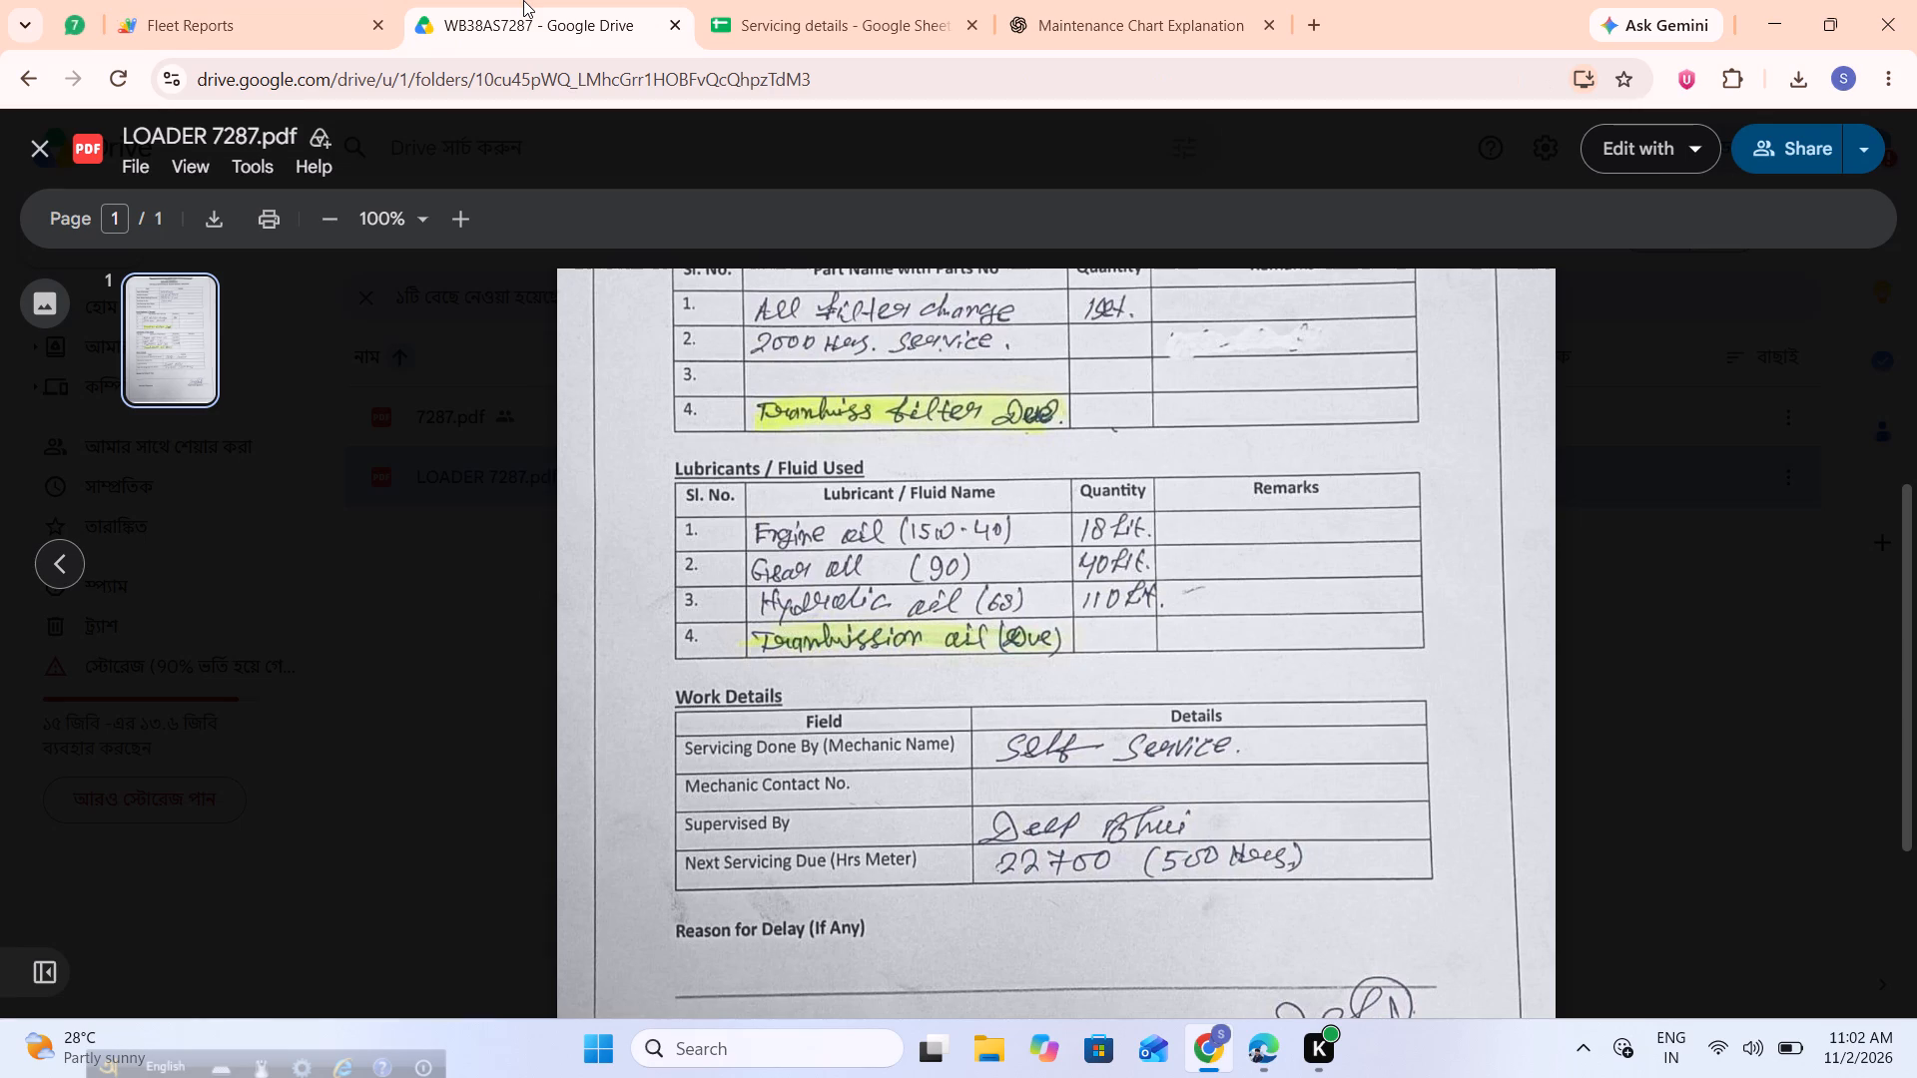
pyautogui.click(242, 0)
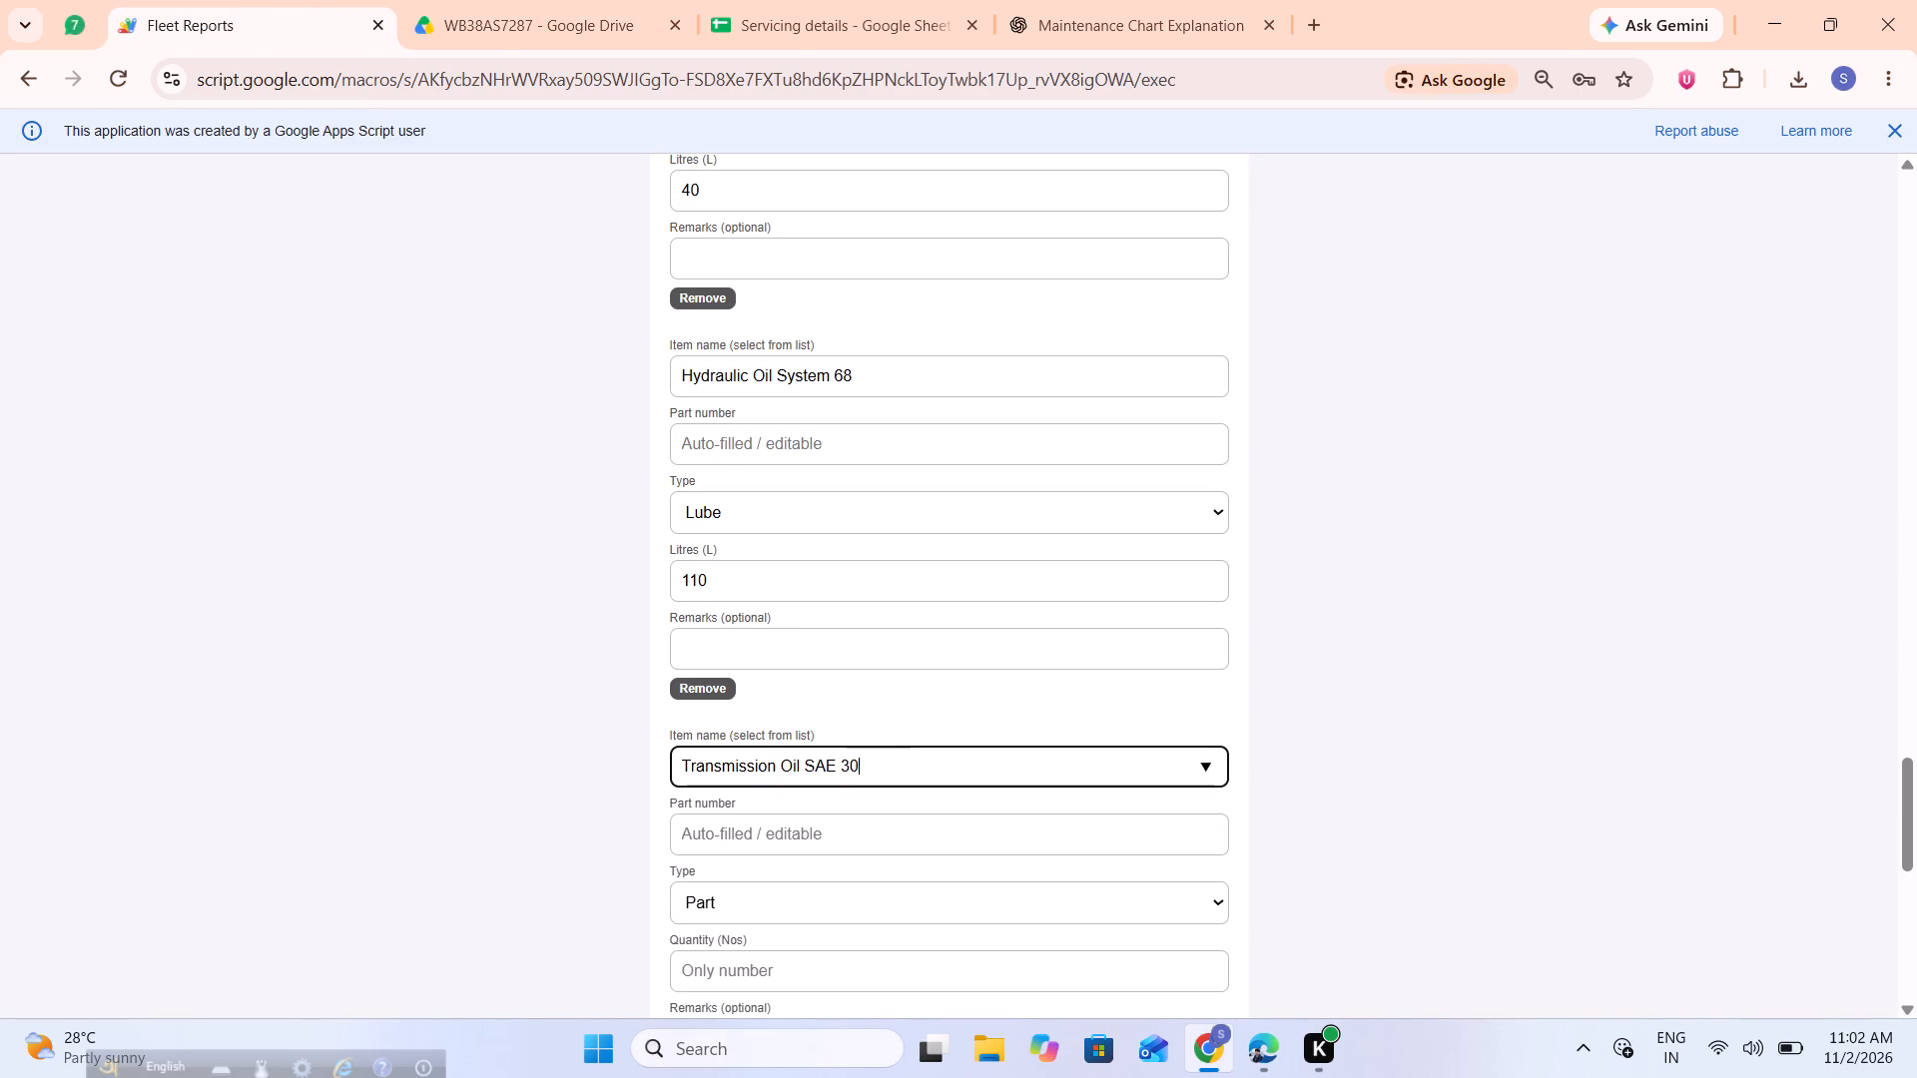
# Set the Transmission Oil SAE 30 item's type to Lube with 1 litre, and copy its item name into the remarks.
pyautogui.moveTo(910, 764); pyautogui.dragTo(647, 756)
pyautogui.hotkey('ctrl', 'c')
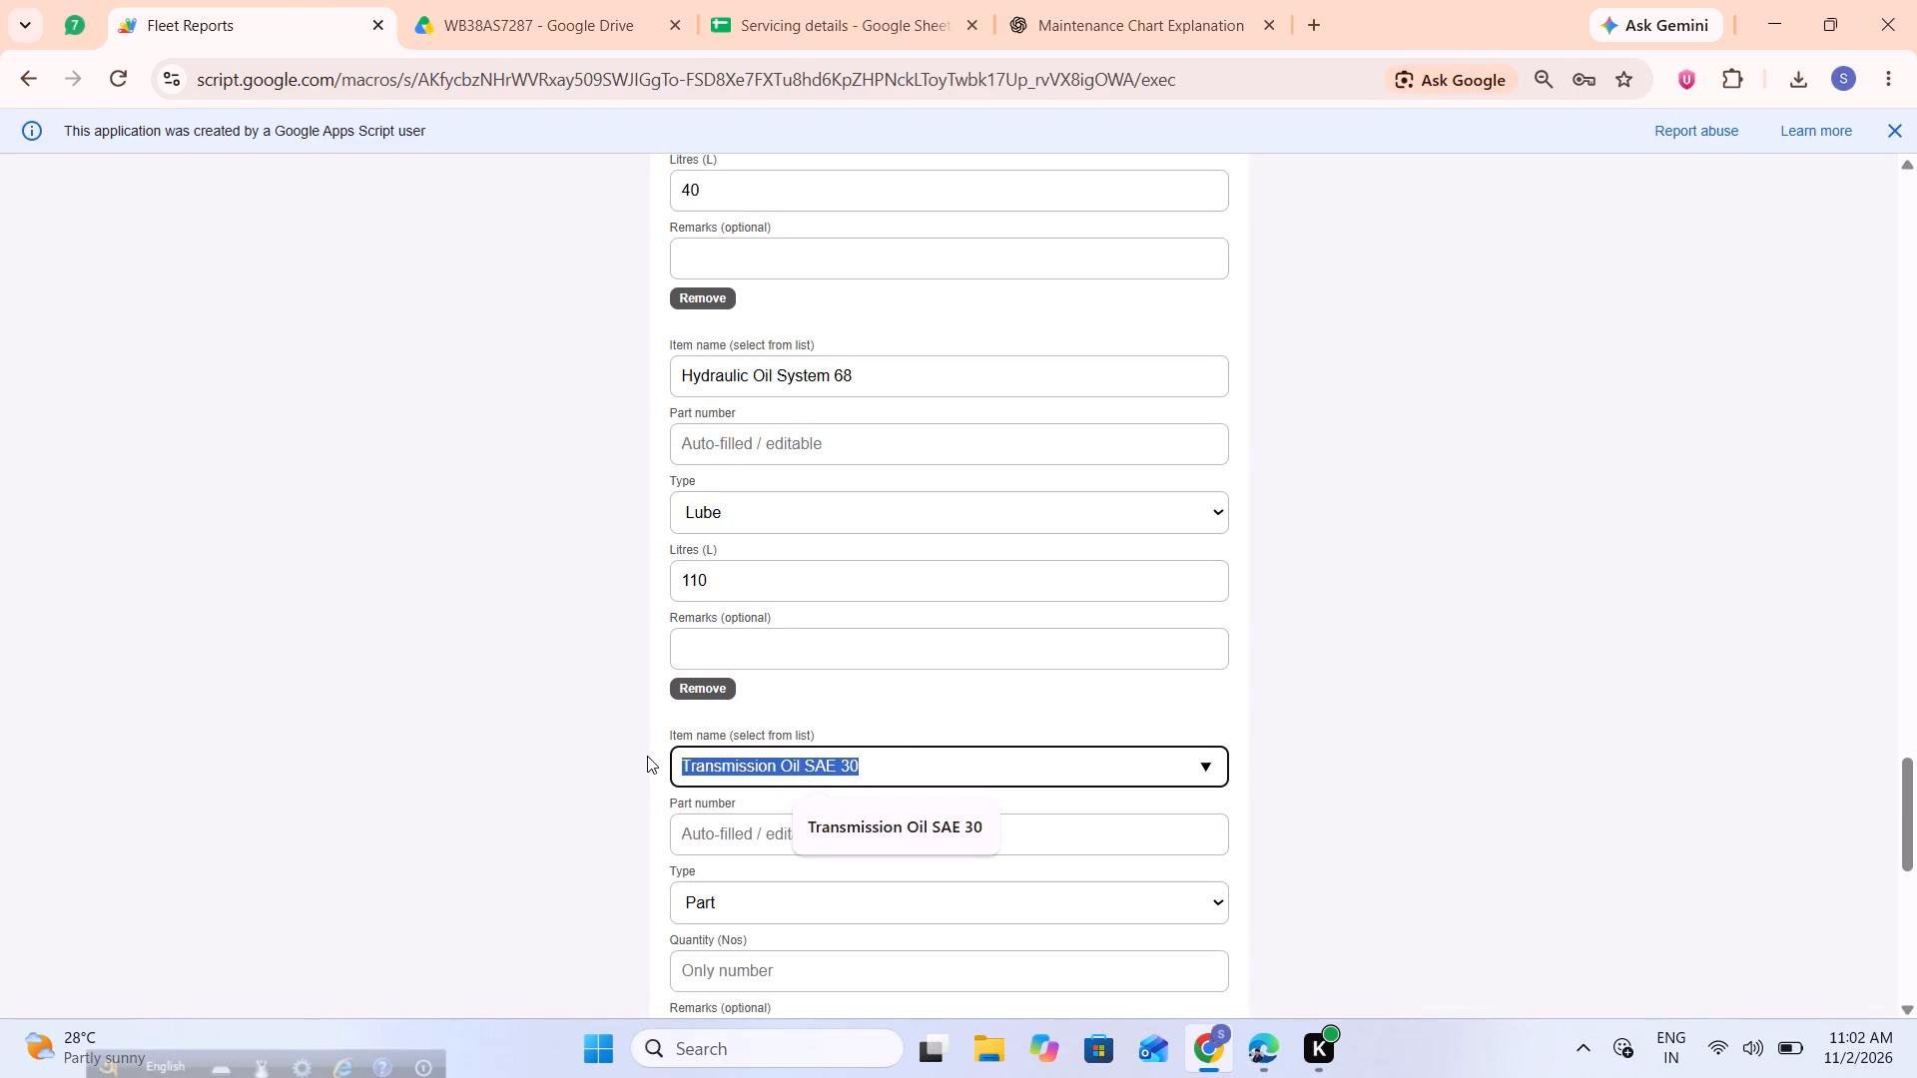
pyautogui.click(799, 697)
pyautogui.scroll(-2, 799, 697)
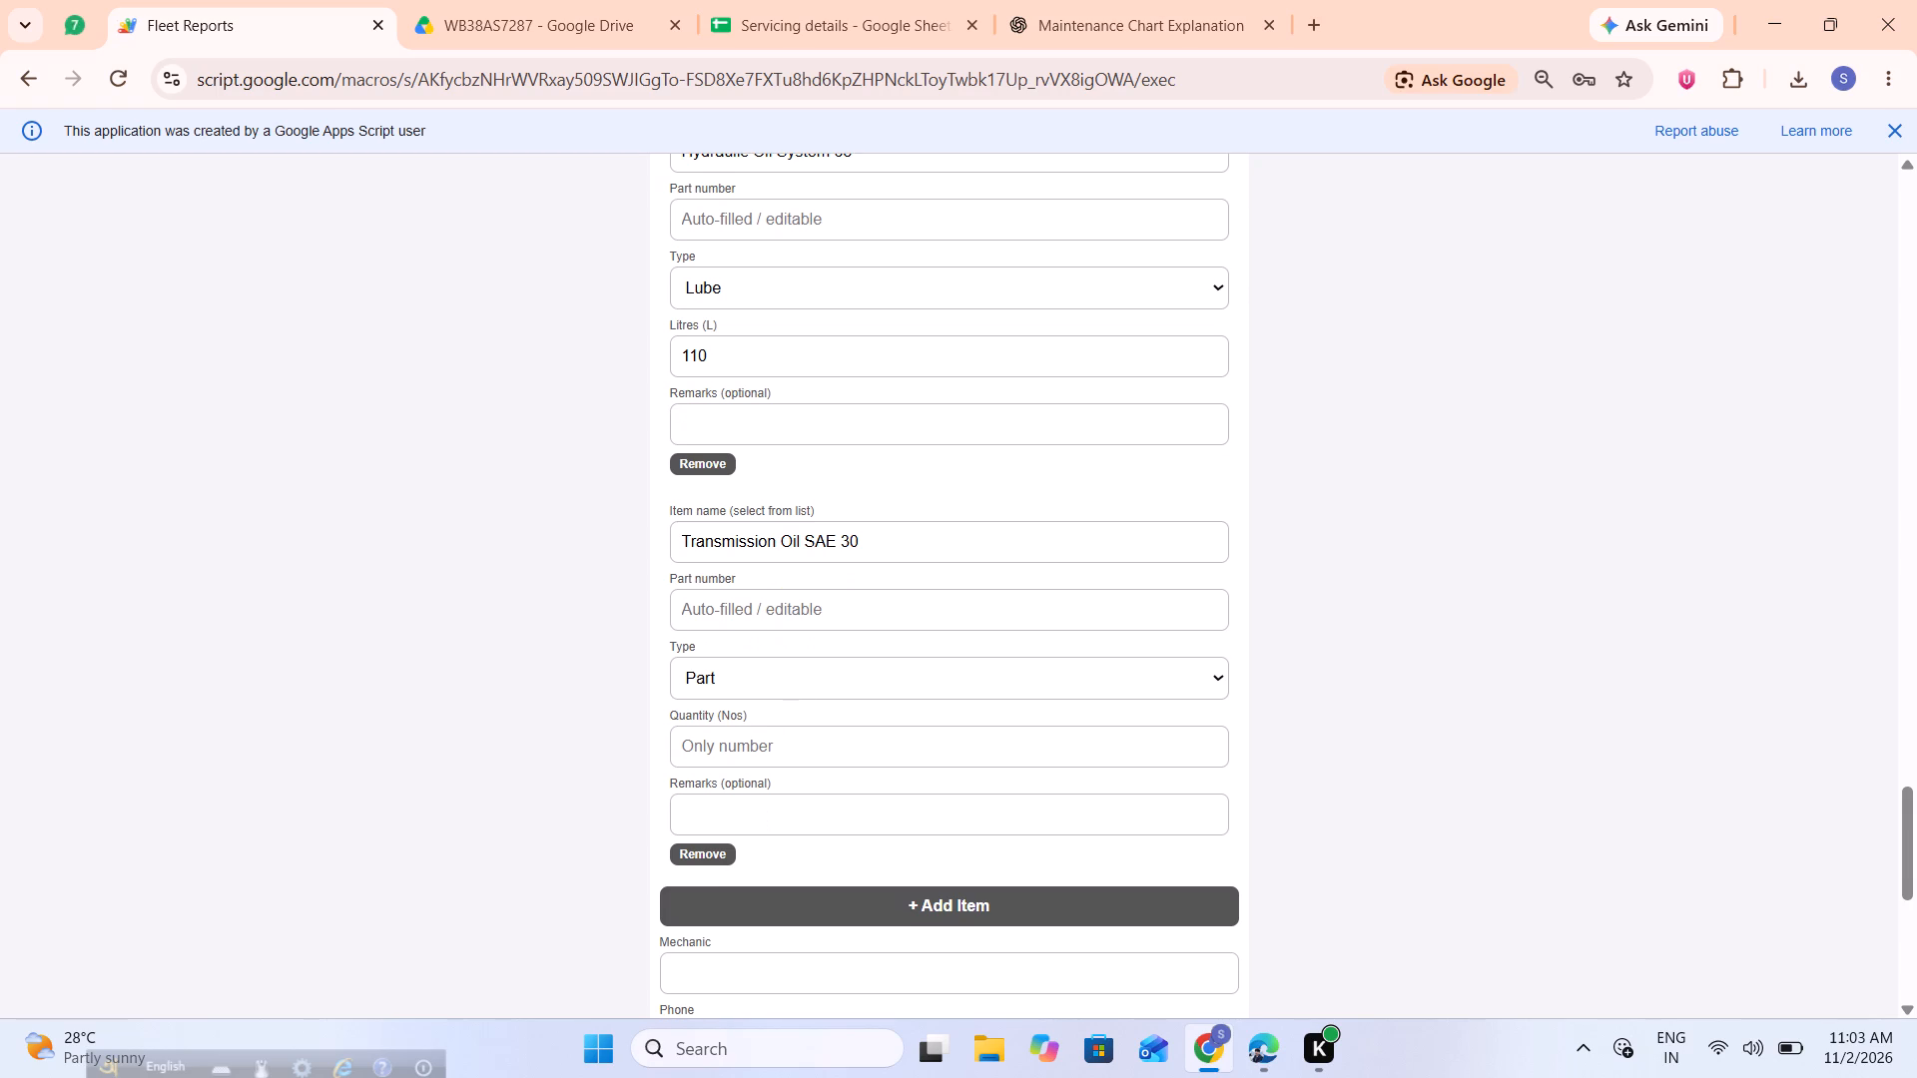
pyautogui.click(765, 742)
pyautogui.click(755, 689)
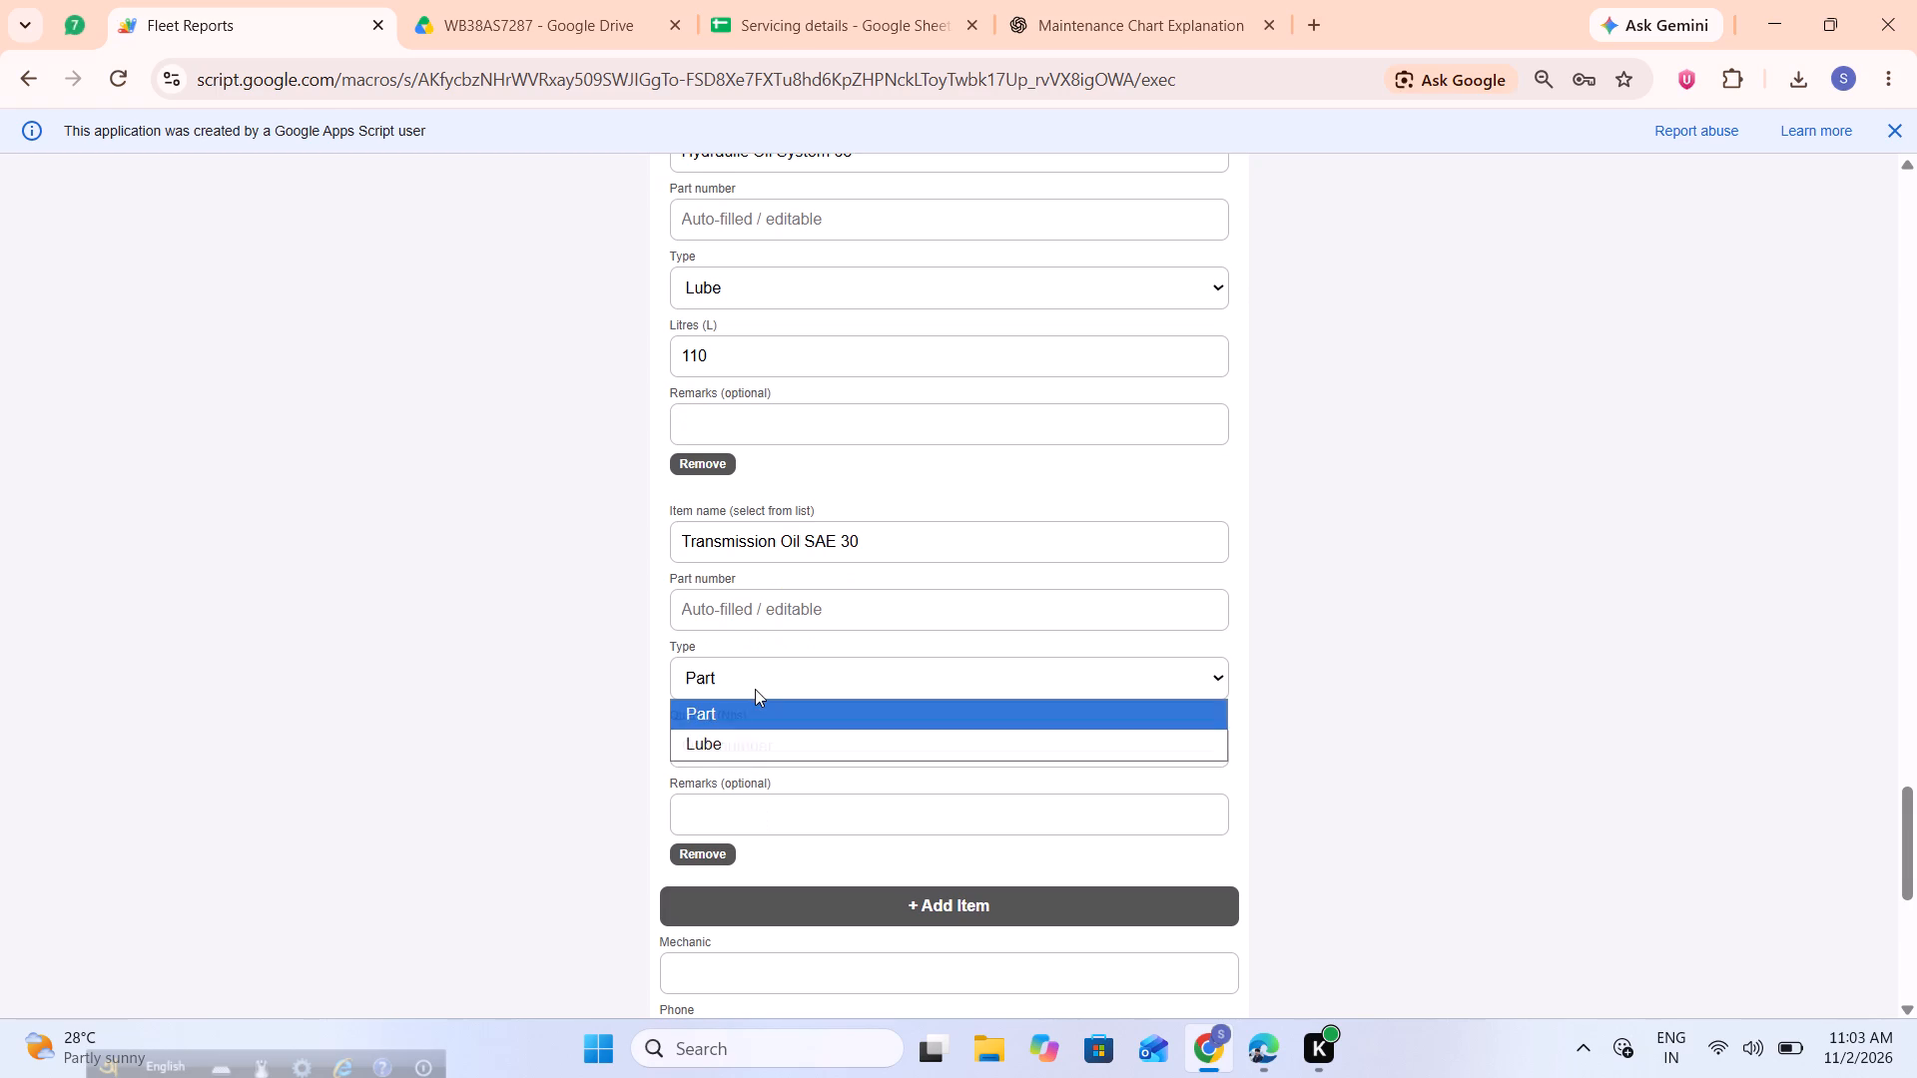
pyautogui.click(739, 737)
pyautogui.click(739, 737)
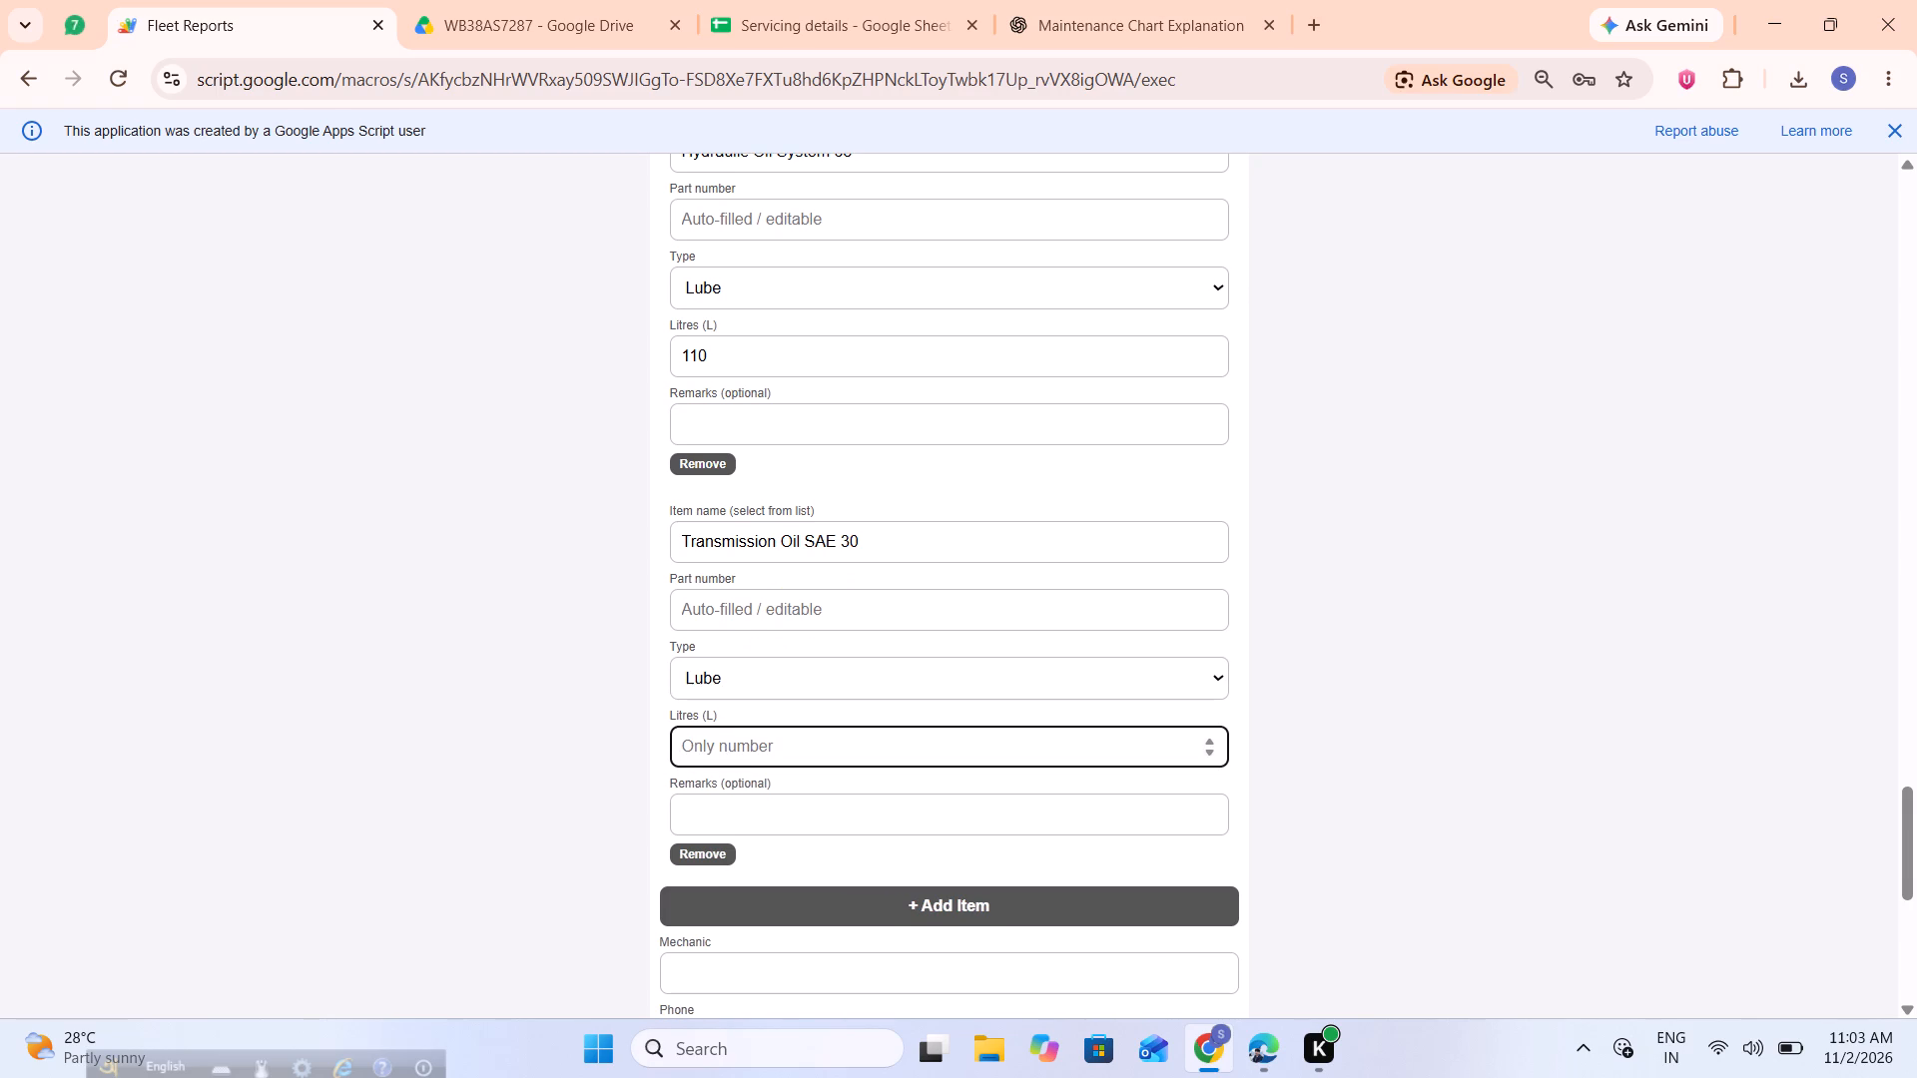
pyautogui.press('1')
pyautogui.click(738, 798)
pyautogui.hotkey('ctrl', 'v')
pyautogui.click(930, 871)
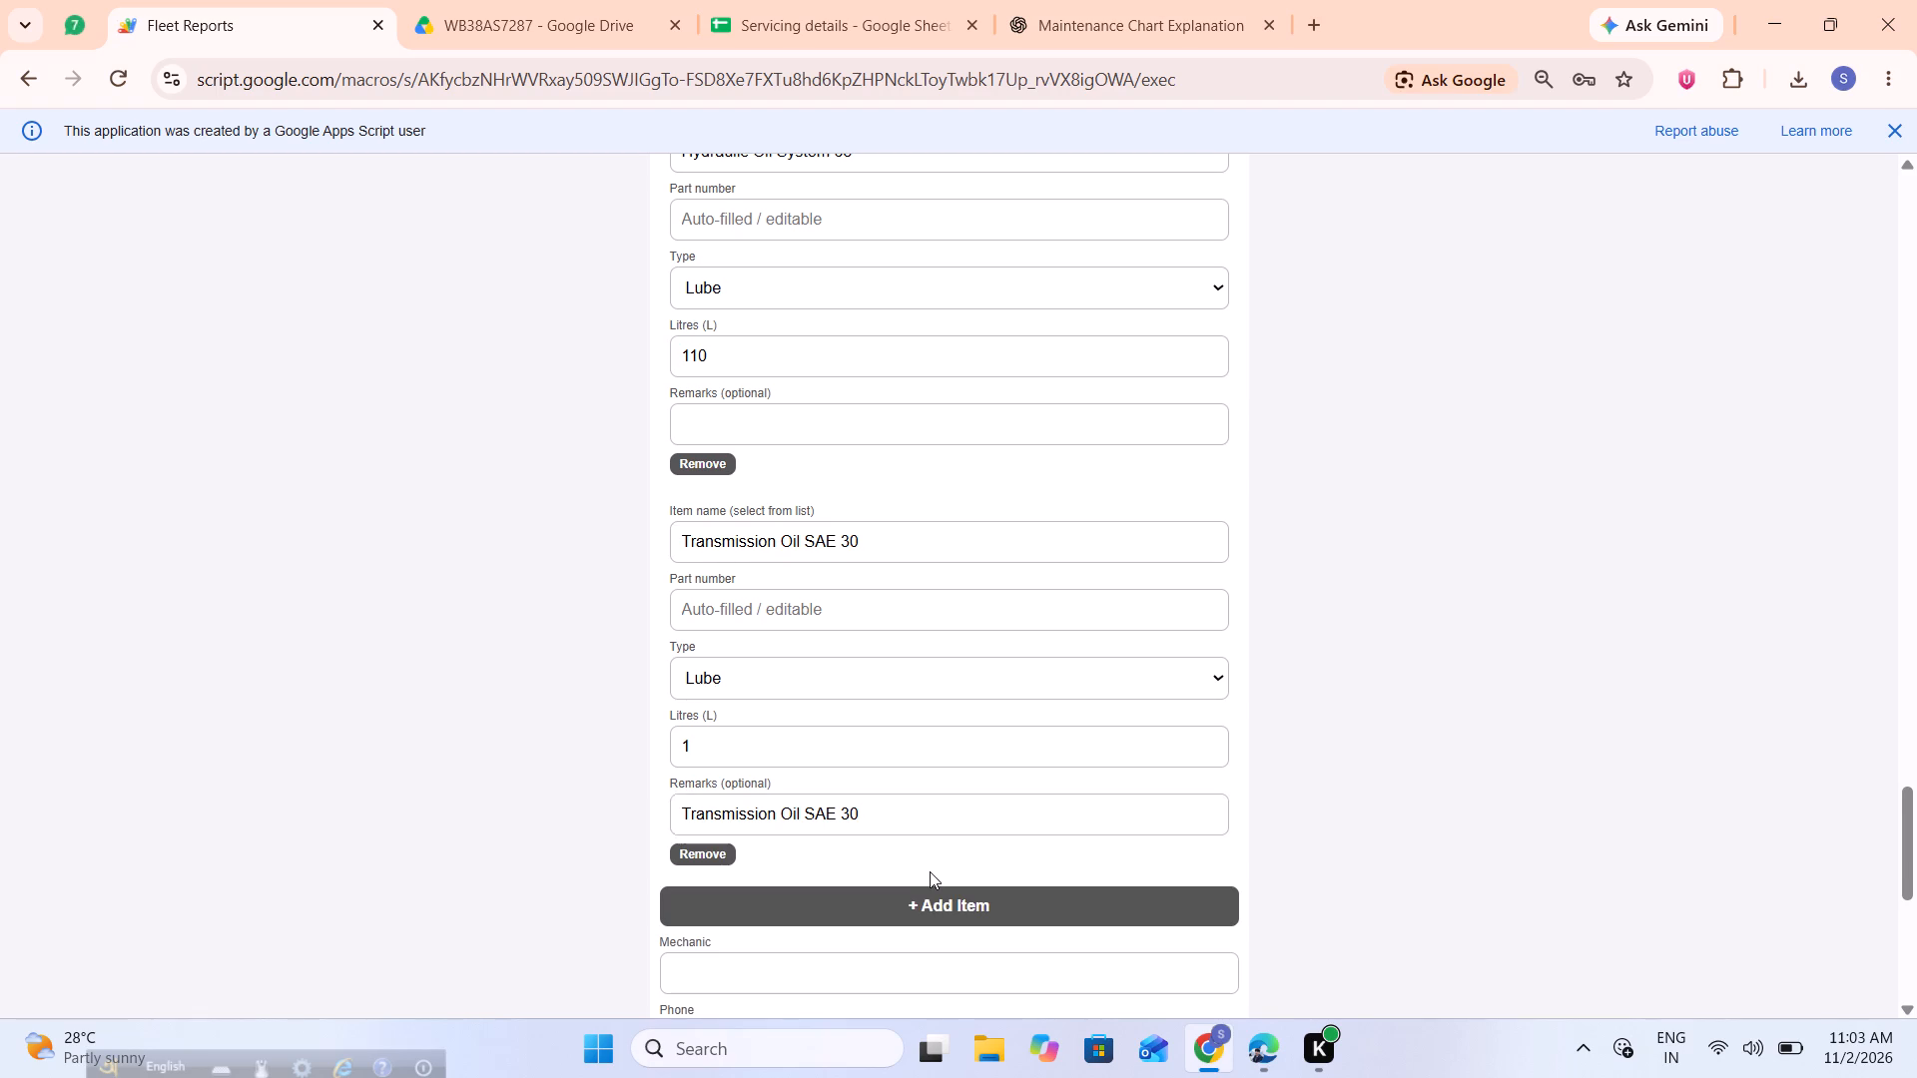
# Review the entered servicing items and fill in "Self Serivce" as the mechanic.
pyautogui.scroll(11, 930, 871)
pyautogui.scroll(-11, 930, 871)
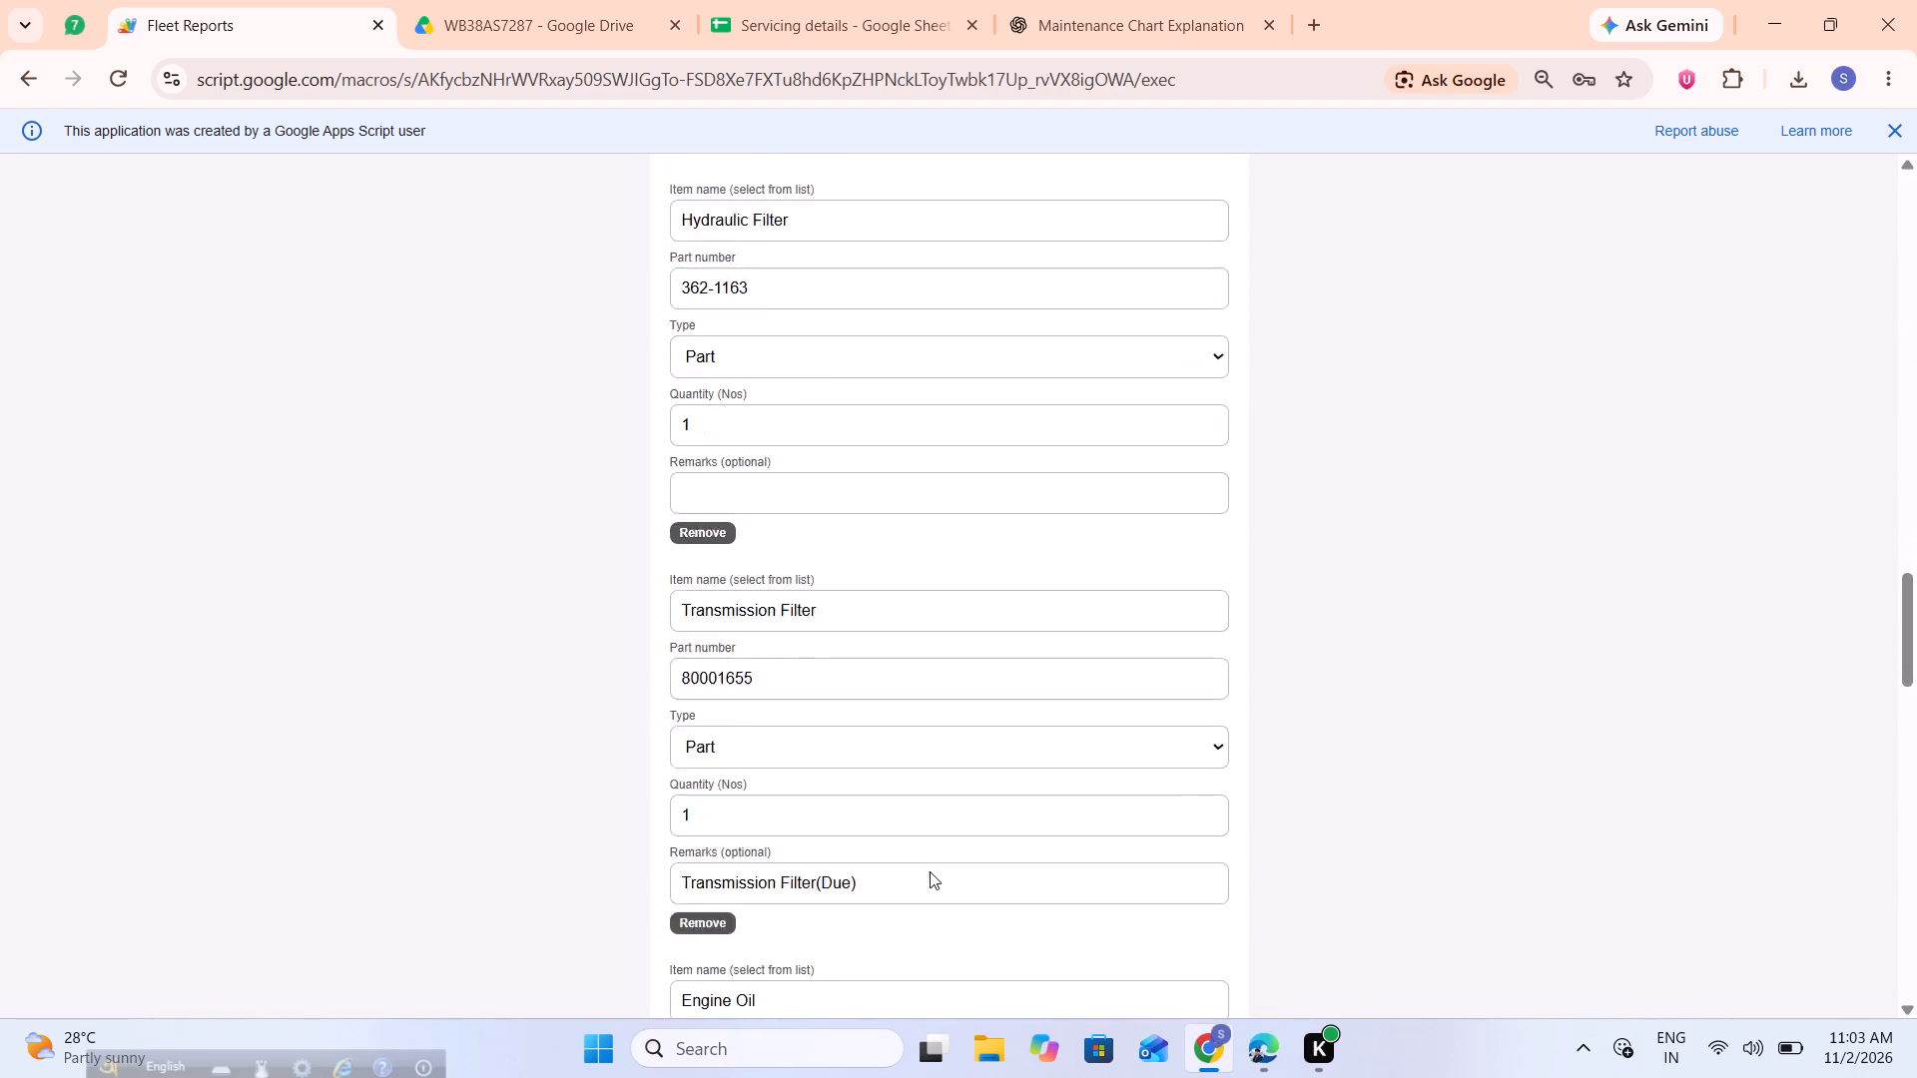
pyautogui.scroll(-6, 930, 871)
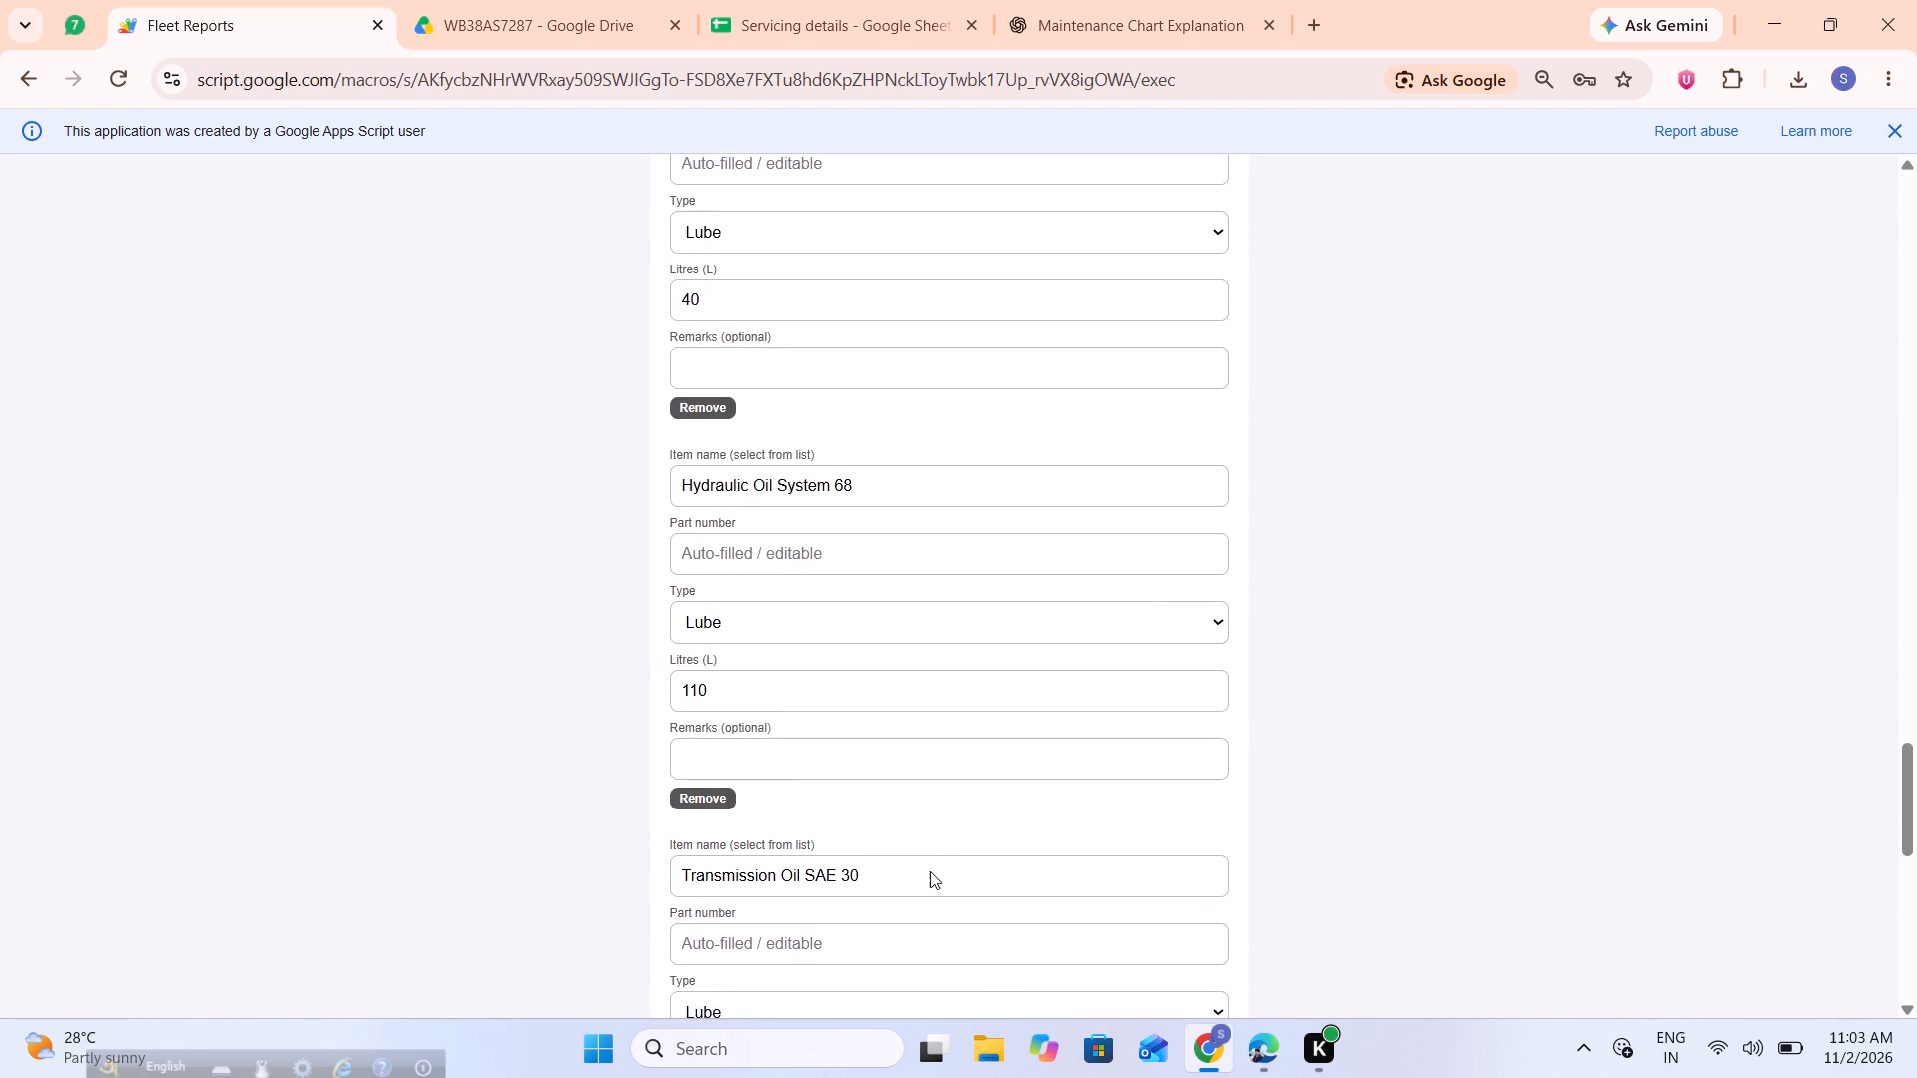
pyautogui.scroll(-4, 930, 871)
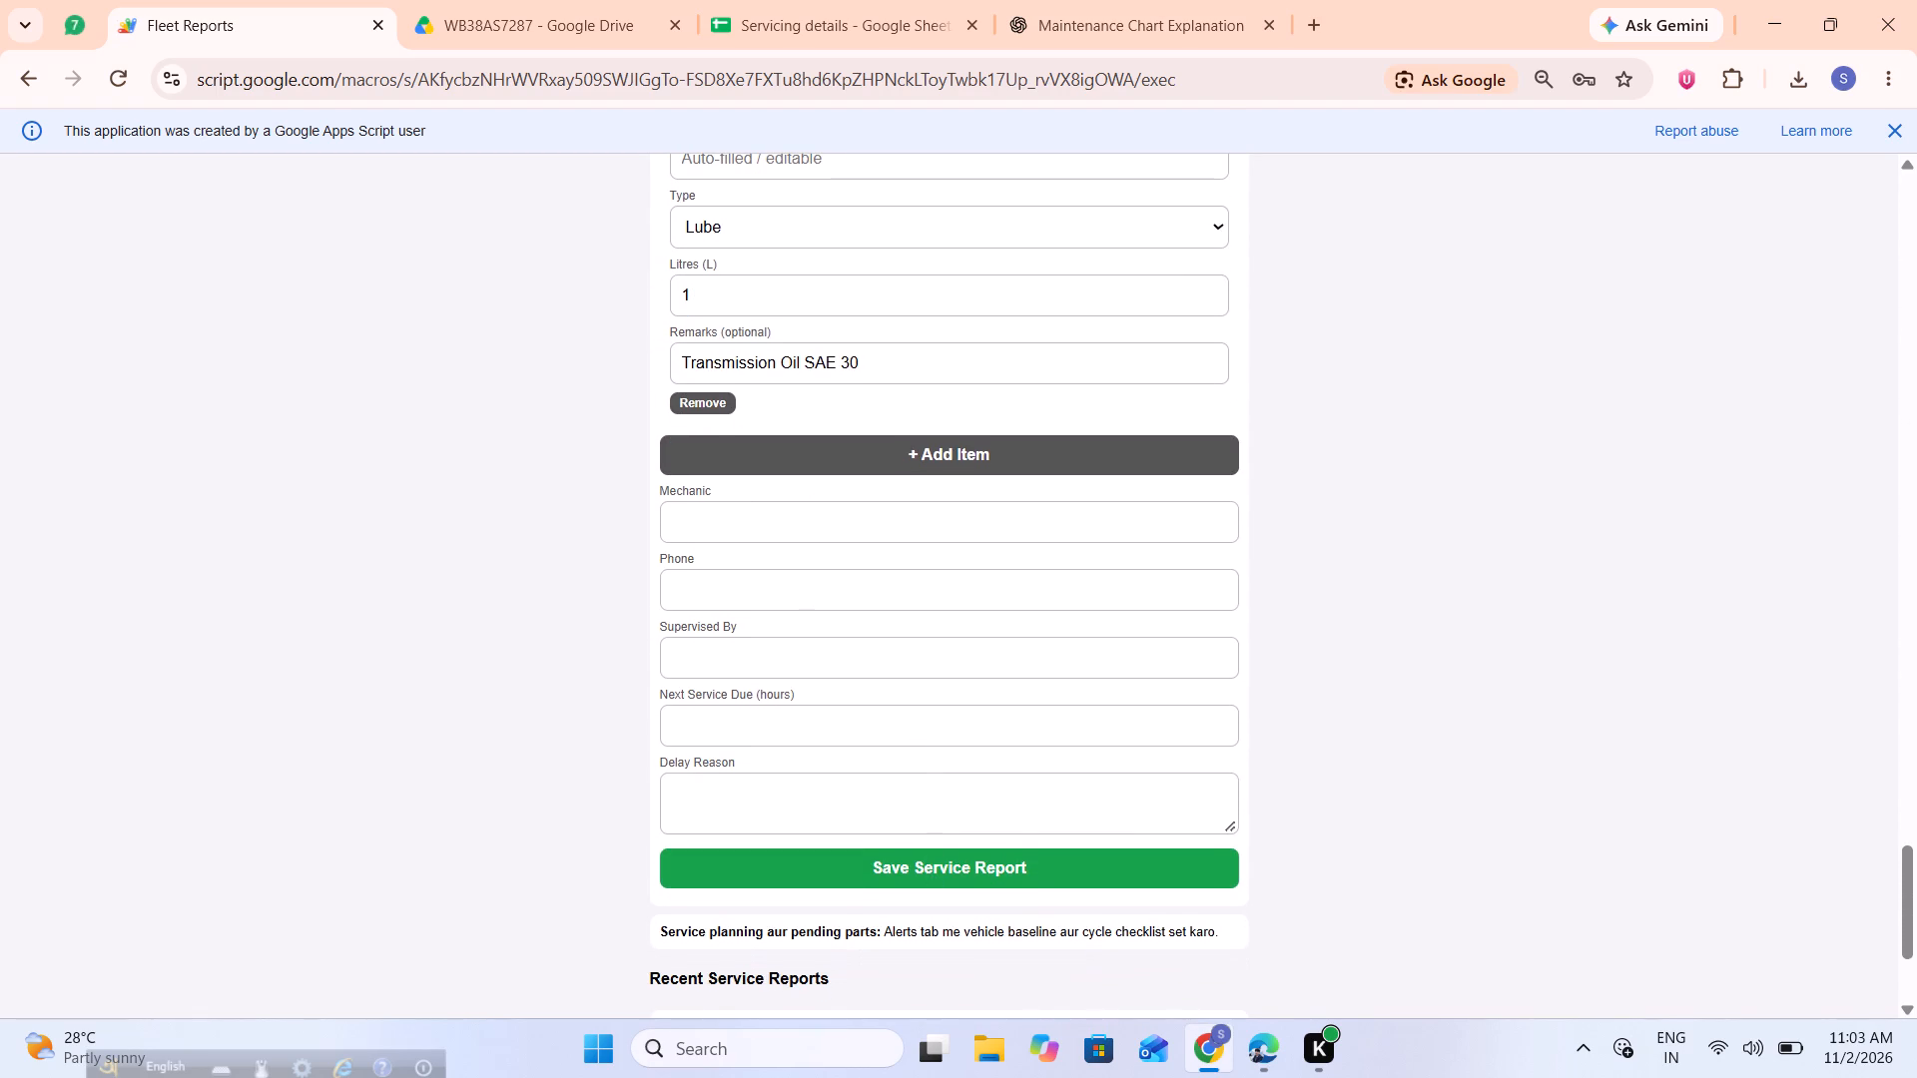
pyautogui.click(786, 541)
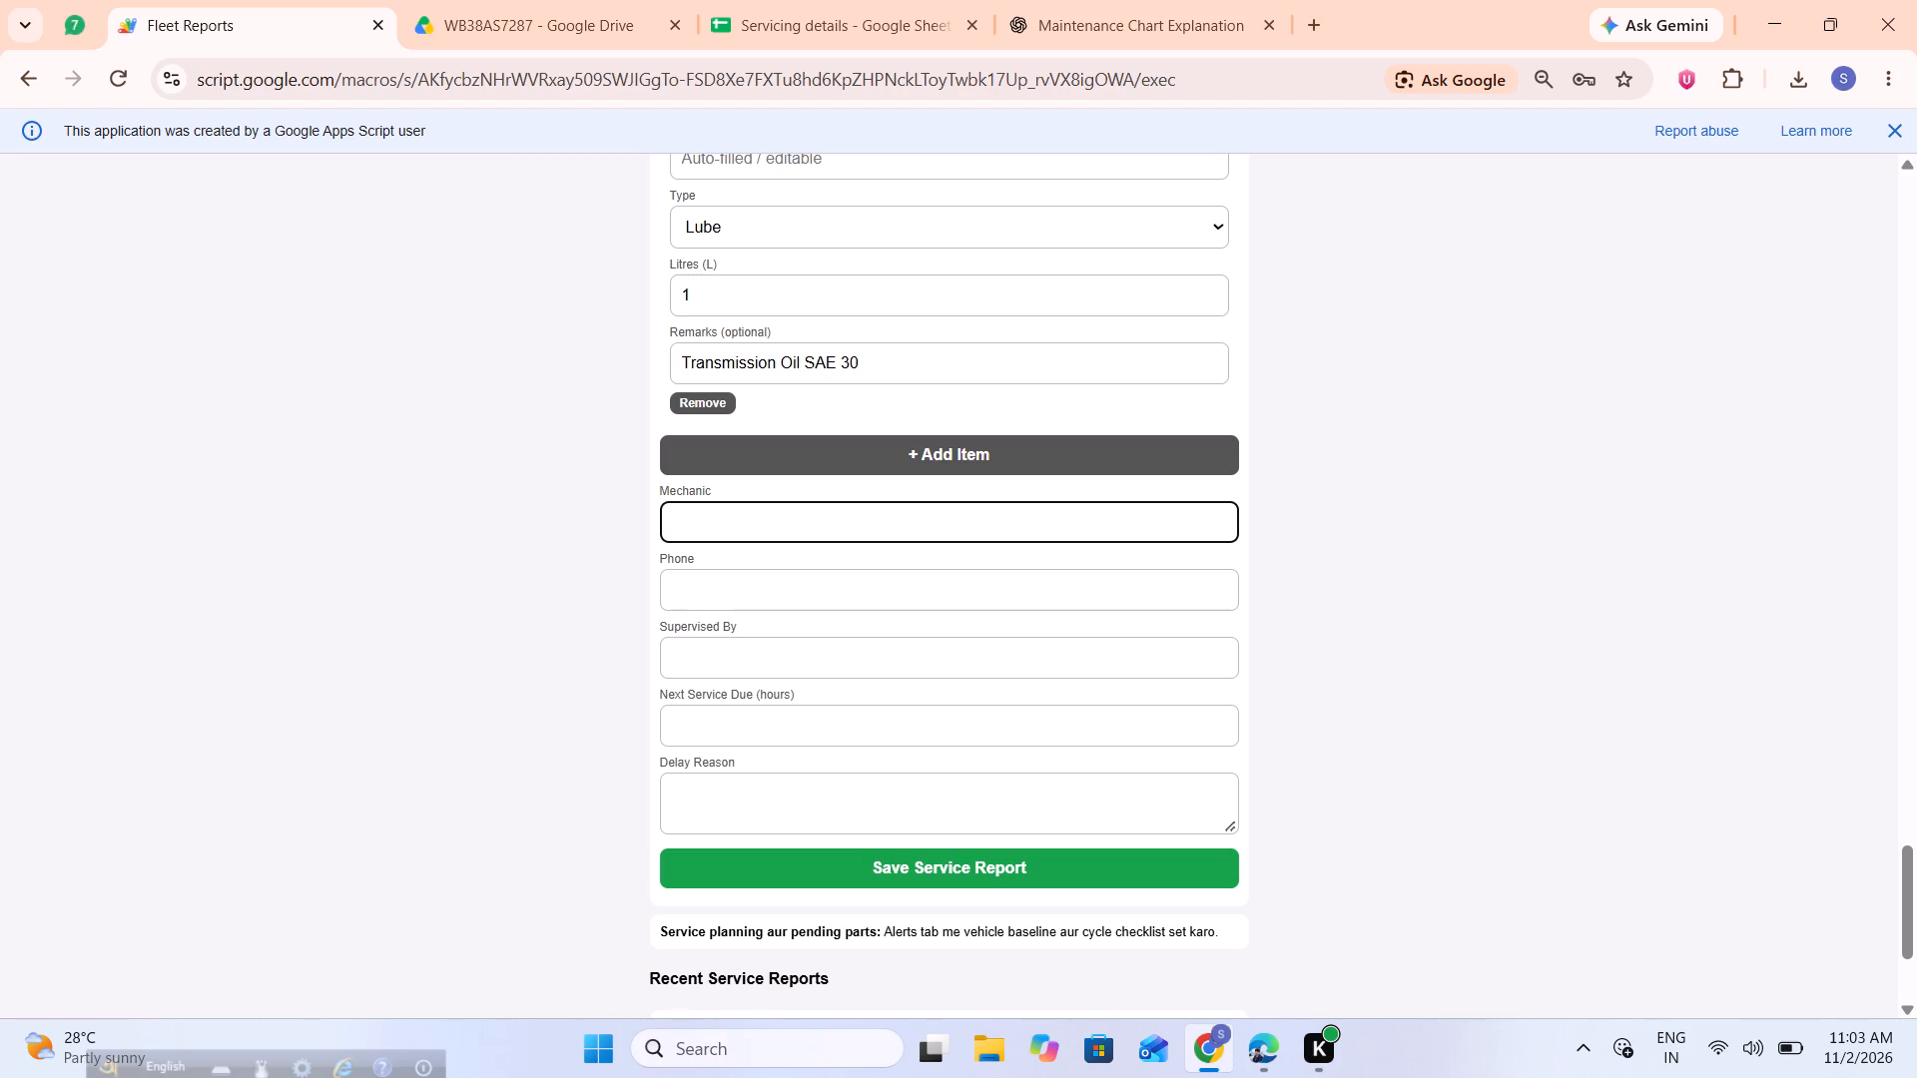
pyautogui.write('SAE')
pyautogui.press('BackSpace')
pyautogui.press('BackSpace')
pyautogui.write('elf')
pyautogui.press('space')
pyautogui.write('erivce')
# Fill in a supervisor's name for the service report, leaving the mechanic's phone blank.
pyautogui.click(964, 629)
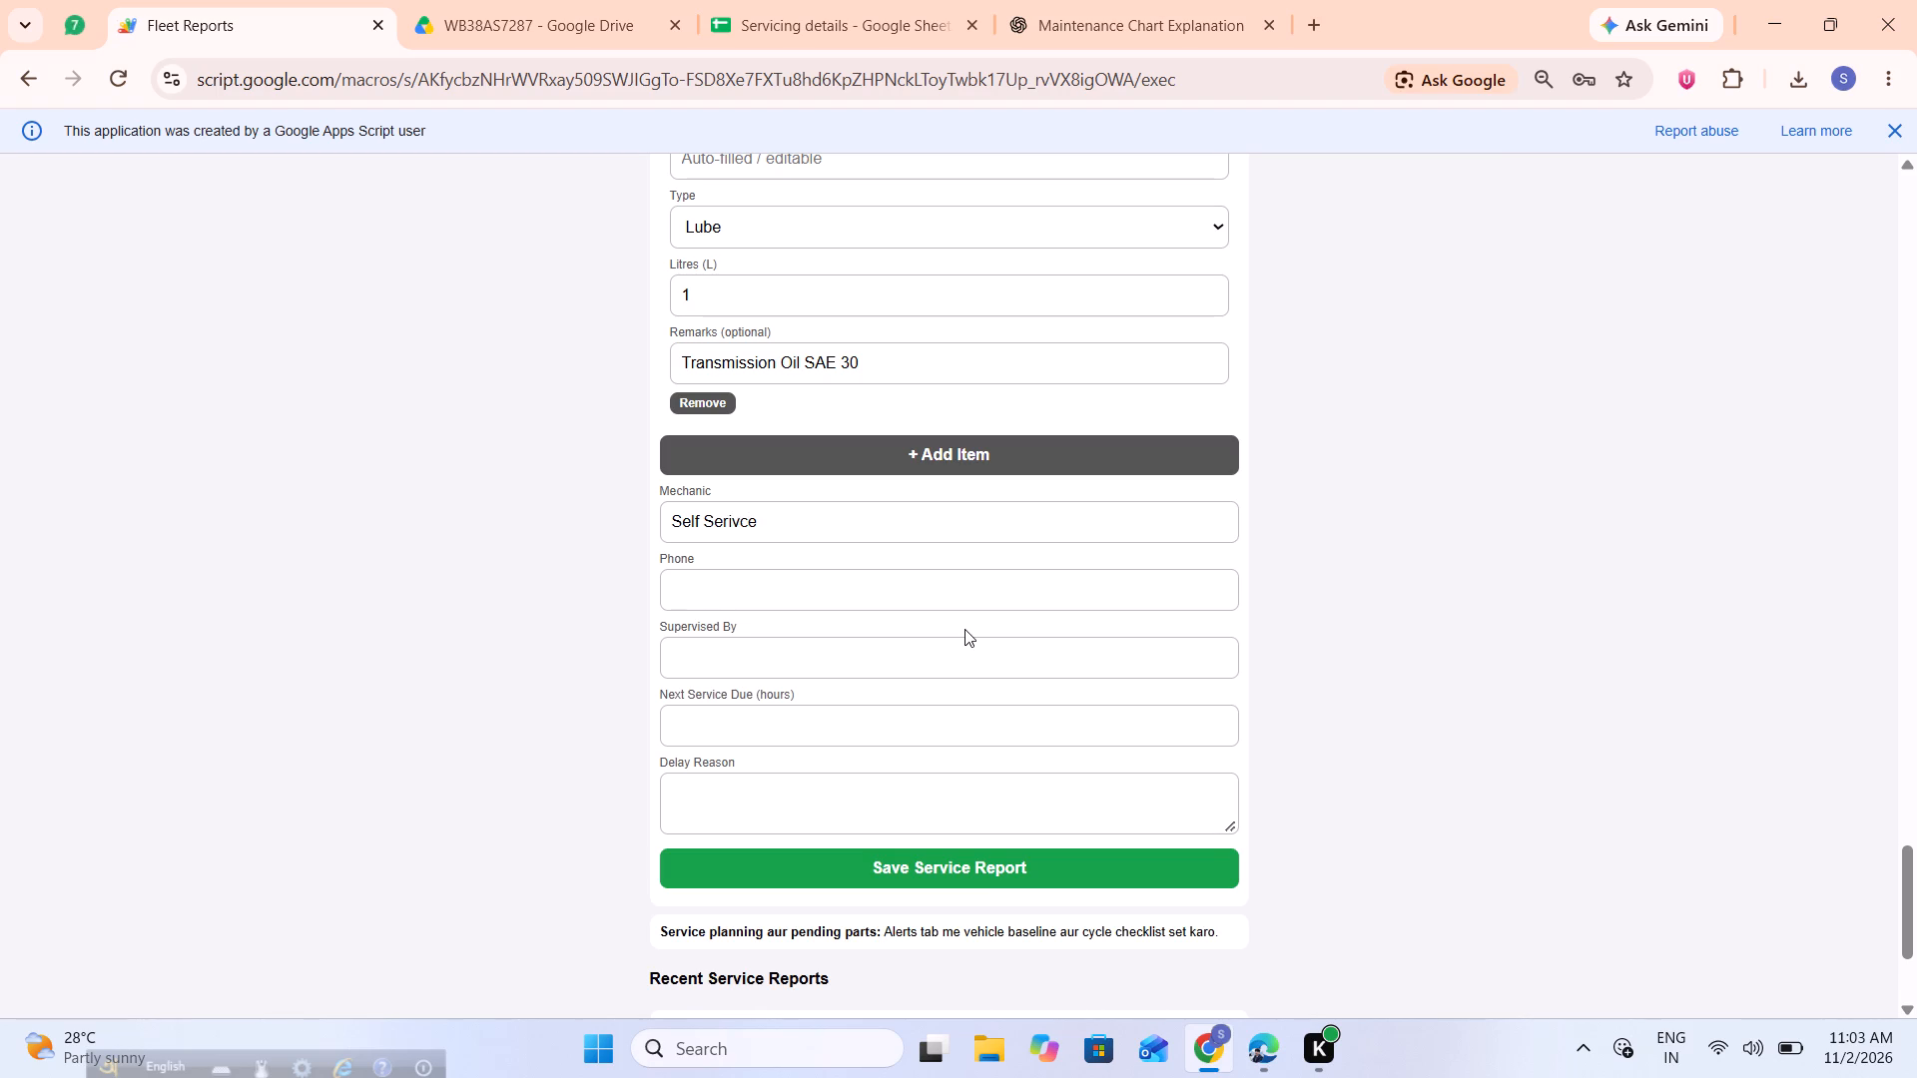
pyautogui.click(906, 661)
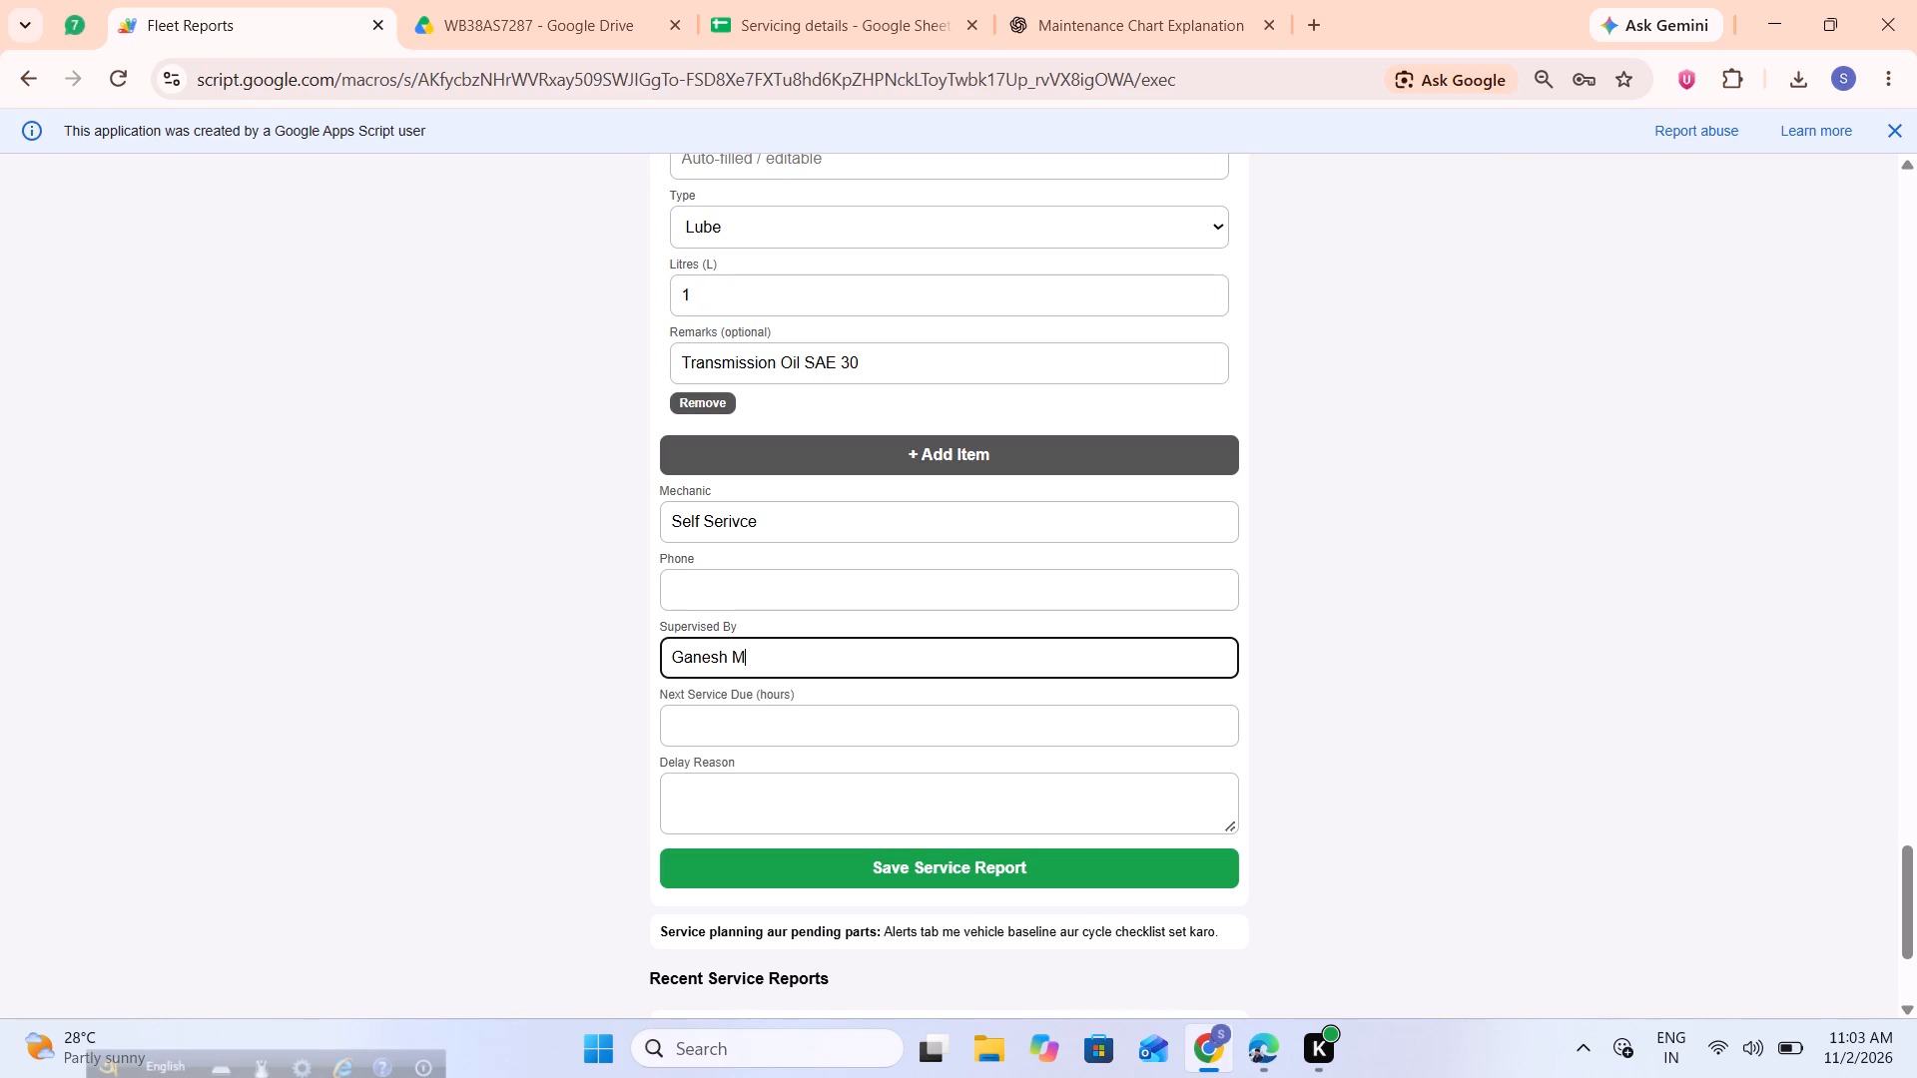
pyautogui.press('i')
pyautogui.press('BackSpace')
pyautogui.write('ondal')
# Examine the scanned servicing sheet in Google Drive, and review the filters and lubricants entered in the Fleet Reports form.
pyautogui.click(869, 729)
pyautogui.click(548, 0)
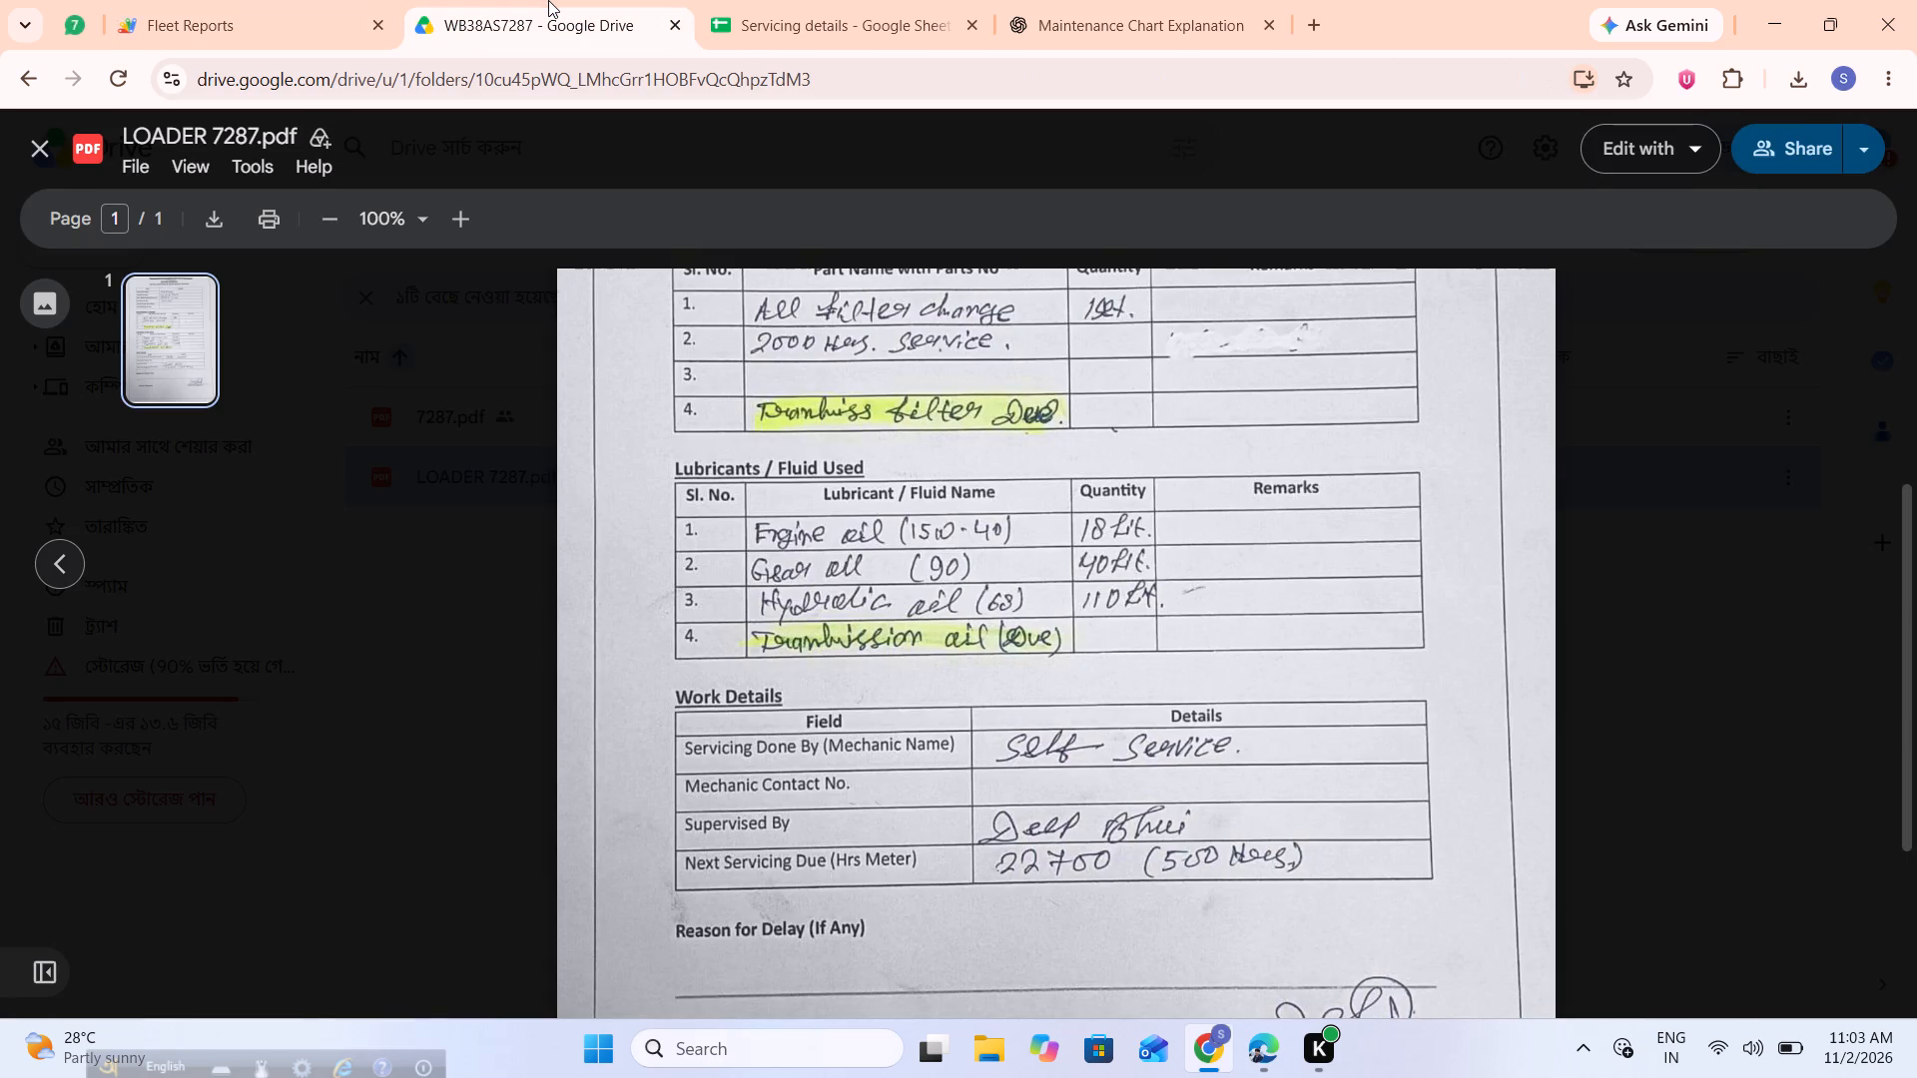
pyautogui.rightClick(929, 572)
pyautogui.scroll(3, 929, 572)
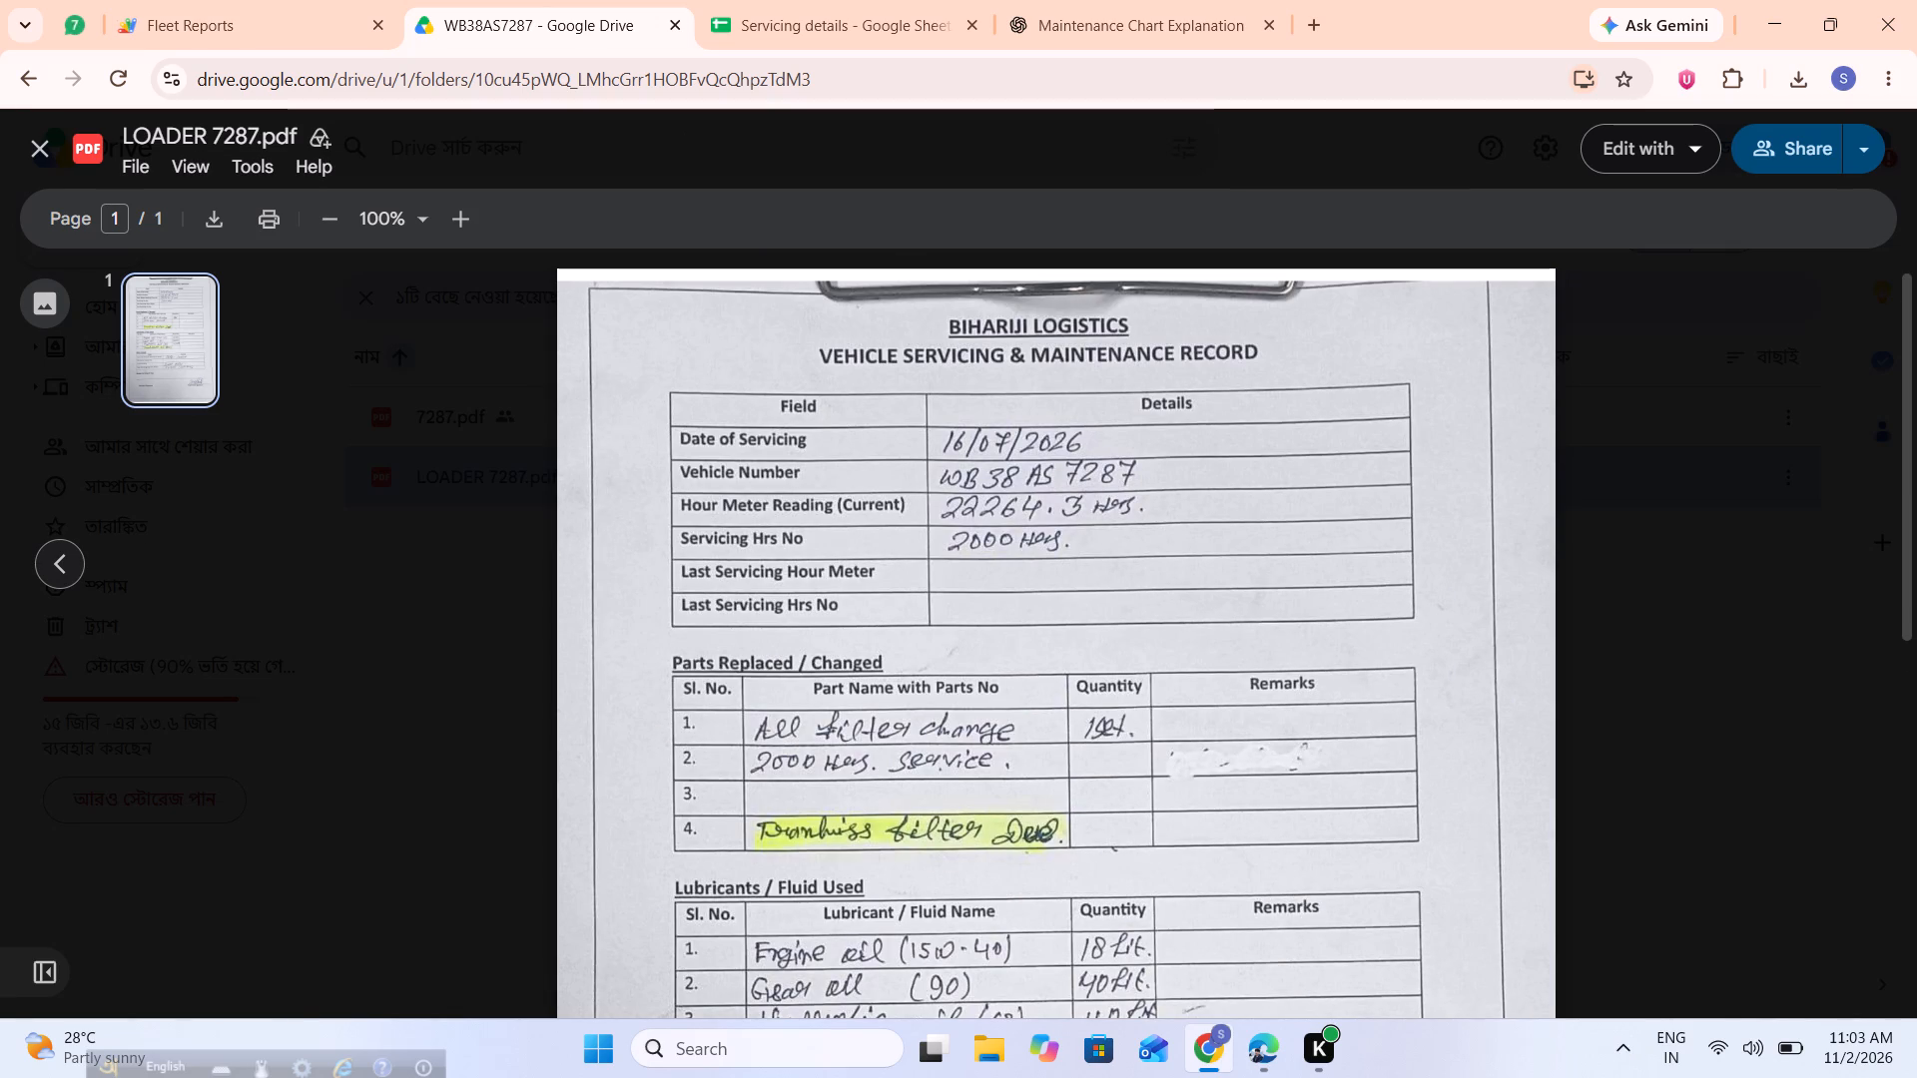
pyautogui.click(175, 0)
pyautogui.scroll(6, 1064, 667)
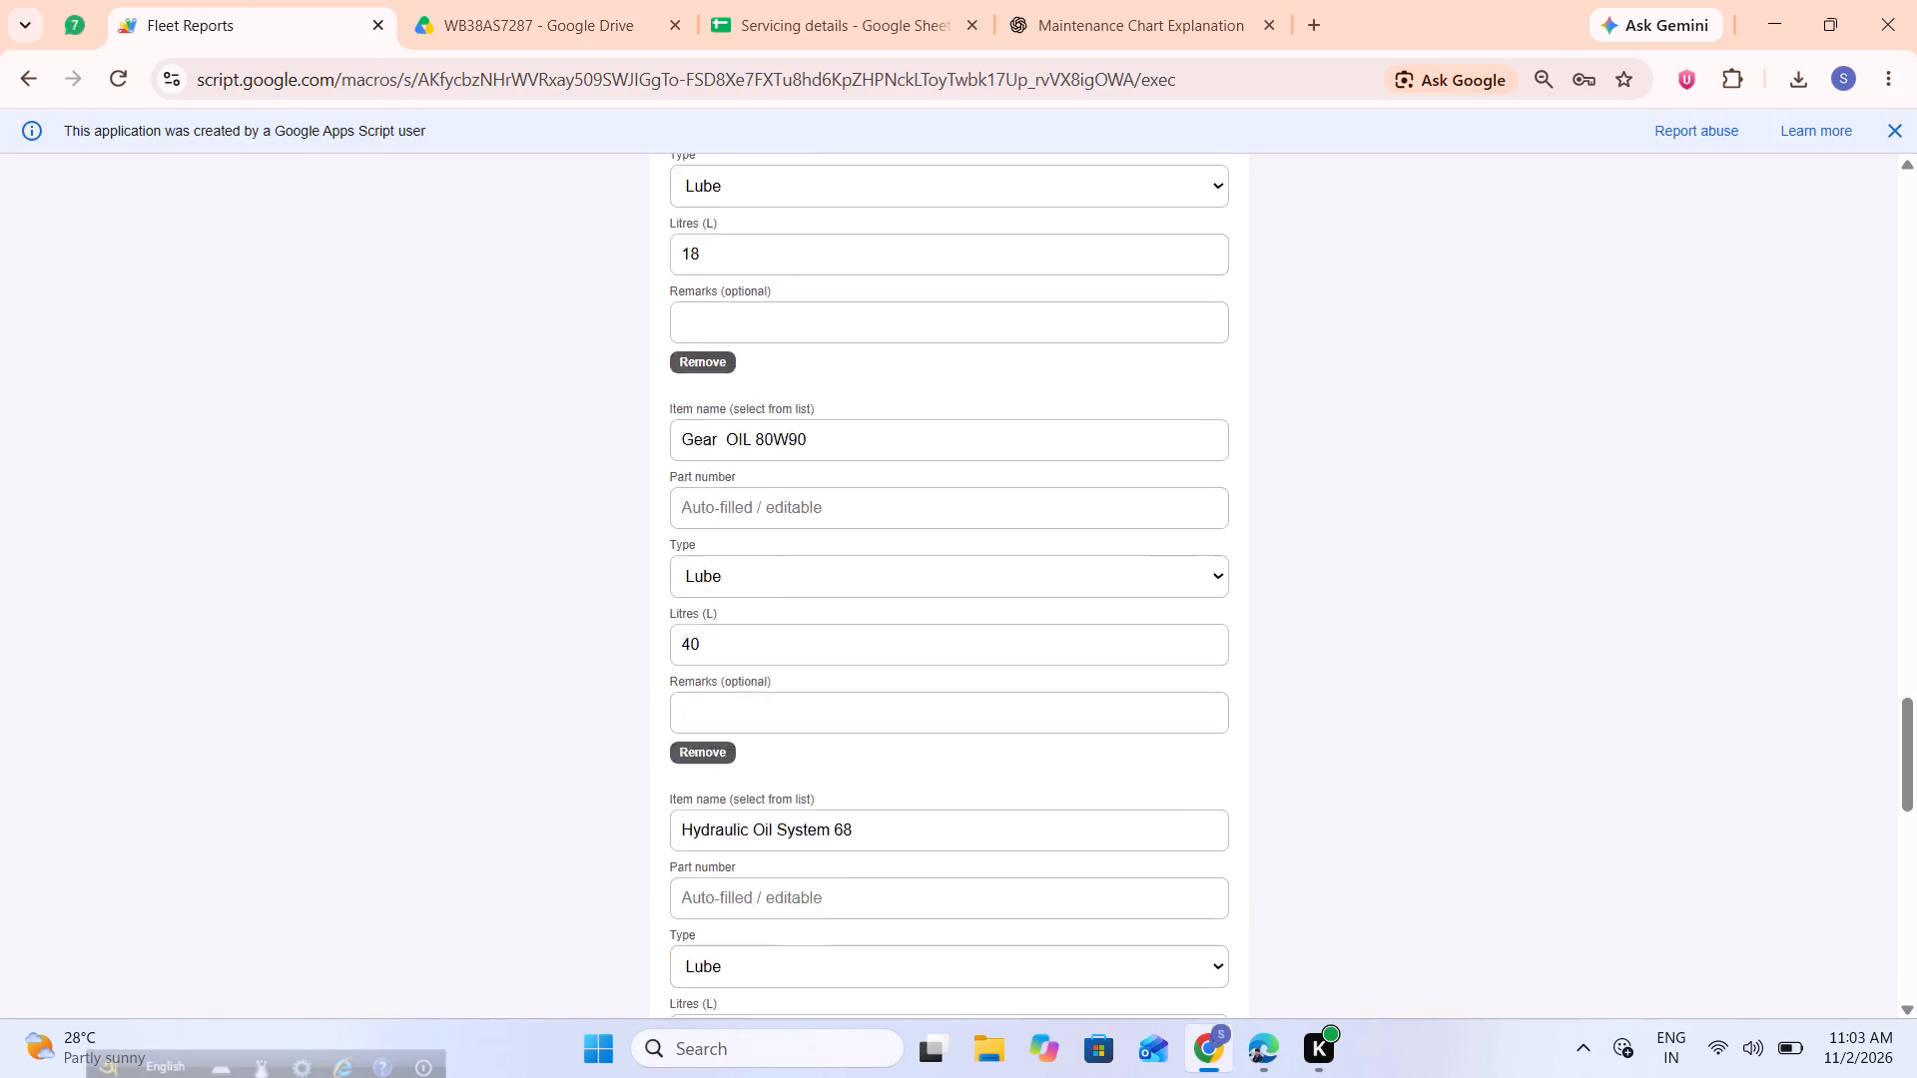
pyautogui.scroll(13, 1064, 667)
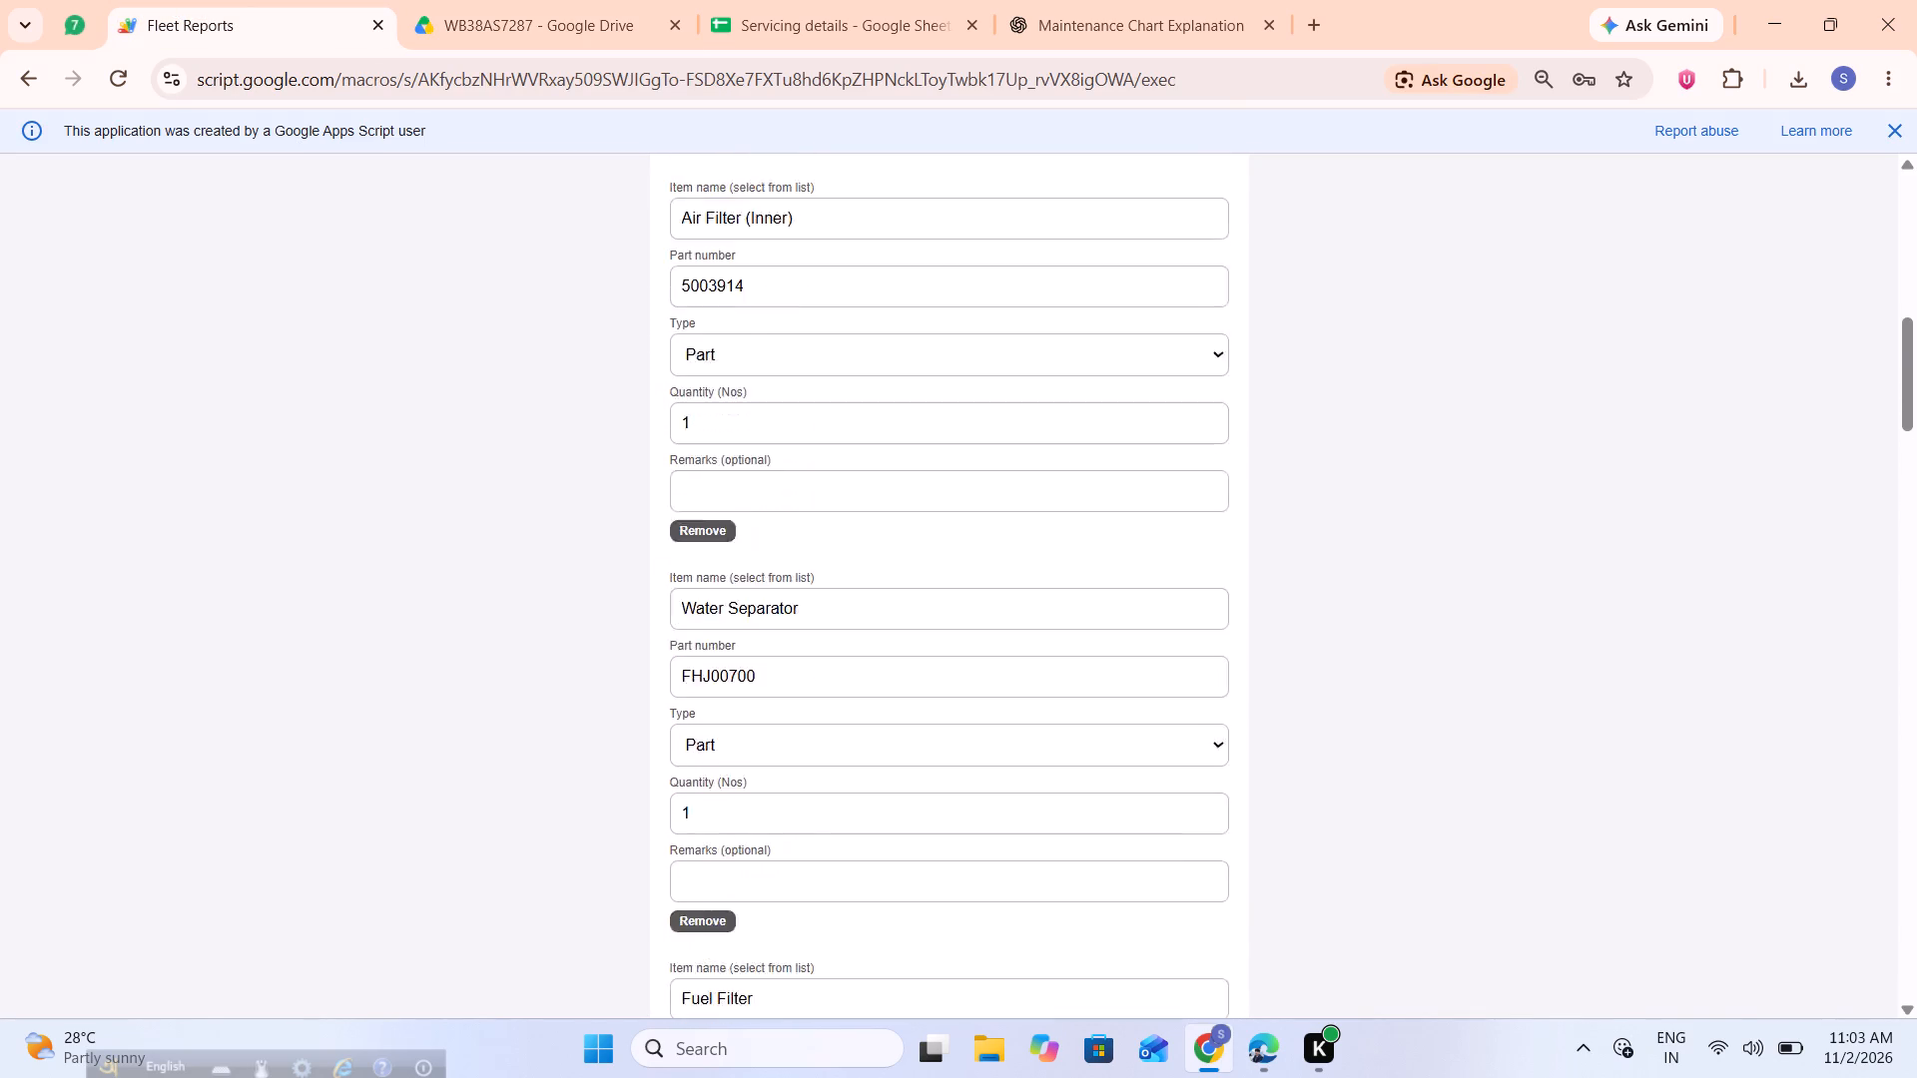
pyautogui.scroll(-13, 1064, 667)
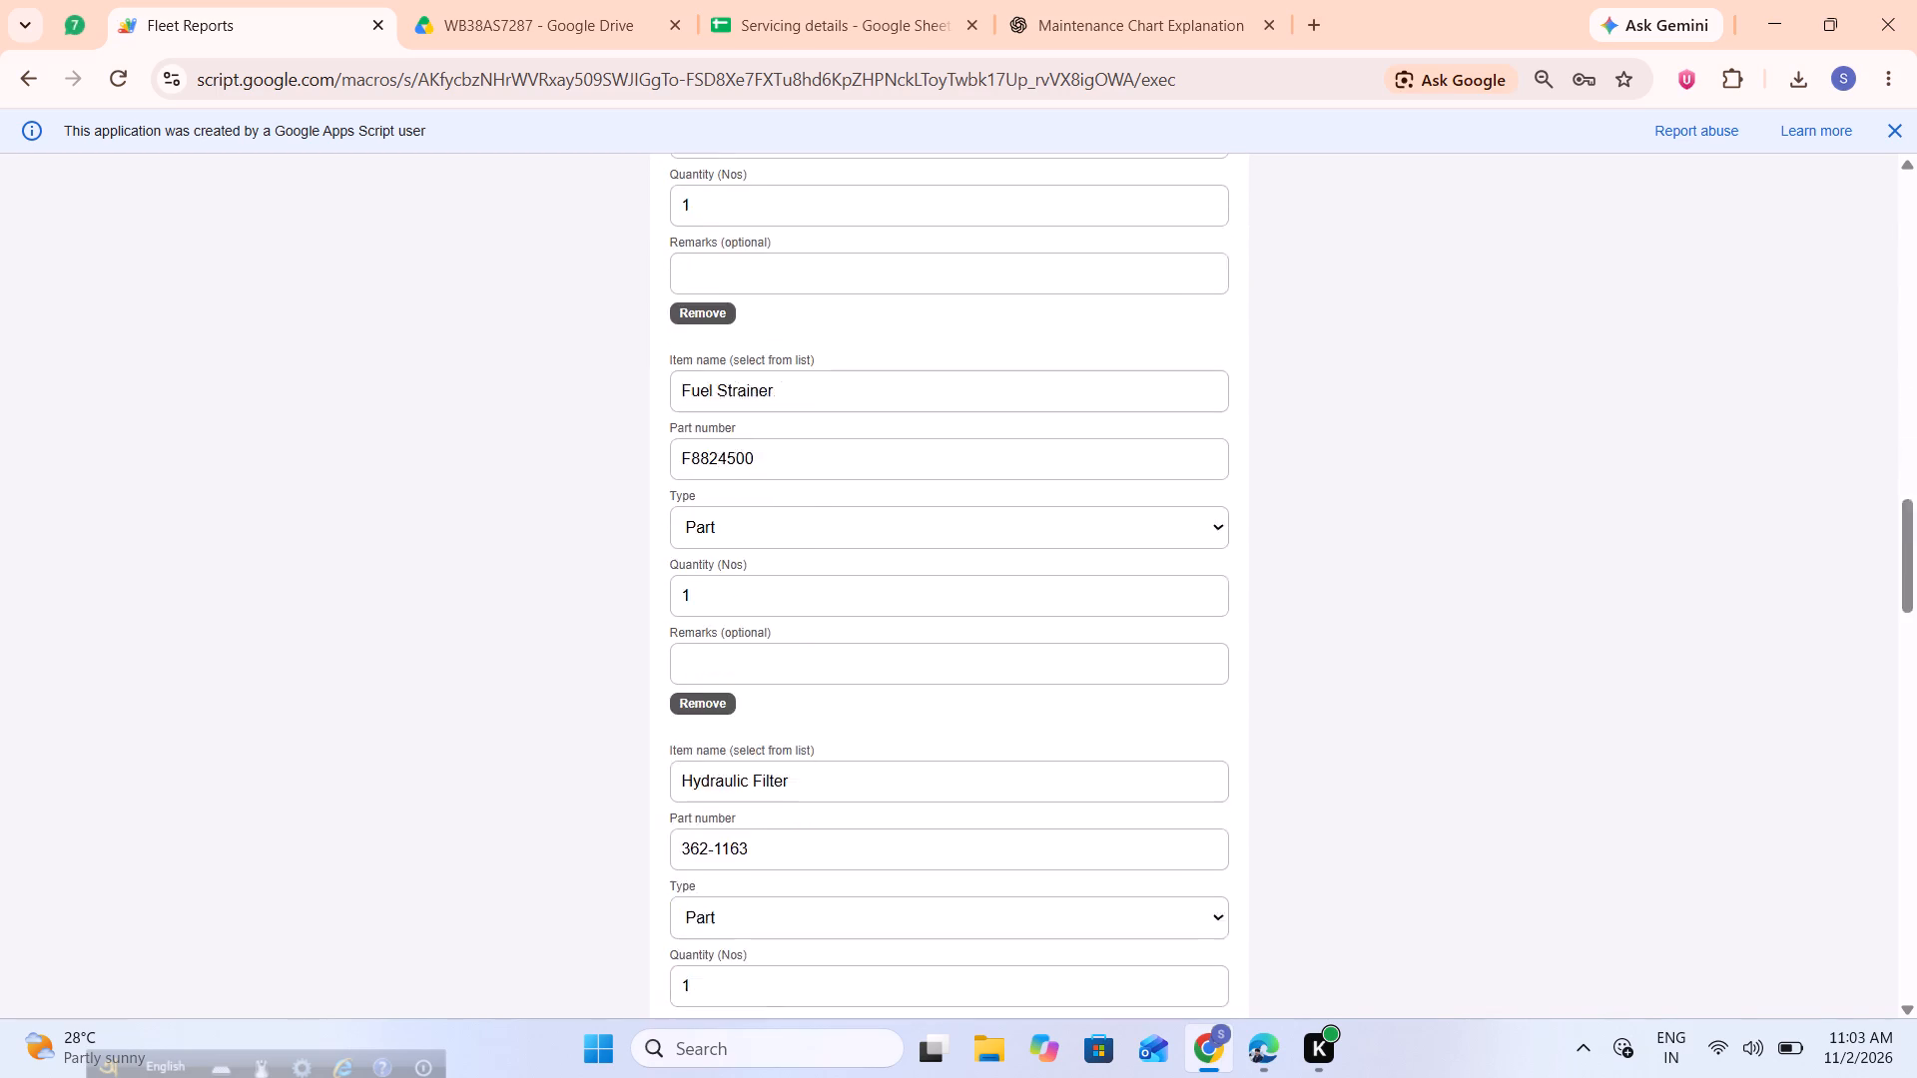
pyautogui.scroll(-4, 1064, 667)
pyautogui.hscroll(-1, 1013, 628)
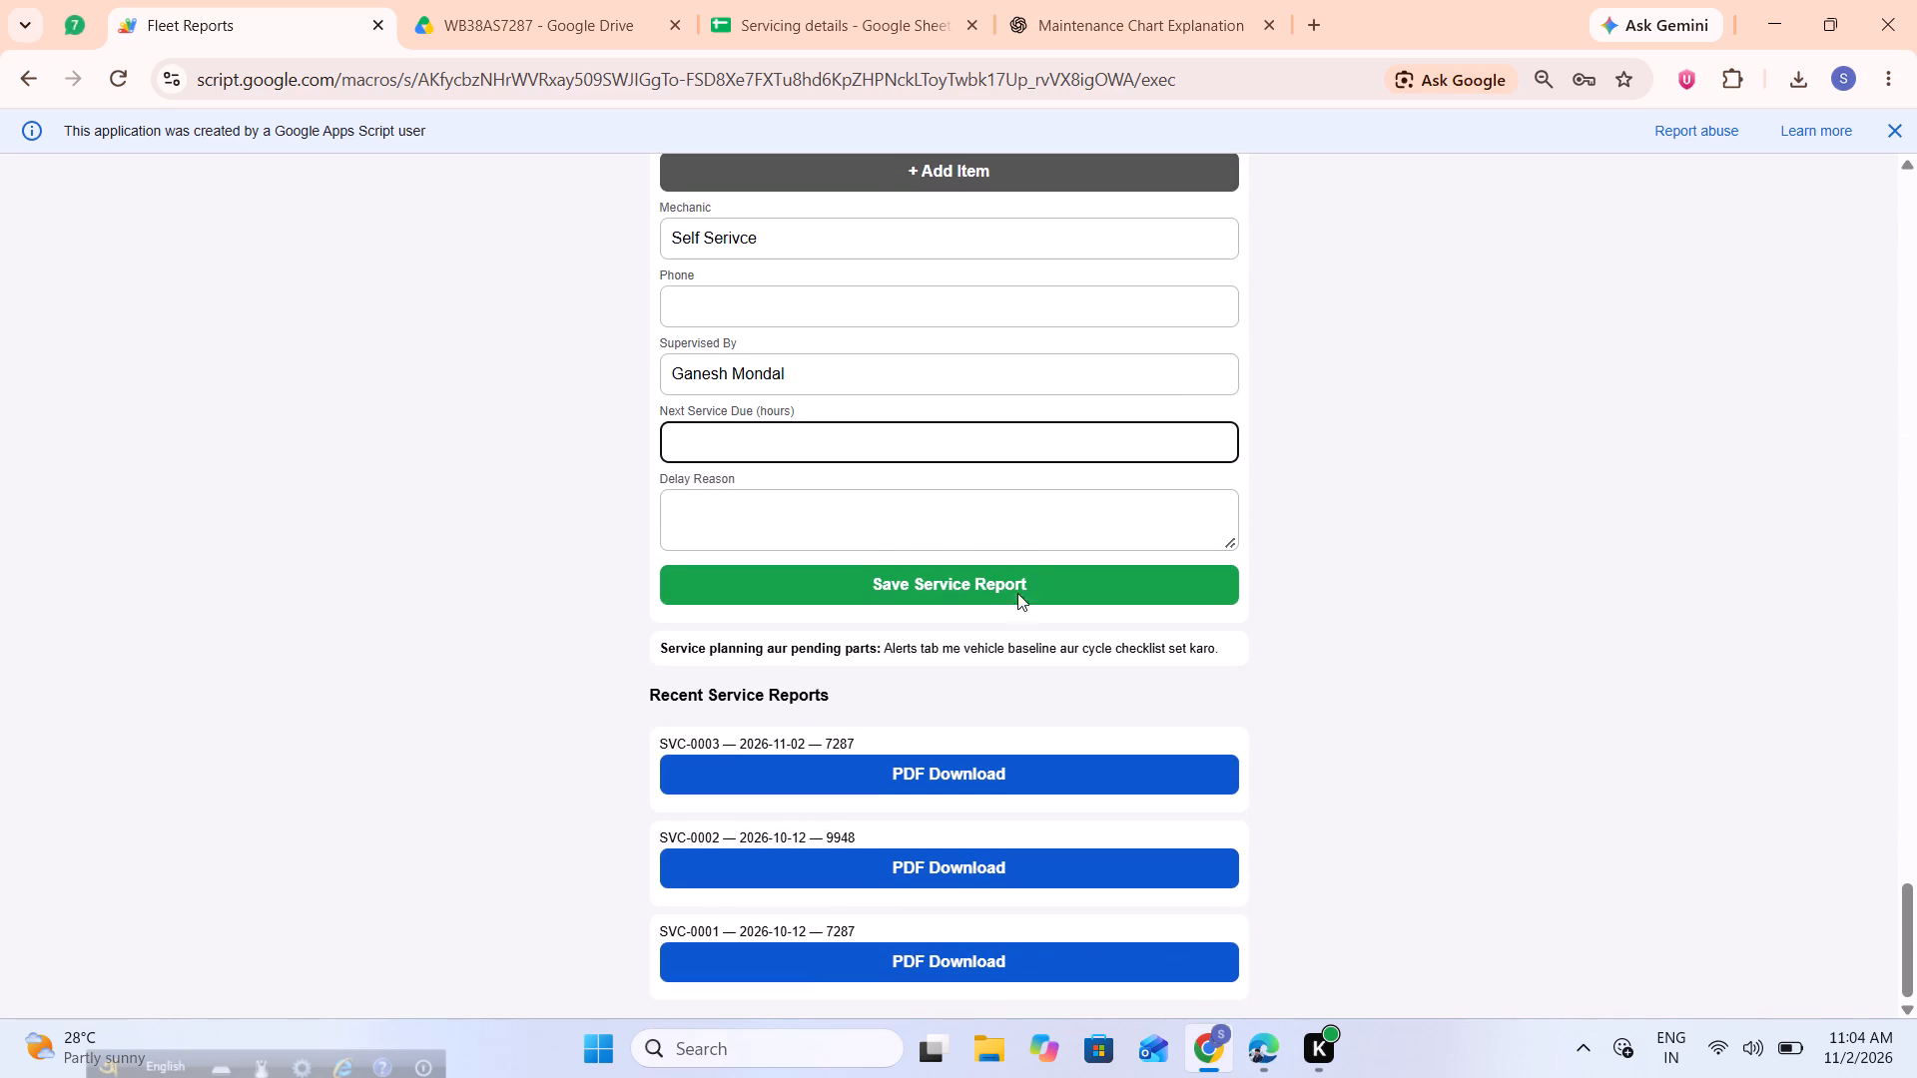
# Replace the supervisor's name in the service report with the one written on the scanned sheet.
pyautogui.moveTo(935, 363); pyautogui.dragTo(105, 306)
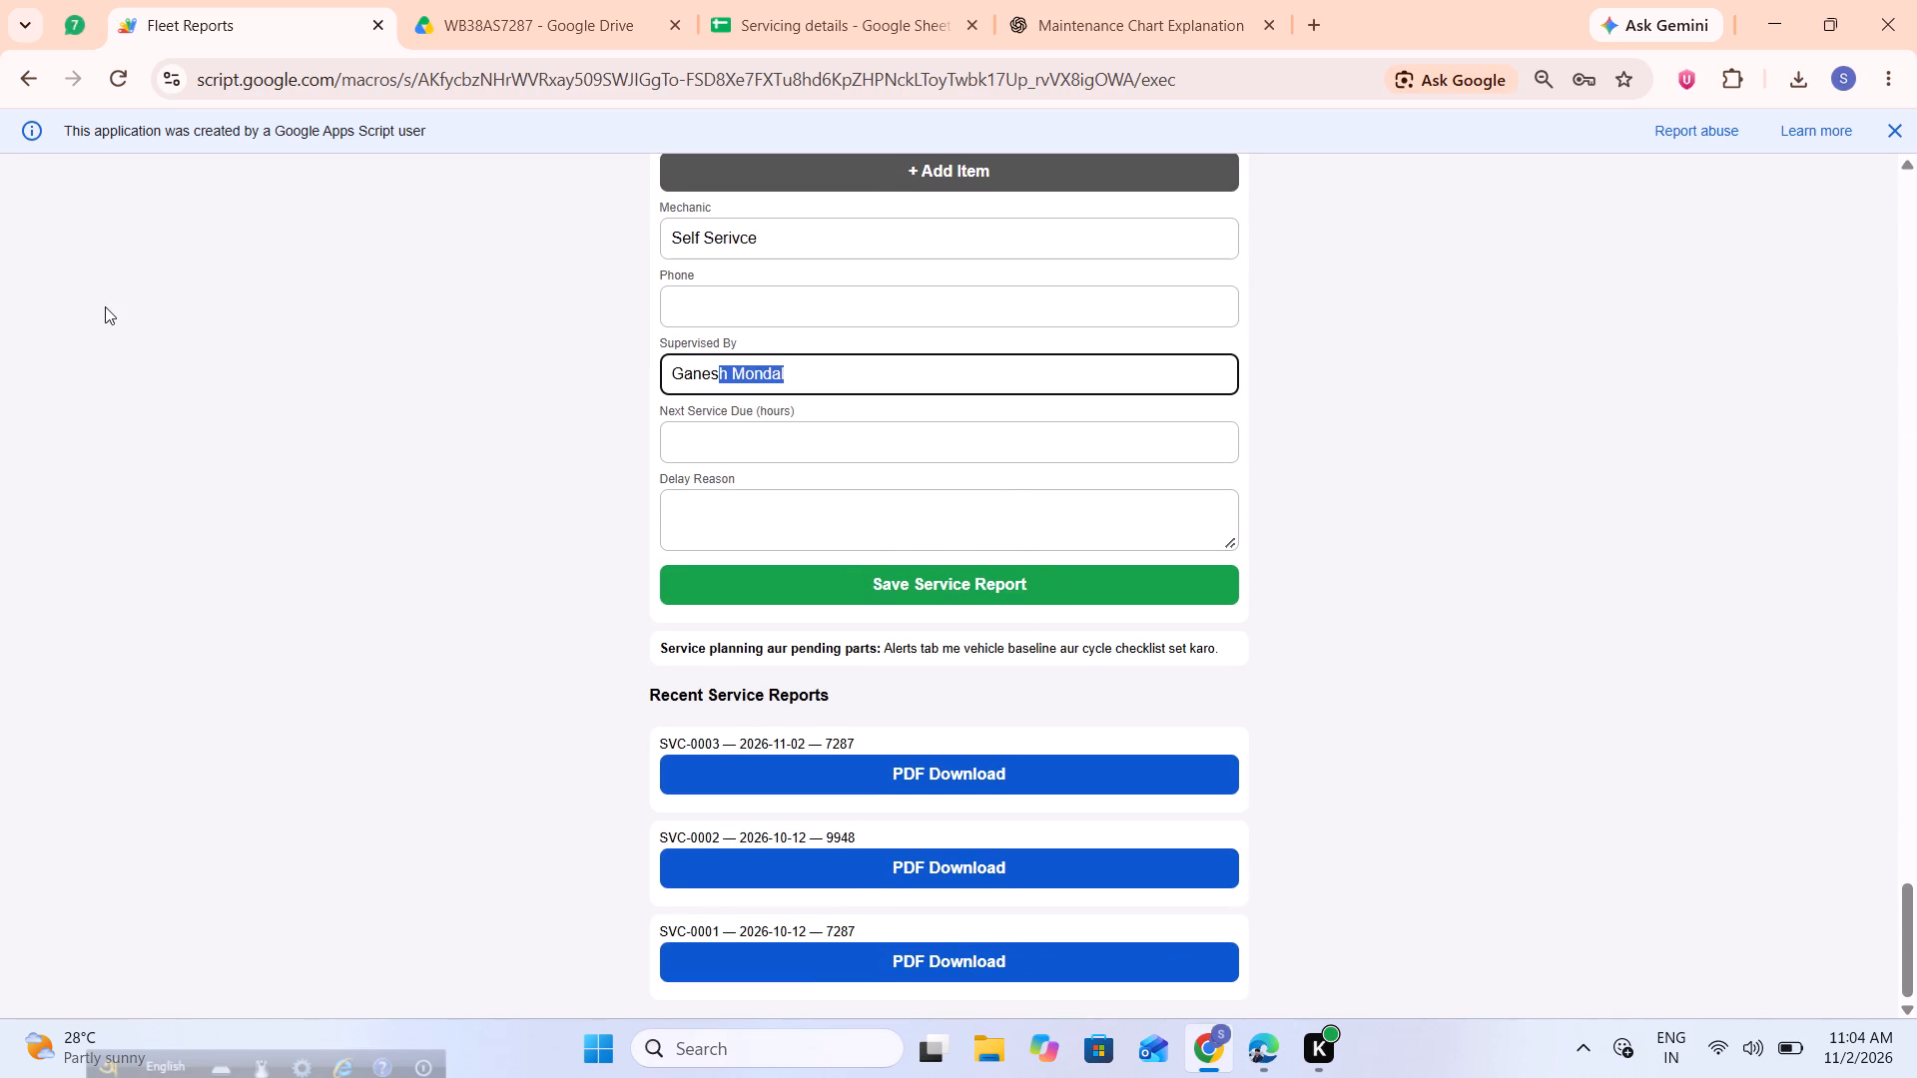
pyautogui.press('BackSpace')
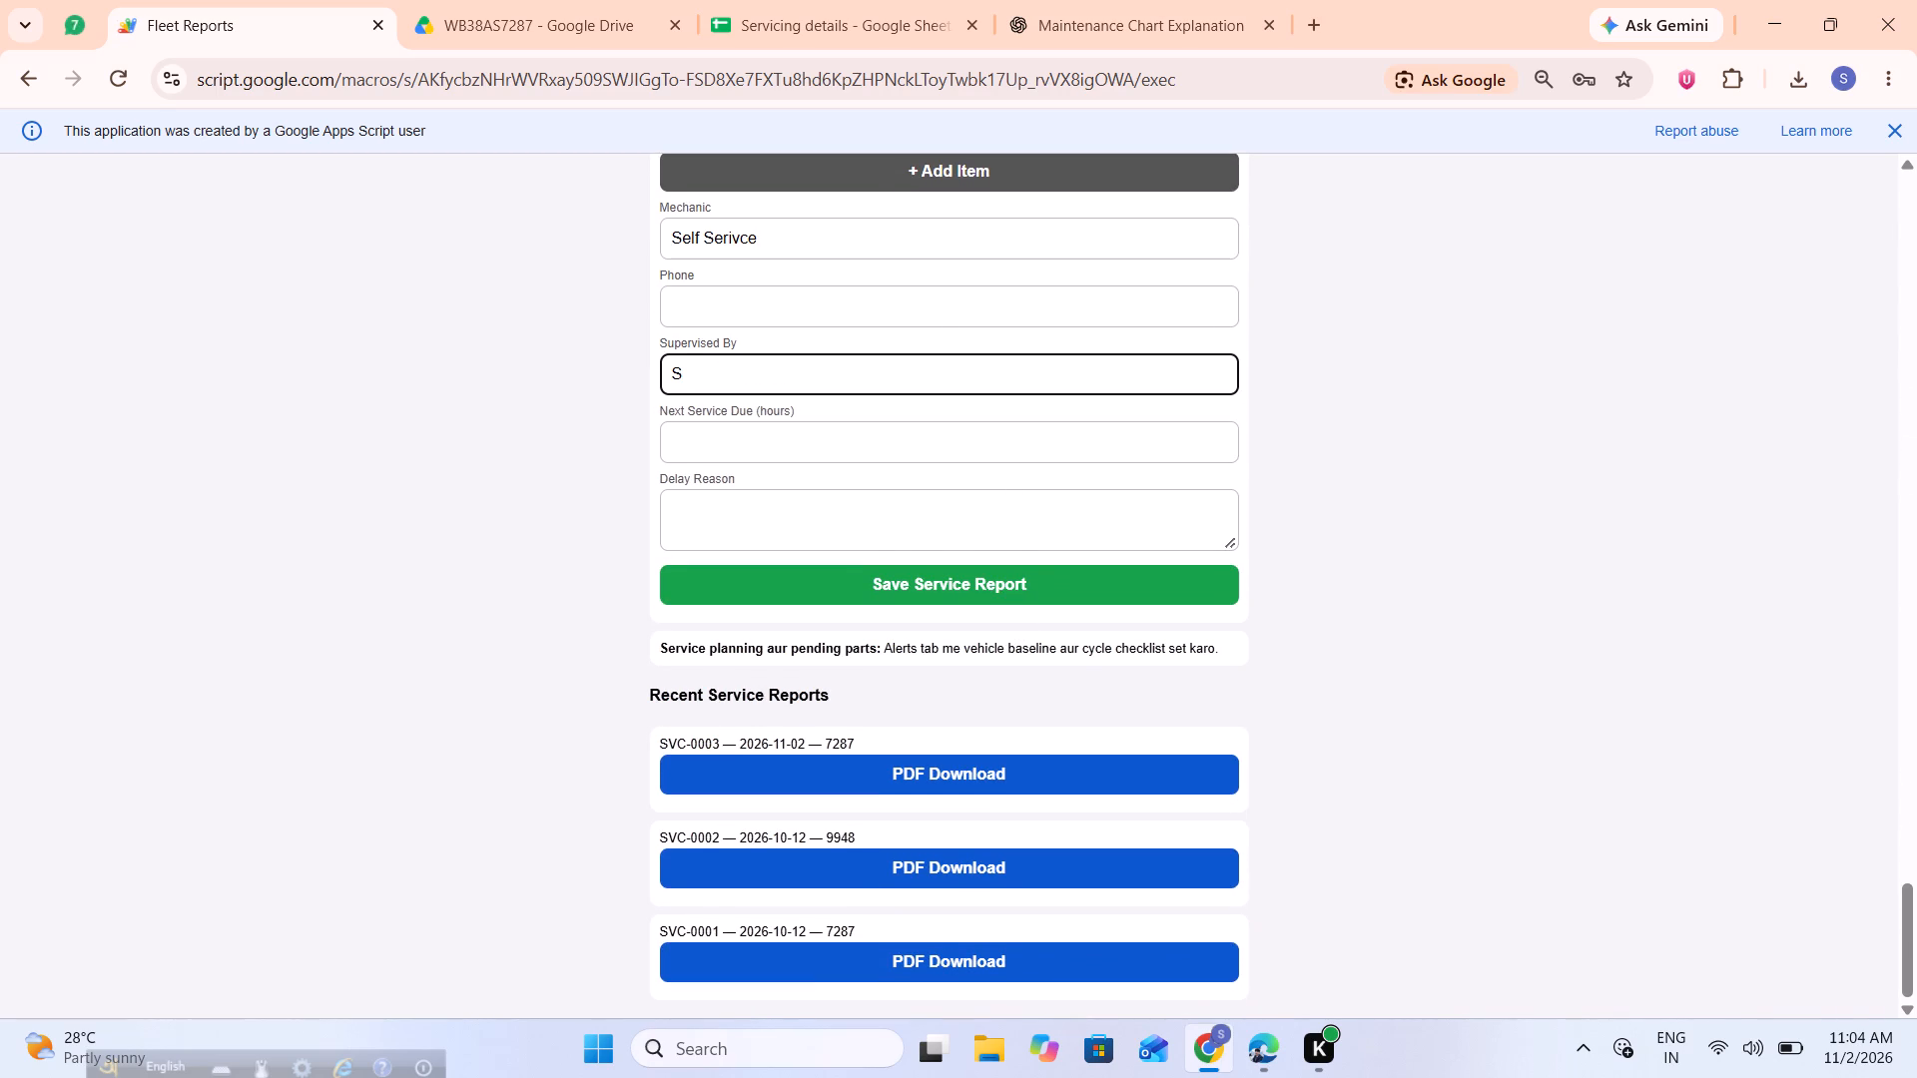
pyautogui.press('BackSpace')
pyautogui.press('BackSpace')
pyautogui.press('d')
pyautogui.write('eep')
pyautogui.press('space')
# Set the next service due to 22700(500hrs), checking the next servicing entry on the scanned sheet.
pyautogui.click(704, 445)
pyautogui.write('22700')
pyautogui.click(502, 0)
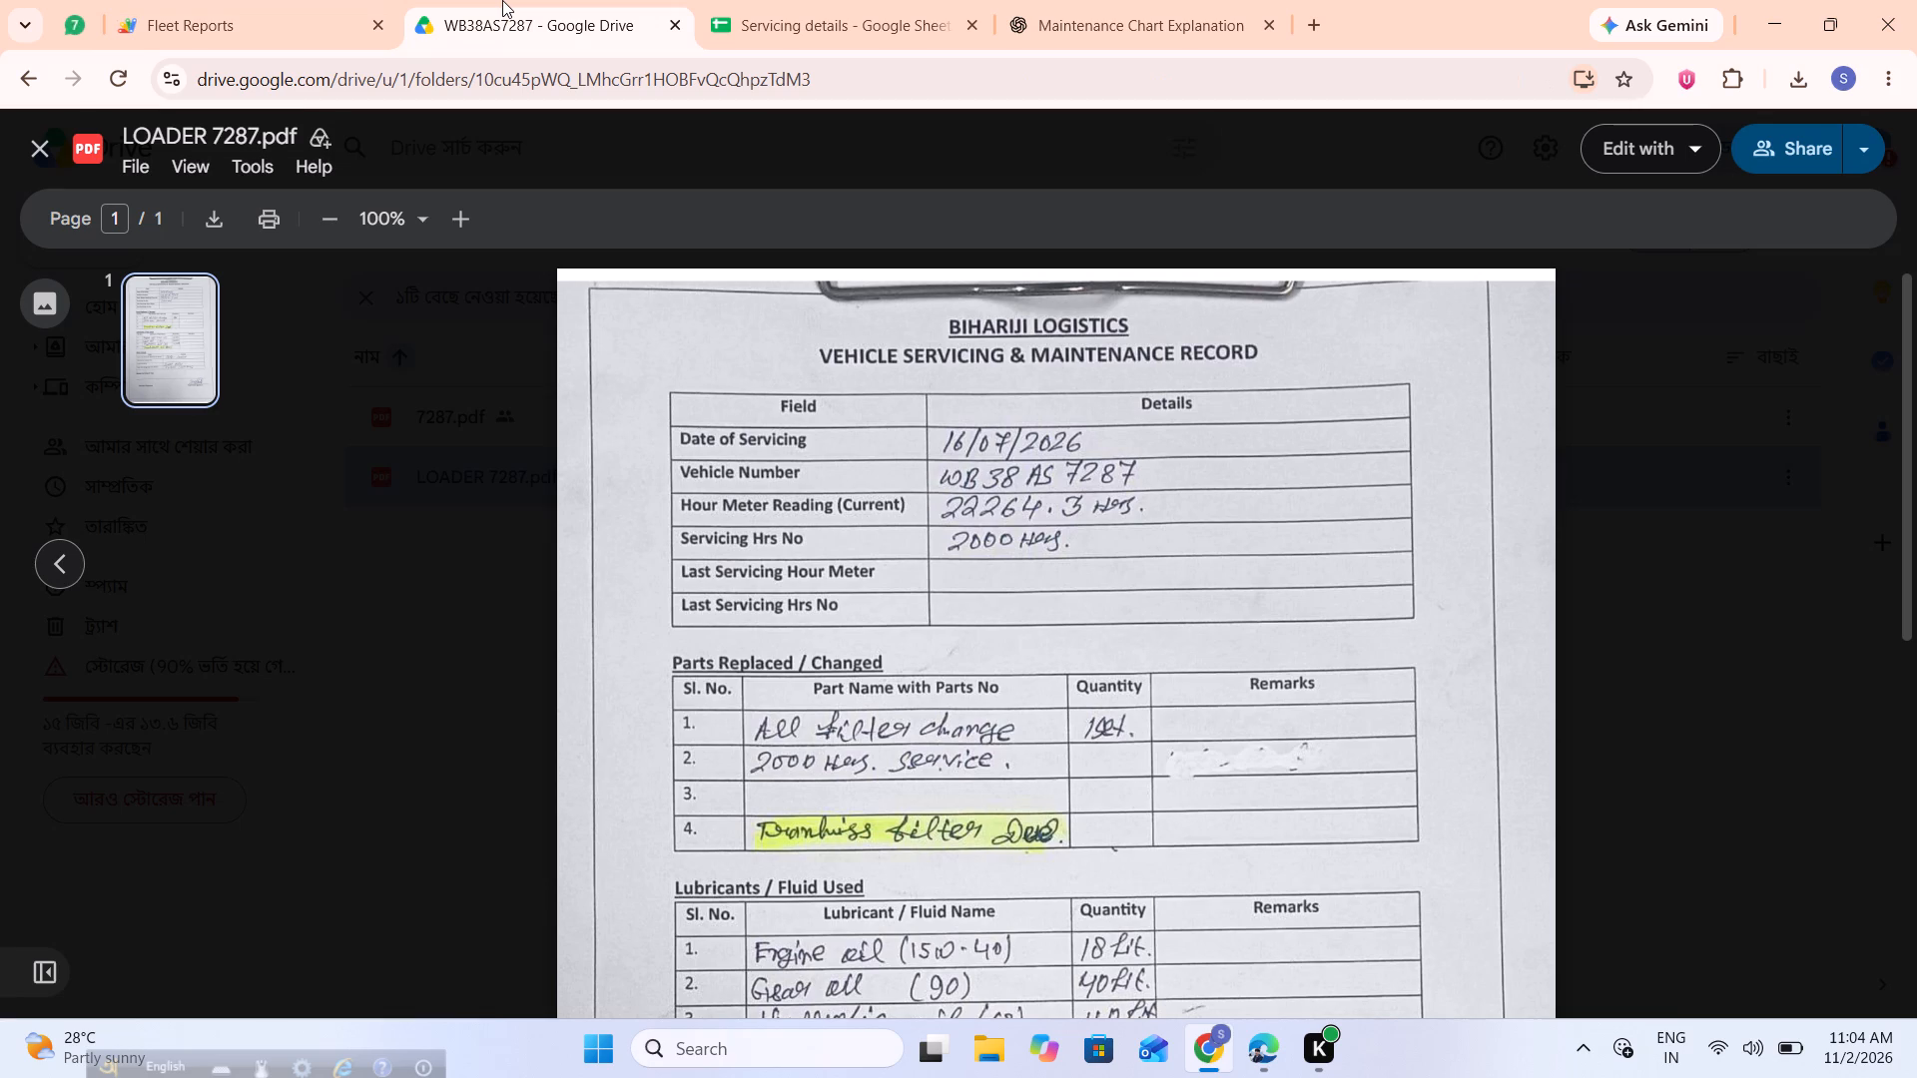
pyautogui.scroll(-2, 827, 340)
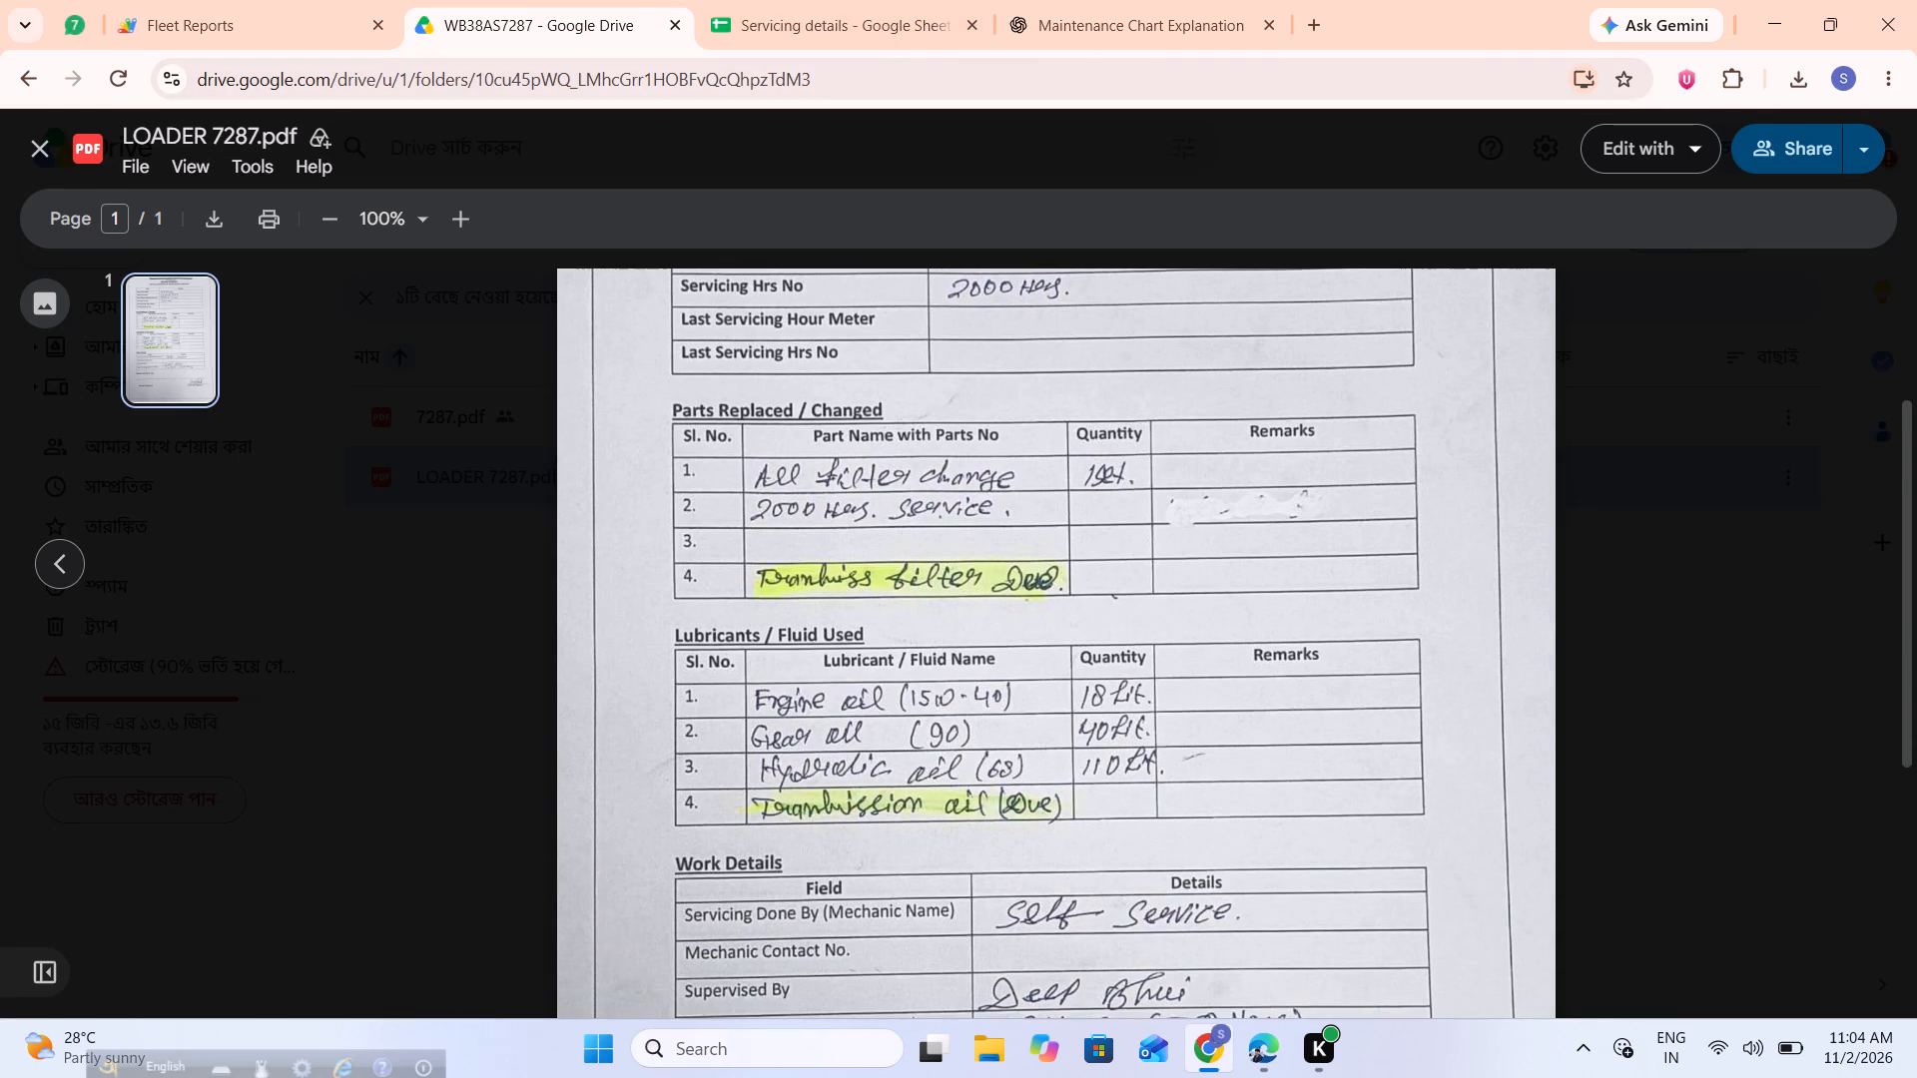
pyautogui.scroll(-1, 827, 340)
pyautogui.hscroll(-1, 827, 340)
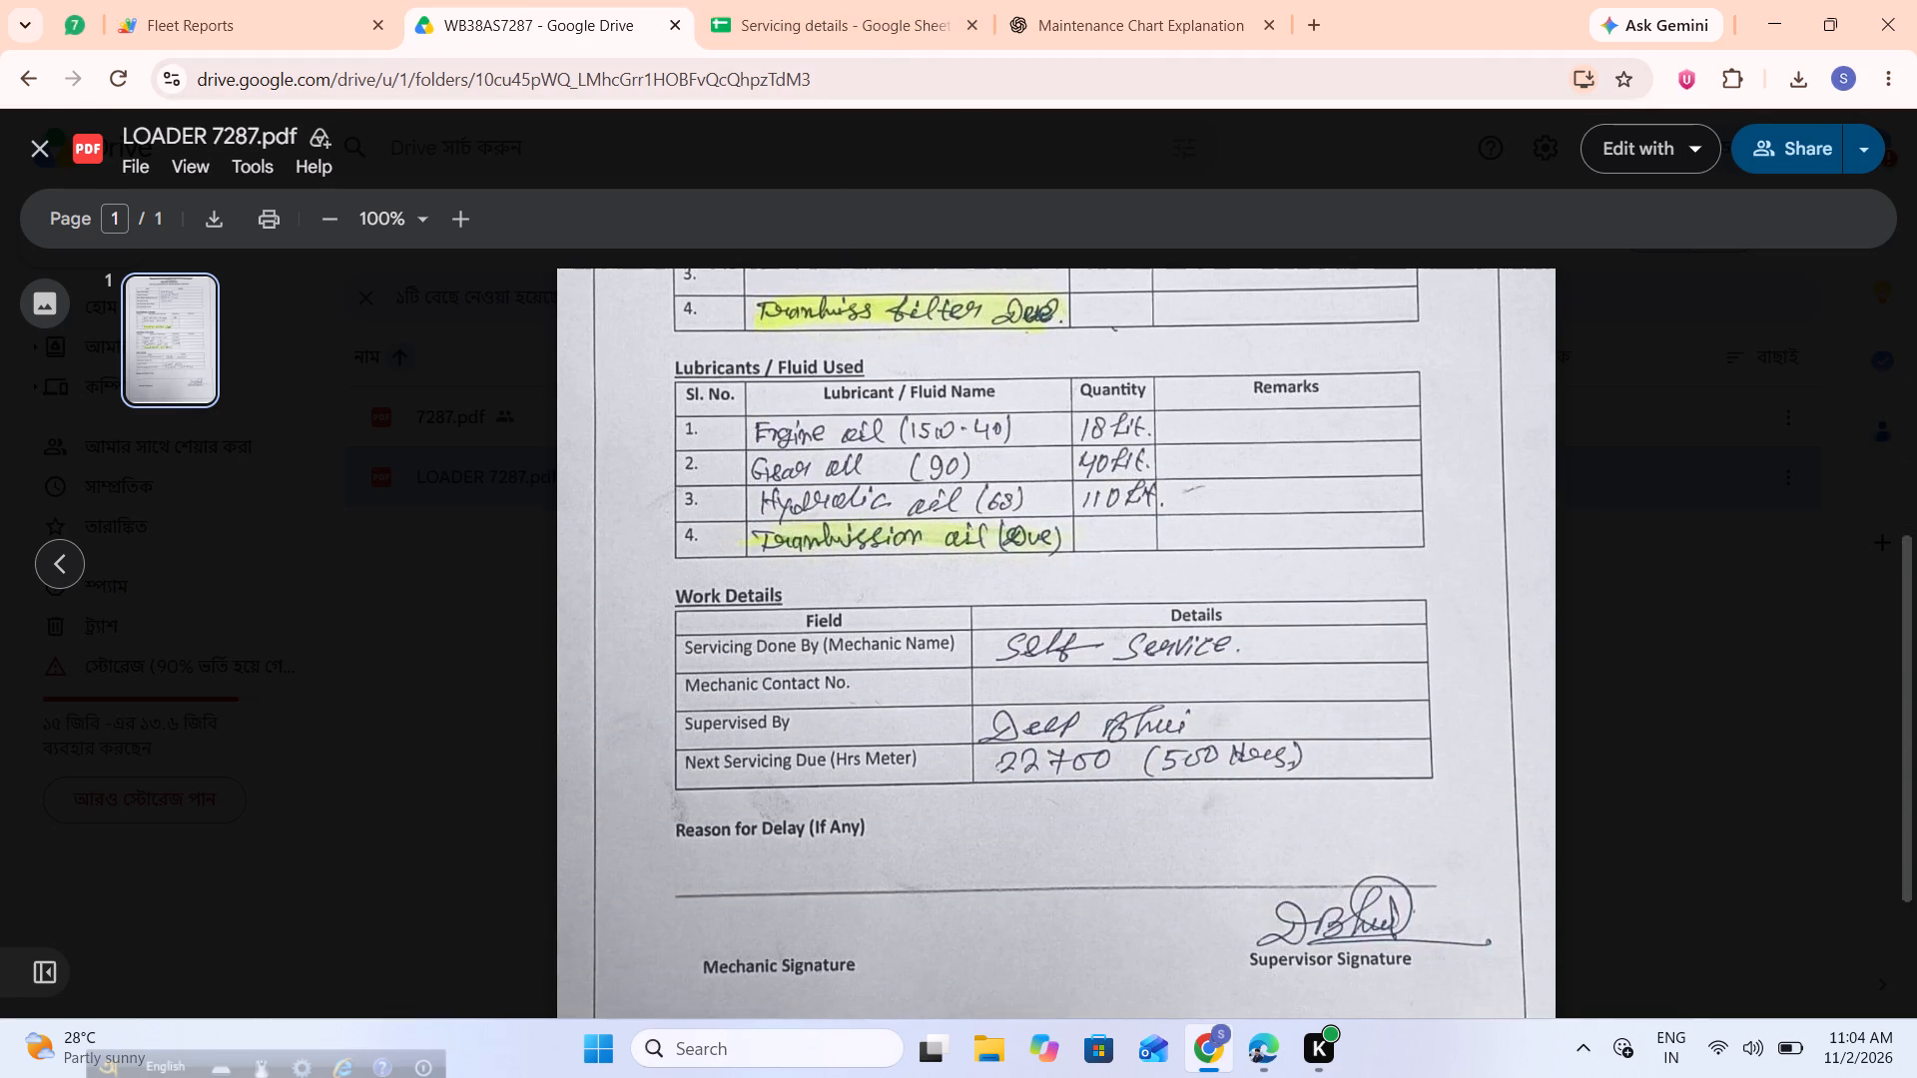
pyautogui.hscroll(-1, 827, 340)
pyautogui.click(207, 0)
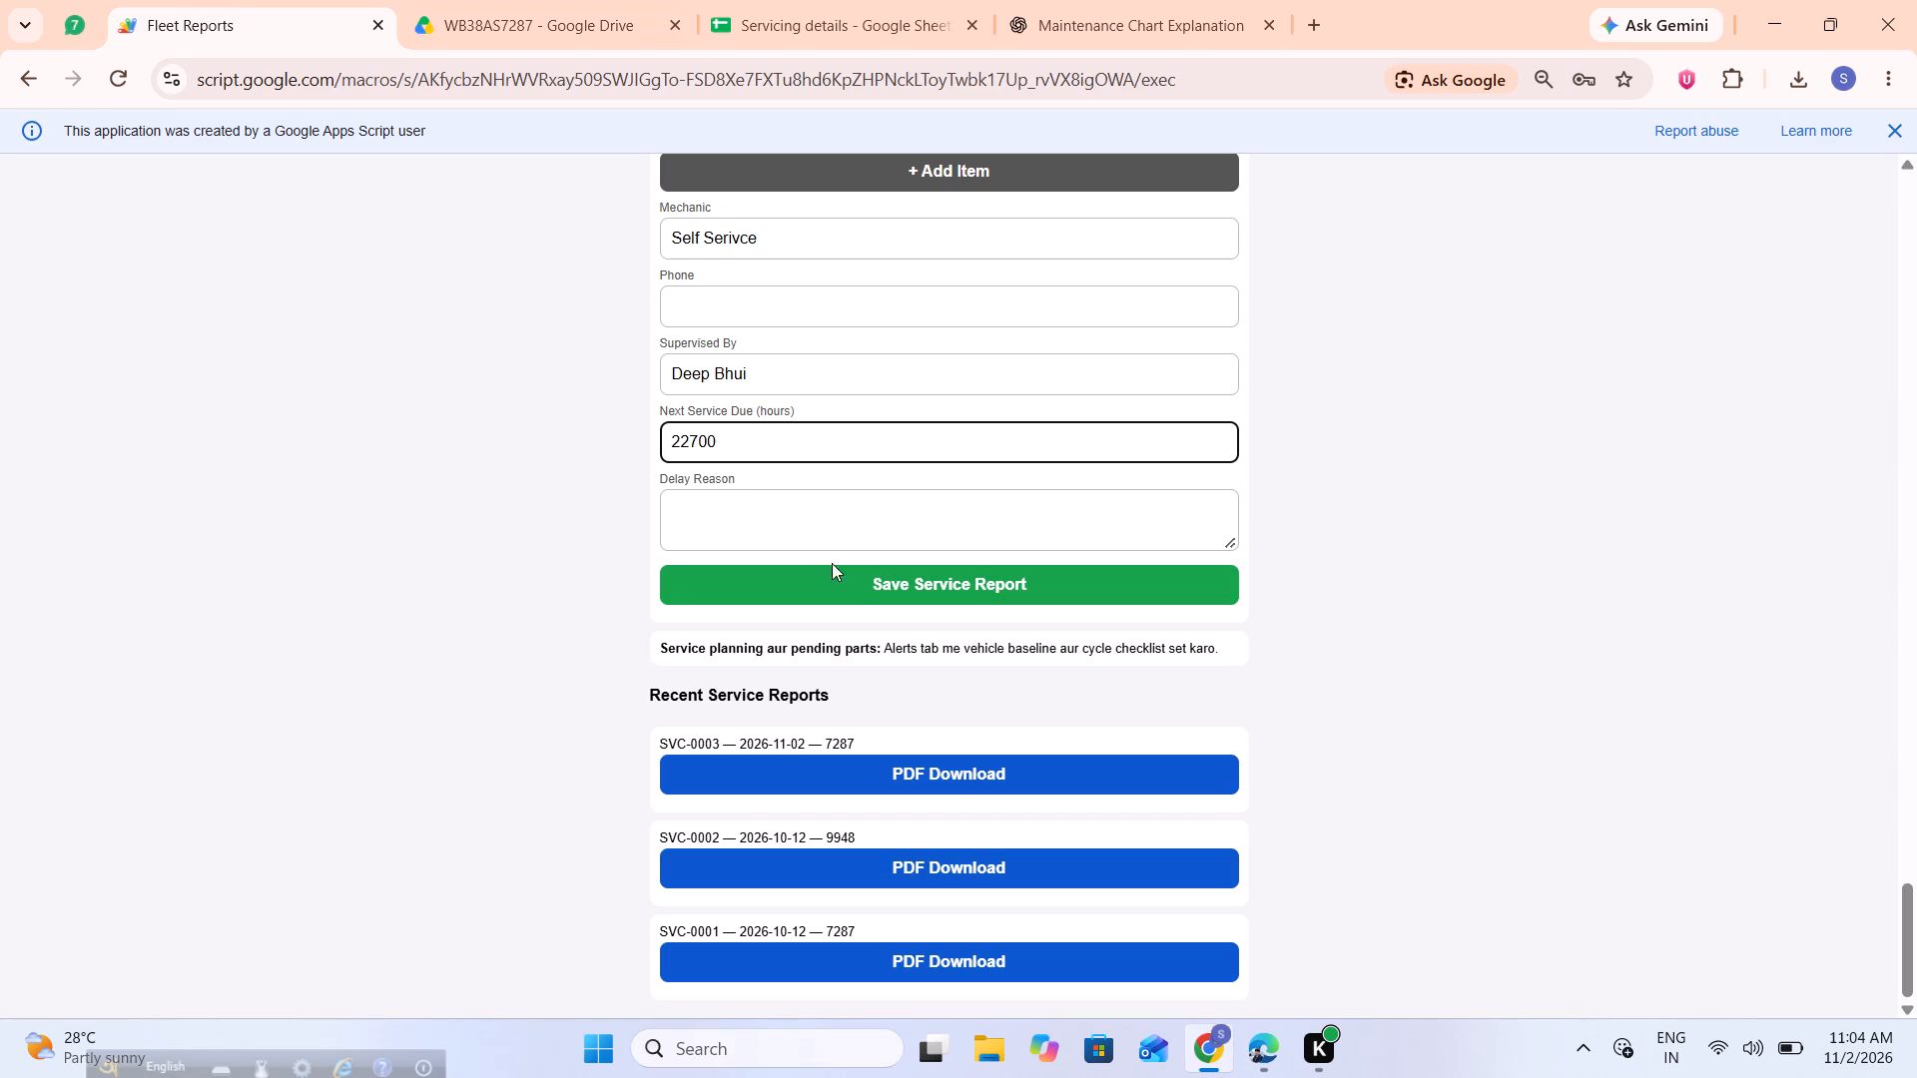
pyautogui.hotkey('shift', '(')
pyautogui.write('500')
pyautogui.write('hrs')
pyautogui.hotkey('shift', ')')
pyautogui.click(647, 458)
# Review the completed service report form against the scanned servicing sheet and the old servicing details spreadsheet, from the date down to next service due.
pyautogui.scroll(3, 647, 458)
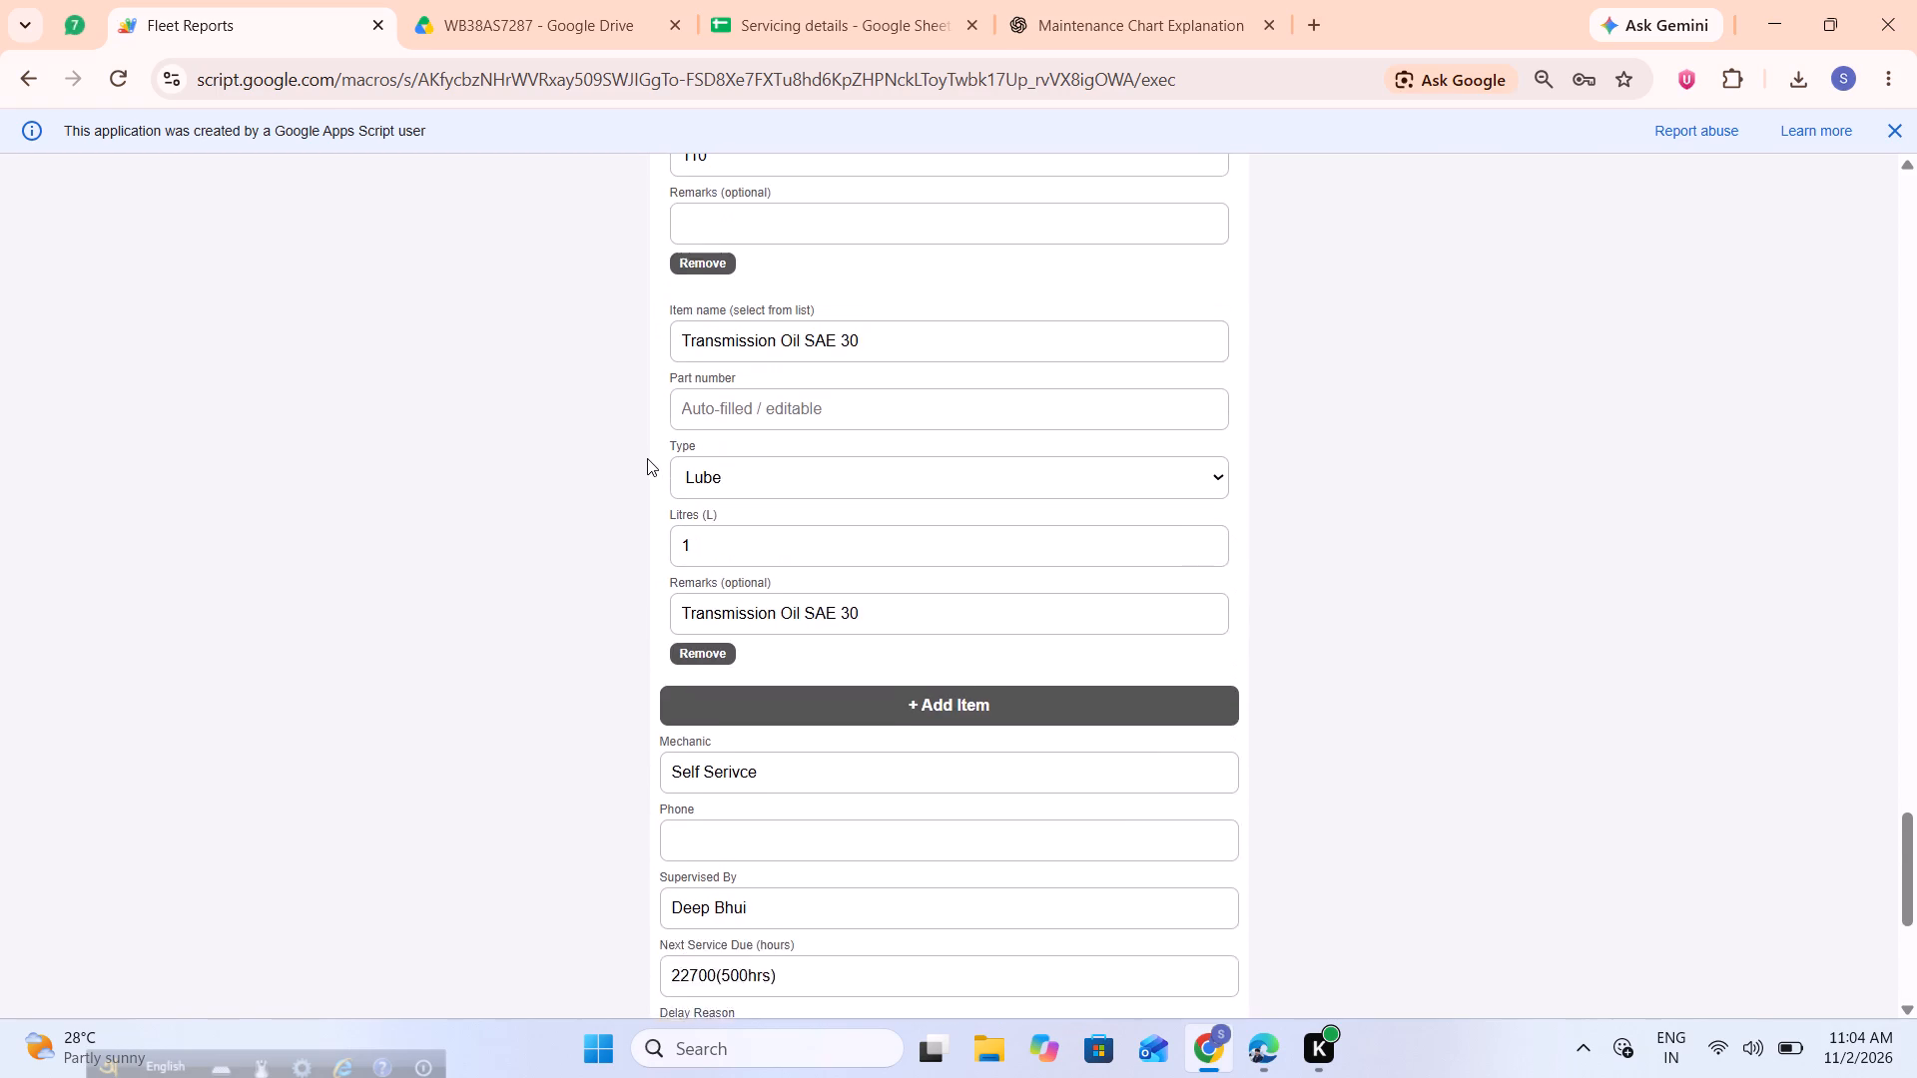
pyautogui.scroll(-2, 647, 458)
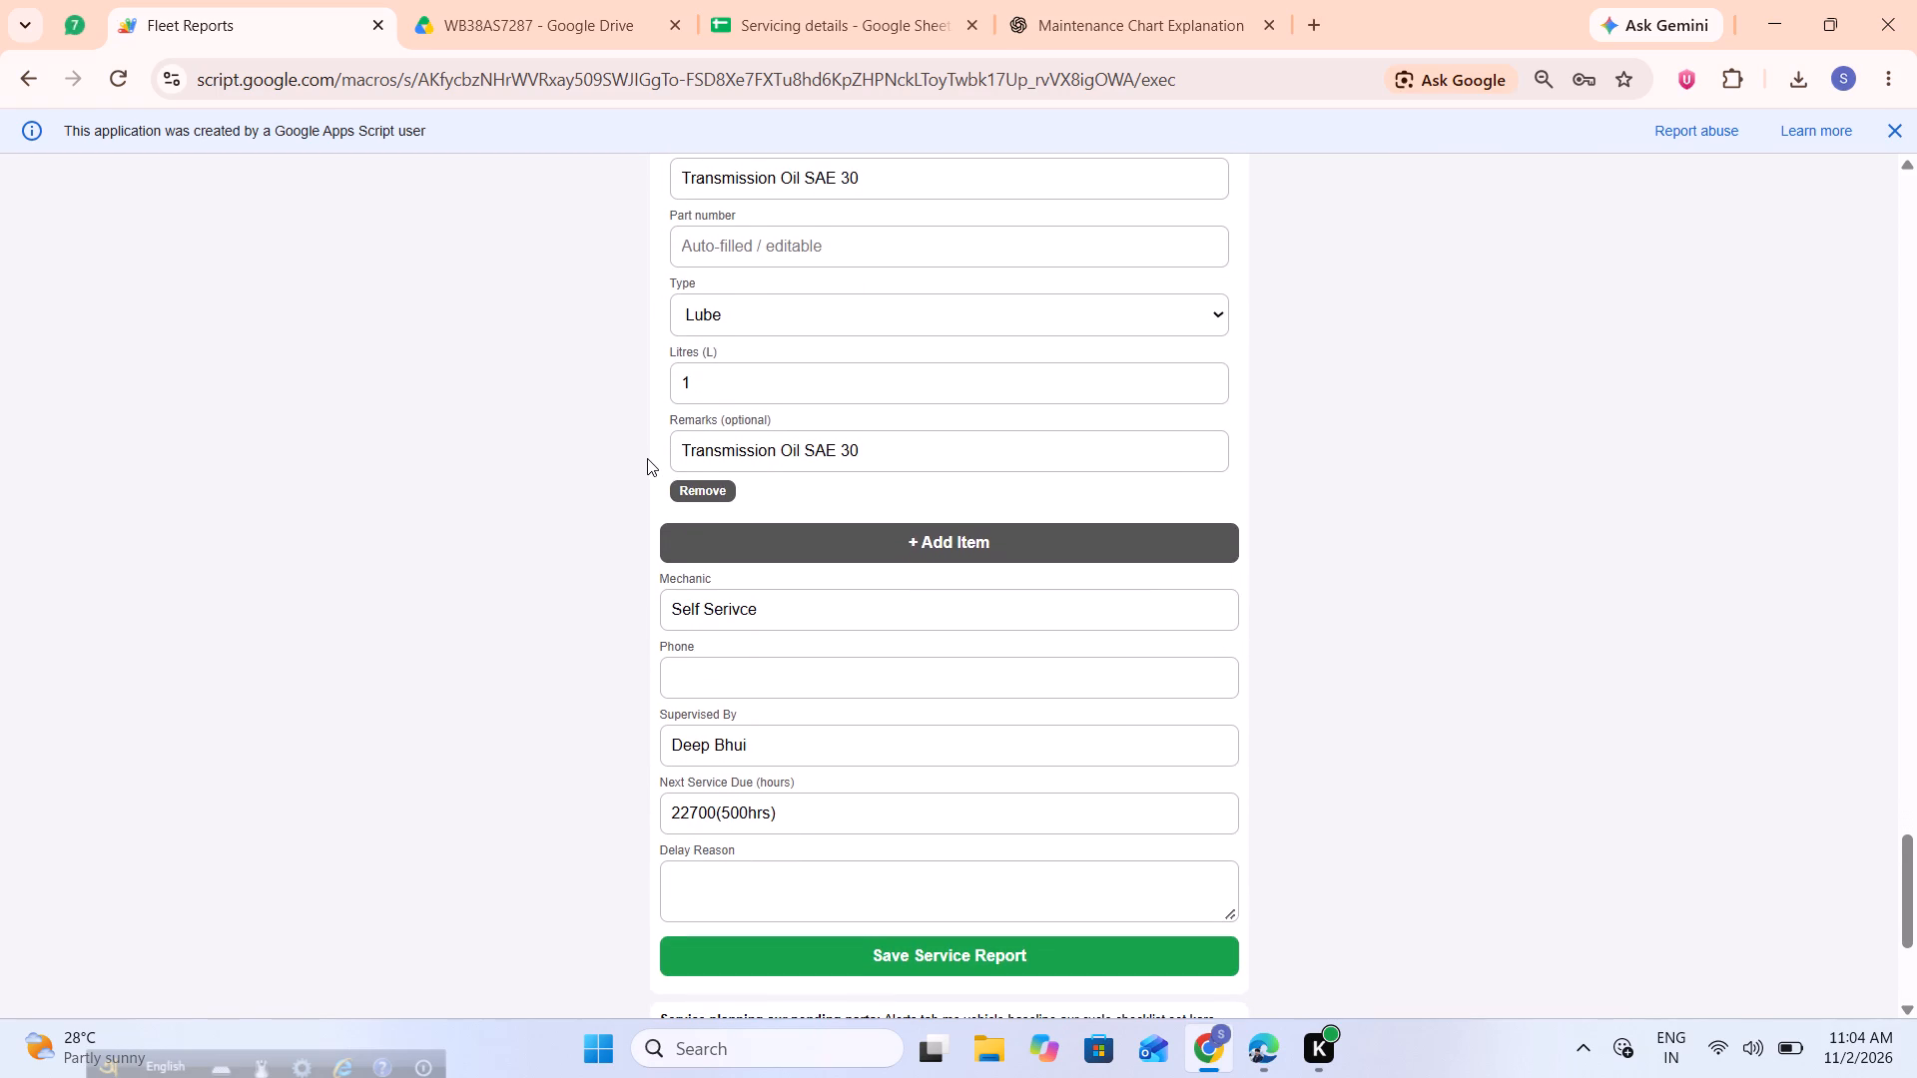
pyautogui.click(483, 0)
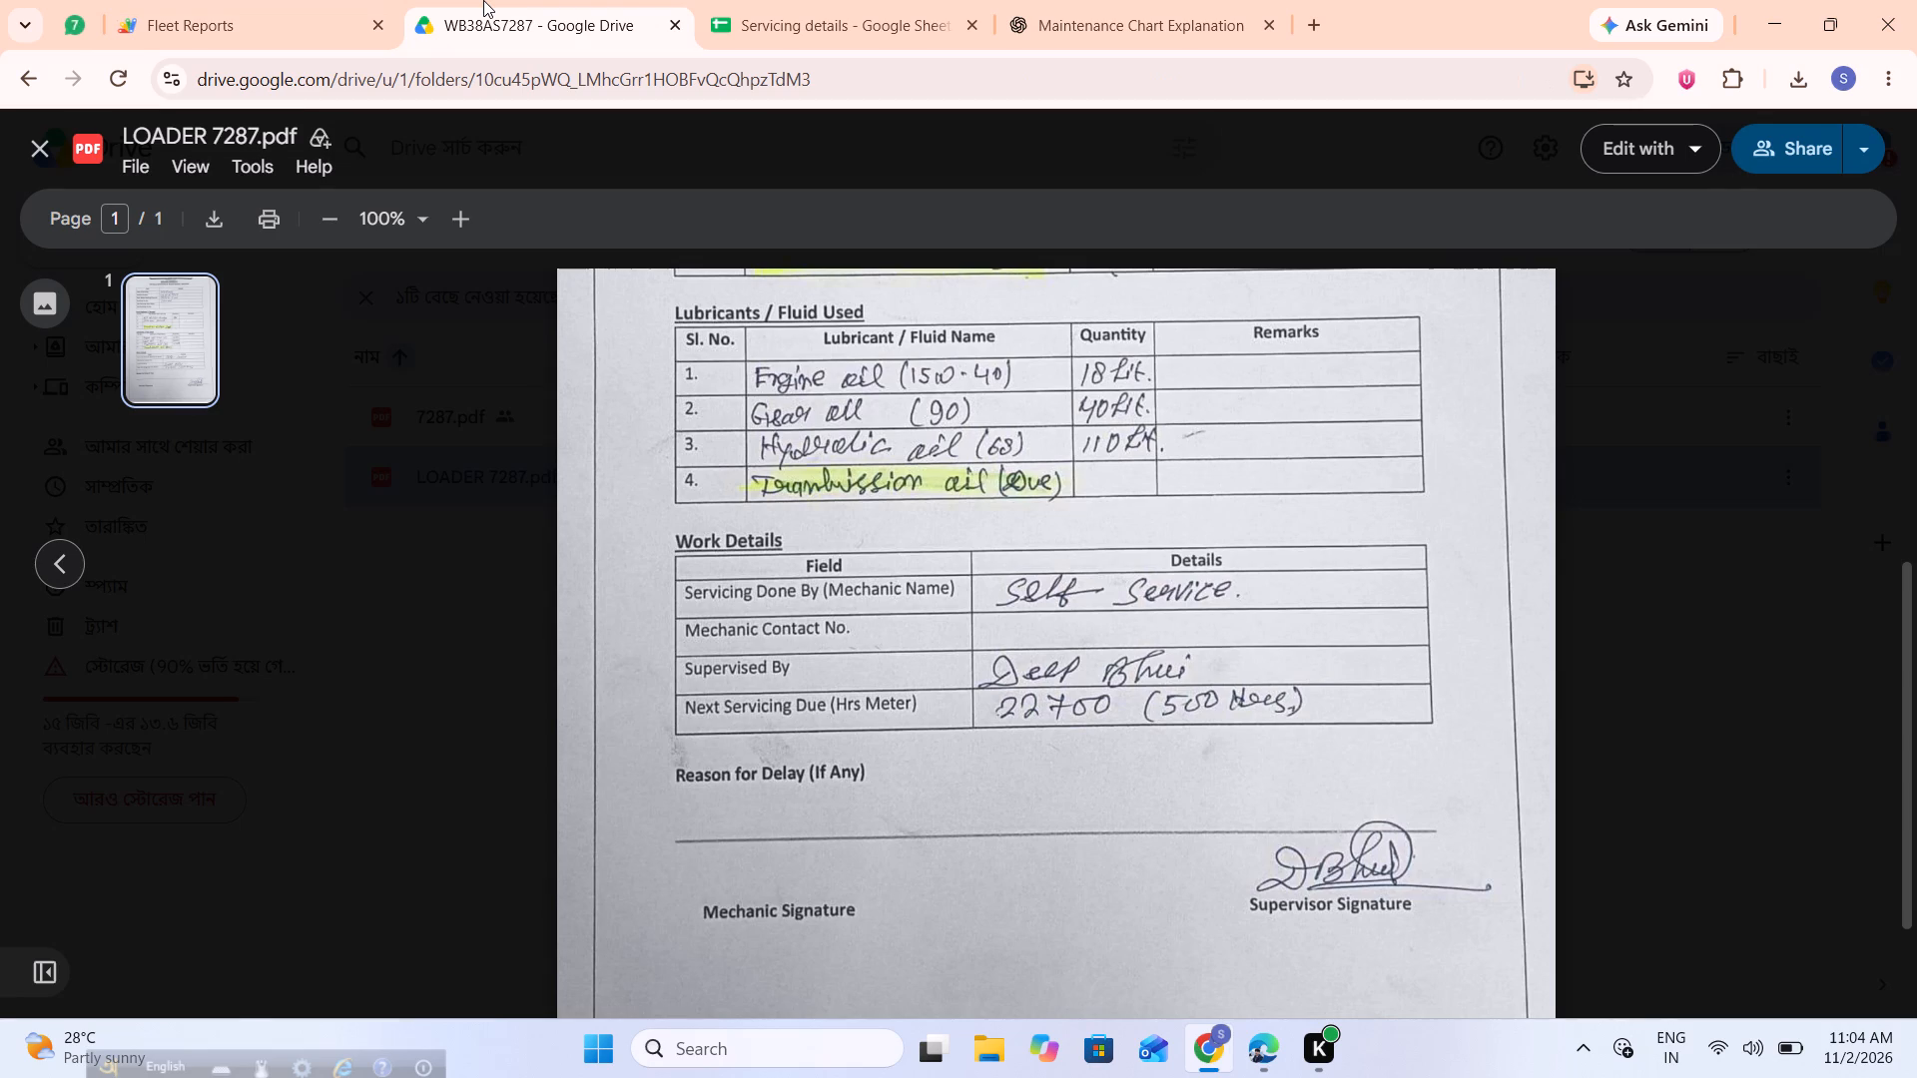
pyautogui.click(842, 0)
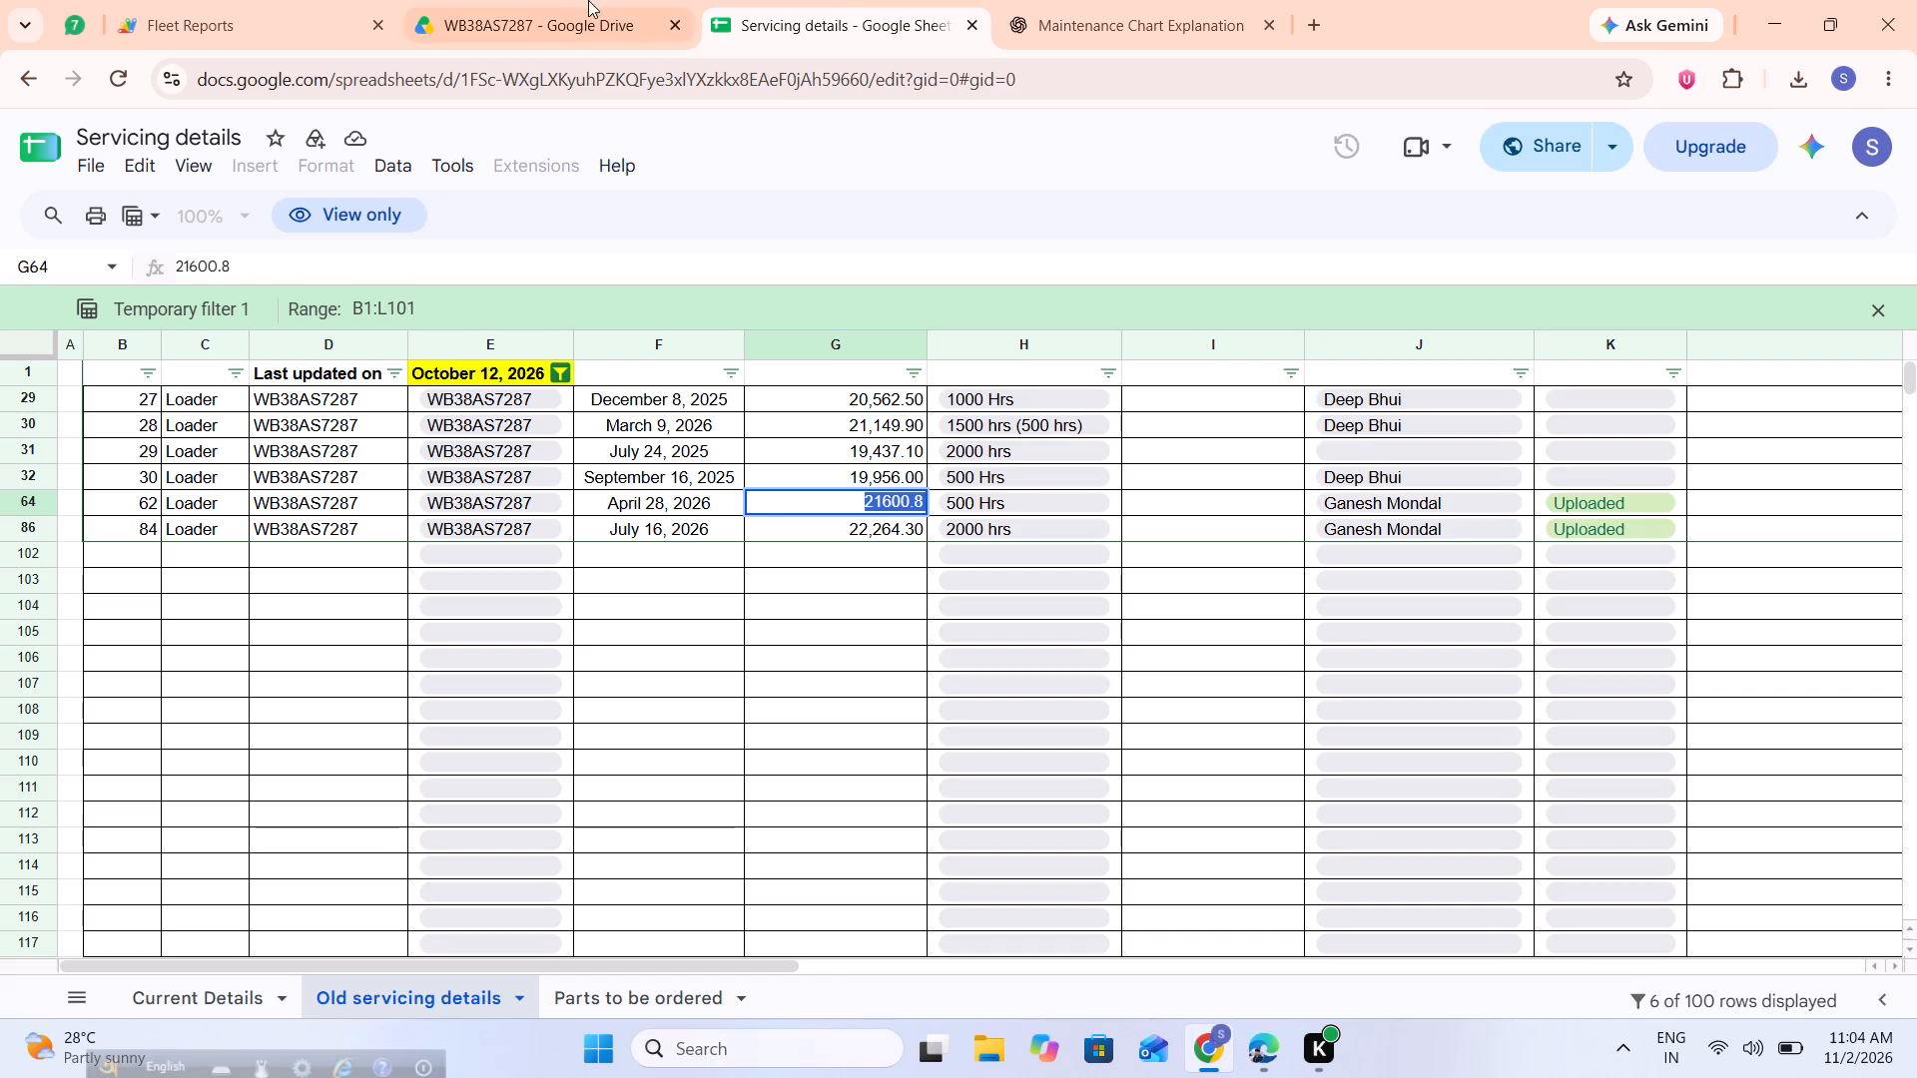
pyautogui.click(309, 0)
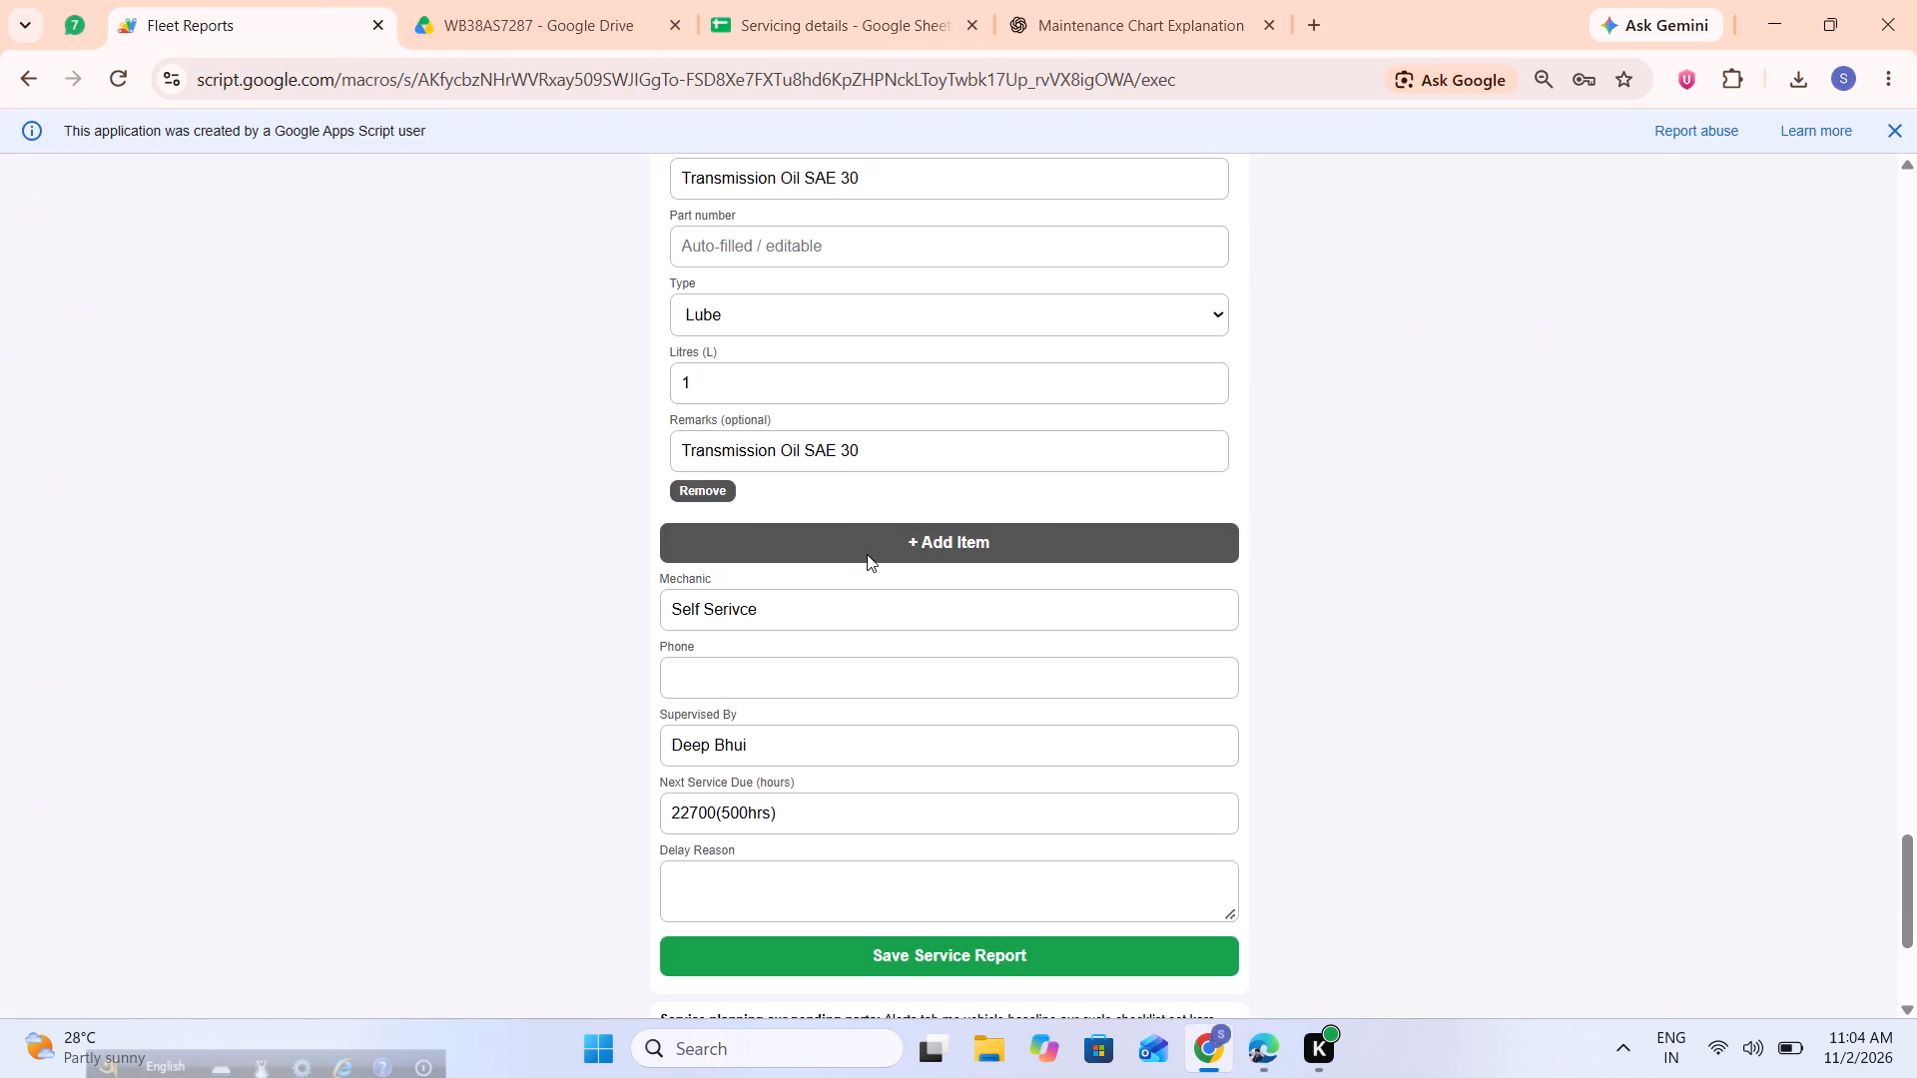
pyautogui.scroll(19, 867, 554)
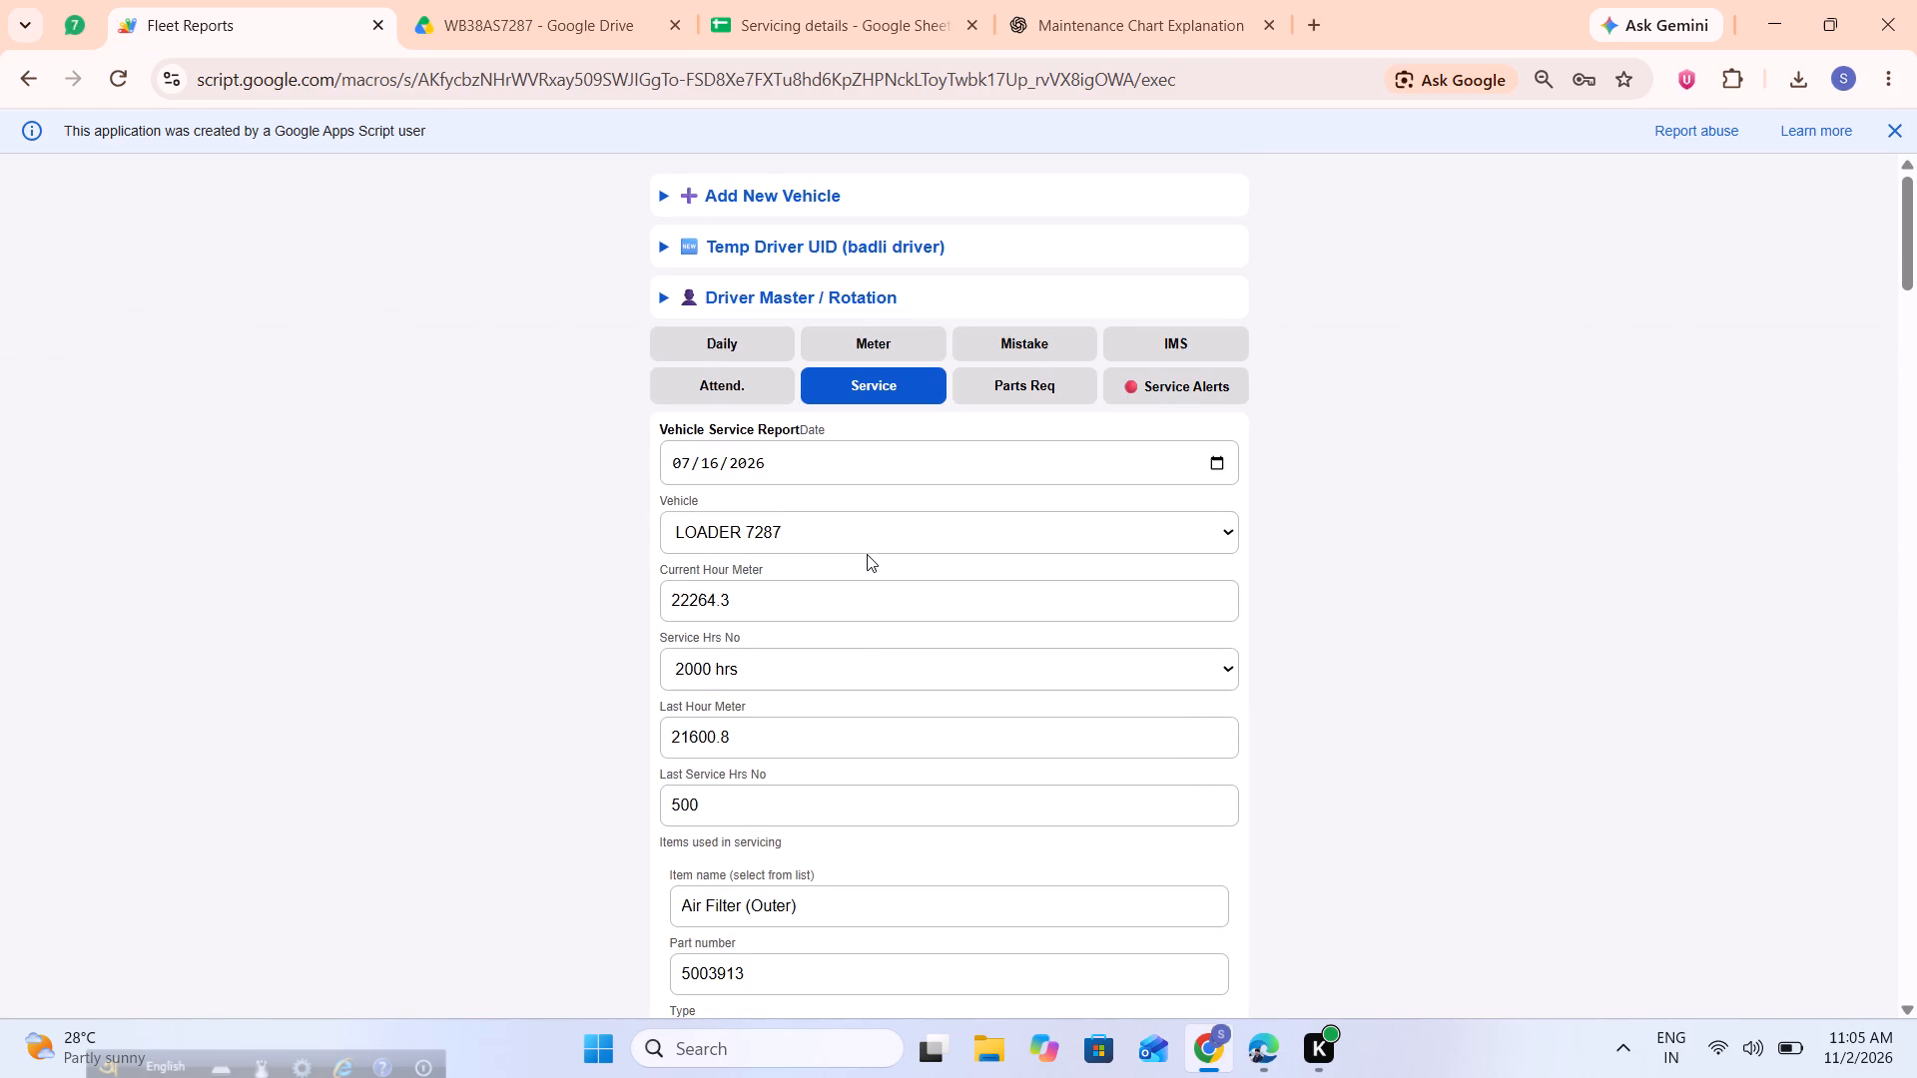
pyautogui.scroll(-4, 867, 554)
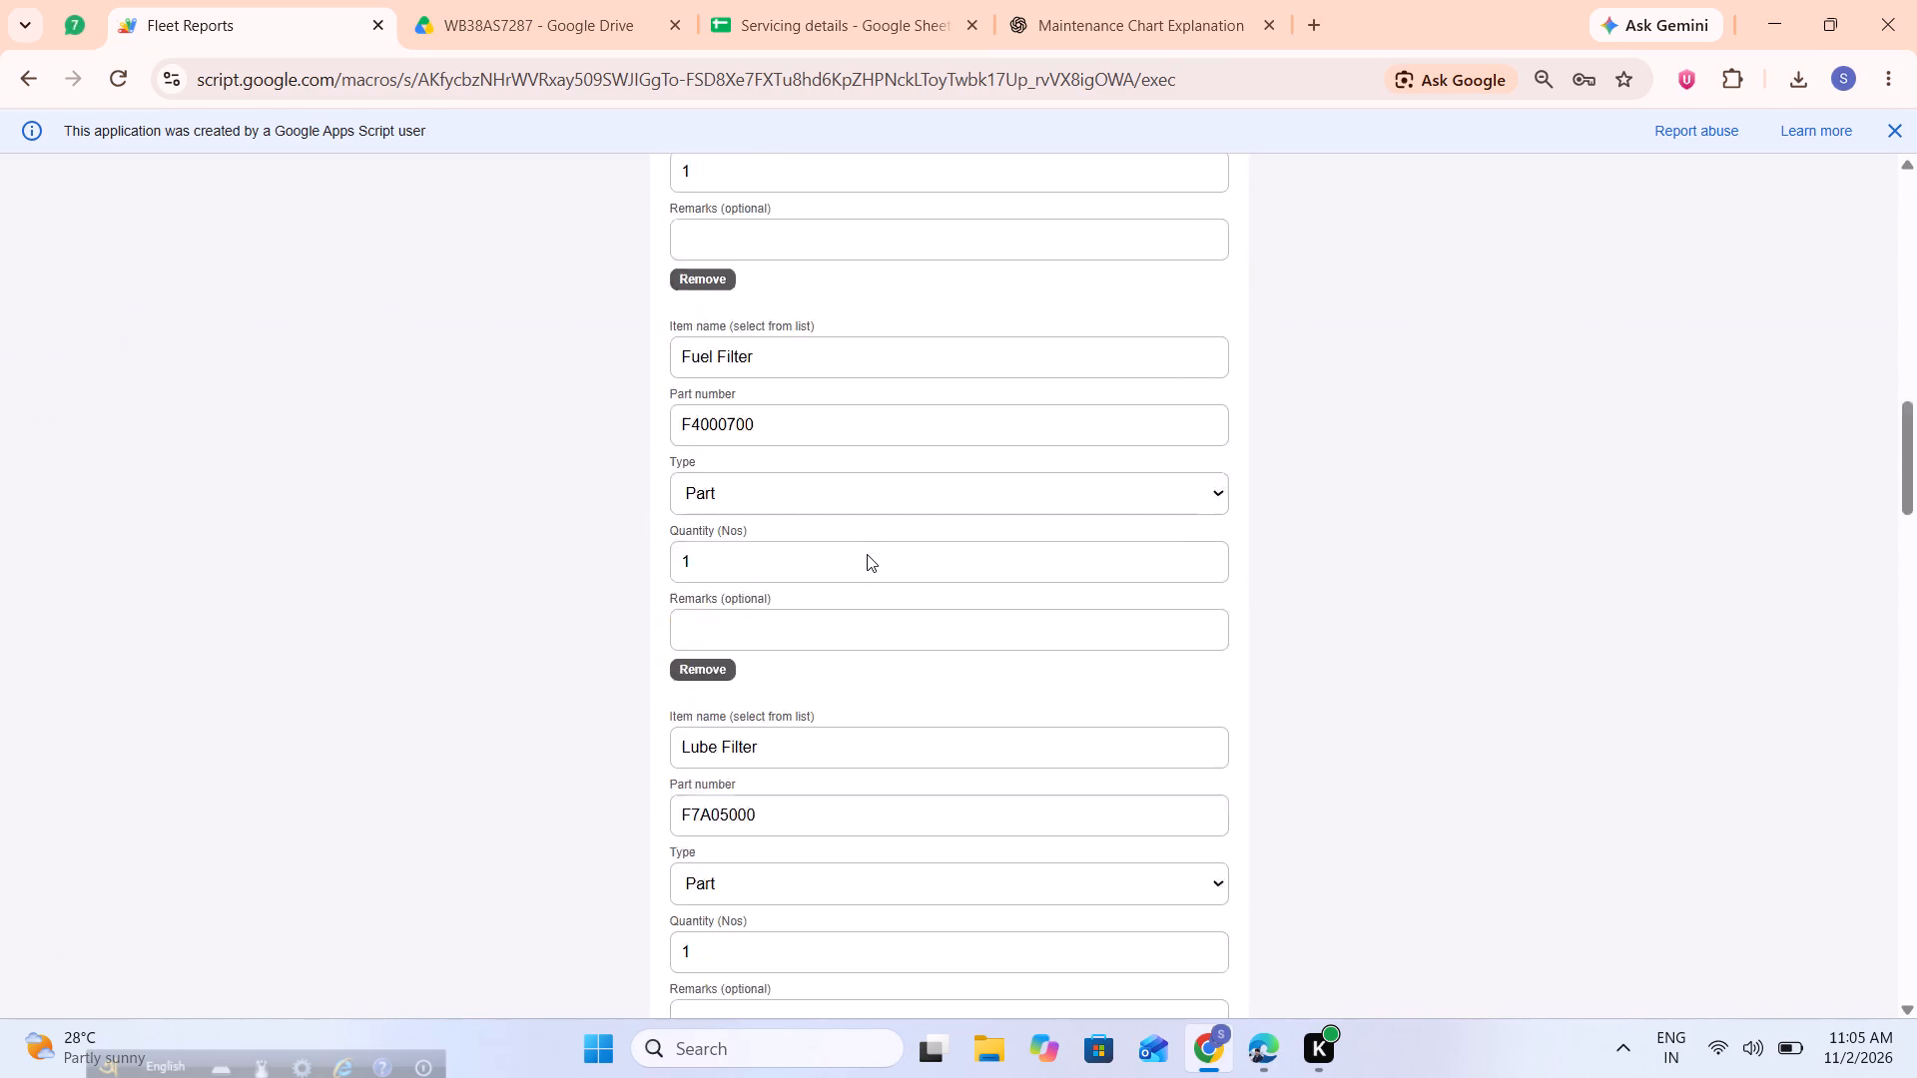
pyautogui.scroll(-9, 867, 554)
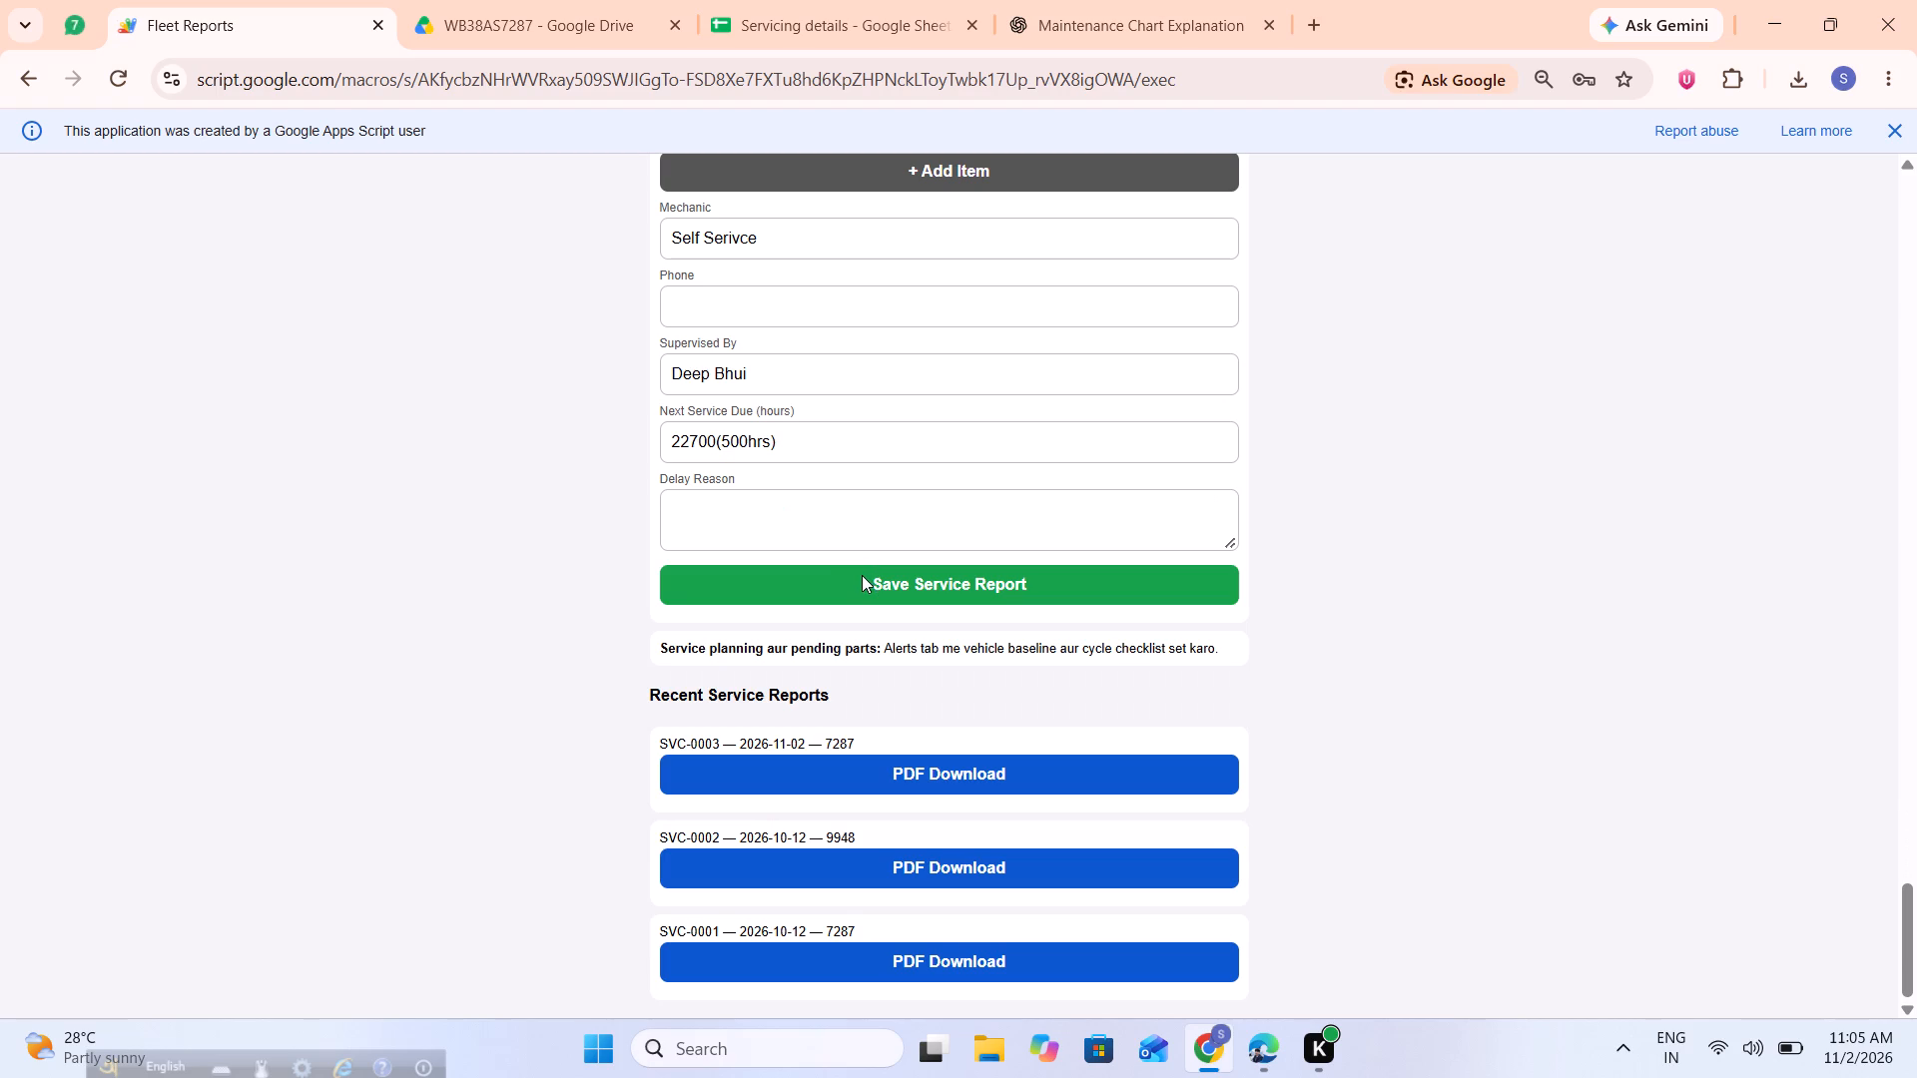
# Save the service report for LOADER 7287 dated July 16, 2026.
pyautogui.click(862, 575)
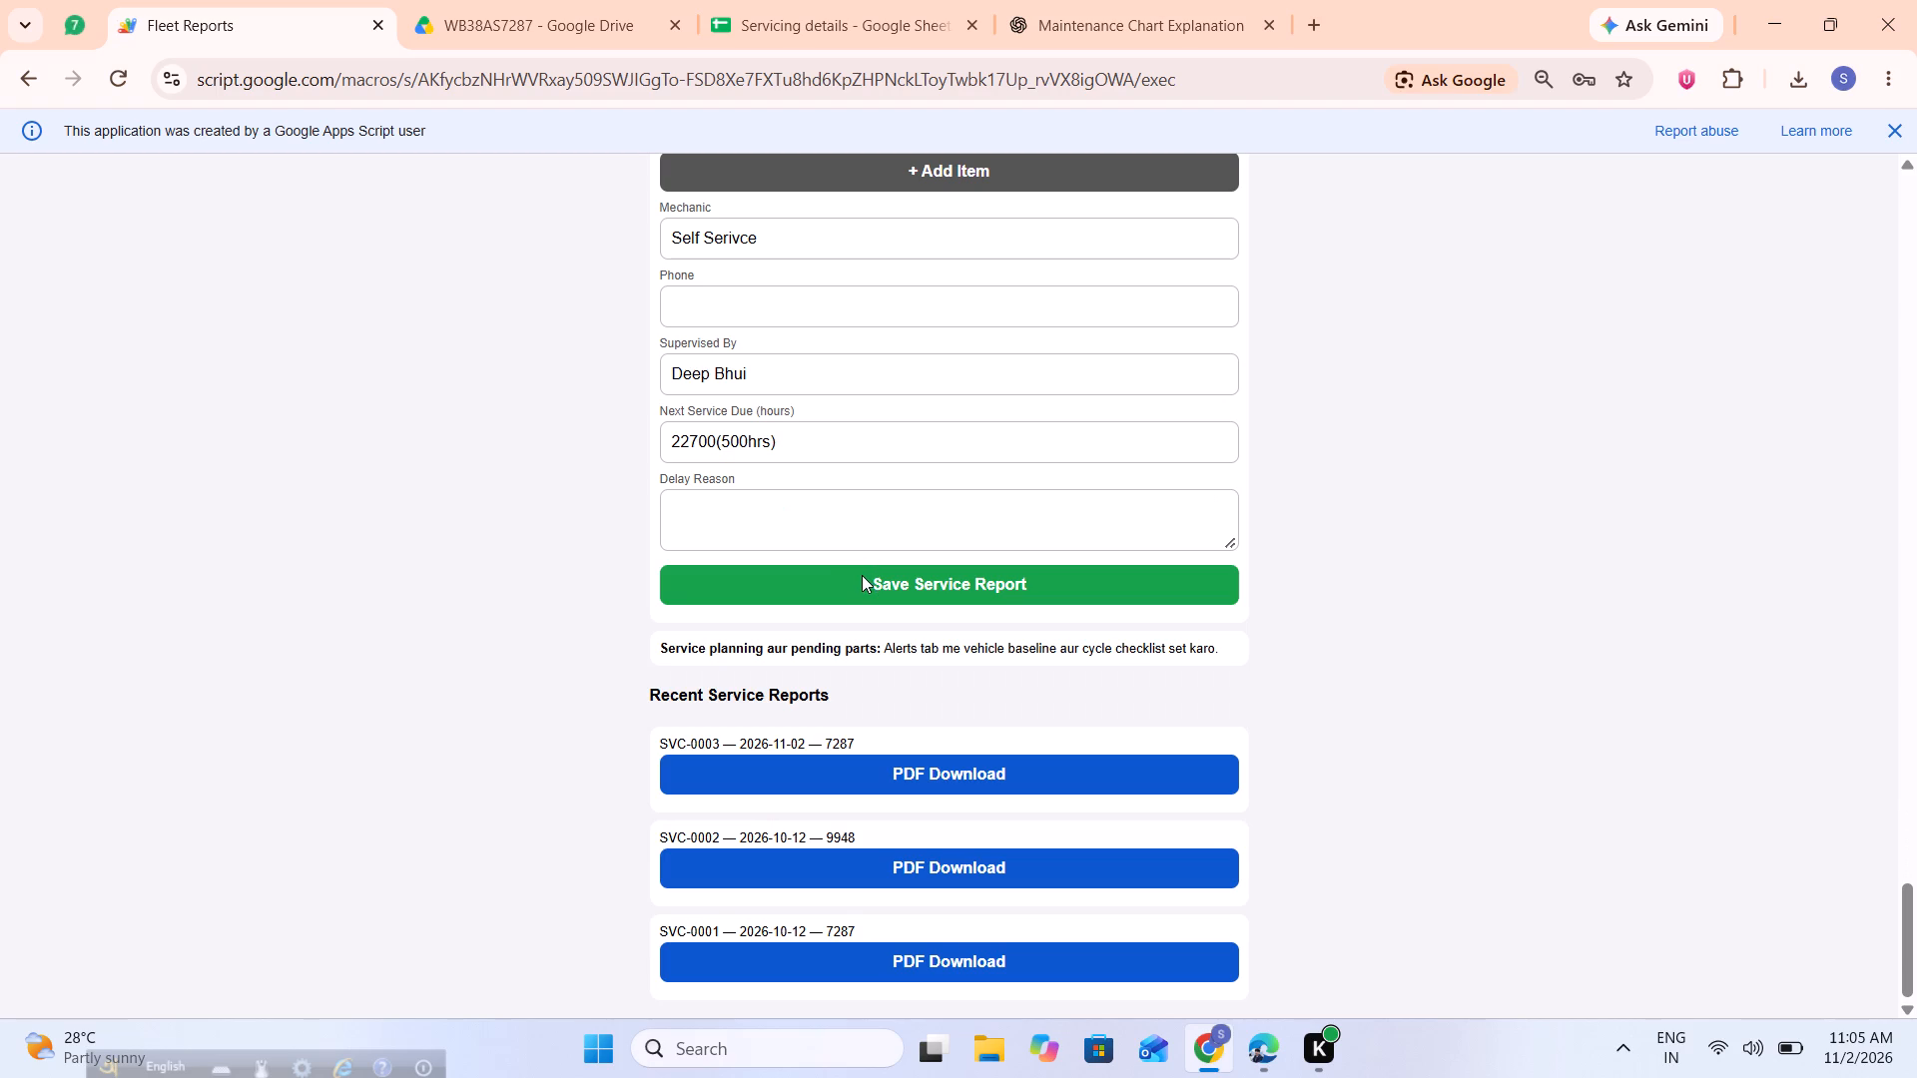
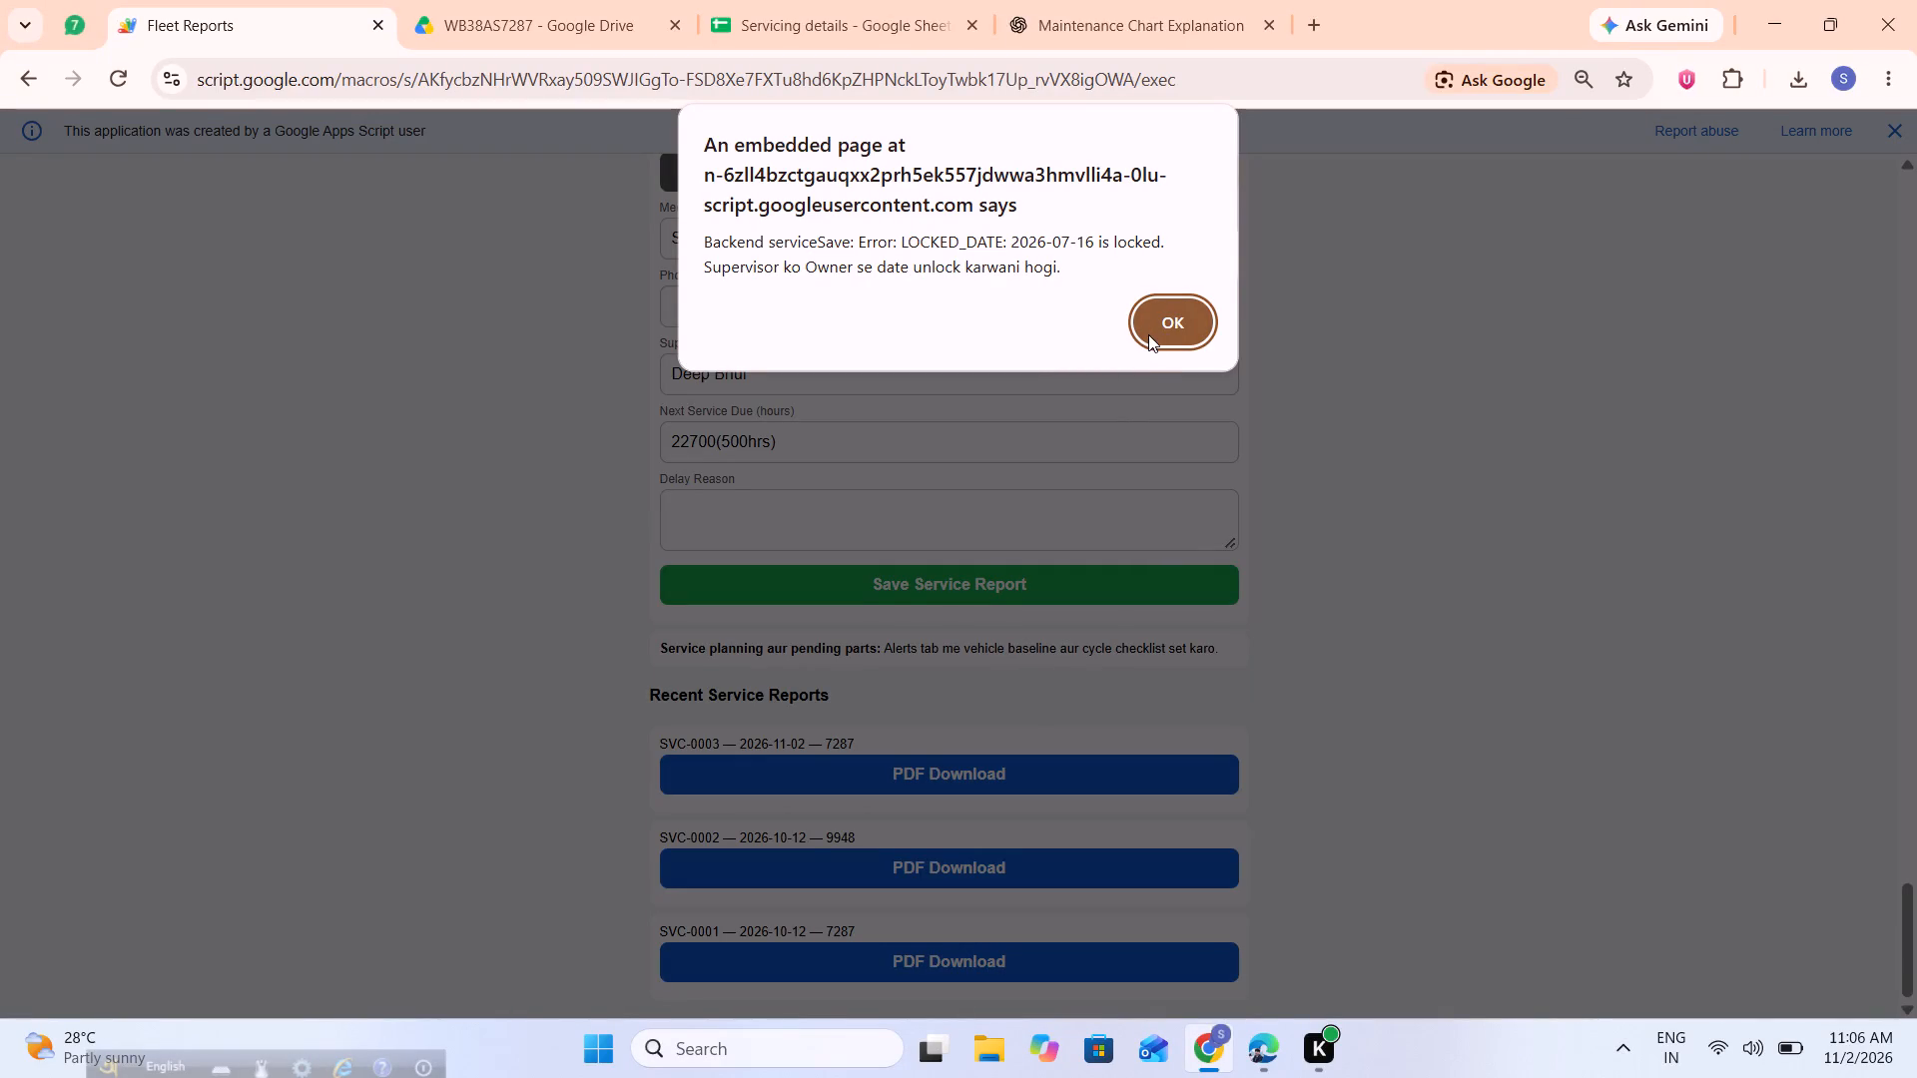
# Dismiss the save alert and look through the filled LOADER 7287 service report, from the date down to the recent service reports.
pyautogui.click(1148, 334)
pyautogui.scroll(2, 1148, 334)
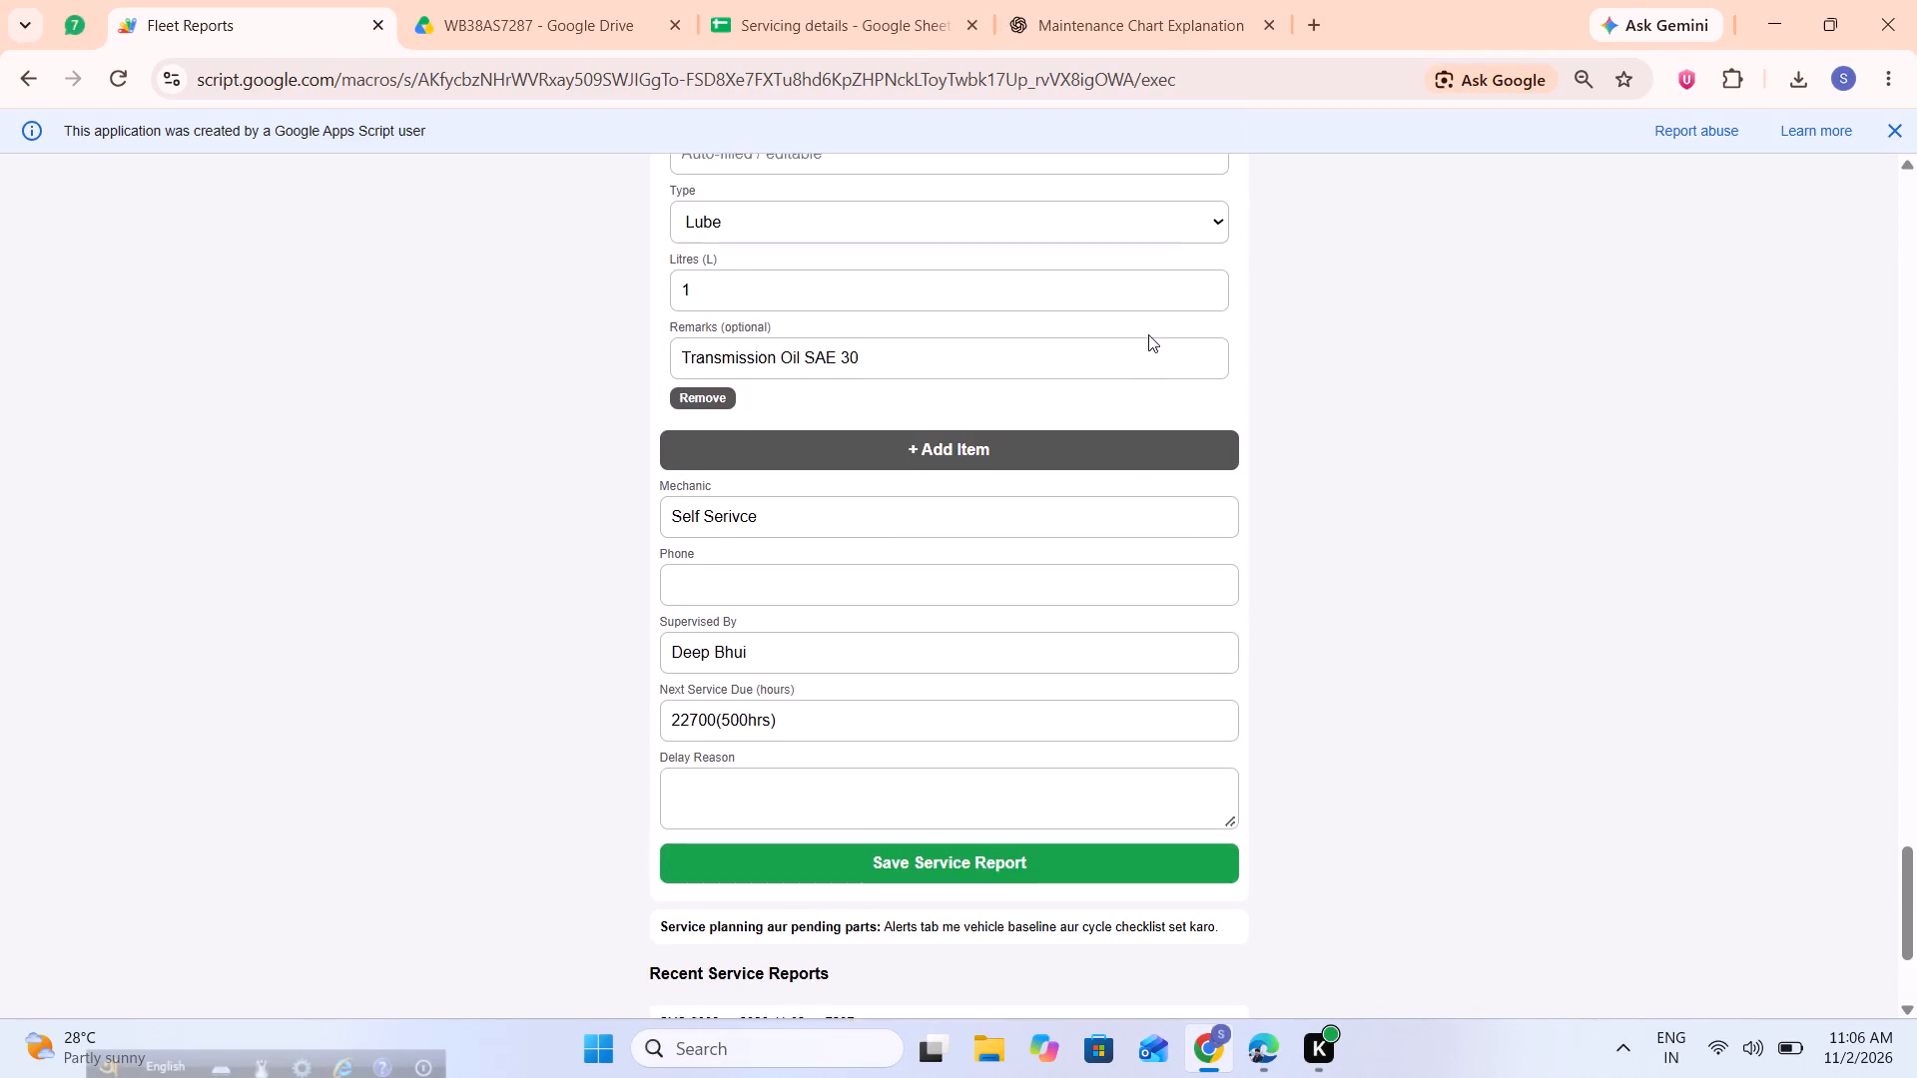
pyautogui.scroll(11, 1148, 334)
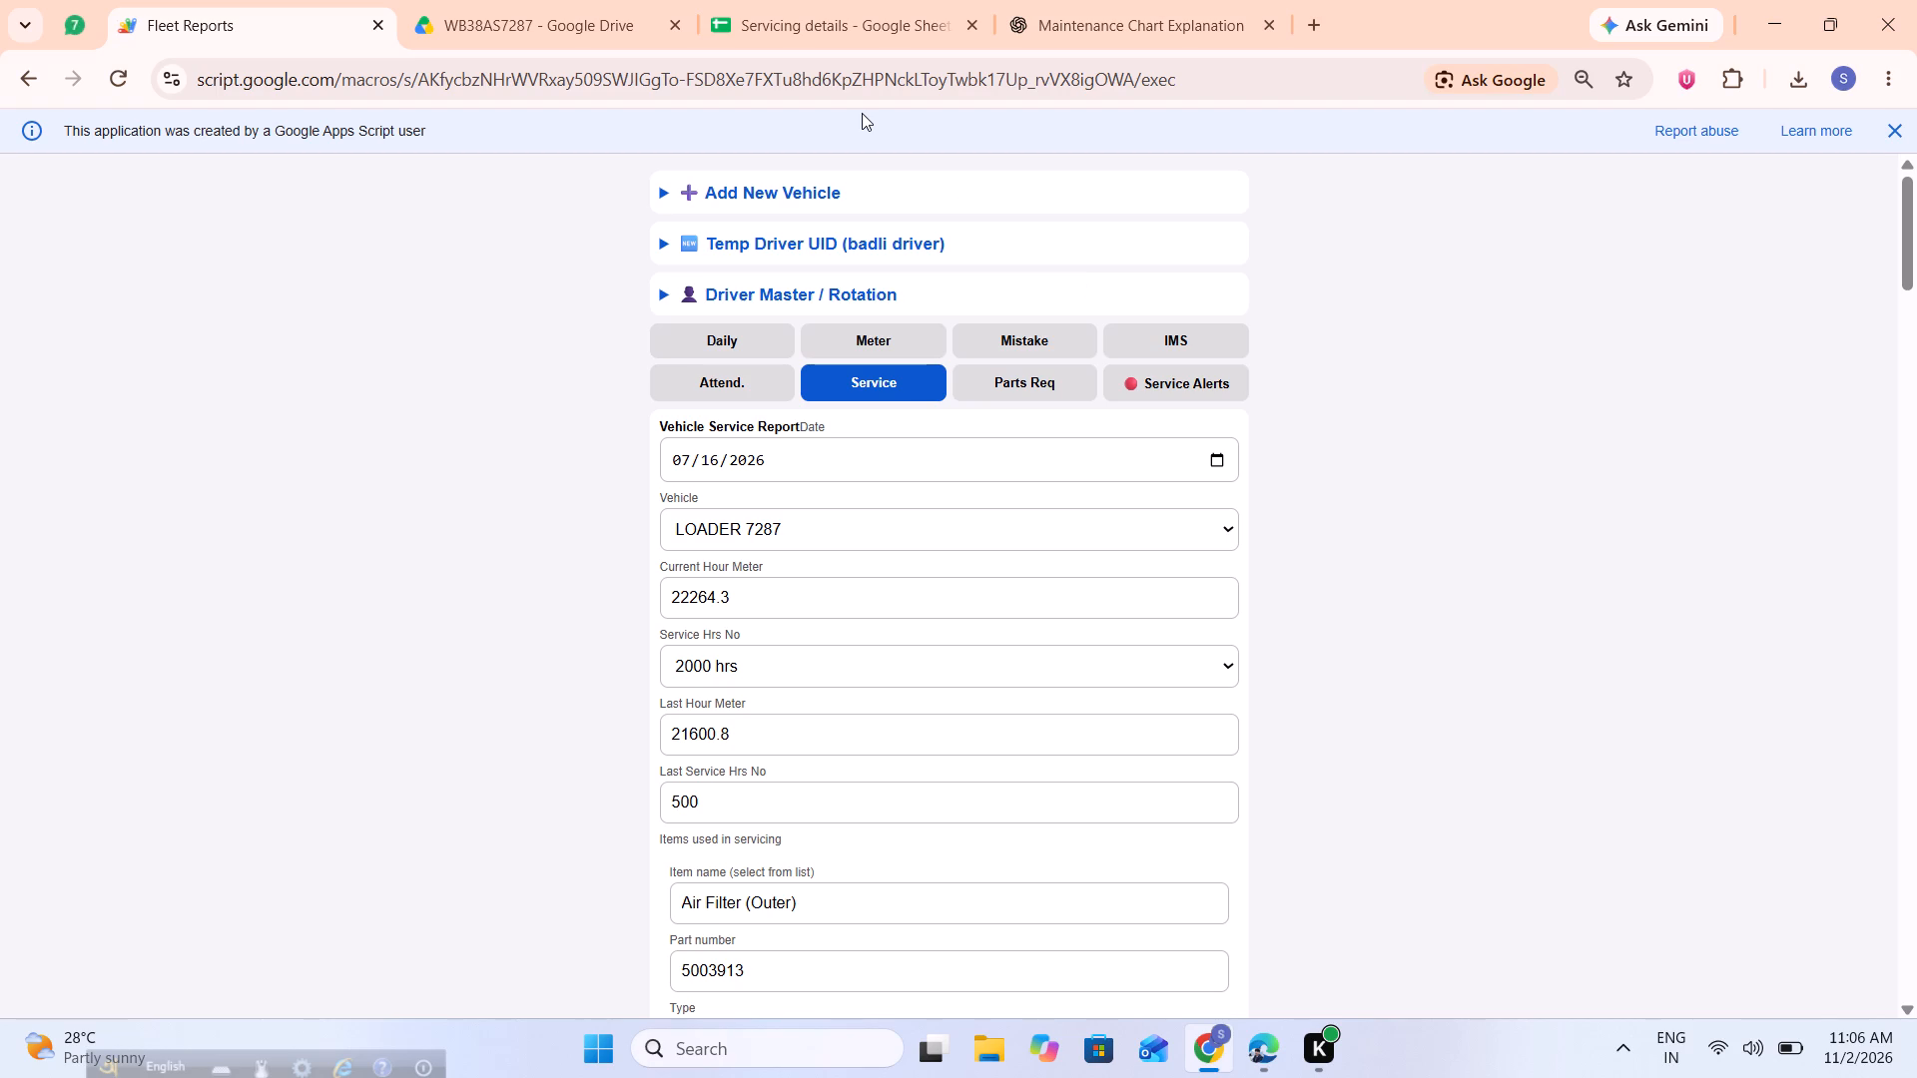
pyautogui.scroll(3, 862, 113)
pyautogui.scroll(3, 449, 370)
pyautogui.scroll(-2, 449, 370)
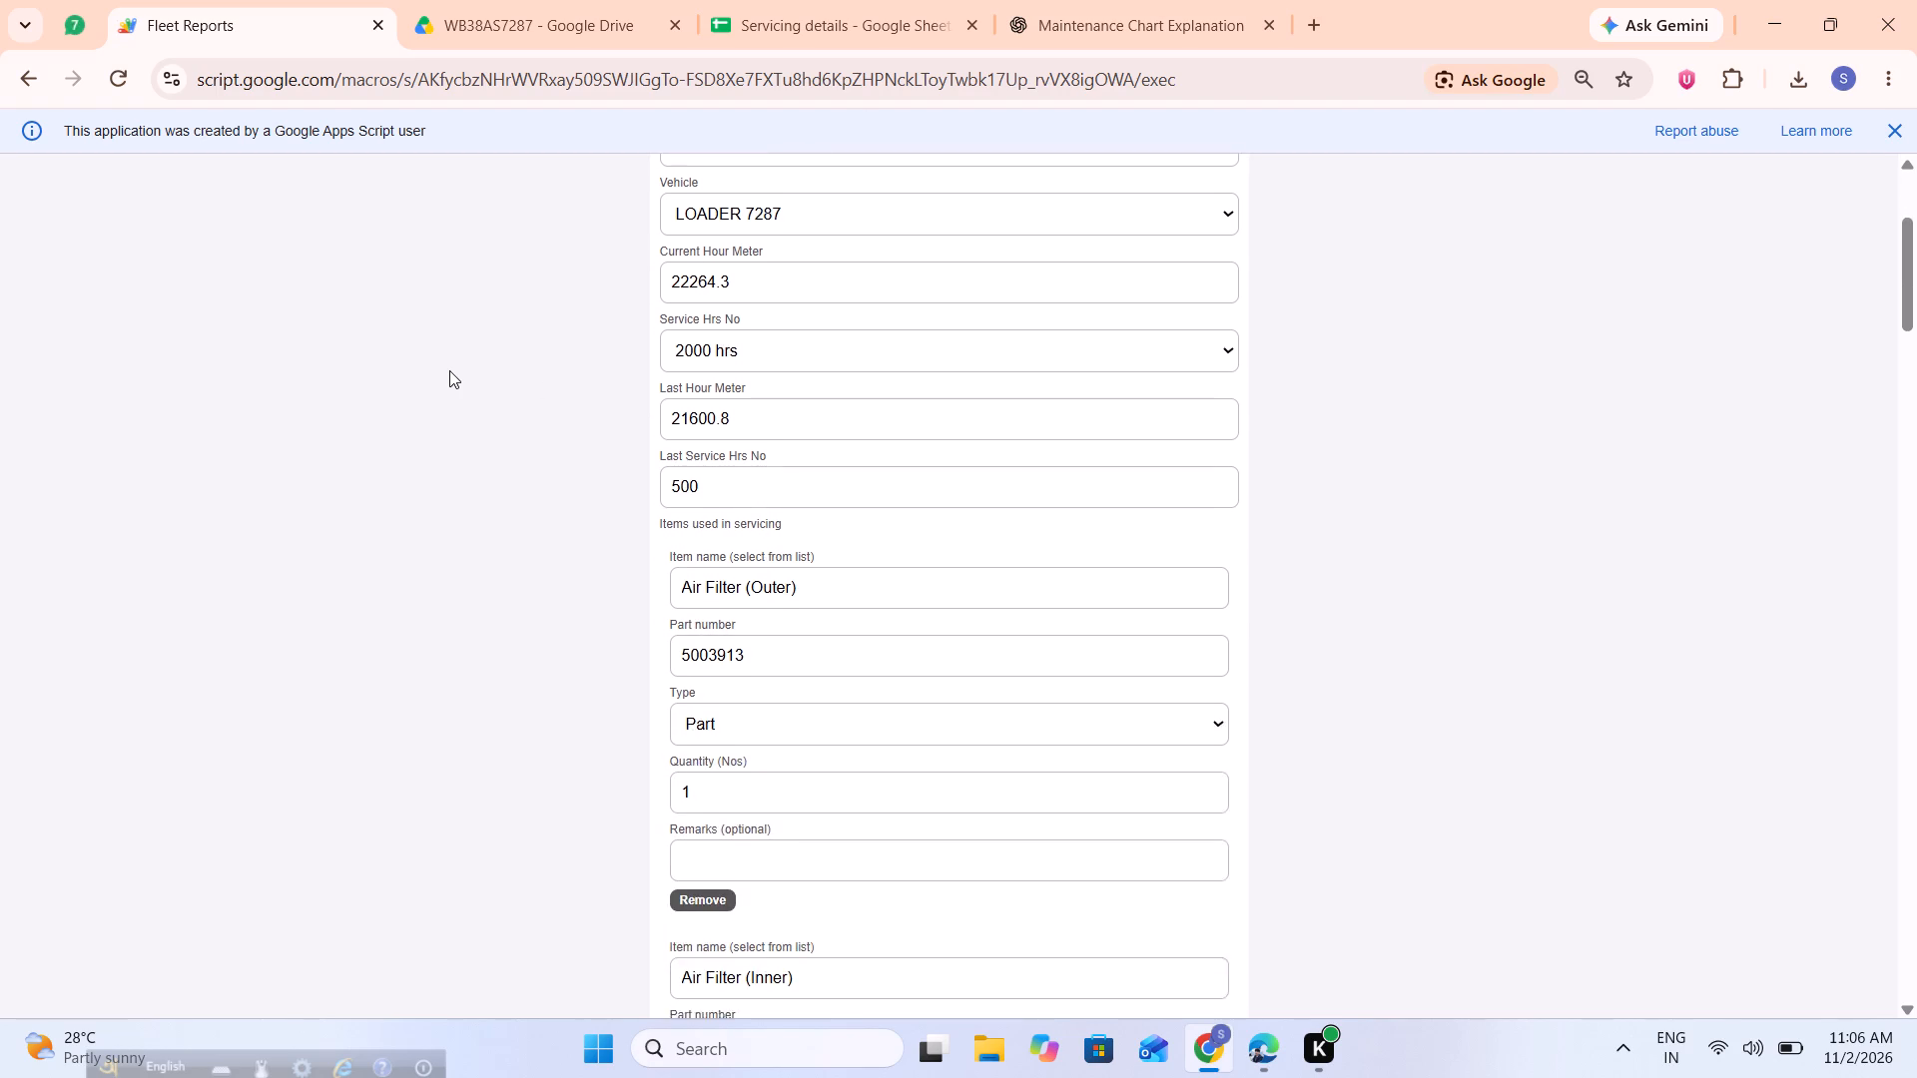
pyautogui.scroll(-6, 449, 370)
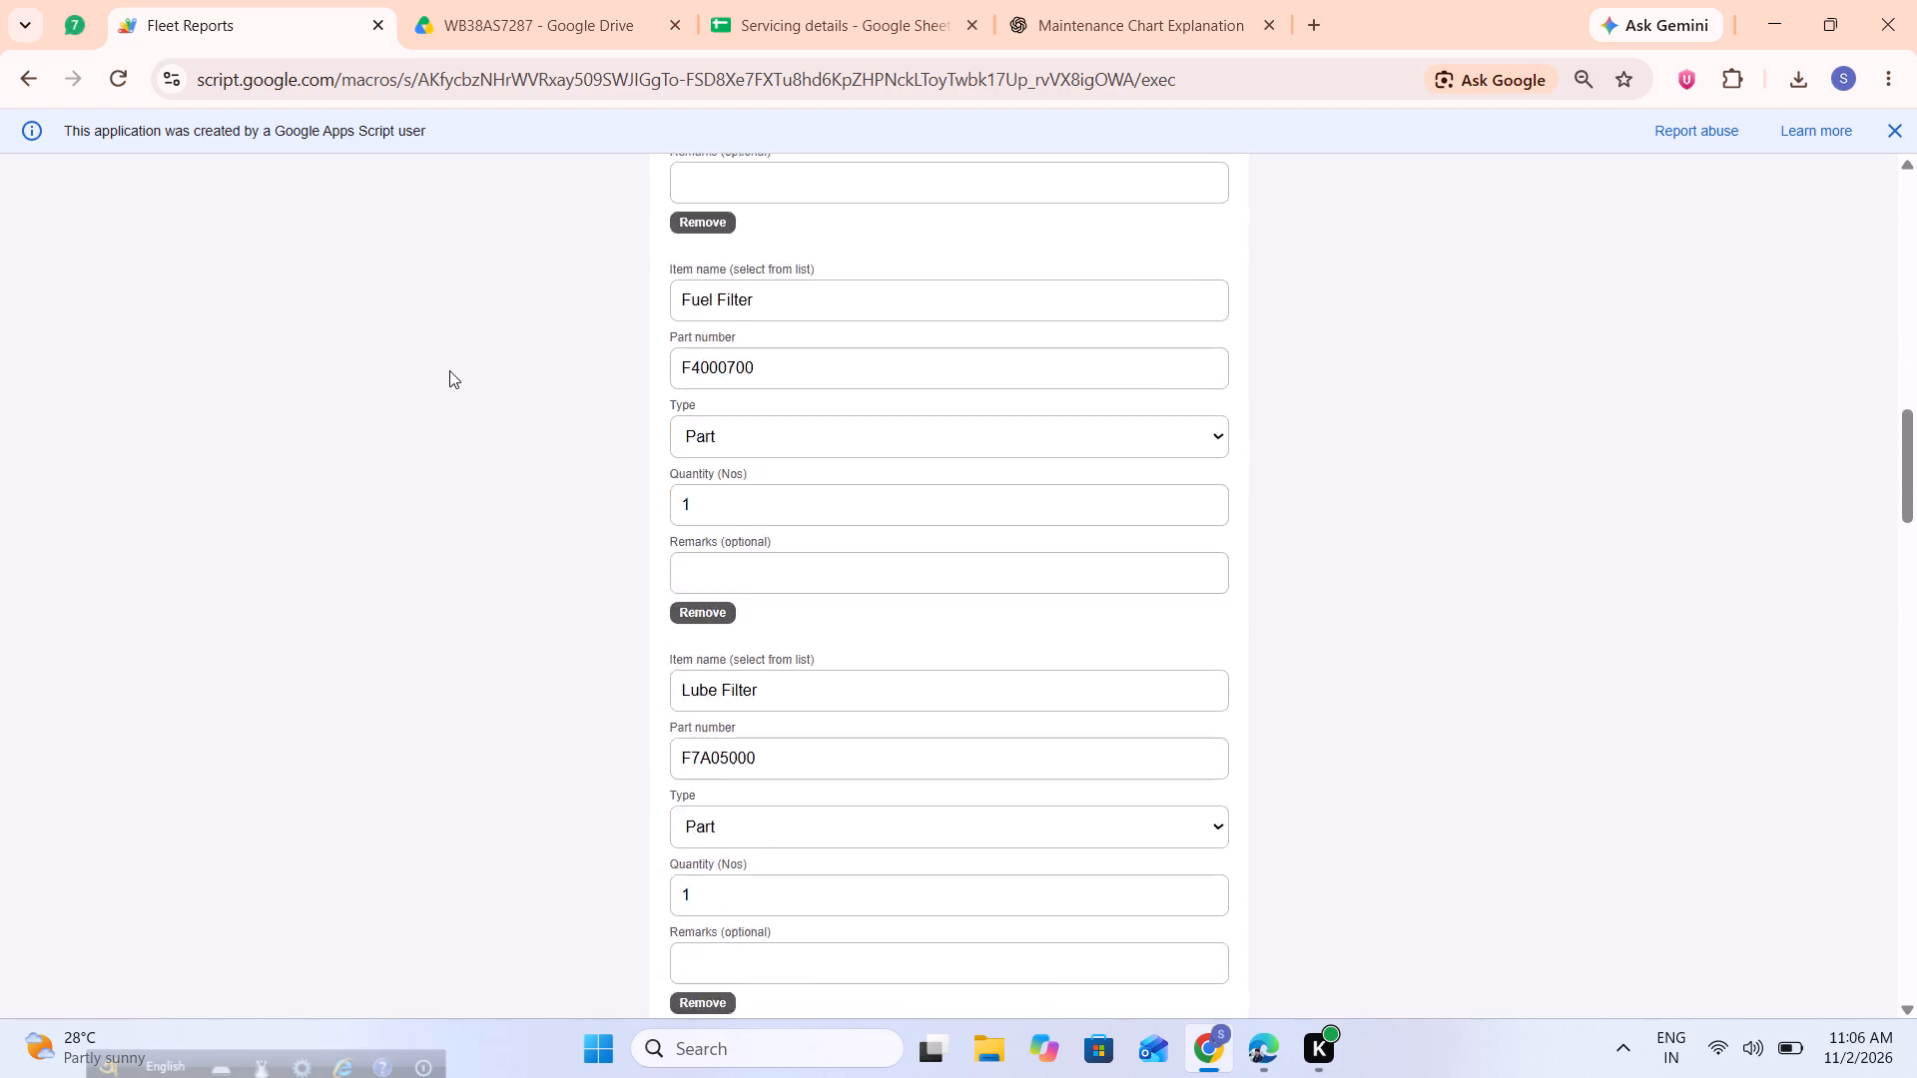
pyautogui.scroll(-10, 449, 370)
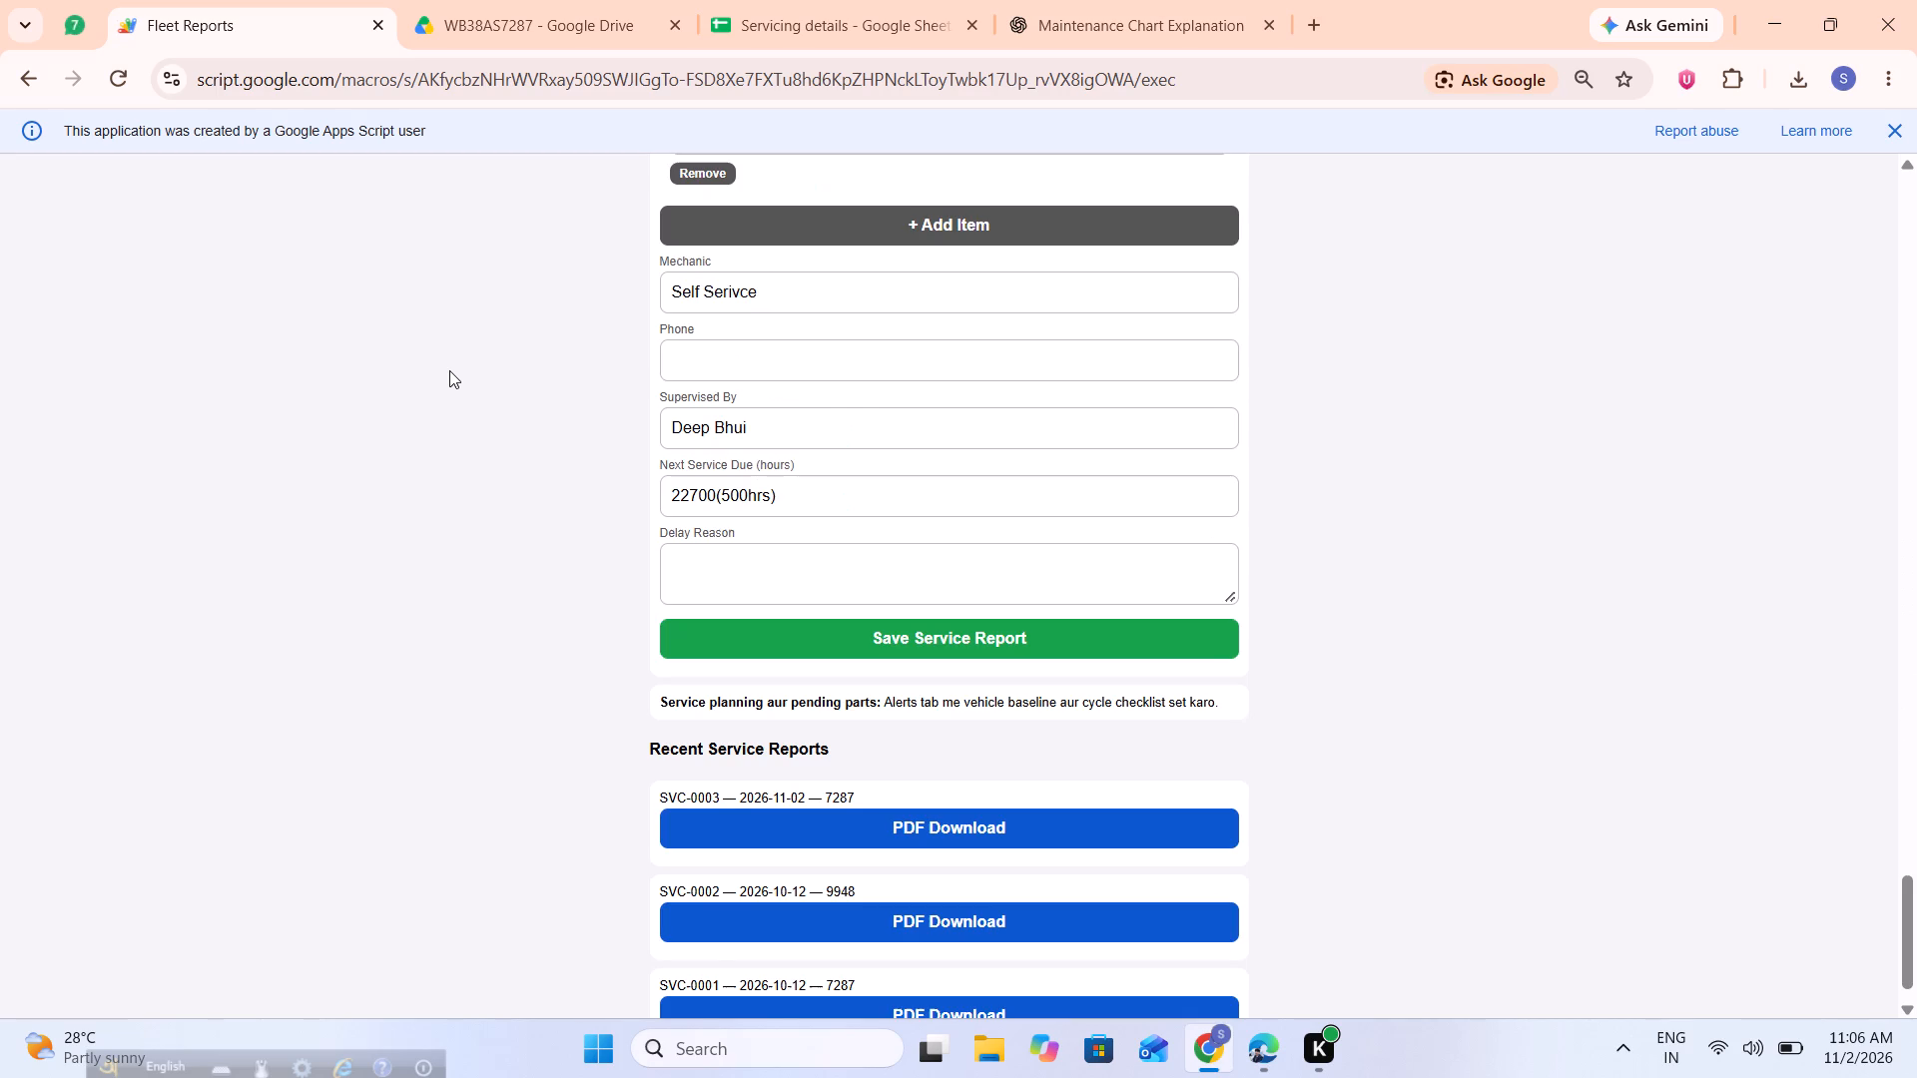
pyautogui.scroll(-2, 449, 370)
# Recheck the service report's entries from the date to the next service due, and consult the scanned LOADER 7287 sheet's work details.
pyautogui.click(577, 109)
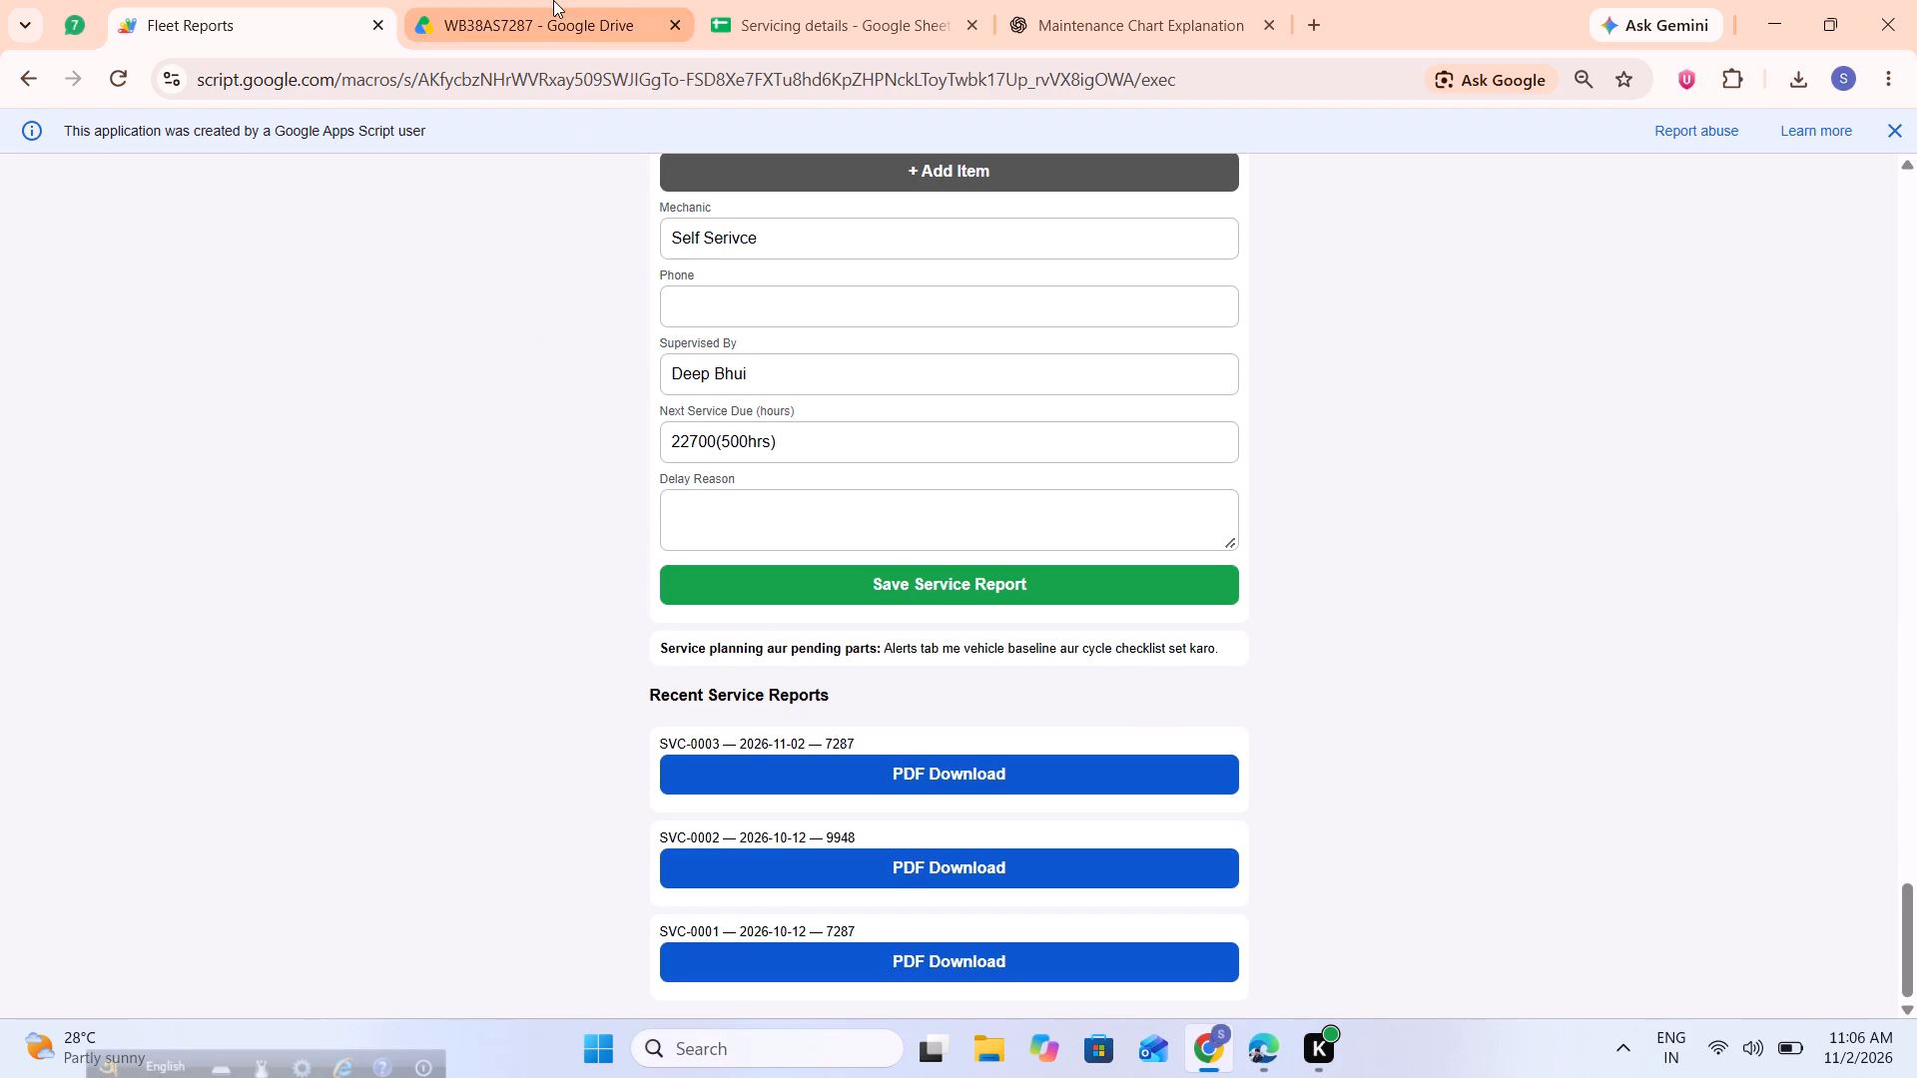
pyautogui.click(553, 0)
pyautogui.click(238, 0)
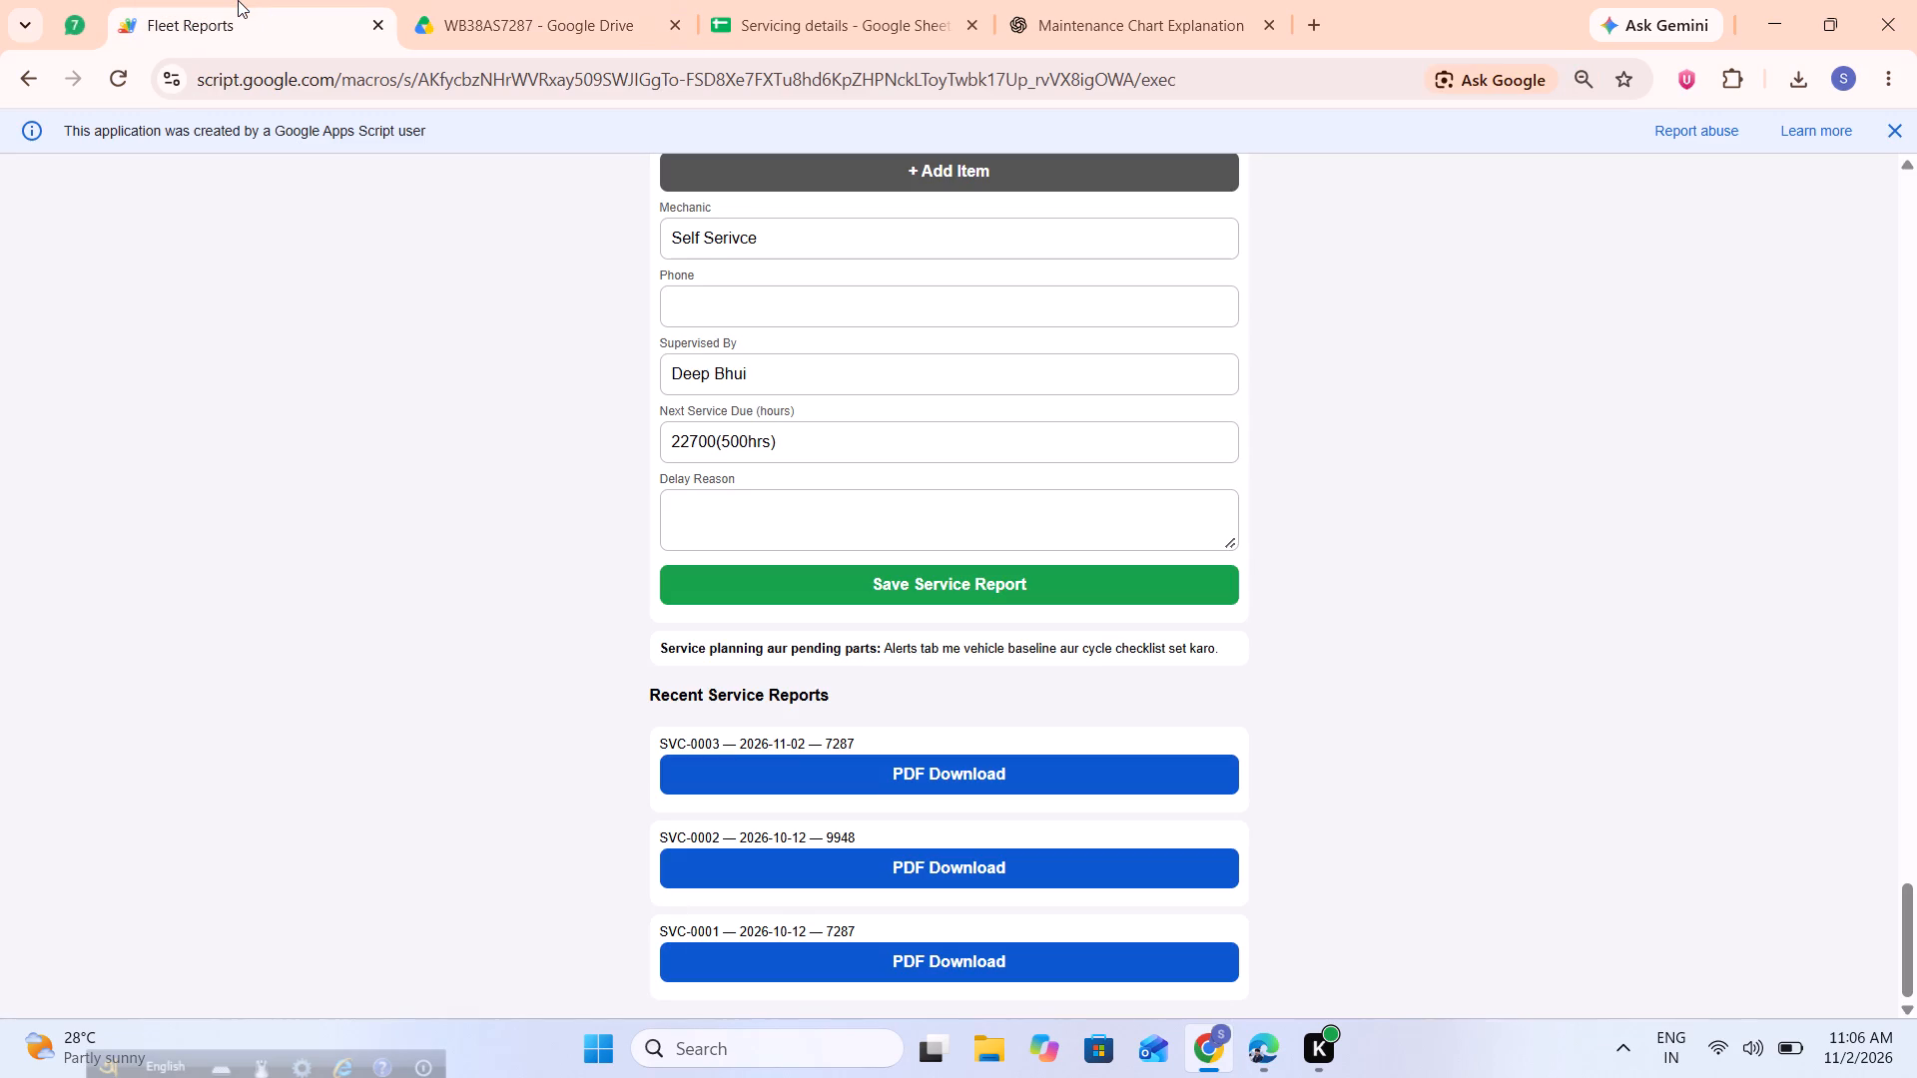
pyautogui.scroll(5, 609, 598)
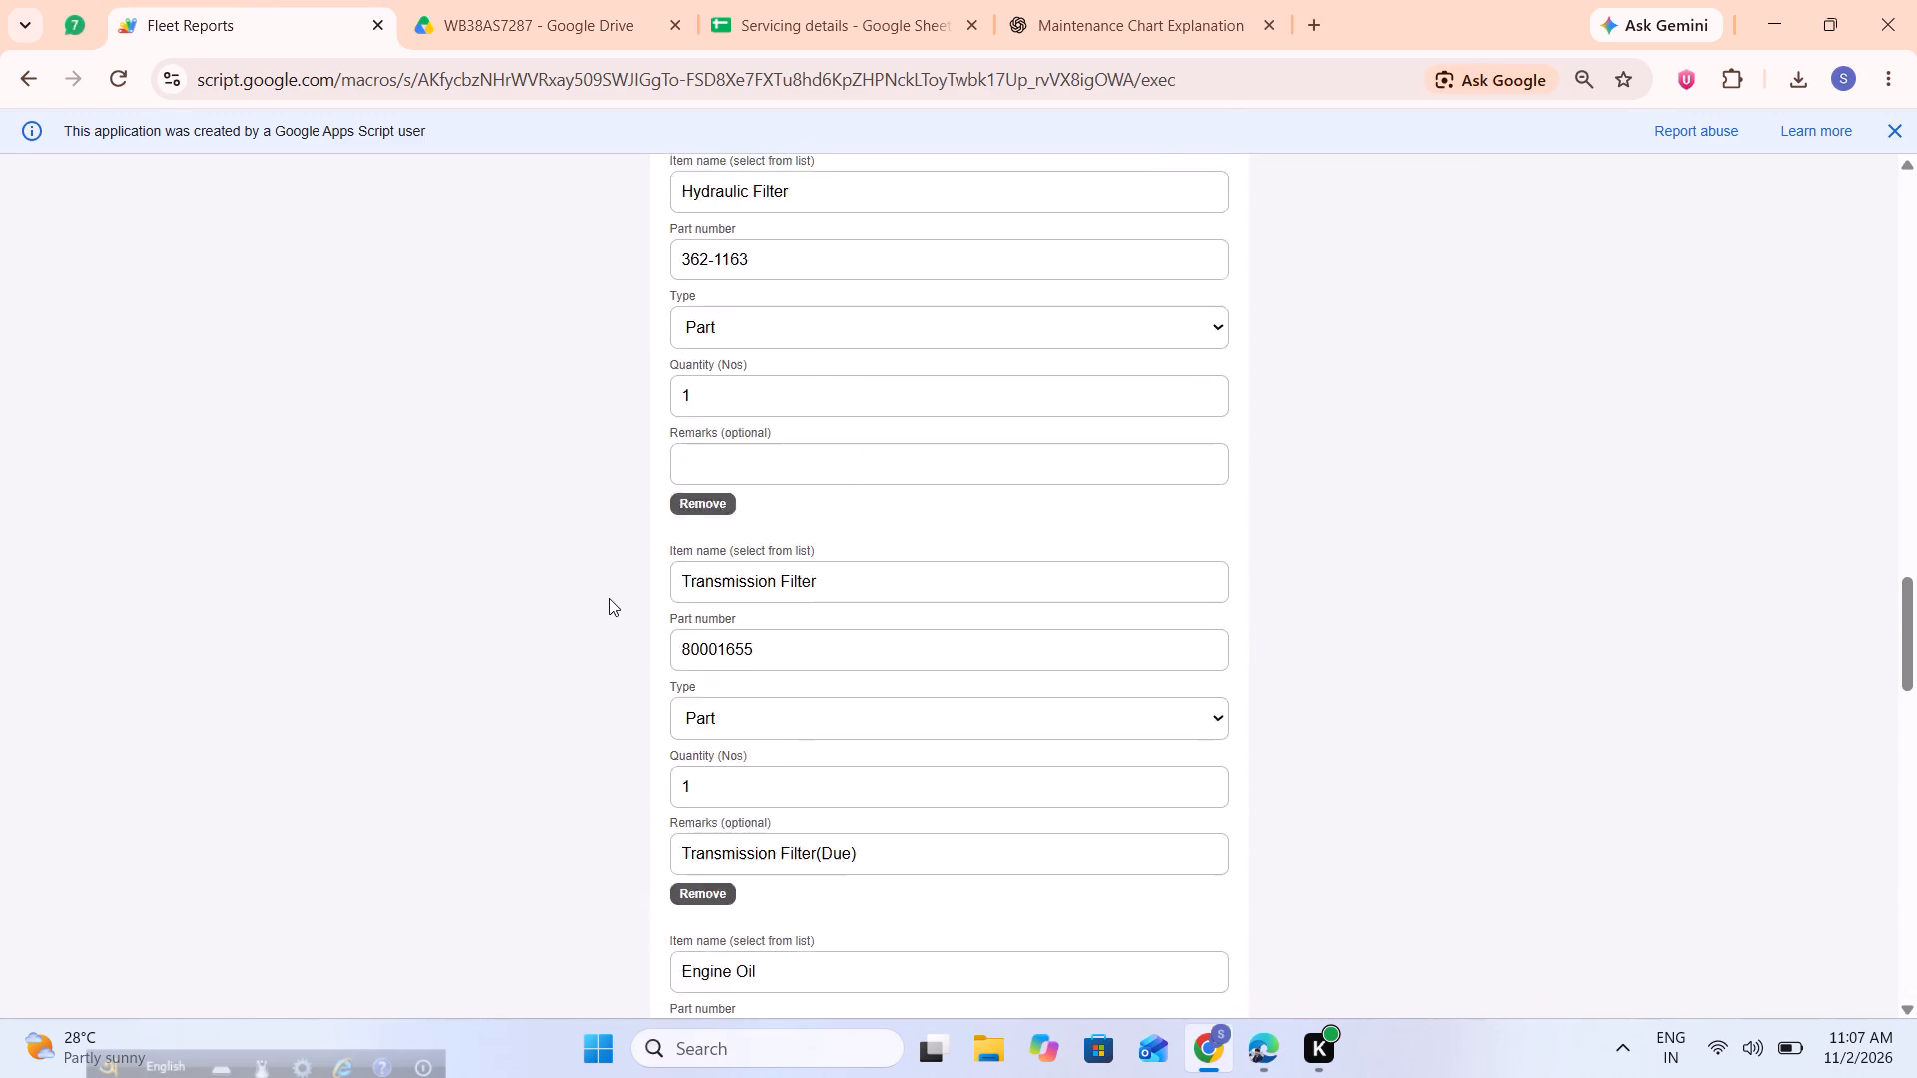
pyautogui.scroll(5, 609, 598)
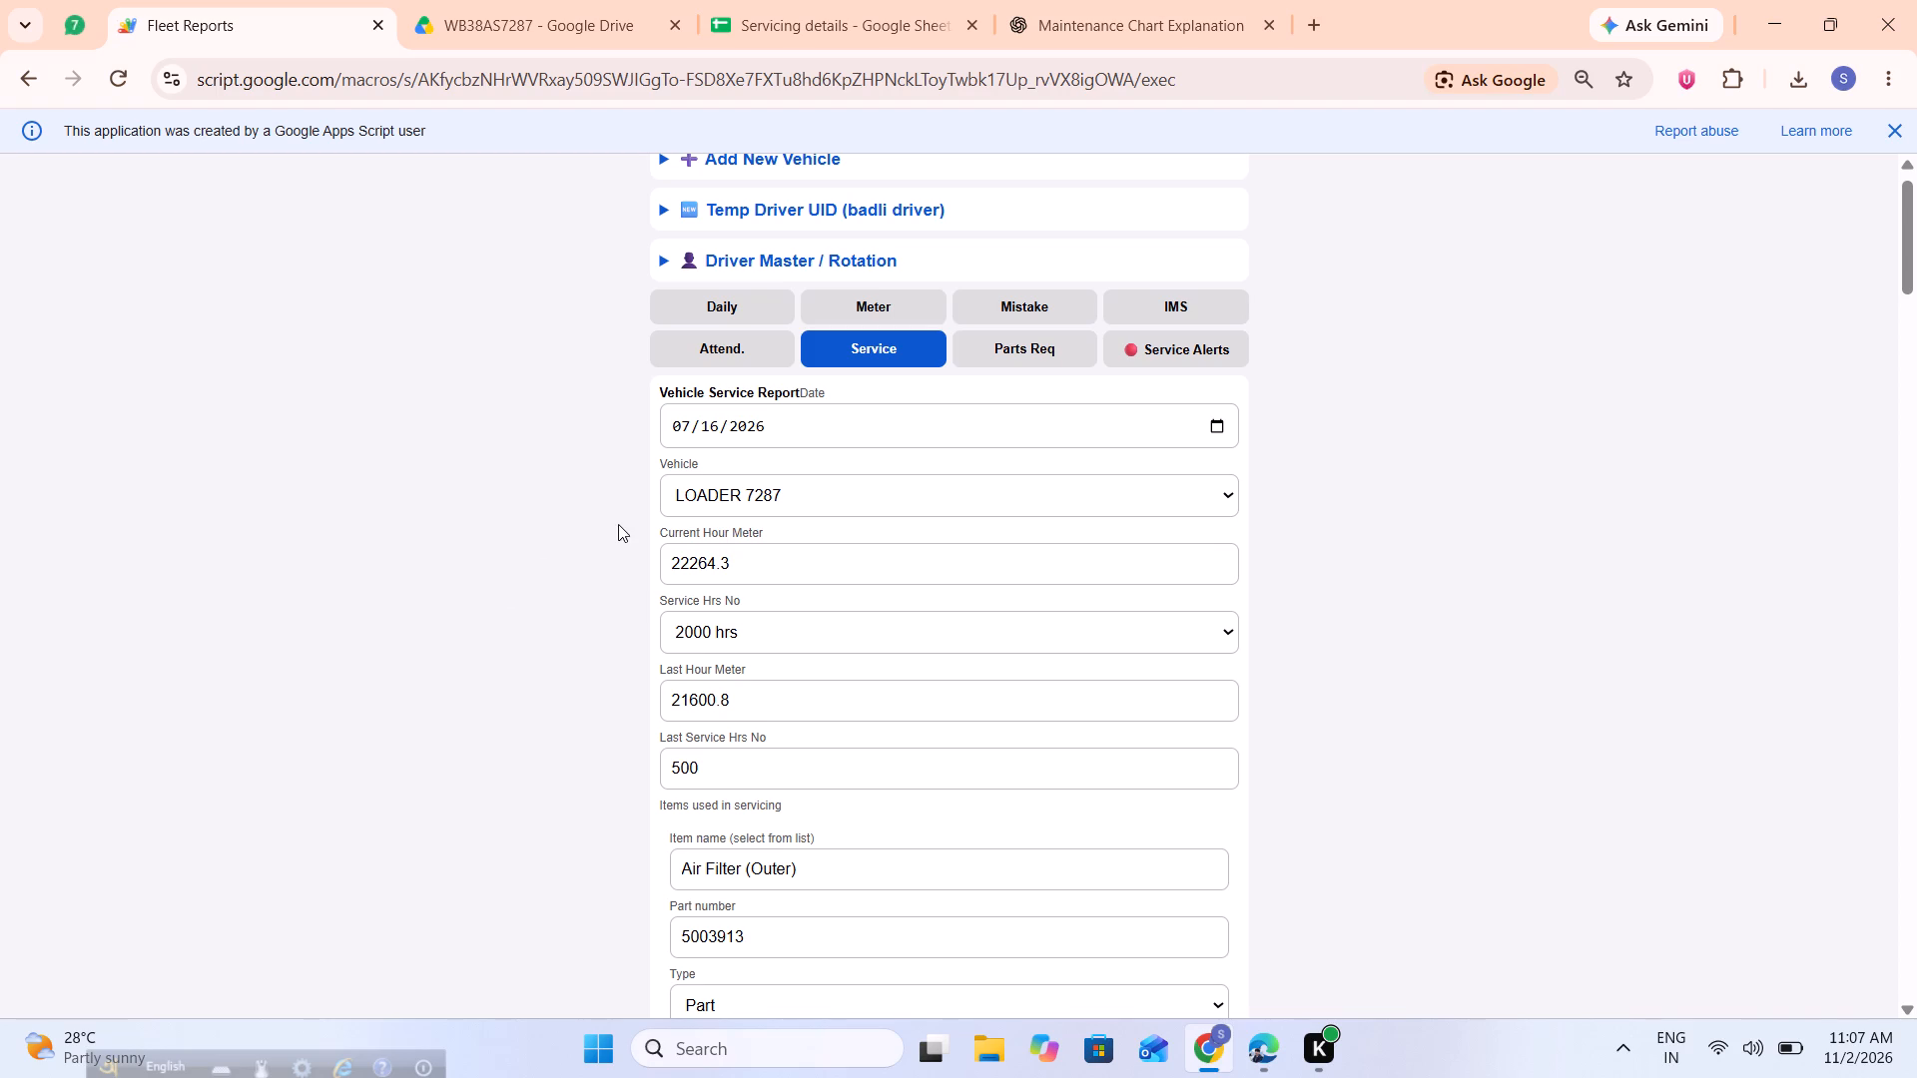
pyautogui.scroll(-14, 618, 524)
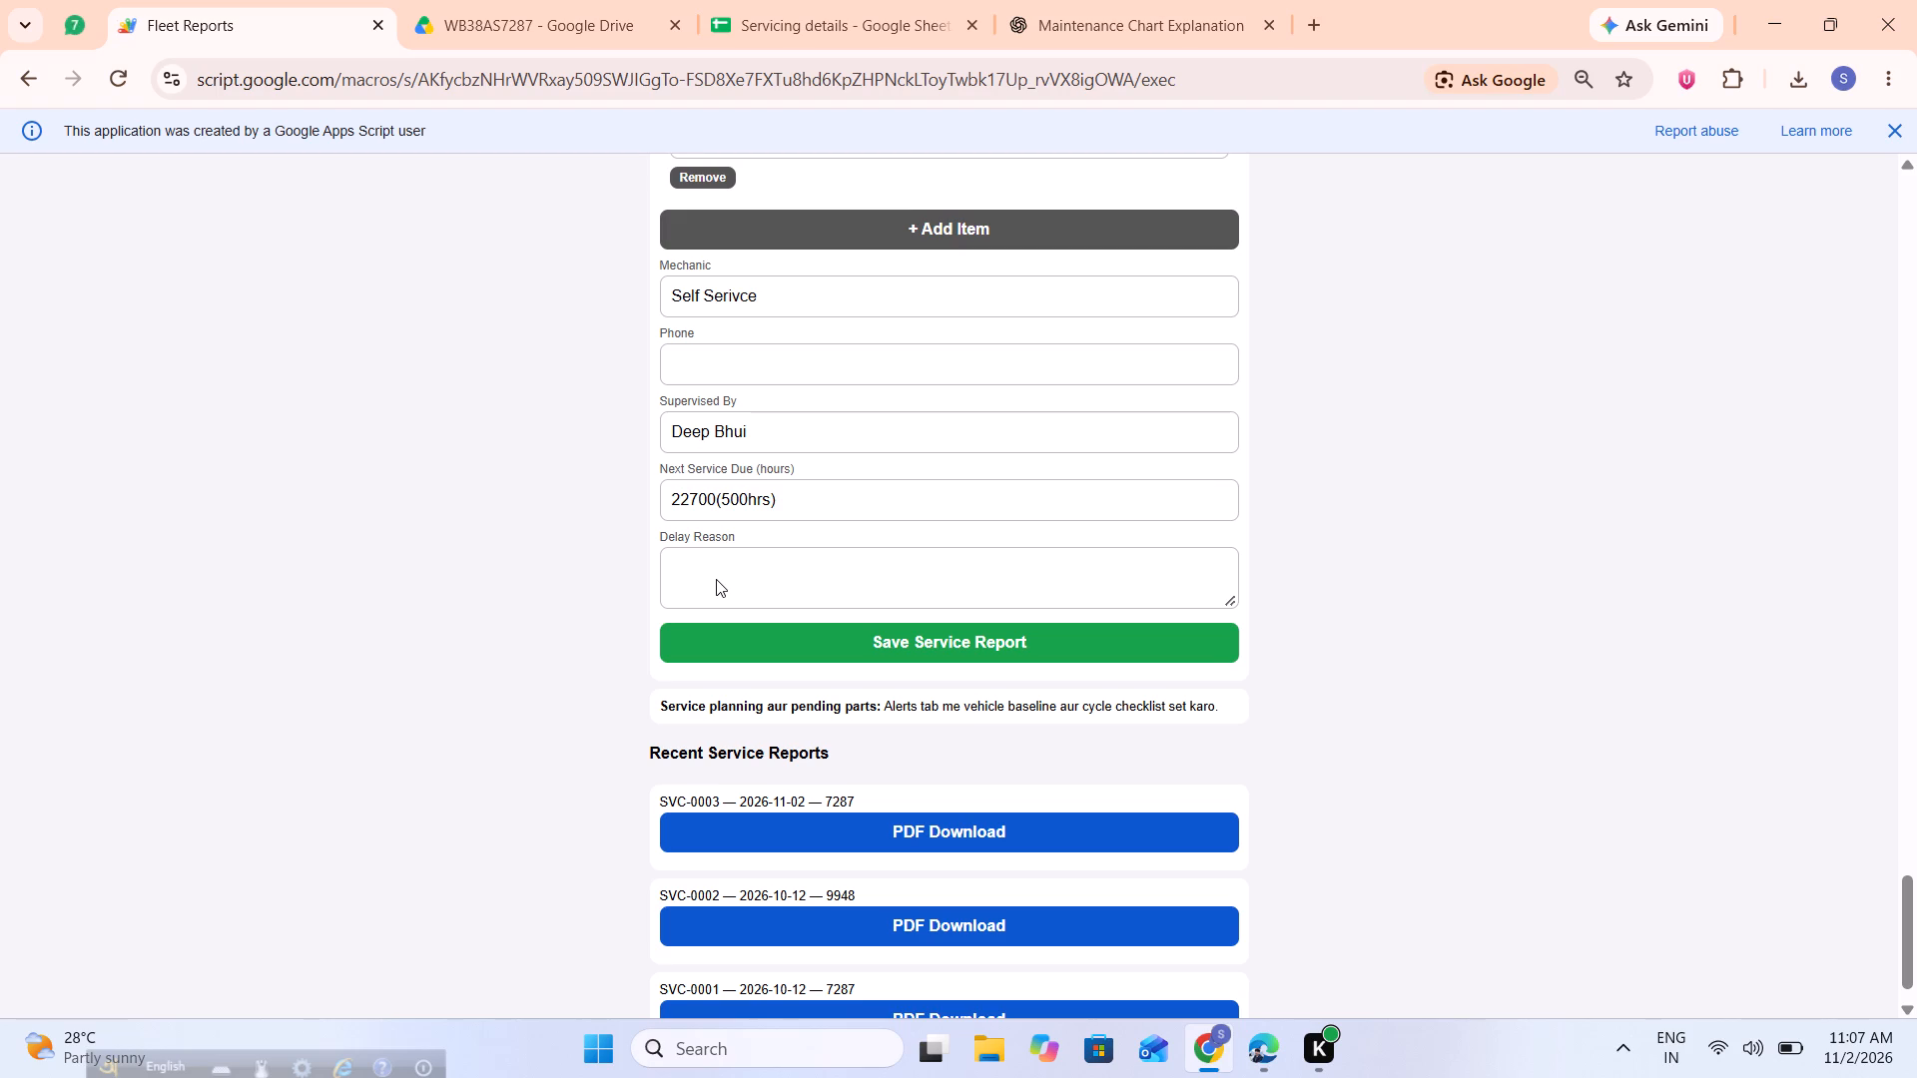
pyautogui.scroll(-4, 716, 579)
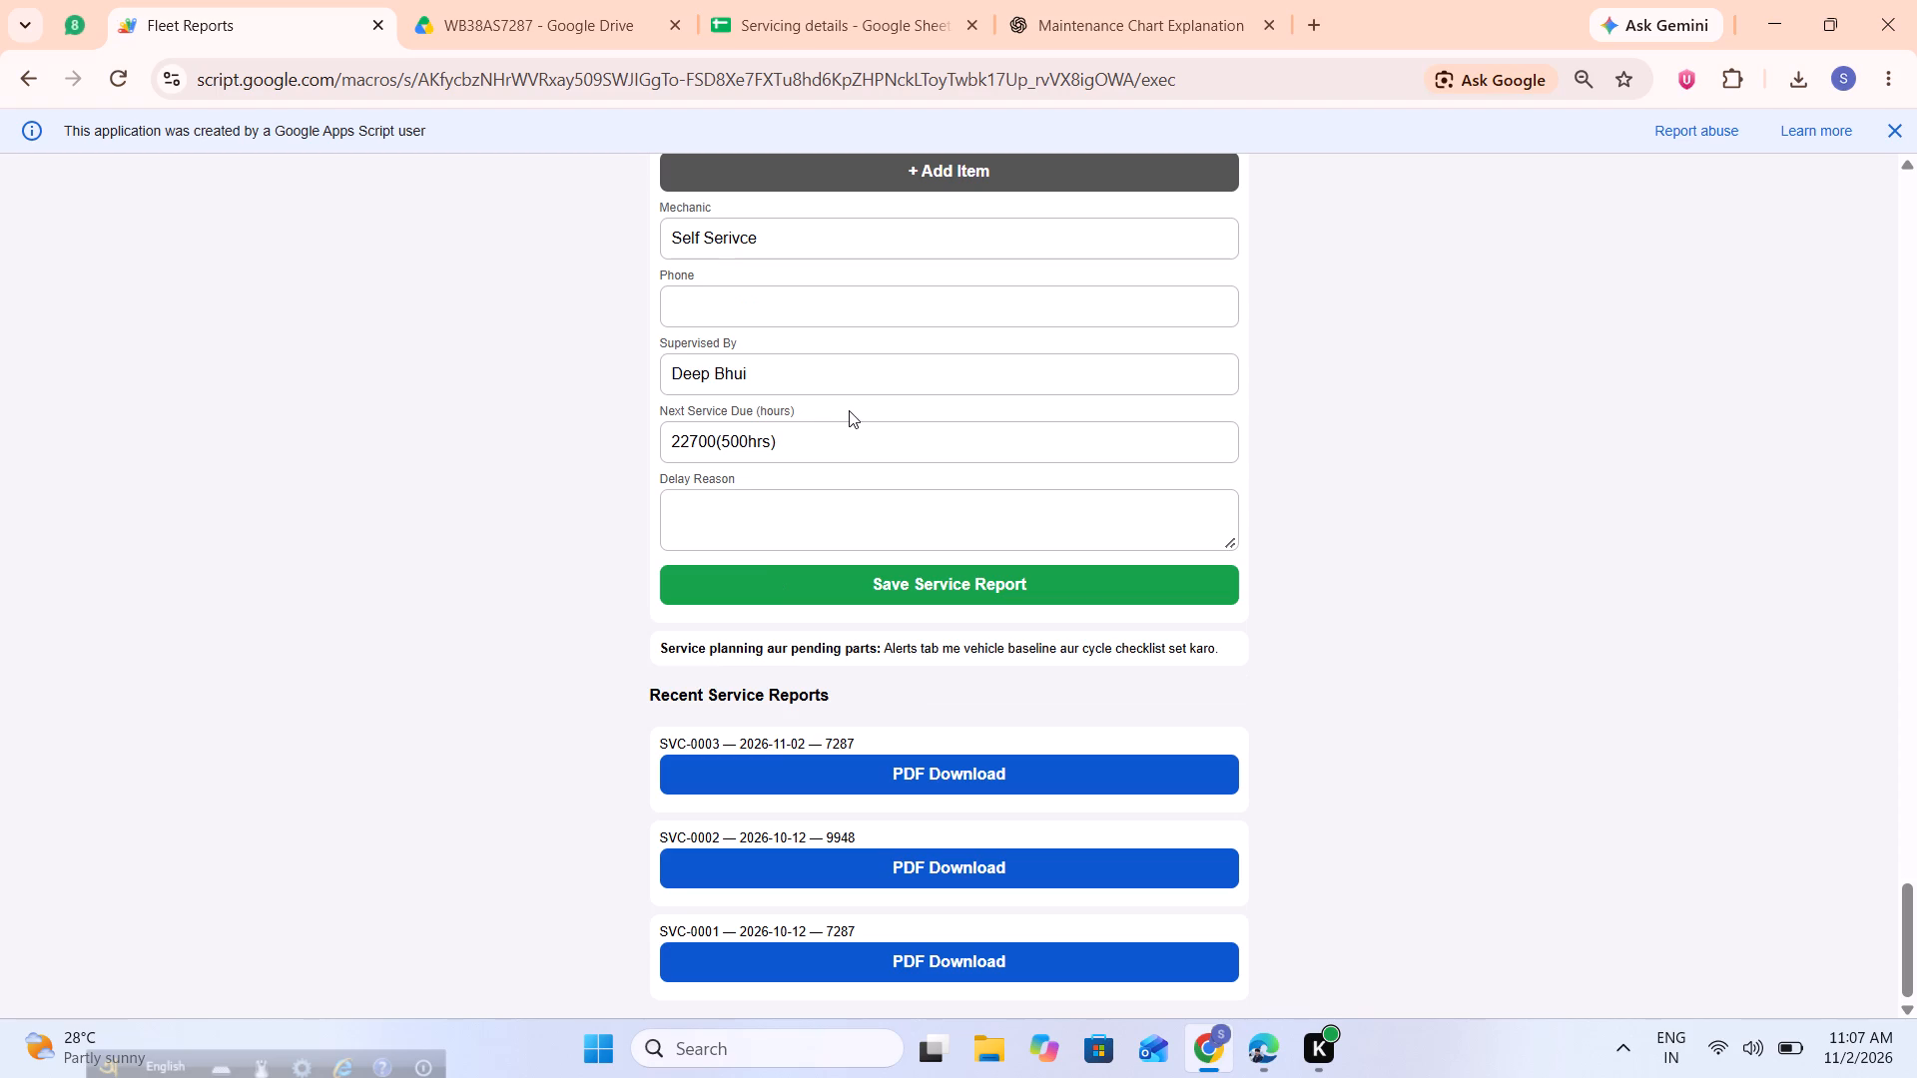
pyautogui.click(420, 0)
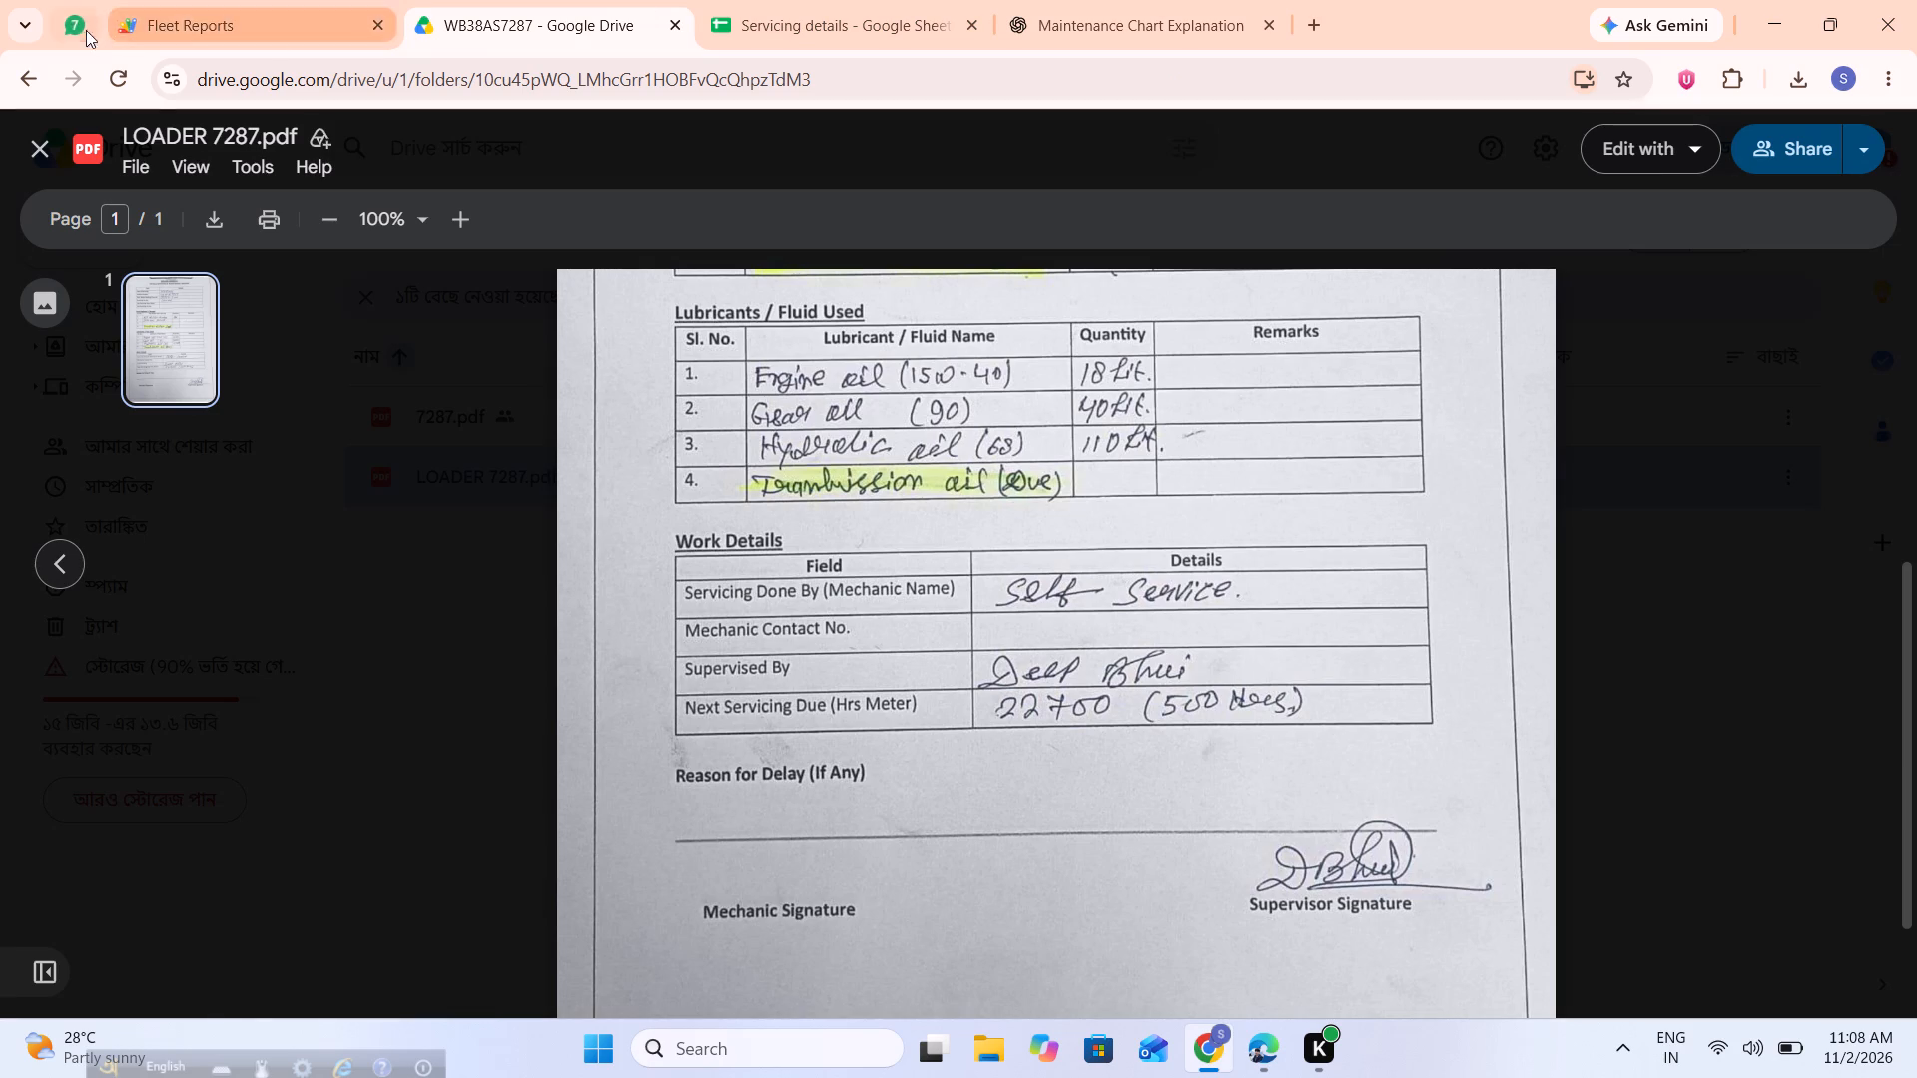
pyautogui.click(227, 0)
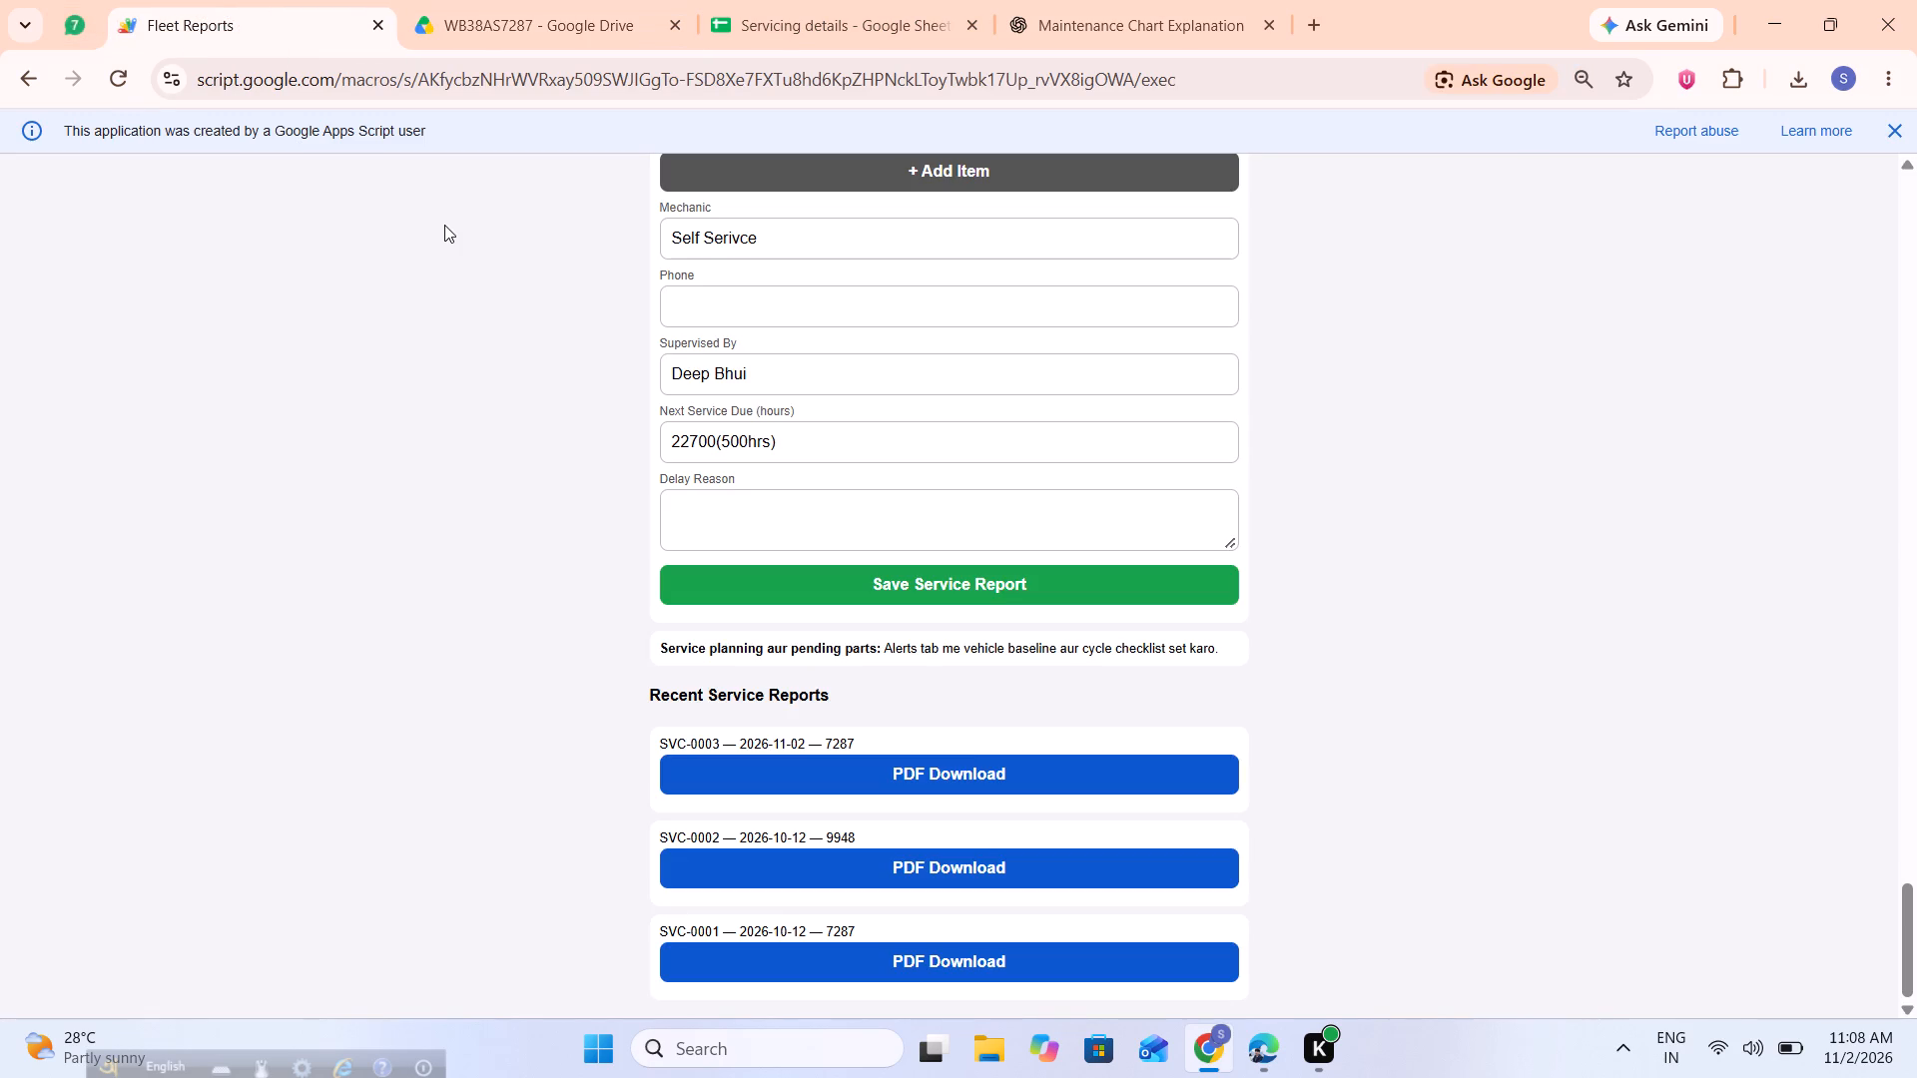
# Reload Fleet Reports and enter the account ID in the login form.
pyautogui.press('F5')
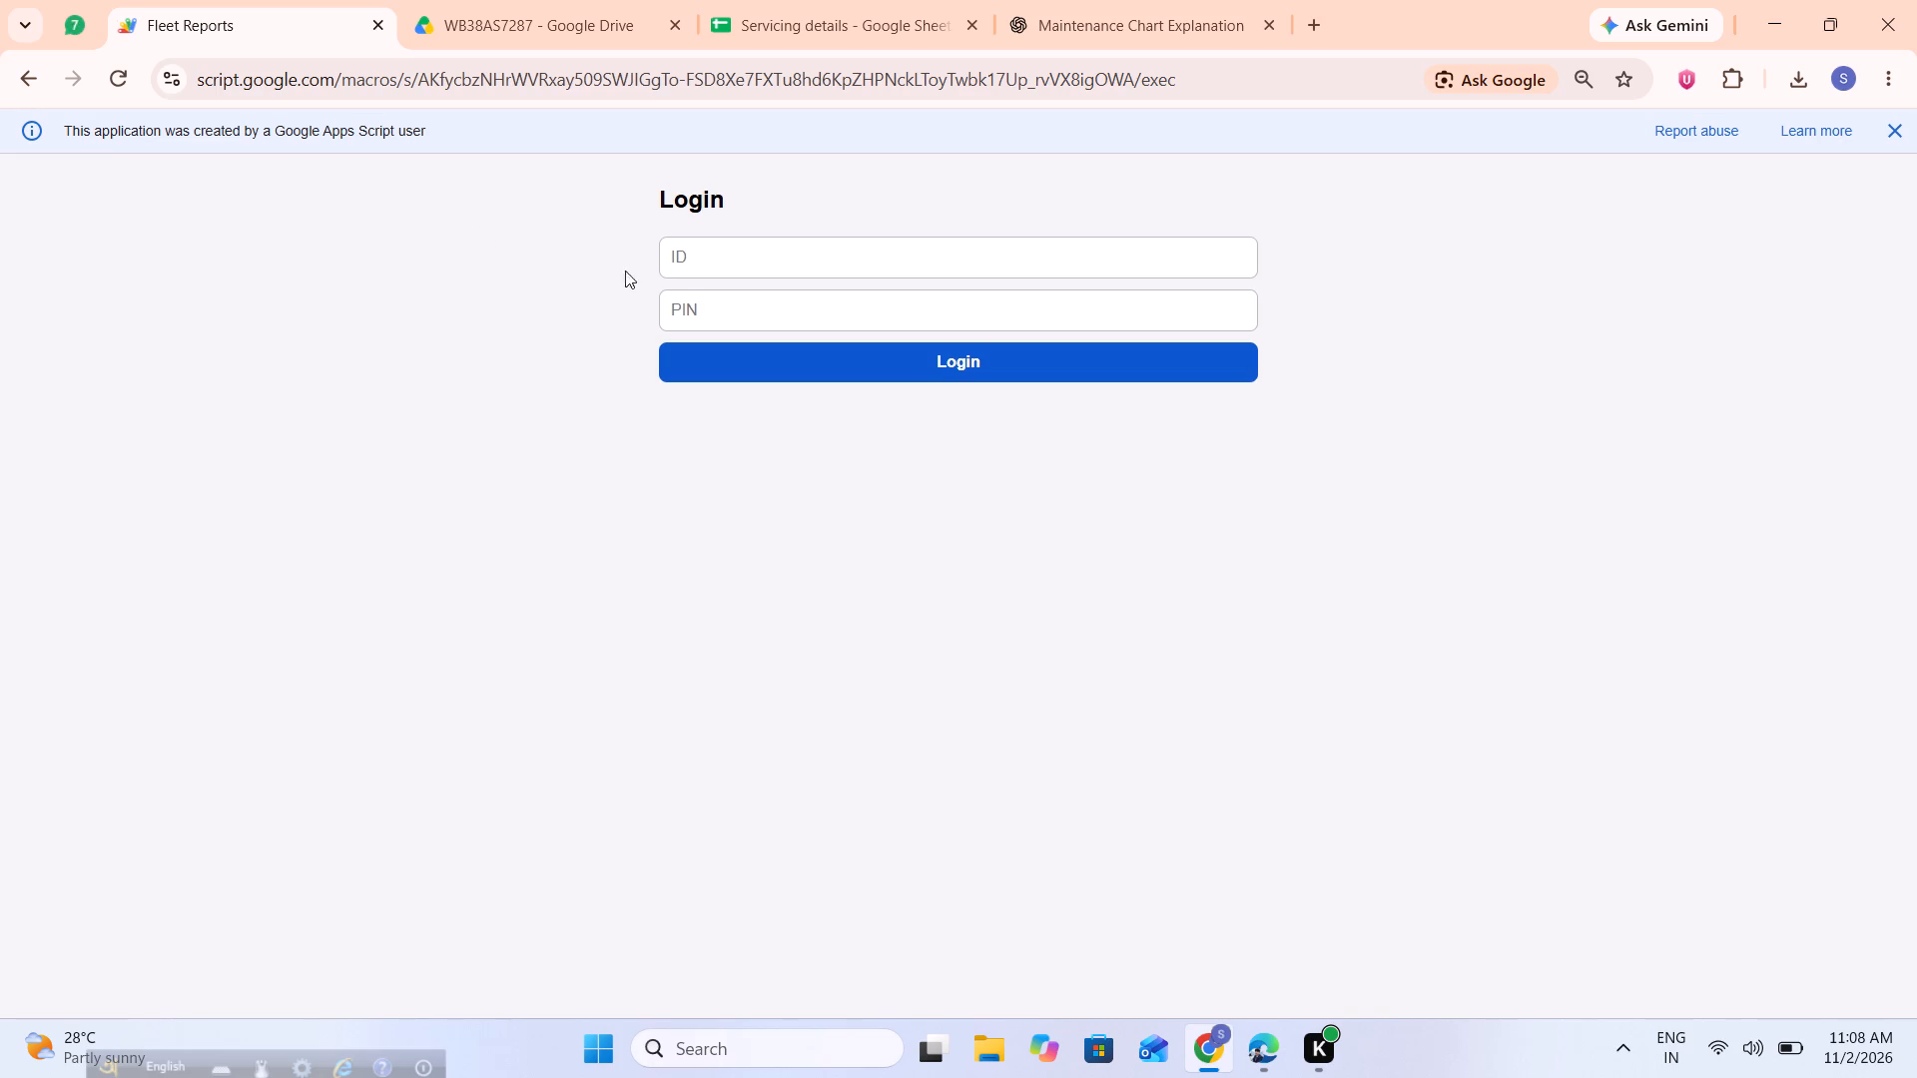
pyautogui.click(687, 258)
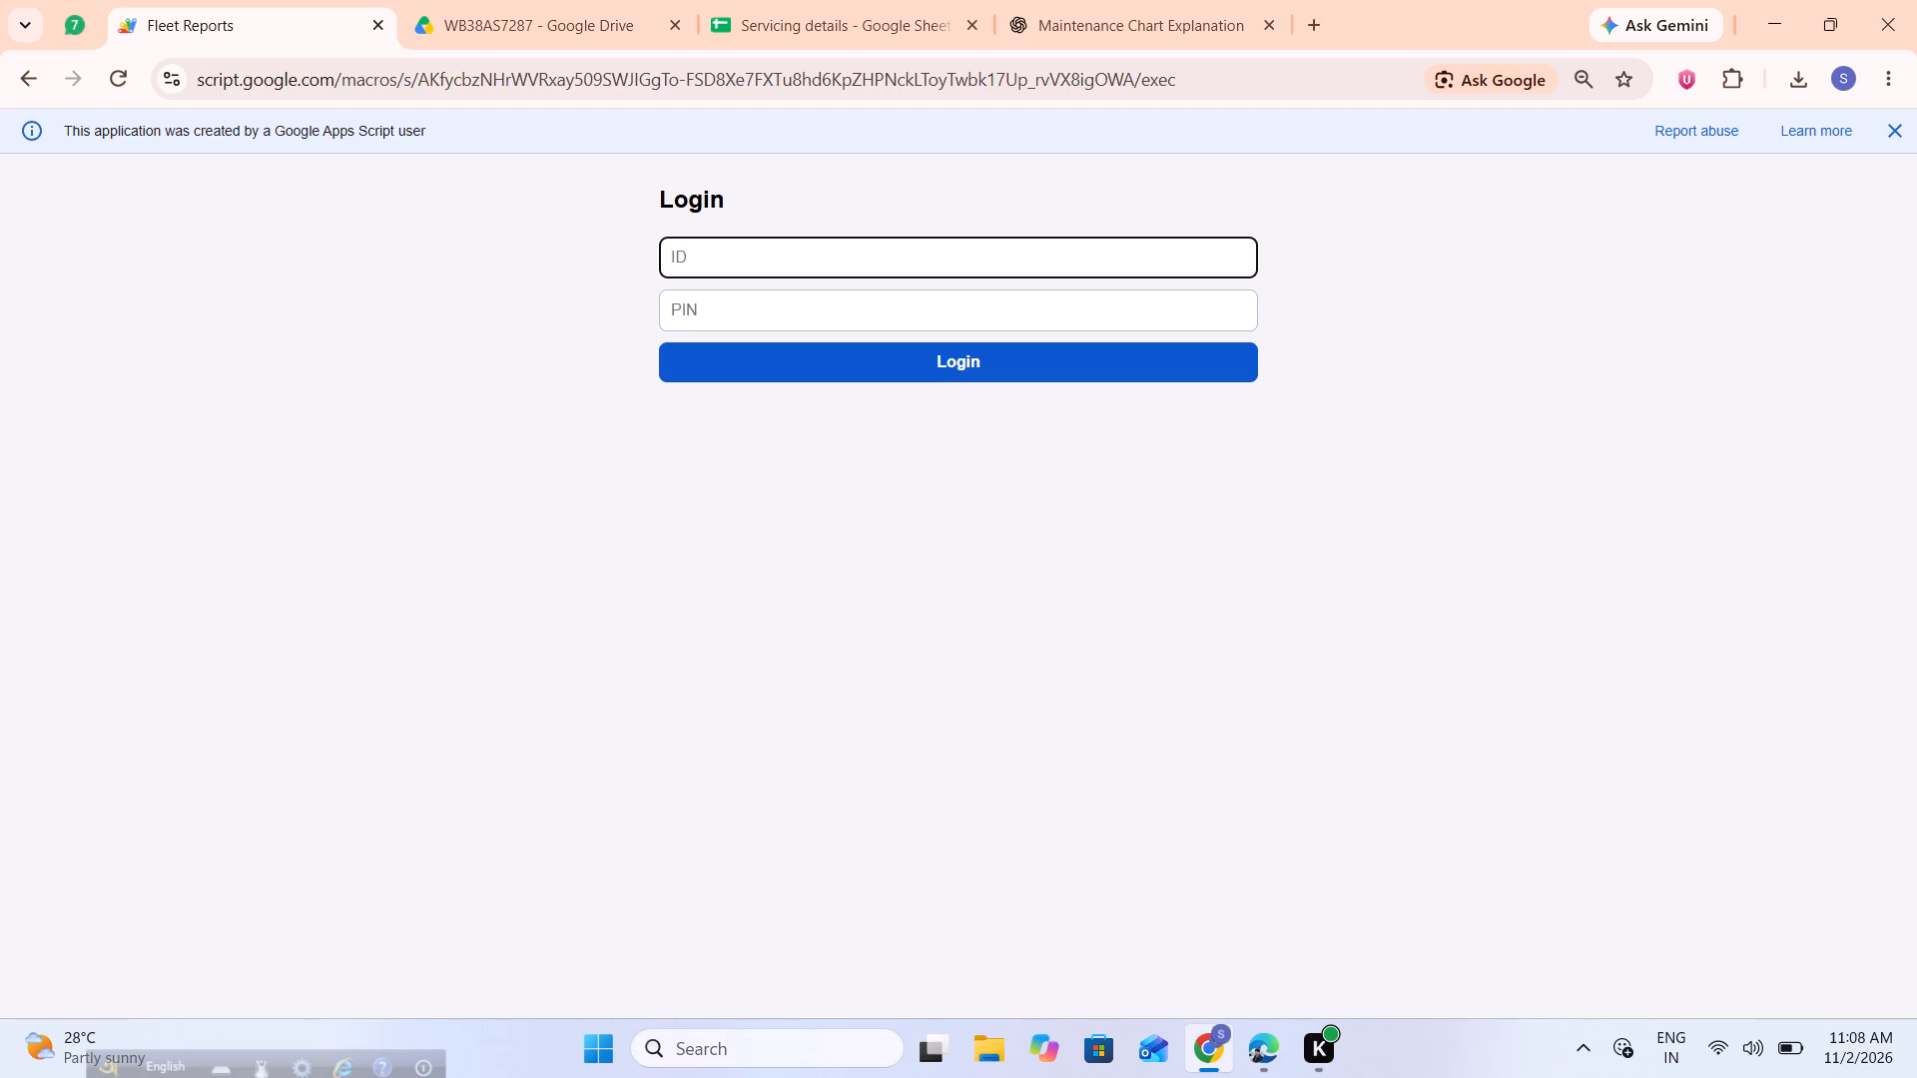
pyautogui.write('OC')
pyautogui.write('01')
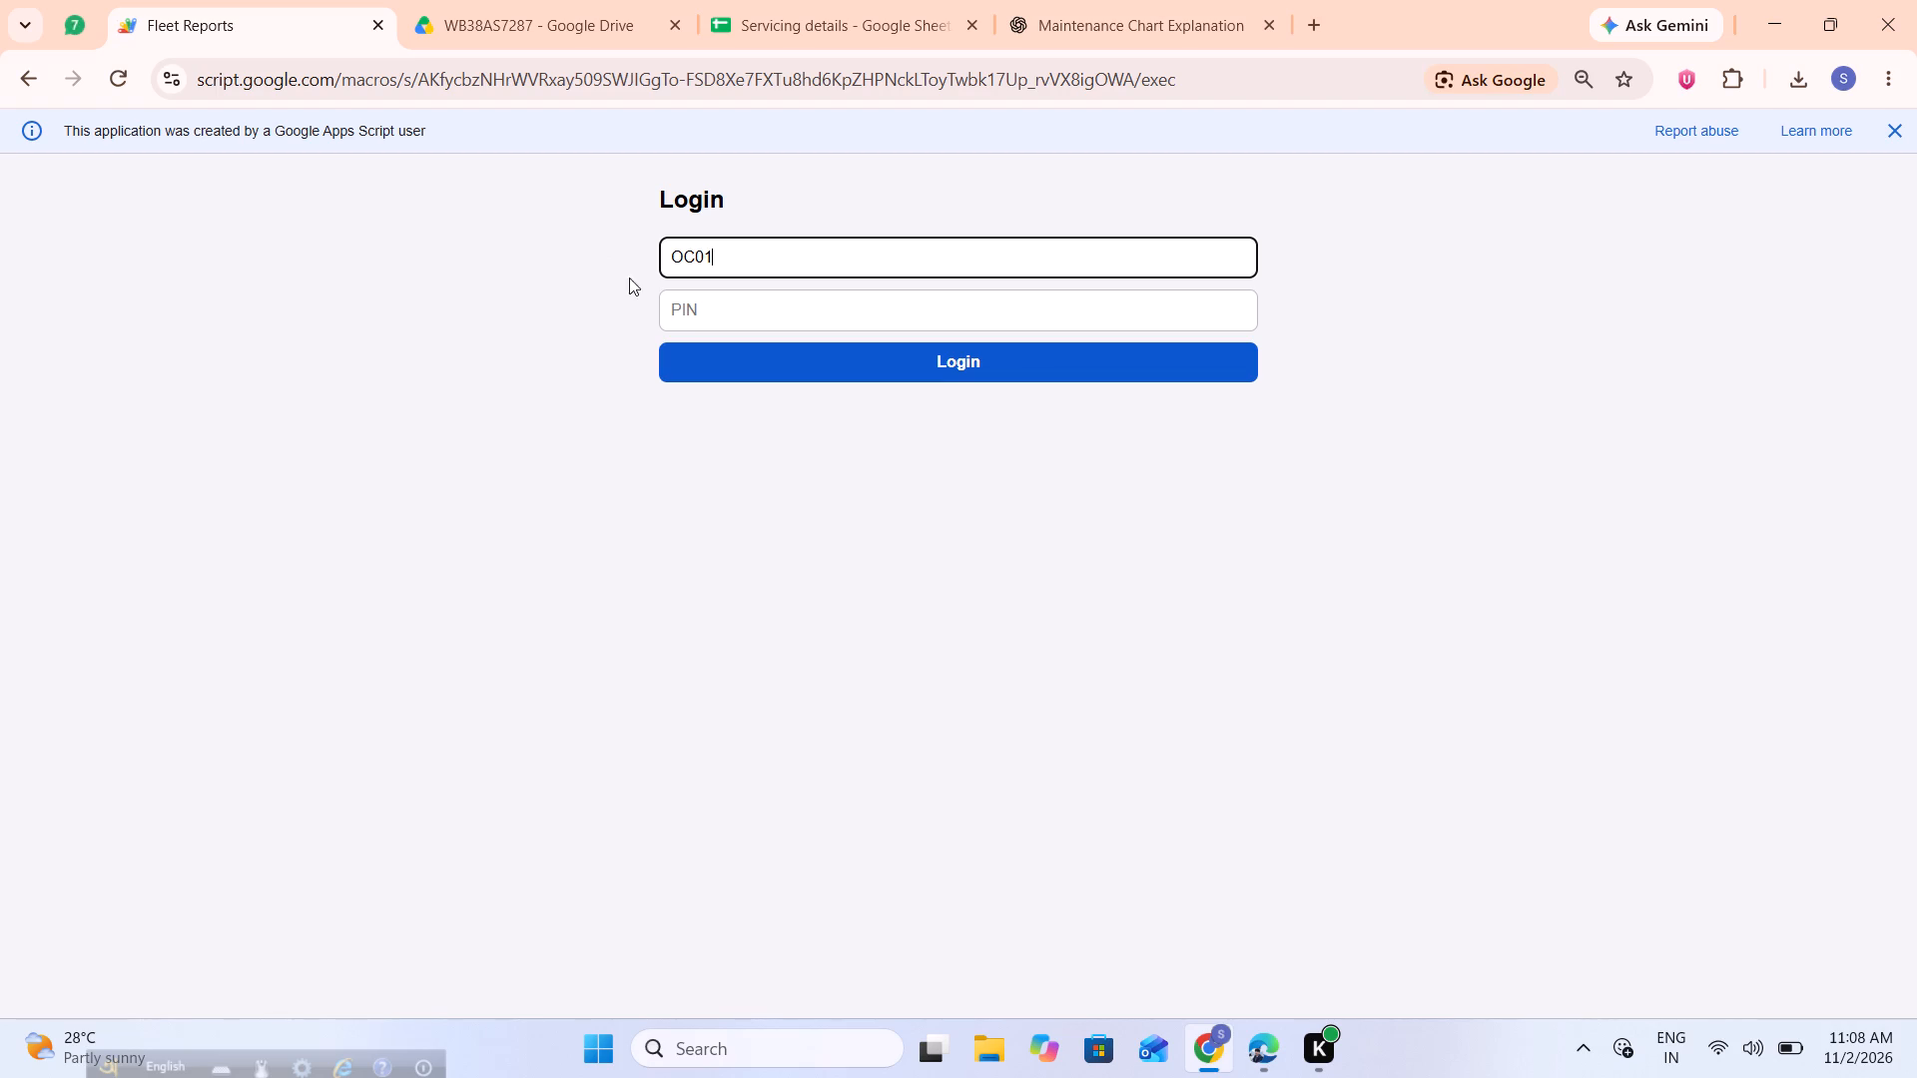
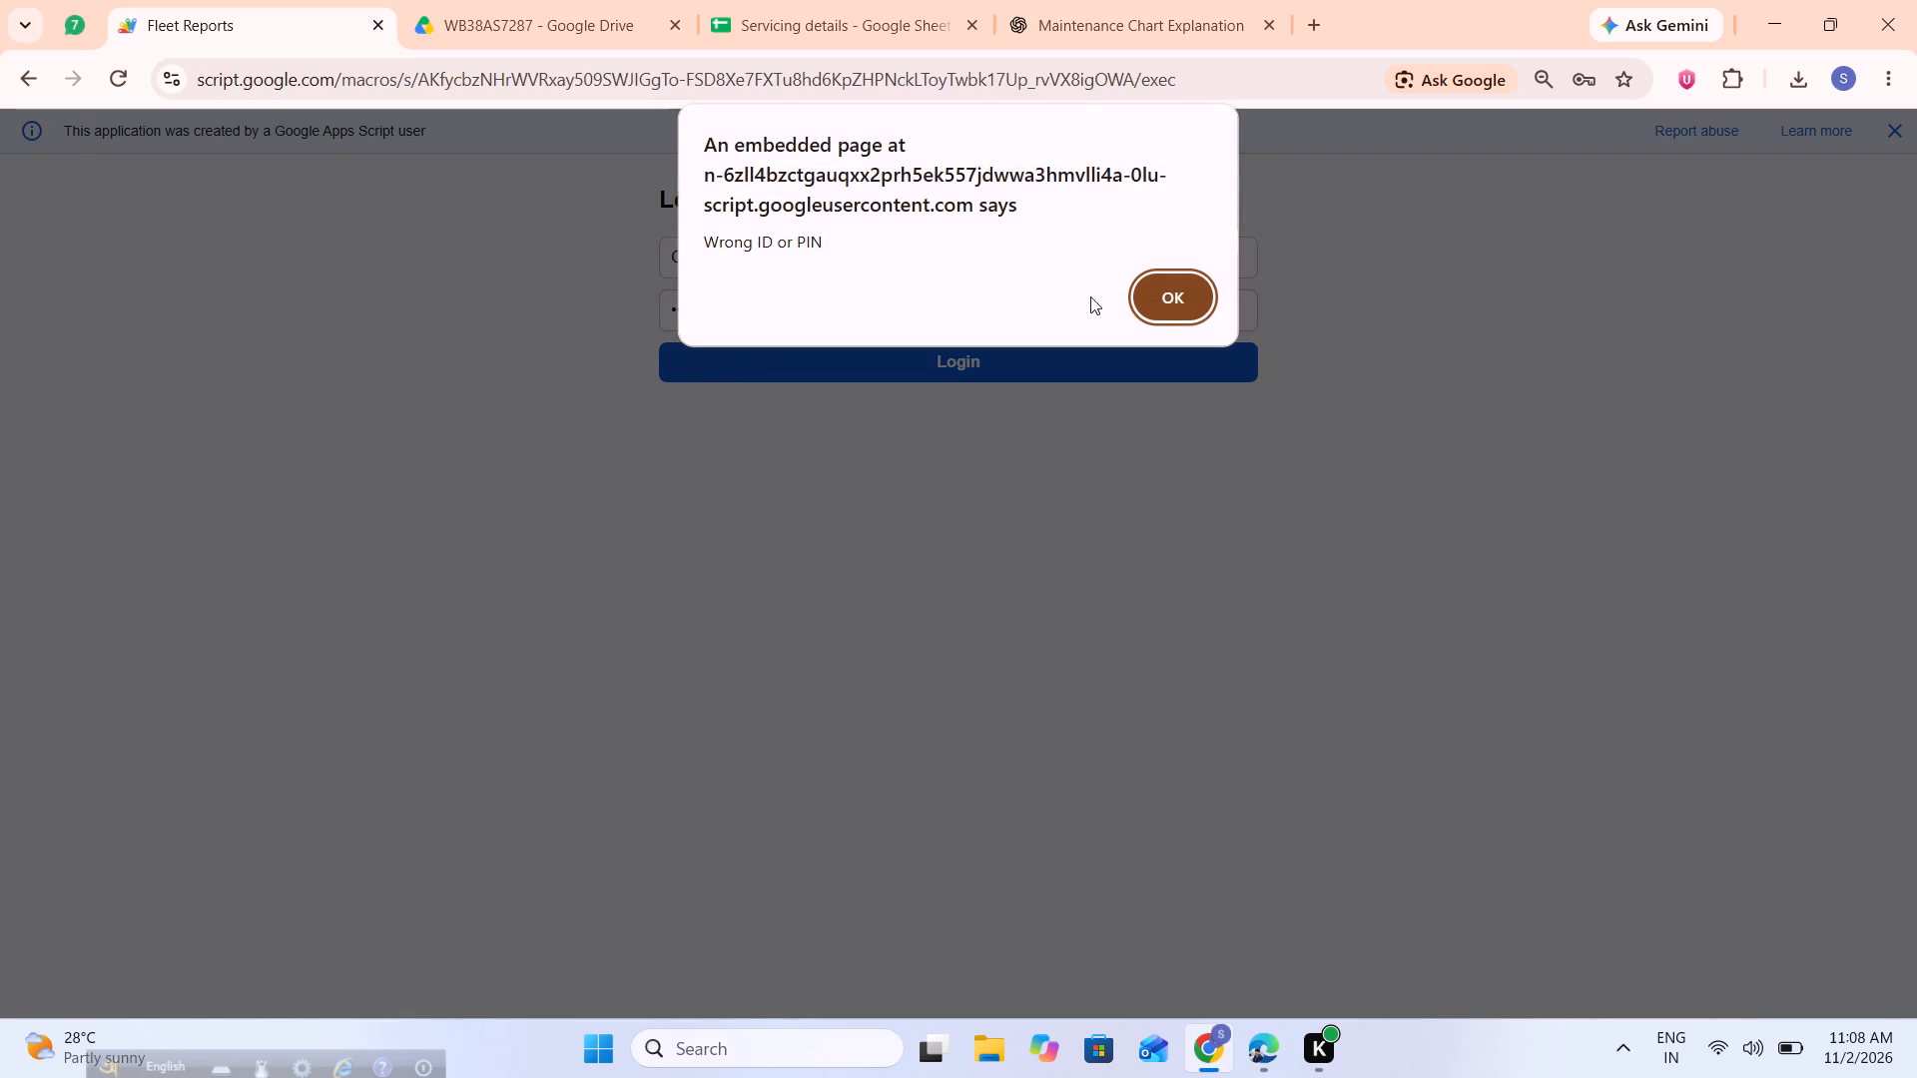
# Dismiss the login alert and select the account ID text in the login form for correction.
pyautogui.click(1166, 302)
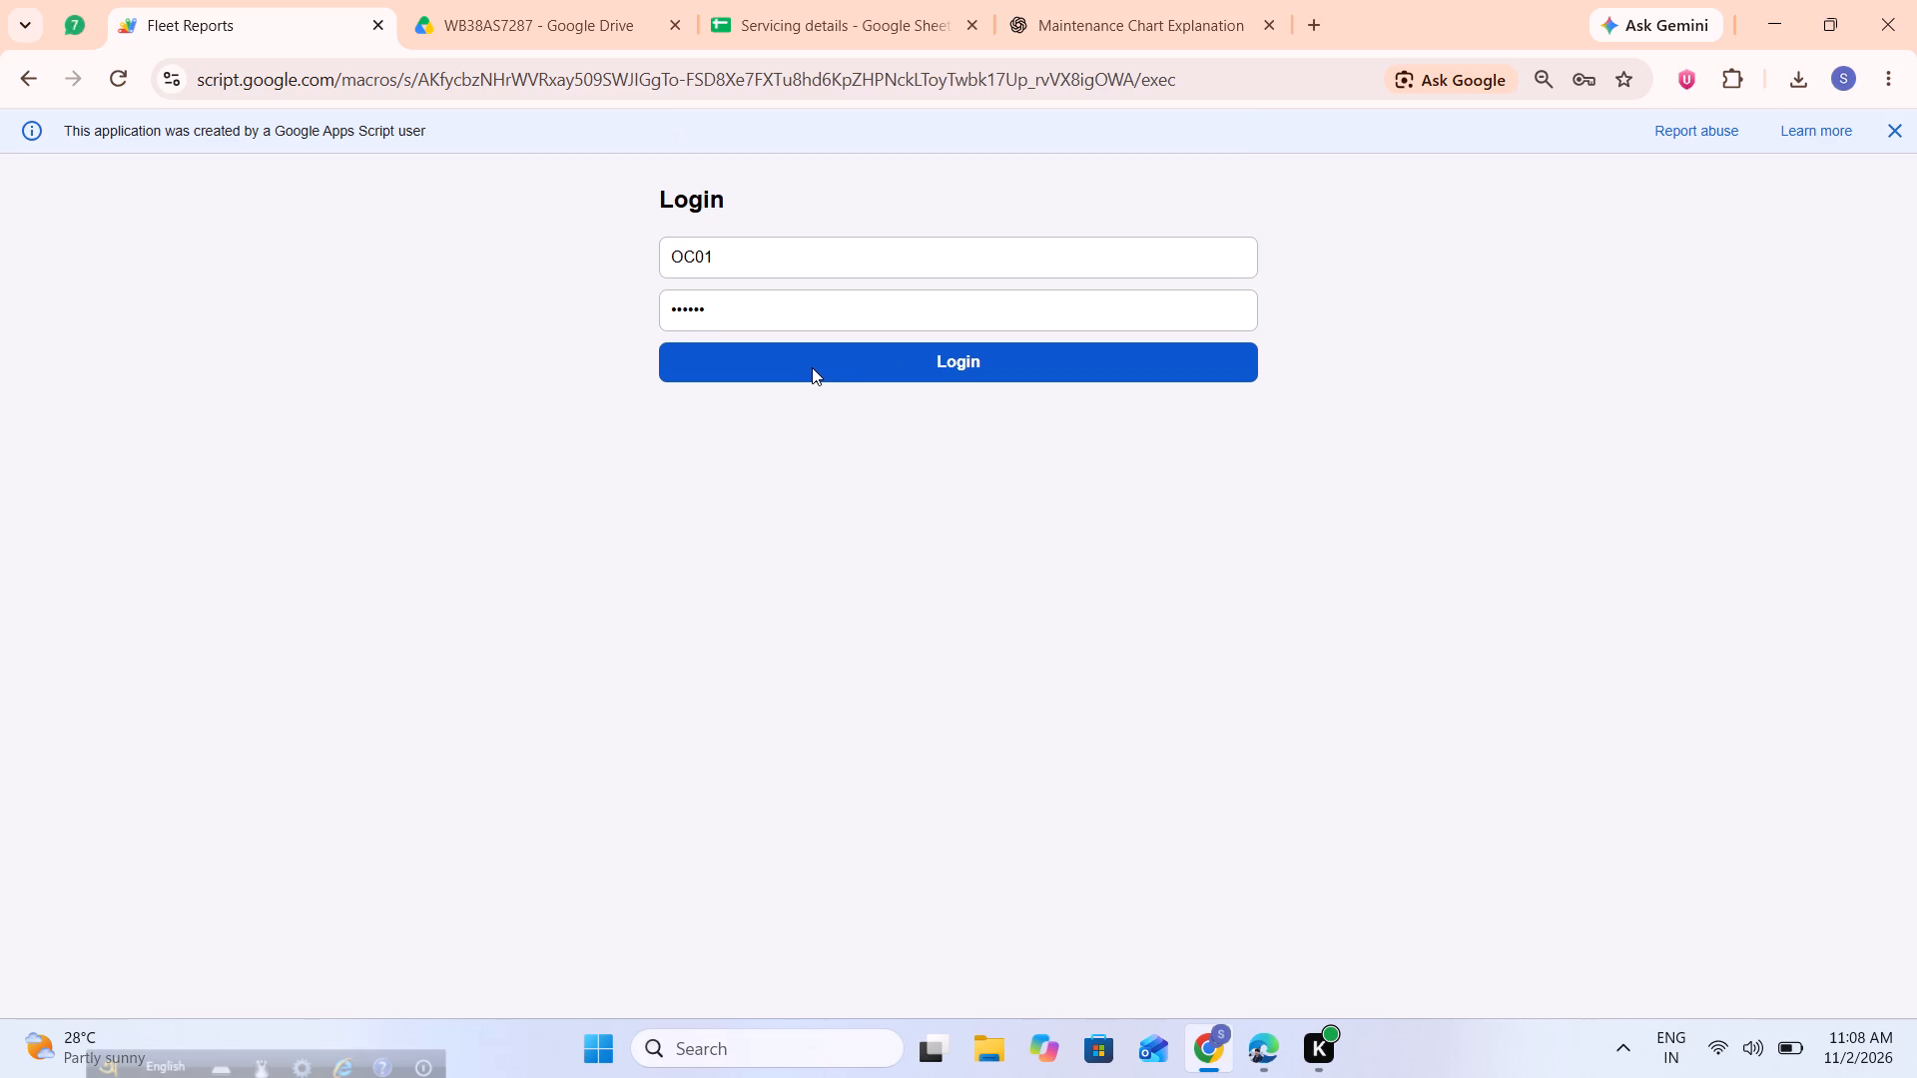
pyautogui.moveTo(779, 269); pyautogui.dragTo(567, 305)
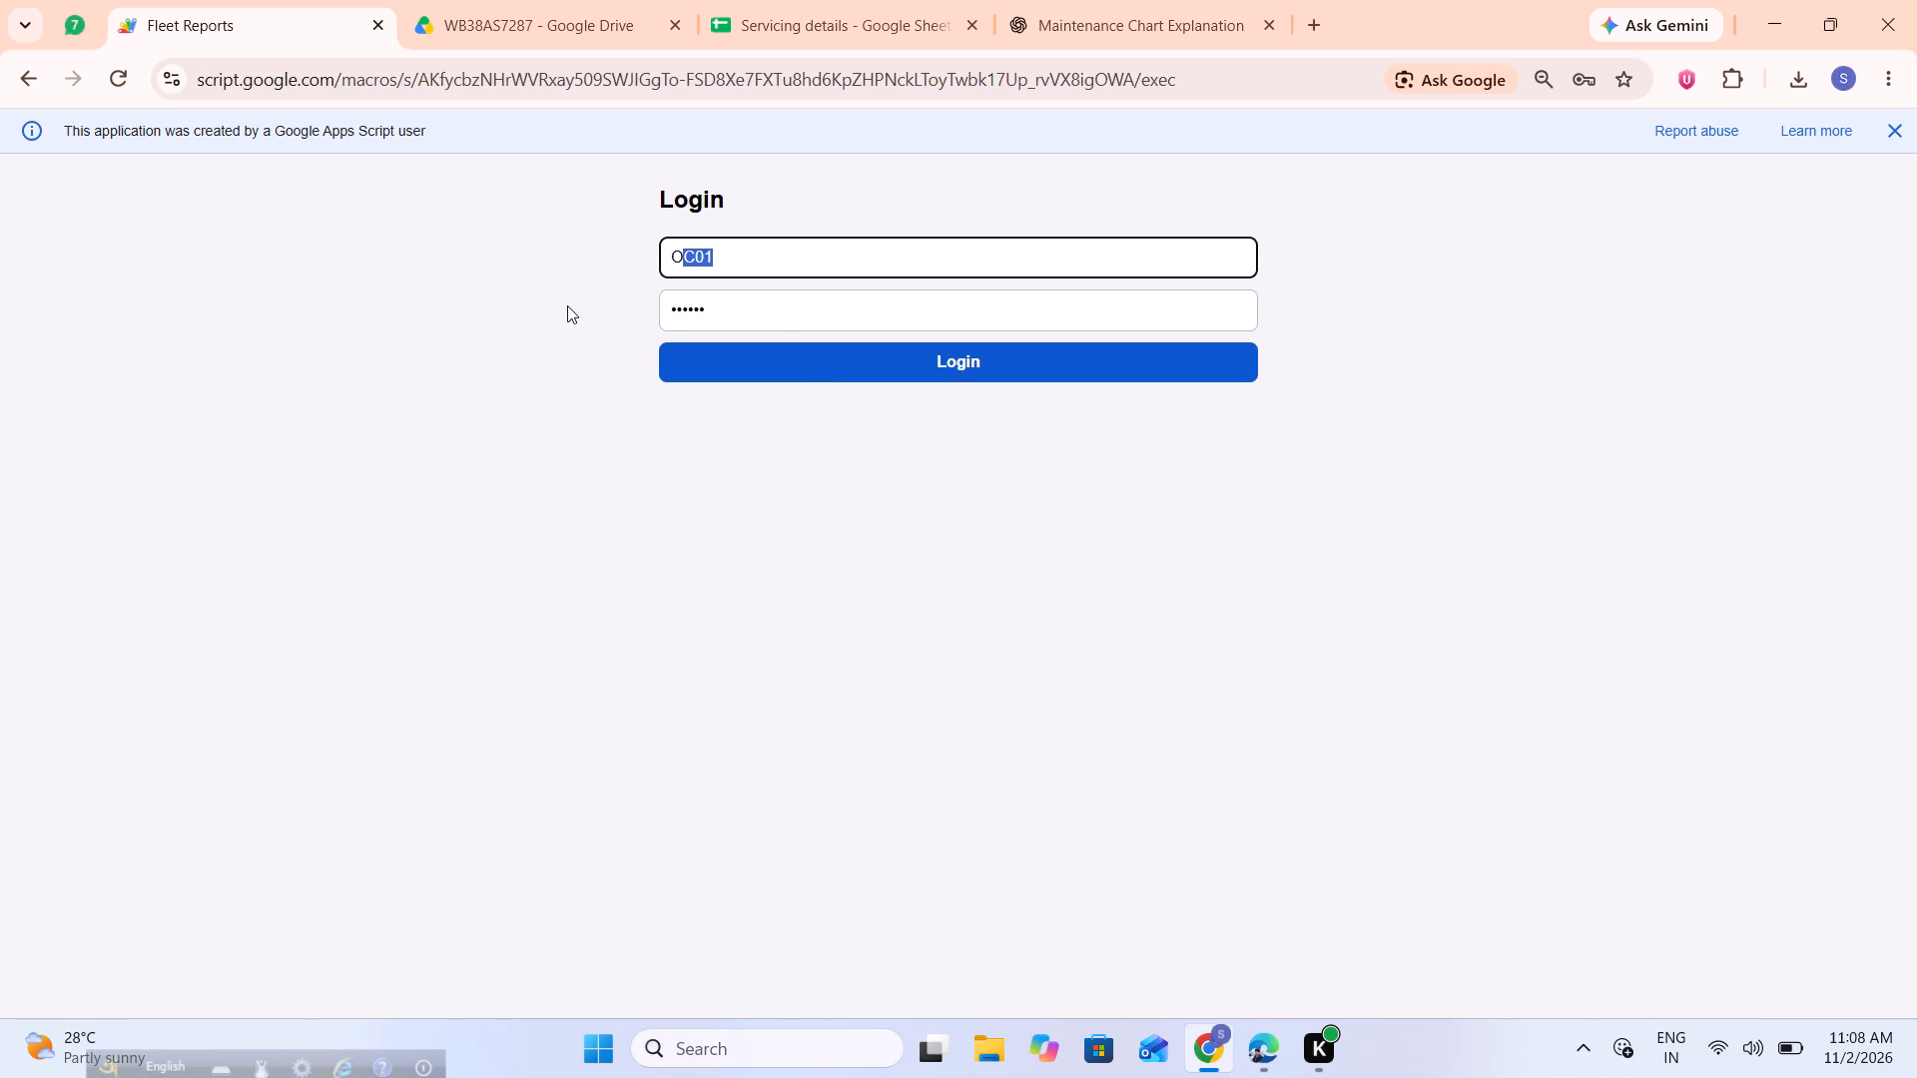
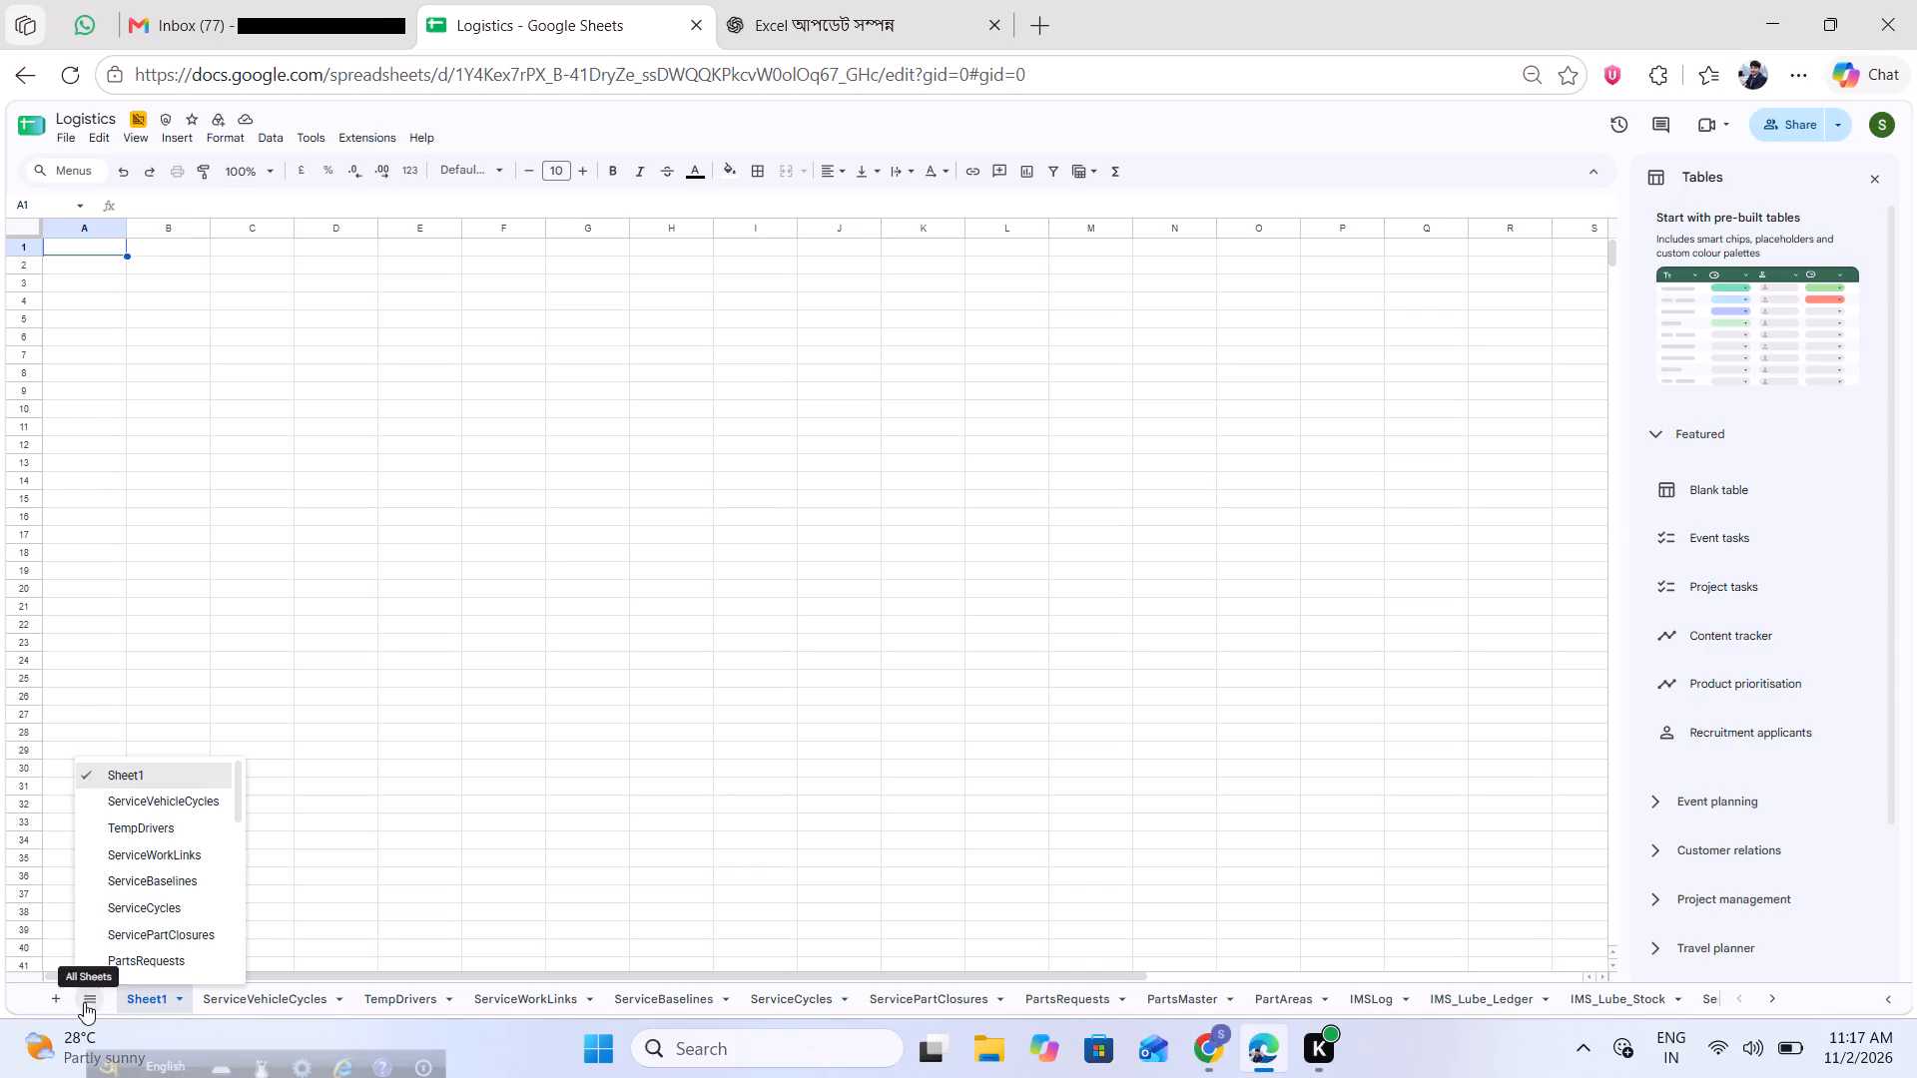
# Look through the full list of sheets in the Logistics spreadsheet to find the one needed for the login or date-lock problem.
pyautogui.scroll(-4, 140, 885)
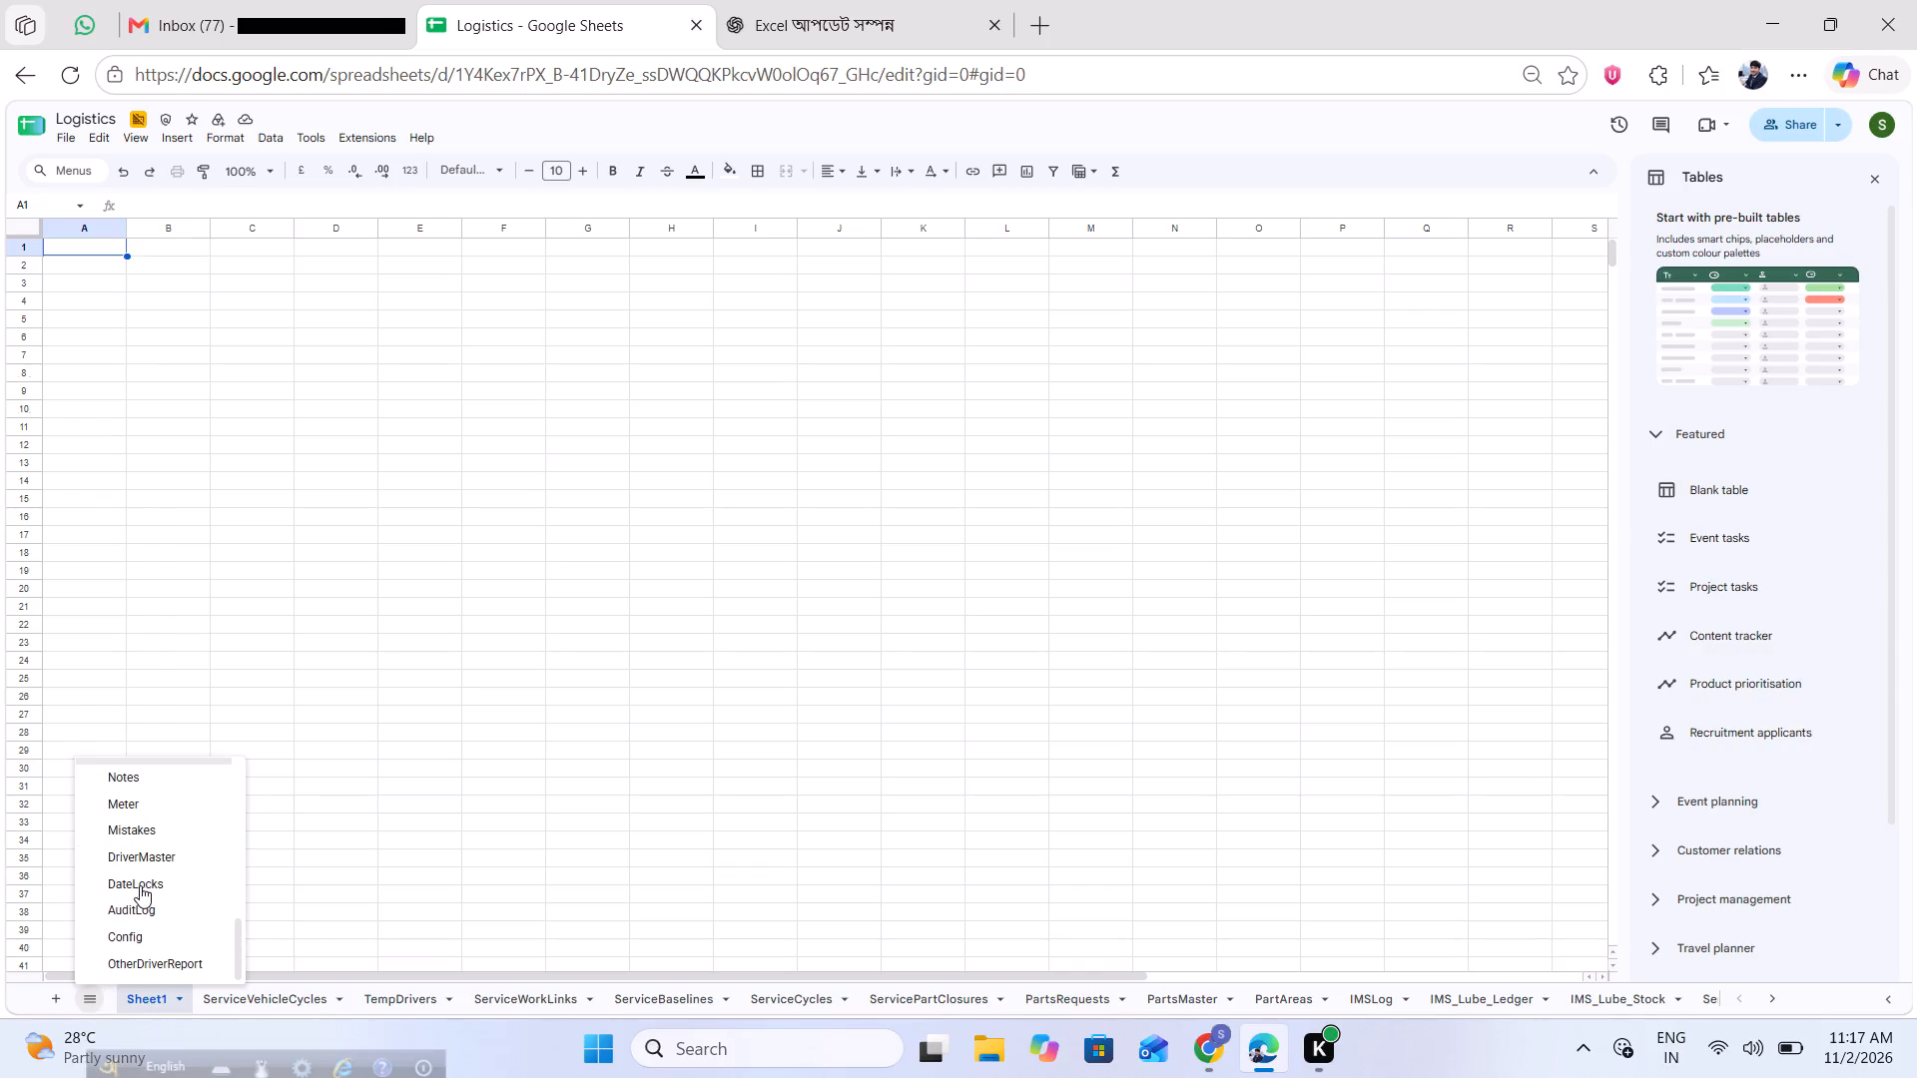
pyautogui.scroll(1, 140, 851)
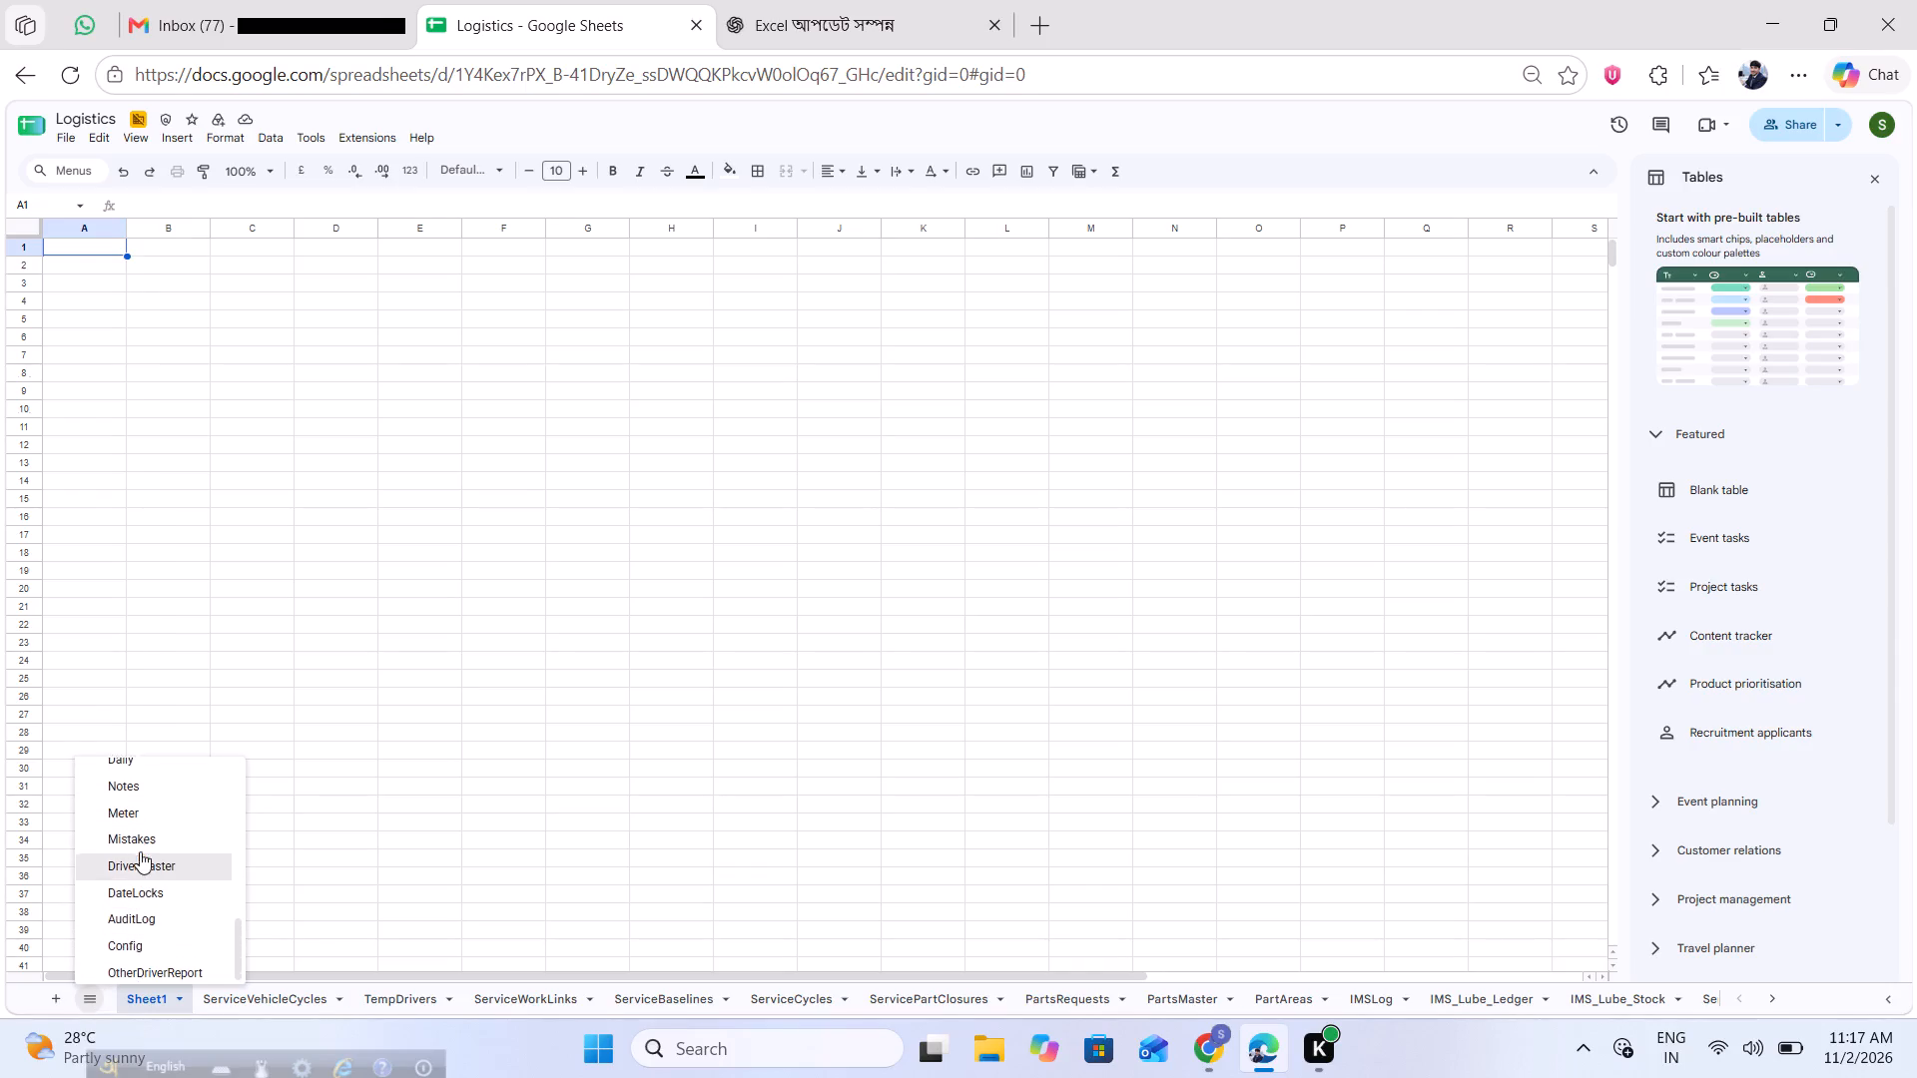
pyautogui.scroll(1, 140, 851)
pyautogui.scroll(-1, 140, 851)
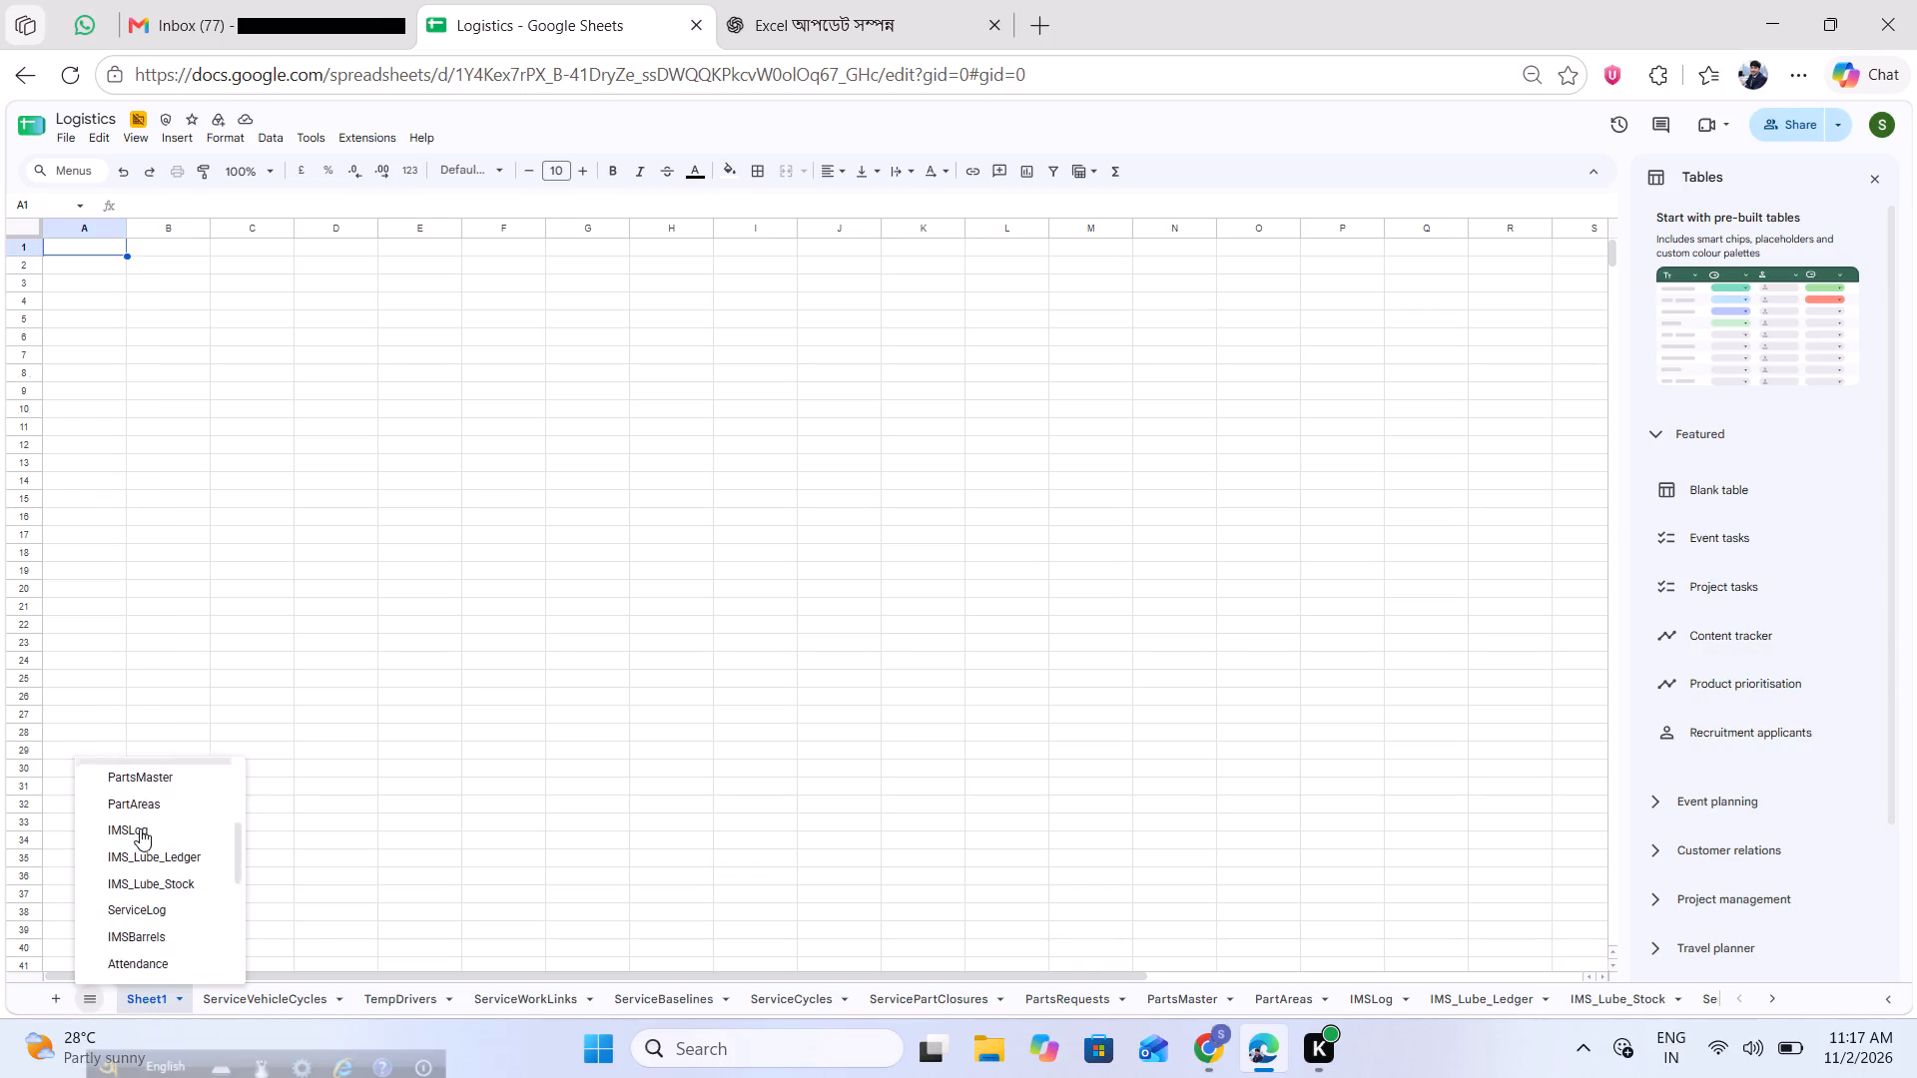
pyautogui.scroll(-6, 140, 828)
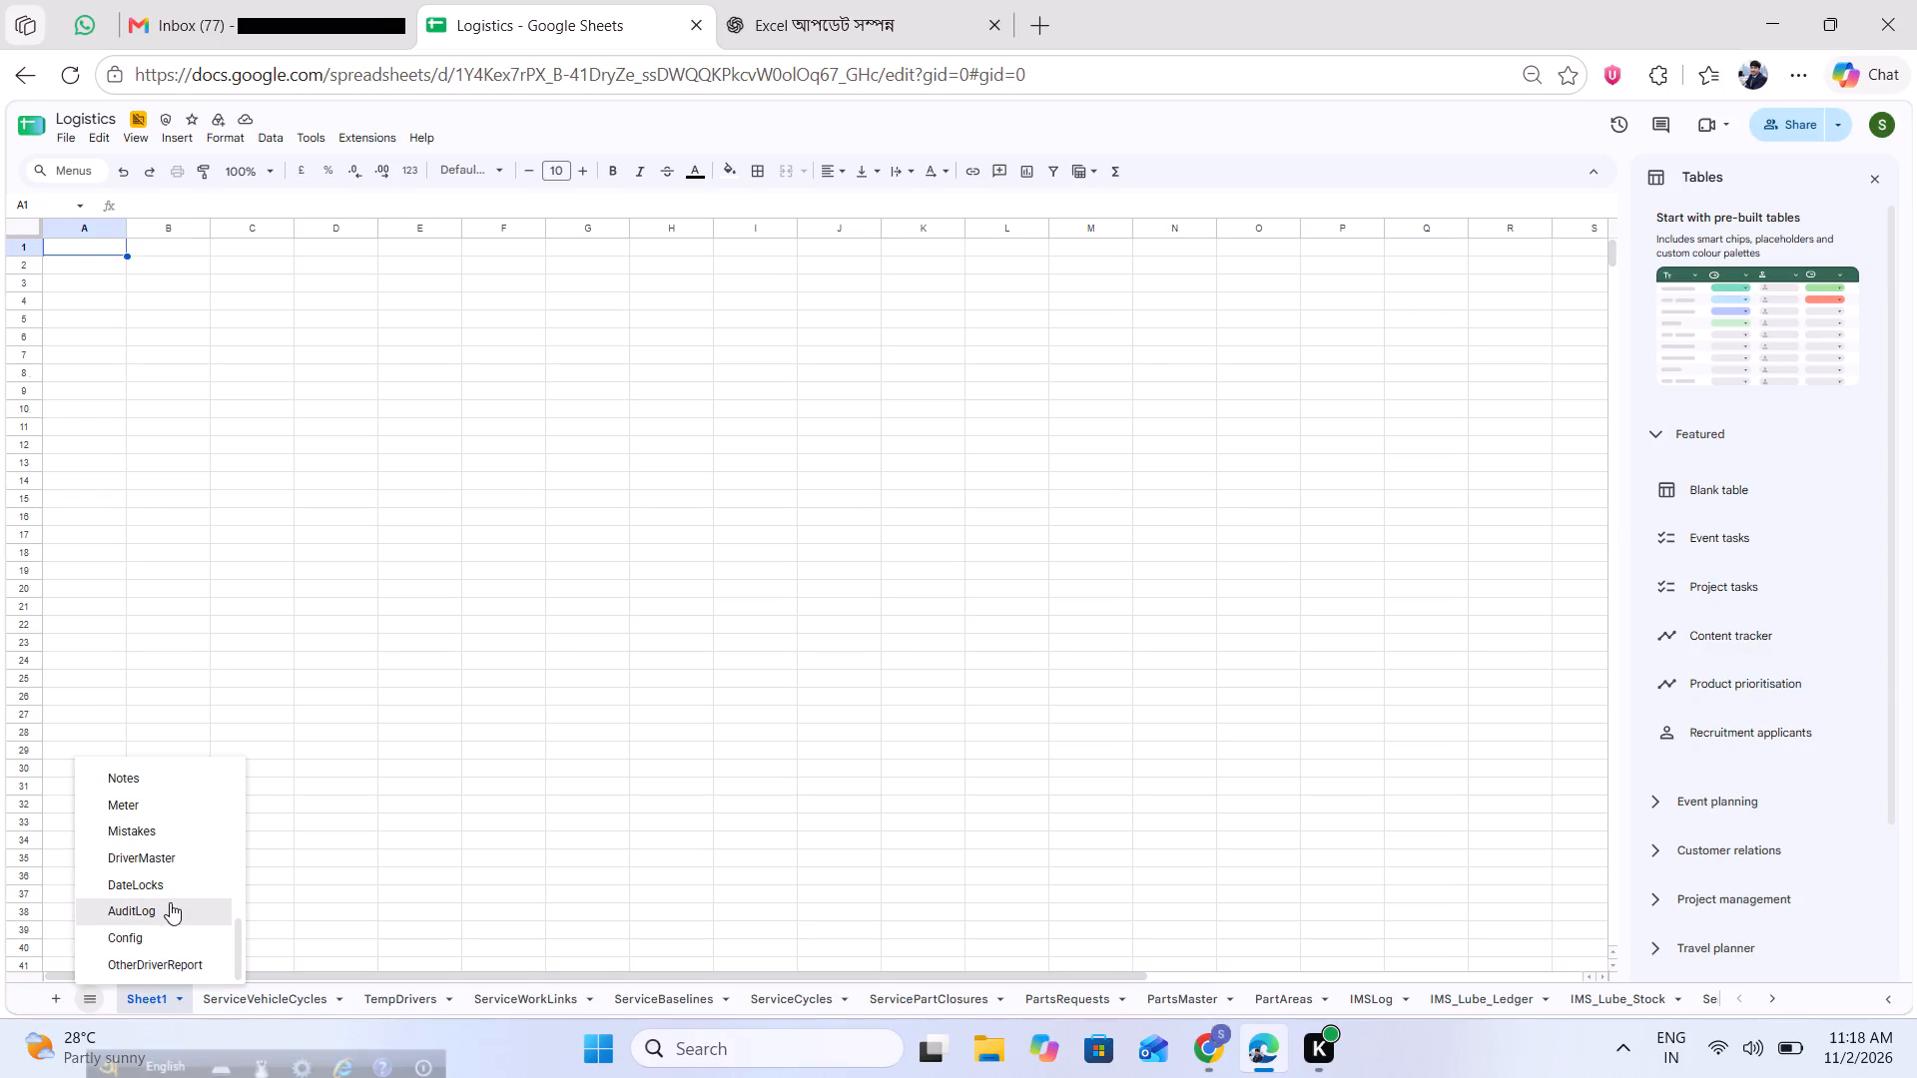
pyautogui.scroll(2, 170, 898)
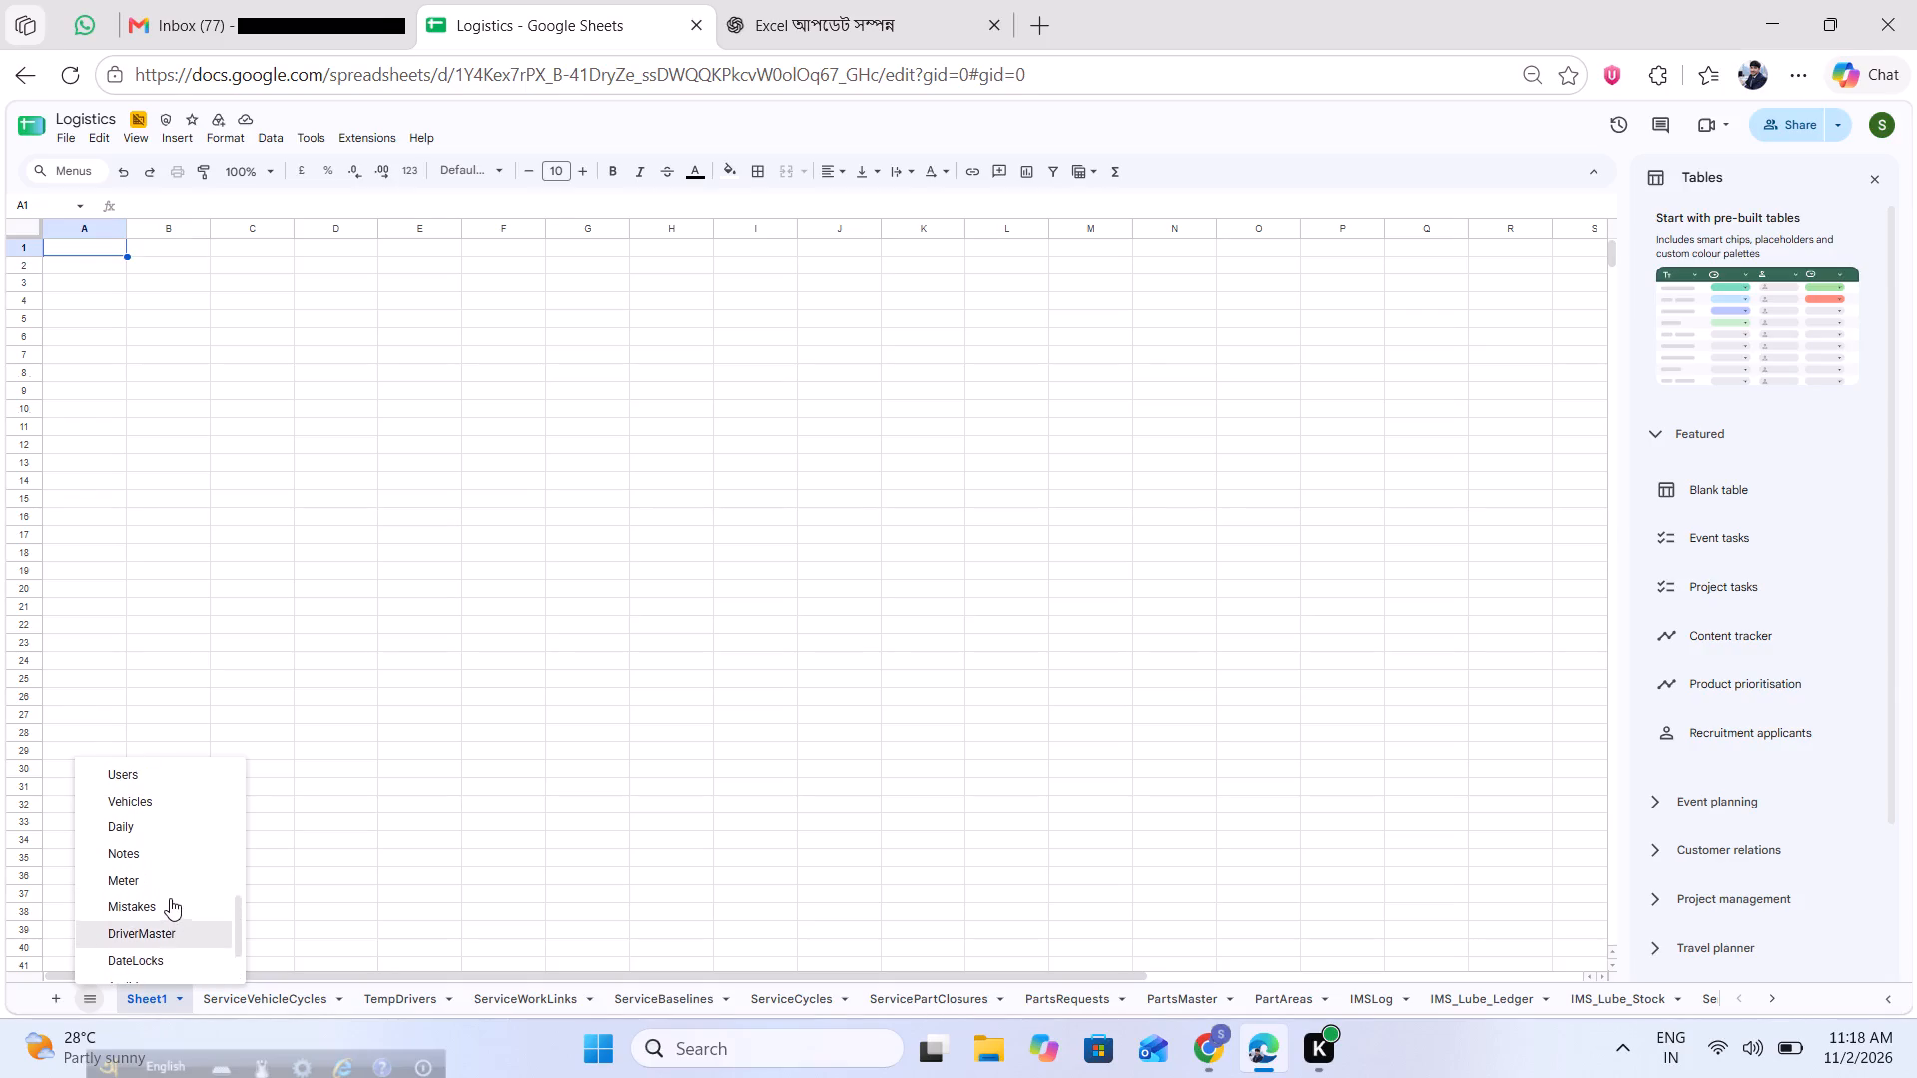
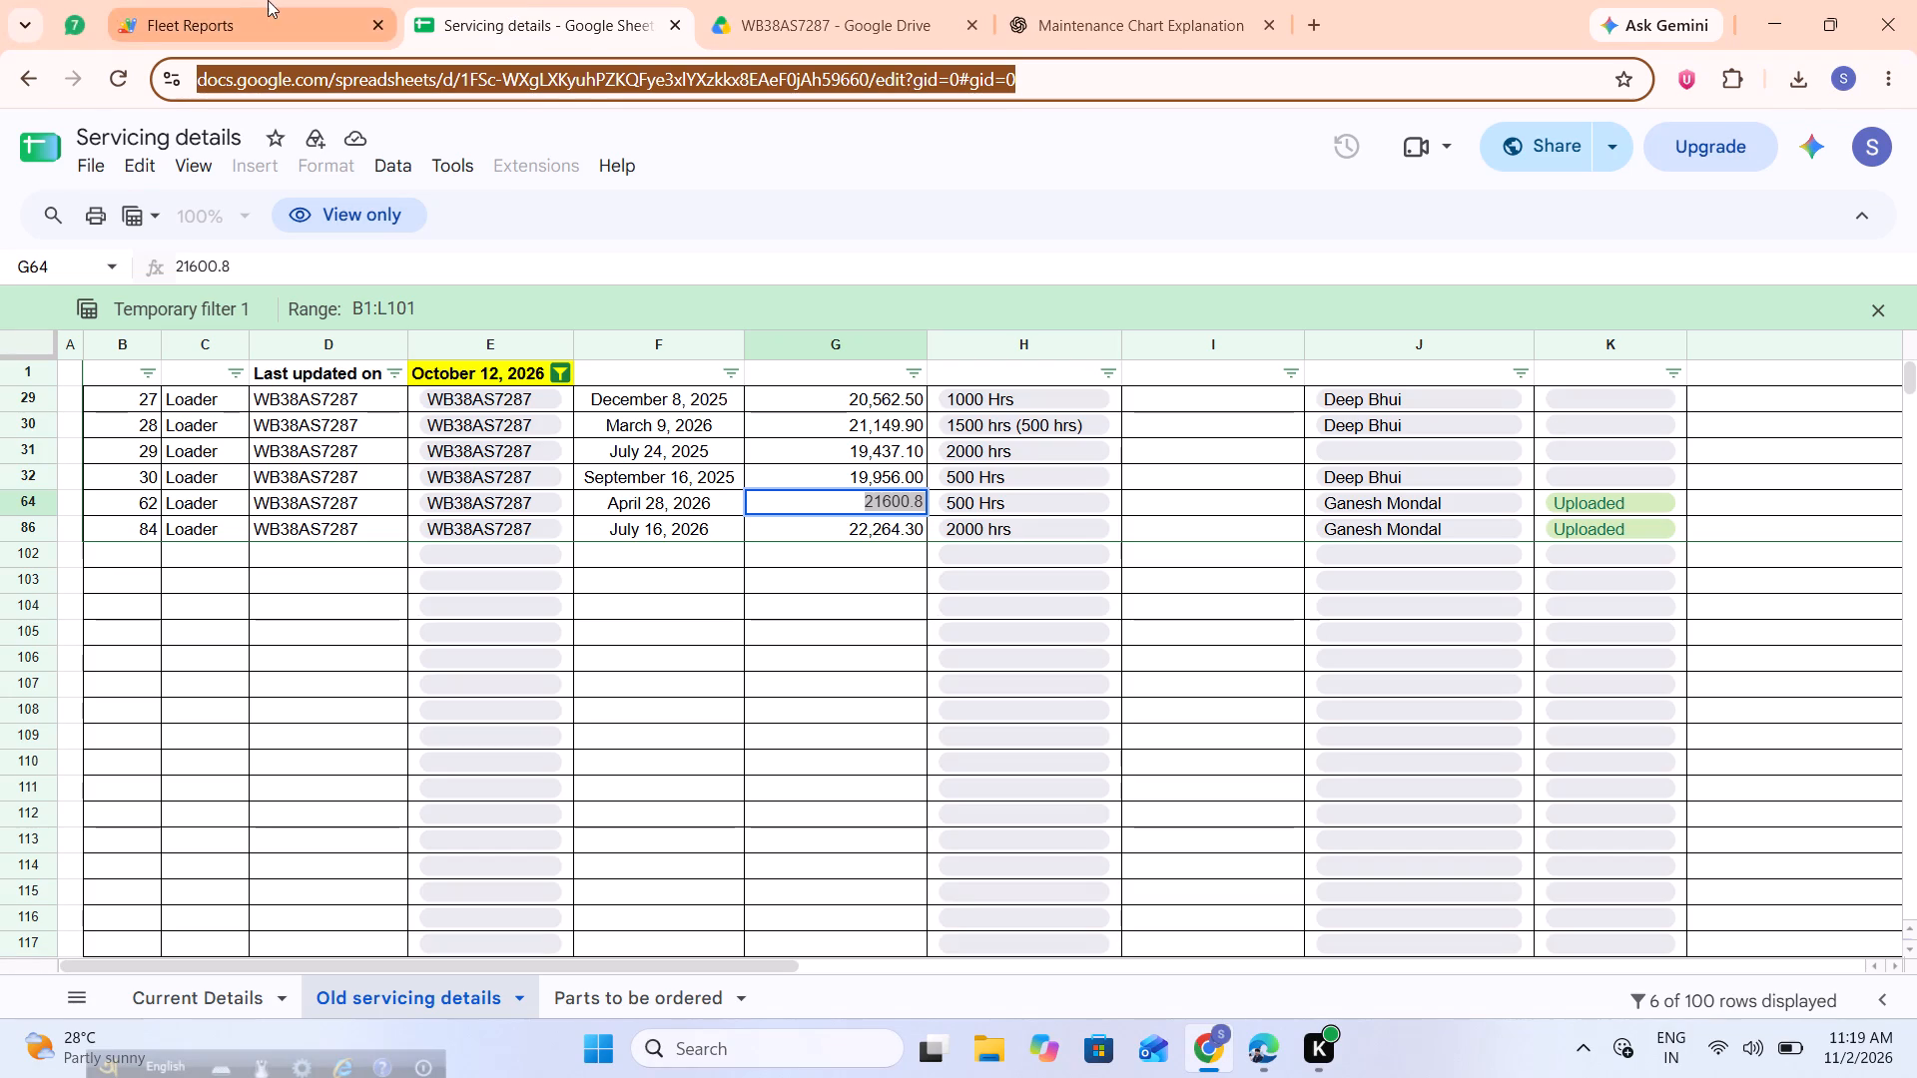
# Look over the scanned LOADER 7287 report and the Servicing details spreadsheet's Parts to be ordered sheet, ending on Old servicing details.
pyautogui.click(267, 0)
pyautogui.click(1097, 0)
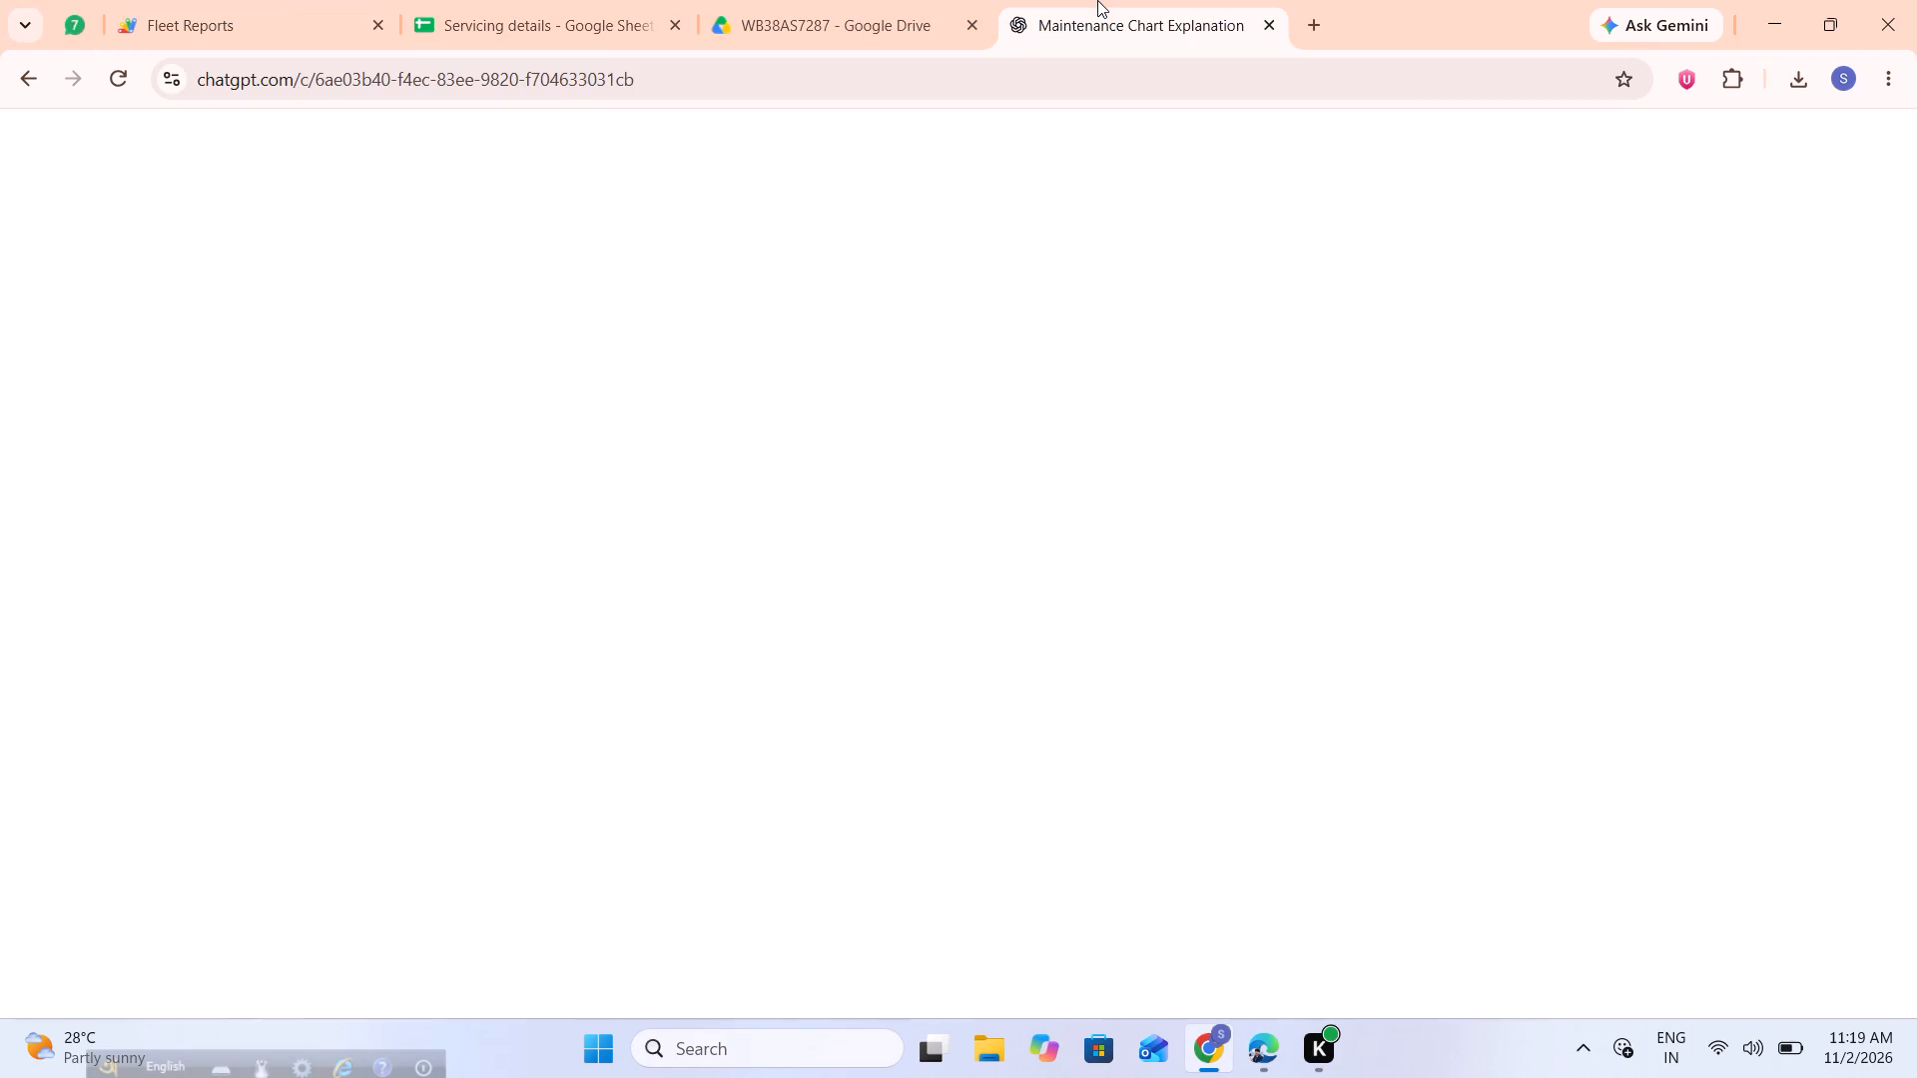
pyautogui.click(932, 0)
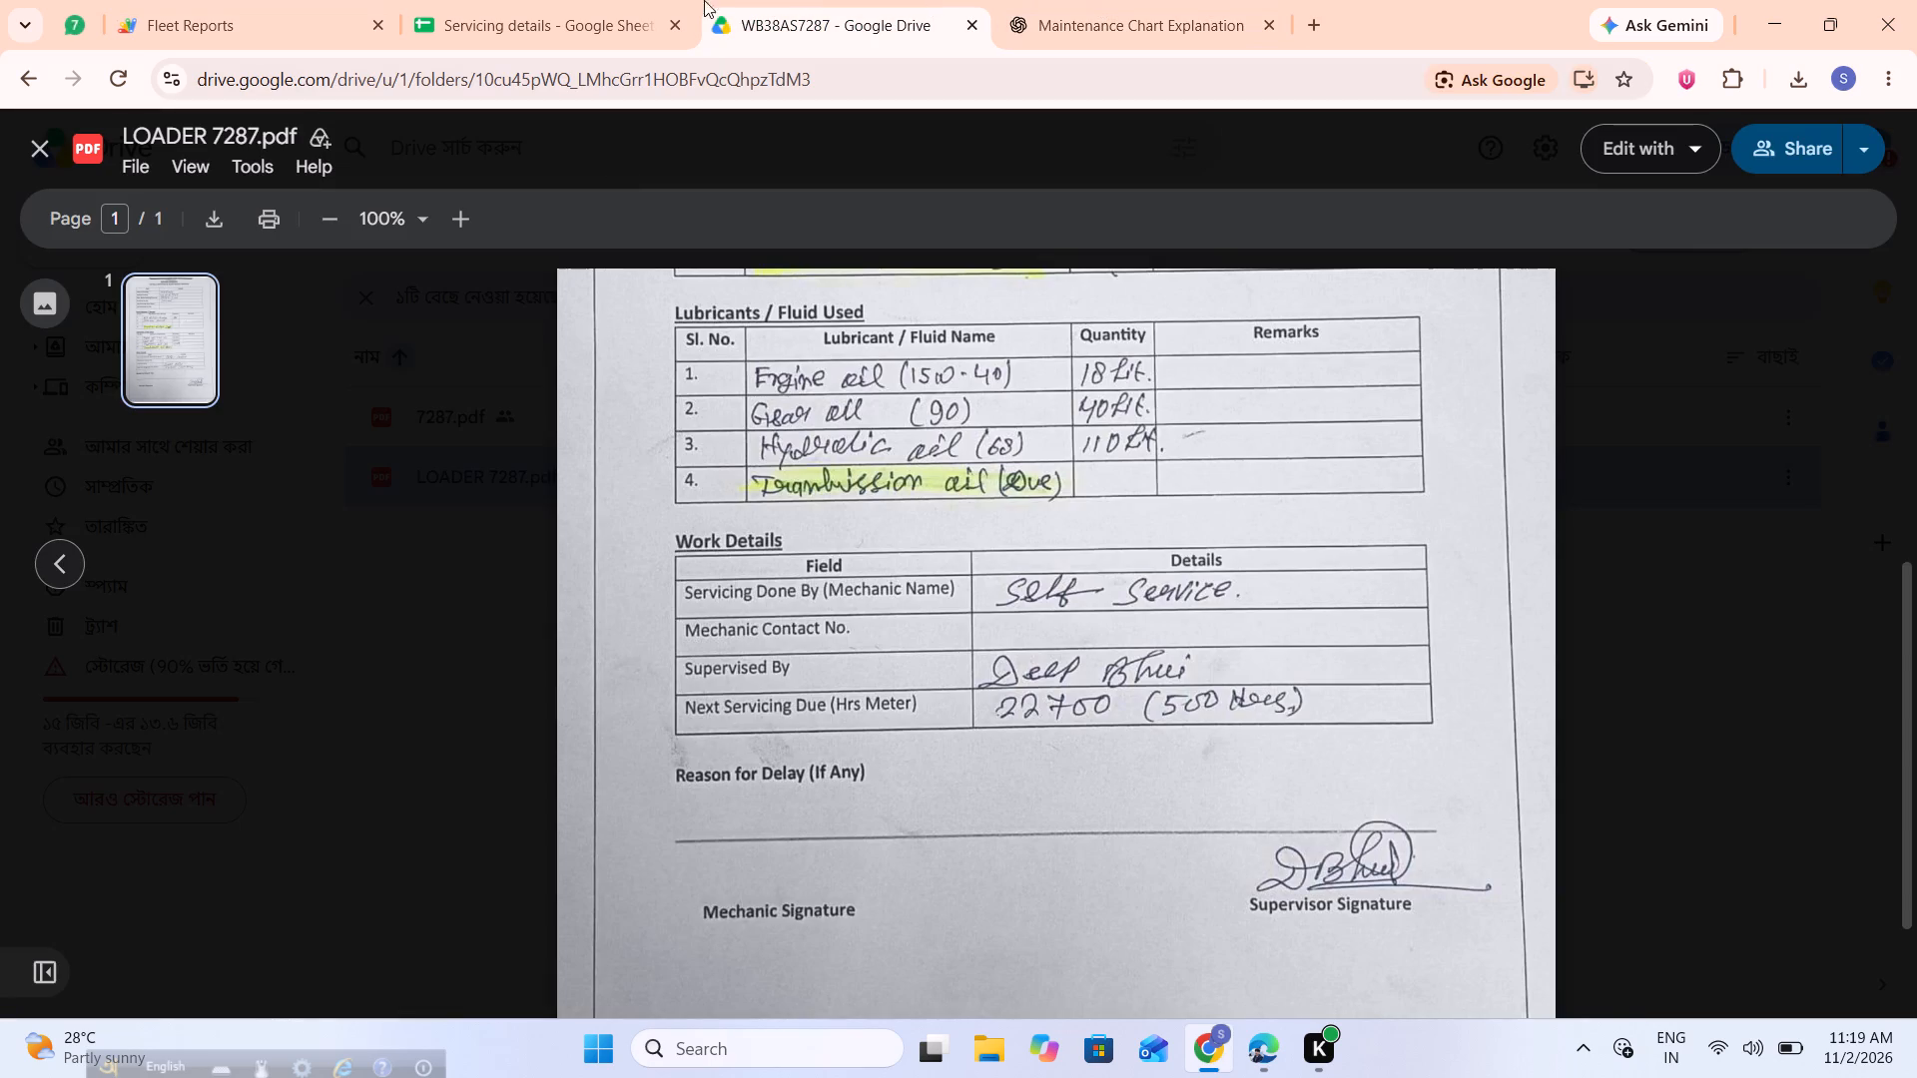
pyautogui.click(560, 5)
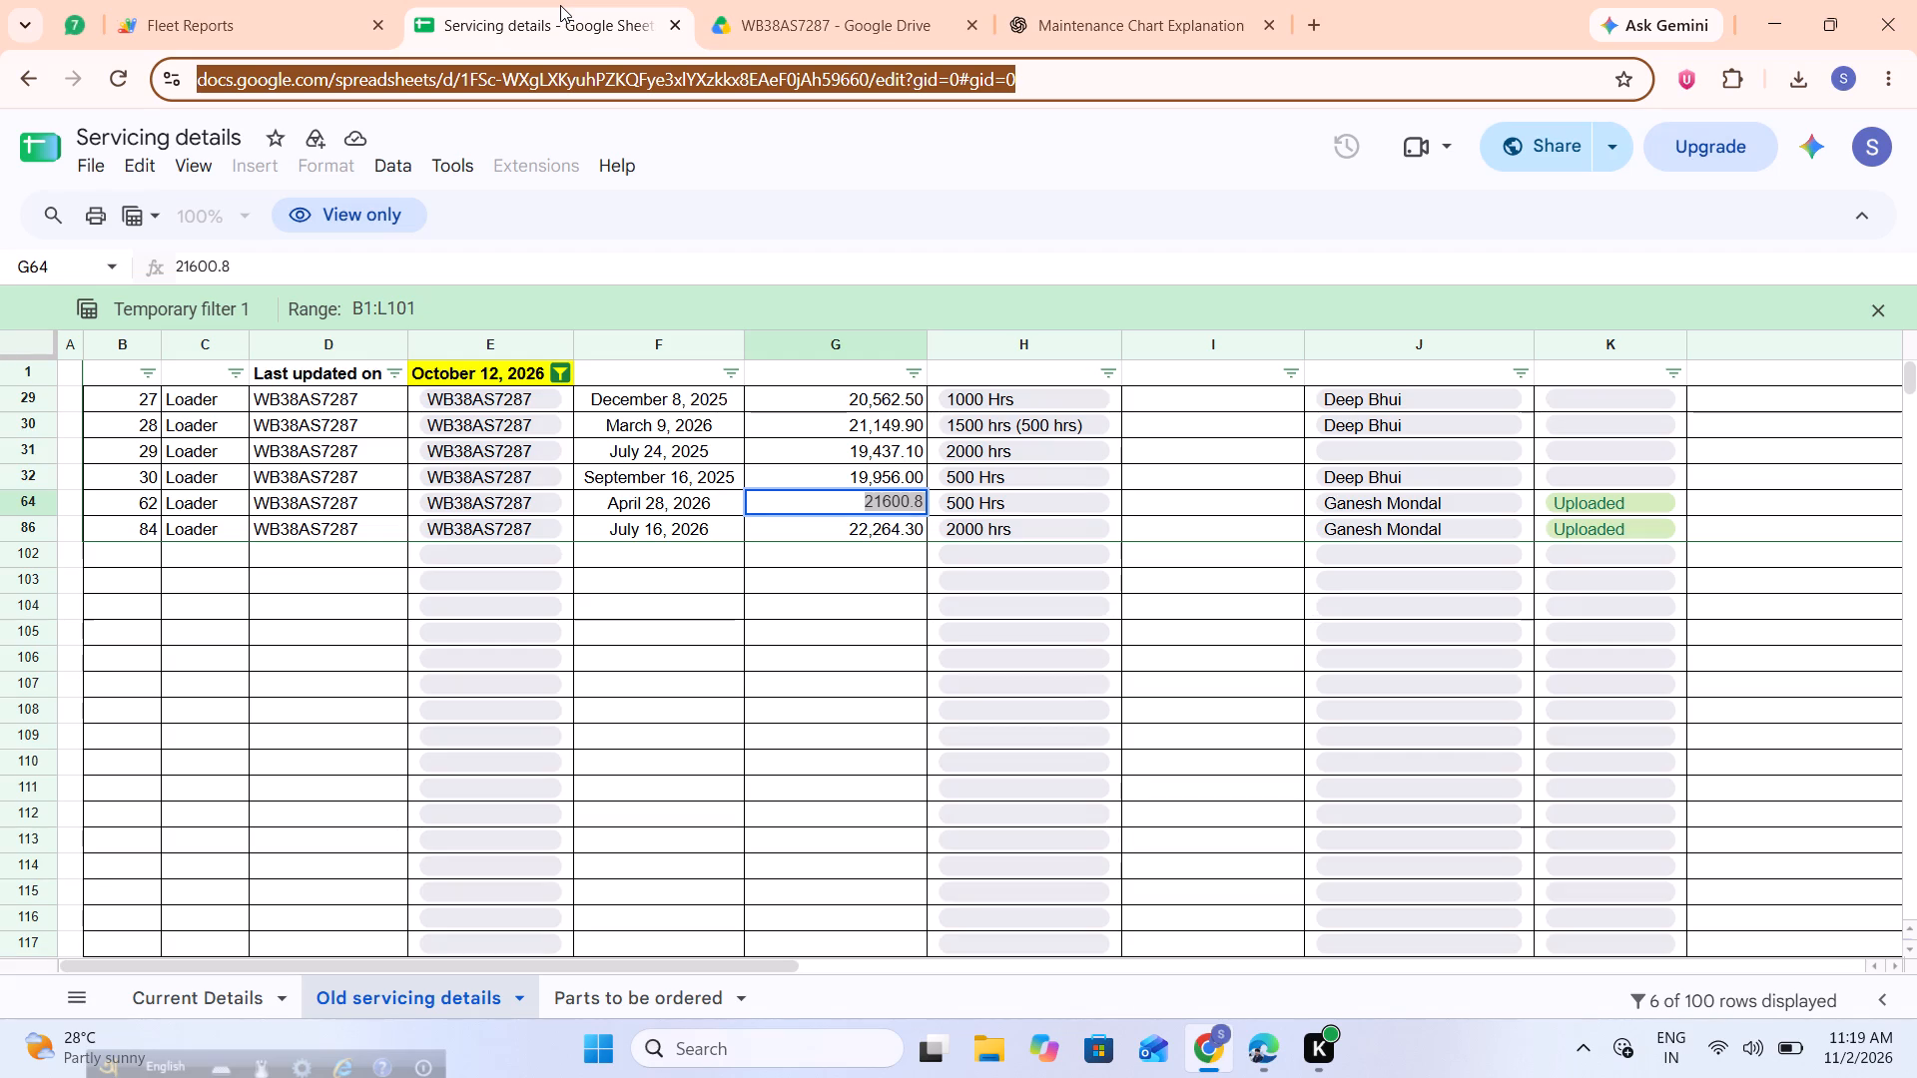
pyautogui.click(629, 261)
pyautogui.scroll(-1, 629, 261)
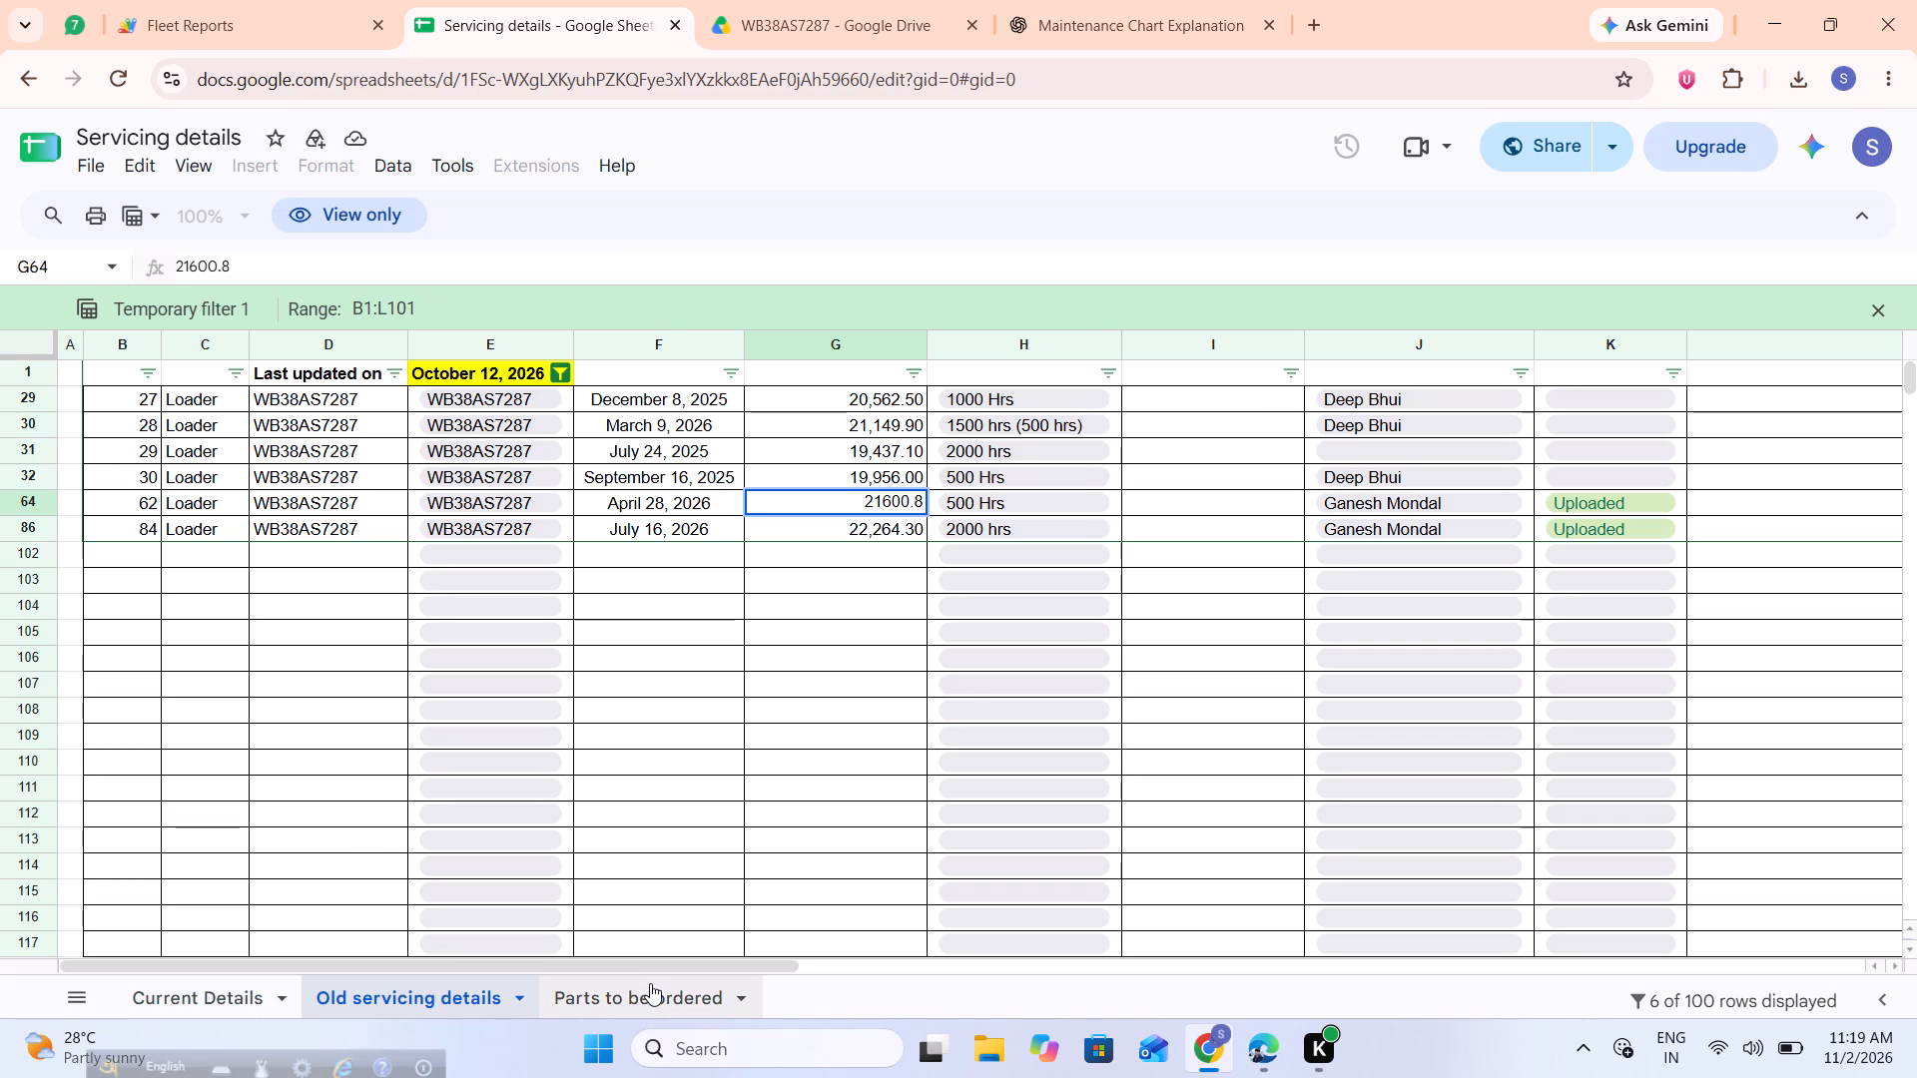
pyautogui.click(650, 983)
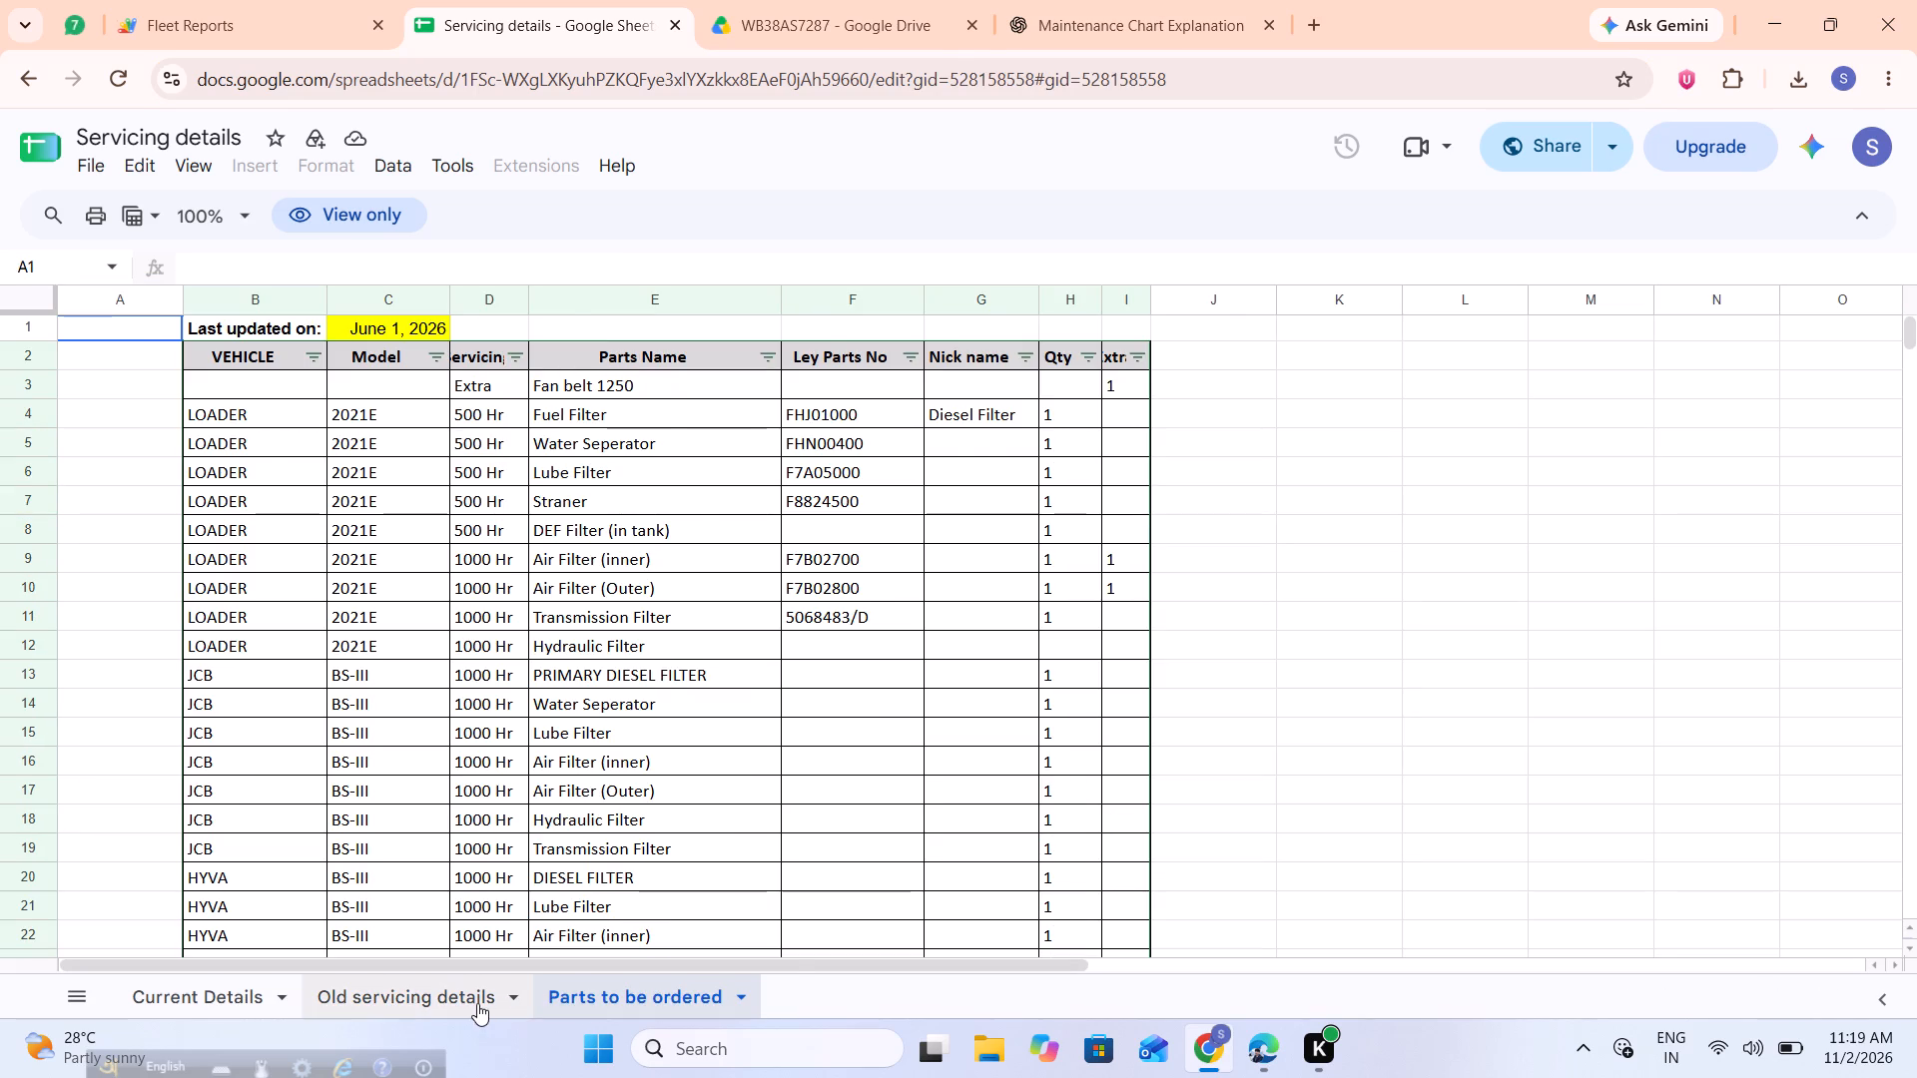
pyautogui.click(477, 1003)
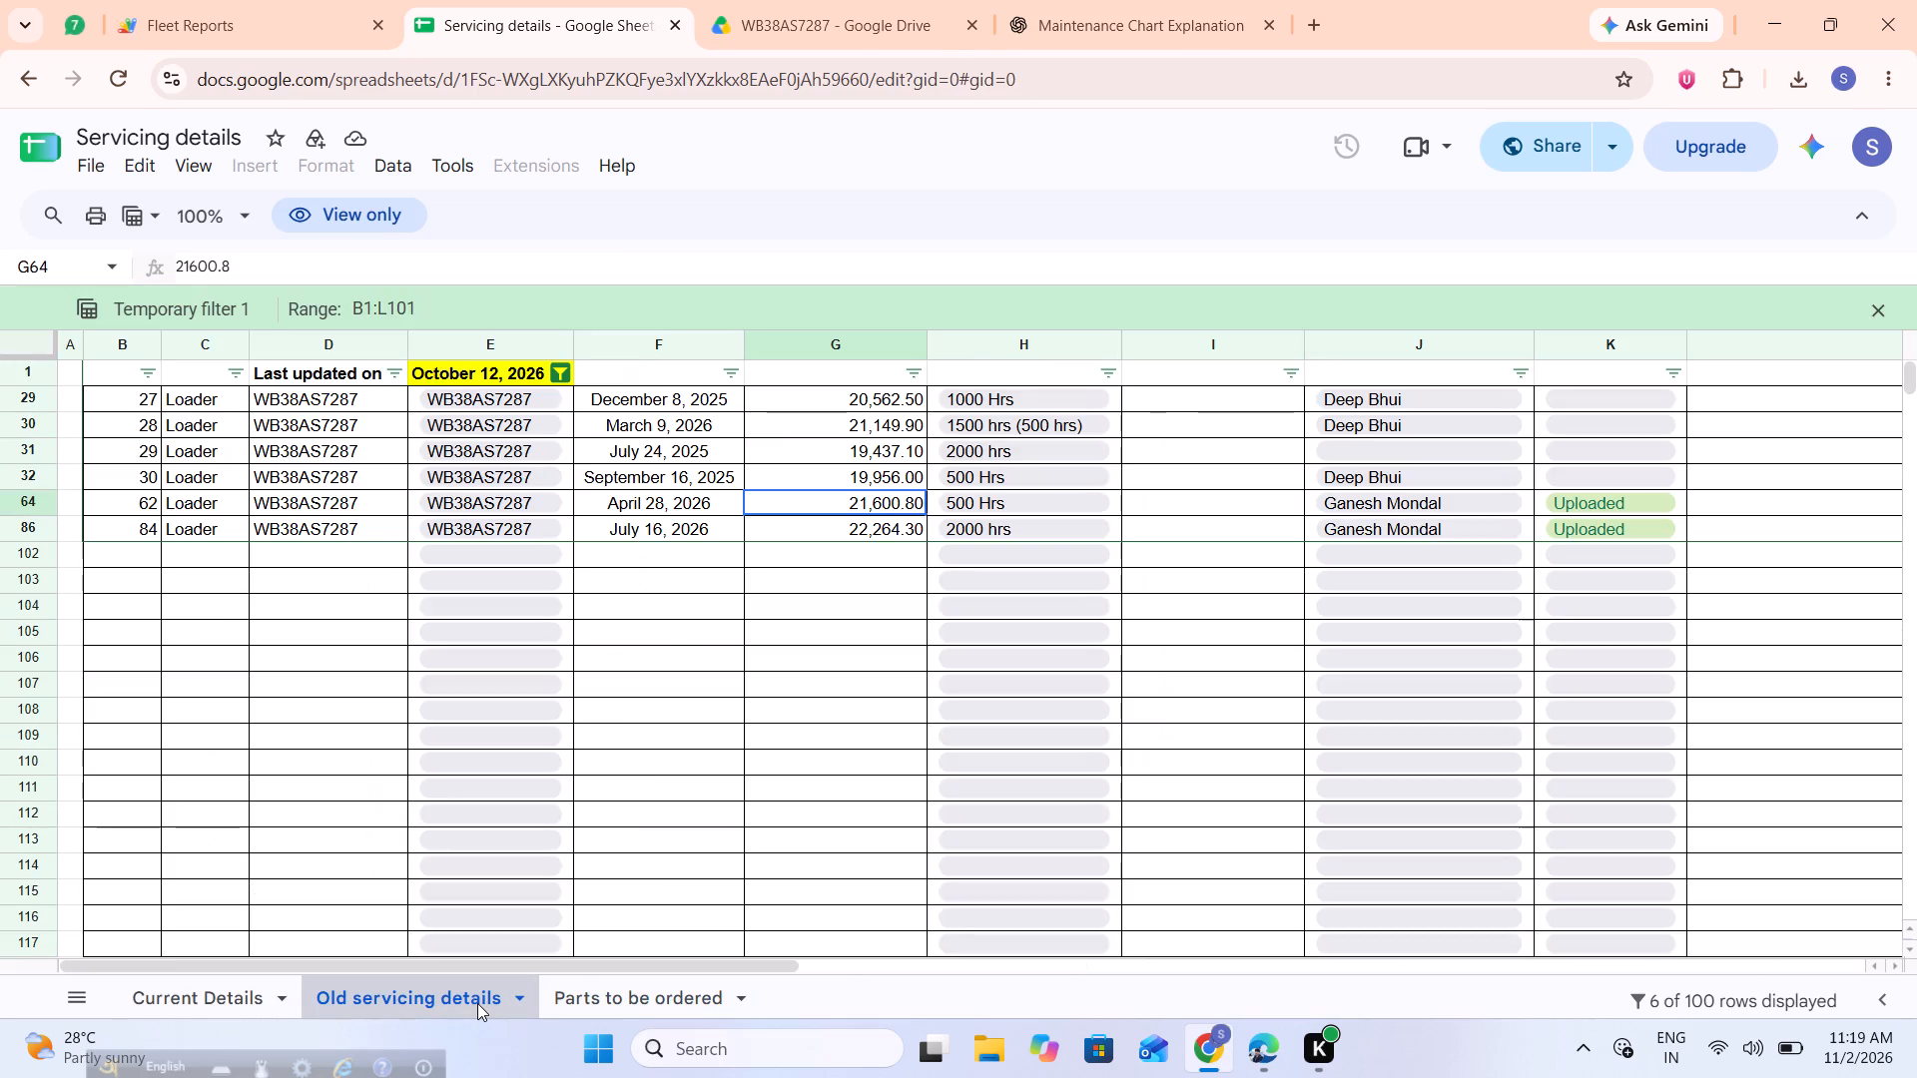
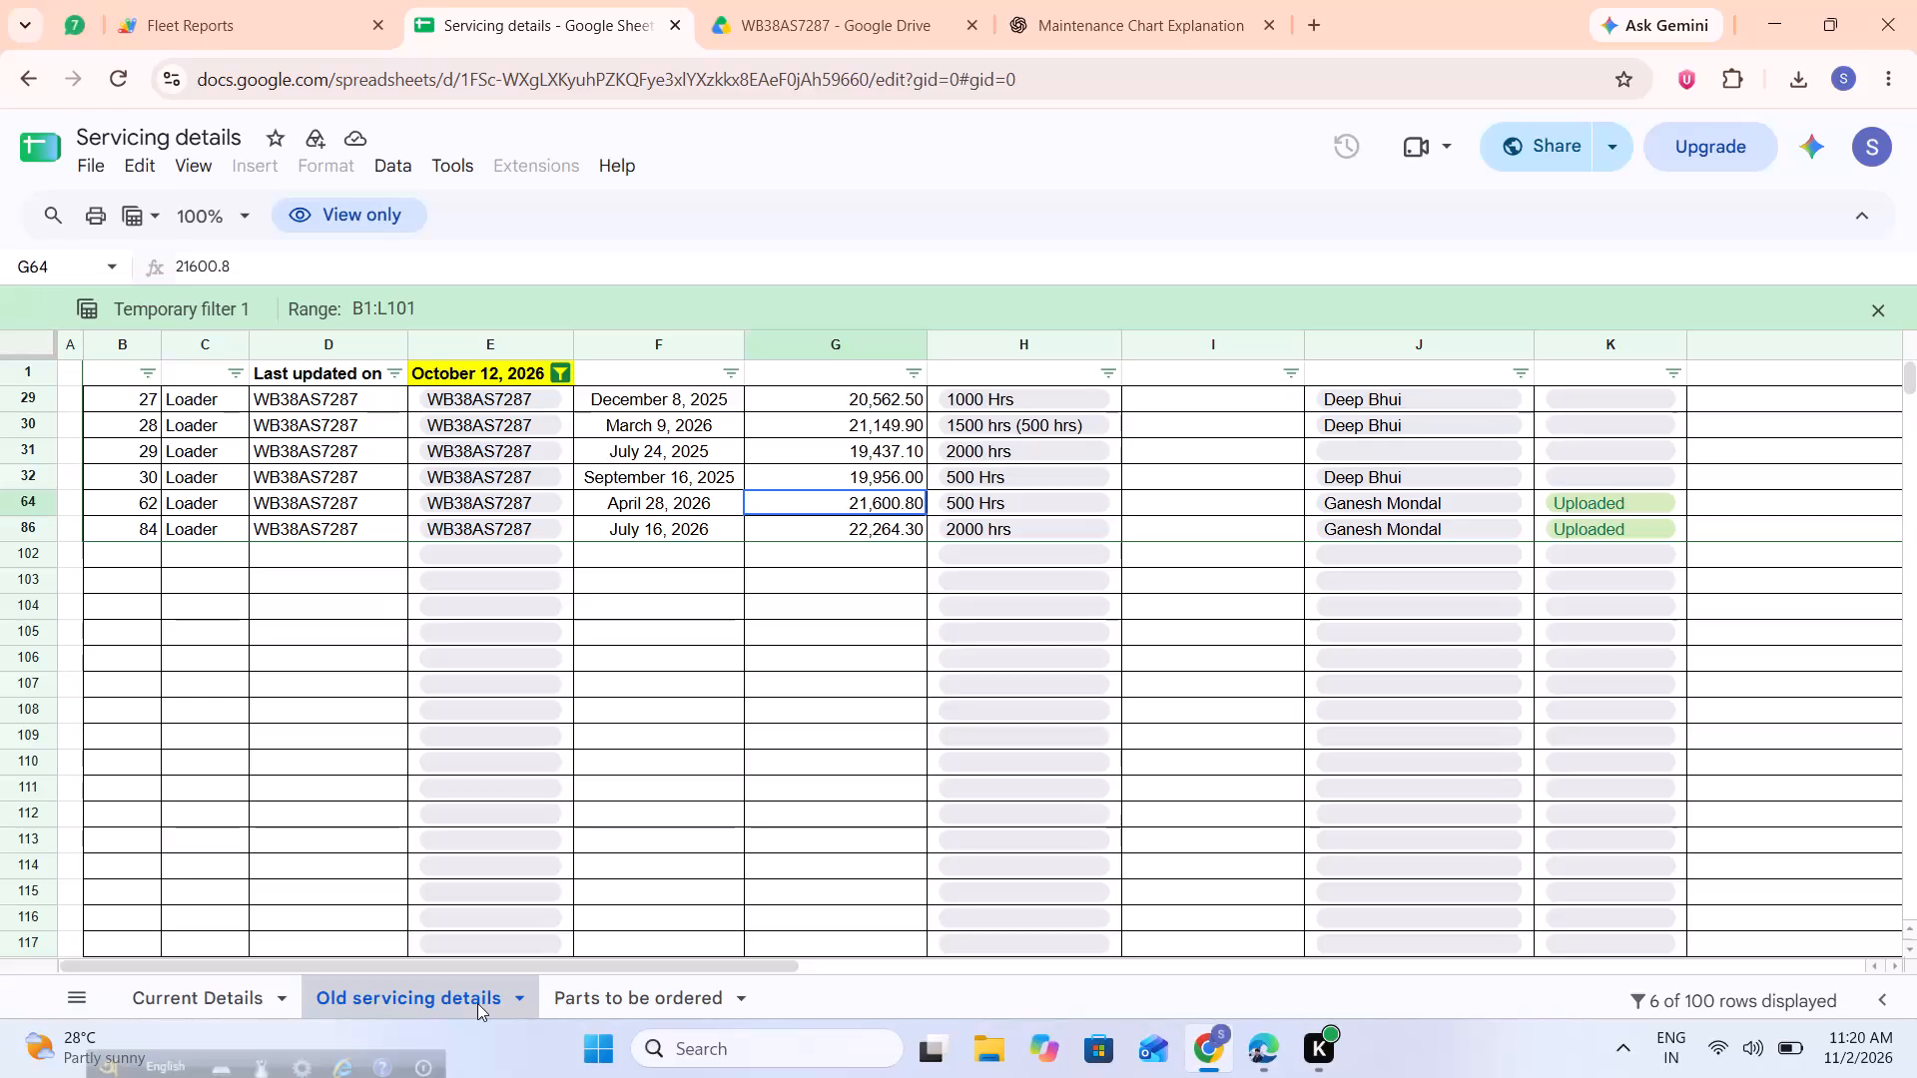
pyautogui.scroll(-2, 477, 1003)
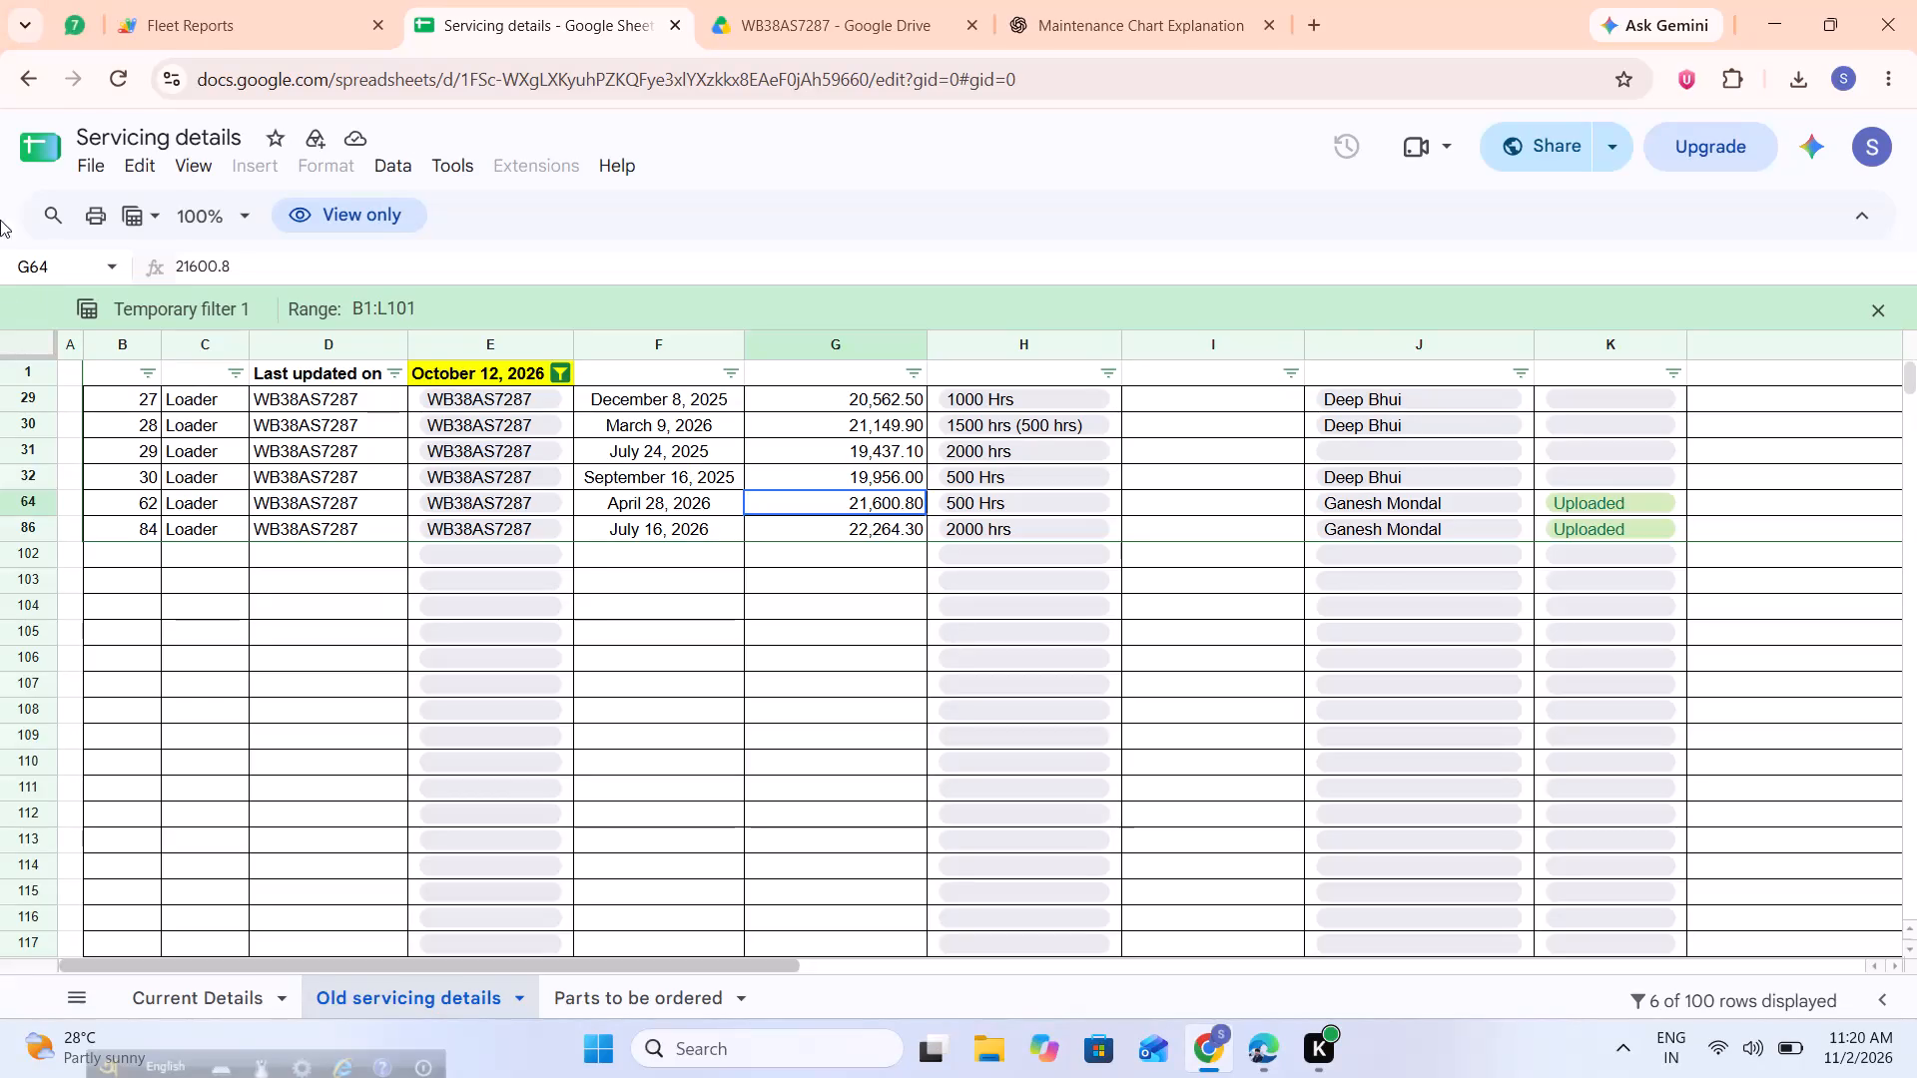
pyautogui.click(217, 0)
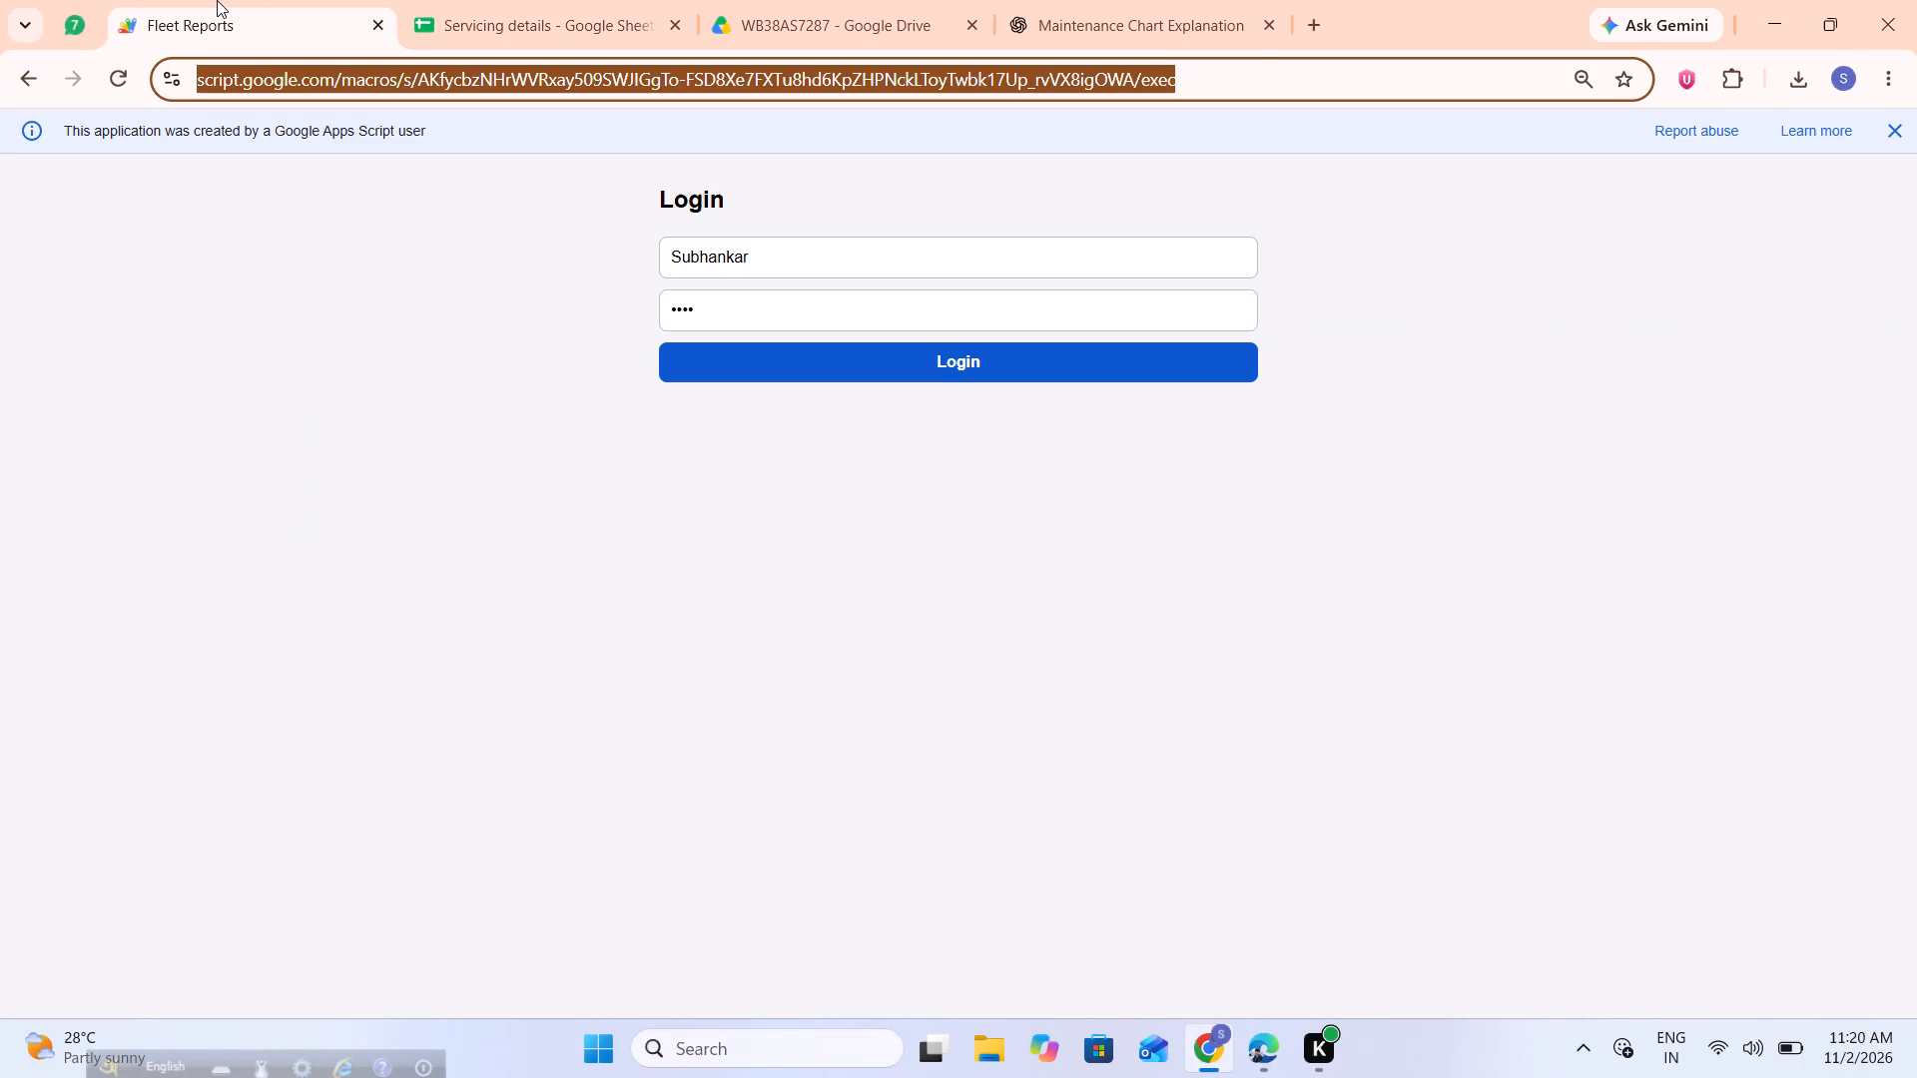
pyautogui.click(764, 0)
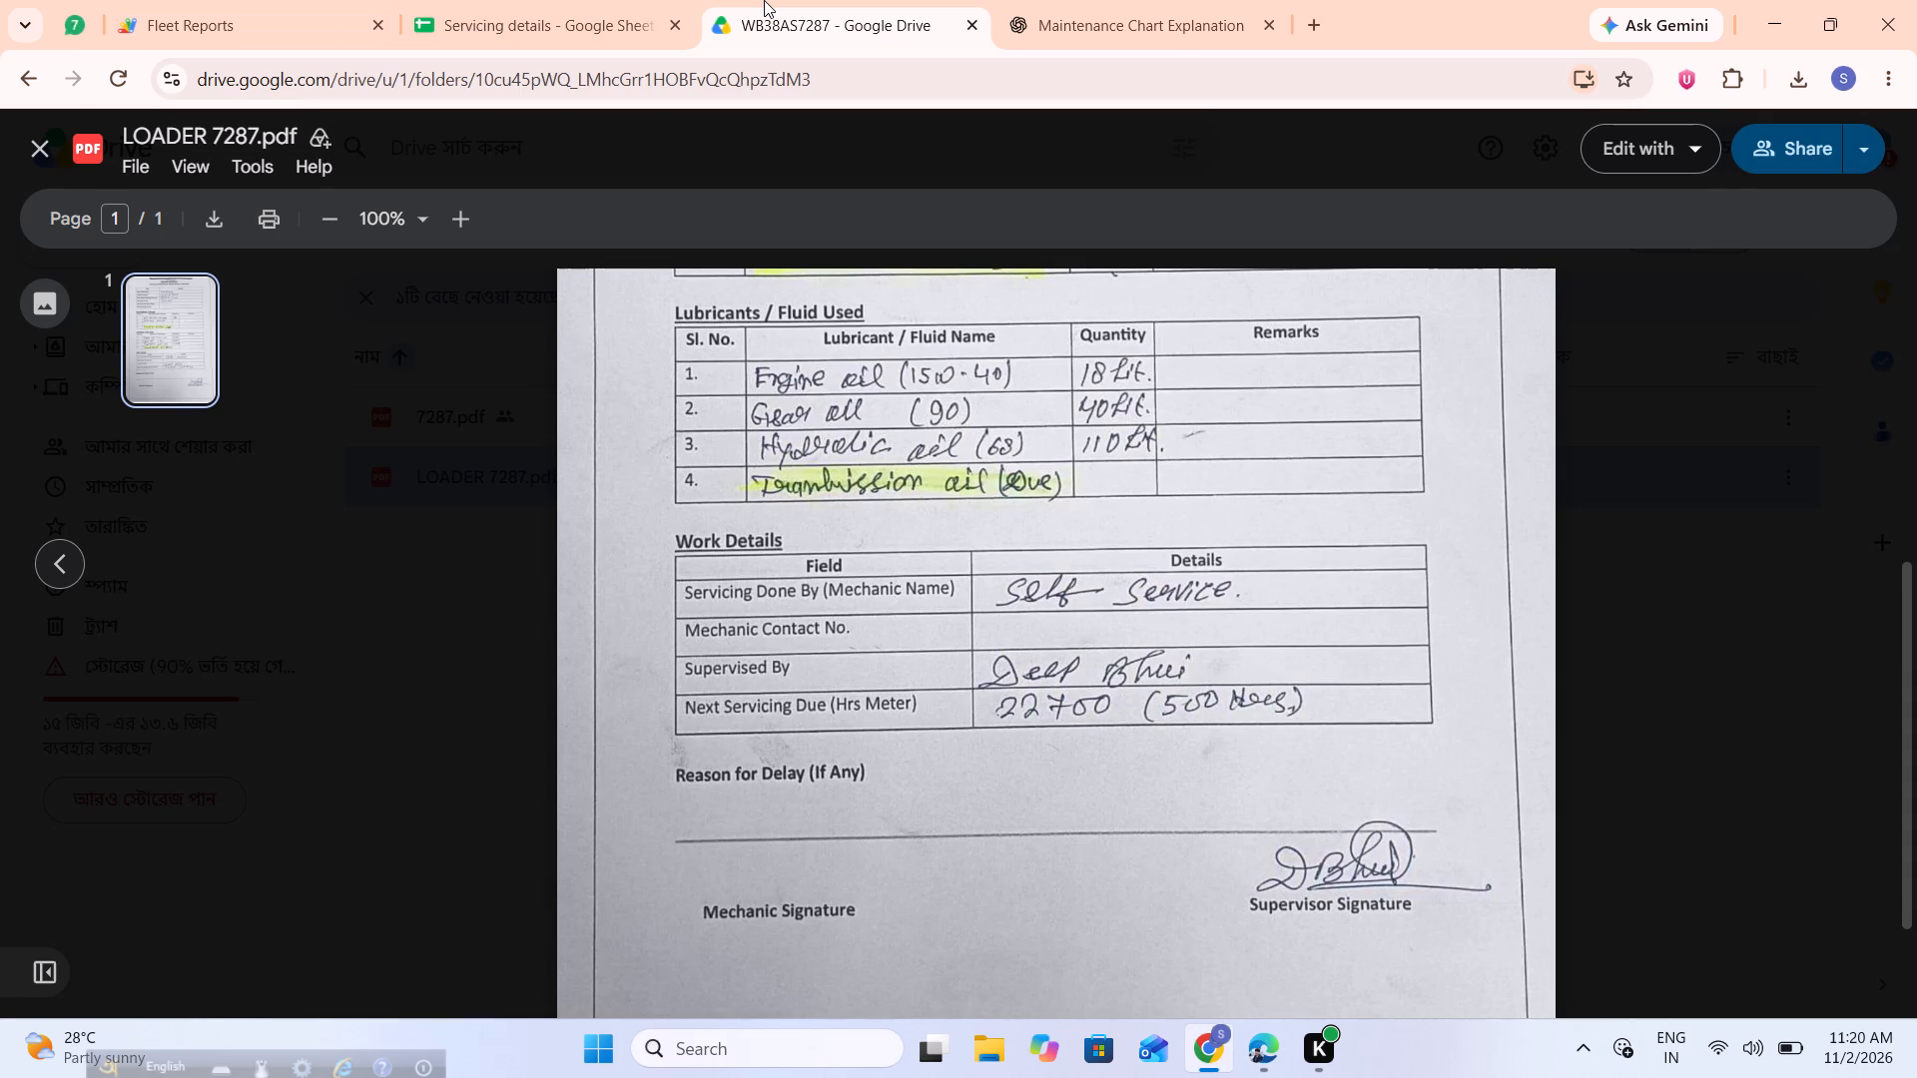
pyautogui.scroll(7, 846, 425)
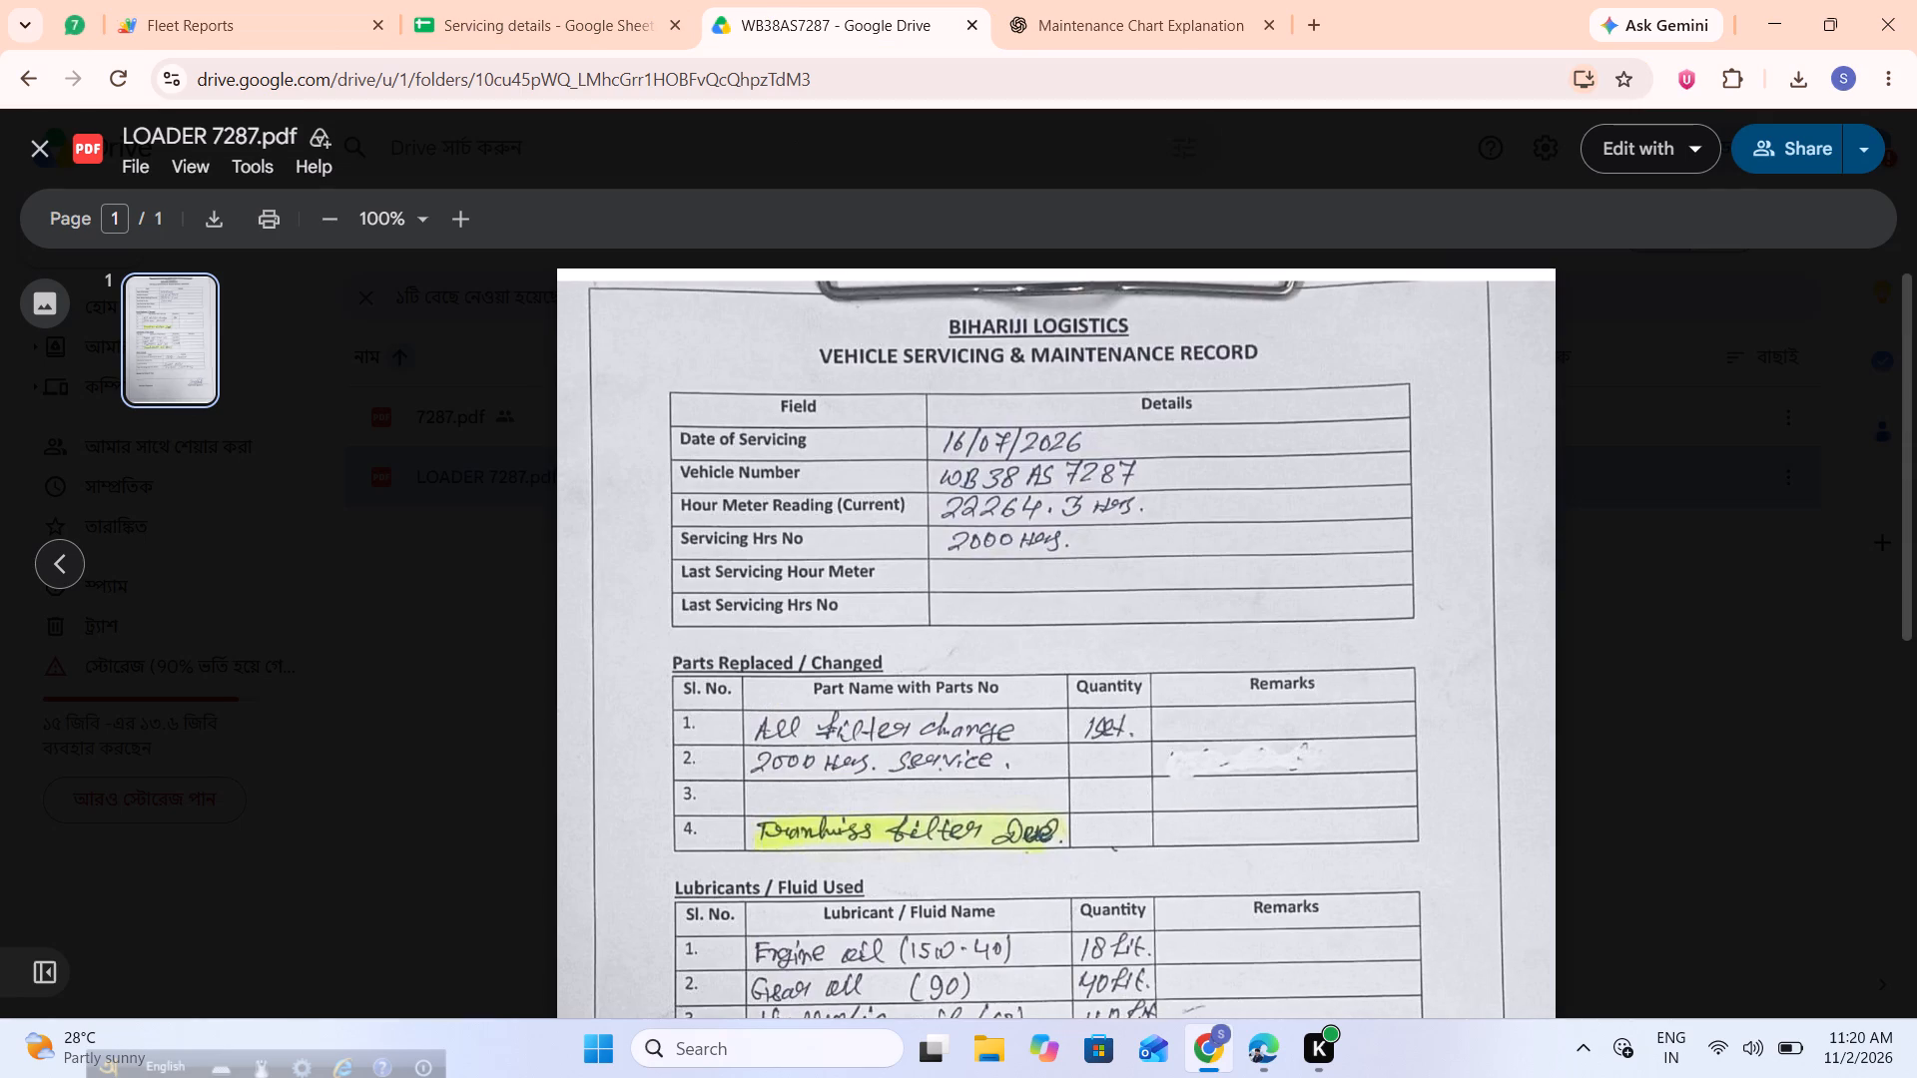
pyautogui.click(573, 12)
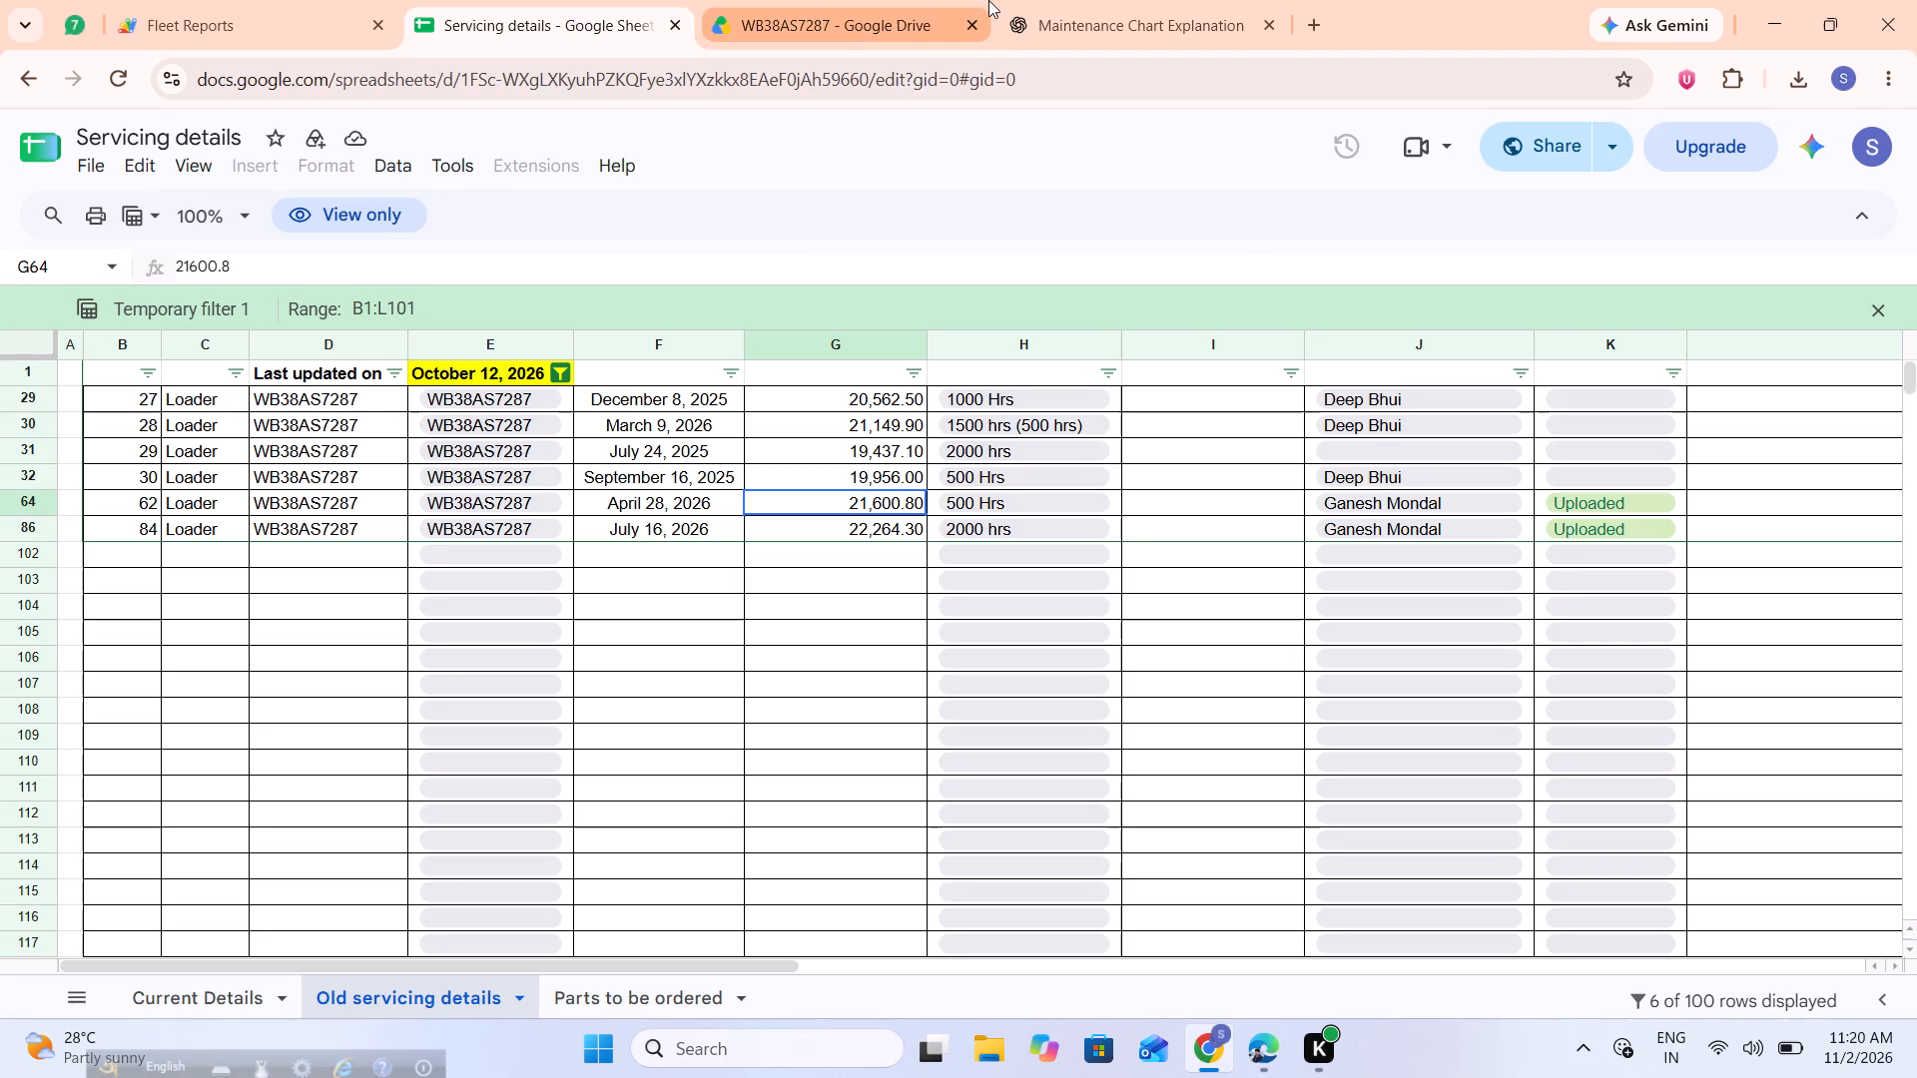
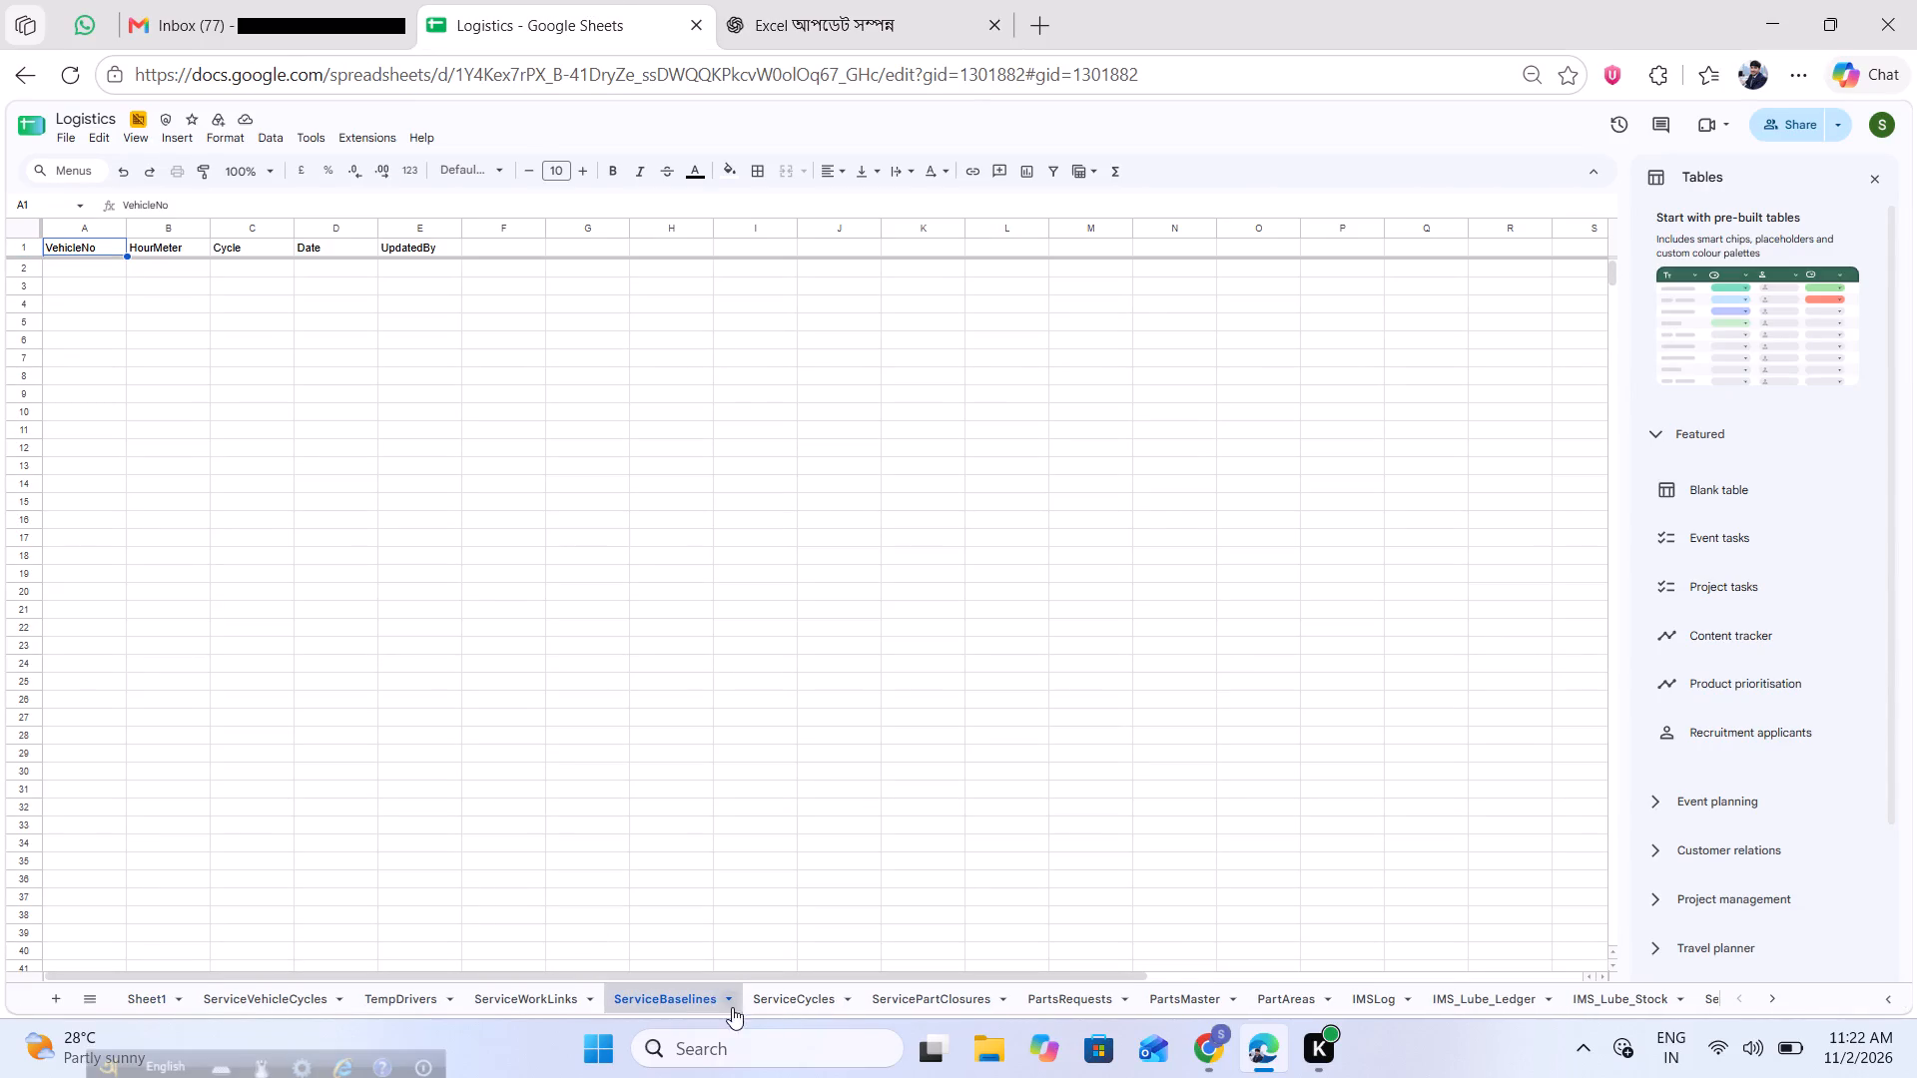
pyautogui.click(776, 1006)
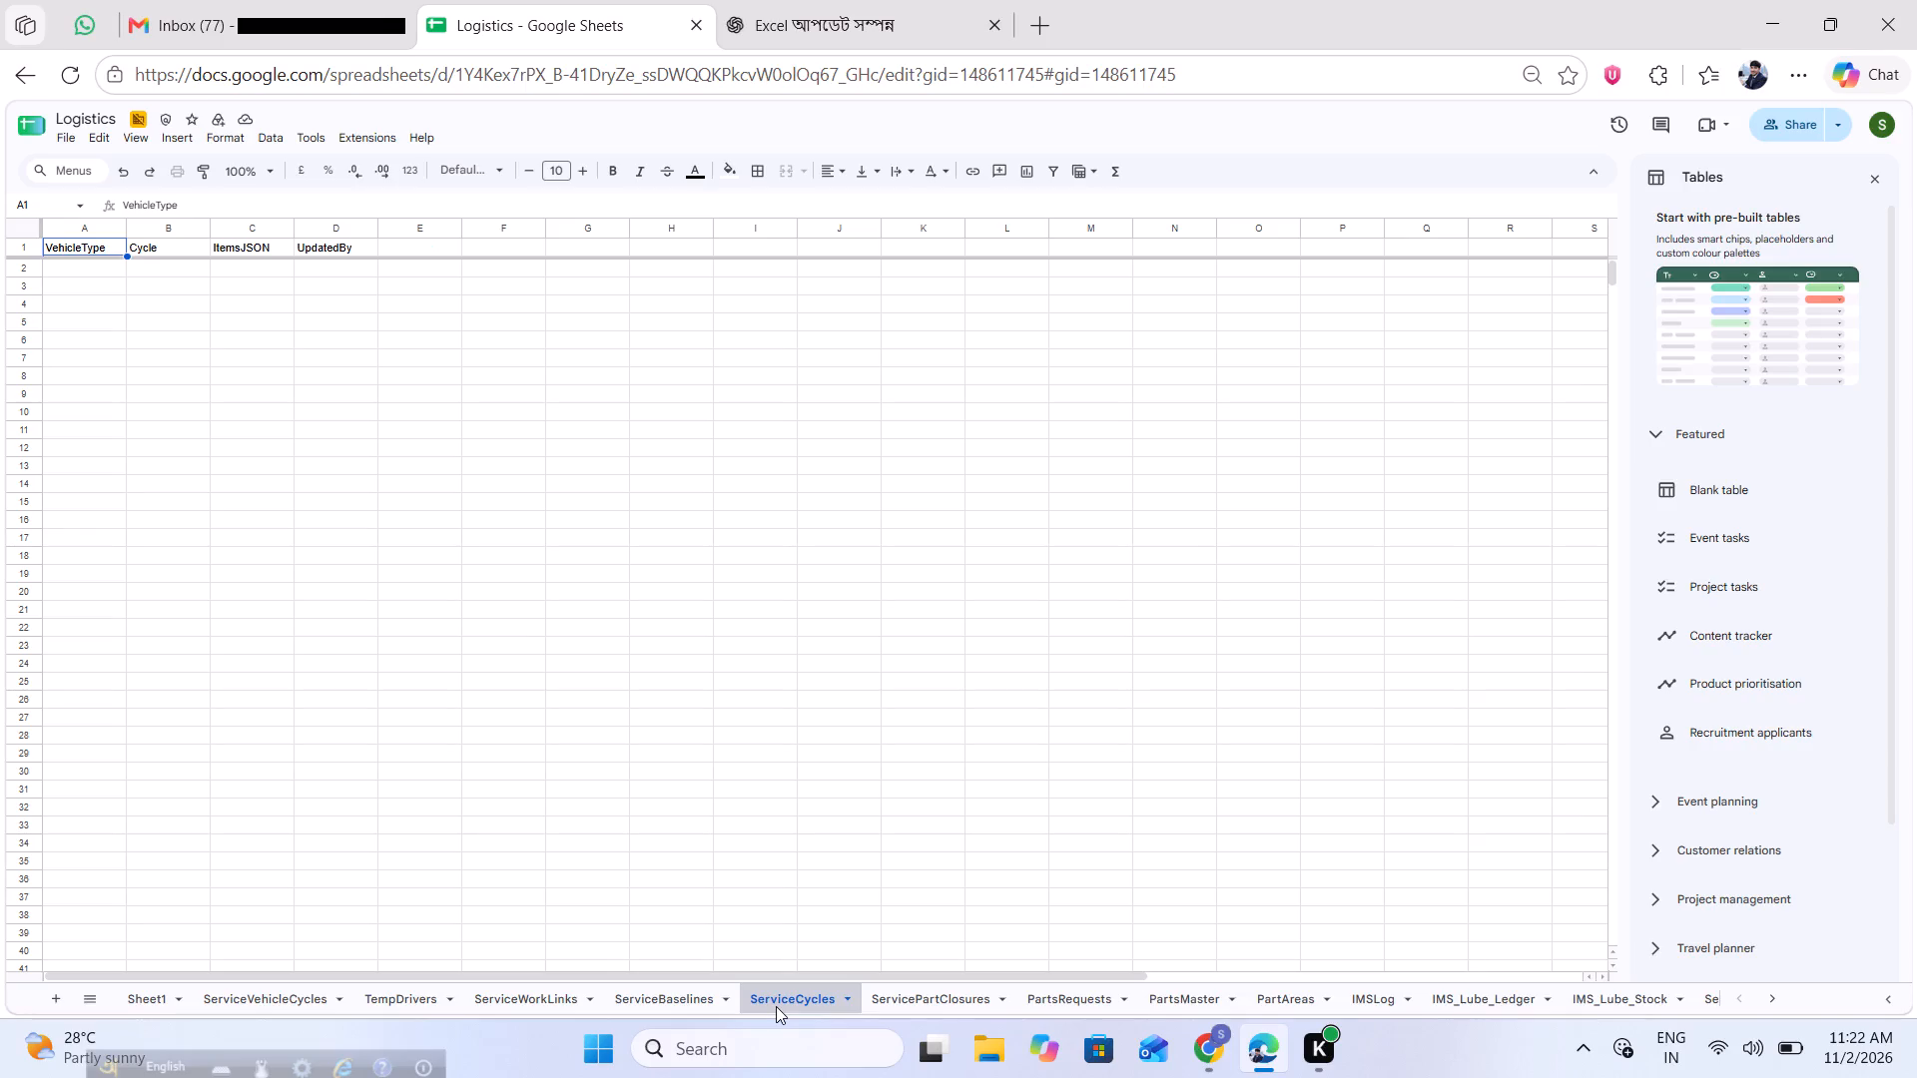
pyautogui.click(330, 989)
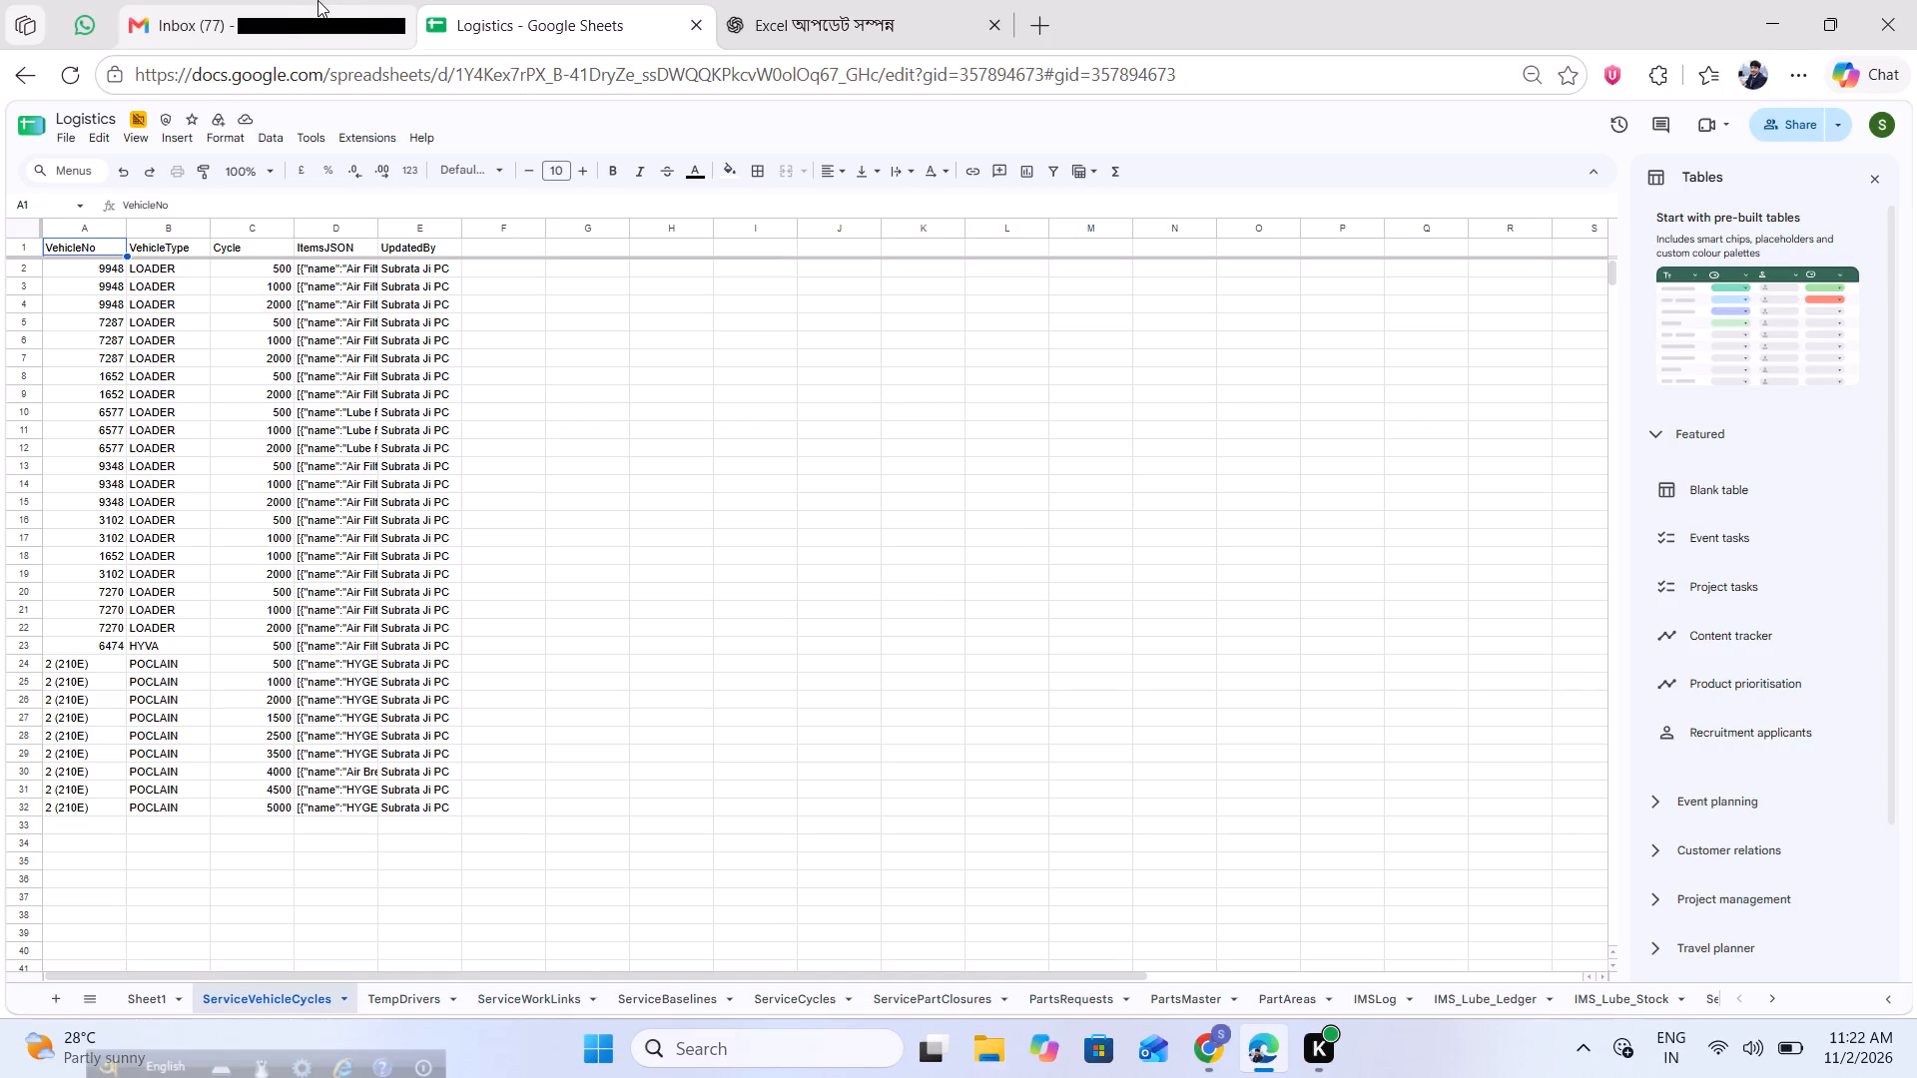
pyautogui.click(1220, 1061)
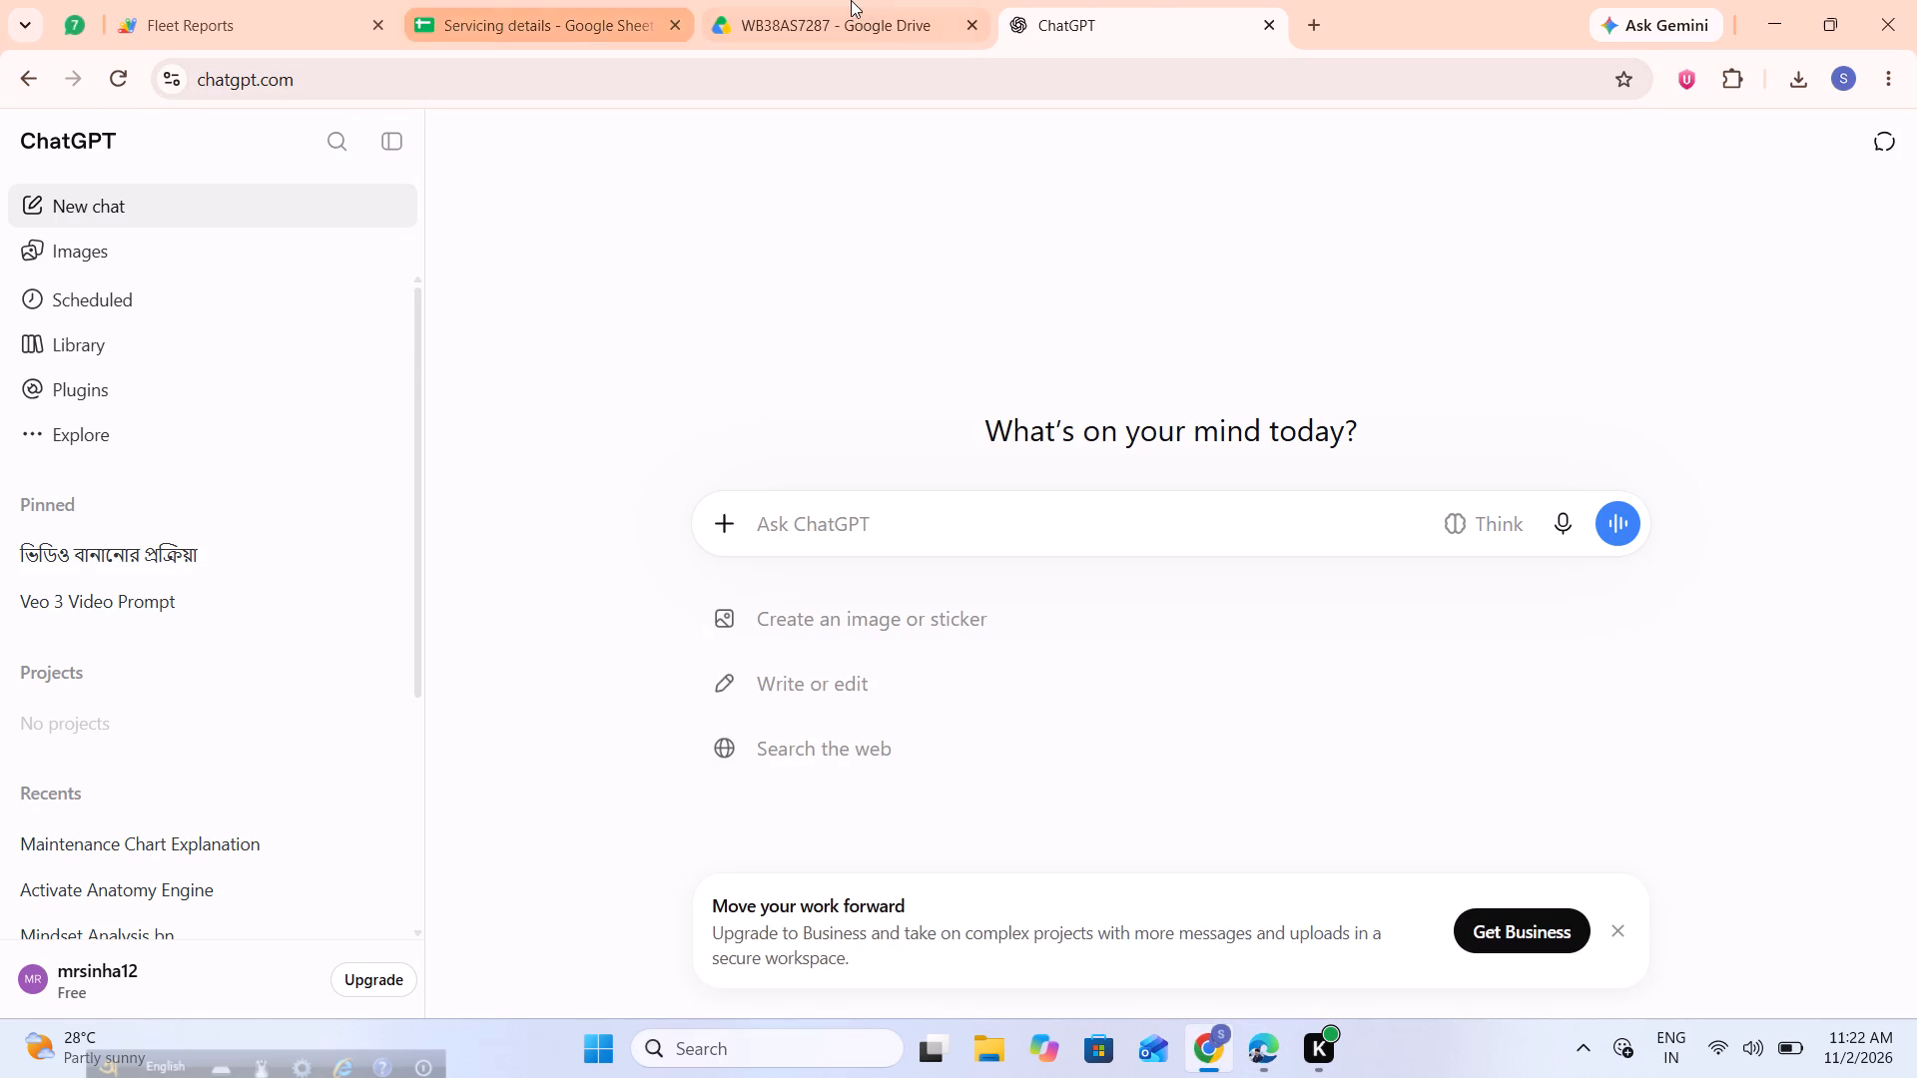
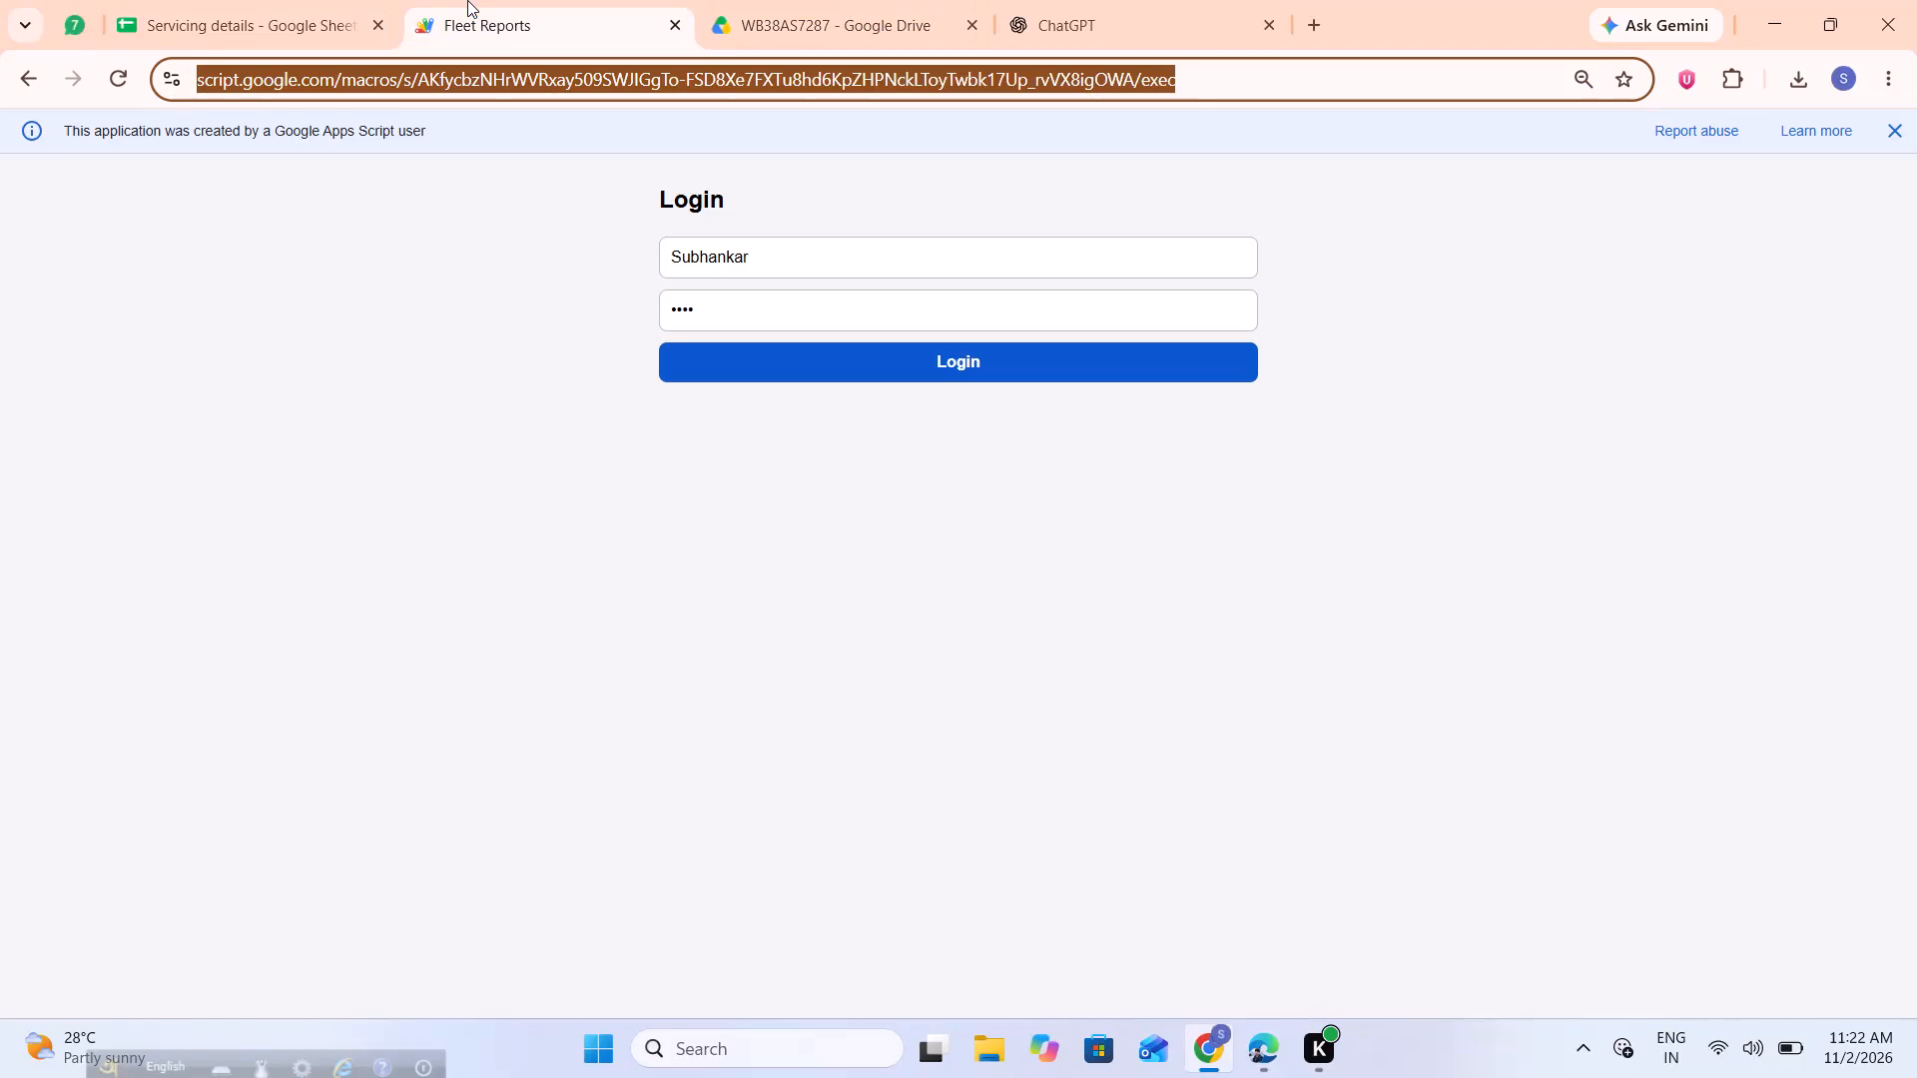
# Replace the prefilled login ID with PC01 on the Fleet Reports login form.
pyautogui.moveTo(815, 262); pyautogui.dragTo(154, 231)
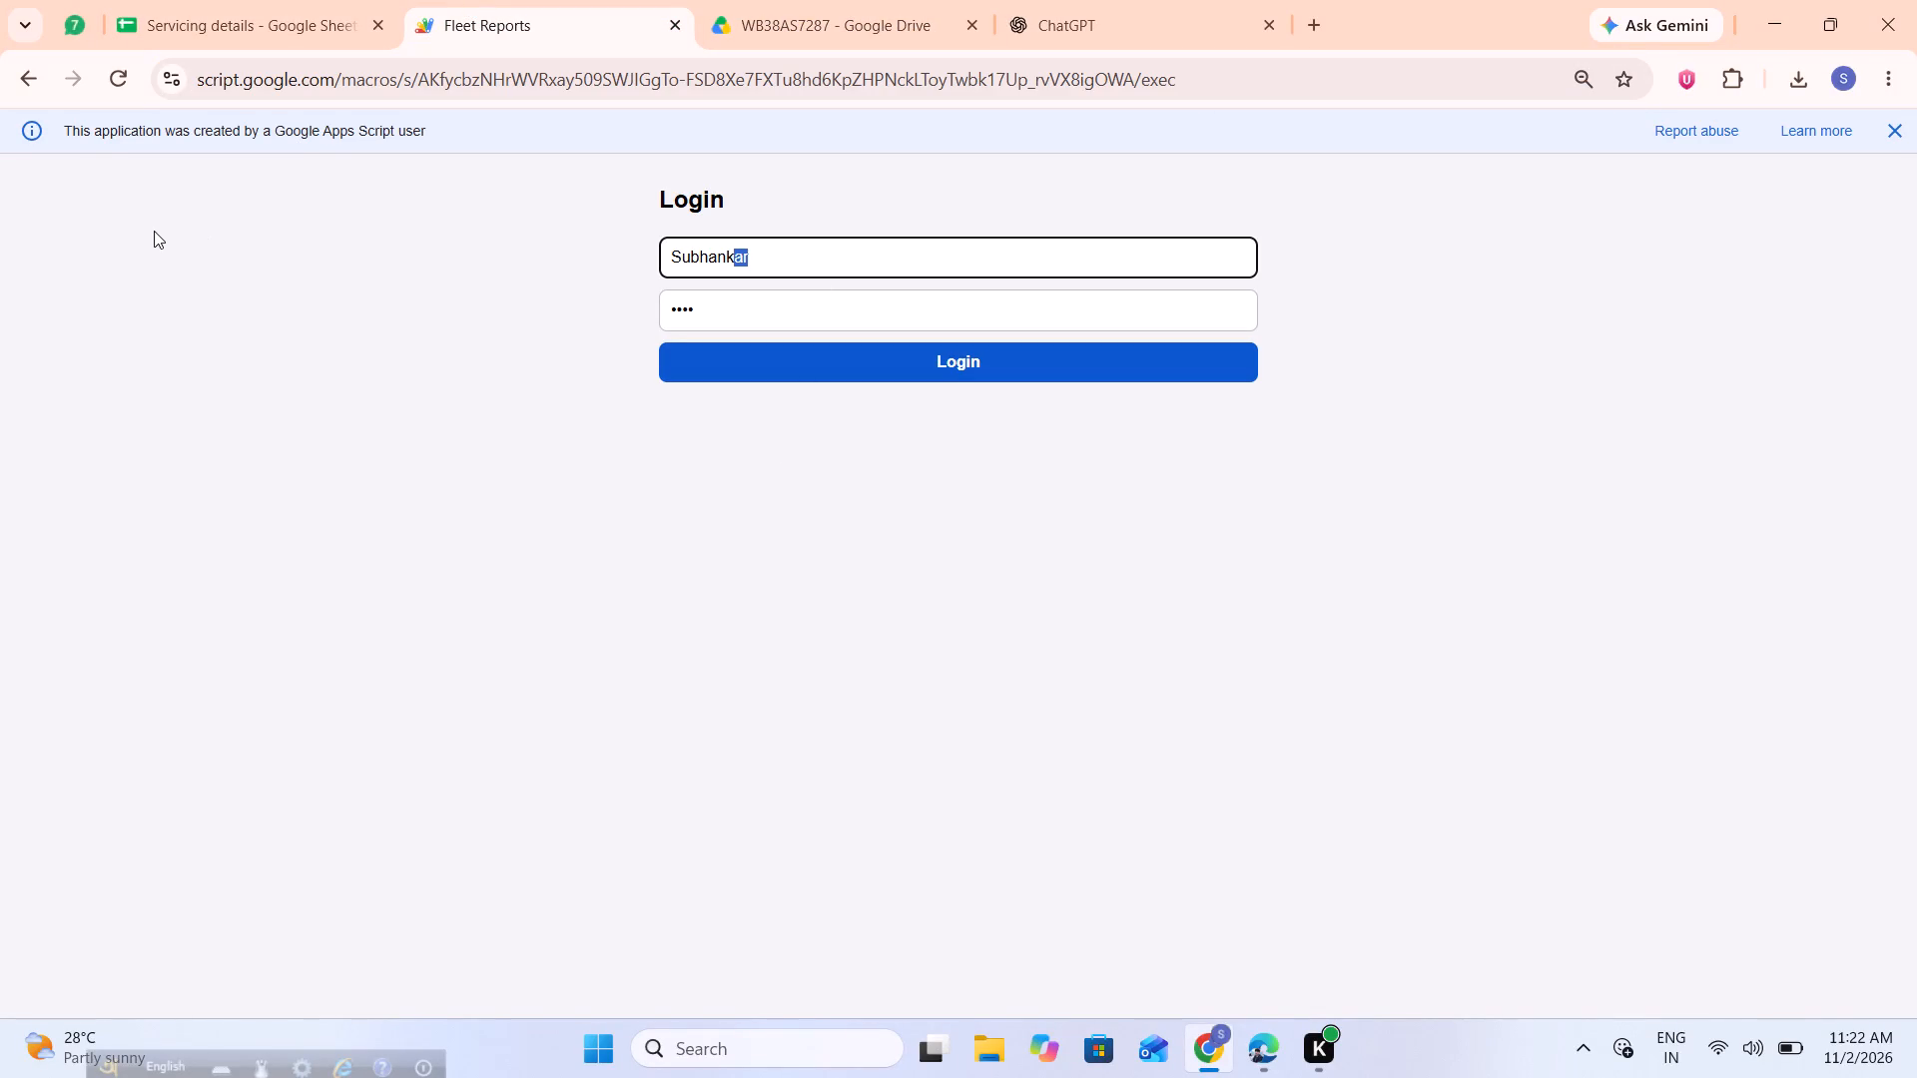
pyautogui.press('BackSpace')
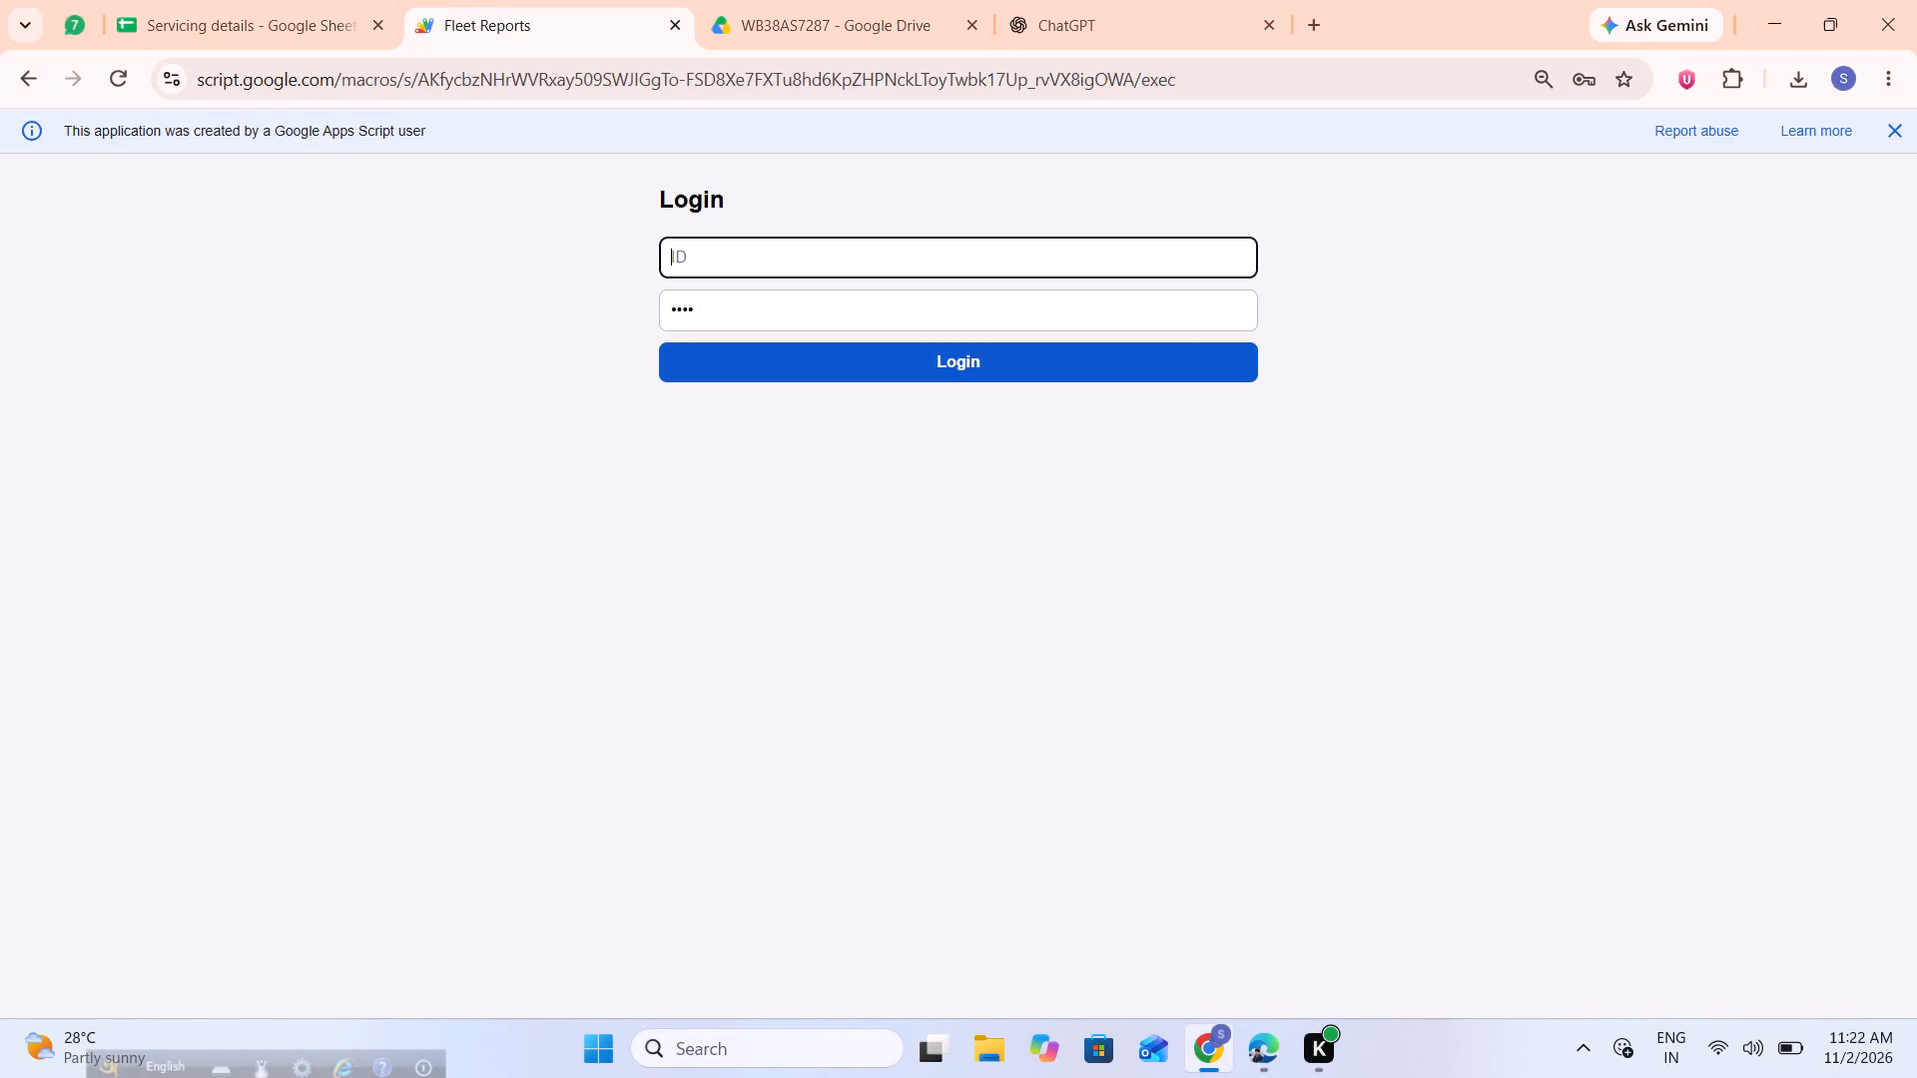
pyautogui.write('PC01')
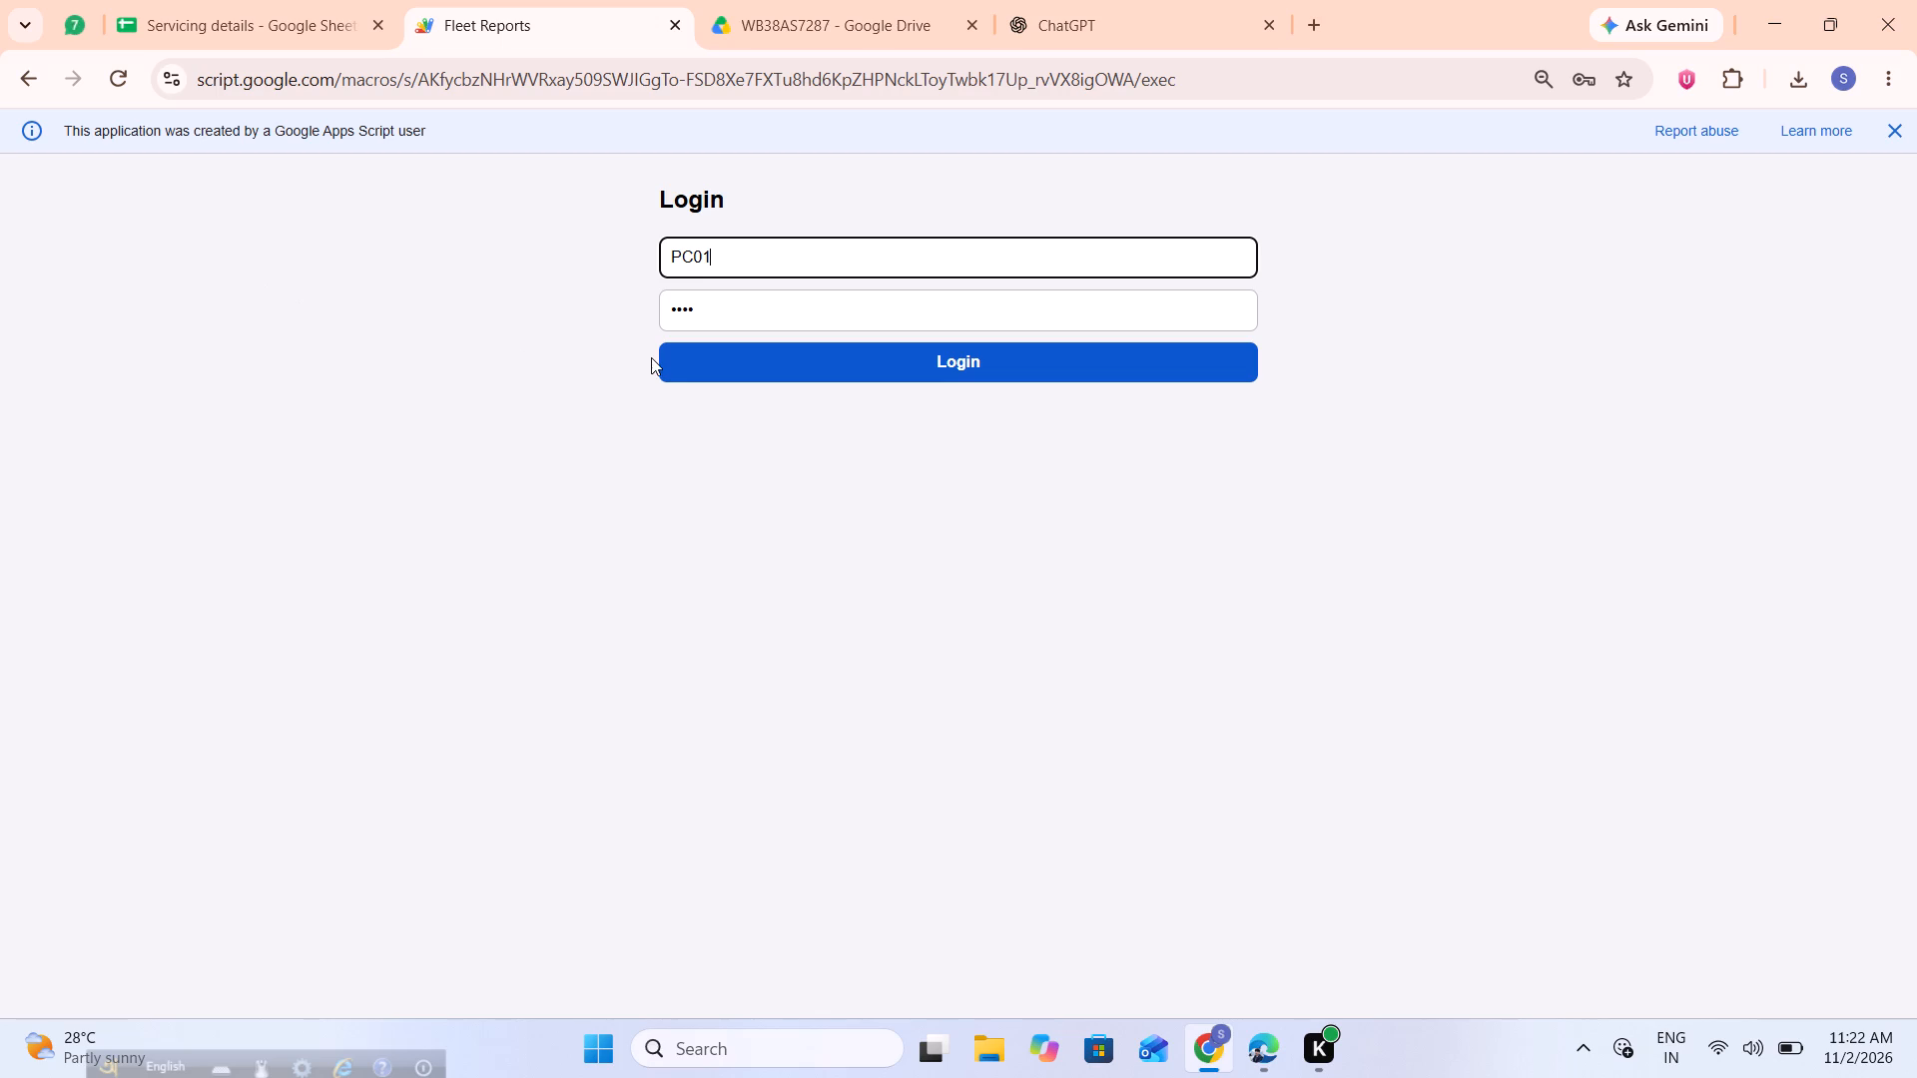
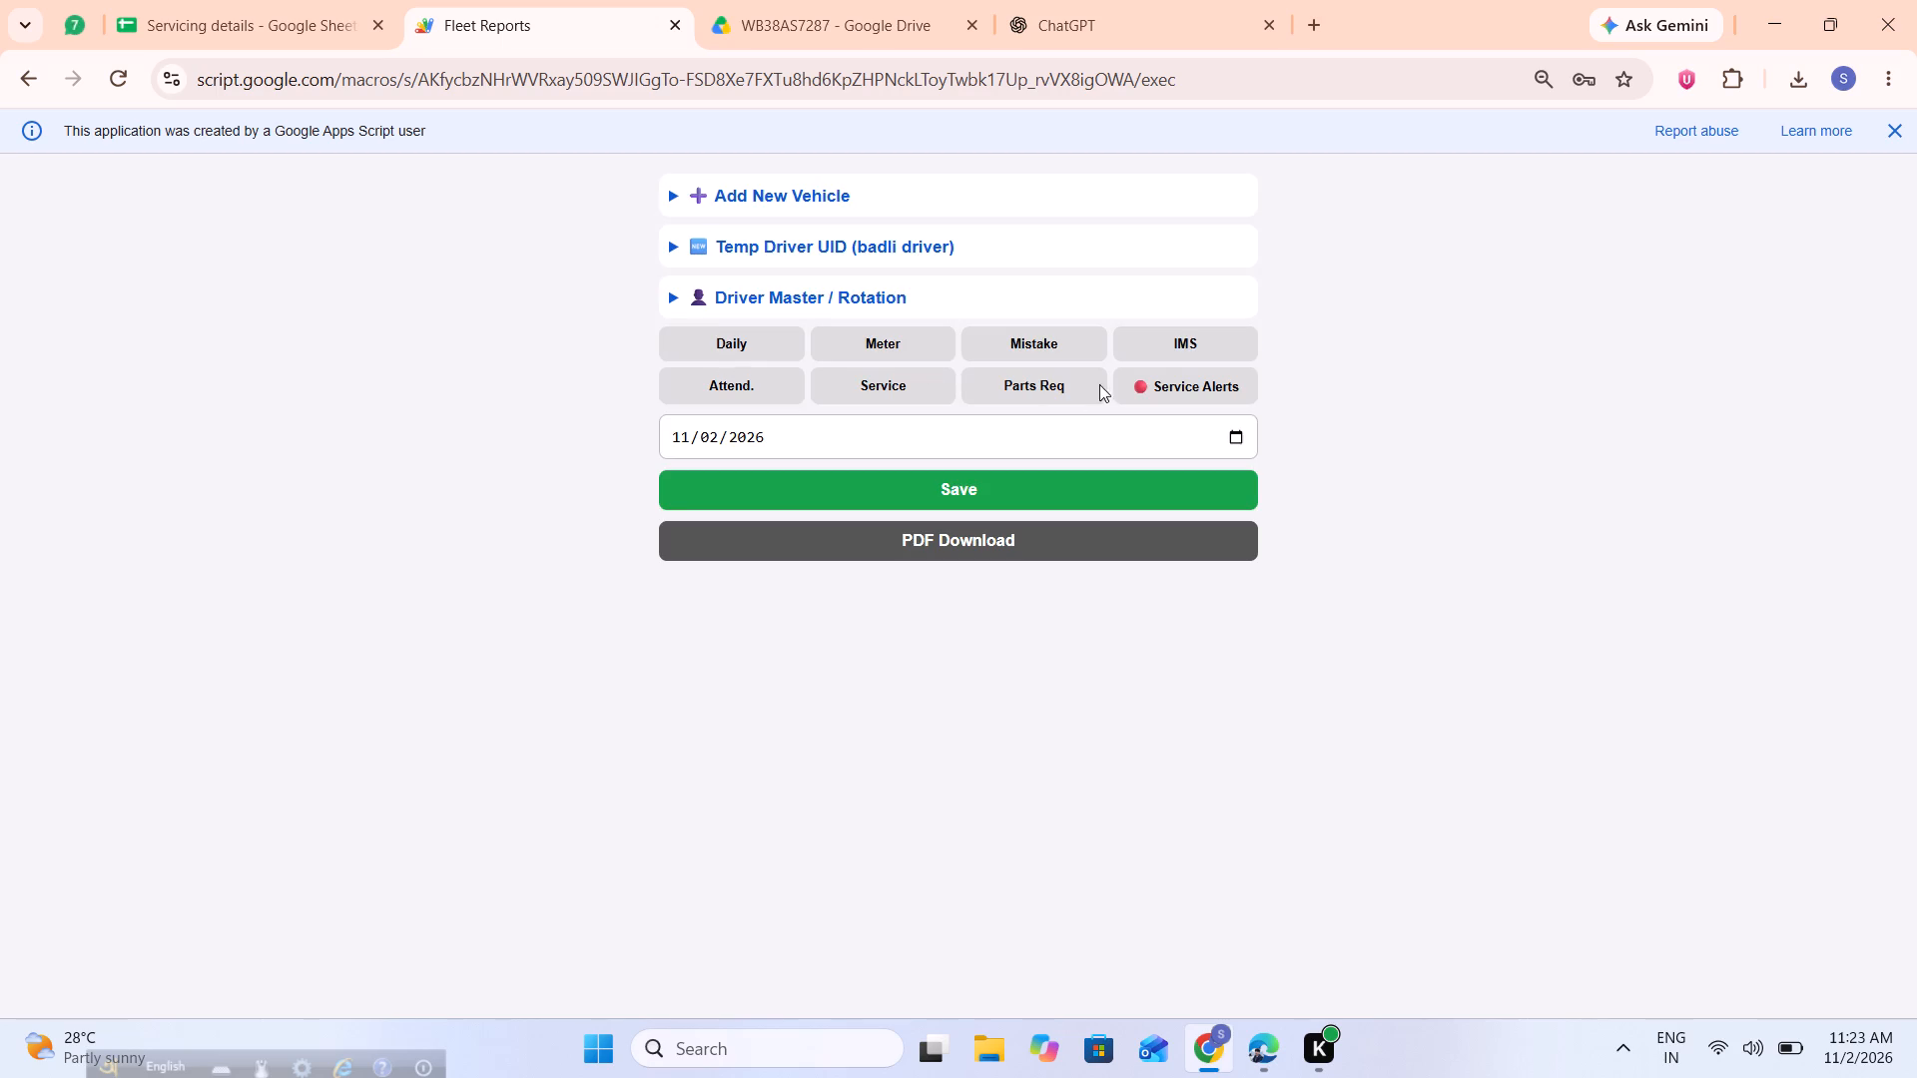
# Open the Service section and bring up its Recent Service Reports list.
pyautogui.click(1145, 371)
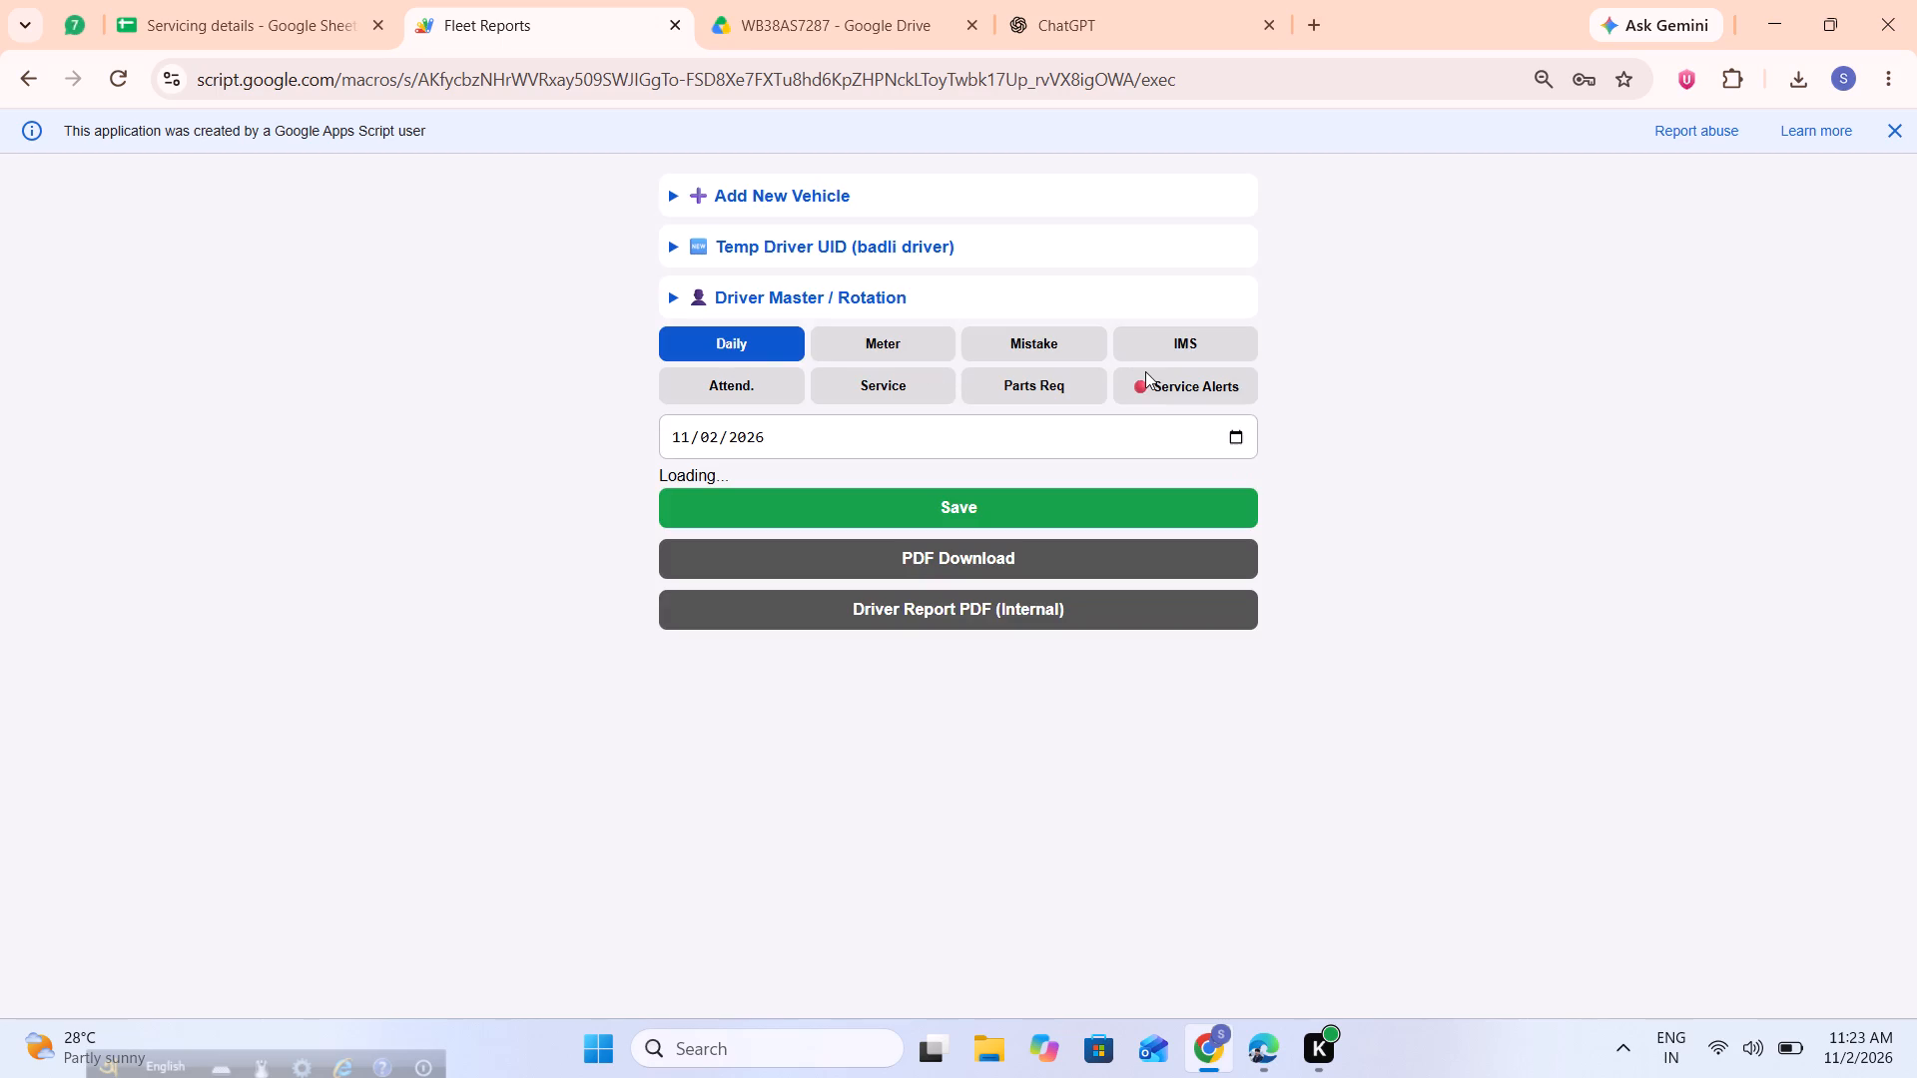
pyautogui.click(913, 375)
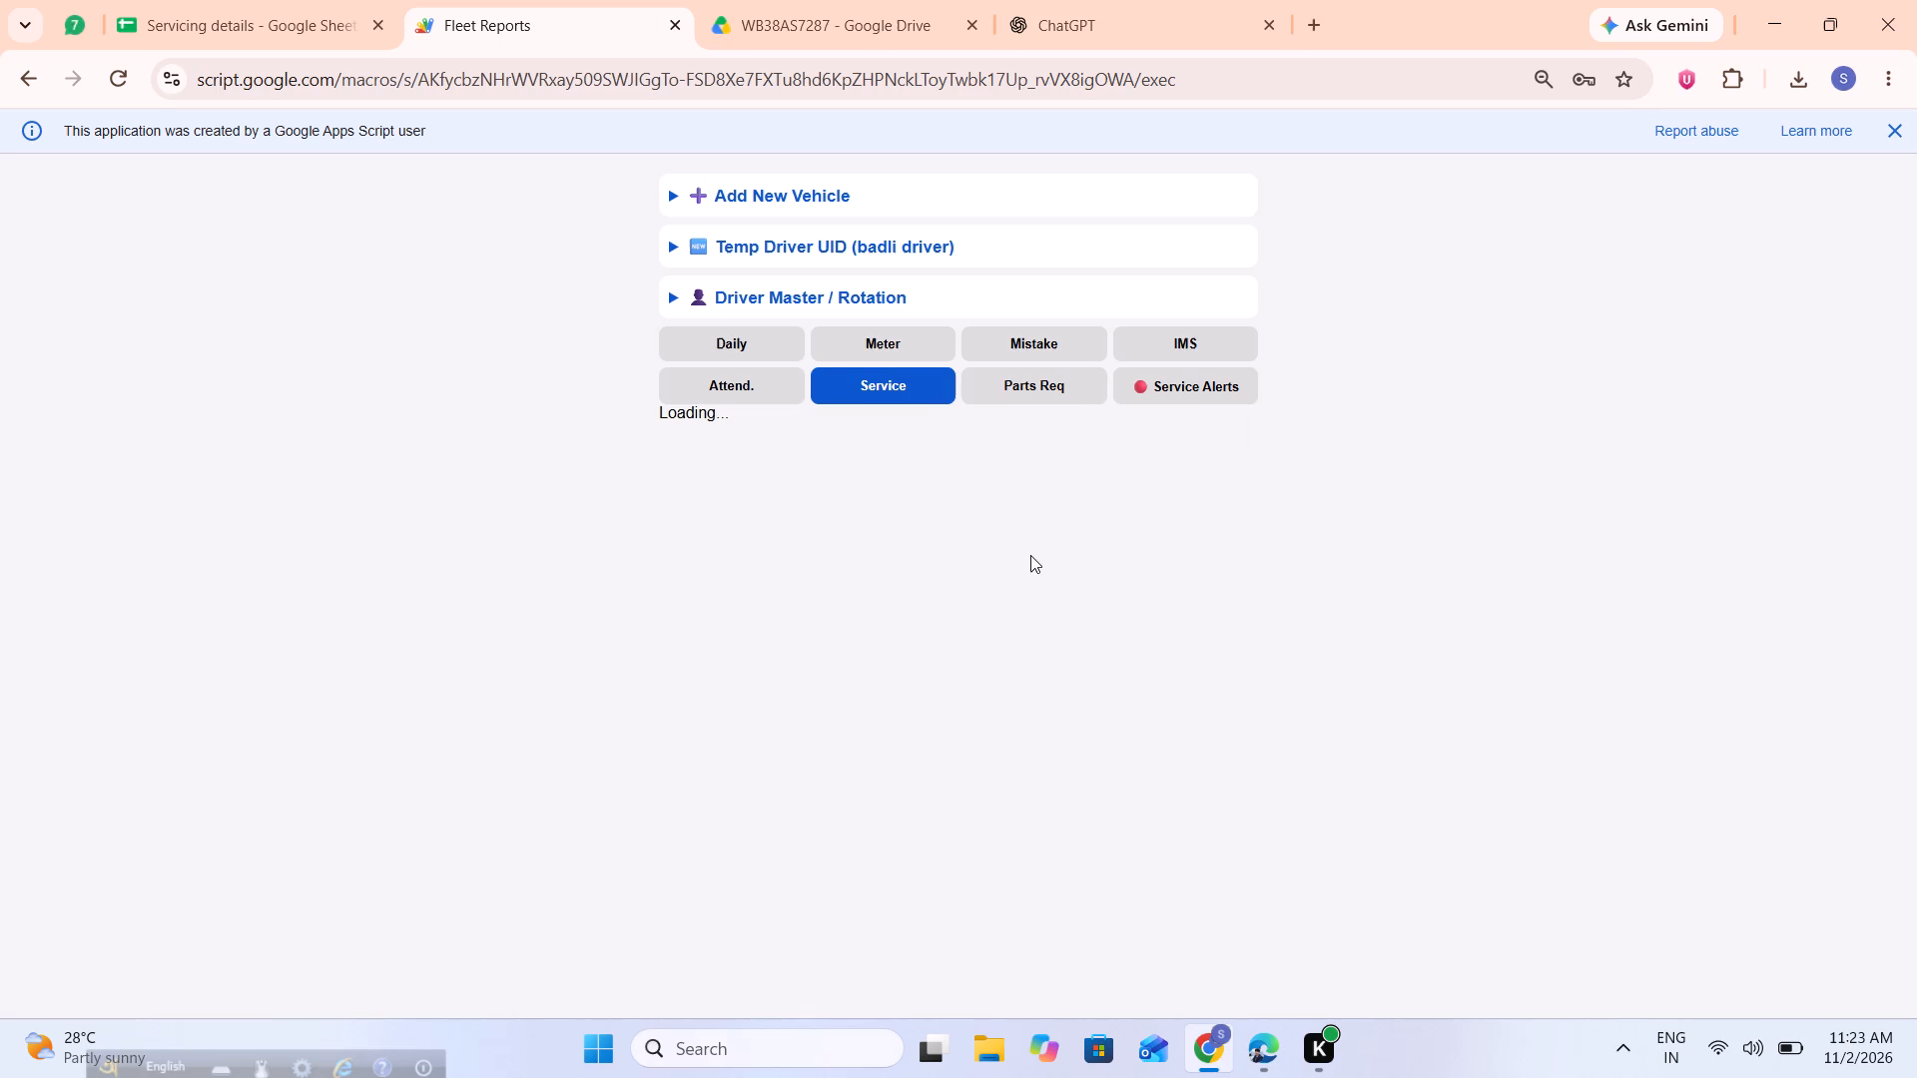
pyautogui.scroll(-7, 1030, 555)
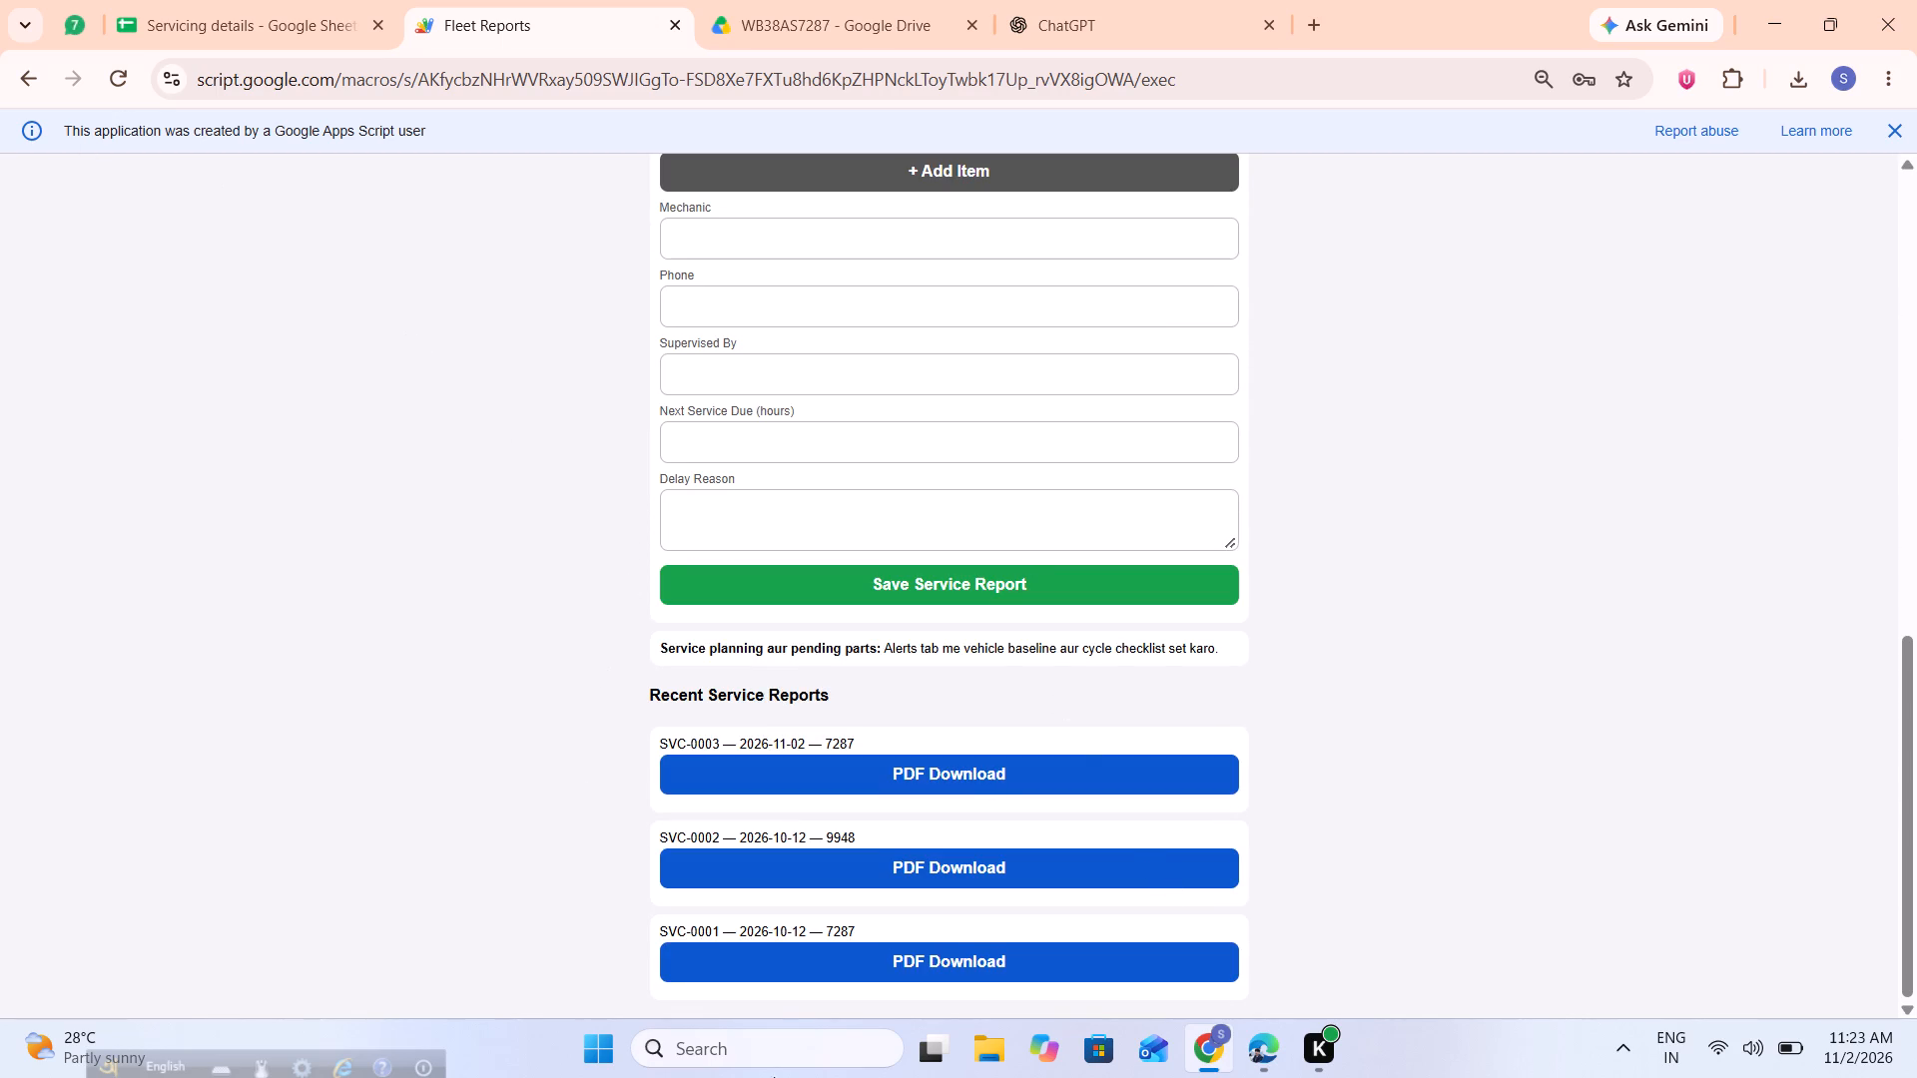
# Capture the lower service form and Recent Service Reports list as a screenshot with Snipping Tool.
pyautogui.click(709, 1039)
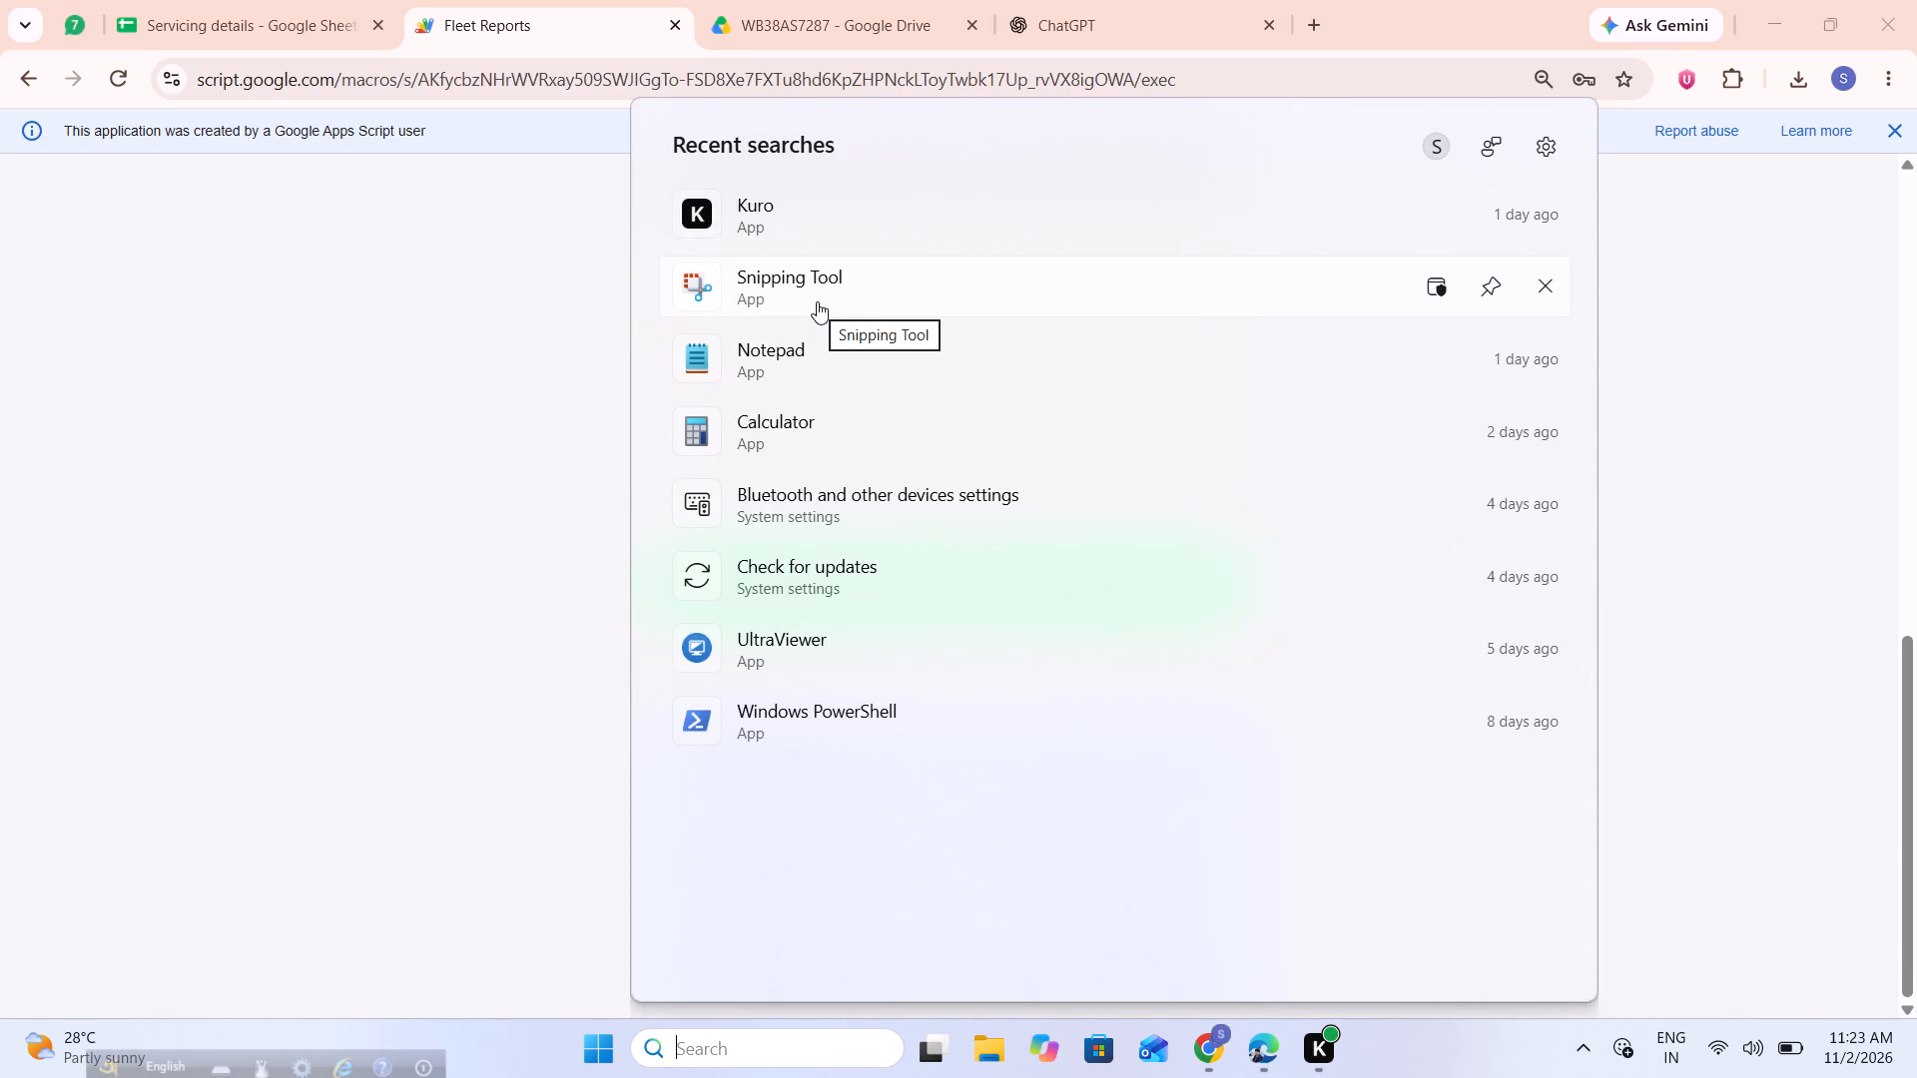
pyautogui.click(817, 301)
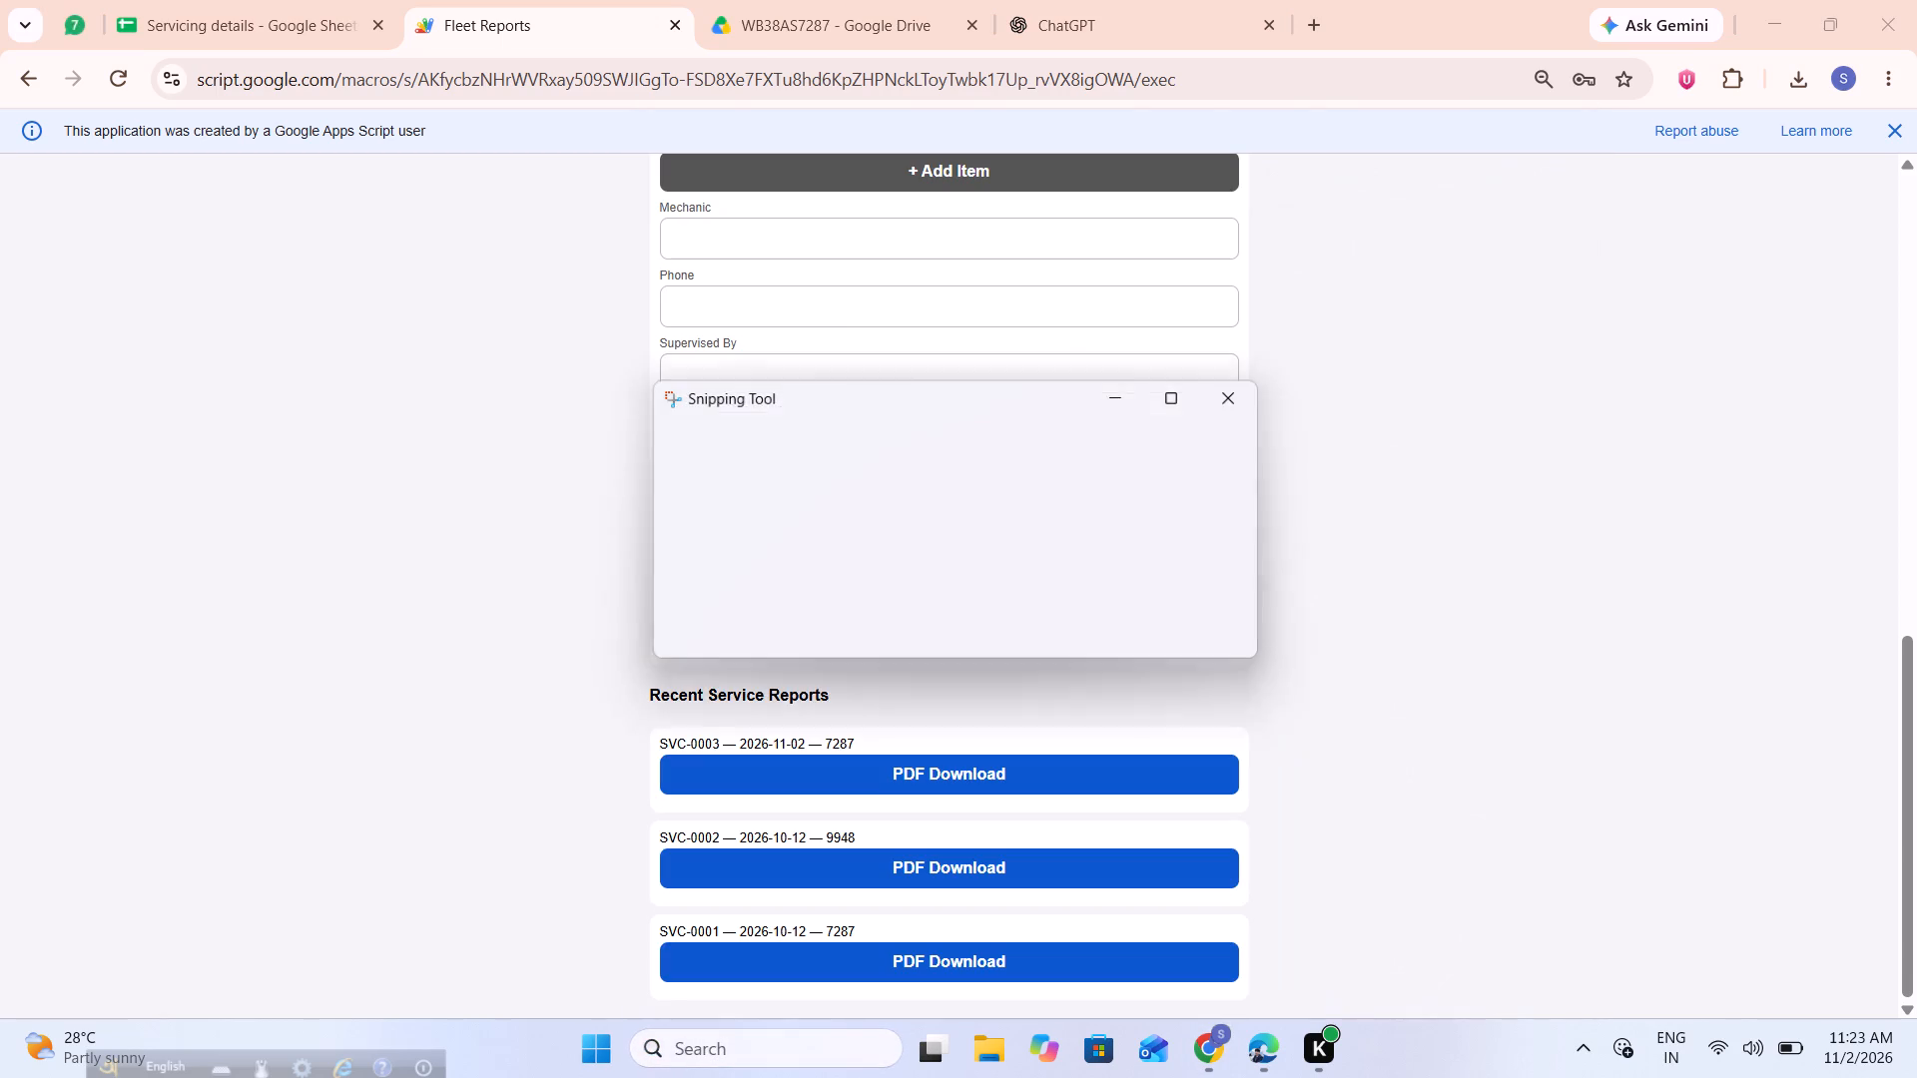
pyautogui.click(702, 430)
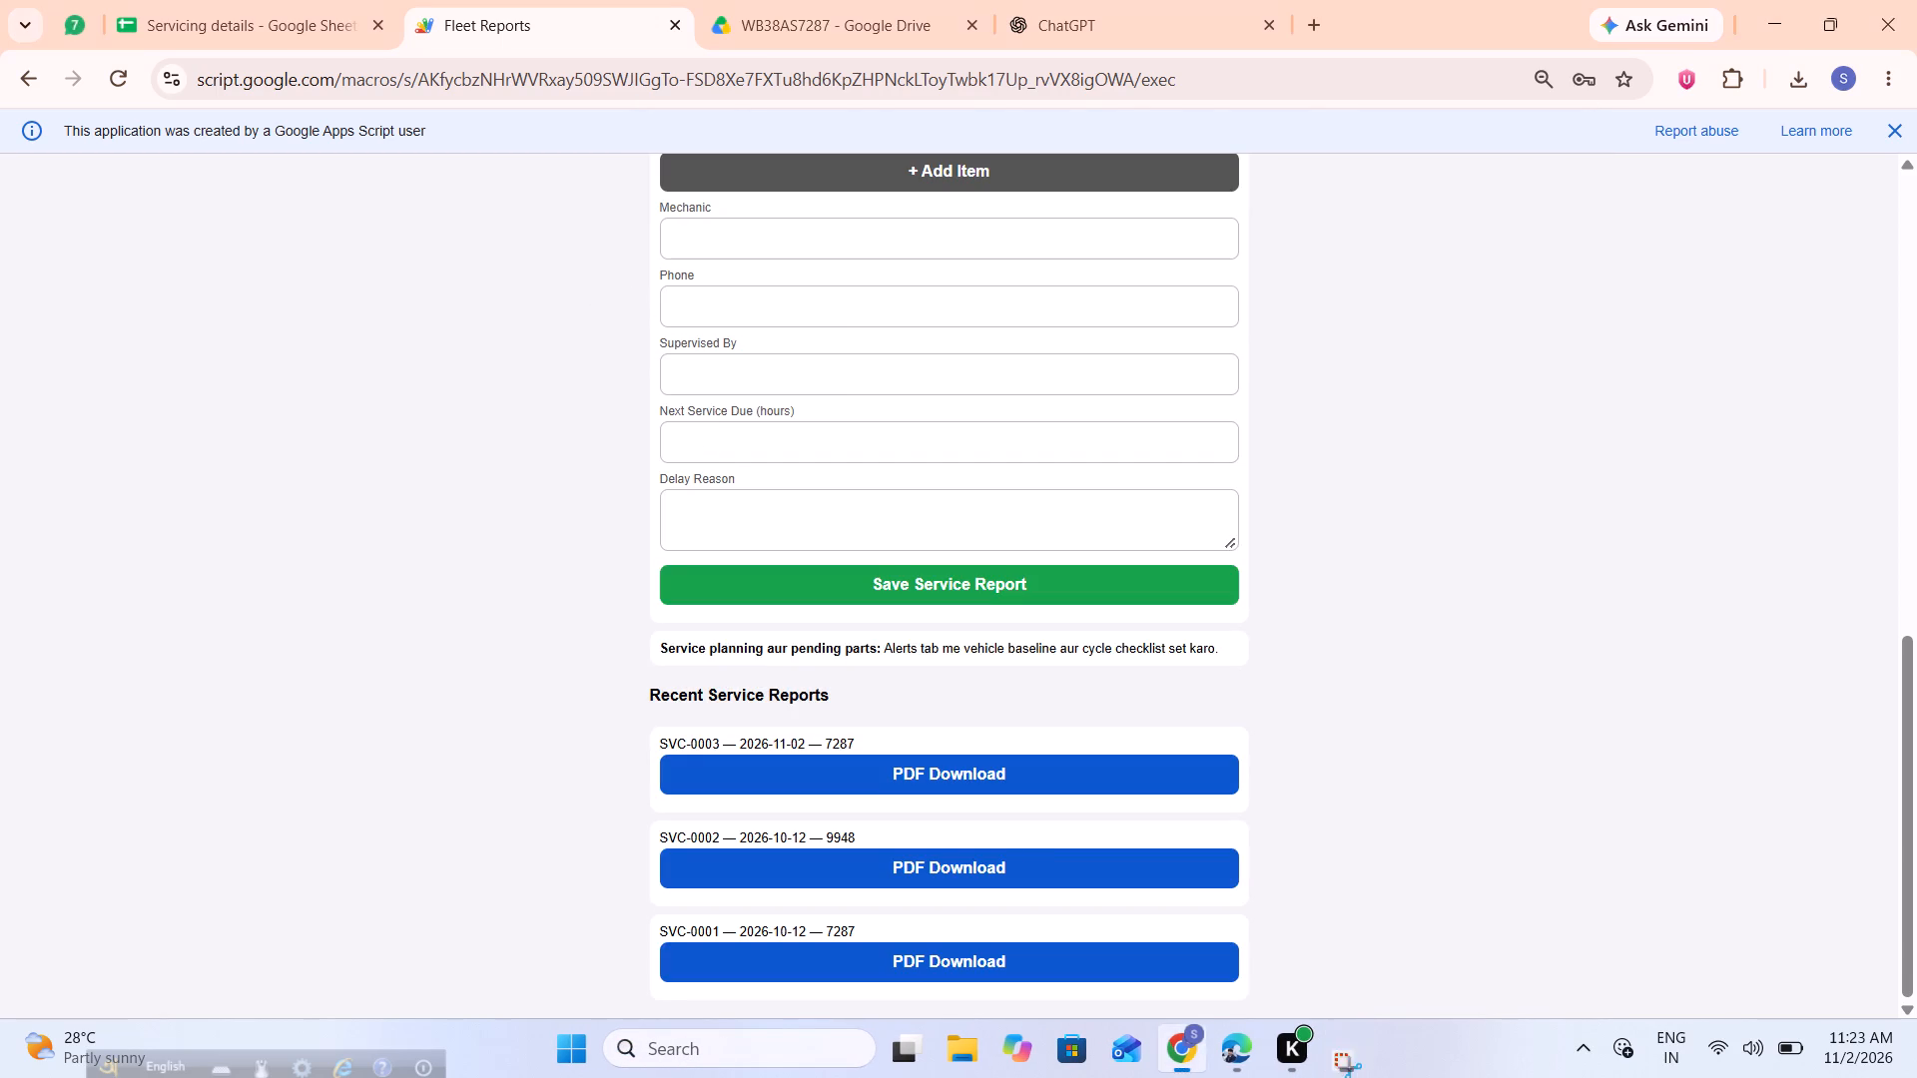
pyautogui.moveTo(9, 173); pyautogui.dragTo(1675, 911)
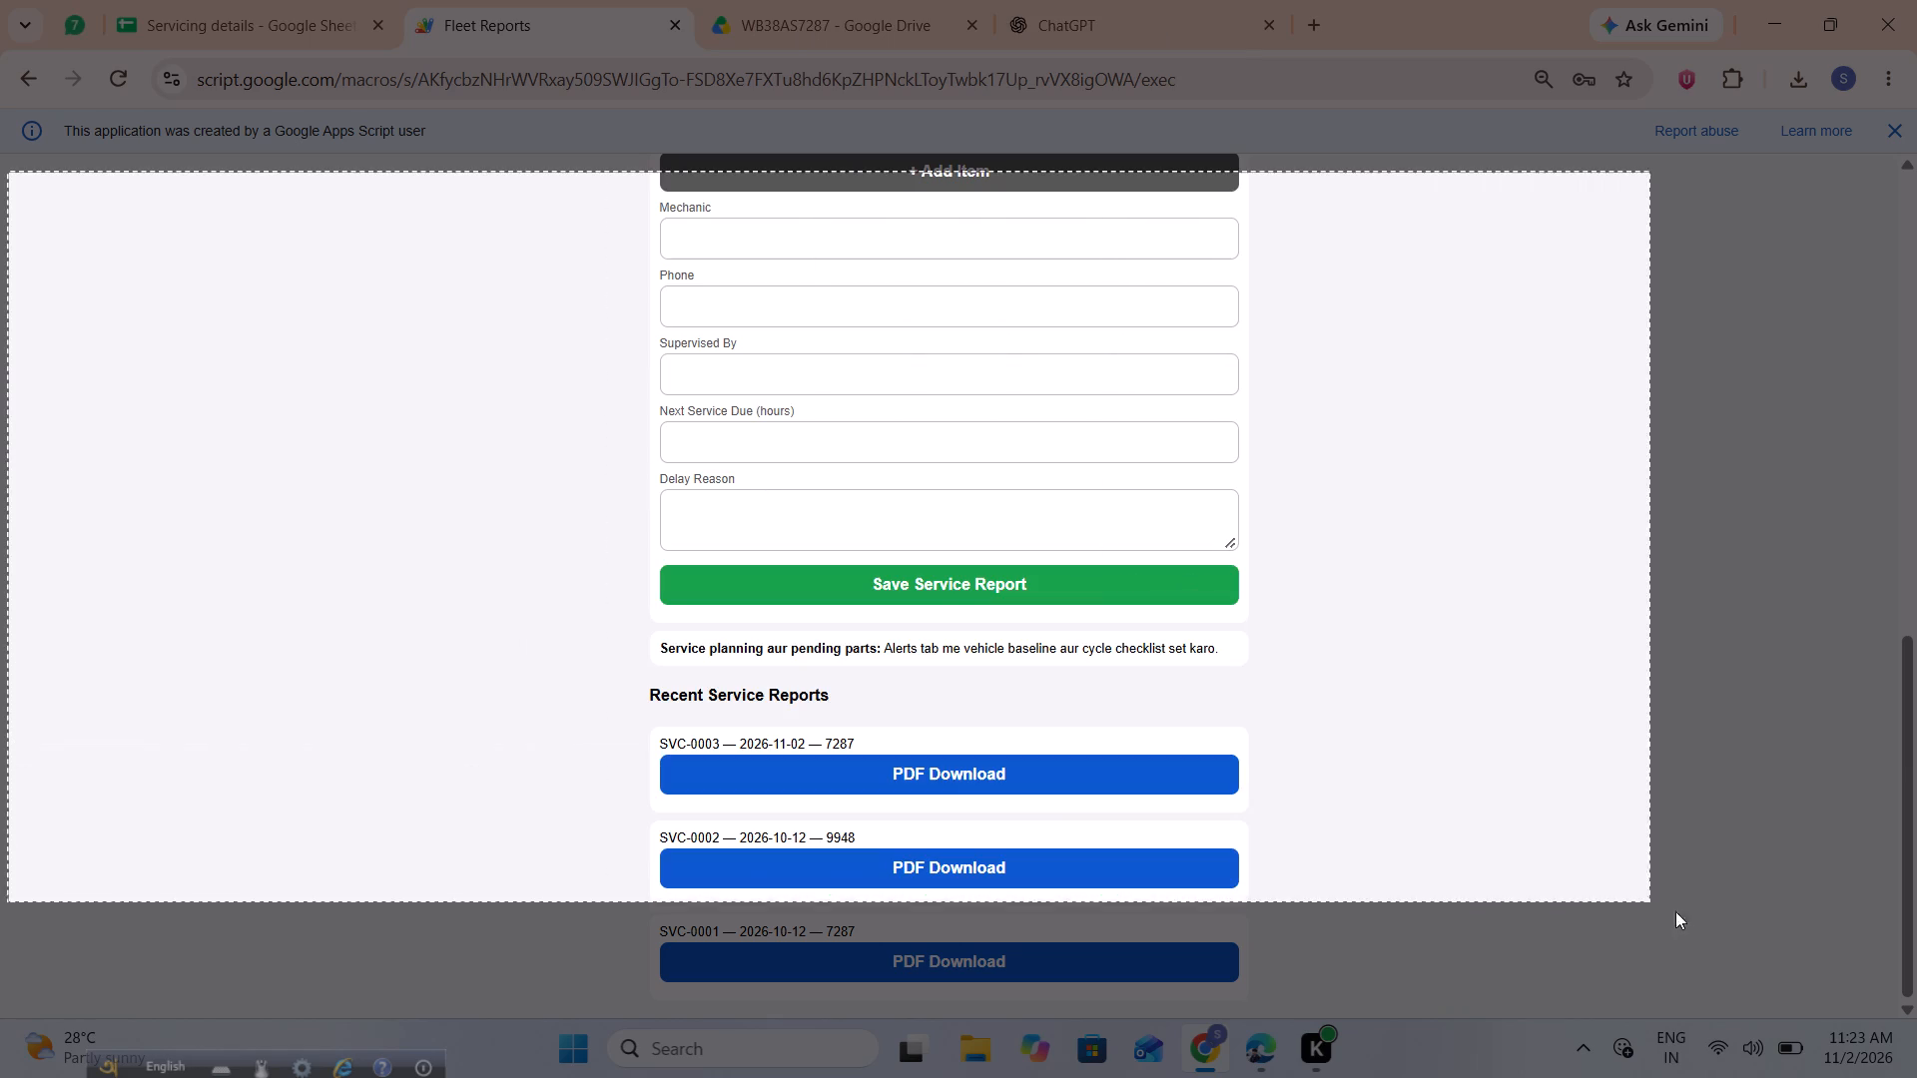
pyautogui.moveTo(1675, 911); pyautogui.dragTo(1829, 995)
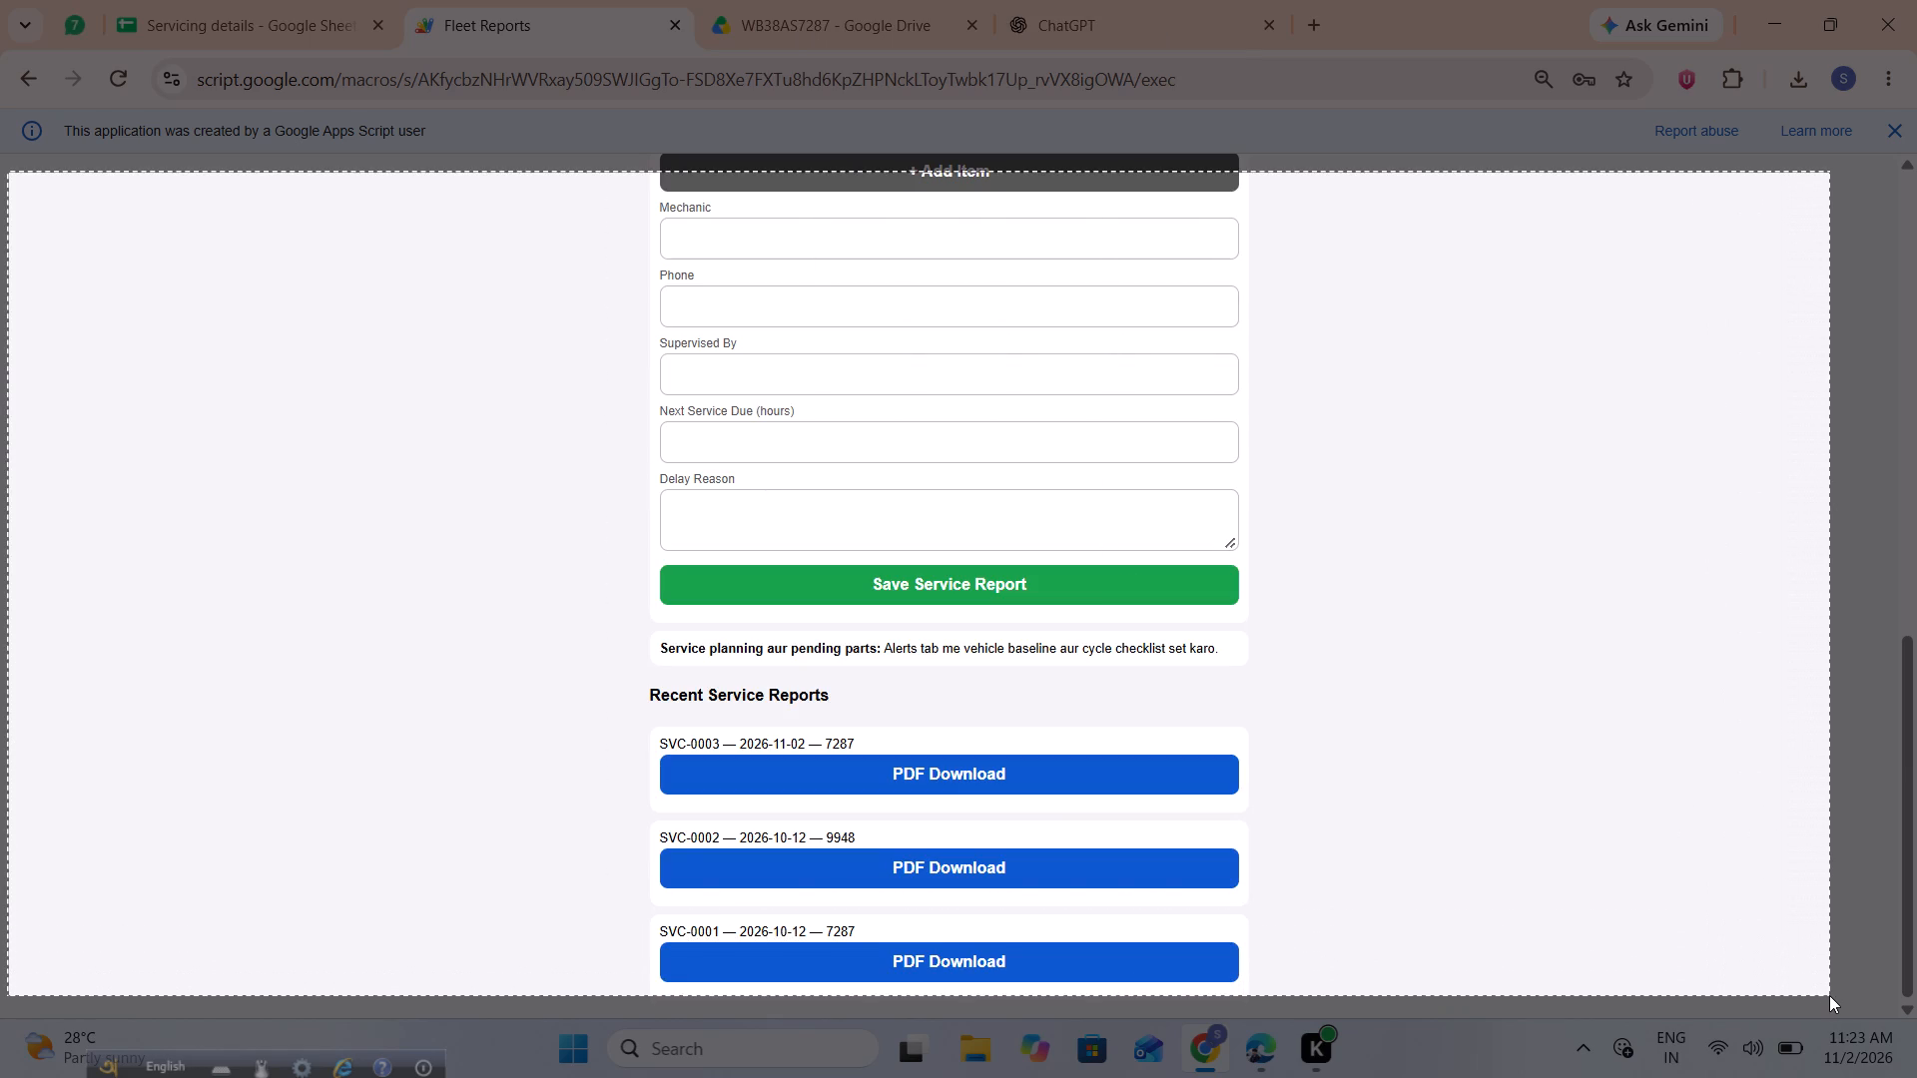
pyautogui.moveTo(1829, 995); pyautogui.dragTo(1909, 980)
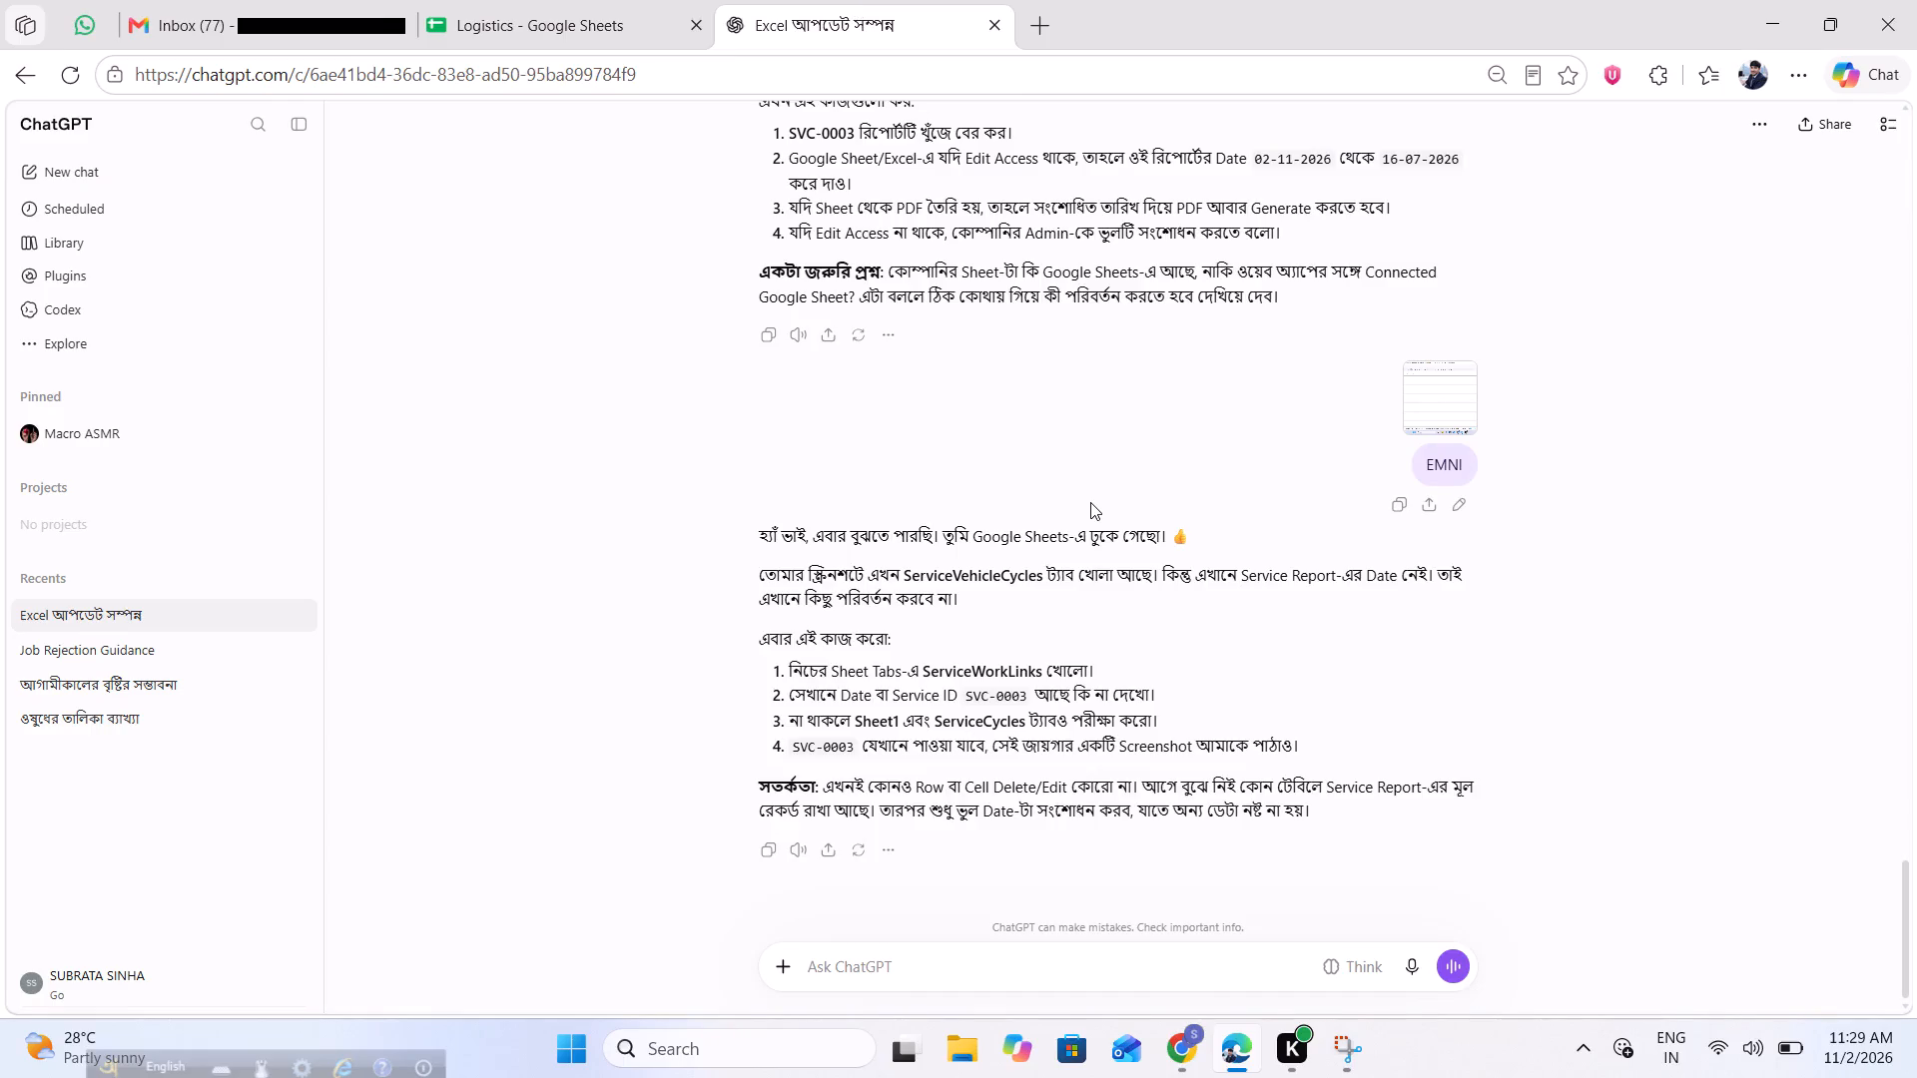
pyautogui.click(551, 20)
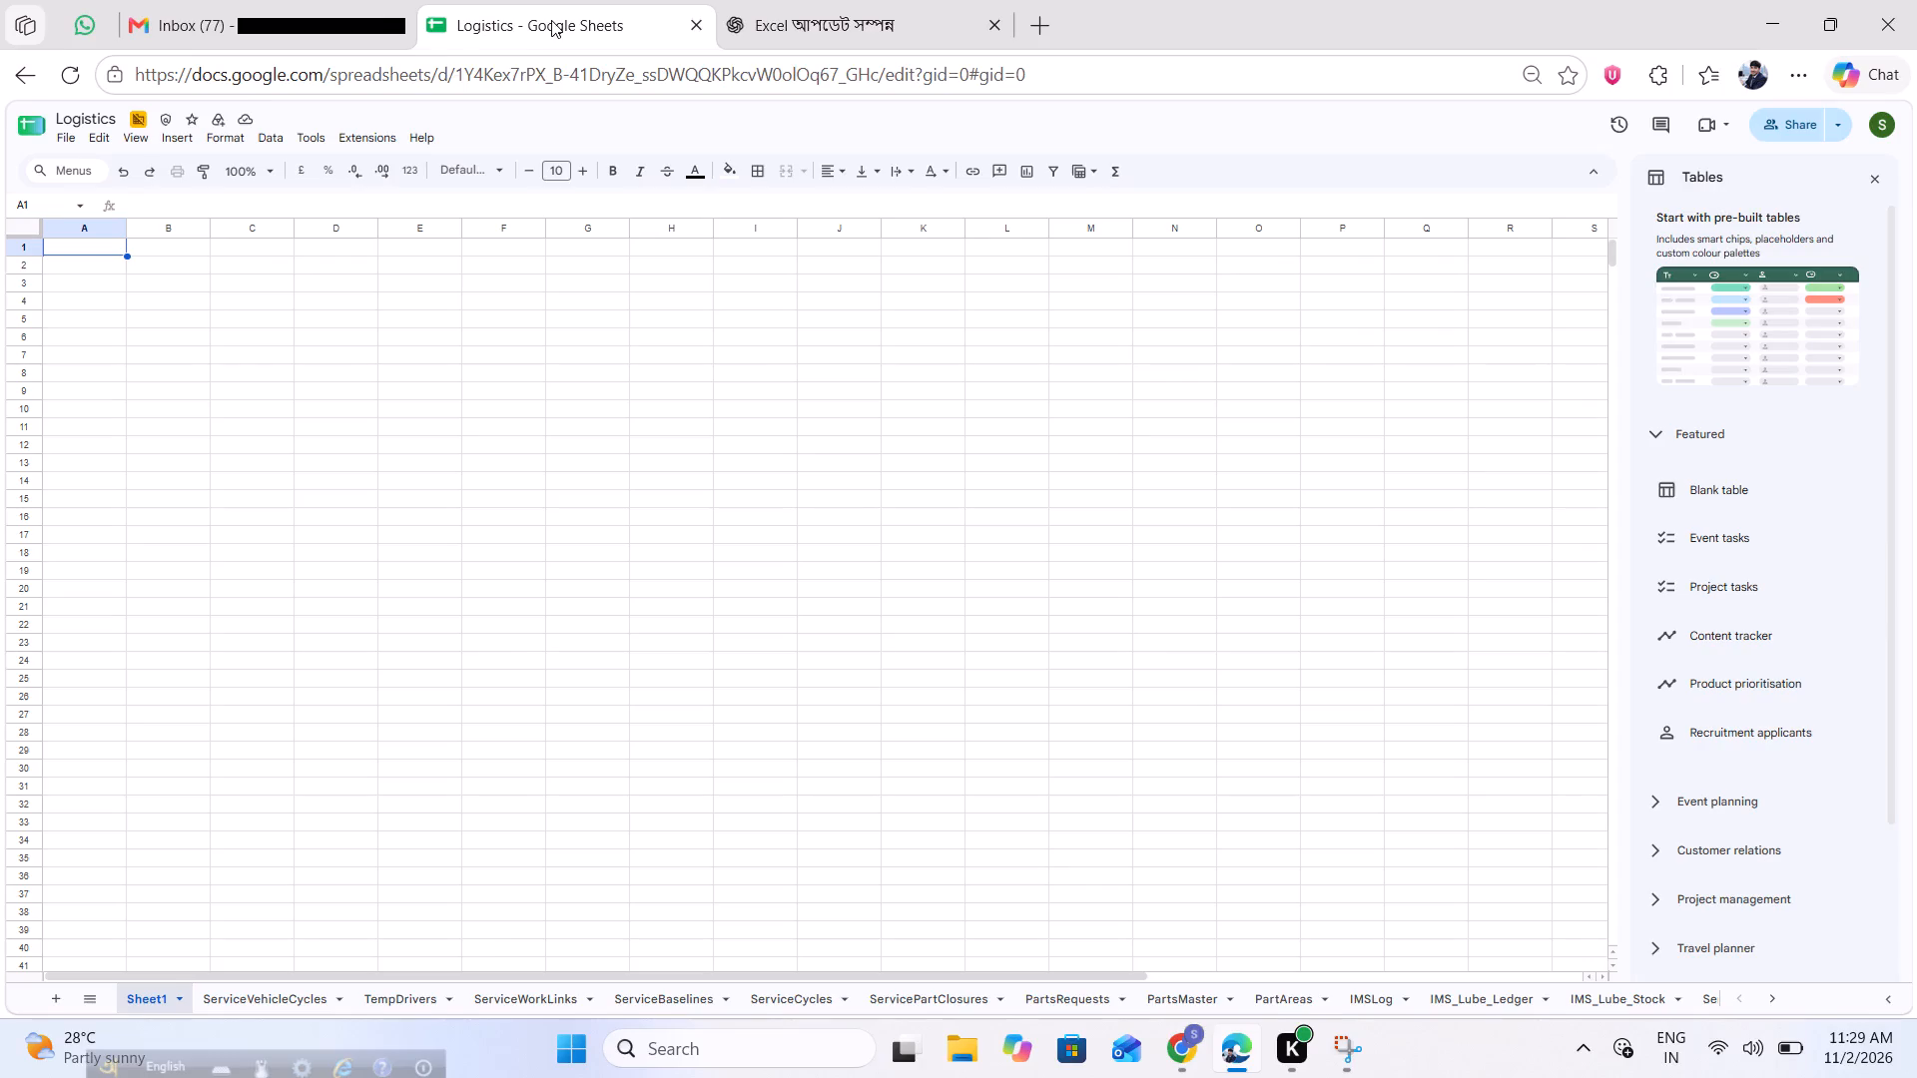
pyautogui.click(283, 992)
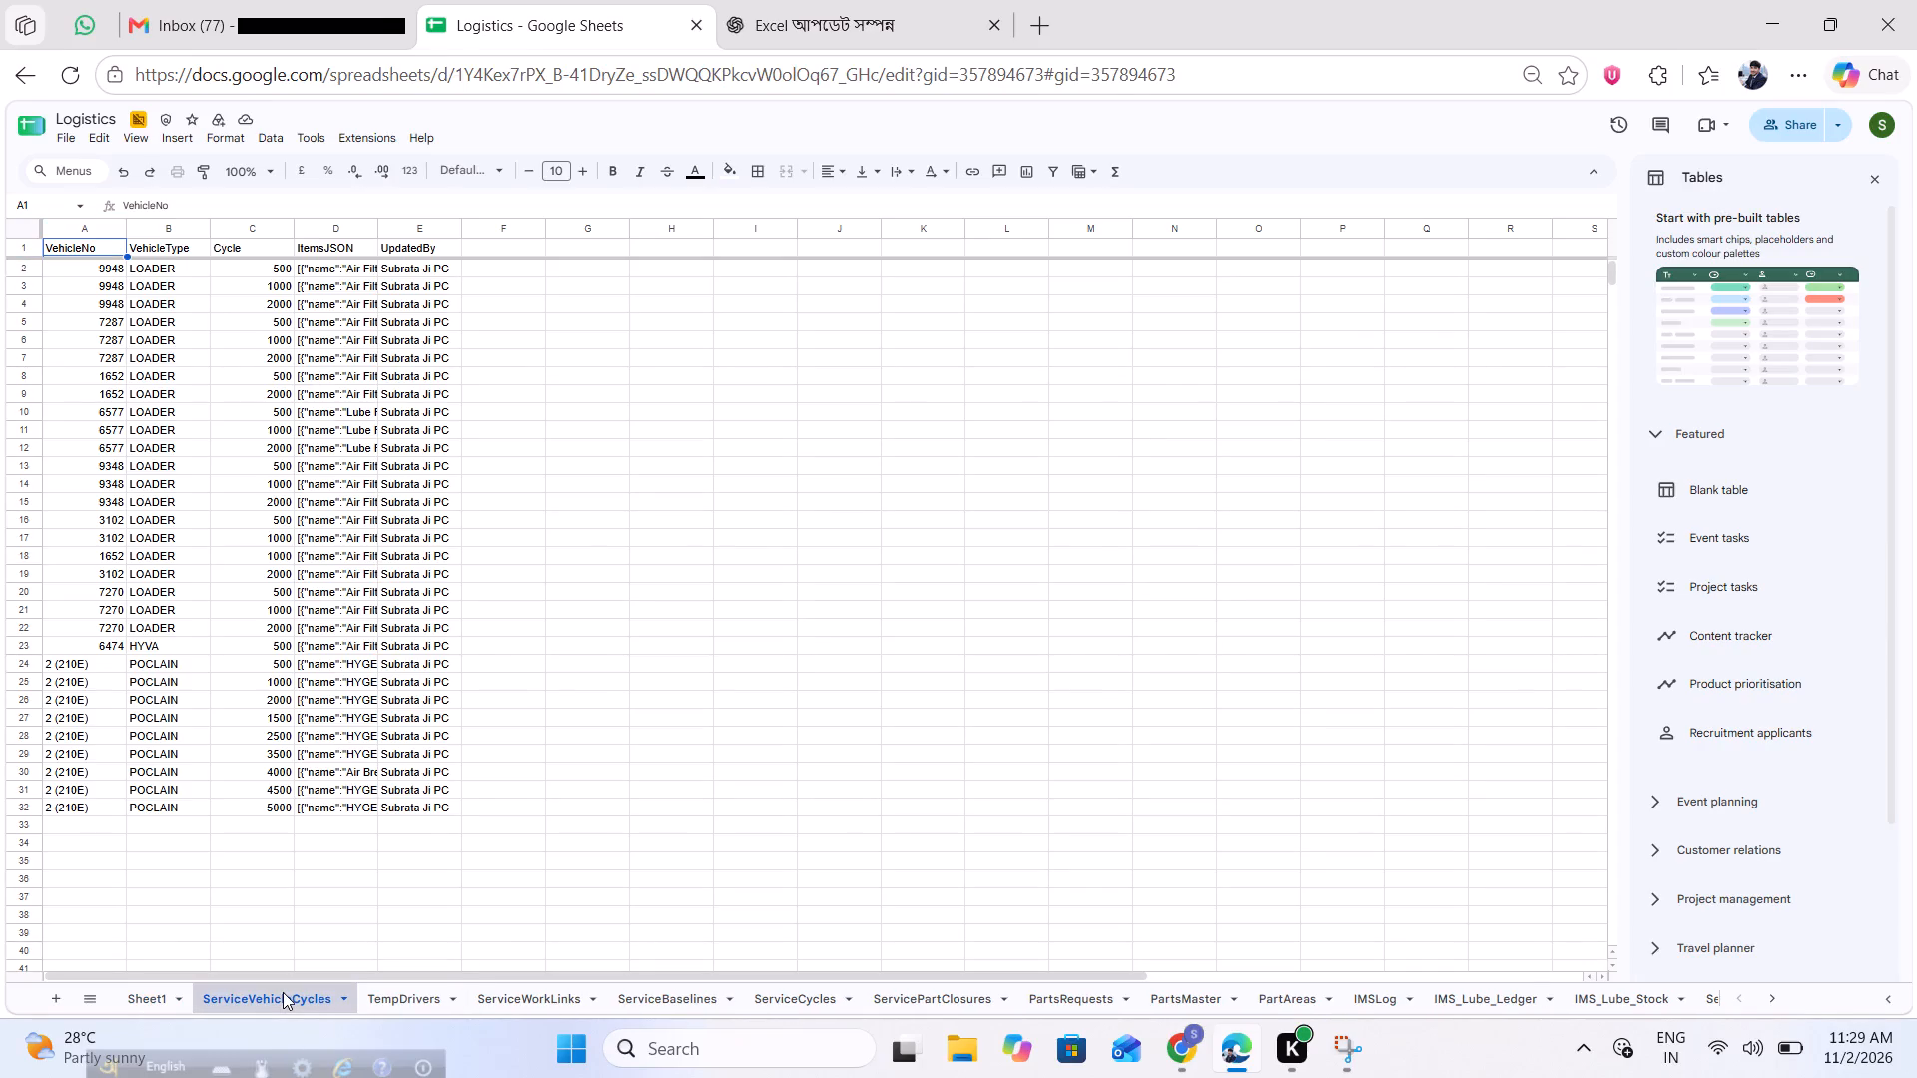
pyautogui.click(386, 985)
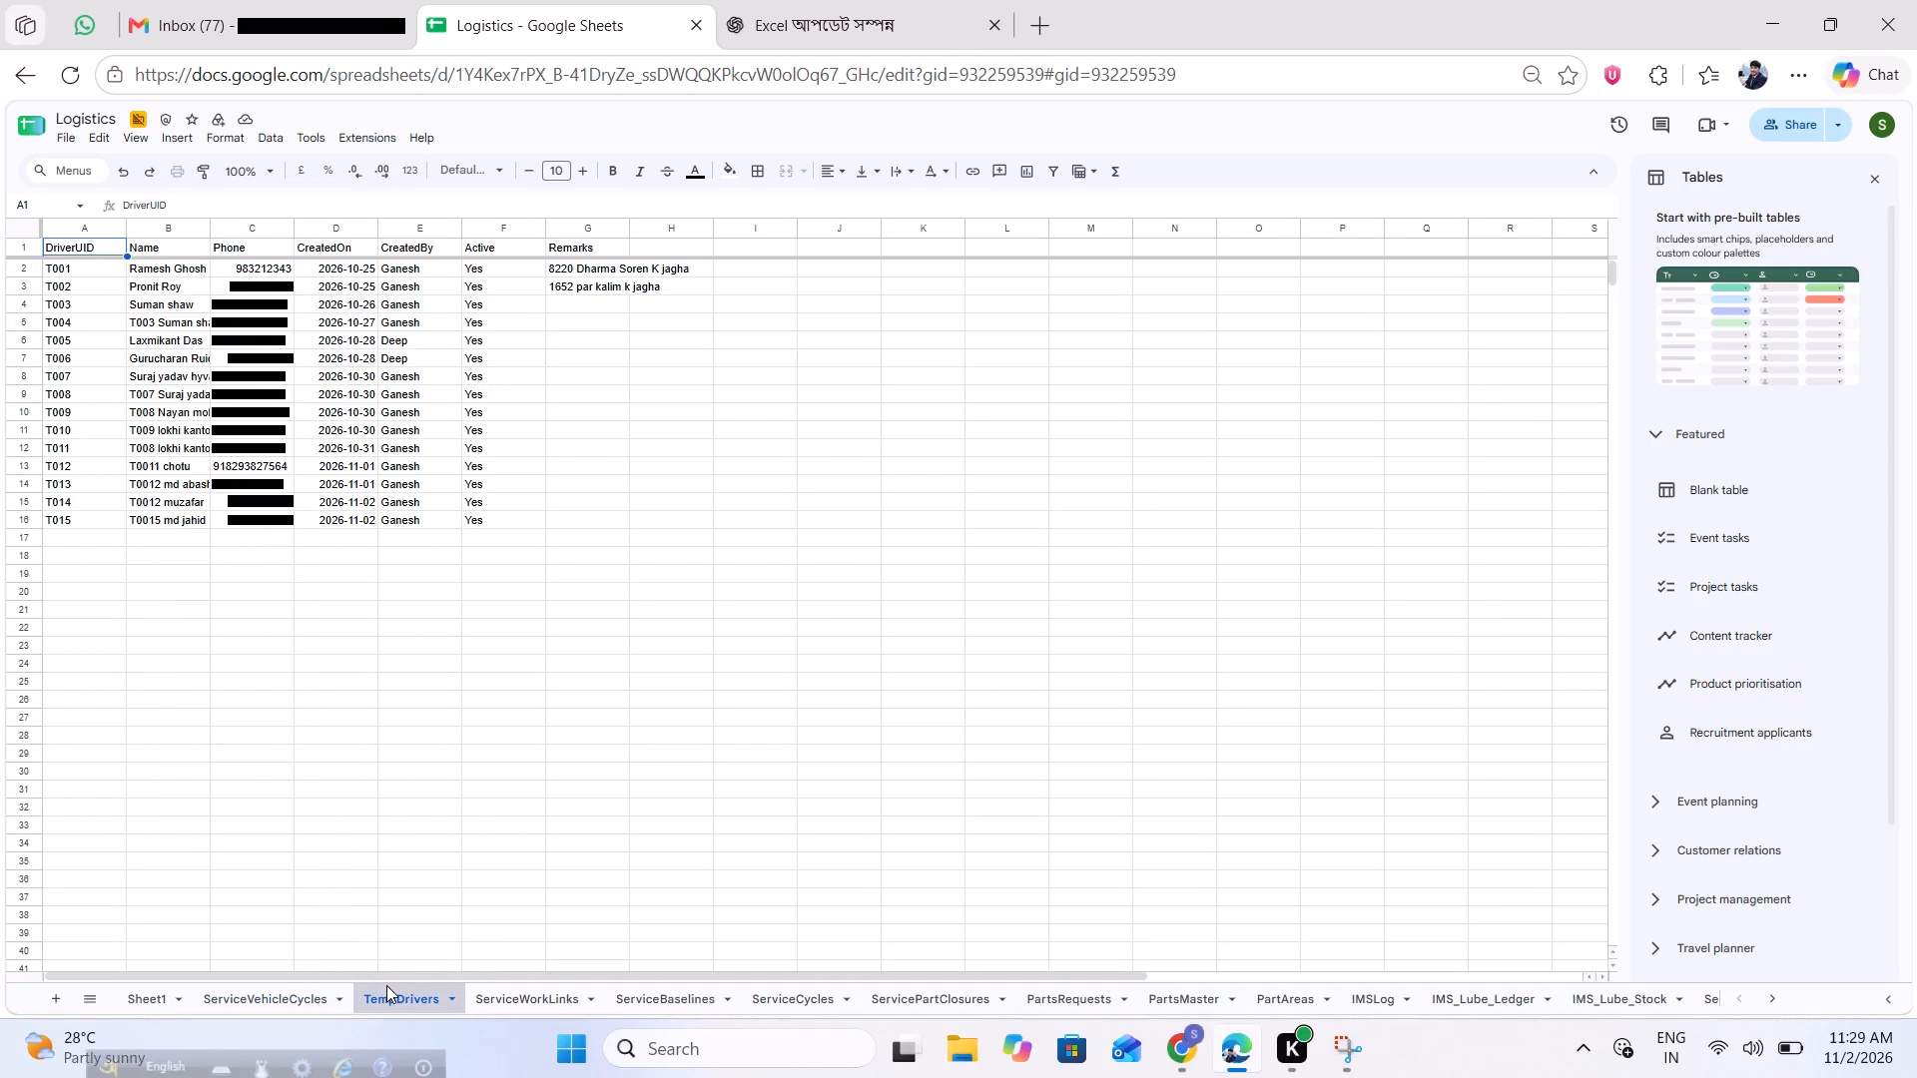
pyautogui.click(488, 990)
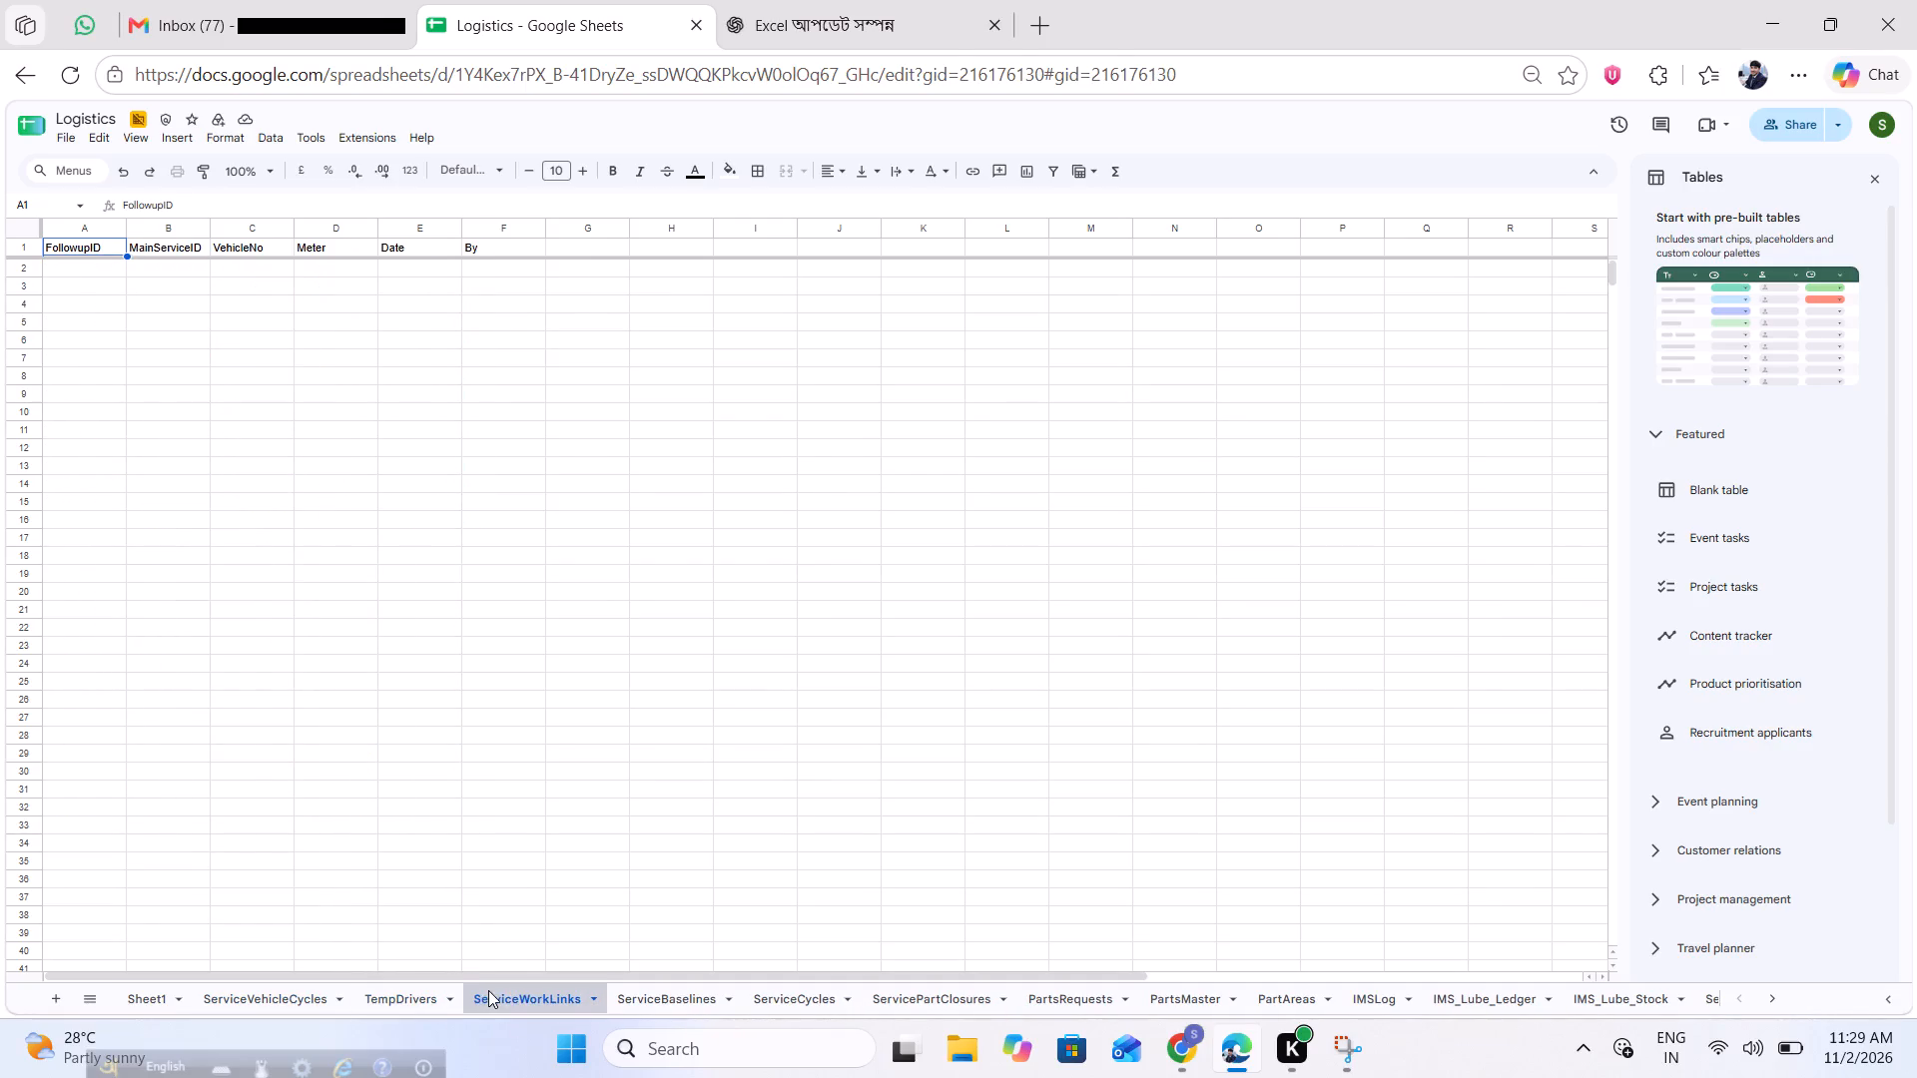
pyautogui.click(611, 992)
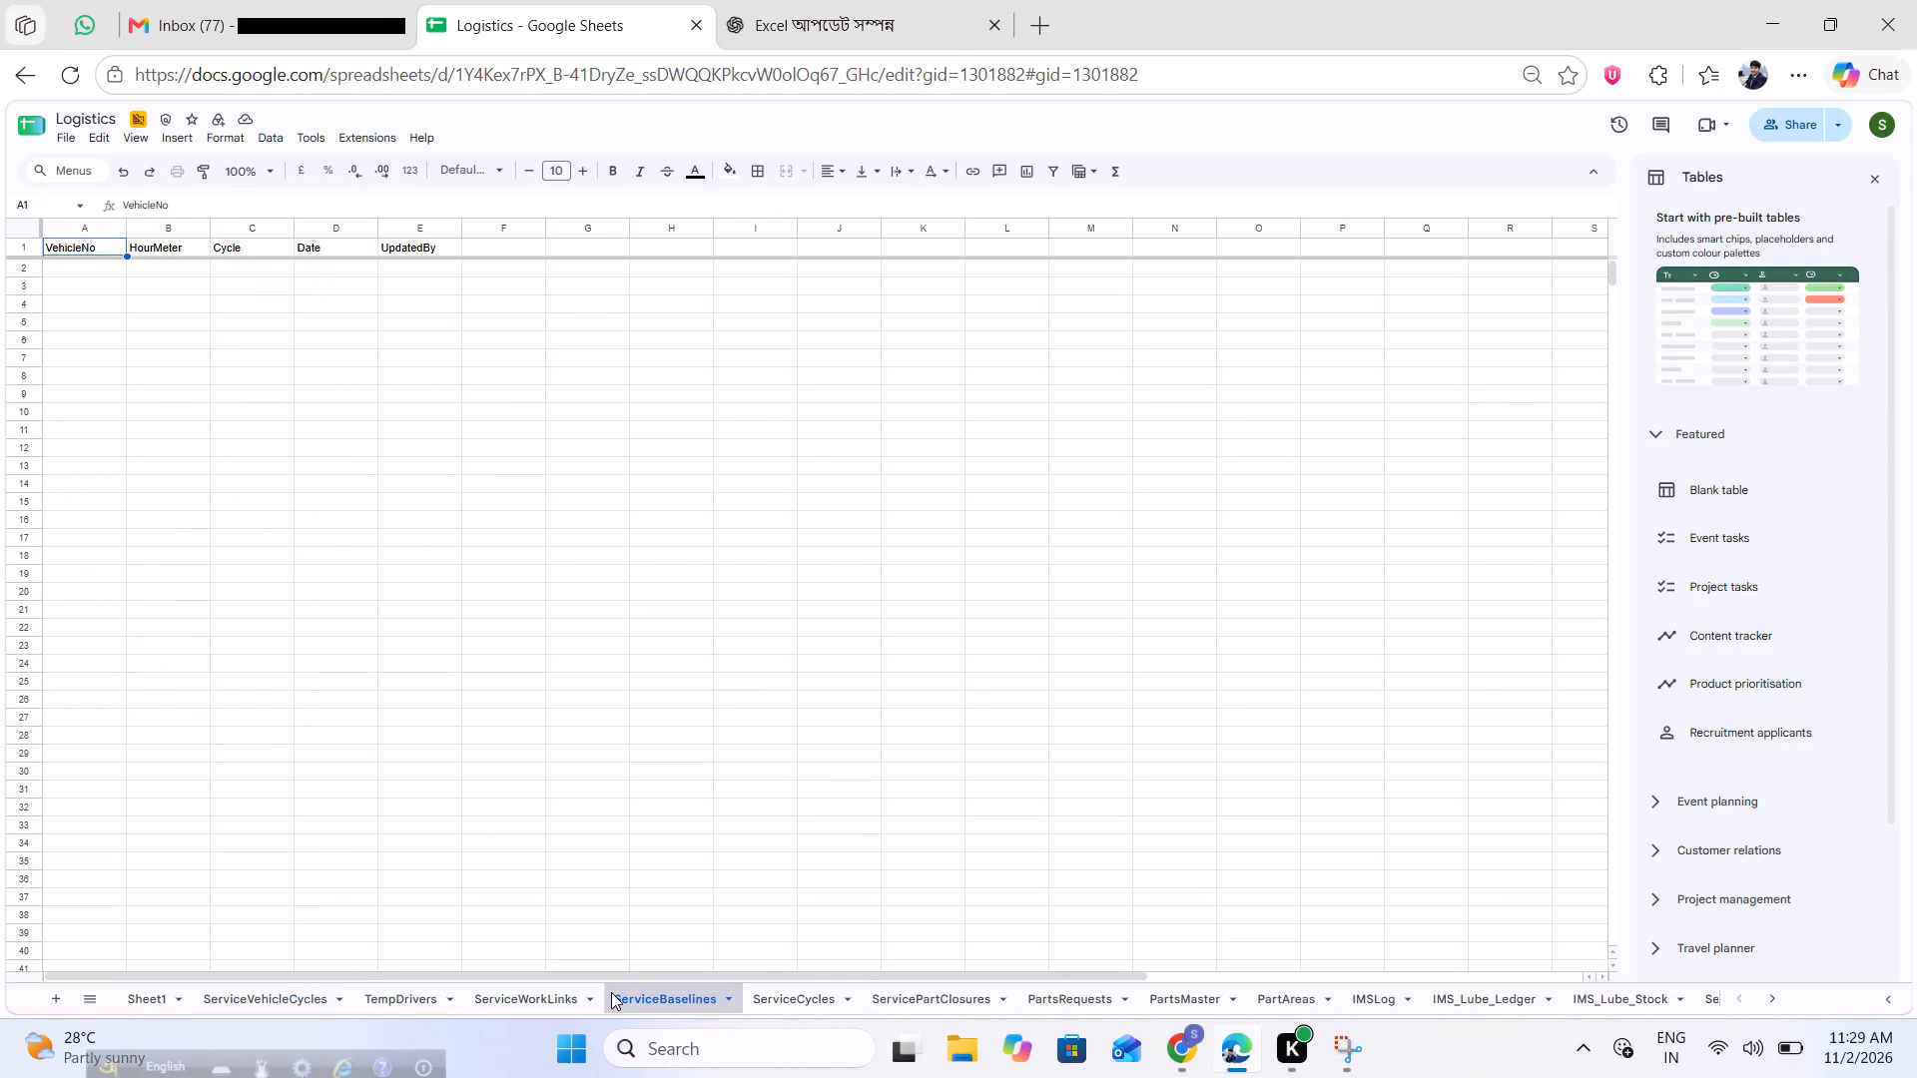
pyautogui.press('Right')
pyautogui.press('Right')
pyautogui.press('Right')
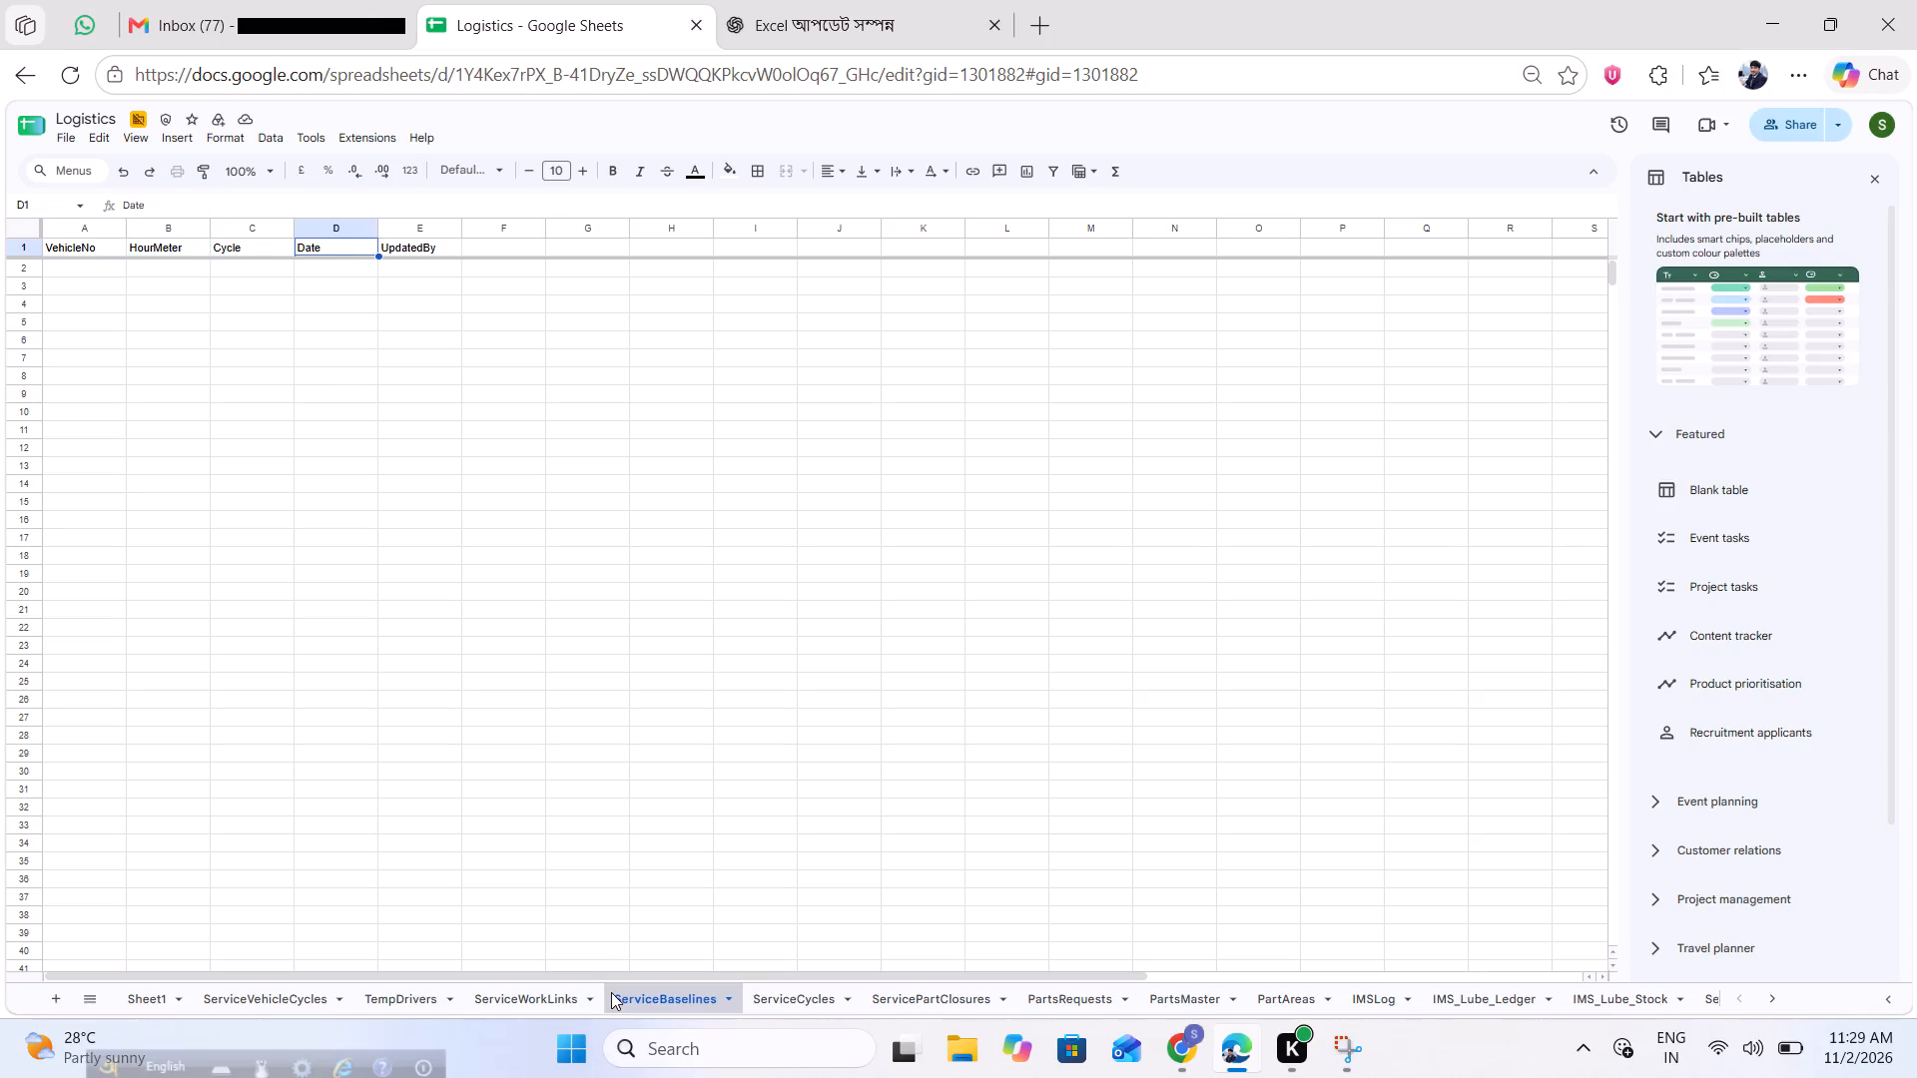
pyautogui.click(810, 991)
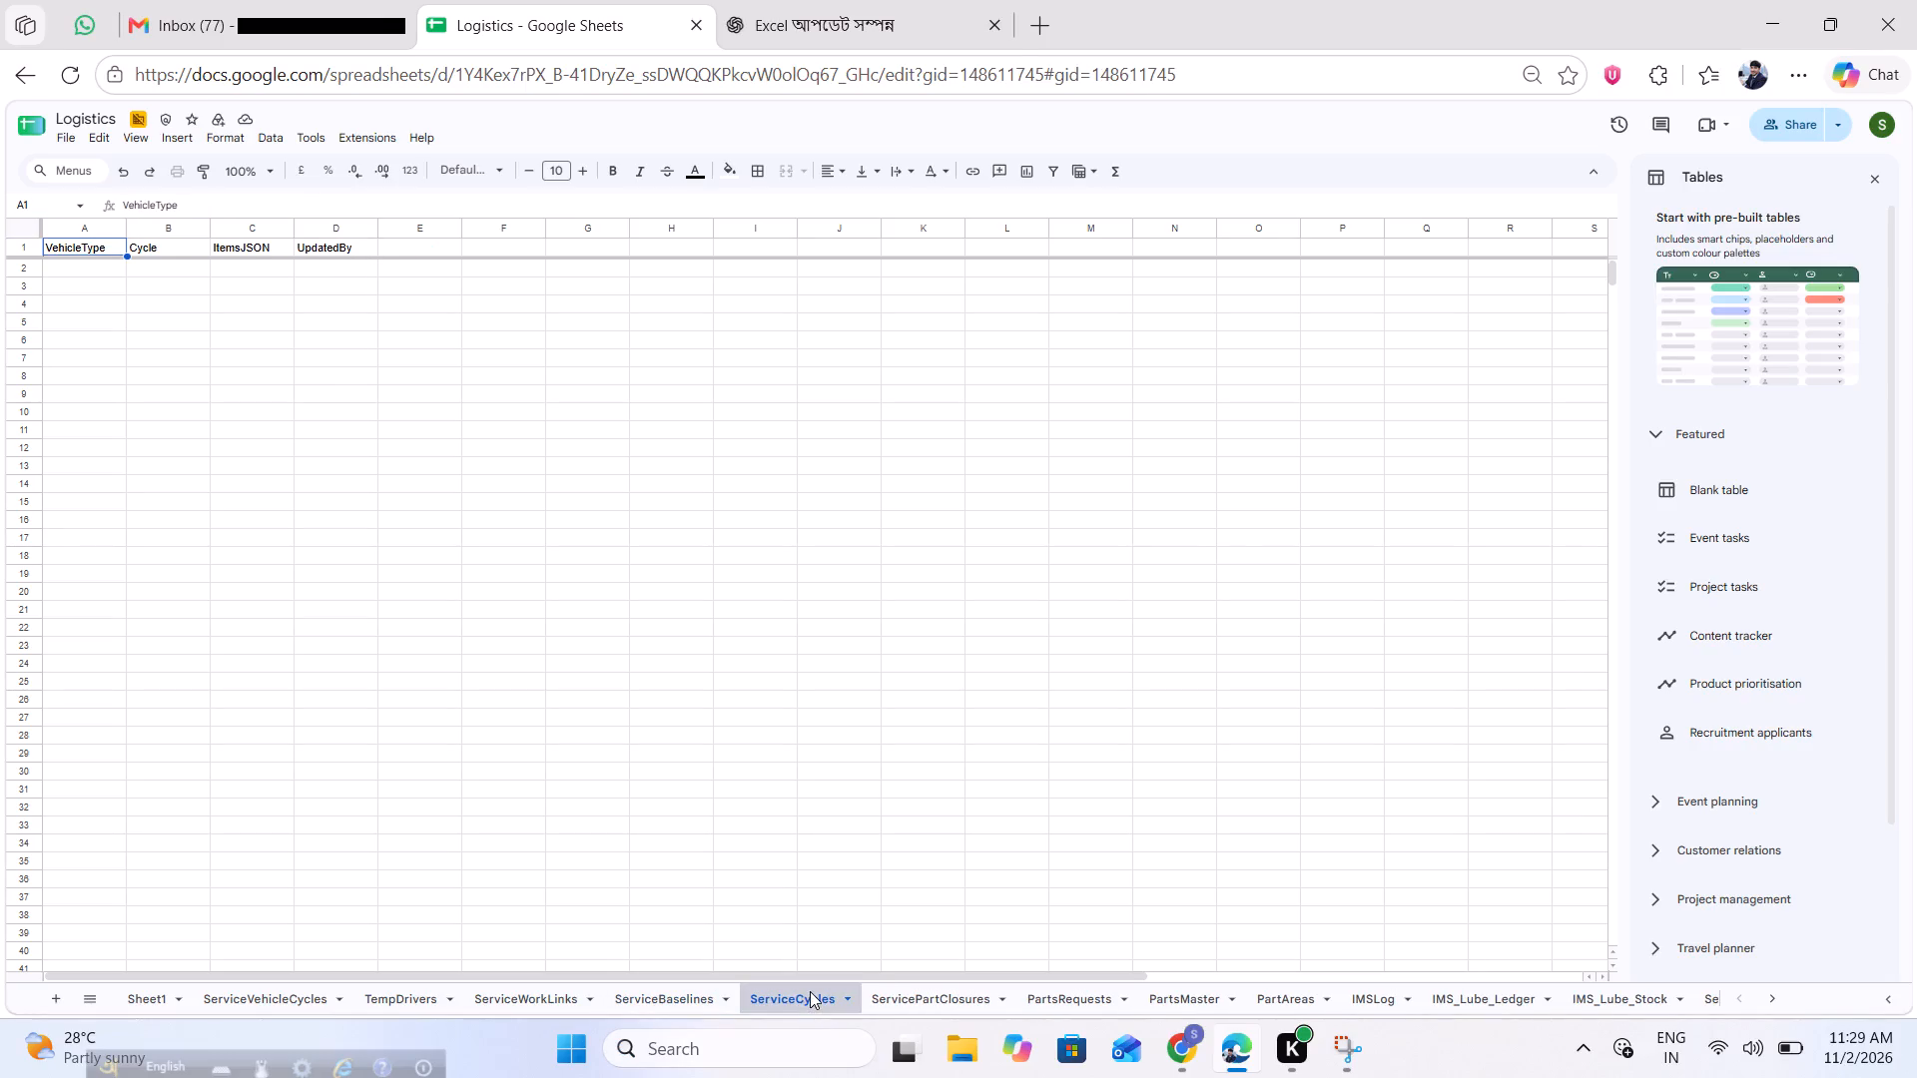
pyautogui.click(942, 987)
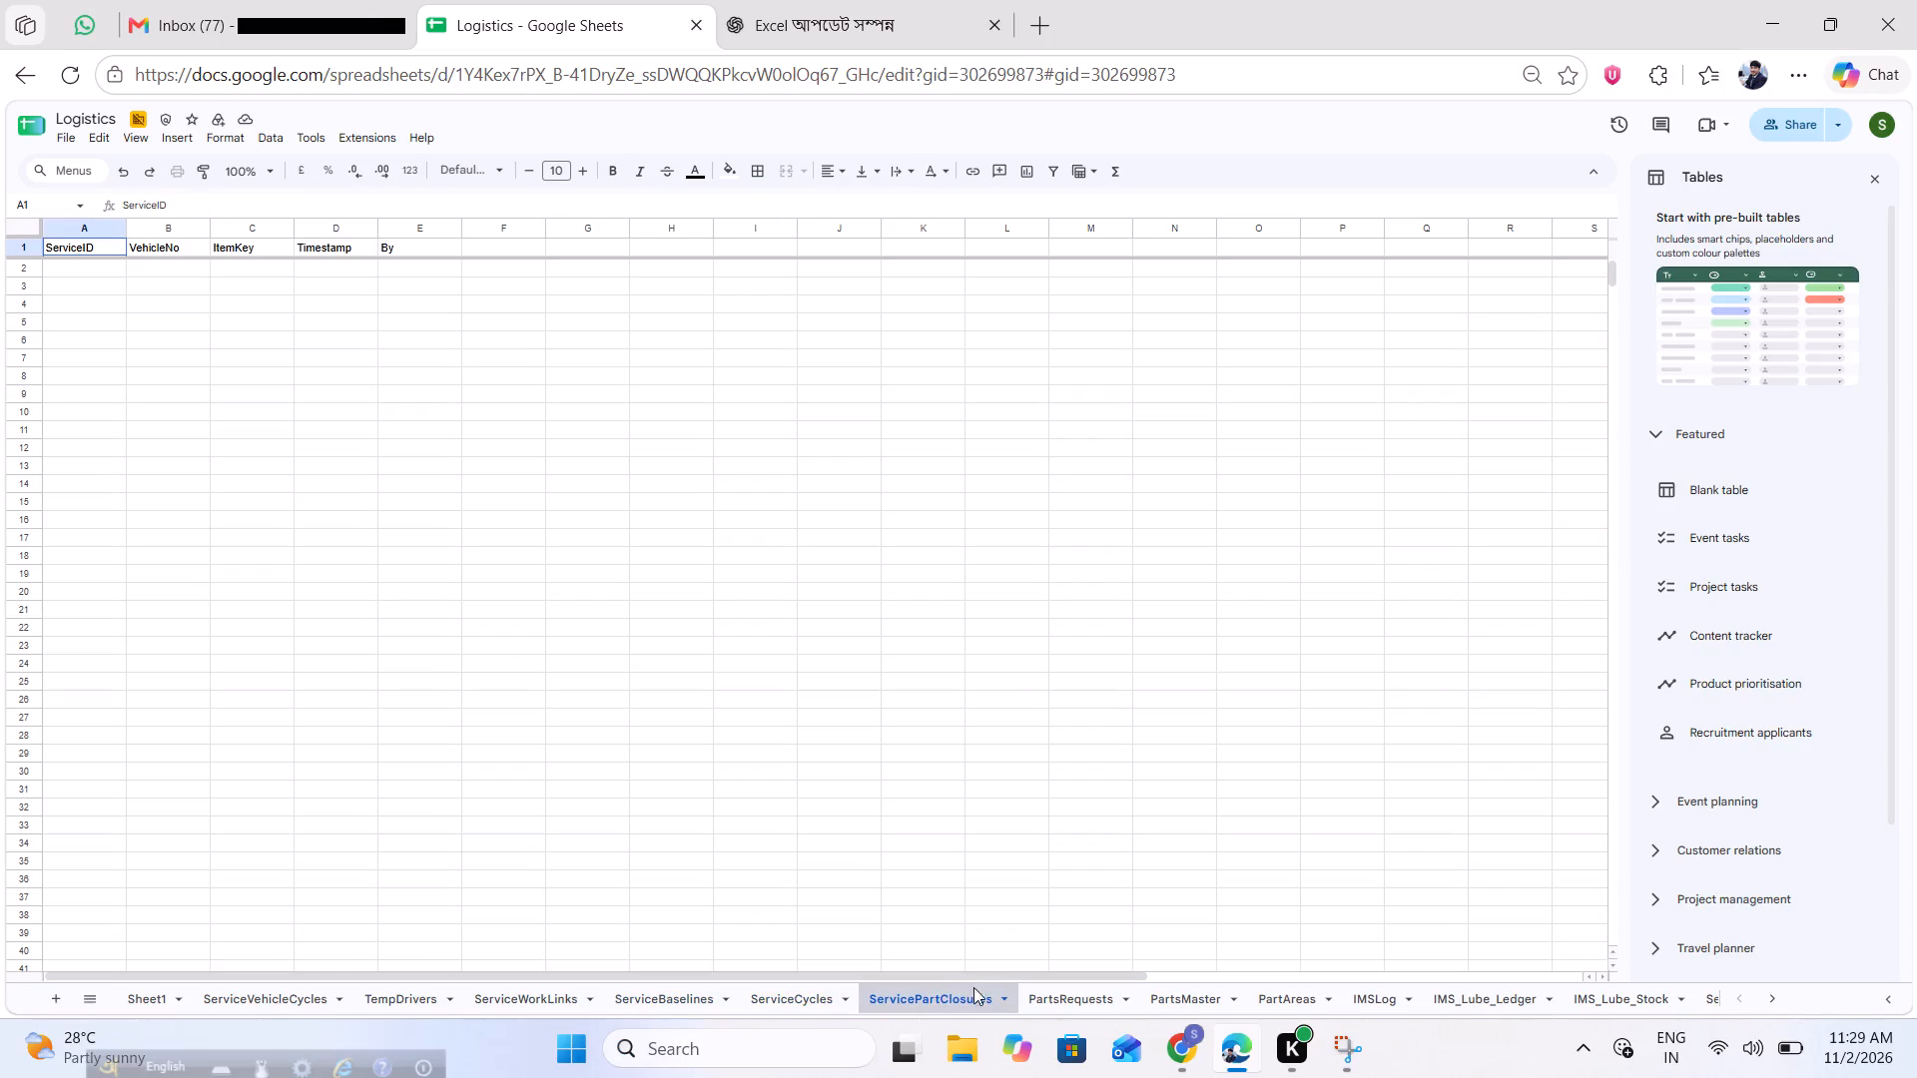
# Examine the PartsRequests, PartsMaster, PartAreas, IMSLog, IMS_Lube_Ledger and IMS_Lube_Stock sheets for the SVC-0003 record.
pyautogui.click(1062, 1004)
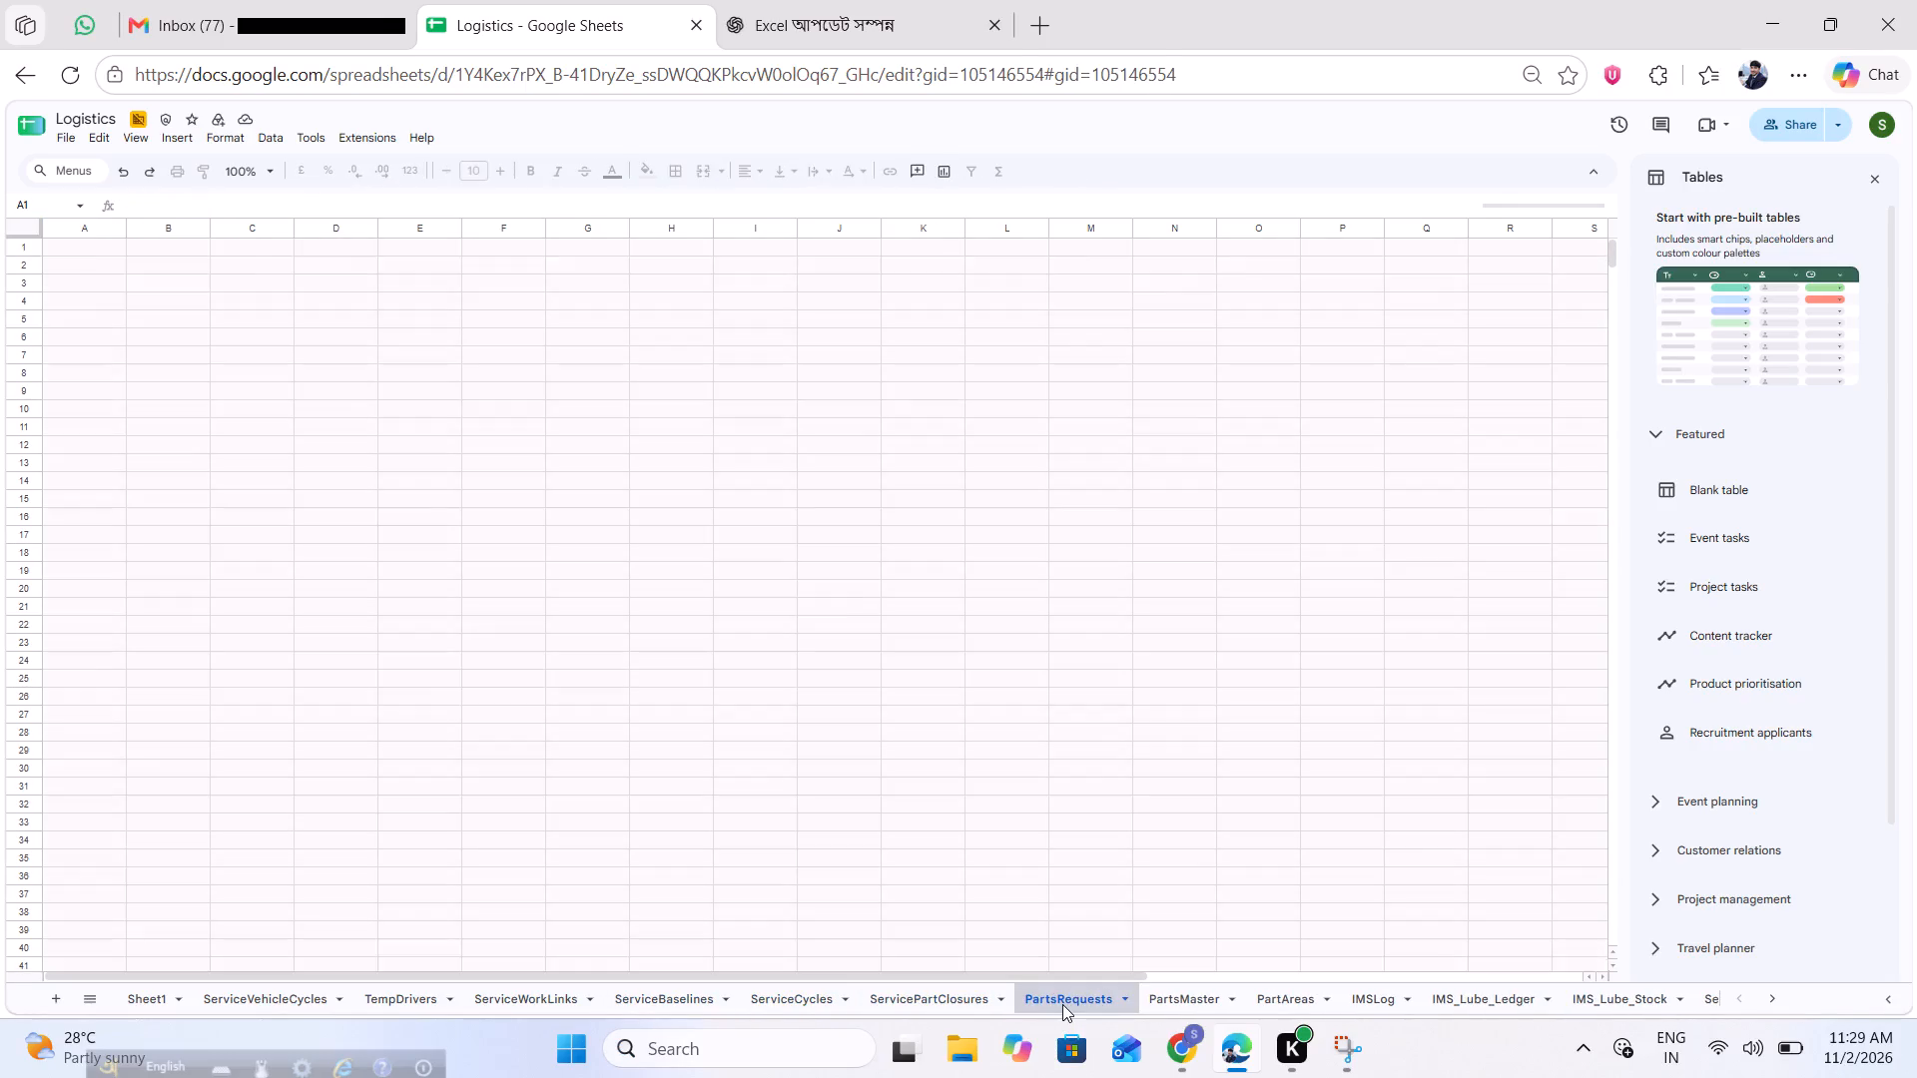
pyautogui.click(1168, 991)
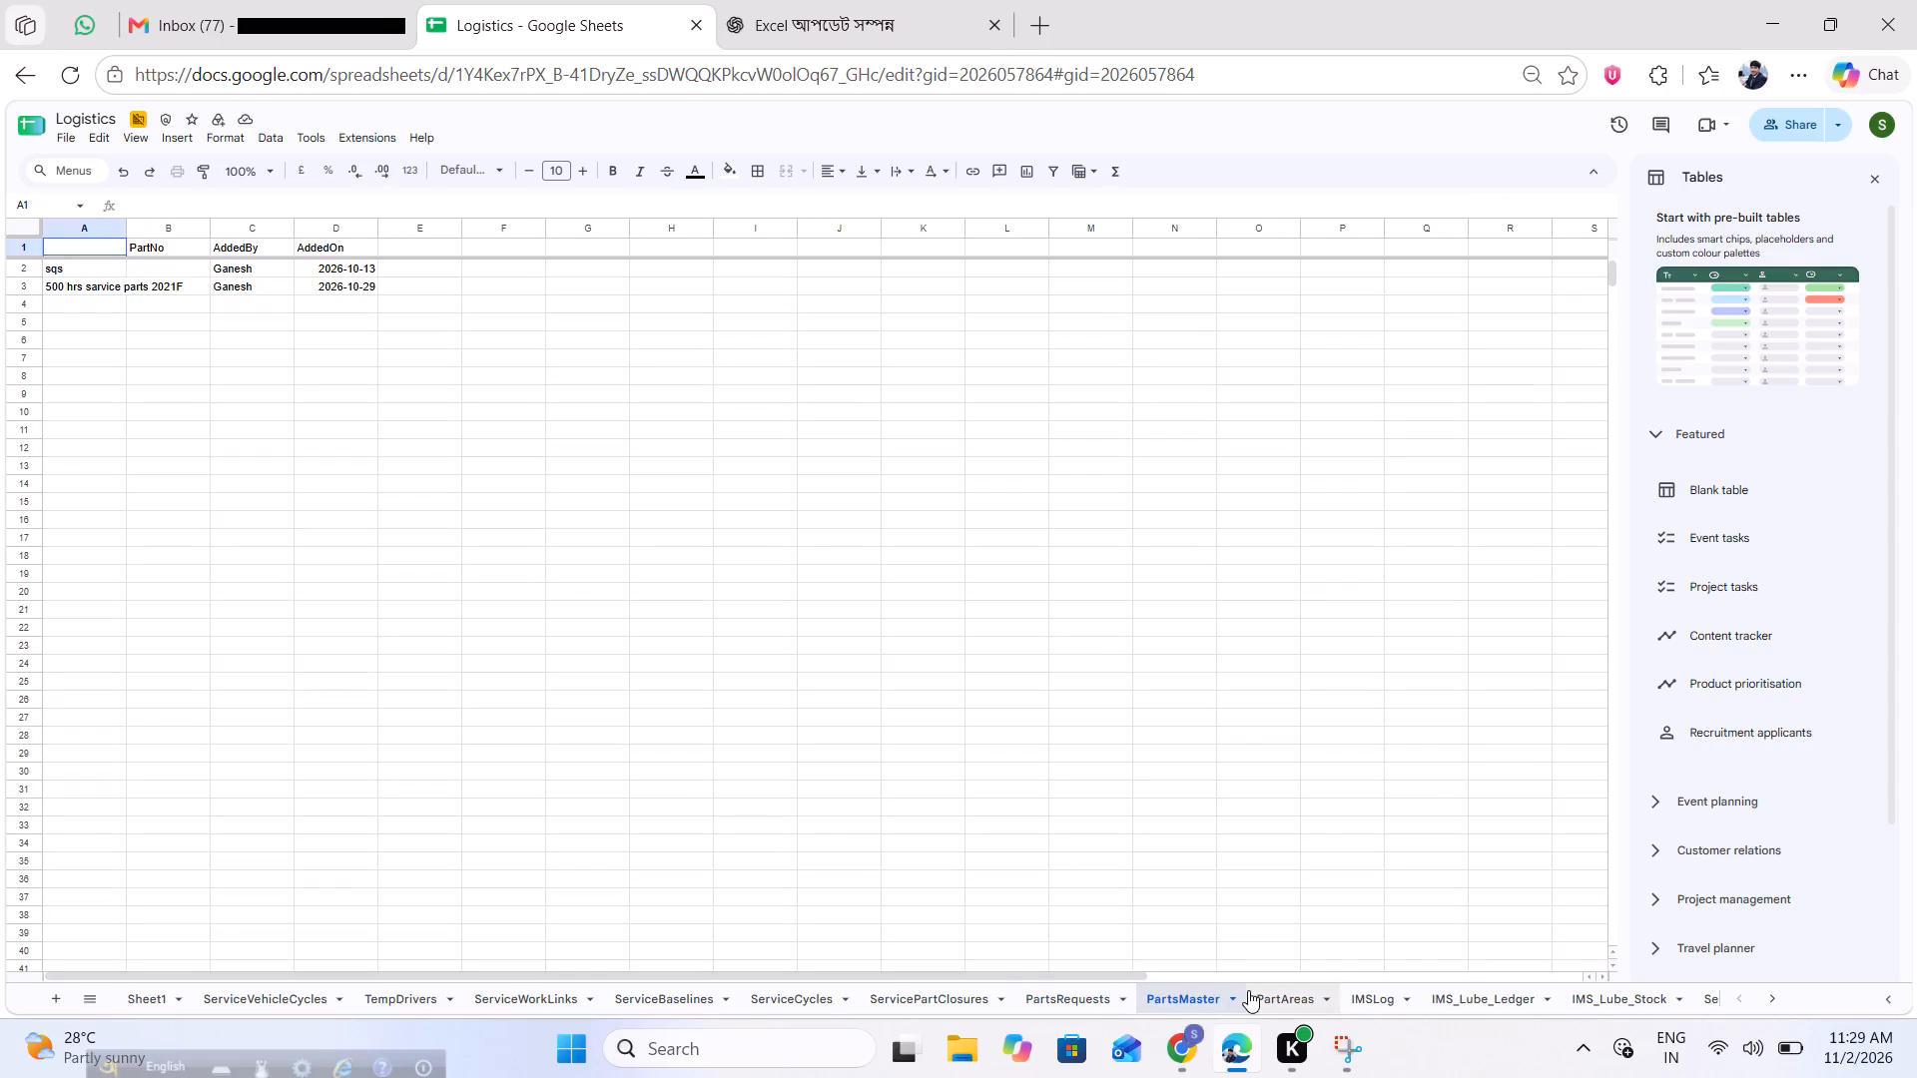
pyautogui.click(1273, 997)
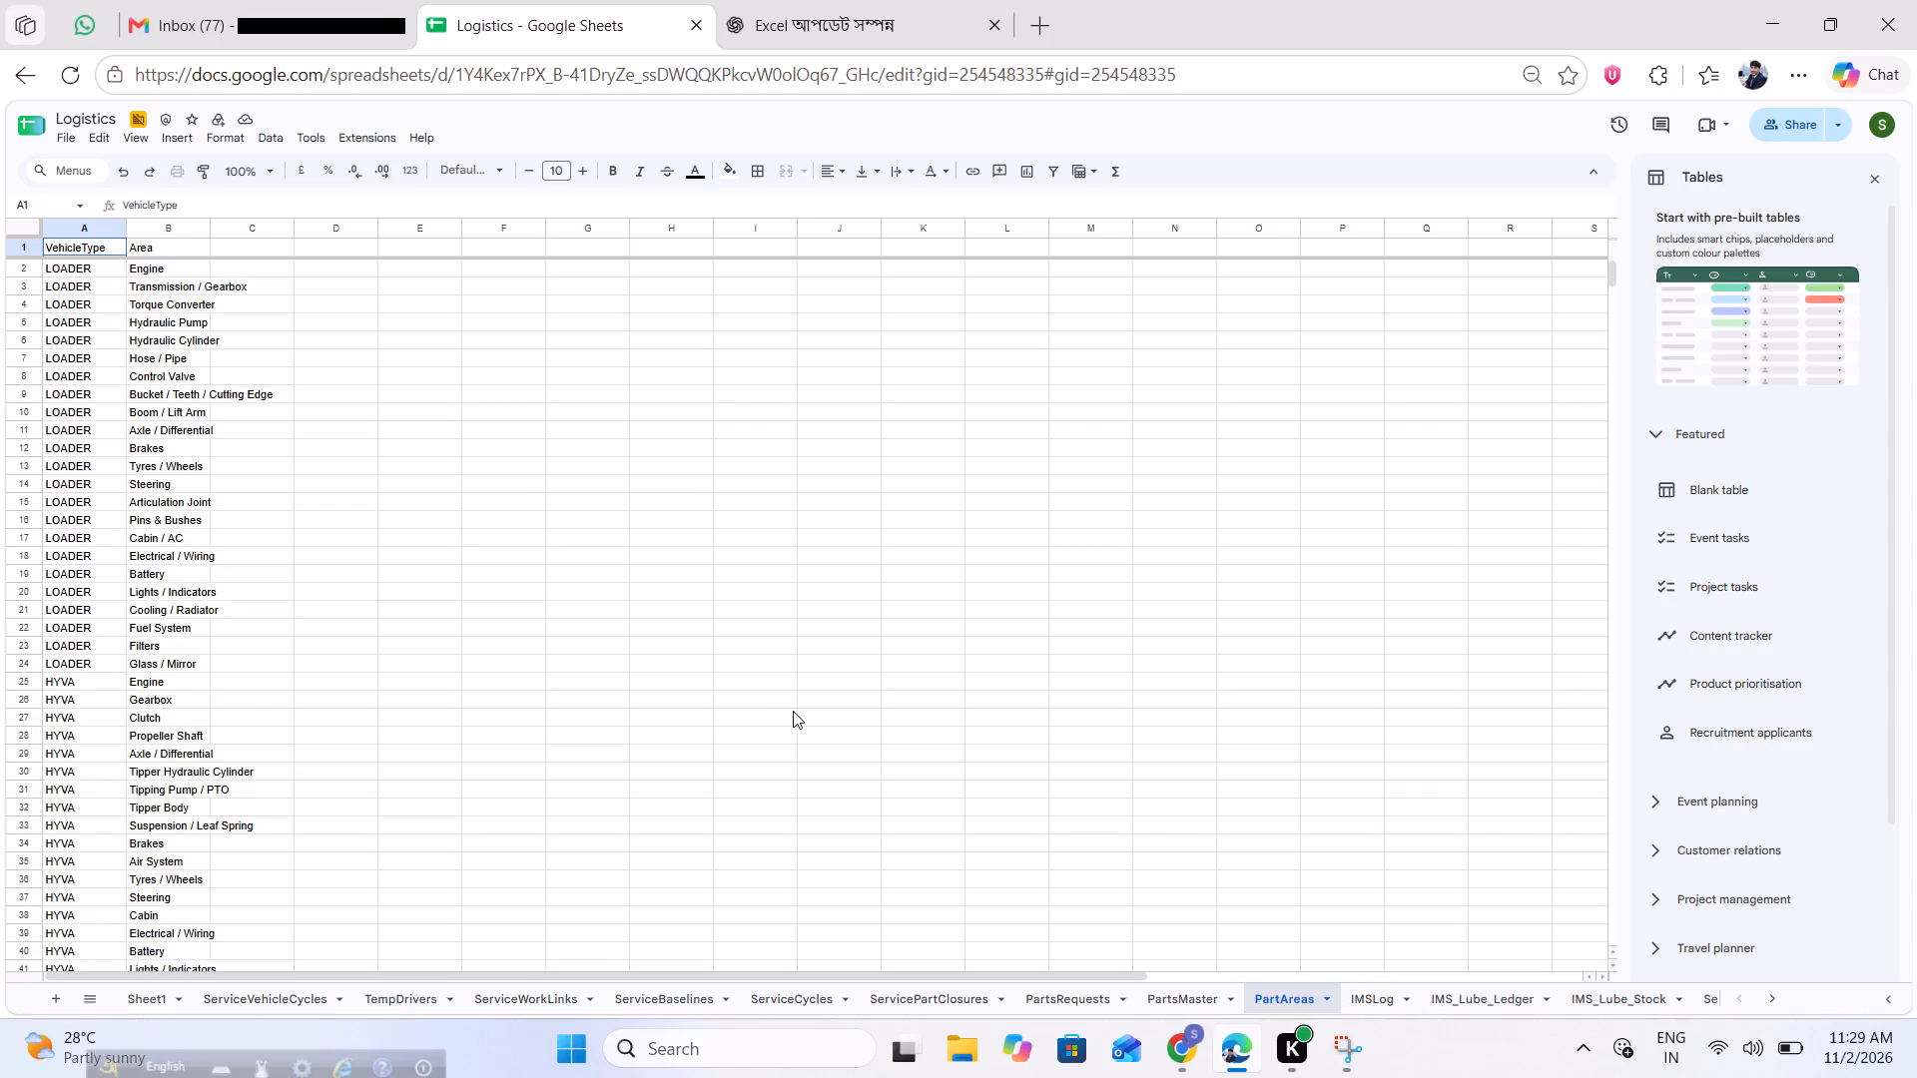
pyautogui.scroll(-5, 793, 711)
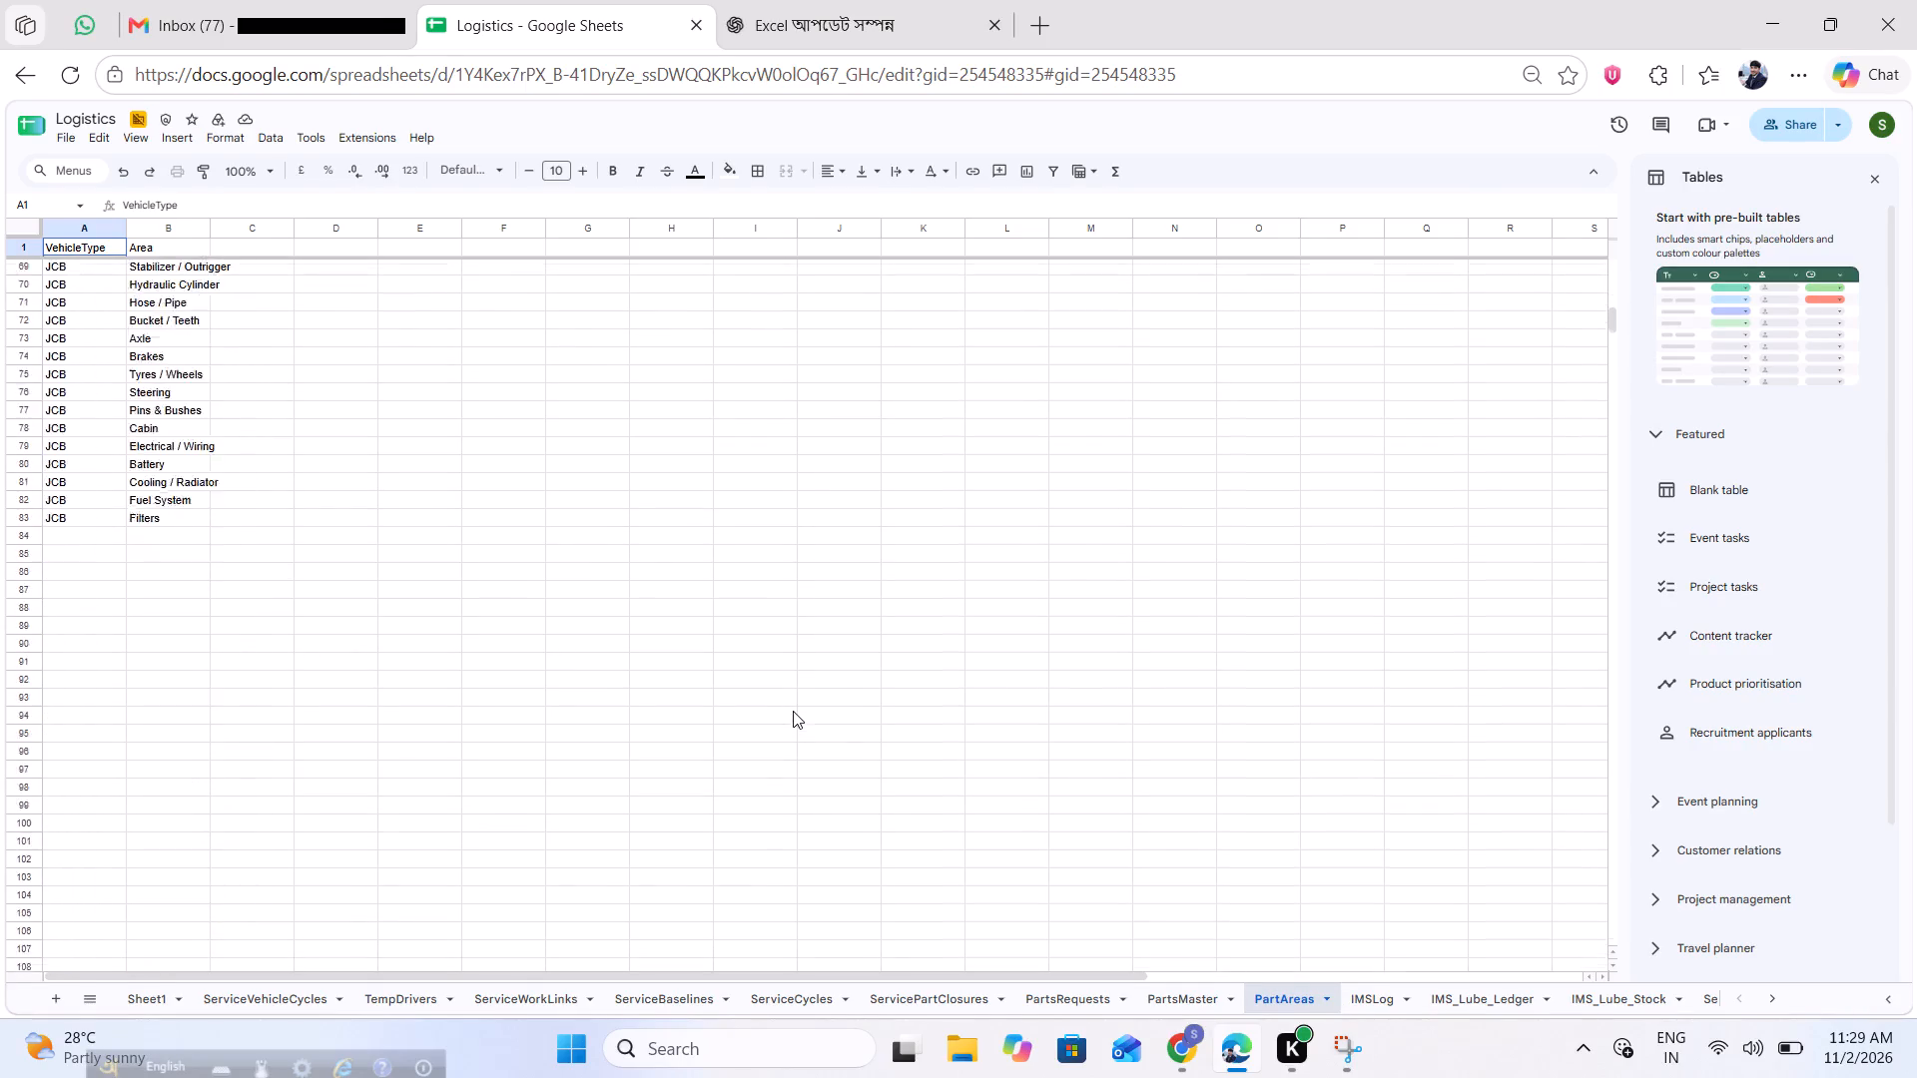
pyautogui.scroll(-1, 793, 711)
pyautogui.scroll(13, 793, 711)
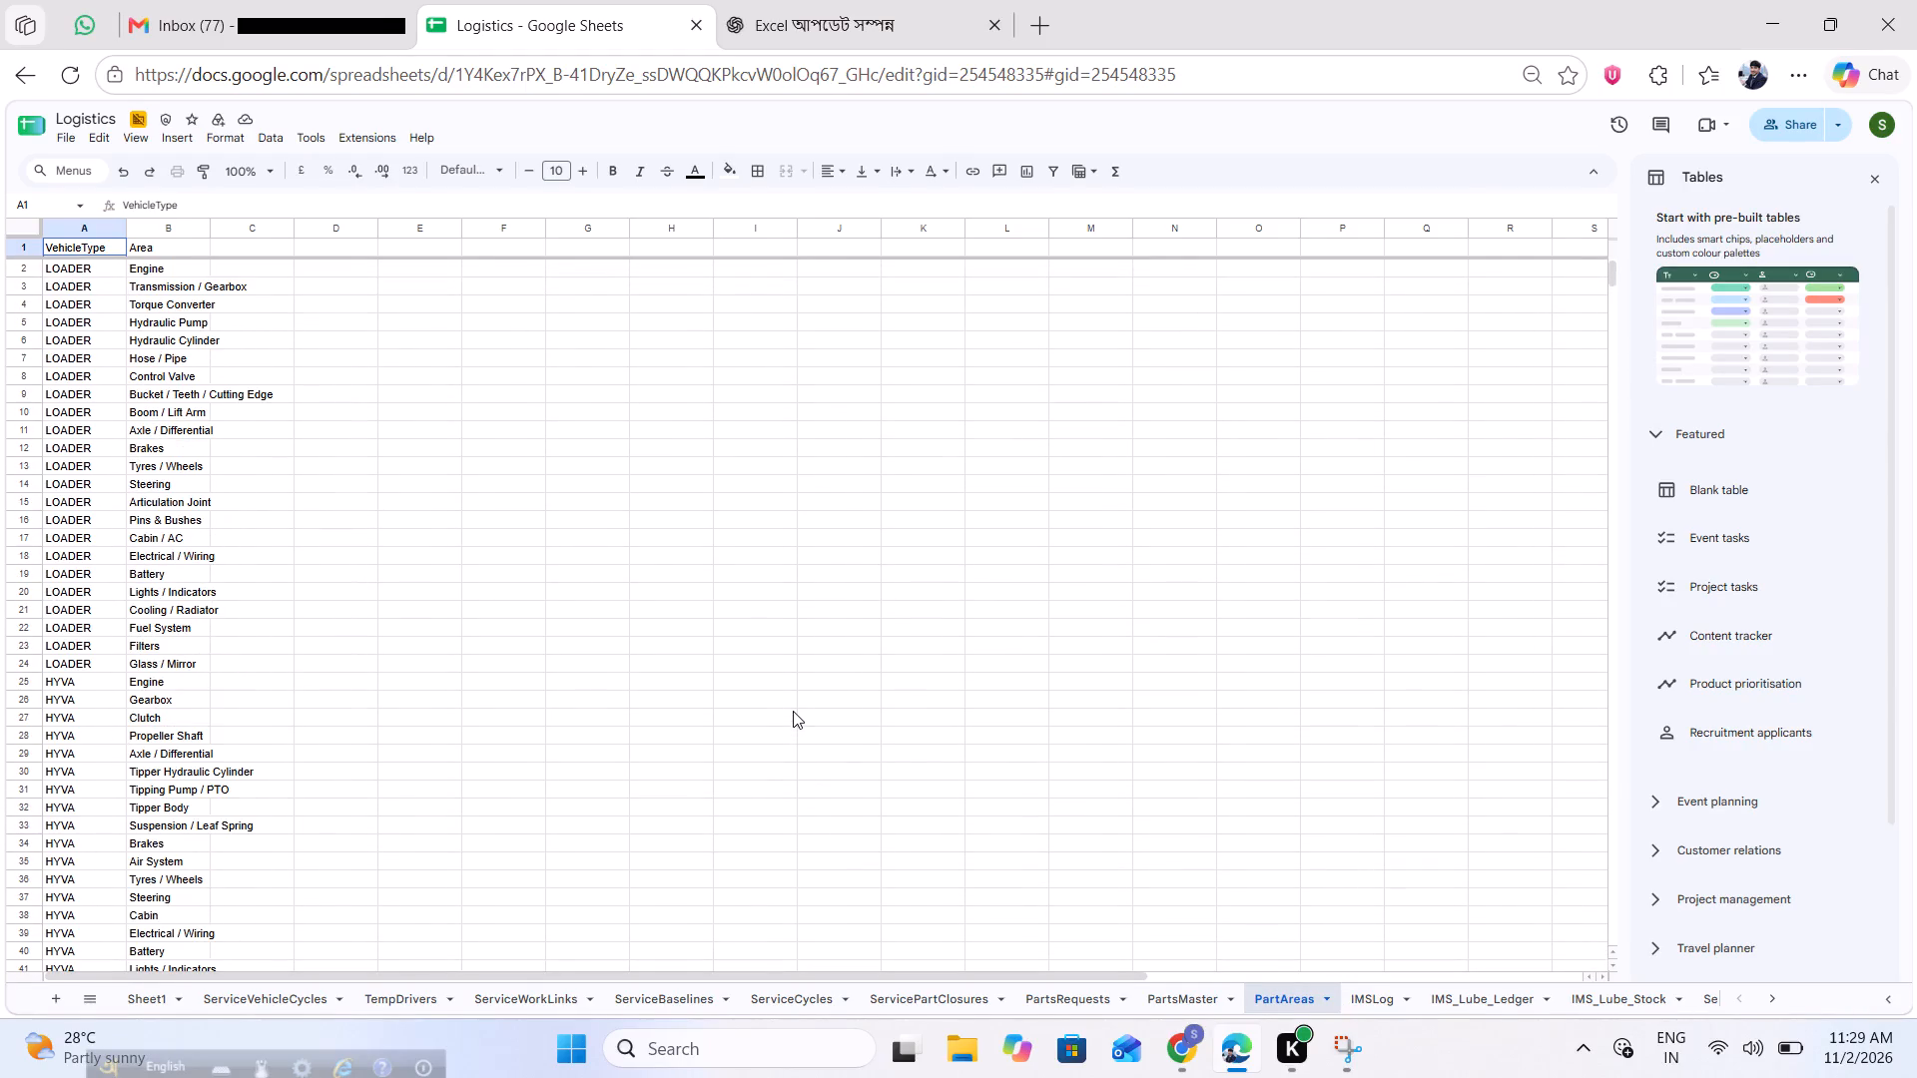
pyautogui.click(1376, 1007)
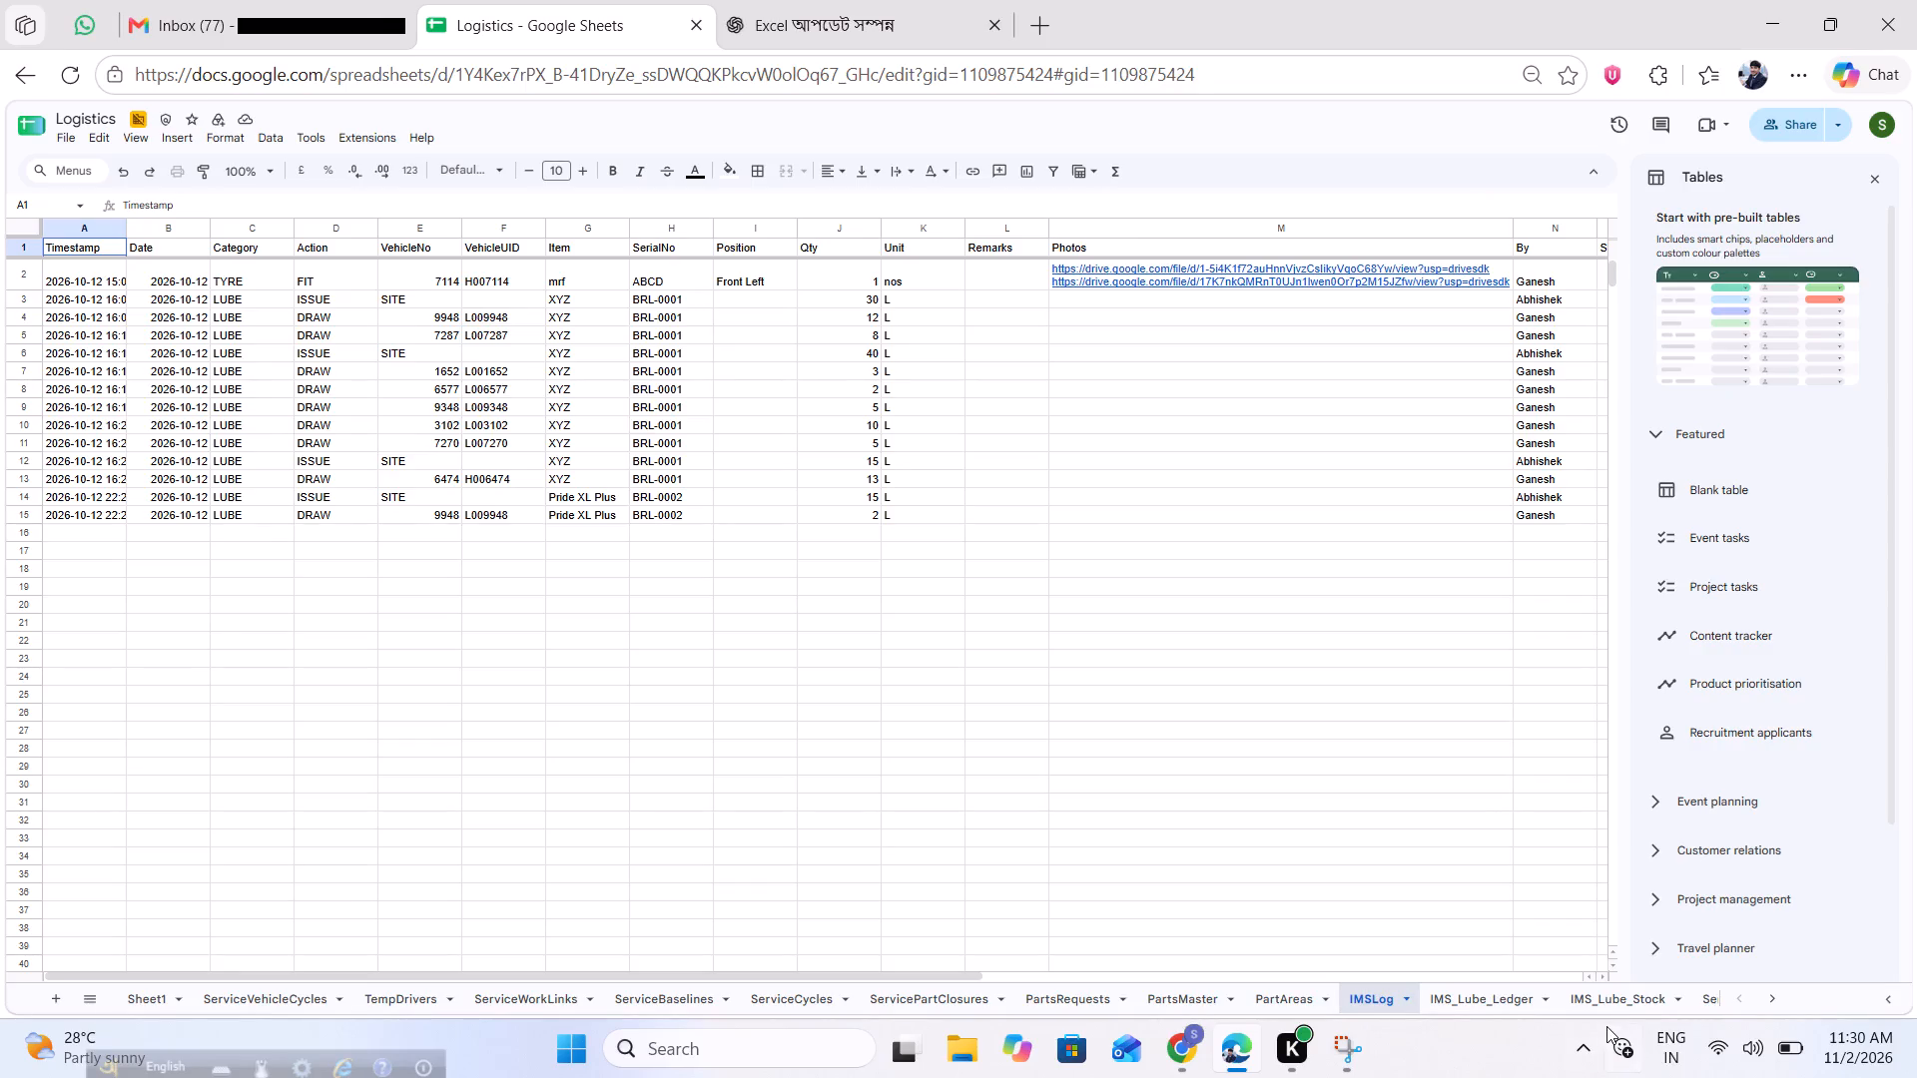
pyautogui.click(1514, 1011)
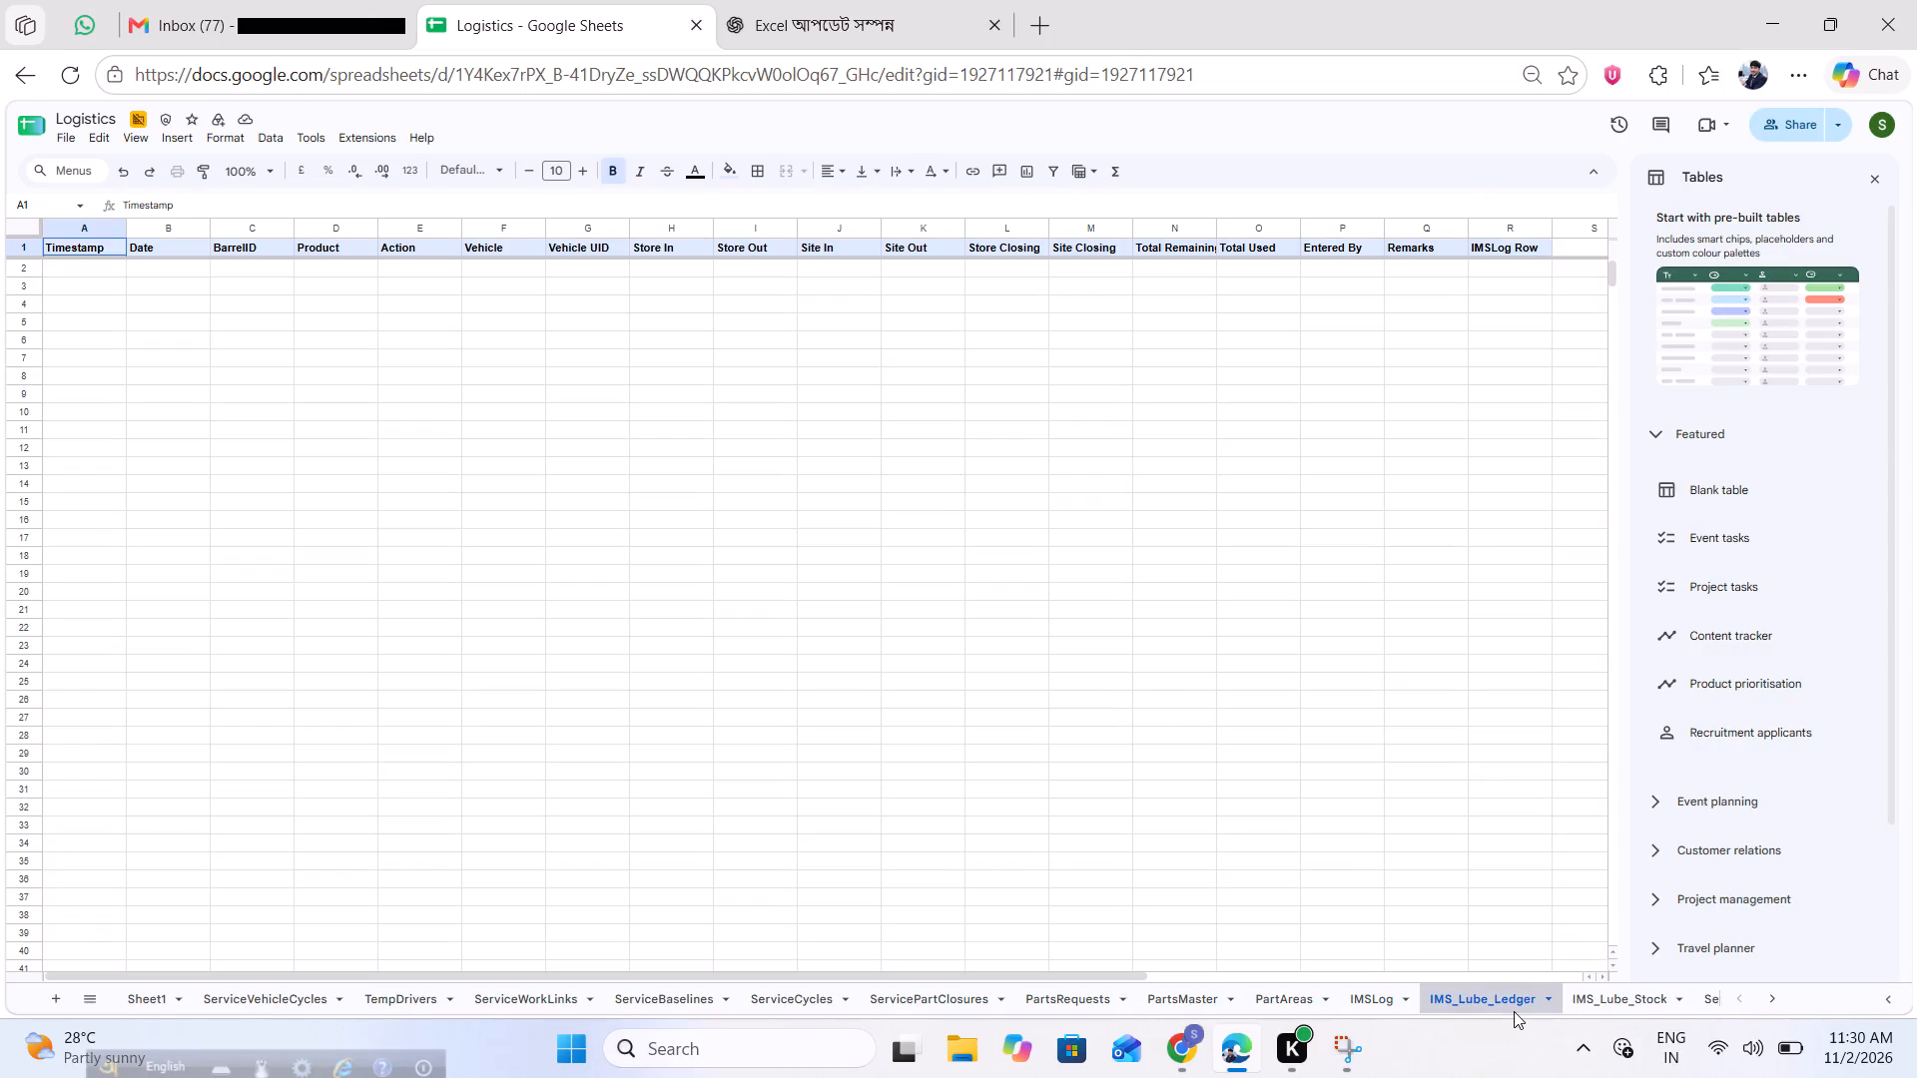
pyautogui.click(1577, 1000)
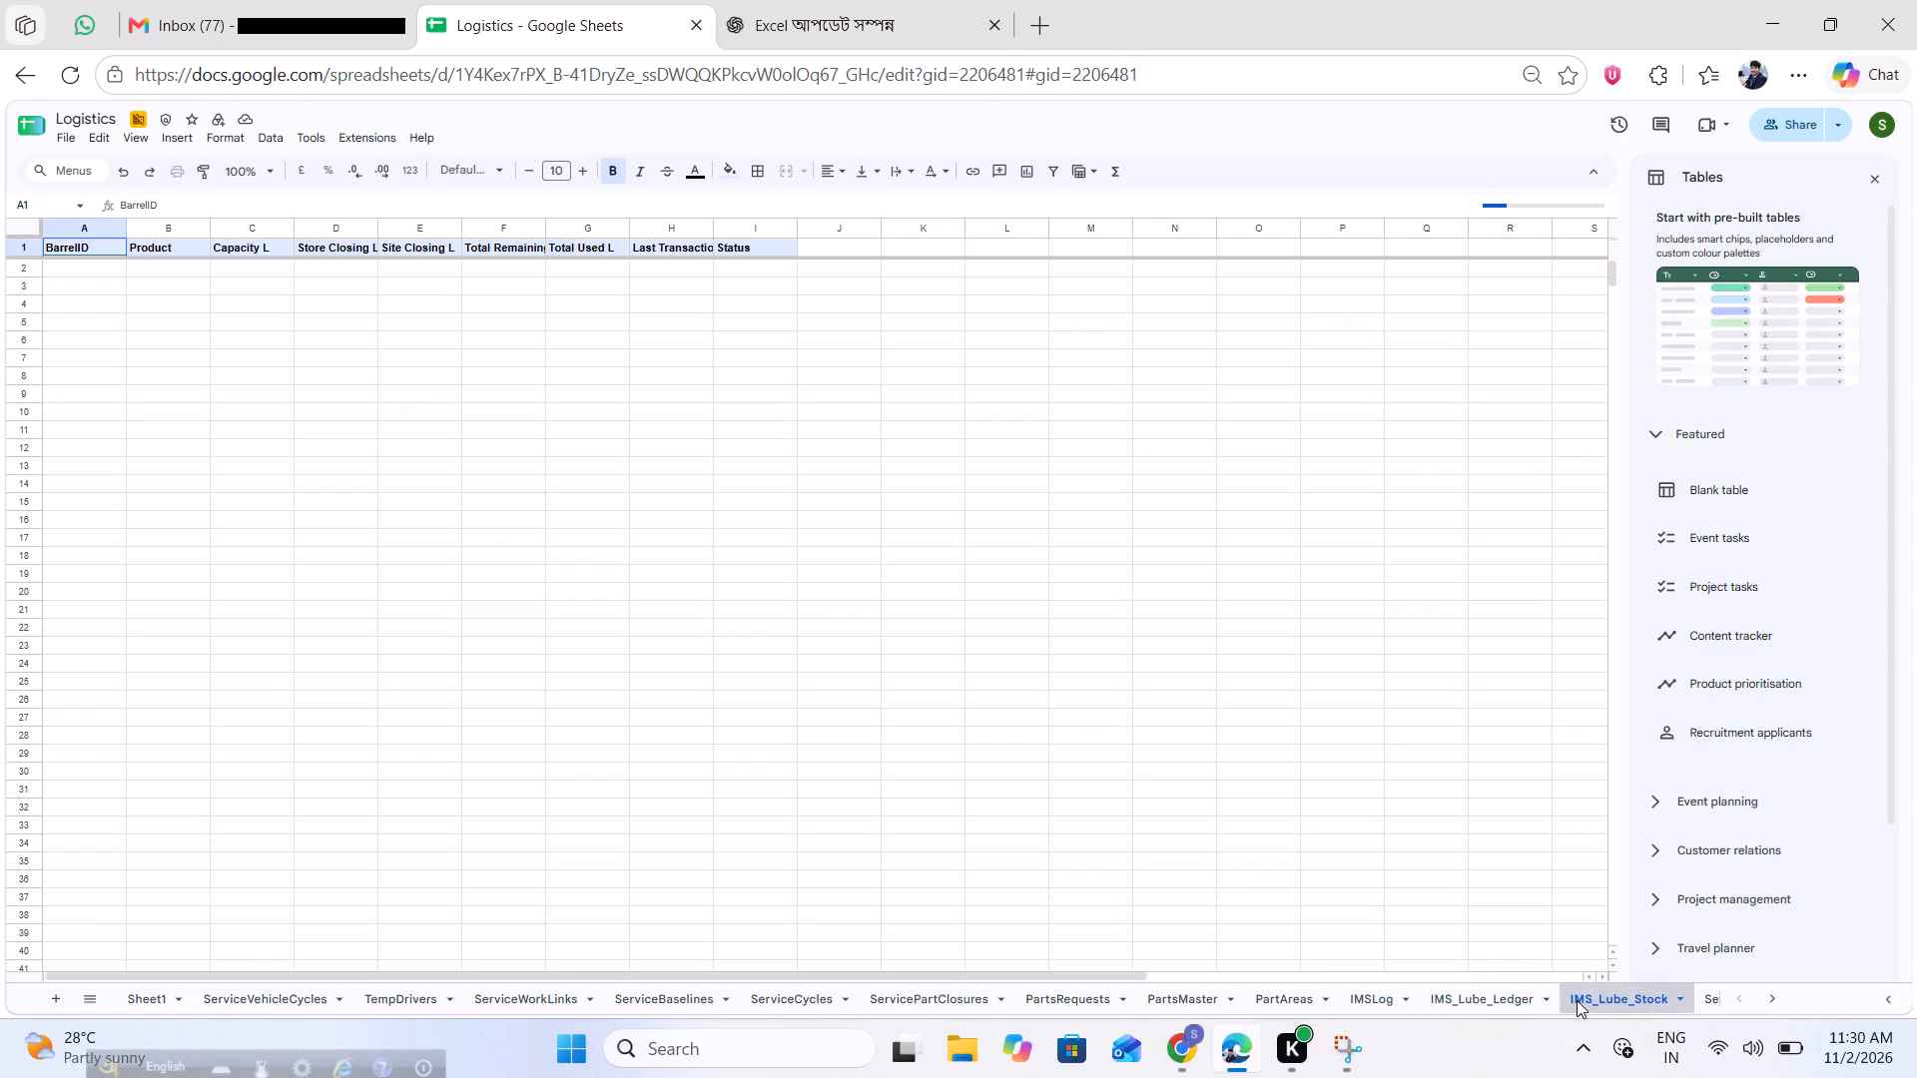
pyautogui.click(1767, 994)
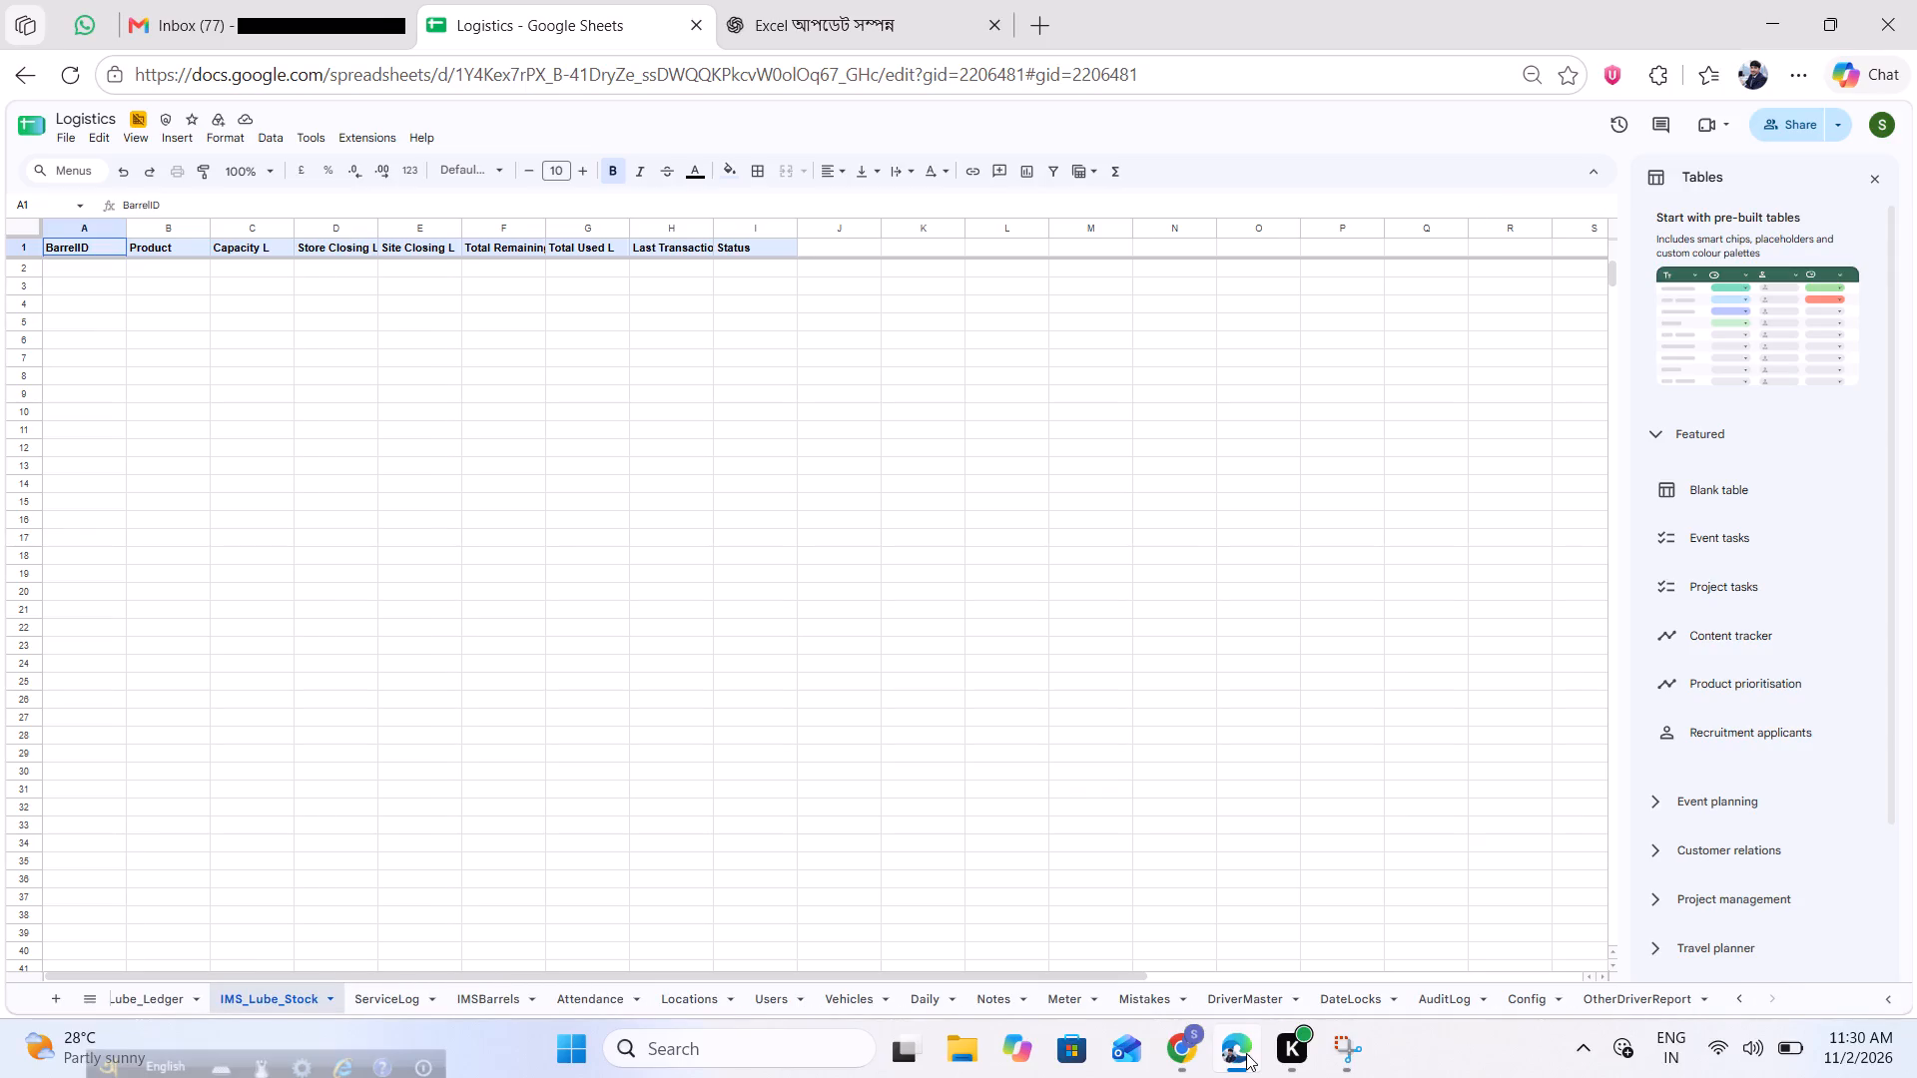
pyautogui.click(435, 994)
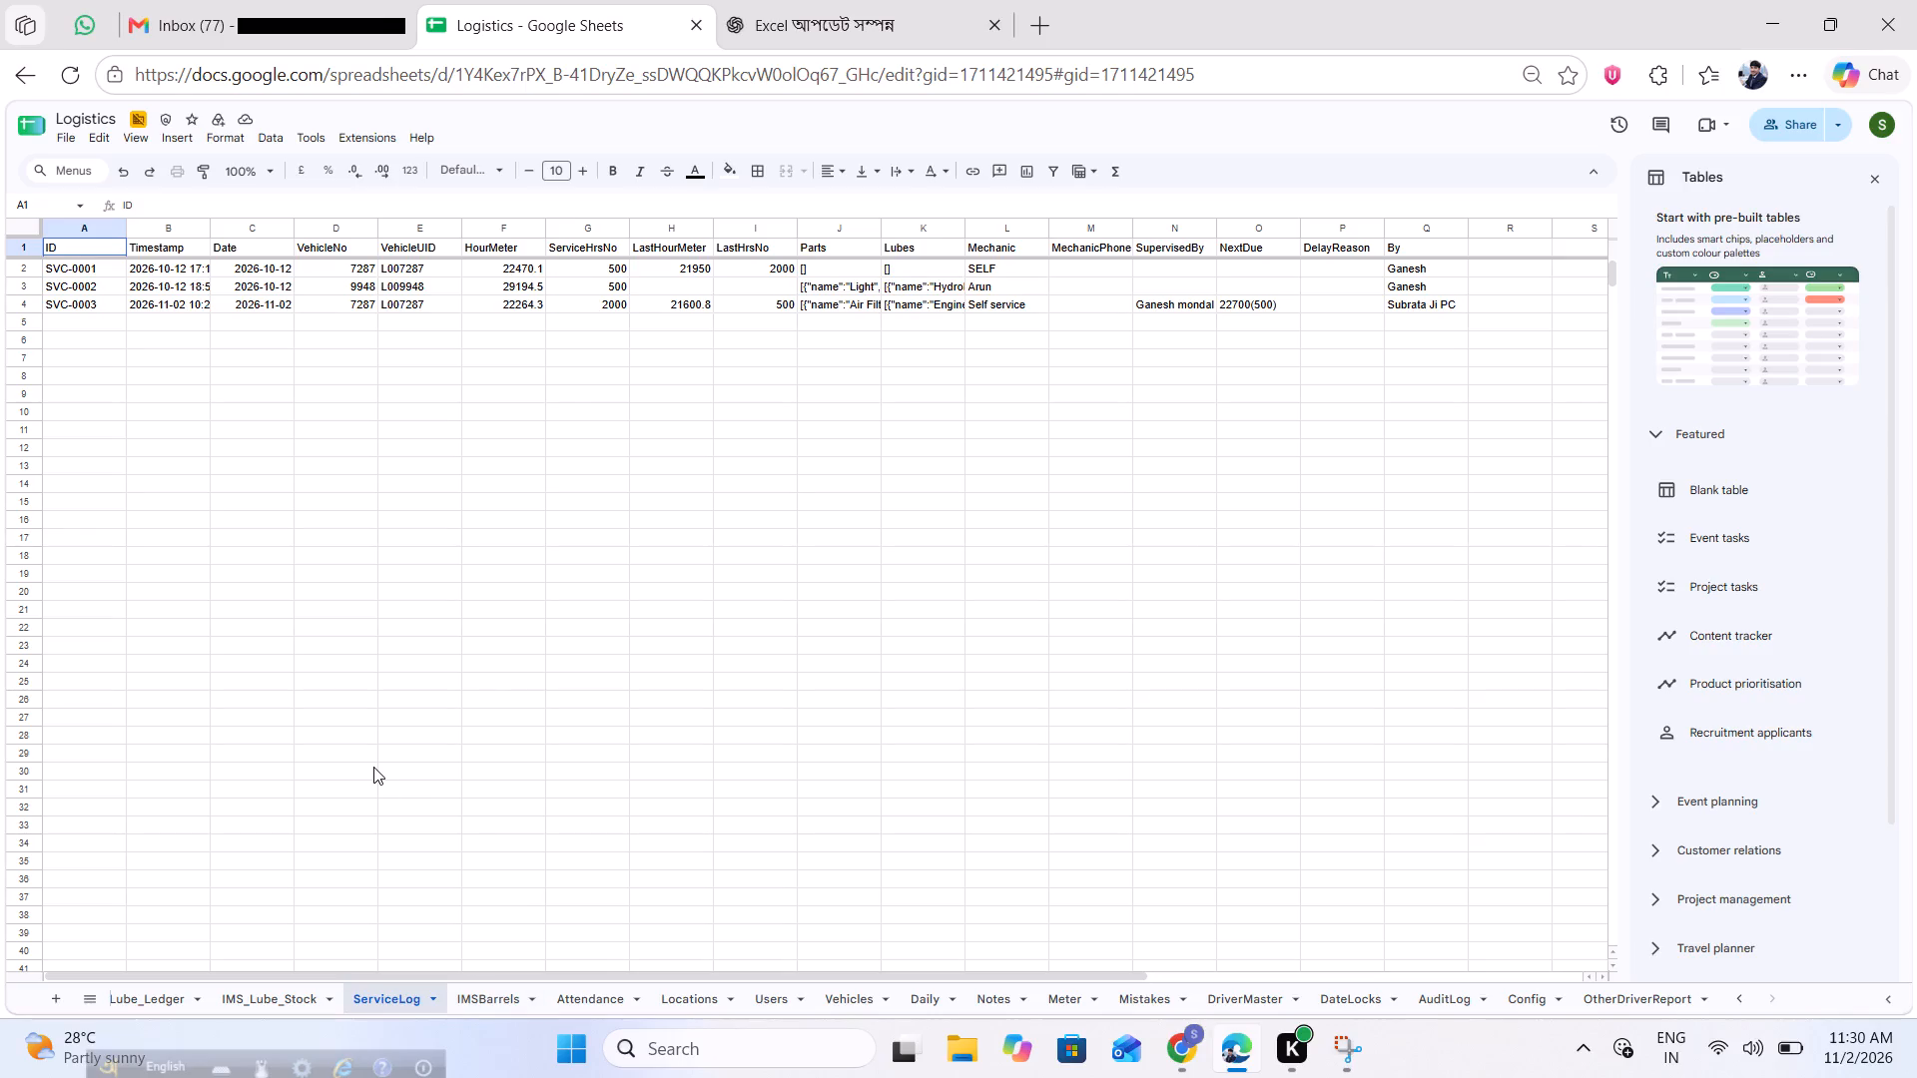
pyautogui.click(1335, 1054)
pyautogui.click(687, 460)
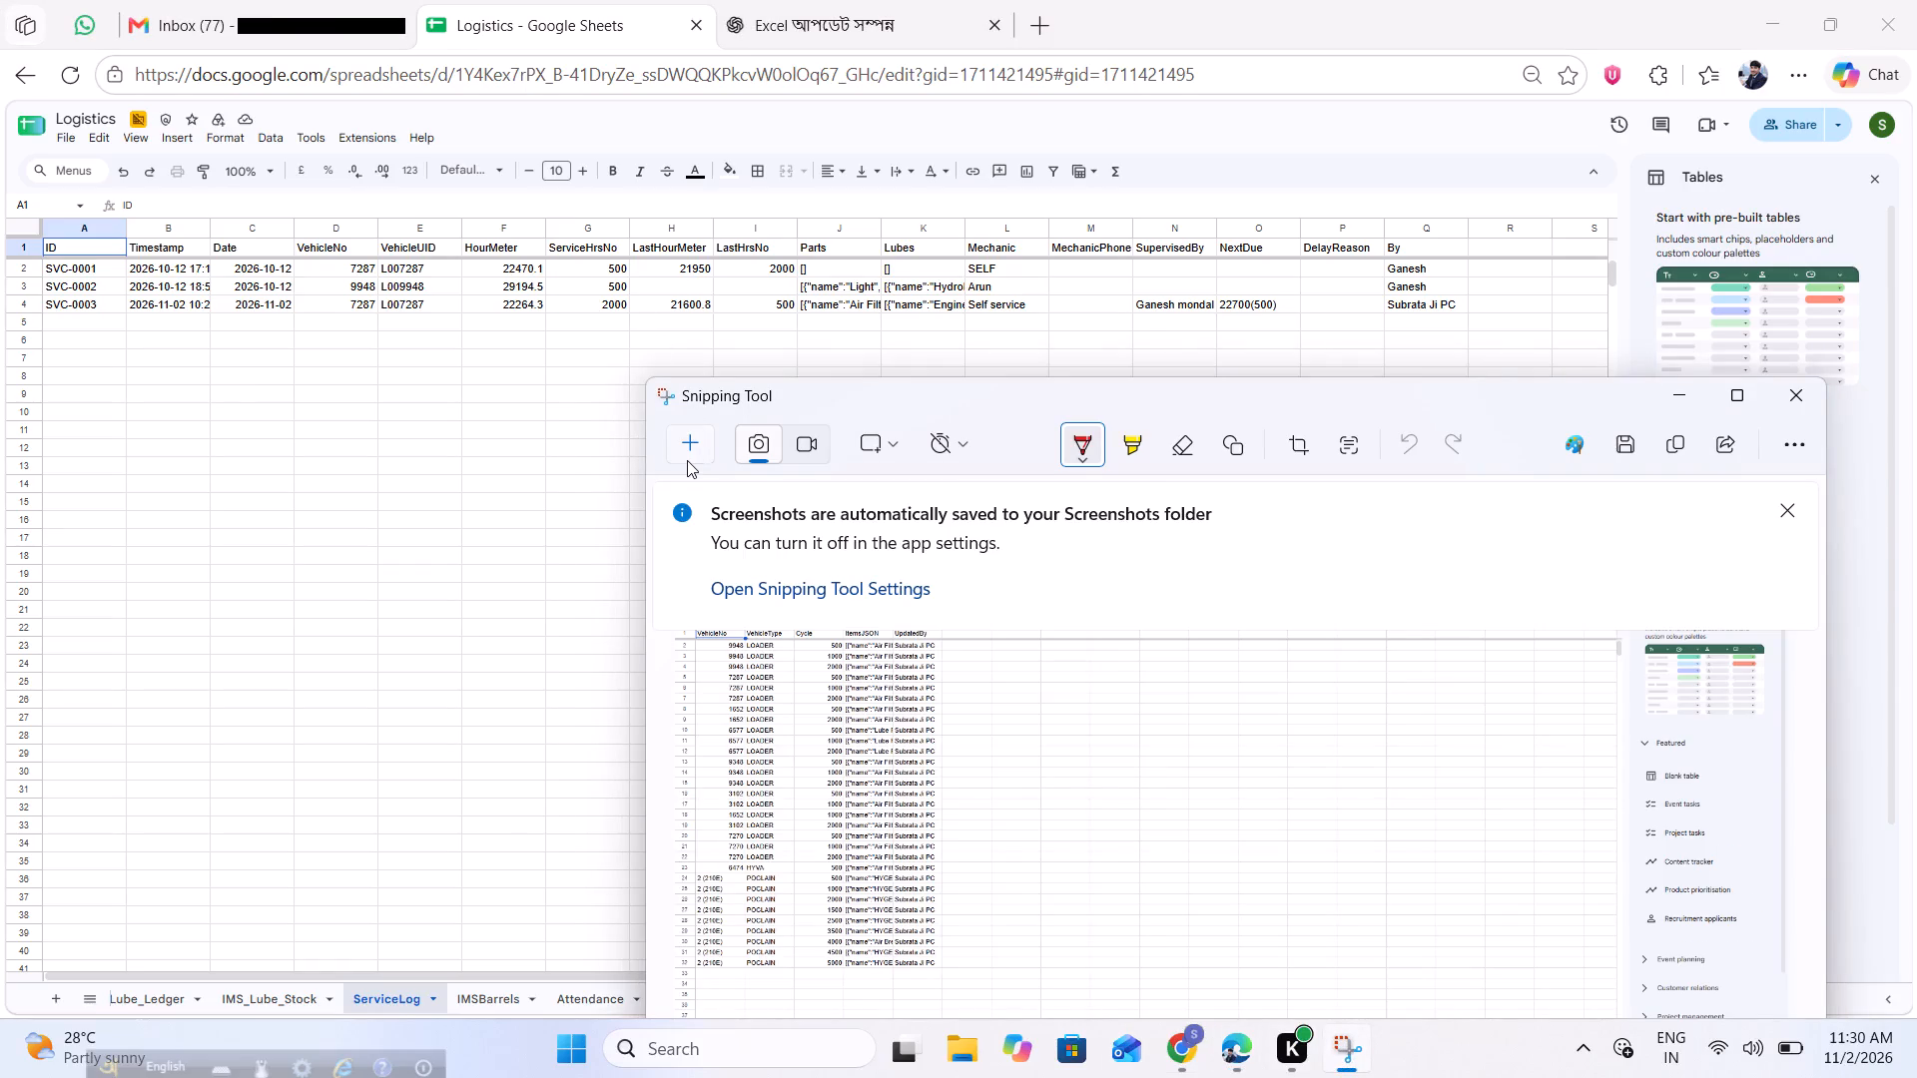
pyautogui.moveTo(16, 17); pyautogui.dragTo(1916, 1077)
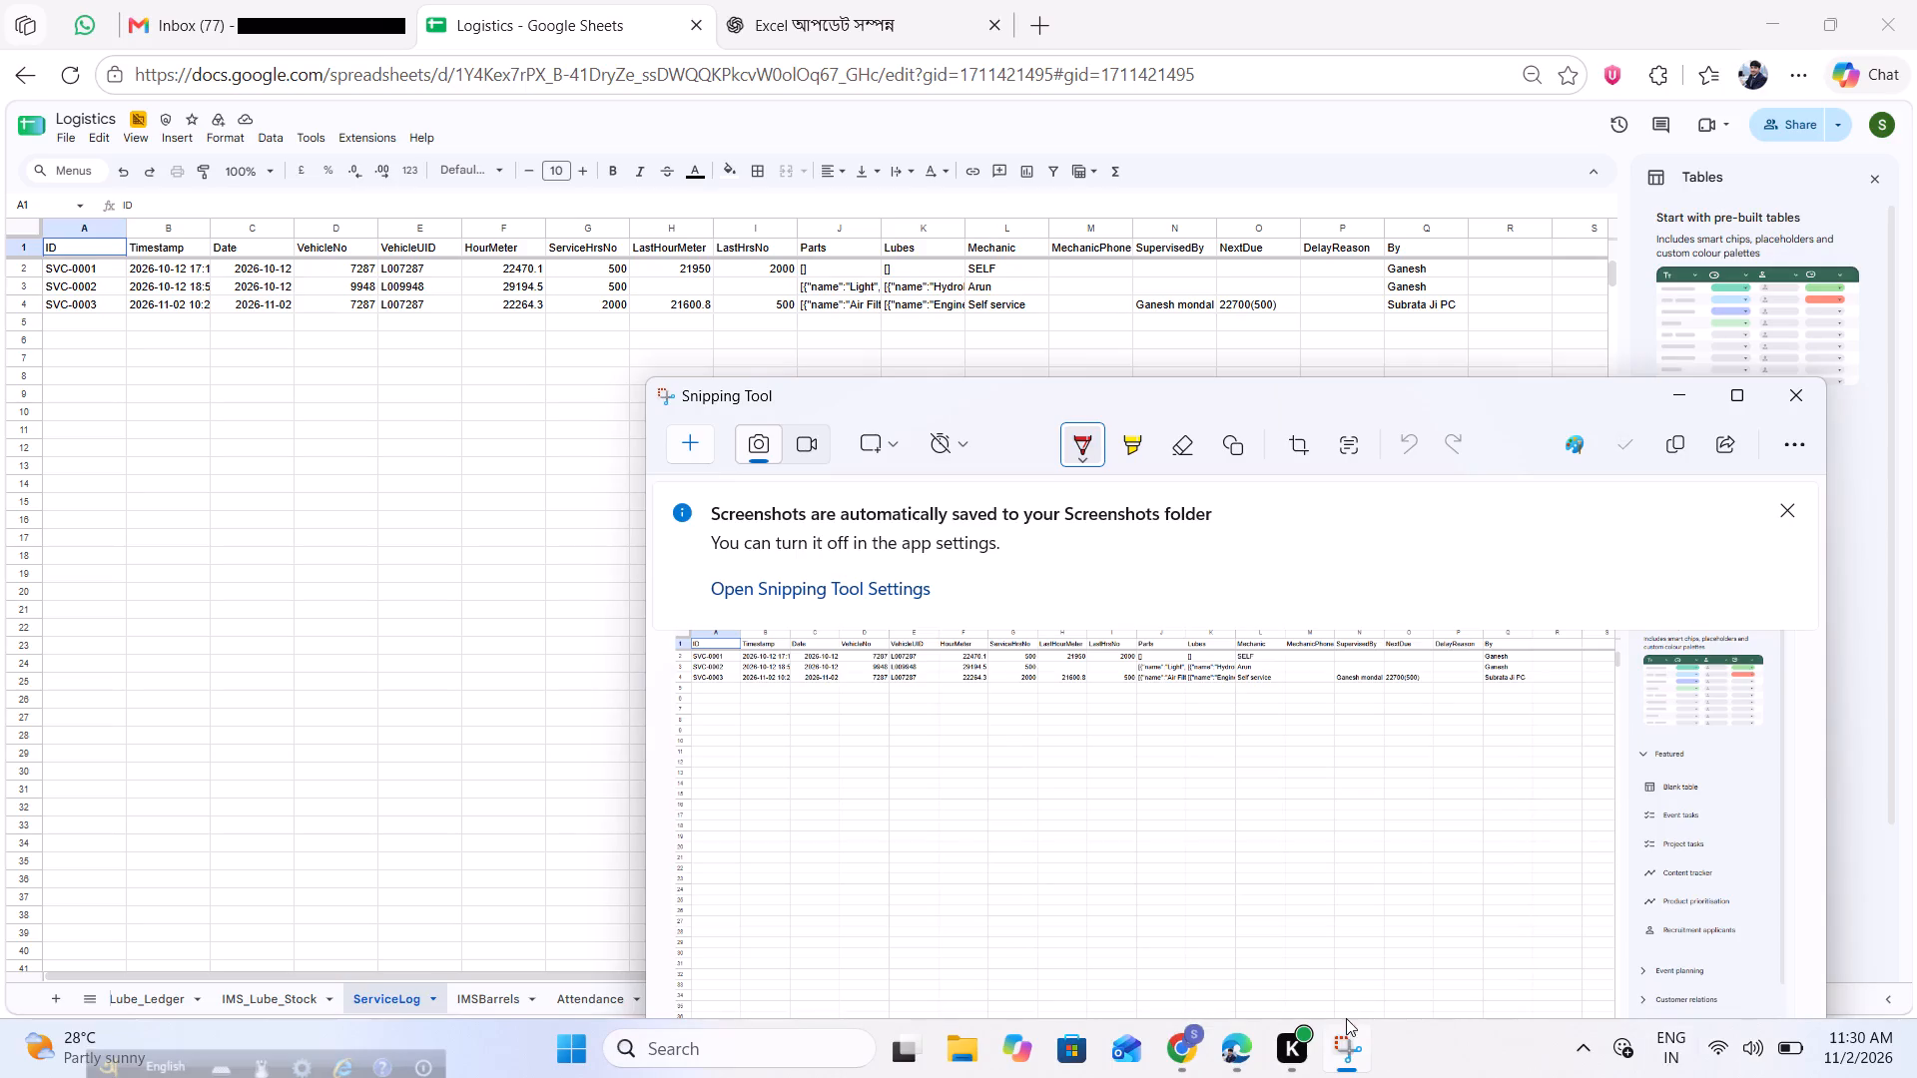
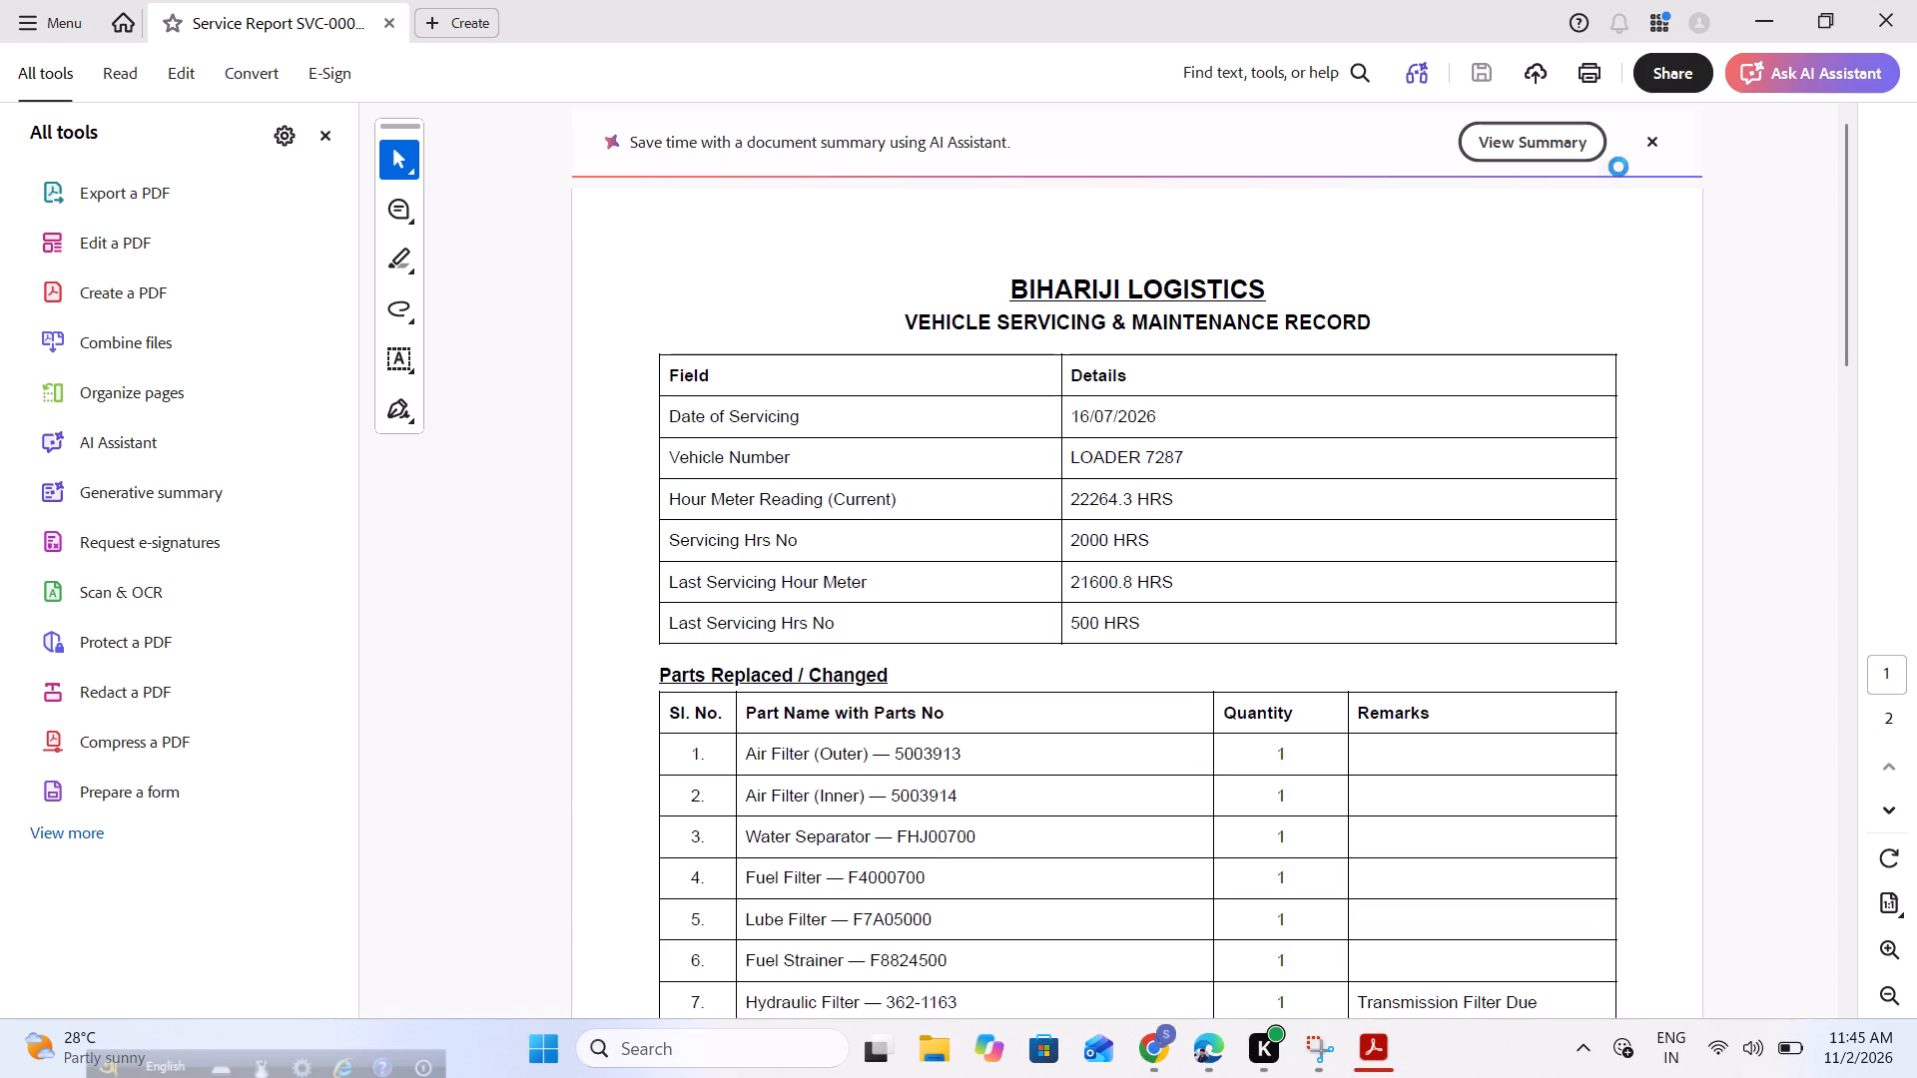
pyautogui.scroll(-1, 1618, 167)
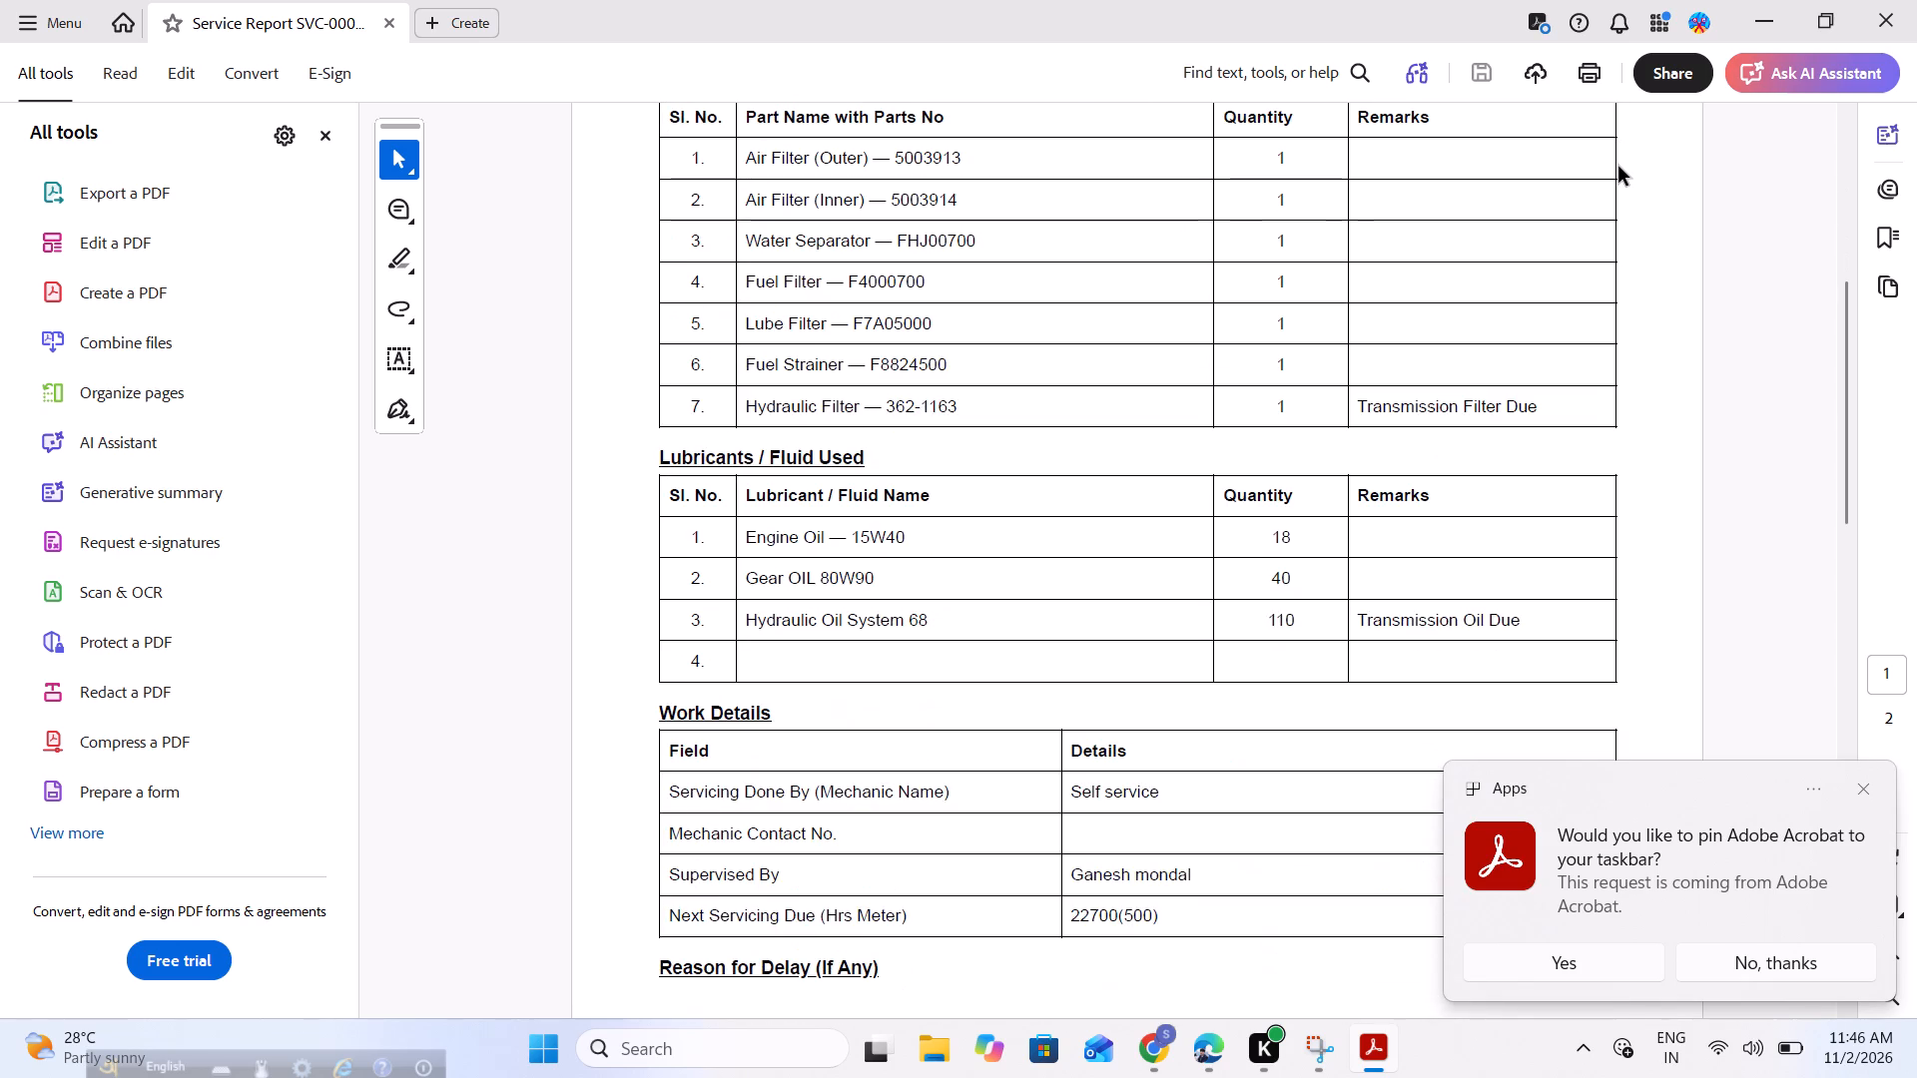
pyautogui.scroll(-1, 1618, 167)
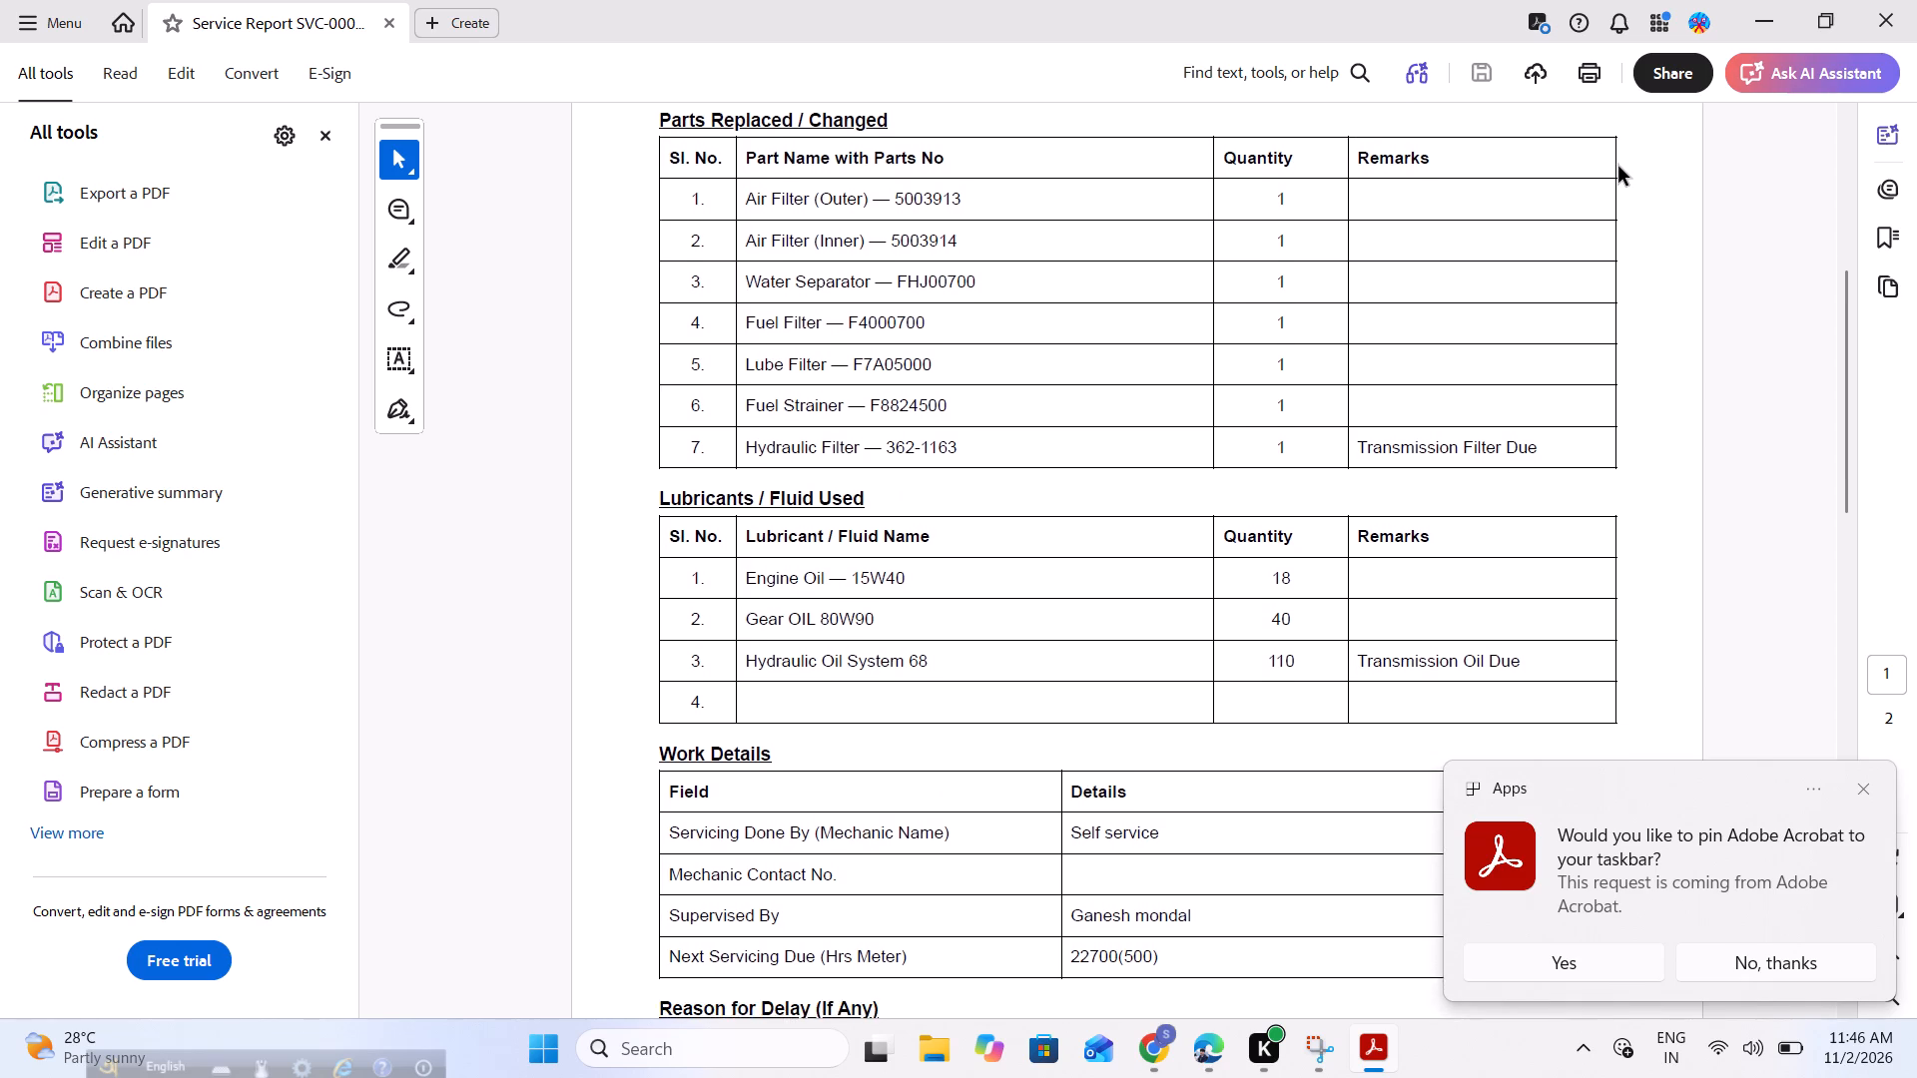
pyautogui.click(1618, 167)
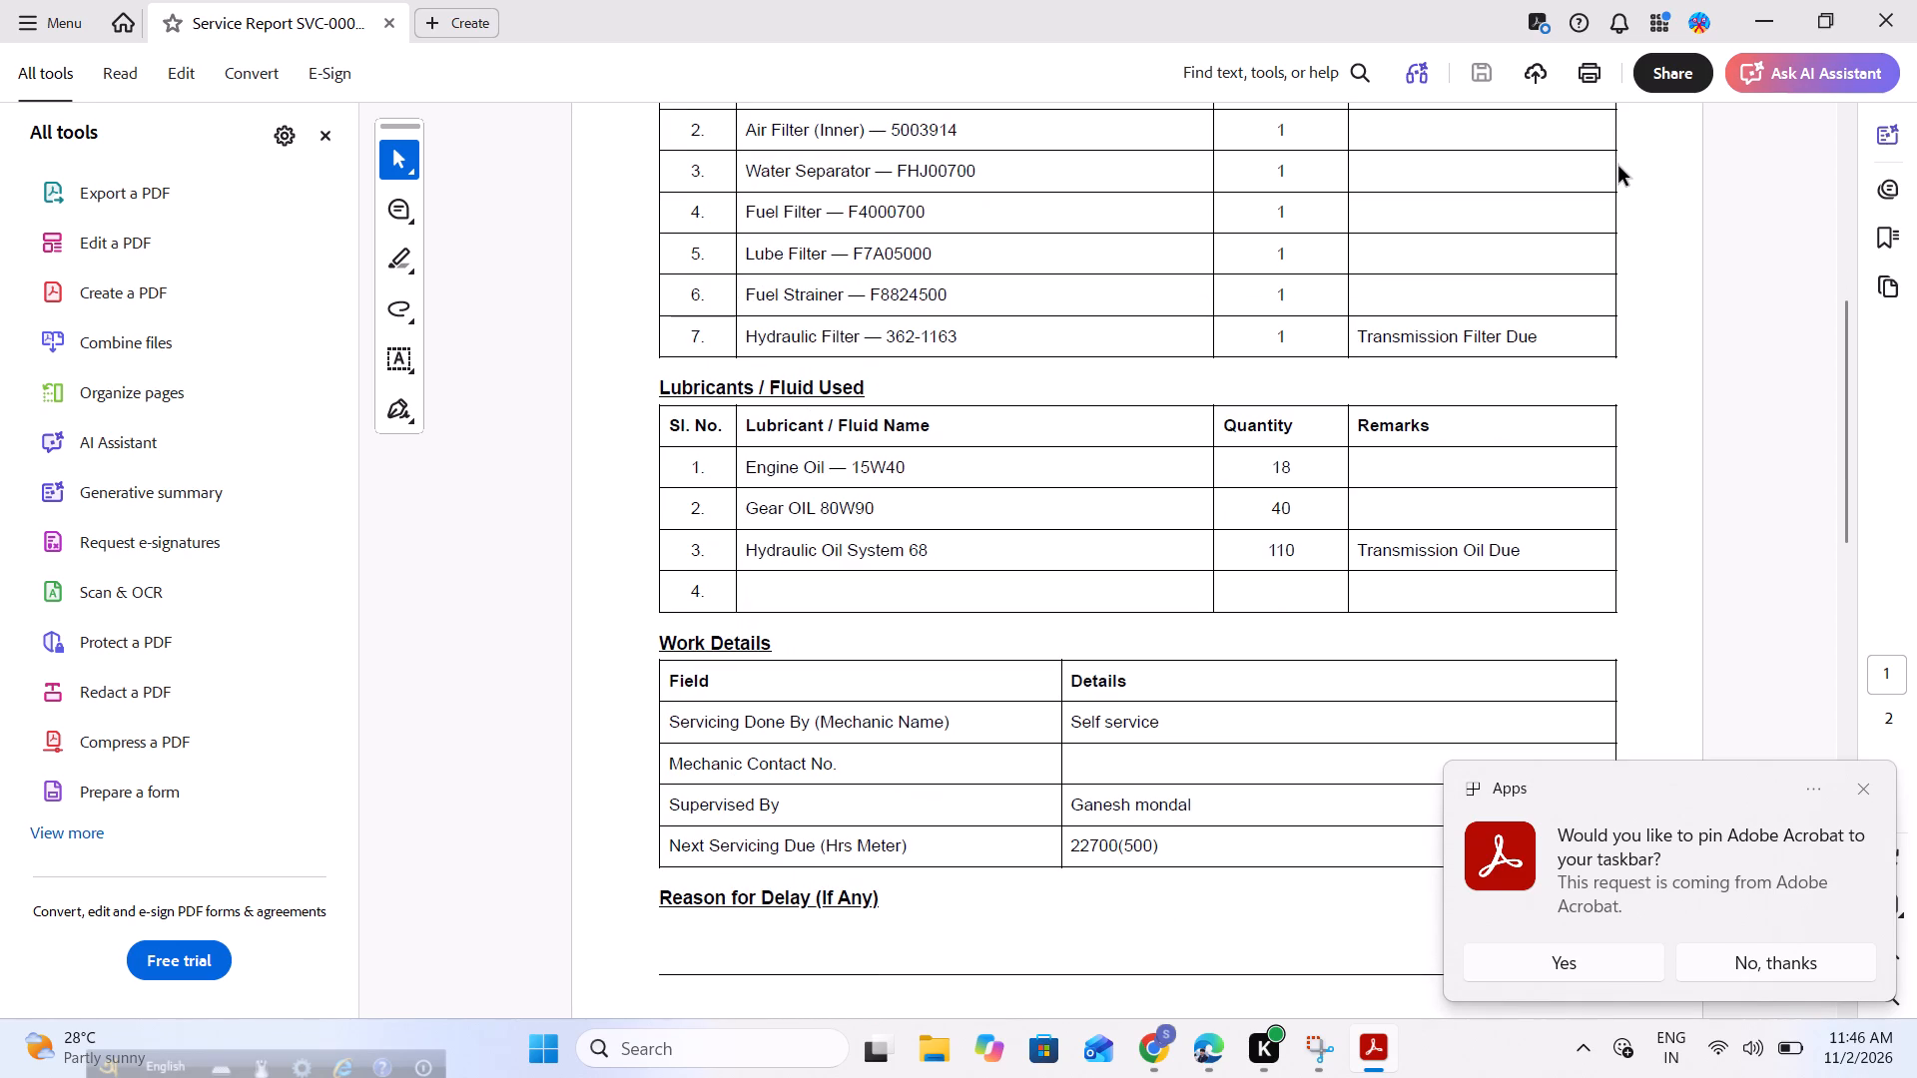
pyautogui.scroll(-2, 1618, 167)
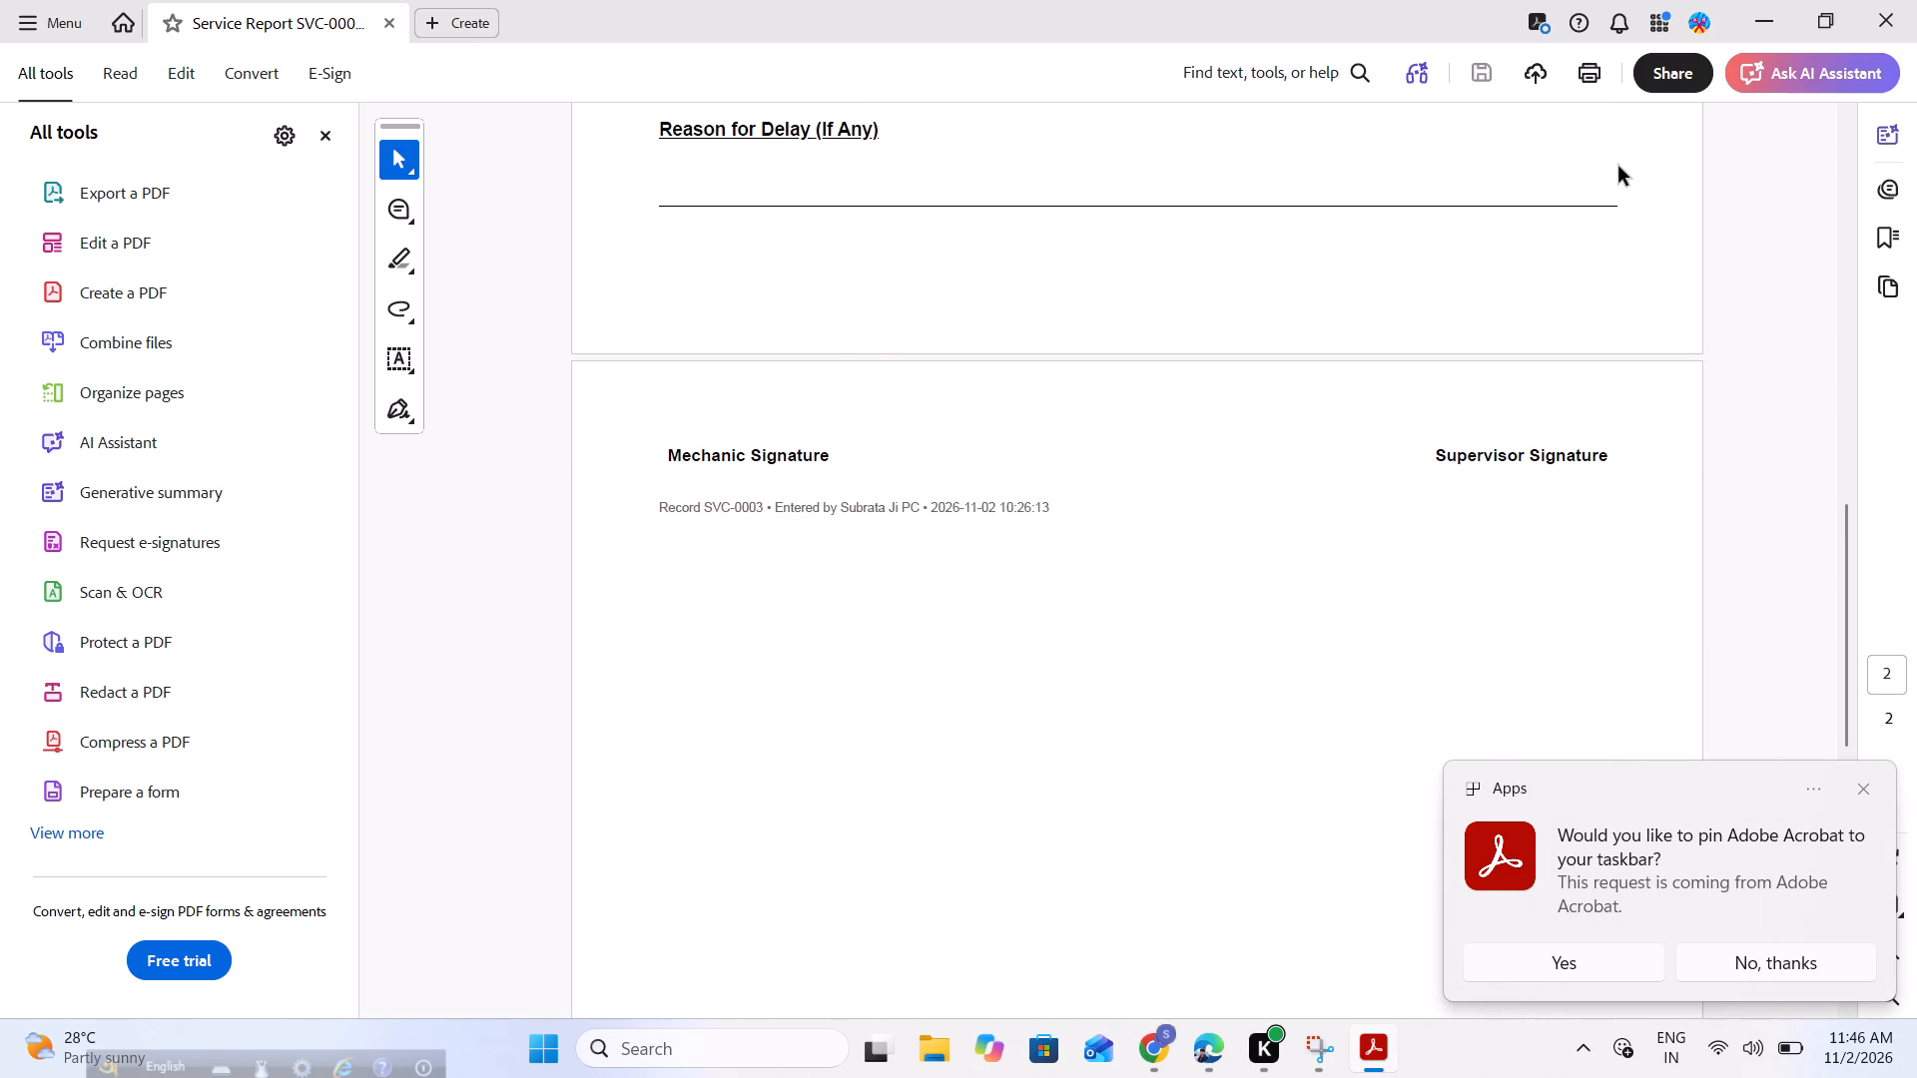
pyautogui.scroll(3, 1618, 167)
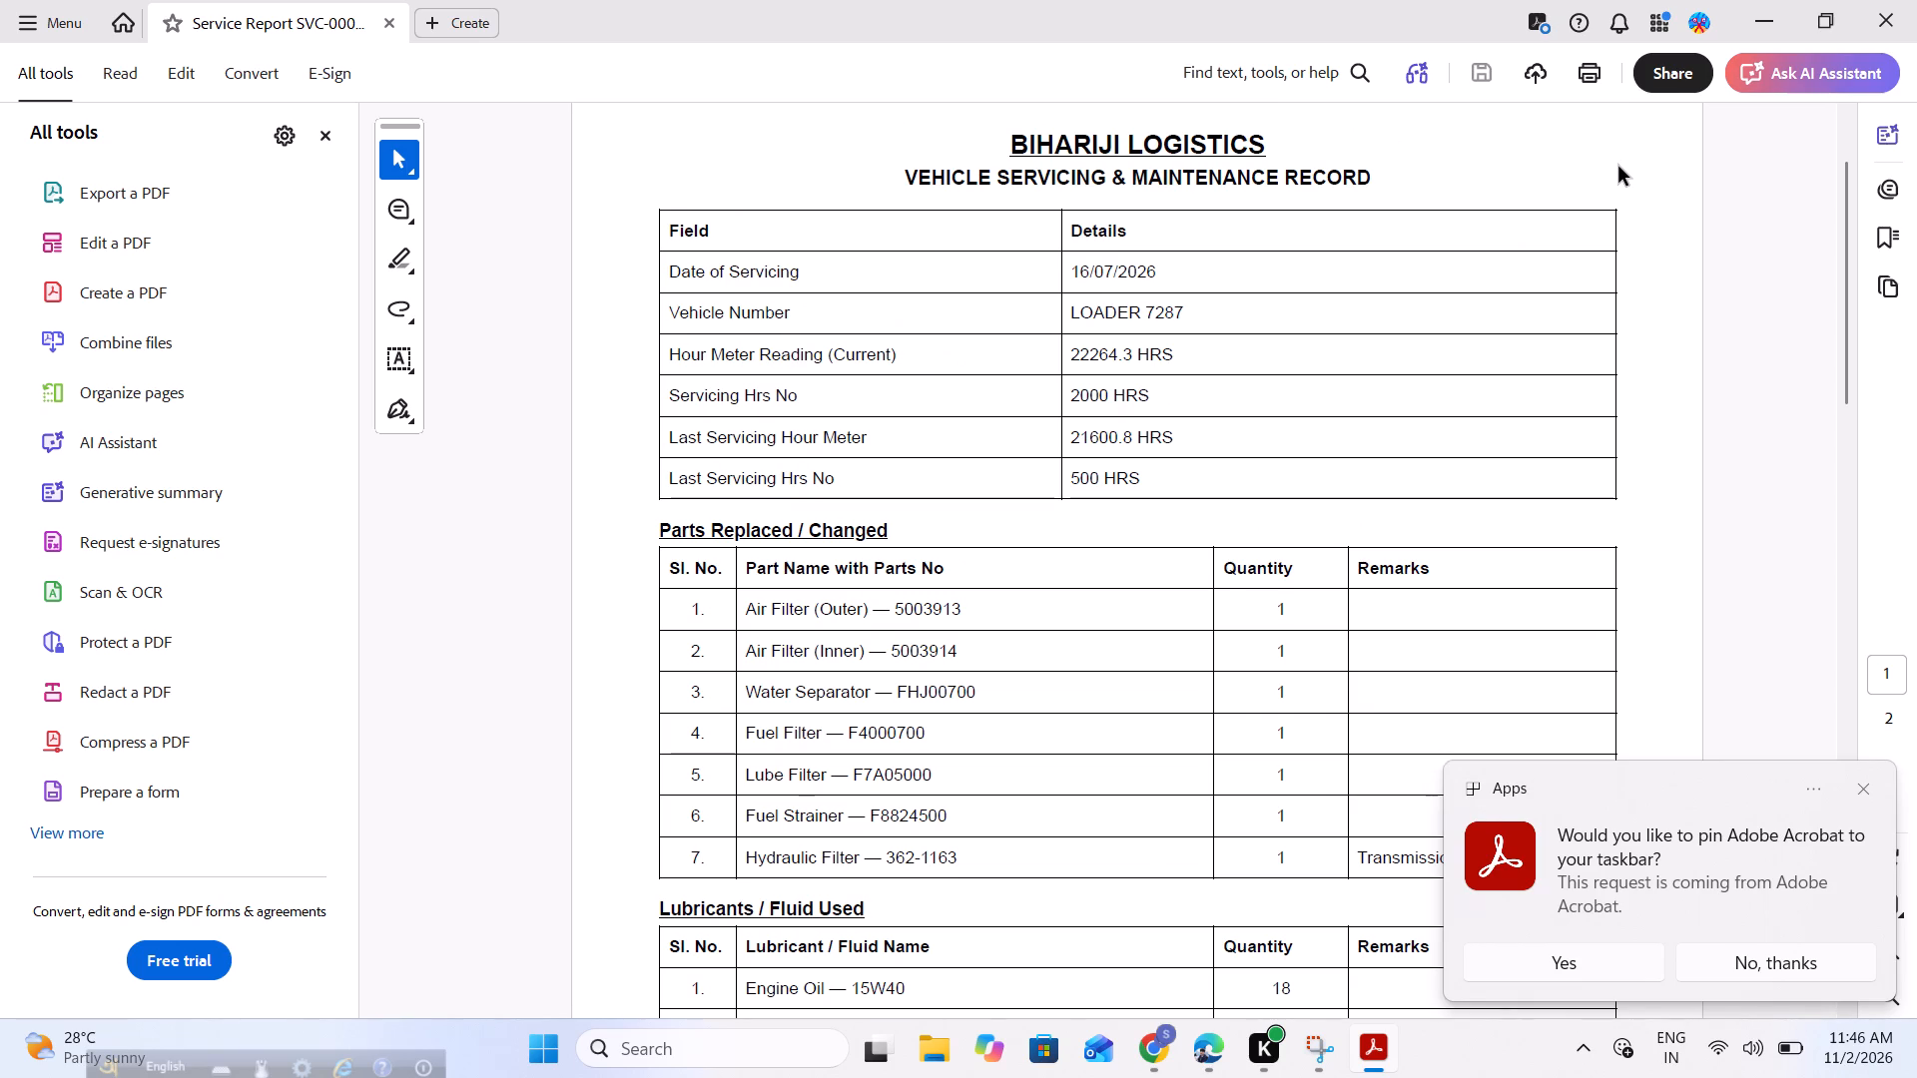
pyautogui.scroll(-1, 1618, 167)
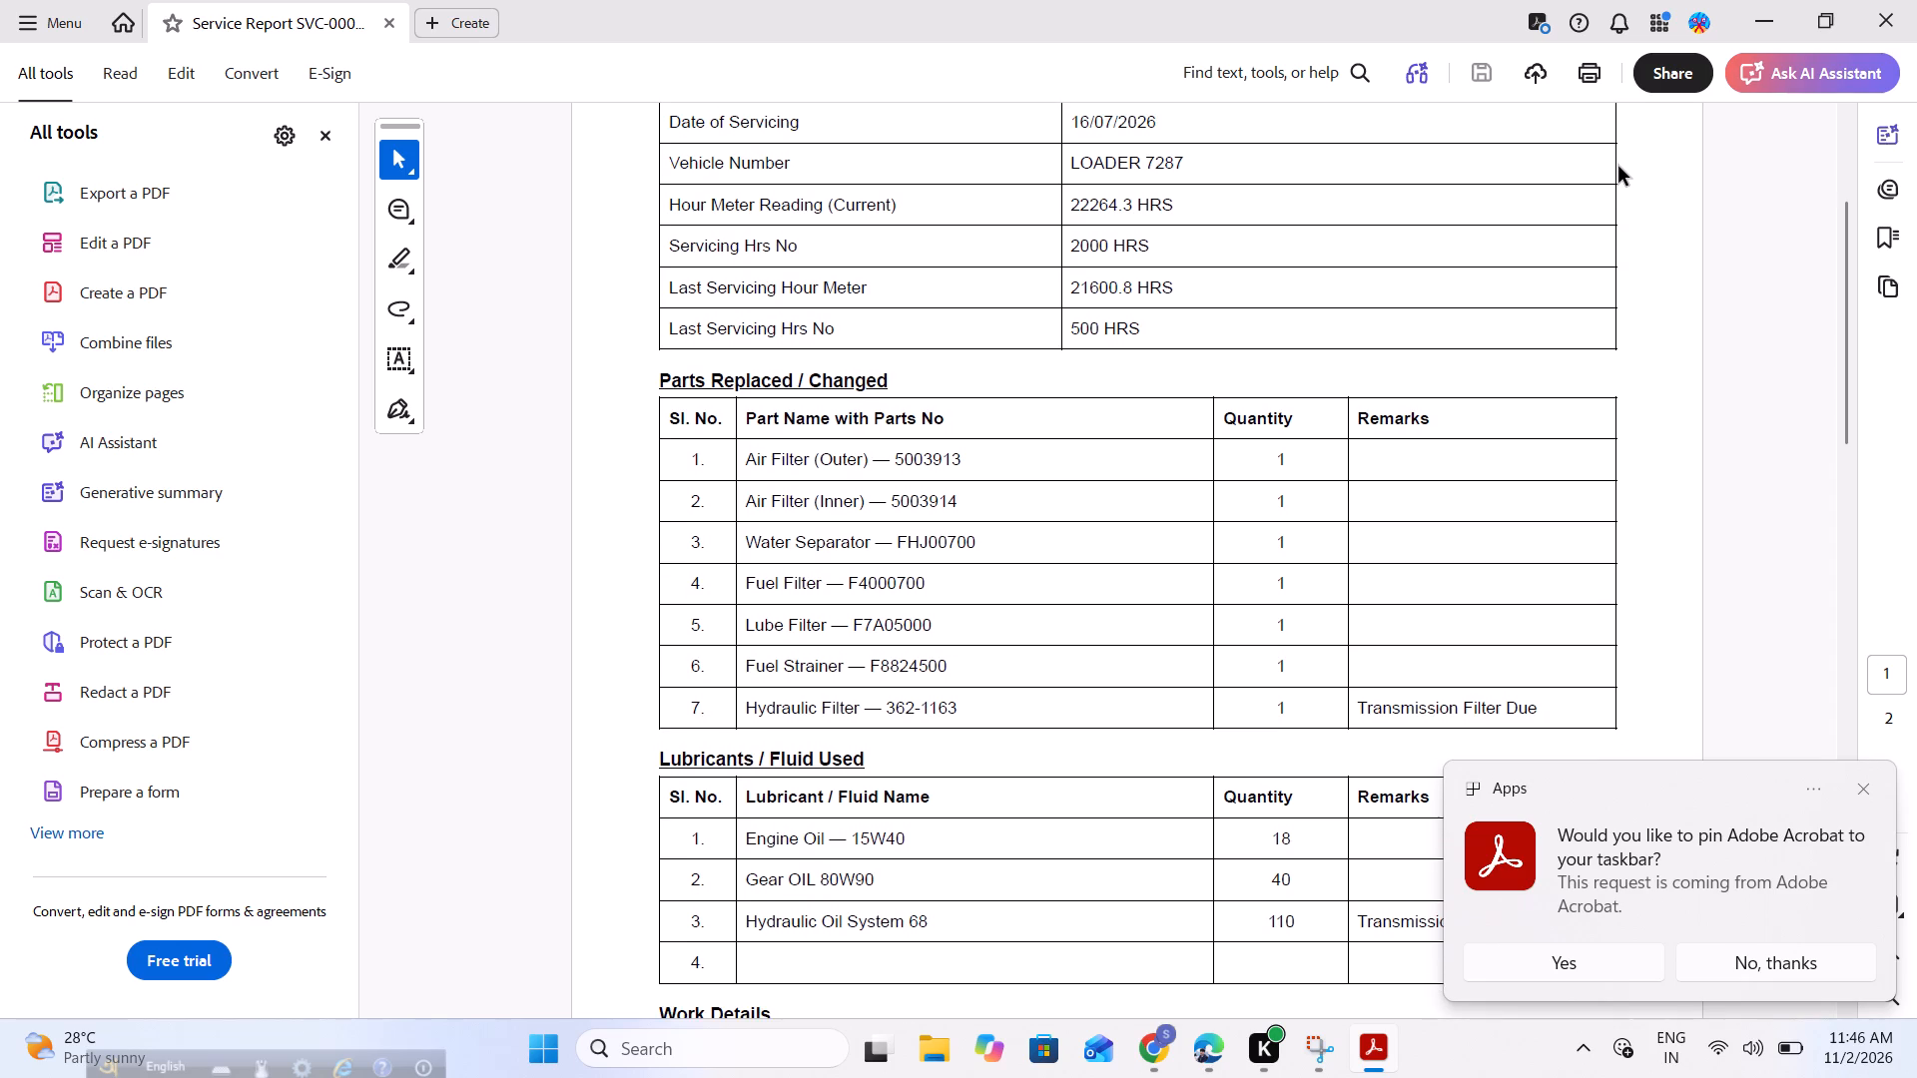
pyautogui.scroll(-2, 1618, 167)
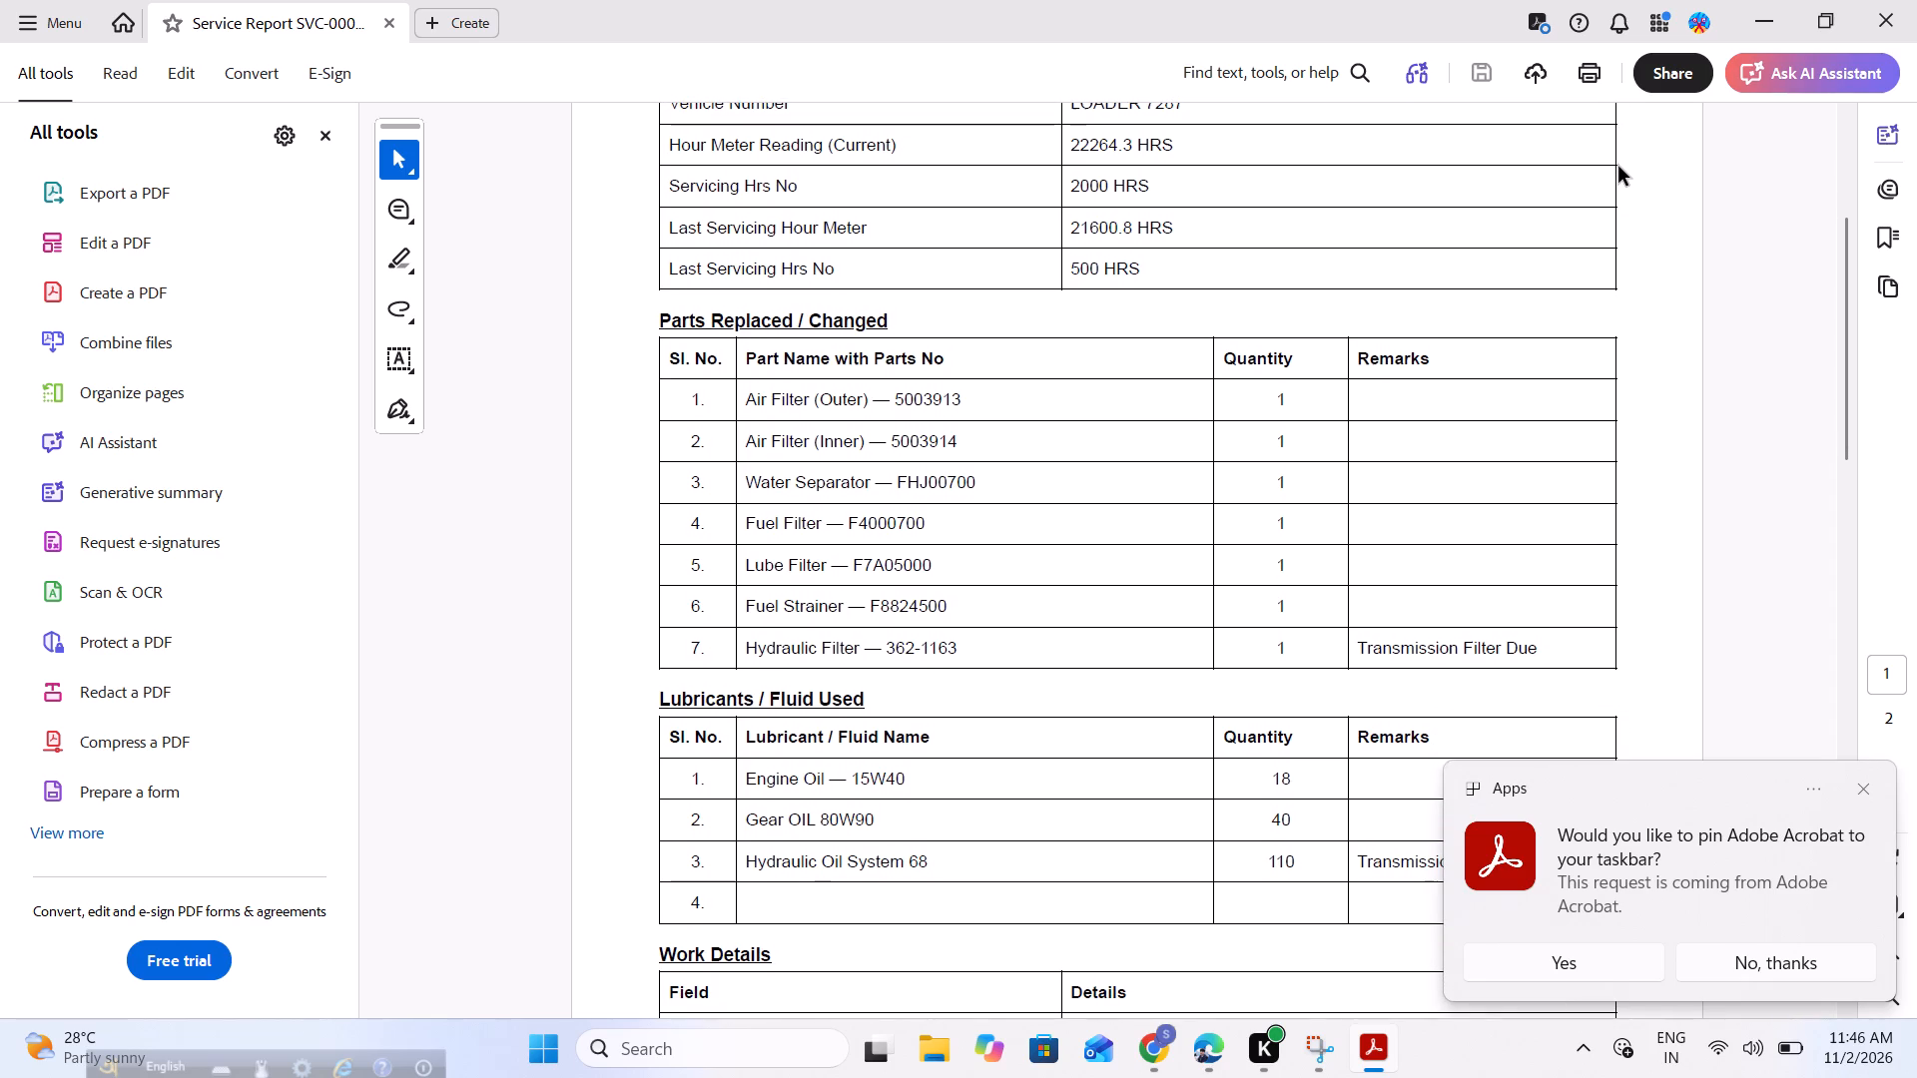
pyautogui.scroll(-2, 1618, 167)
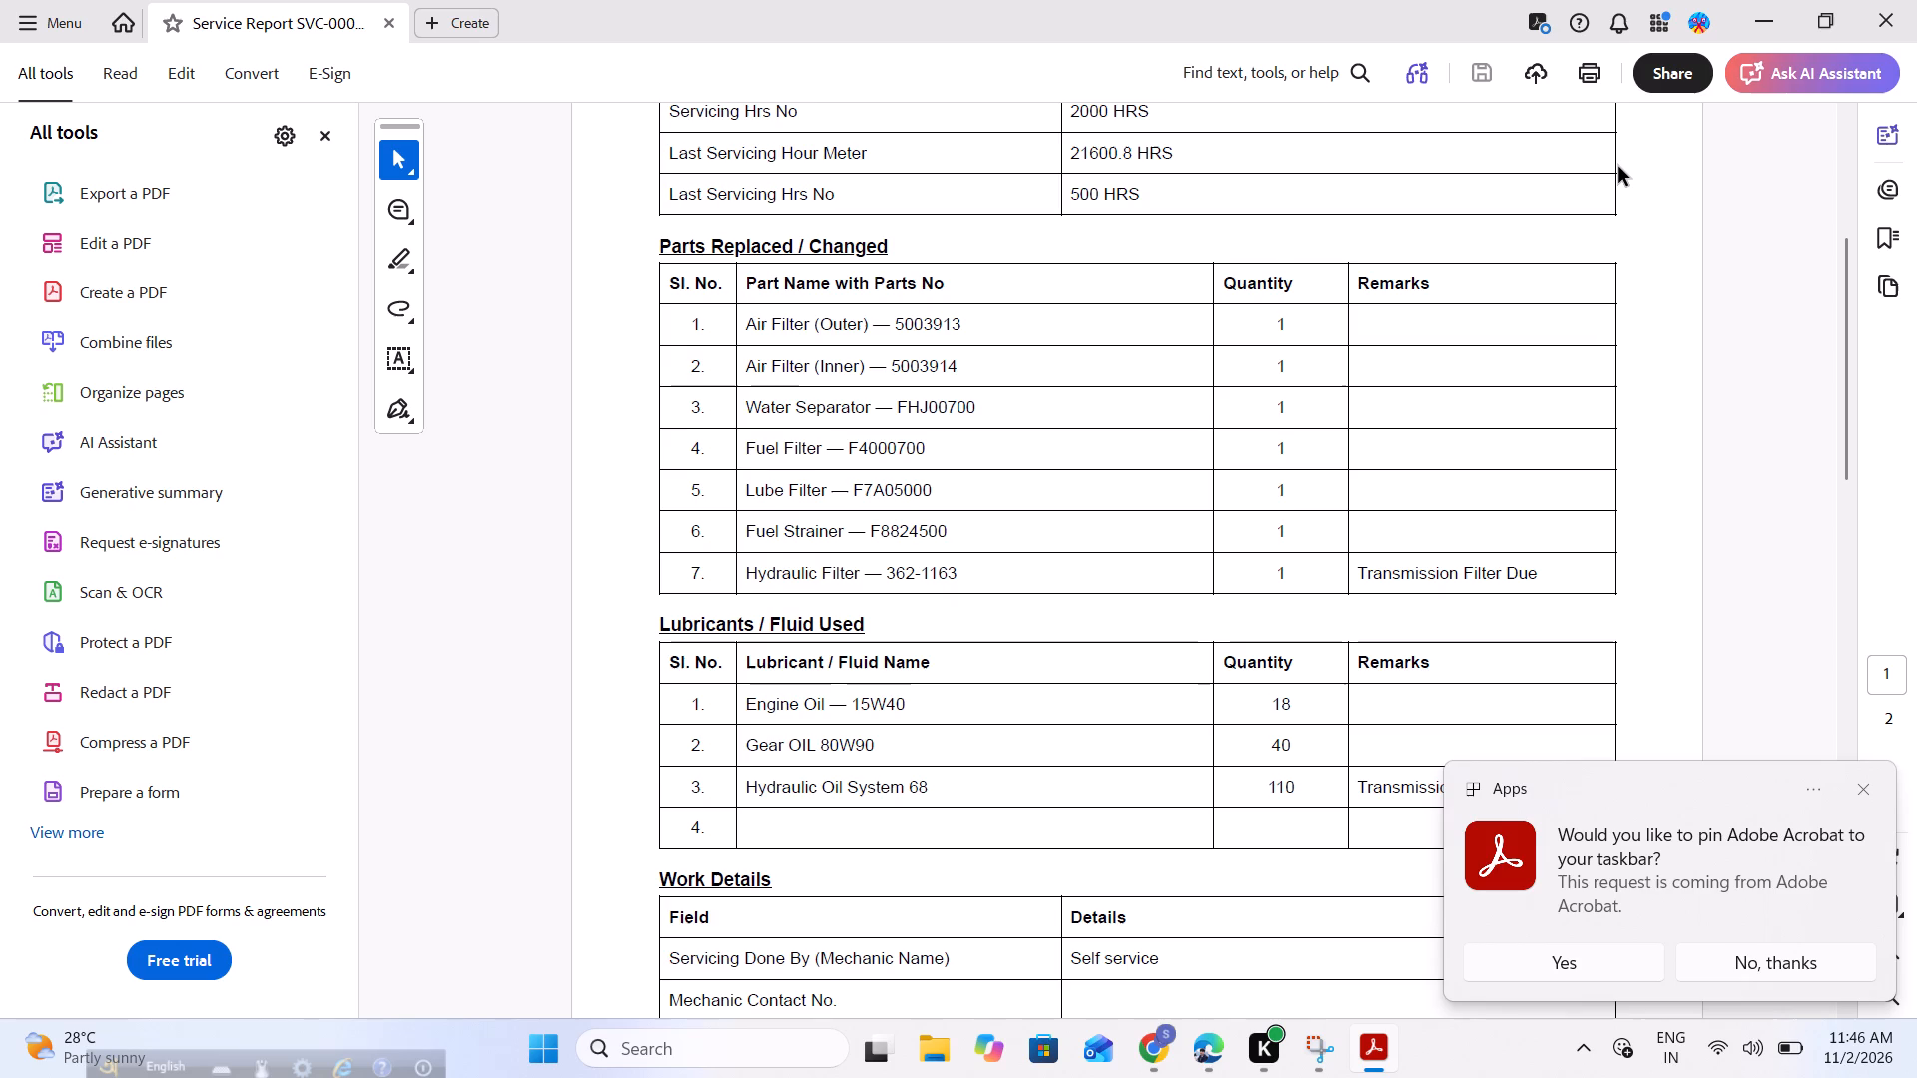
pyautogui.scroll(-3, 1618, 167)
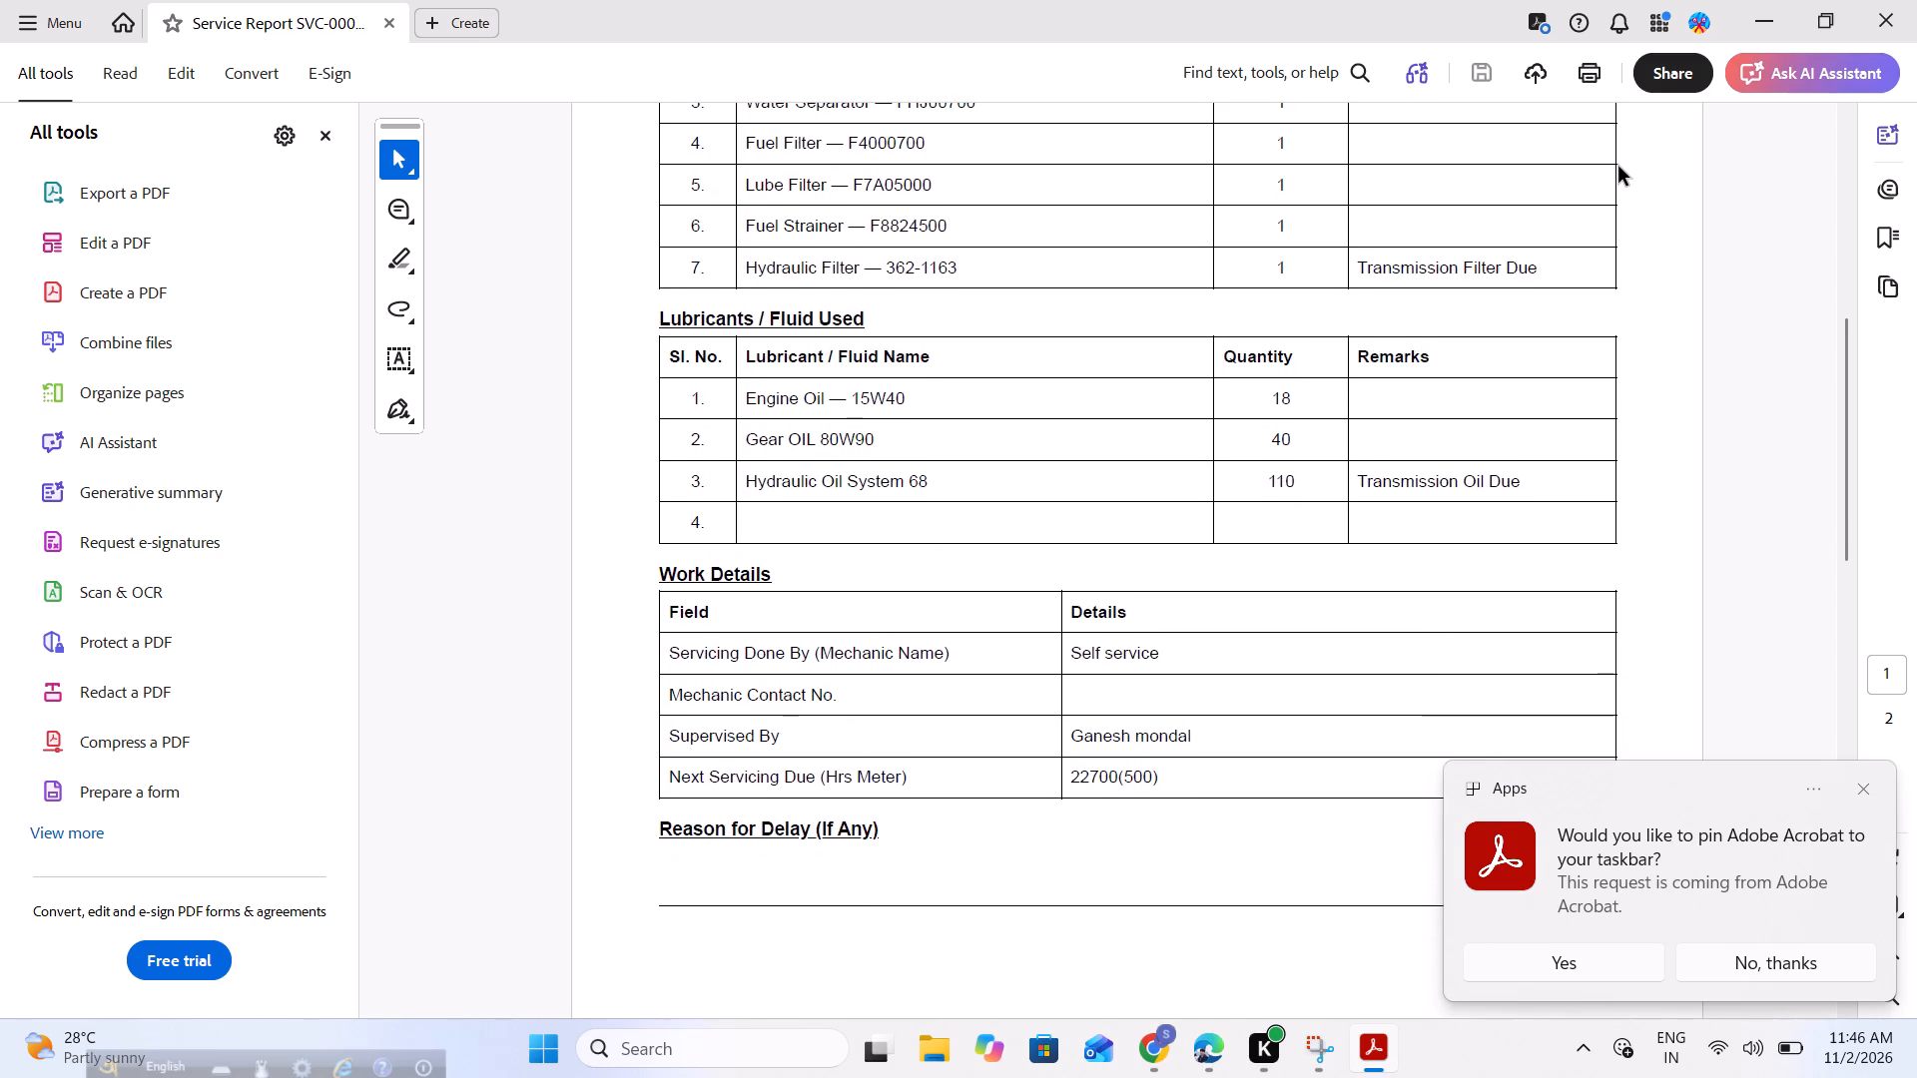
pyautogui.scroll(-2, 1618, 167)
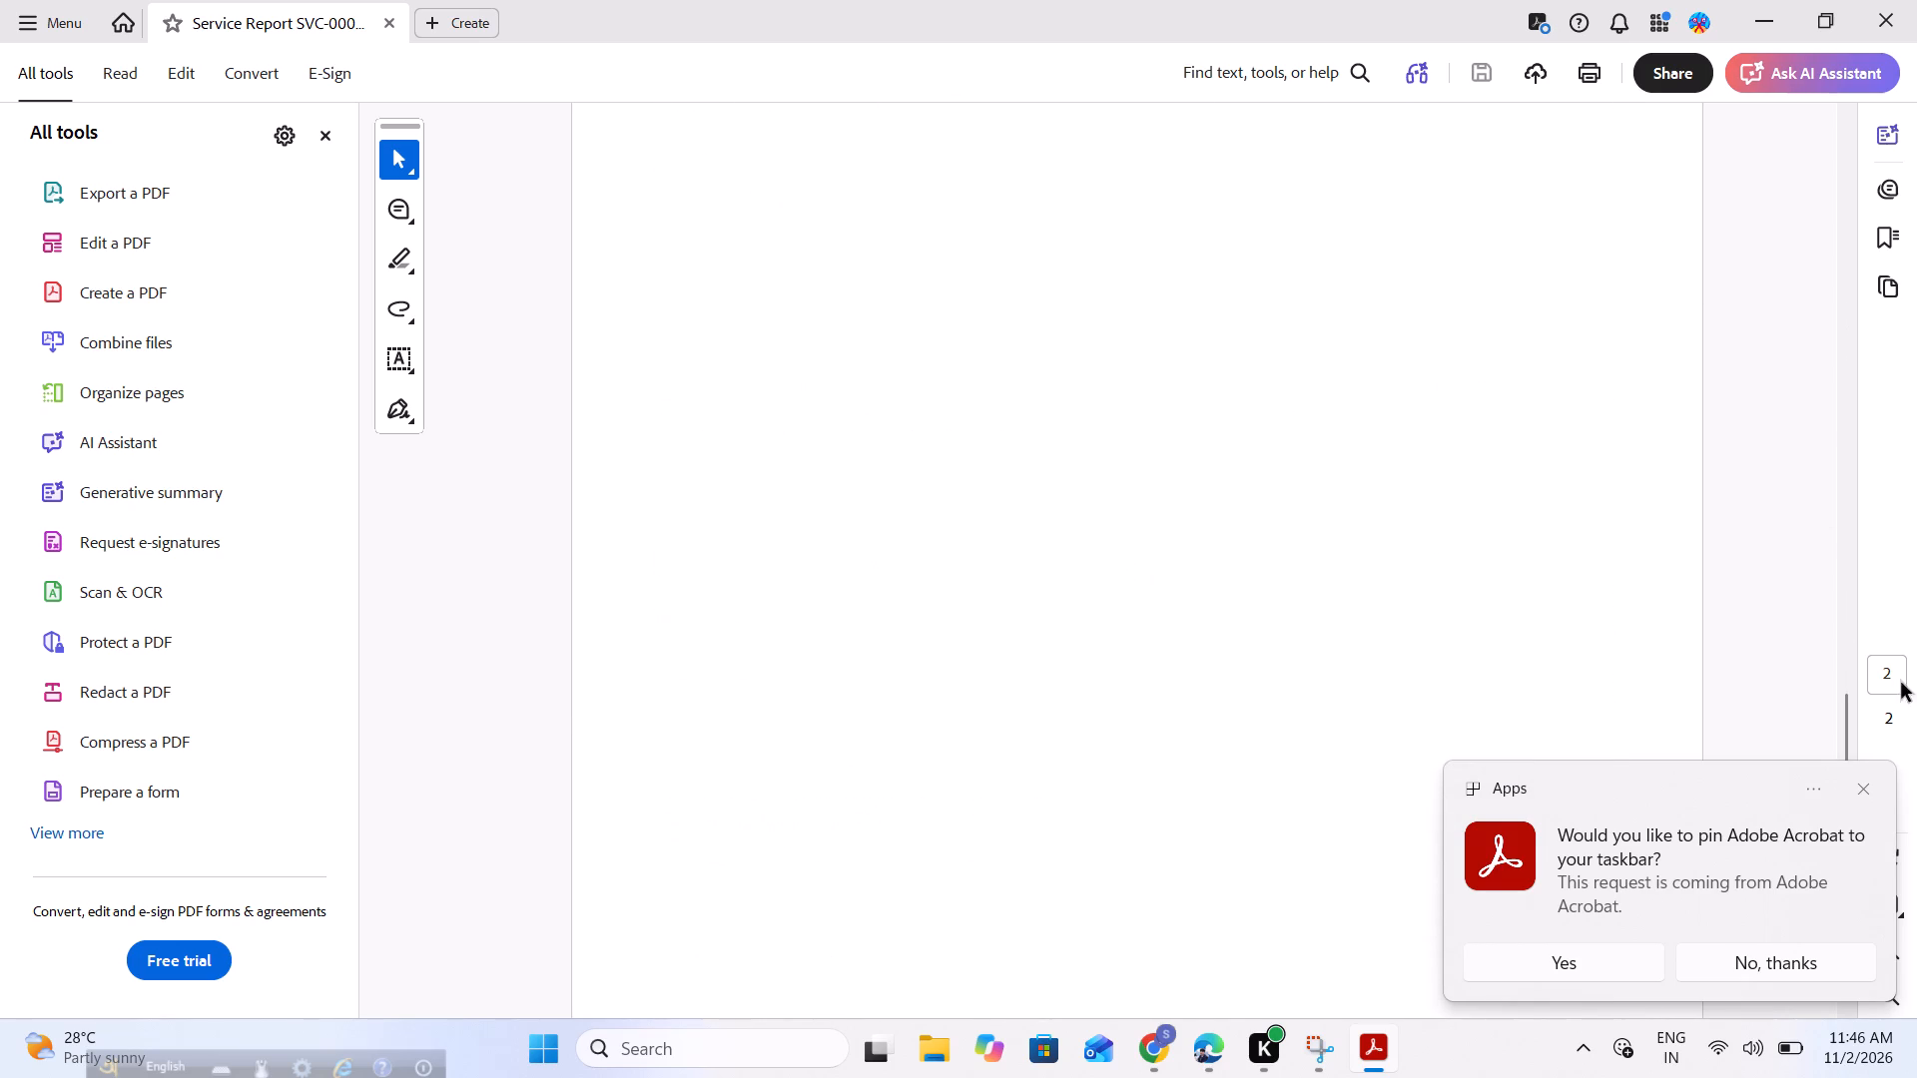
pyautogui.click(1866, 786)
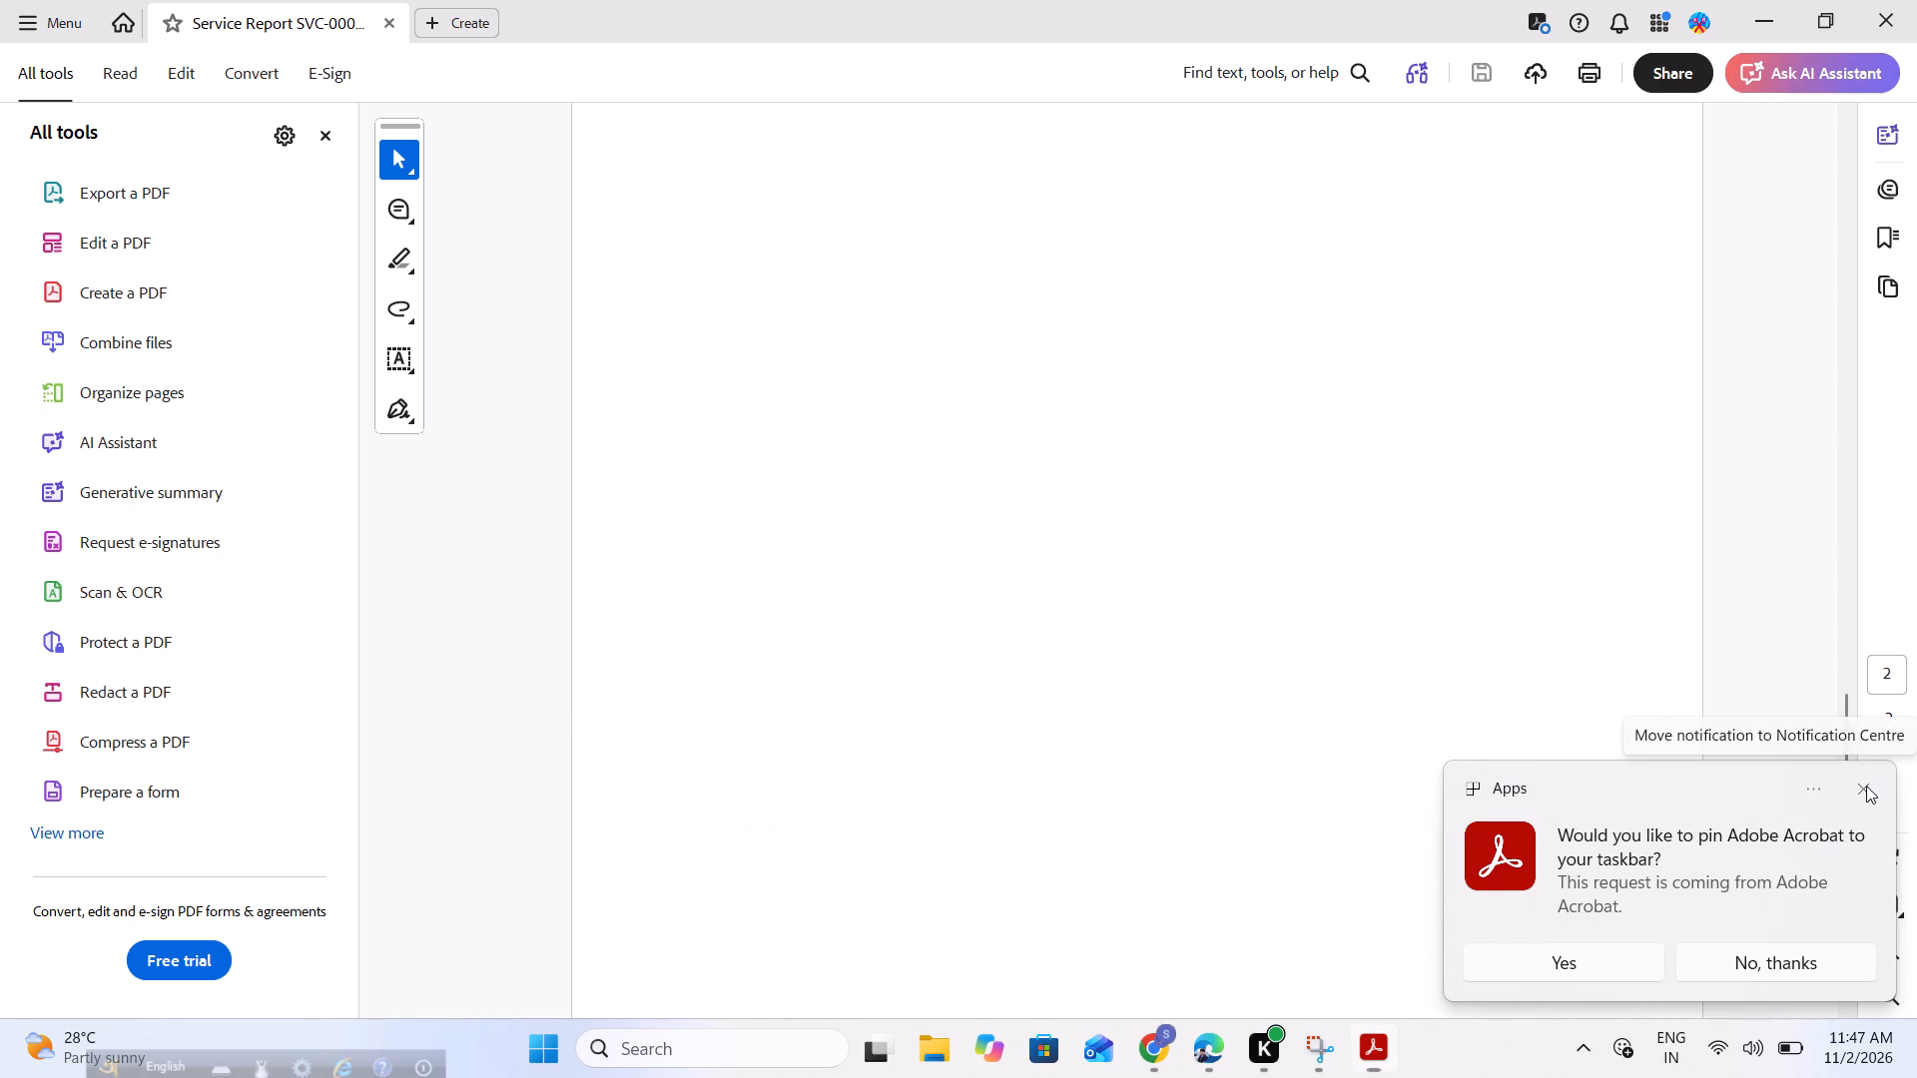
pyautogui.scroll(11, 1239, 256)
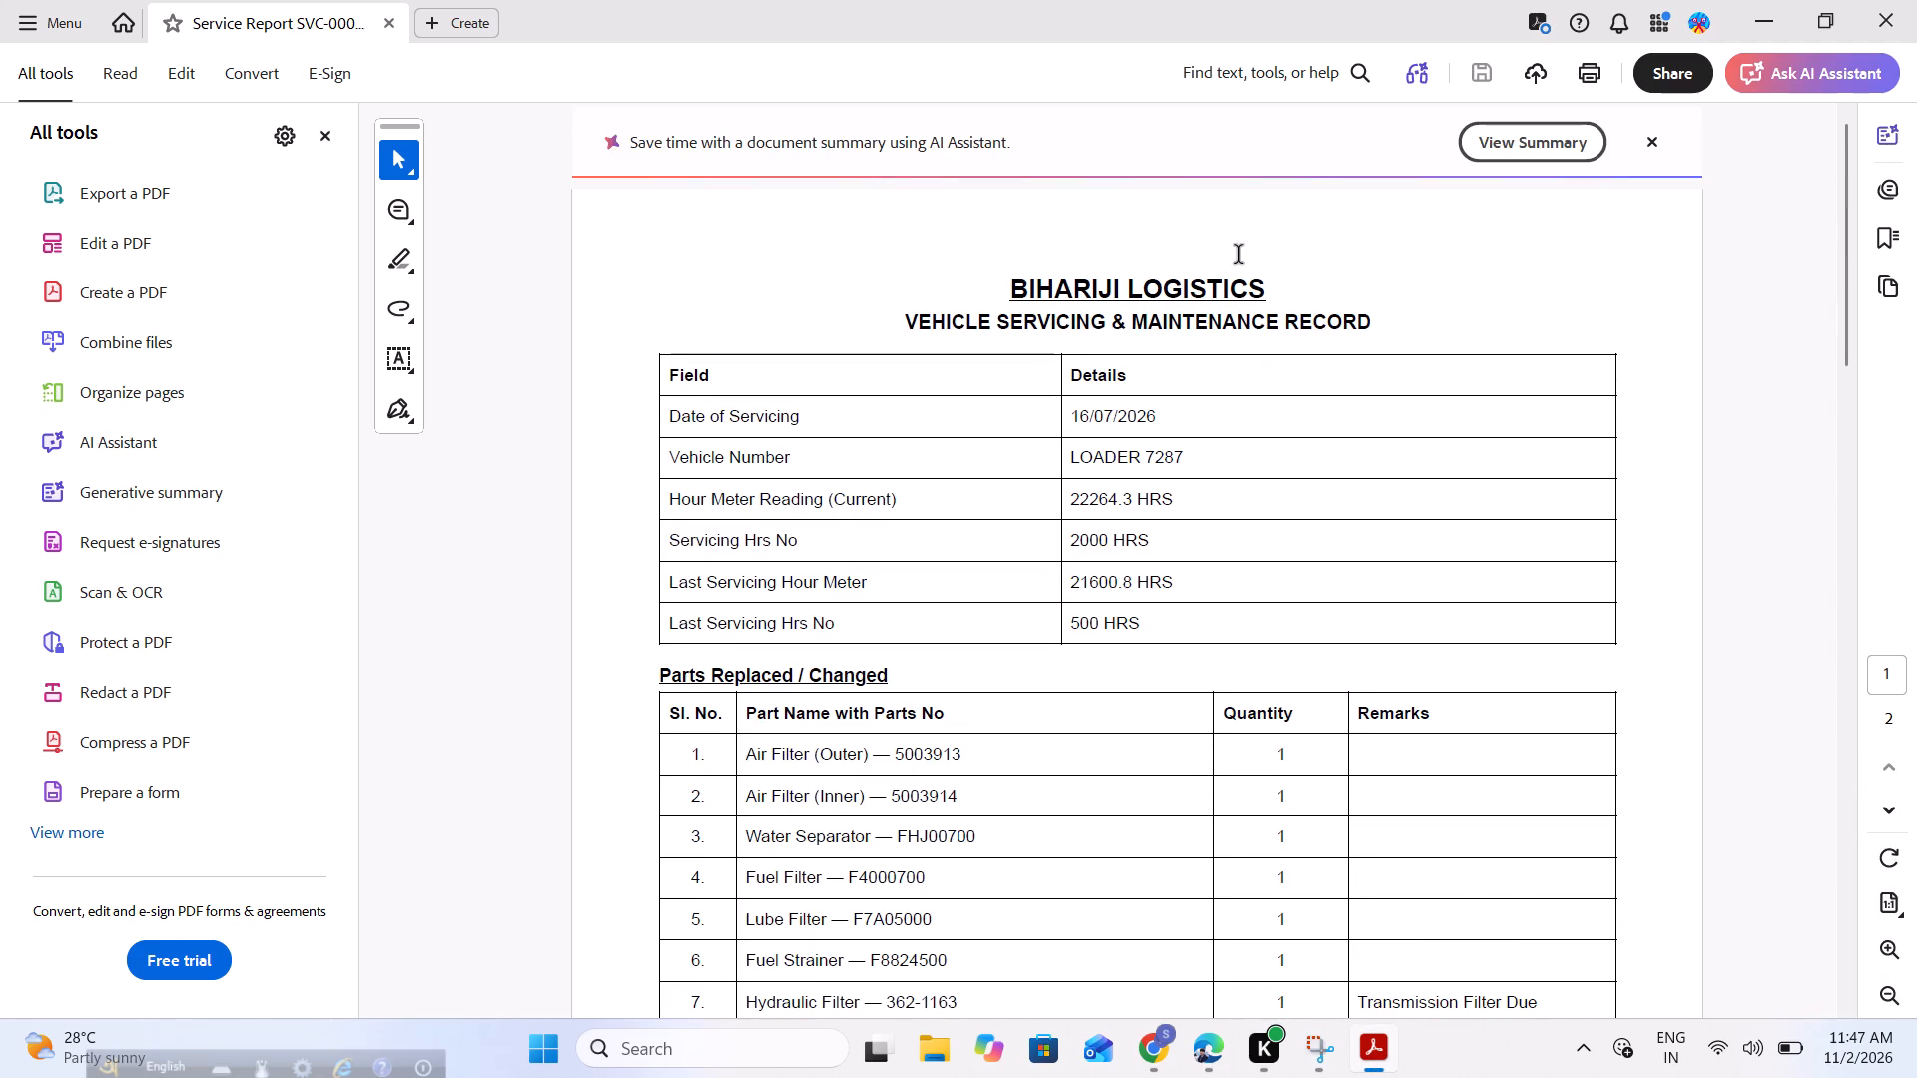
pyautogui.click(1208, 1053)
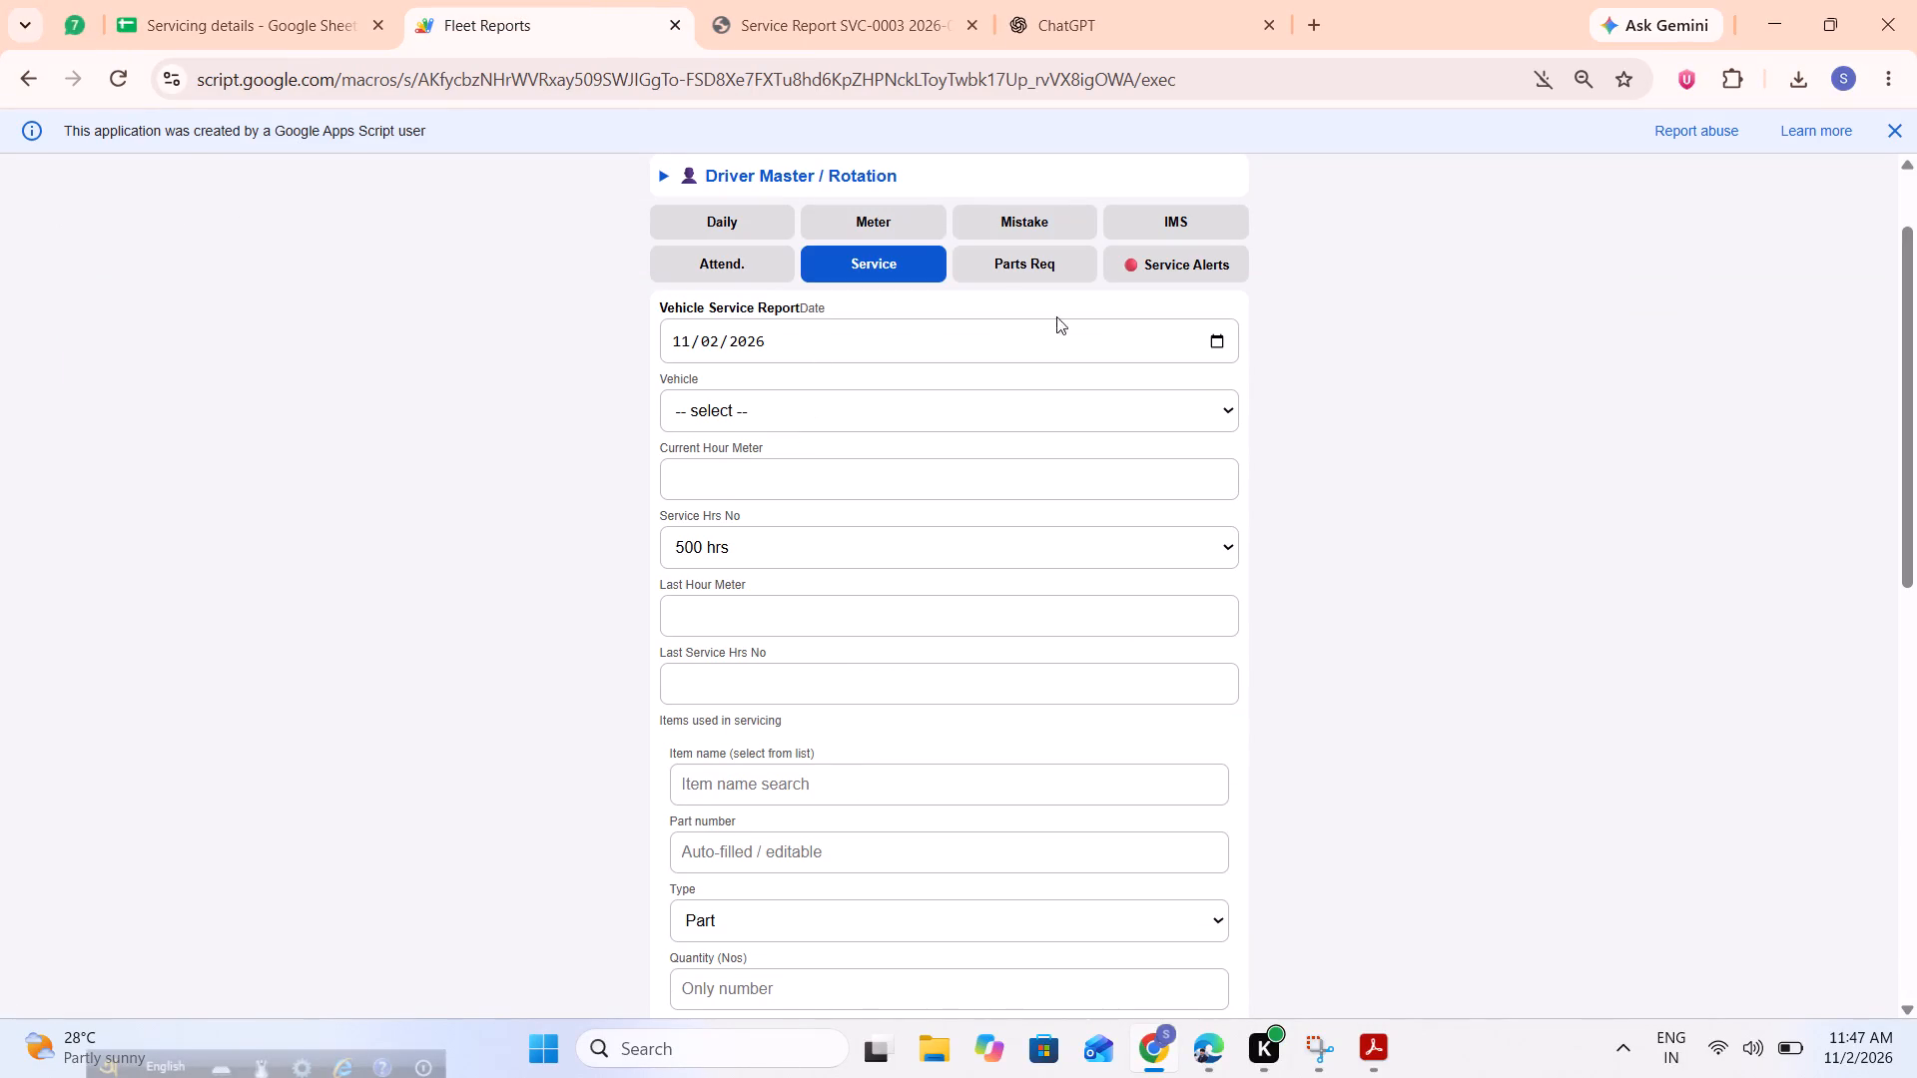
# Return to the Servicing details spreadsheet and try to open the Vehicle No column's filter in the Old servicing details sheet.
pyautogui.click(252, 0)
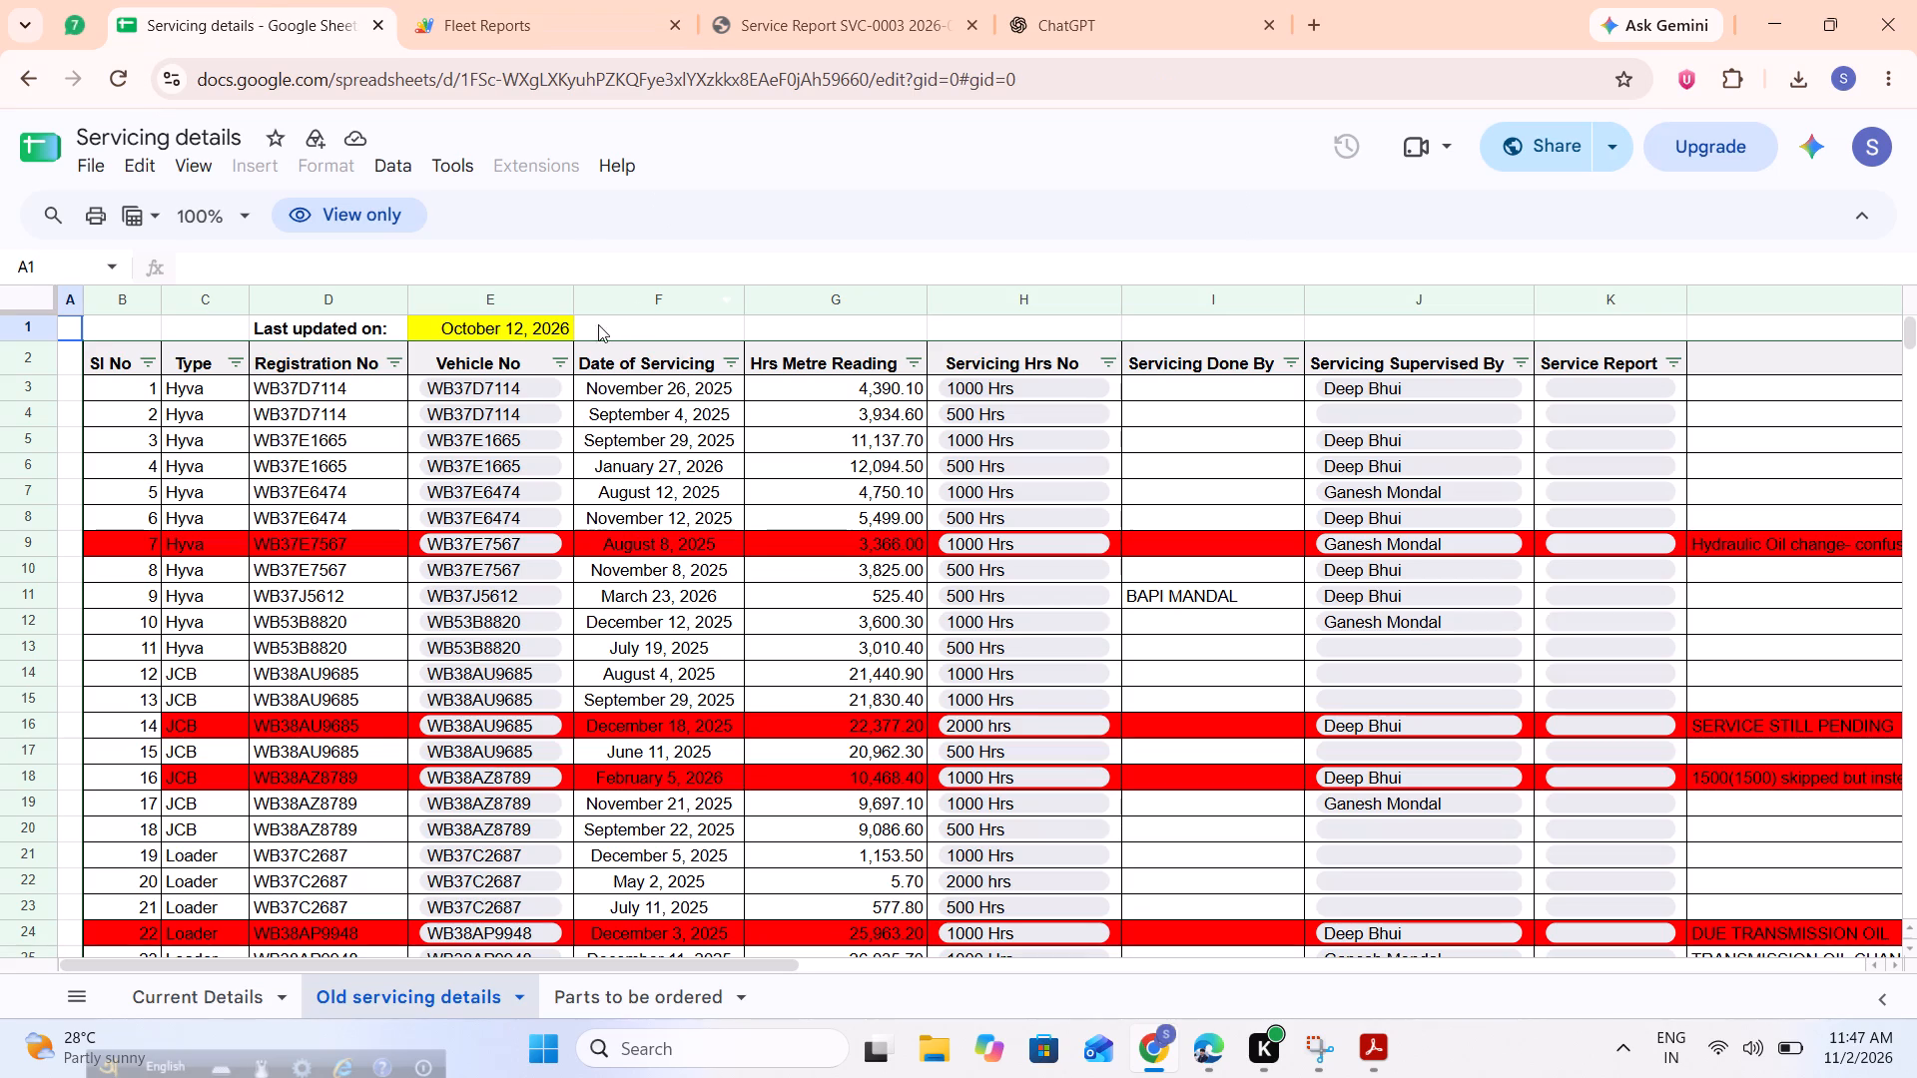
pyautogui.click(556, 354)
pyautogui.click(556, 354)
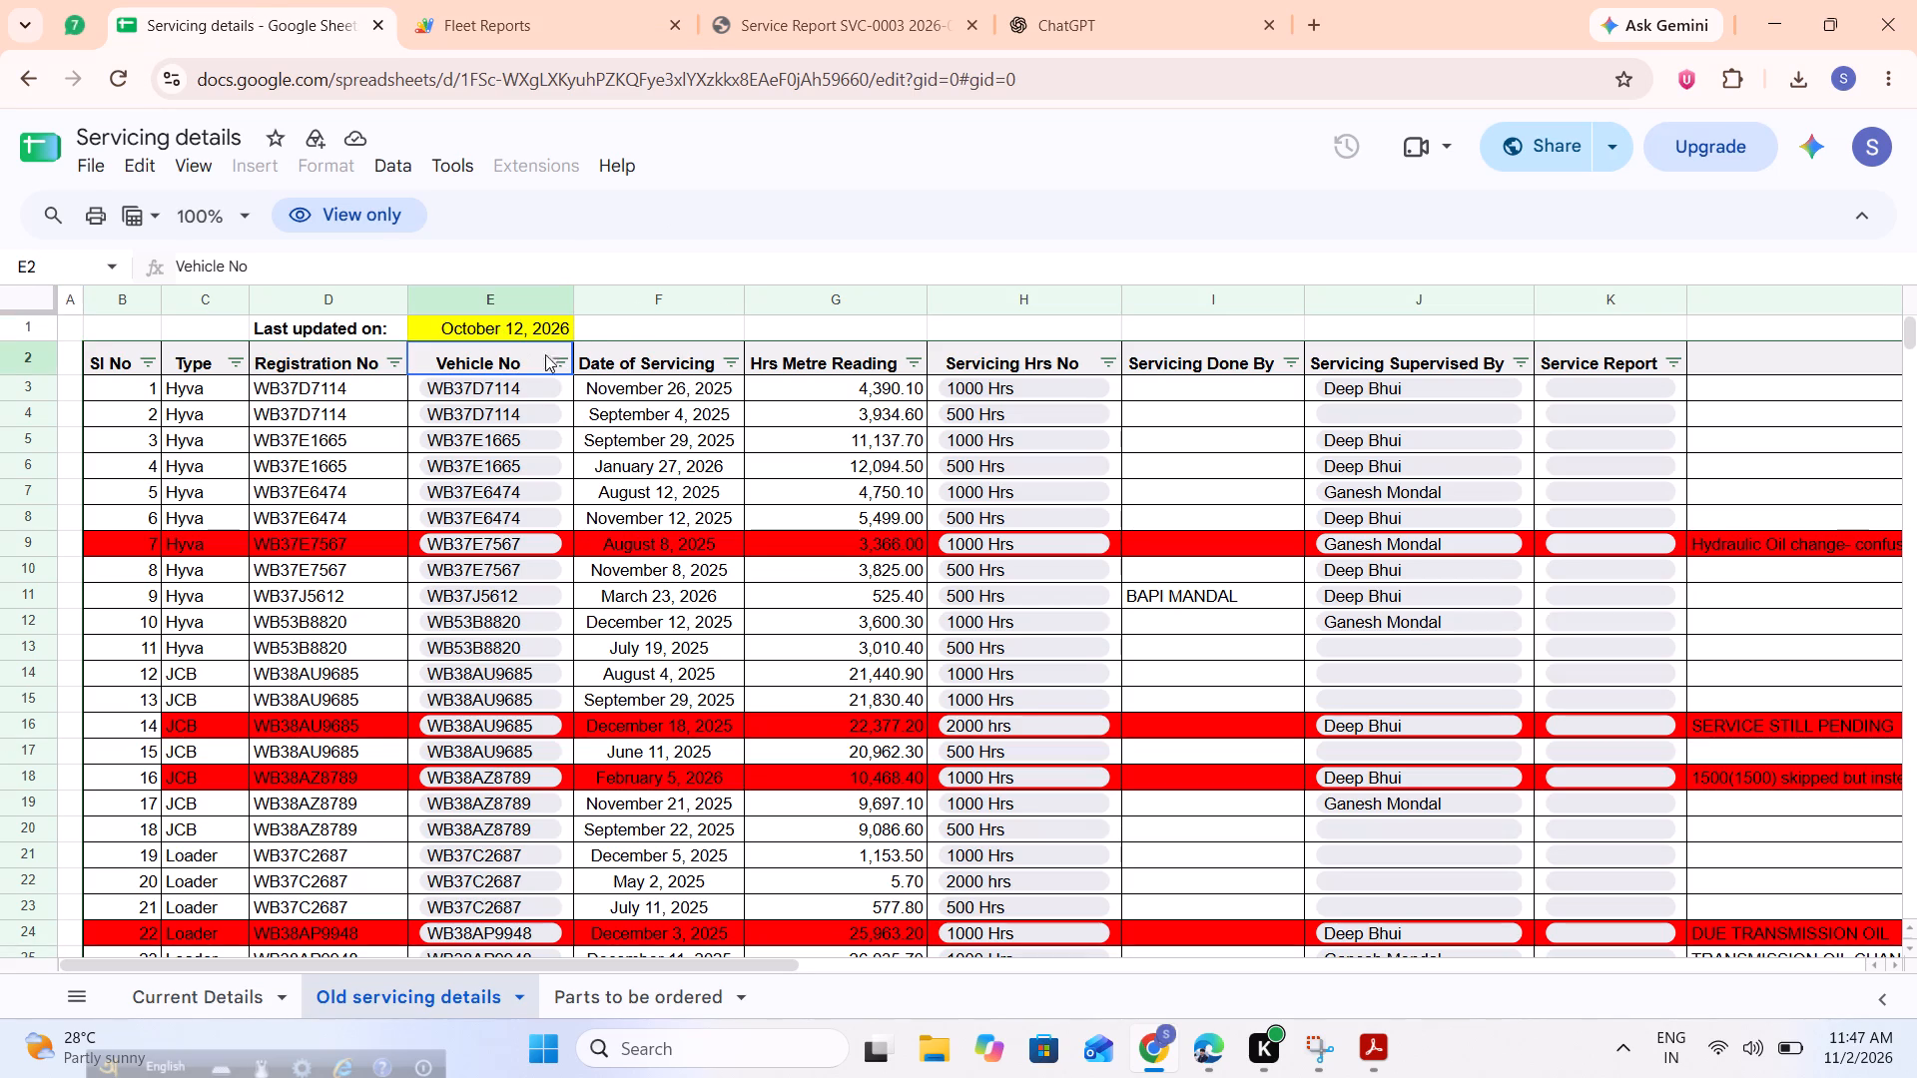
# Open the list of named ranges for the spreadsheet.
pyautogui.click(428, 155)
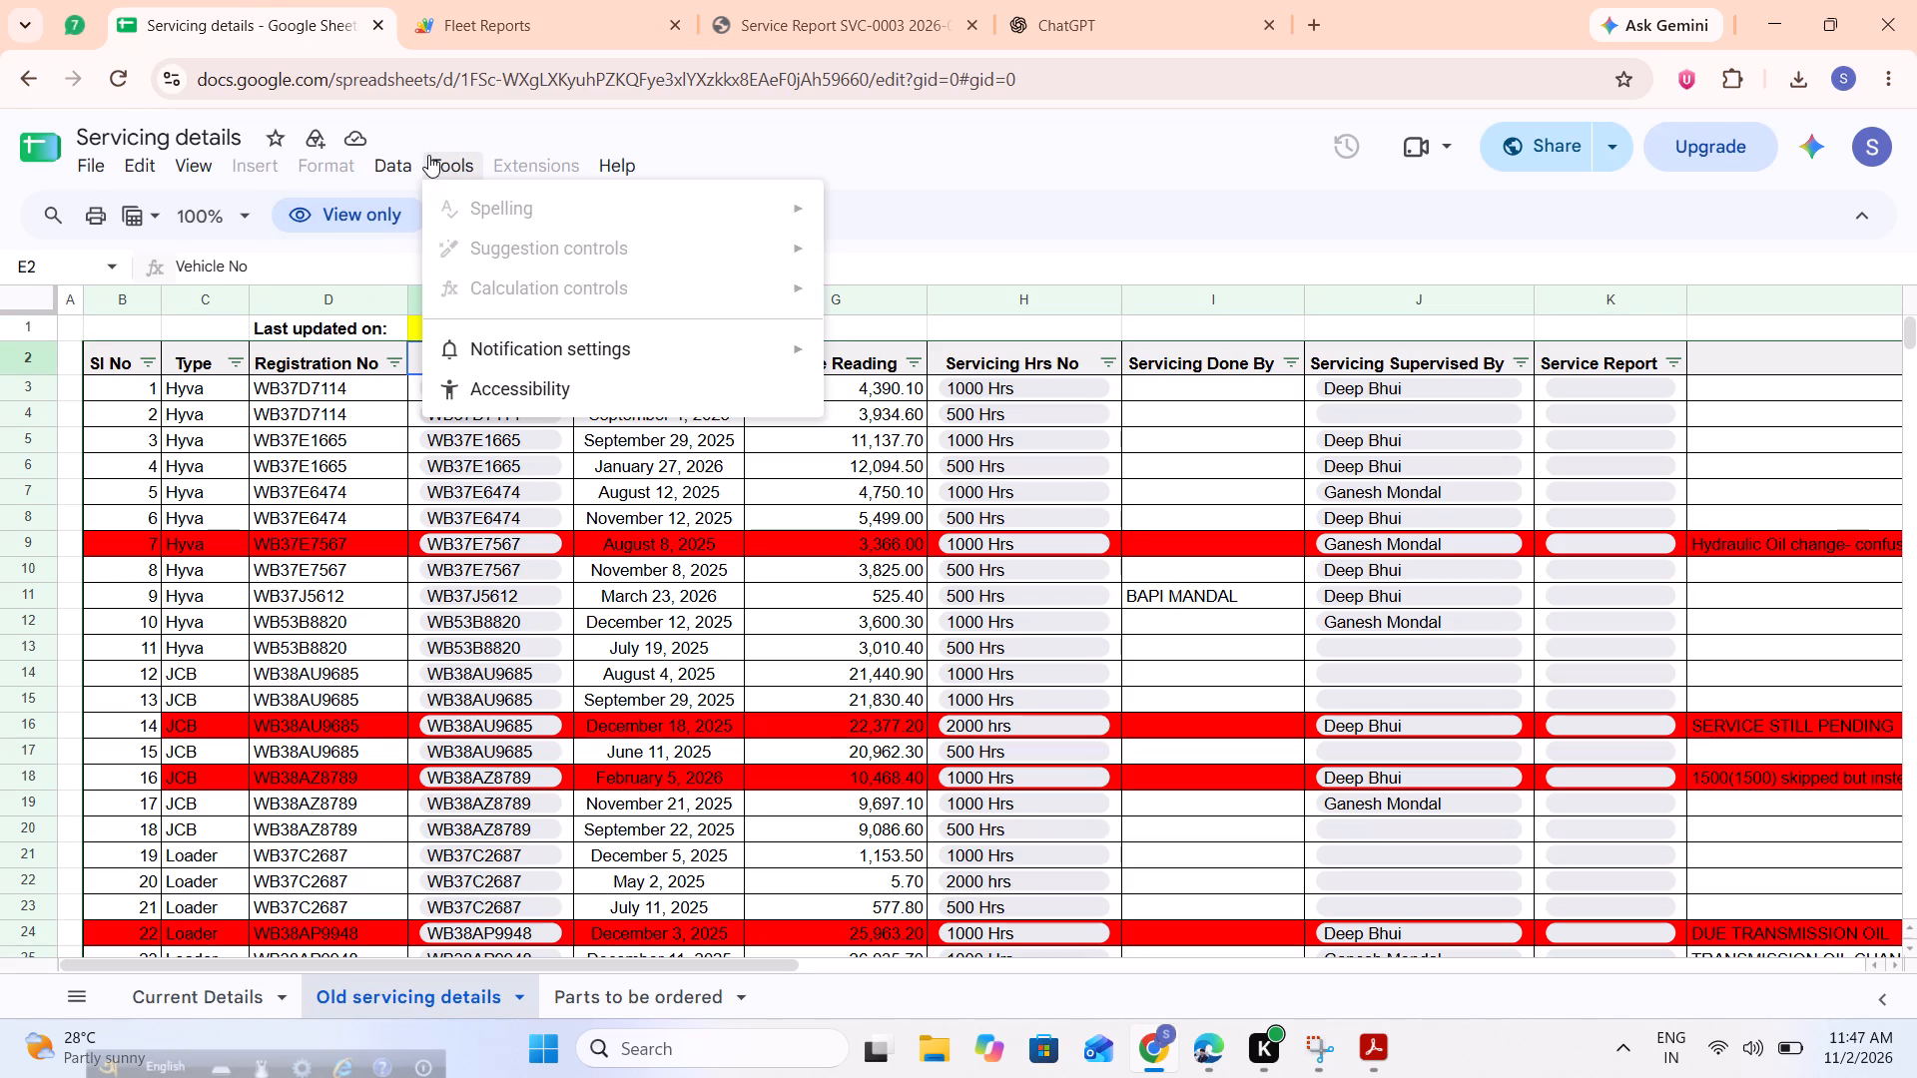
pyautogui.click(374, 170)
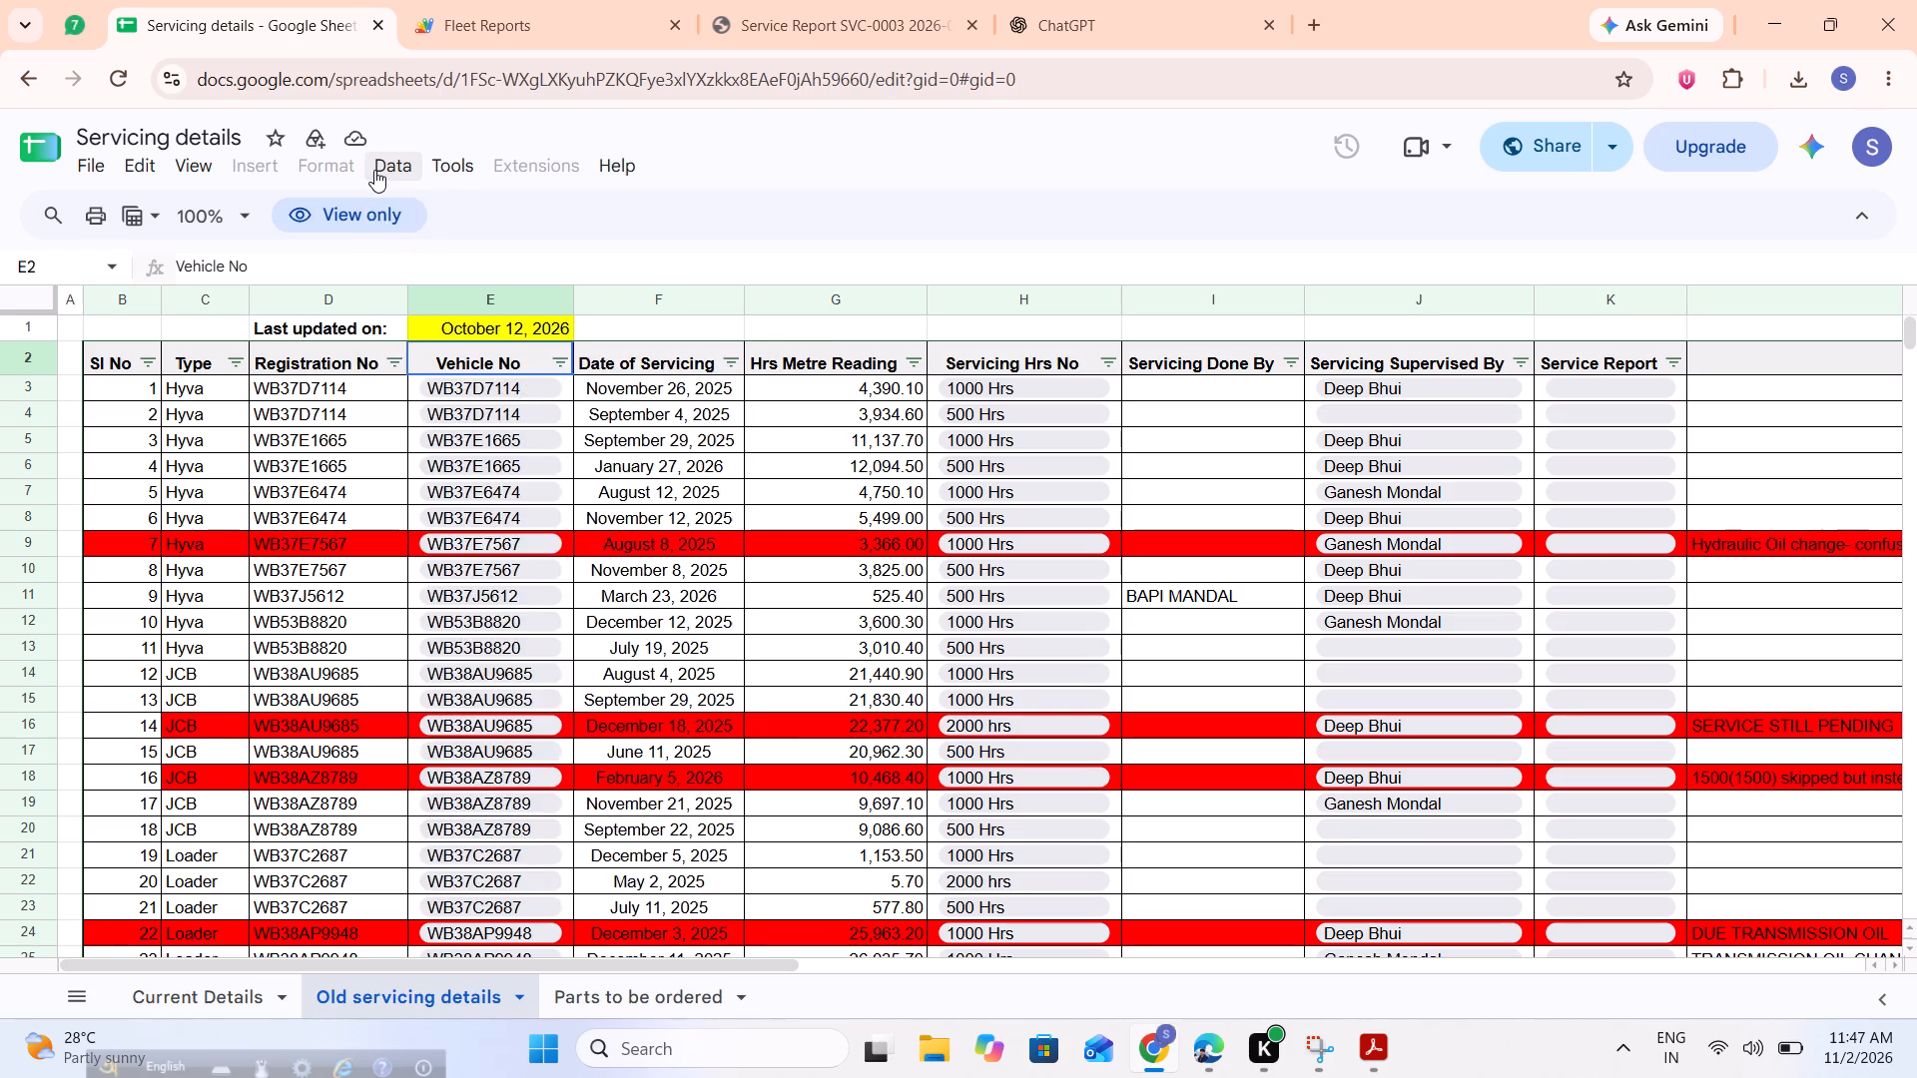
pyautogui.click(374, 170)
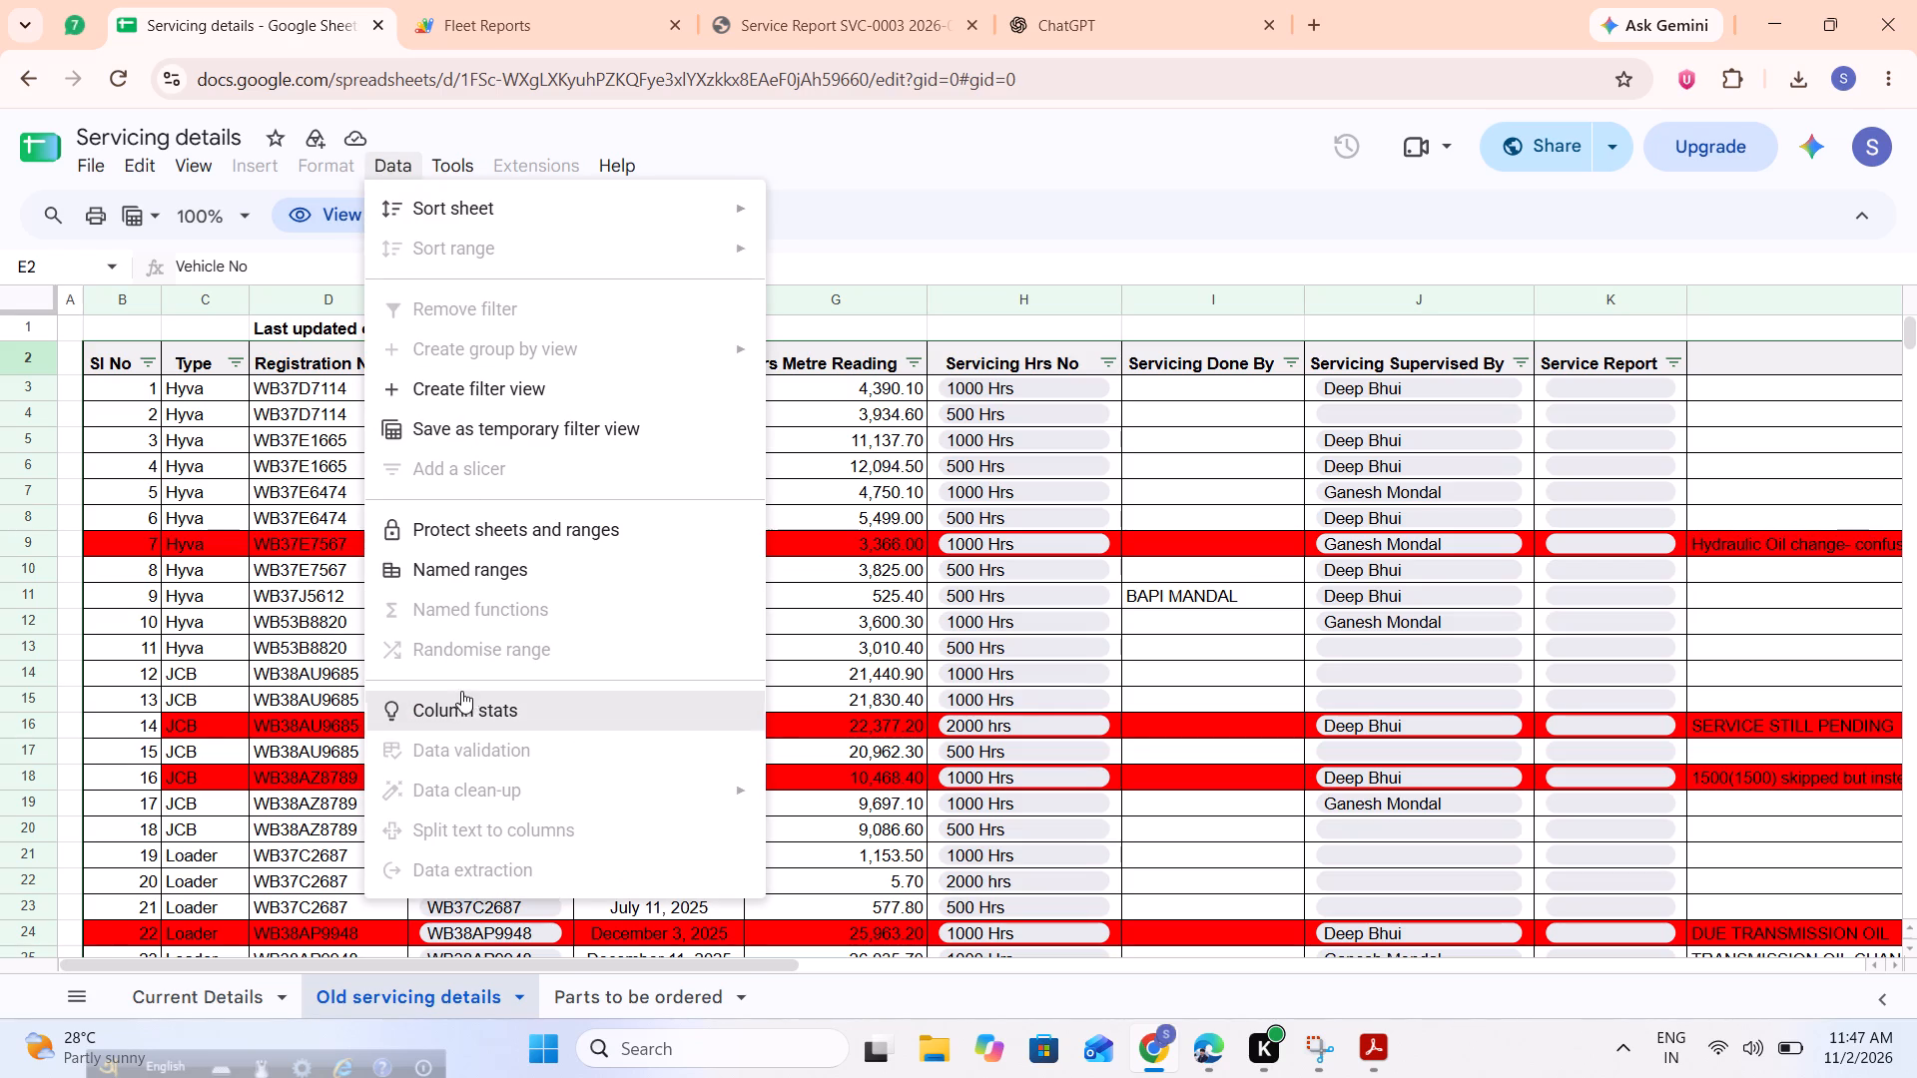
pyautogui.click(458, 563)
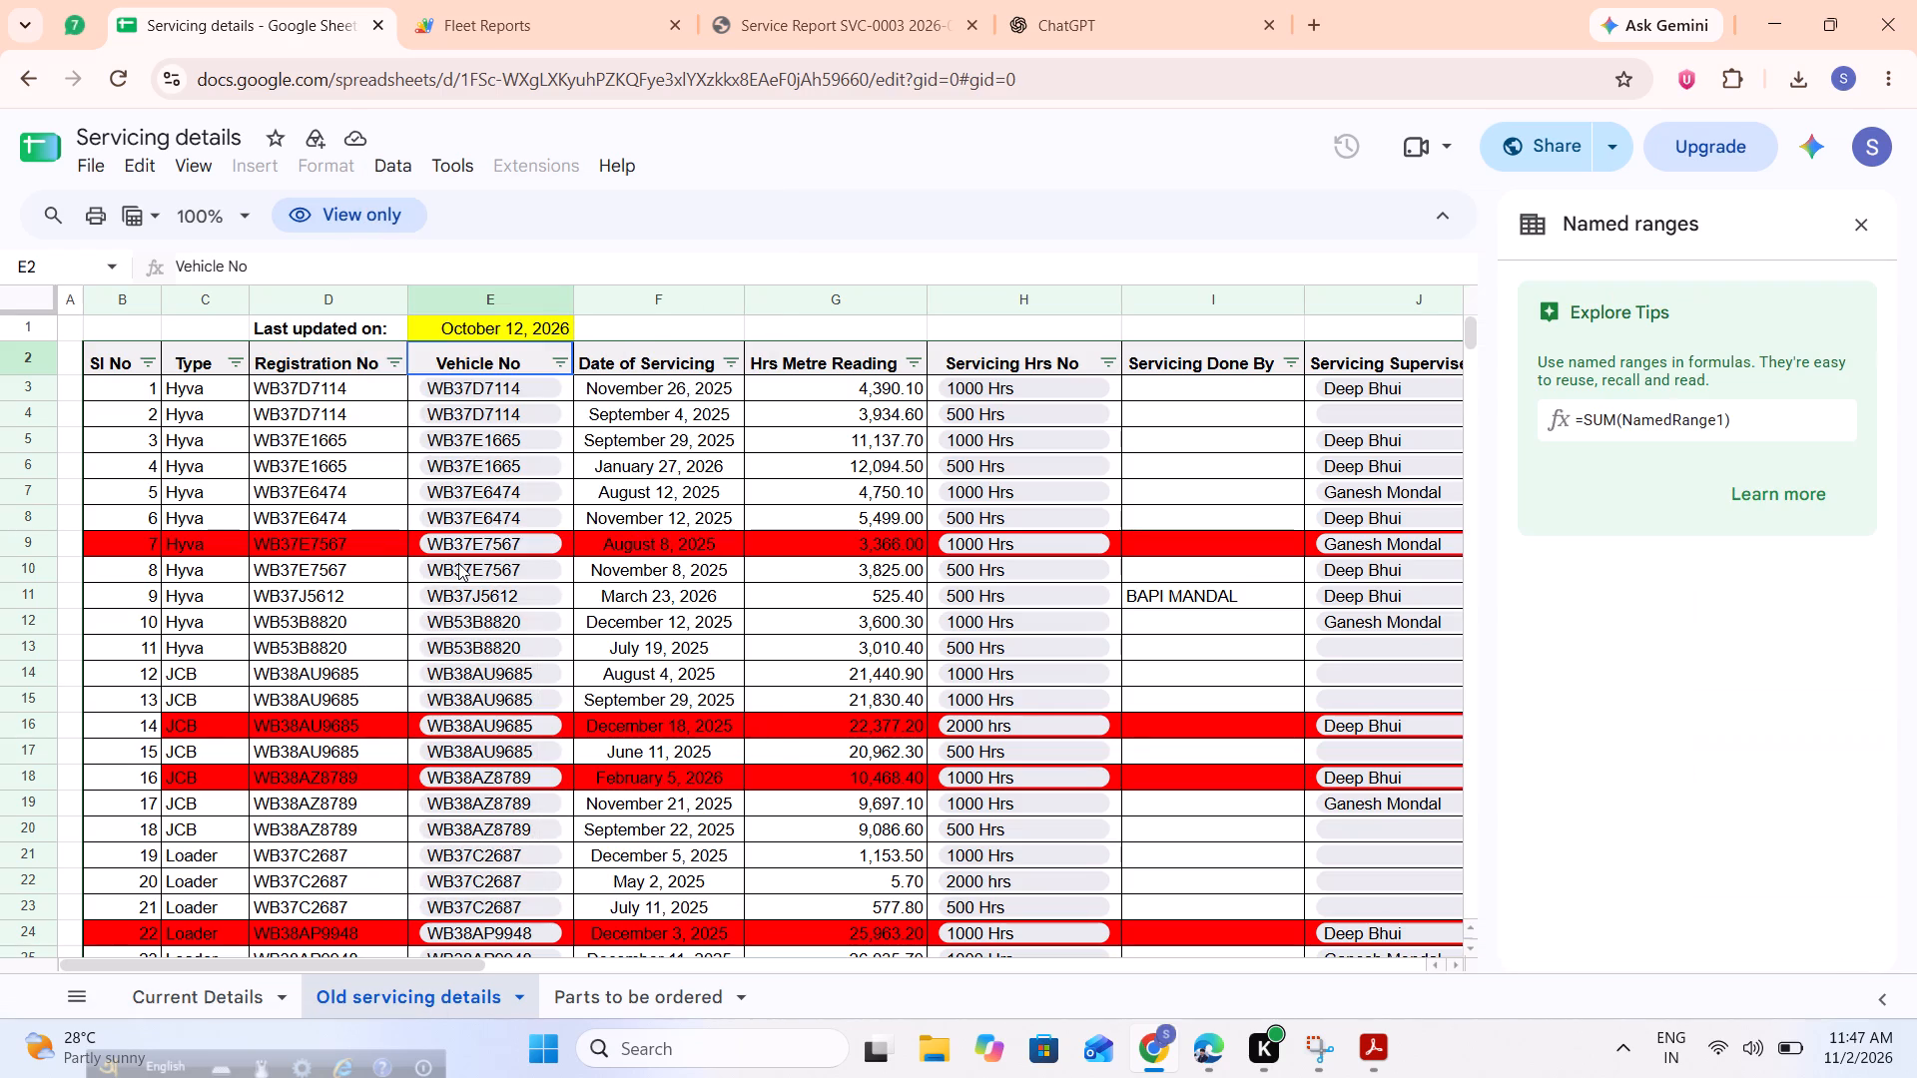
# Create a filter view for the Old servicing details sheet with the Vehicle No heading selected.
pyautogui.click(559, 353)
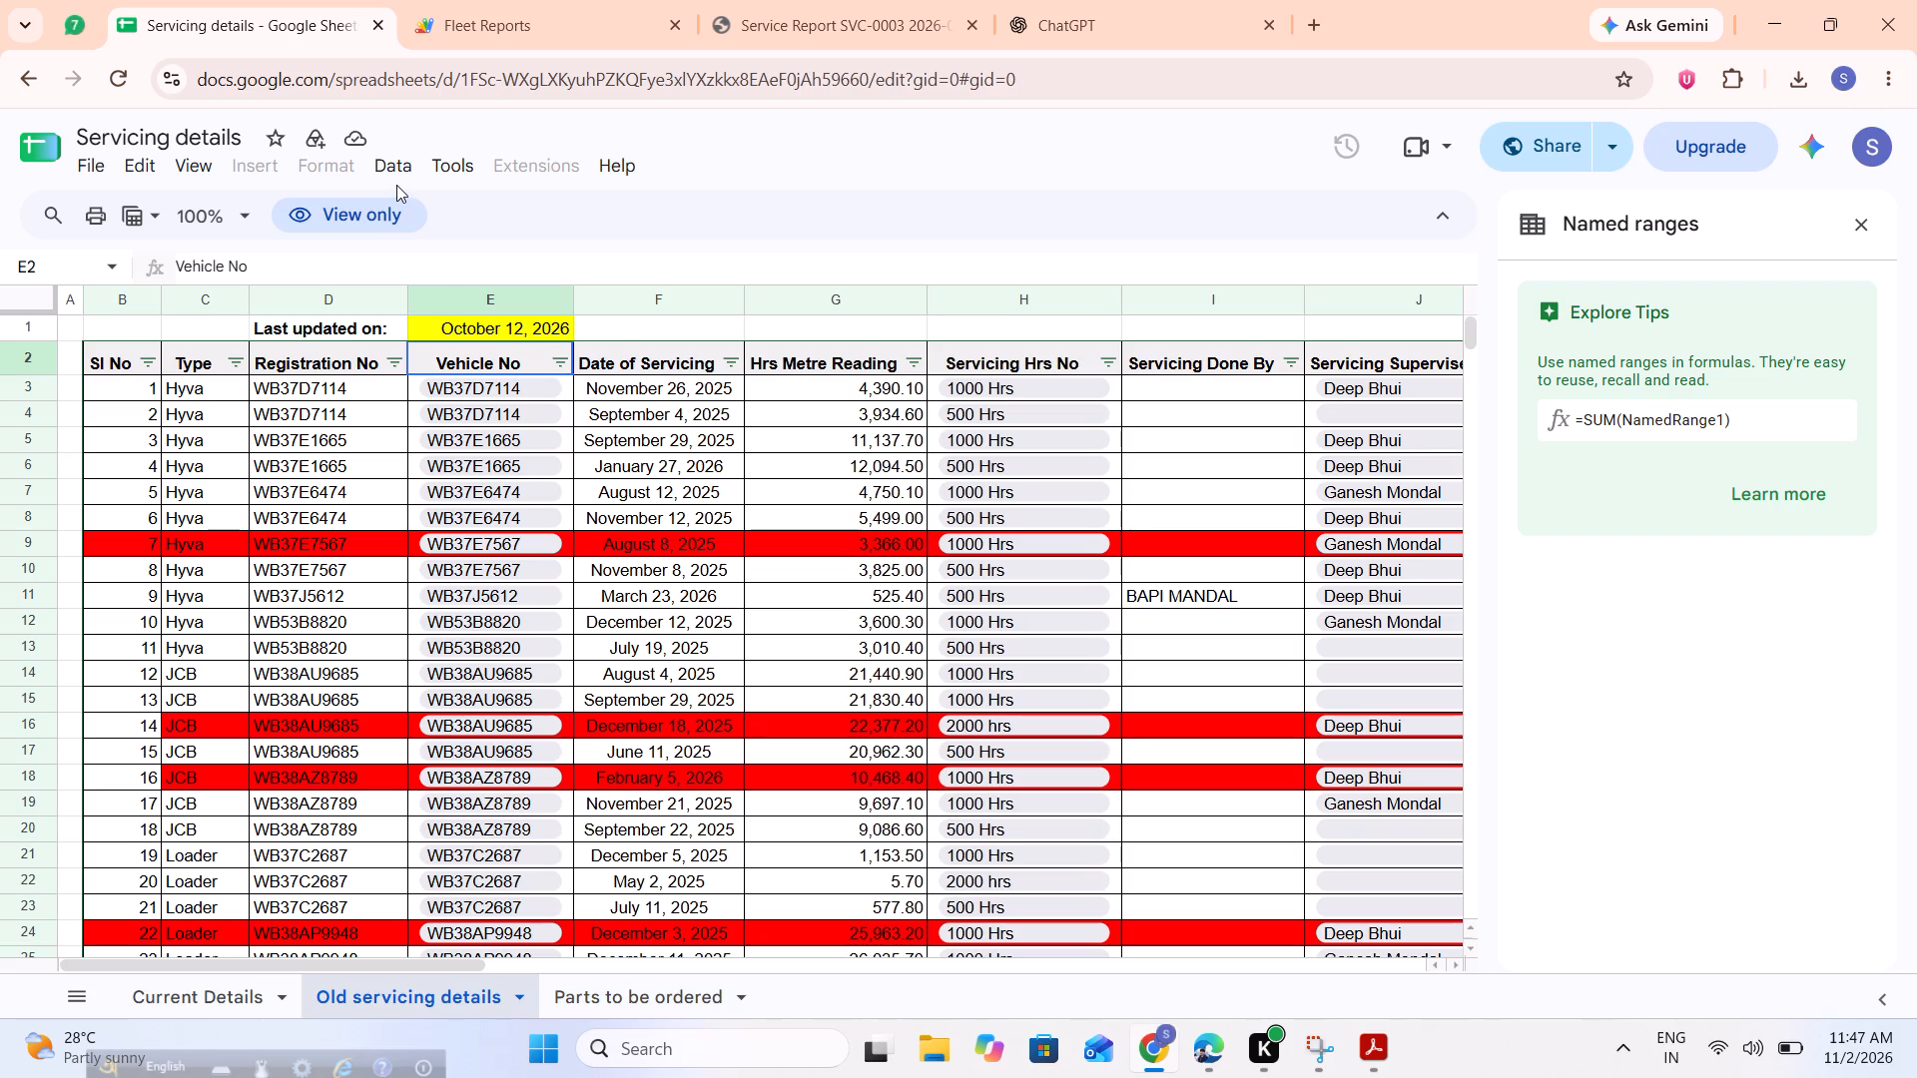
pyautogui.click(396, 185)
pyautogui.click(399, 171)
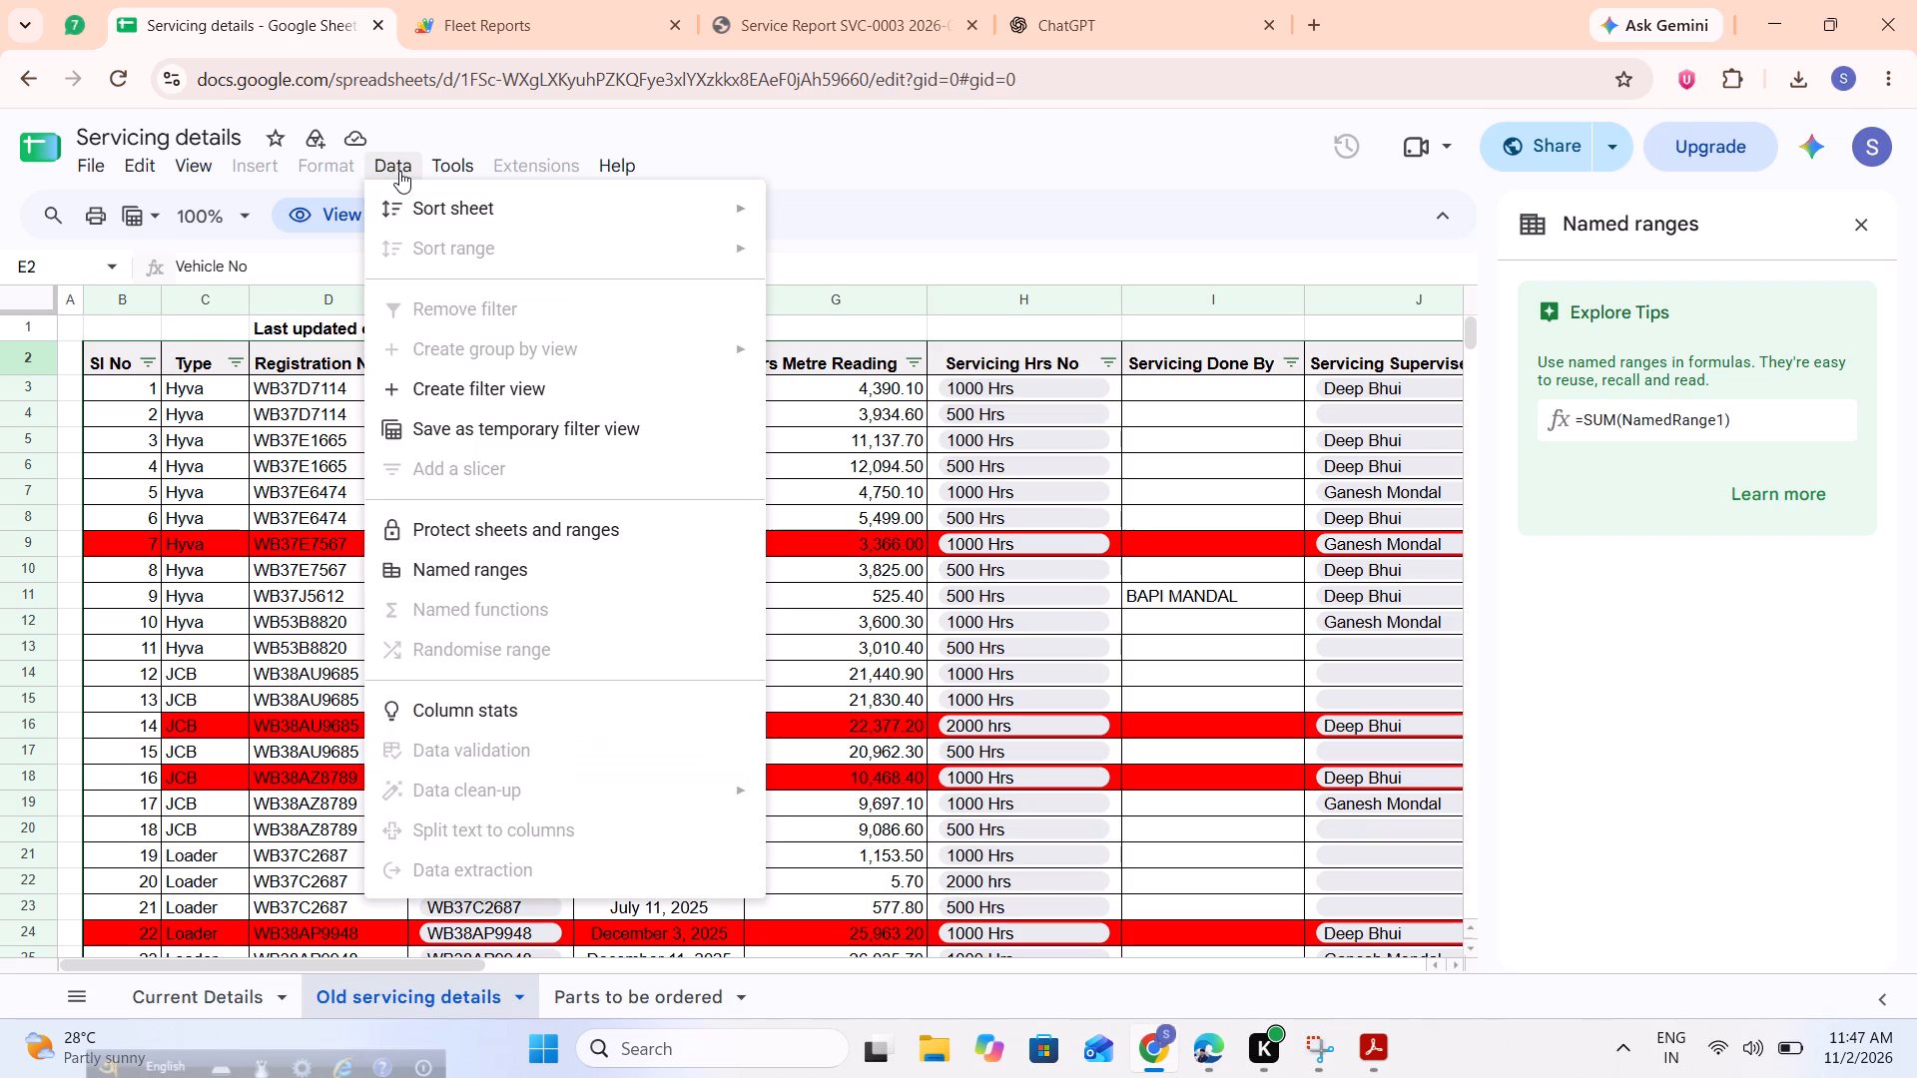
pyautogui.click(438, 214)
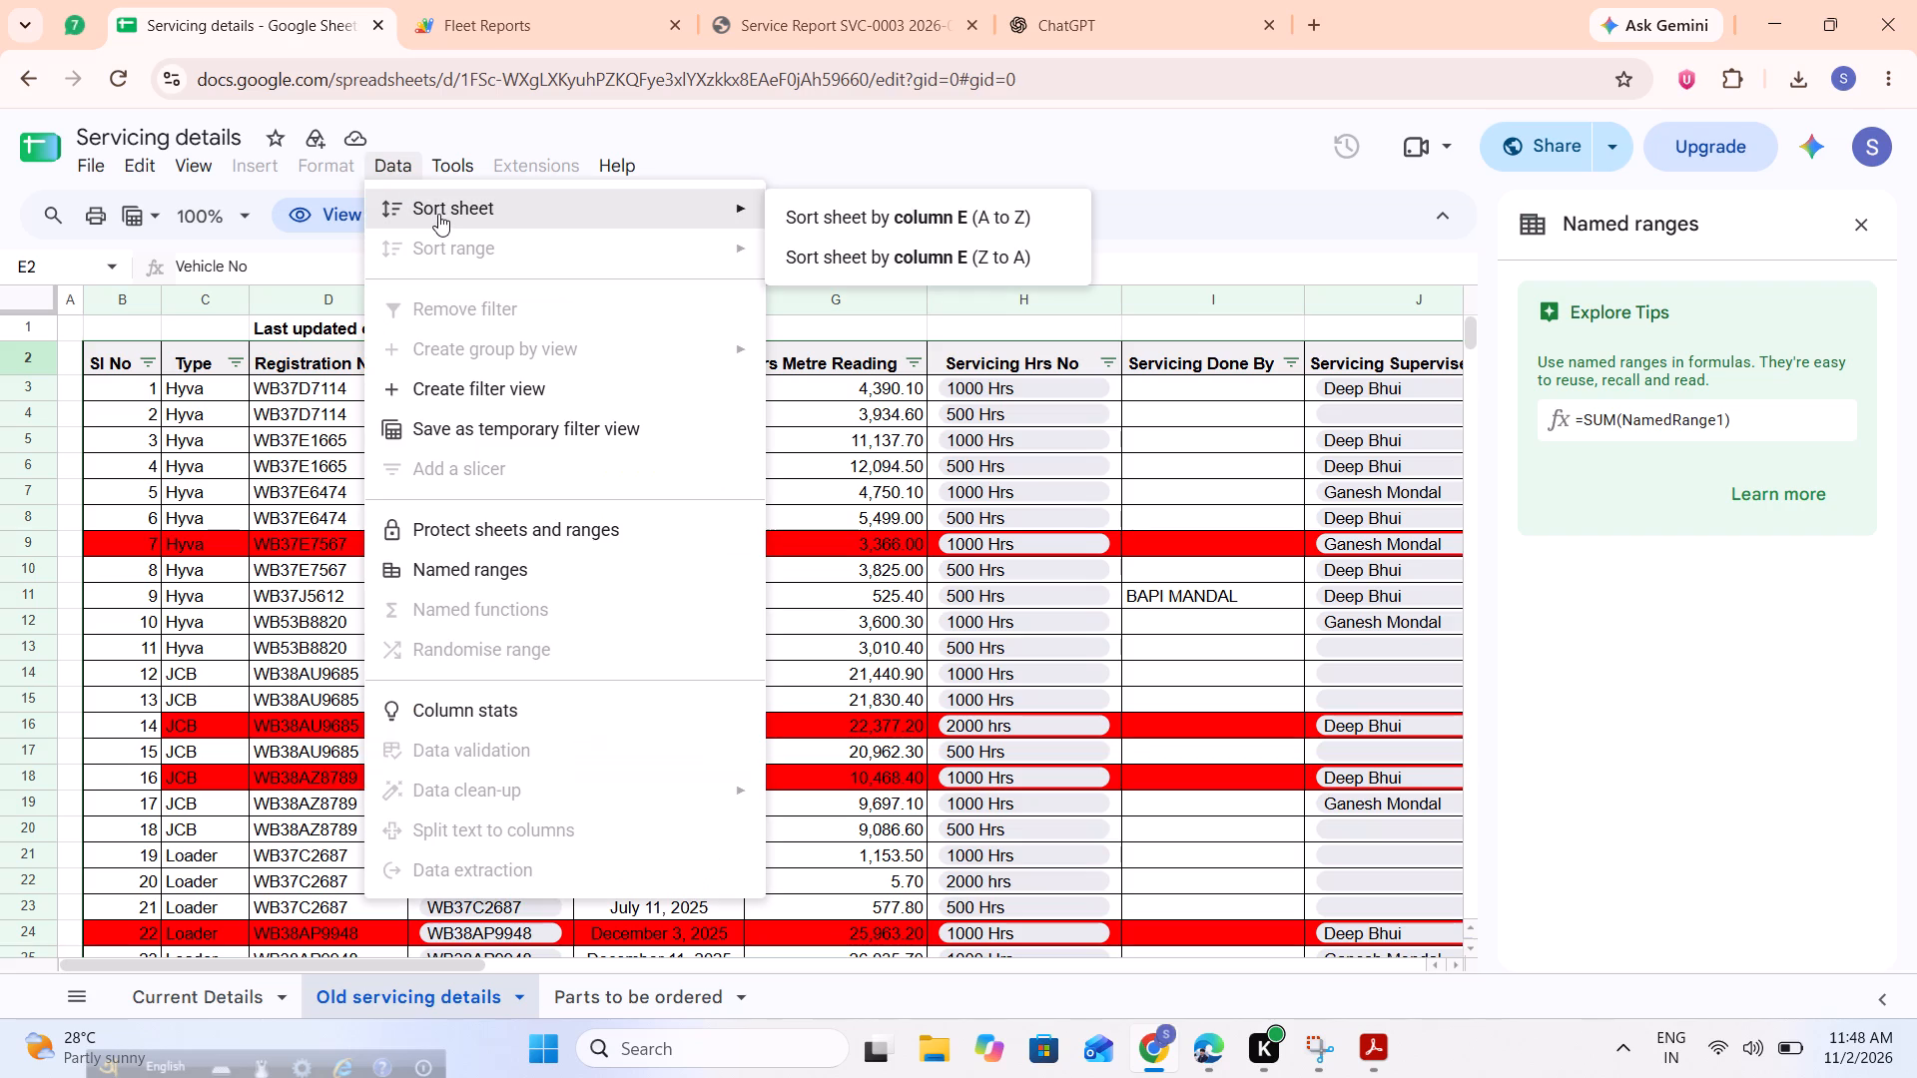
pyautogui.click(497, 392)
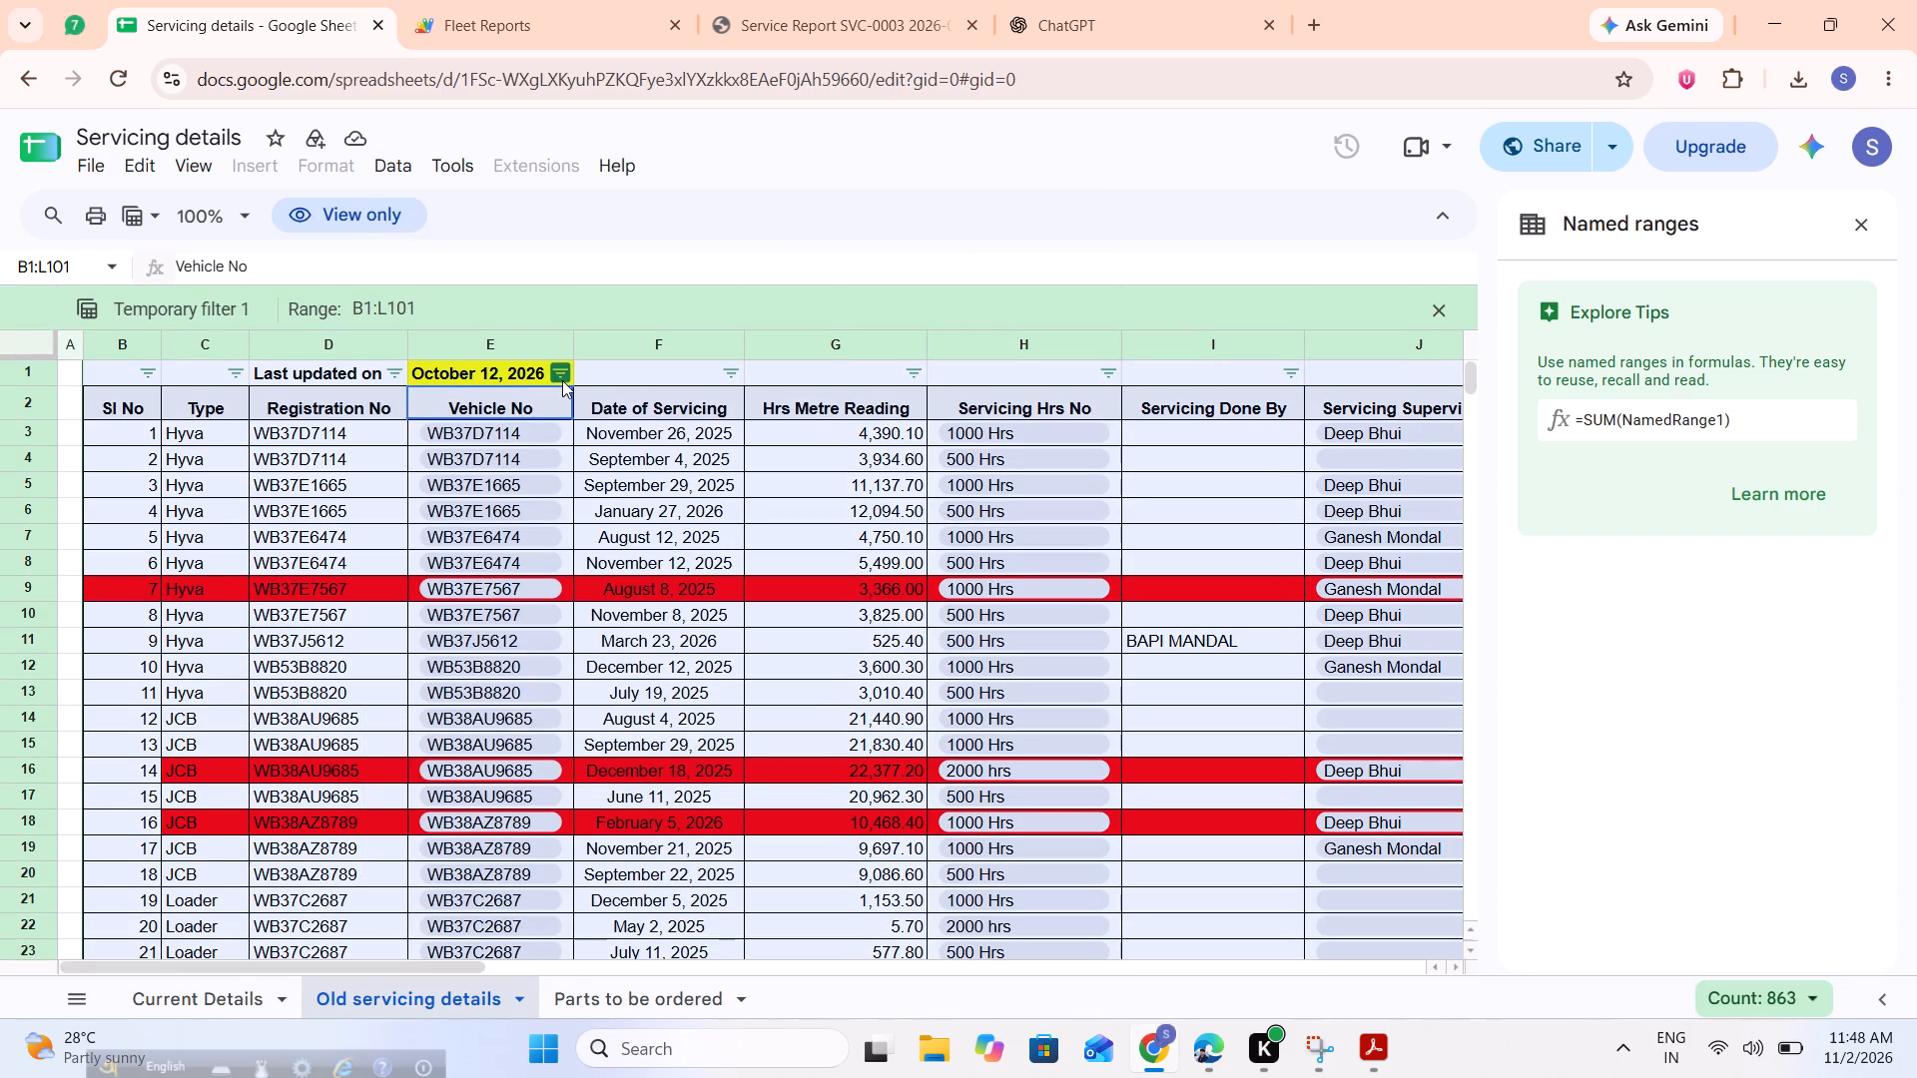
pyautogui.click(562, 380)
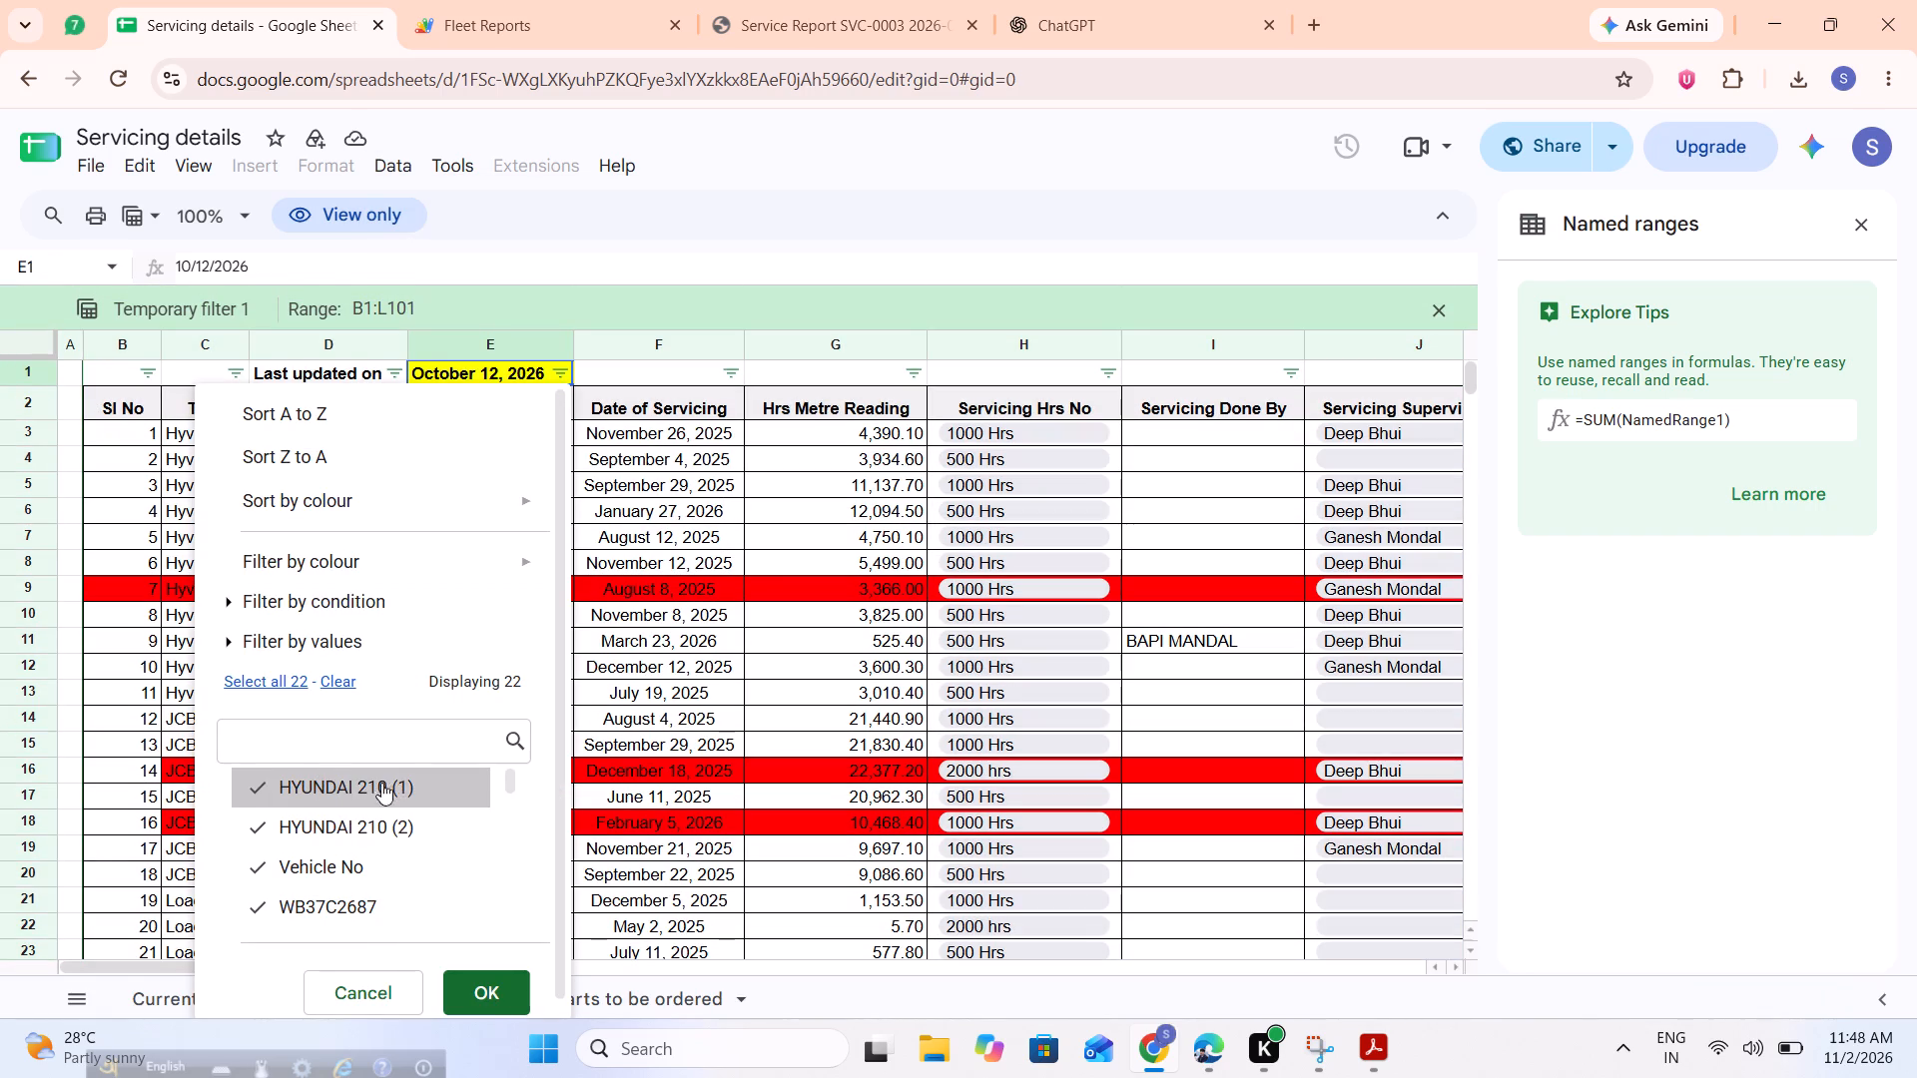
pyautogui.click(329, 678)
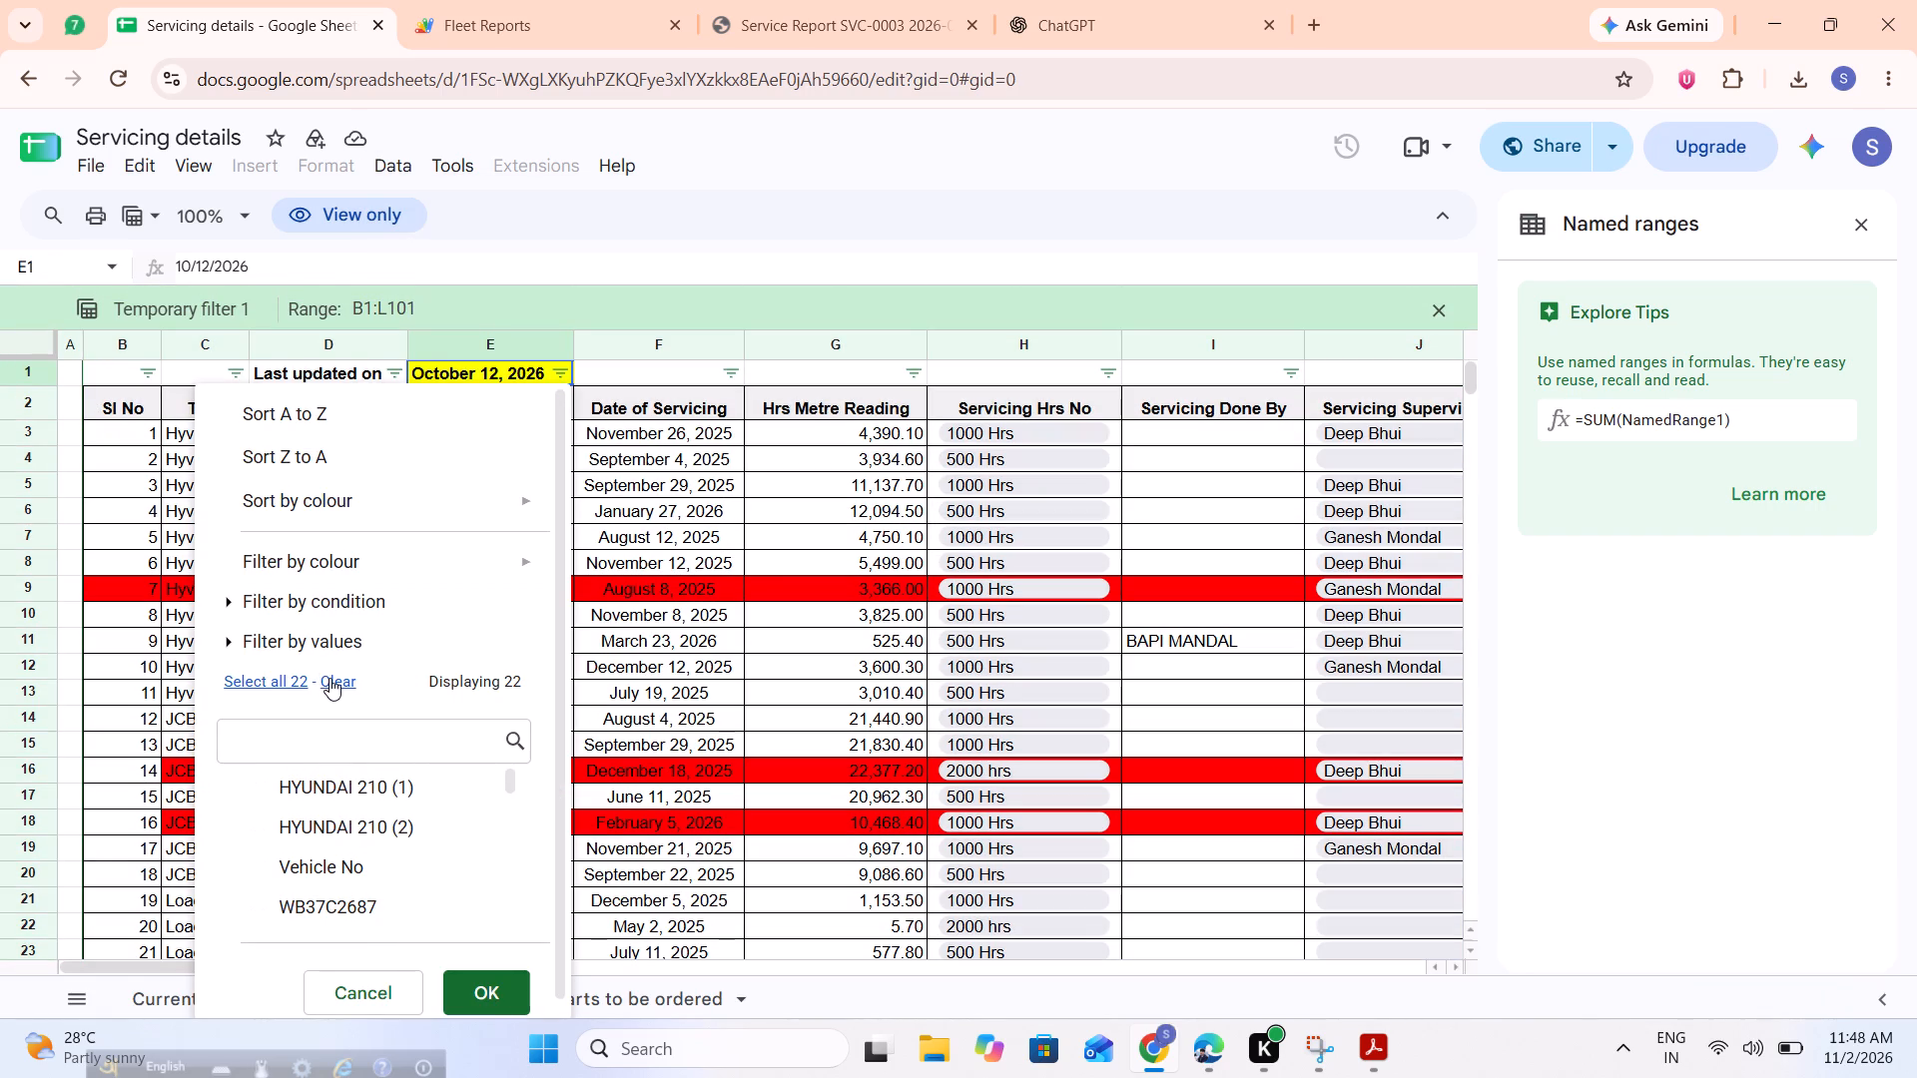
pyautogui.scroll(-1, 331, 813)
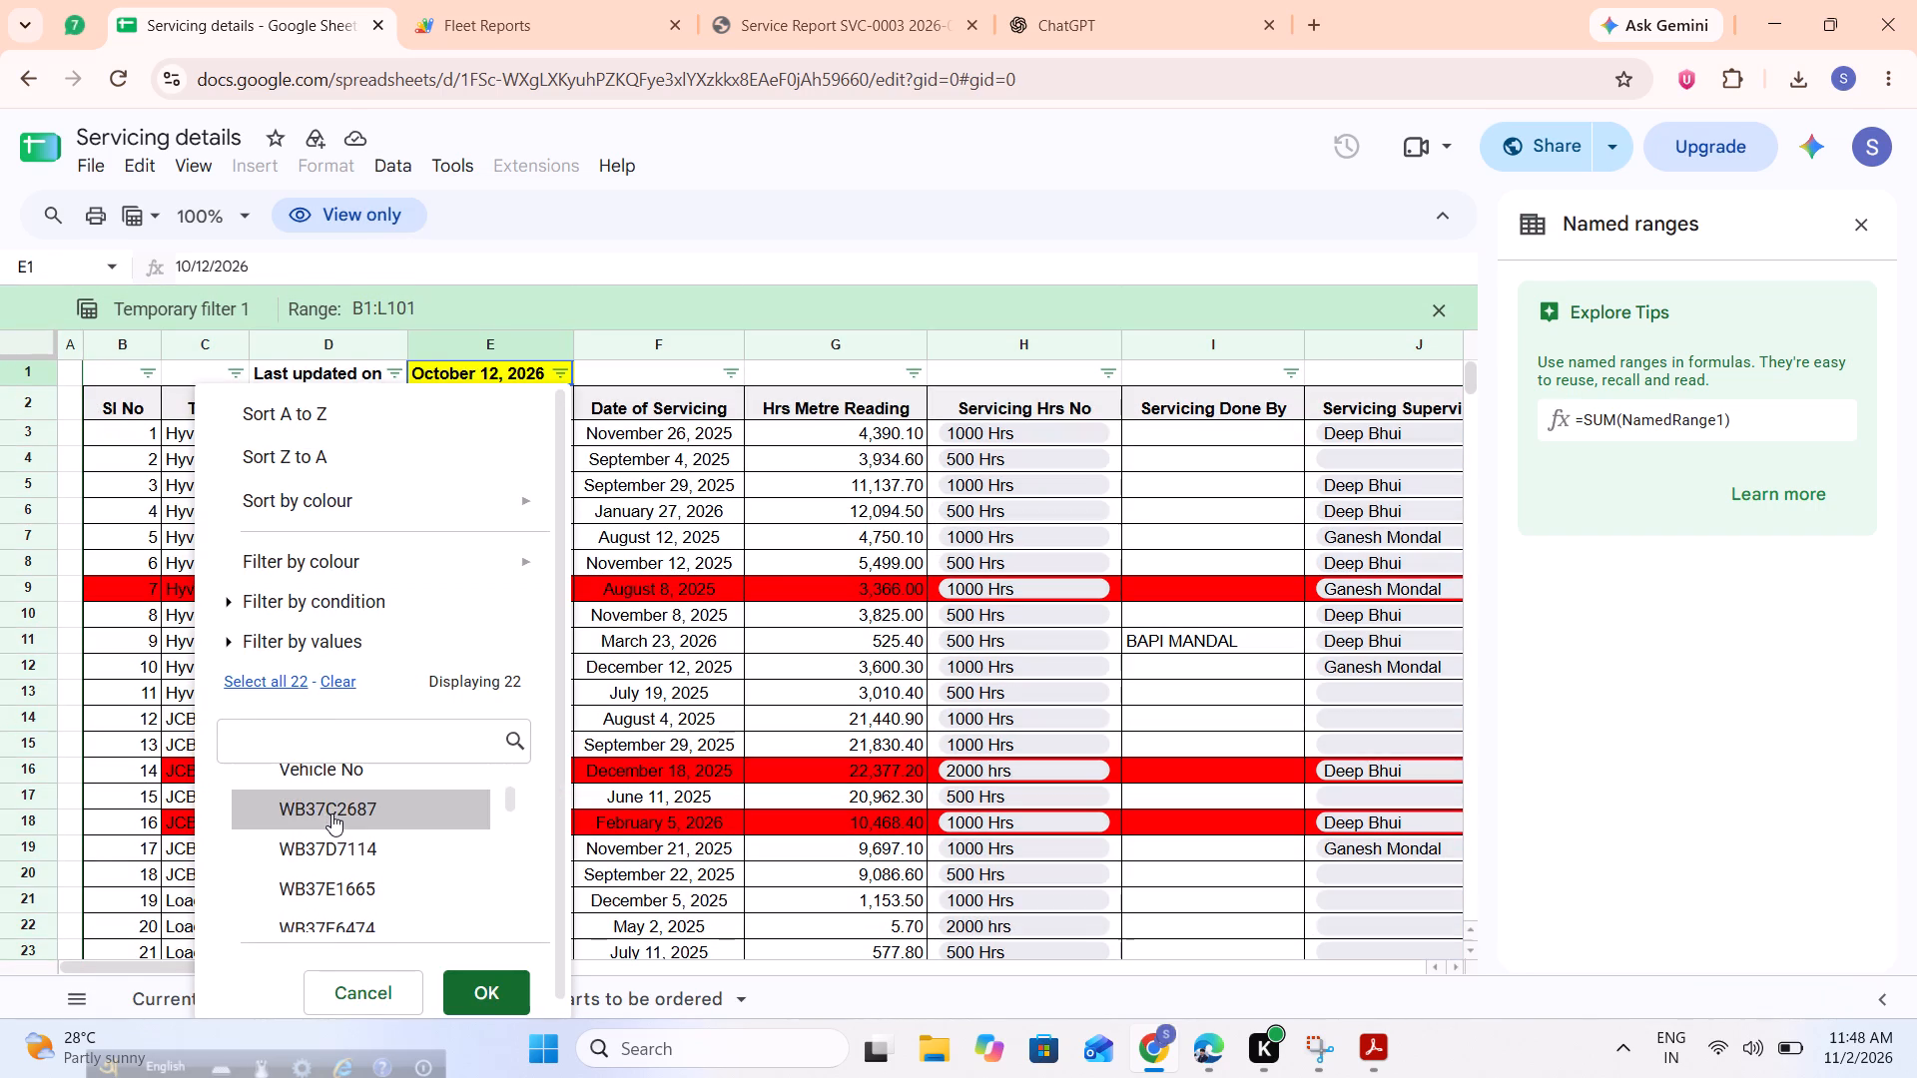
pyautogui.scroll(-5, 331, 813)
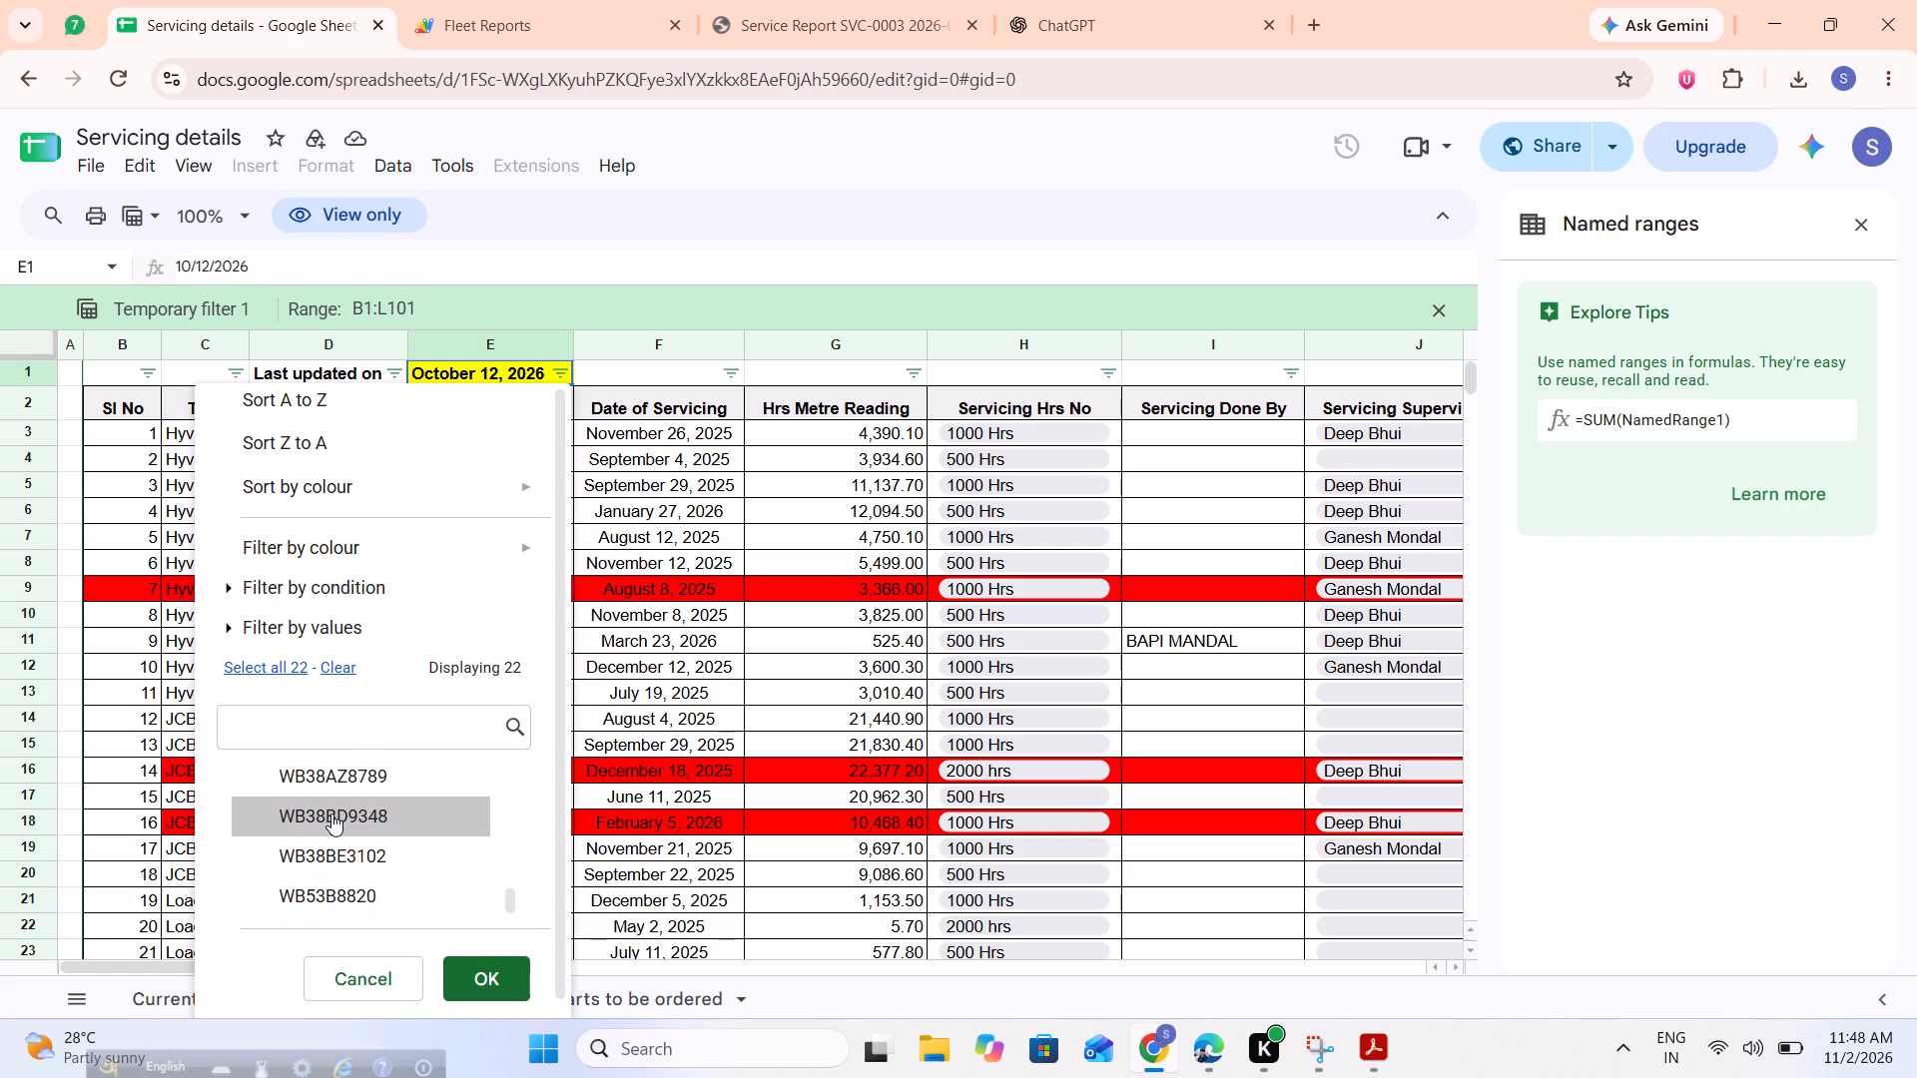
pyautogui.click(331, 813)
pyautogui.click(457, 971)
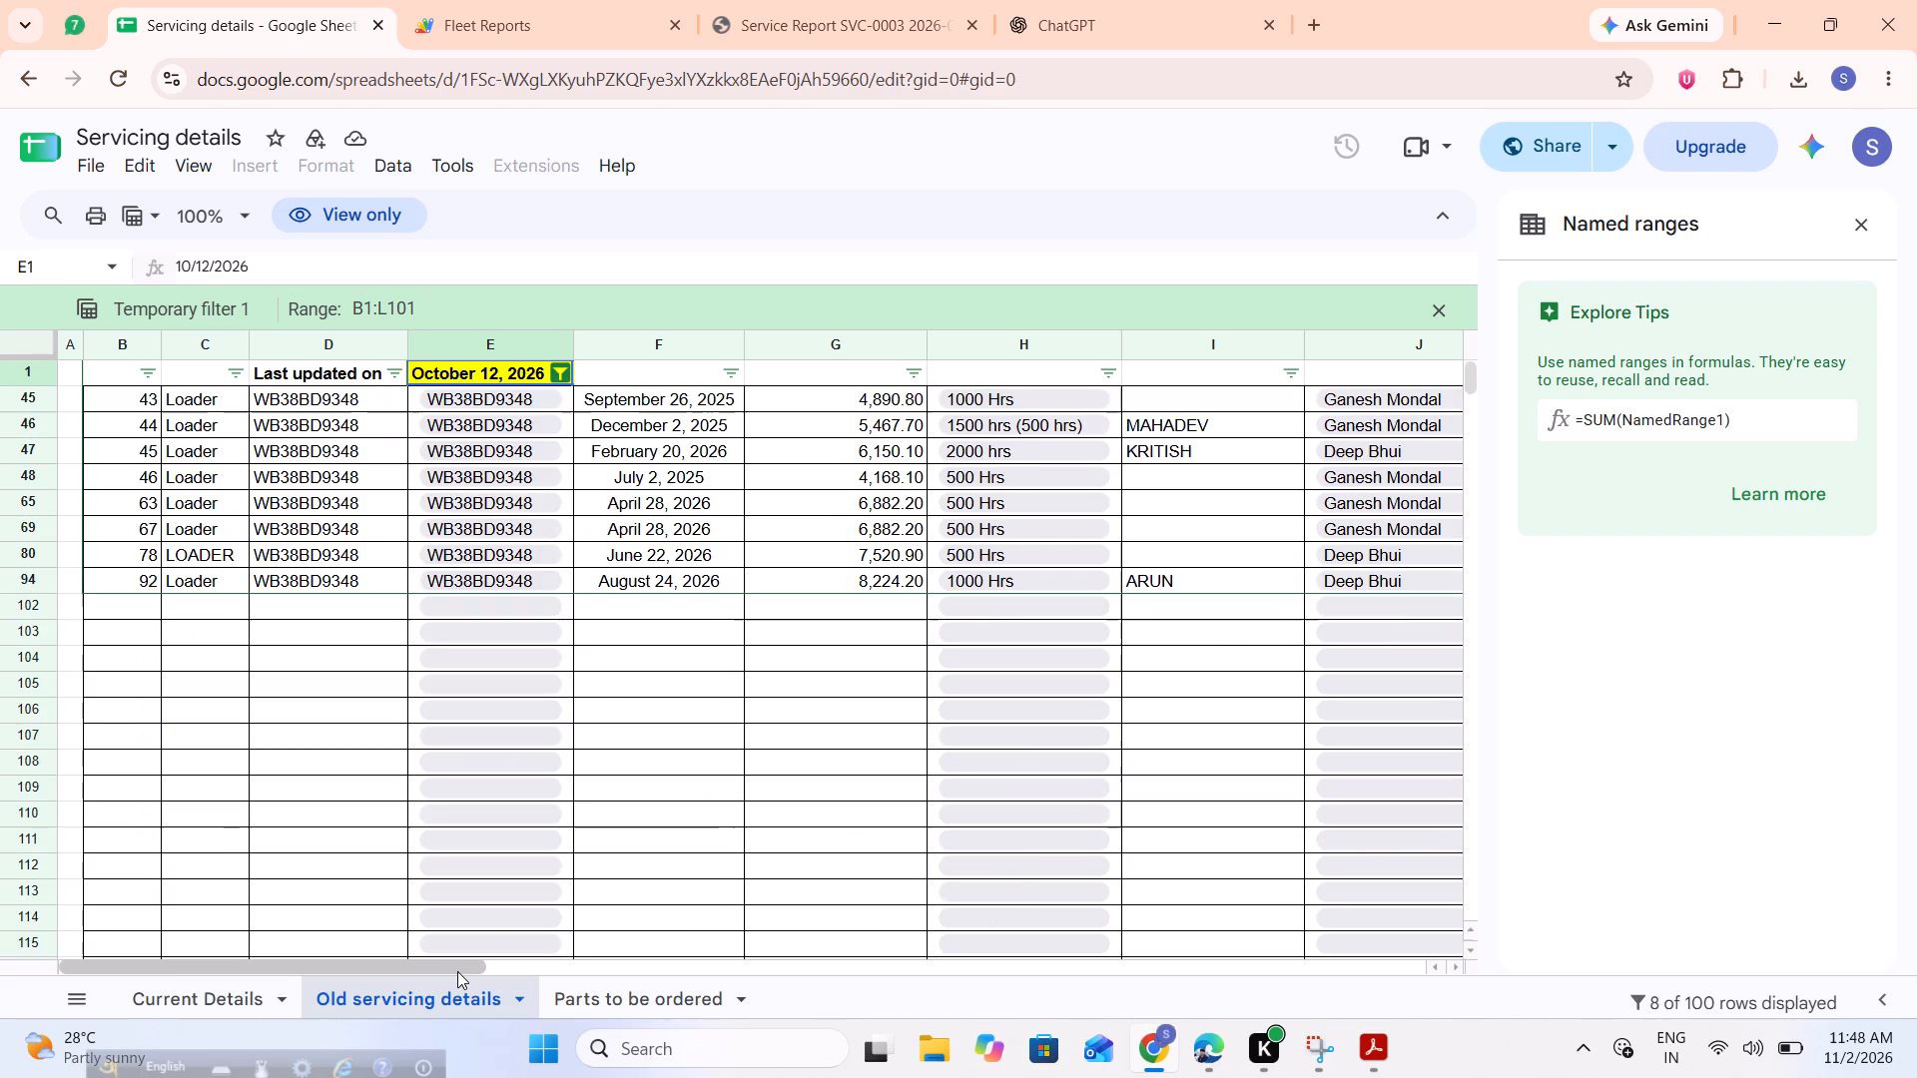
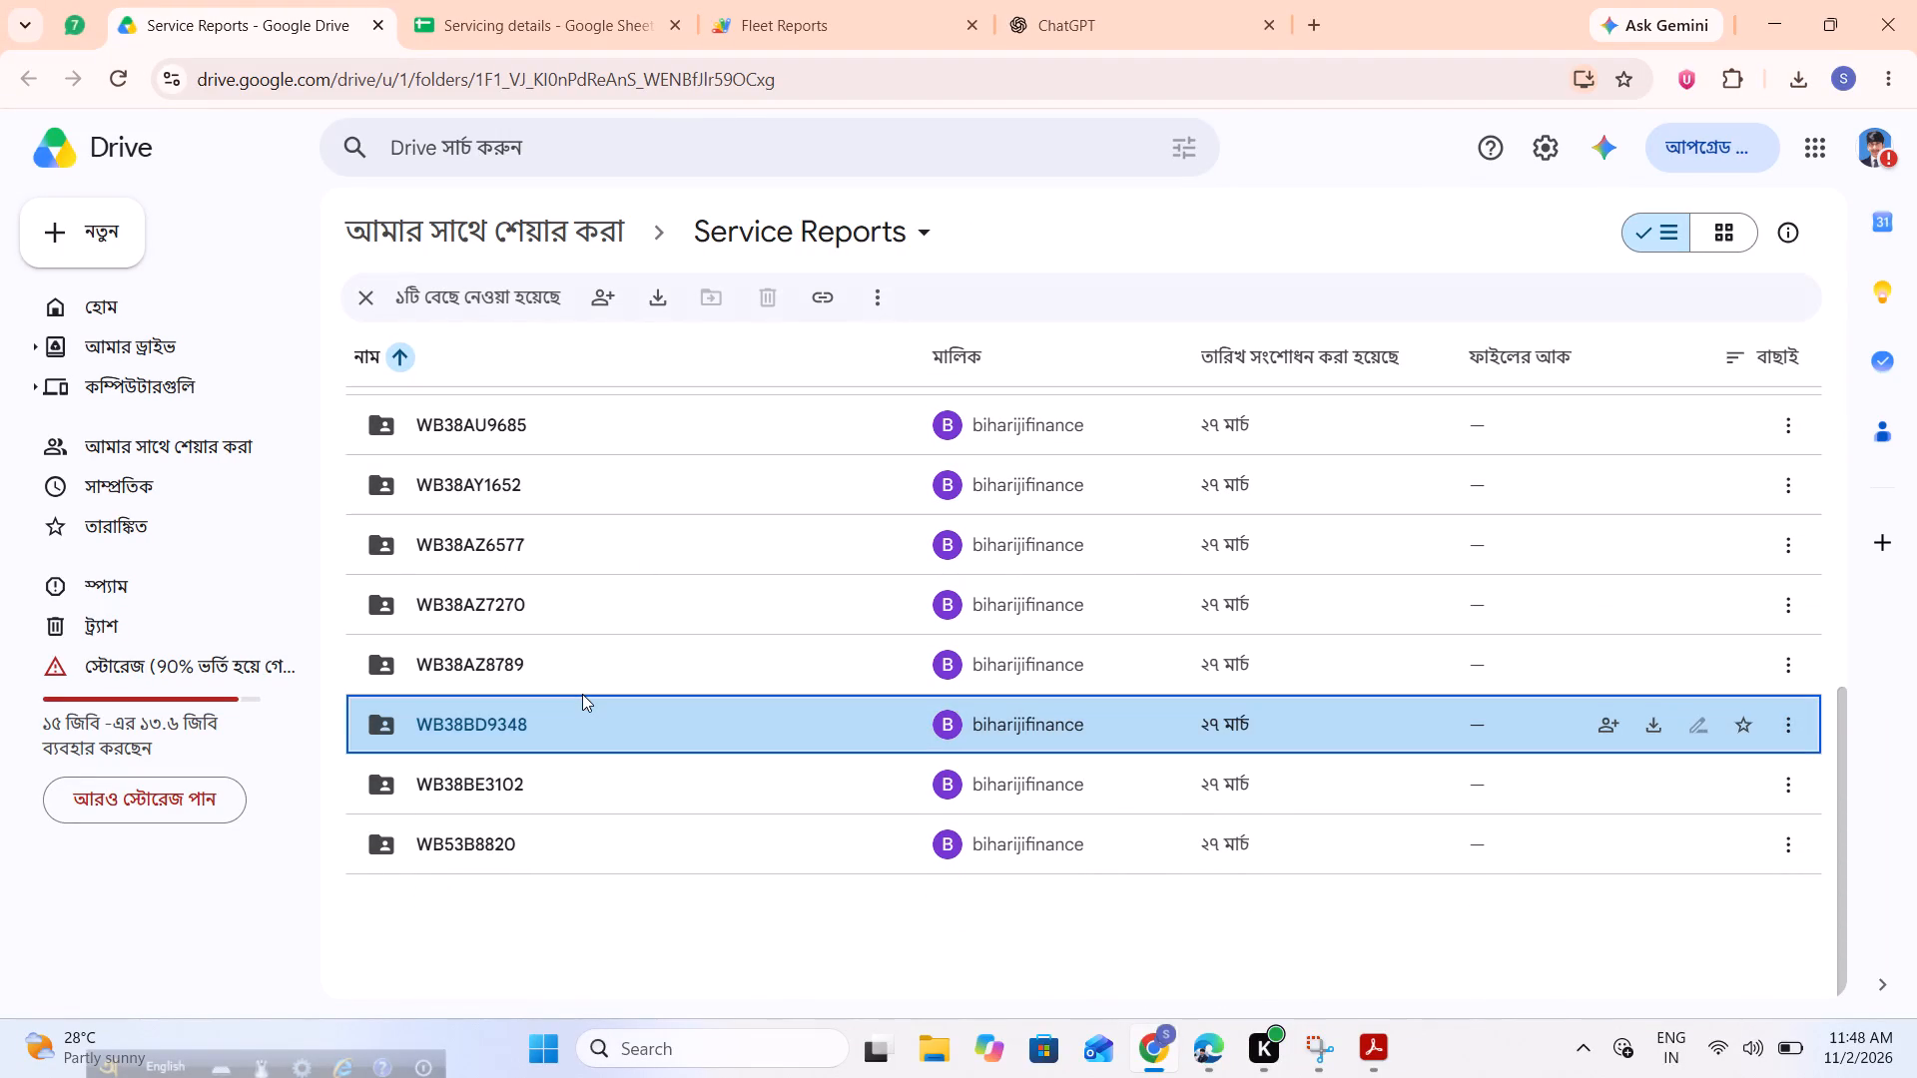
pyautogui.click(582, 702)
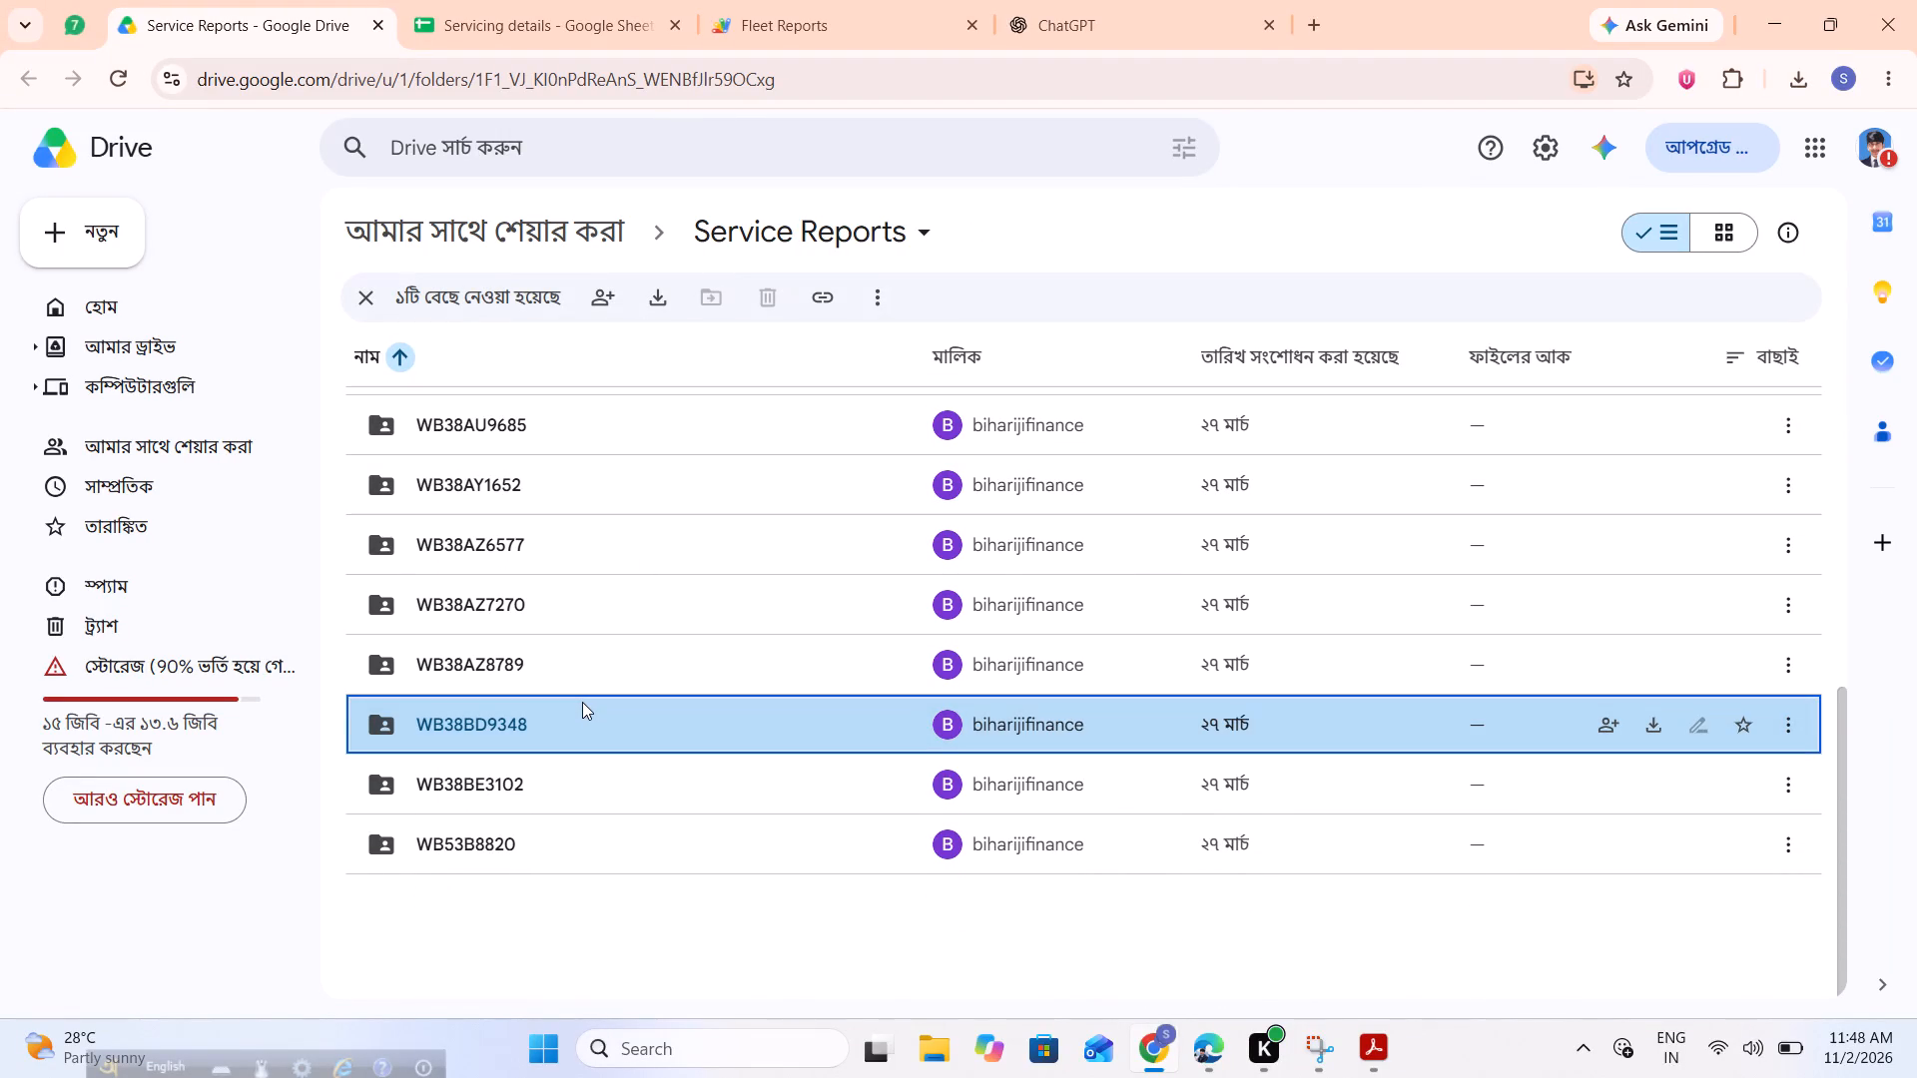
pyautogui.doubleClick(582, 702)
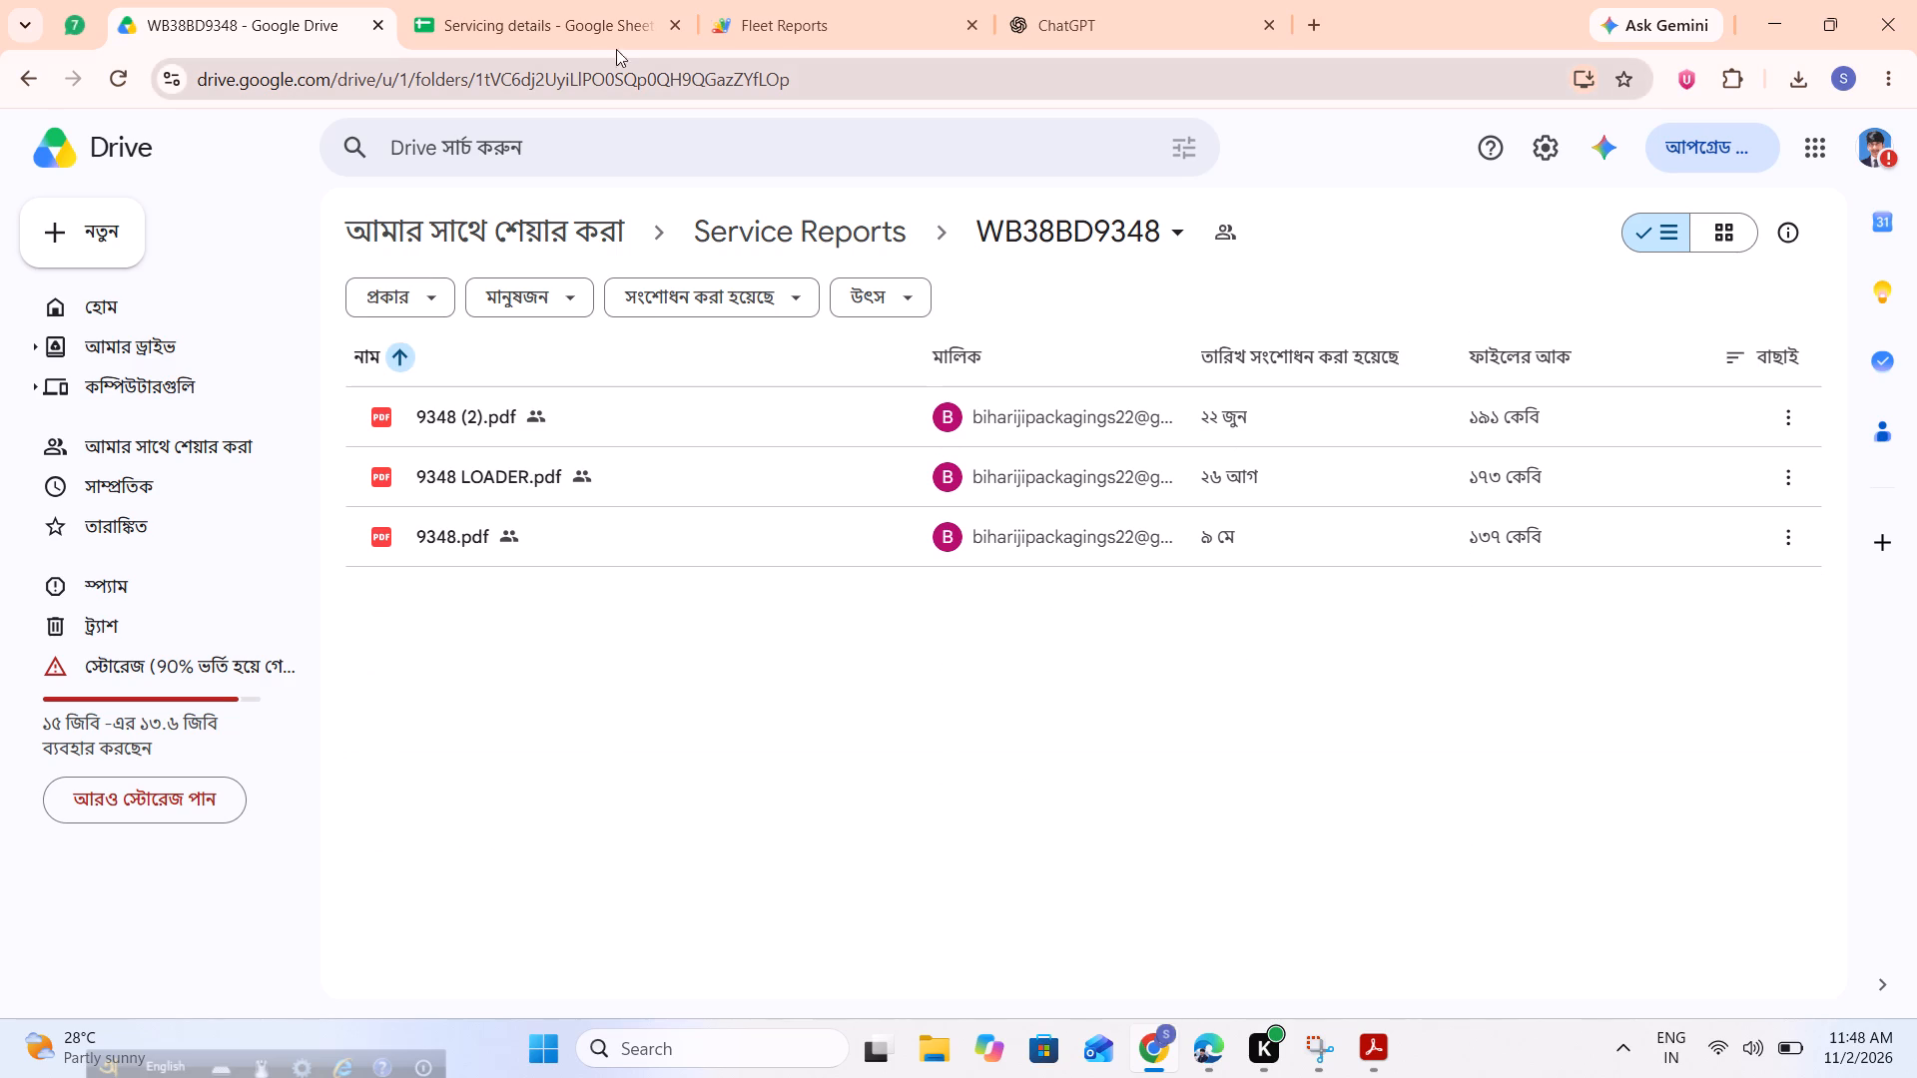
pyautogui.click(850, 0)
pyautogui.click(644, 0)
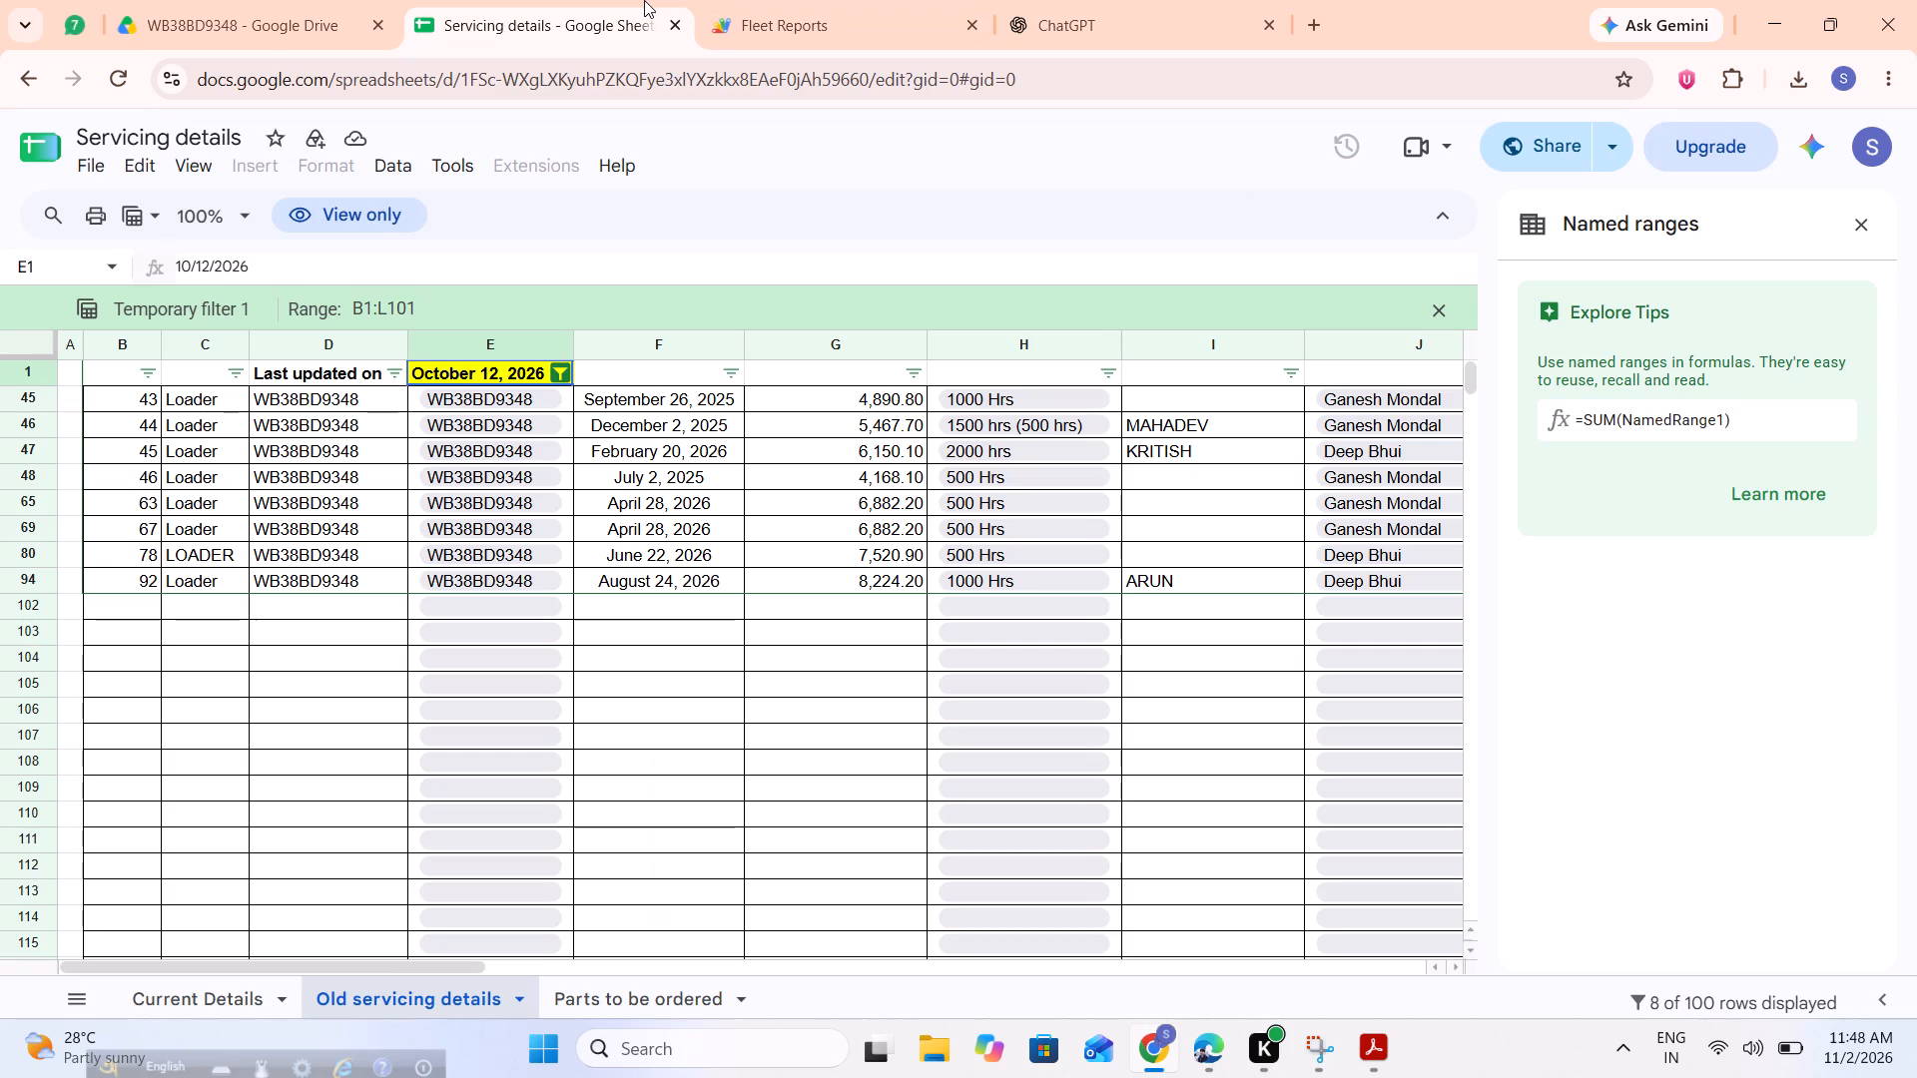
pyautogui.click(311, 0)
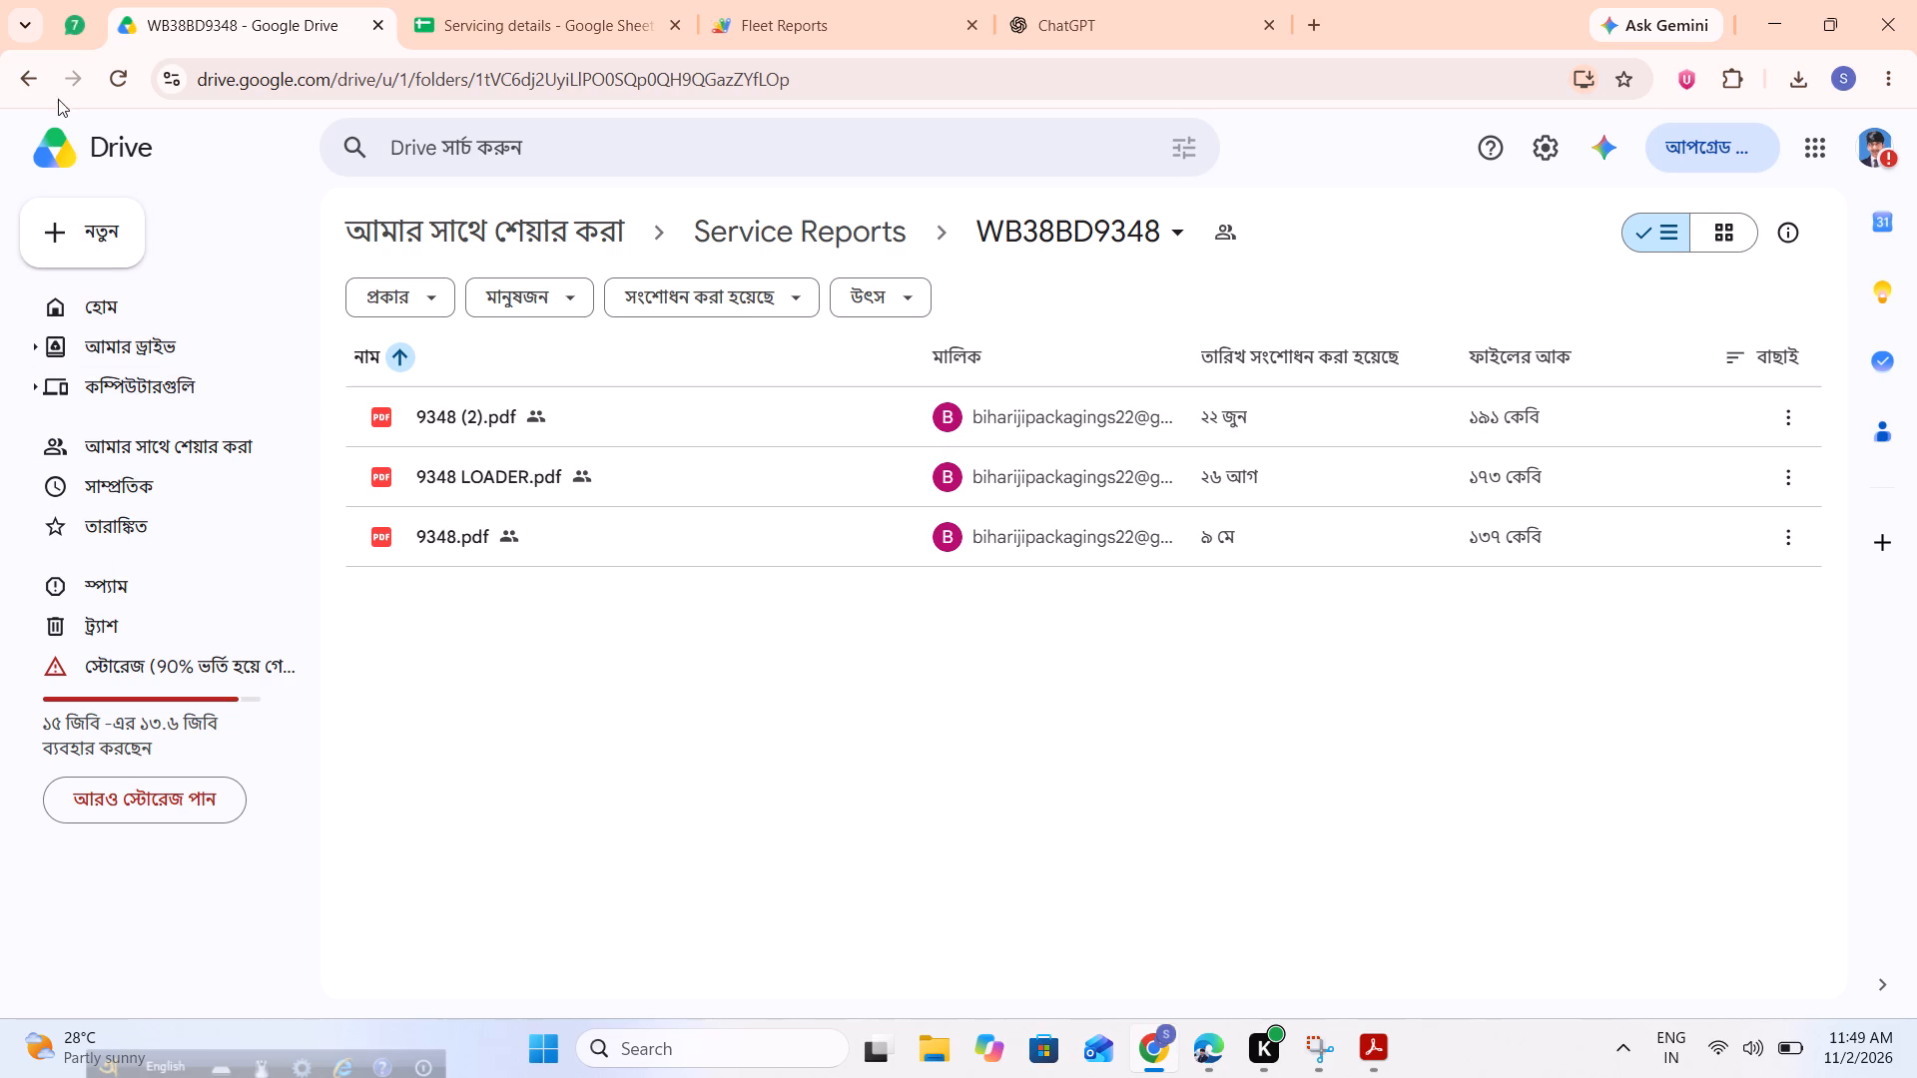
pyautogui.click(39, 79)
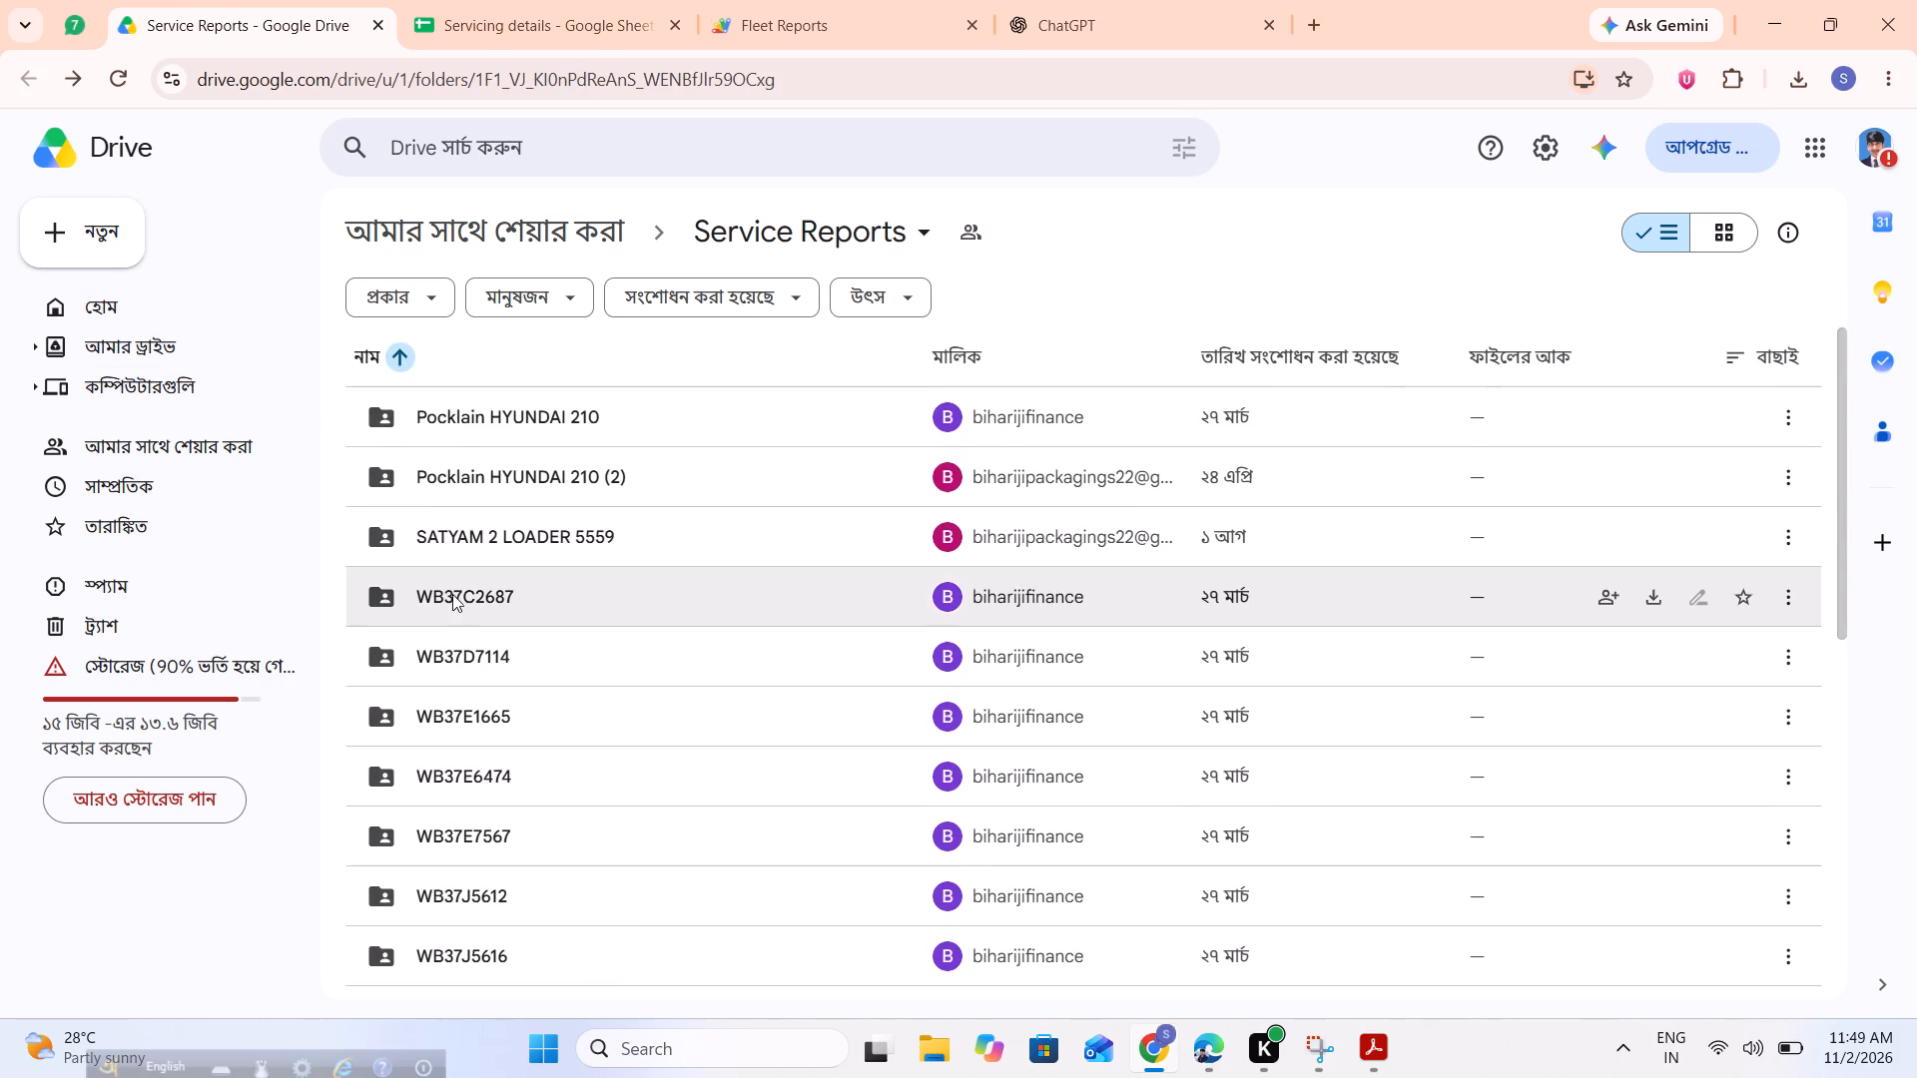
pyautogui.scroll(-2, 452, 596)
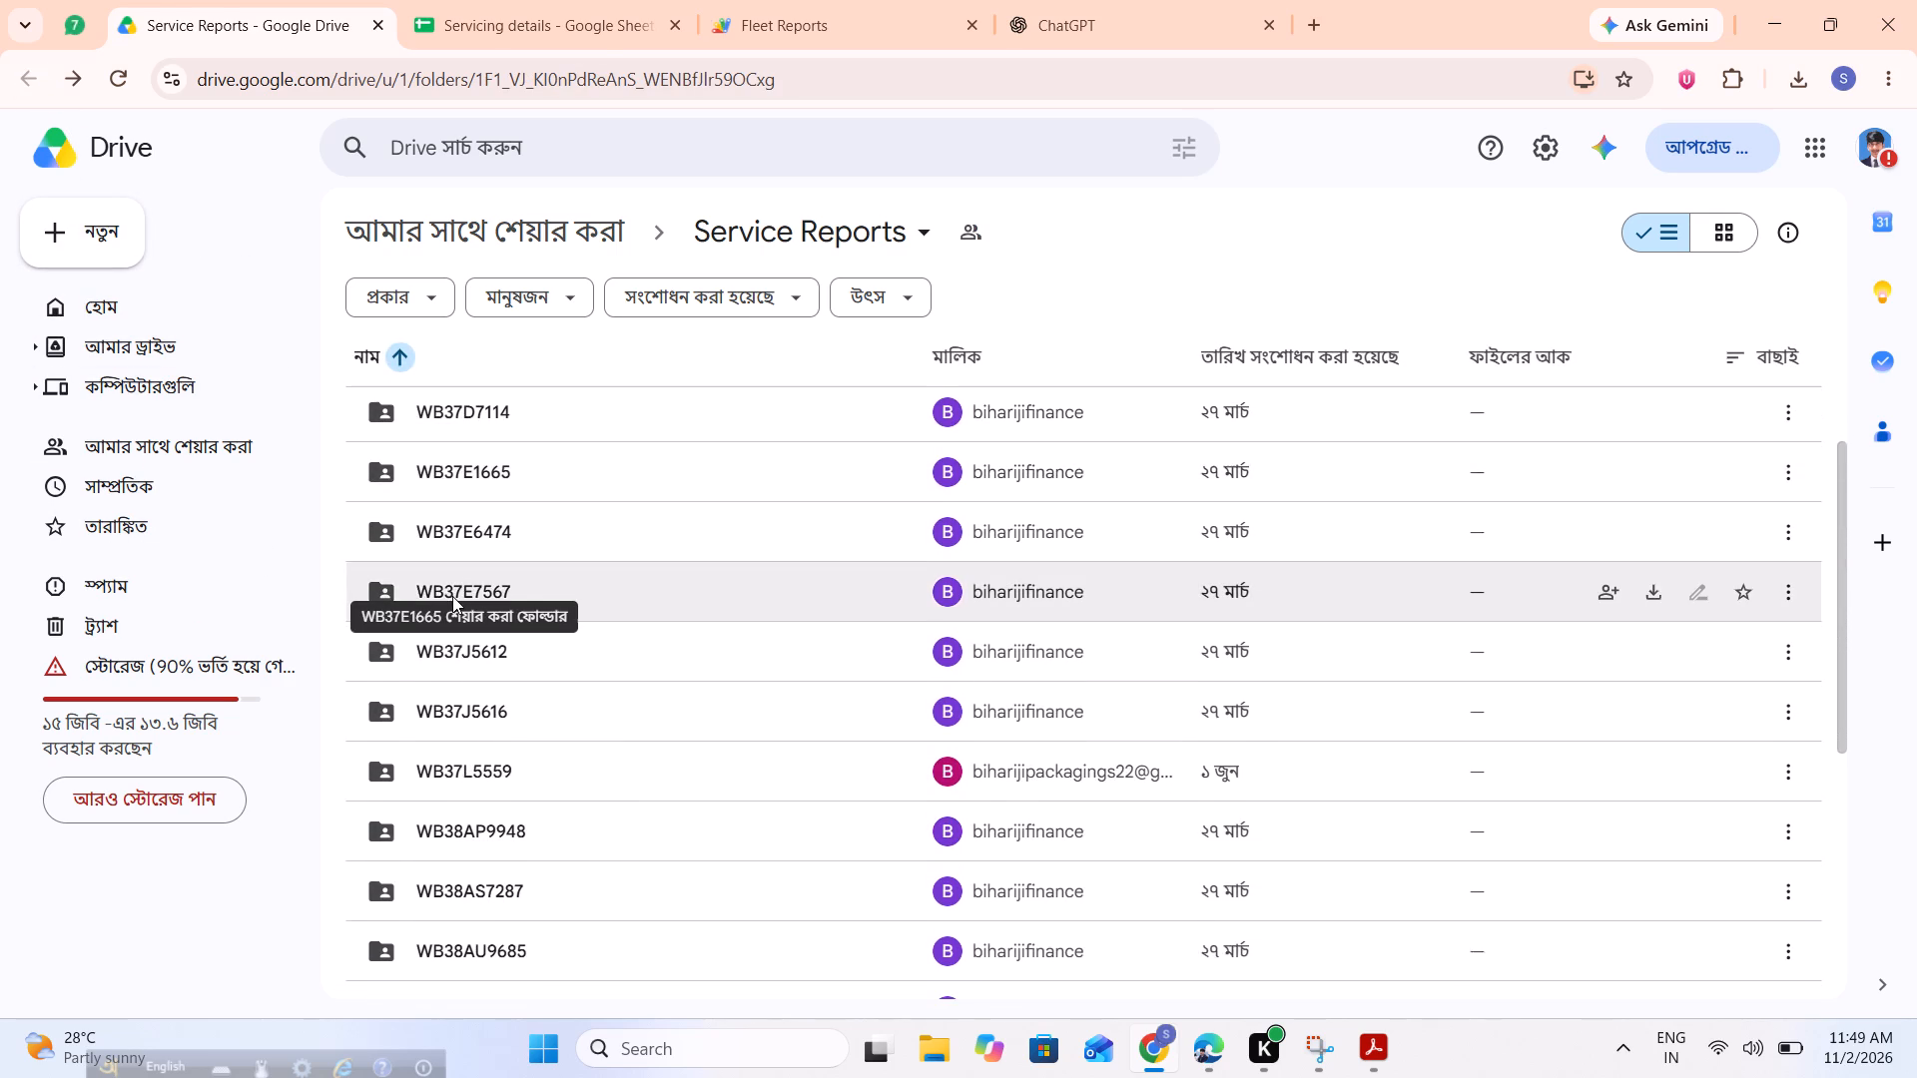
pyautogui.scroll(-3, 452, 596)
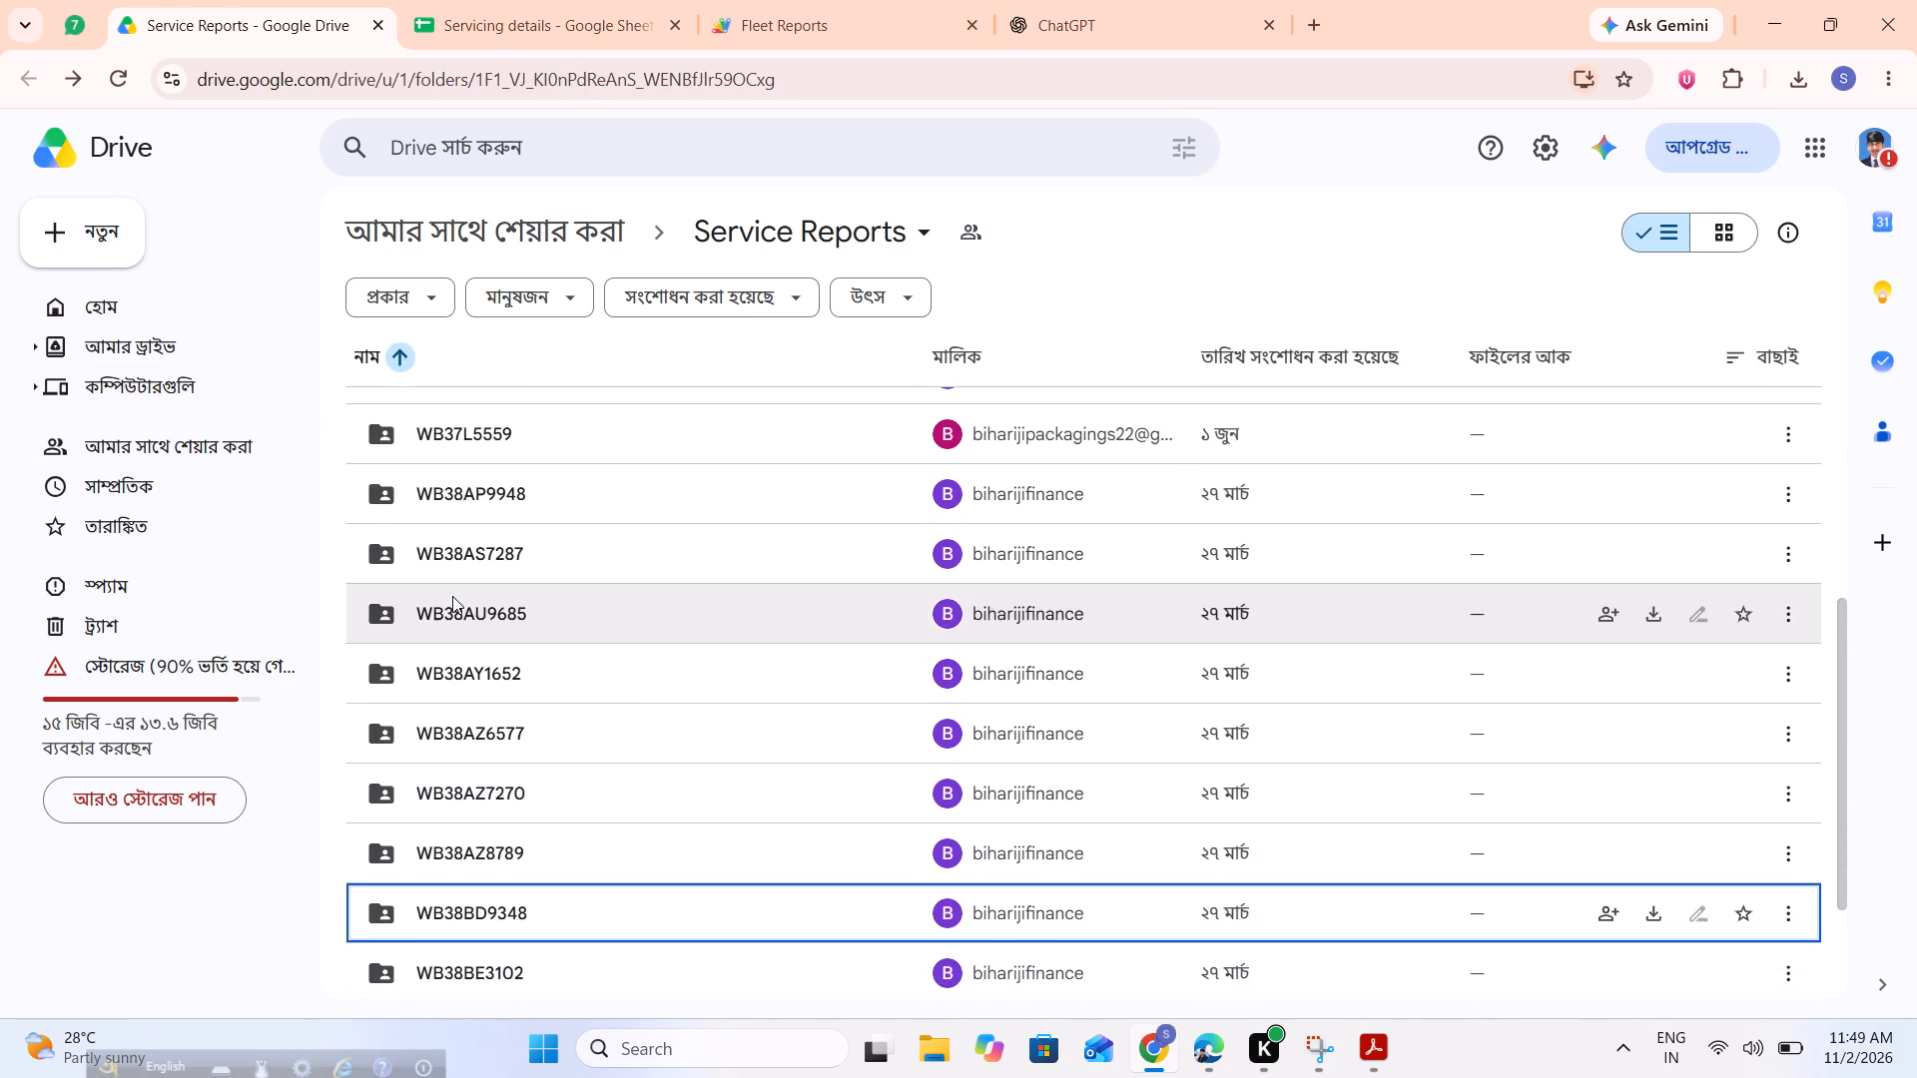
pyautogui.scroll(-3, 452, 596)
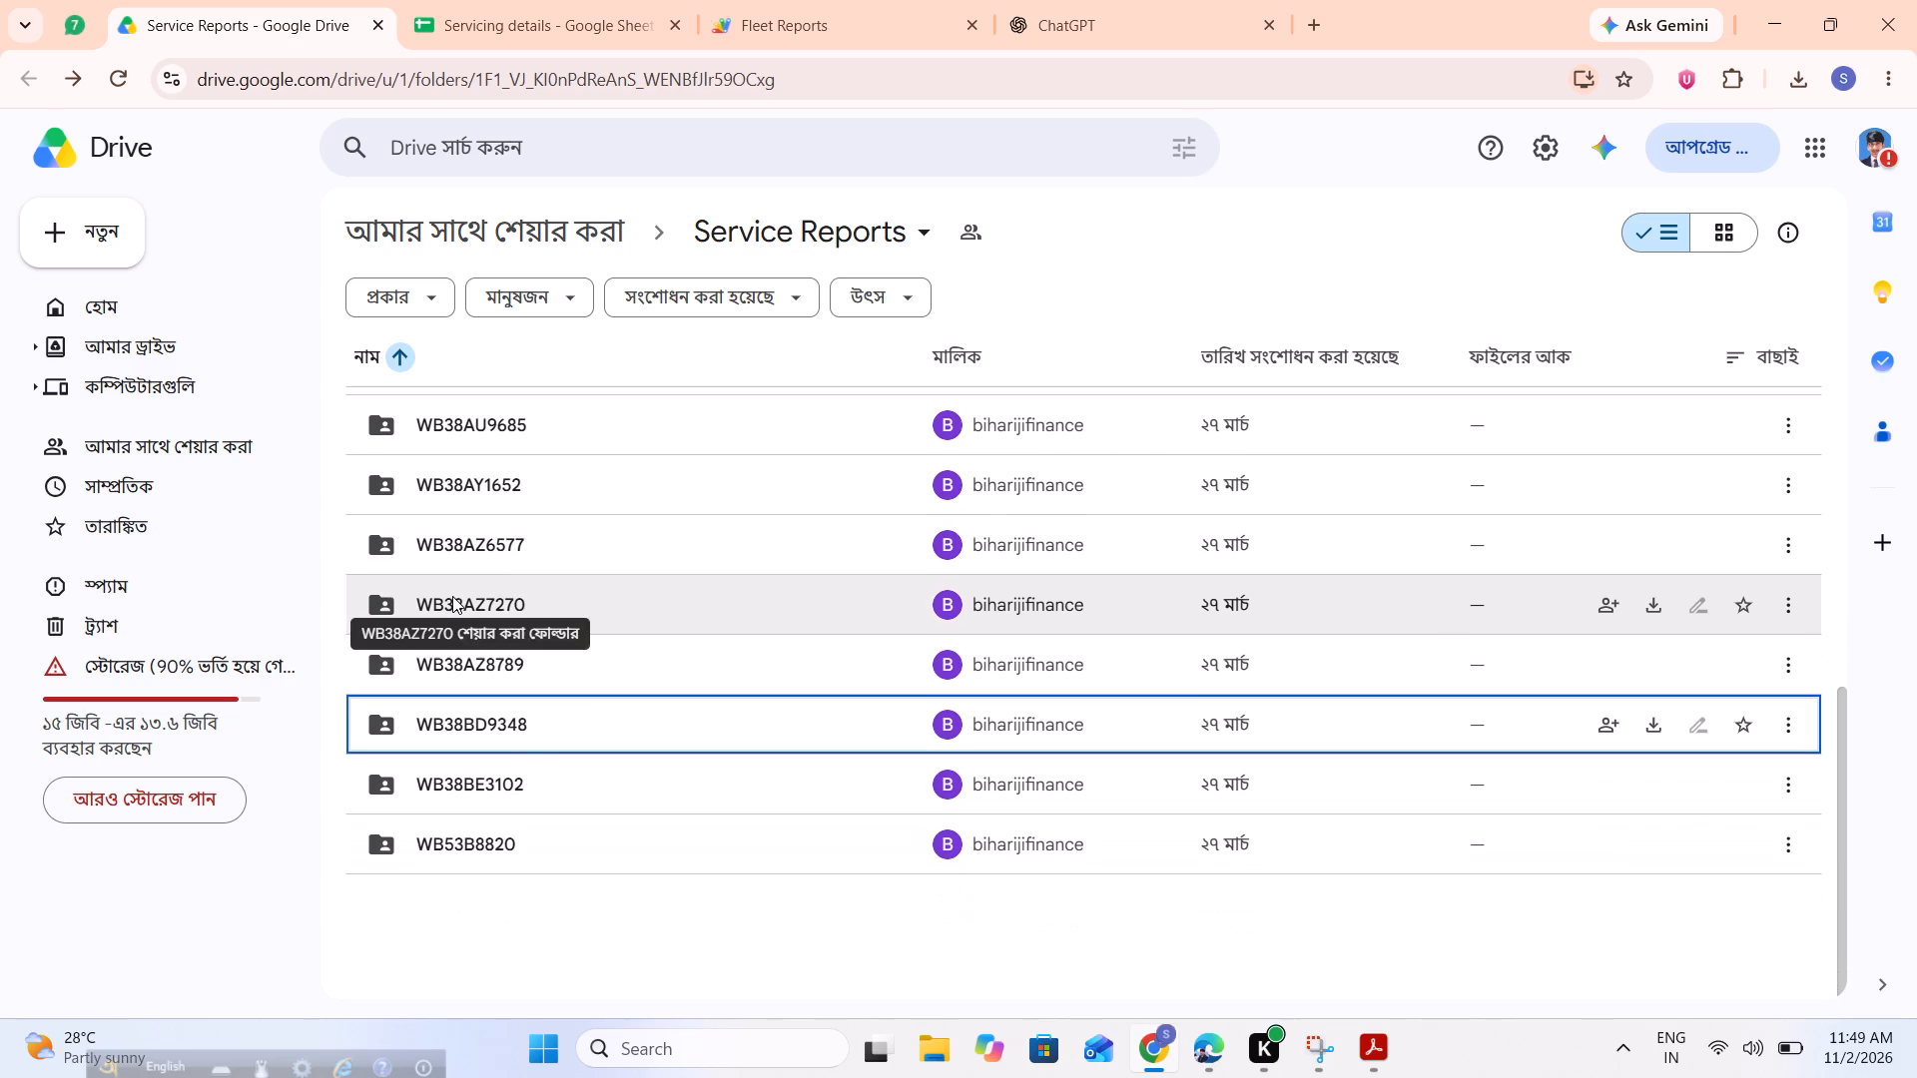
pyautogui.click(493, 684)
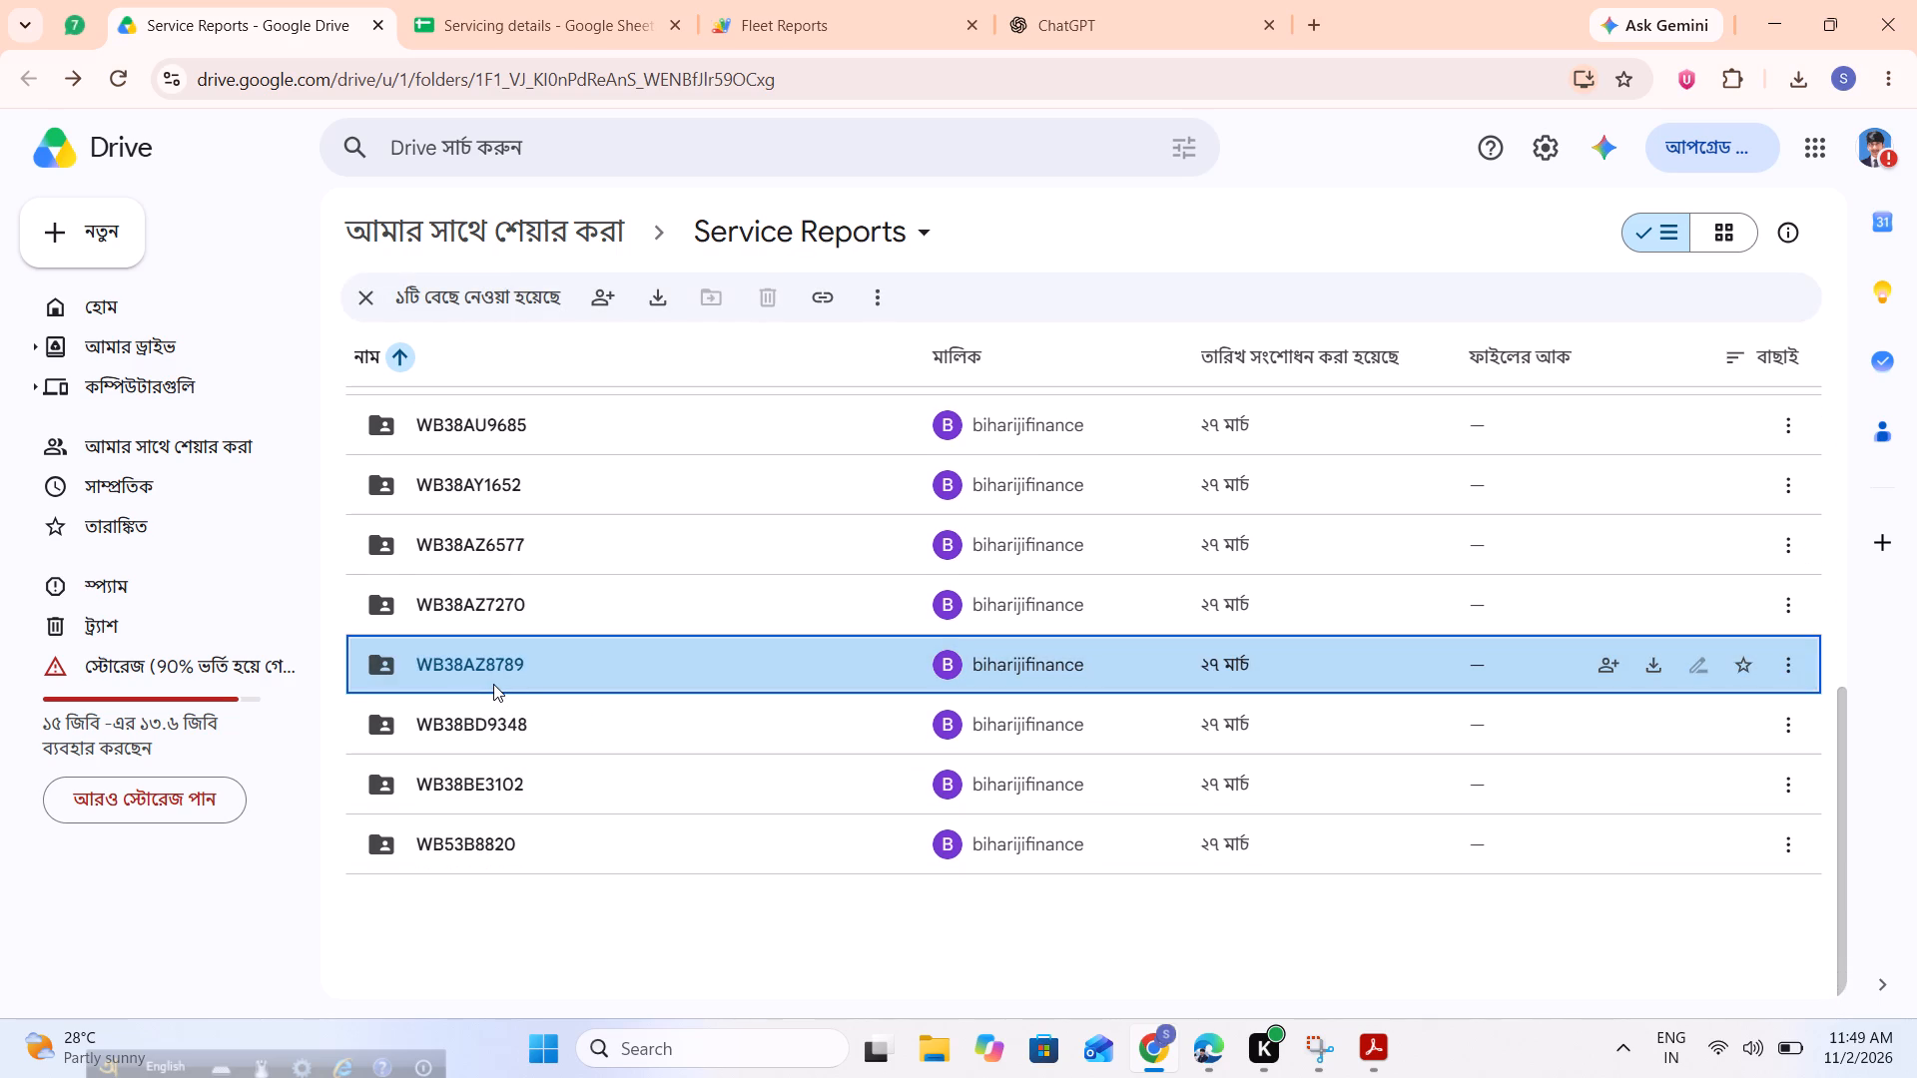
pyautogui.doubleClick(498, 680)
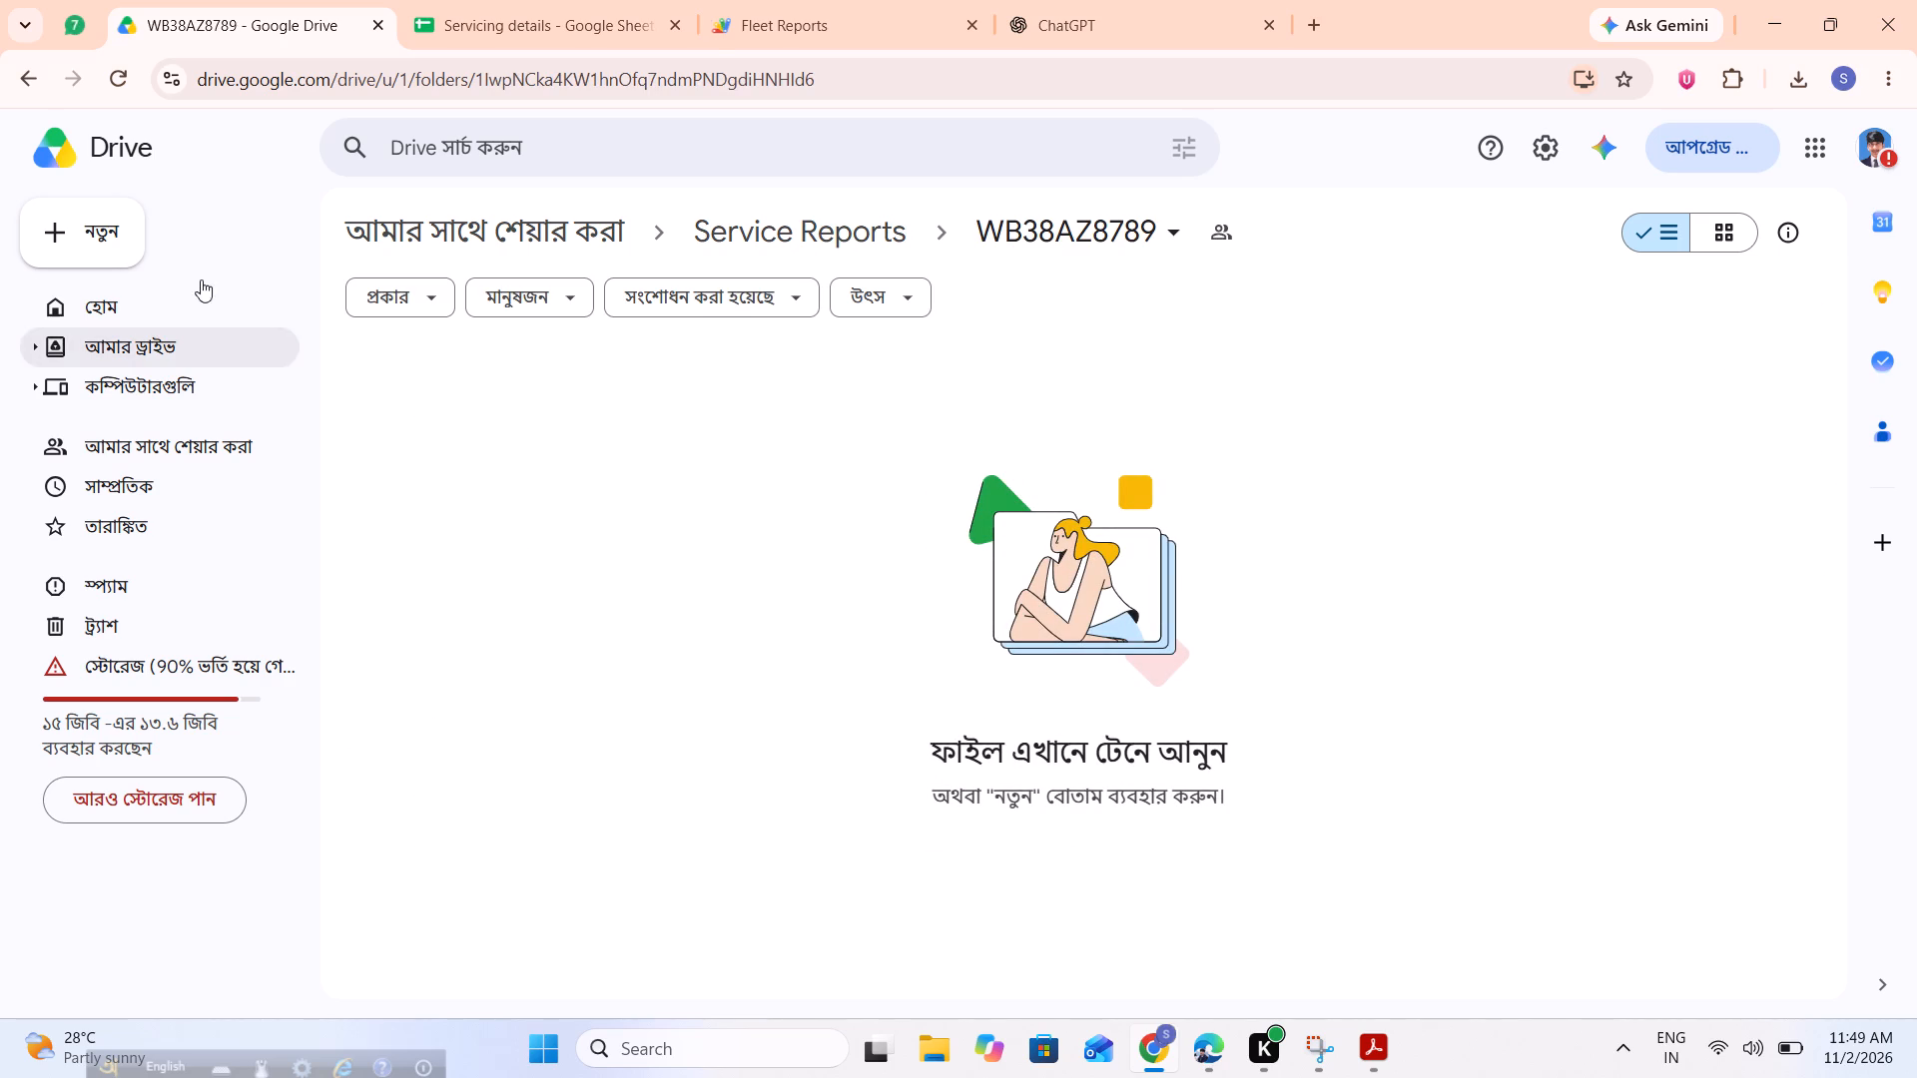
pyautogui.click(30, 91)
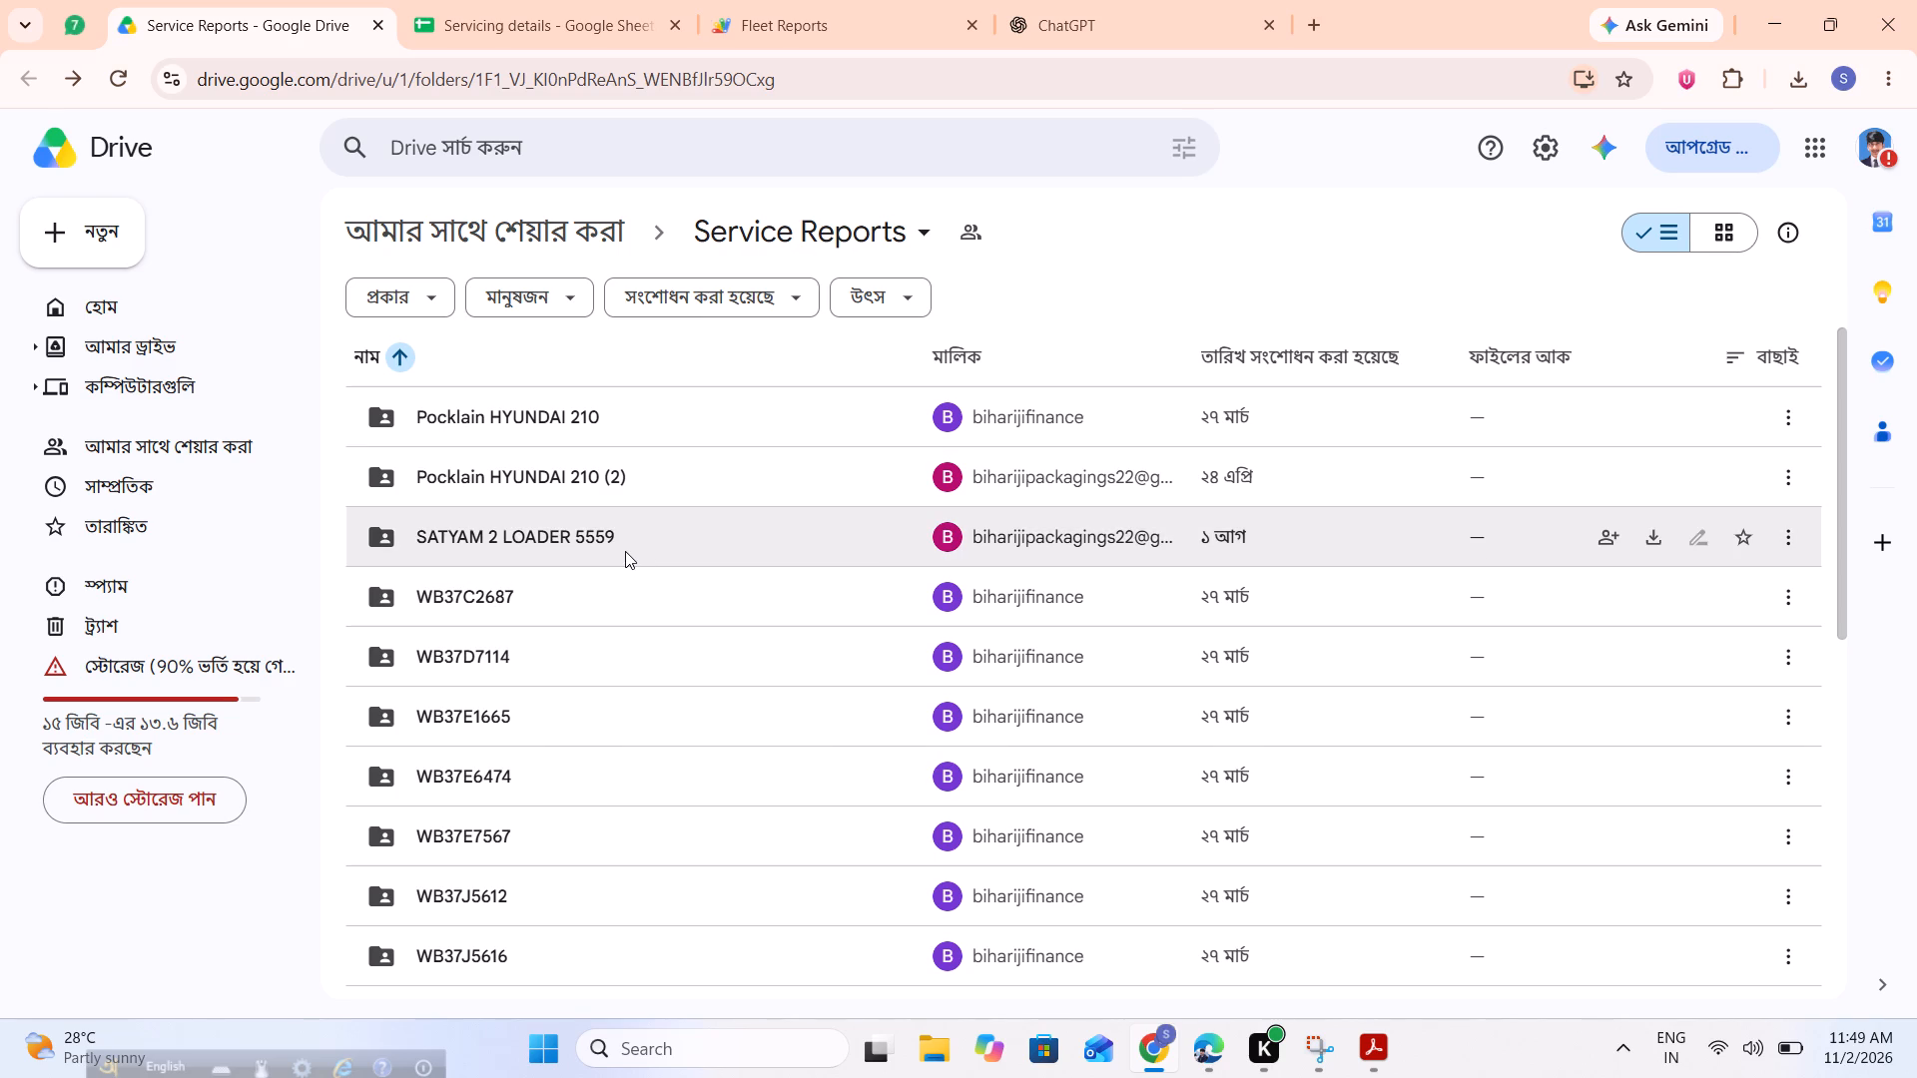
pyautogui.scroll(1, 625, 551)
pyautogui.scroll(-1, 625, 551)
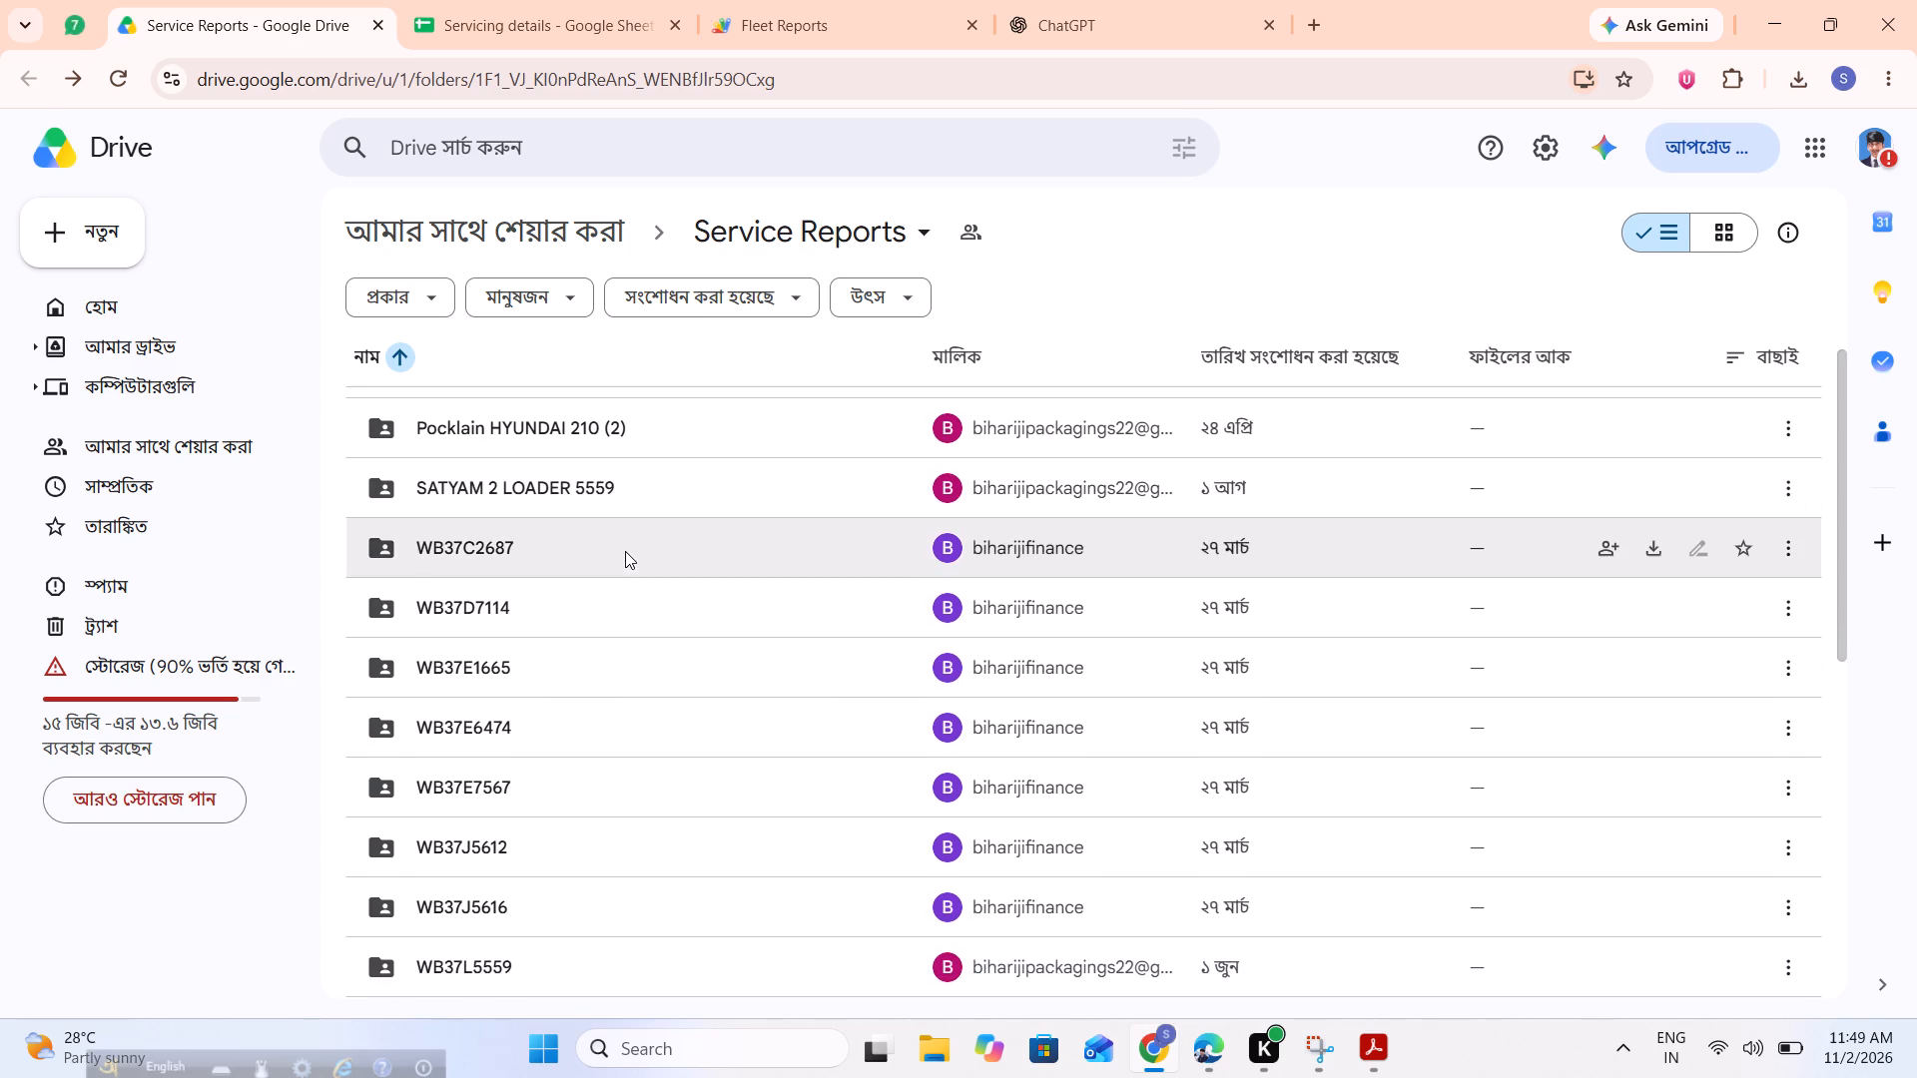
pyautogui.doubleClick(625, 551)
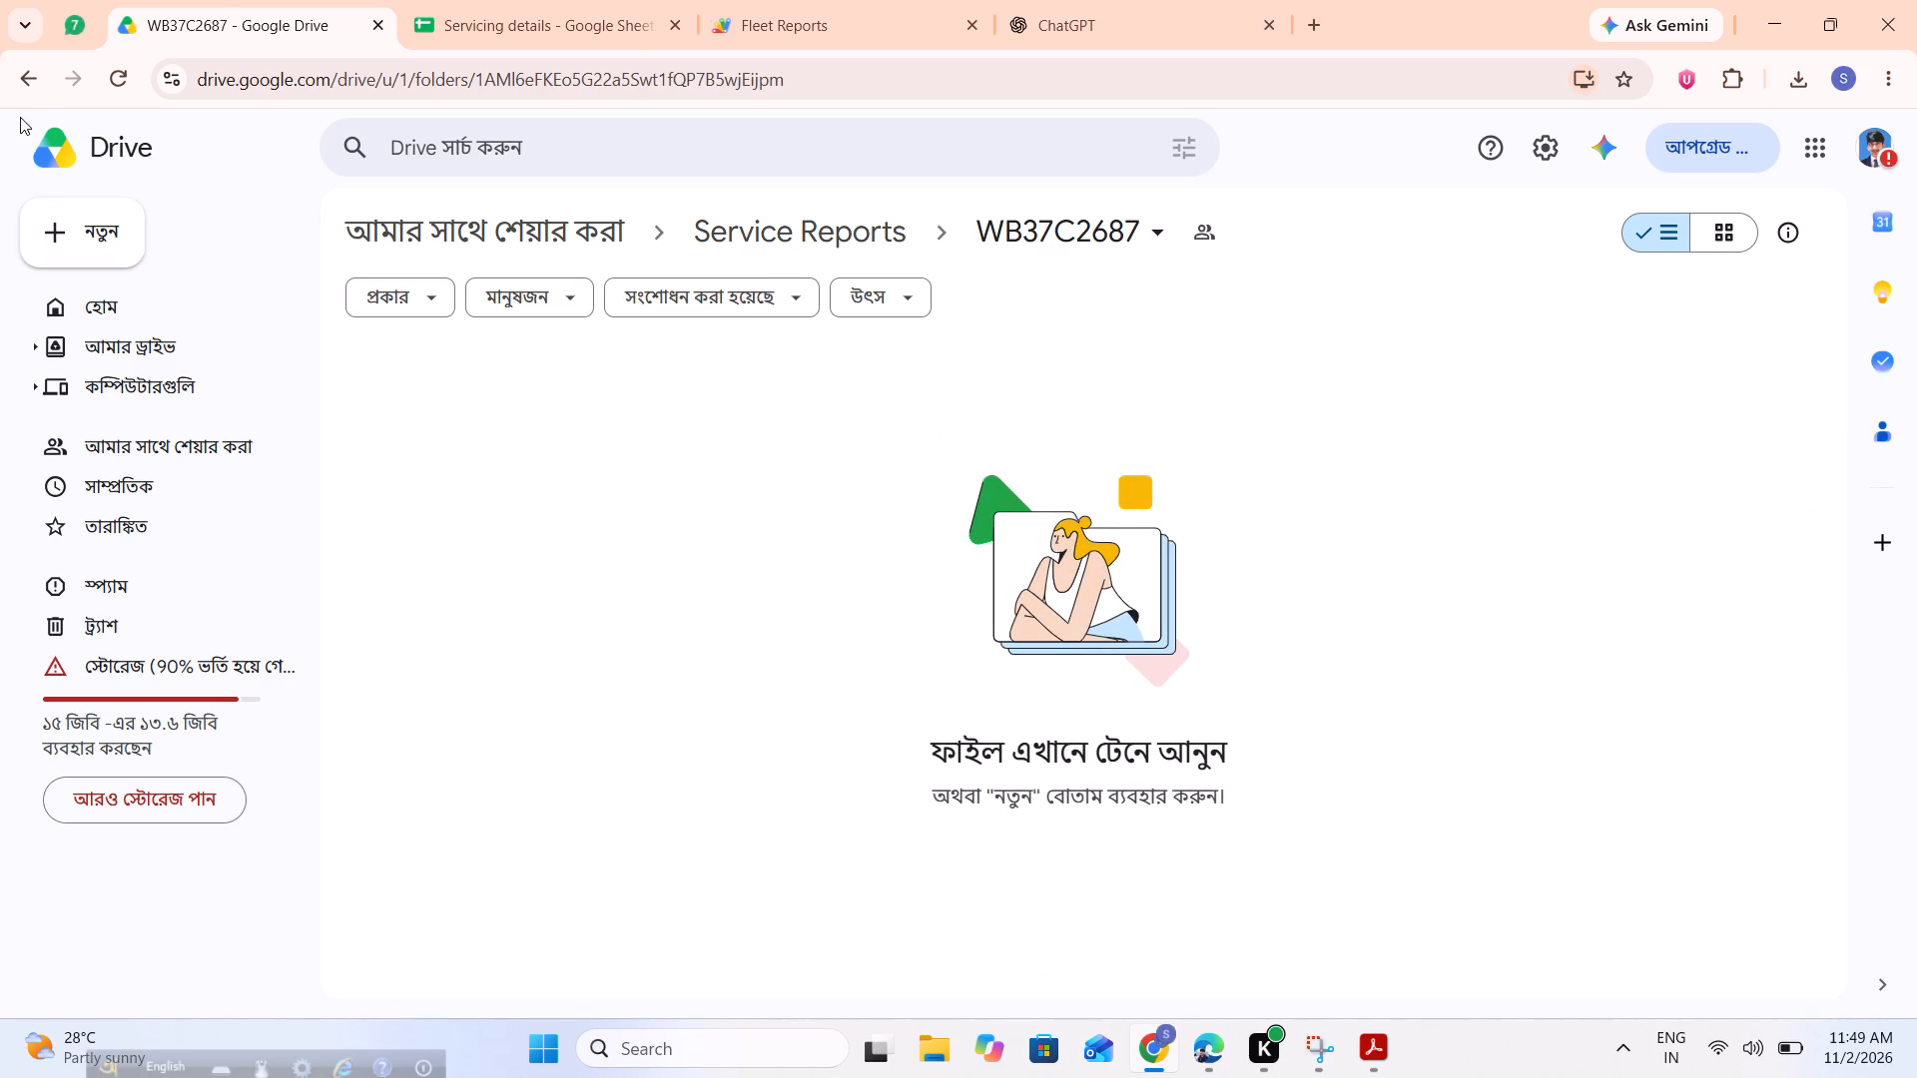
pyautogui.click(20, 89)
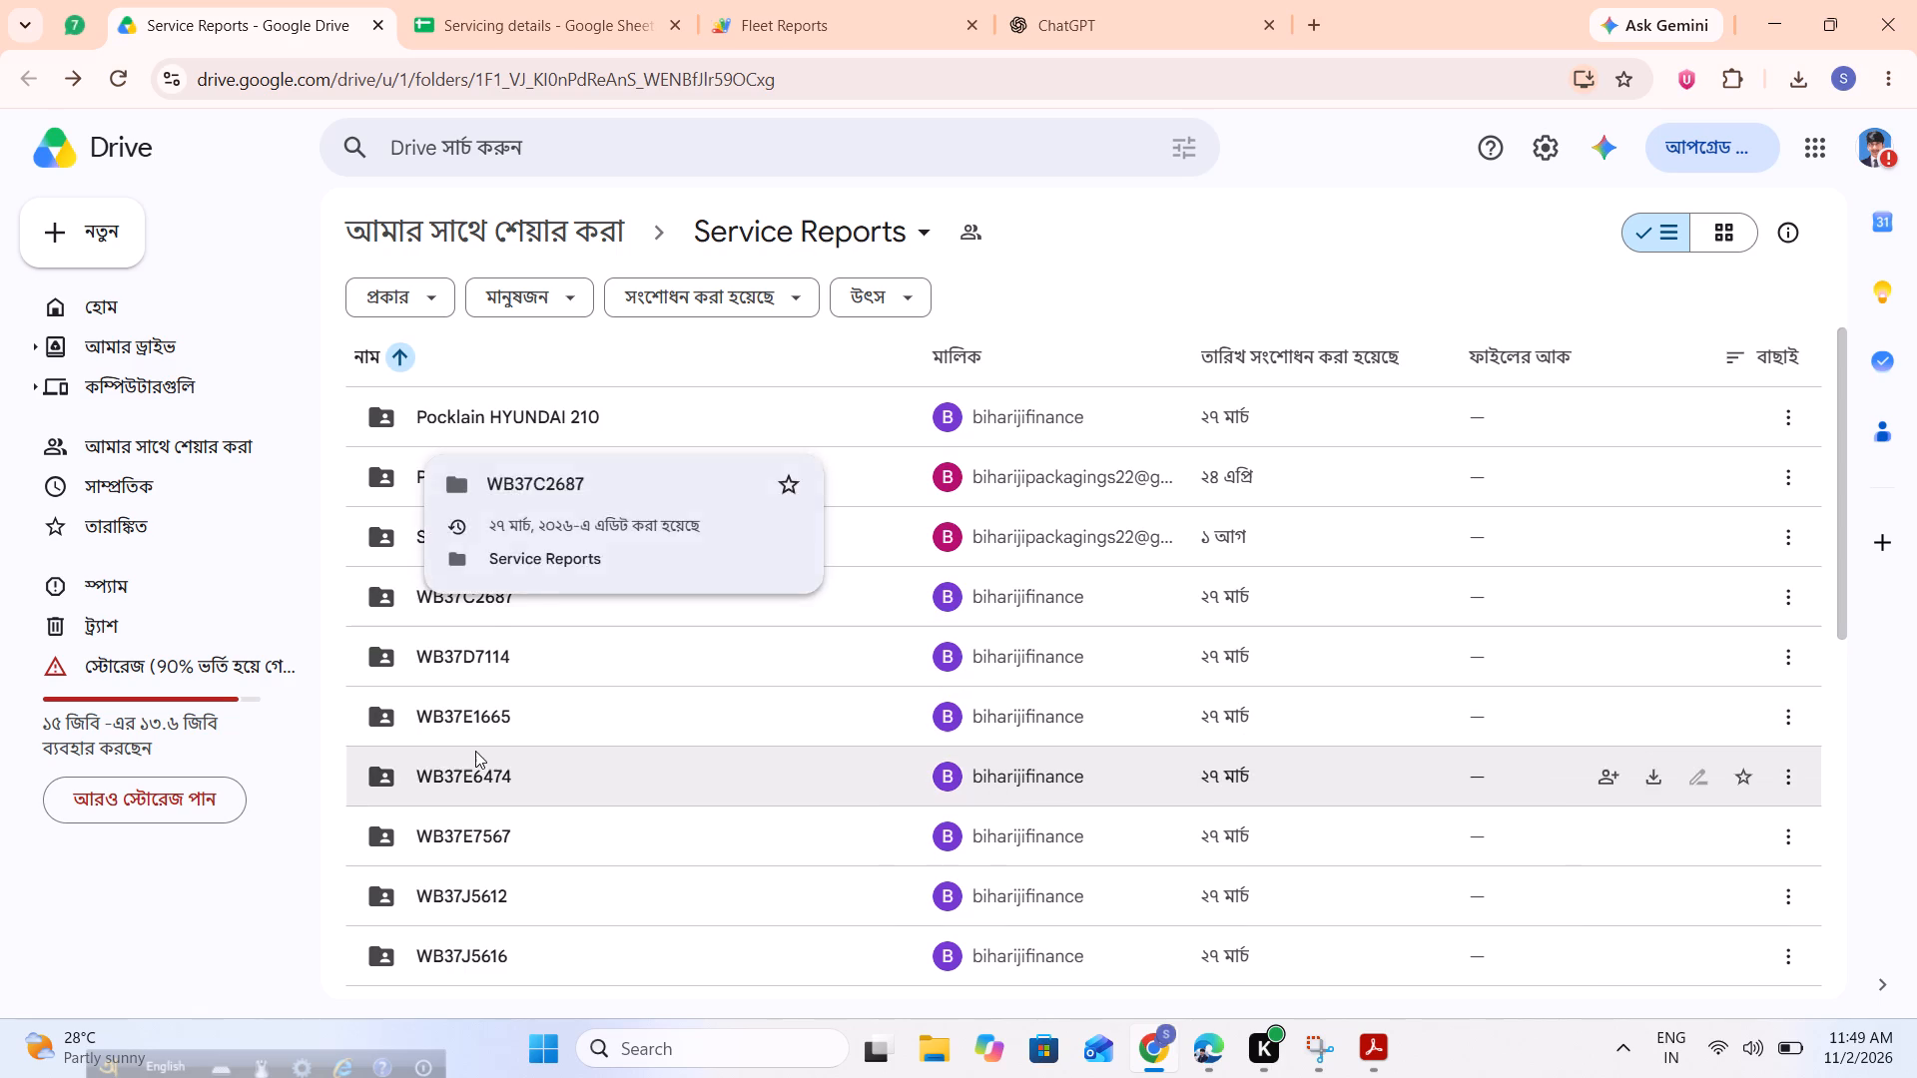
pyautogui.doubleClick(483, 729)
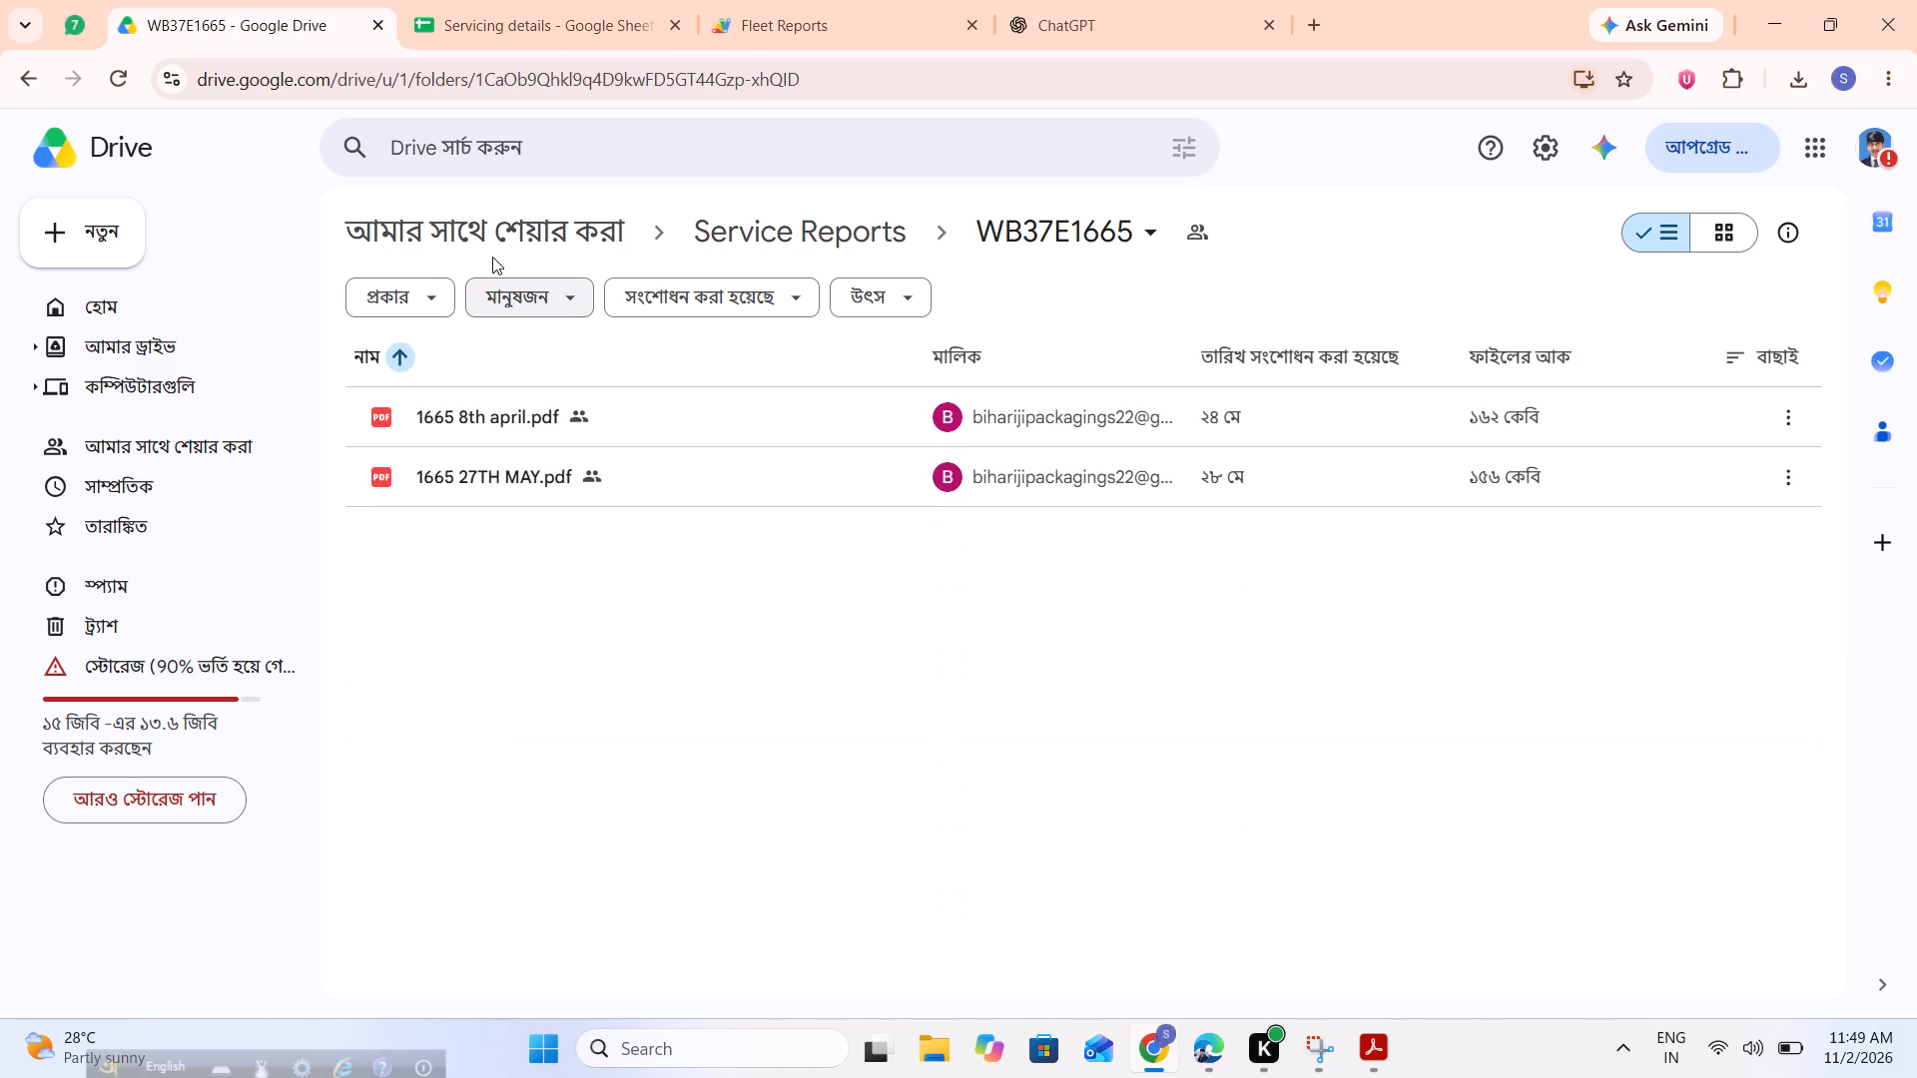
pyautogui.click(545, 0)
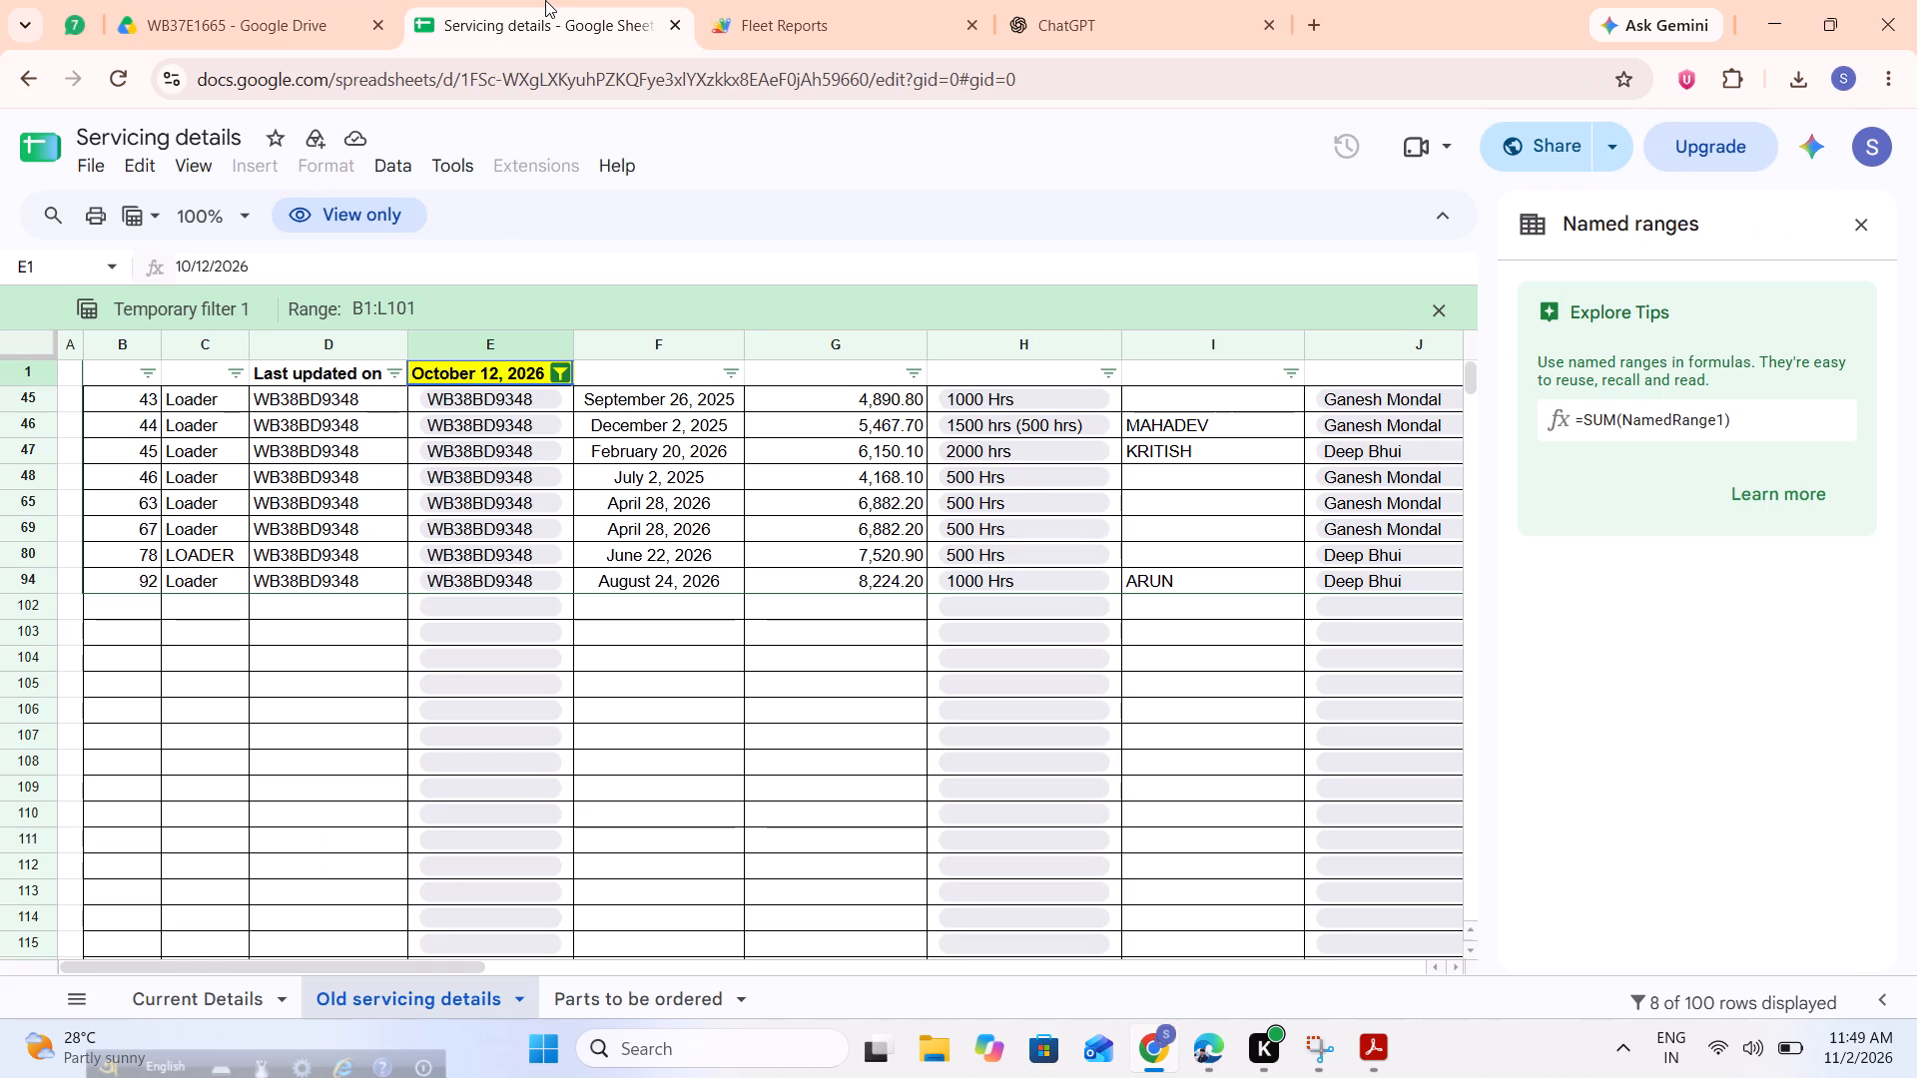
pyautogui.click(556, 375)
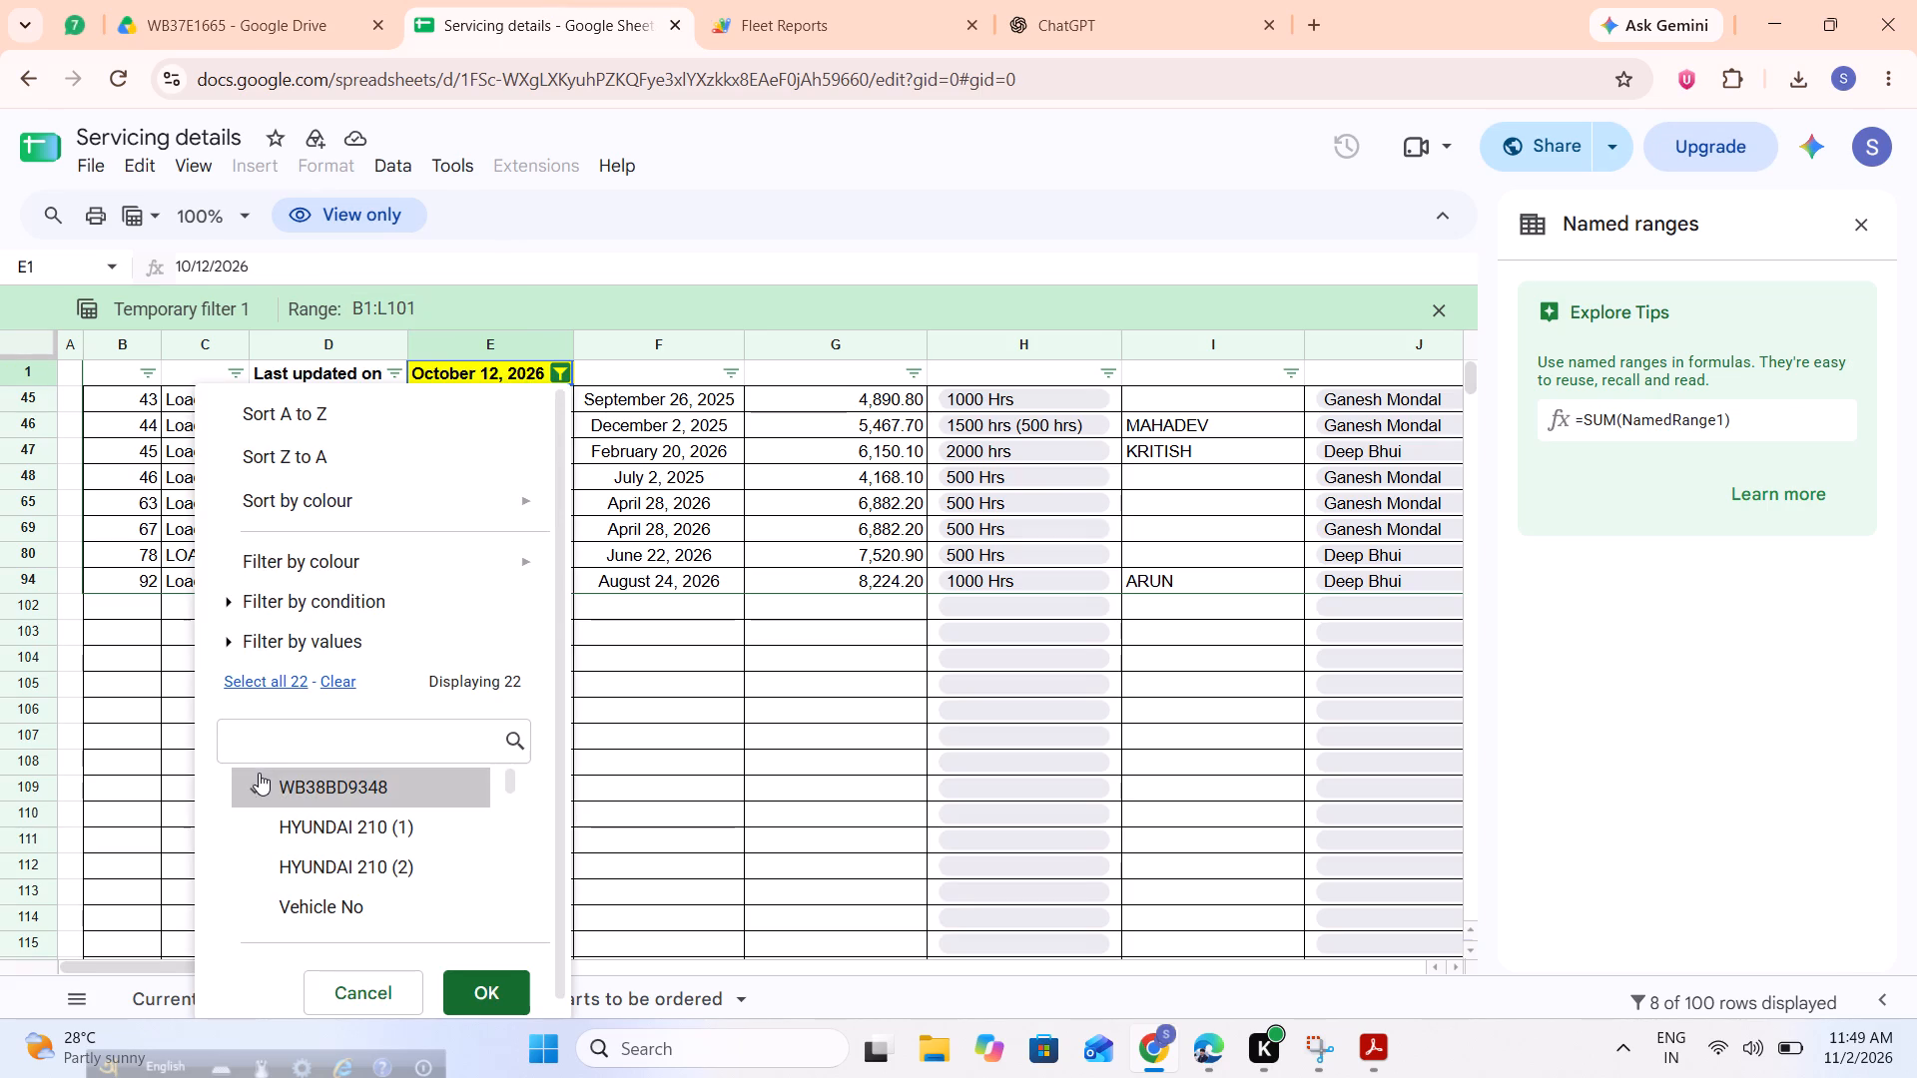
pyautogui.click(258, 784)
pyautogui.scroll(-1, 324, 805)
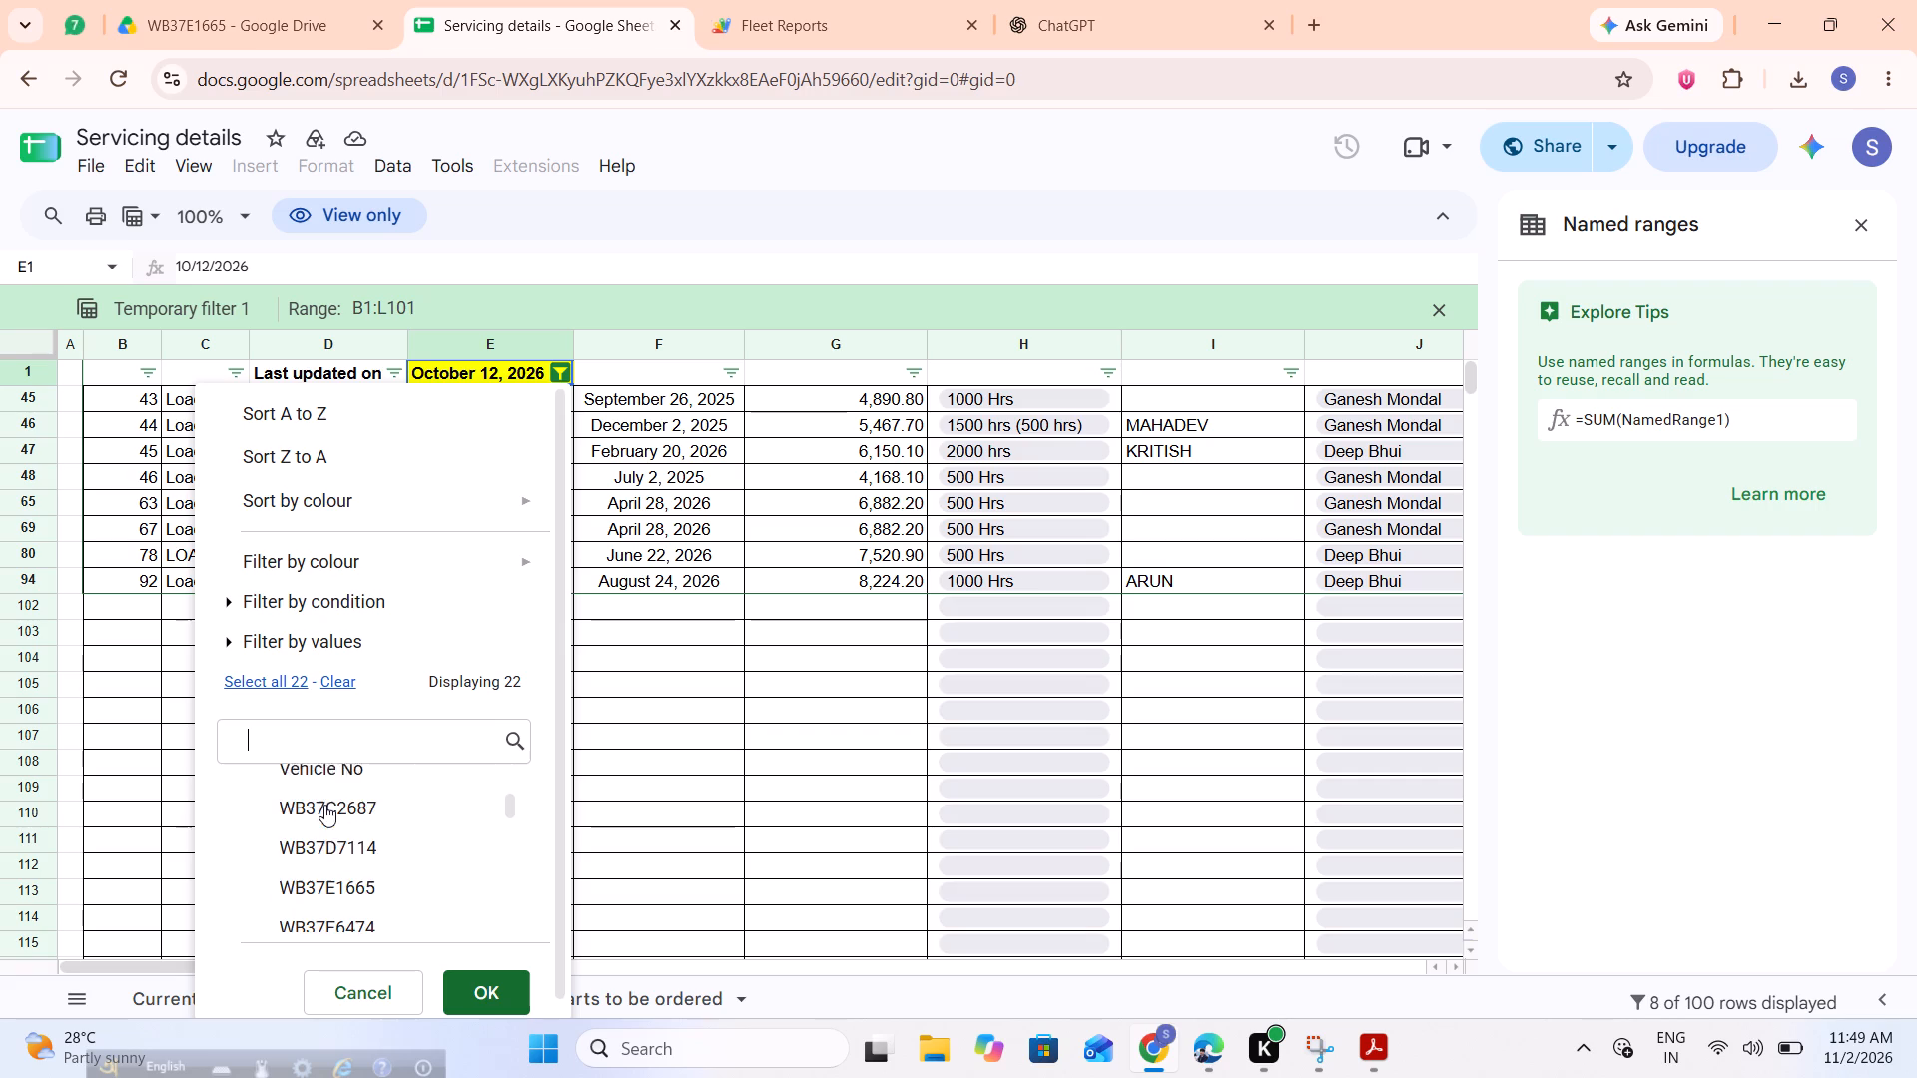
pyautogui.scroll(-1, 324, 805)
pyautogui.click(322, 850)
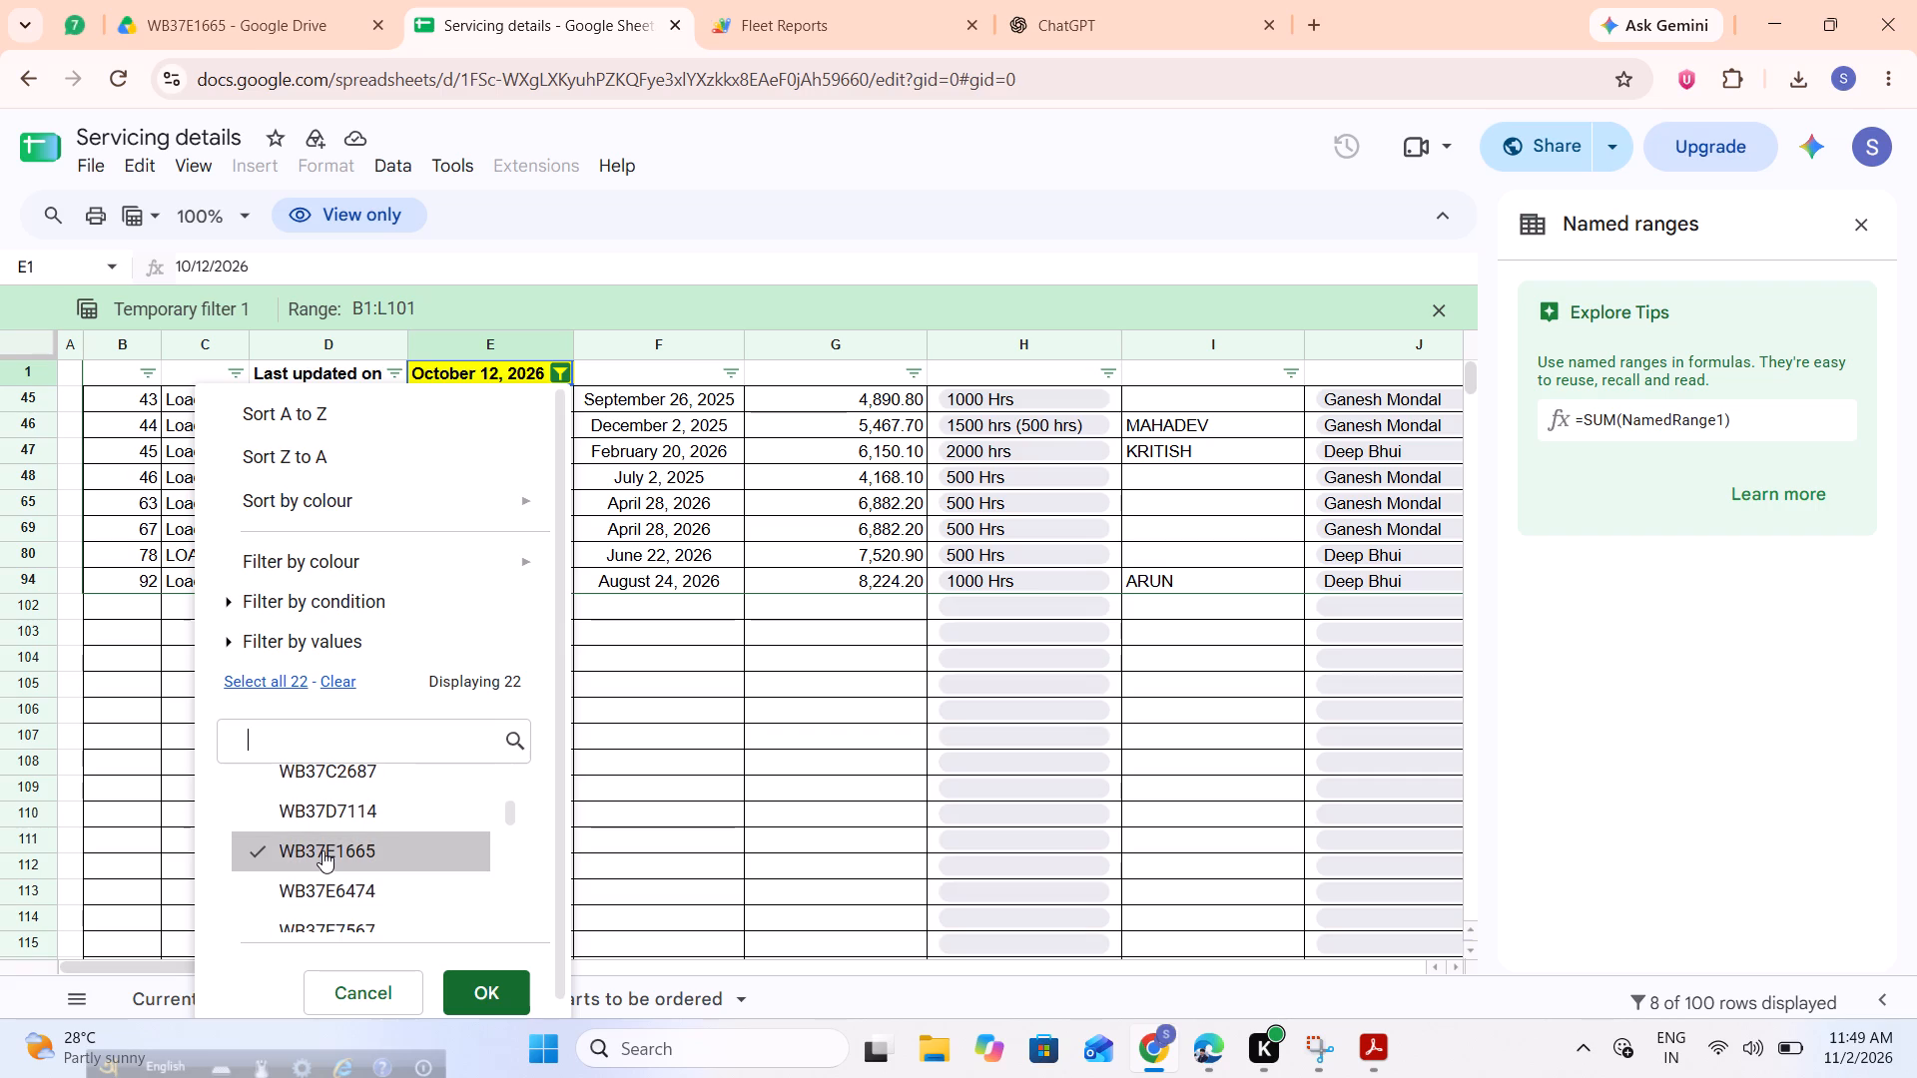
pyautogui.click(471, 997)
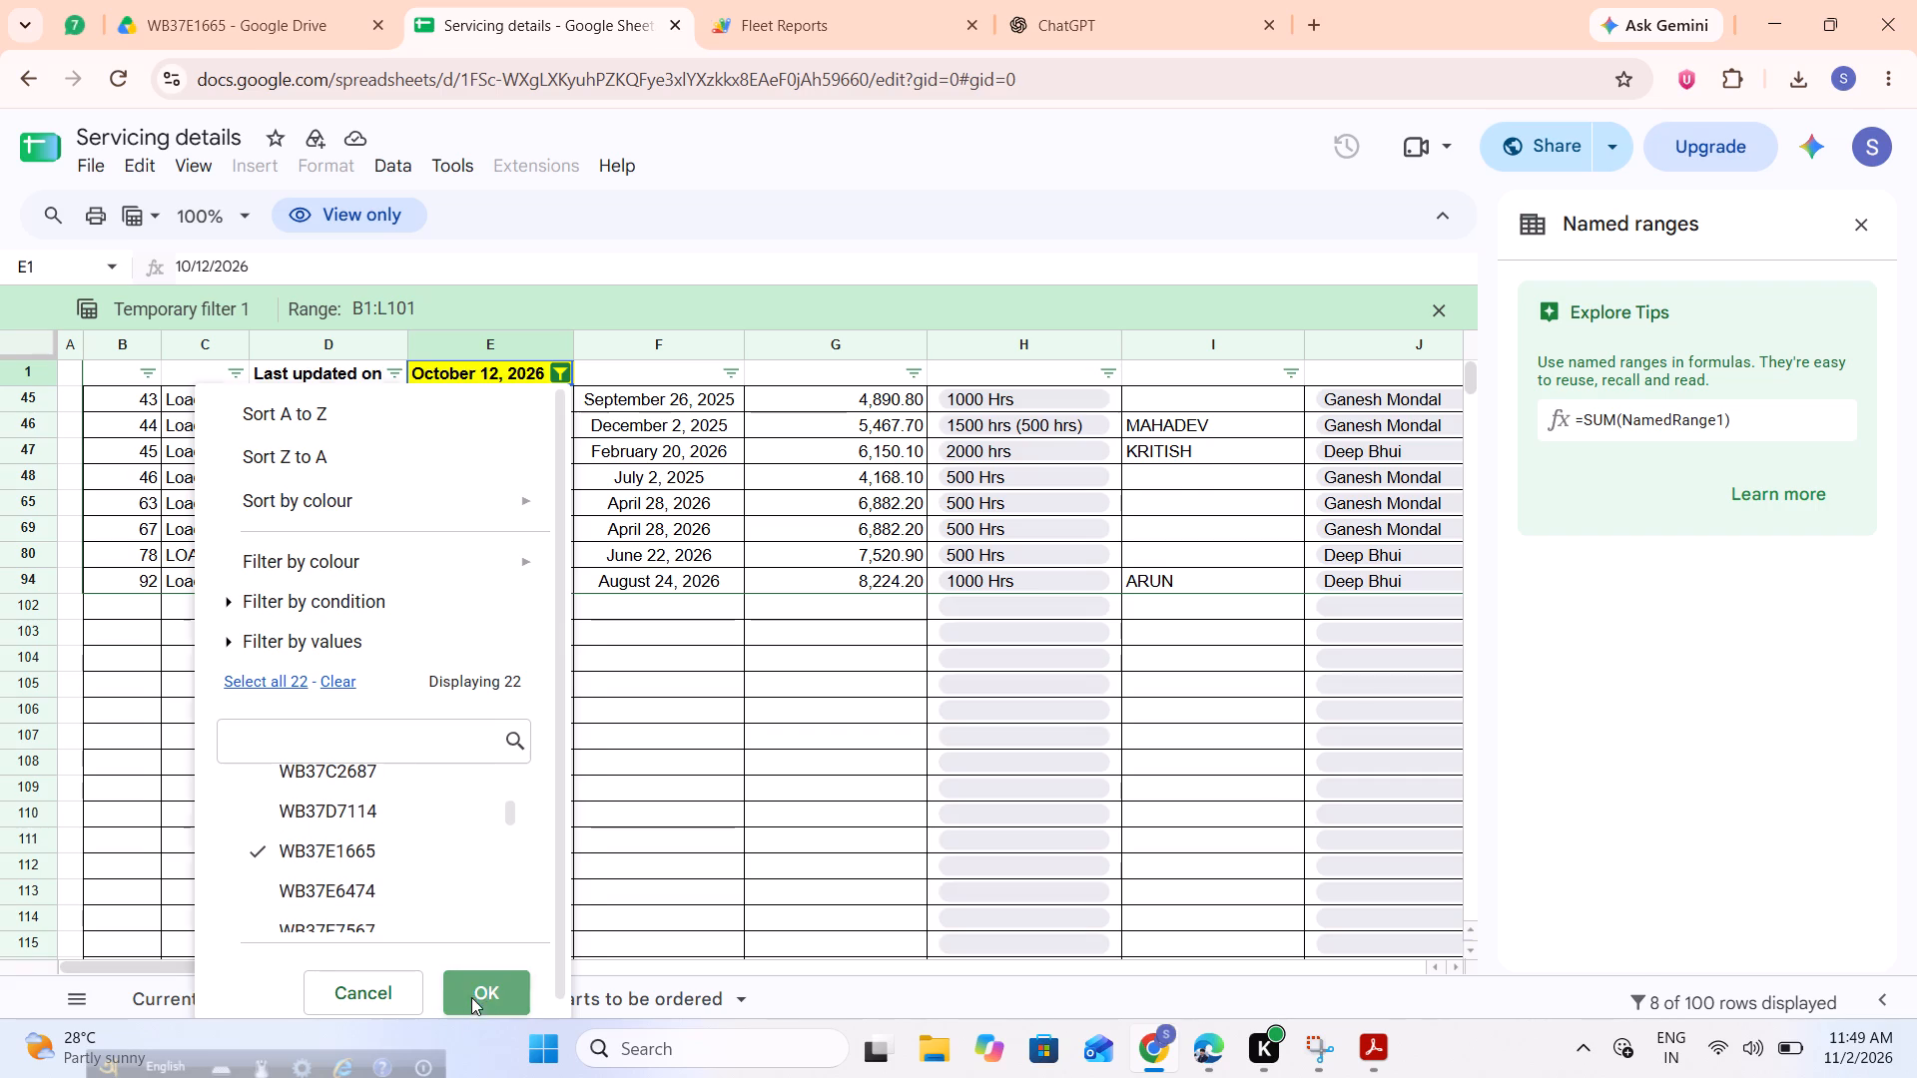
pyautogui.click(788, 0)
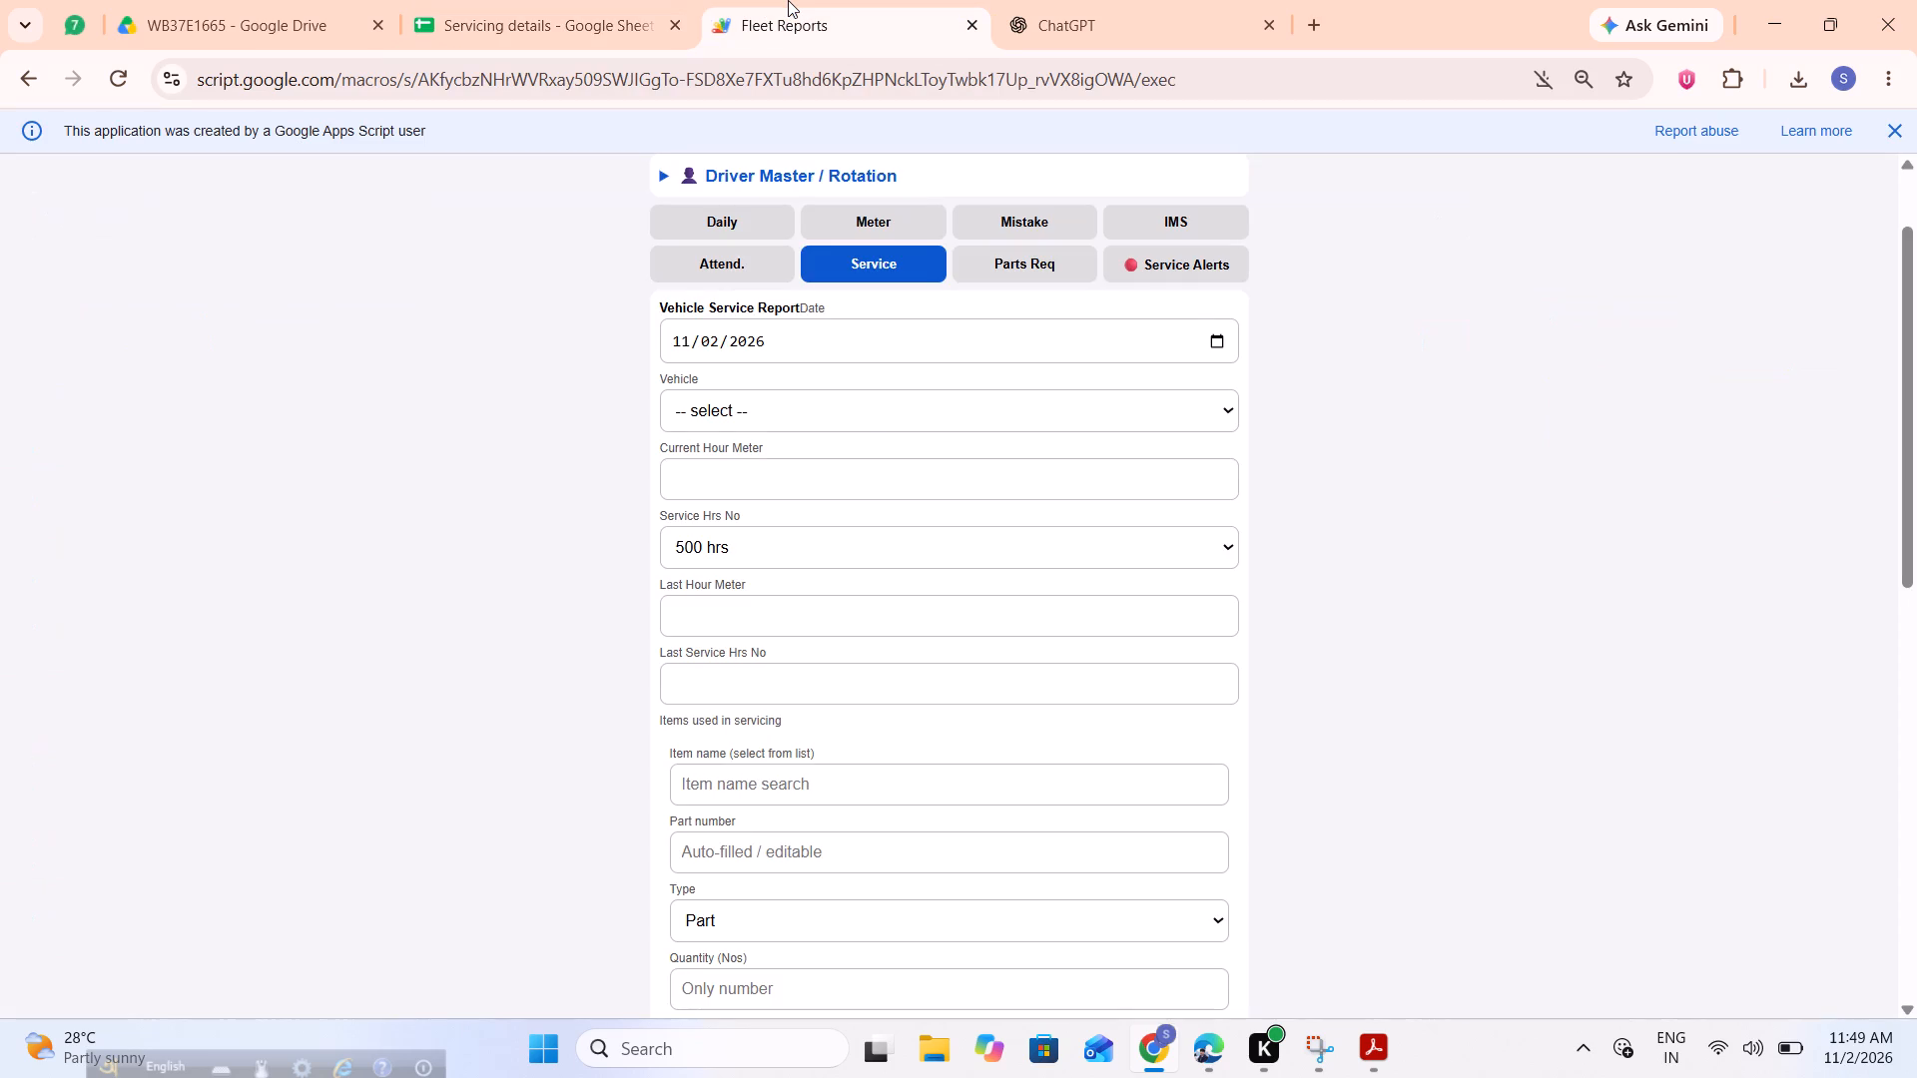
pyautogui.click(341, 0)
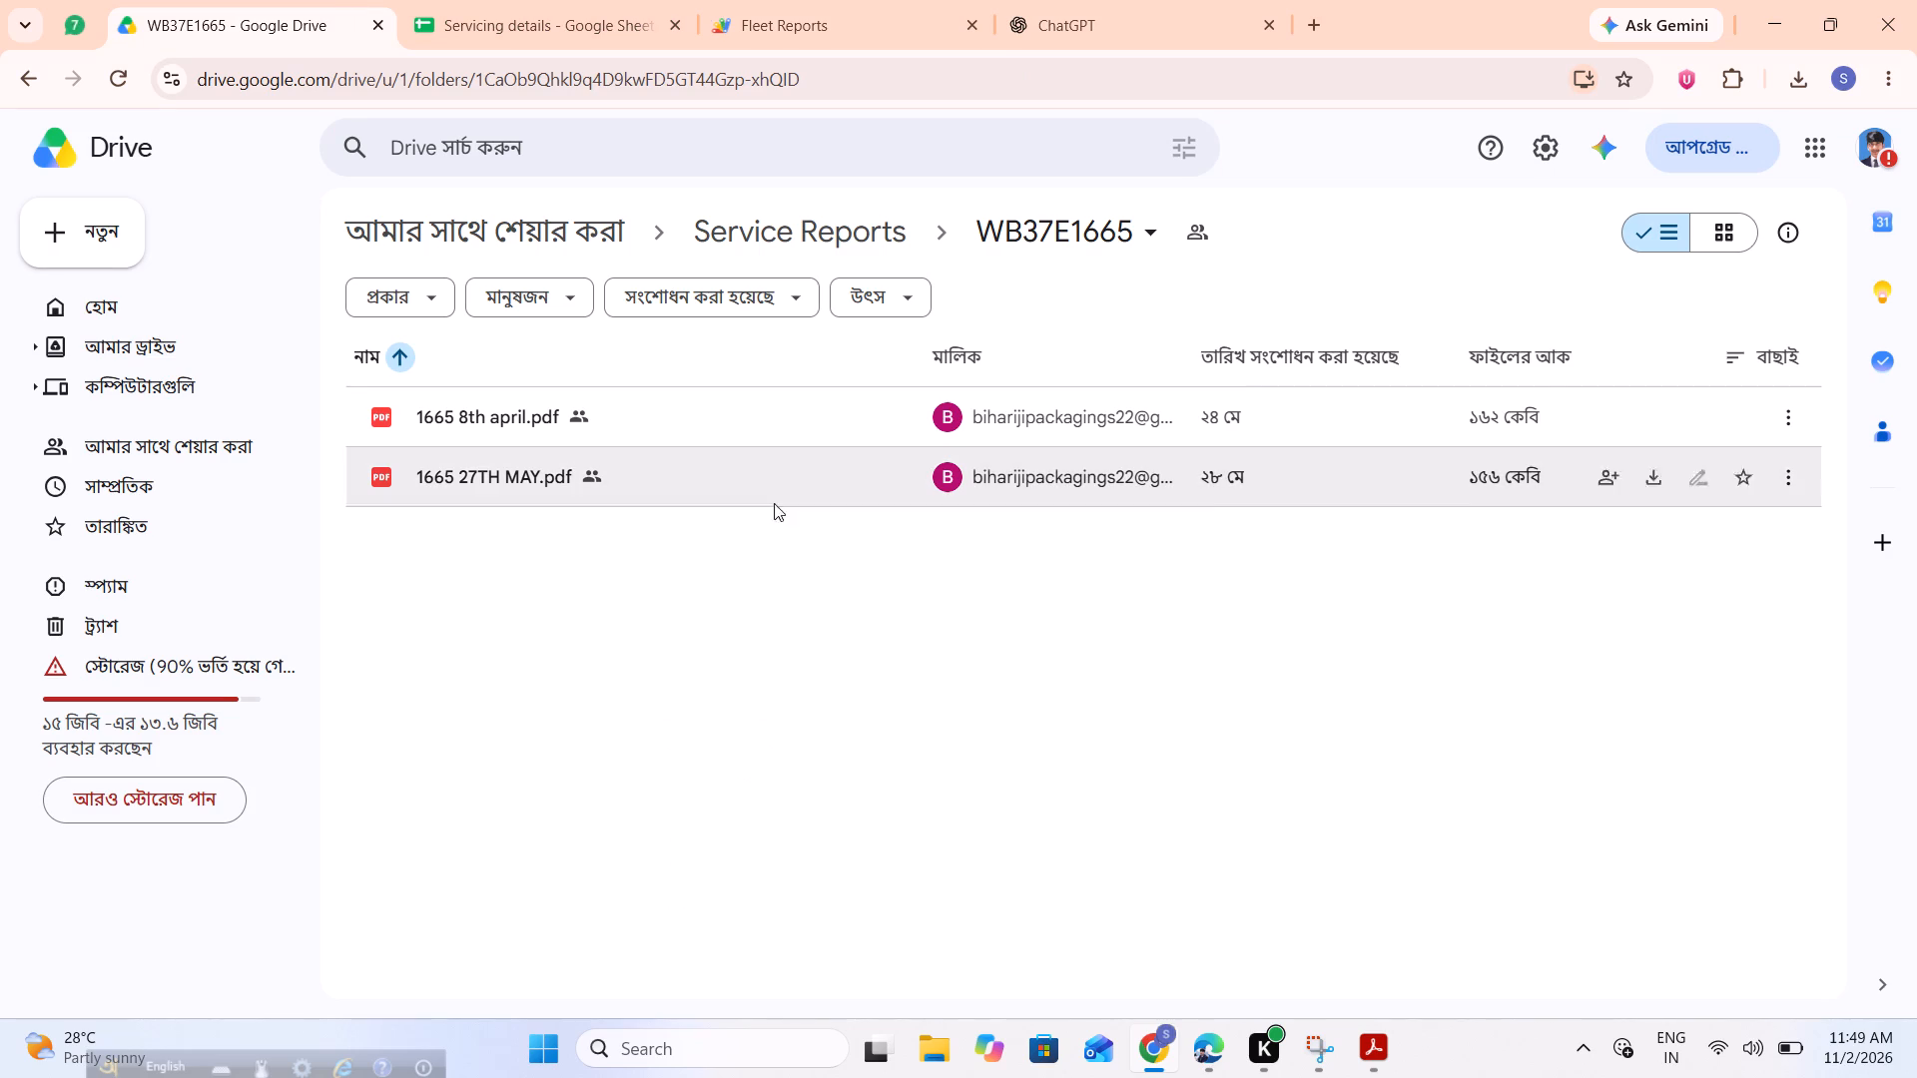
pyautogui.doubleClick(731, 481)
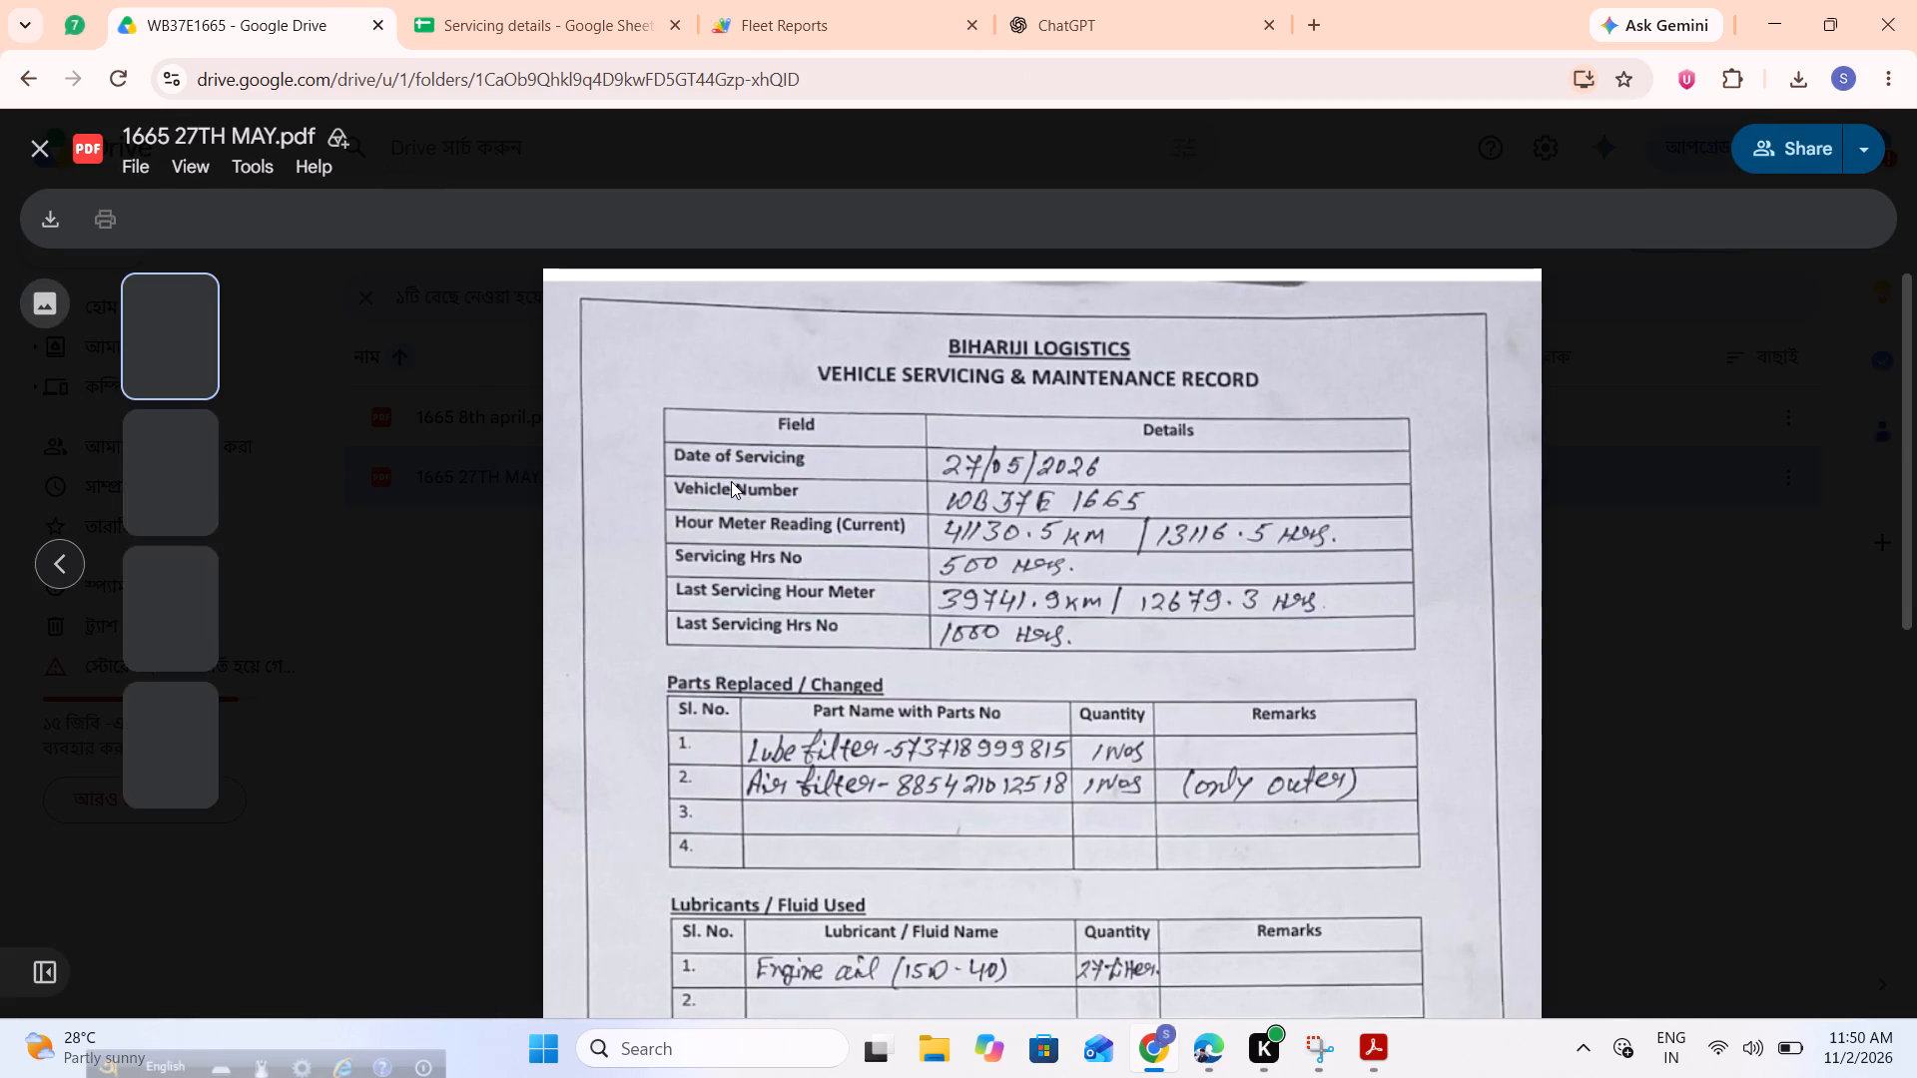
pyautogui.scroll(-1, 731, 481)
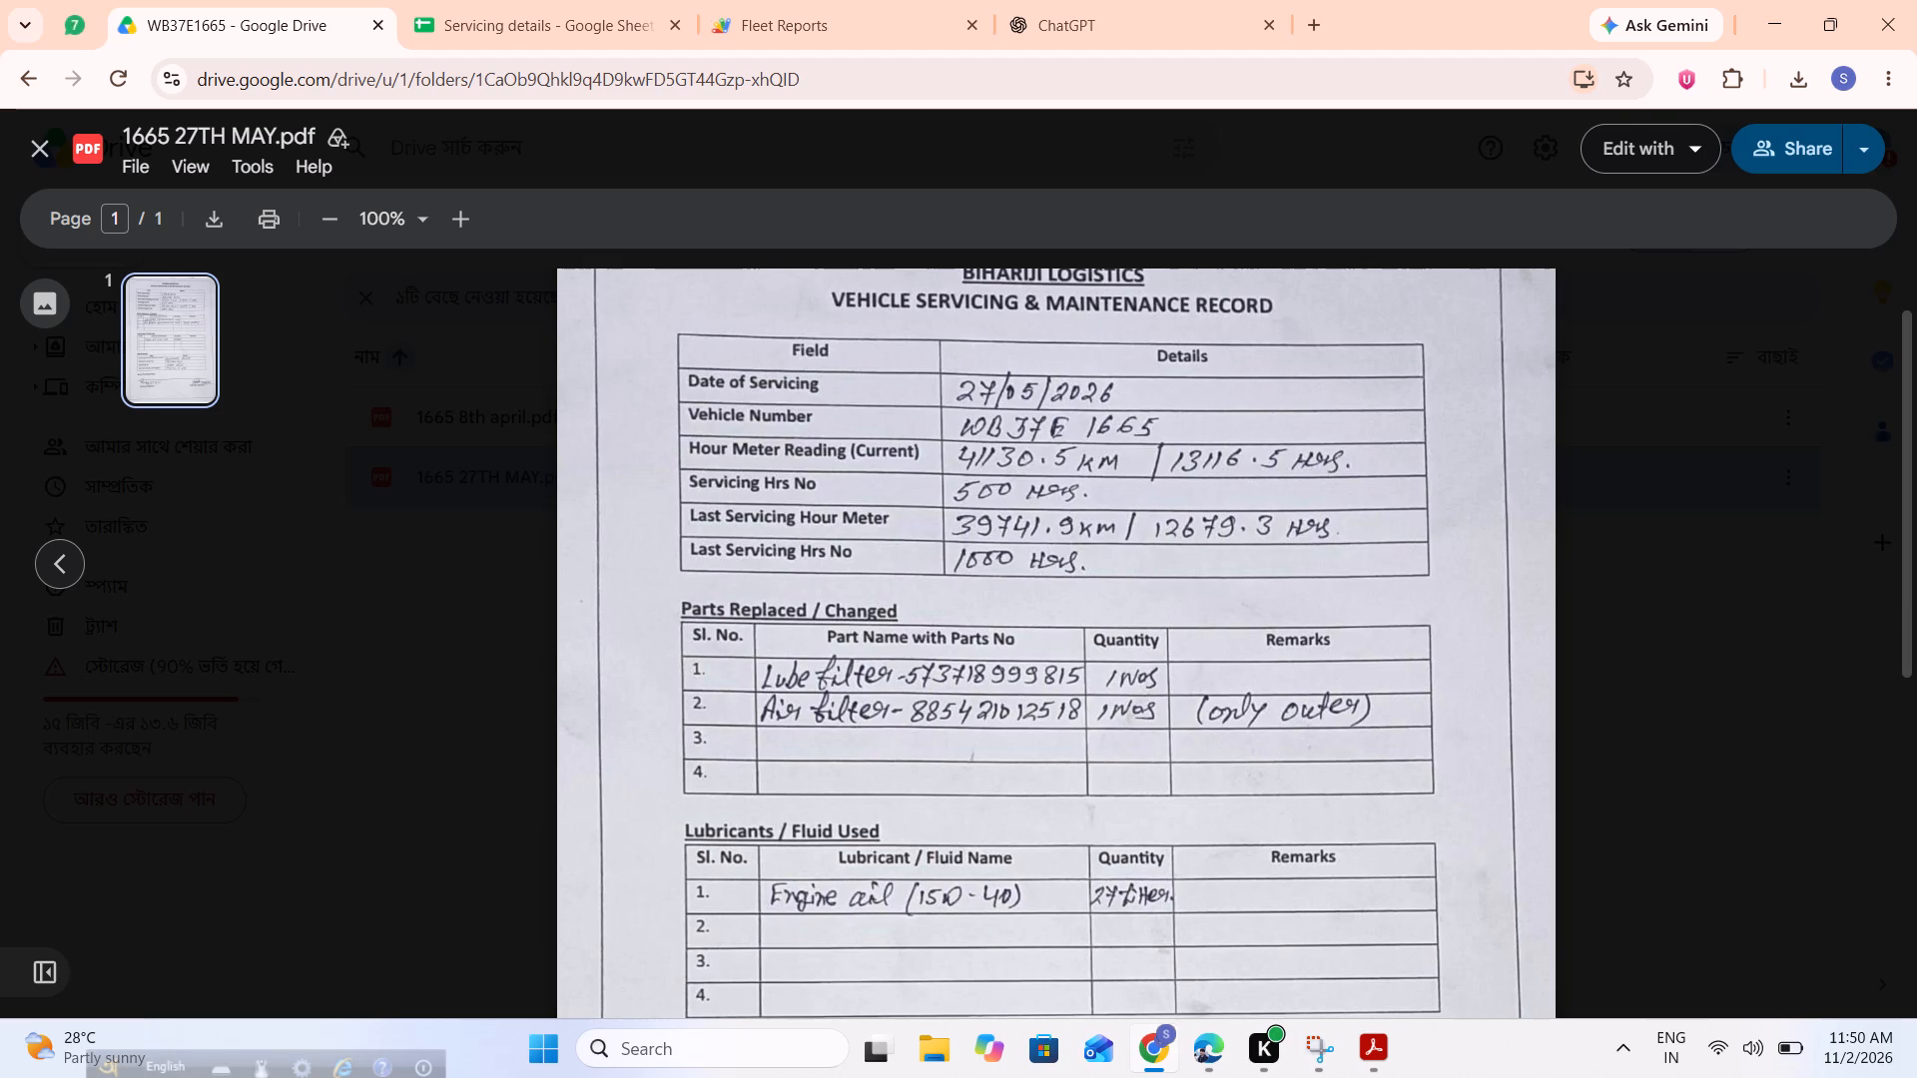
pyautogui.click(541, 0)
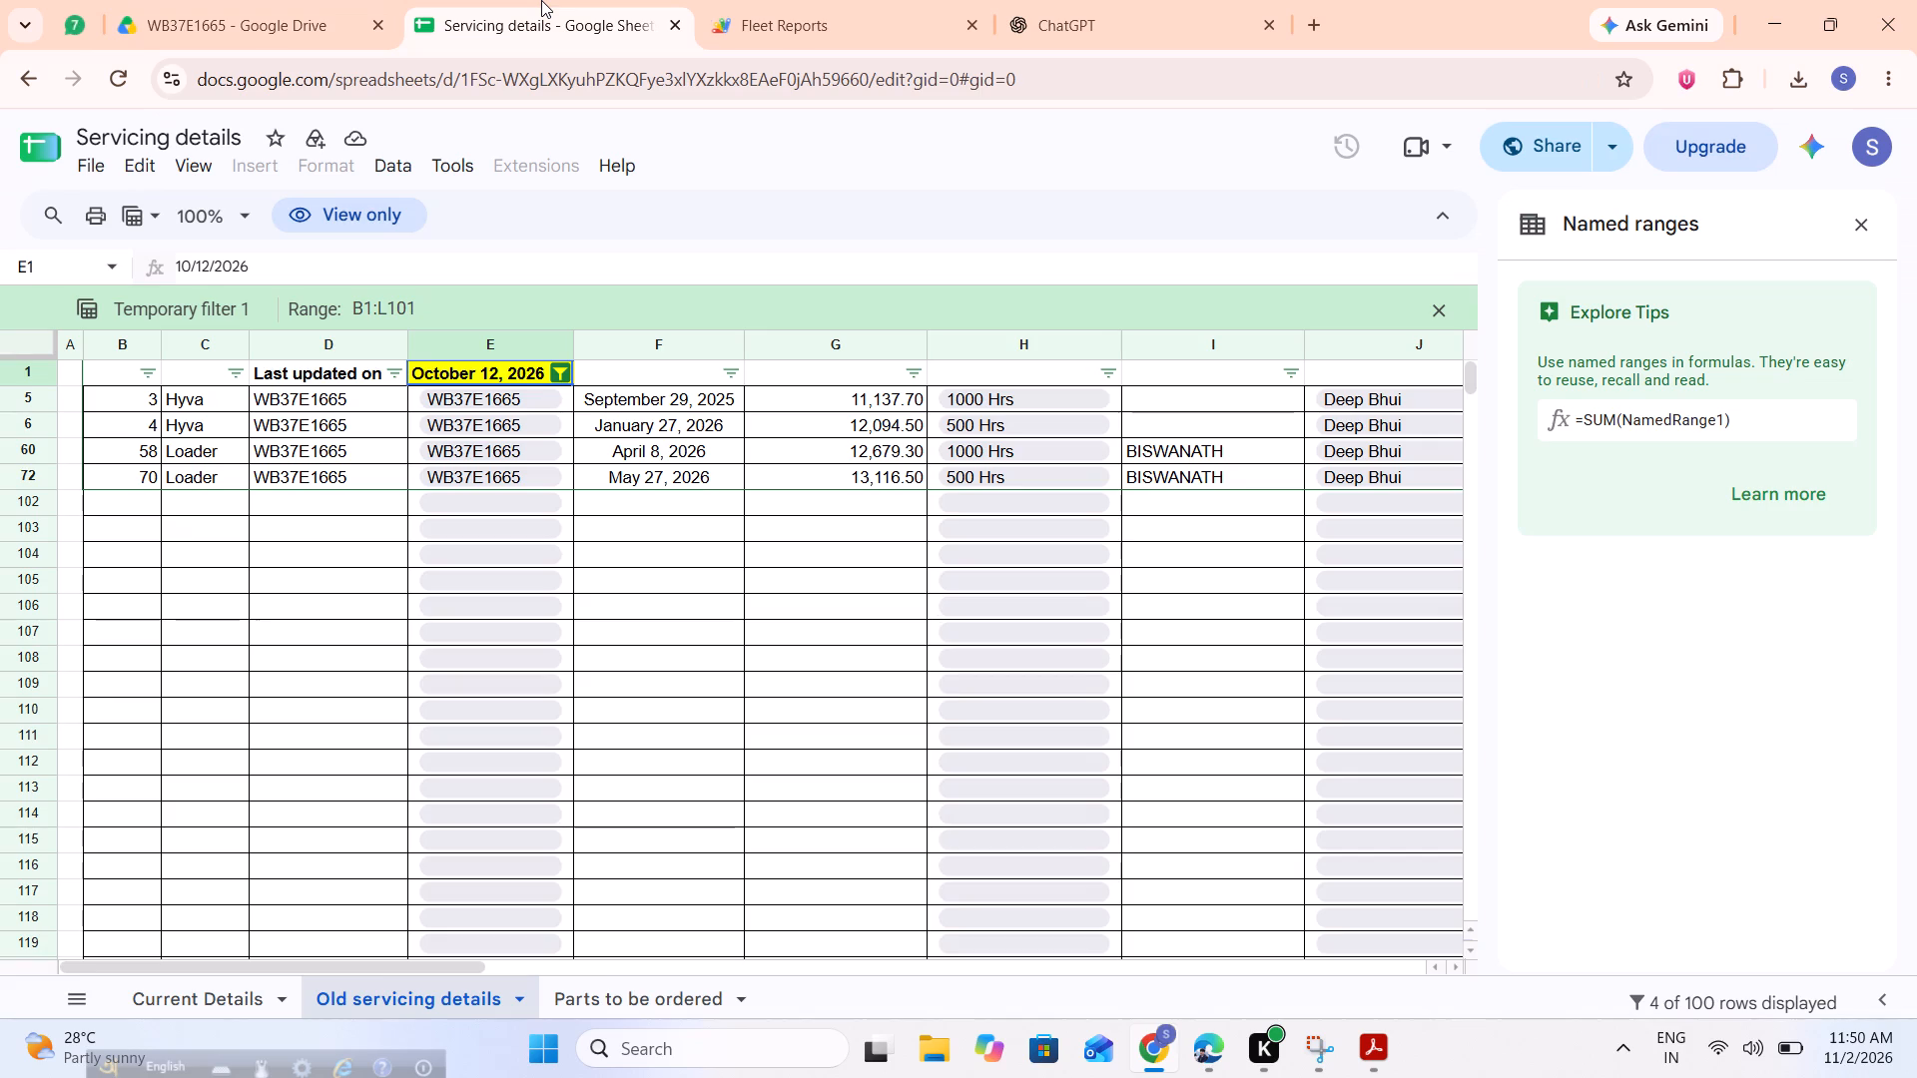
pyautogui.click(826, 0)
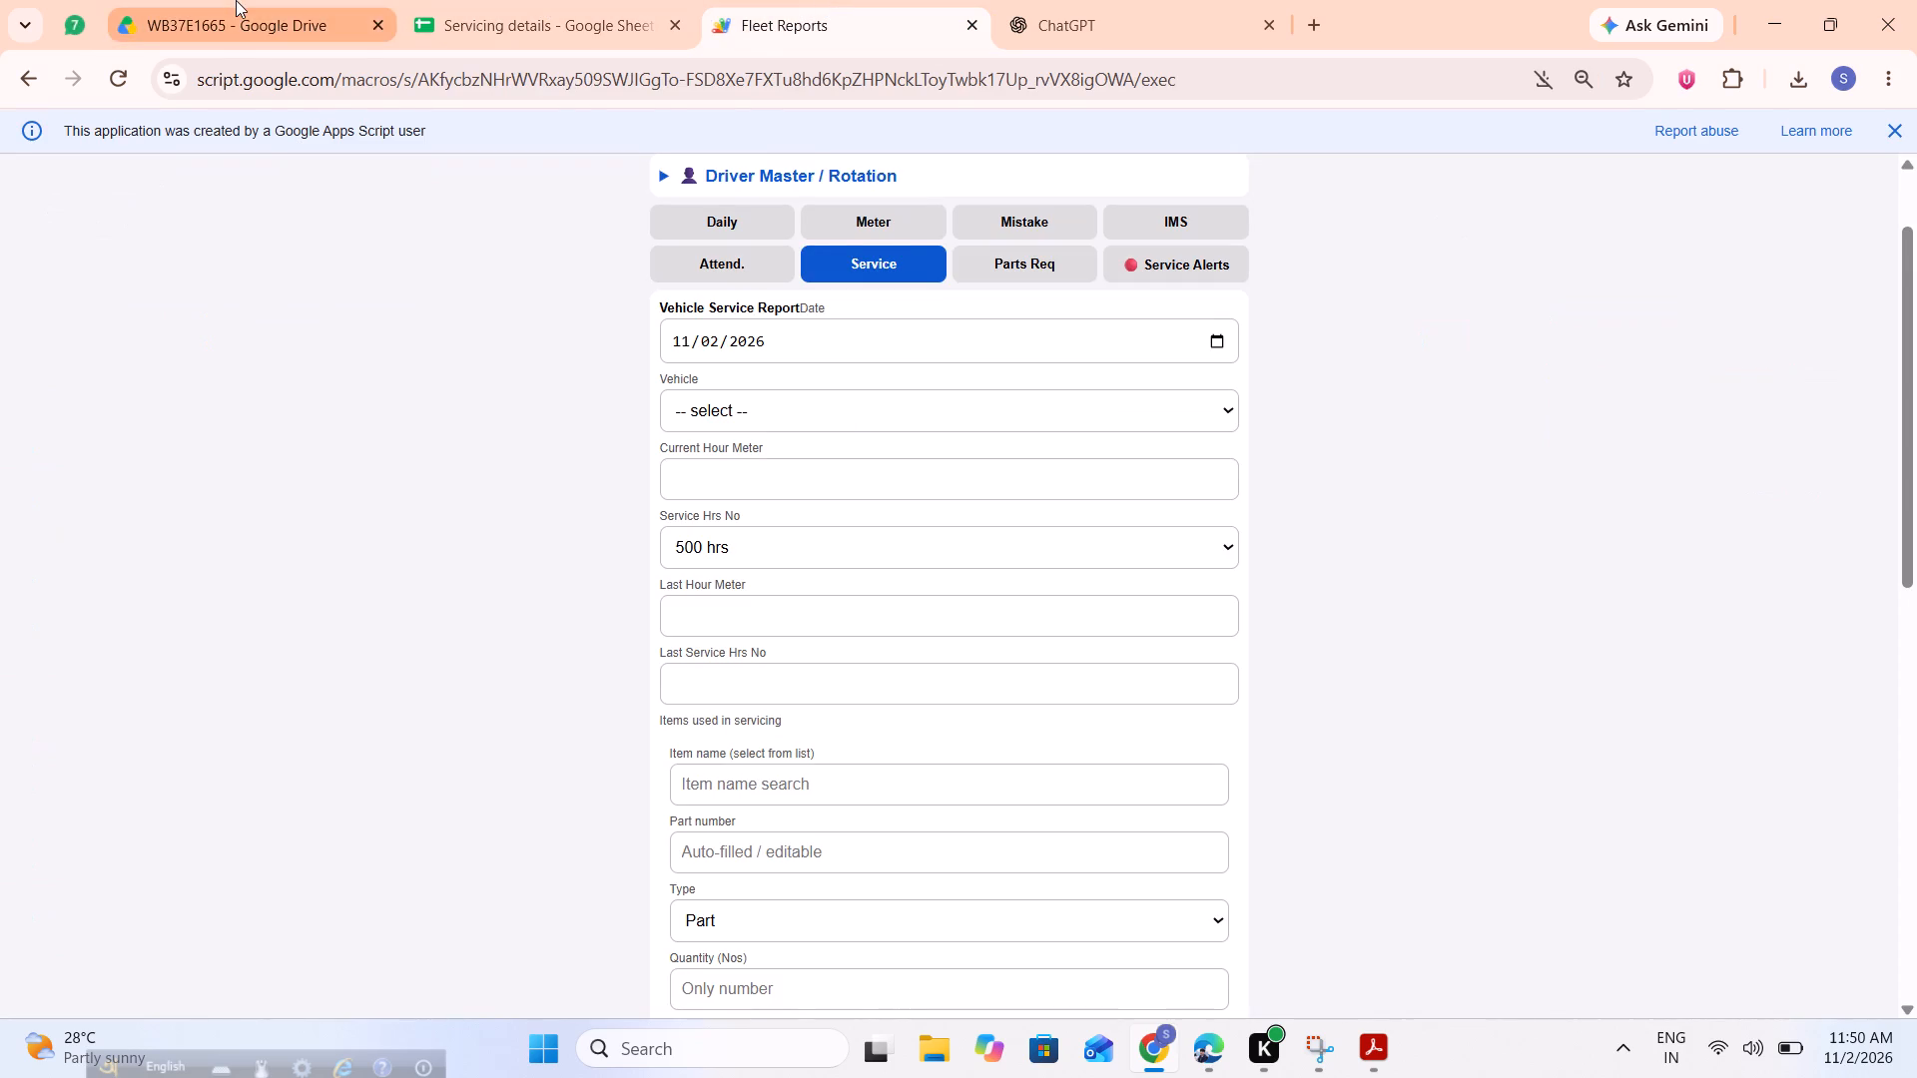
pyautogui.click(236, 0)
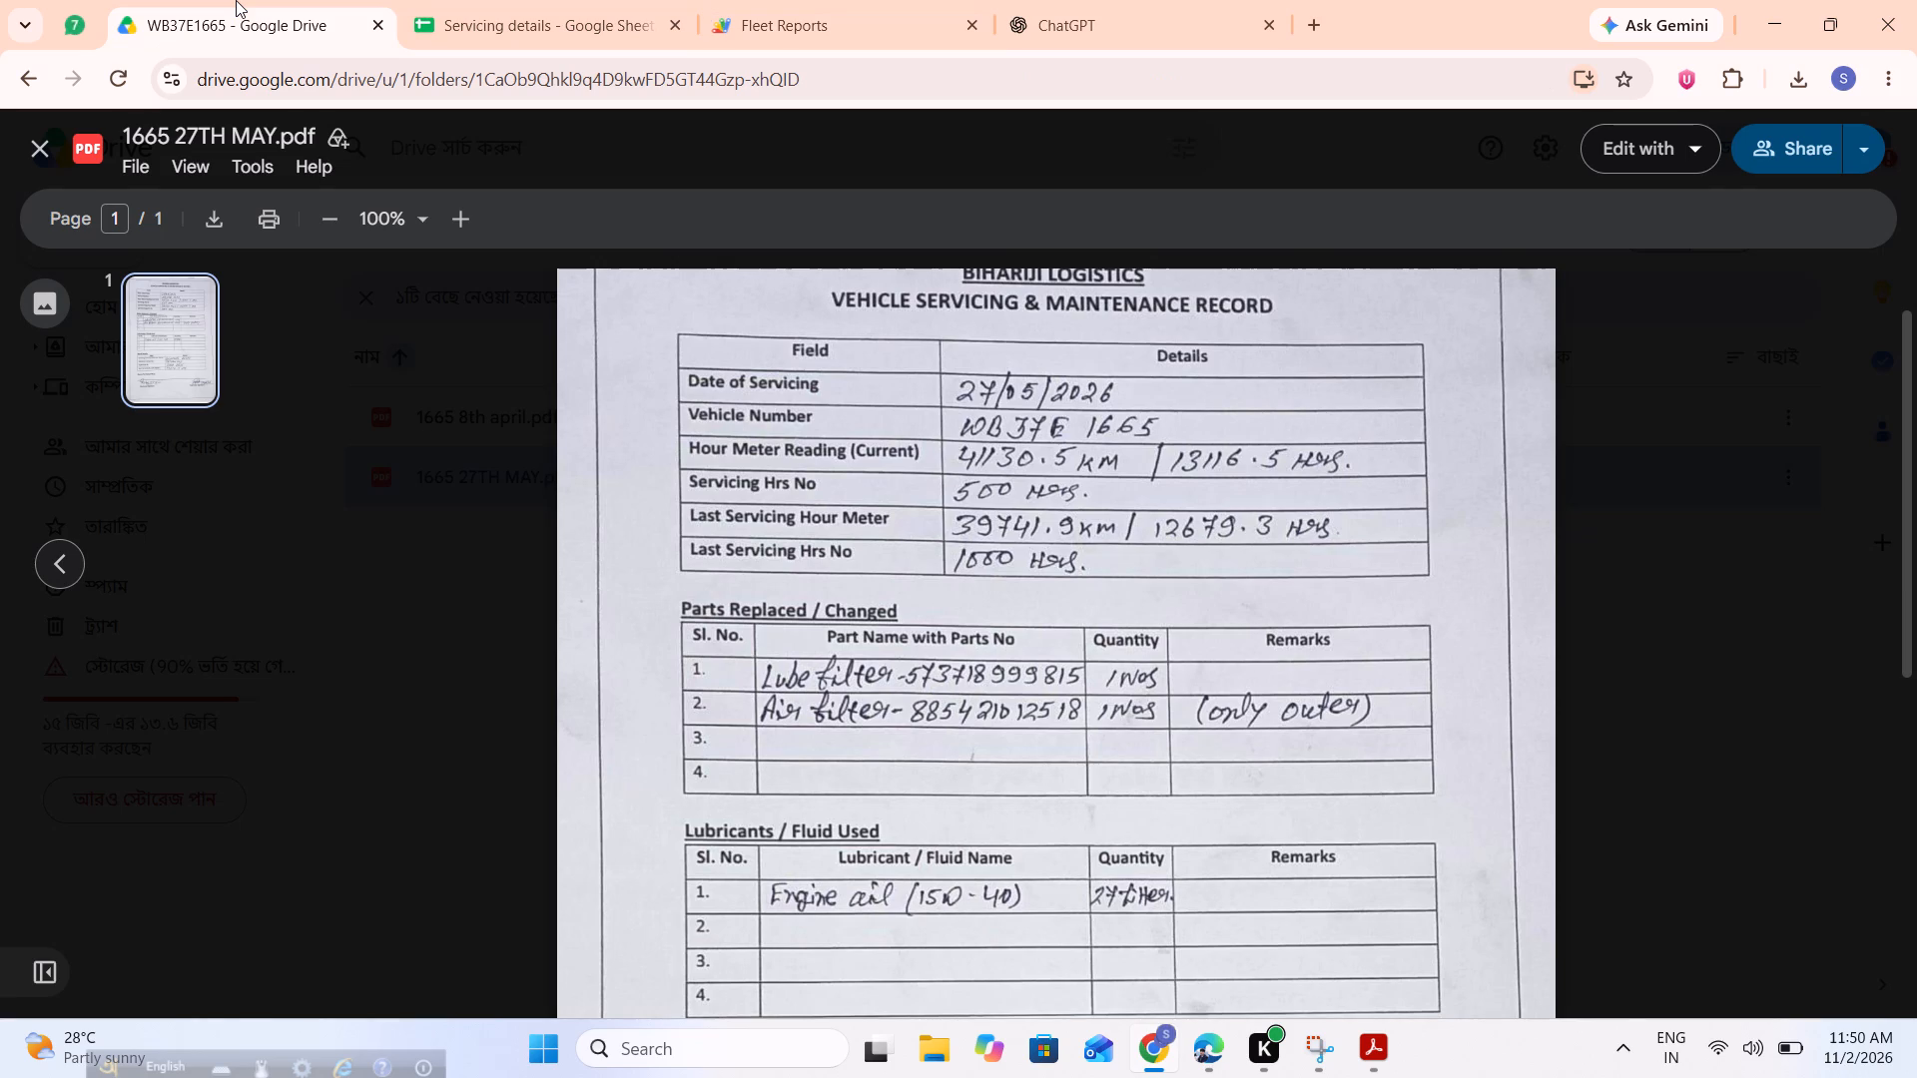
pyautogui.click(480, 0)
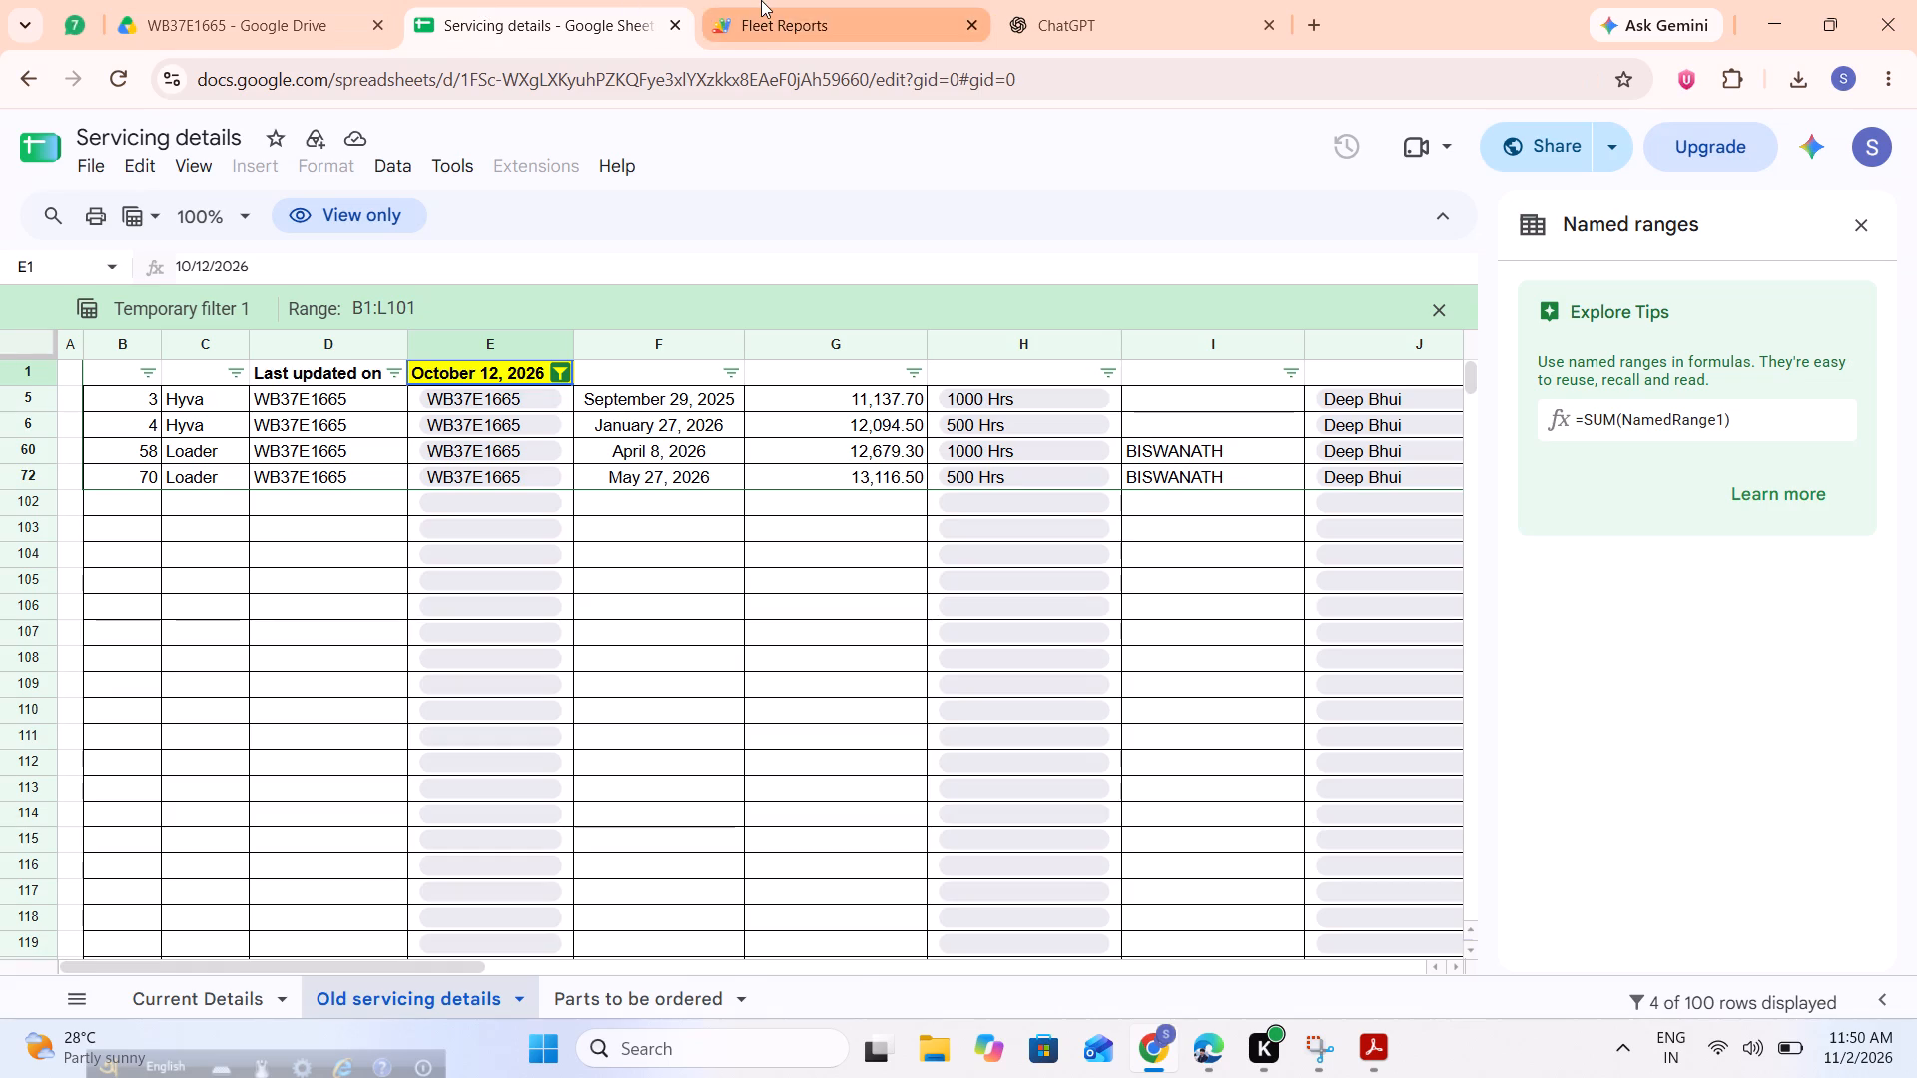
# Examine the Vehicle Service Report form in Fleet Reports, including its item fields and the vehicle choices, without selecting a vehicle.
pyautogui.click(761, 0)
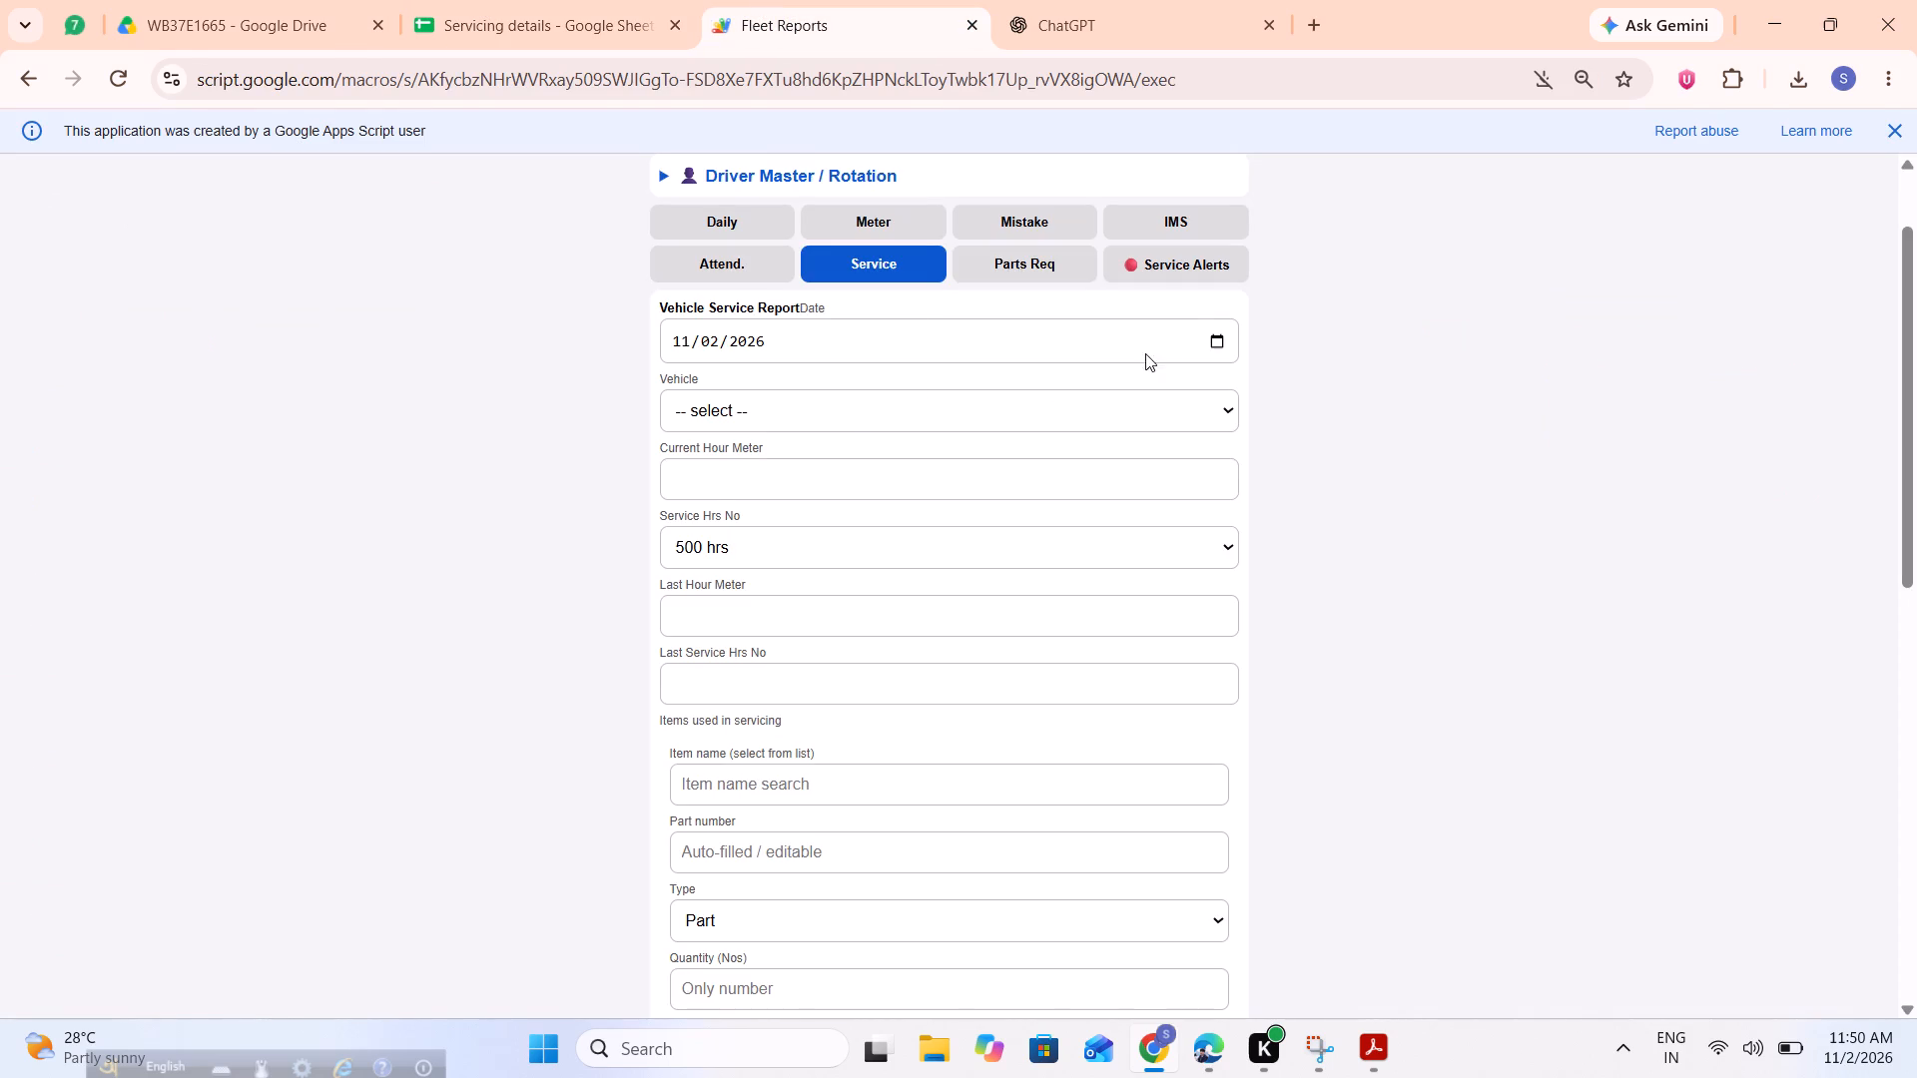
pyautogui.scroll(-6, 1168, 339)
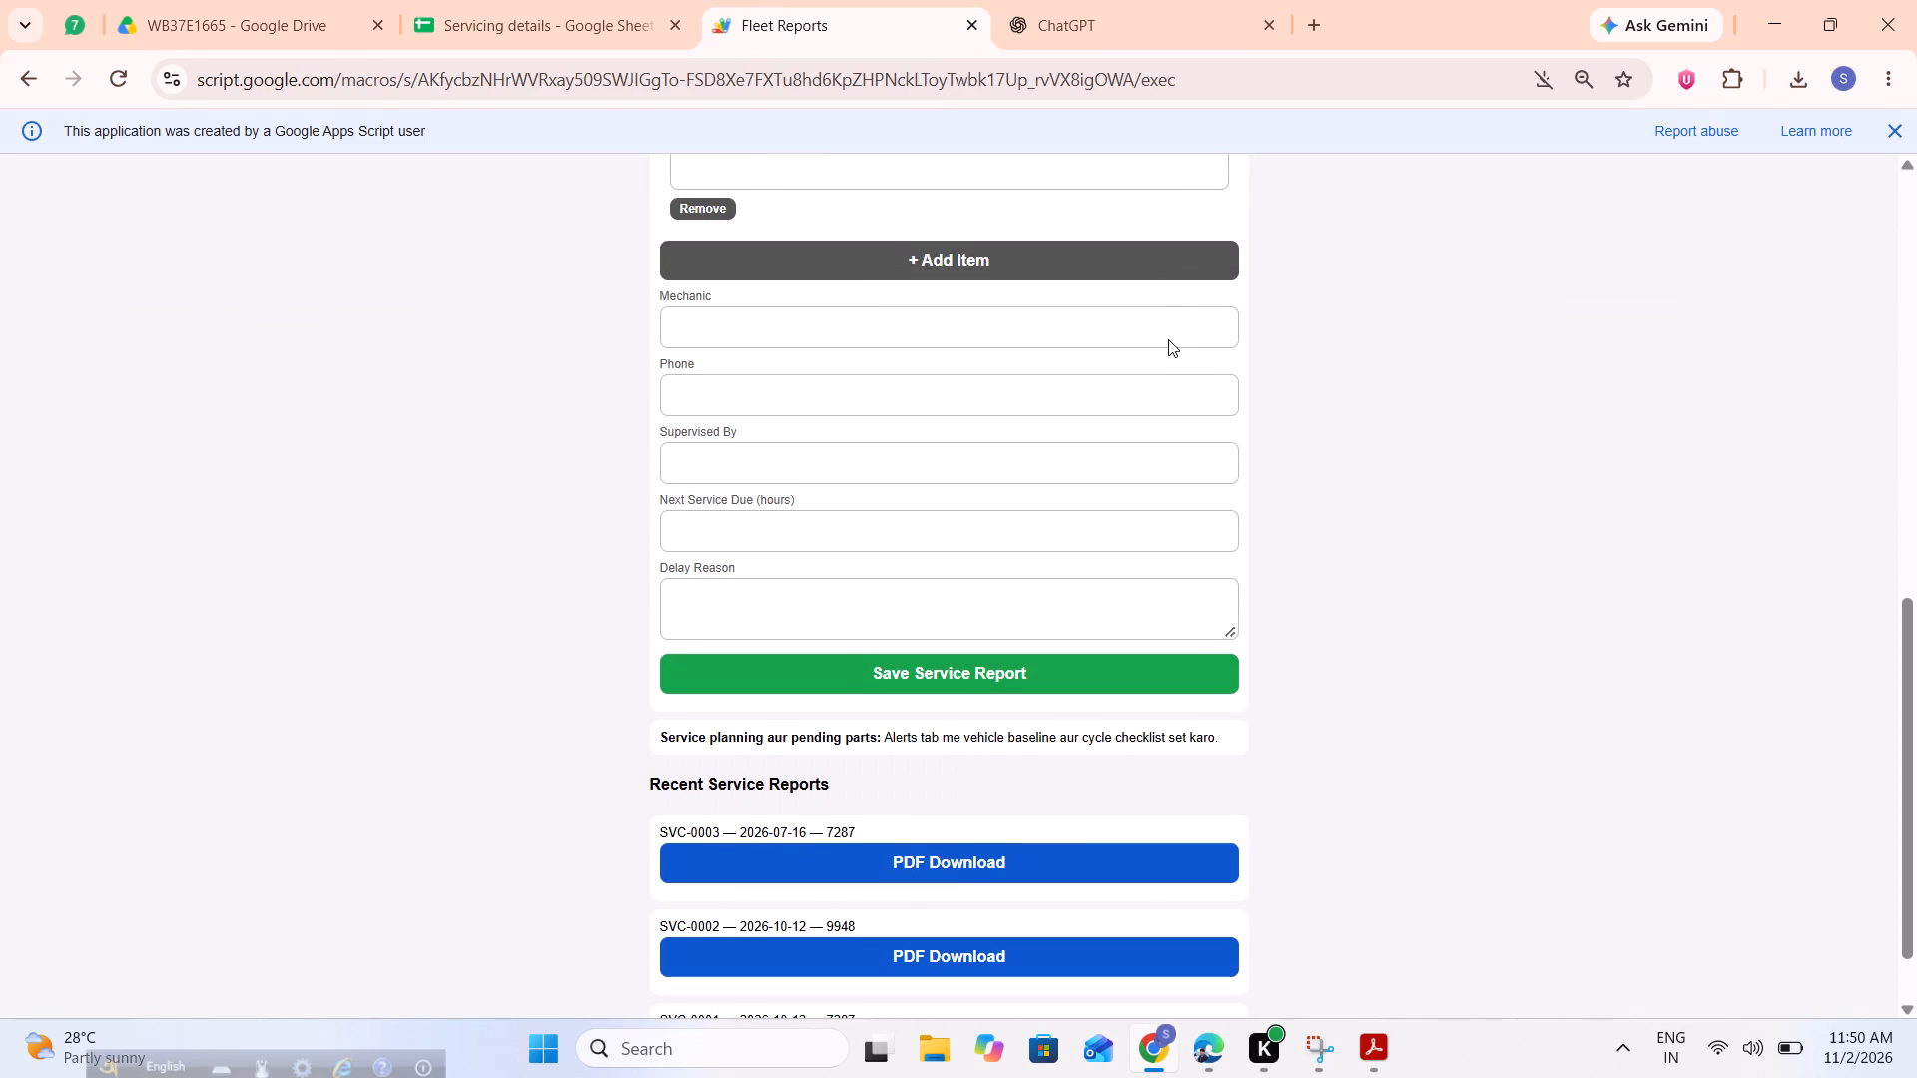
pyautogui.scroll(5, 1168, 339)
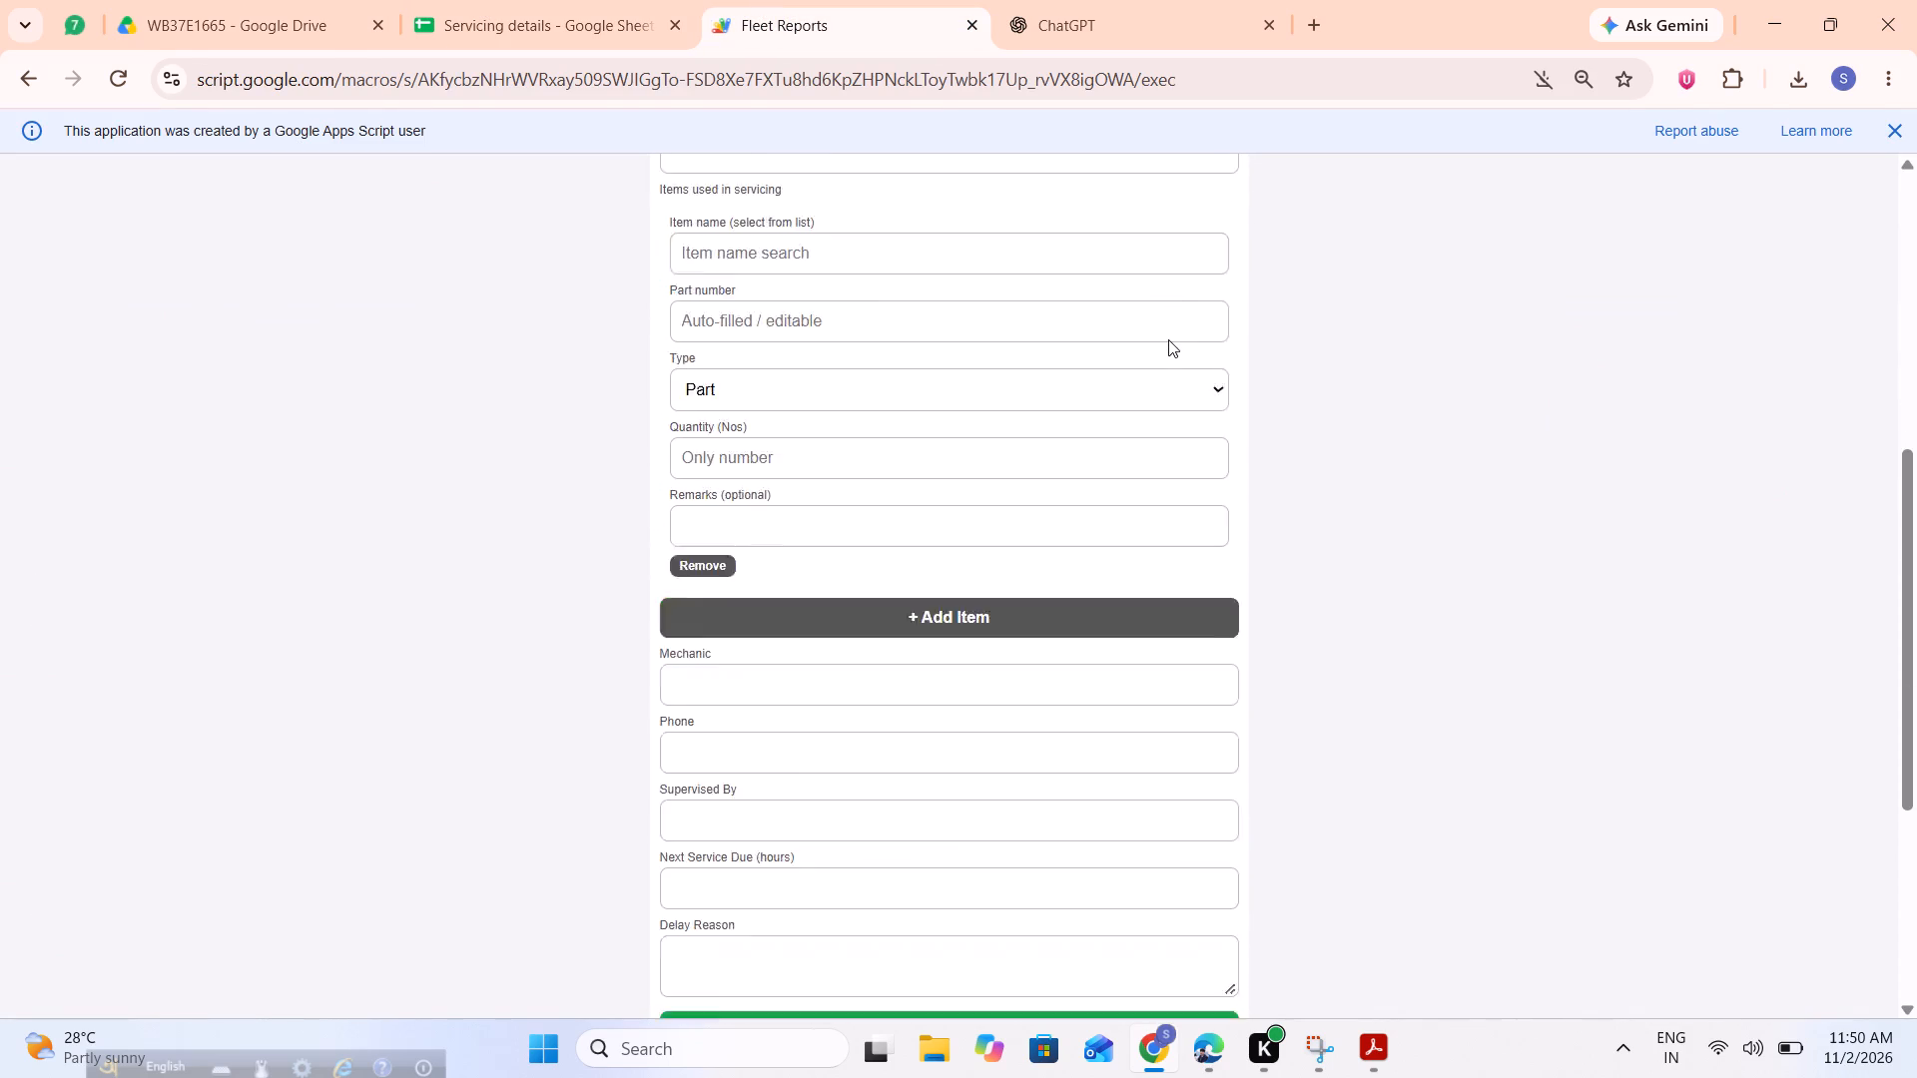
pyautogui.scroll(1, 1168, 339)
pyautogui.moveTo(856, 567); pyautogui.dragTo(859, 536)
pyautogui.click(859, 536)
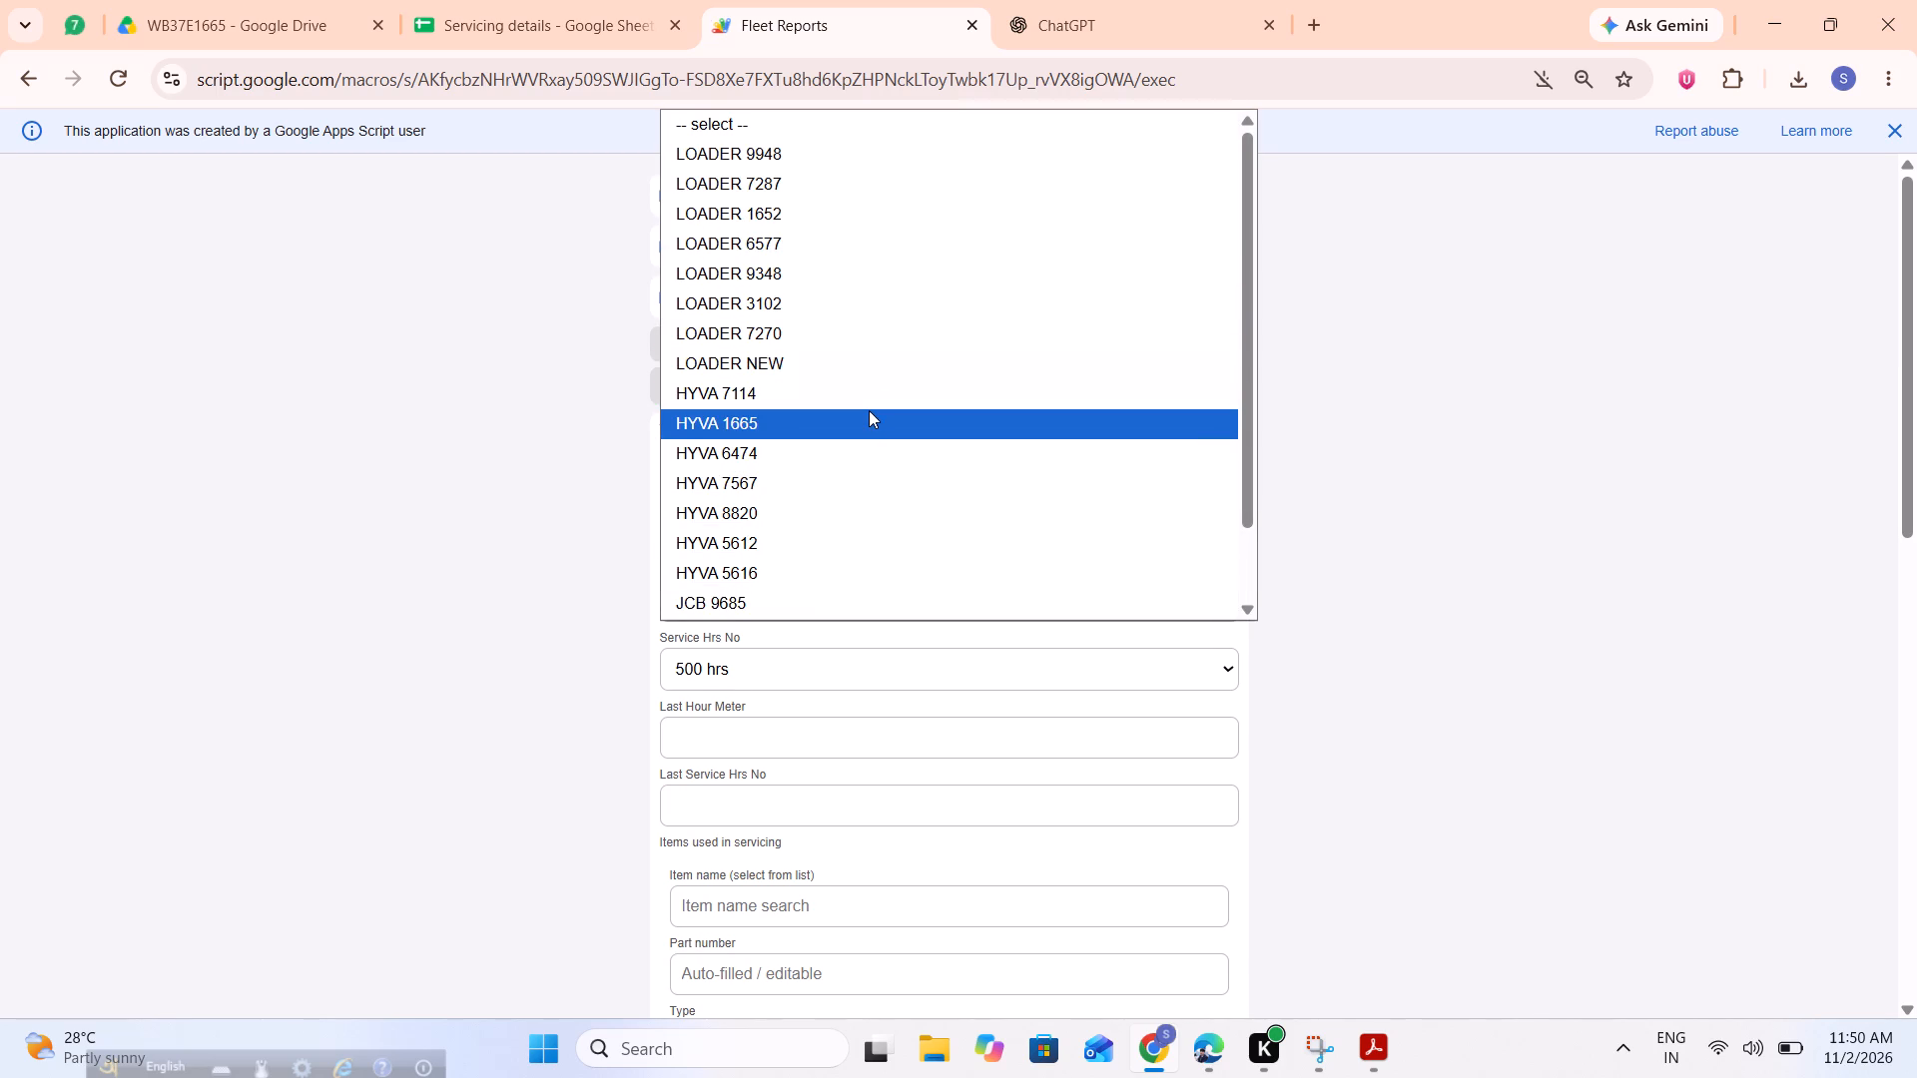
pyautogui.click(539, 342)
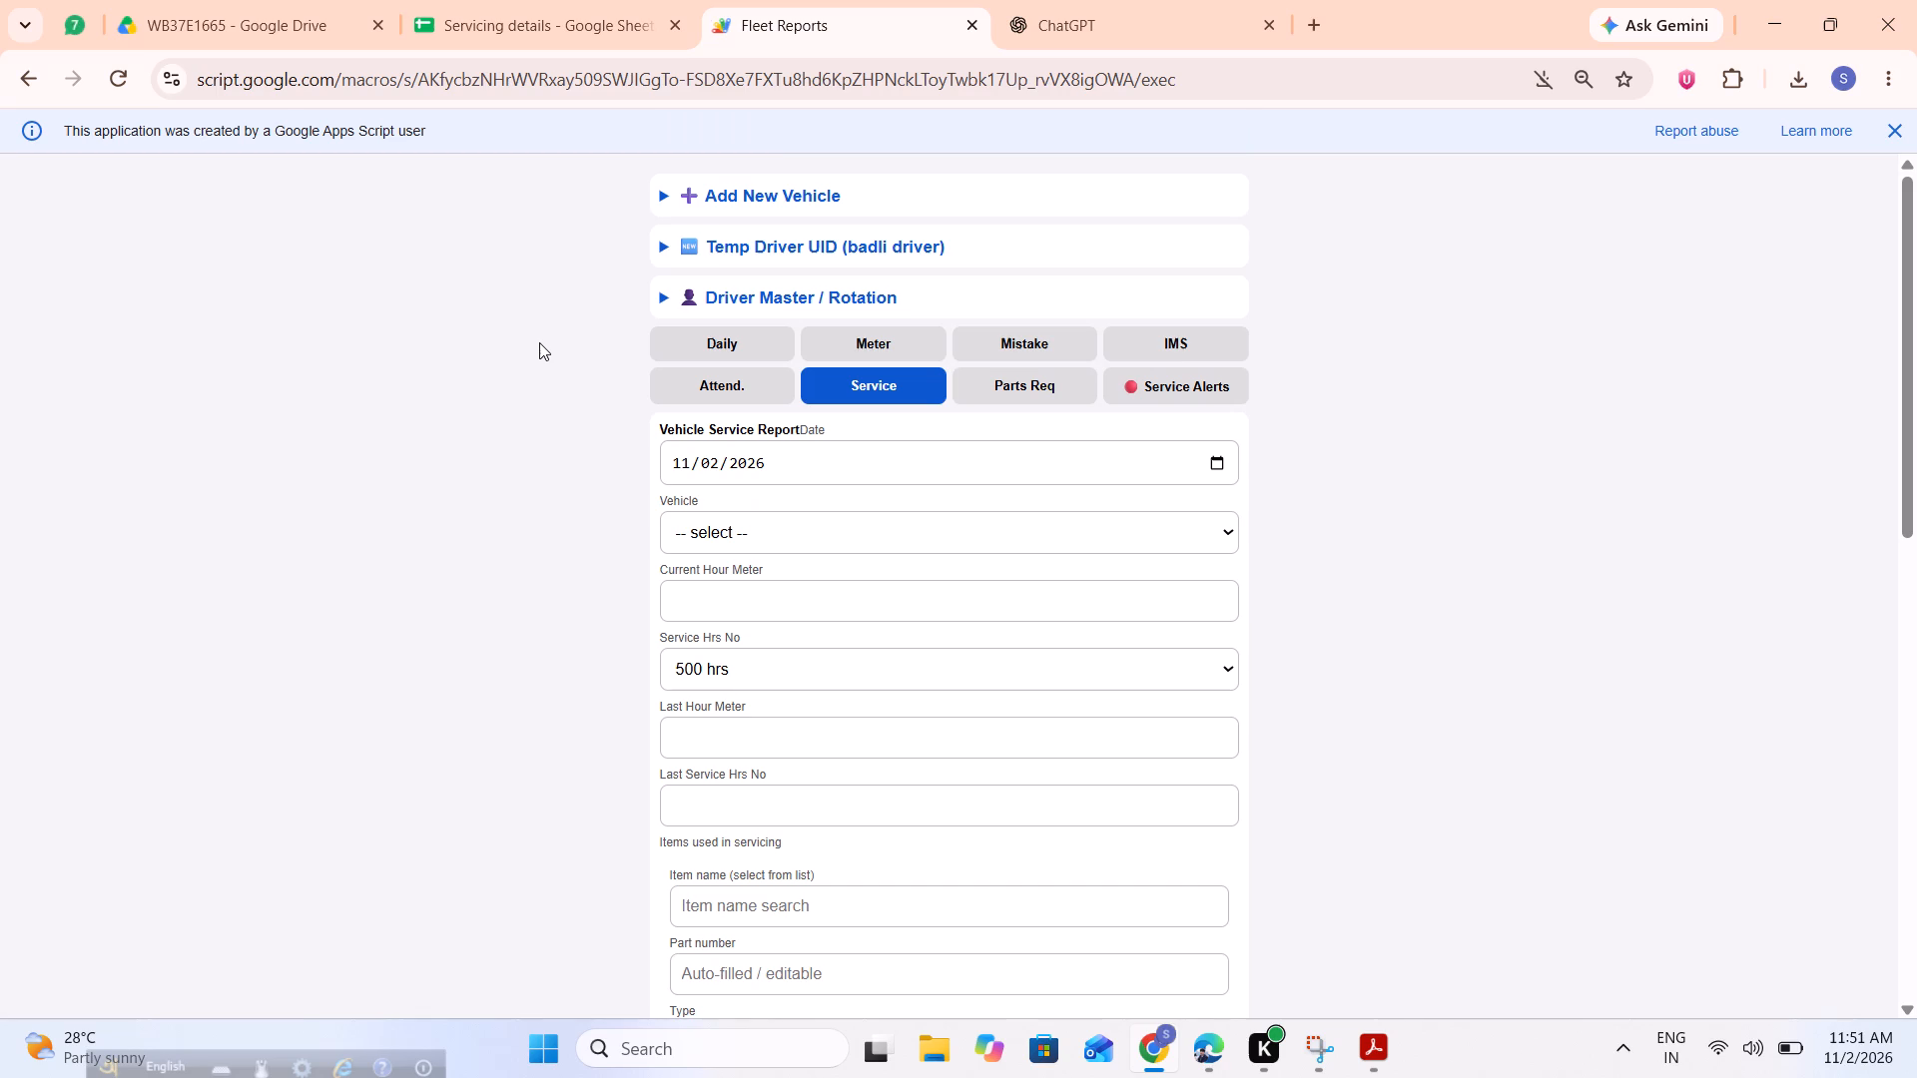
pyautogui.click(441, 0)
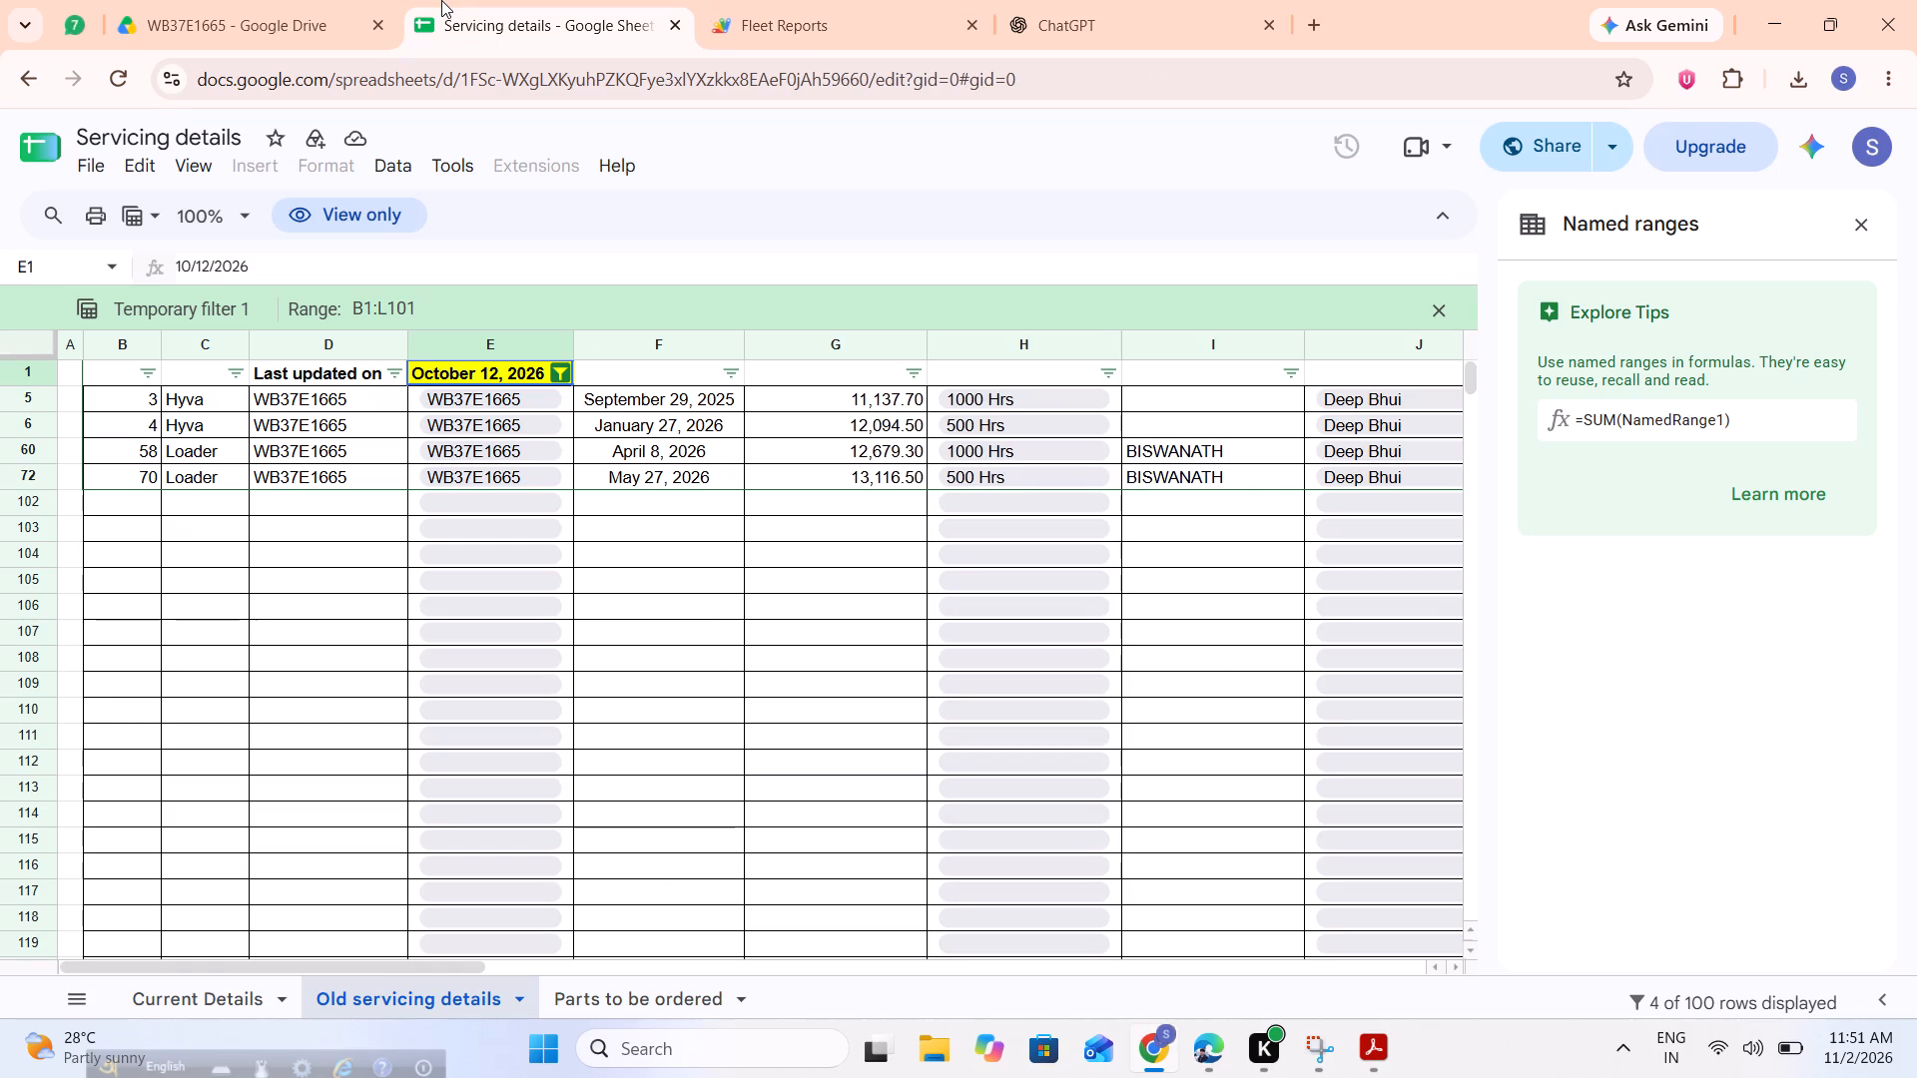
pyautogui.click(261, 0)
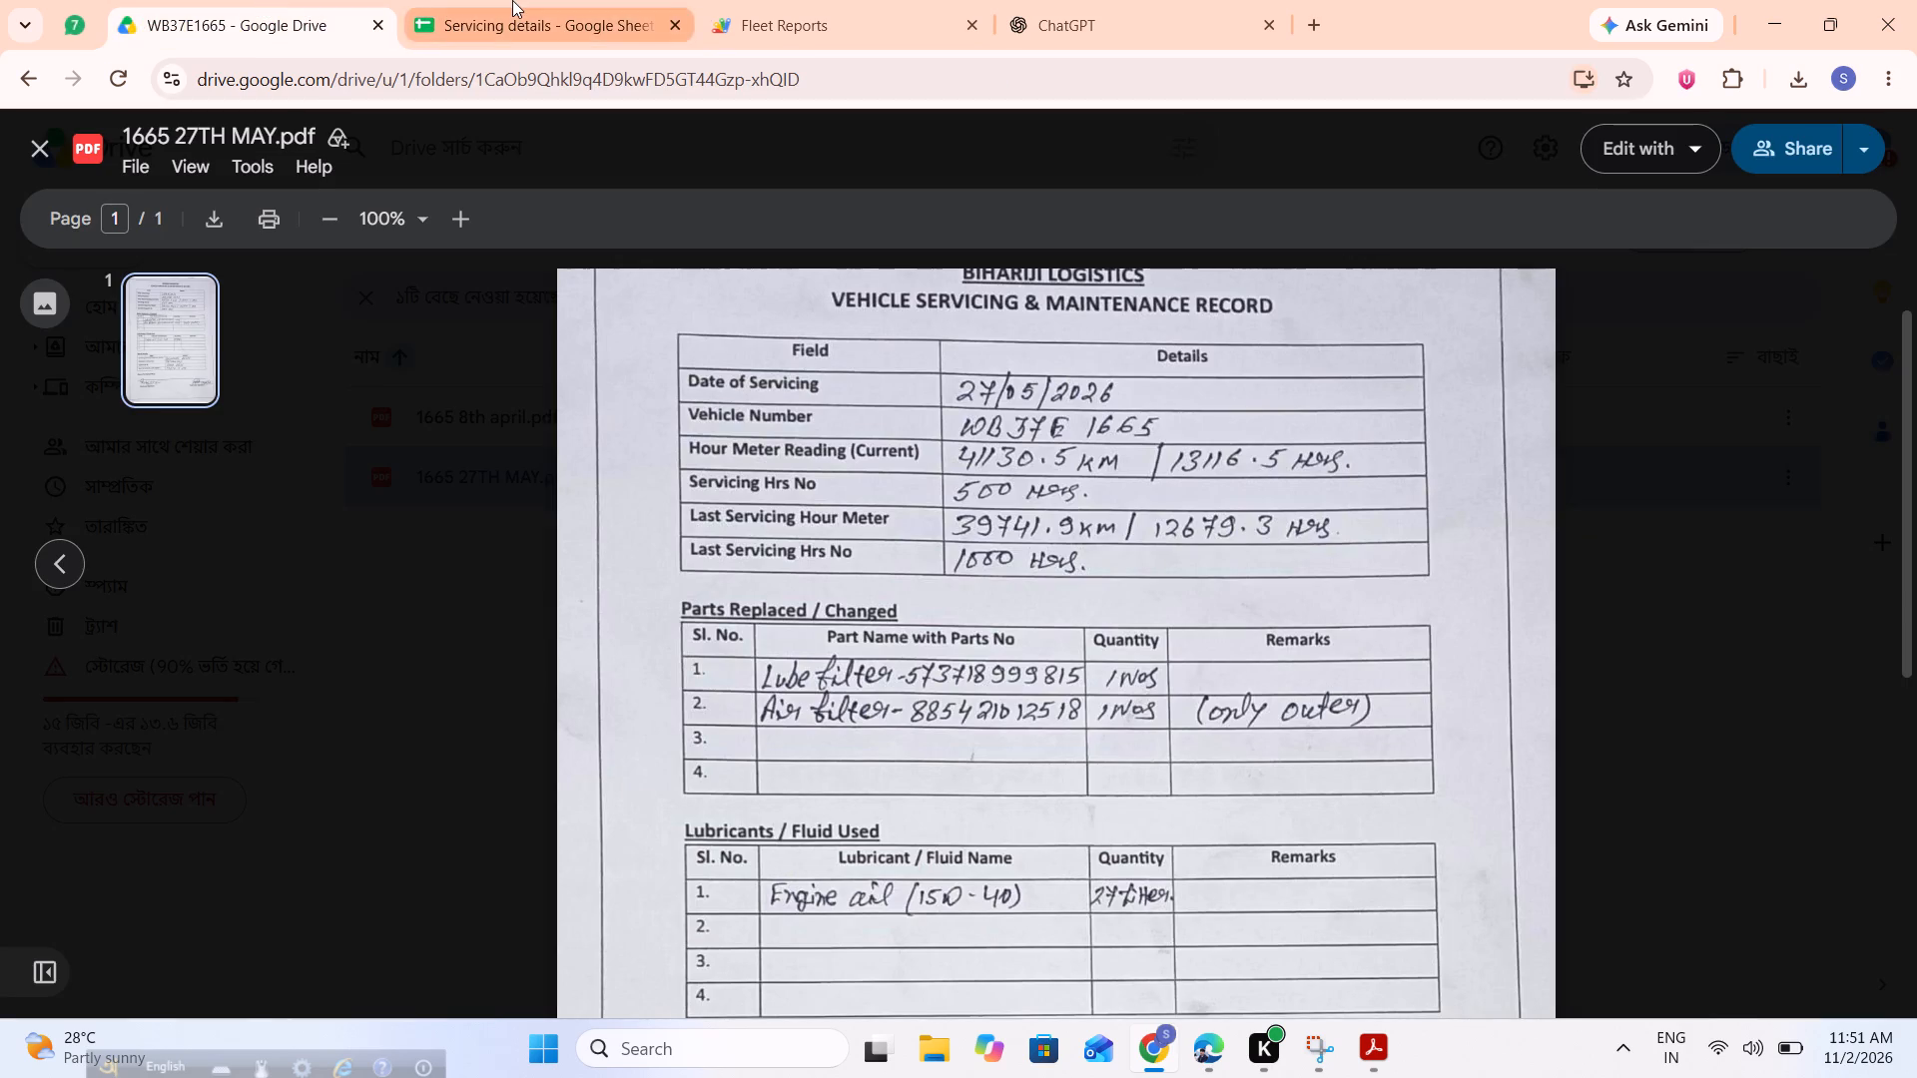
pyautogui.click(512, 0)
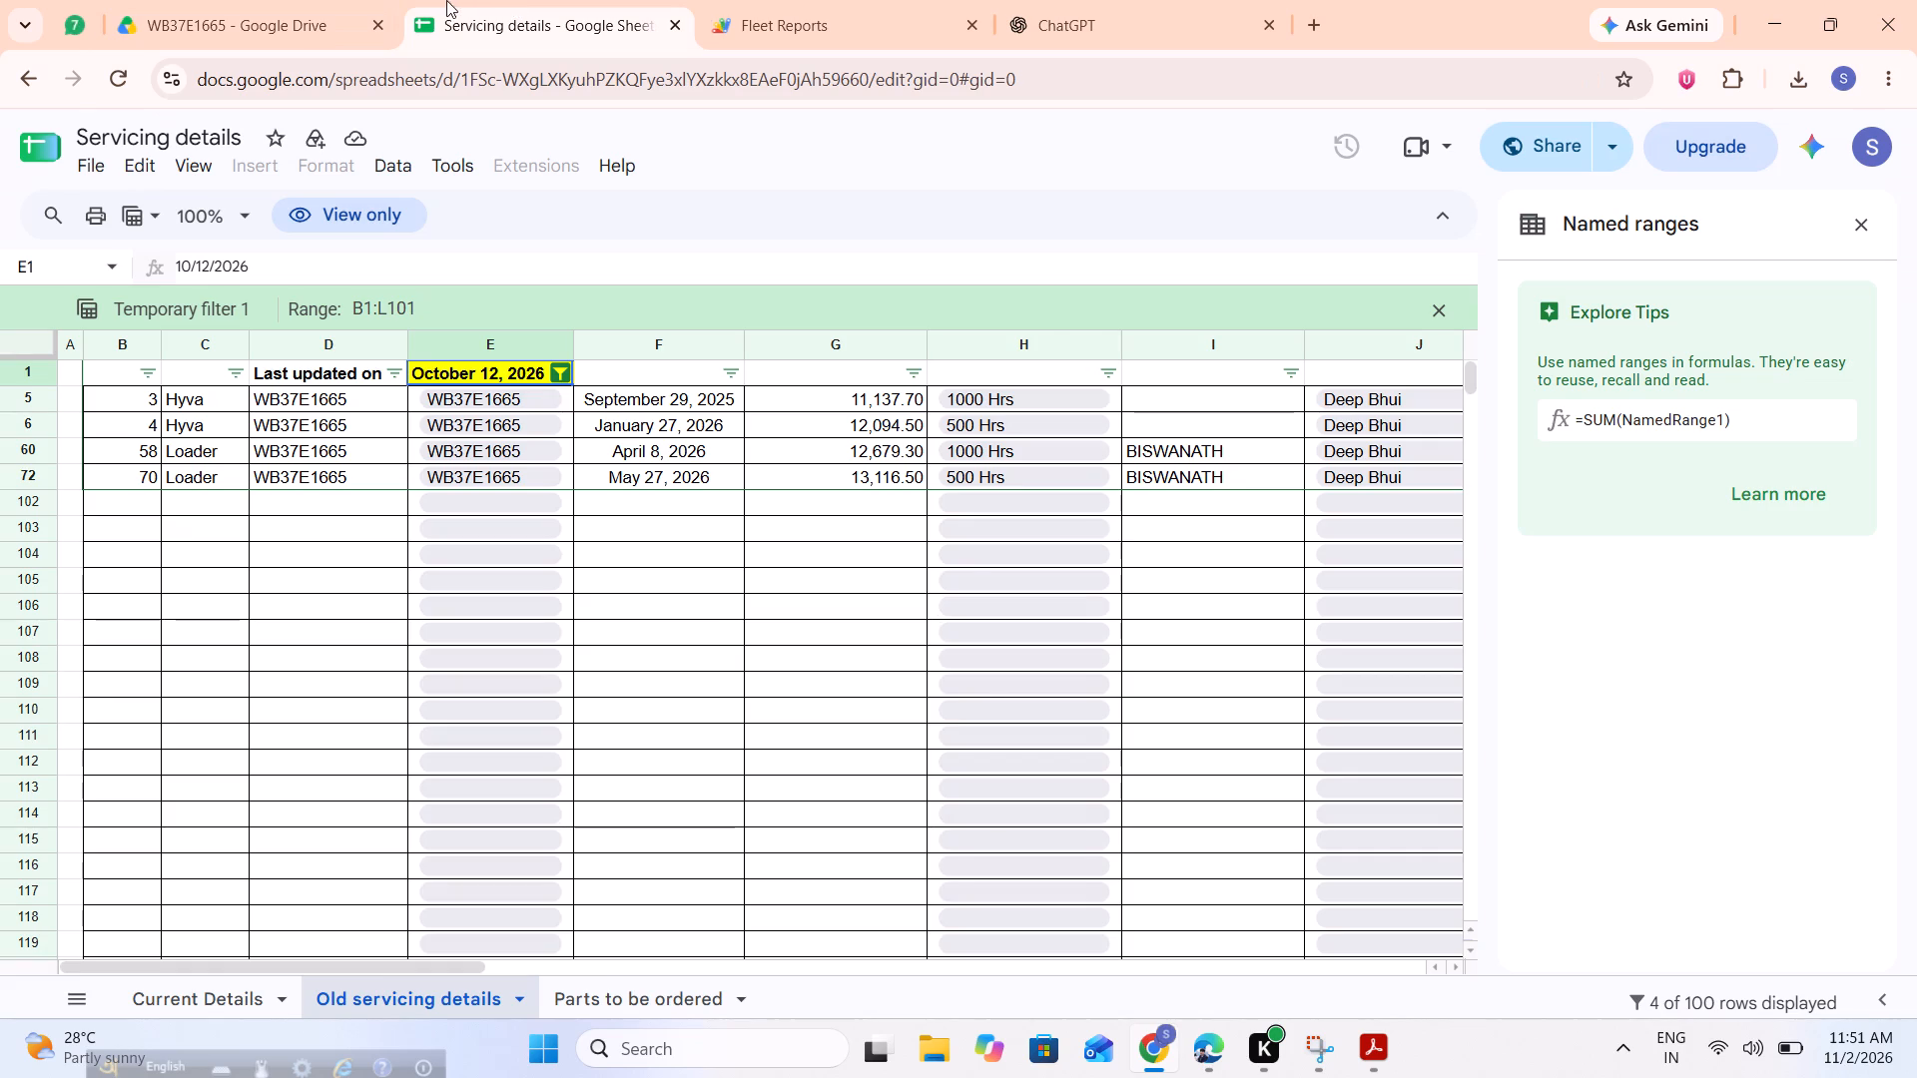
pyautogui.click(289, 0)
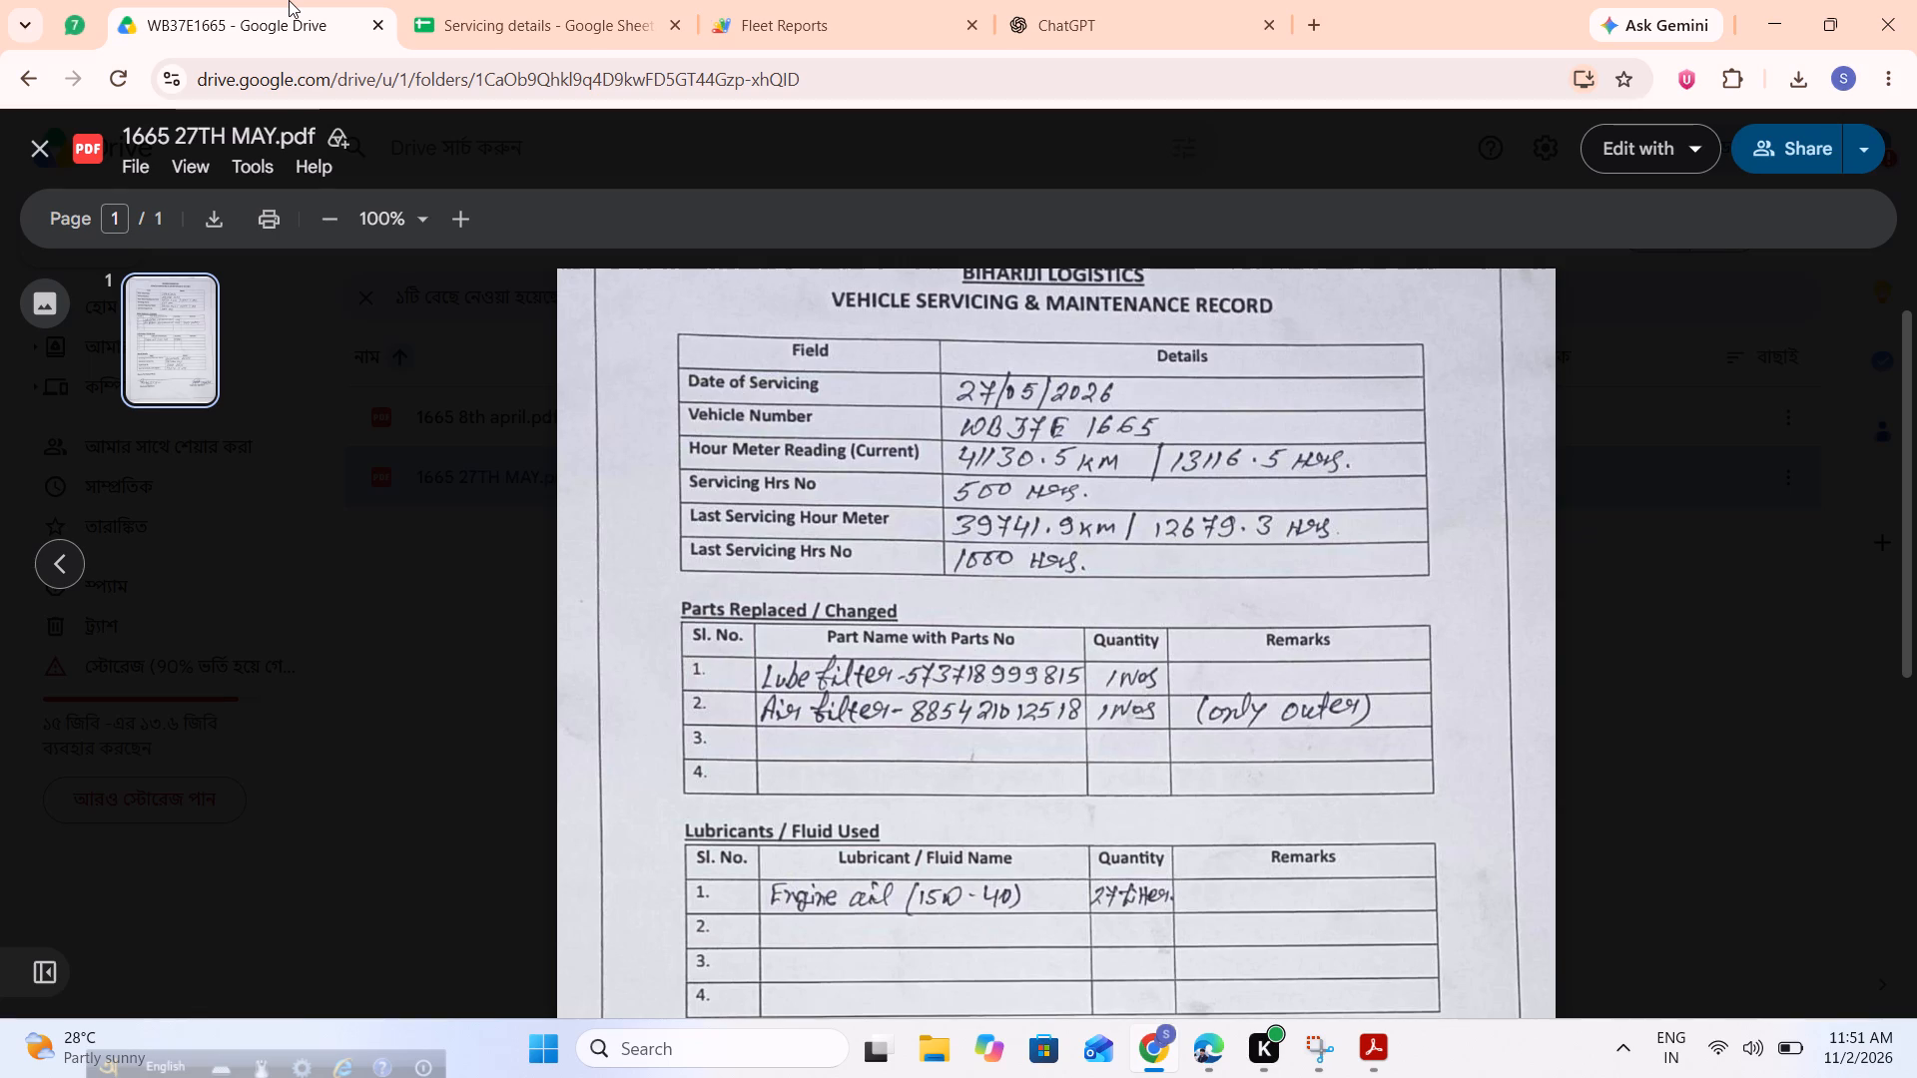
pyautogui.click(546, 0)
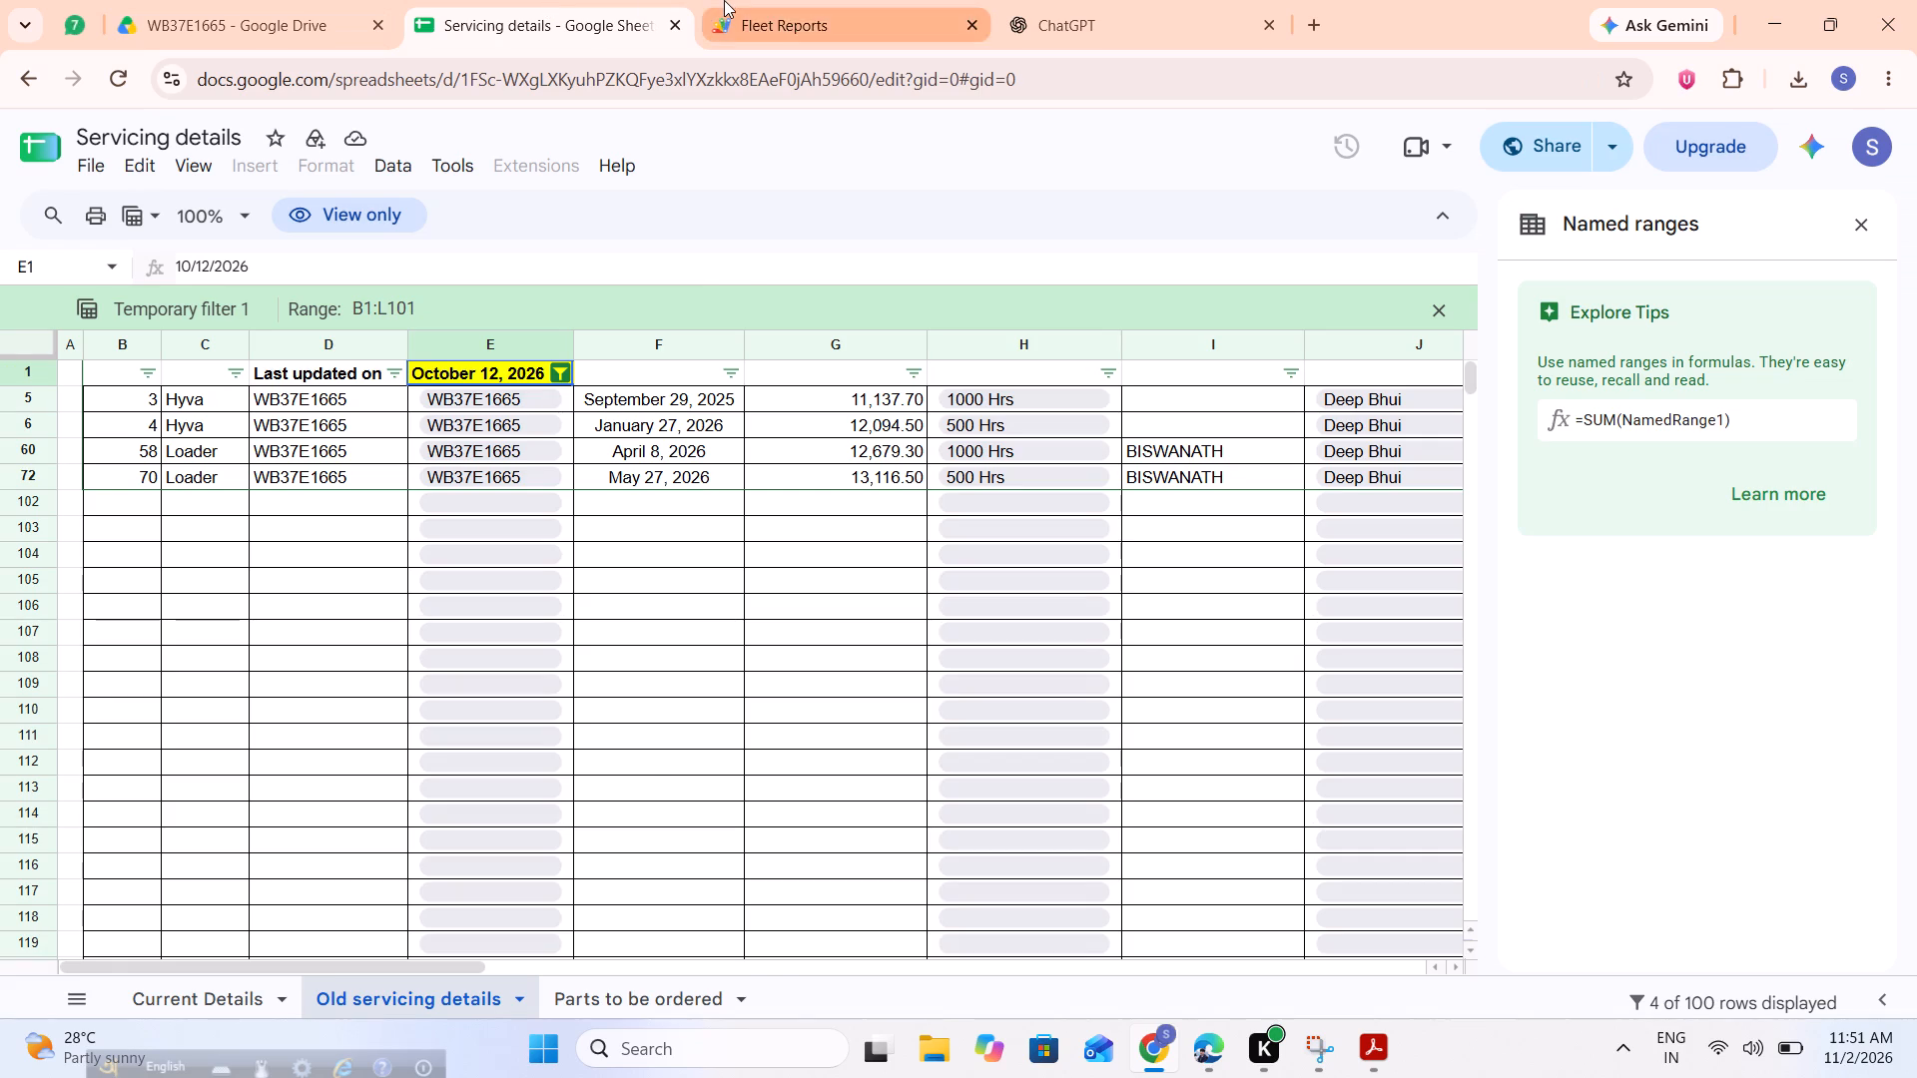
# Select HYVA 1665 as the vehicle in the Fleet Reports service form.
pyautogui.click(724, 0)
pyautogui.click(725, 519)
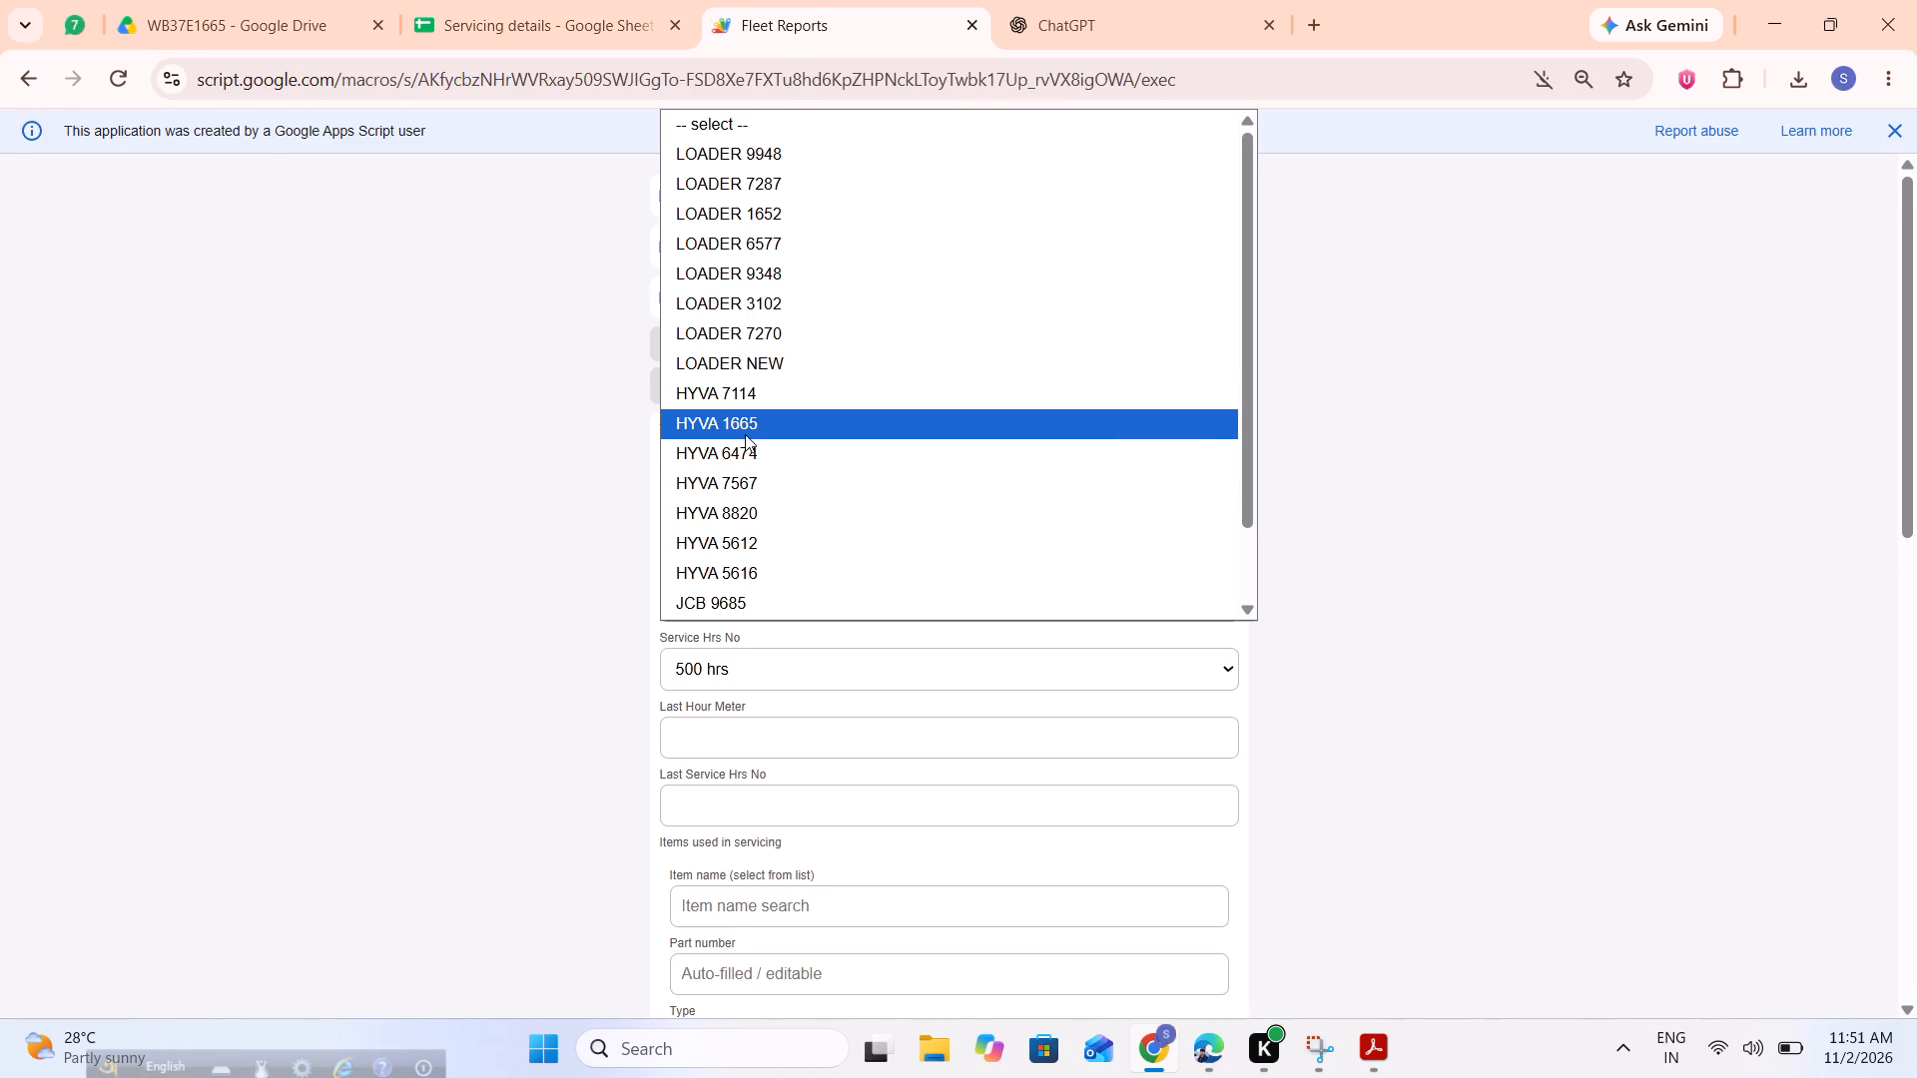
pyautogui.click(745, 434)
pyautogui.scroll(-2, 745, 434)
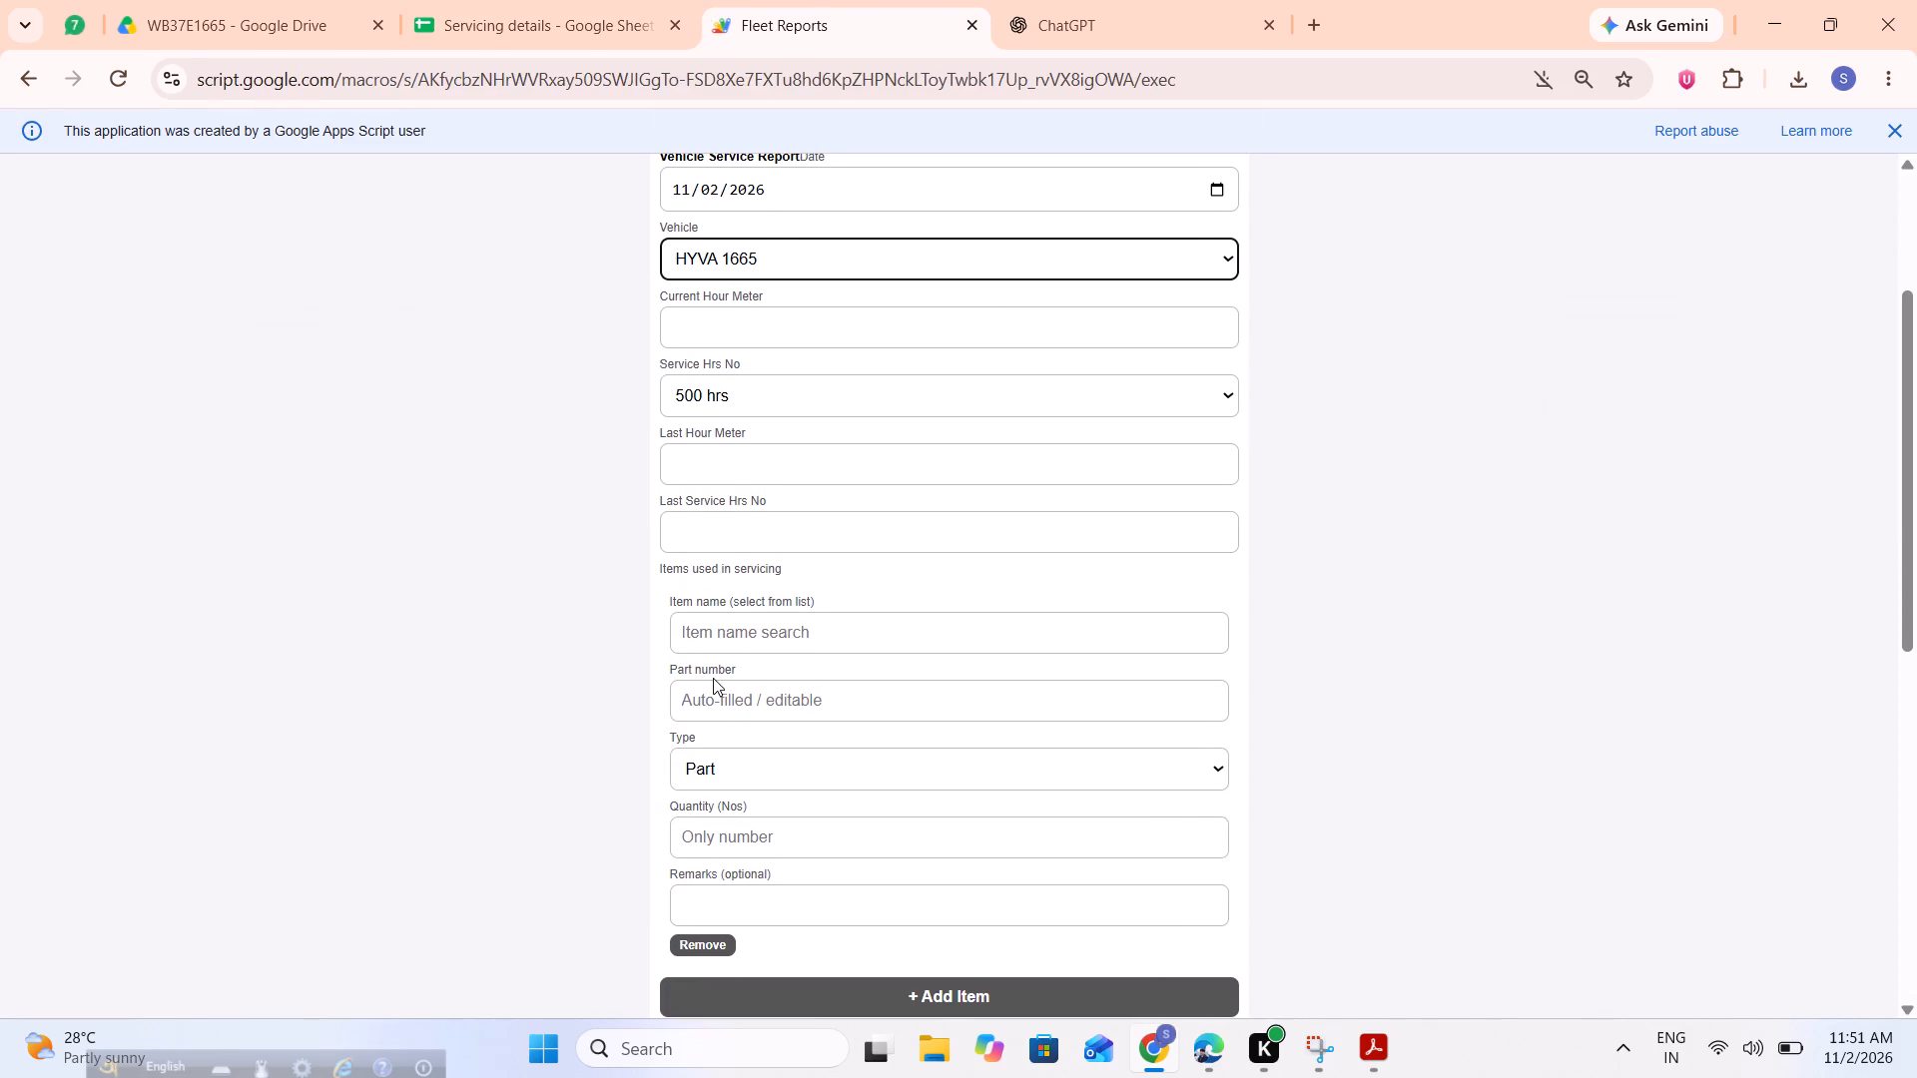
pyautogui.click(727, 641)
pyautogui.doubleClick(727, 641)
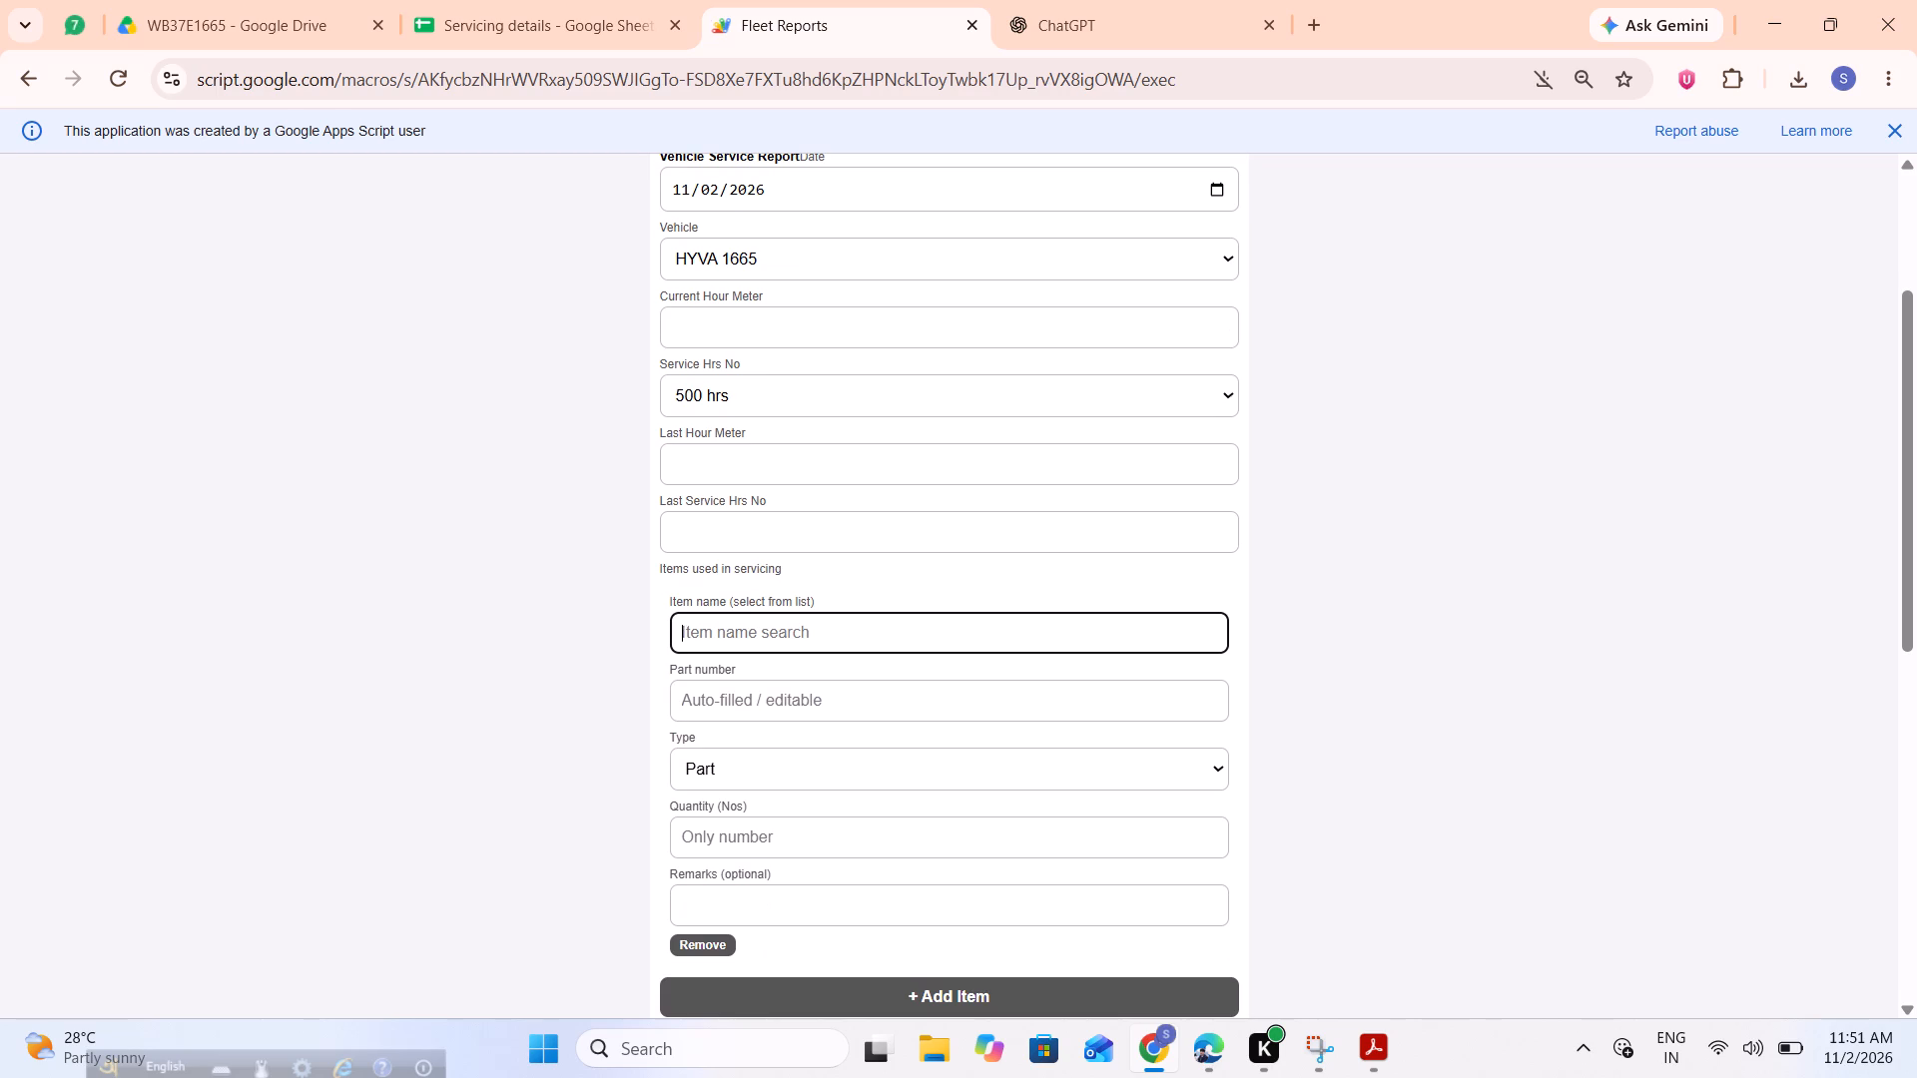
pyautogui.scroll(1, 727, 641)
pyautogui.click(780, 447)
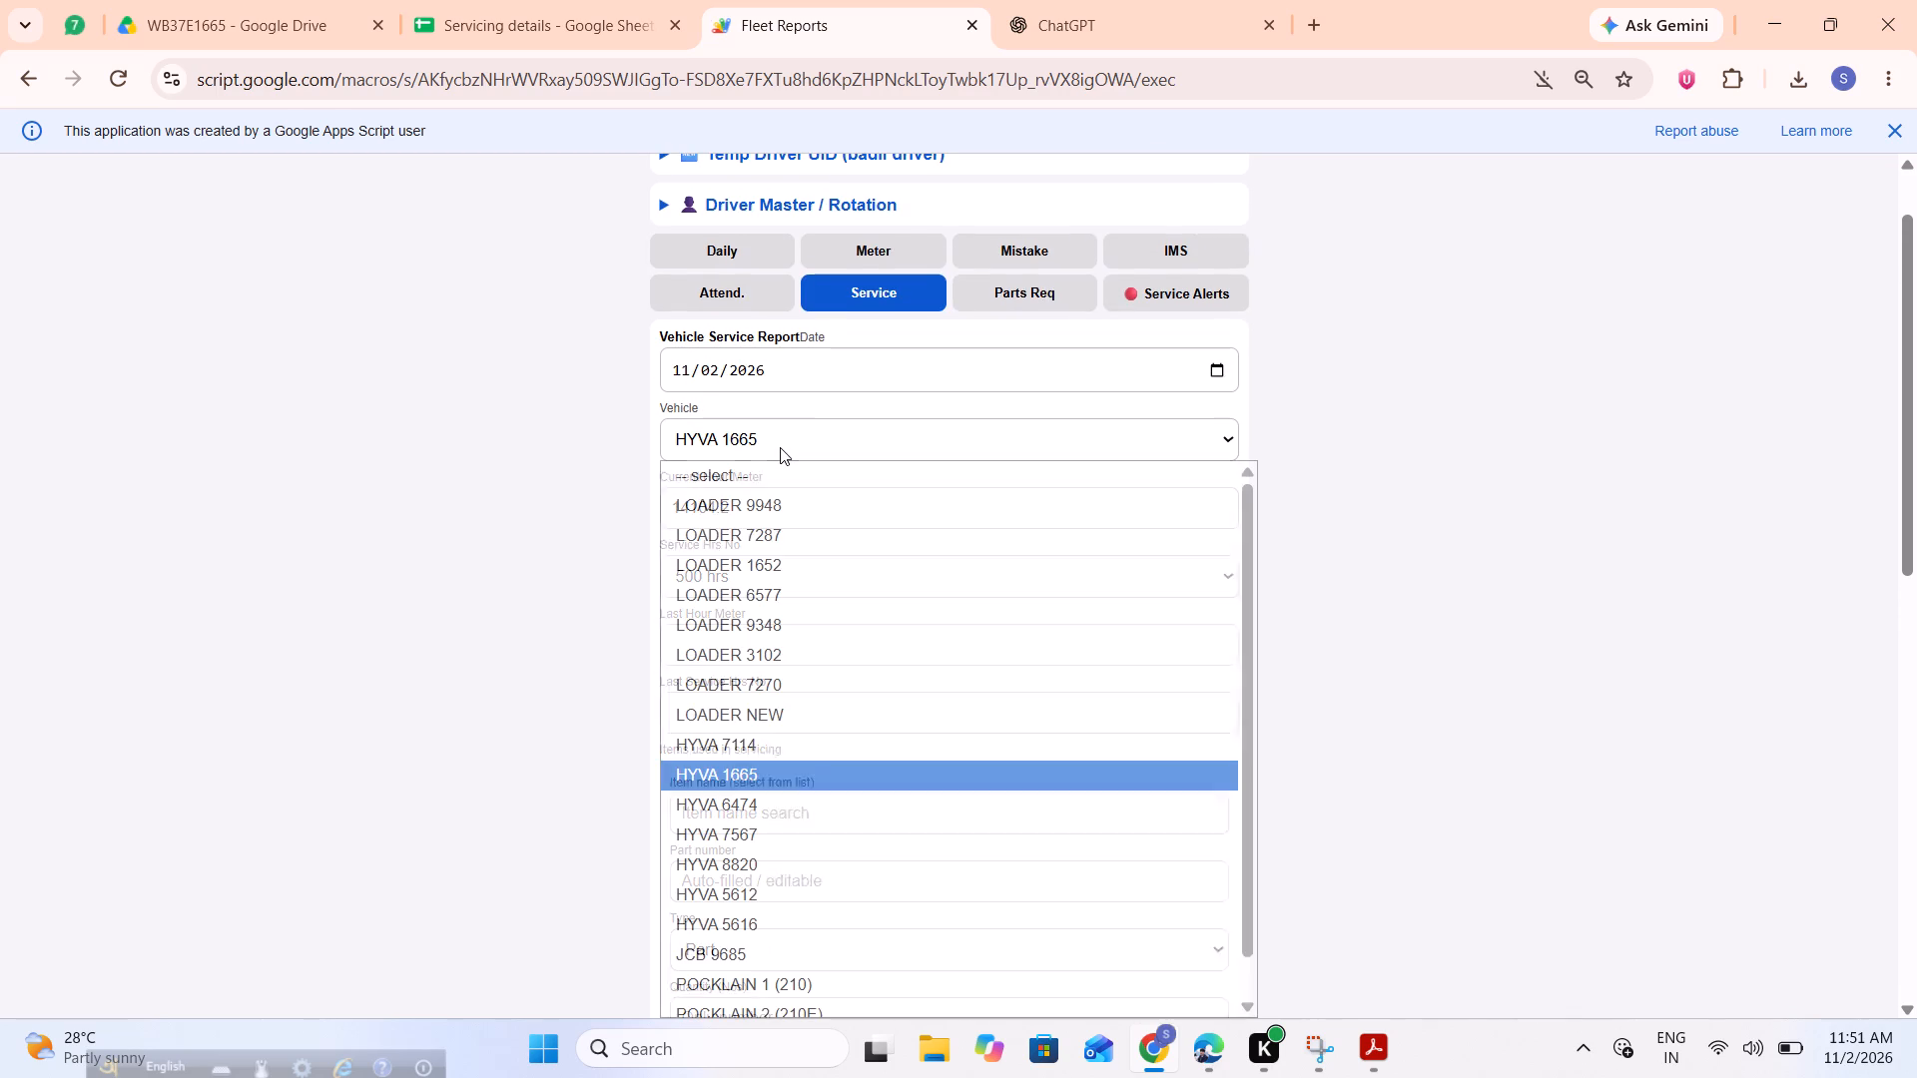
pyautogui.click(213, 0)
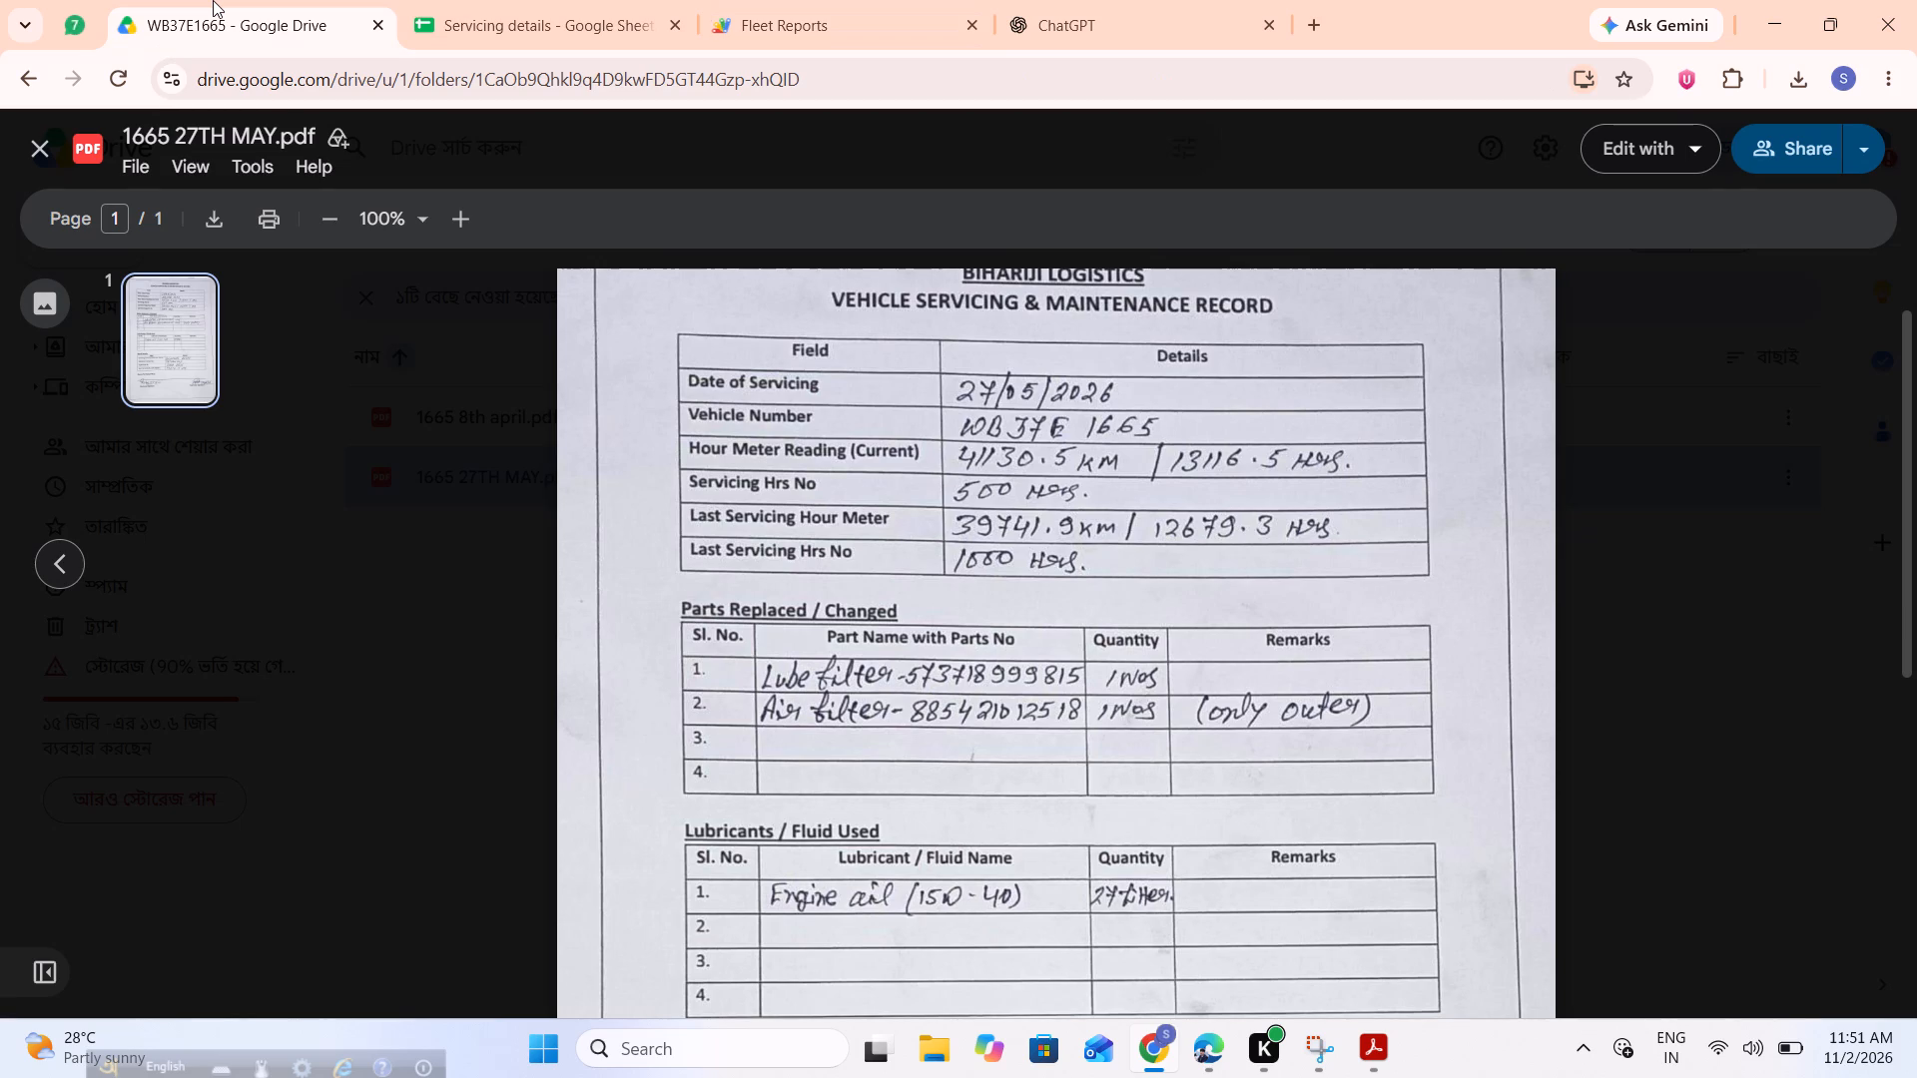
pyautogui.click(465, 0)
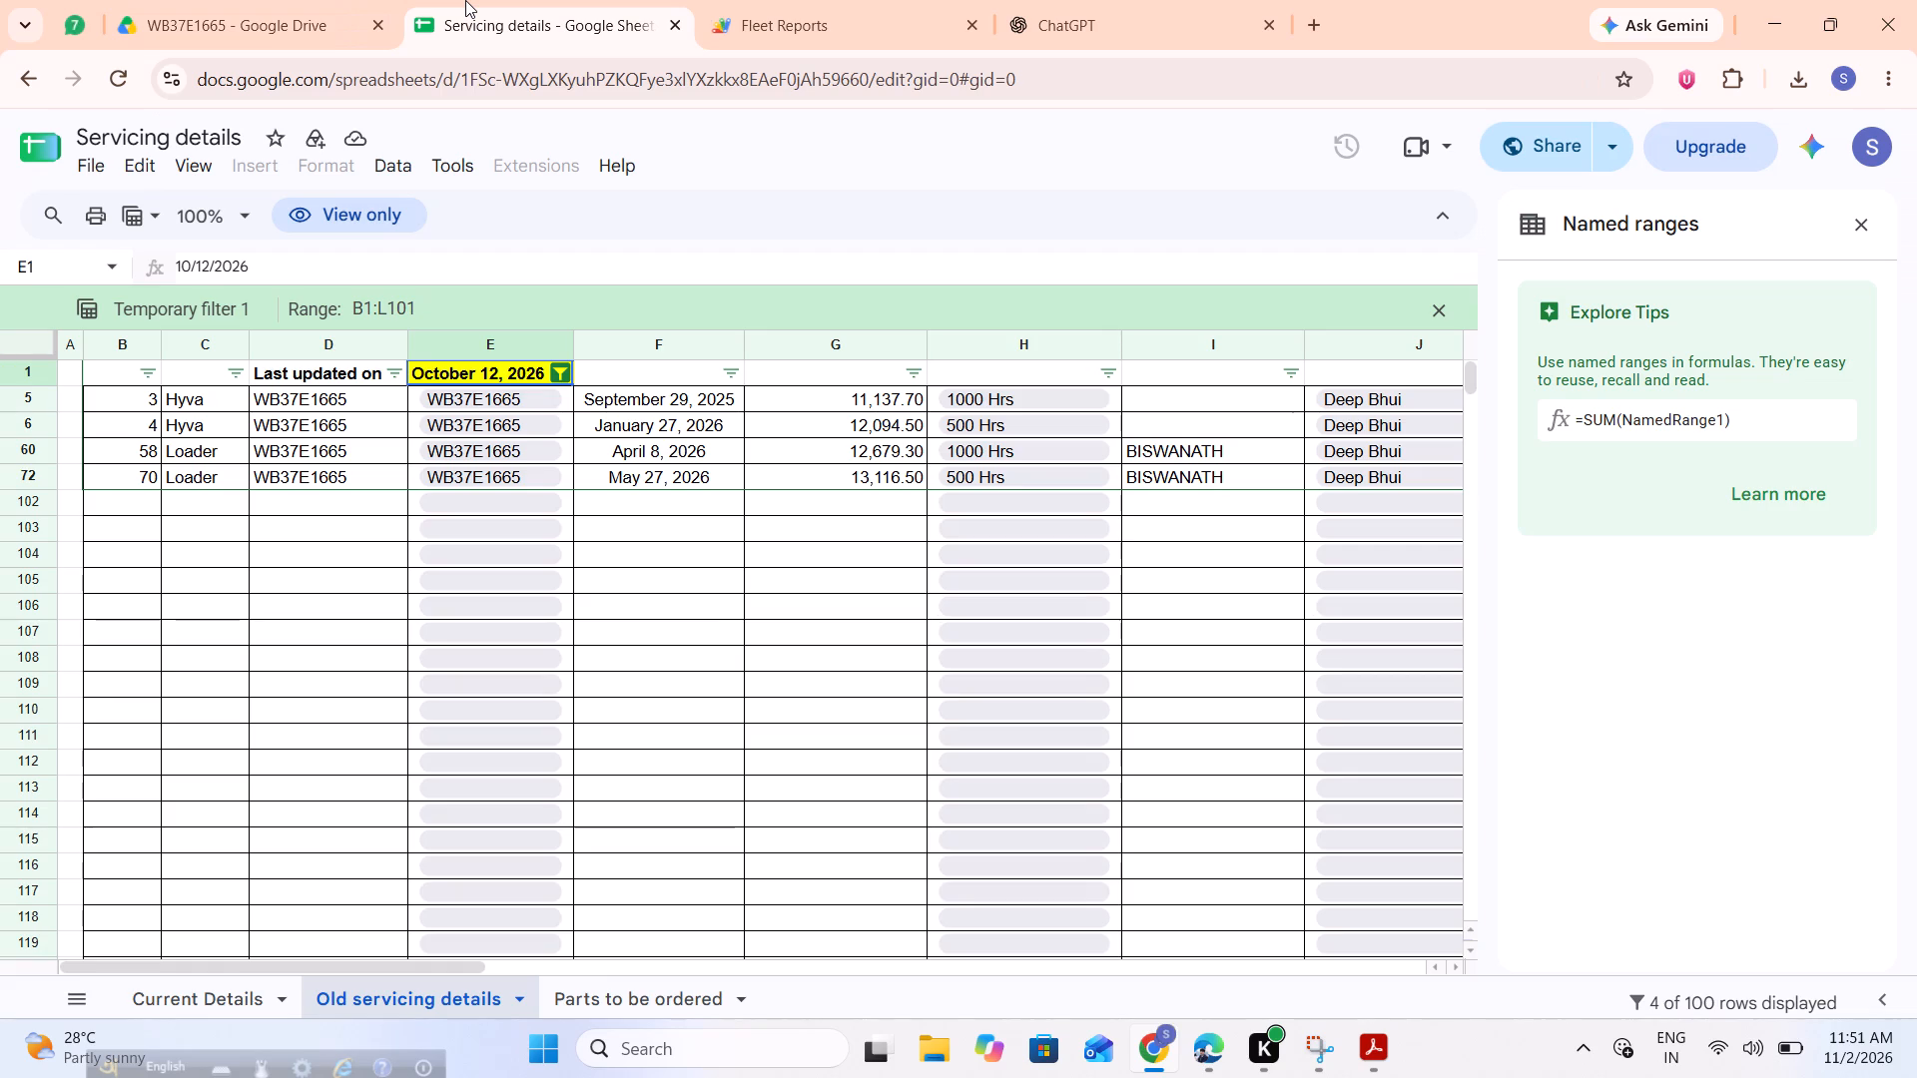
pyautogui.click(560, 364)
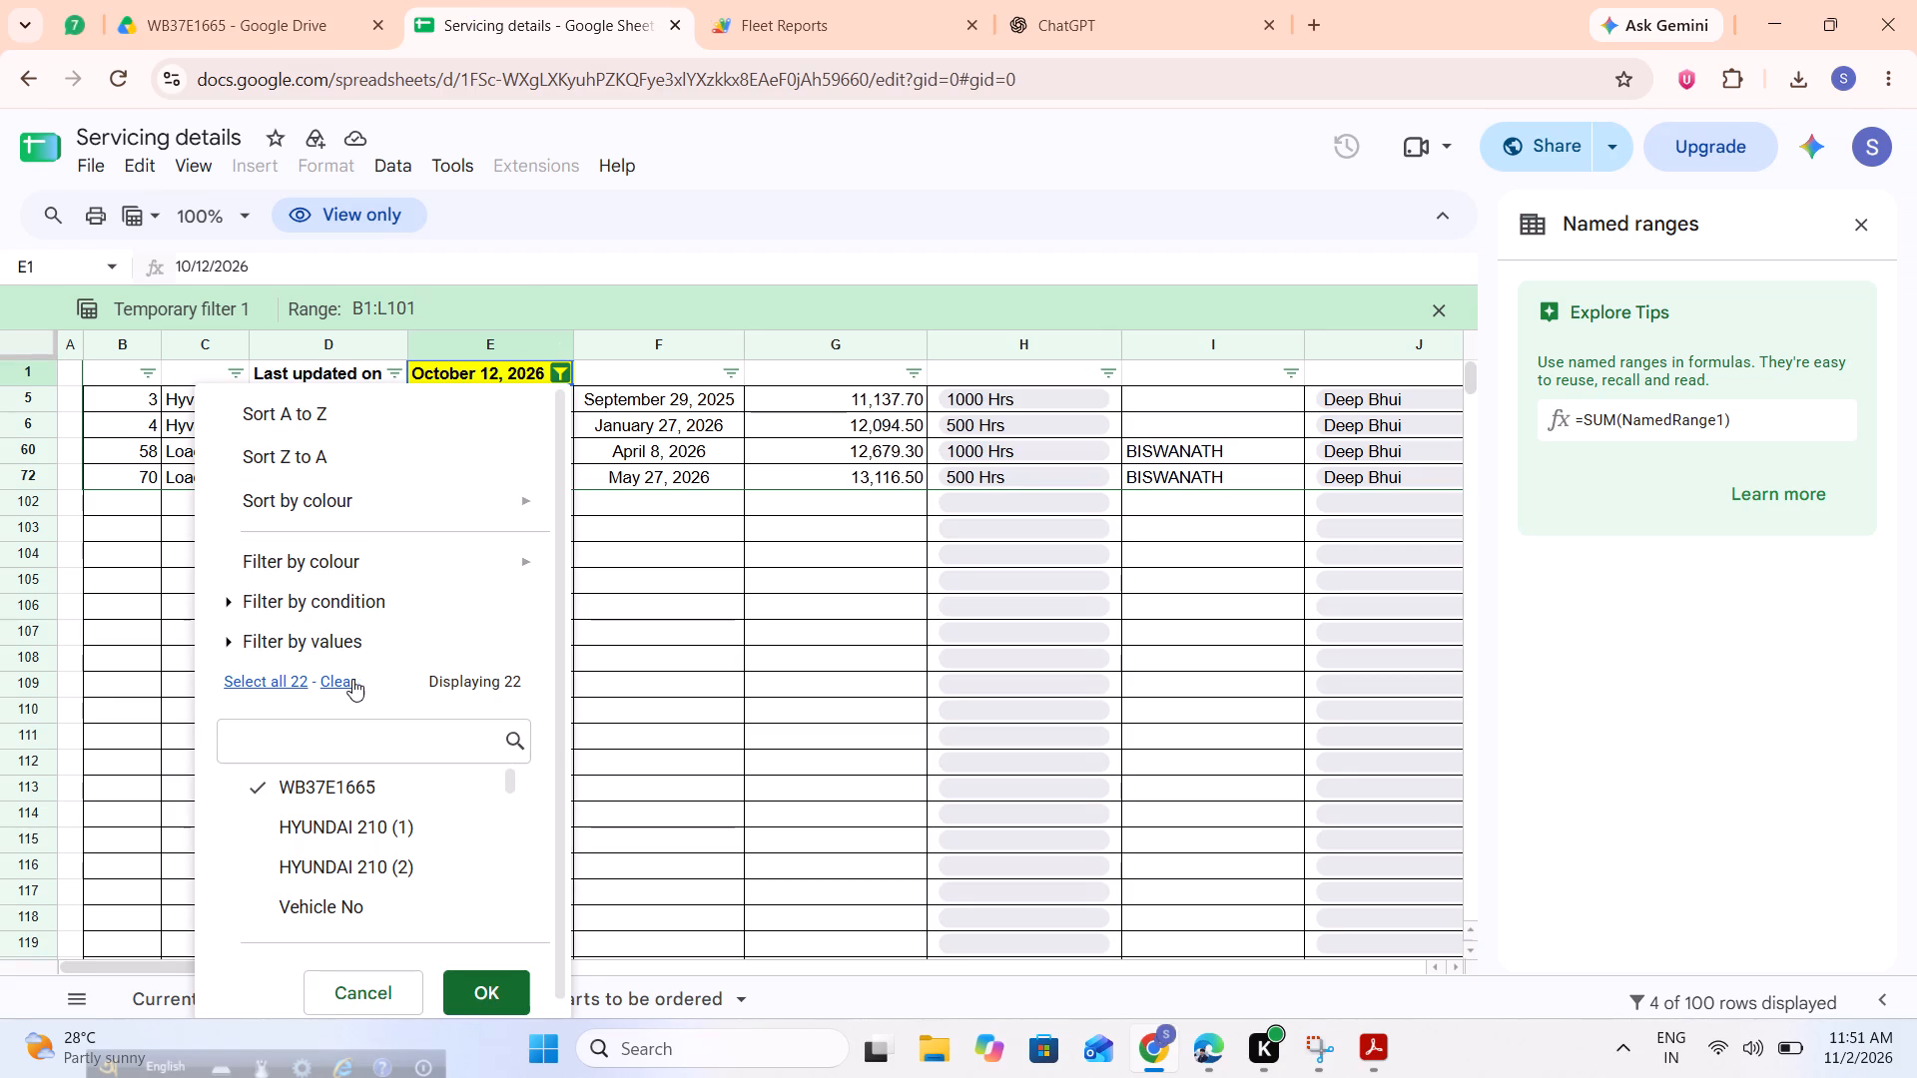
pyautogui.click(331, 680)
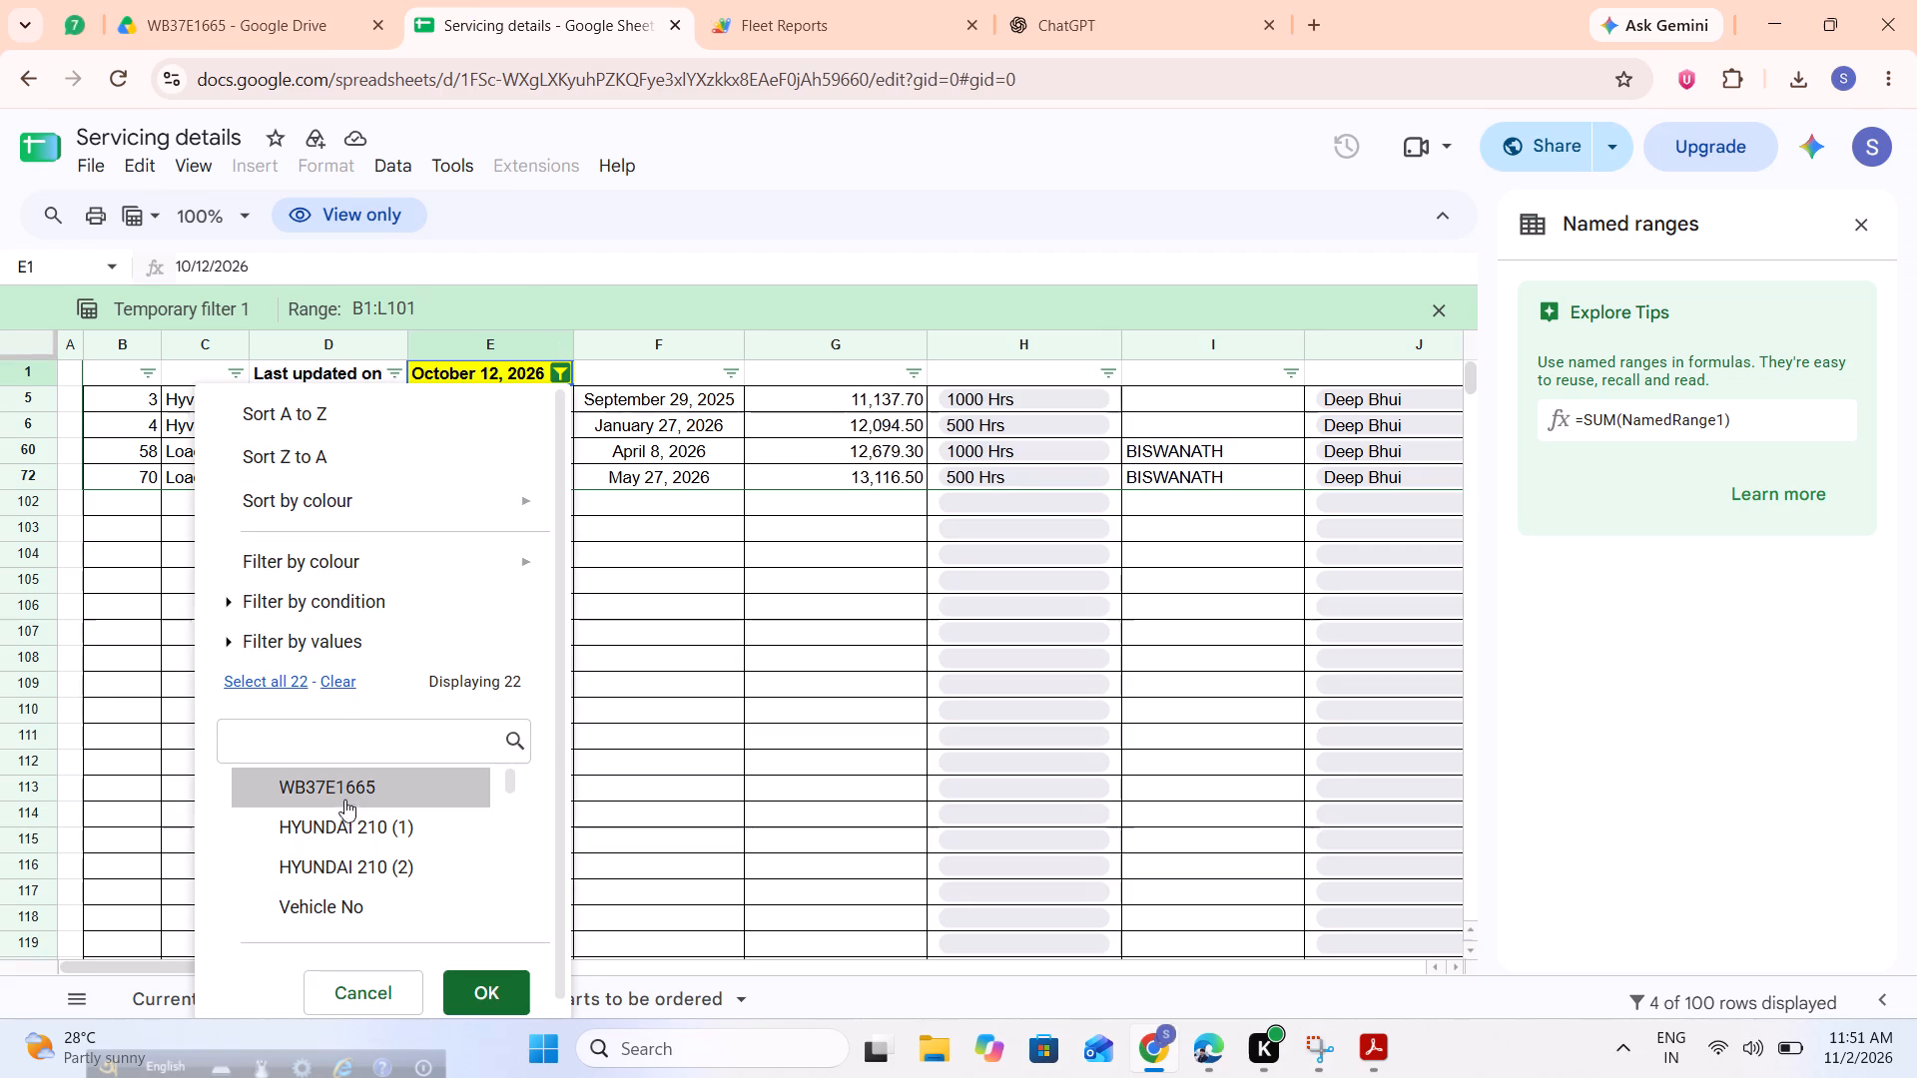
pyautogui.scroll(-3, 344, 802)
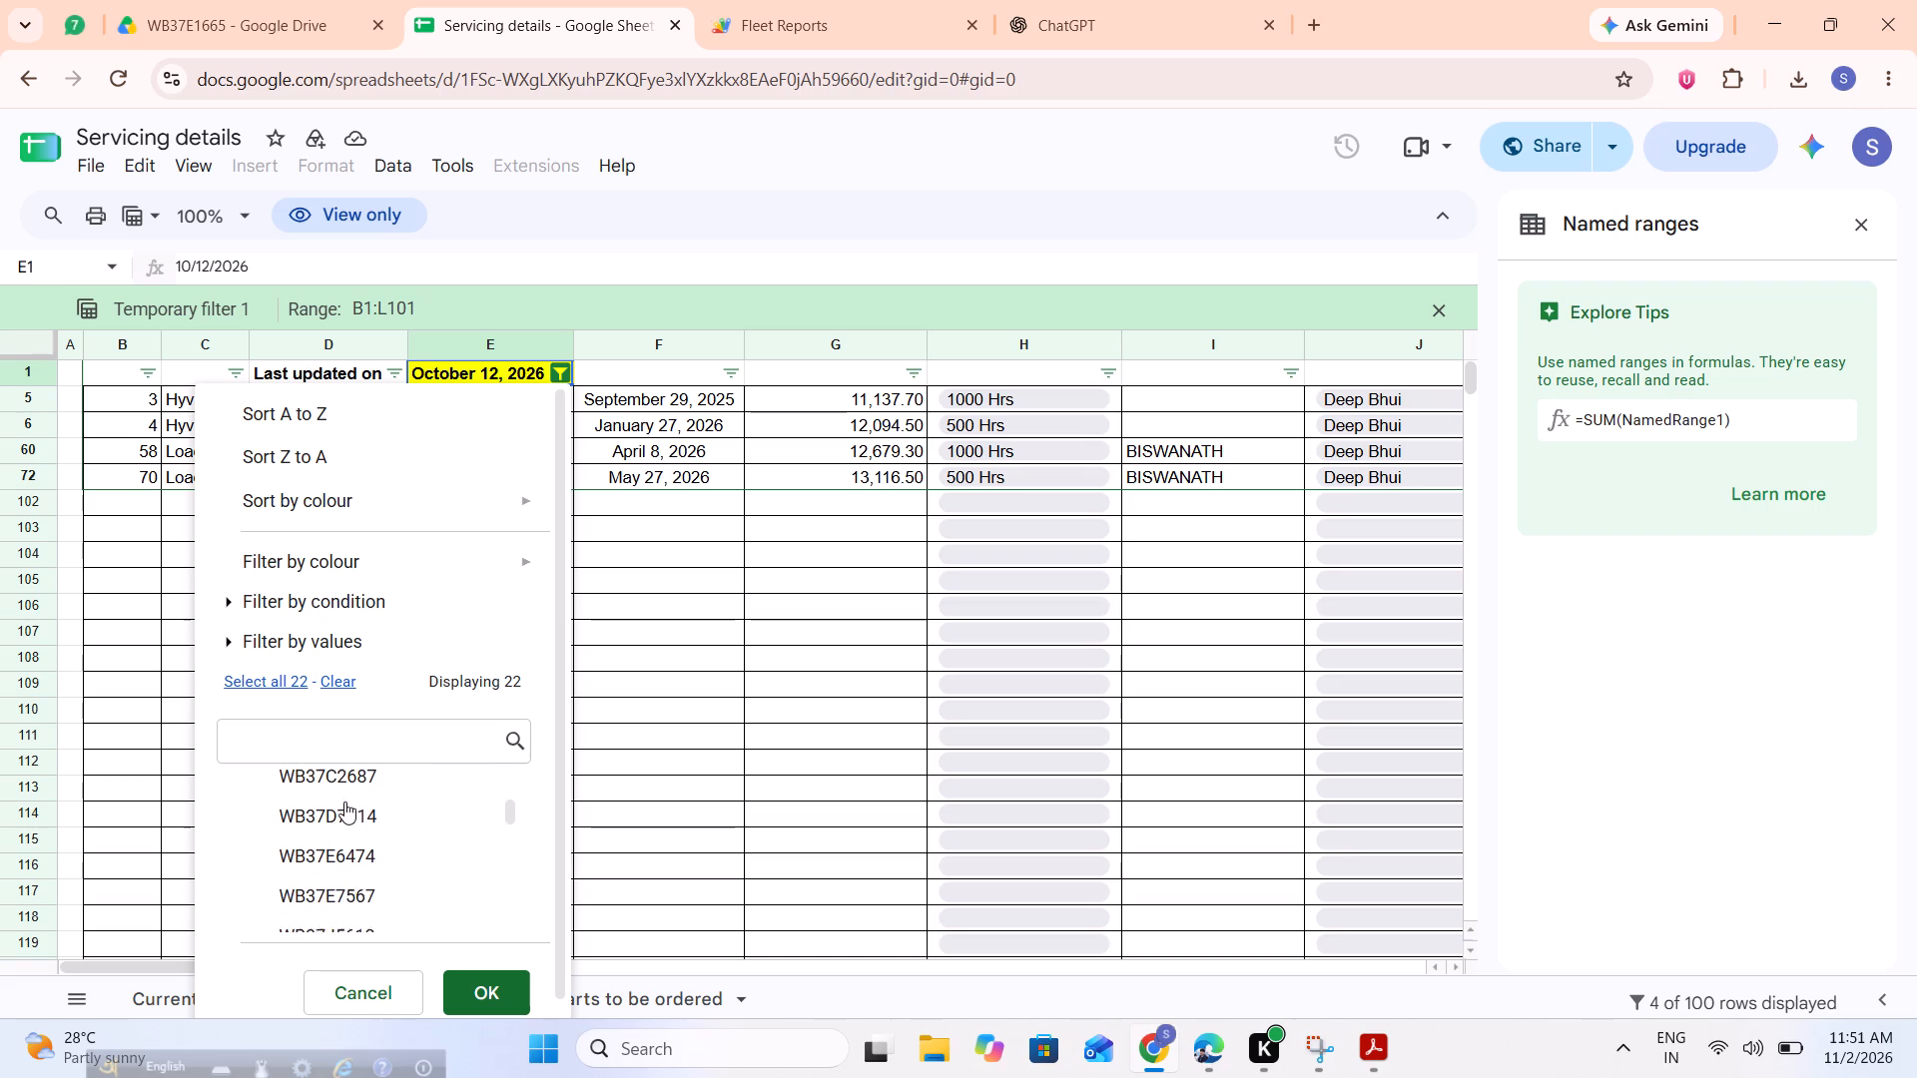
pyautogui.scroll(-2, 344, 802)
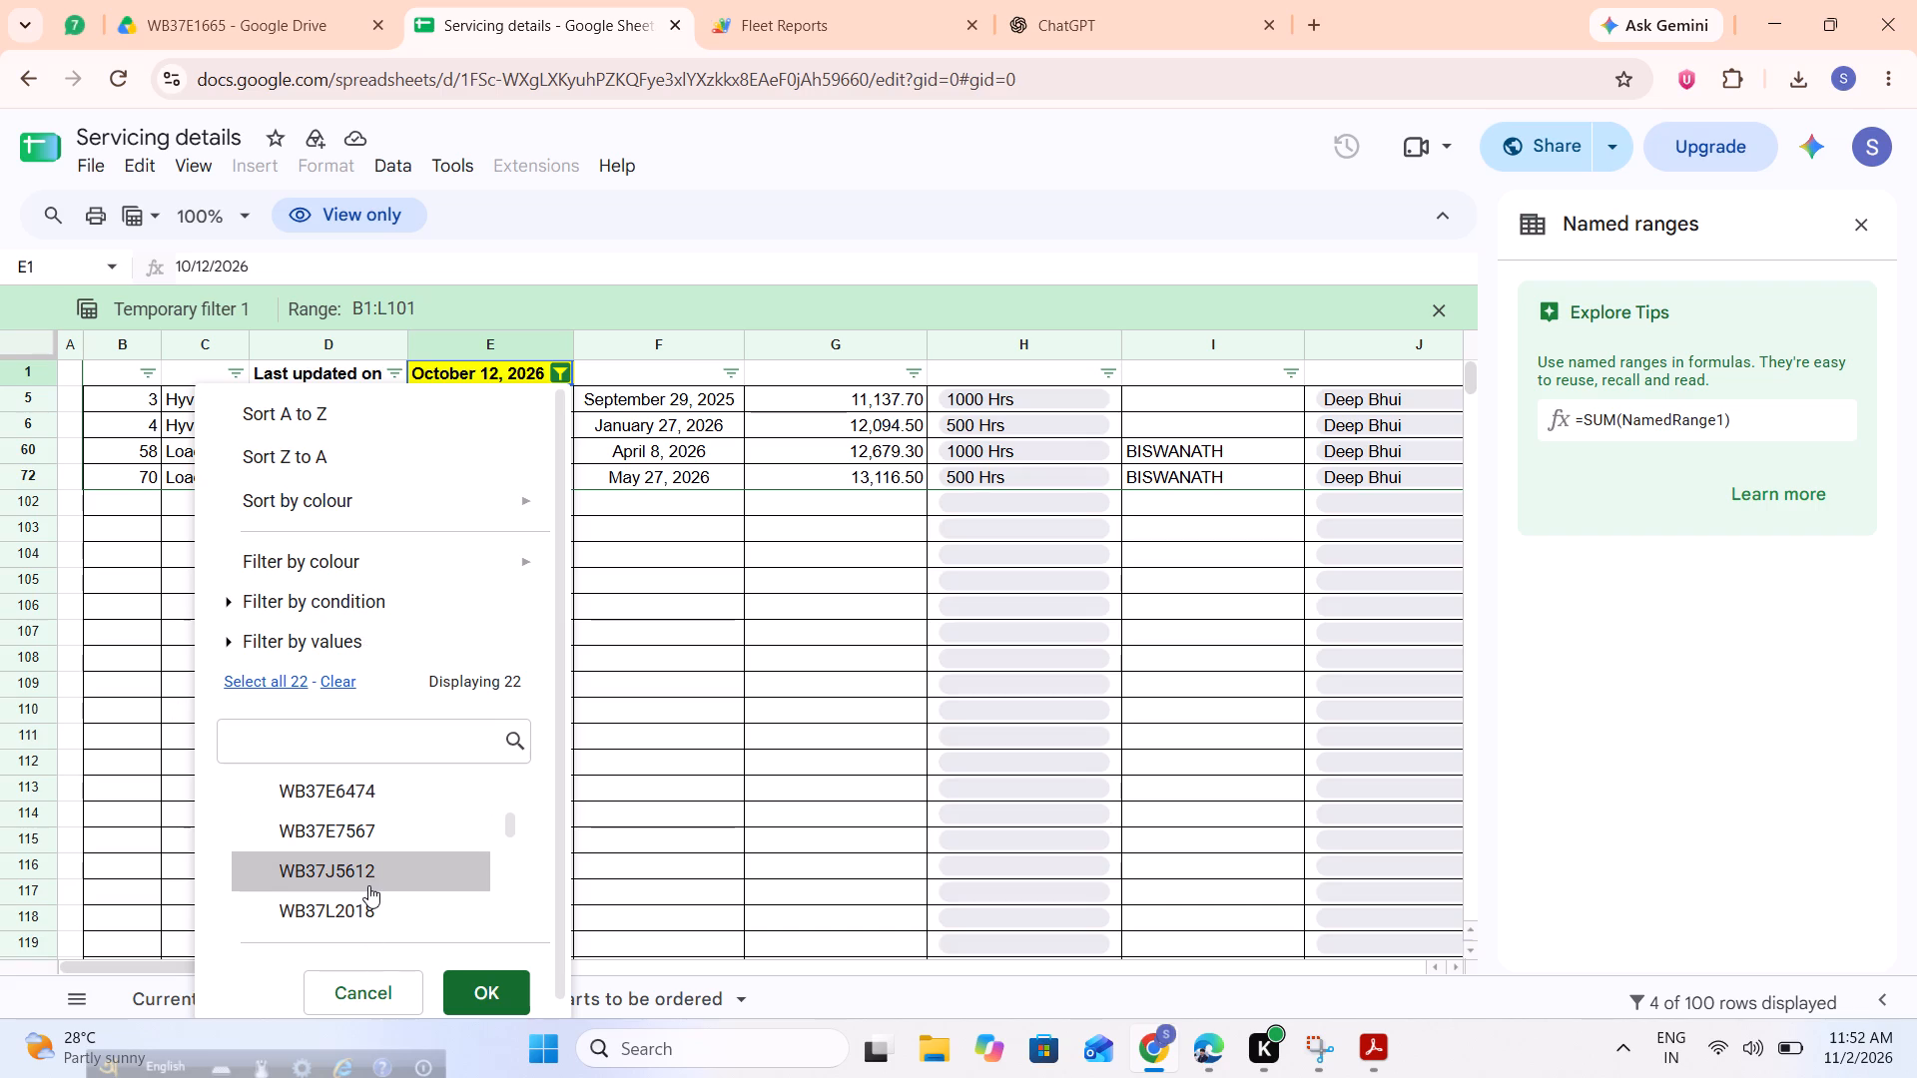
pyautogui.scroll(-3, 368, 885)
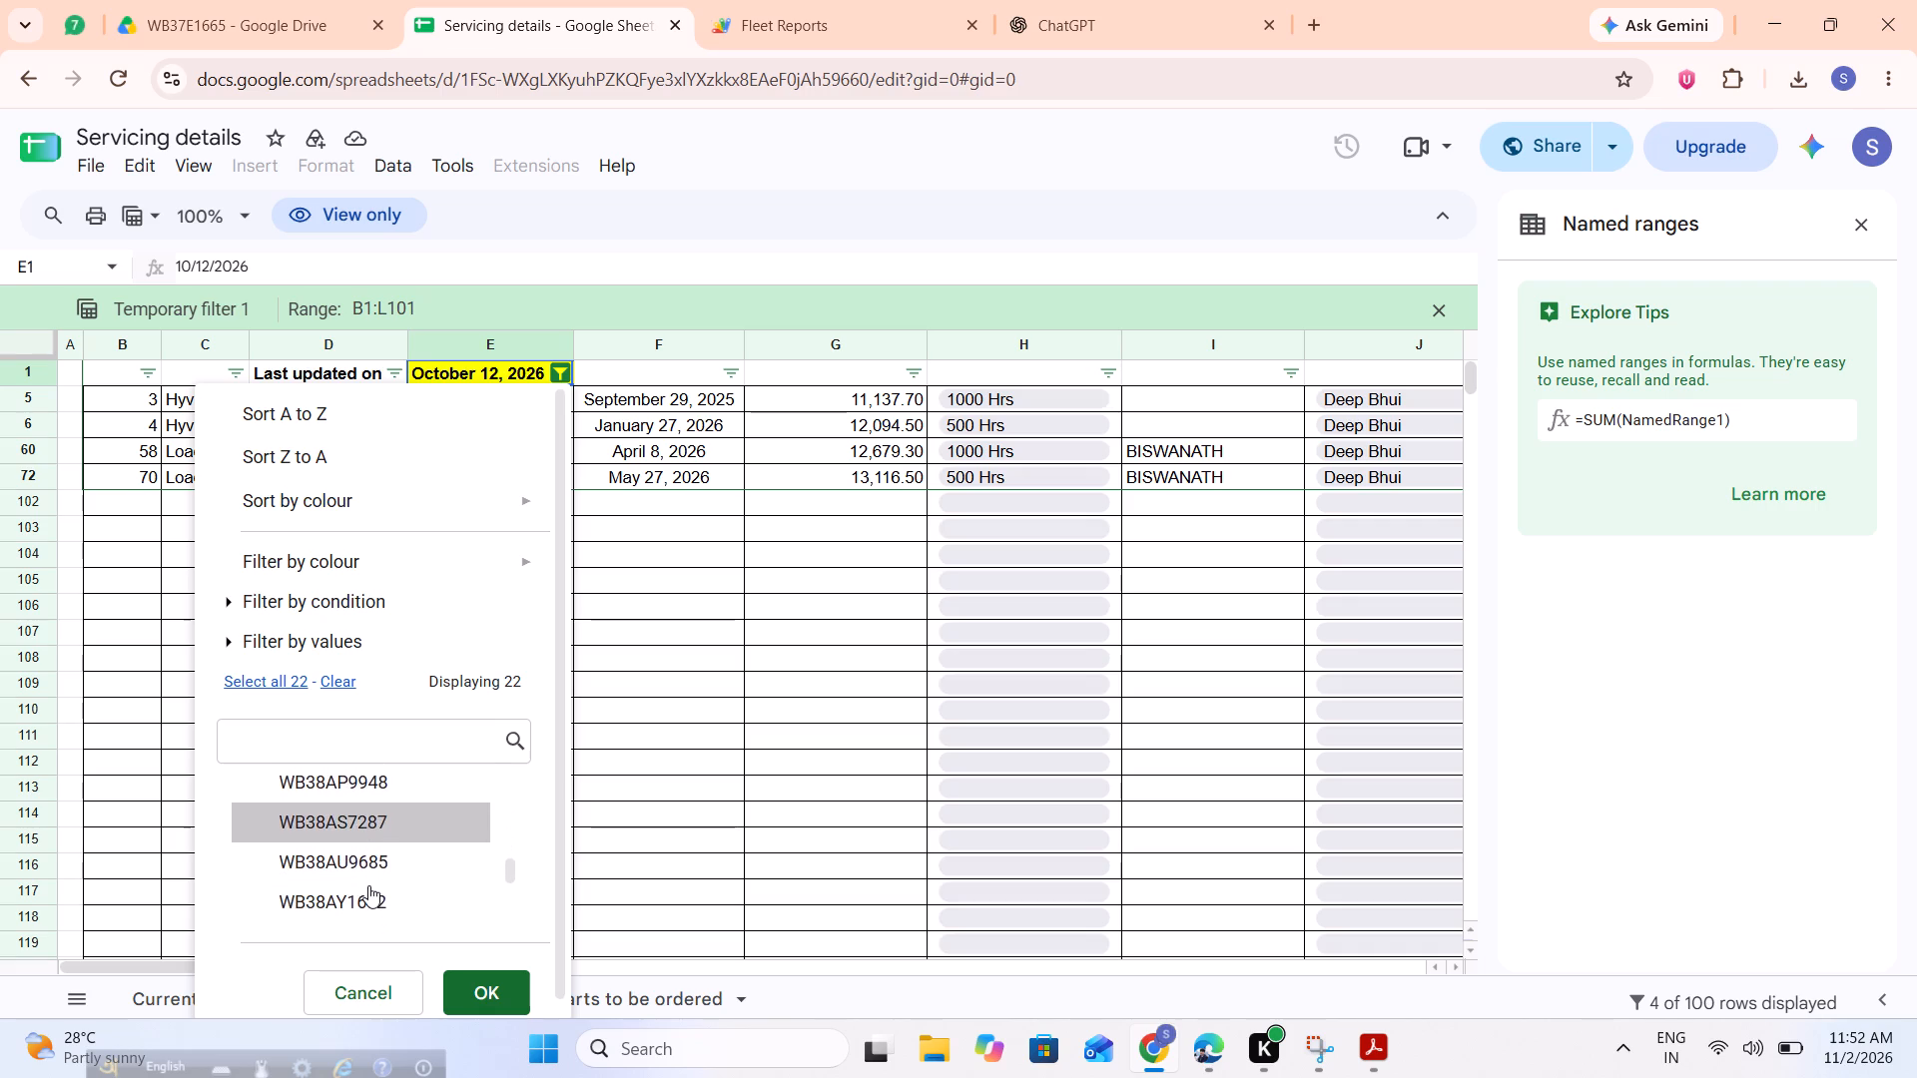
pyautogui.scroll(-1, 368, 885)
pyautogui.click(380, 862)
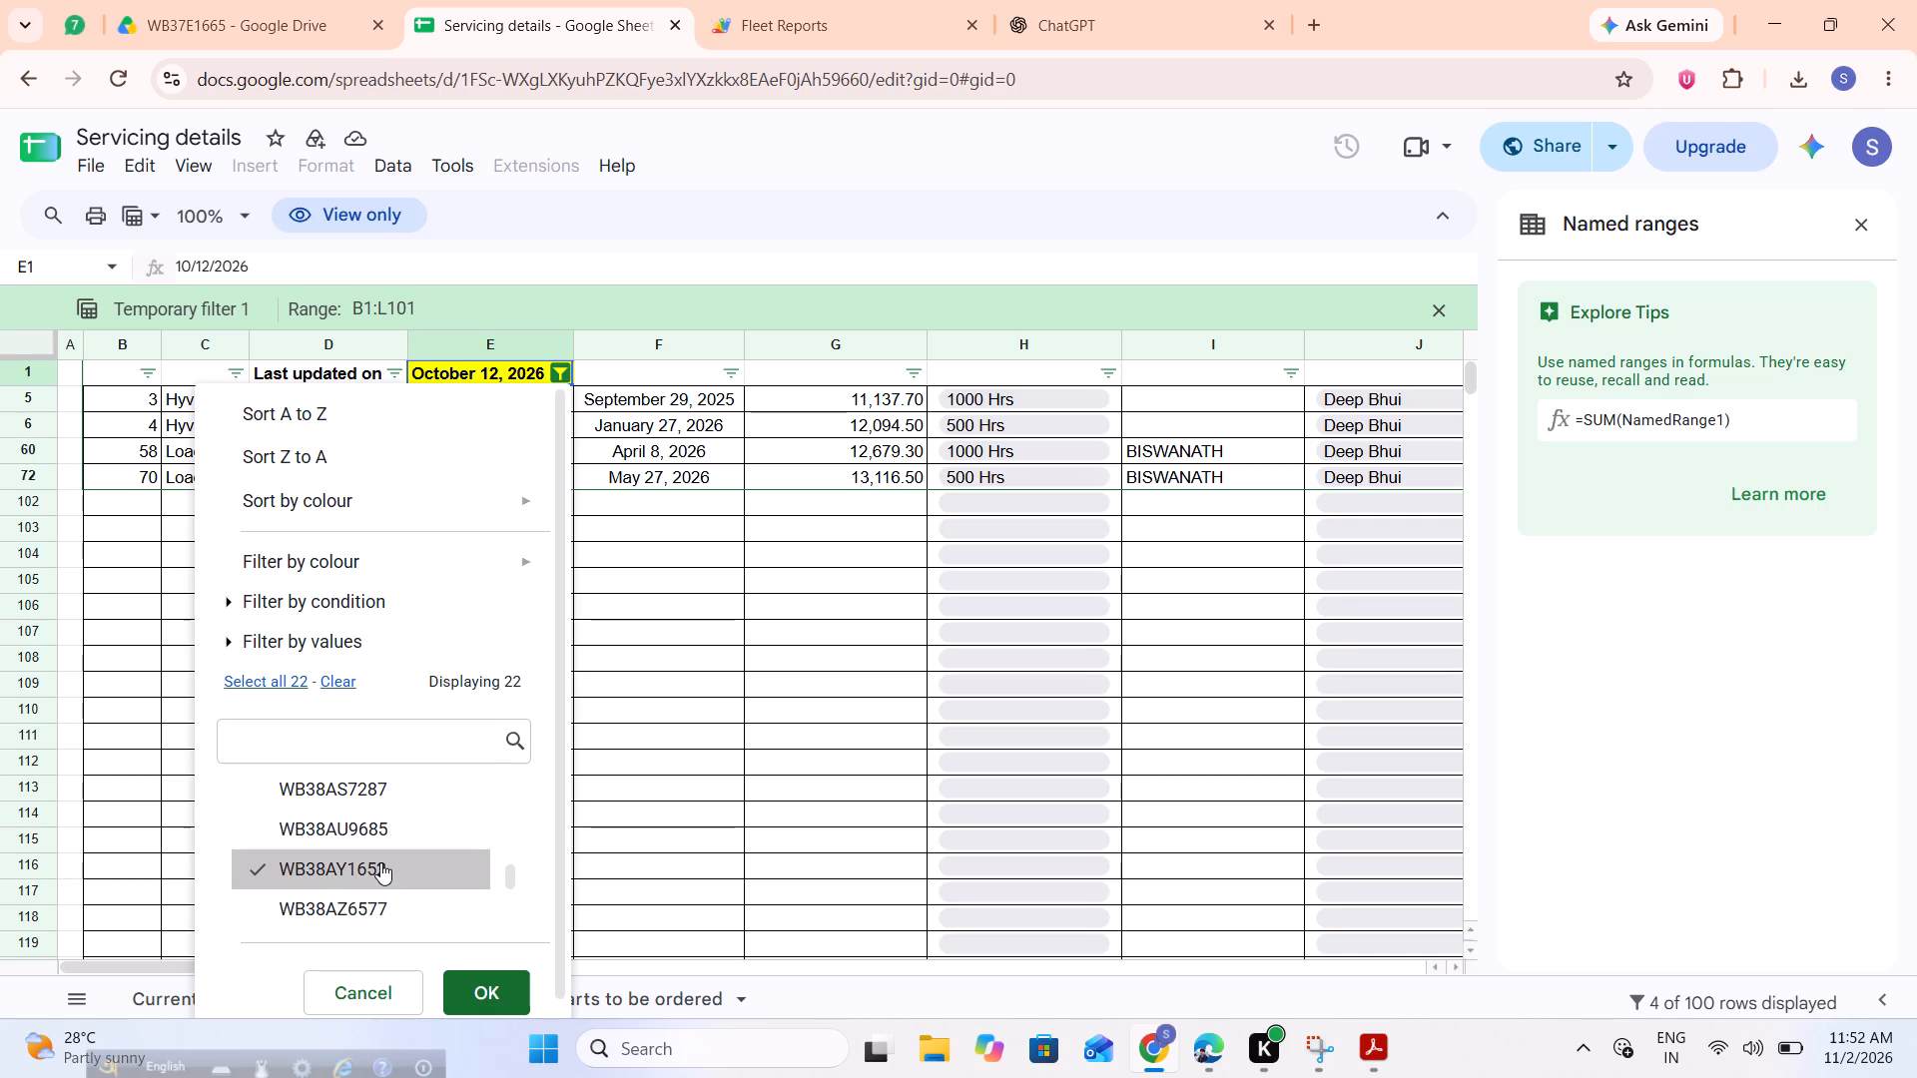
pyautogui.click(448, 1000)
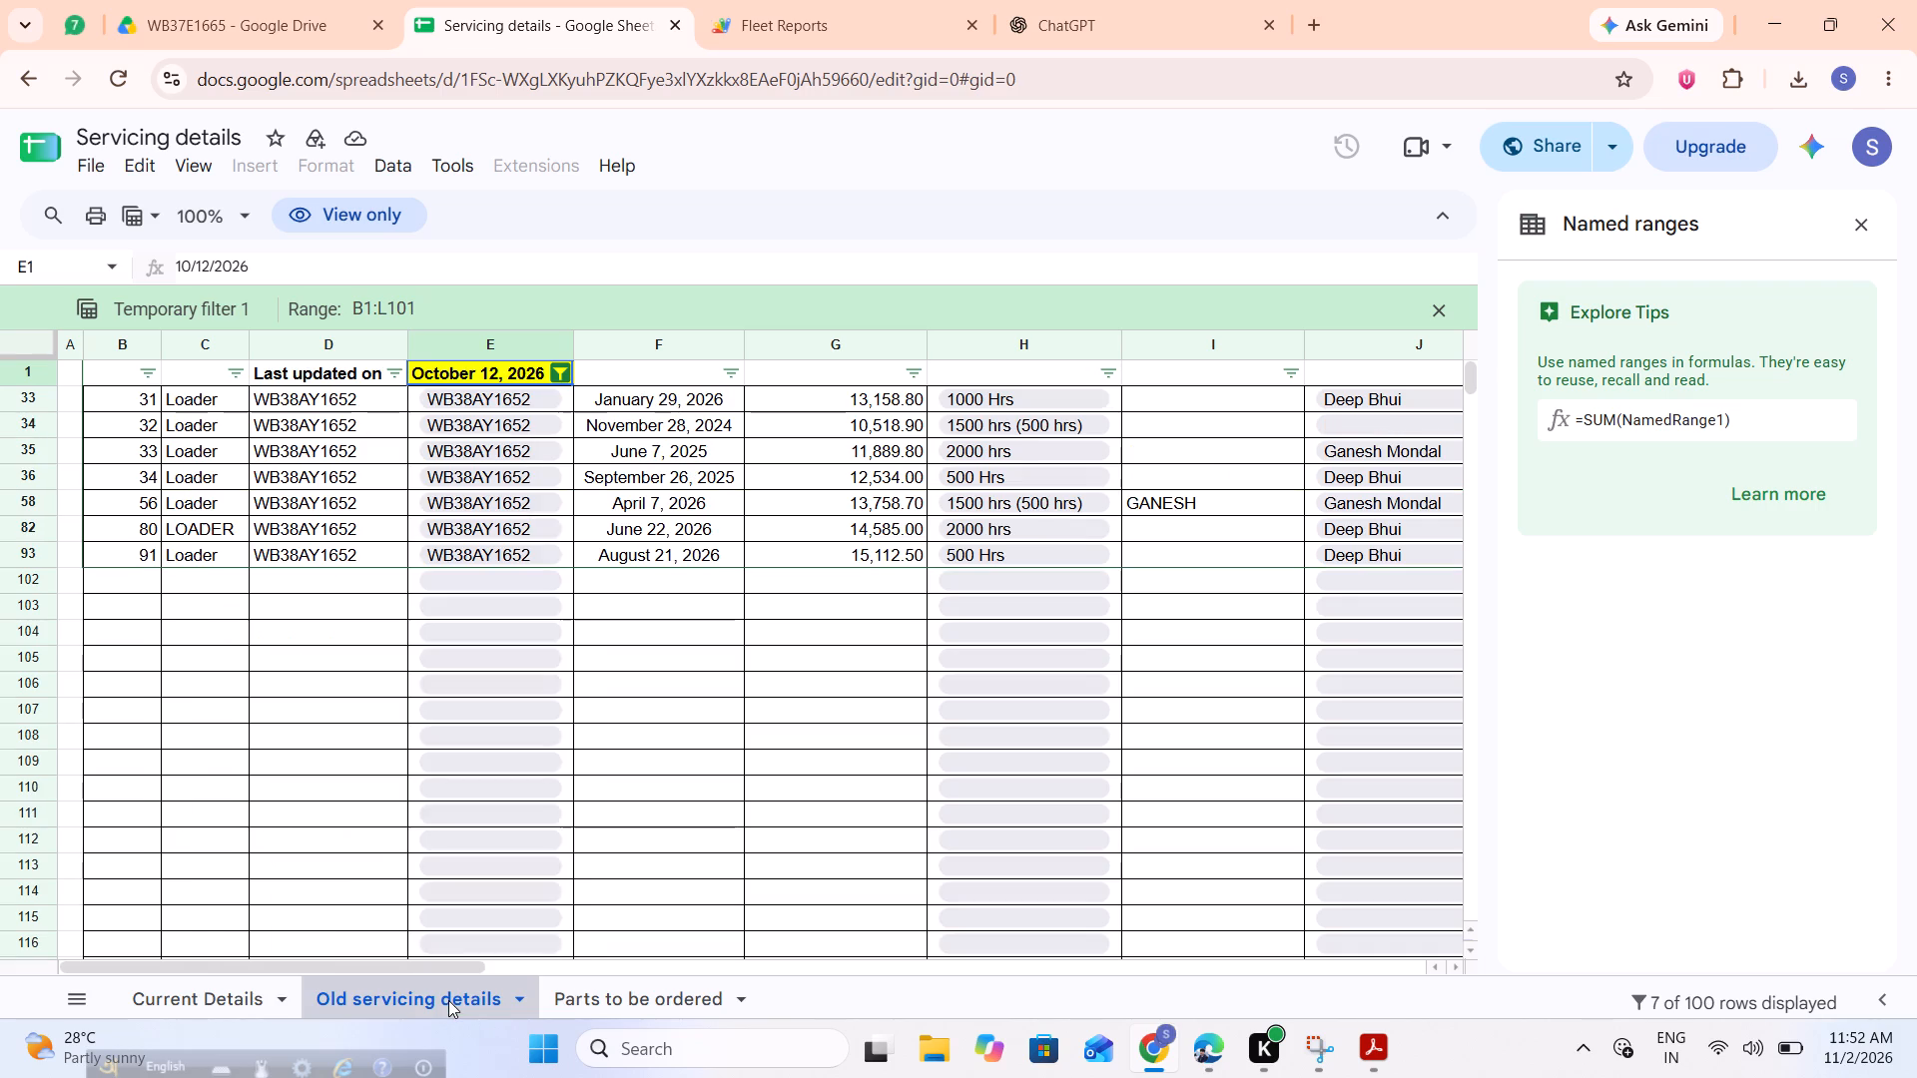
pyautogui.click(313, 0)
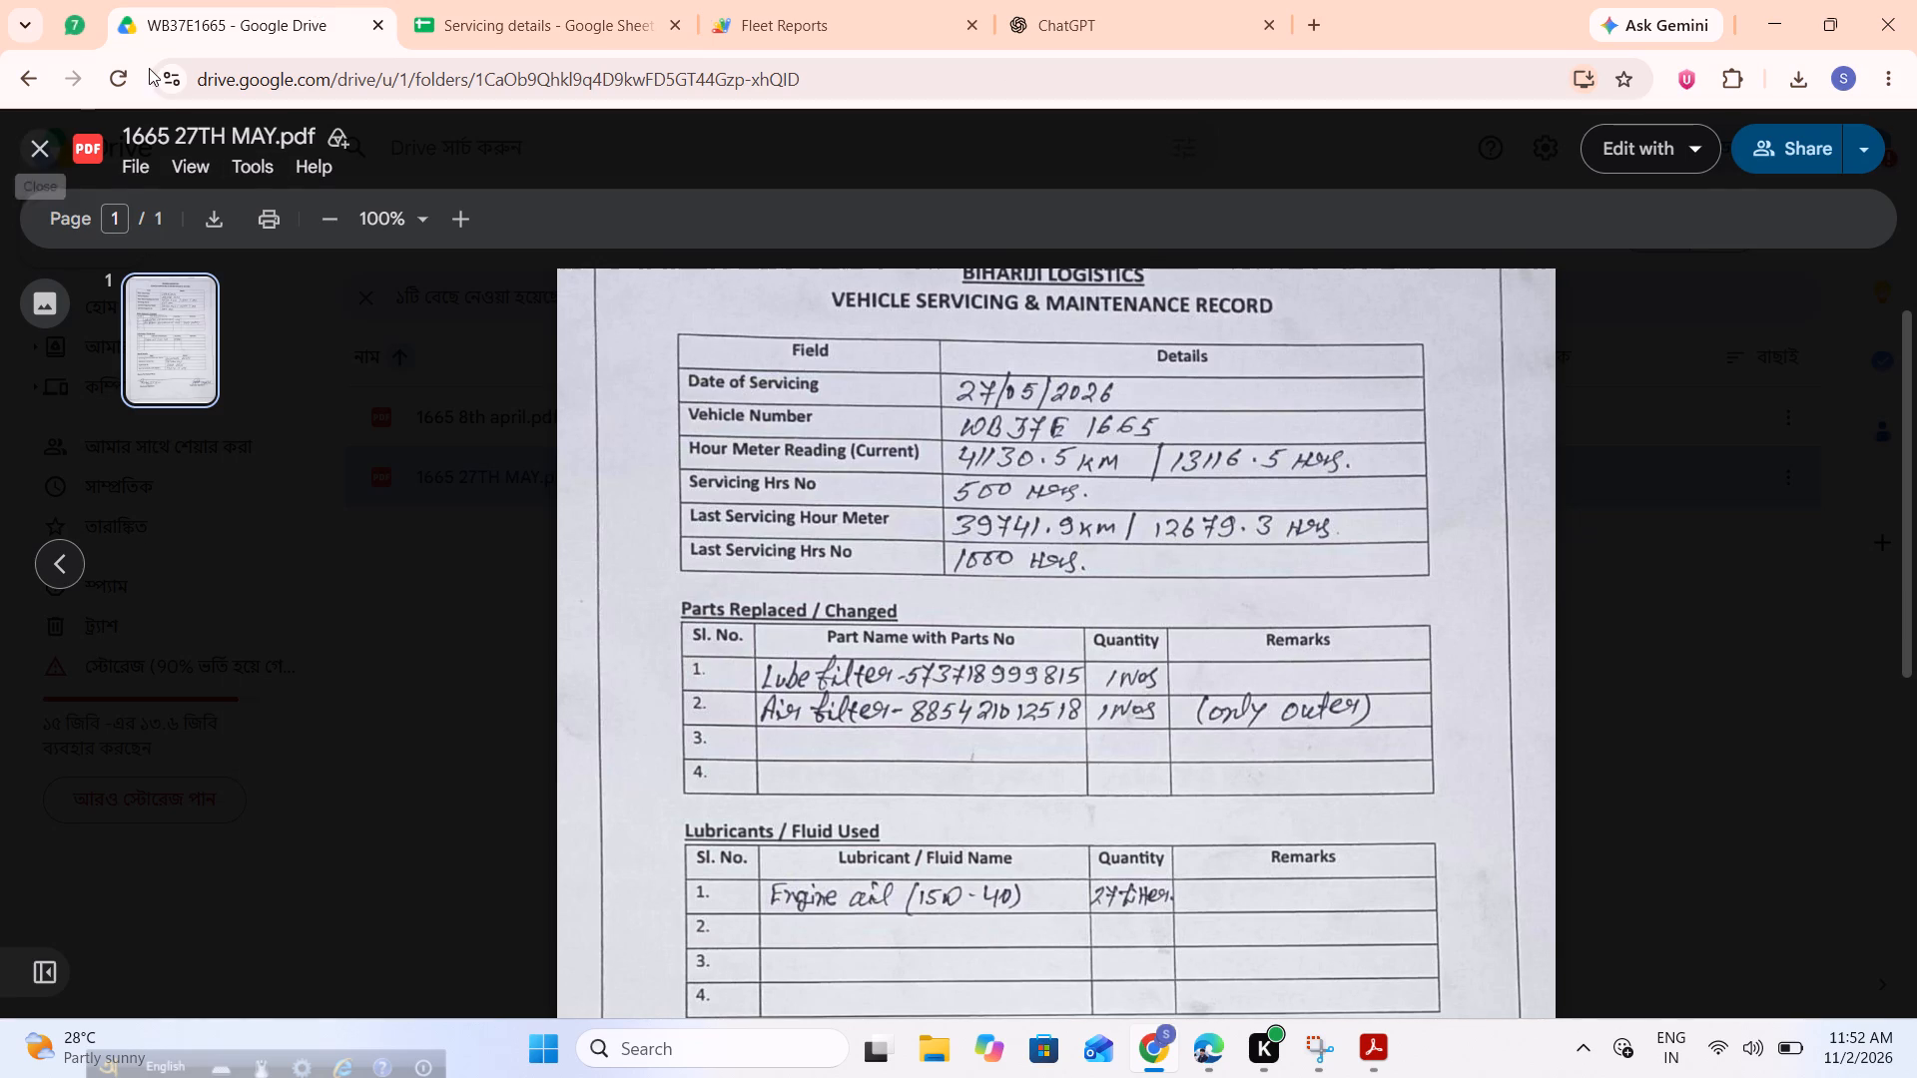
pyautogui.click(20, 67)
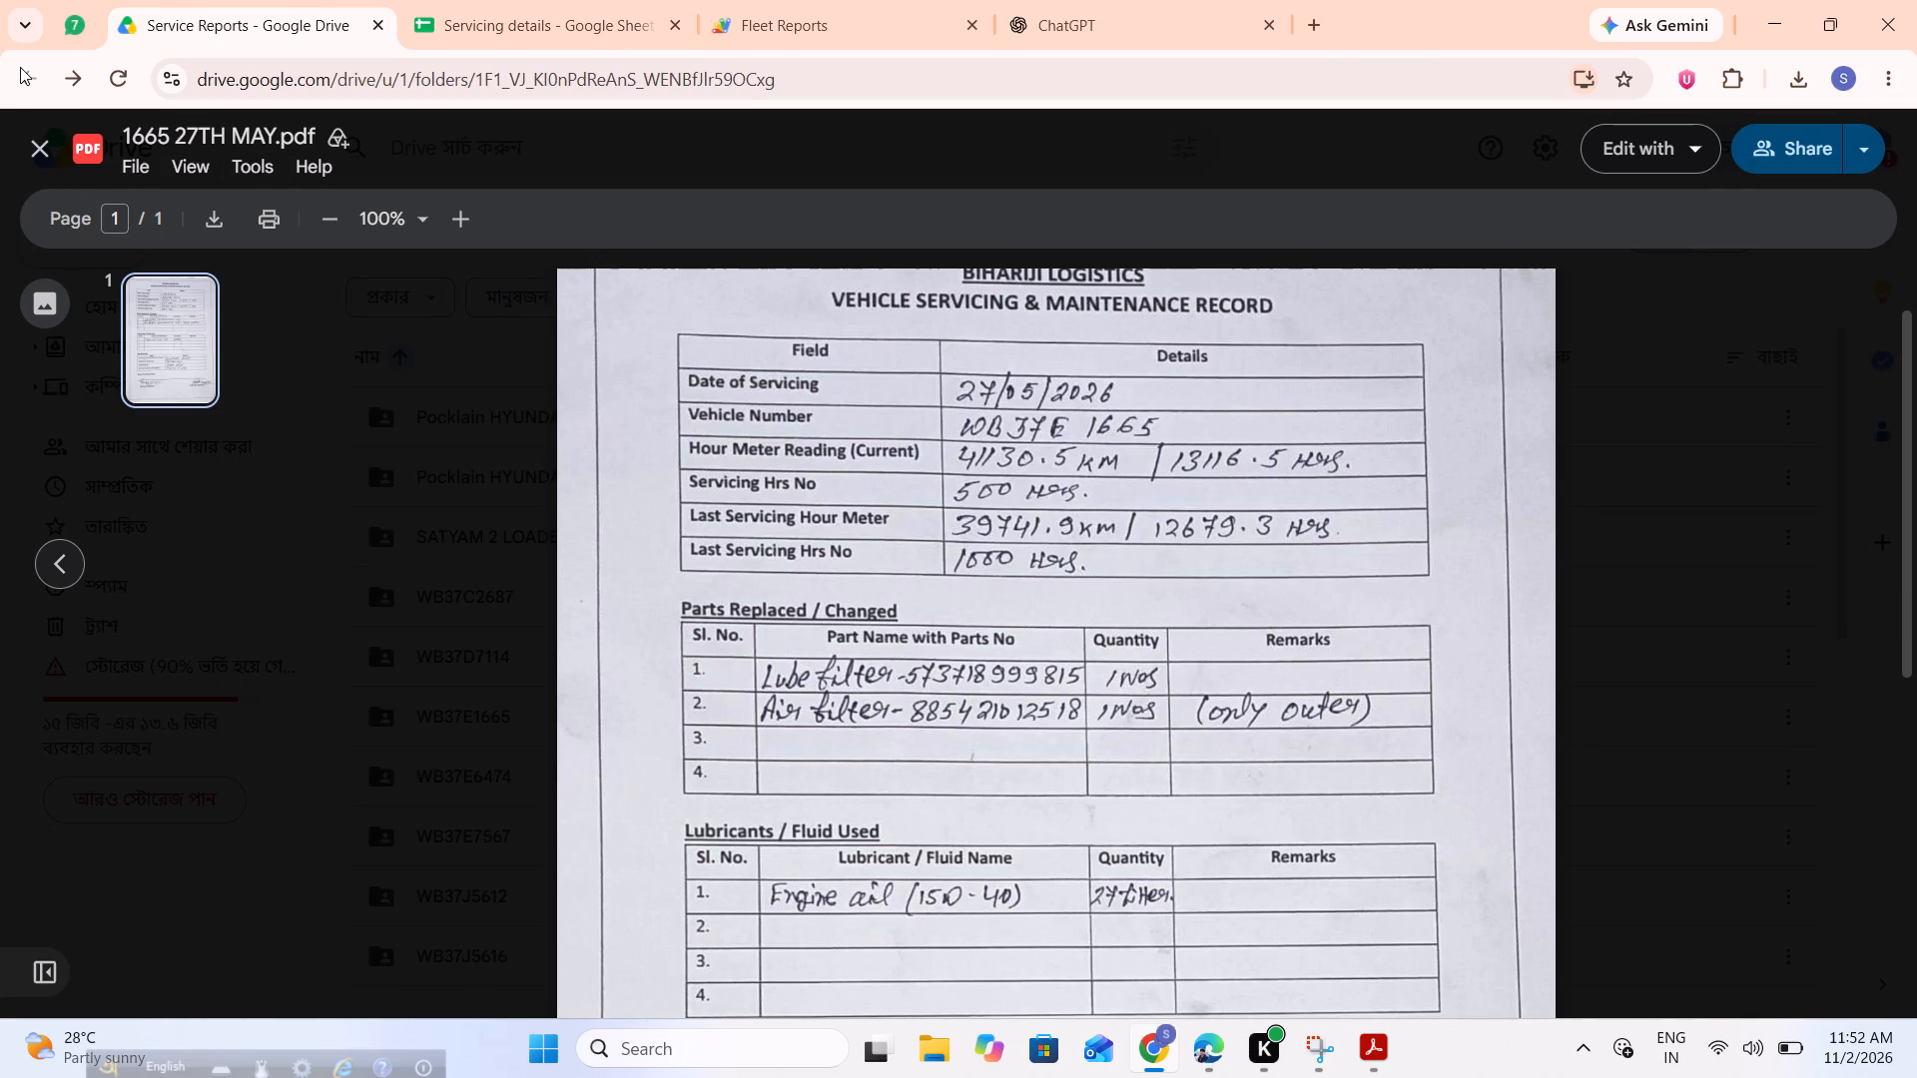
pyautogui.click(20, 67)
pyautogui.click(45, 154)
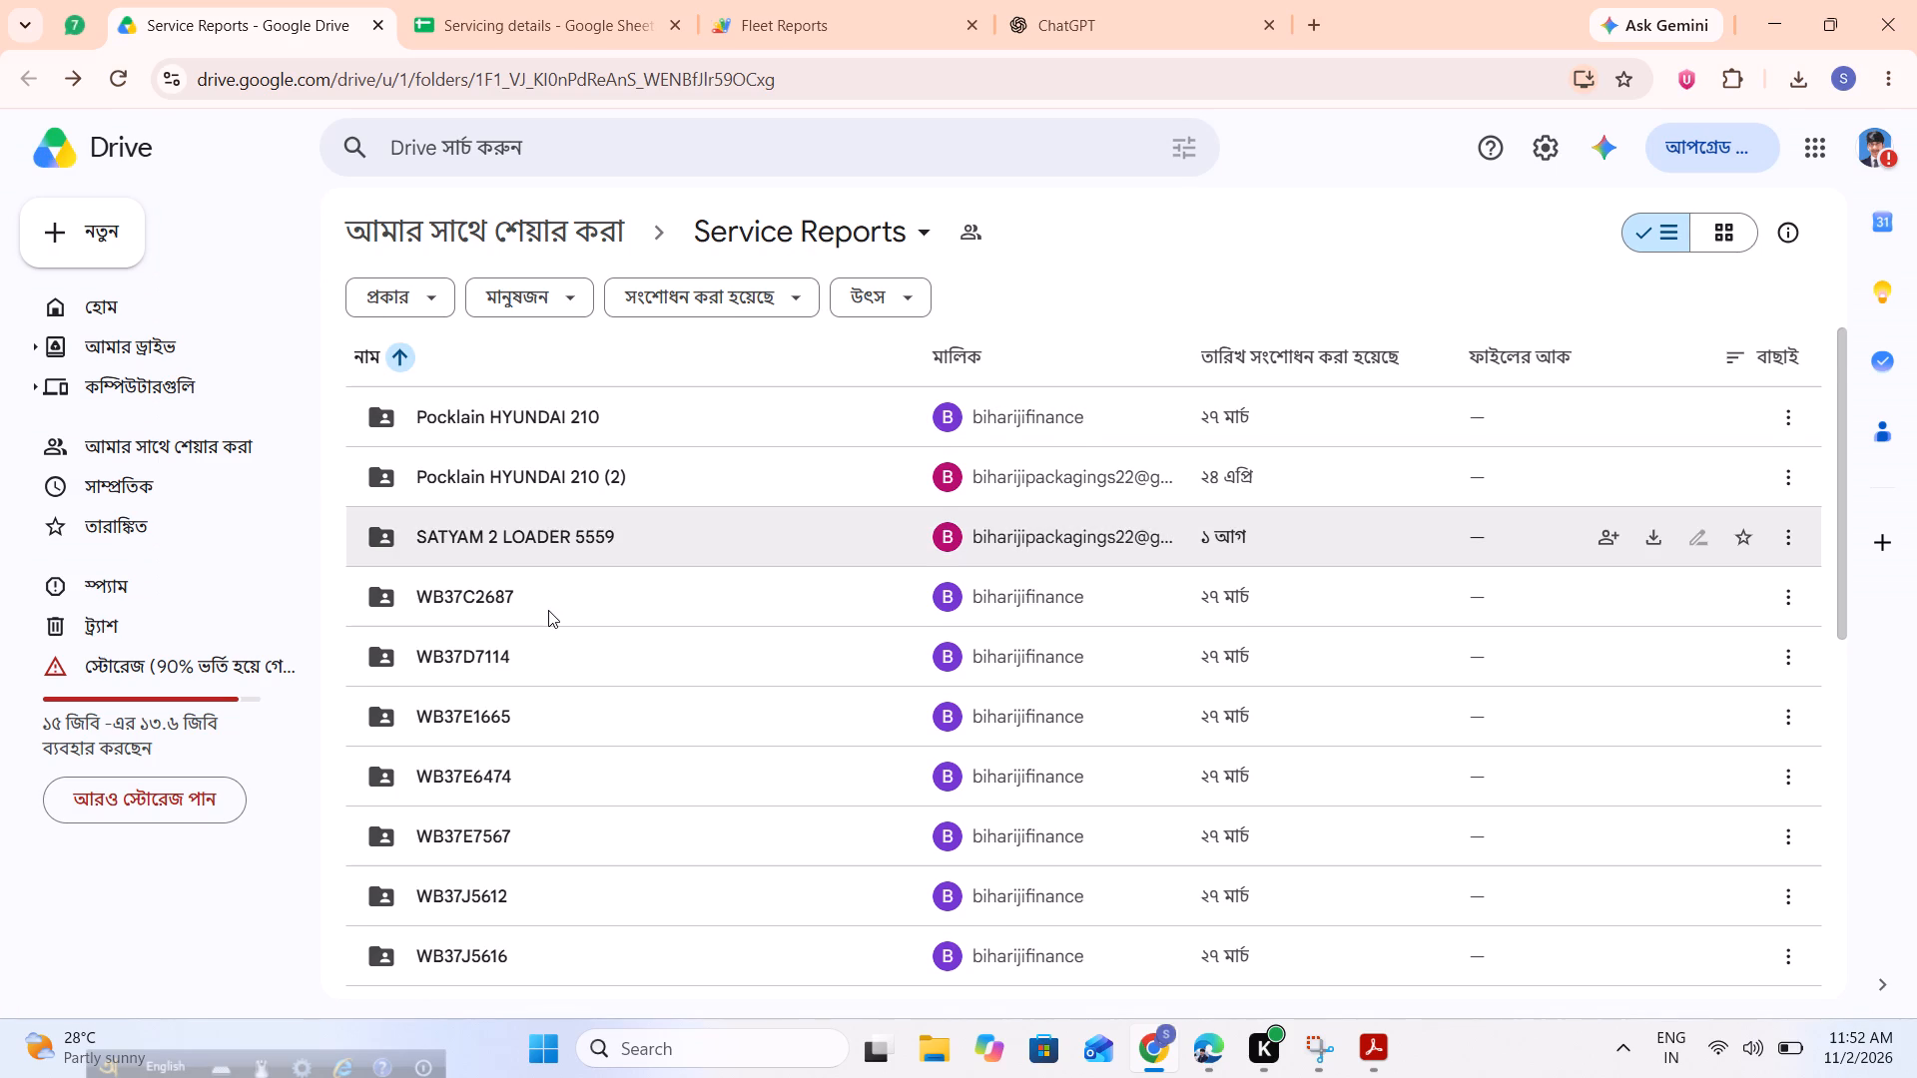
pyautogui.scroll(-3, 548, 610)
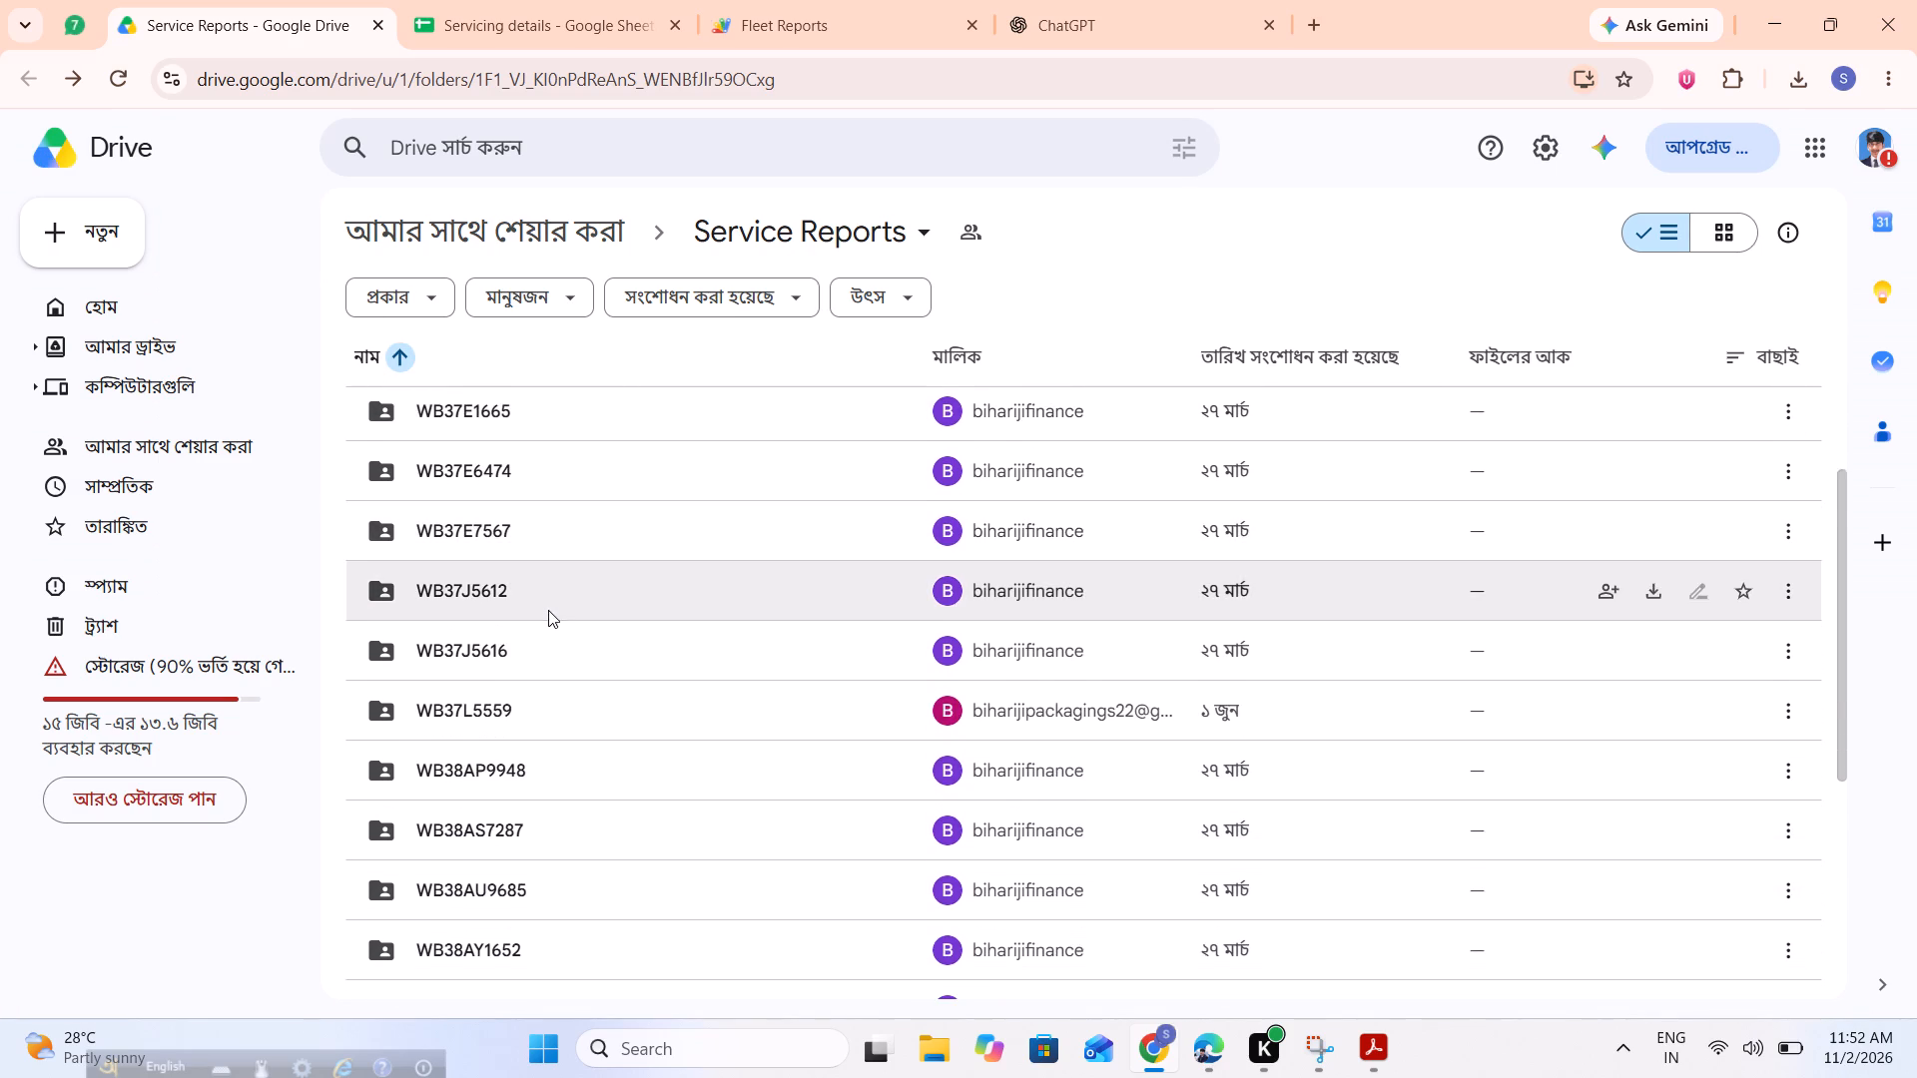
pyautogui.scroll(-1, 548, 610)
pyautogui.click(638, 838)
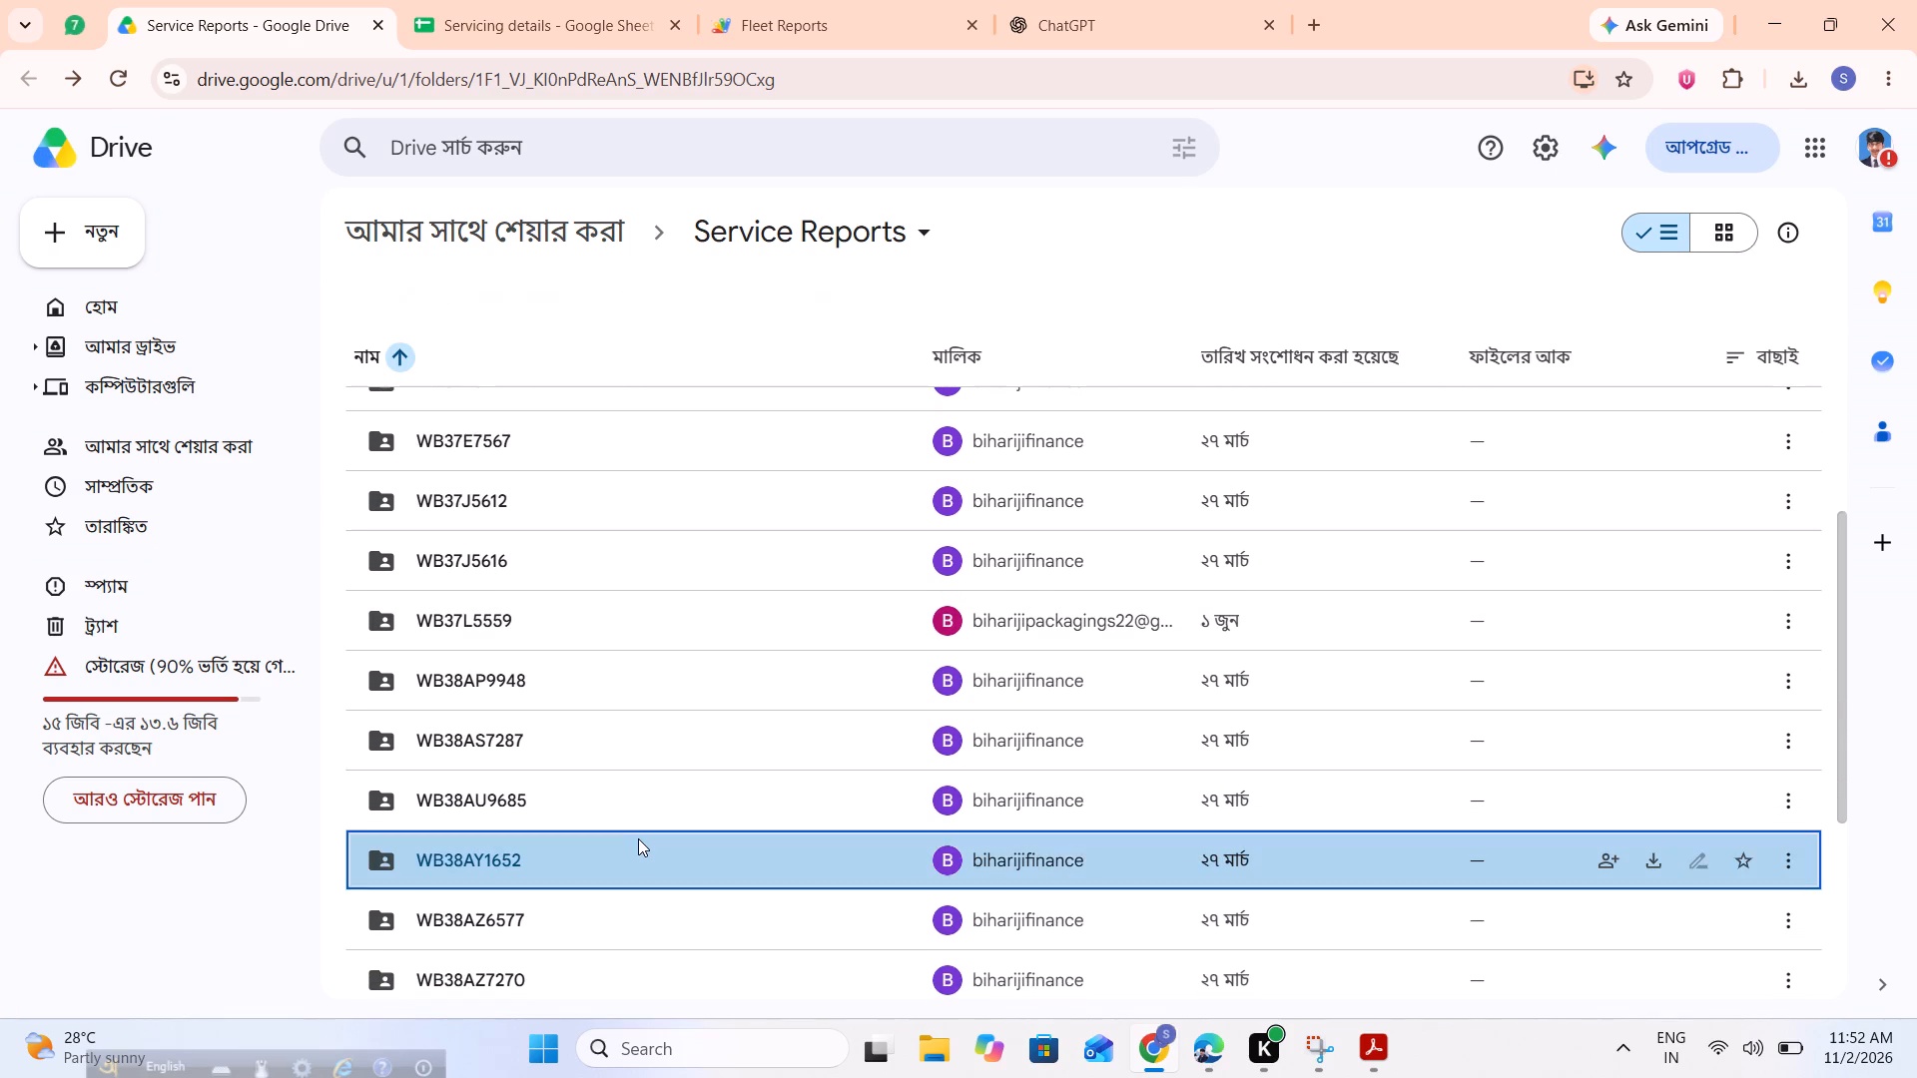
pyautogui.doubleClick(638, 838)
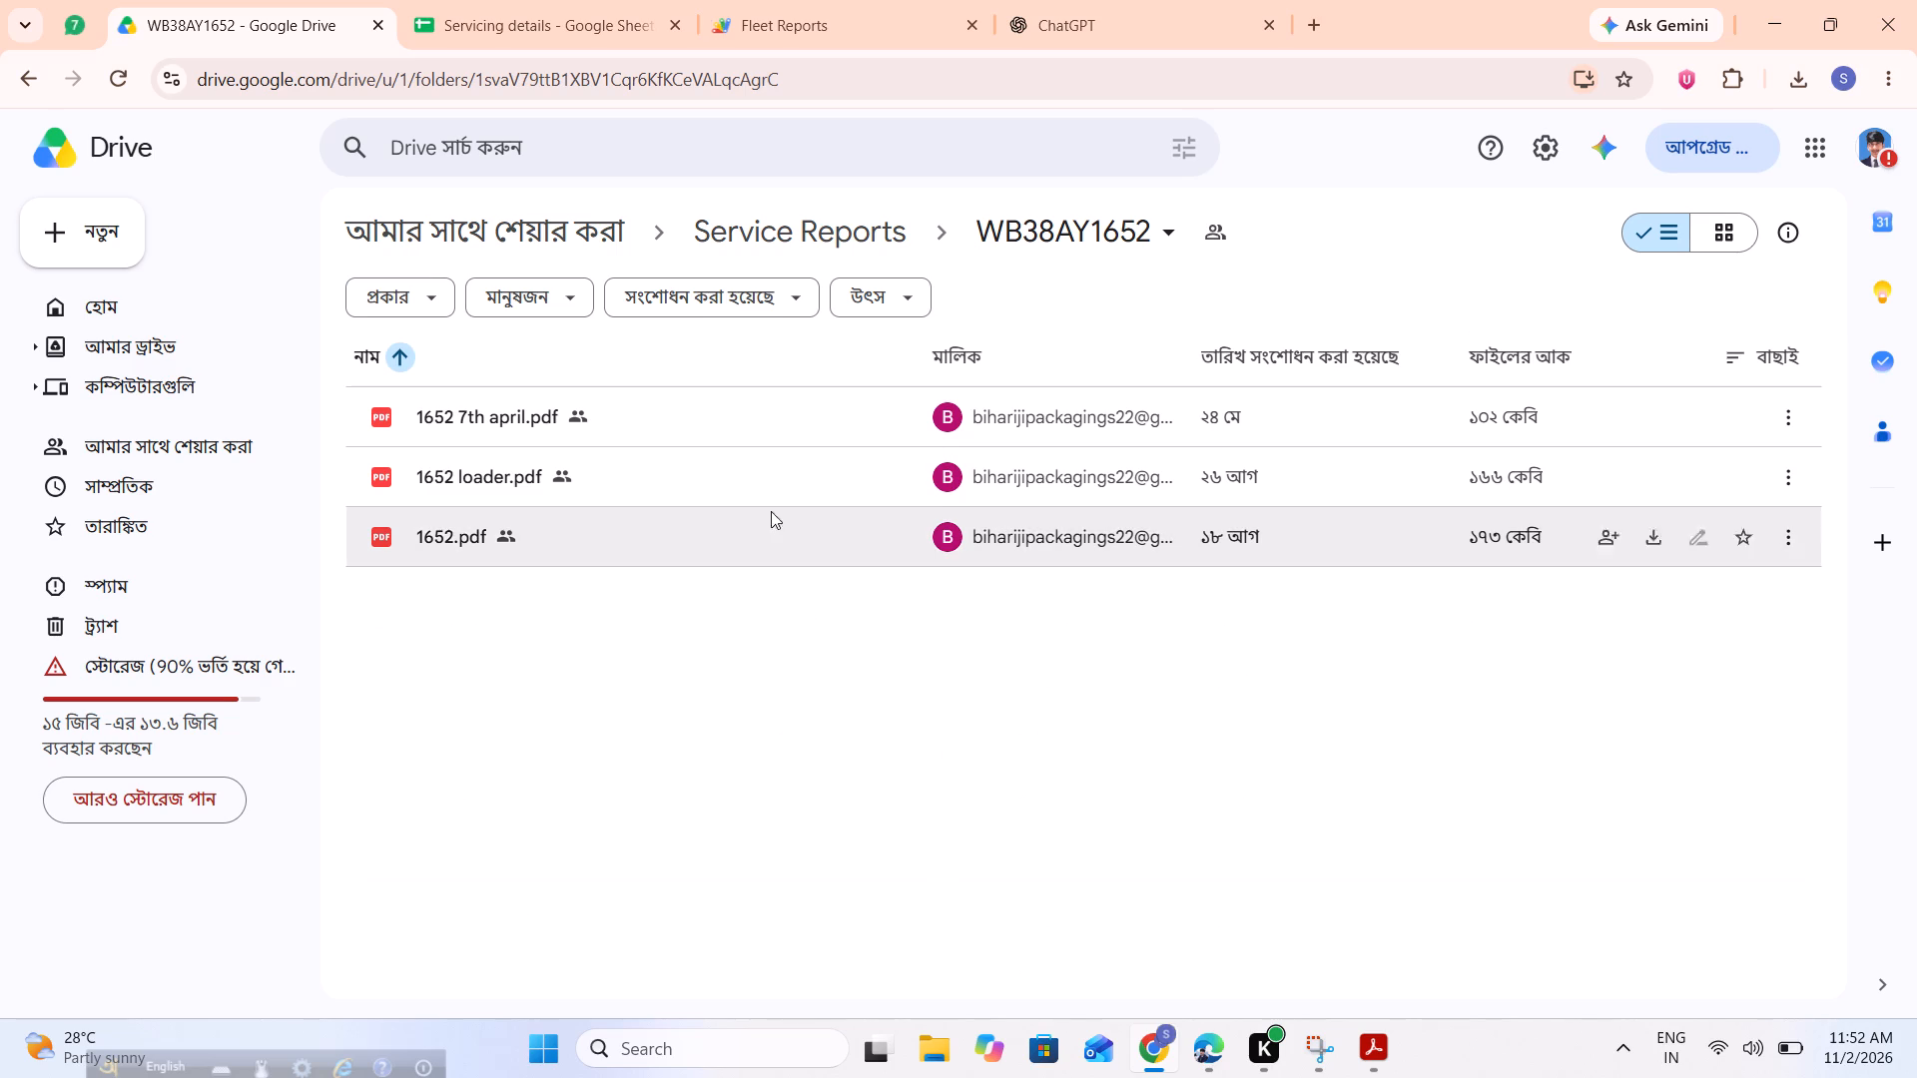
pyautogui.doubleClick(768, 467)
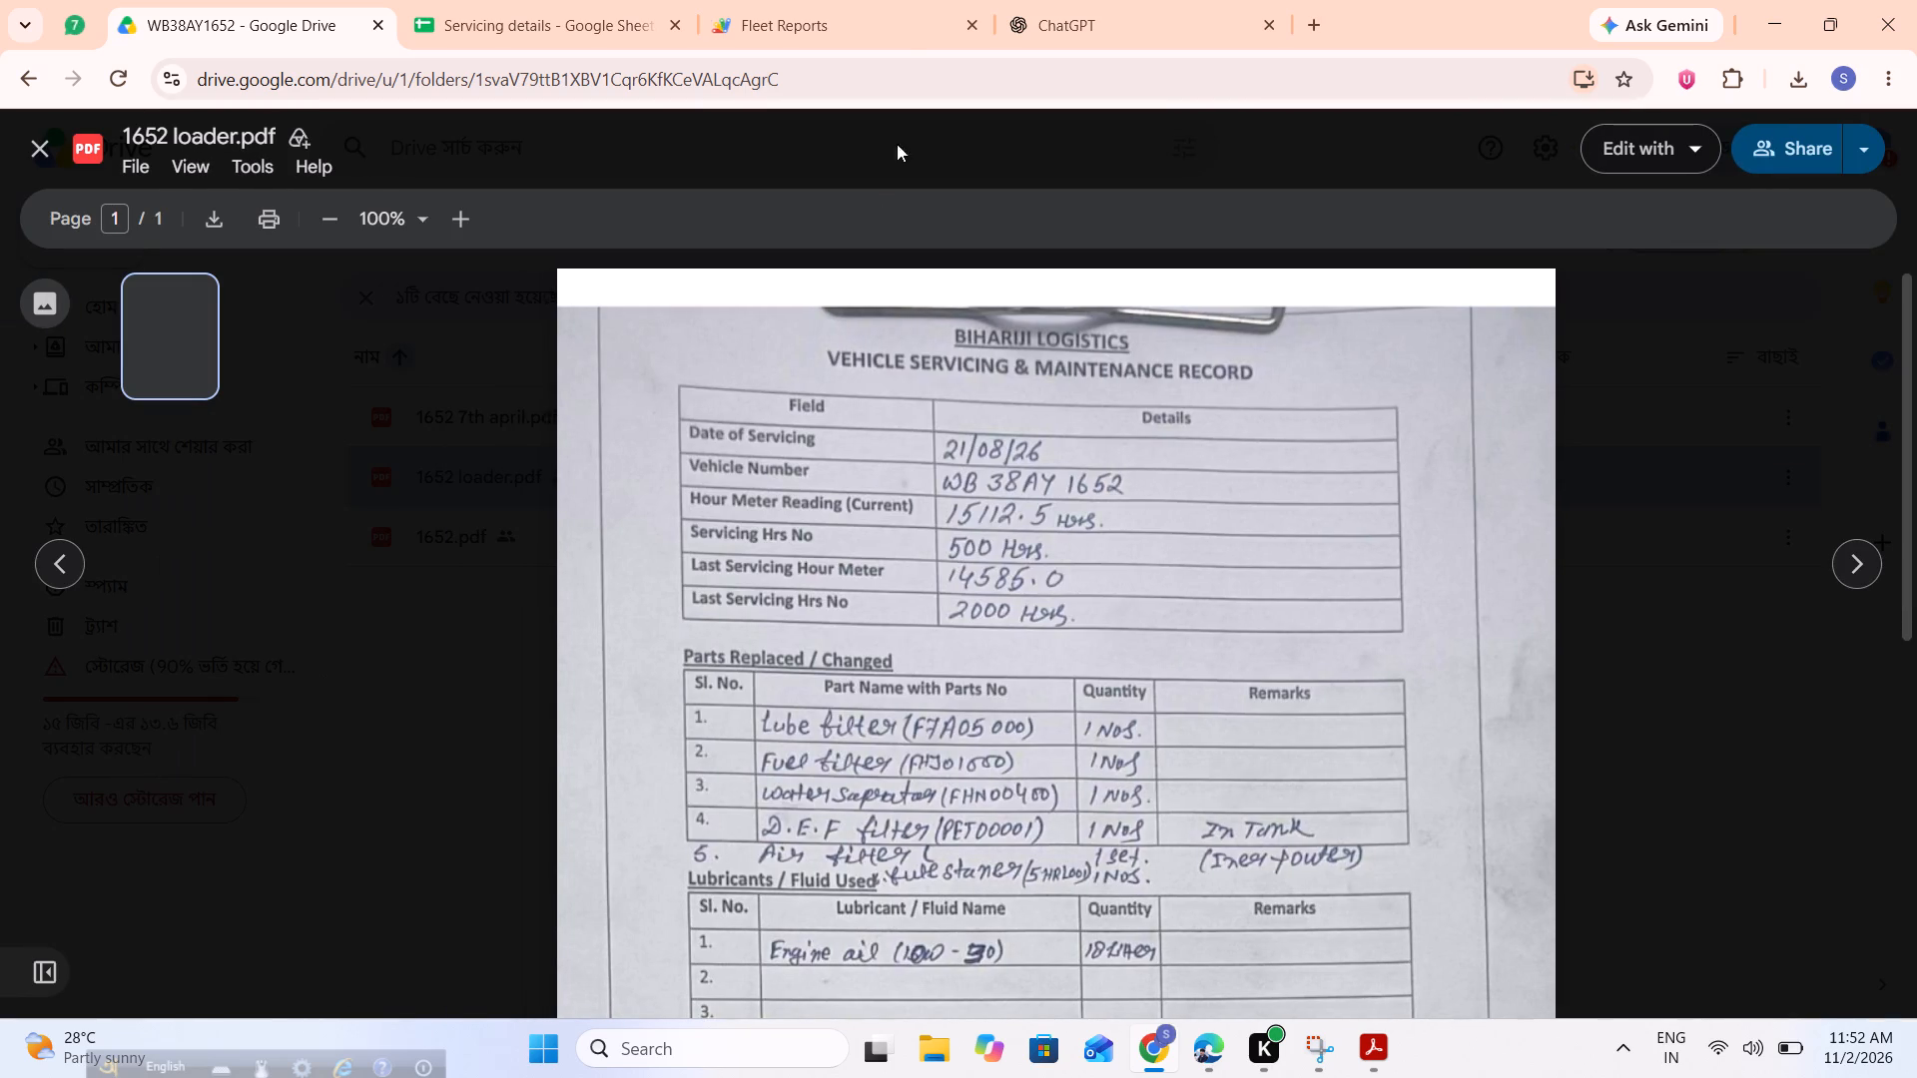
pyautogui.click(858, 0)
pyautogui.click(635, 0)
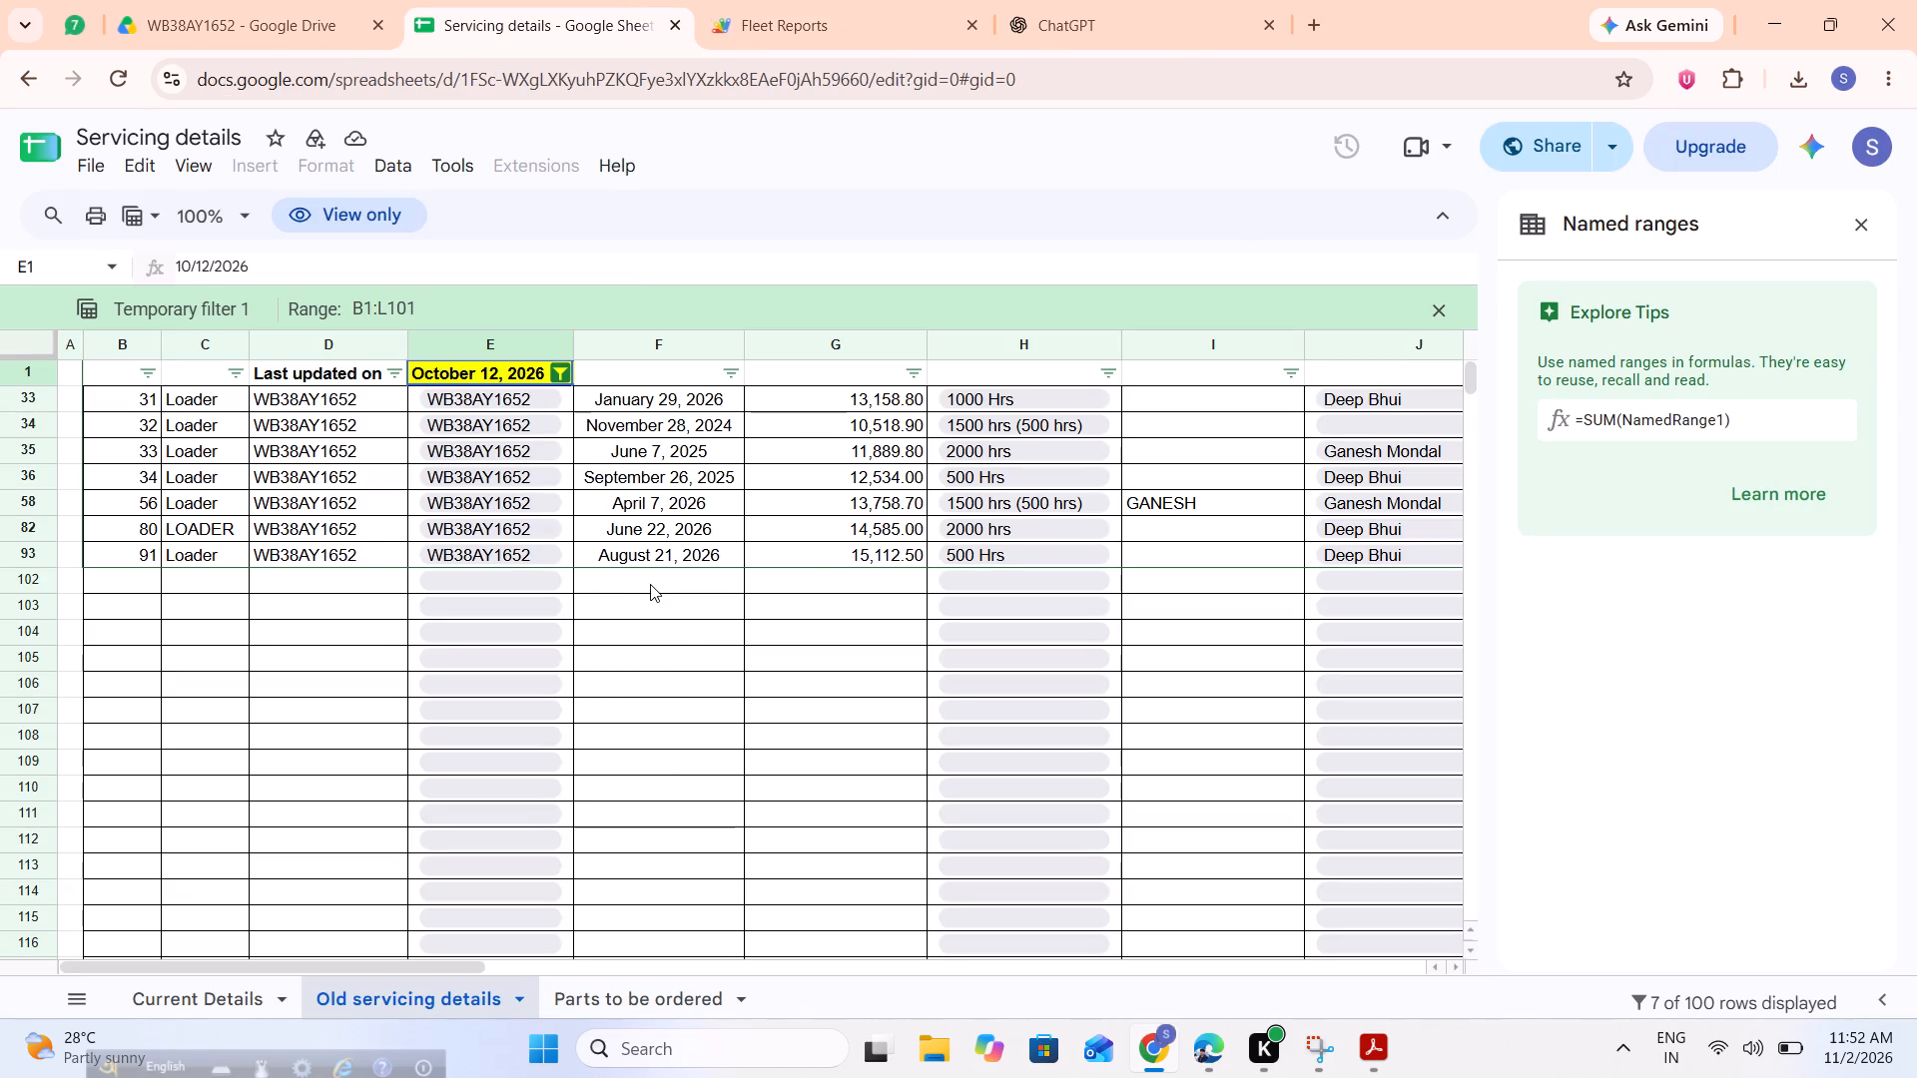
pyautogui.doubleClick(808, 553)
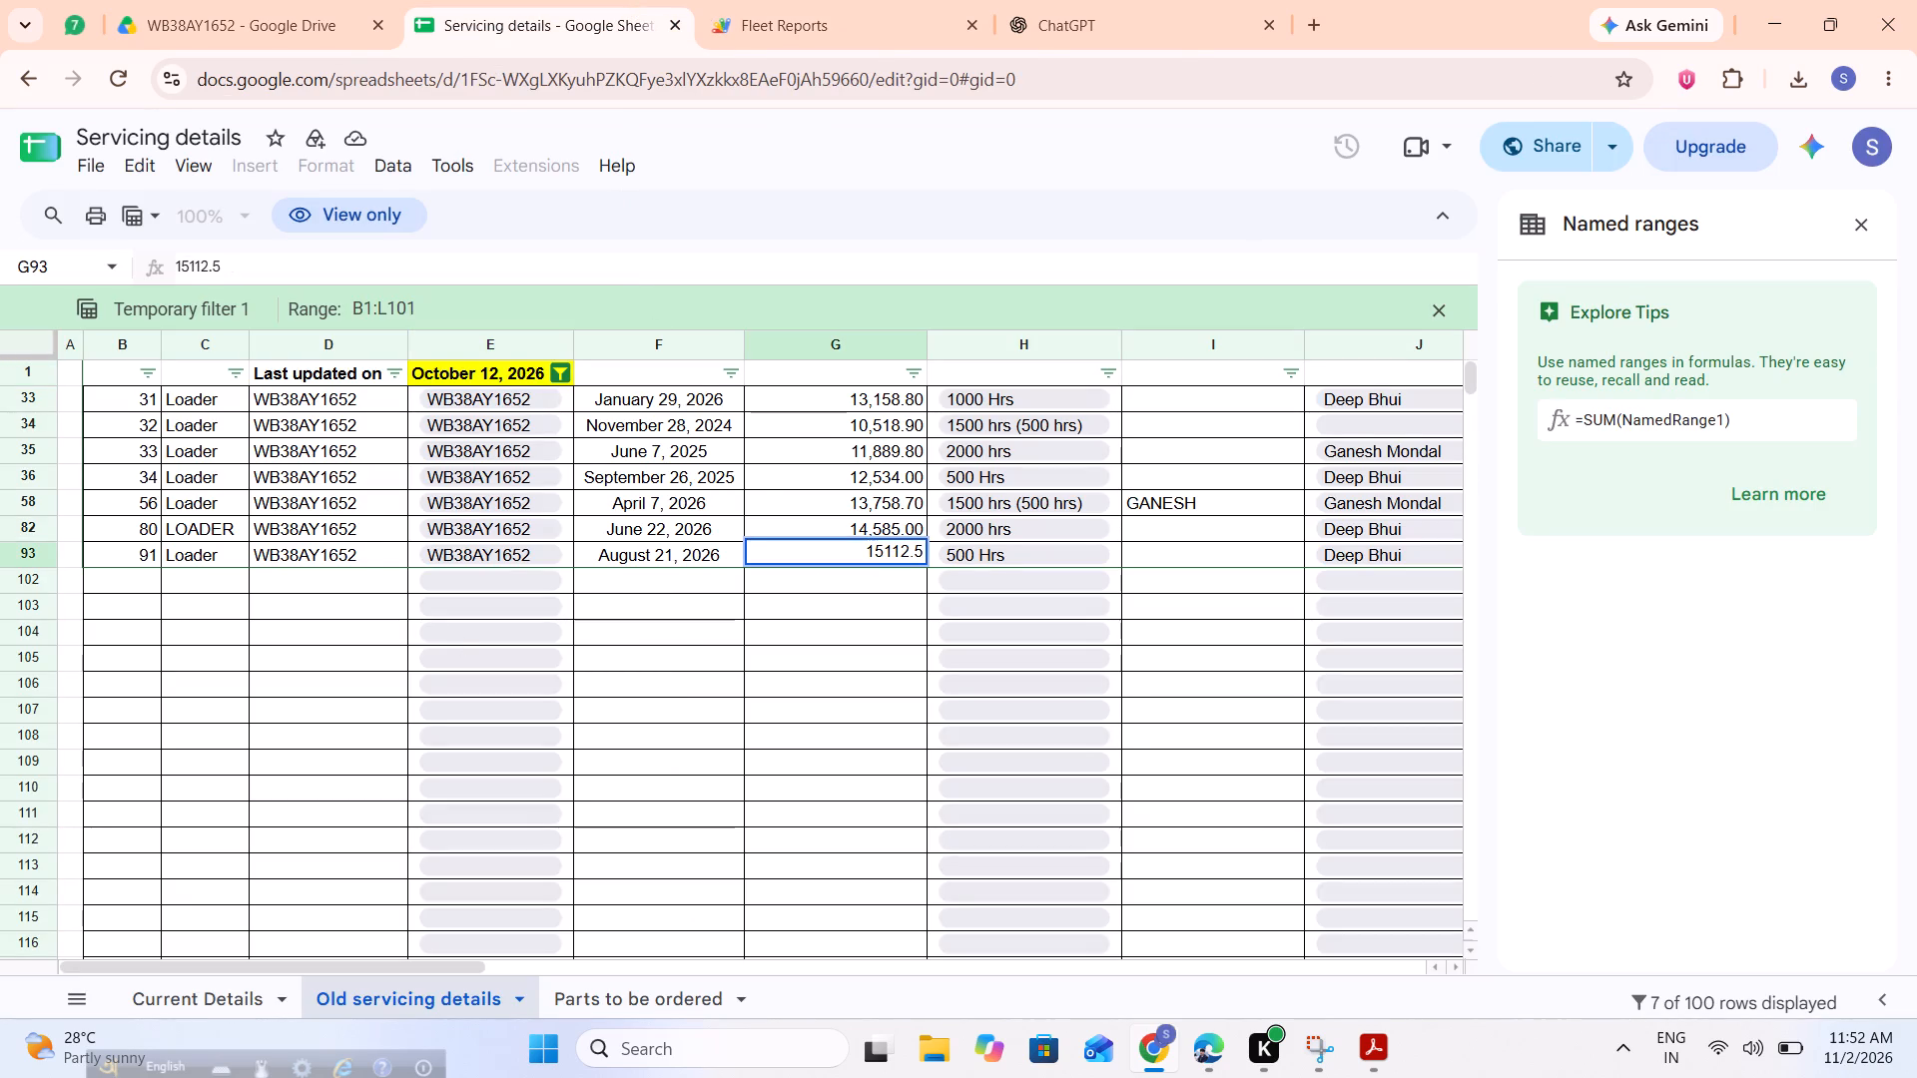
pyautogui.click(777, 0)
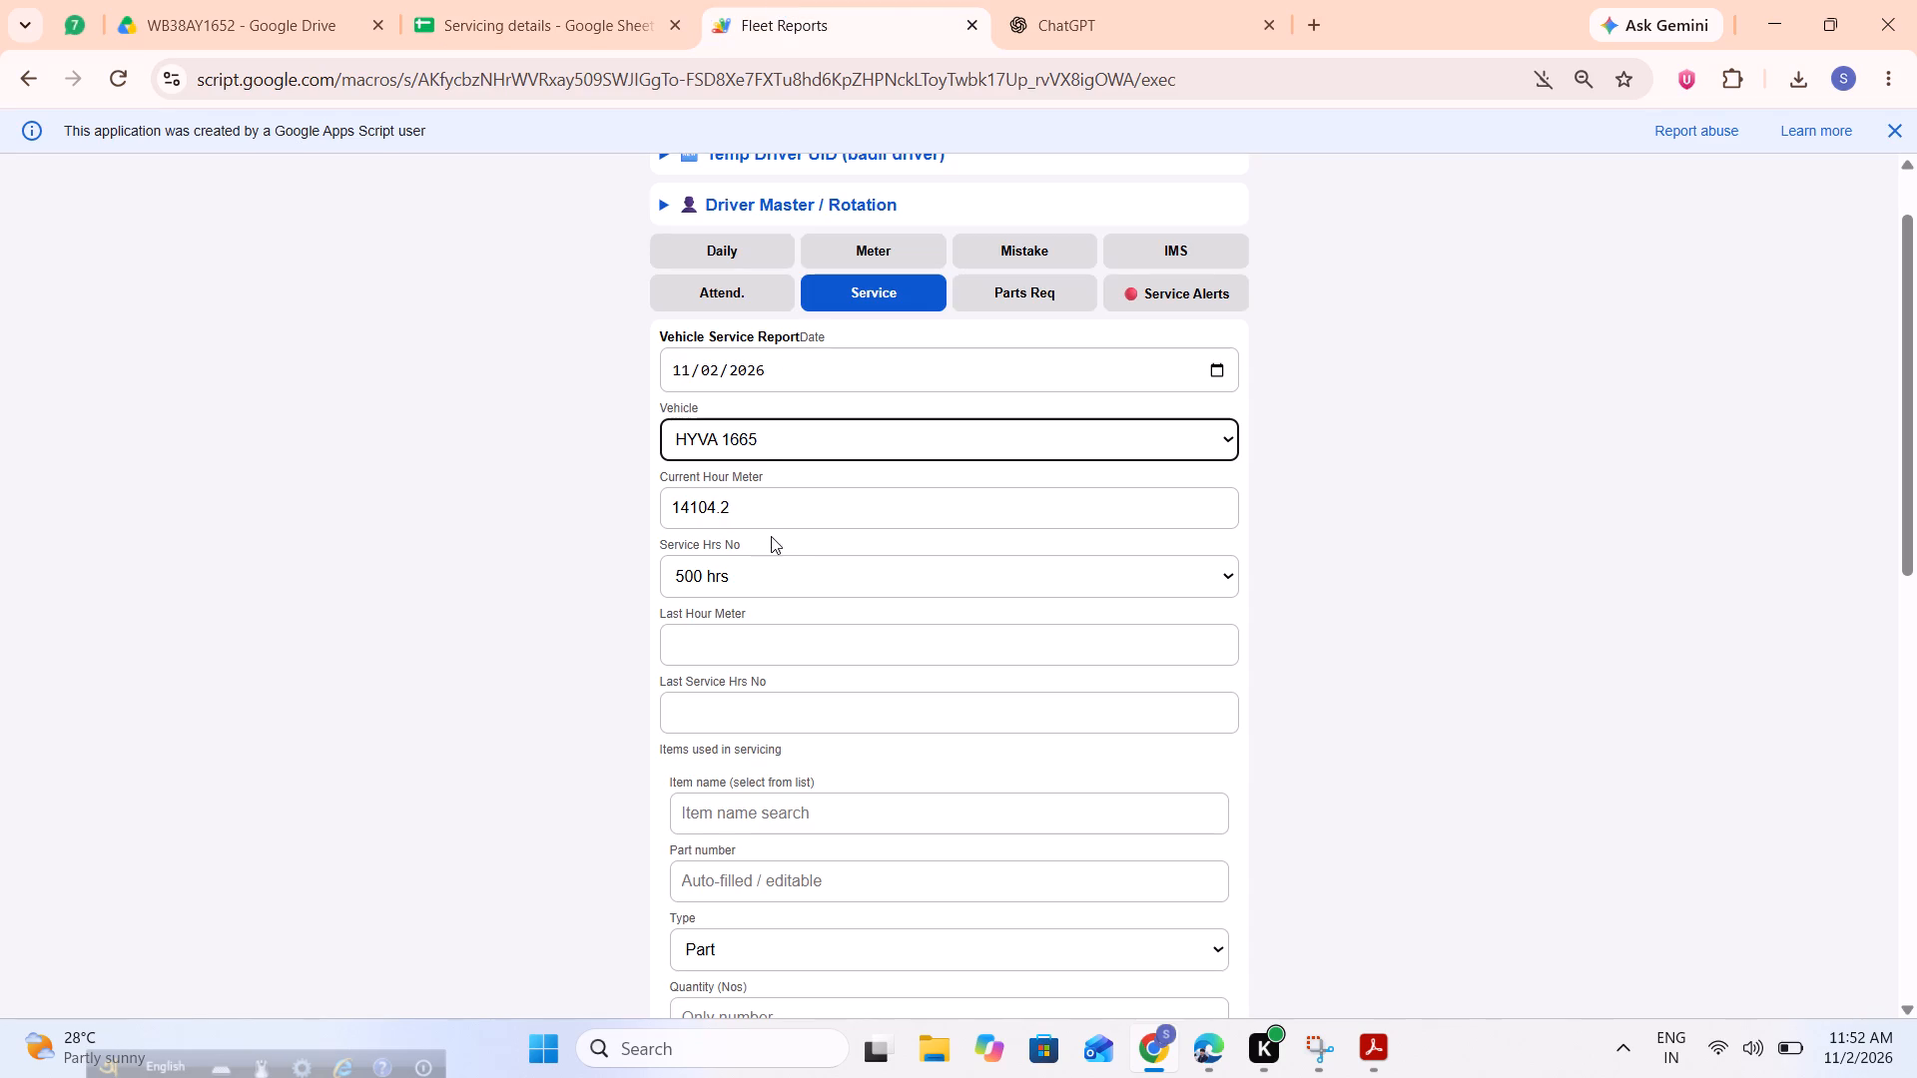
pyautogui.click(760, 454)
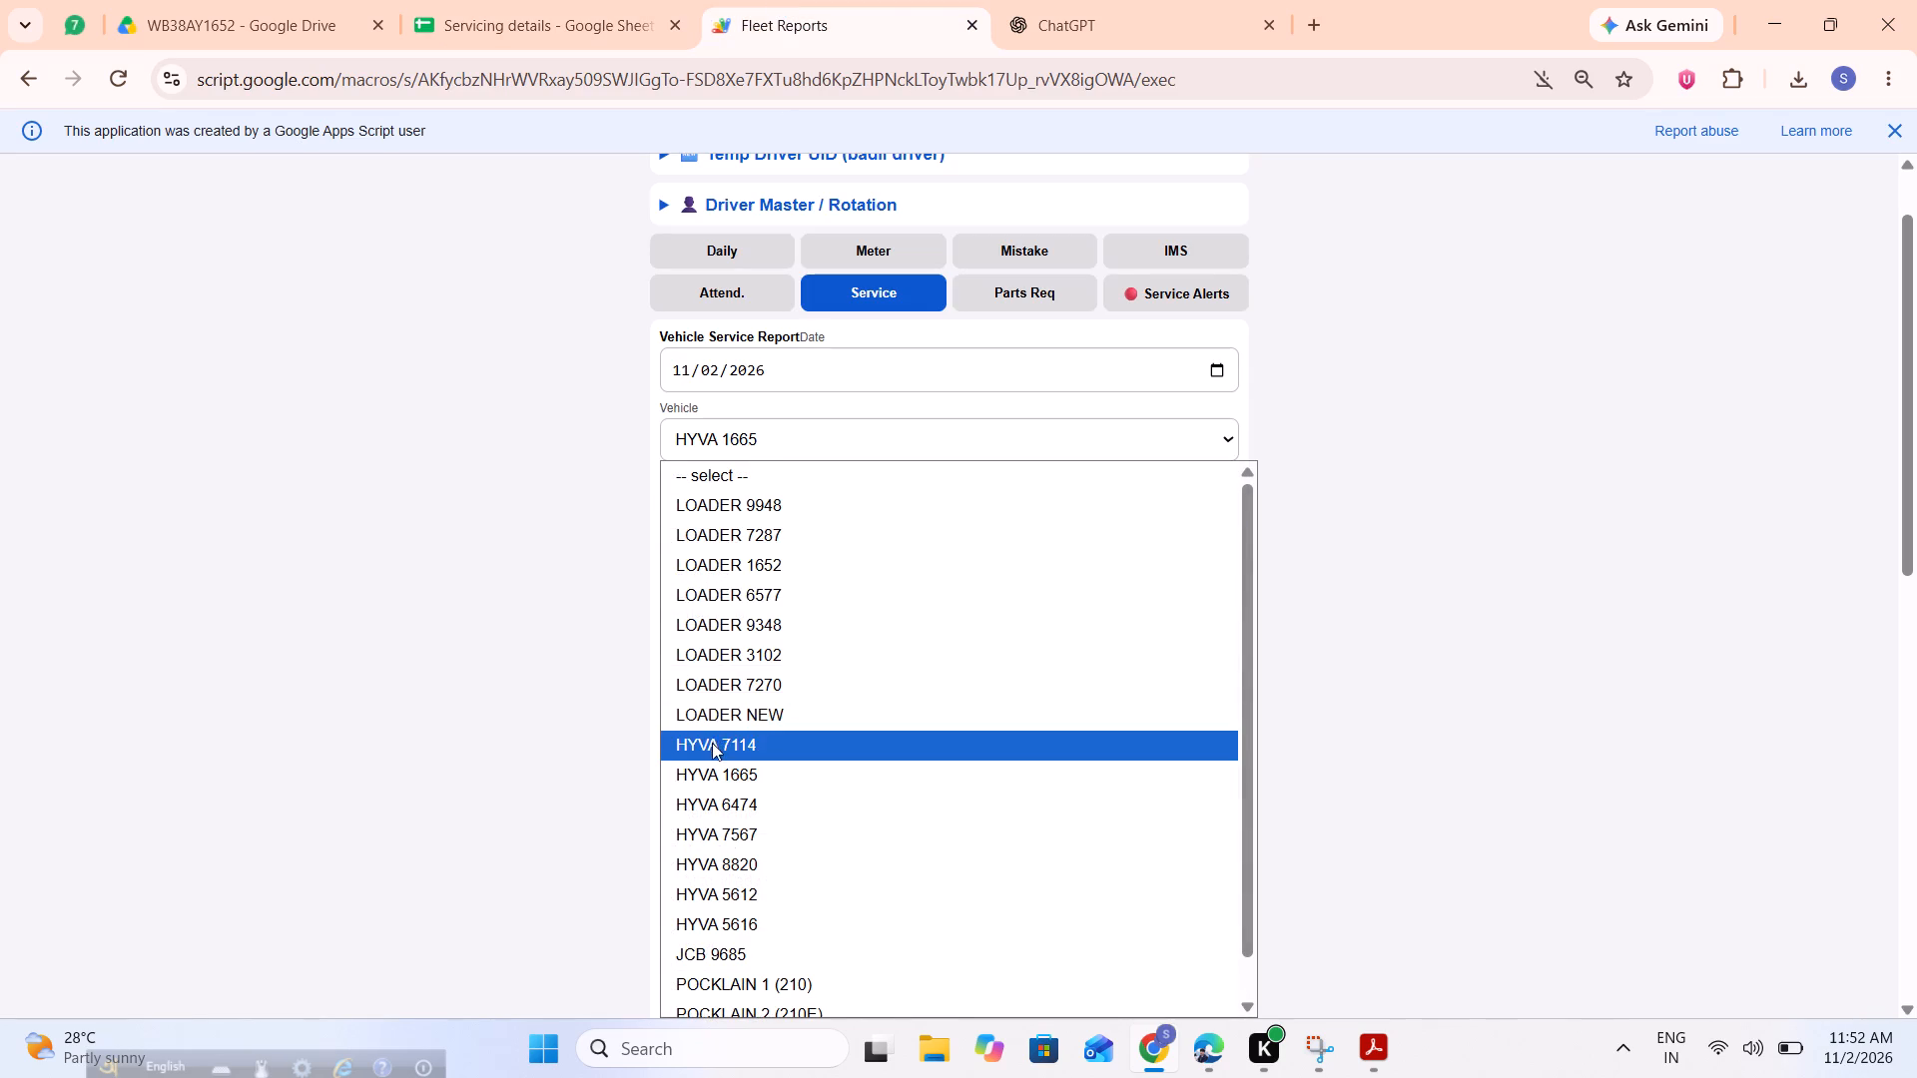
pyautogui.click(745, 556)
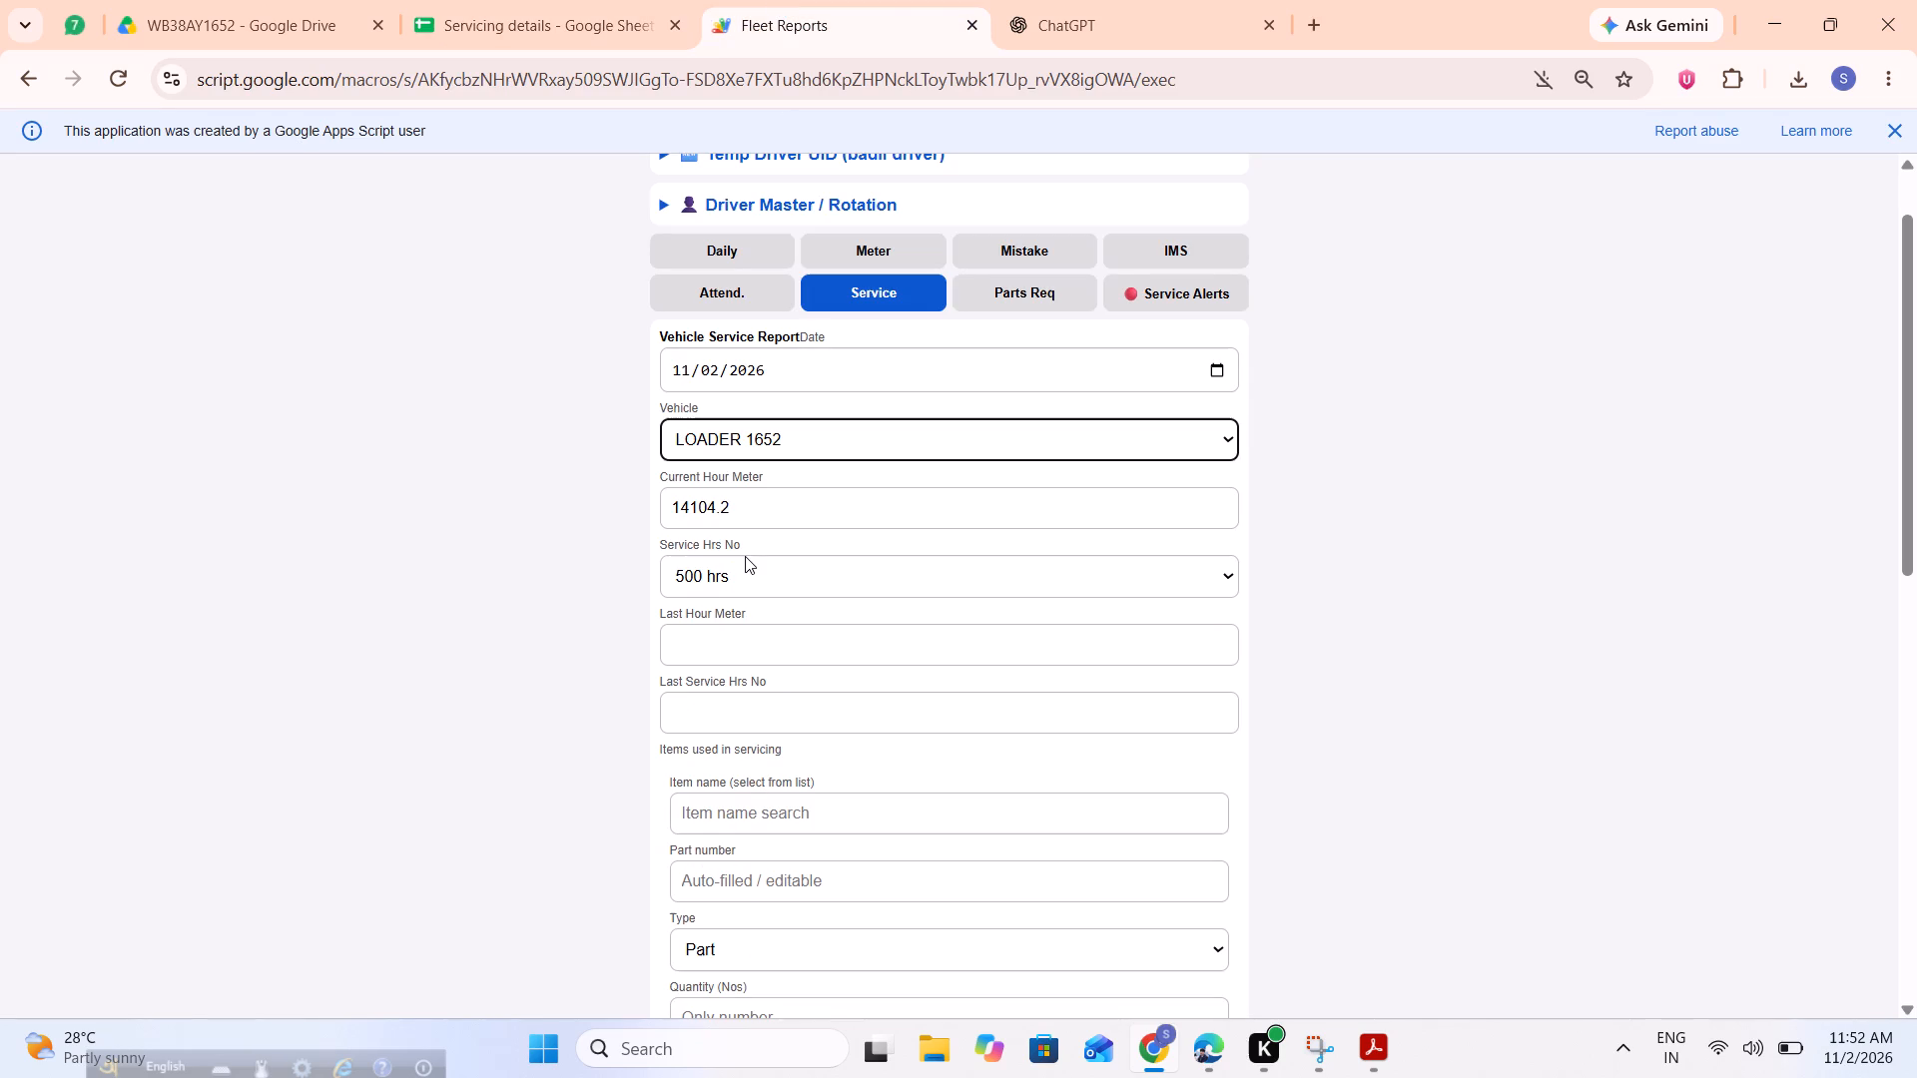
pyautogui.click(623, 0)
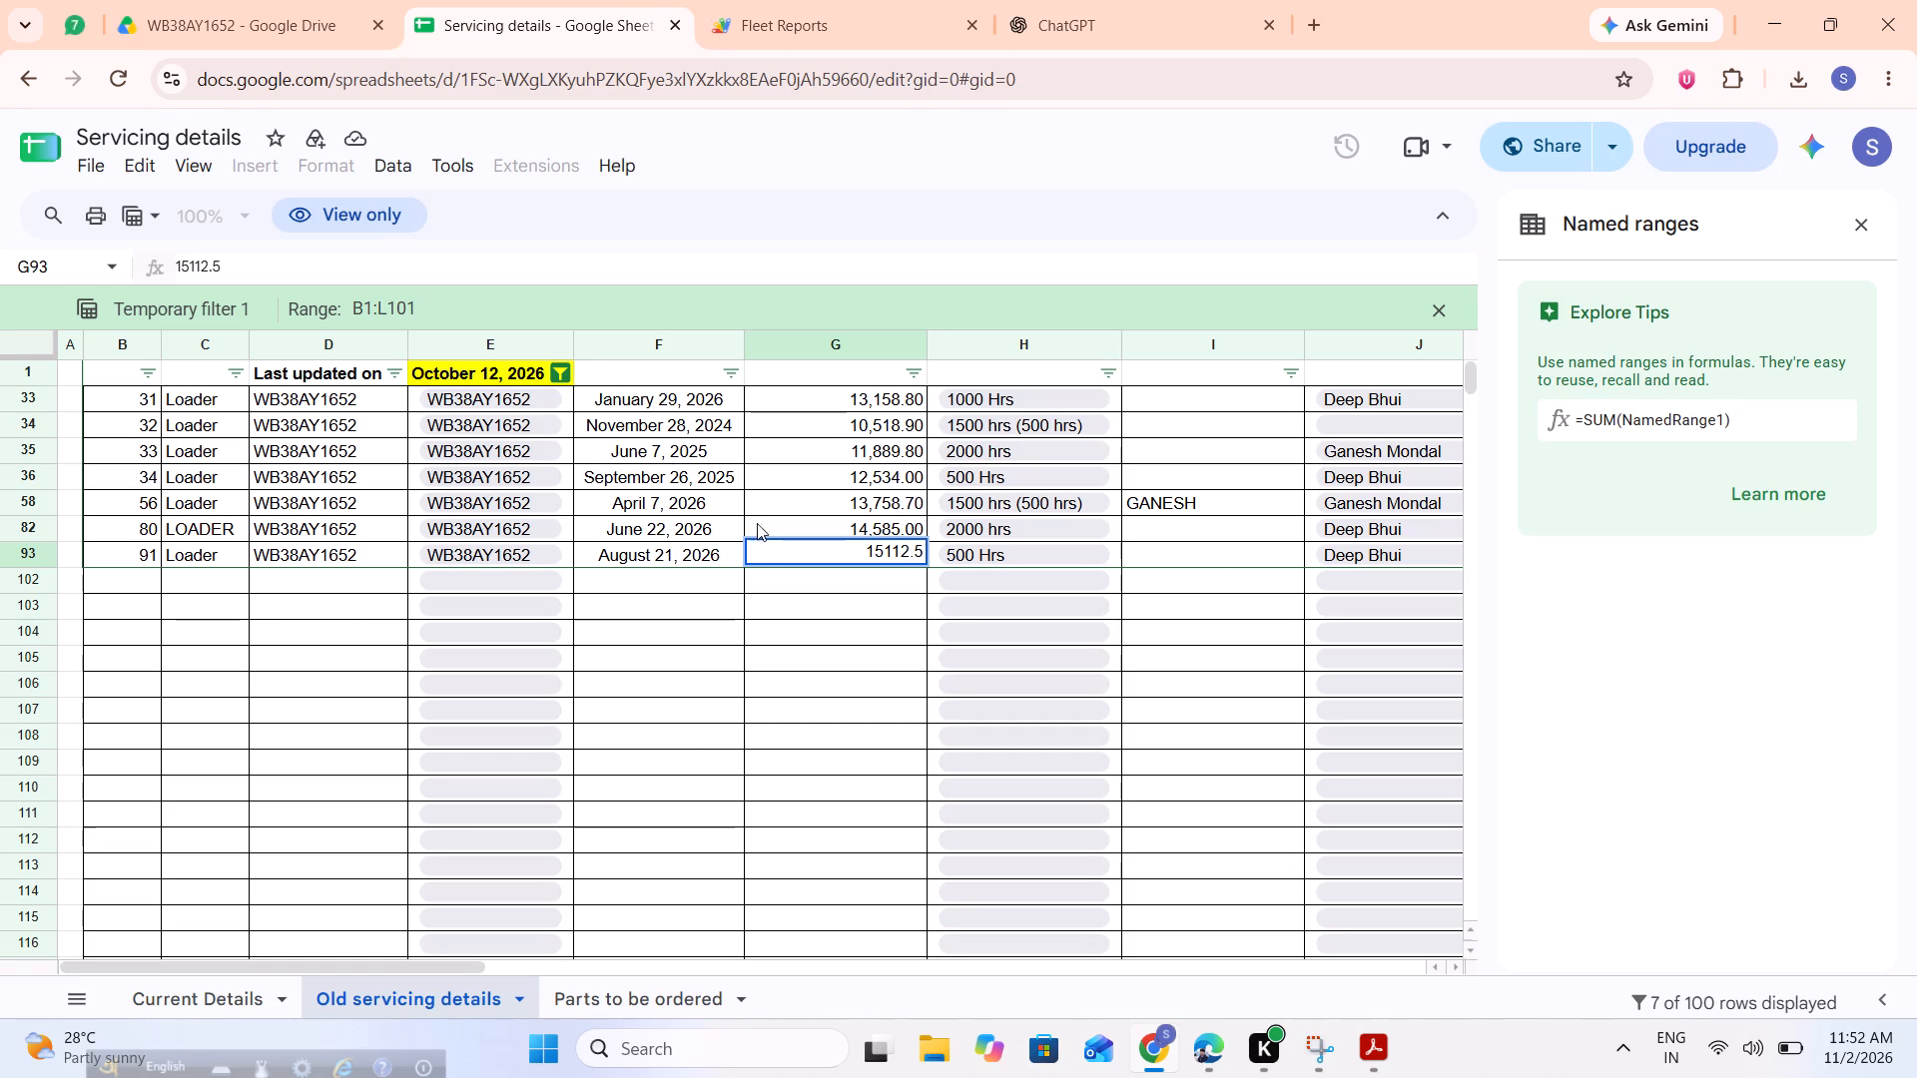
pyautogui.doubleClick(825, 545)
pyautogui.hotkey('ctrl', 'c')
pyautogui.click(272, 0)
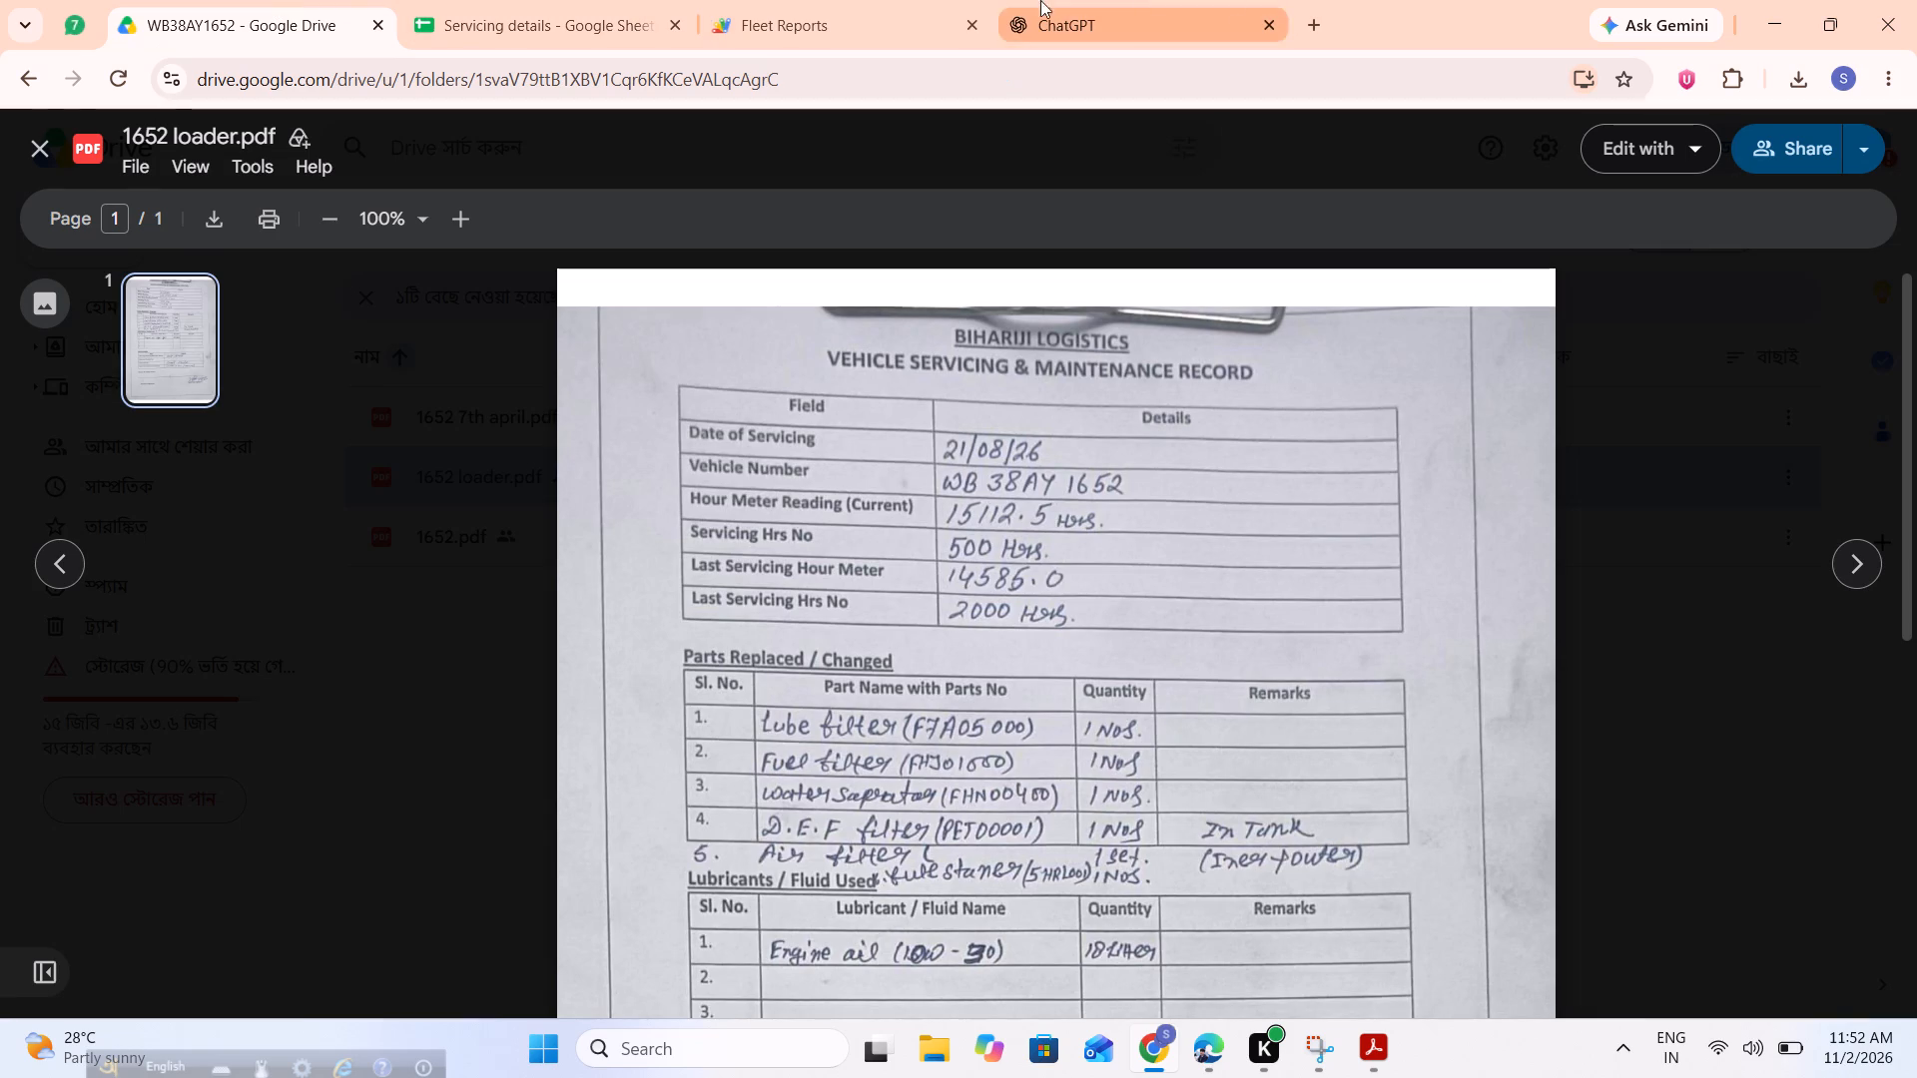
pyautogui.moveTo(853, 0); pyautogui.dragTo(243, 0)
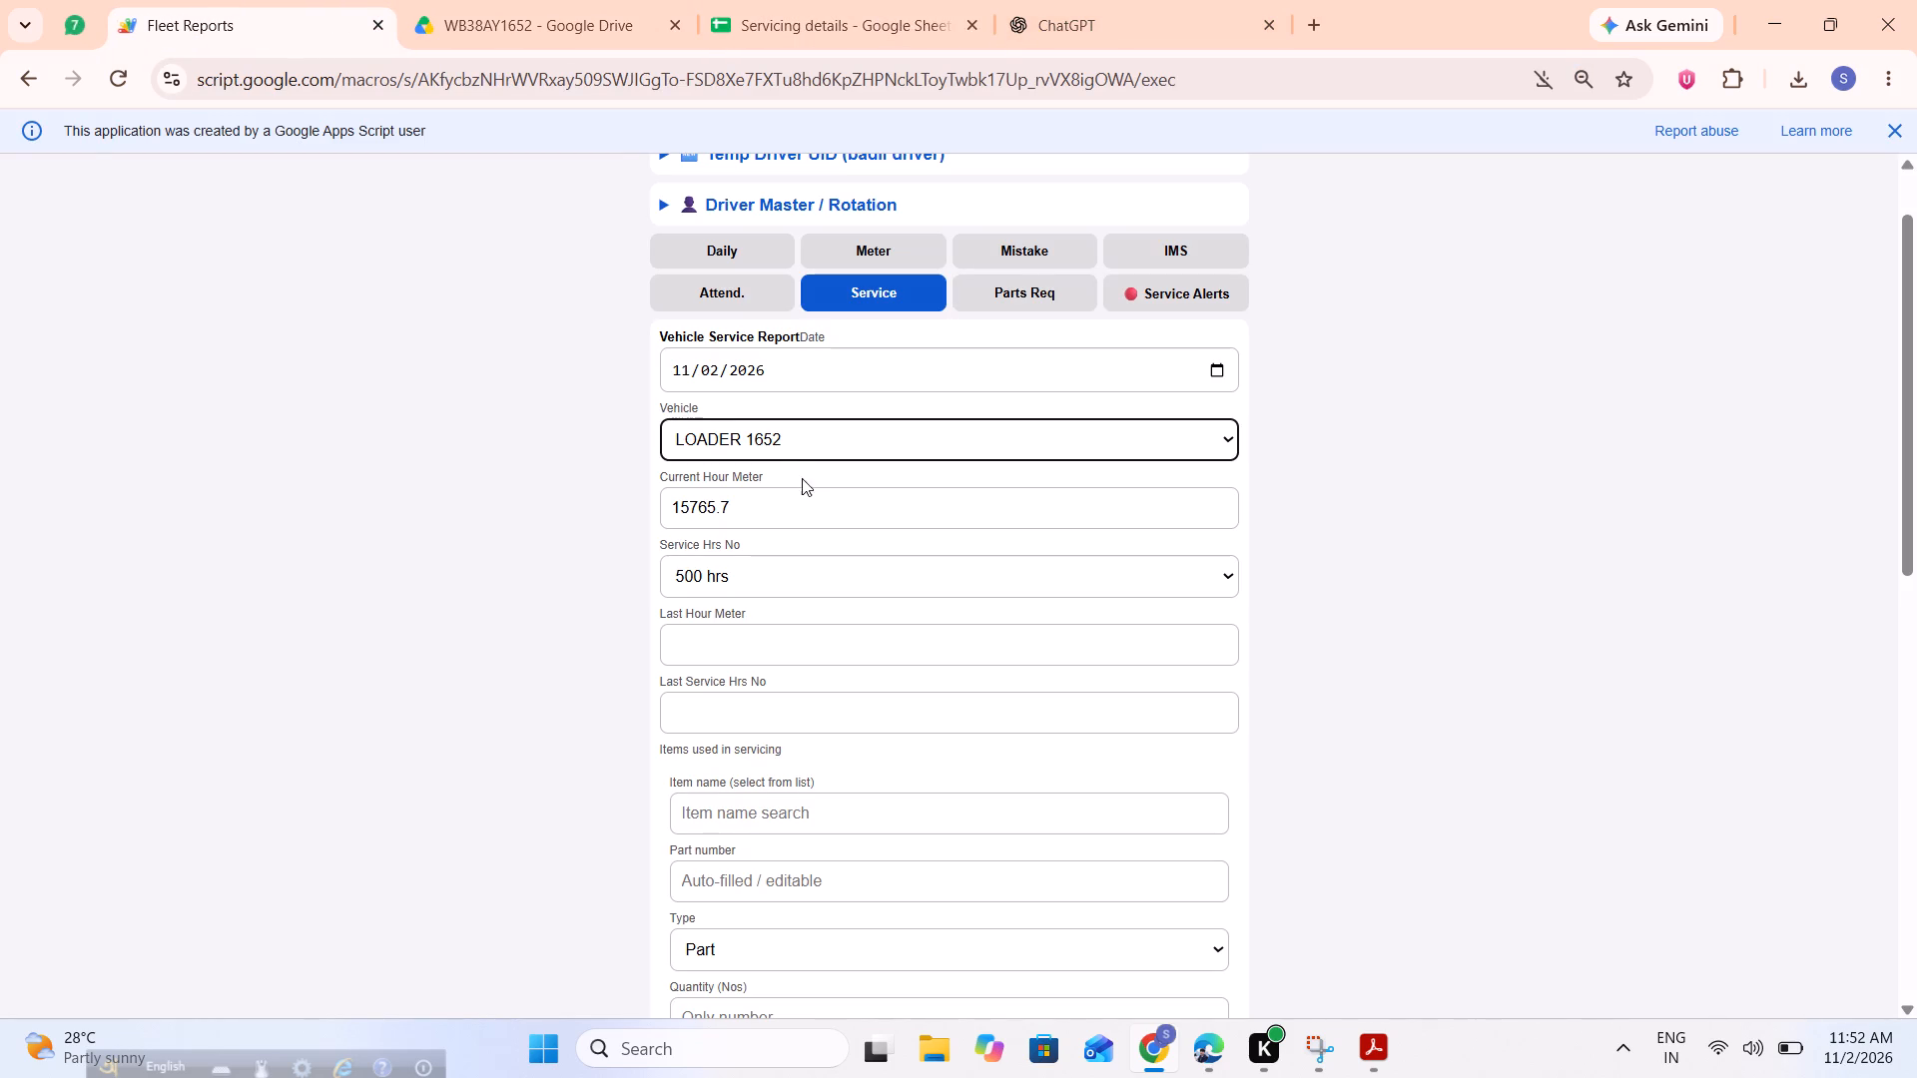
pyautogui.moveTo(793, 17); pyautogui.dragTo(460, 6)
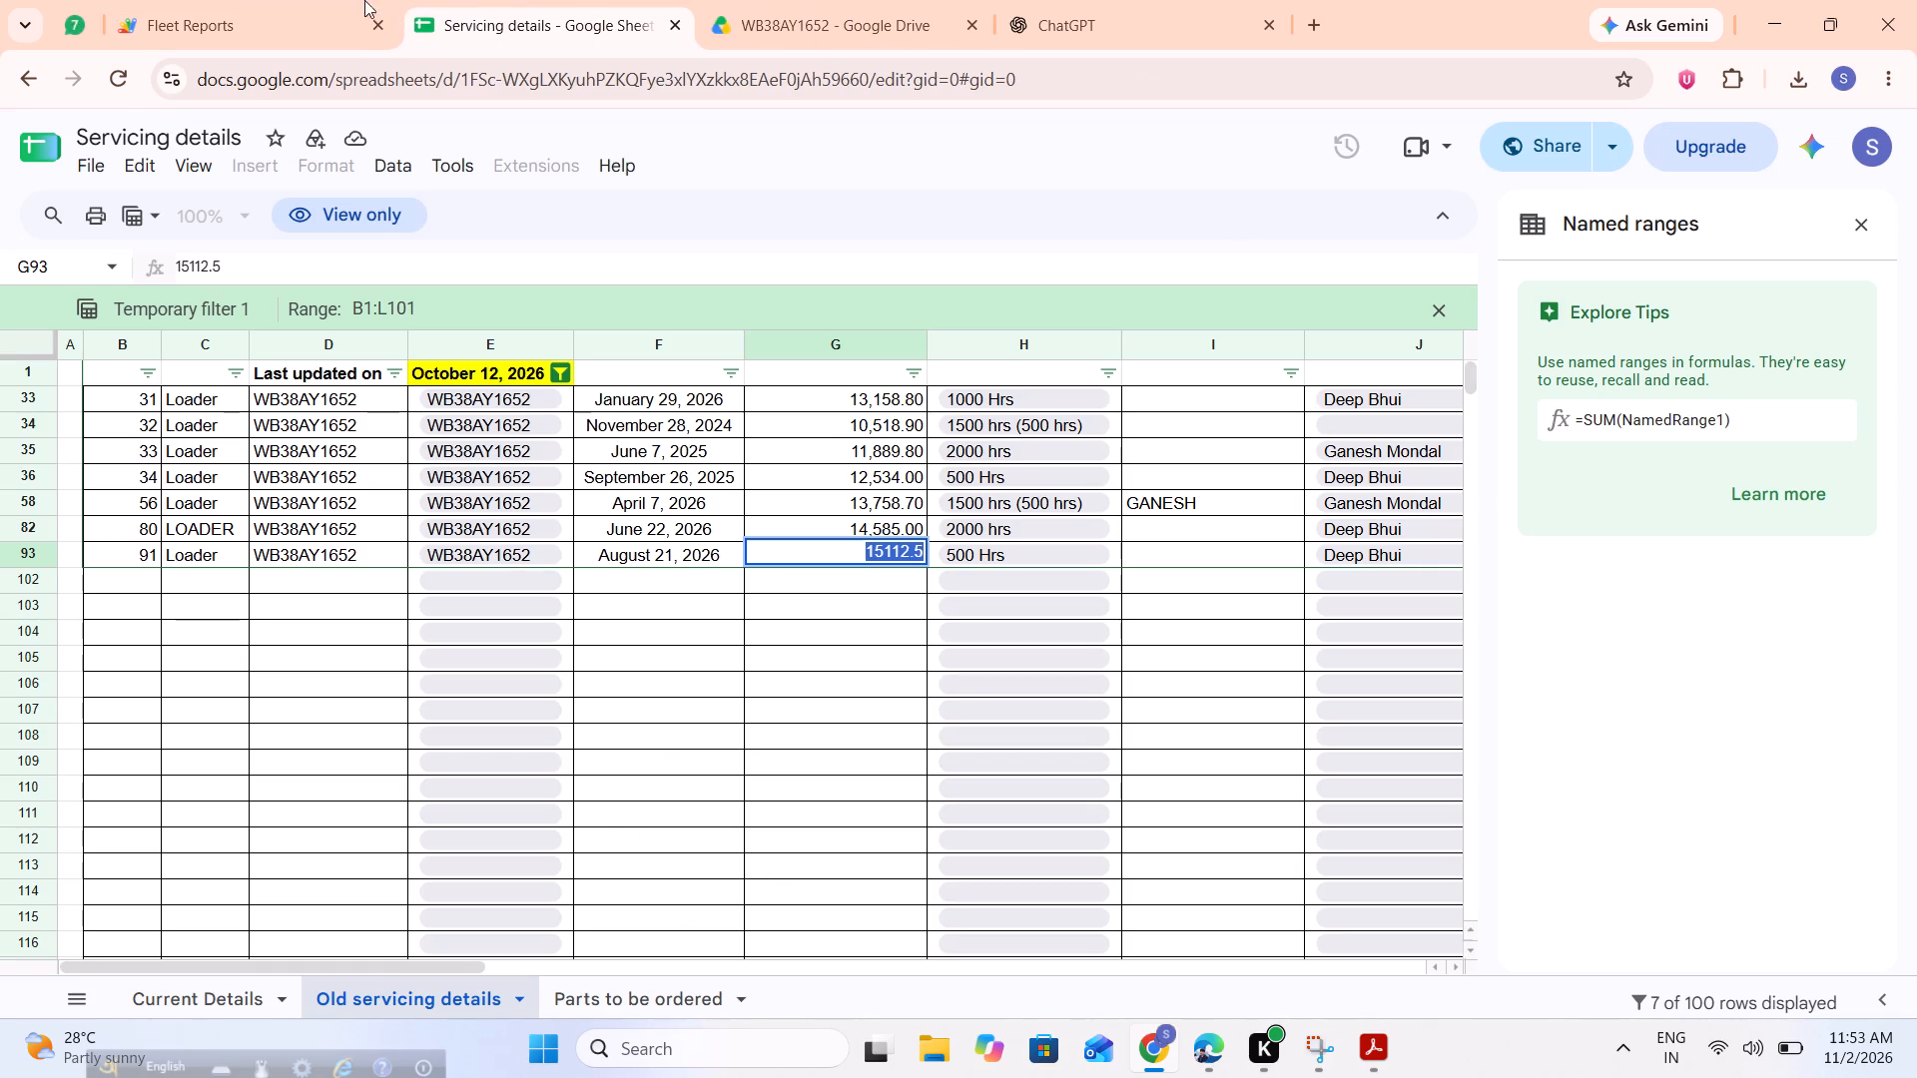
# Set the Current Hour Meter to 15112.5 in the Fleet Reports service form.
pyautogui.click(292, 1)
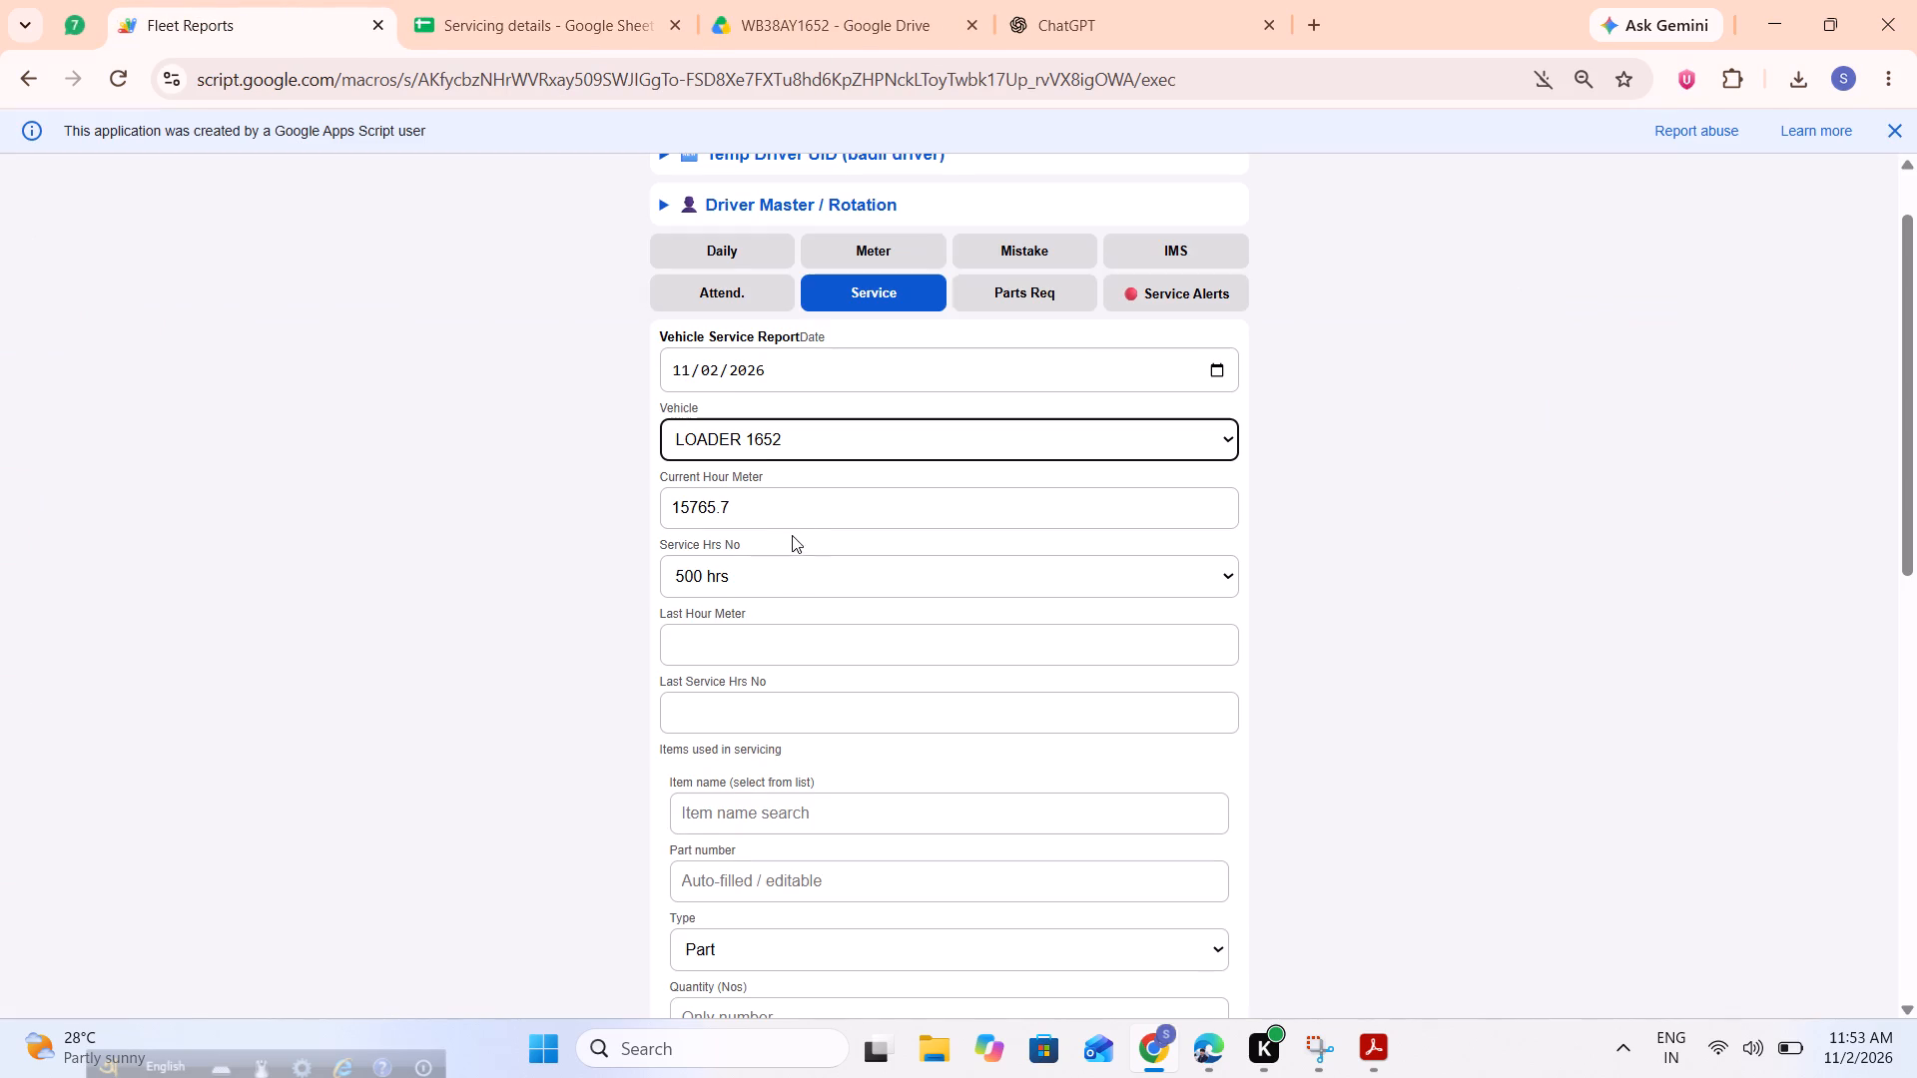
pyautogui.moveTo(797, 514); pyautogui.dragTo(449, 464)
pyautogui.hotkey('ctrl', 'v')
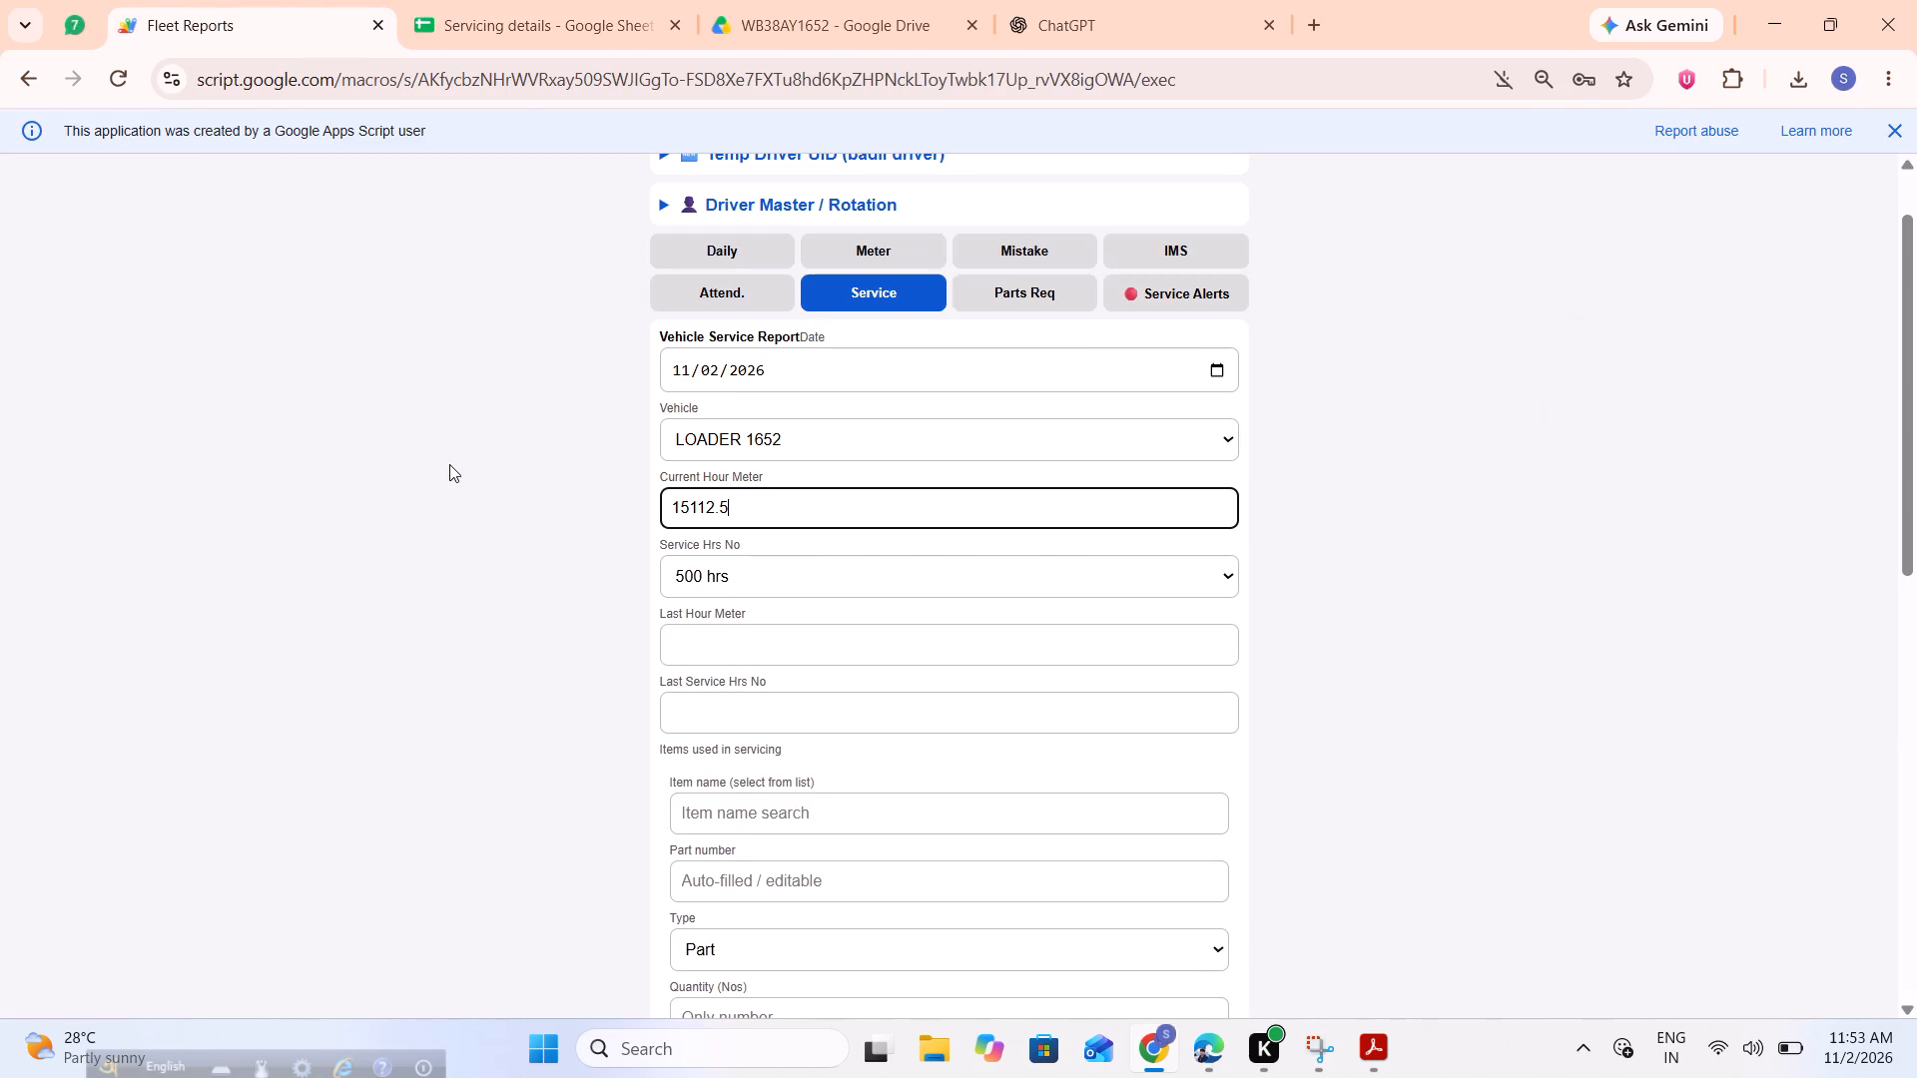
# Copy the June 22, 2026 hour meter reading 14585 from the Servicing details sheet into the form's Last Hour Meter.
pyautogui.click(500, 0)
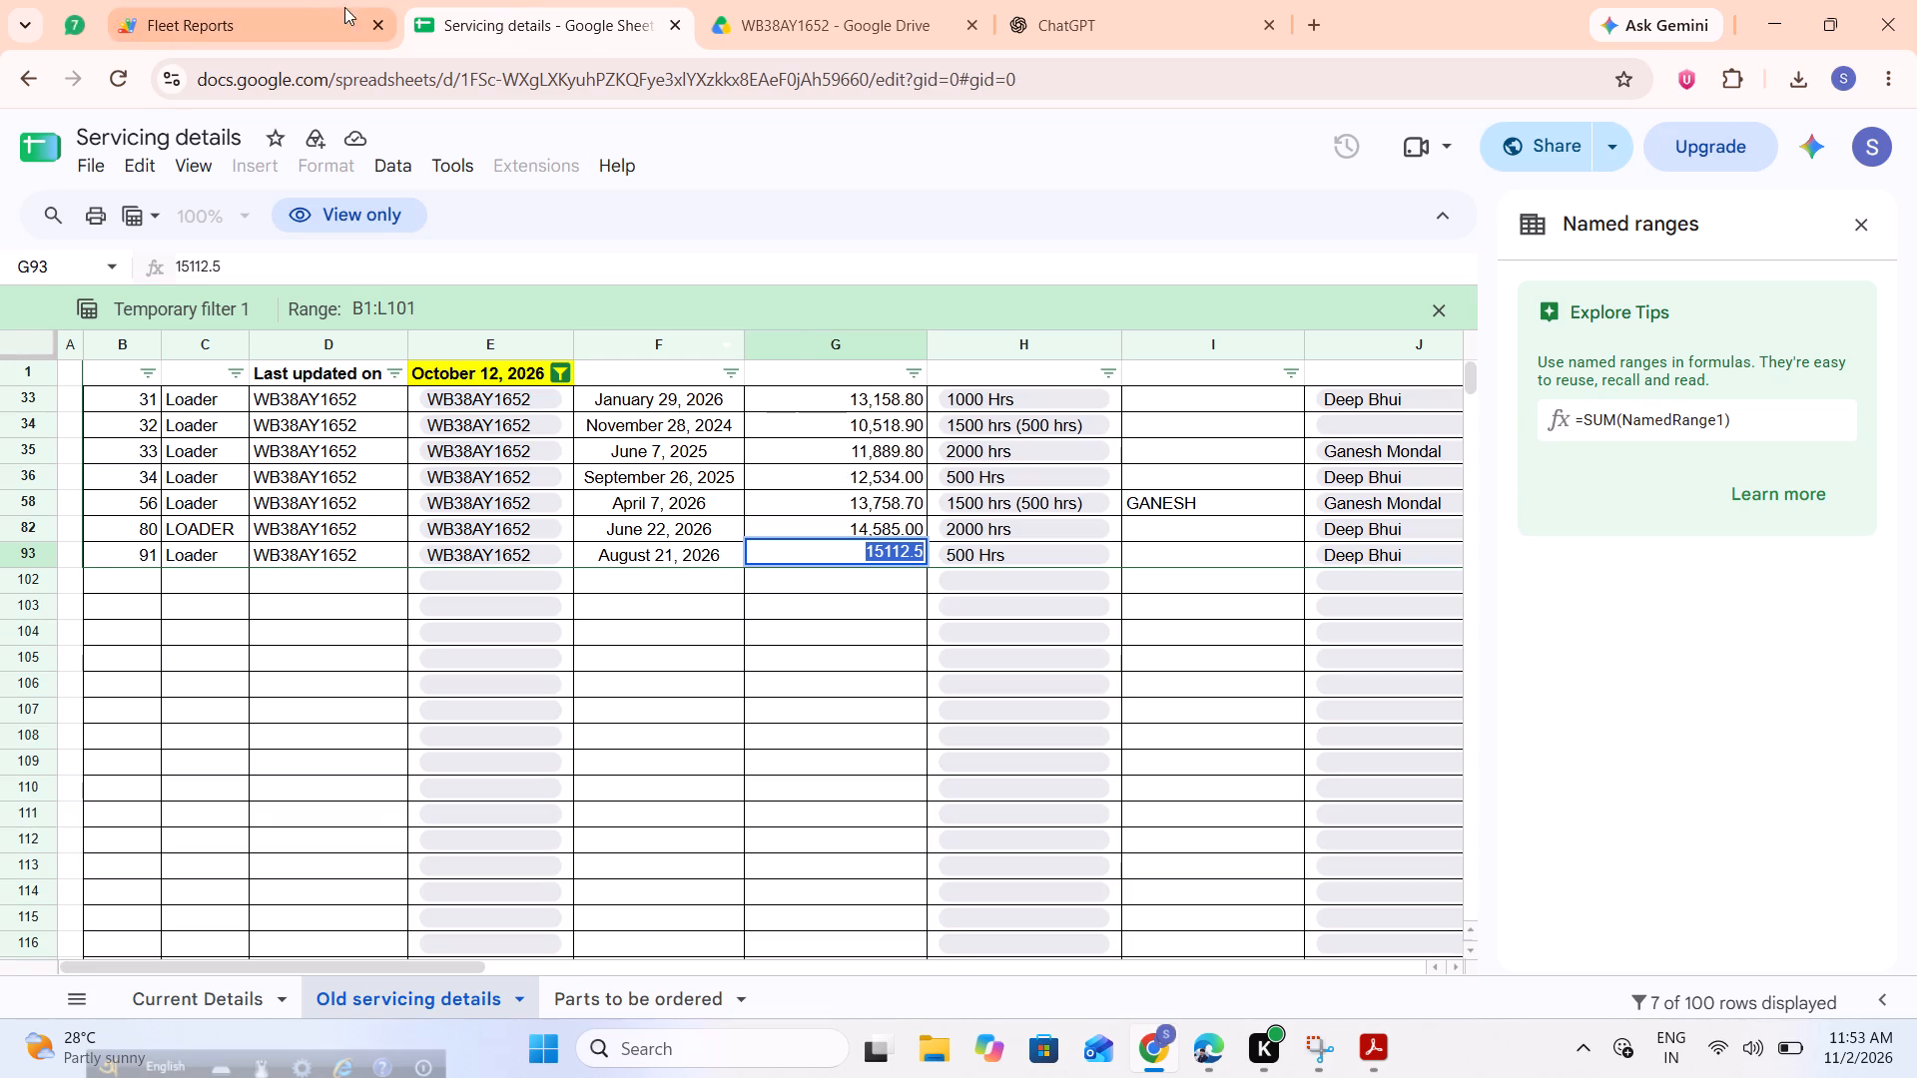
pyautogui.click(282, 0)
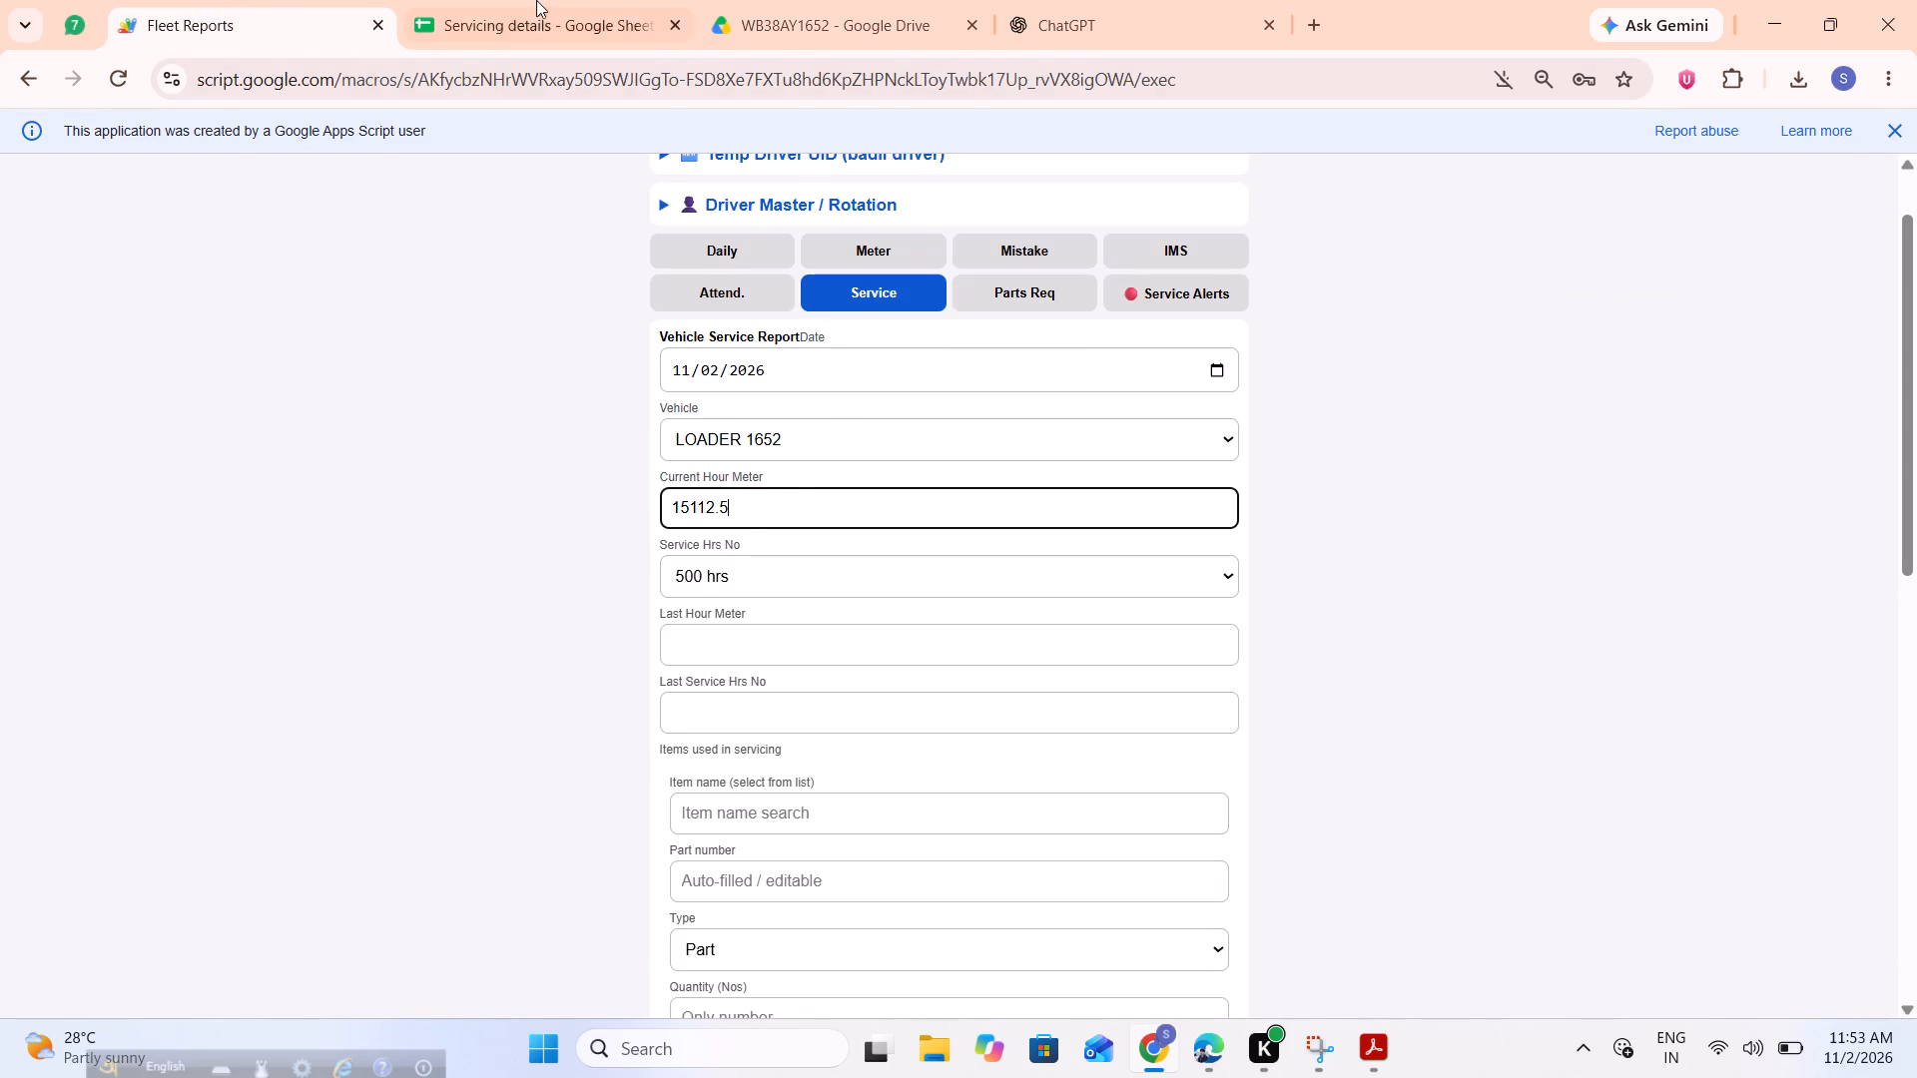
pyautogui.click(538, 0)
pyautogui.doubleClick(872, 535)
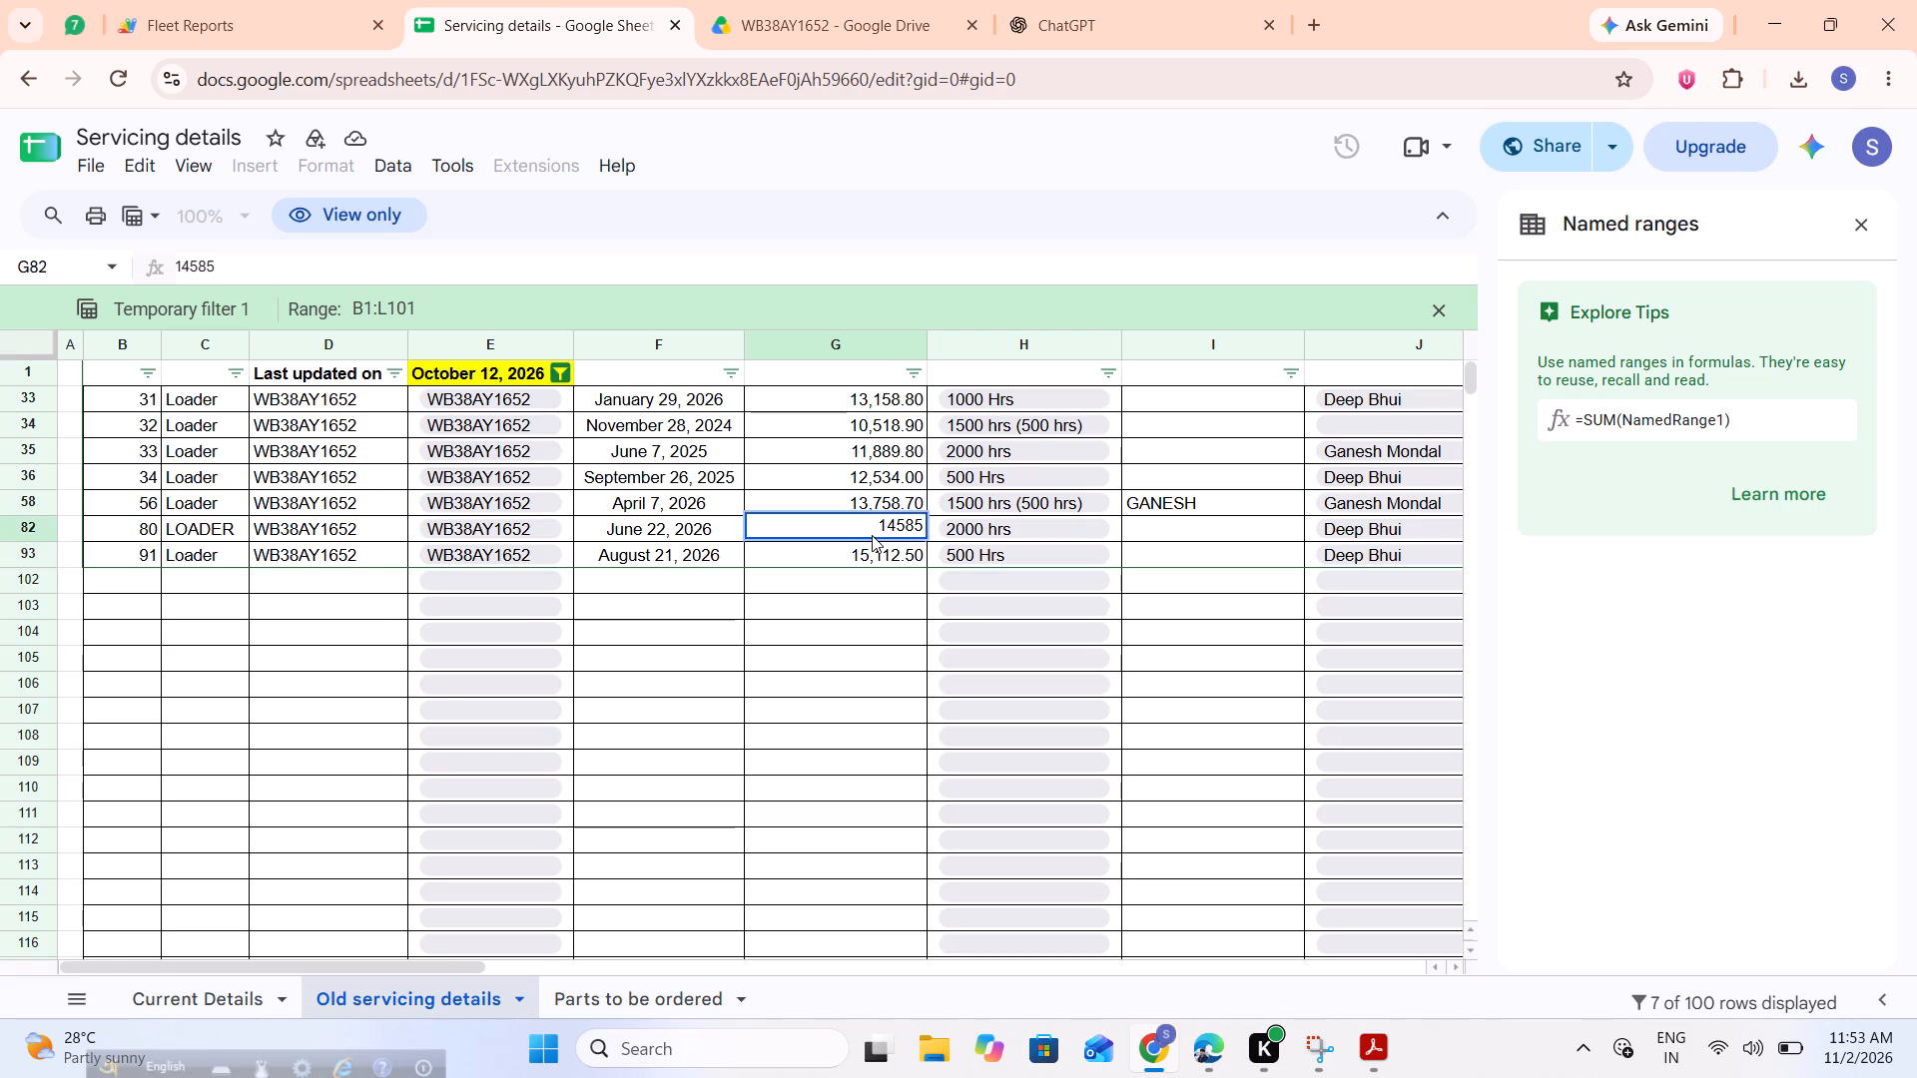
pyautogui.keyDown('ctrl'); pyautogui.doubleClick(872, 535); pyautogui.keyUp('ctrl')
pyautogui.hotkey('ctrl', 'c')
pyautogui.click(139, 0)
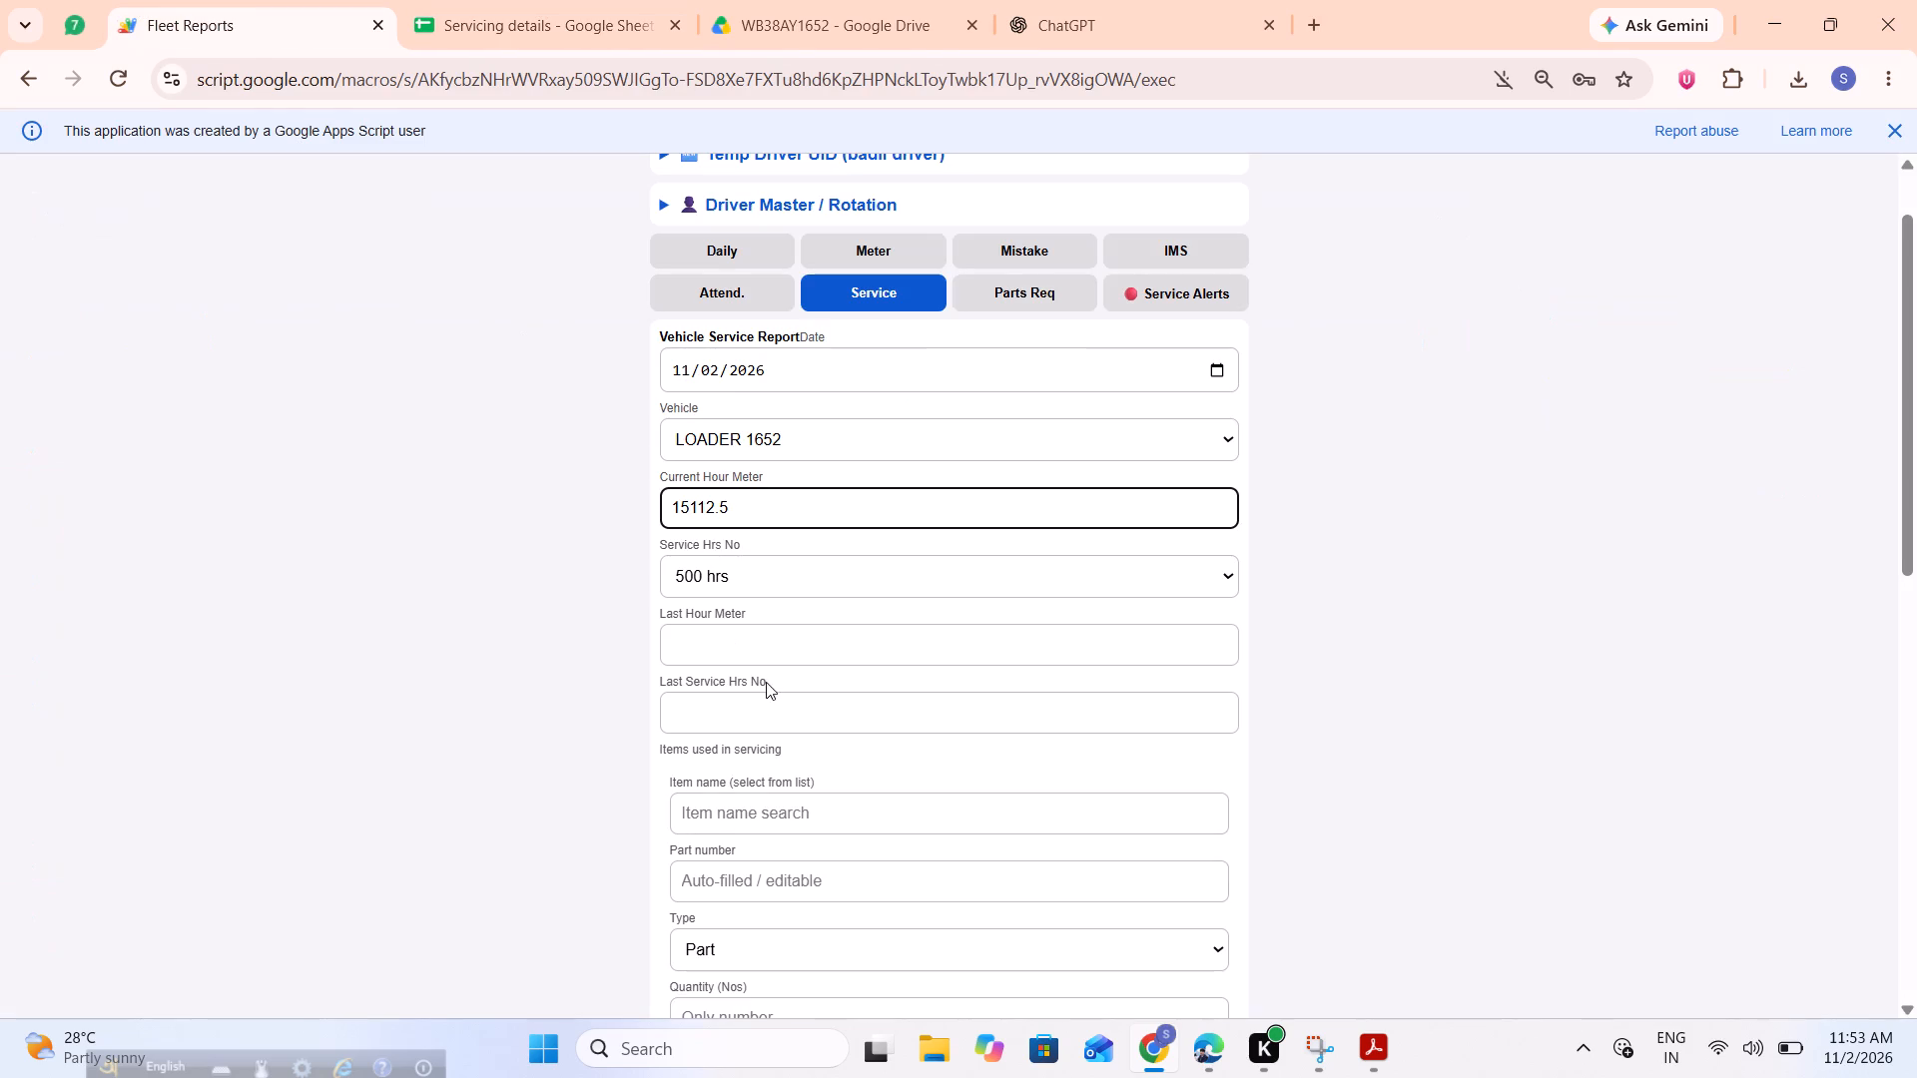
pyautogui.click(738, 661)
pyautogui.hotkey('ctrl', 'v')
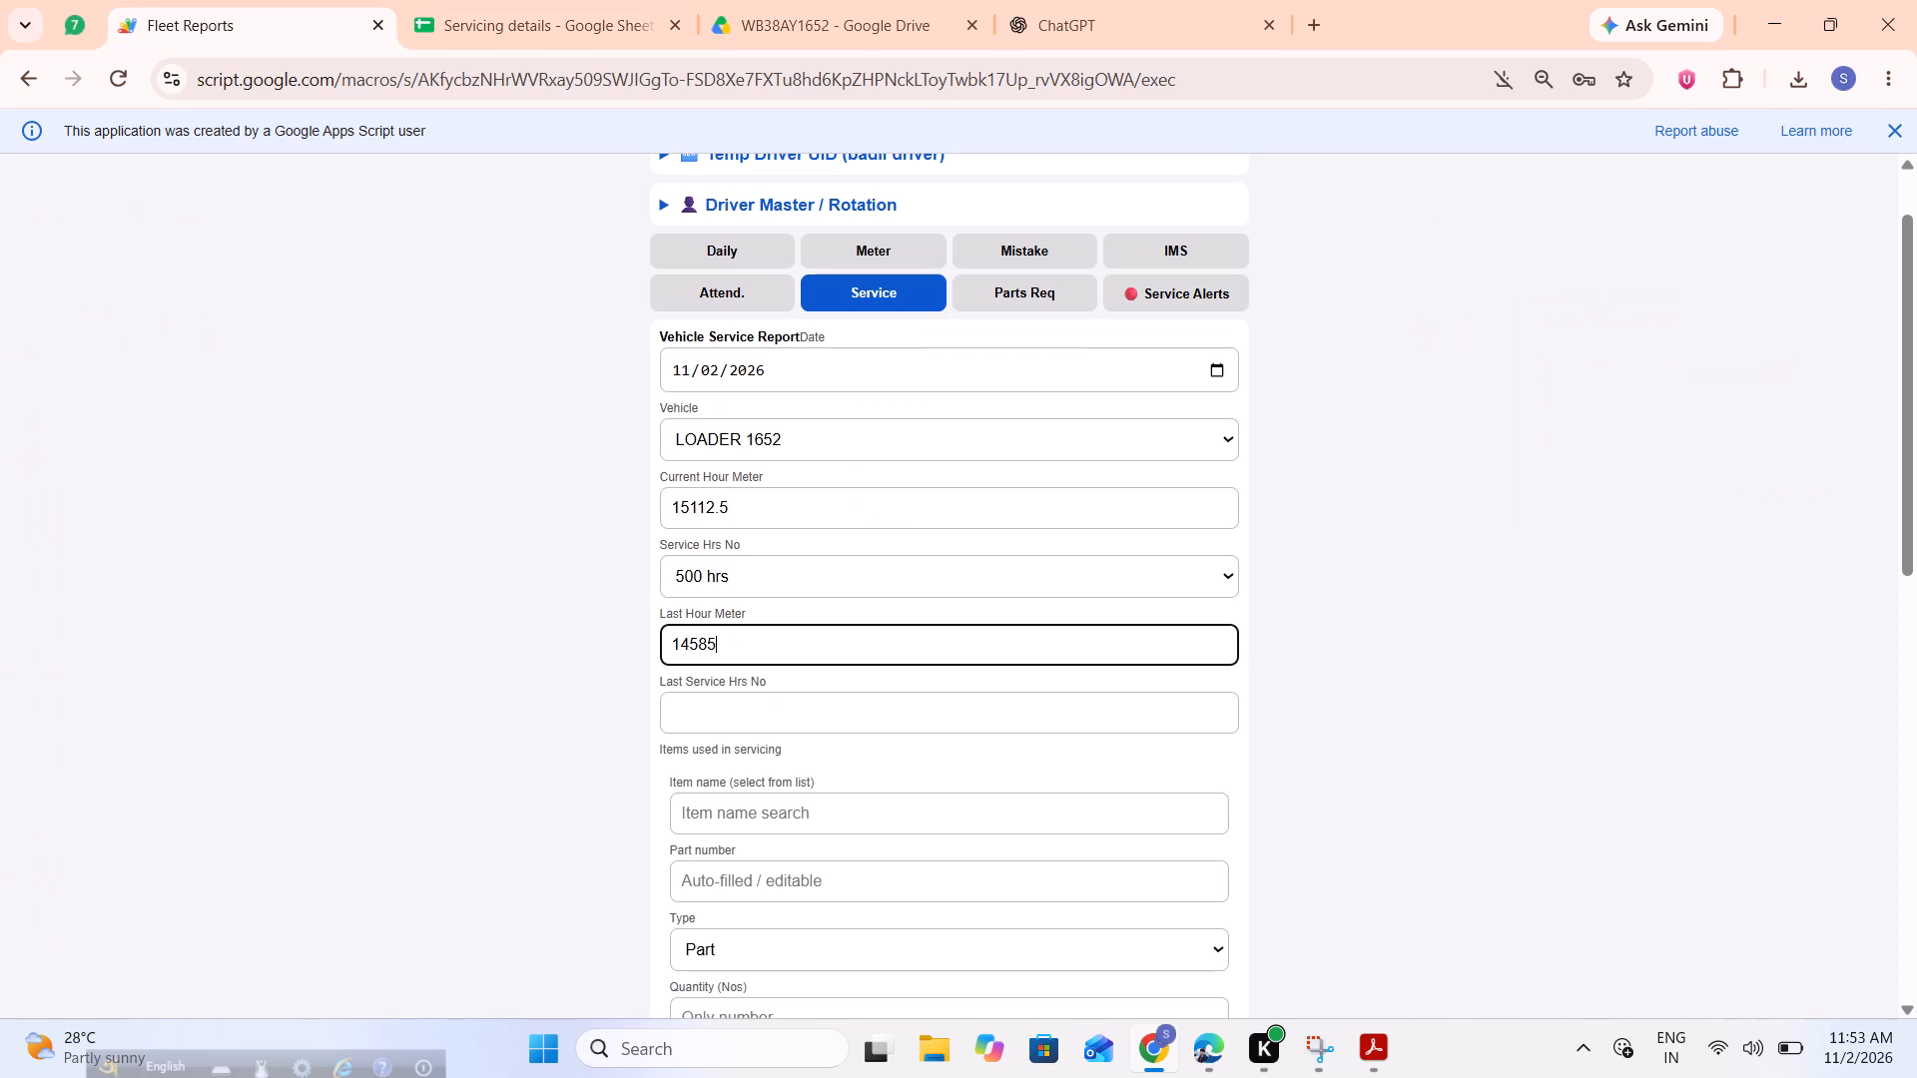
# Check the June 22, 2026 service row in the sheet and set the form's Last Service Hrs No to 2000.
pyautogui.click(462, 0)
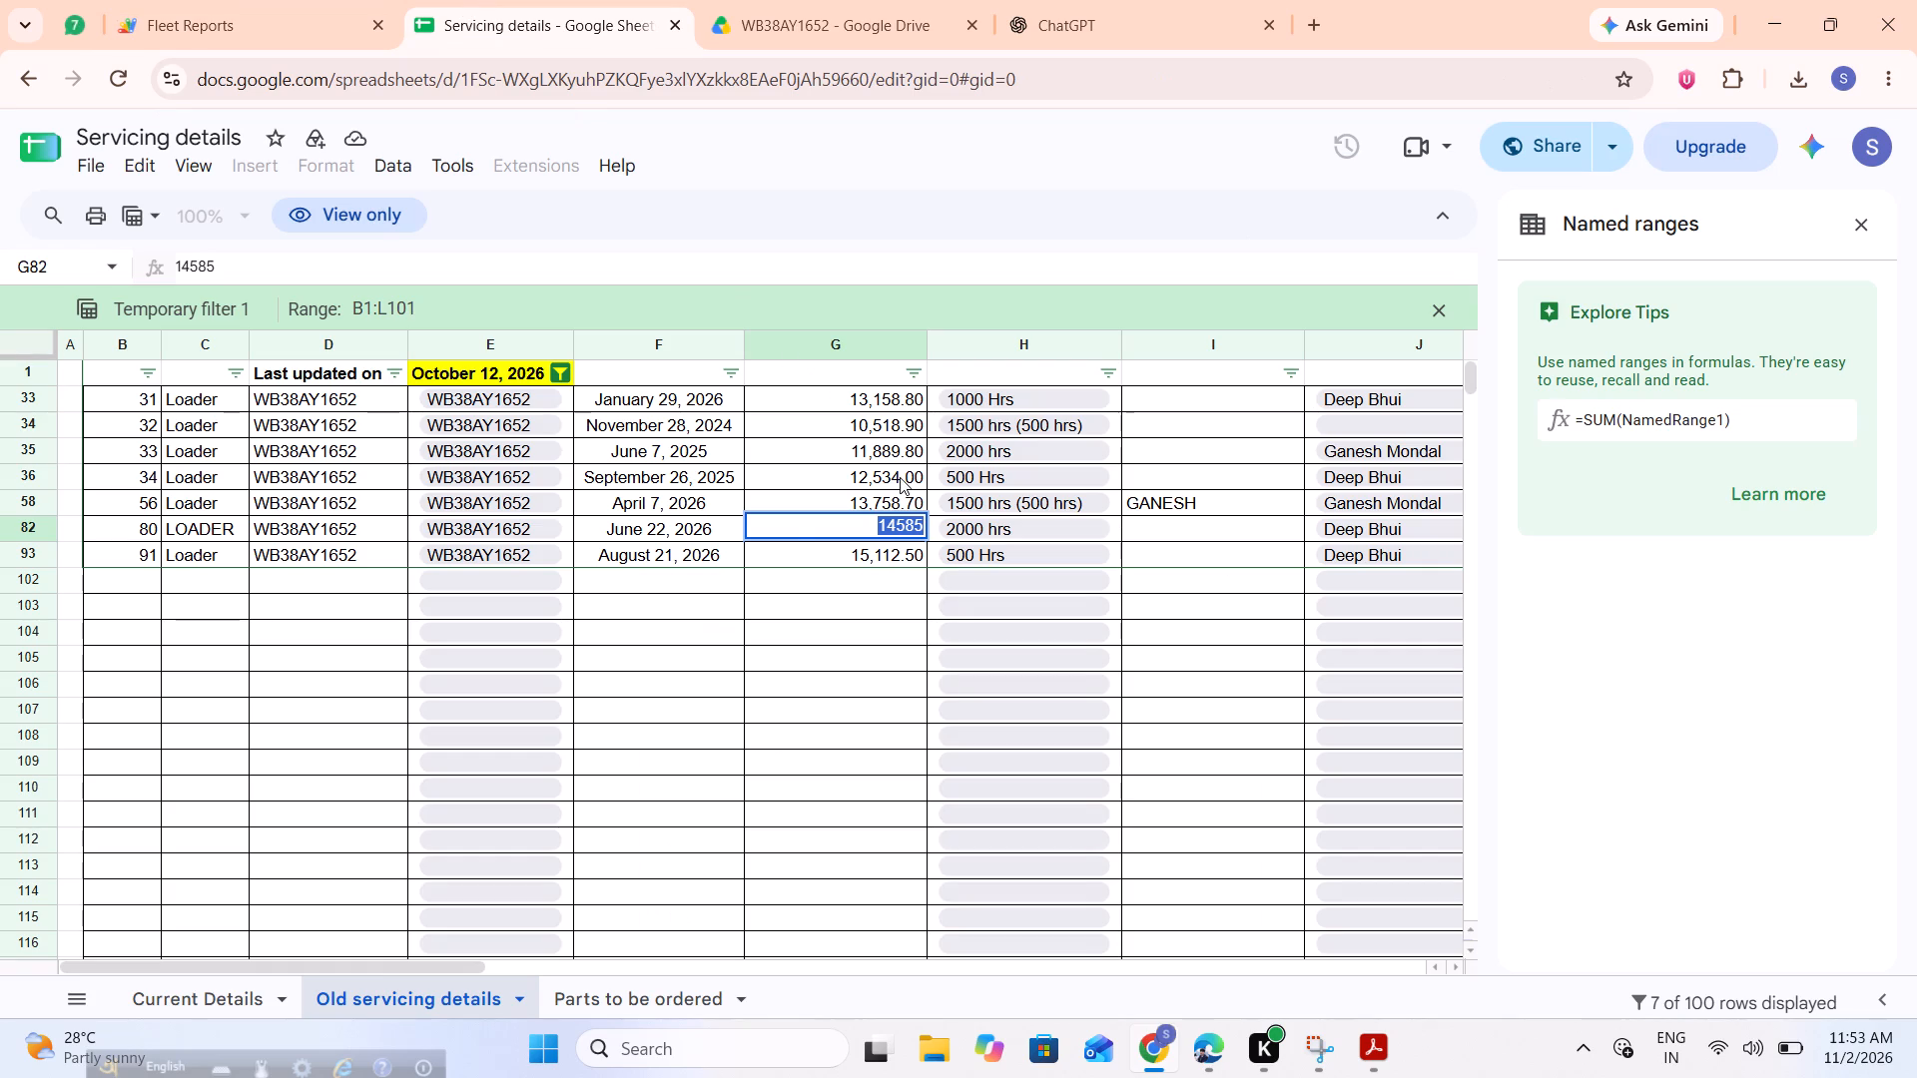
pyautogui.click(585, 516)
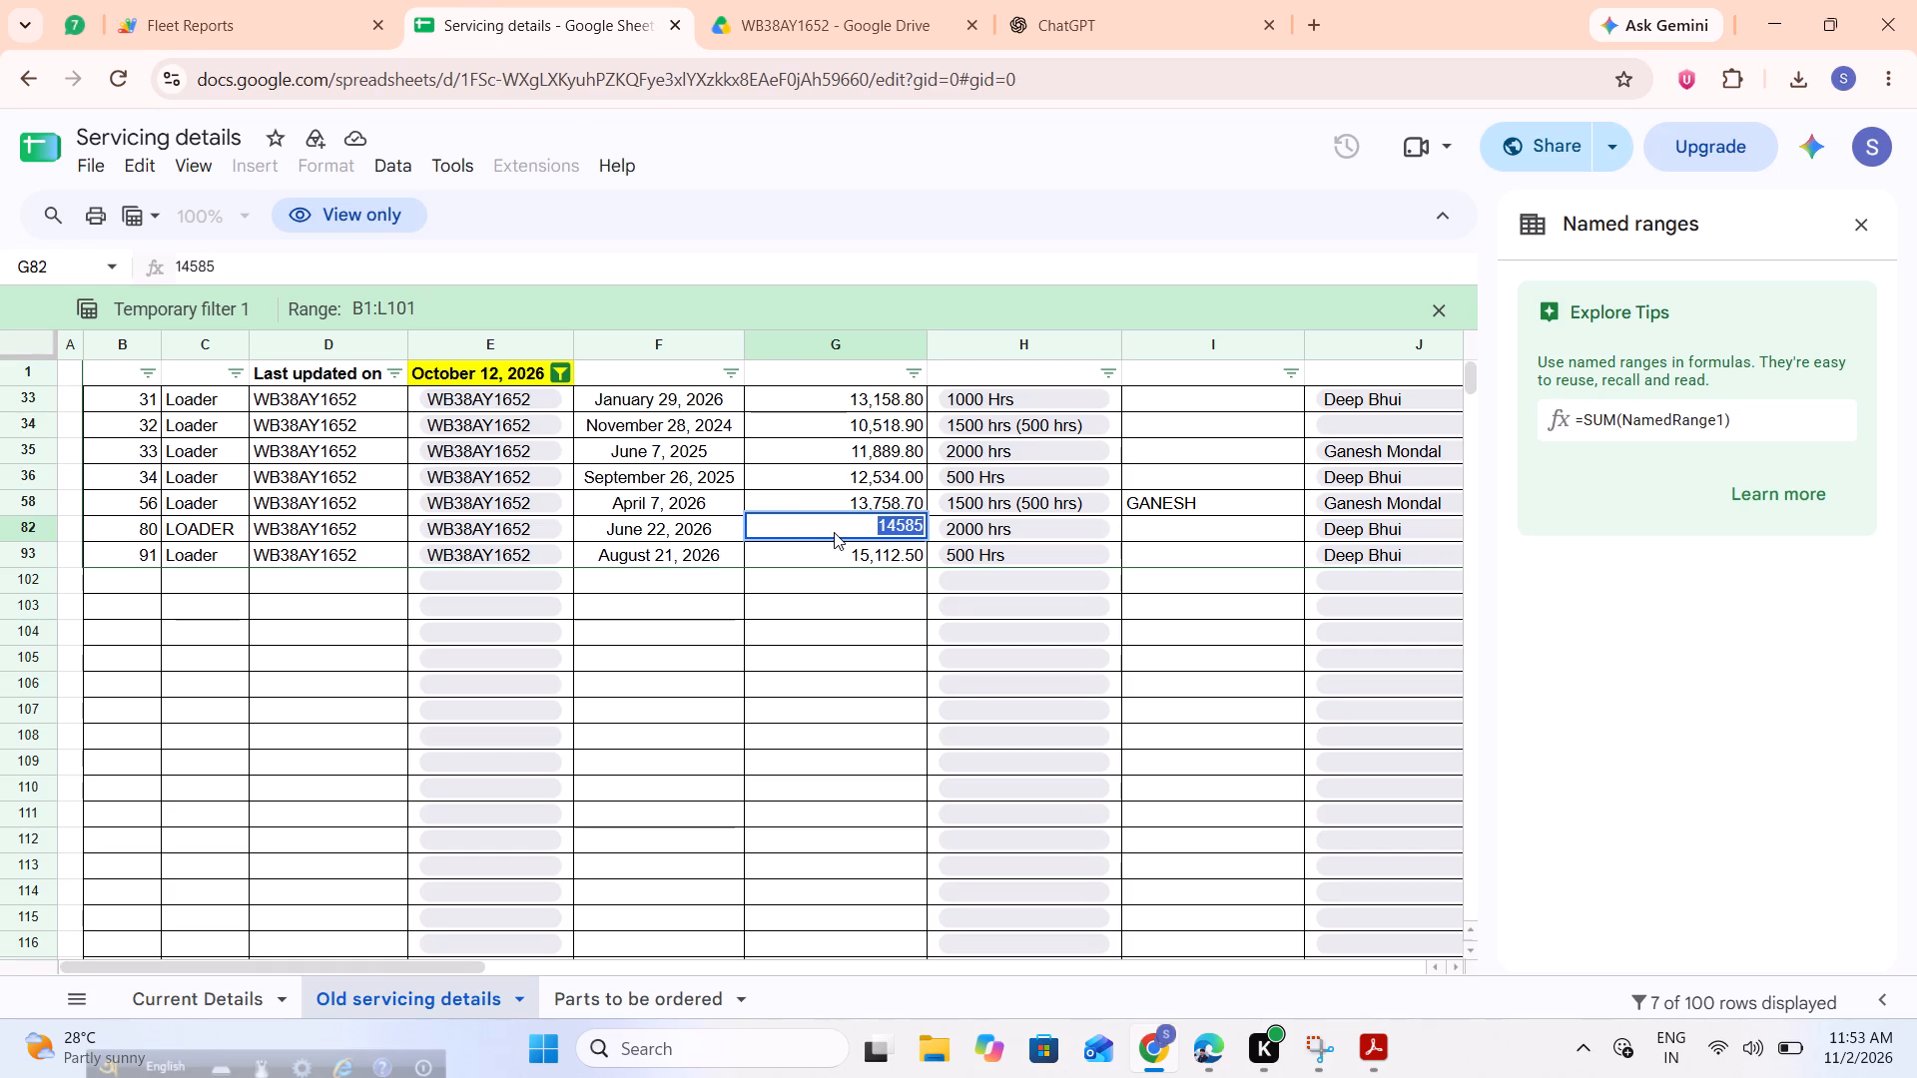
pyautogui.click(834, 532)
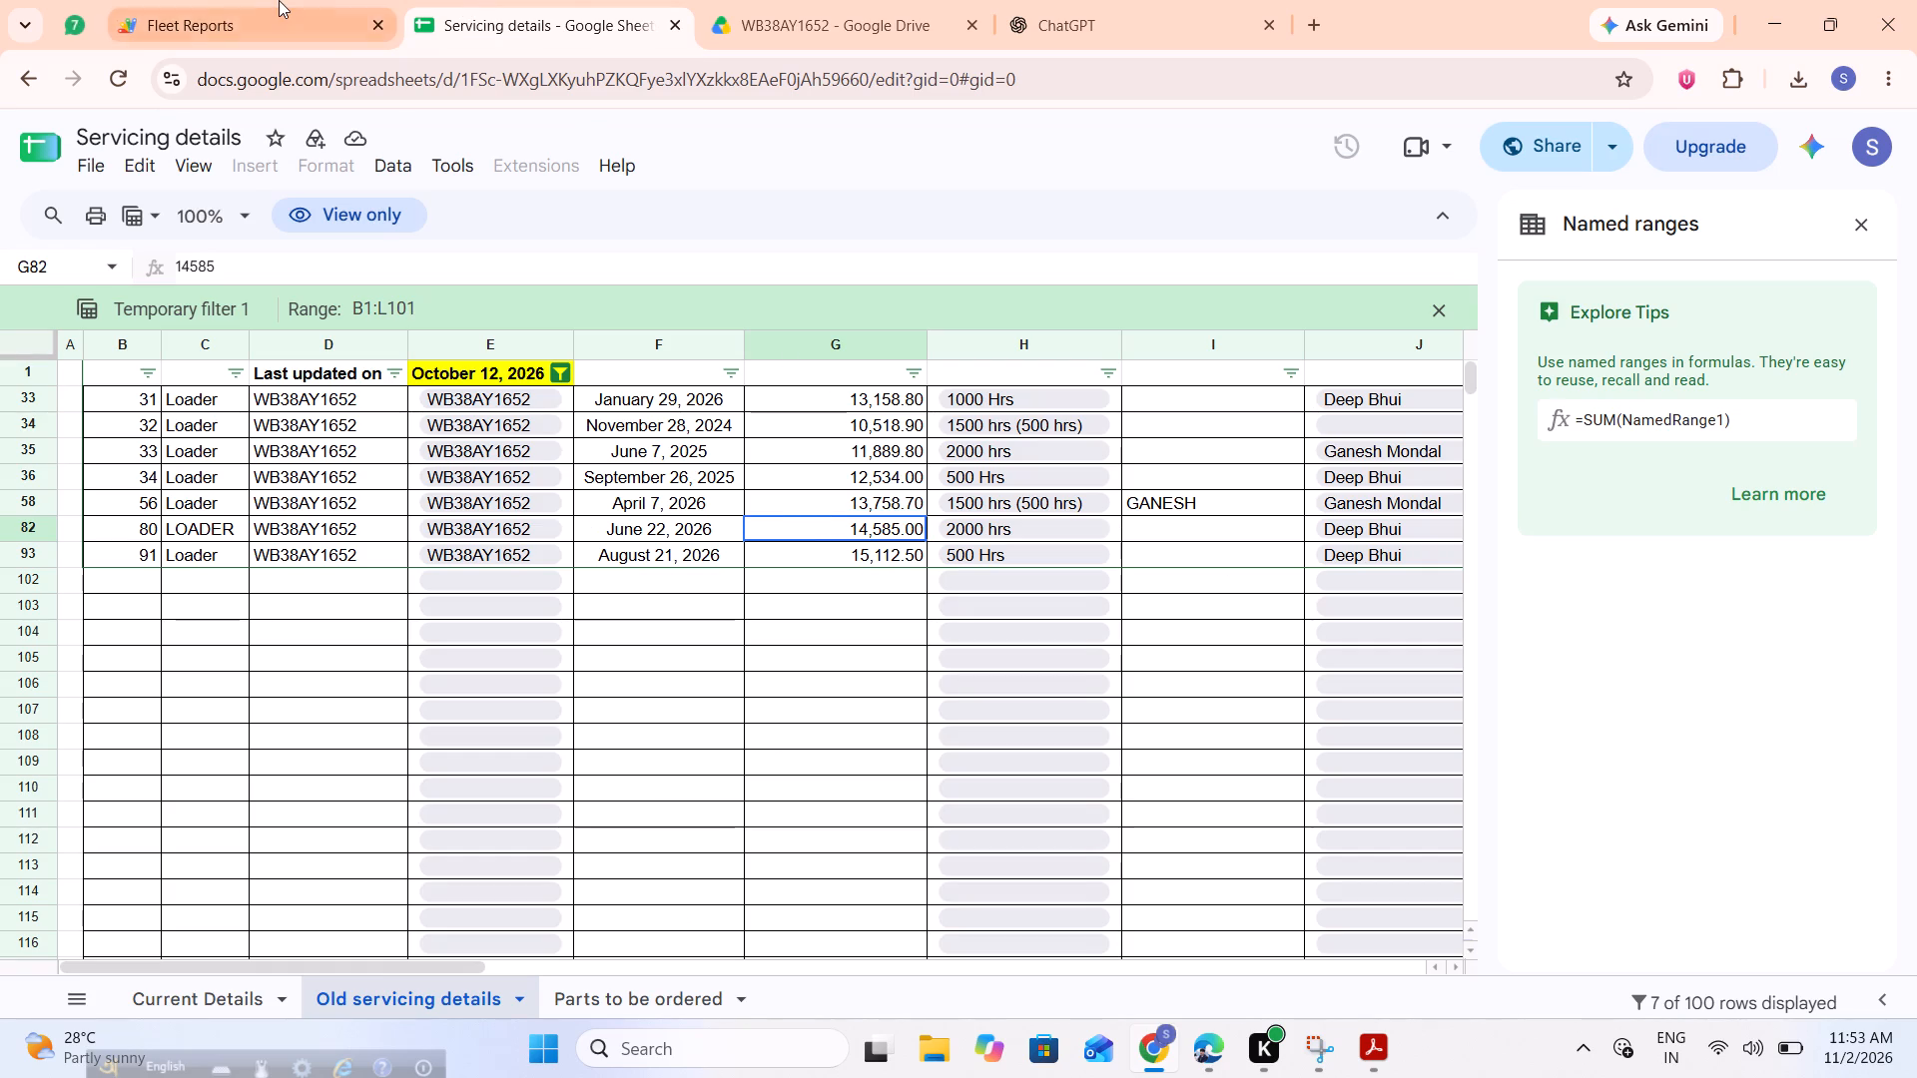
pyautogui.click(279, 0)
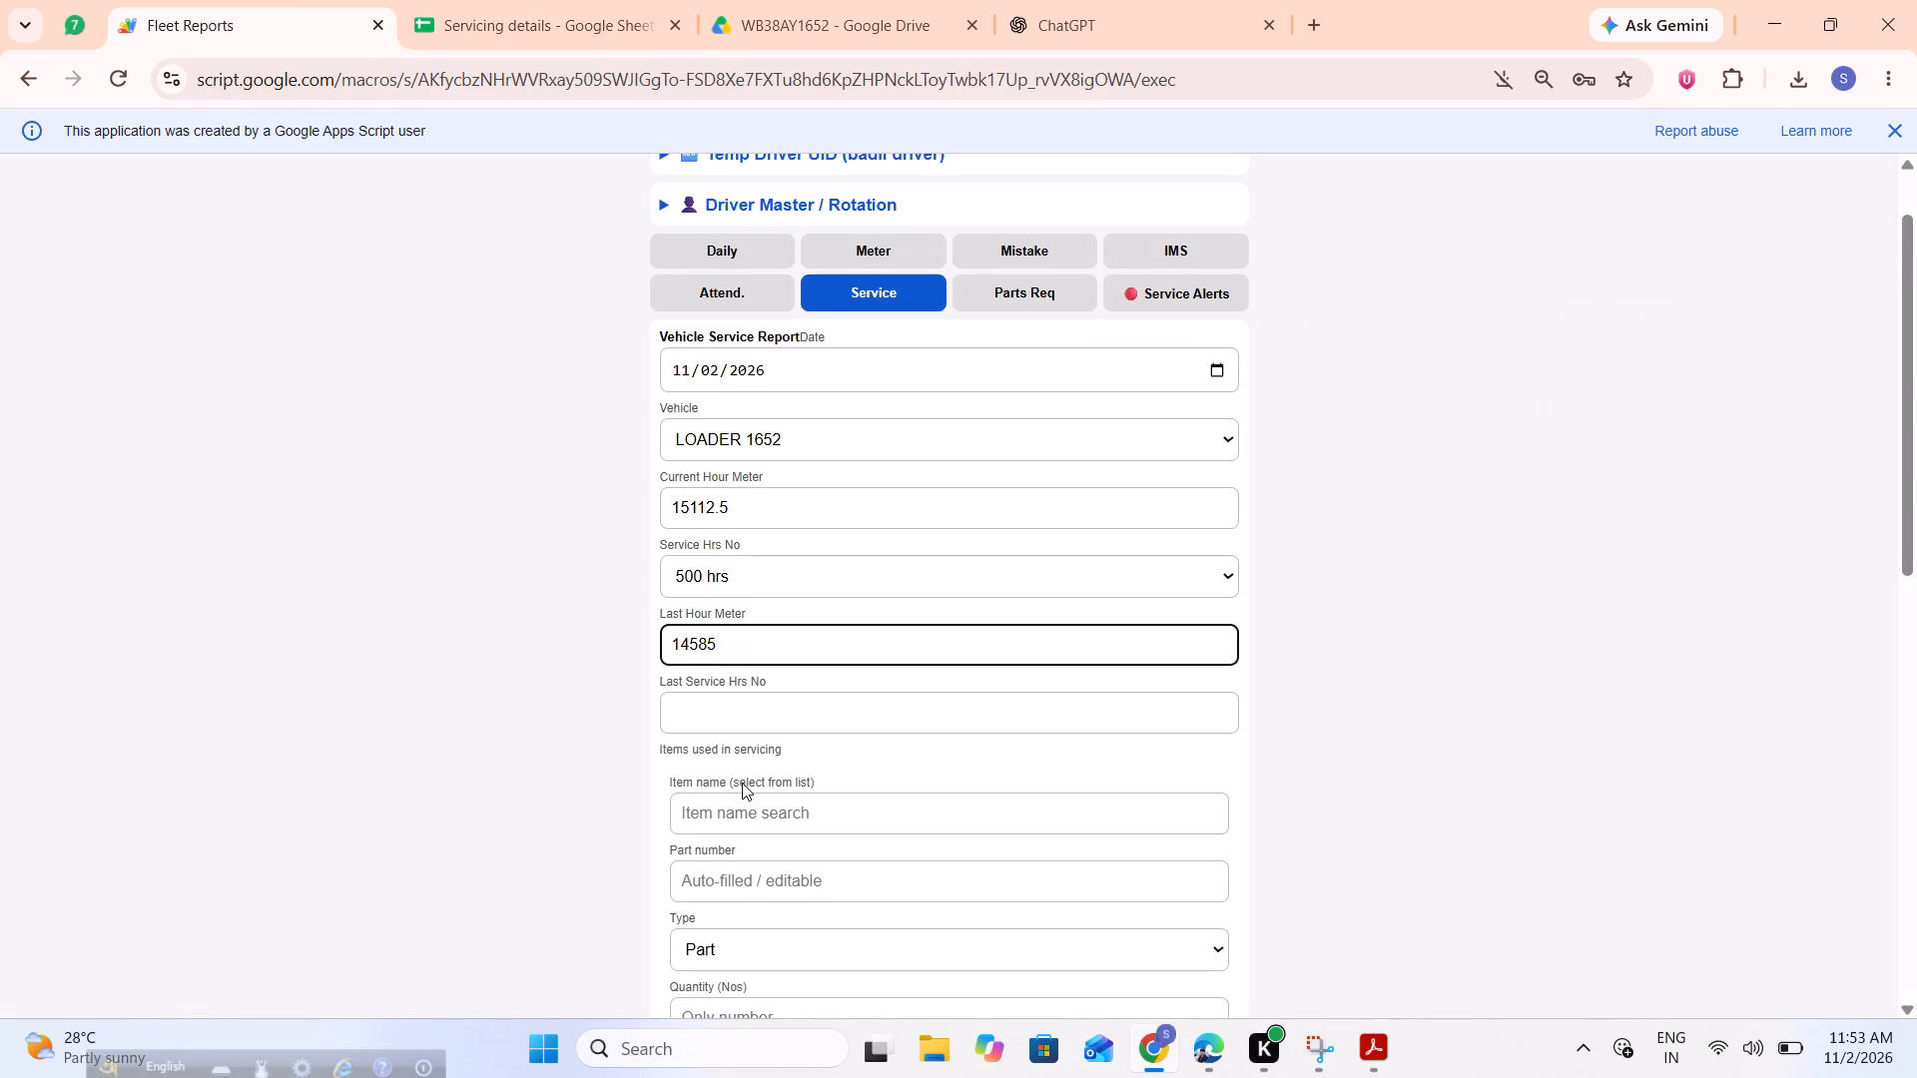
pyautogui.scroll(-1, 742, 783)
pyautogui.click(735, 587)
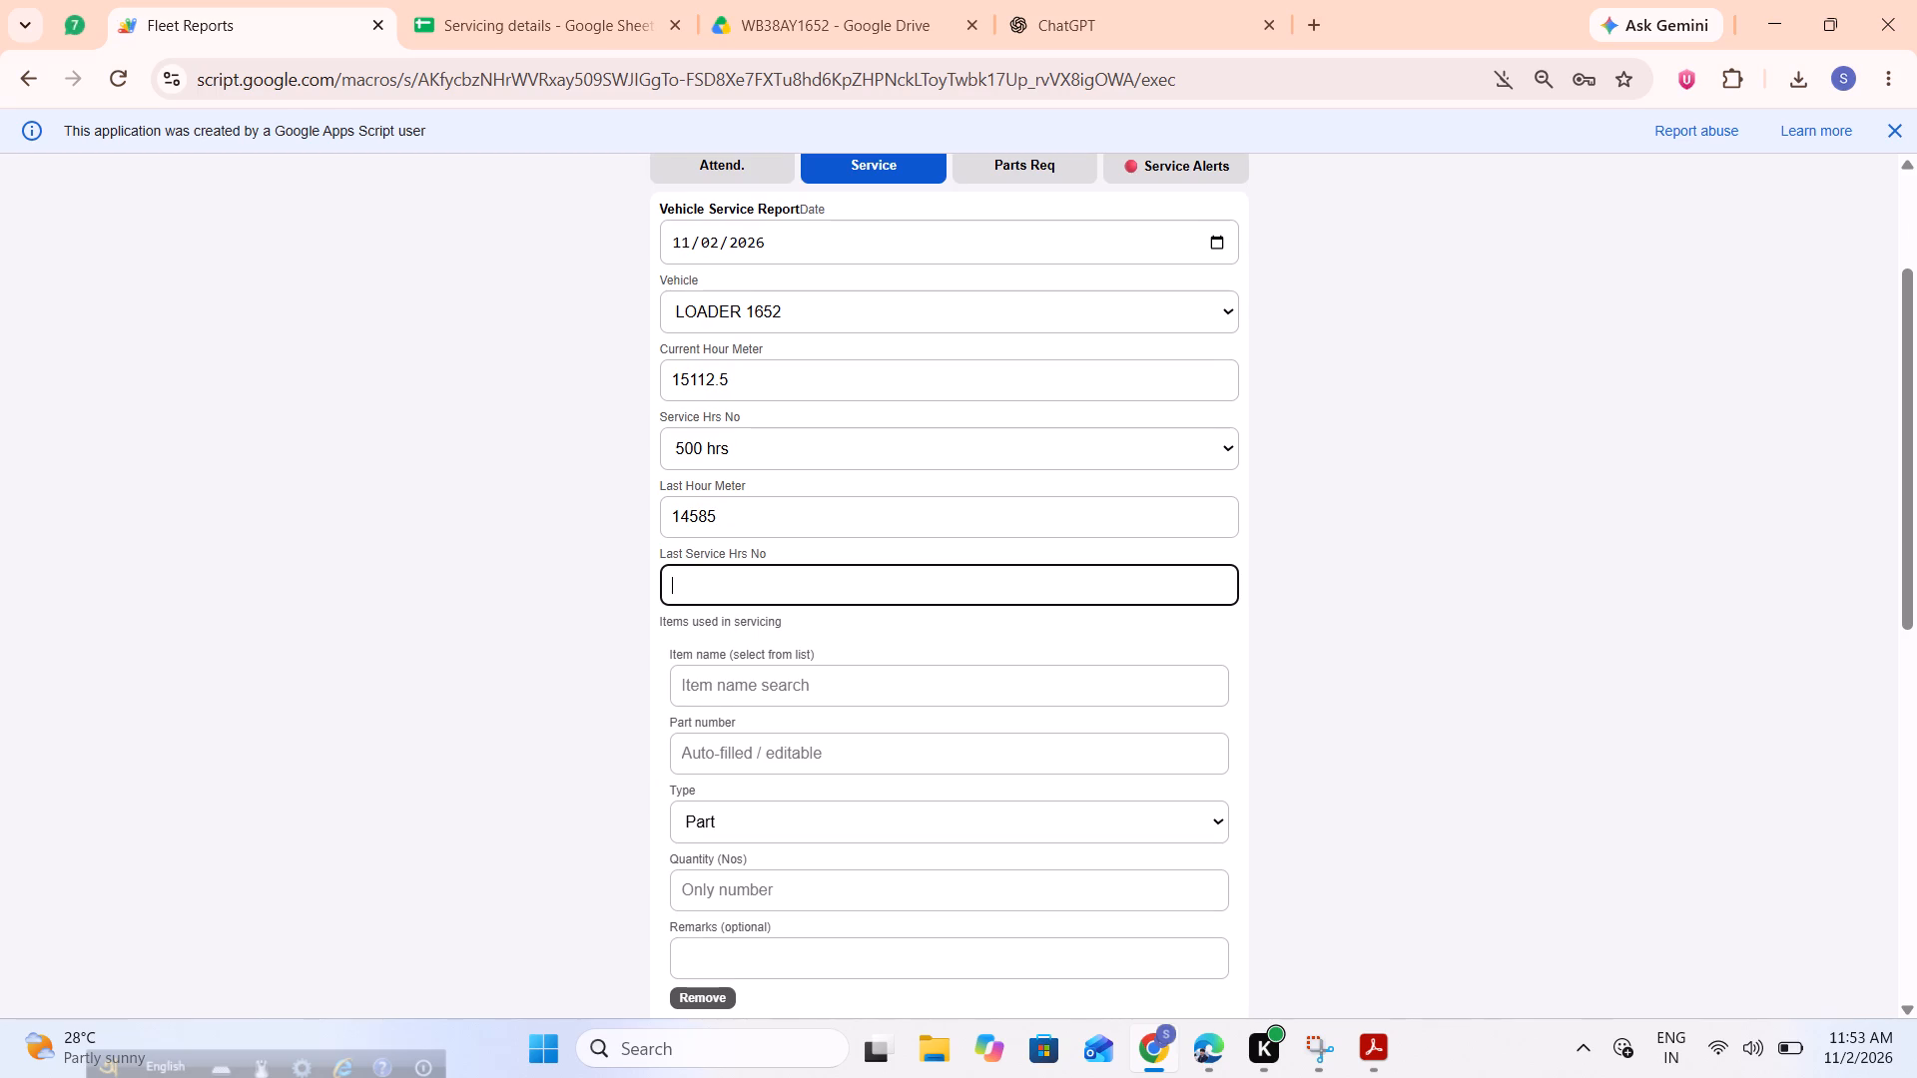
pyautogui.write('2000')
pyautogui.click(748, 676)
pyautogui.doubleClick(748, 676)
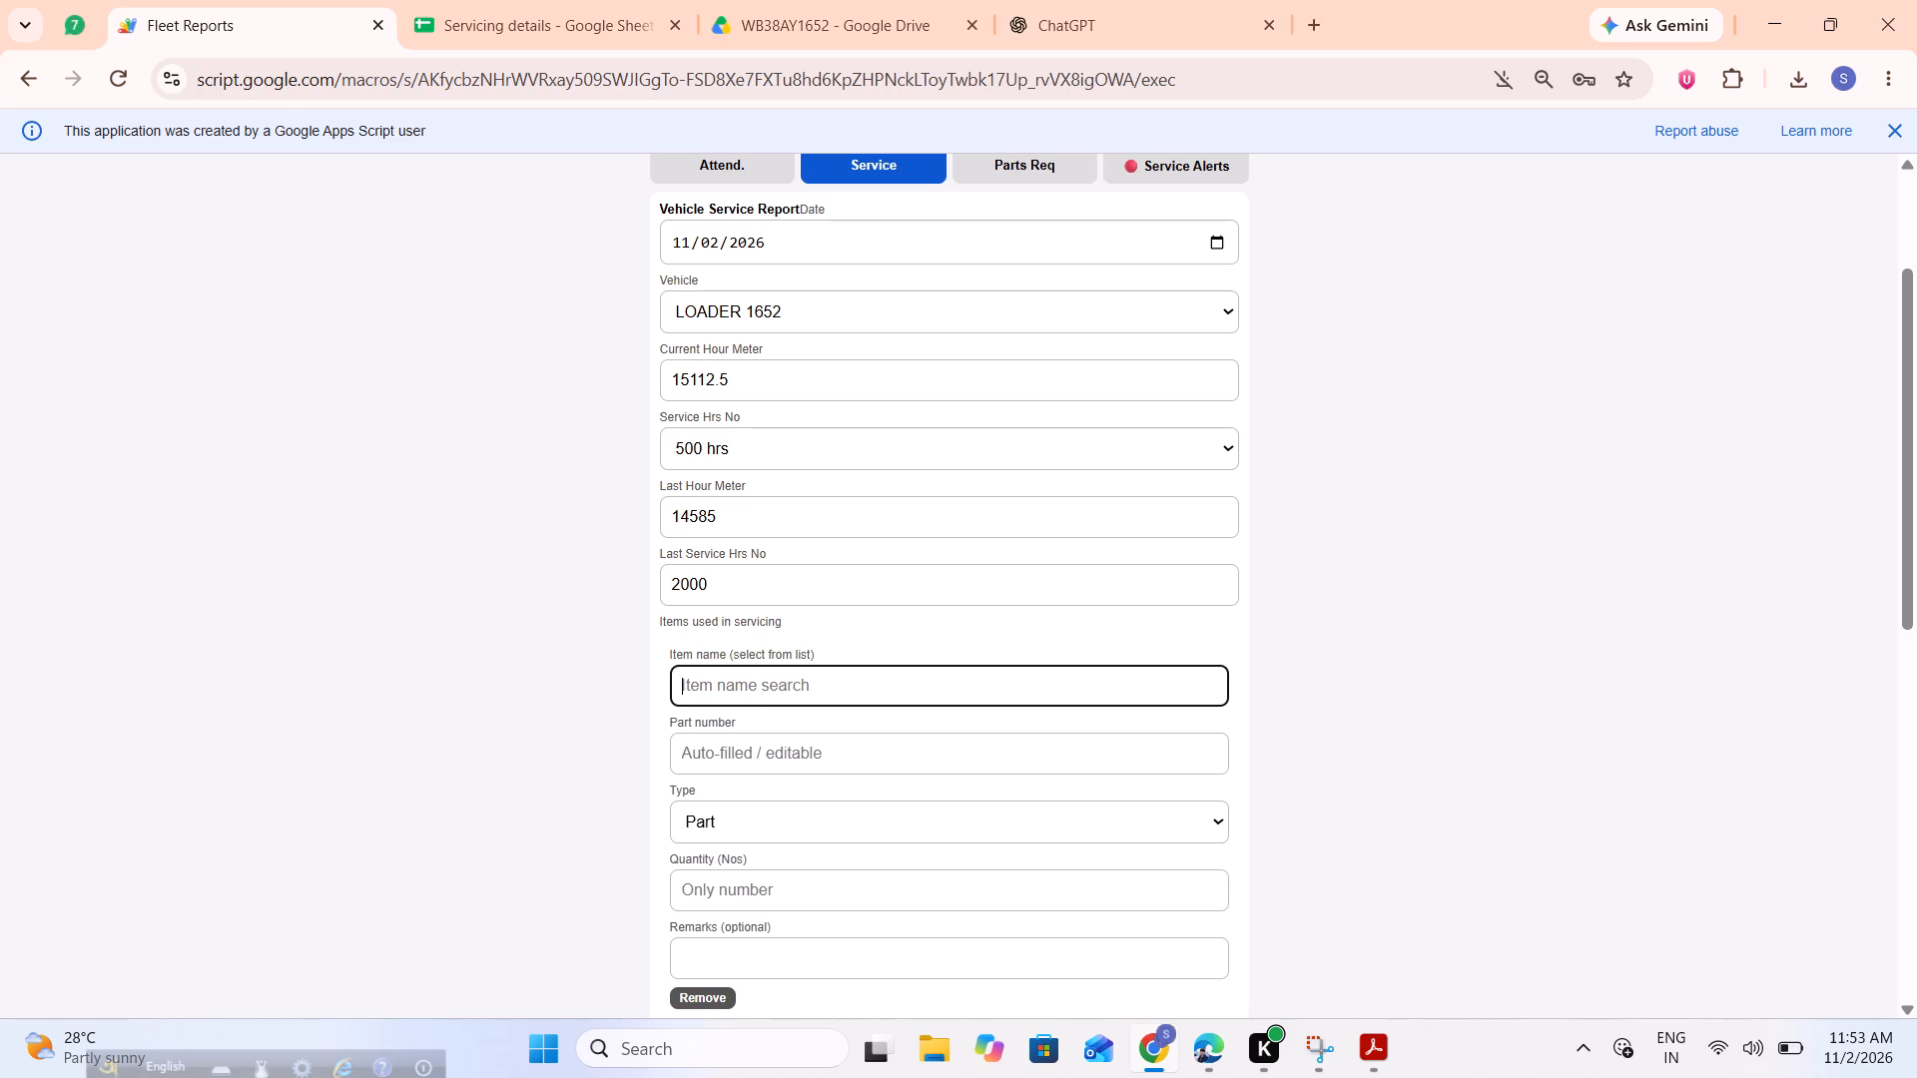
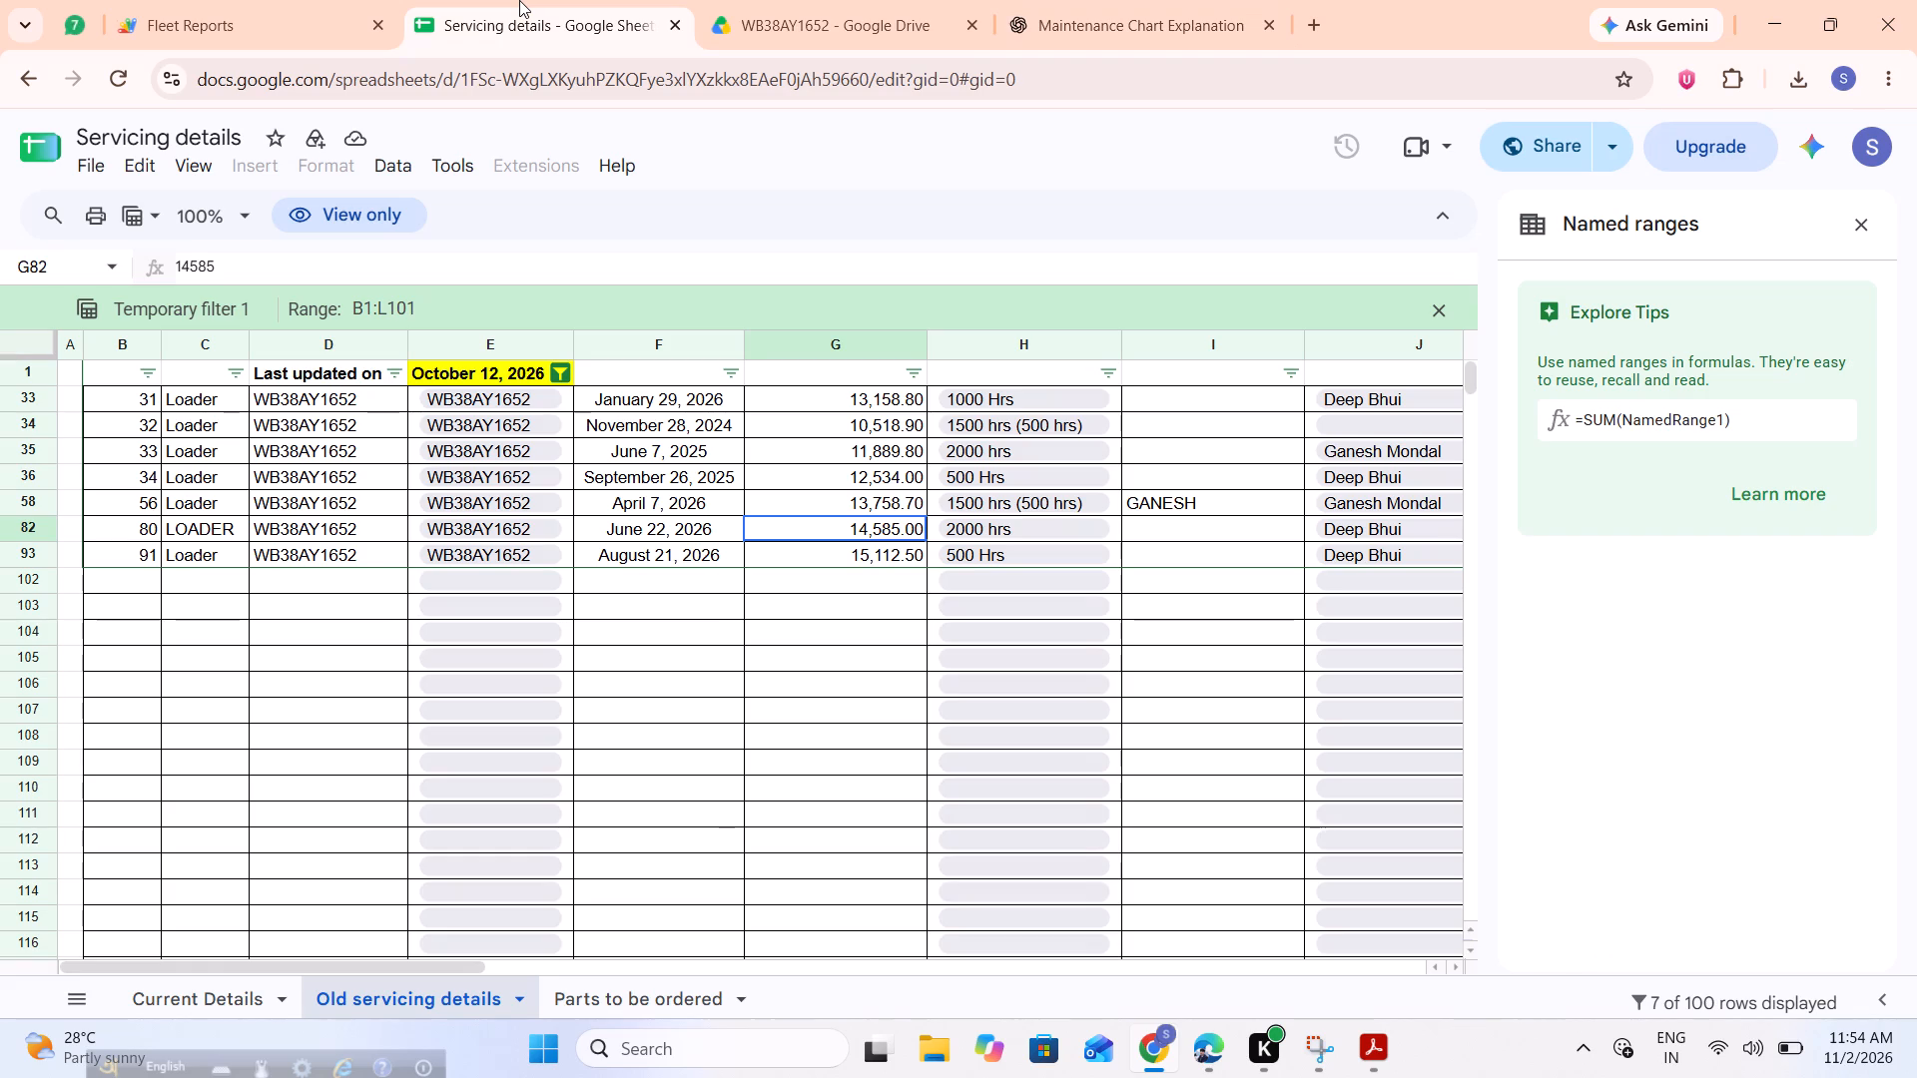
pyautogui.click(797, 0)
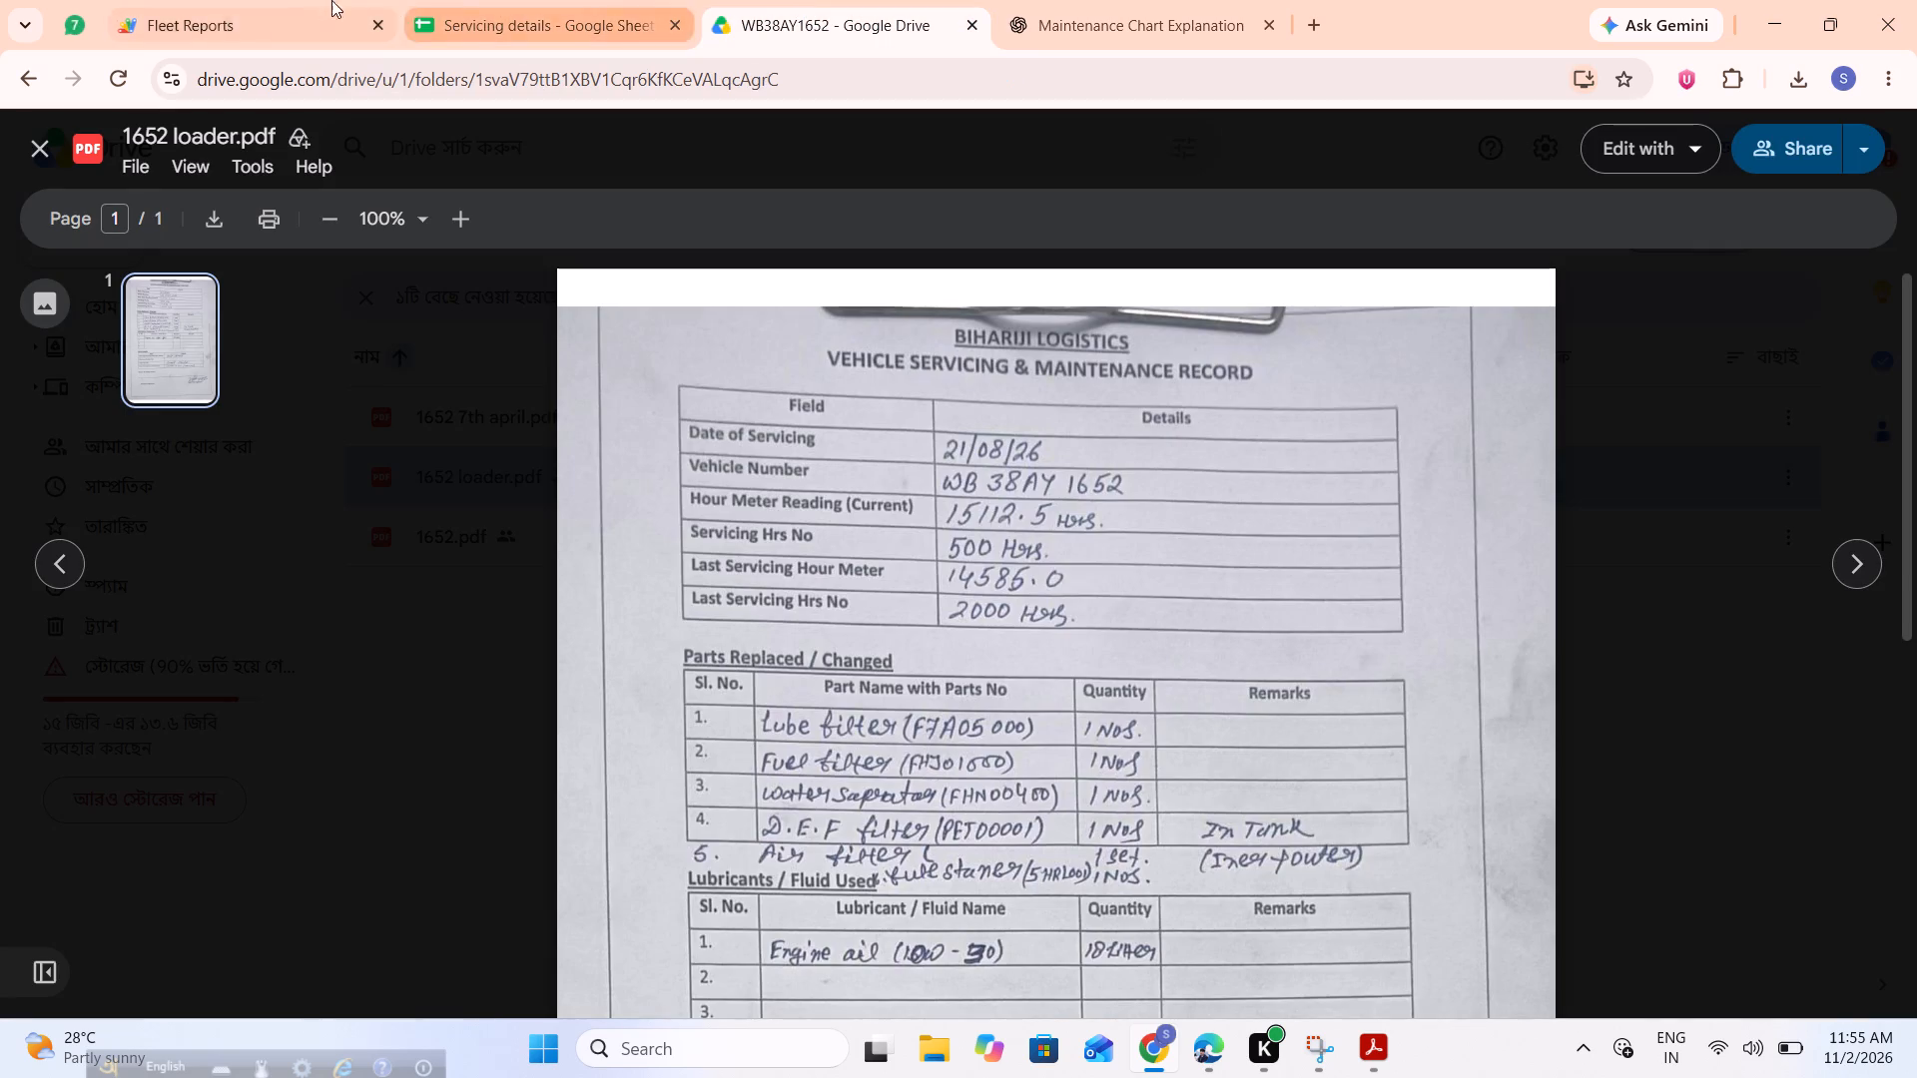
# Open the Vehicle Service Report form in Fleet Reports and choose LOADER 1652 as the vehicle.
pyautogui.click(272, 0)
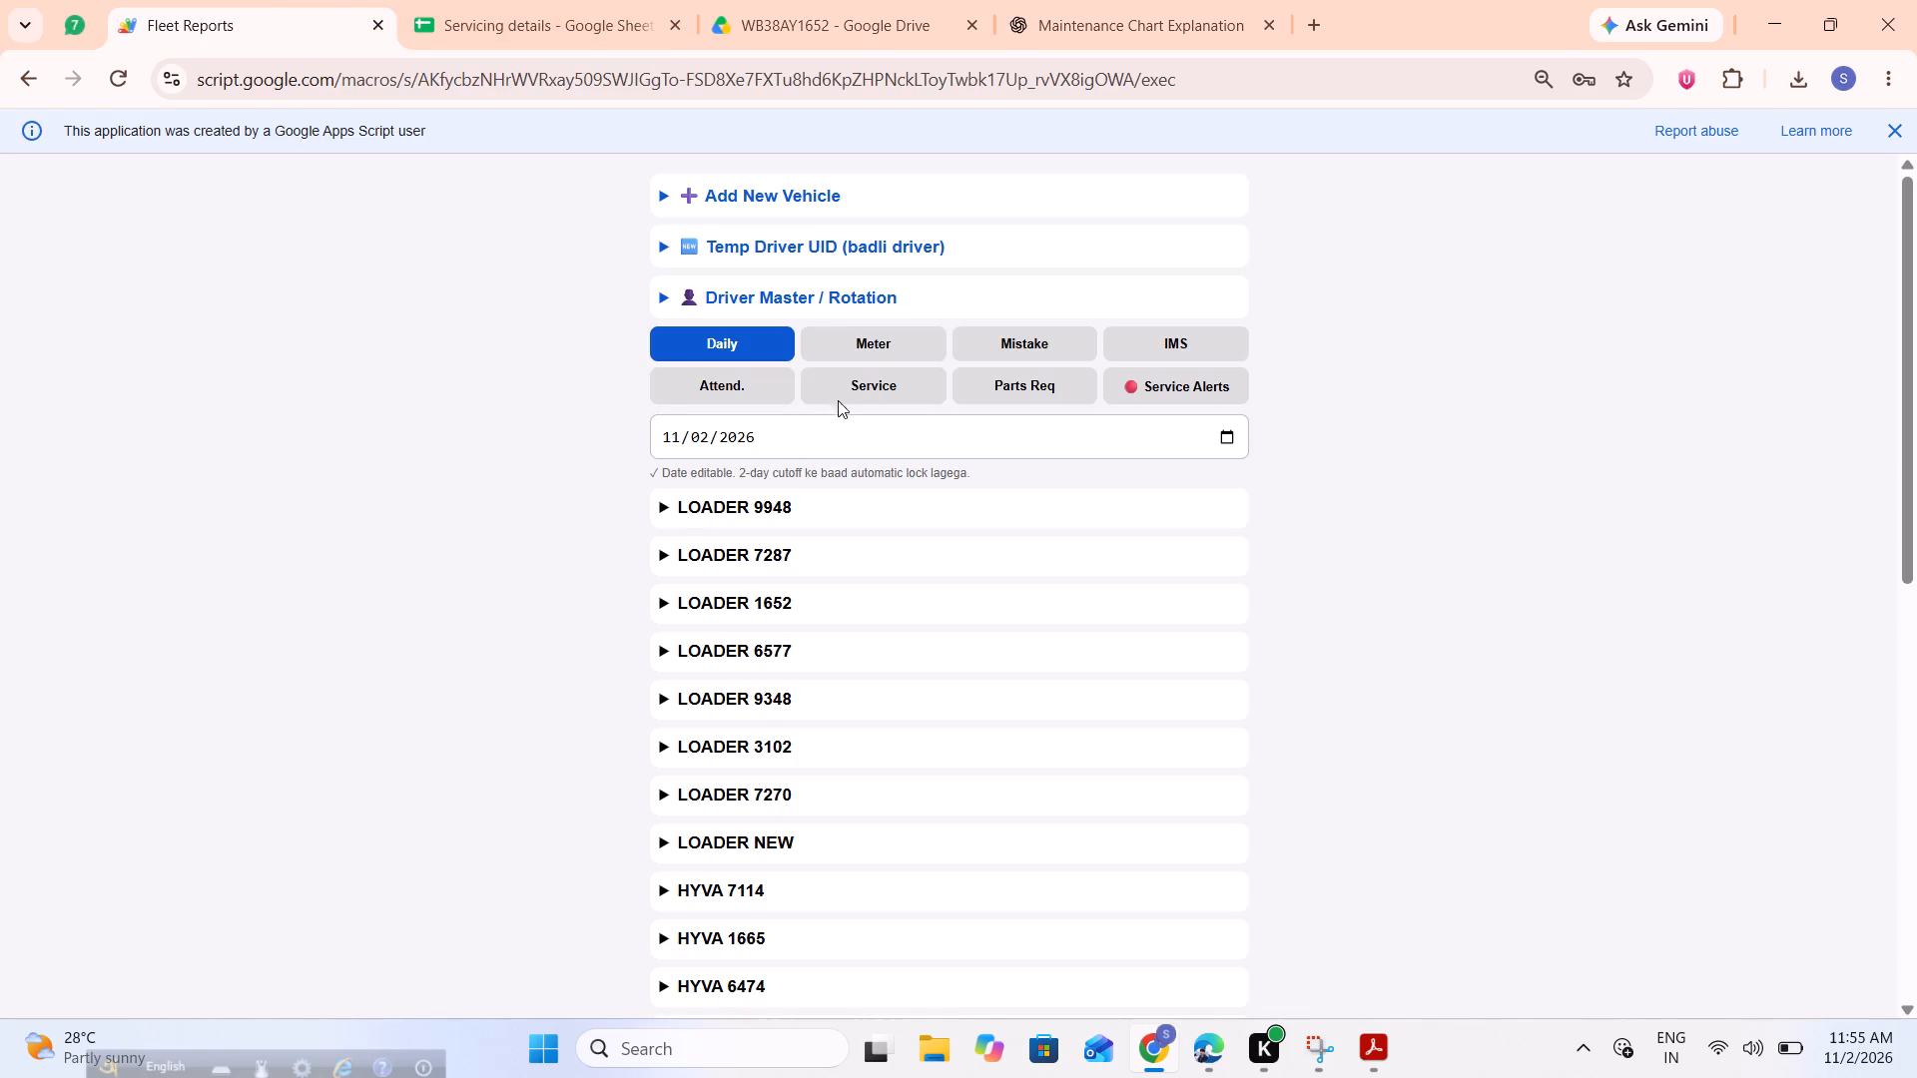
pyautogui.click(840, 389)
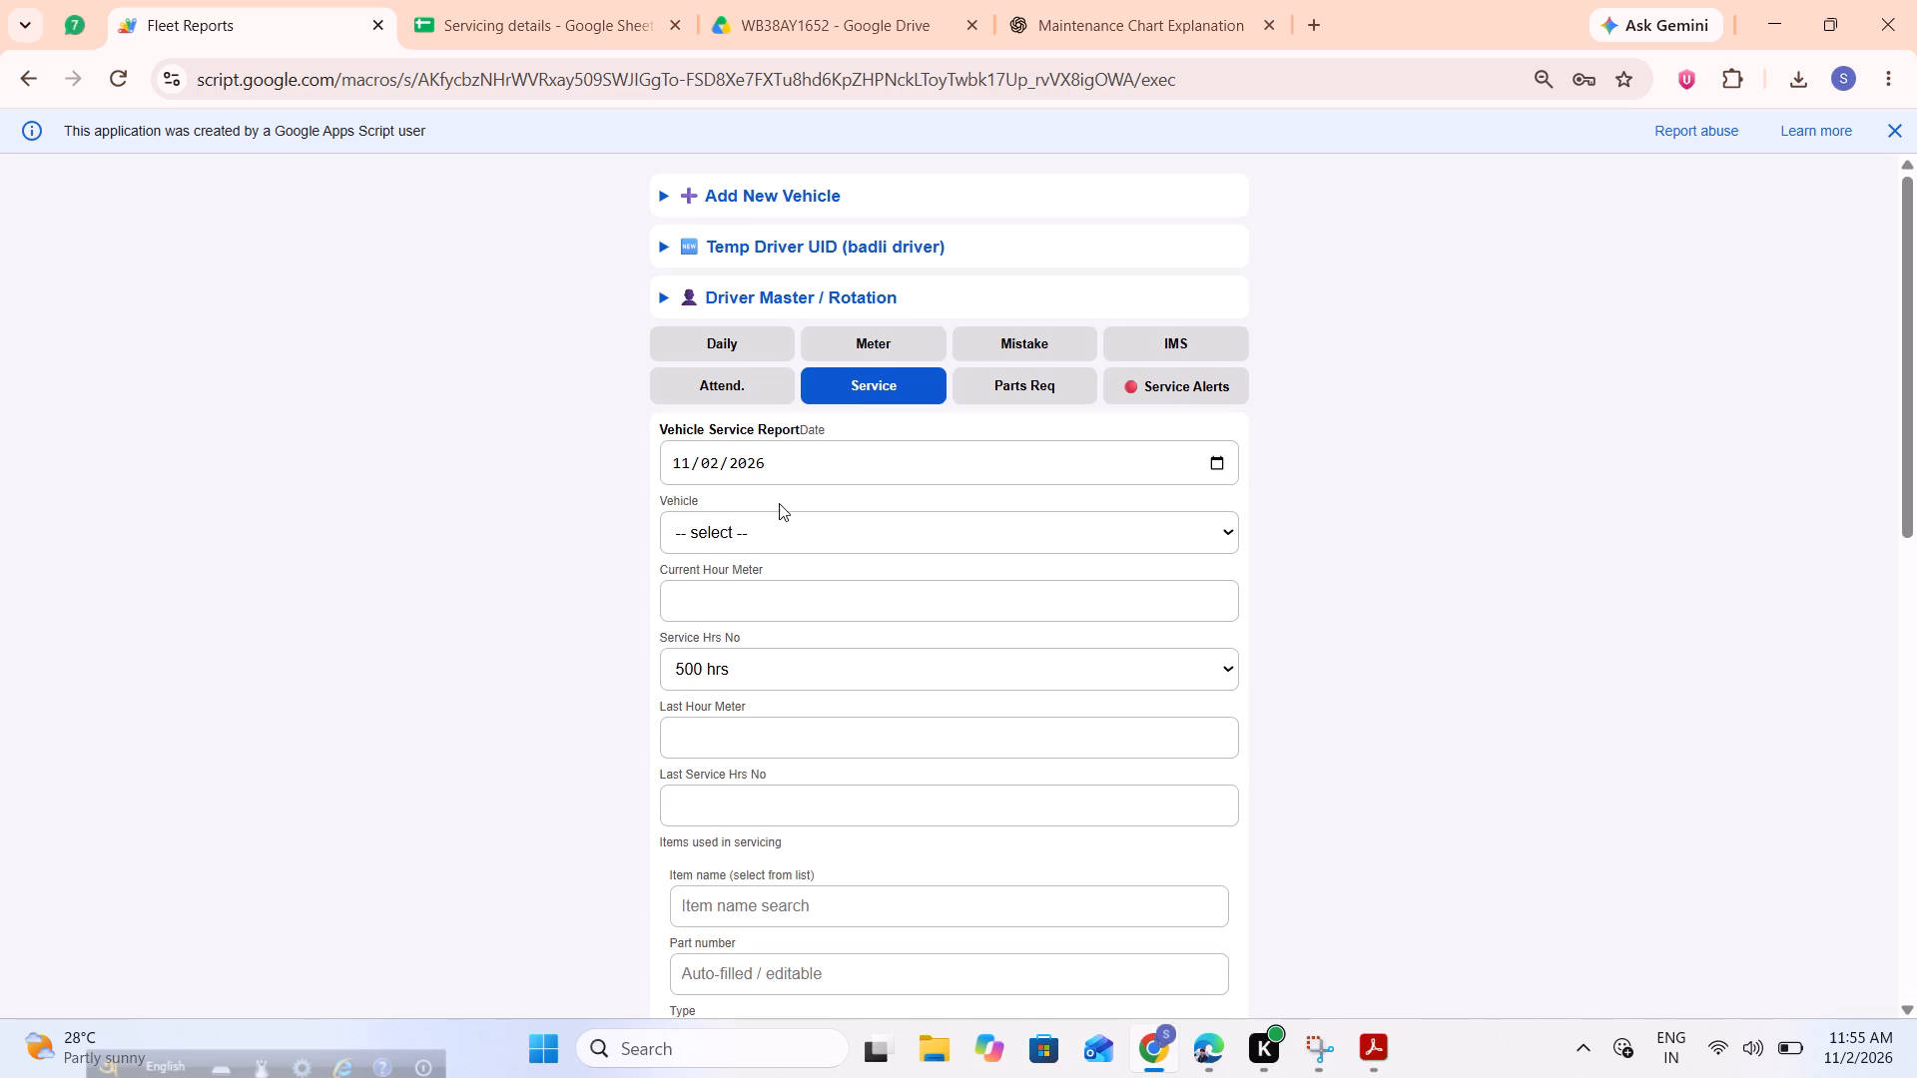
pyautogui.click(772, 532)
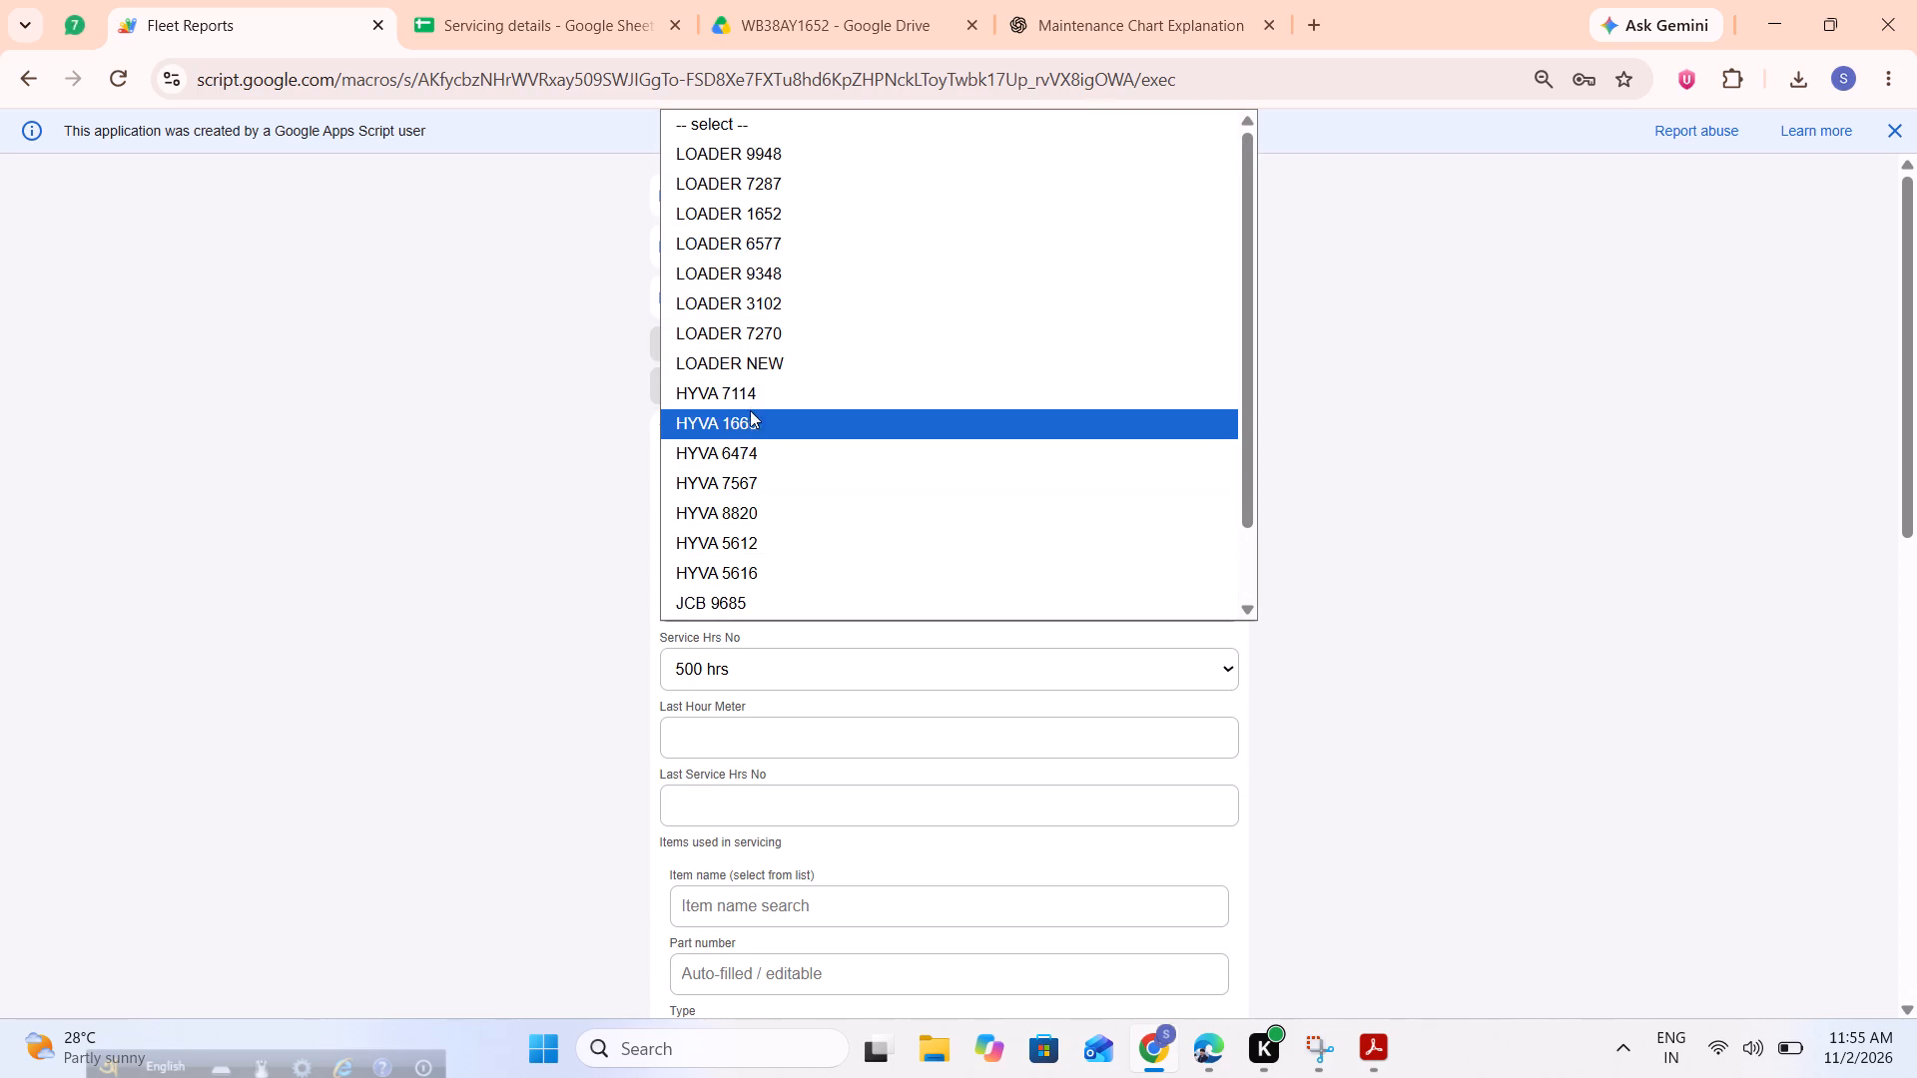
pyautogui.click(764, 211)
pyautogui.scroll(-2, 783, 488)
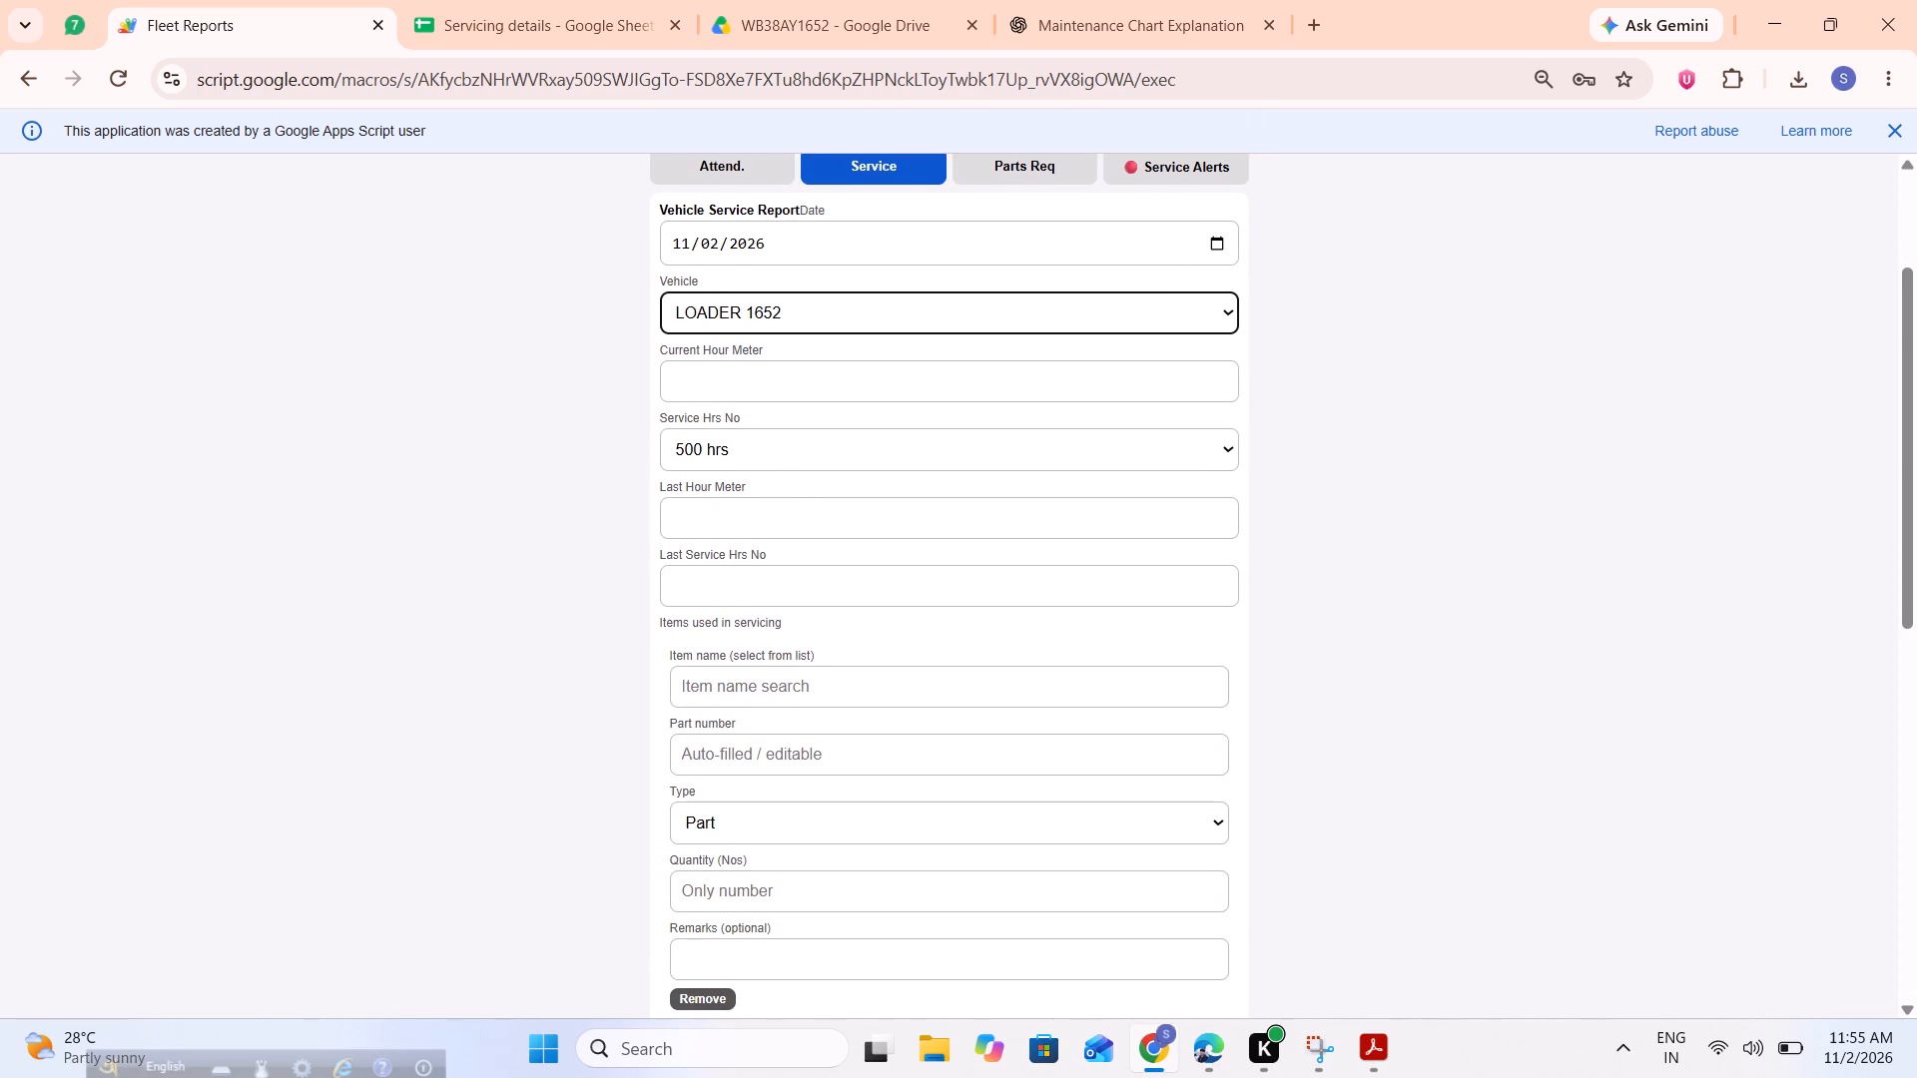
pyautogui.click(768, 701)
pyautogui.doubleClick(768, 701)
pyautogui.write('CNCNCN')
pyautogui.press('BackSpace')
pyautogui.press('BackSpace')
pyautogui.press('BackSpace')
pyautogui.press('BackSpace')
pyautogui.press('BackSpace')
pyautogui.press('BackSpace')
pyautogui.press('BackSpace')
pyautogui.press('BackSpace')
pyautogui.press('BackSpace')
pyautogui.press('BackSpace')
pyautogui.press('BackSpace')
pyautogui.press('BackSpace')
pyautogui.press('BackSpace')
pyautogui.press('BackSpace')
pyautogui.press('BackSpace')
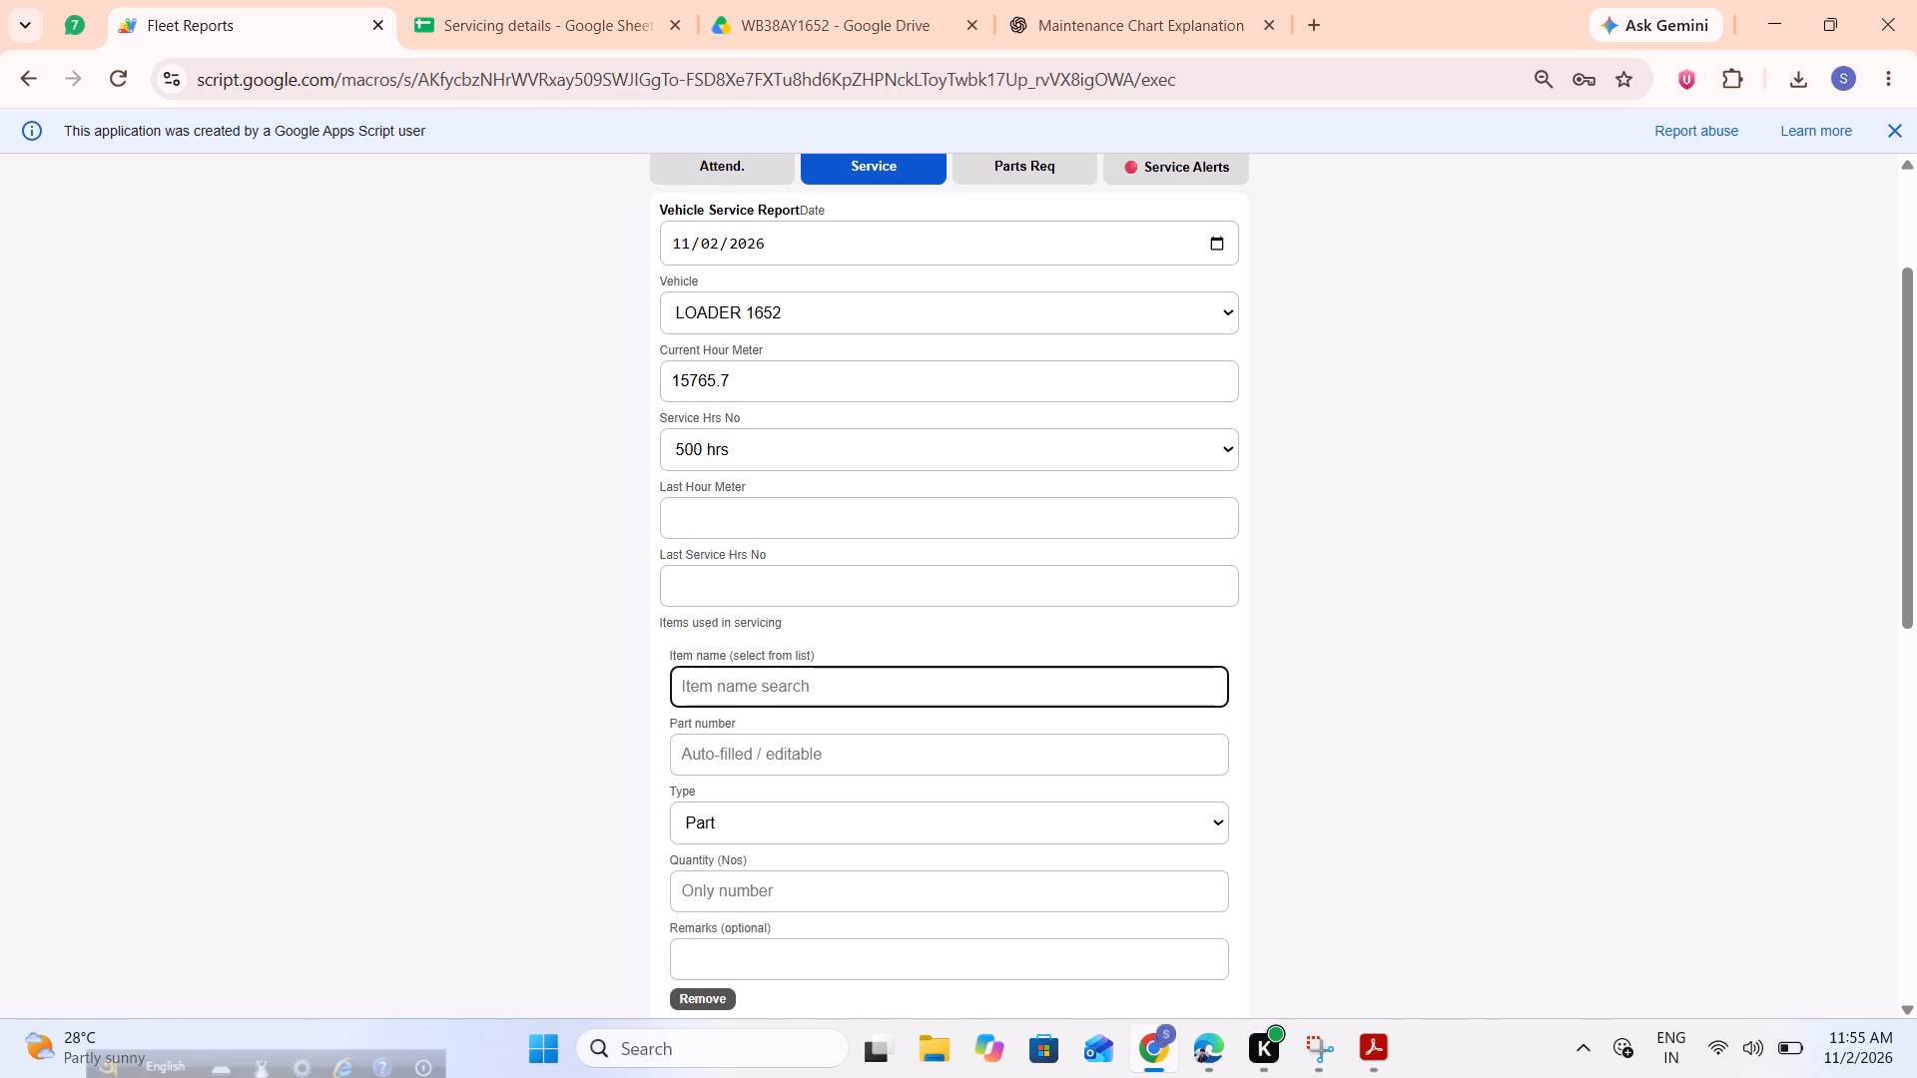
# Examine LOADER 1652's 500 hrs mandatory checklist in the Service cycle parts master under Service Alerts.
pyautogui.click(1206, 176)
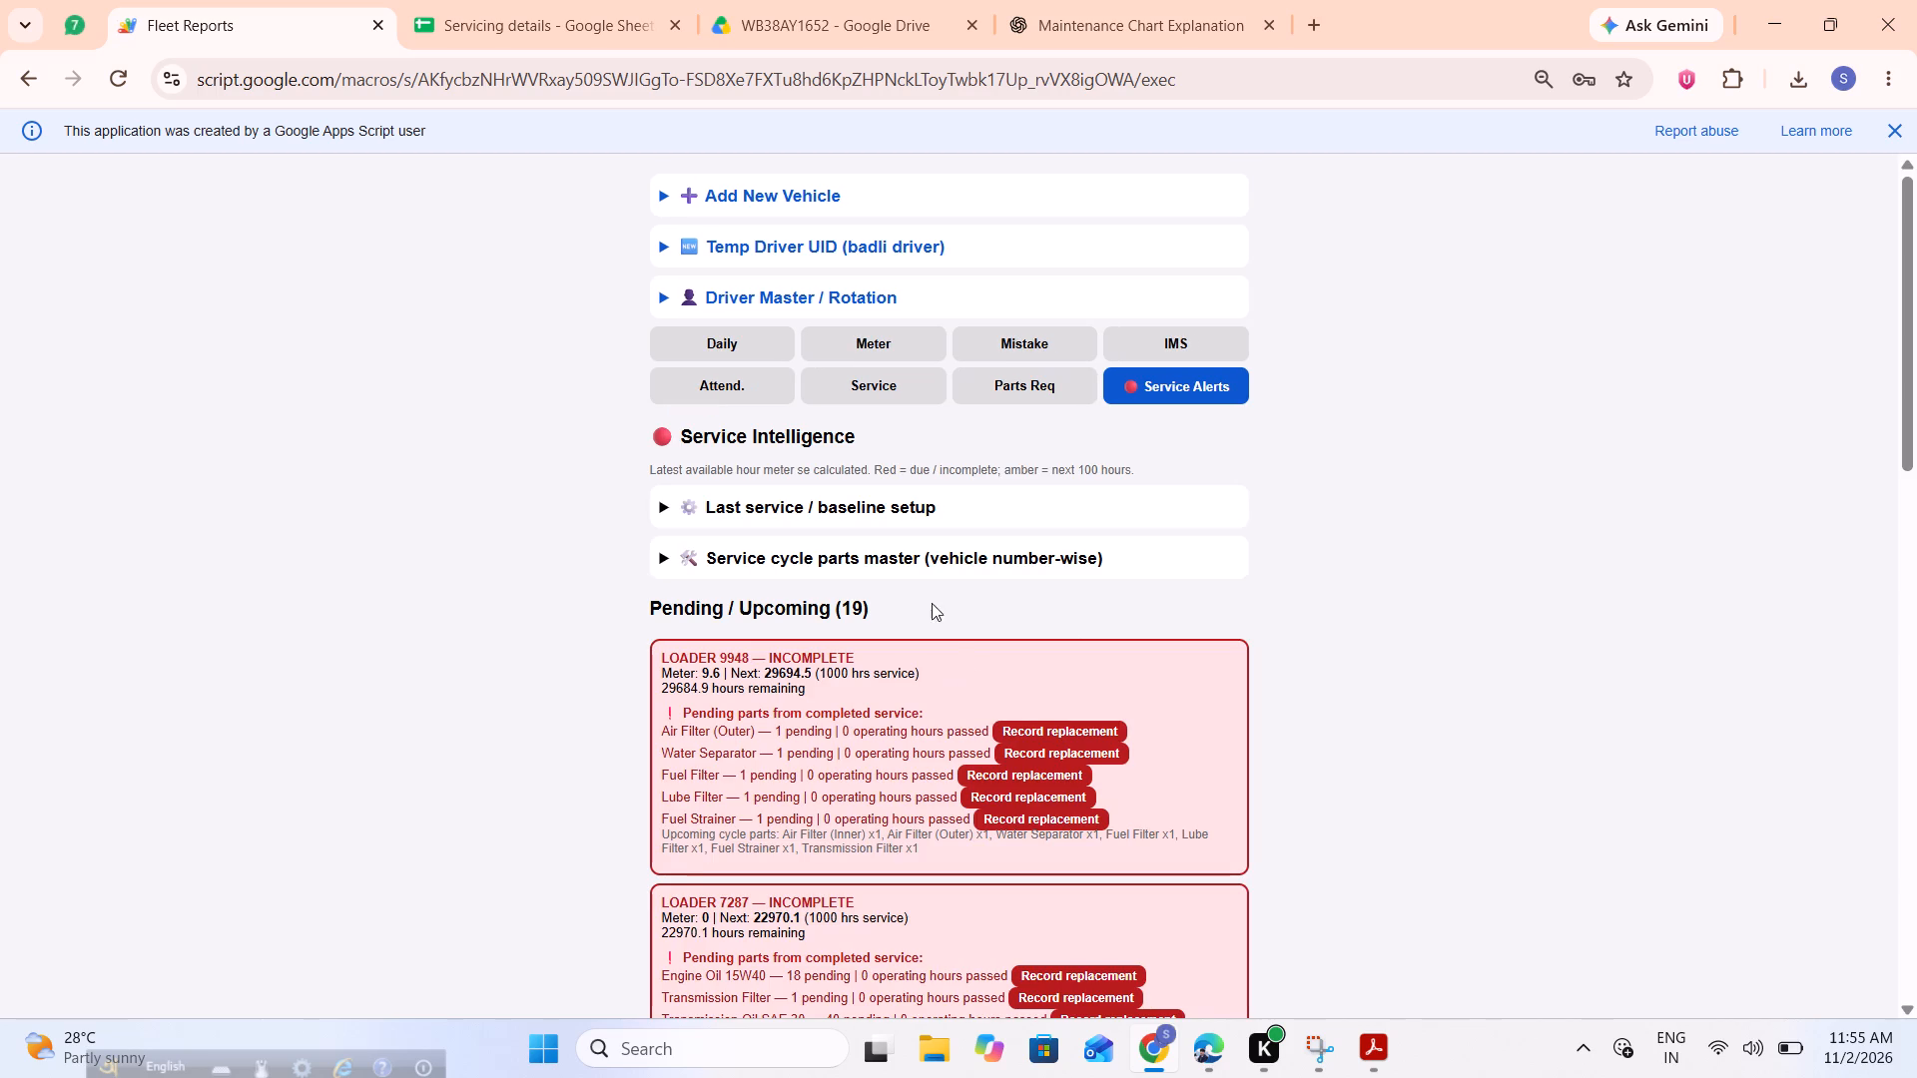
pyautogui.click(920, 561)
pyautogui.scroll(-1, 920, 561)
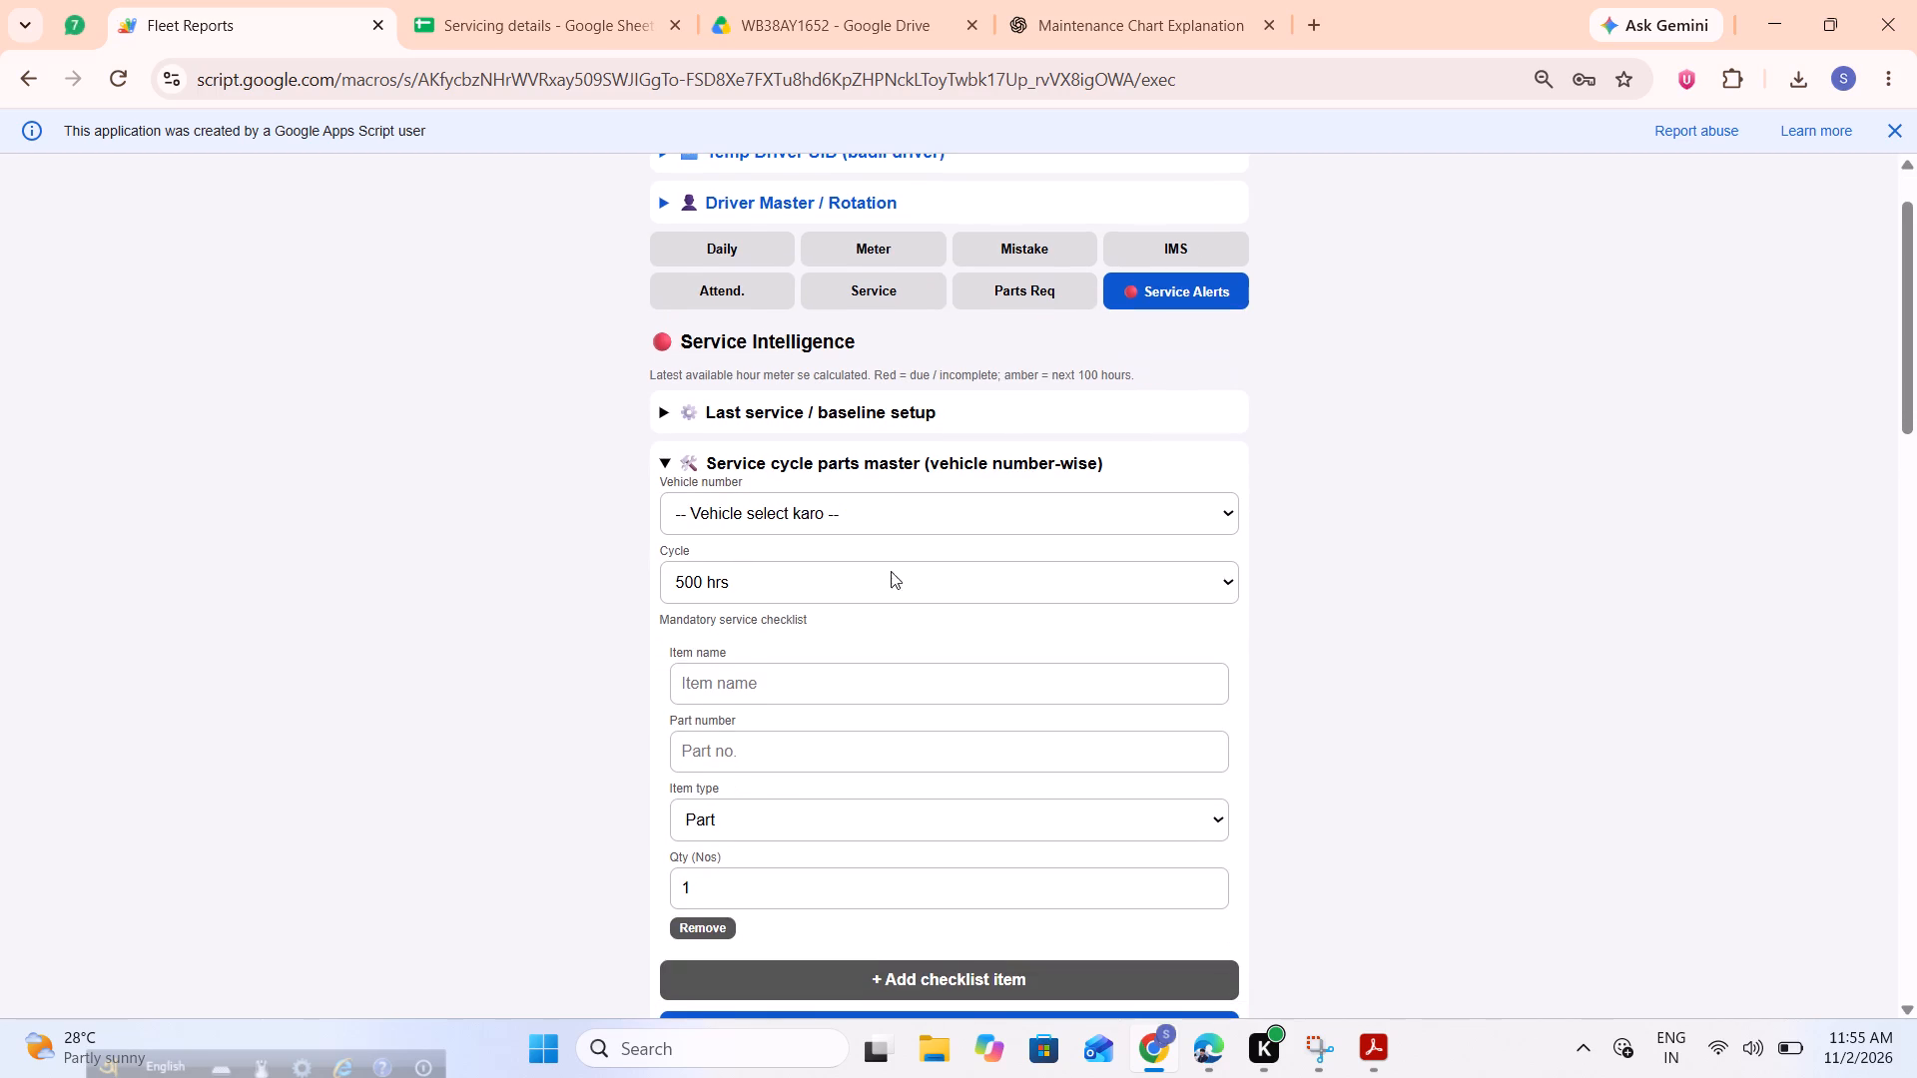
pyautogui.click(843, 501)
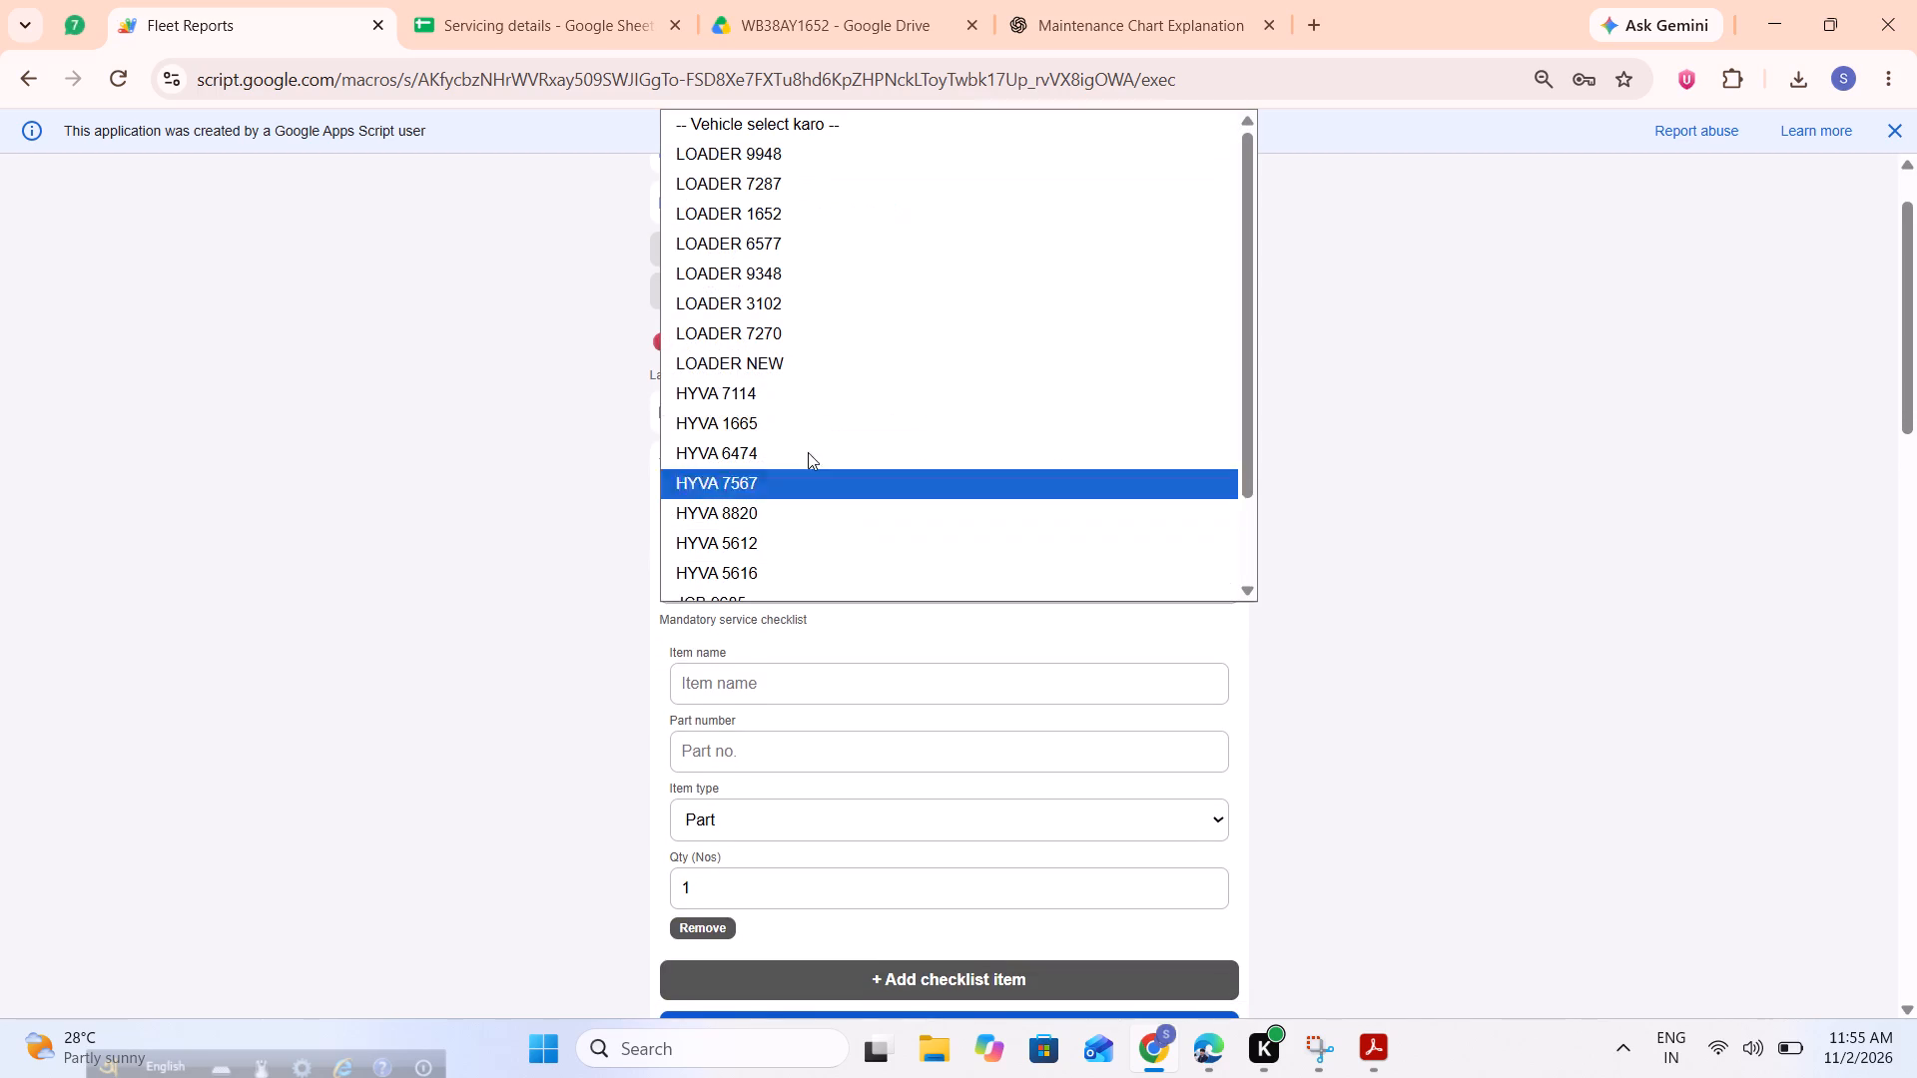
pyautogui.click(833, 222)
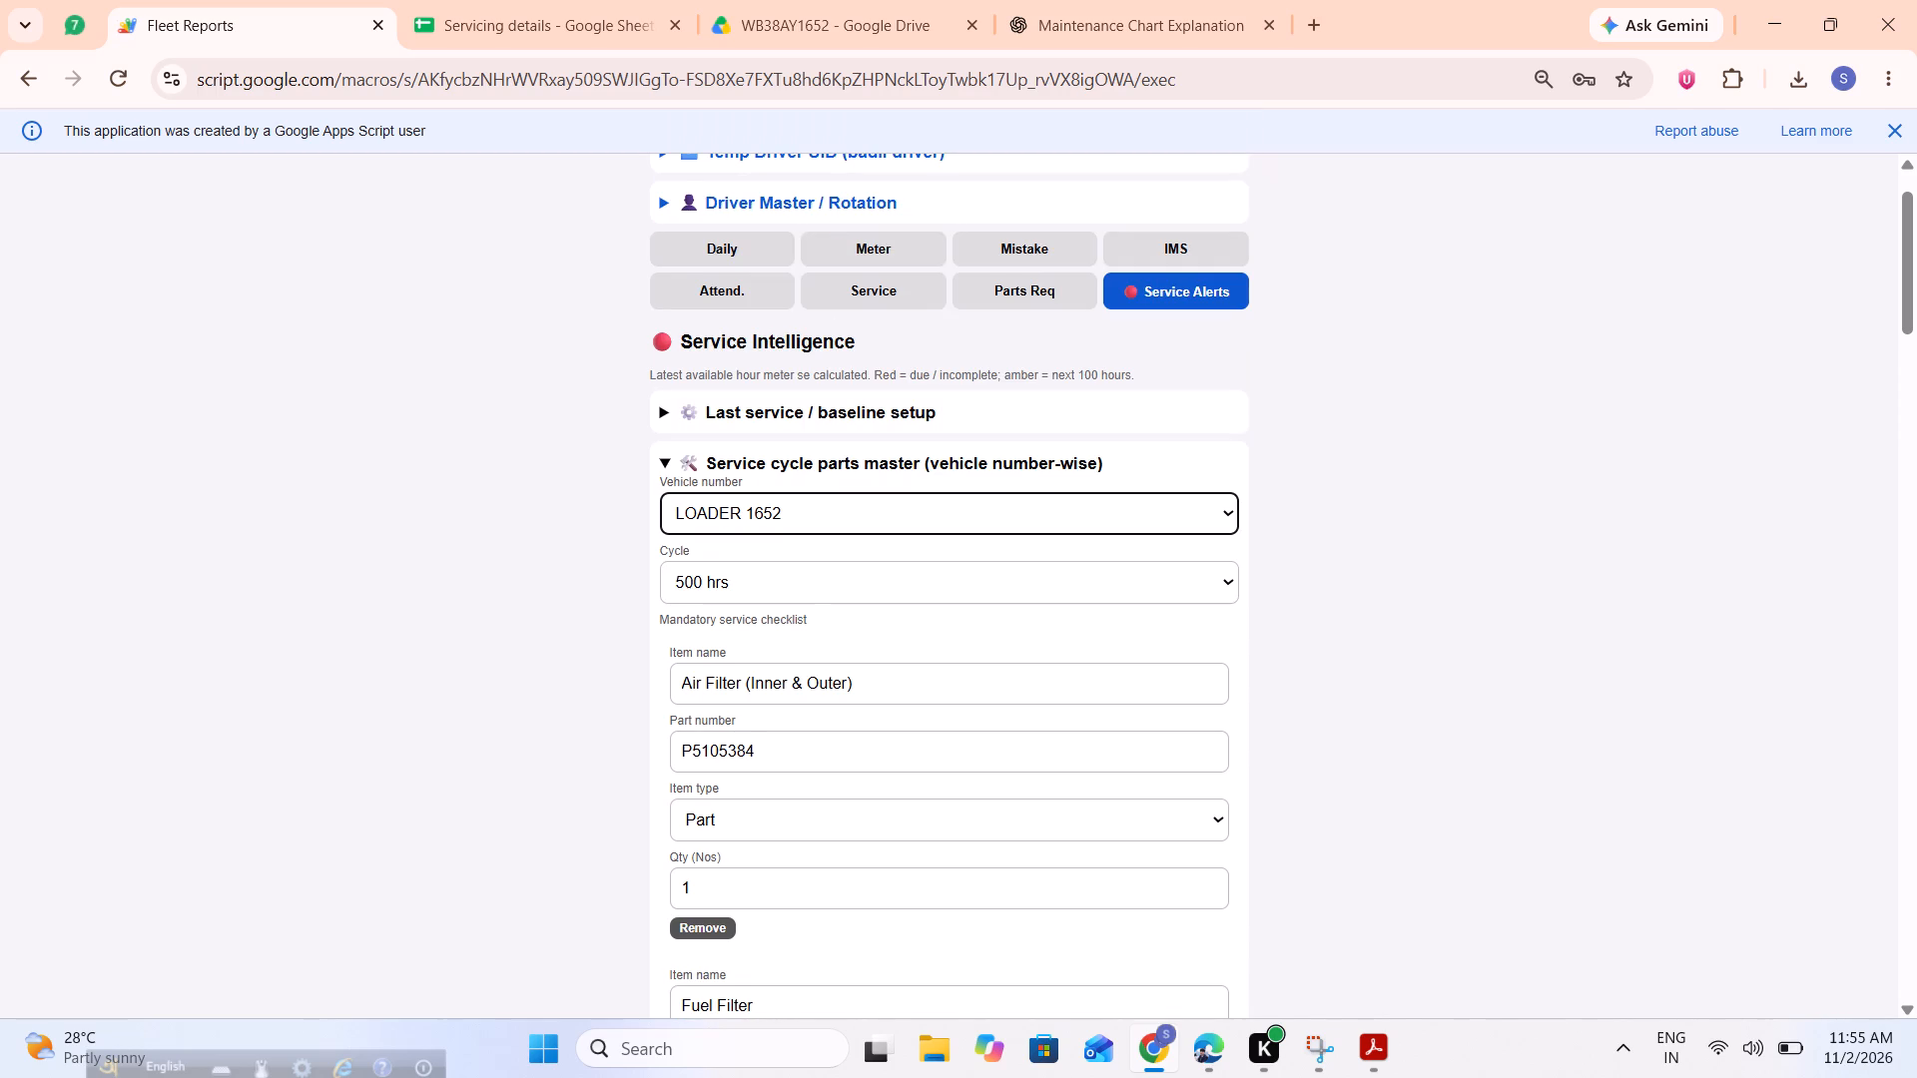
pyautogui.scroll(-4, 812, 615)
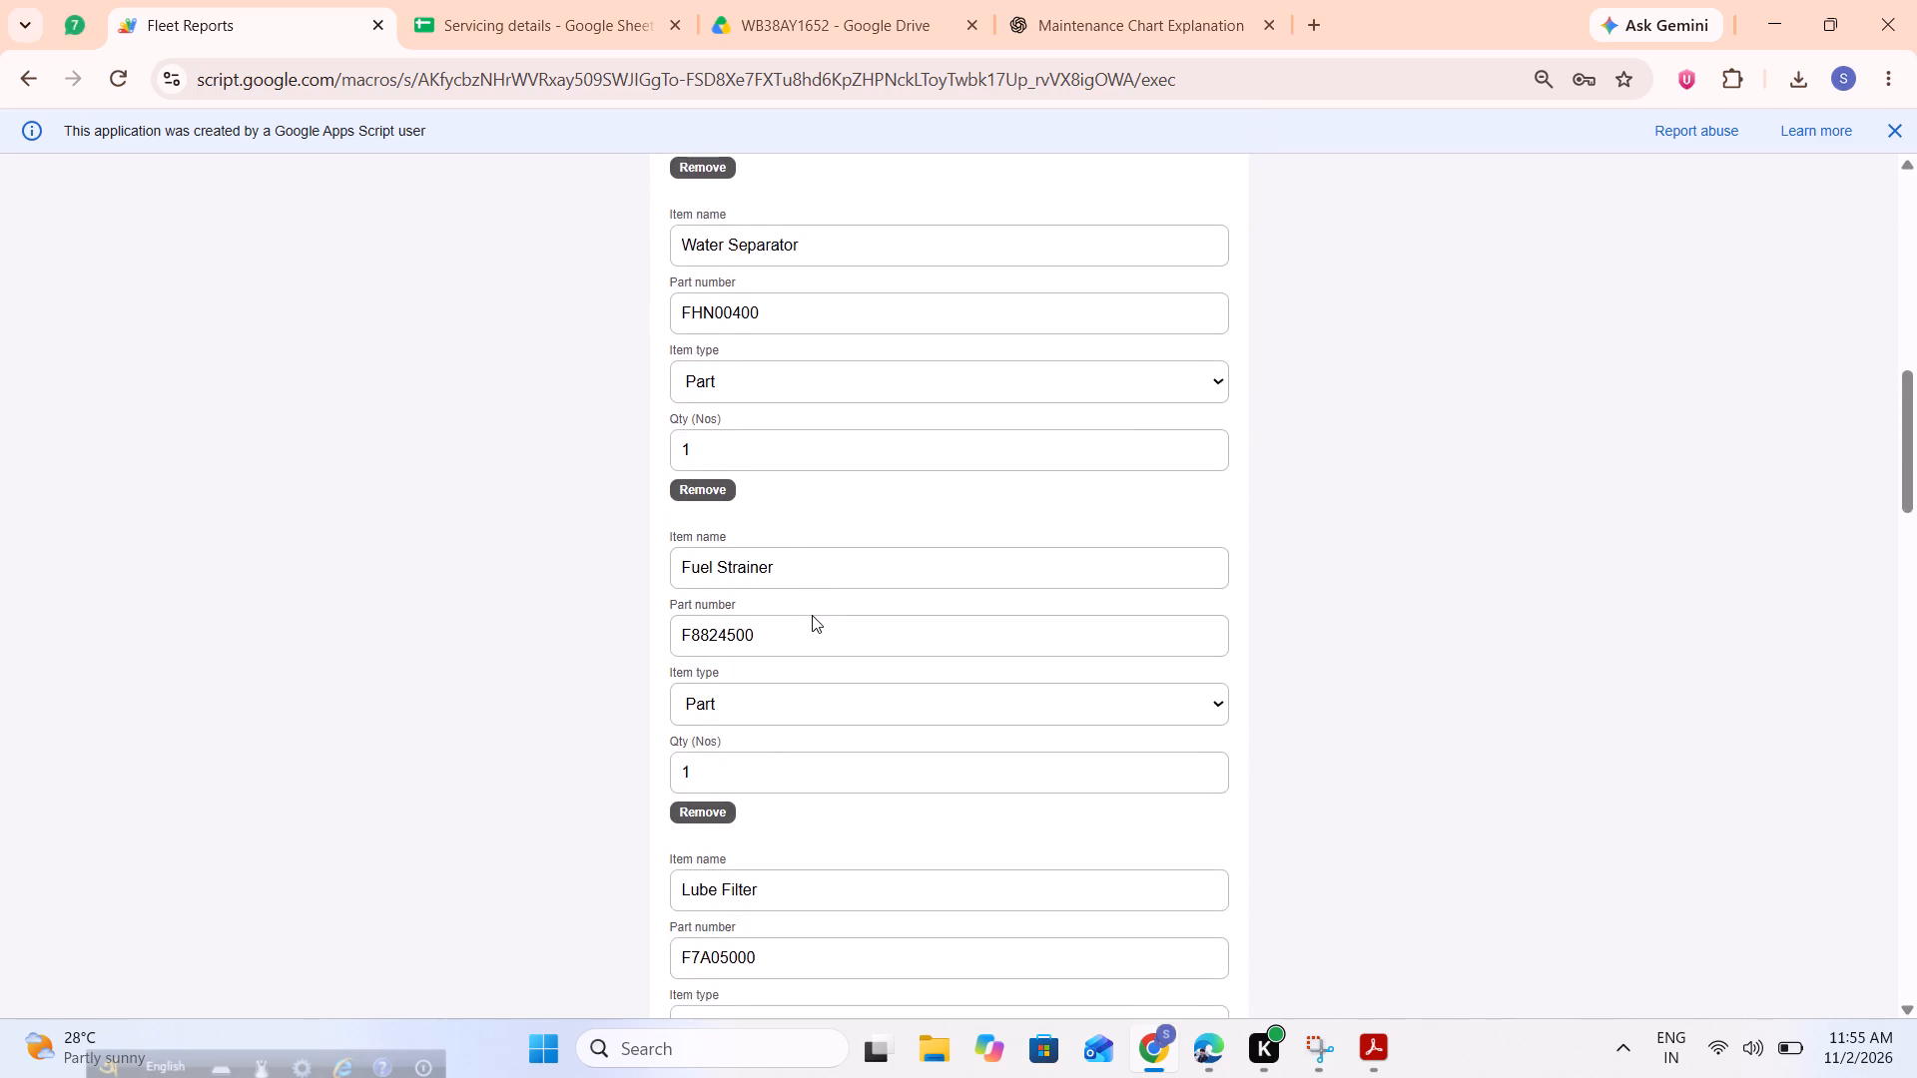
pyautogui.scroll(7, 812, 615)
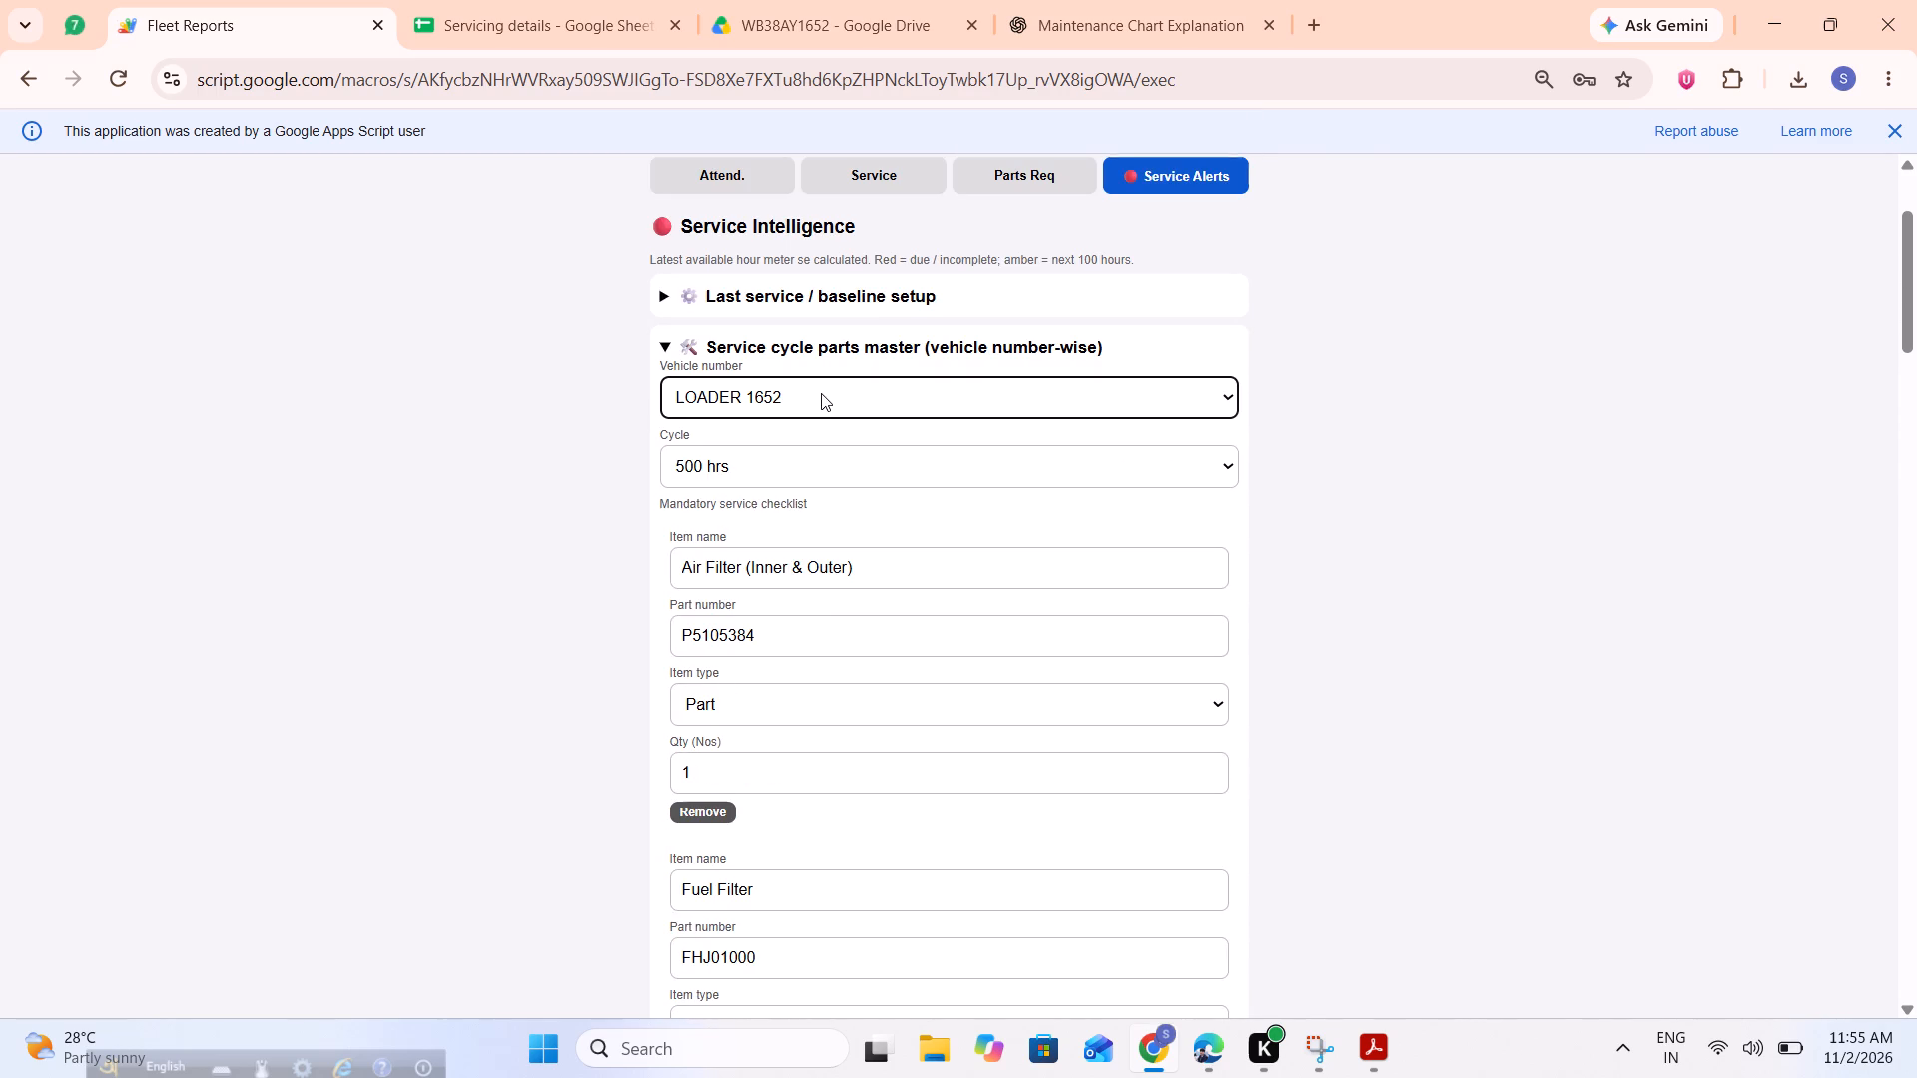
# Return to the Vehicle Service Report form and choose LOADER 1652 as the vehicle.
pyautogui.click(823, 392)
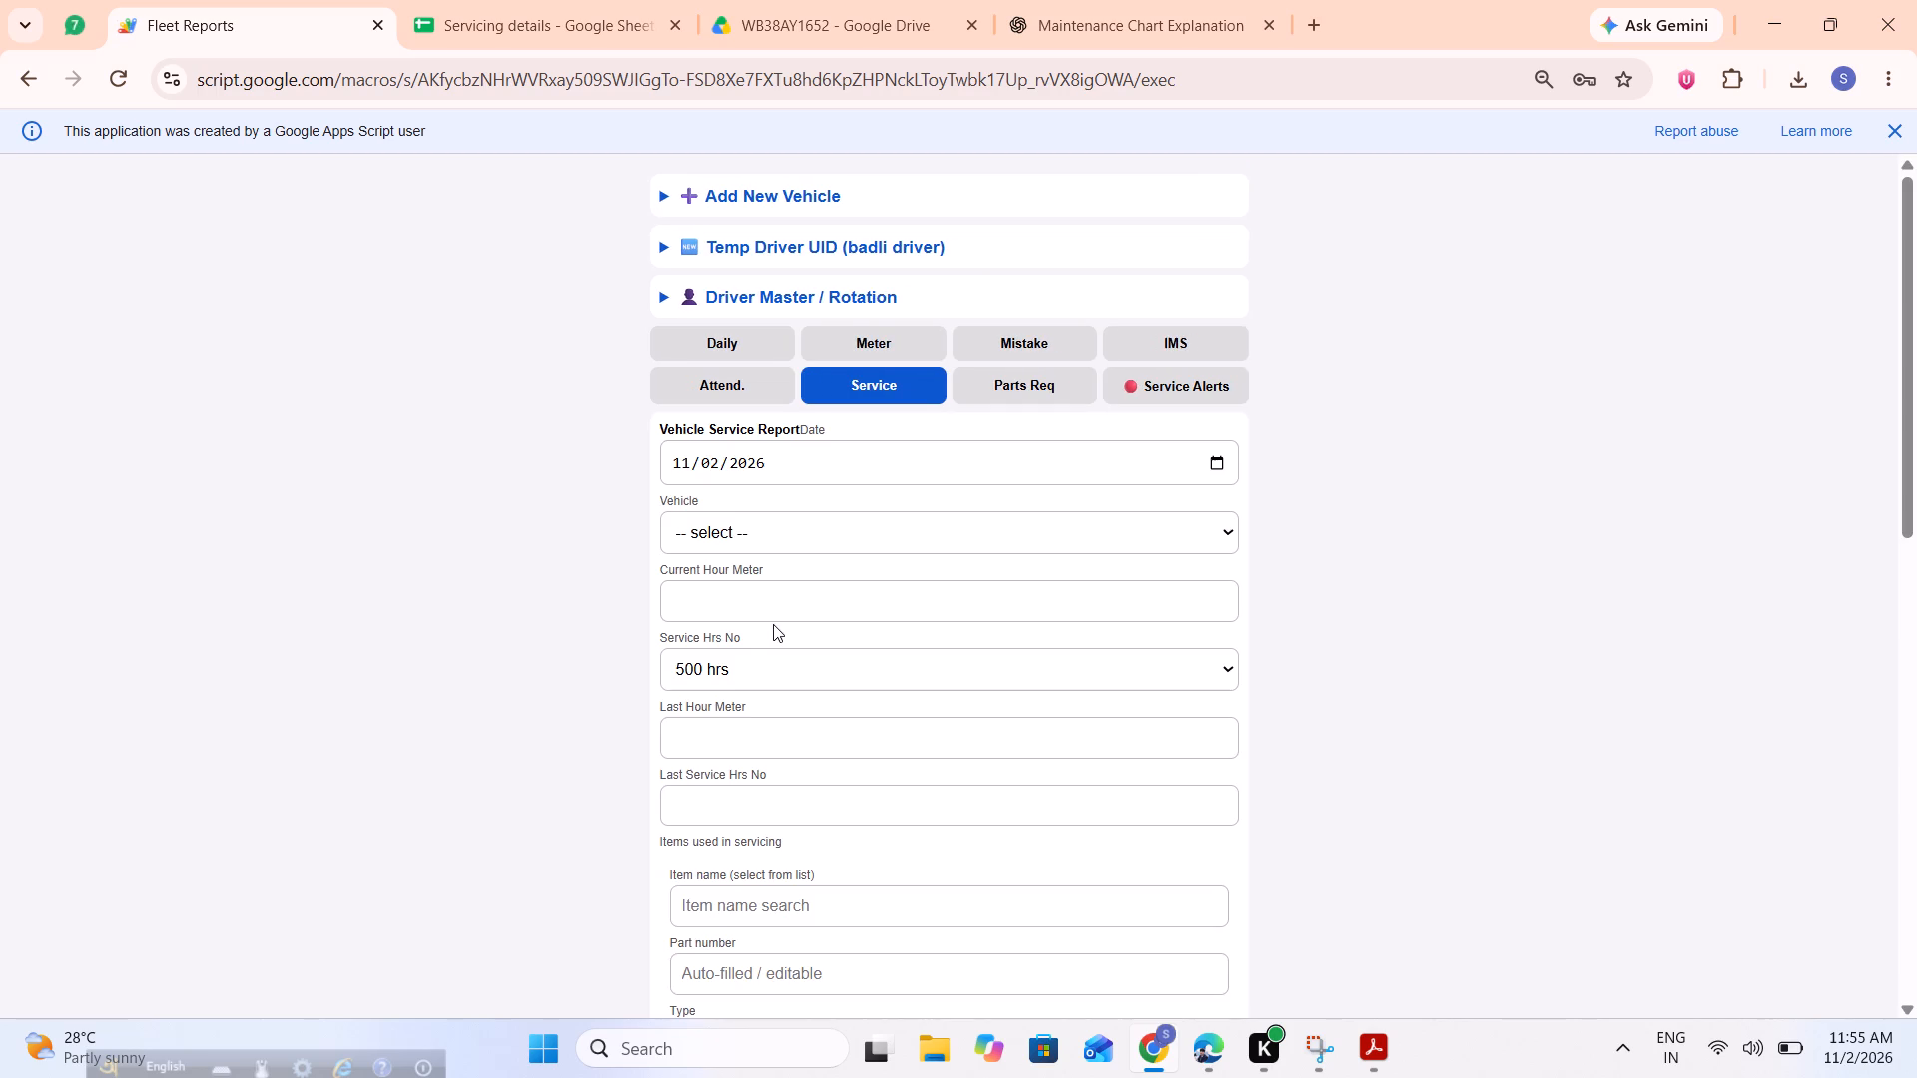
pyautogui.click(779, 474)
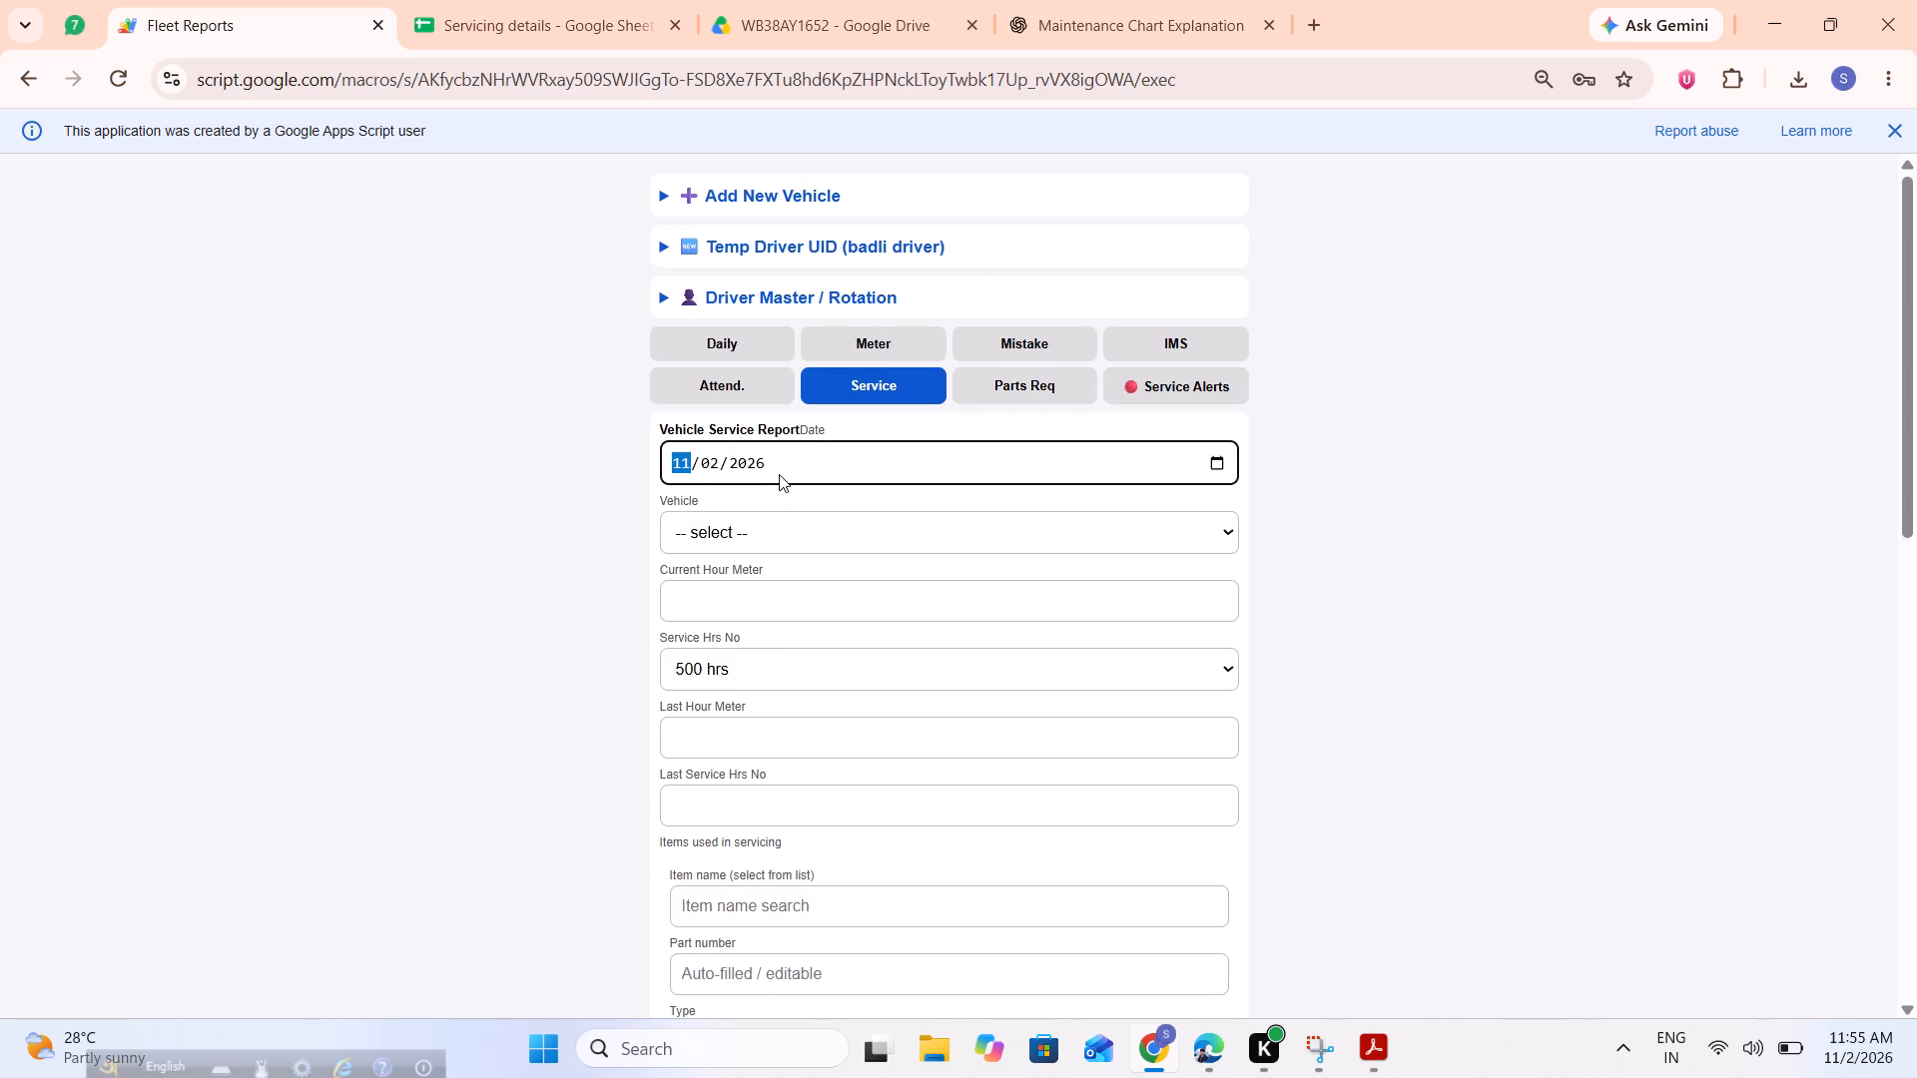
pyautogui.moveTo(762, 520); pyautogui.dragTo(778, 253)
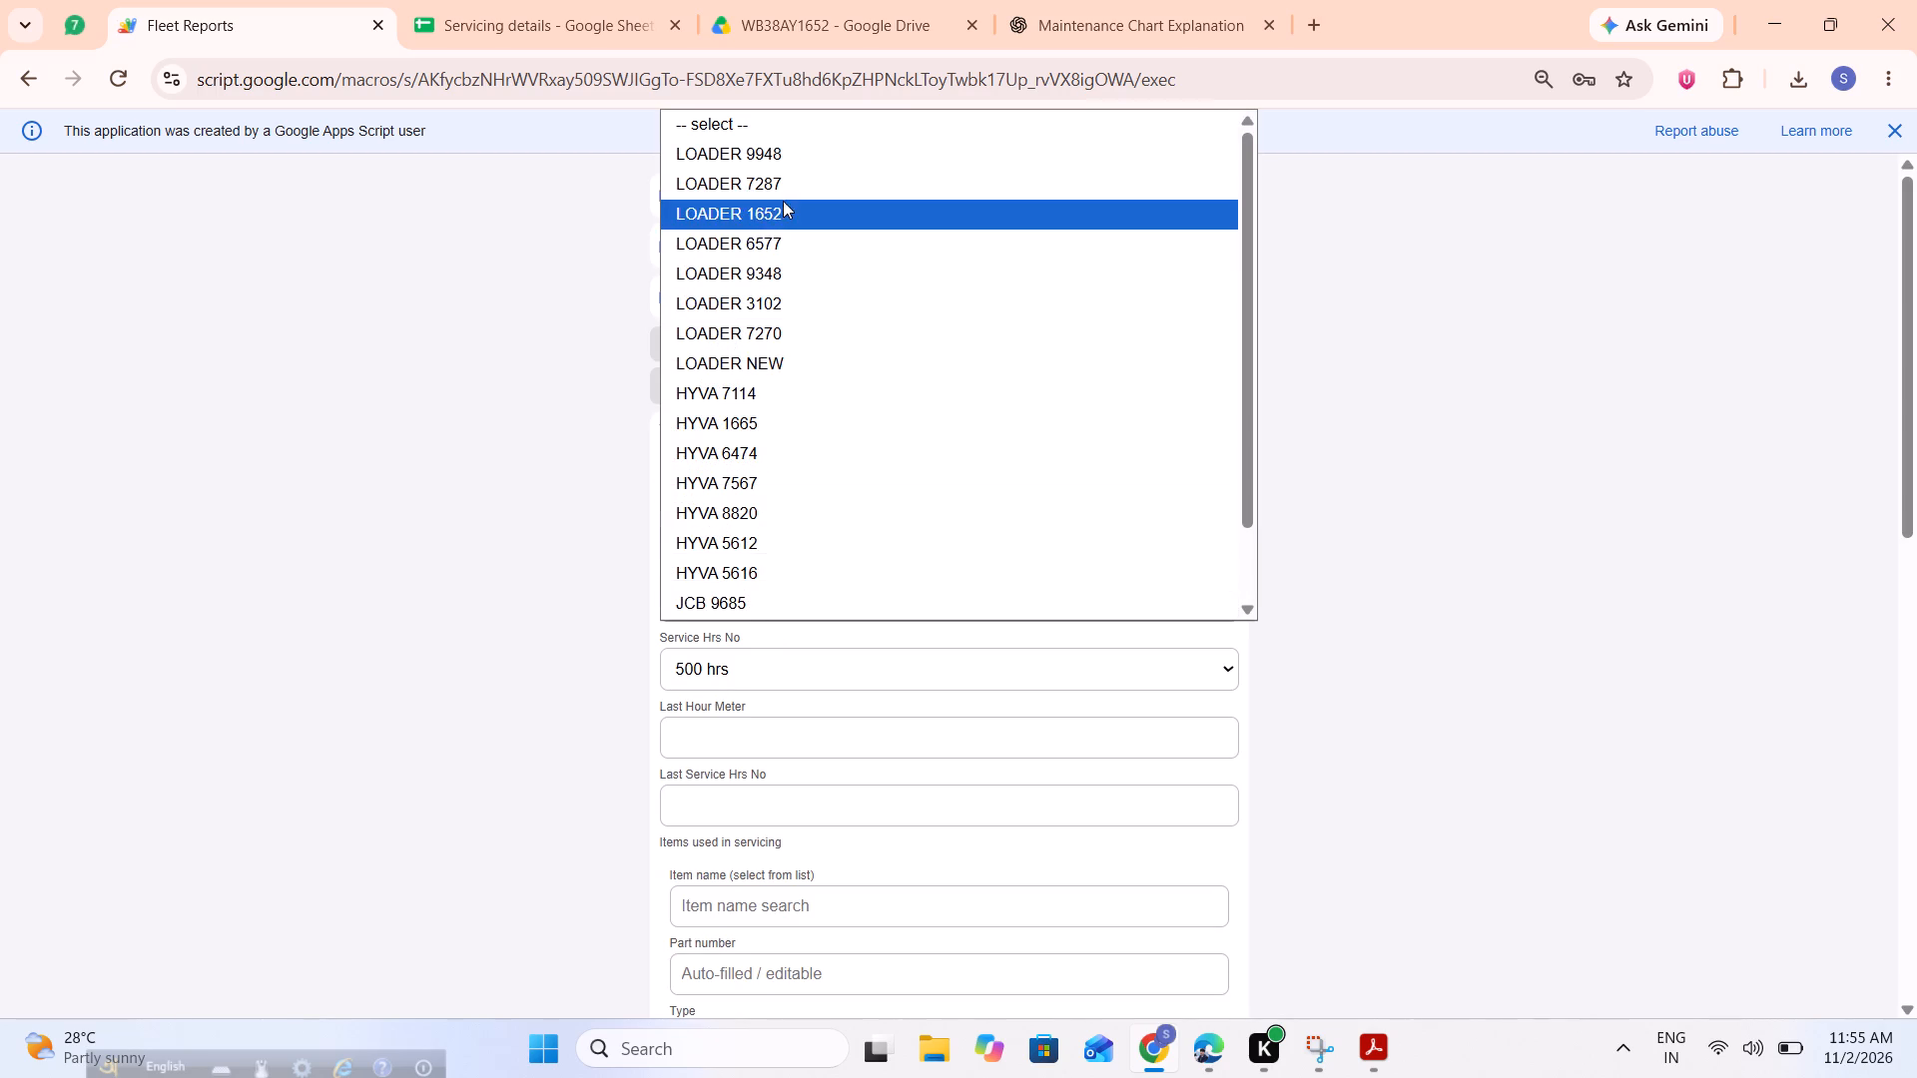
pyautogui.click(783, 198)
pyautogui.click(770, 514)
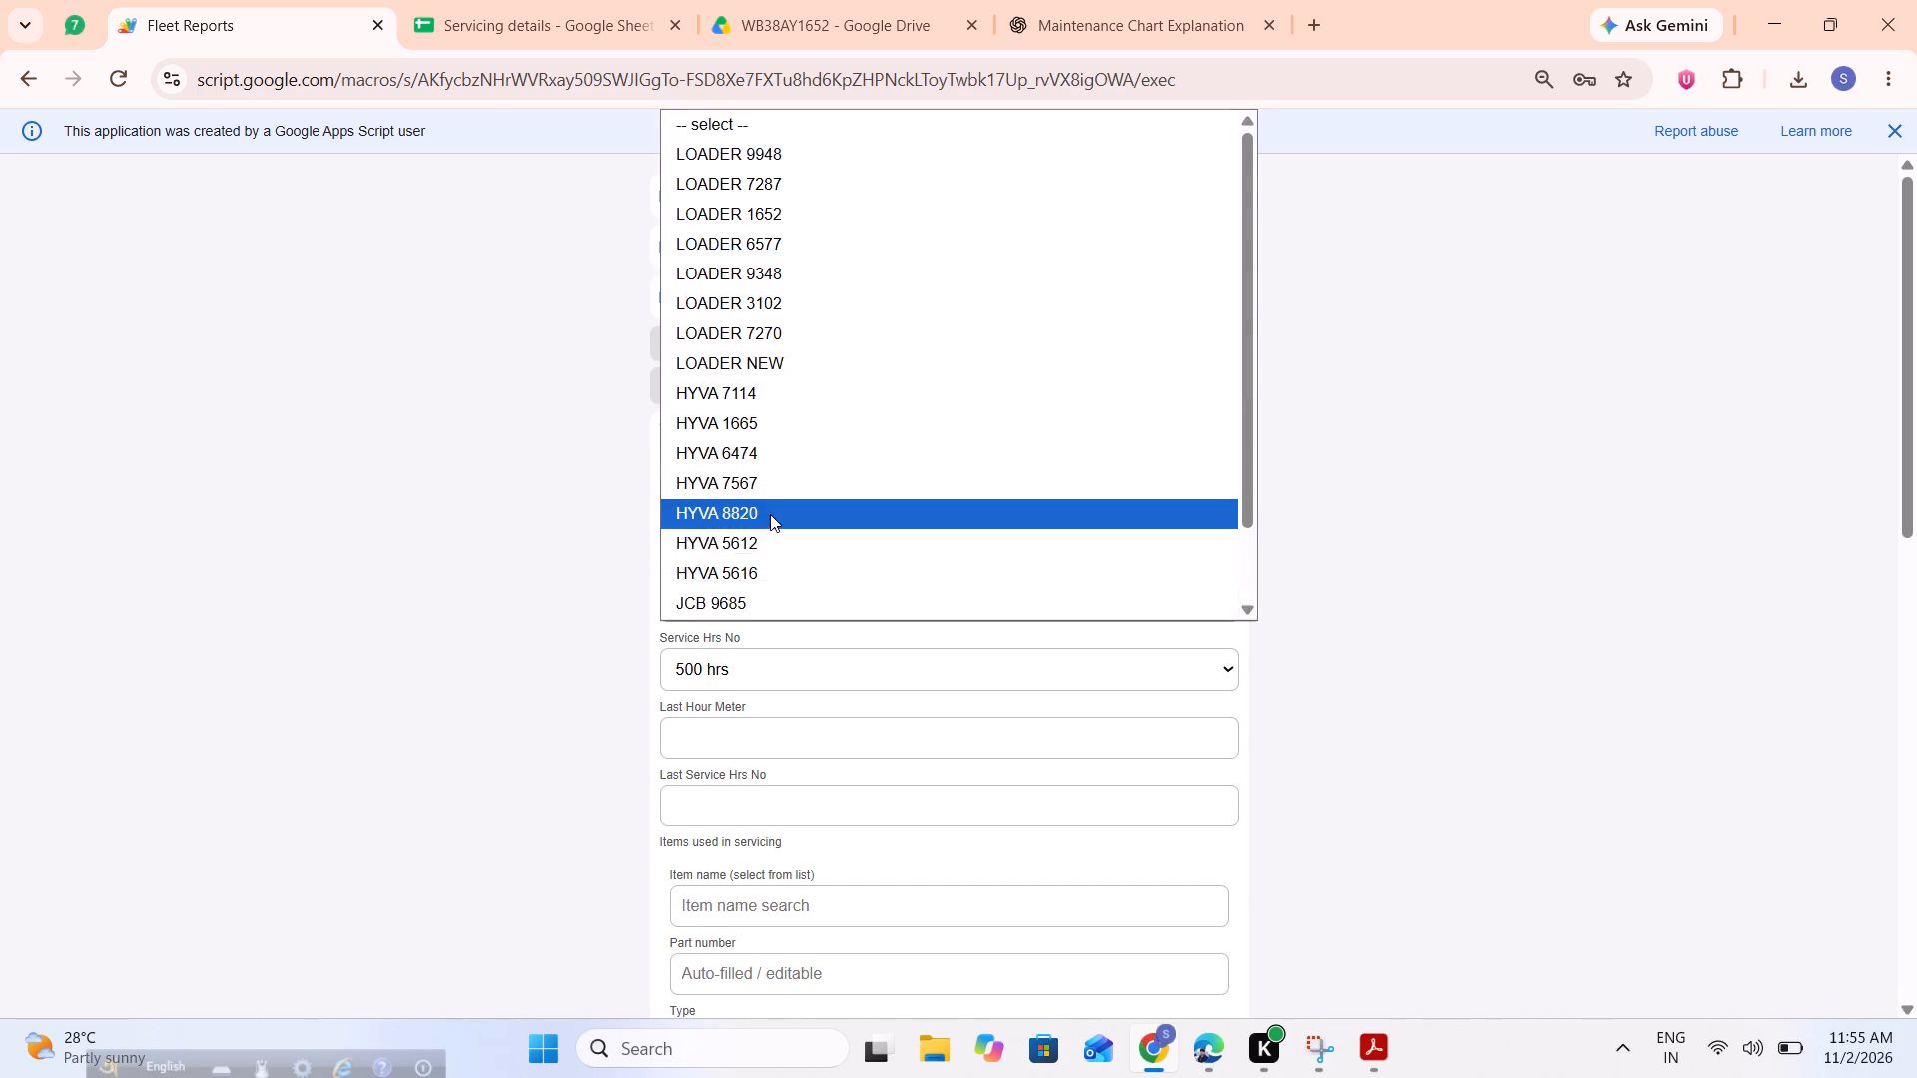
pyautogui.click(800, 208)
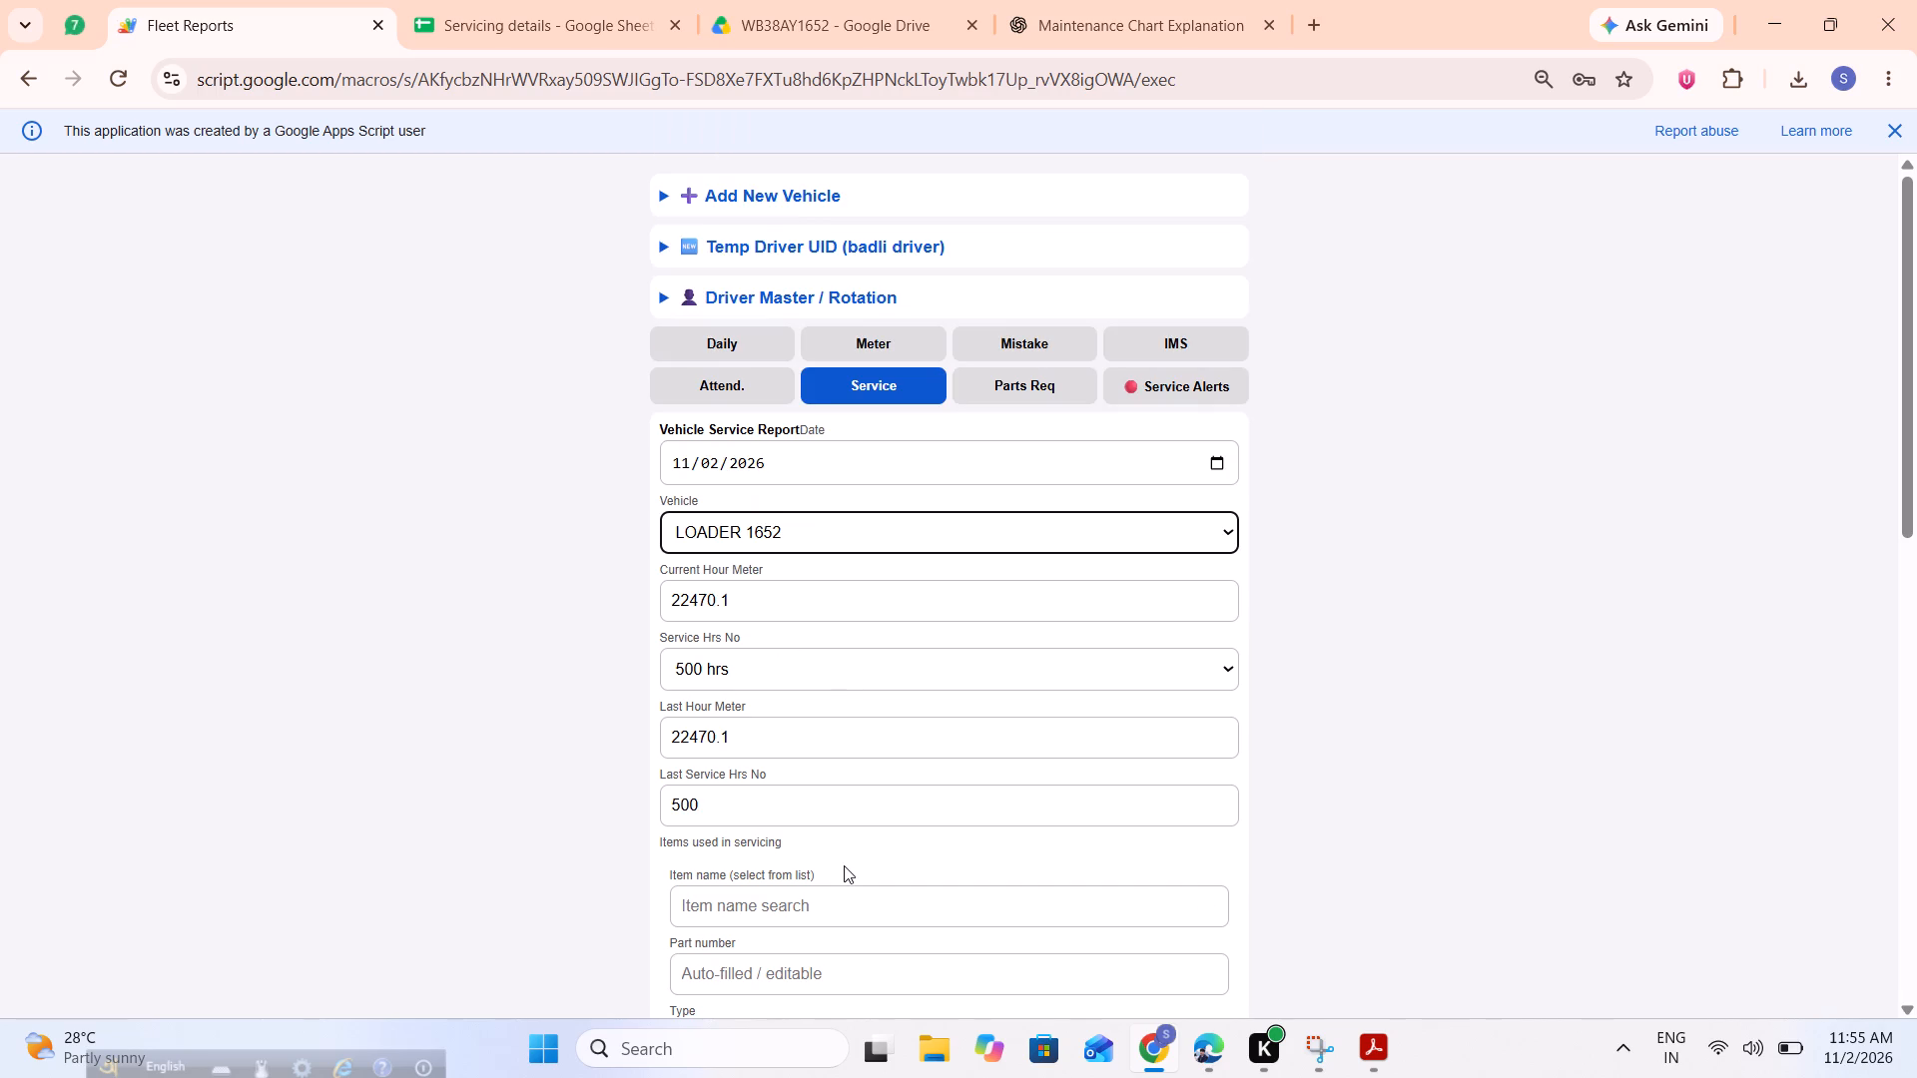
# Open the item name suggestions for the first item used in LOADER 1652's servicing.
pyautogui.click(820, 909)
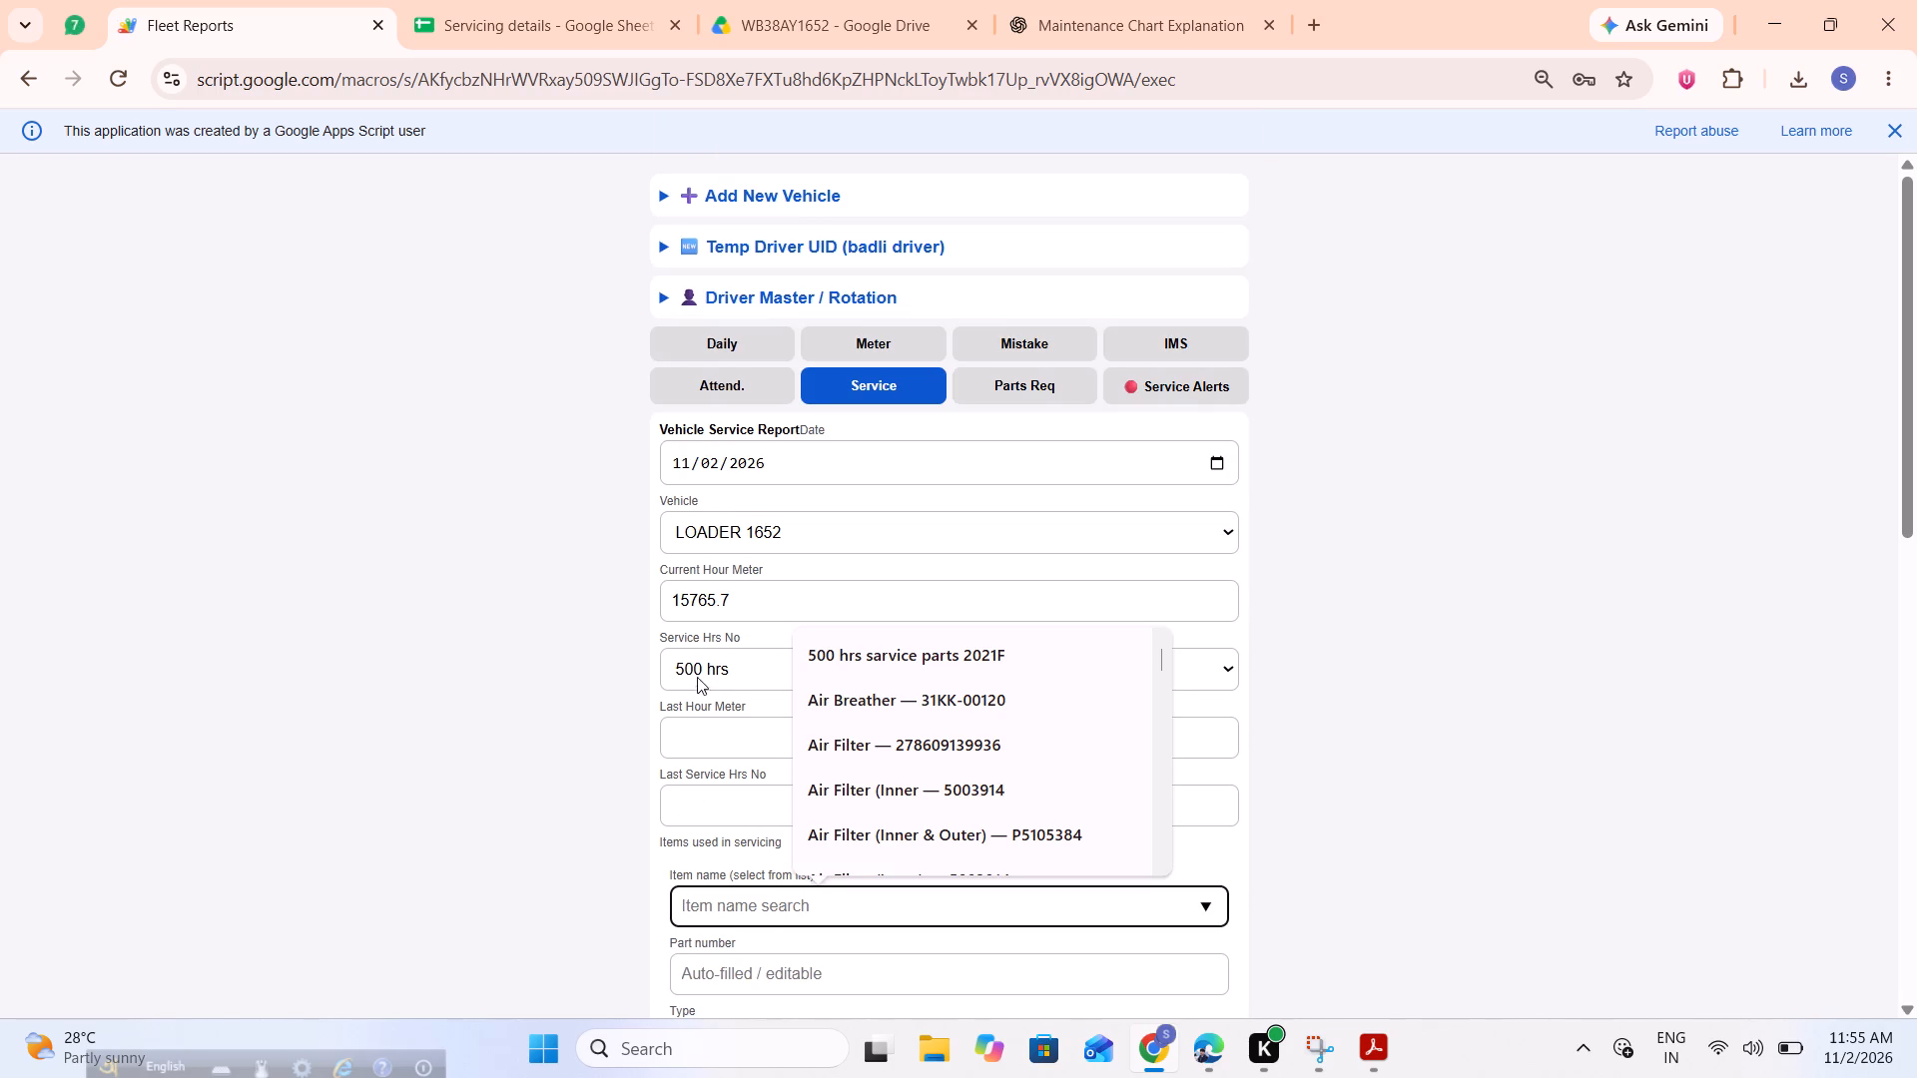
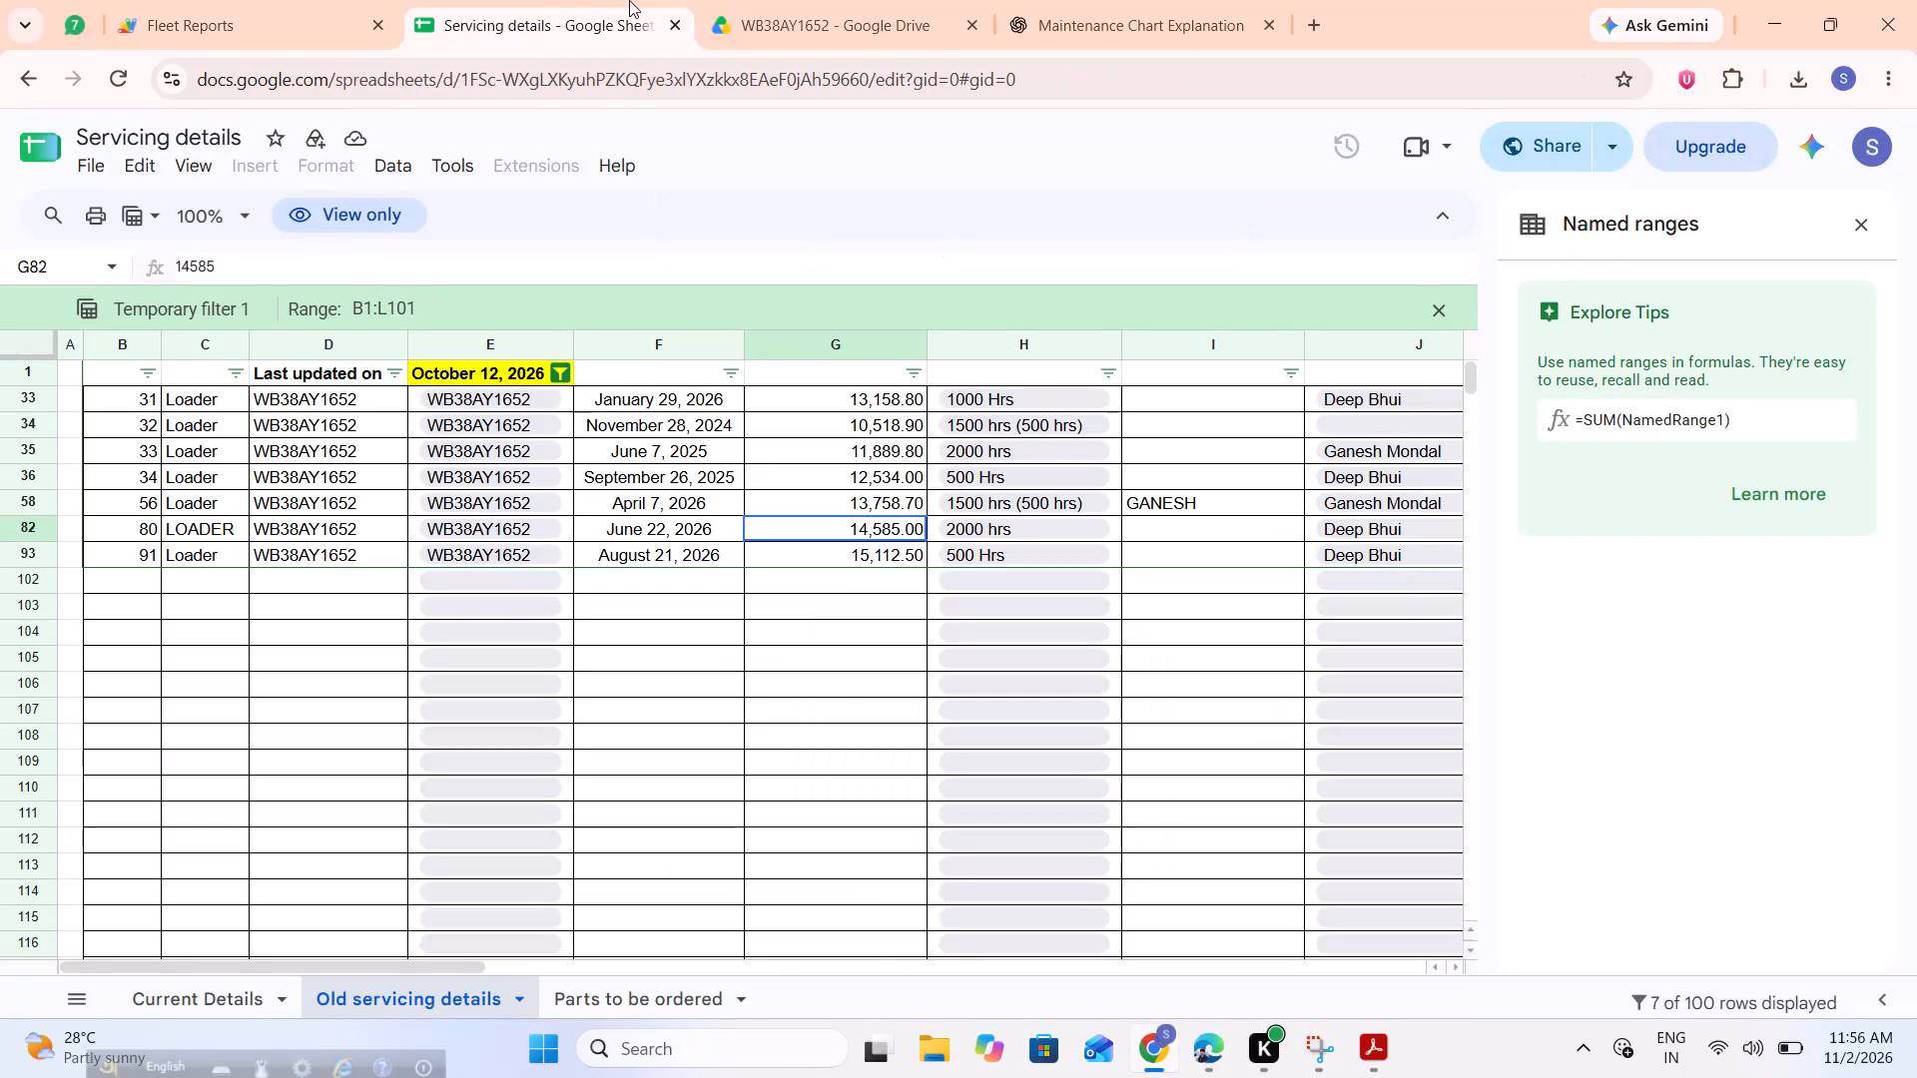
# Copy the August 21, 2026 hour meter reading from the servicing sheet into the service report's Current Hour Meter as 15112.5.
pyautogui.doubleClick(806, 553)
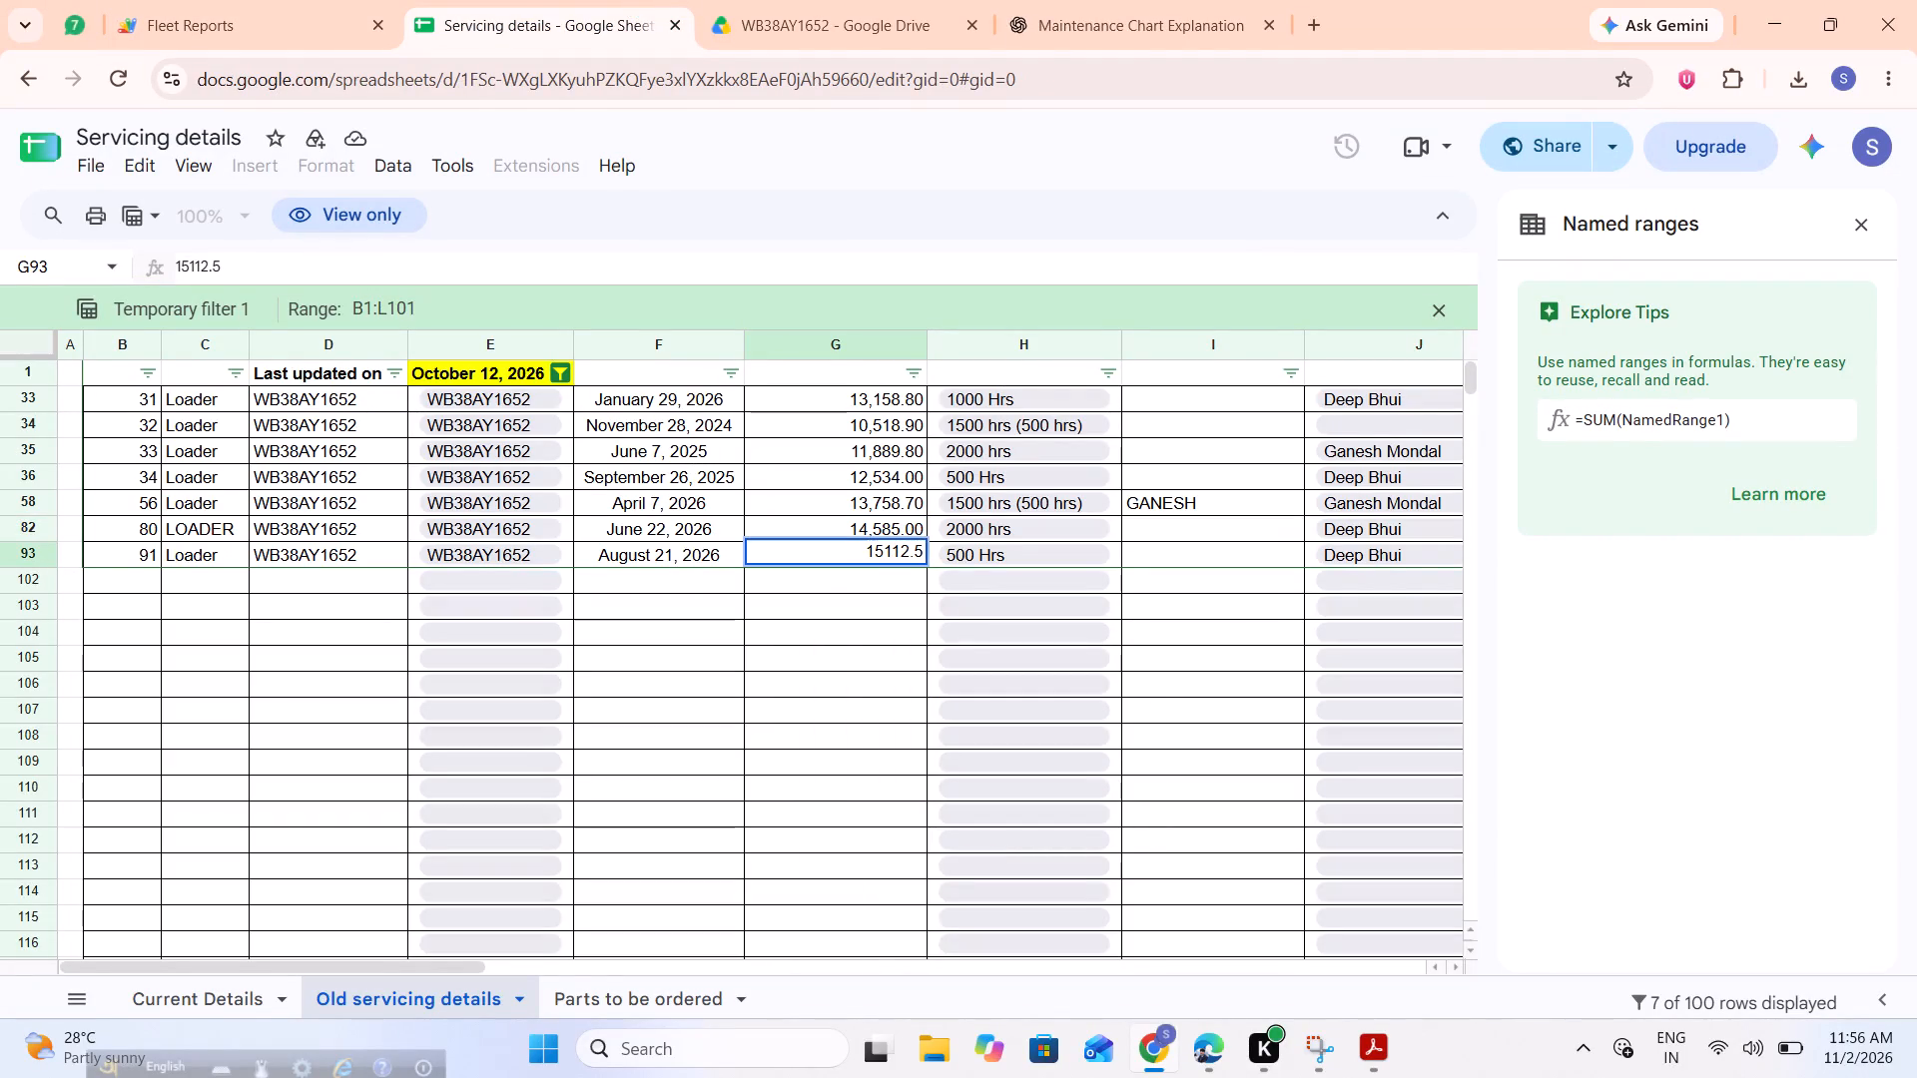
pyautogui.doubleClick(806, 553)
pyautogui.hotkey('ctrl', 'c')
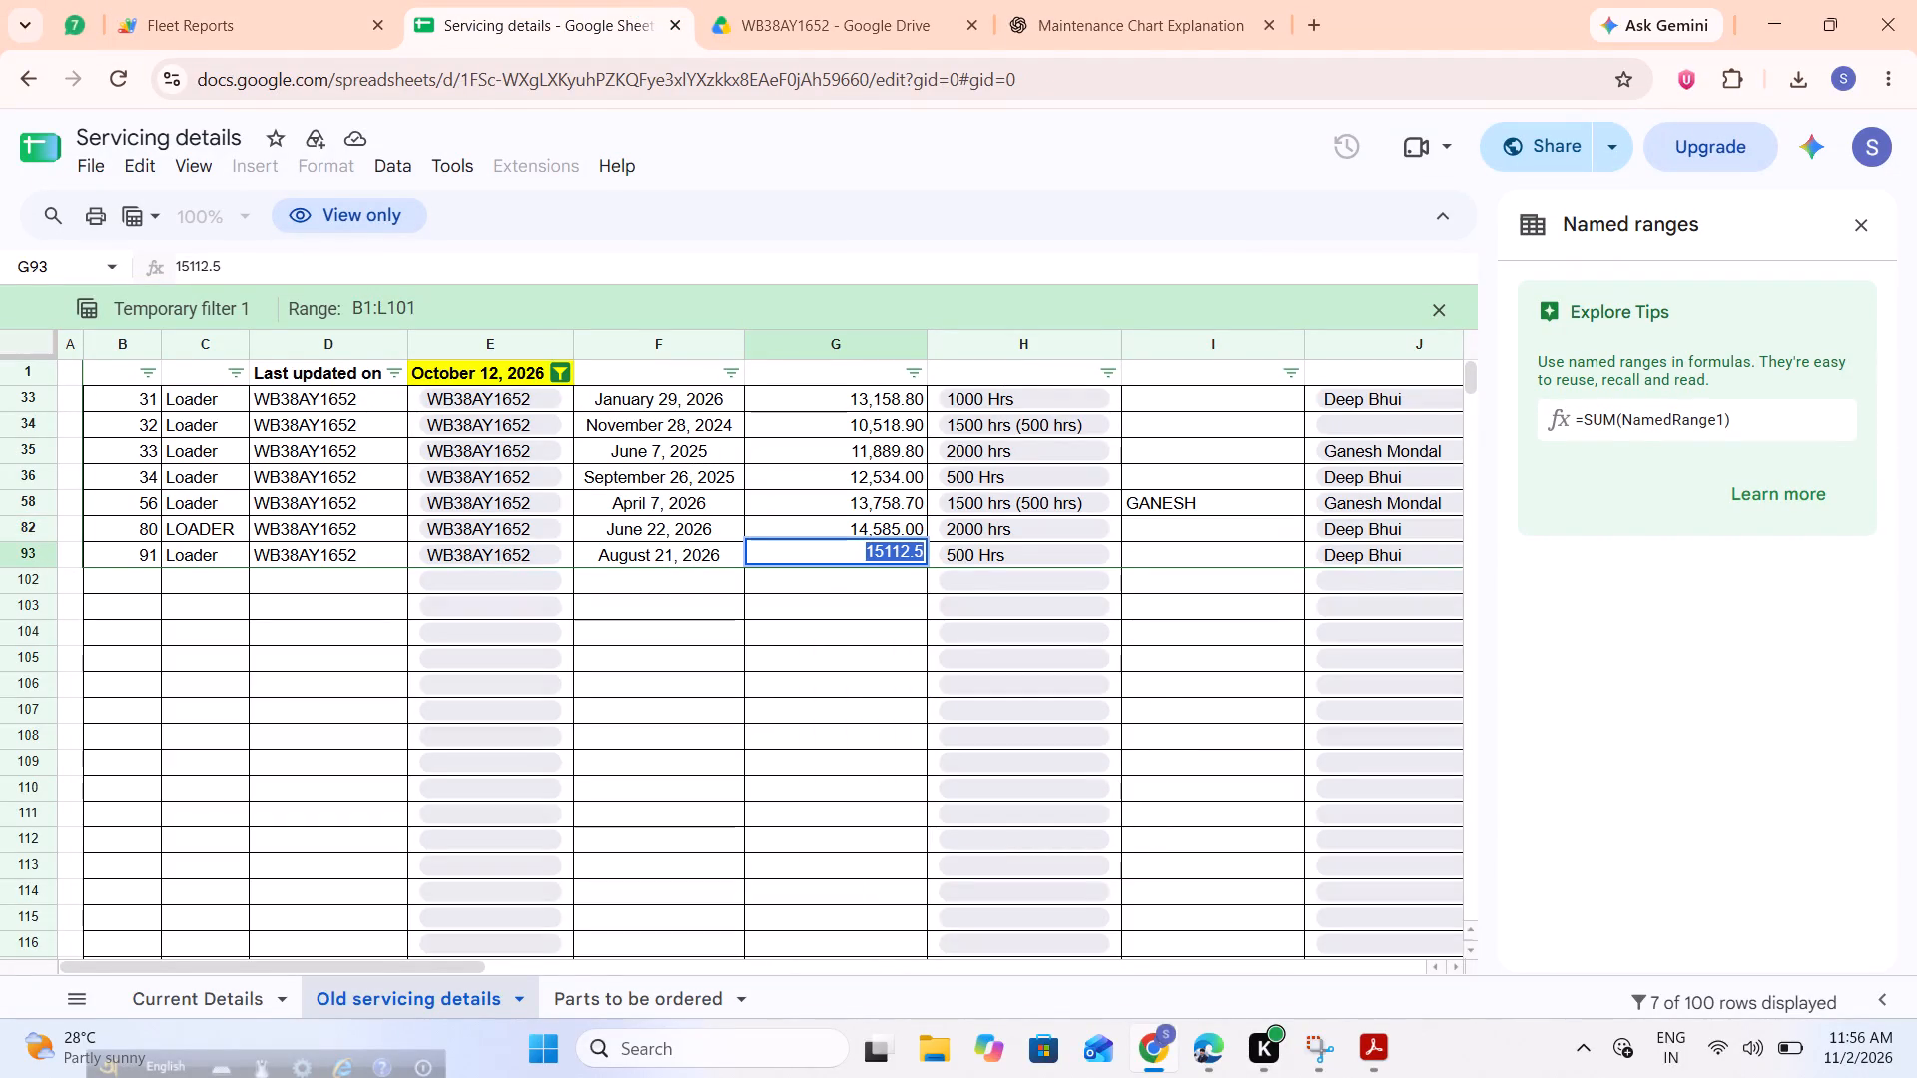
pyautogui.click(288, 0)
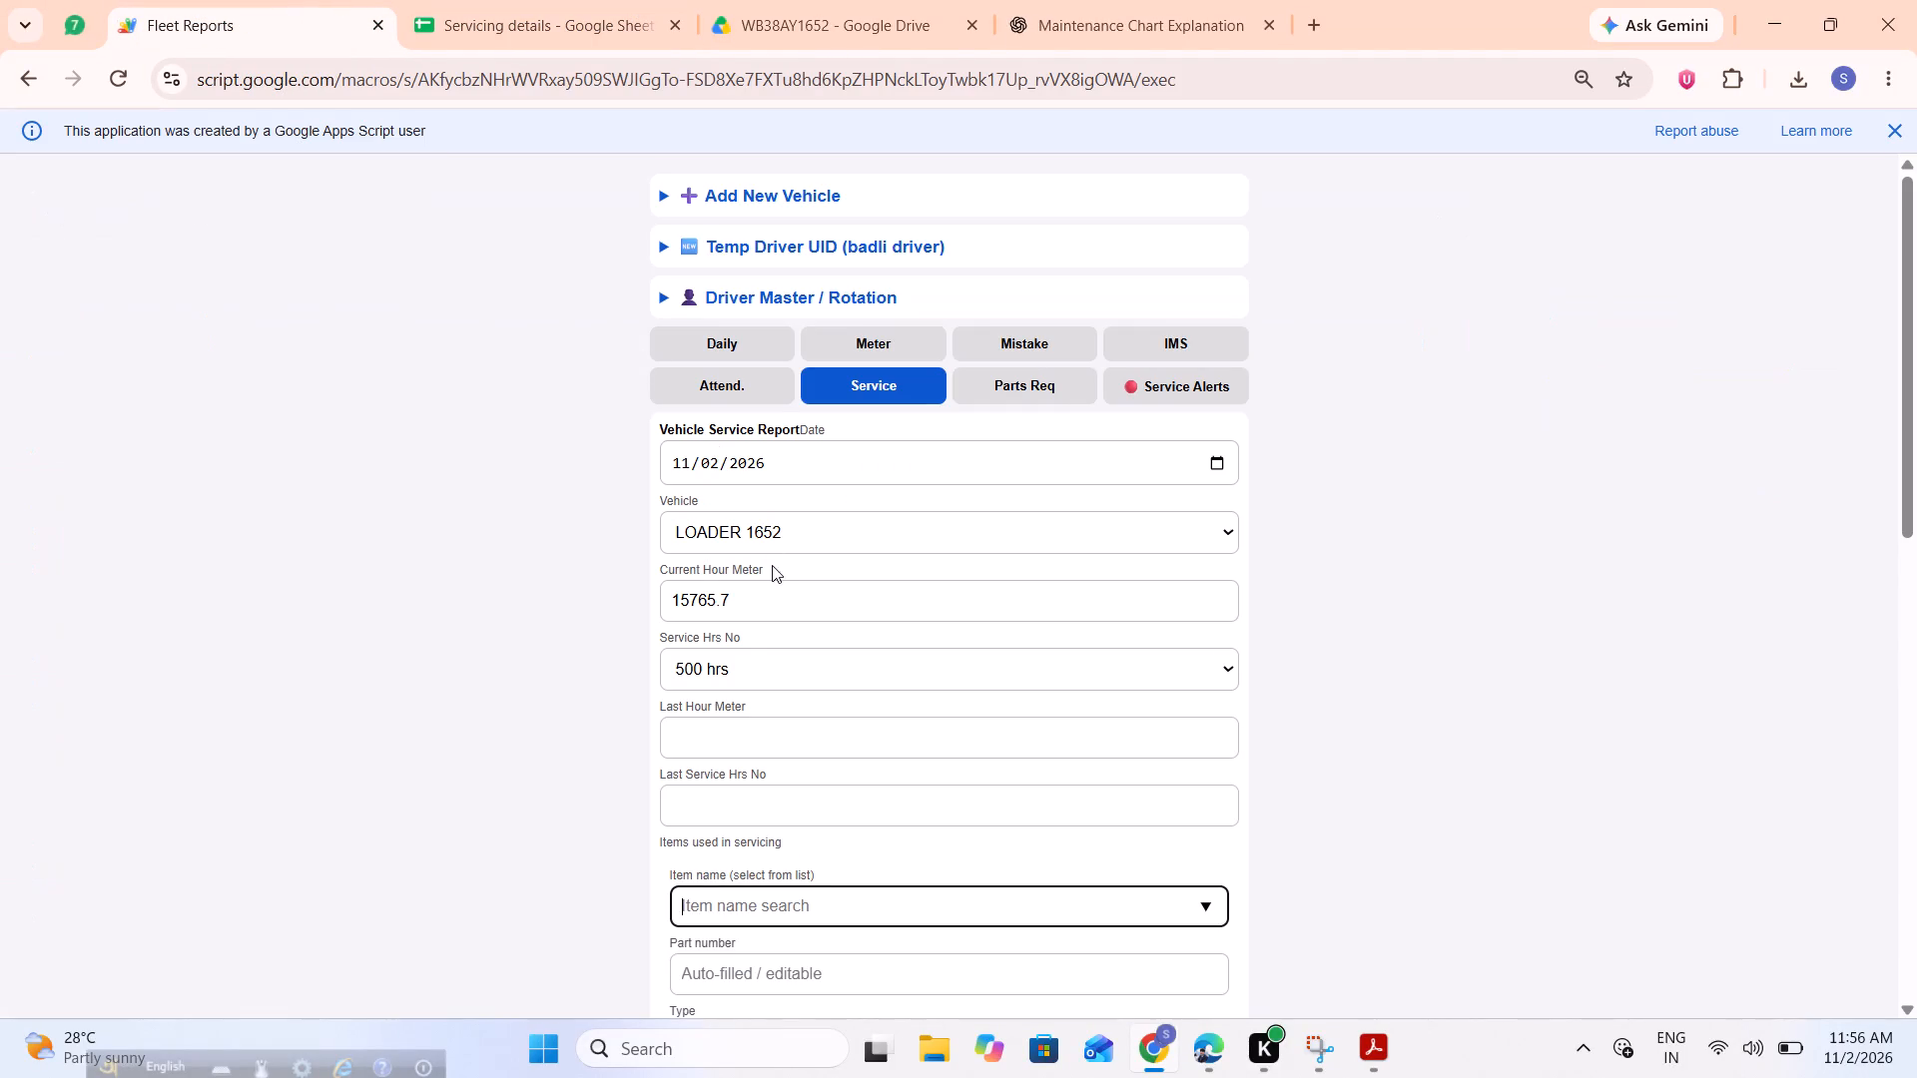
pyautogui.moveTo(772, 600); pyautogui.dragTo(195, 456)
pyautogui.hotkey('ctrl', 'v')
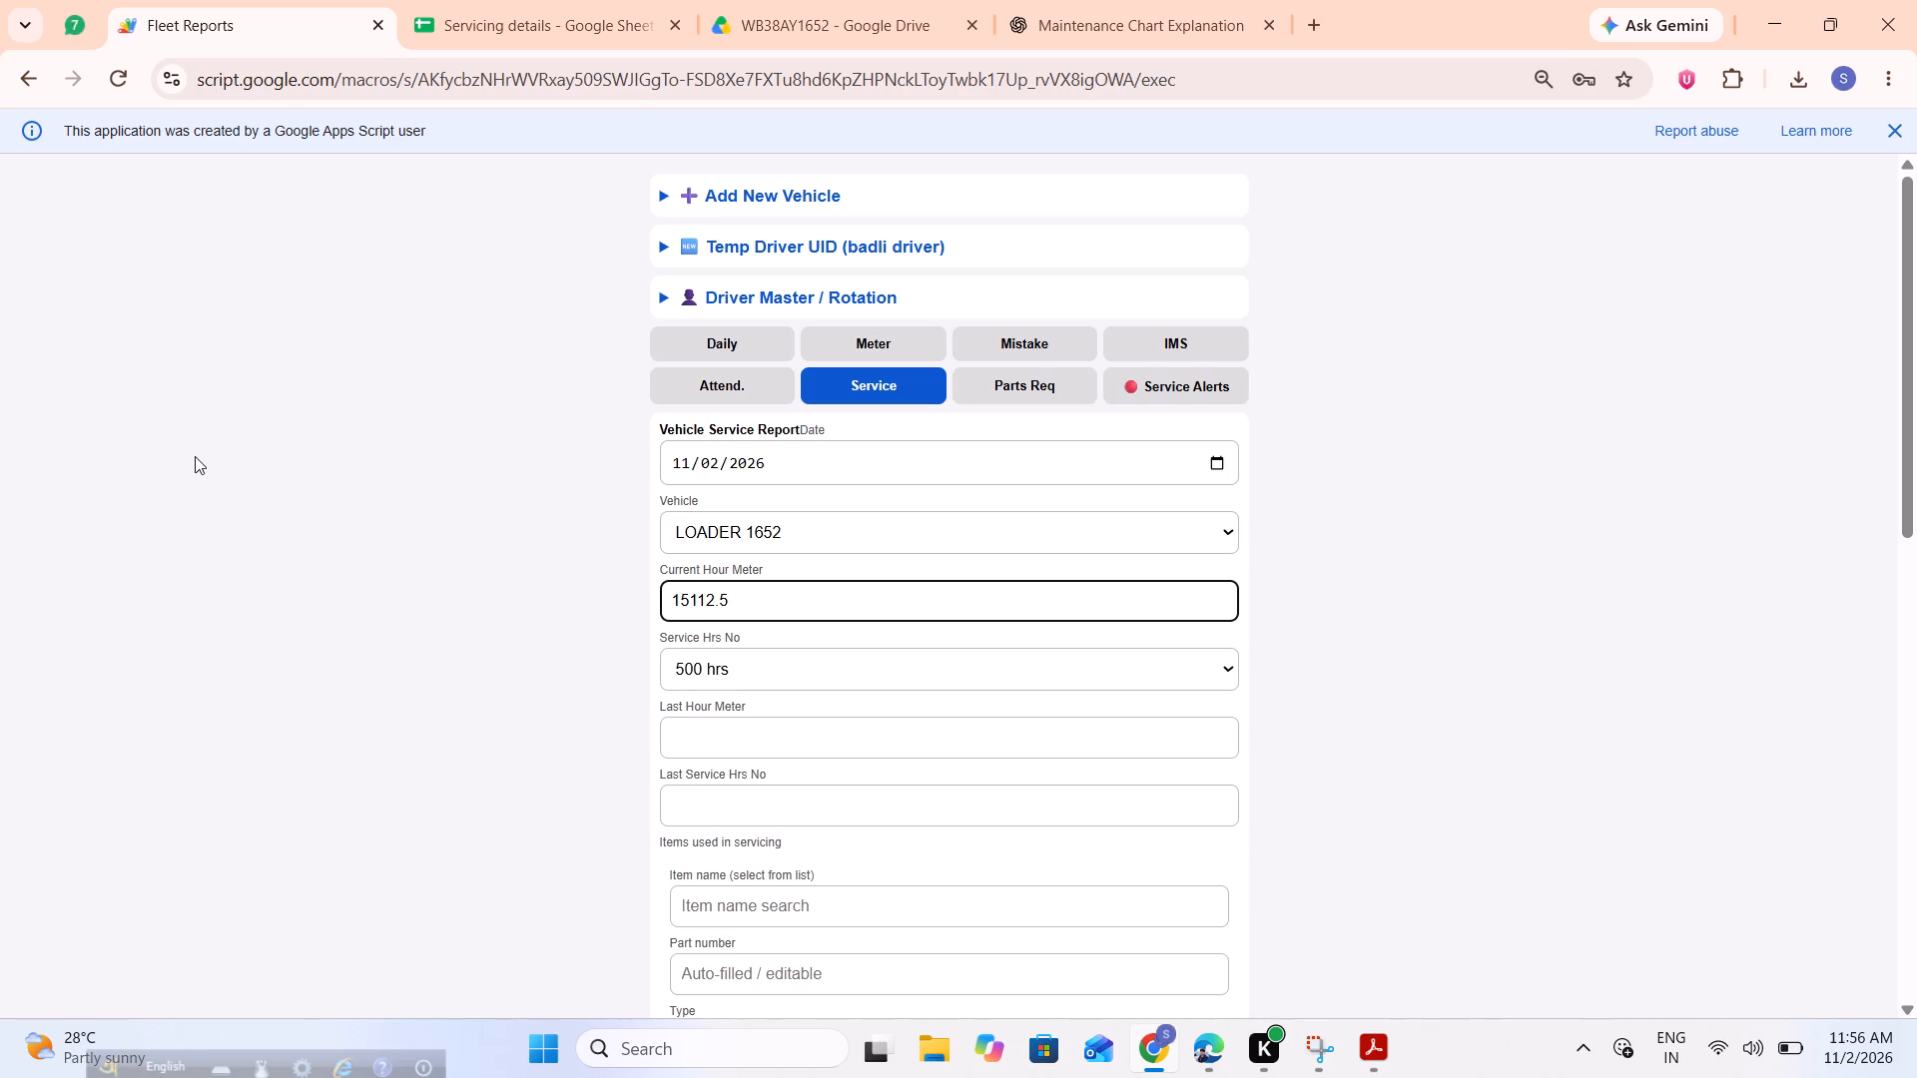
# Copy the June 22, 2026 hour meter reading from the servicing sheet into the report's Last Hour Meter as 14585.
pyautogui.click(471, 0)
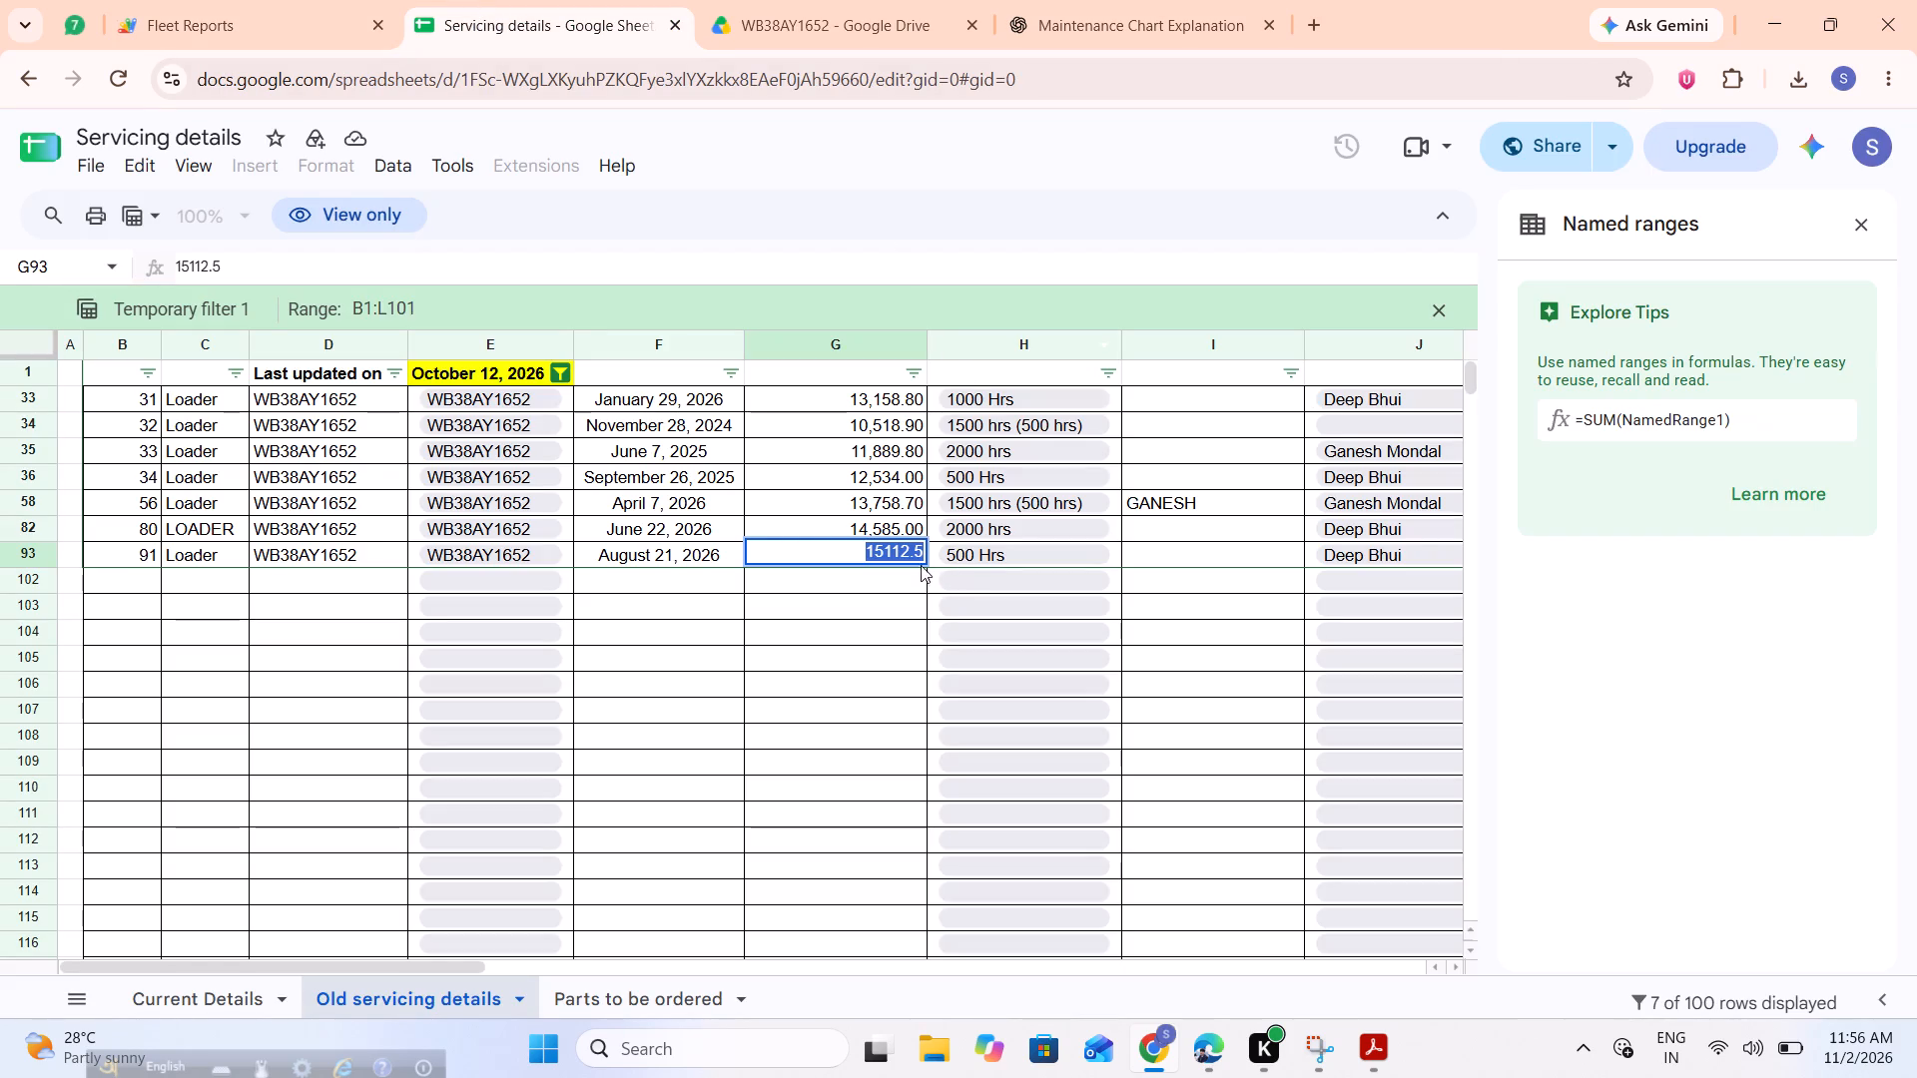
pyautogui.moveTo(913, 534); pyautogui.dragTo(833, 532)
pyautogui.tripleClick(833, 532)
pyautogui.doubleClick(833, 532)
pyautogui.hotkey('ctrl', 'c')
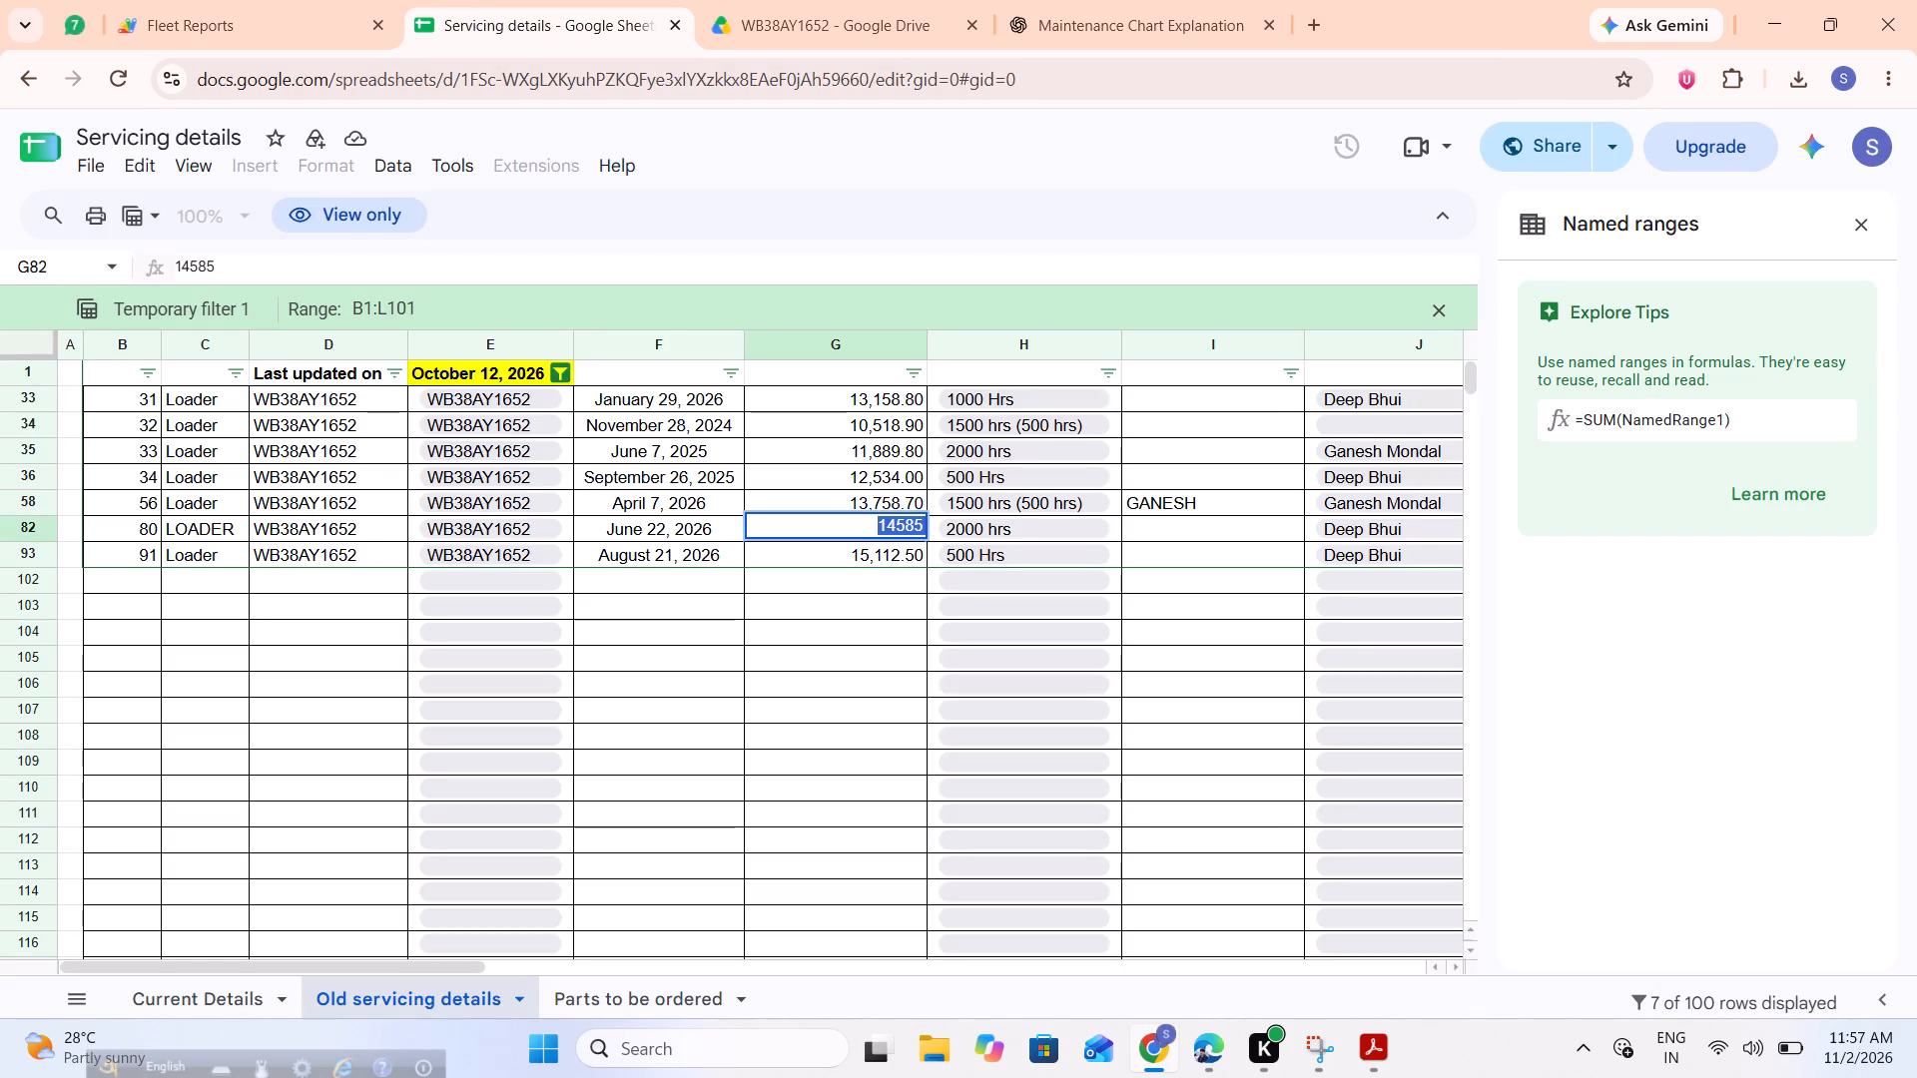
pyautogui.click(339, 4)
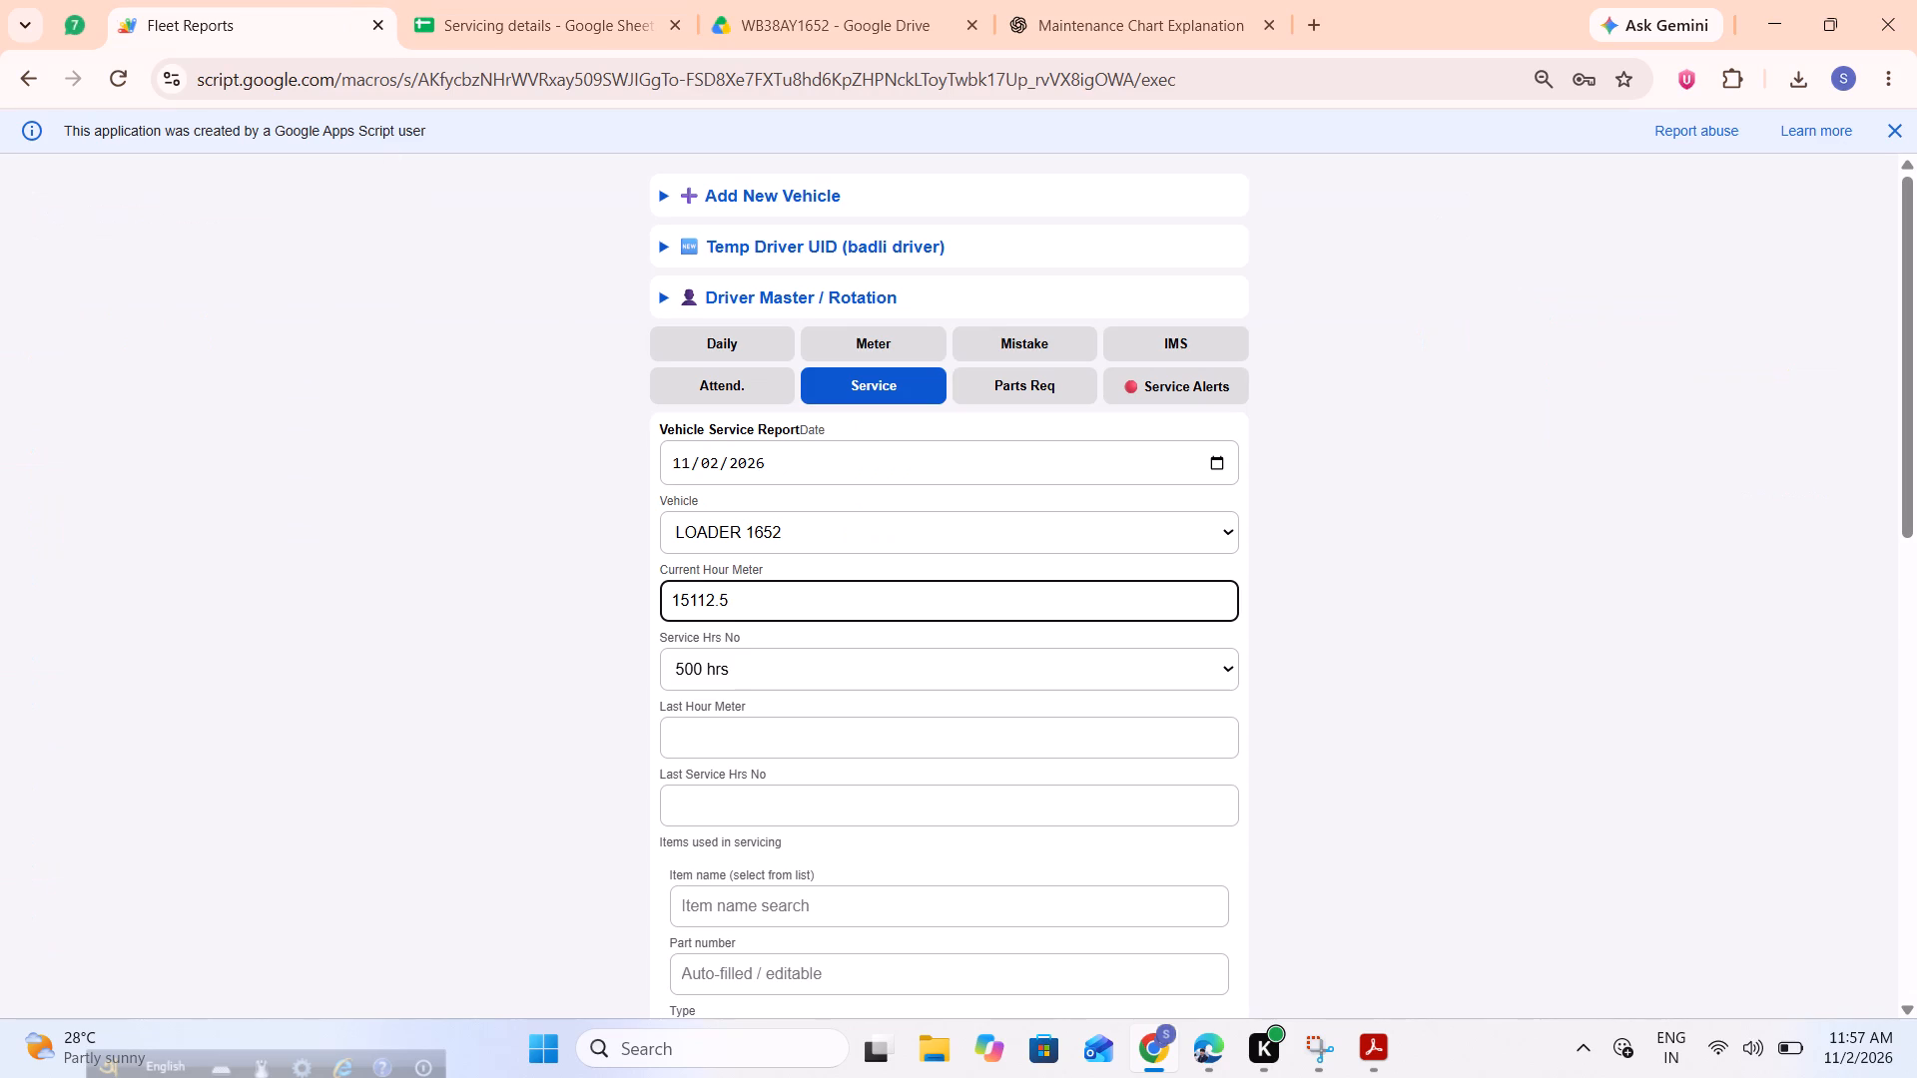
pyautogui.click(694, 725)
pyautogui.hotkey('ctrl', 'v')
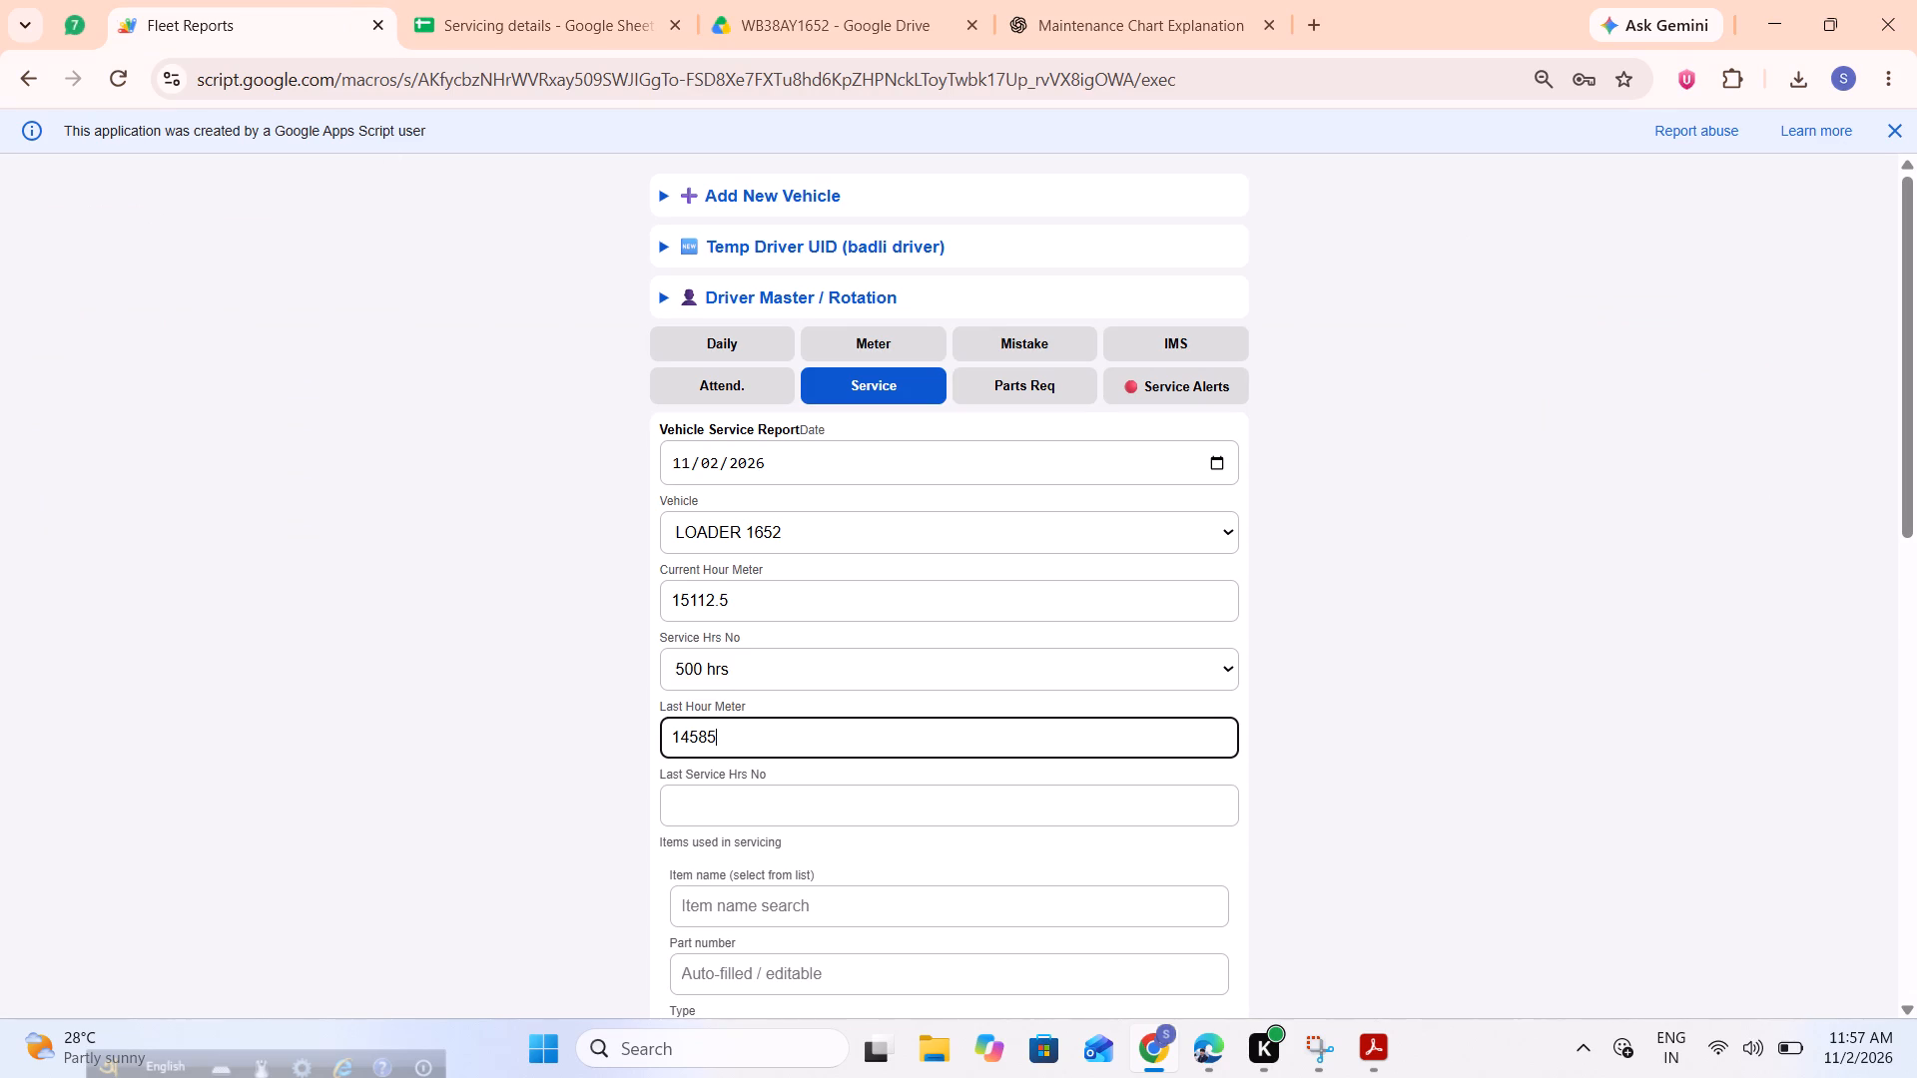
# Set the report's Service Hrs No to 2000 hrs and its Last Service Hrs No to 500.
pyautogui.click(762, 665)
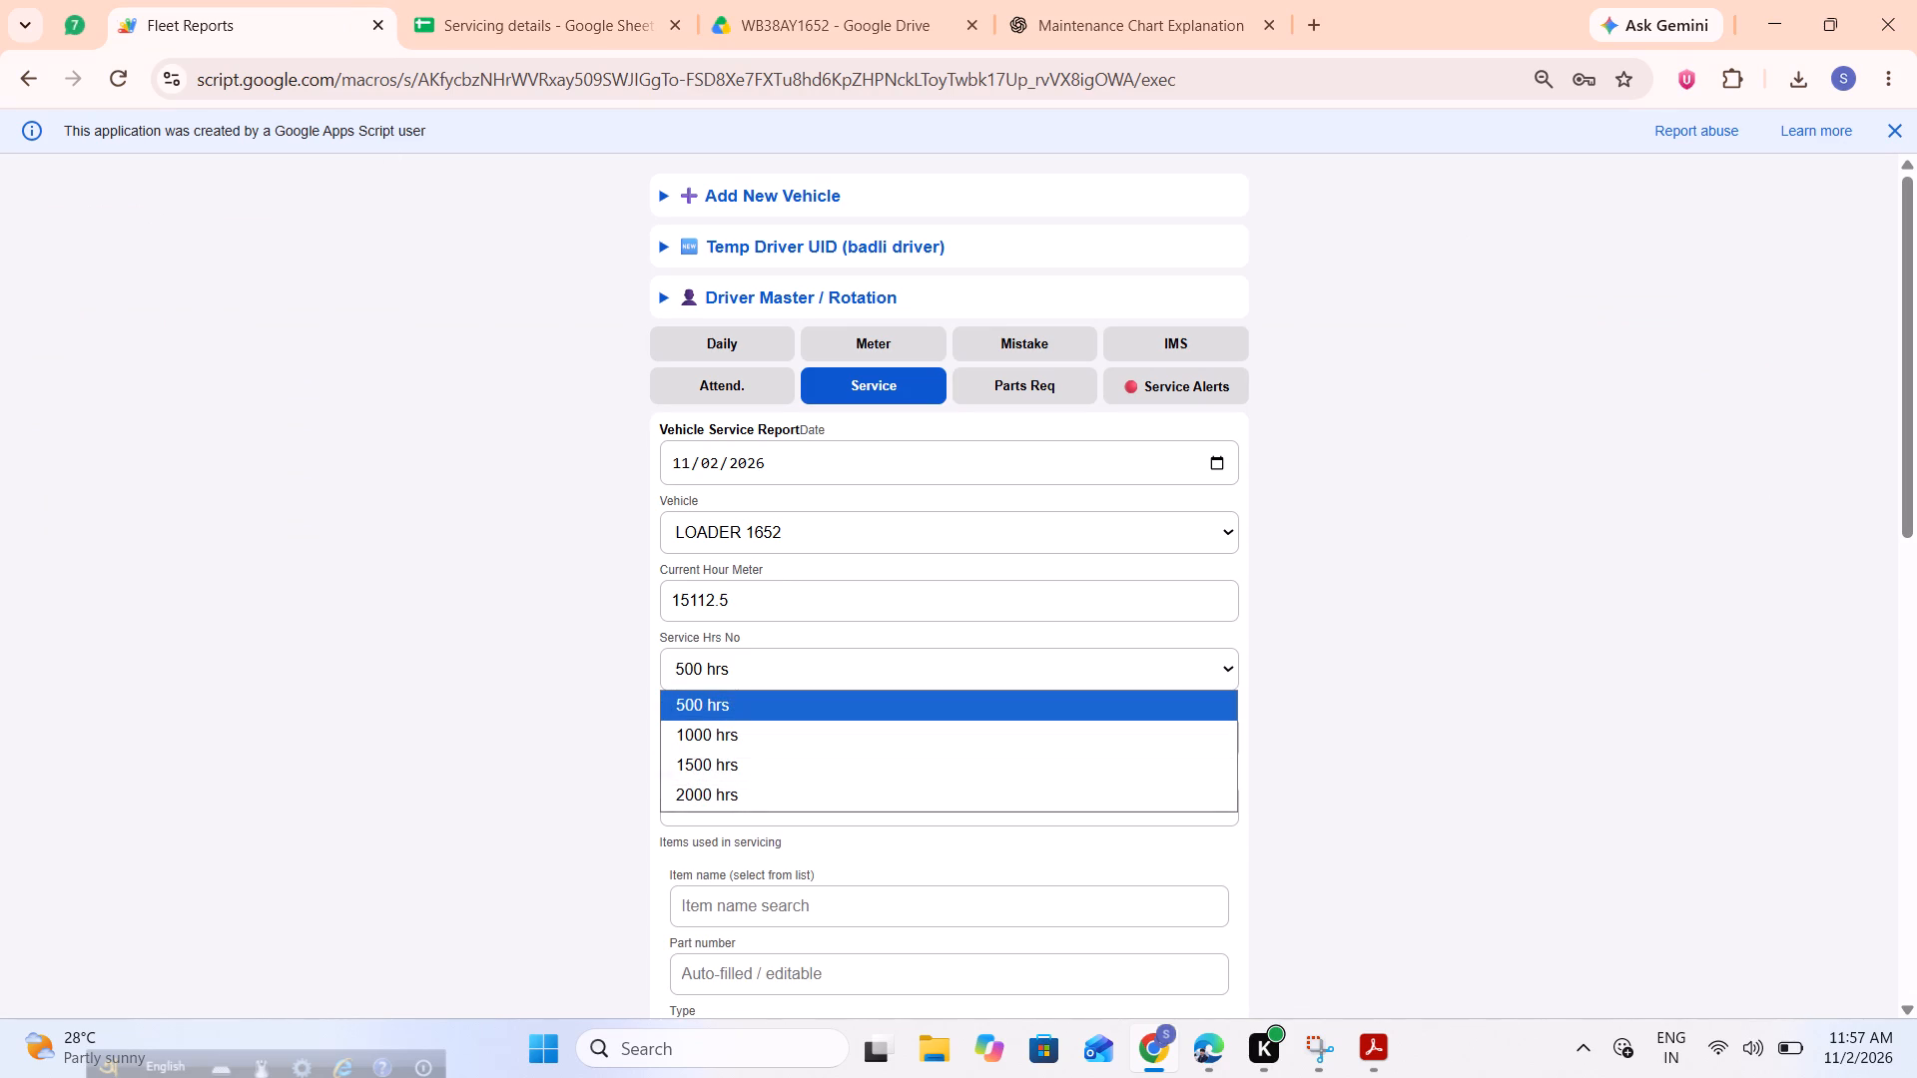
pyautogui.click(736, 799)
pyautogui.click(532, 0)
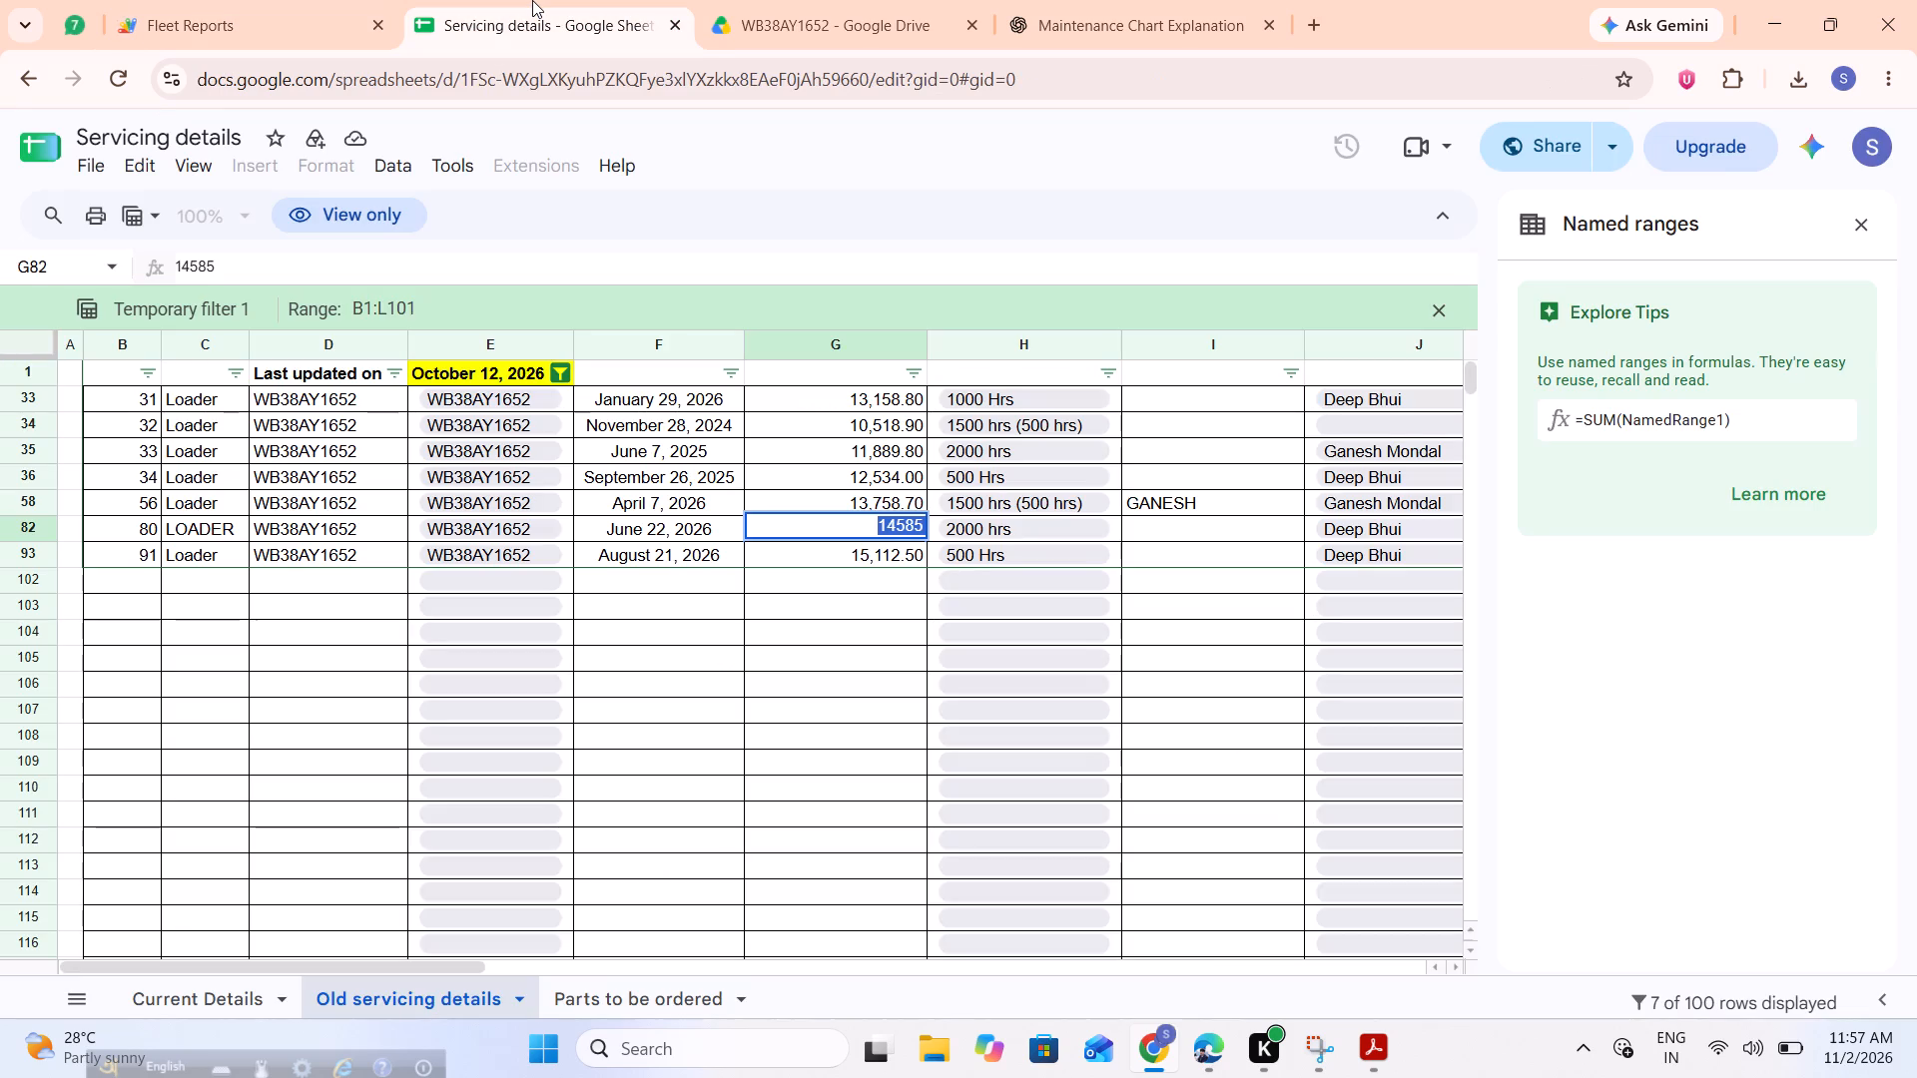
pyautogui.click(239, 0)
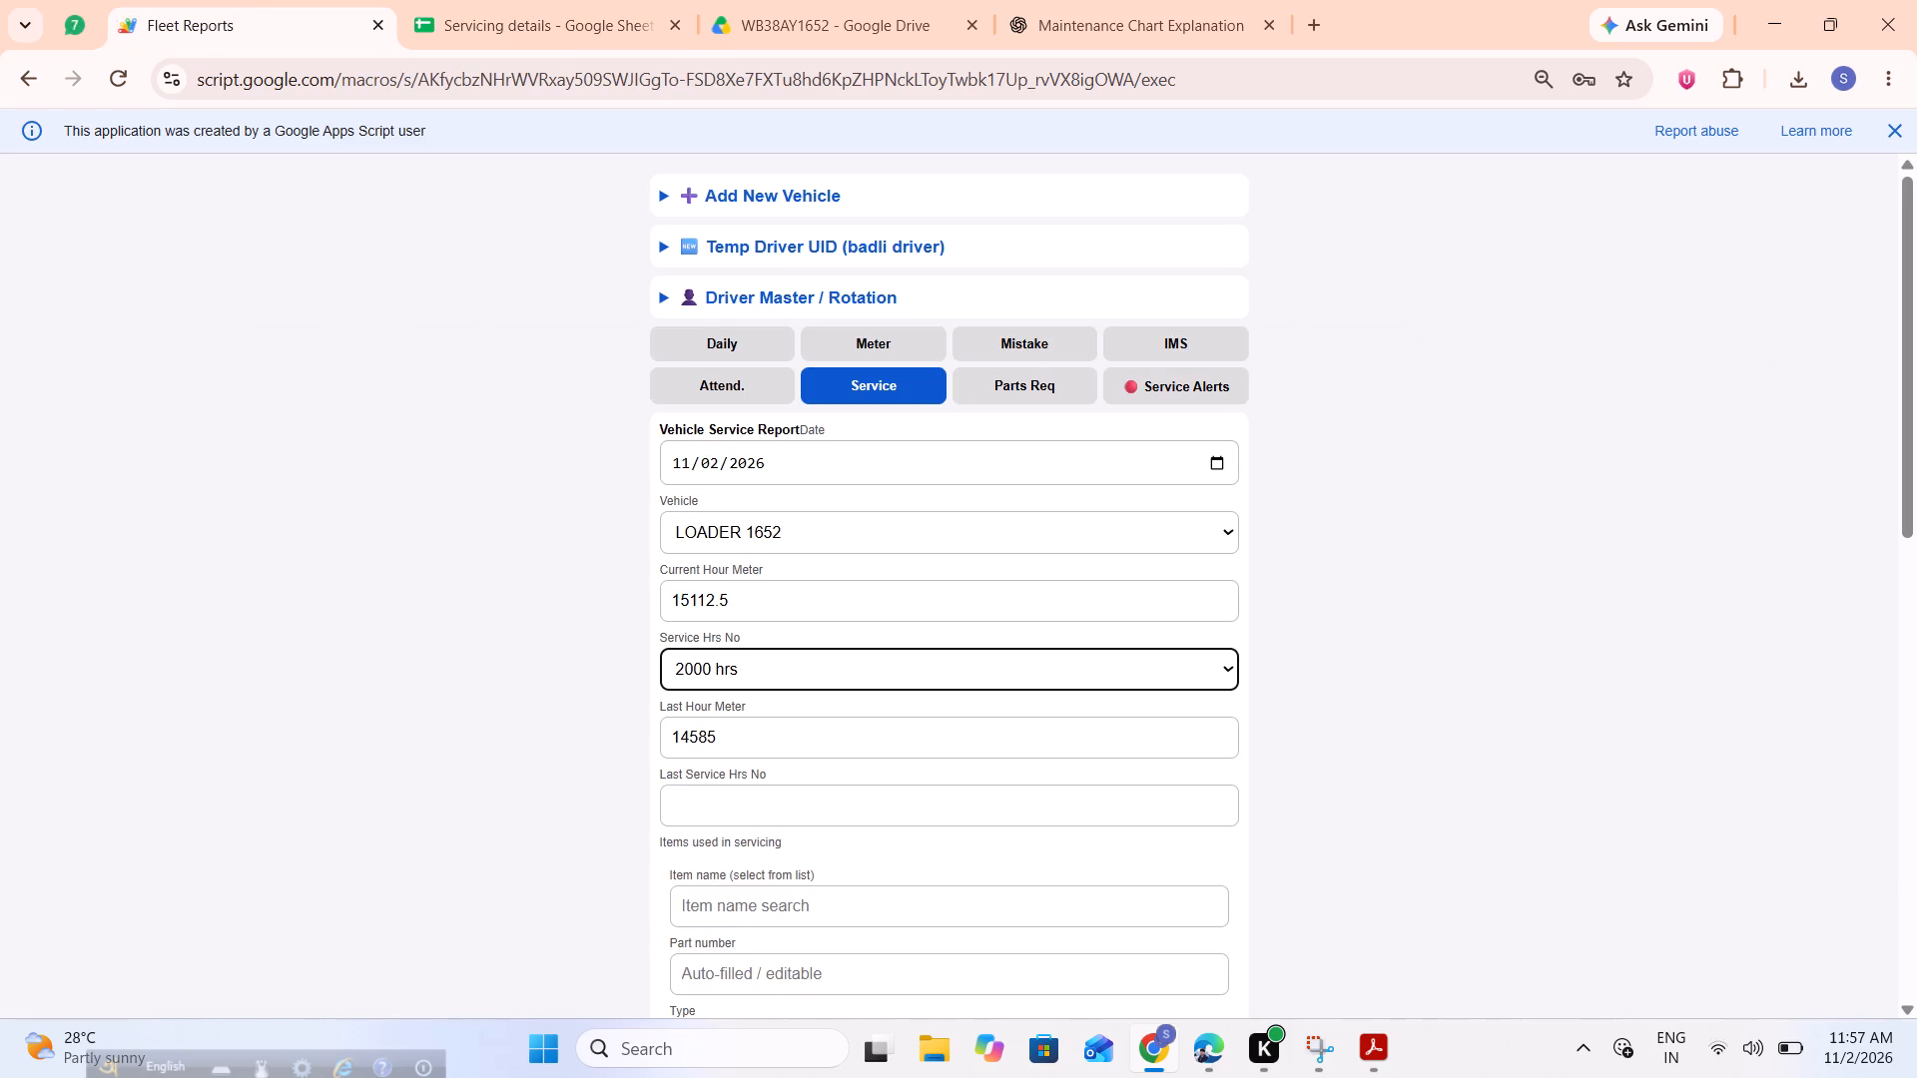
pyautogui.click(705, 814)
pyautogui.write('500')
pyautogui.click(845, 861)
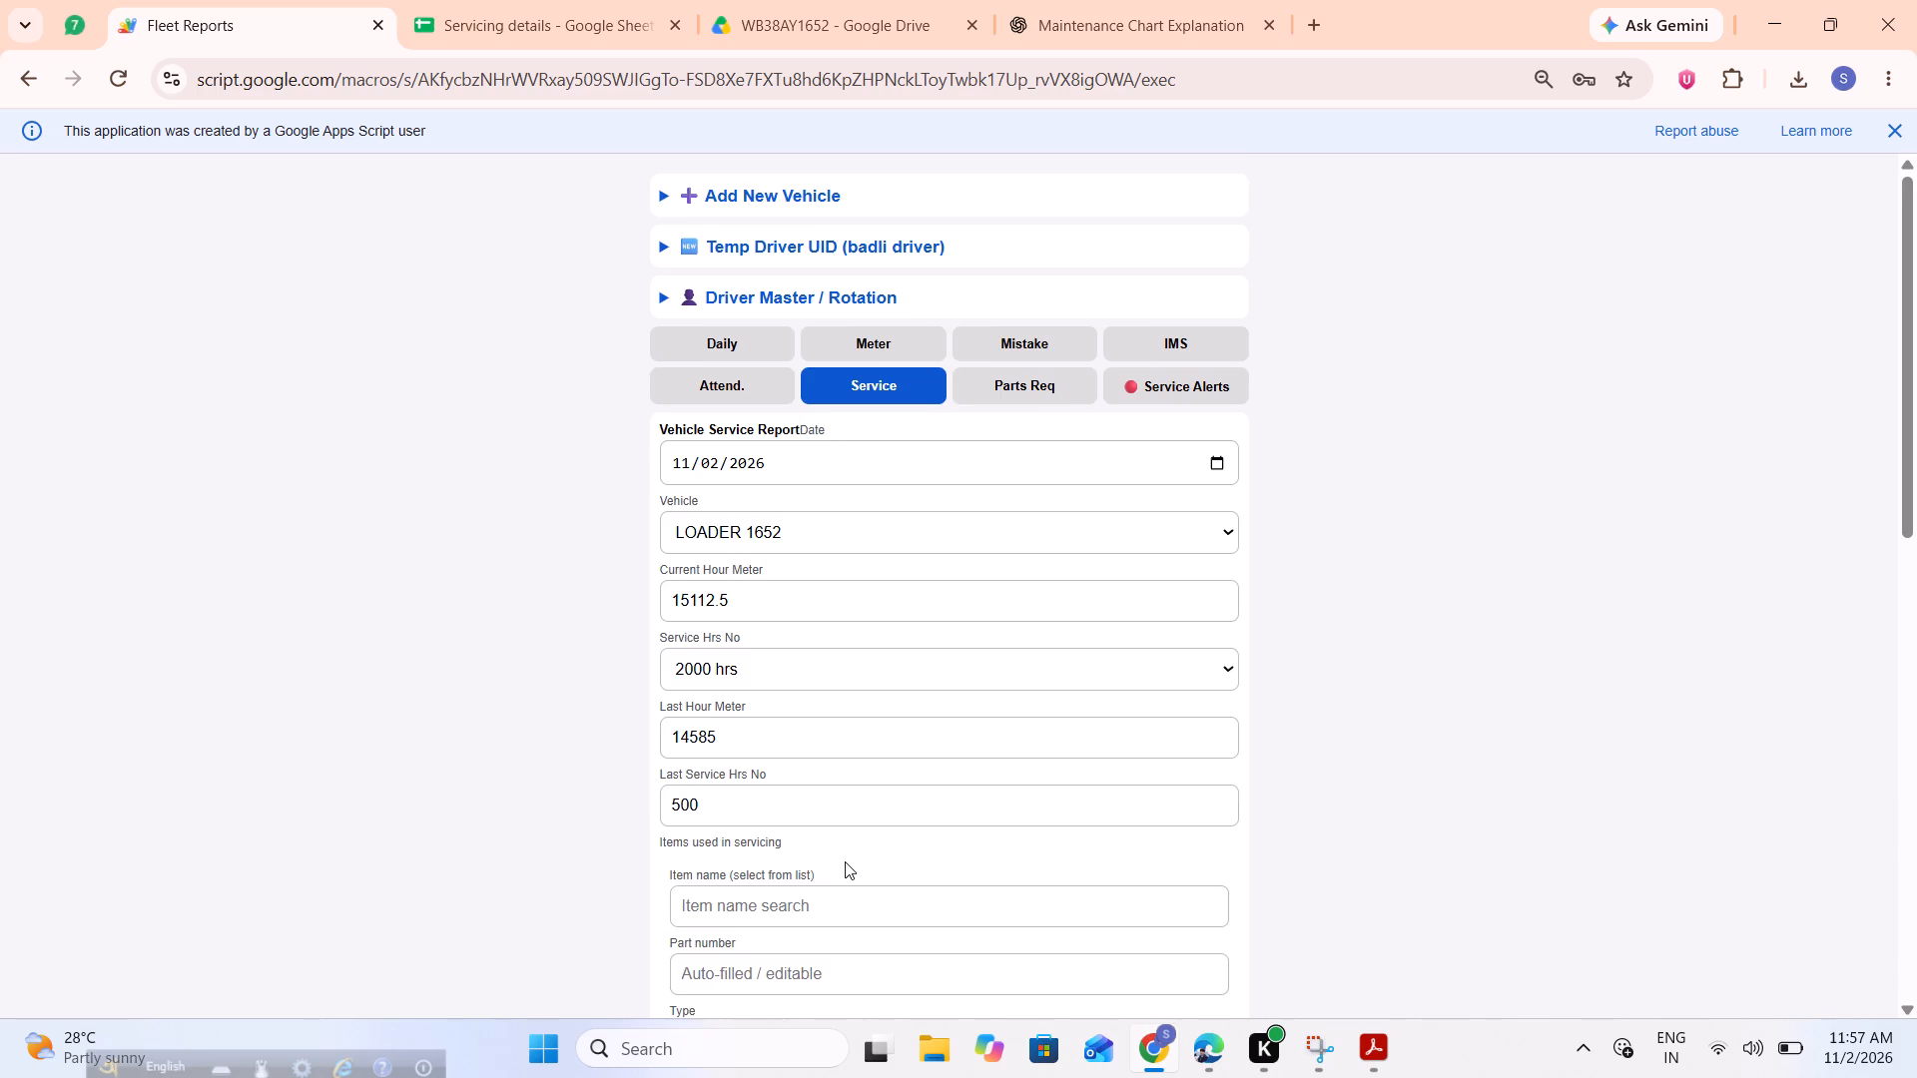
# Fill the first servicing item with Lube Filter F7A05000, quantity 1, following the scanned 1652 loader maintenance record.
pyautogui.scroll(-1, 845, 861)
pyautogui.click(857, 830)
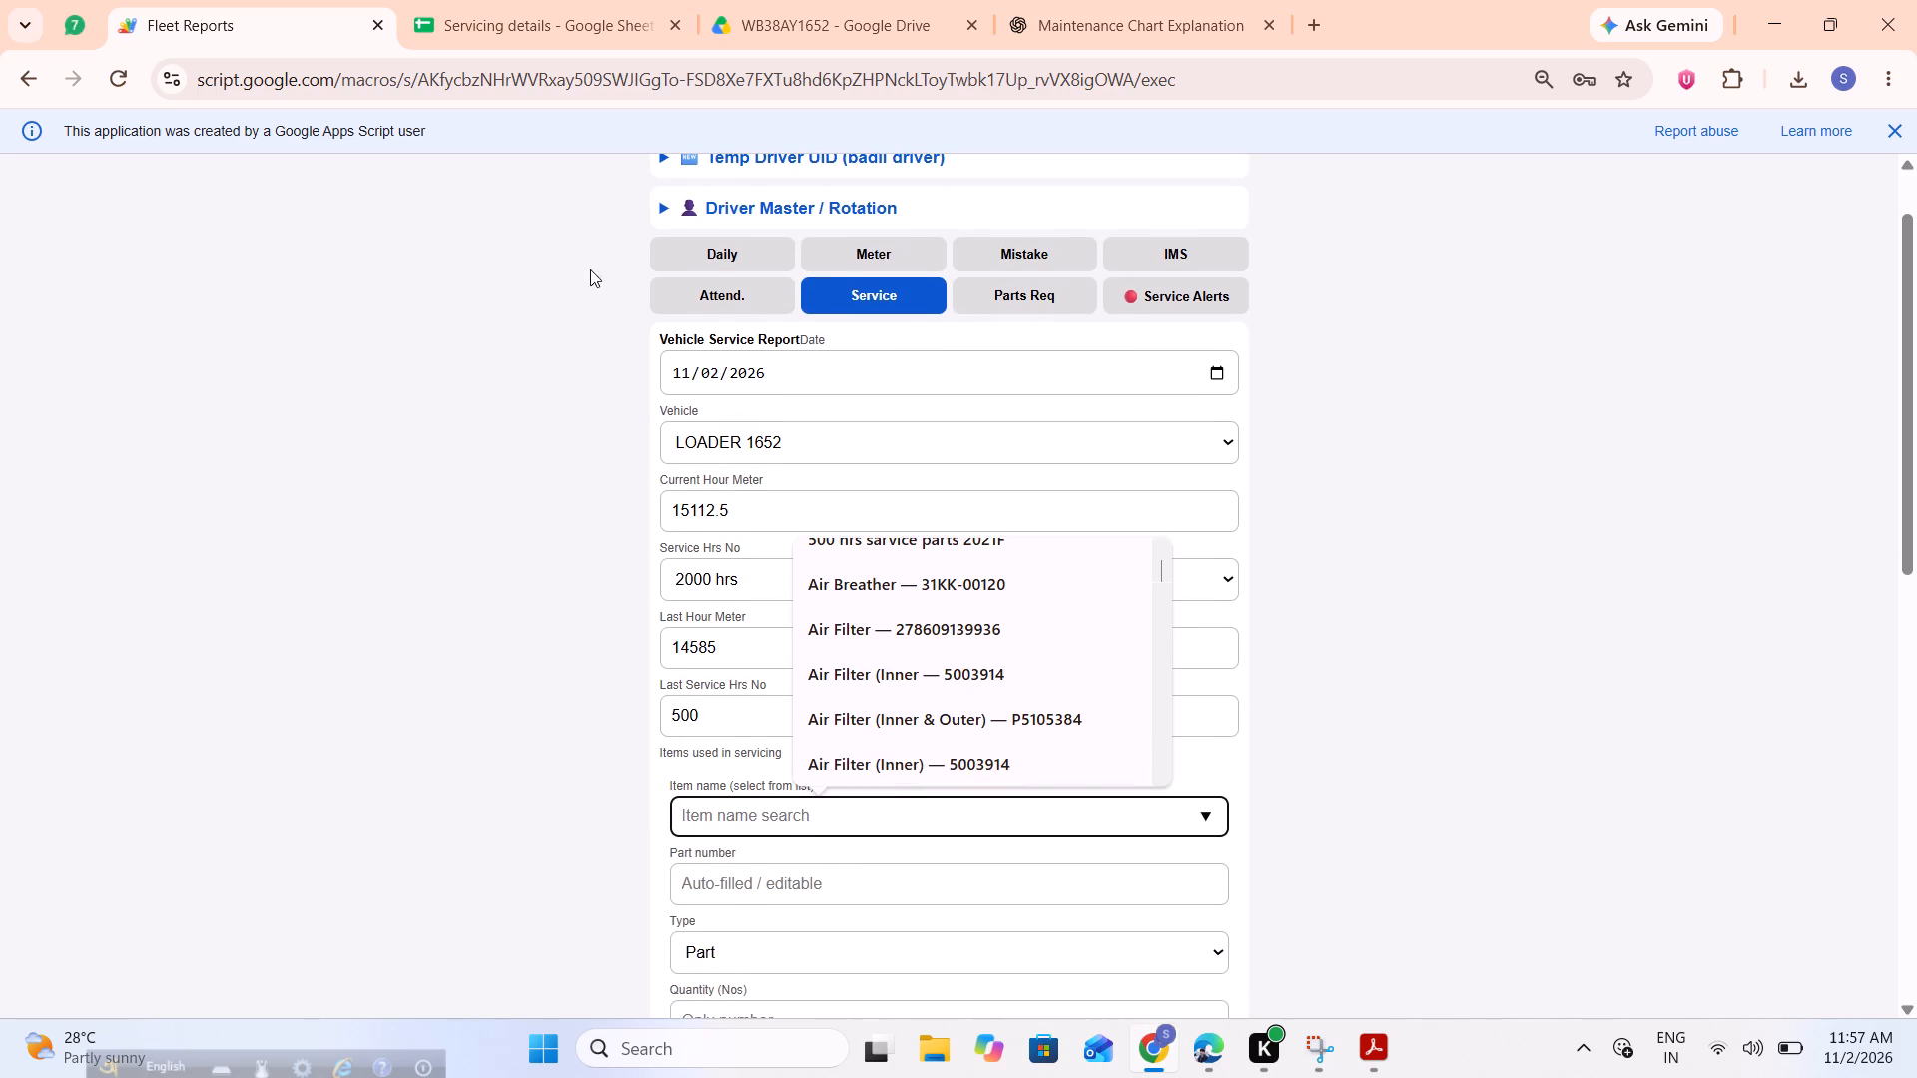
pyautogui.click(550, 0)
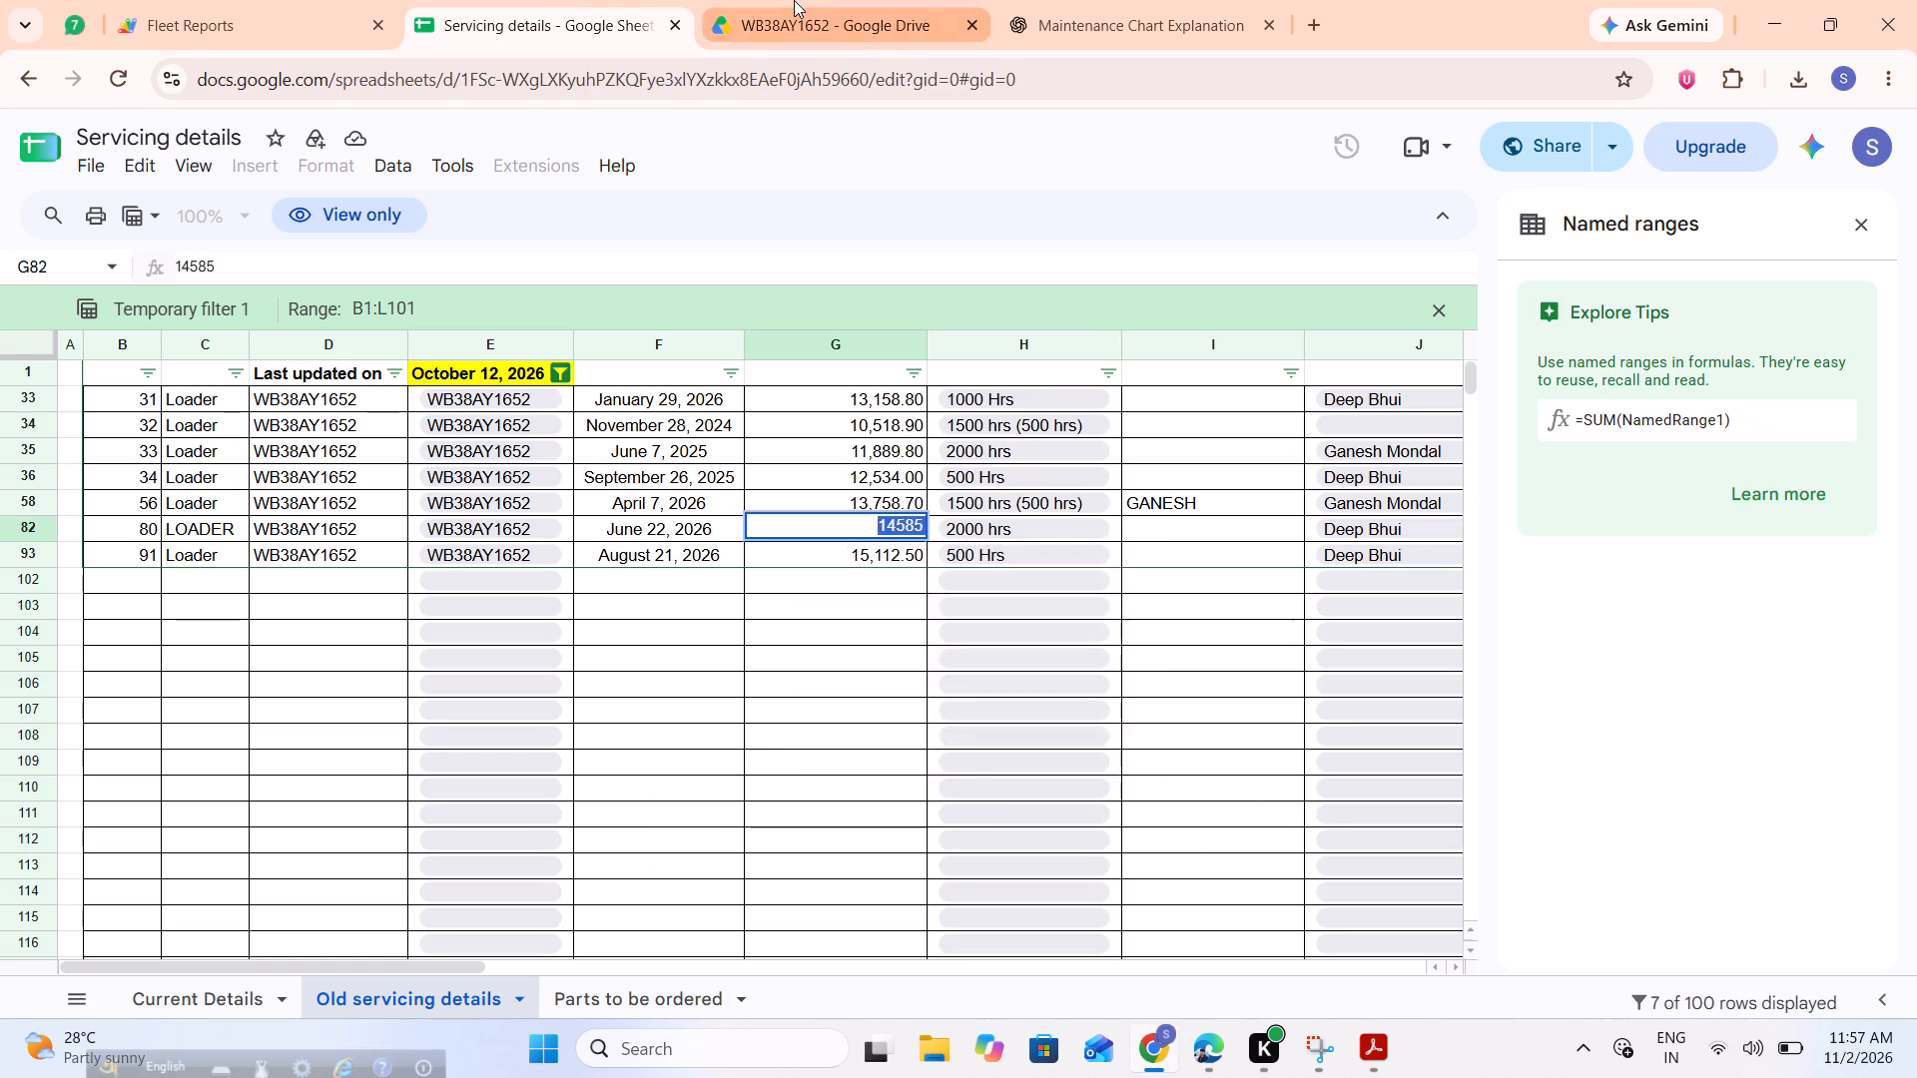
pyautogui.click(794, 0)
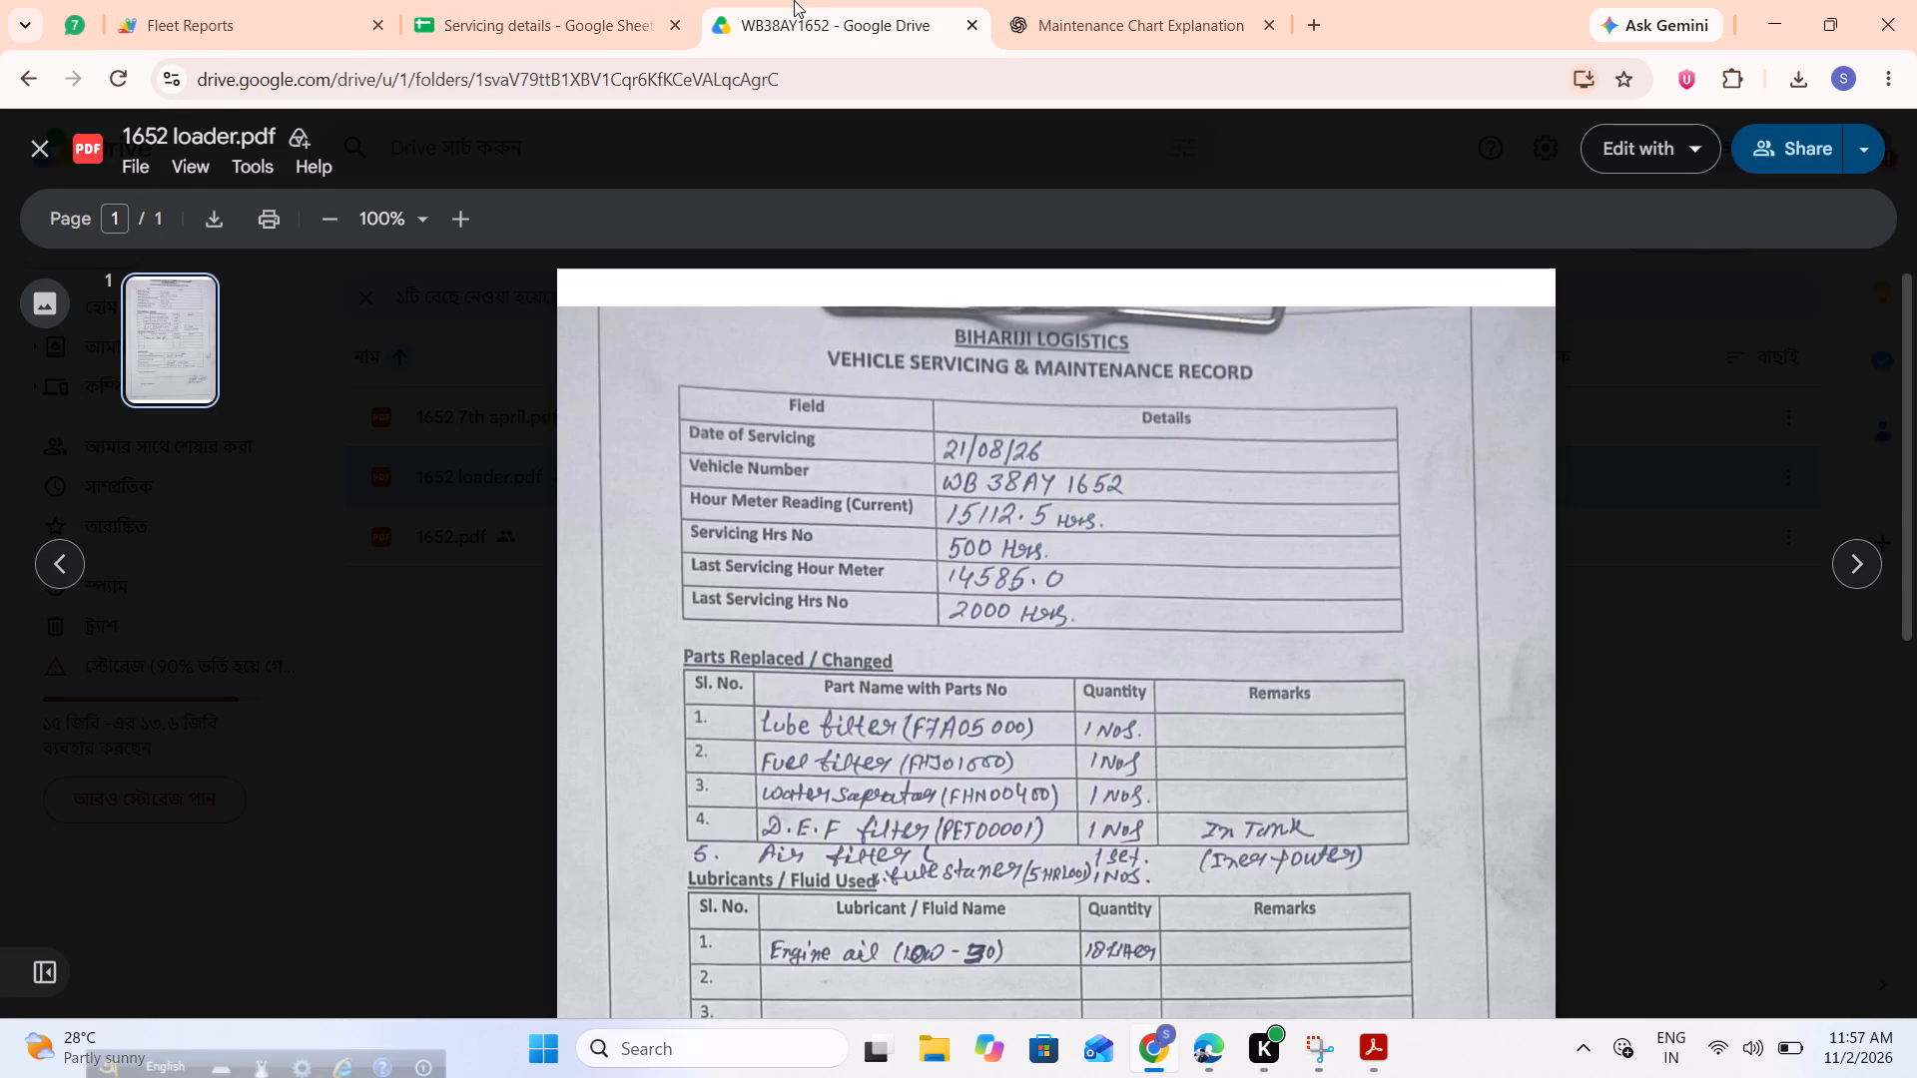
pyautogui.click(241, 0)
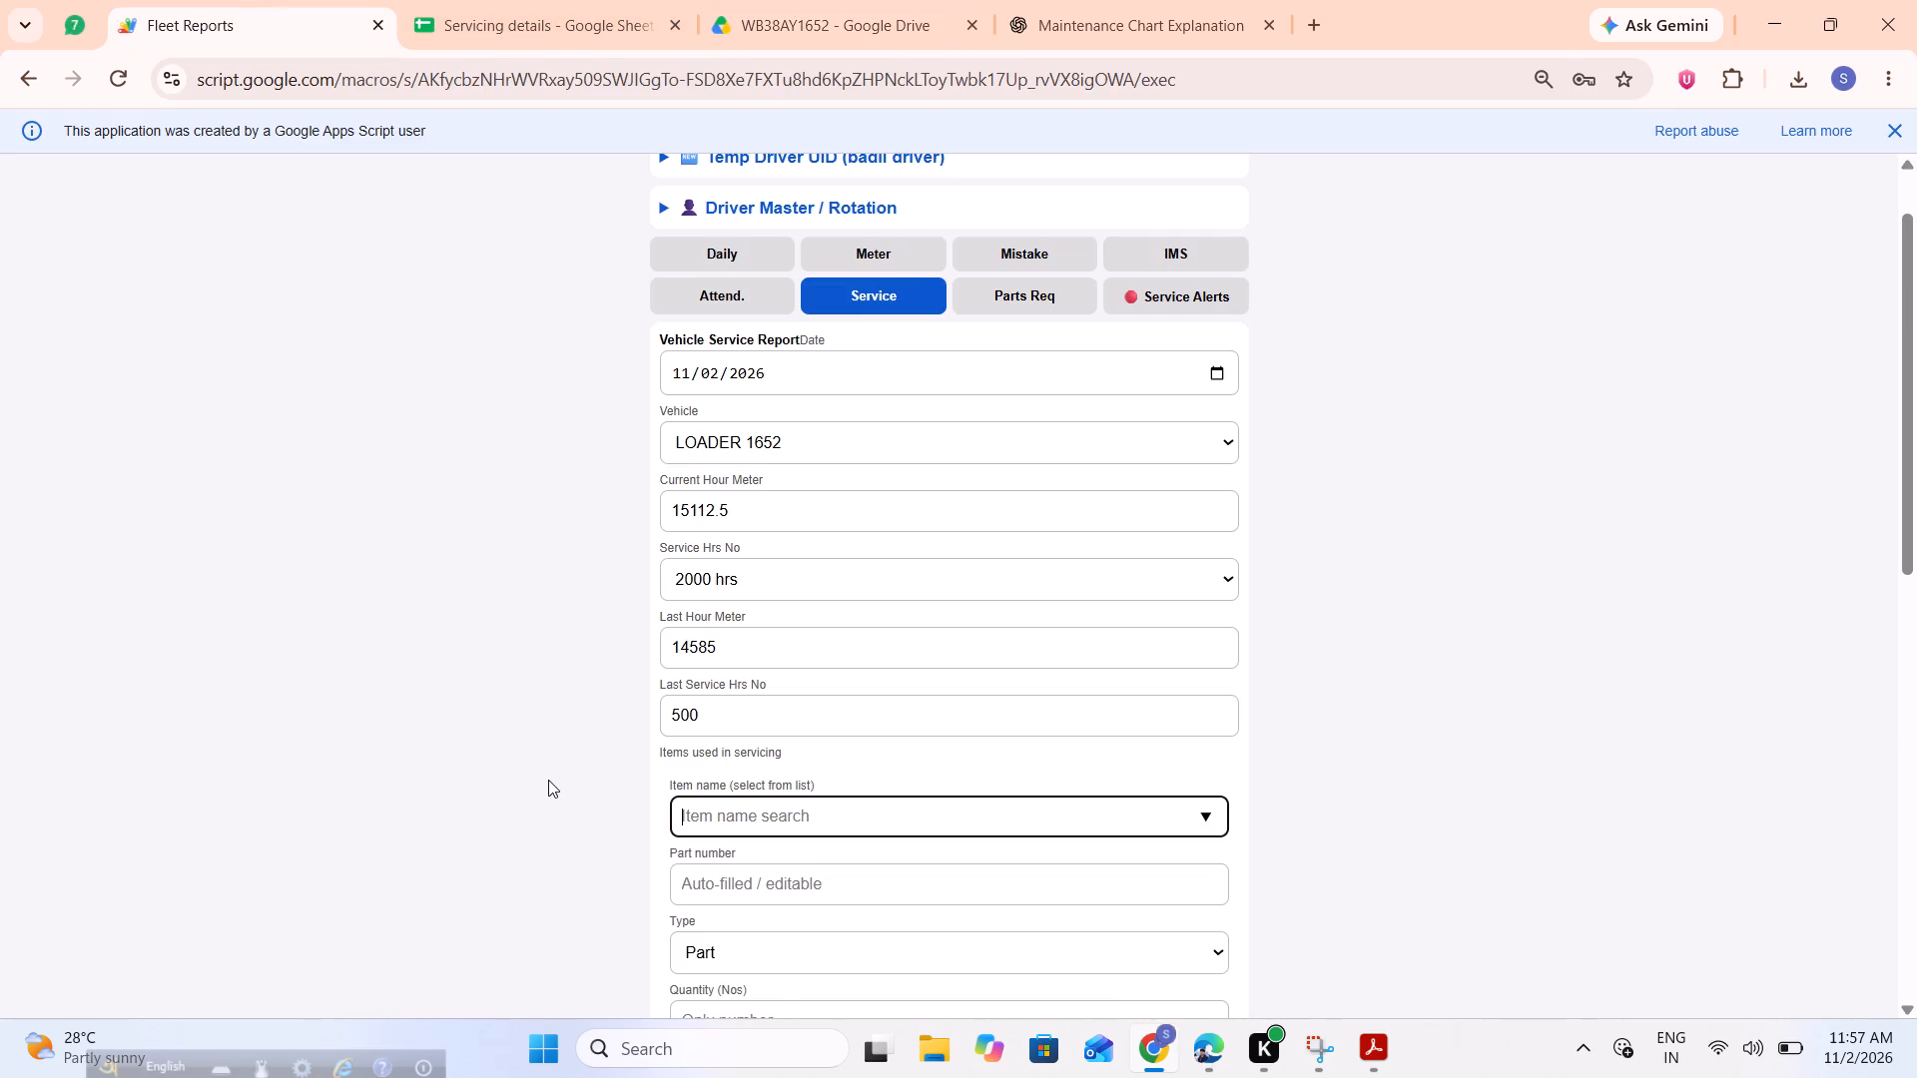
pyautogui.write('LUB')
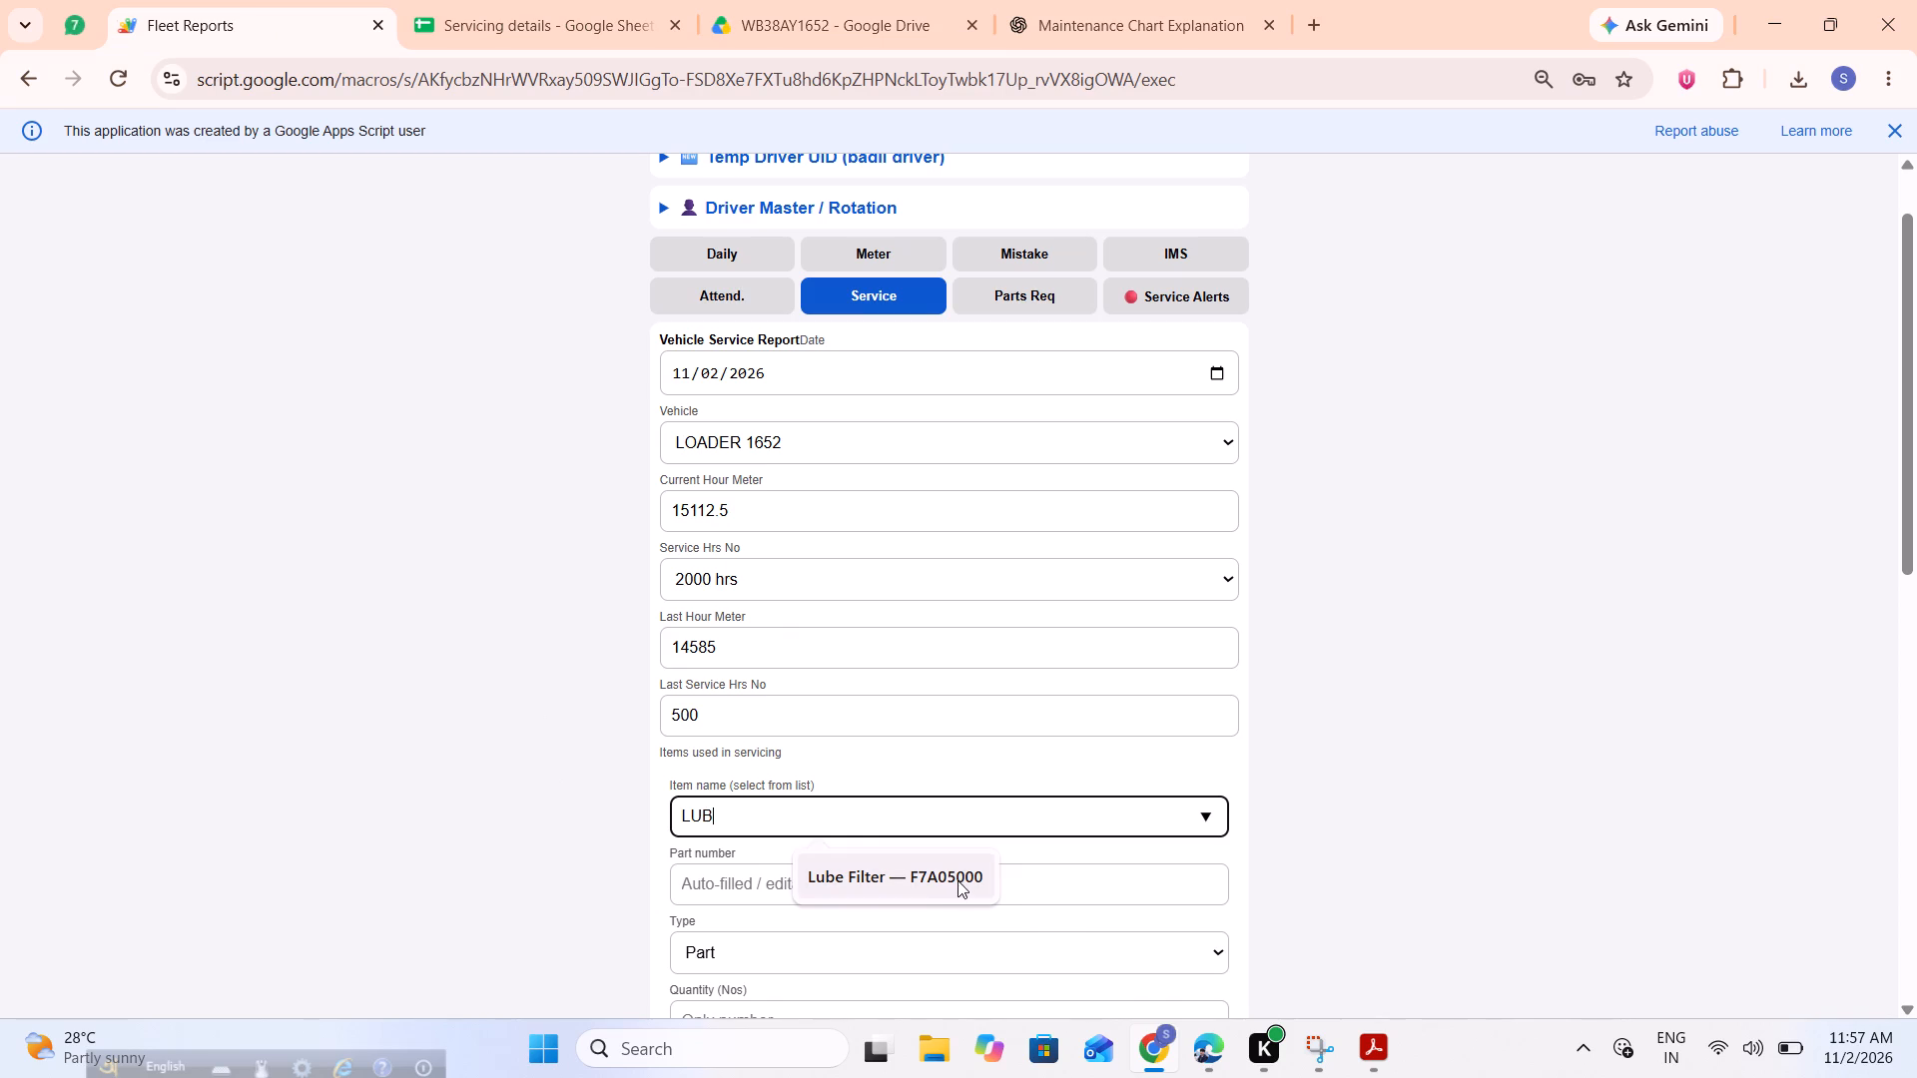
pyautogui.click(951, 879)
pyautogui.scroll(-1, 872, 960)
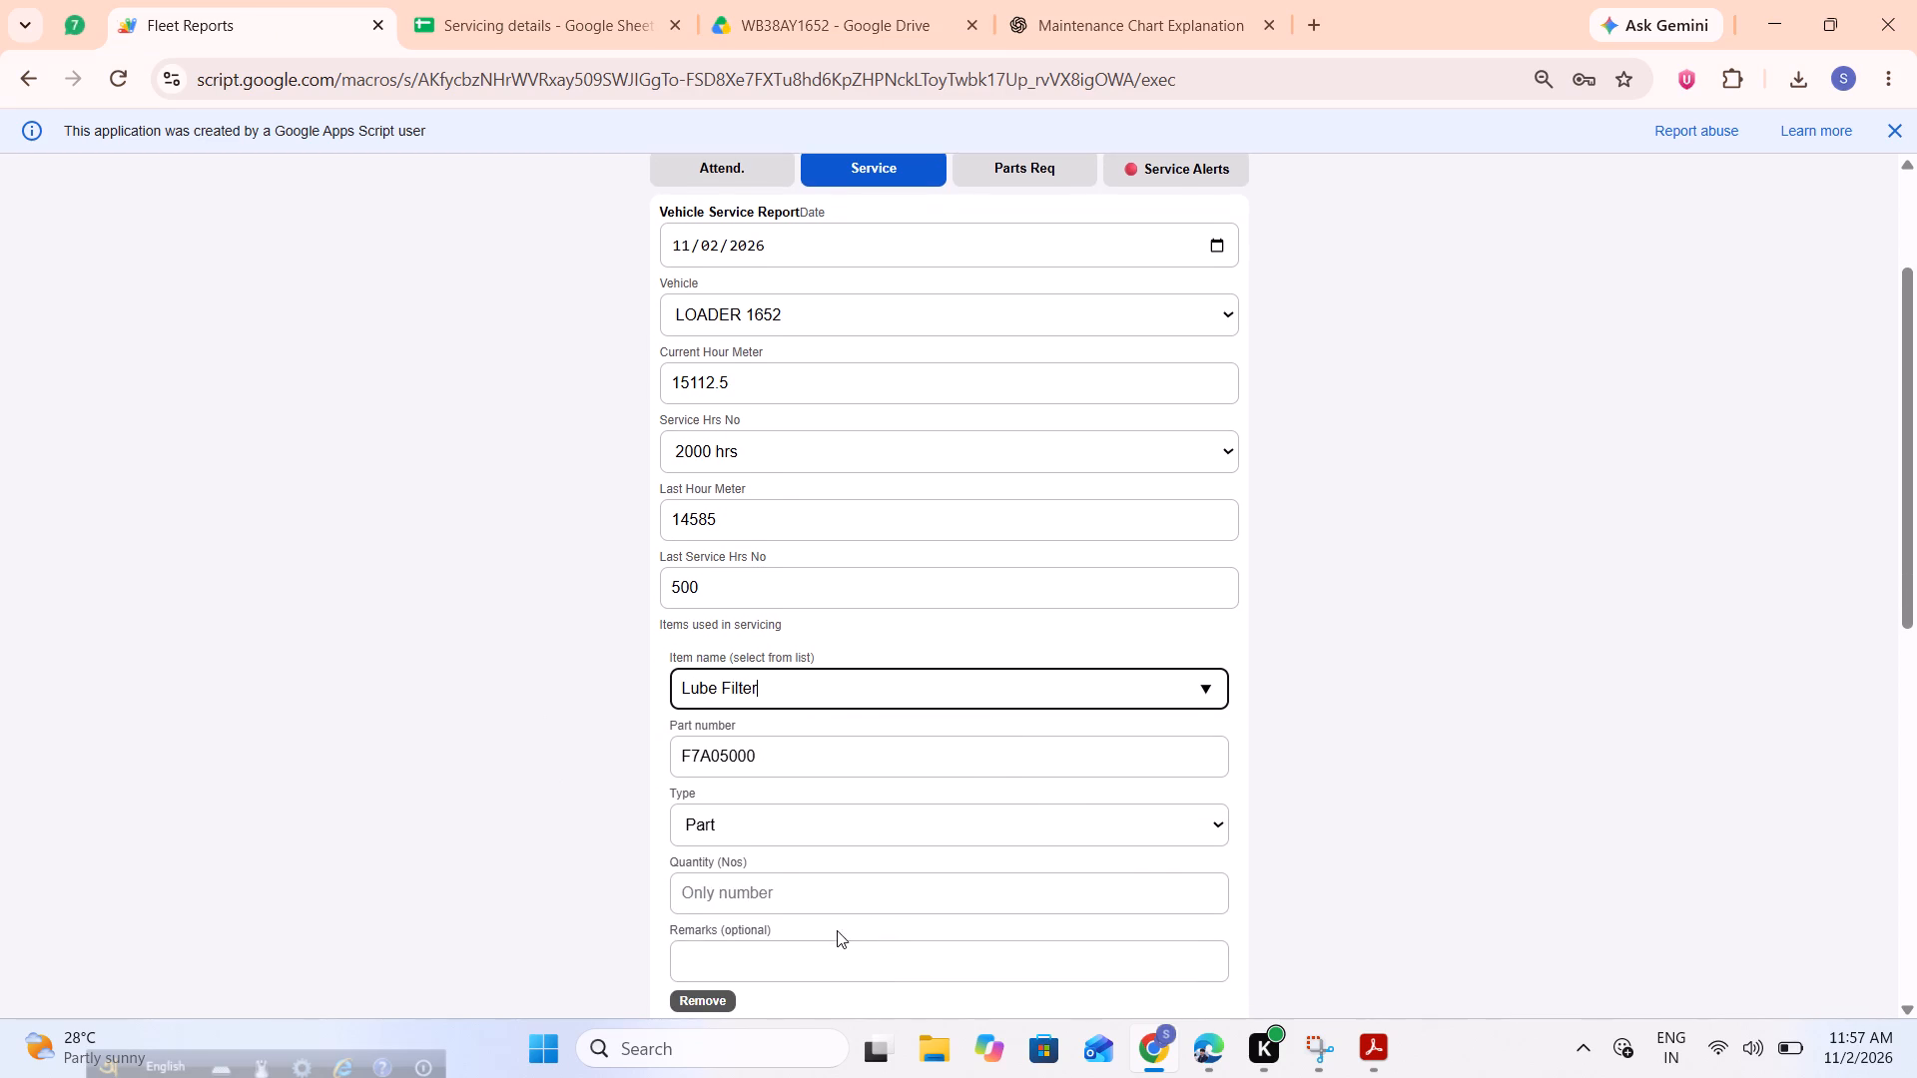
pyautogui.click(841, 898)
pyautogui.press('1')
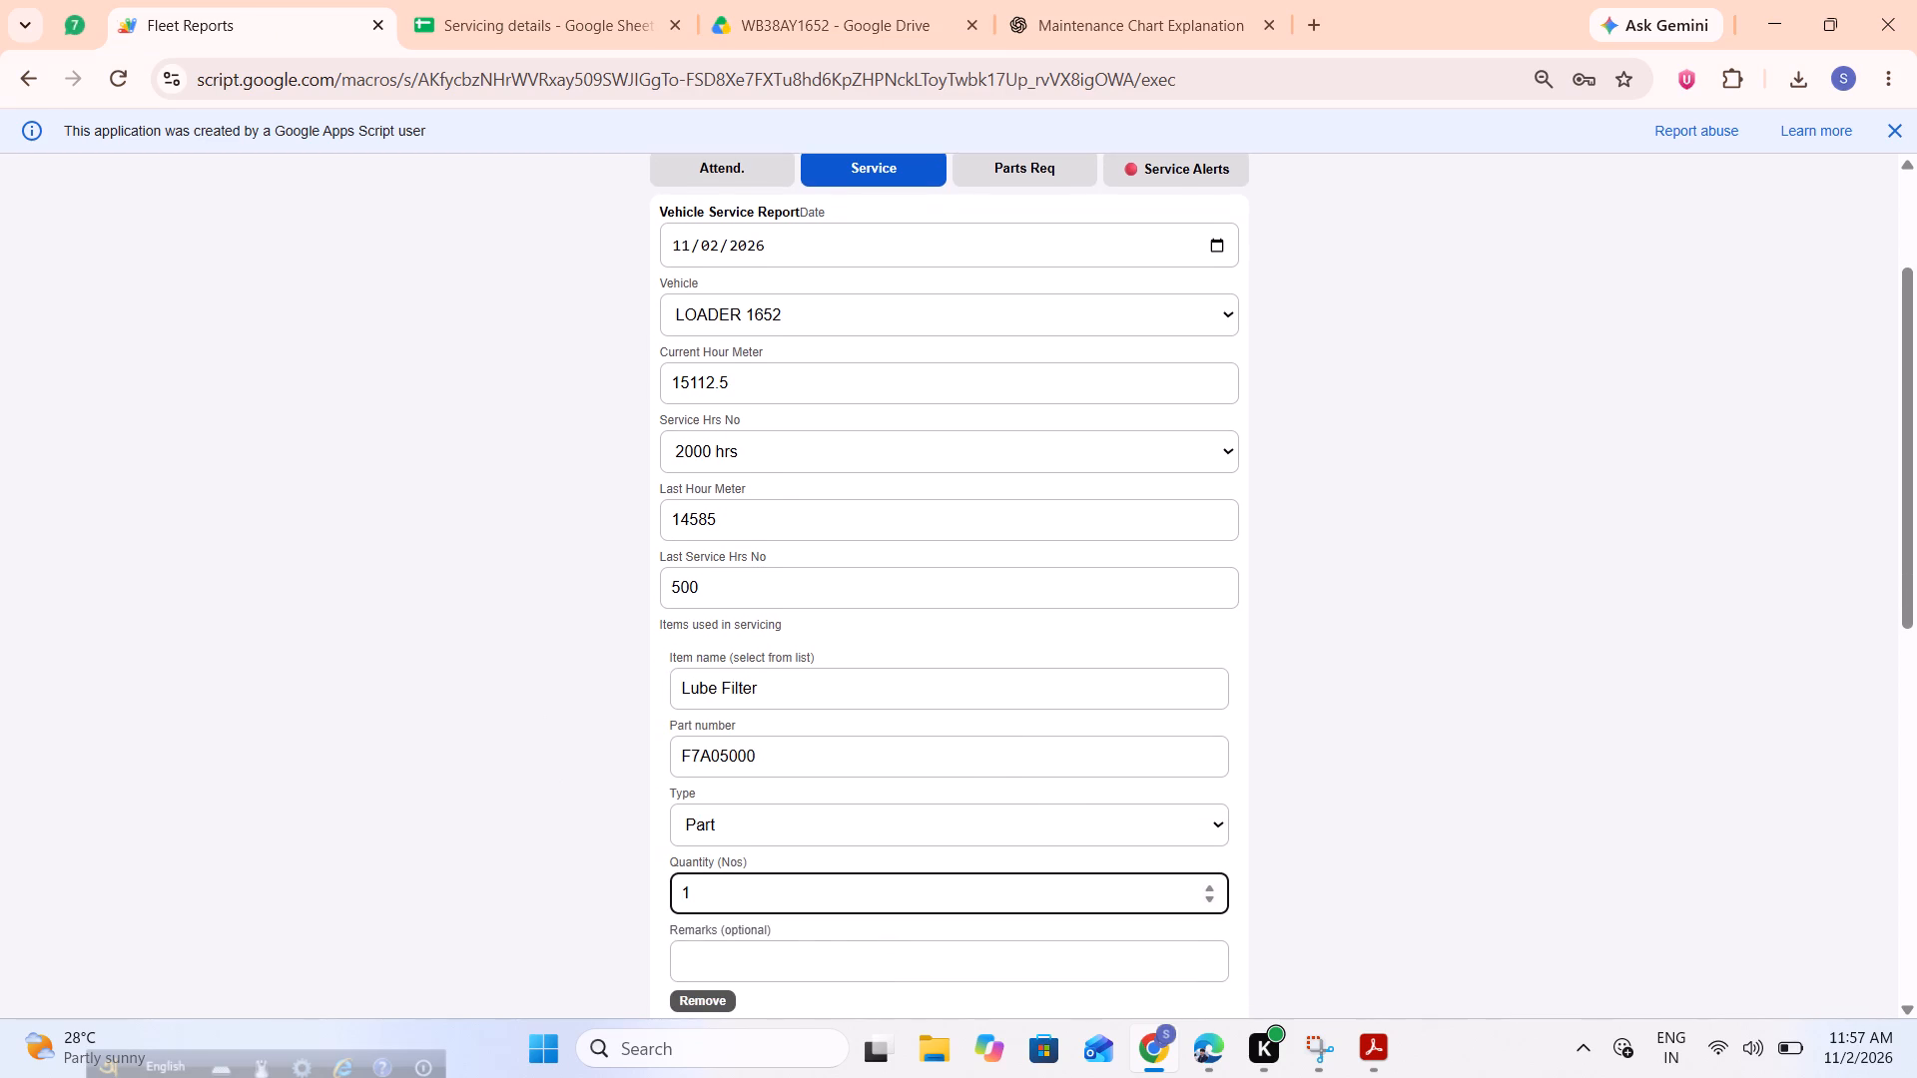
pyautogui.click(814, 923)
# Add a second servicing item with Fuel Filter FHJ01000, quantity 1, following the scanned 1652 loader maintenance record.
pyautogui.scroll(-1, 814, 923)
pyautogui.click(814, 923)
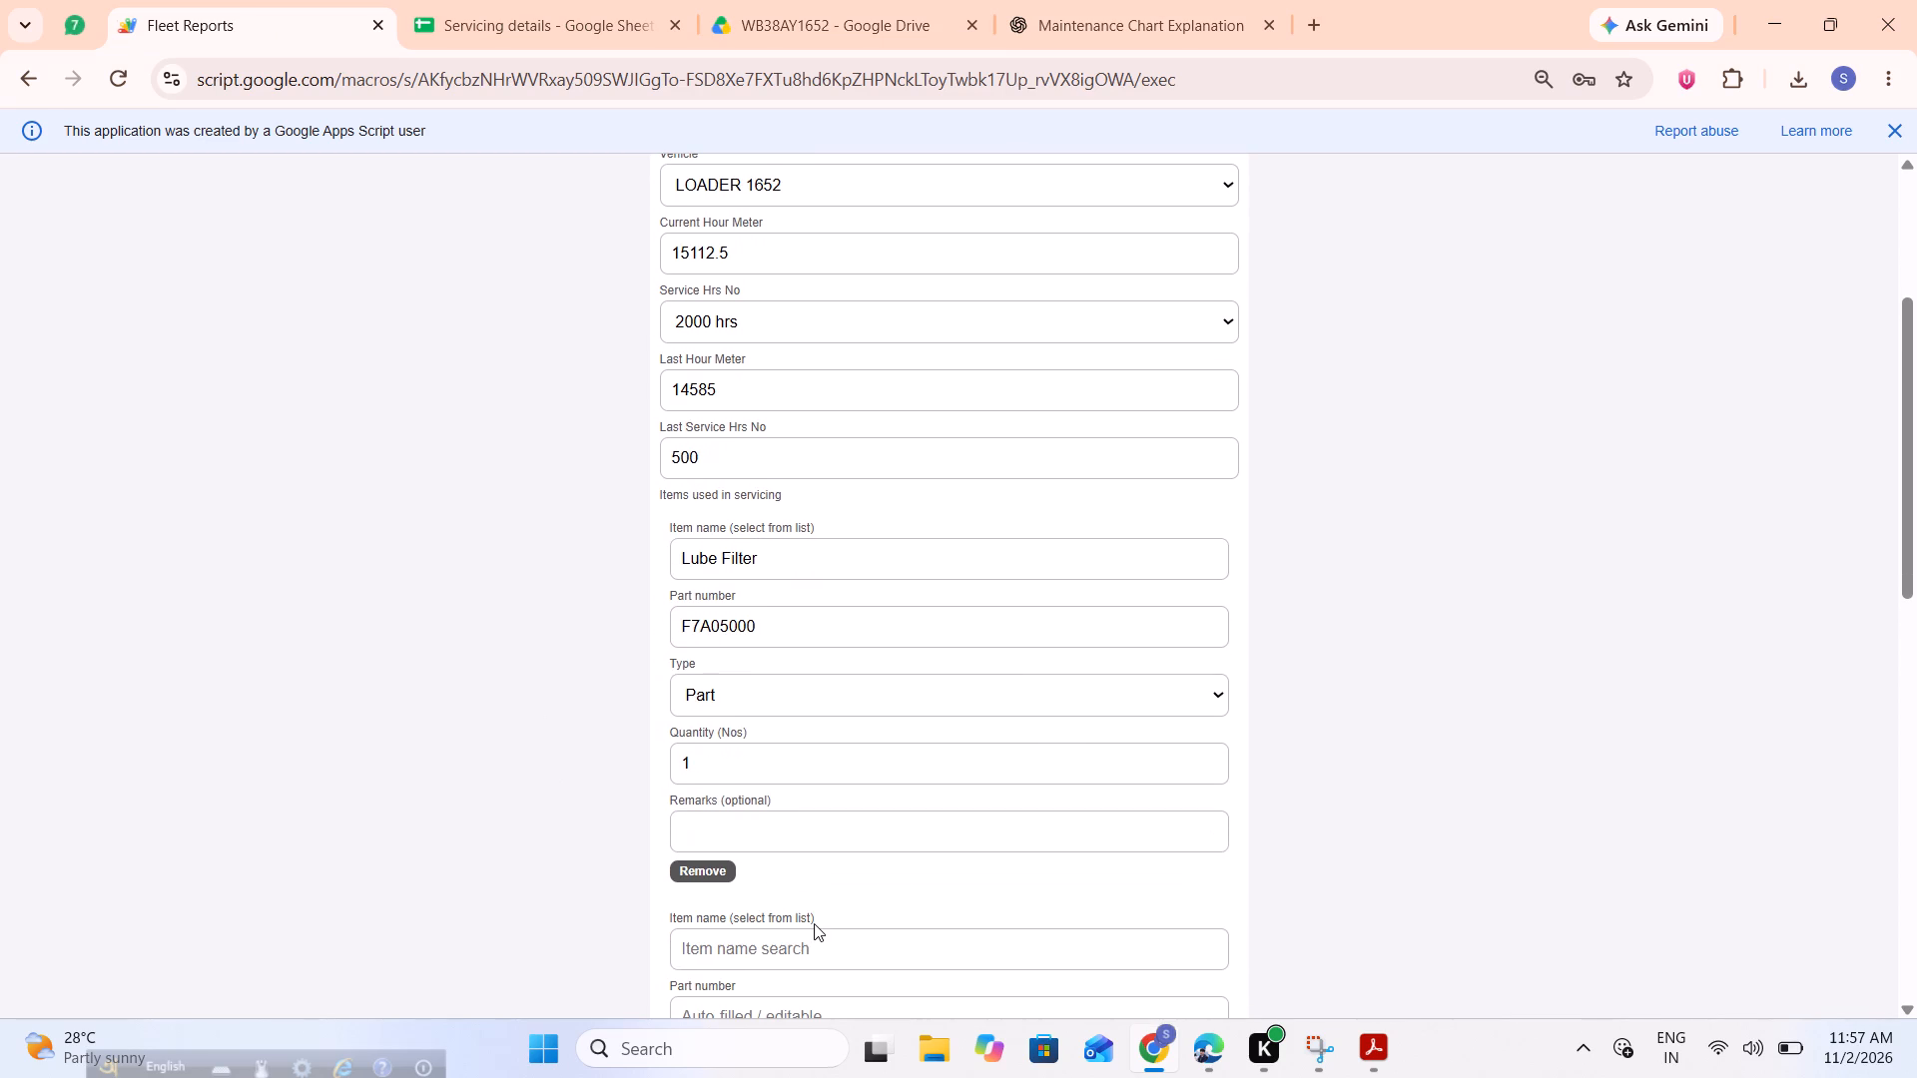
pyautogui.scroll(-1, 814, 923)
pyautogui.click(821, 843)
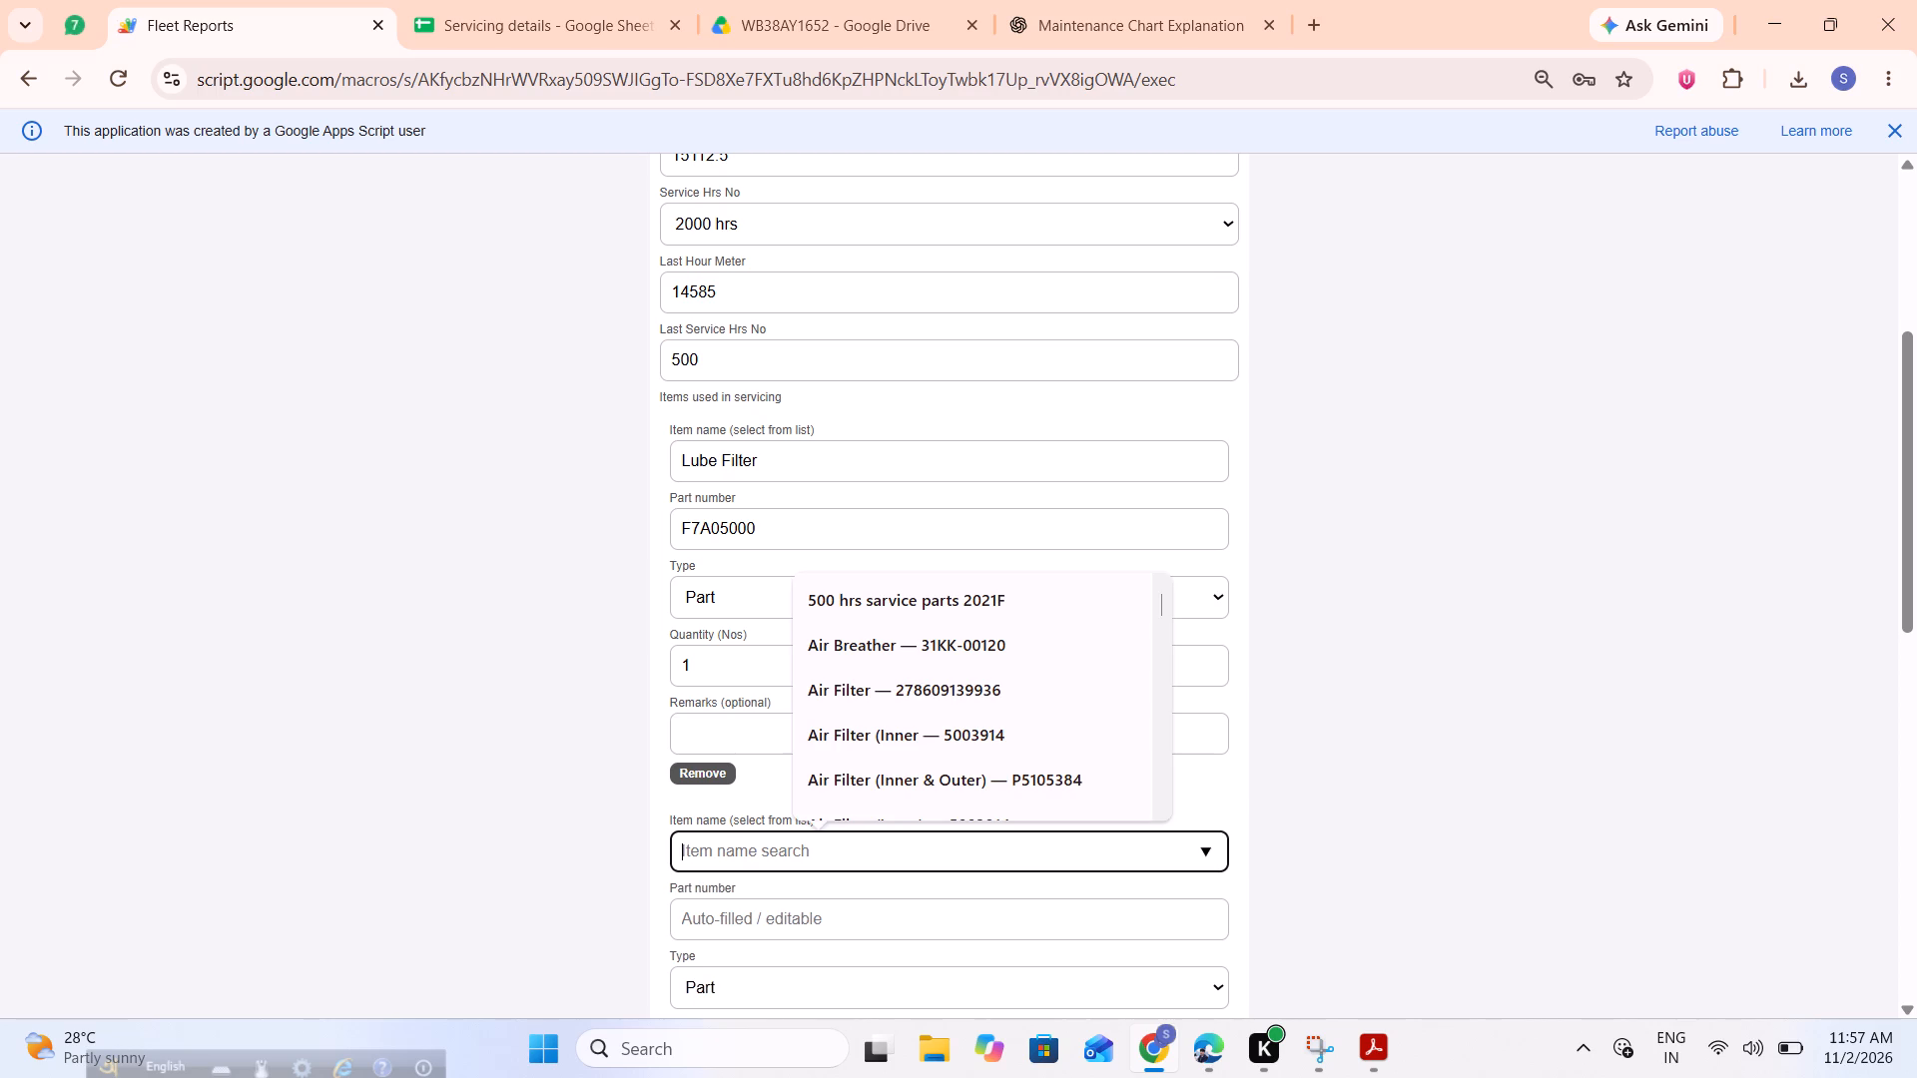
pyautogui.click(785, 0)
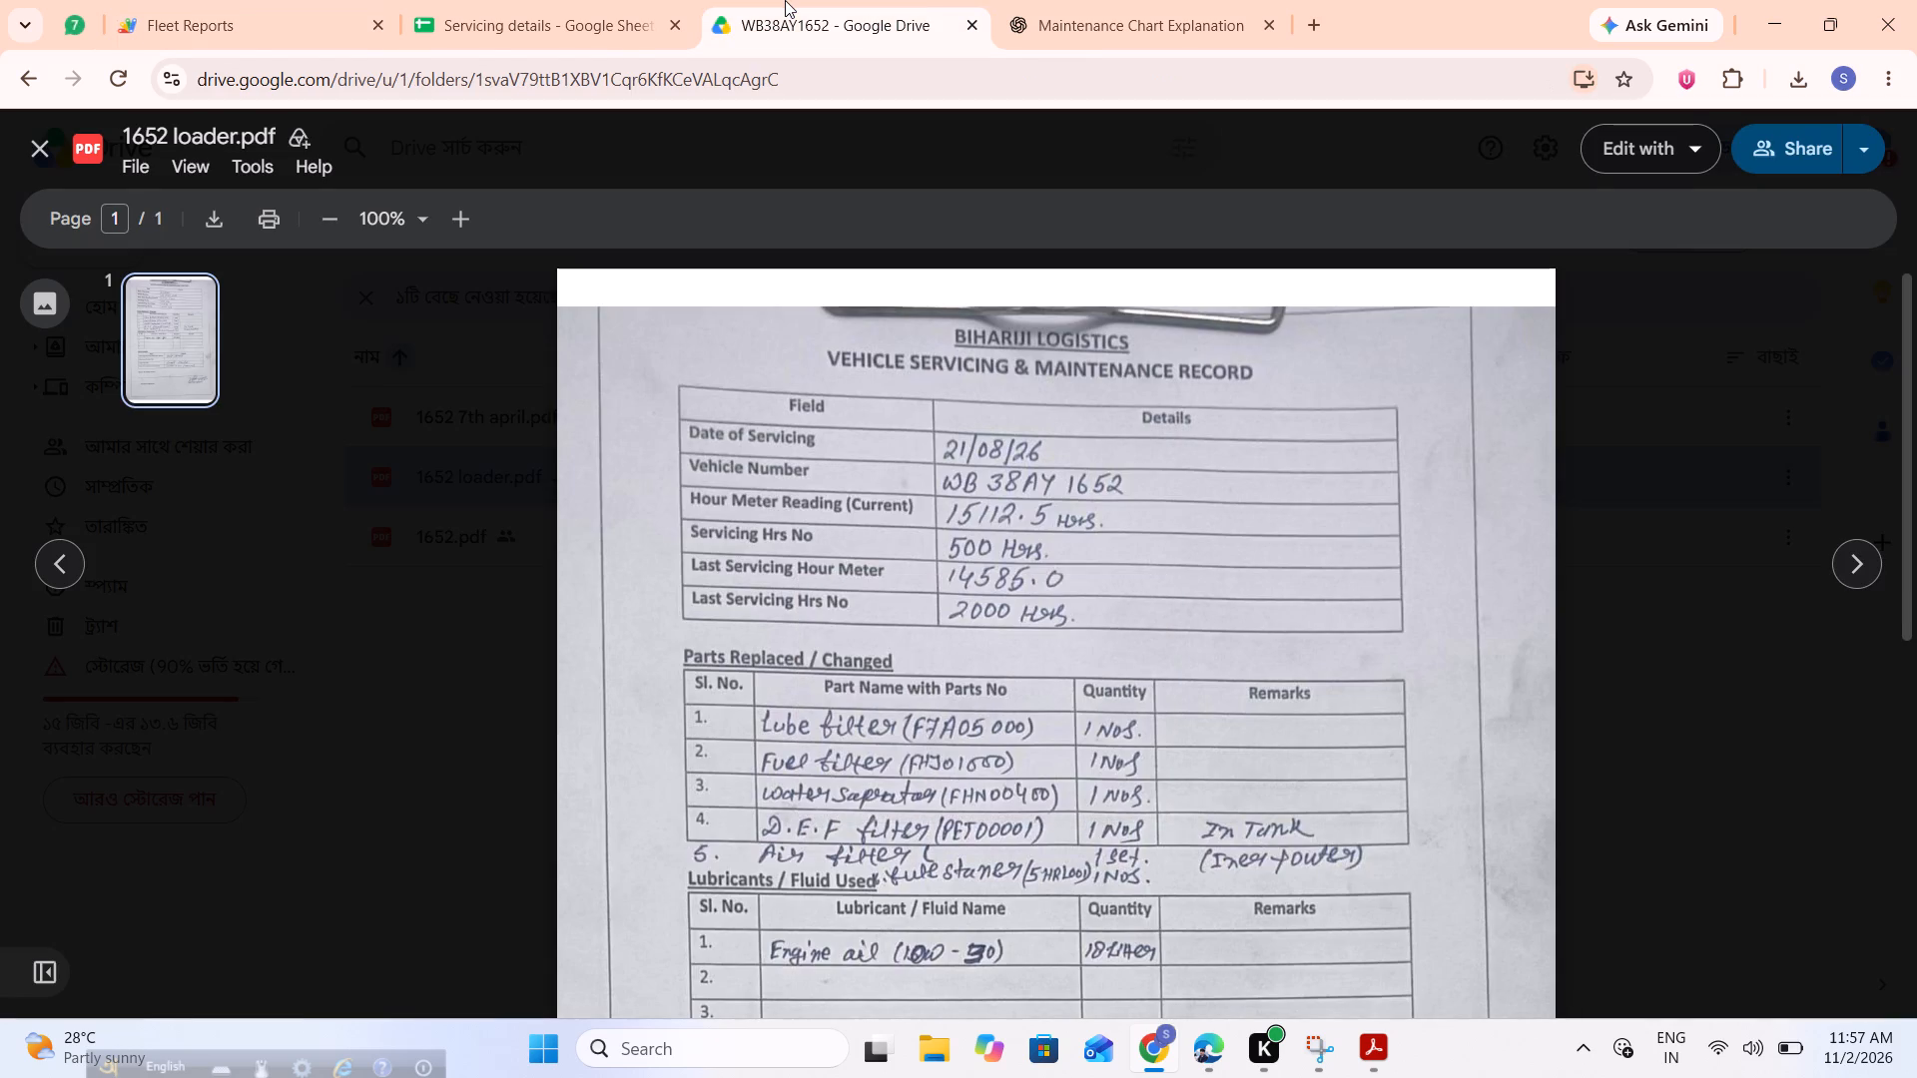
pyautogui.click(292, 0)
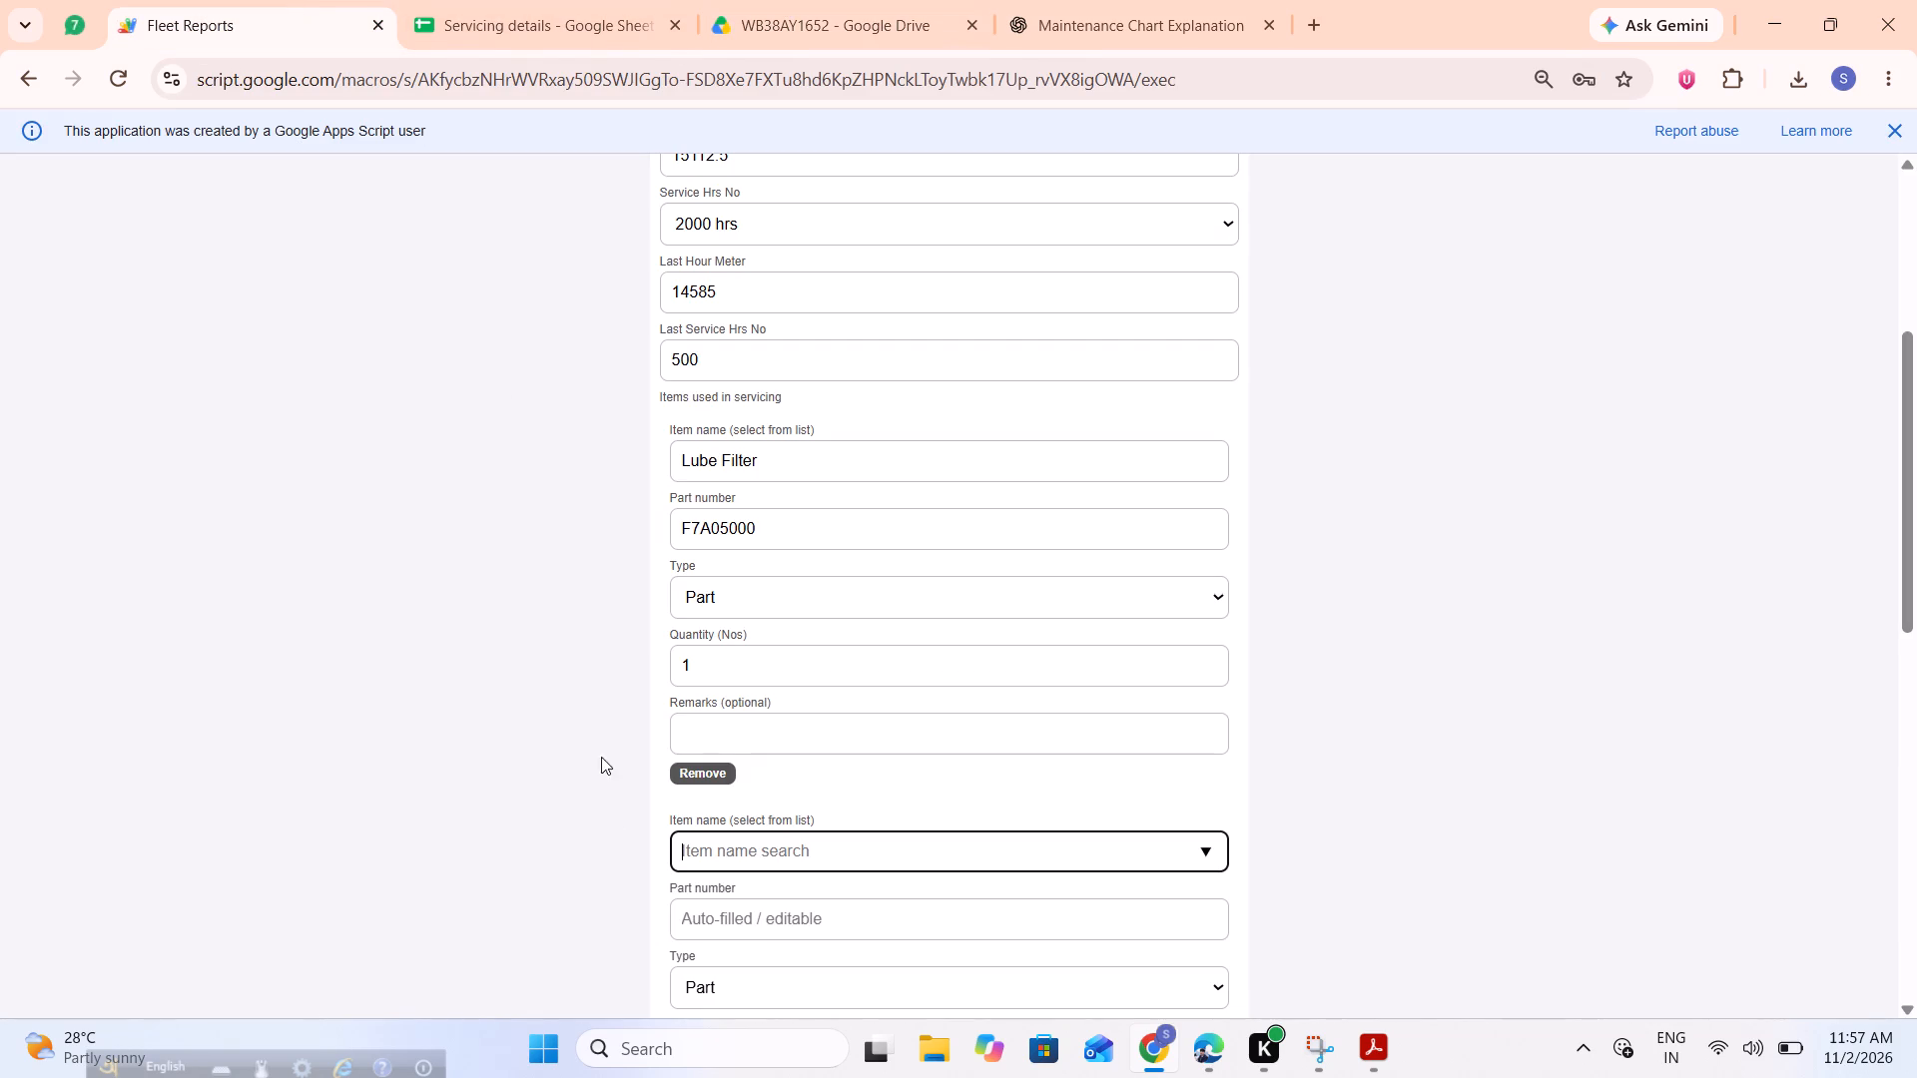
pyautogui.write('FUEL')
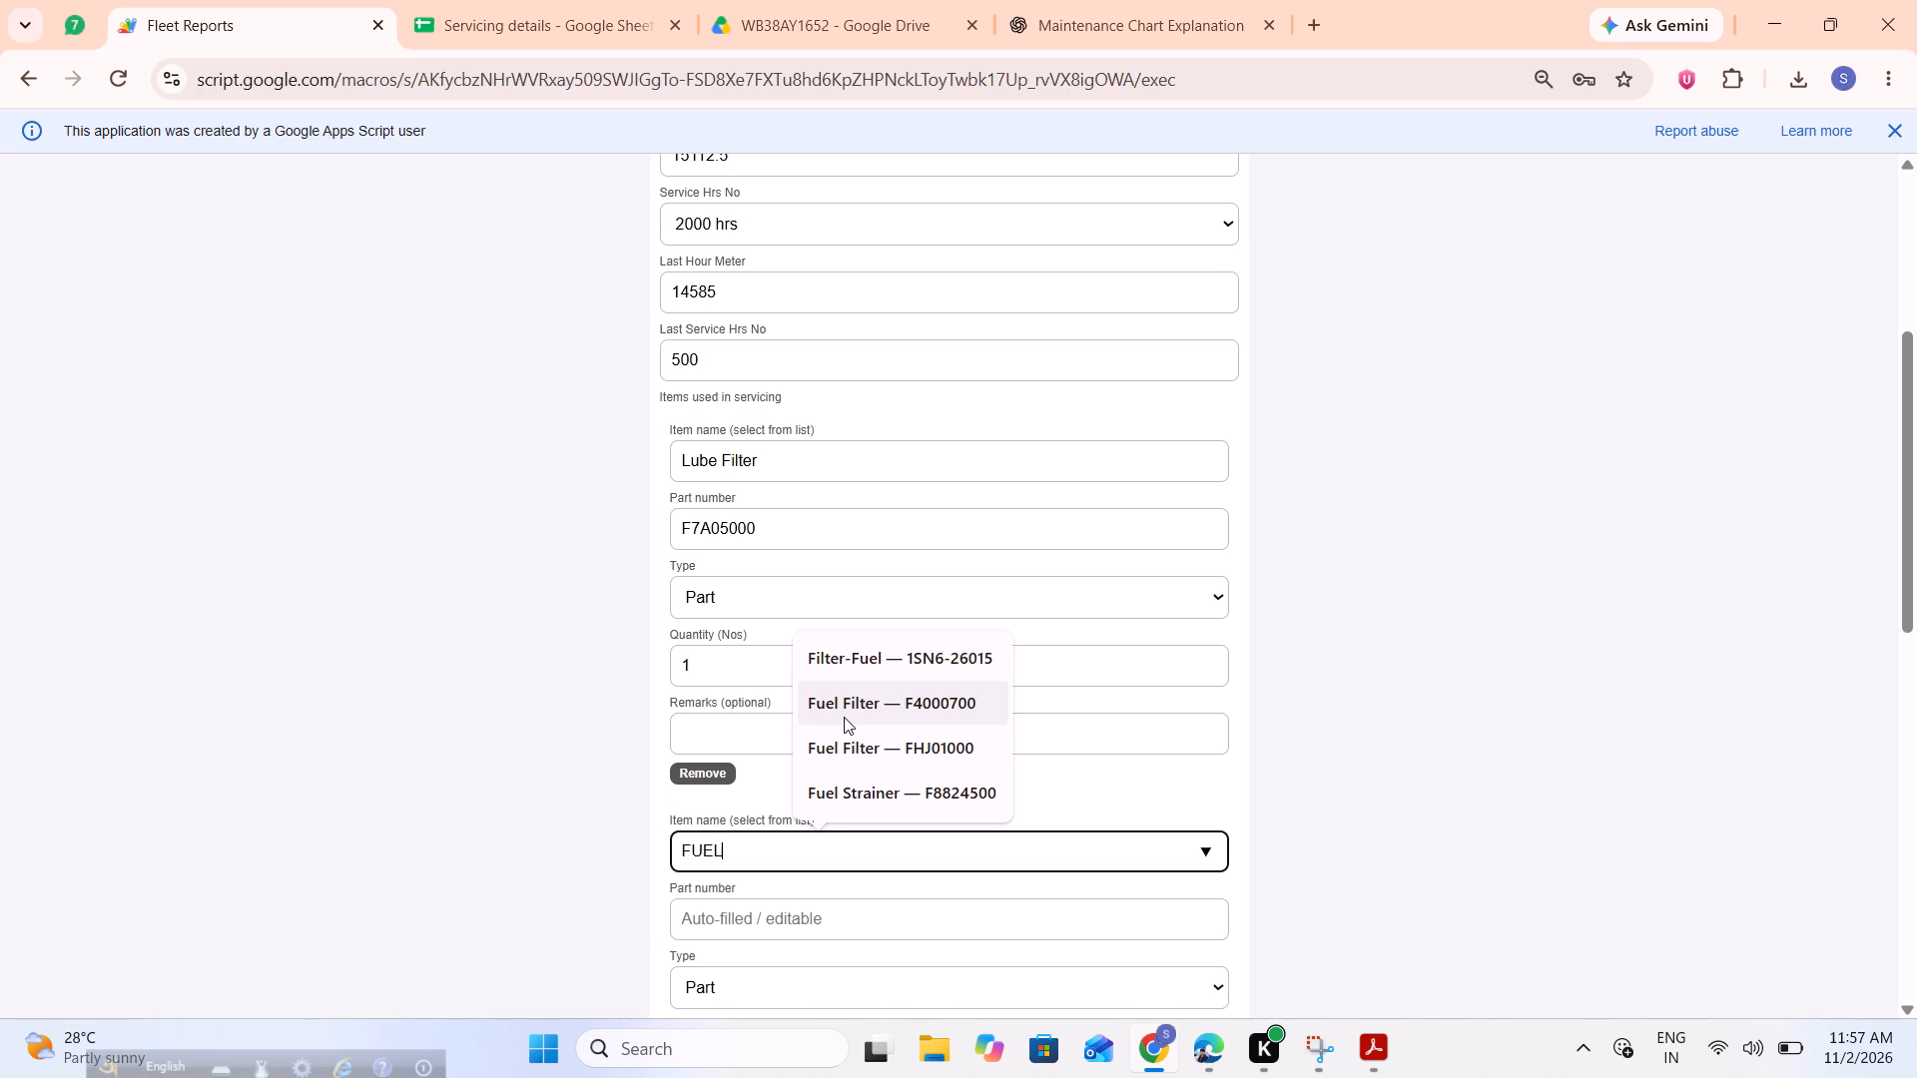
pyautogui.click(854, 0)
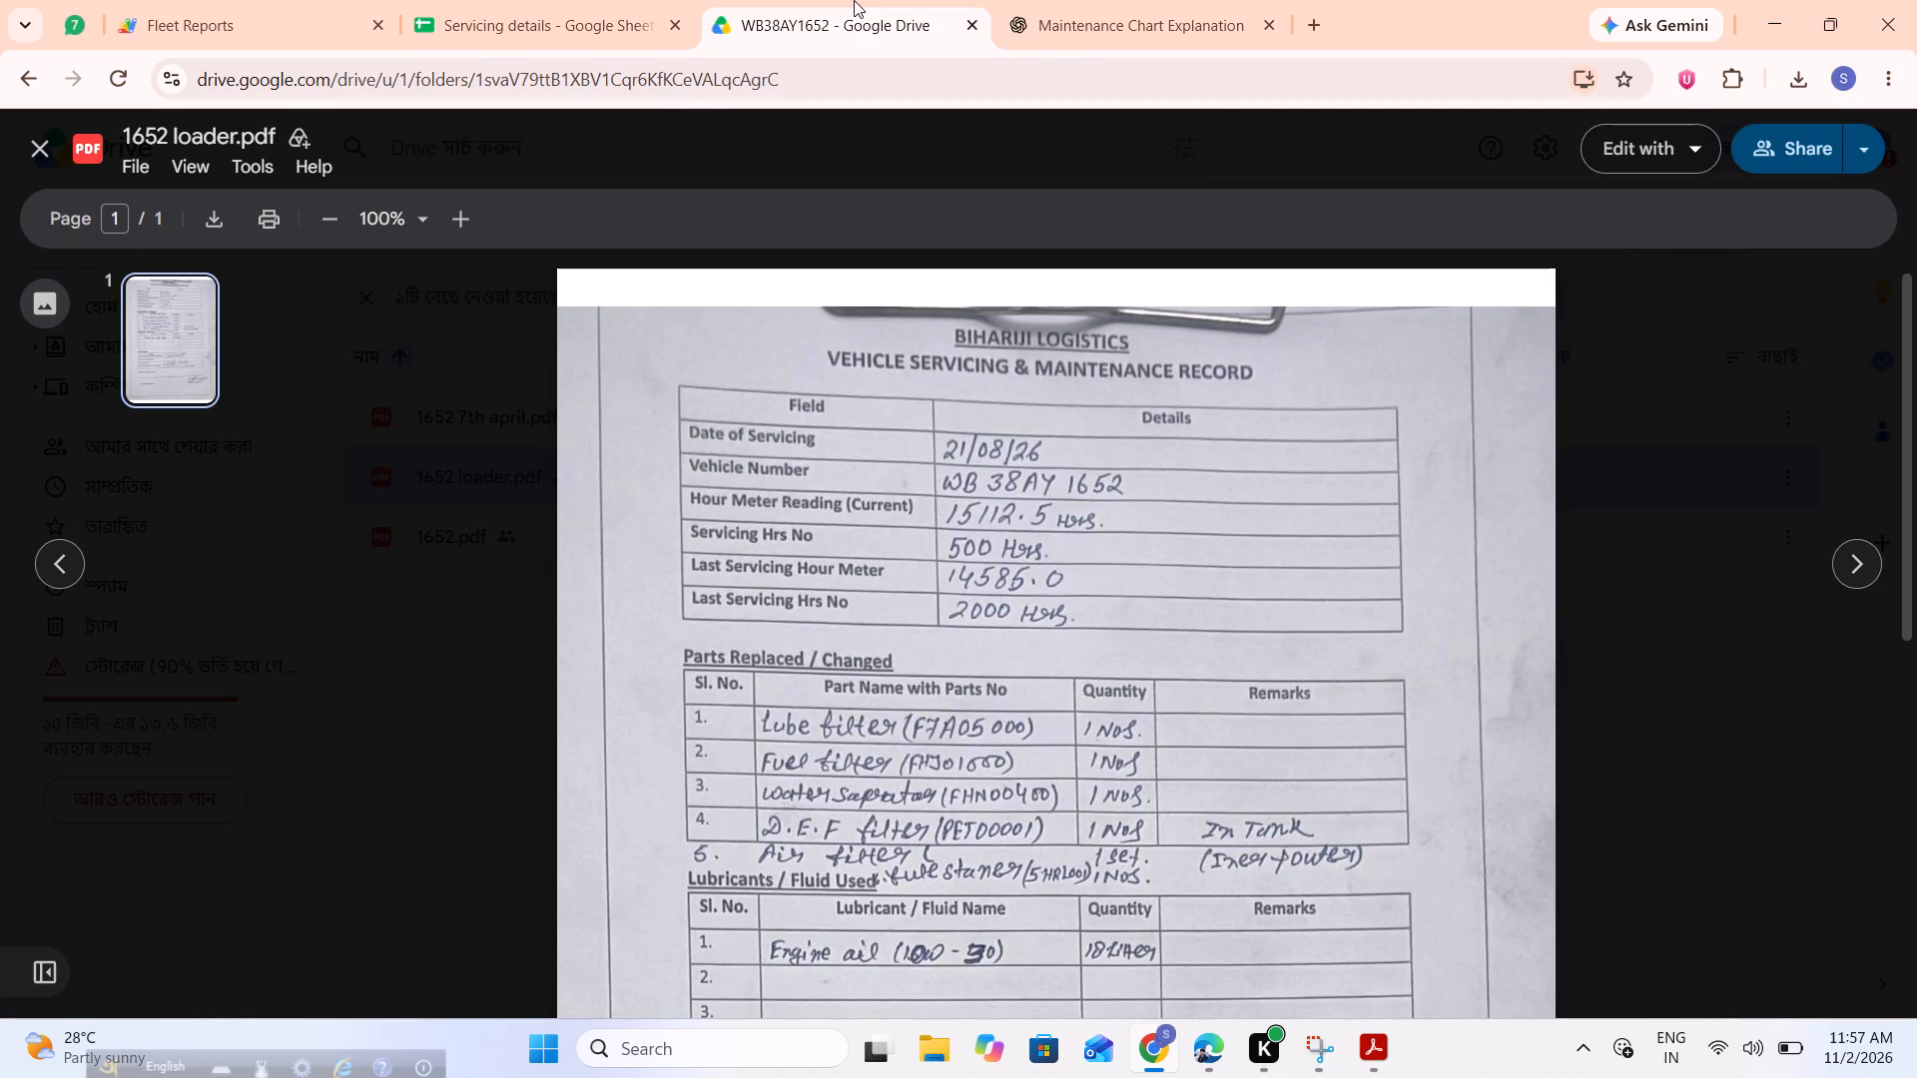
pyautogui.click(313, 0)
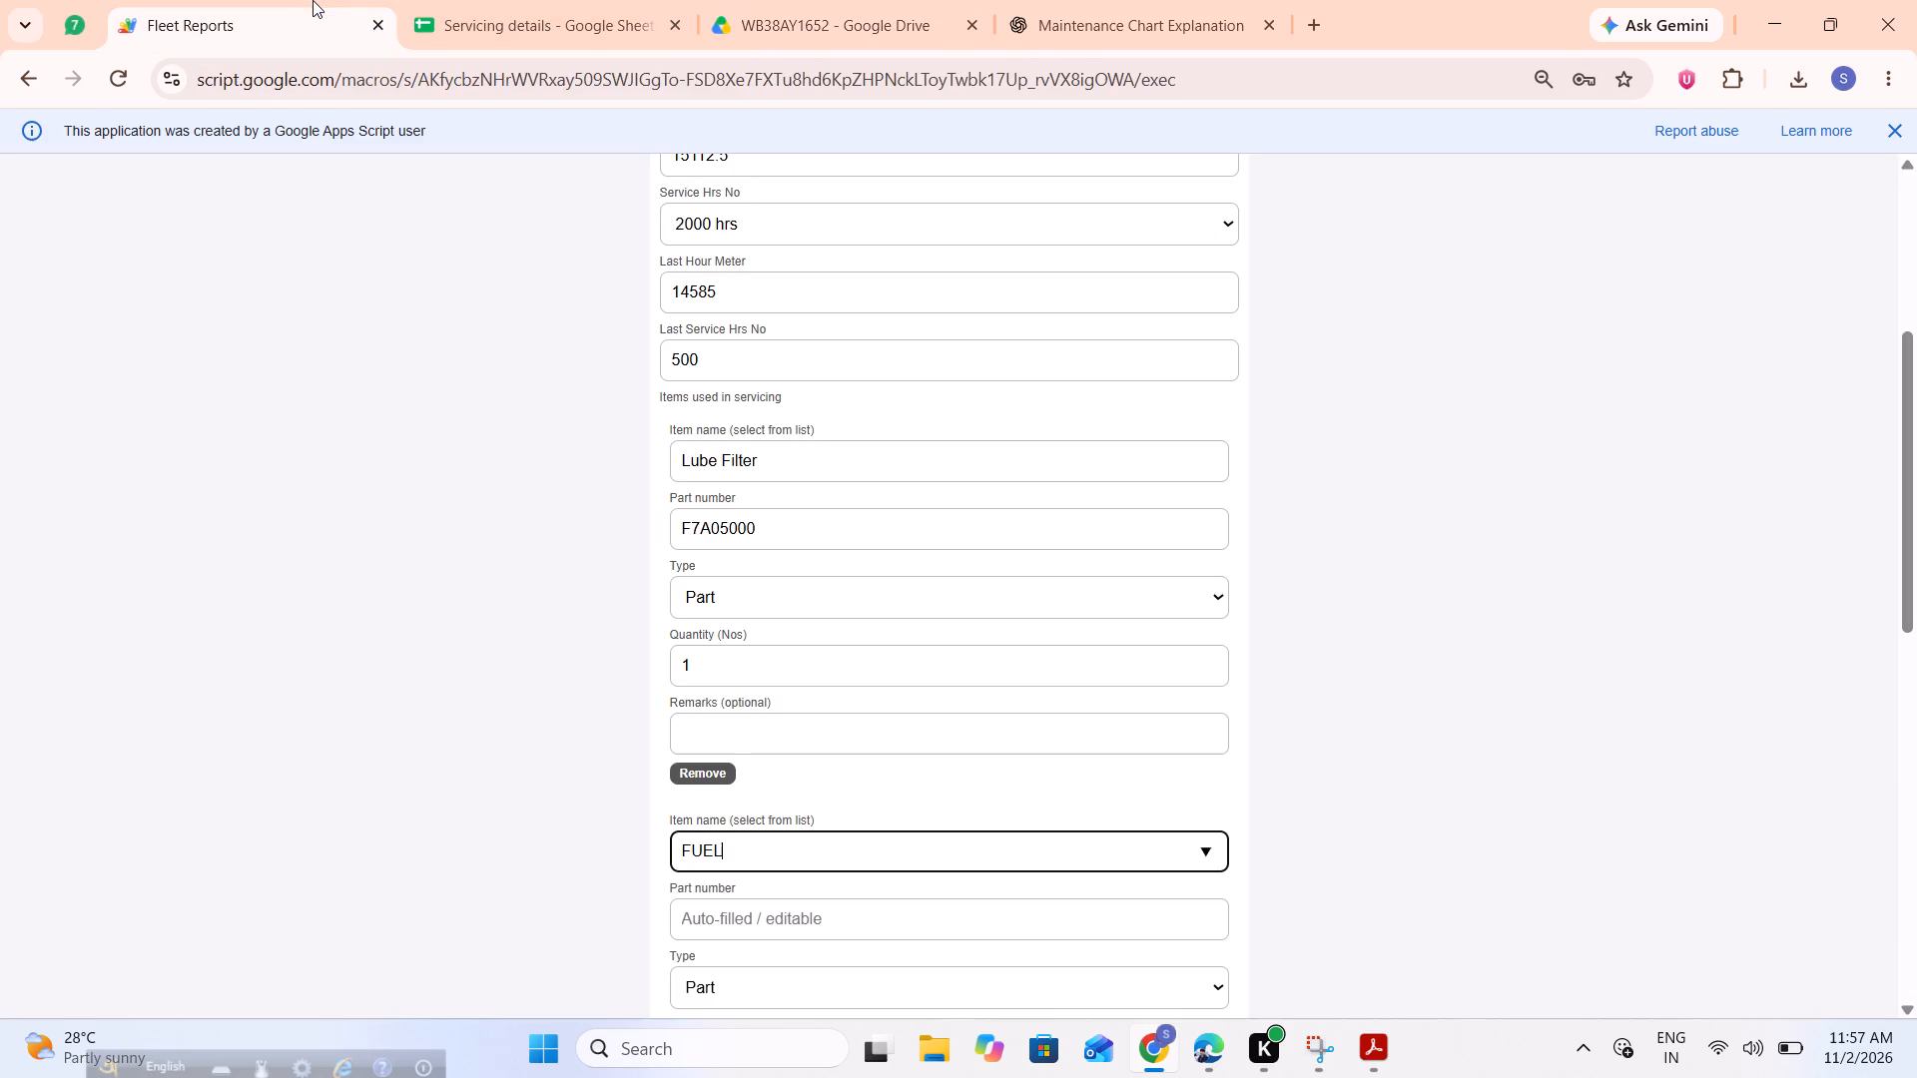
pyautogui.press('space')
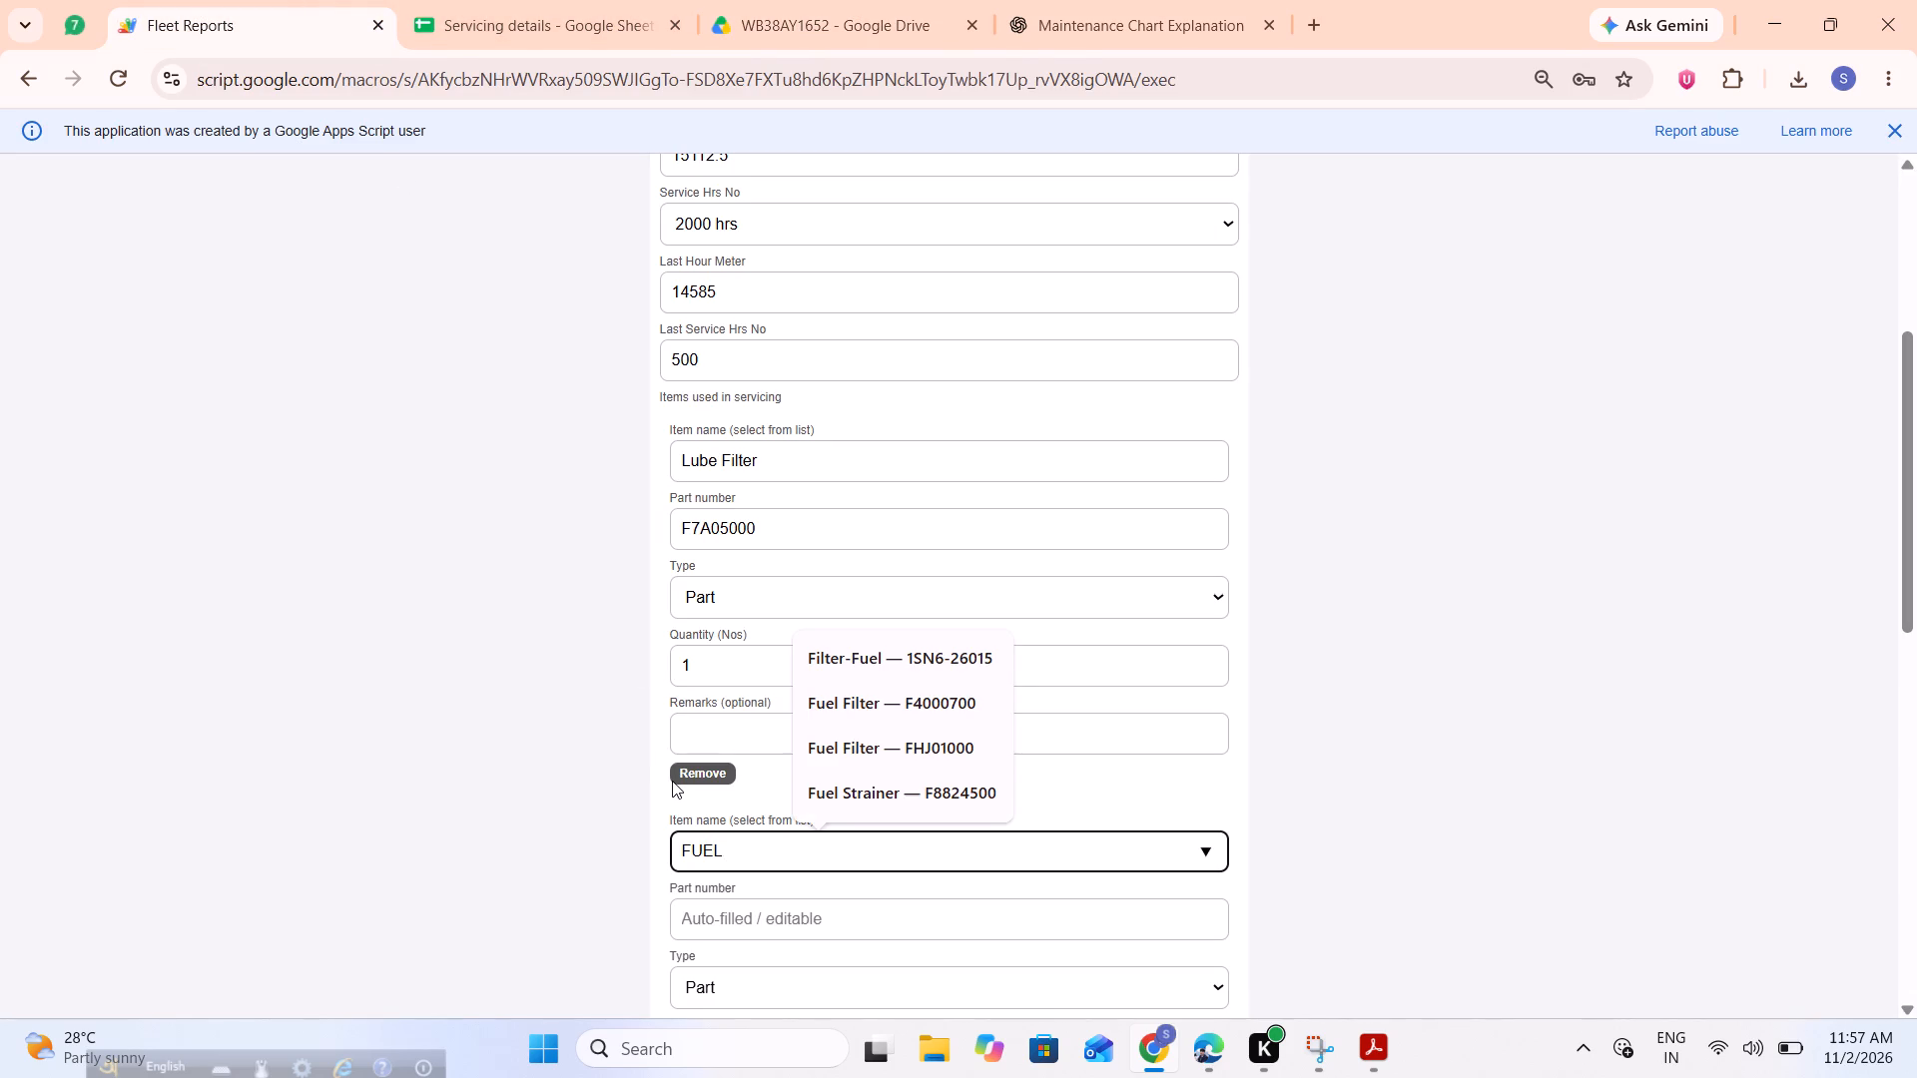
pyautogui.click(959, 743)
pyautogui.scroll(-1, 959, 743)
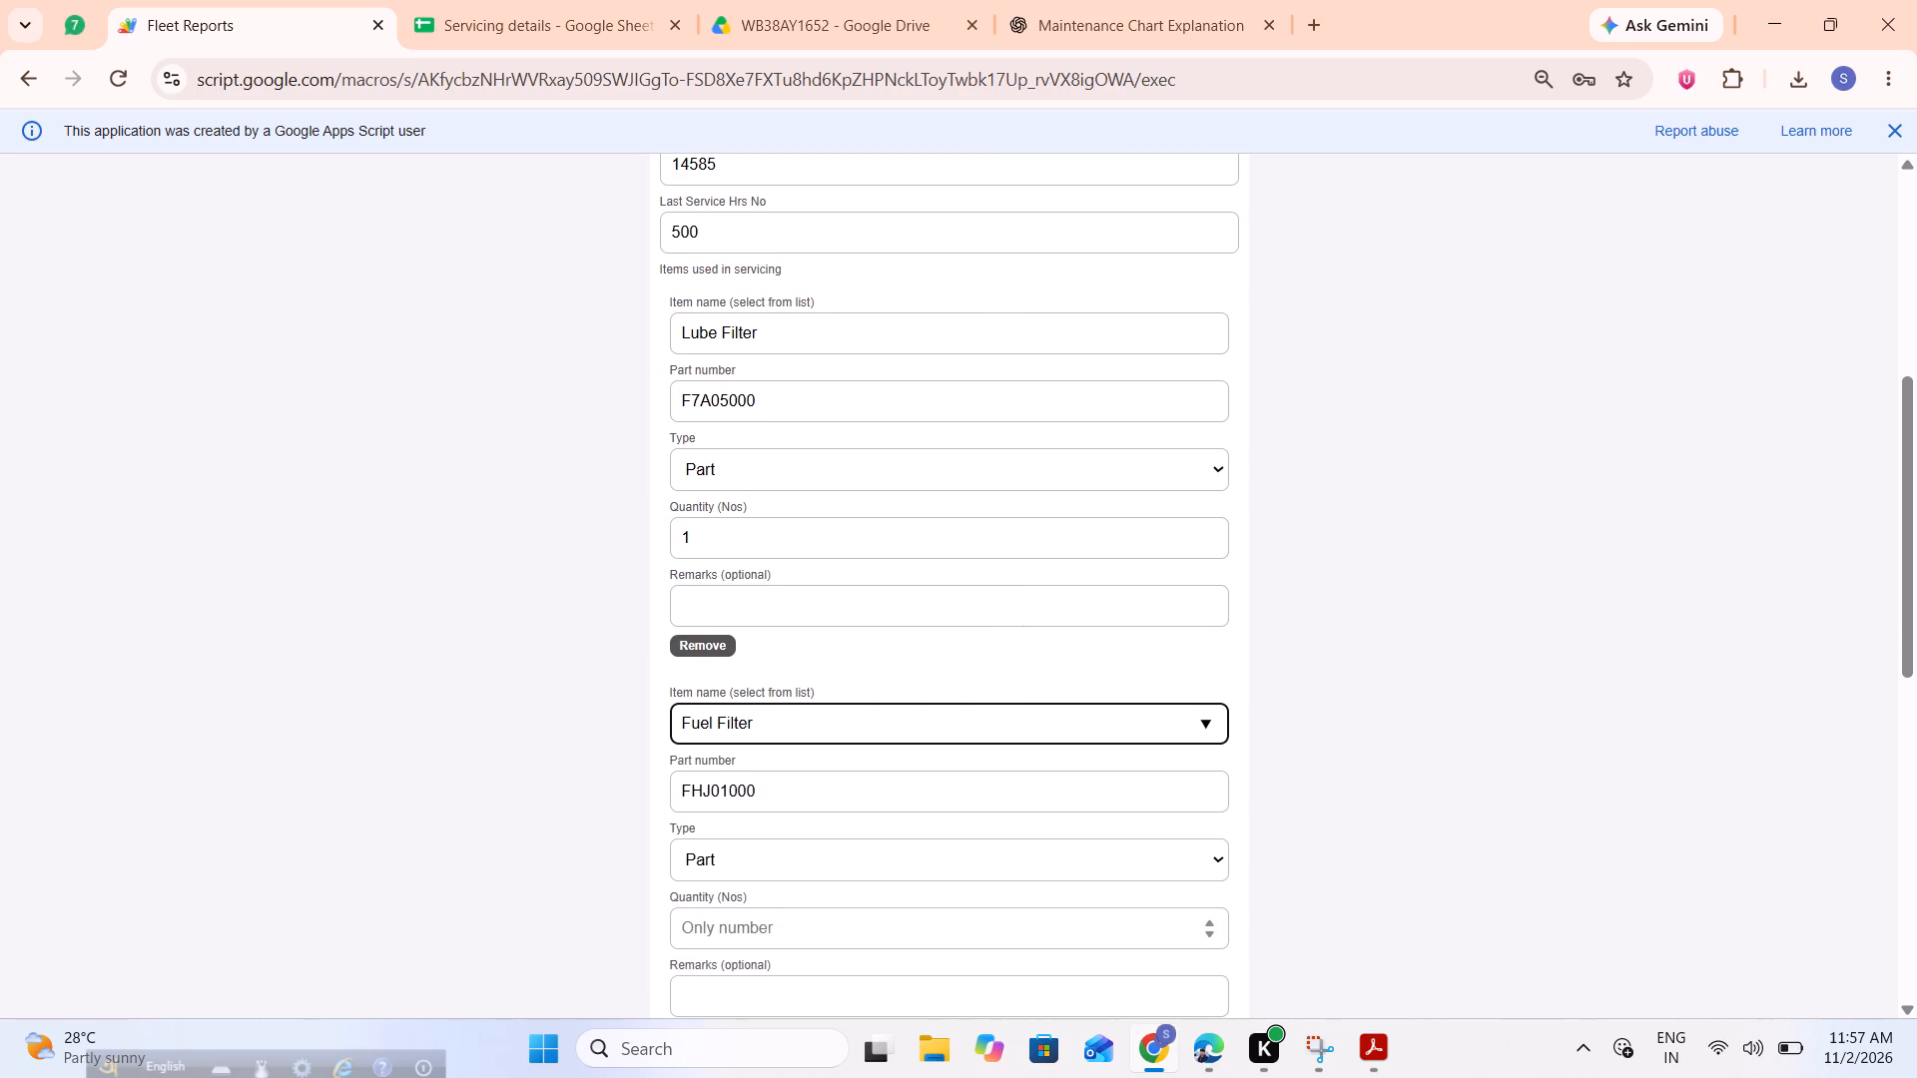
pyautogui.click(808, 925)
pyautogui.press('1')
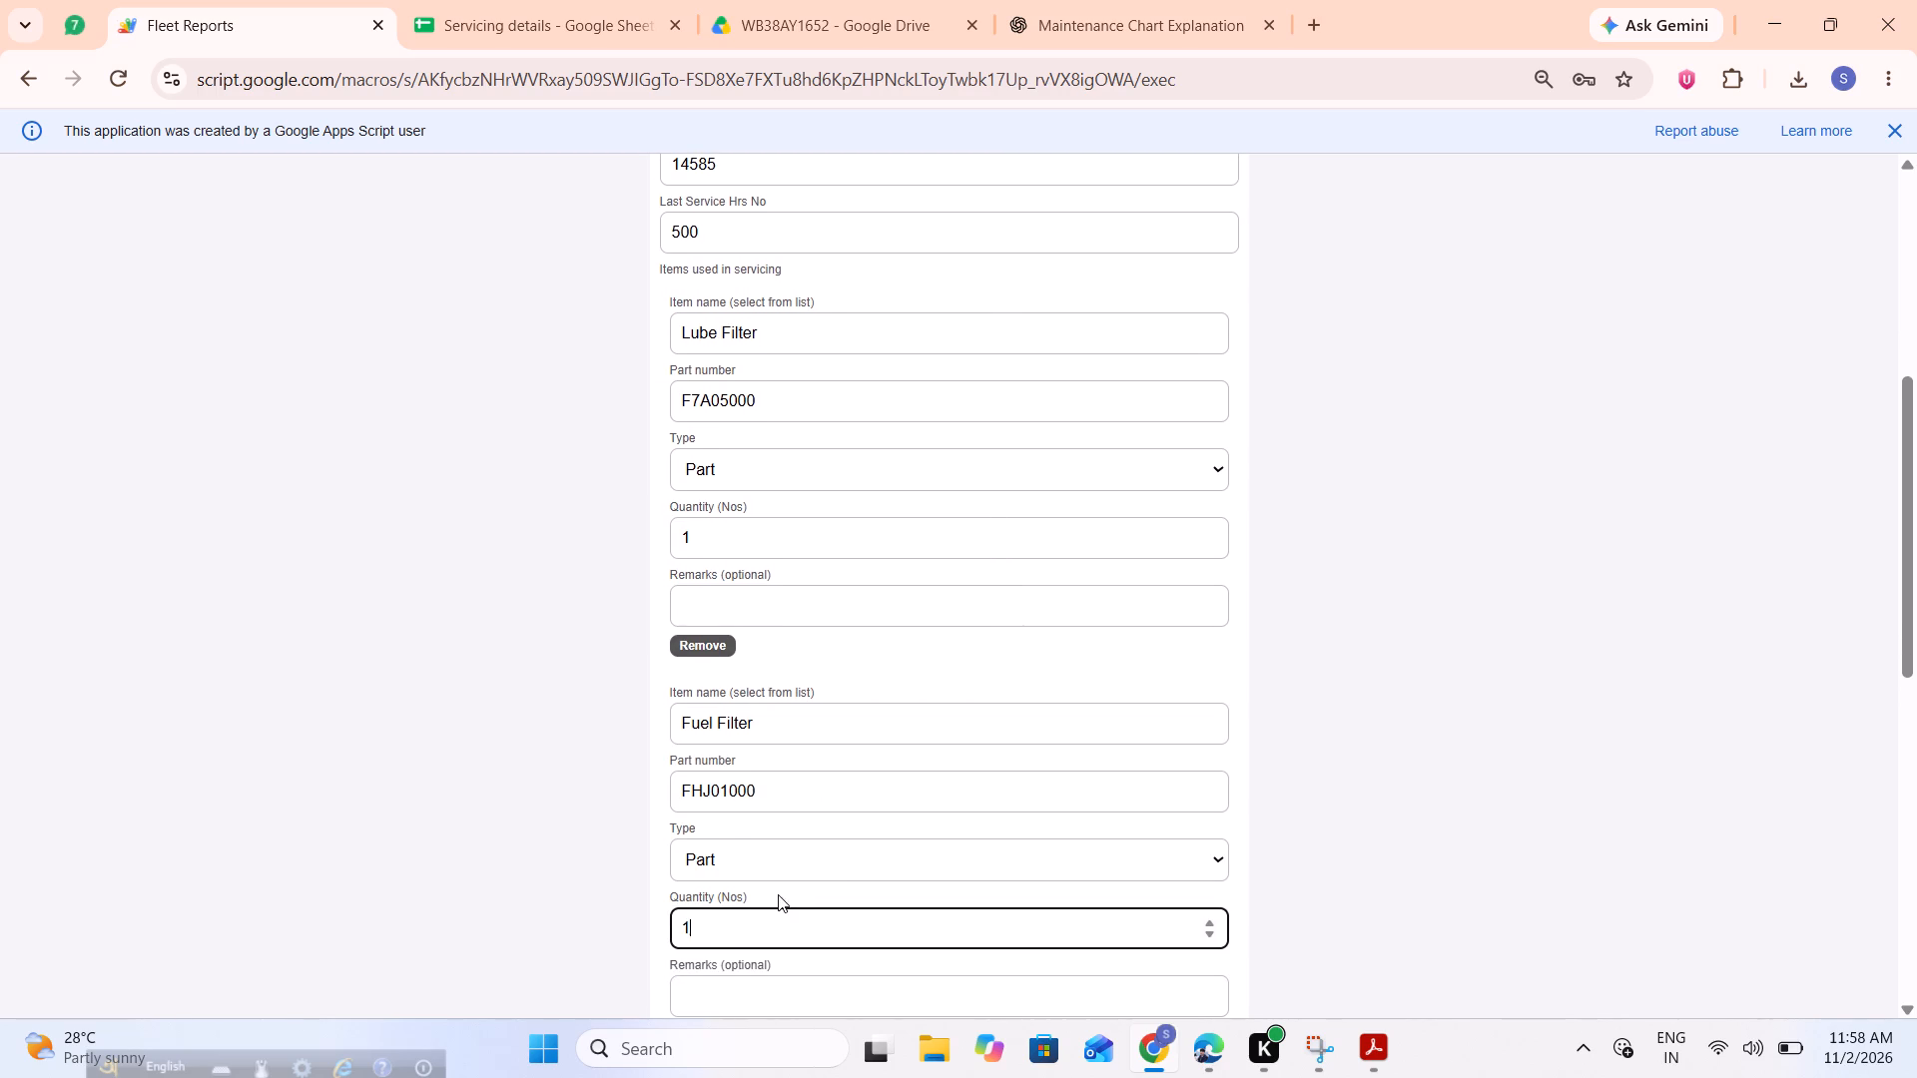
pyautogui.click(778, 894)
# Add a third servicing item with Water Separator FHN00400, following the scanned 1652 loader maintenance record.
pyautogui.scroll(-1, 778, 894)
pyautogui.click(799, 944)
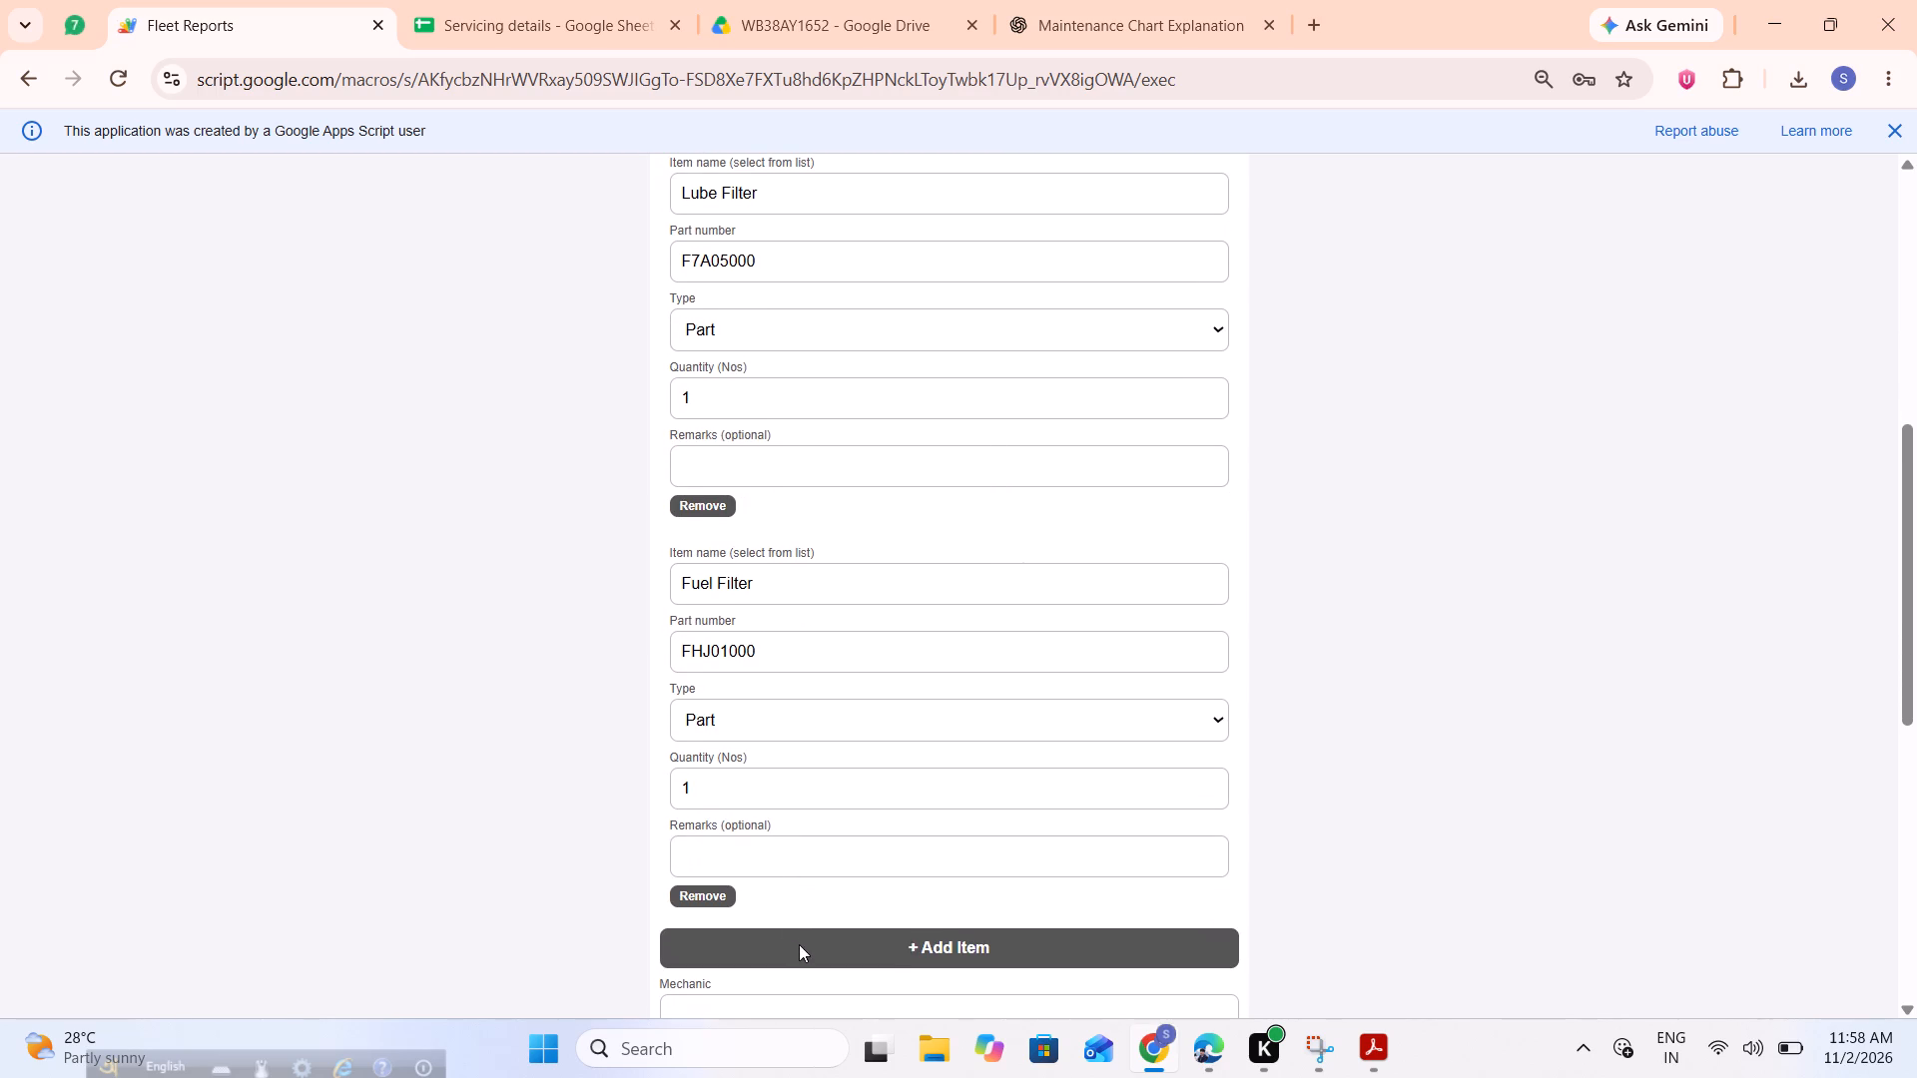
pyautogui.scroll(-1, 799, 944)
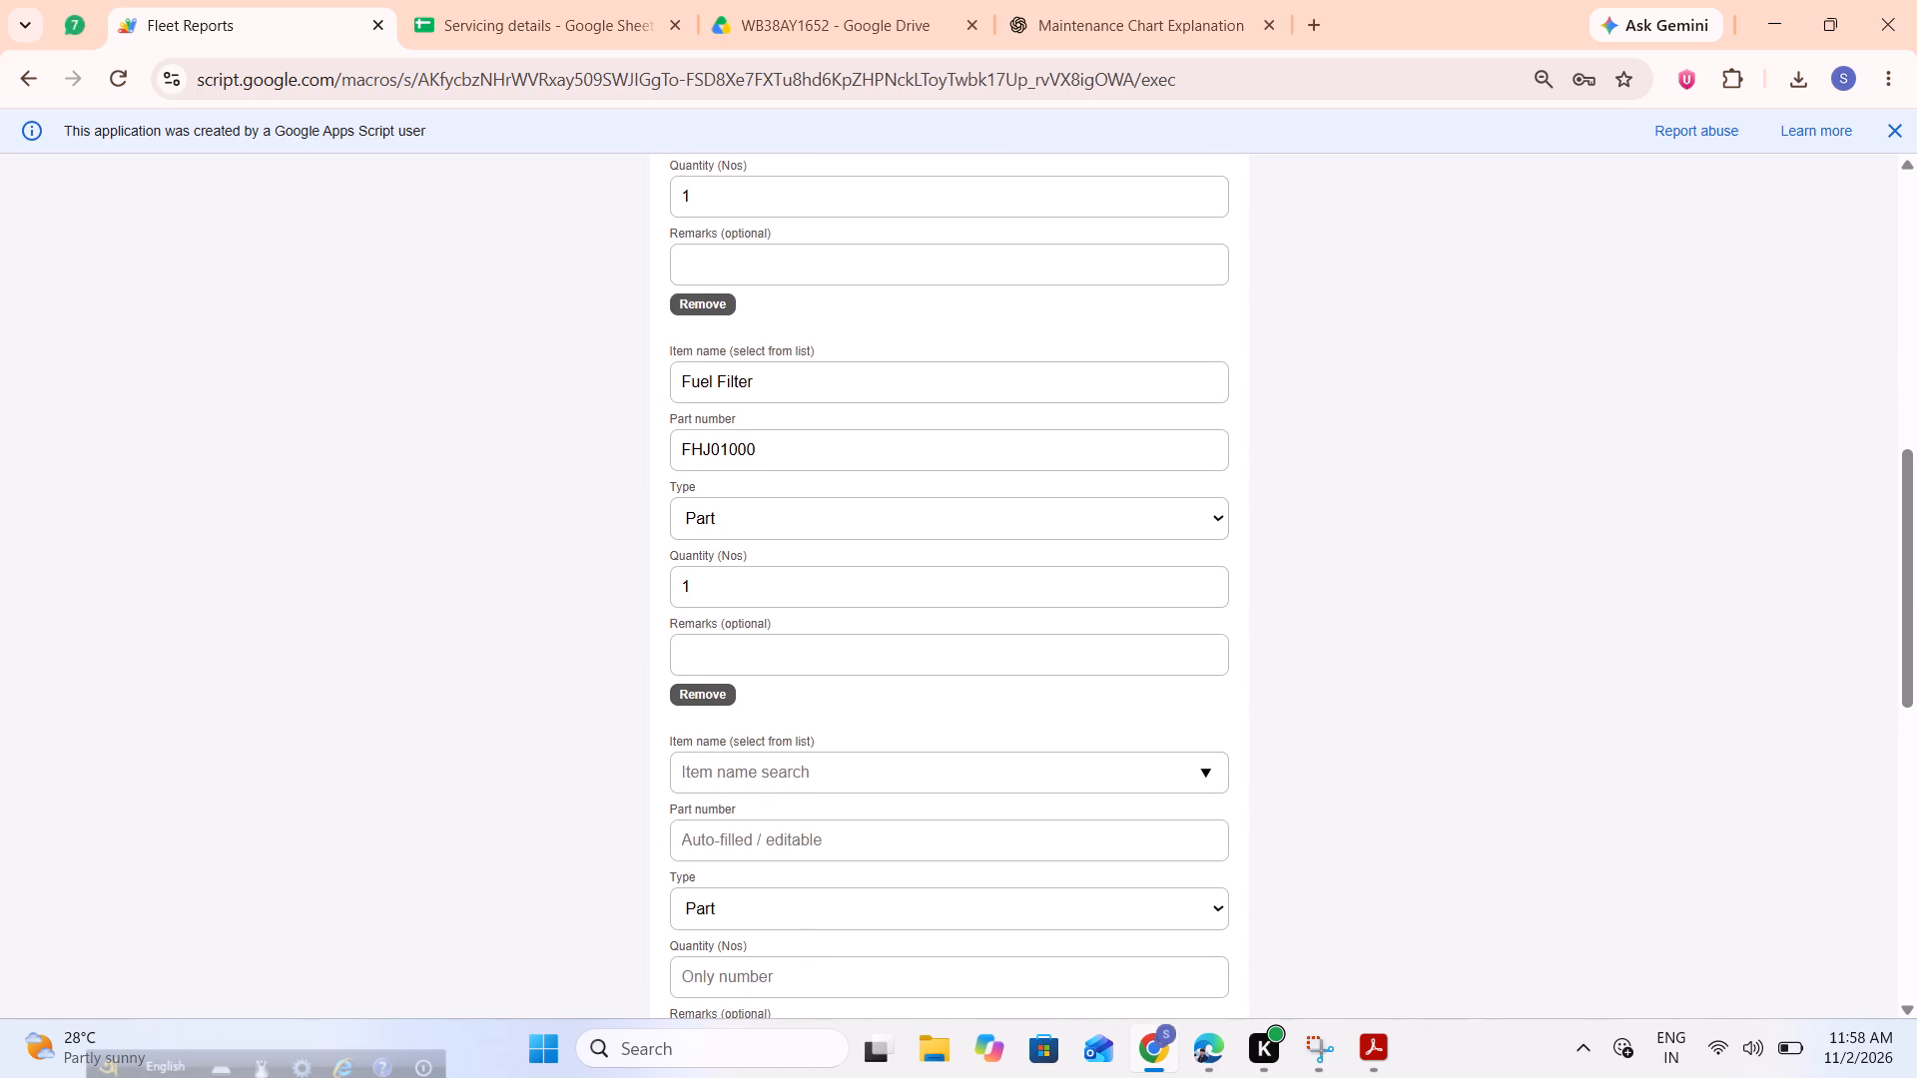
pyautogui.click(788, 778)
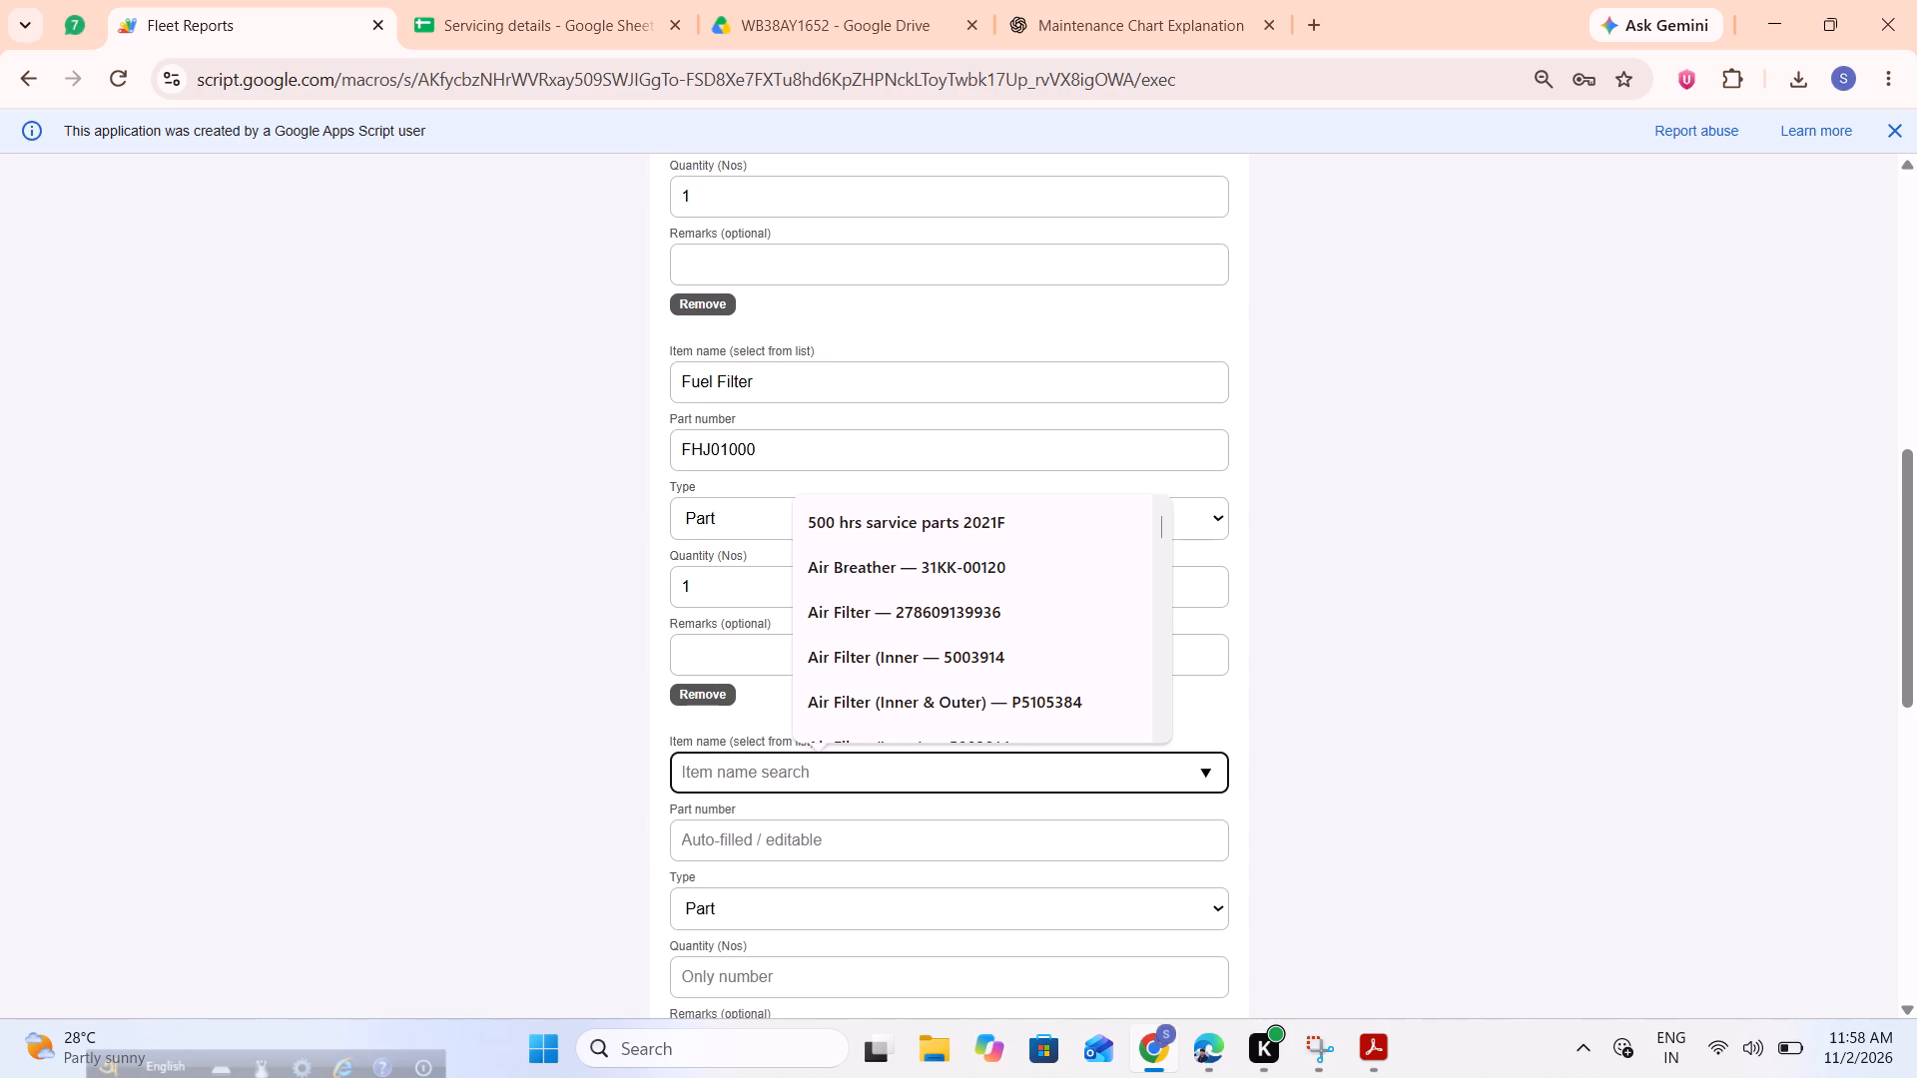
pyautogui.click(543, 0)
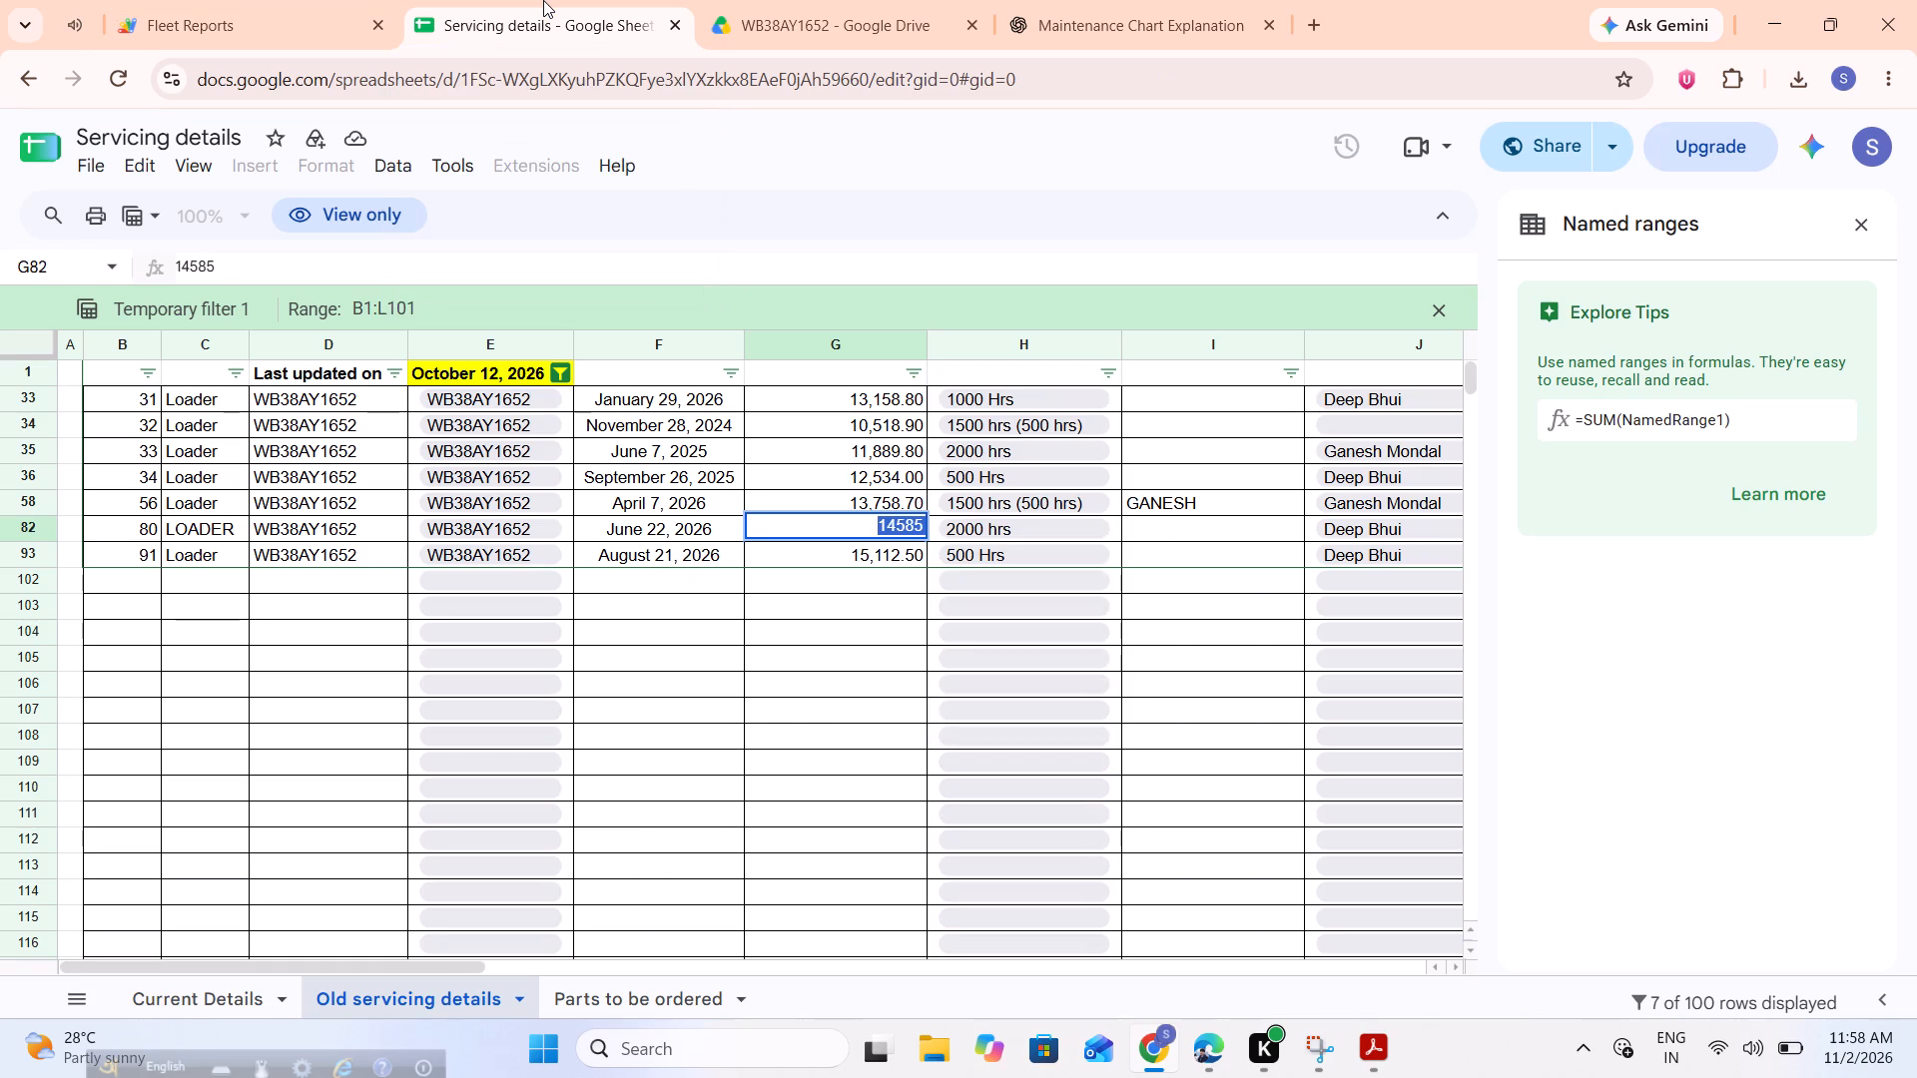
pyautogui.click(836, 0)
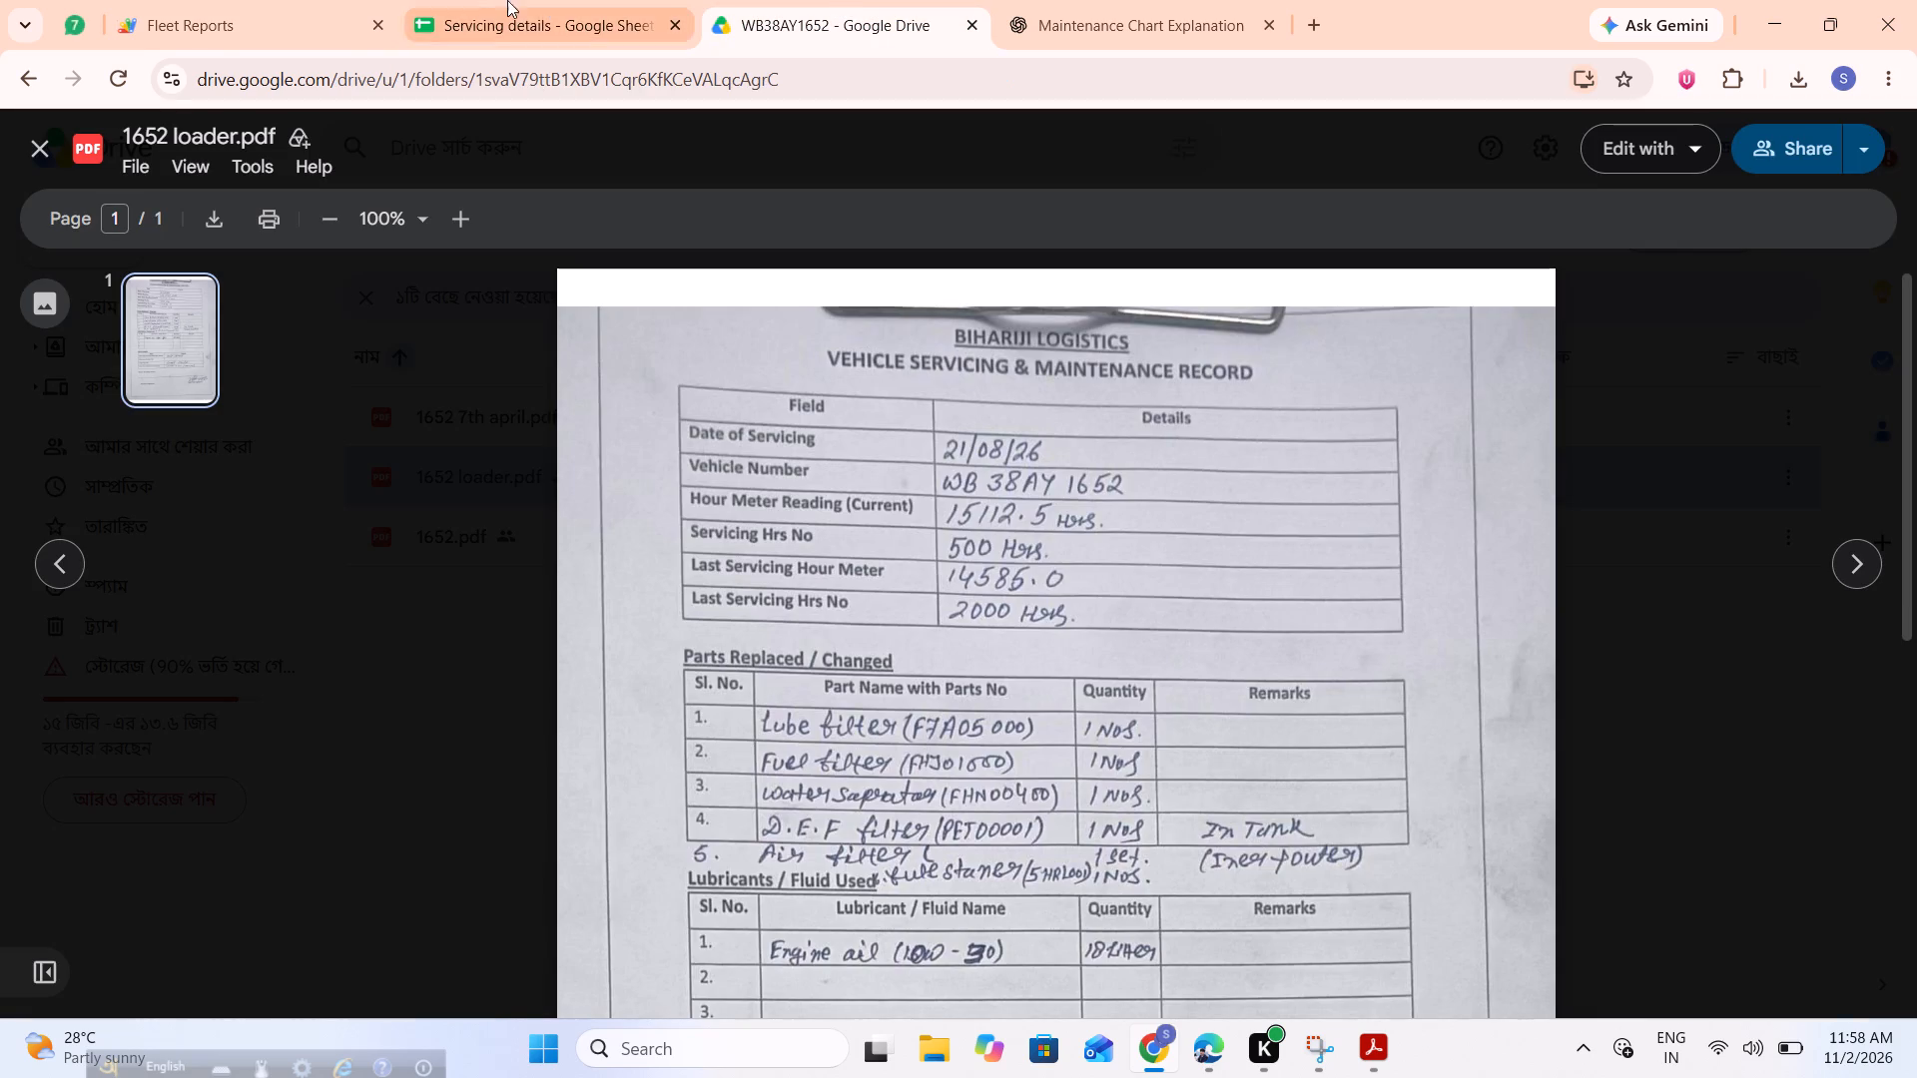
pyautogui.click(305, 0)
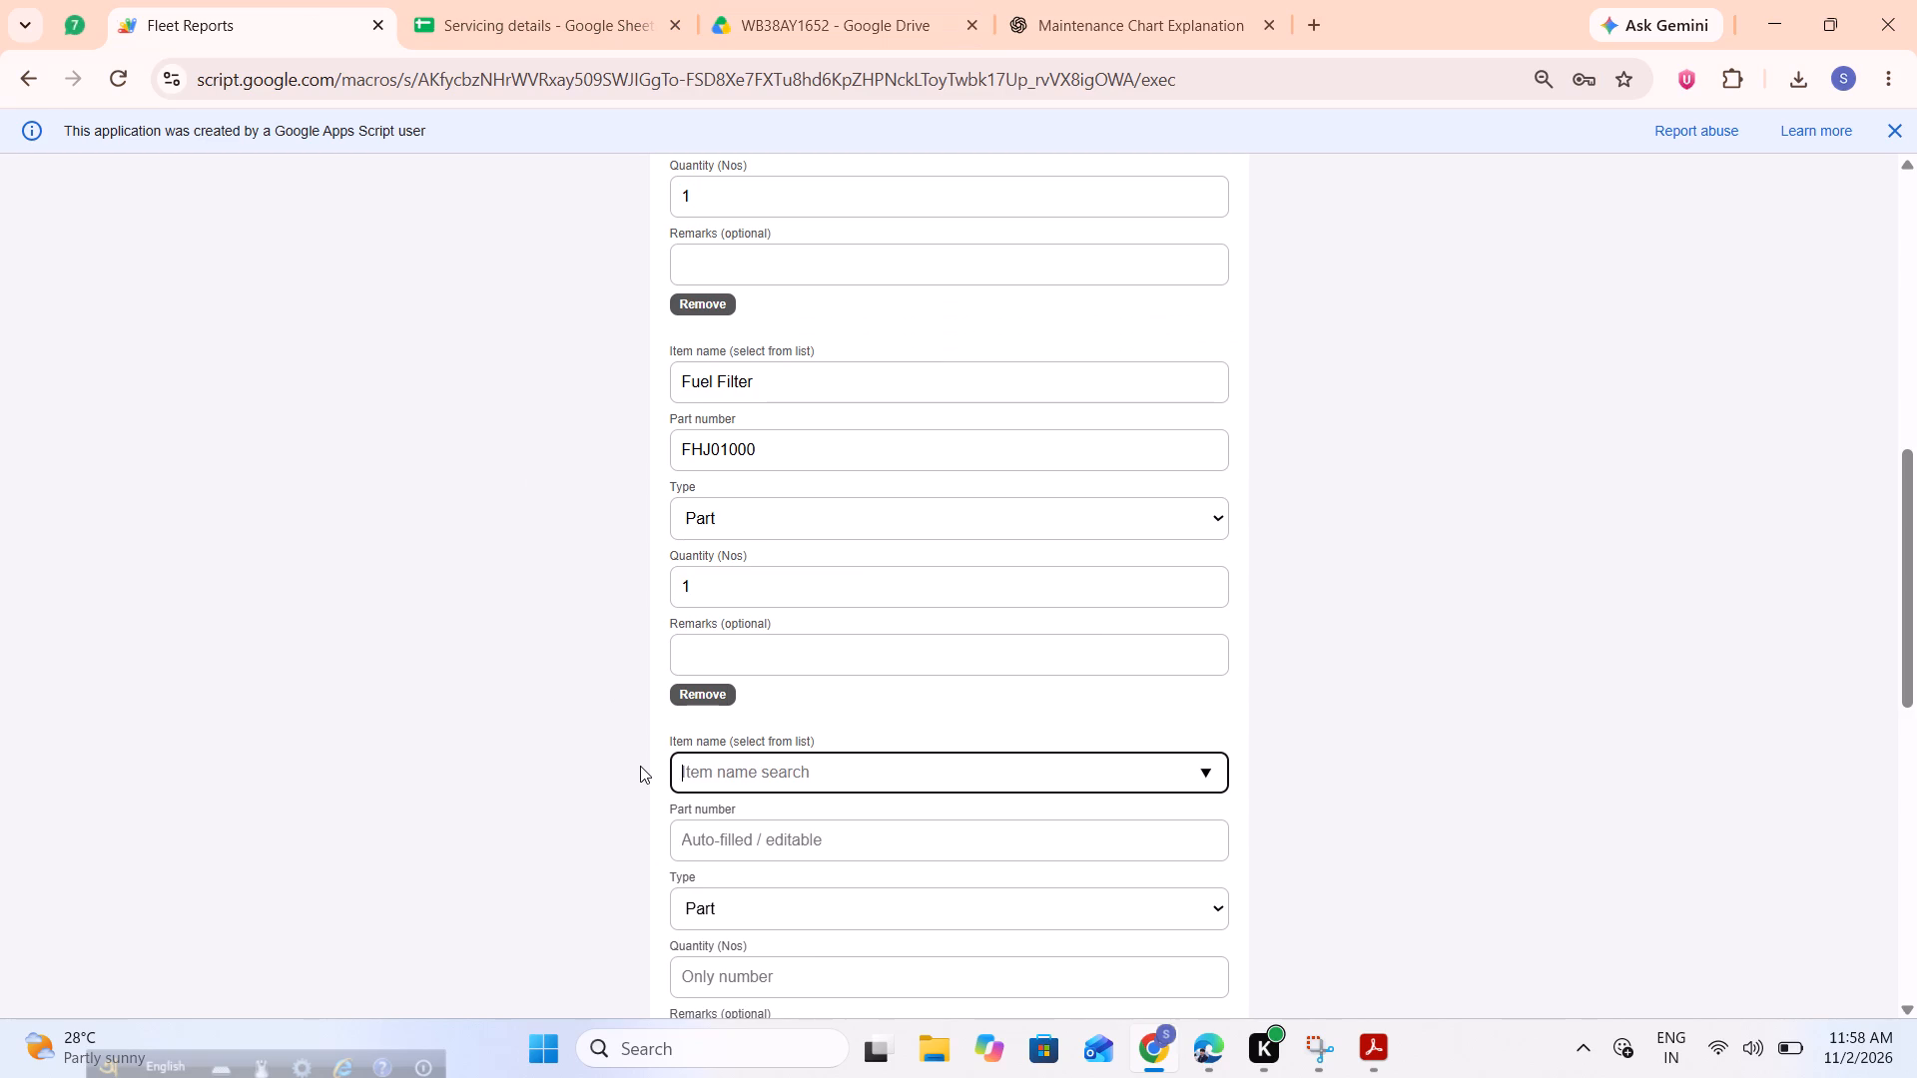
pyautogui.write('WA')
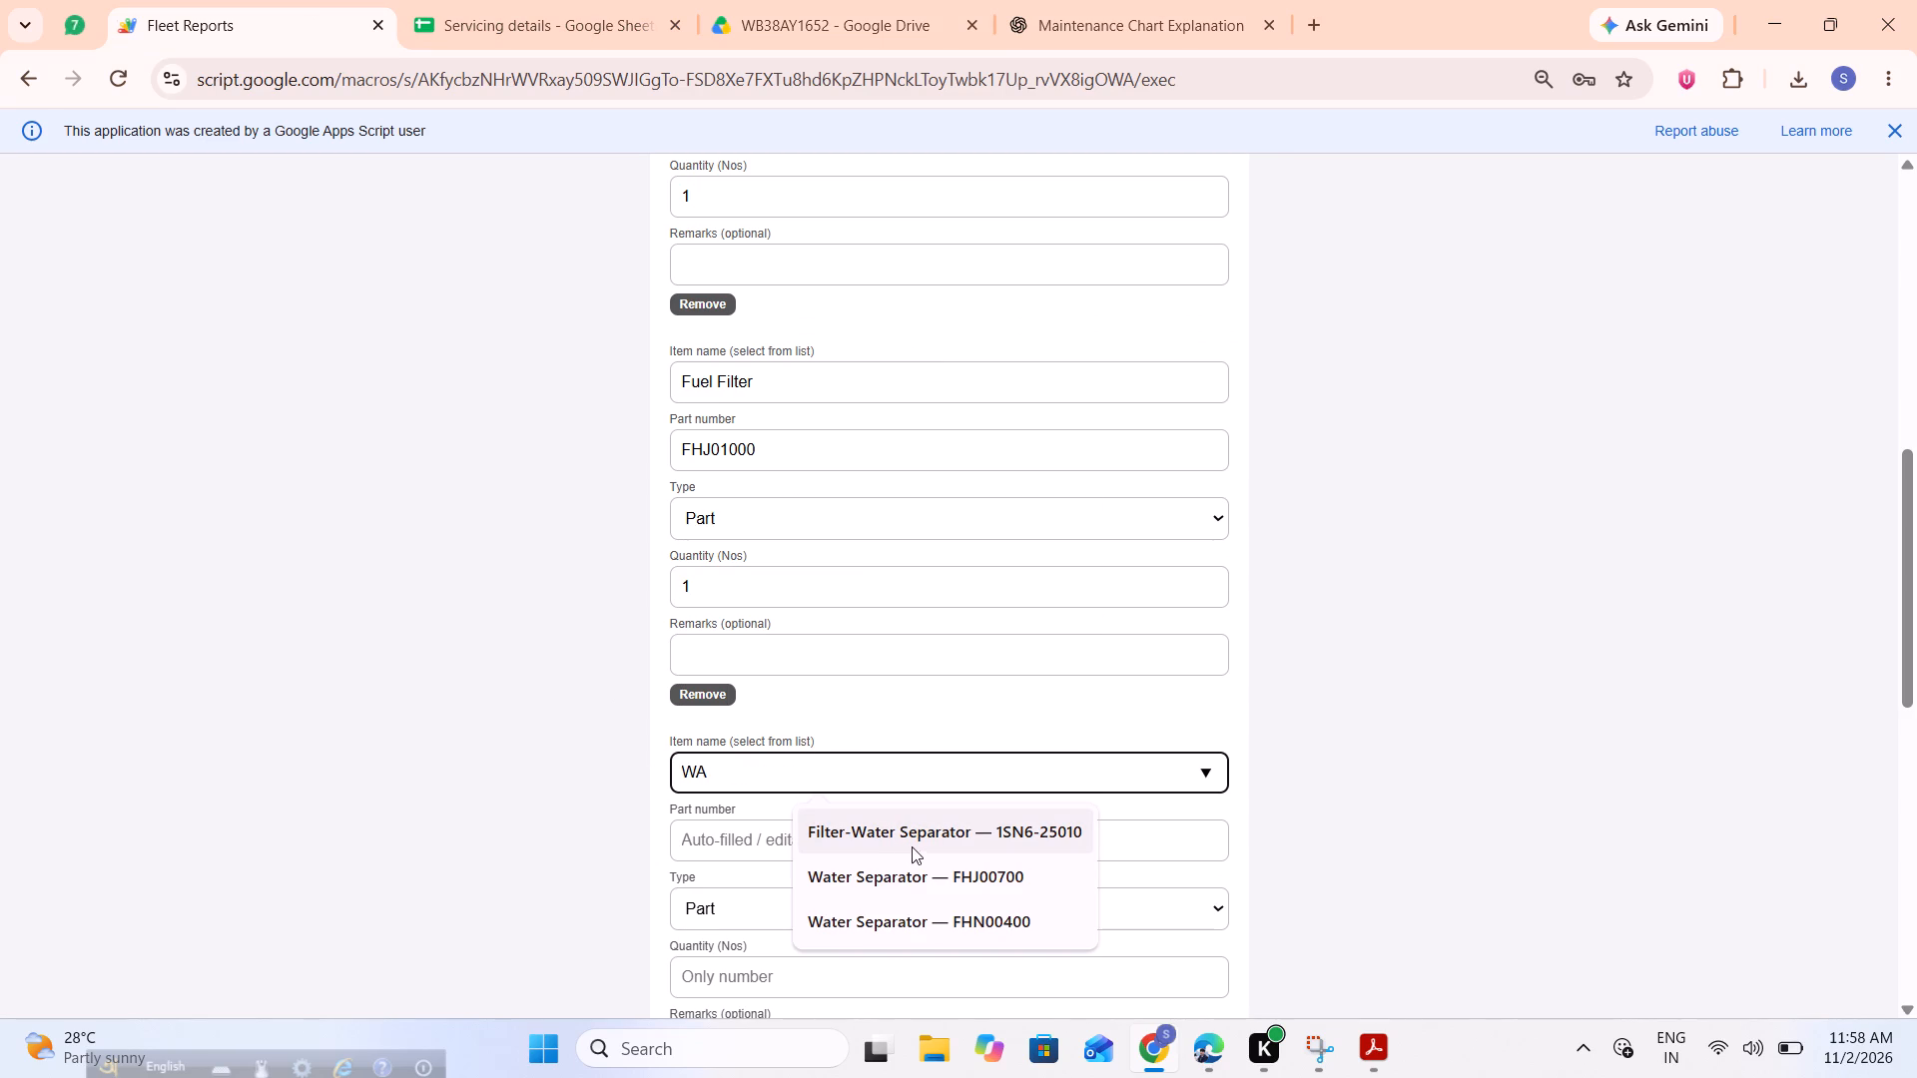
pyautogui.click(973, 913)
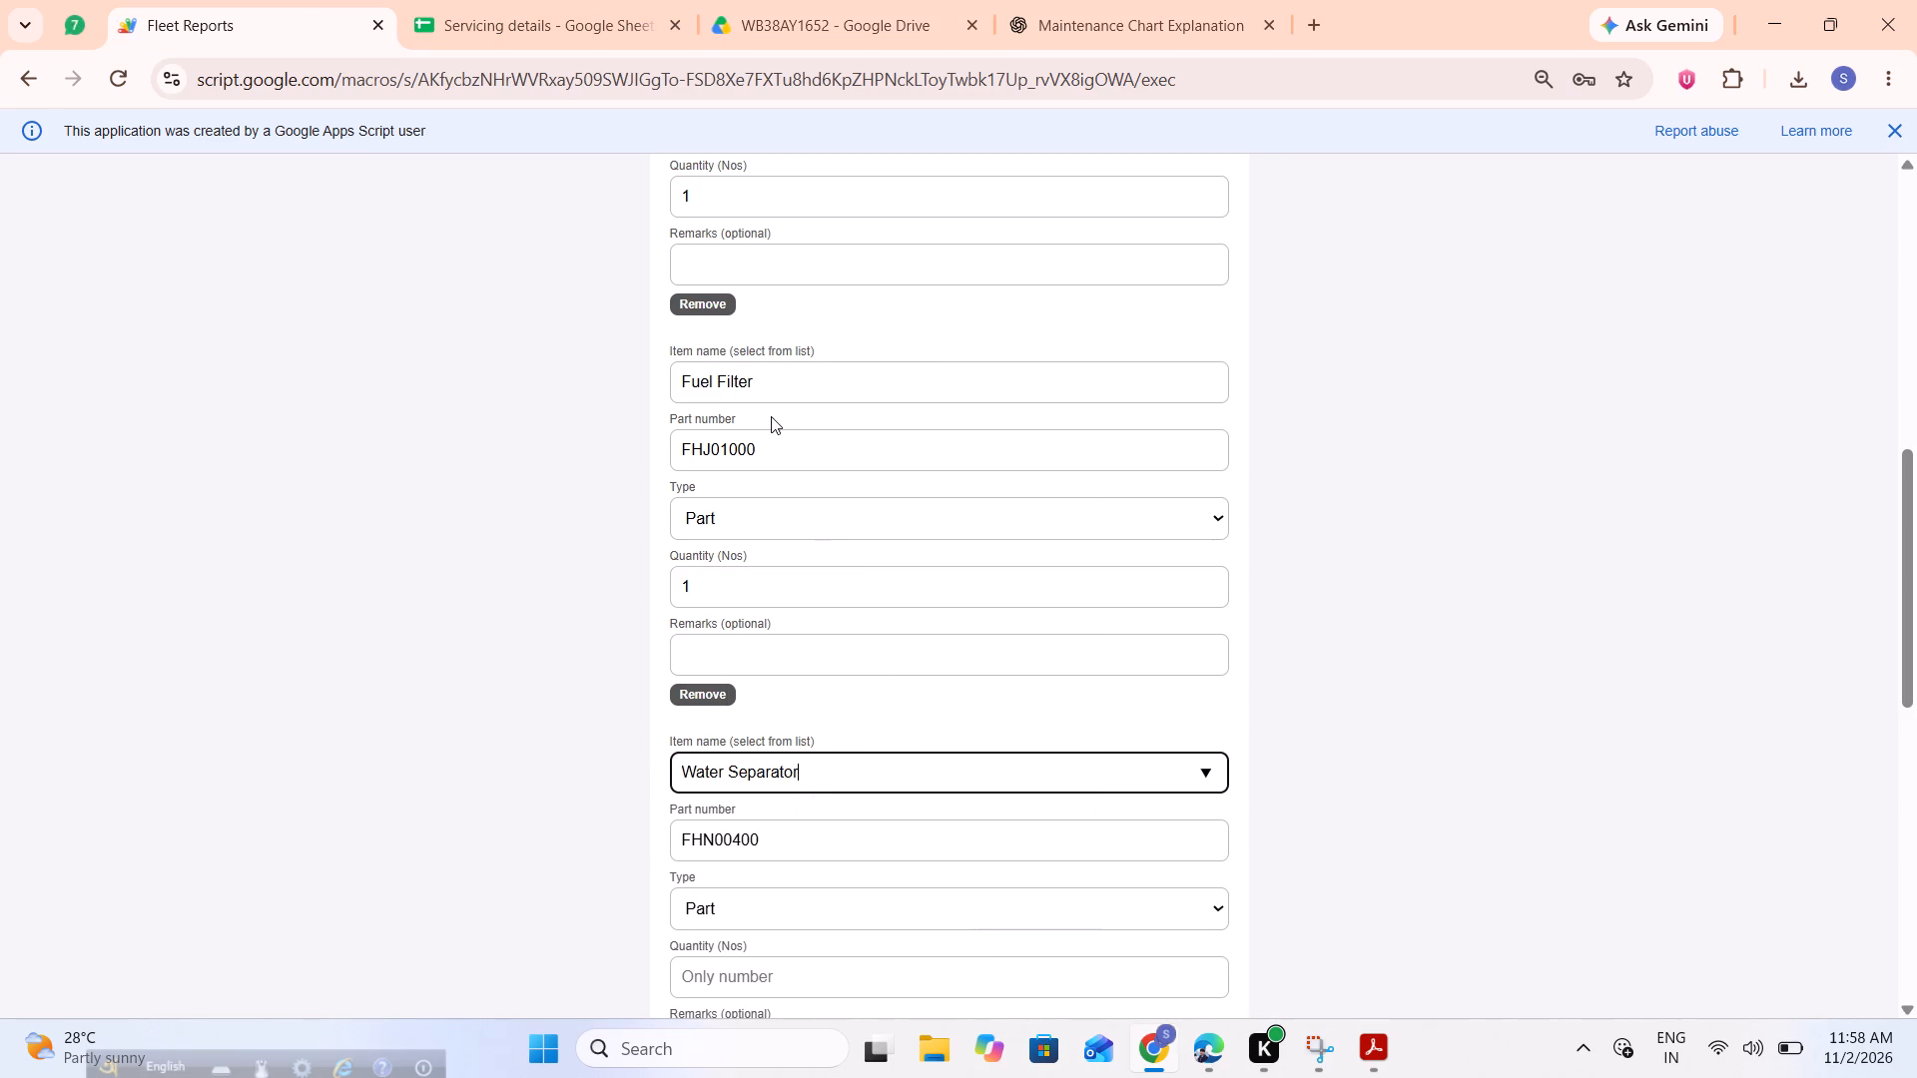
# Add a fourth servicing item with DEF Filter (In Tank) PET00001, quantity 1, following the scanned 1652 loader record.
pyautogui.click(781, 2)
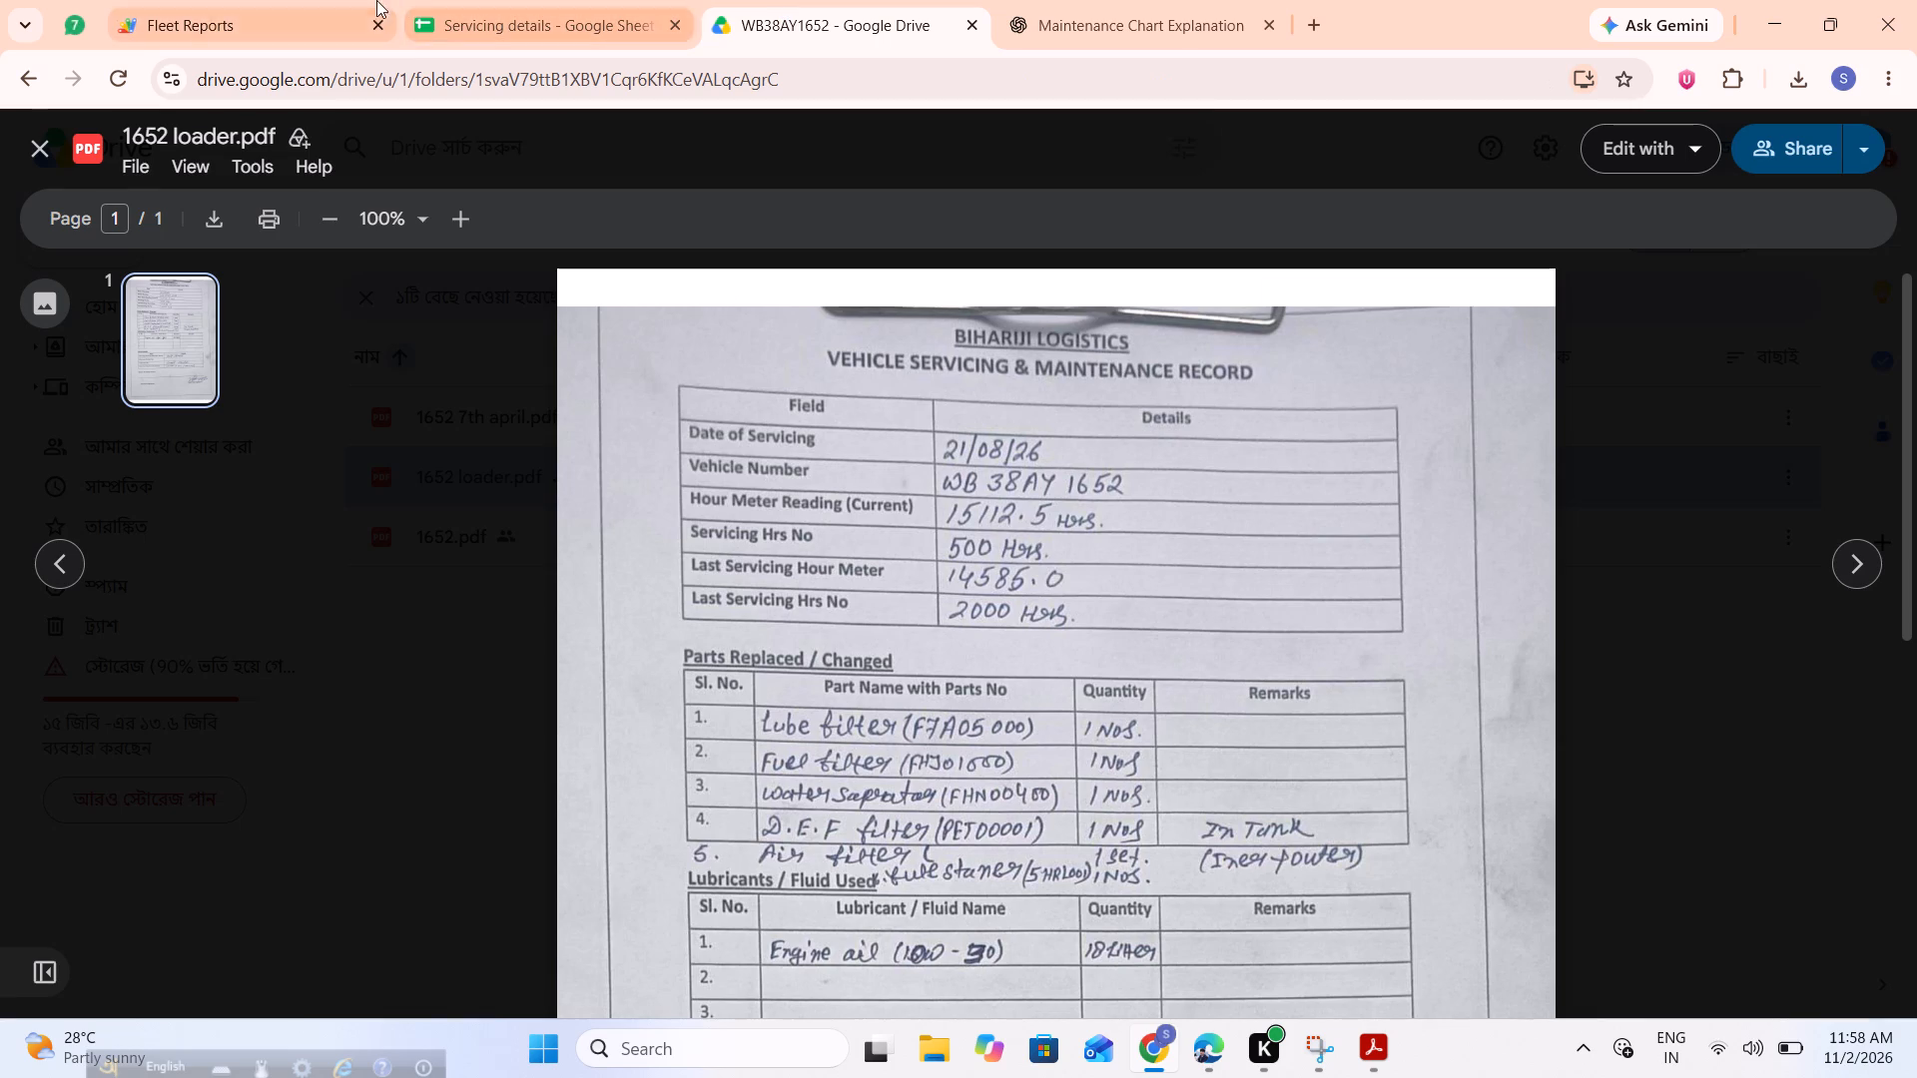
pyautogui.click(270, 0)
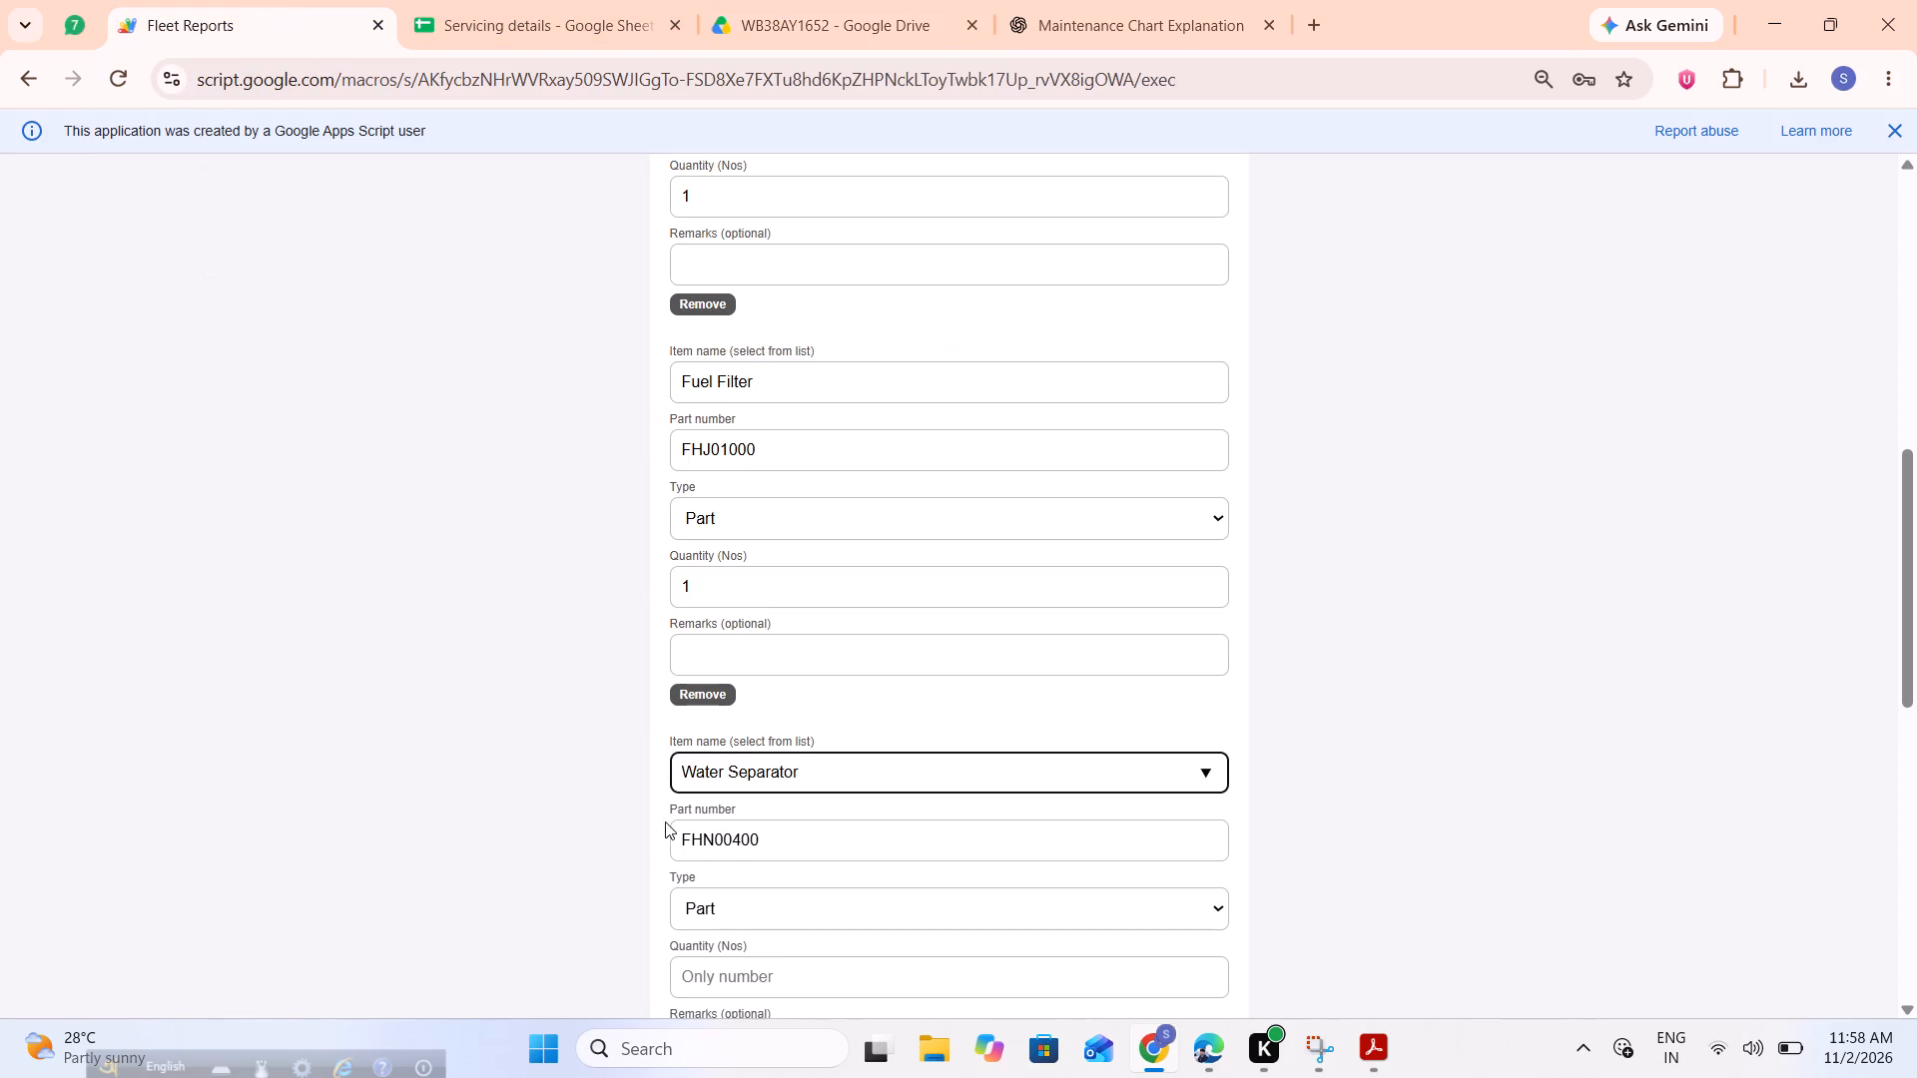
pyautogui.scroll(-1, 689, 857)
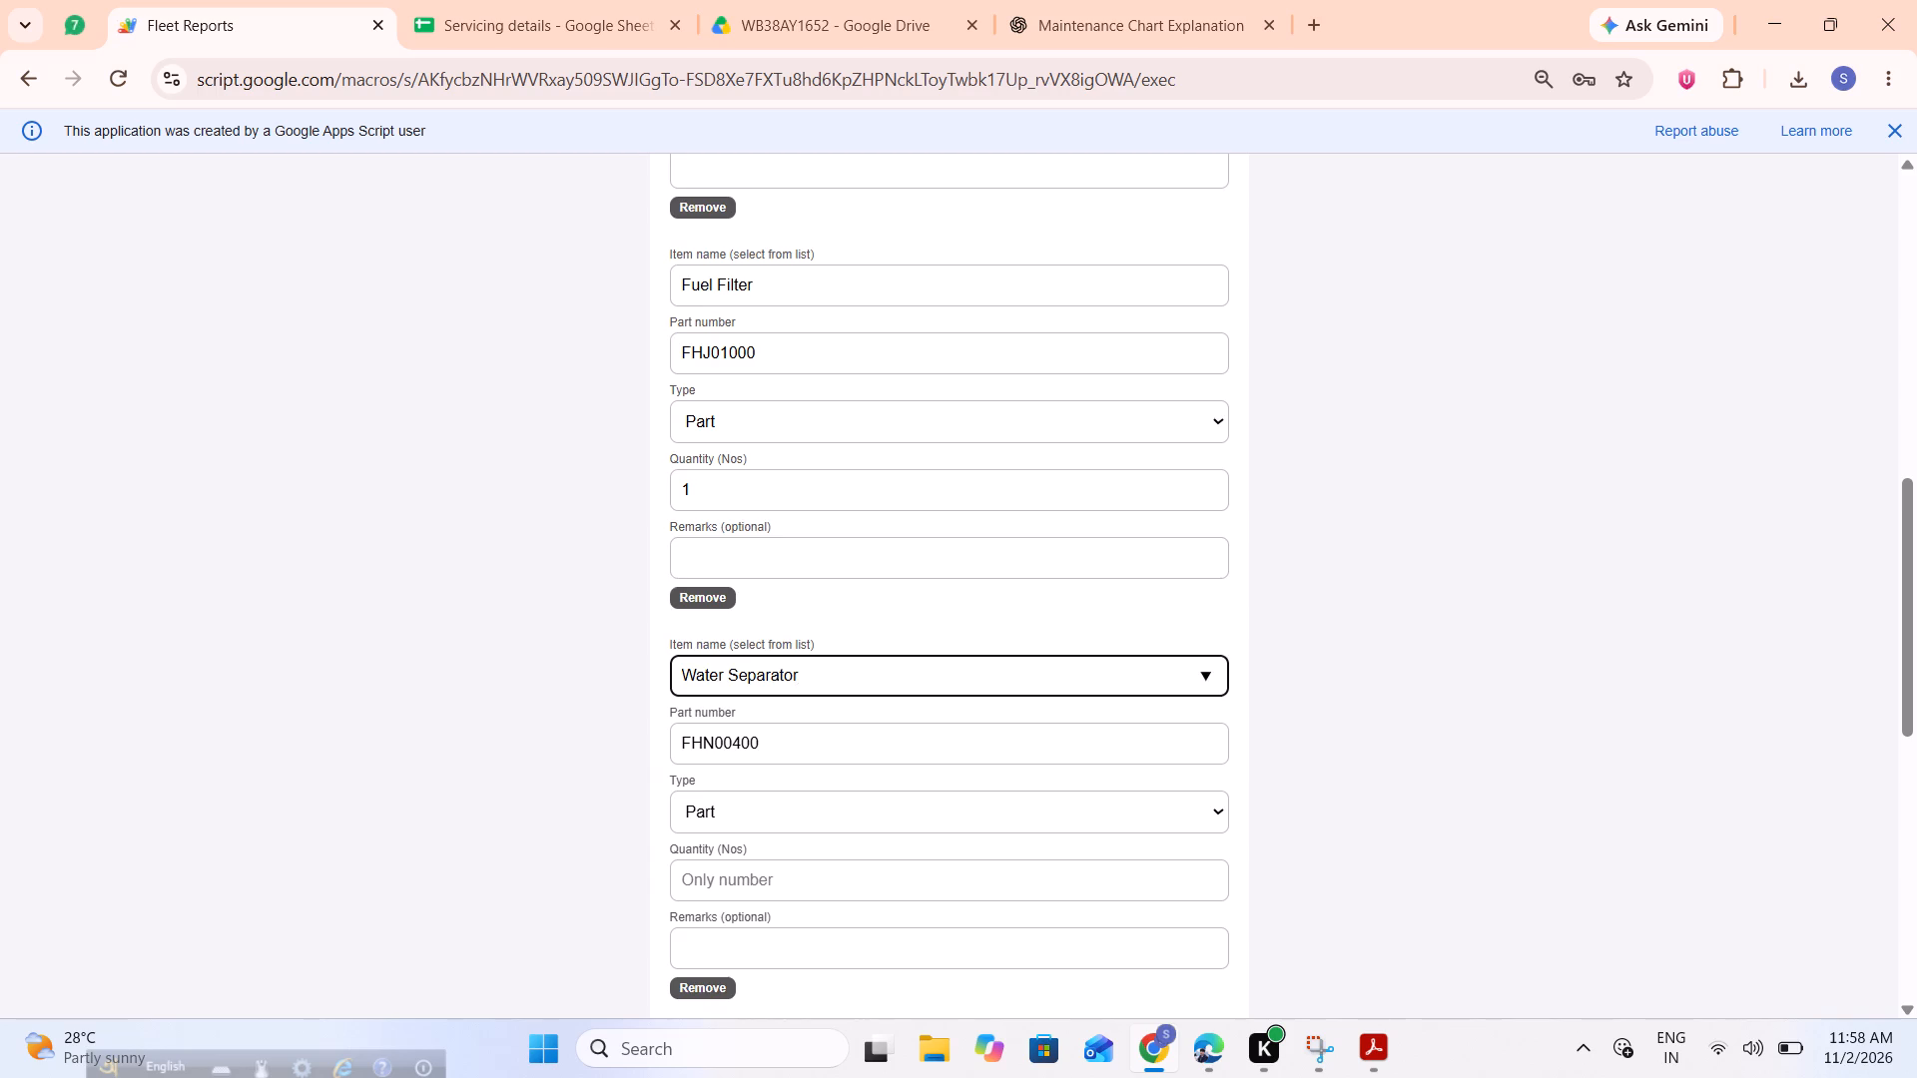
pyautogui.scroll(-1, 689, 857)
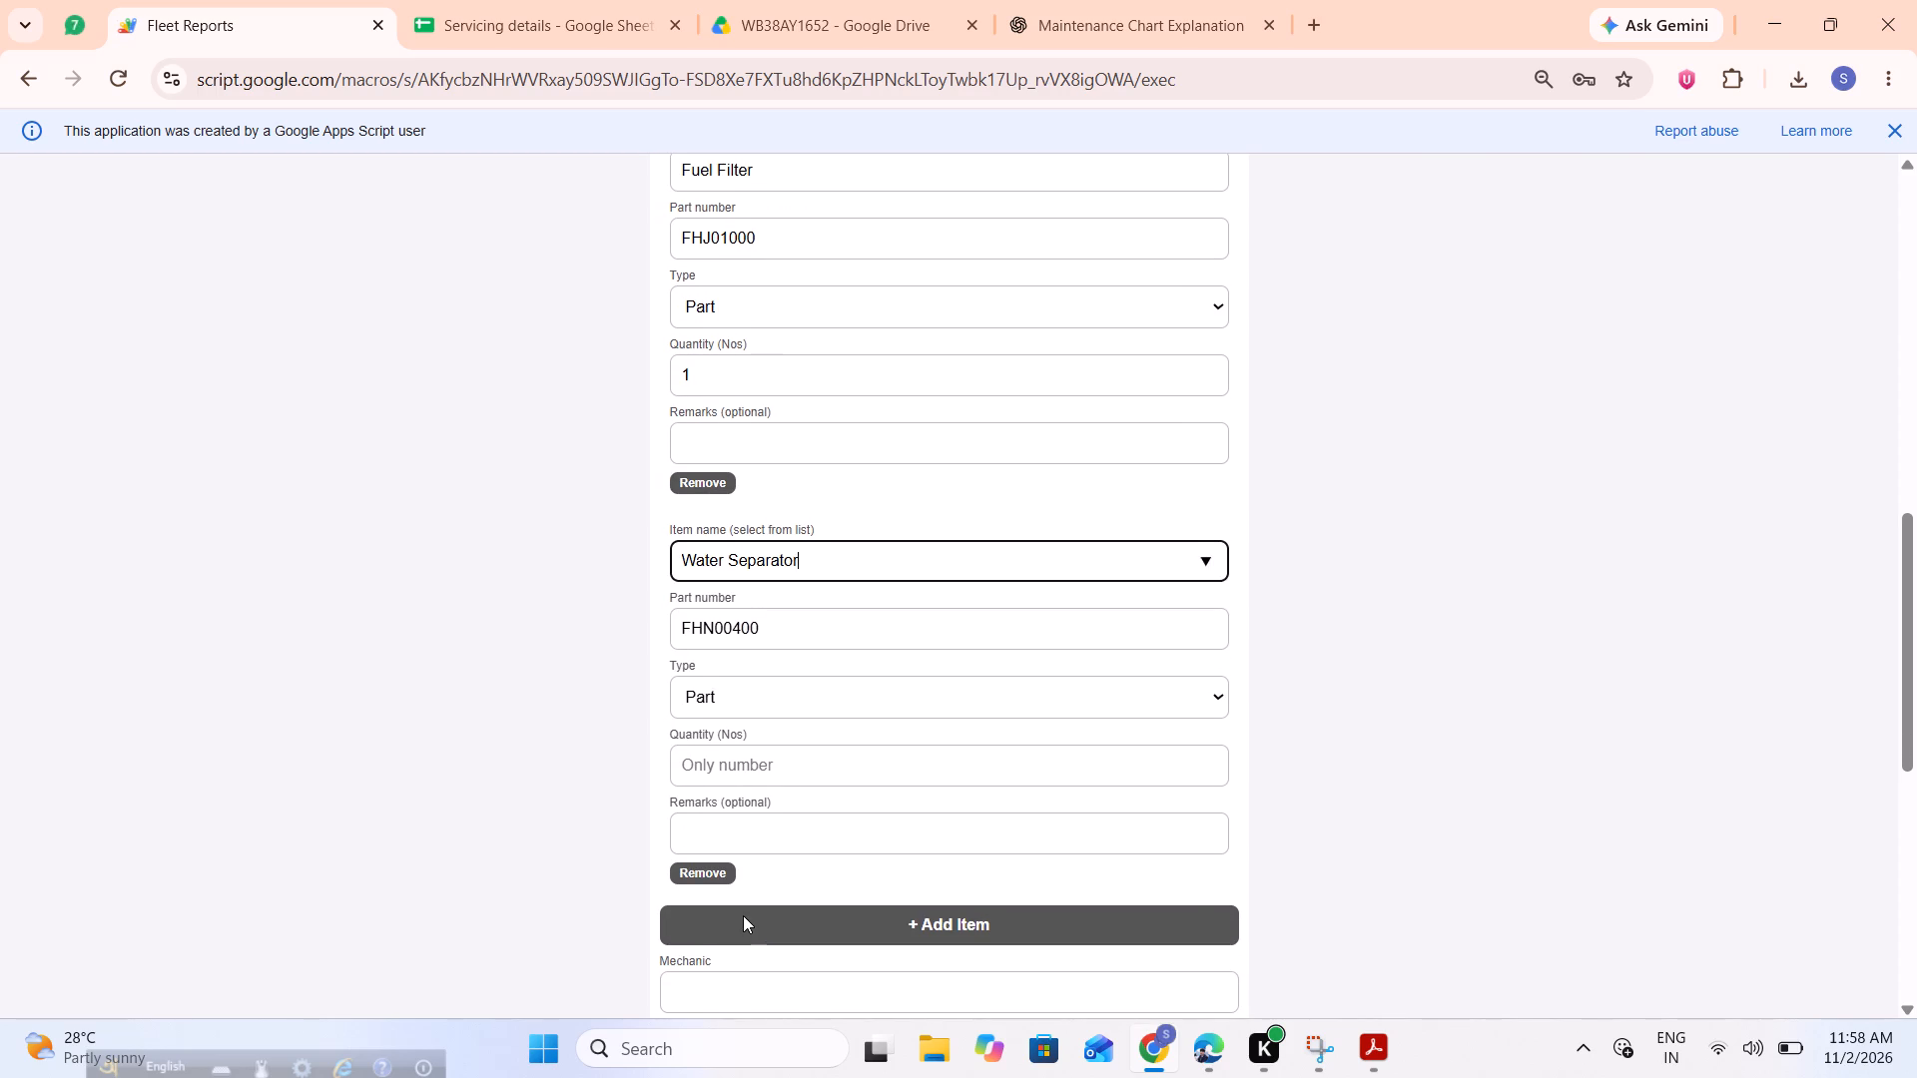
pyautogui.click(743, 915)
pyautogui.scroll(-1, 743, 915)
pyautogui.click(745, 865)
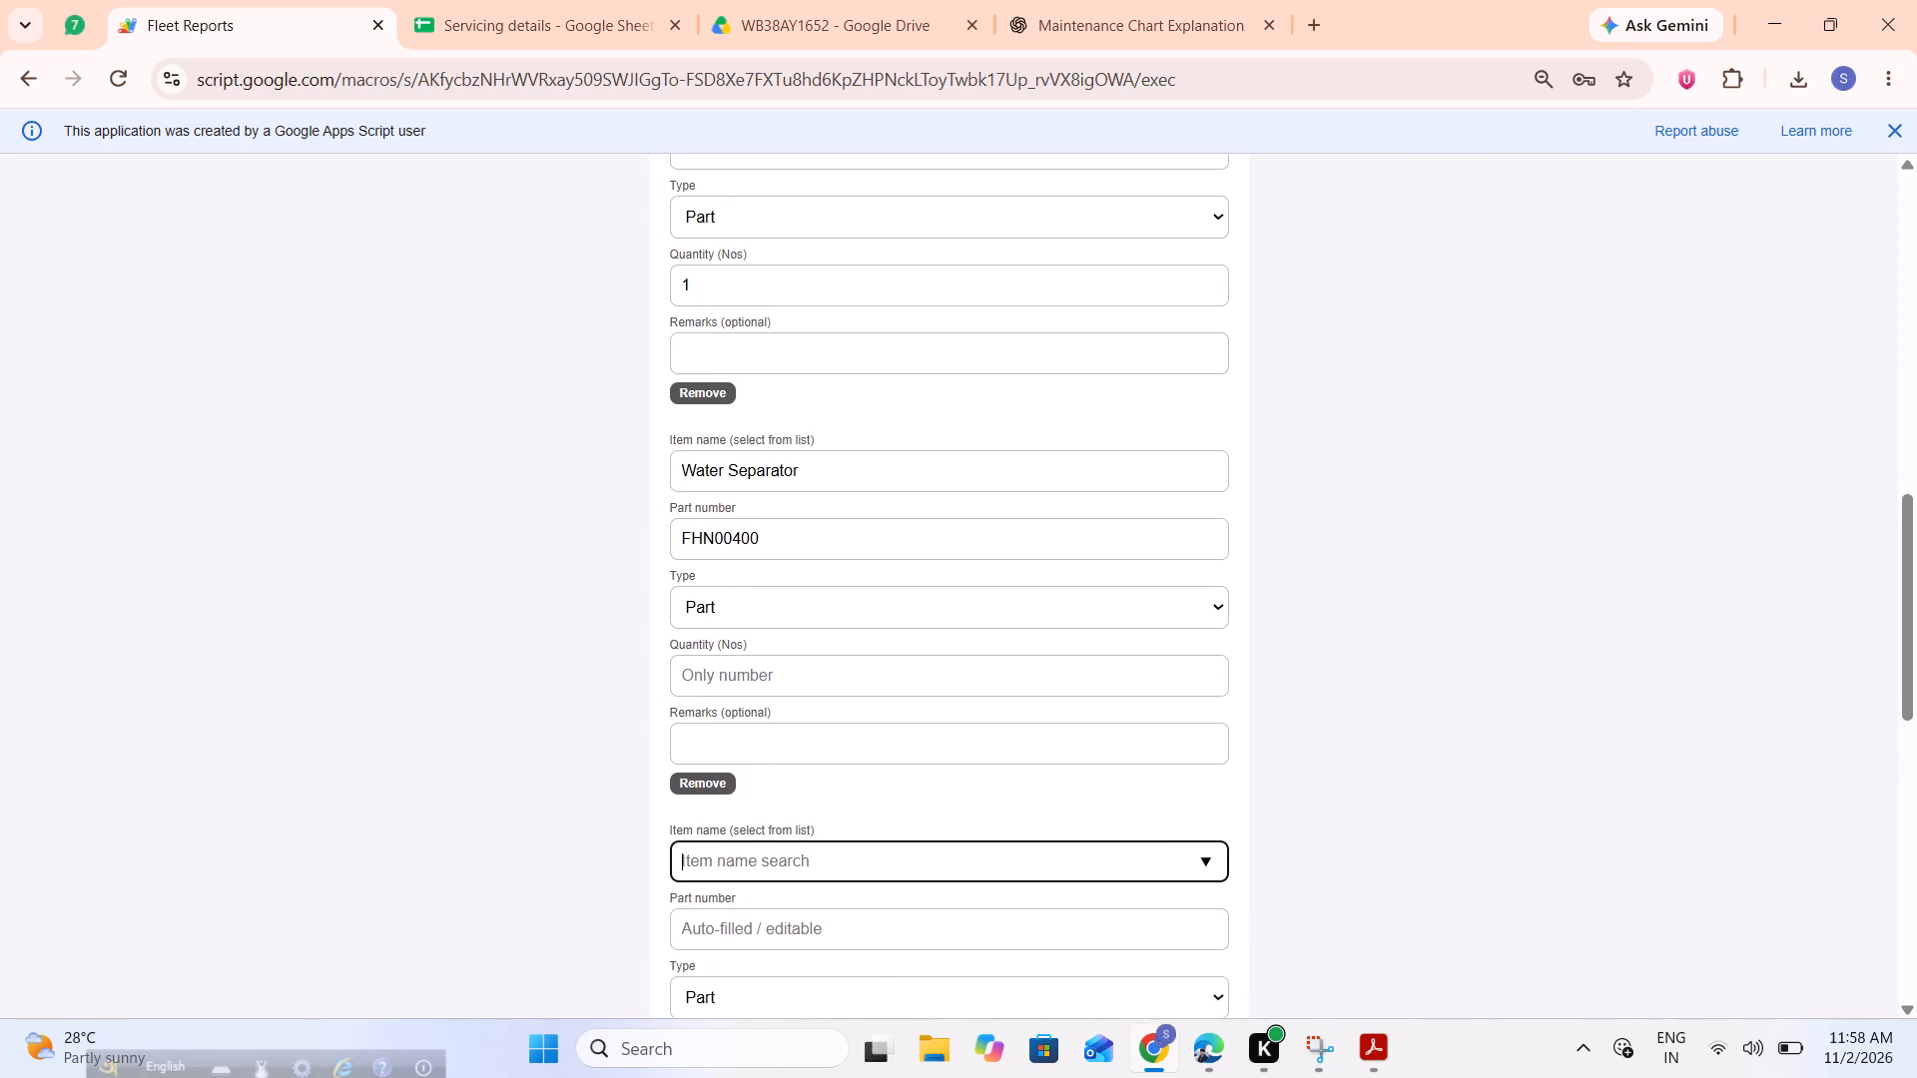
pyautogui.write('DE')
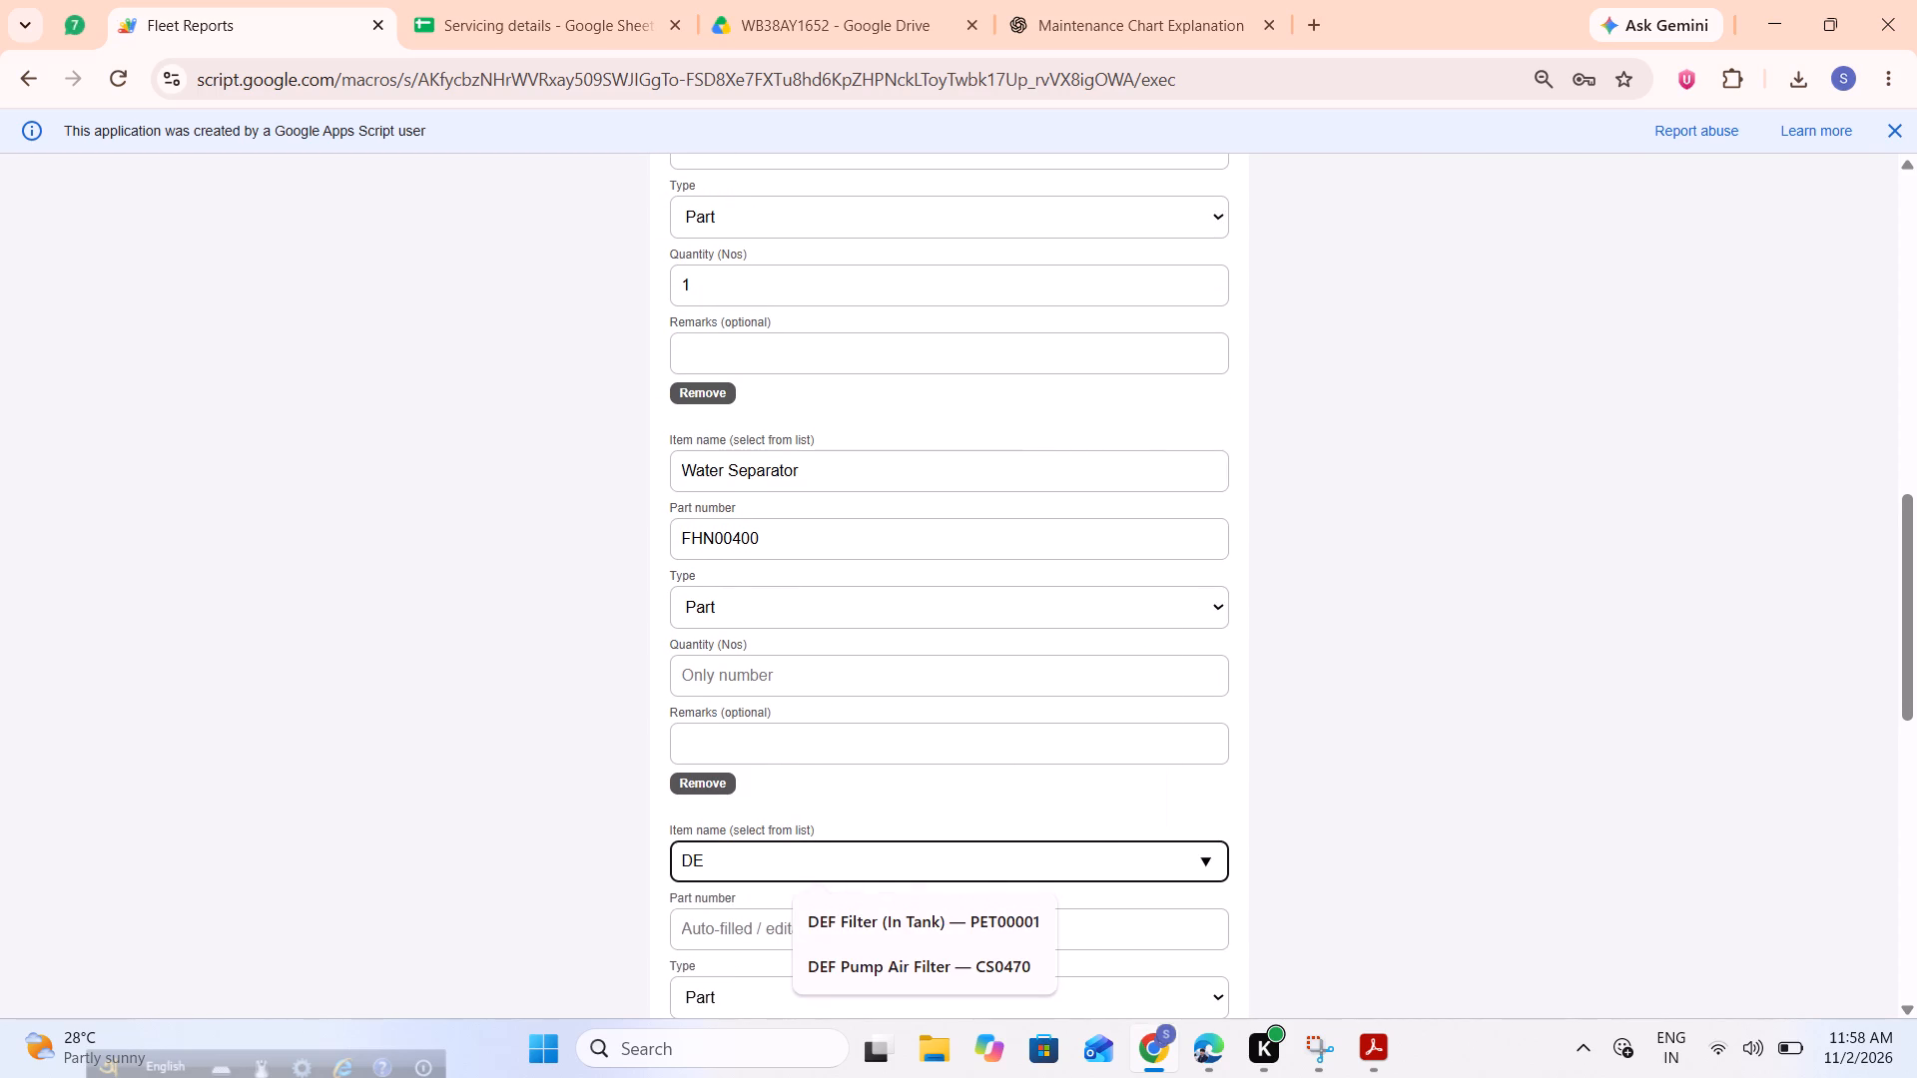
pyautogui.click(852, 0)
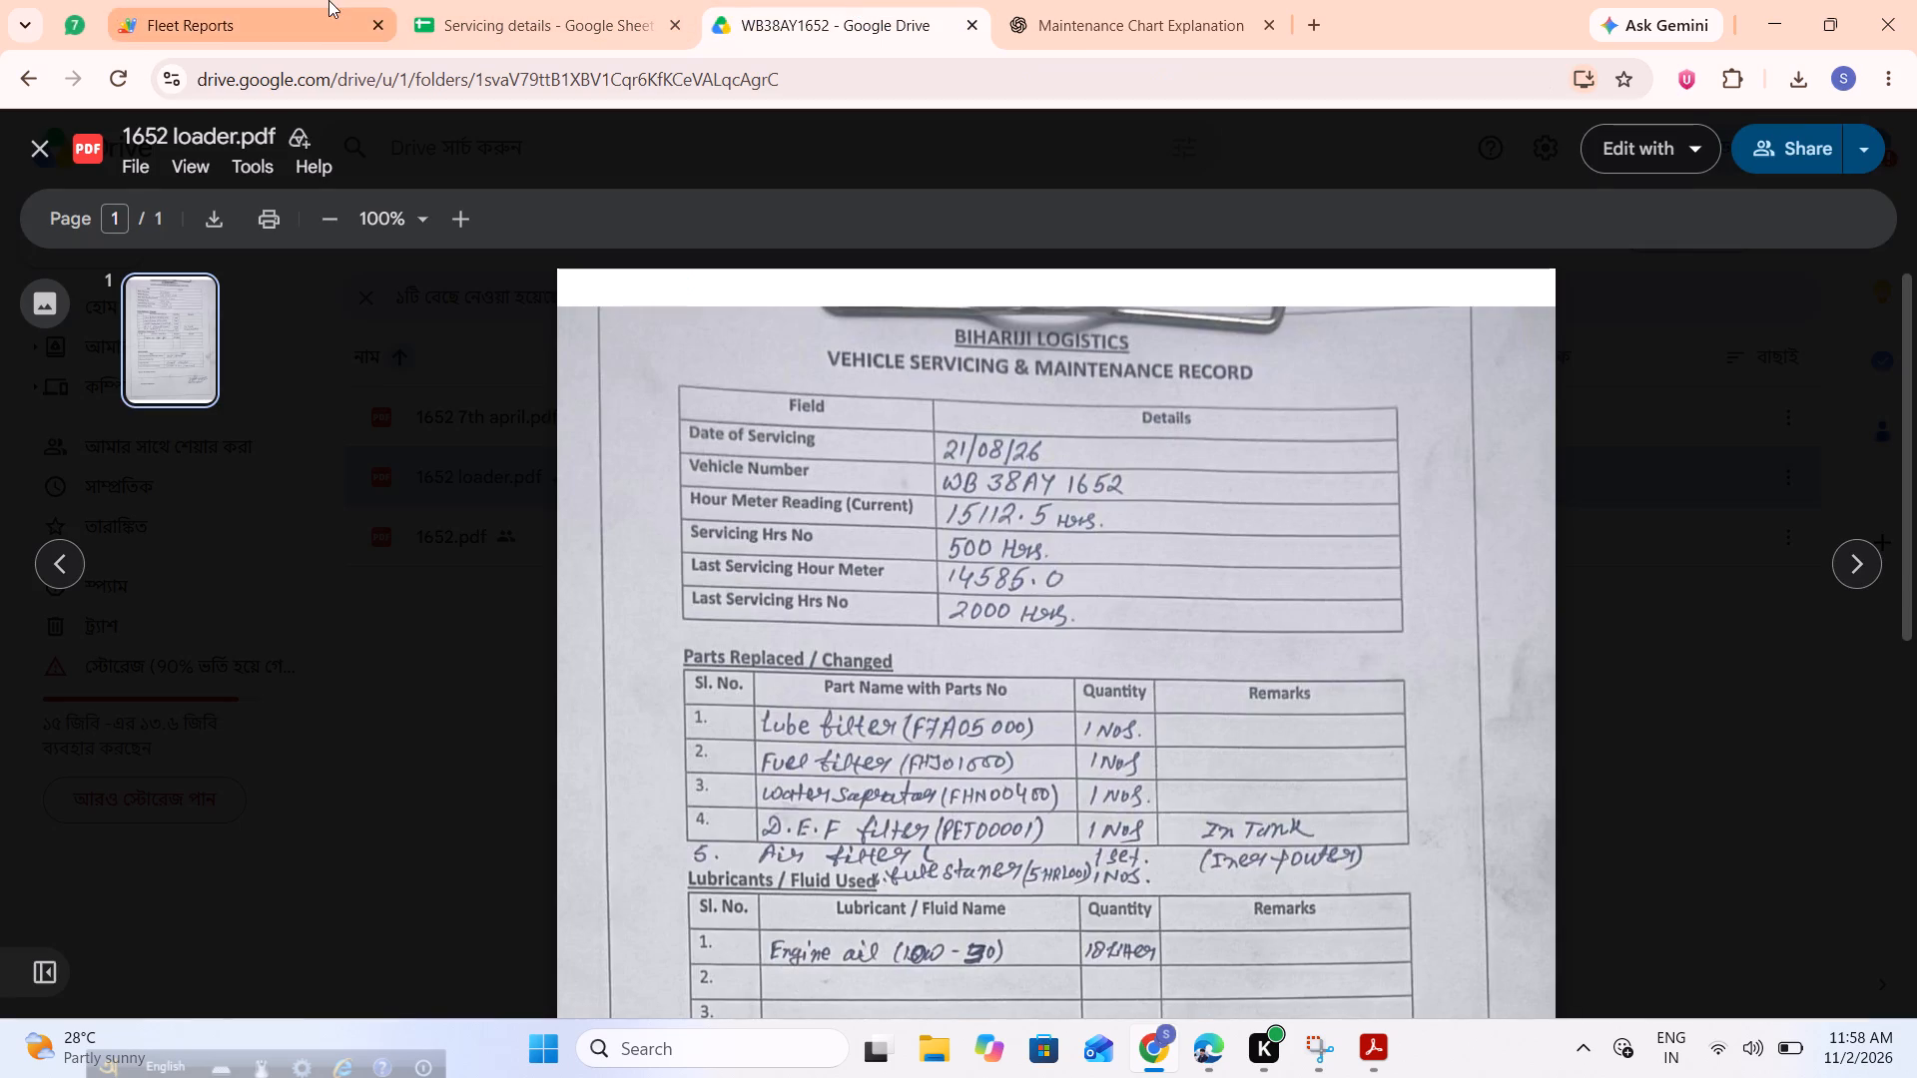
pyautogui.click(322, 0)
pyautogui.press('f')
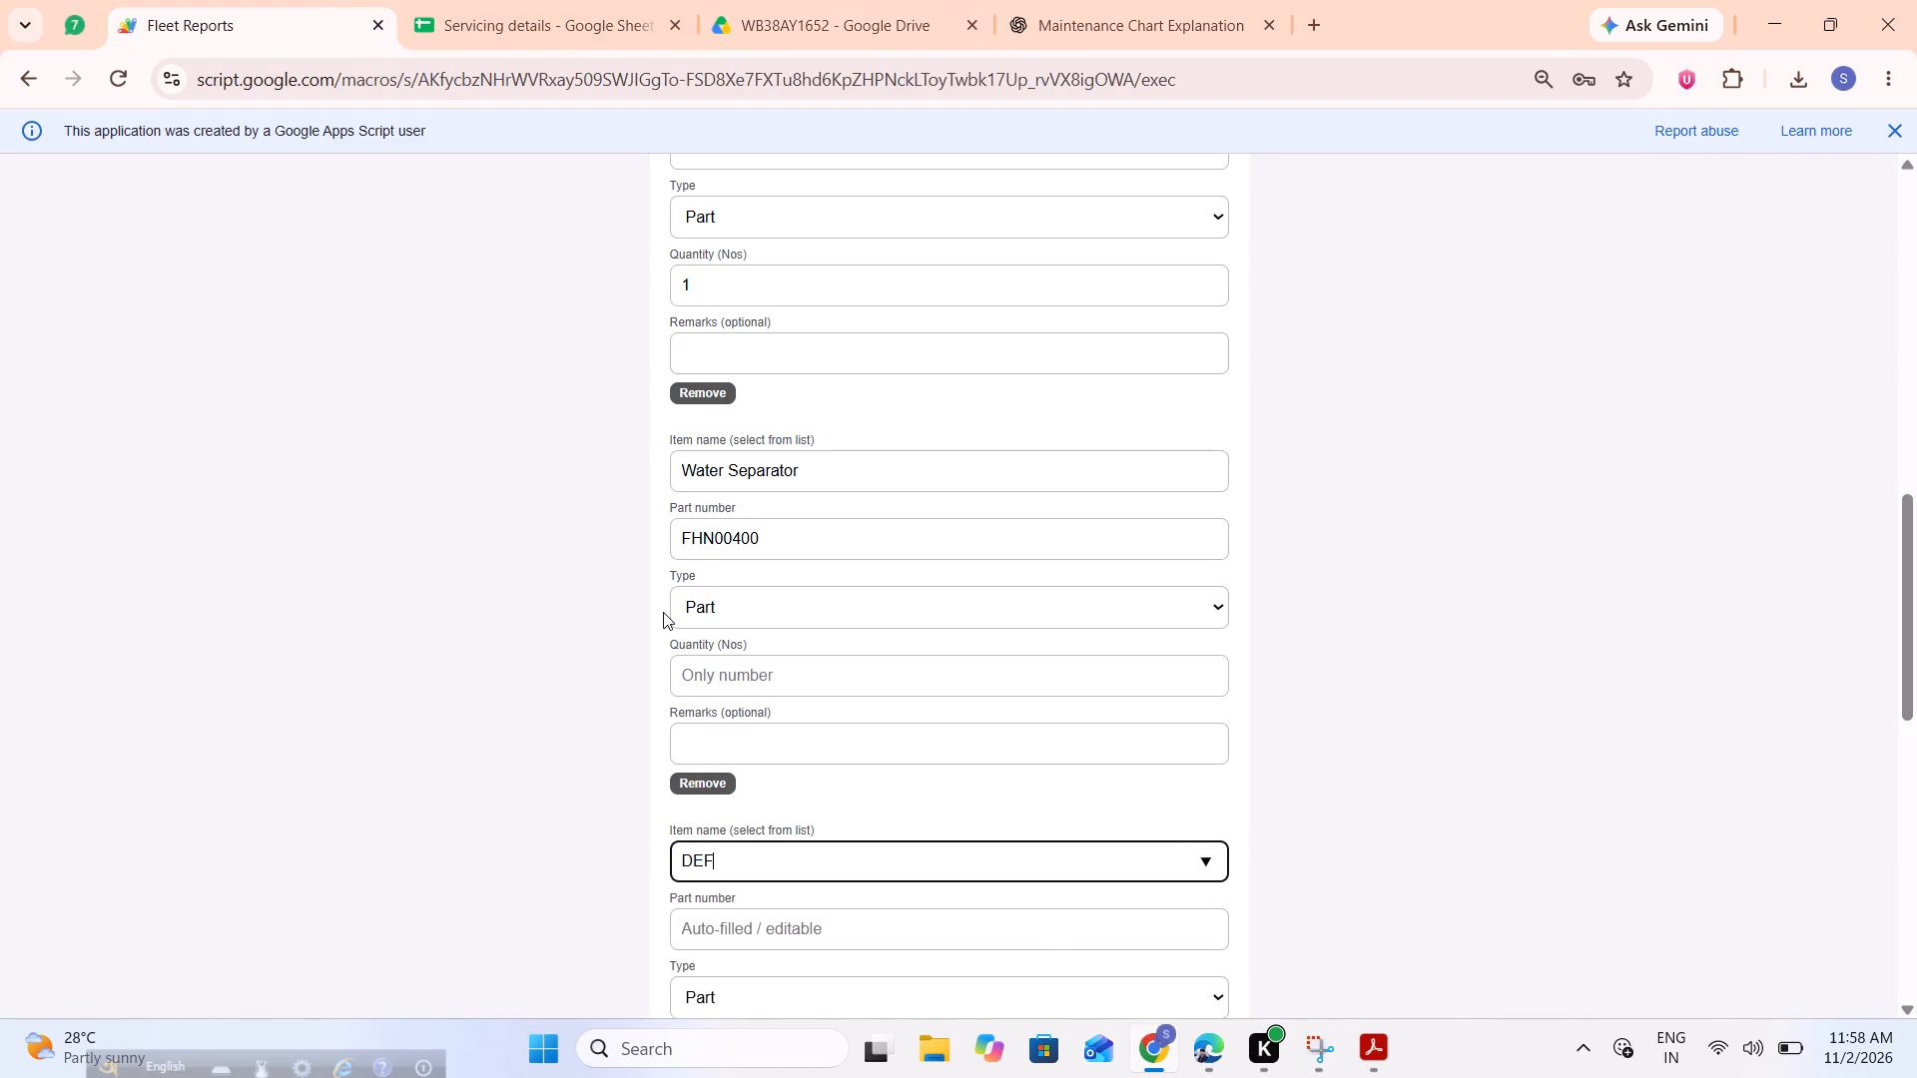
pyautogui.click(981, 922)
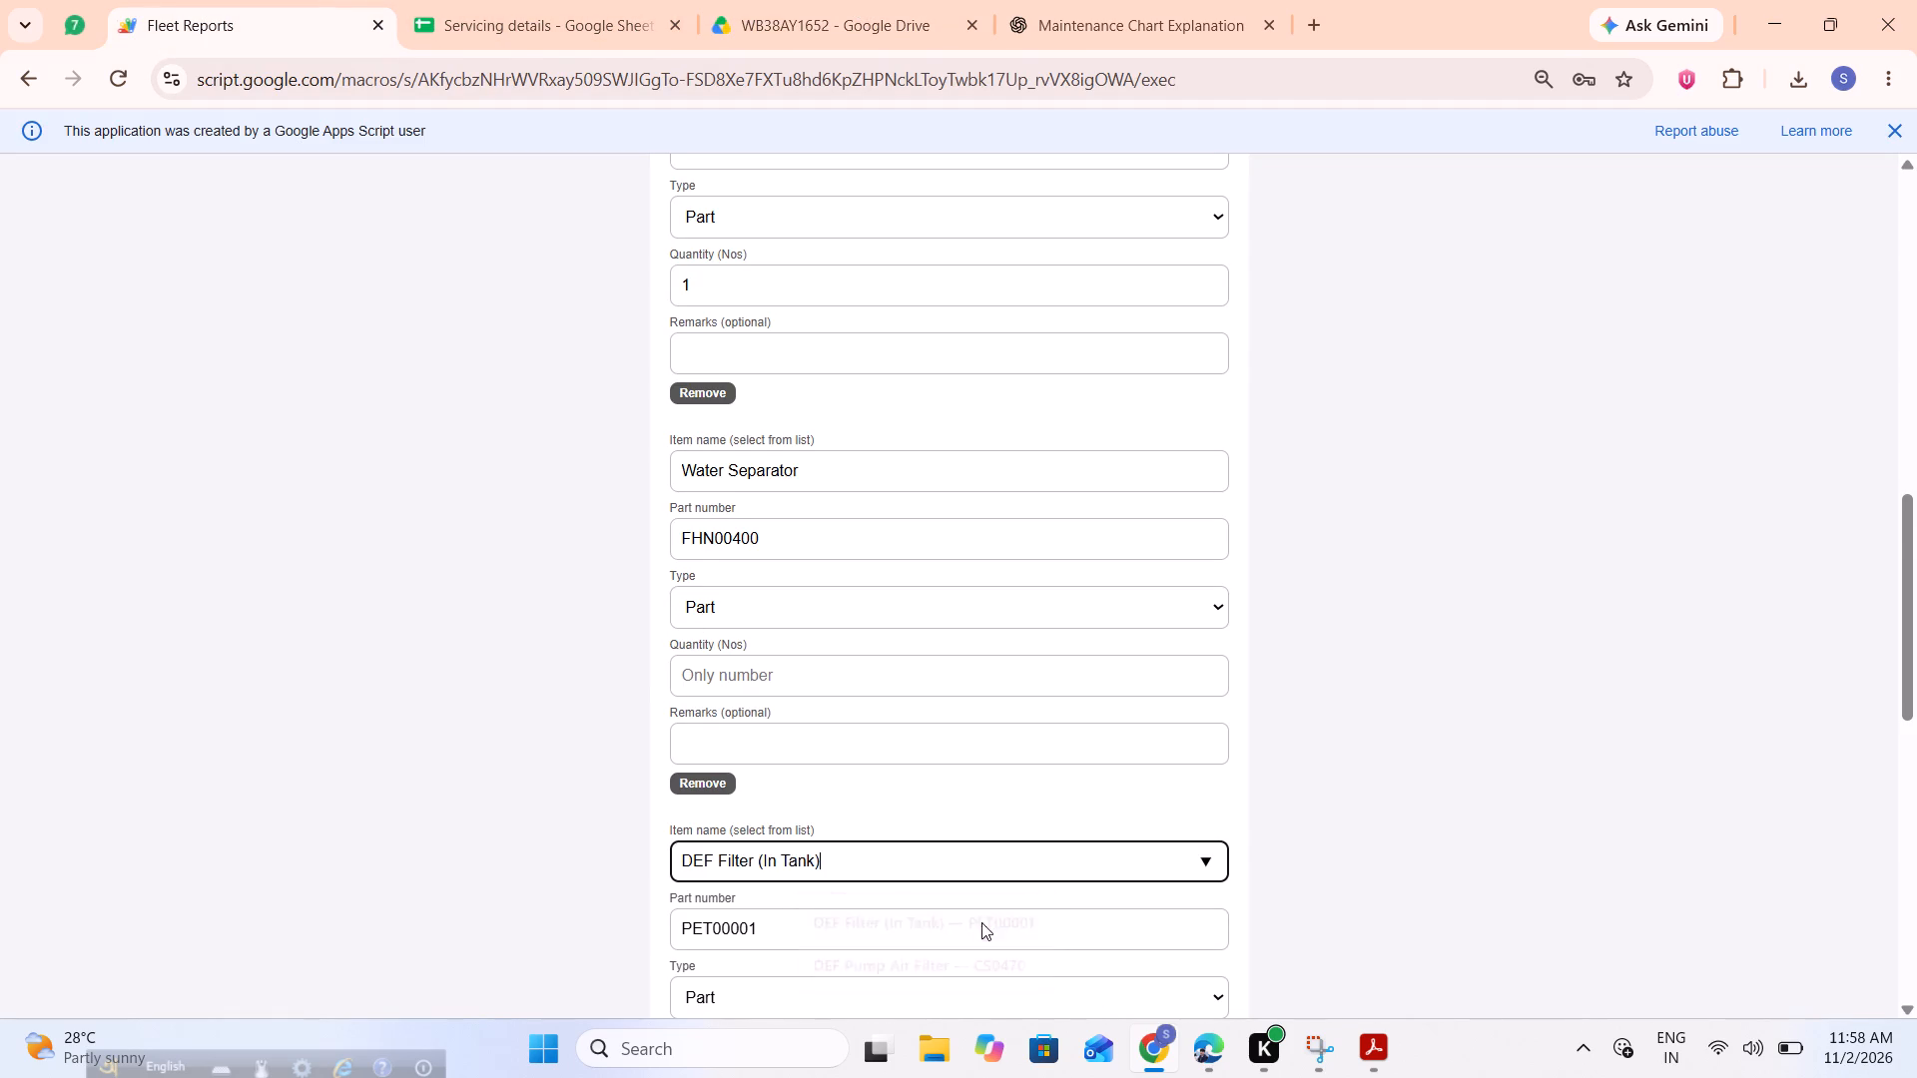
pyautogui.scroll(-1, 981, 922)
pyautogui.click(873, 903)
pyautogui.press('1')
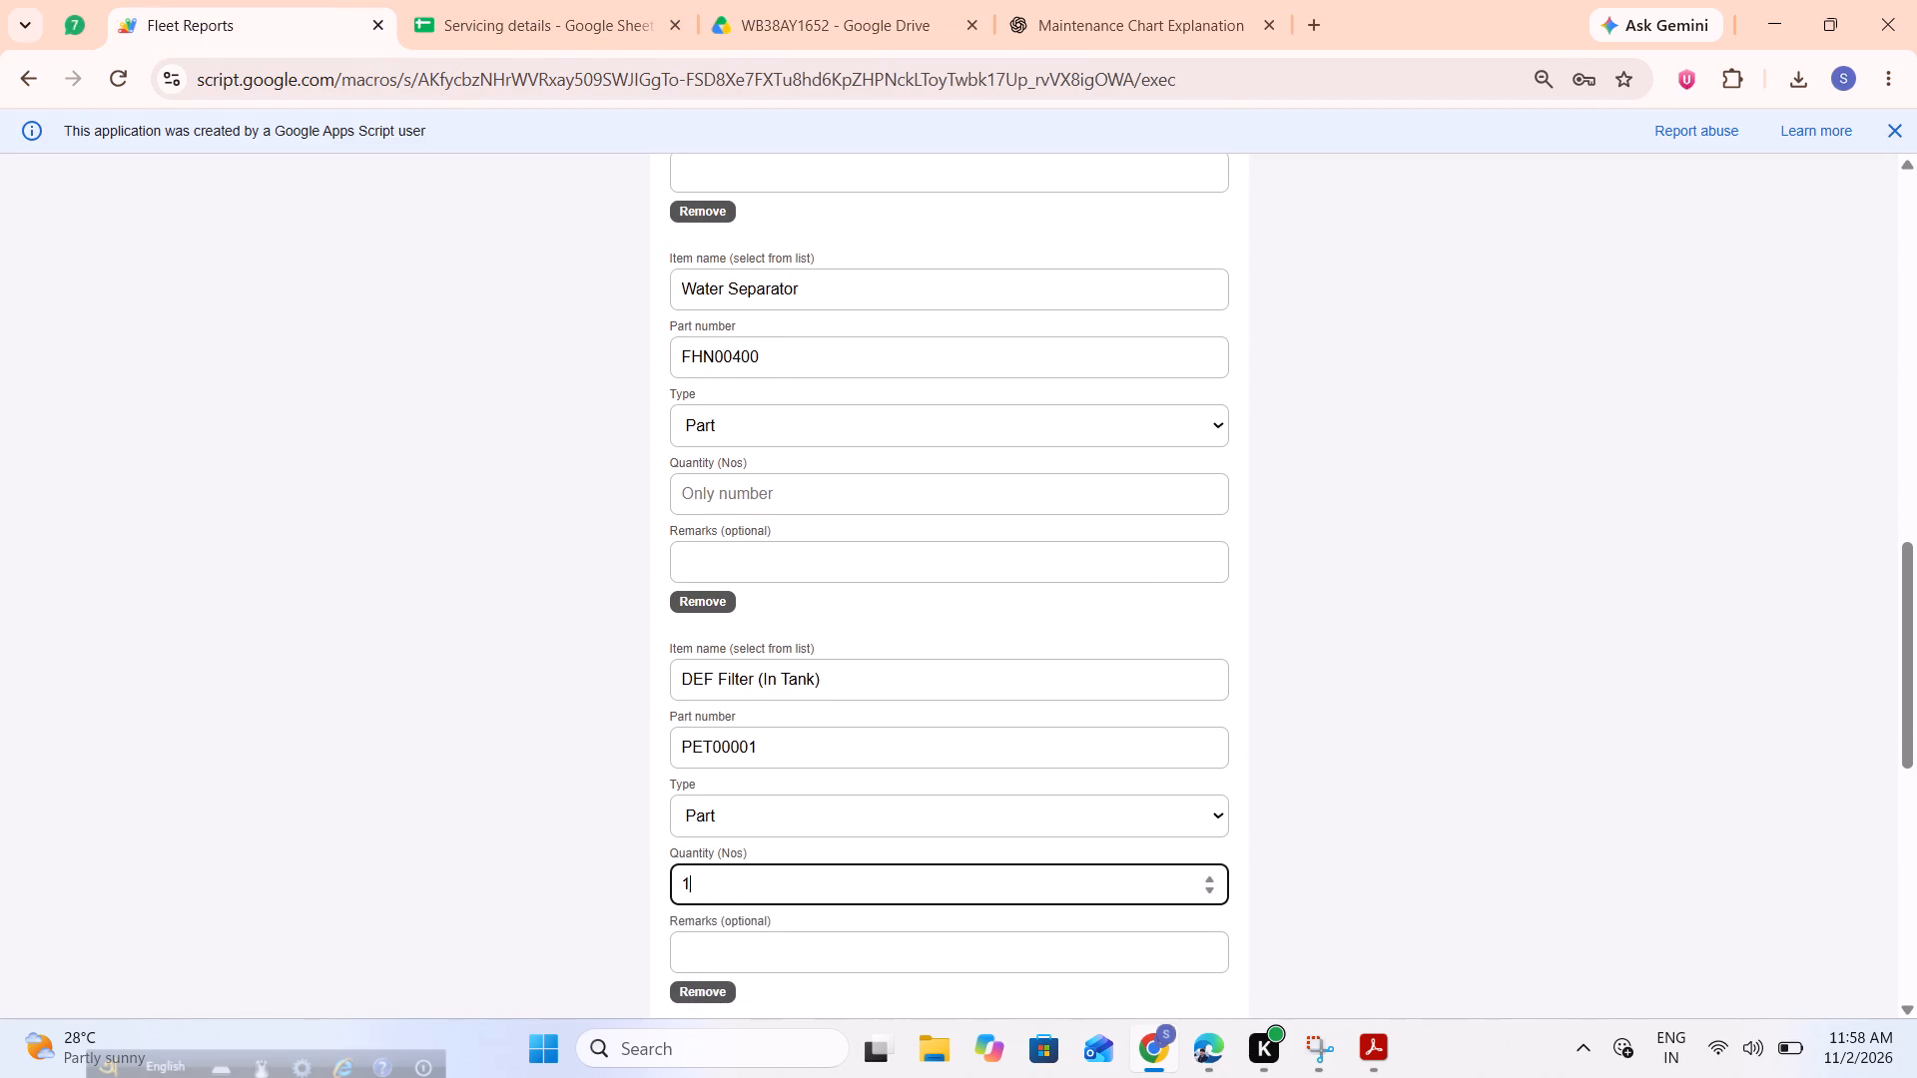
# Add a fifth servicing item with Engine Oil 10W30, type Lube, 18 litres, following the scanned 1652 loader record.
pyautogui.click(552, 0)
pyautogui.click(903, 0)
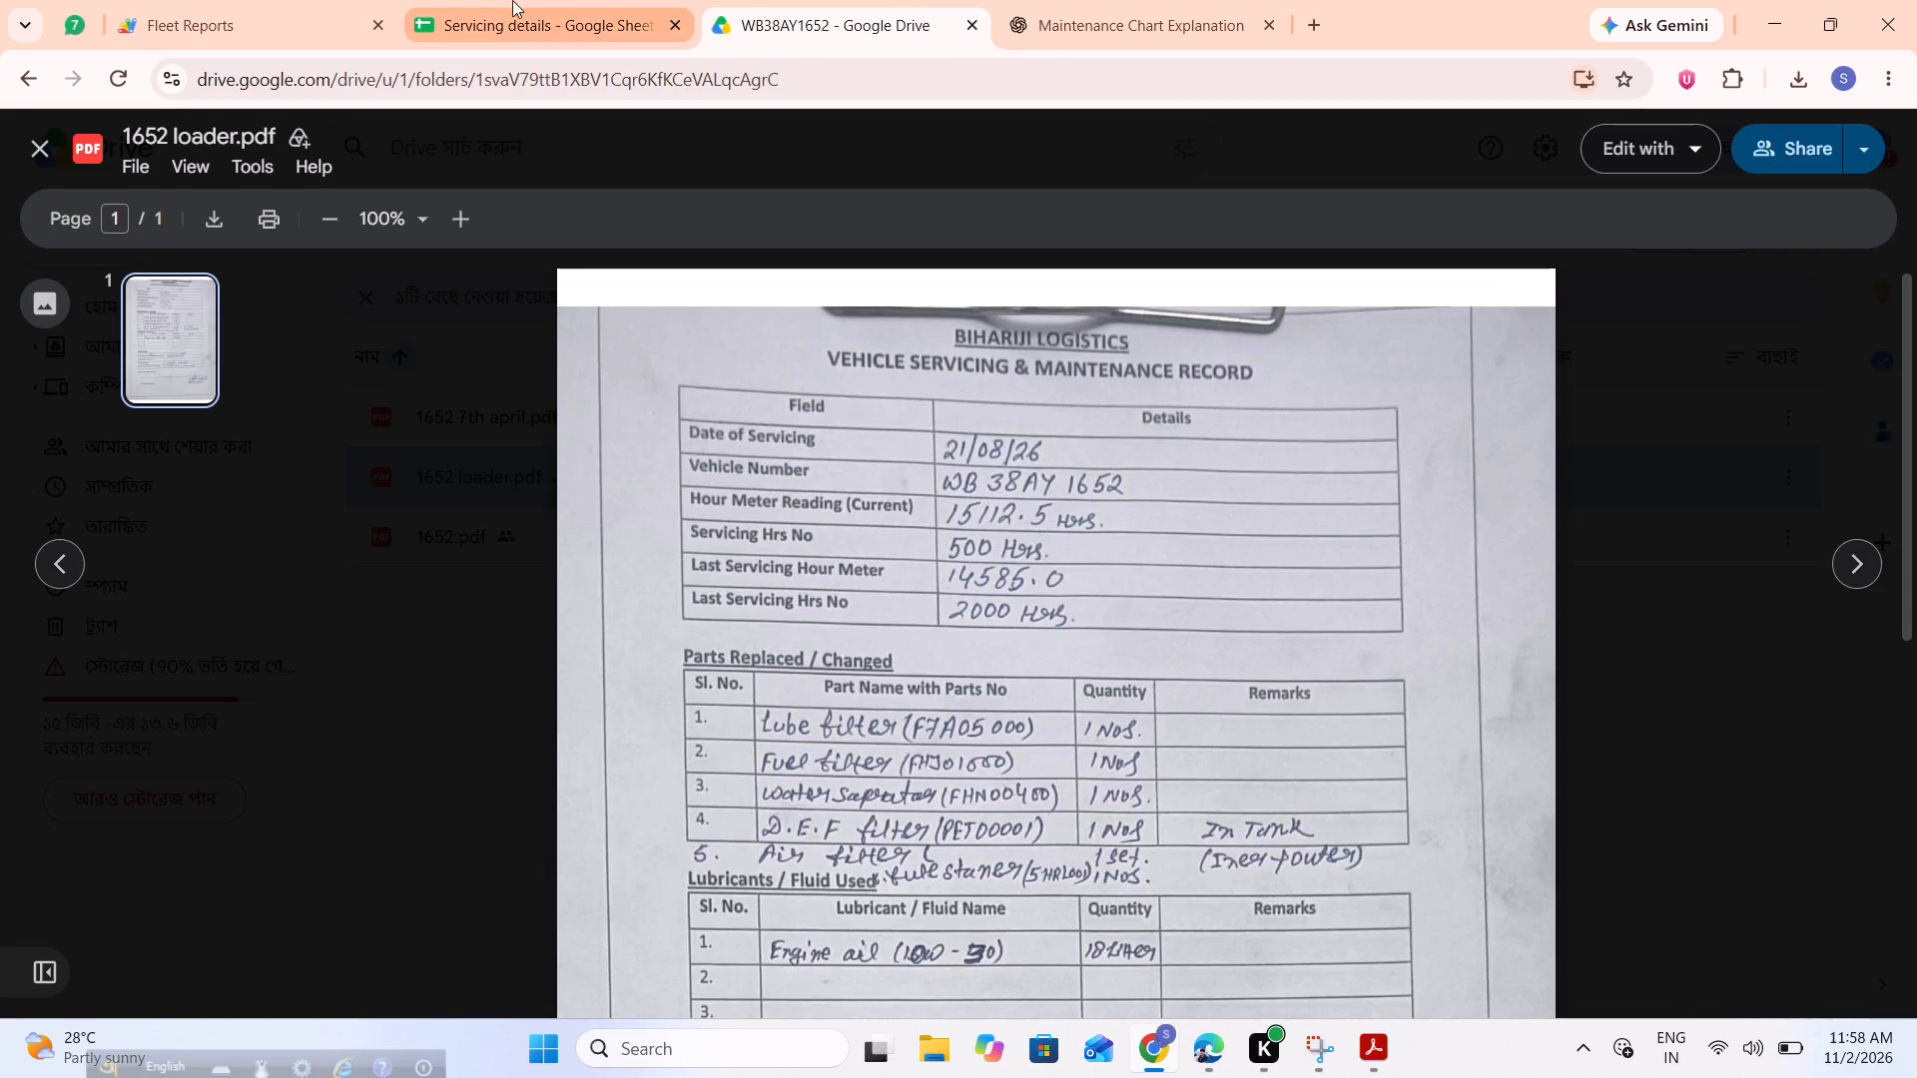
pyautogui.click(305, 0)
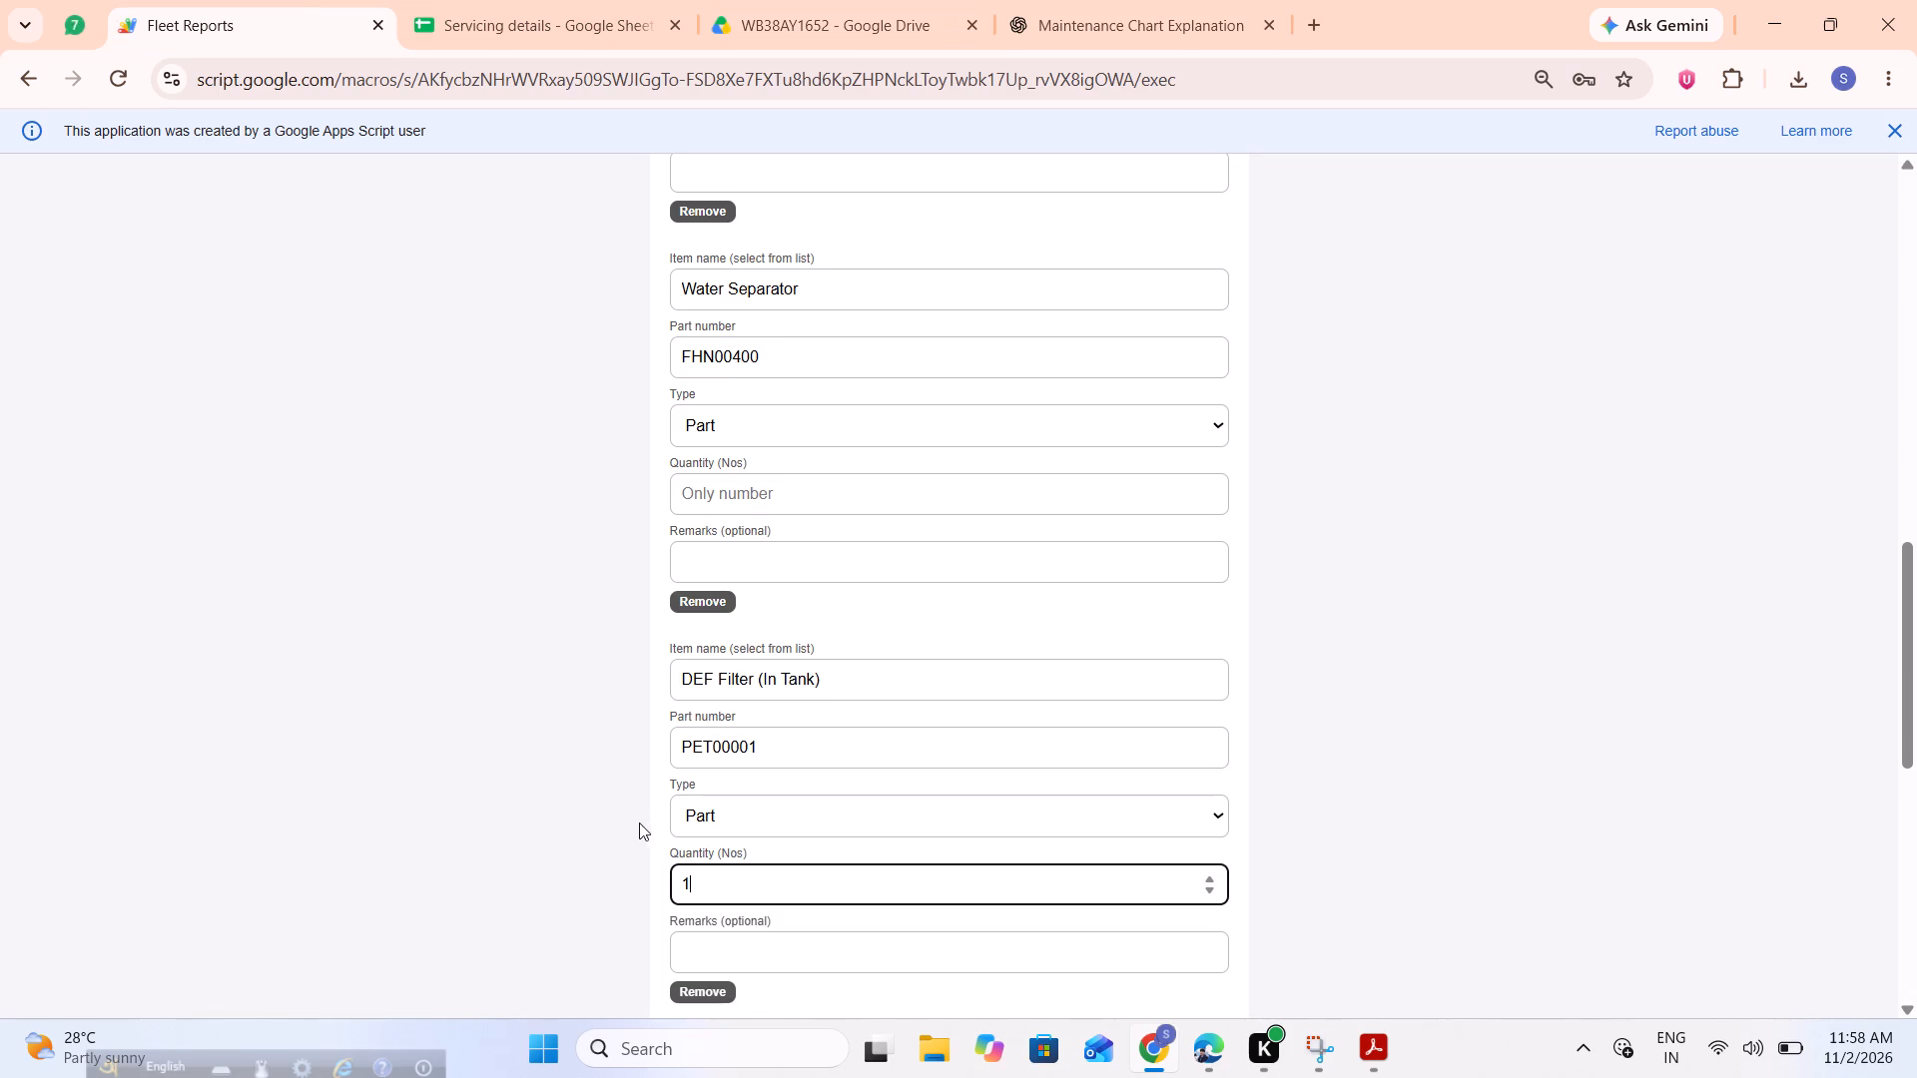
pyautogui.click(654, 818)
pyautogui.scroll(-2, 654, 818)
pyautogui.click(724, 782)
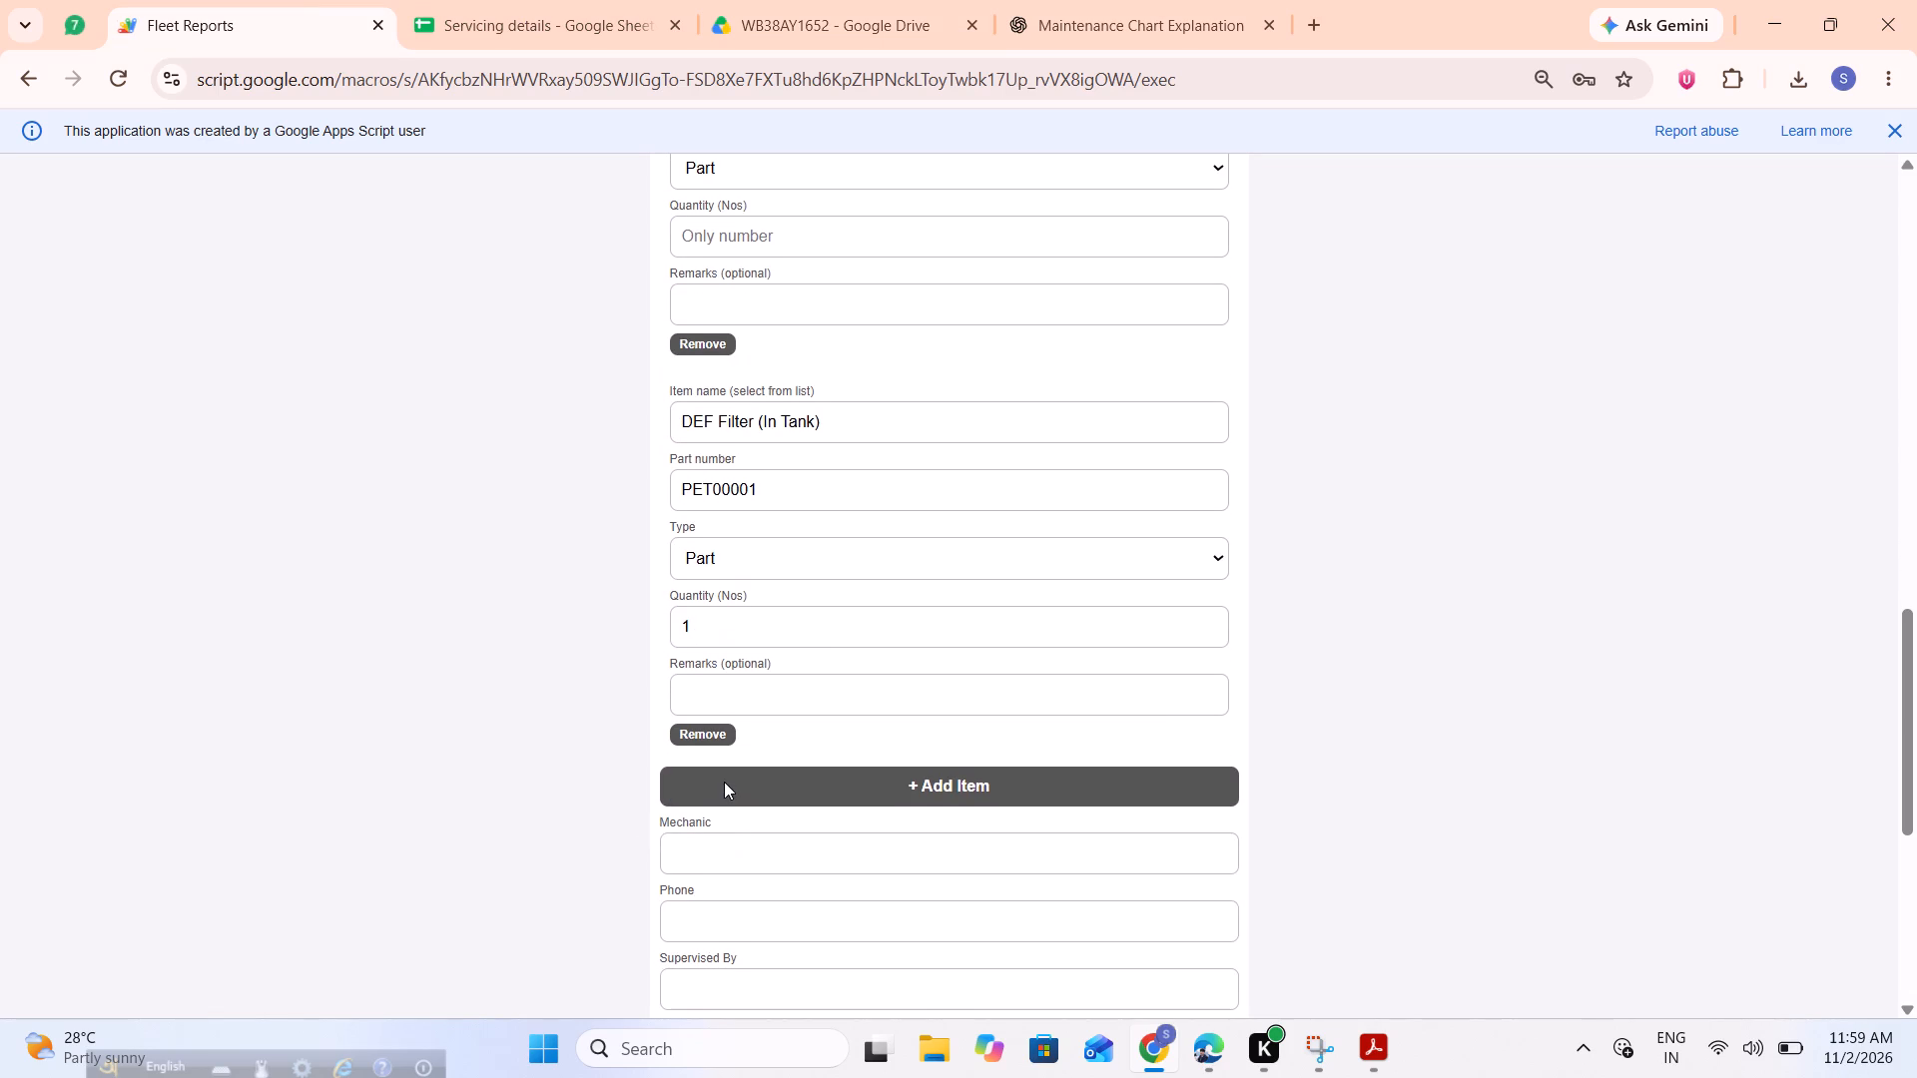
pyautogui.scroll(-1, 724, 782)
pyautogui.click(760, 687)
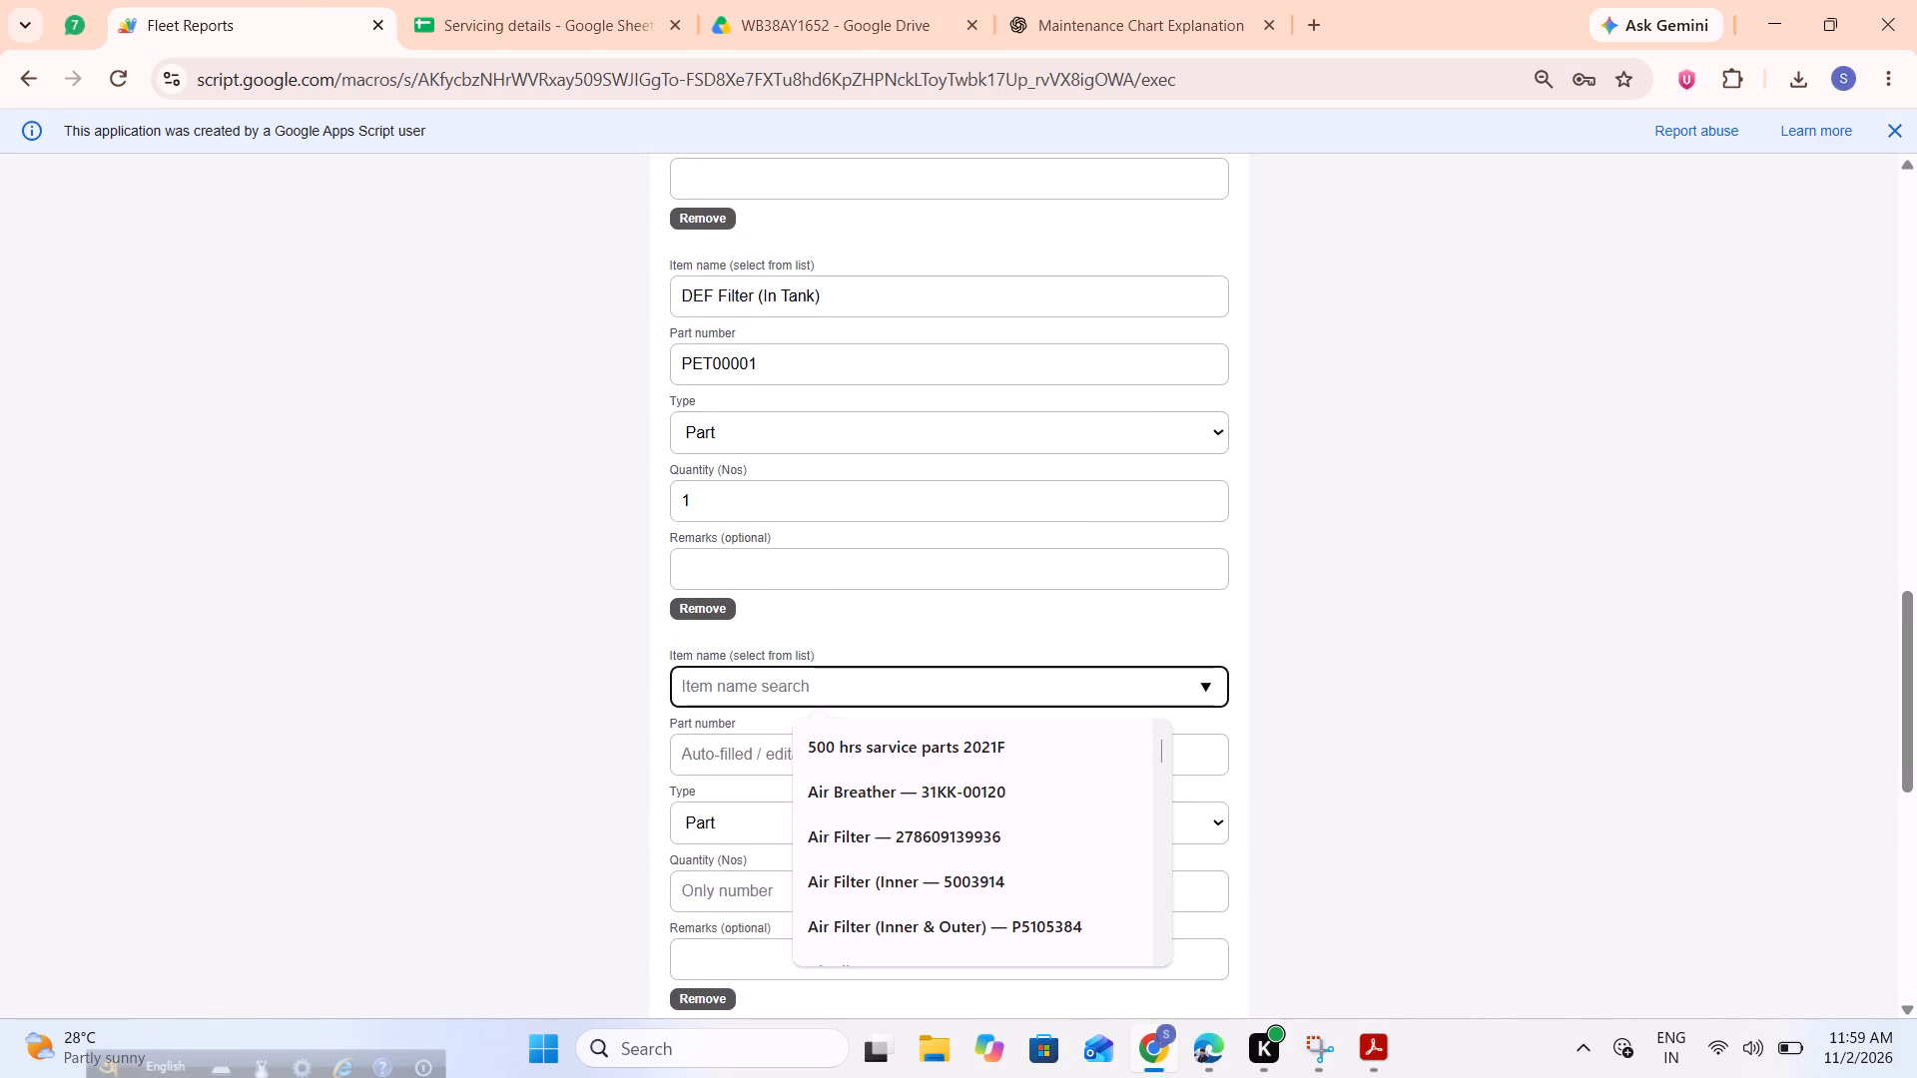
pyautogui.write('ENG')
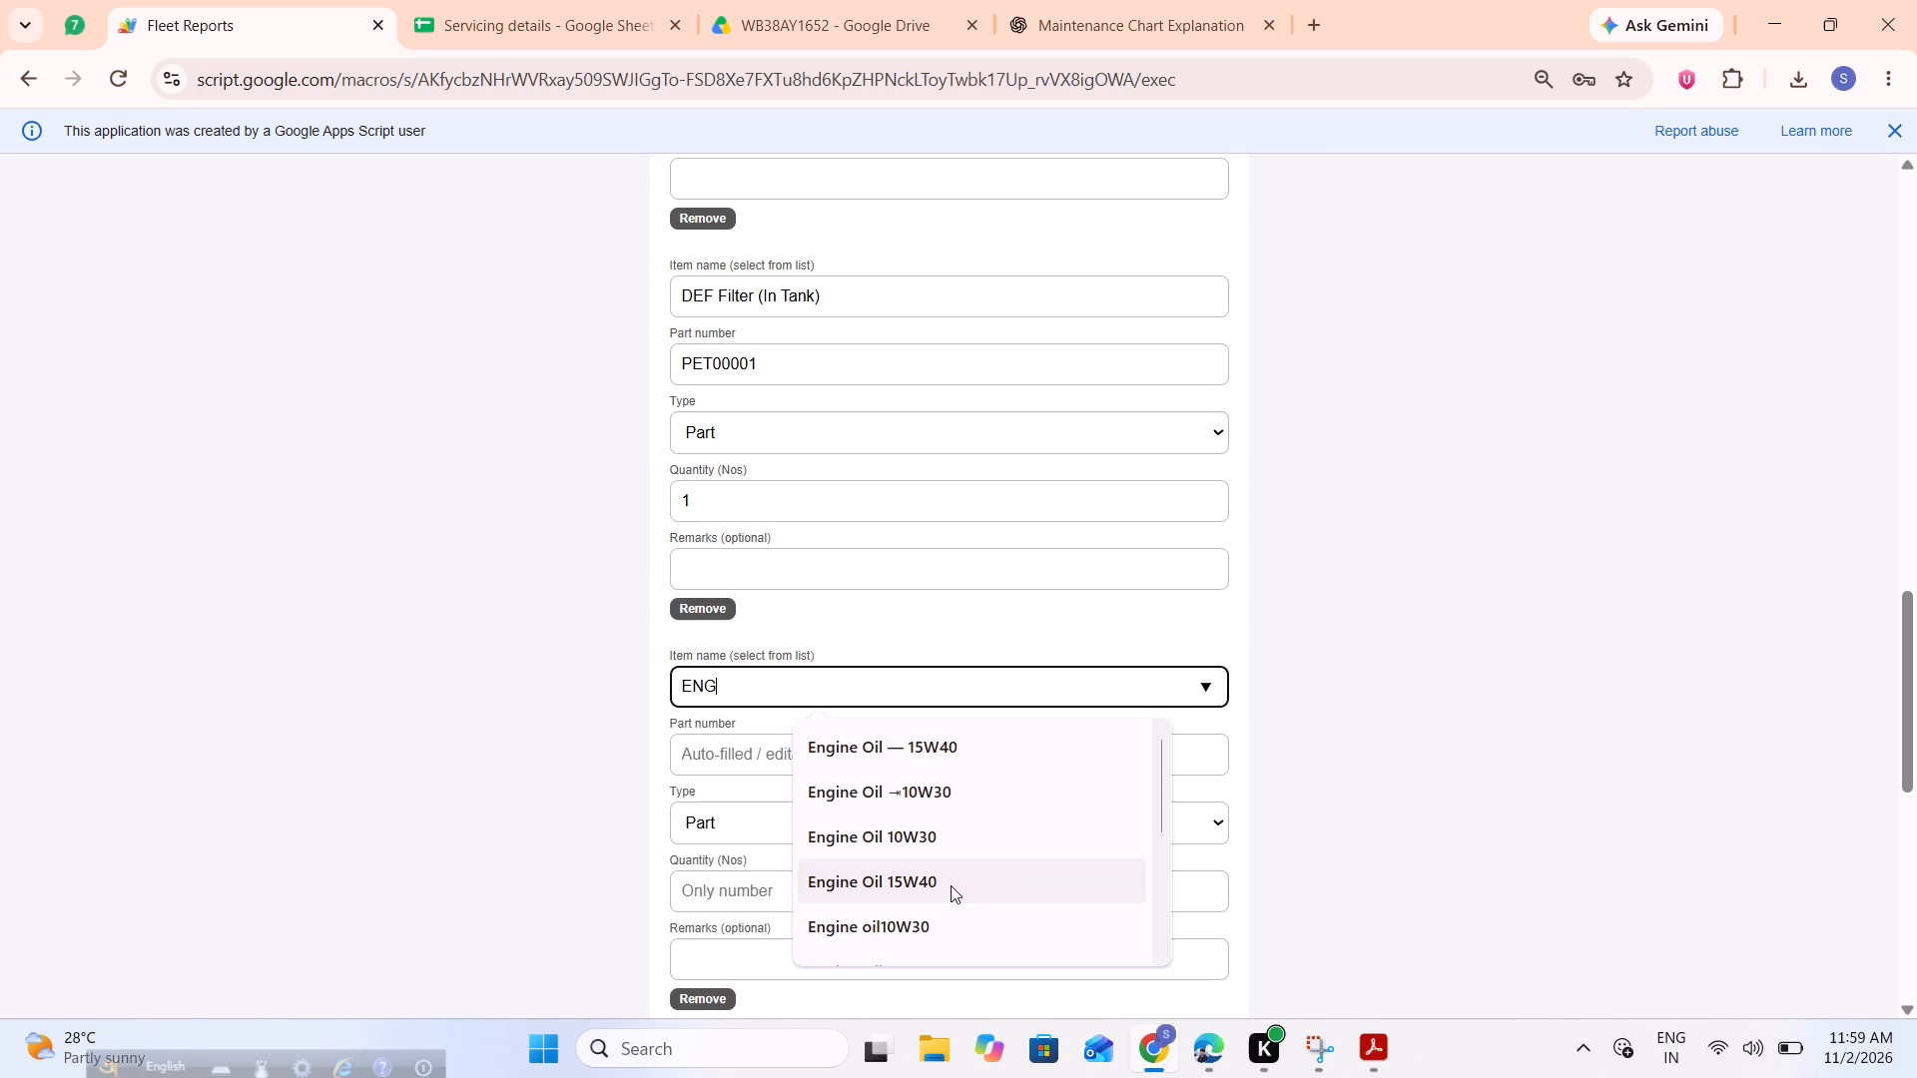
pyautogui.click(936, 852)
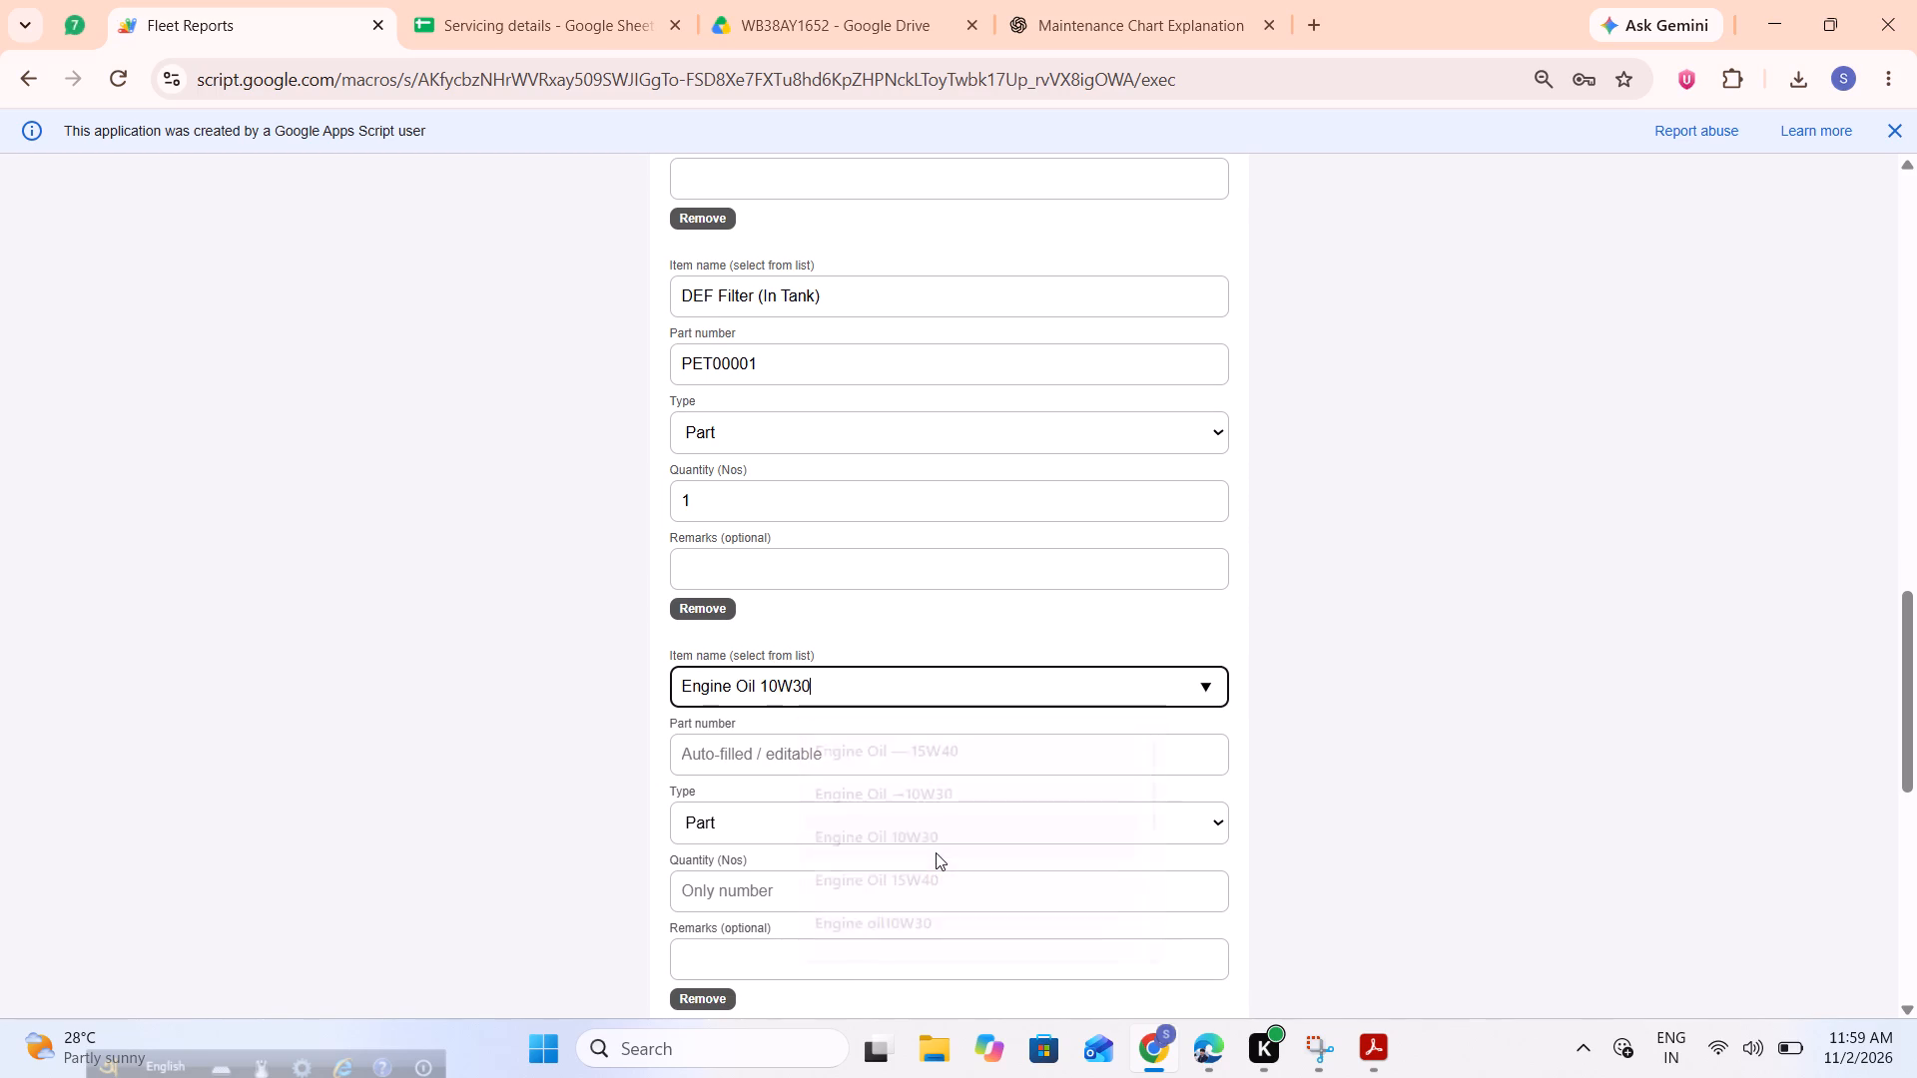
pyautogui.click(788, 880)
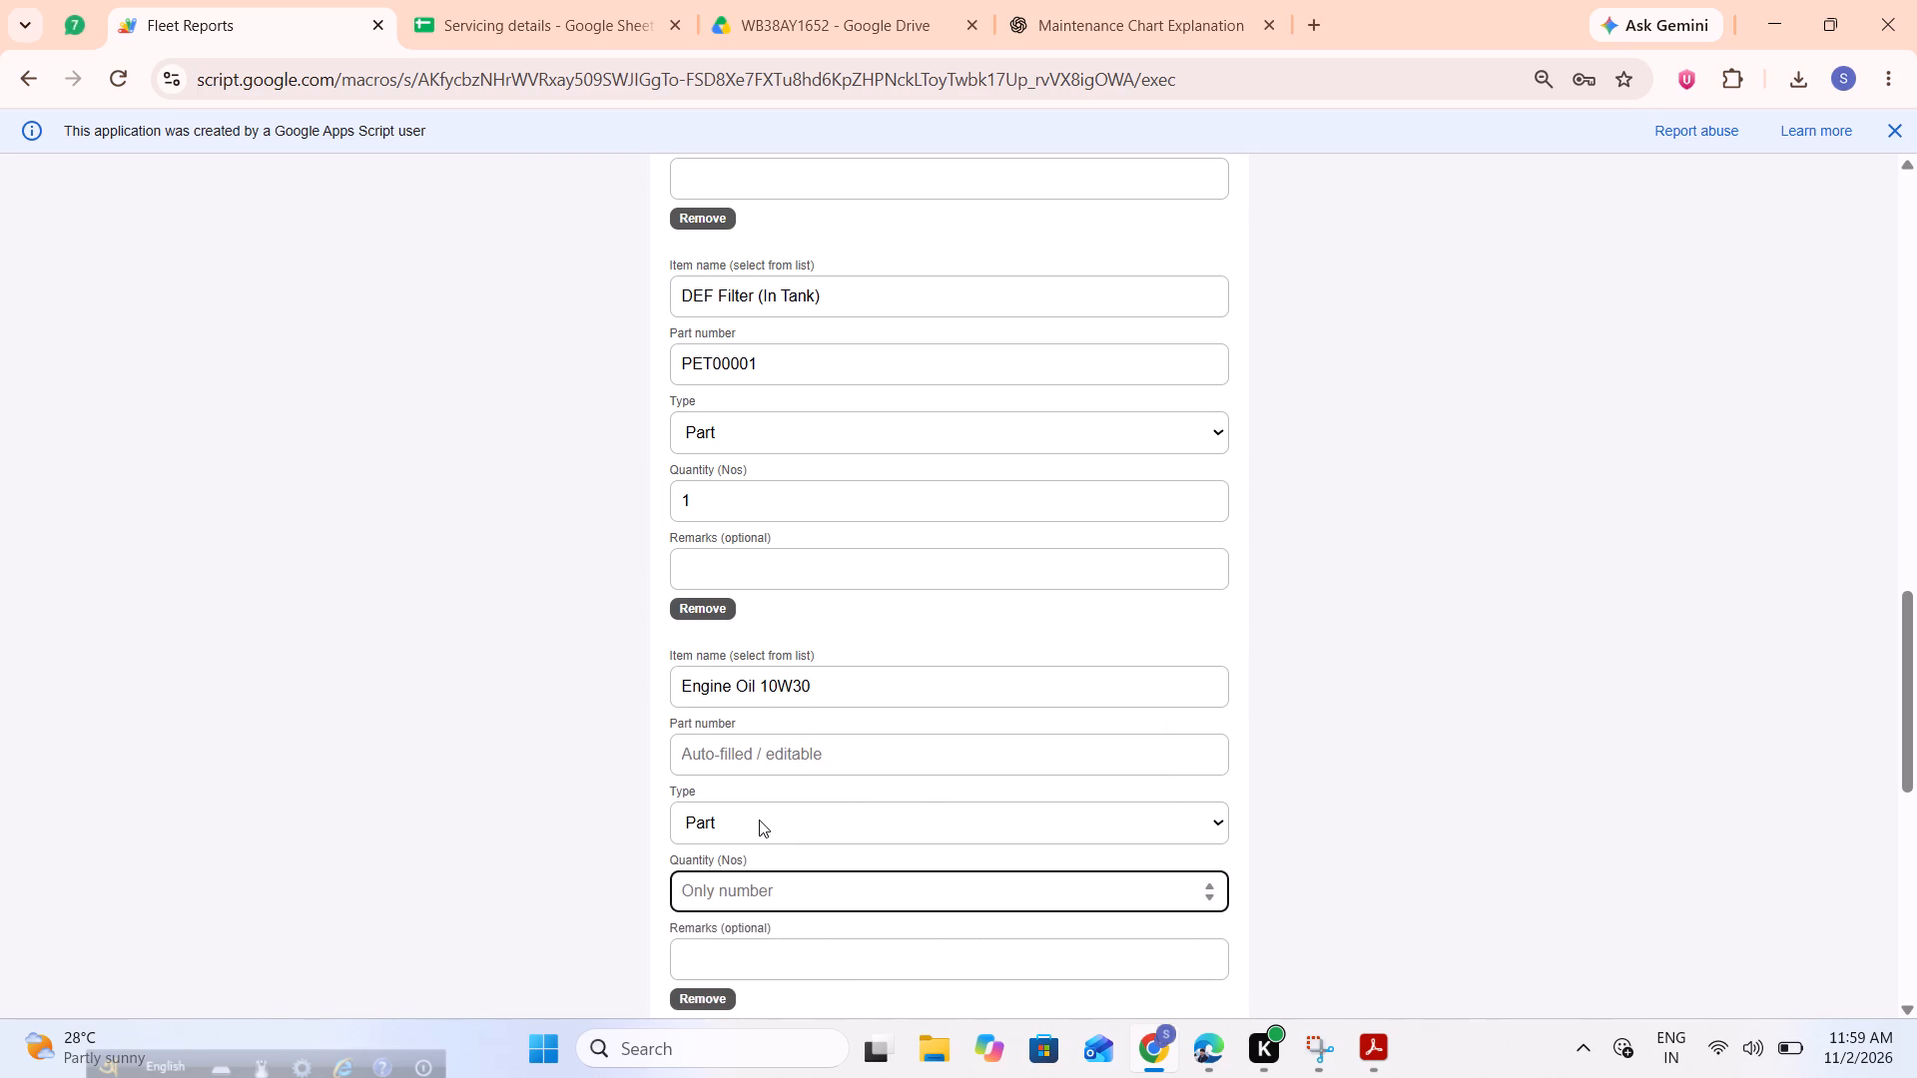
pyautogui.moveTo(759, 819); pyautogui.dragTo(734, 884)
pyautogui.click(734, 884)
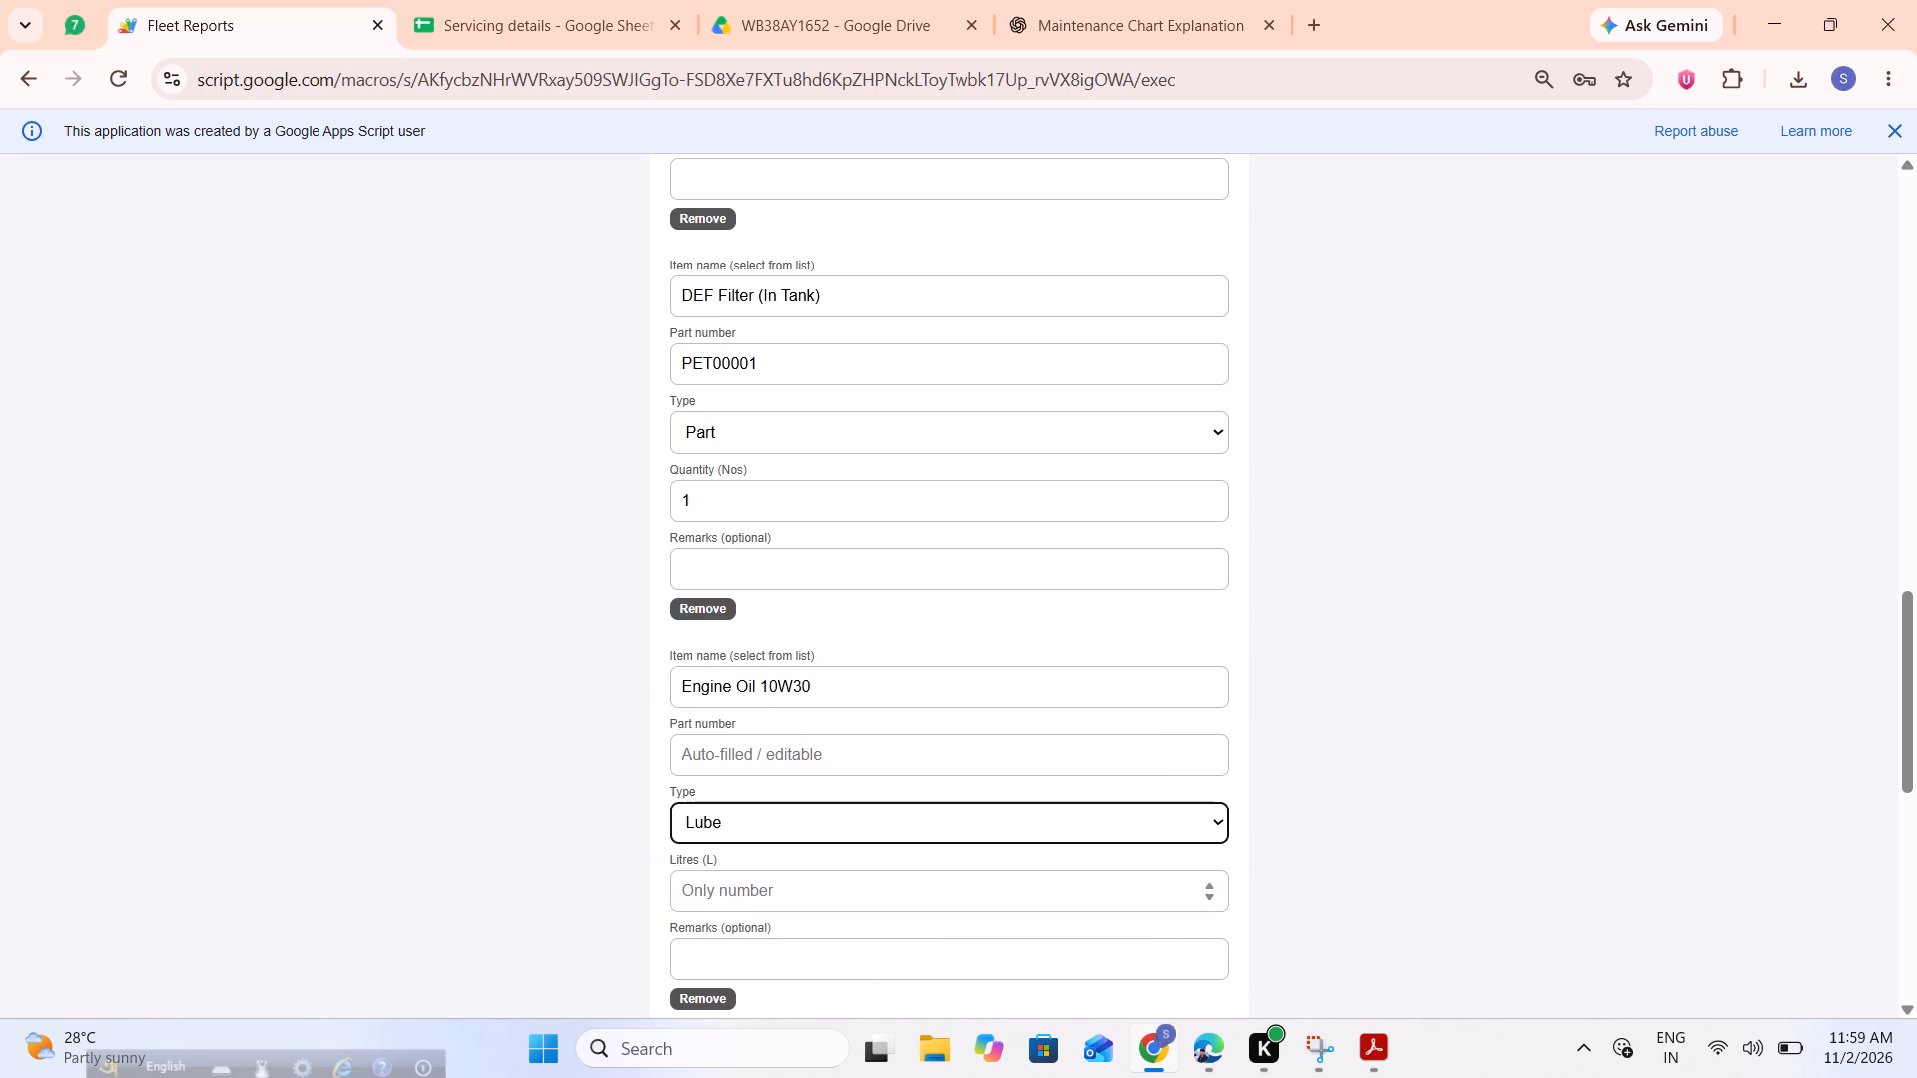
pyautogui.click(734, 890)
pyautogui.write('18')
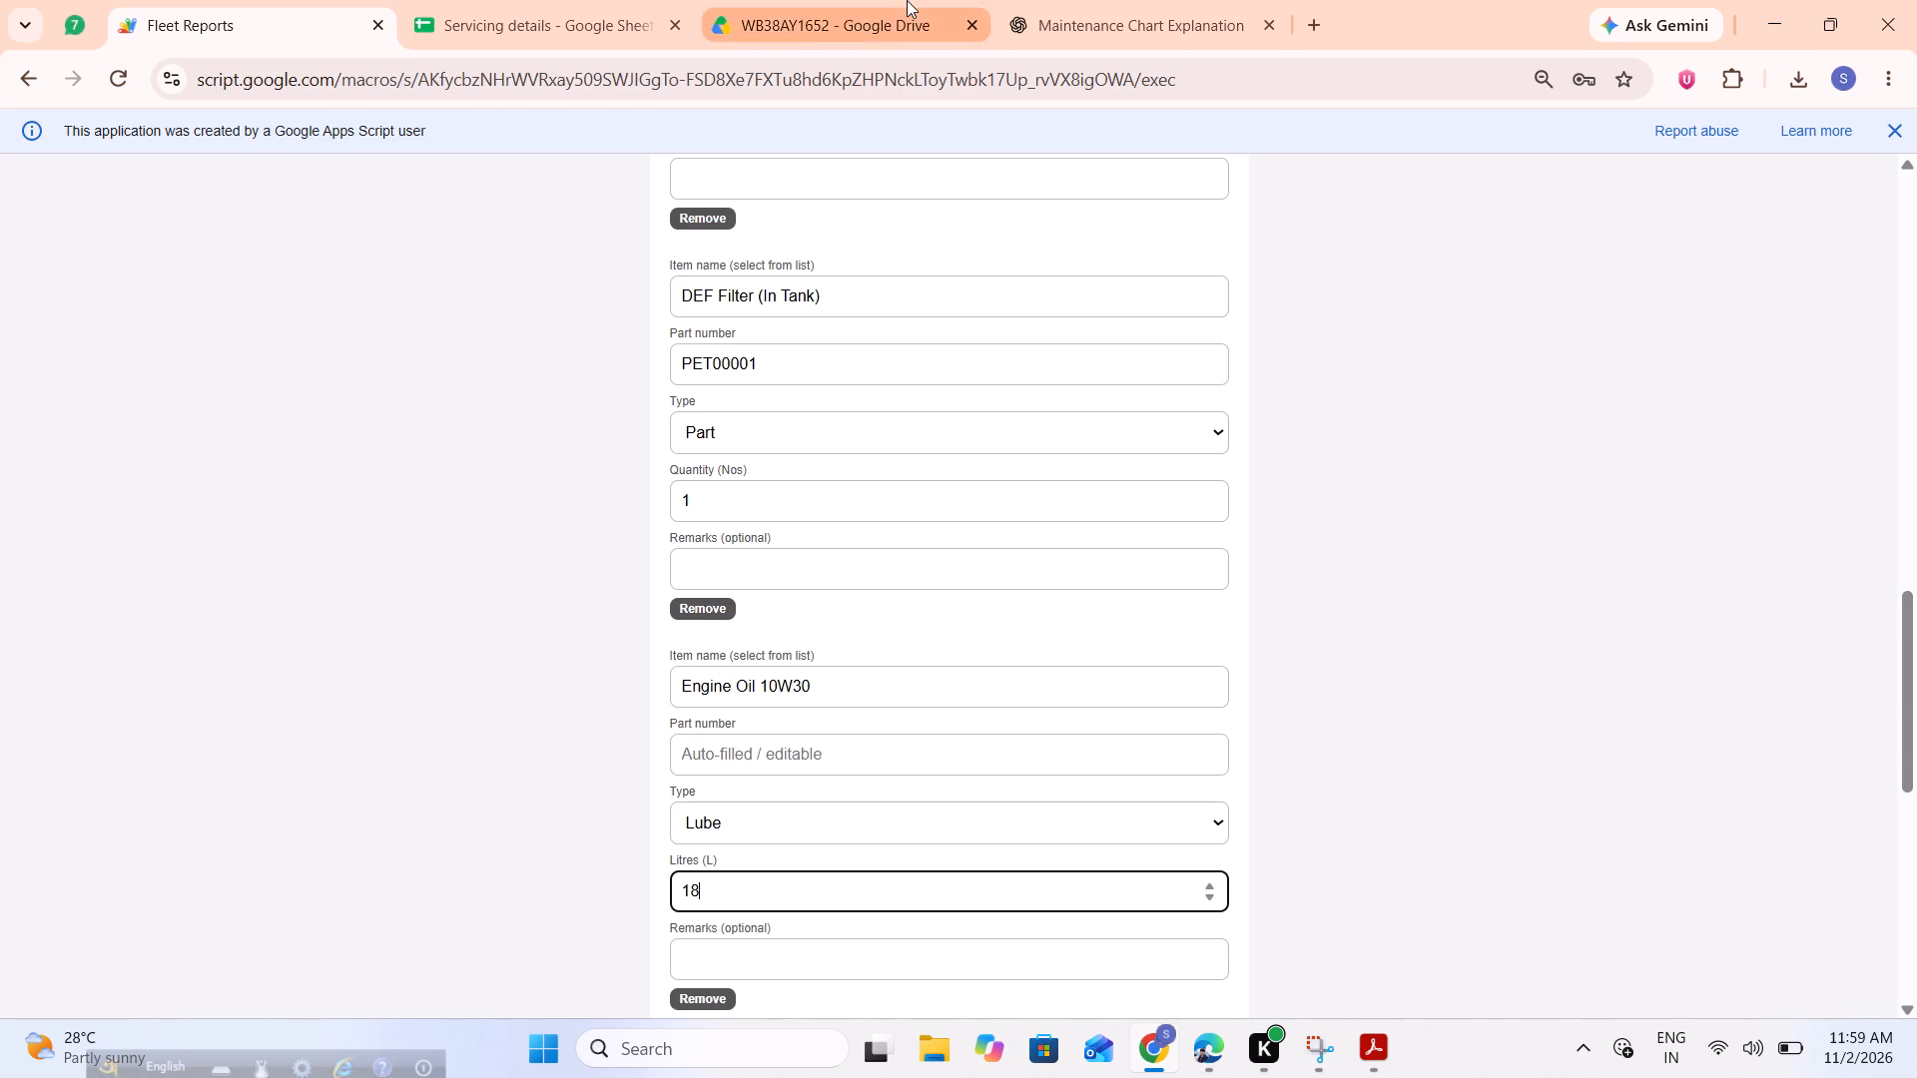
pyautogui.click(907, 0)
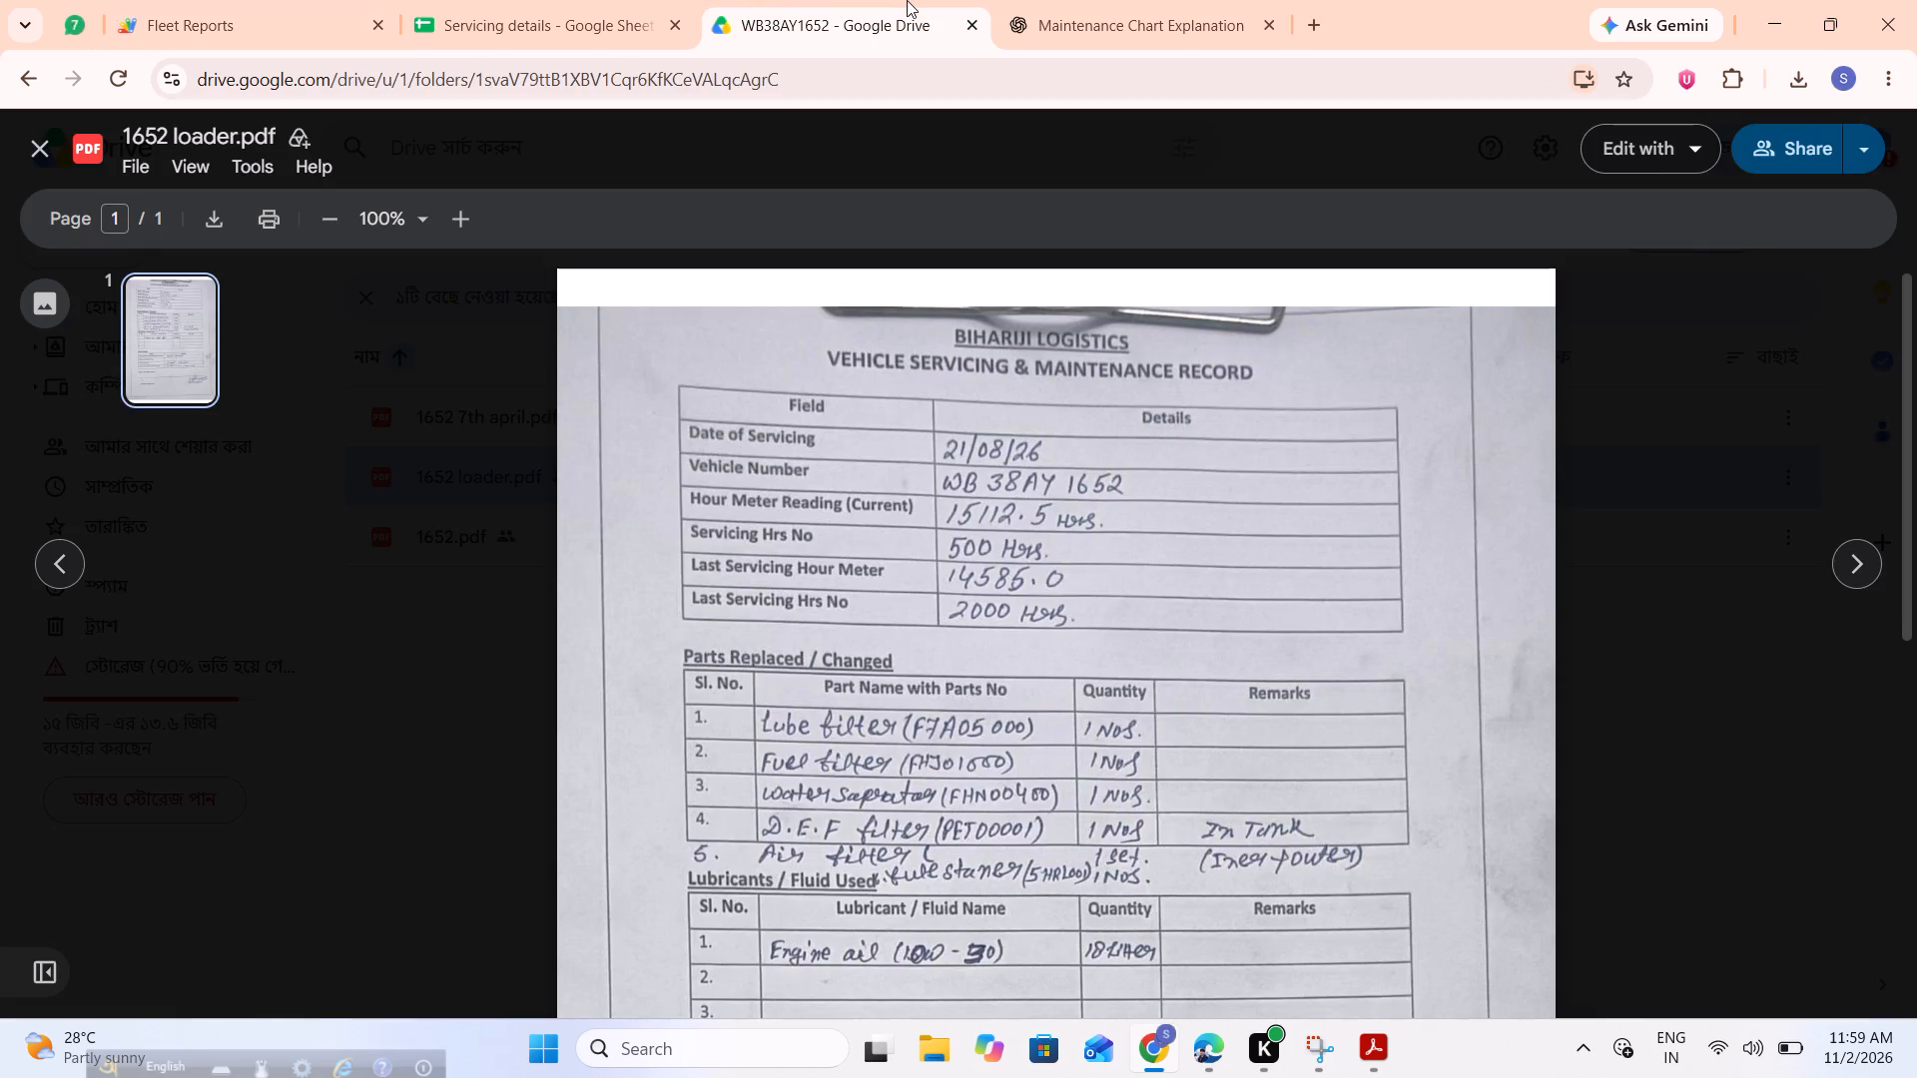
pyautogui.click(193, 0)
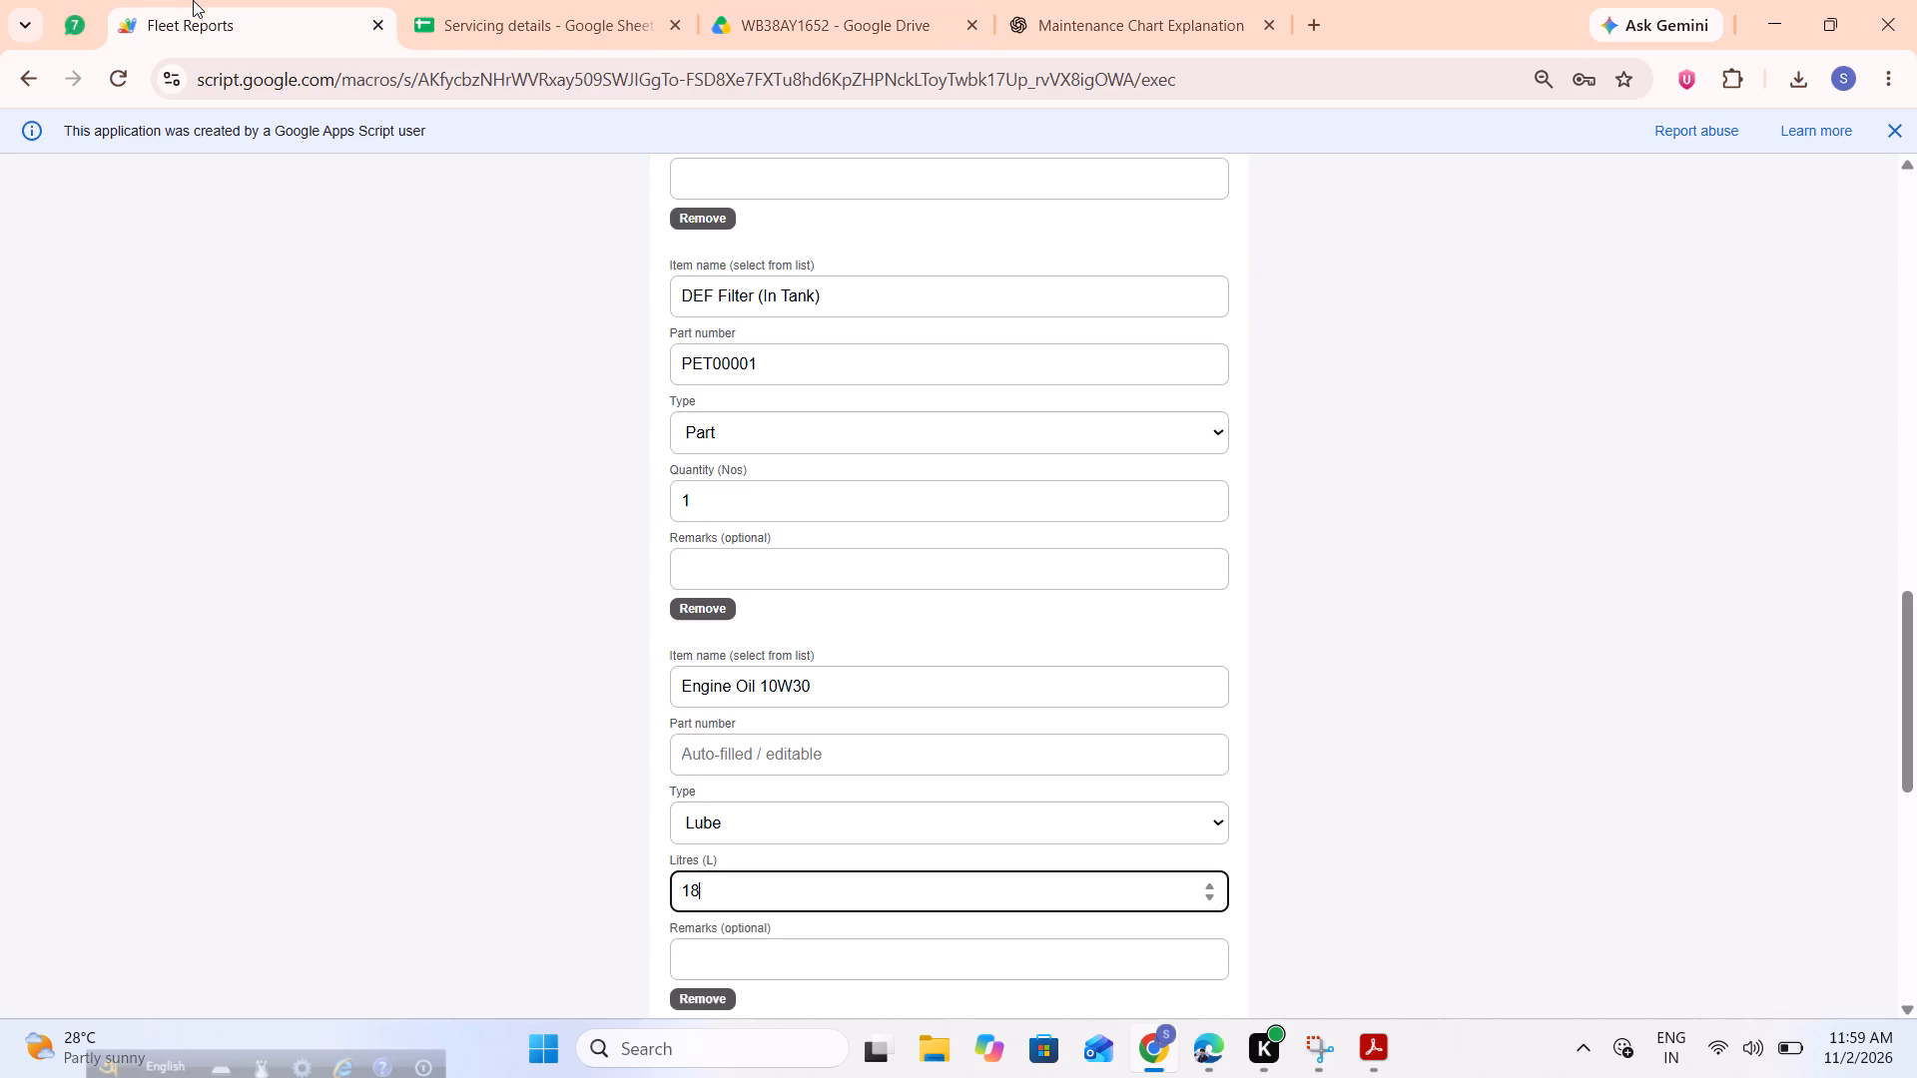
pyautogui.click(662, 693)
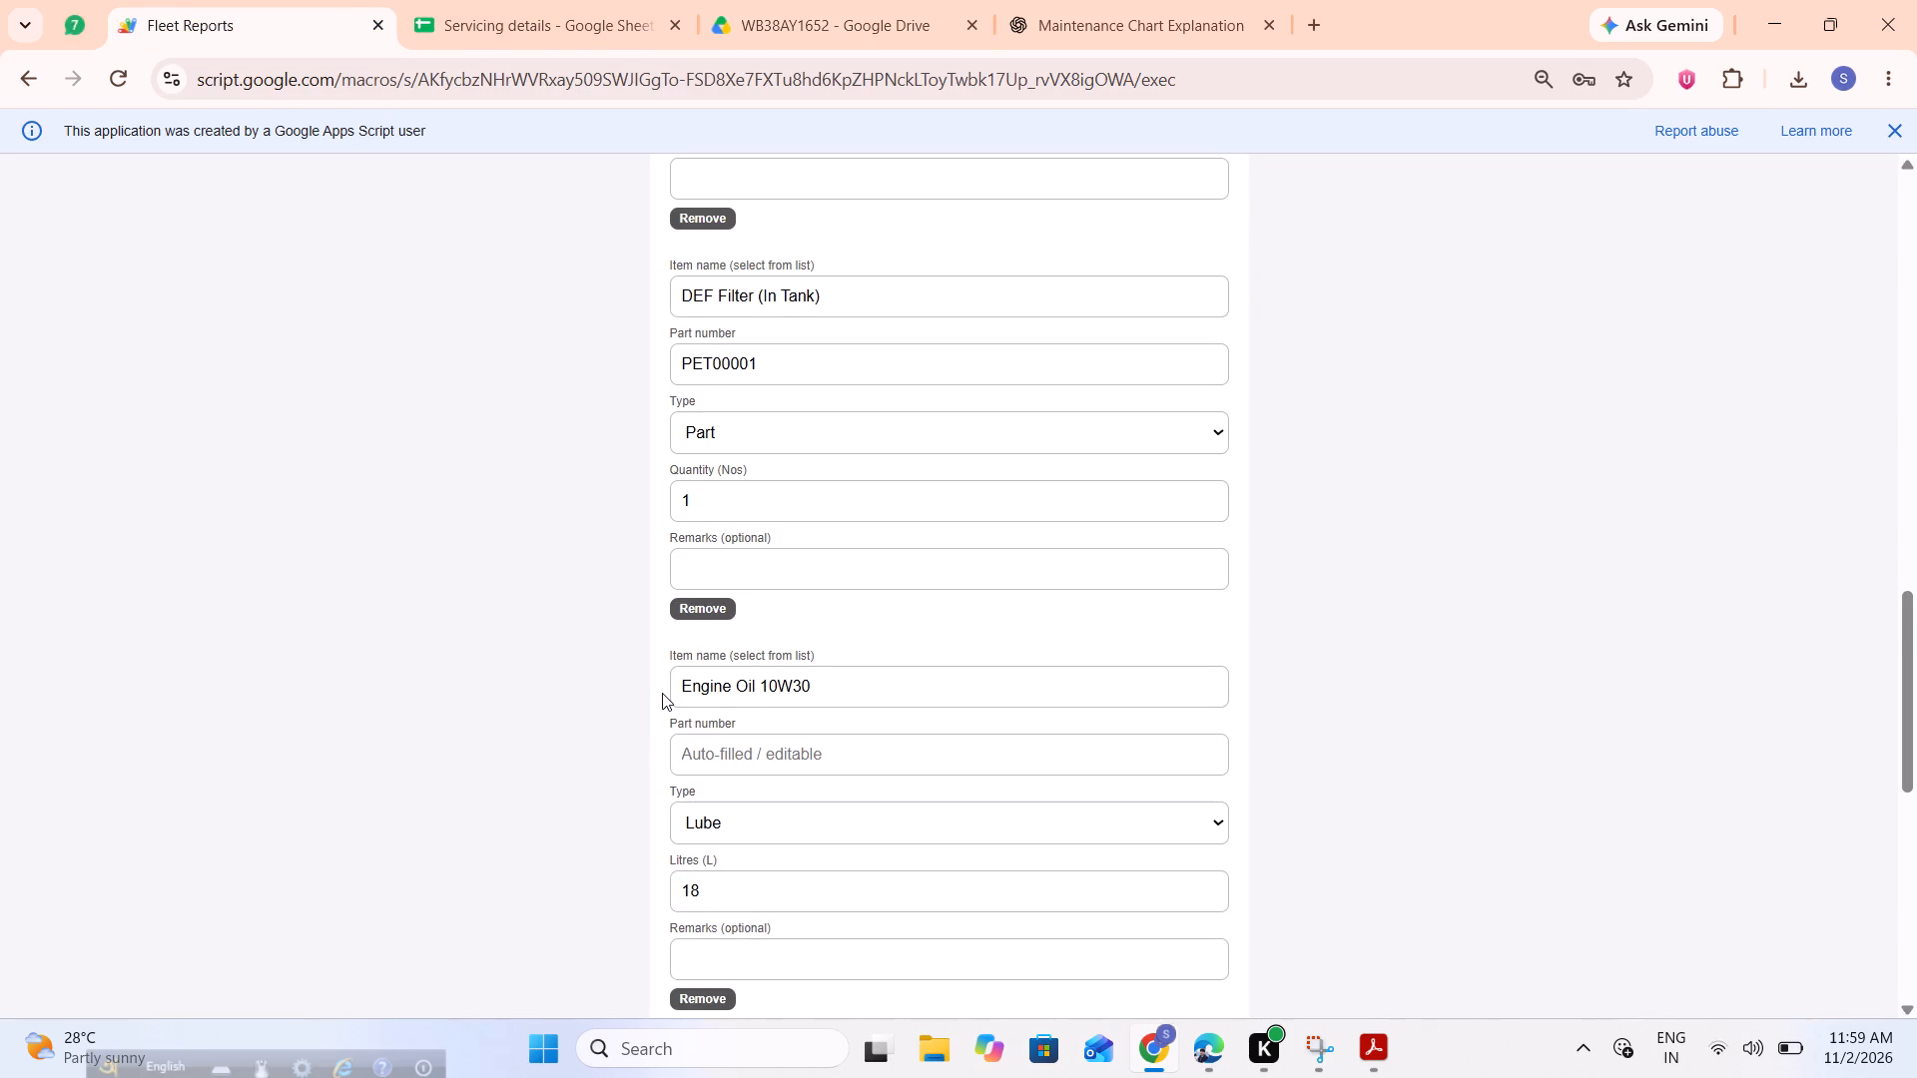
pyautogui.scroll(-3, 662, 693)
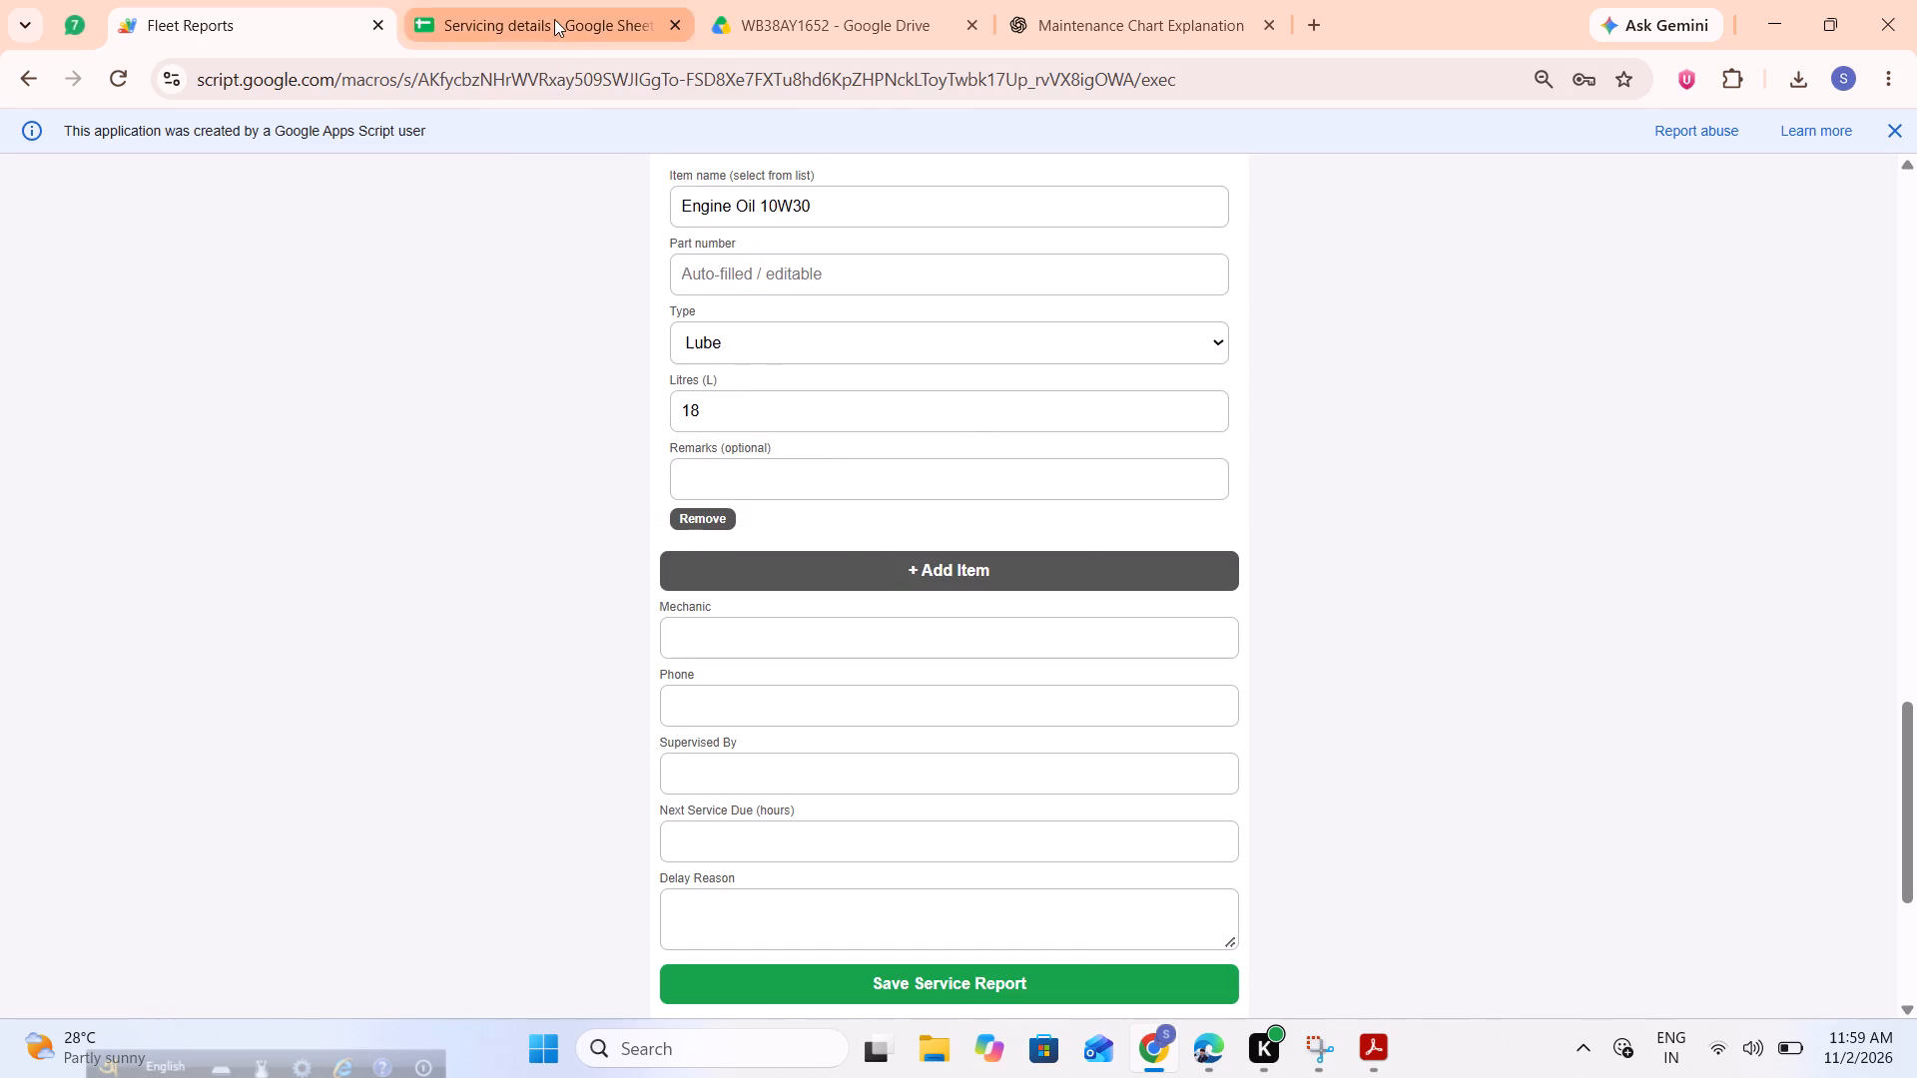
pyautogui.click(554, 19)
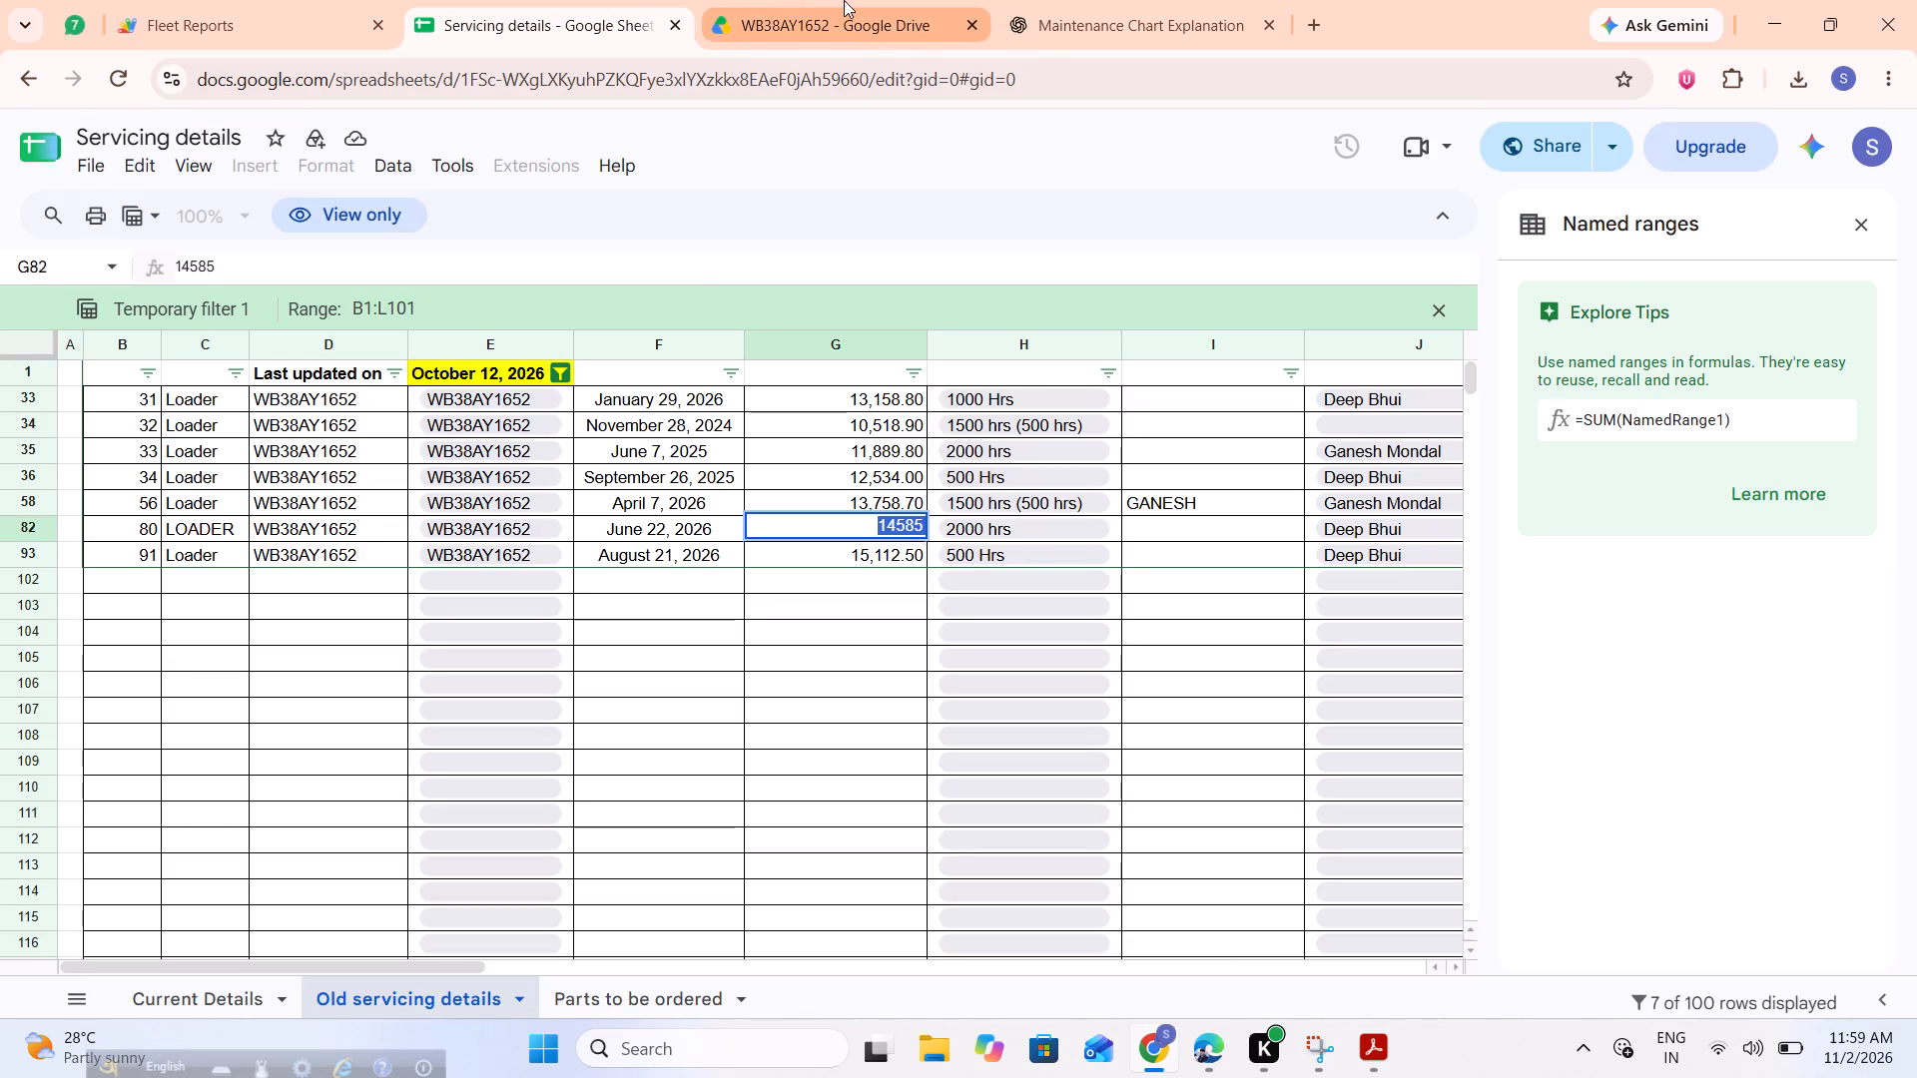
pyautogui.click(844, 0)
pyautogui.scroll(-1, 1018, 473)
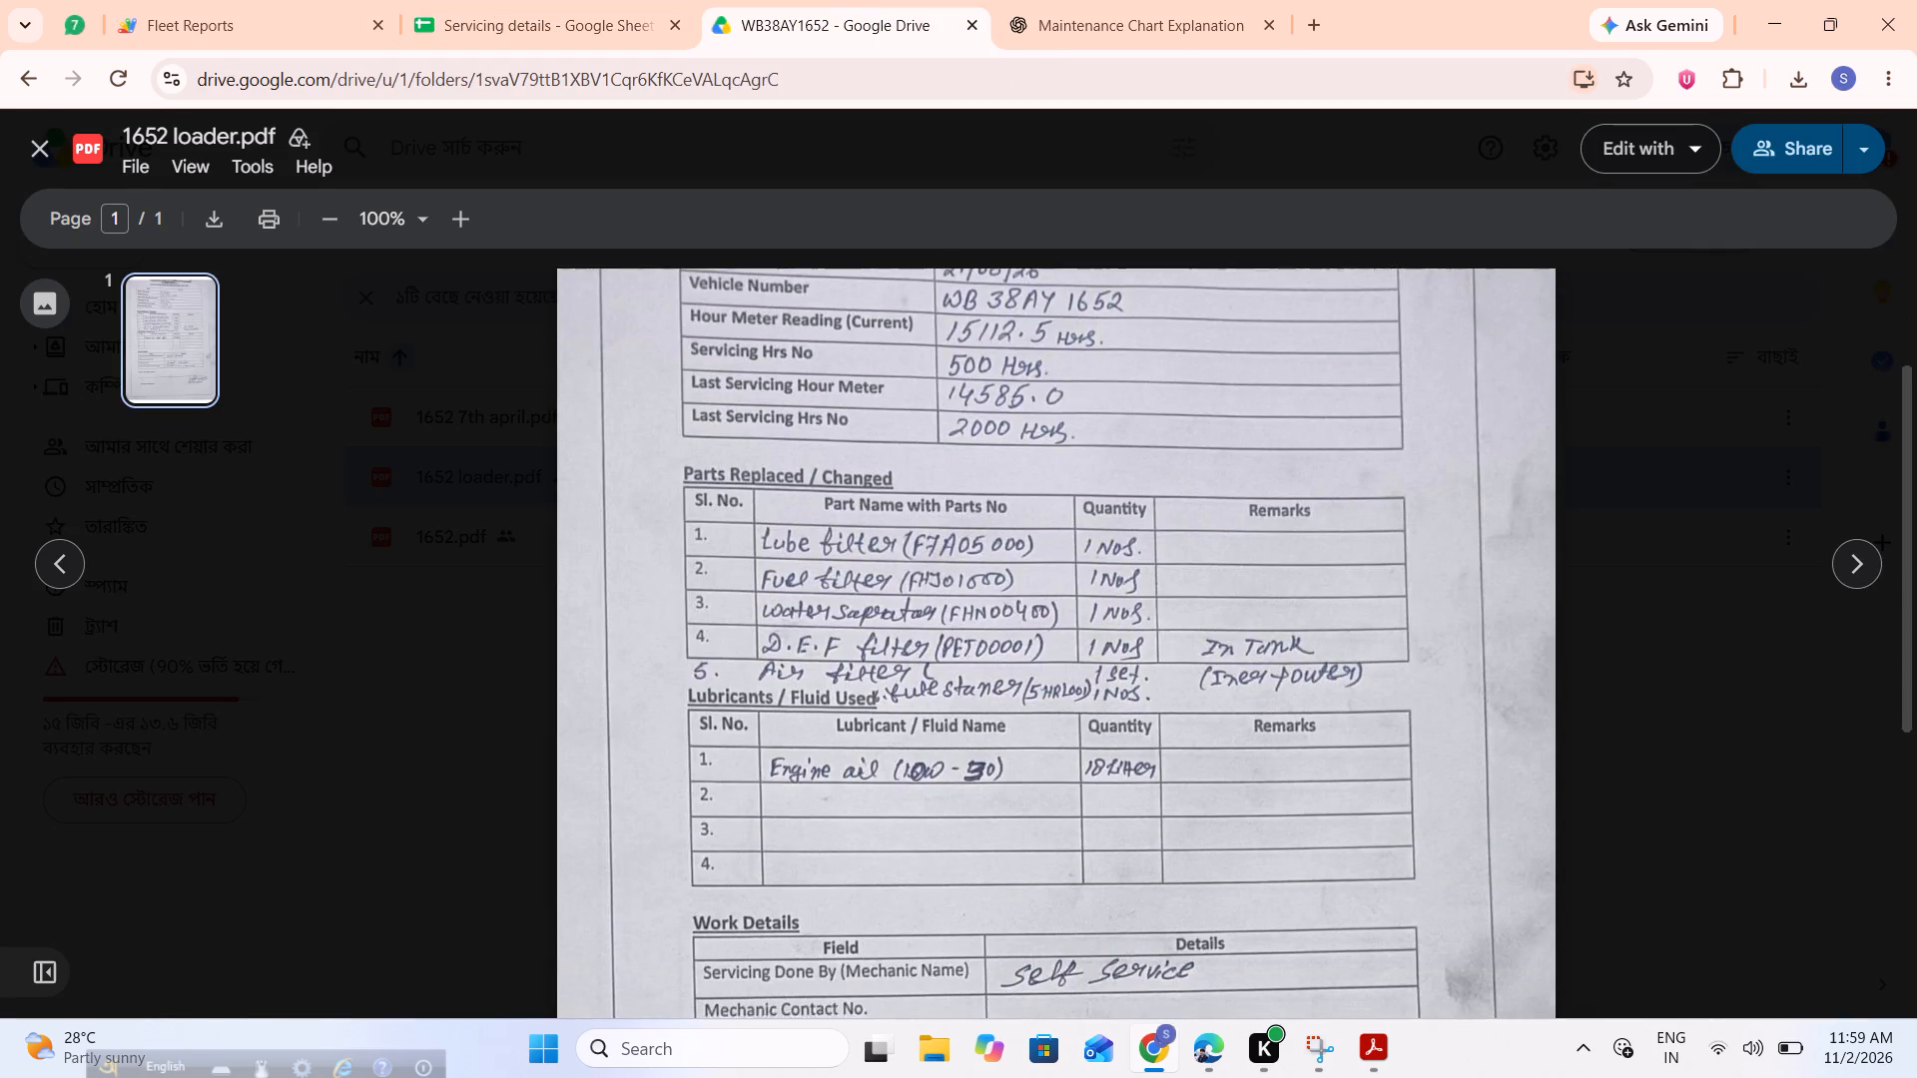
pyautogui.scroll(-2, 1018, 473)
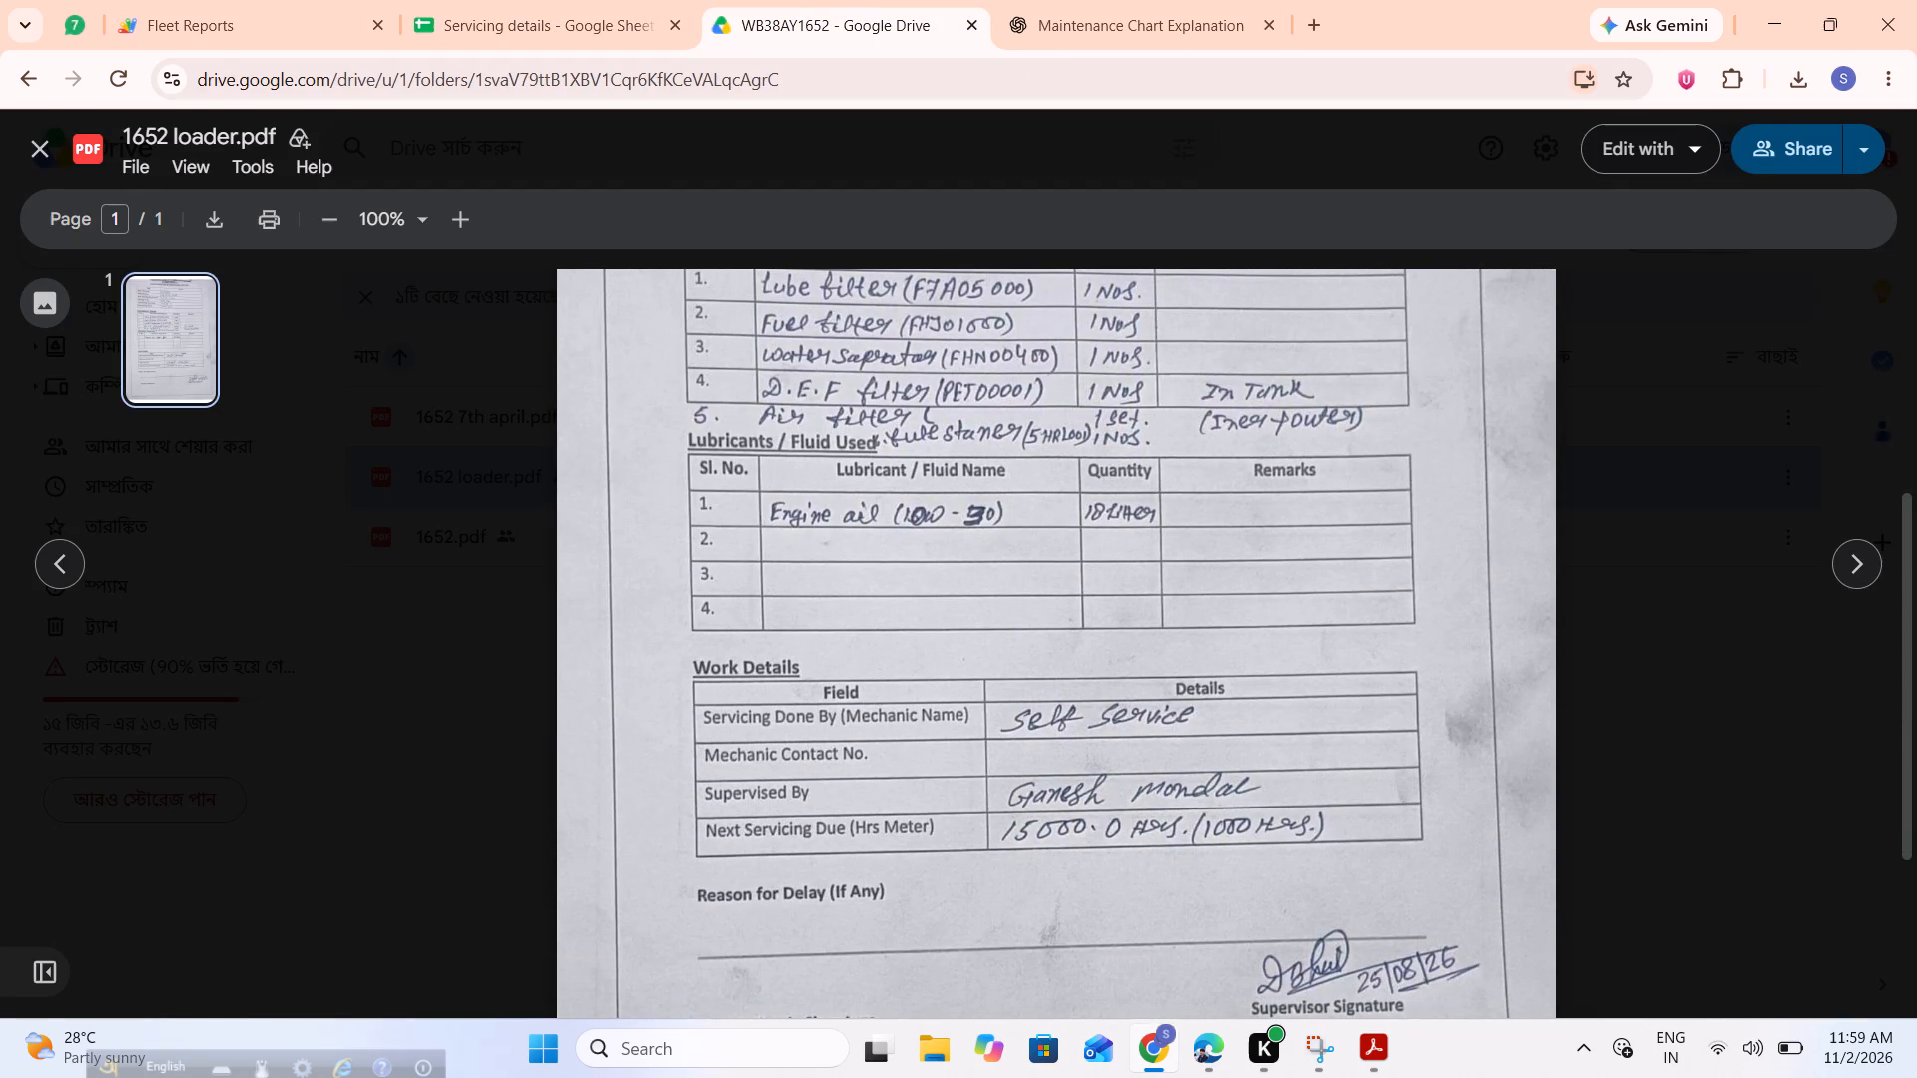
pyautogui.scroll(1, 1018, 473)
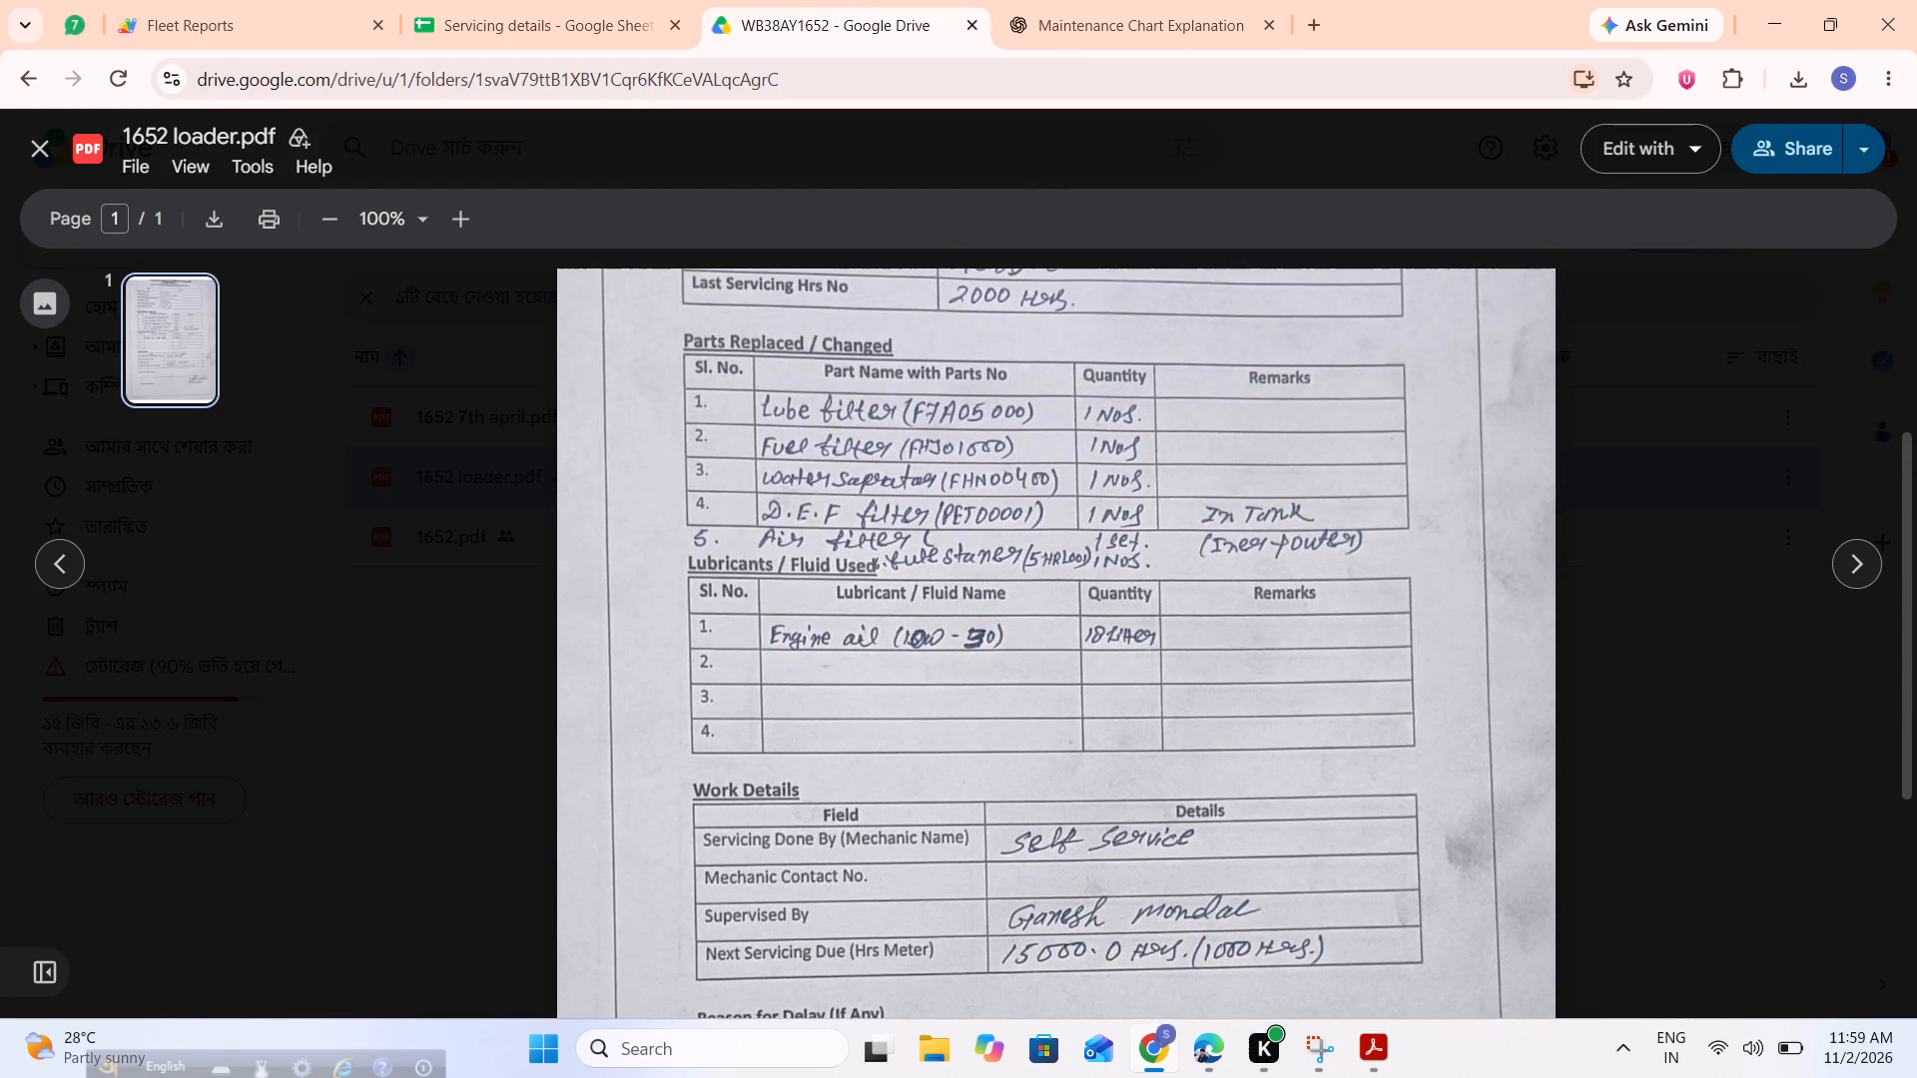
pyautogui.scroll(3, 1018, 473)
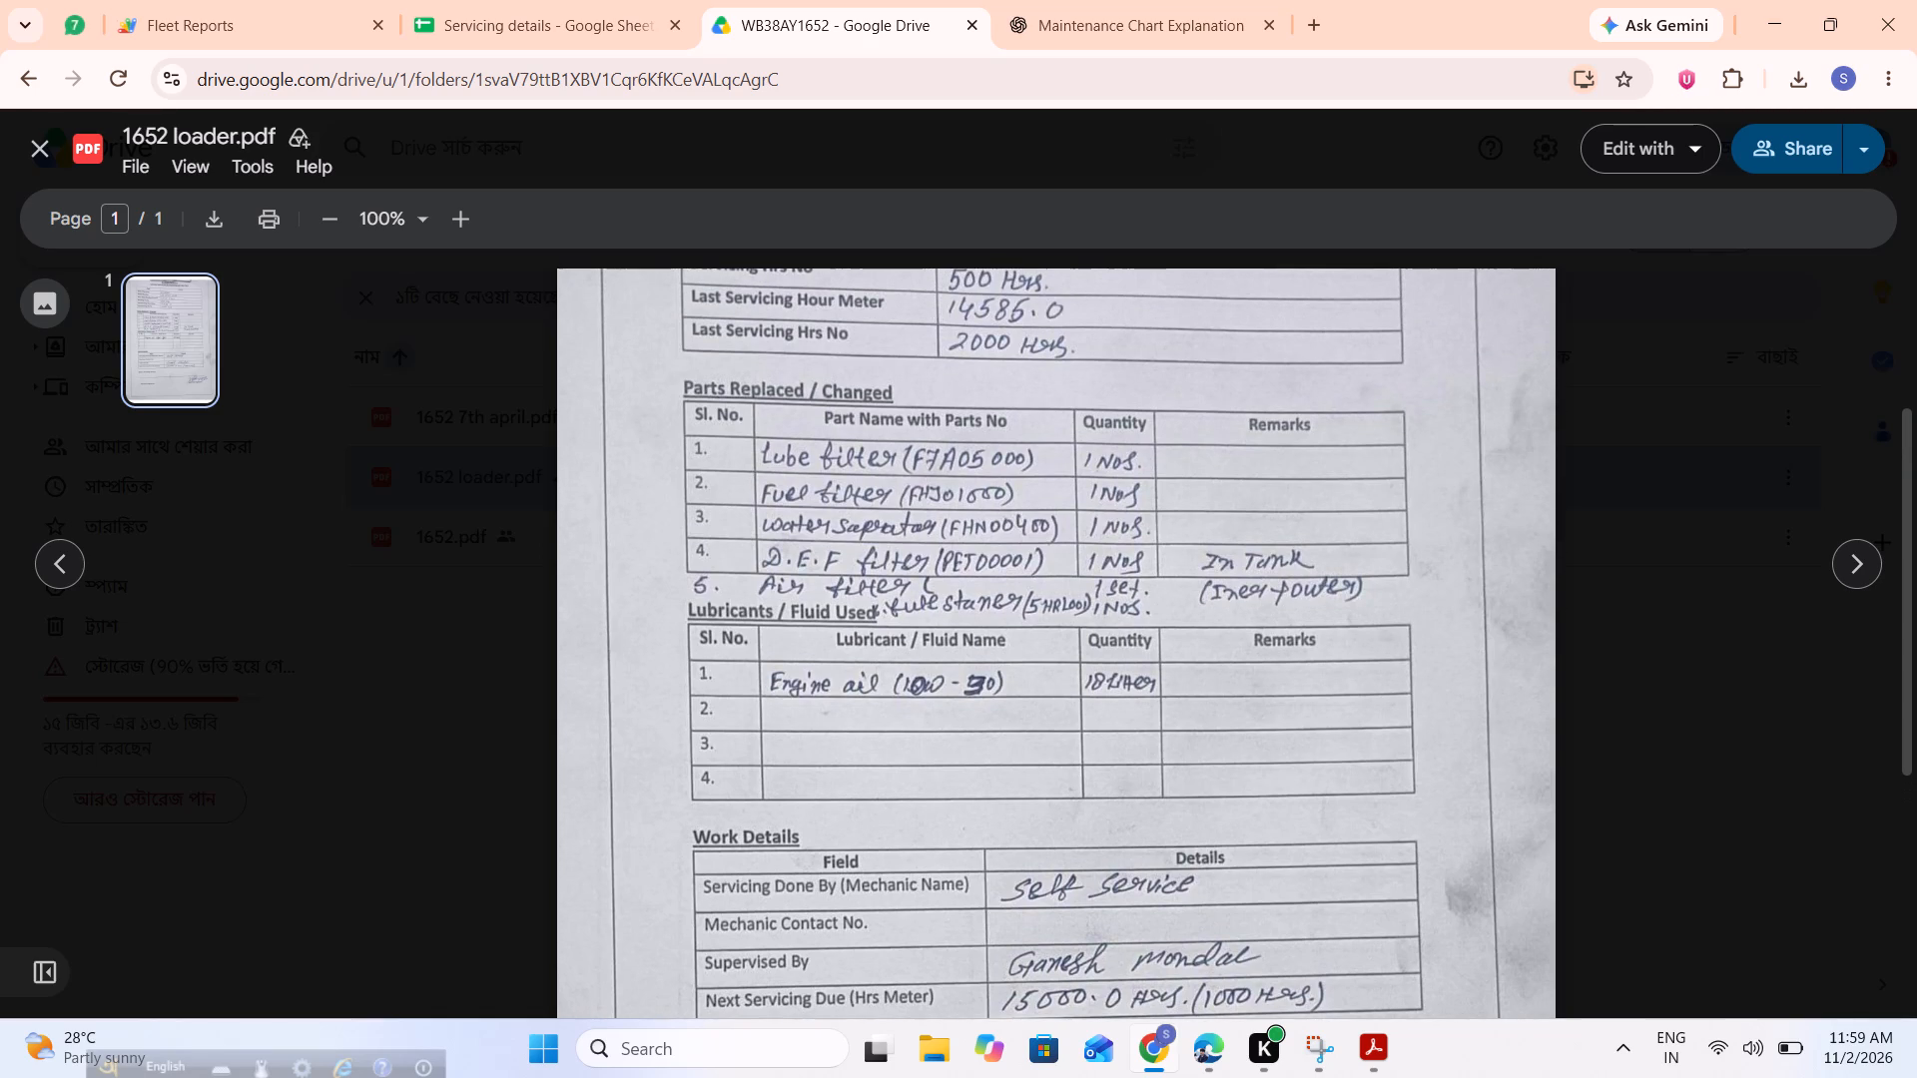
pyautogui.scroll(2, 1018, 473)
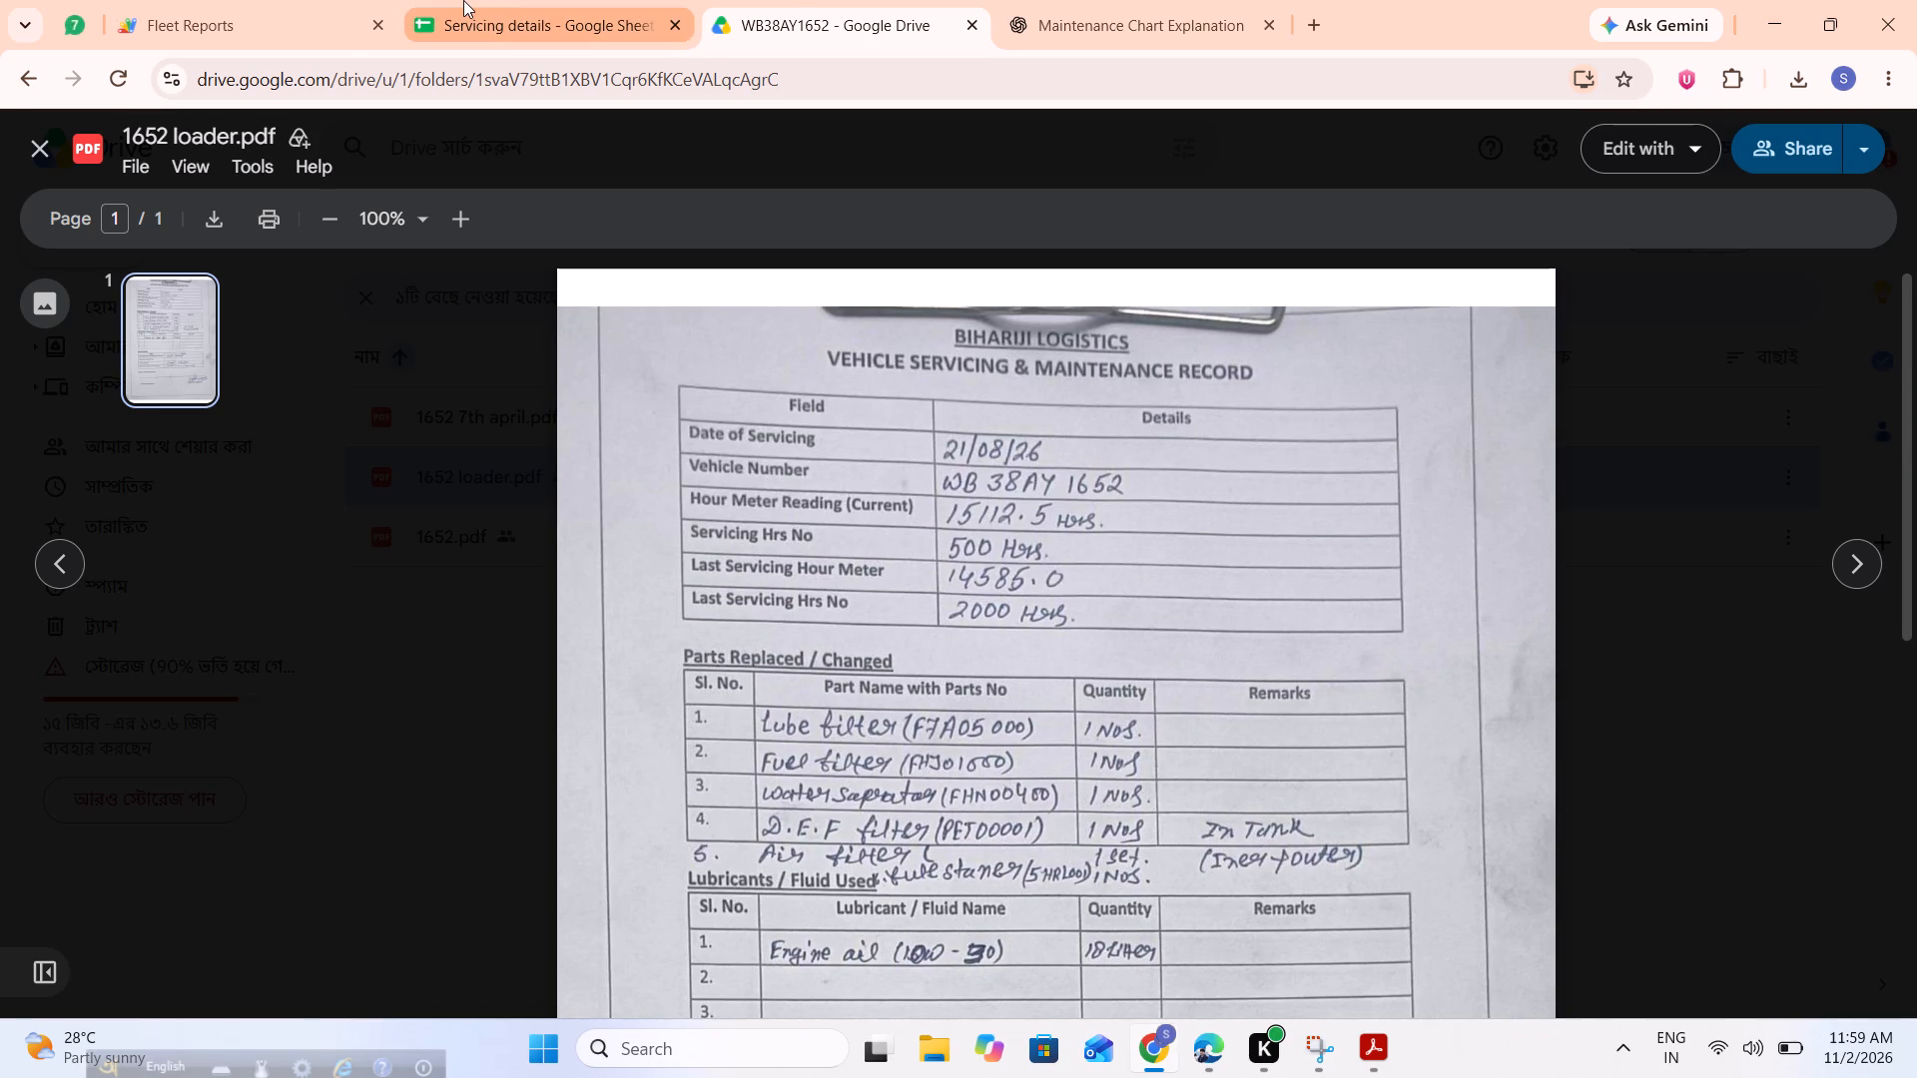
pyautogui.click(463, 0)
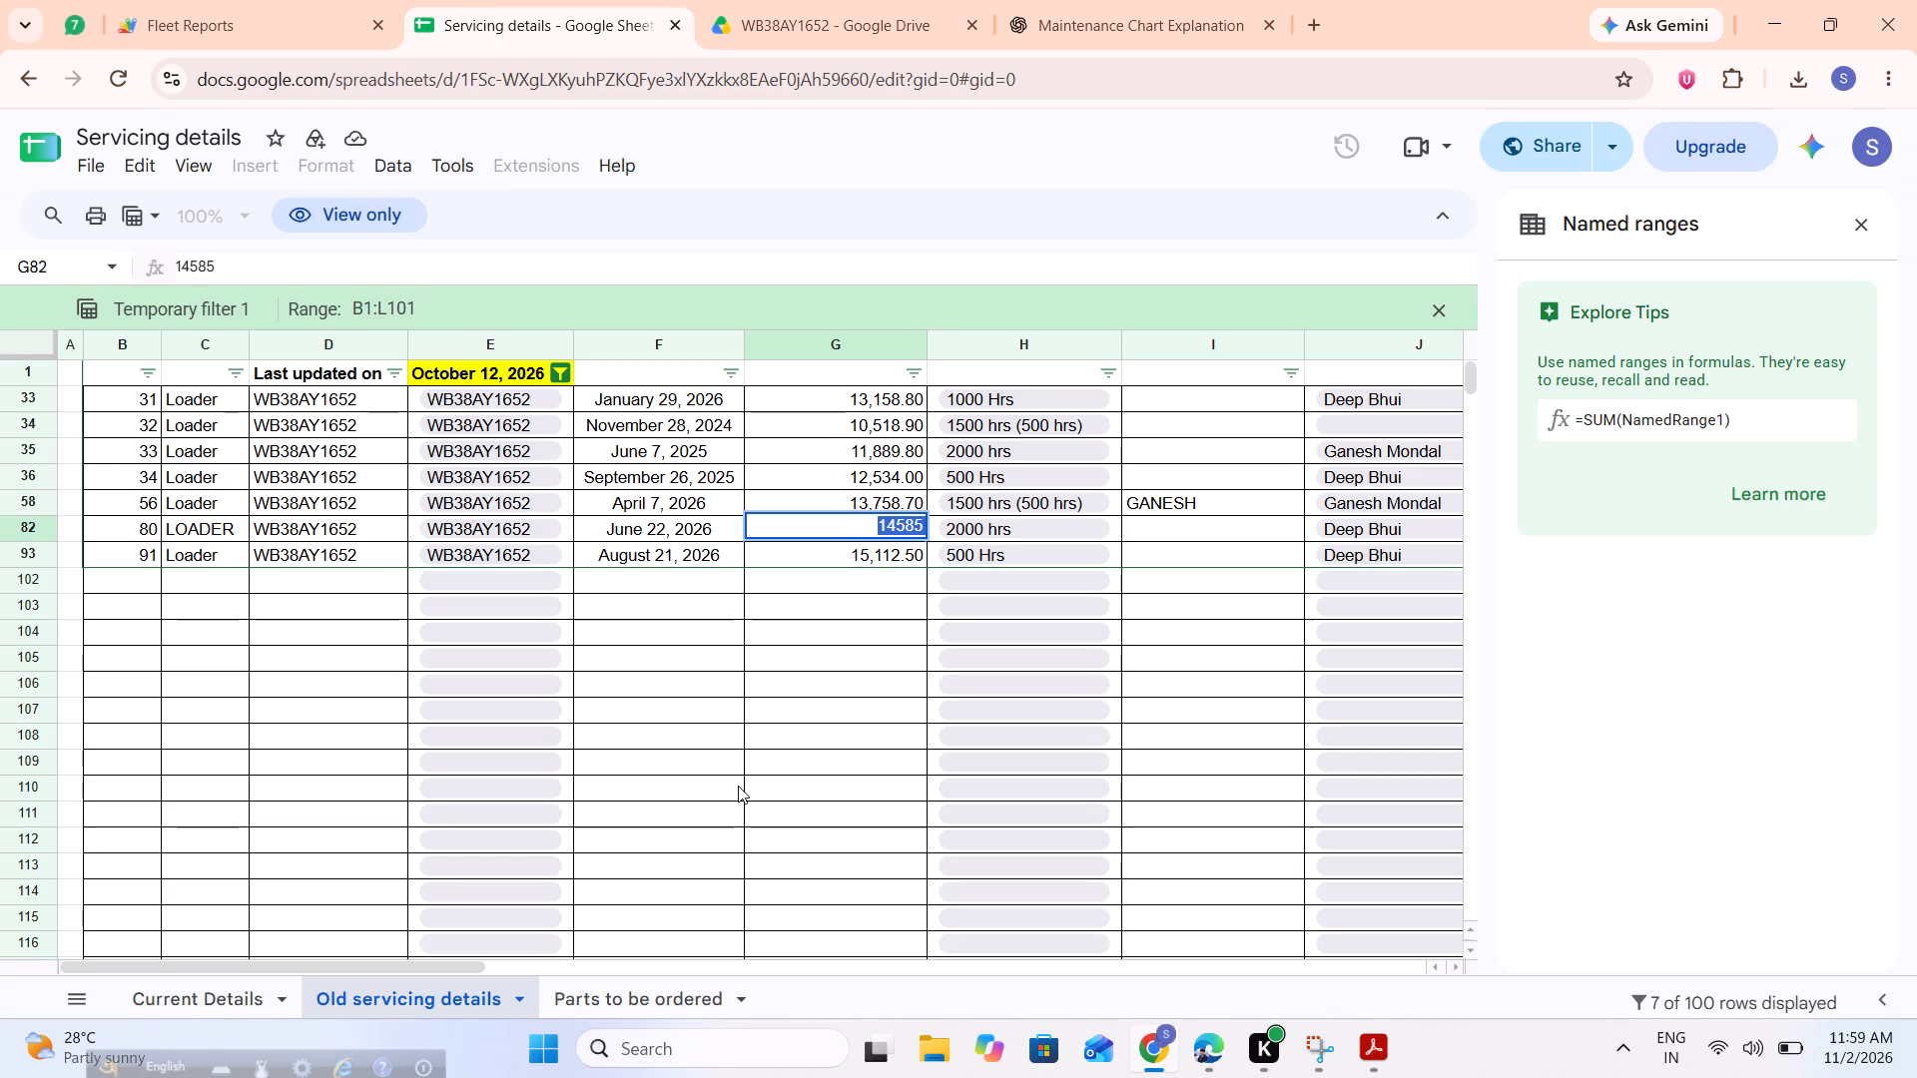
pyautogui.click(738, 786)
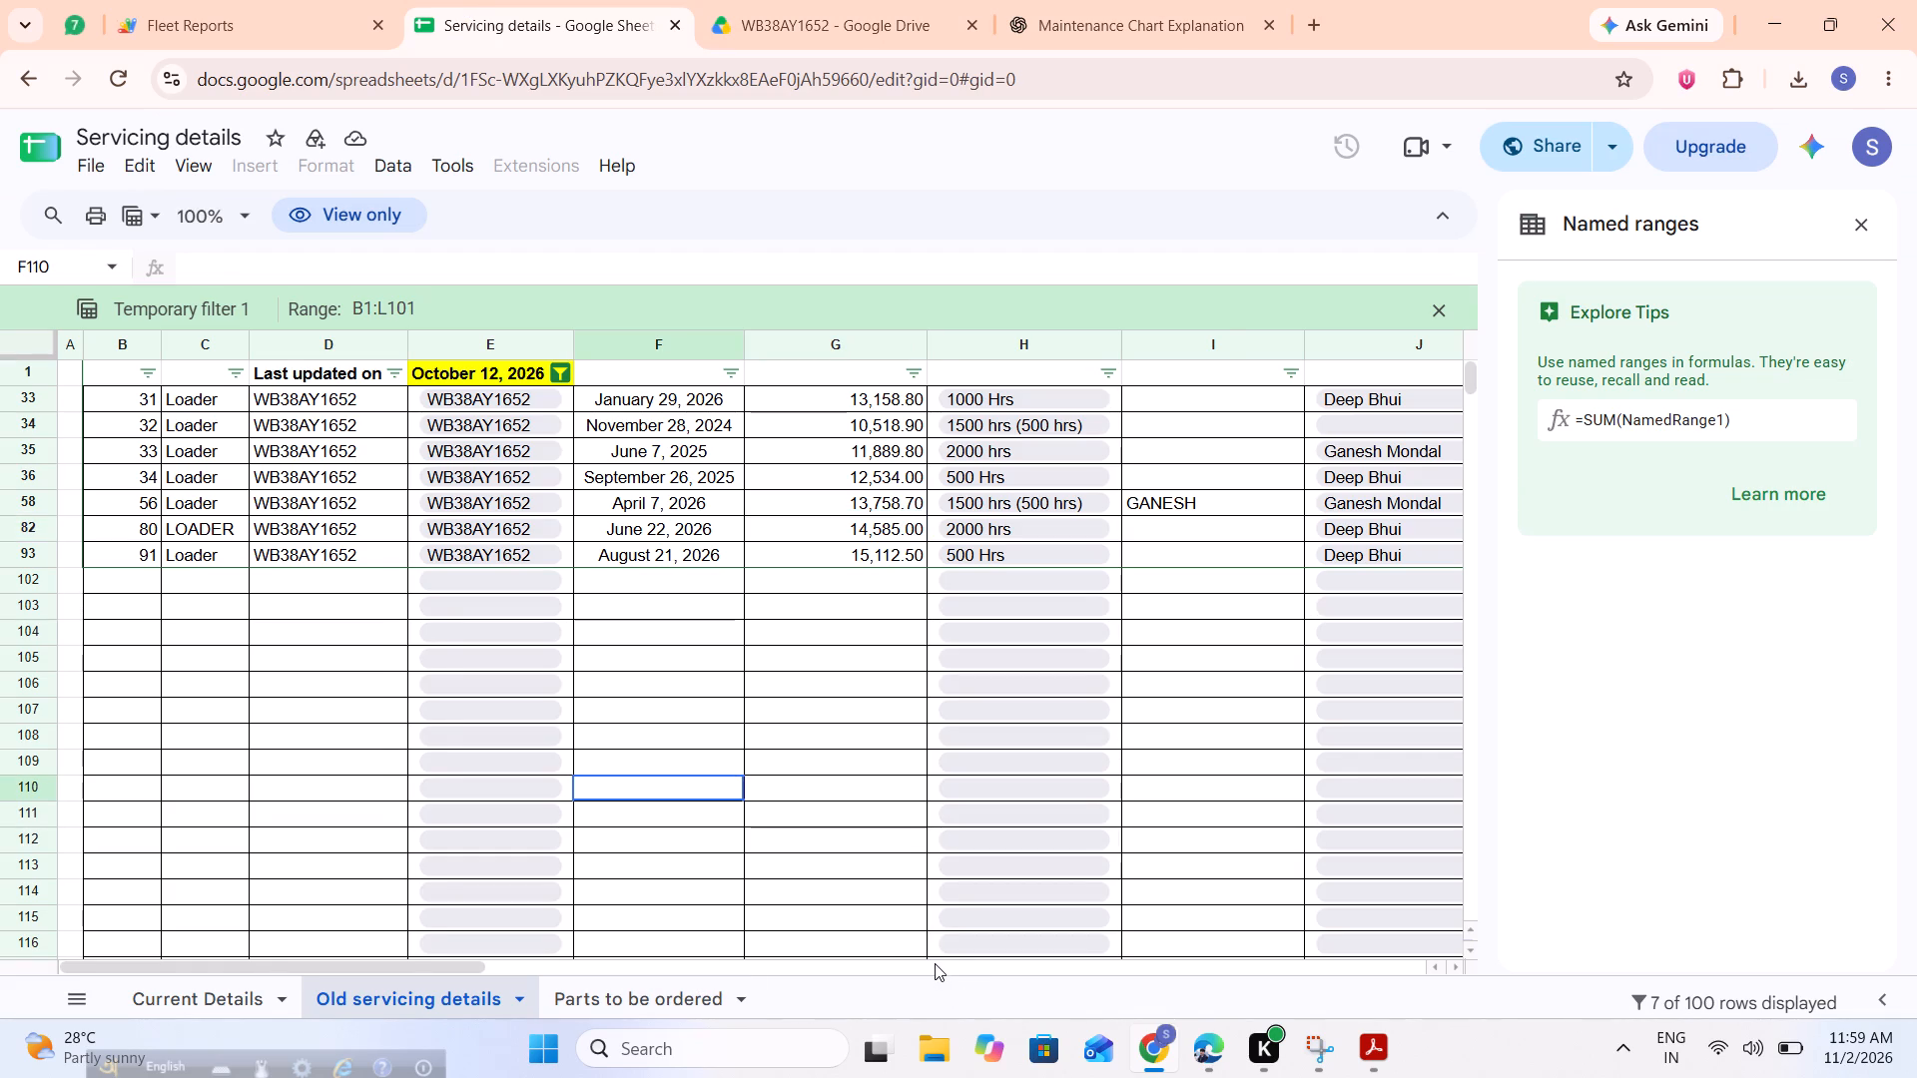
pyautogui.moveTo(935, 963); pyautogui.dragTo(717, 925)
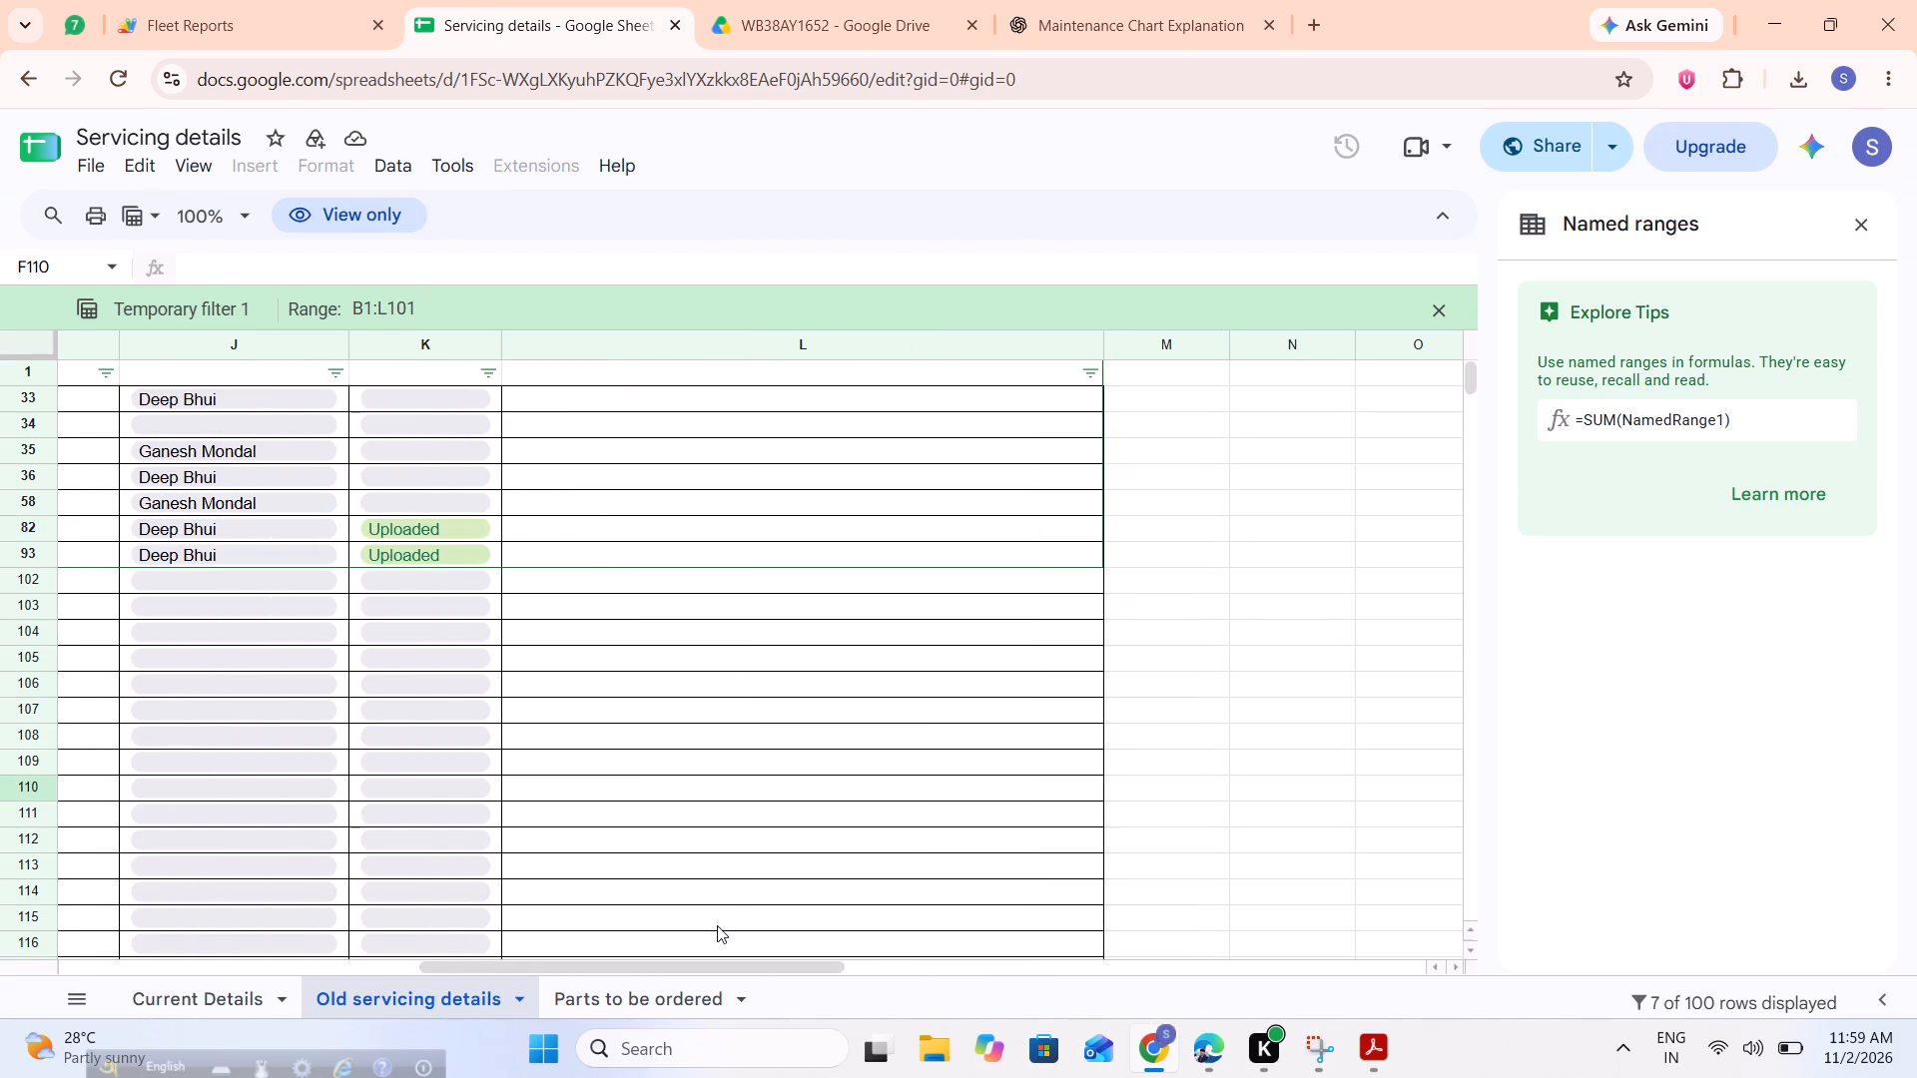
pyautogui.moveTo(717, 925); pyautogui.dragTo(546, 890)
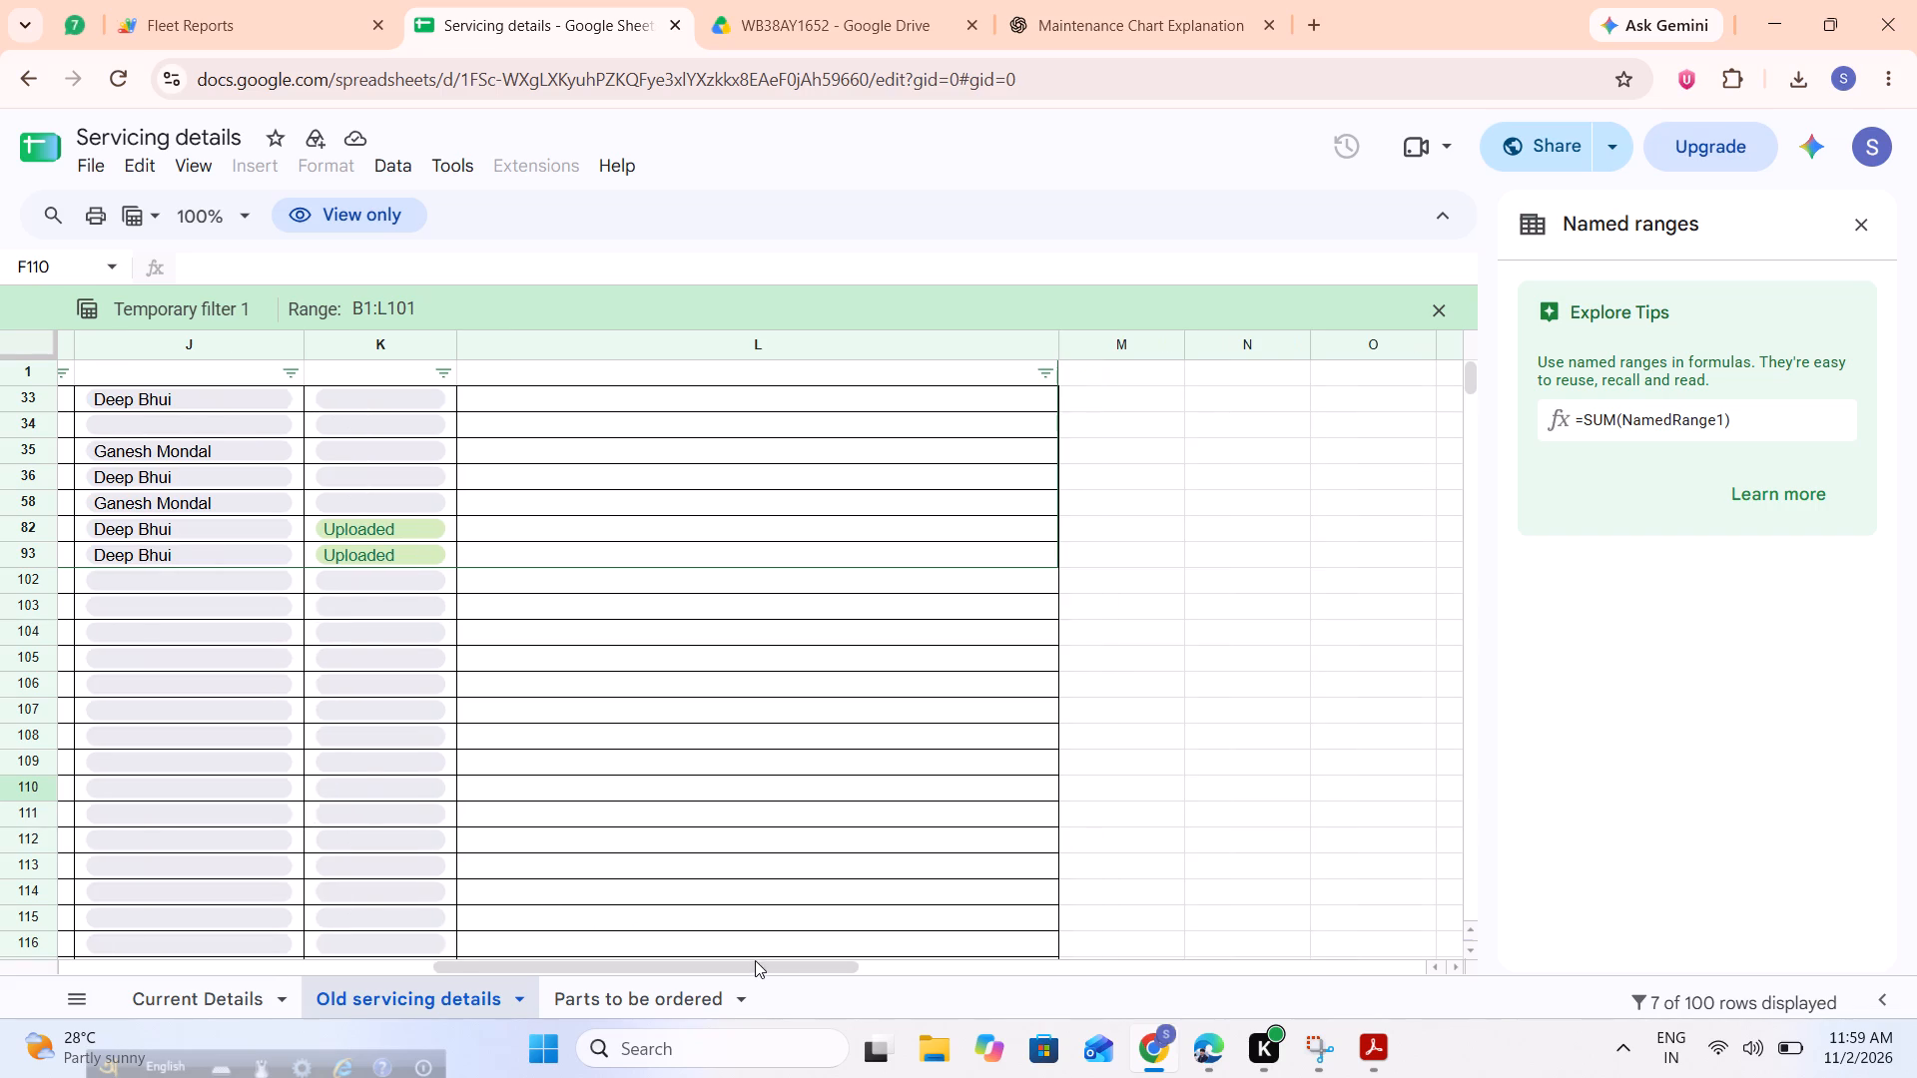
pyautogui.moveTo(755, 967); pyautogui.dragTo(322, 903)
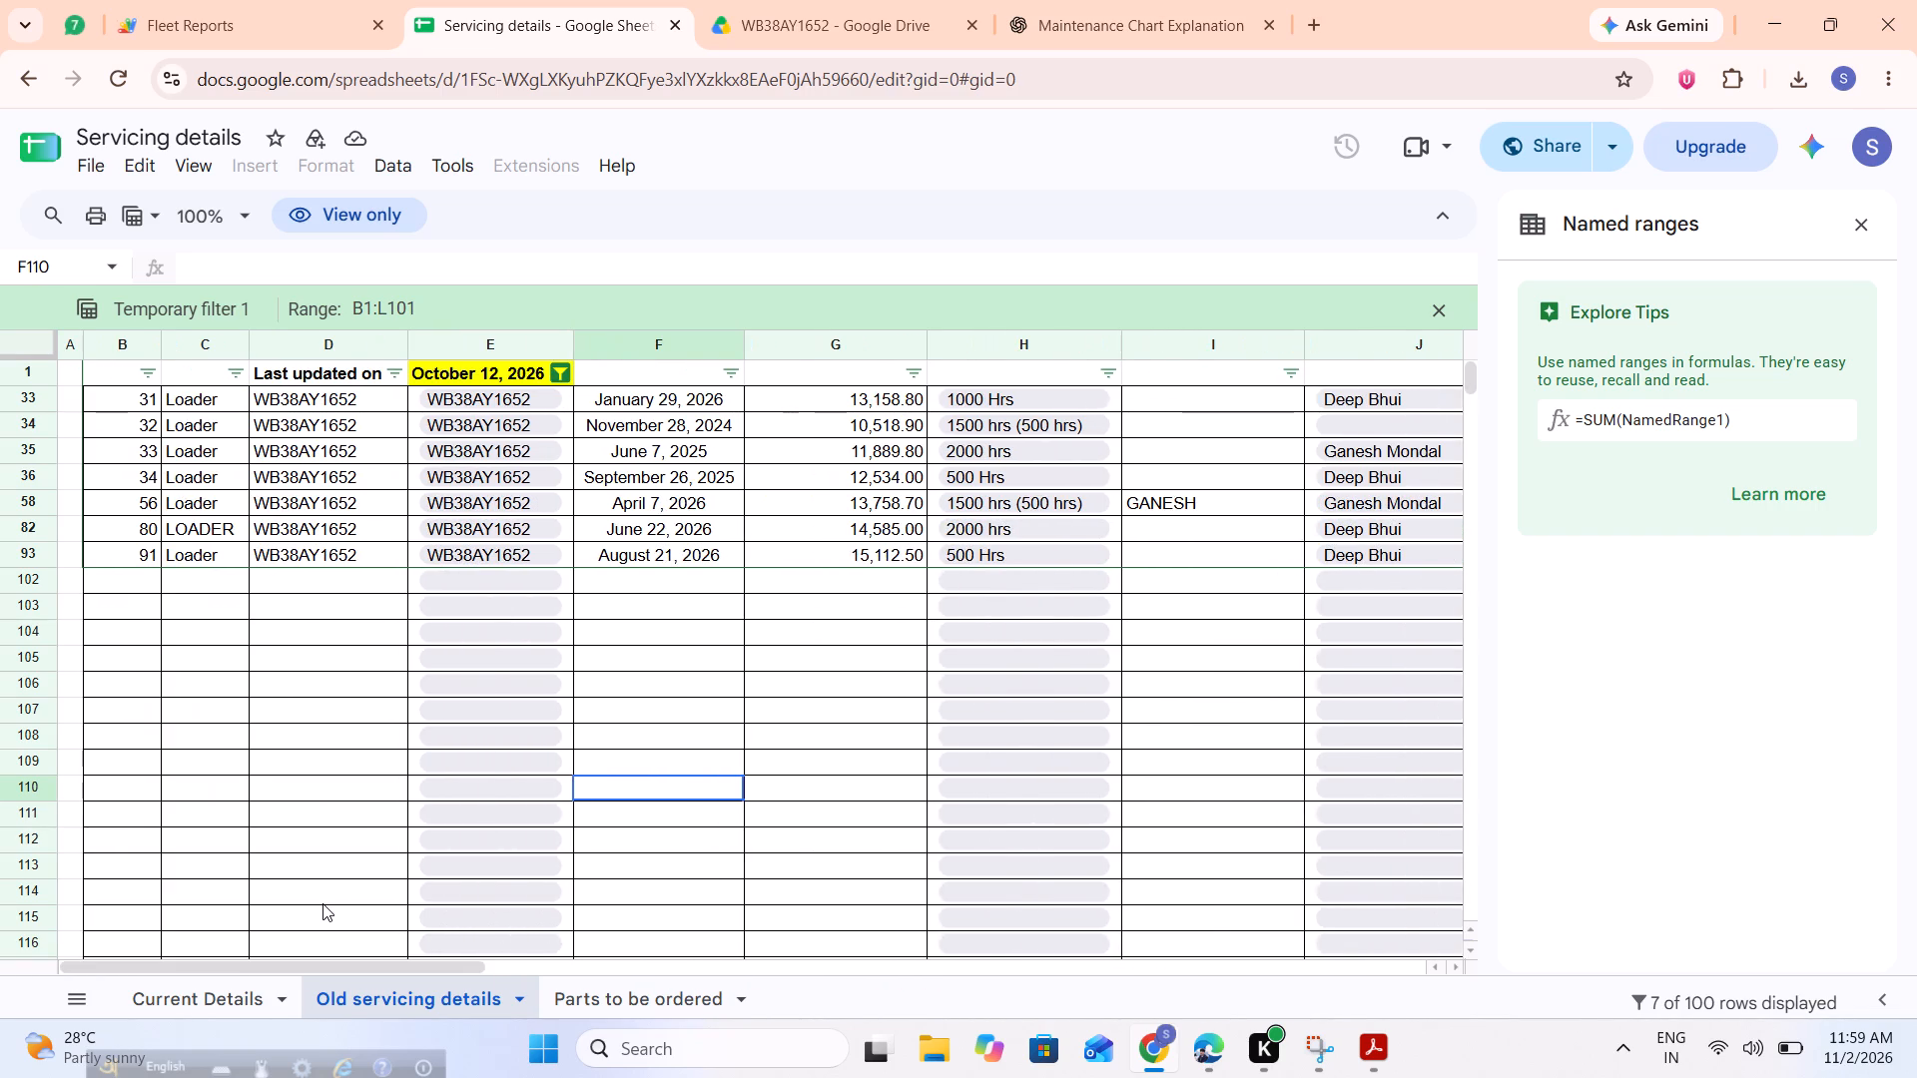
# Enter Self service as the mechanic in the service report, following the work details in the scanned 1652 loader record.
pyautogui.click(737, 0)
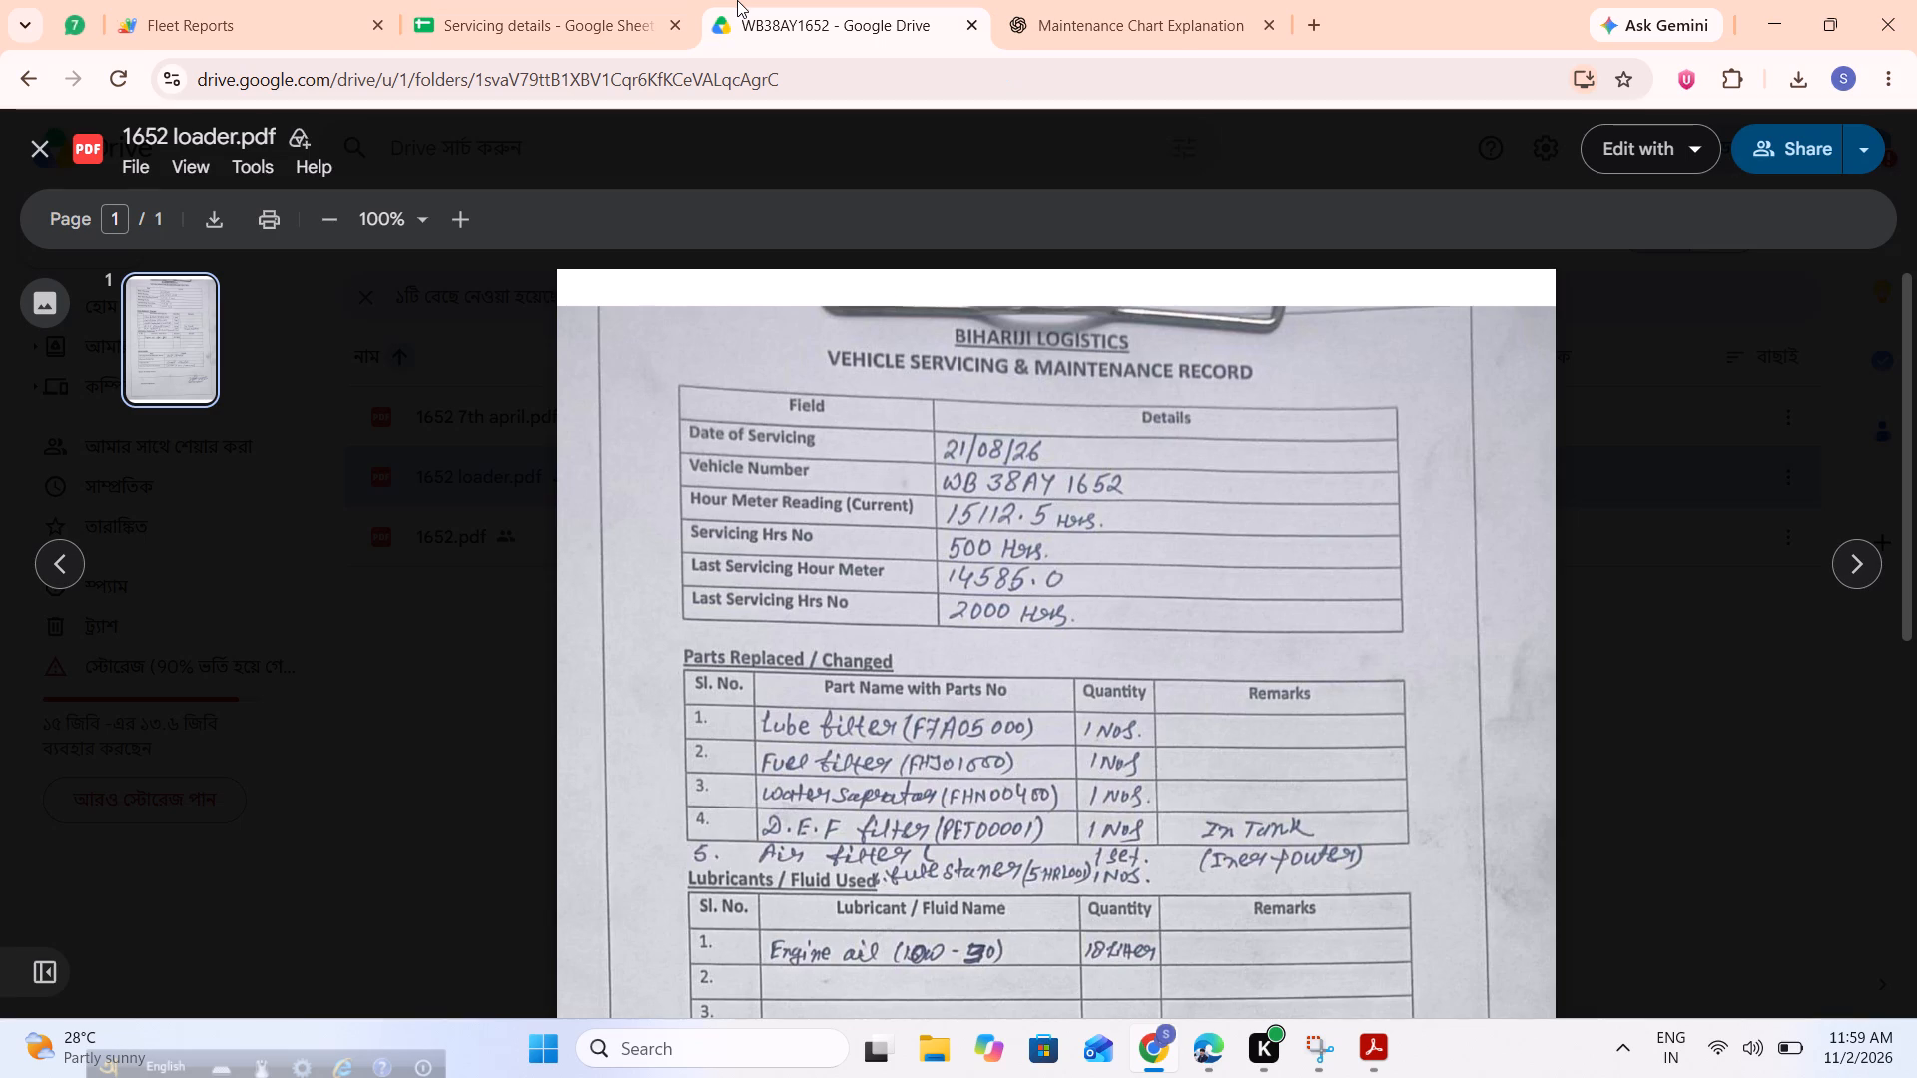
pyautogui.scroll(-3, 960, 462)
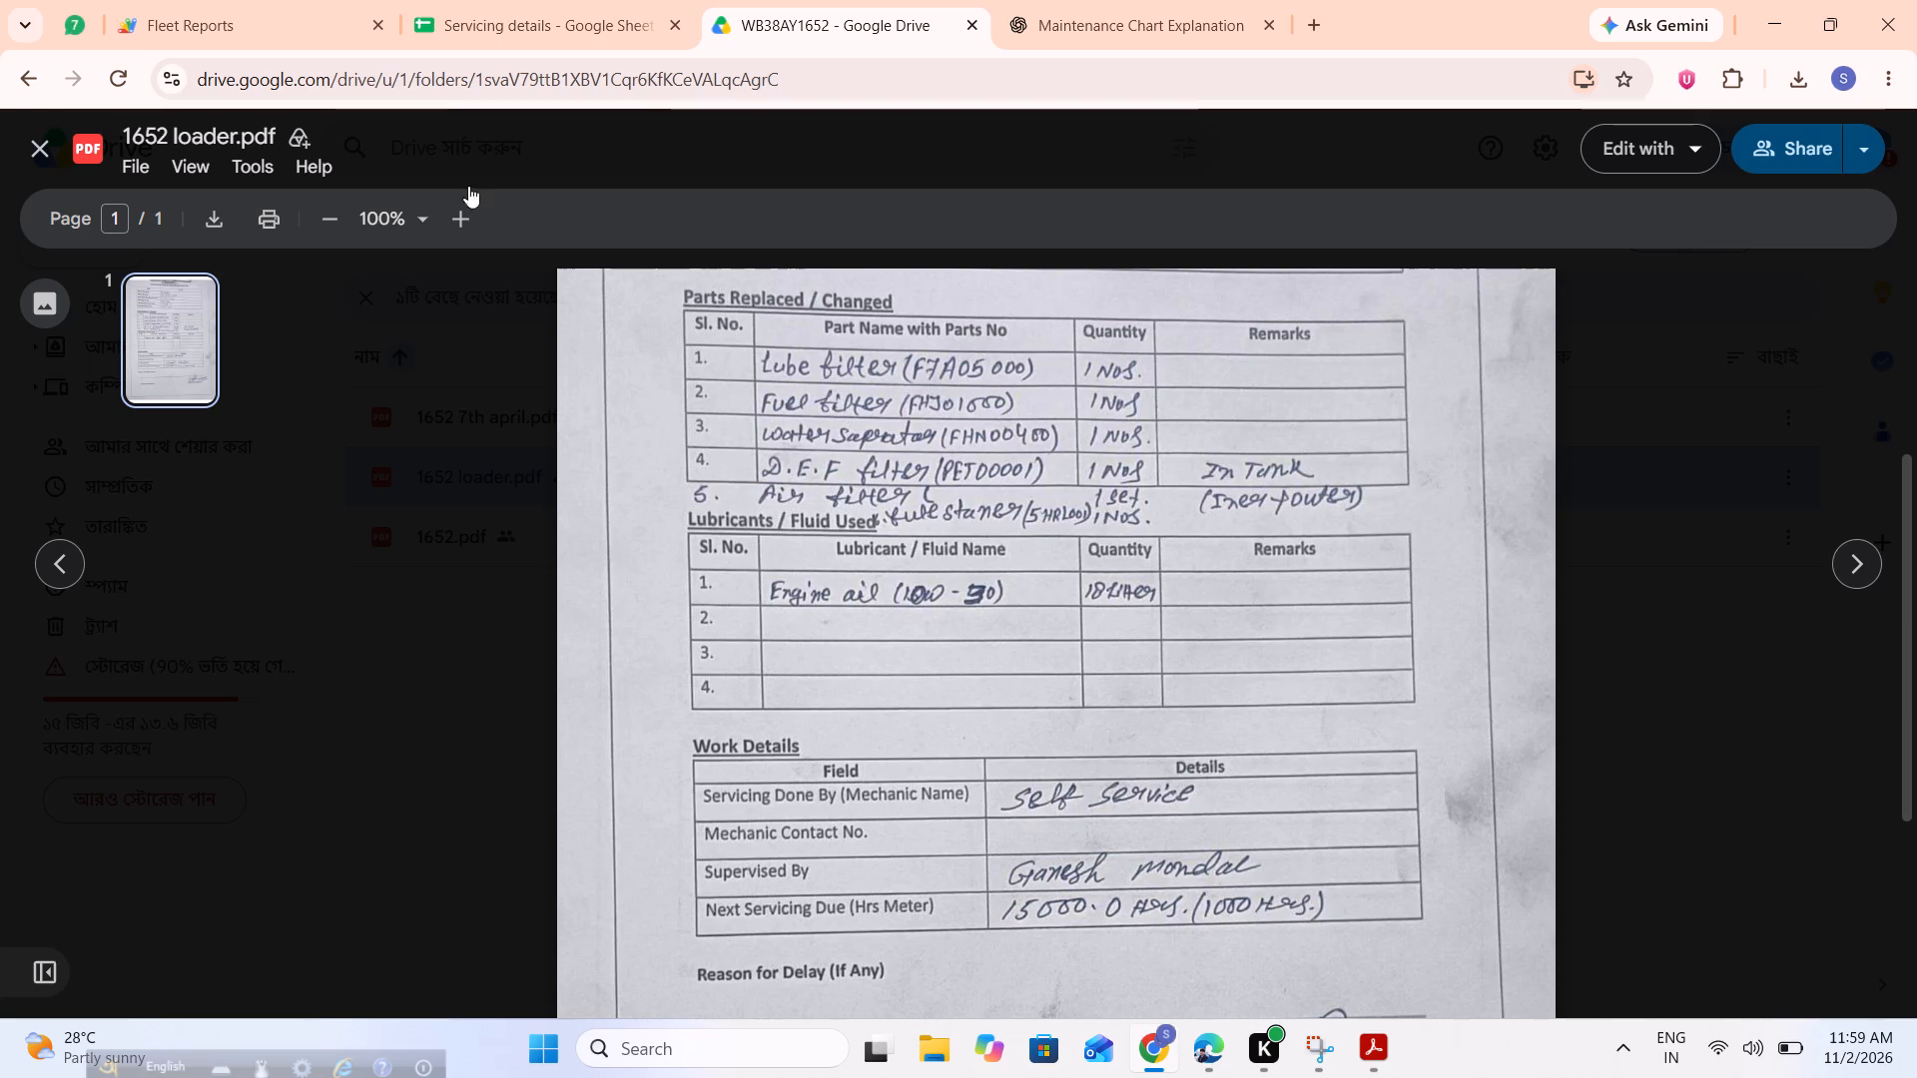
pyautogui.click(274, 0)
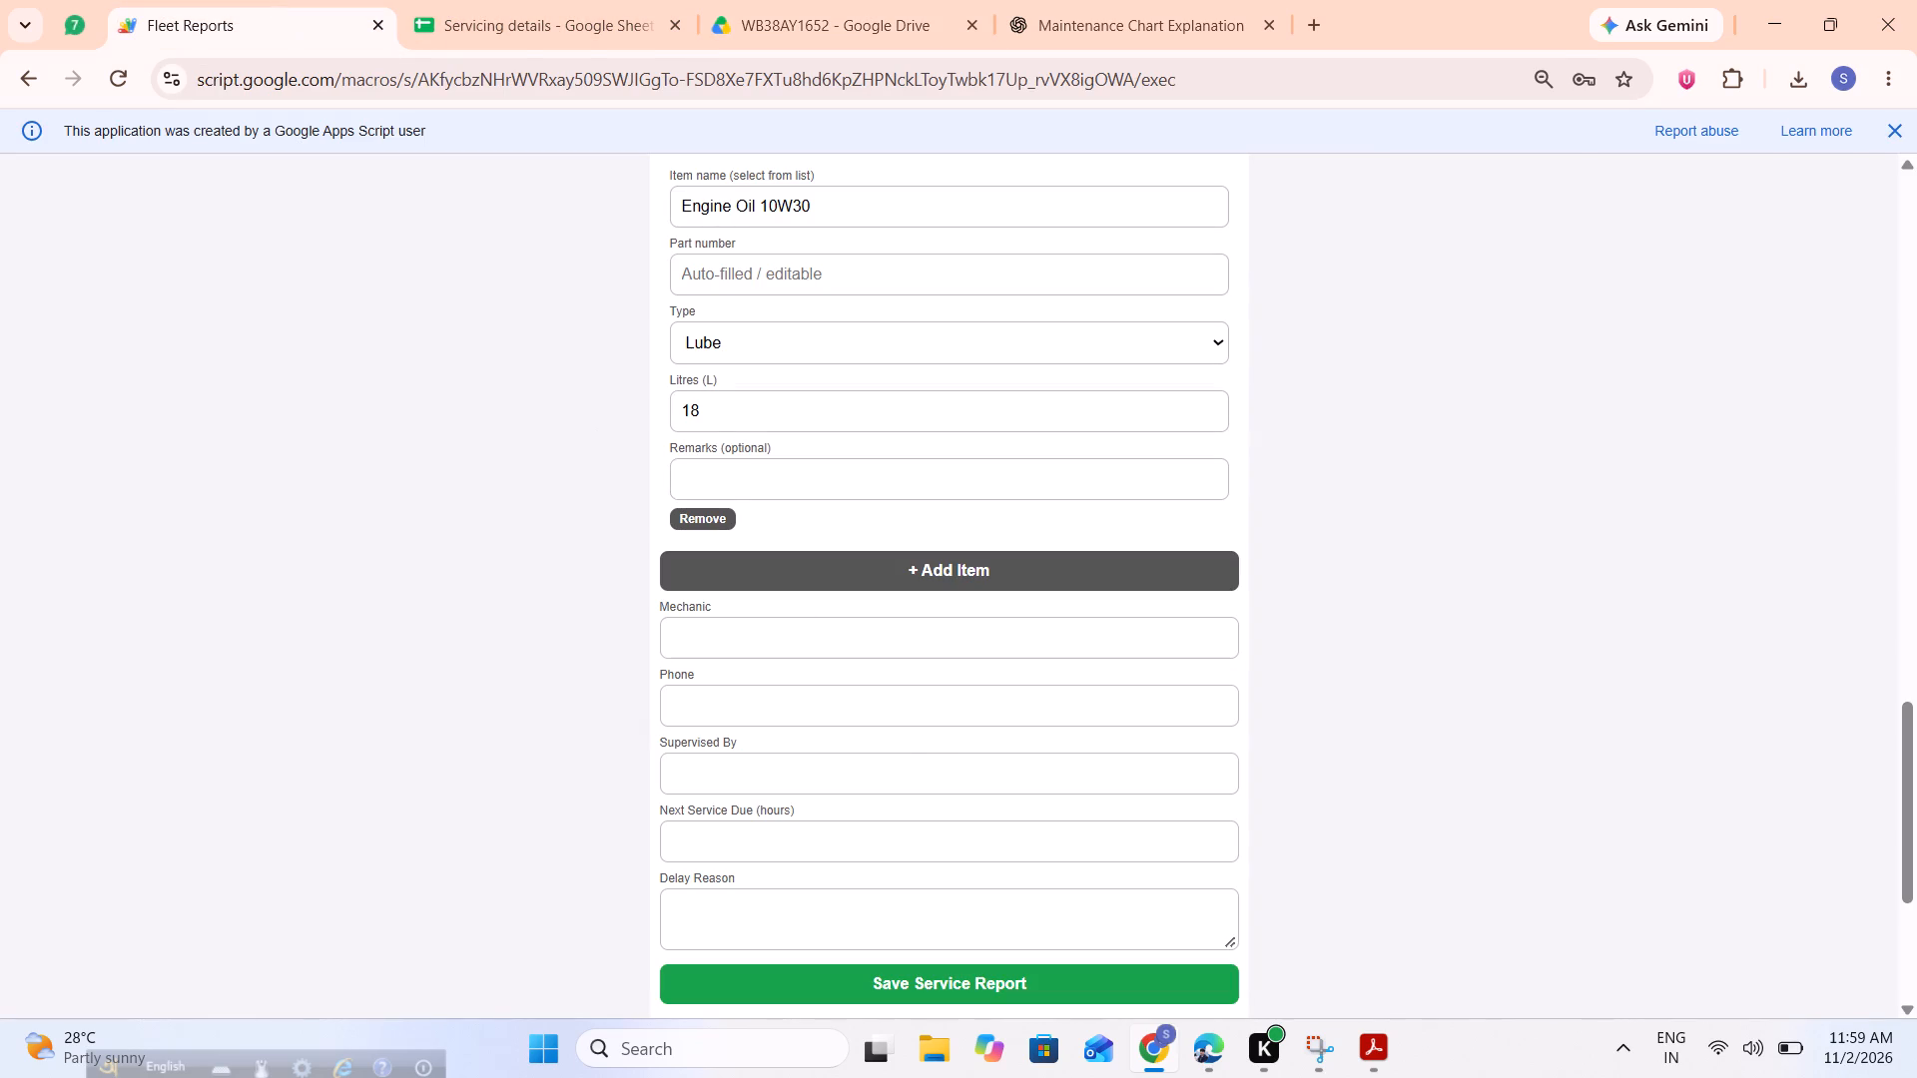
pyautogui.doubleClick(758, 626)
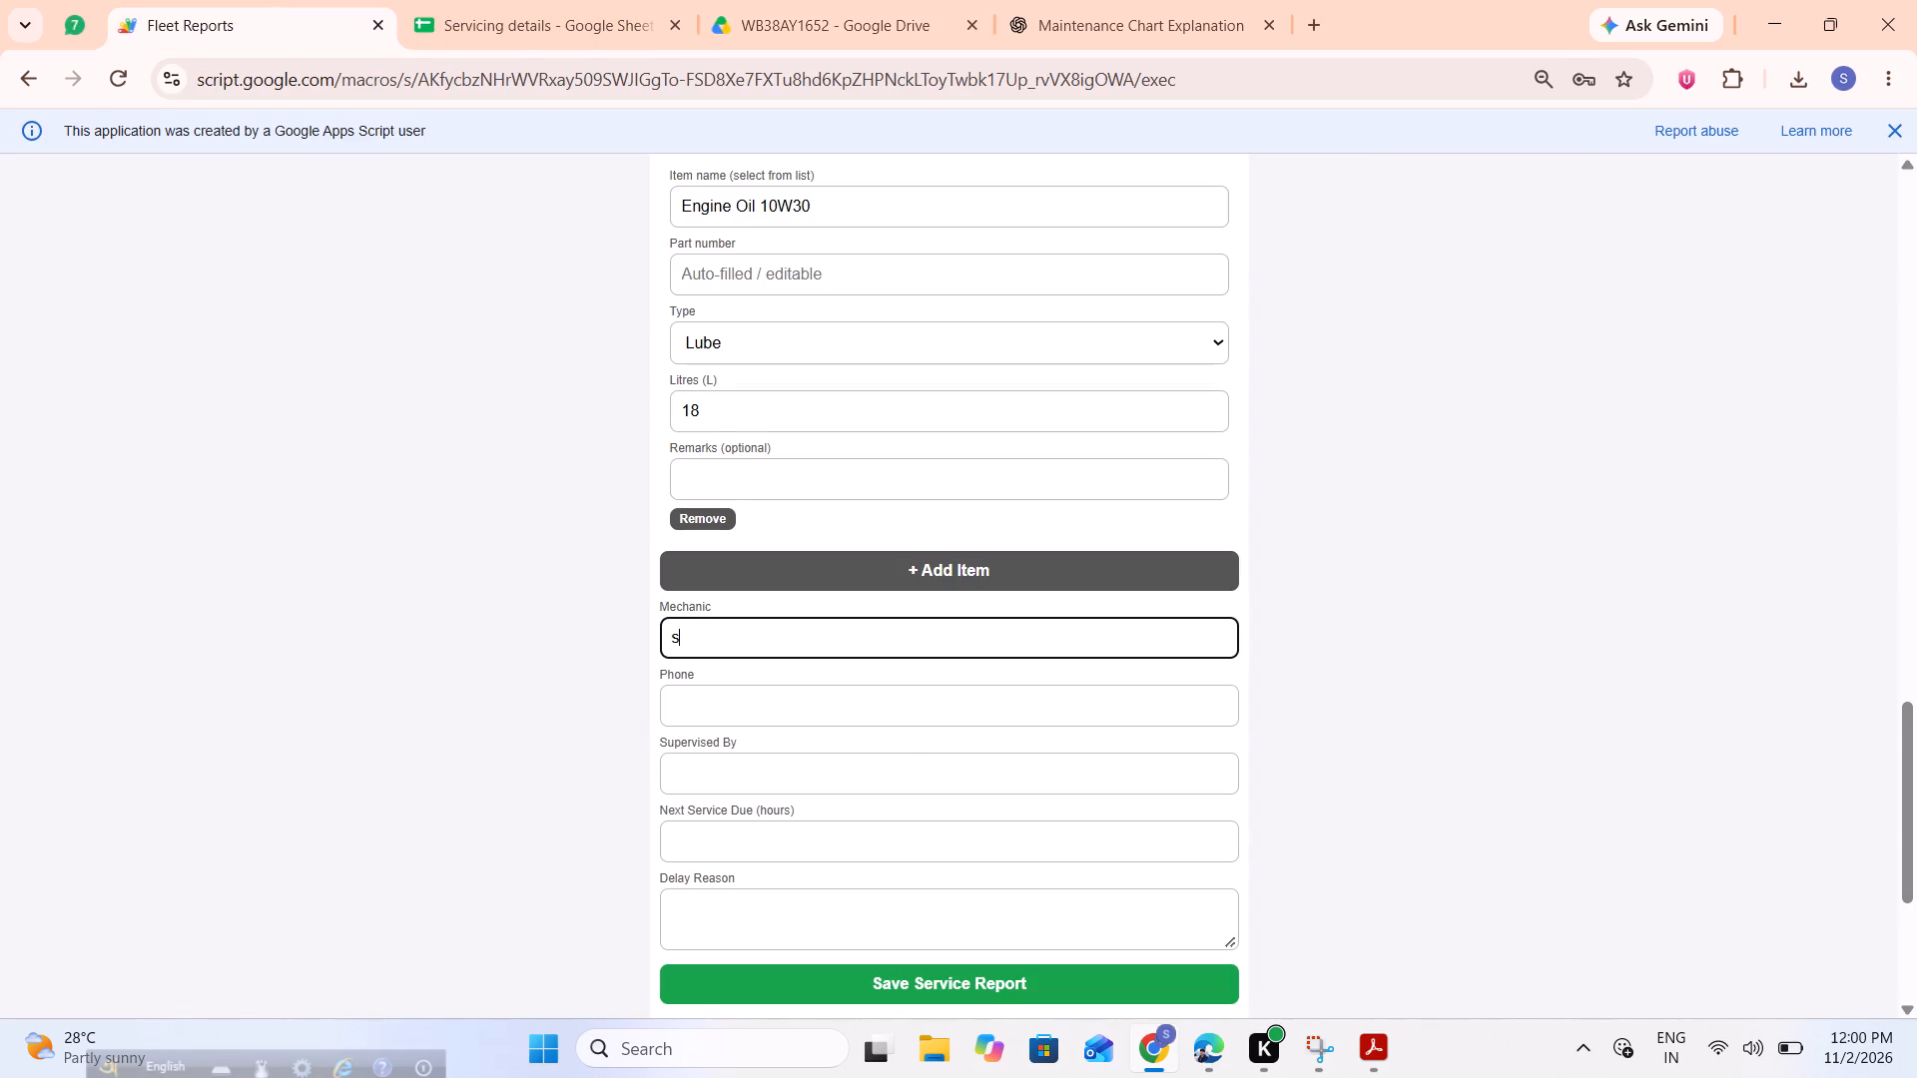
pyautogui.press('BackSpace')
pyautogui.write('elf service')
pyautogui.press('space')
pyautogui.click(596, 597)
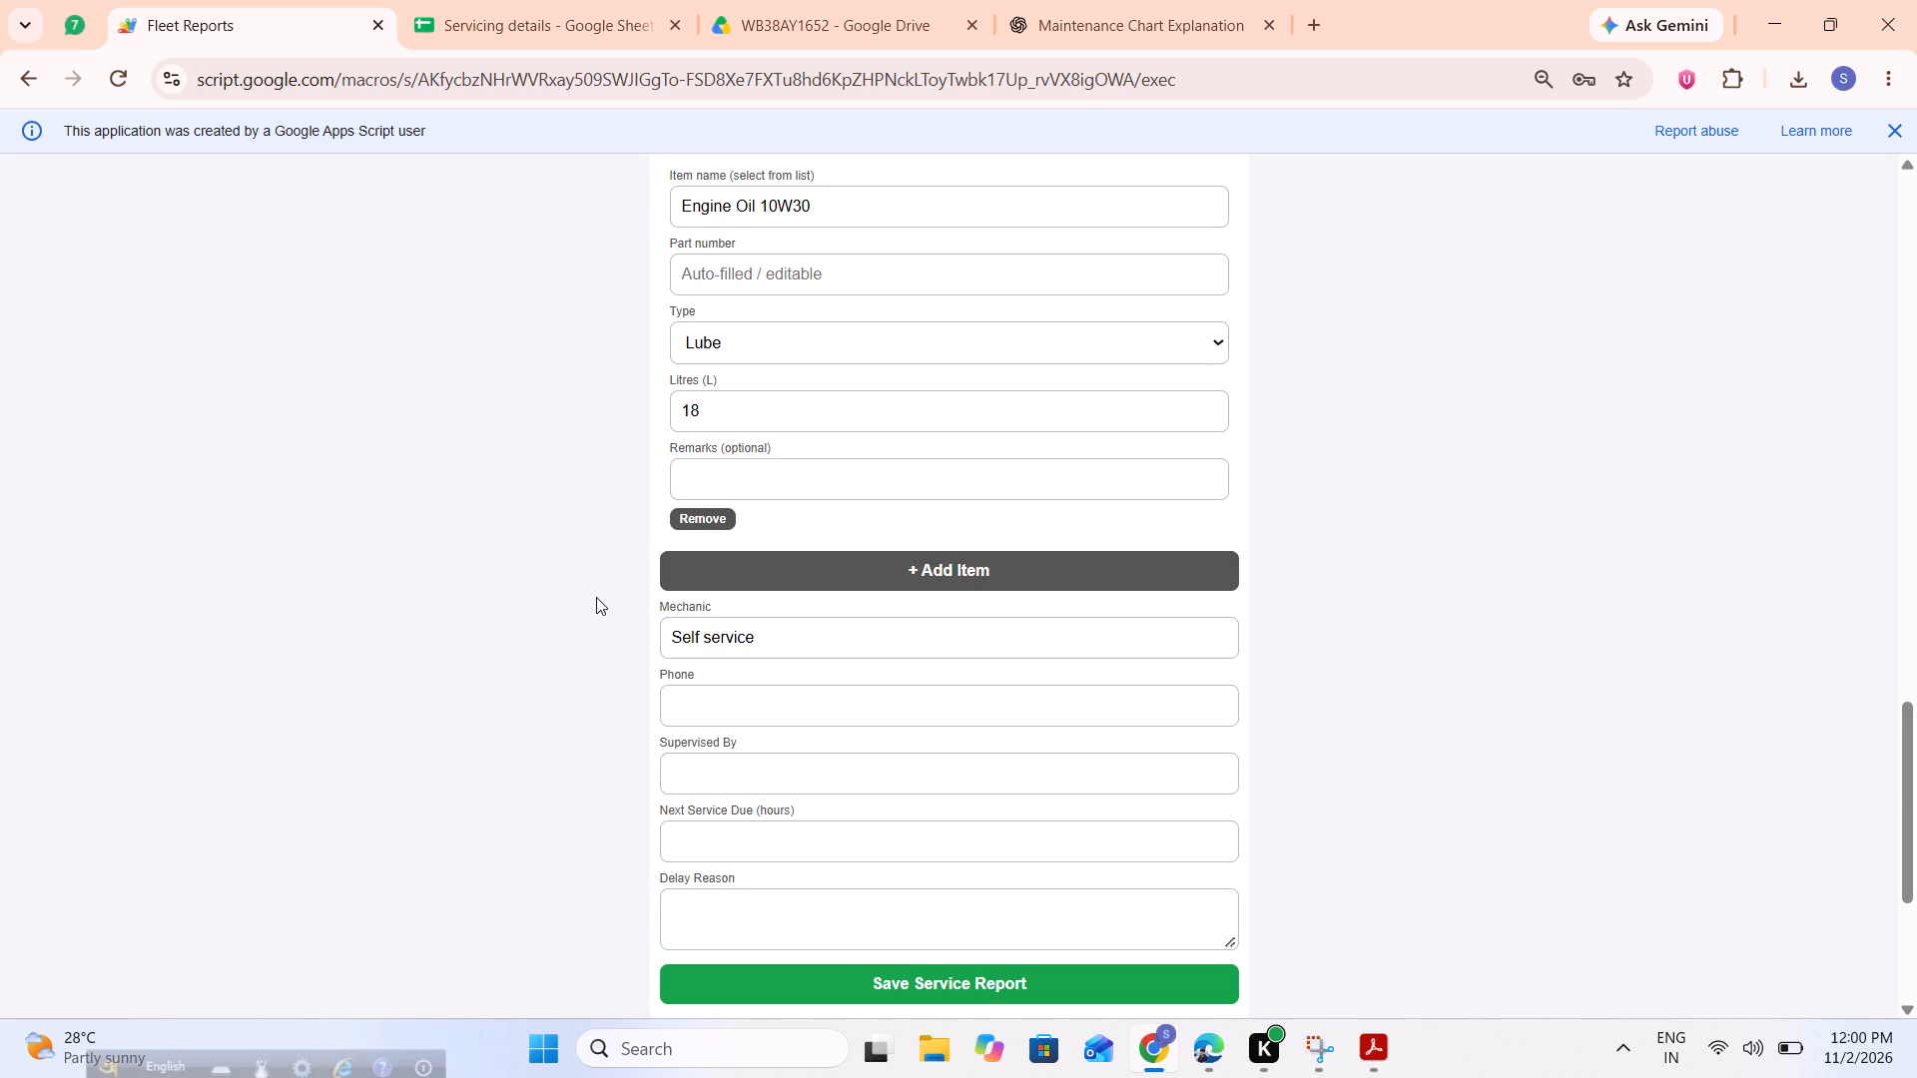
# Fill in Supervised By with the supervisor's name from the scanned 1652 loader record.
pyautogui.doubleClick(714, 757)
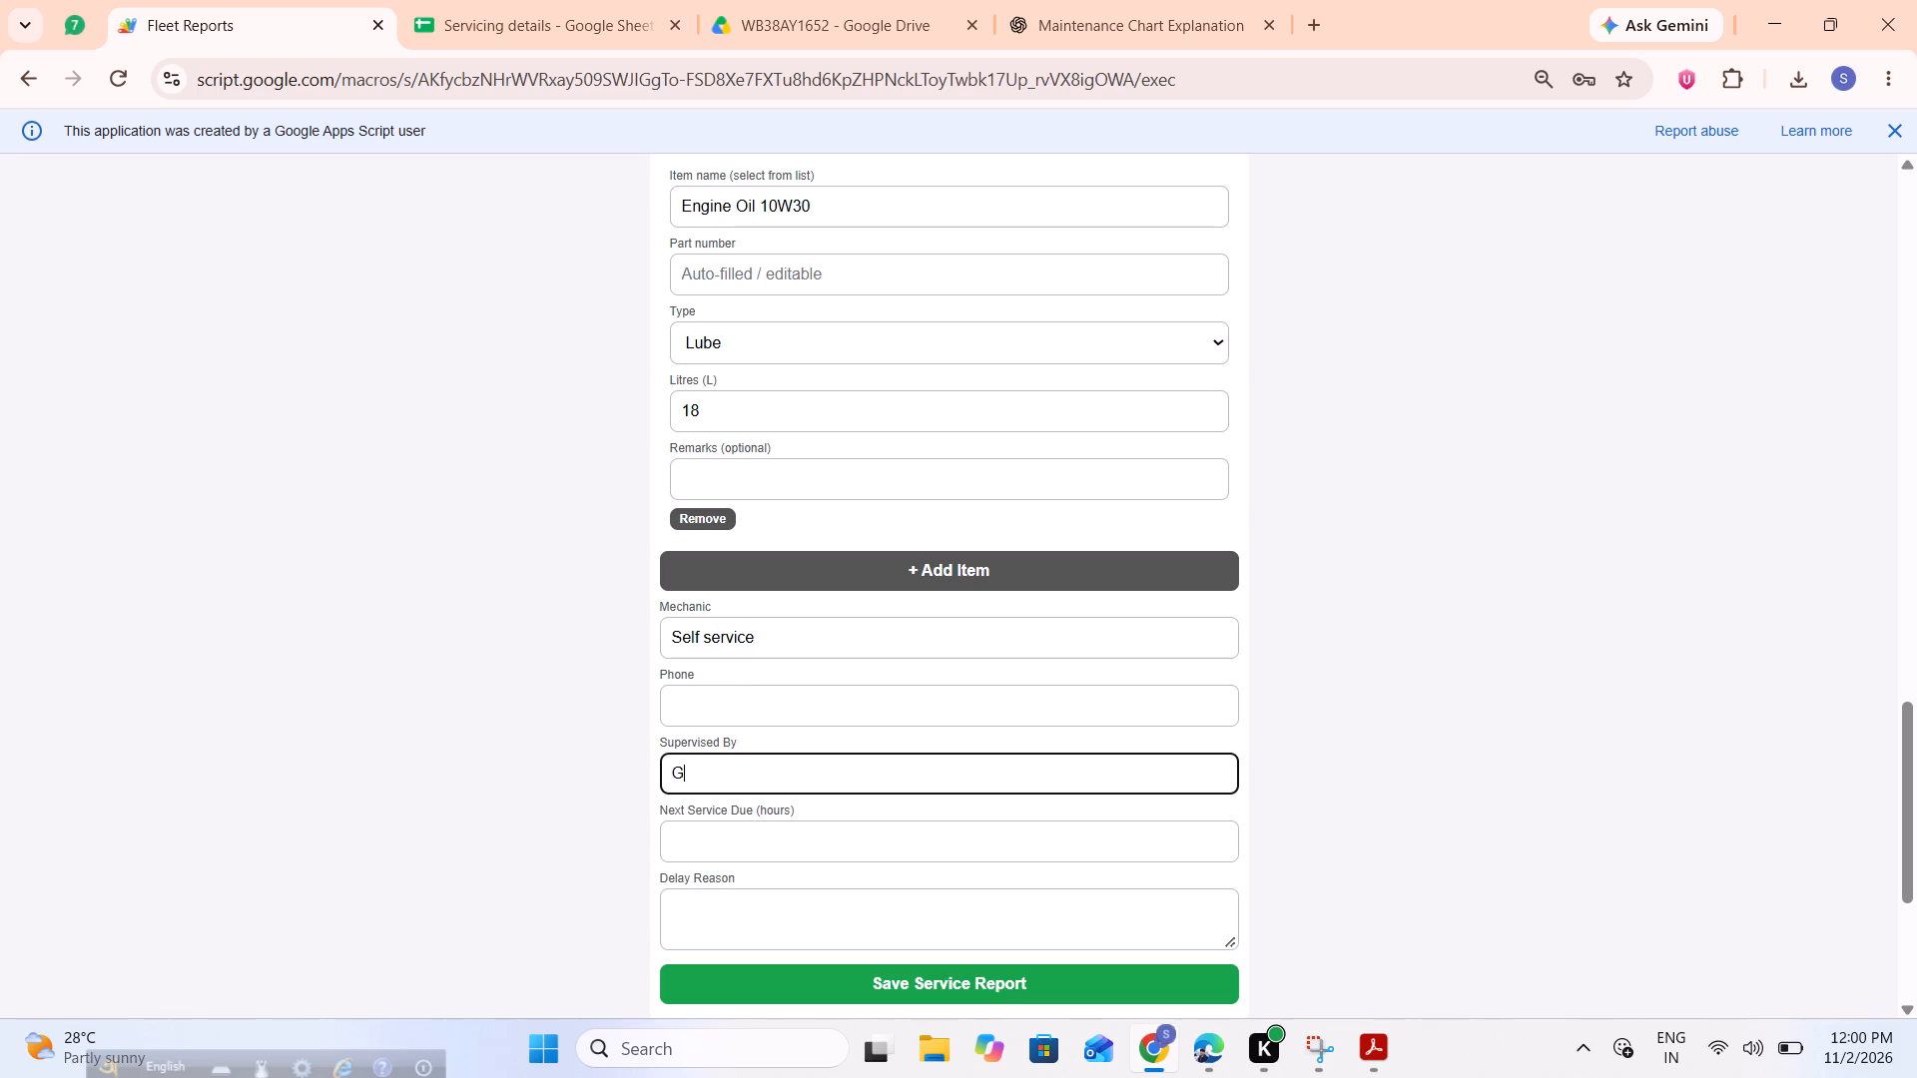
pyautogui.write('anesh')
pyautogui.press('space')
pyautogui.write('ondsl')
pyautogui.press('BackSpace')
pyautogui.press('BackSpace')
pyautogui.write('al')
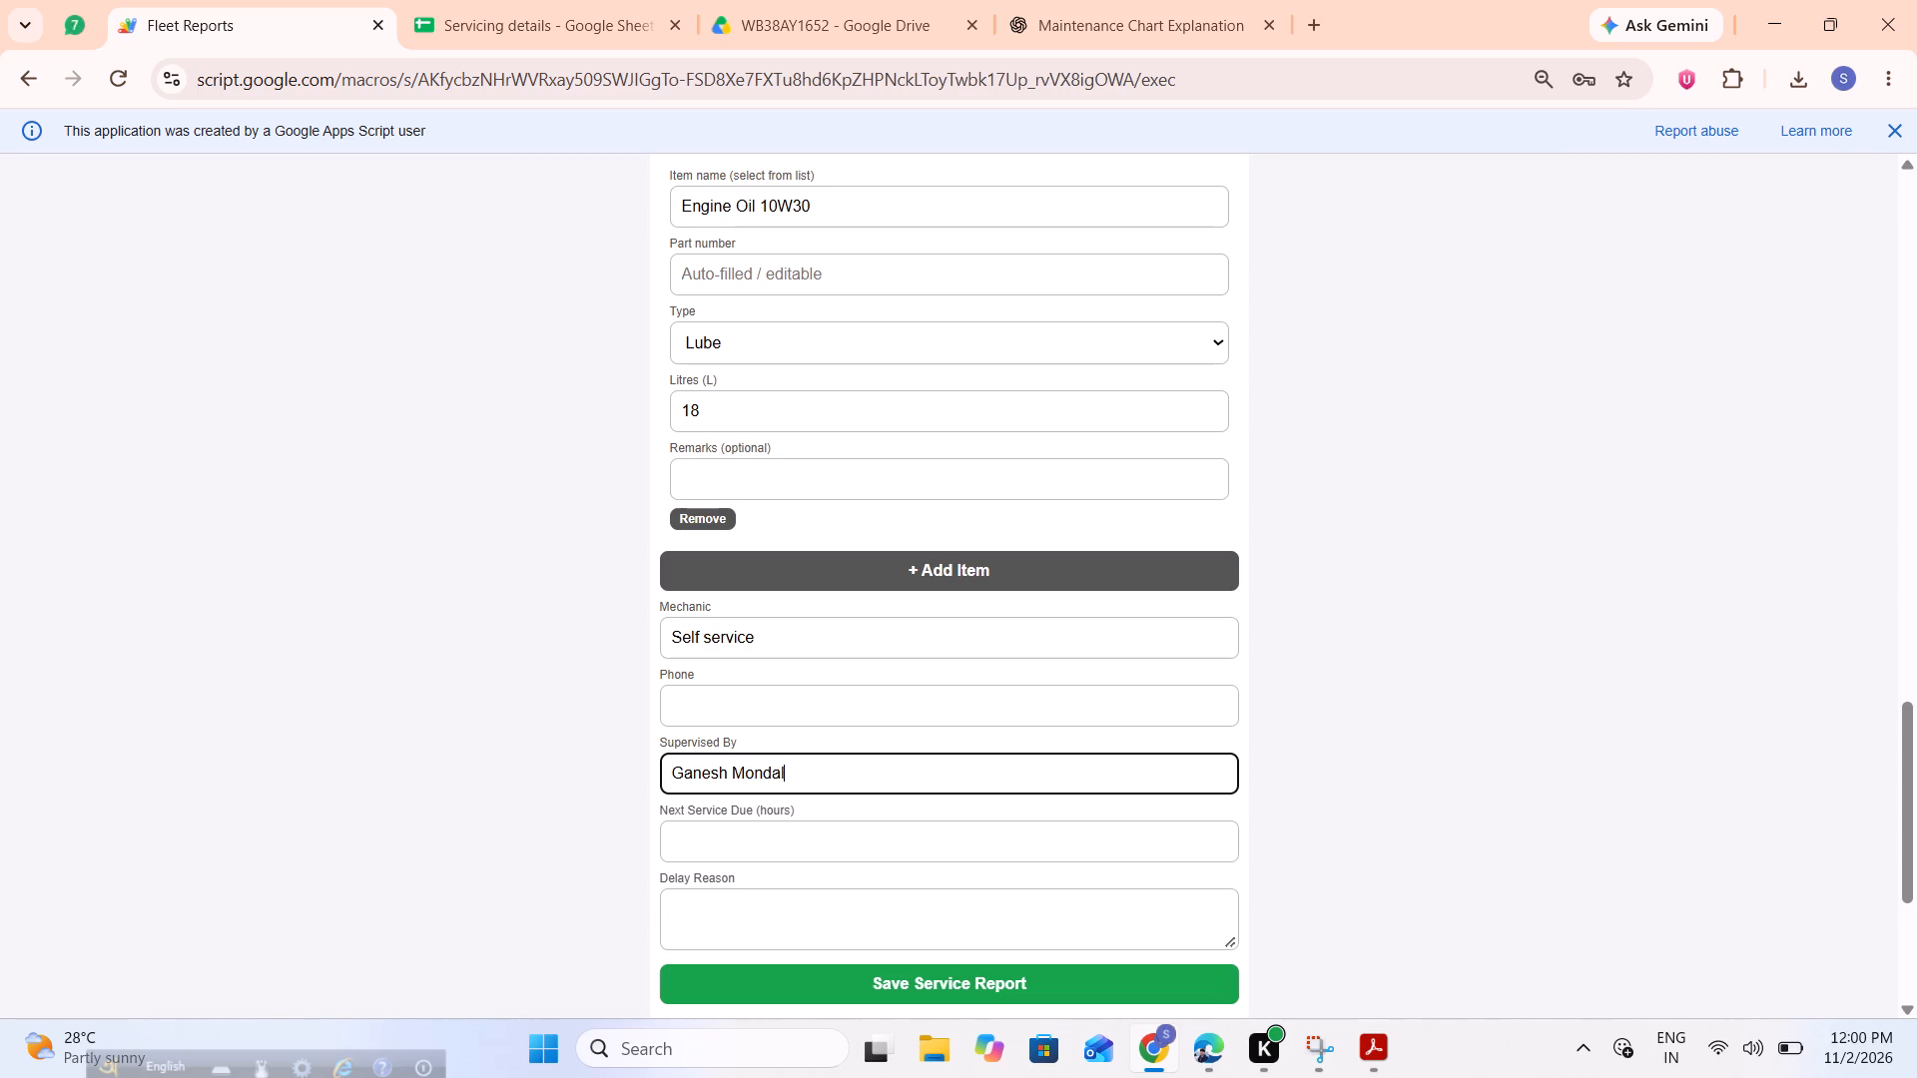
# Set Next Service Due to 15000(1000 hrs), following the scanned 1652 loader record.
pyautogui.click(713, 838)
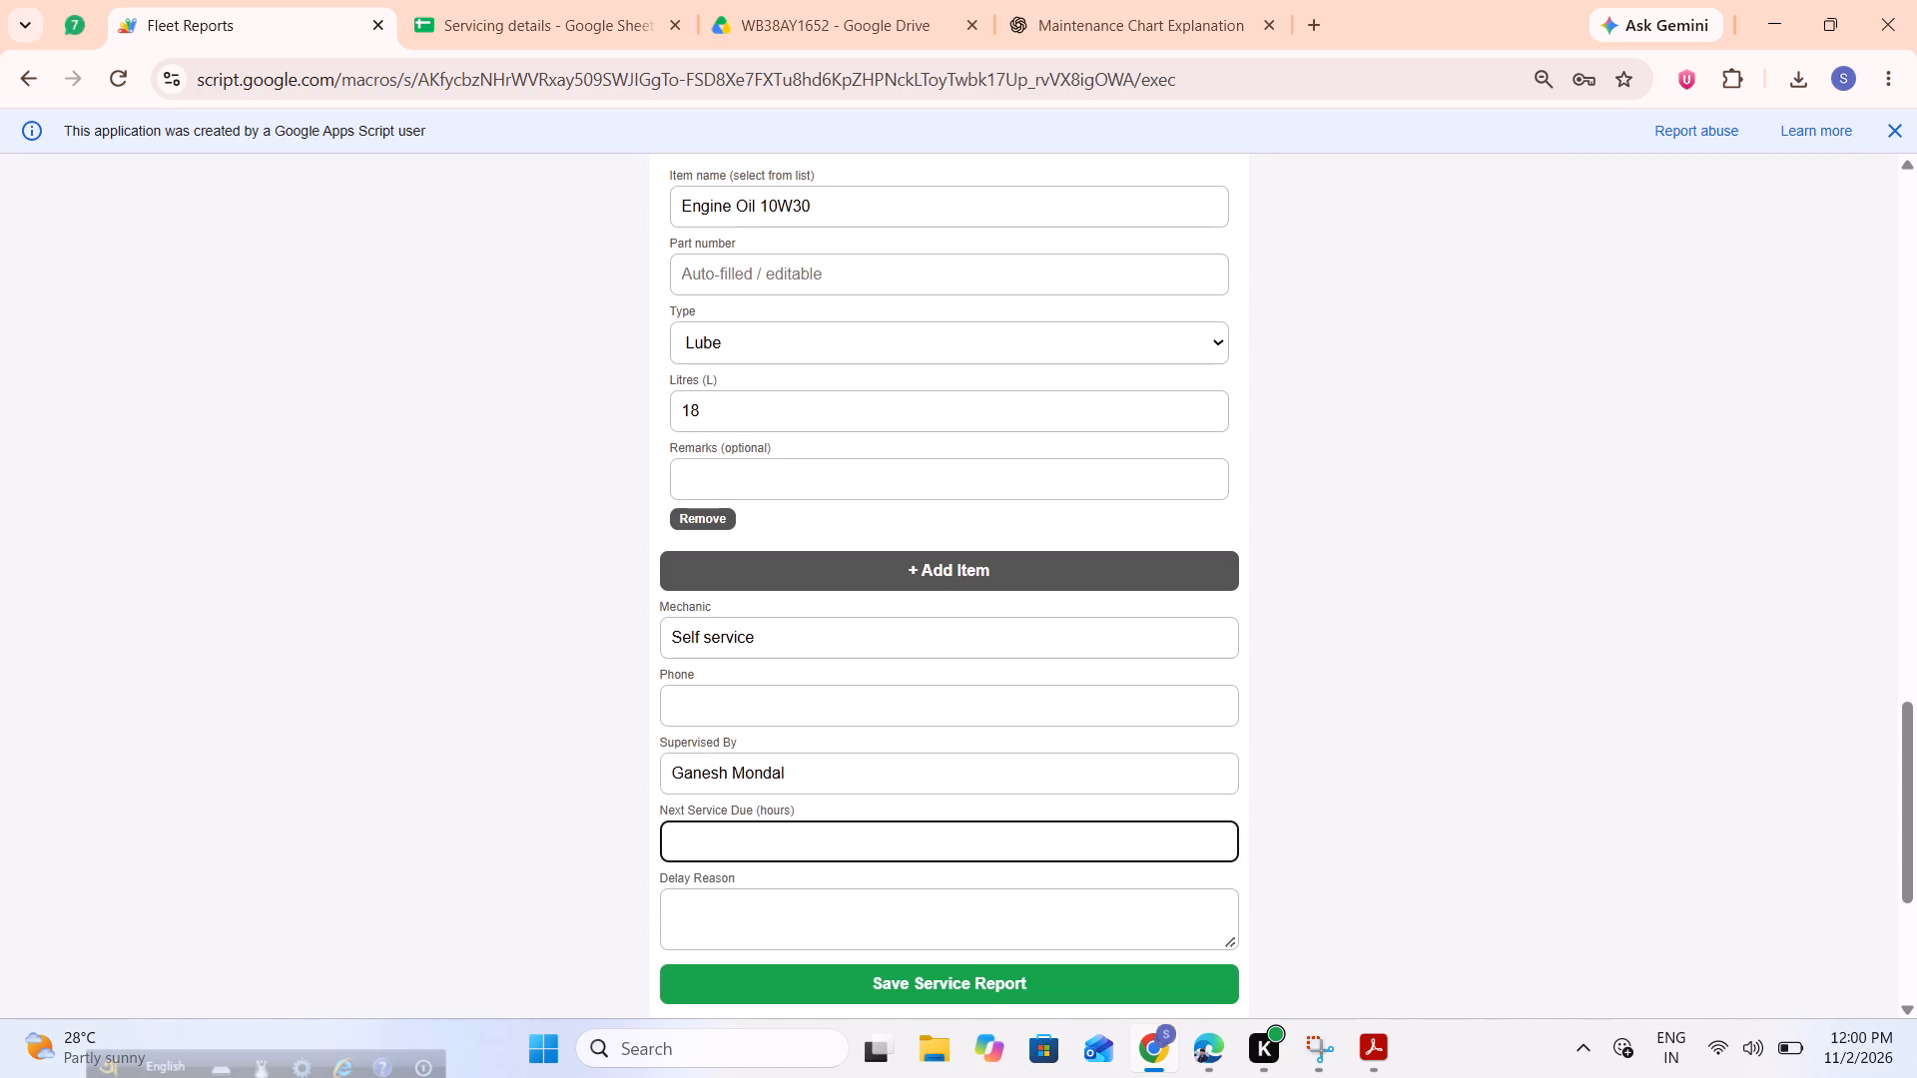
pyautogui.click(753, 0)
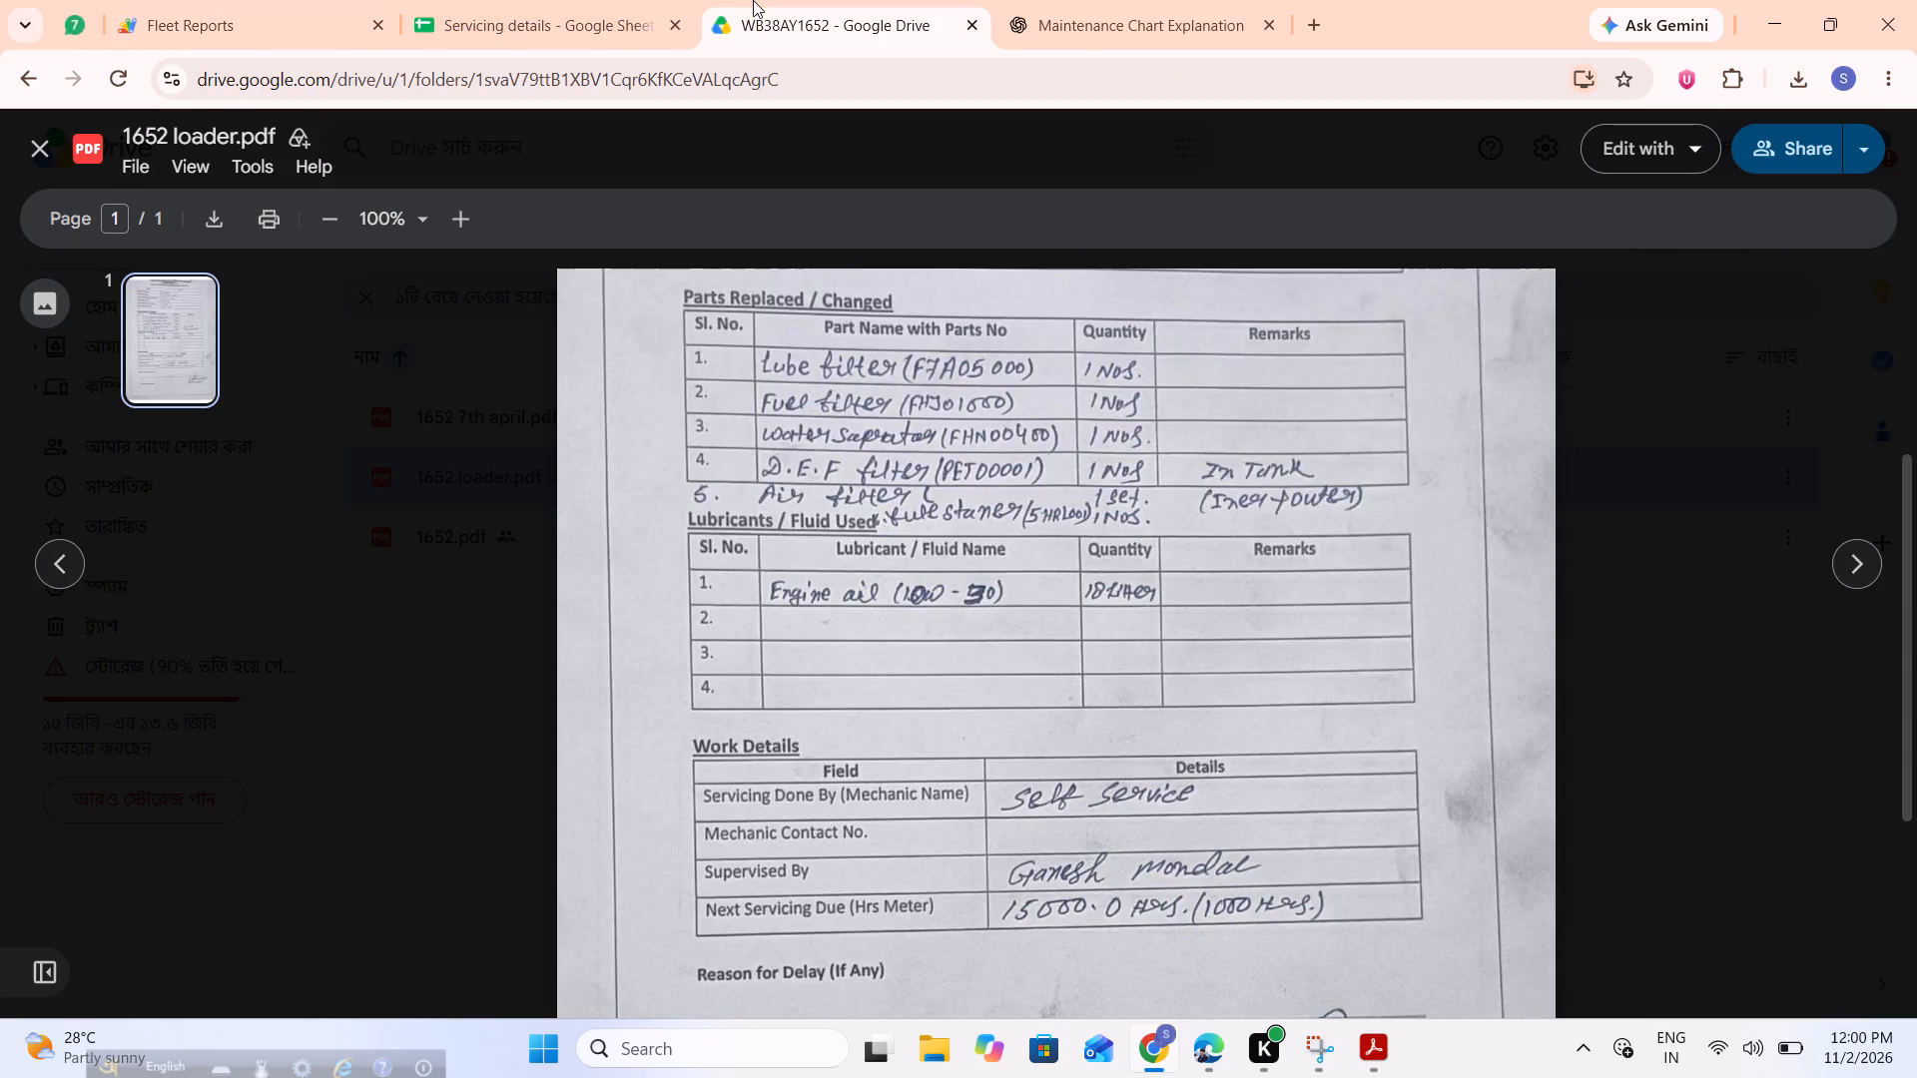
pyautogui.click(239, 0)
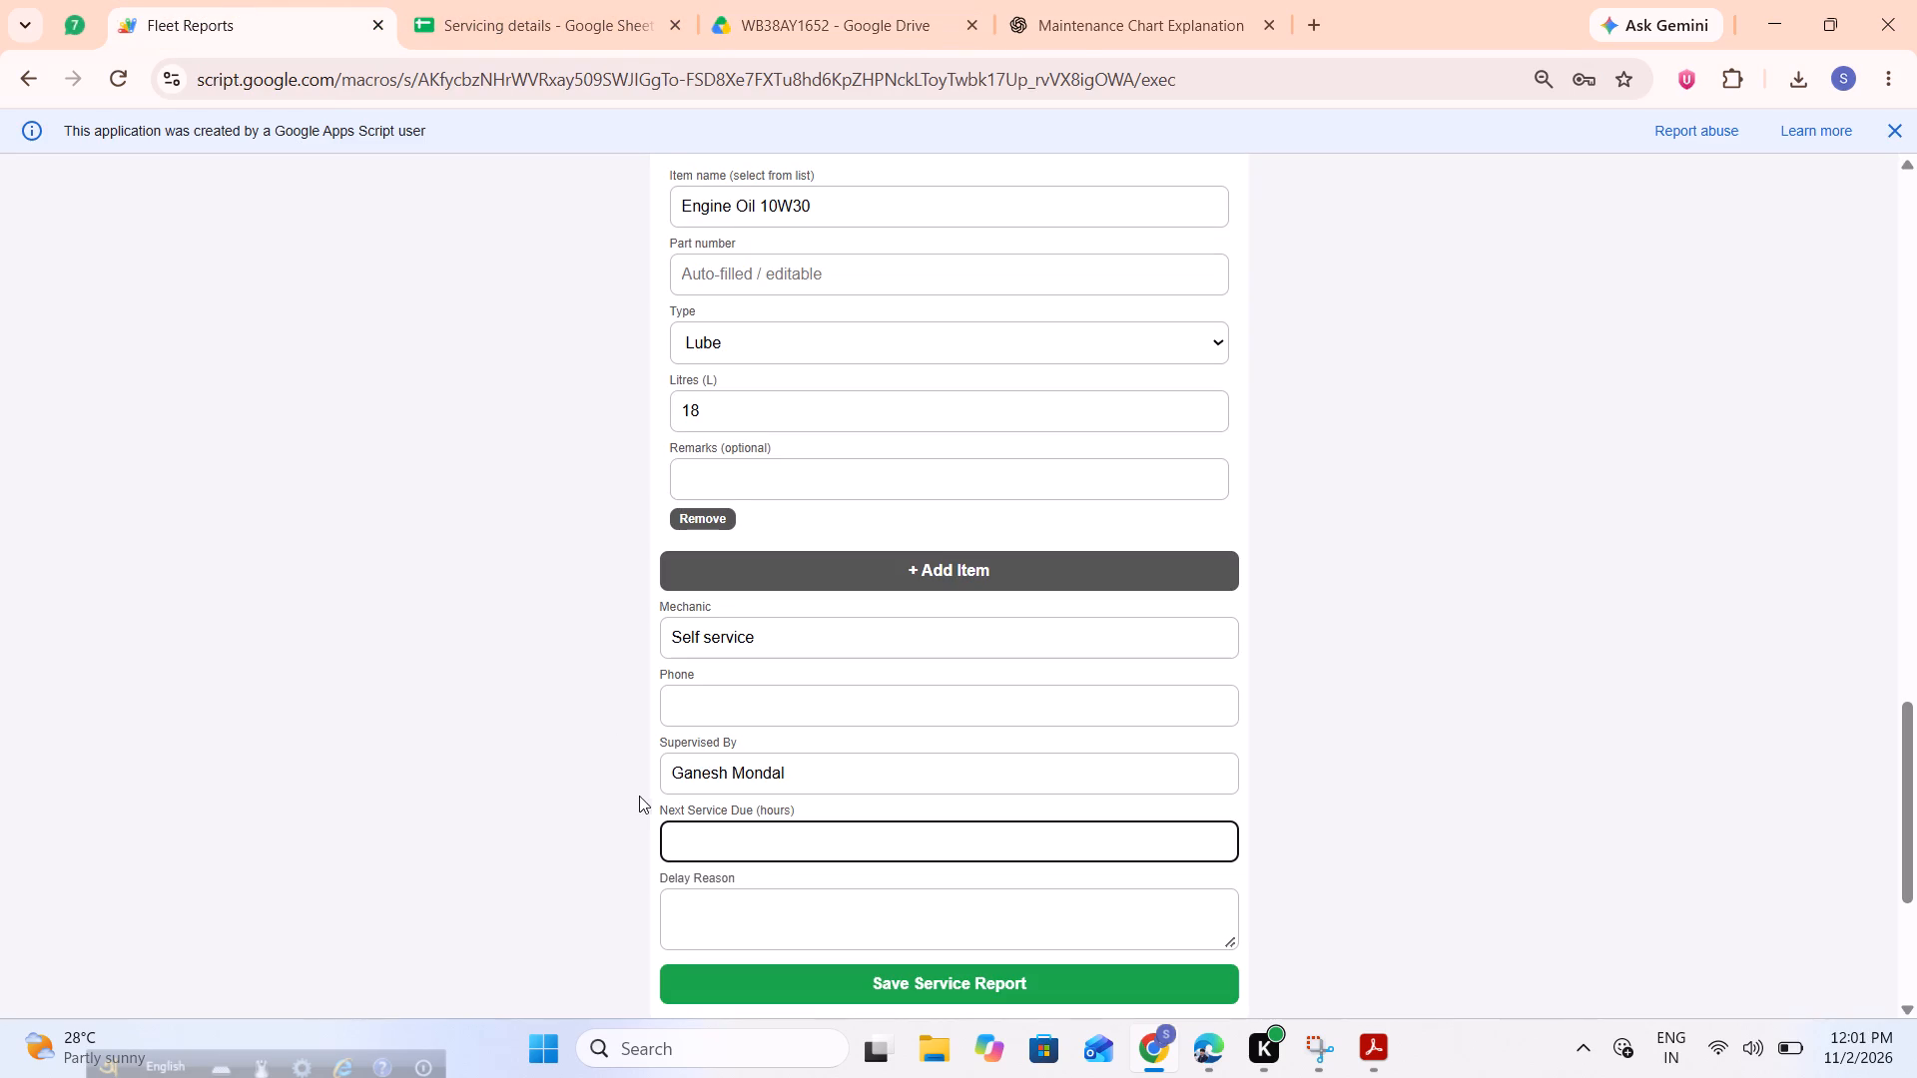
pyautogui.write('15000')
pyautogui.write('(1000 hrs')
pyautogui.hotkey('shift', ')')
# Check the scanned 1652 loader record for a delay reason and recheck its listed parts, lubricants and work details.
pyautogui.click(806, 0)
pyautogui.scroll(-1, 932, 666)
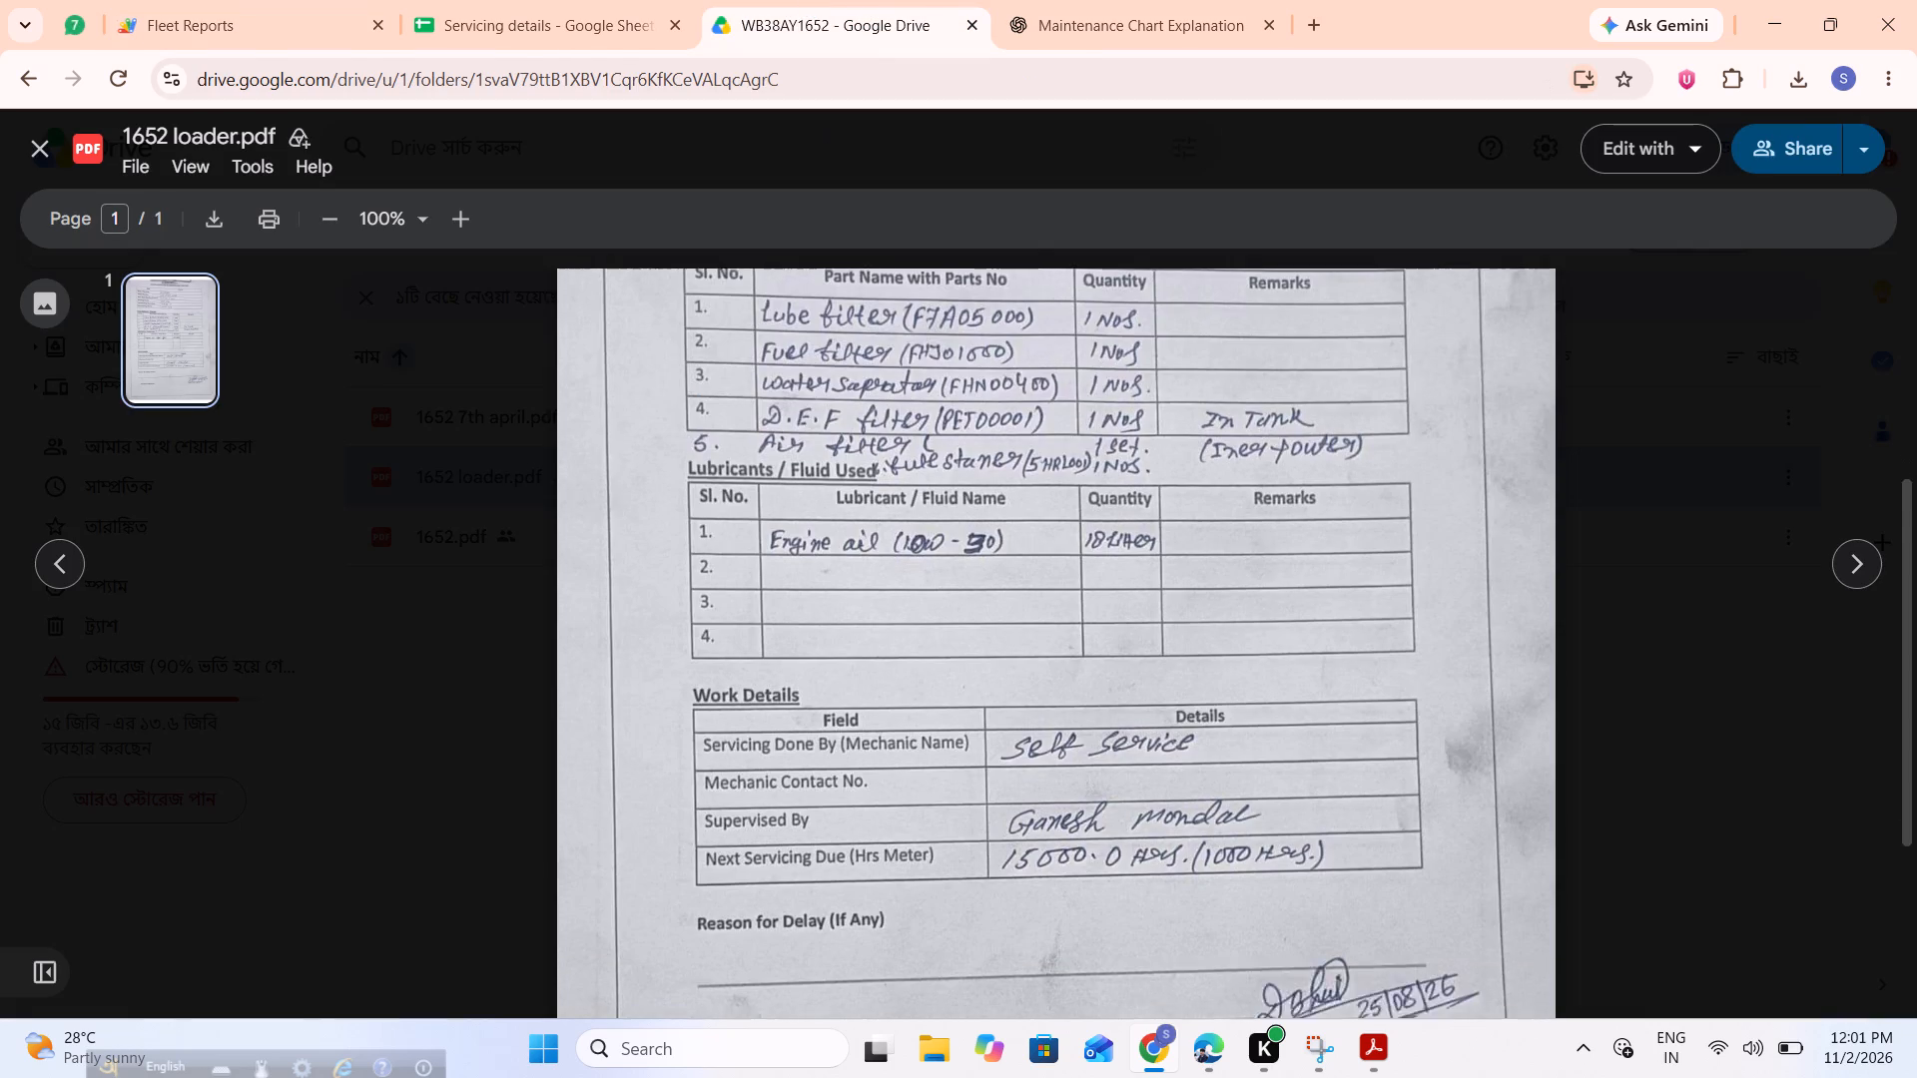
pyautogui.scroll(-1, 932, 666)
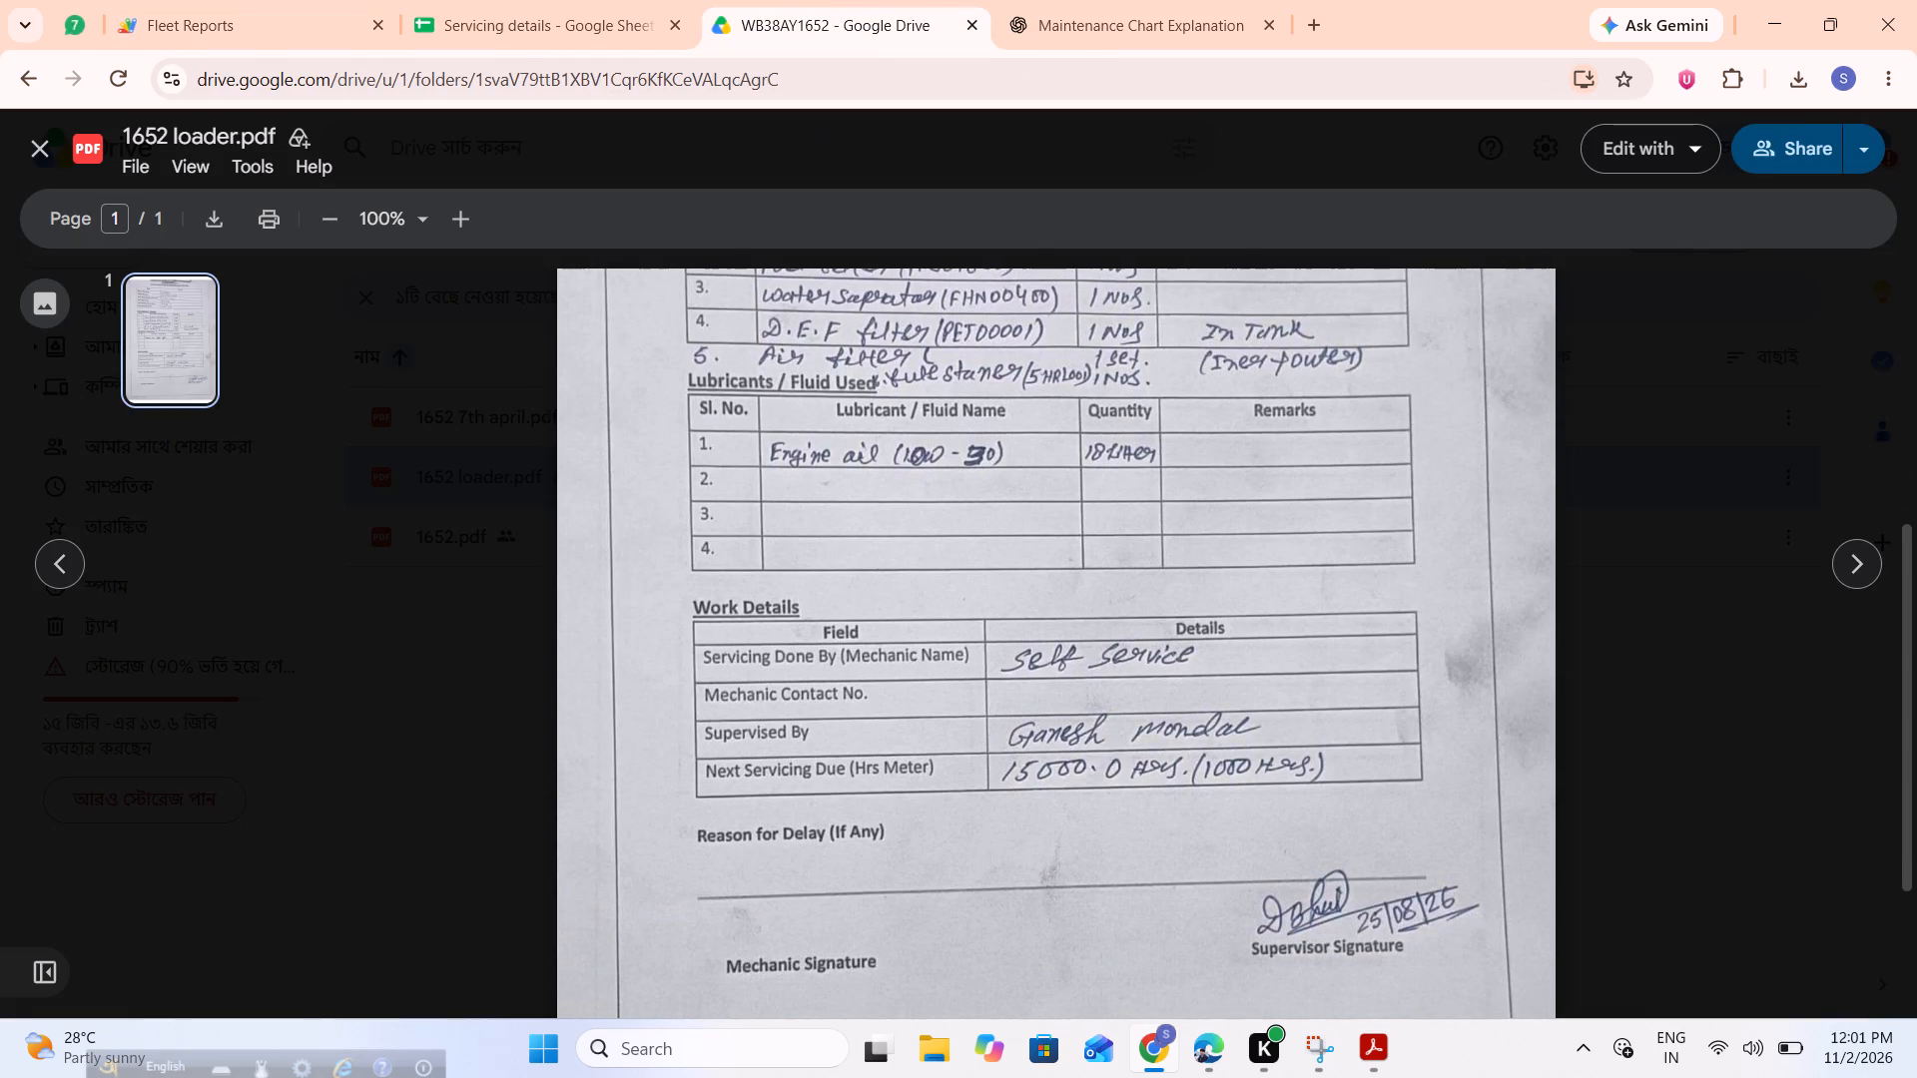
pyautogui.scroll(2, 932, 666)
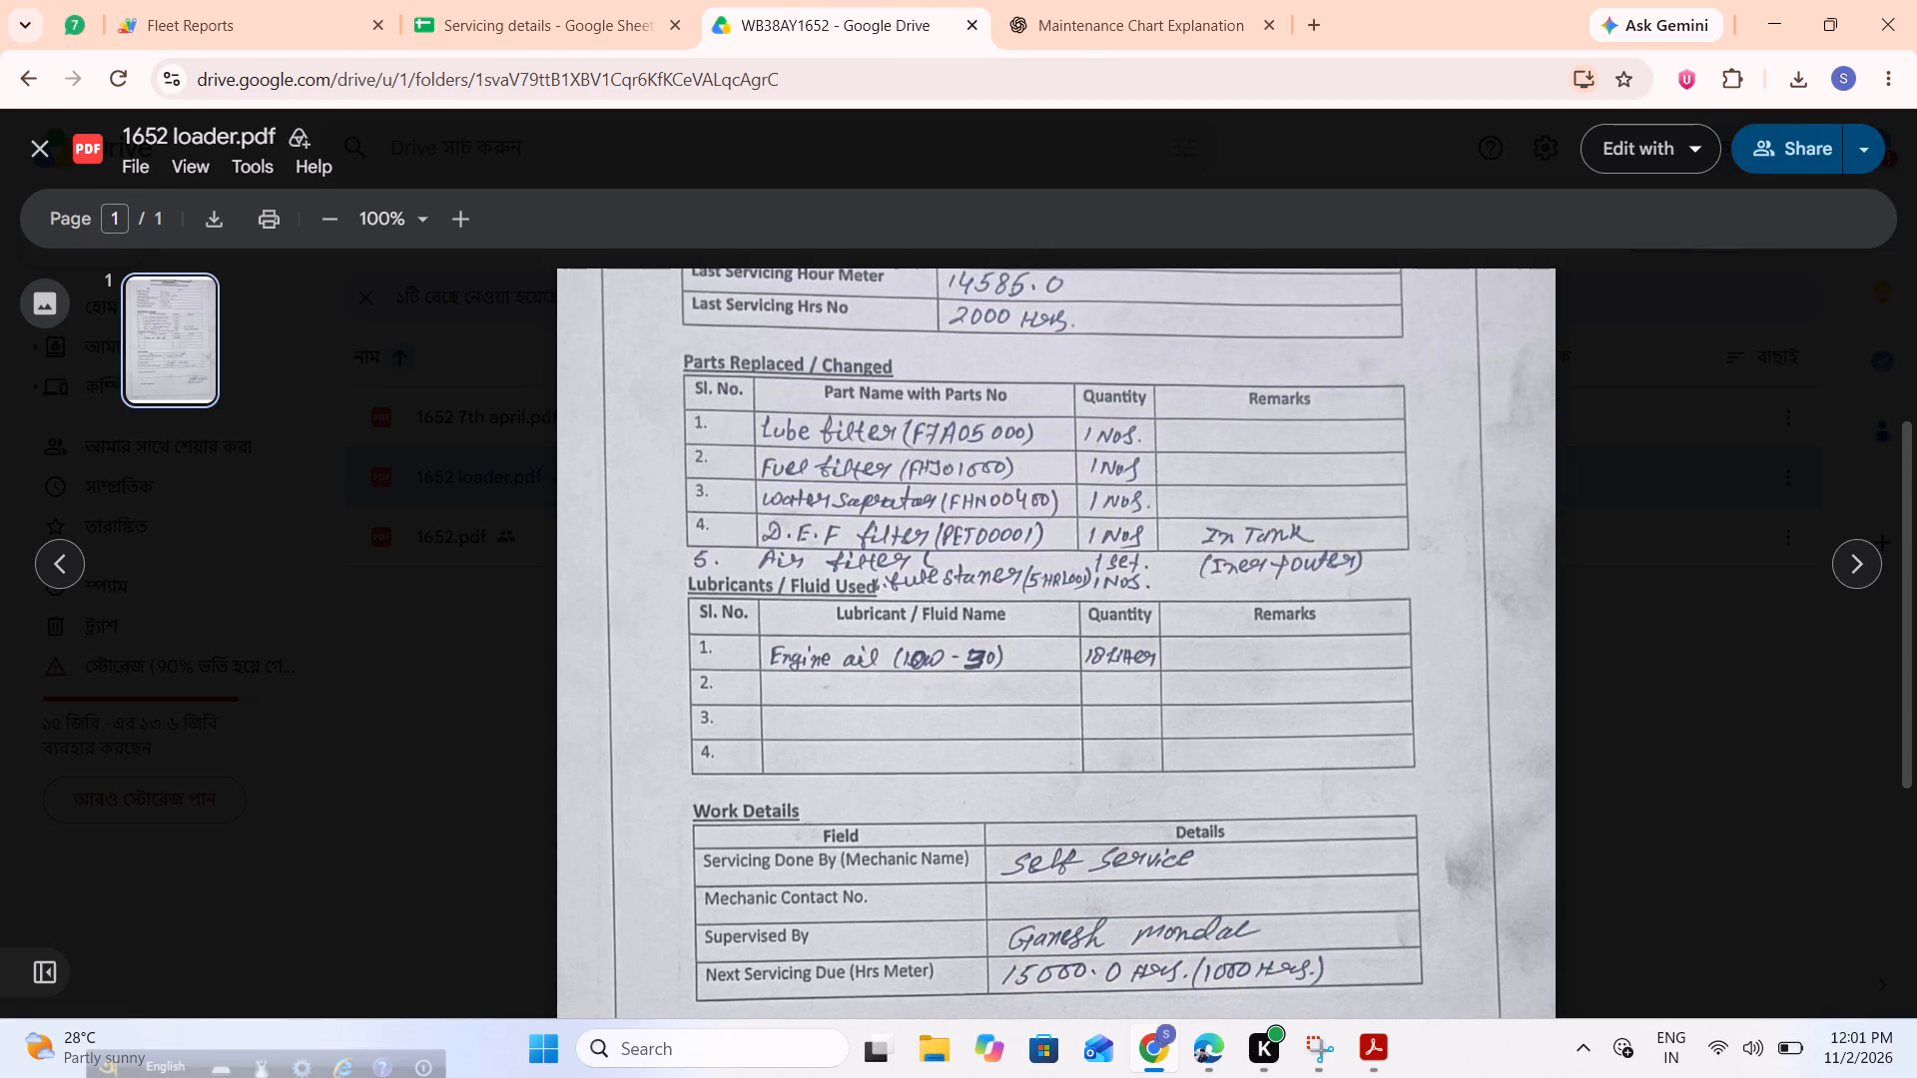
pyautogui.scroll(1, 932, 666)
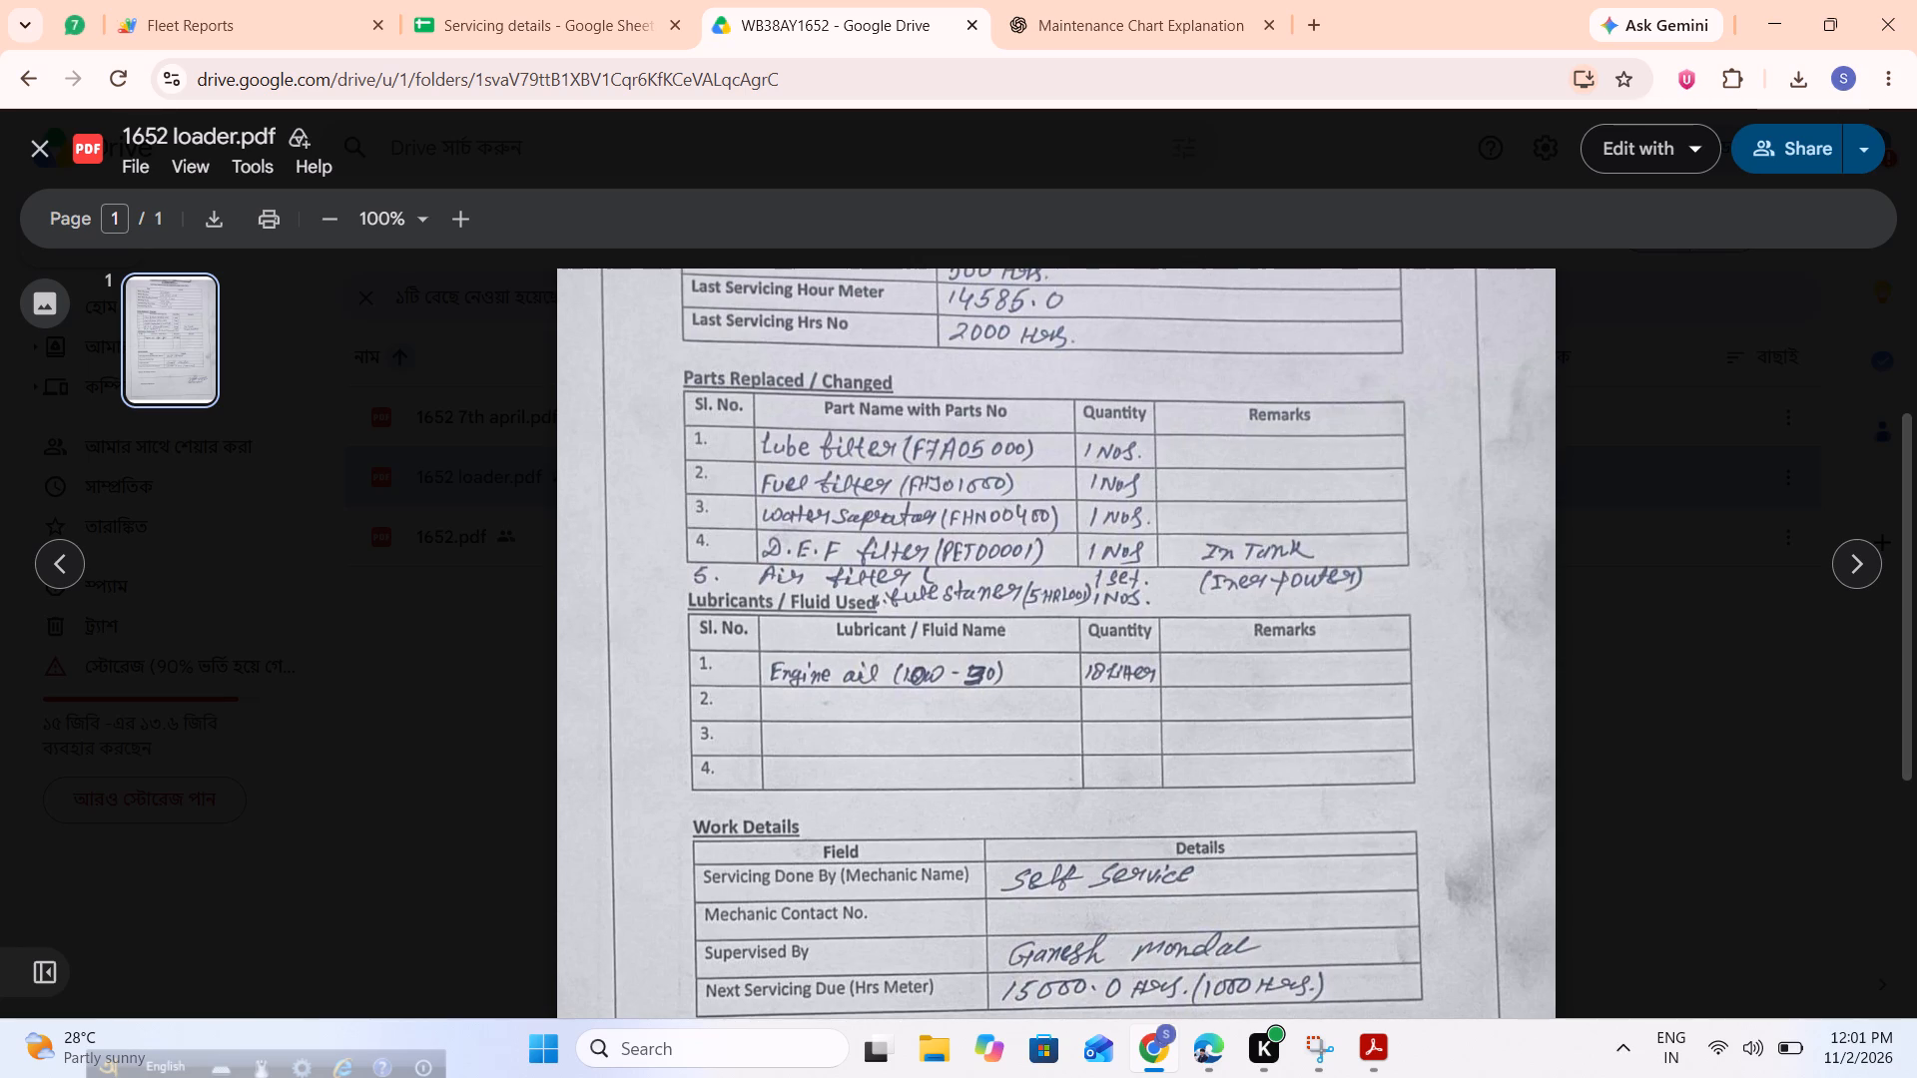
pyautogui.click(467, 0)
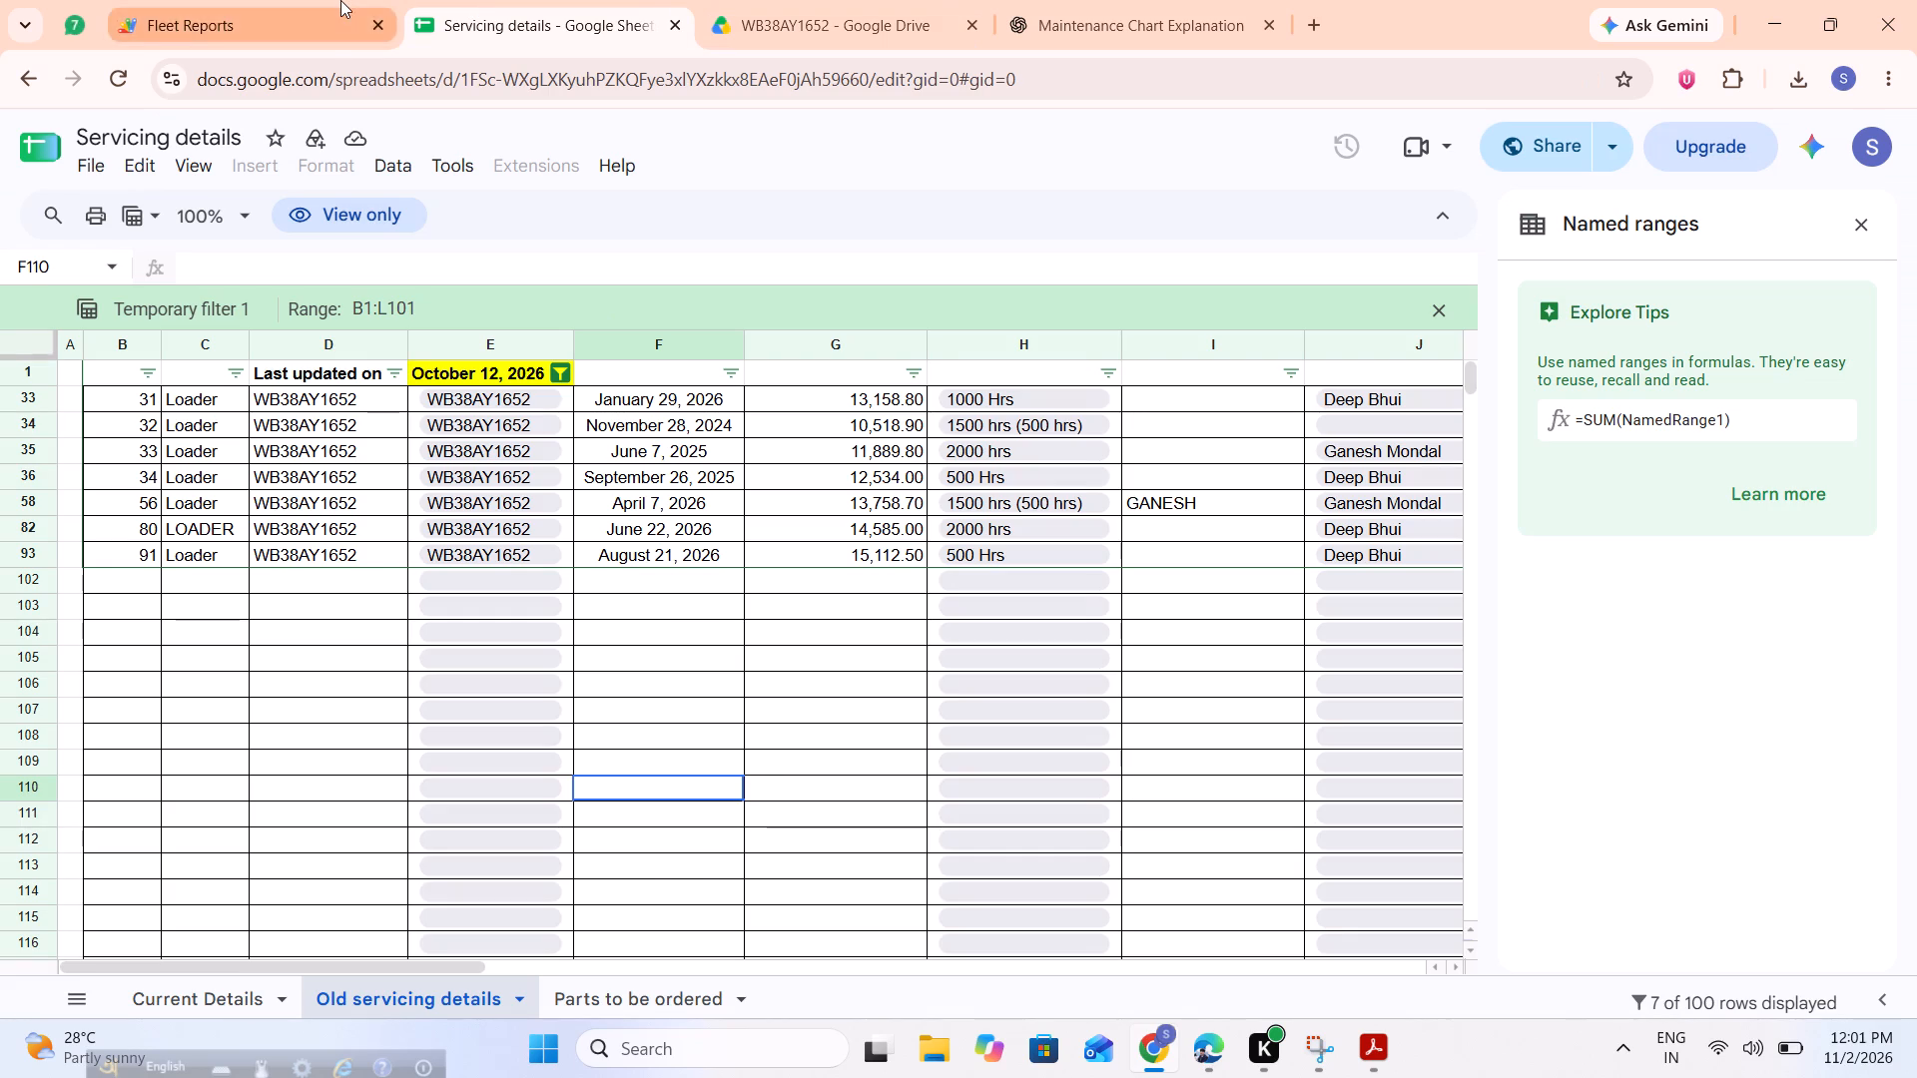
# Return to the fleet service report and add another item entry below Engine Oil 10W30.
pyautogui.click(340, 0)
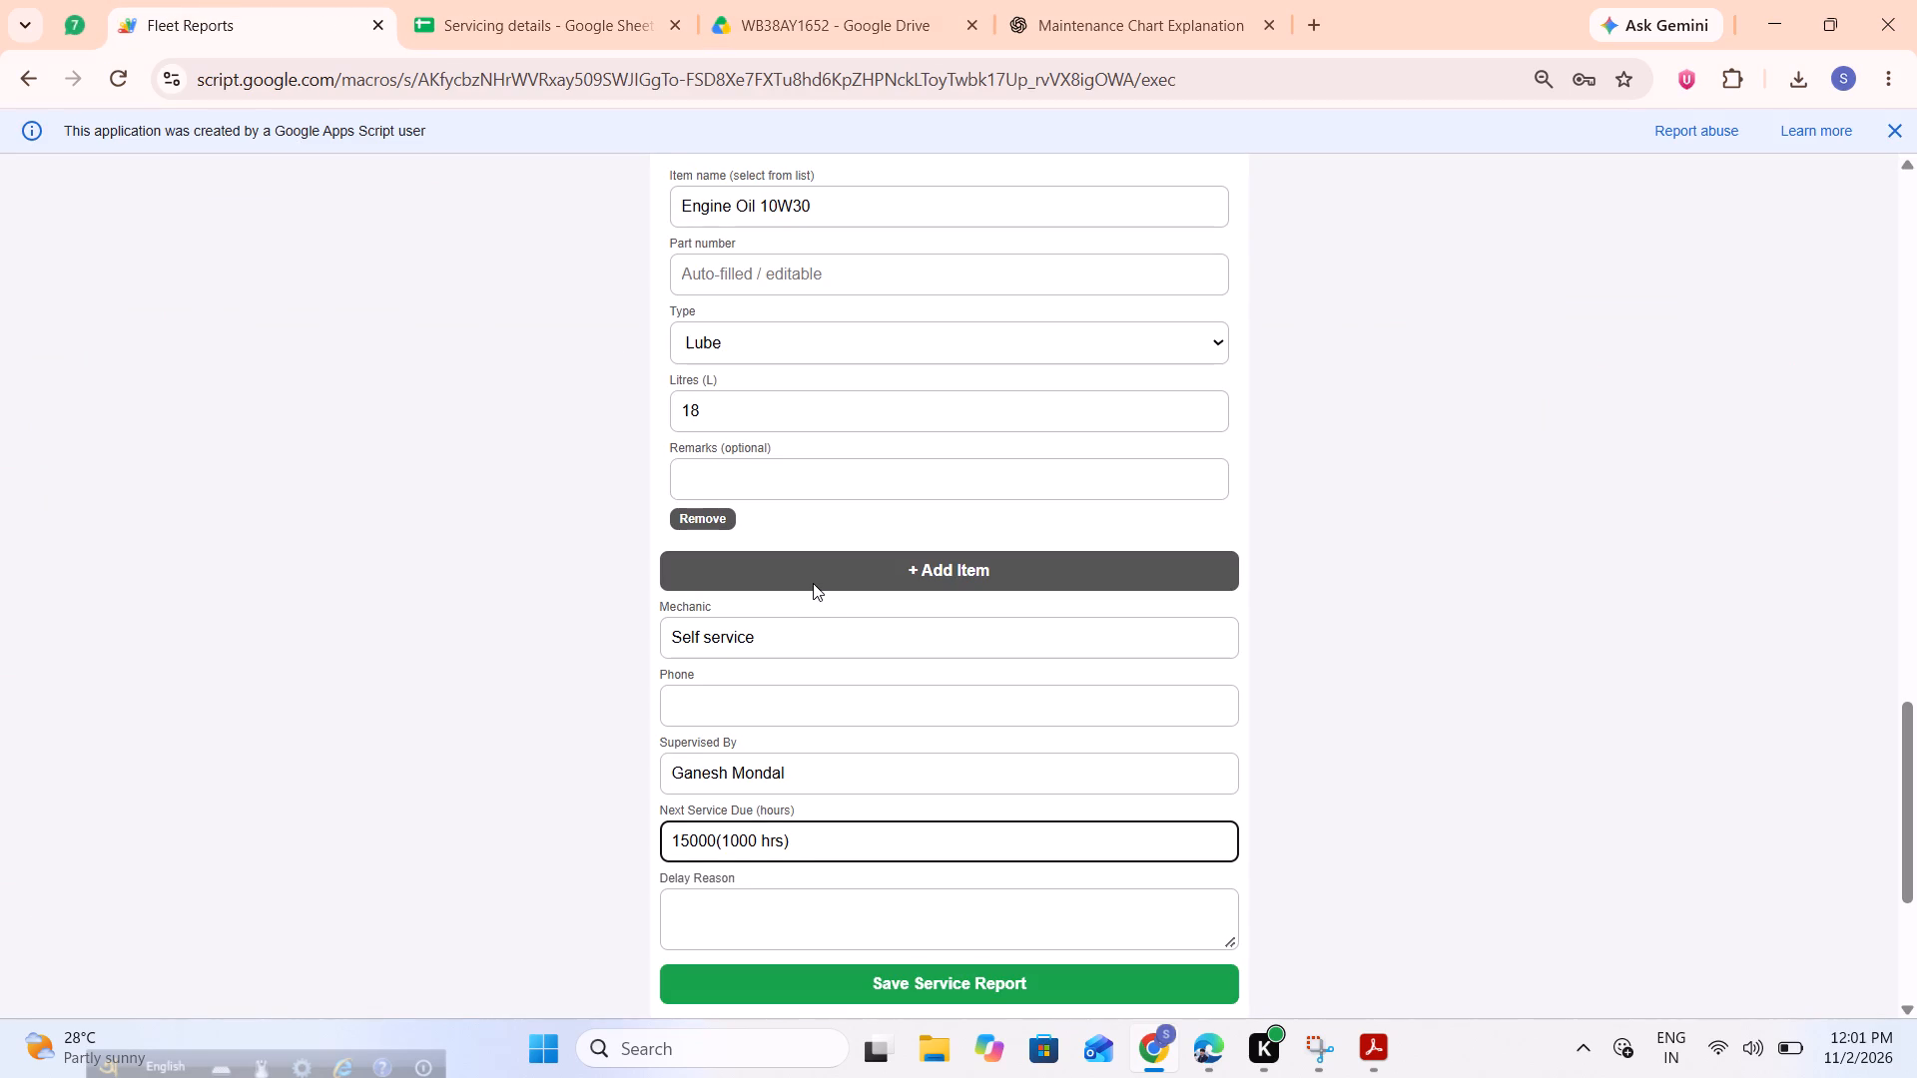
pyautogui.click(813, 583)
pyautogui.scroll(-1, 813, 583)
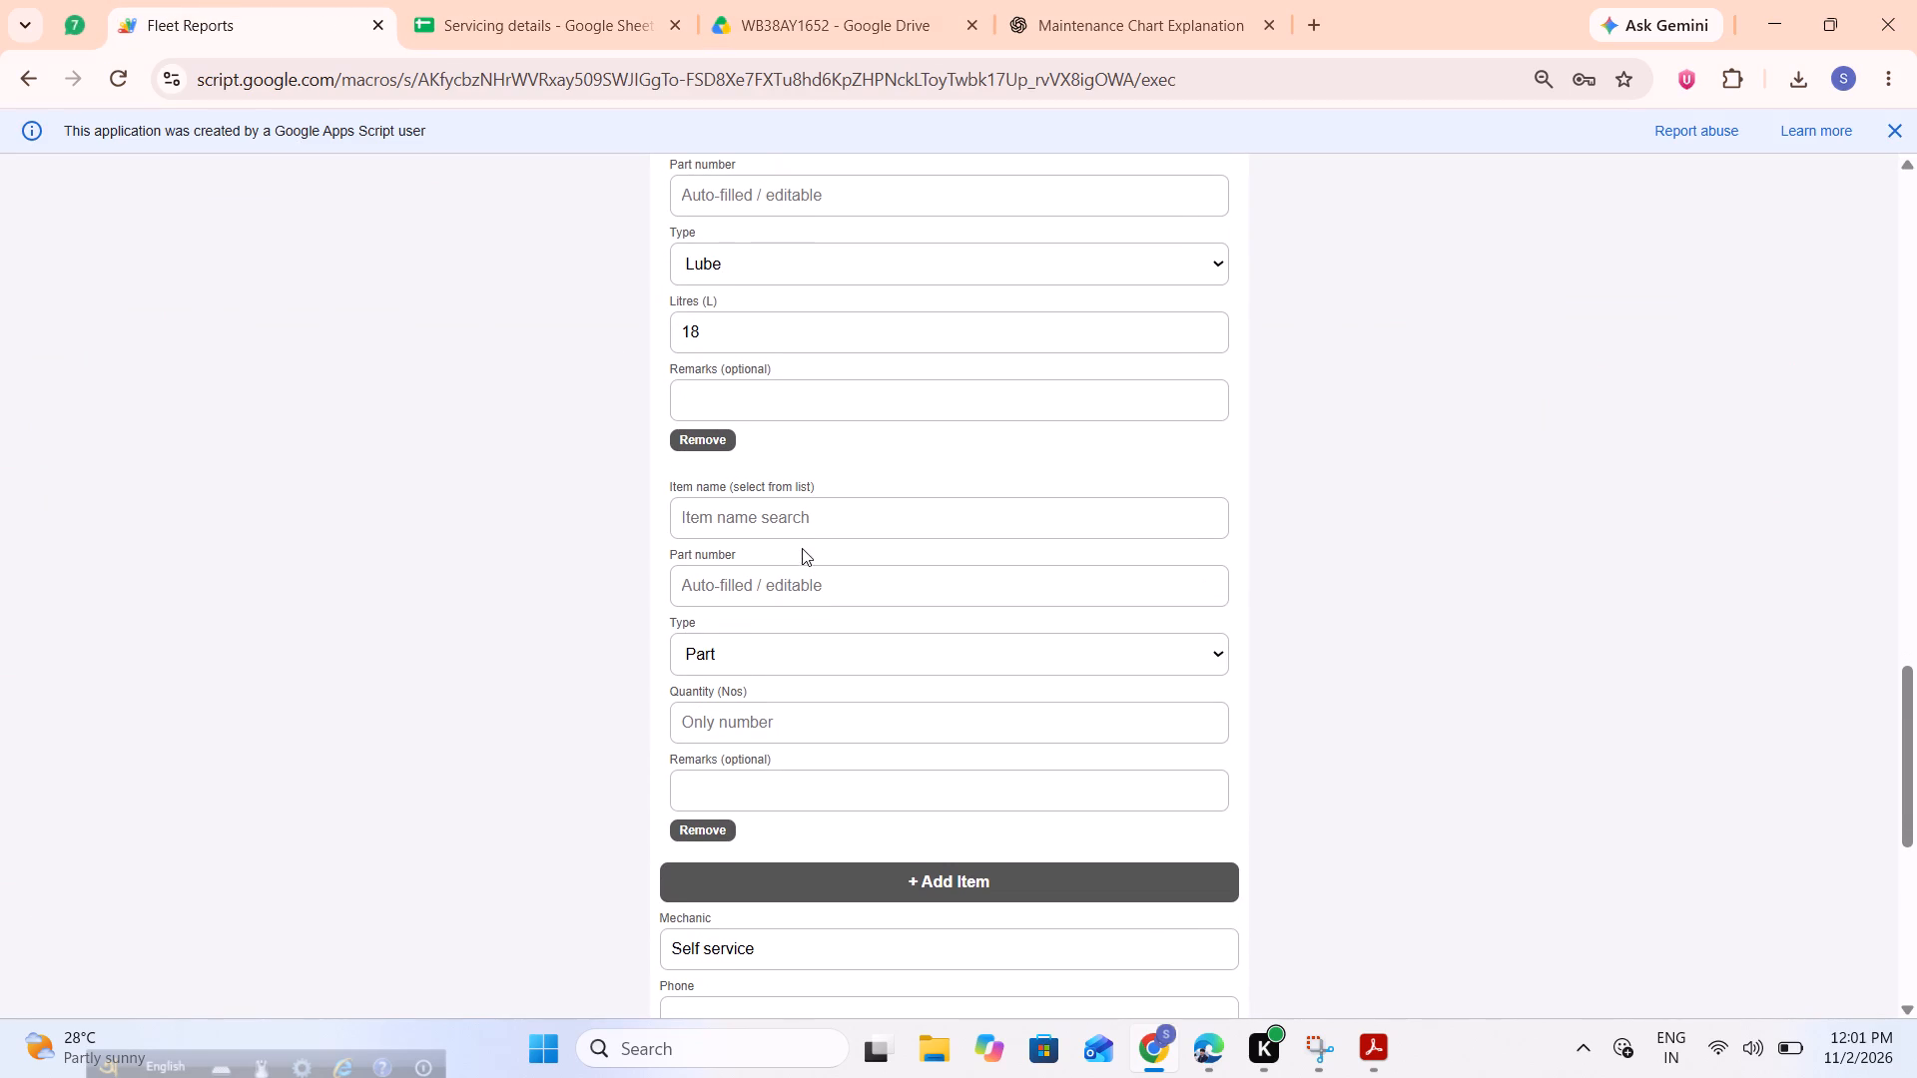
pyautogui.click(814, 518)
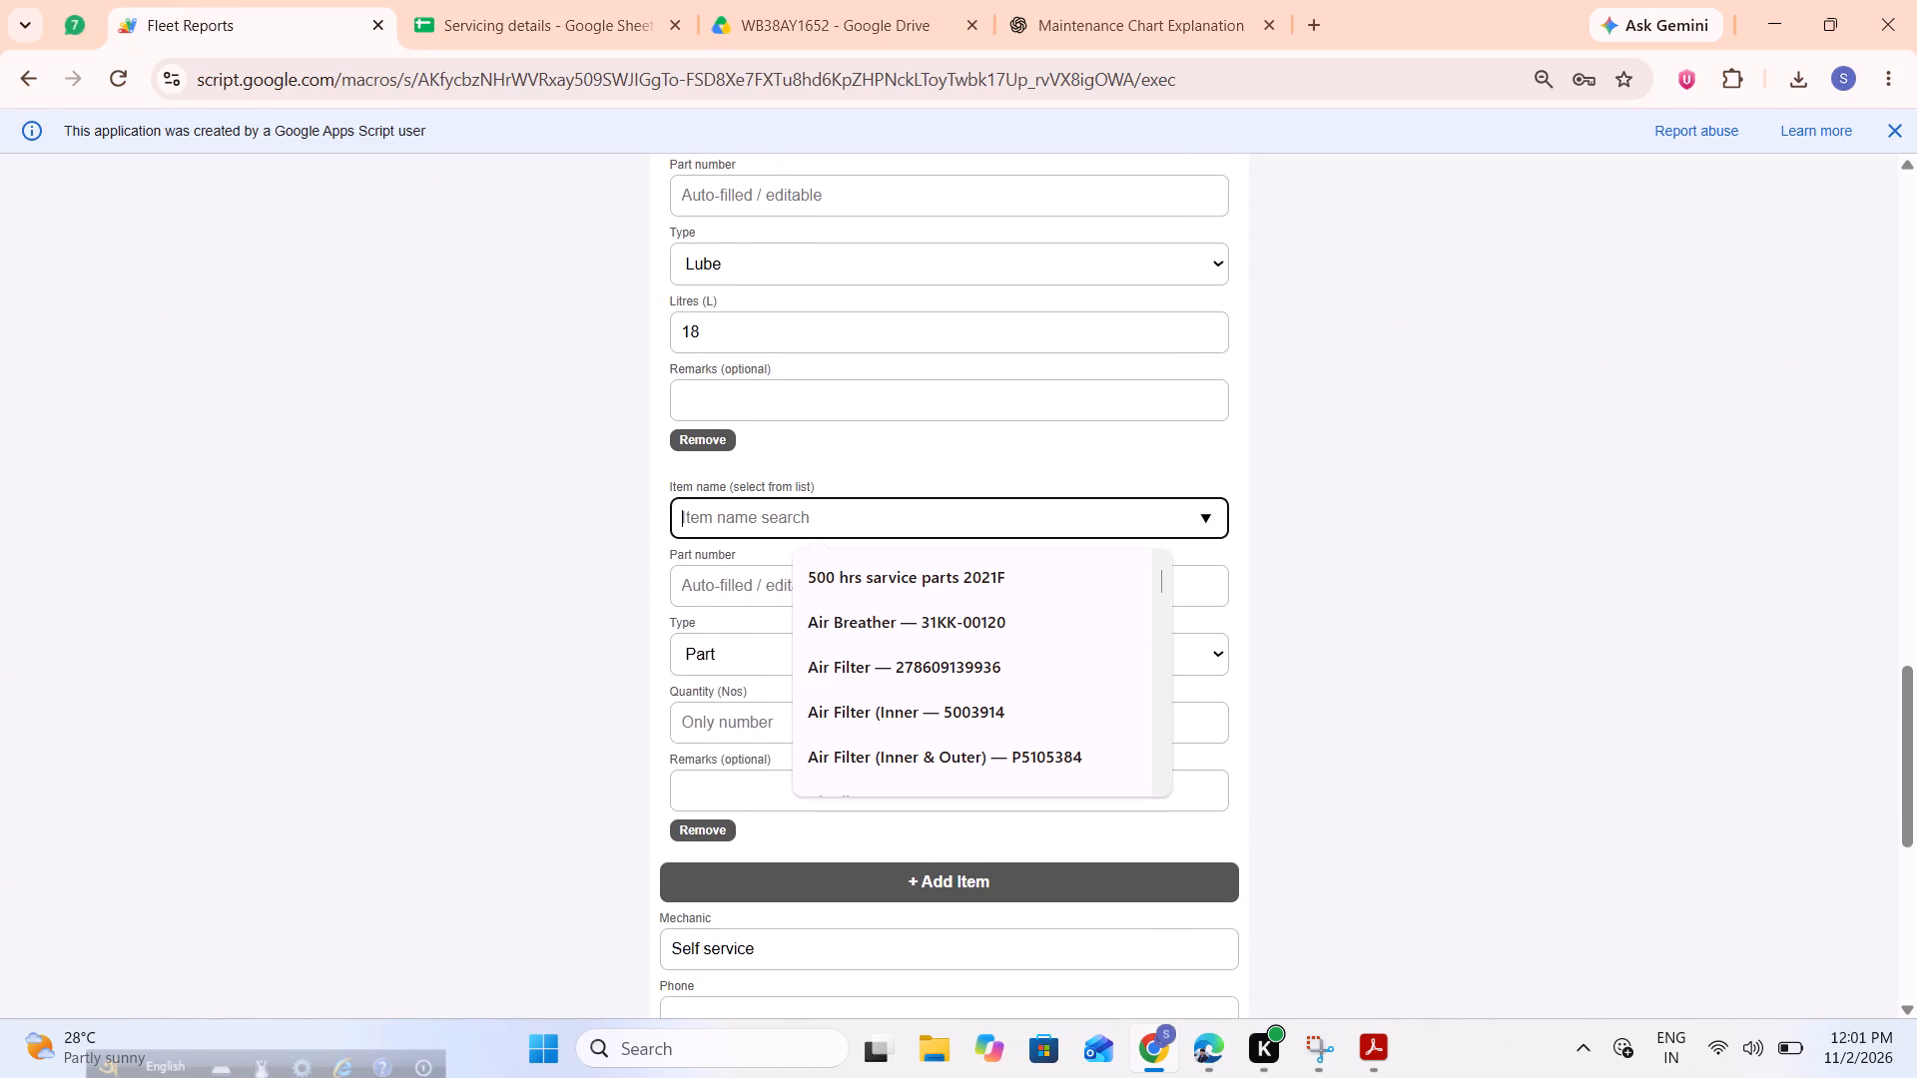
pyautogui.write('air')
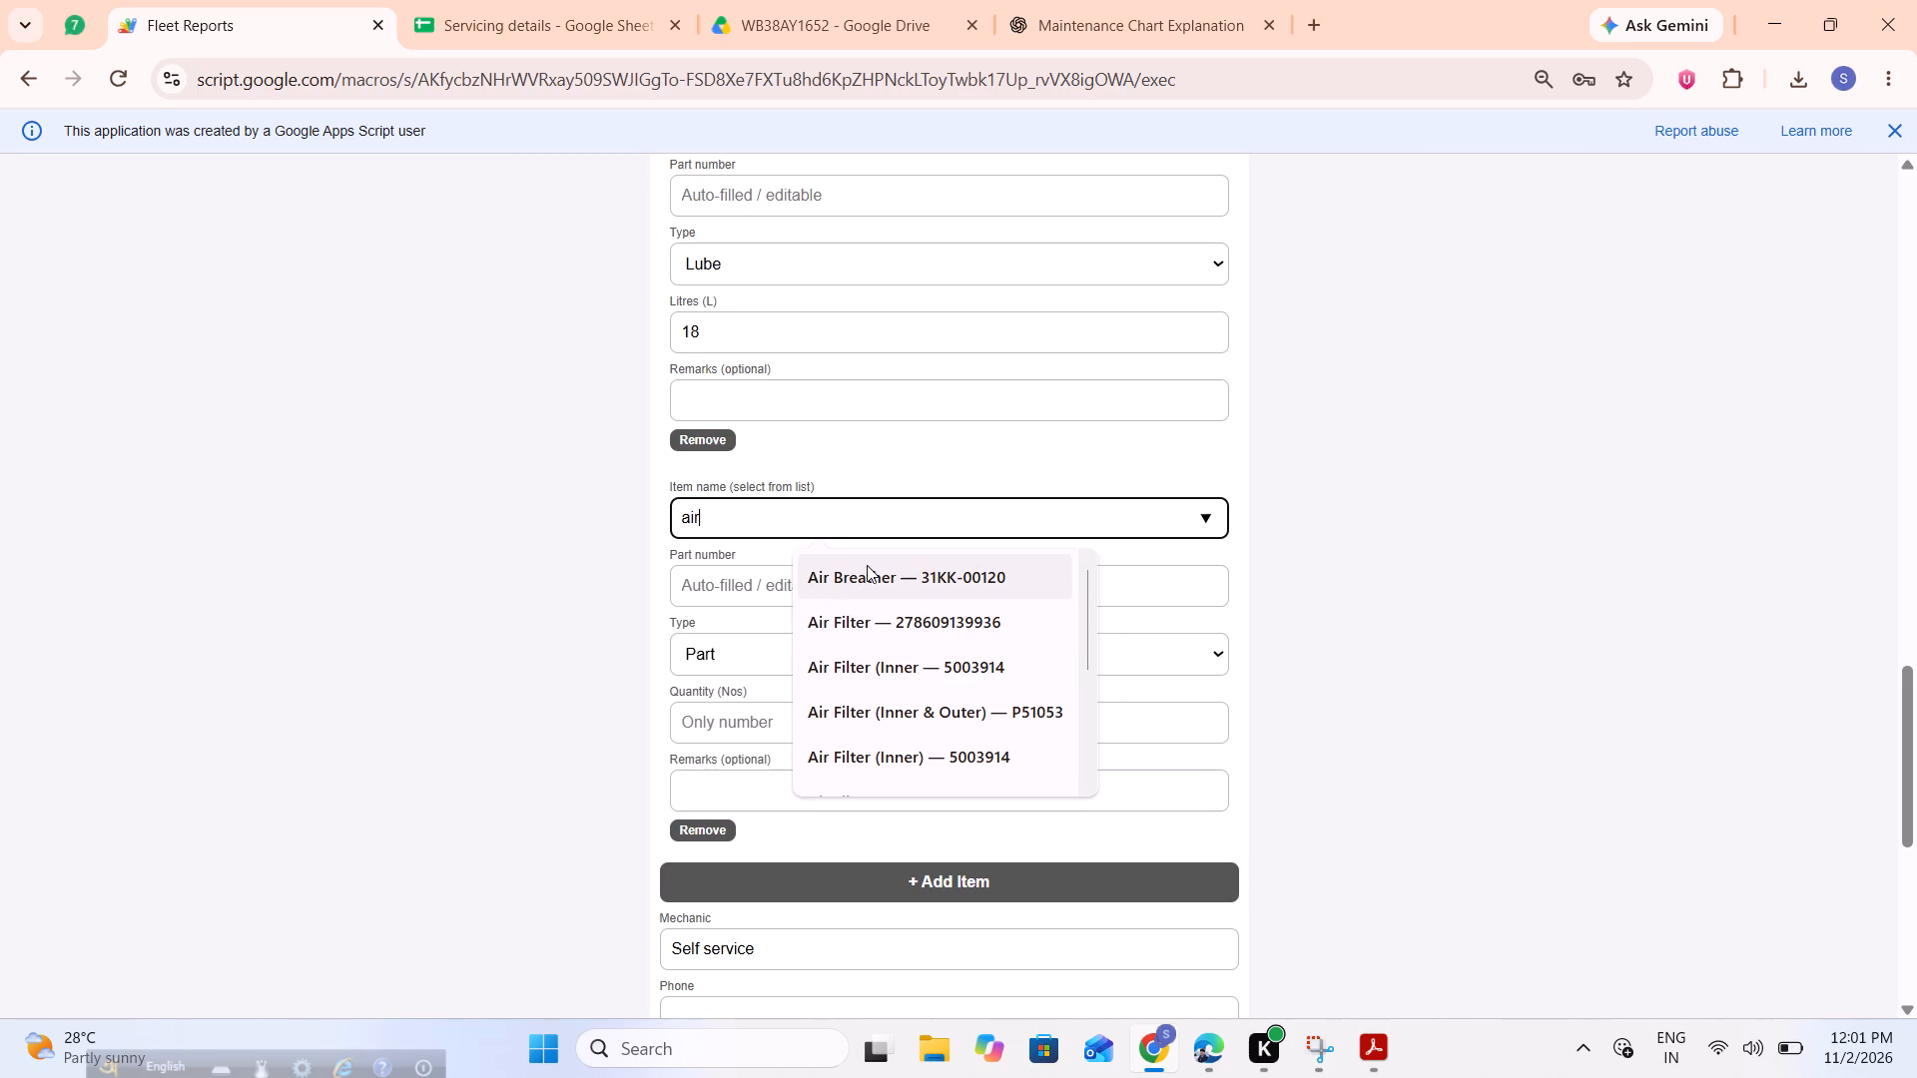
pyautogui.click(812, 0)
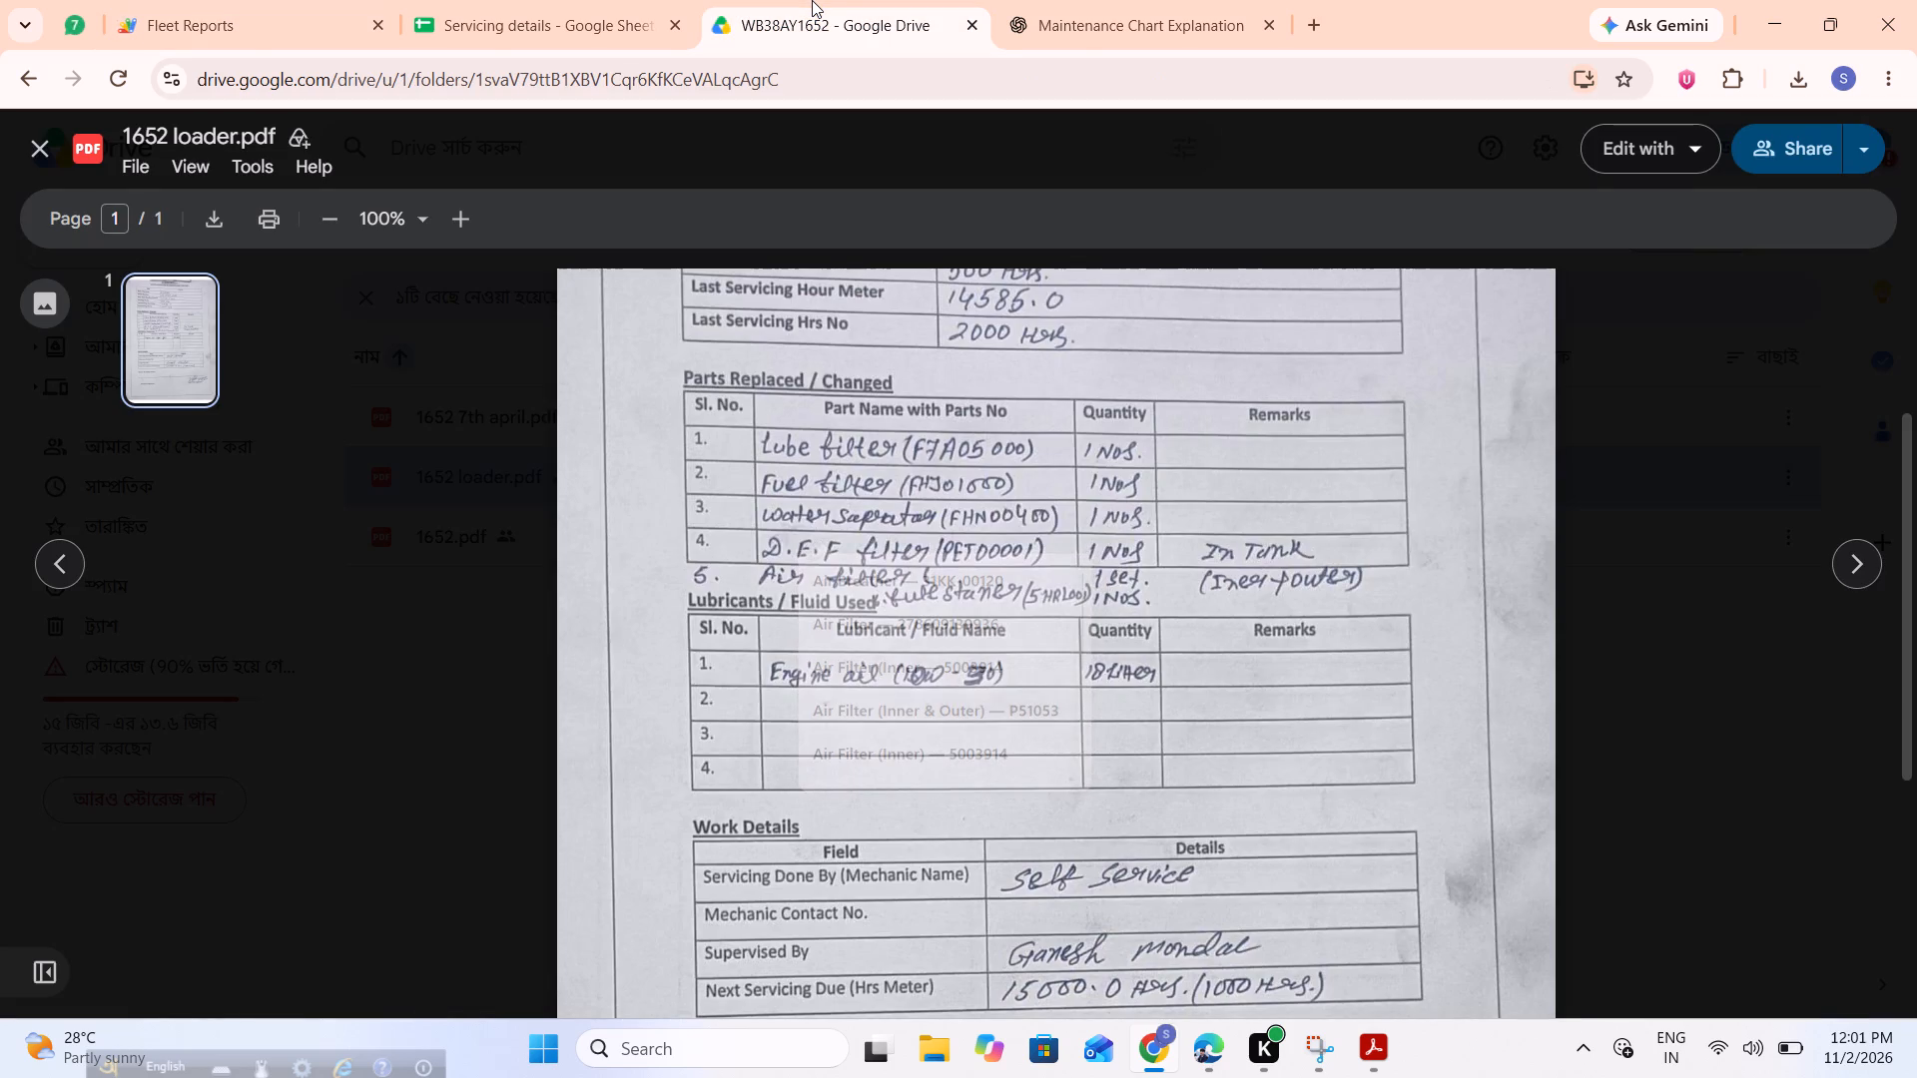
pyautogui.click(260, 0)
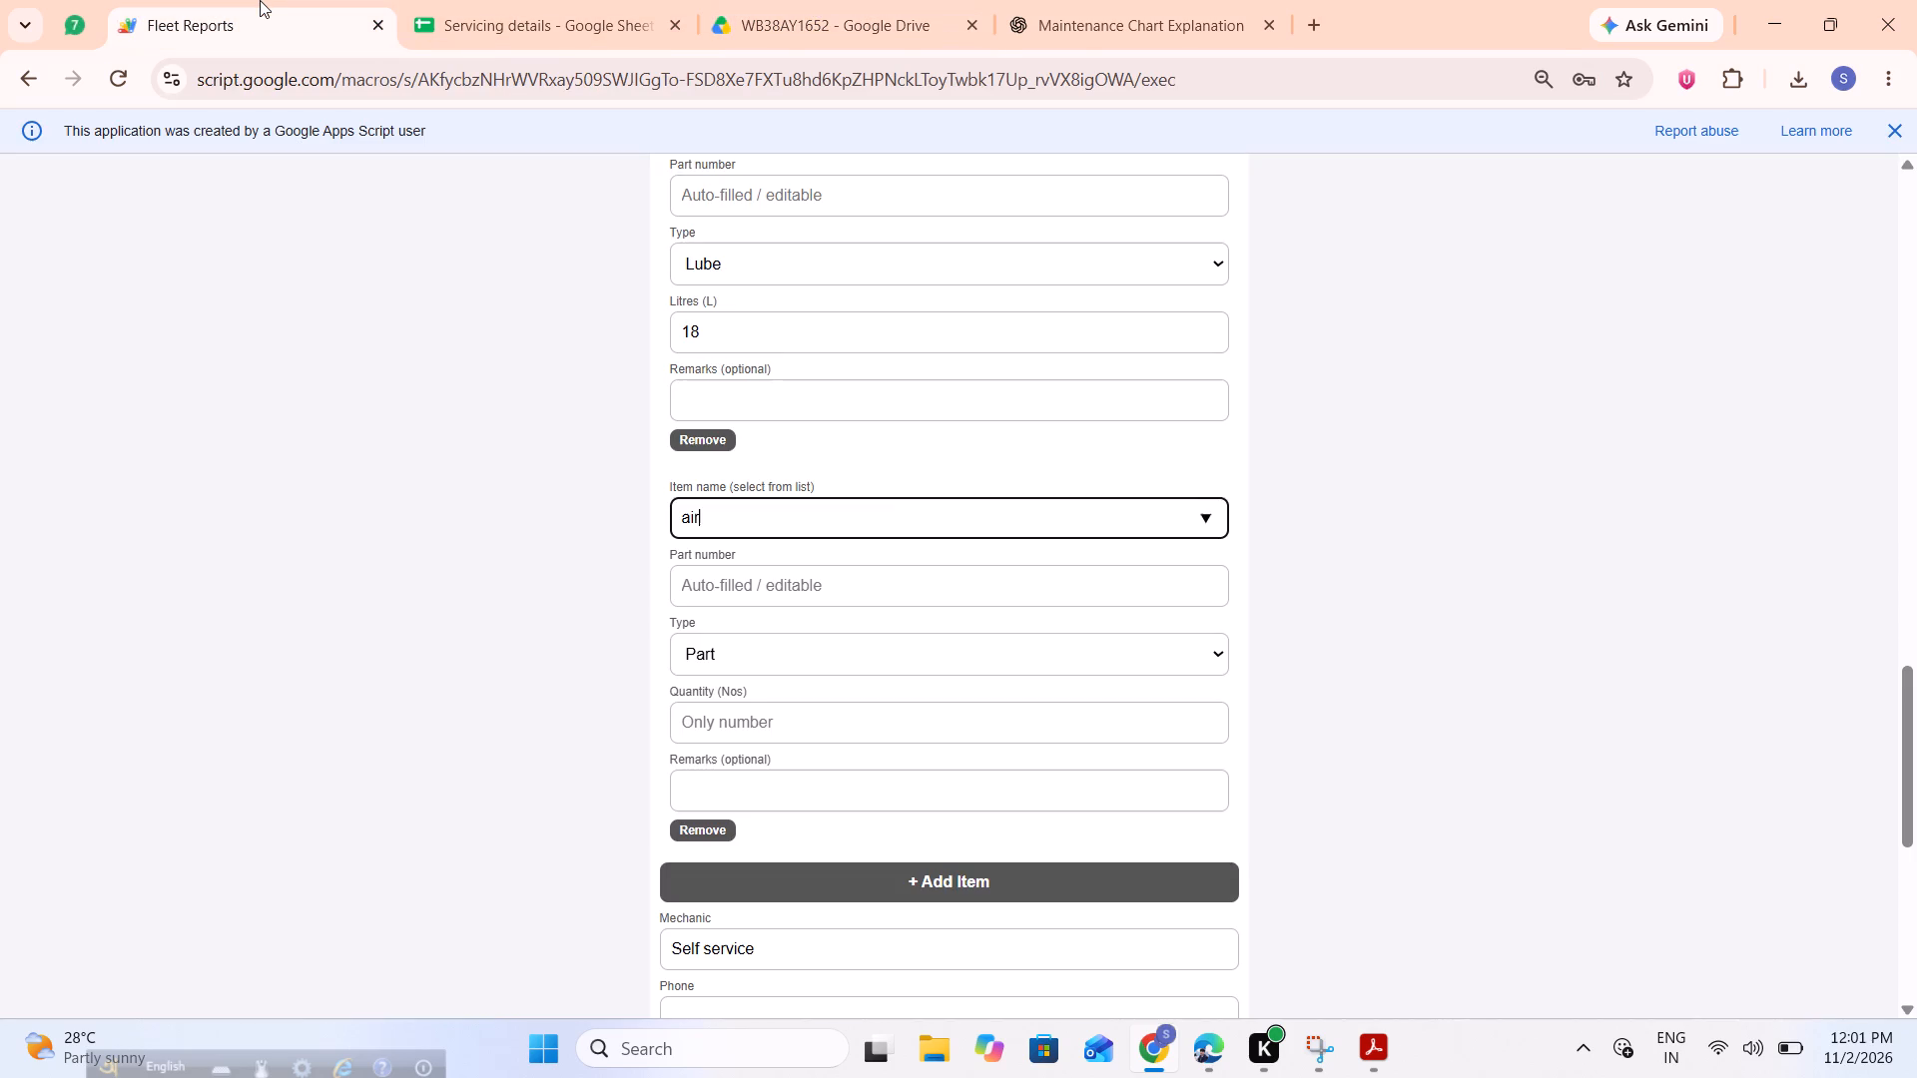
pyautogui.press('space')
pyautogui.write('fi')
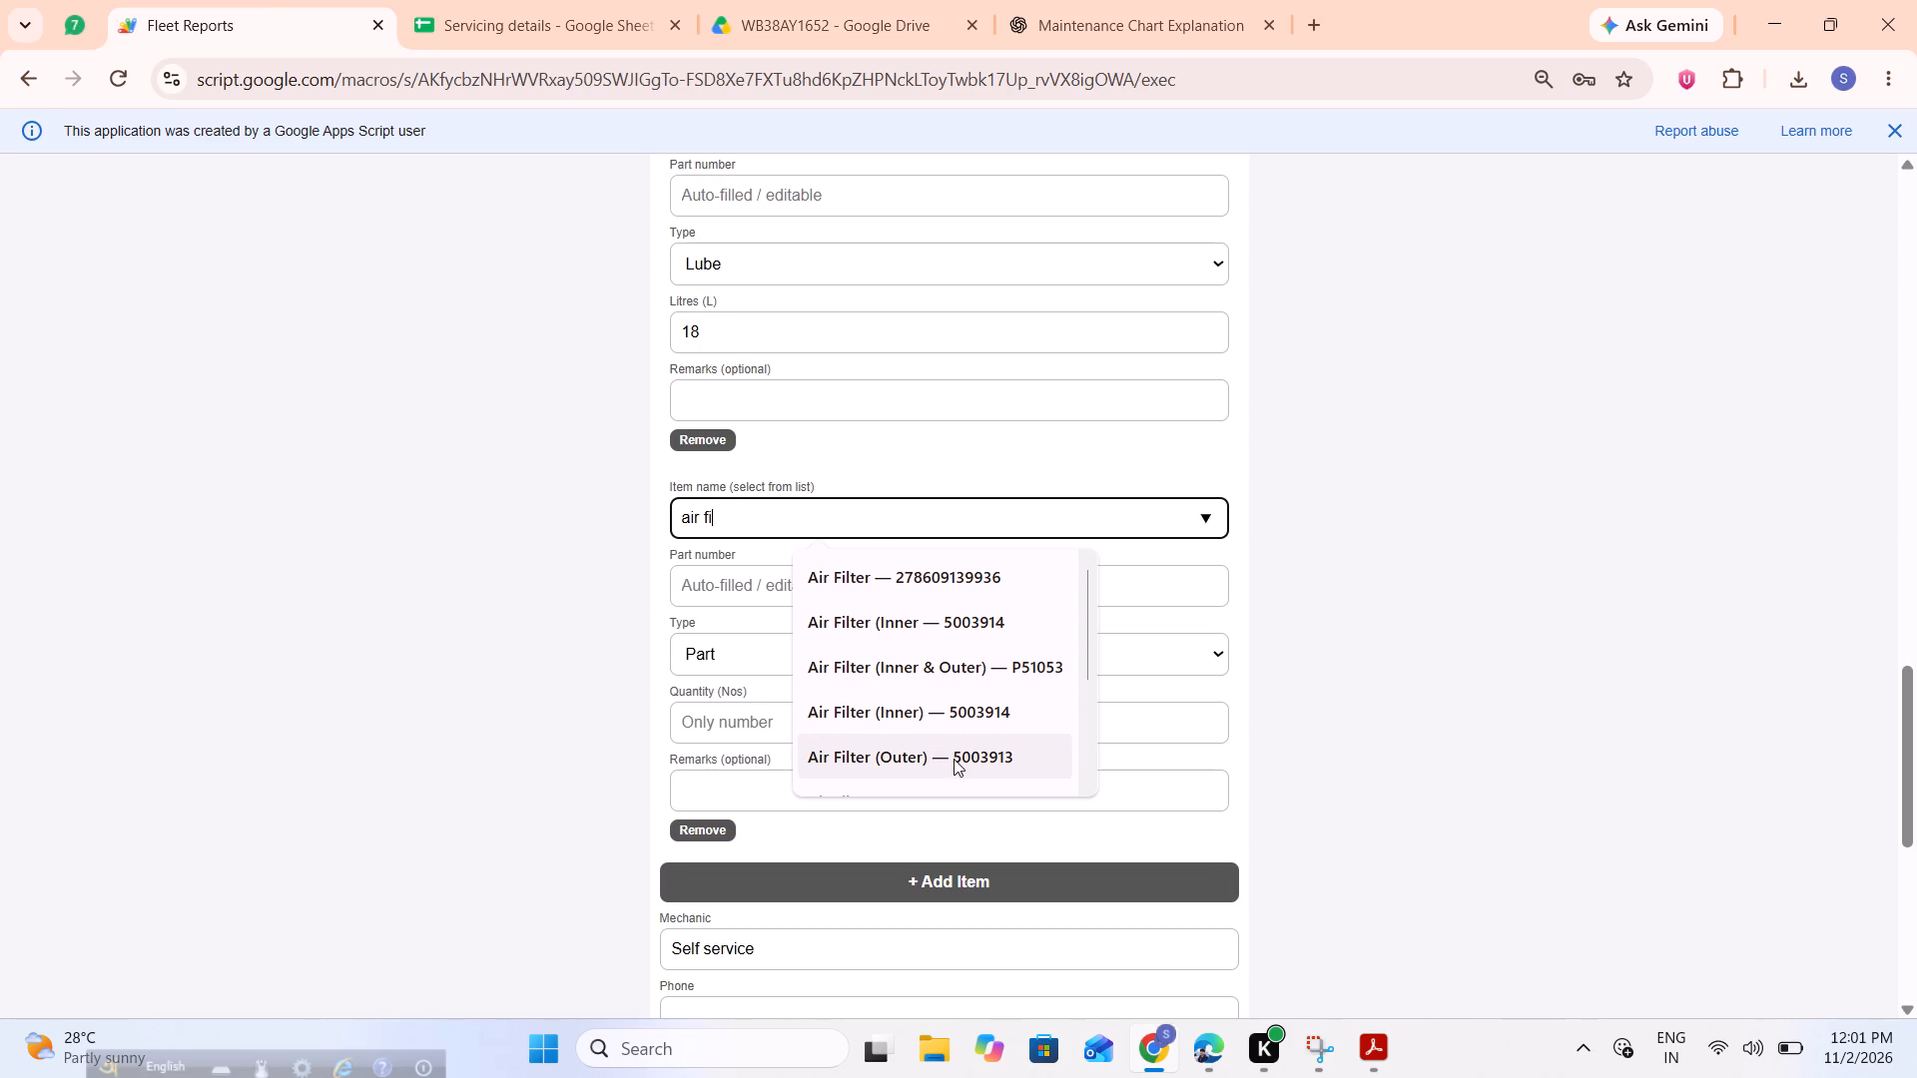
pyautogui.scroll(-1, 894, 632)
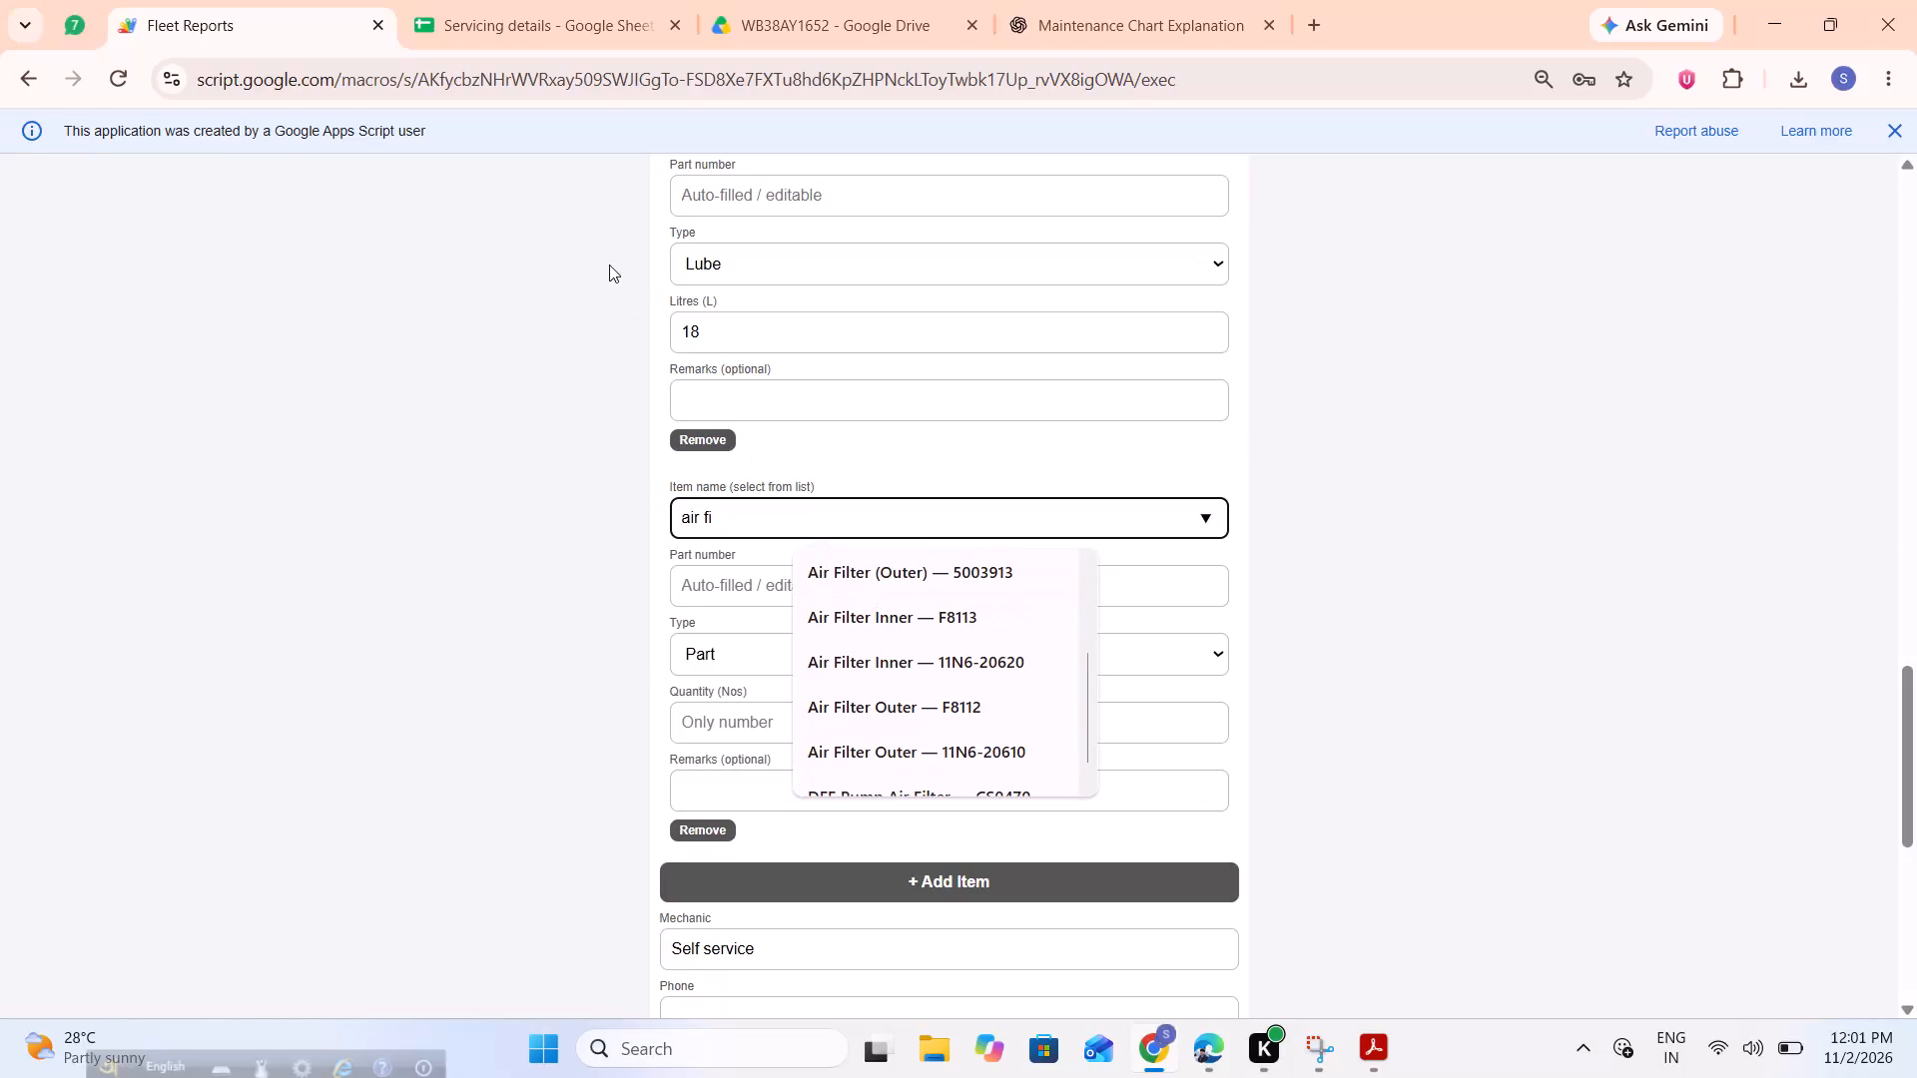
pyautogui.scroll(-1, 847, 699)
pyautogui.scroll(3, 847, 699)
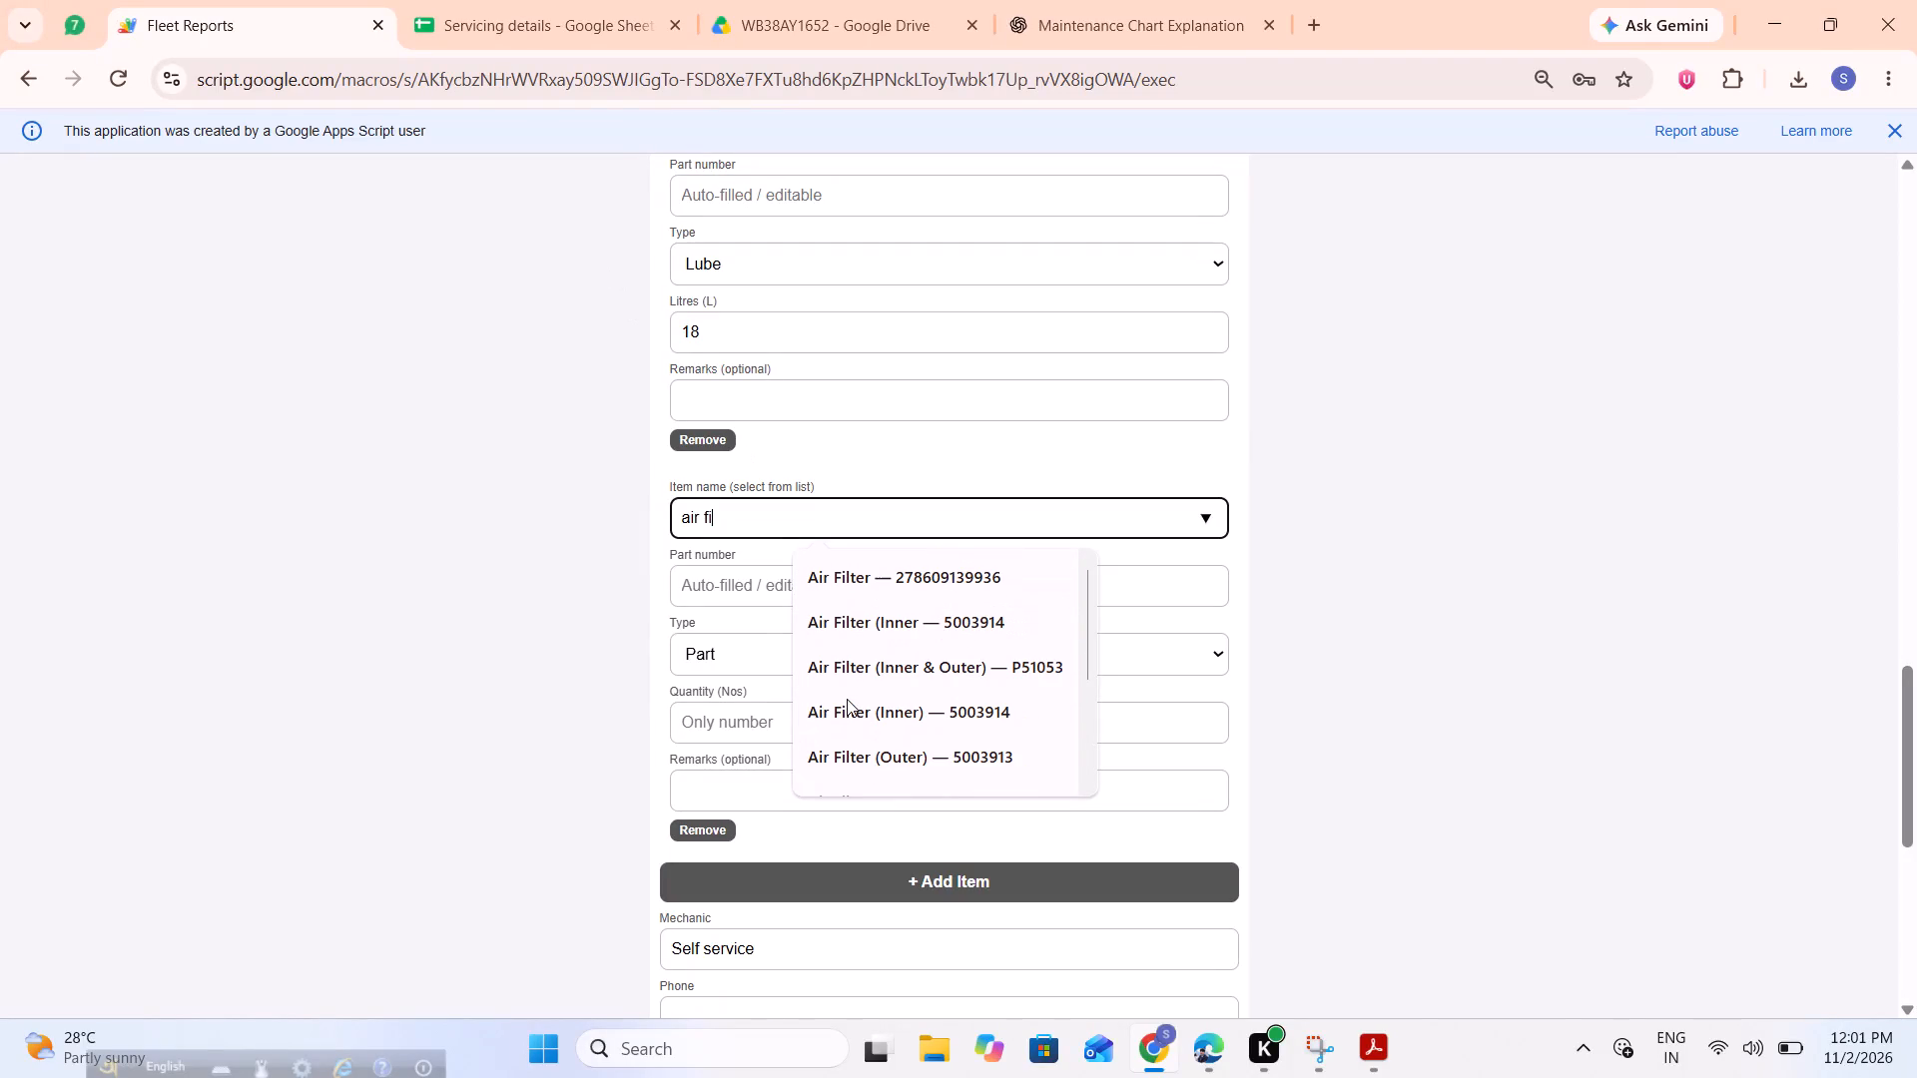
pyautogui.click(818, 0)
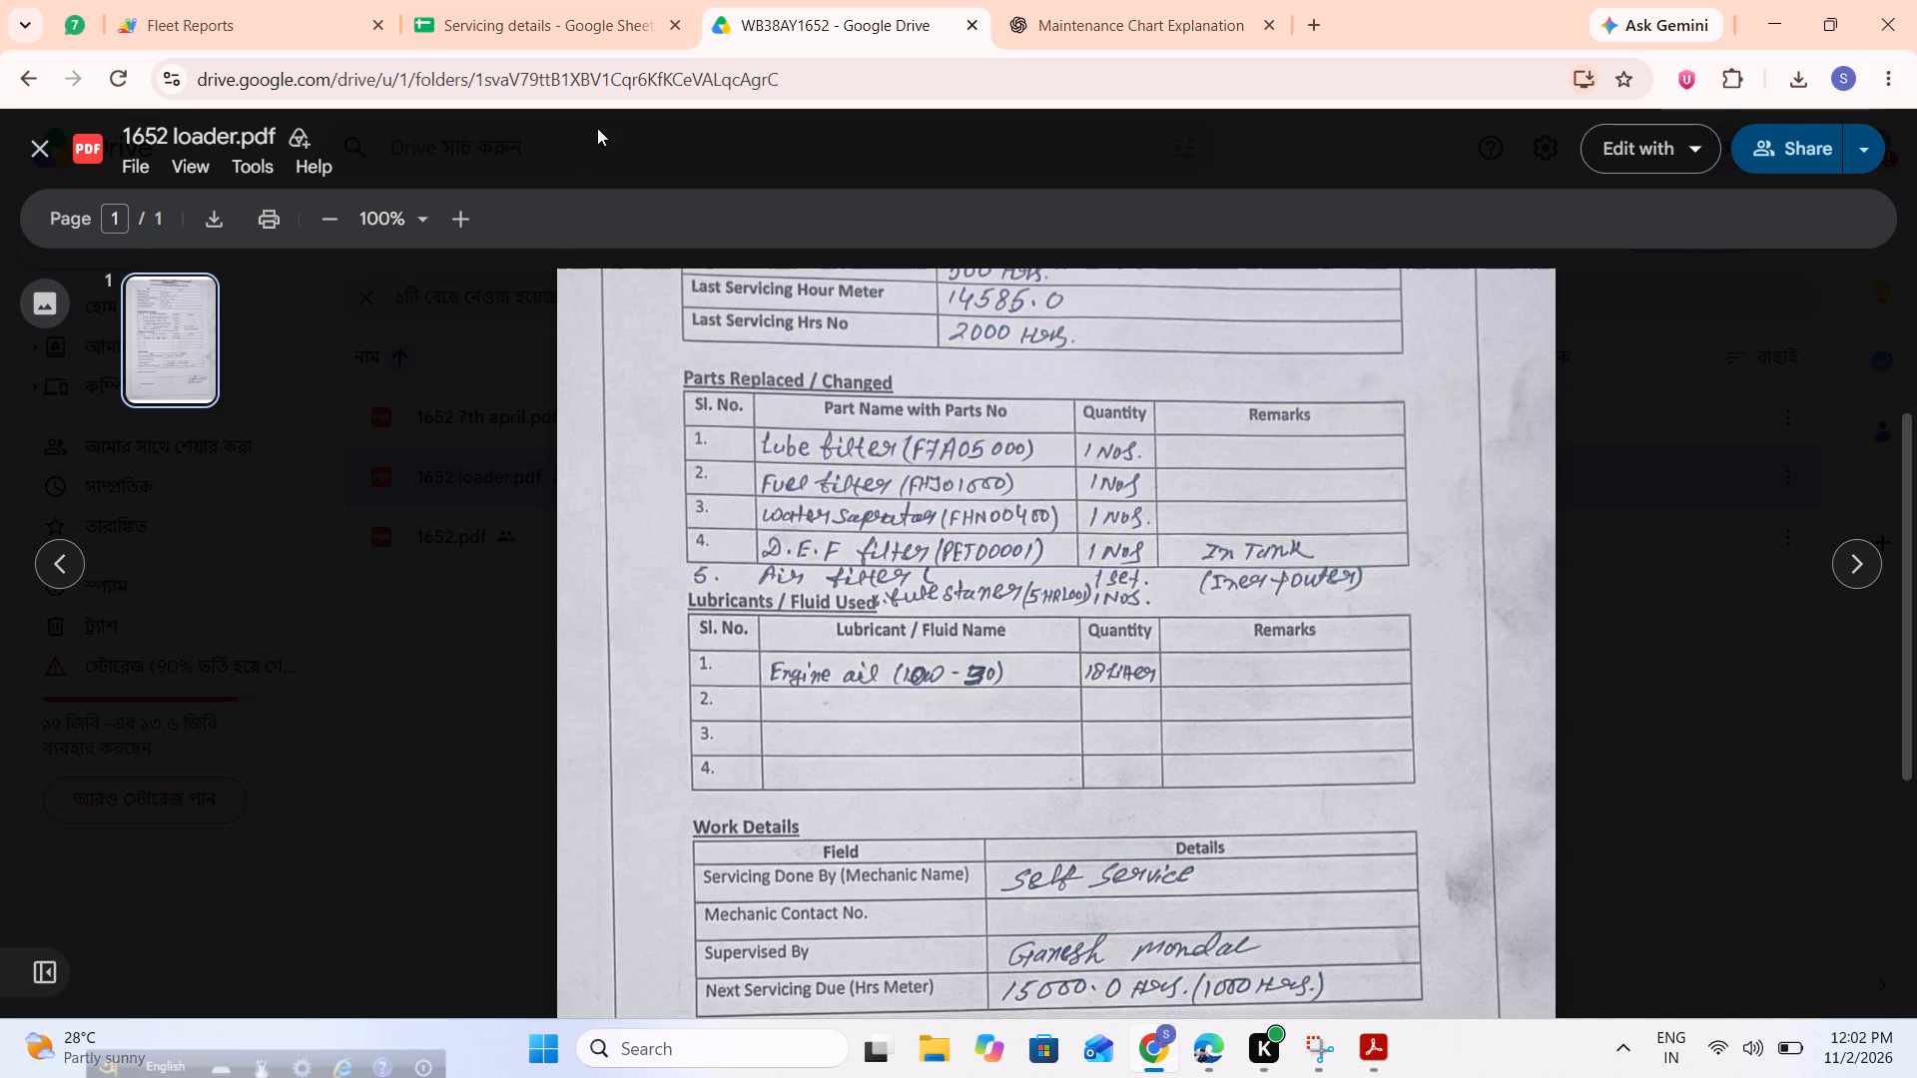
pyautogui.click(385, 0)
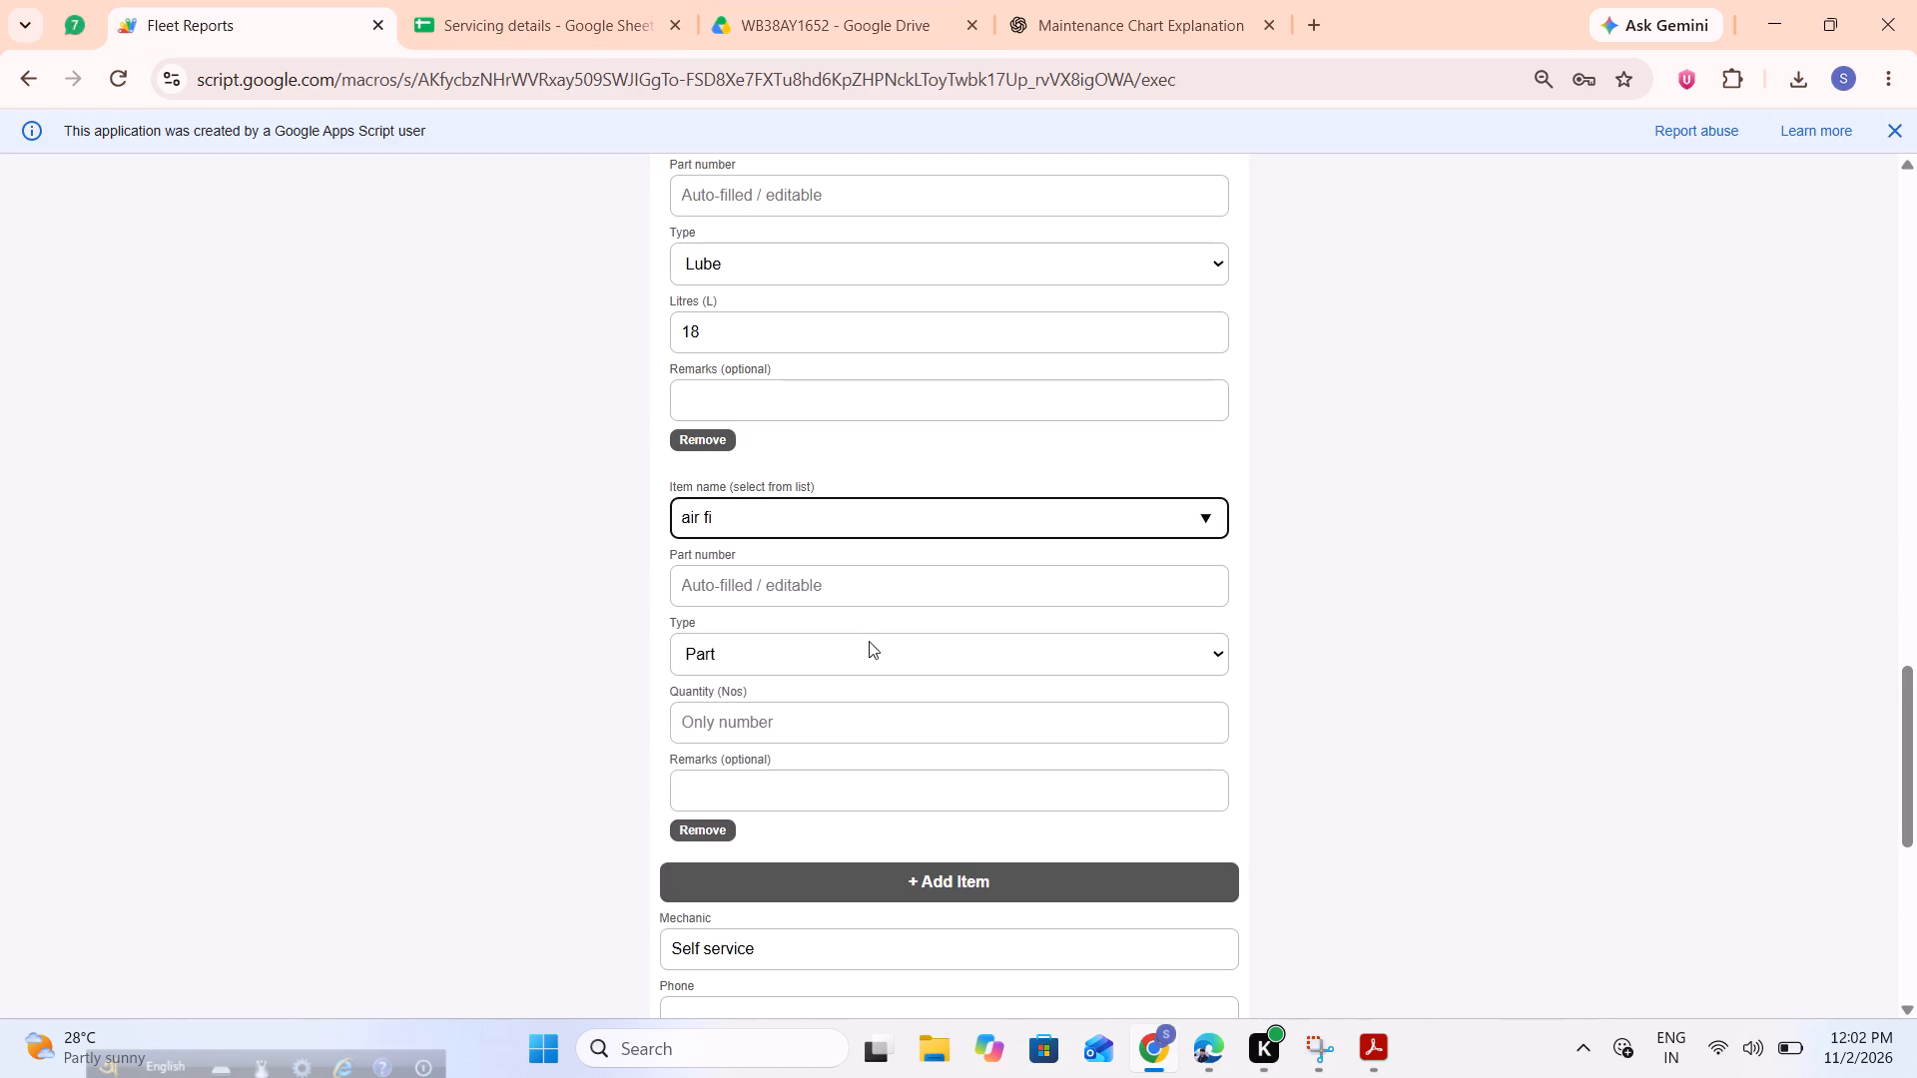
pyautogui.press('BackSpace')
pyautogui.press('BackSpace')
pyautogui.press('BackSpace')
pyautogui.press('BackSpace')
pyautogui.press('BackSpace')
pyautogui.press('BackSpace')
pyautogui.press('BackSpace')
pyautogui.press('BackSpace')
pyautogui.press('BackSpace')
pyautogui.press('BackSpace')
# Fill the new item entry with Fuel Strainer F8824500, quantity 1, checking the part against the scanned 1652 loader record.
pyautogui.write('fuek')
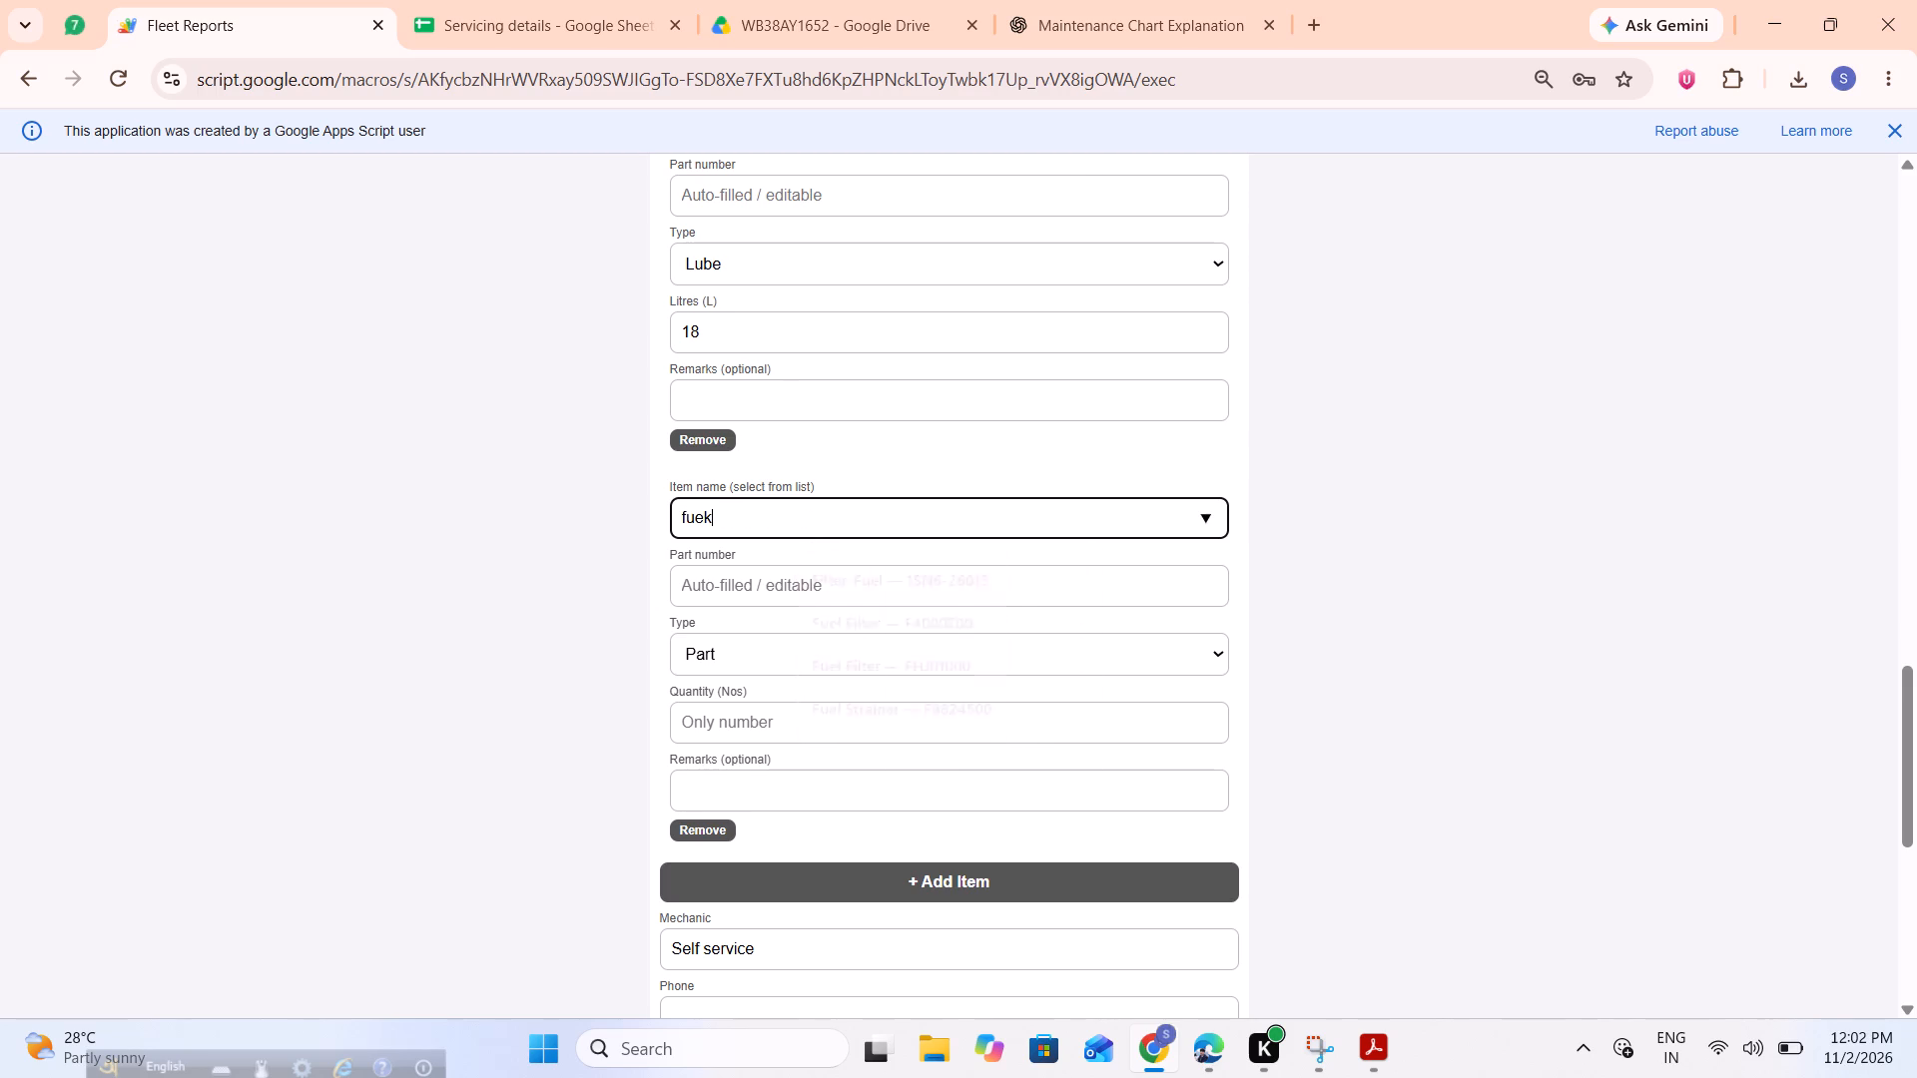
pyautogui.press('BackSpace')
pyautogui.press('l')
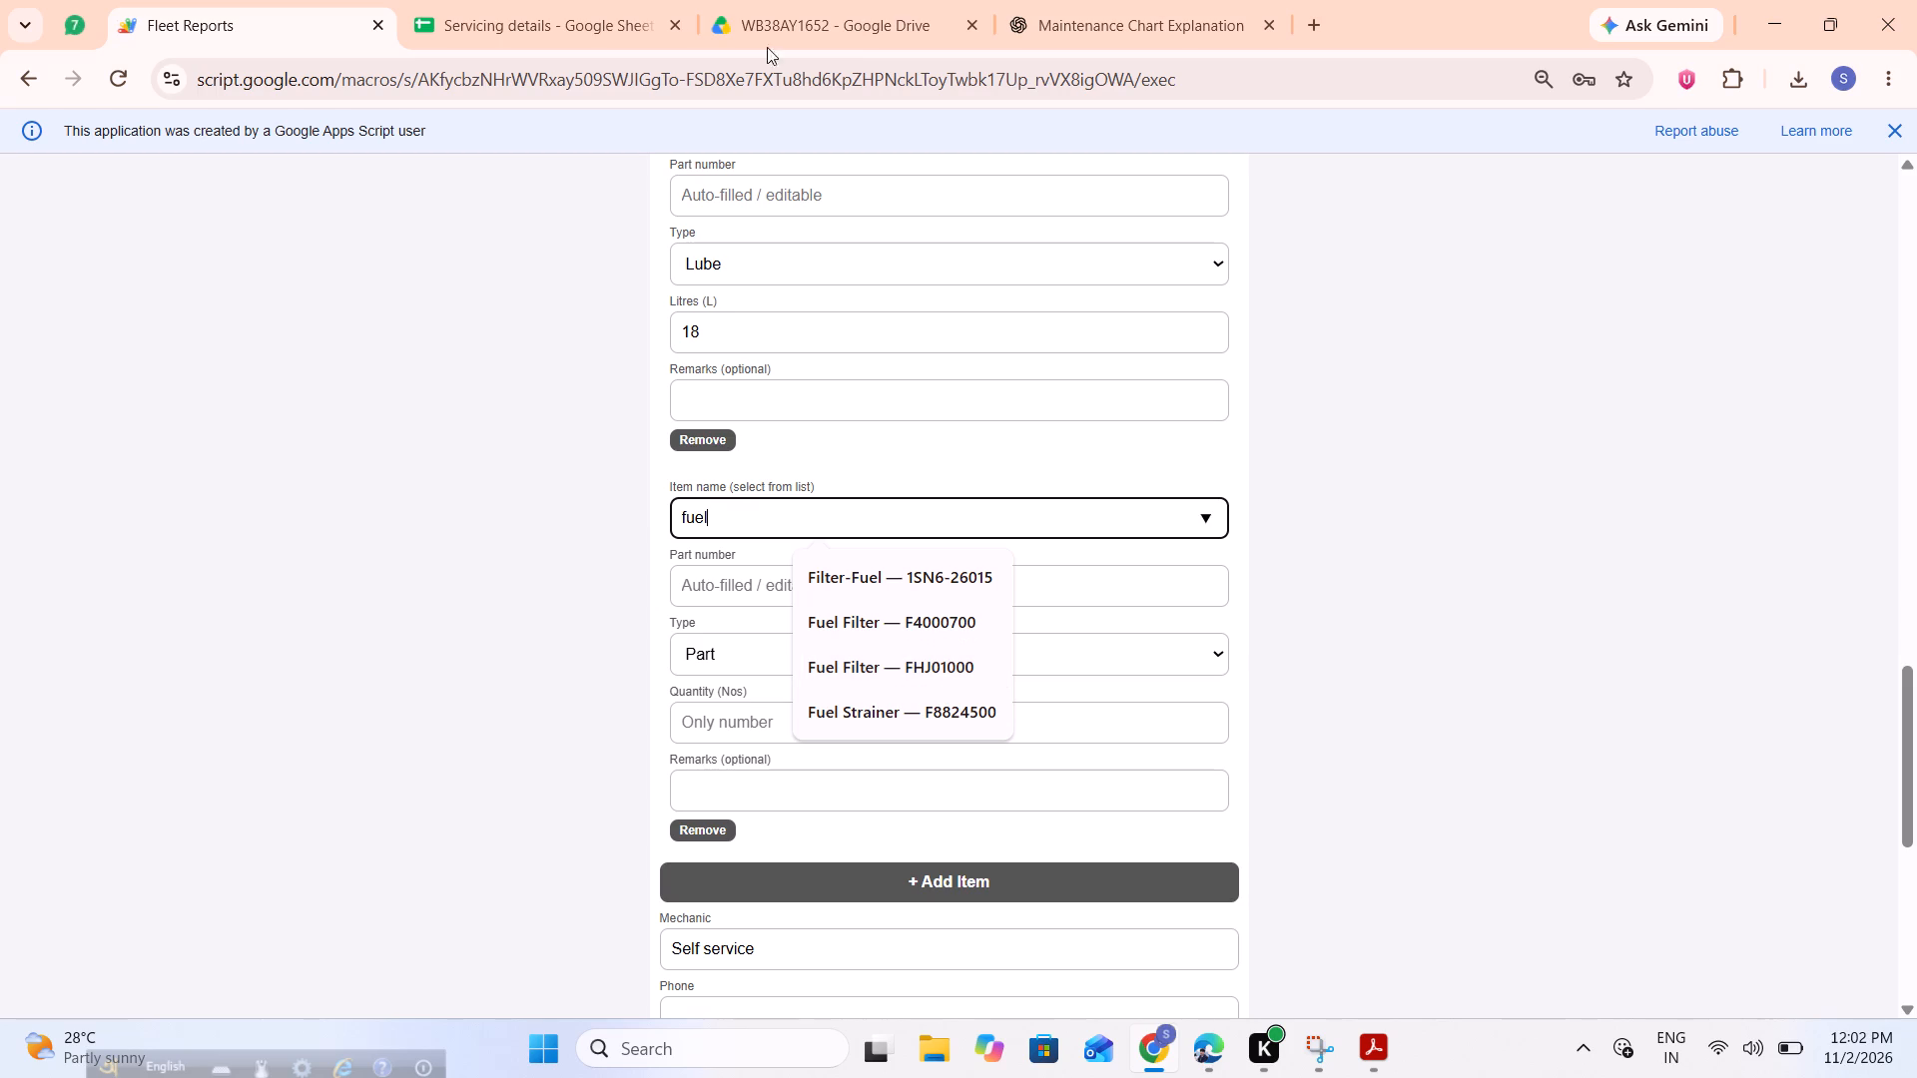
pyautogui.click(606, 0)
pyautogui.click(866, 0)
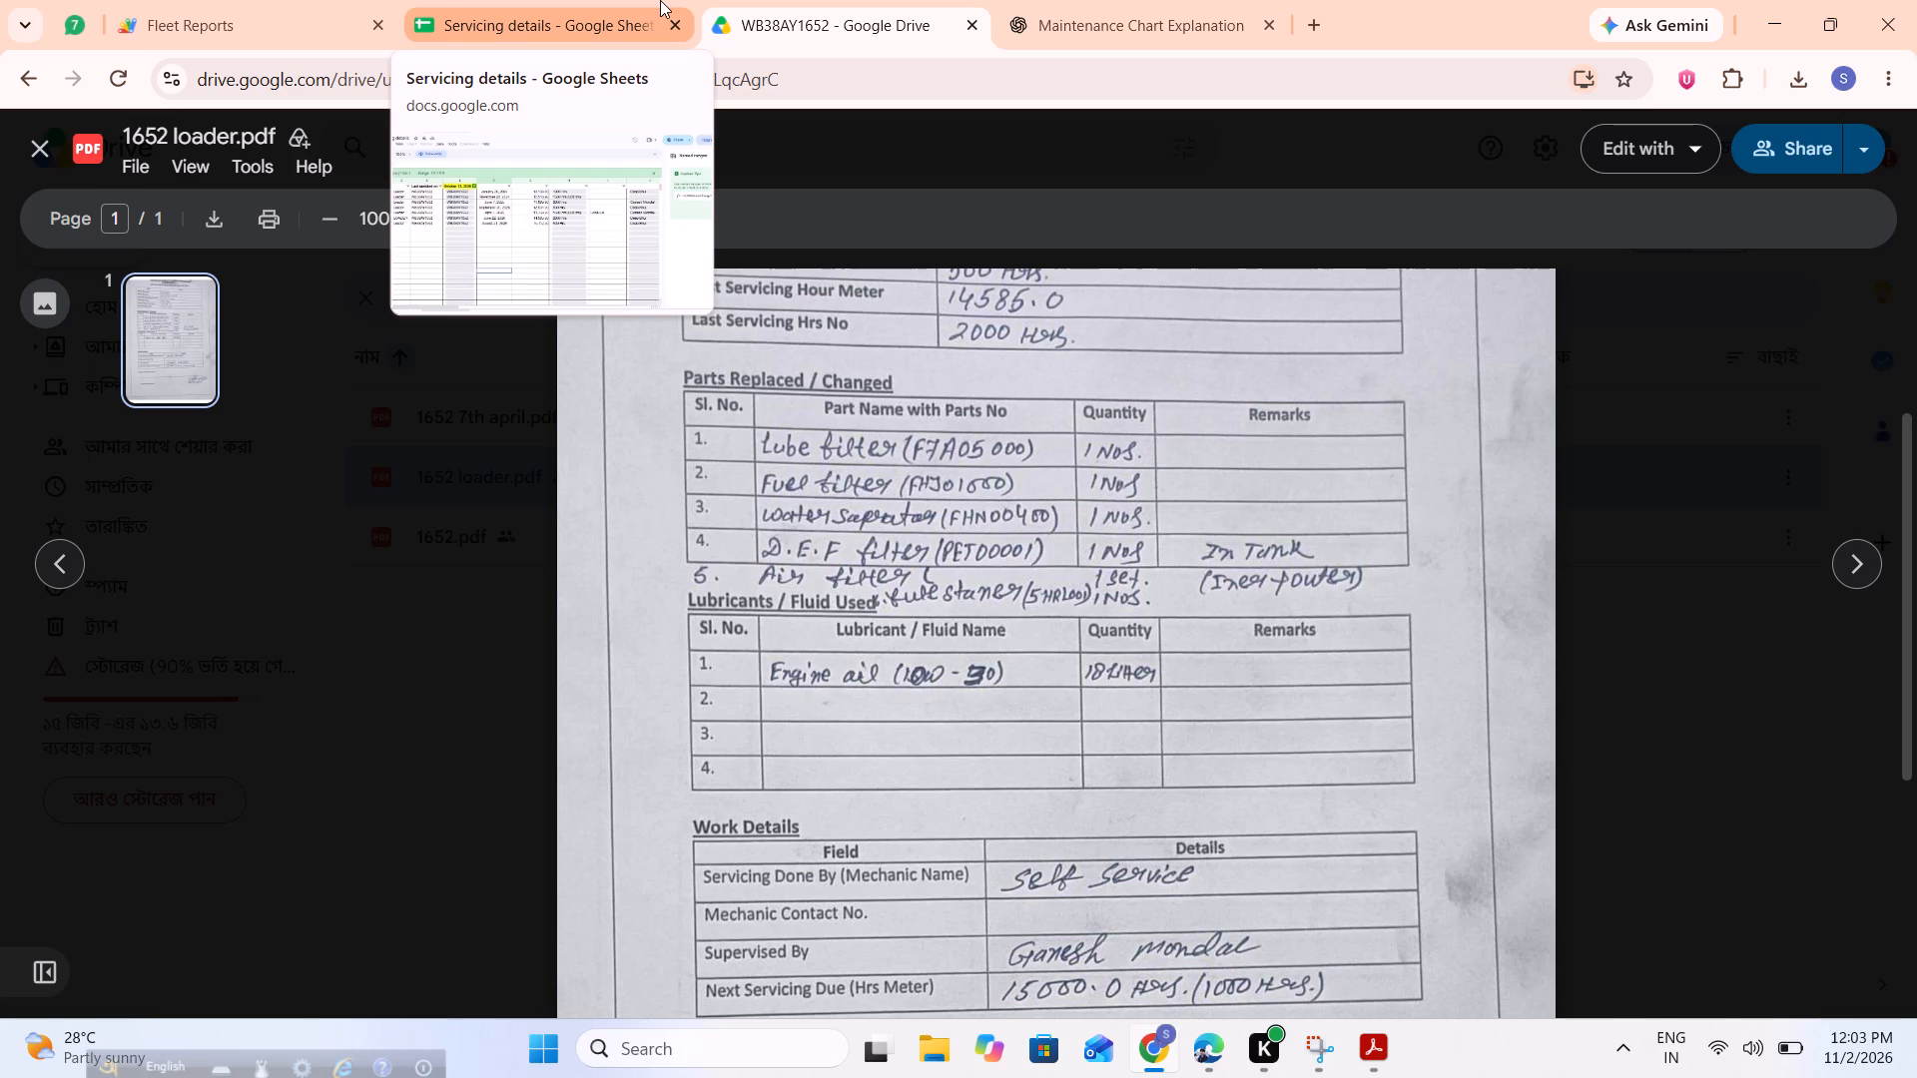
pyautogui.click(318, 0)
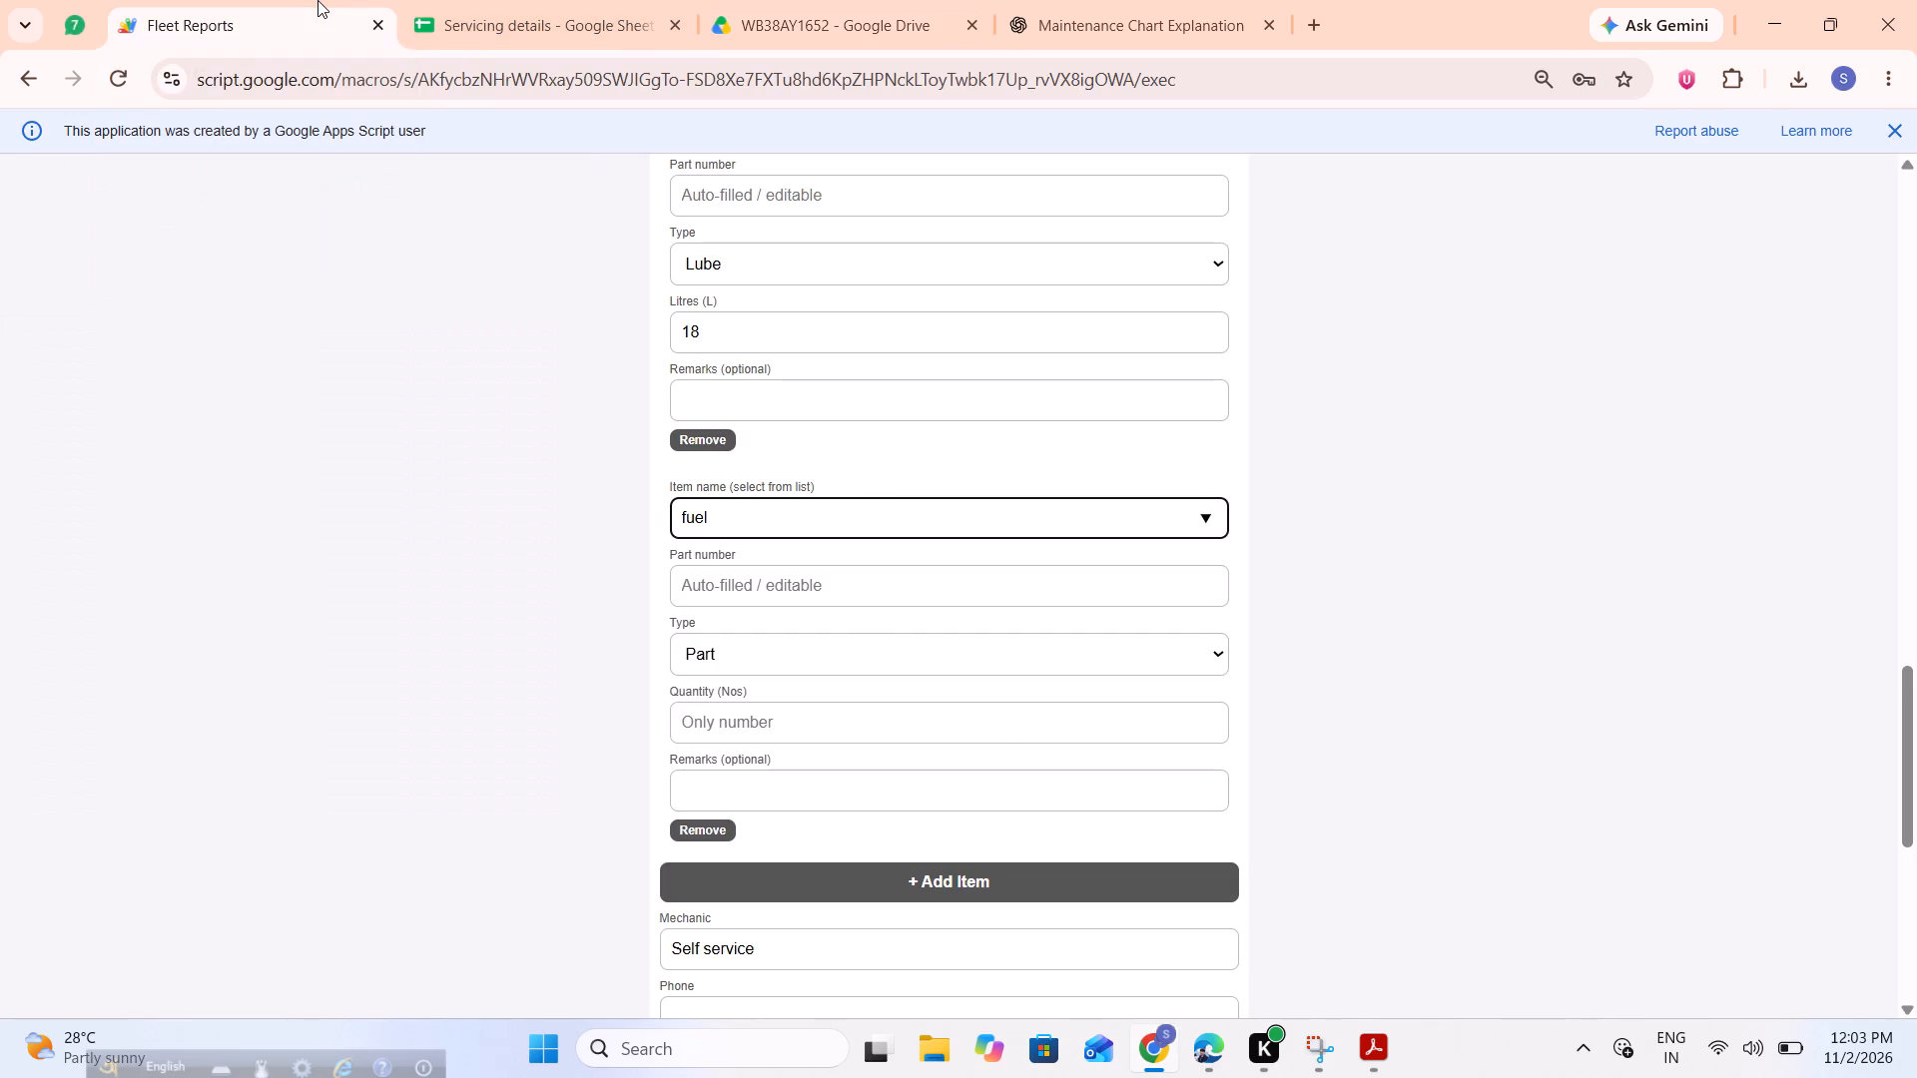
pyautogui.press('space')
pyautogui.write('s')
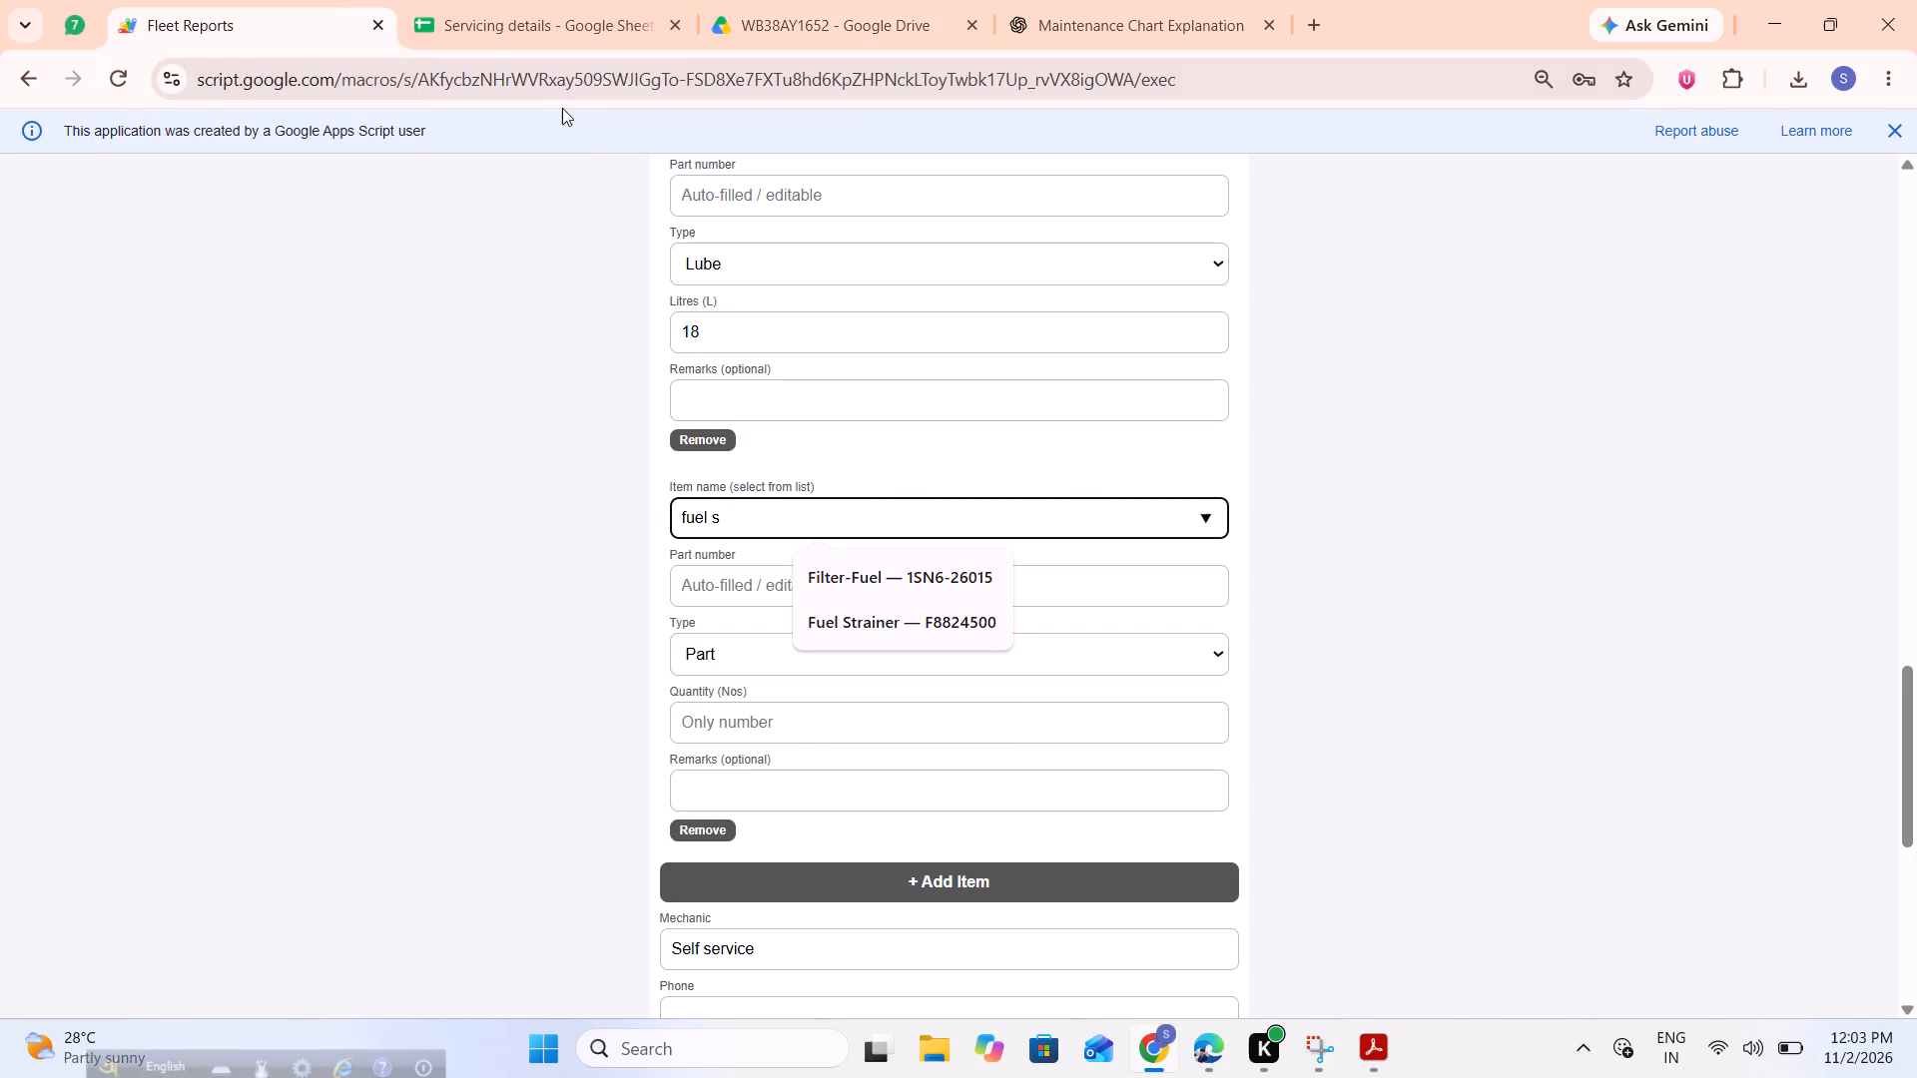
pyautogui.click(917, 613)
pyautogui.click(608, 0)
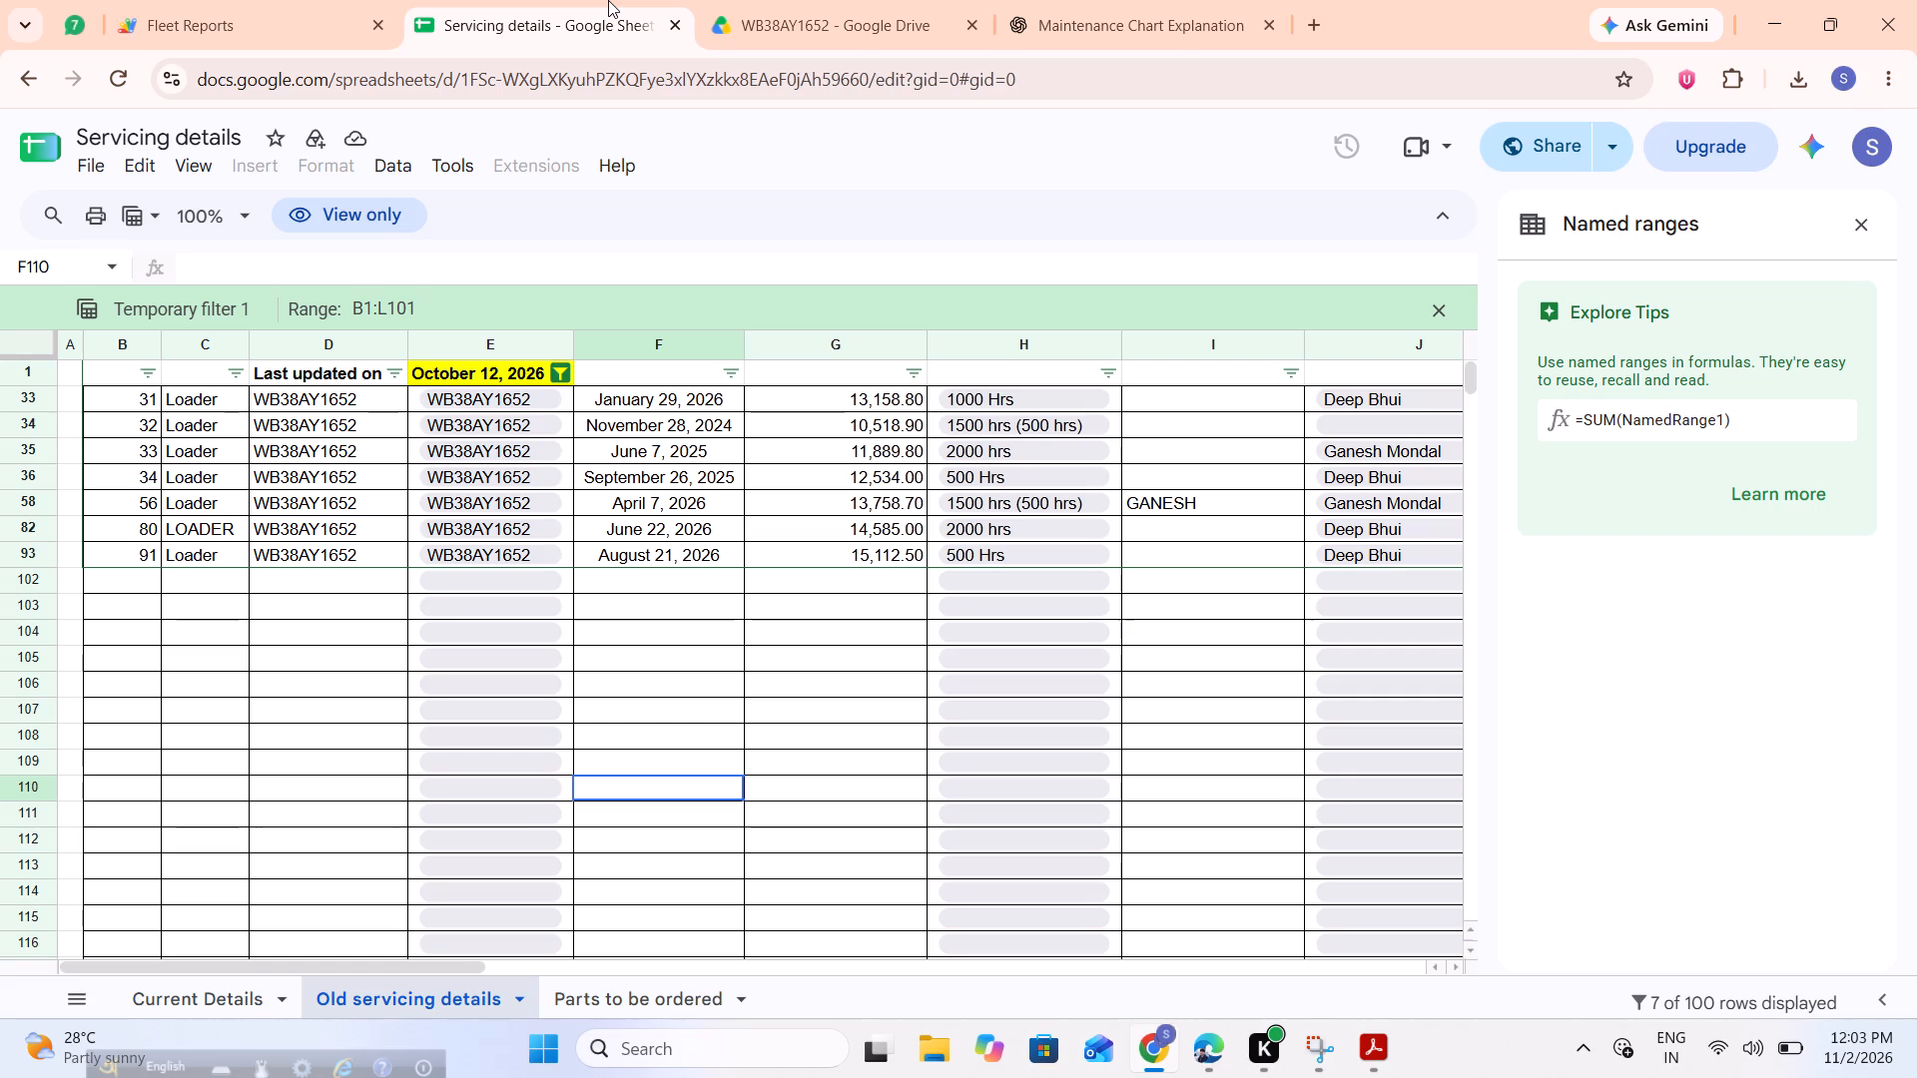
pyautogui.click(797, 0)
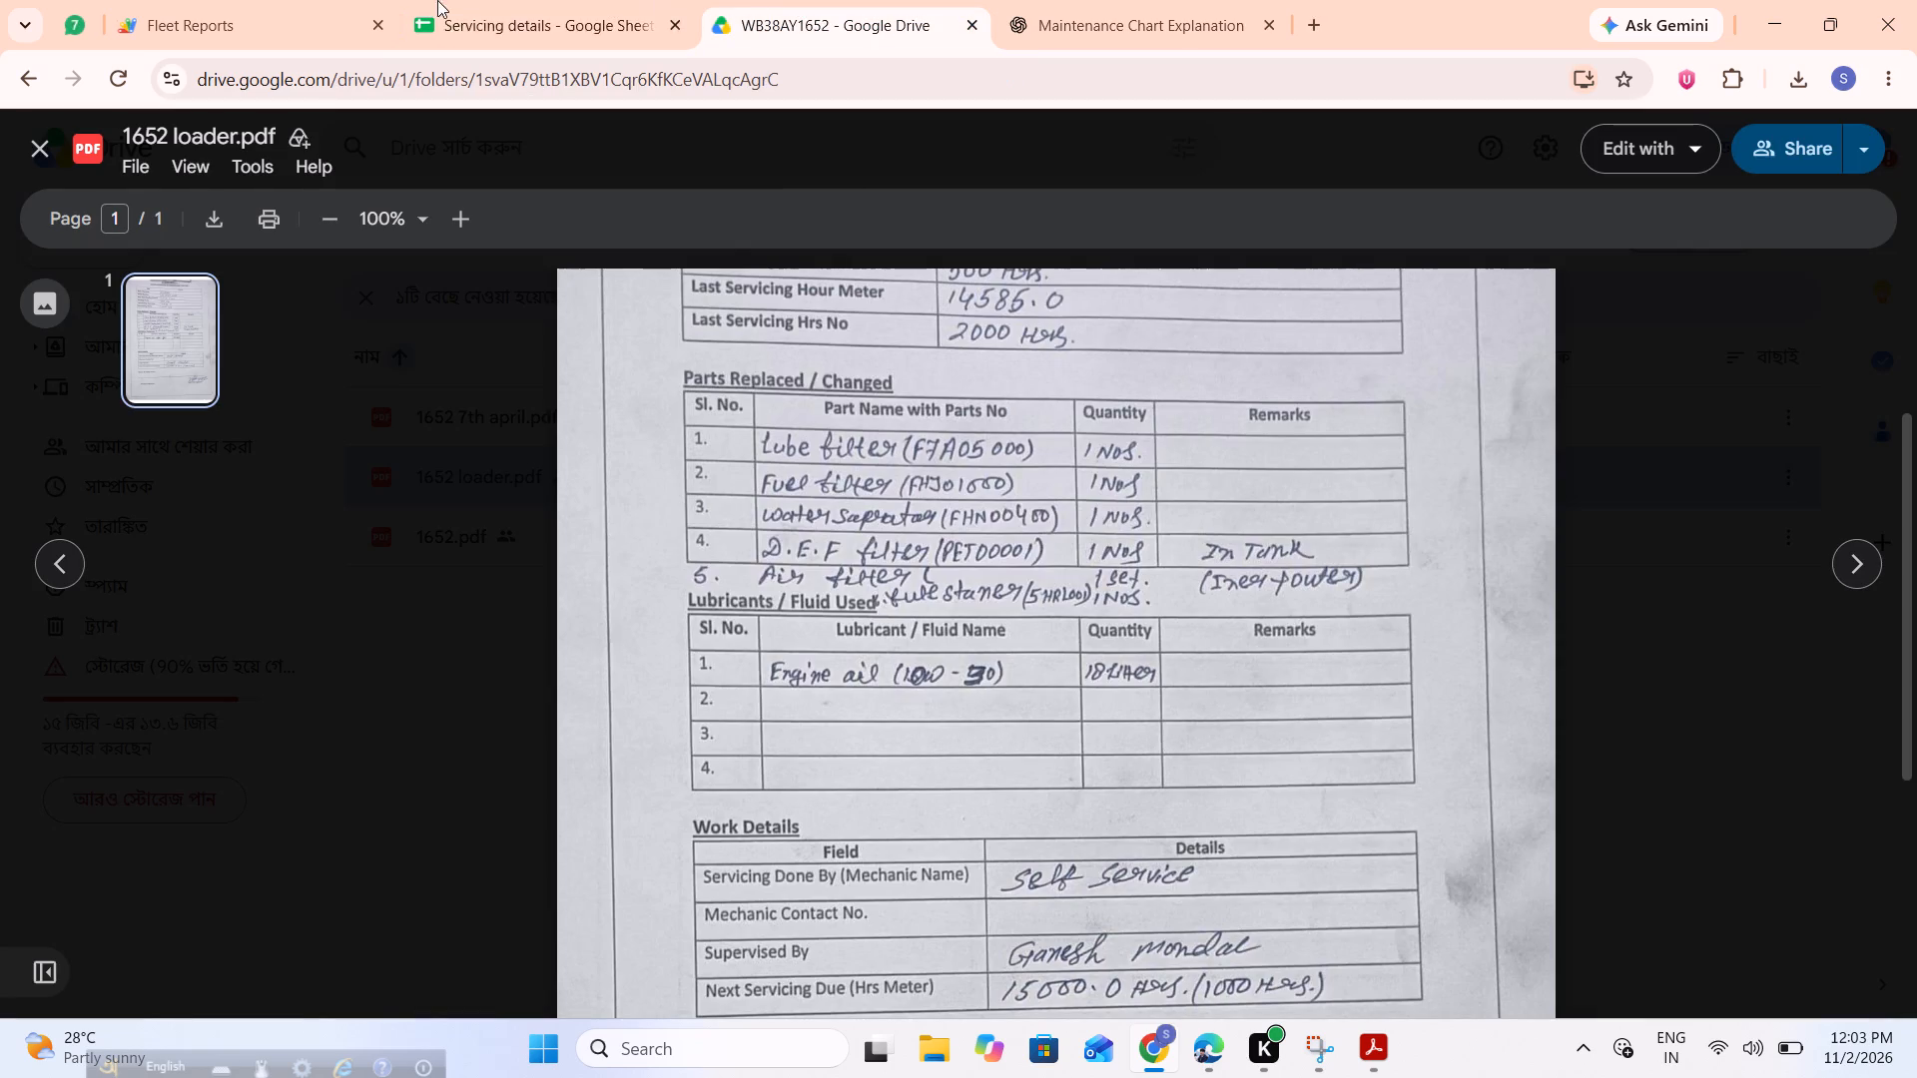
pyautogui.click(292, 0)
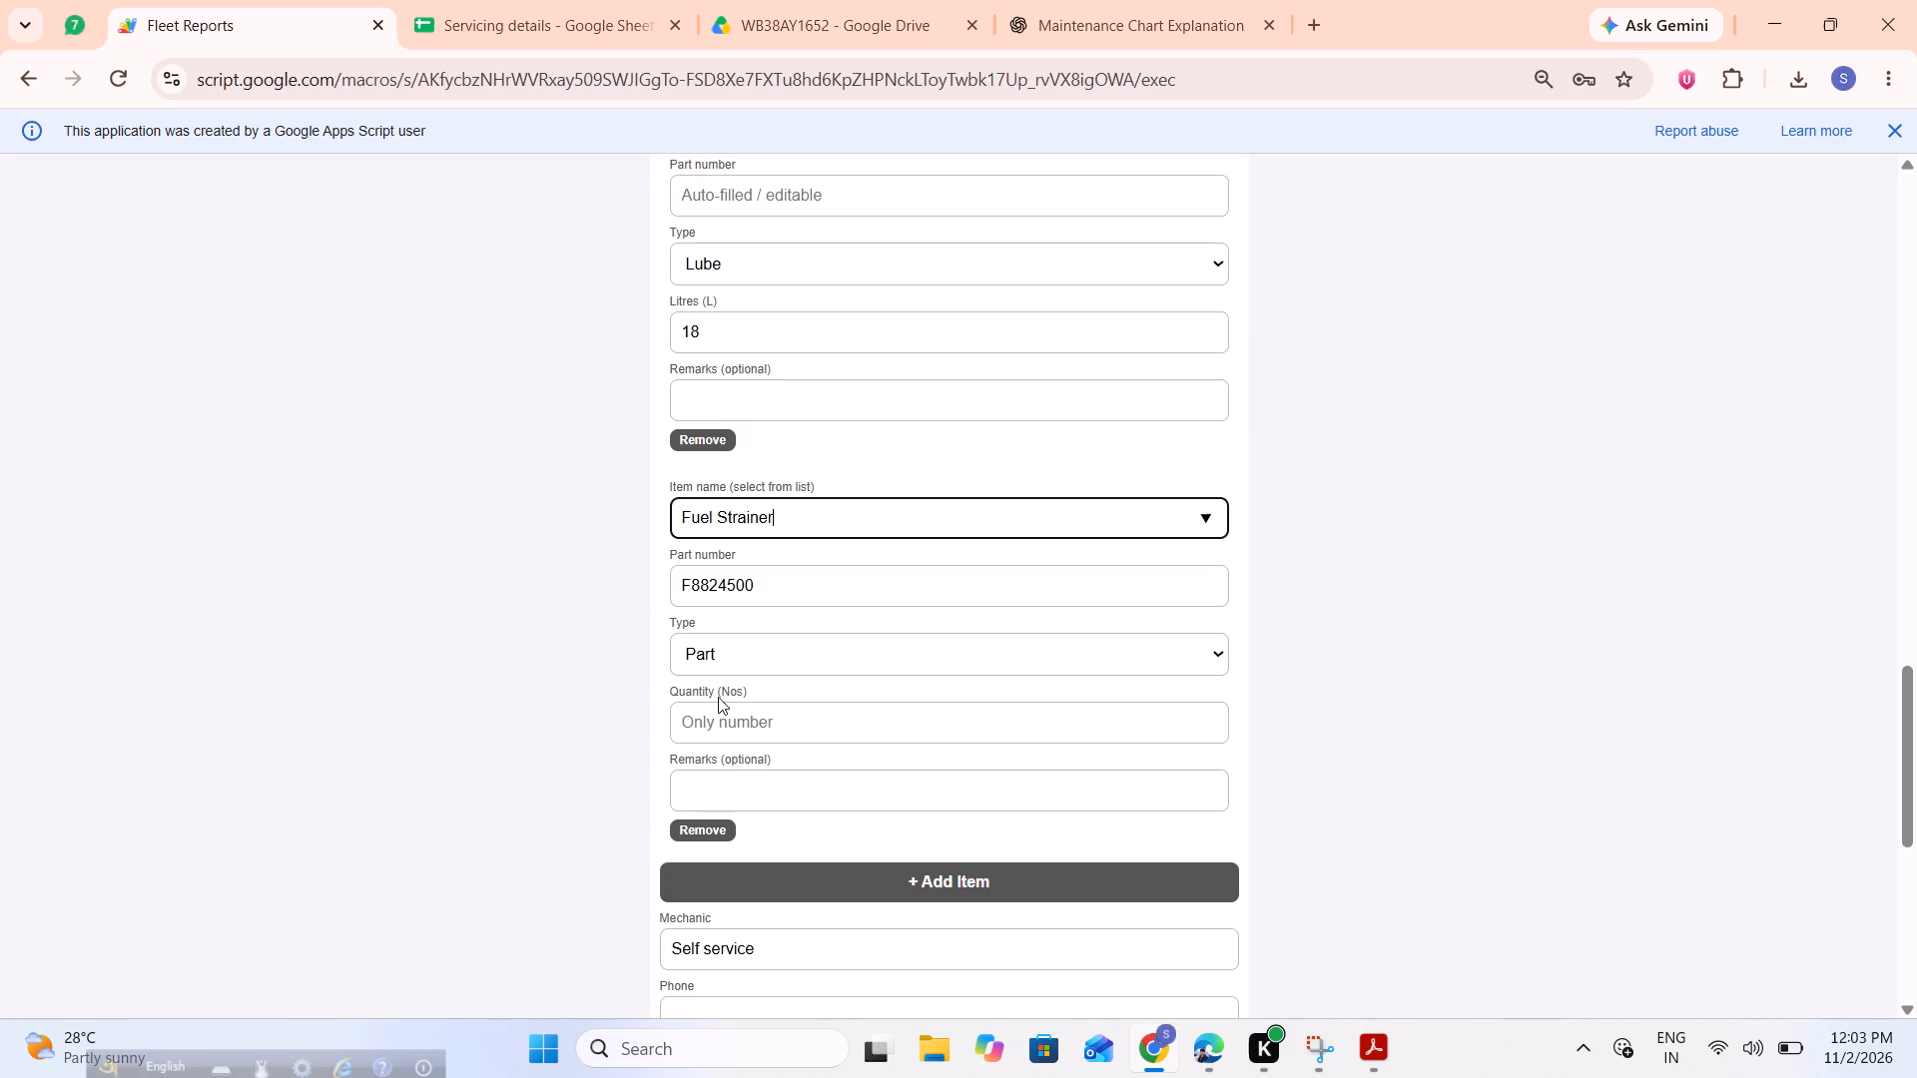
pyautogui.click(722, 712)
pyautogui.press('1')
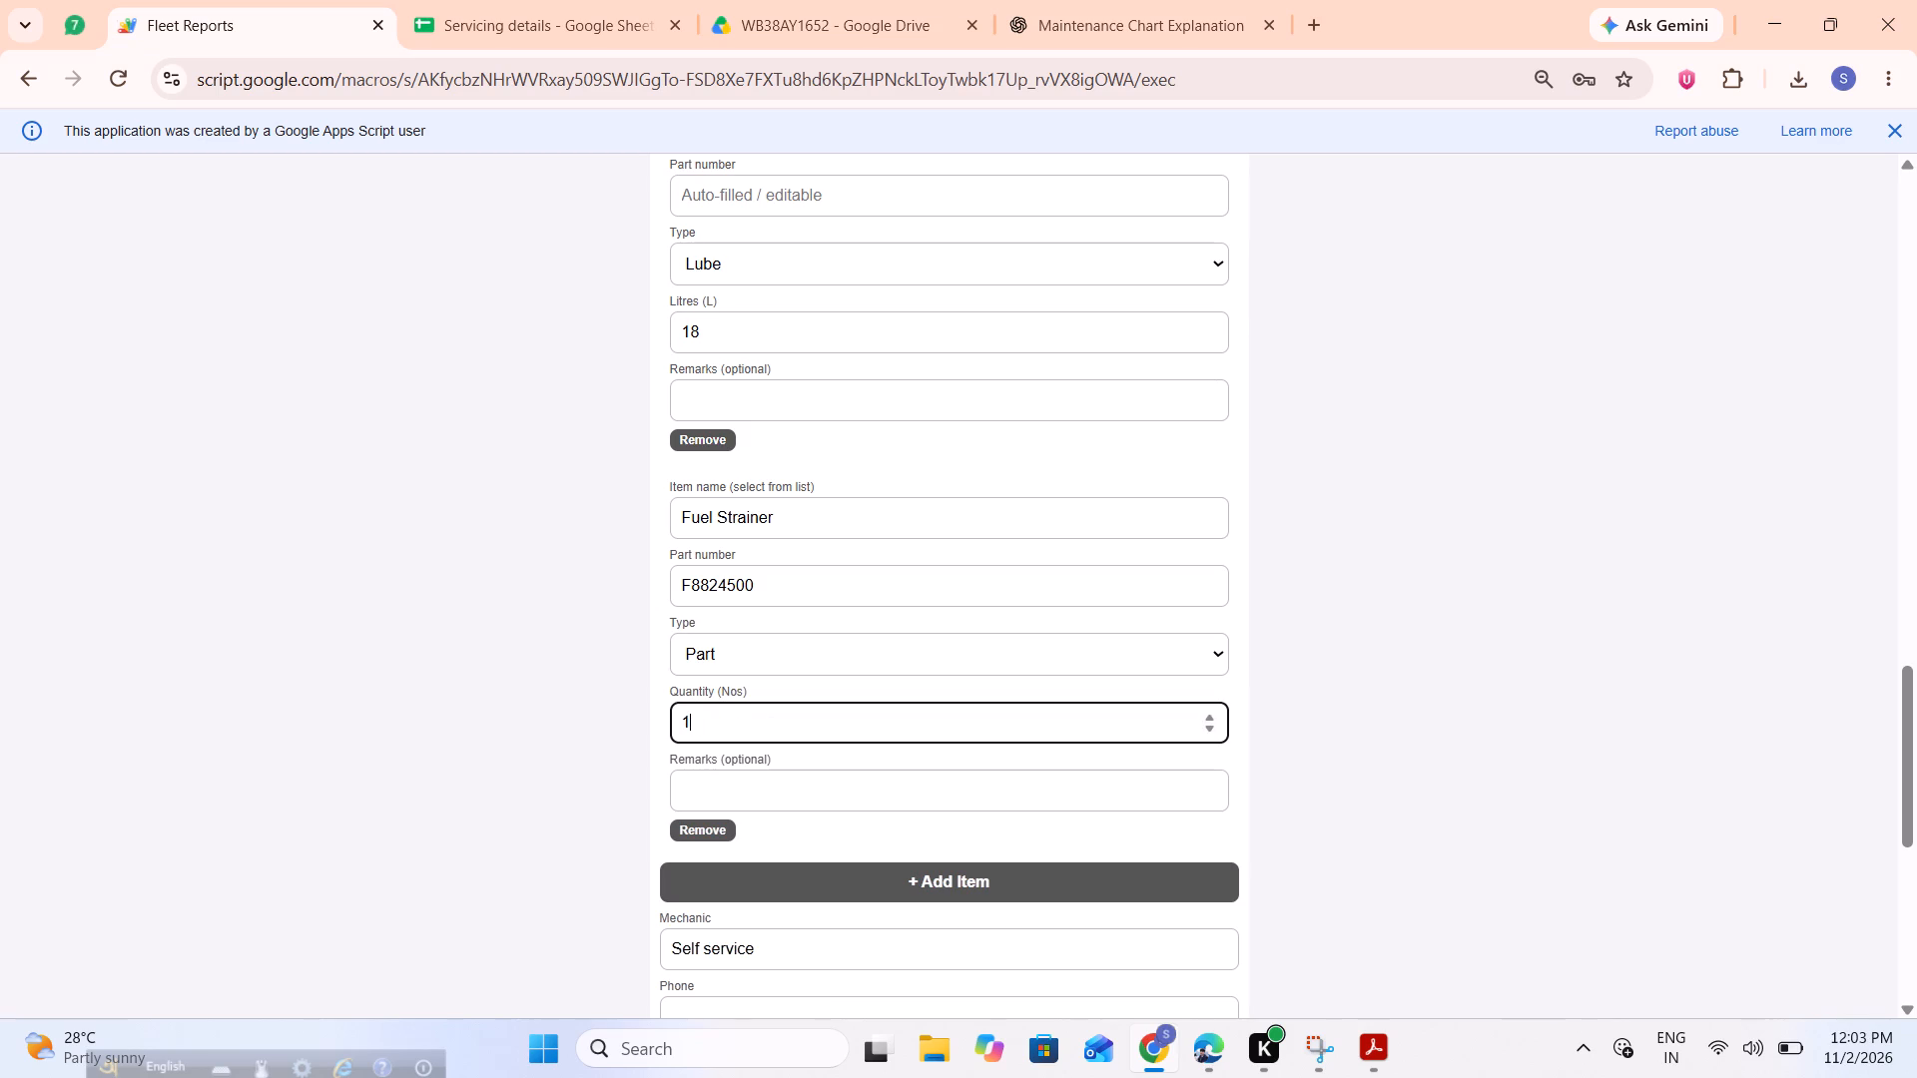
# Add another item entry below Fuel Strainer and consult the scanned 1652 loader record for the part it should hold.
pyautogui.click(891, 869)
pyautogui.scroll(-2, 891, 869)
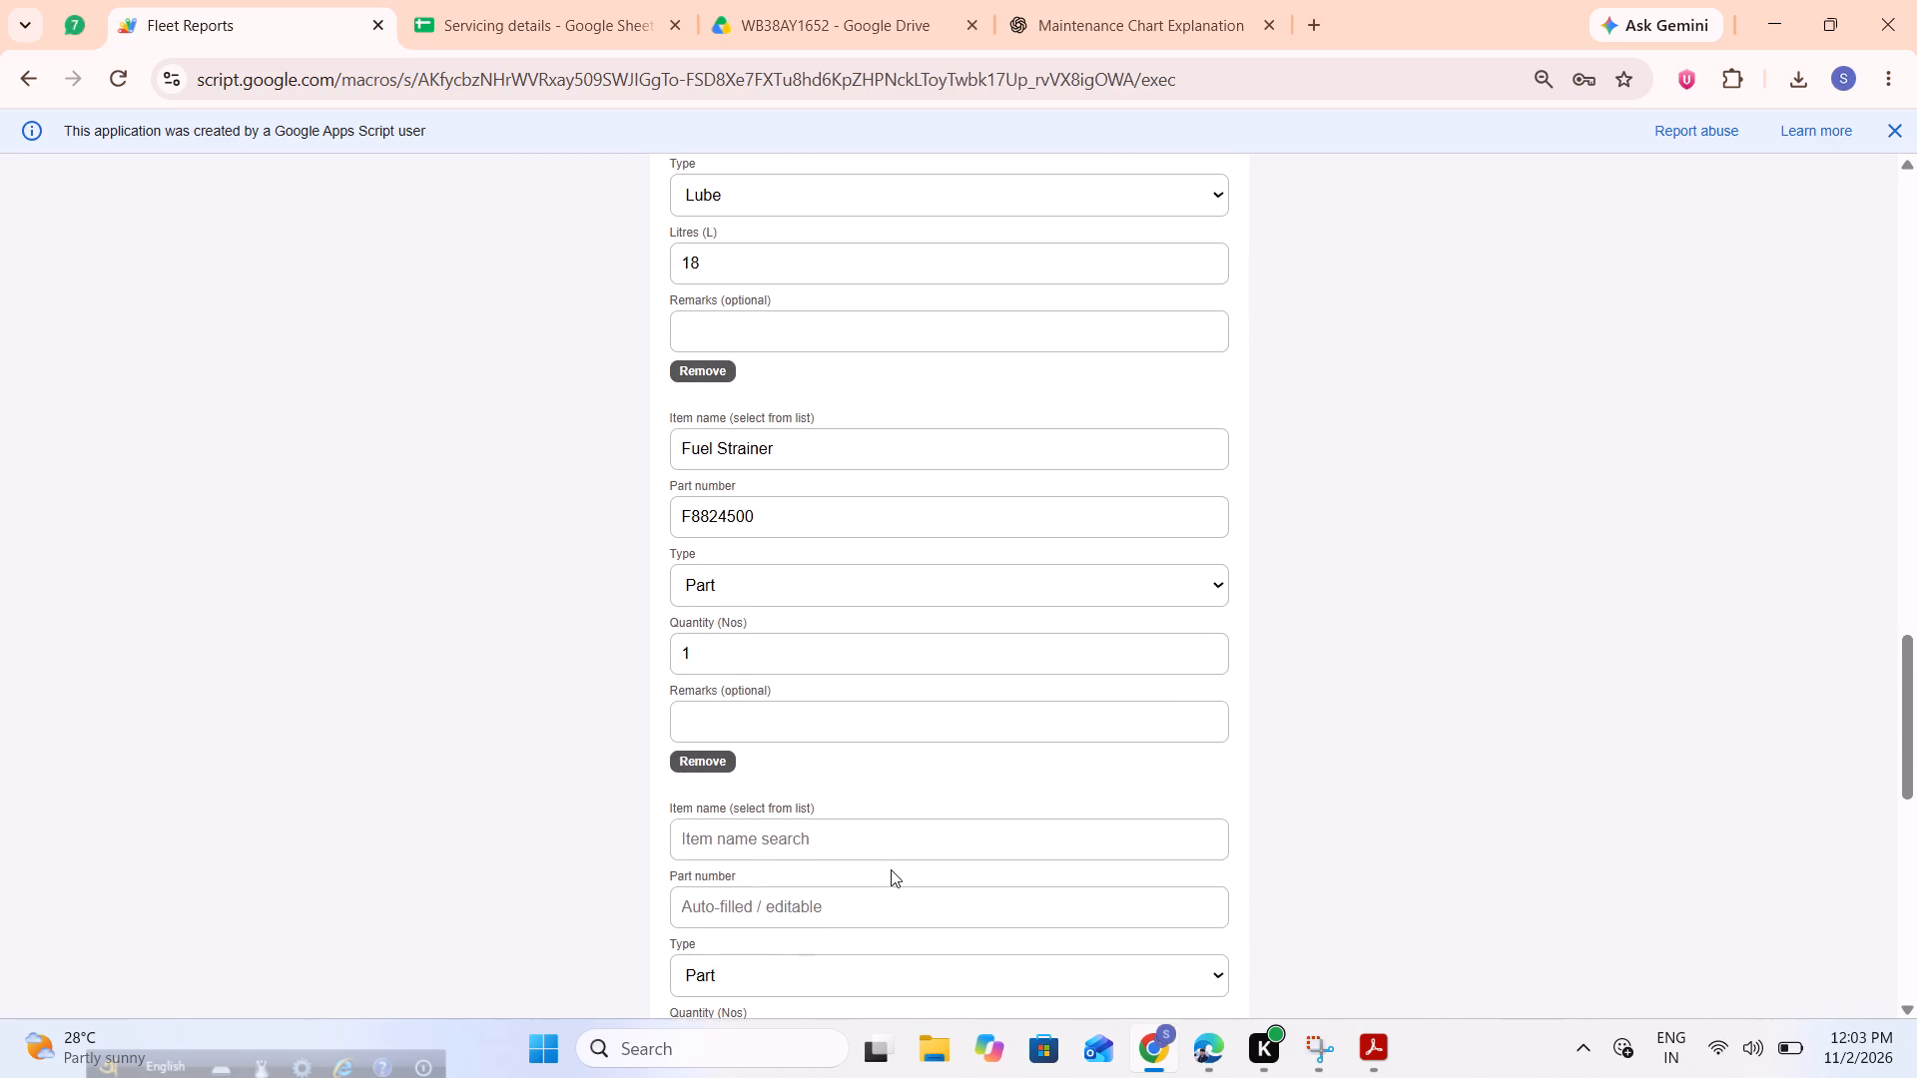
pyautogui.scroll(-4, 891, 869)
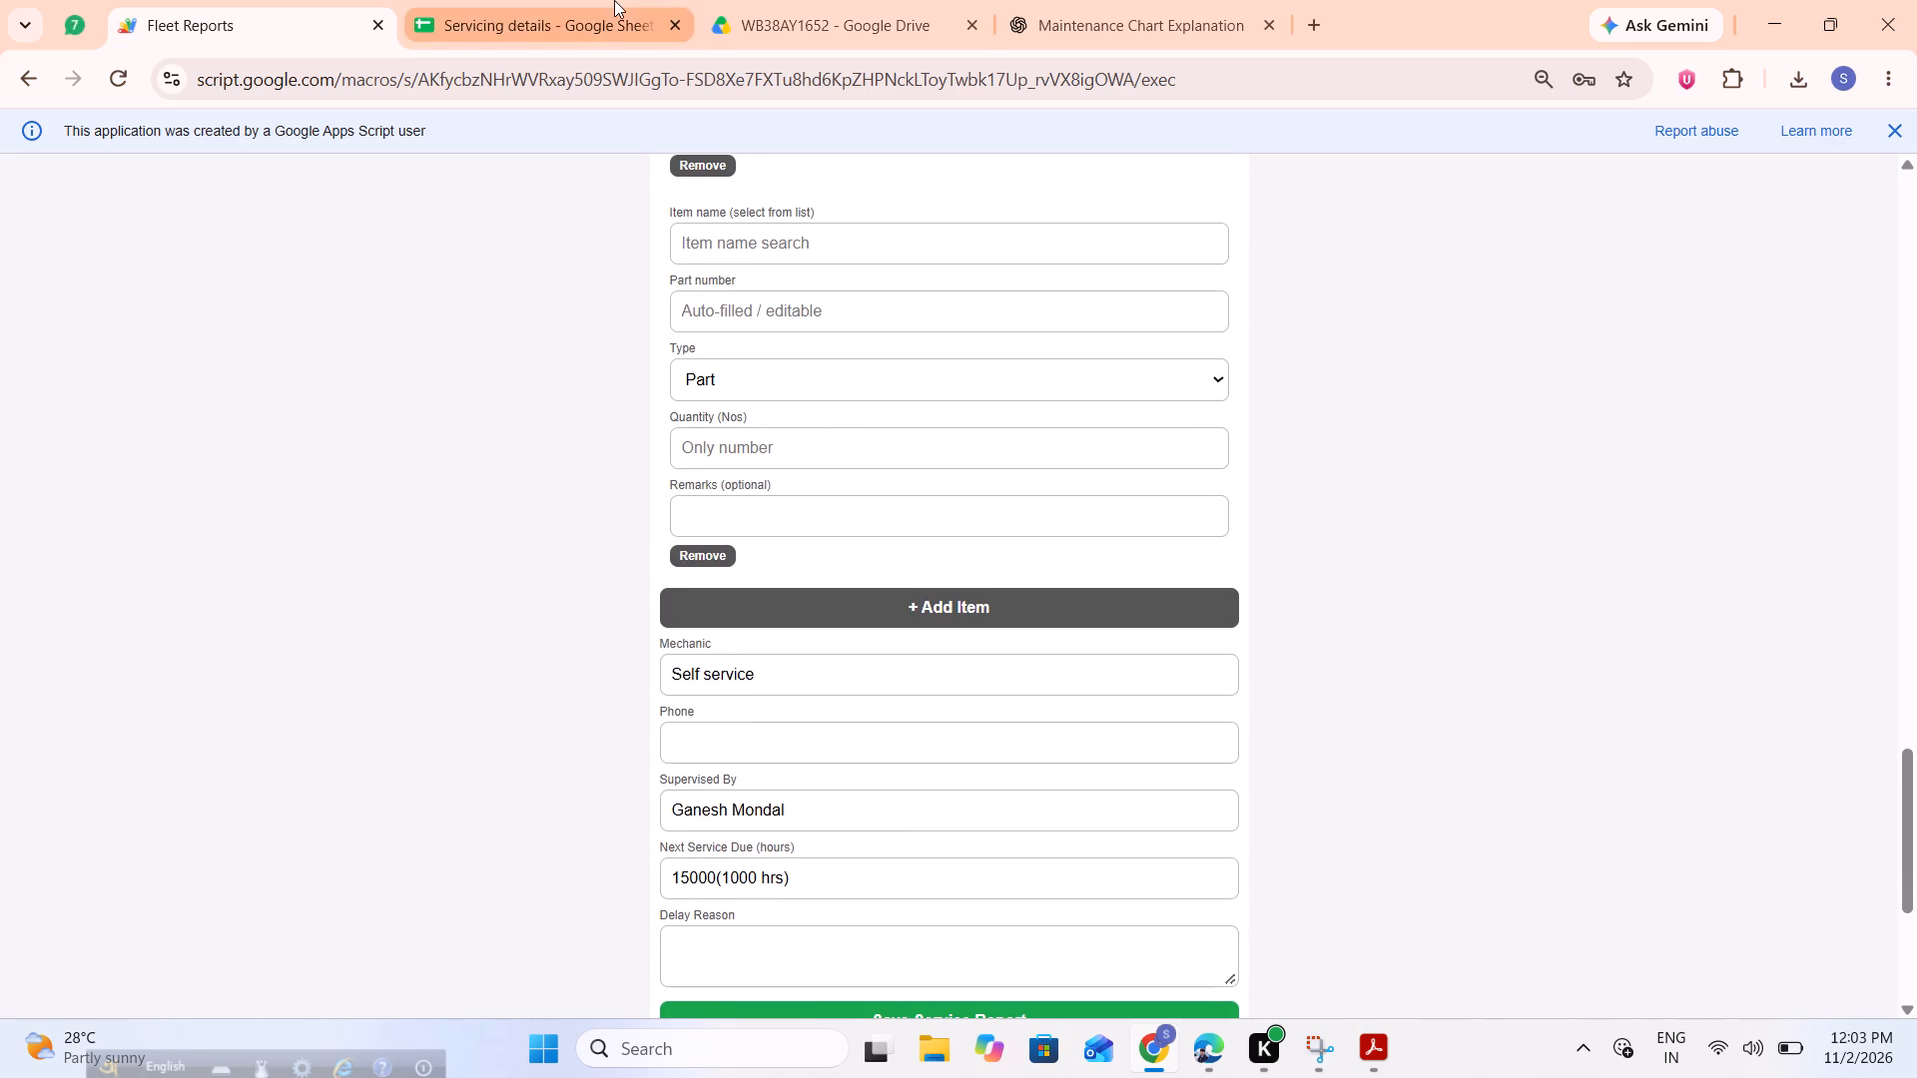
pyautogui.click(614, 0)
pyautogui.click(792, 0)
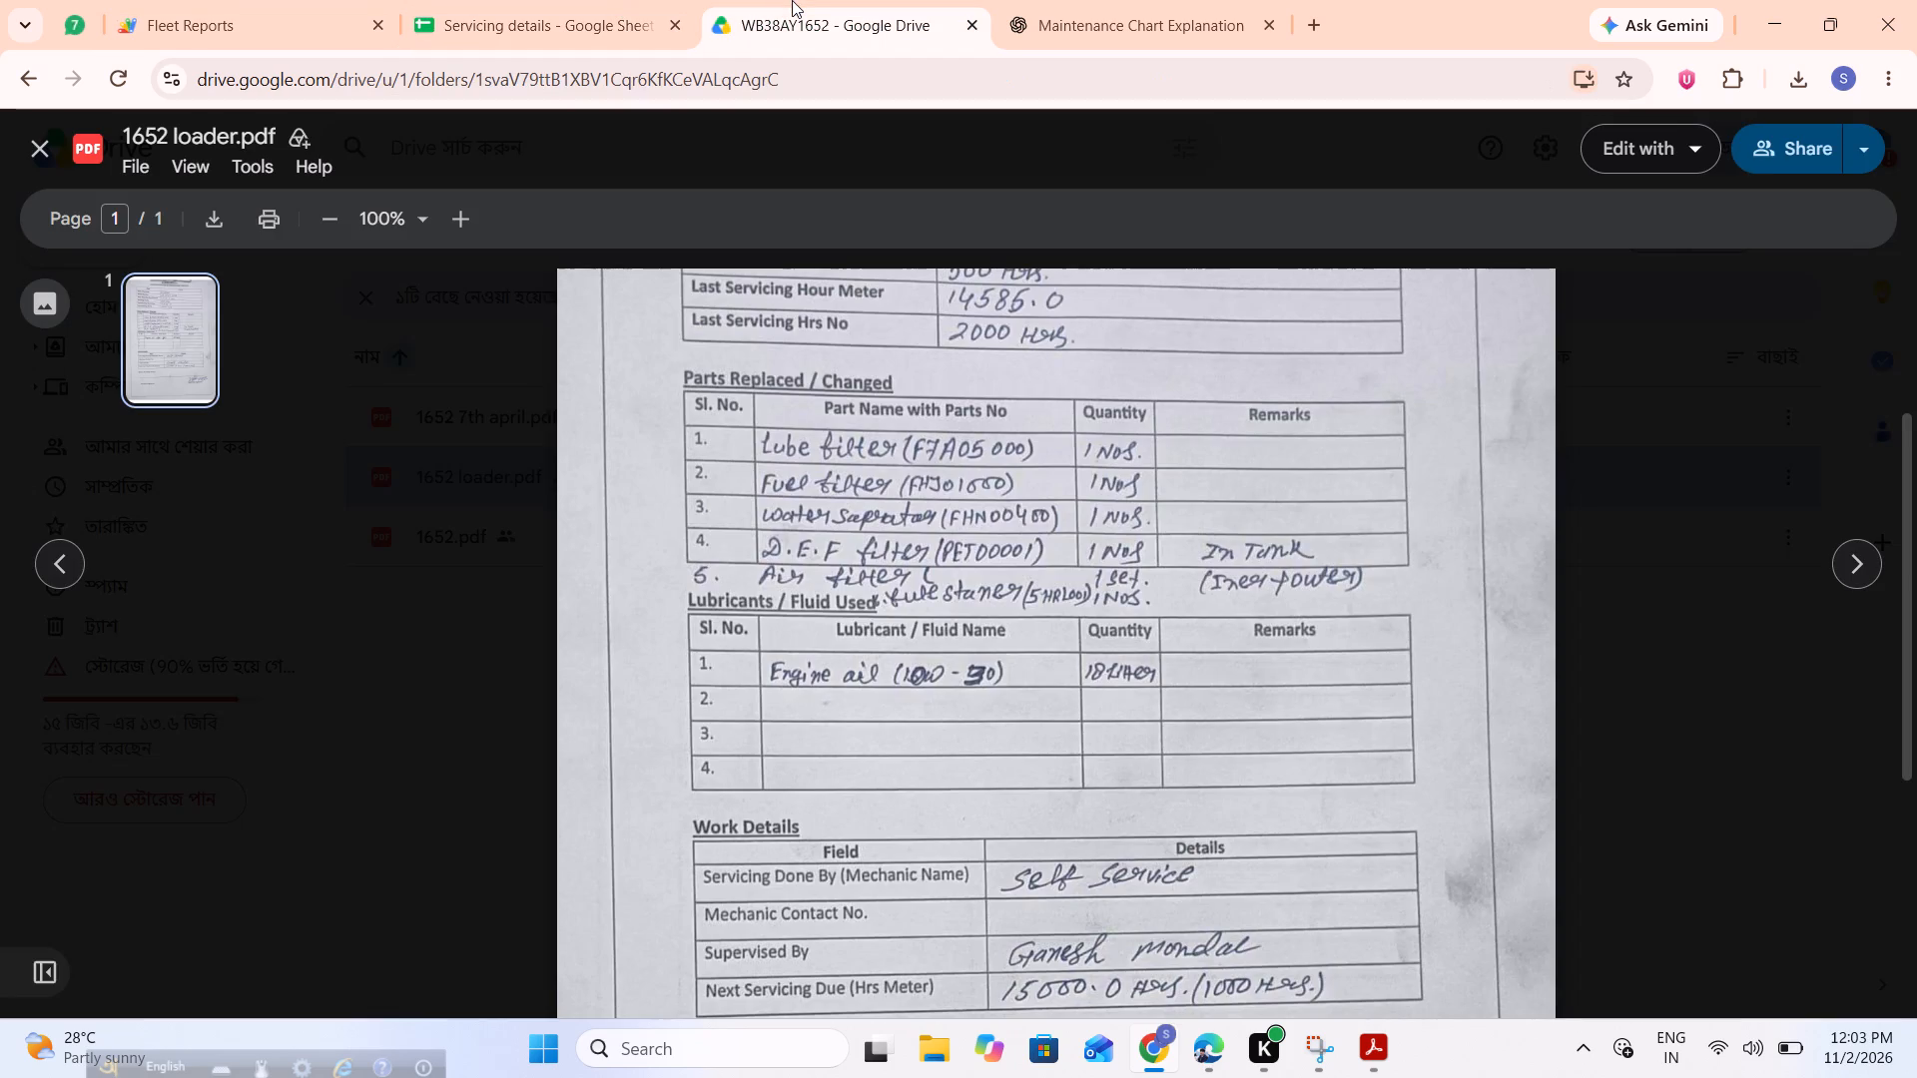
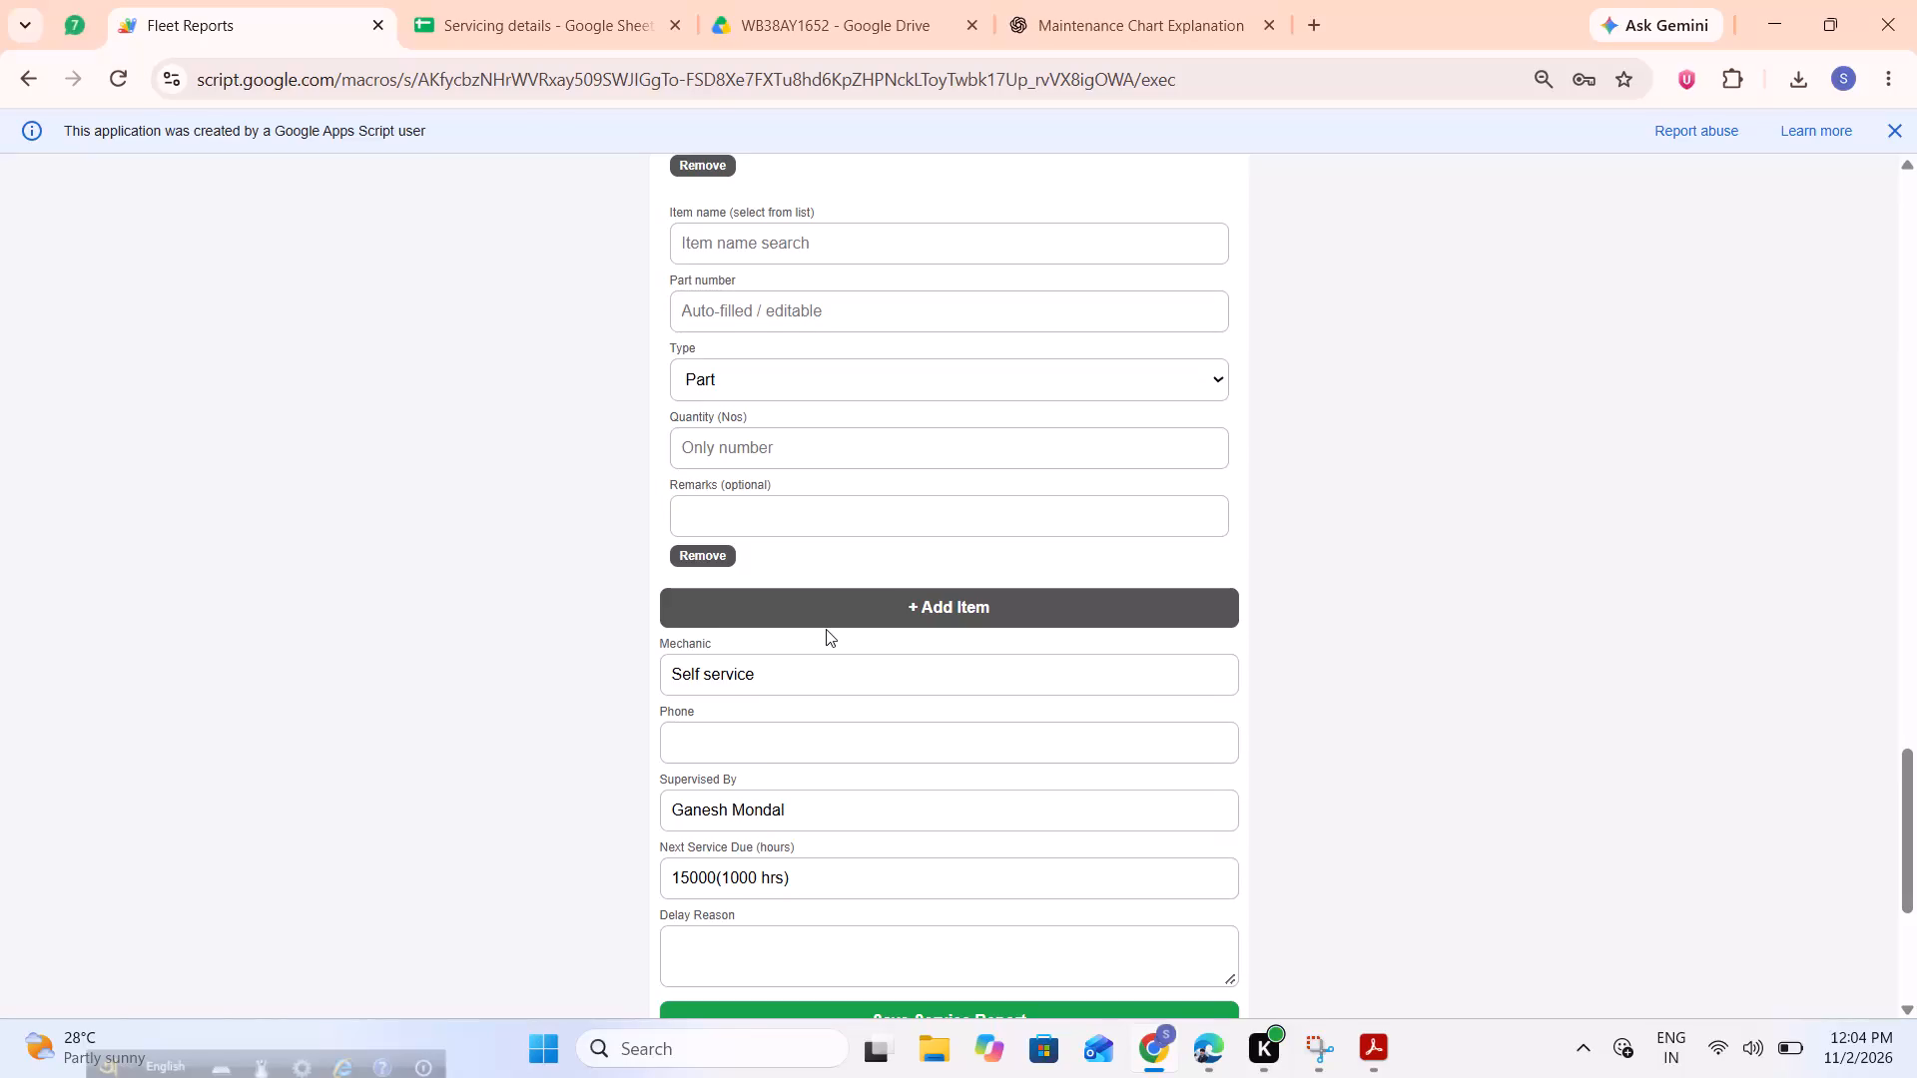
pyautogui.scroll(-4, 826, 629)
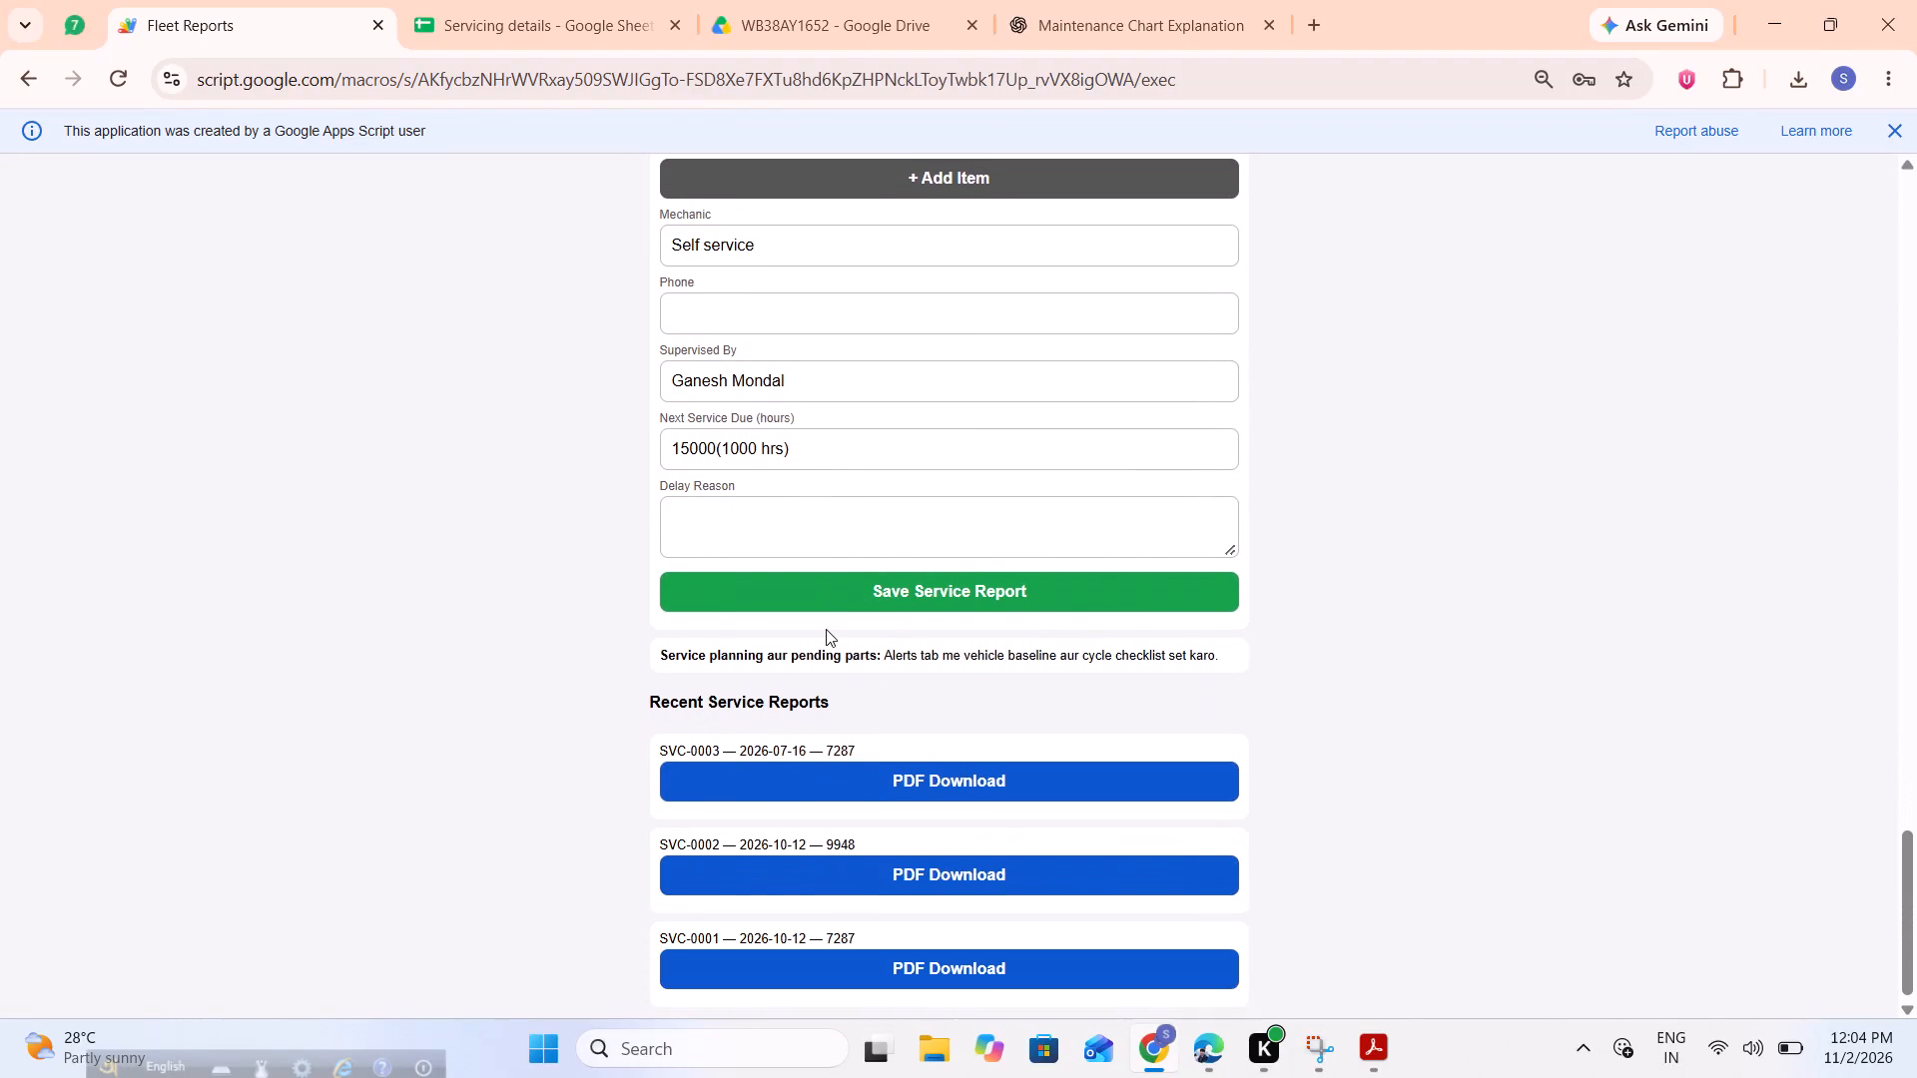
pyautogui.scroll(4, 826, 629)
pyautogui.click(551, 0)
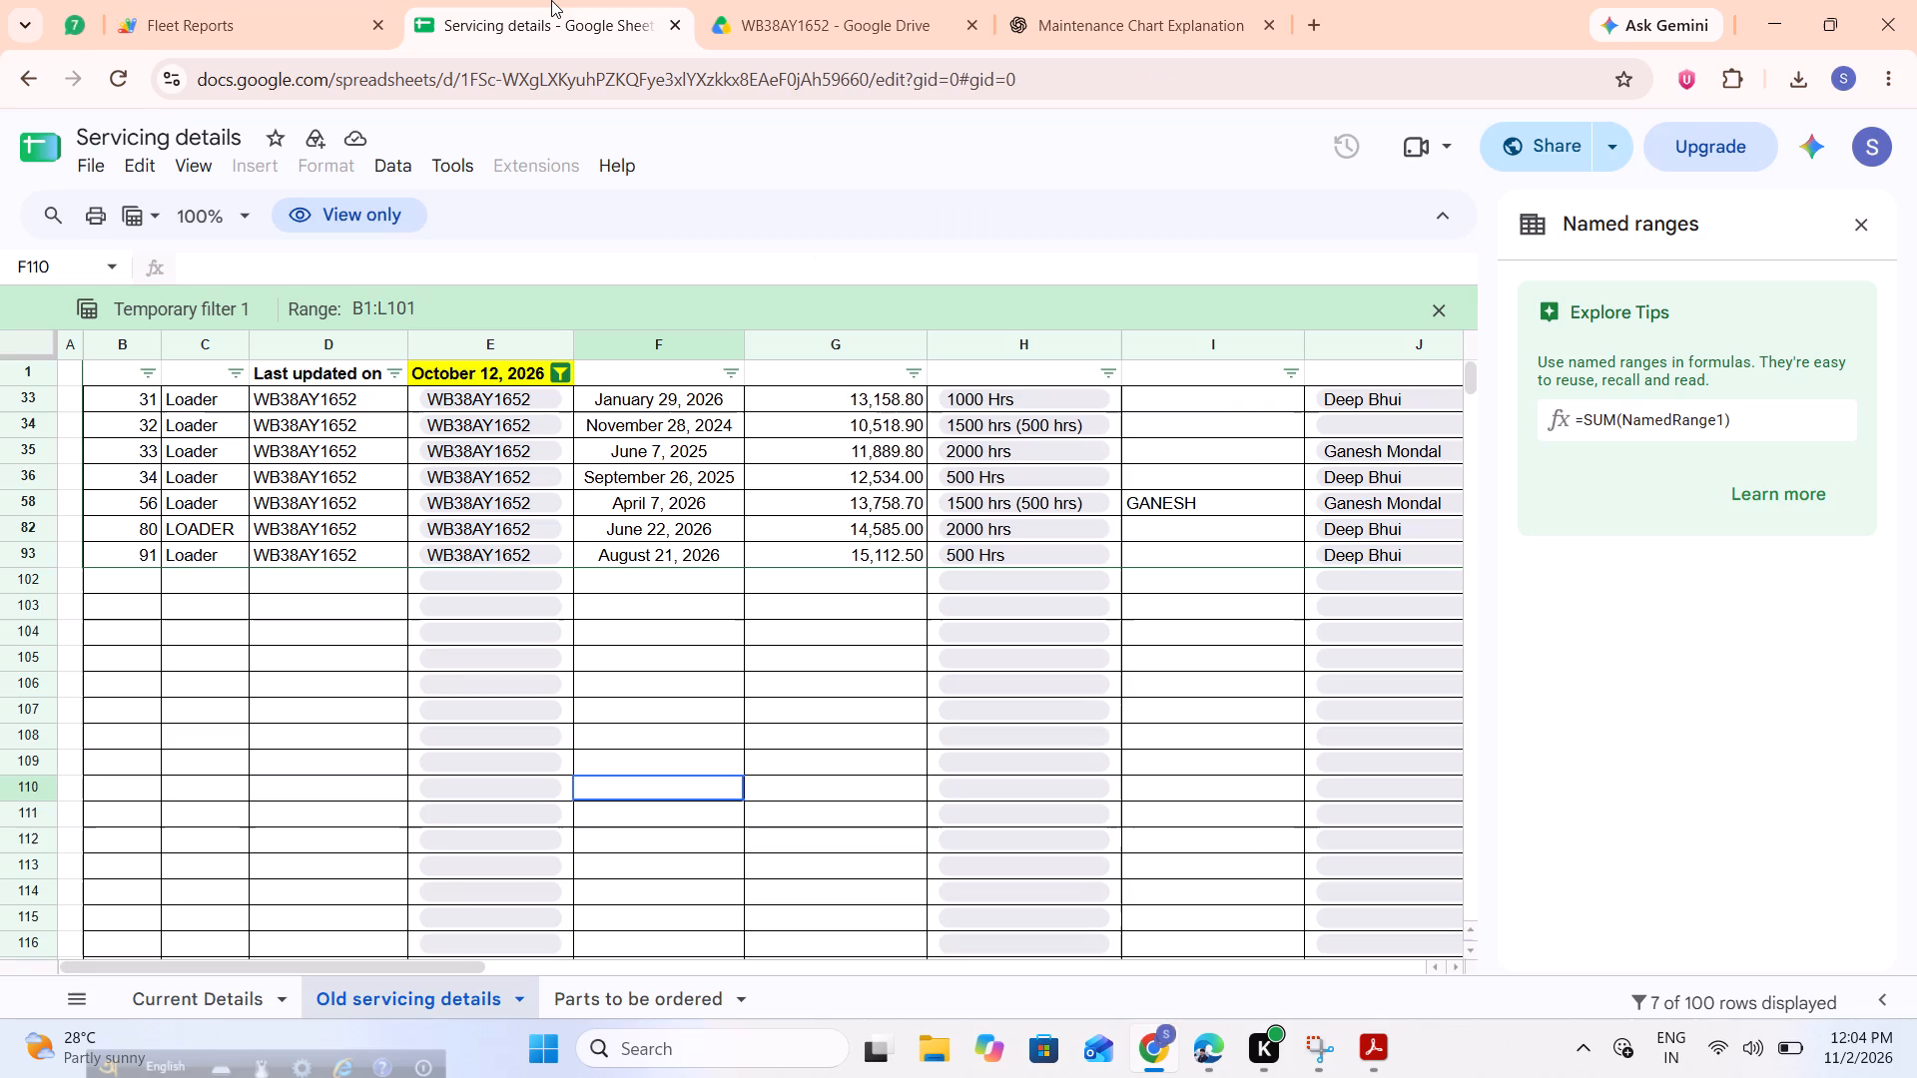
pyautogui.click(894, 0)
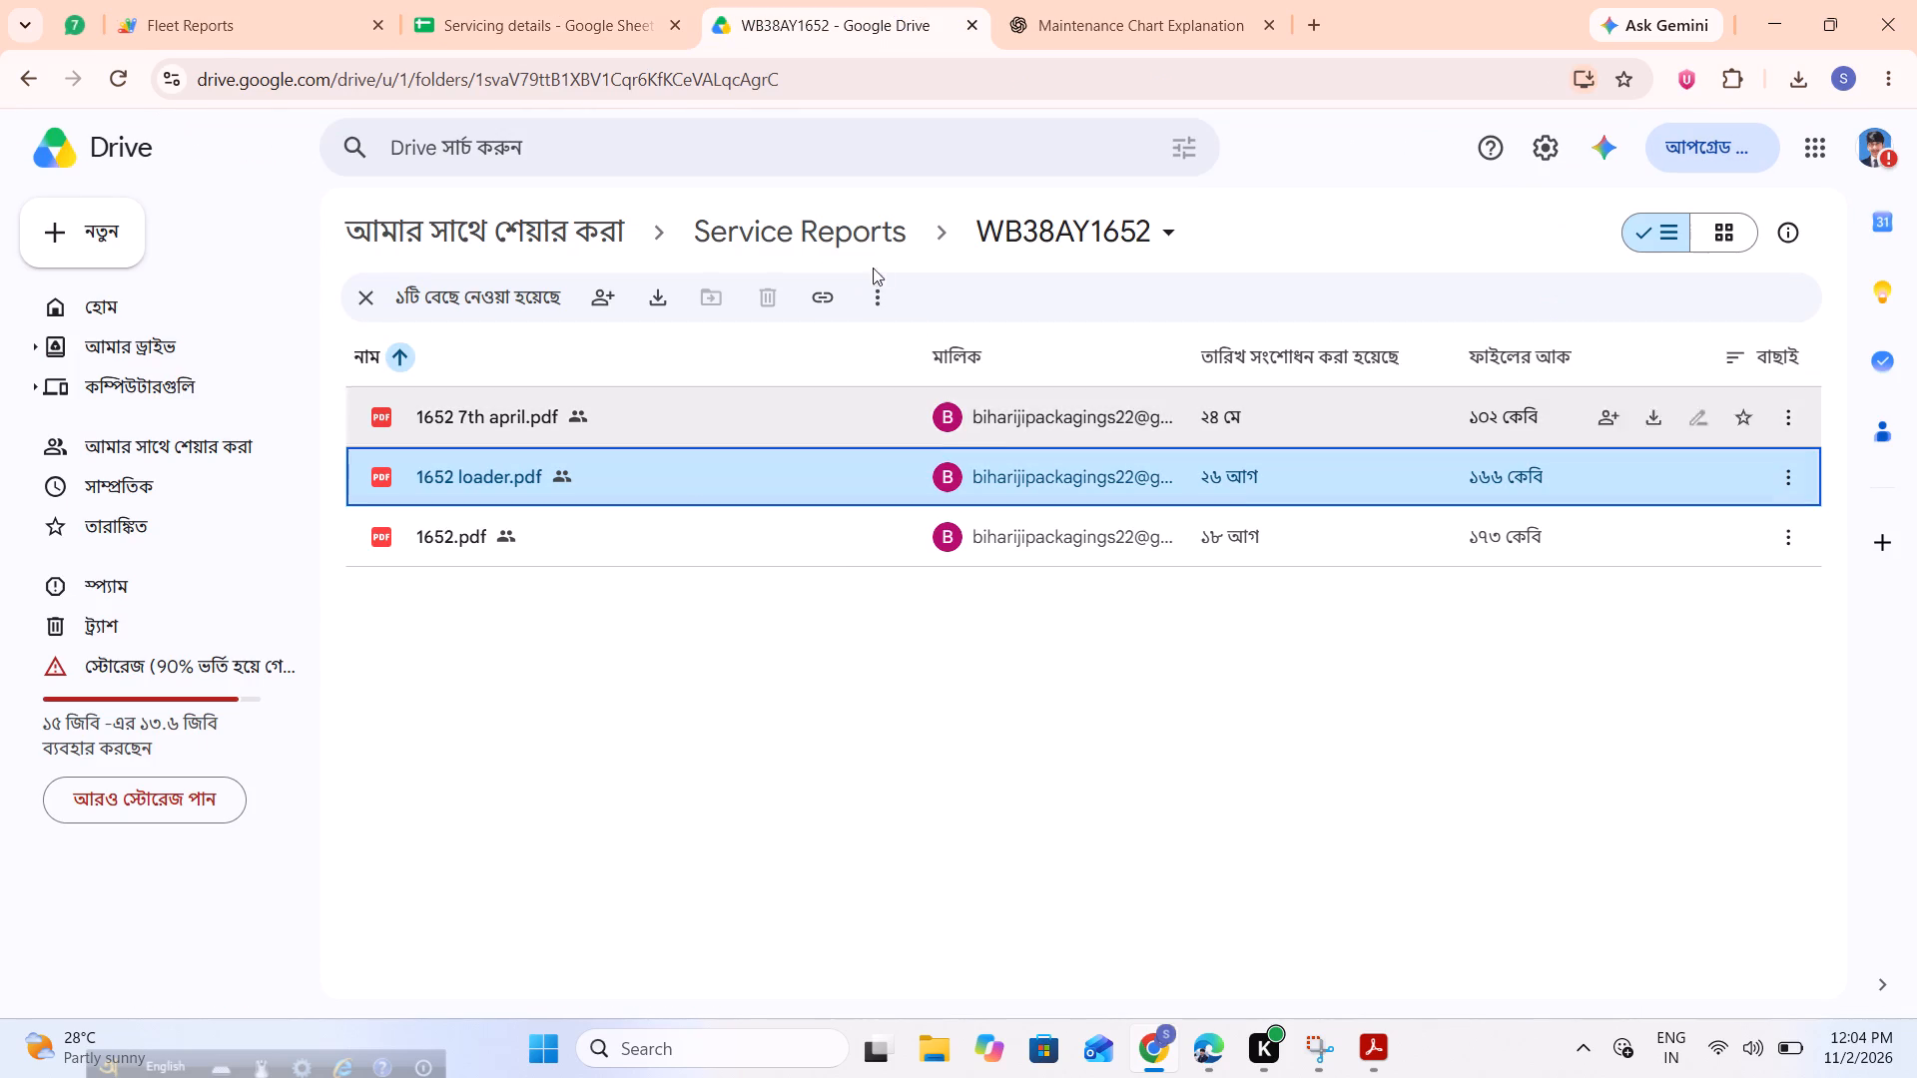
pyautogui.click(823, 468)
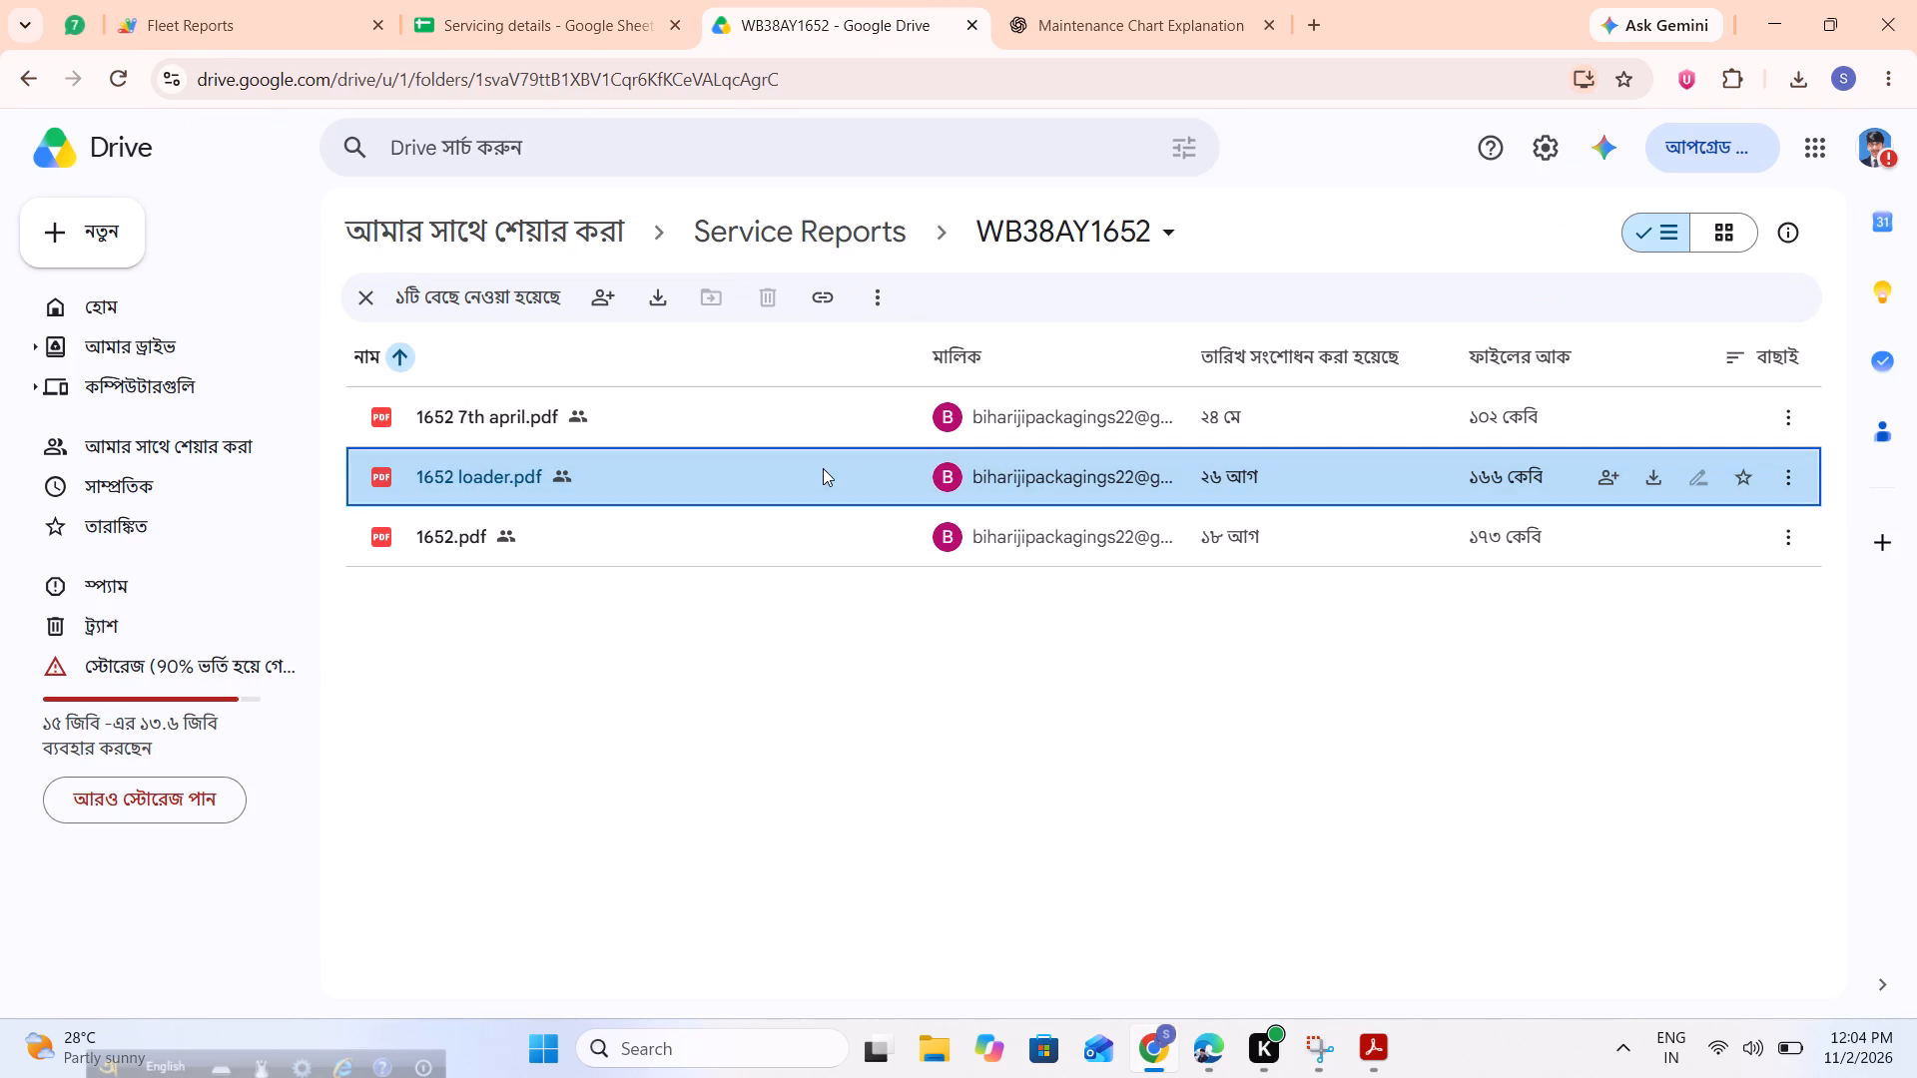
pyautogui.doubleClick(823, 468)
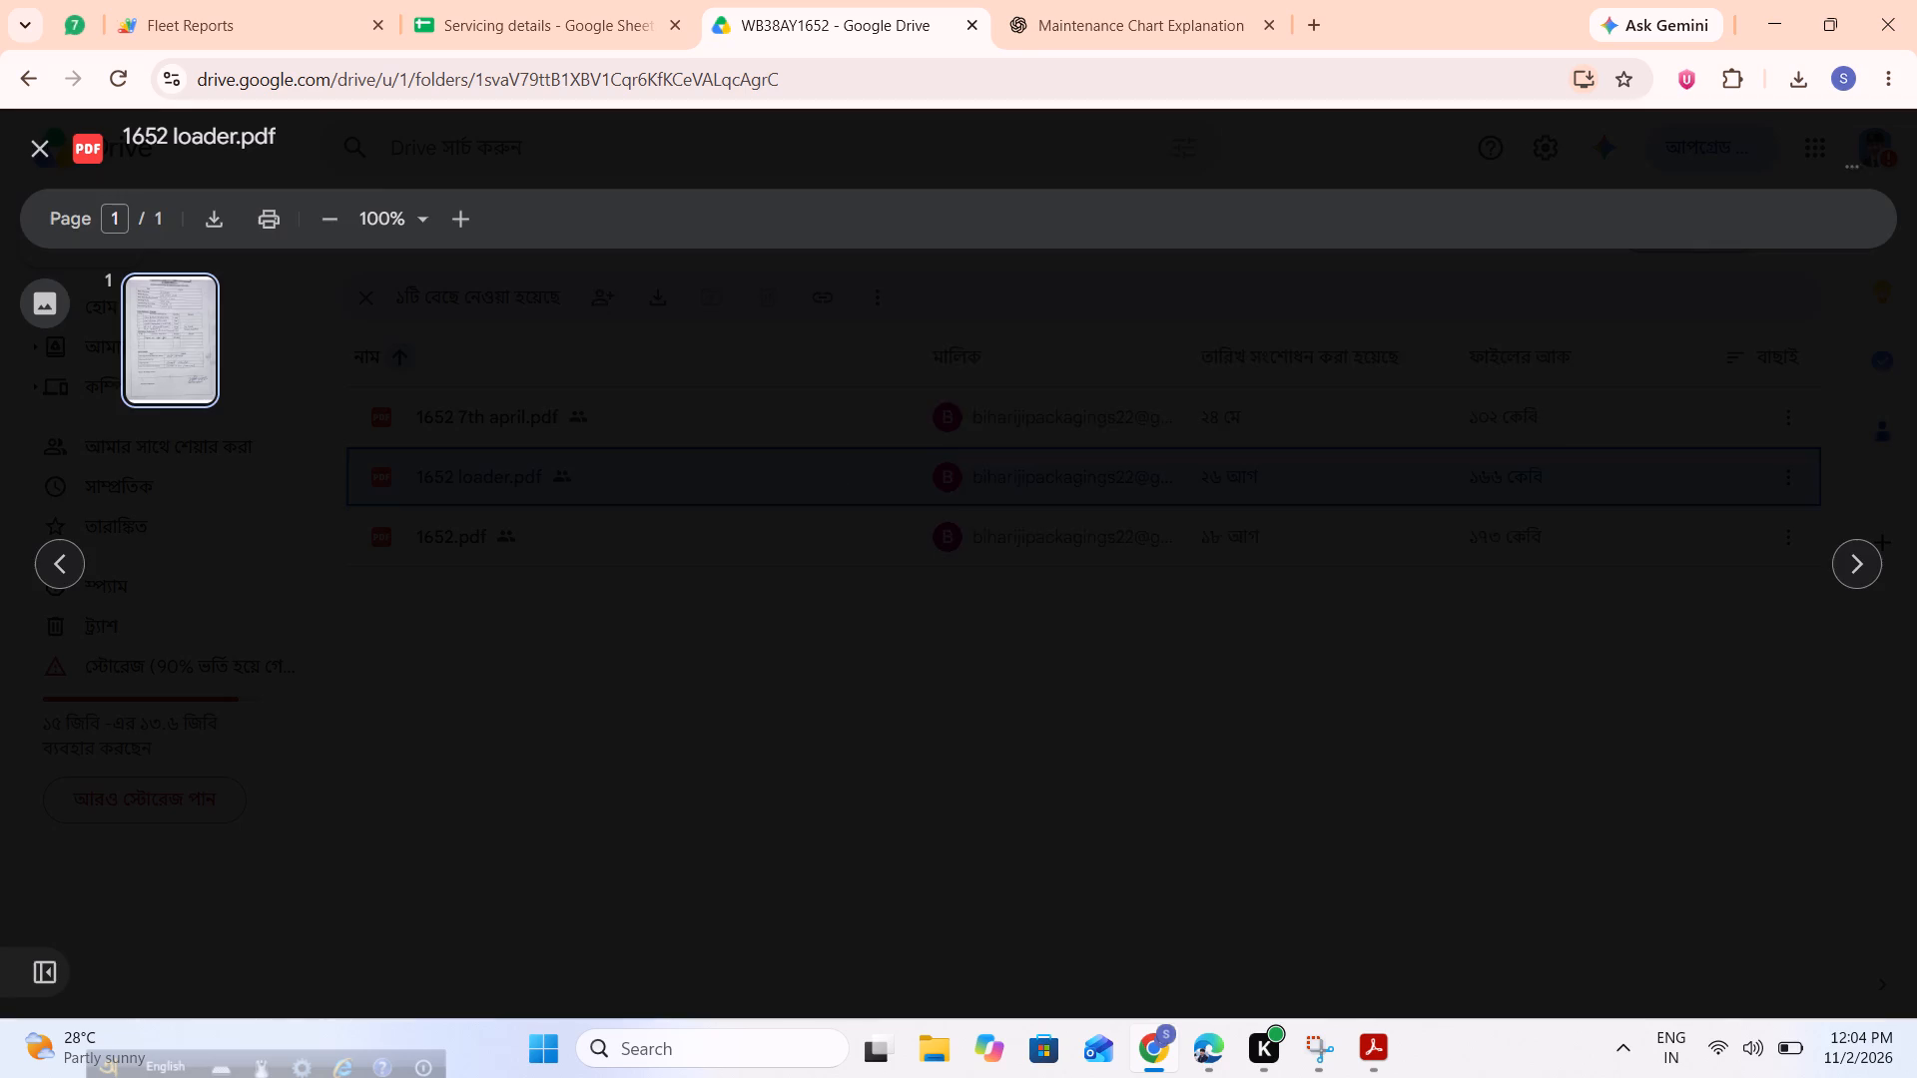
pyautogui.scroll(-2, 823, 468)
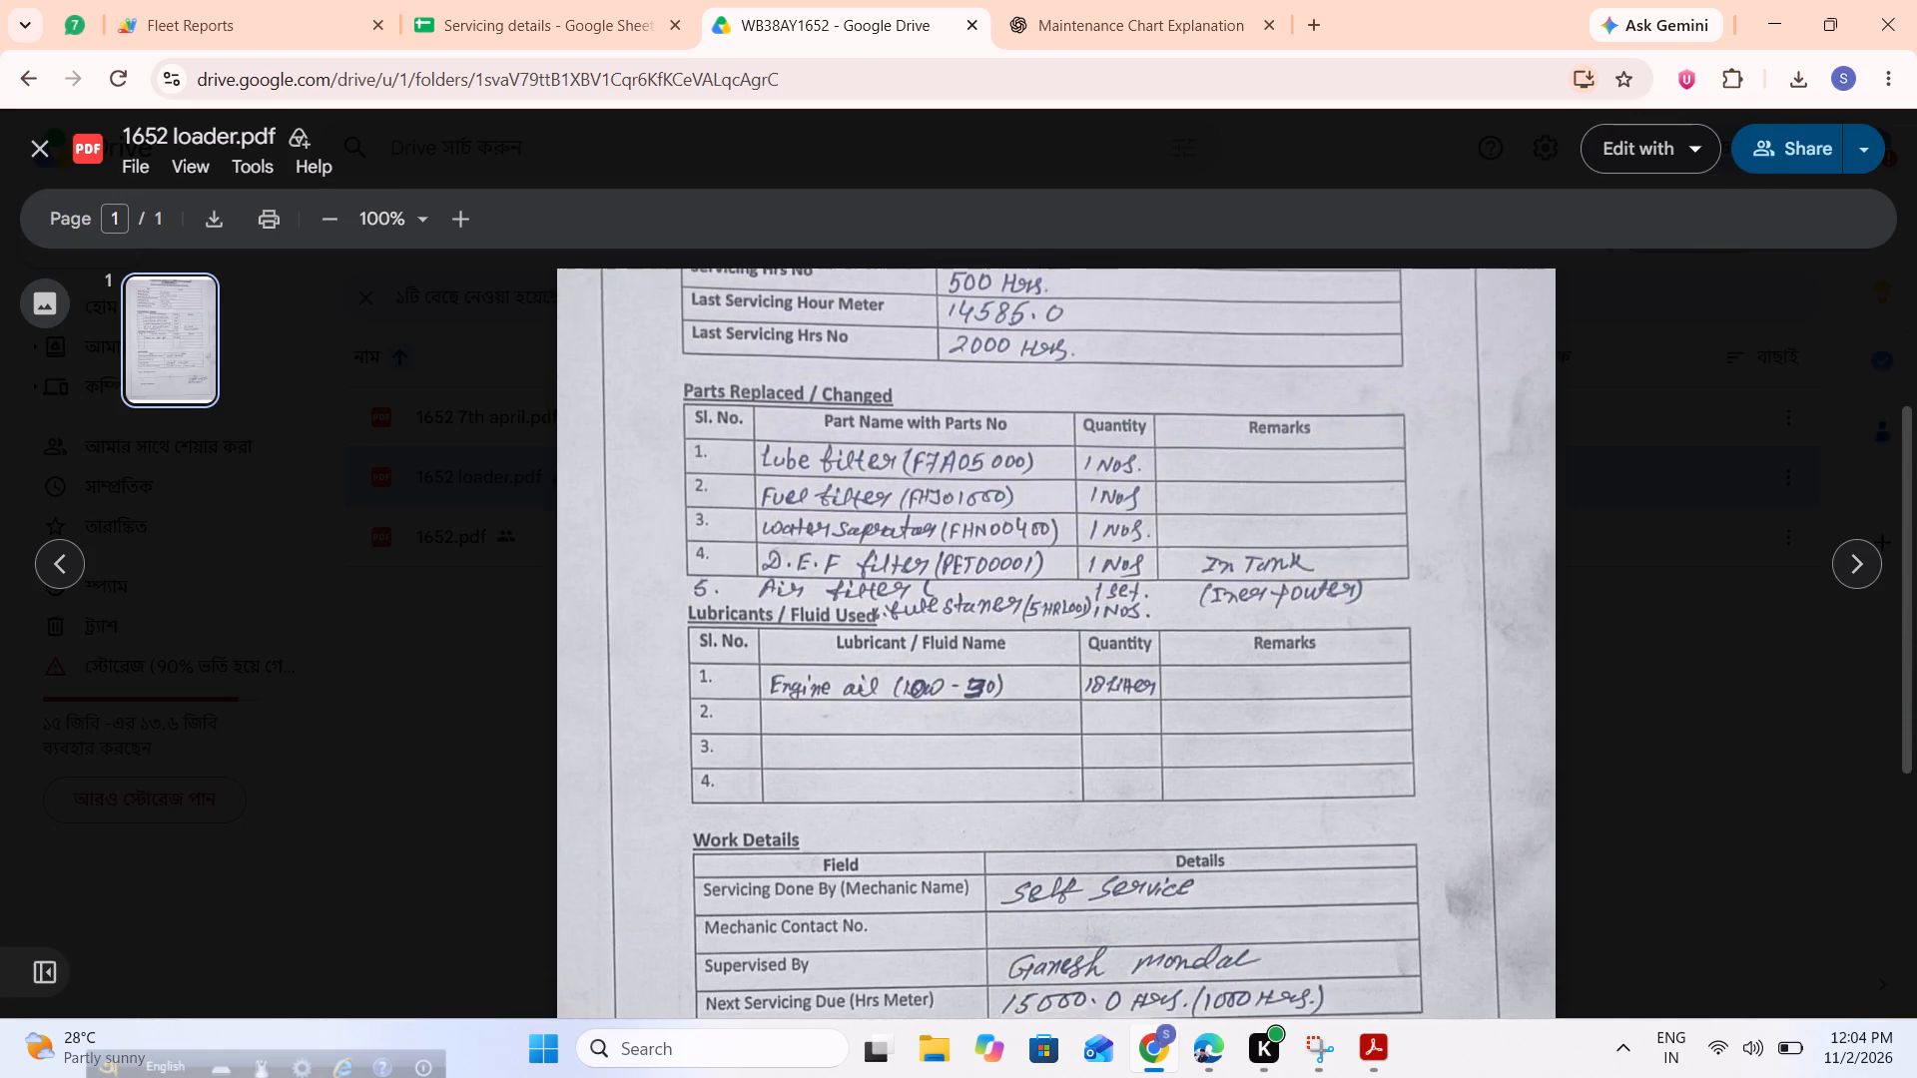
pyautogui.scroll(-1, 823, 468)
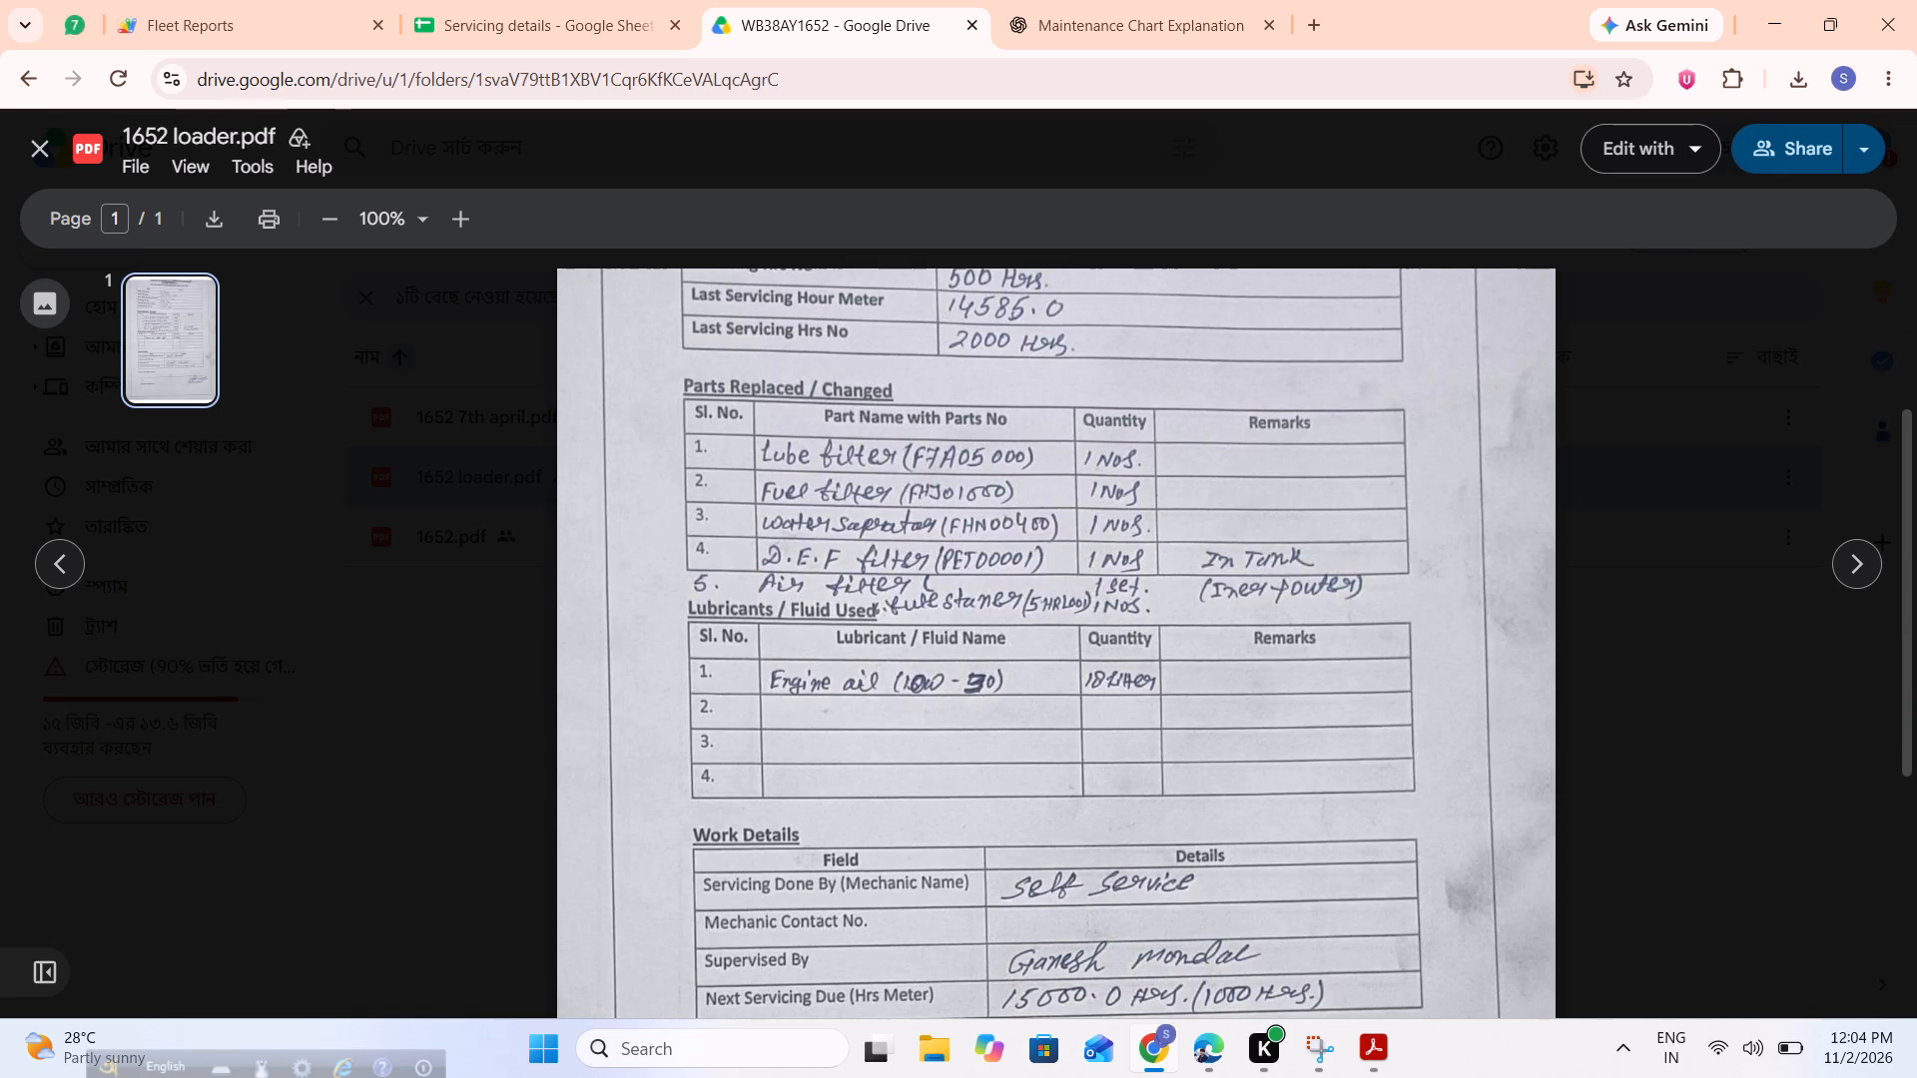
# In the fleet report's empty item entry below Fuel Strainer, choose Air Filter (Inner & Outer), P5105384, consulting the scanned record for the part.
pyautogui.click(321, 0)
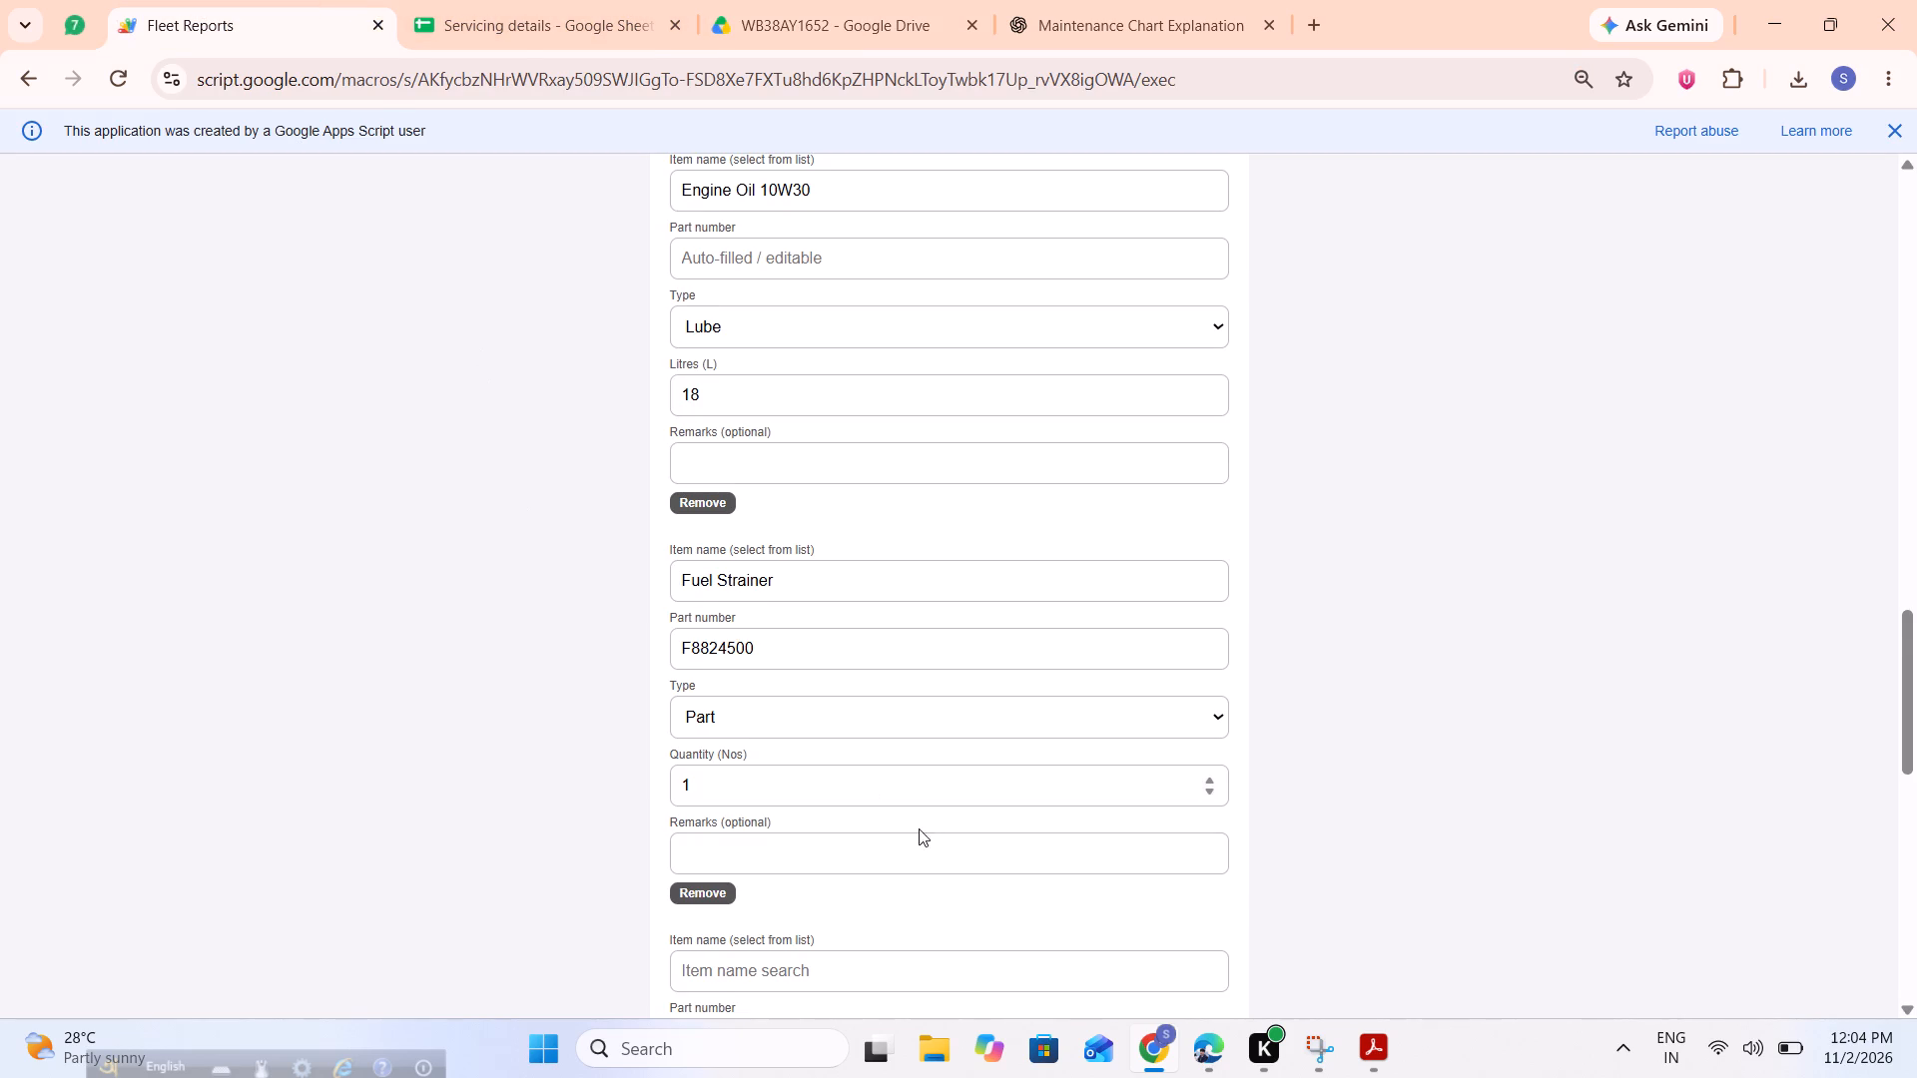
pyautogui.scroll(-1, 930, 842)
pyautogui.click(910, 816)
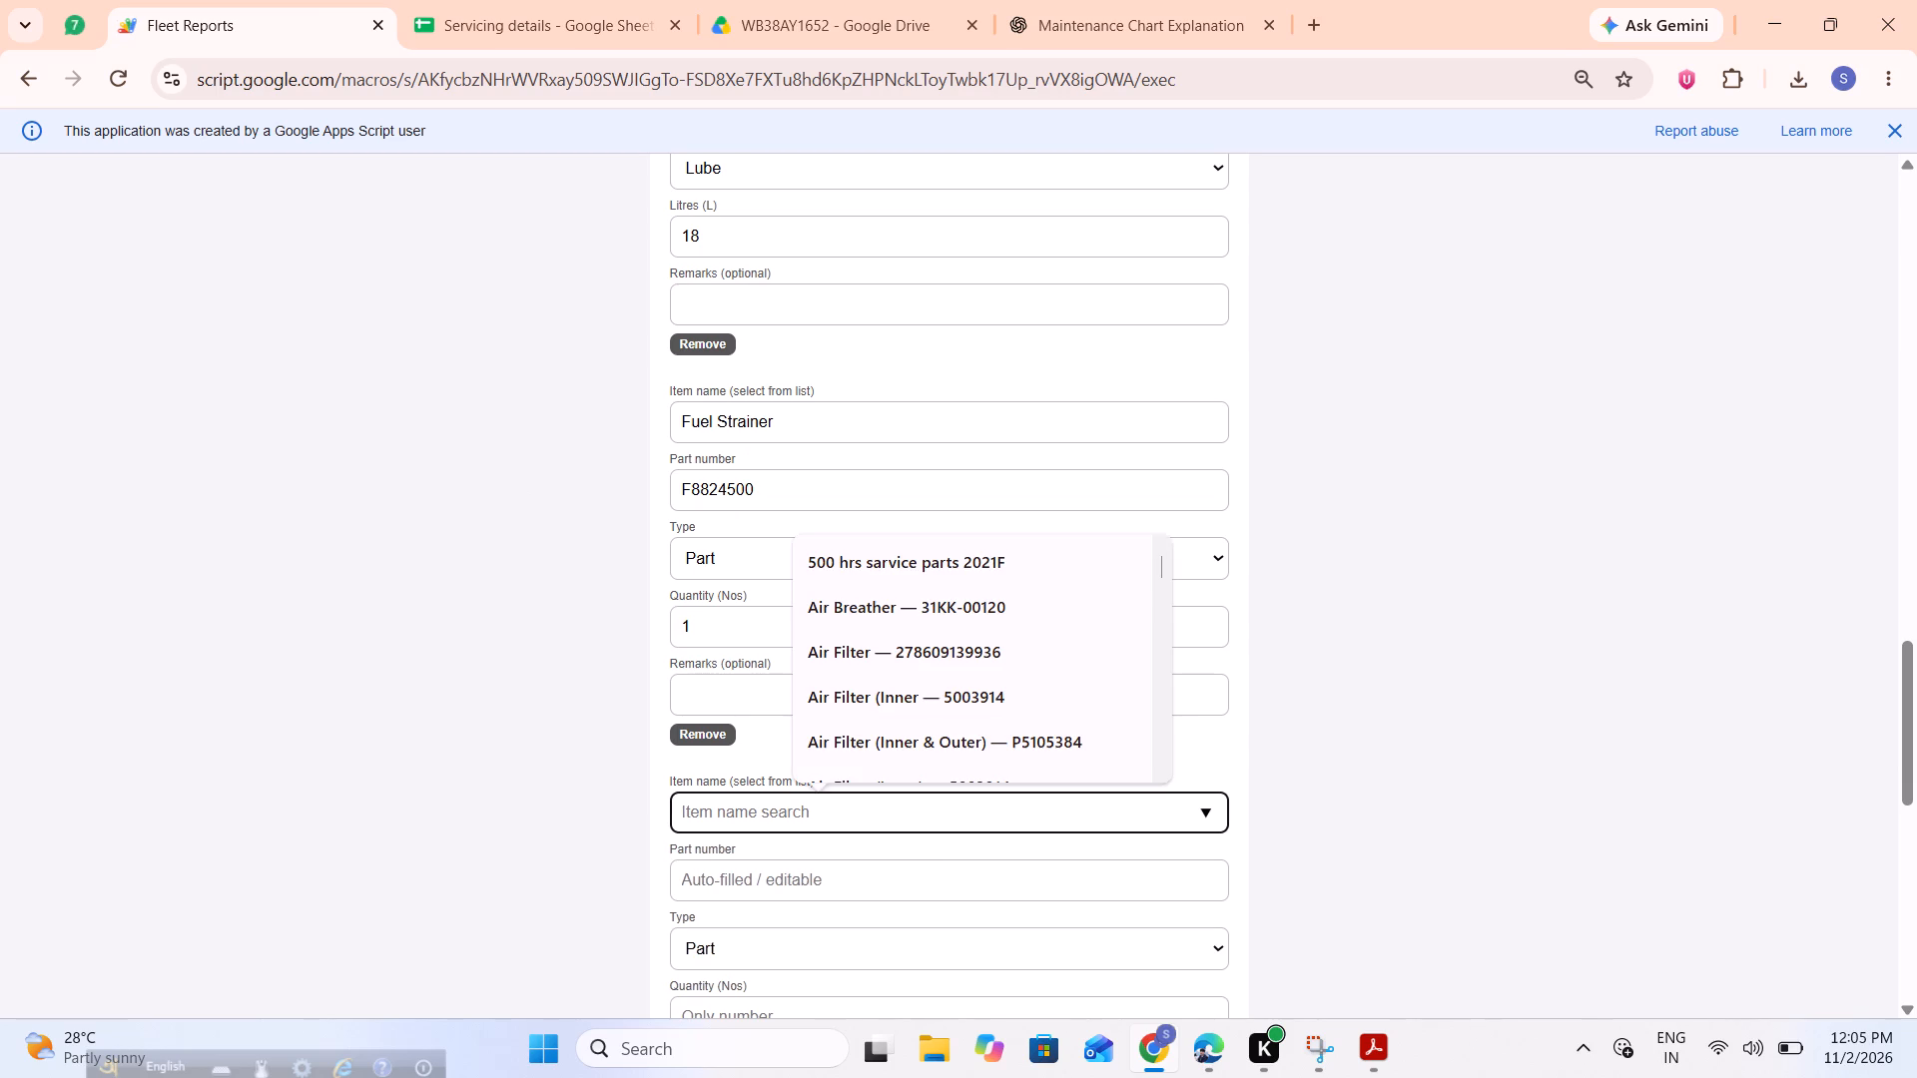
pyautogui.write('air')
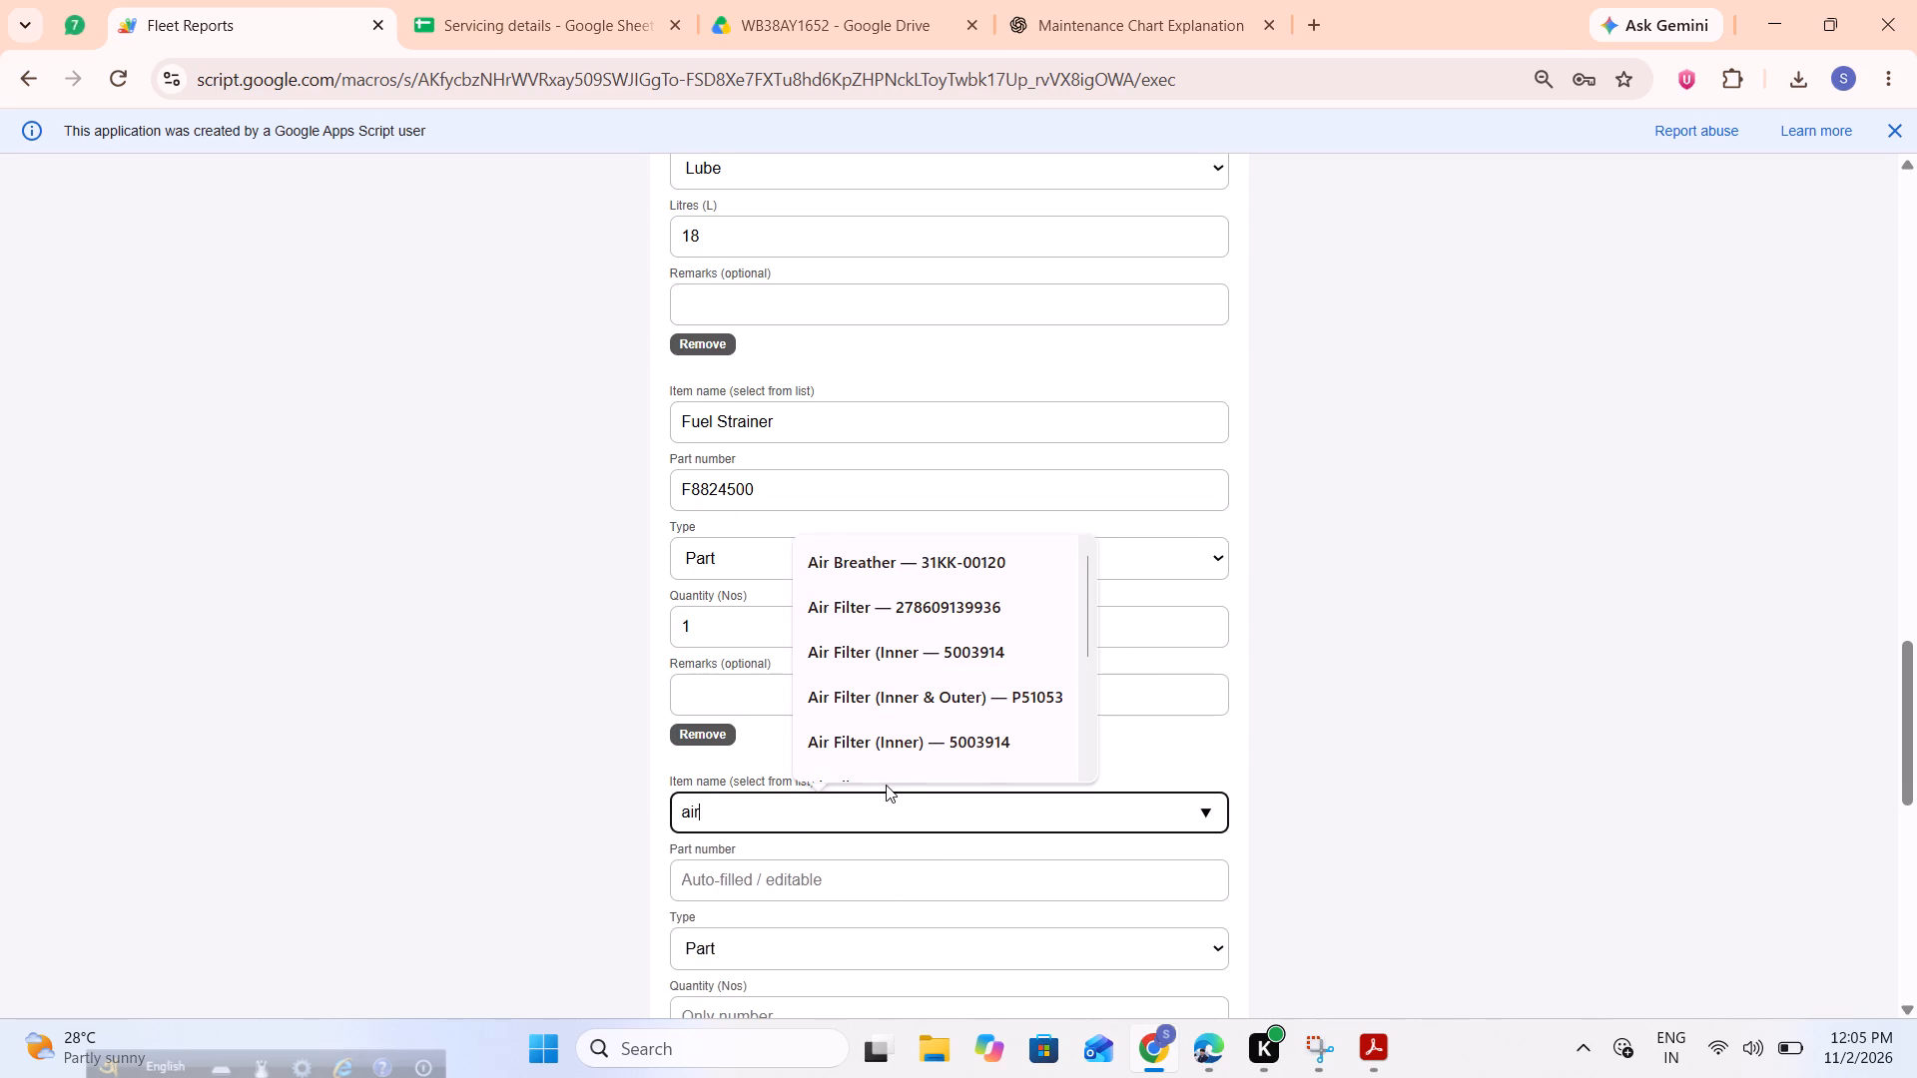
pyautogui.press('space')
pyautogui.press('f')
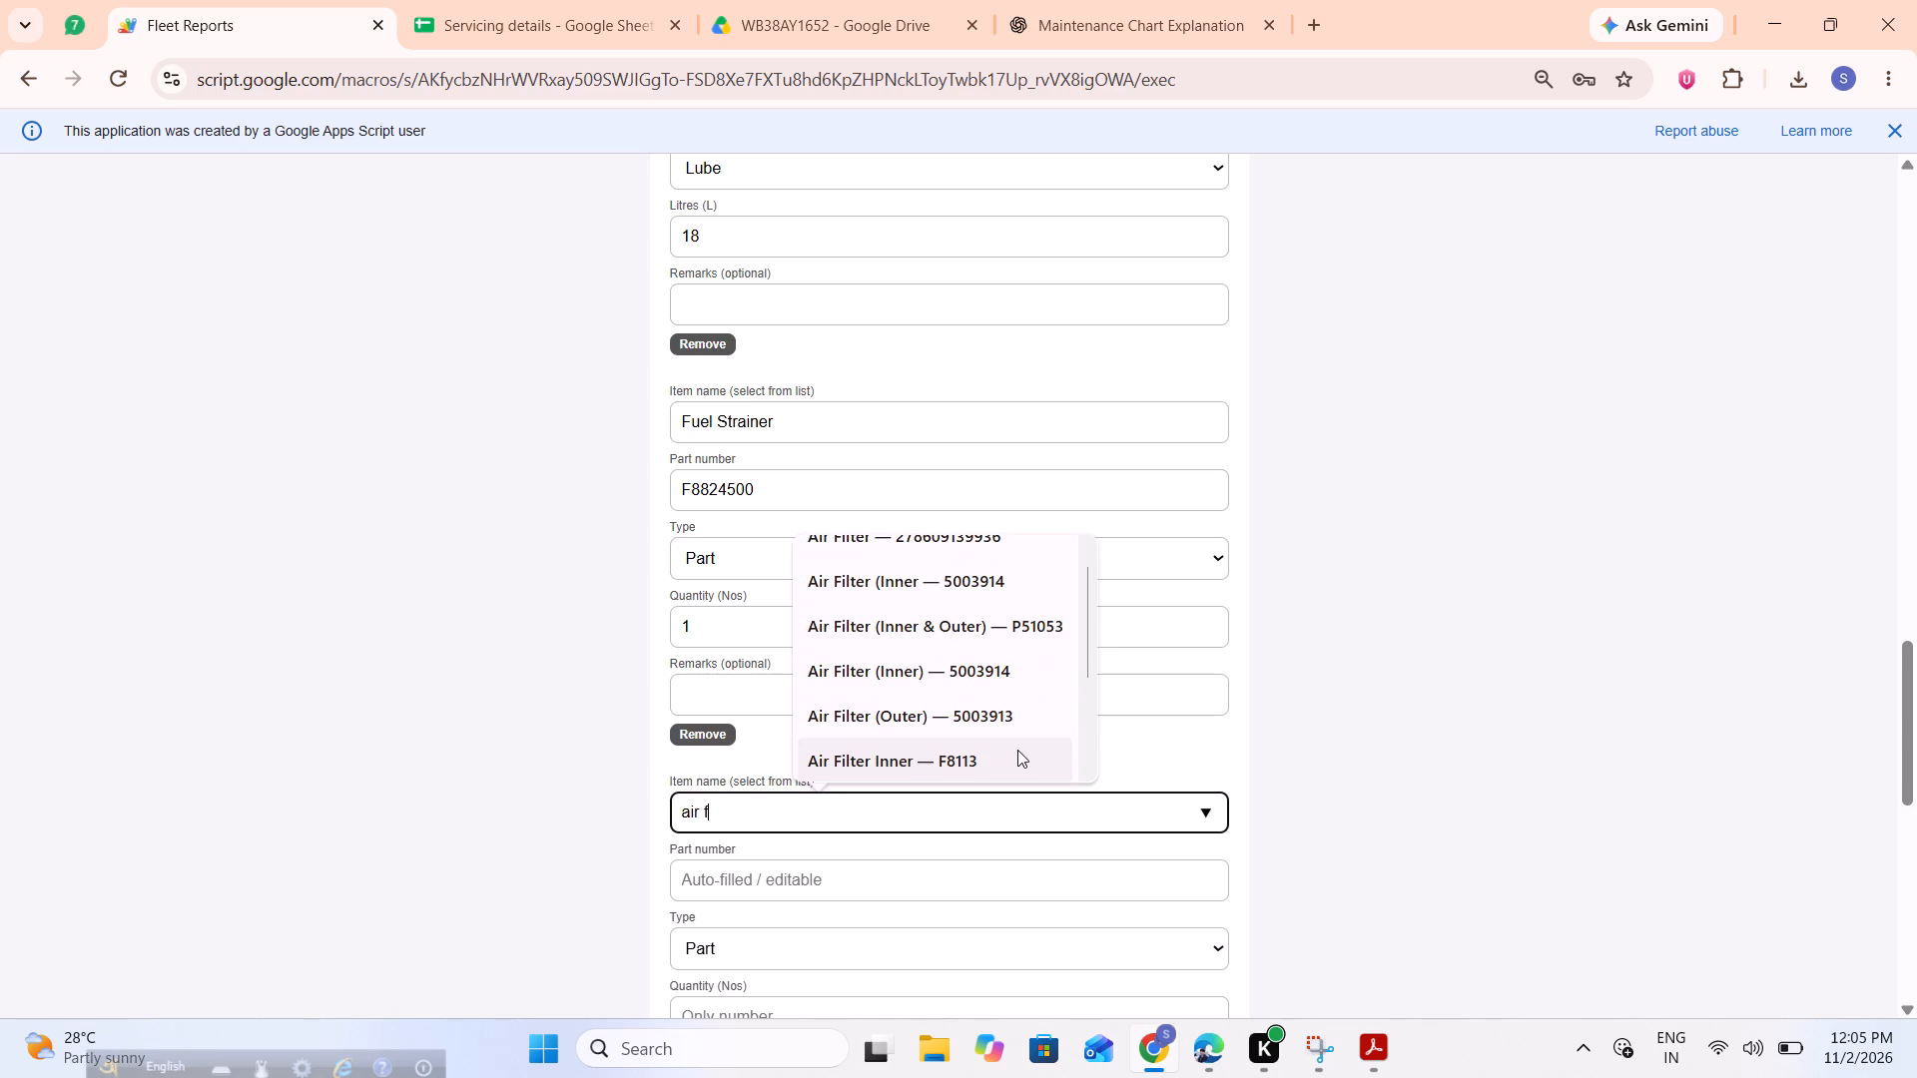
pyautogui.scroll(-2, 1017, 750)
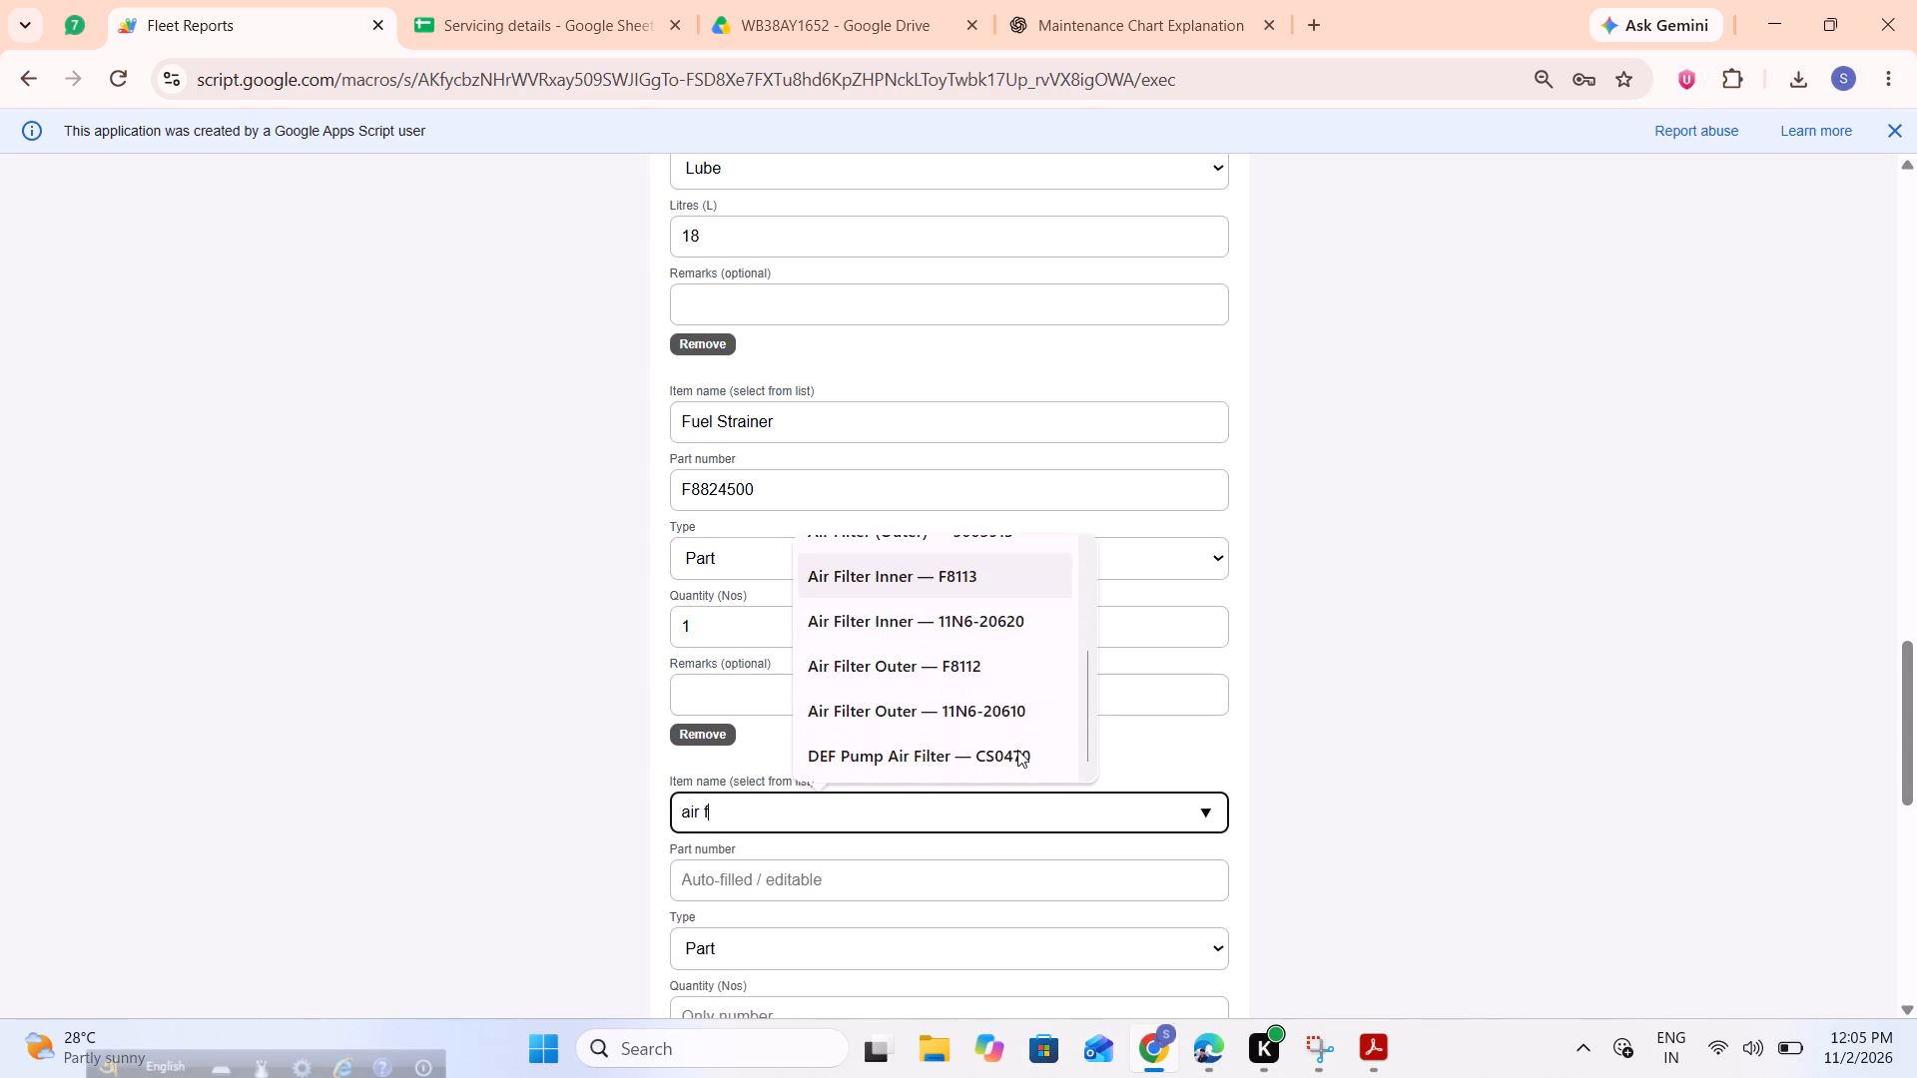
pyautogui.scroll(-1, 1017, 750)
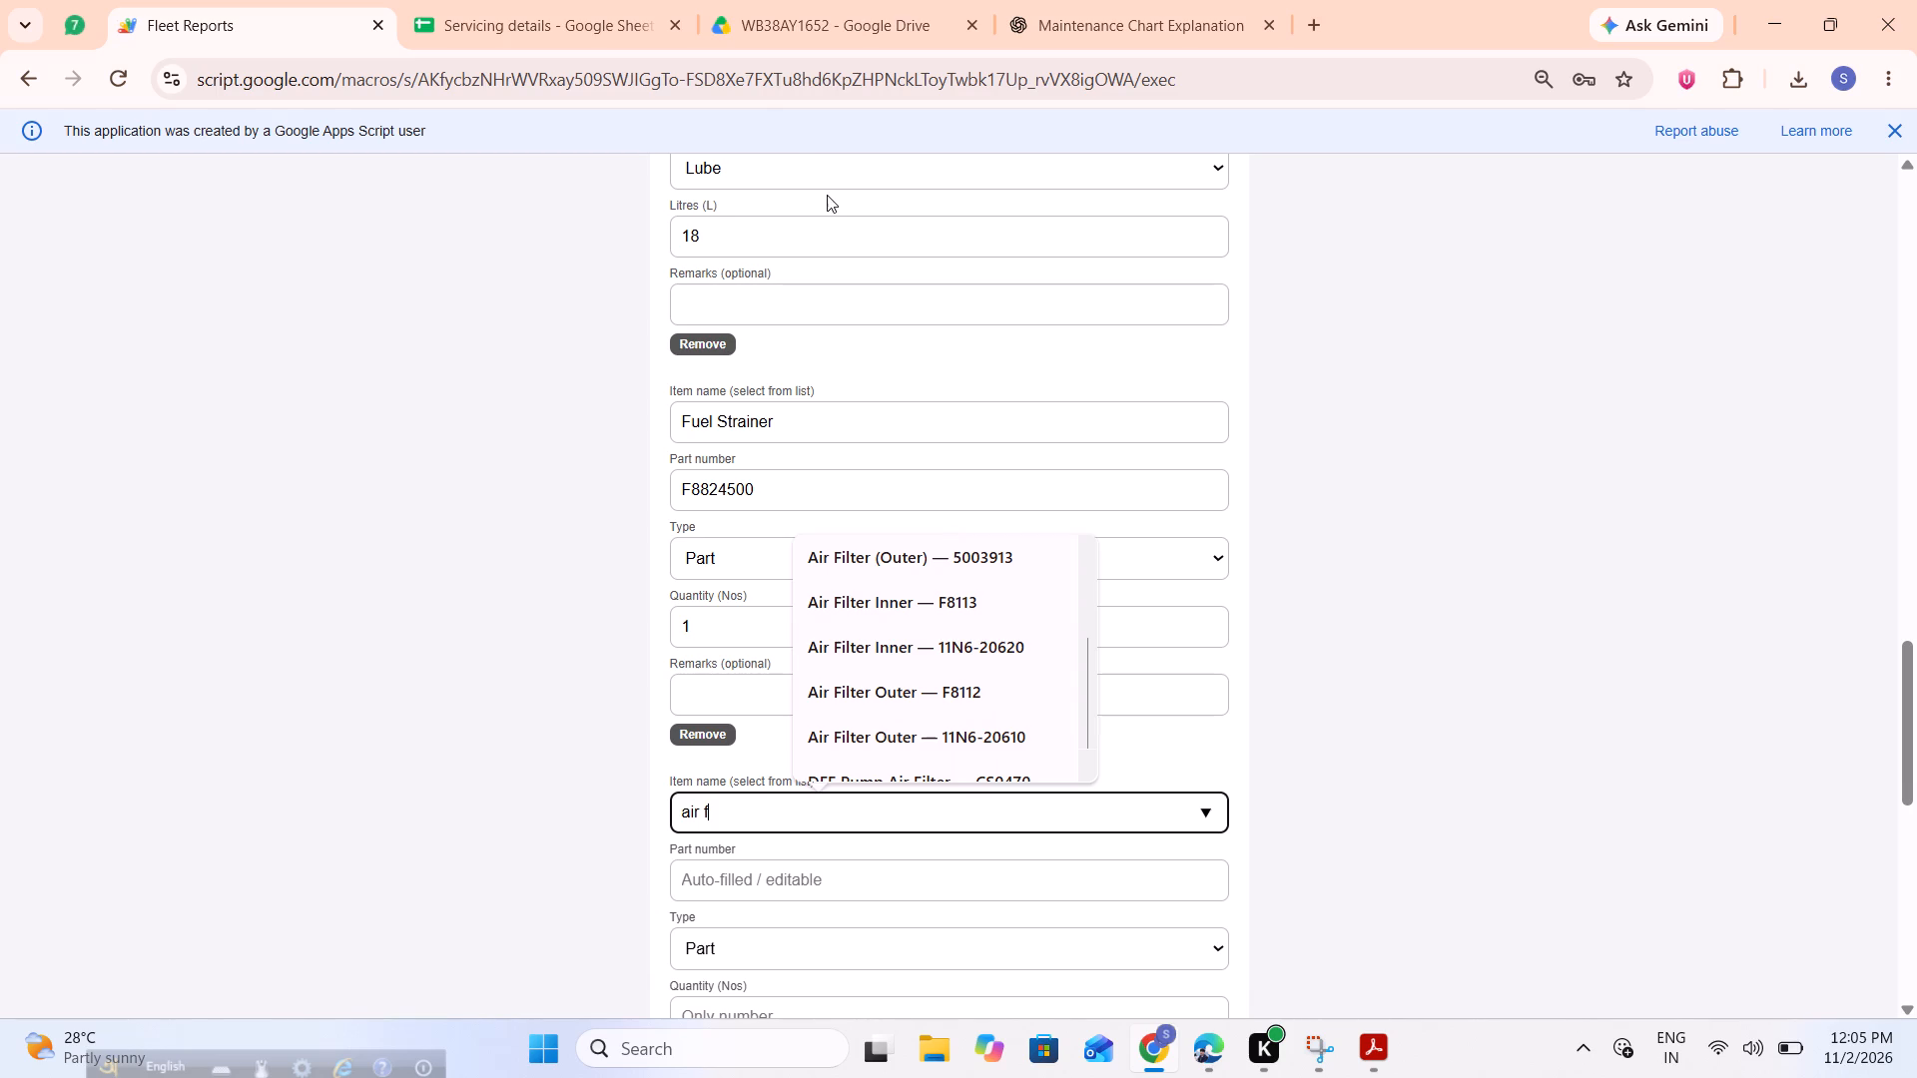
pyautogui.click(761, 0)
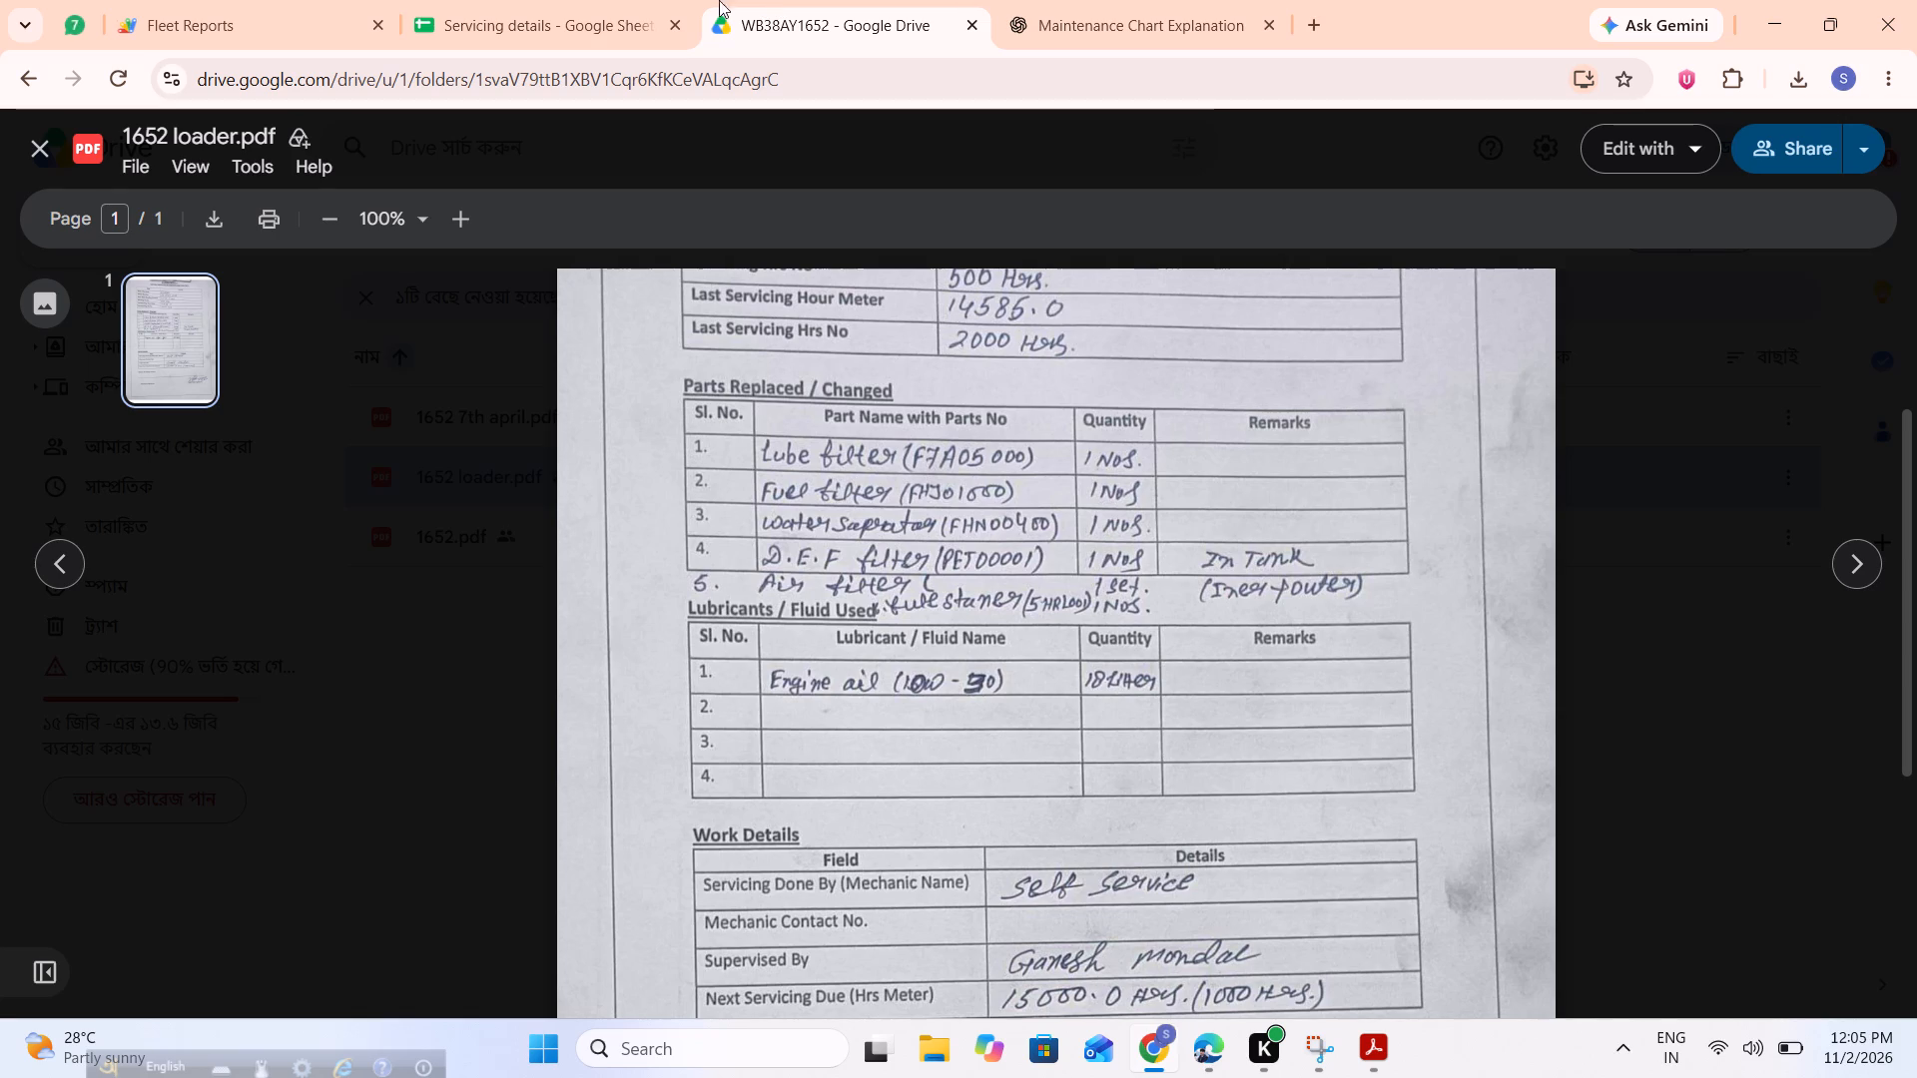
pyautogui.click(622, 0)
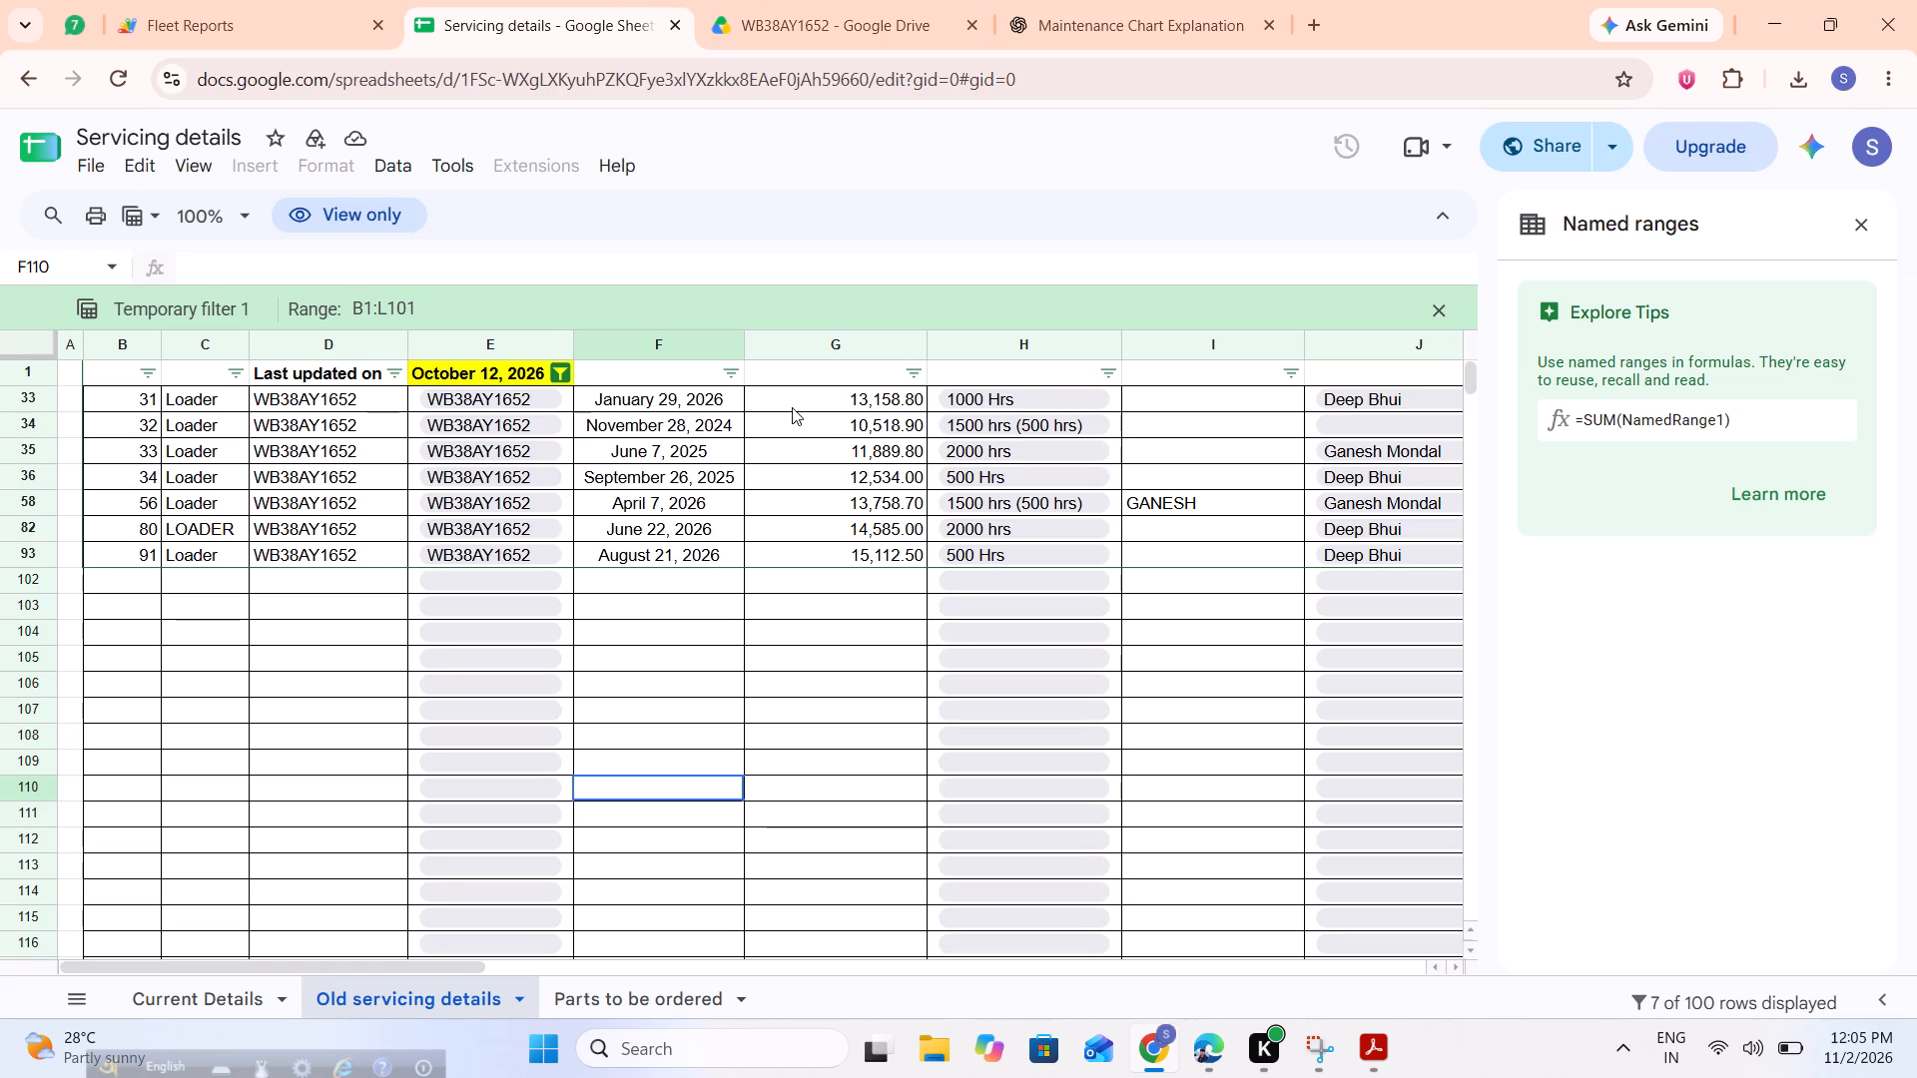
pyautogui.click(289, 0)
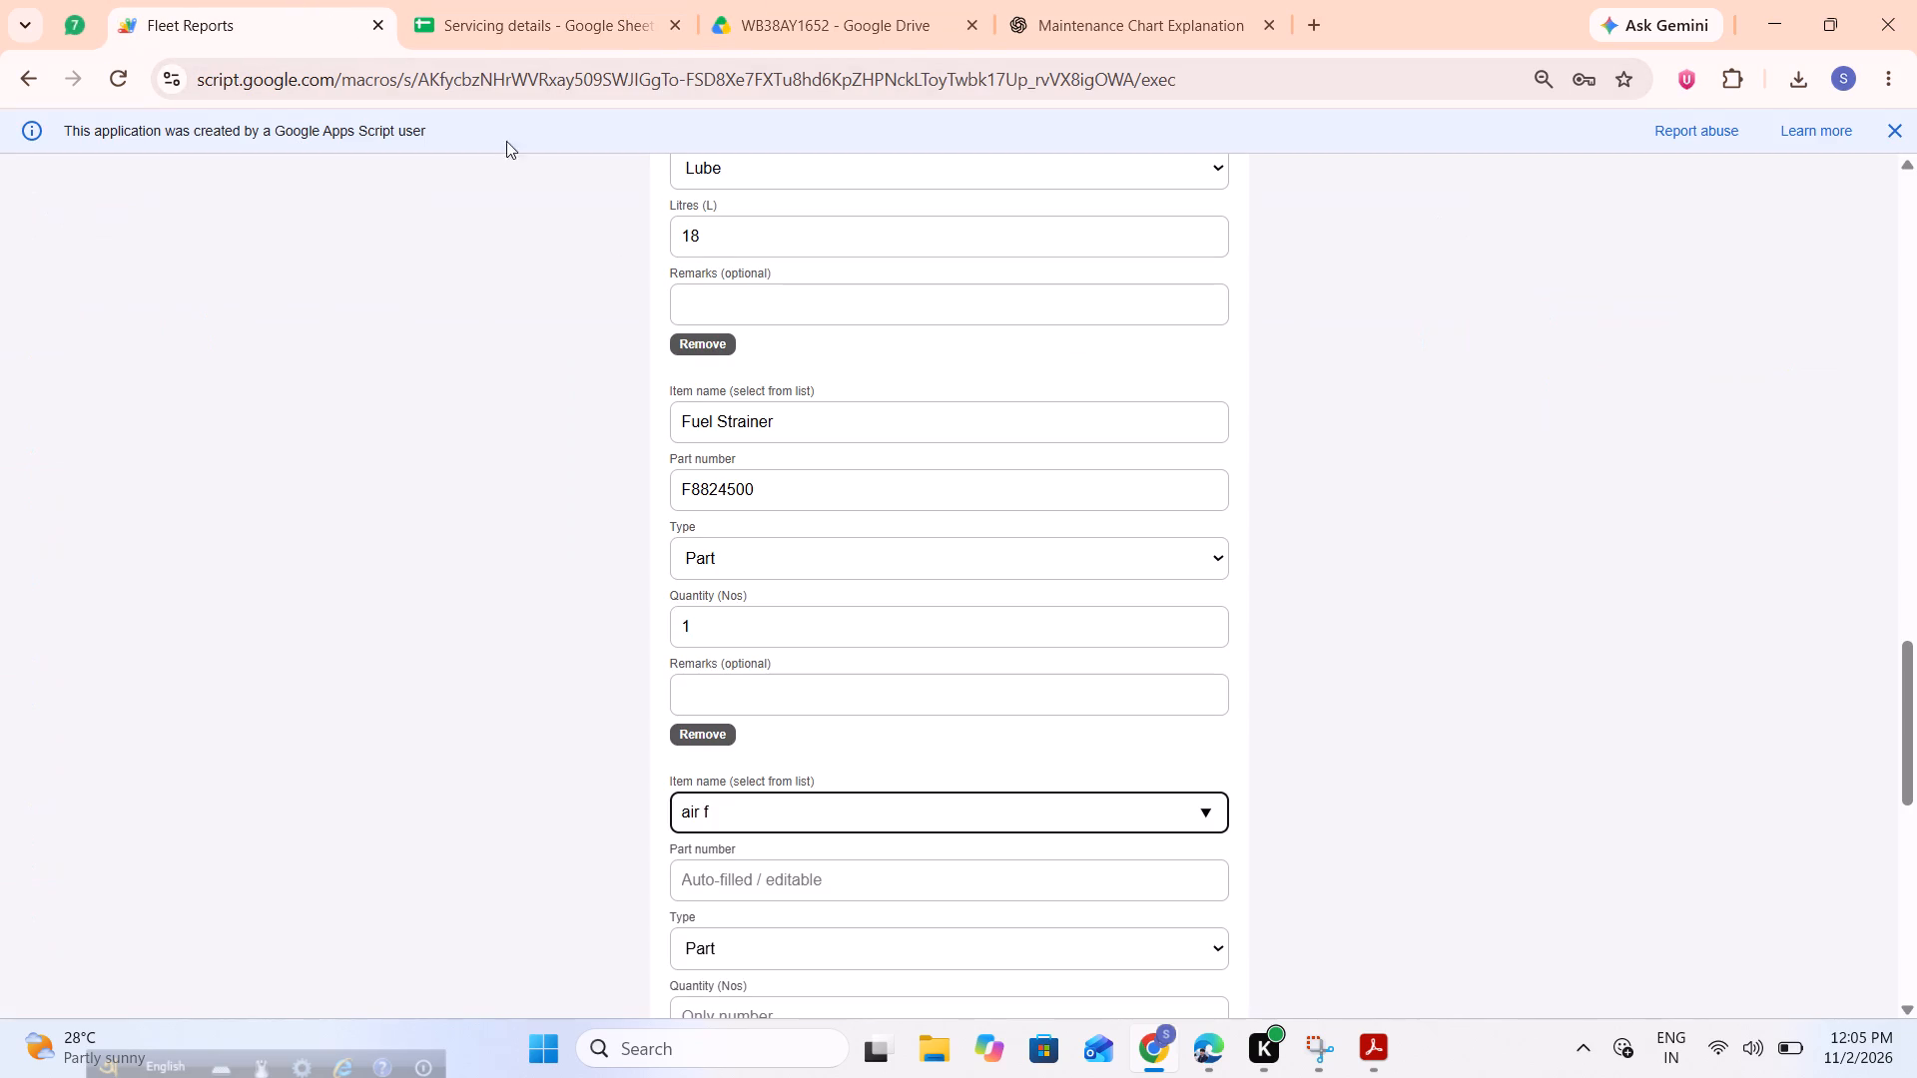
pyautogui.write('il')
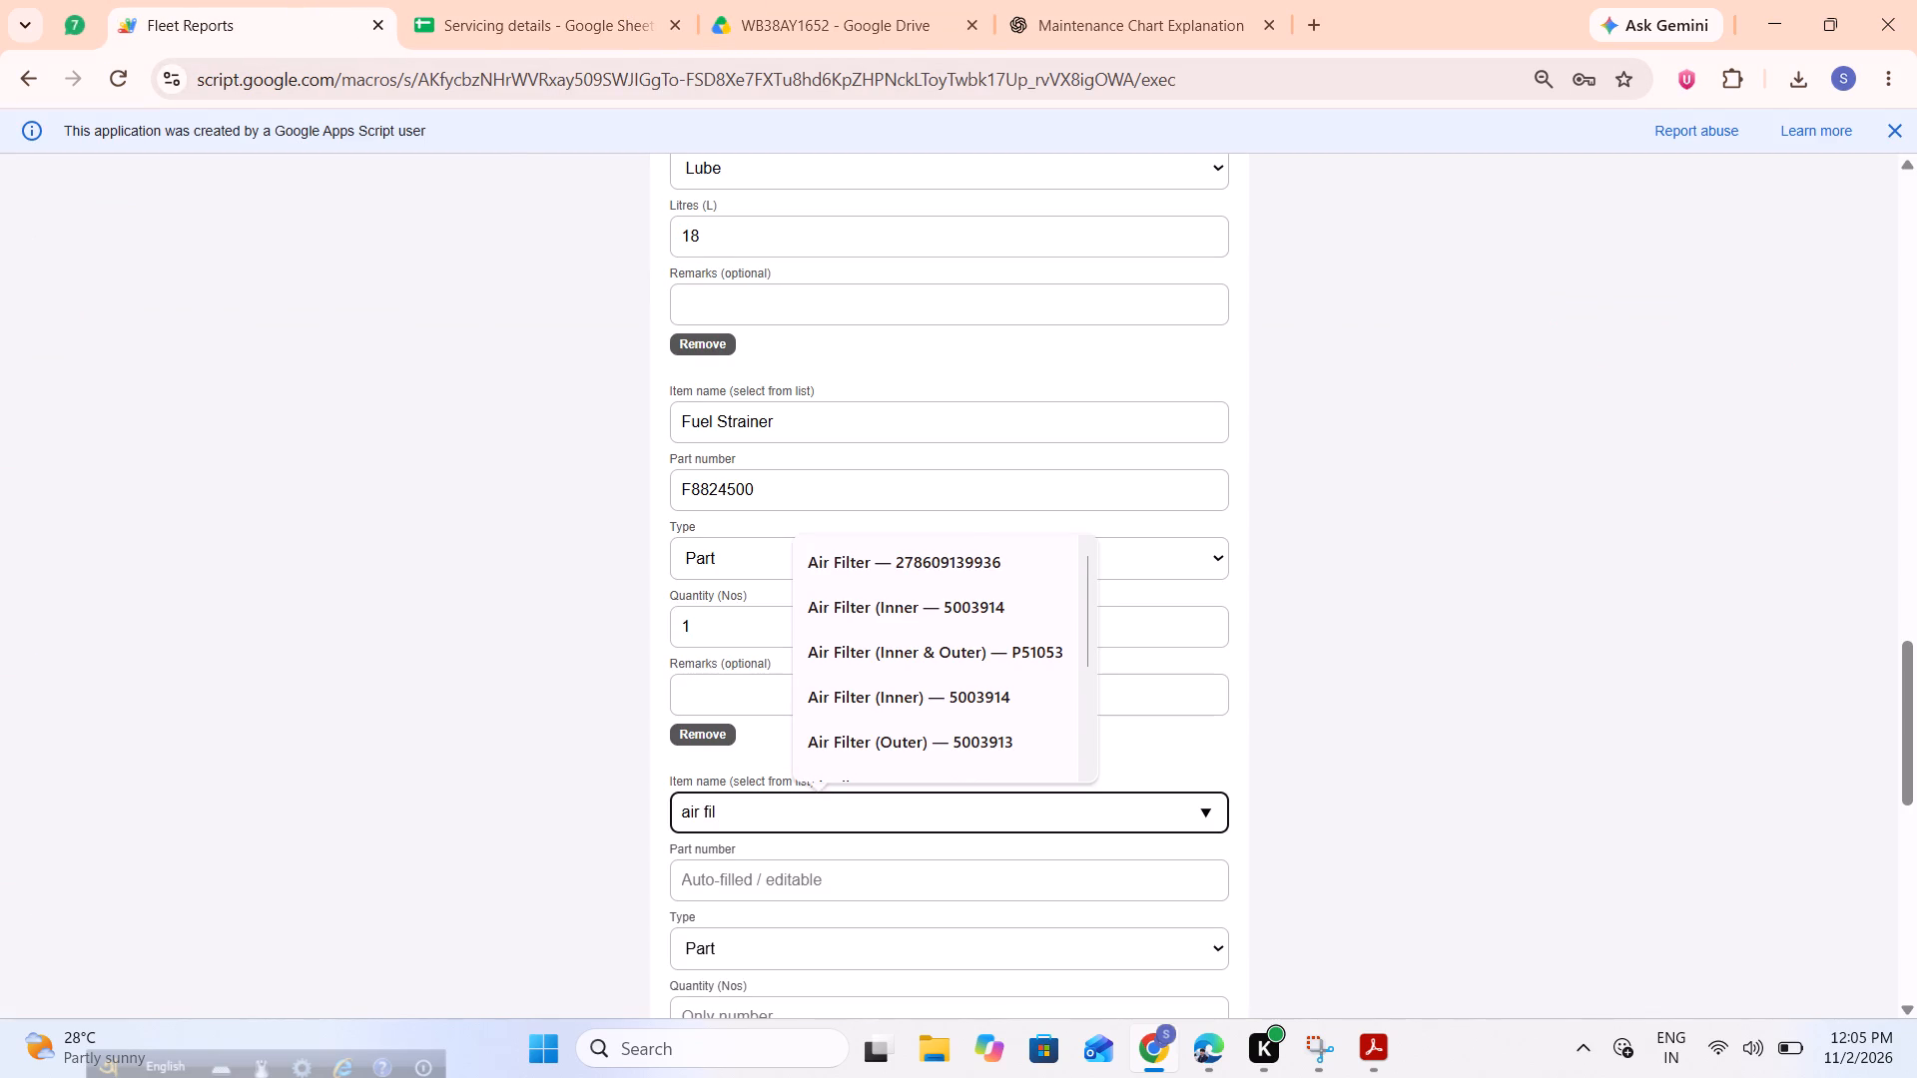
pyautogui.click(969, 666)
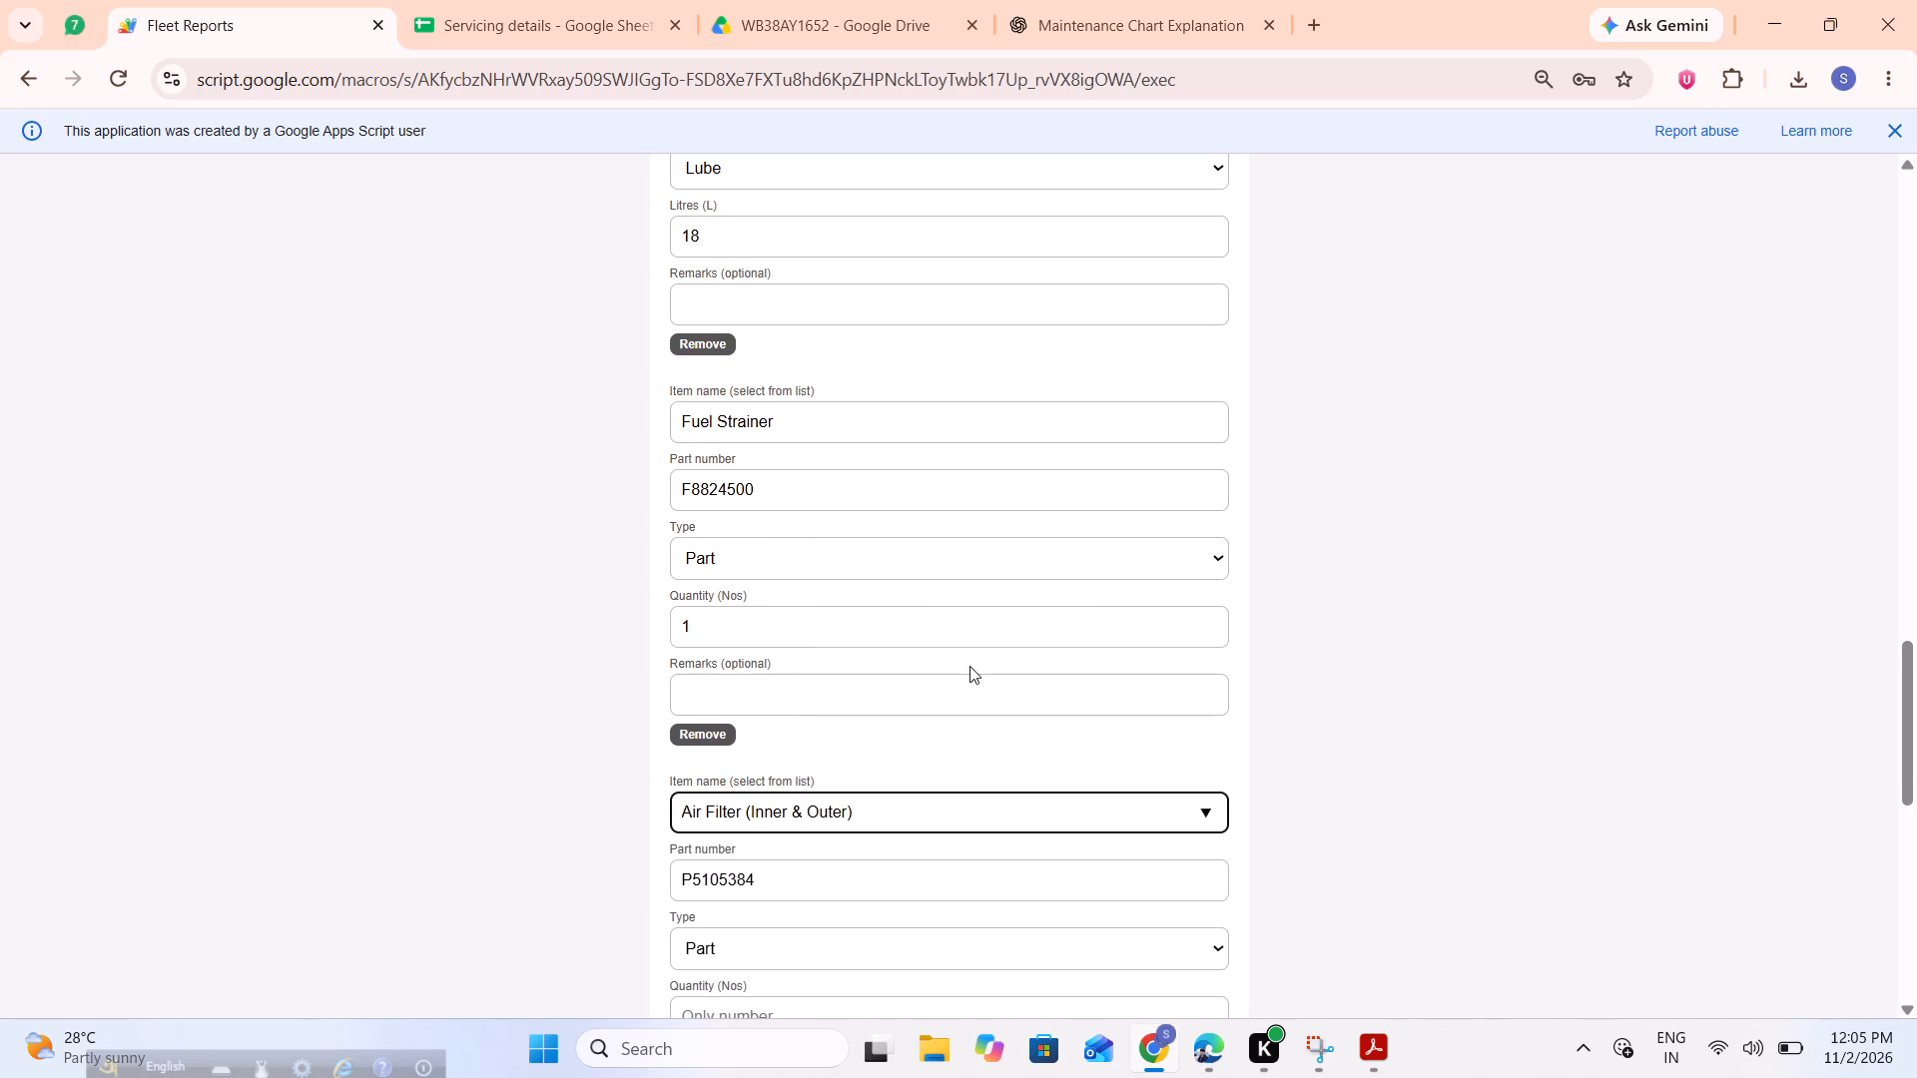
# Check the air filter's quantity in the scanned 1652 loader record and return to its empty quantity in the fleet report.
pyautogui.scroll(-2, 969, 666)
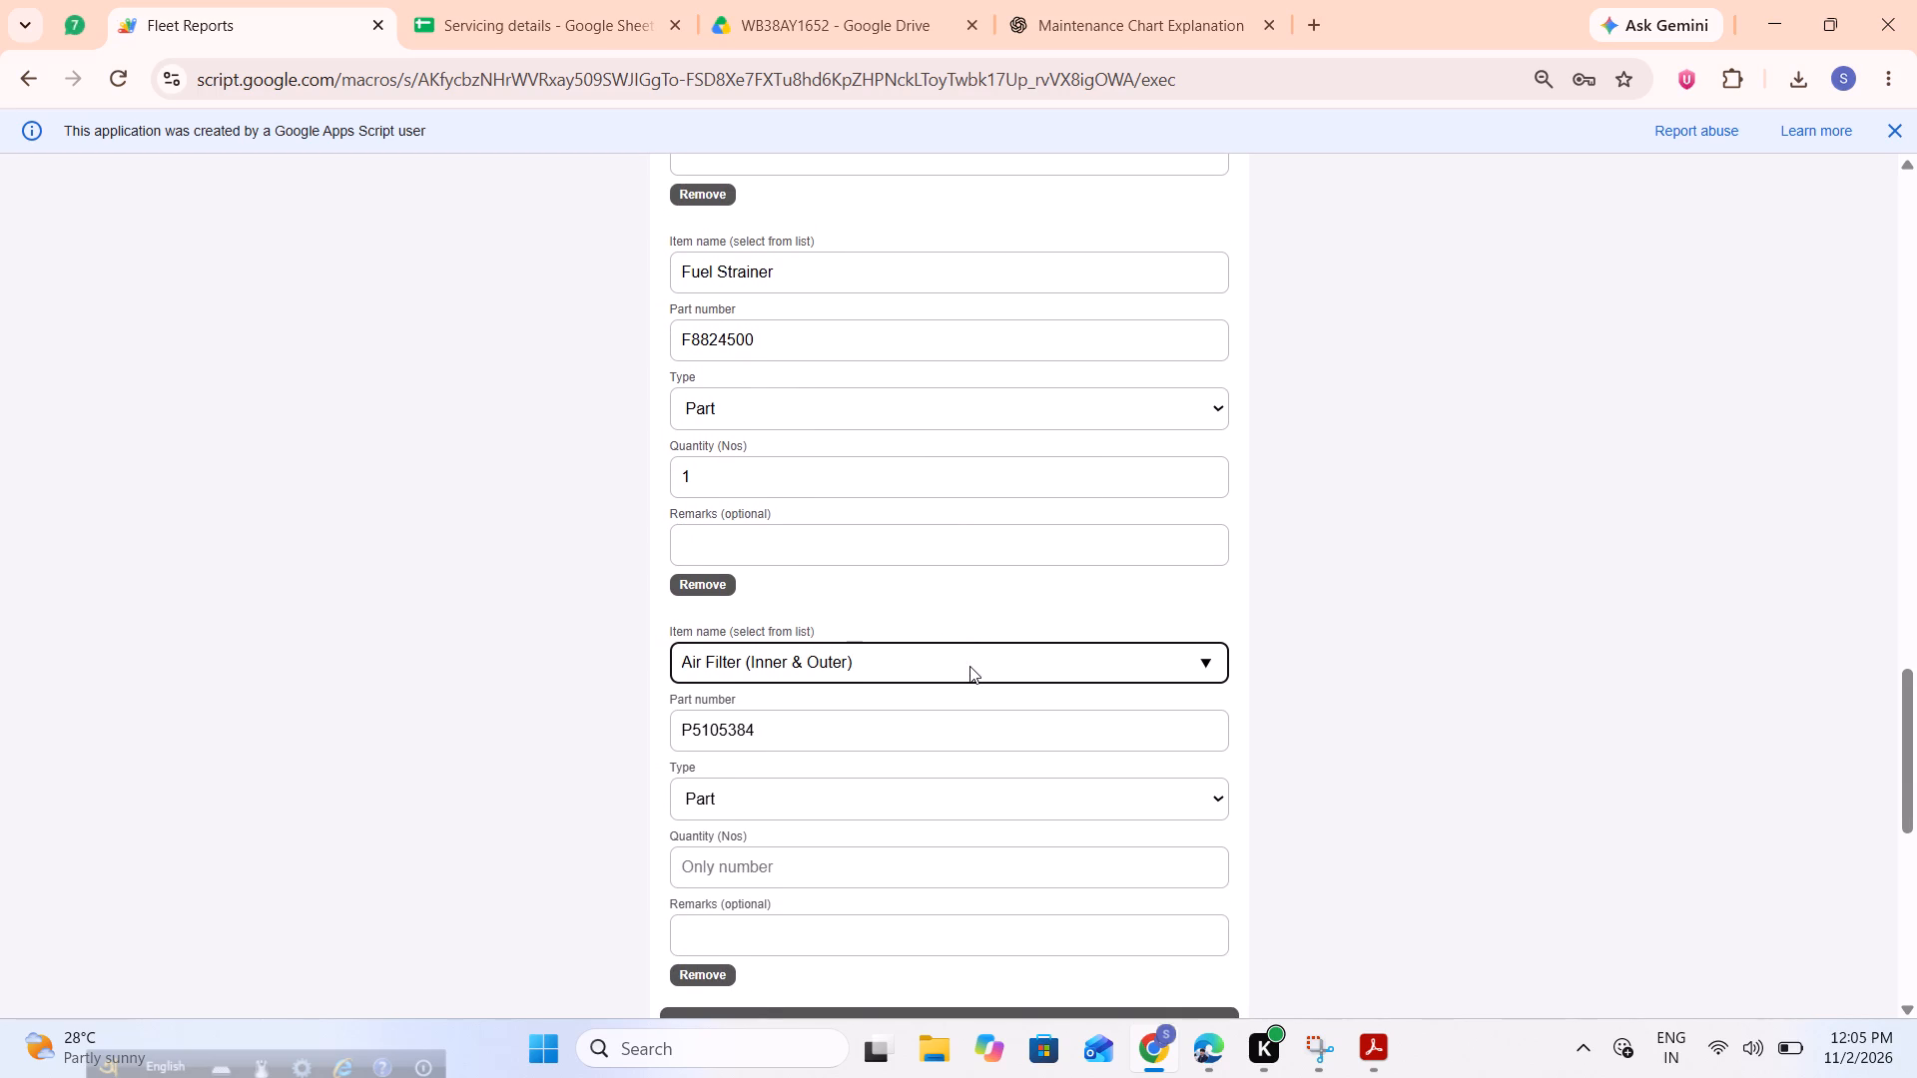
pyautogui.scroll(-1, 969, 666)
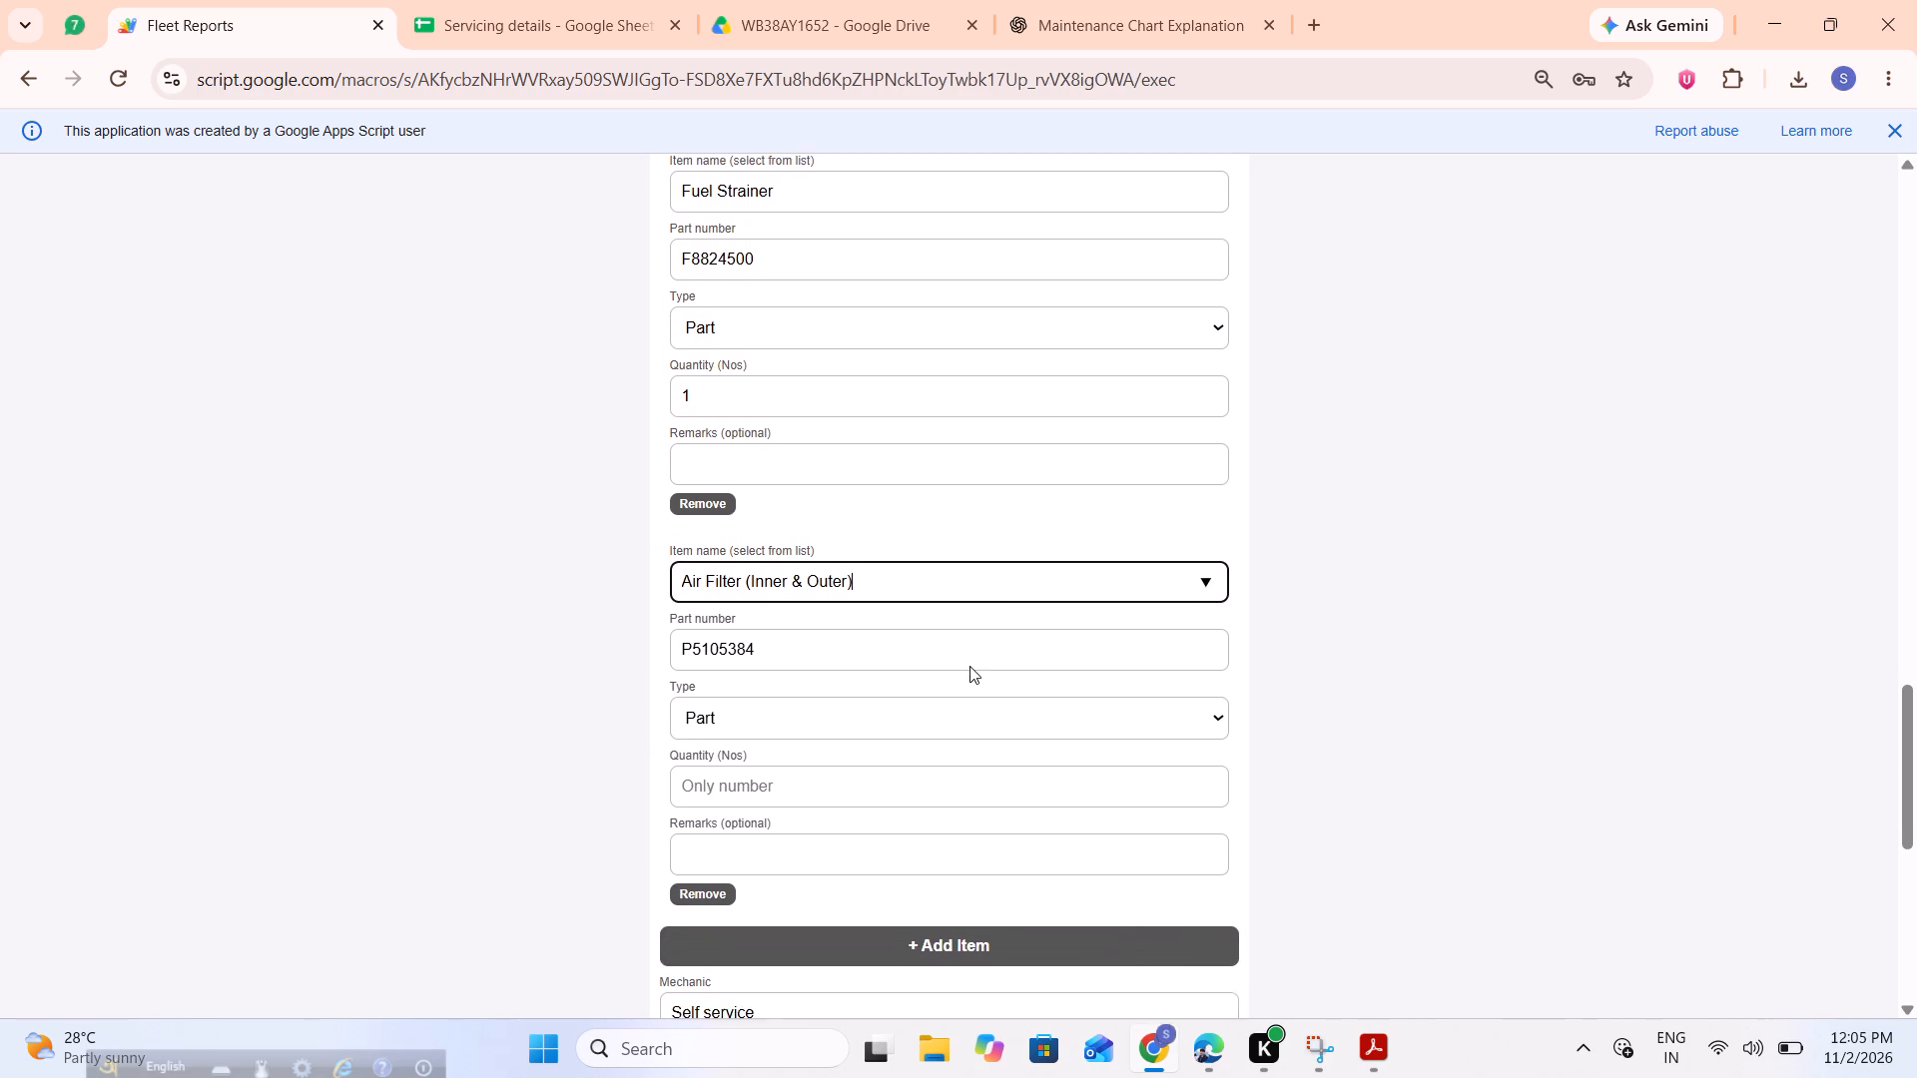
pyautogui.scroll(-1, 969, 666)
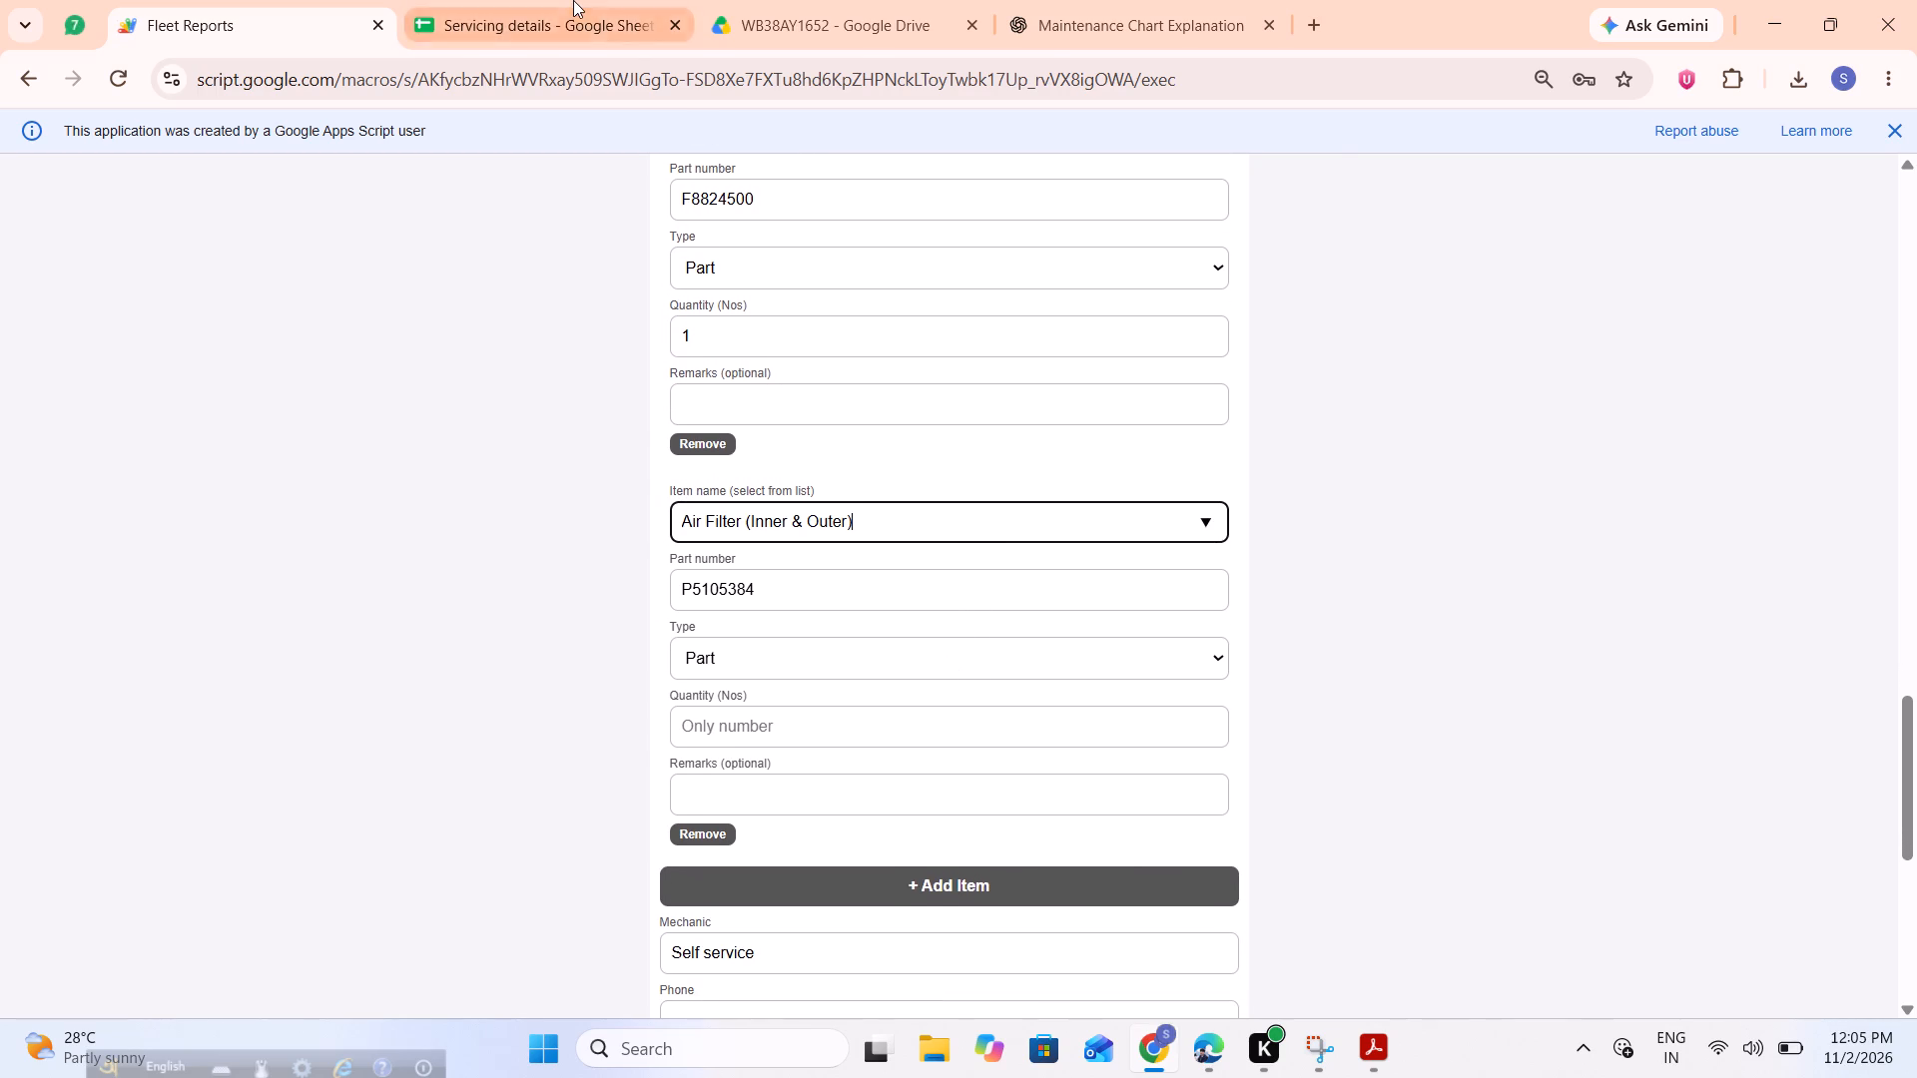
pyautogui.click(573, 0)
pyautogui.click(782, 0)
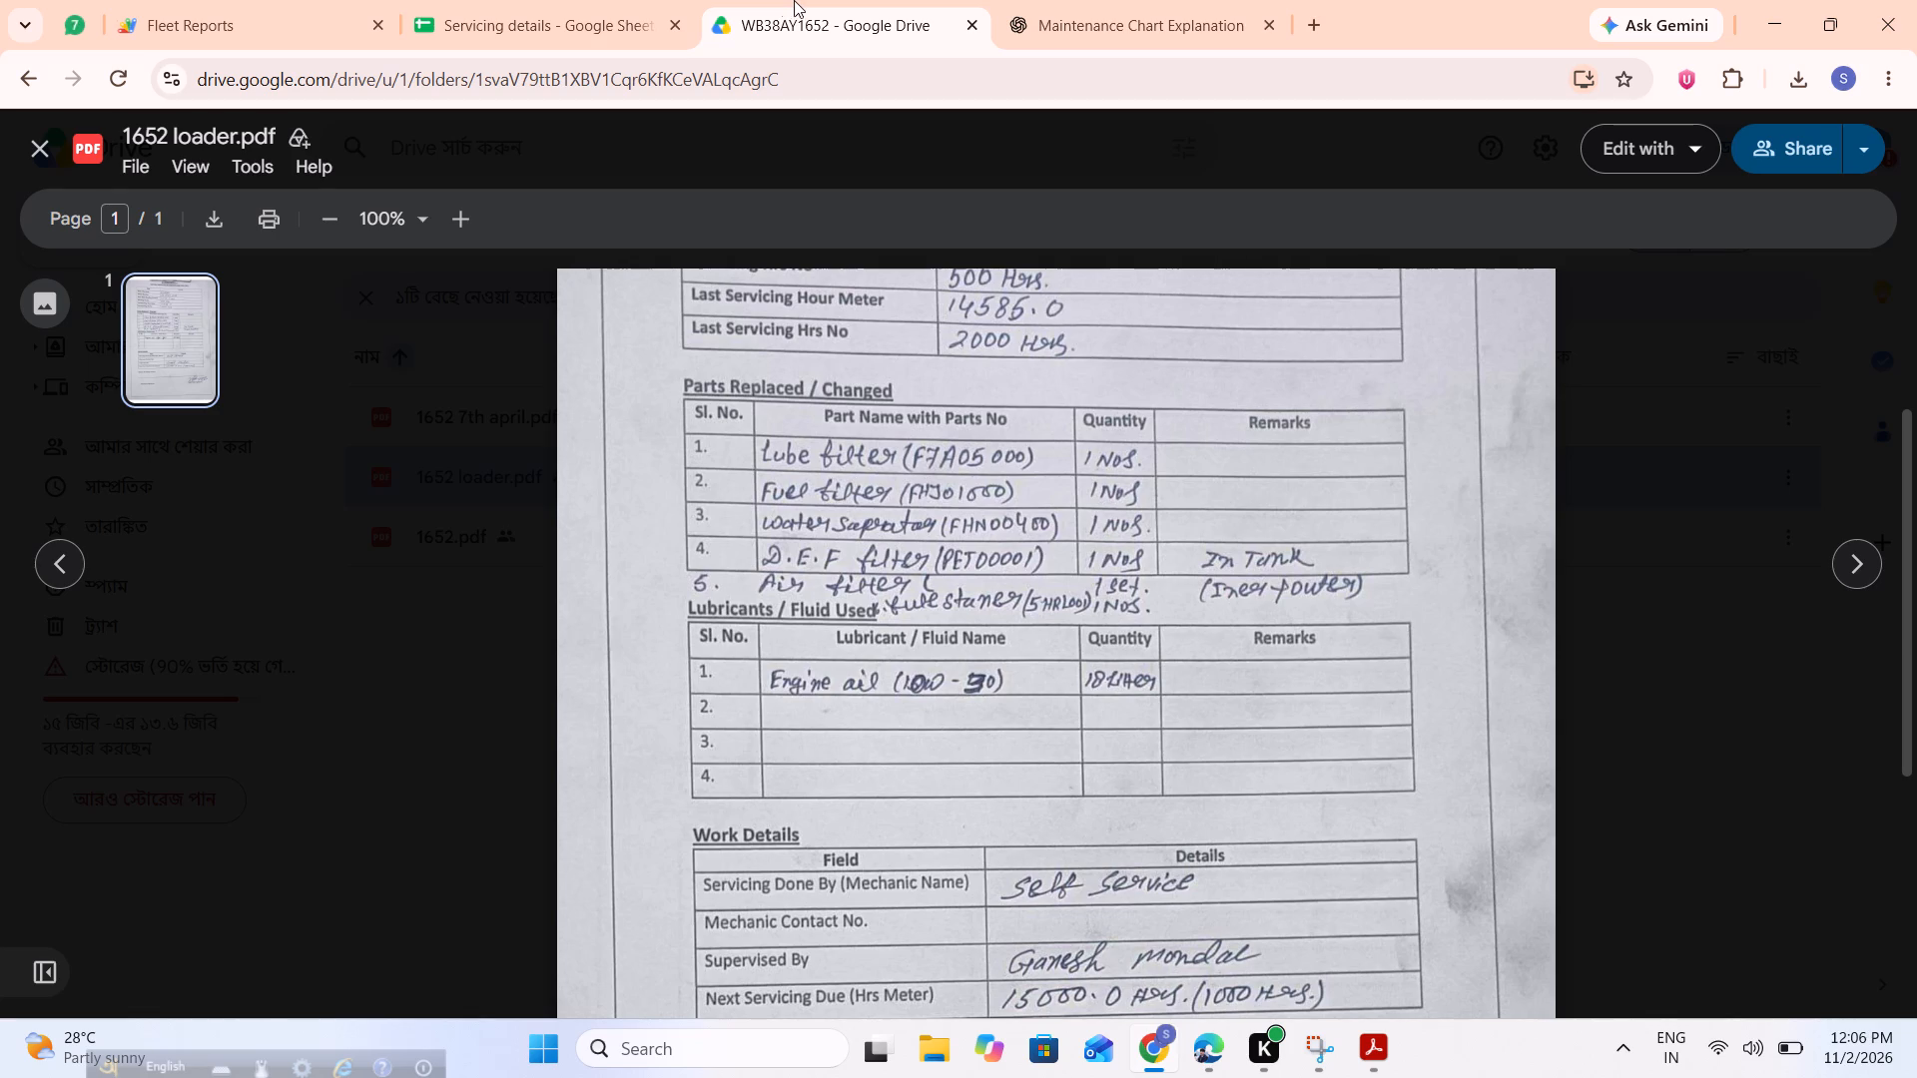
pyautogui.click(577, 0)
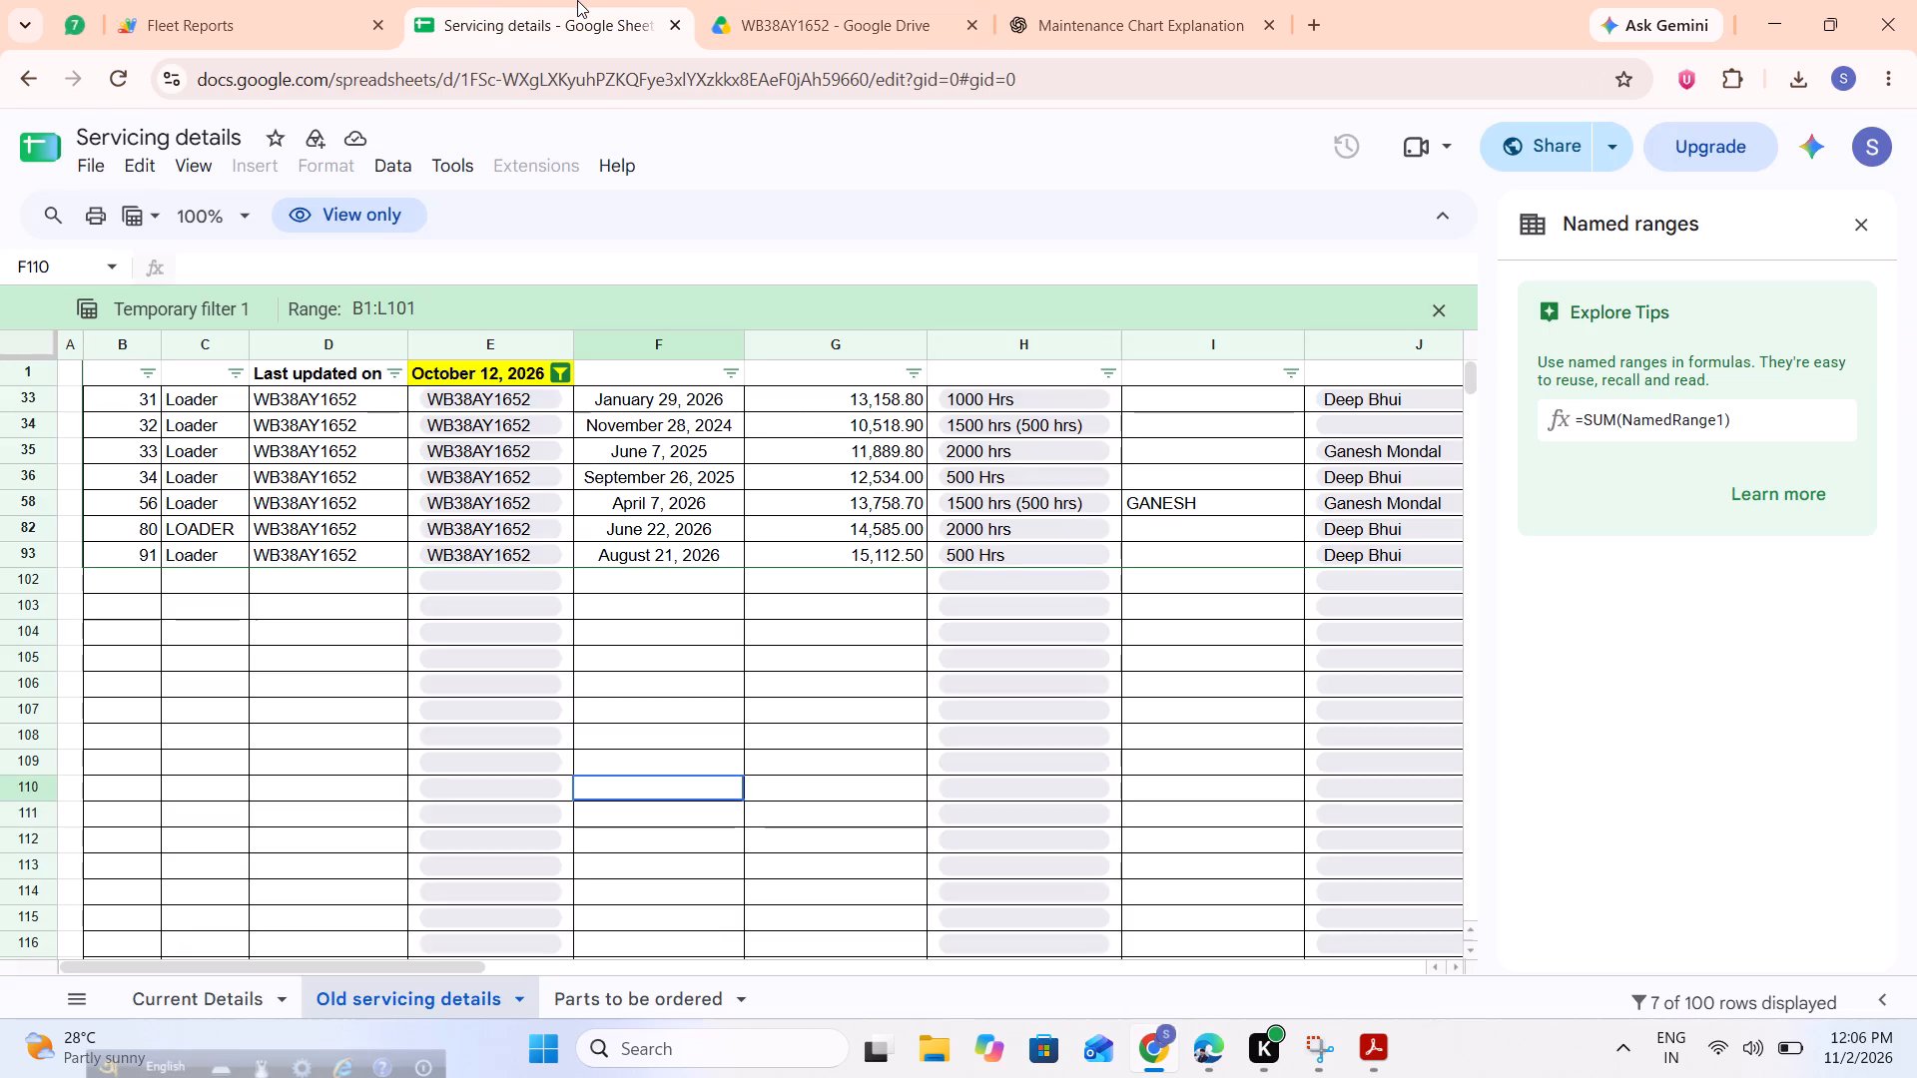
pyautogui.doubleClick(267, 0)
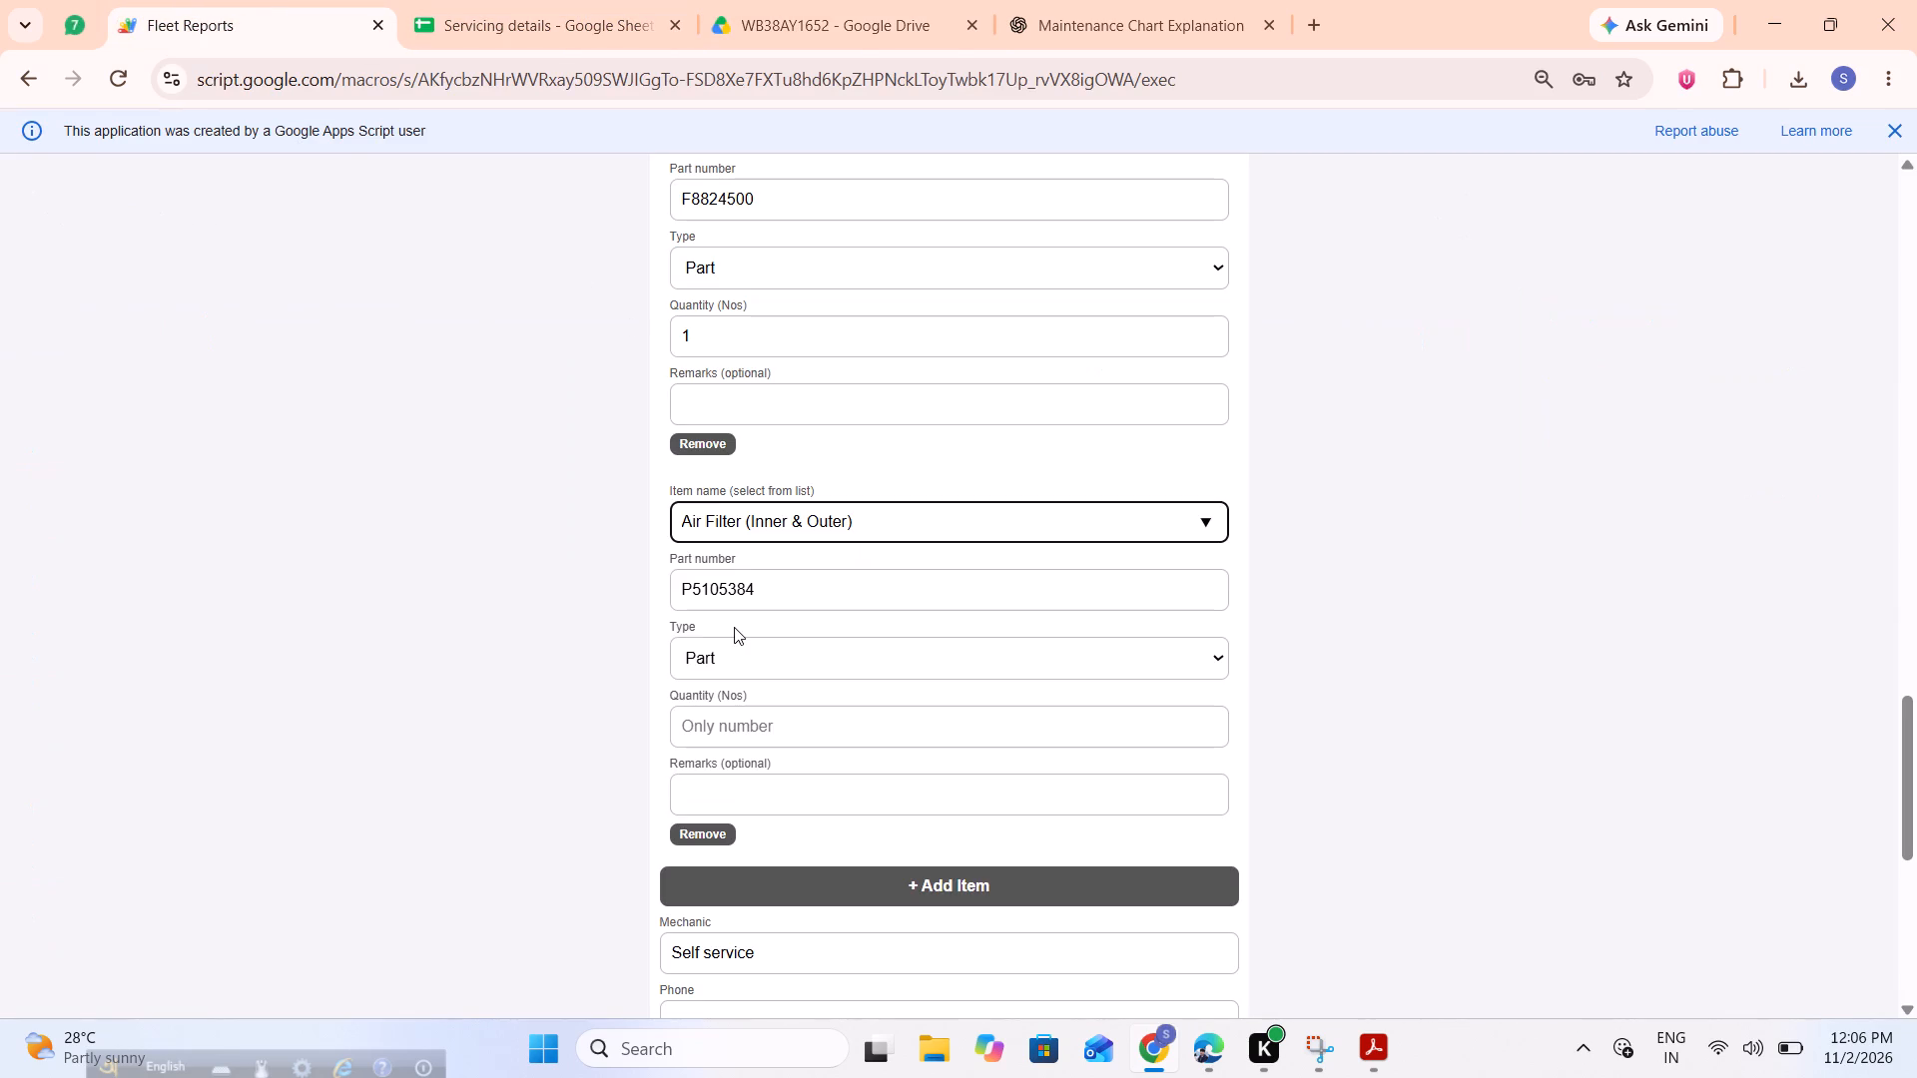
pyautogui.click(760, 711)
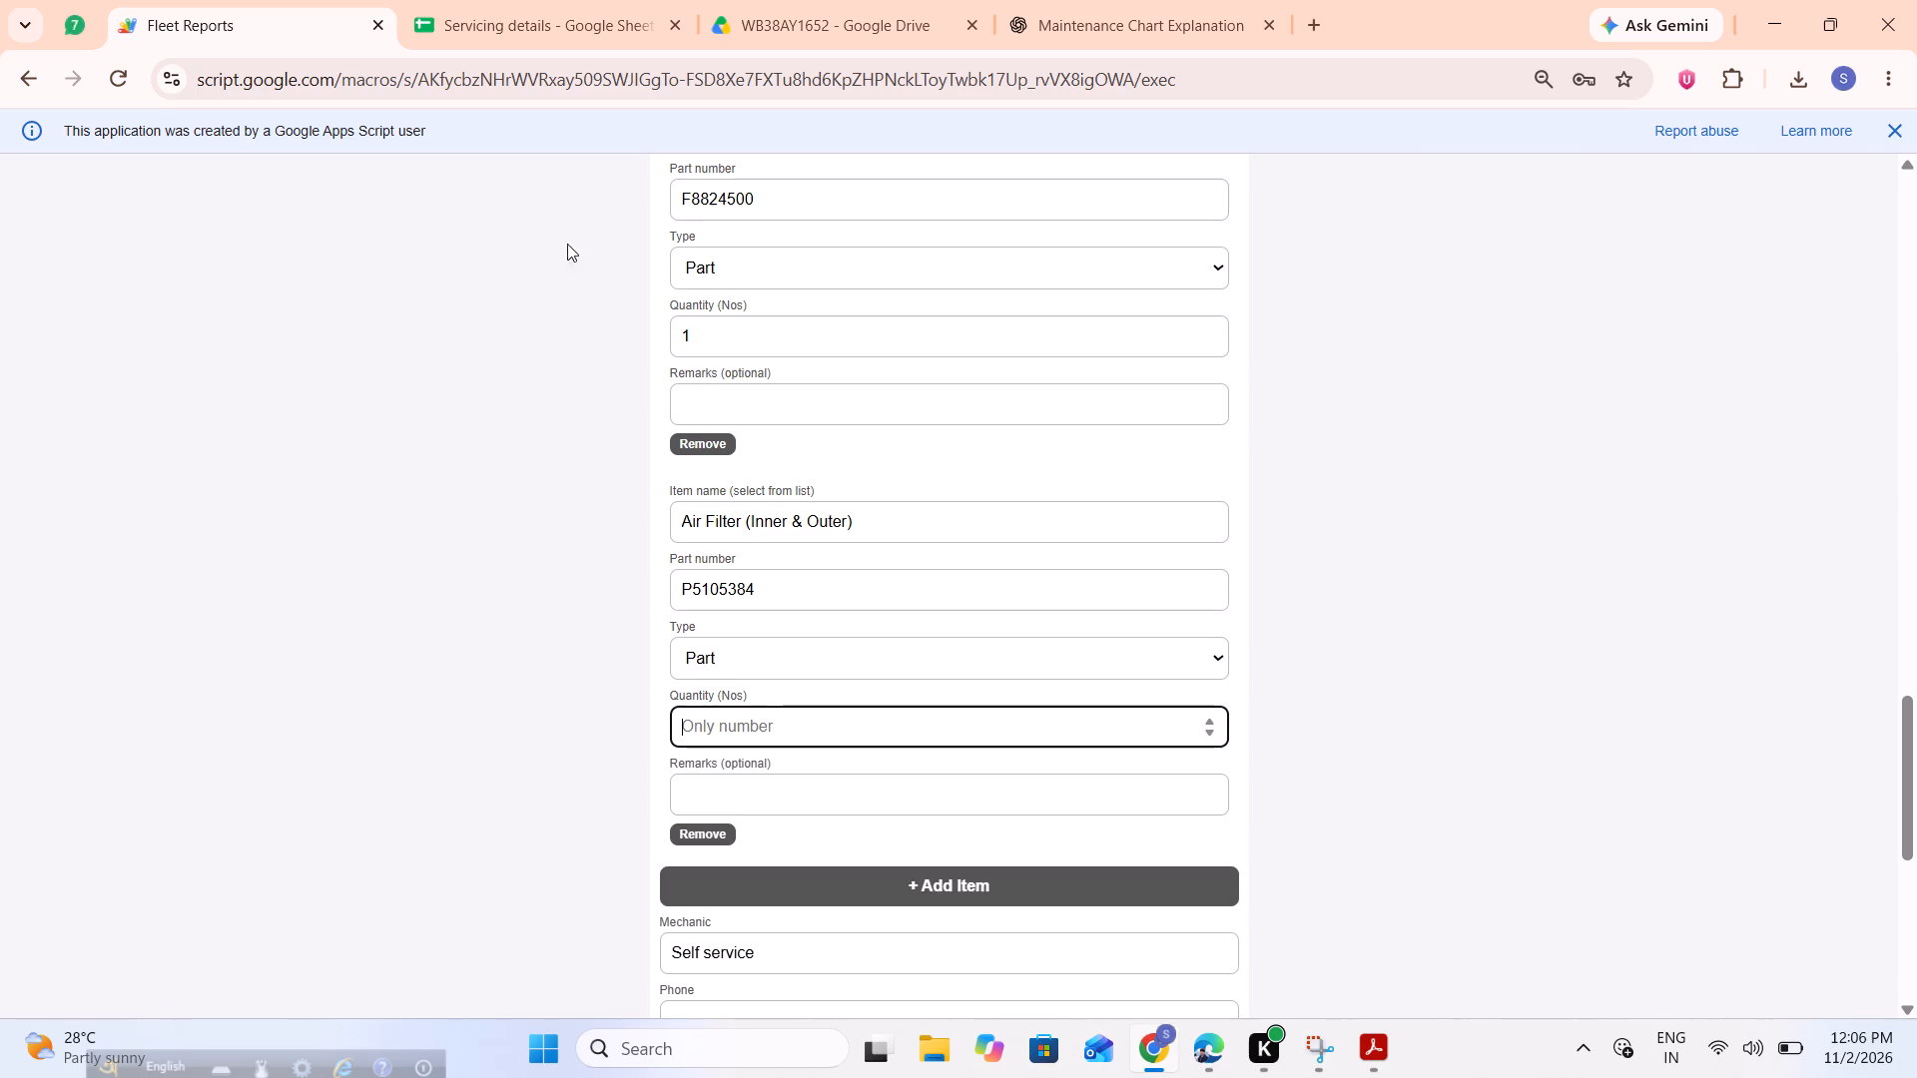
# Search the web in a new tab for the meaning of the quantity "1 nos".
pyautogui.click(1302, 12)
pyautogui.click(1066, 64)
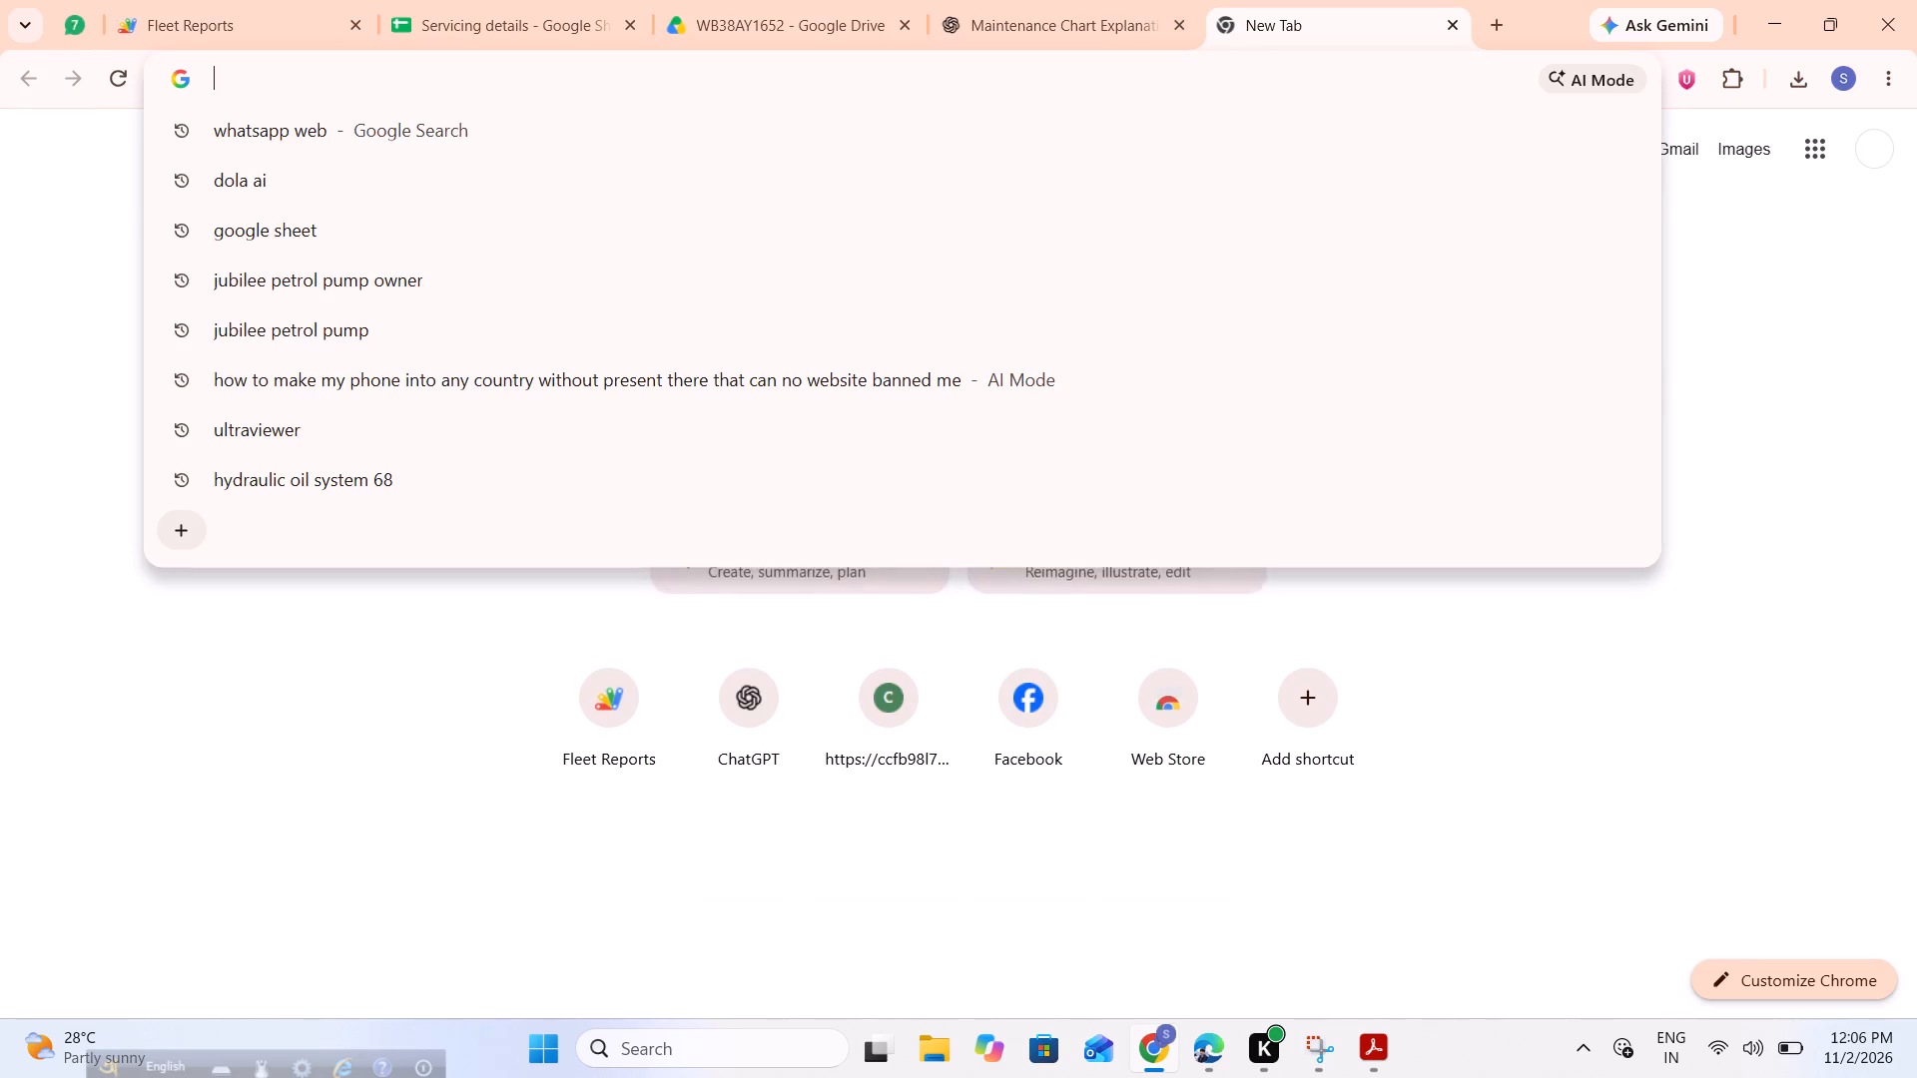
pyautogui.press('1')
pyautogui.click(1066, 64)
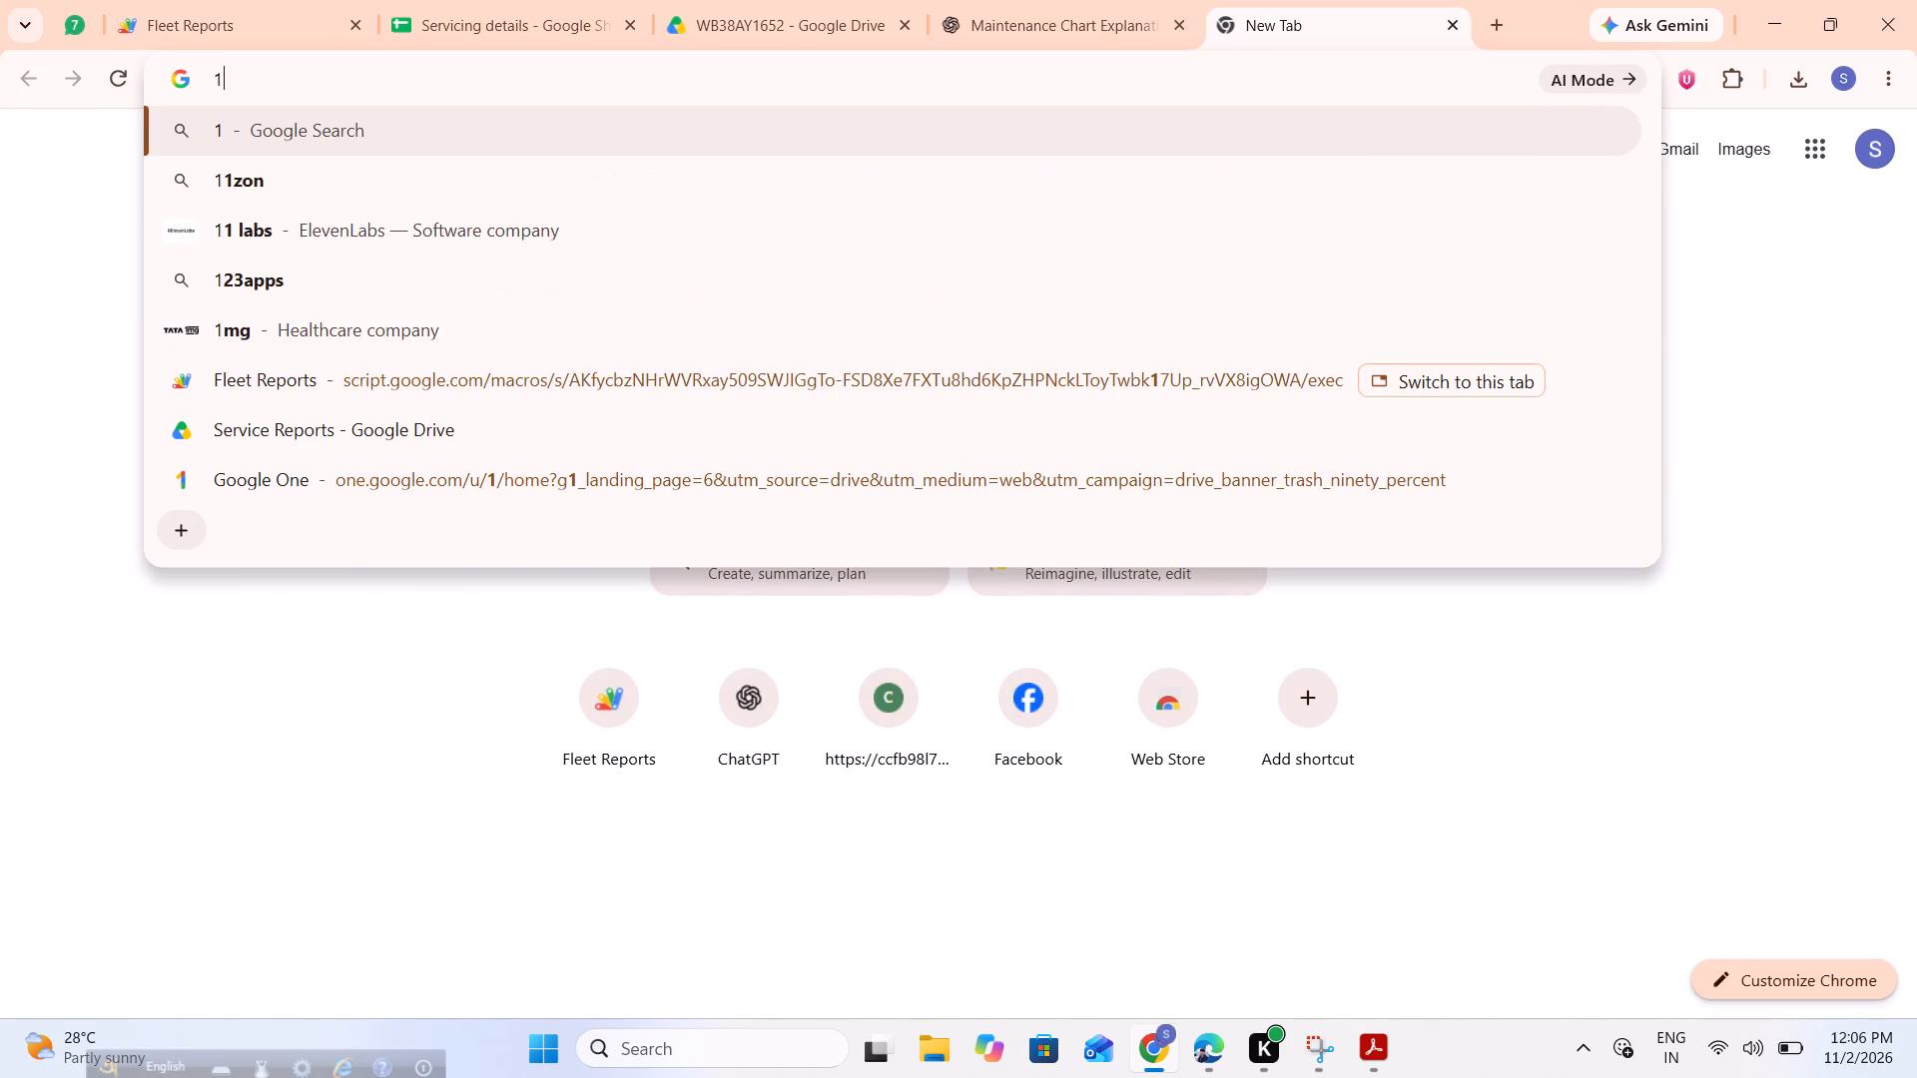
pyautogui.press('space')
pyautogui.write('nos')
pyautogui.press('space')
pyautogui.write('quantity menanig')
pyautogui.press('Return')
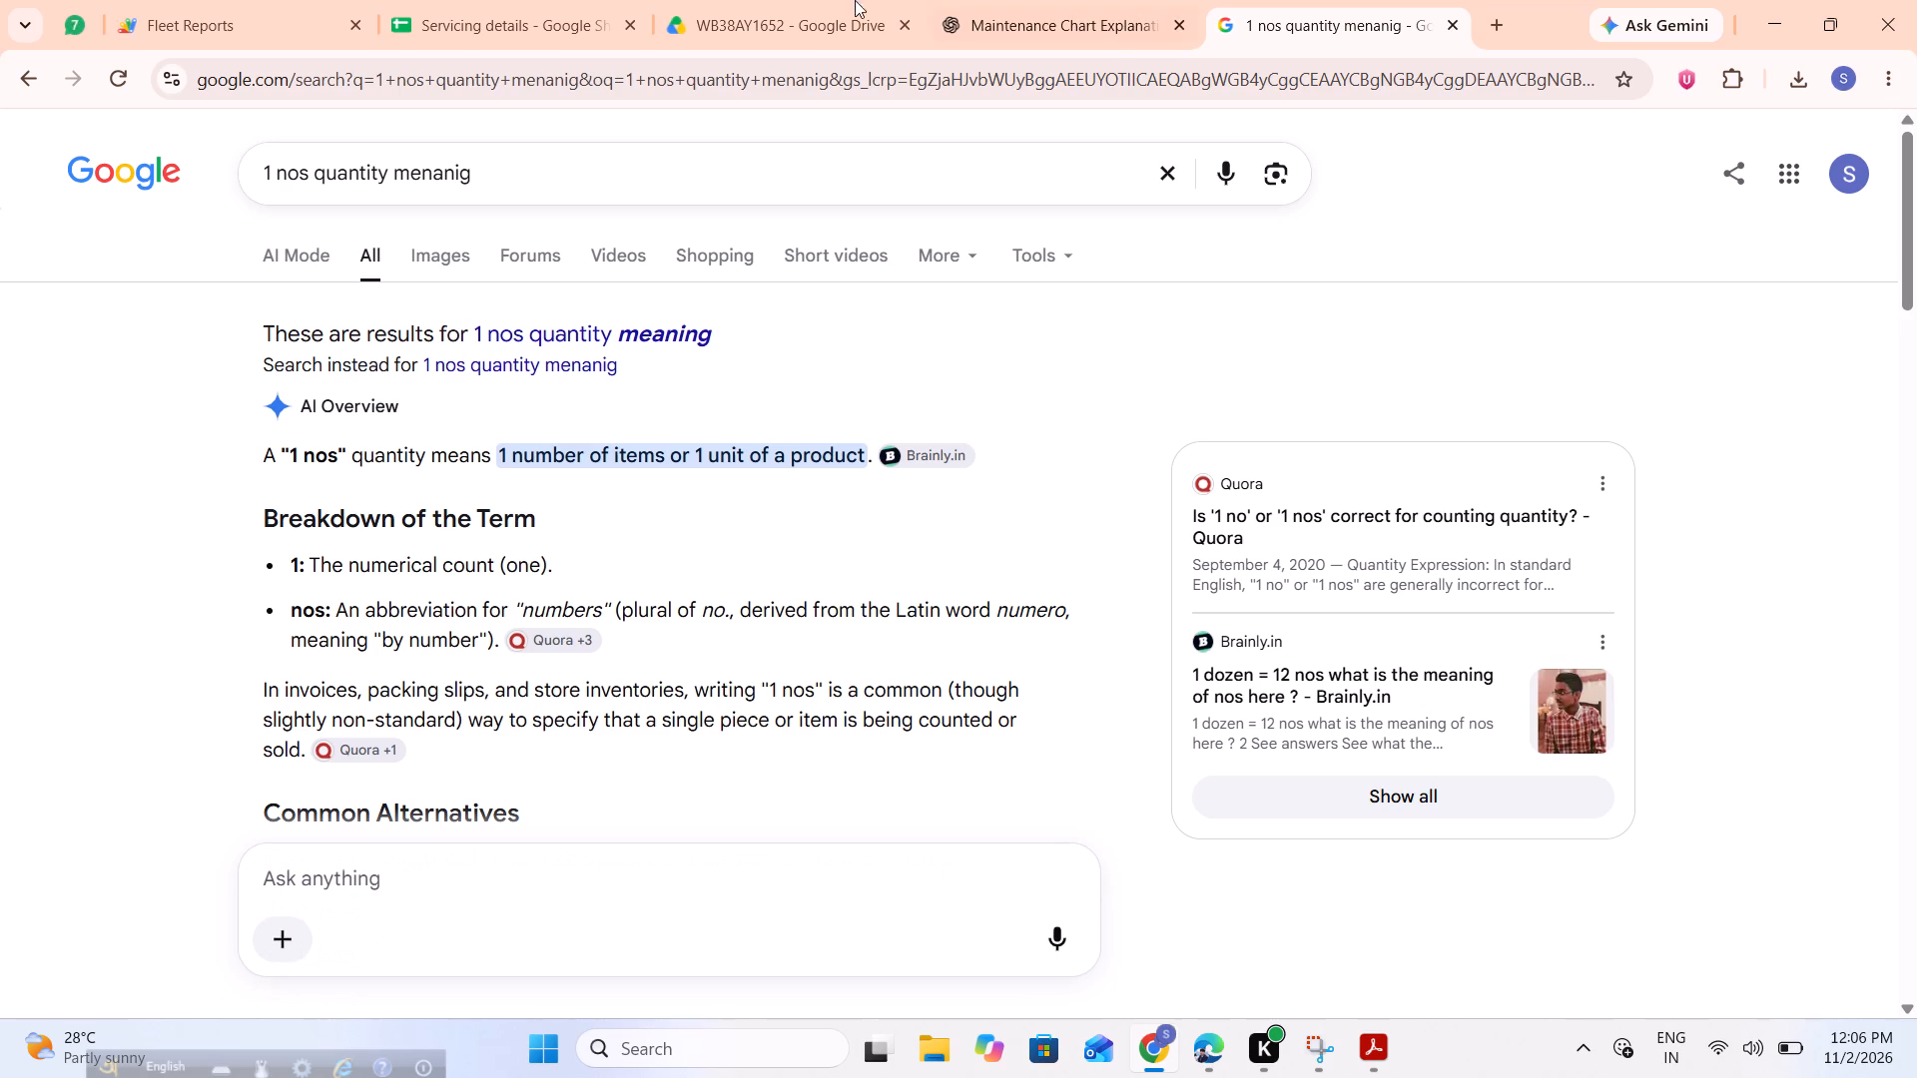
# Return to the fleet report and give the Air Filter (Inner & Outer) entry quantity 1 and the remark "1 set".
pyautogui.click(242, 0)
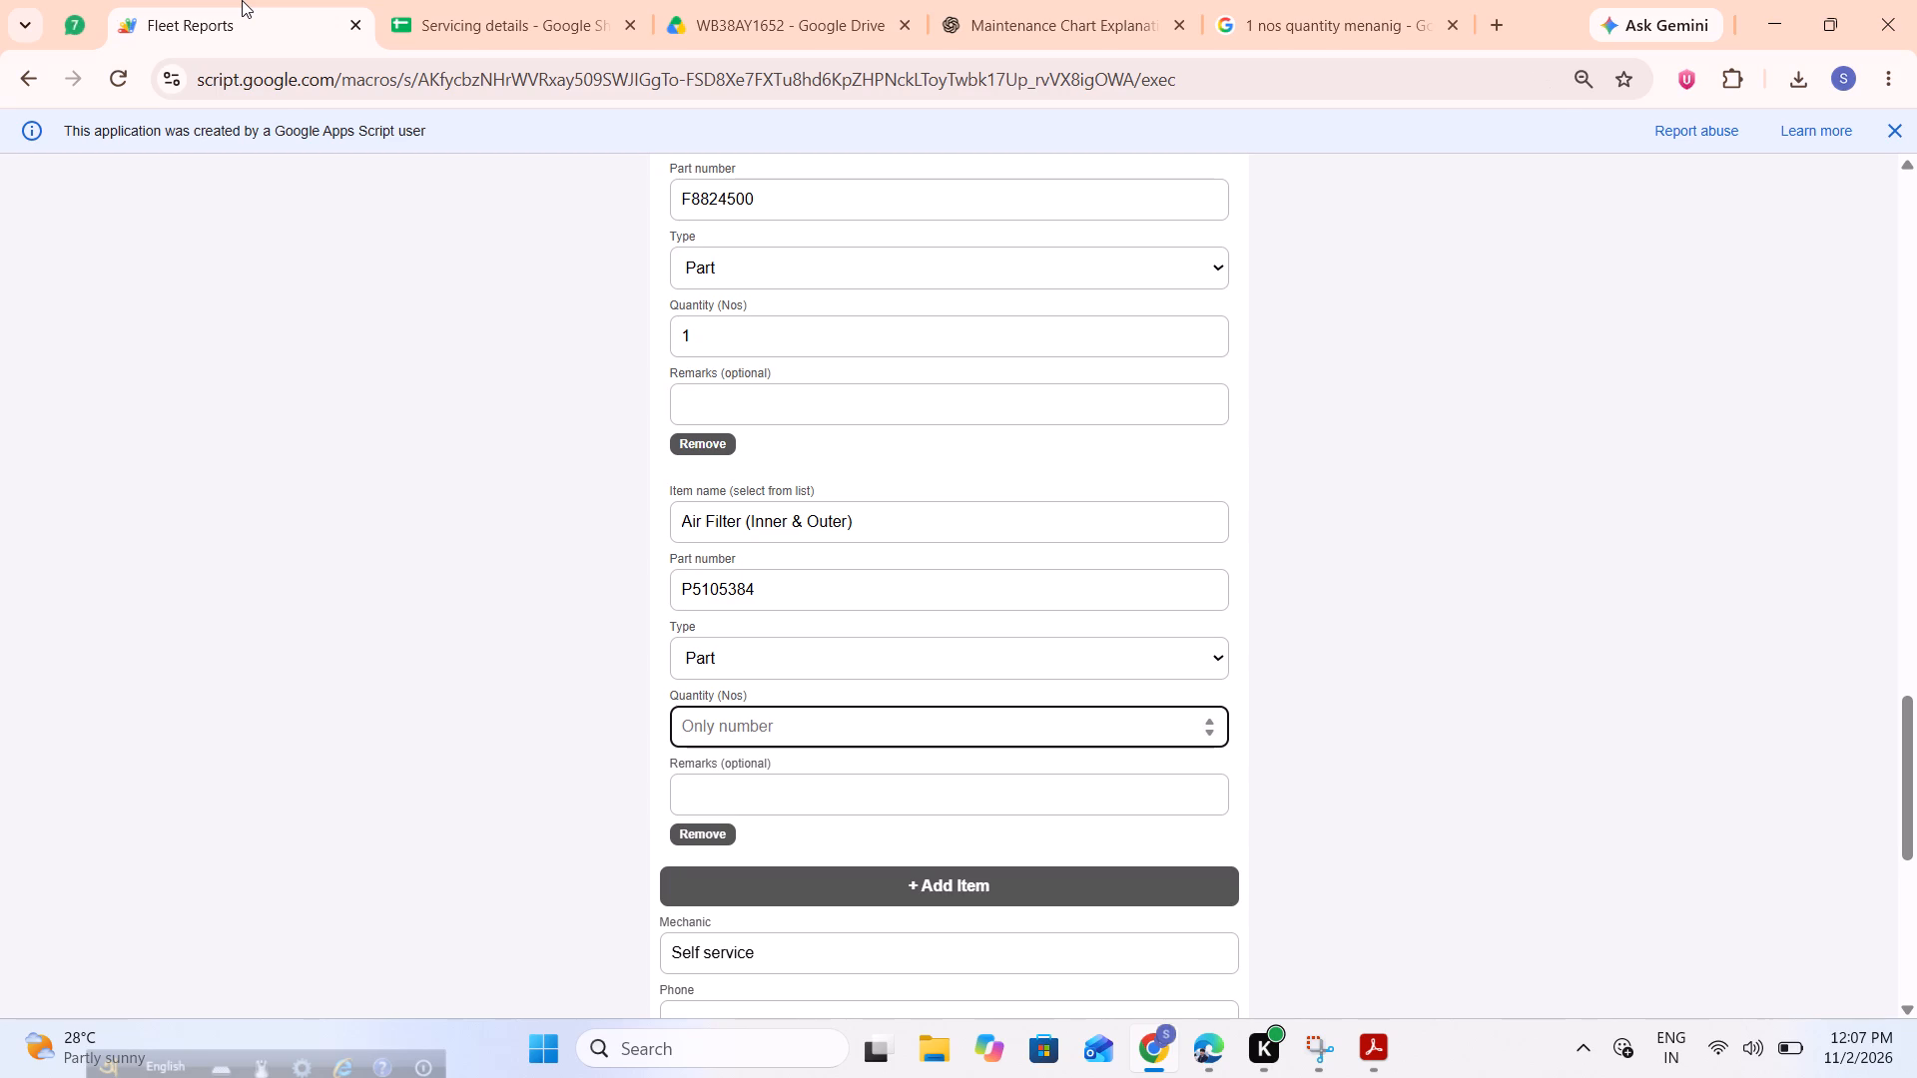
pyautogui.press('1')
pyautogui.click(683, 787)
pyautogui.press('1')
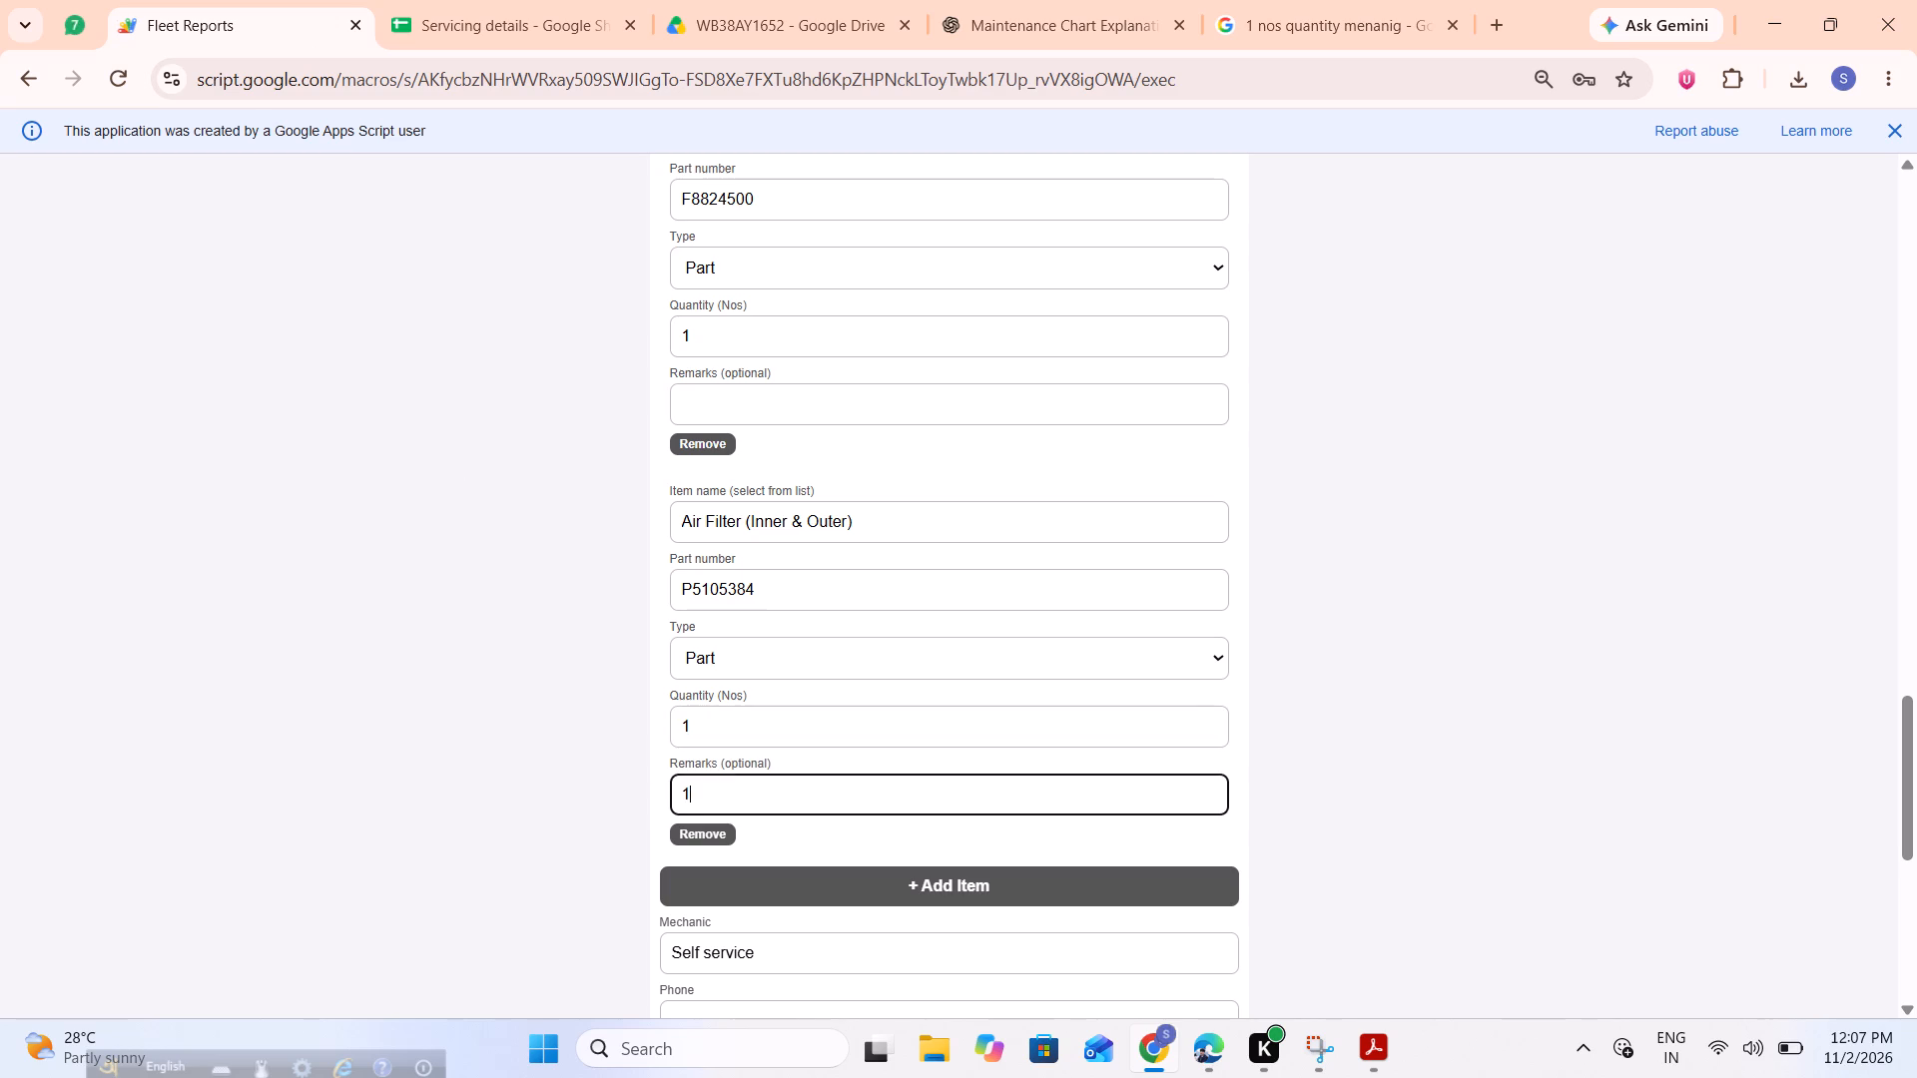
pyautogui.press('space')
pyautogui.write('set')
pyautogui.click(787, 842)
# Compare the fleet report's work details and delay reason with the scanned 1652 loader record.
pyautogui.scroll(-2, 787, 842)
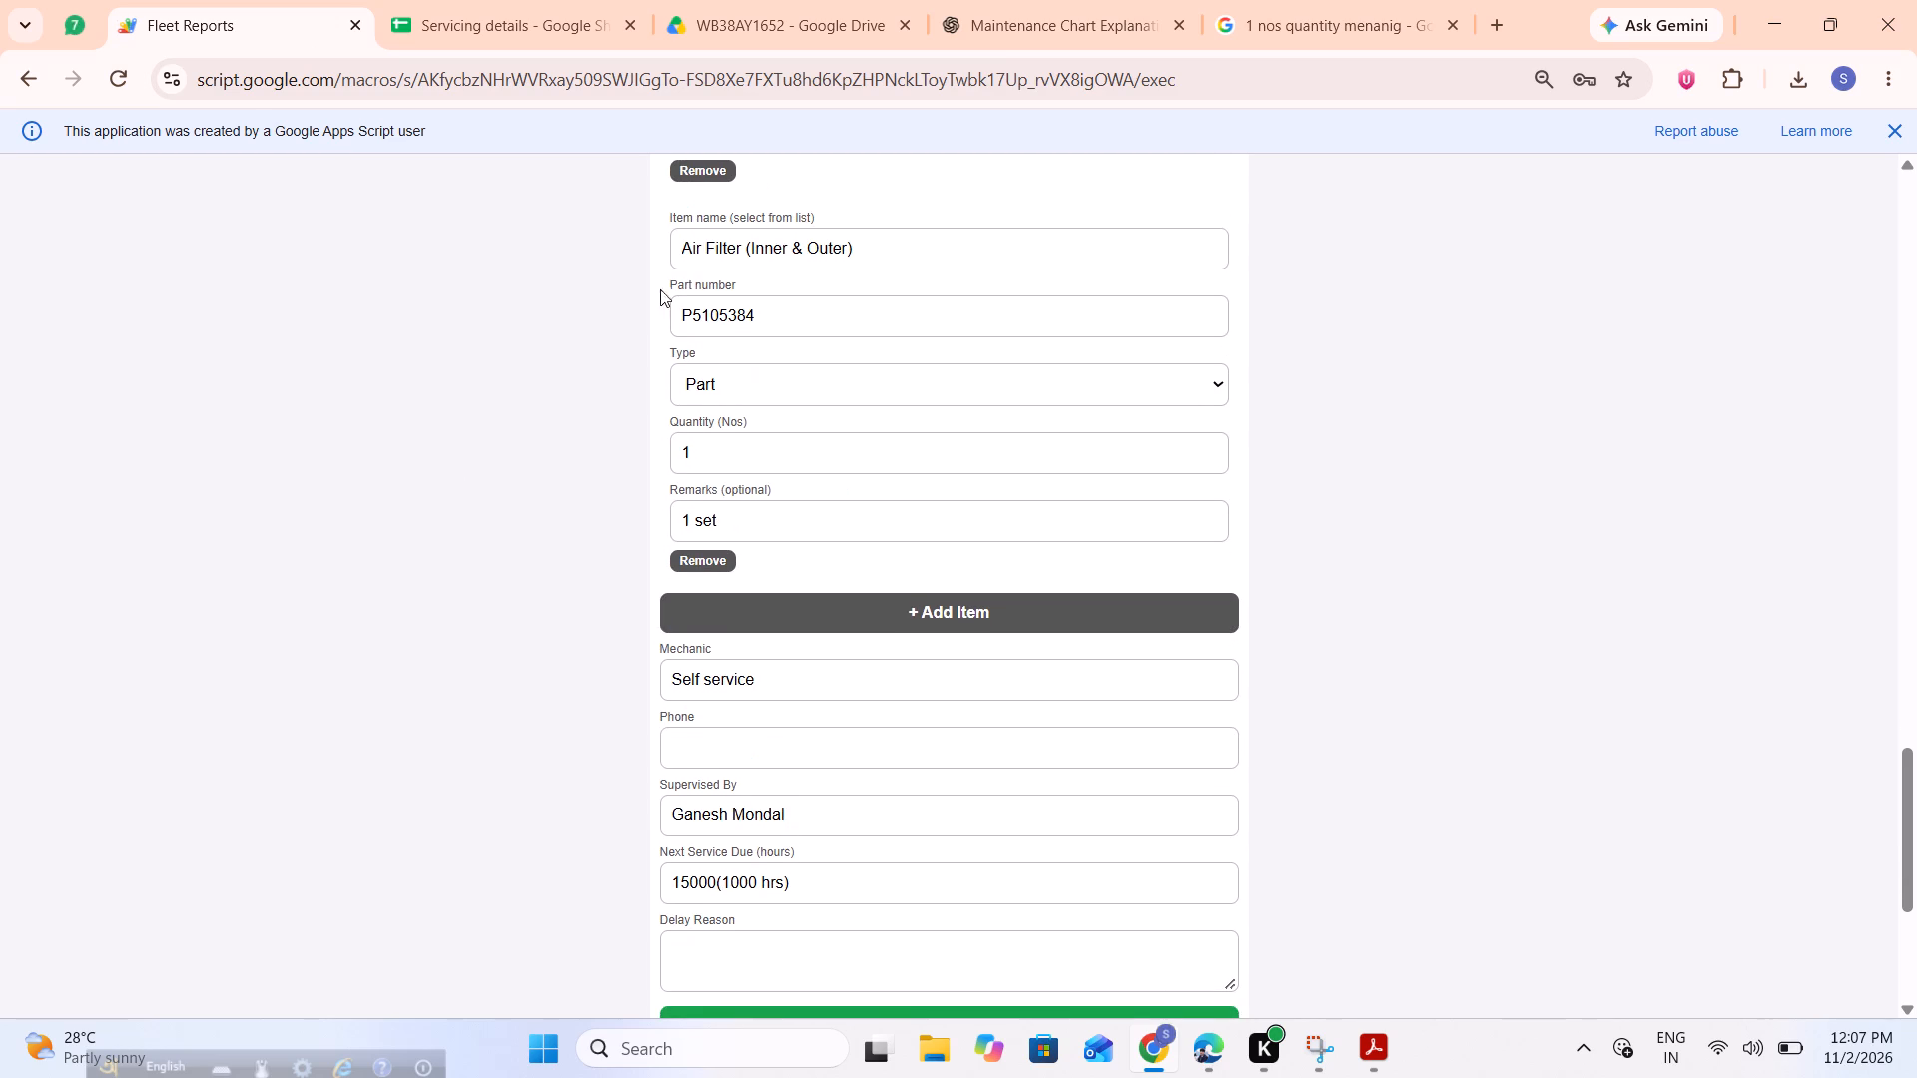
pyautogui.click(824, 0)
pyautogui.scroll(-2, 1078, 479)
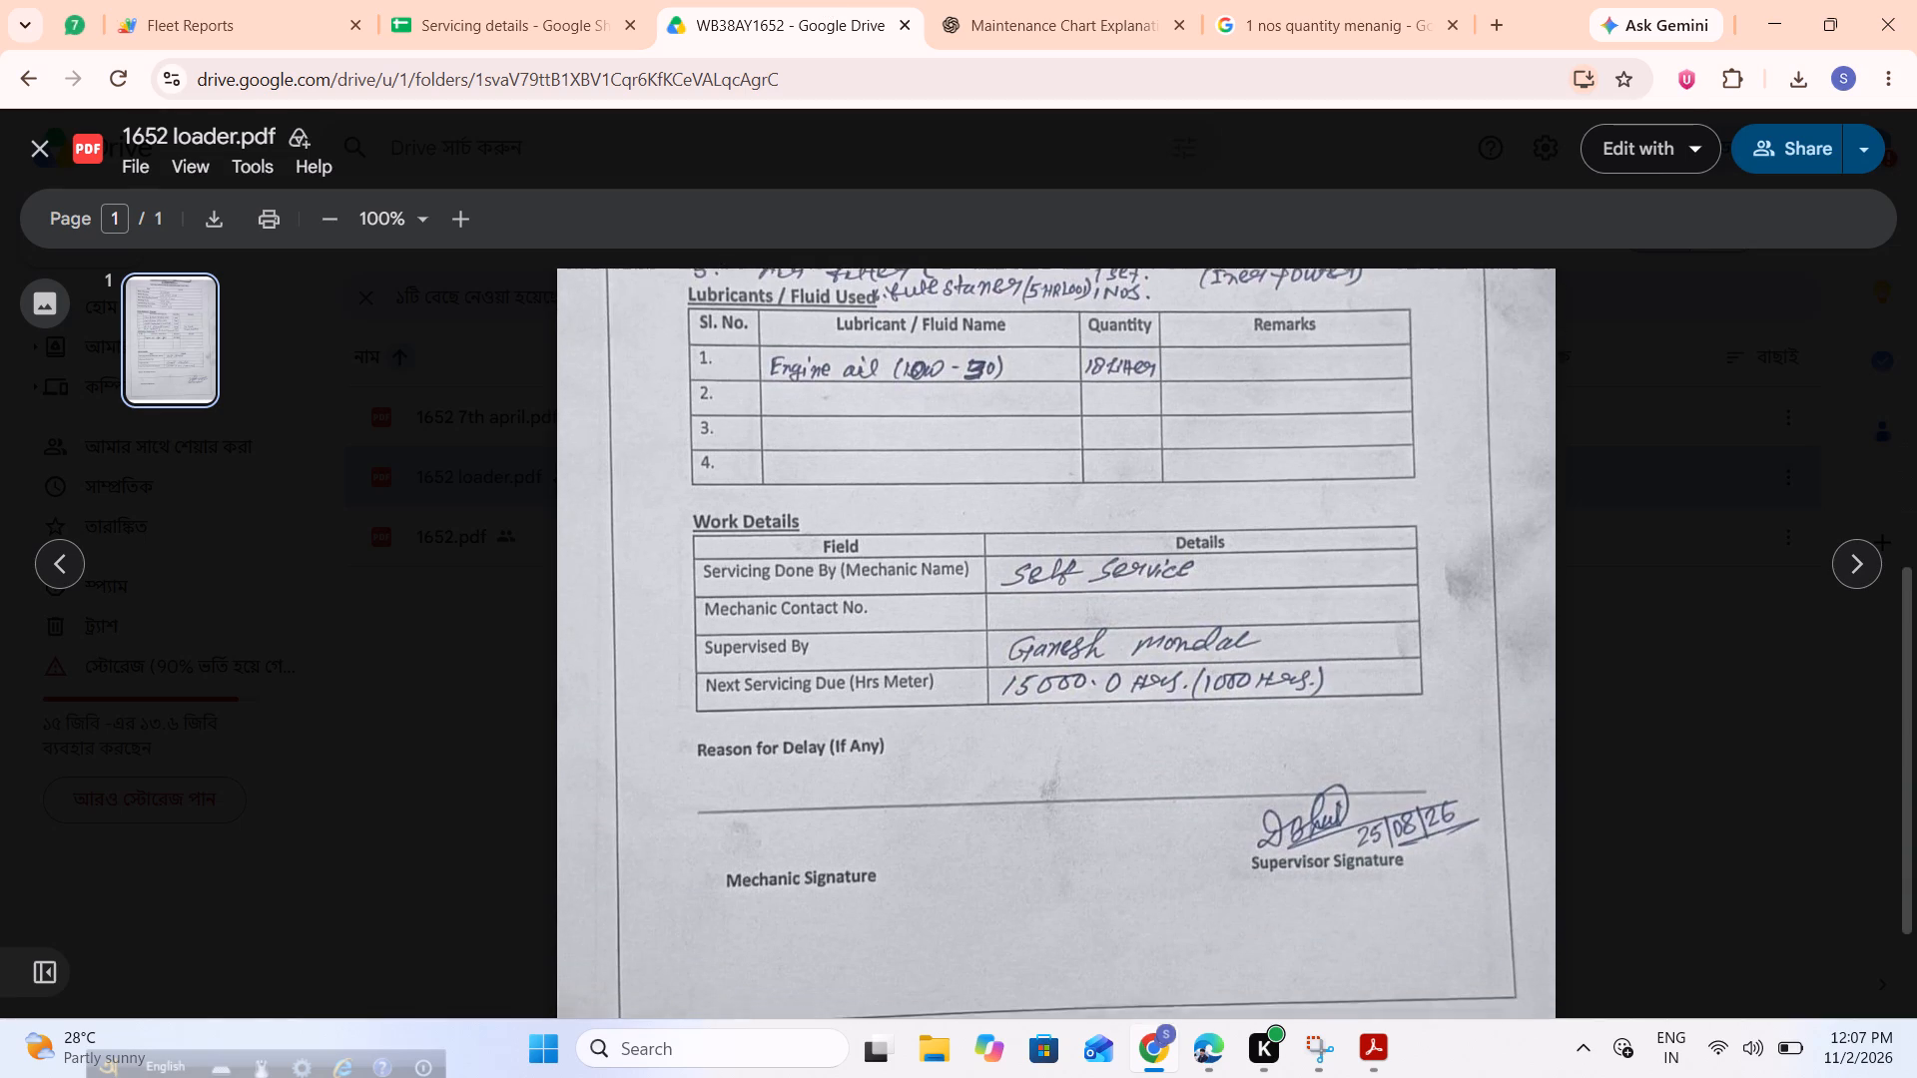
pyautogui.click(286, 0)
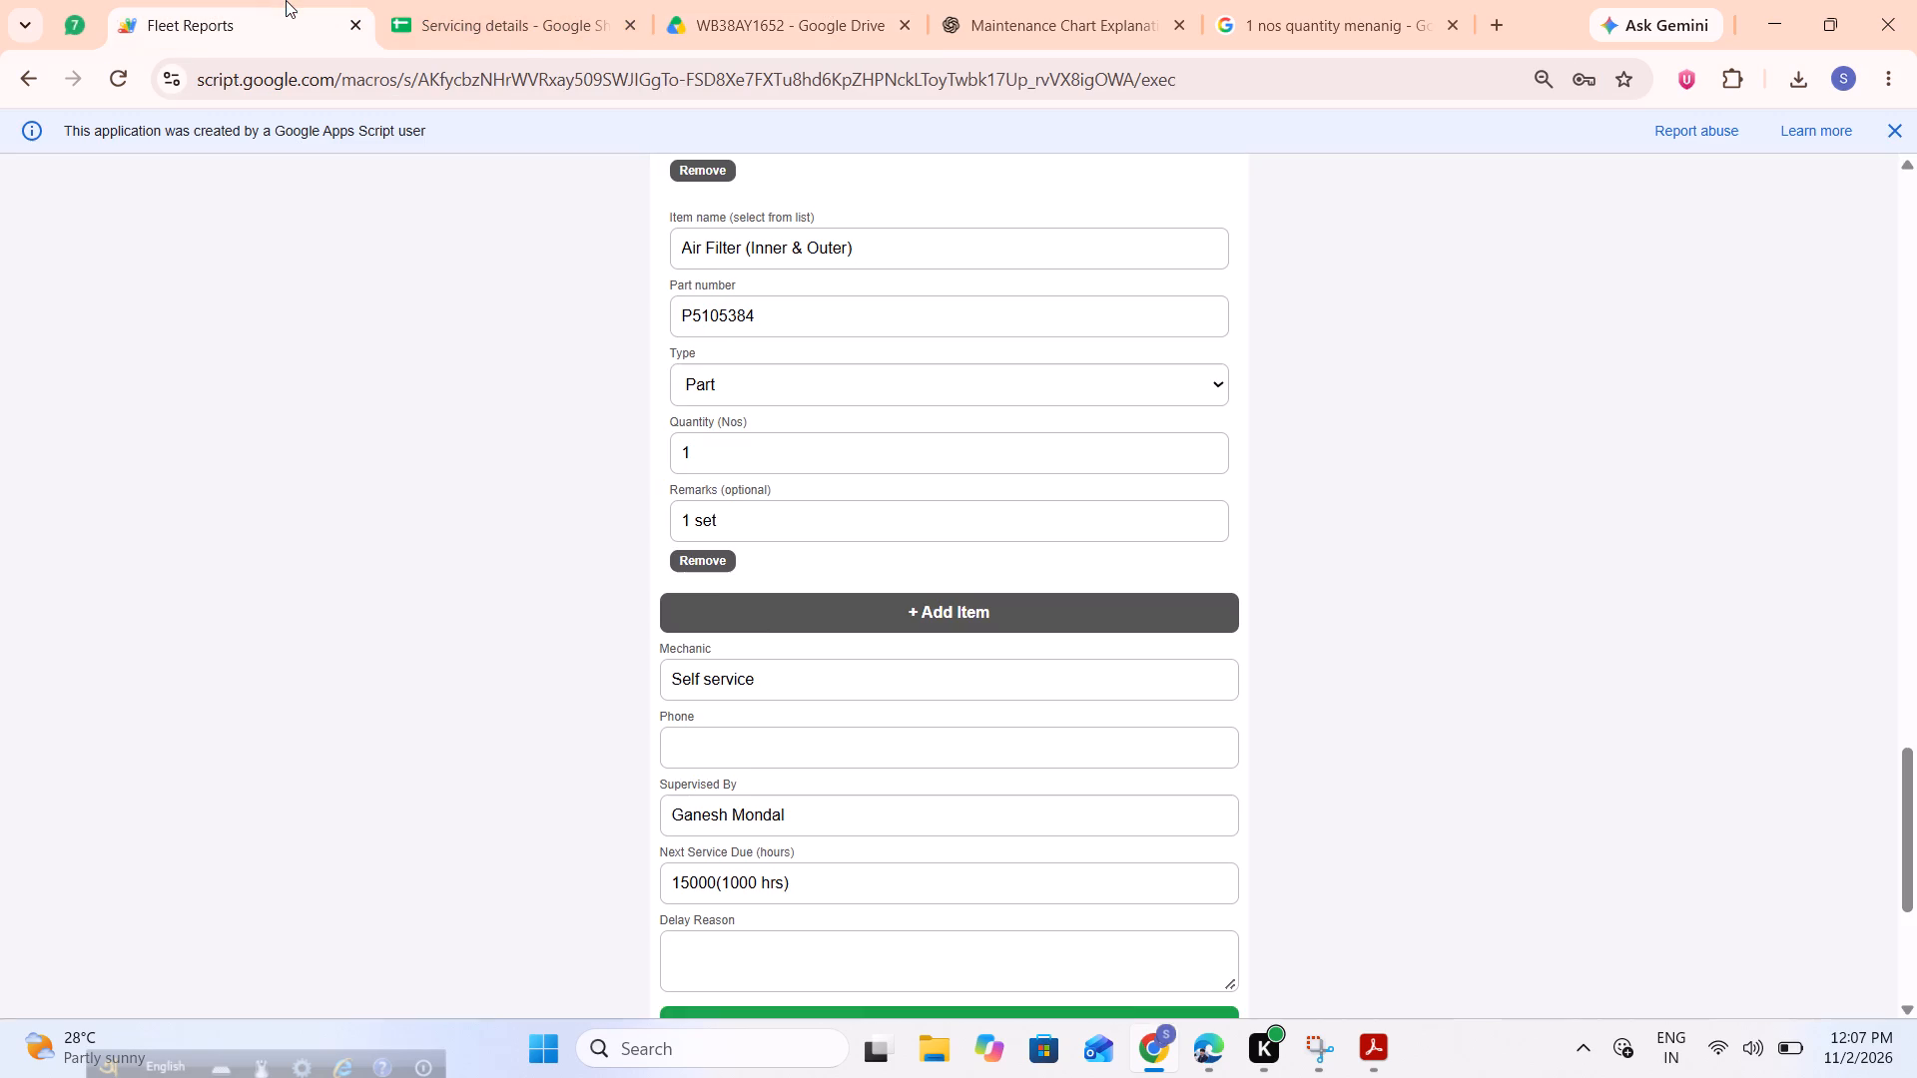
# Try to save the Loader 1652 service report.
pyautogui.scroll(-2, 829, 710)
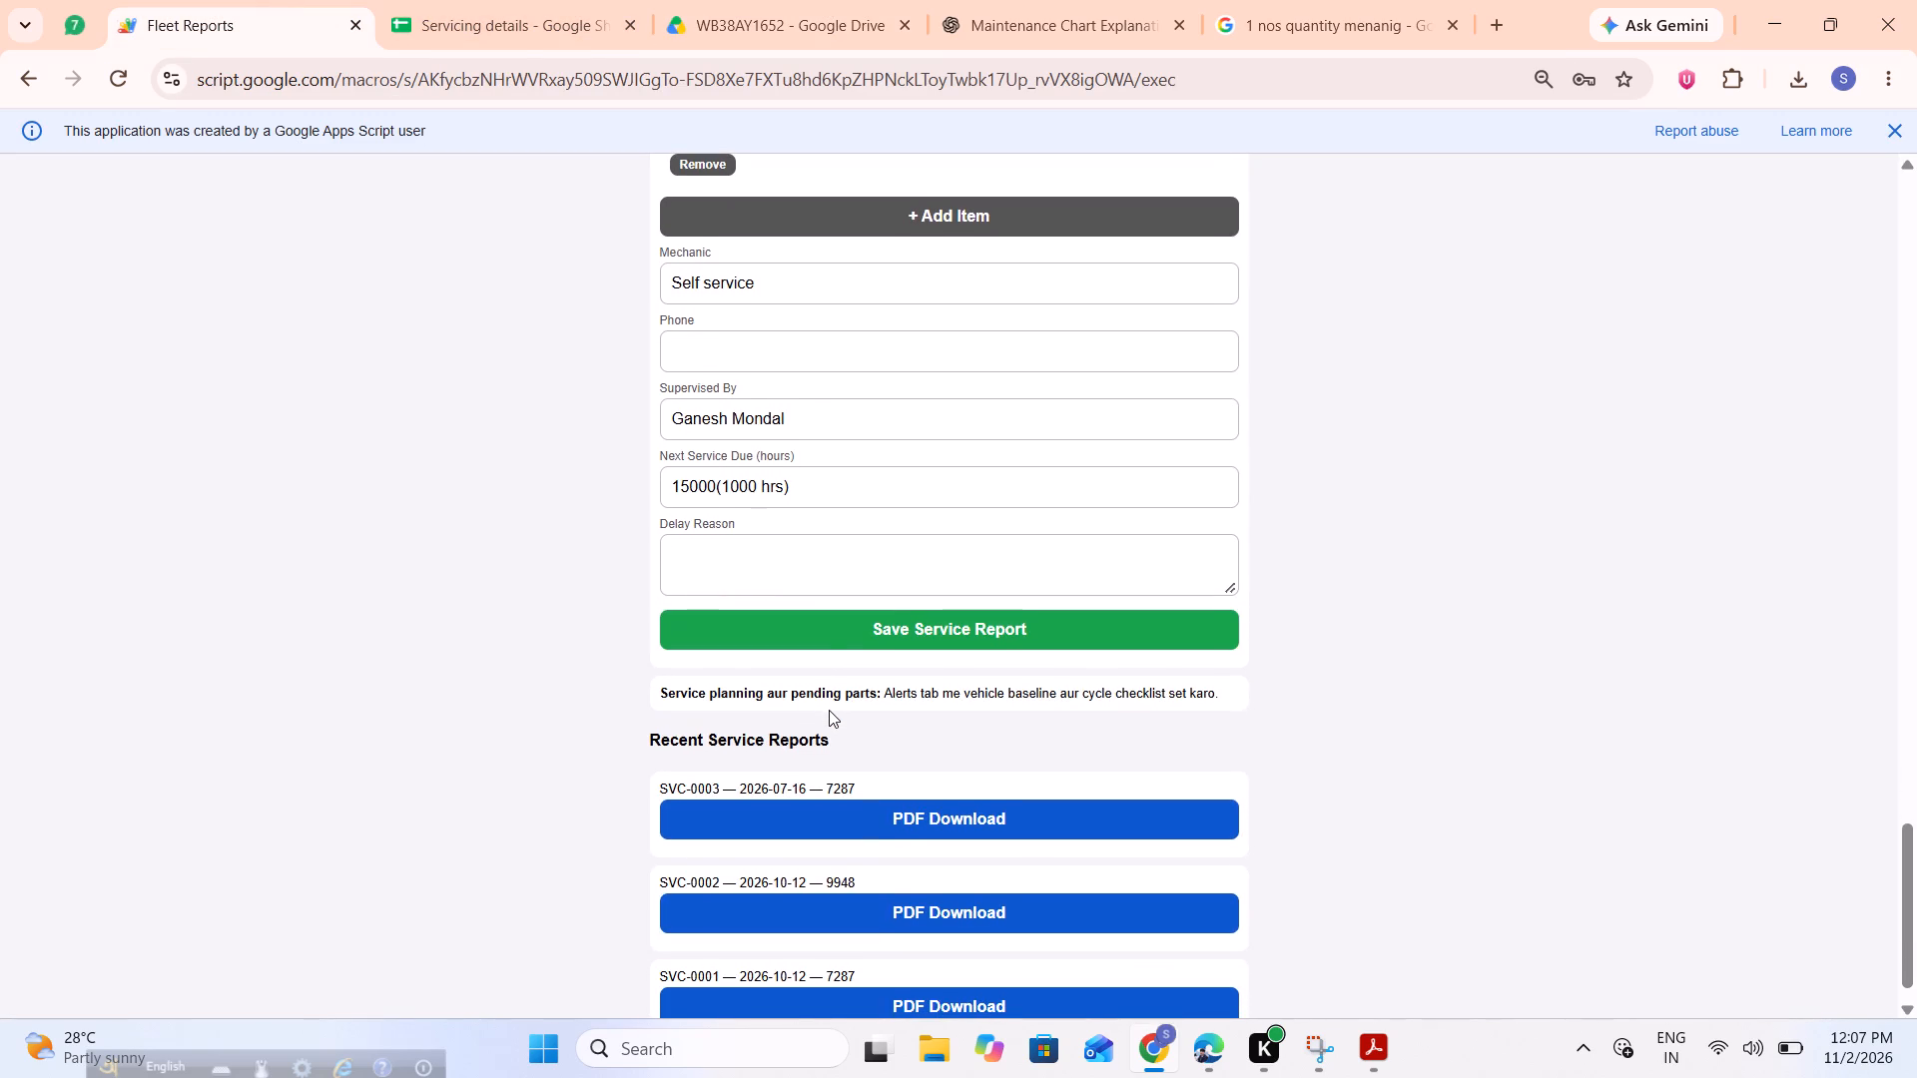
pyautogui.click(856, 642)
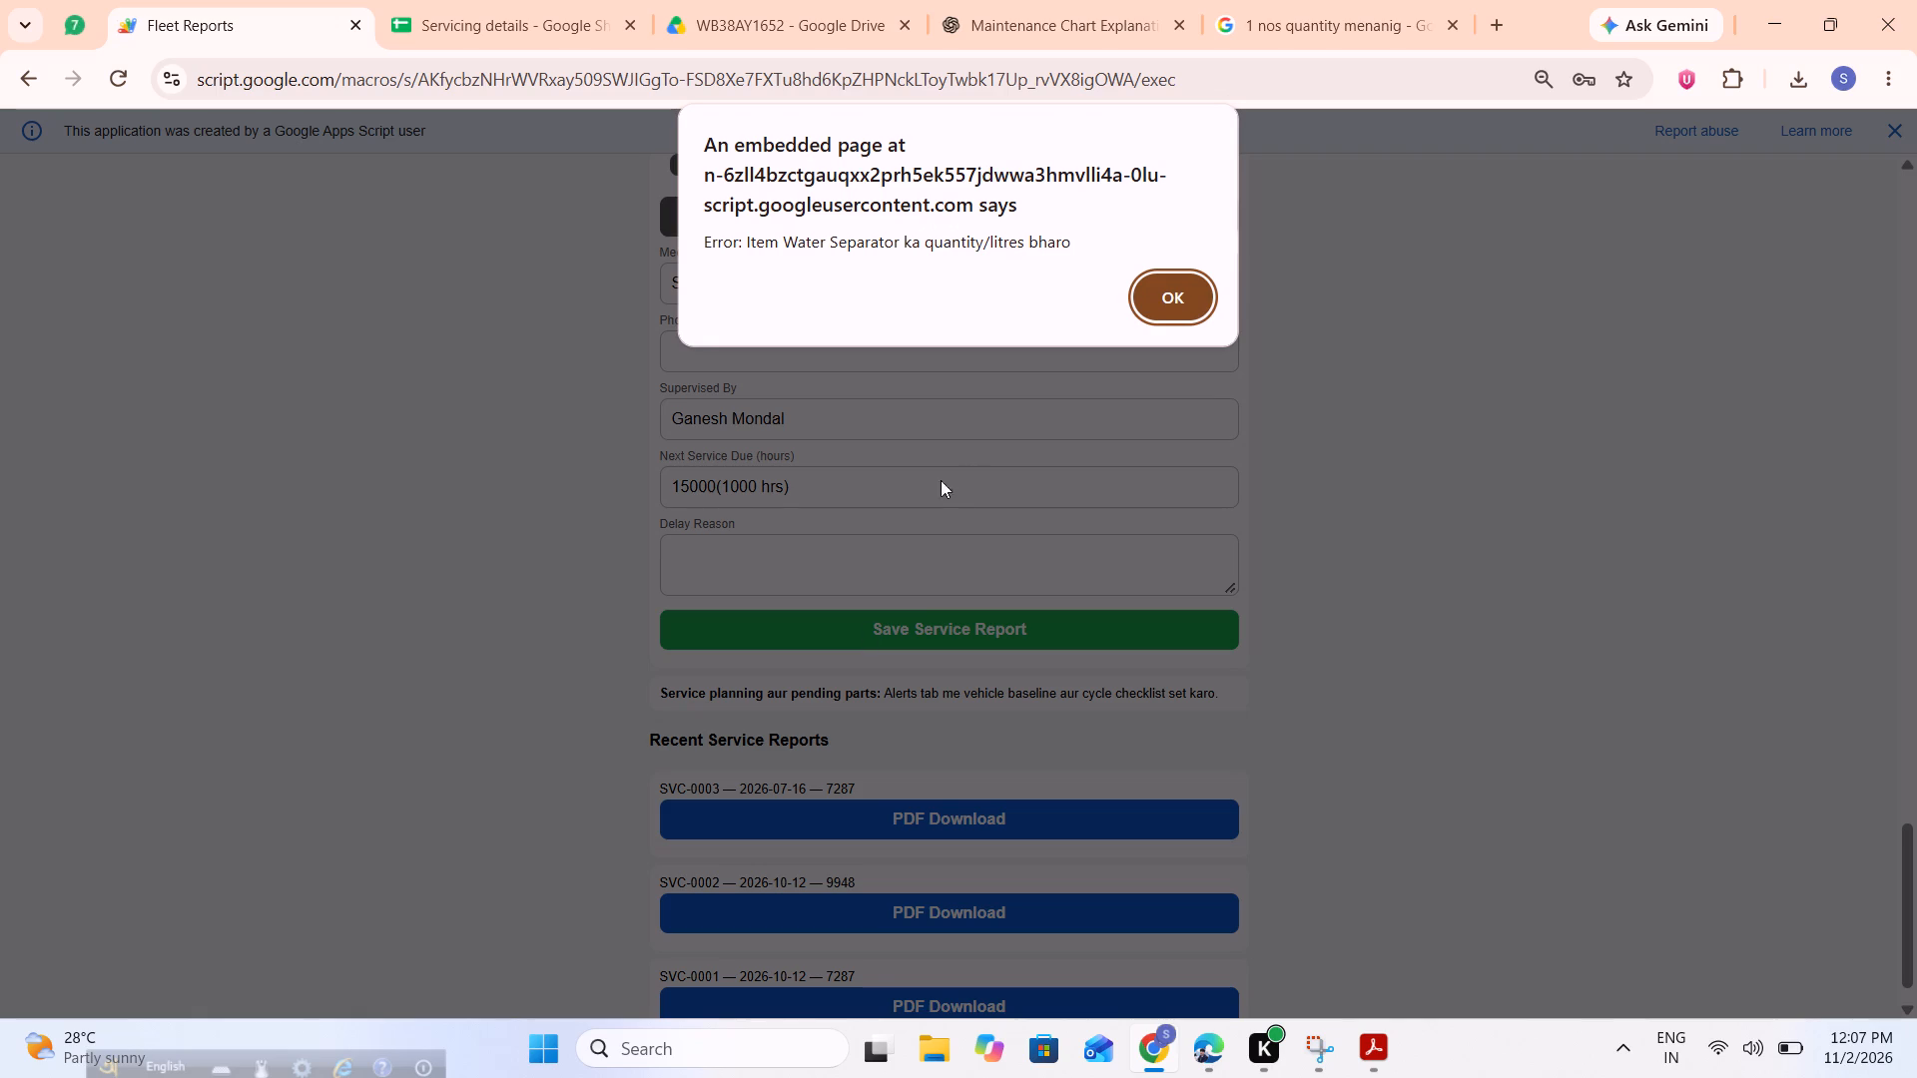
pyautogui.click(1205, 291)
# Set the quantity of the Water Separator entry, part FHN00400, to 1.
pyautogui.scroll(4, 1205, 291)
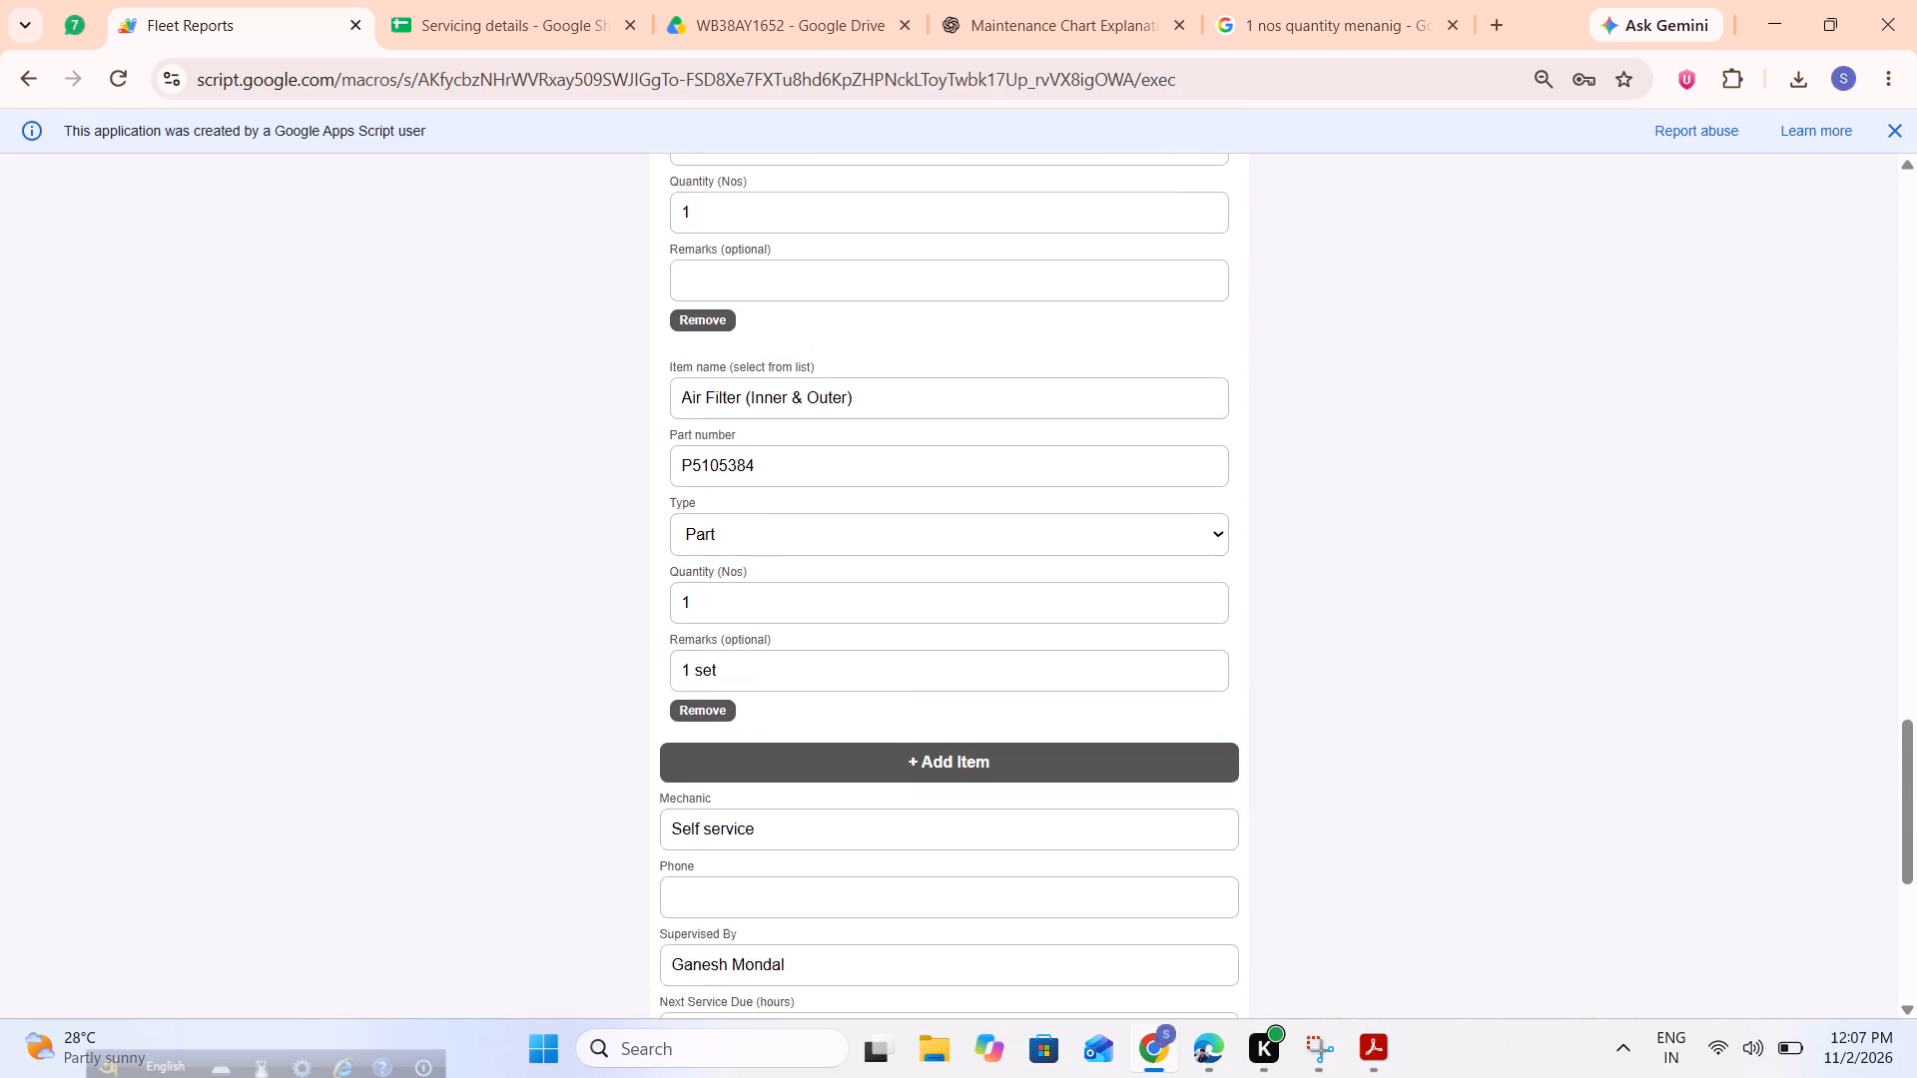
pyautogui.scroll(5, 1205, 291)
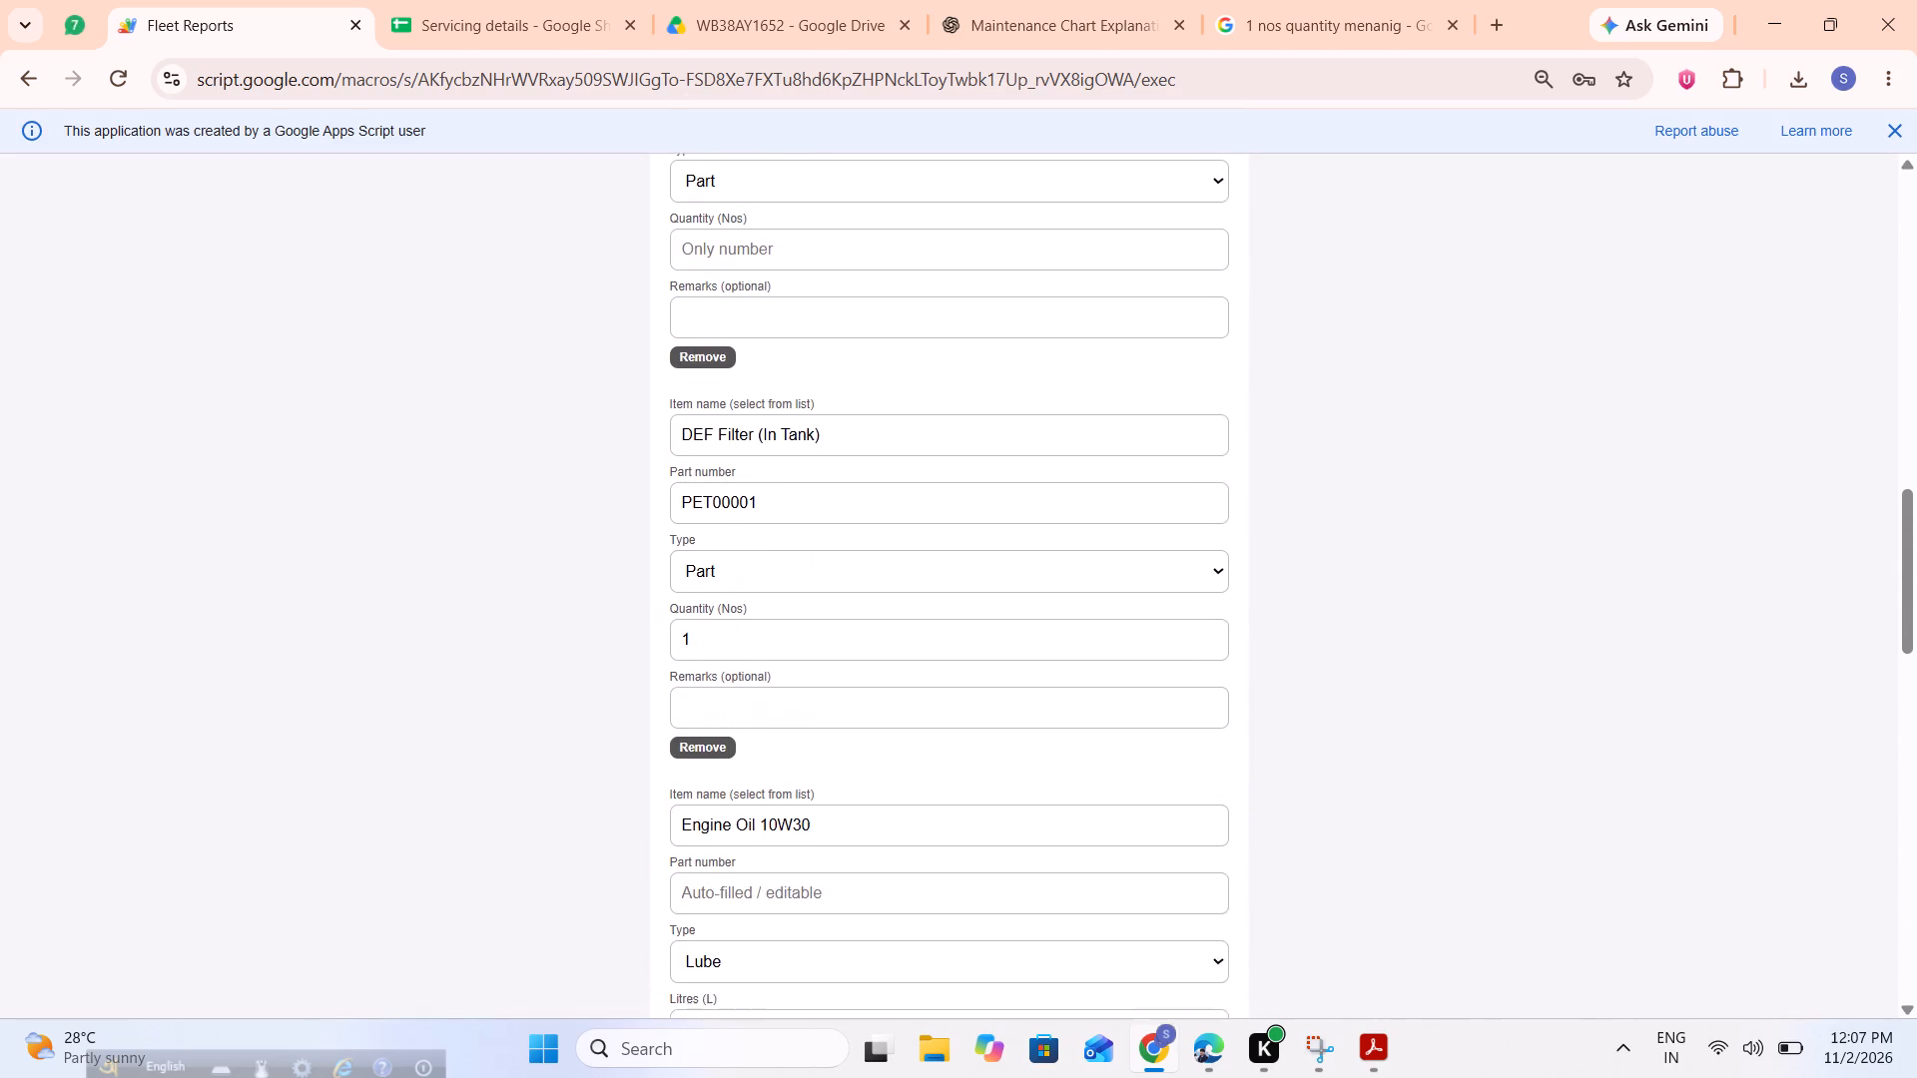
pyautogui.scroll(2, 1205, 291)
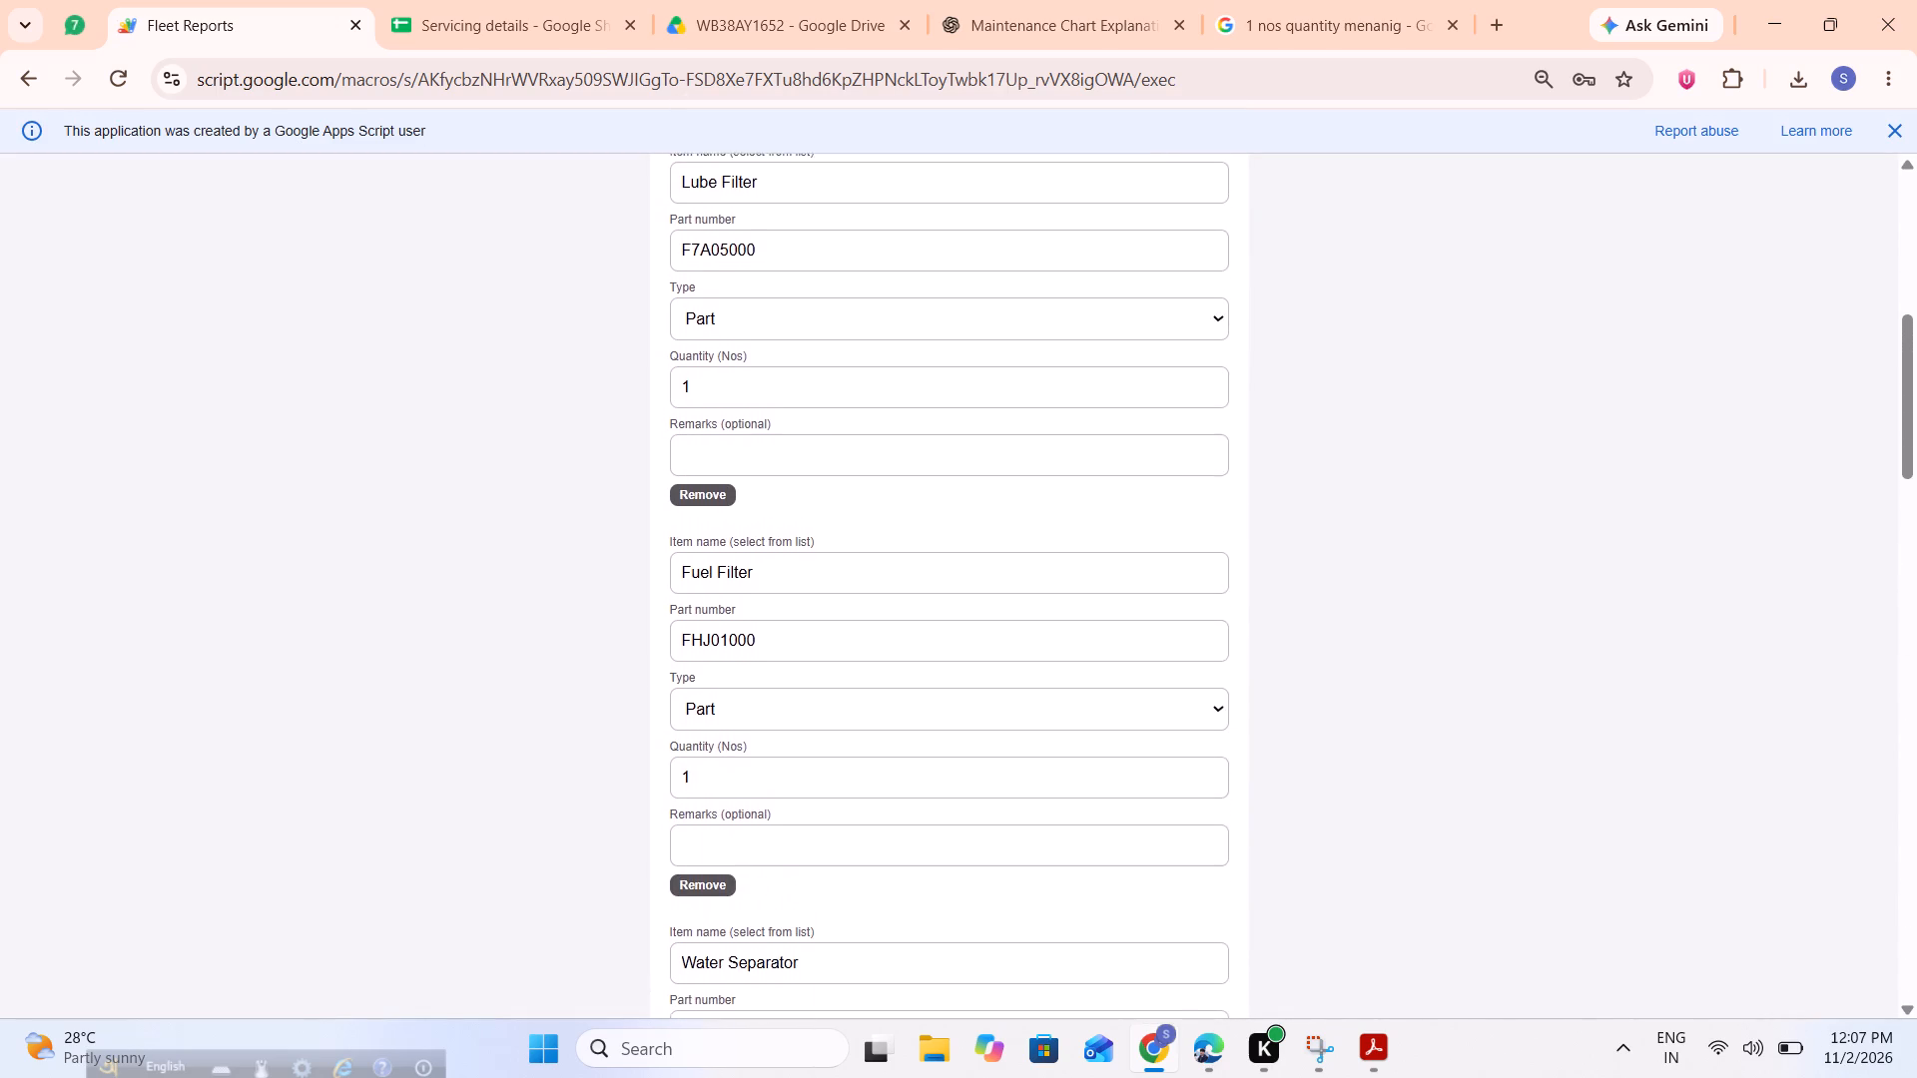
pyautogui.scroll(-3, 1205, 291)
pyautogui.click(915, 544)
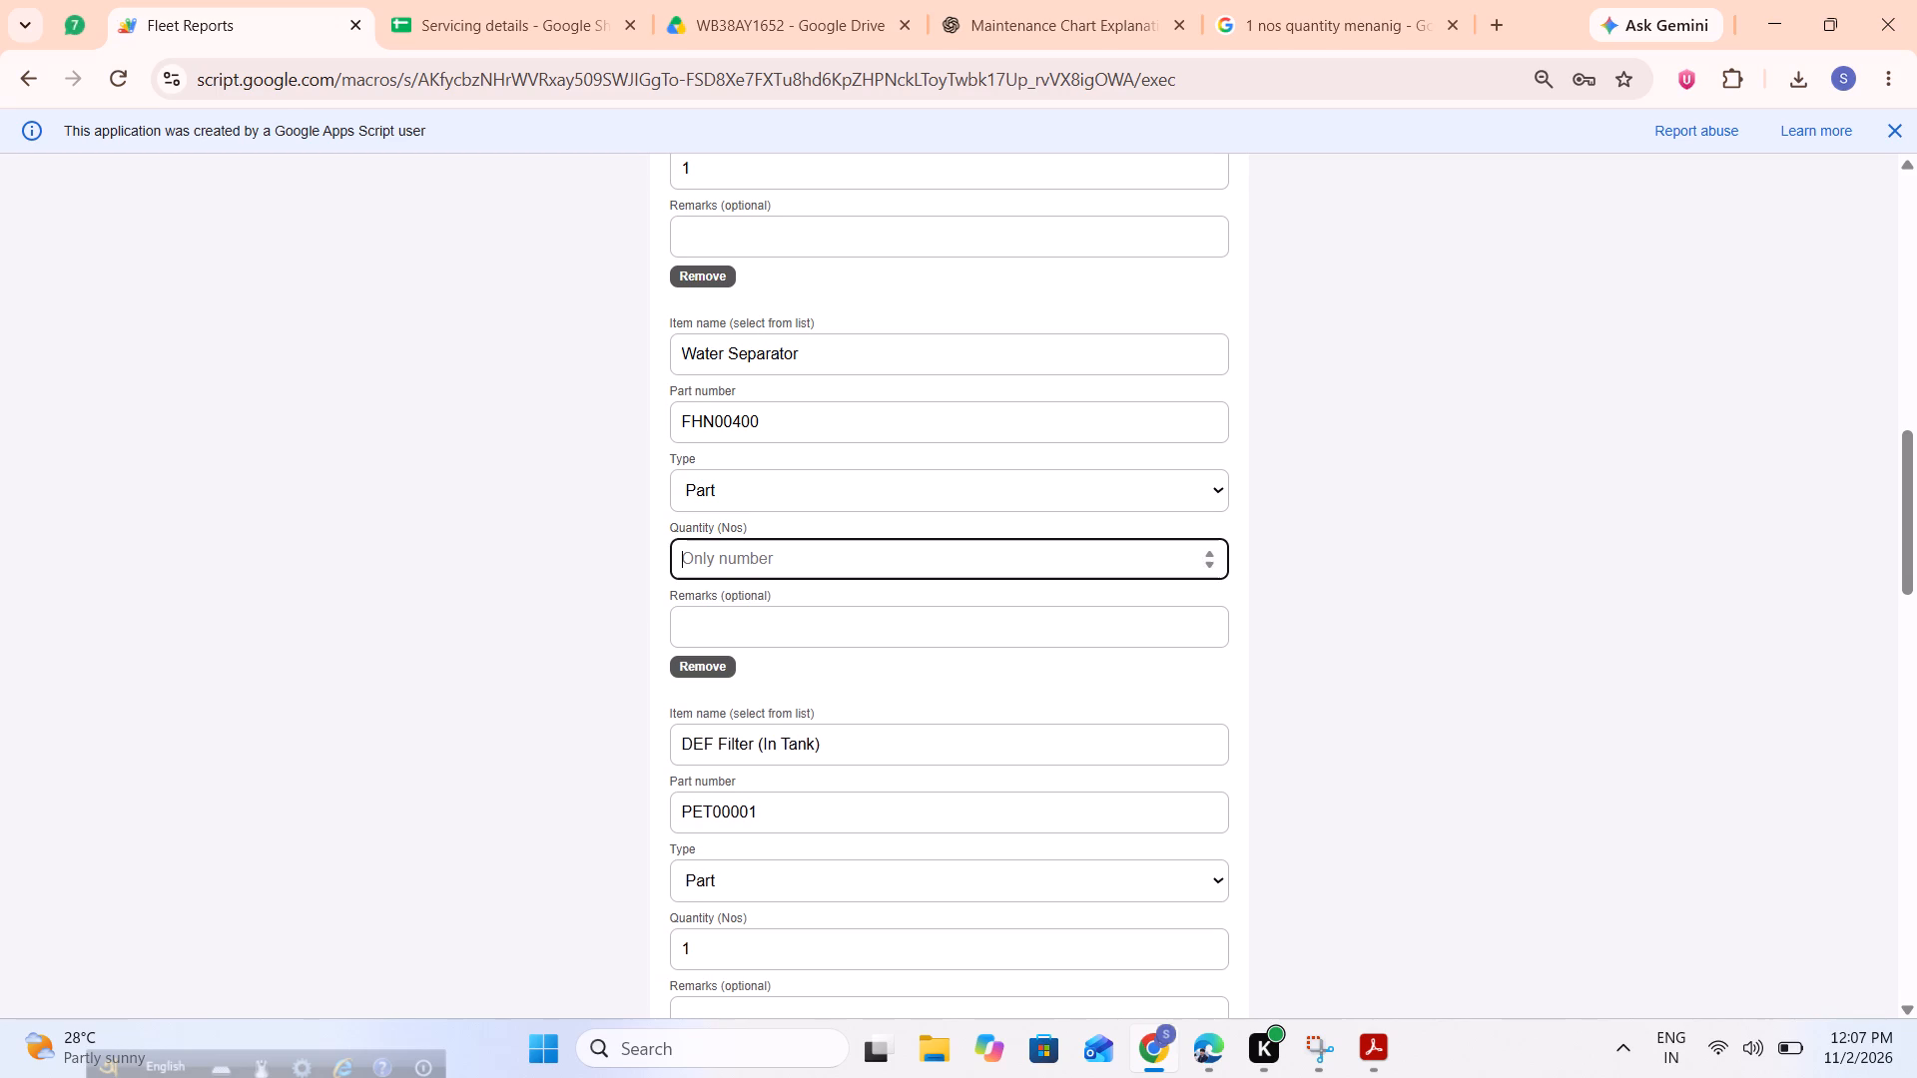
pyautogui.press('1')
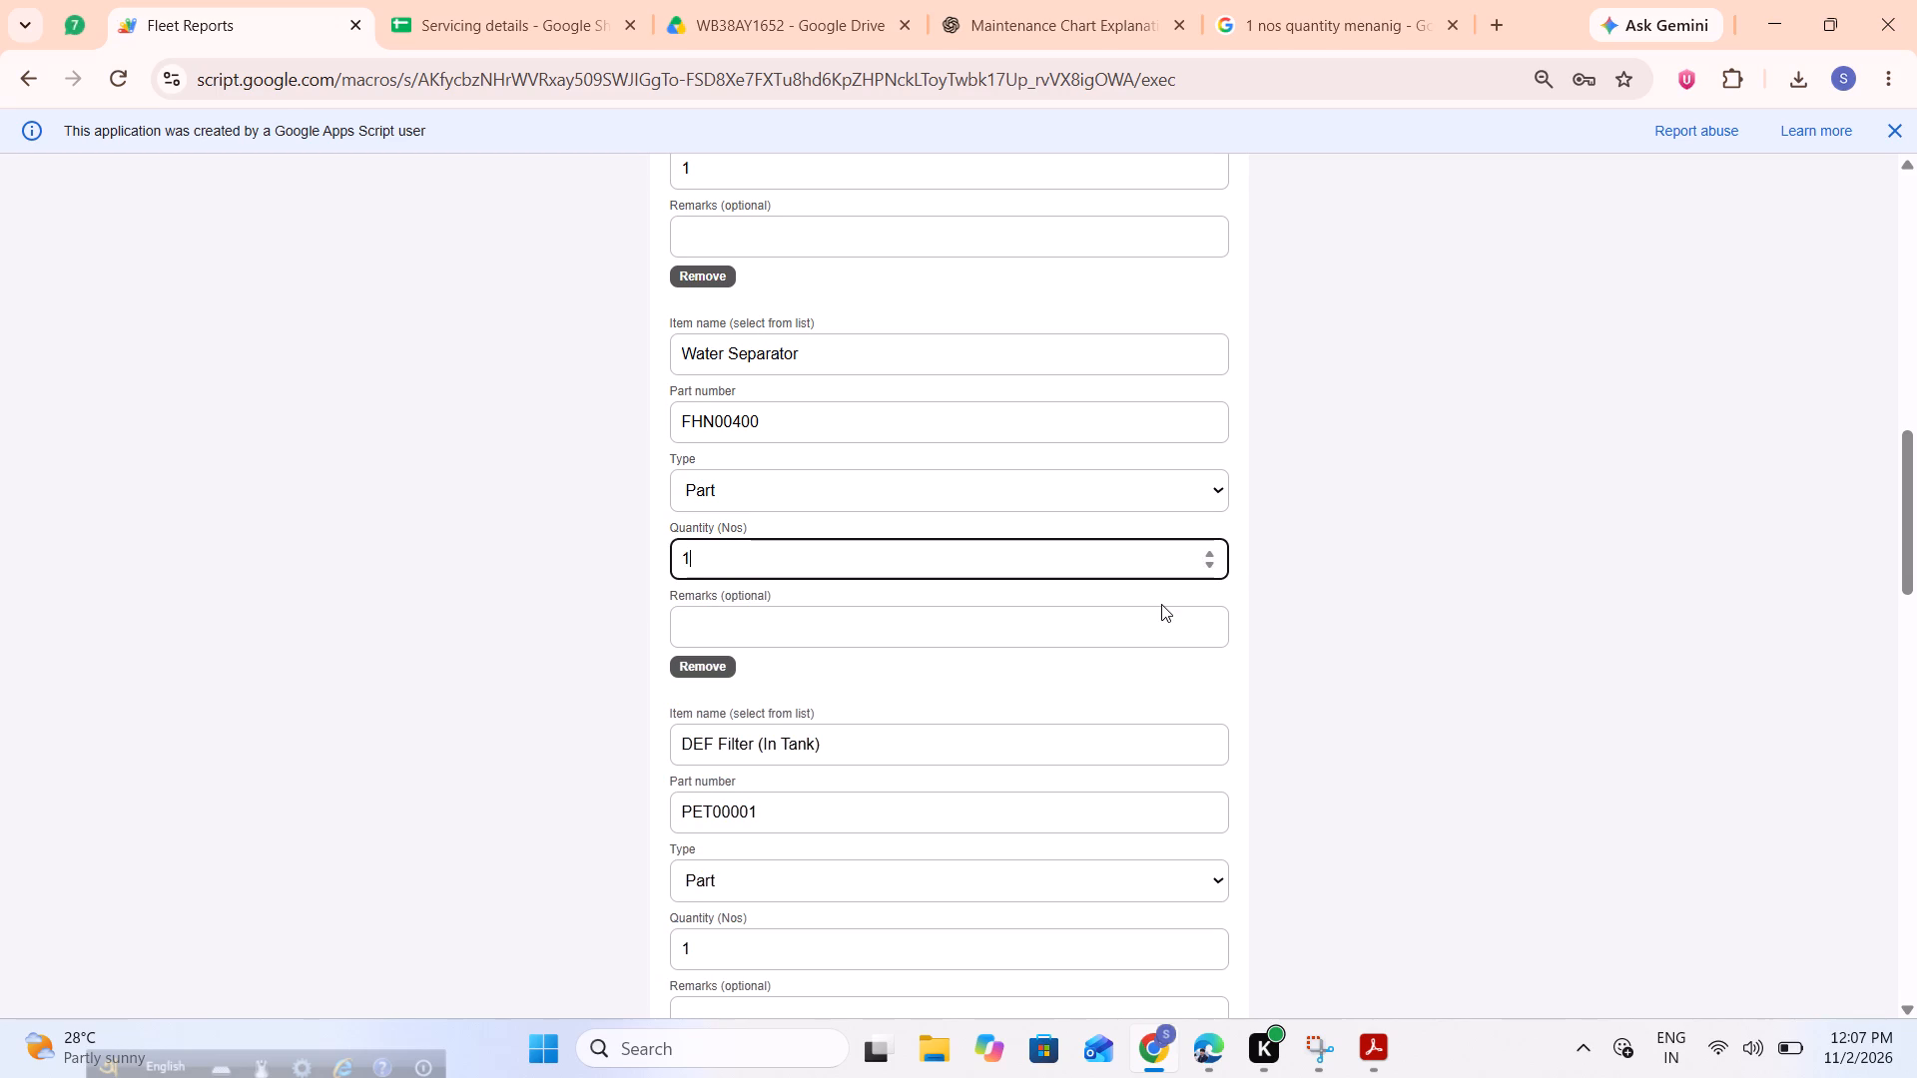
pyautogui.click(1177, 695)
# Save the completed Loader 1652 service report.
pyautogui.scroll(-8, 1177, 695)
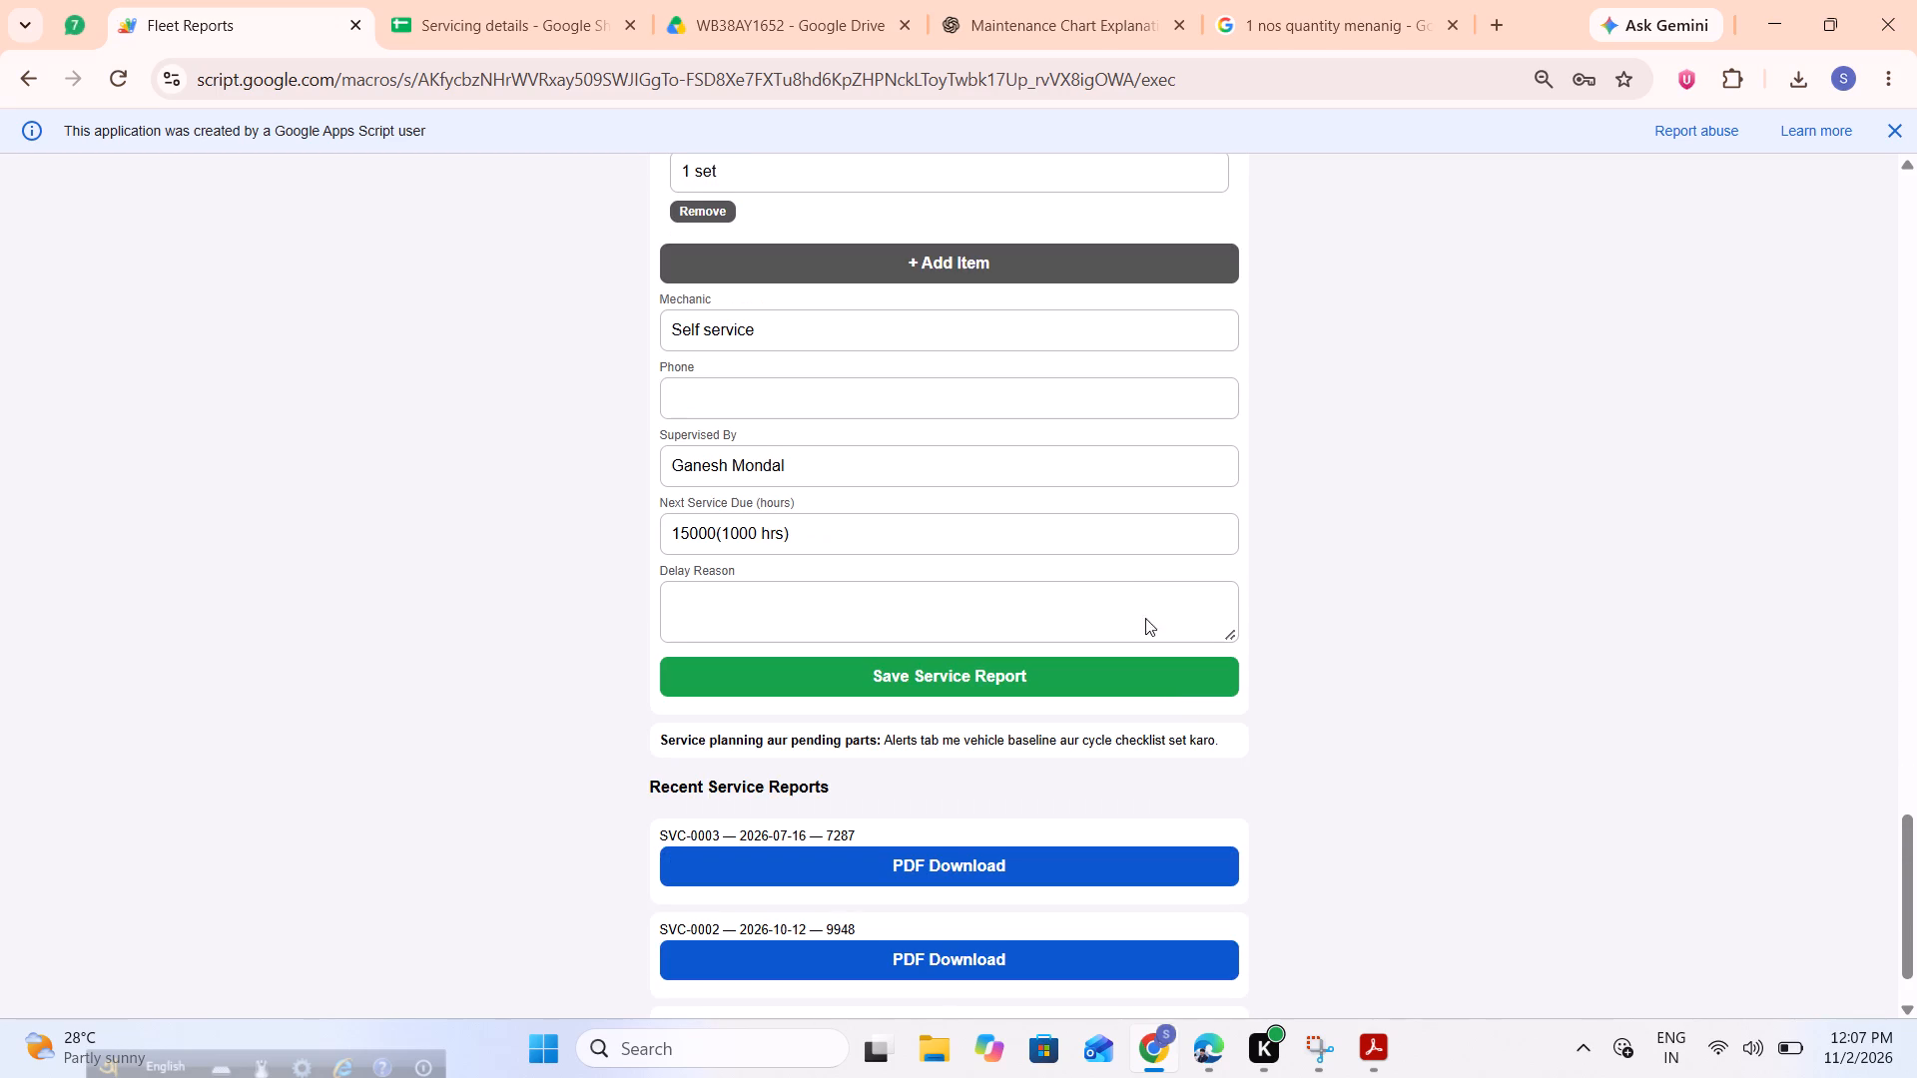
pyautogui.click(1112, 574)
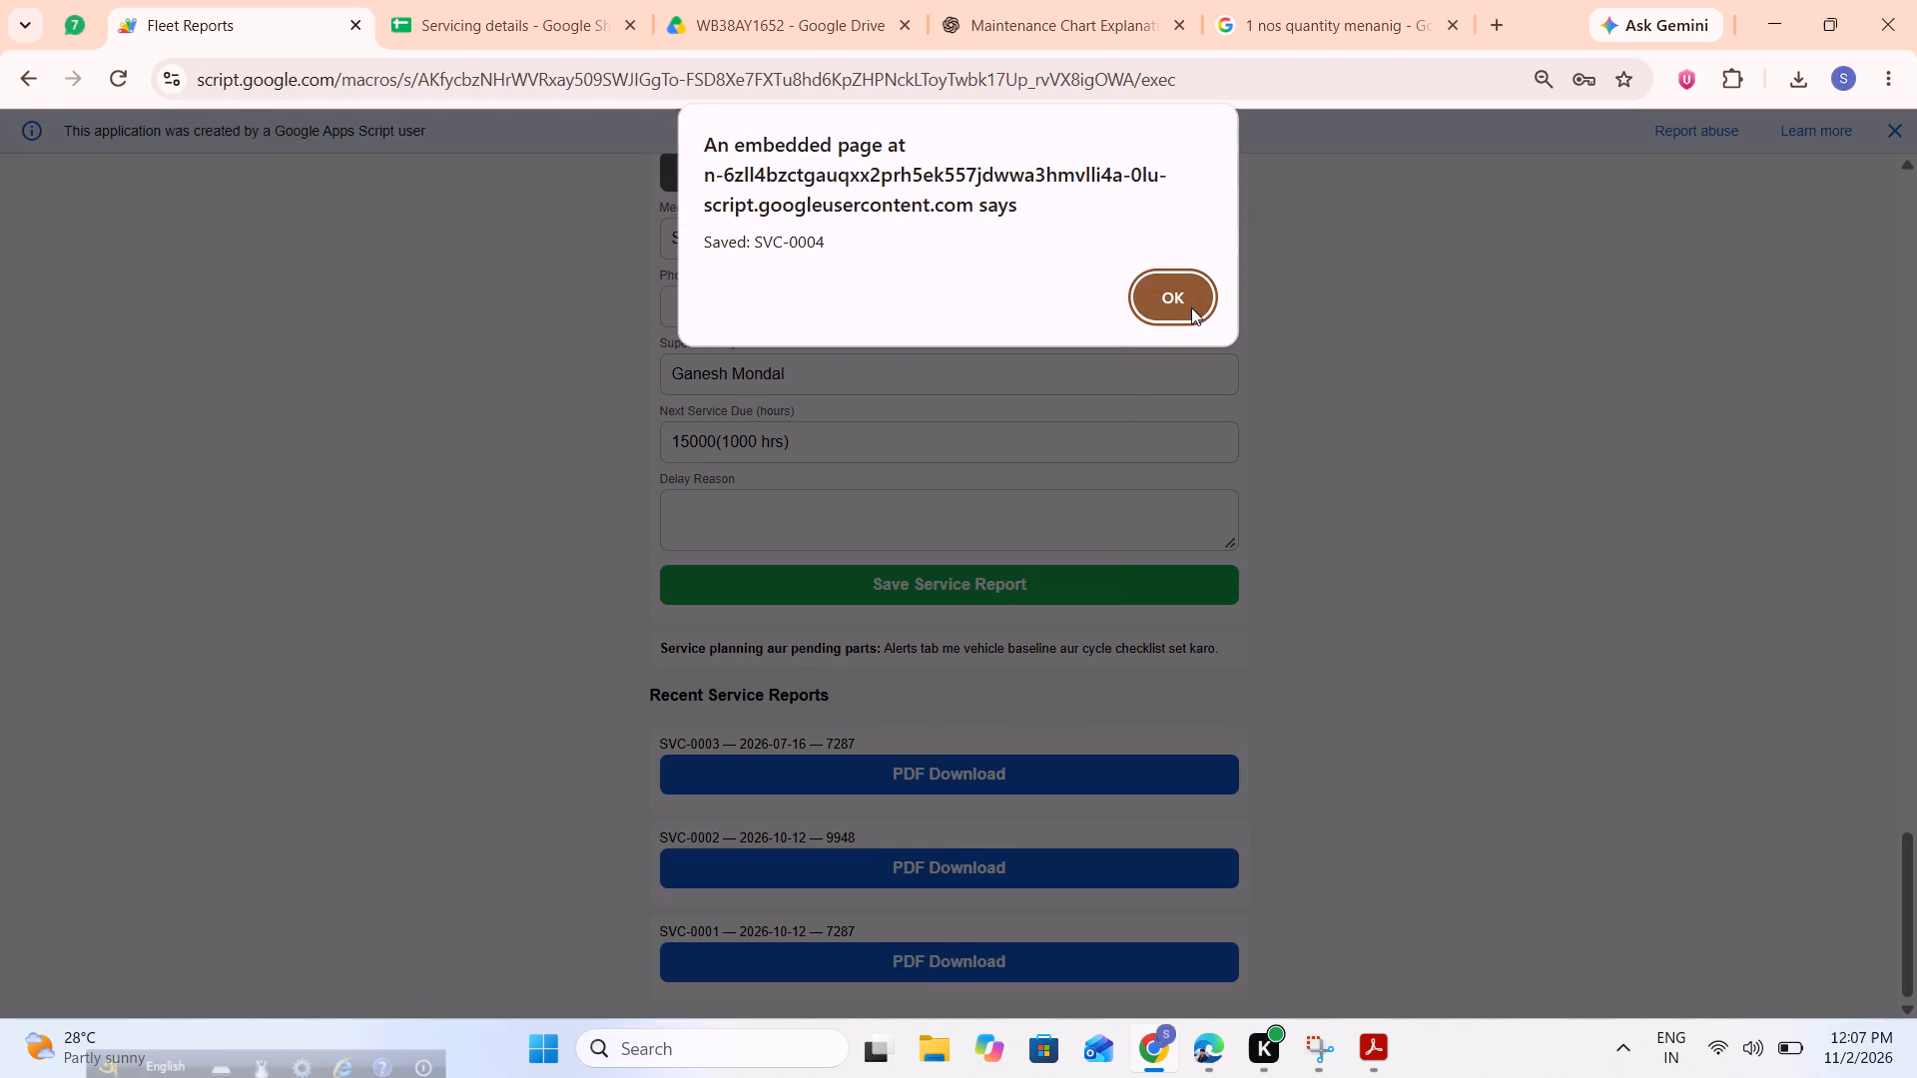
pyautogui.click(1191, 307)
# Open the saved Loader 1652 service report PDF in Adobe Acrobat and review its servicing details and parts table.
pyautogui.click(791, 0)
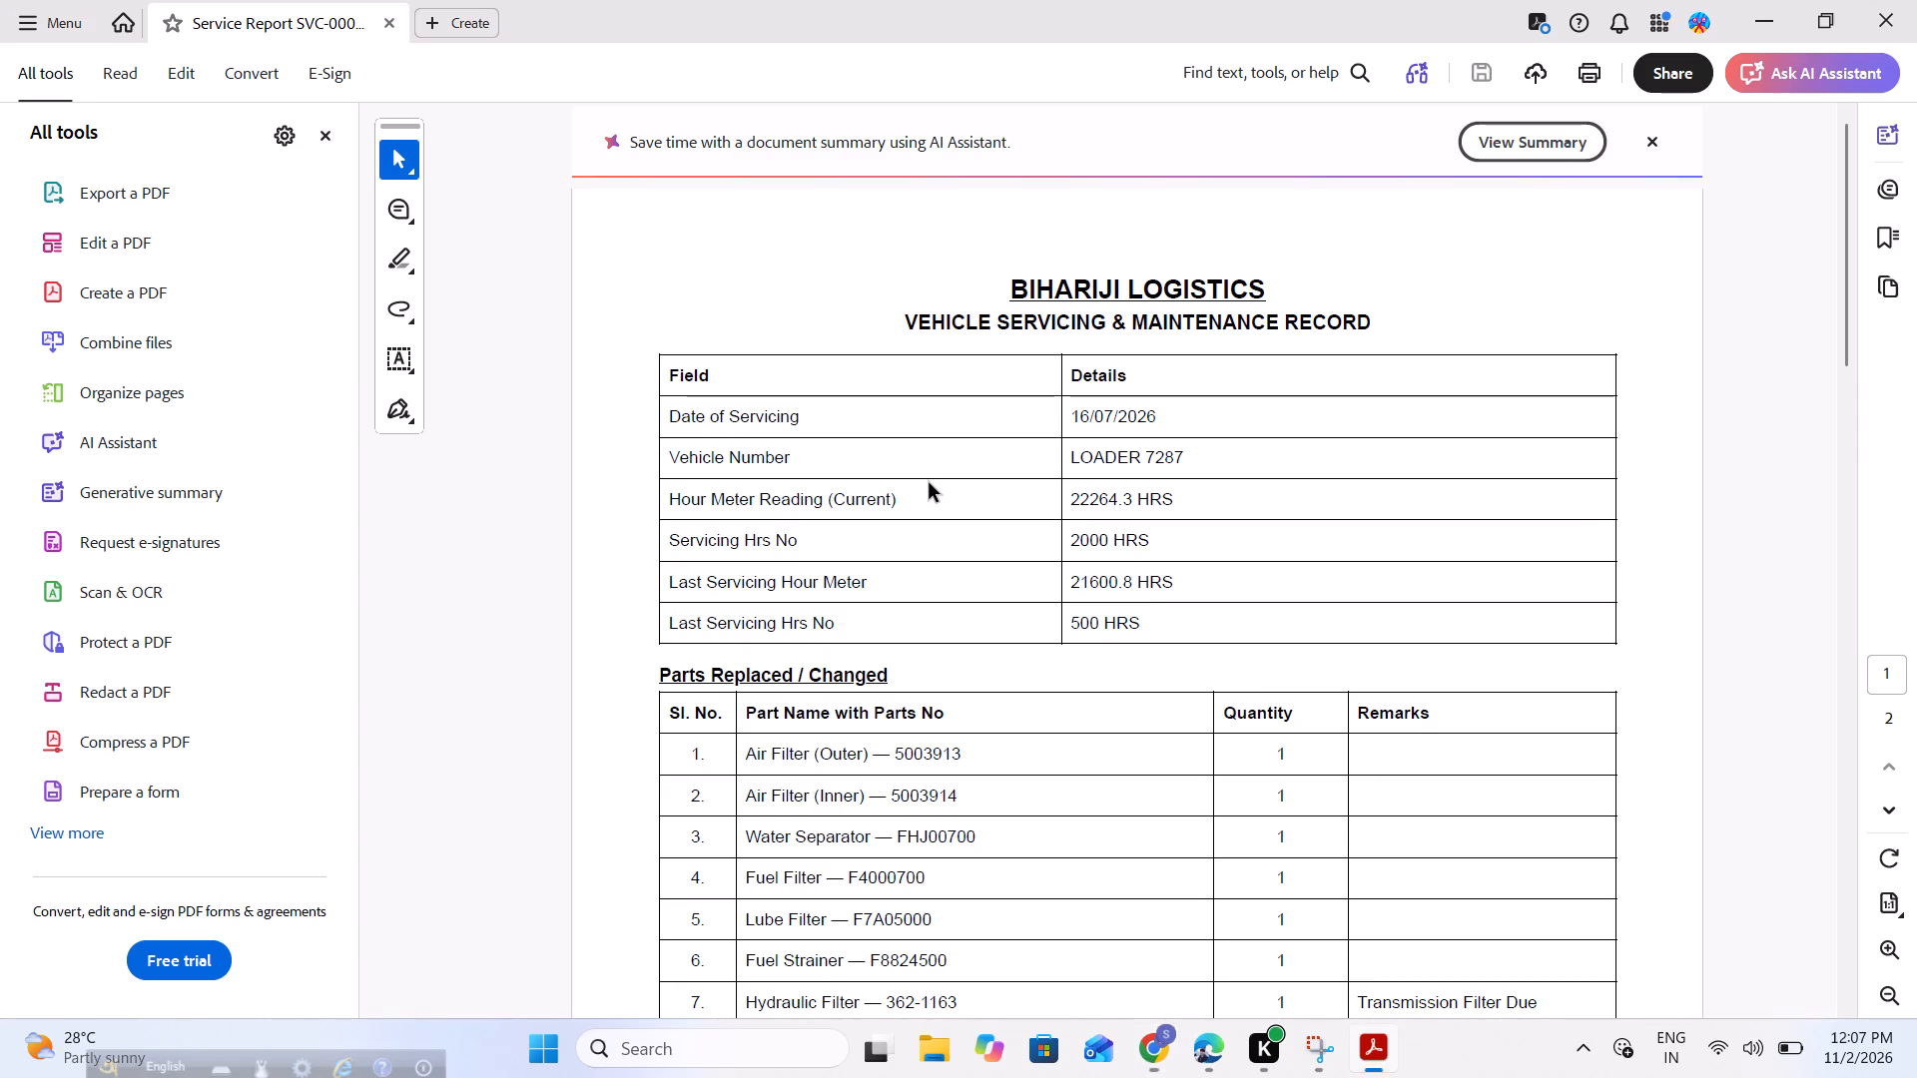
pyautogui.scroll(20, 929, 483)
pyautogui.scroll(20, 929, 483)
pyautogui.scroll(4, 929, 483)
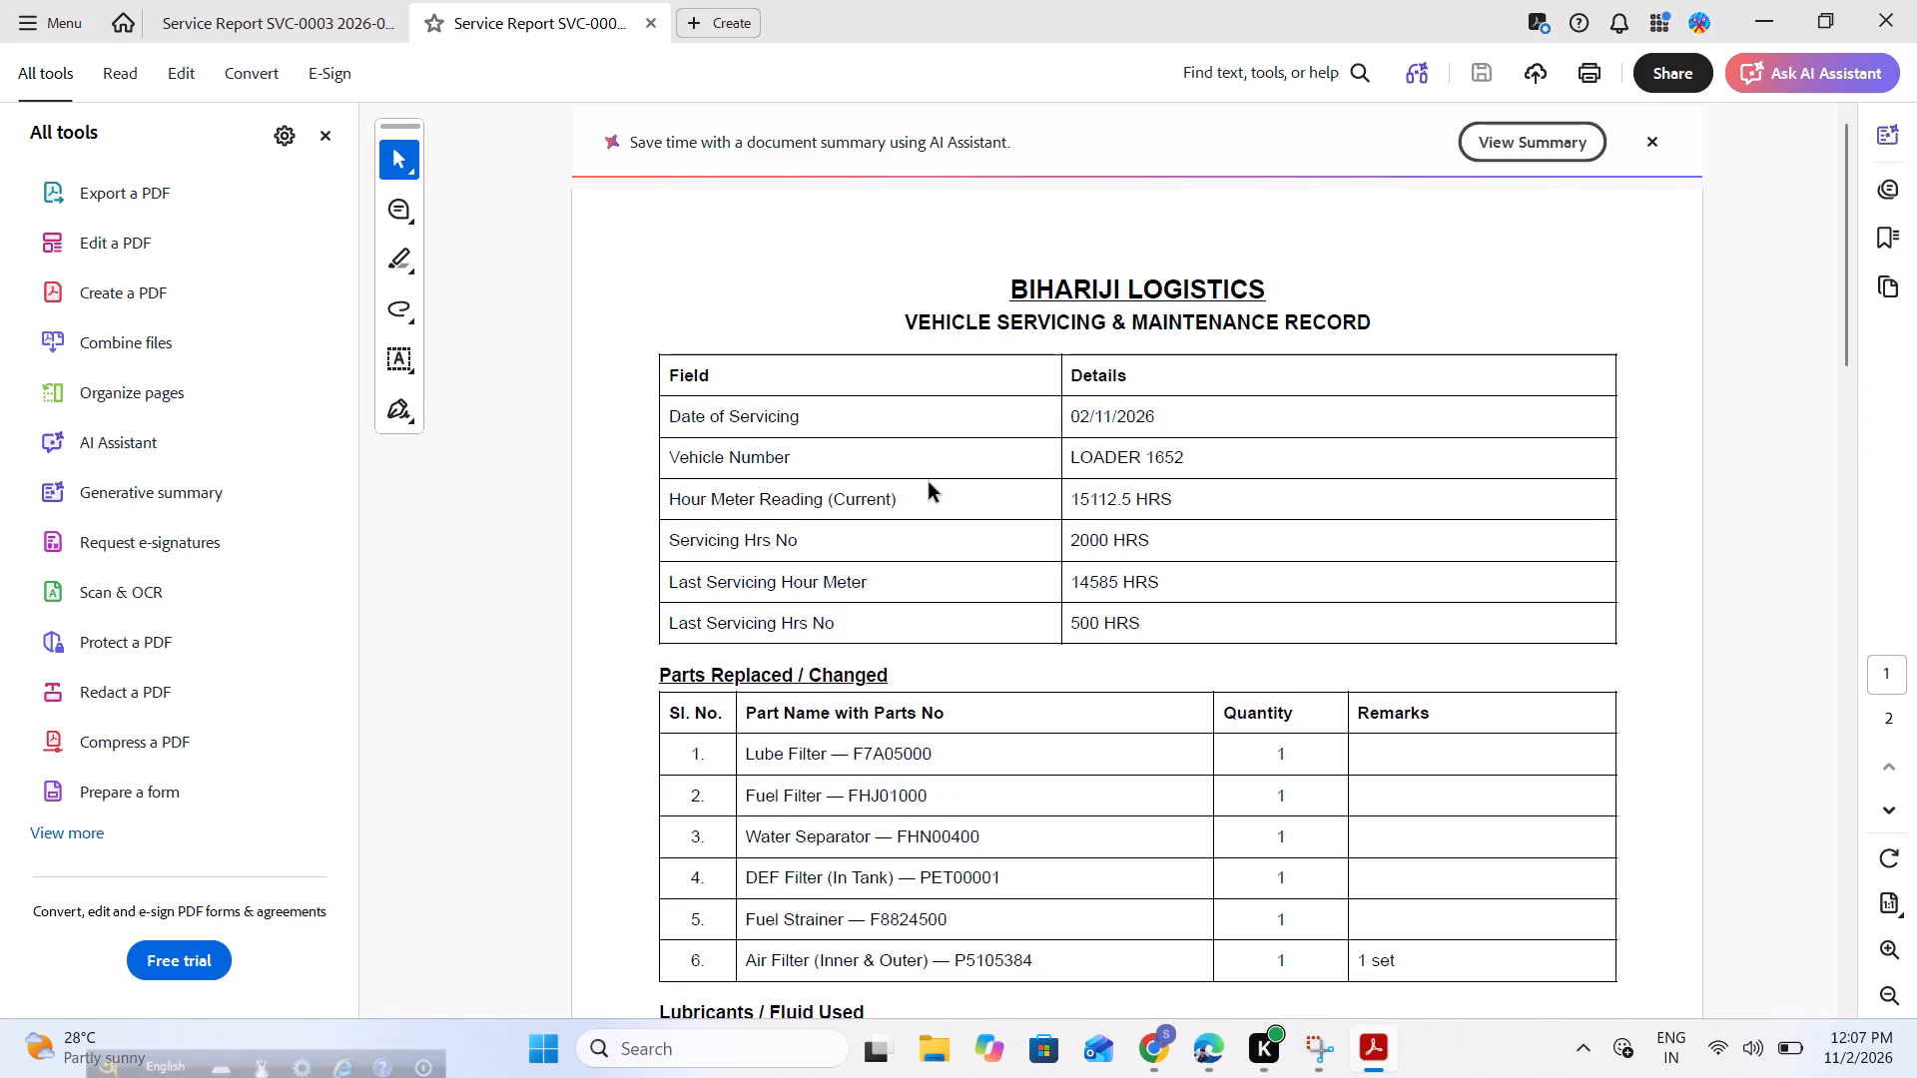
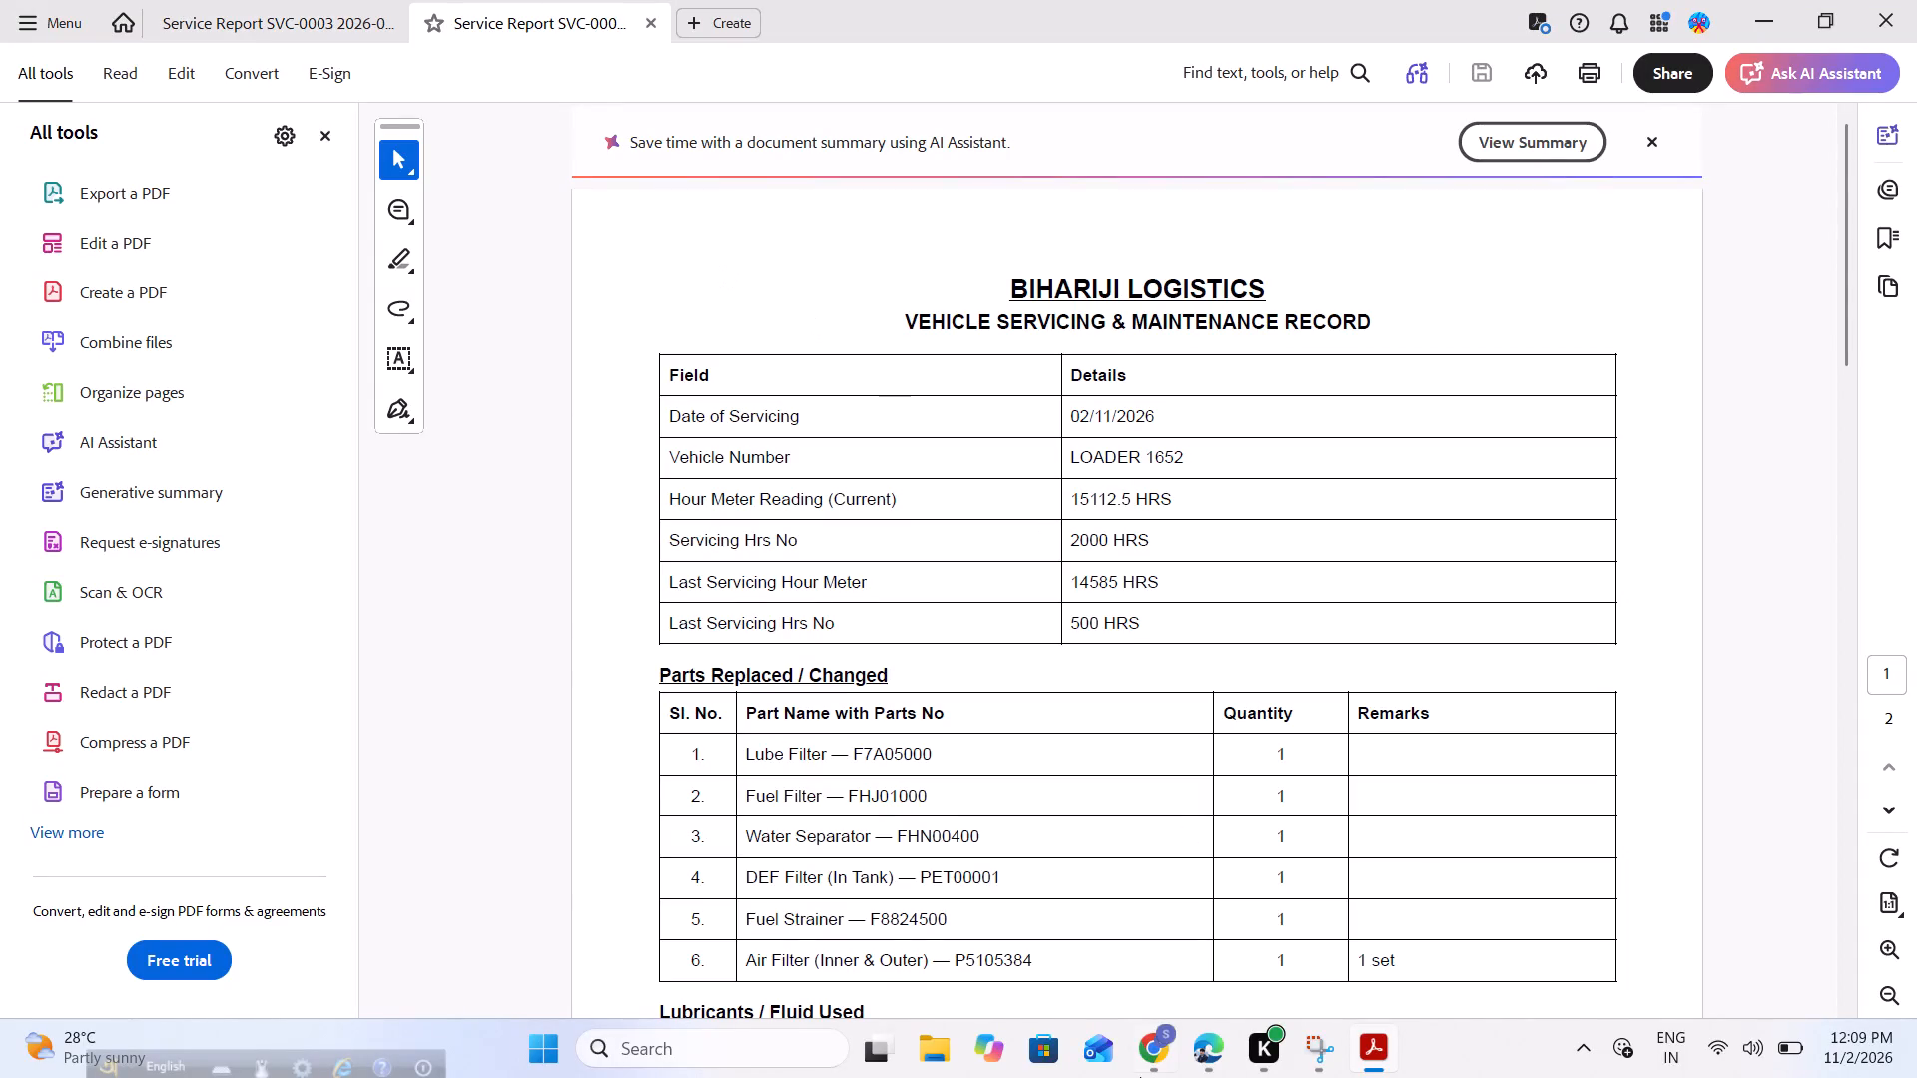
# Switch to the Logistics spreadsheet in Microsoft Edge, reload it at the ServiceLog sheet and dismiss the security limitations notice.
pyautogui.click(1189, 1050)
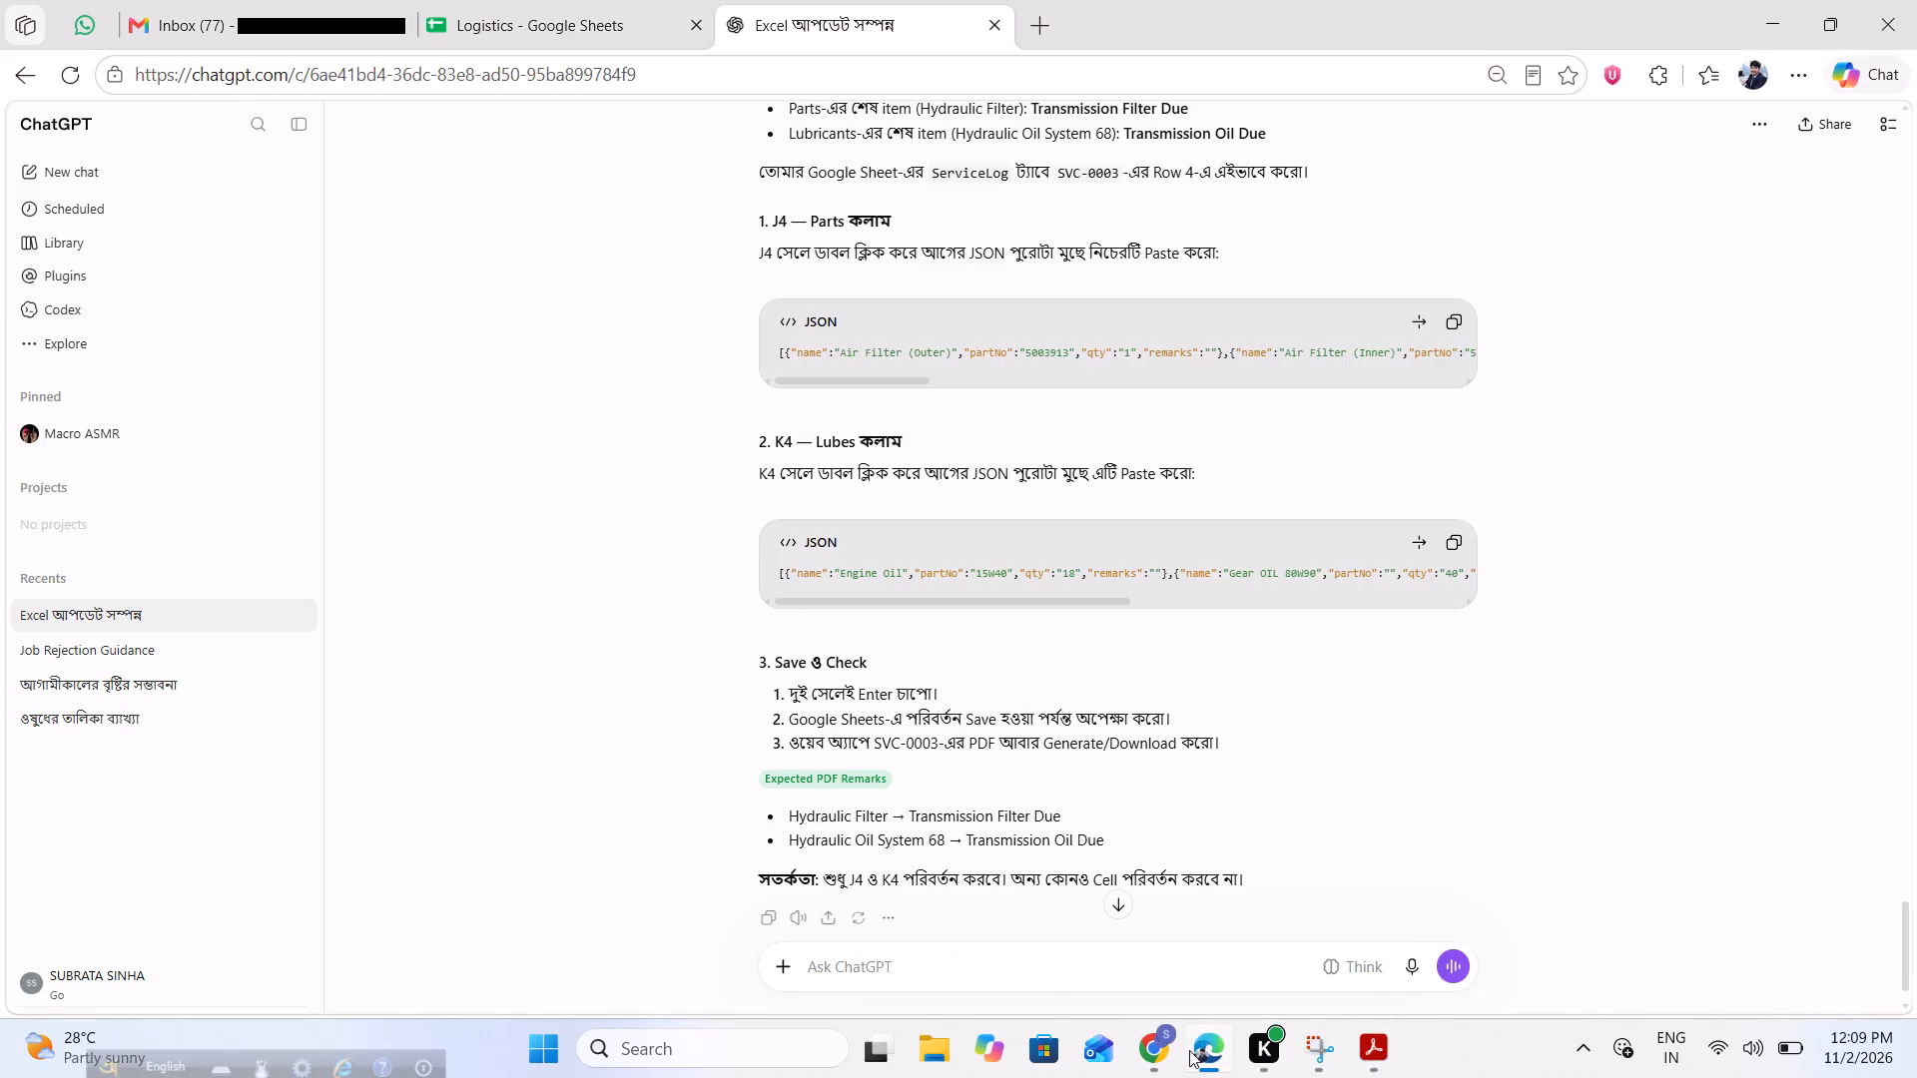
pyautogui.click(434, 0)
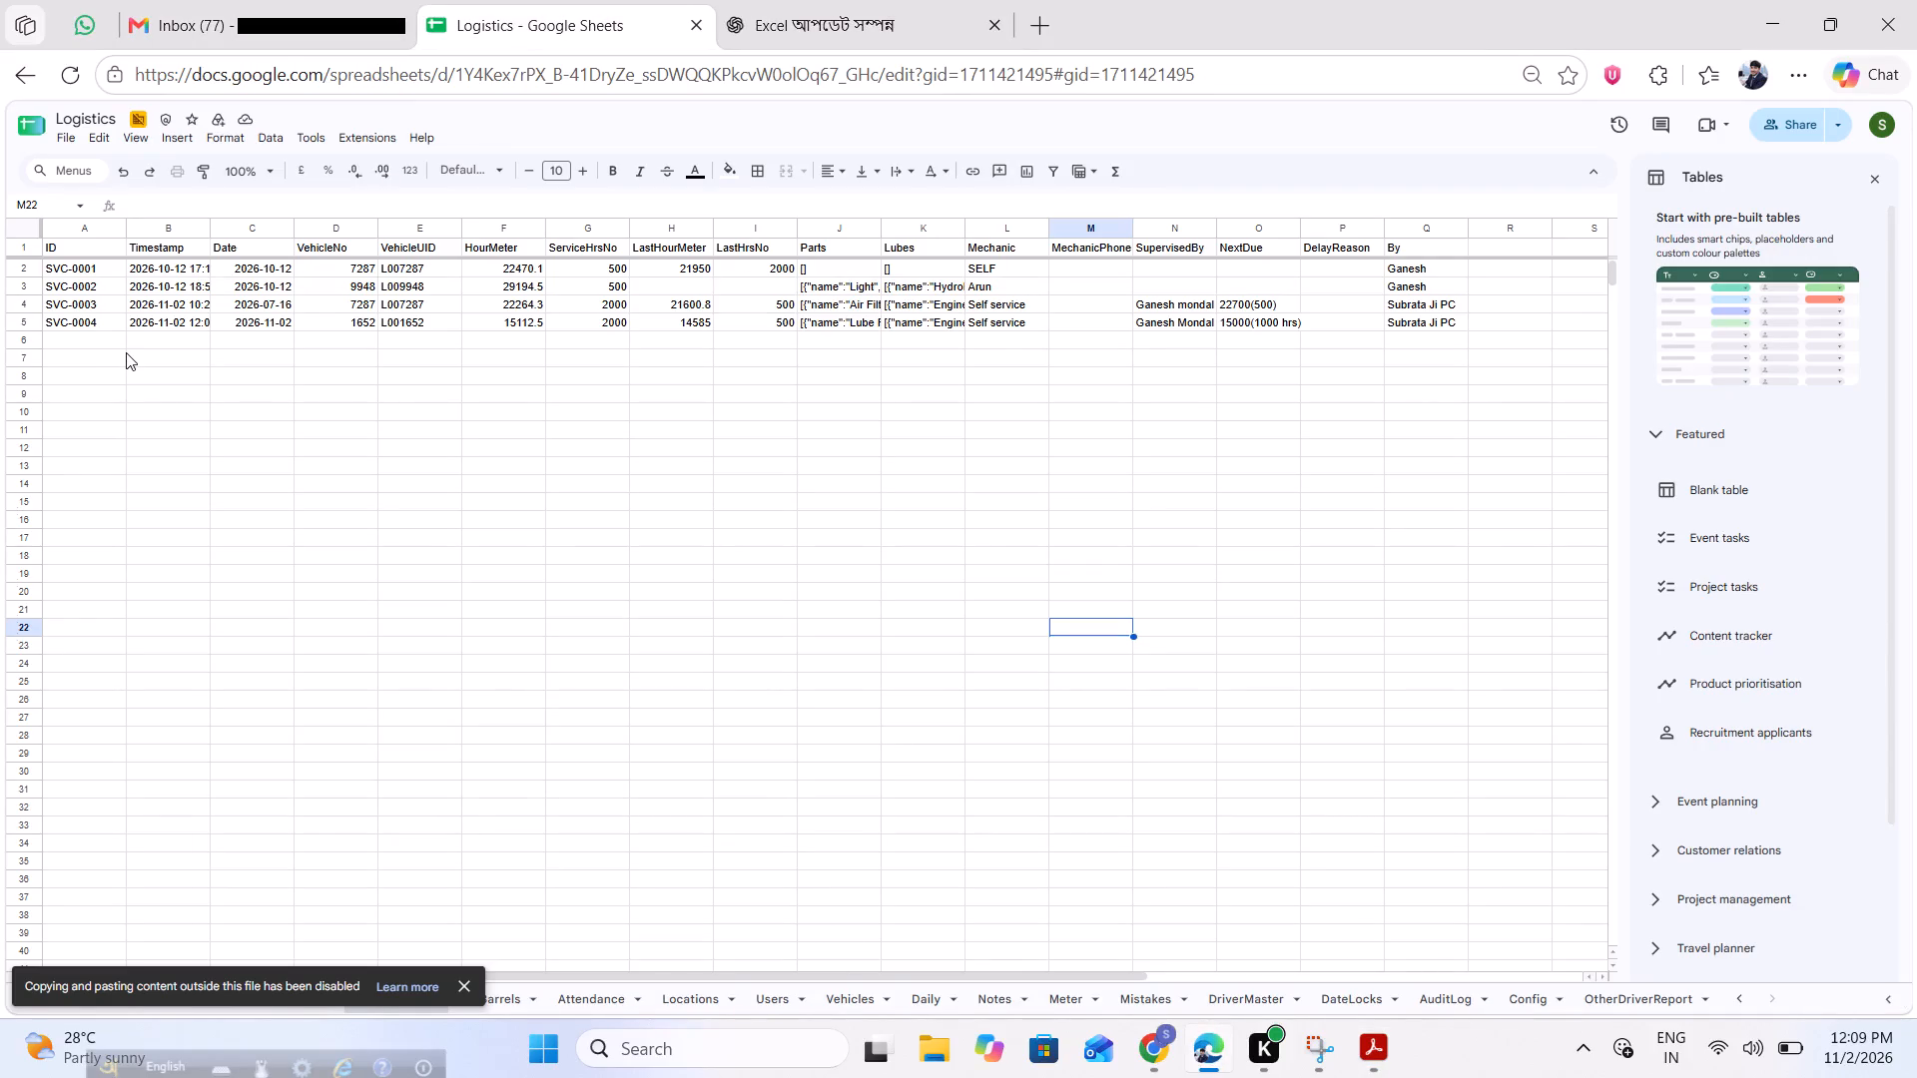
pyautogui.press('F5')
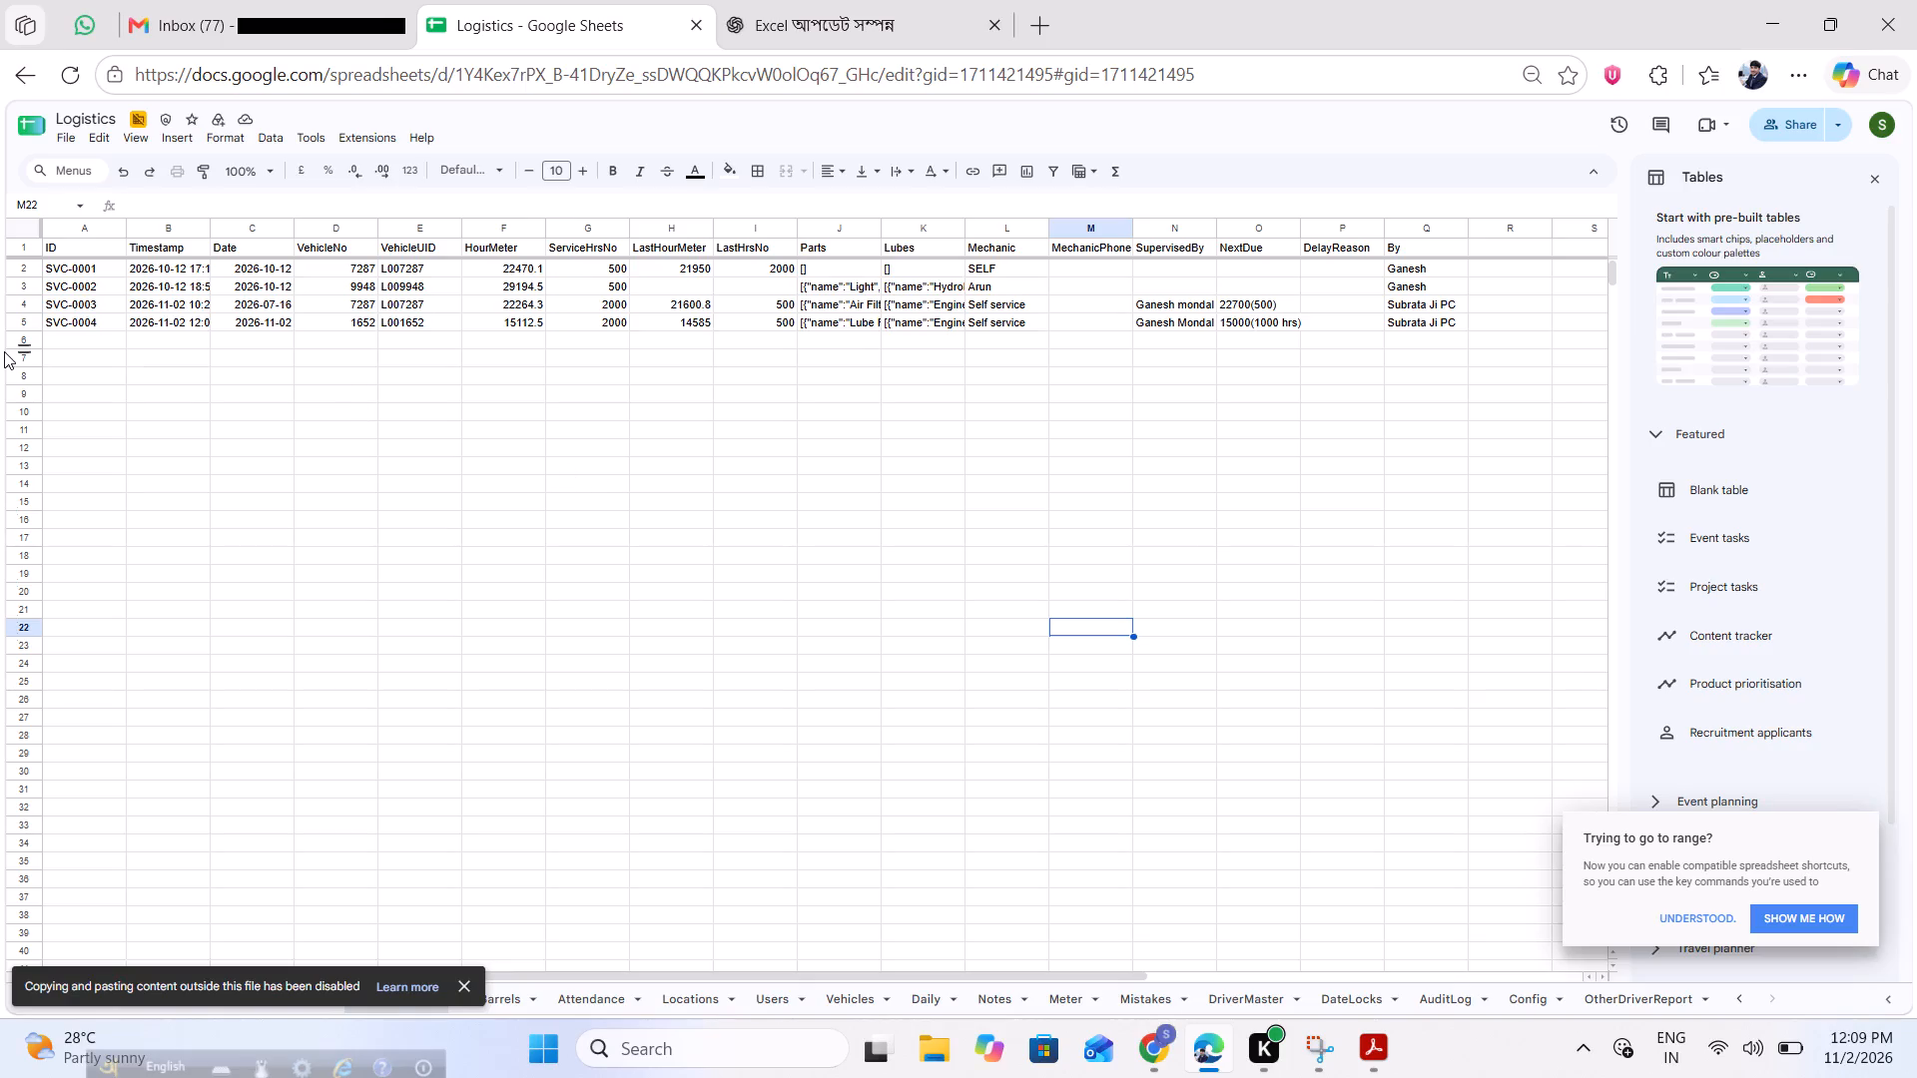
pyautogui.doubleClick(75, 76)
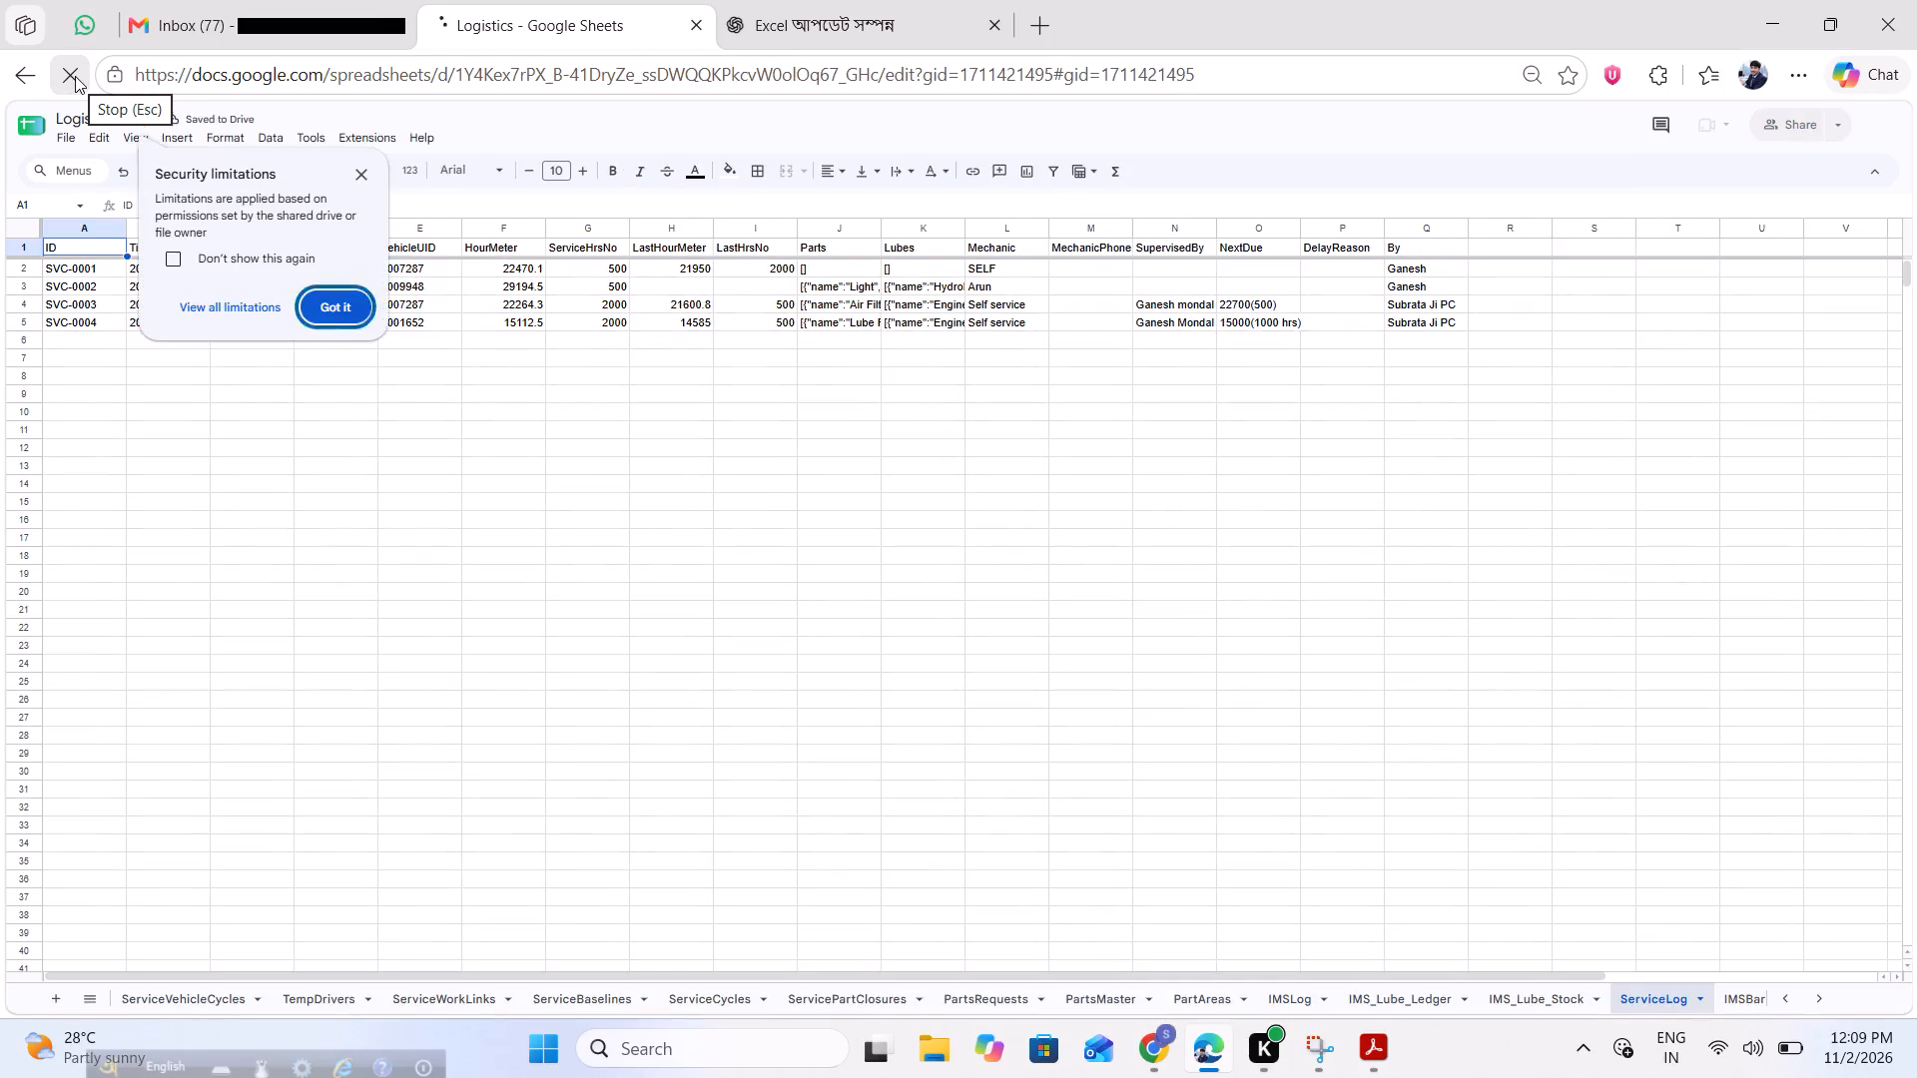
pyautogui.click(349, 294)
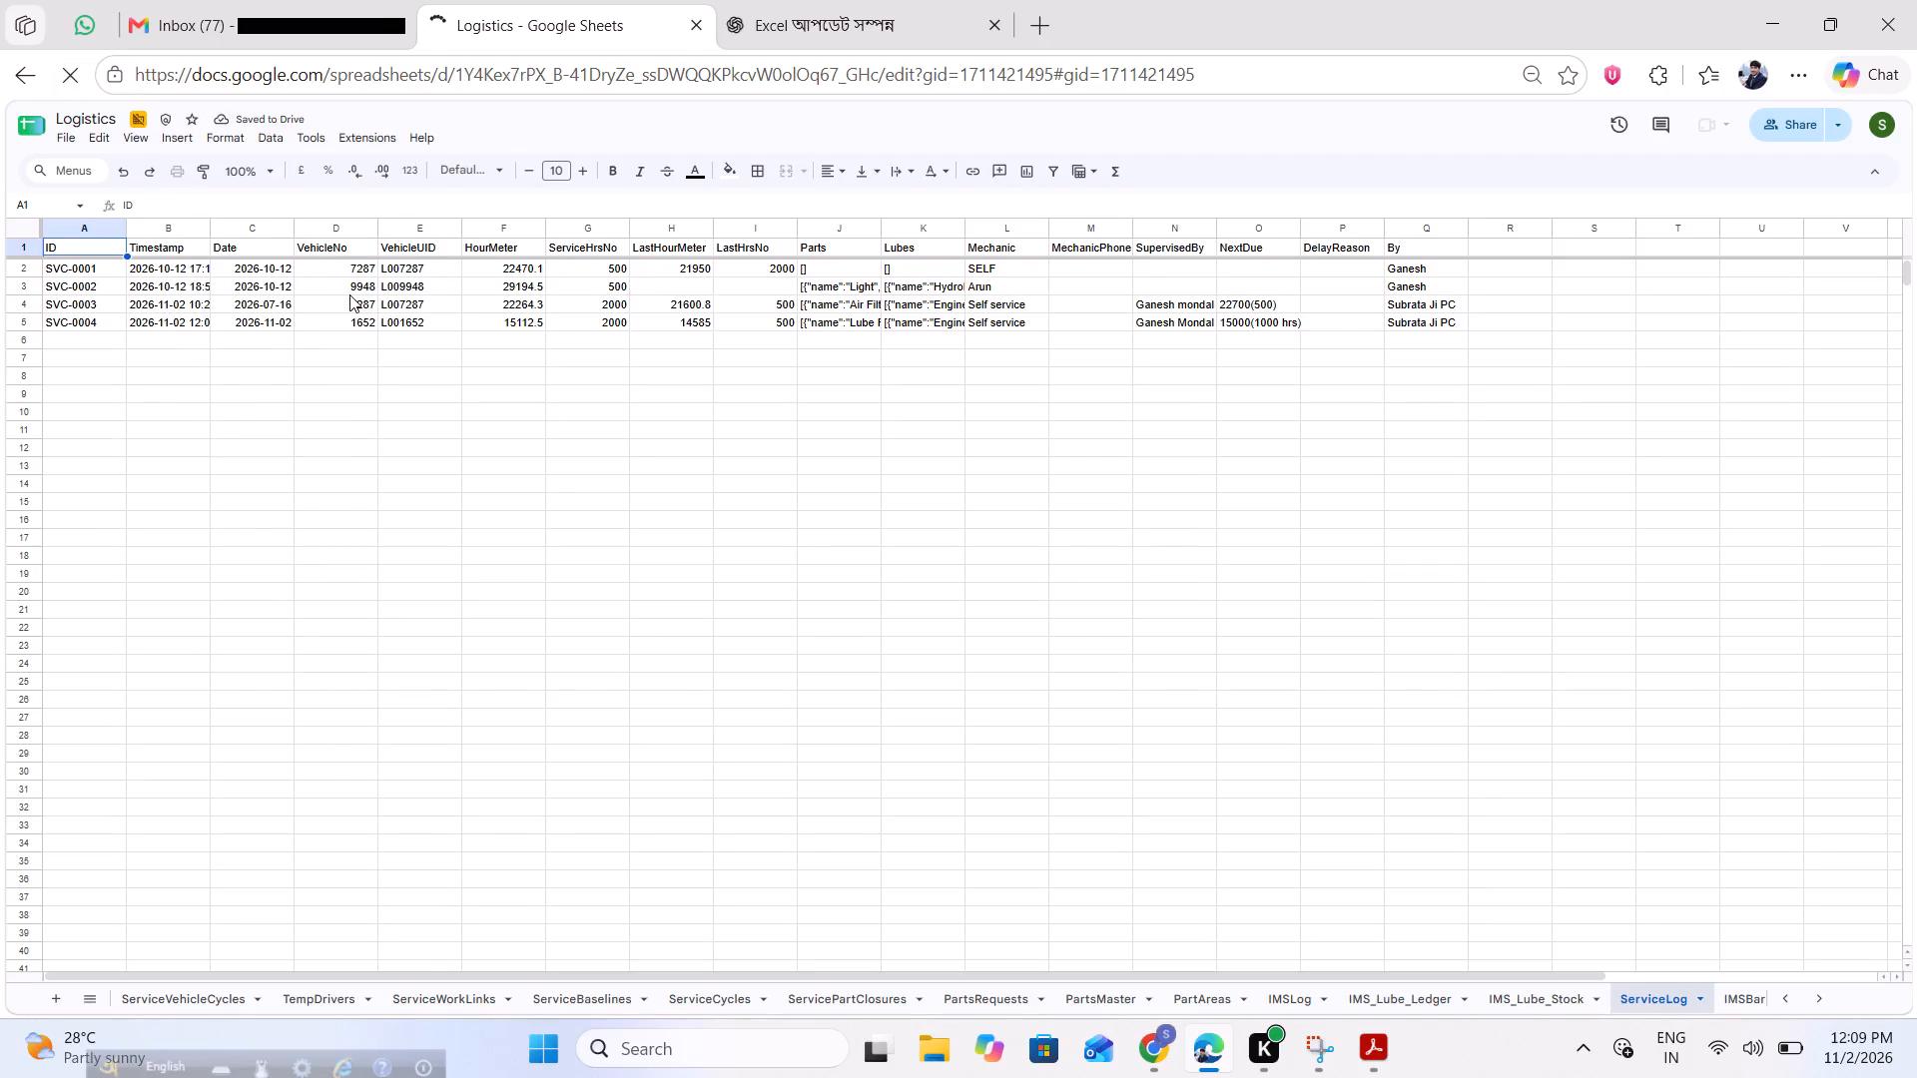
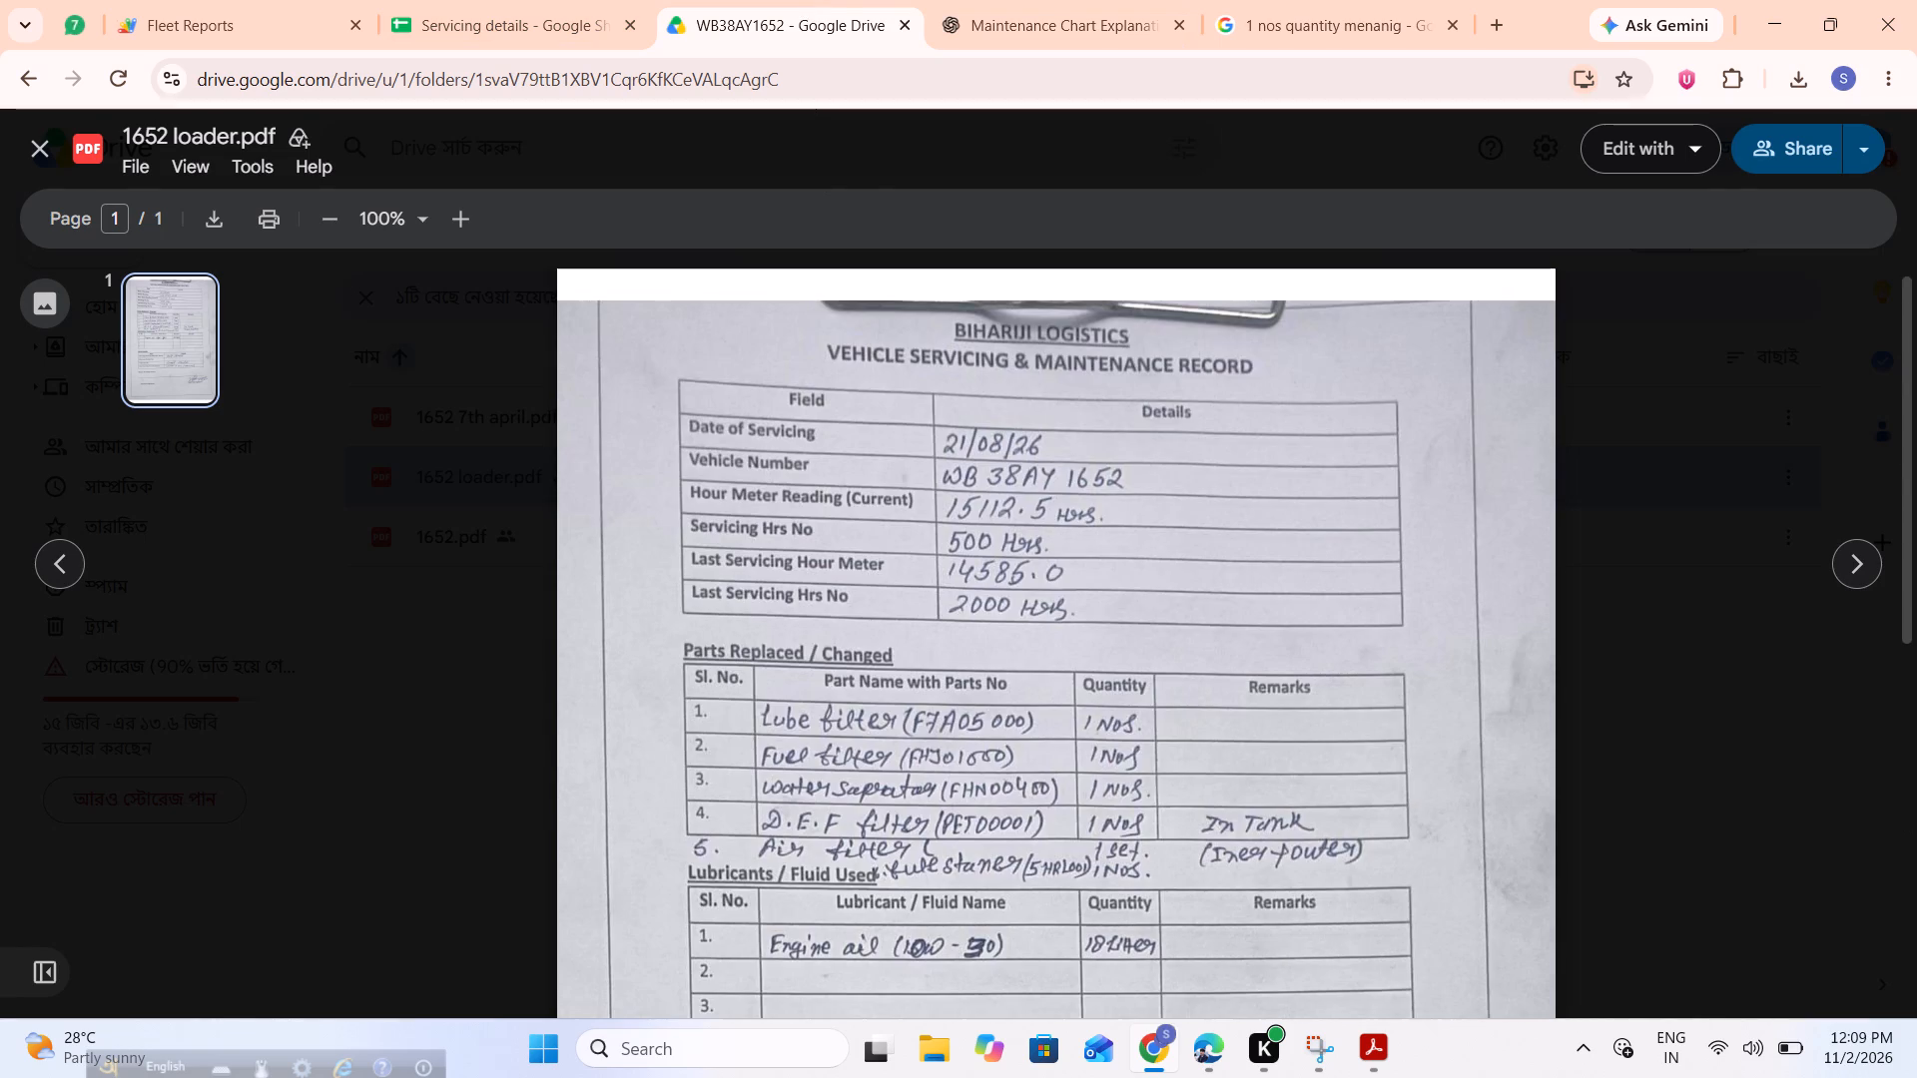
# Examine the servicing details and parts table in the handwritten 1652 loader.pdf record in Google Drive.
pyautogui.scroll(3, 877, 406)
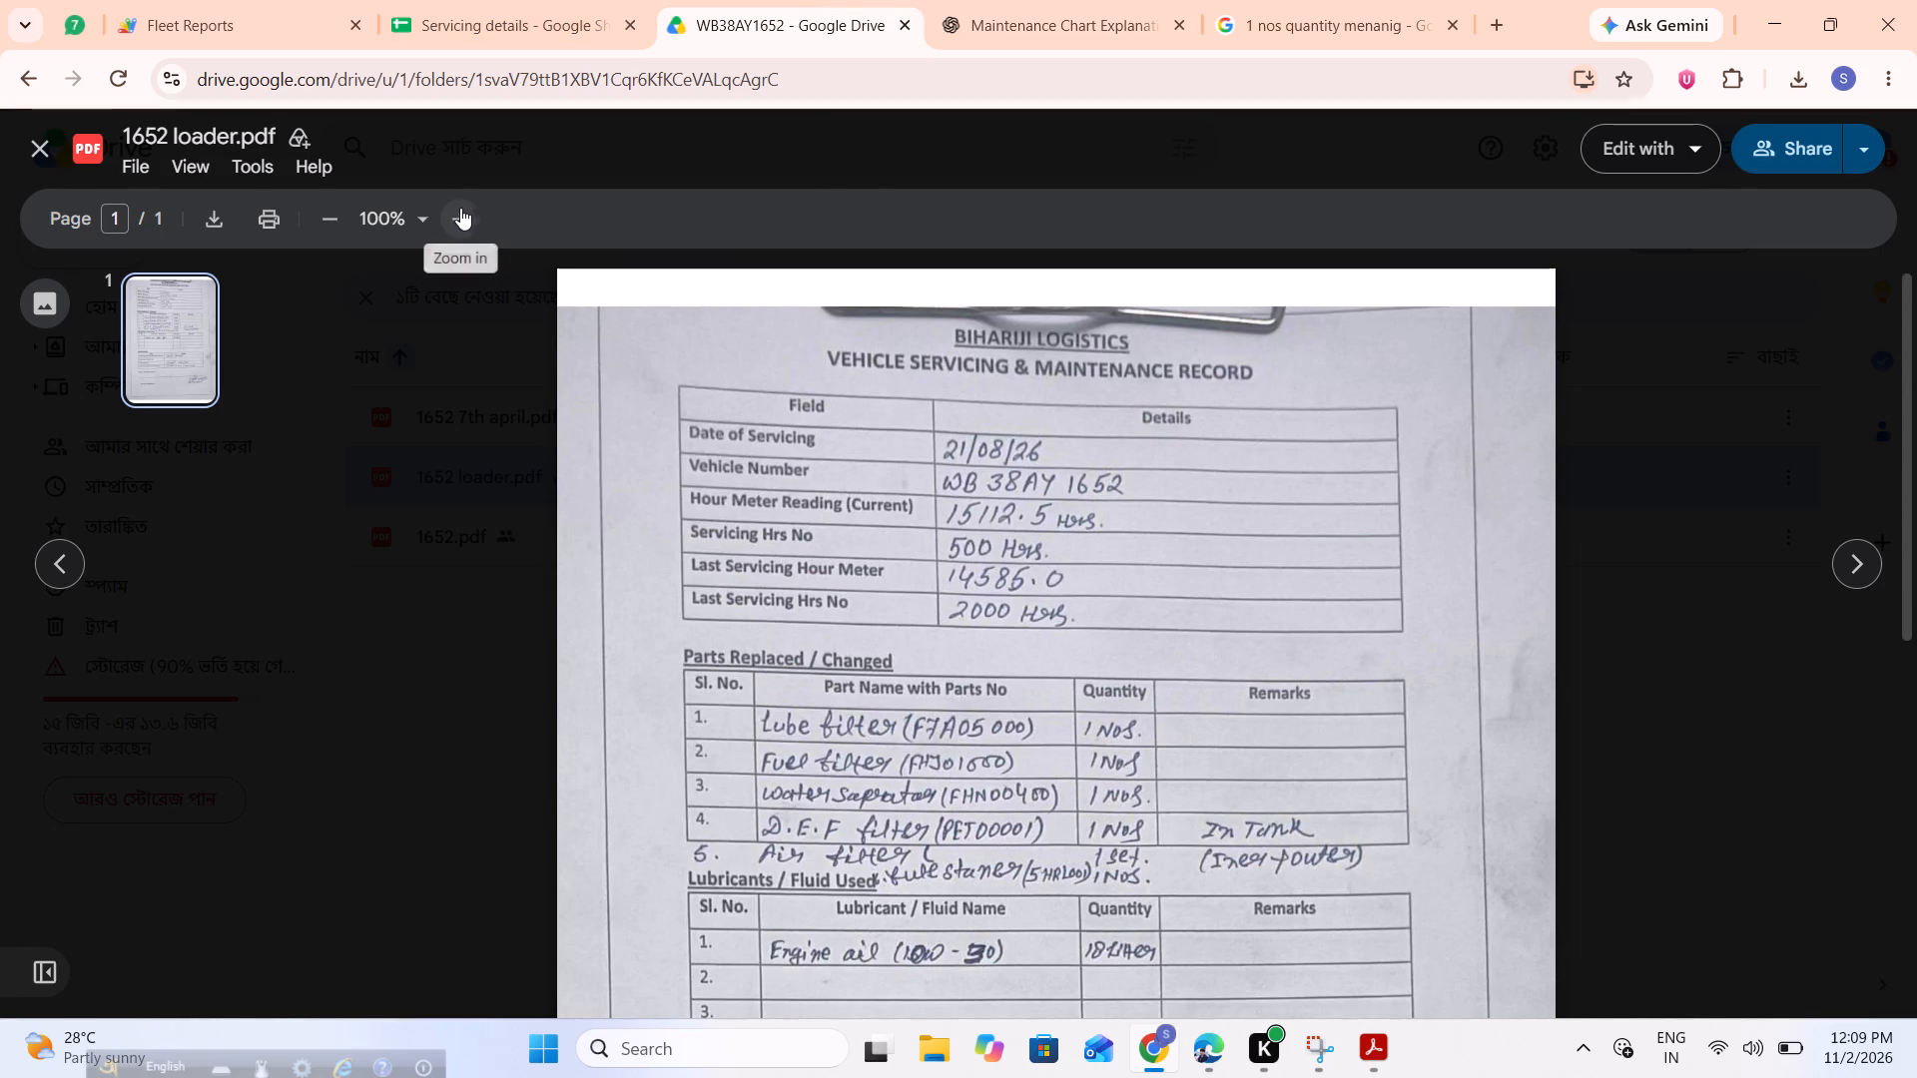
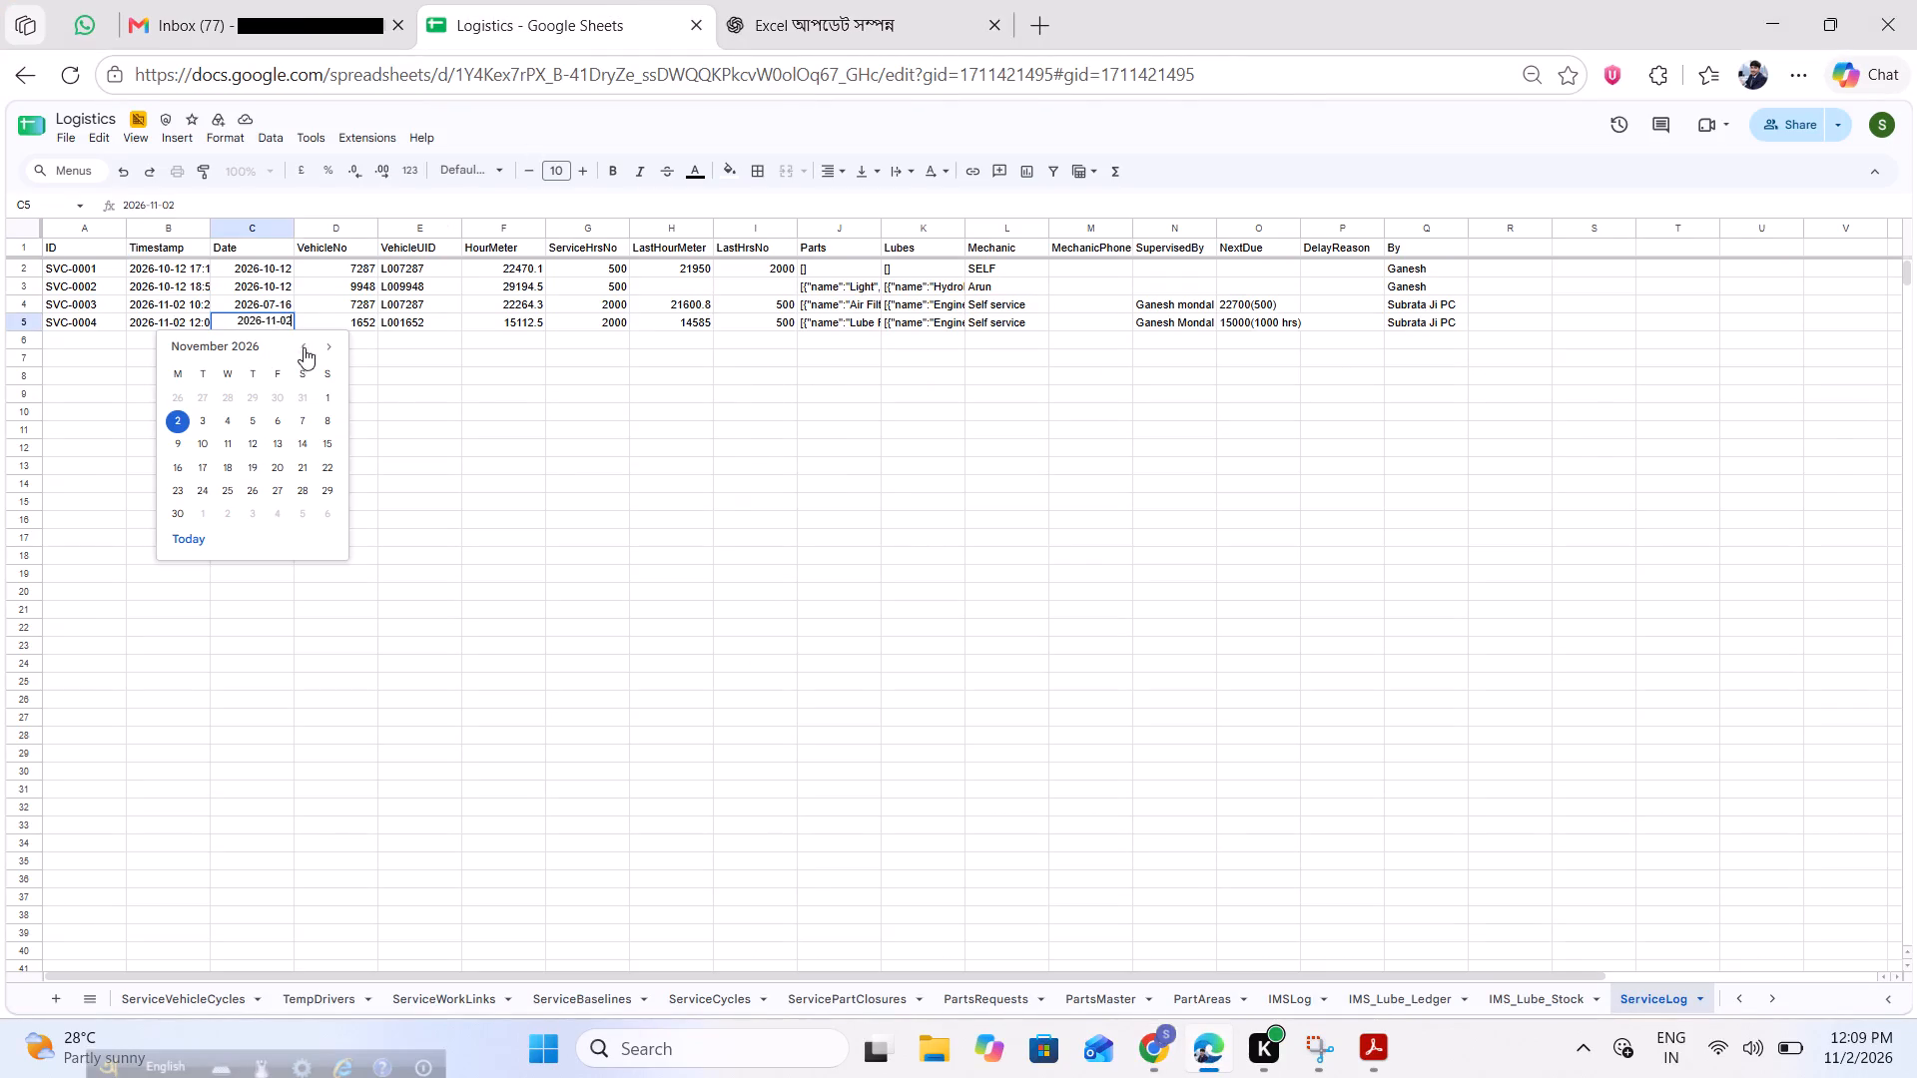
# Set the Date of the SVC-0004 row in the ServiceLog sheet to 2026-08-21 and save the spreadsheet.
pyautogui.doubleClick(306, 346)
pyautogui.click(306, 346)
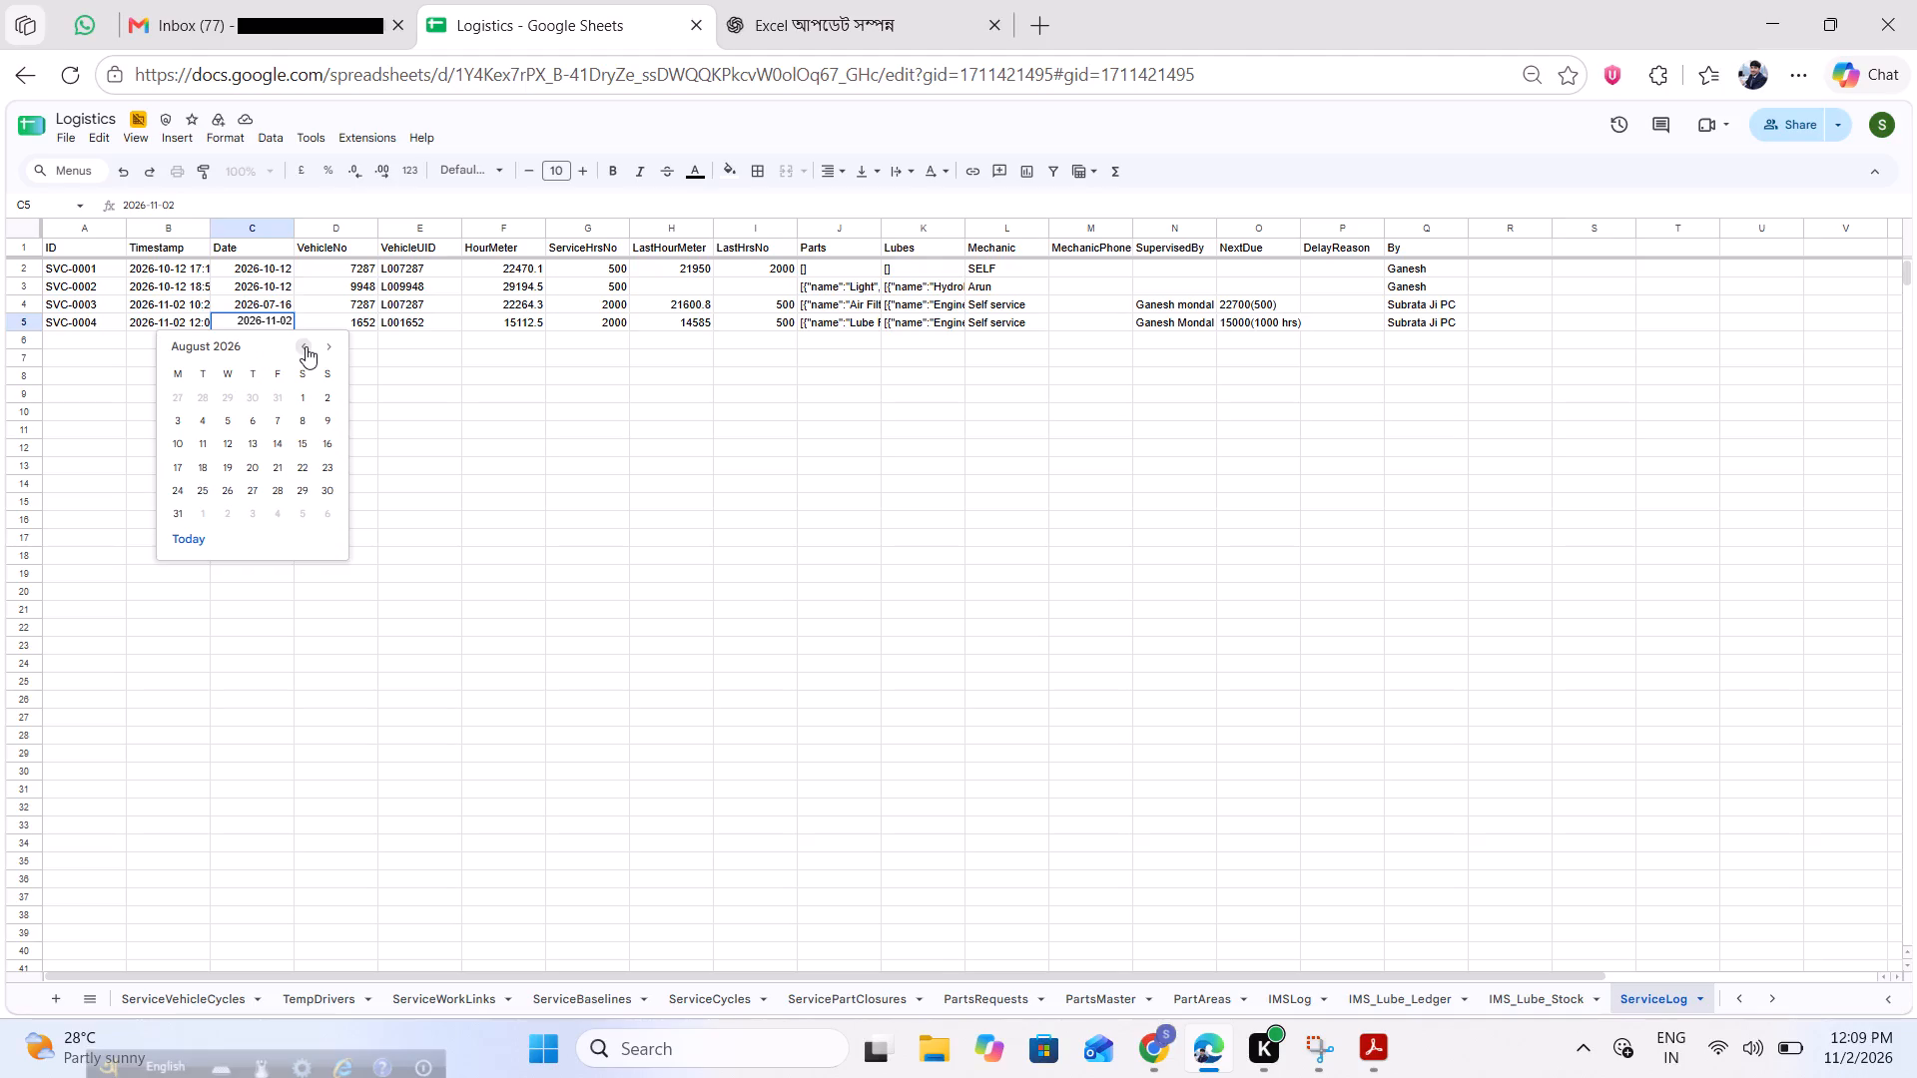
pyautogui.click(270, 471)
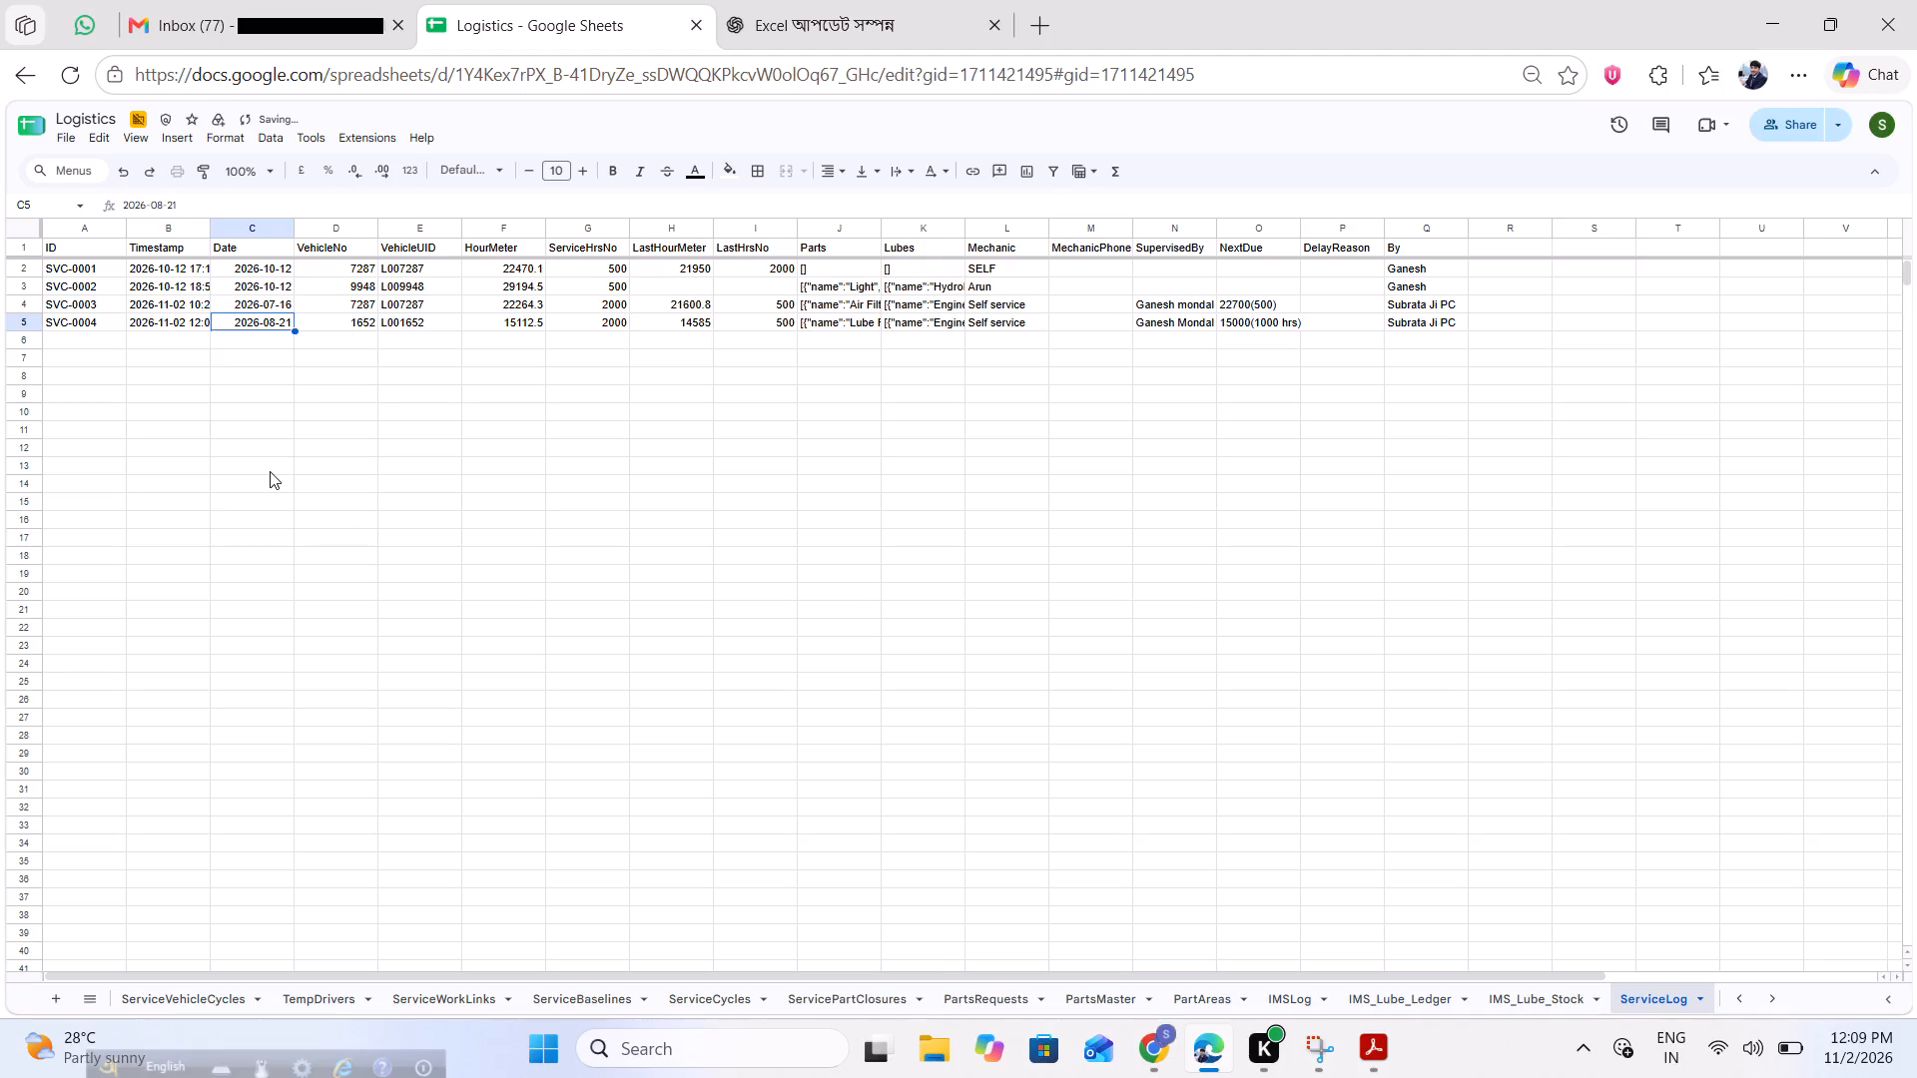
pyautogui.hotkey('ctrl', 's')
pyautogui.click(474, 537)
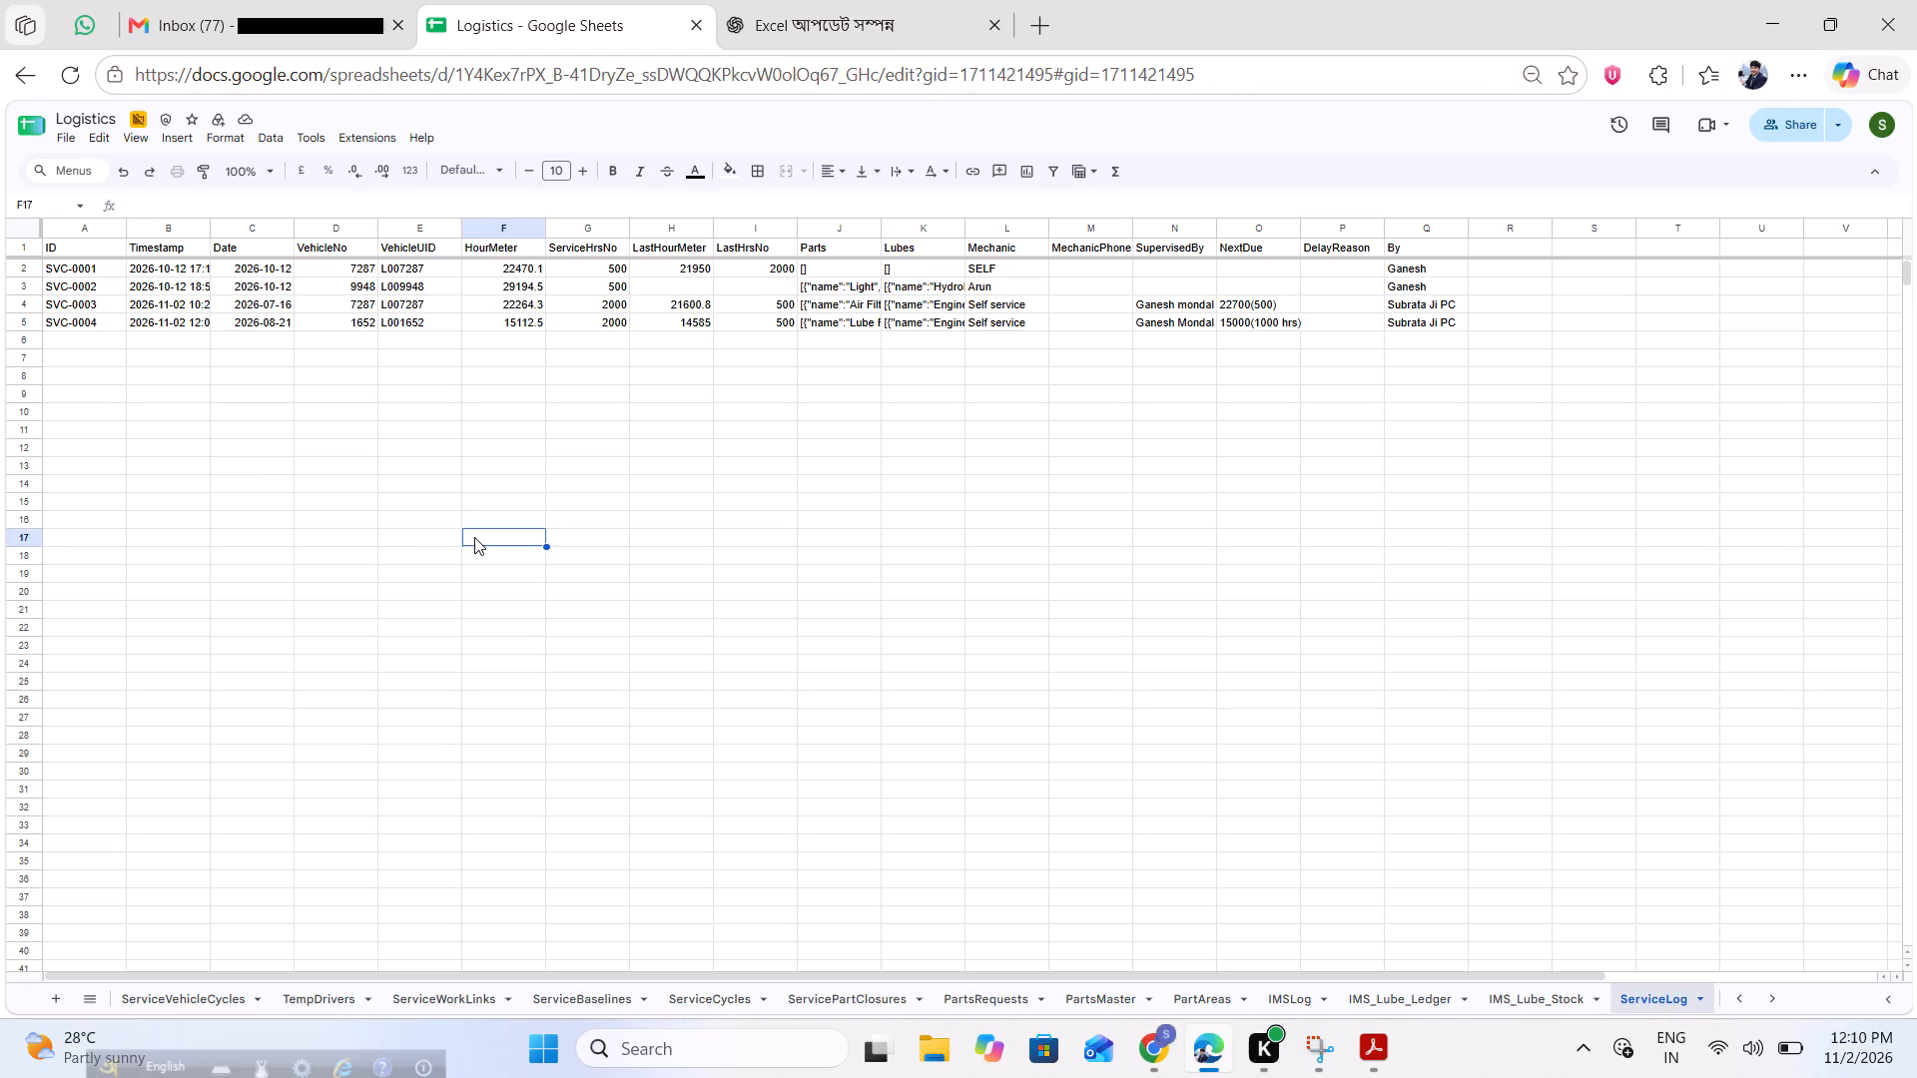
pyautogui.hotkey('ctrl', 's')
pyautogui.keyDown('ctrl'); pyautogui.click(474, 537); pyautogui.keyUp('ctrl')
pyautogui.hotkey('ctrl', 's')
pyautogui.hotkey('ctrl', 's')
pyautogui.hotkey('ctrl', 's')
pyautogui.hotkey('ctrl', 's')
# Refresh the service reports in the Fleet Reports page in Chrome and download the SVC-0004 PDF for vehicle 1652.
pyautogui.click(1169, 1073)
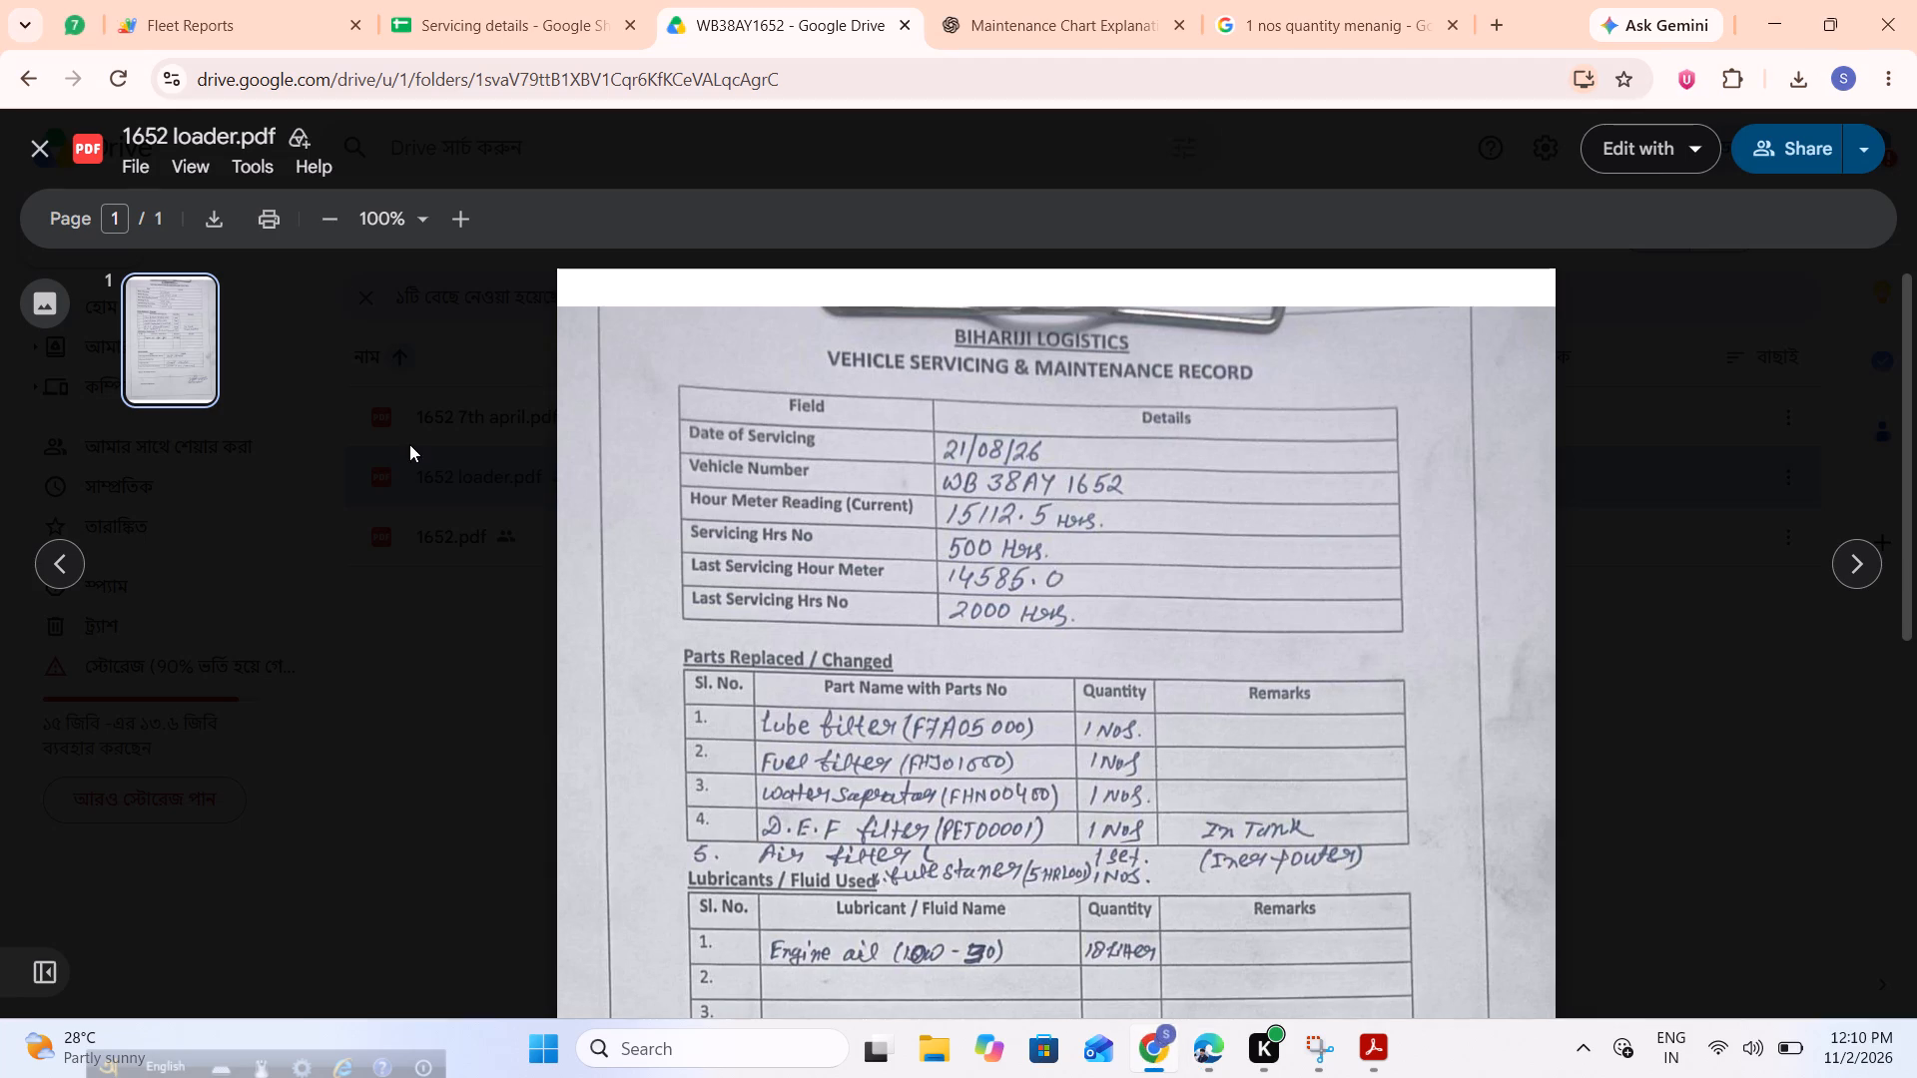
pyautogui.click(450, 2)
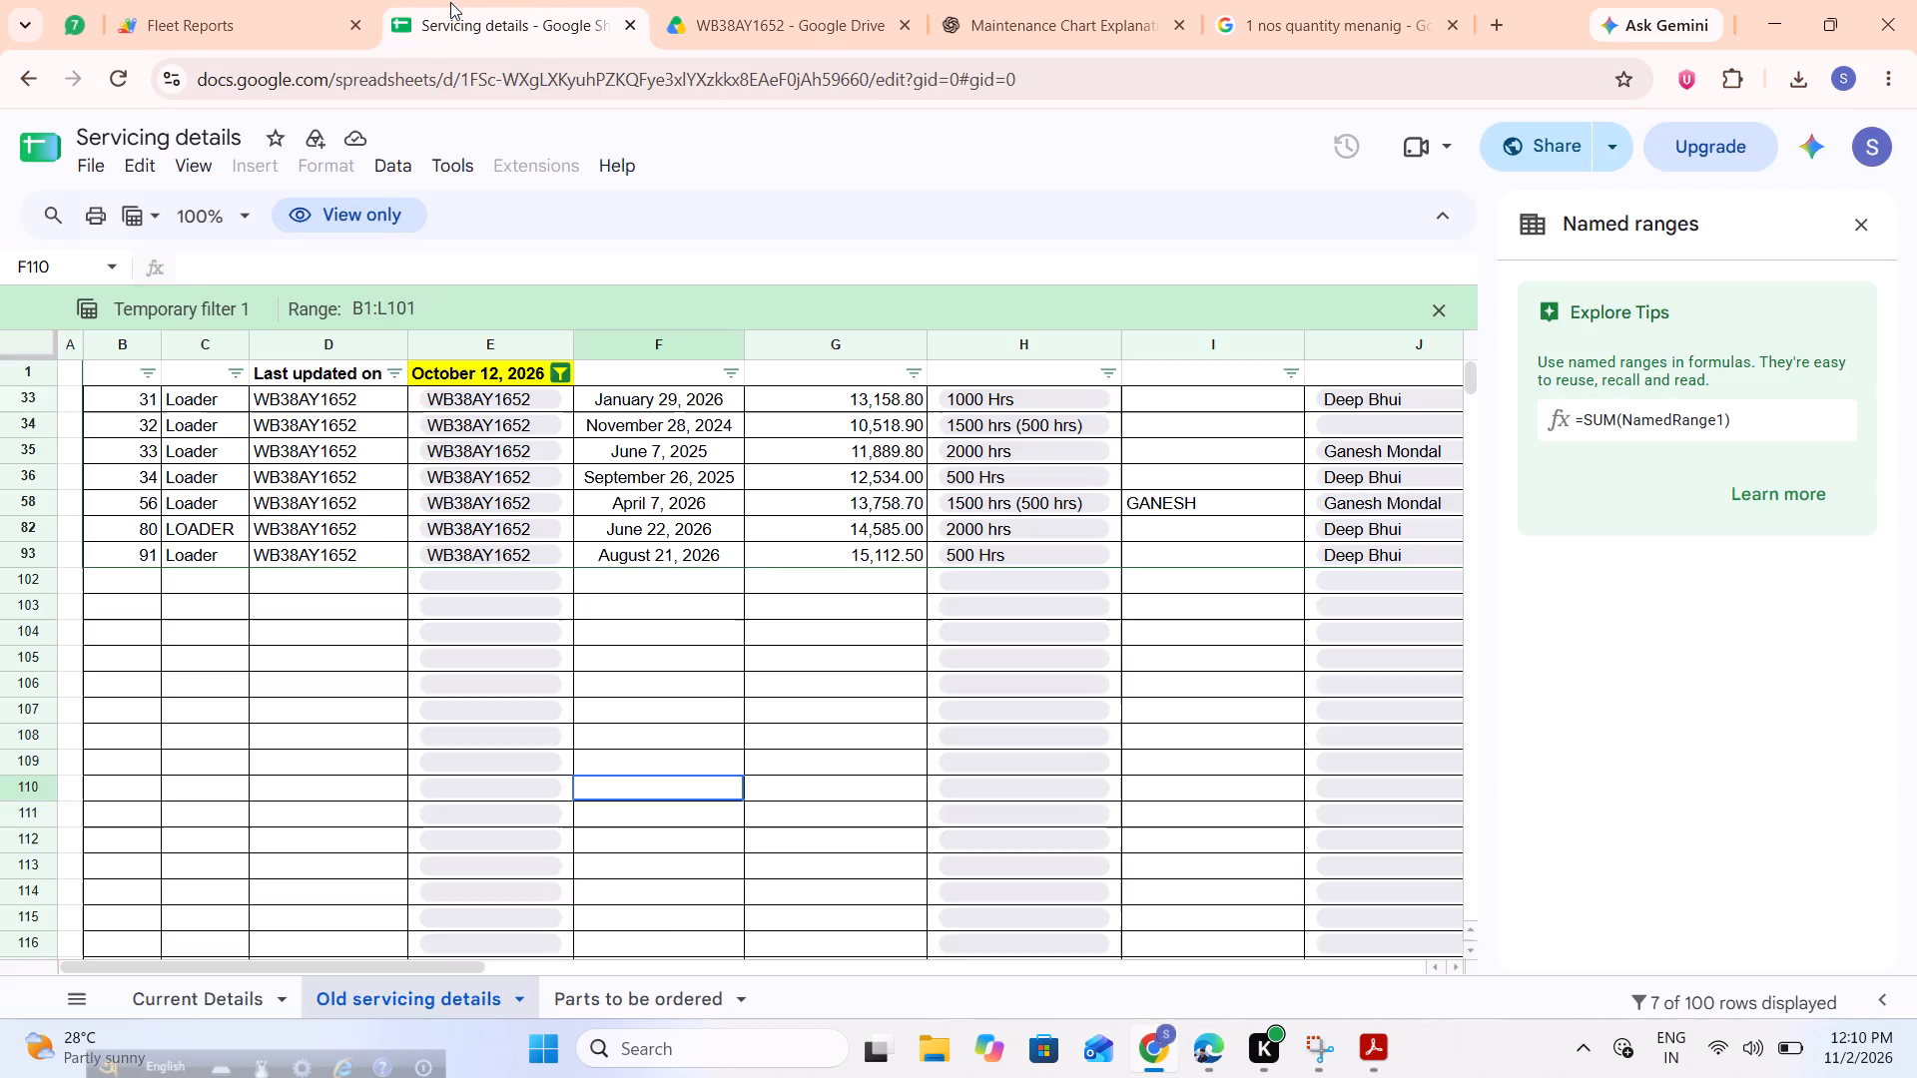
pyautogui.click(288, 0)
pyautogui.scroll(6, 1046, 451)
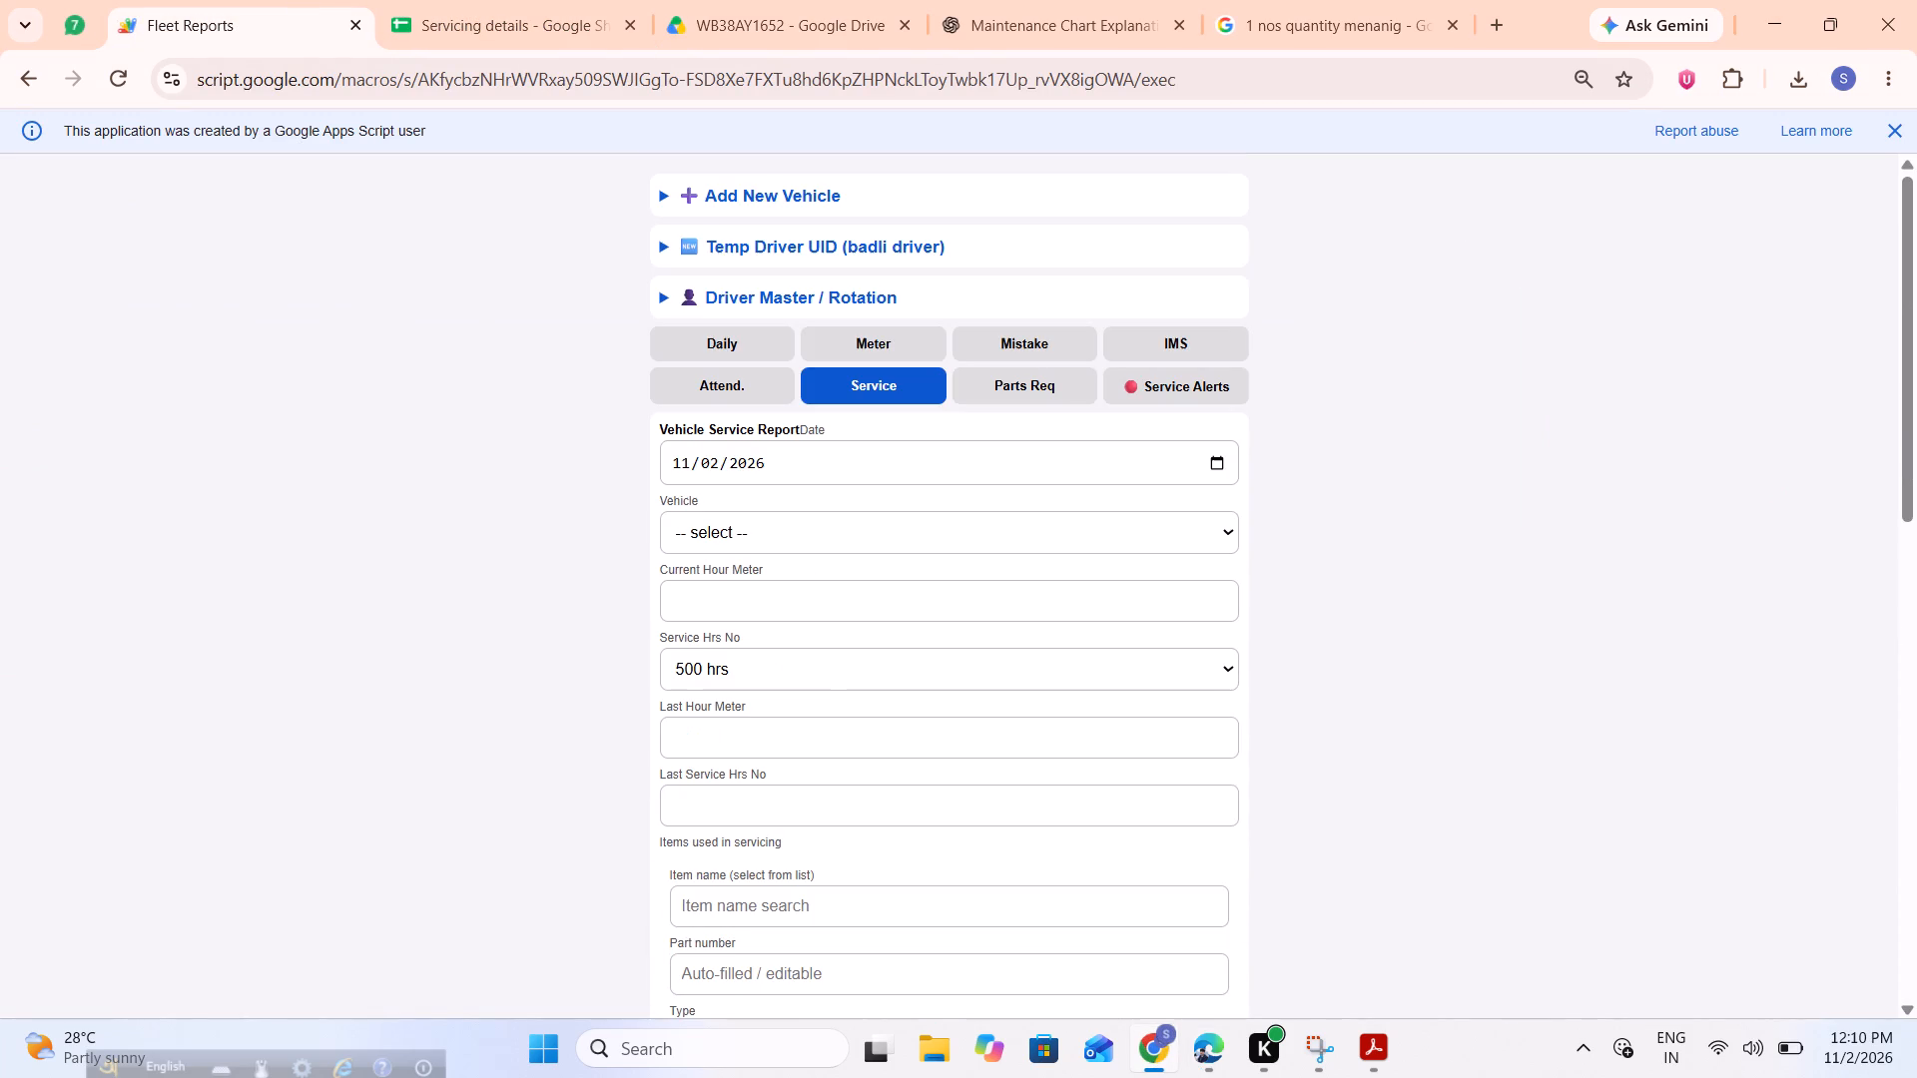
pyautogui.click(1140, 371)
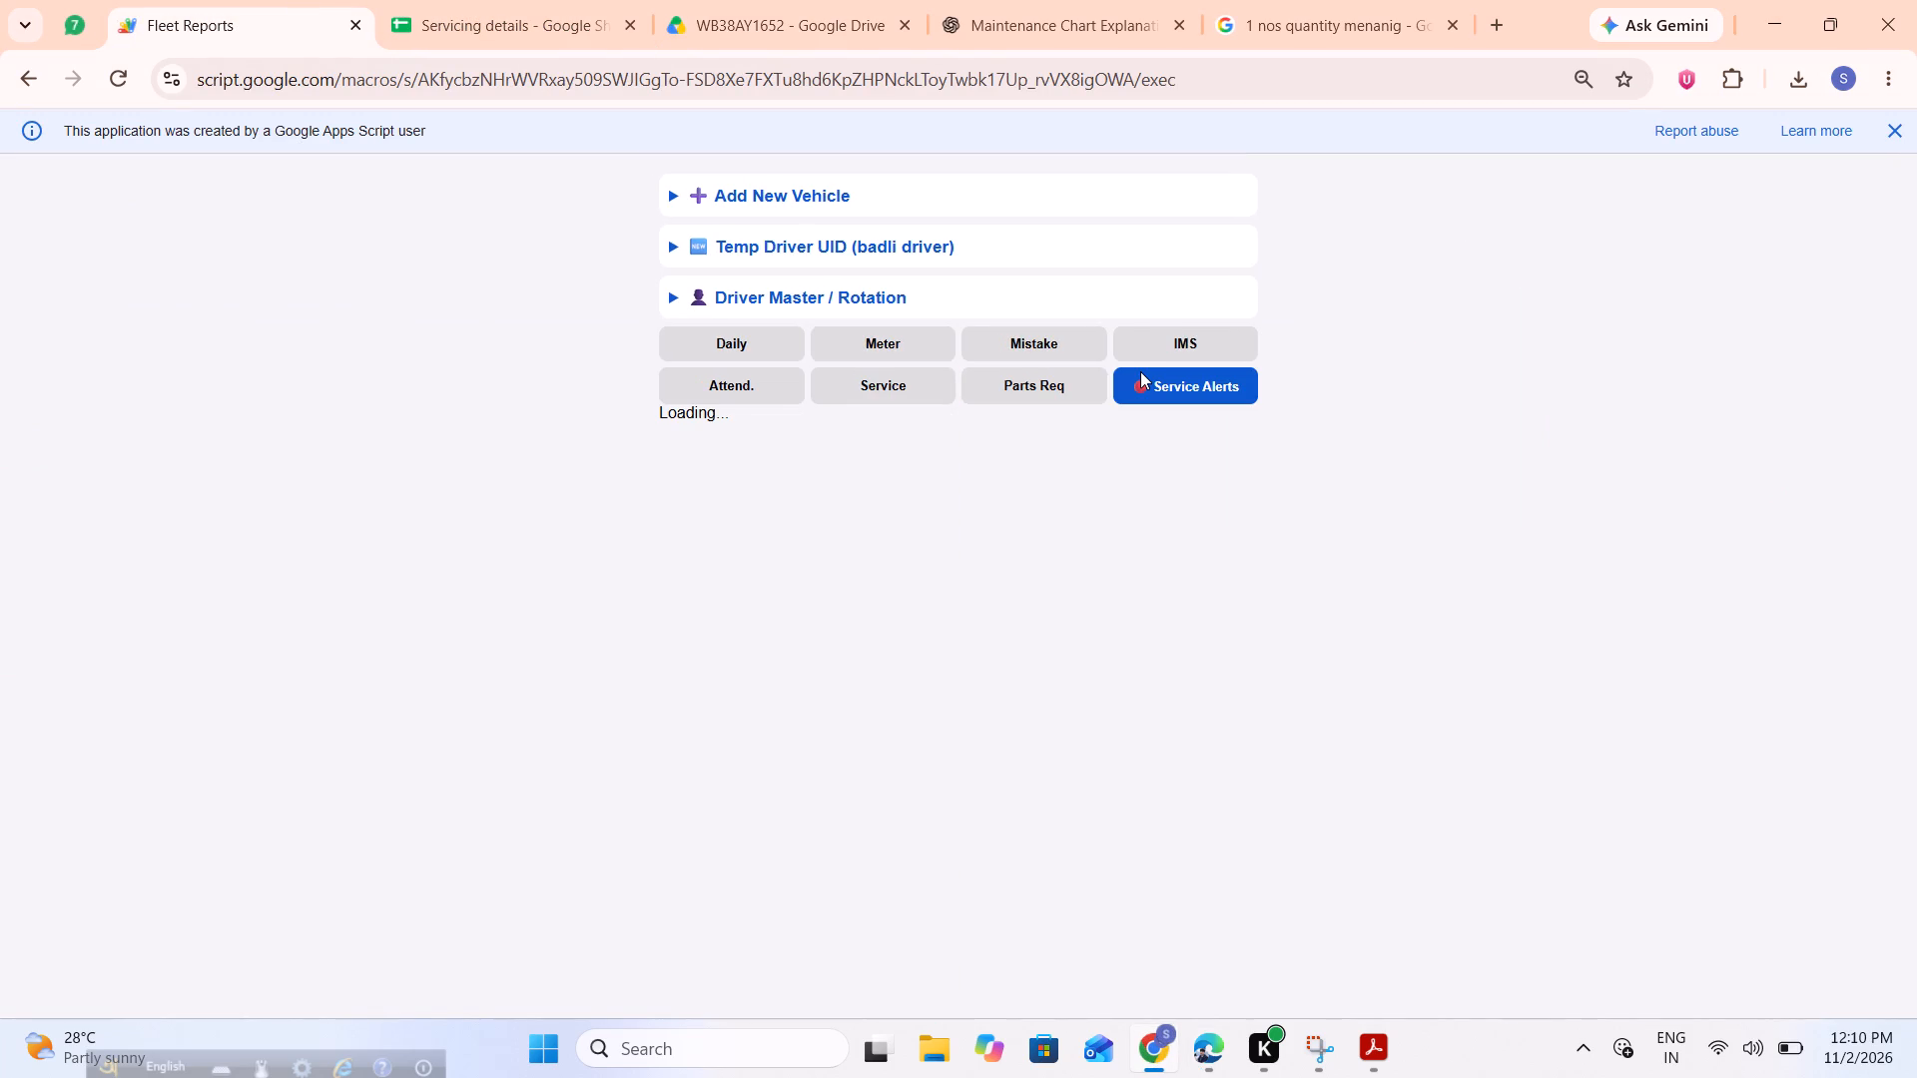
pyautogui.click(899, 384)
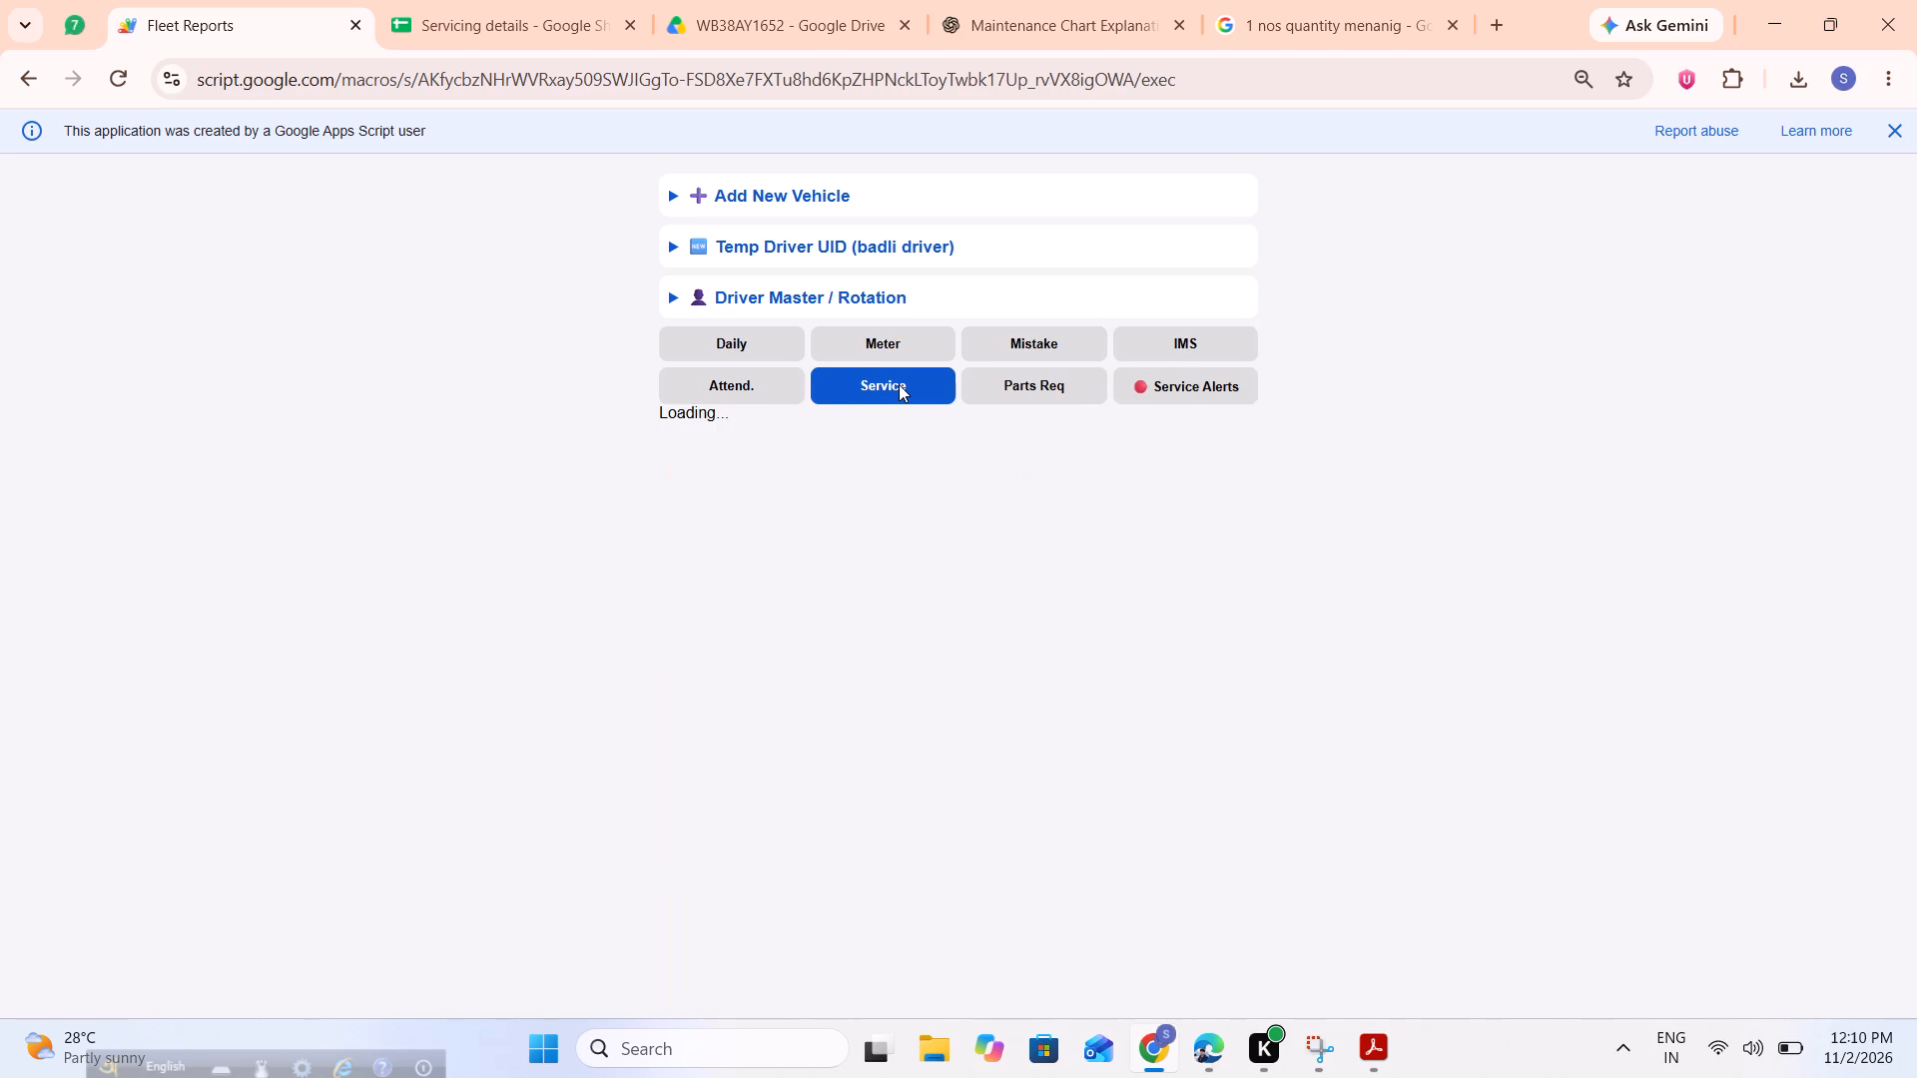
pyautogui.scroll(-7, 899, 384)
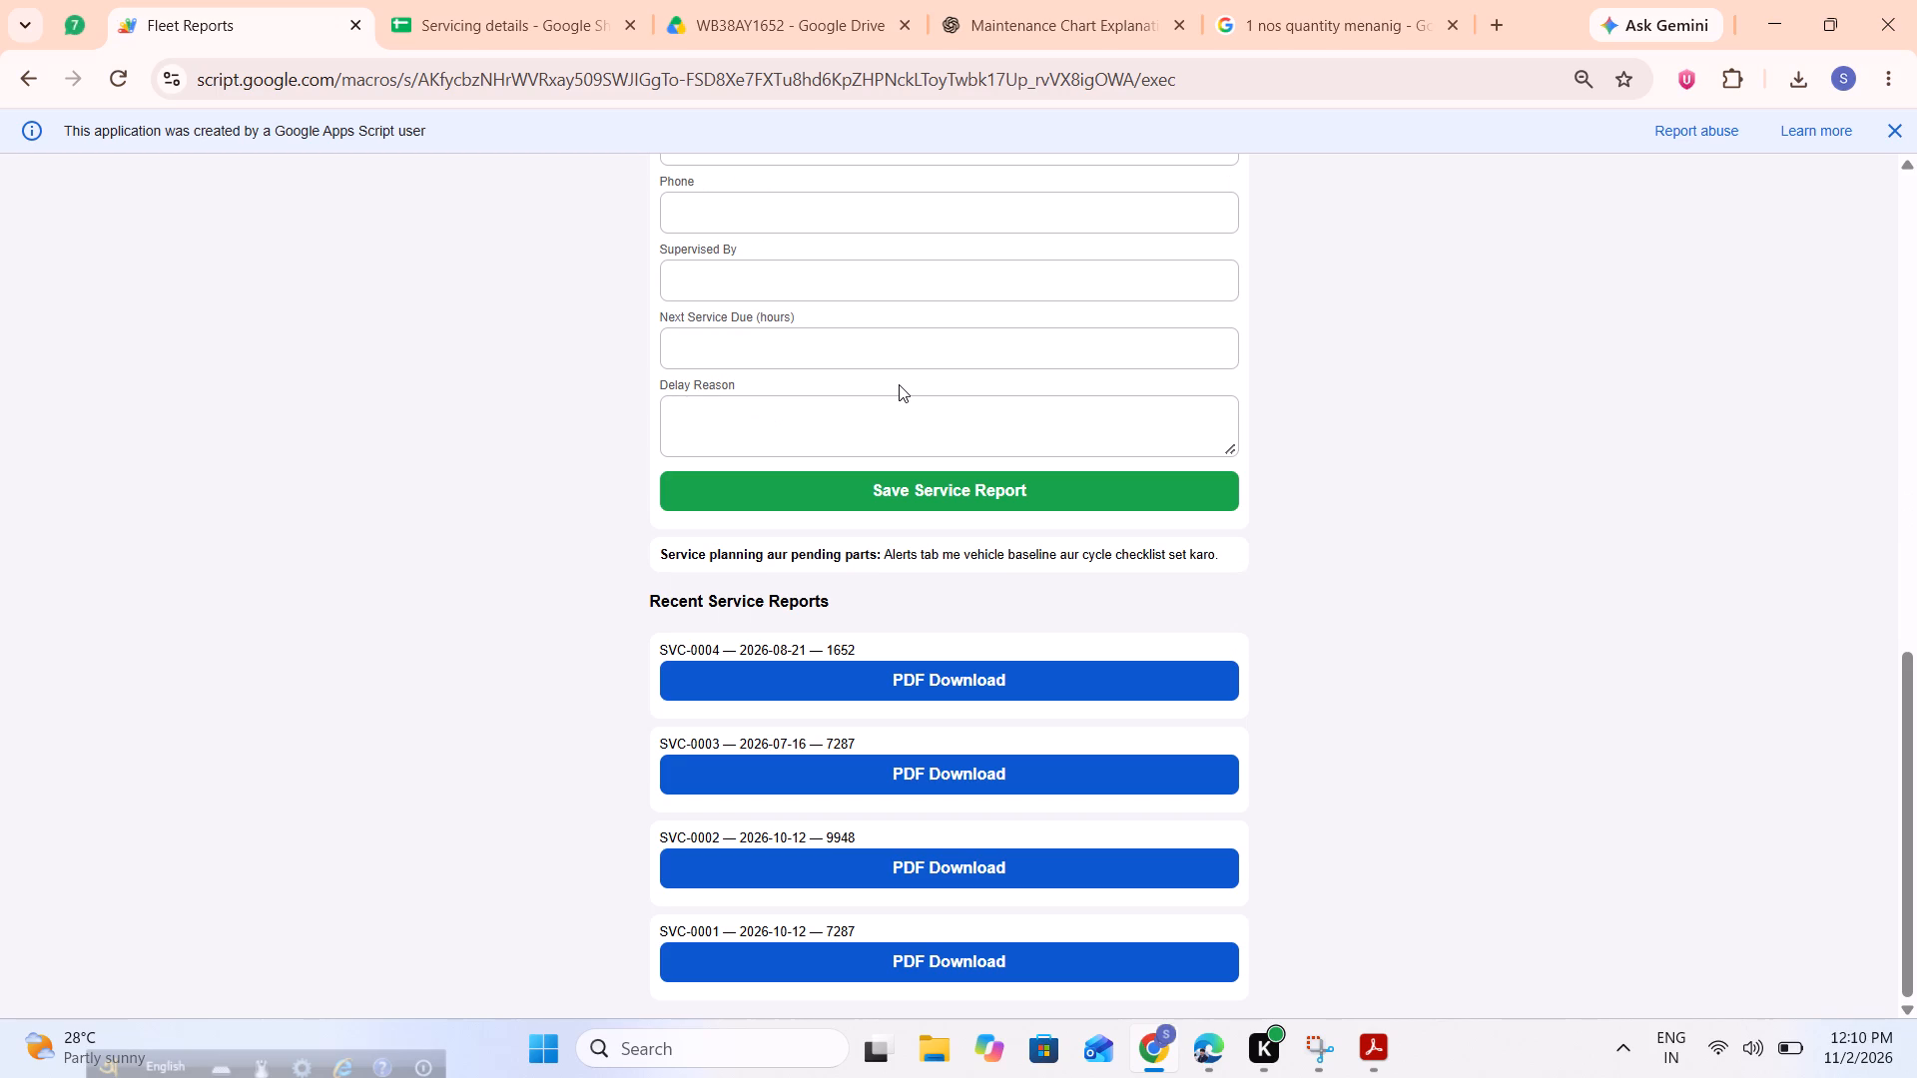
pyautogui.click(1040, 688)
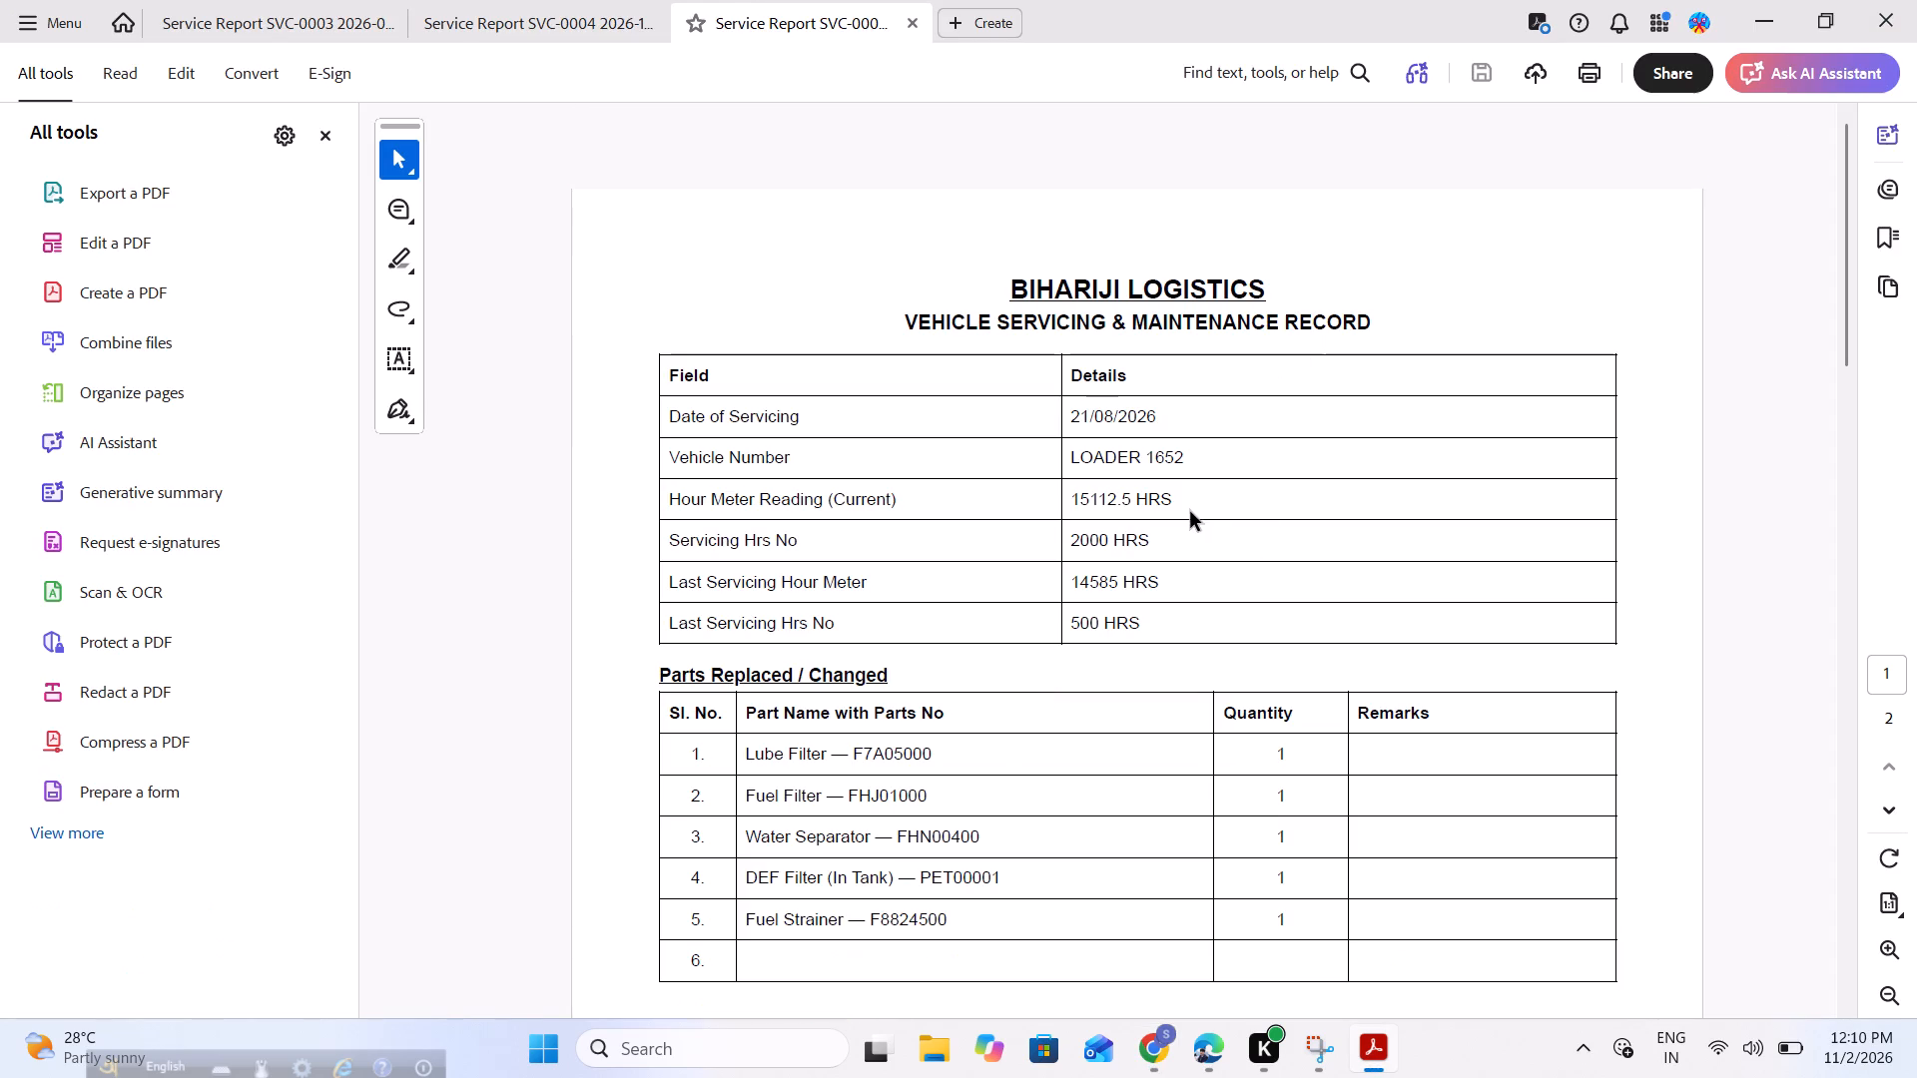
# Review the updated Loader 1652 report PDF in Adobe Acrobat, from servicing date and parts to lubricants, work details and signatures, and close Acrobat.
pyautogui.scroll(-2, 1190, 512)
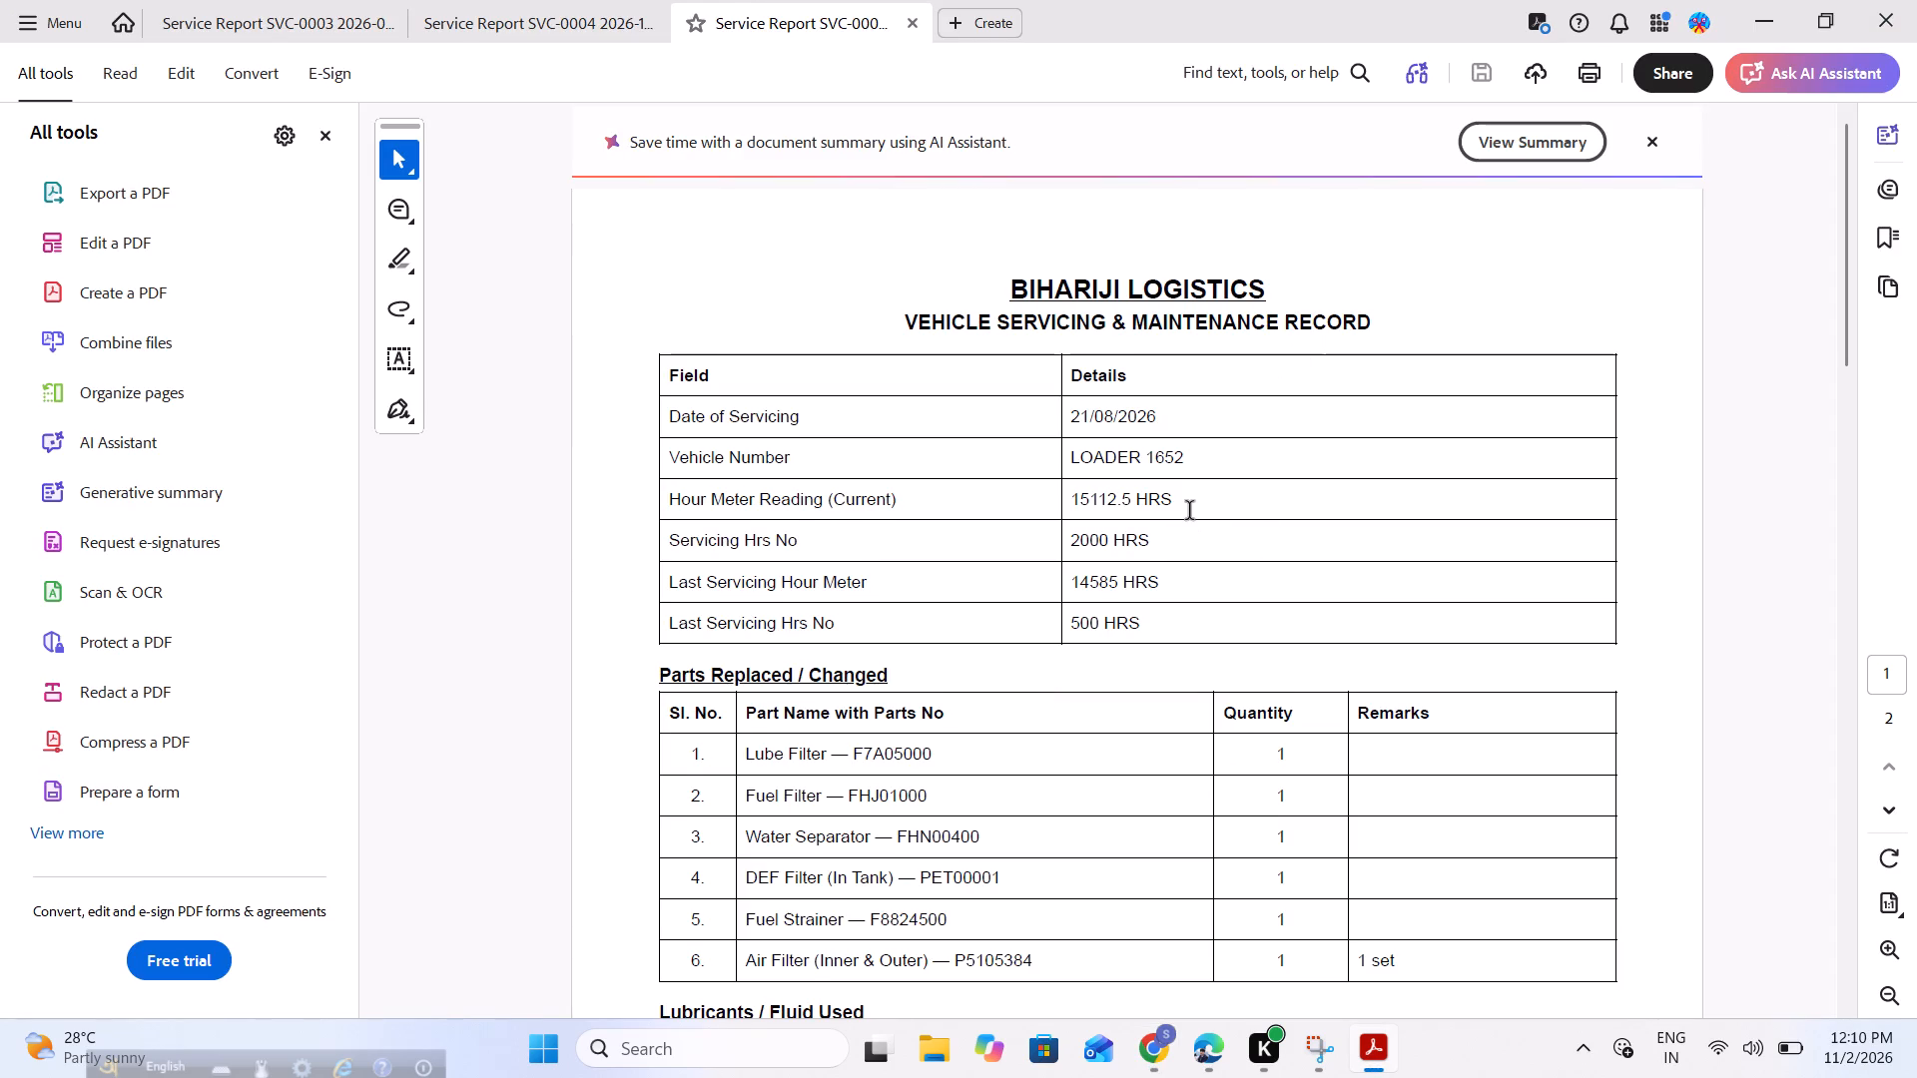
pyautogui.scroll(-1, 1190, 512)
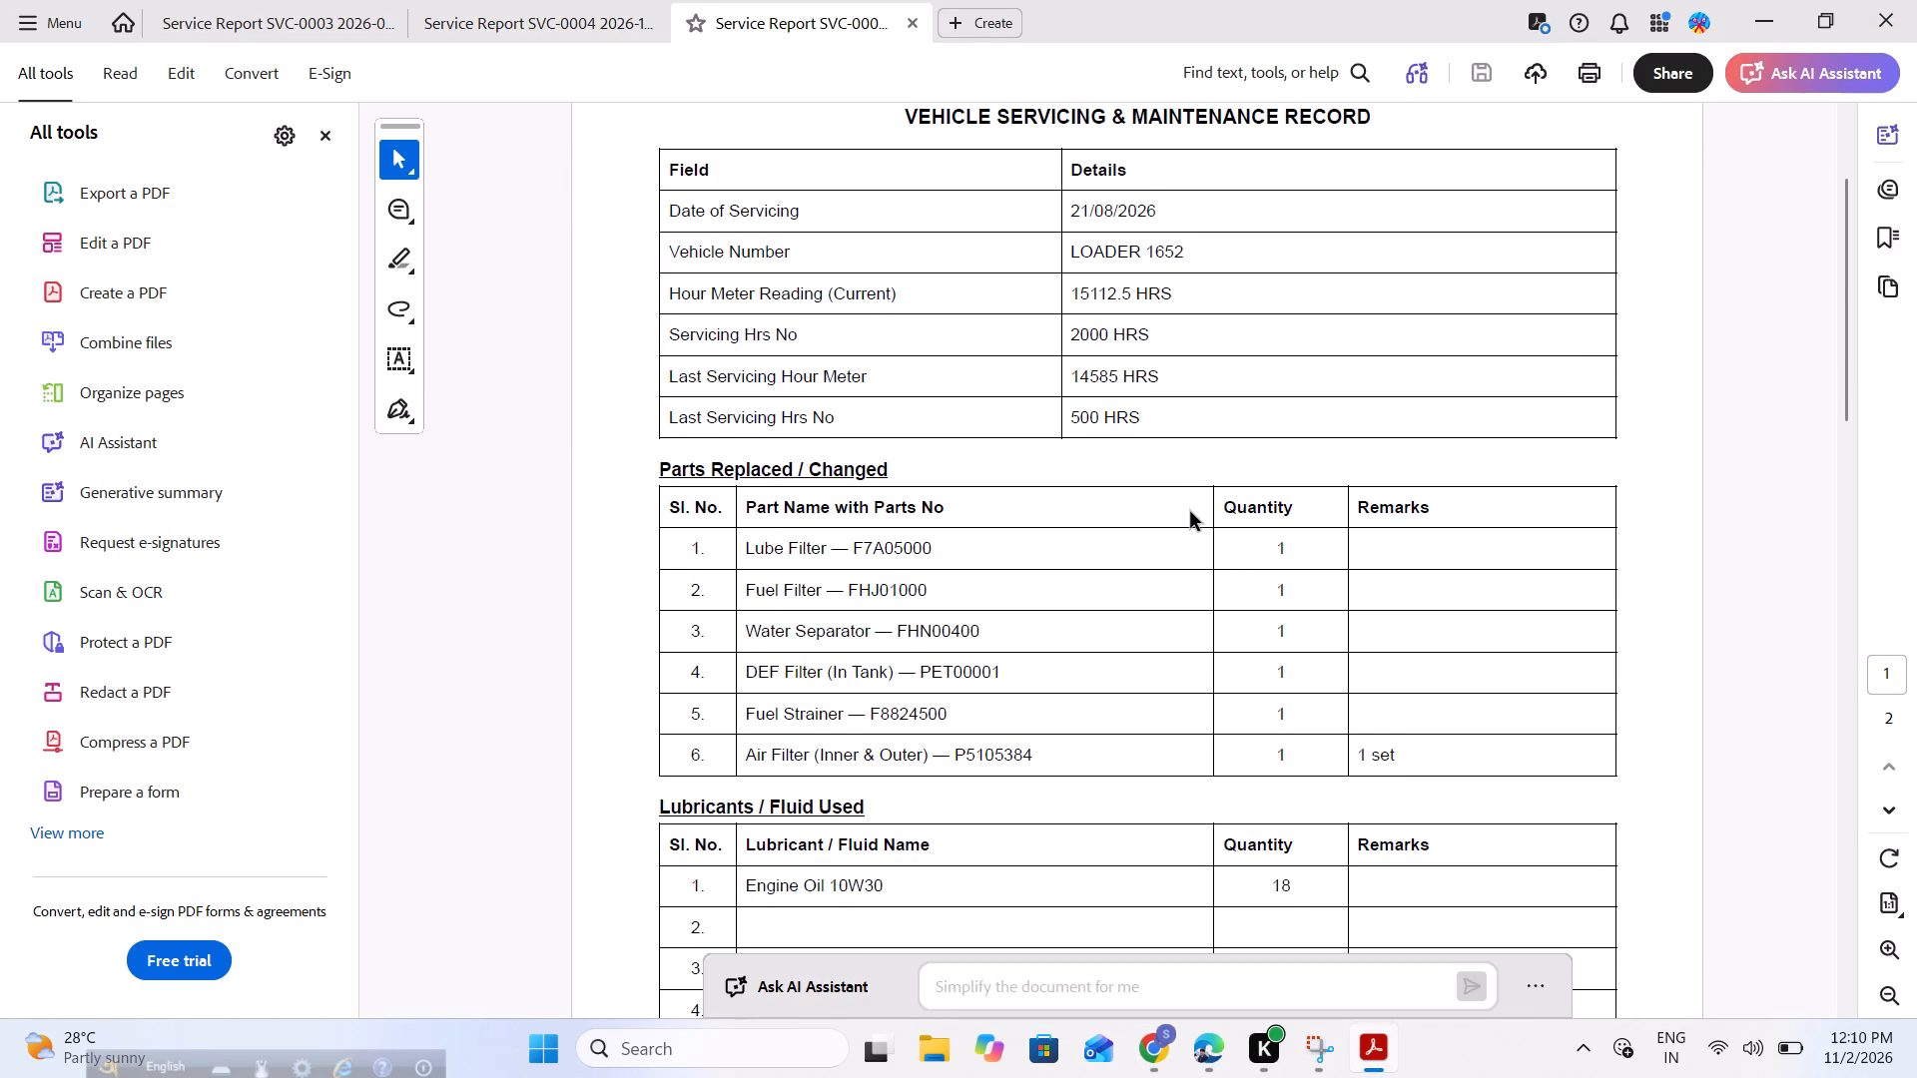
pyautogui.scroll(-1, 1190, 512)
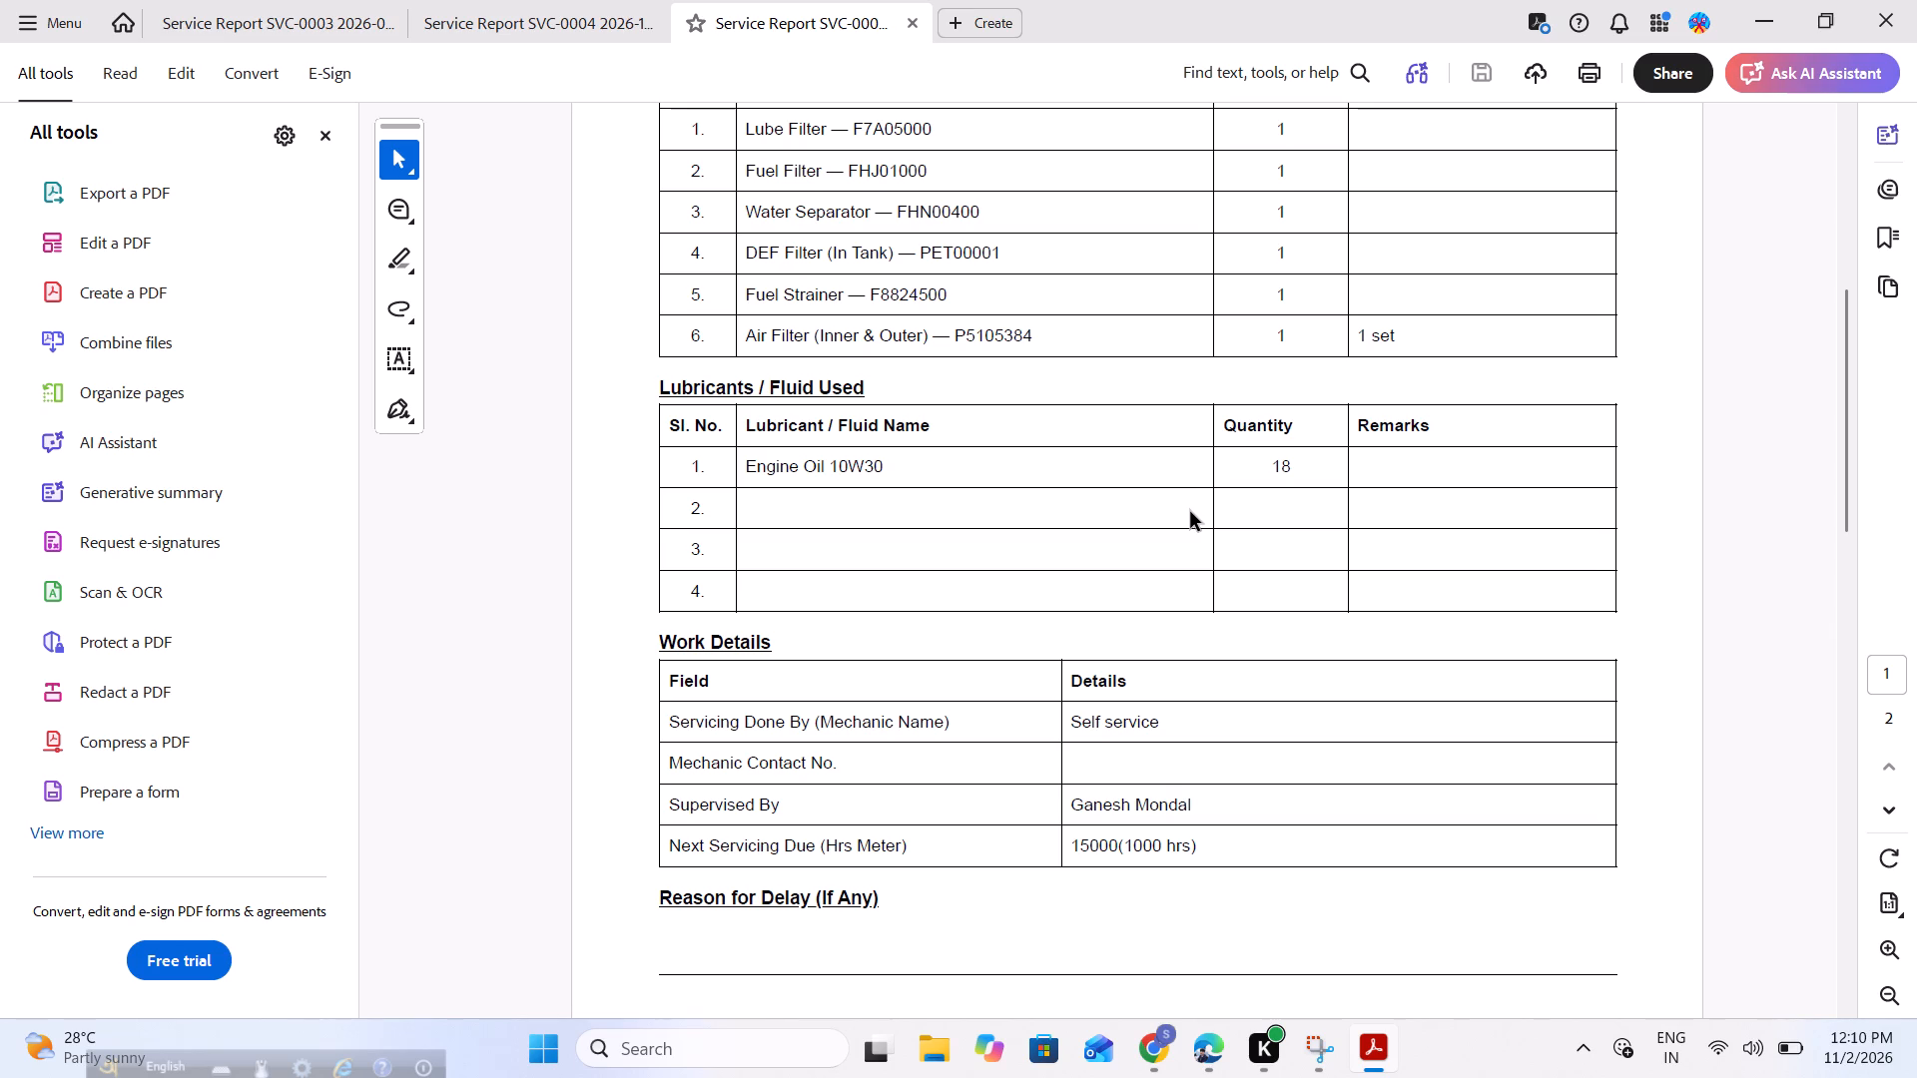
pyautogui.scroll(-1, 1190, 512)
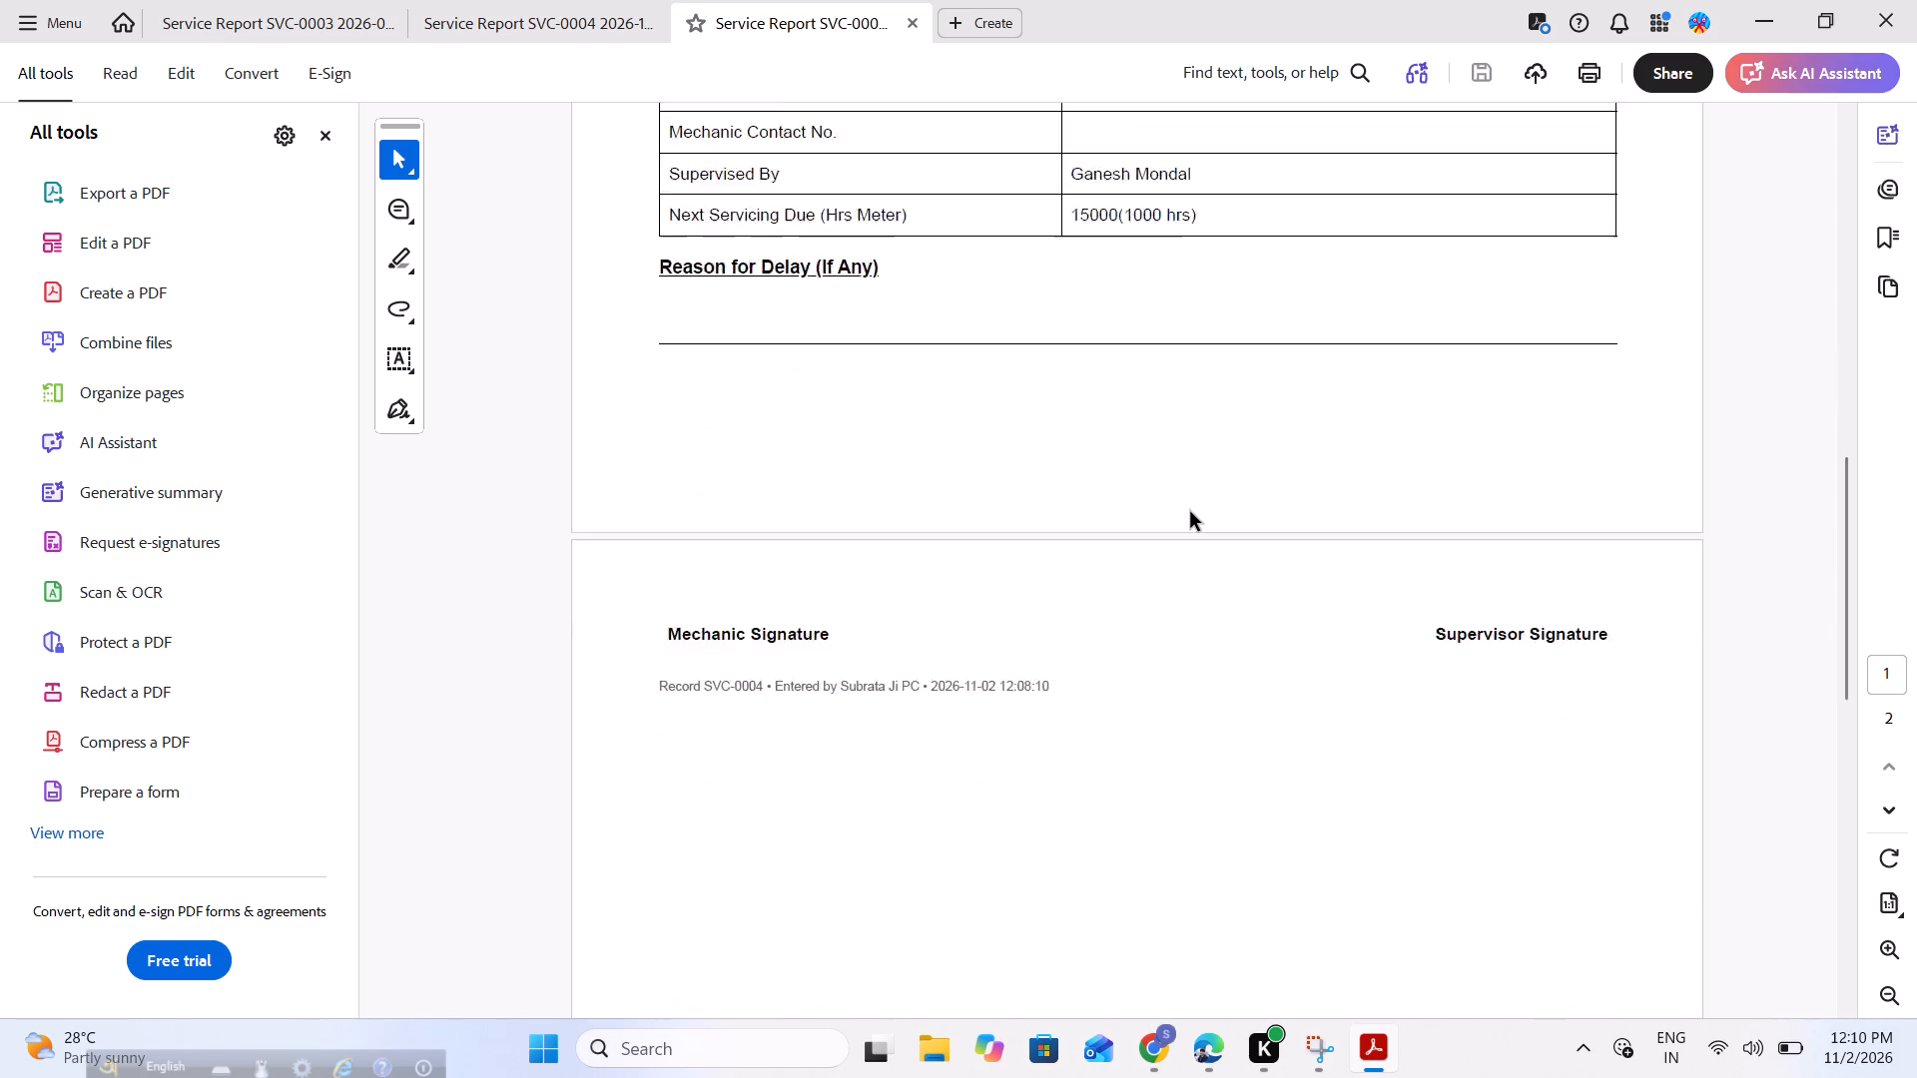
pyautogui.scroll(-1, 1190, 512)
pyautogui.click(1868, 0)
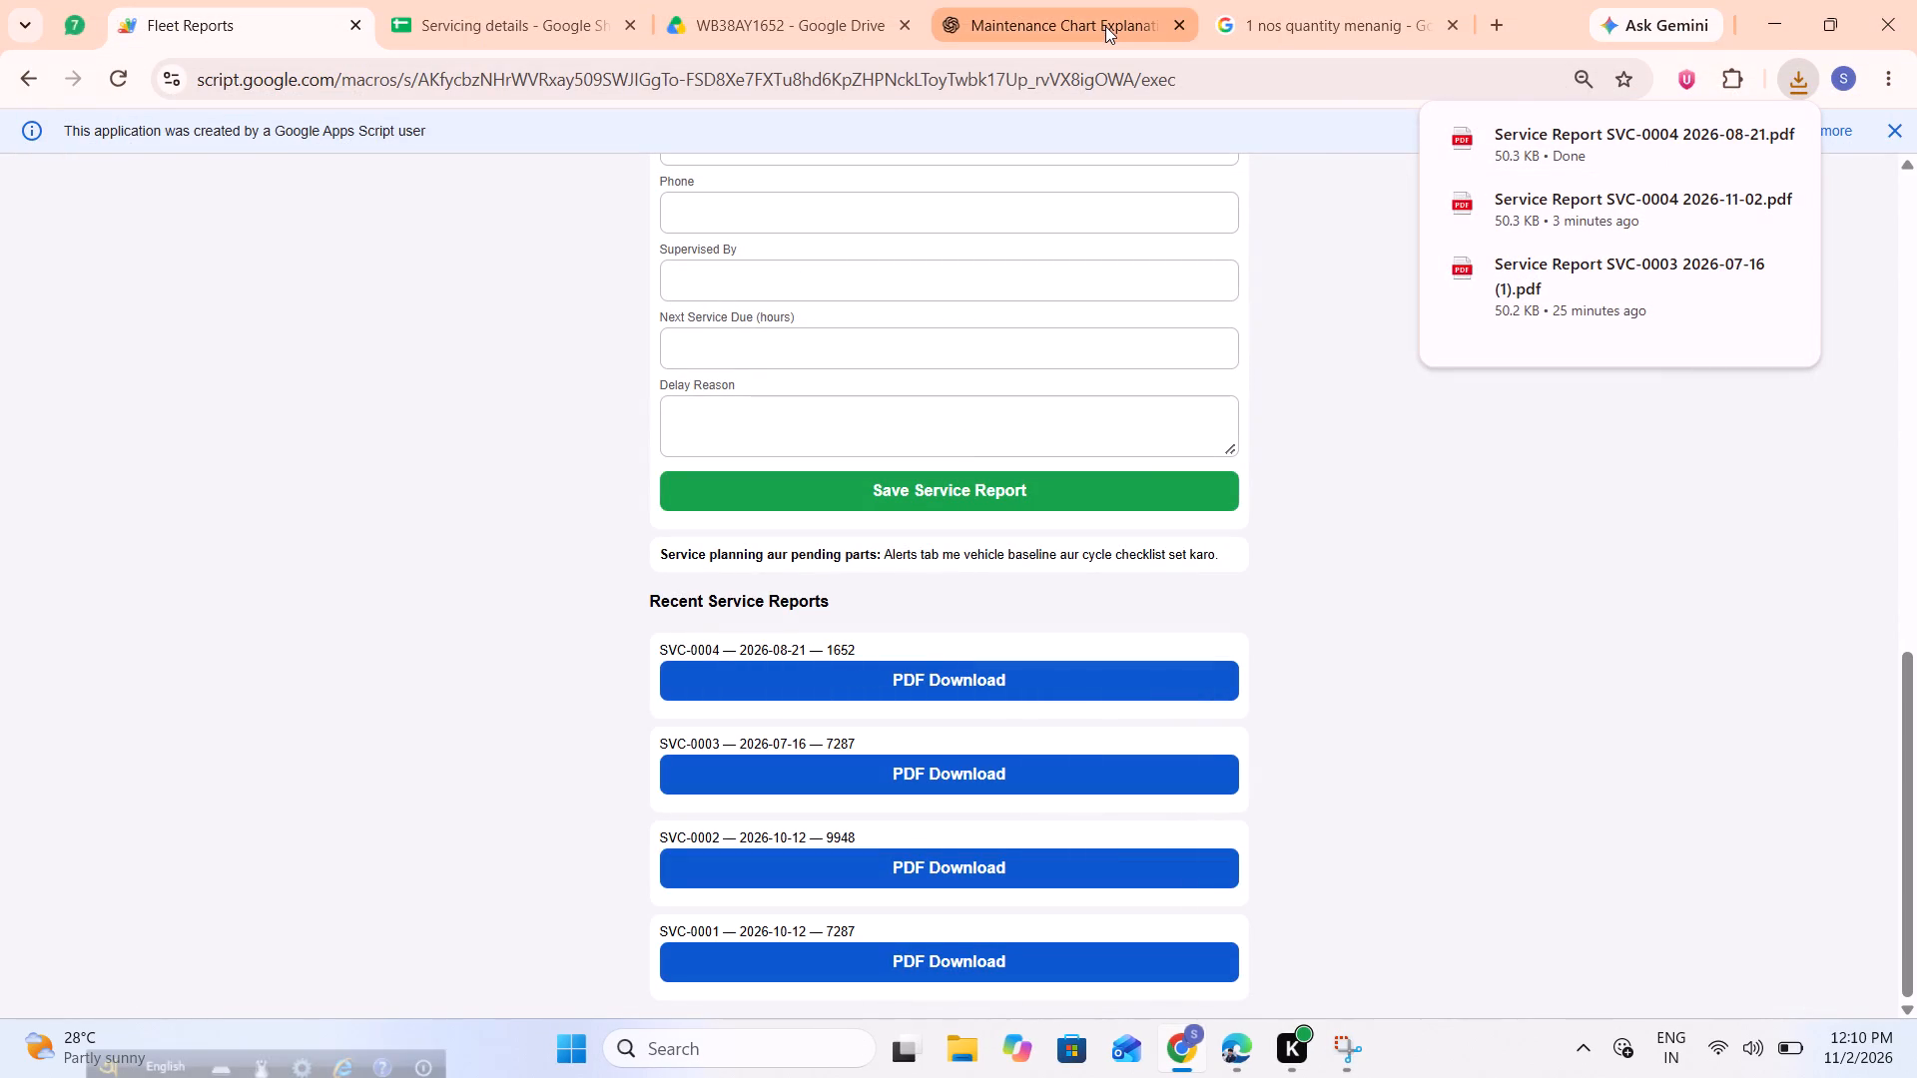
# Close the Google search page about the meaning of "1 nos quantity".
pyautogui.click(1452, 23)
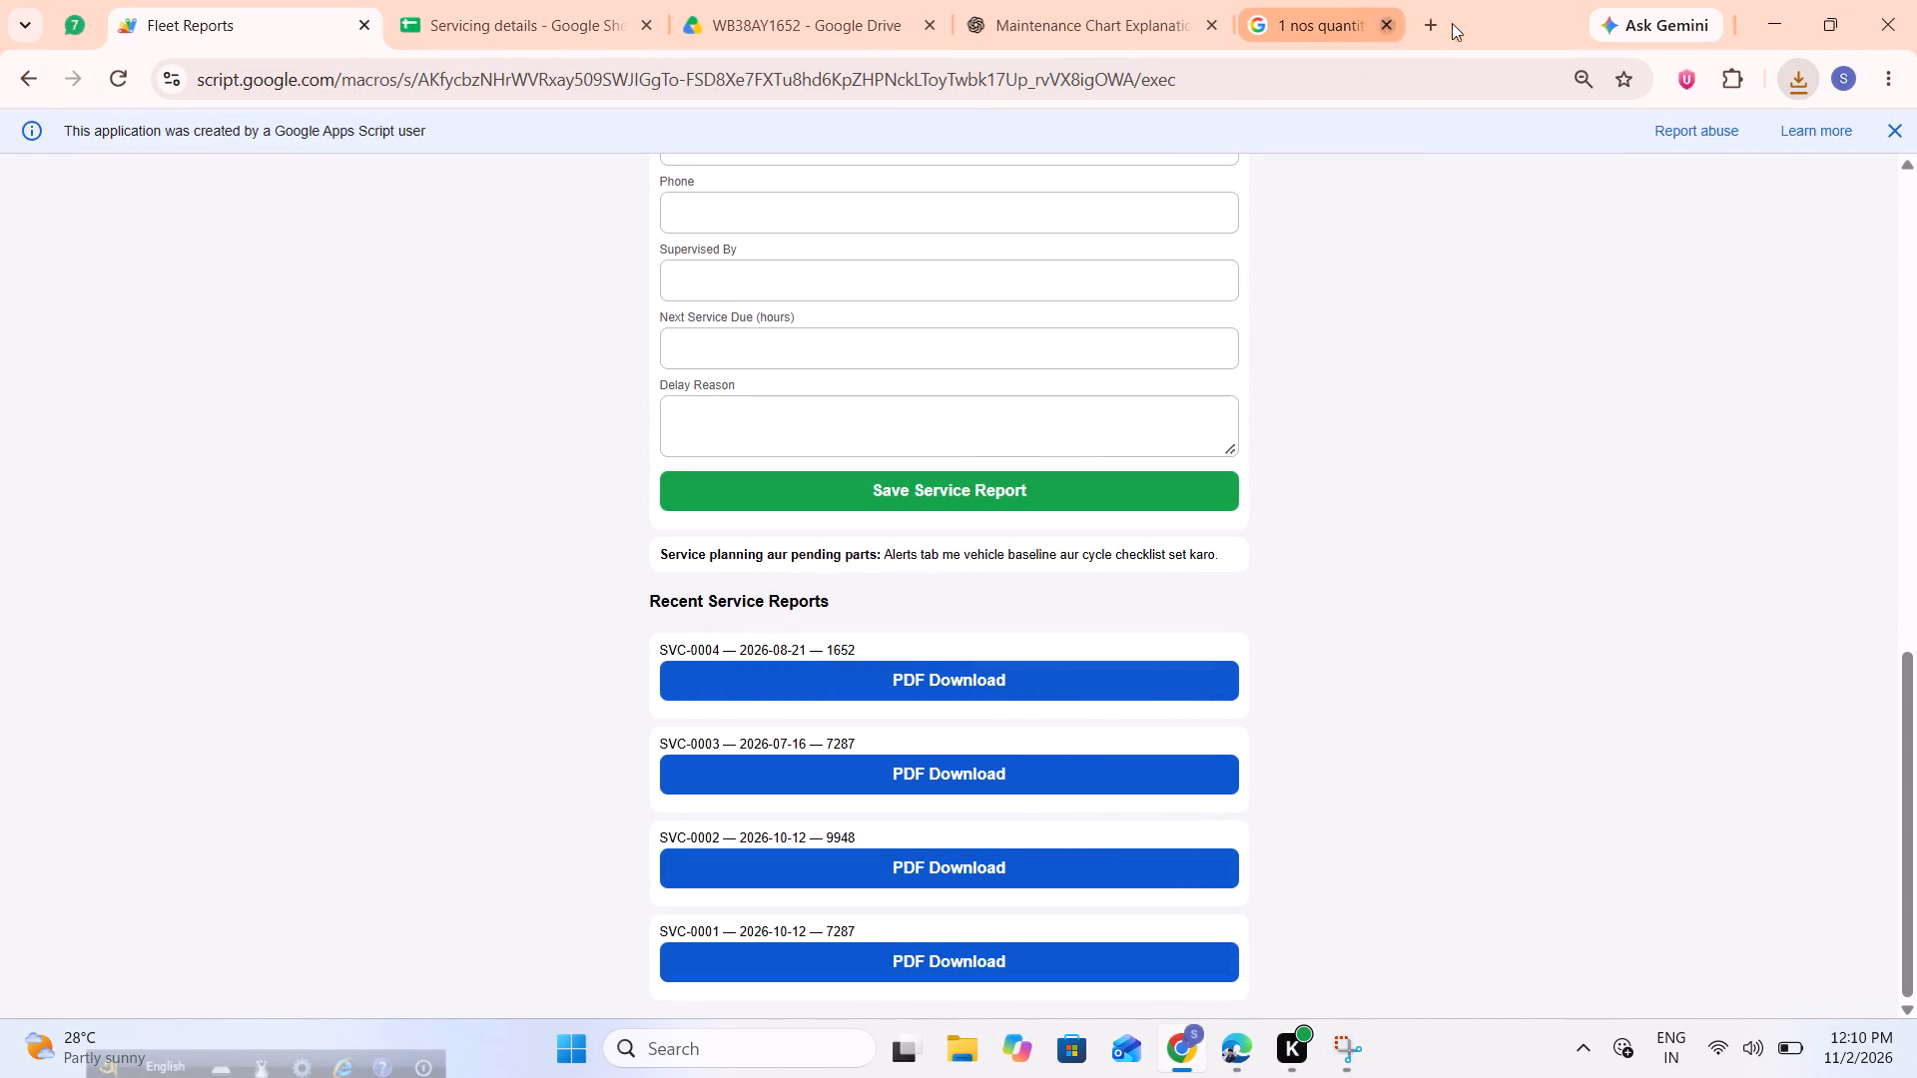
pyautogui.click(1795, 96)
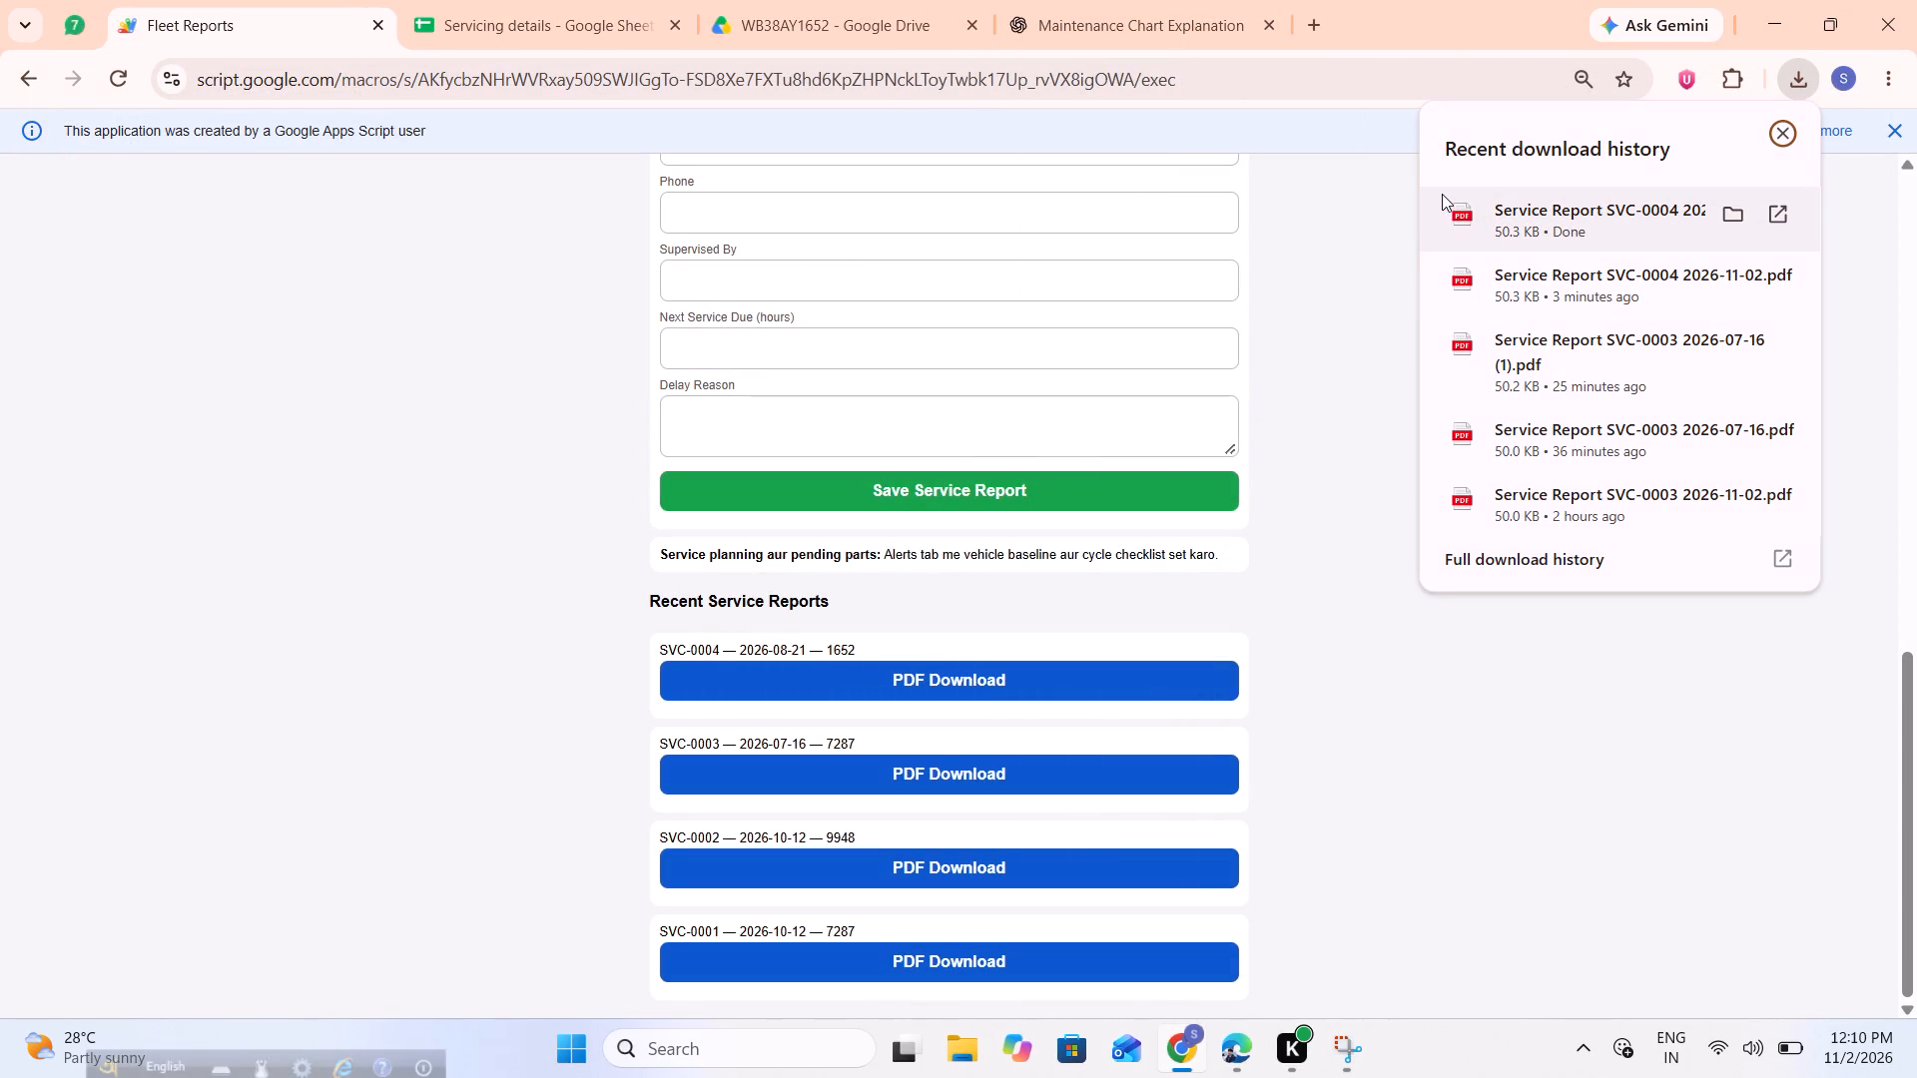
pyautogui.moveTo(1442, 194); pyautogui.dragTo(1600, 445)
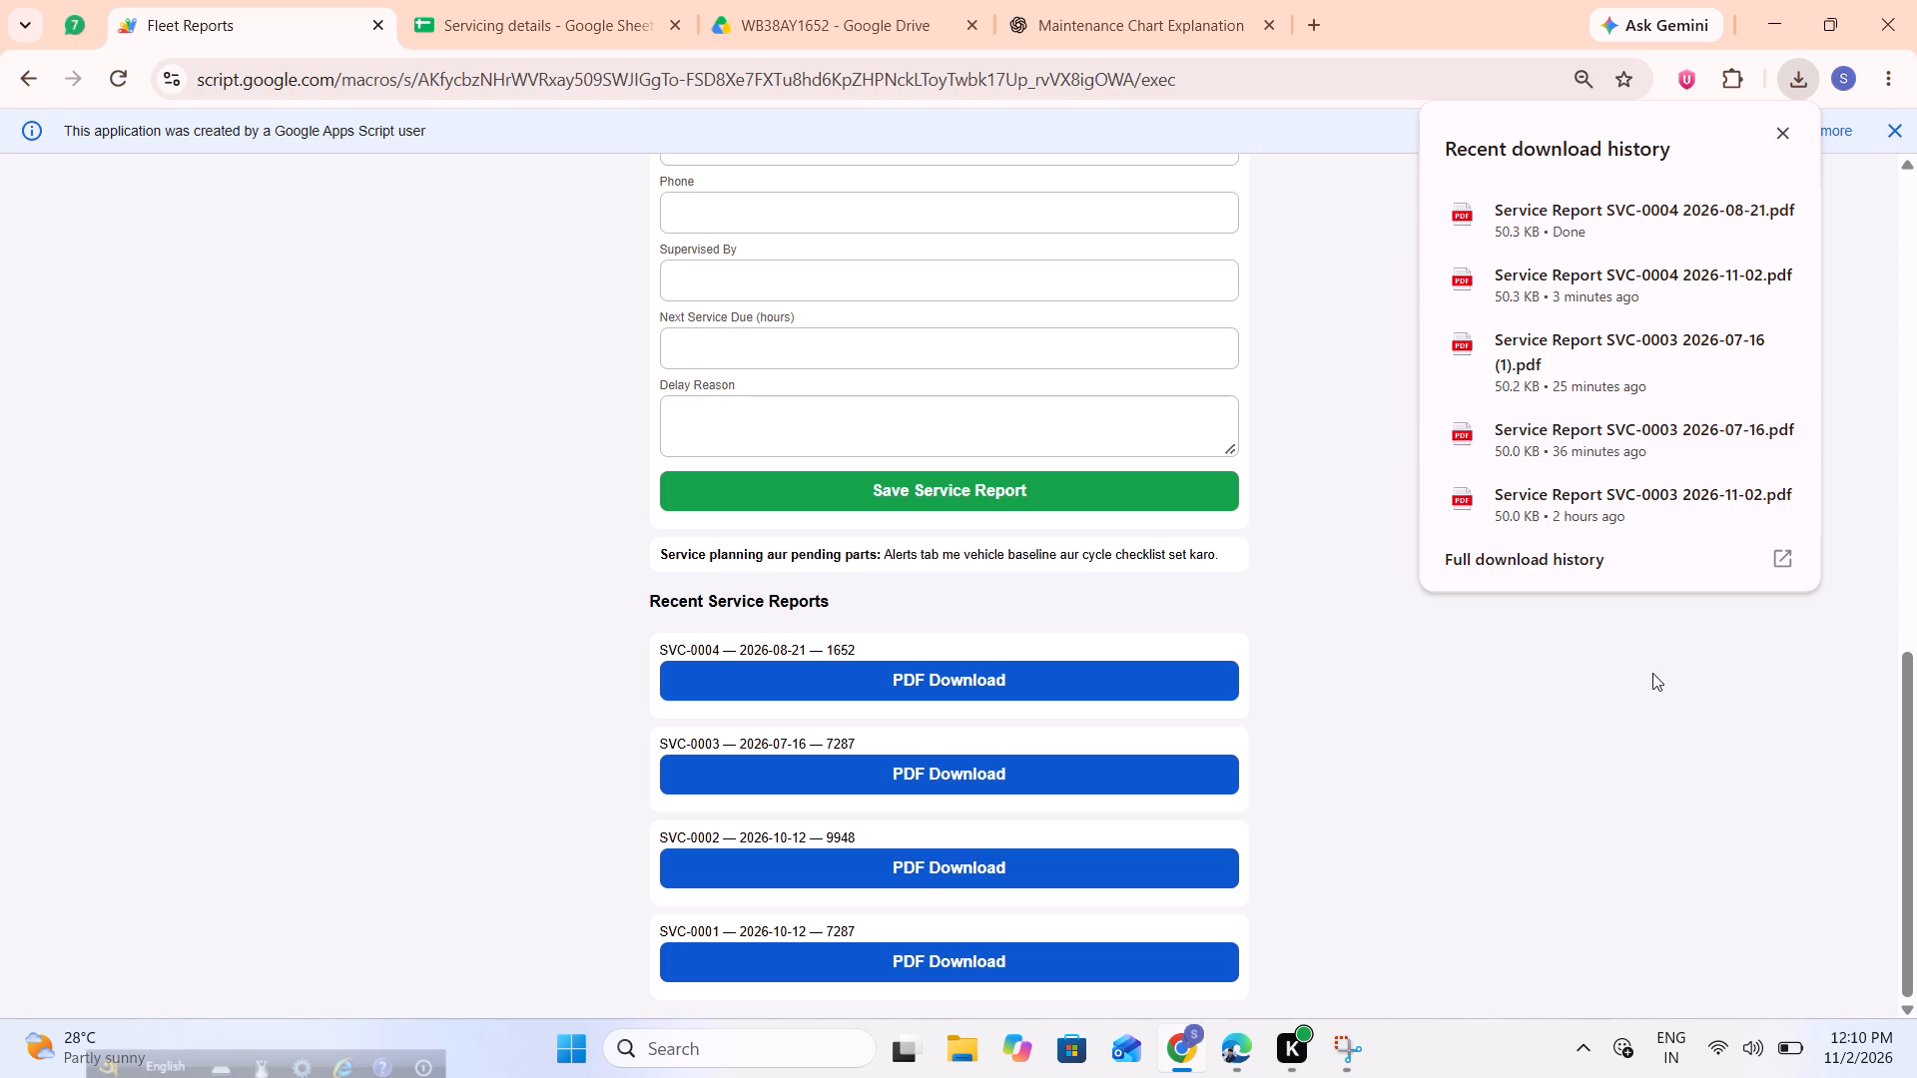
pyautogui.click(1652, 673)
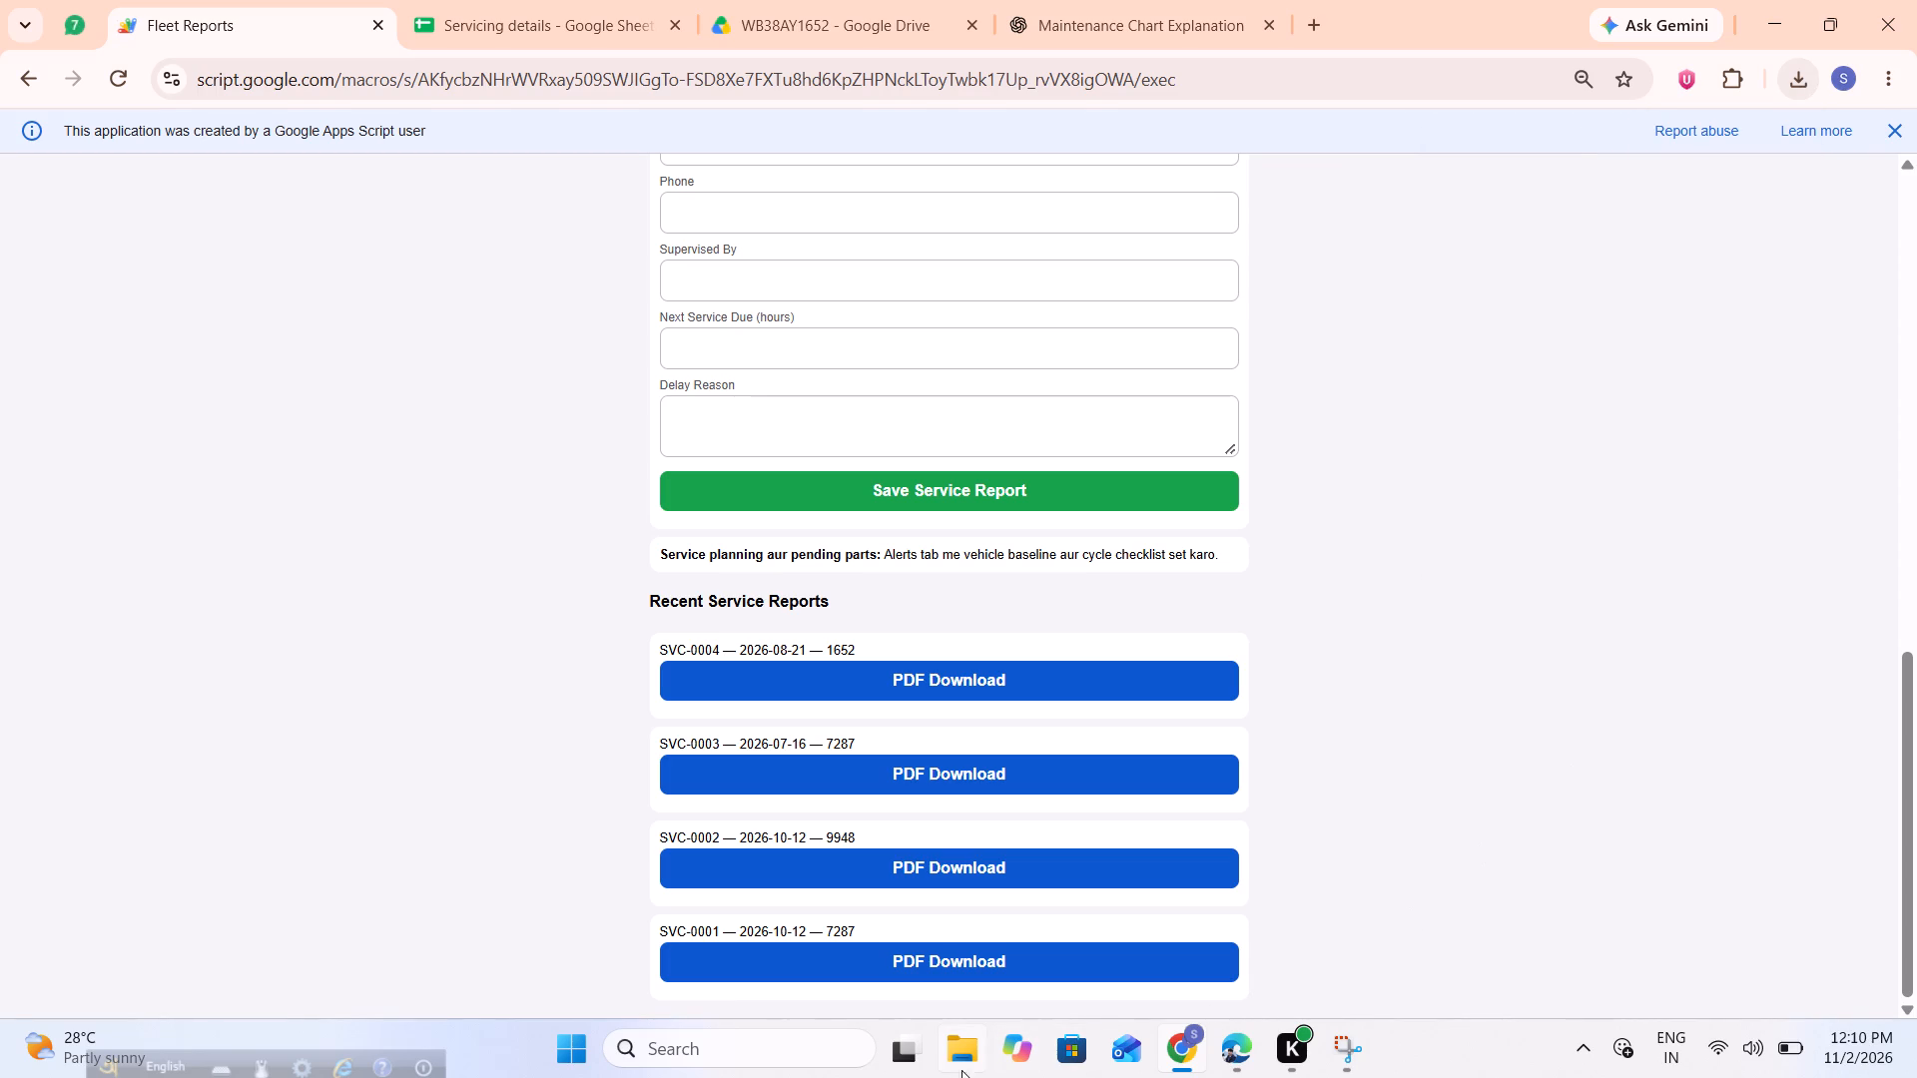
# Delete all of today's SVC-0003 and SVC-0004 service report PDFs from the Downloads folder in File Explorer and close the window.
pyautogui.click(954, 1058)
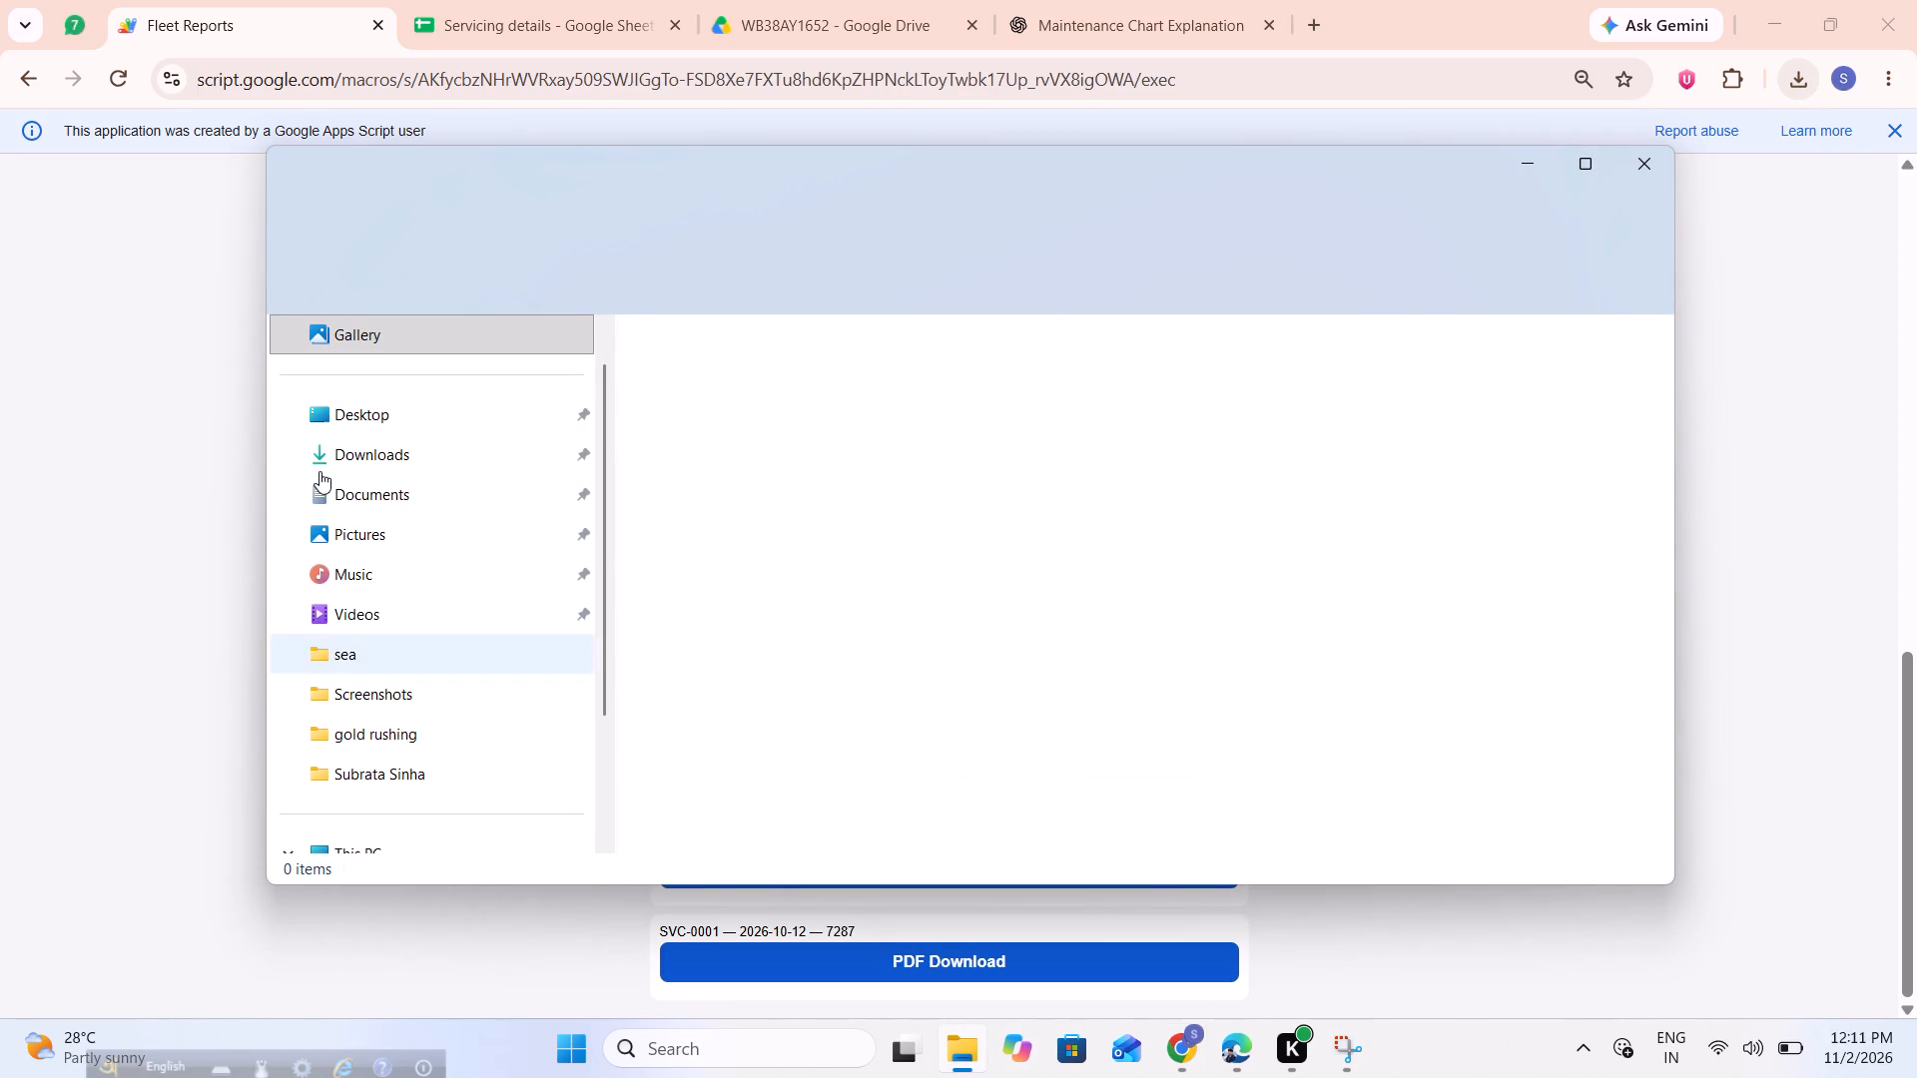
pyautogui.click(371, 506)
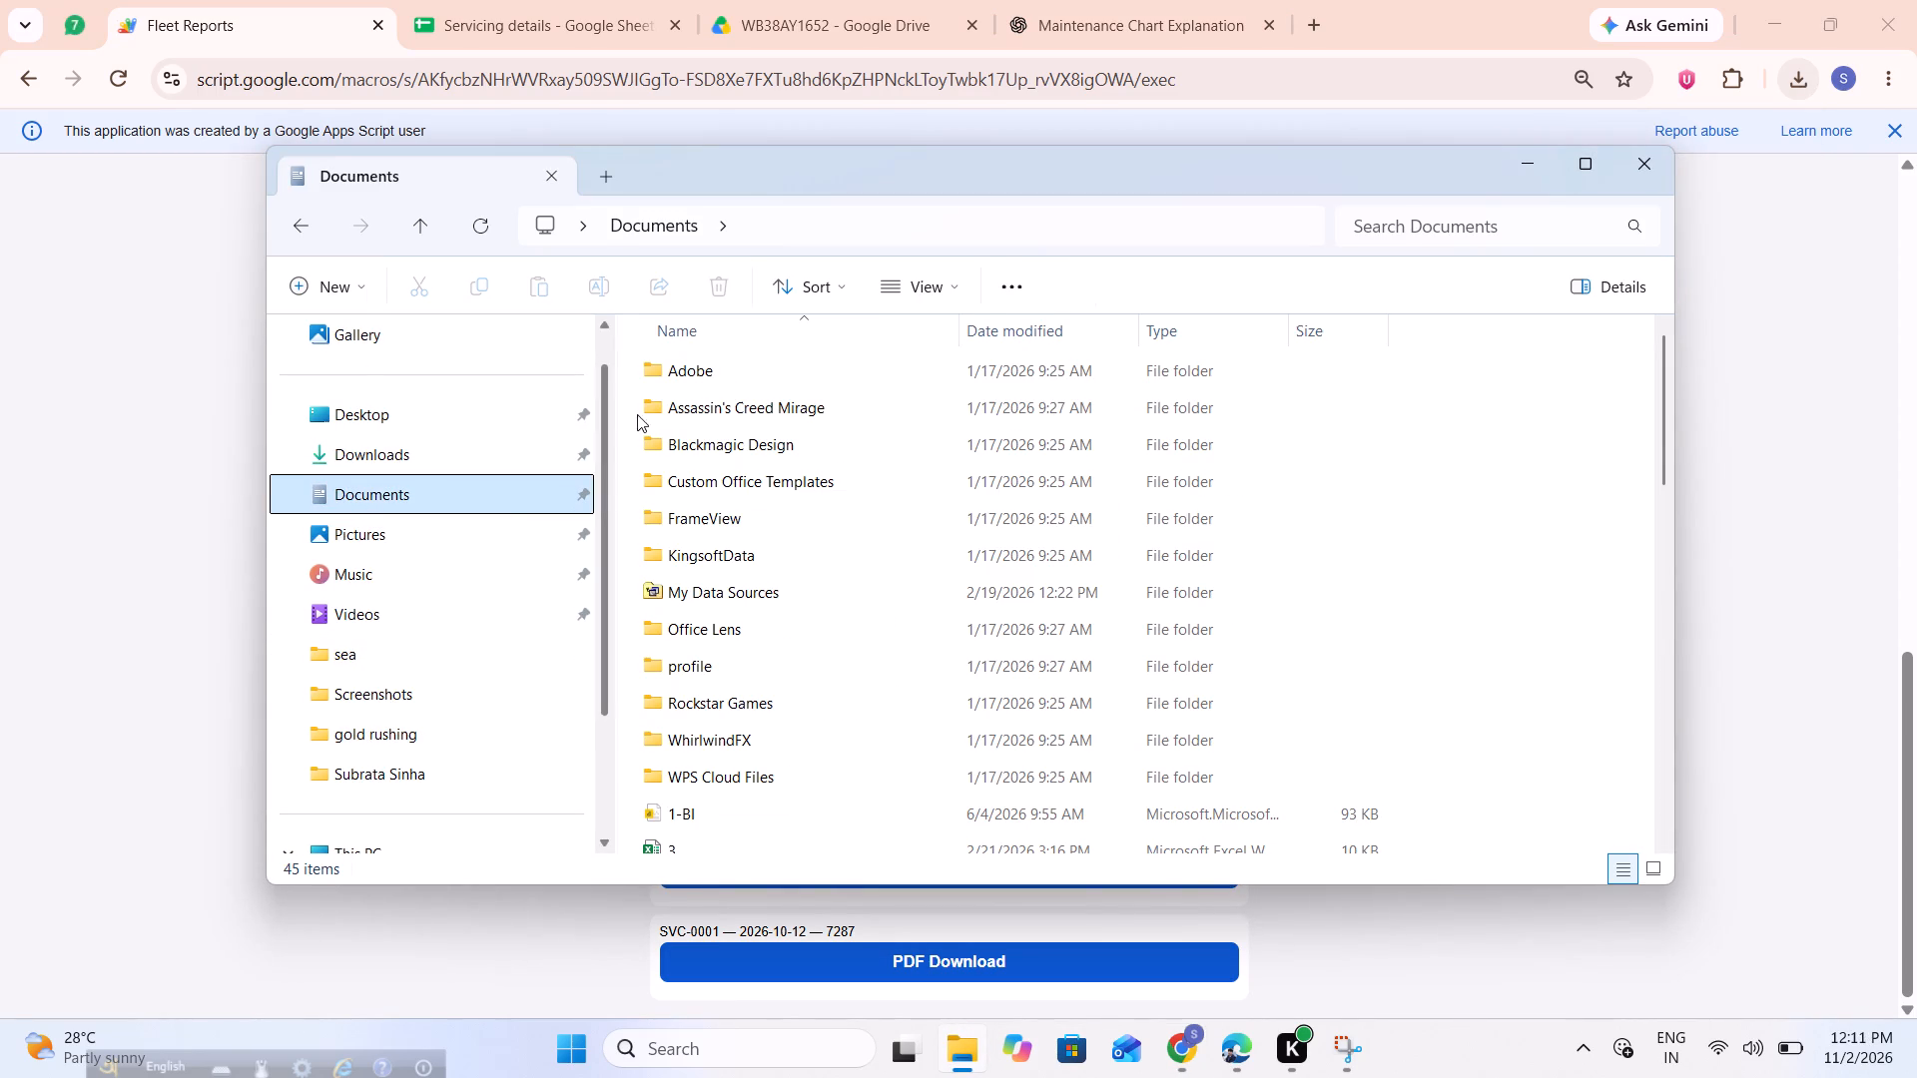
pyautogui.scroll(-7, 650, 409)
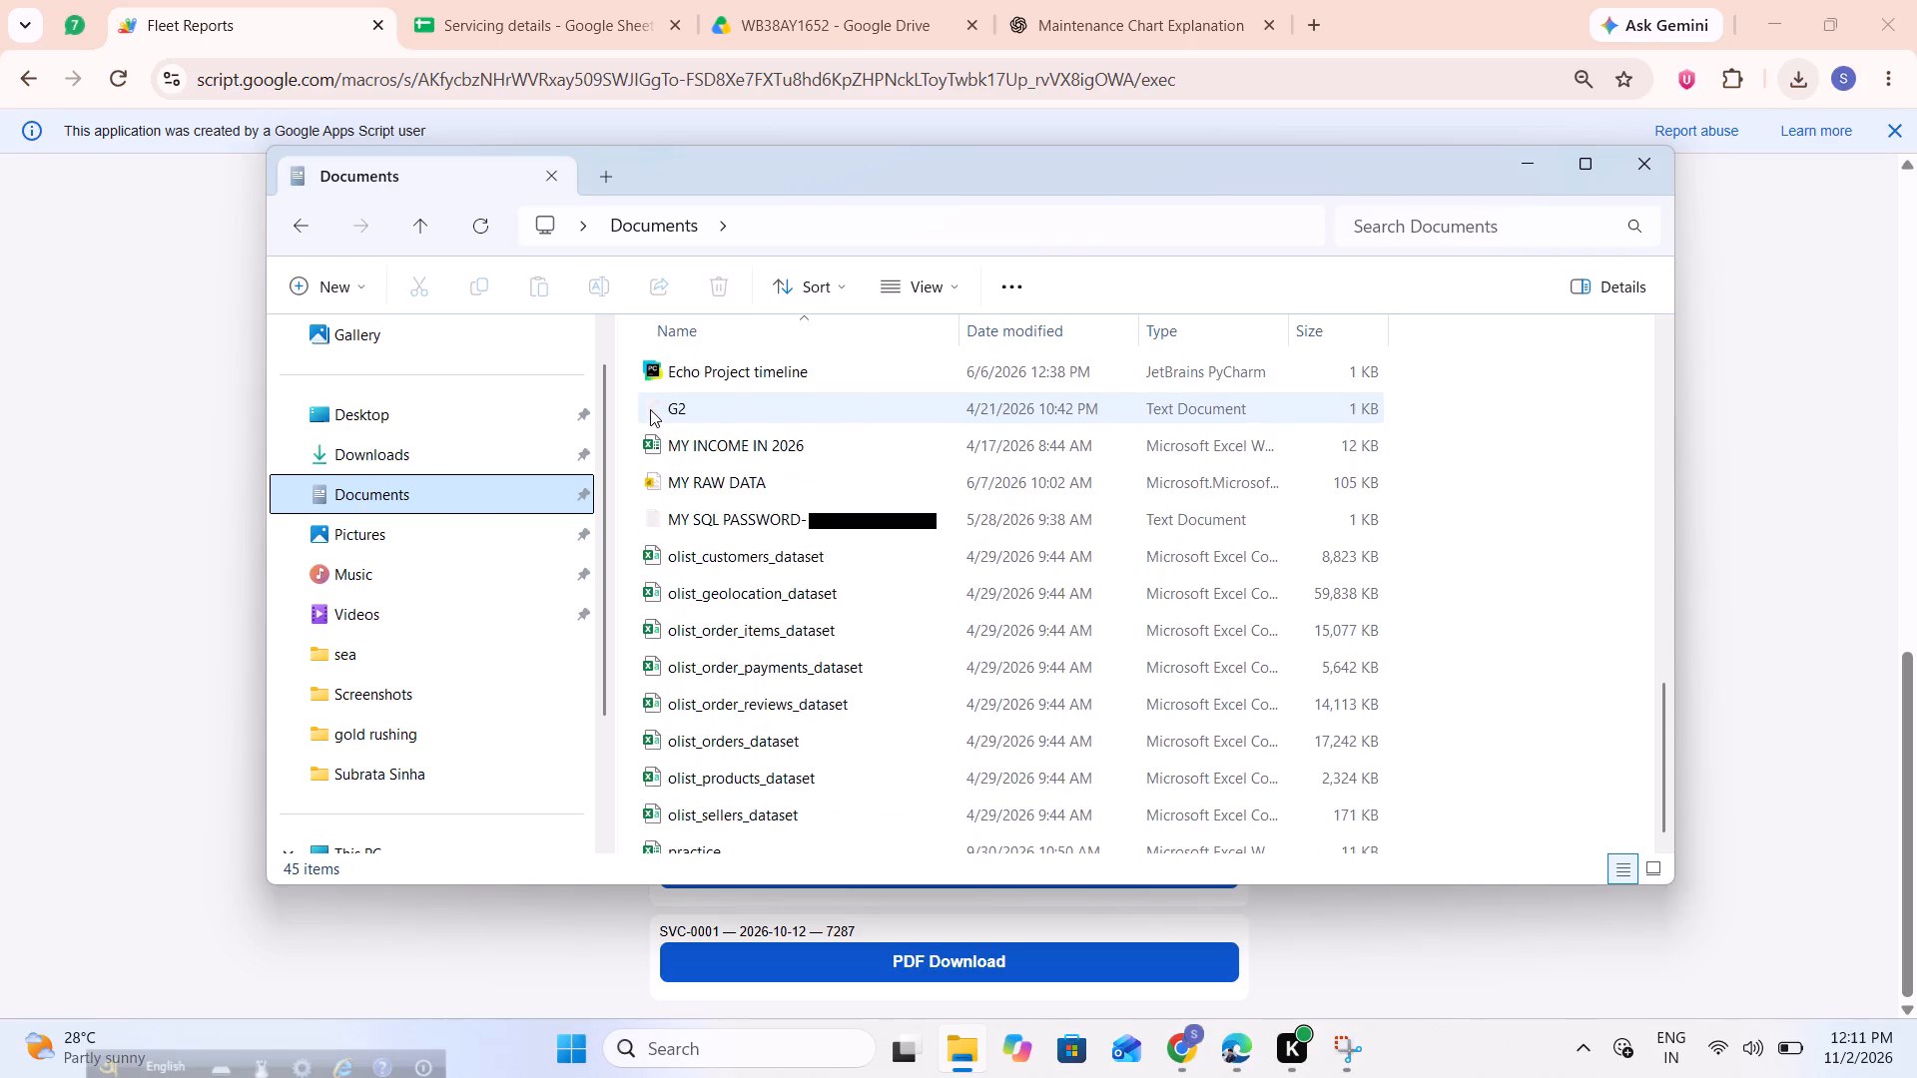
pyautogui.scroll(-3, 650, 409)
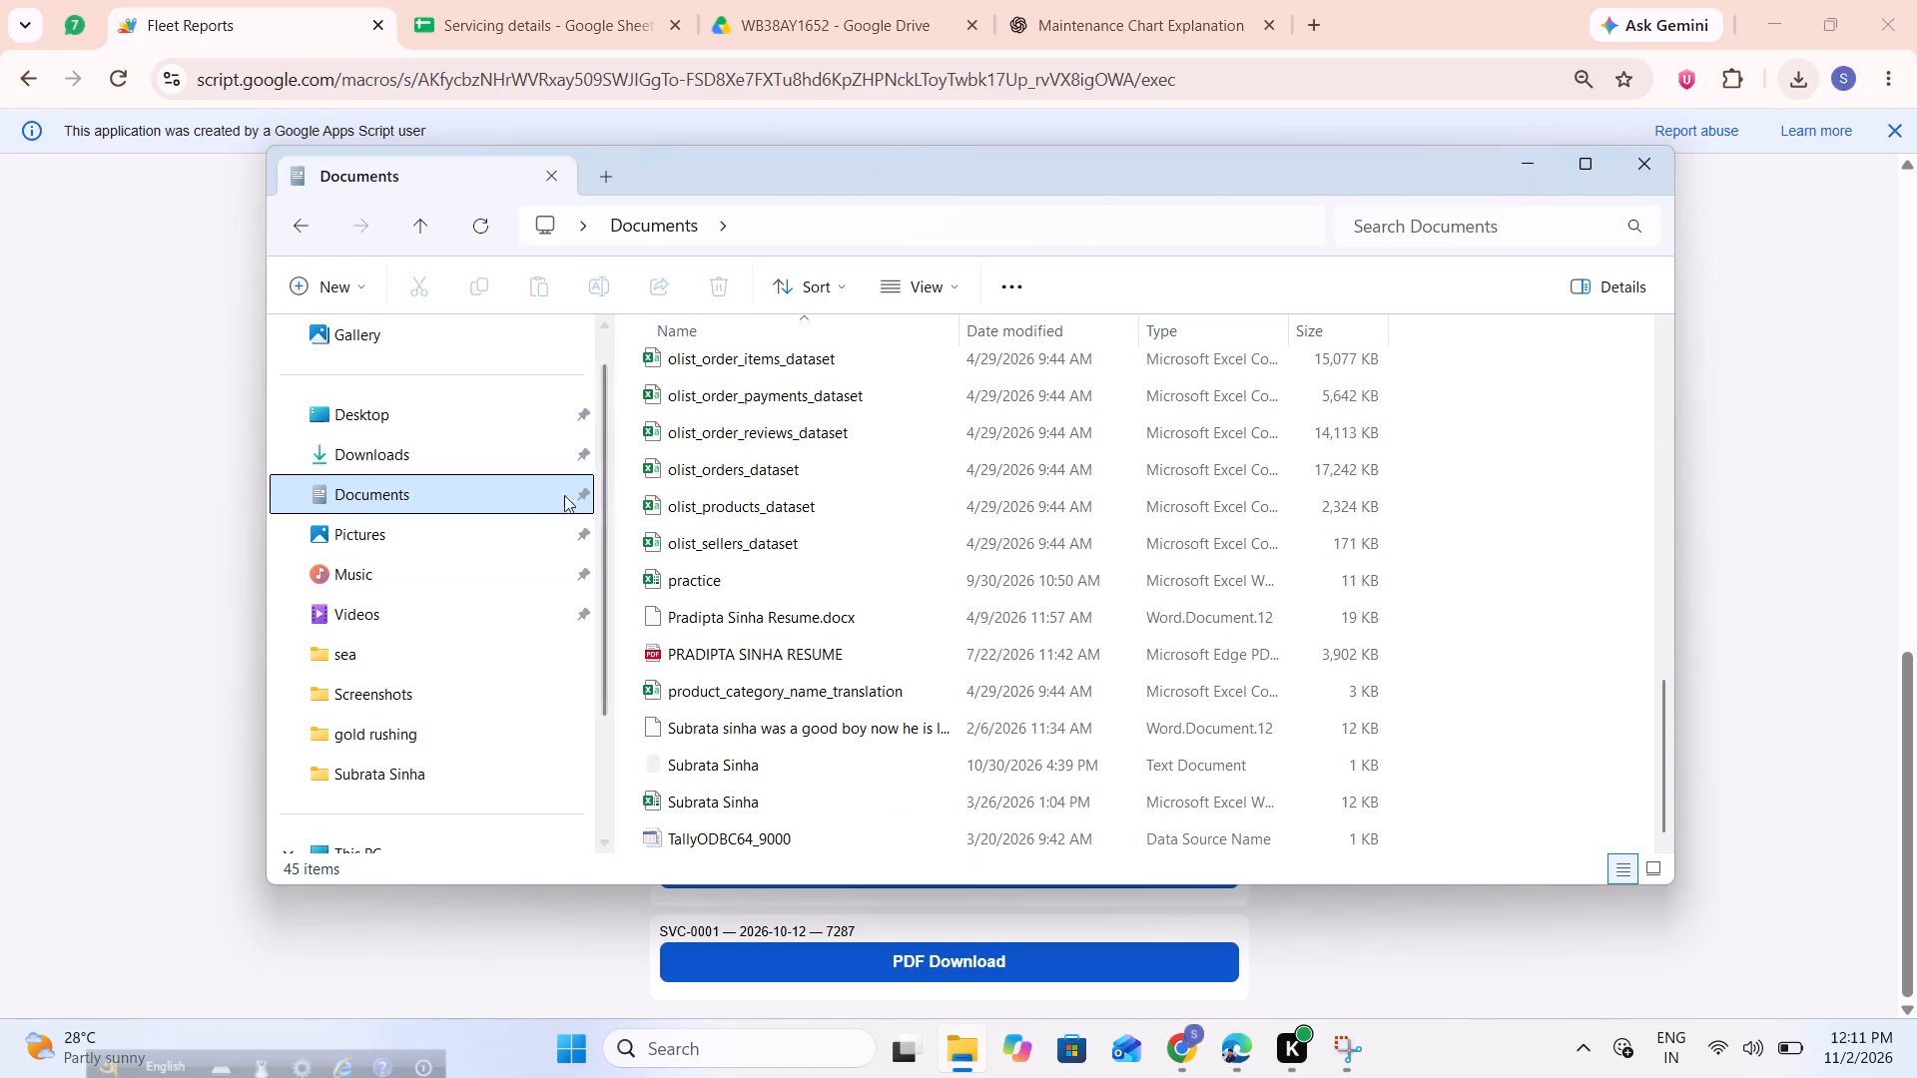
pyautogui.click(549, 472)
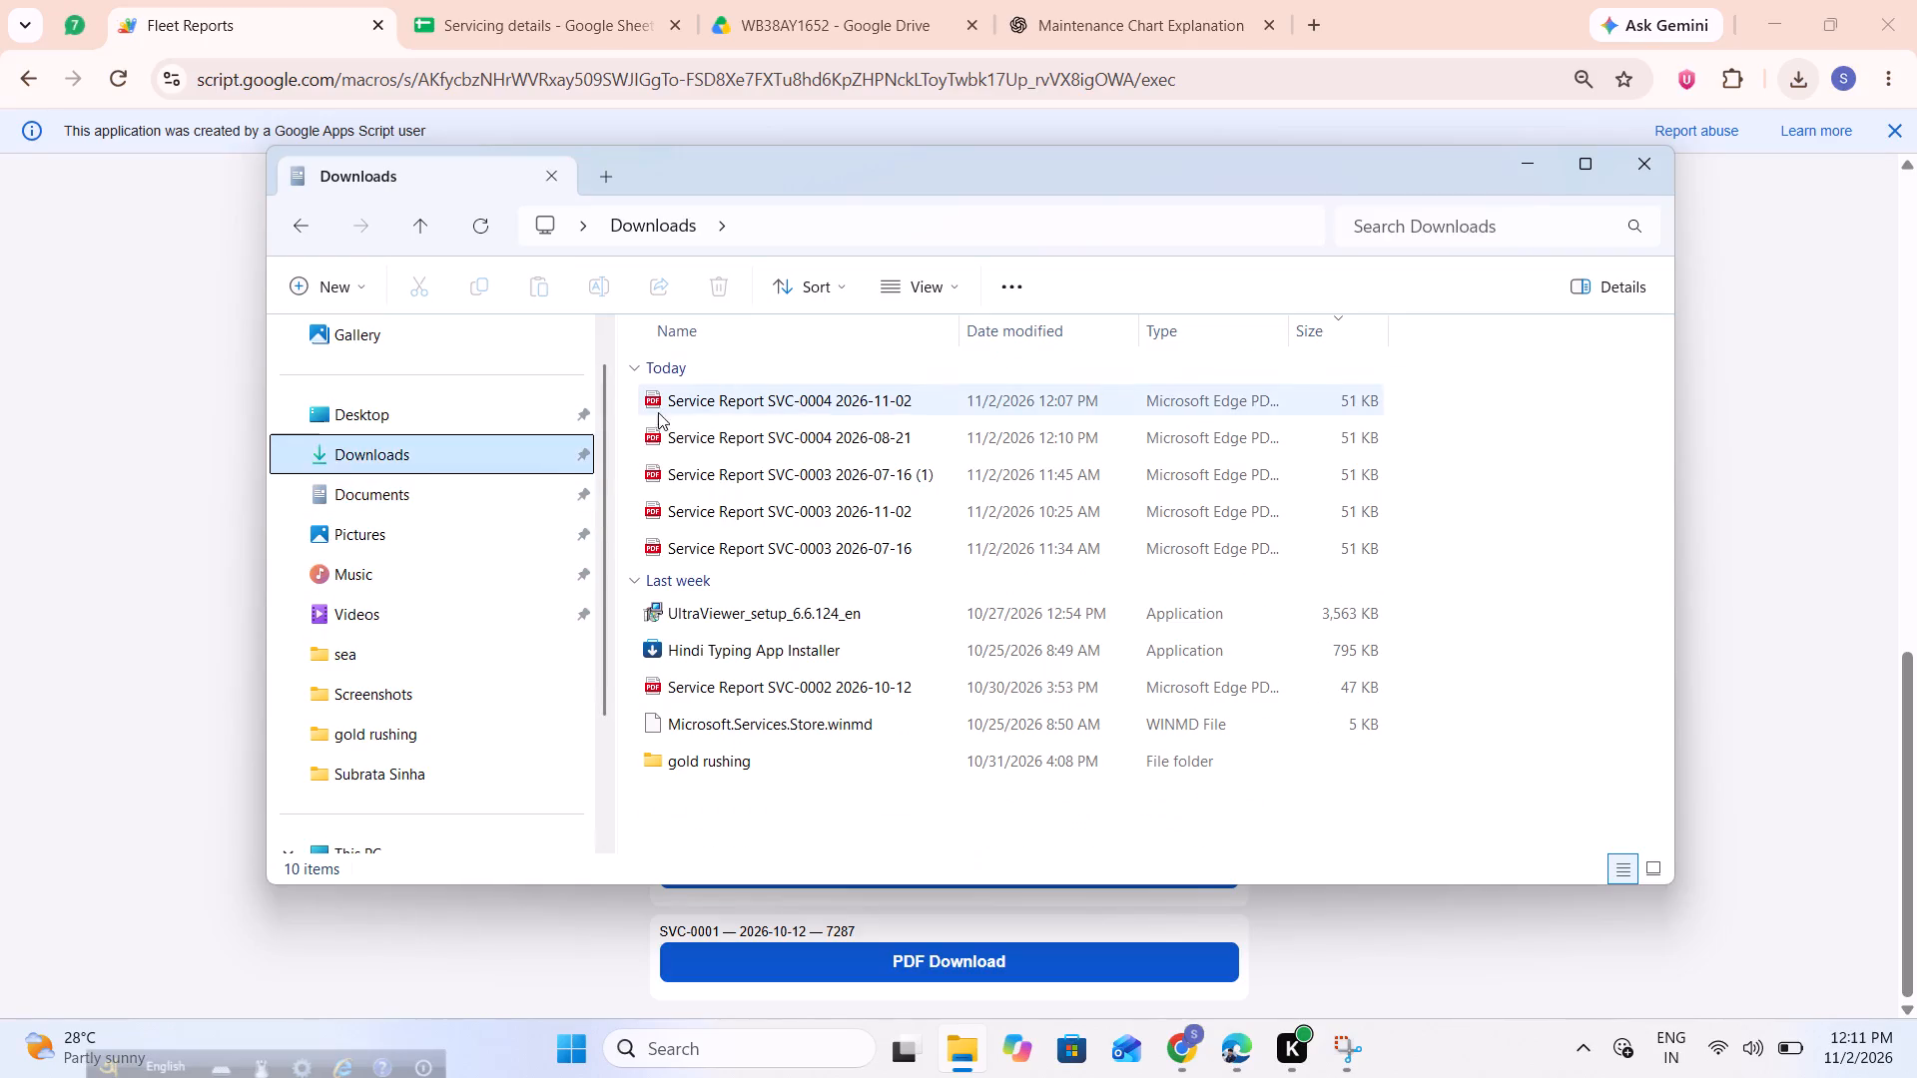
pyautogui.moveTo(623, 386); pyautogui.dragTo(639, 388)
pyautogui.moveTo(639, 388); pyautogui.dragTo(780, 469)
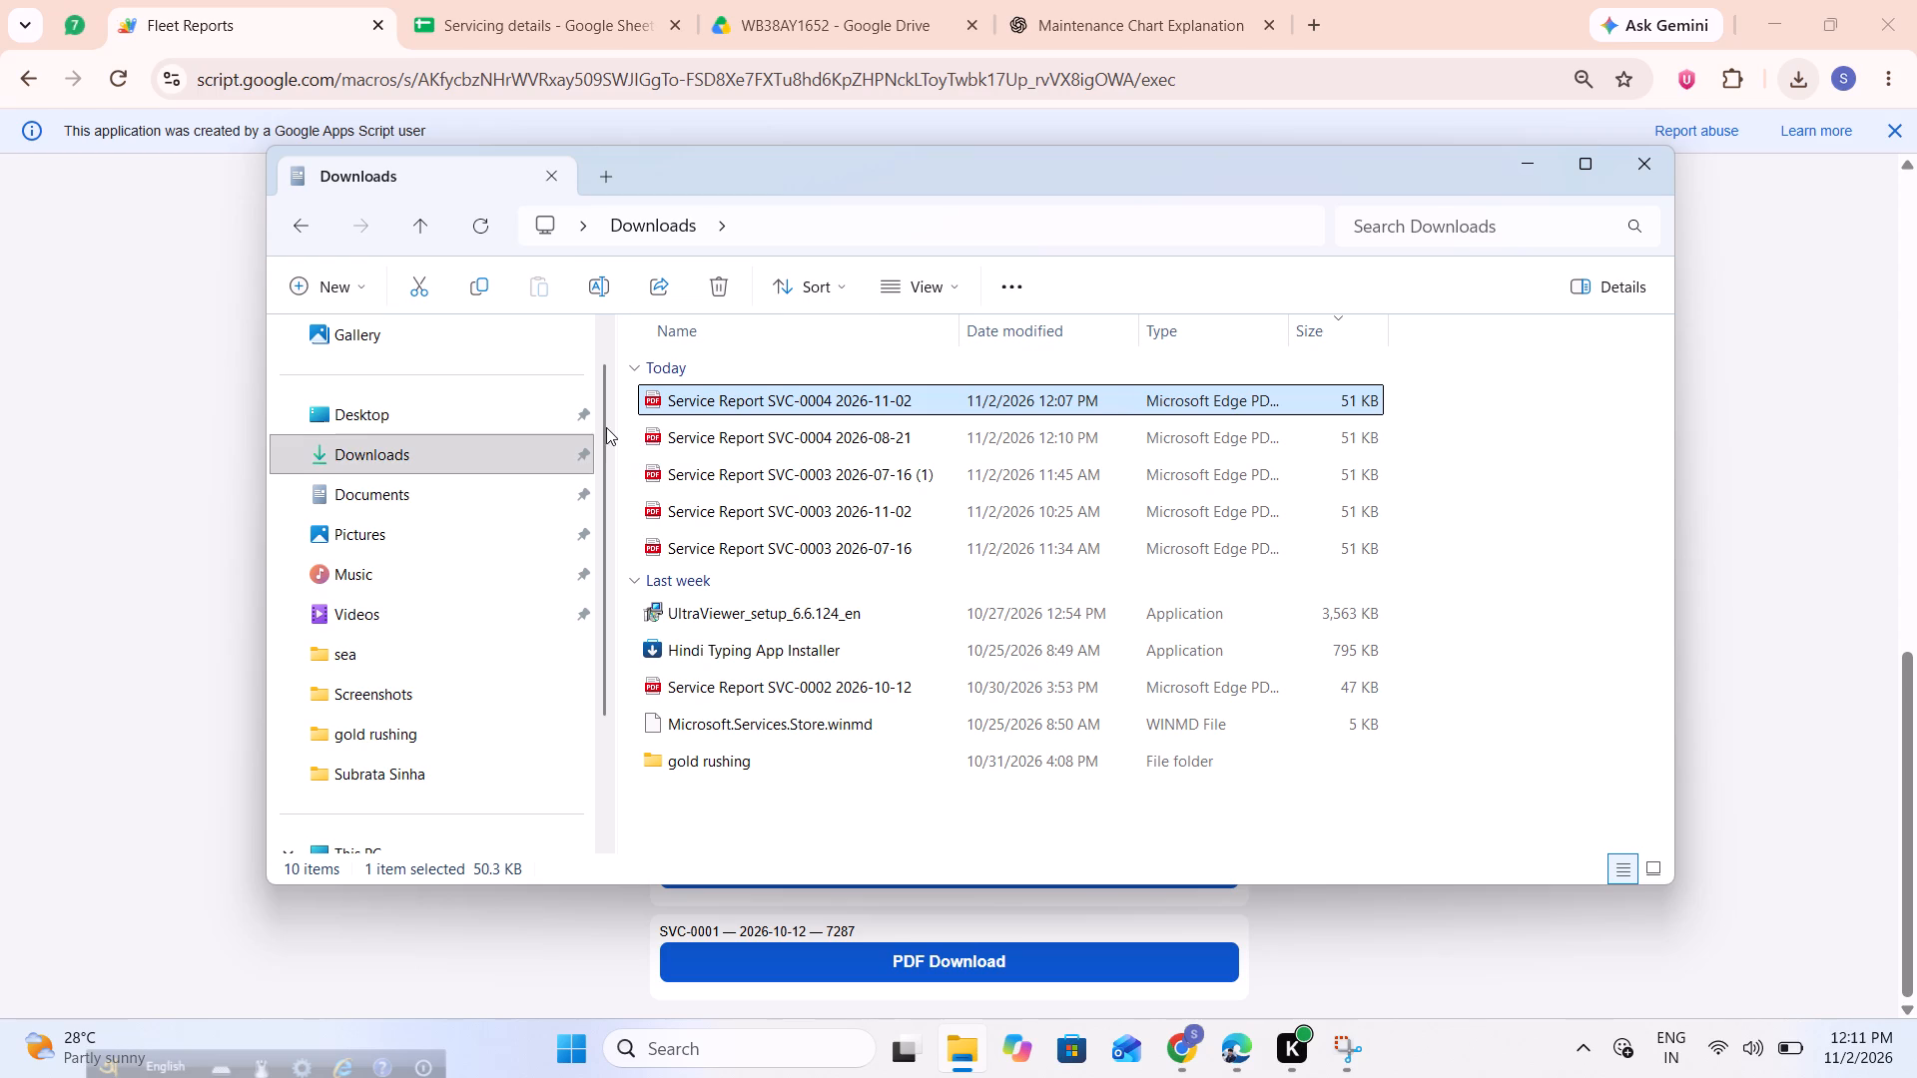
pyautogui.click(606, 427)
pyautogui.click(619, 381)
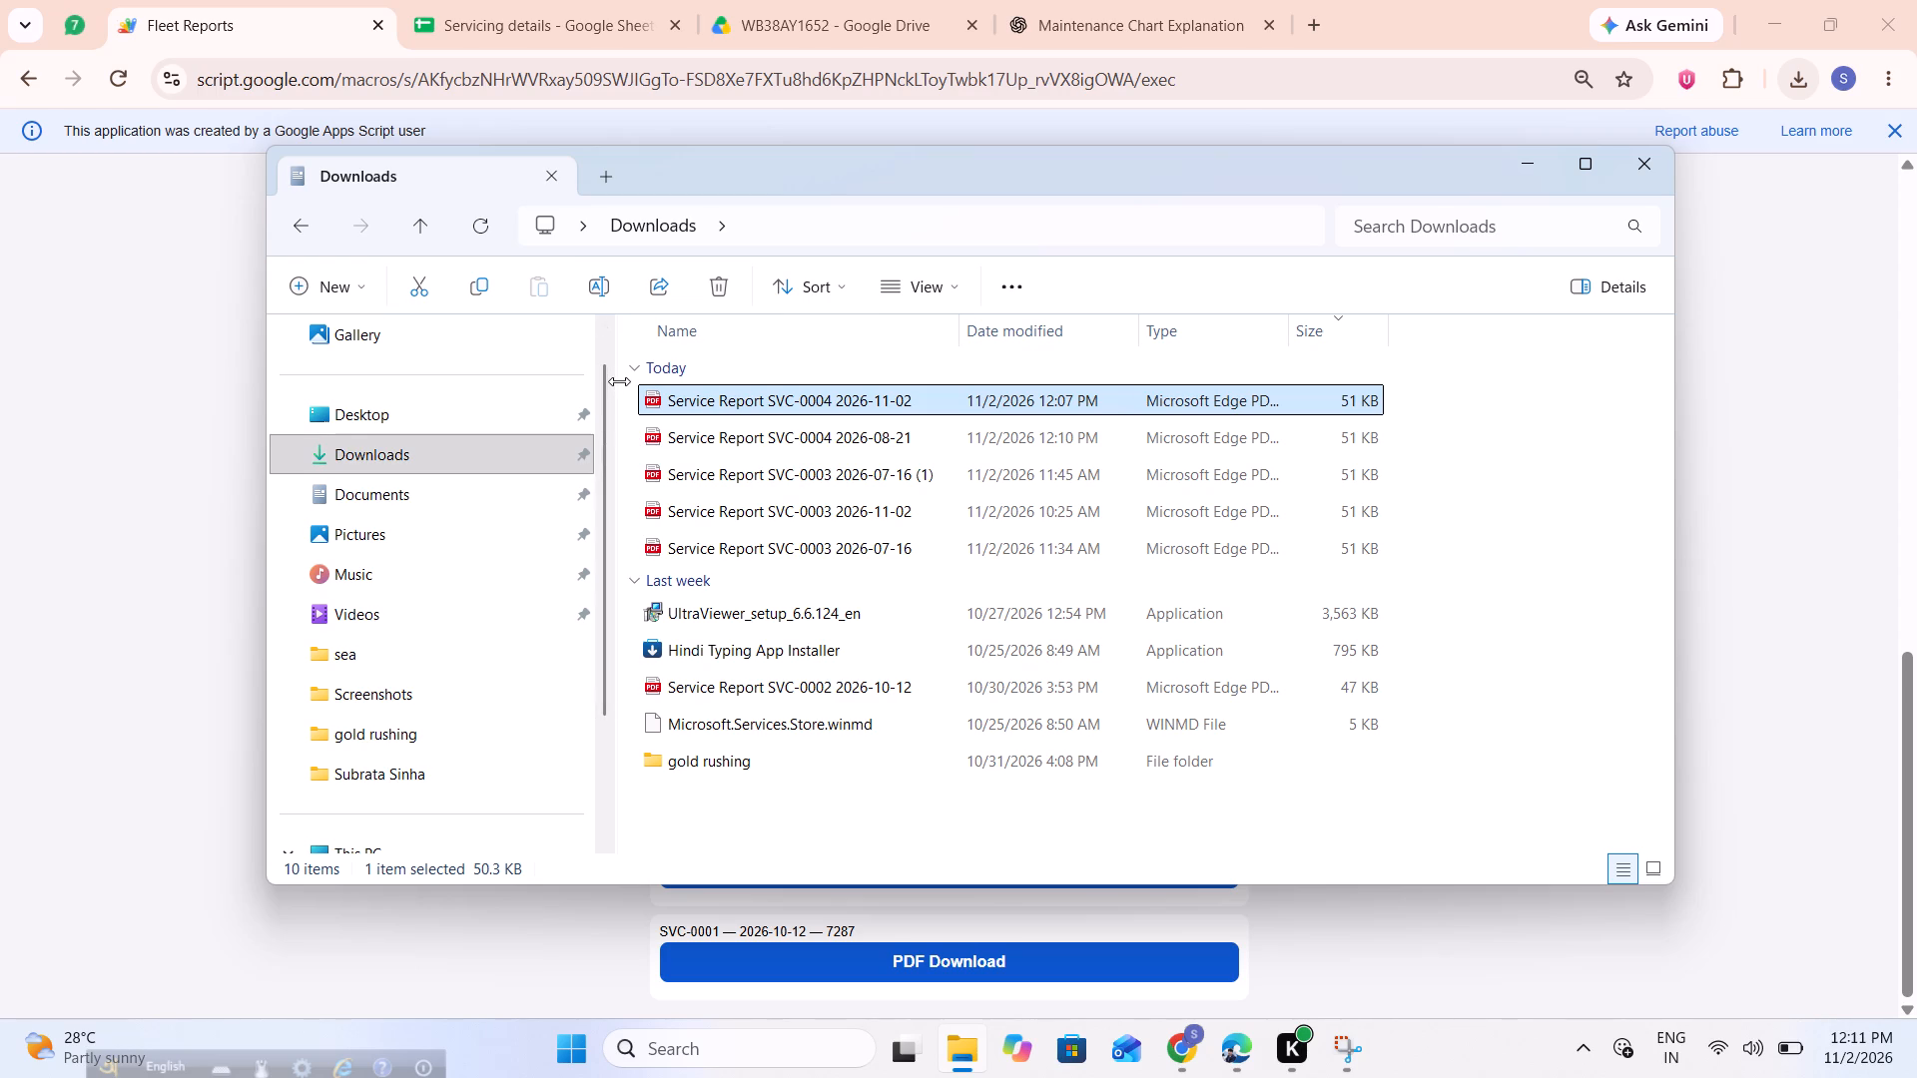
pyautogui.doubleClick(627, 380)
pyautogui.scroll(-1, 627, 380)
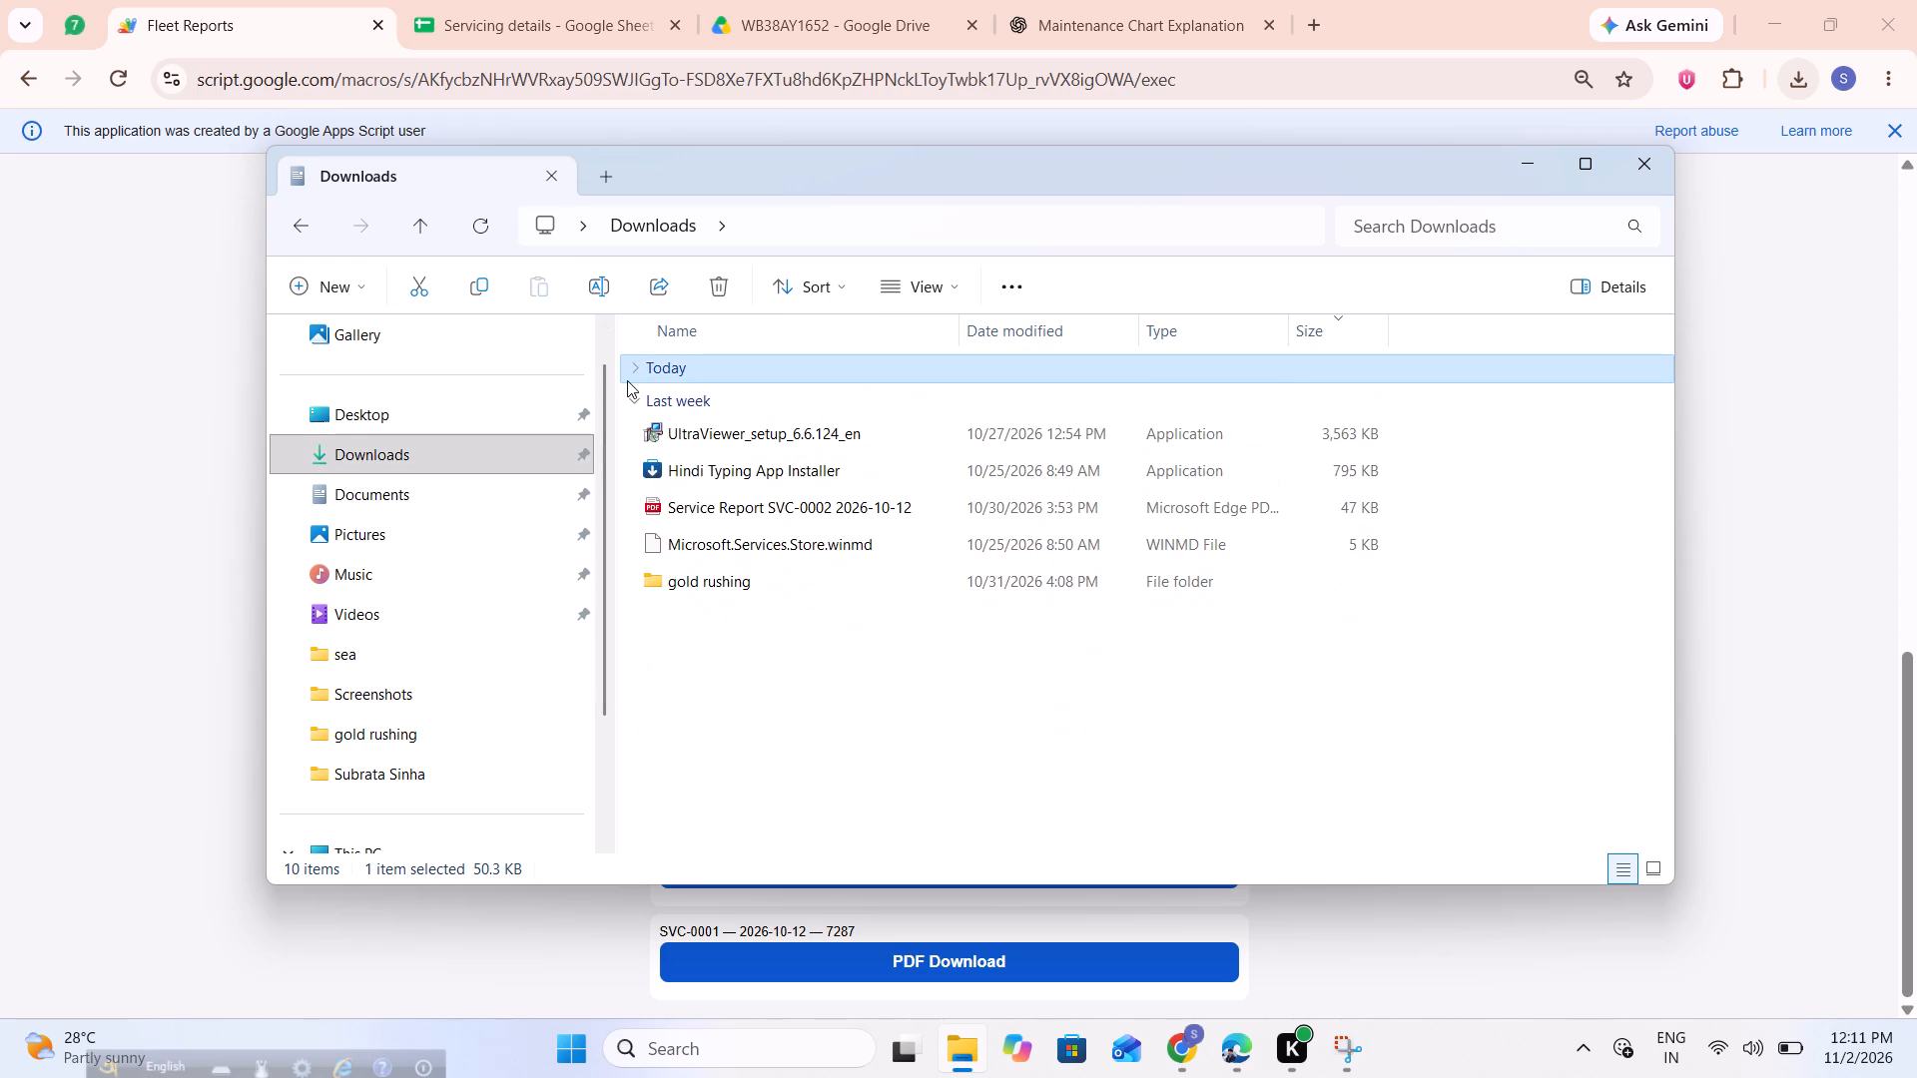
pyautogui.scroll(2, 627, 380)
pyautogui.click(627, 380)
pyautogui.click(629, 370)
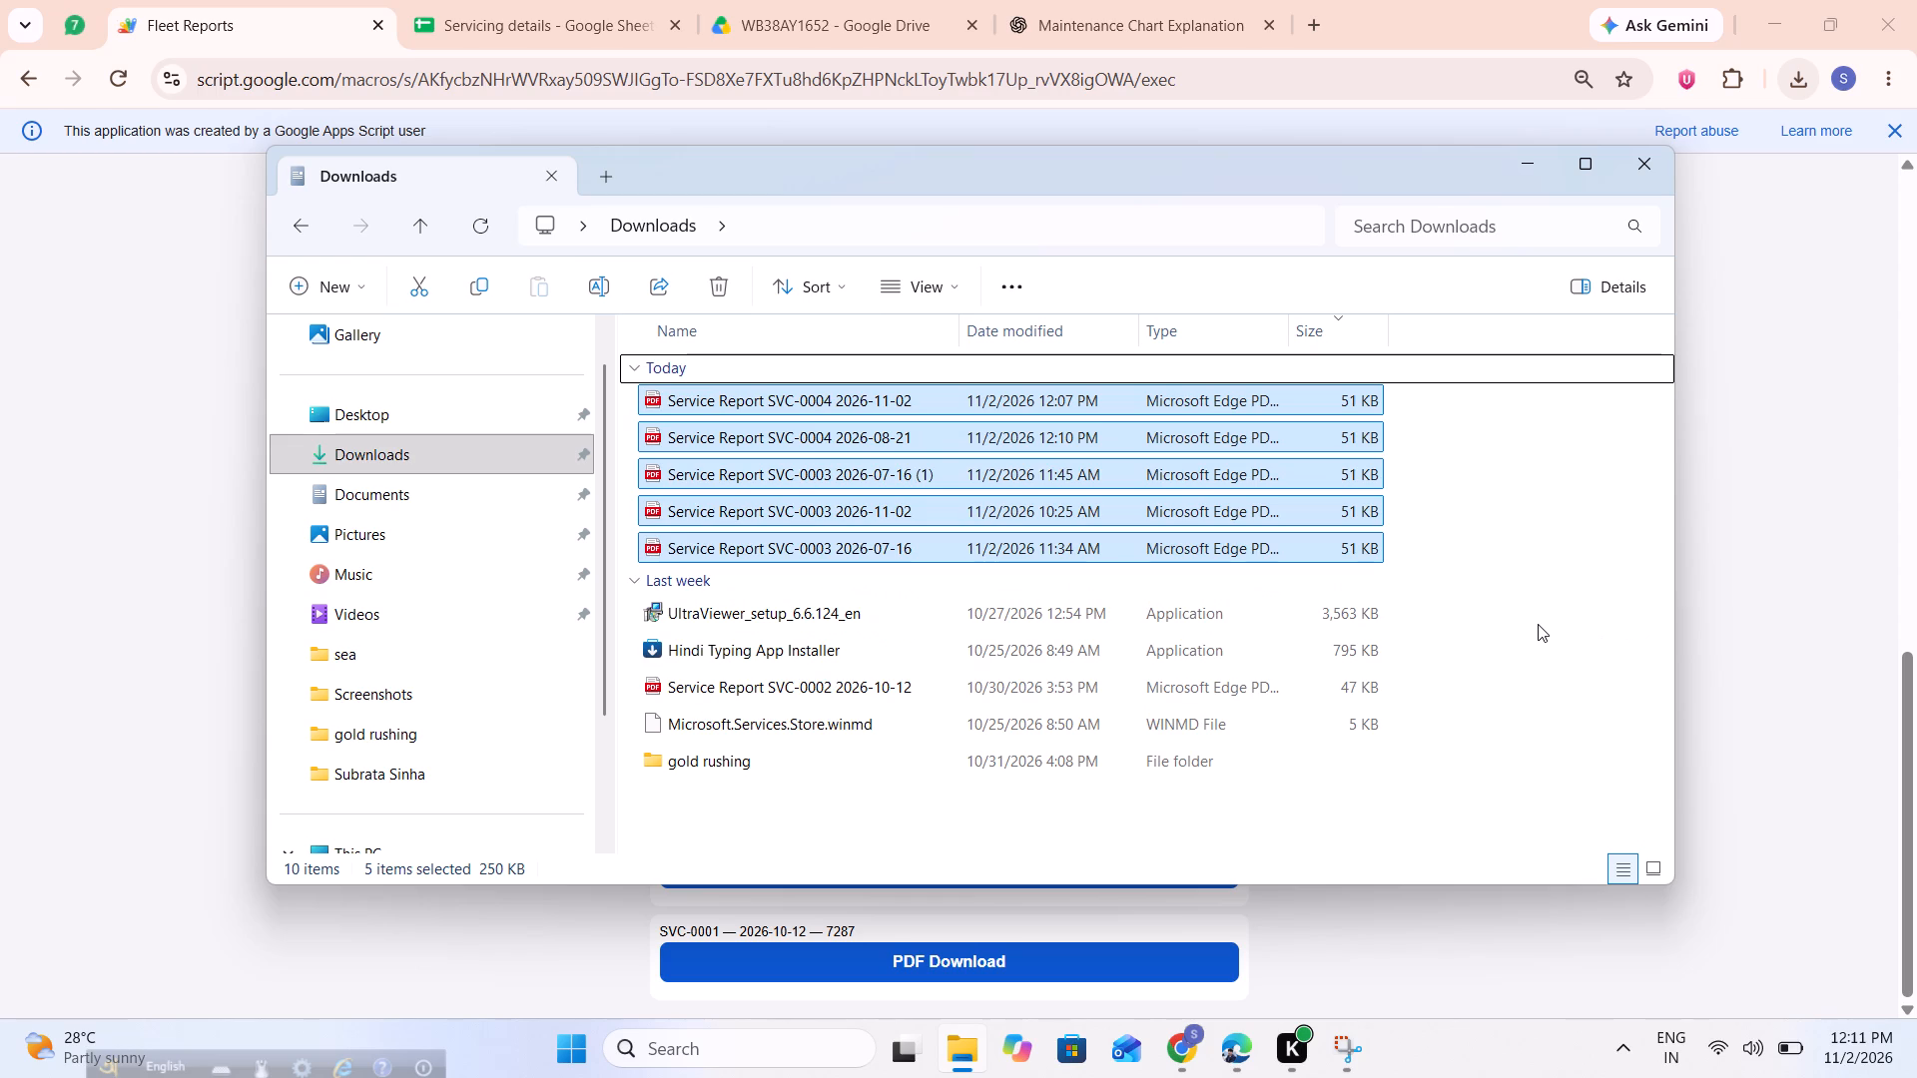
pyautogui.hotkey('ctrl', 'd')
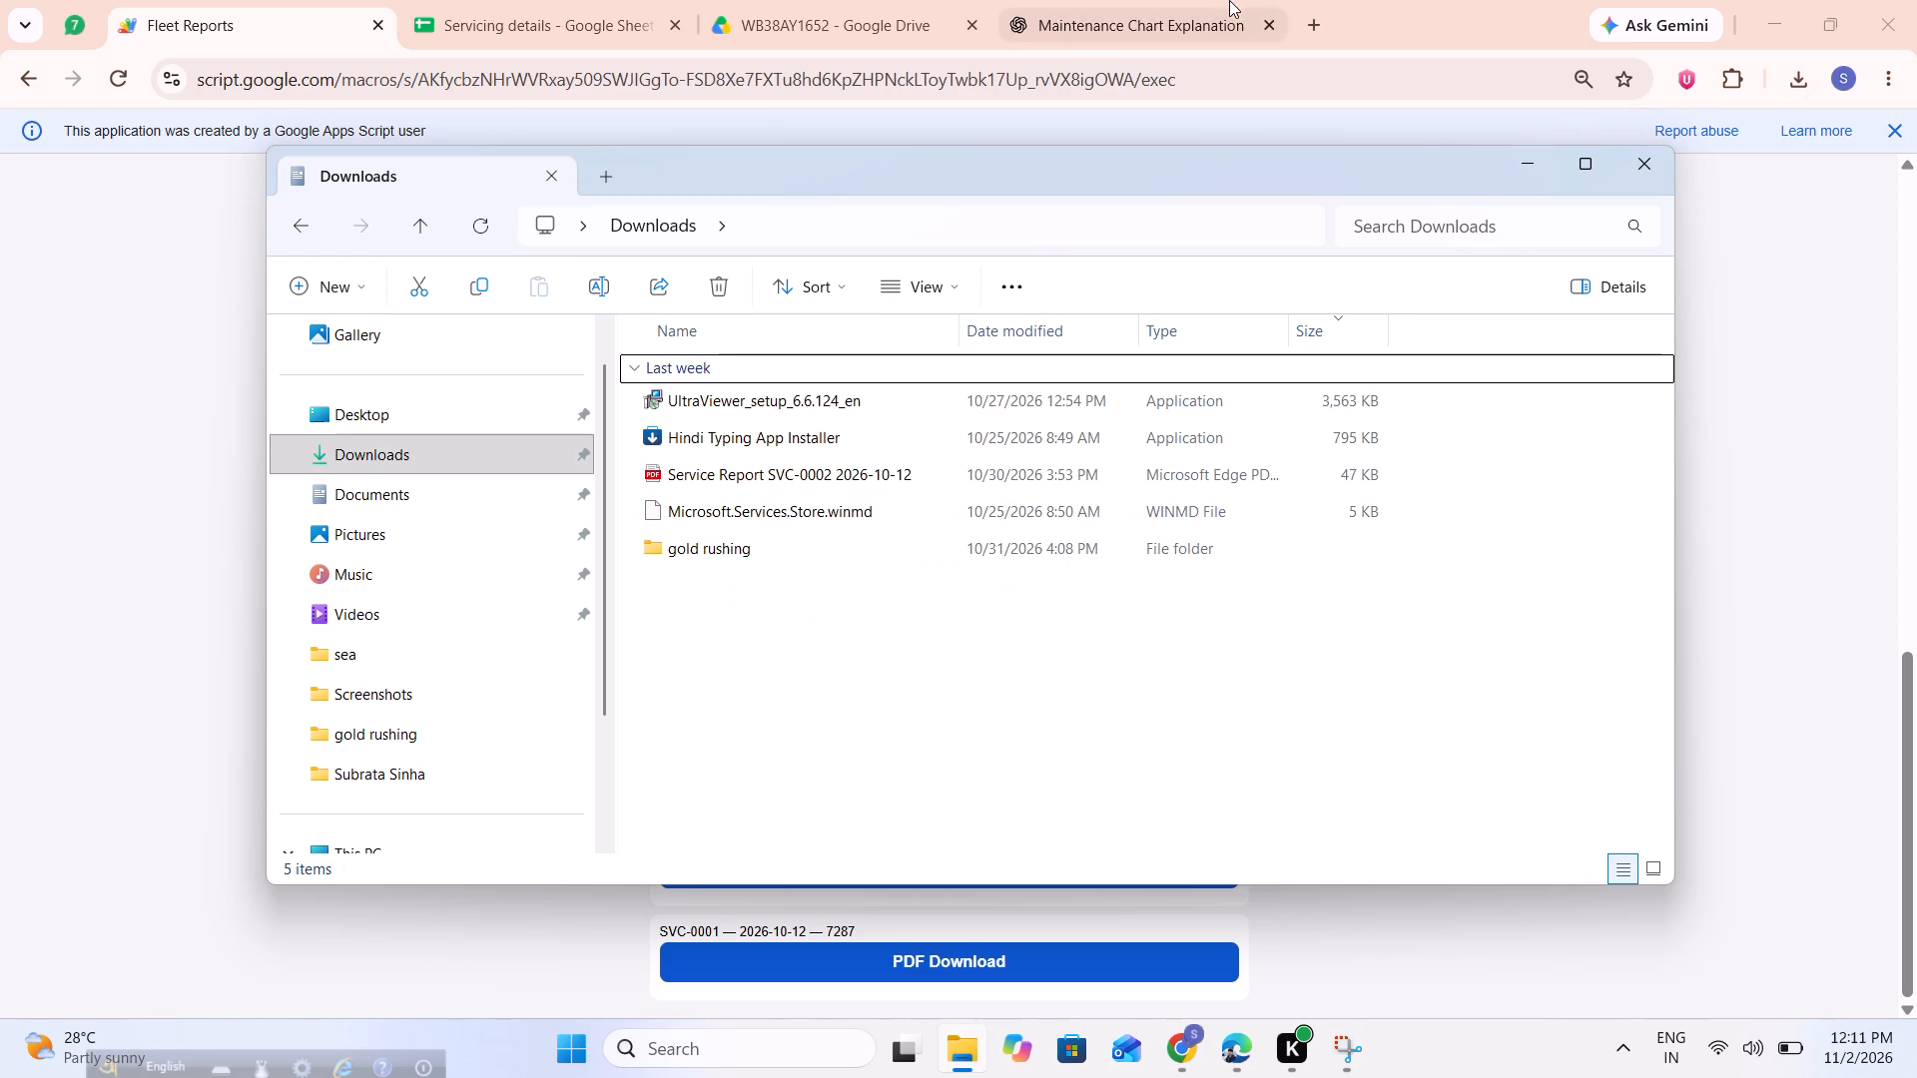
pyautogui.click(1651, 176)
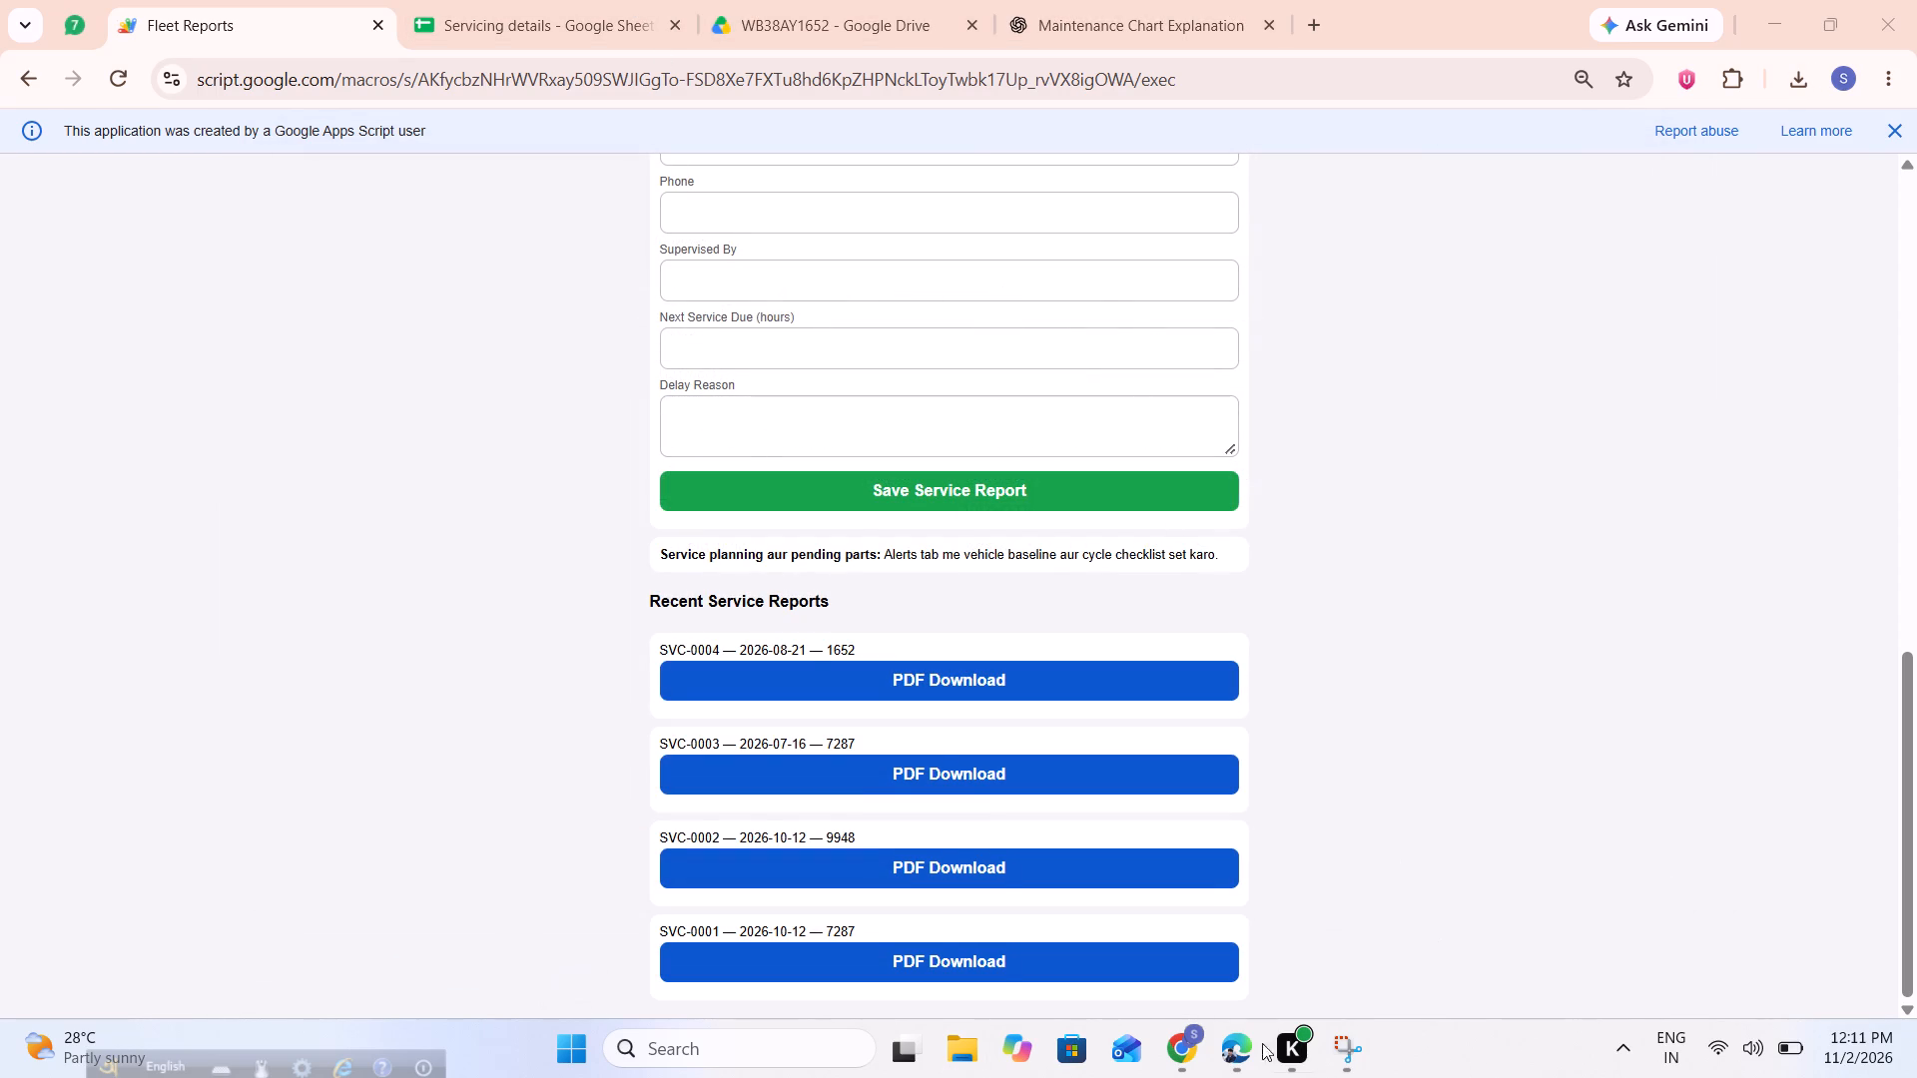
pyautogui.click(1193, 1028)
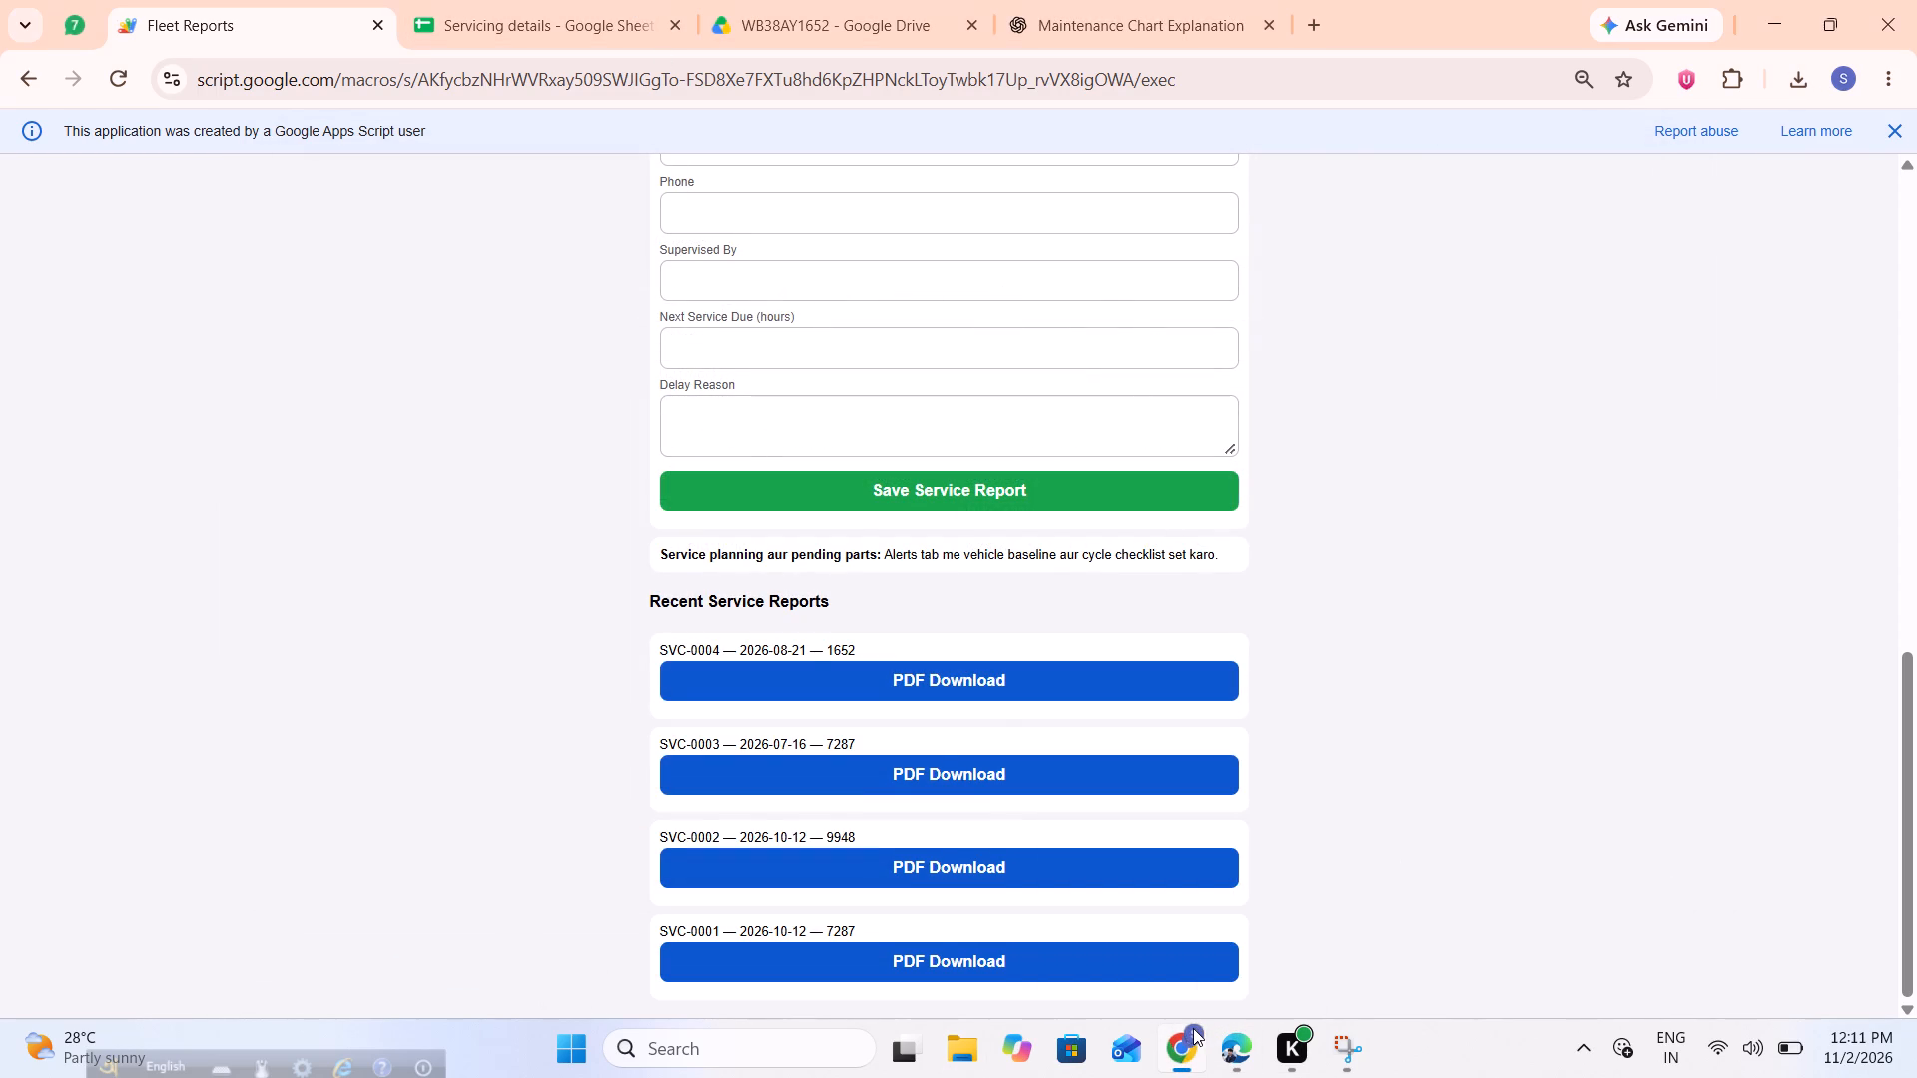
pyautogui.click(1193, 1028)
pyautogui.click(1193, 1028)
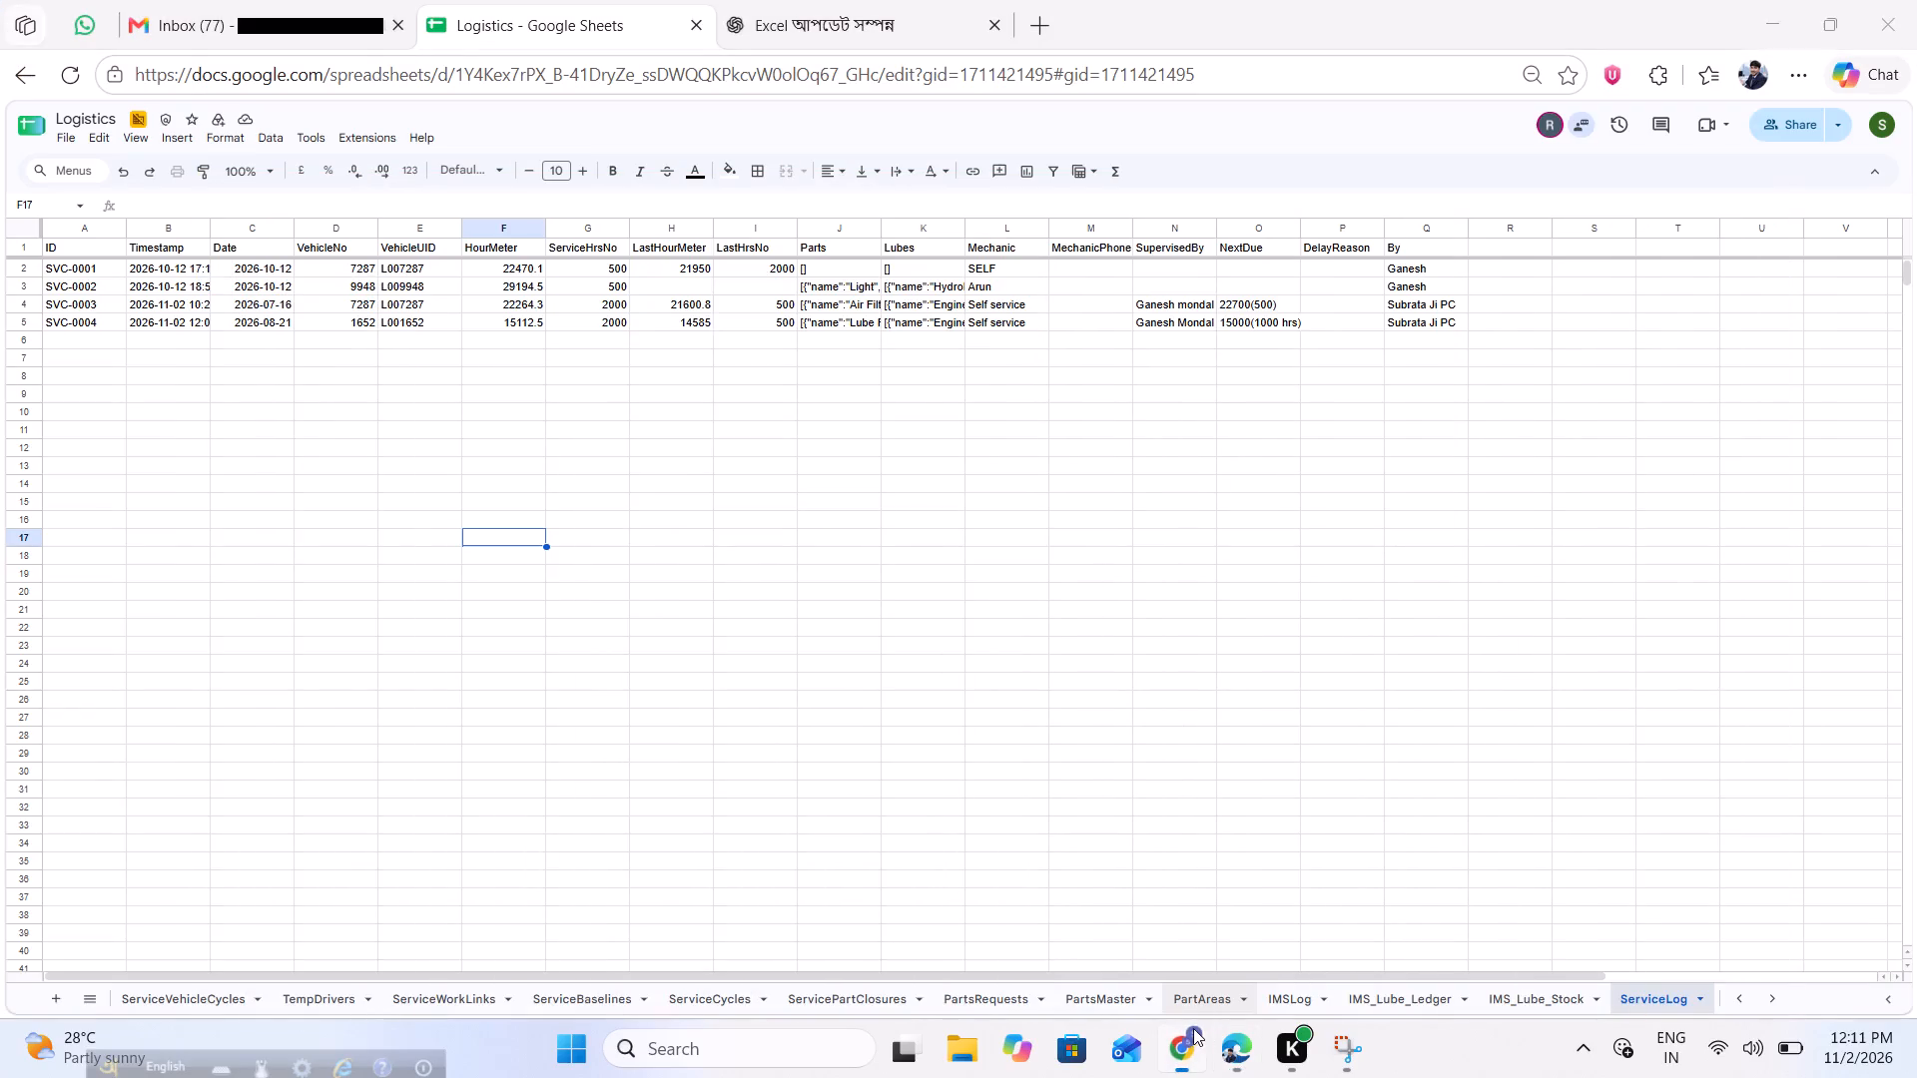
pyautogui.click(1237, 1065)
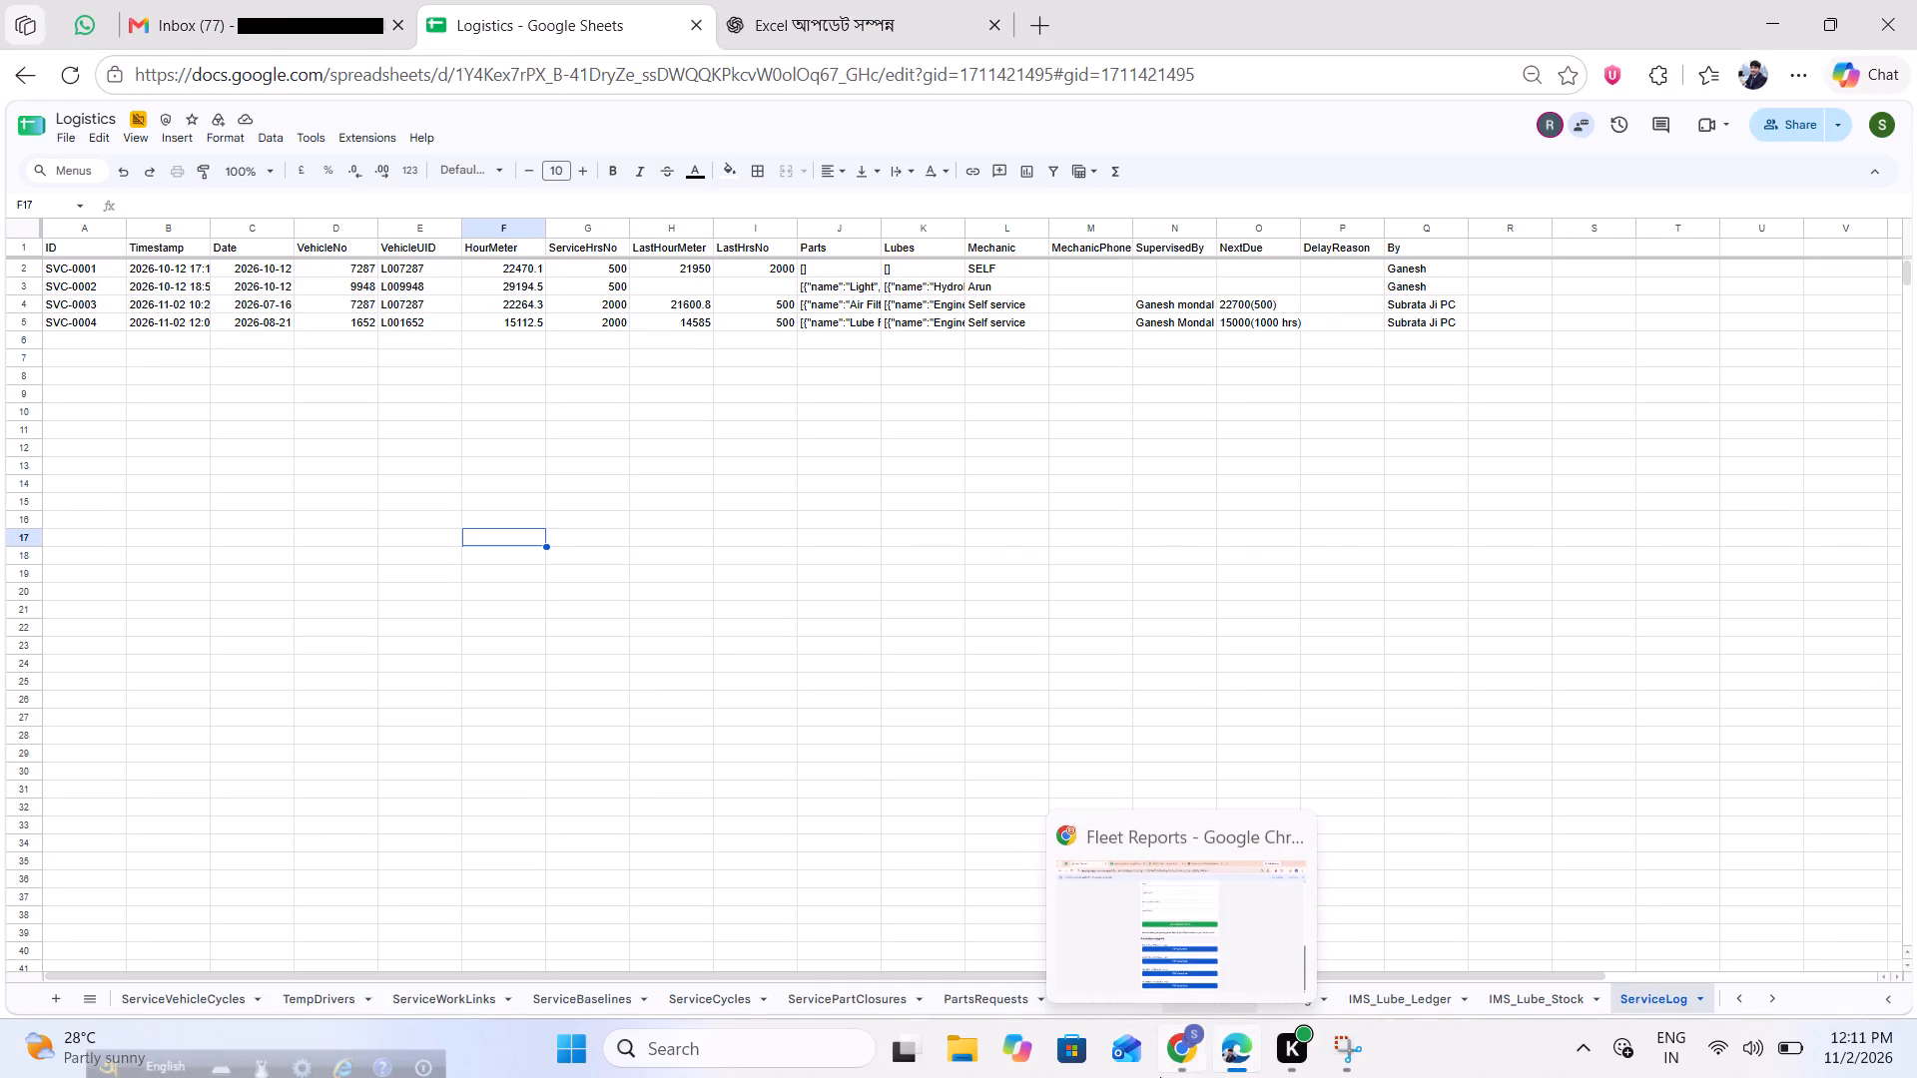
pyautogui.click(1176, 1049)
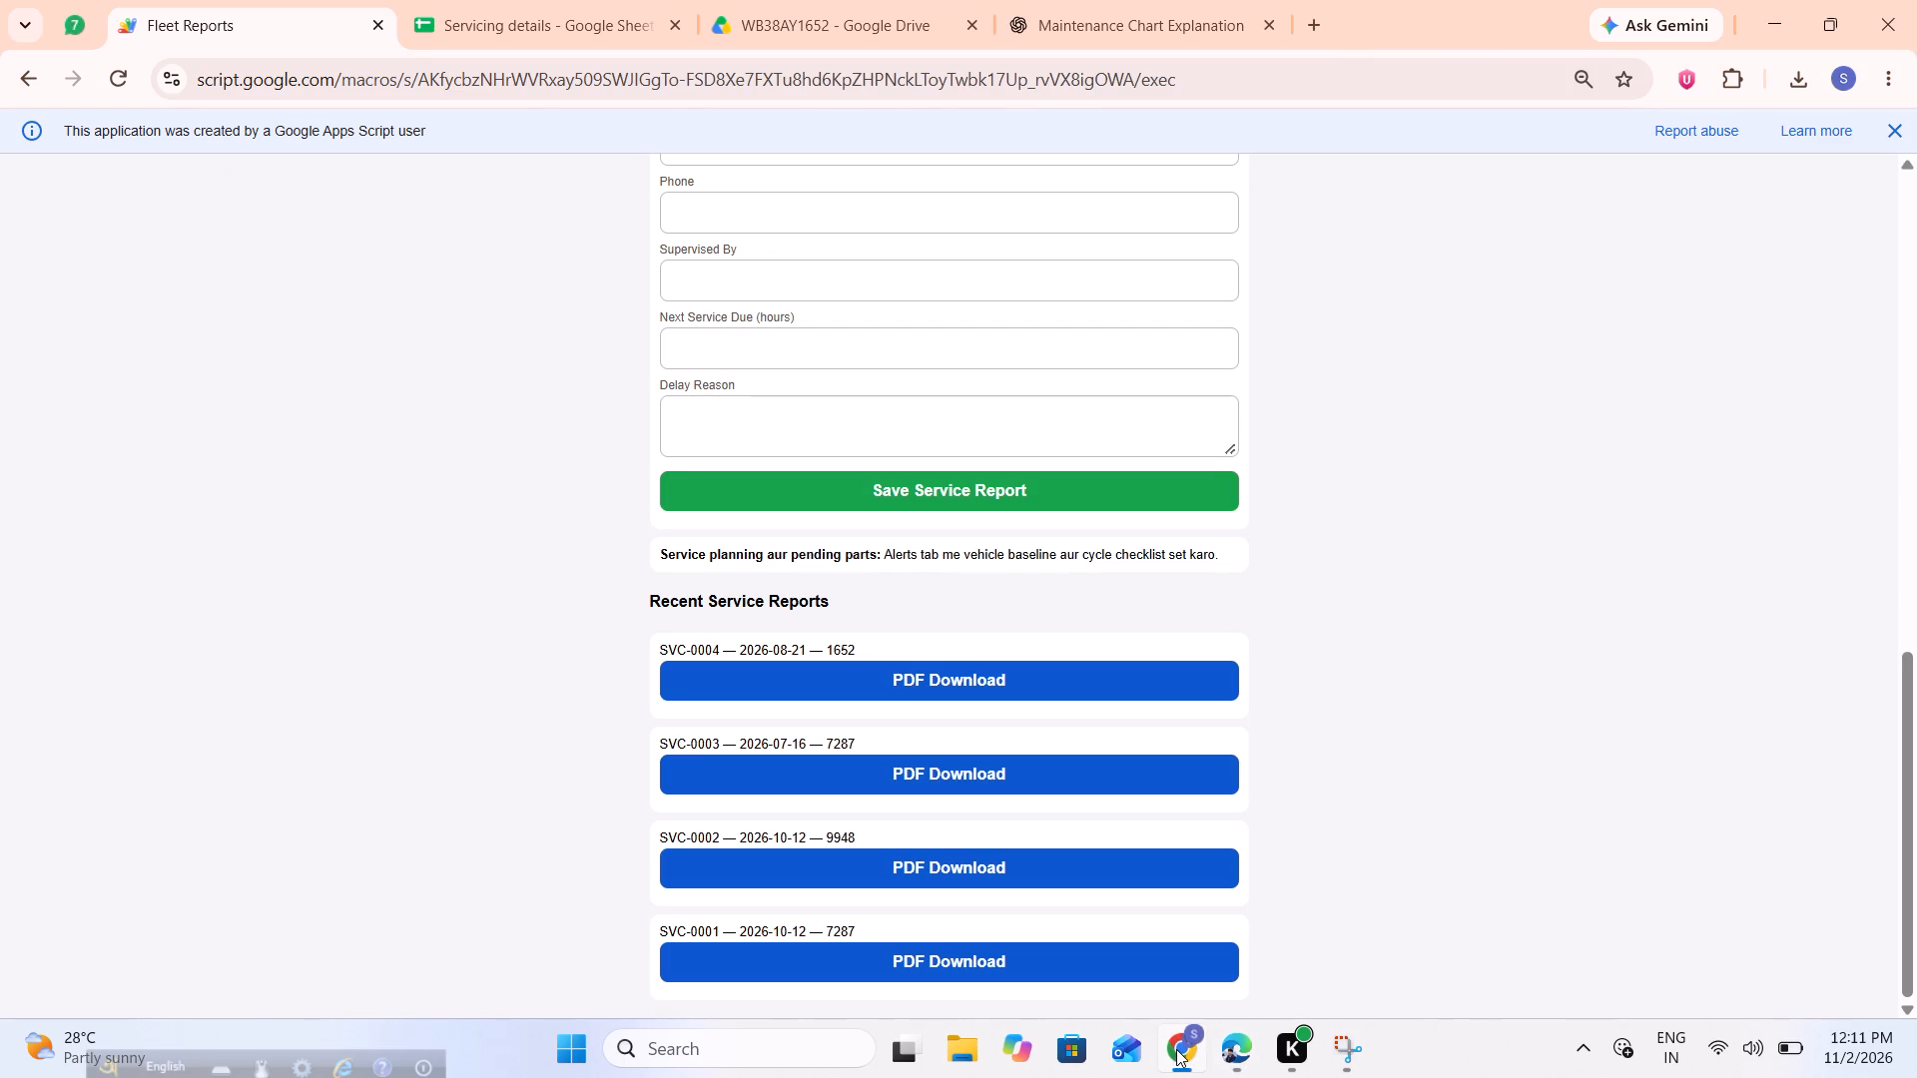
pyautogui.click(498, 0)
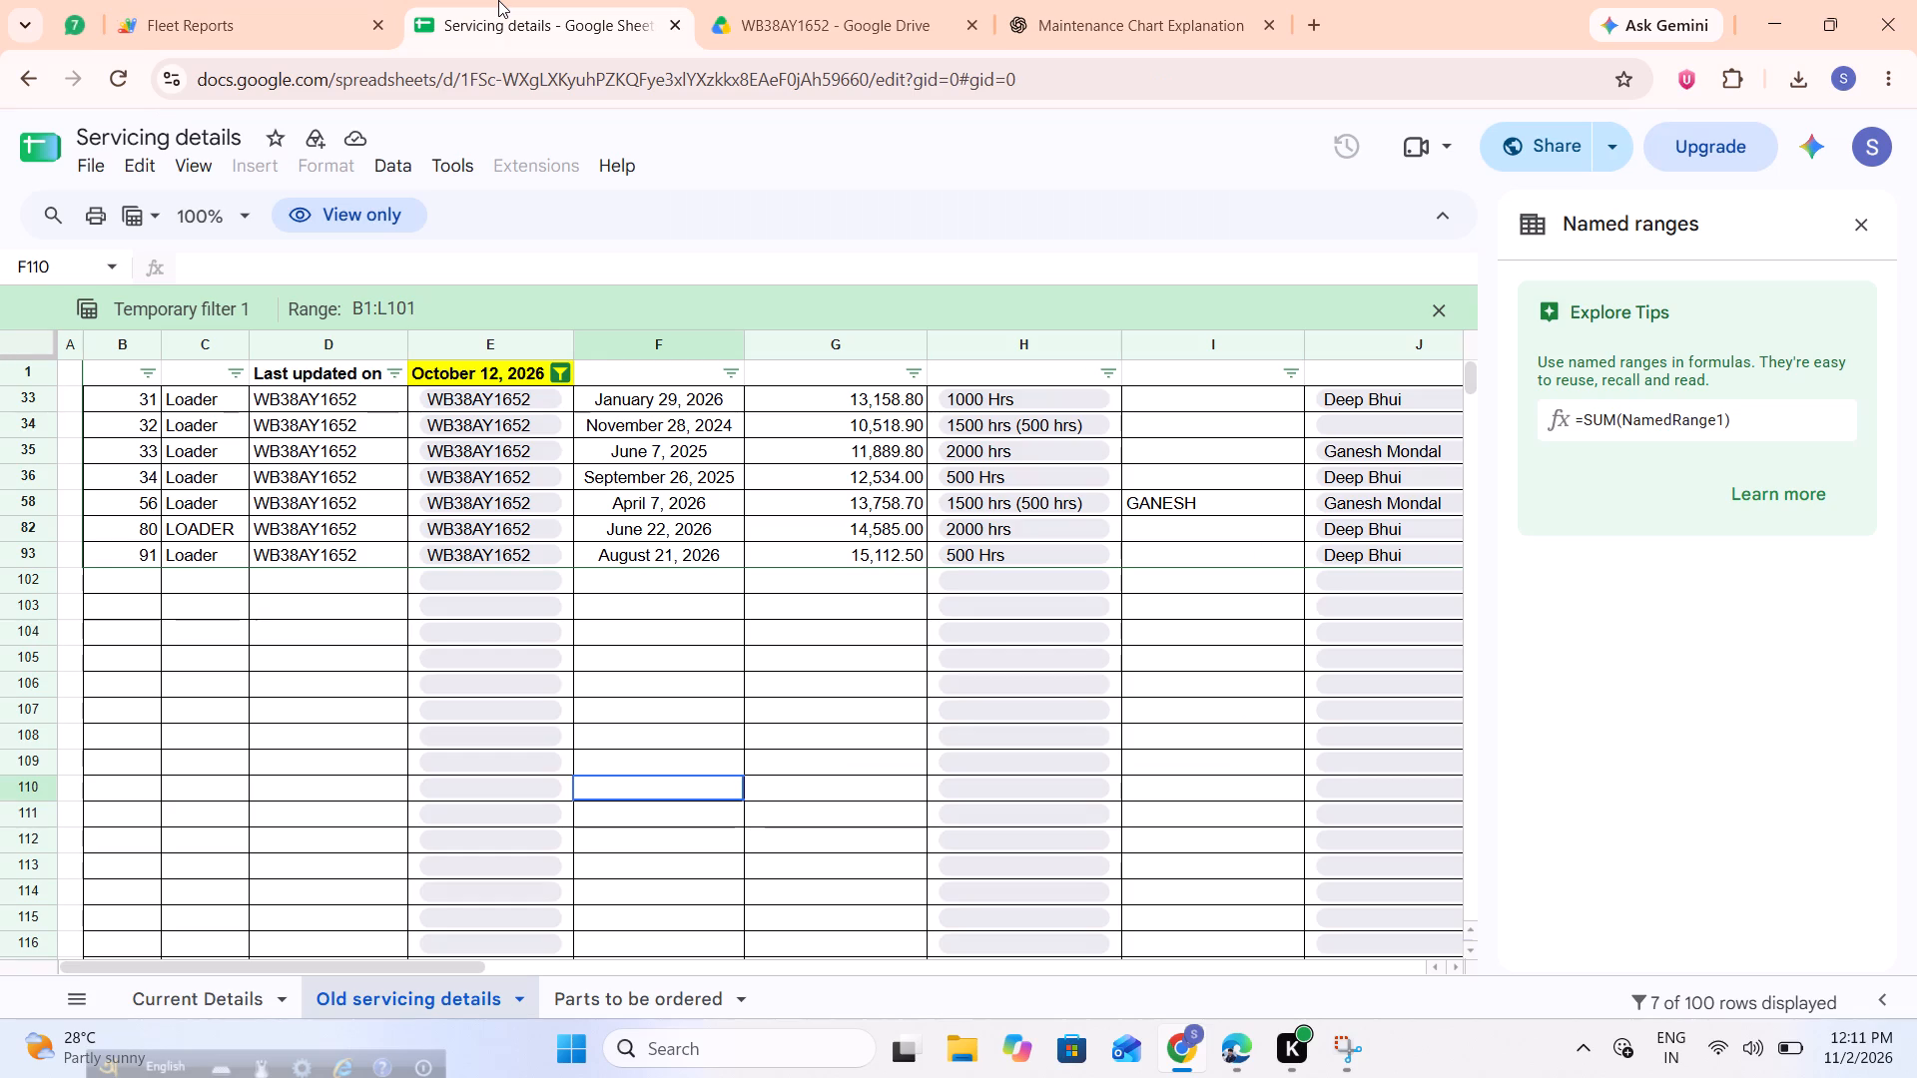
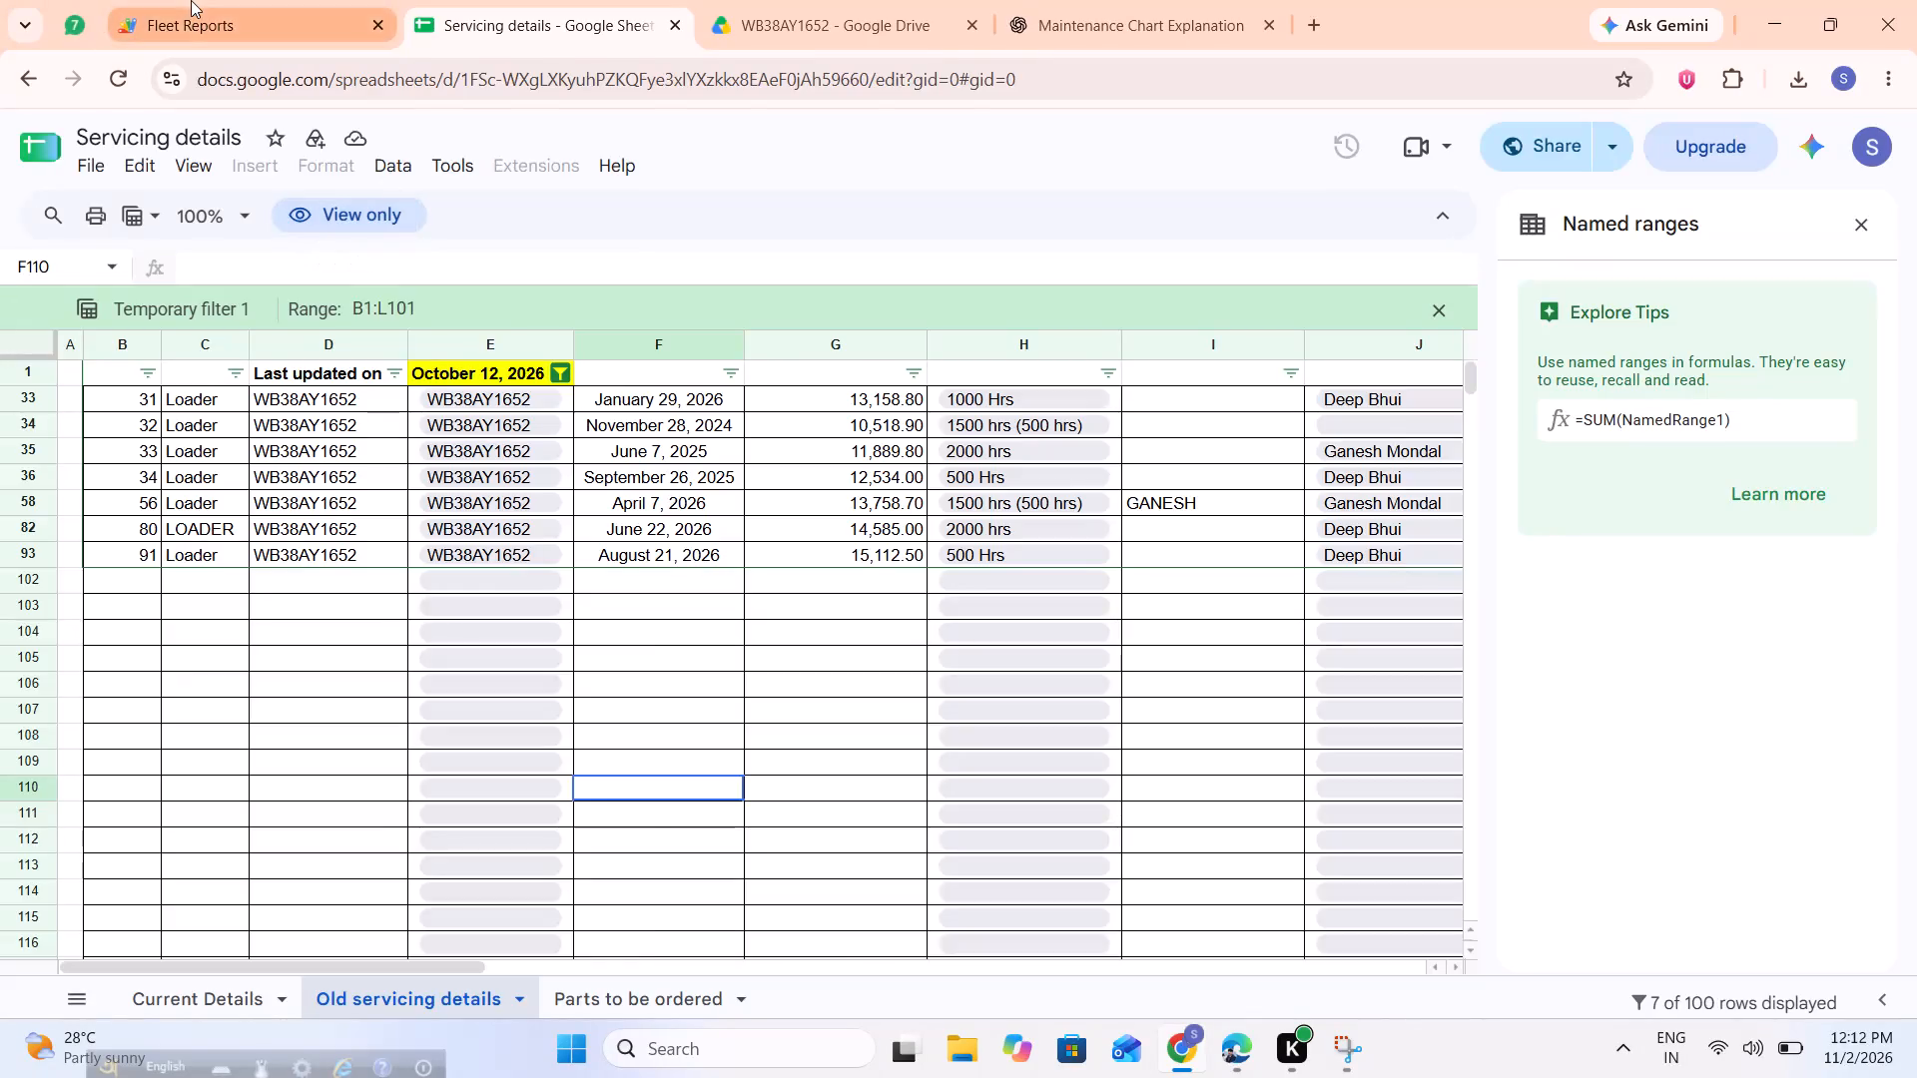
# Start a new vehicle service report in Fleet Reports by selecting LOADER 6577 as the vehicle.
pyautogui.click(191, 0)
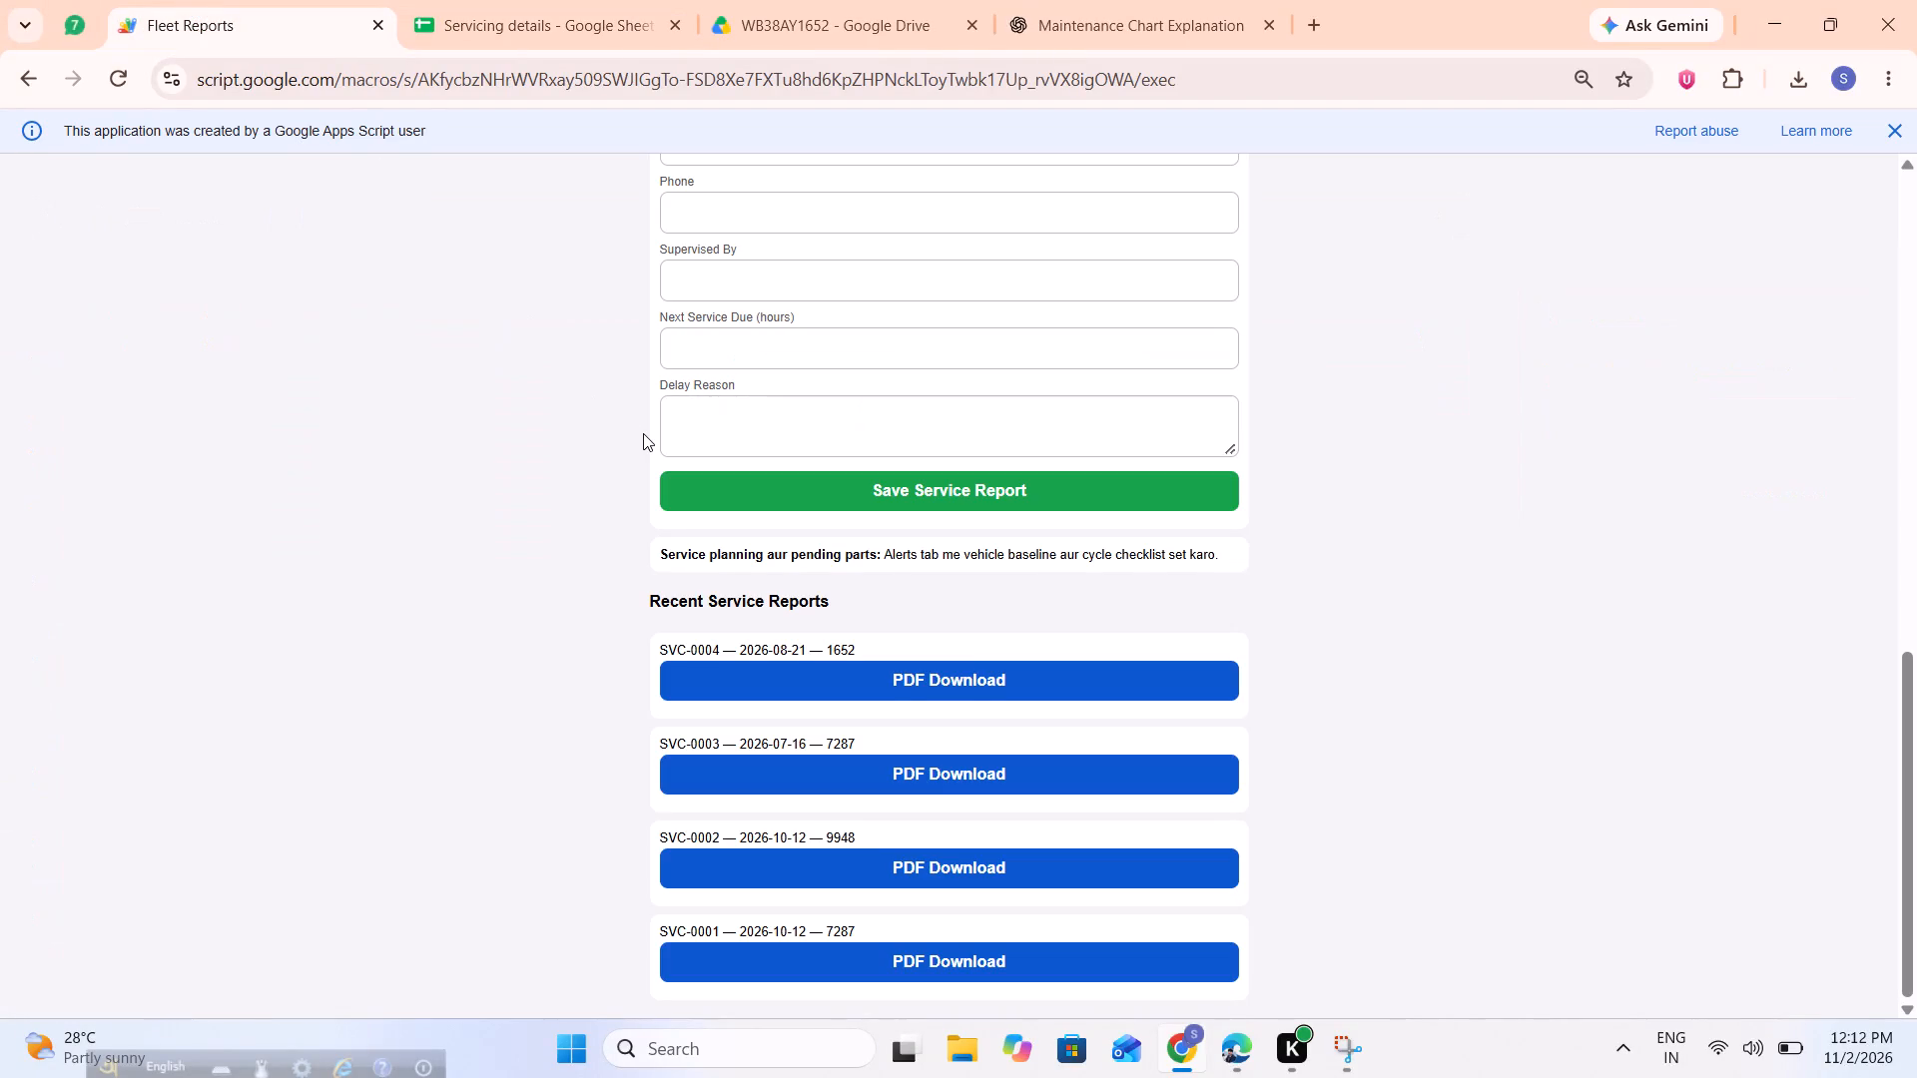
pyautogui.scroll(6, 643, 433)
pyautogui.click(786, 467)
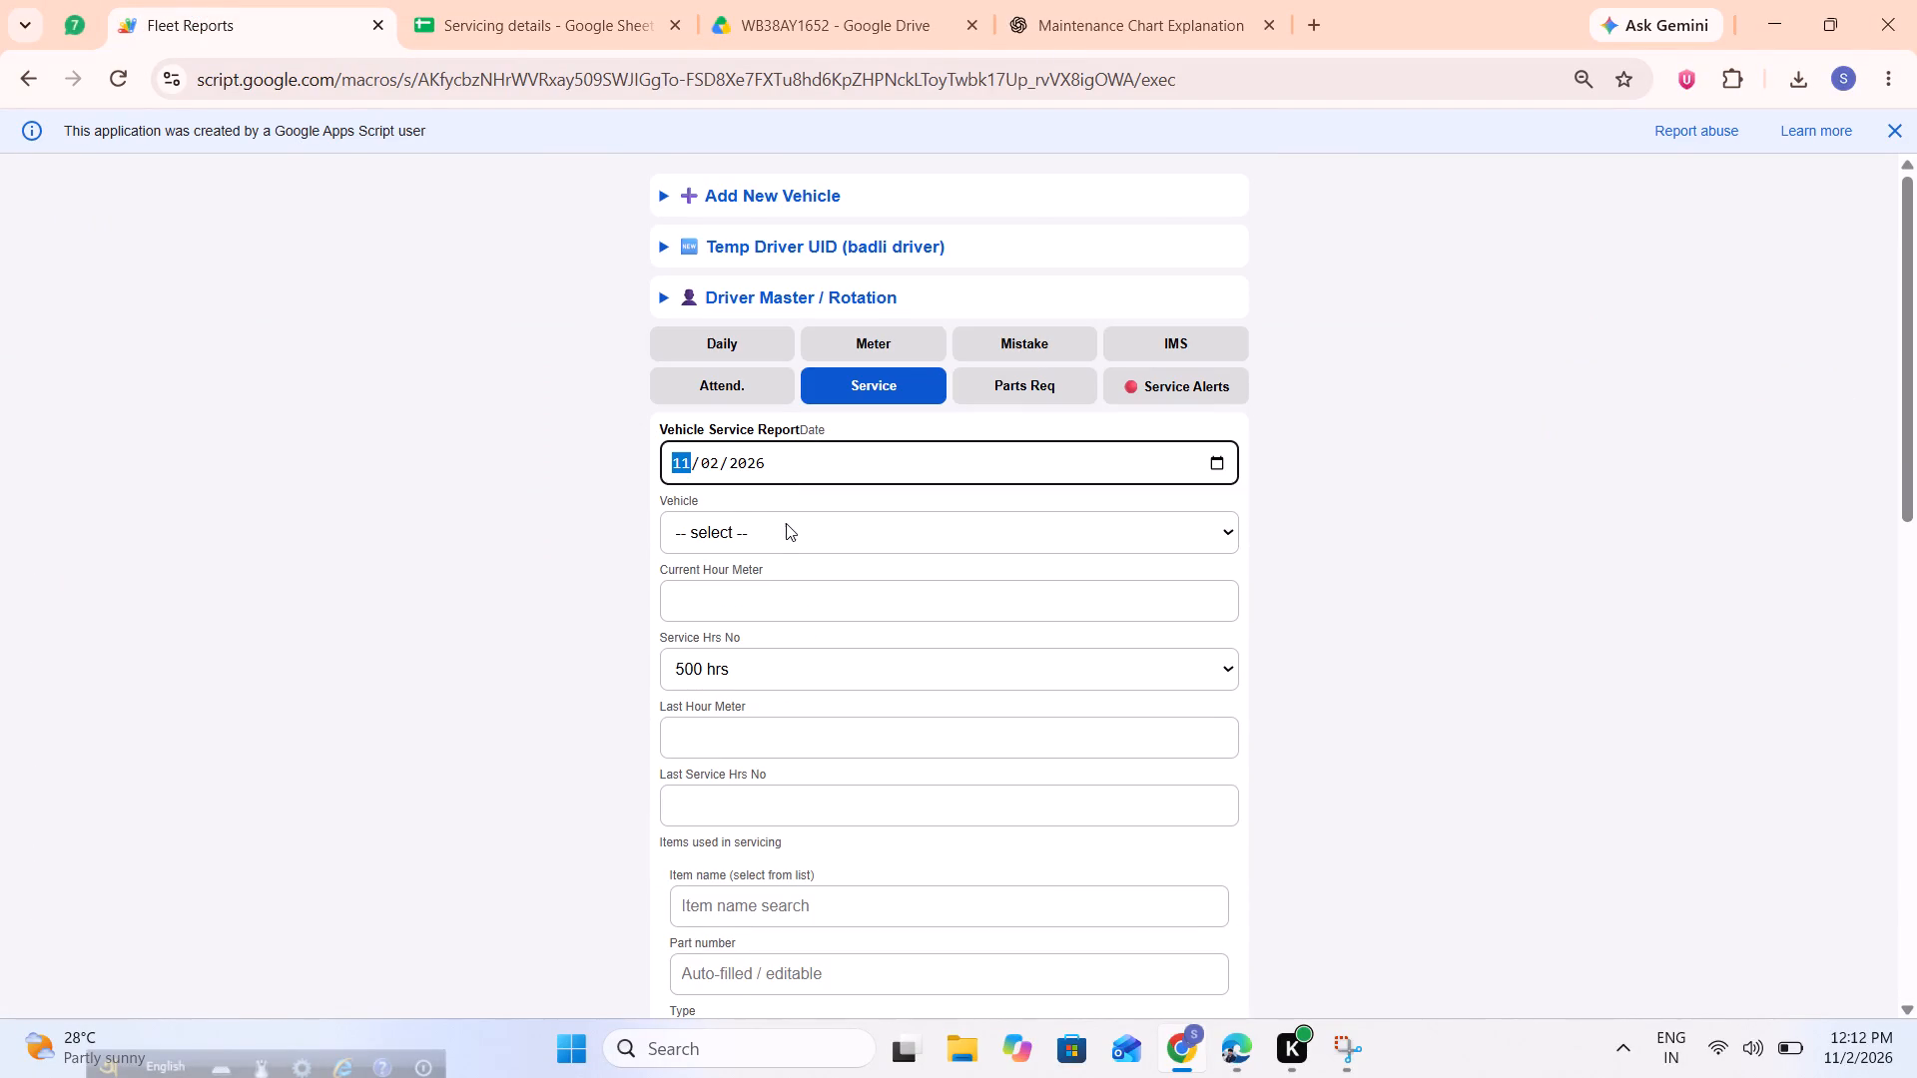
pyautogui.click(786, 525)
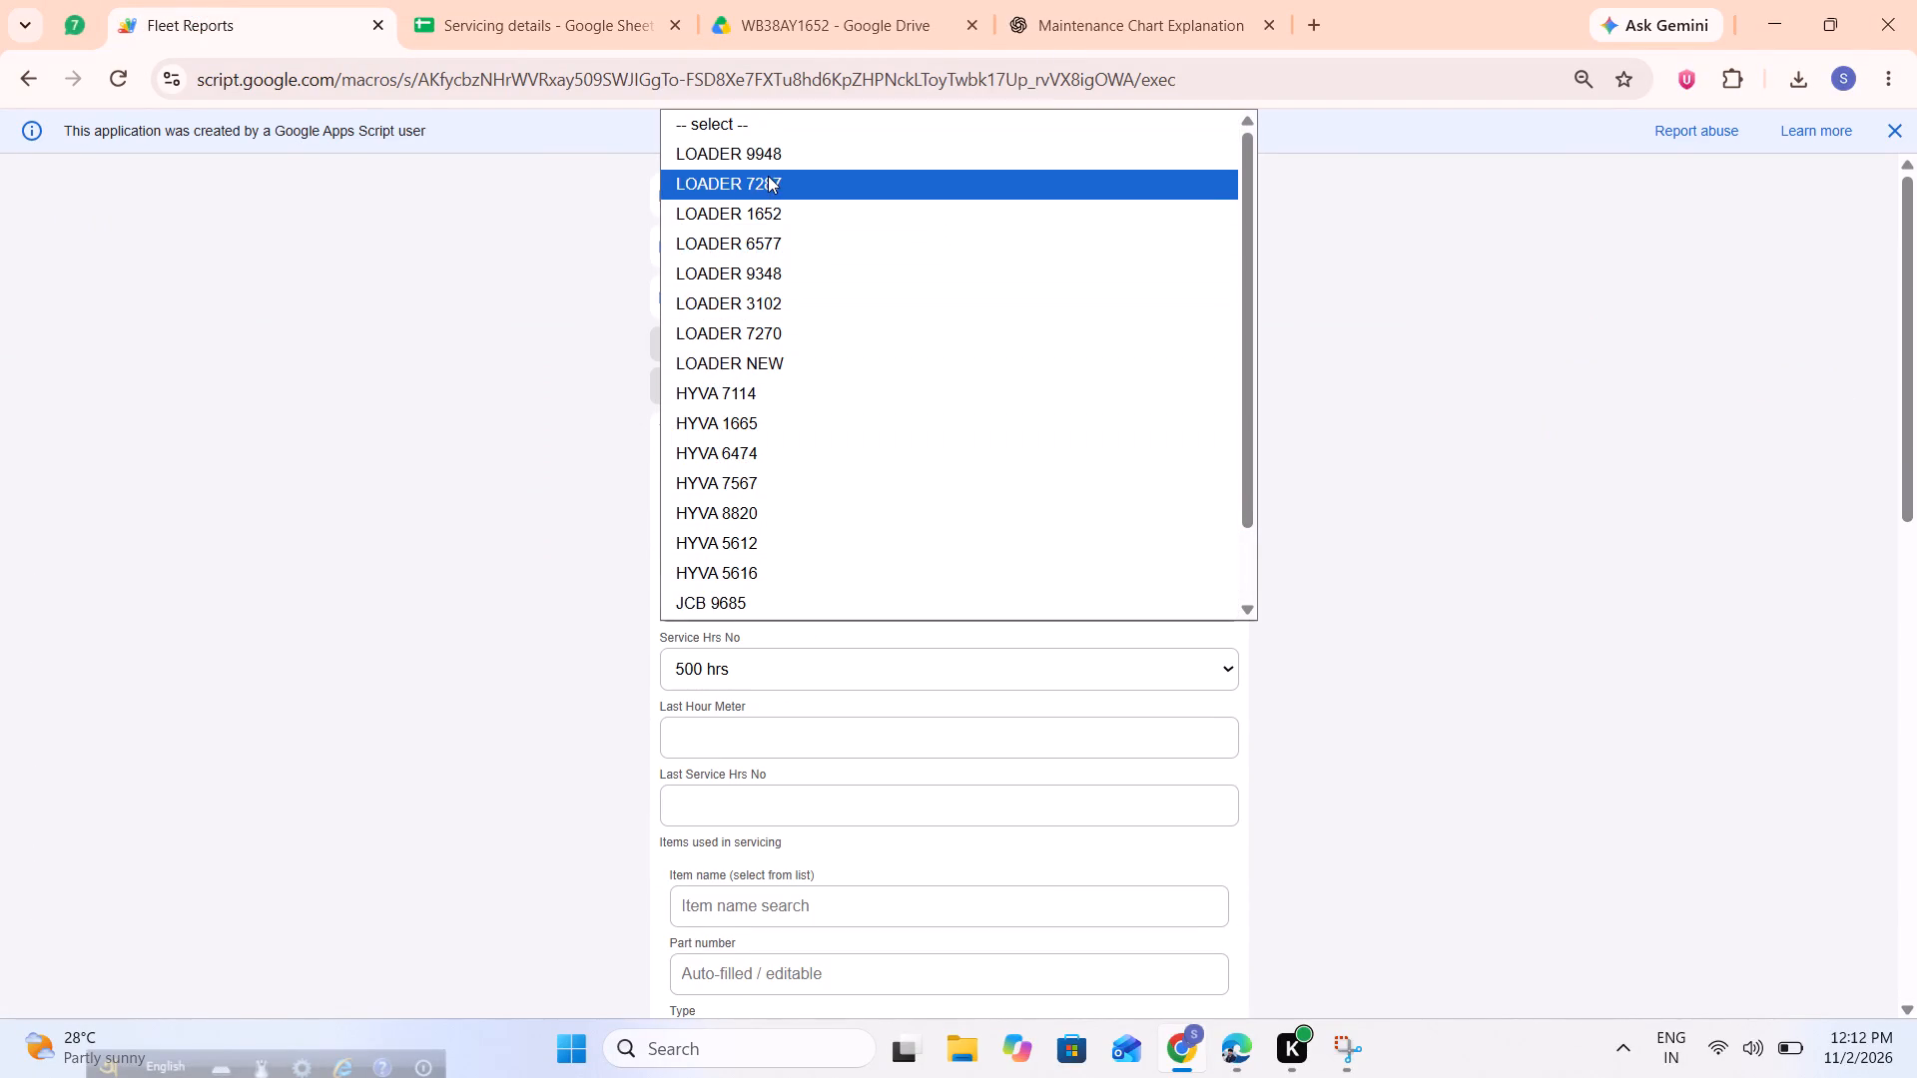
pyautogui.click(768, 245)
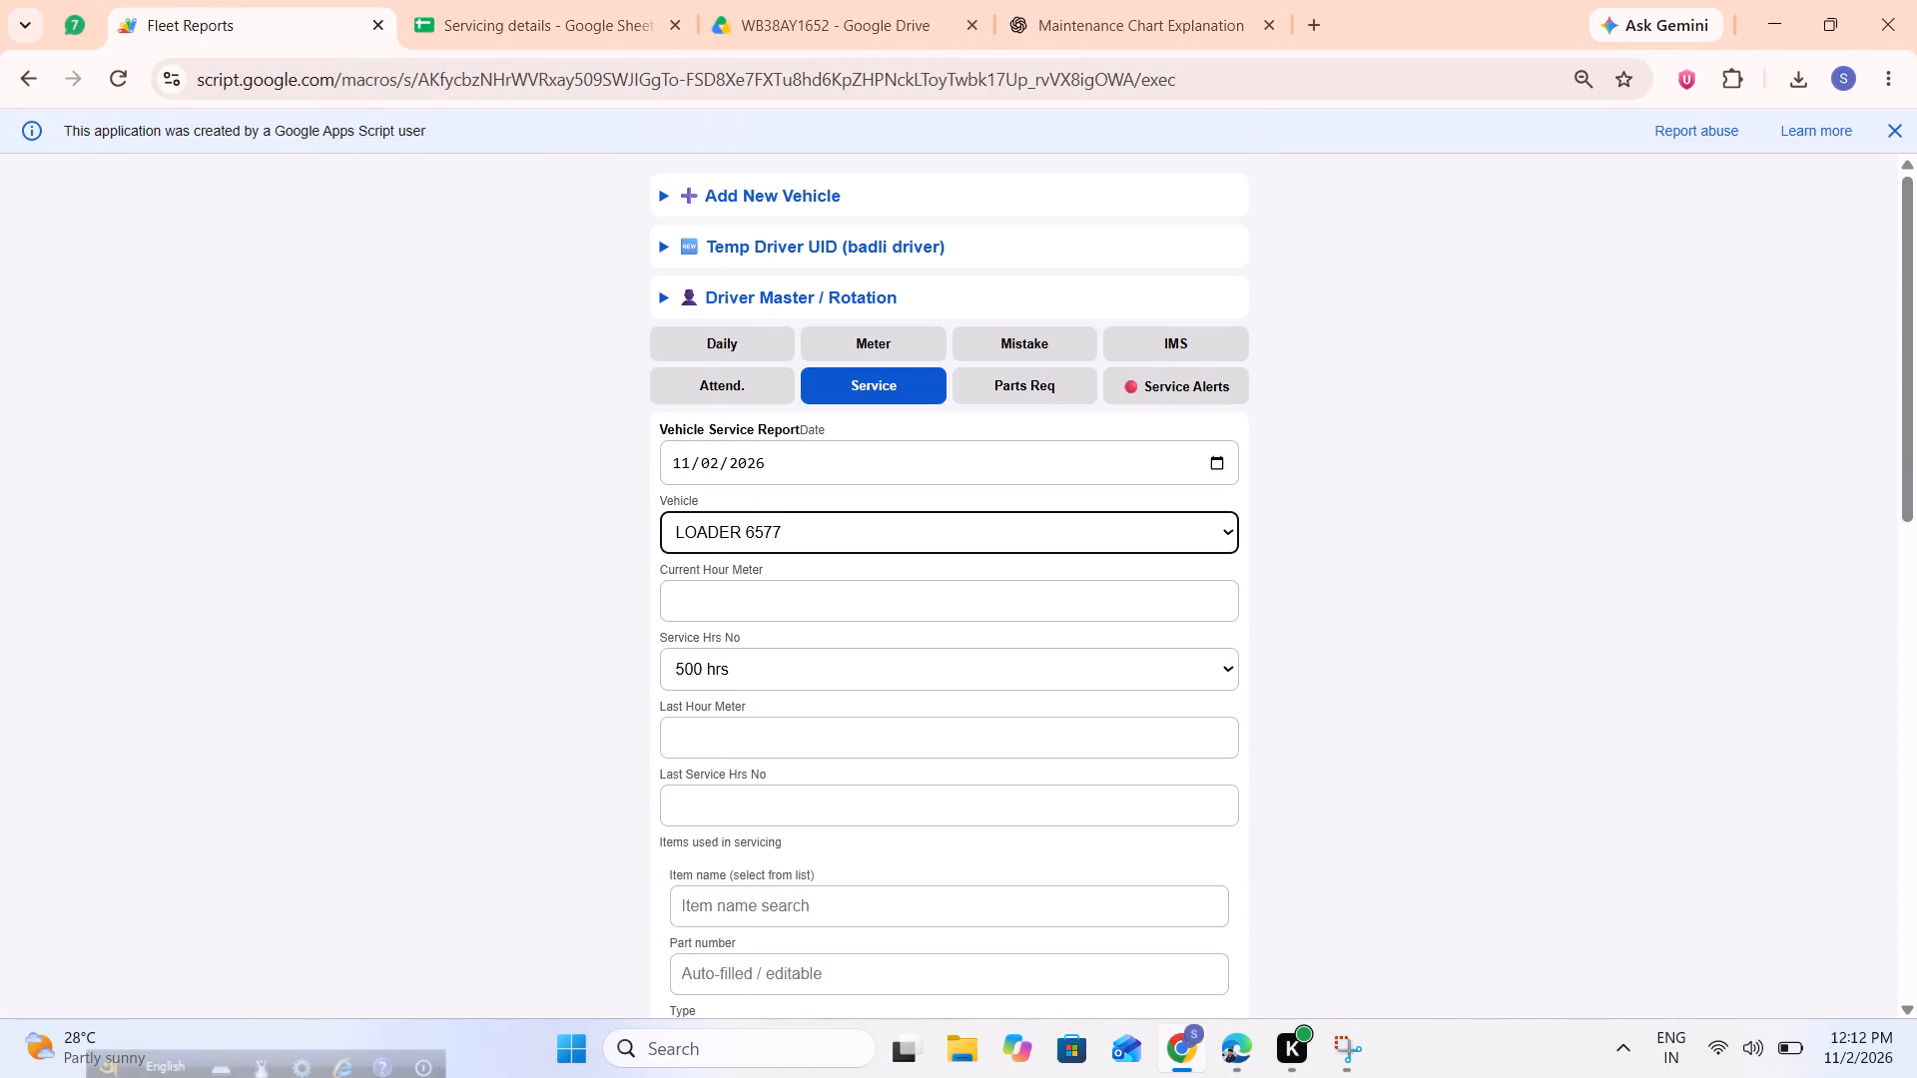
pyautogui.scroll(-2, 847, 493)
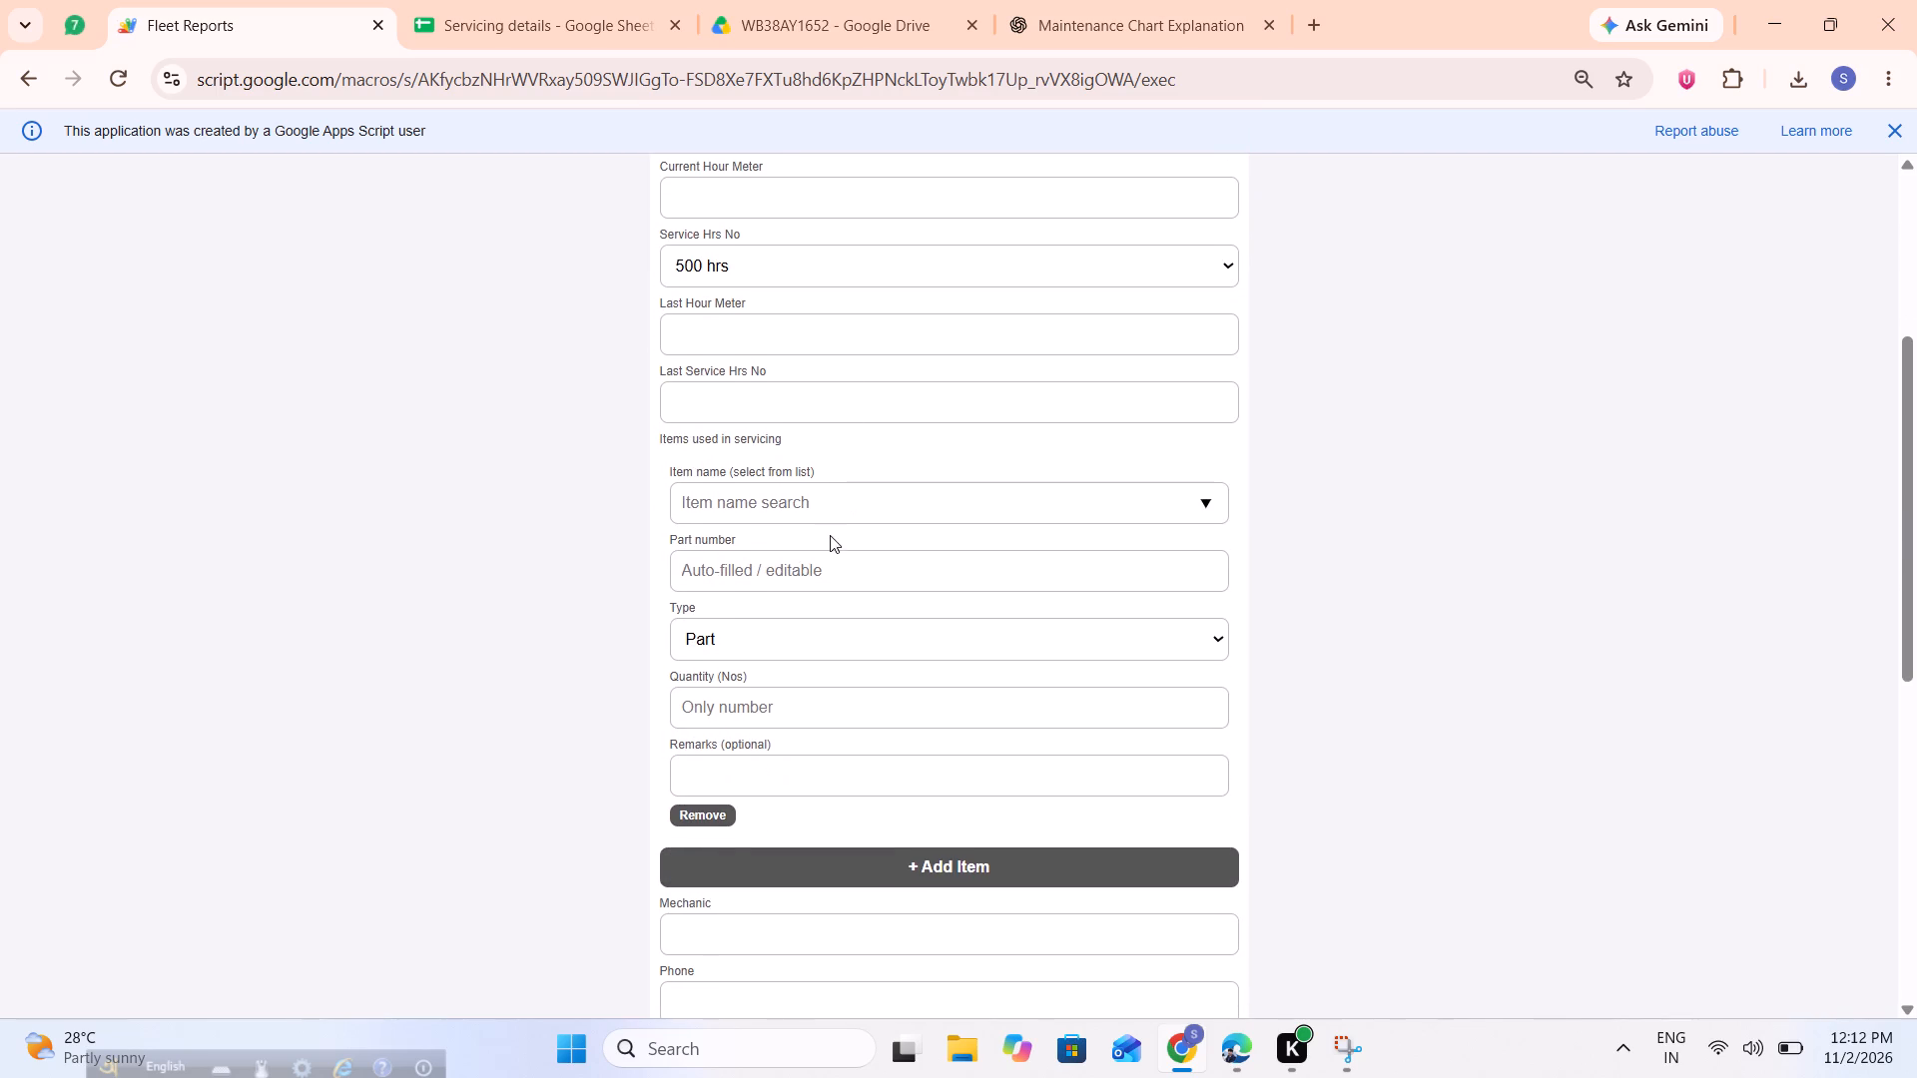
pyautogui.click(831, 511)
pyautogui.scroll(2, 831, 511)
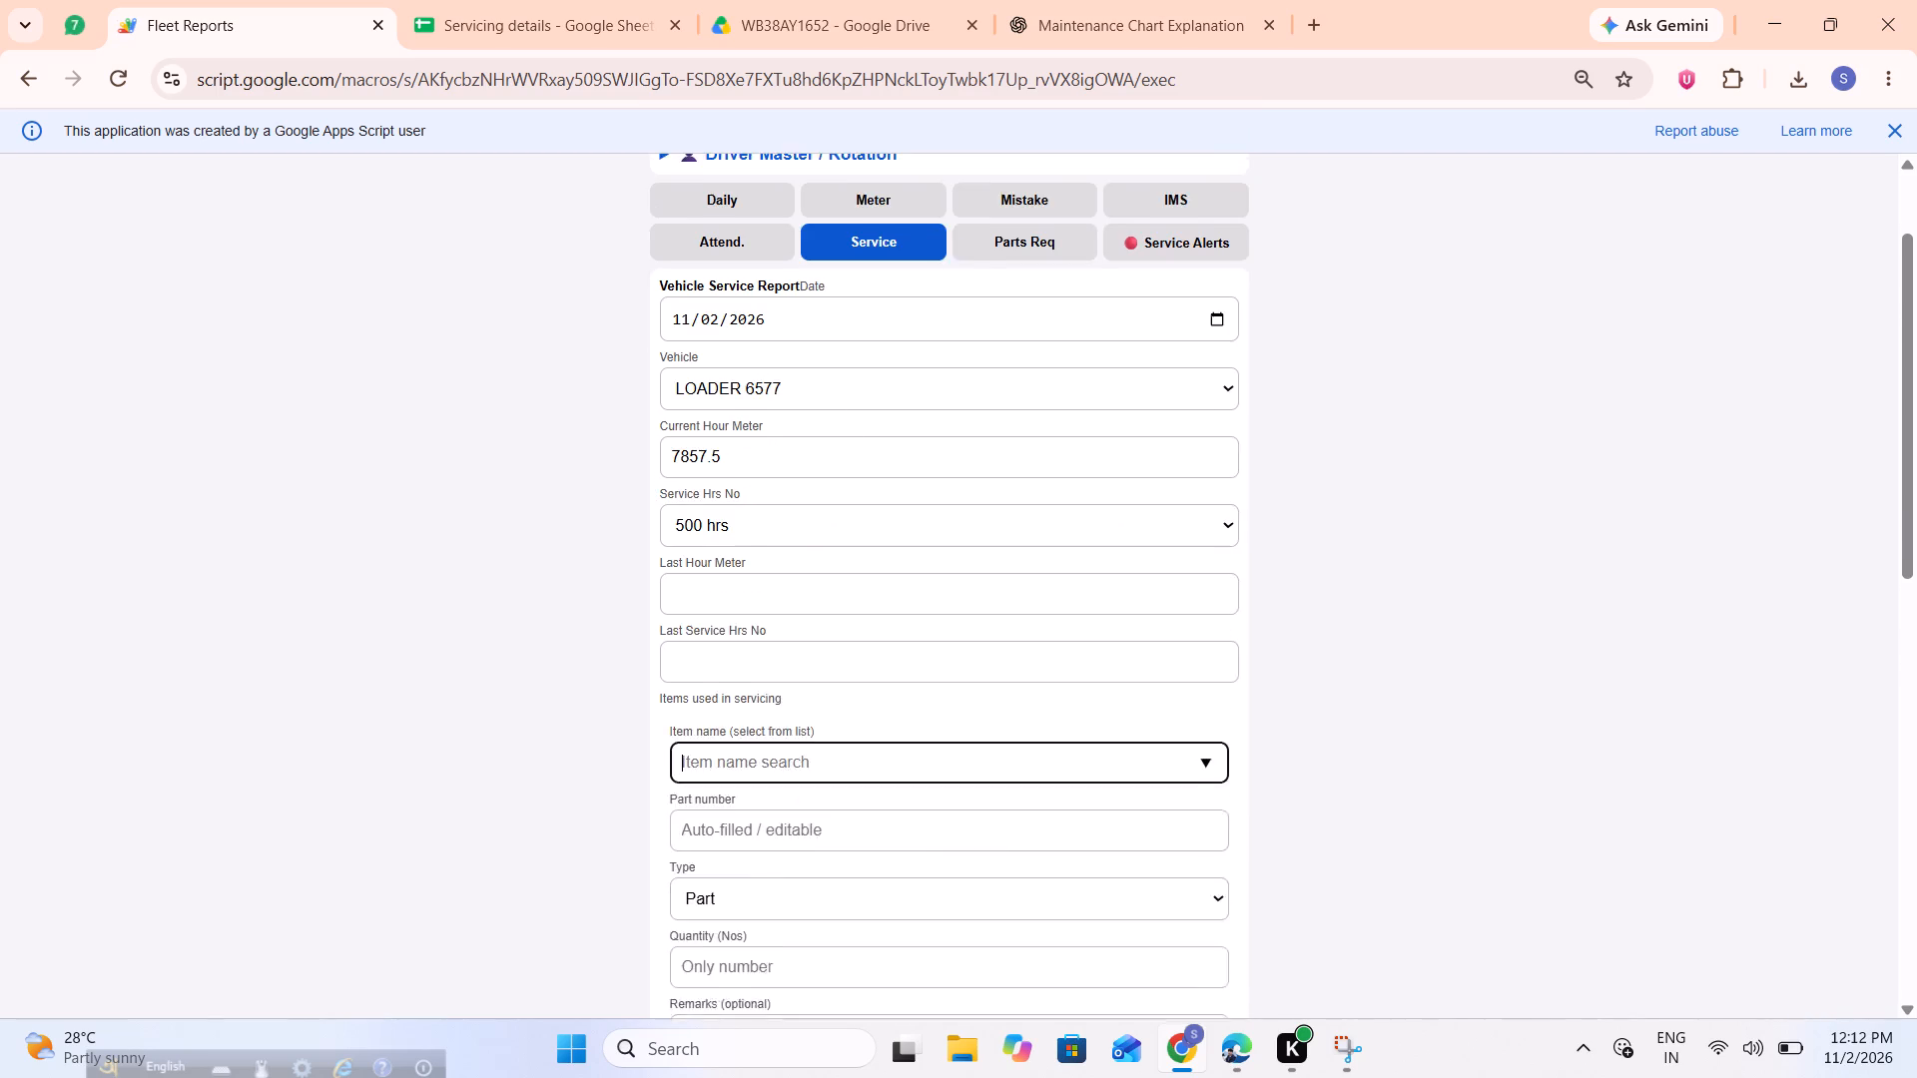
# Return to the old servicing details in the Servicing details spreadsheet.
pyautogui.click(552, 18)
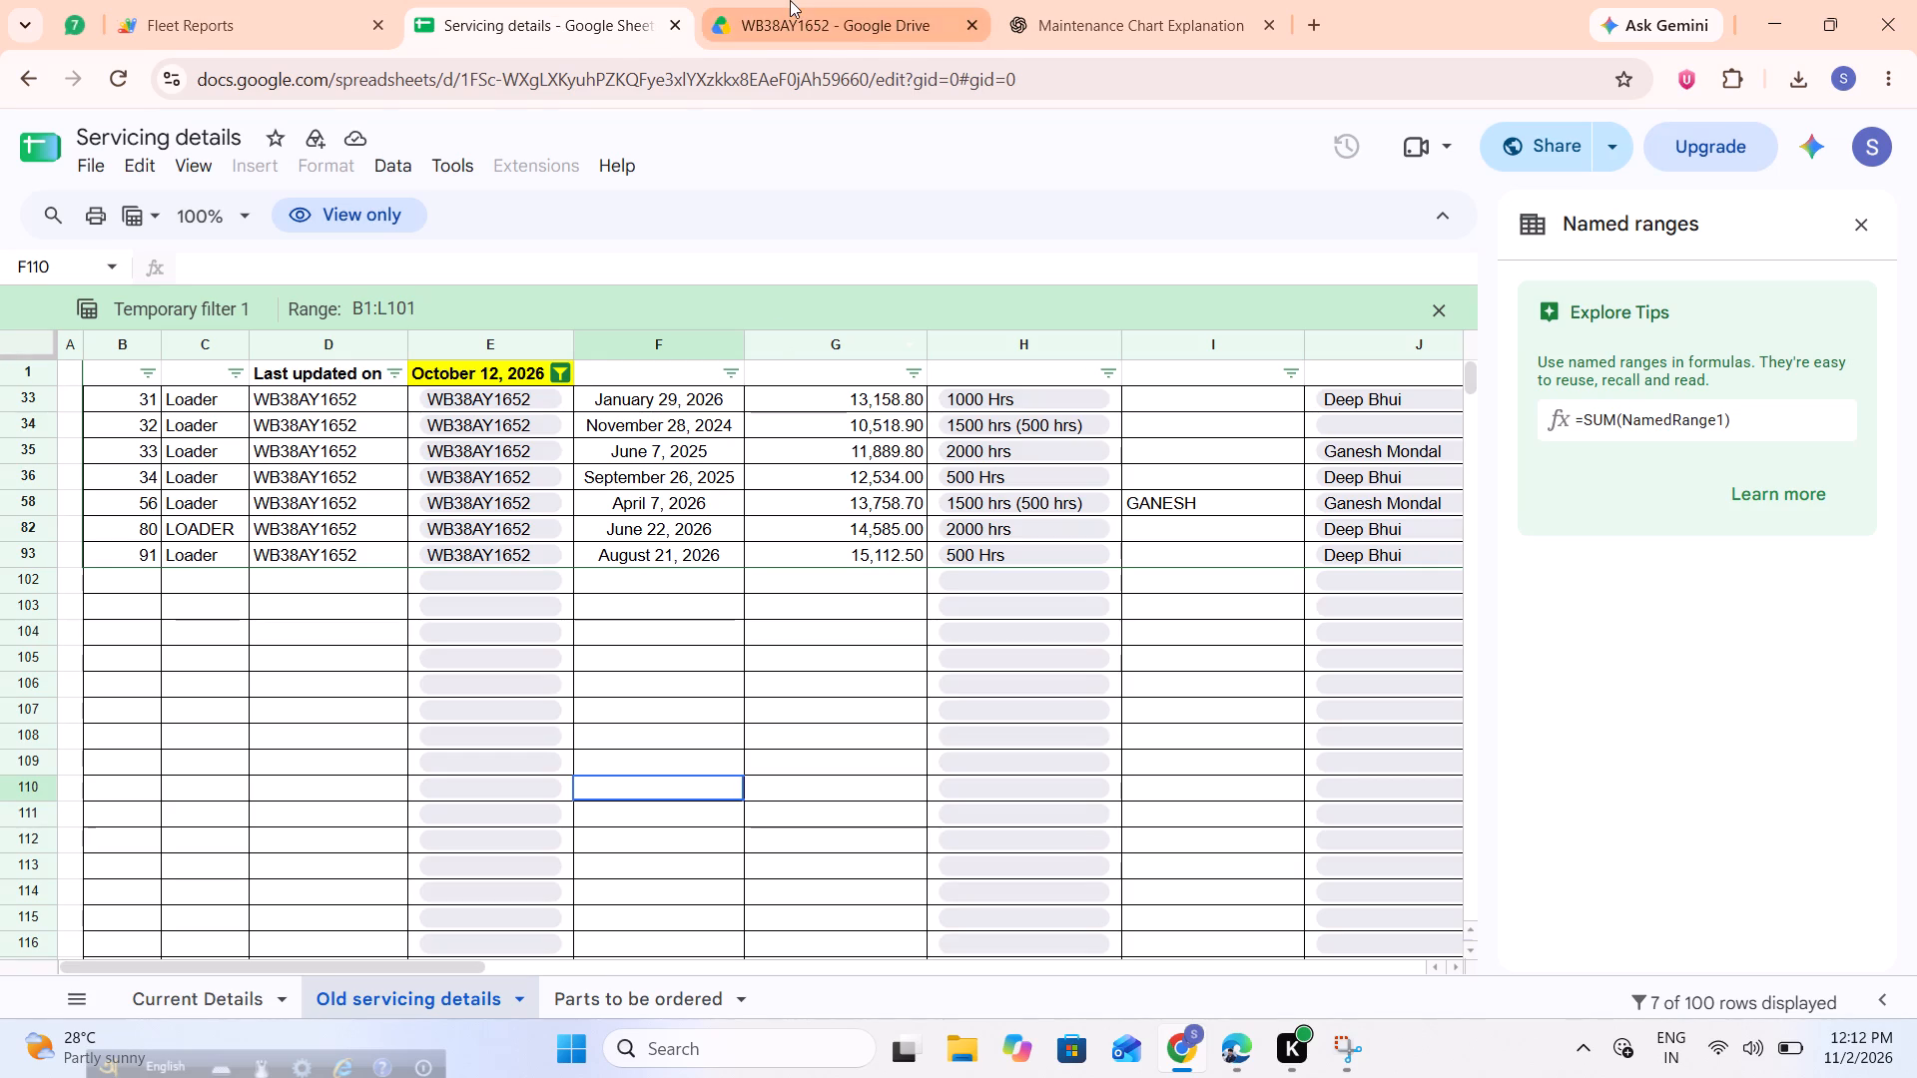
pyautogui.click(790, 0)
pyautogui.click(577, 0)
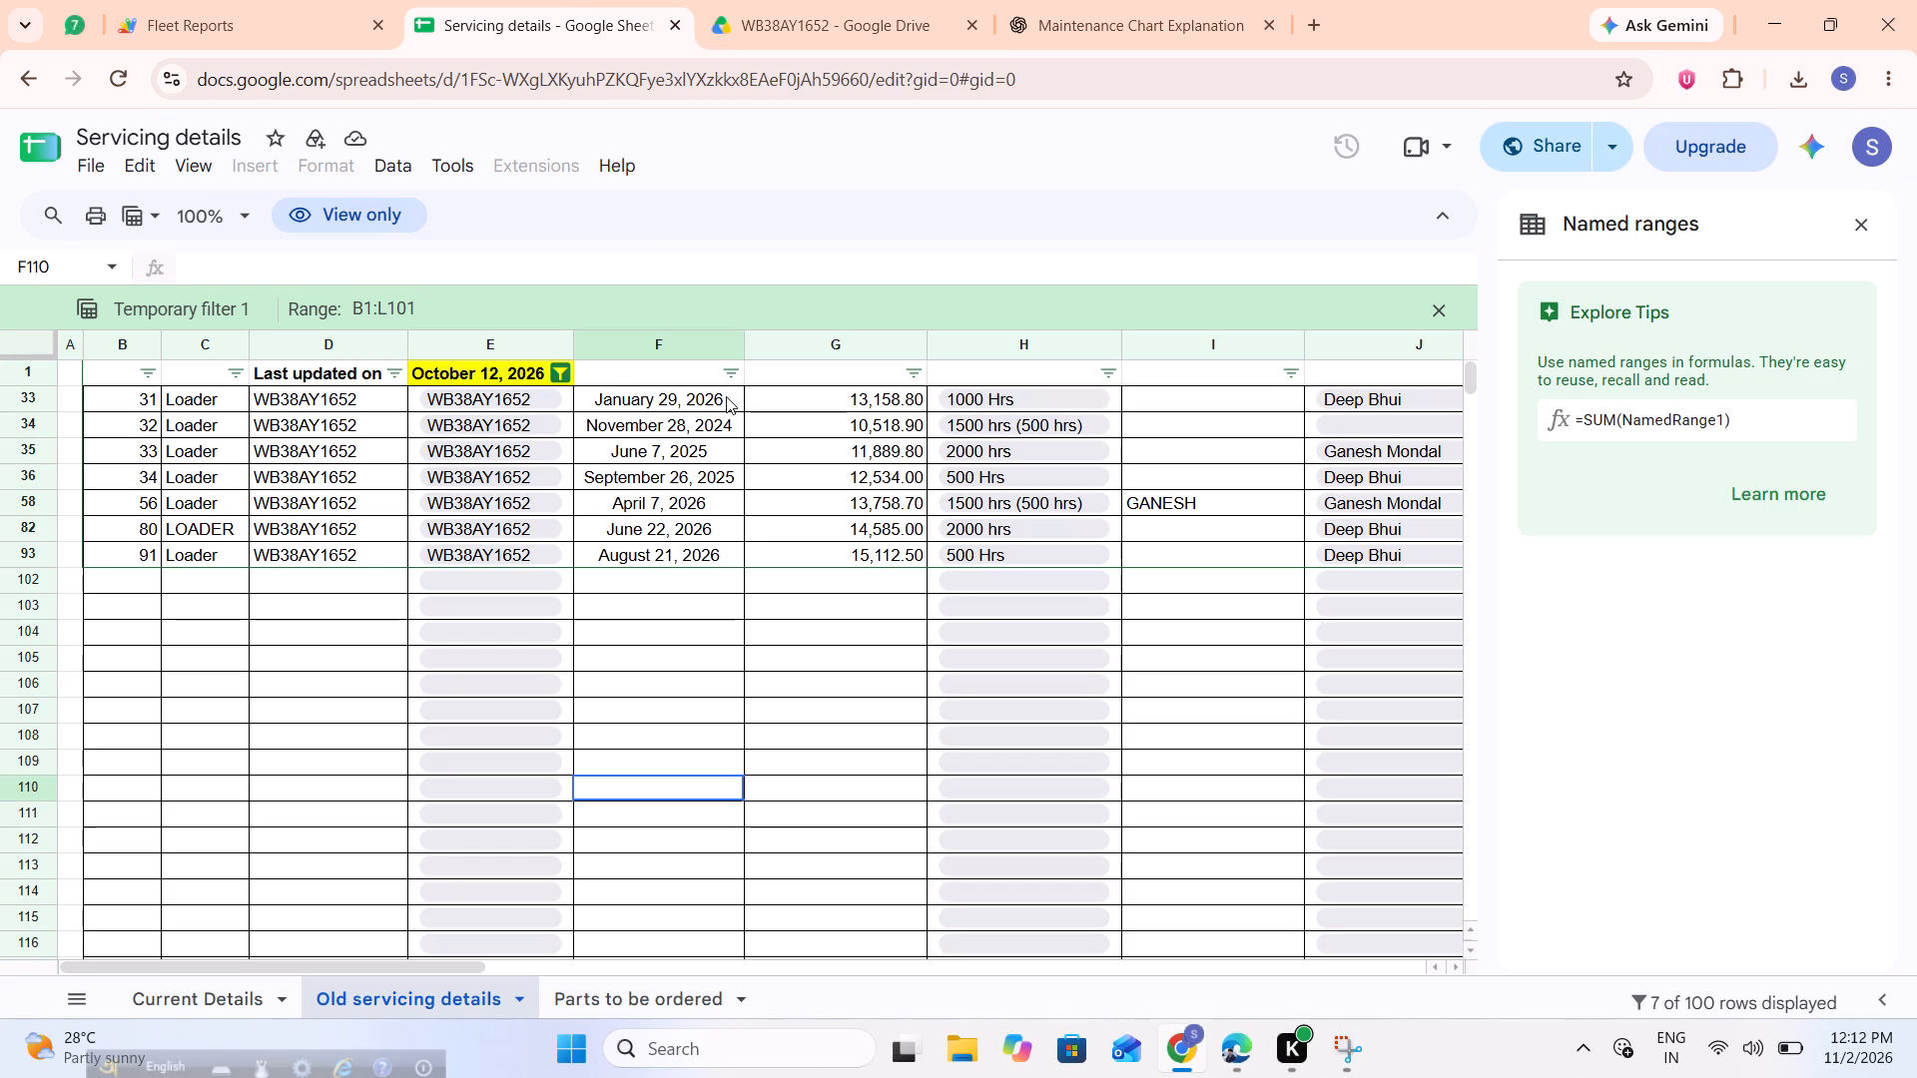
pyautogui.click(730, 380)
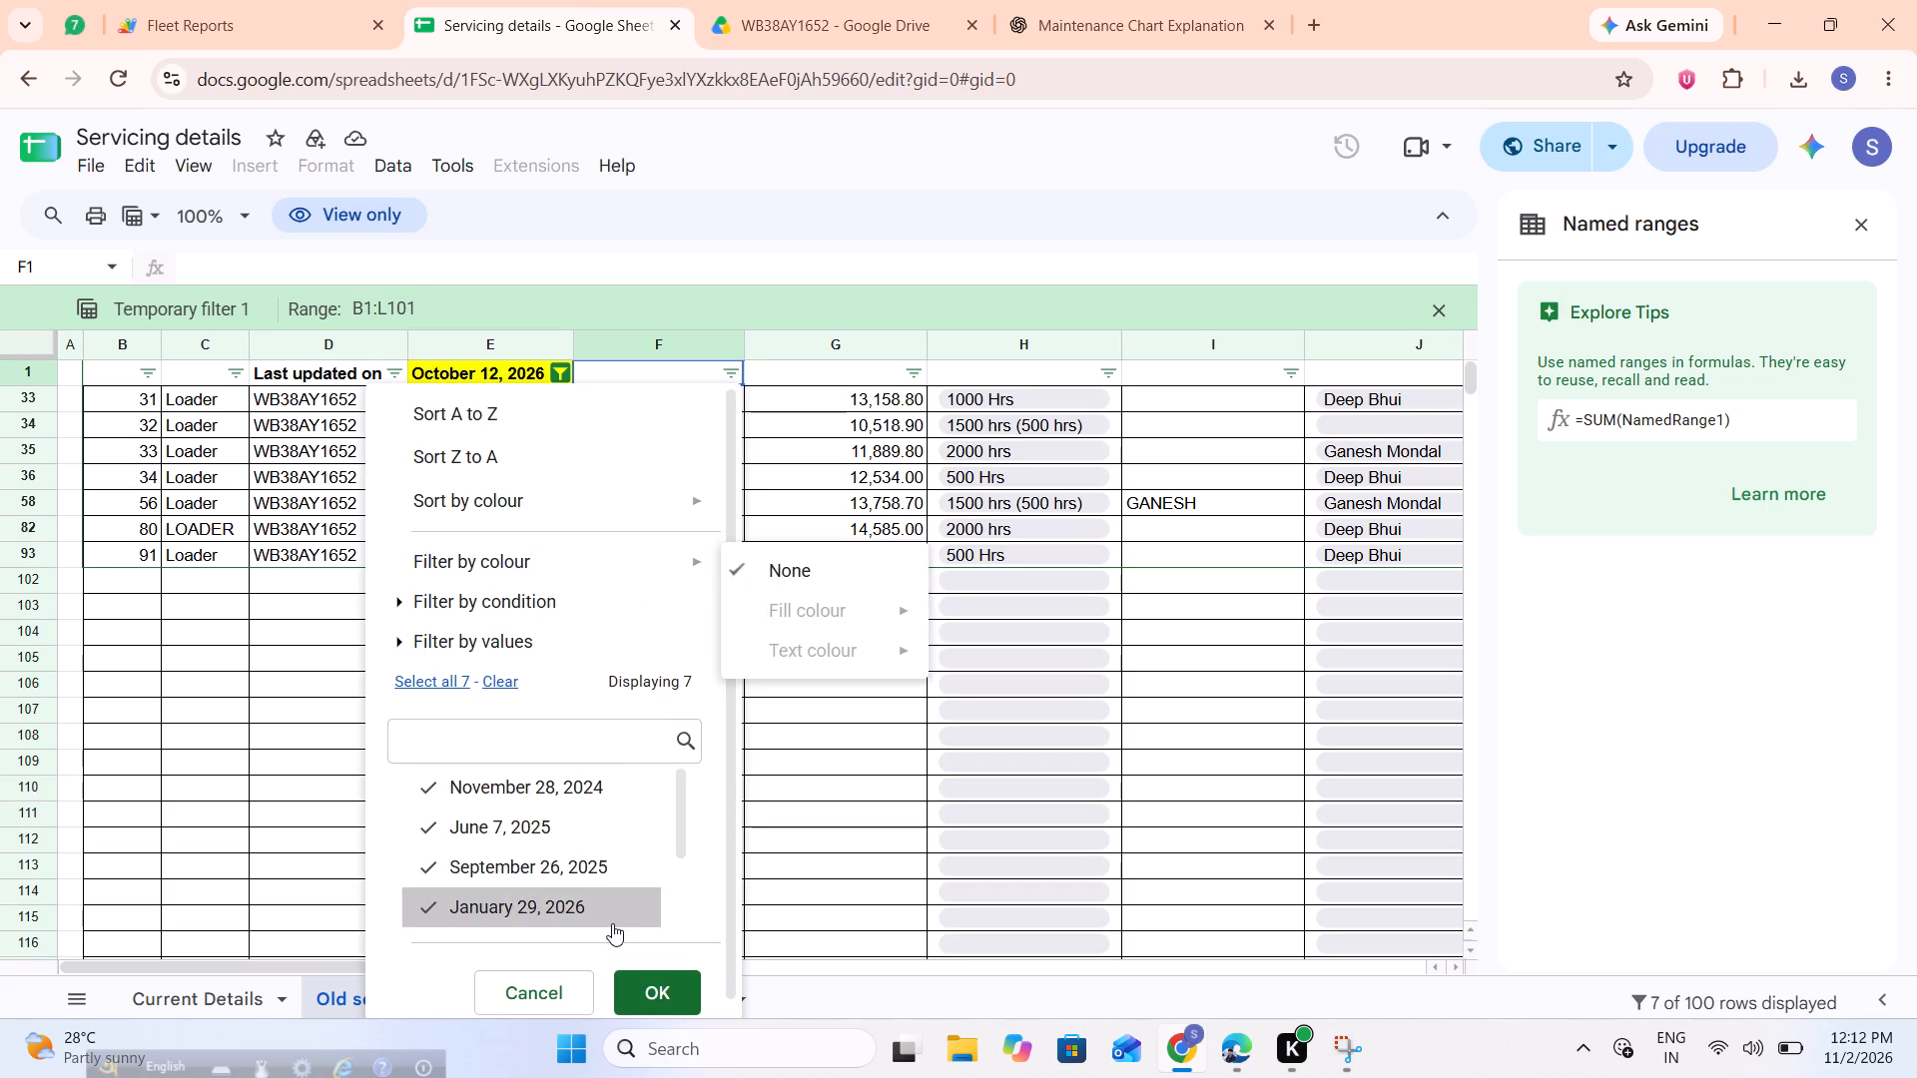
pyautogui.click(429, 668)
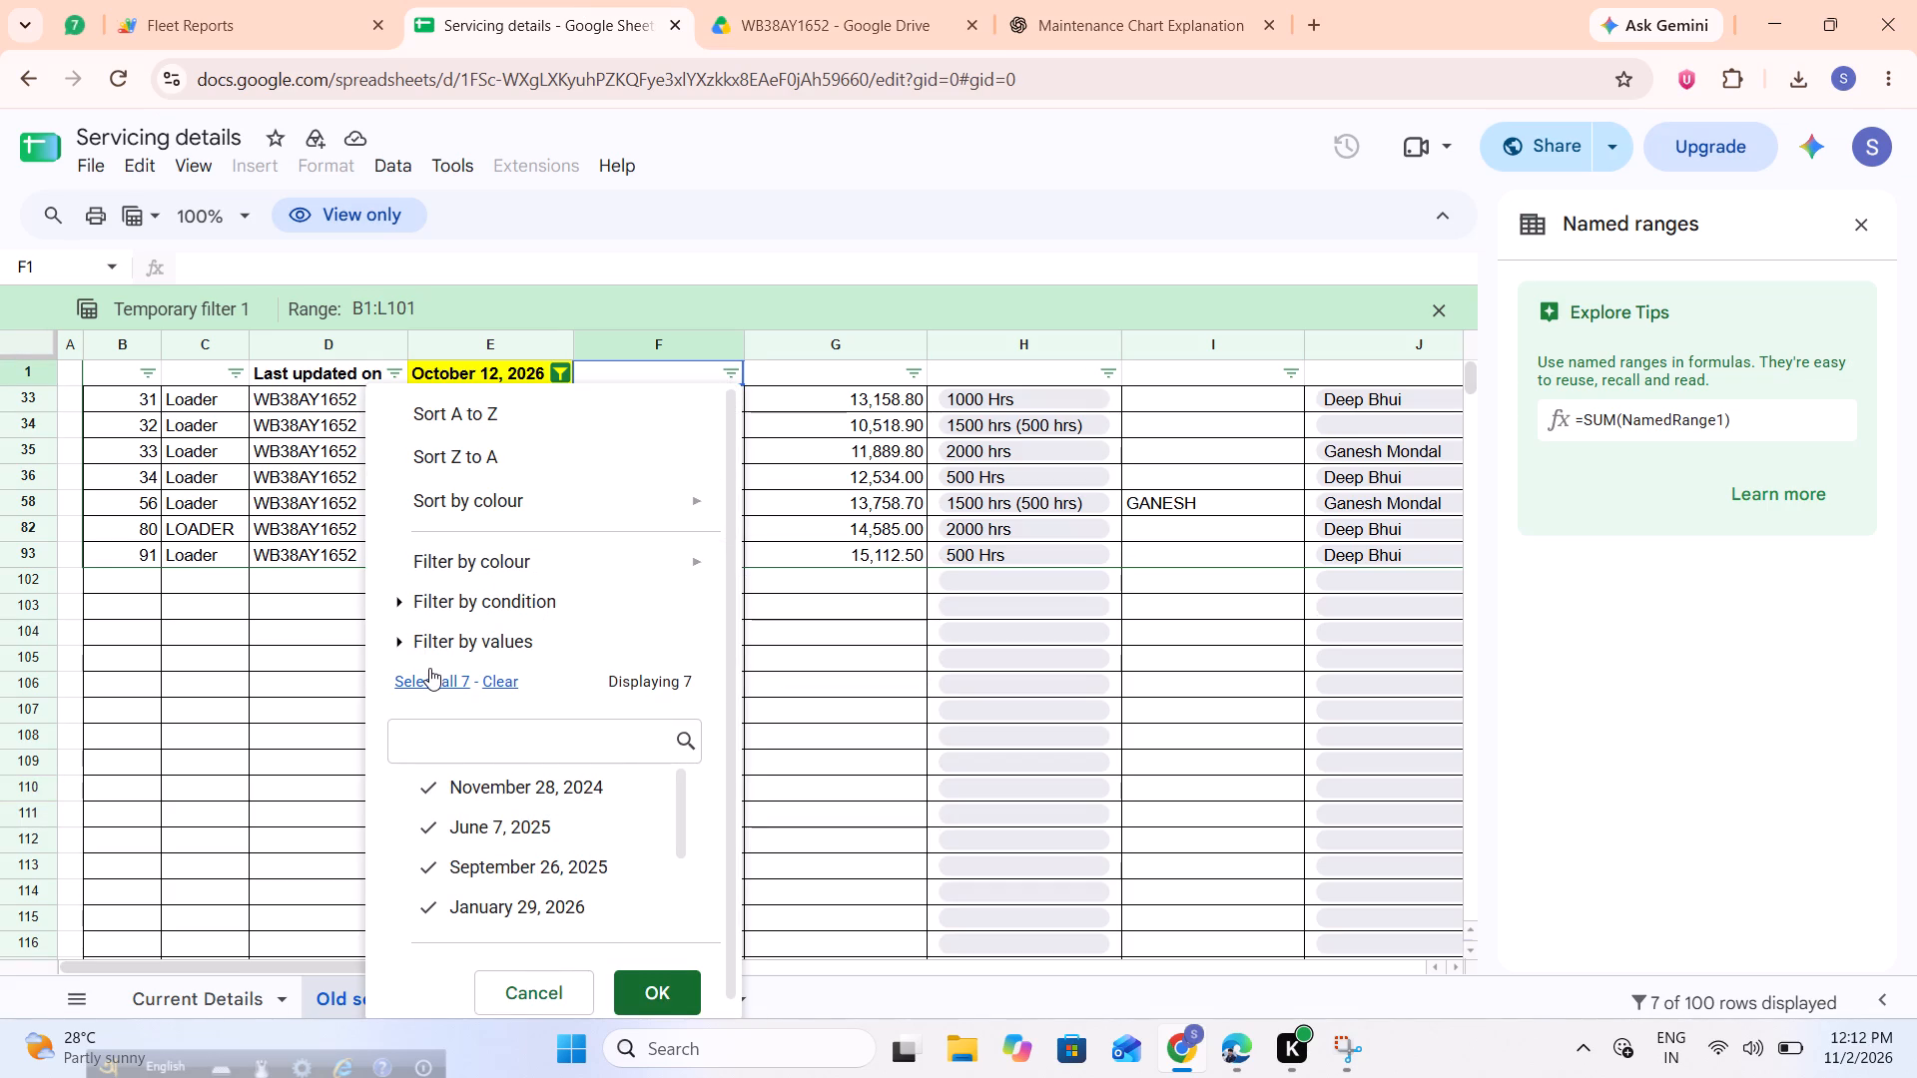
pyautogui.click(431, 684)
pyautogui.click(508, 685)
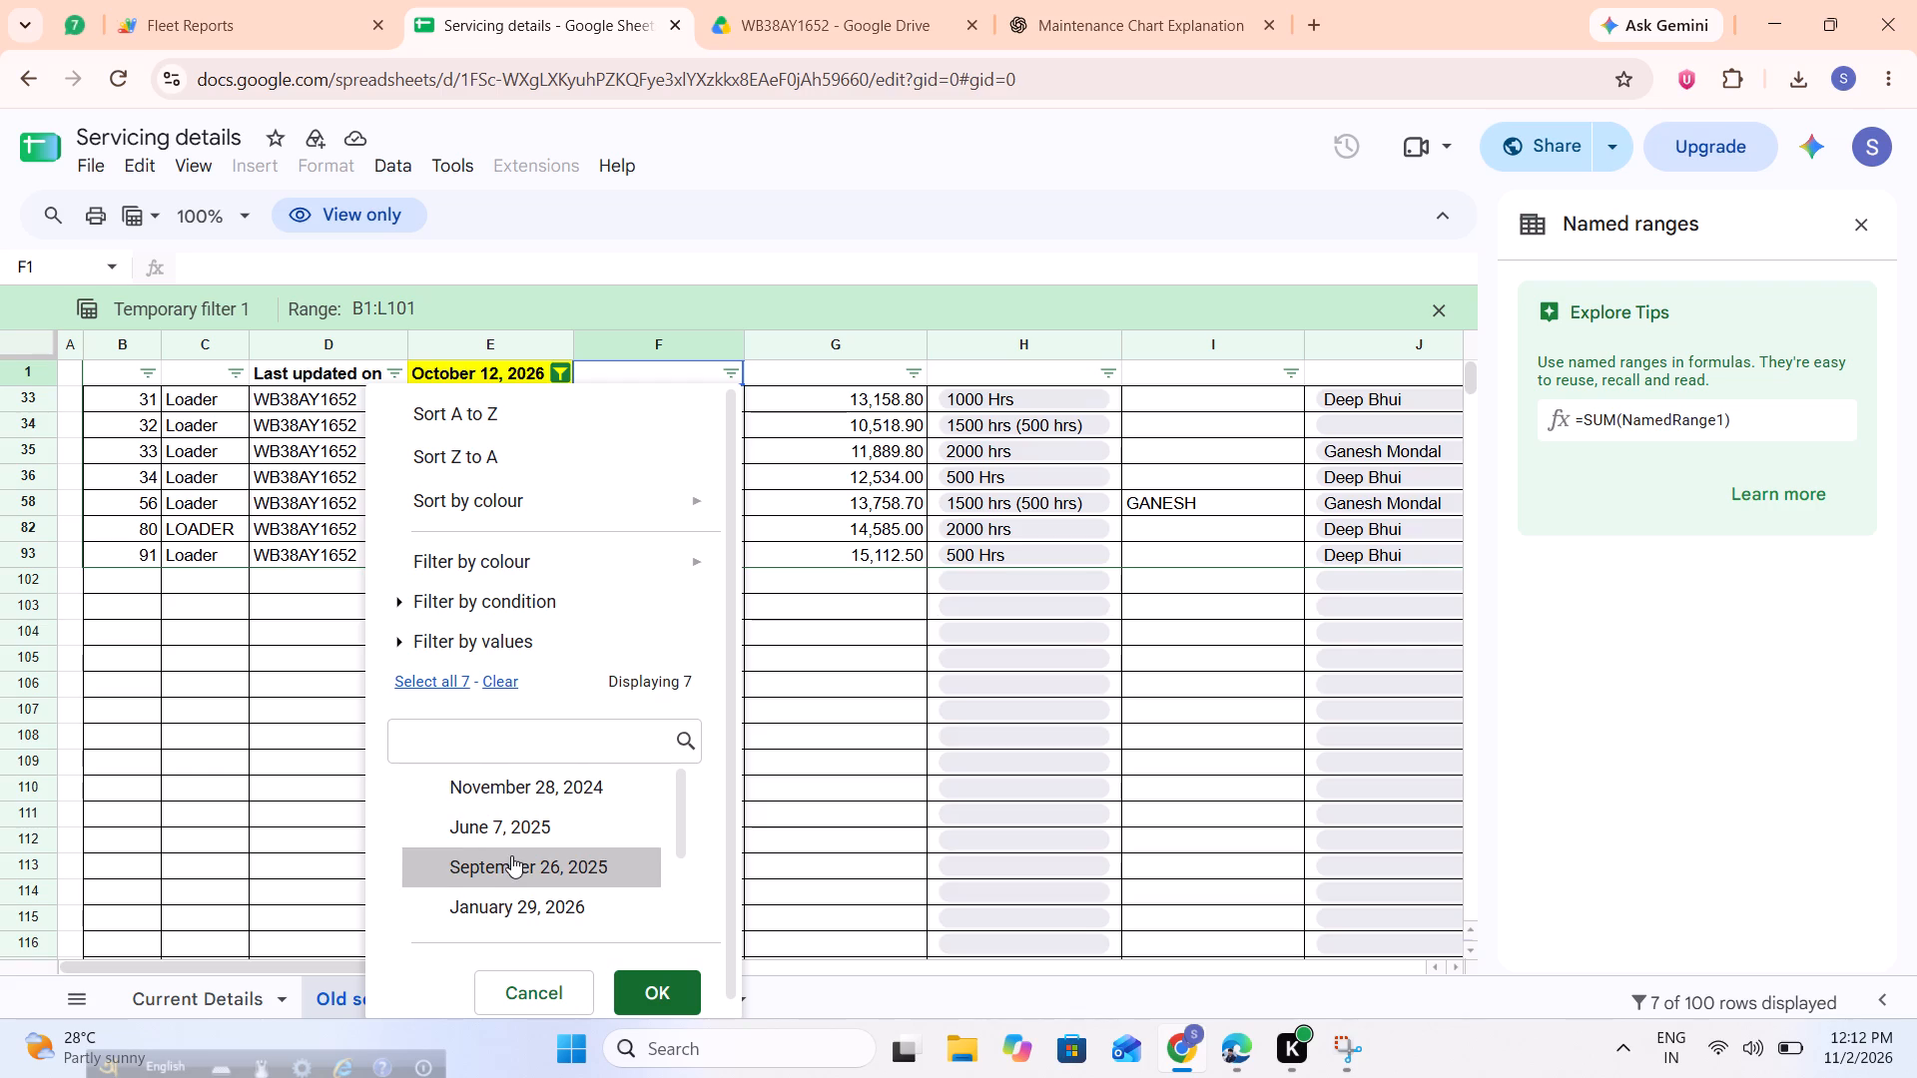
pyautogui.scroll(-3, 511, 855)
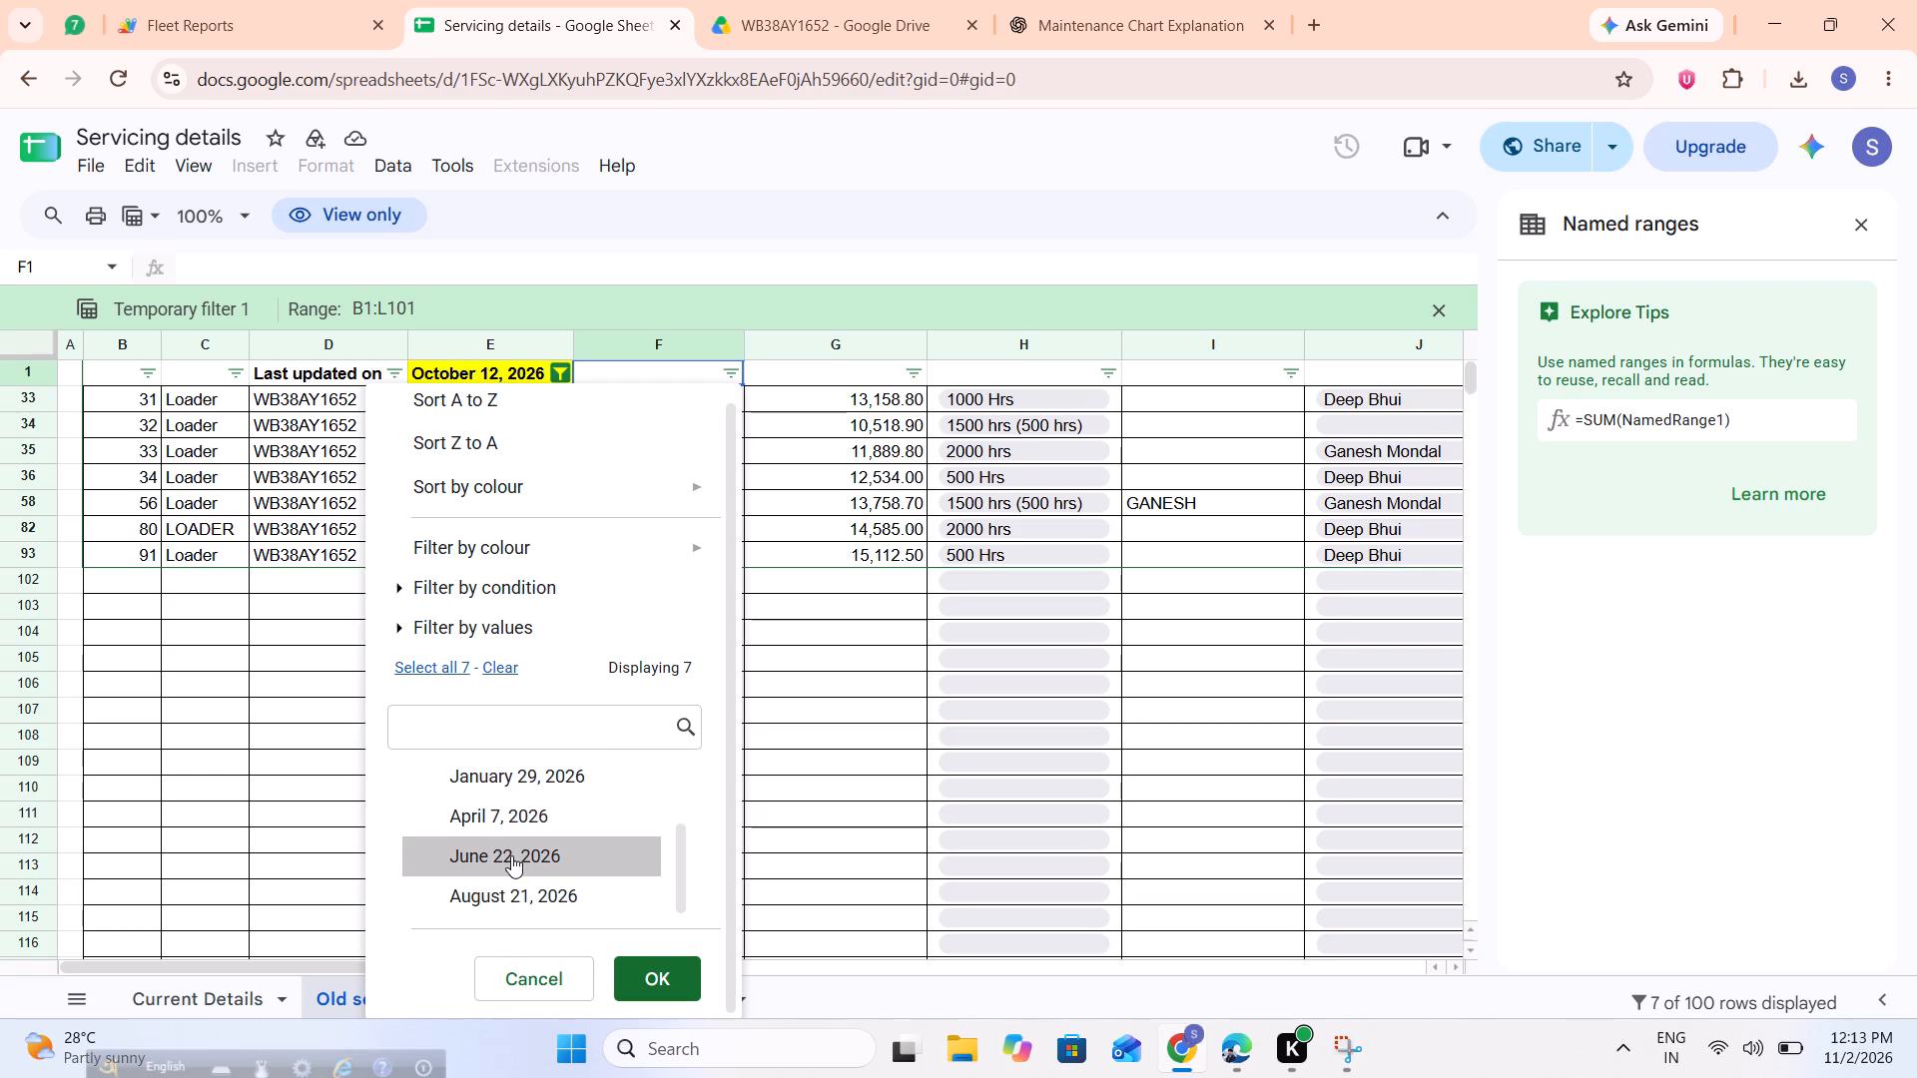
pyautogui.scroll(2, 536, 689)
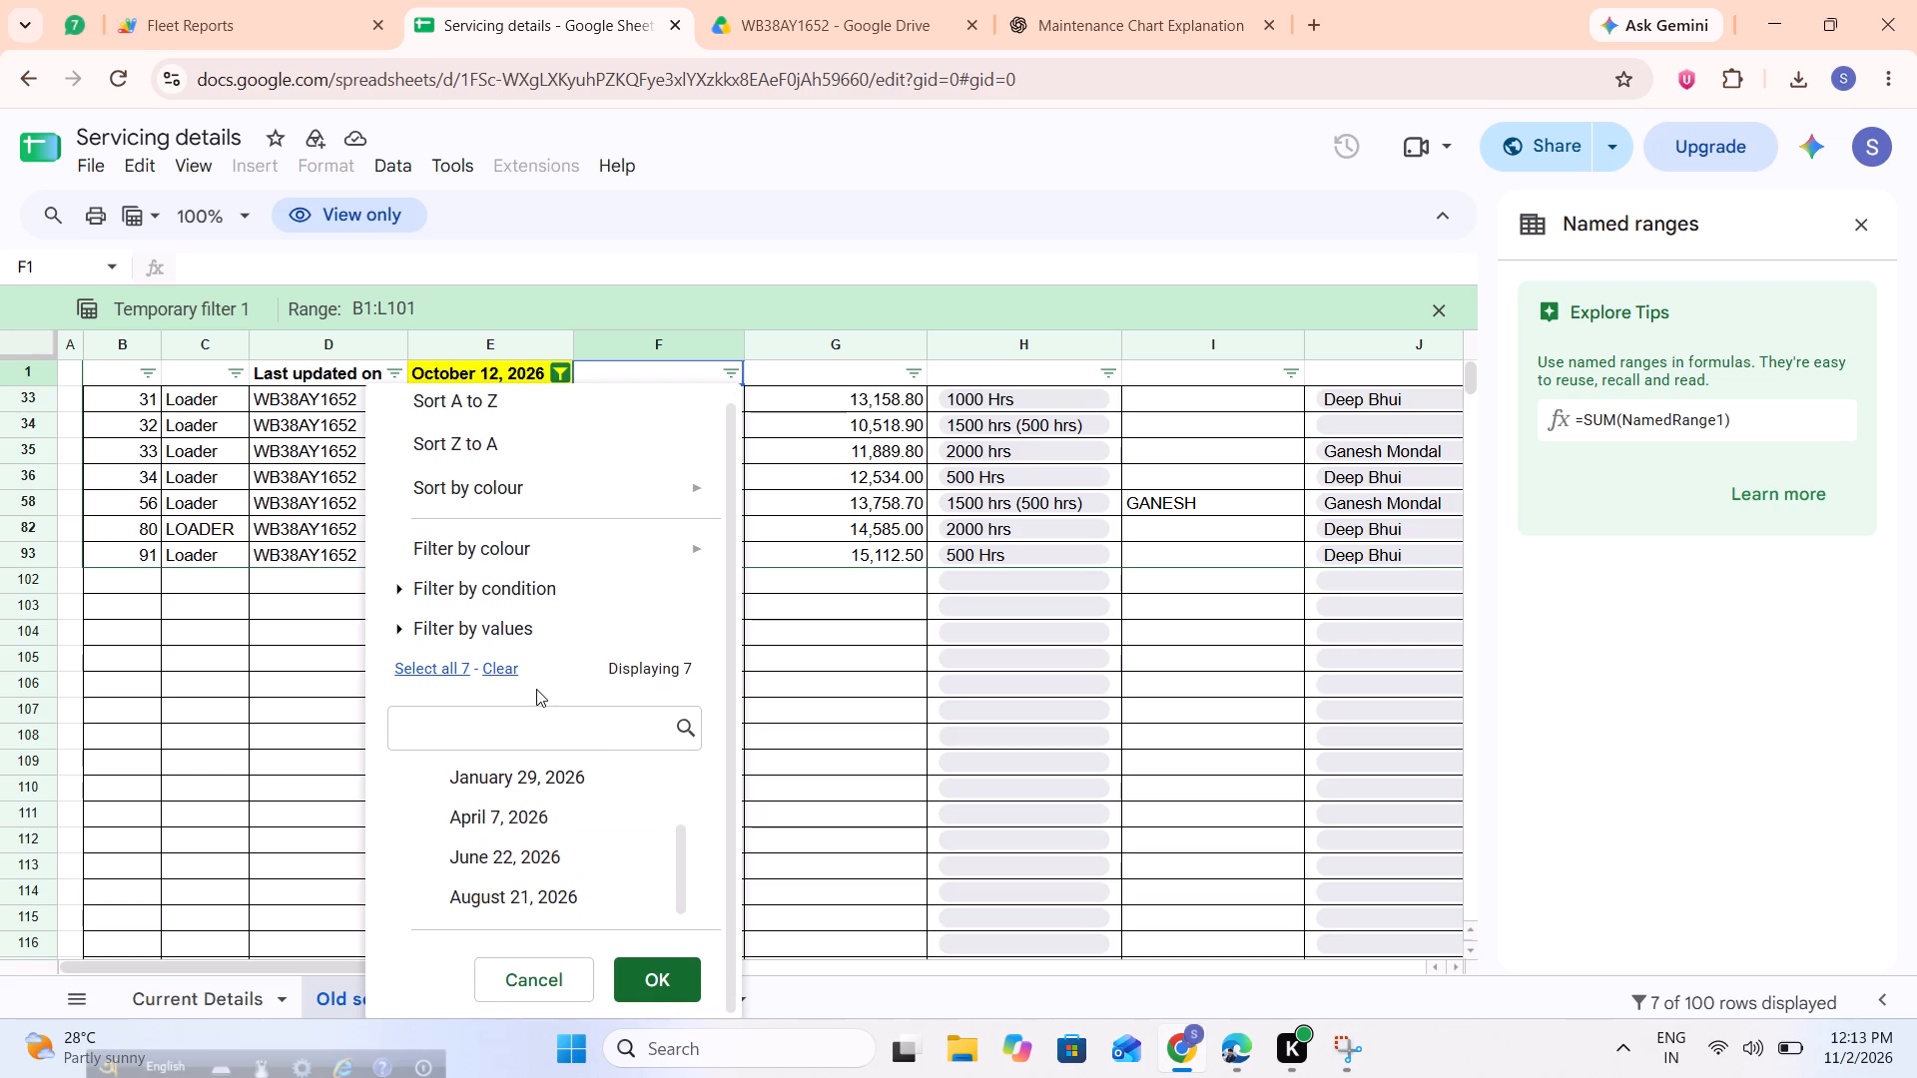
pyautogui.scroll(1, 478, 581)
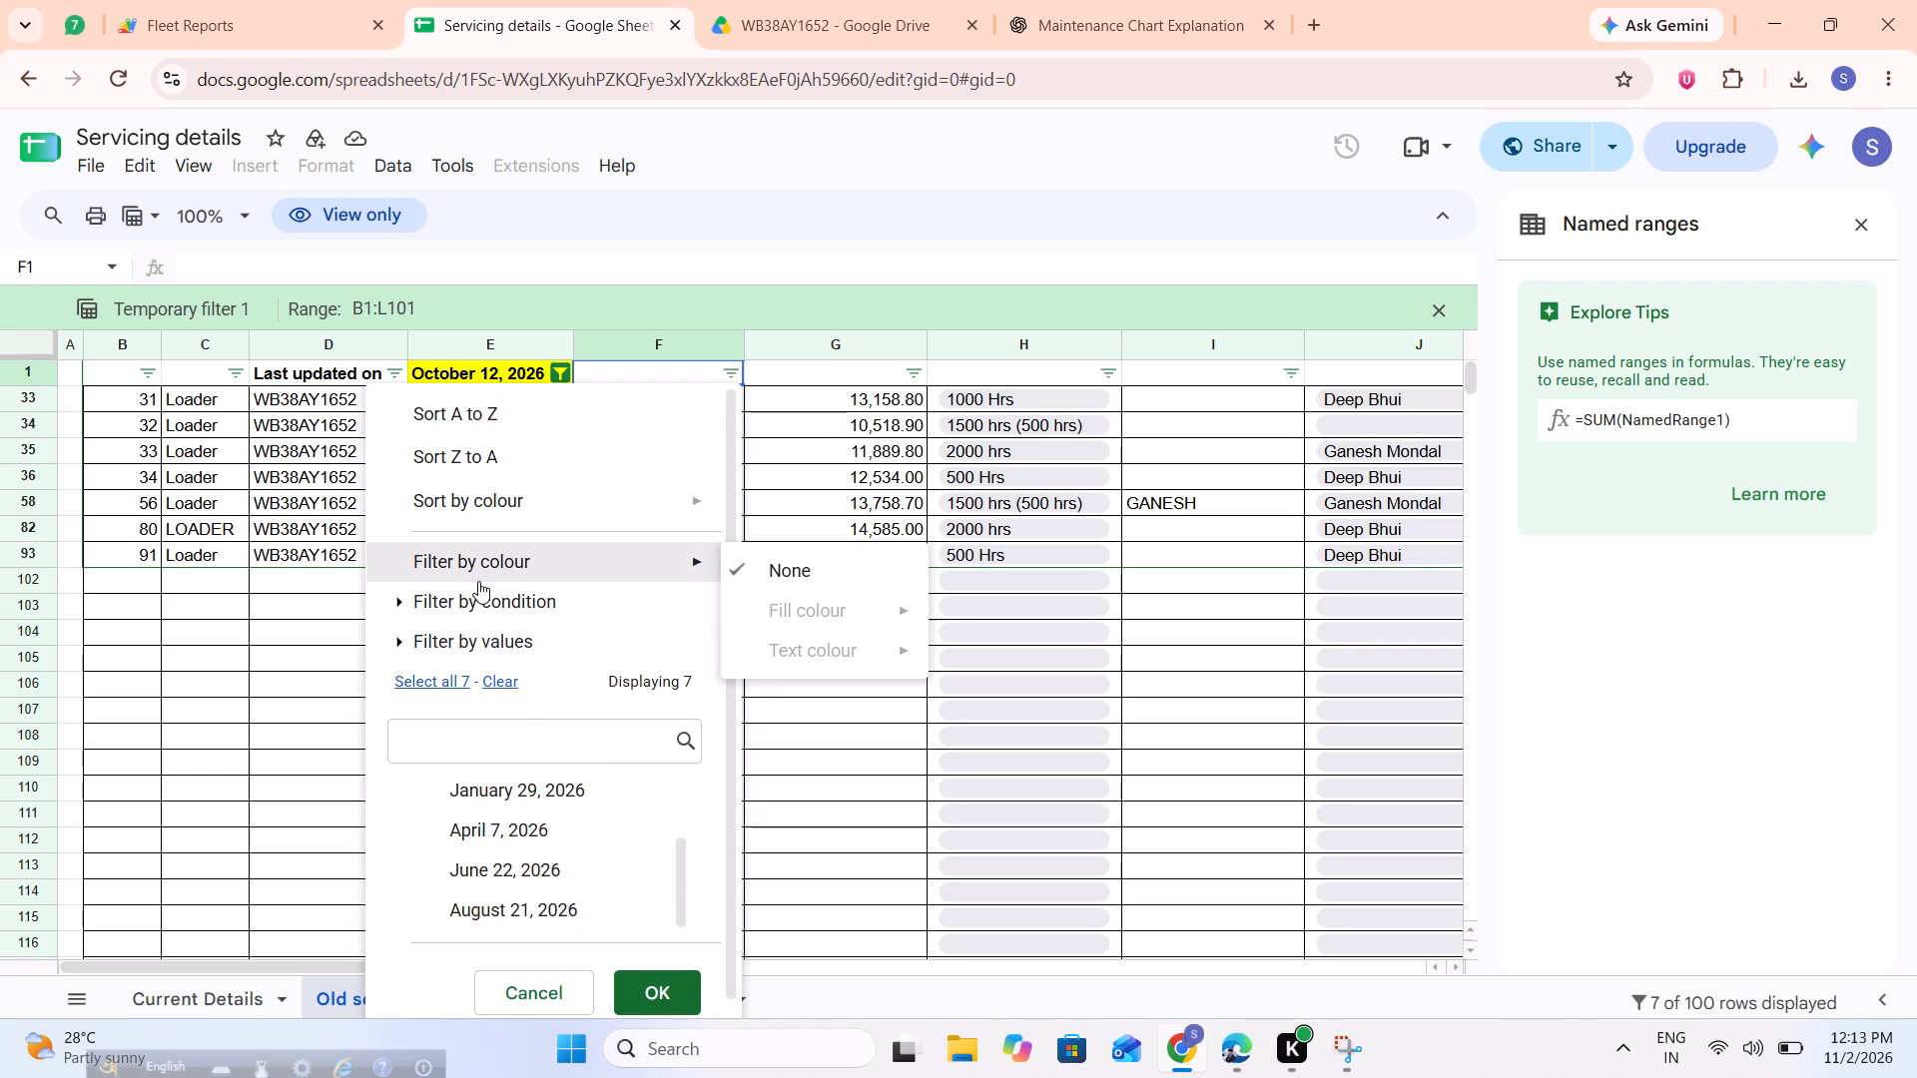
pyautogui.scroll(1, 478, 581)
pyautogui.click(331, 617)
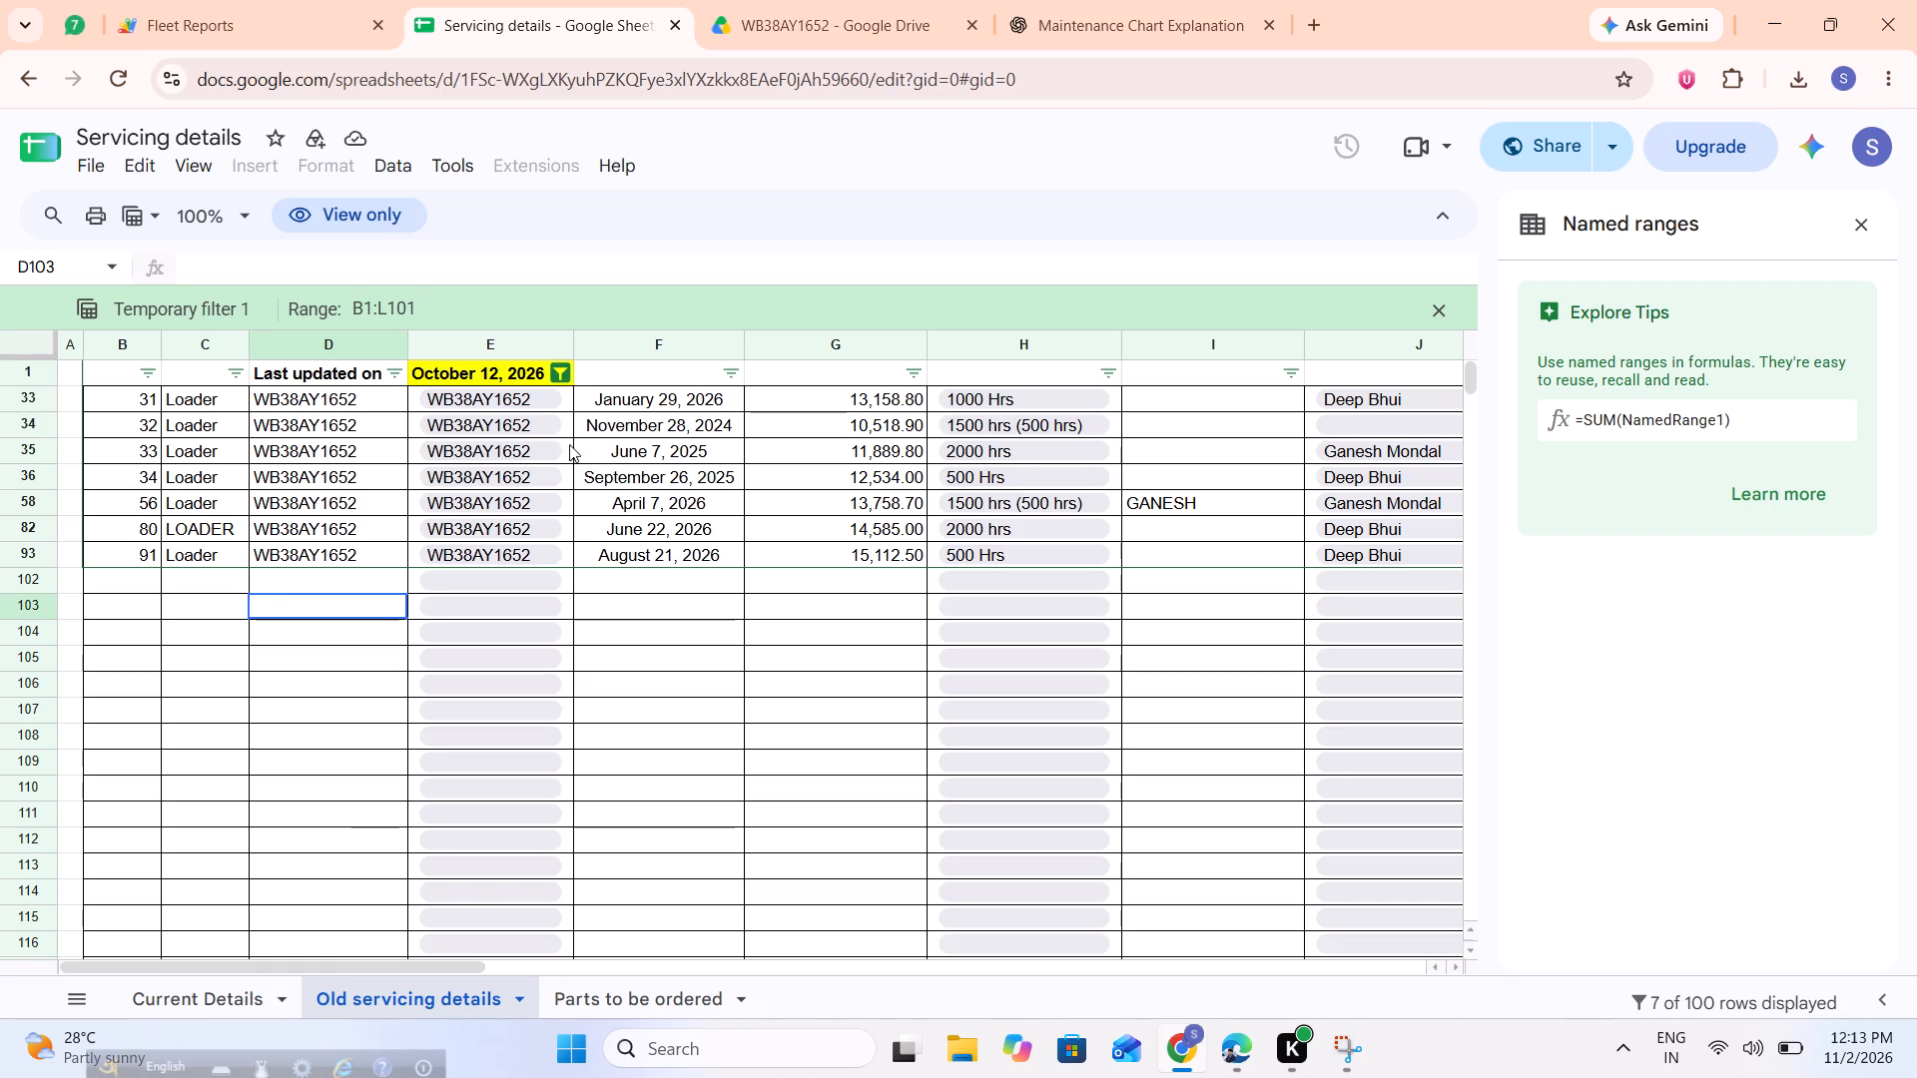
pyautogui.click(566, 375)
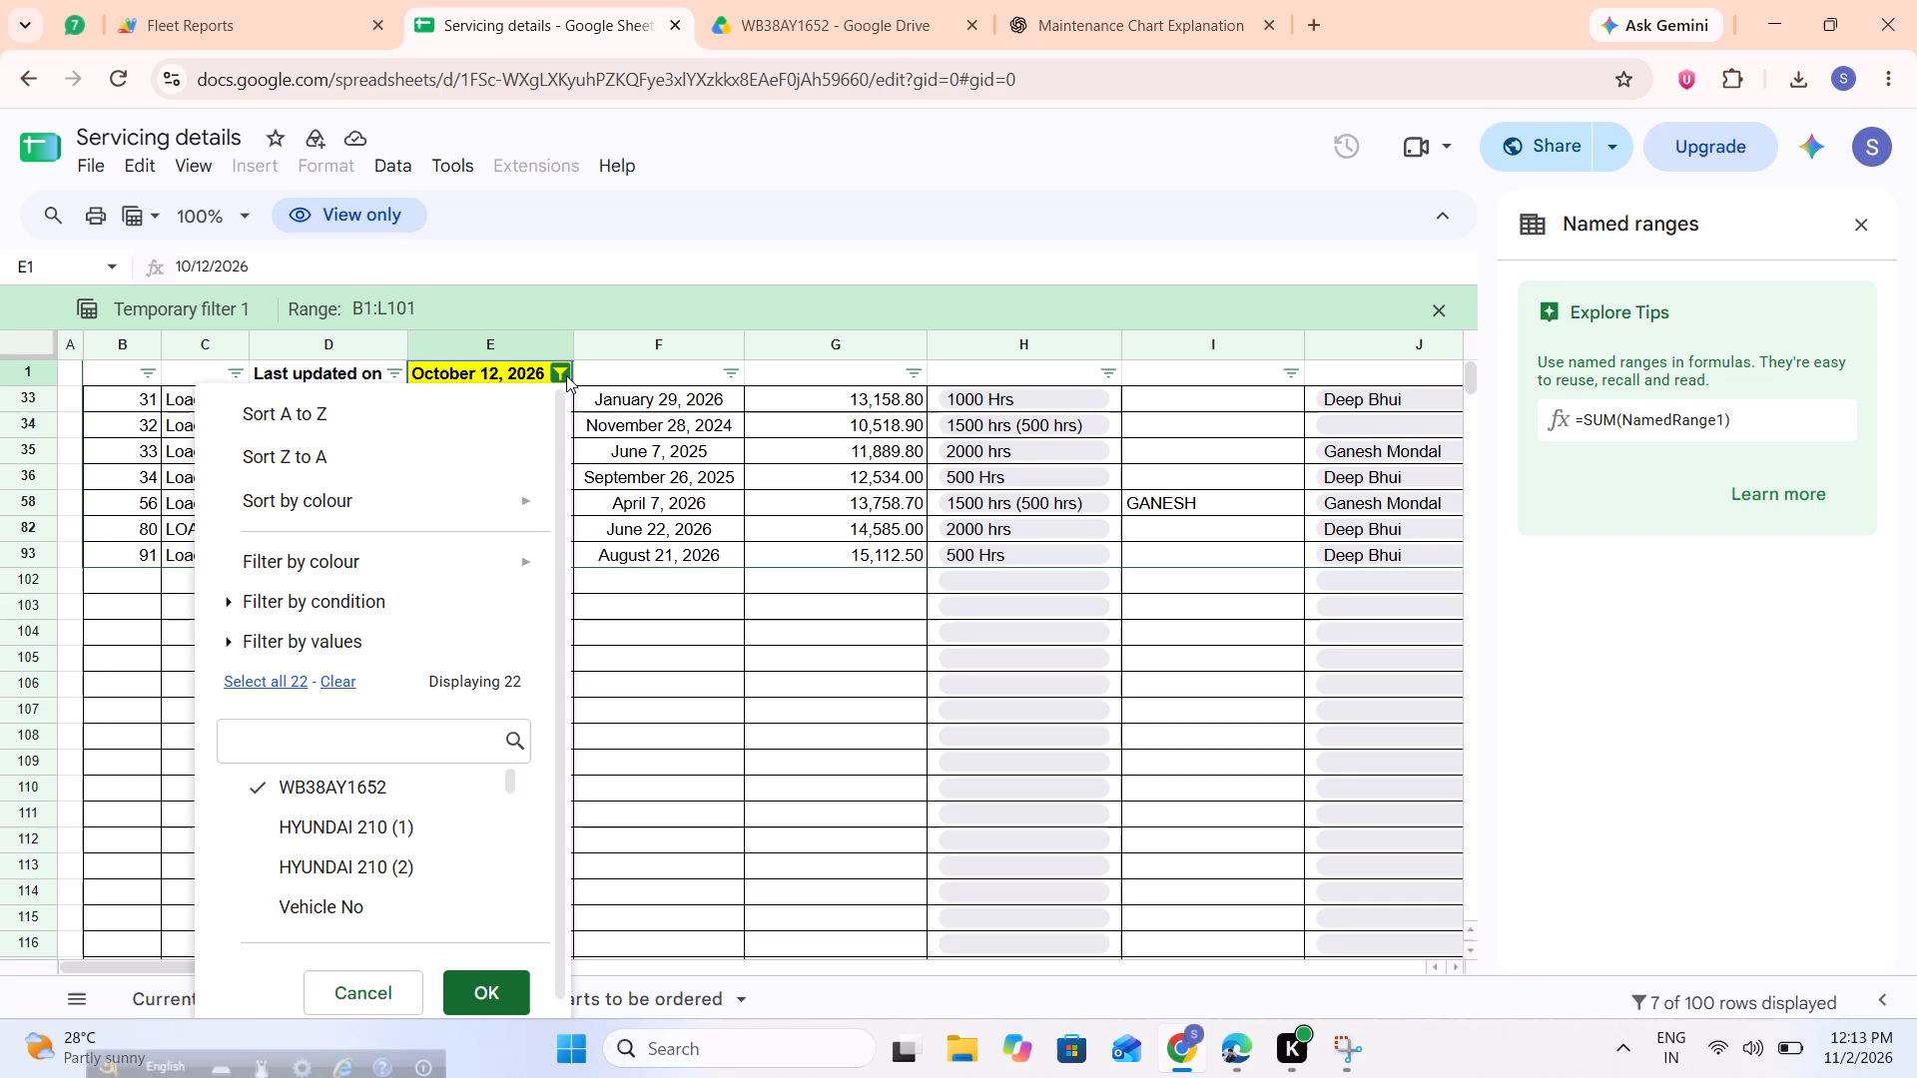
pyautogui.scroll(-2, 415, 790)
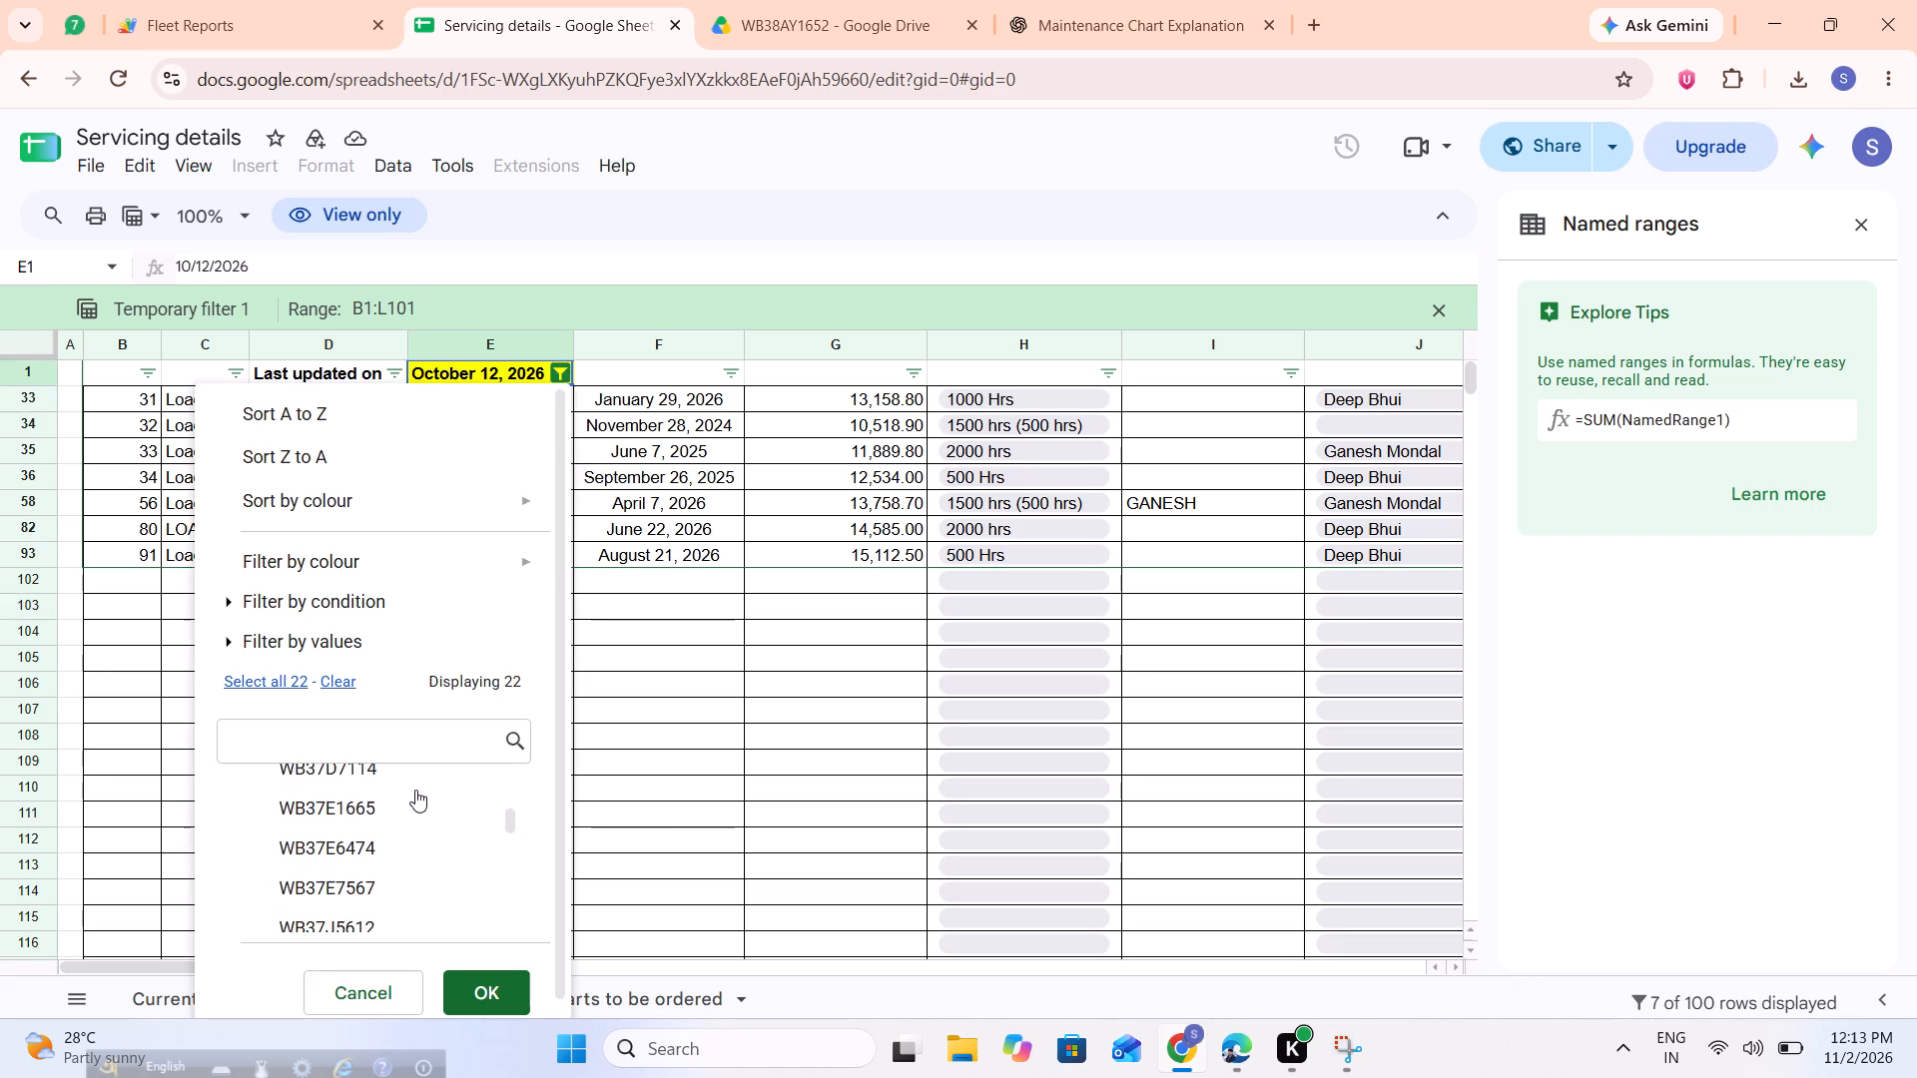
pyautogui.scroll(-2, 415, 790)
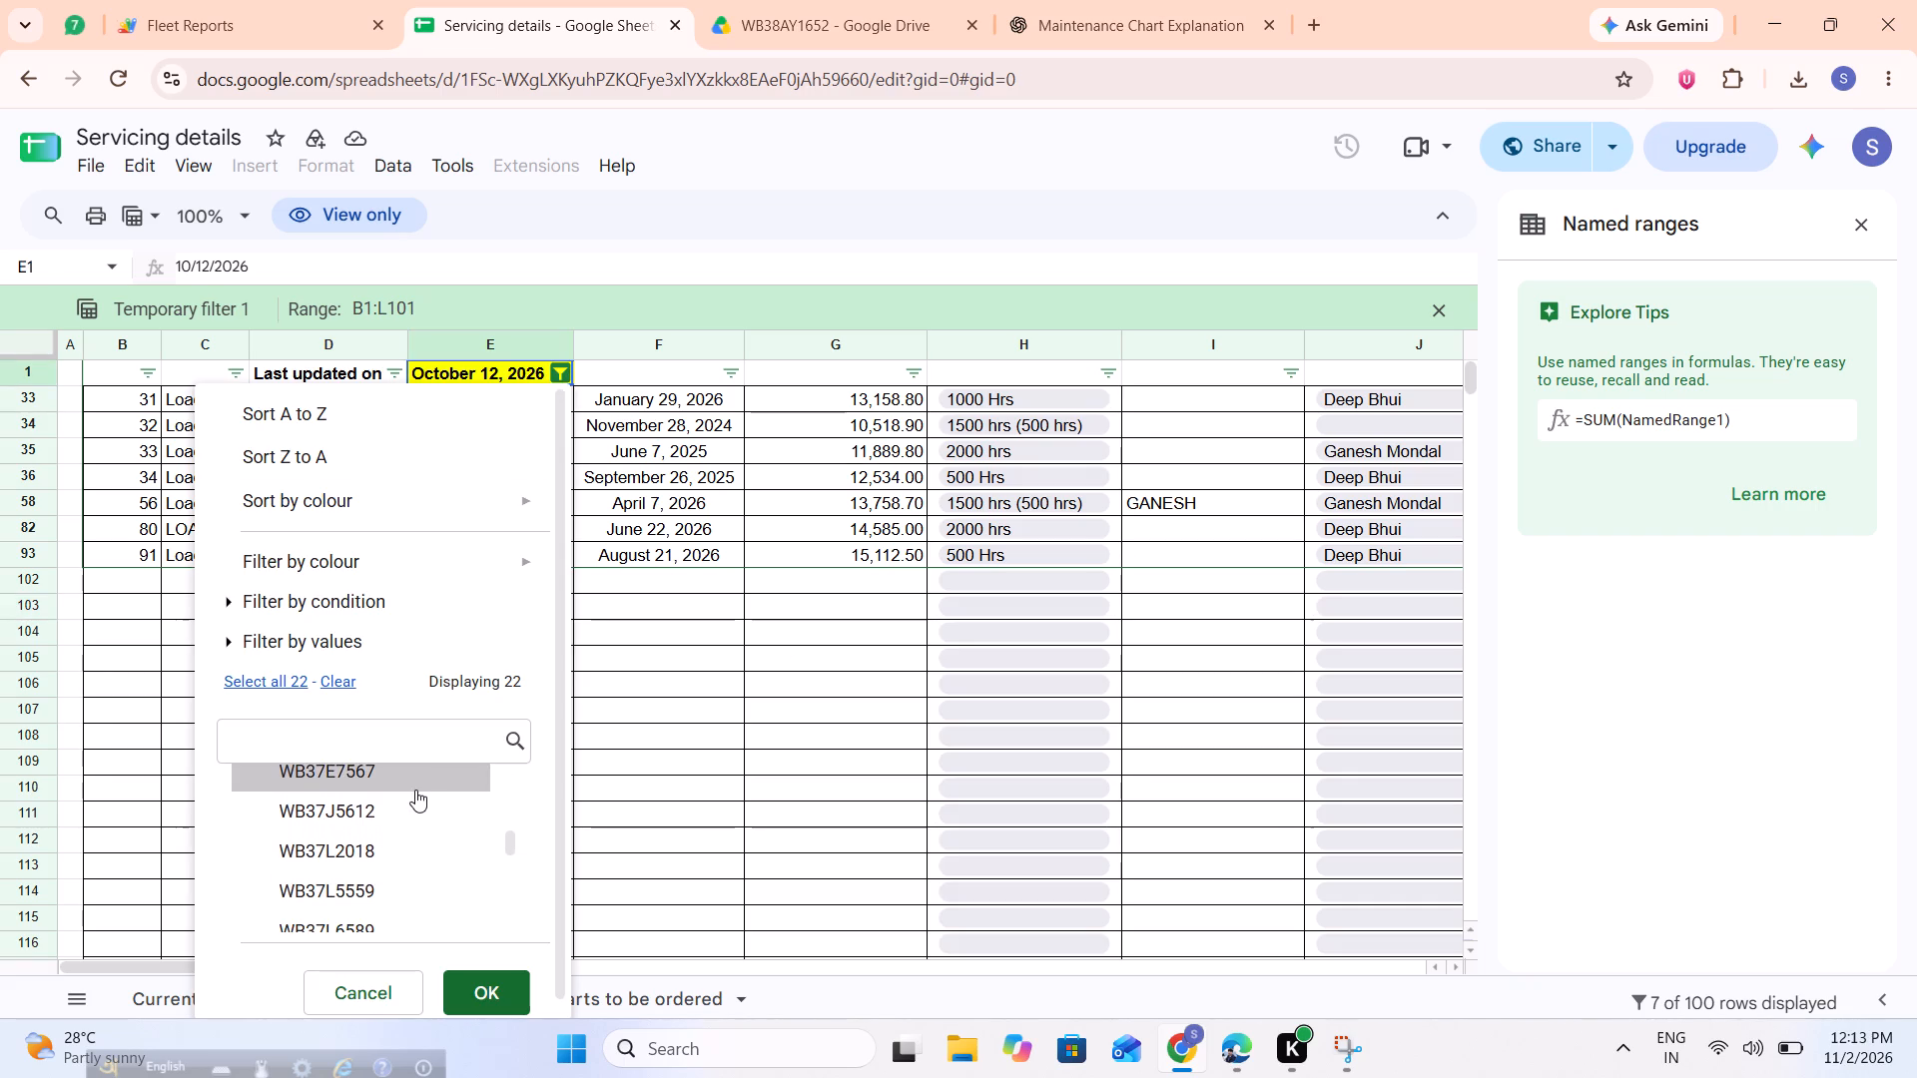
pyautogui.scroll(-3, 415, 790)
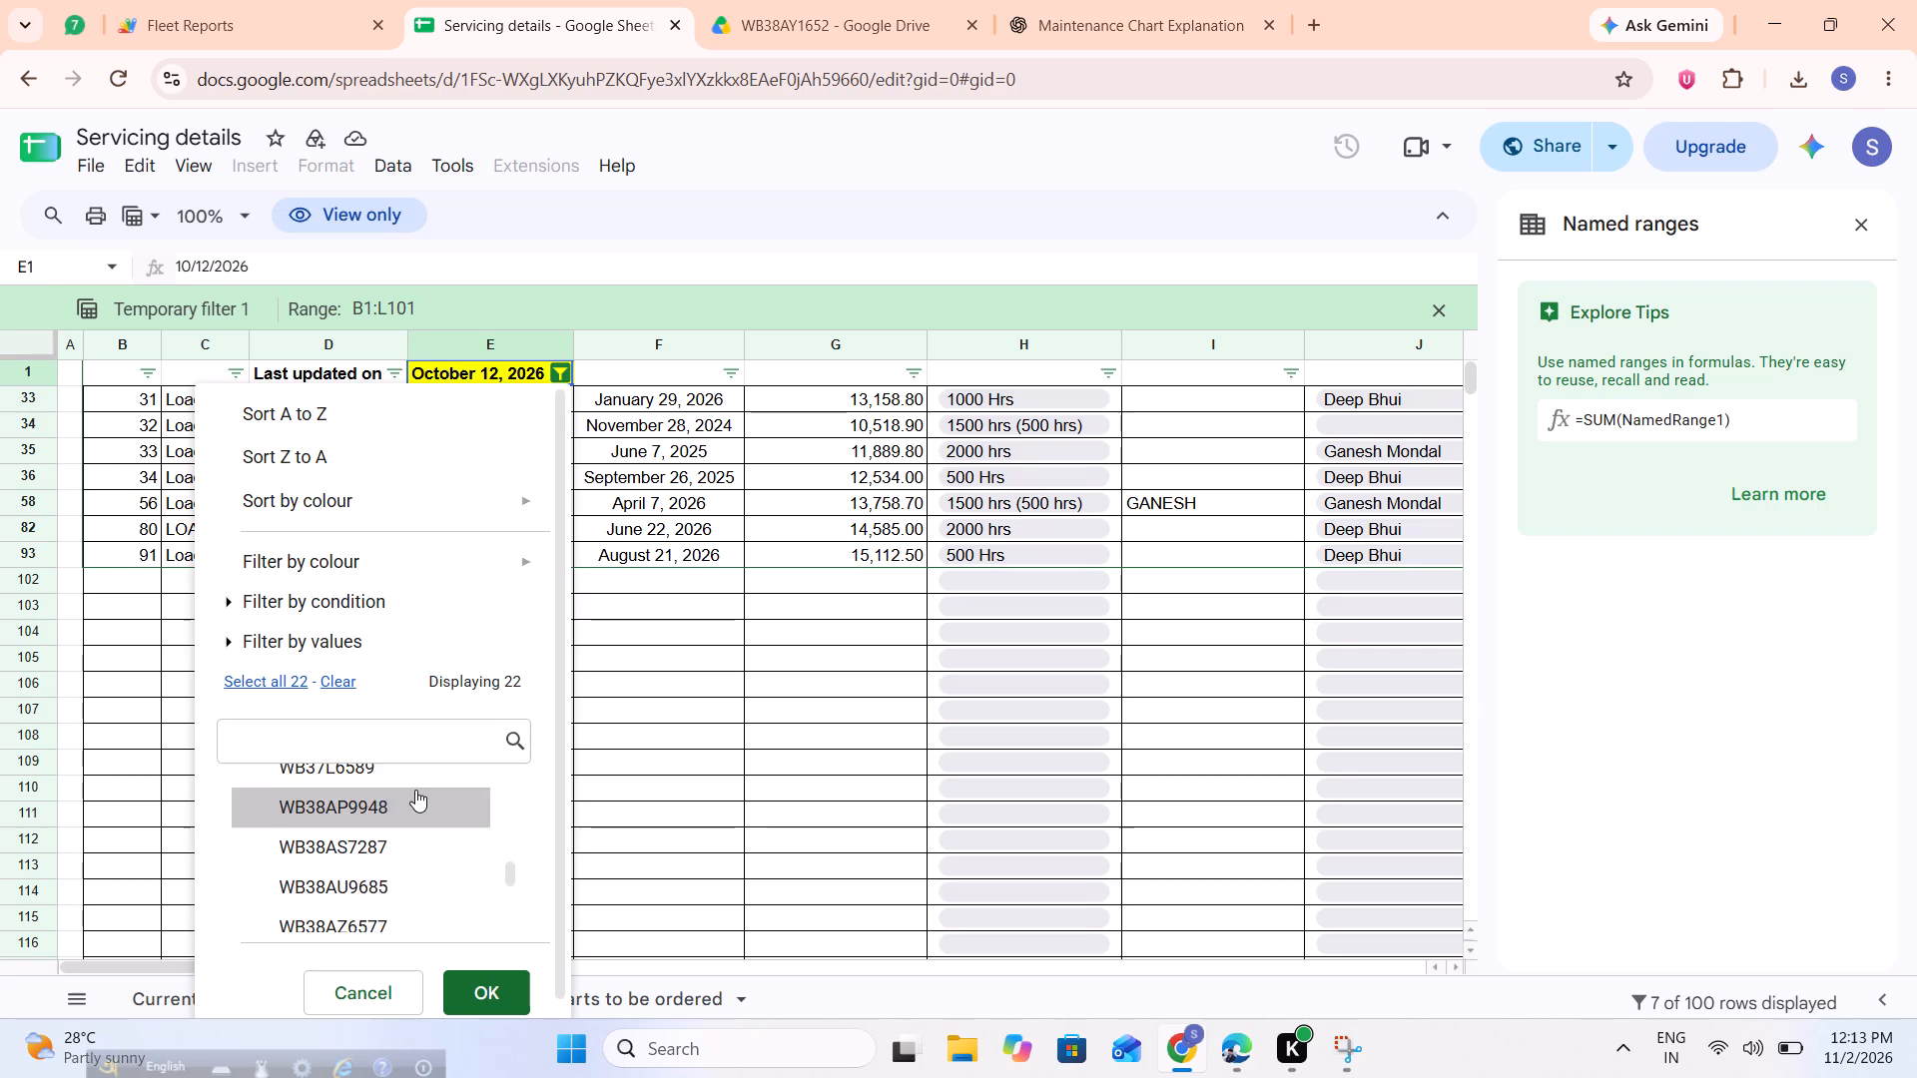
pyautogui.scroll(-2, 415, 790)
pyautogui.click(410, 802)
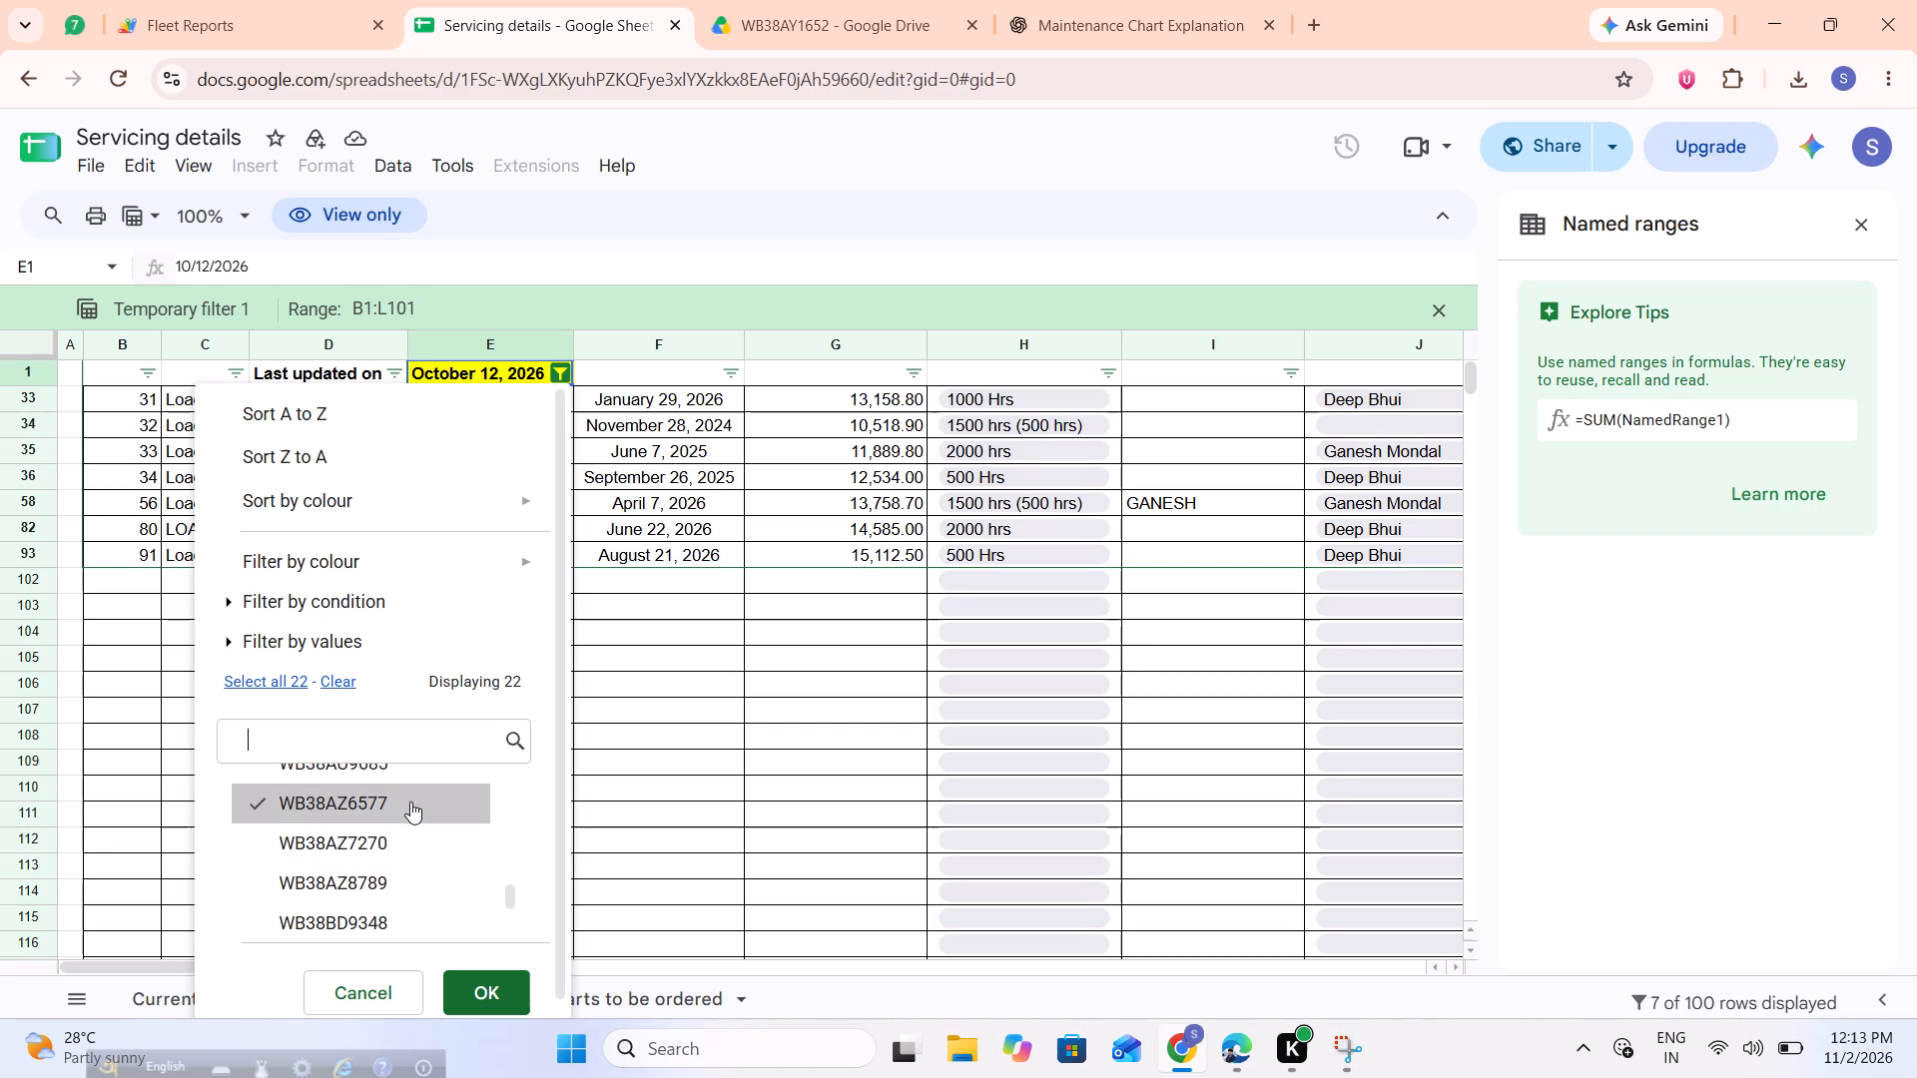
pyautogui.click(486, 997)
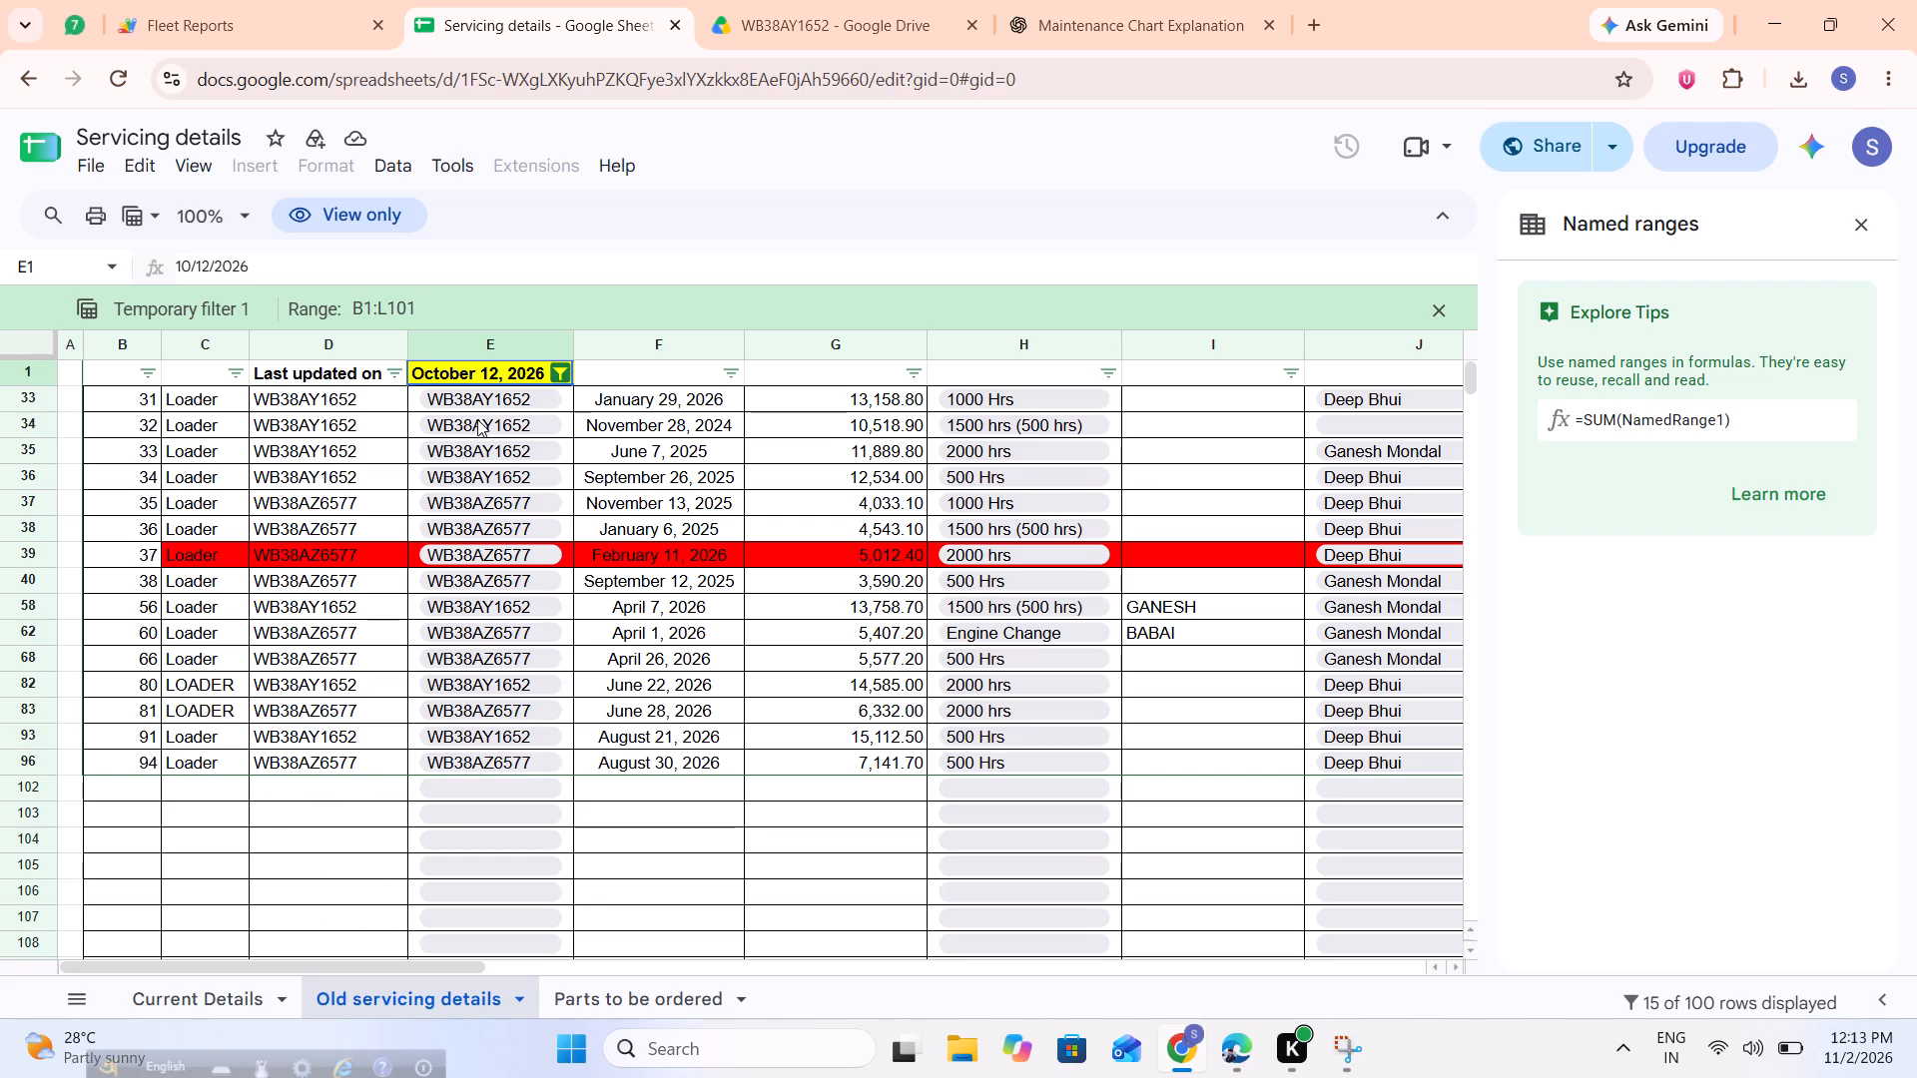
pyautogui.click(560, 365)
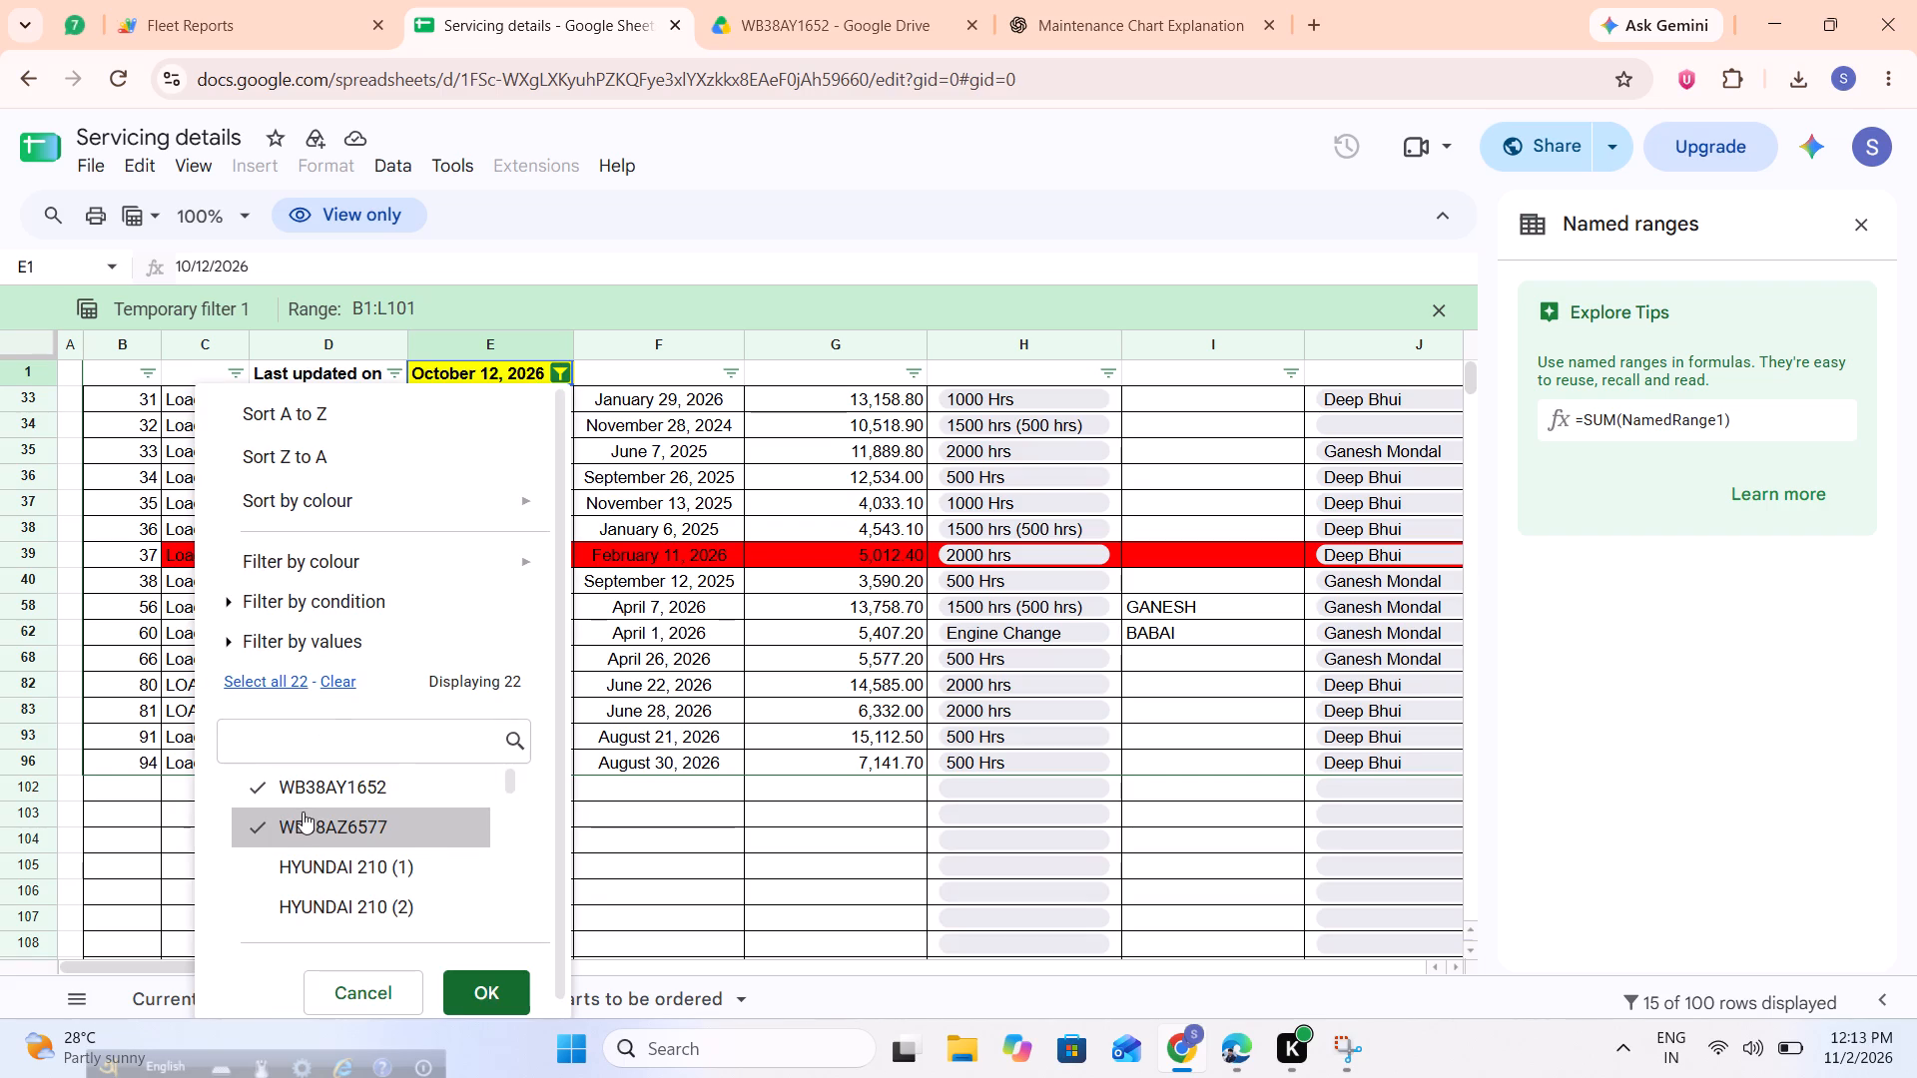
pyautogui.click(315, 786)
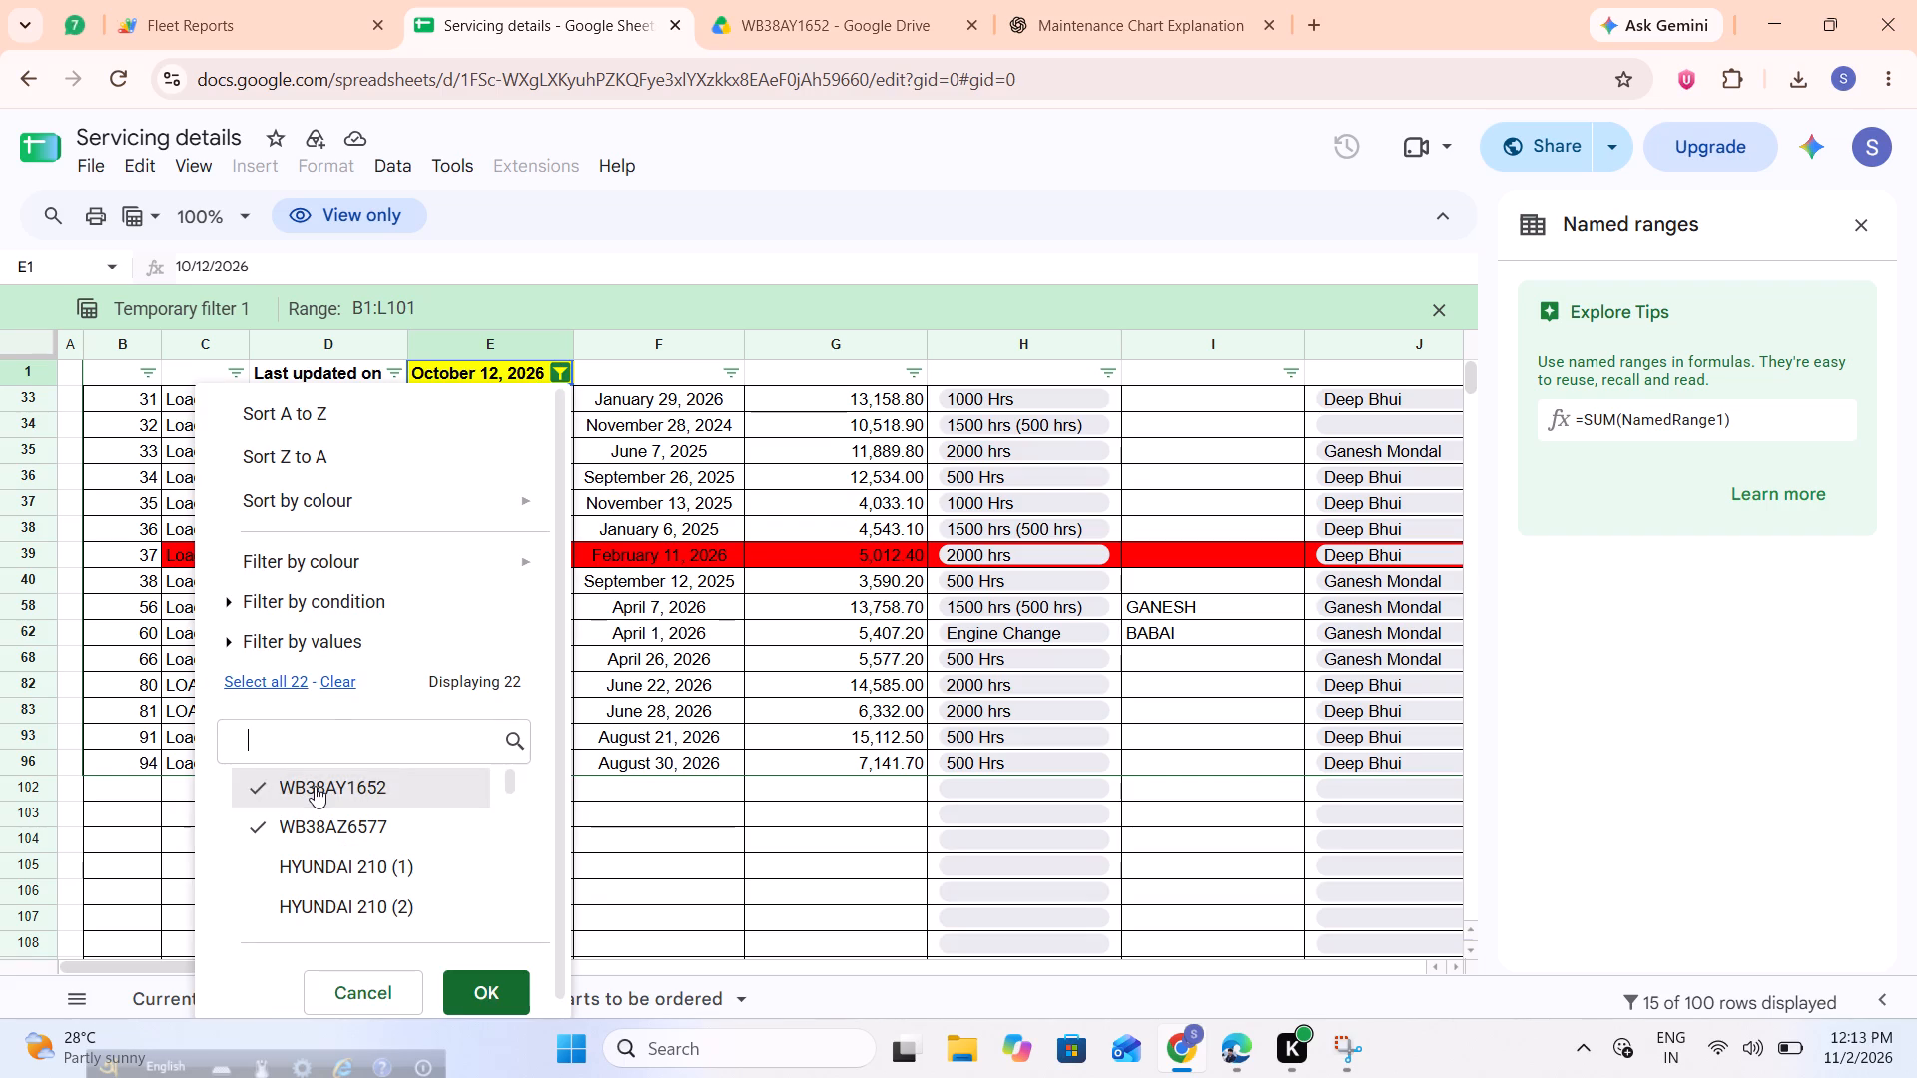
pyautogui.click(468, 980)
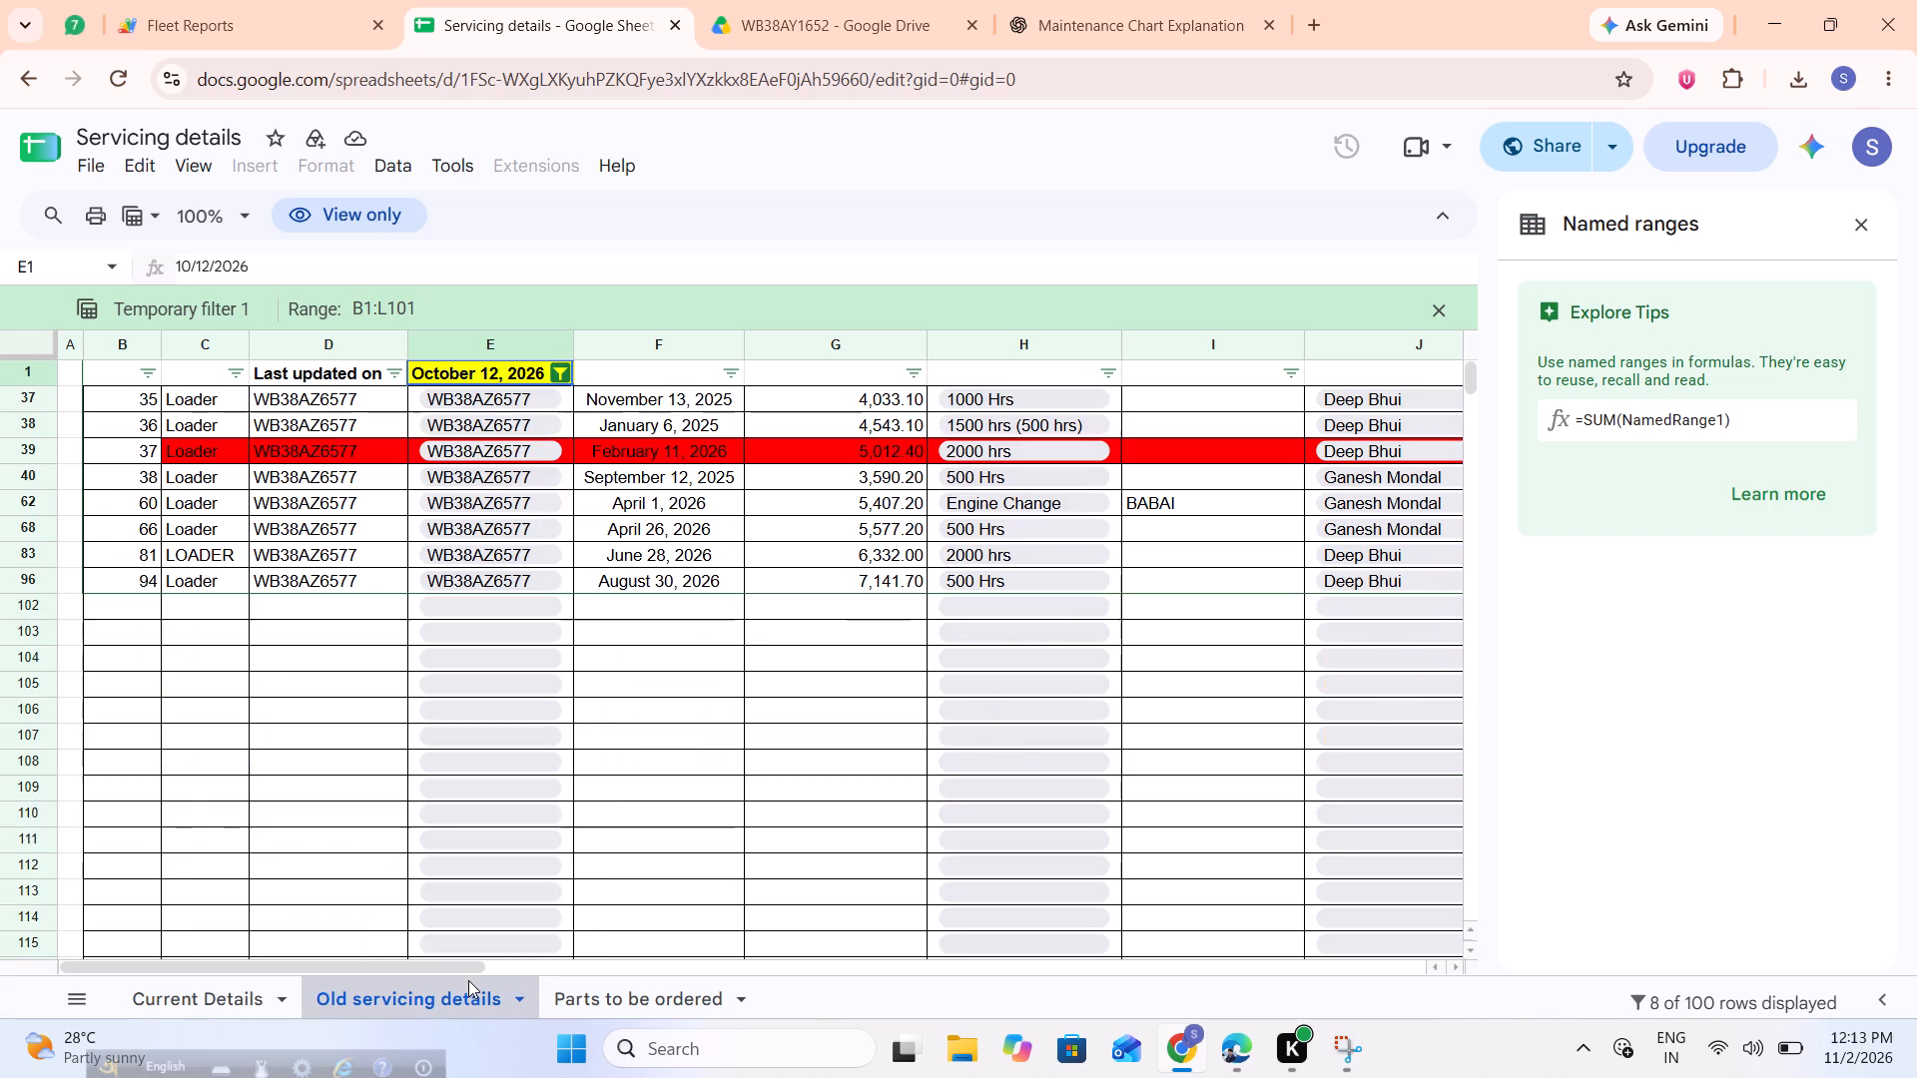
pyautogui.click(599, 769)
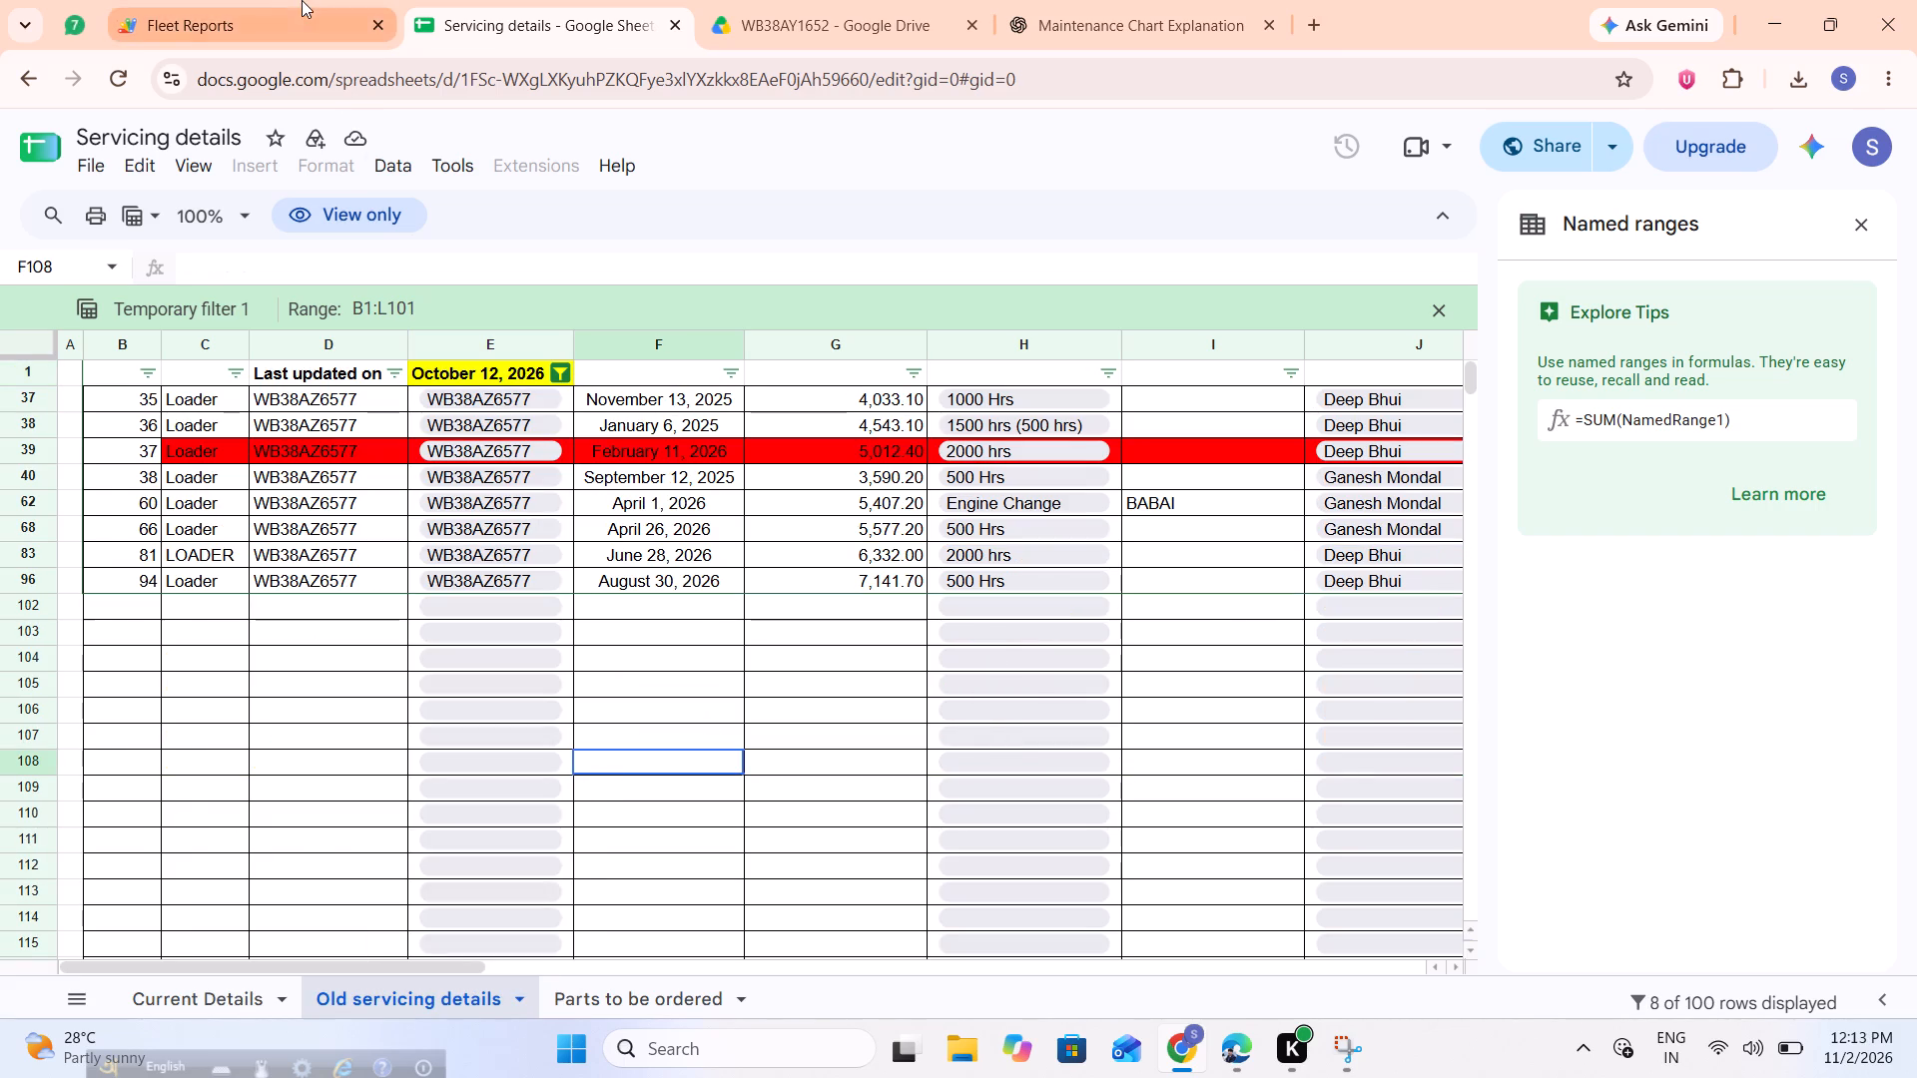
pyautogui.click(827, 0)
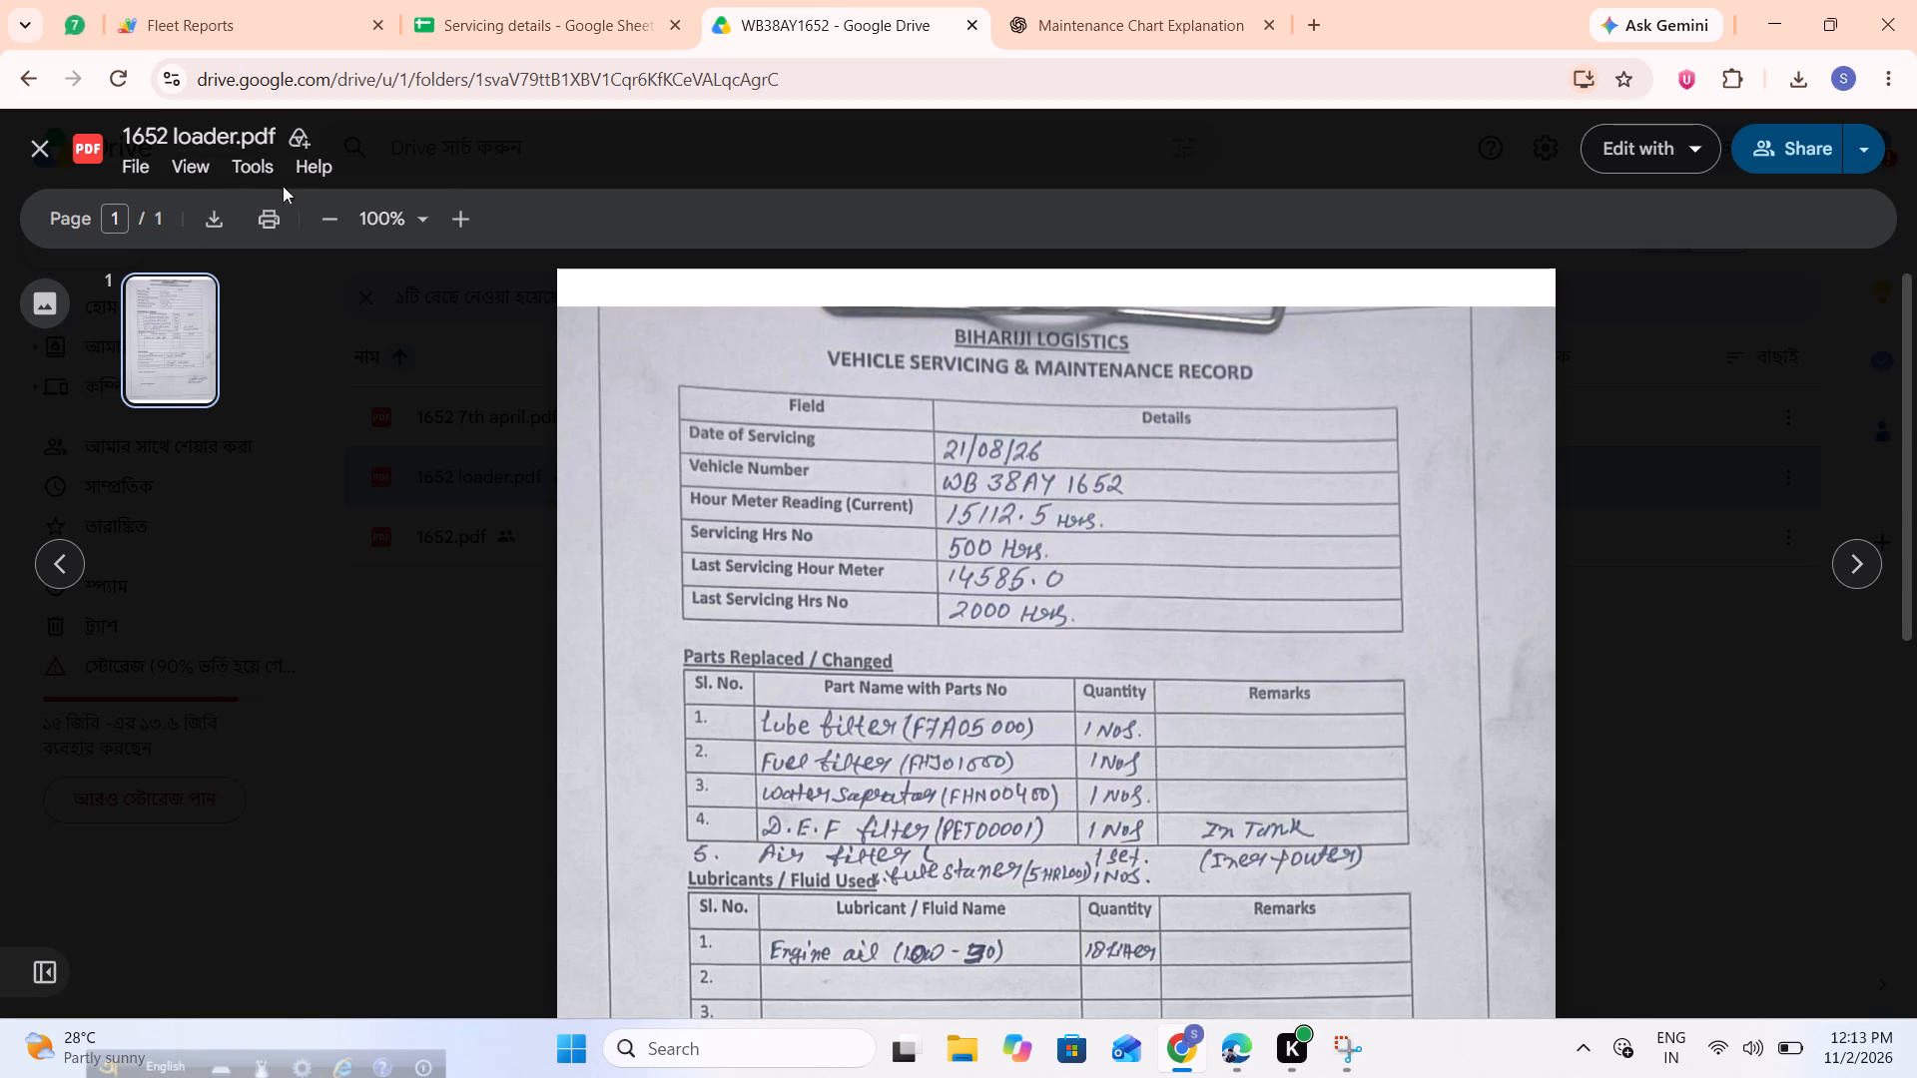
pyautogui.click(37, 150)
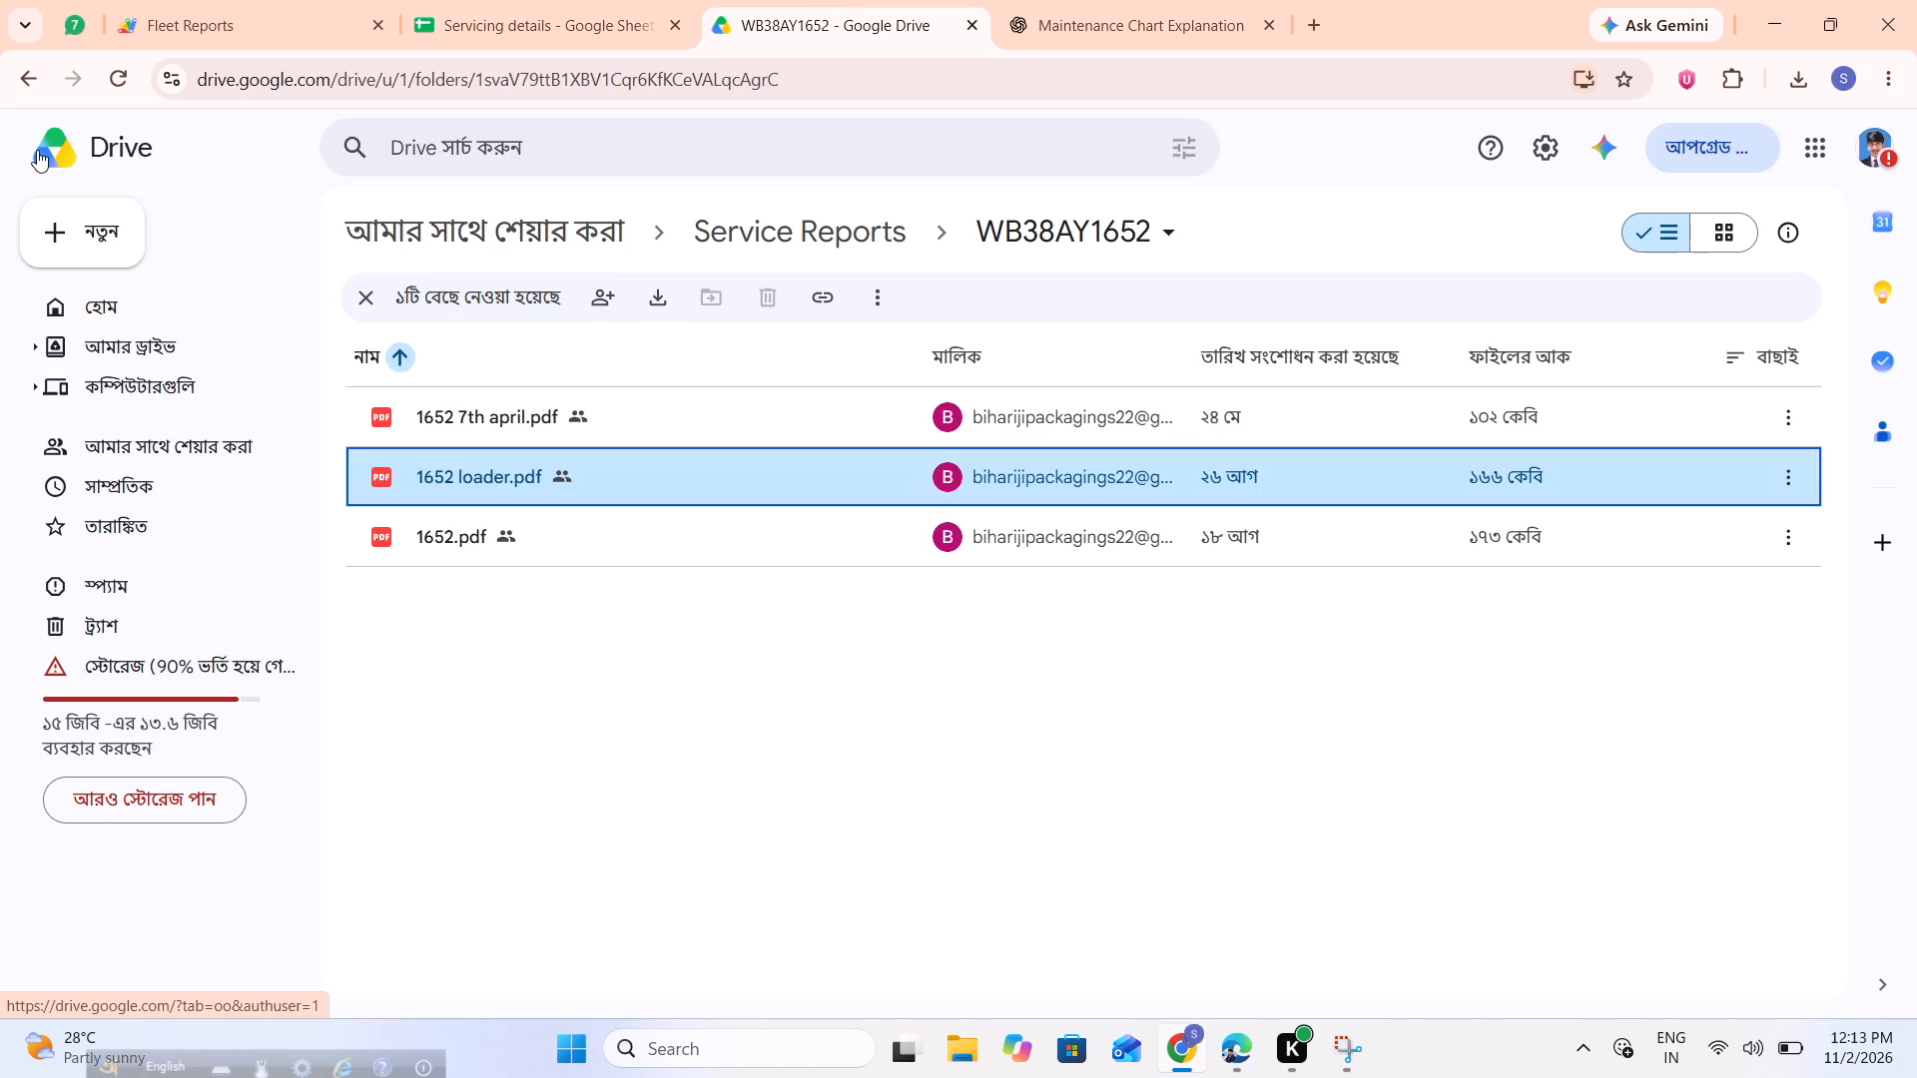
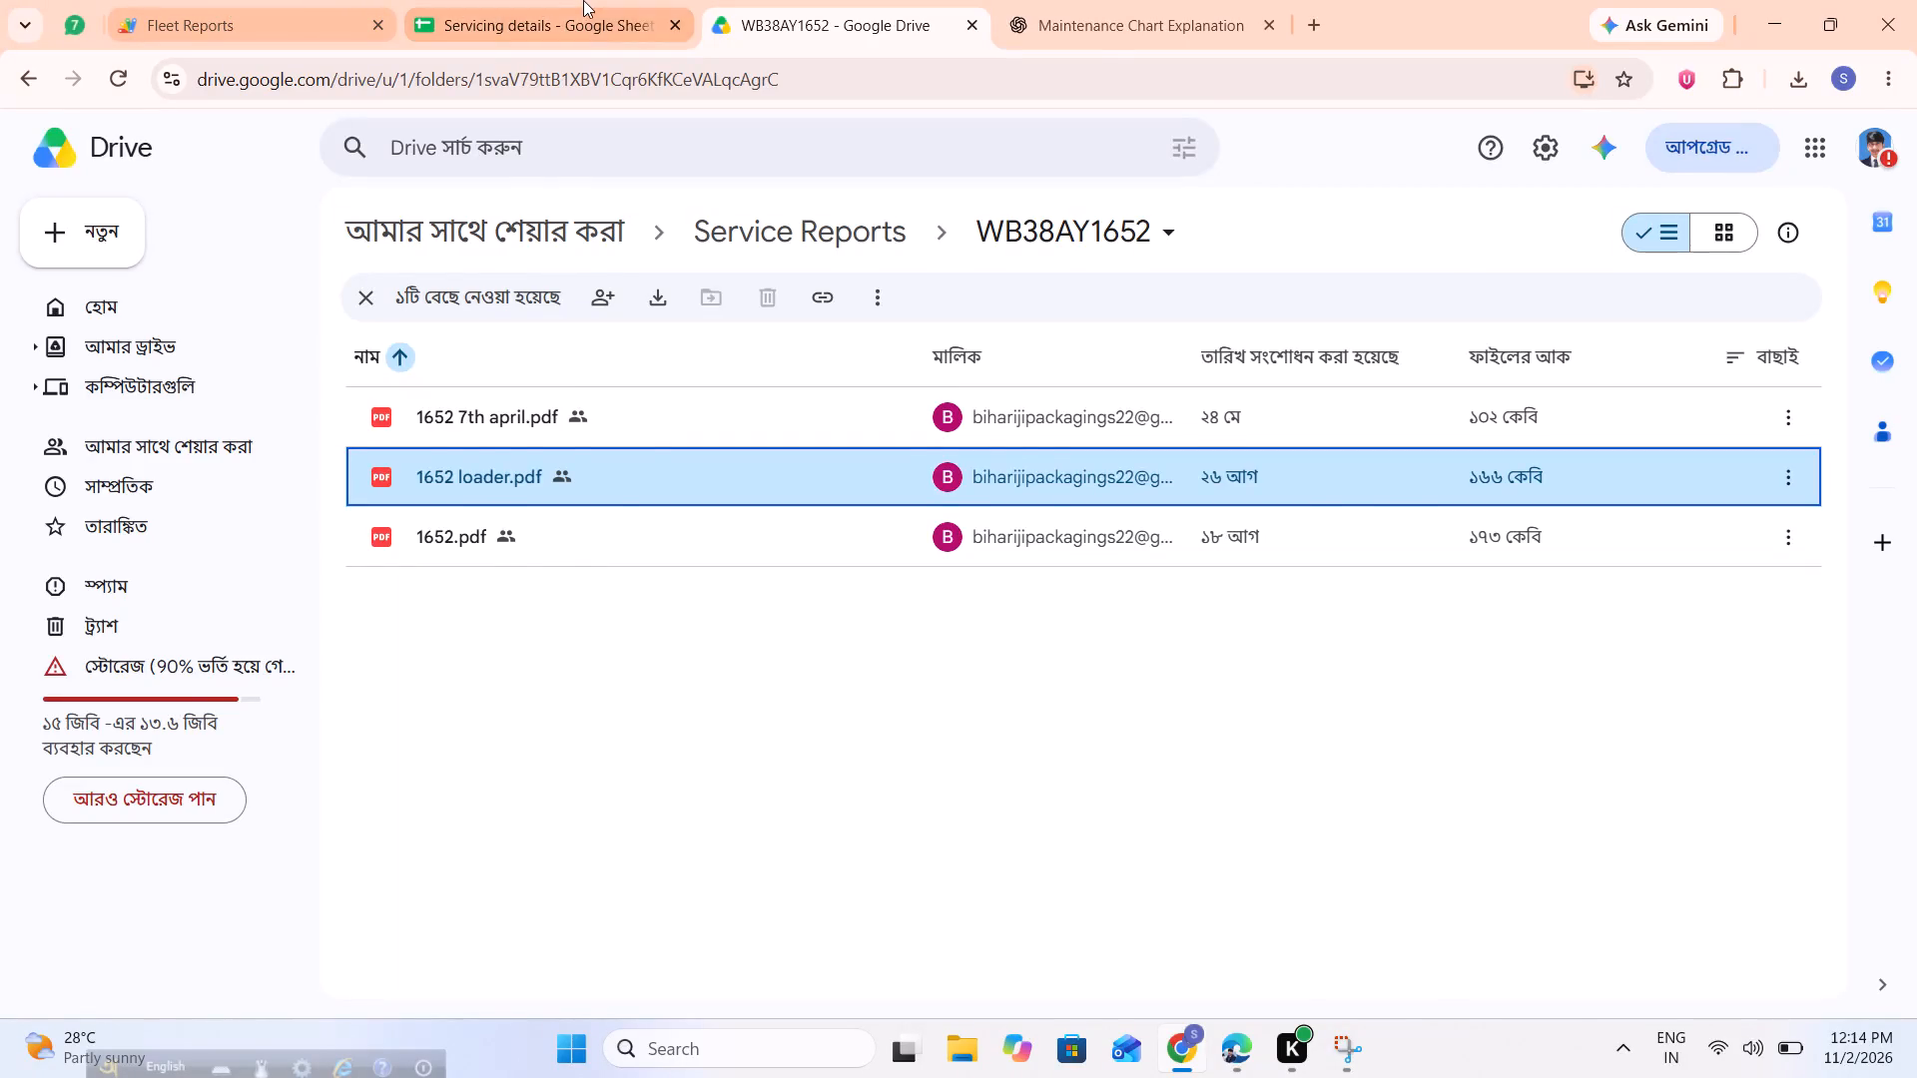
# Copy the August 30, 2026 hour reading 7141.7 from the Servicing details sheet into the fleet form's Current Hour Meter.
pyautogui.click(580, 0)
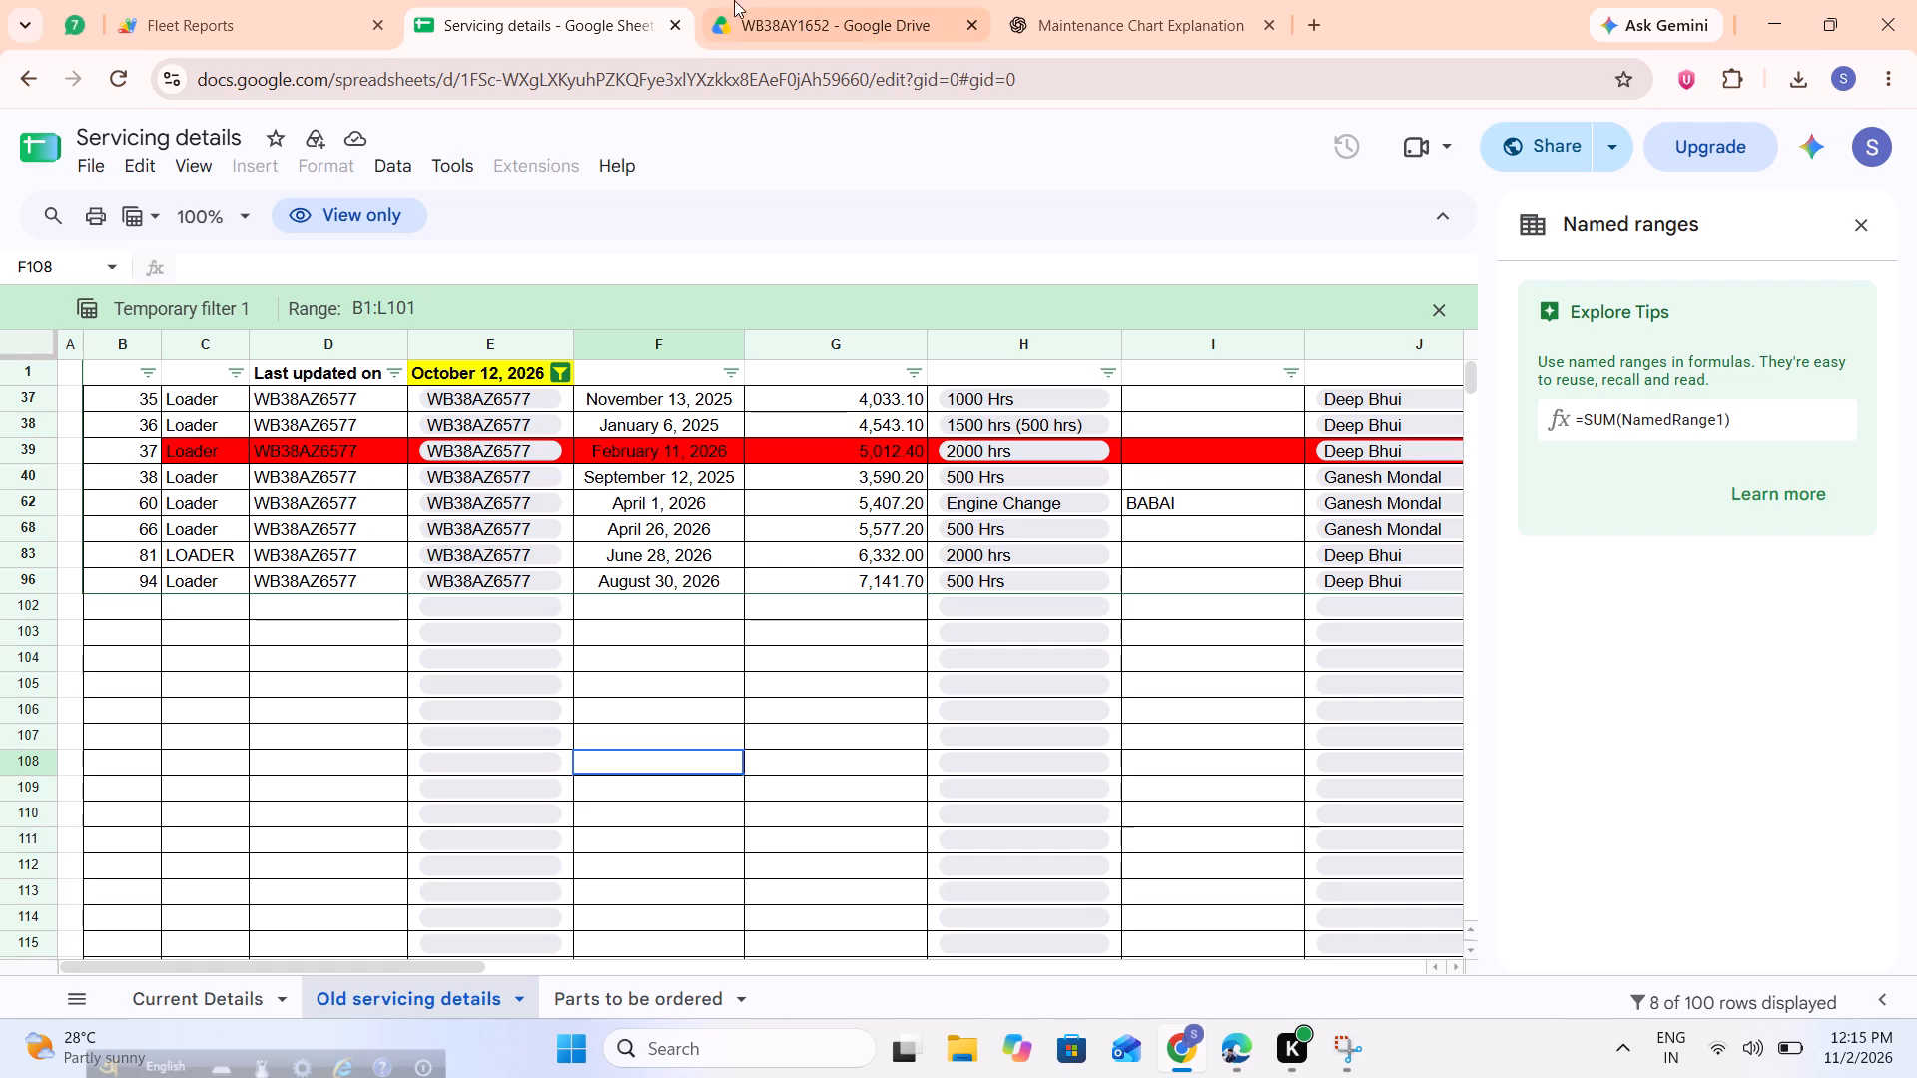
pyautogui.doubleClick(884, 572)
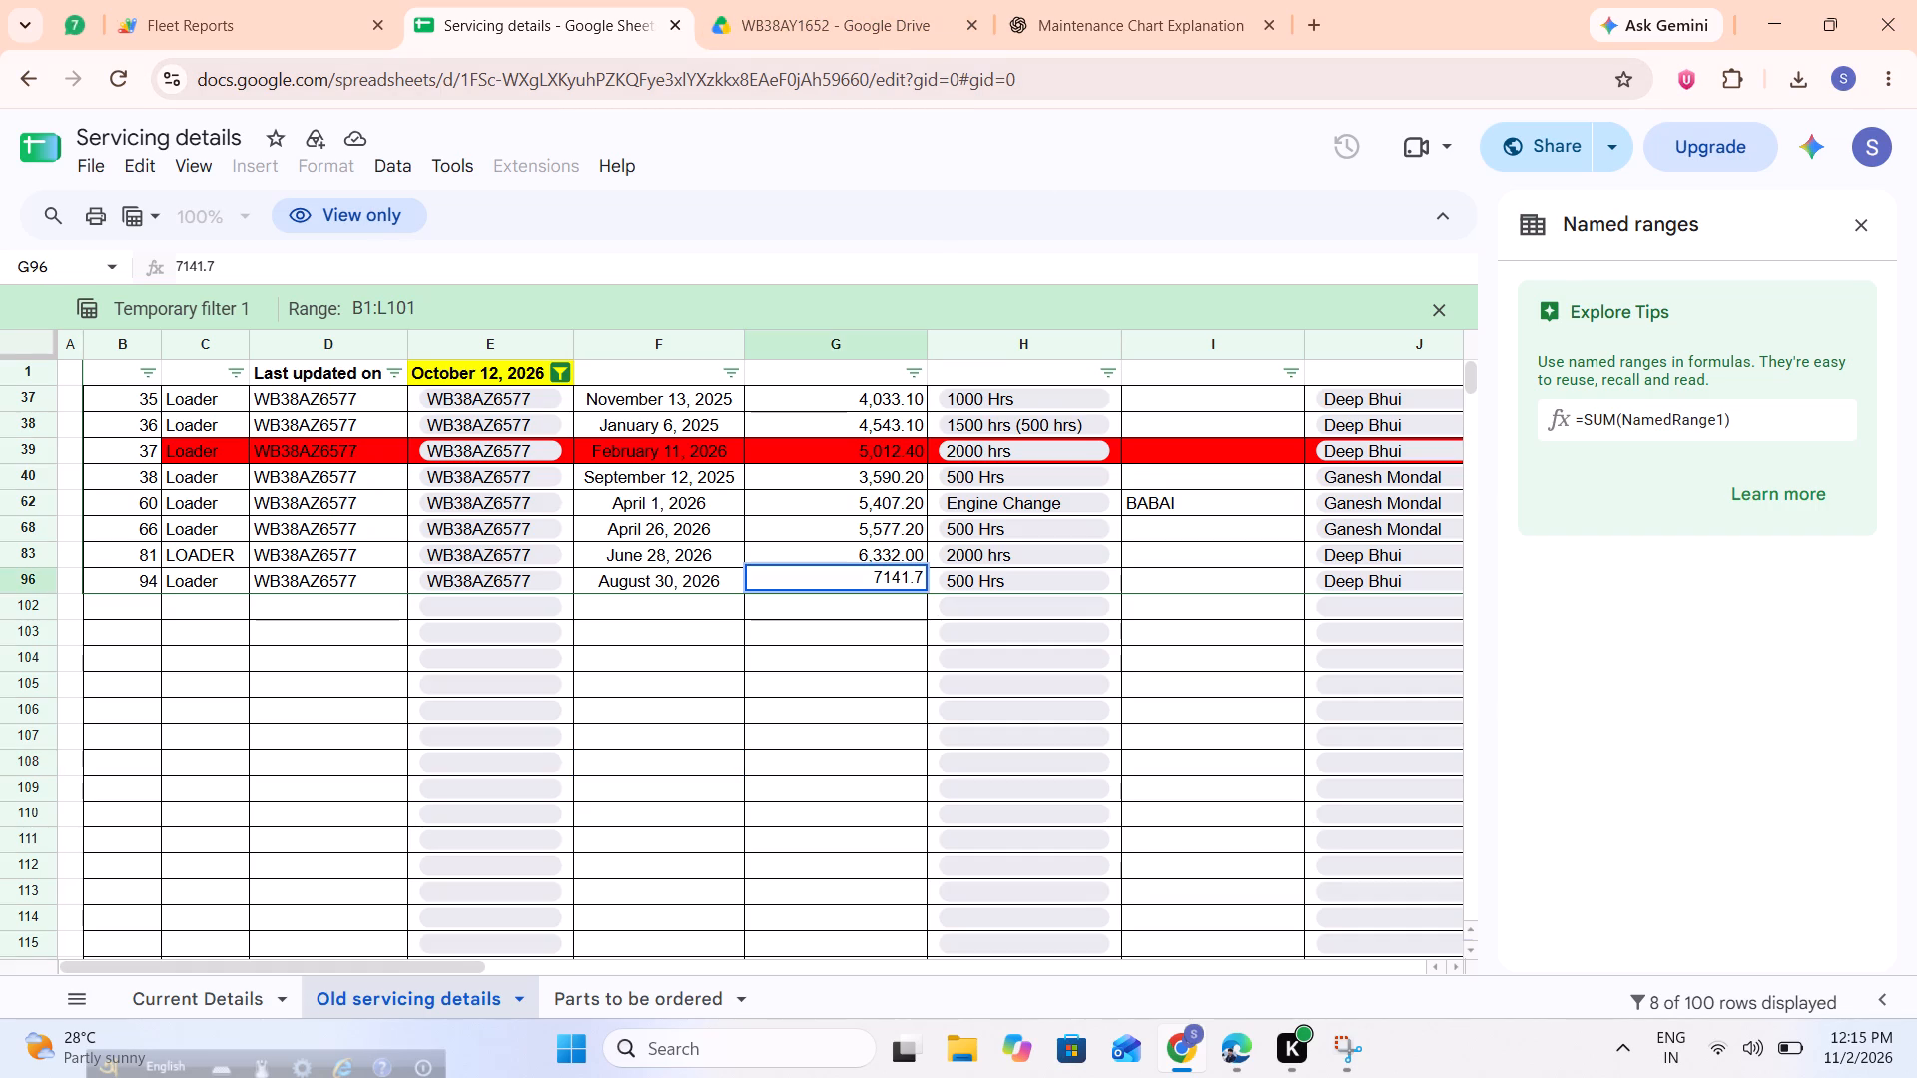
pyautogui.keyDown('ctrl'); pyautogui.doubleClick(884, 572); pyautogui.keyUp('ctrl')
pyautogui.hotkey('ctrl', 'c')
pyautogui.click(151, 0)
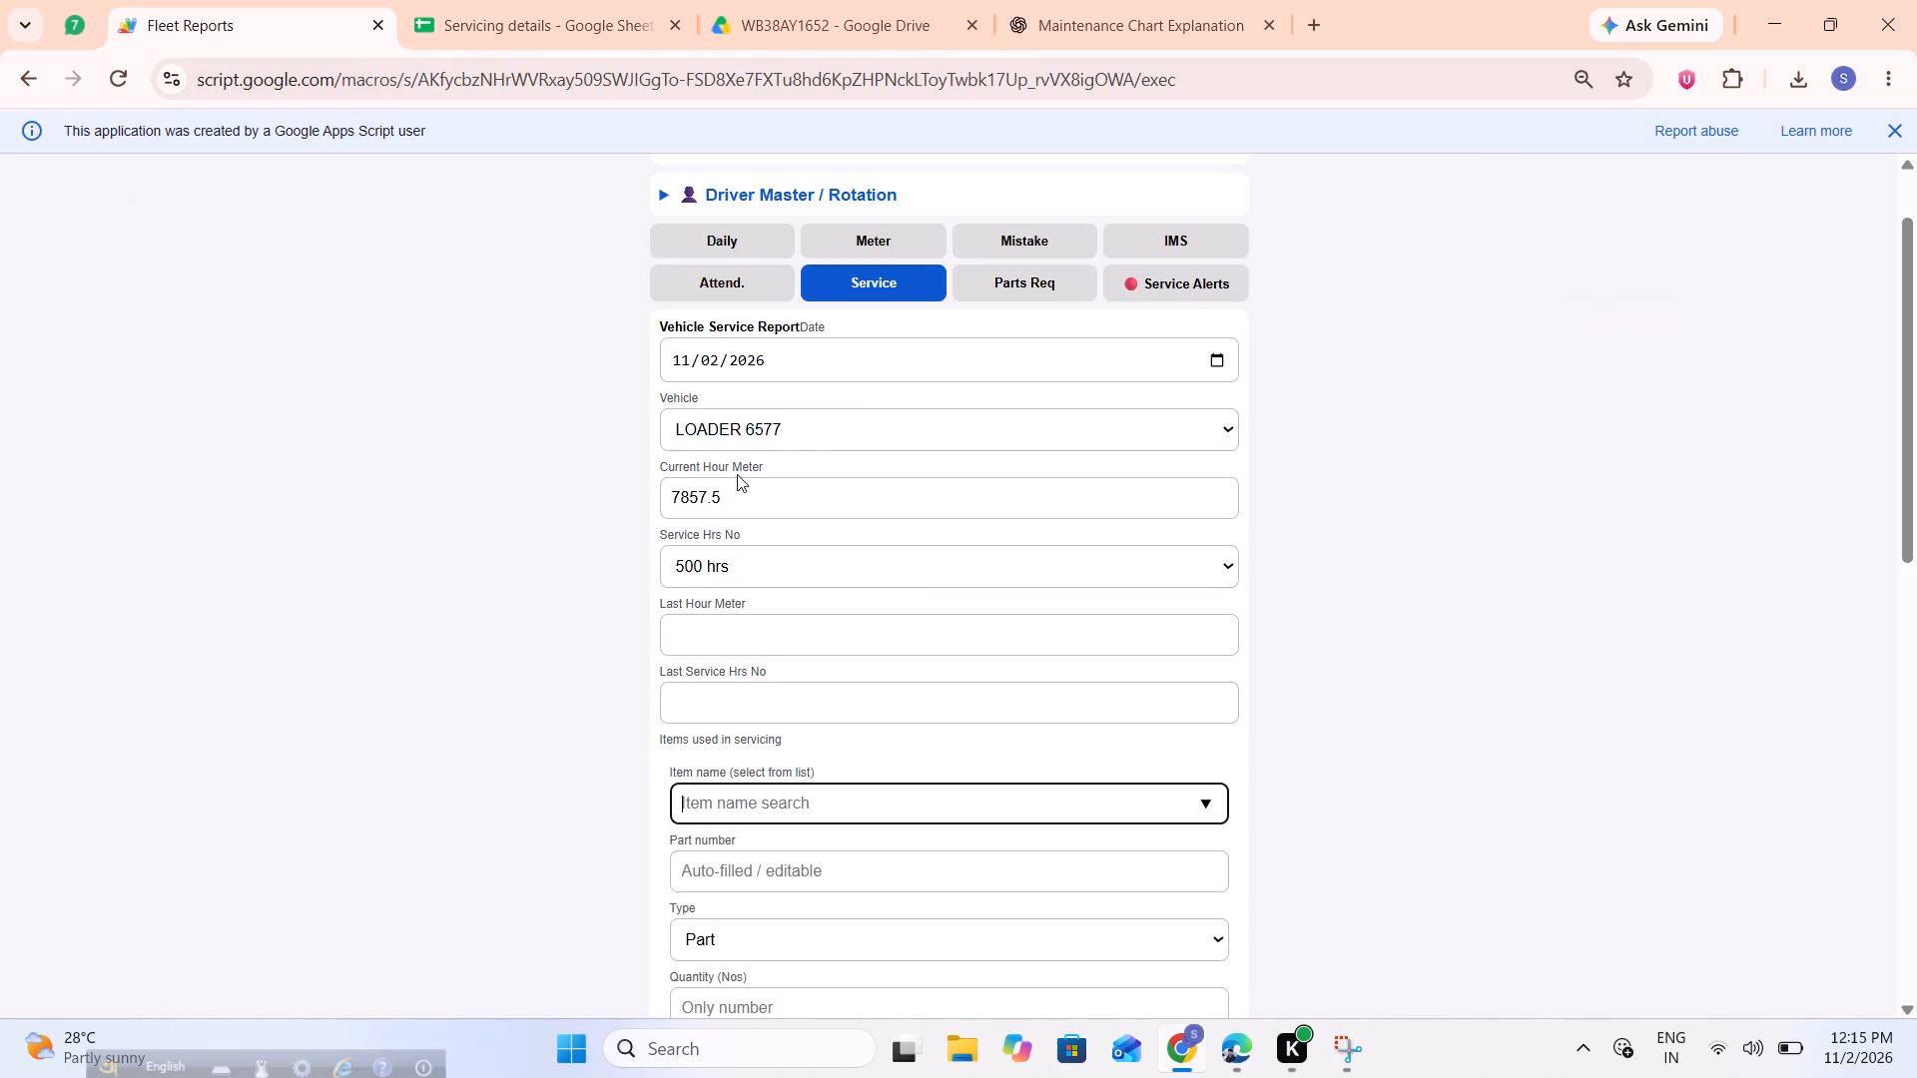
pyautogui.moveTo(737, 479); pyautogui.dragTo(494, 405)
pyautogui.hotkey('ctrl', 'v')
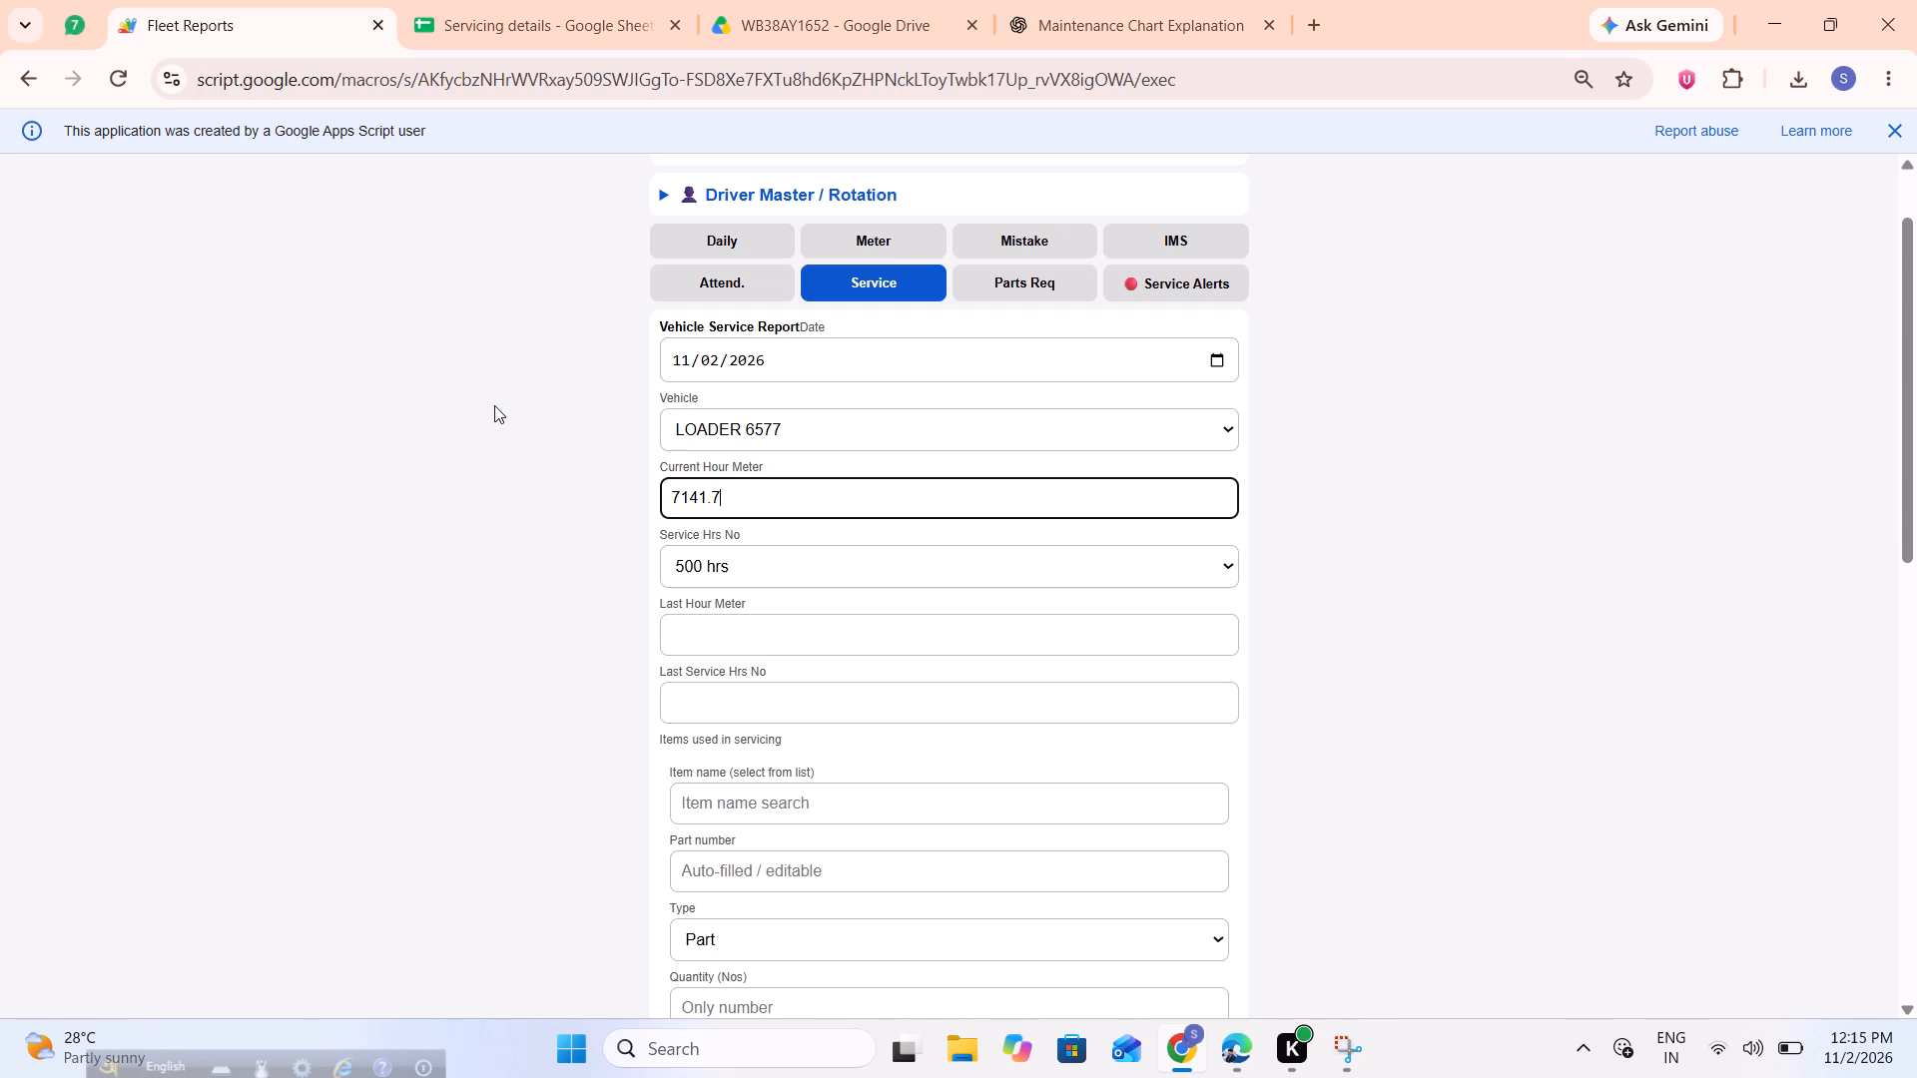
# Copy the June 28, 2026 hour reading 6332 from the Servicing details sheet into the form's Last Hour Meter.
pyautogui.click(481, 0)
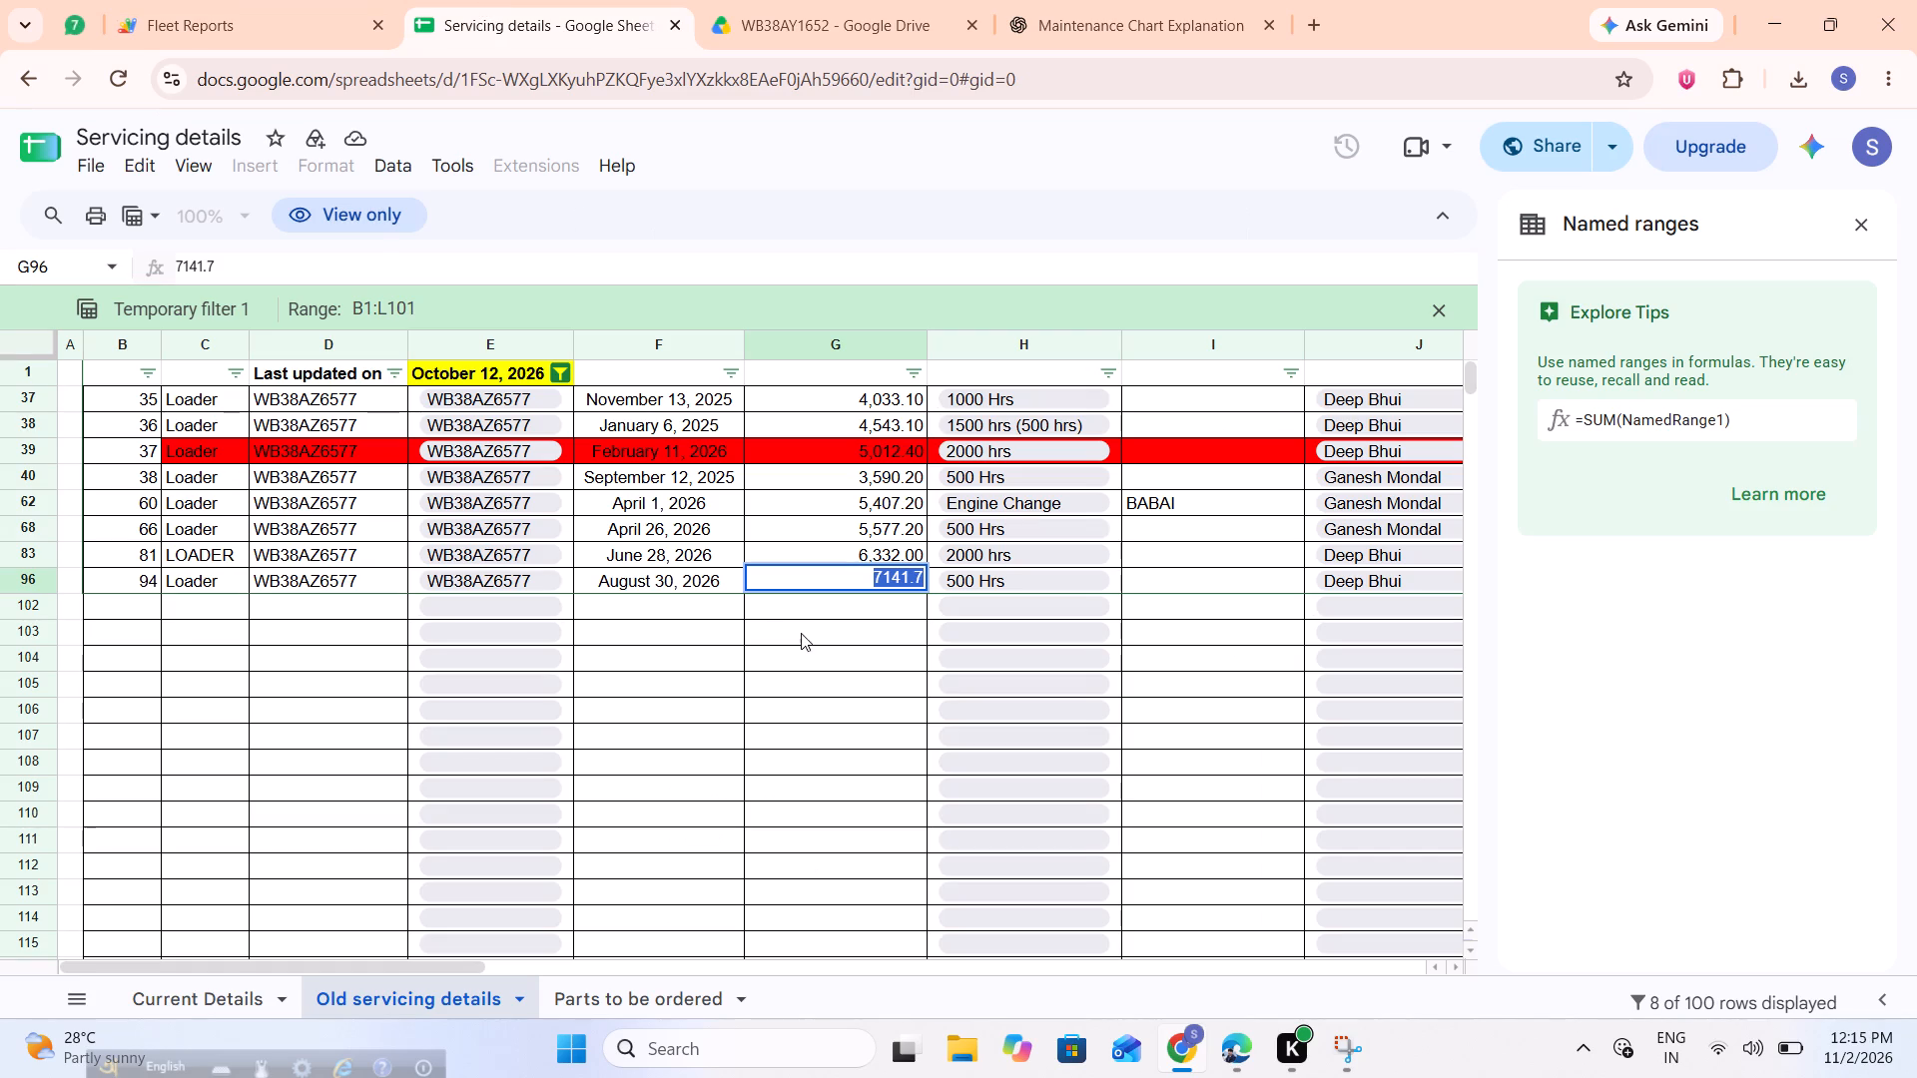
pyautogui.click(809, 563)
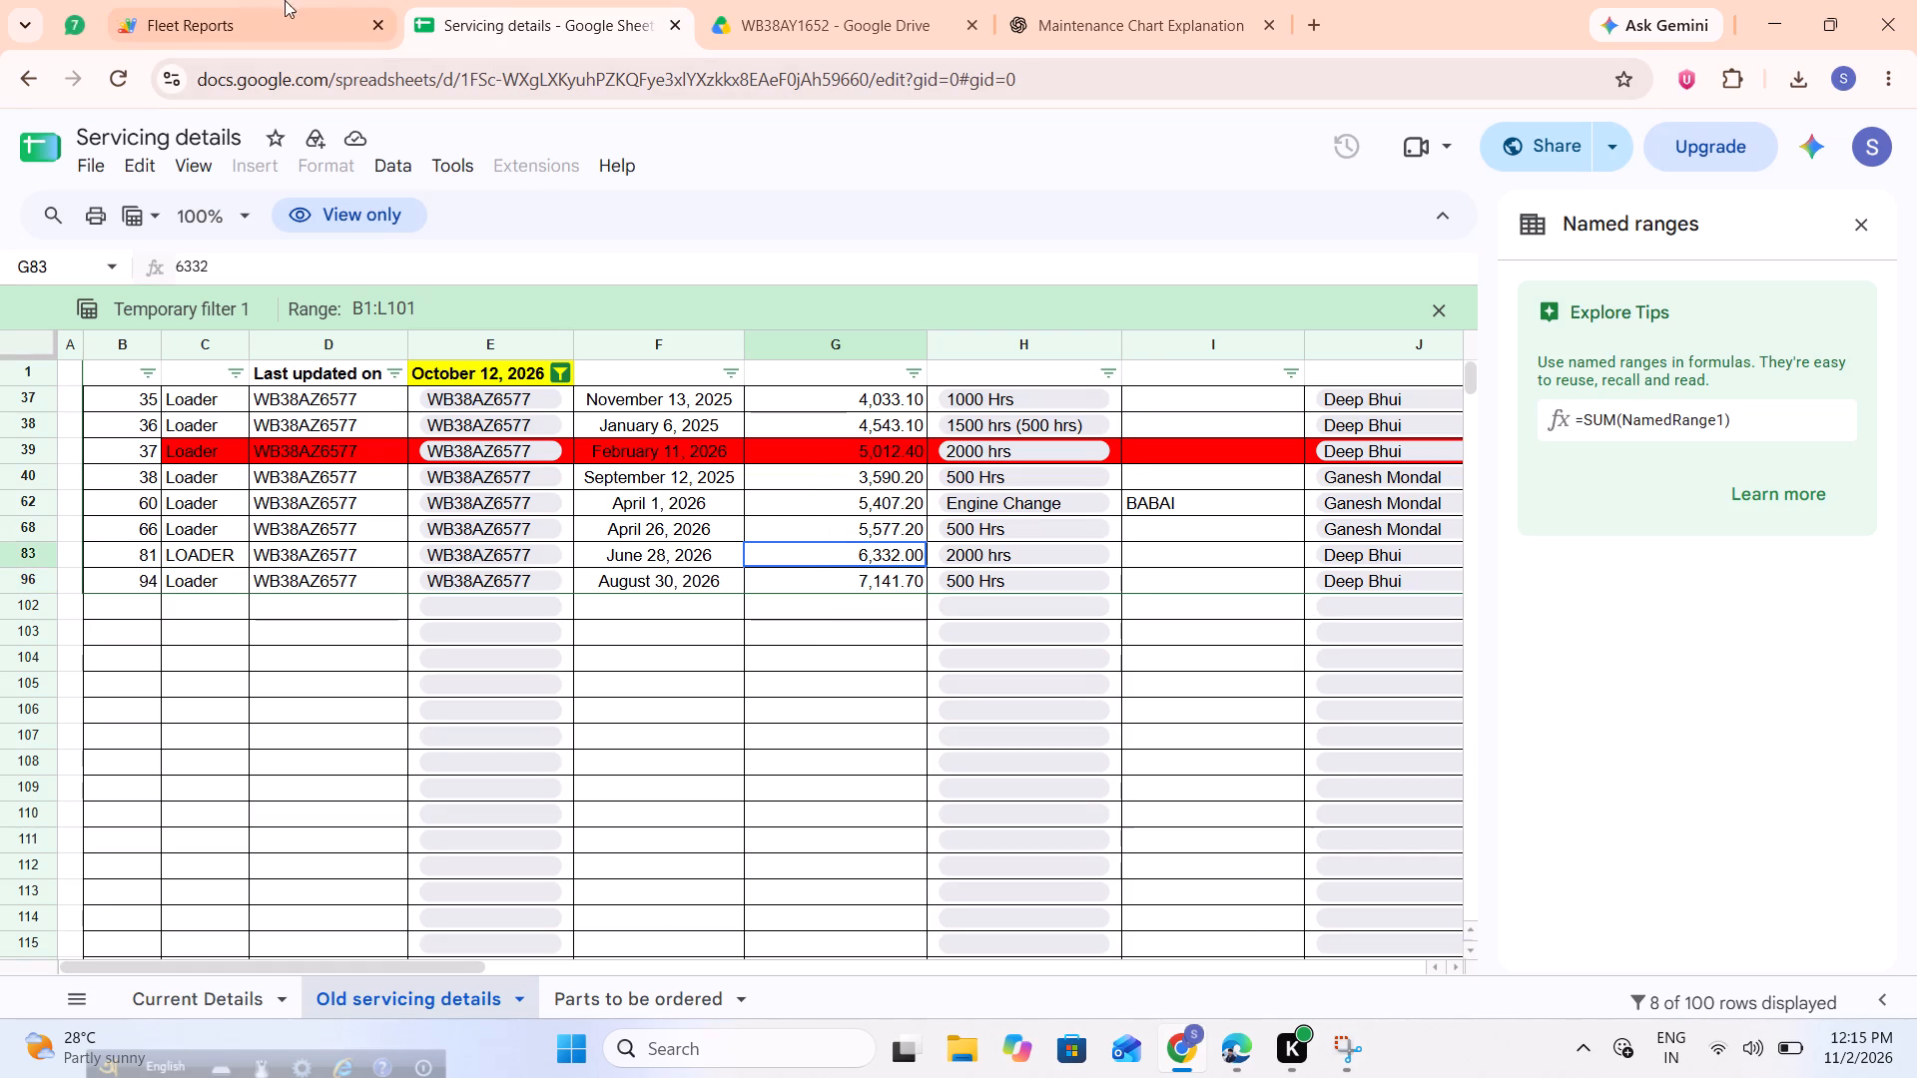
pyautogui.click(253, 0)
pyautogui.click(492, 22)
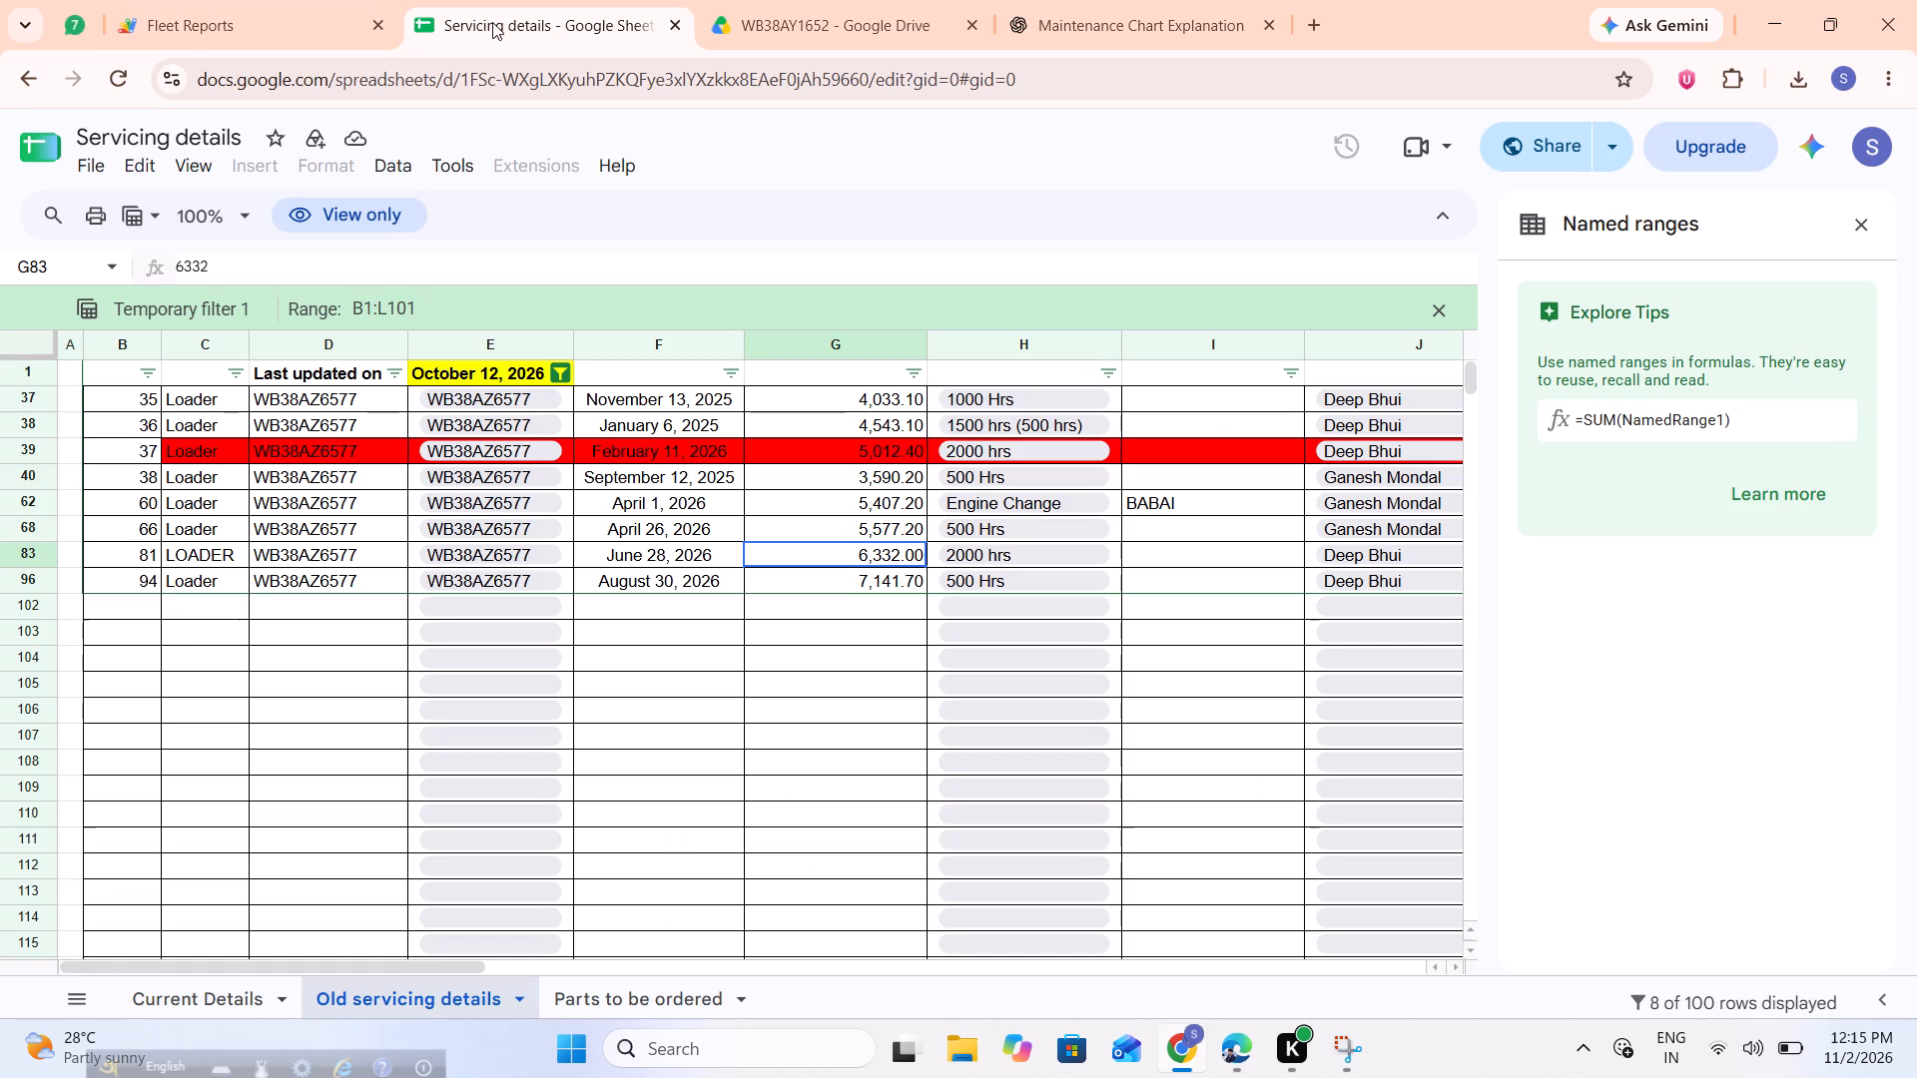
pyautogui.doubleClick(857, 550)
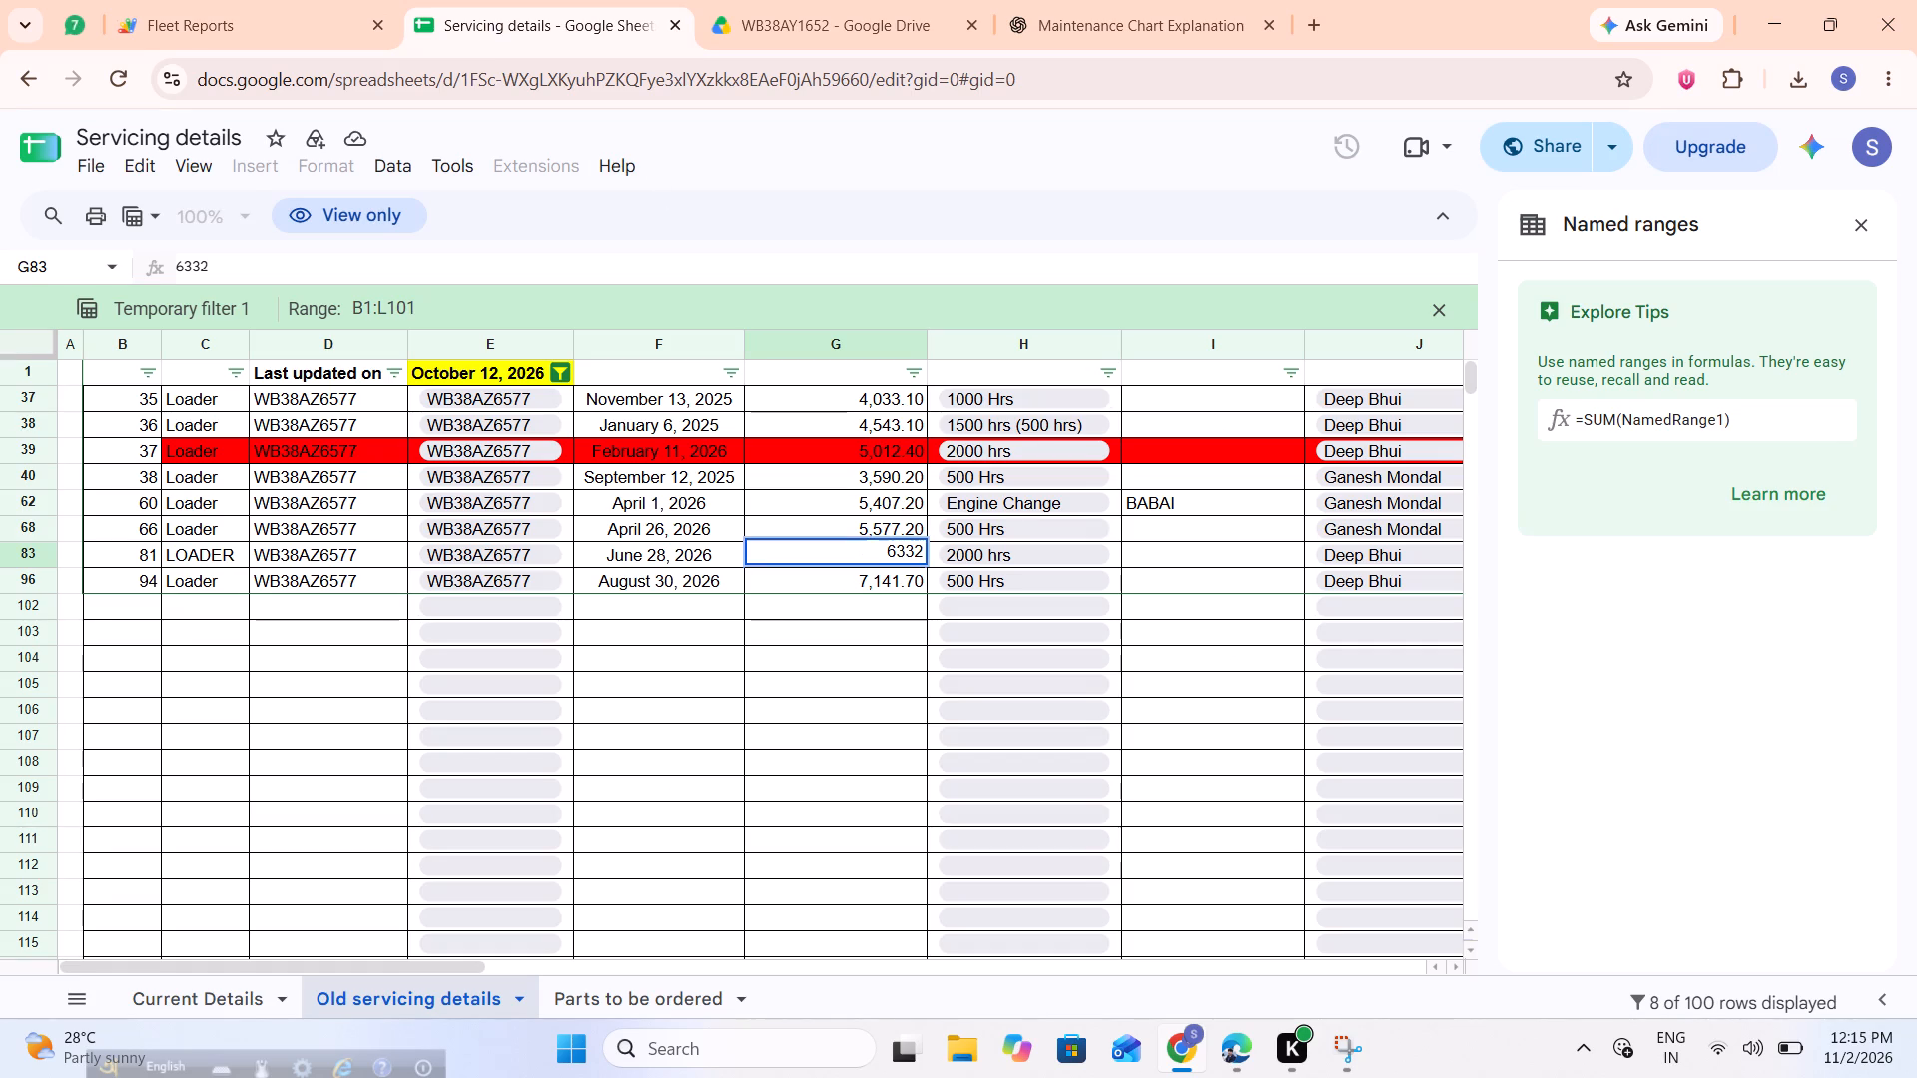
pyautogui.doubleClick(857, 550)
pyautogui.hotkey('ctrl', 'x')
pyautogui.hotkey('ctrl', 'c')
pyautogui.hotkey('ctrl', 'z')
pyautogui.hotkey('ctrl', 'c')
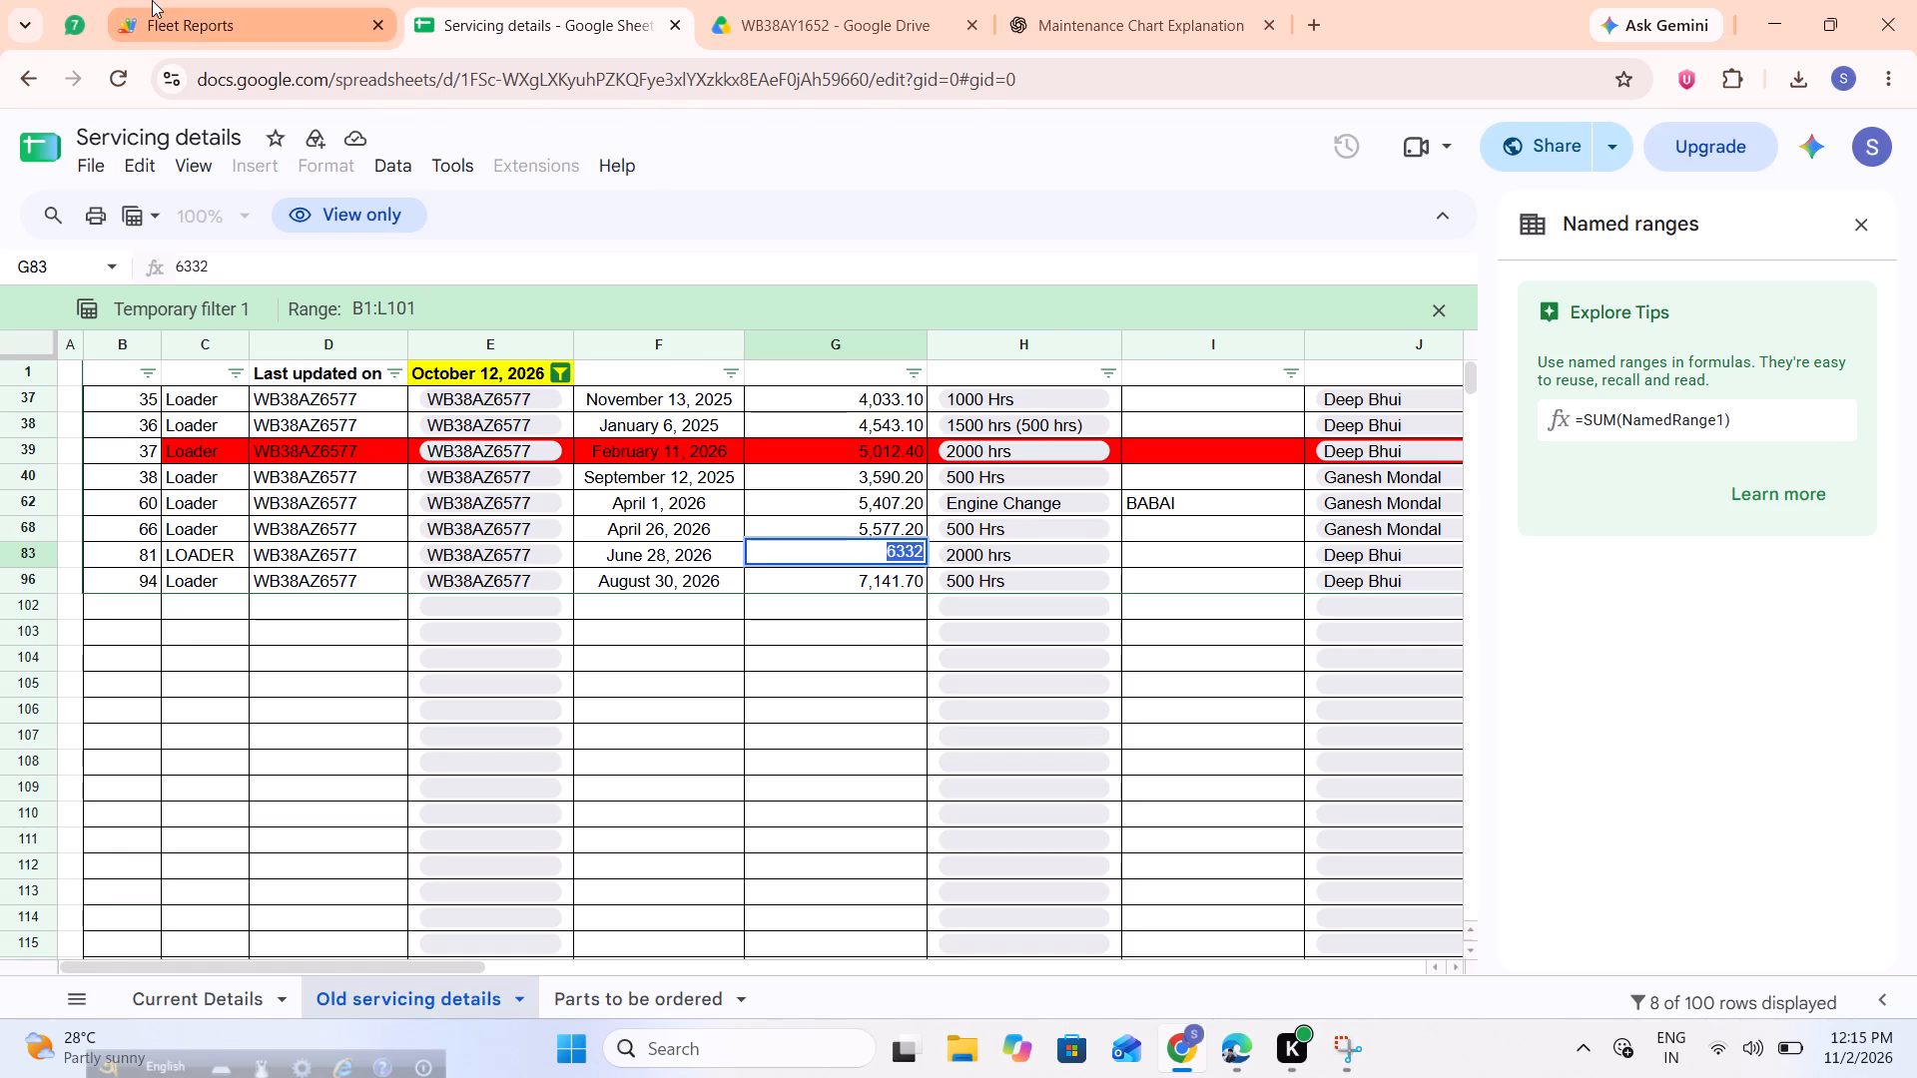
pyautogui.click(152, 0)
pyautogui.click(704, 624)
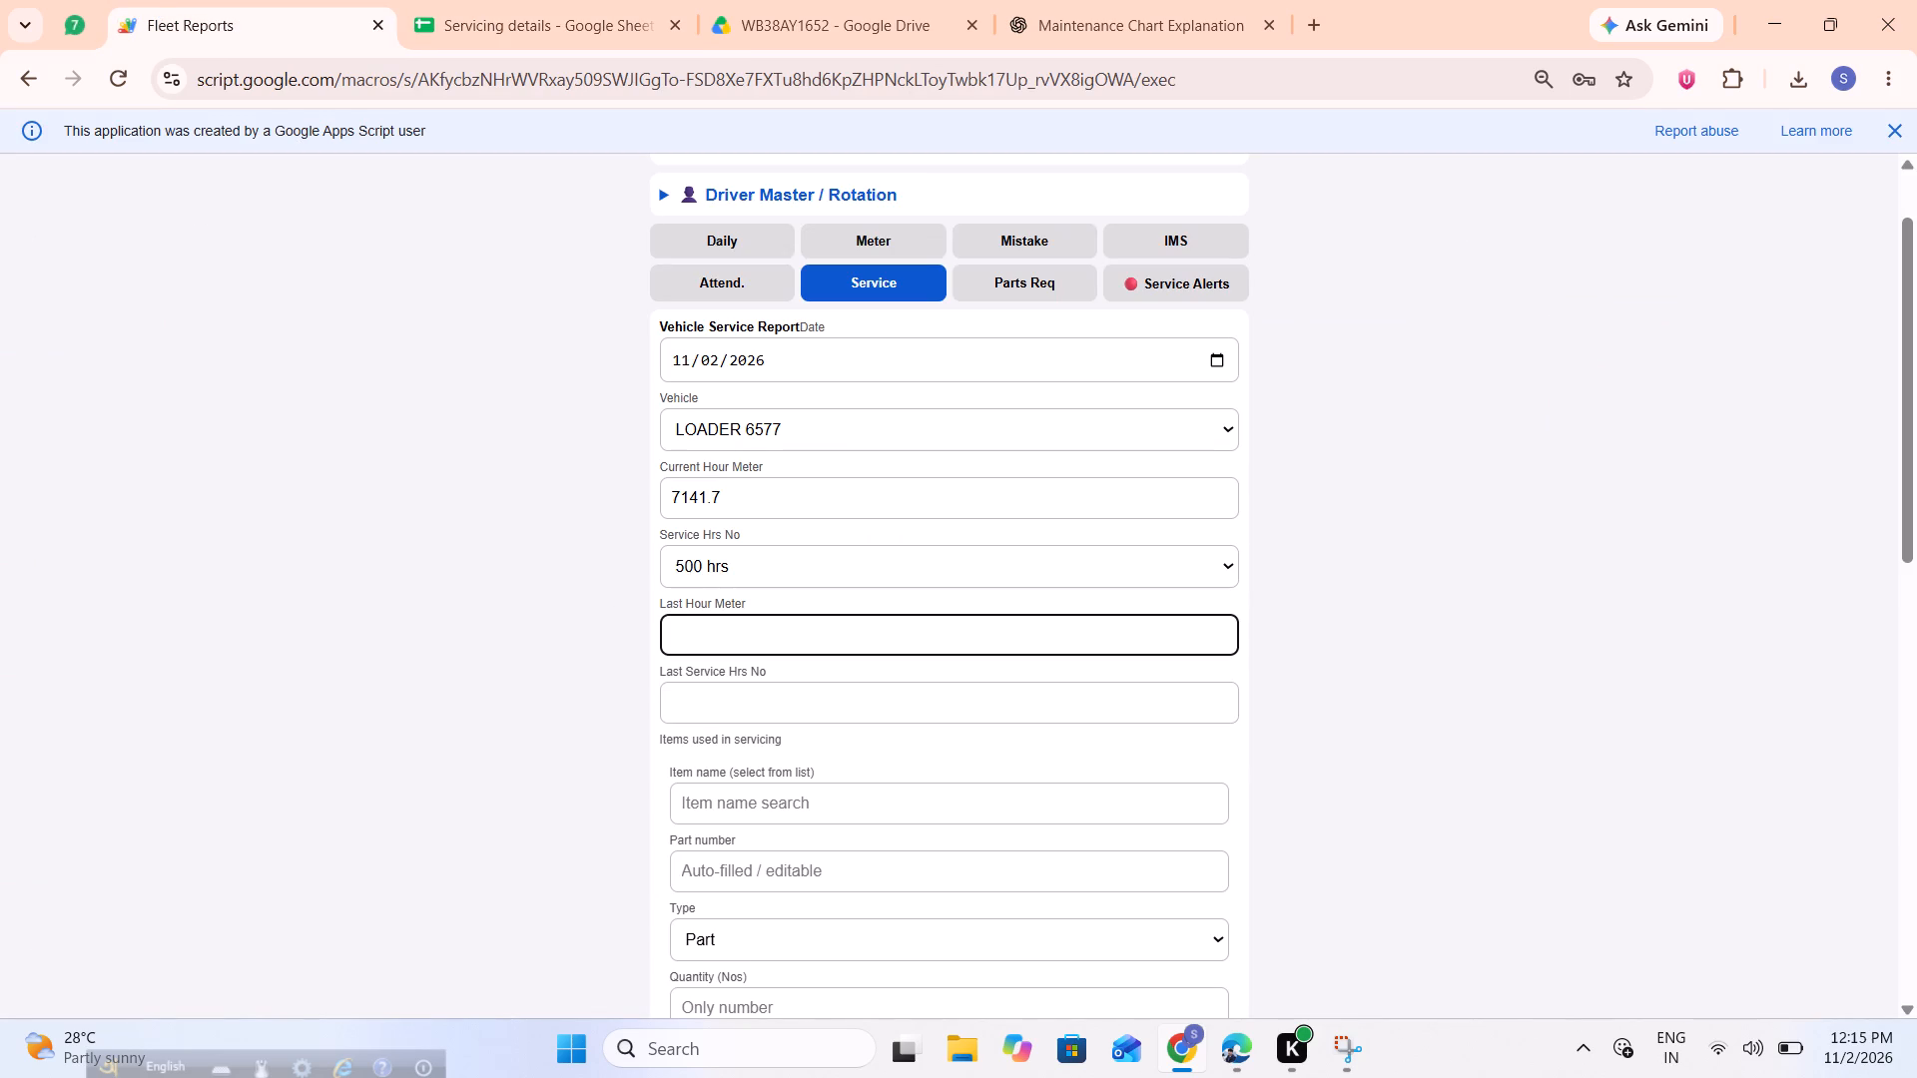
pyautogui.hotkey('ctrl', 'v')
# Check the June 28, 2026 service type in the sheet and enter 2000 as the Last Service Hrs No.
pyautogui.click(727, 673)
pyautogui.click(717, 689)
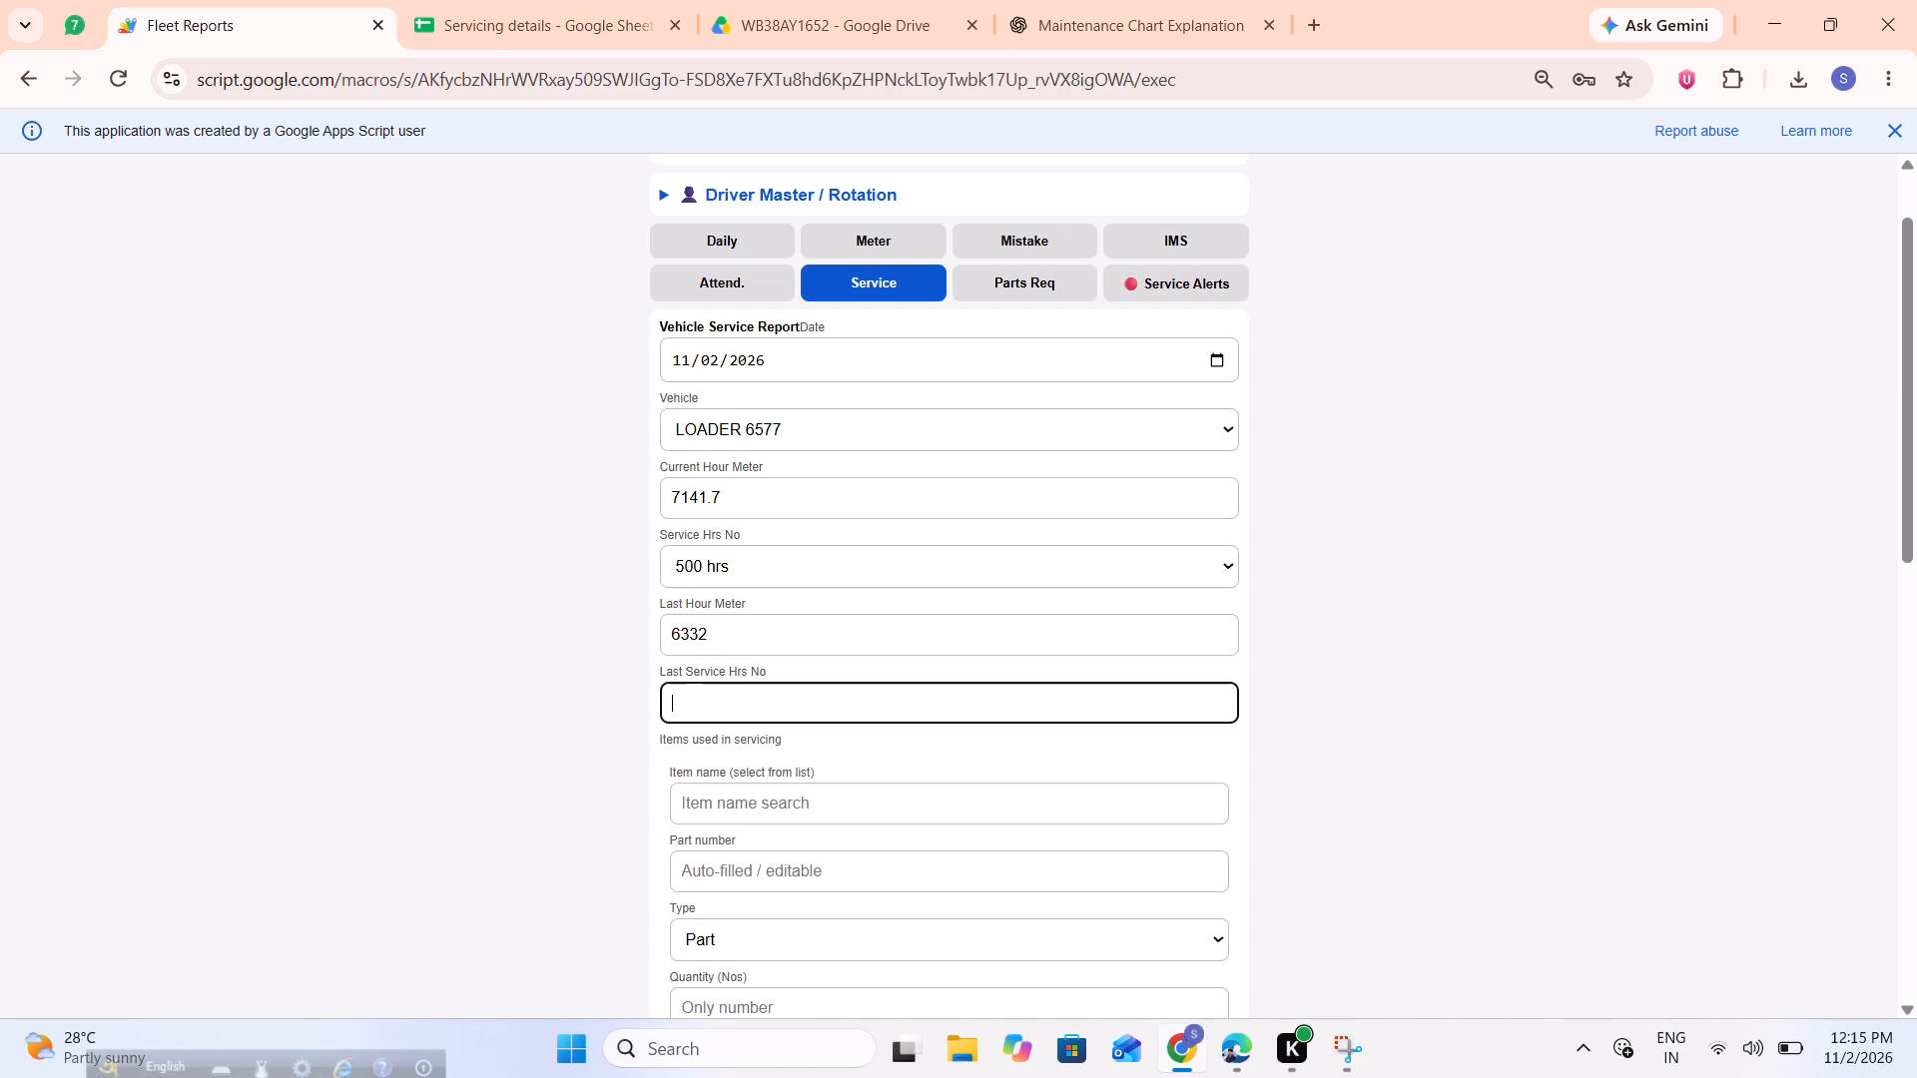
pyautogui.click(569, 0)
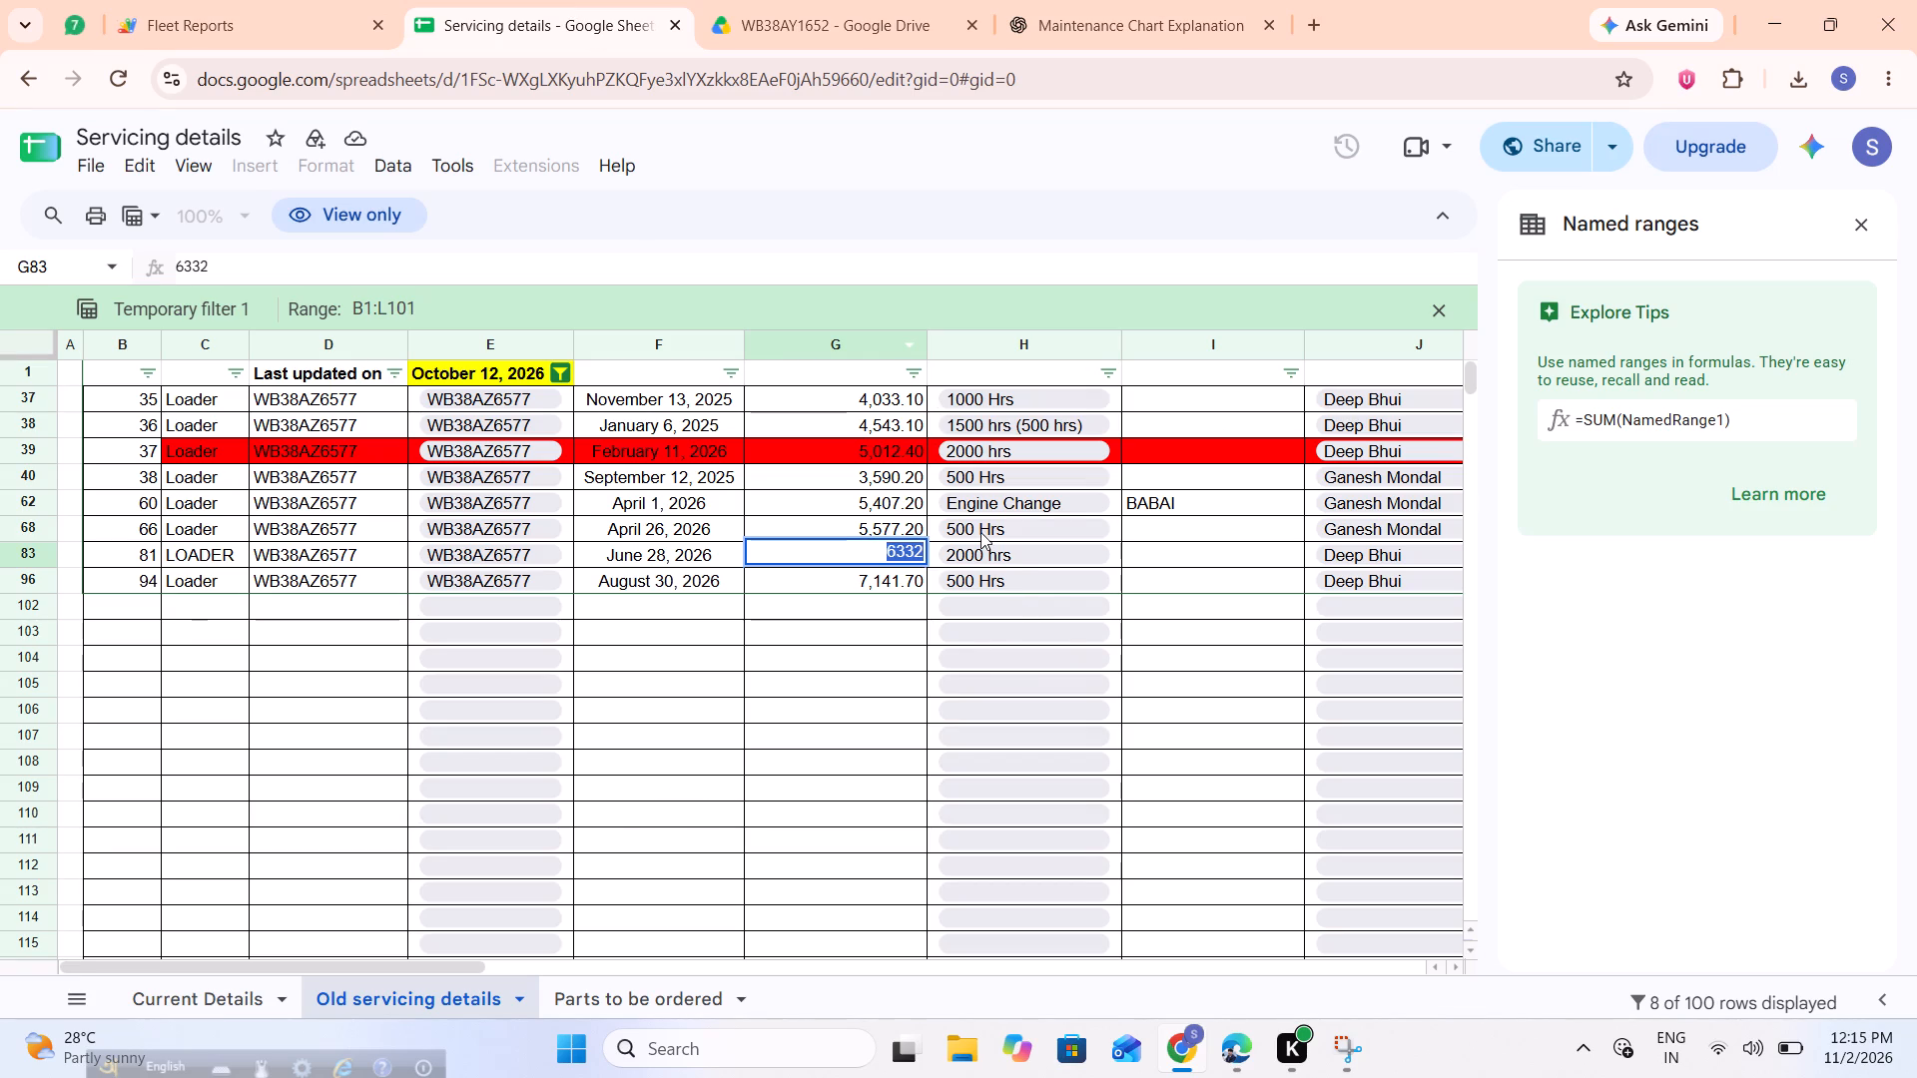
pyautogui.click(302, 0)
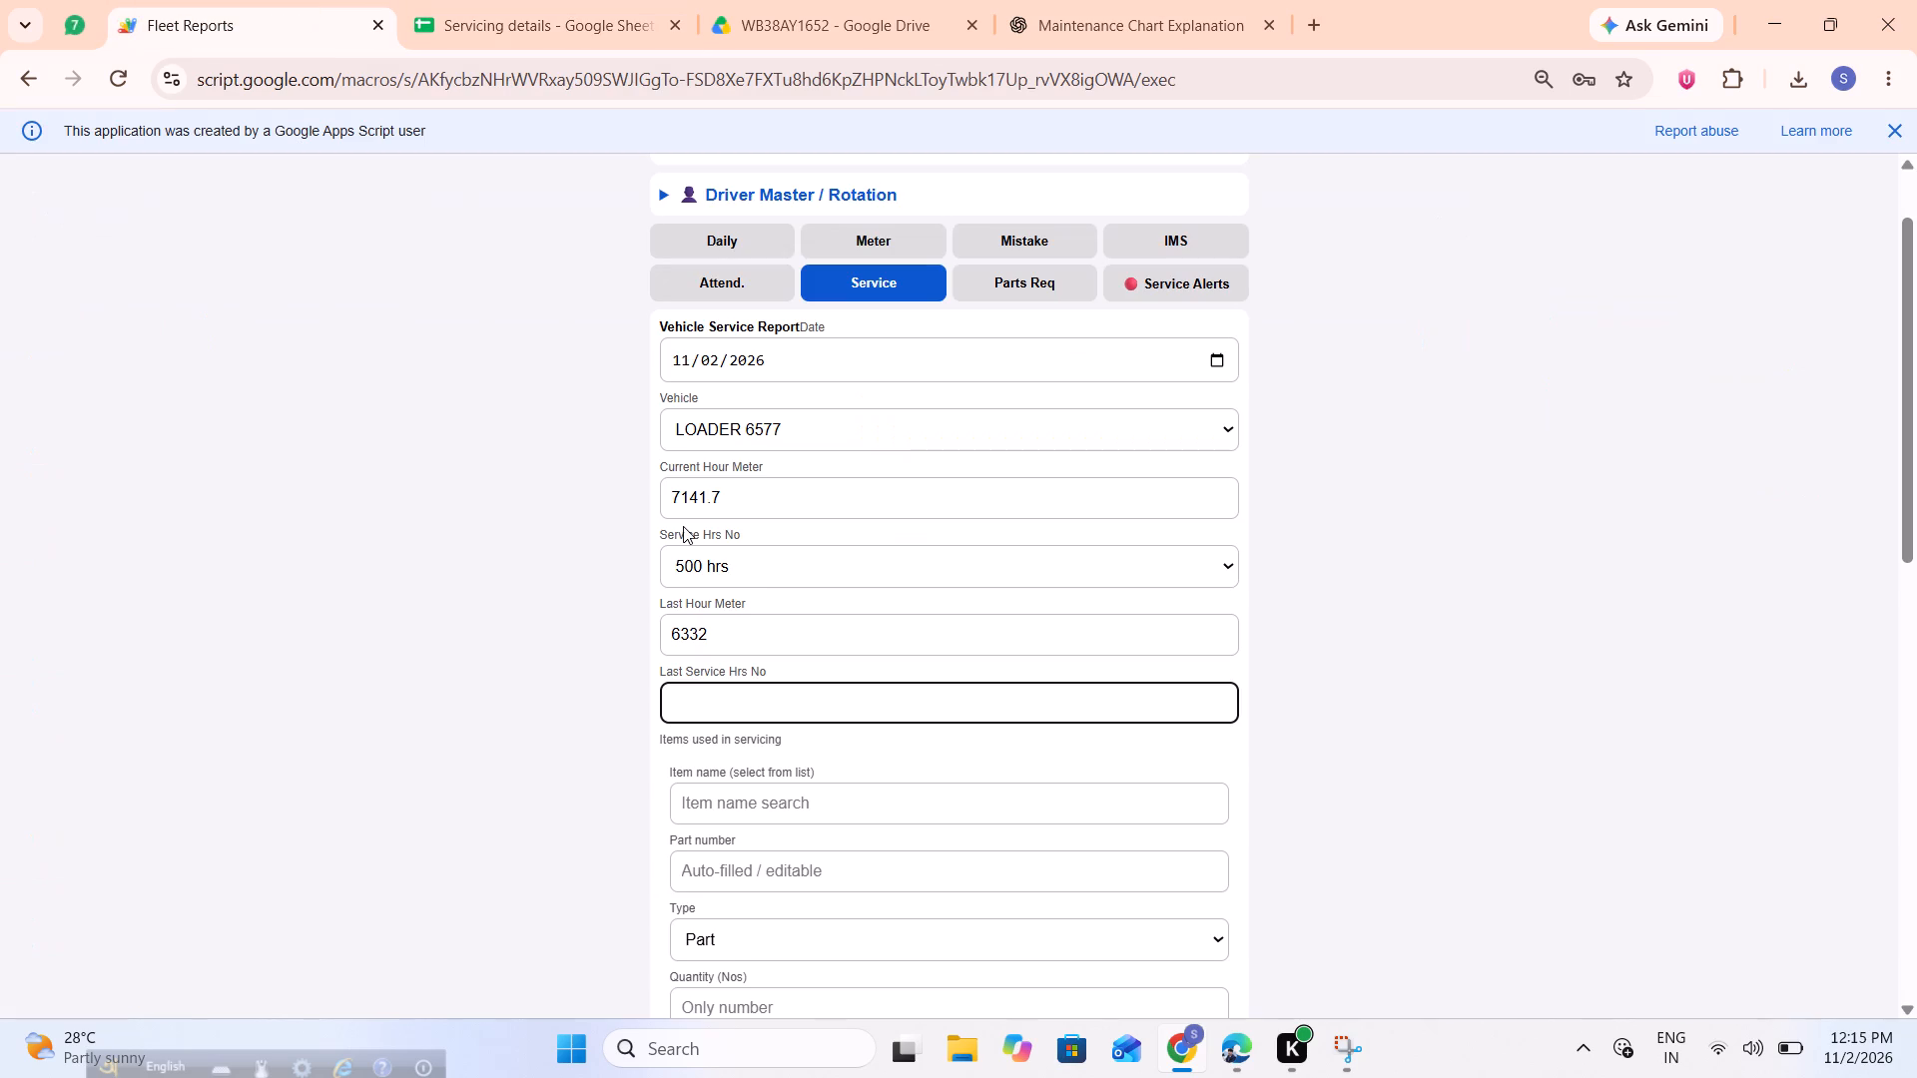
pyautogui.write('2000')
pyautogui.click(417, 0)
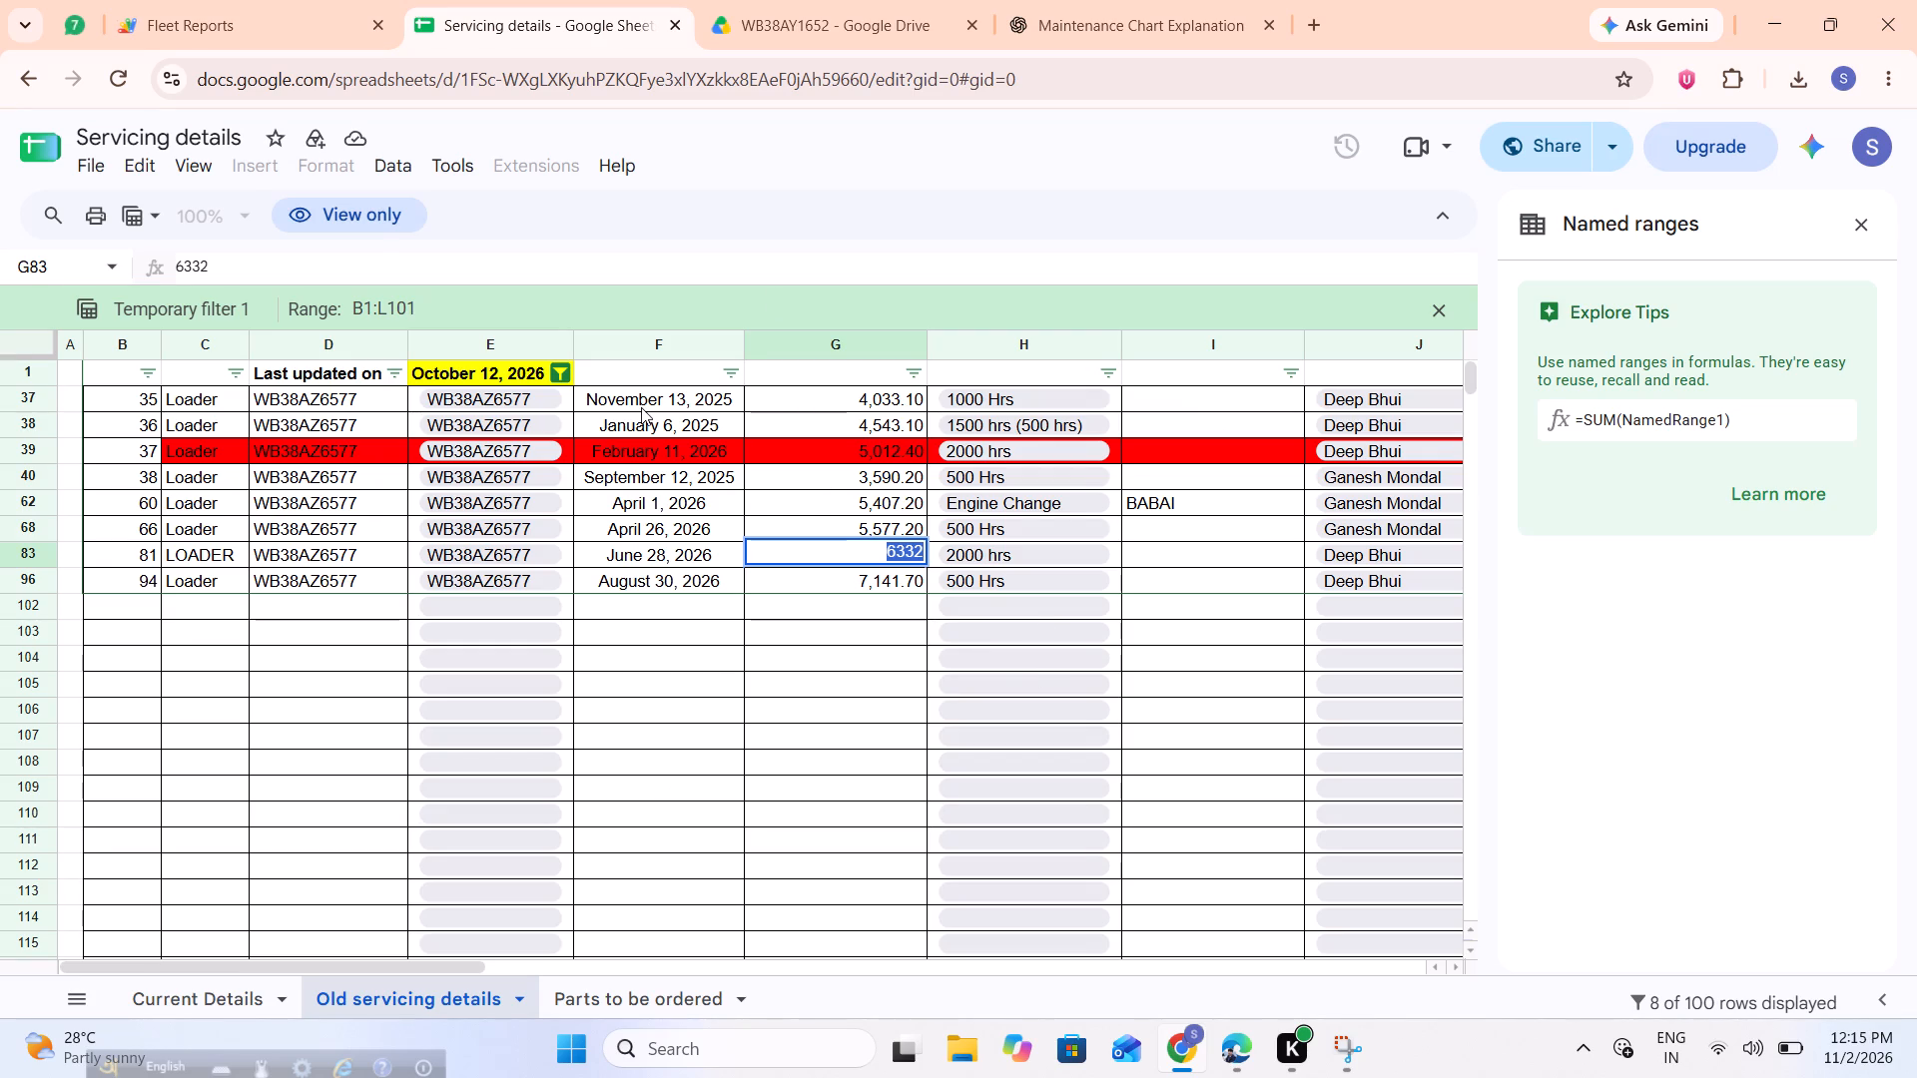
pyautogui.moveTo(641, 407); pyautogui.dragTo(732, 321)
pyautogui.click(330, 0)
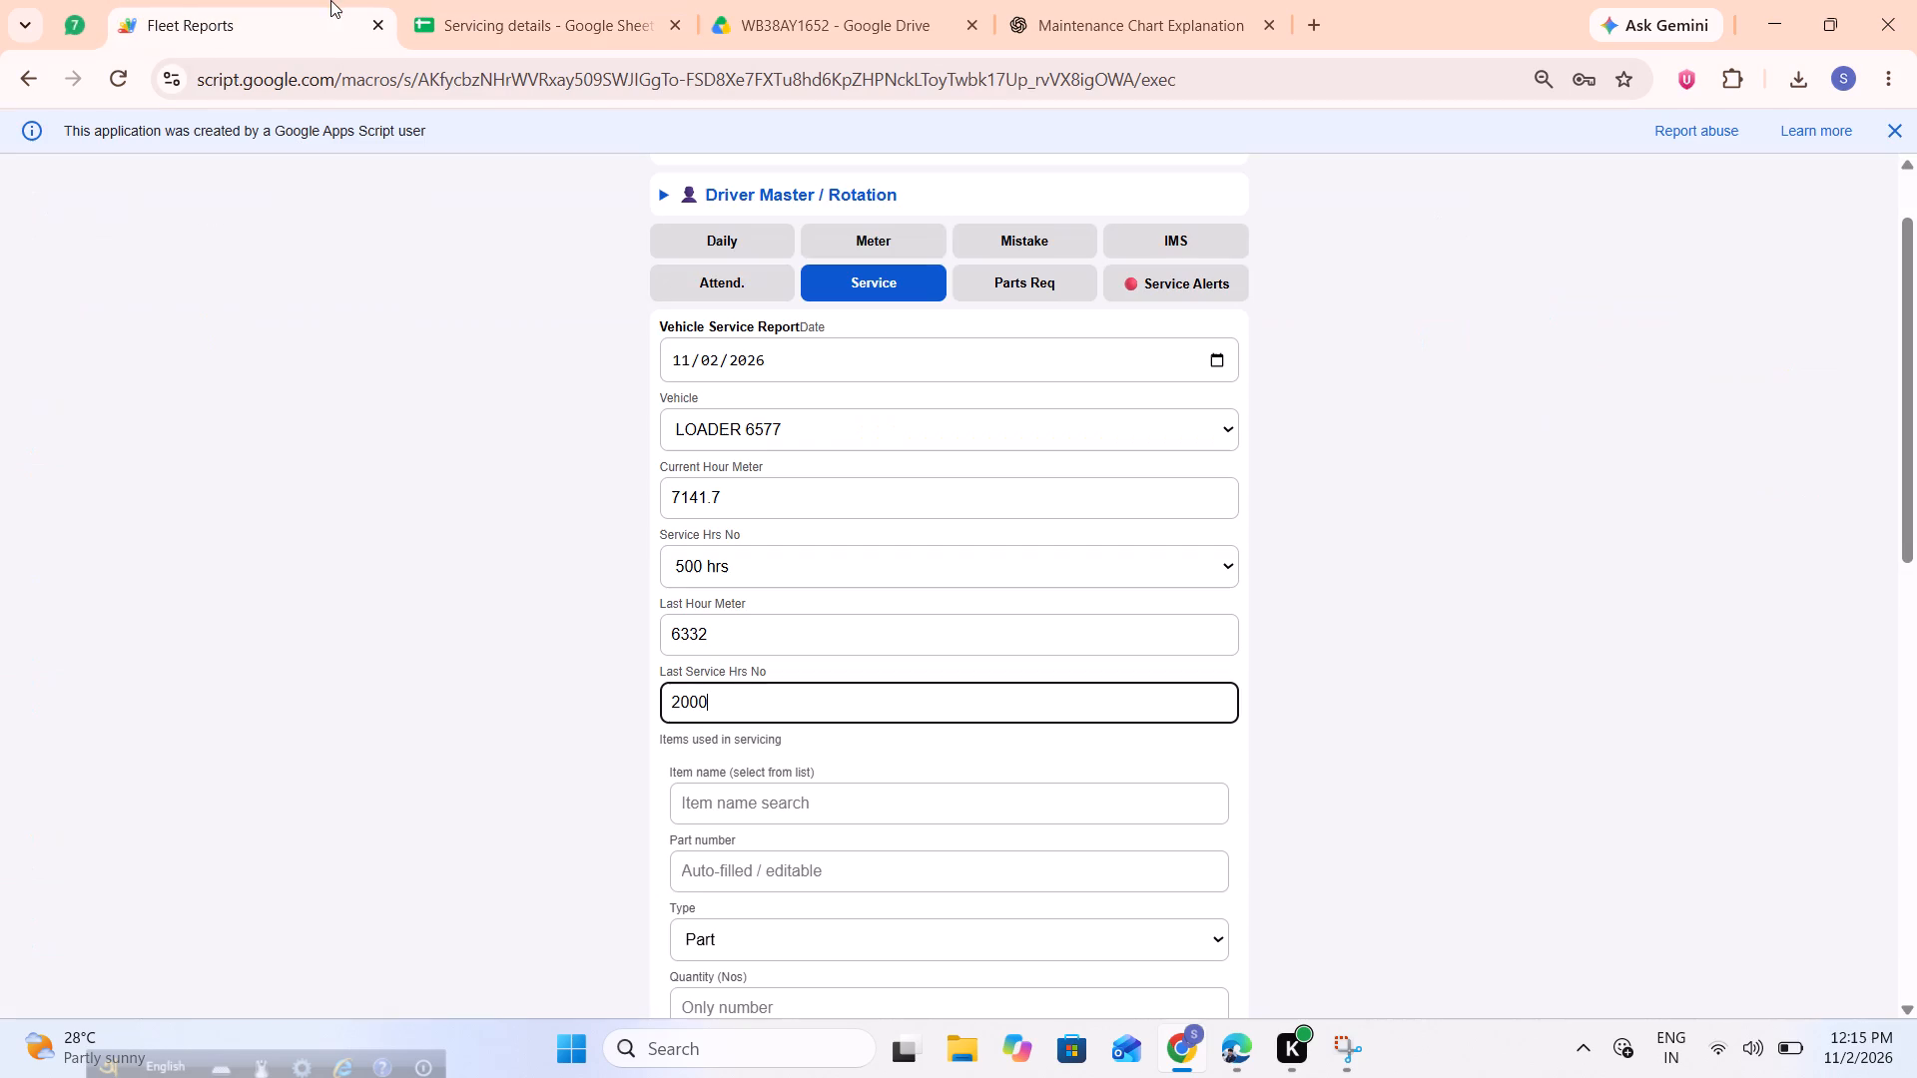
# Enter Lube Filter with part number F7A05000 as the first item used in servicing, with quantity 1.
pyautogui.click(868, 789)
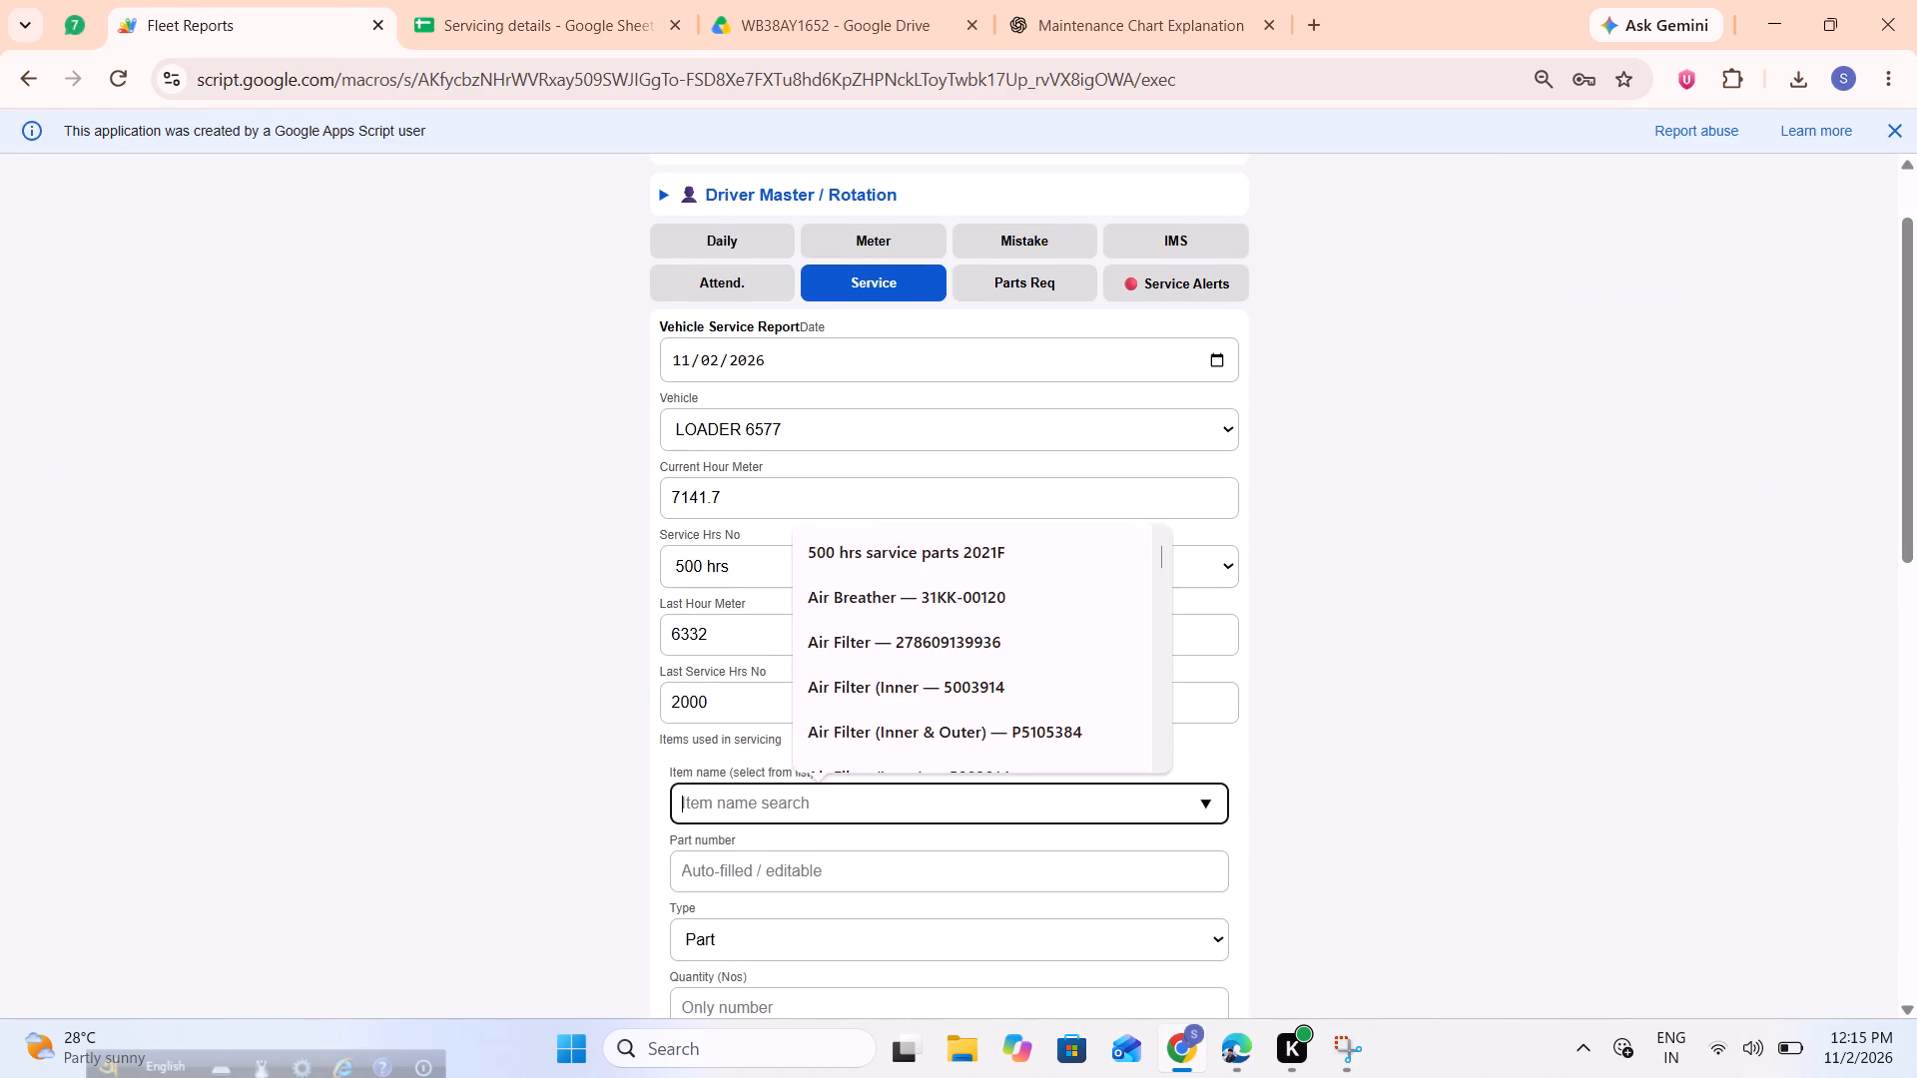
pyautogui.scroll(-1, 868, 789)
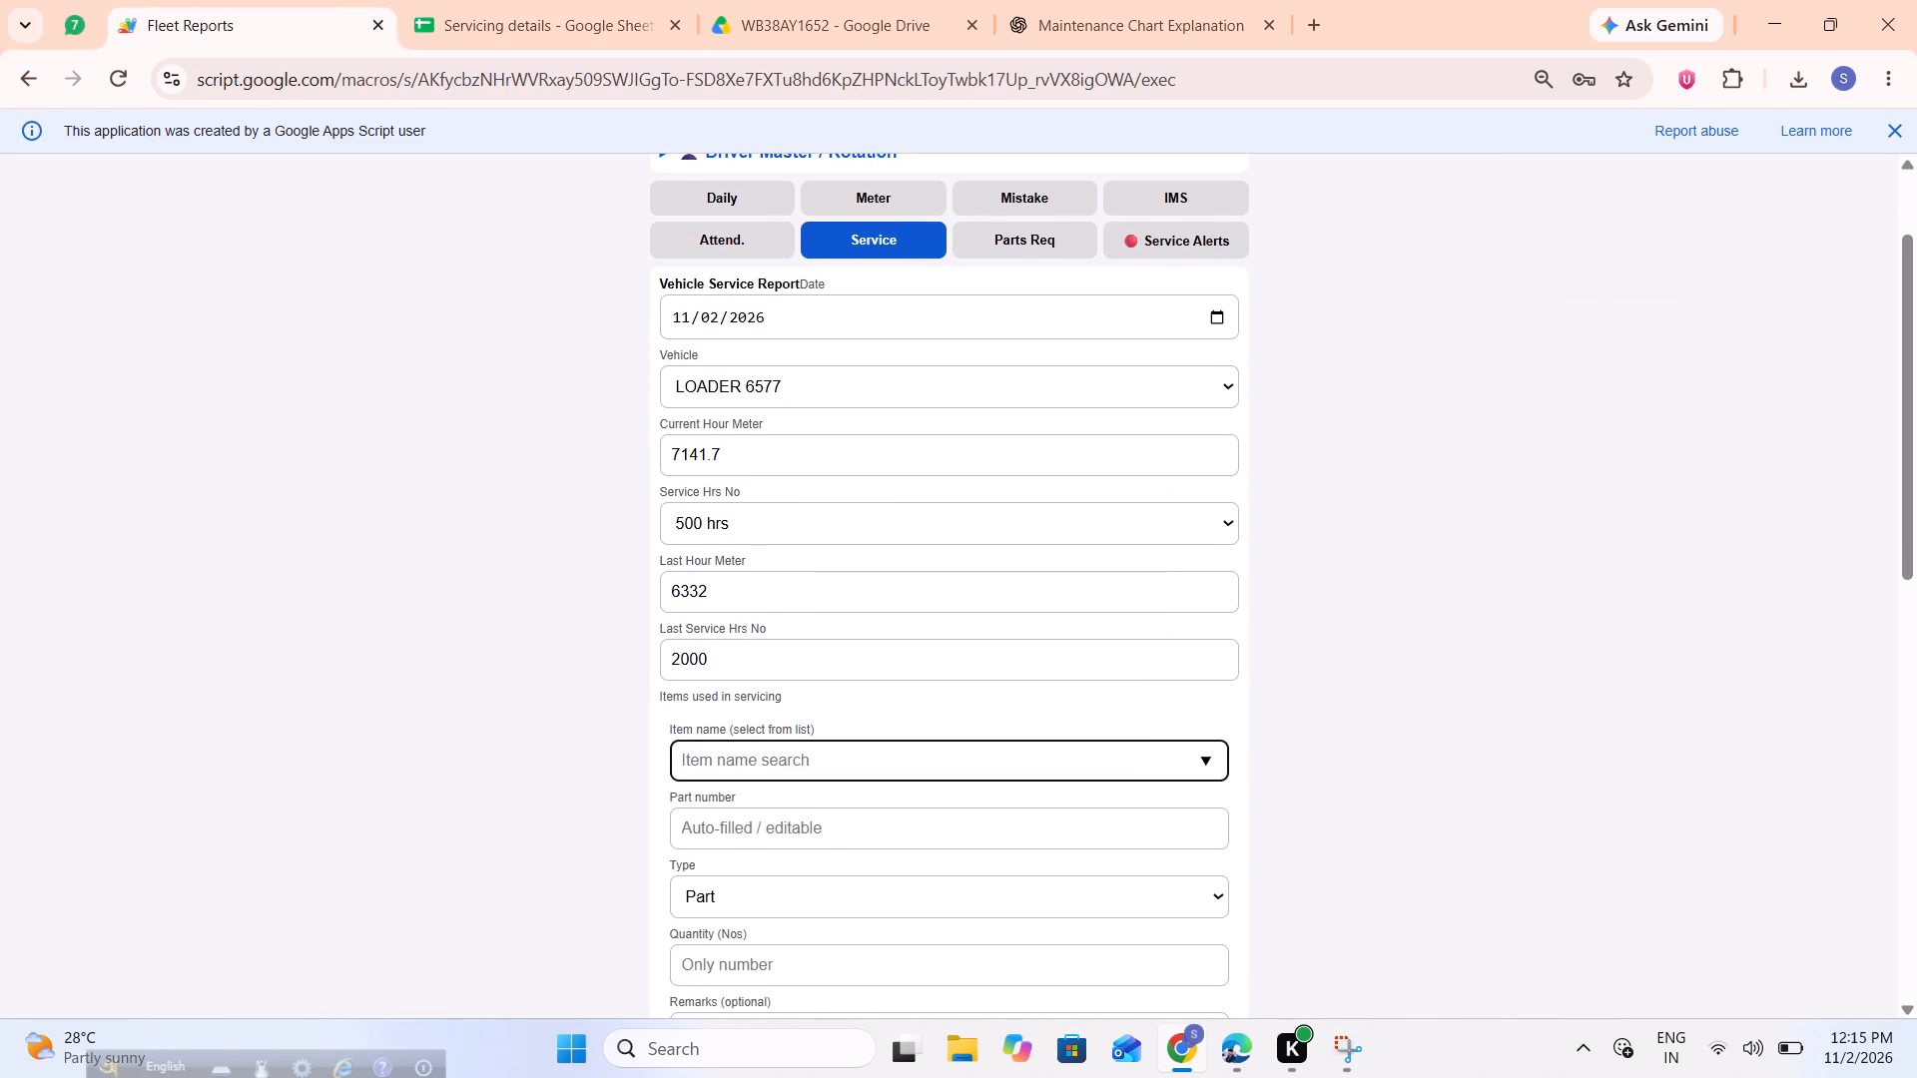
pyautogui.write('lube')
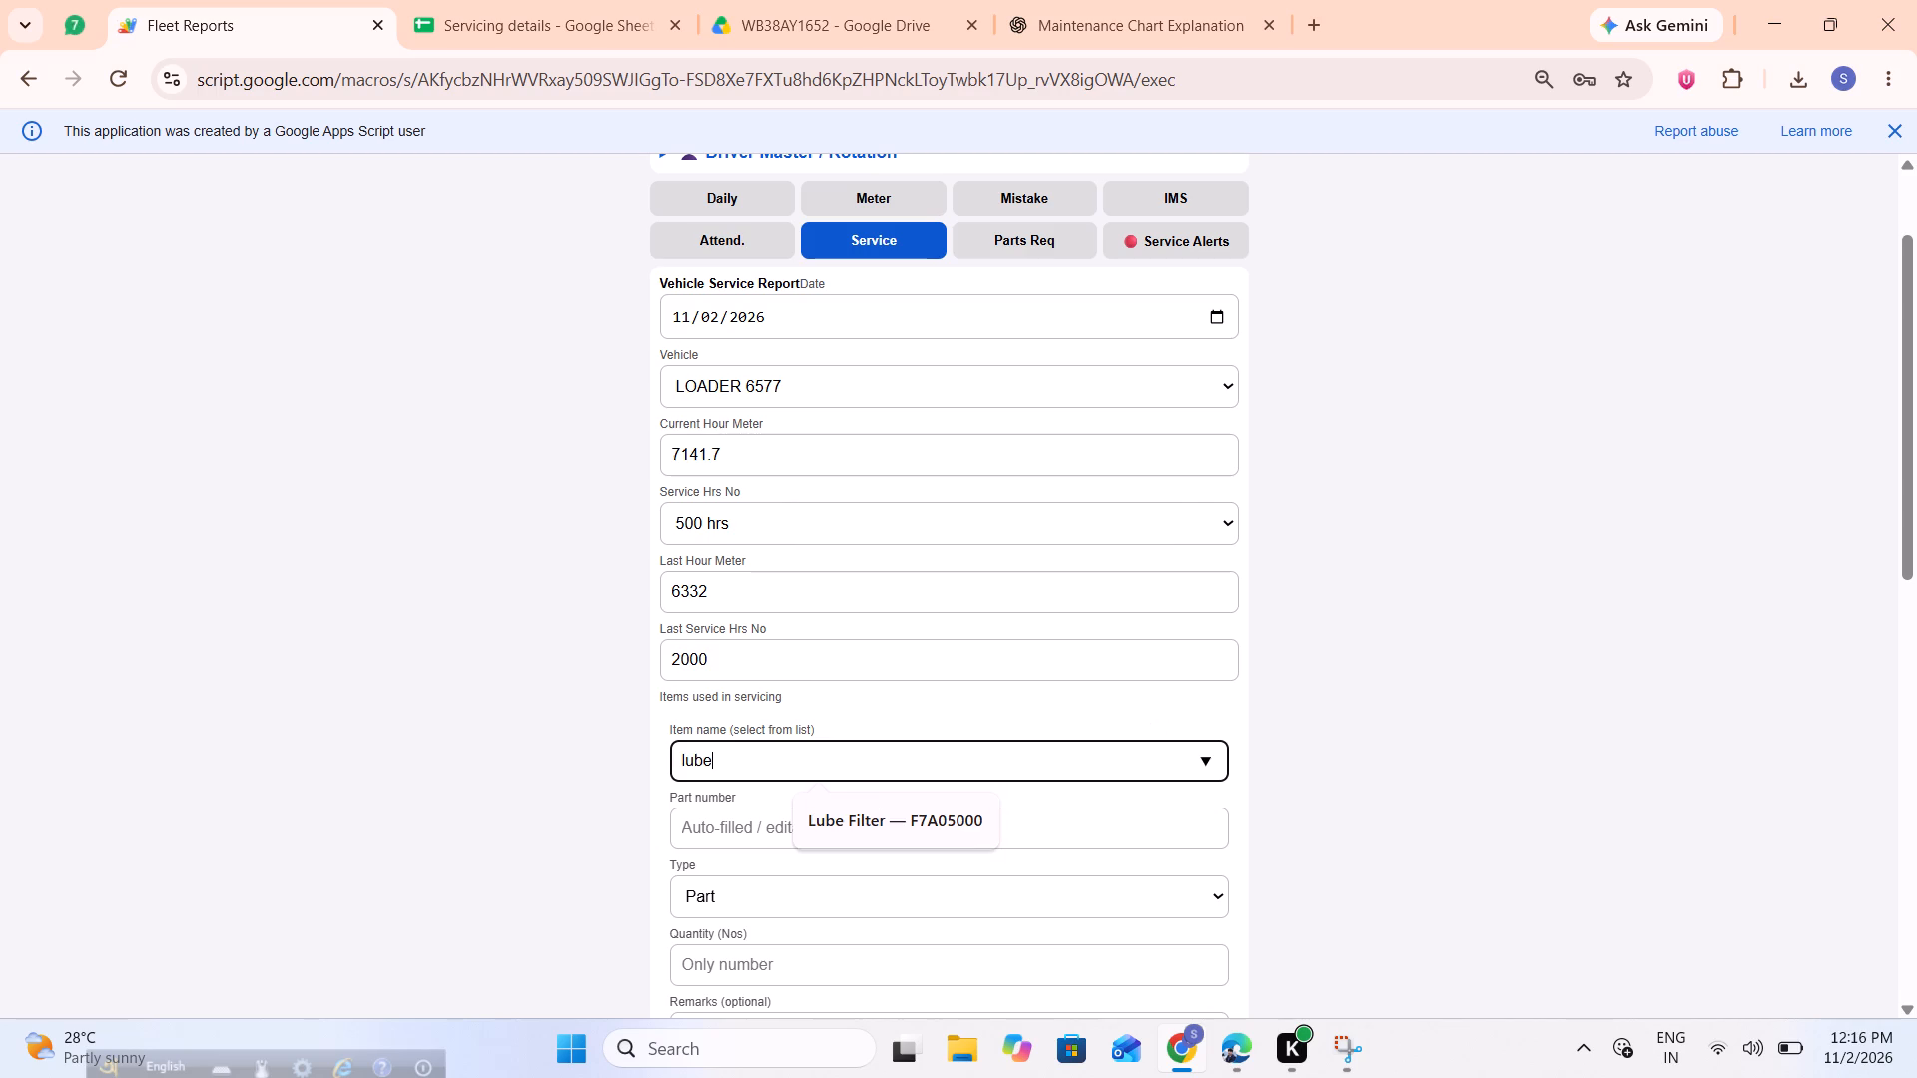
pyautogui.click(977, 824)
pyautogui.scroll(-1, 977, 824)
pyautogui.click(878, 811)
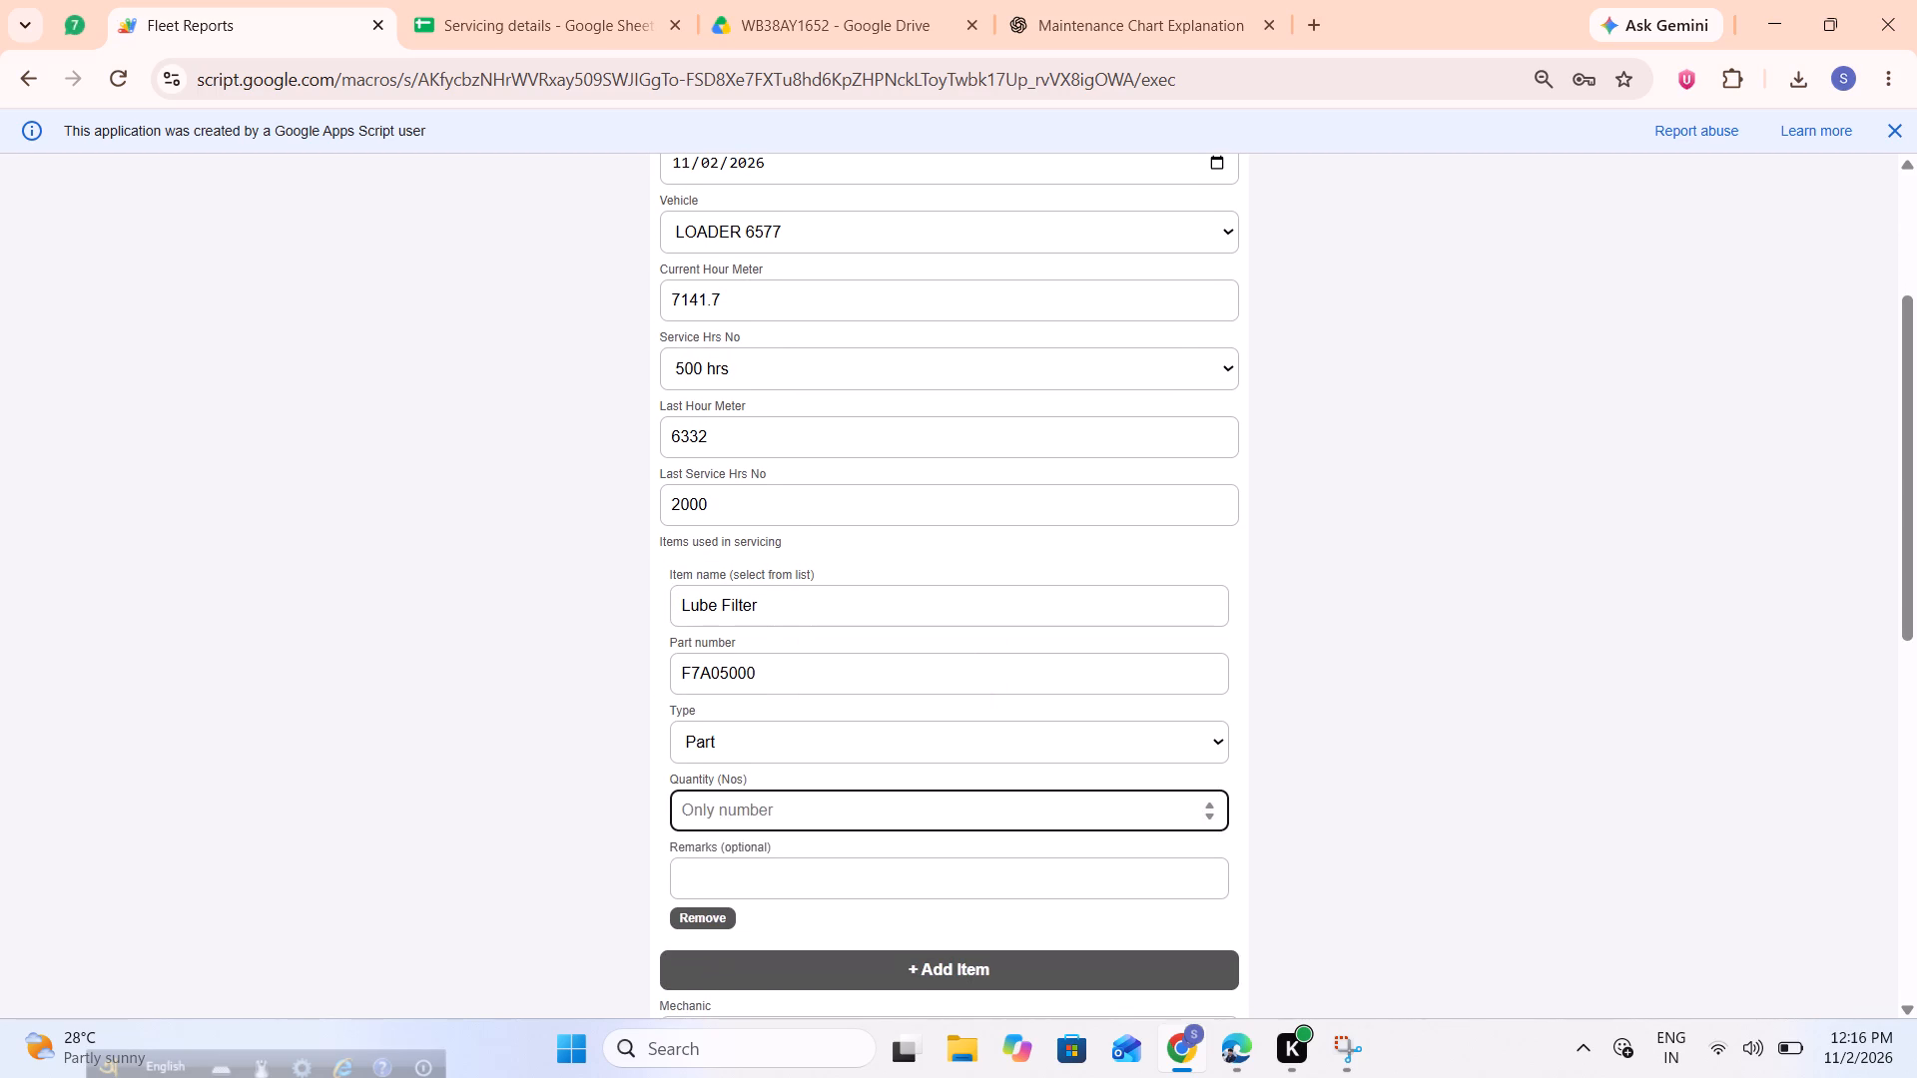
pyautogui.press('1')
# Add a second servicing item and choose the Fuel Filter with part number FHJ01000 for it.
pyautogui.click(881, 970)
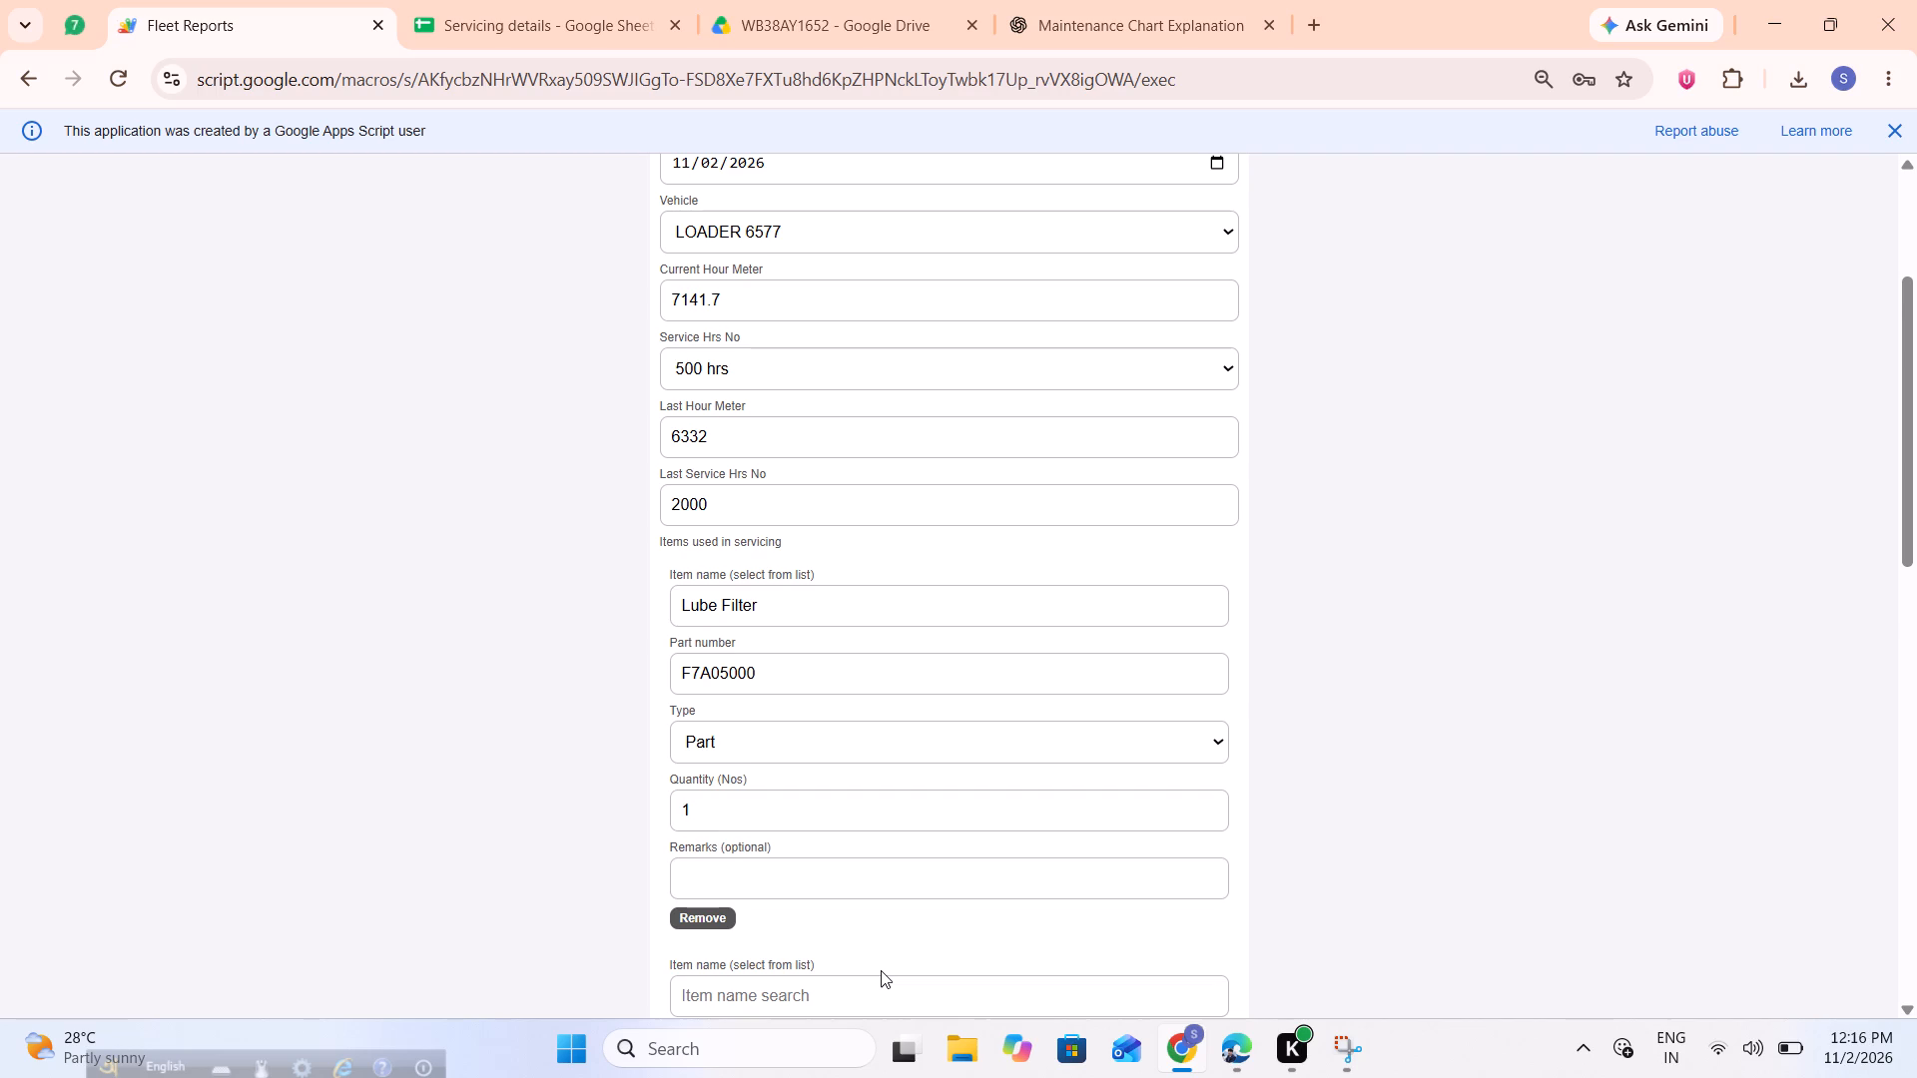
pyautogui.scroll(-1, 881, 970)
pyautogui.scroll(-1, 824, 828)
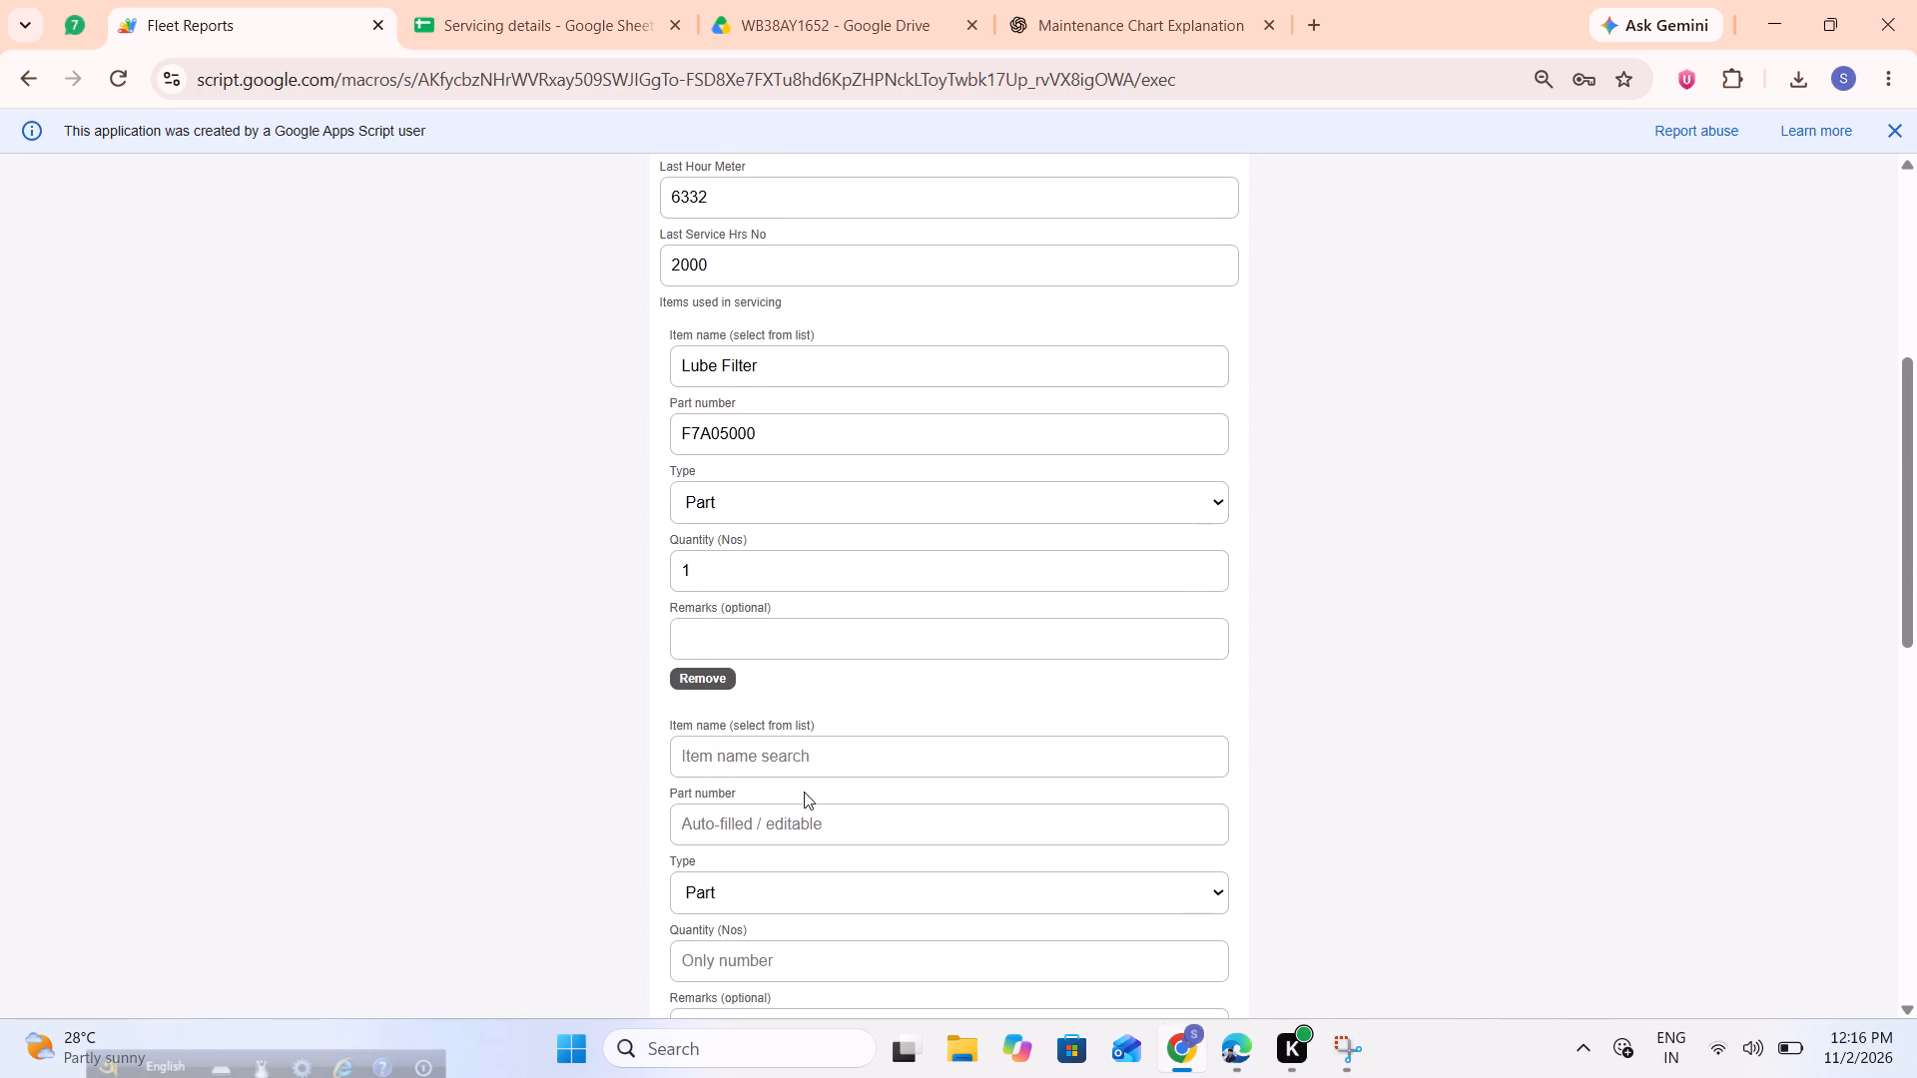
pyautogui.click(794, 748)
pyautogui.write('fuel')
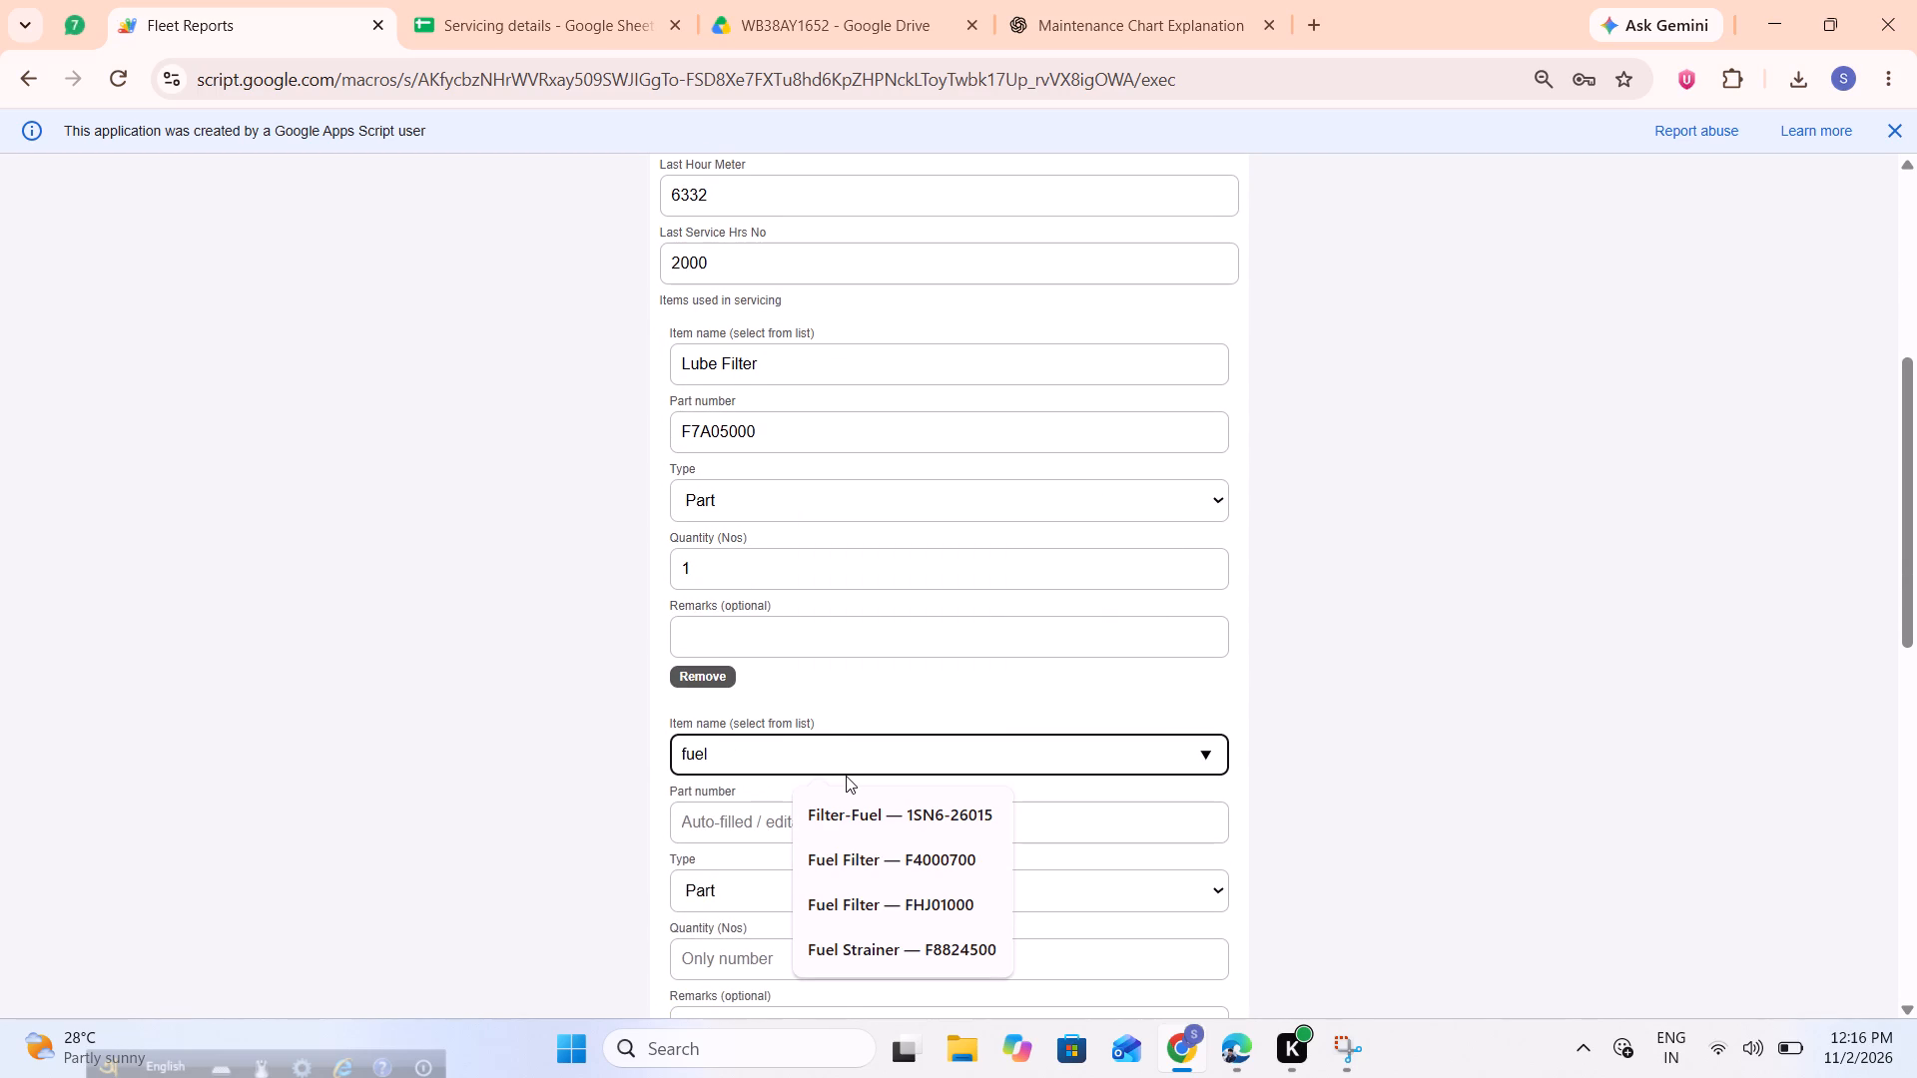
pyautogui.scroll(-2, 927, 895)
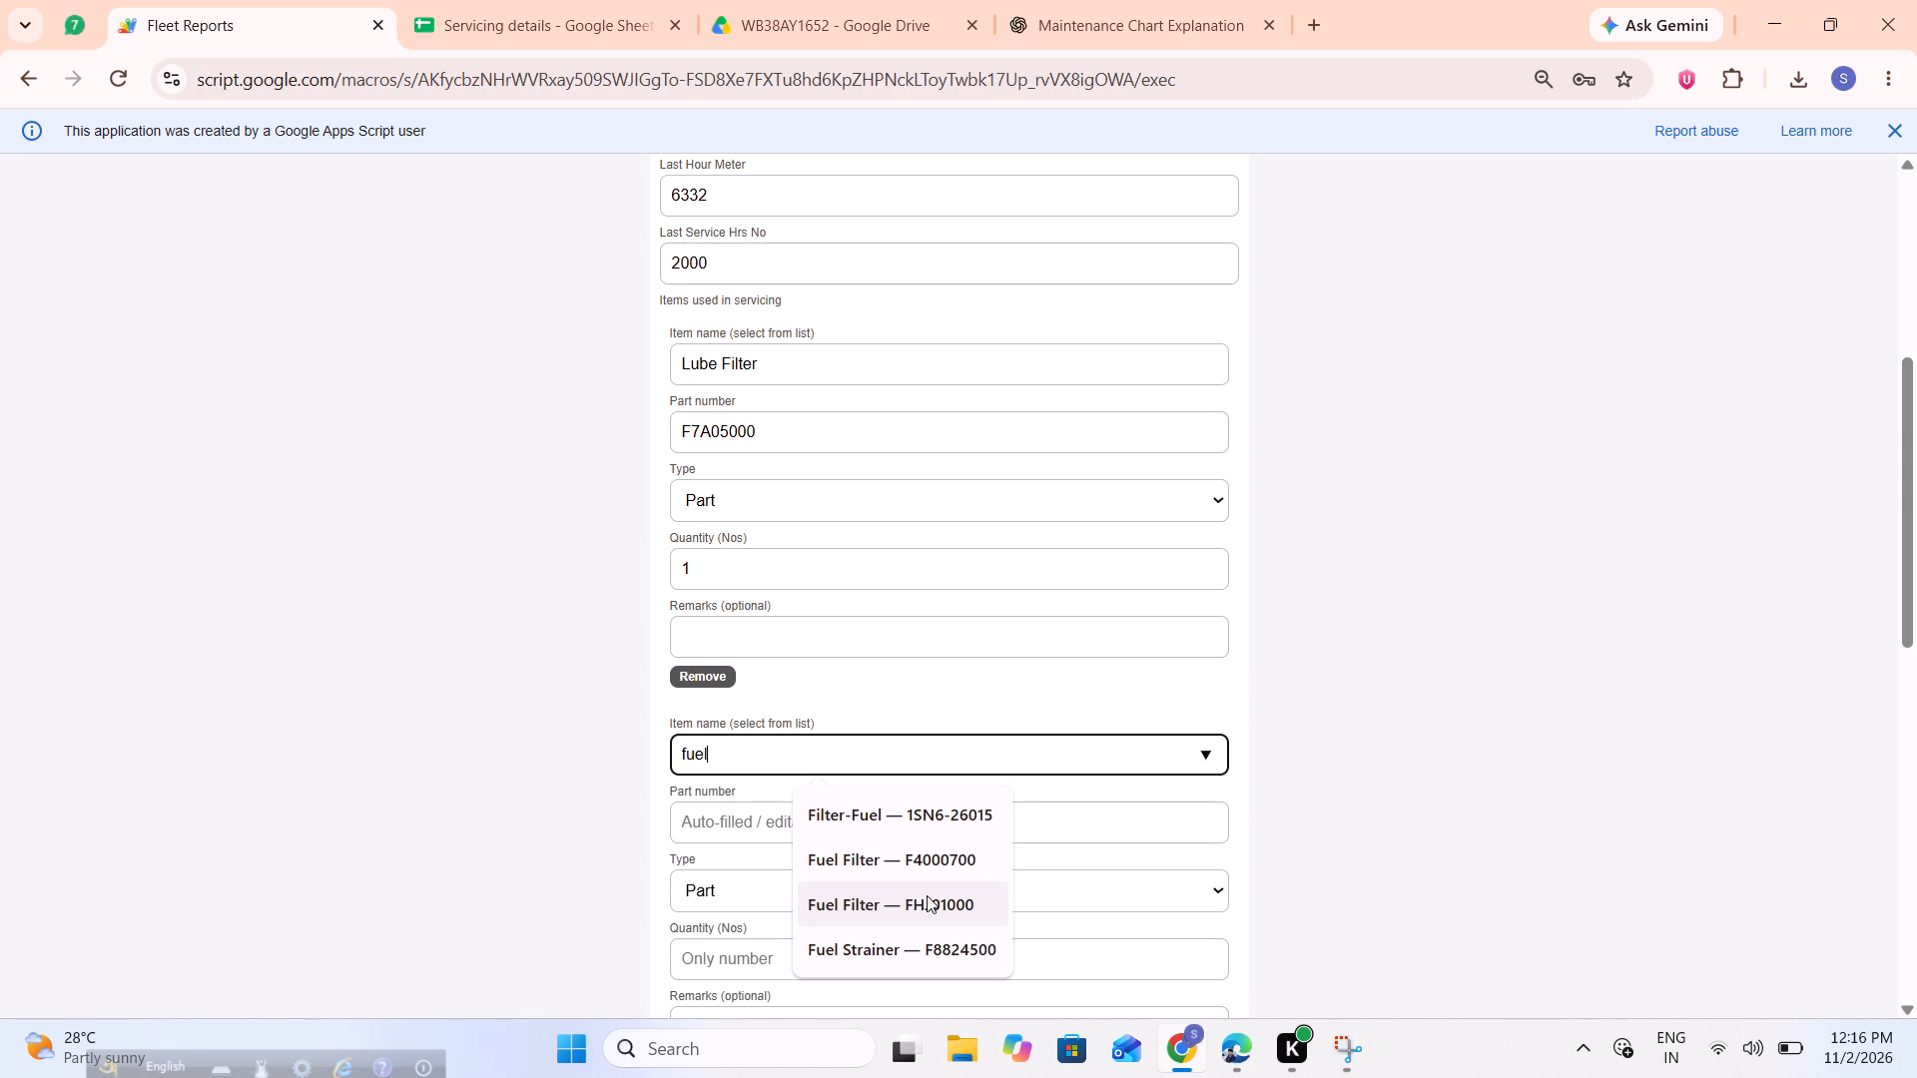
pyautogui.click(927, 895)
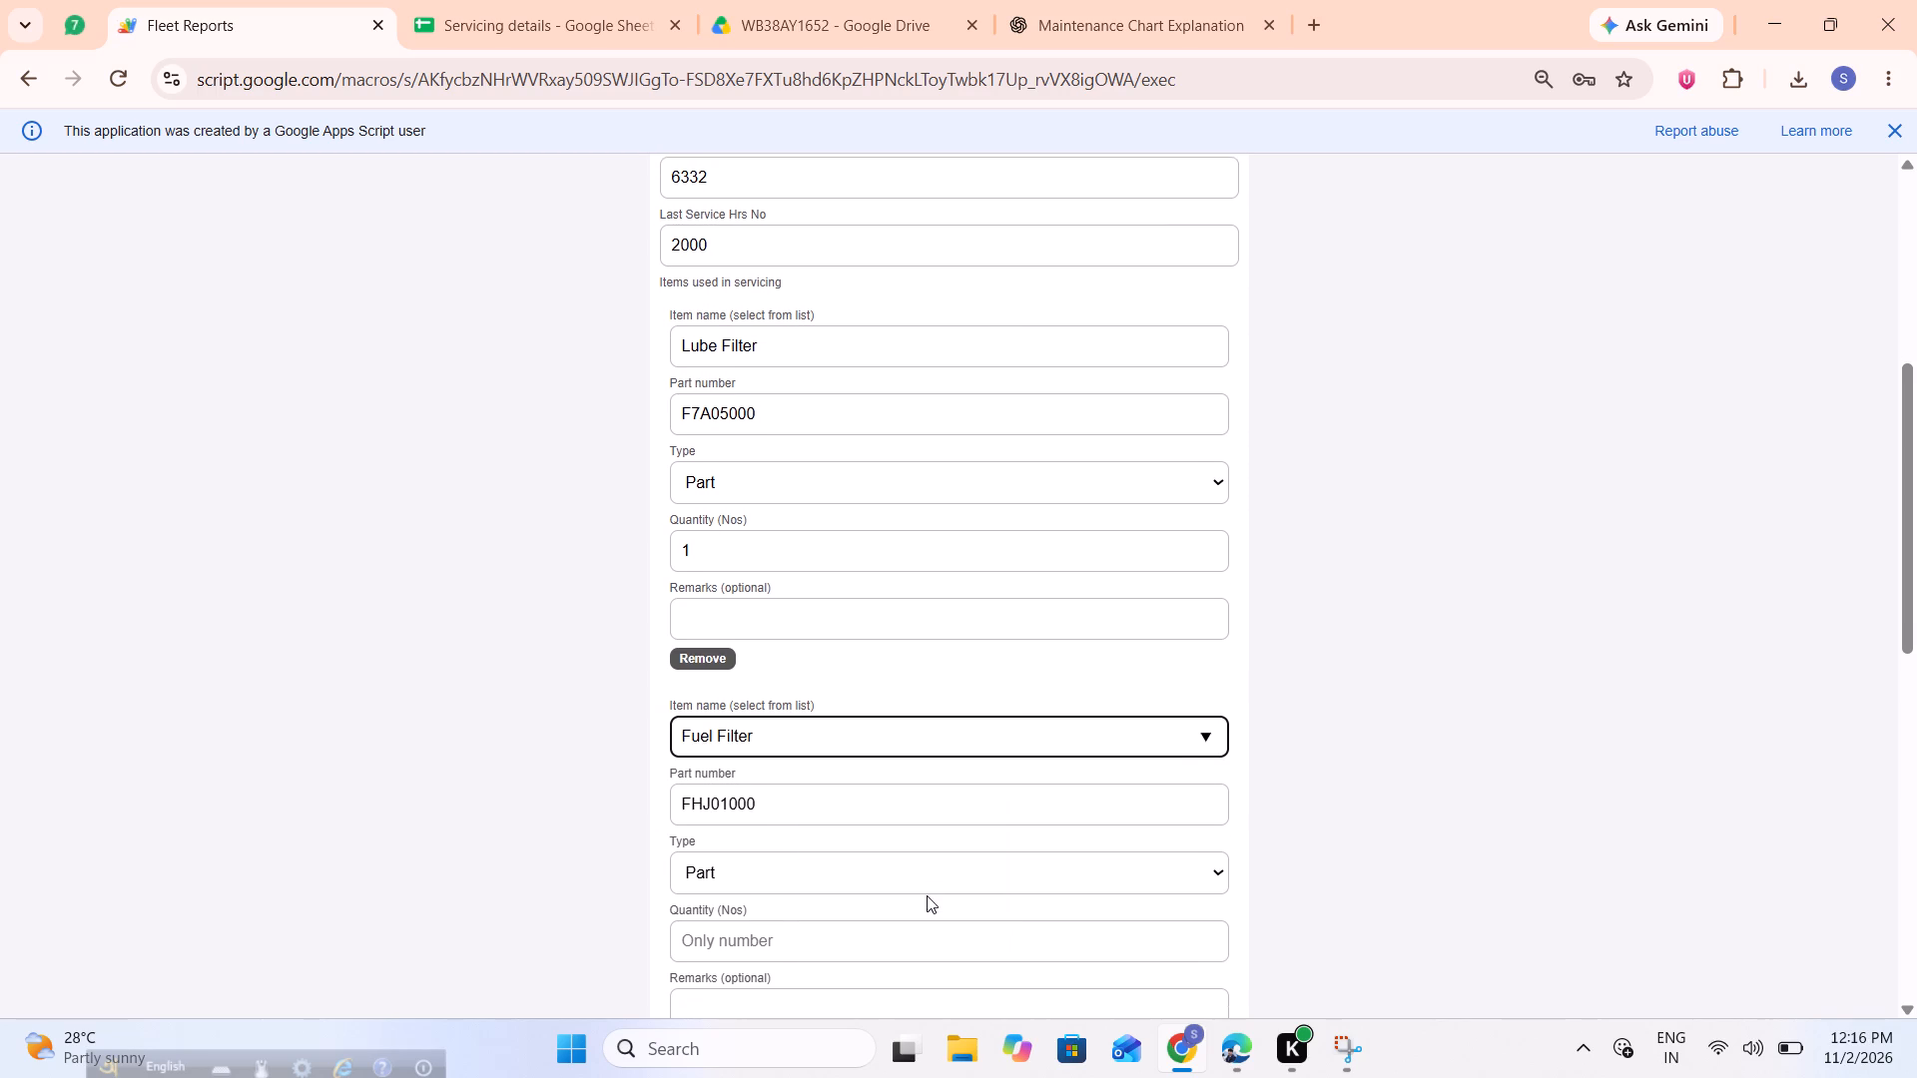
# Replace the Fuel Filter's part number with P550248.
pyautogui.click(882, 806)
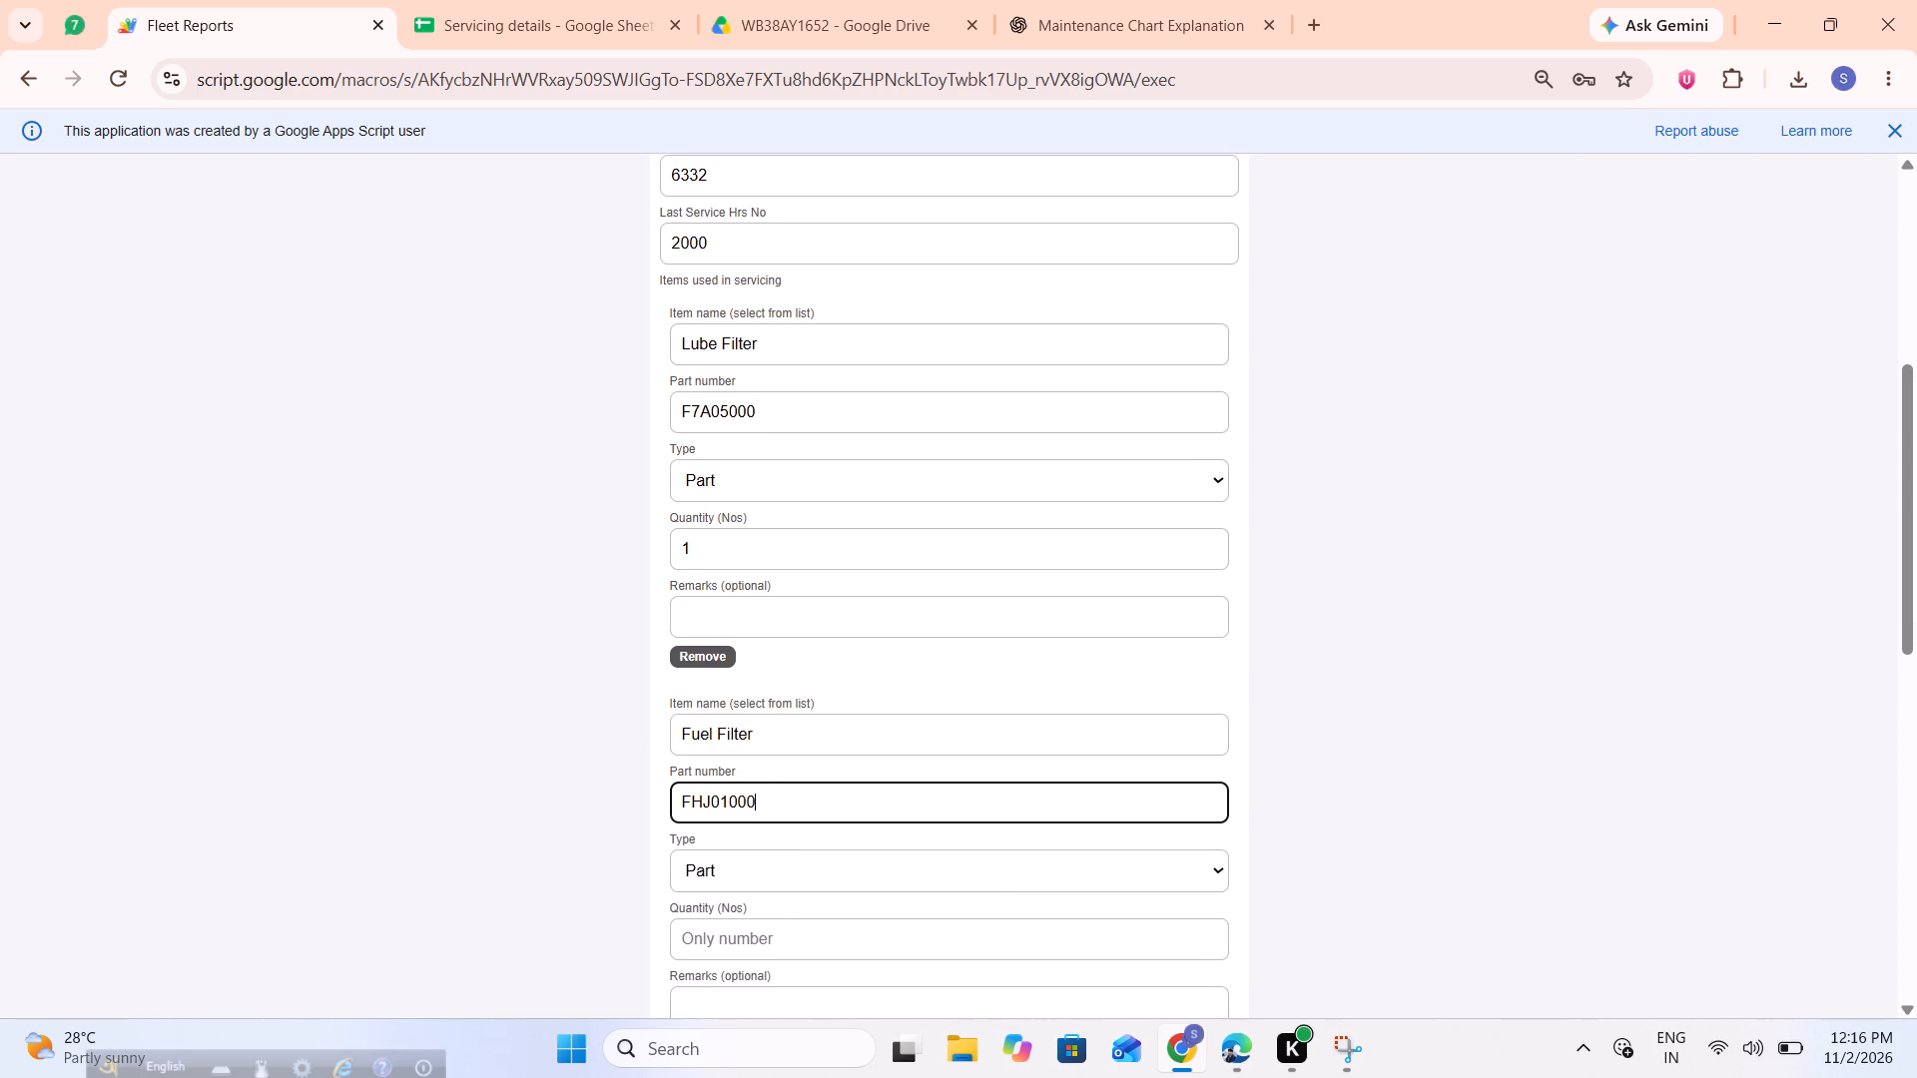
pyautogui.press('BackSpace')
pyautogui.press('BackSpace')
pyautogui.press('BackSpace')
pyautogui.press('BackSpace')
pyautogui.press('BackSpace')
pyautogui.press('BackSpace')
pyautogui.press('BackSpace')
pyautogui.press('BackSpace')
pyautogui.press('5')
pyautogui.press('5')
pyautogui.write('02')
pyautogui.write('48')
pyautogui.moveTo(880, 790); pyautogui.dragTo(823, 909)
pyautogui.click(823, 909)
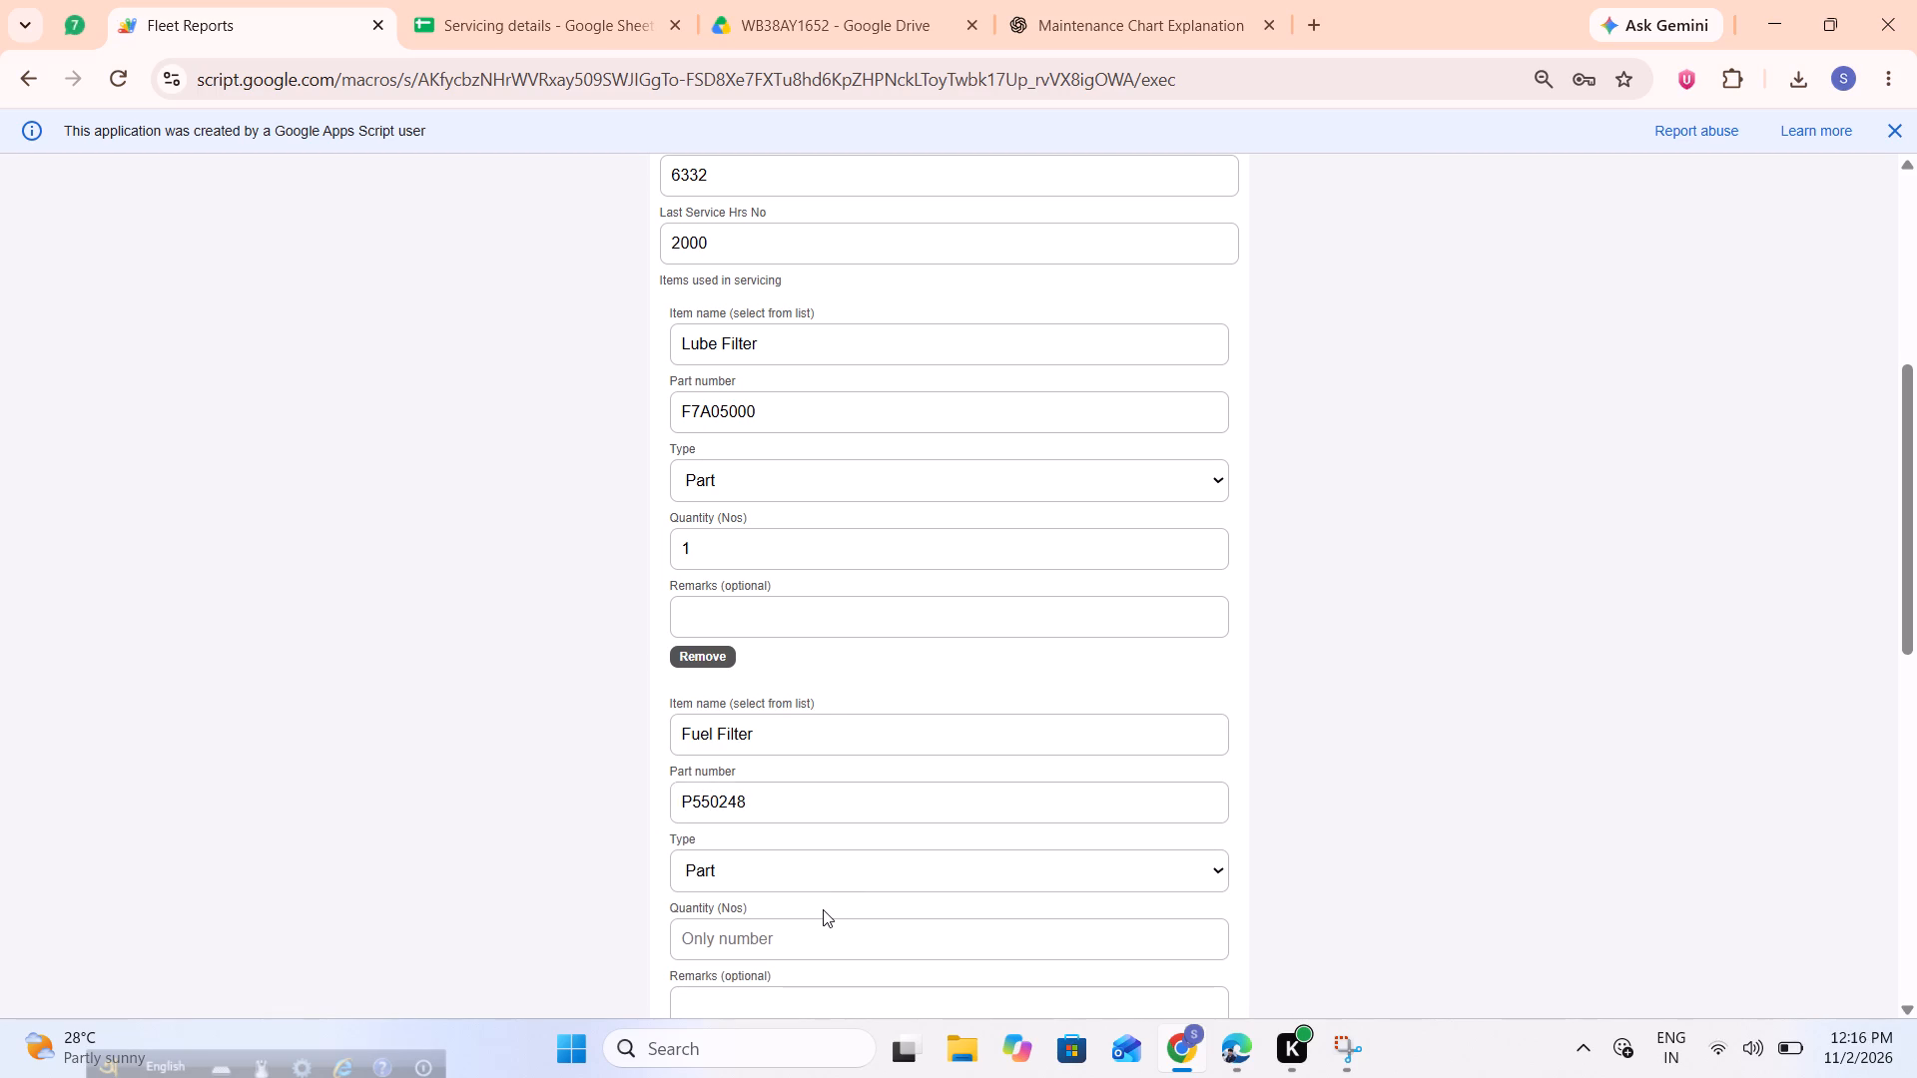
# Set the Fuel Filter's quantity to 1.
pyautogui.click(786, 939)
pyautogui.press('1')
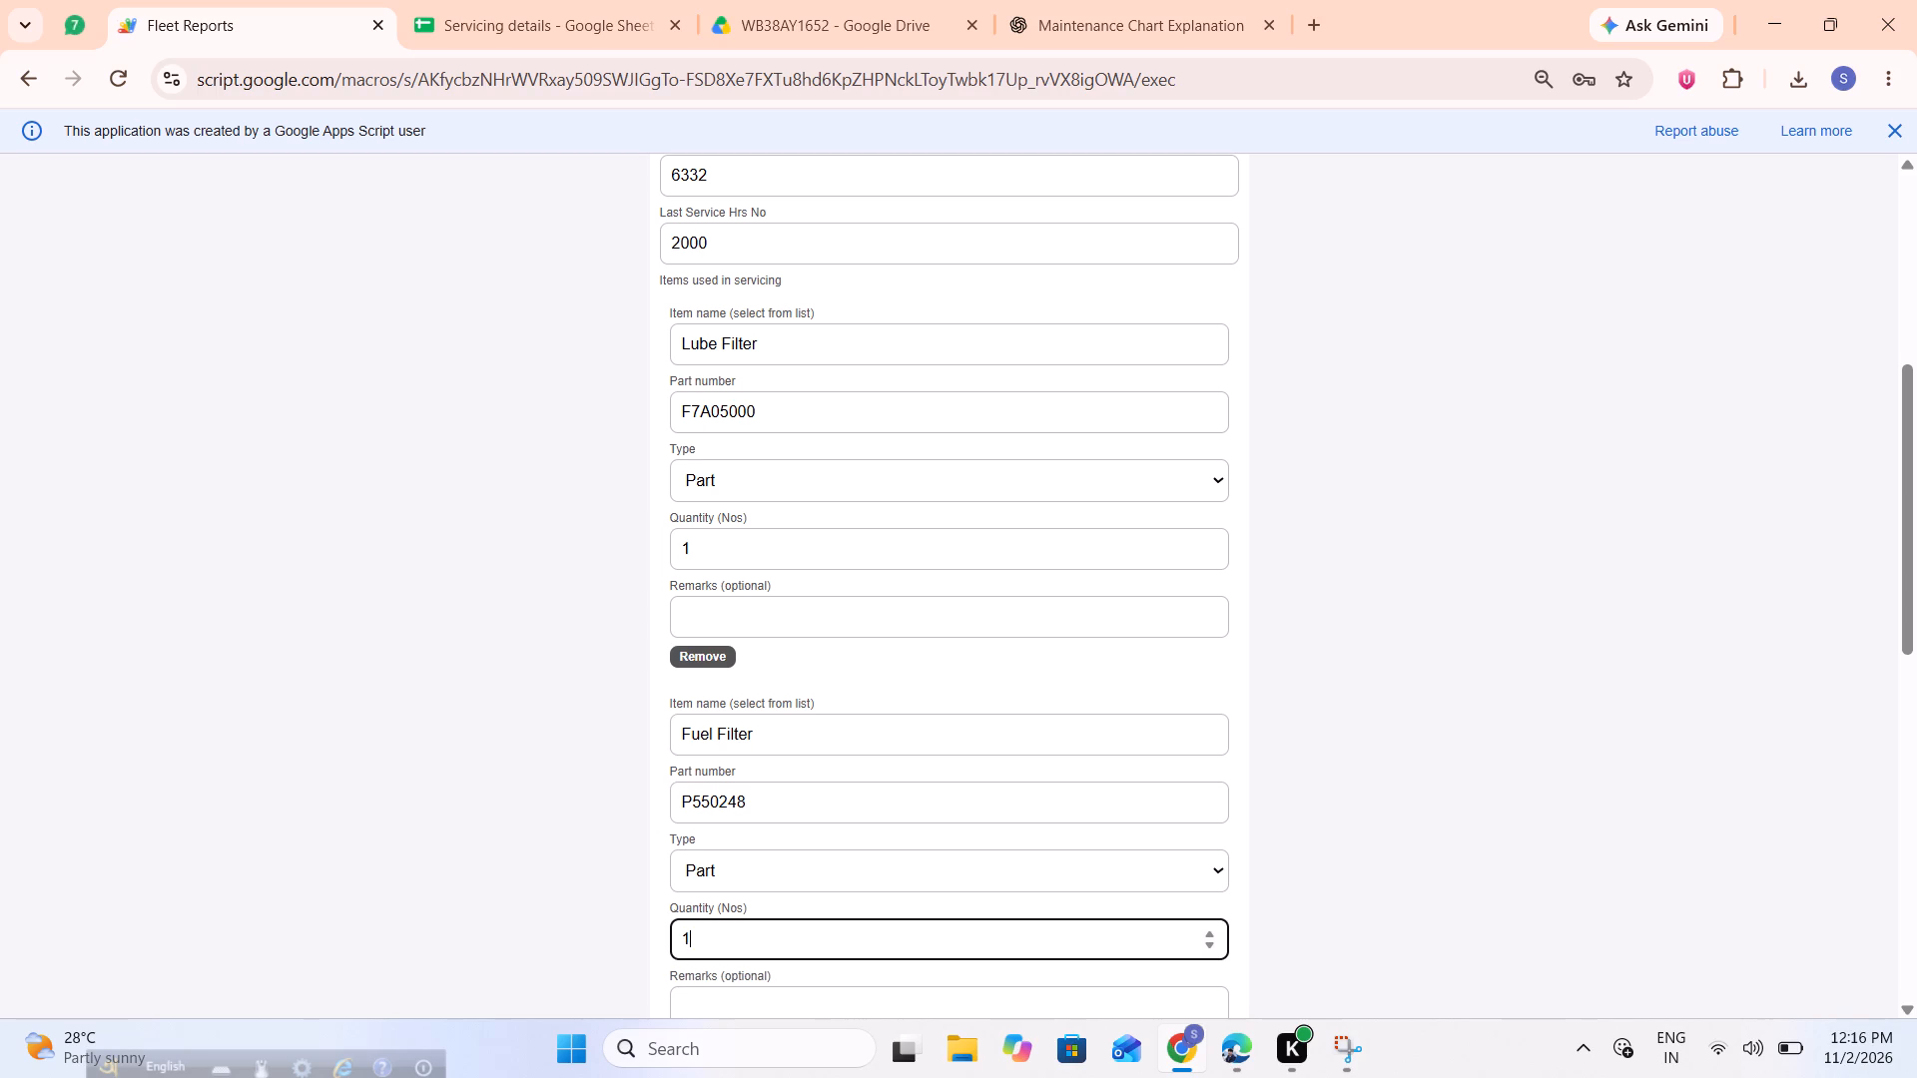
pyautogui.click(723, 898)
pyautogui.scroll(-2, 723, 898)
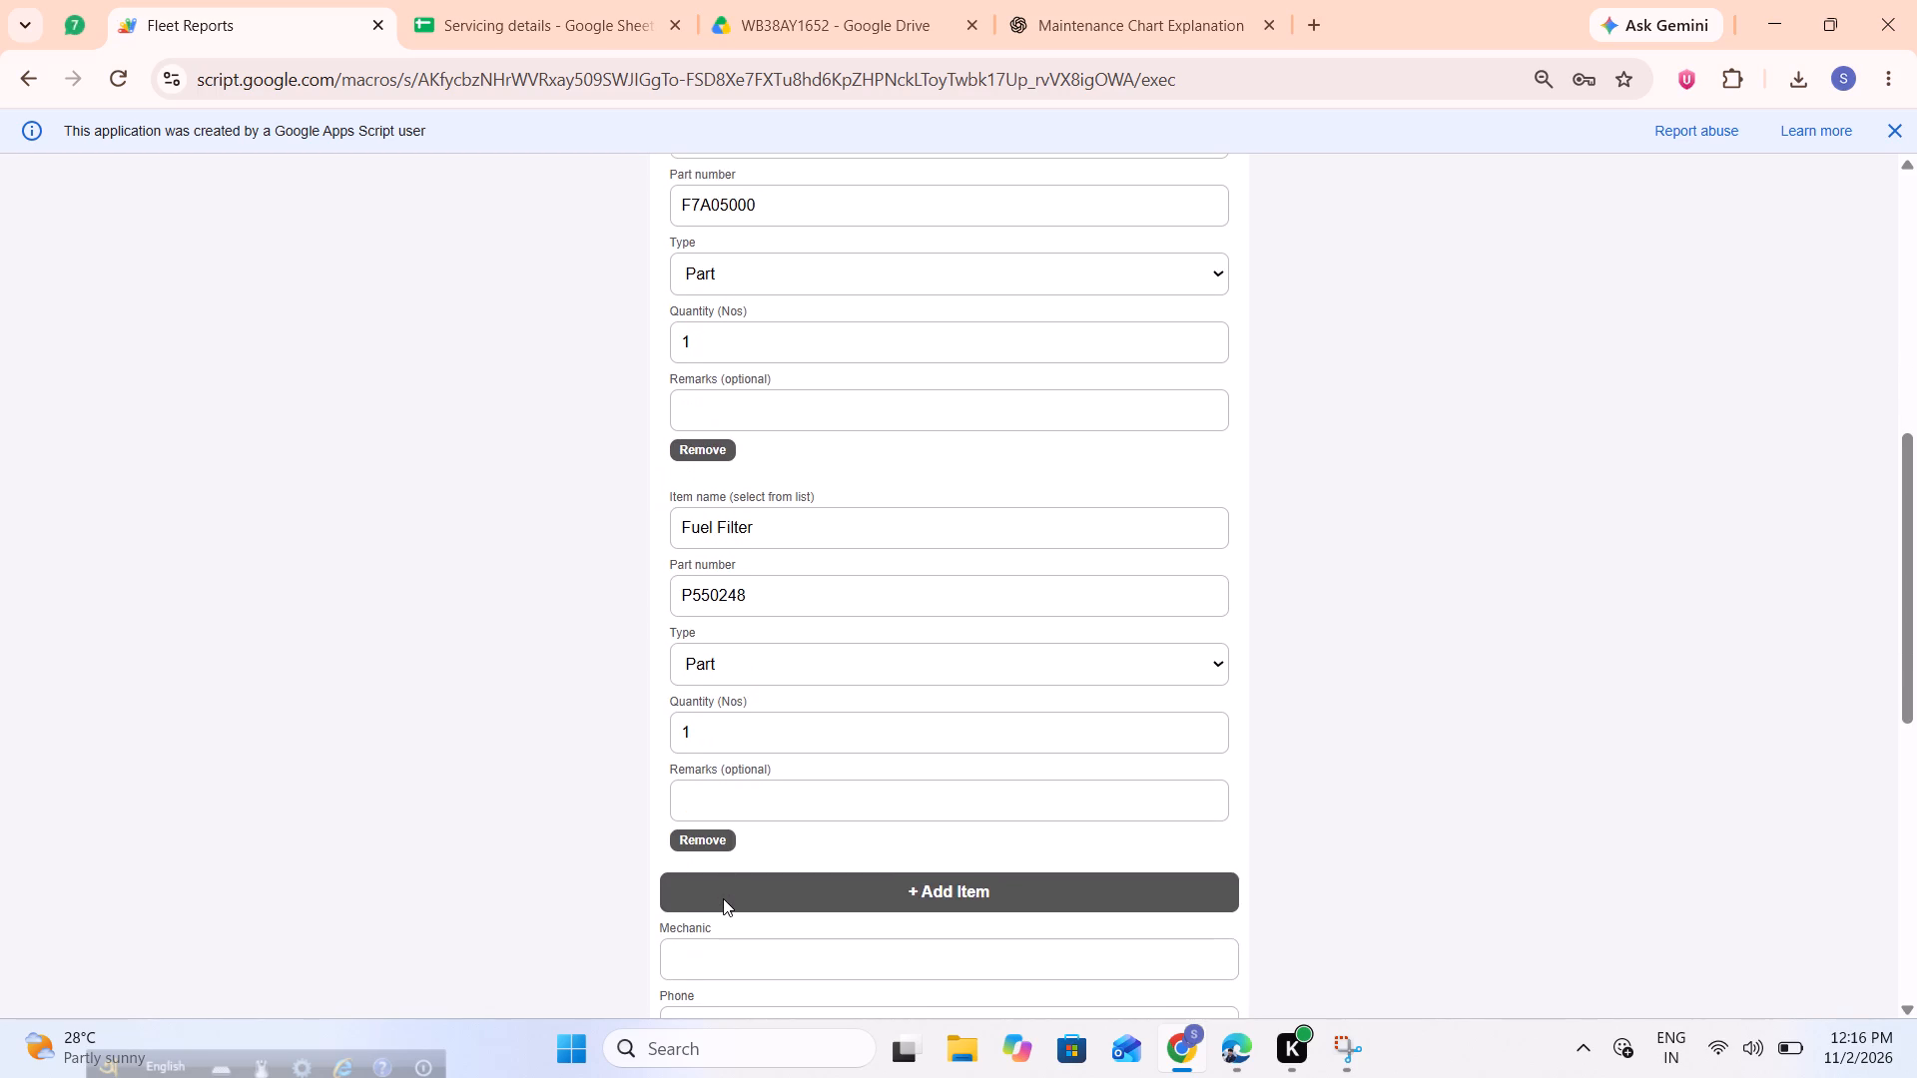
pyautogui.click(723, 898)
pyautogui.scroll(-2, 723, 898)
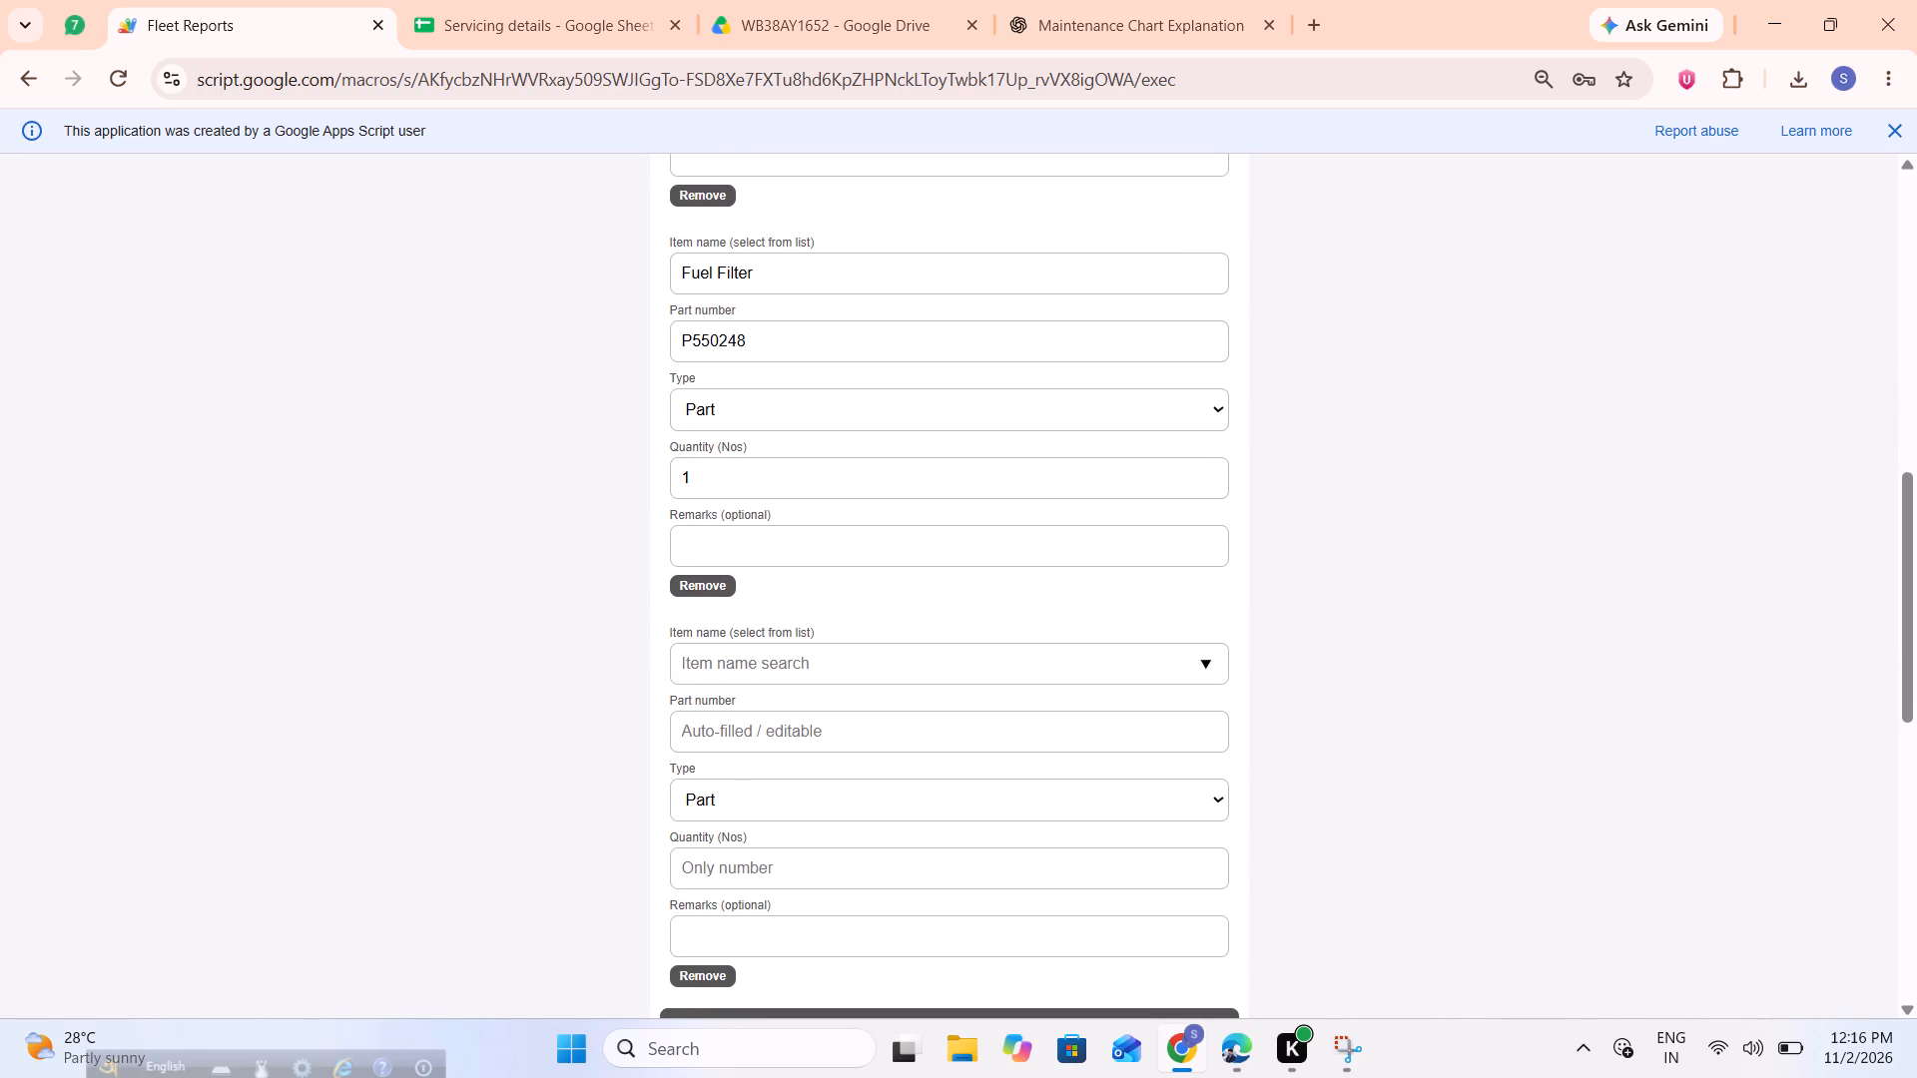
pyautogui.click(721, 677)
pyautogui.write('AIR FILTER')
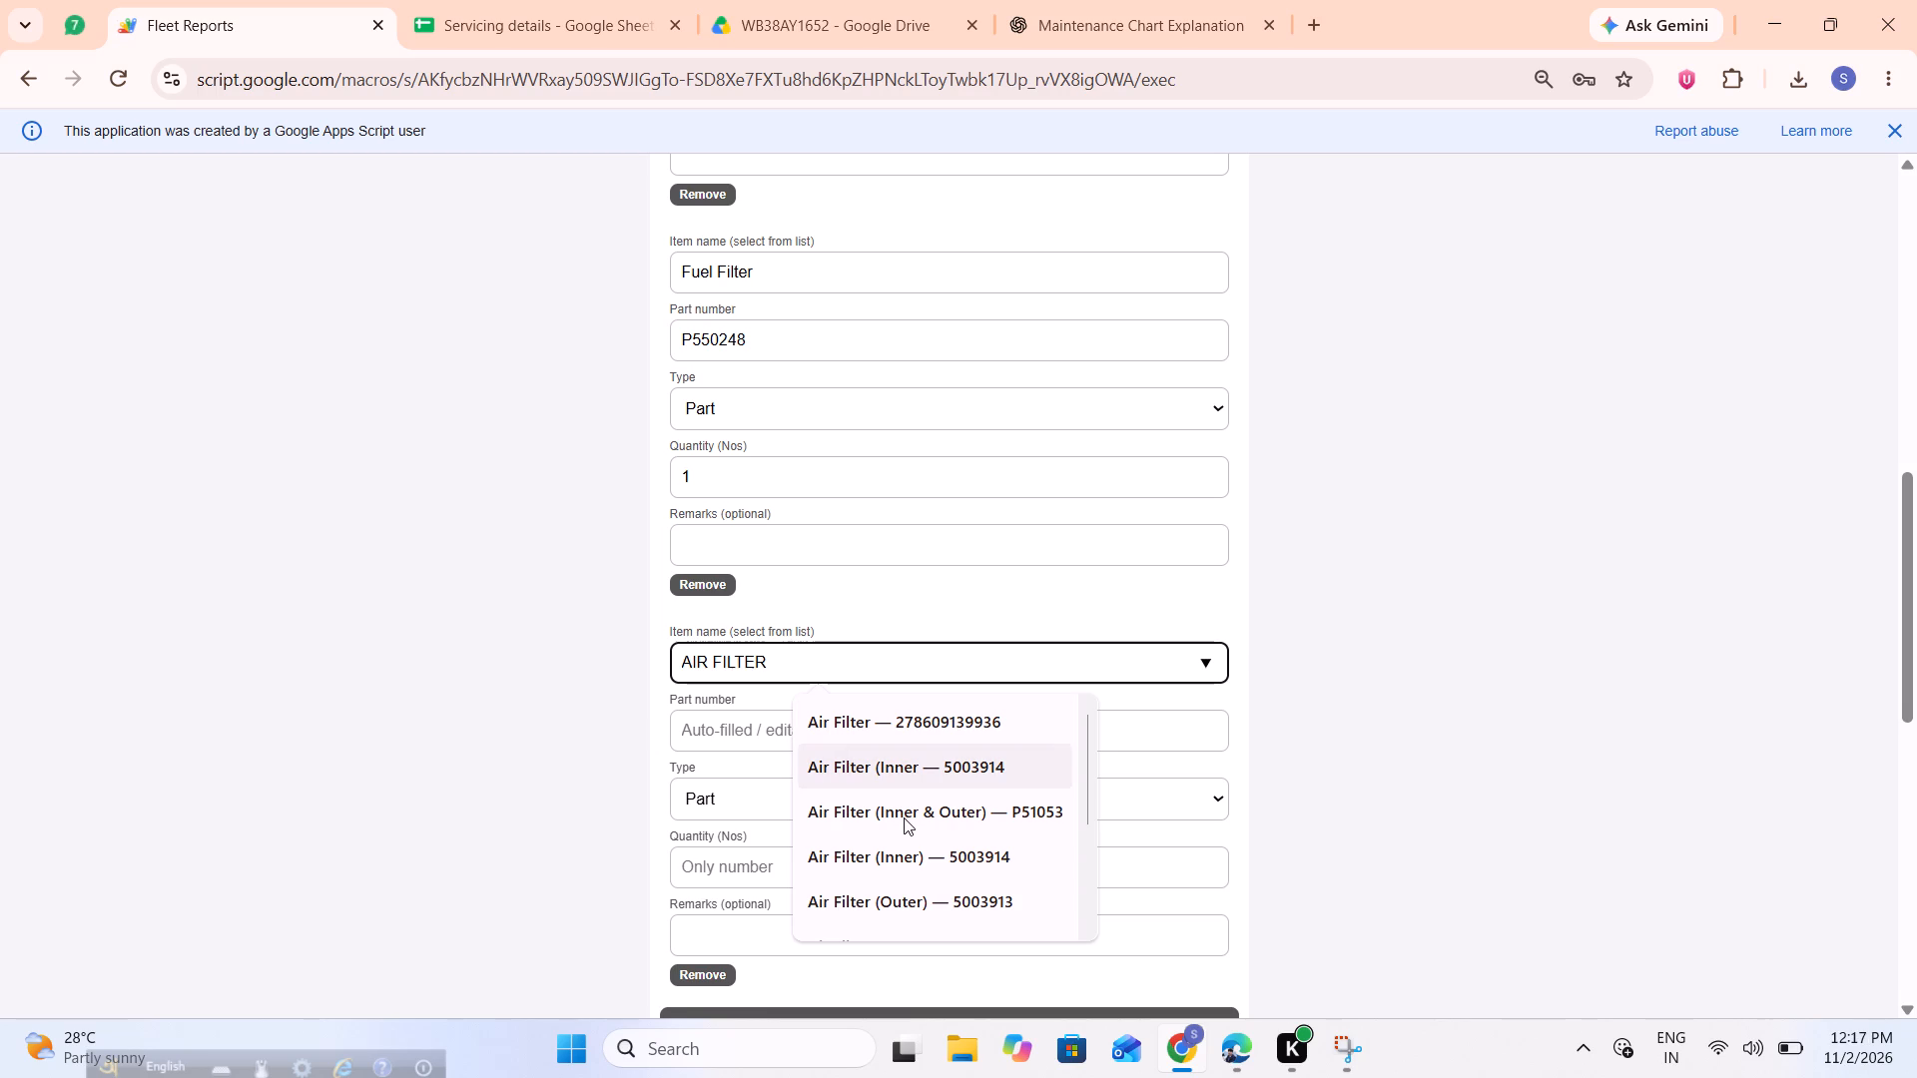
pyautogui.scroll(-1, 904, 817)
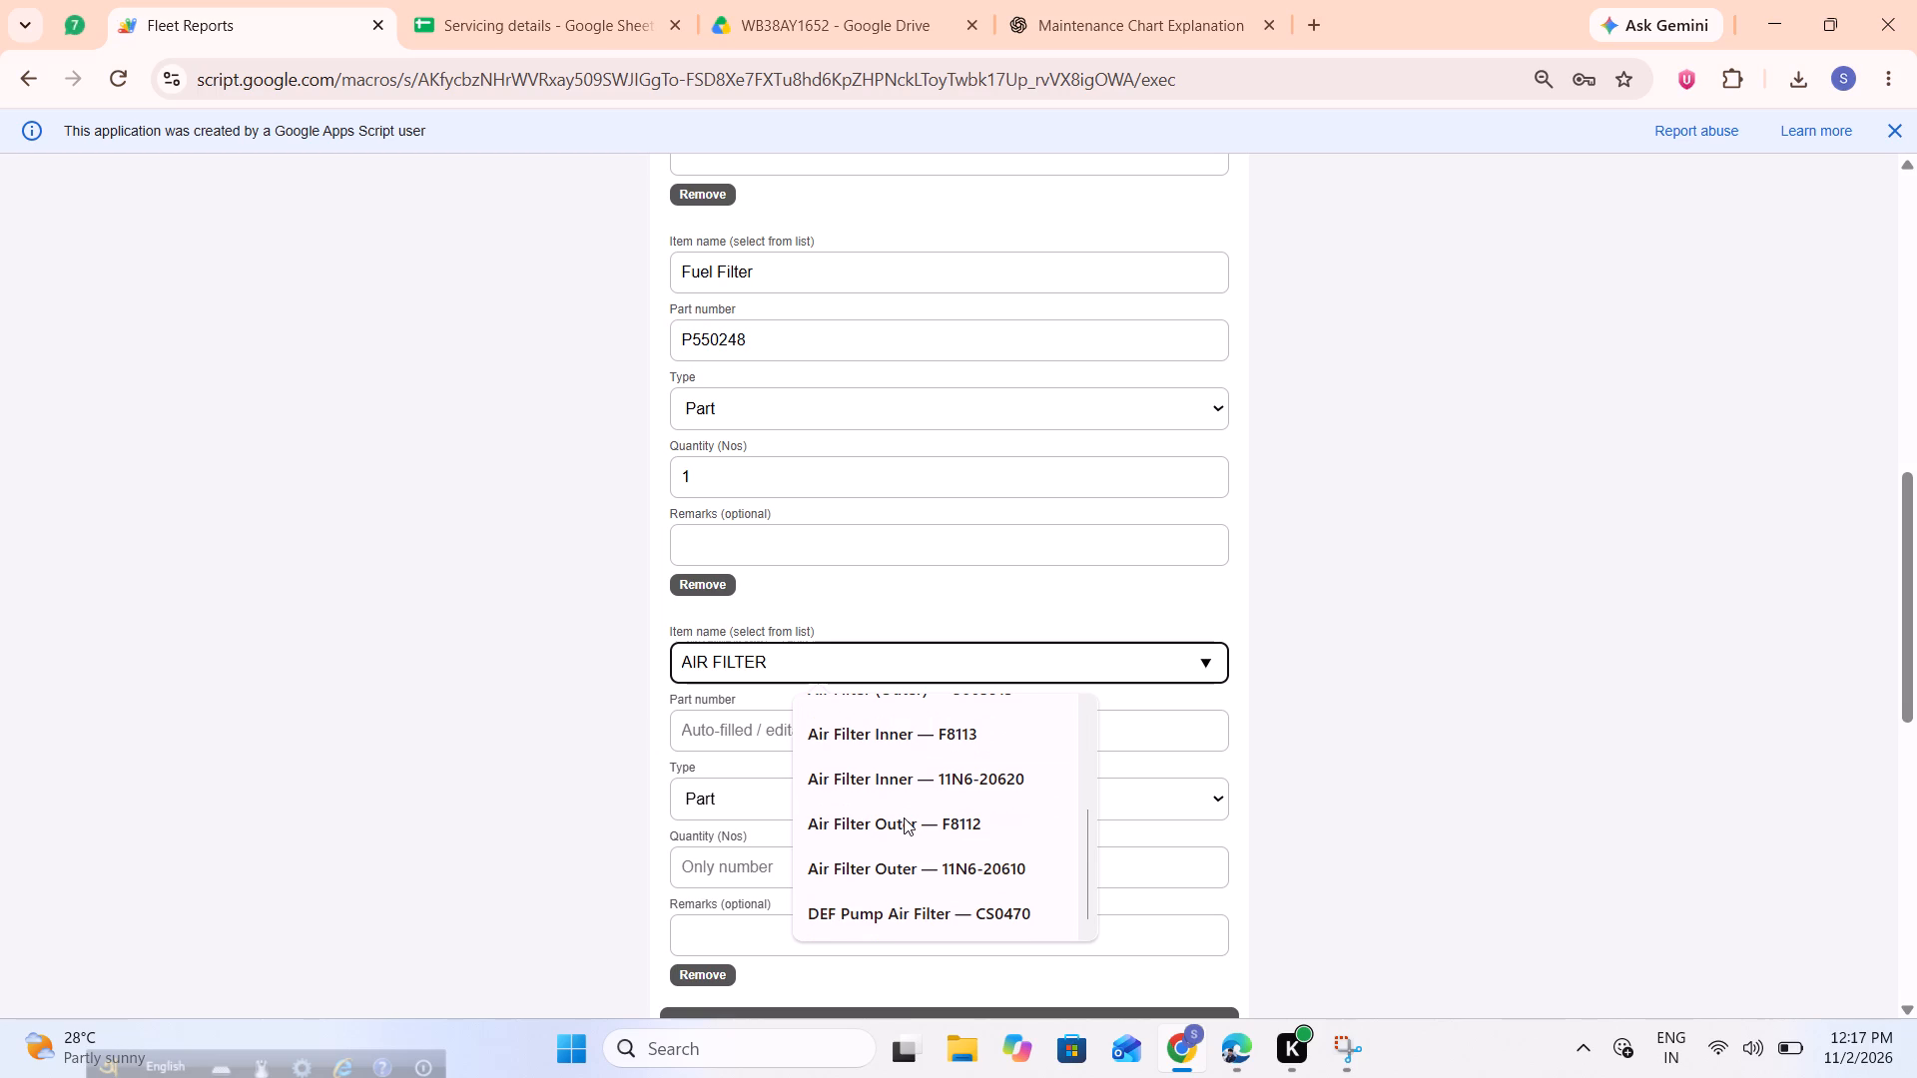
pyautogui.scroll(2, 904, 817)
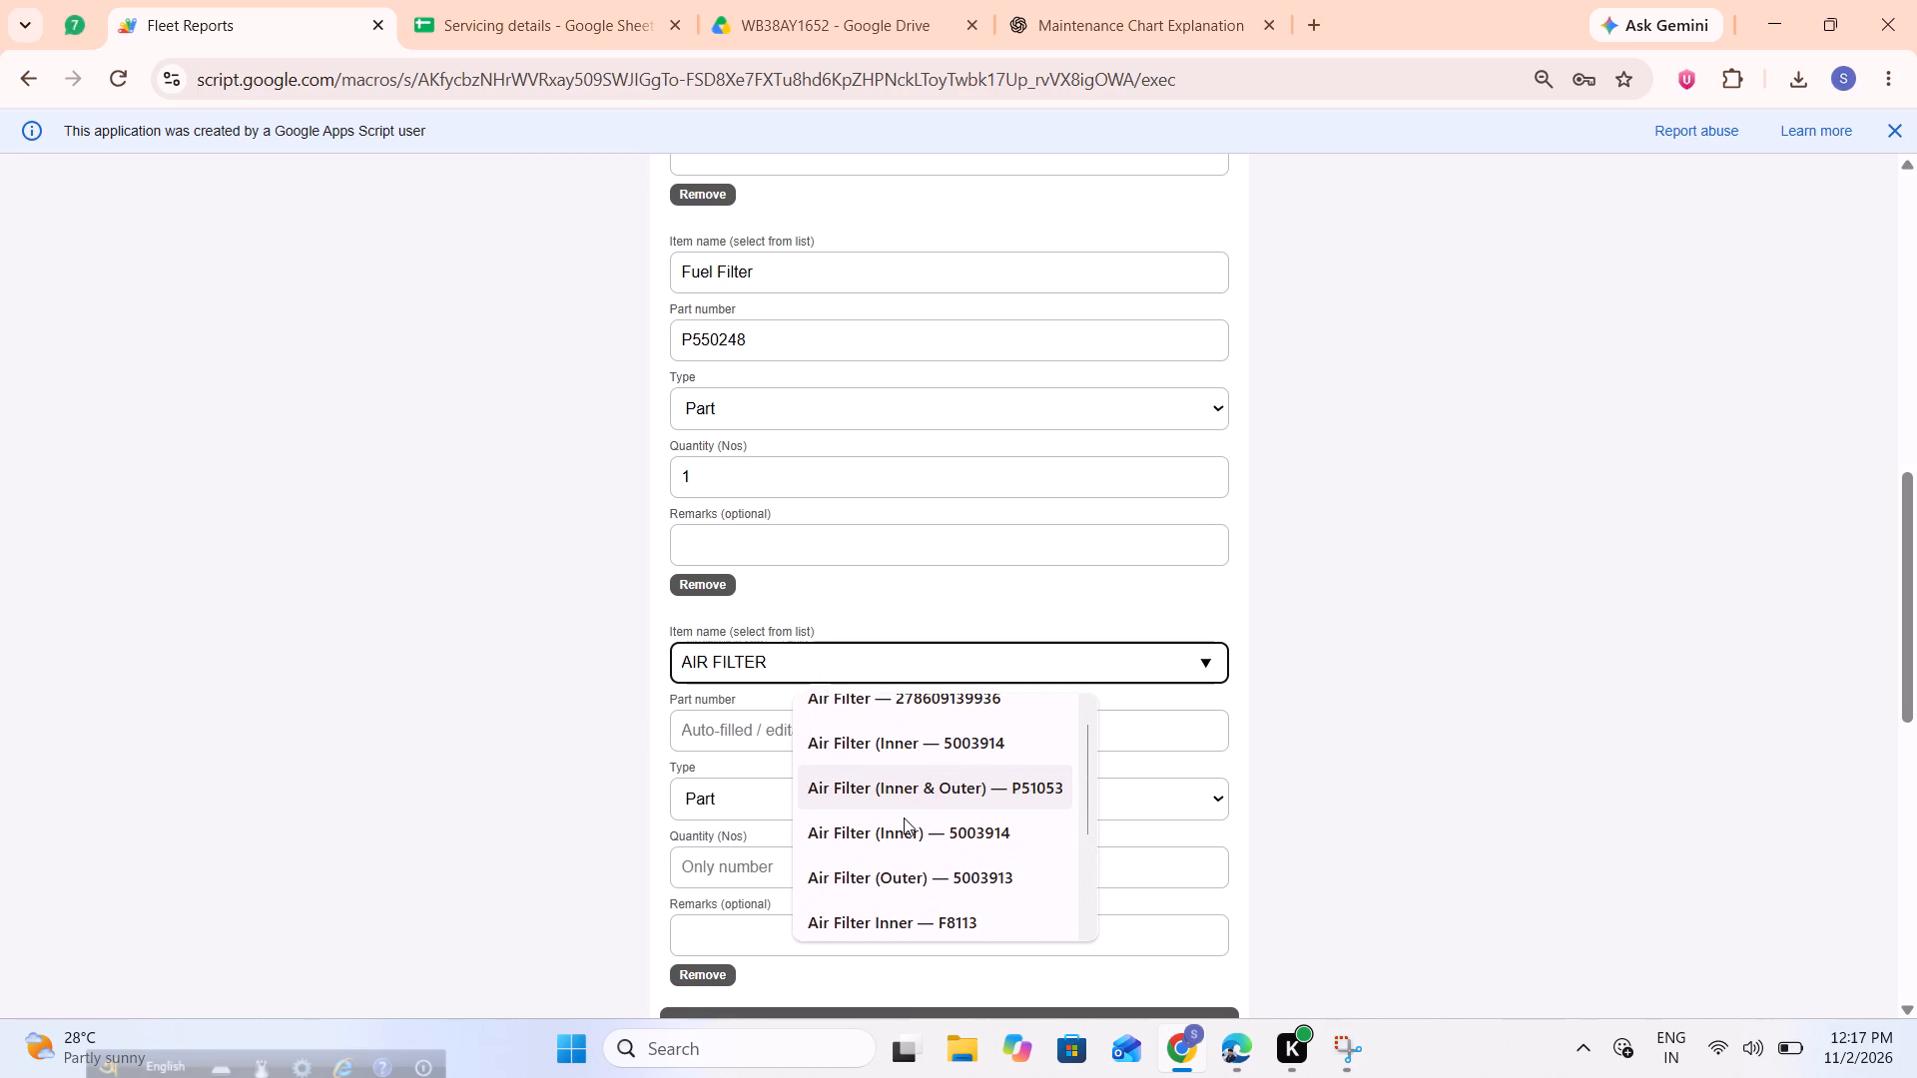
pyautogui.scroll(1, 904, 817)
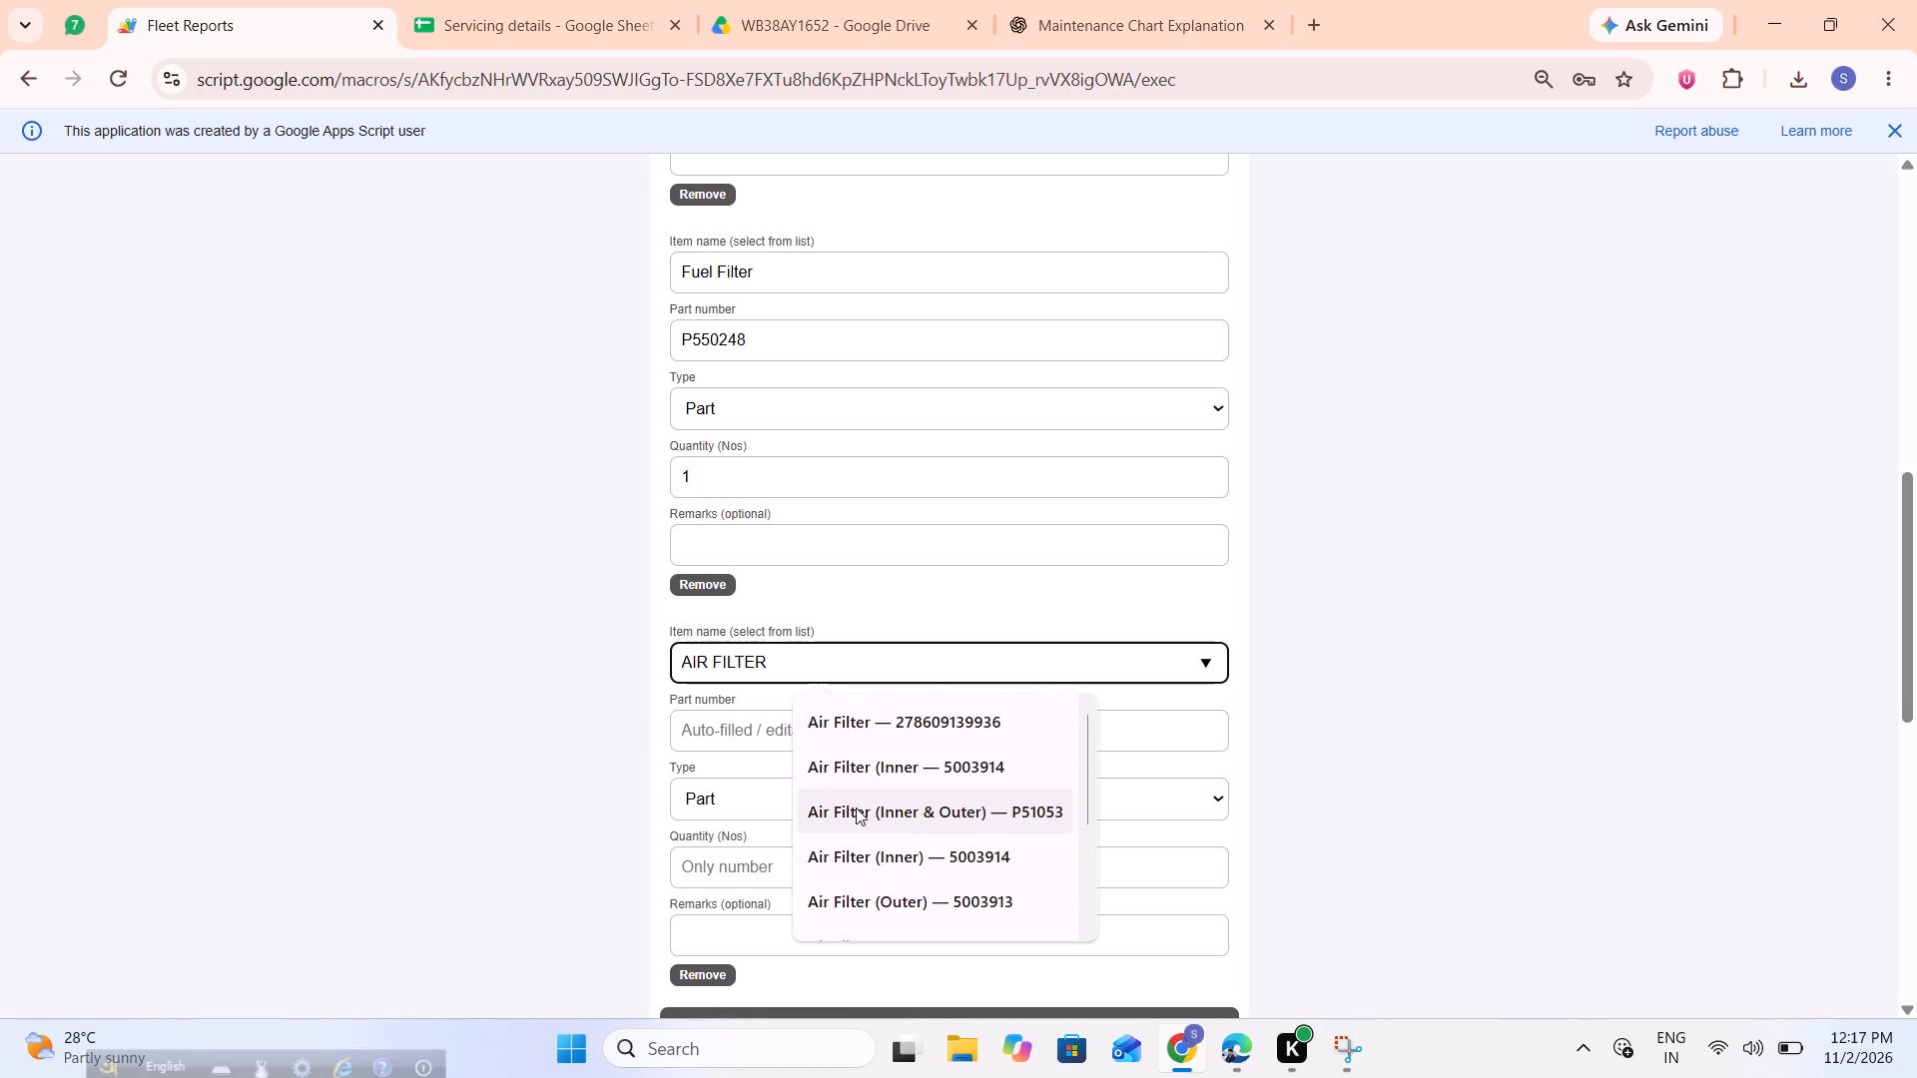
pyautogui.click(863, 726)
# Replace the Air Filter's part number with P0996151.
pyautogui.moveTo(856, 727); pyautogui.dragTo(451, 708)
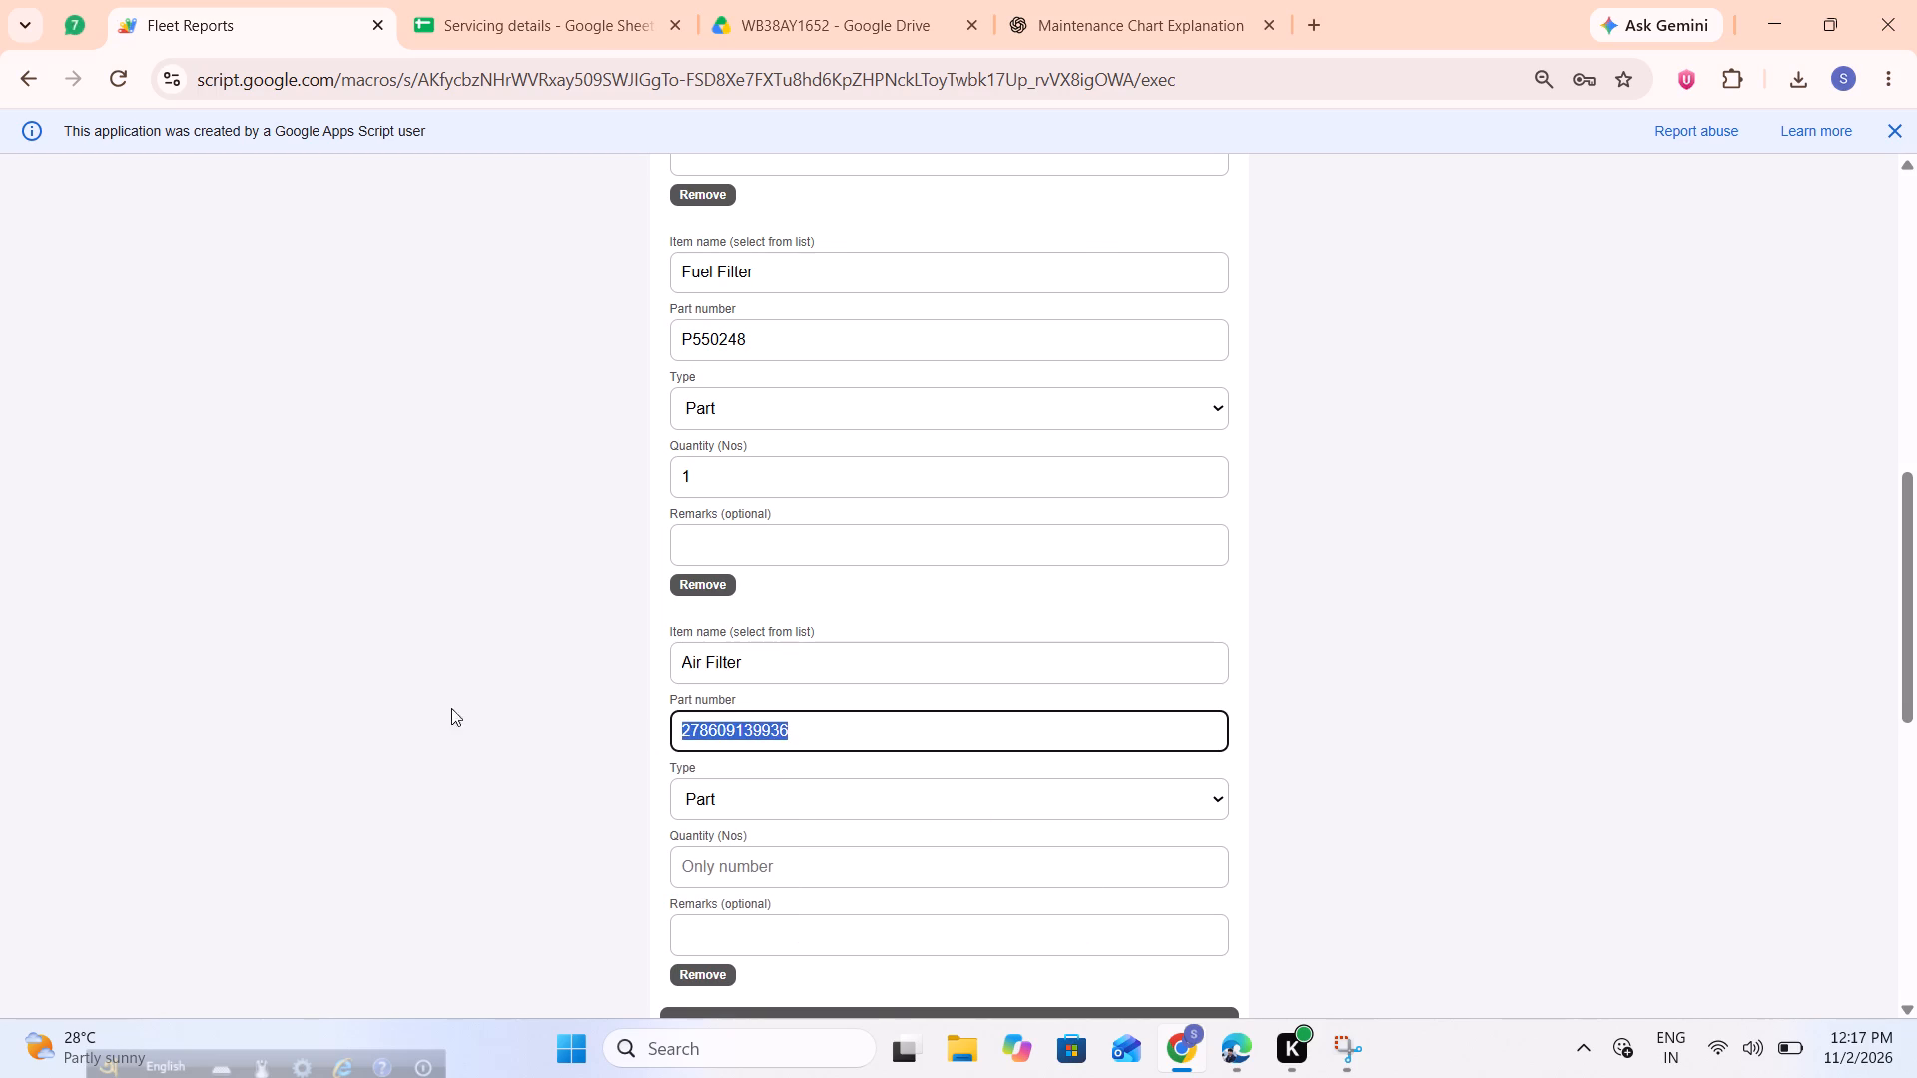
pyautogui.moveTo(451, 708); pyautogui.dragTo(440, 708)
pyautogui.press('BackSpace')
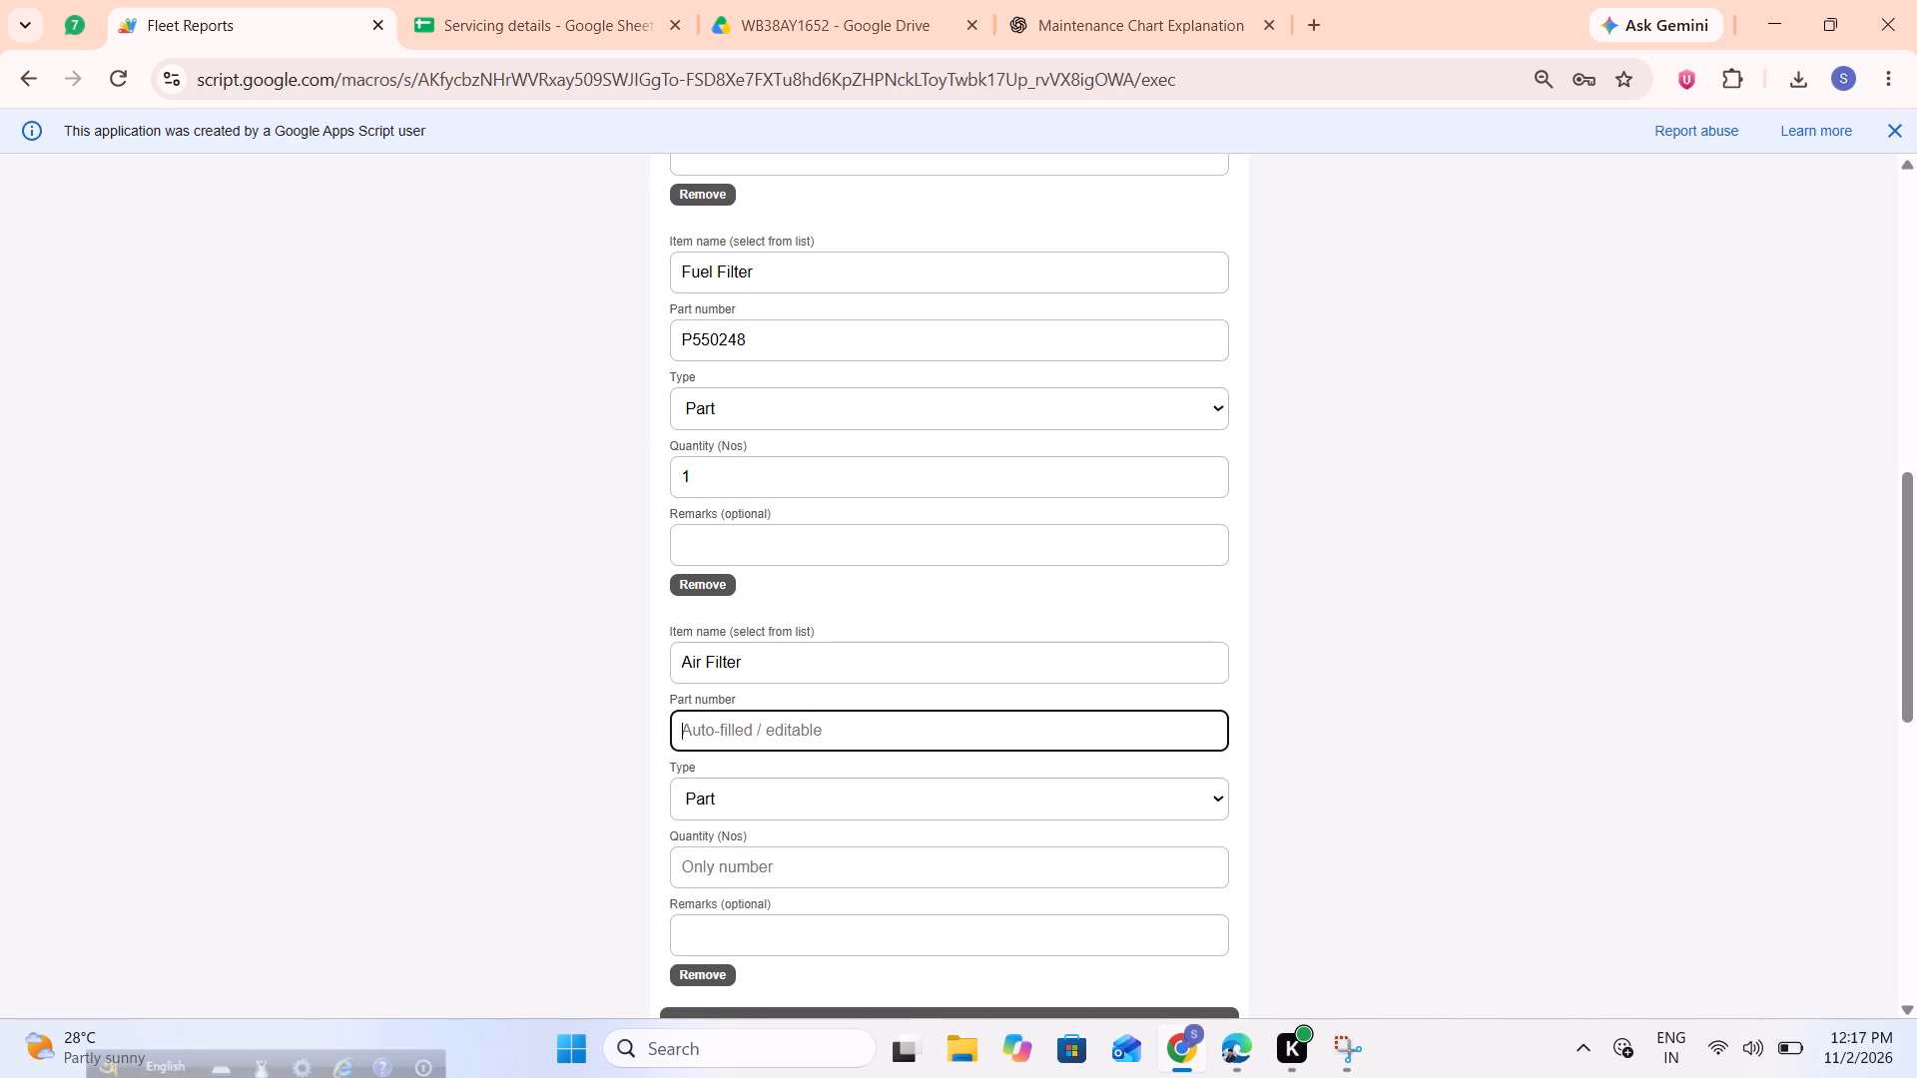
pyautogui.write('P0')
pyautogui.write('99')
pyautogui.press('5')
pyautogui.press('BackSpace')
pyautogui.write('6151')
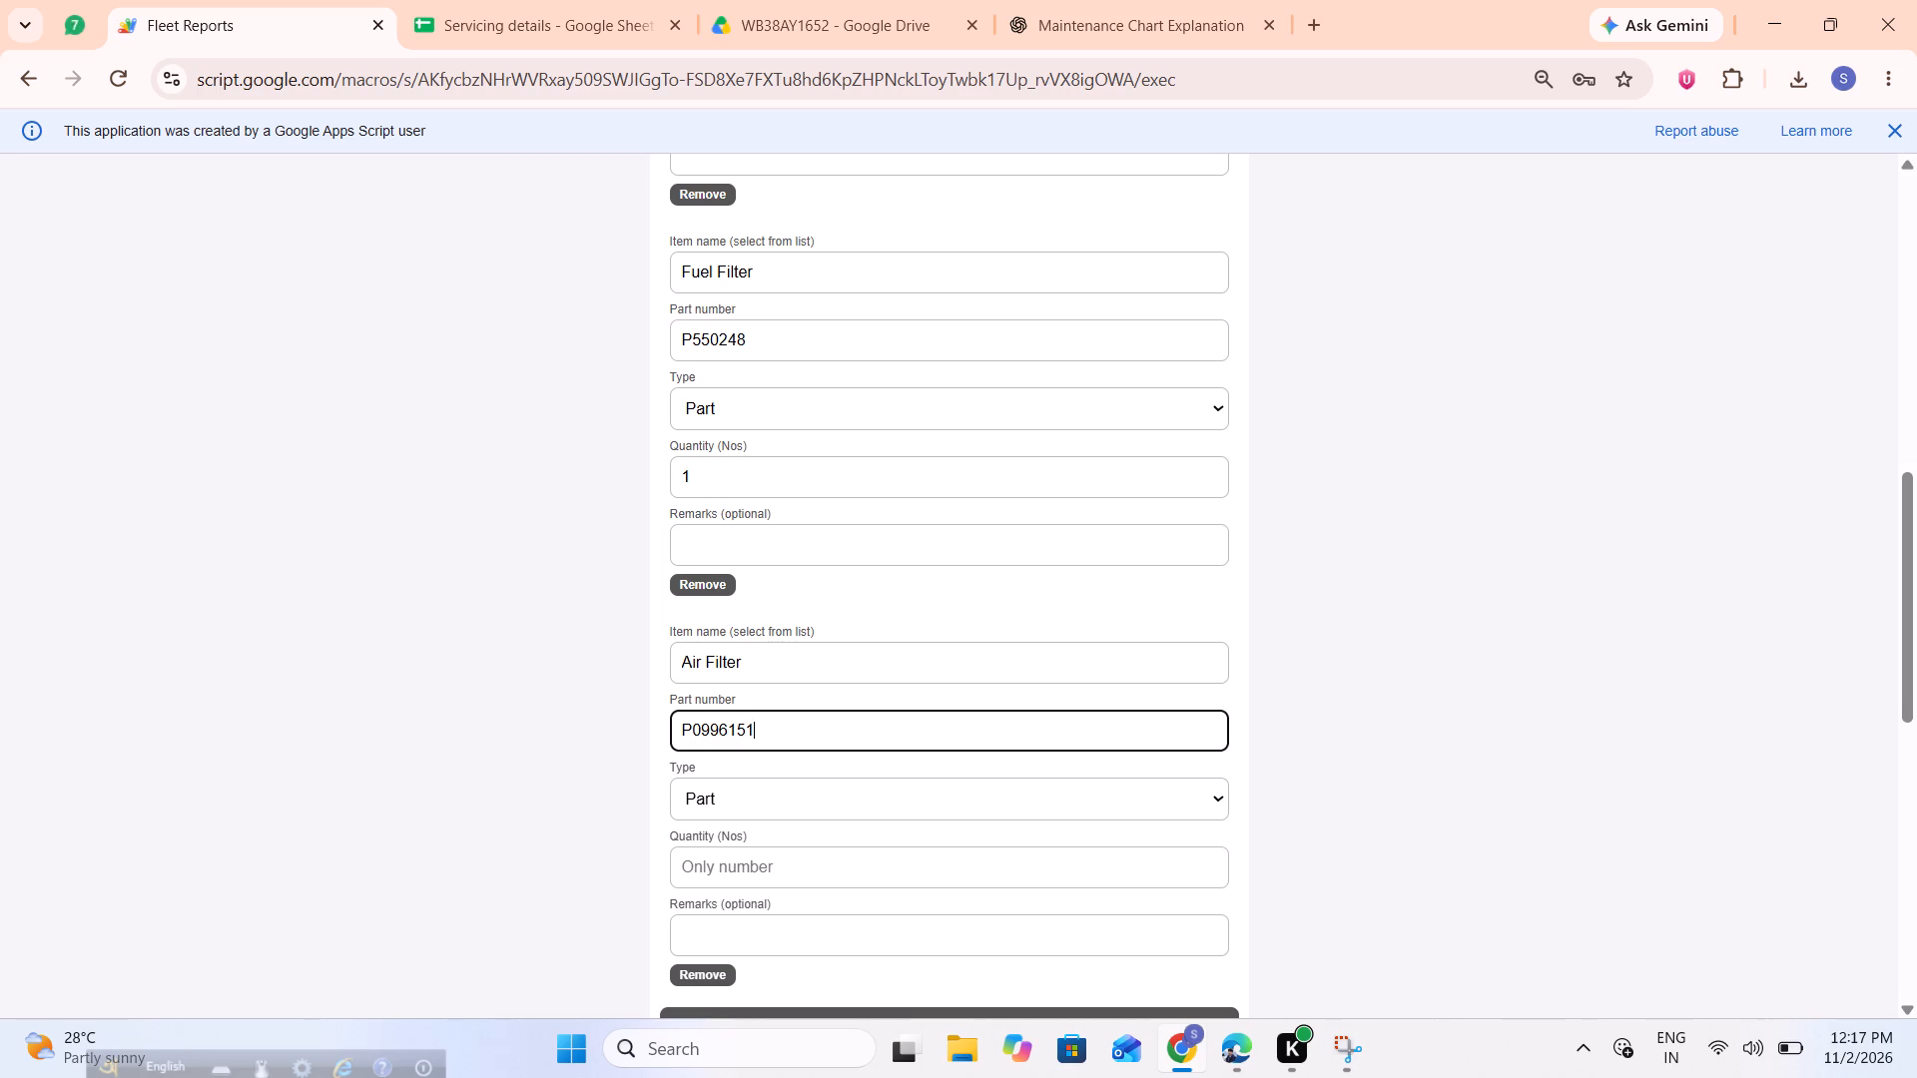
# Set the Air Filter's quantity to 1.
pyautogui.click(682, 859)
pyautogui.press('1')
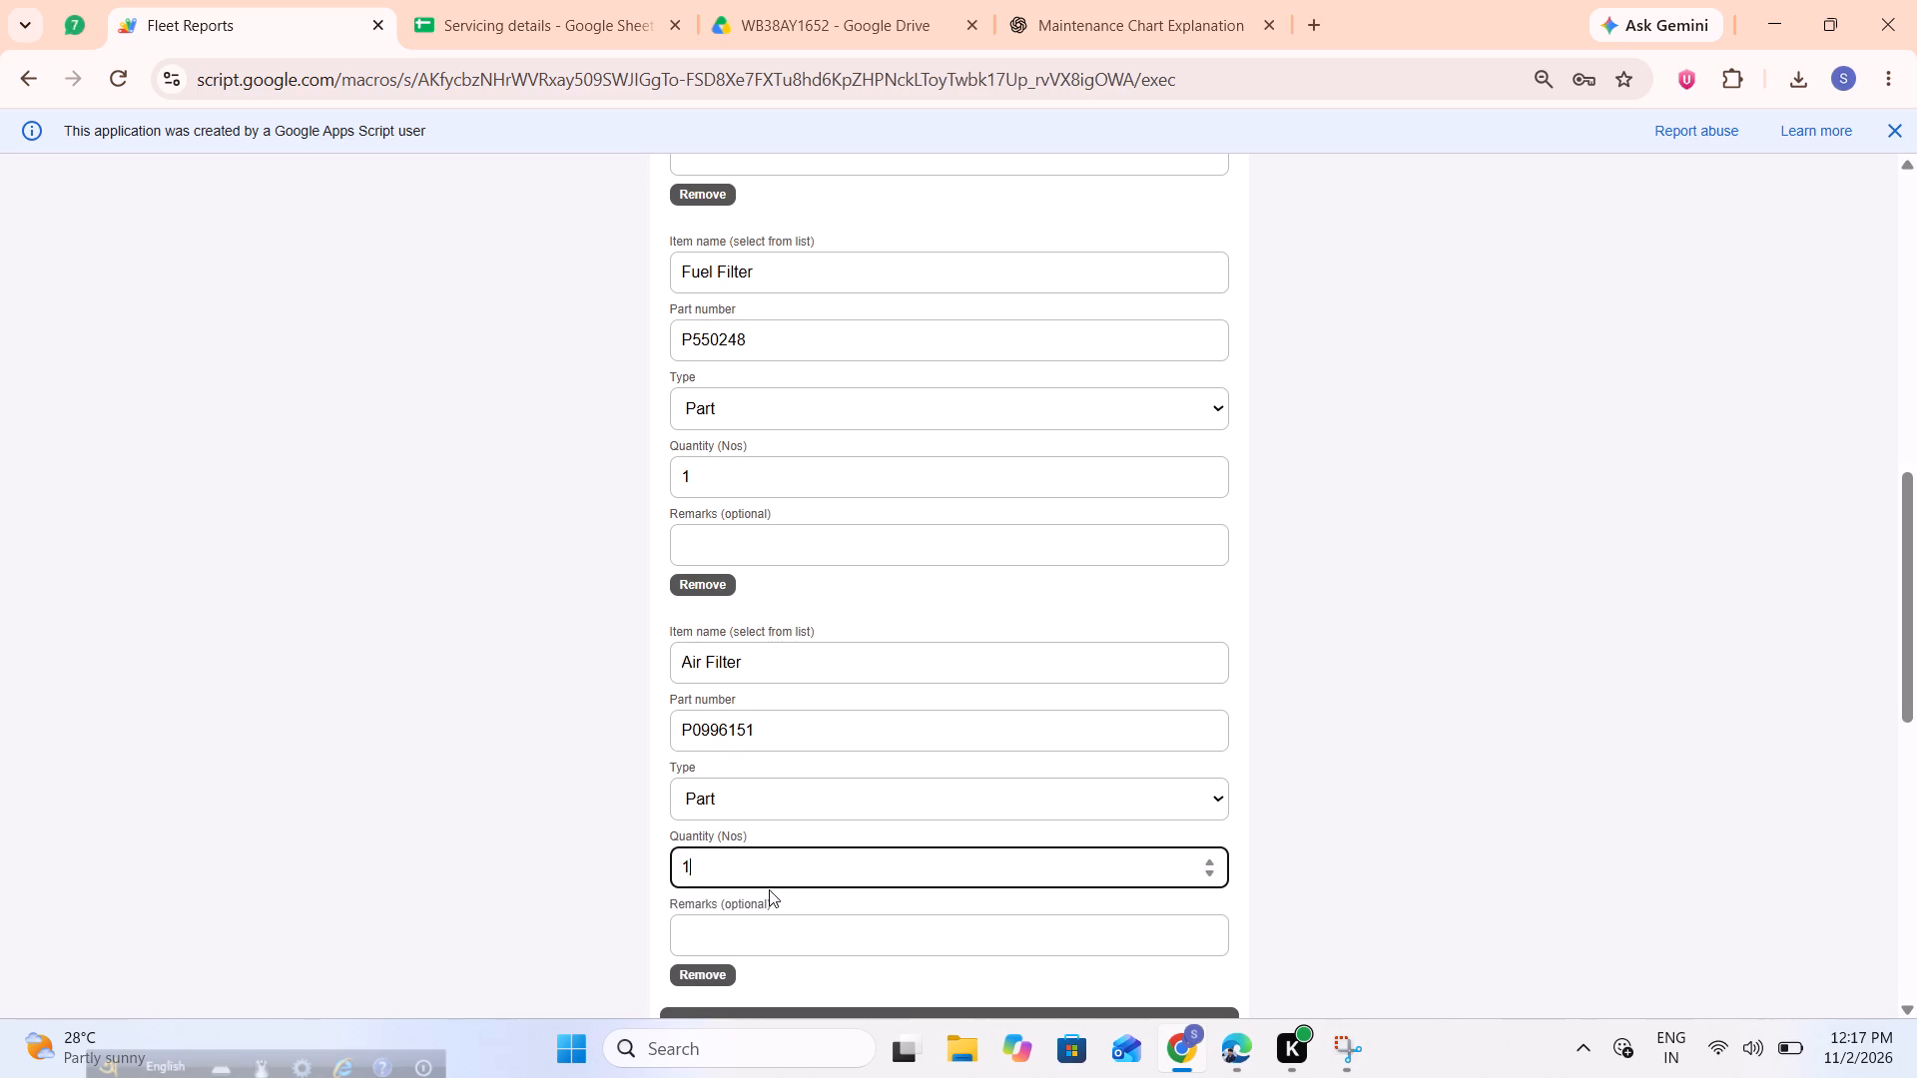
pyautogui.click(776, 889)
# Change the third item to Air Filter (Inner & Outer) and set its part number to P0996151.
pyautogui.scroll(-1, 776, 889)
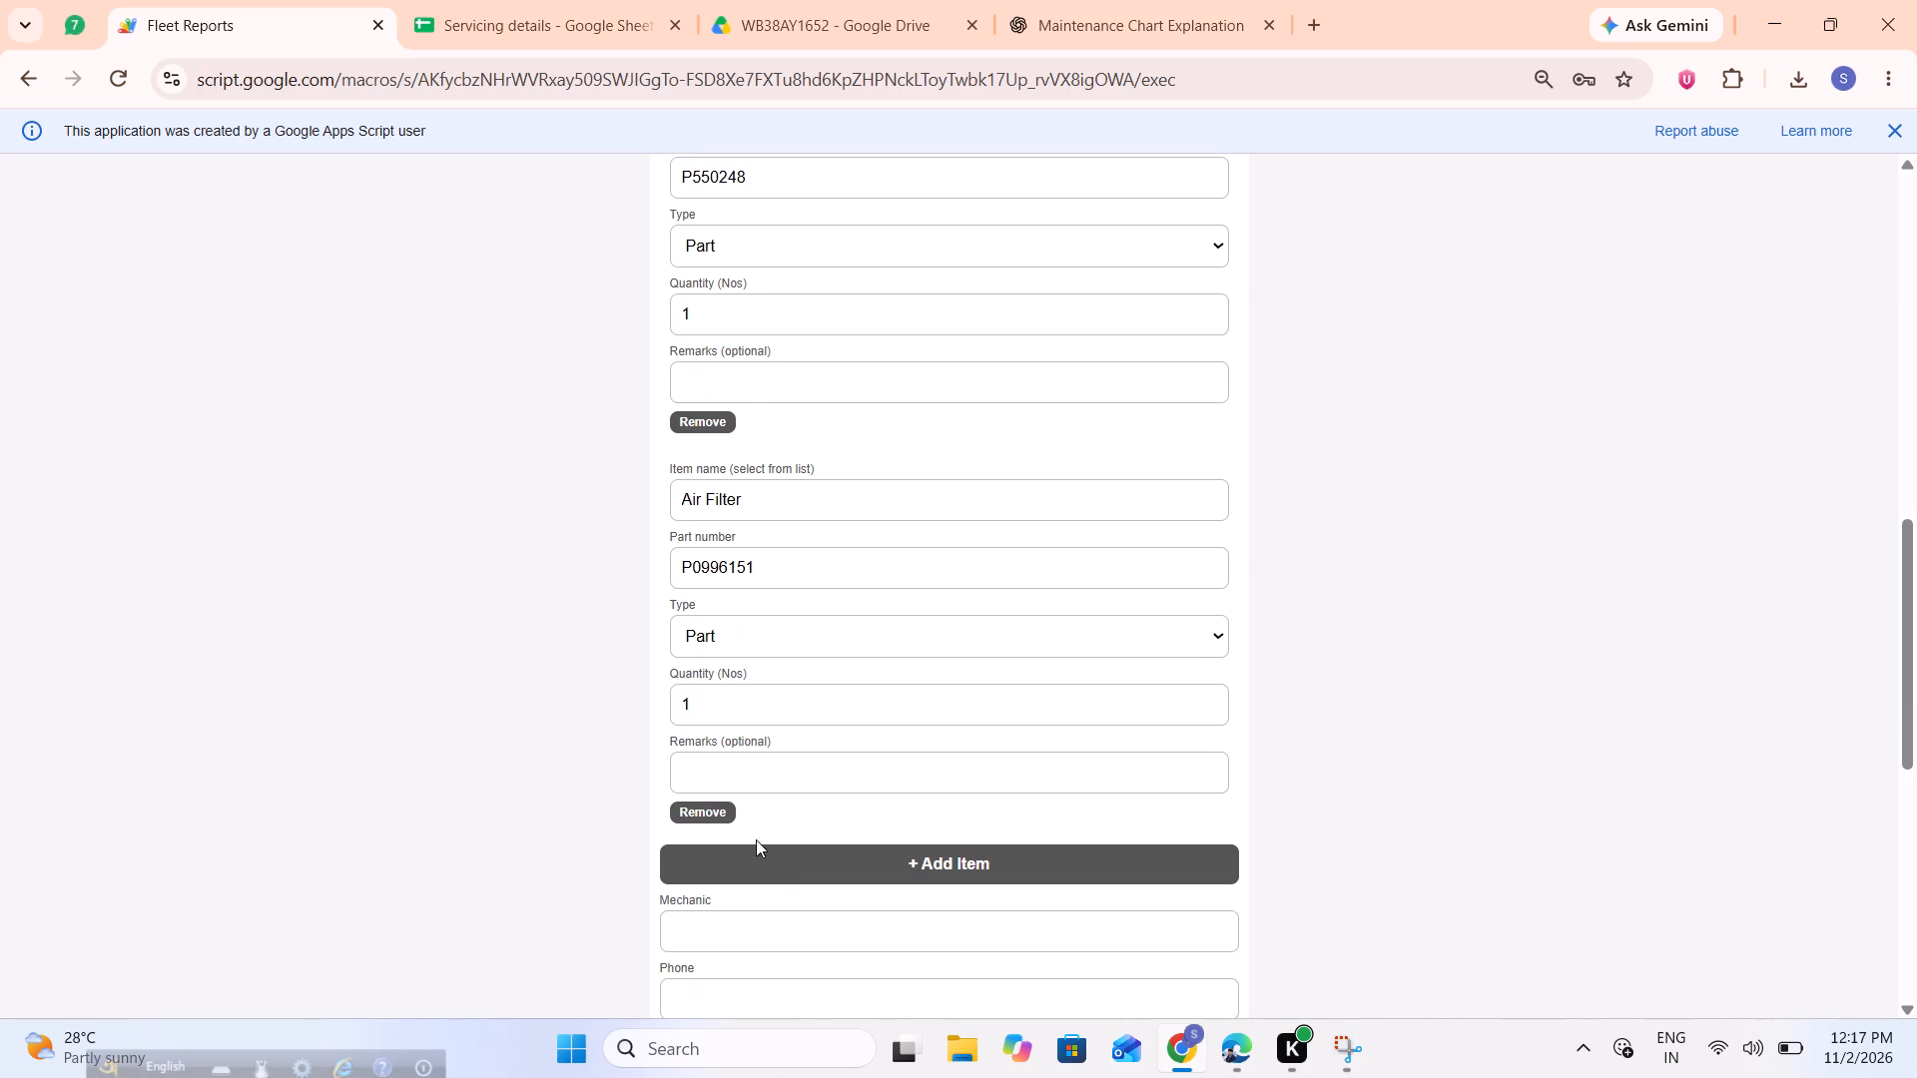
pyautogui.click(763, 518)
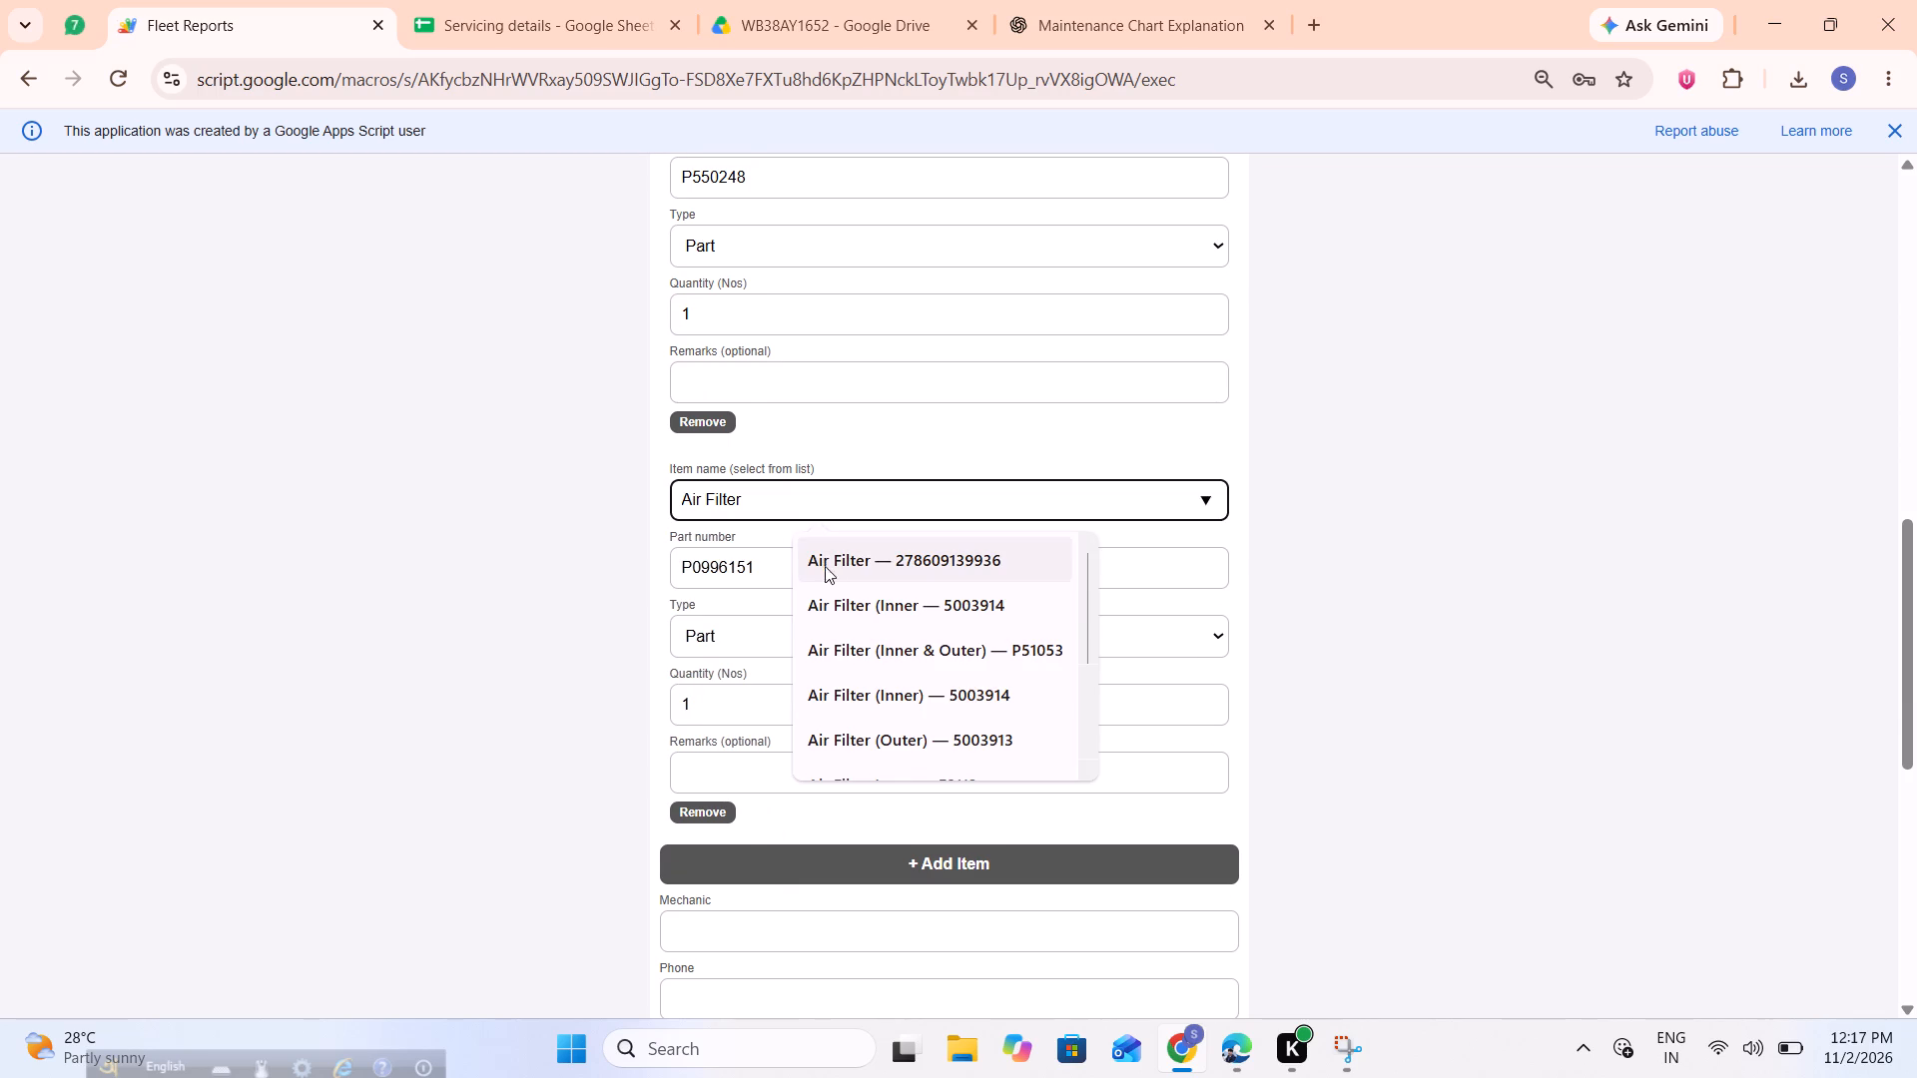
pyautogui.click(904, 668)
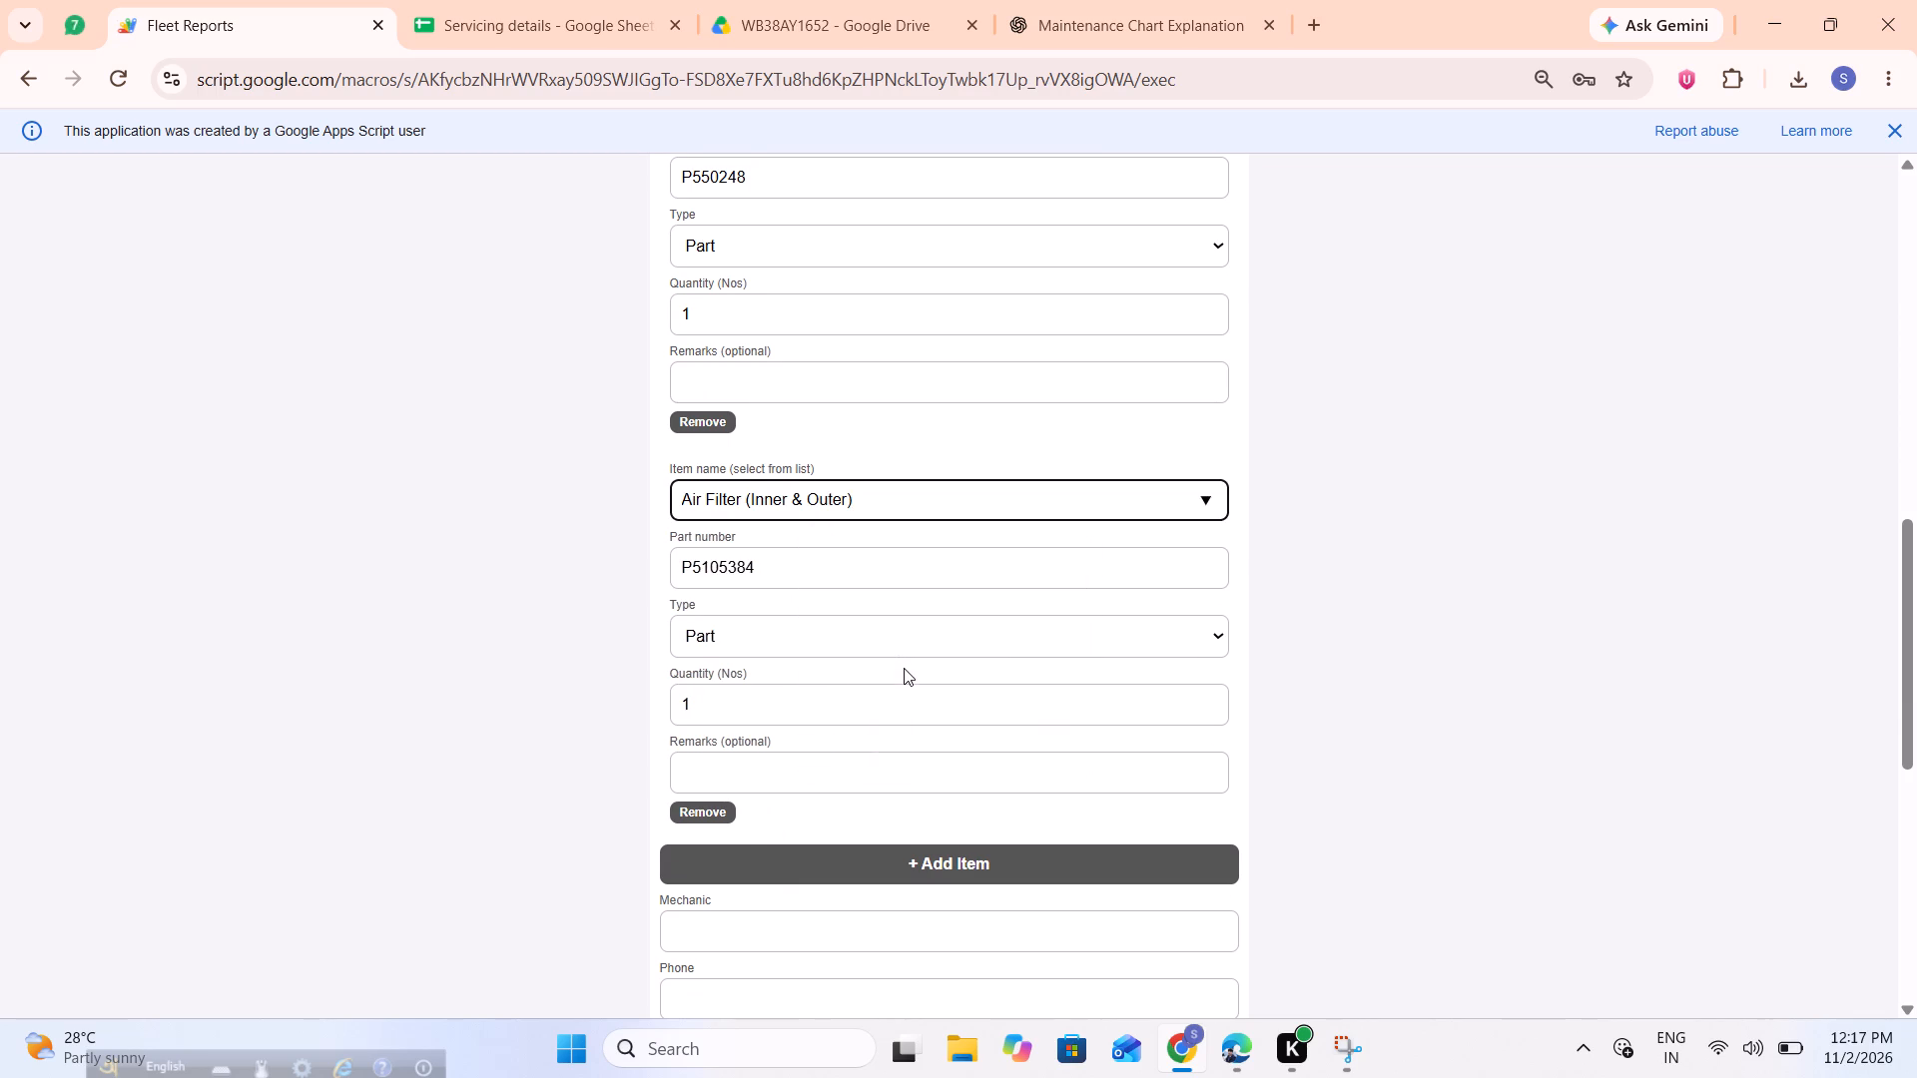
pyautogui.click(820, 574)
pyautogui.moveTo(820, 574); pyautogui.dragTo(432, 530)
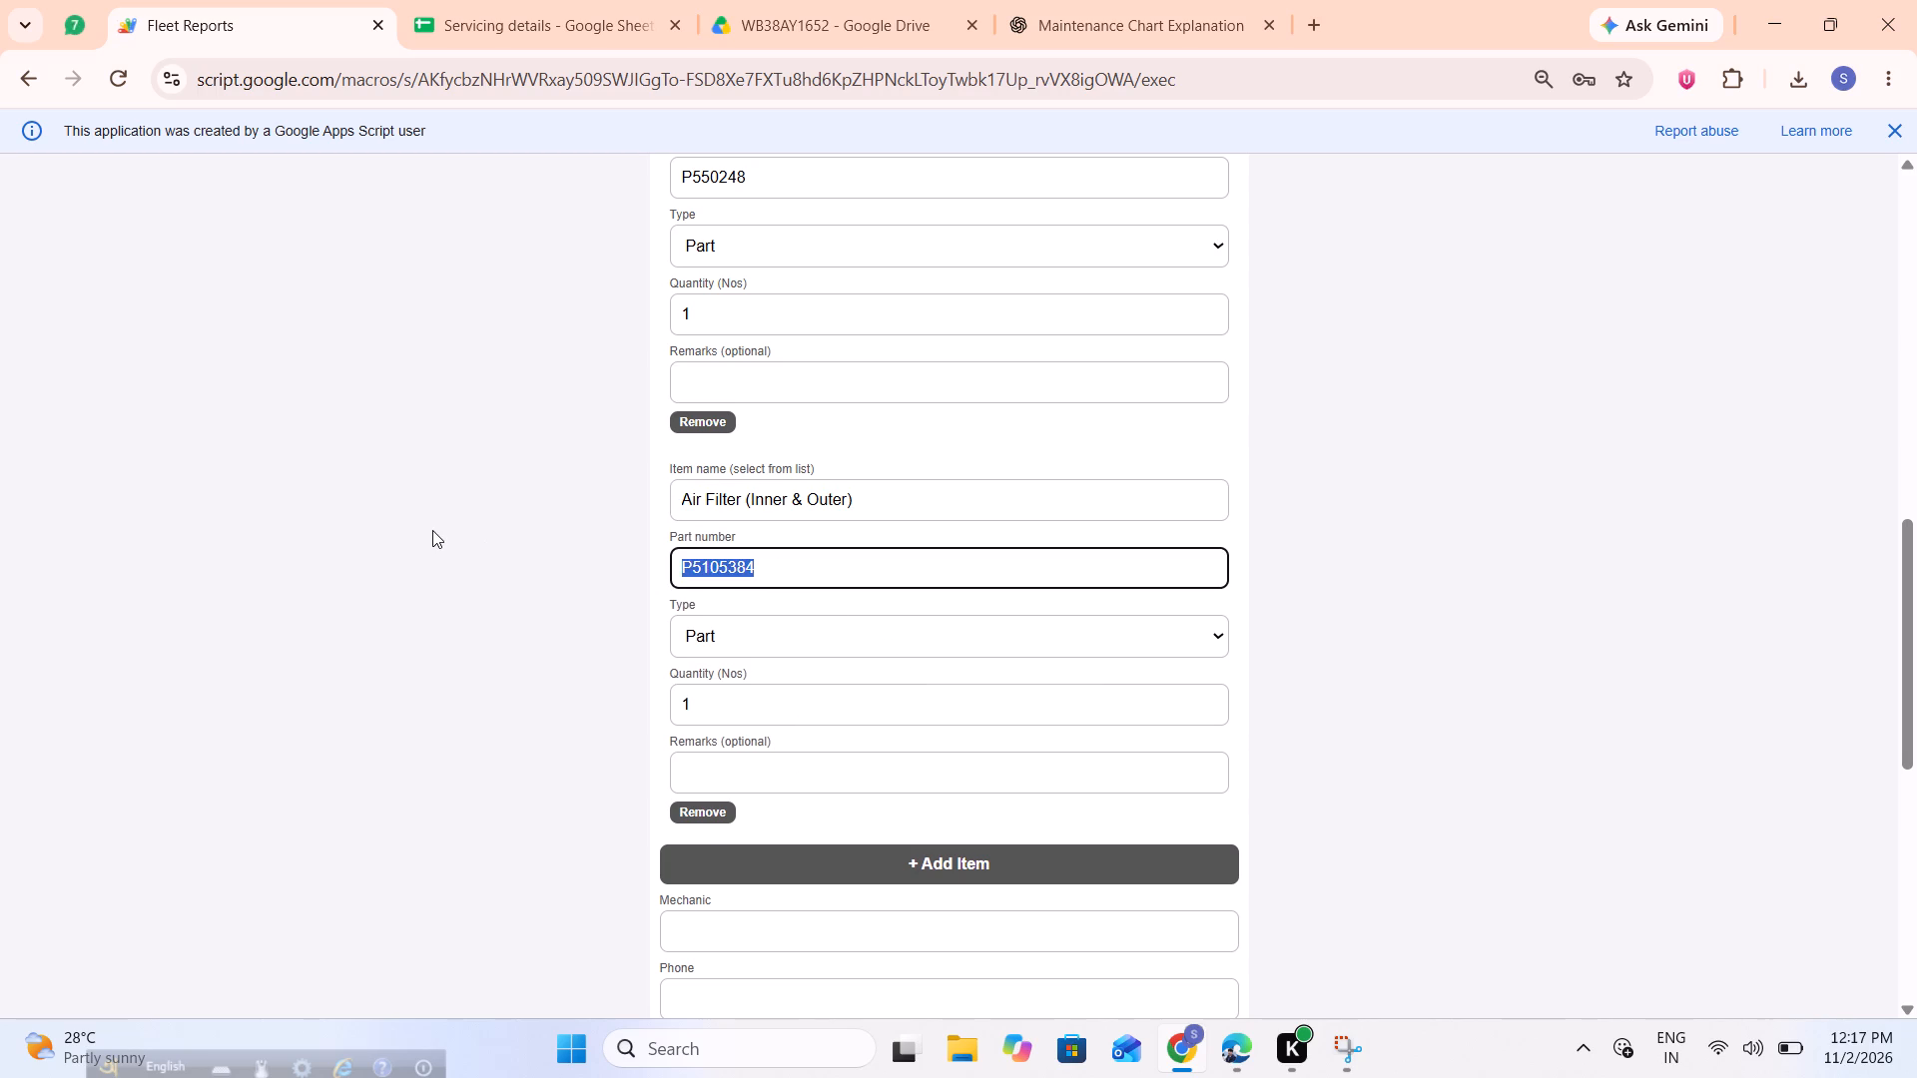
pyautogui.press('BackSpace')
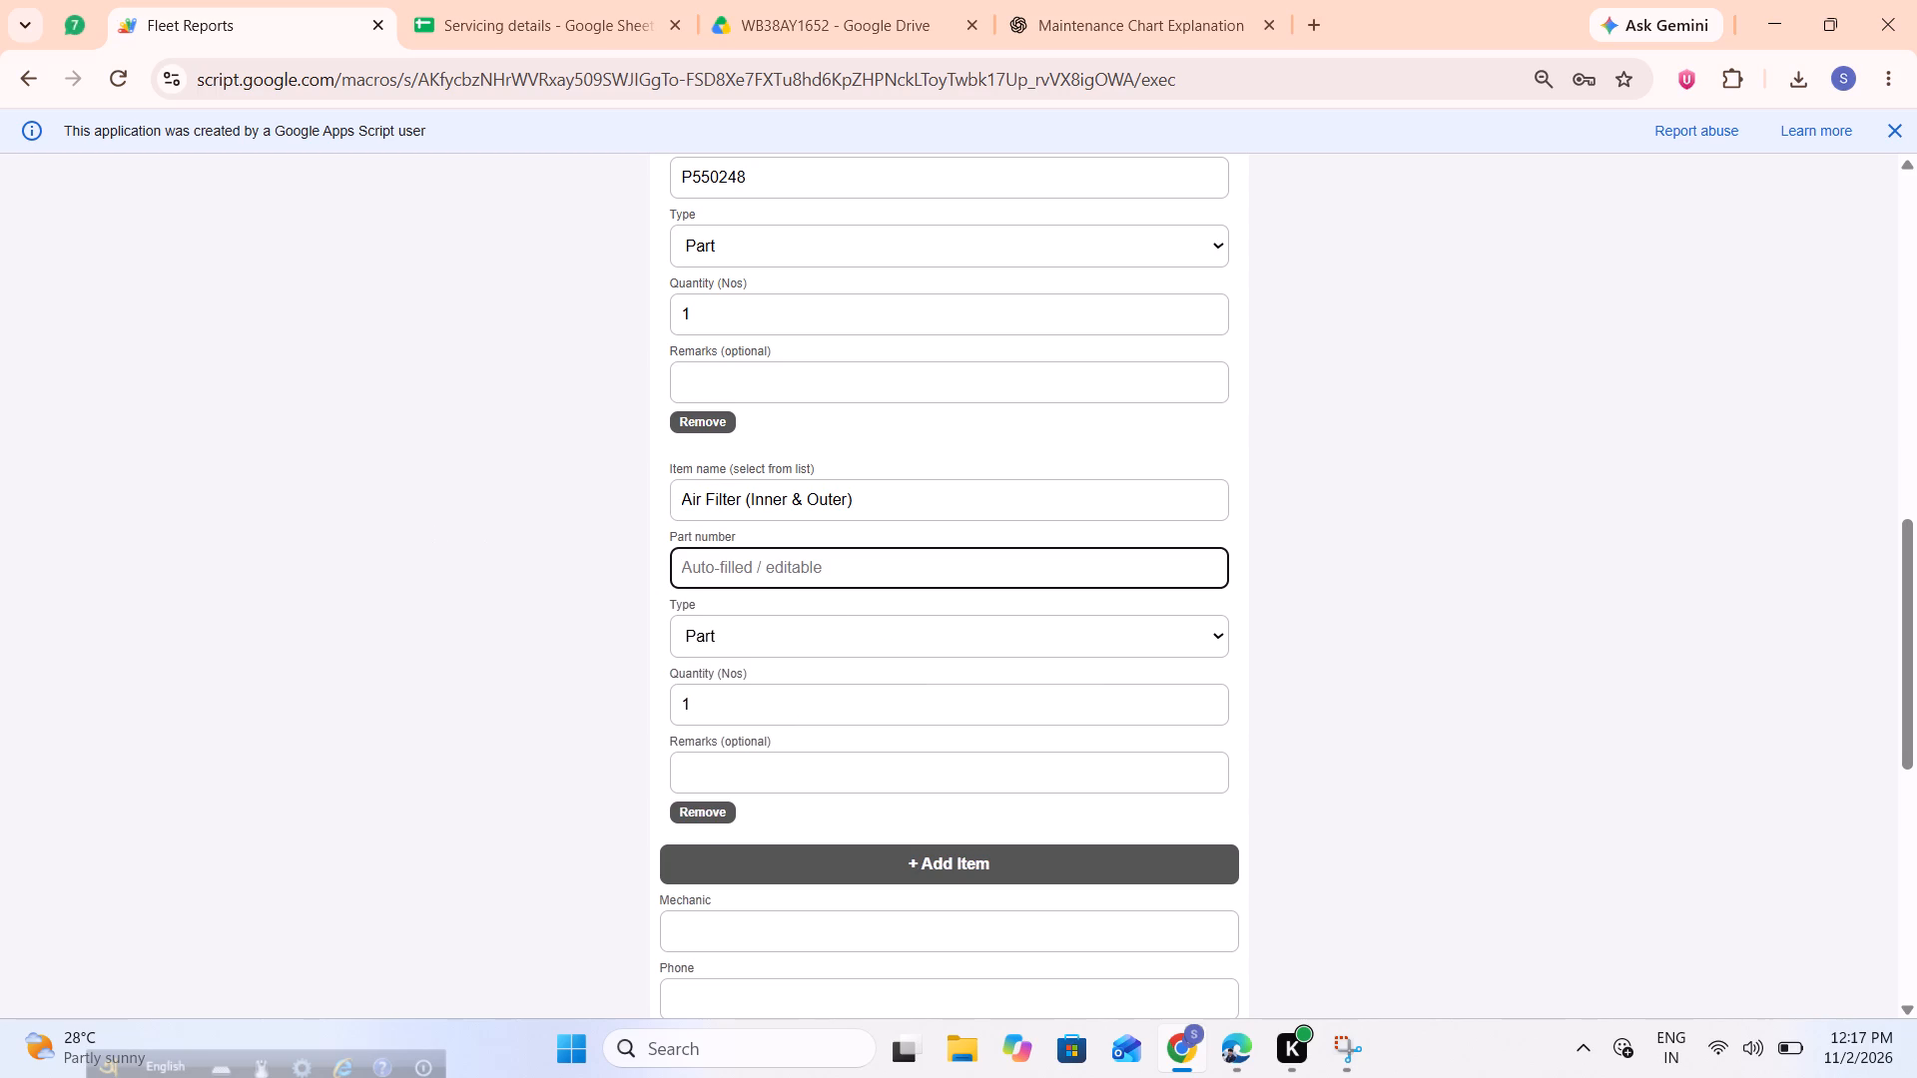
pyautogui.press('p')
pyautogui.press('0')
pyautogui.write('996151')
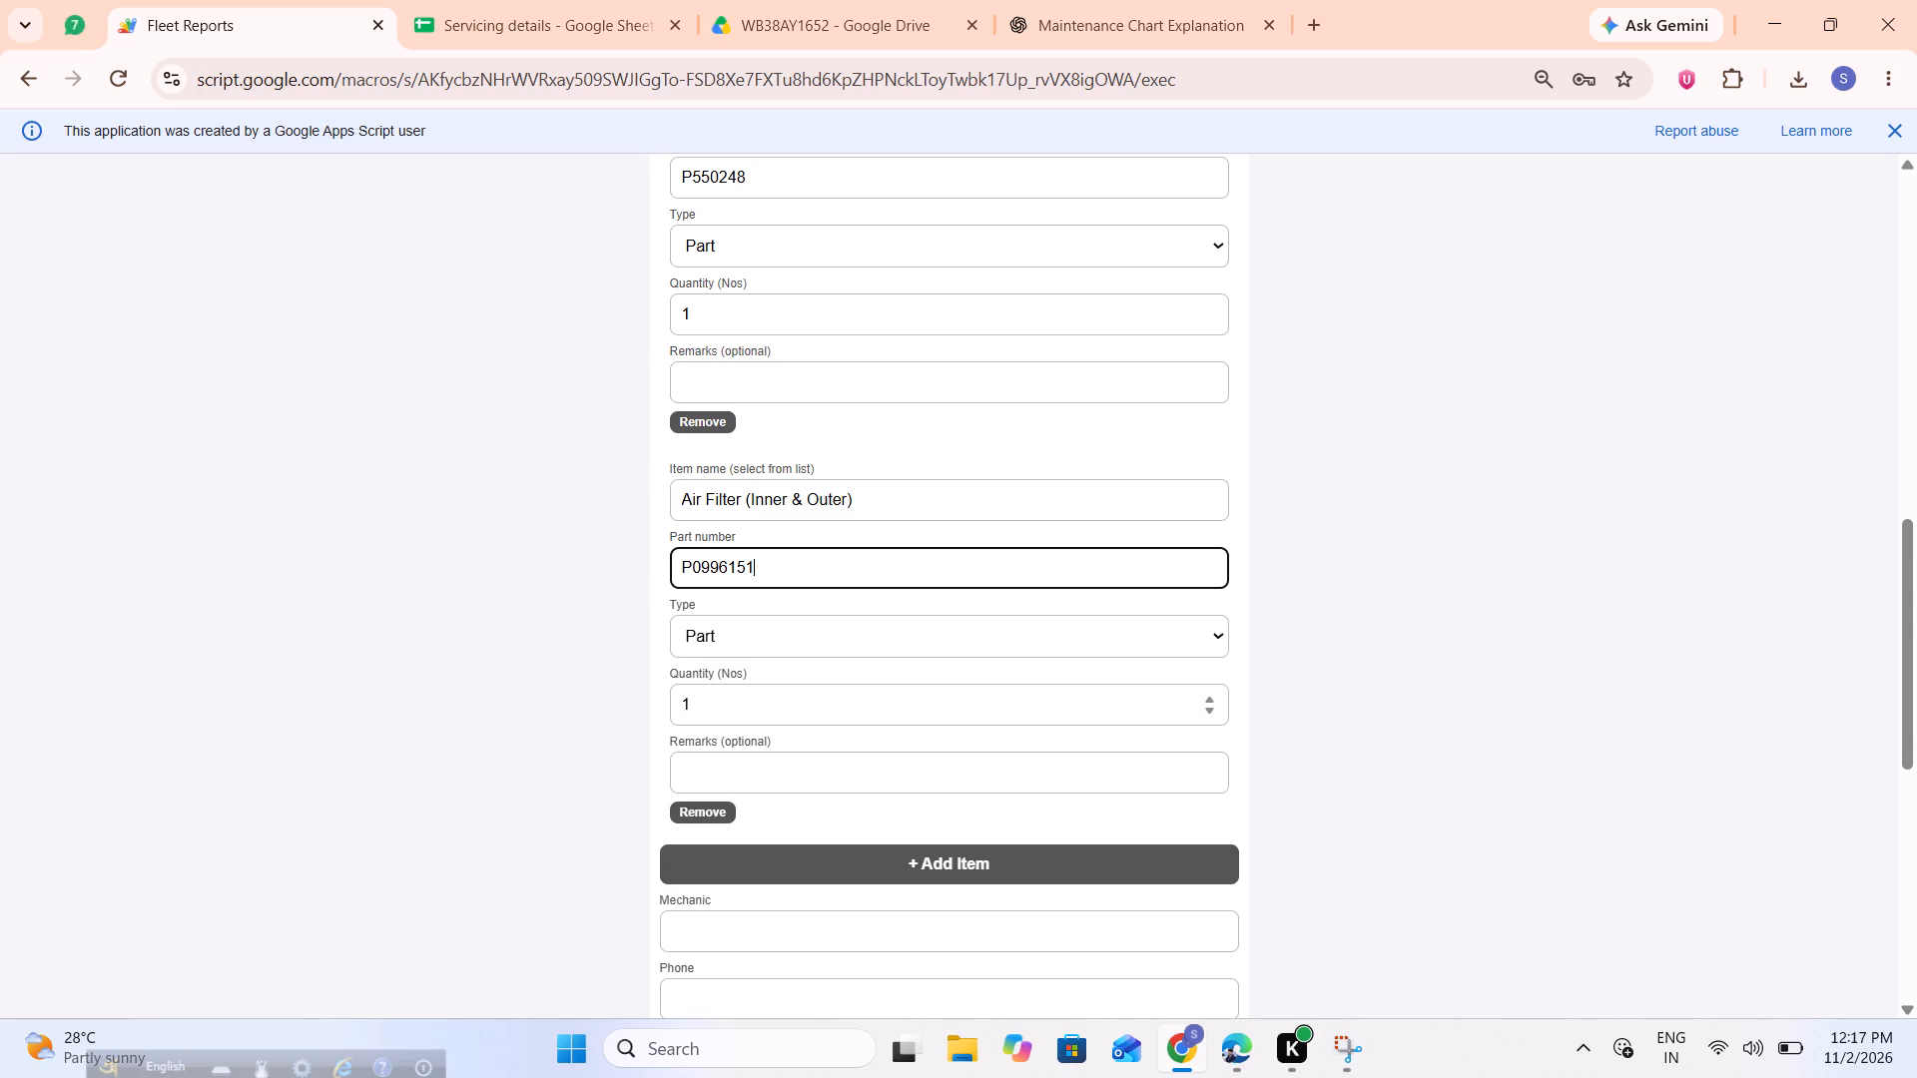
pyautogui.click(716, 685)
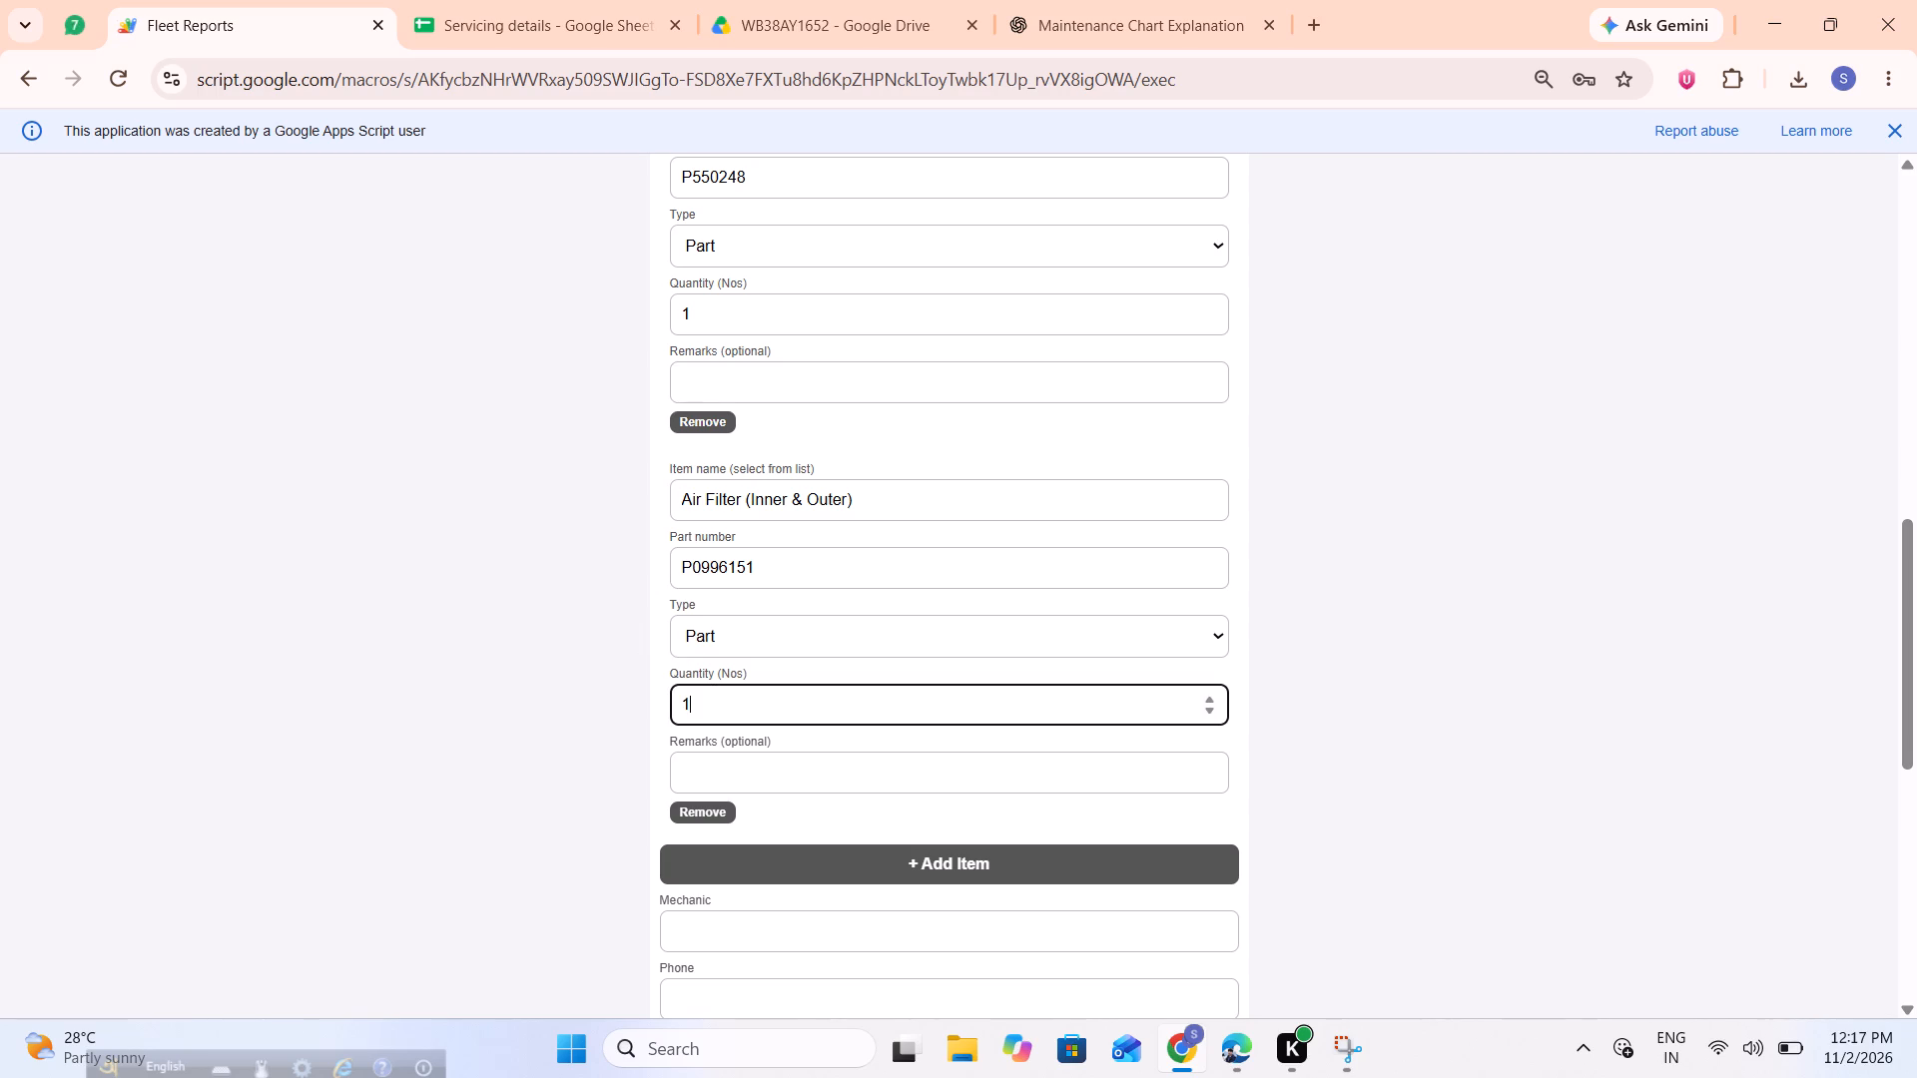
pyautogui.click(781, 815)
# Add a fourth servicing item, Engine Oil with part number 15W40, and set its quantity to 18.
pyautogui.scroll(-1, 781, 815)
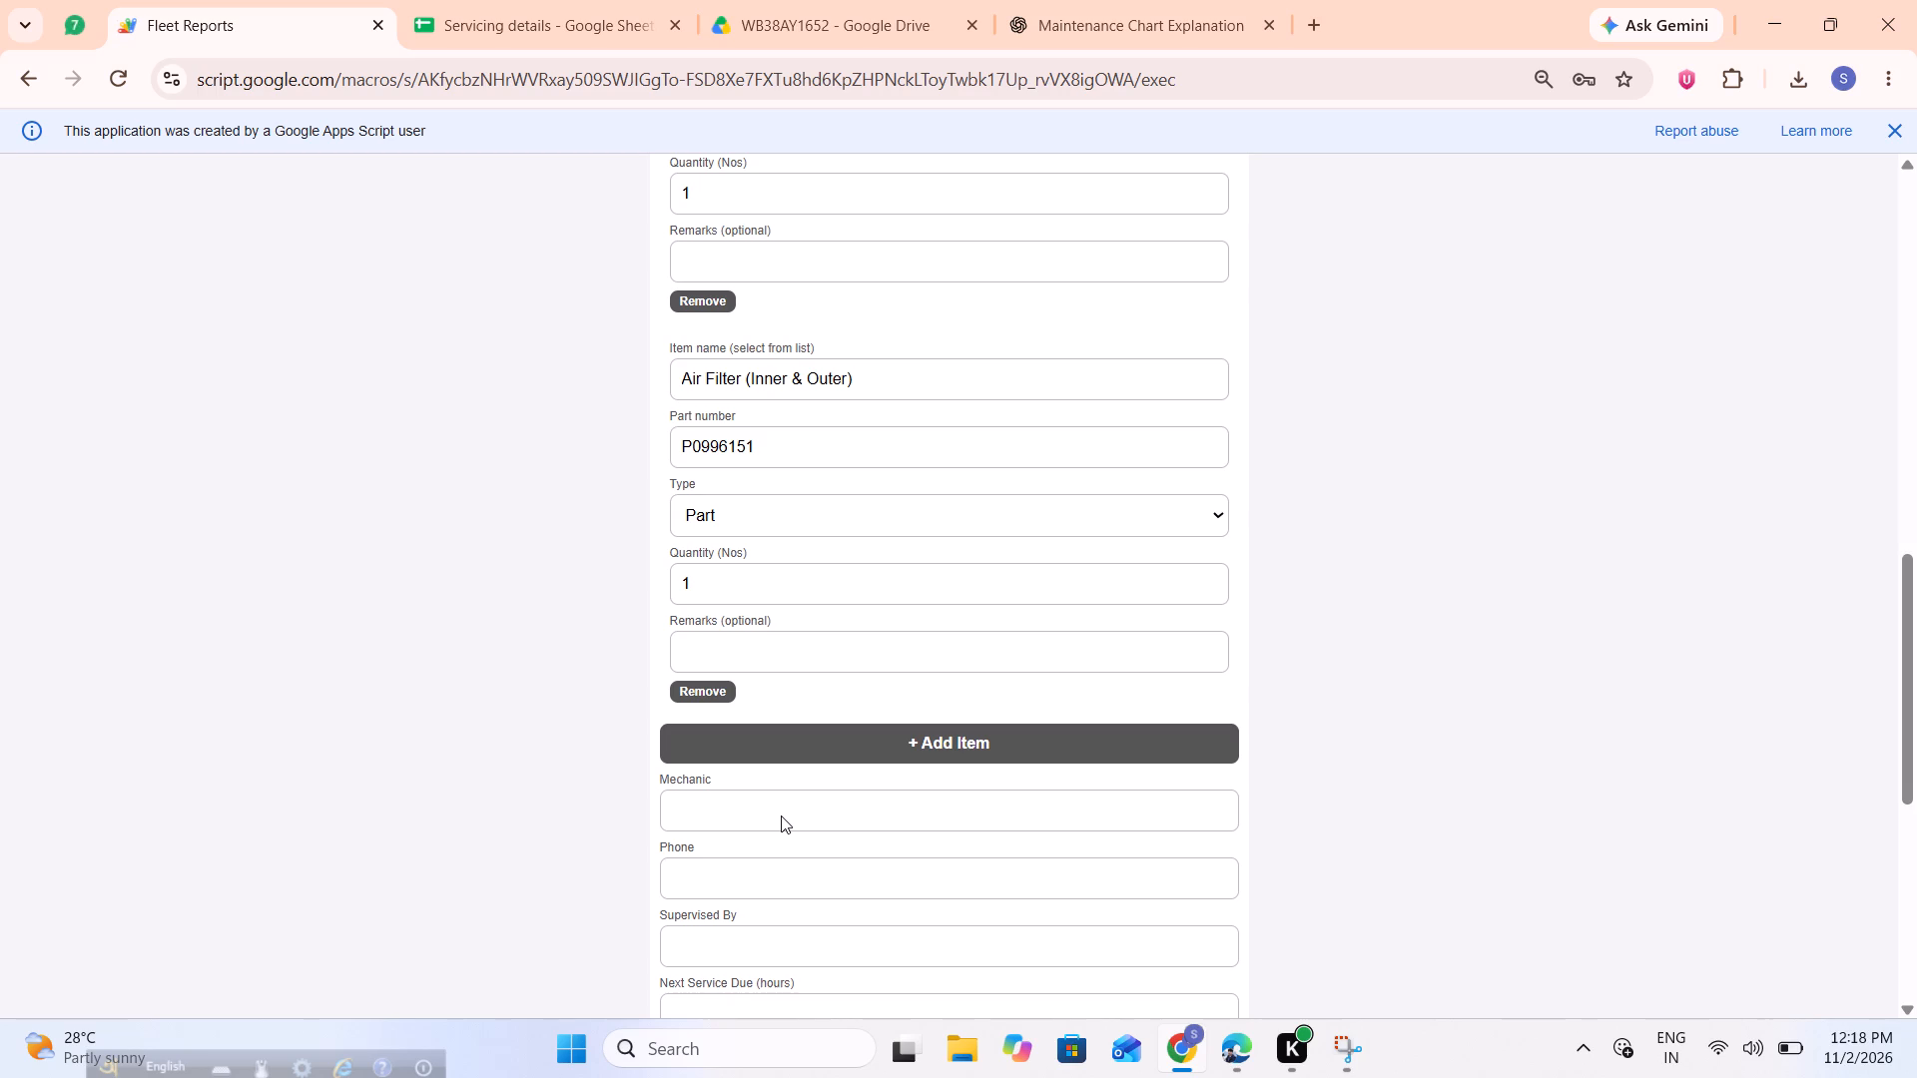
pyautogui.click(792, 766)
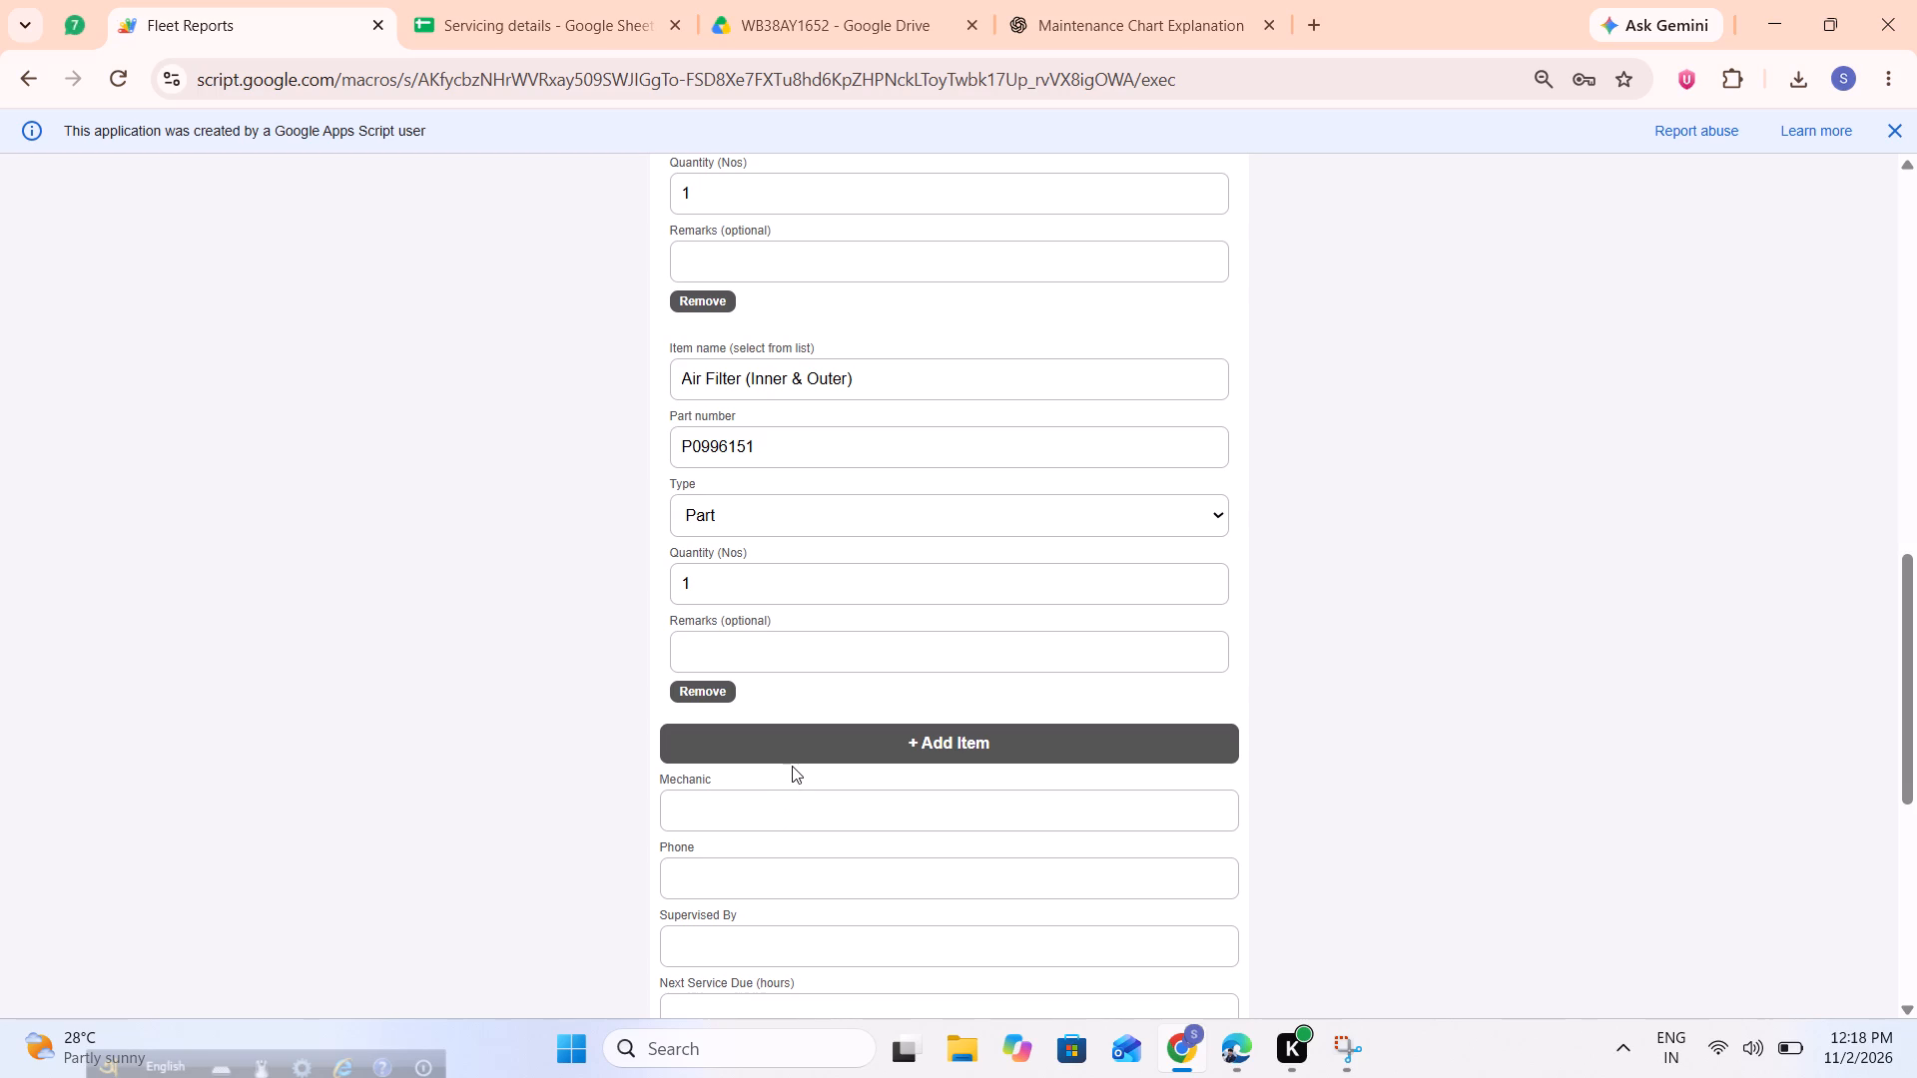
pyautogui.click(793, 753)
pyautogui.scroll(-1, 793, 753)
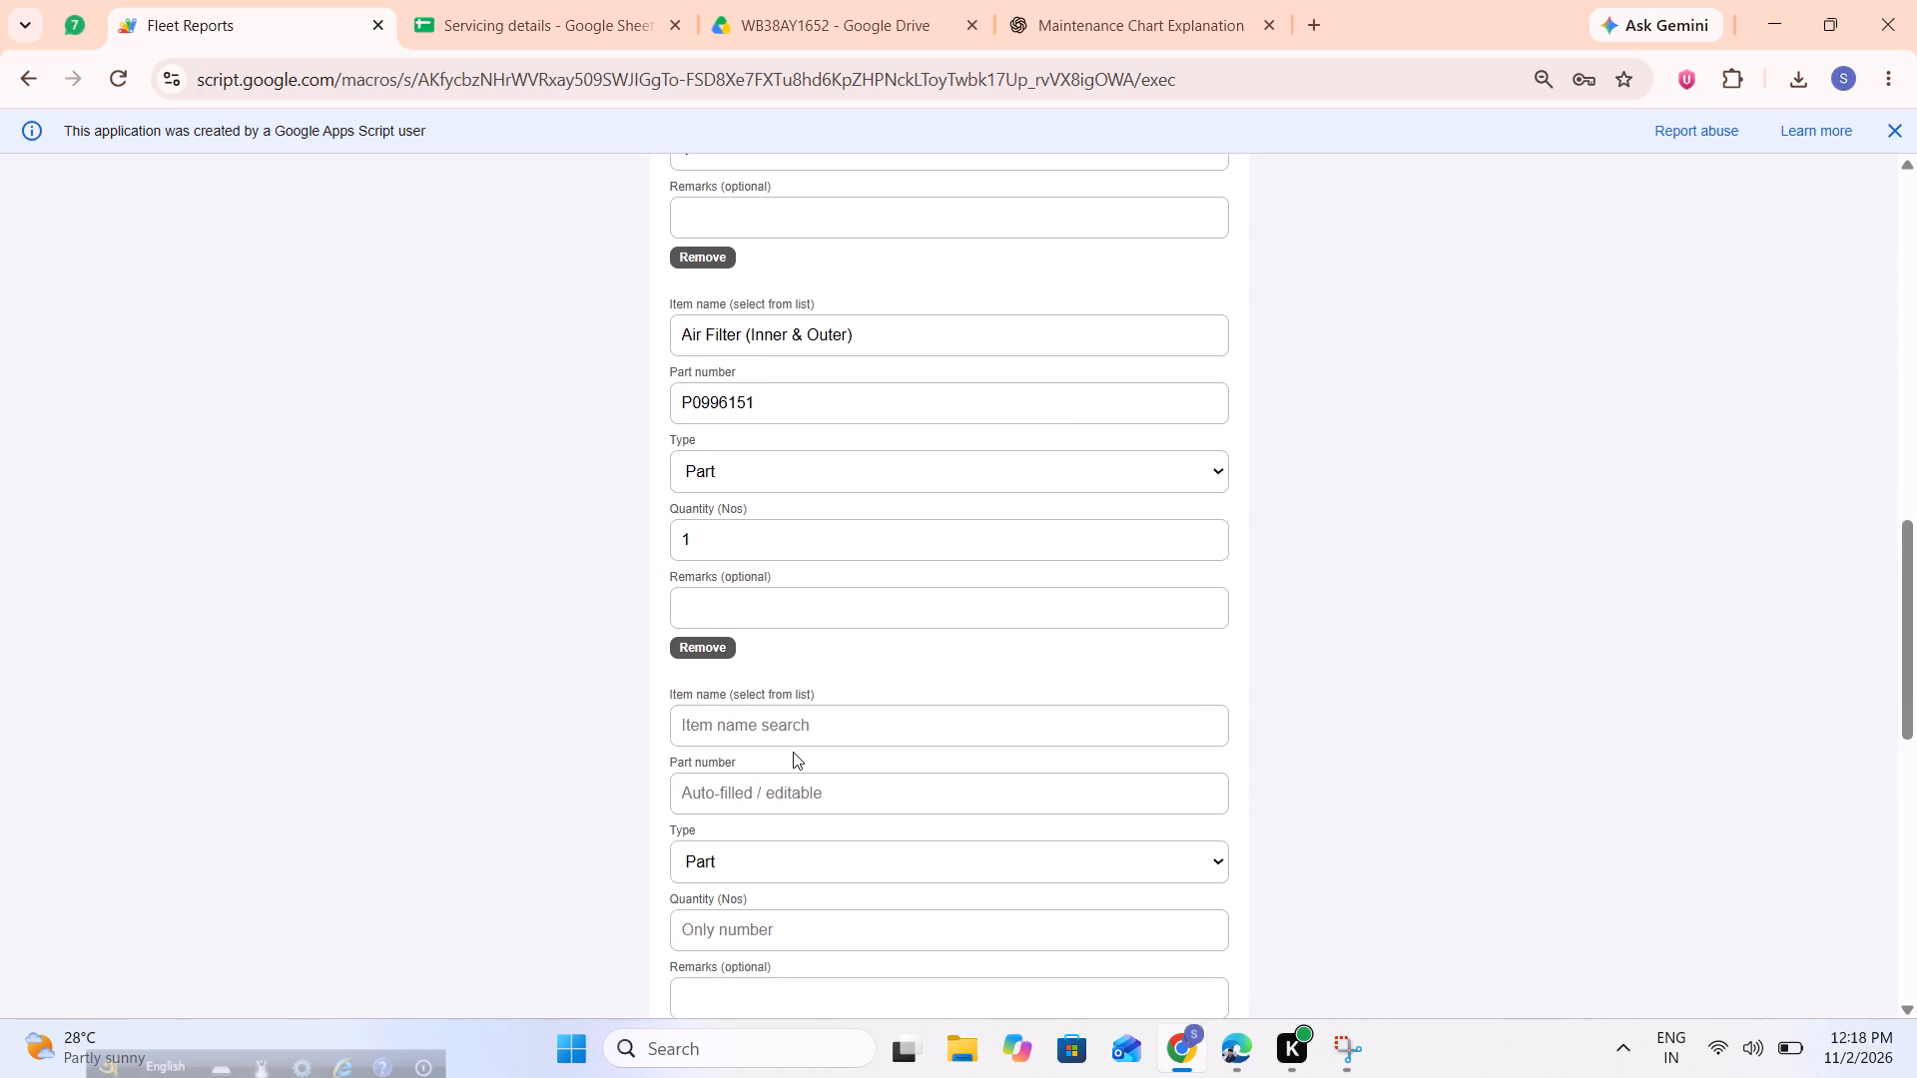
pyautogui.click(804, 739)
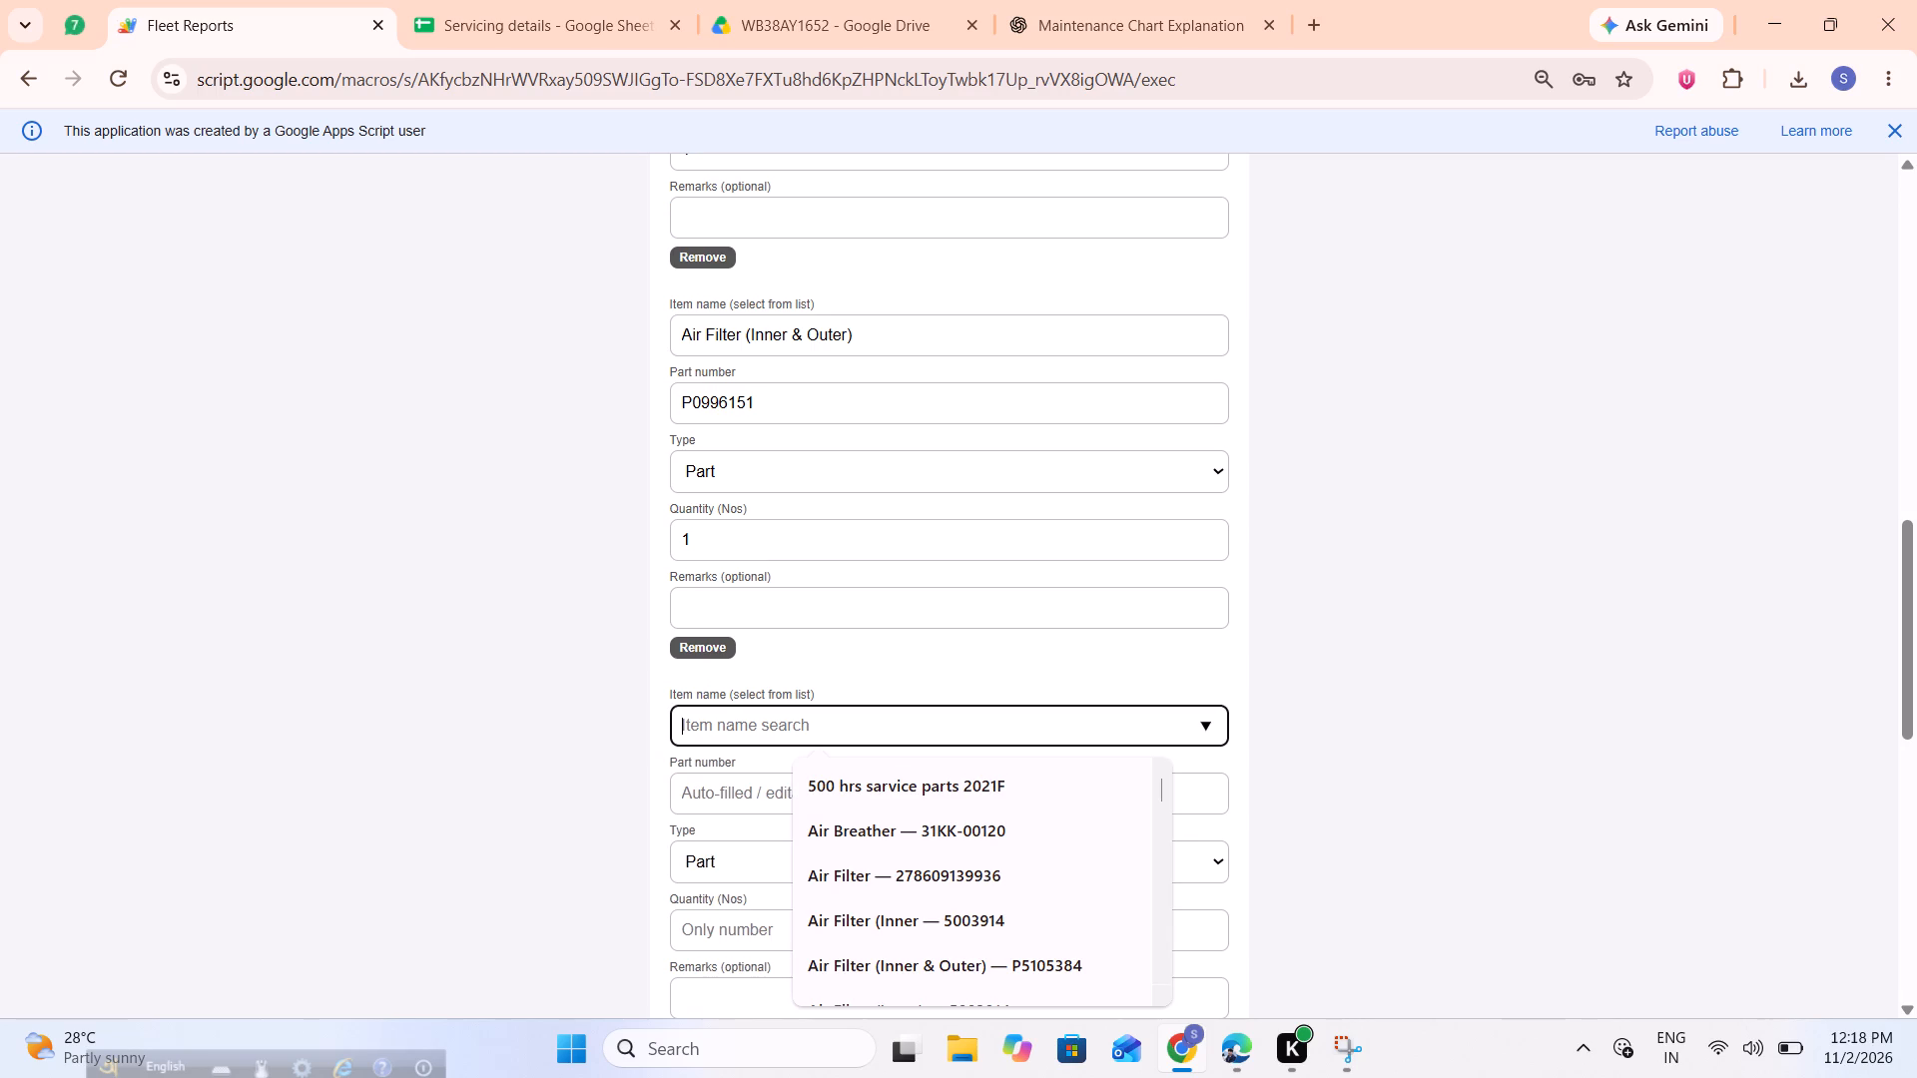
pyautogui.write('ENGIN')
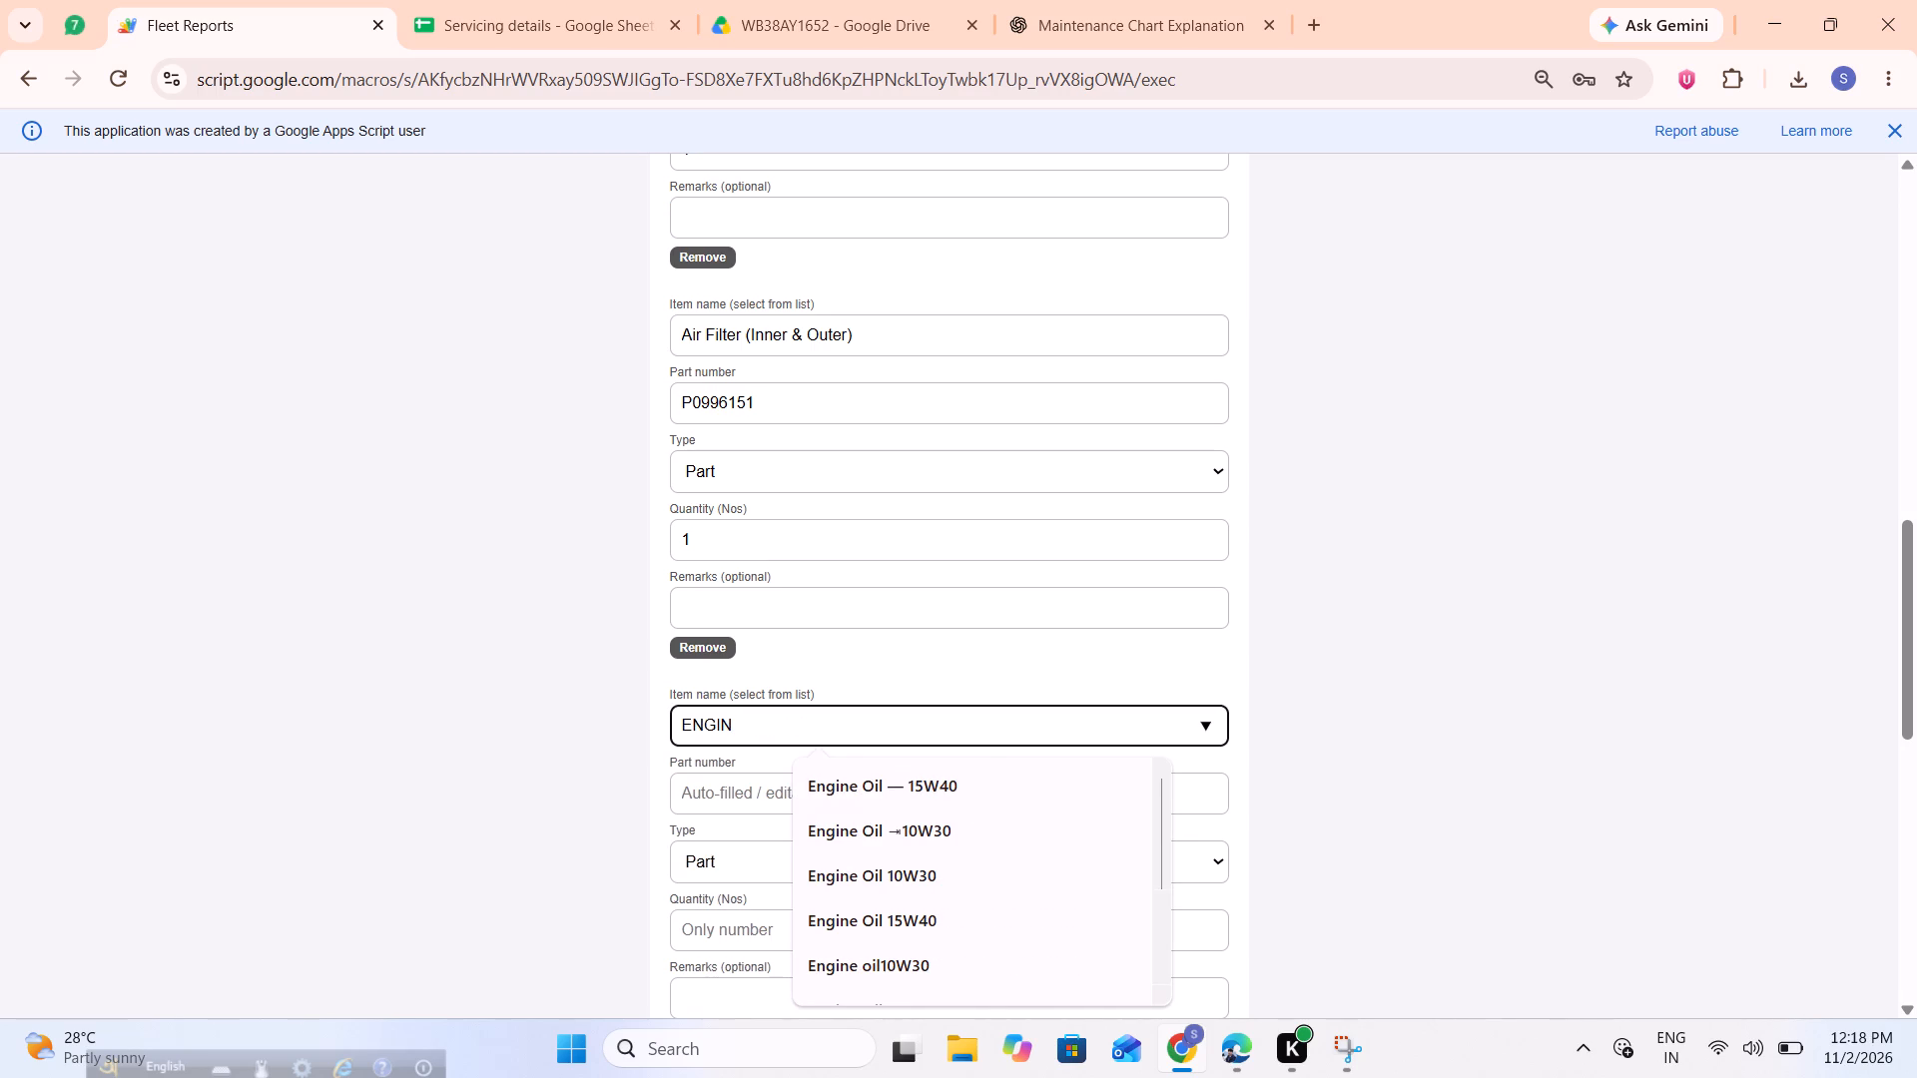
pyautogui.click(900, 781)
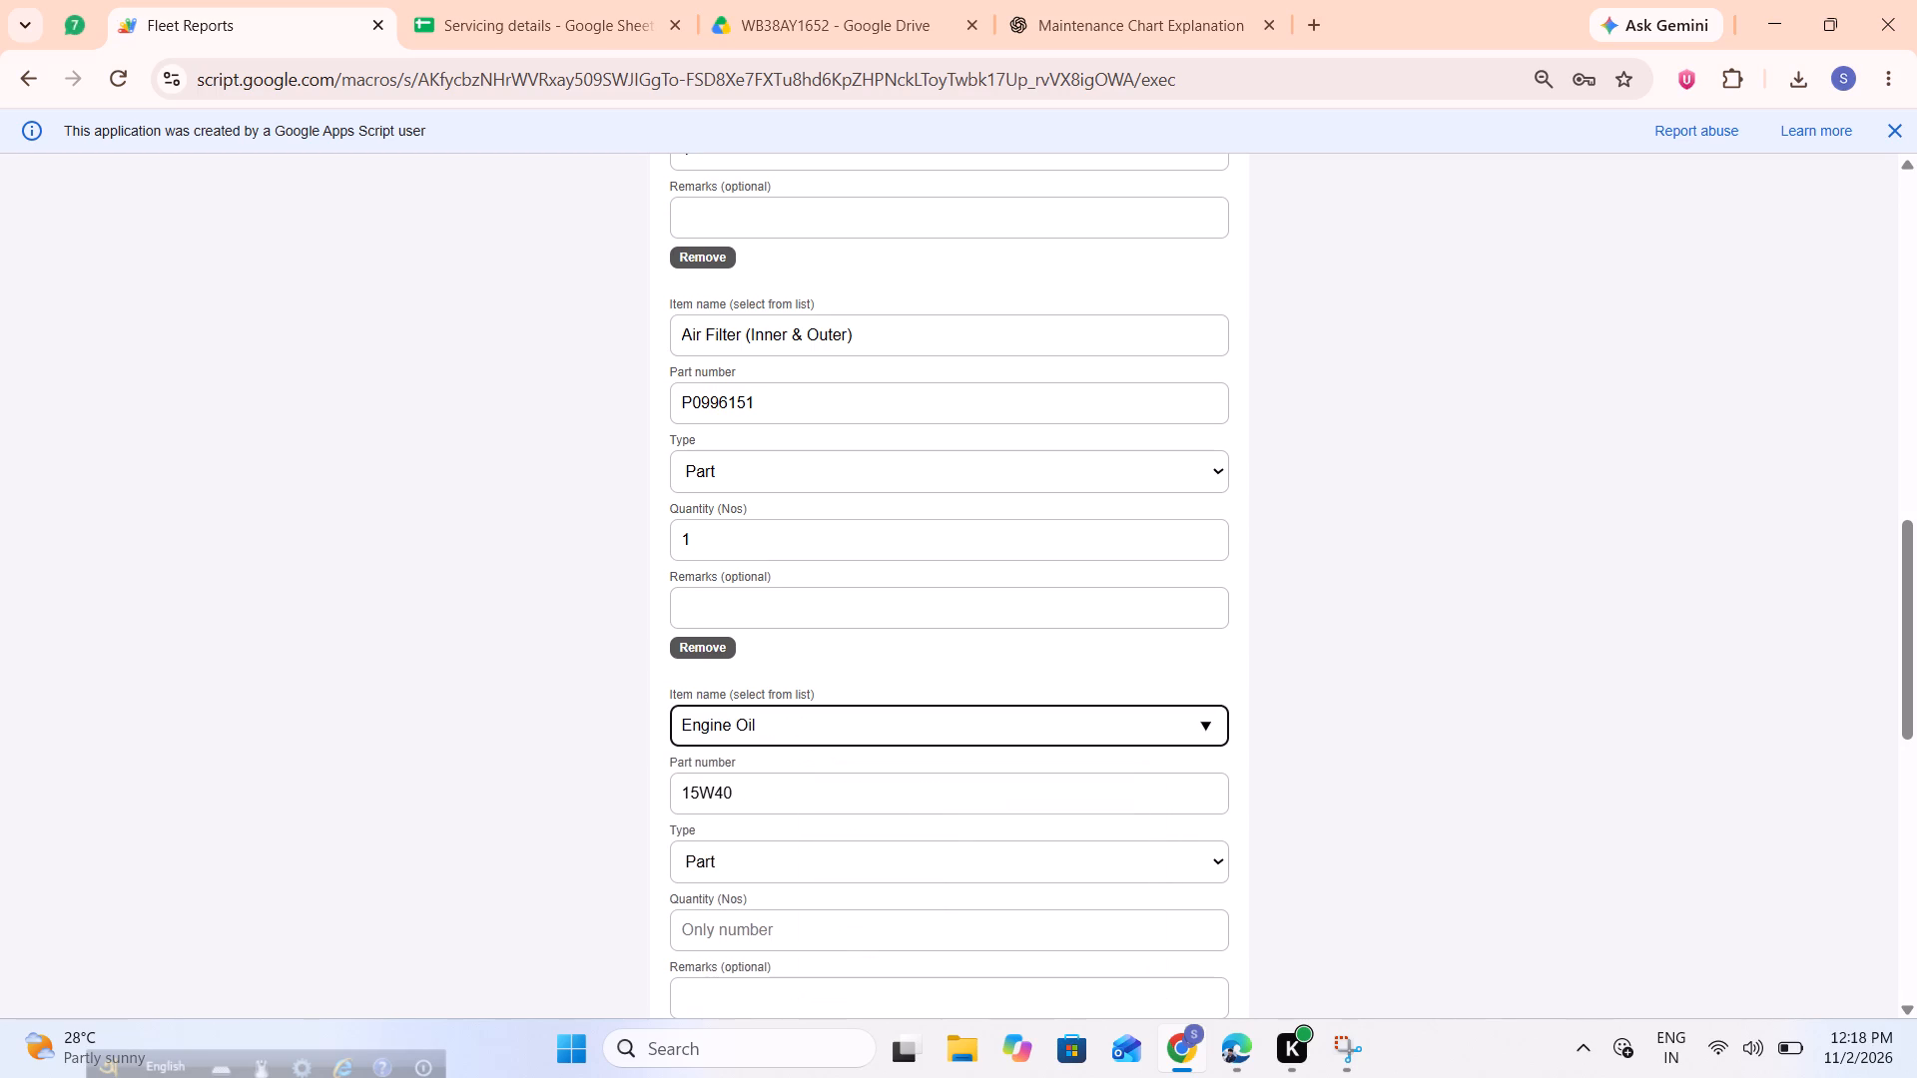
pyautogui.scroll(-1, 794, 871)
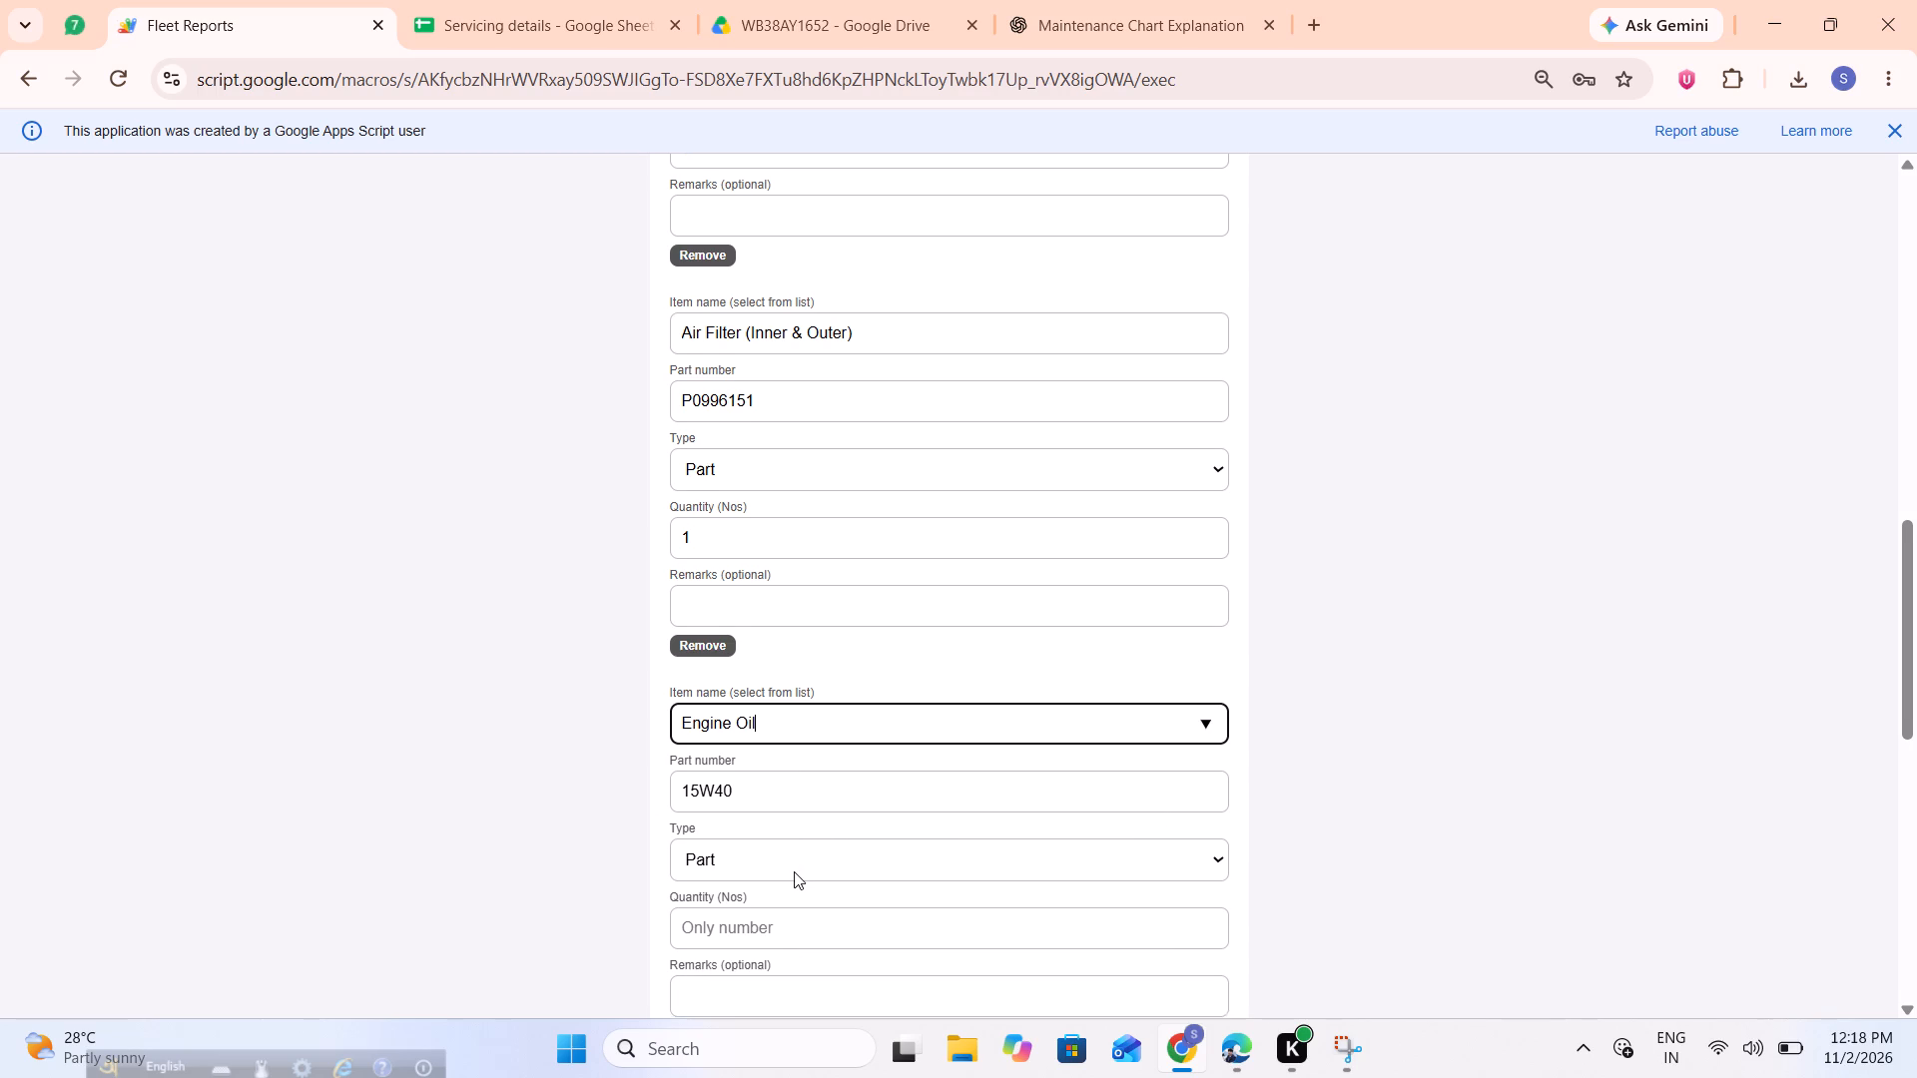
pyautogui.scroll(-1, 794, 871)
pyautogui.click(780, 883)
pyautogui.write('18')
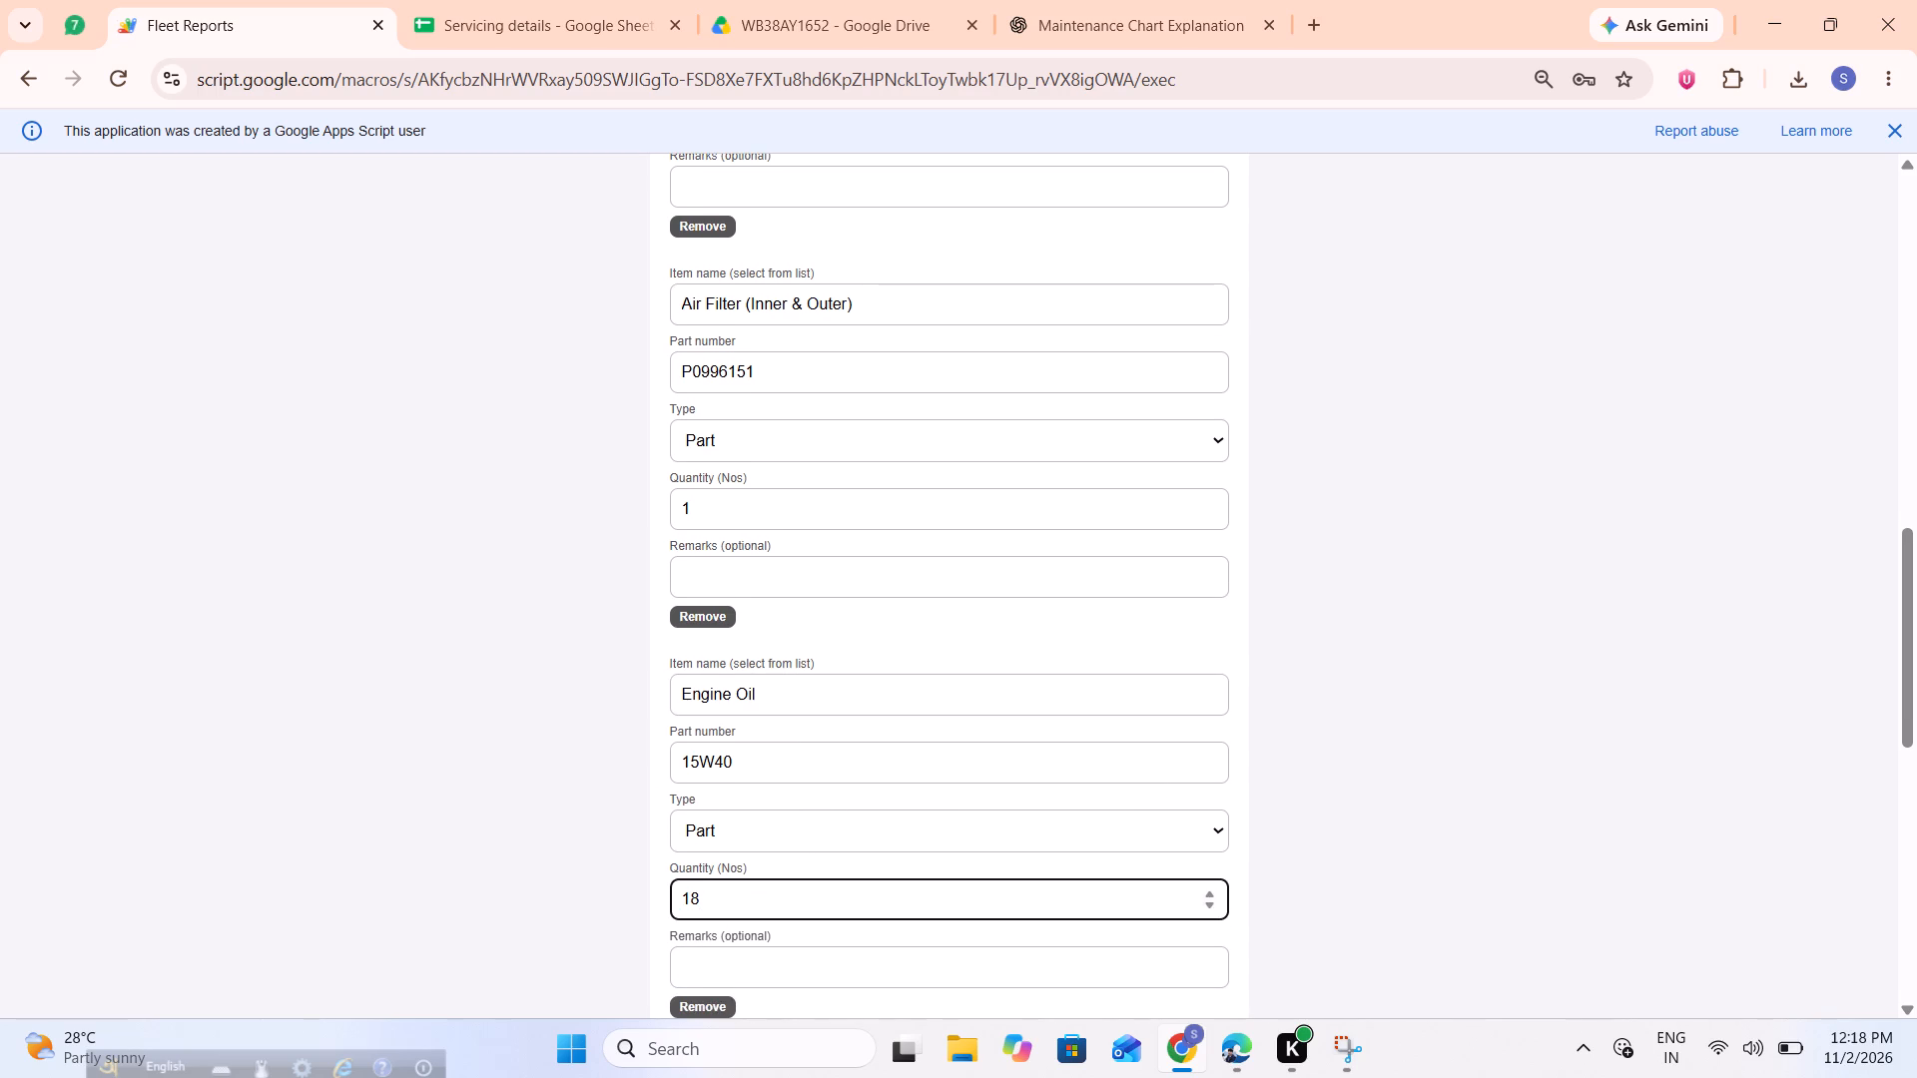
pyautogui.click(762, 877)
pyautogui.click(762, 870)
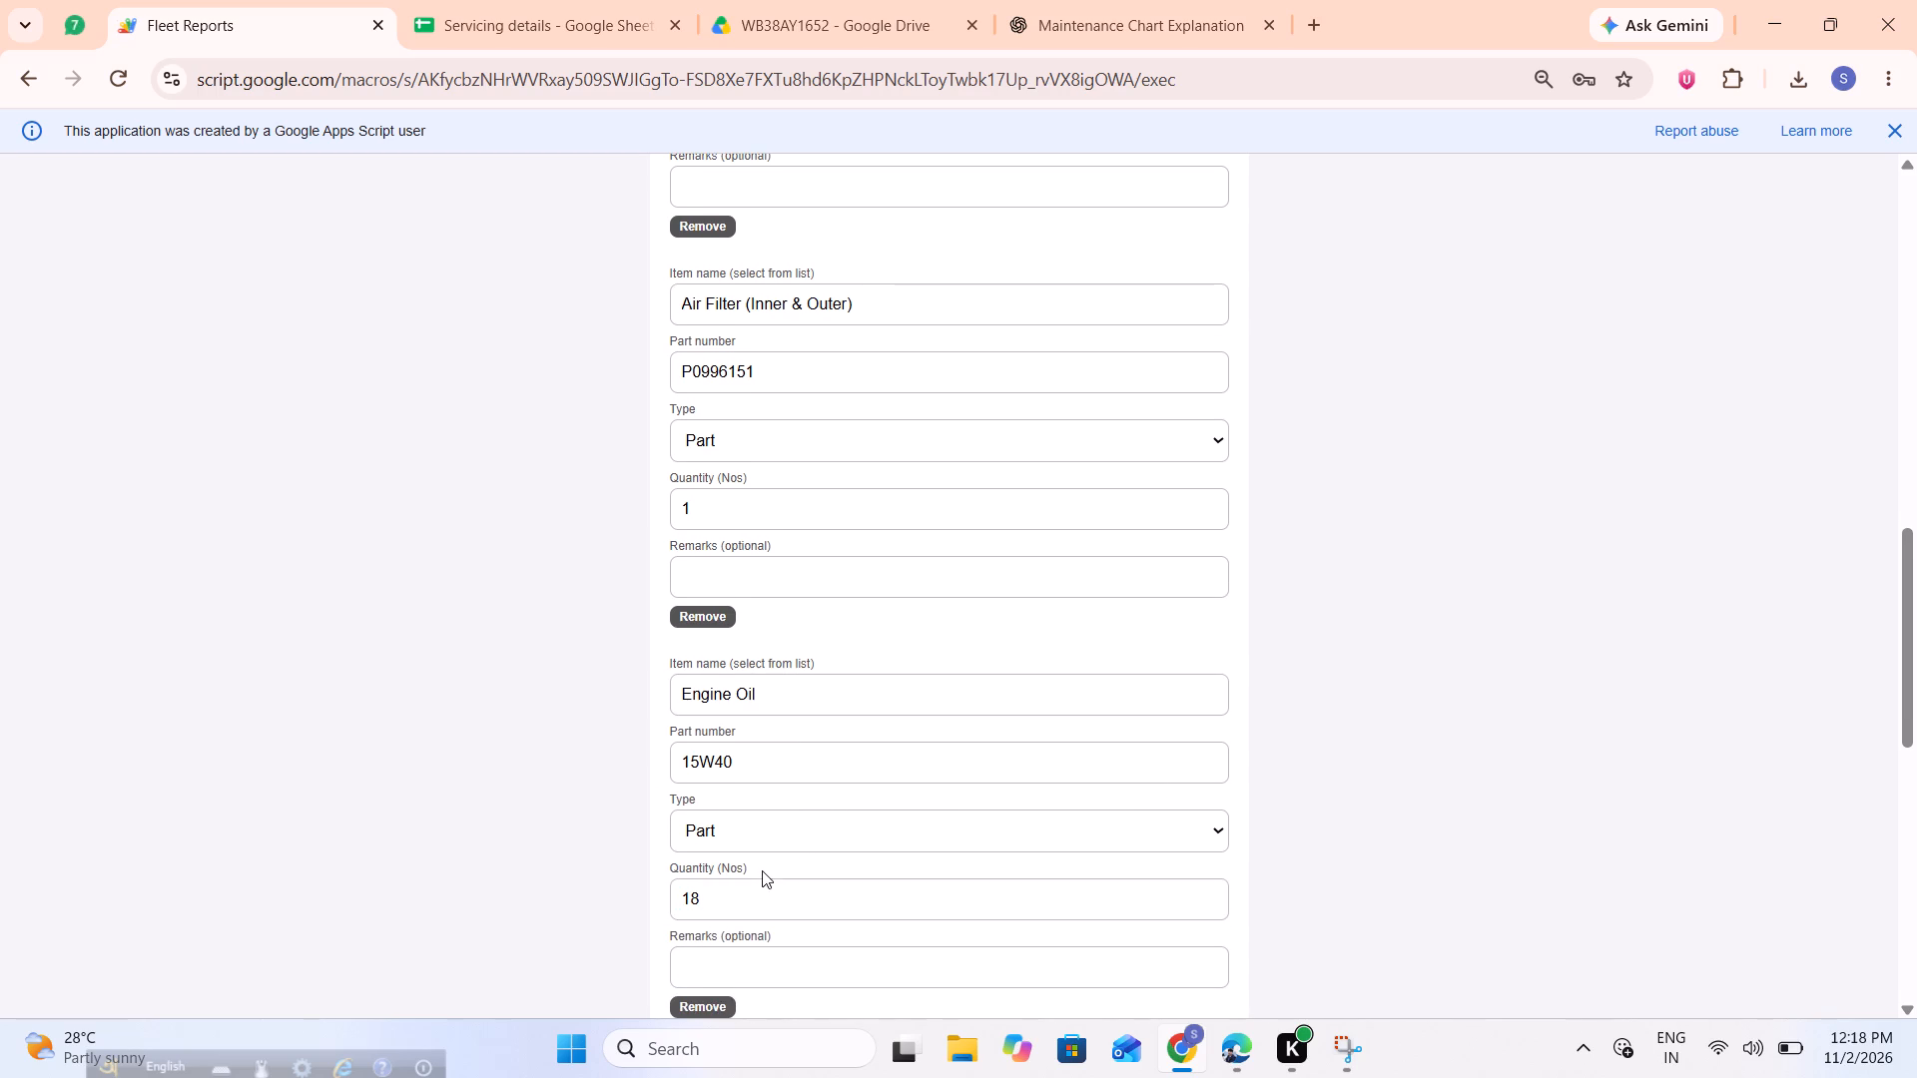
# Enter Self service as the mechanic for Loader 6577's service report.
pyautogui.scroll(-1, 762, 870)
pyautogui.scroll(-1, 787, 750)
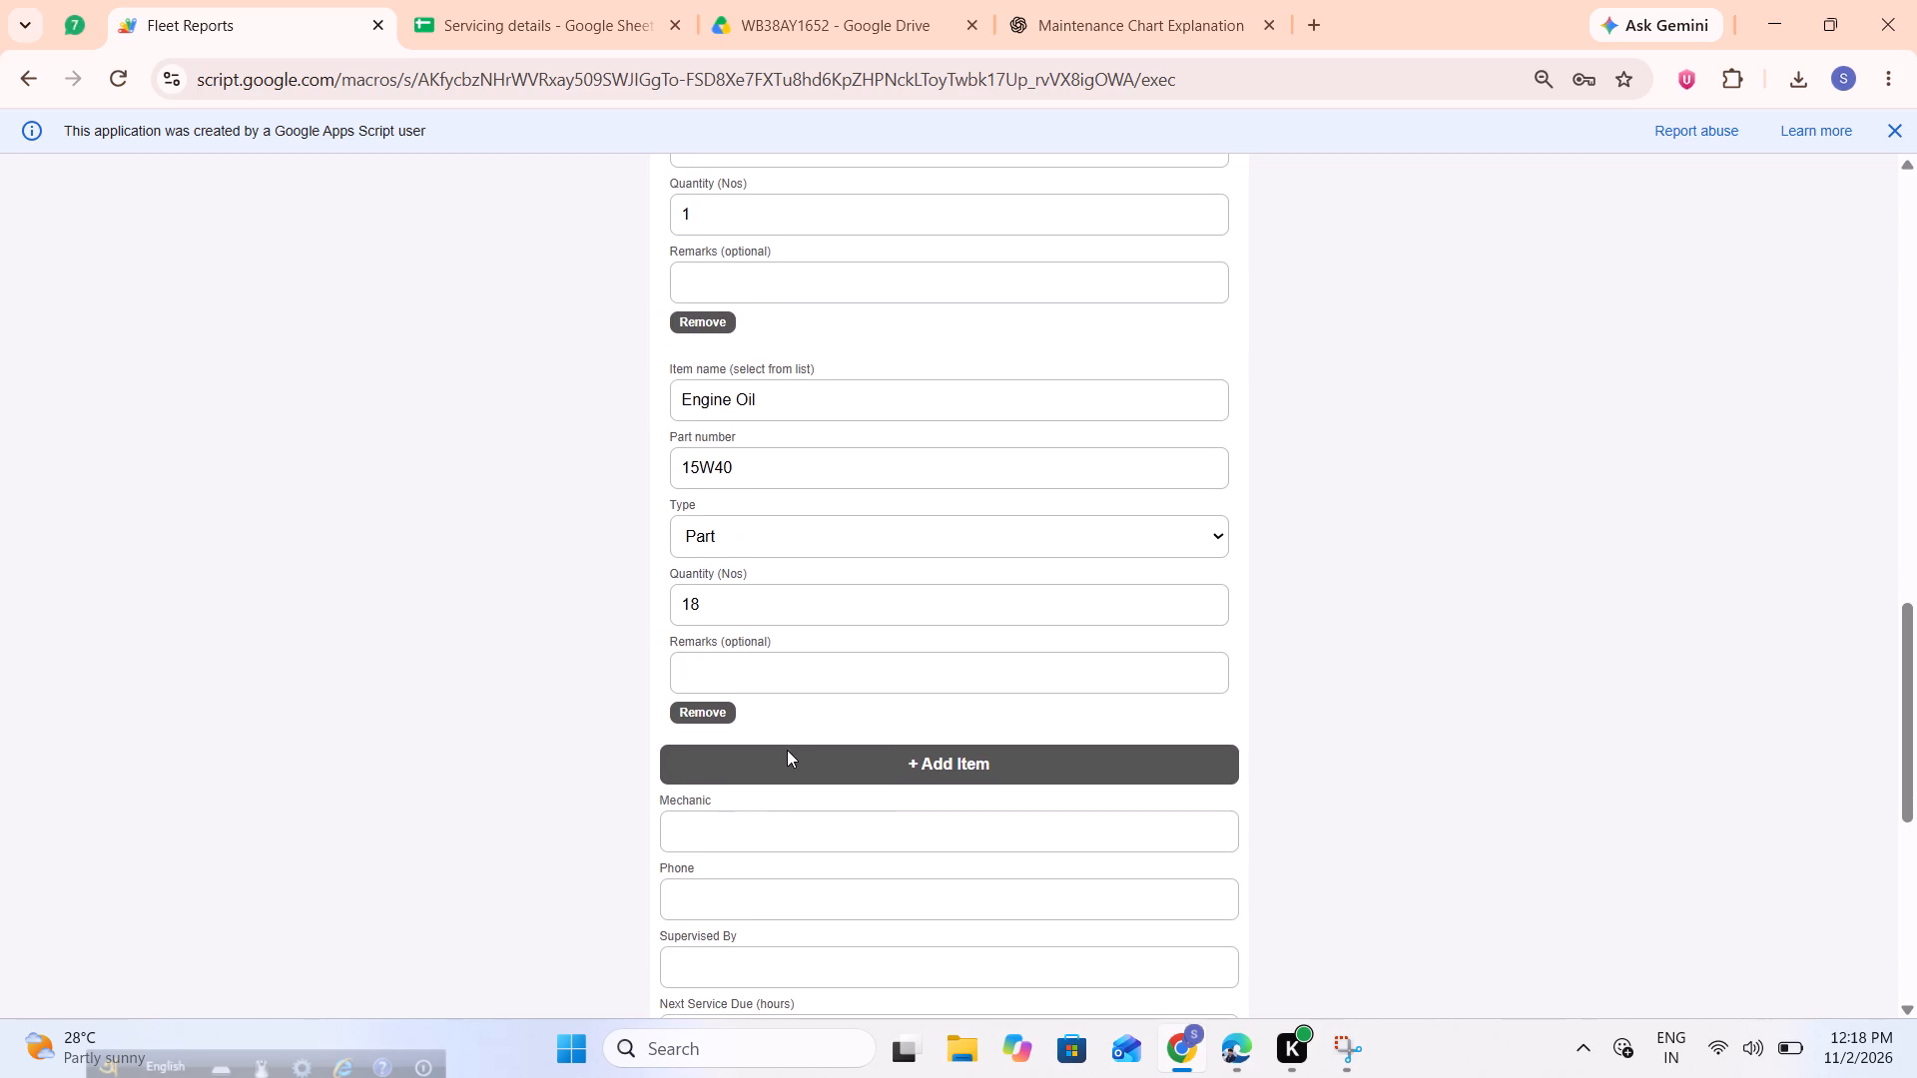
pyautogui.click(769, 815)
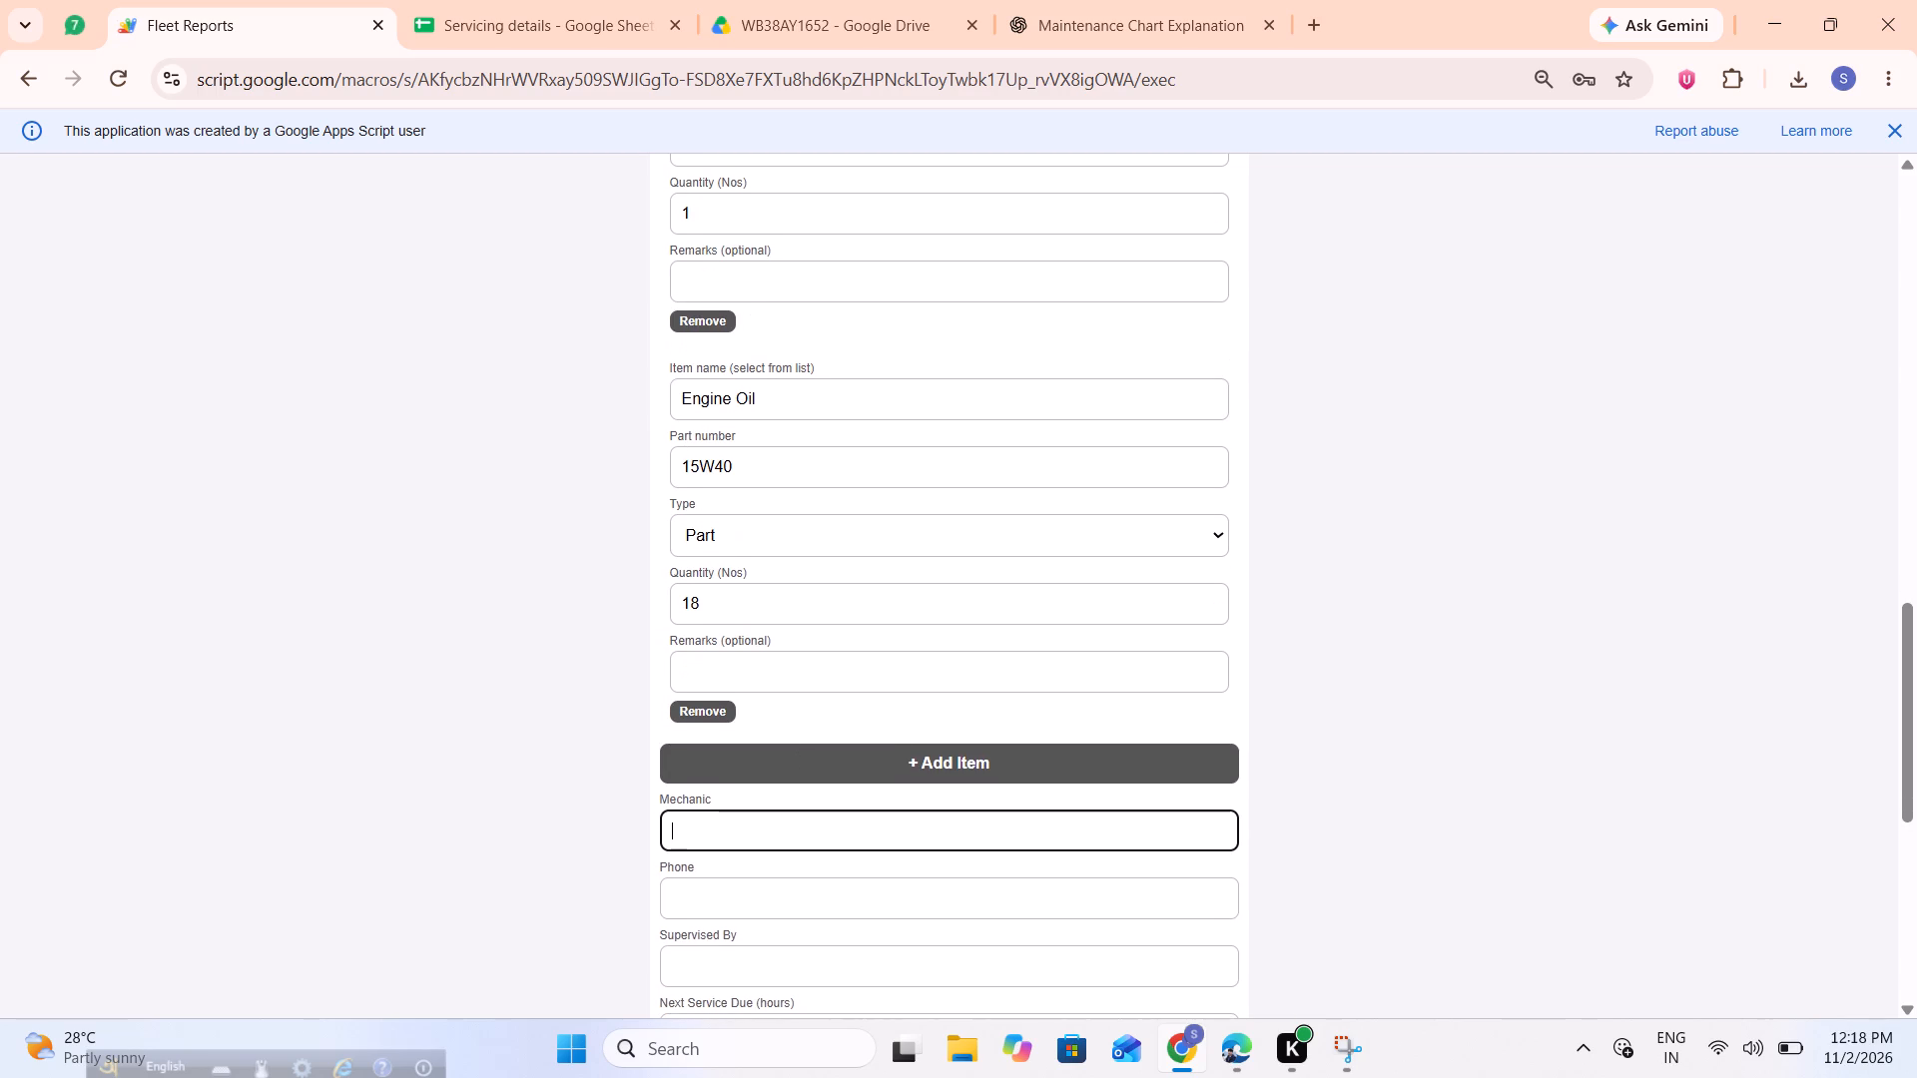
pyautogui.press('s')
pyautogui.write('E;')
pyautogui.press('BackSpace')
pyautogui.write('KF')
pyautogui.press('space')
pyautogui.press('BackSpace')
pyautogui.press('BackSpace')
pyautogui.press('BackSpace')
pyautogui.press('BackSpace')
pyautogui.press('BackSpace')
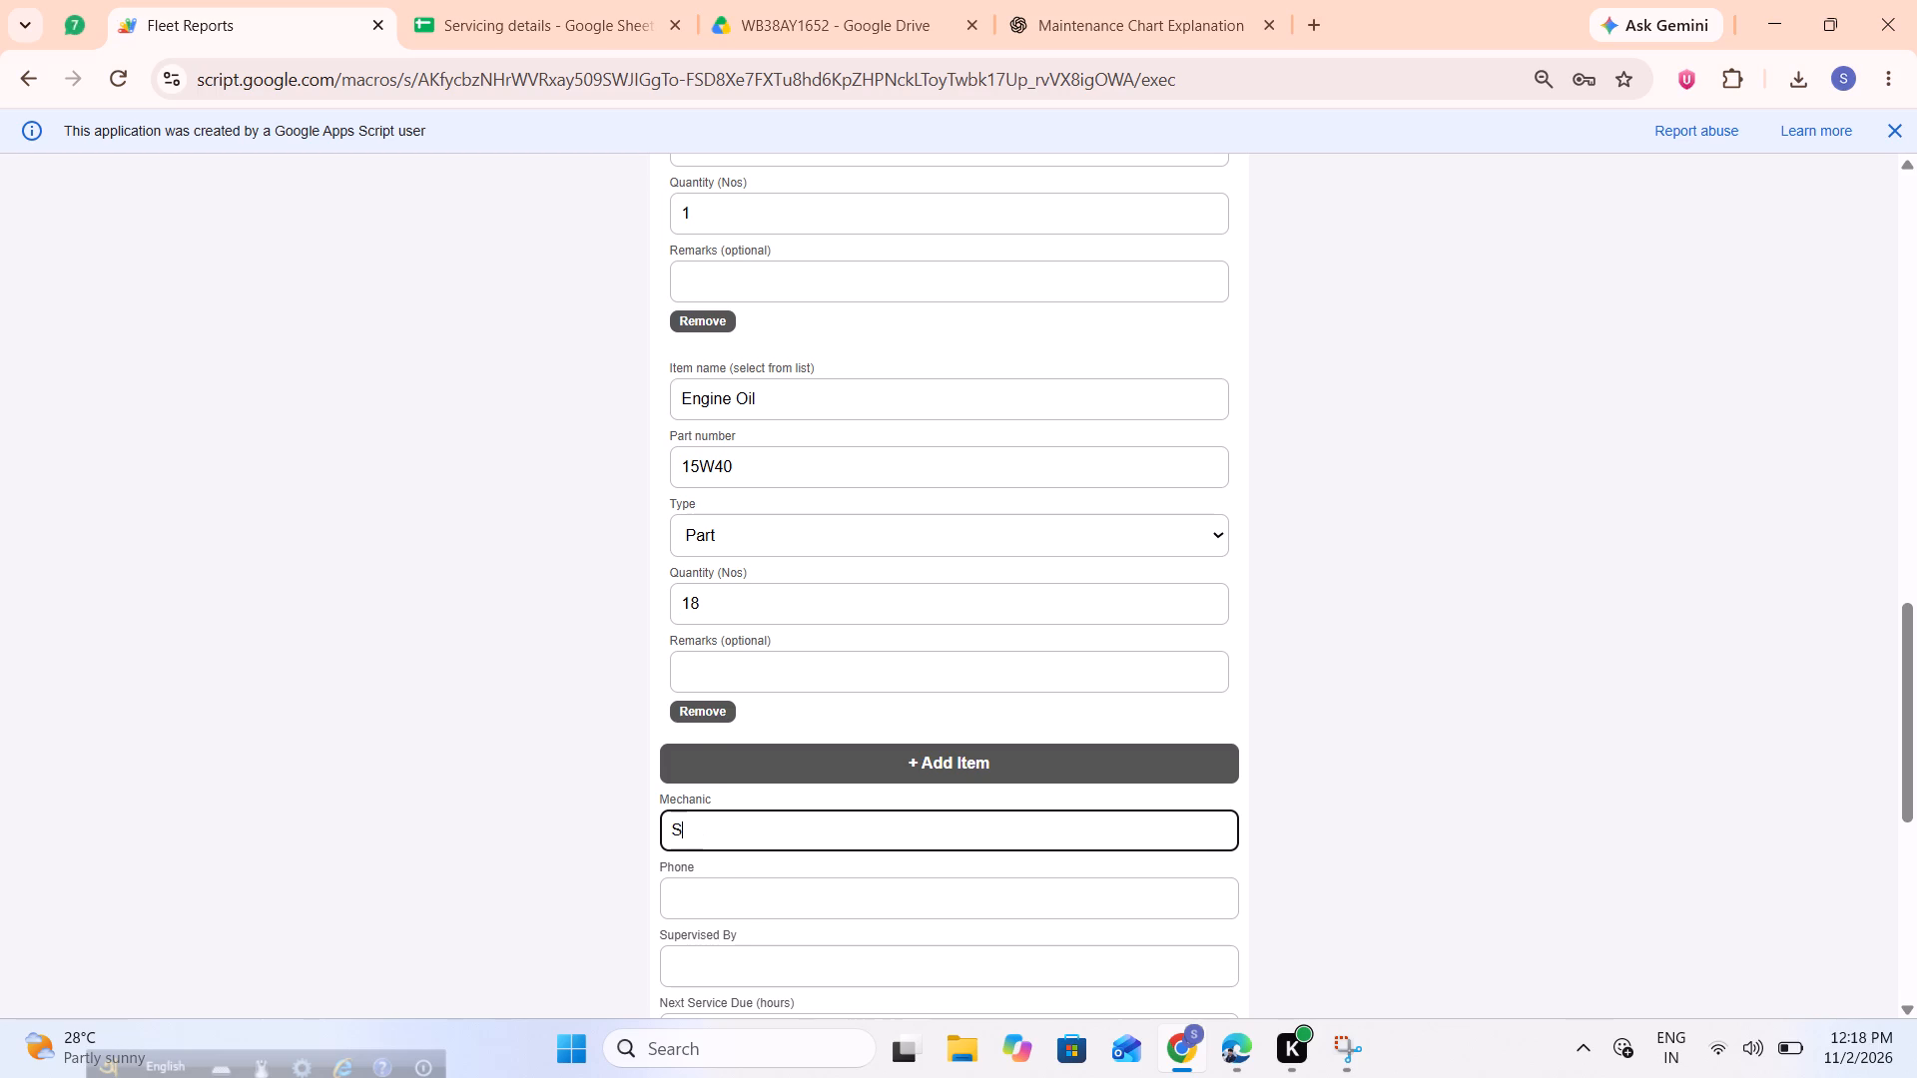
pyautogui.write('elf service')
# Fill Supervised By with the two supervisors' names, separated by a slash.
pyautogui.click(784, 955)
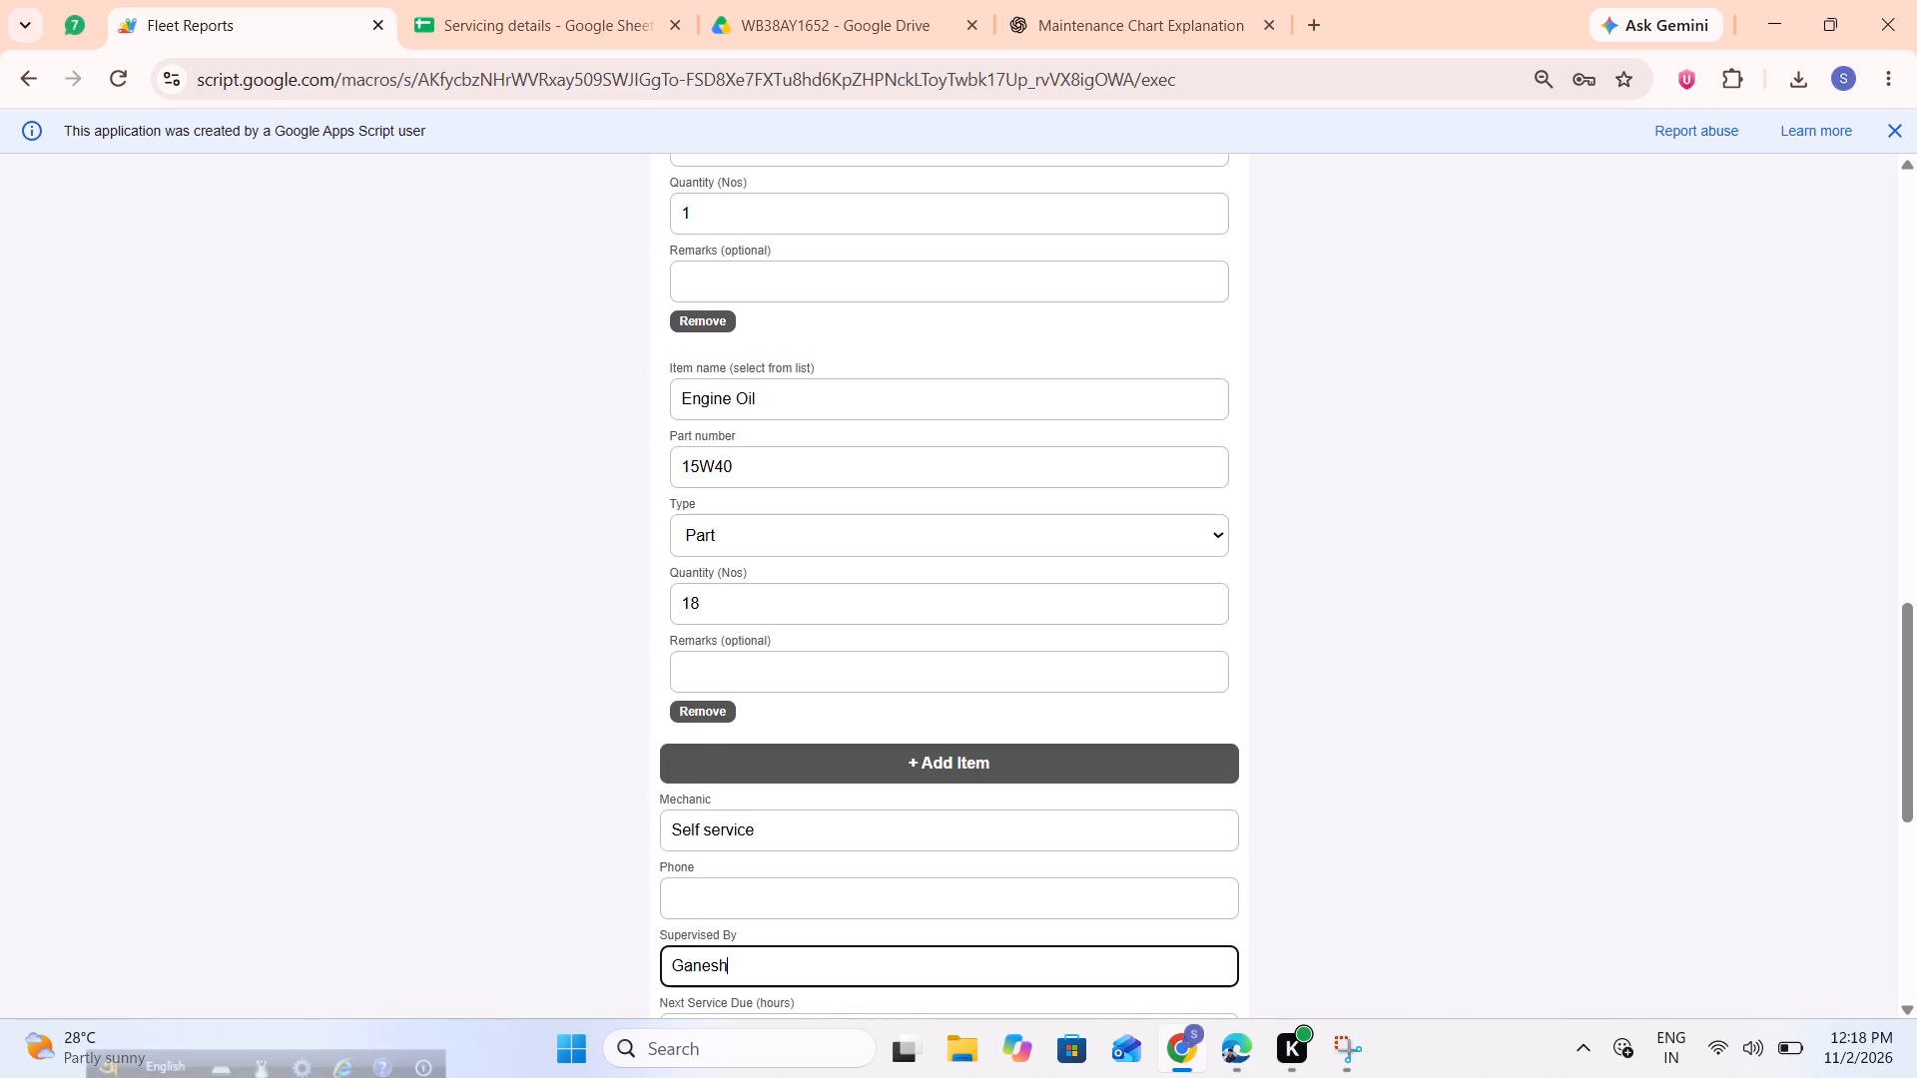
pyautogui.write('ondasl')
pyautogui.press('/')
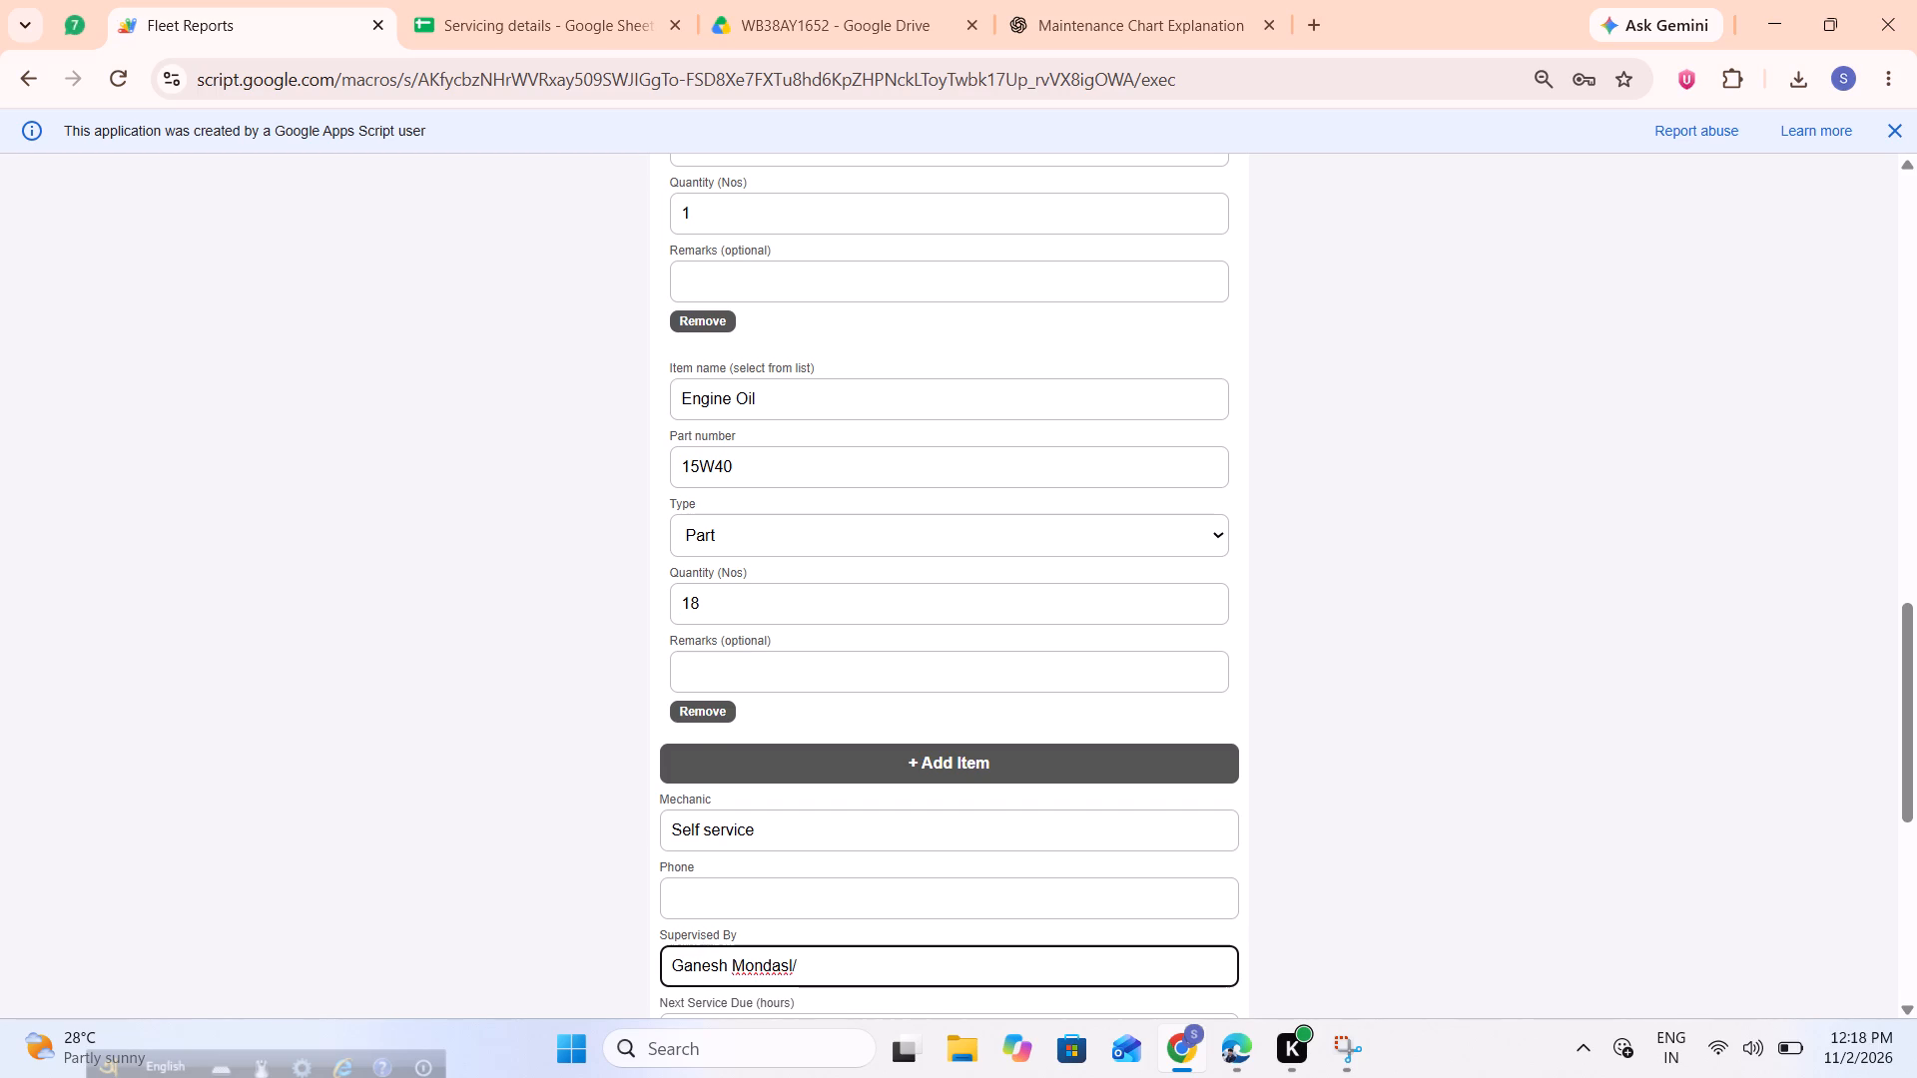
pyautogui.press('BackSpace')
pyautogui.press('BackSpace')
pyautogui.press('BackSpace')
pyautogui.write('l /')
pyautogui.press('space')
pyautogui.press('d')
pyautogui.write('eep')
pyautogui.press('space')
pyautogui.press('BackSpace')
pyautogui.write('ui')
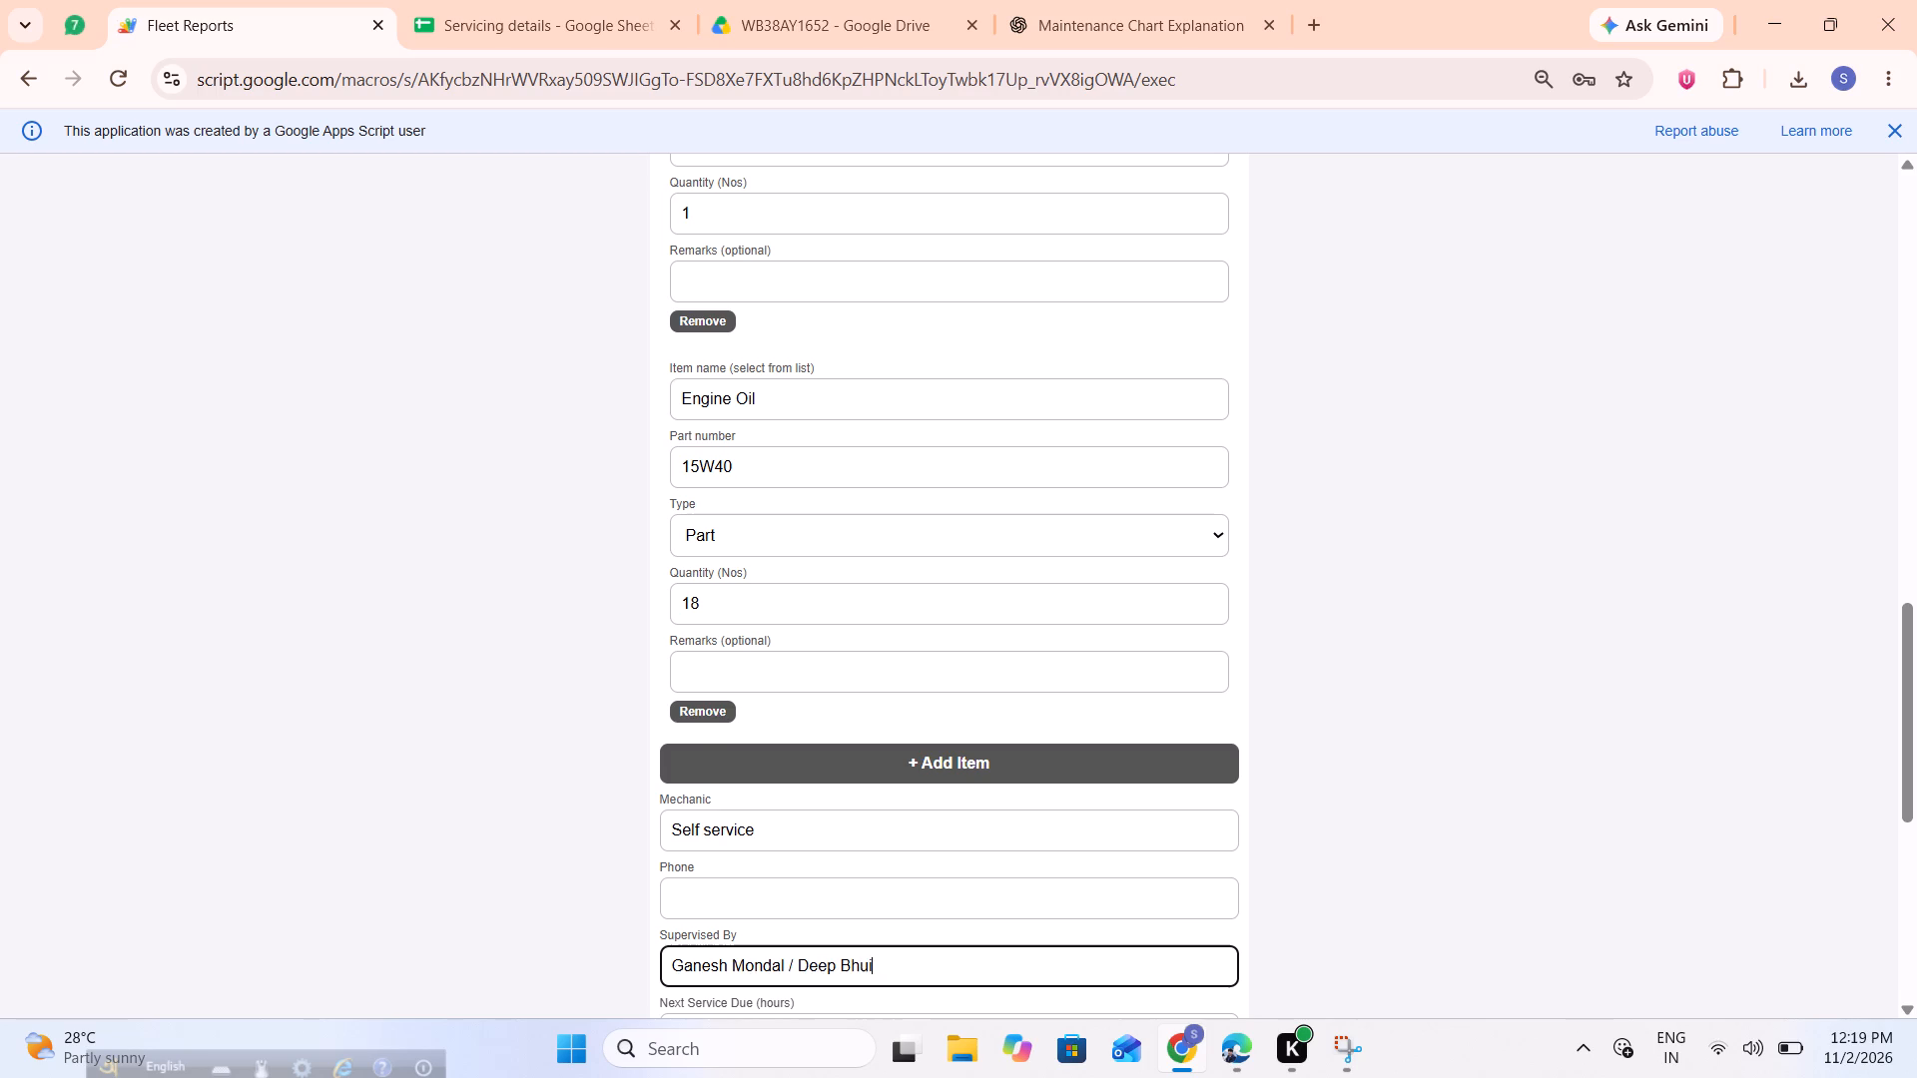
# Set Next Service Due to 1000 hrs(7641.0 hrs).
pyautogui.scroll(-3, 784, 955)
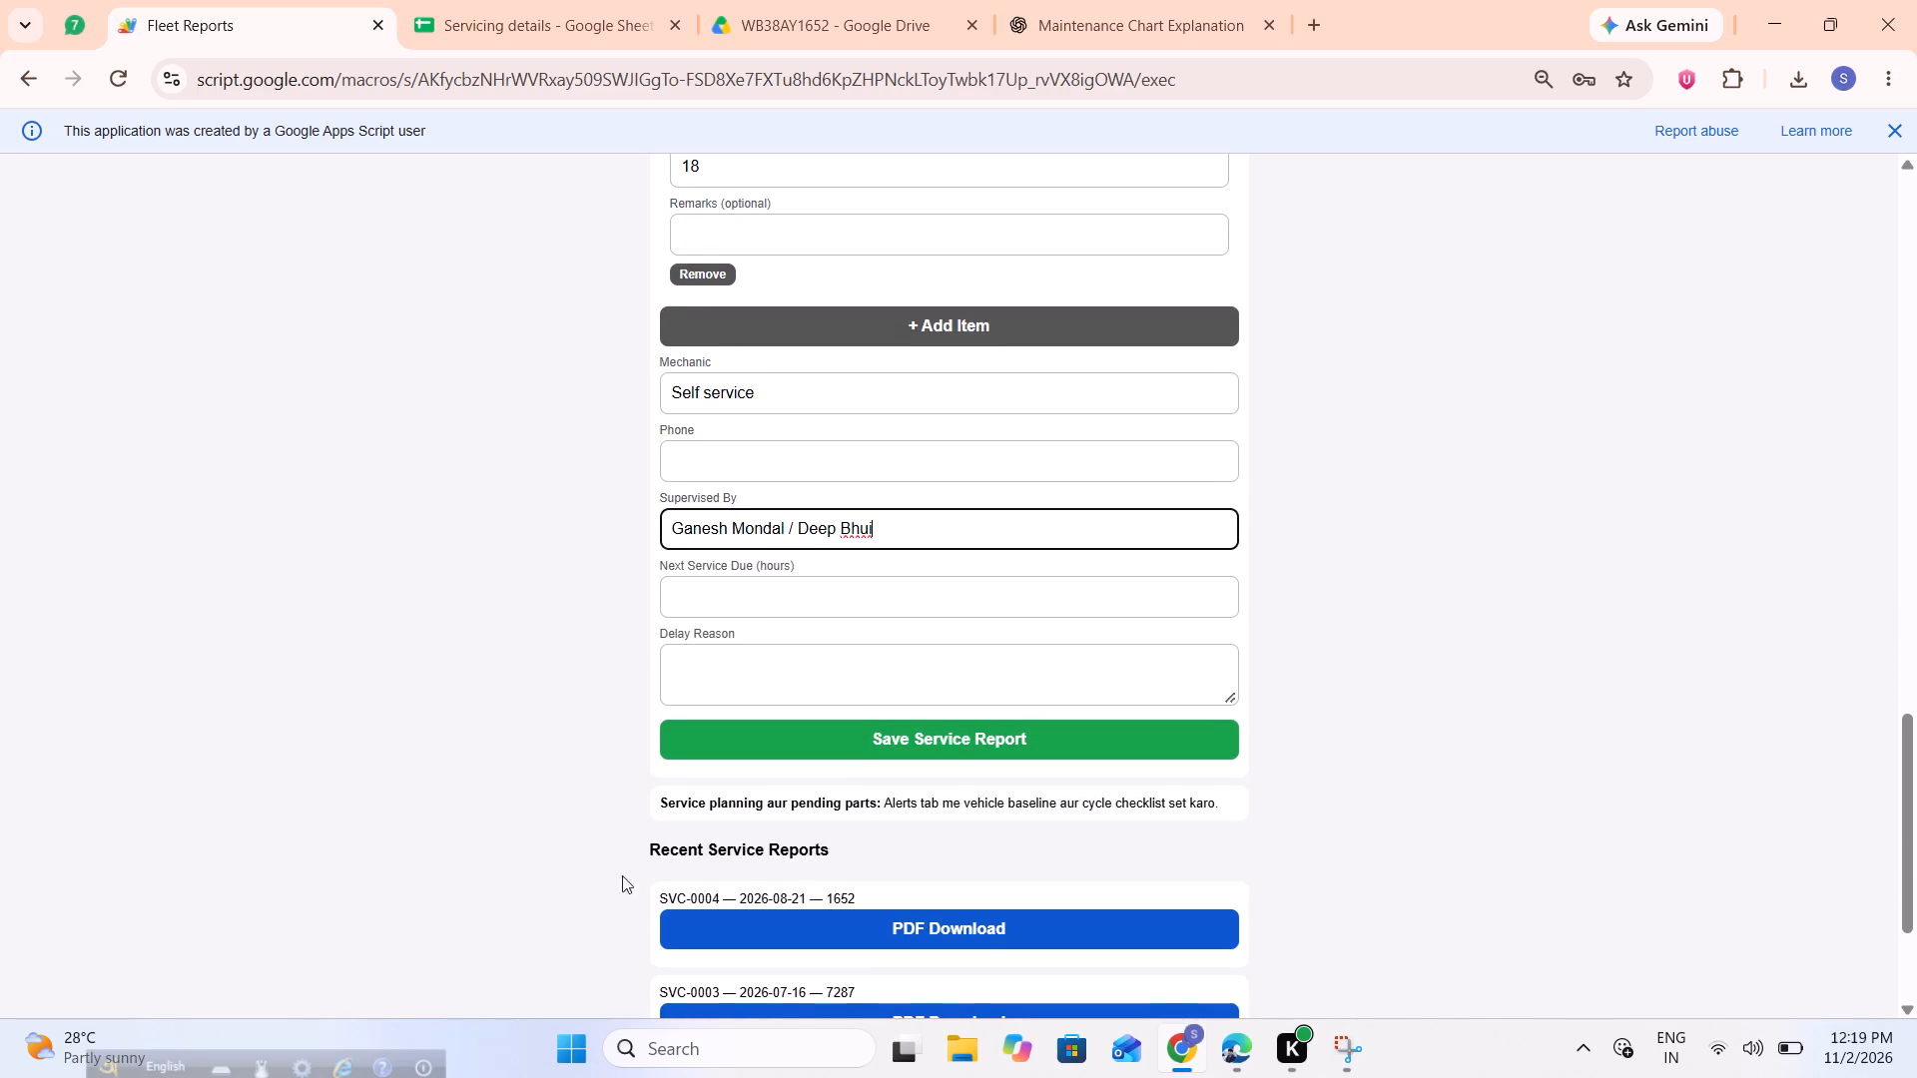
pyautogui.click(713, 602)
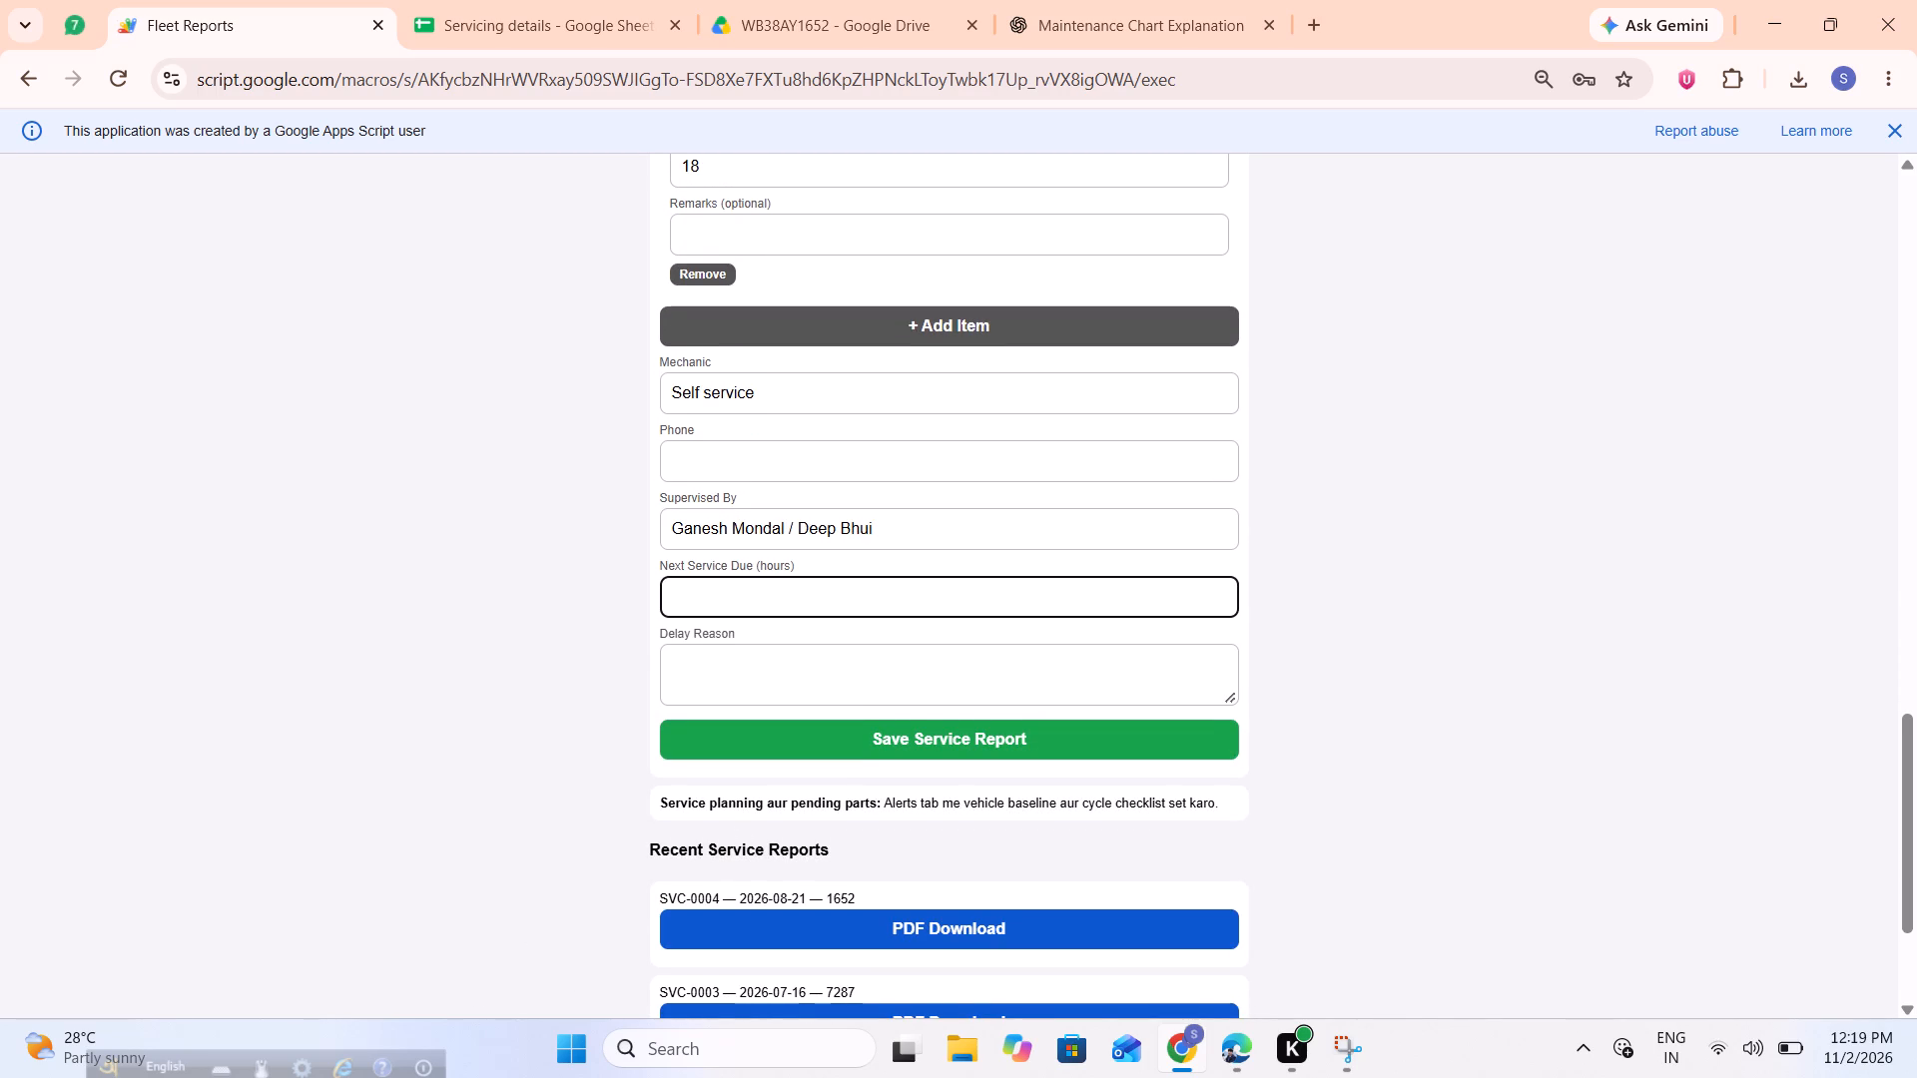
pyautogui.write('1000')
pyautogui.press('space')
pyautogui.write('hrsd')
pyautogui.press('BackSpace')
pyautogui.press('BackSpace')
pyautogui.write('rs')
pyautogui.press('BackSpace')
pyautogui.press('BackSpace')
pyautogui.press('s')
pyautogui.press('9')
pyautogui.press('/')
pyautogui.press('BackSpace')
pyautogui.press('BackSpace')
pyautogui.hotkey('shift', '(')
pyautogui.write('76')
pyautogui.write('410')
pyautogui.press('BackSpace')
pyautogui.write('.0')
pyautogui.press('space')
pyautogui.write('hrs')
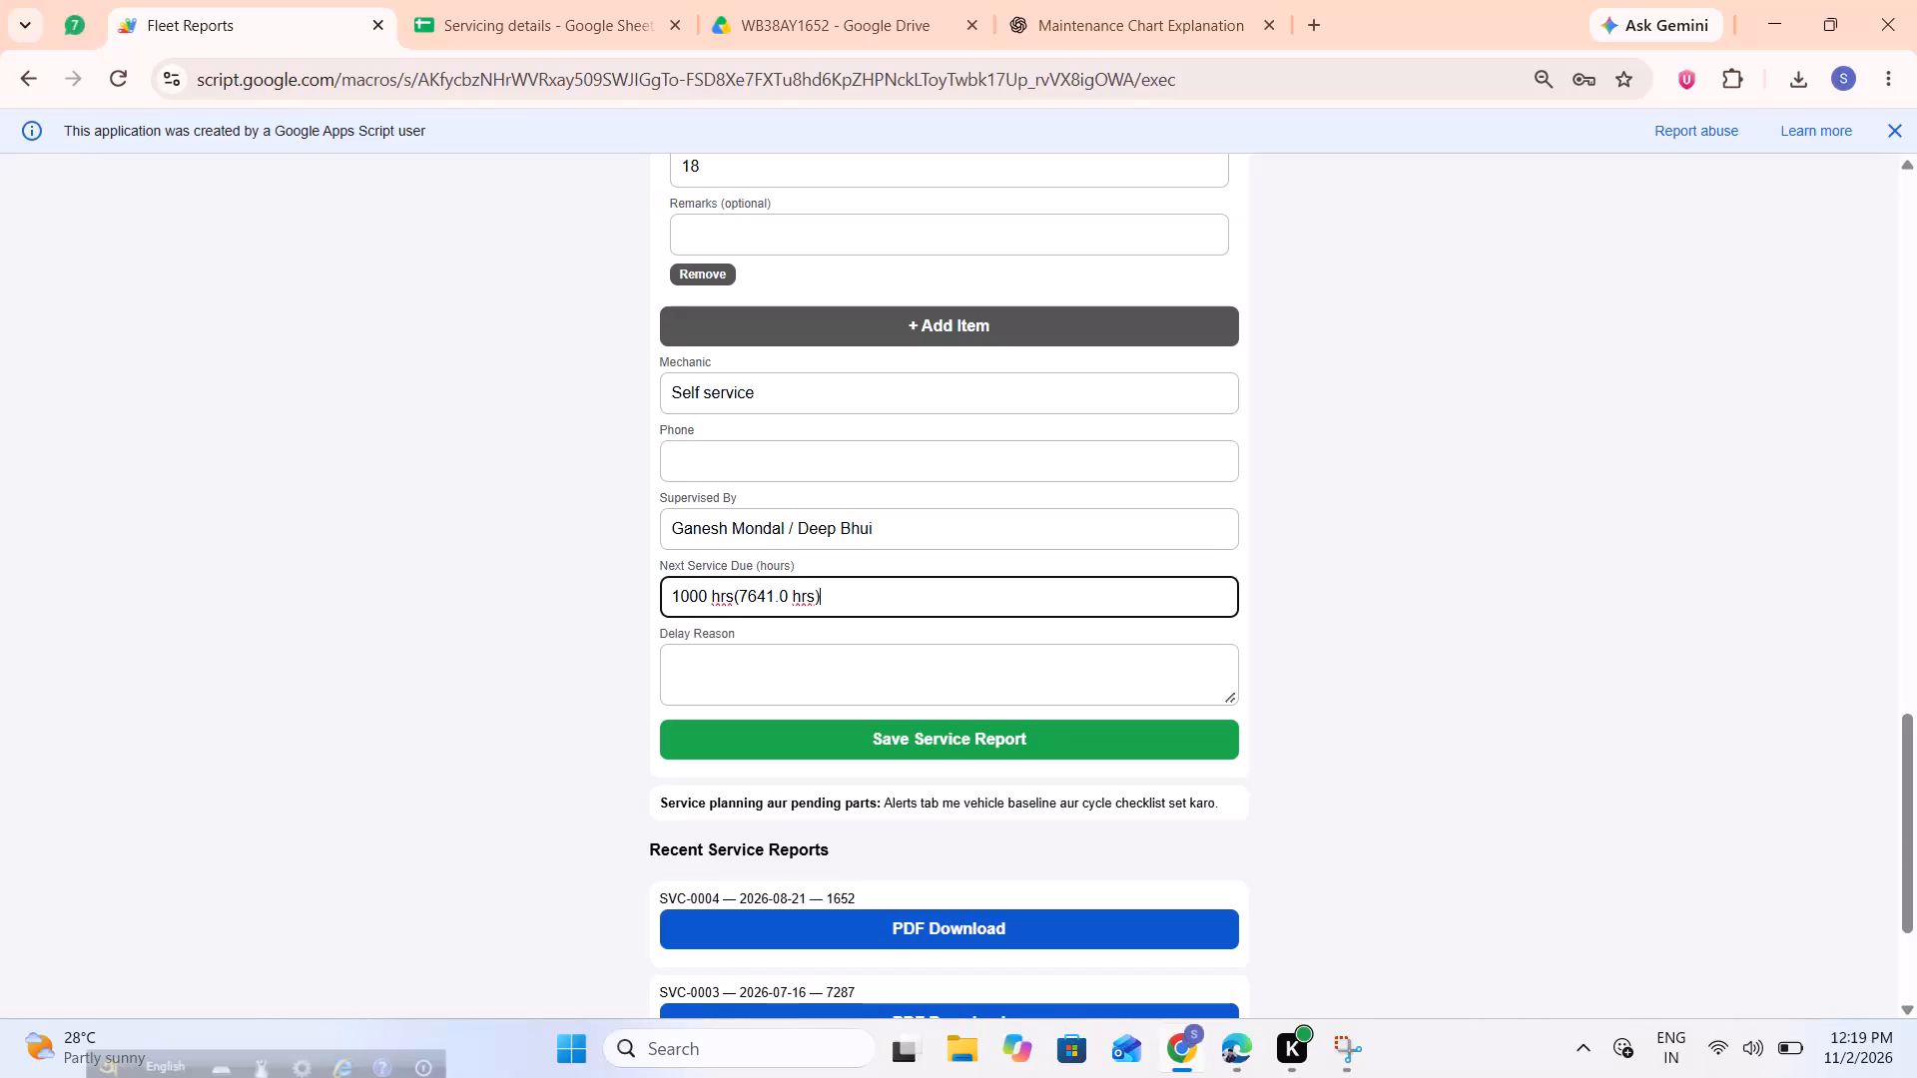
pyautogui.hotkey('shift', ')')
# Review the Loader 6577 entries, leaving Delay Reason blank, and save the service report.
pyautogui.click(775, 682)
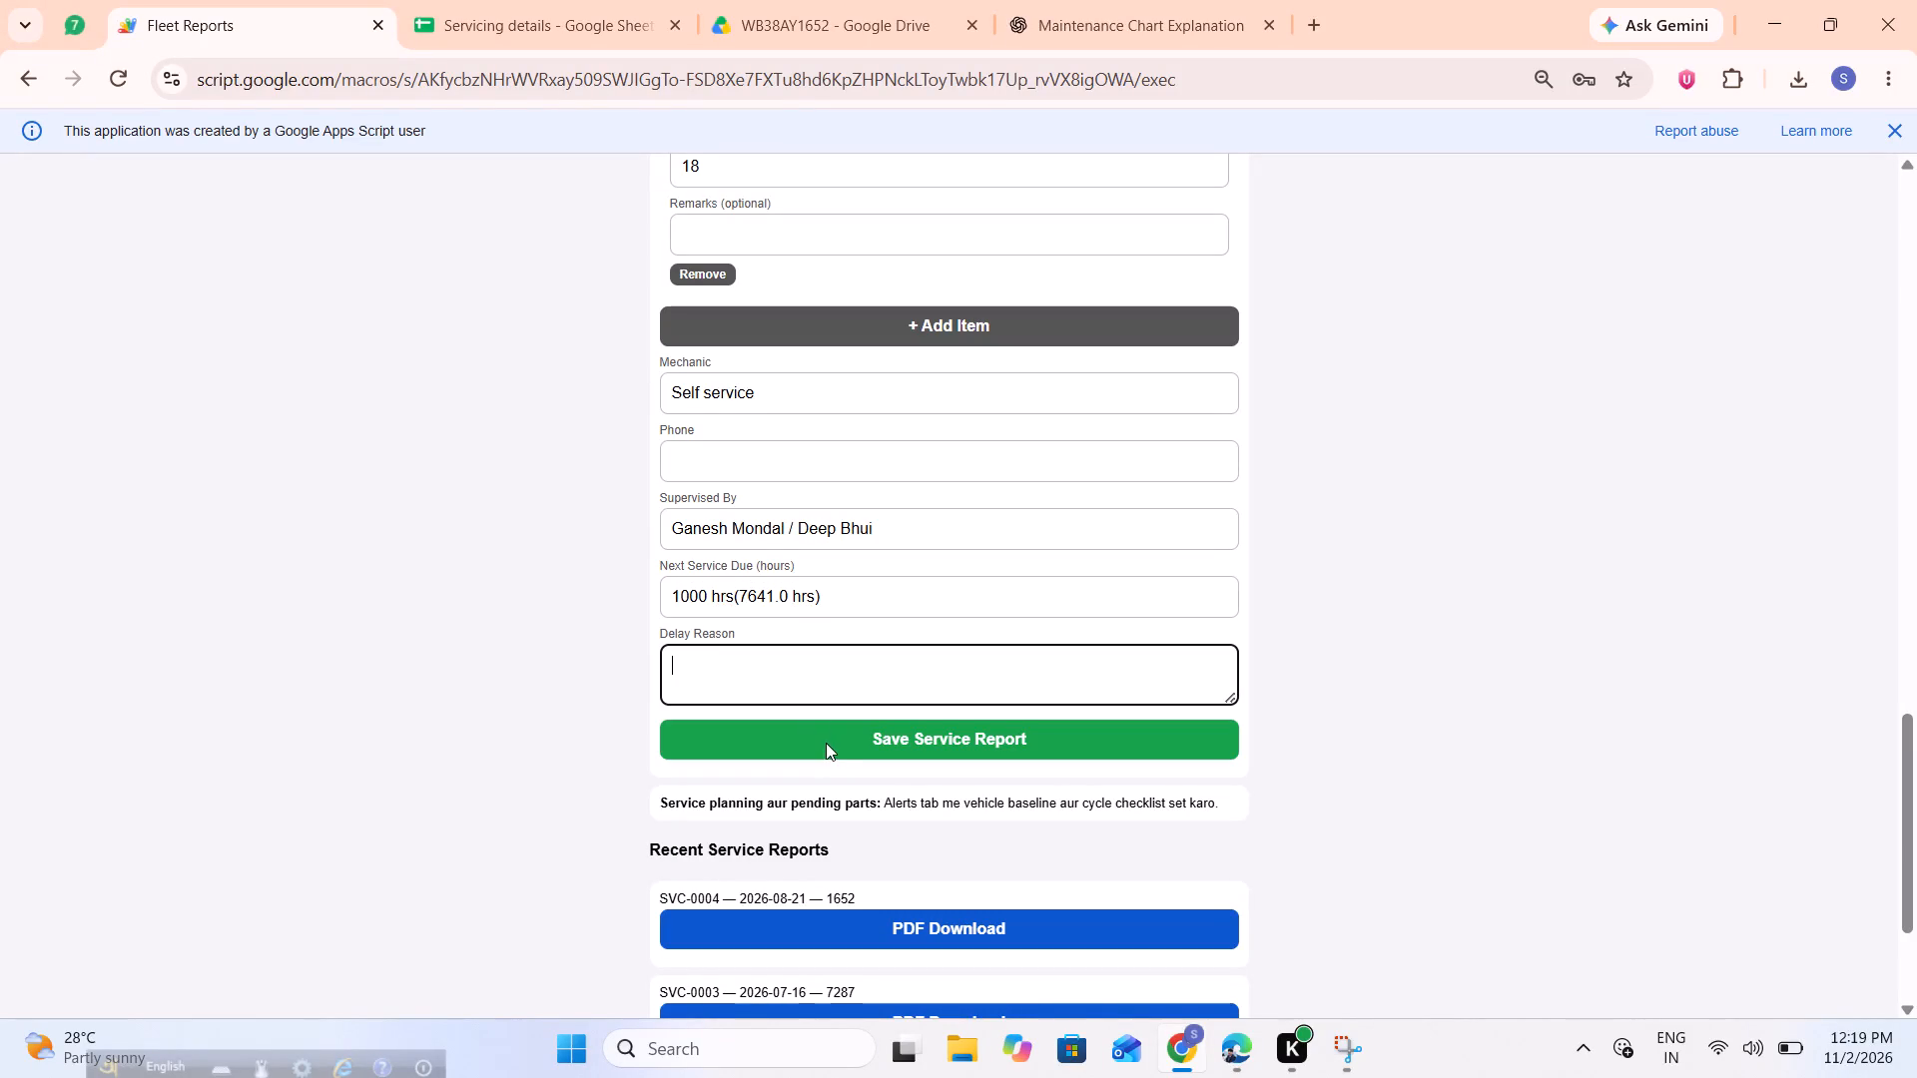
pyautogui.scroll(2, 827, 745)
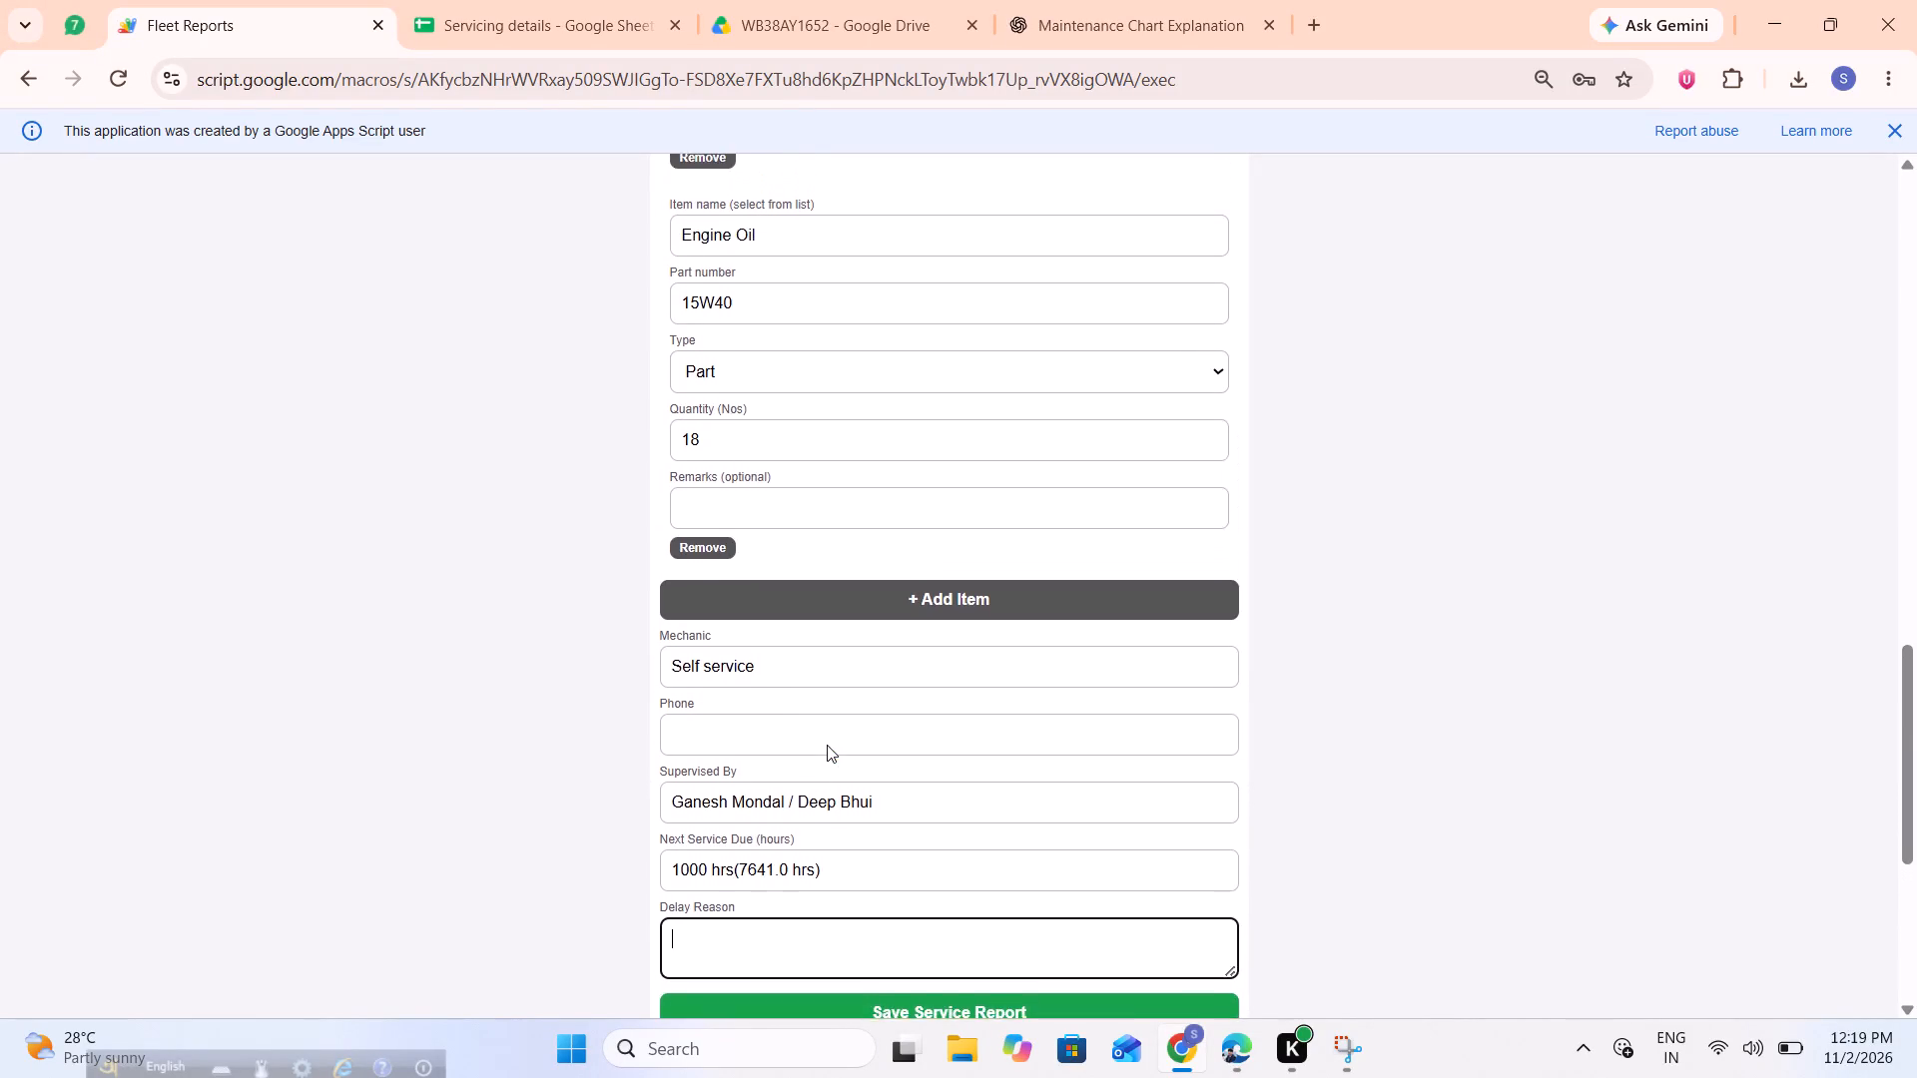
pyautogui.scroll(9, 827, 745)
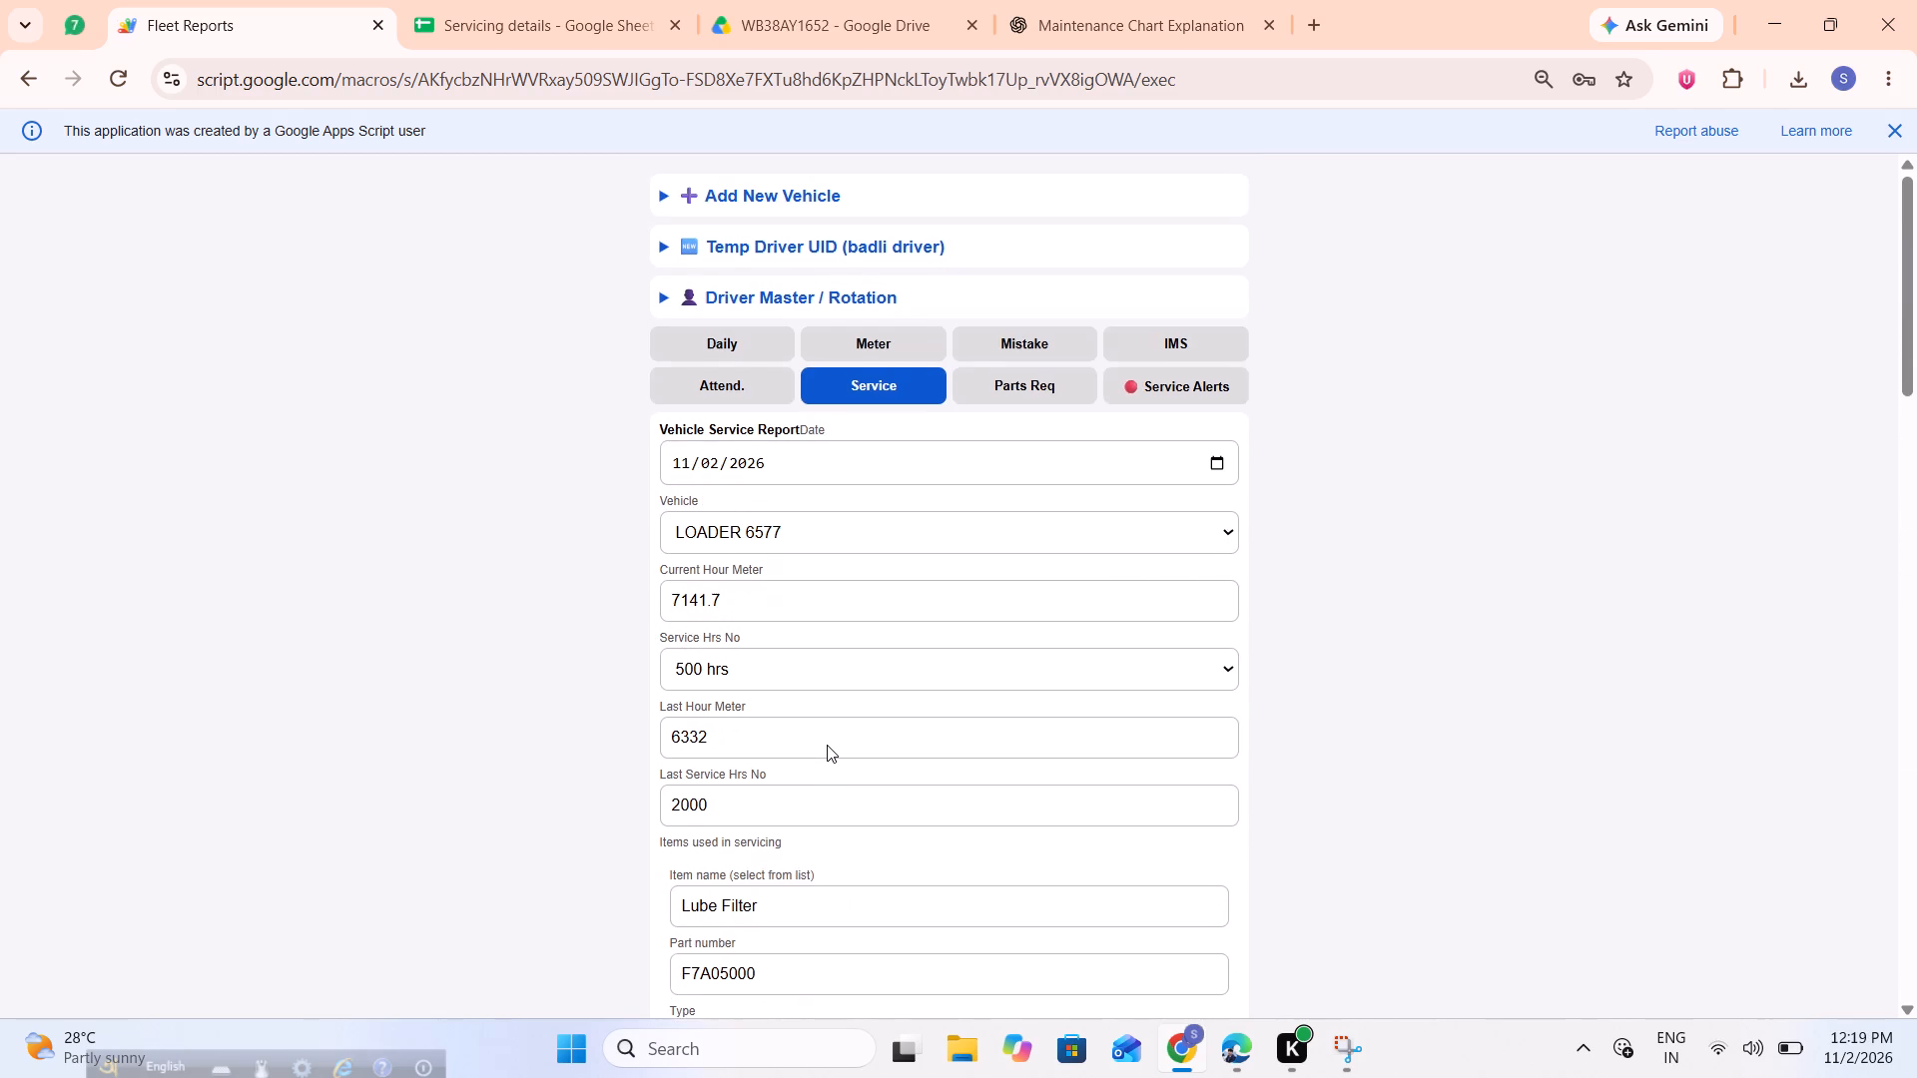
pyautogui.scroll(-5, 827, 745)
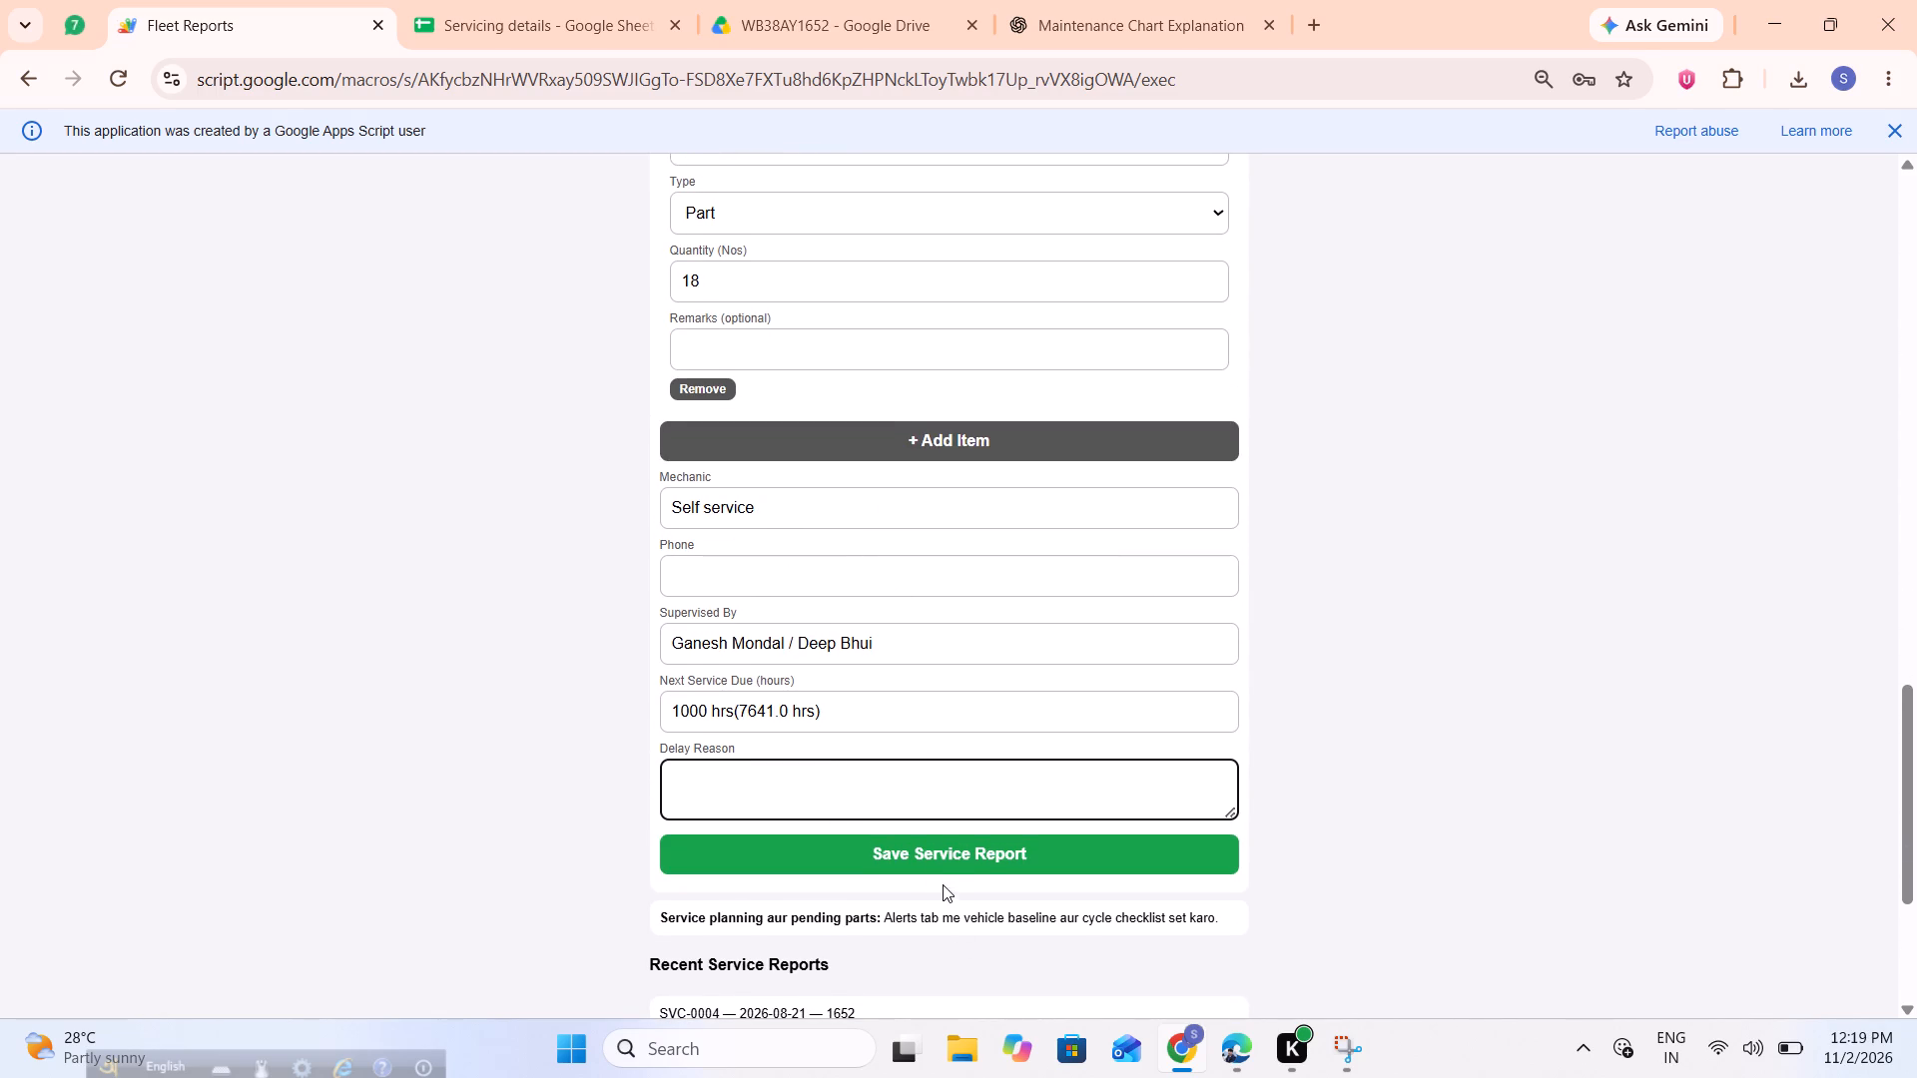
pyautogui.click(931, 862)
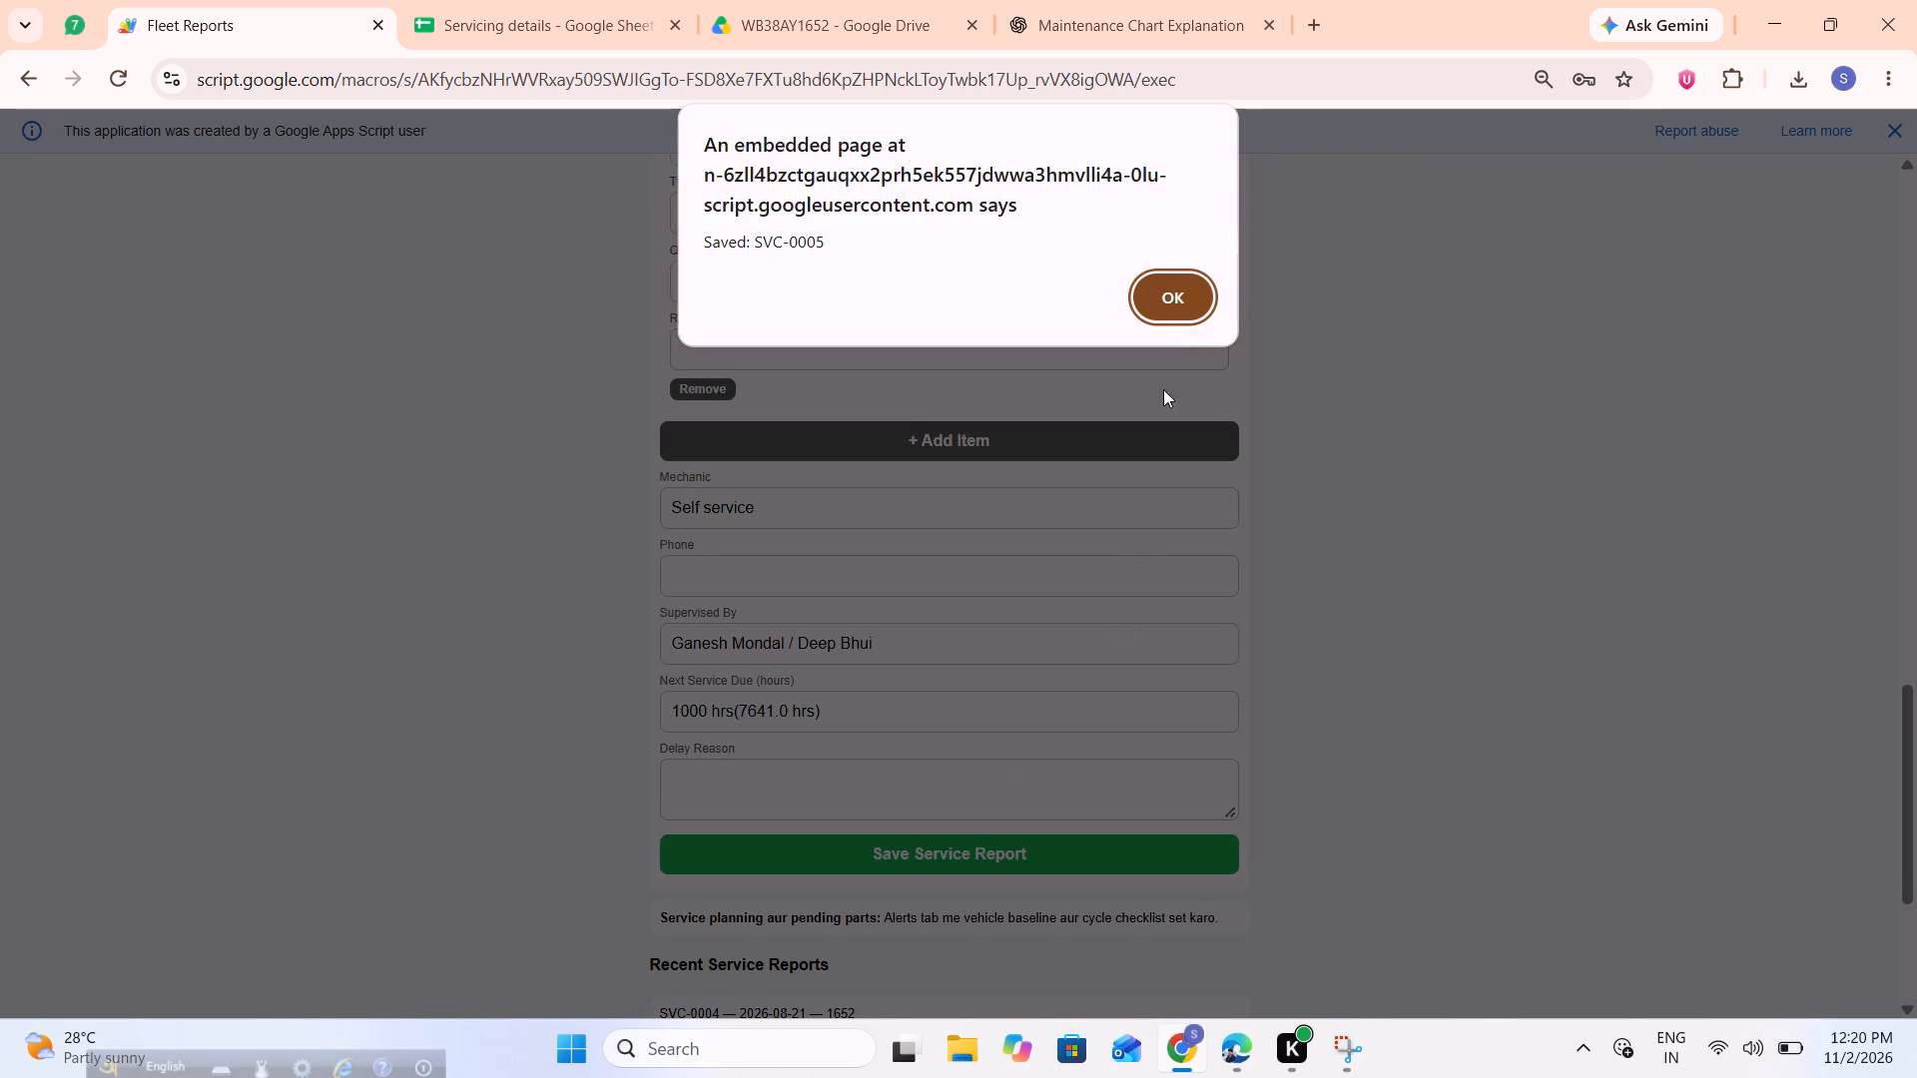
pyautogui.click(1185, 319)
pyautogui.click(462, 6)
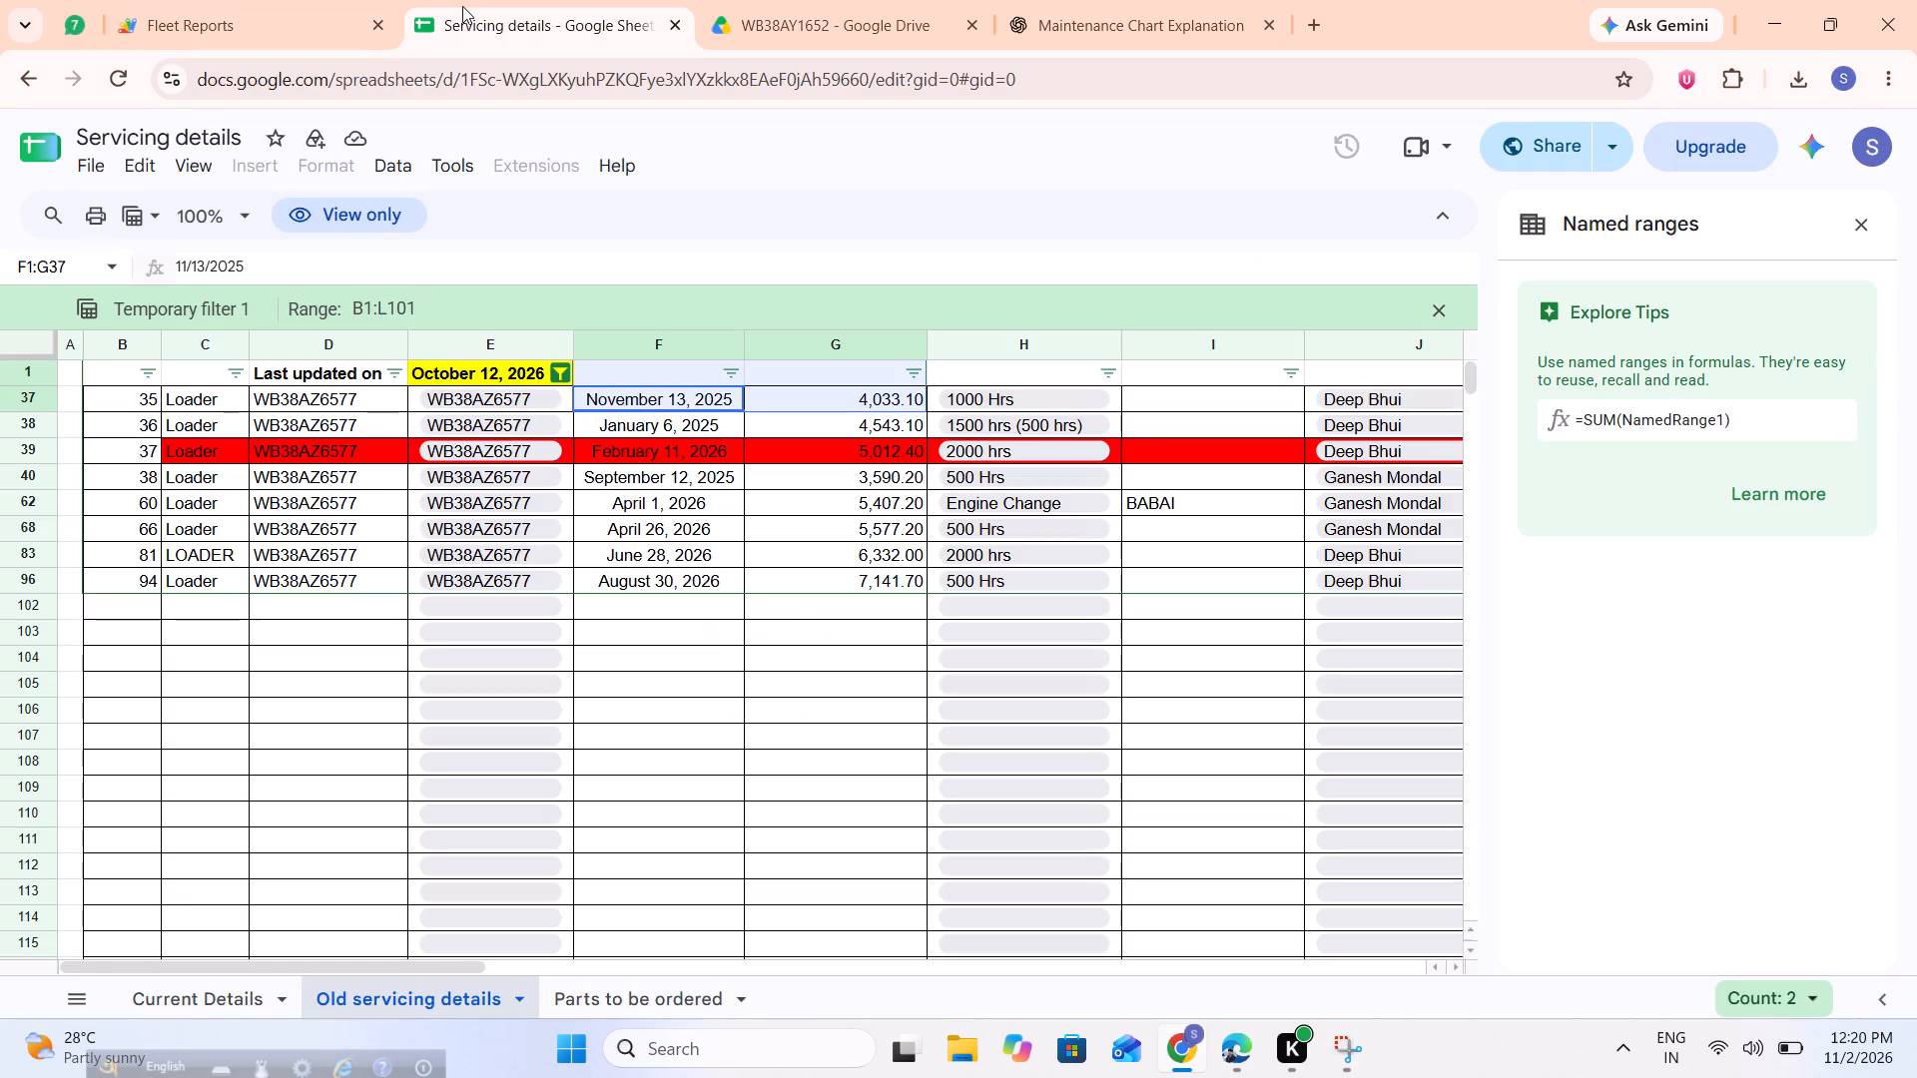
pyautogui.click(1210, 1044)
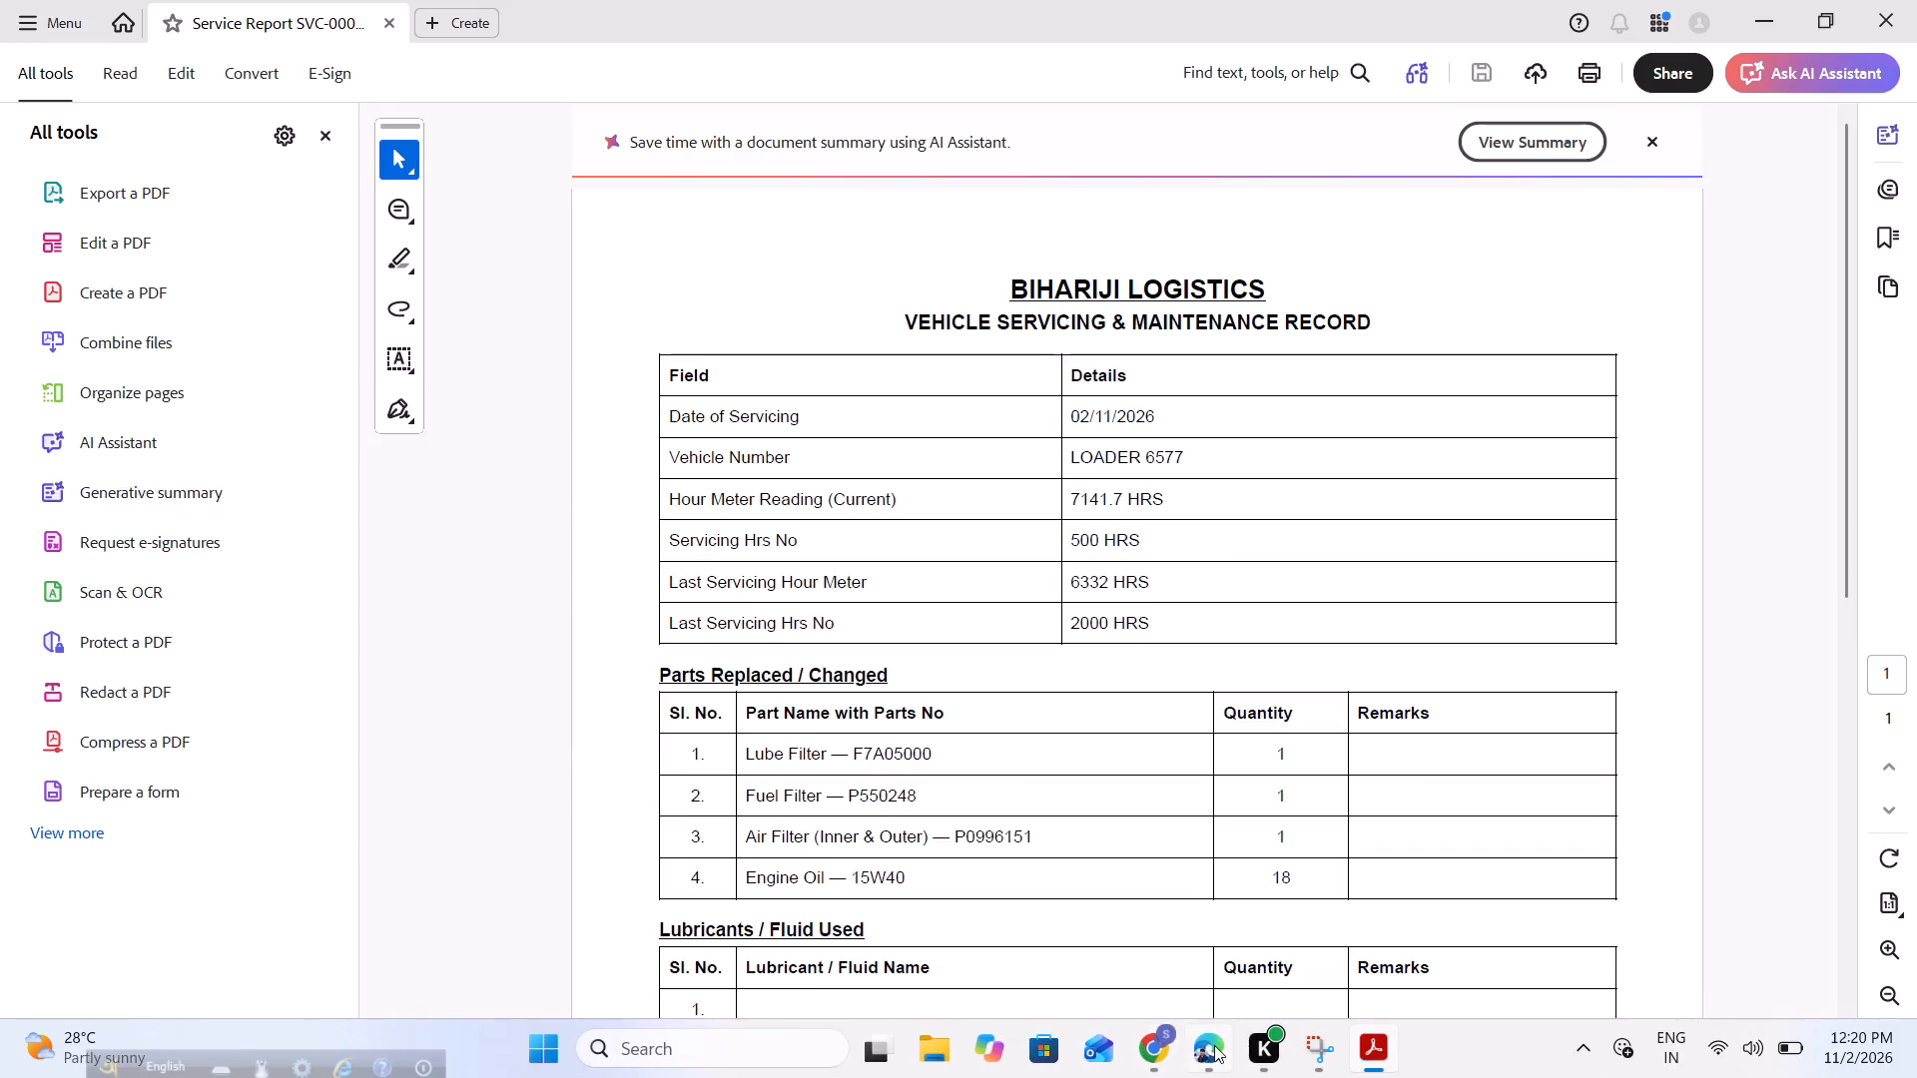
pyautogui.click(1207, 1044)
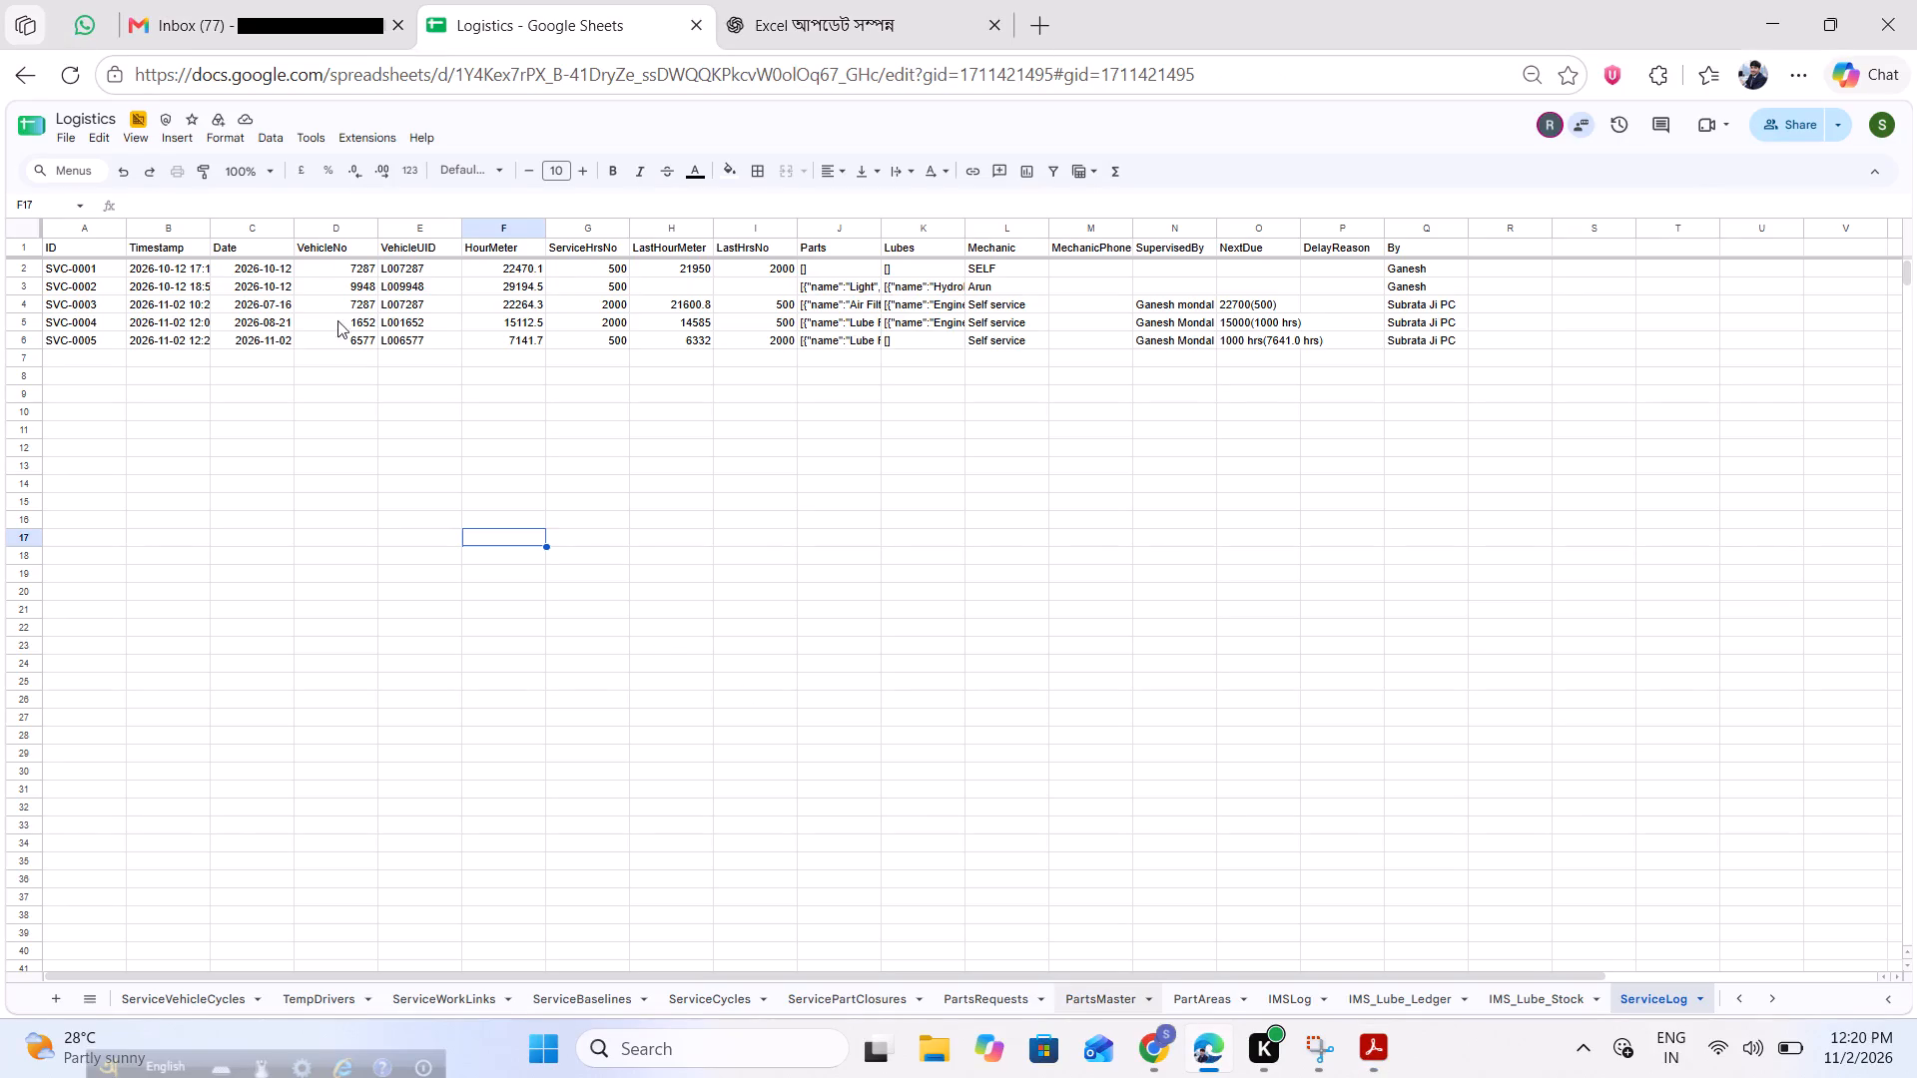
pyautogui.click(270, 336)
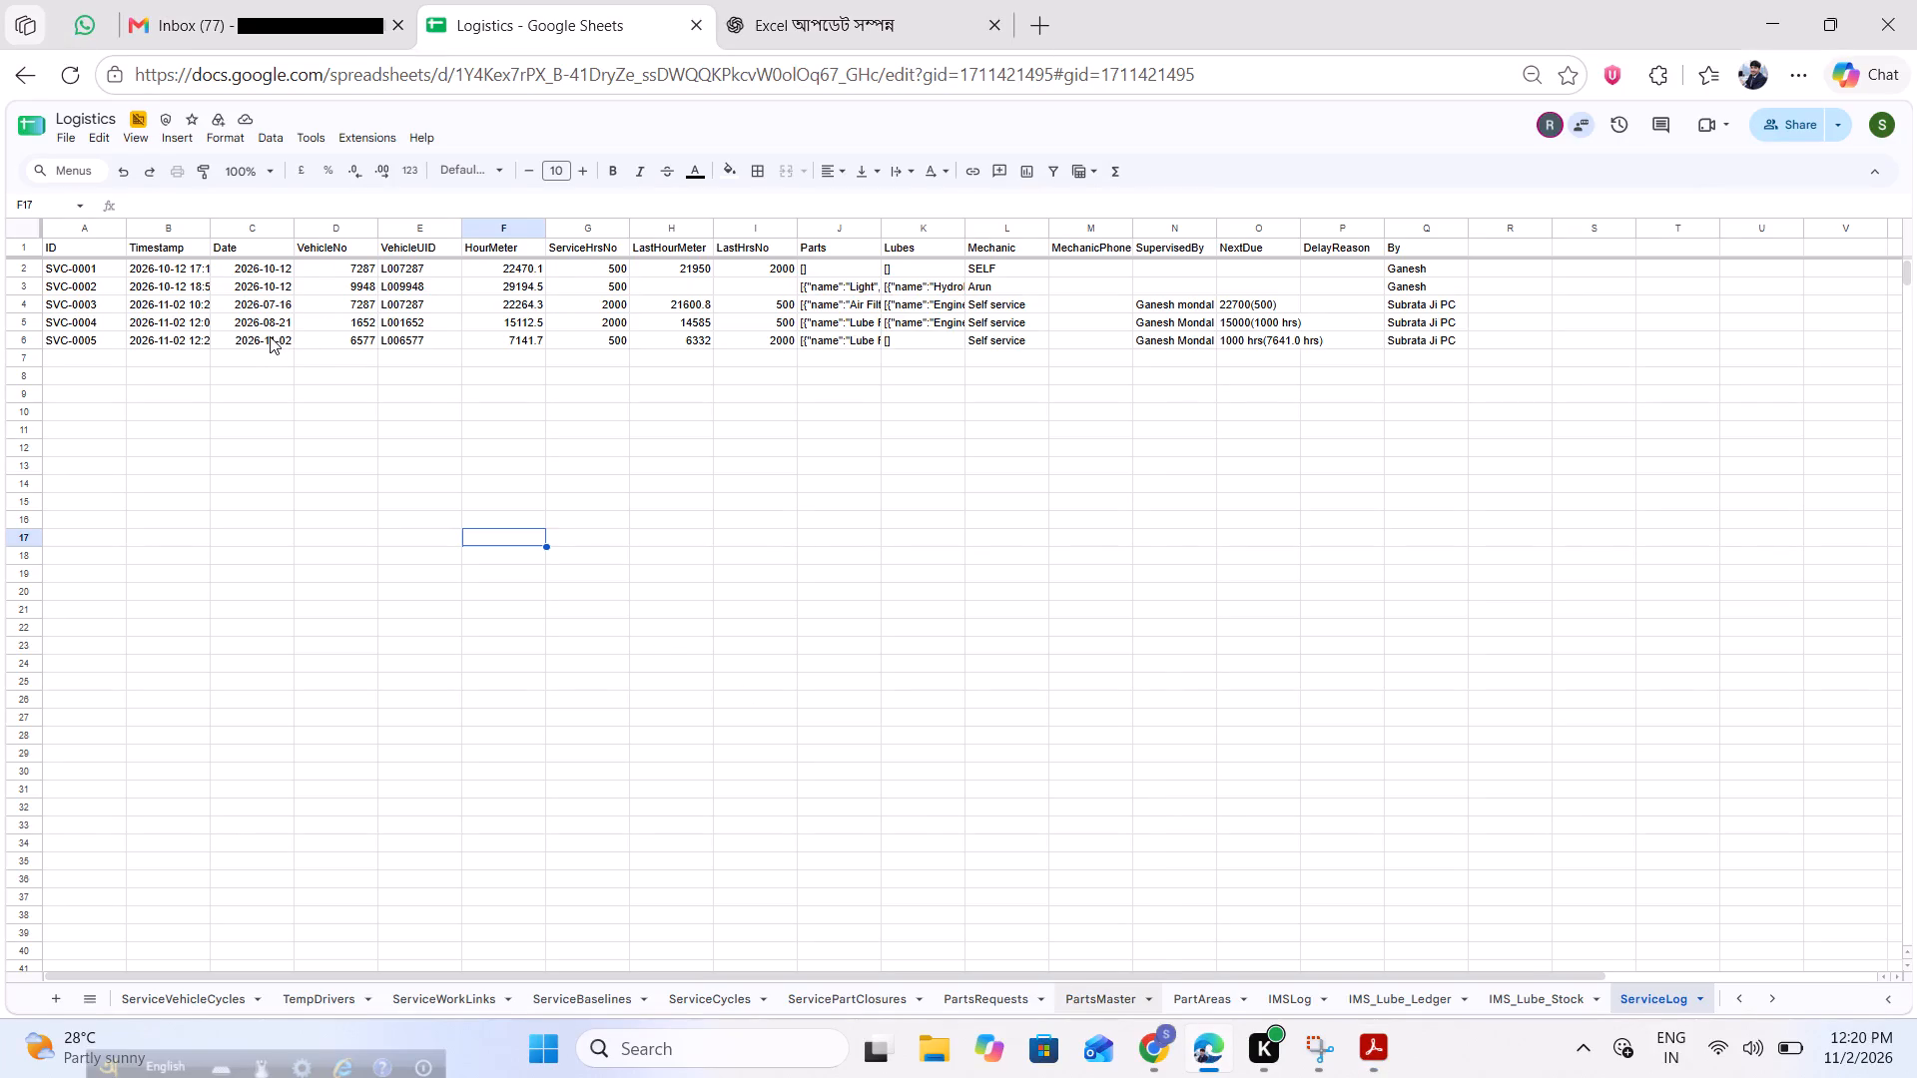
pyautogui.doubleClick(270, 336)
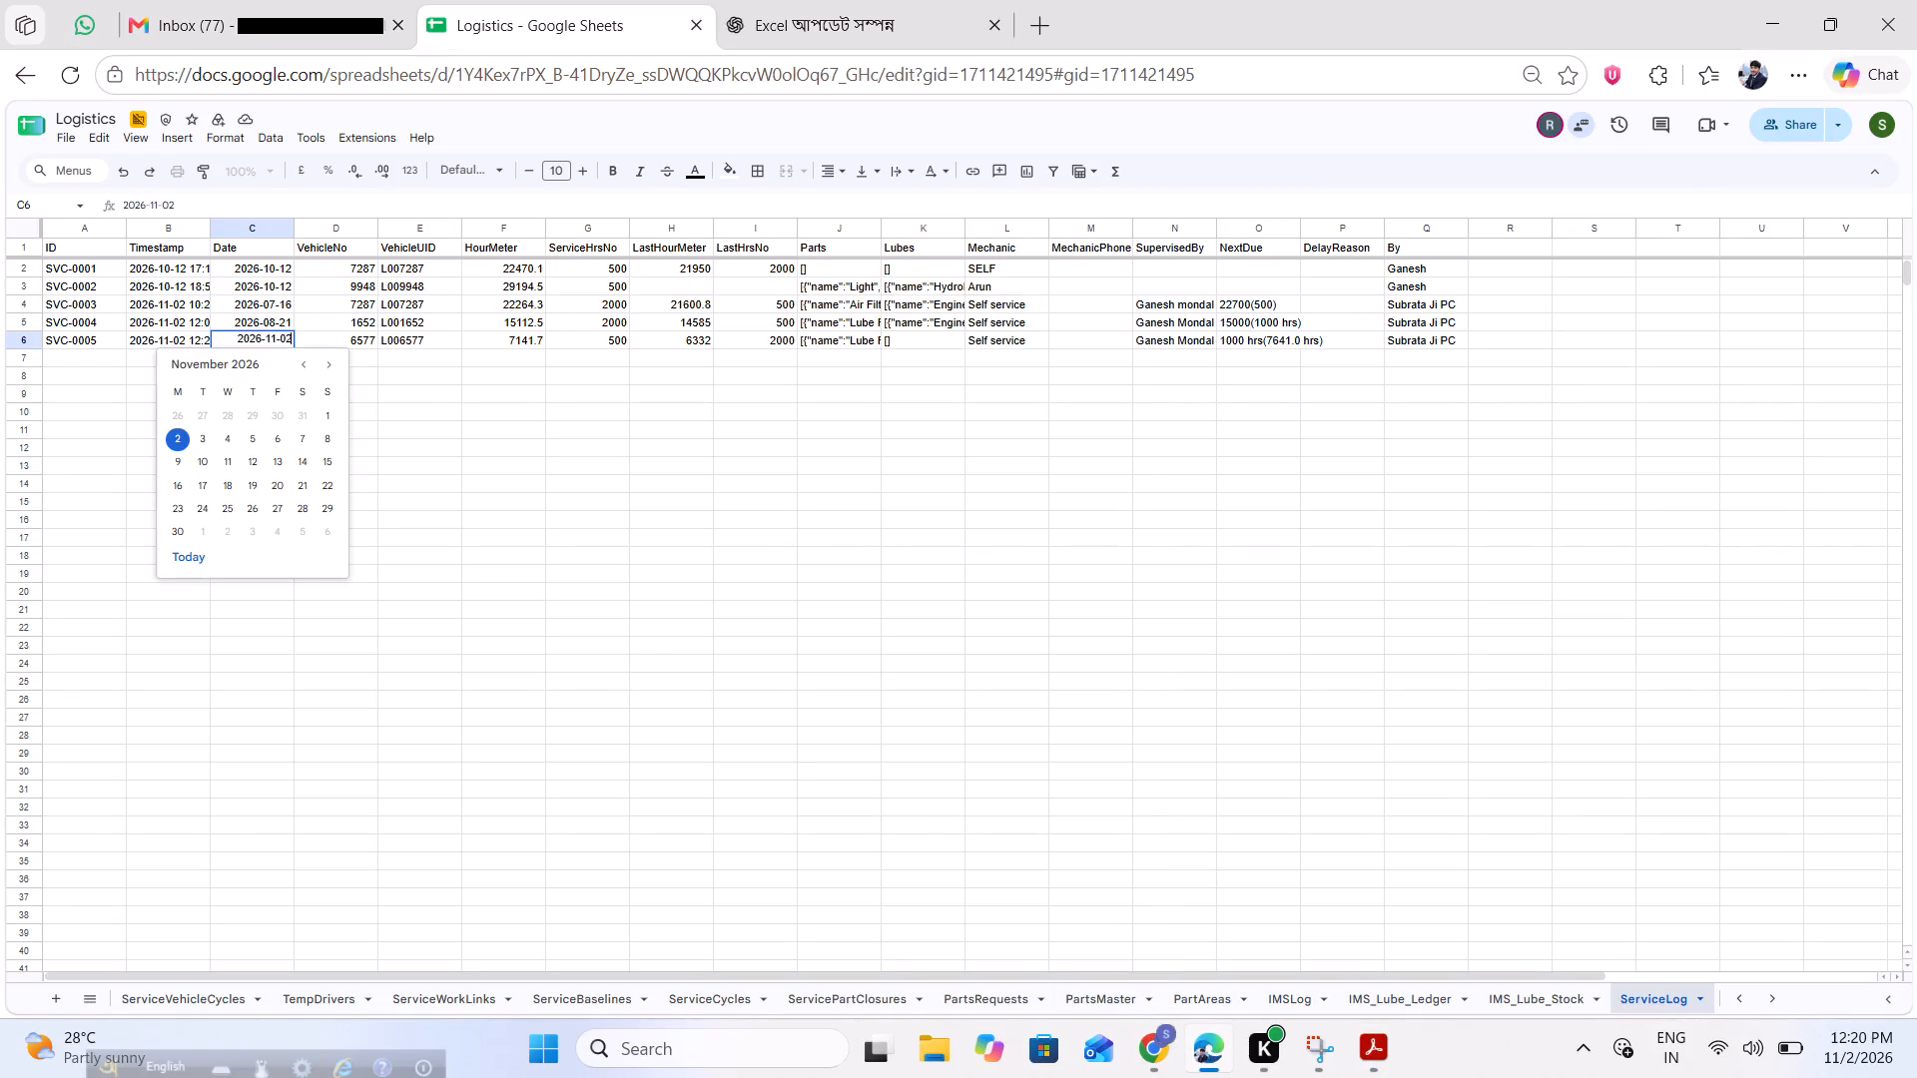
pyautogui.doubleClick(302, 370)
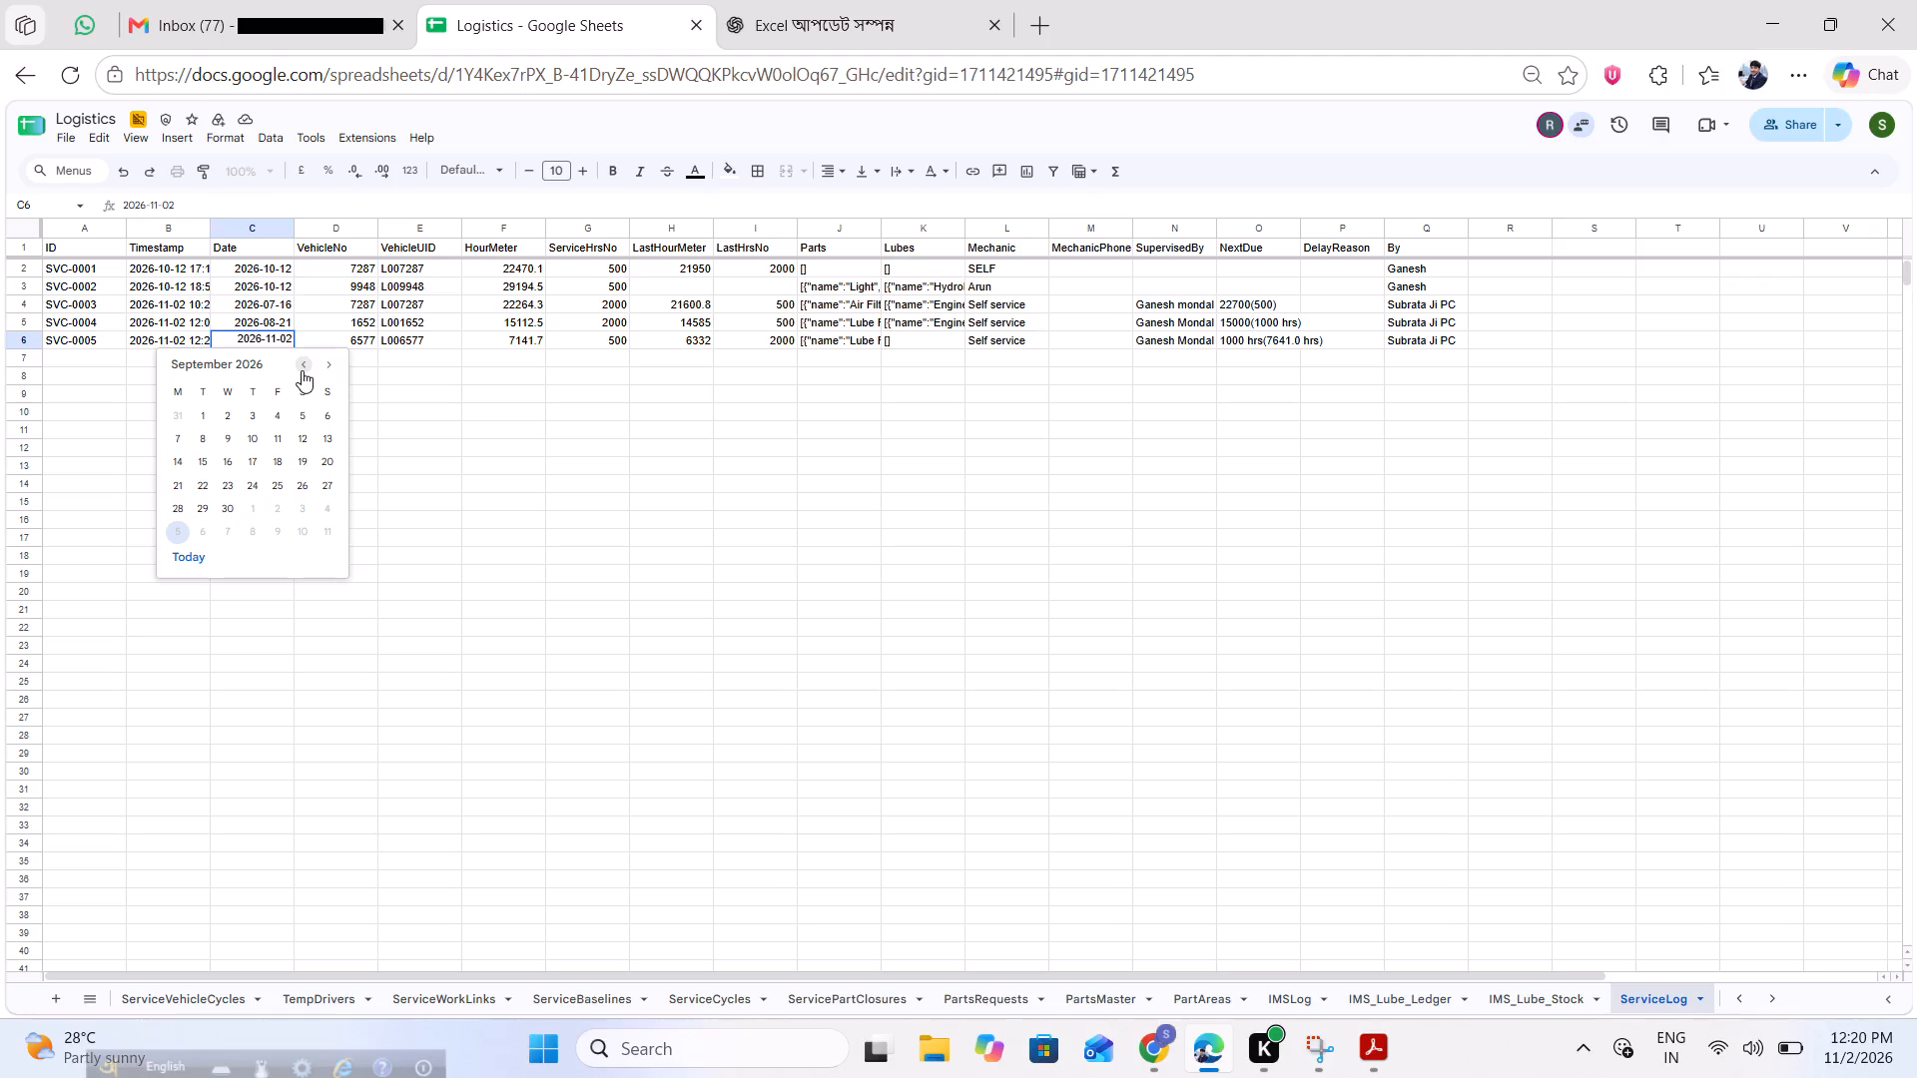
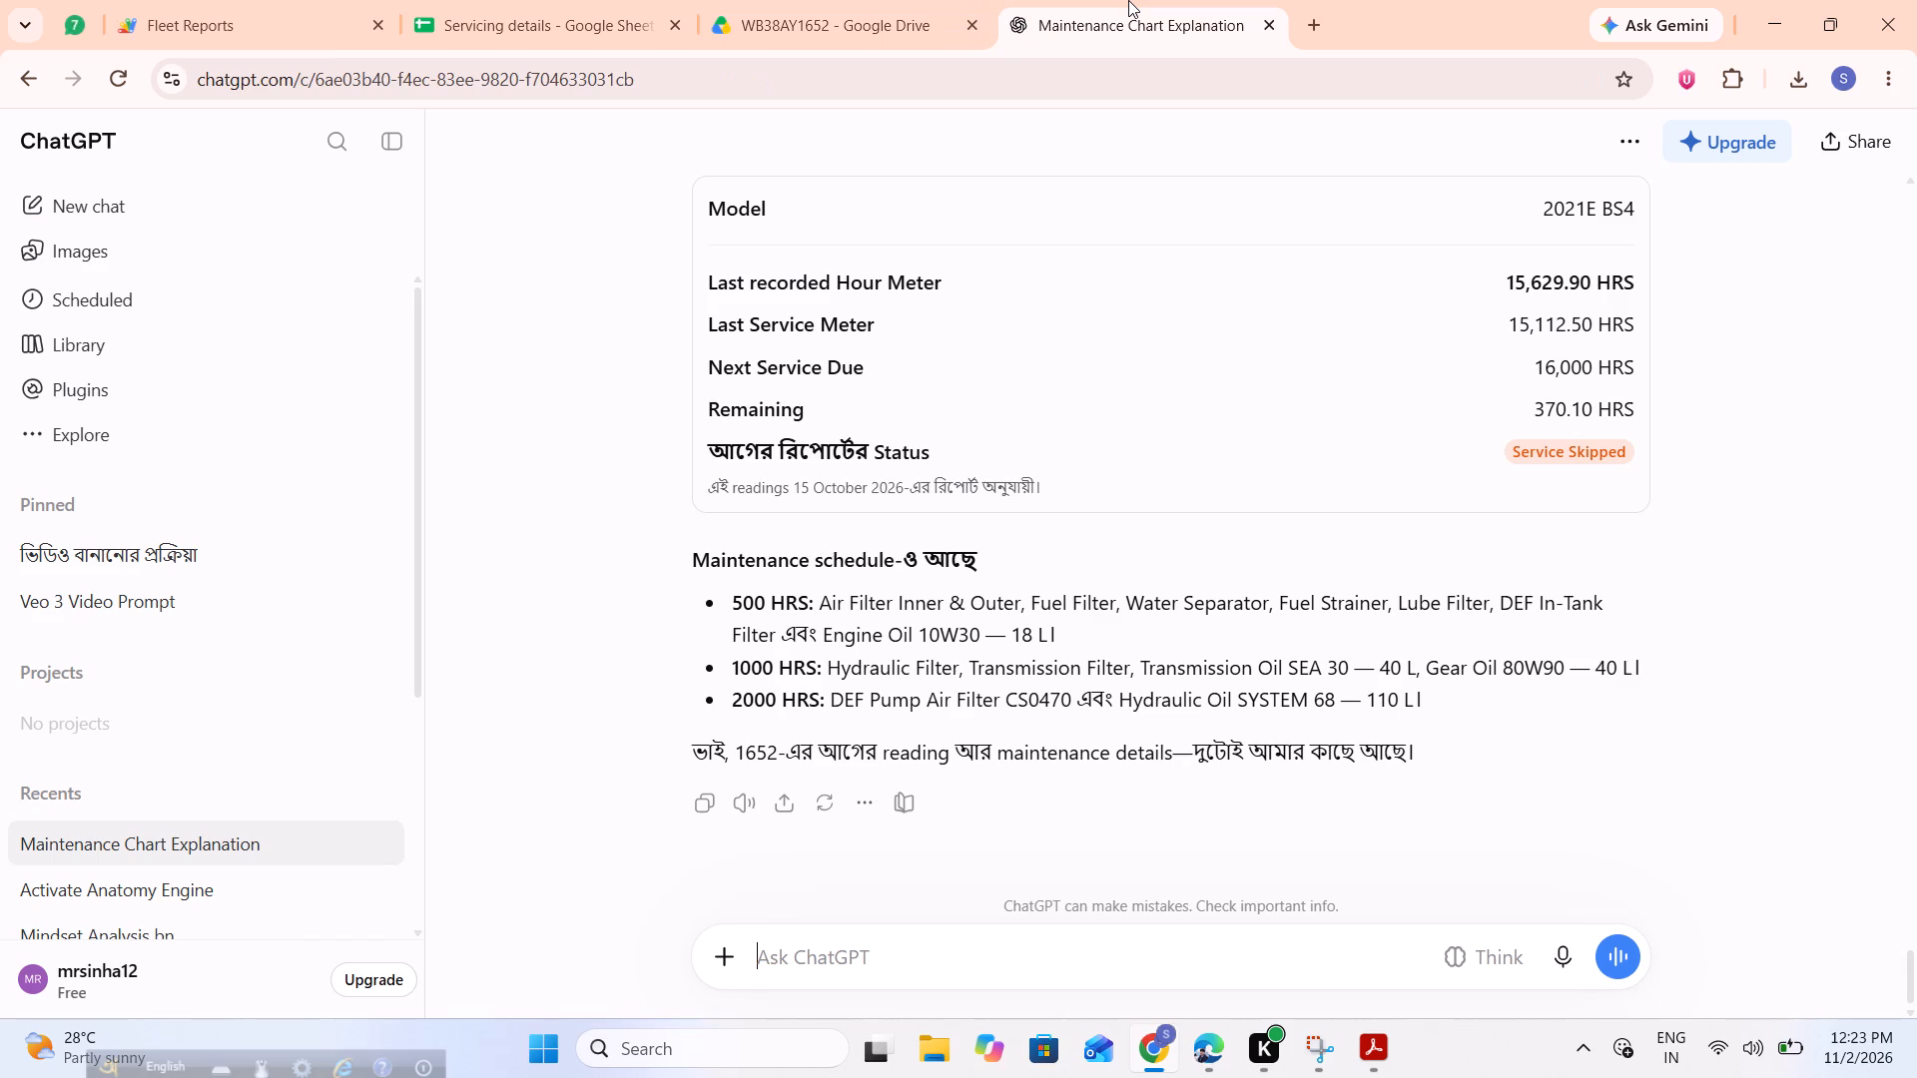
pyautogui.click(920, 0)
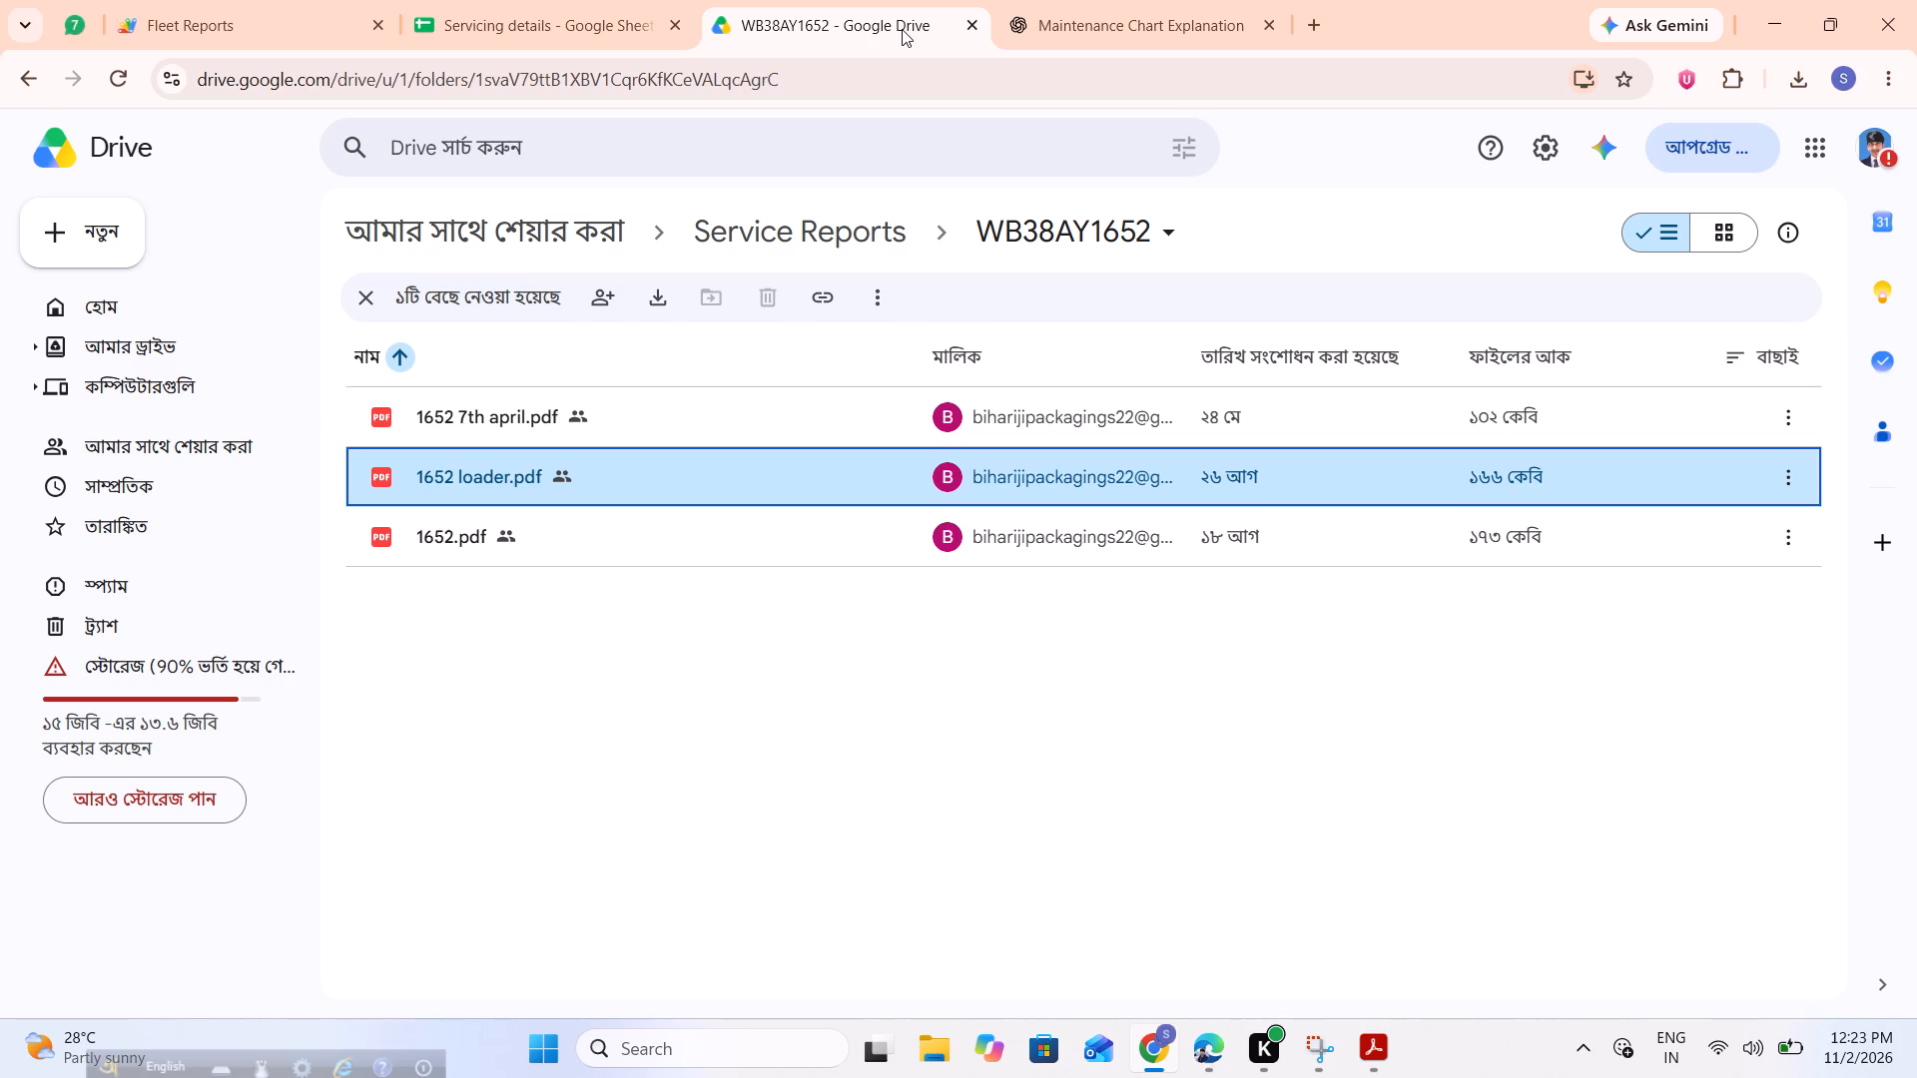
# Start the next service report in Fleet Reports by selecting LOADER 9348 as the vehicle.
pyautogui.click(203, 0)
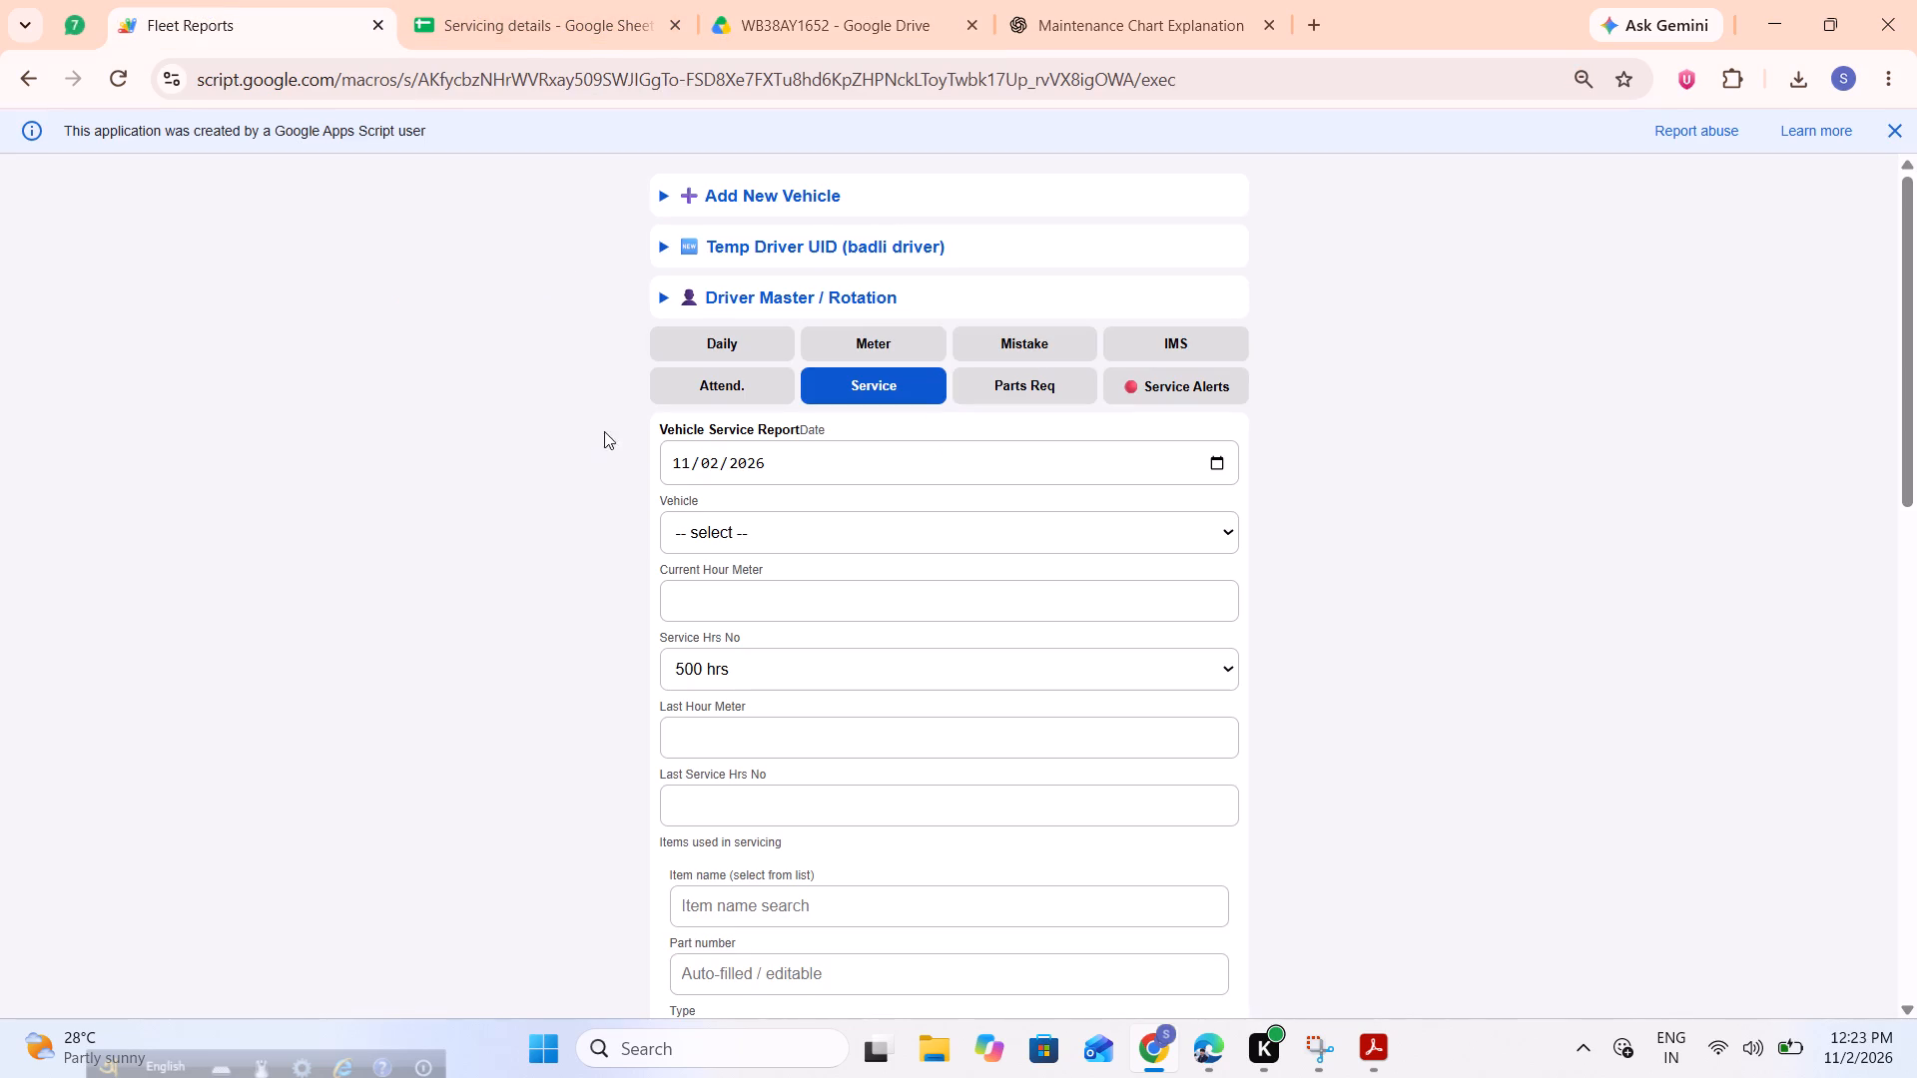
pyautogui.doubleClick(763, 530)
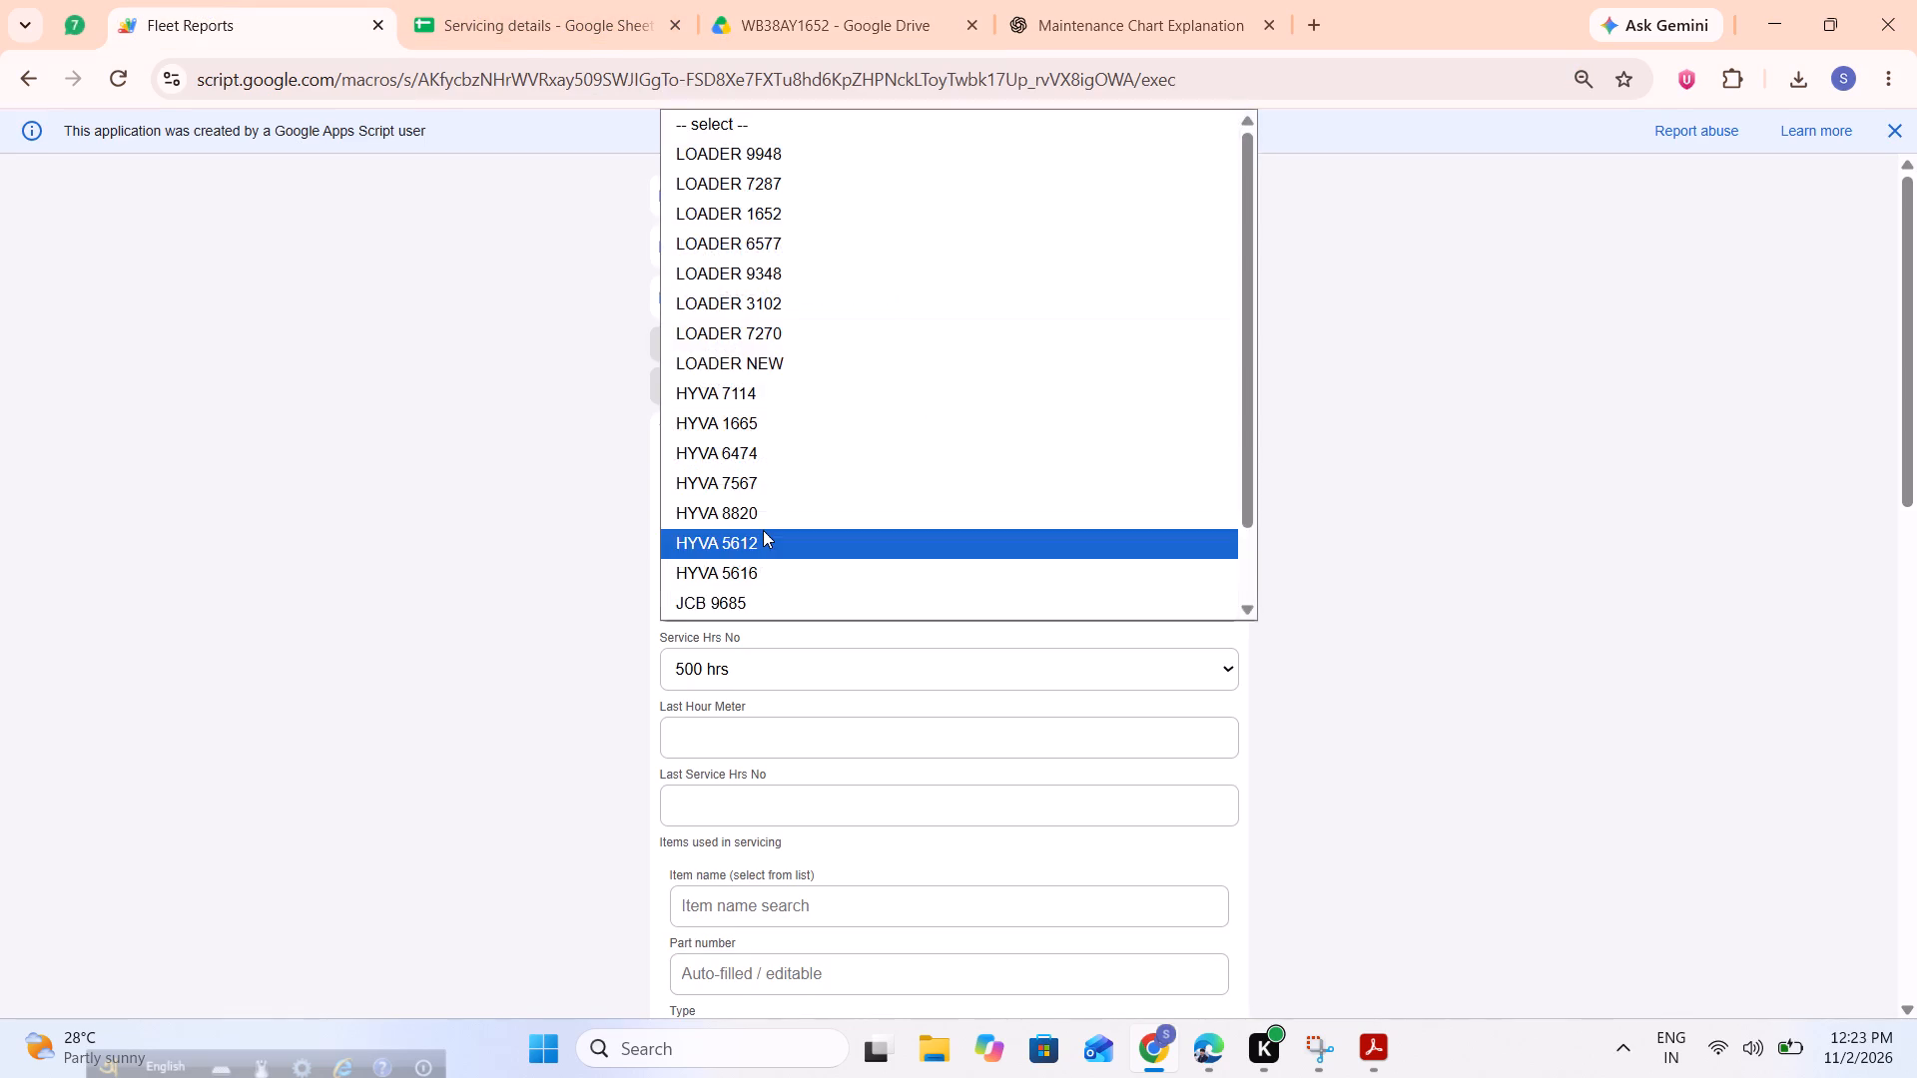
pyautogui.click(763, 530)
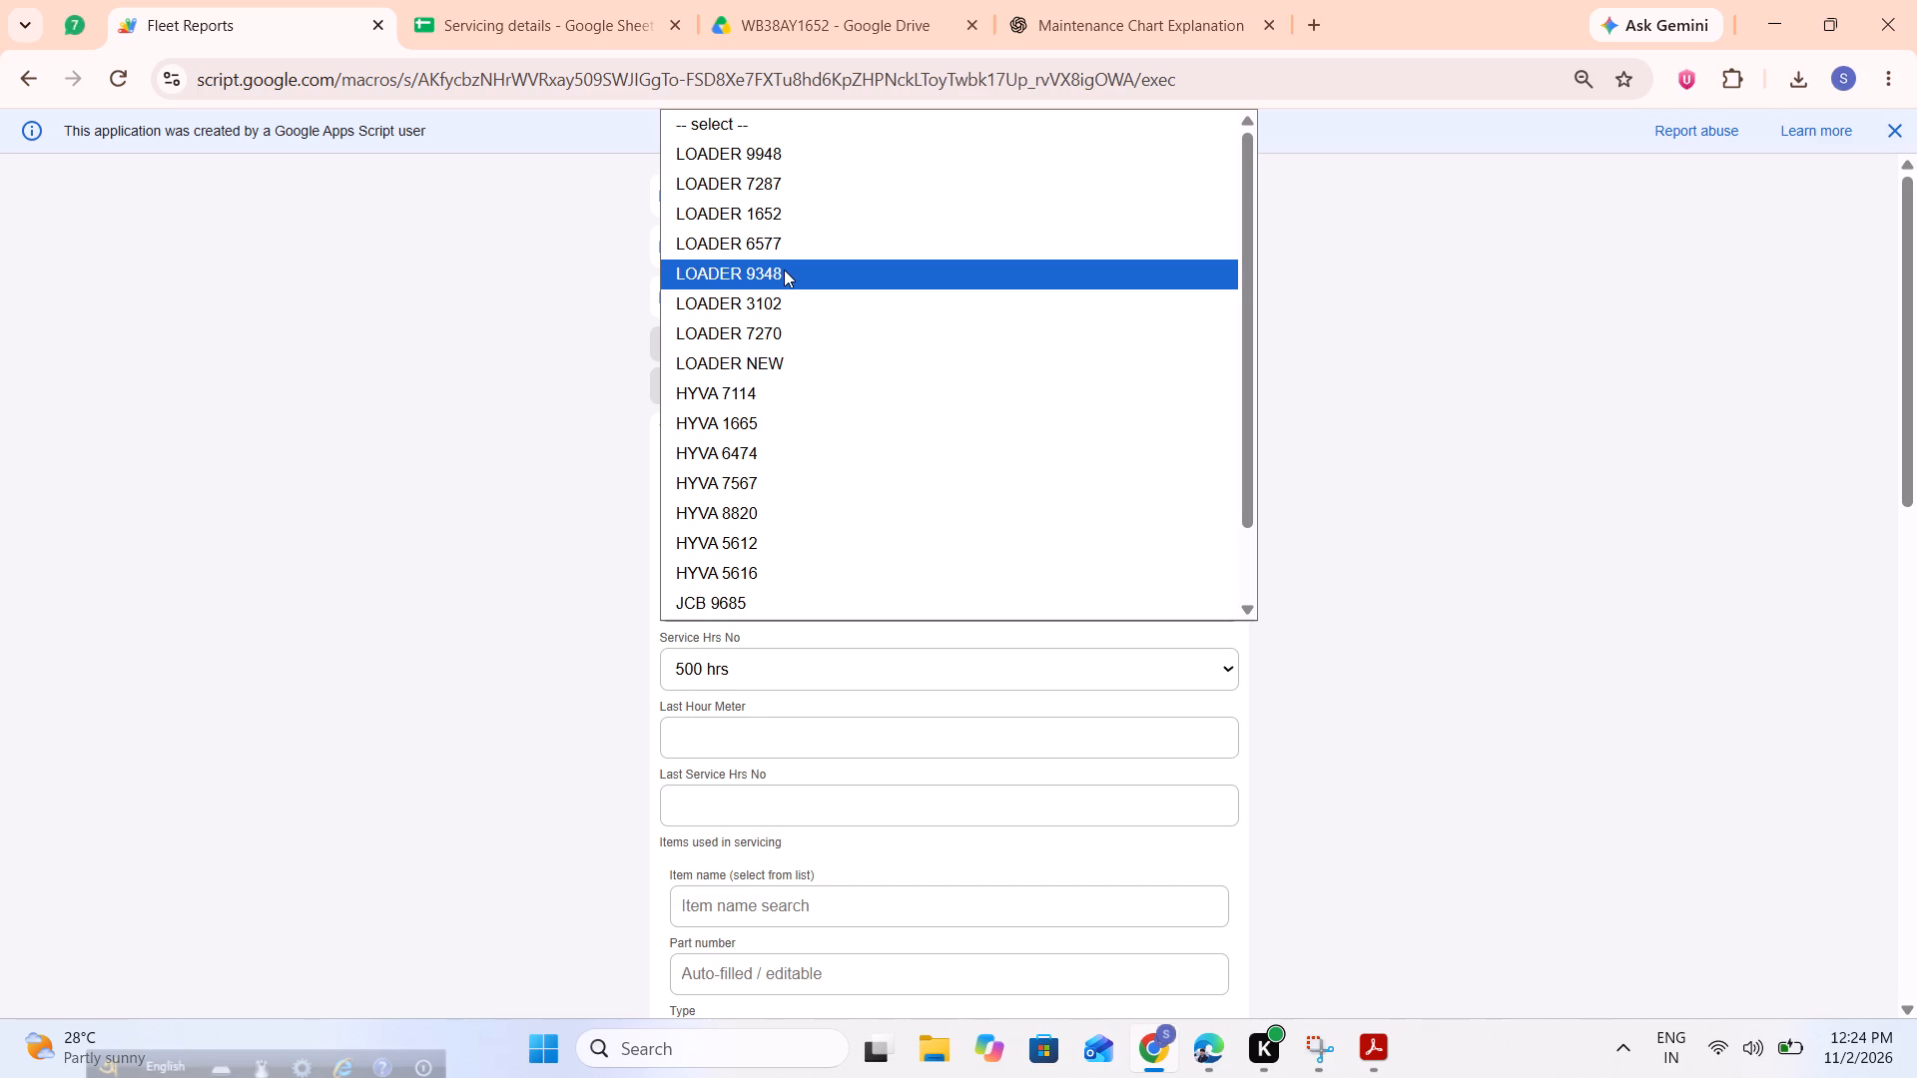
pyautogui.click(784, 269)
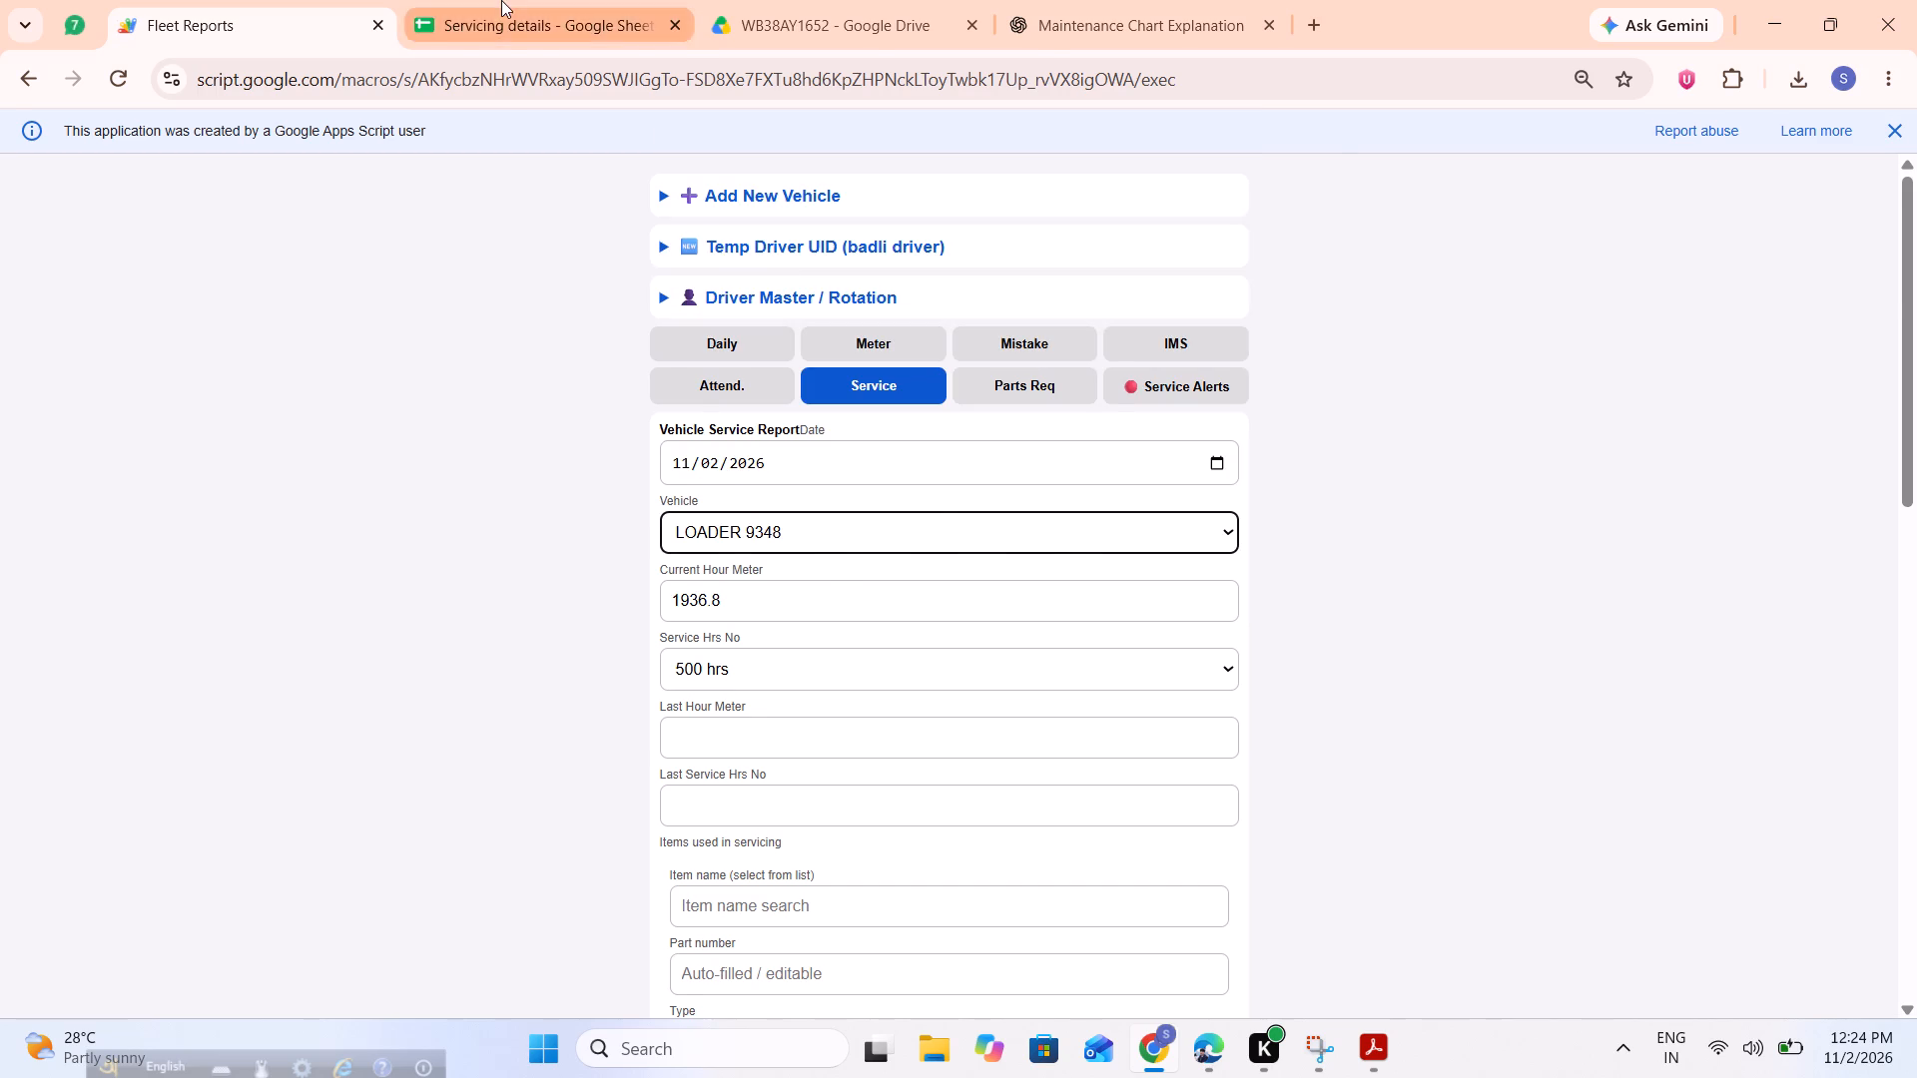
pyautogui.click(501, 0)
pyautogui.click(738, 0)
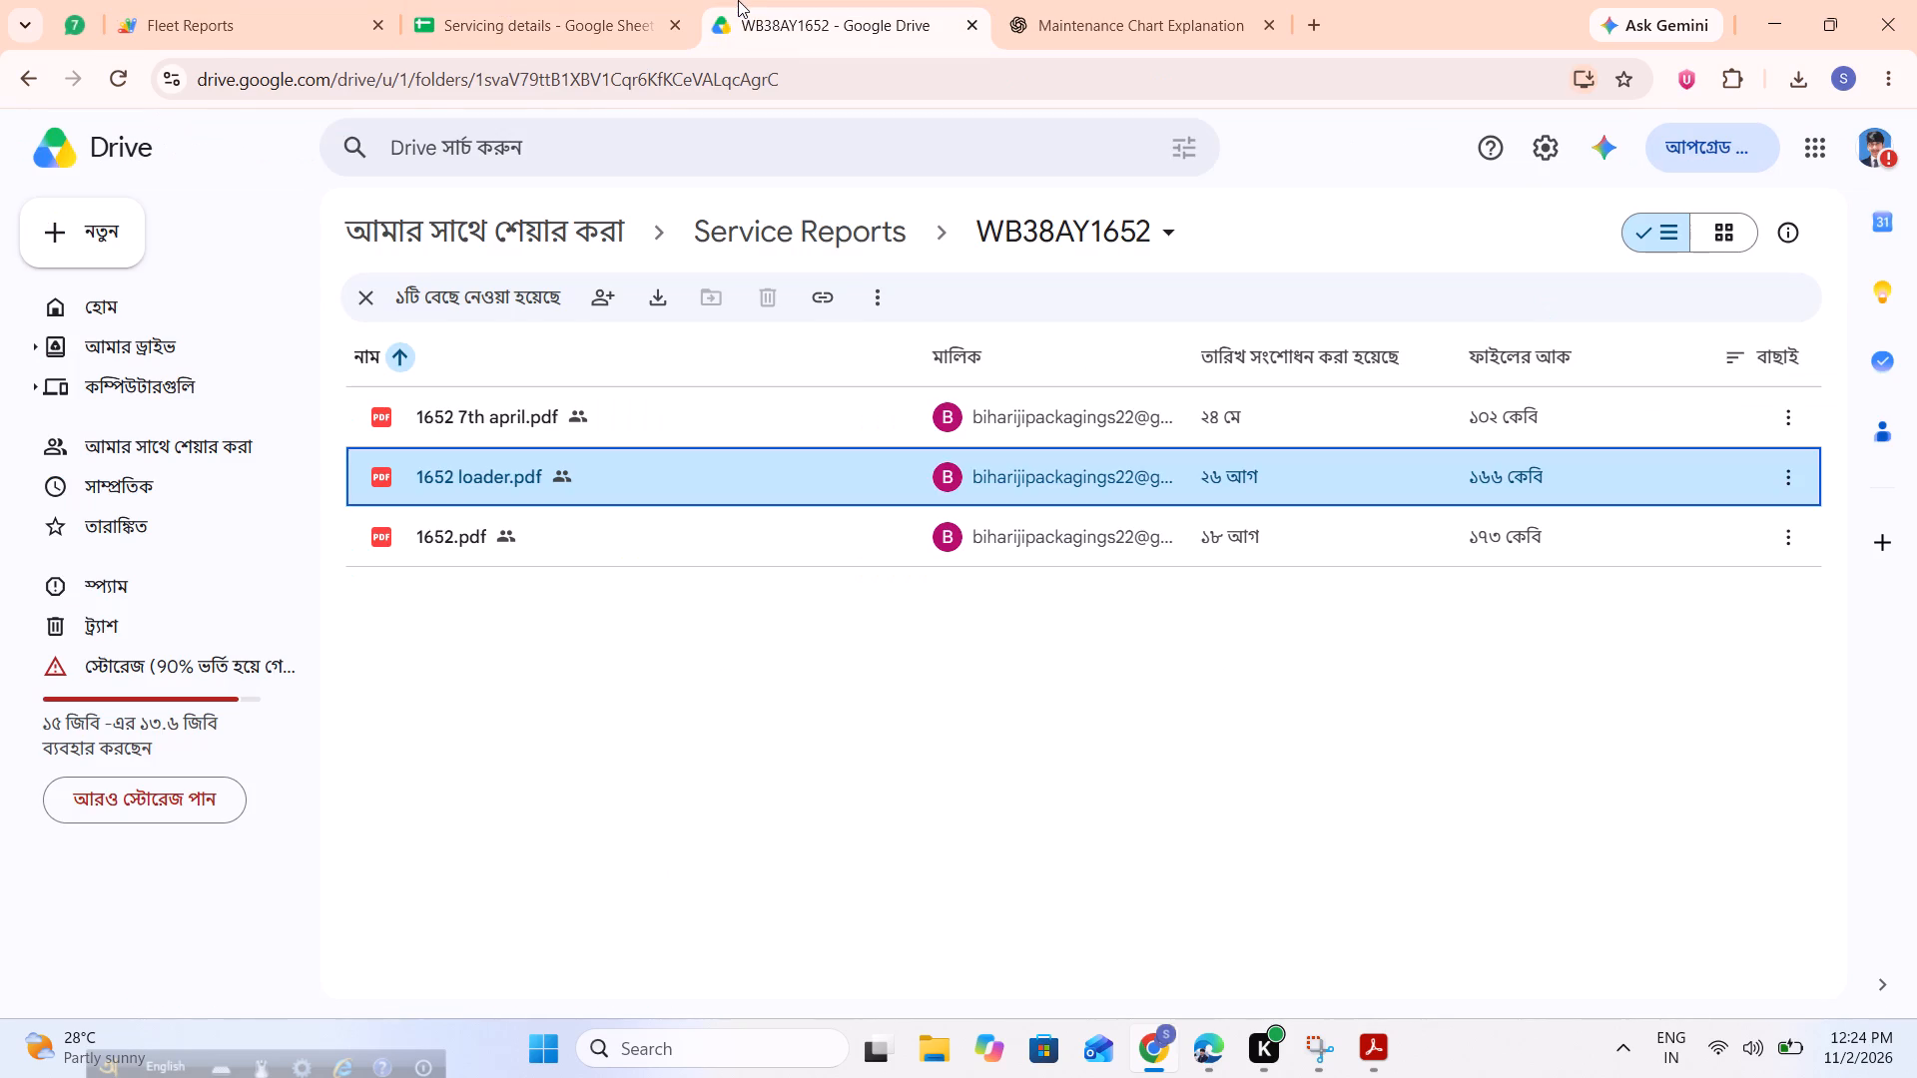
pyautogui.click(362, 309)
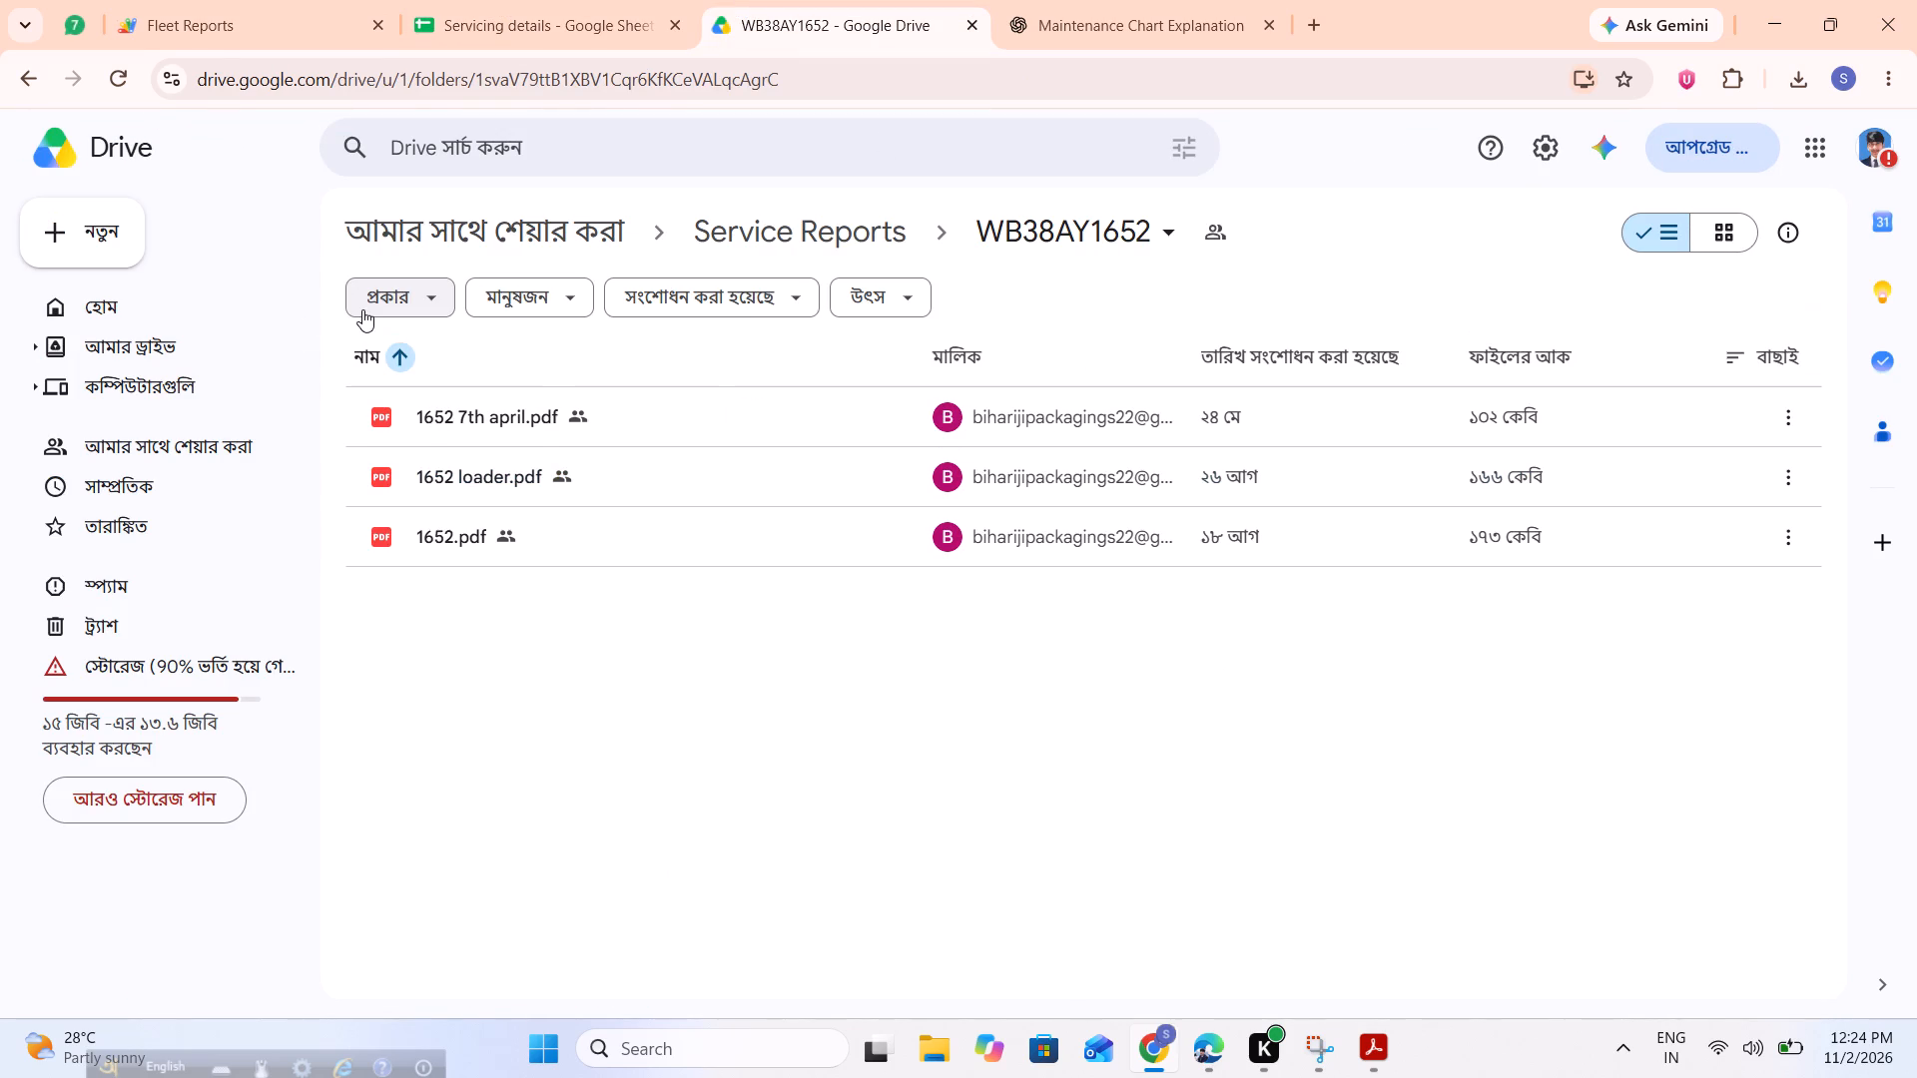
pyautogui.click(37, 94)
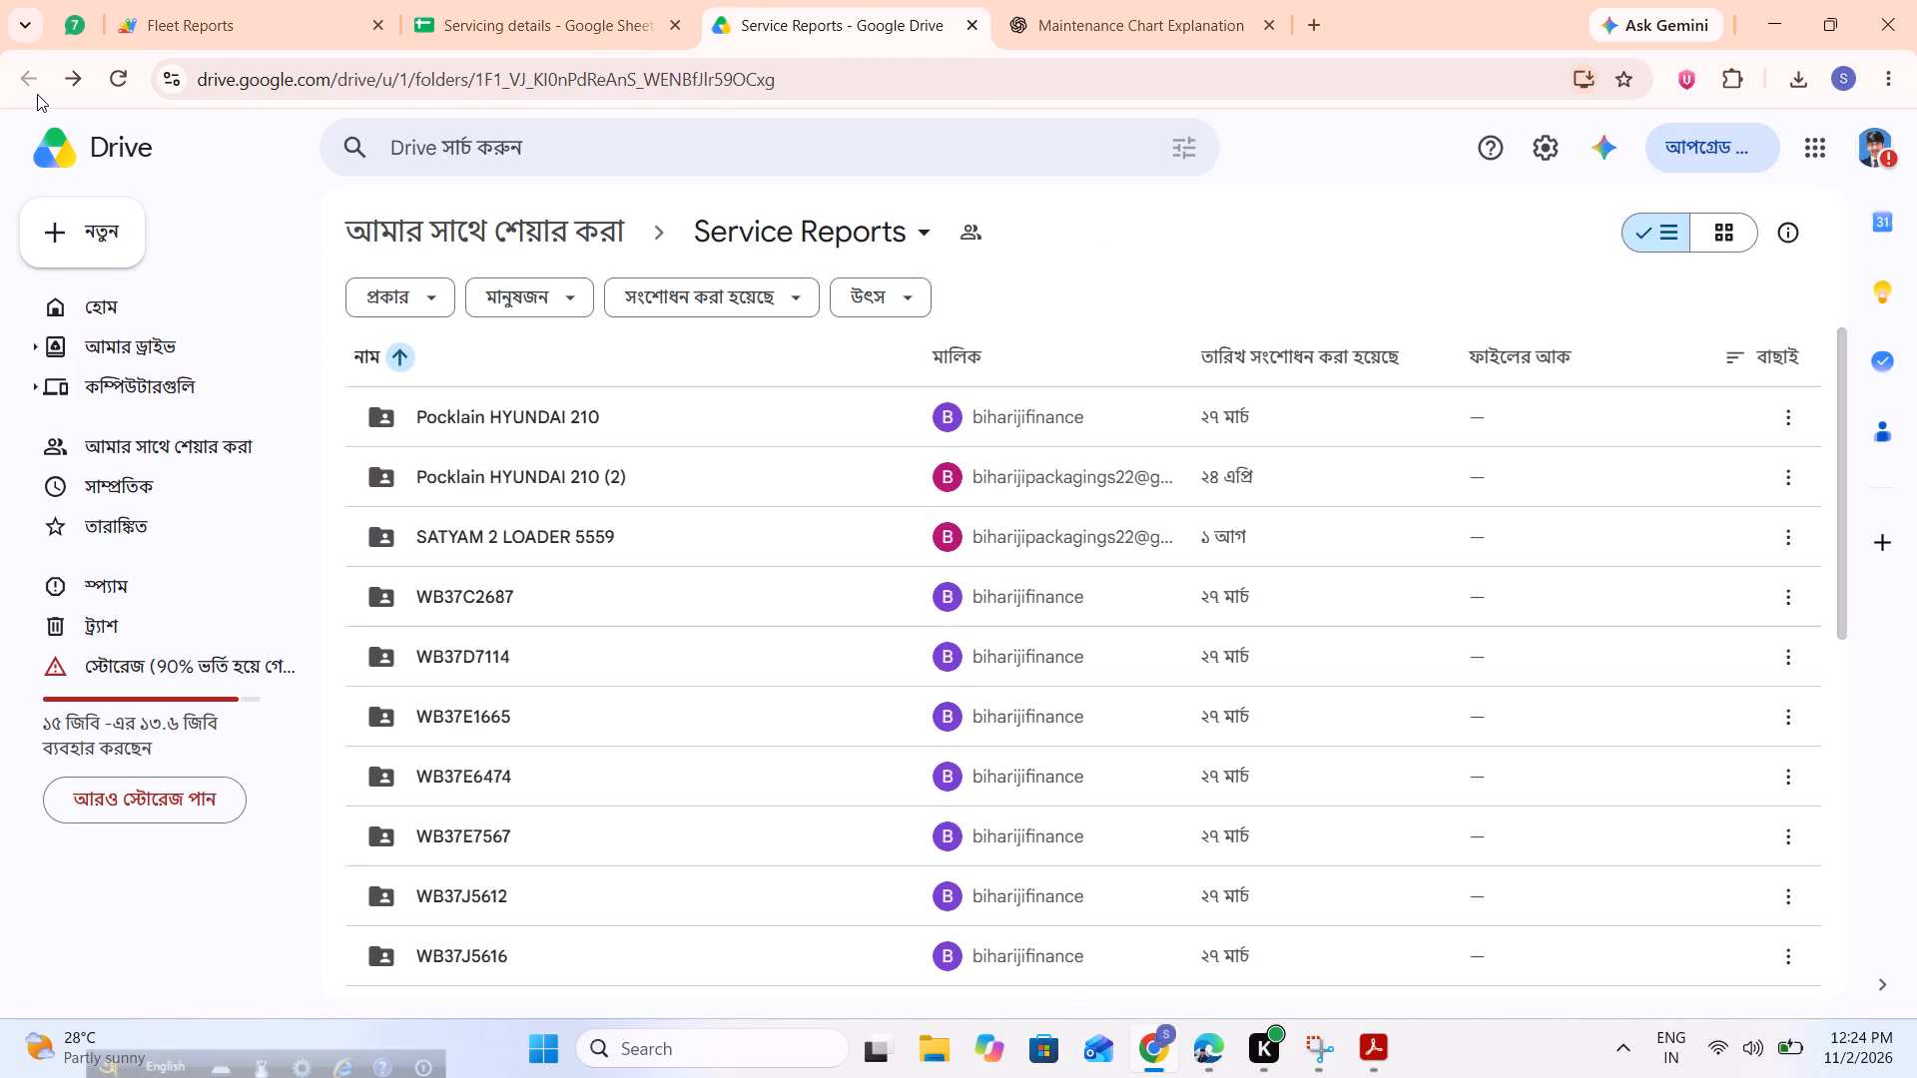
pyautogui.scroll(-4, 683, 470)
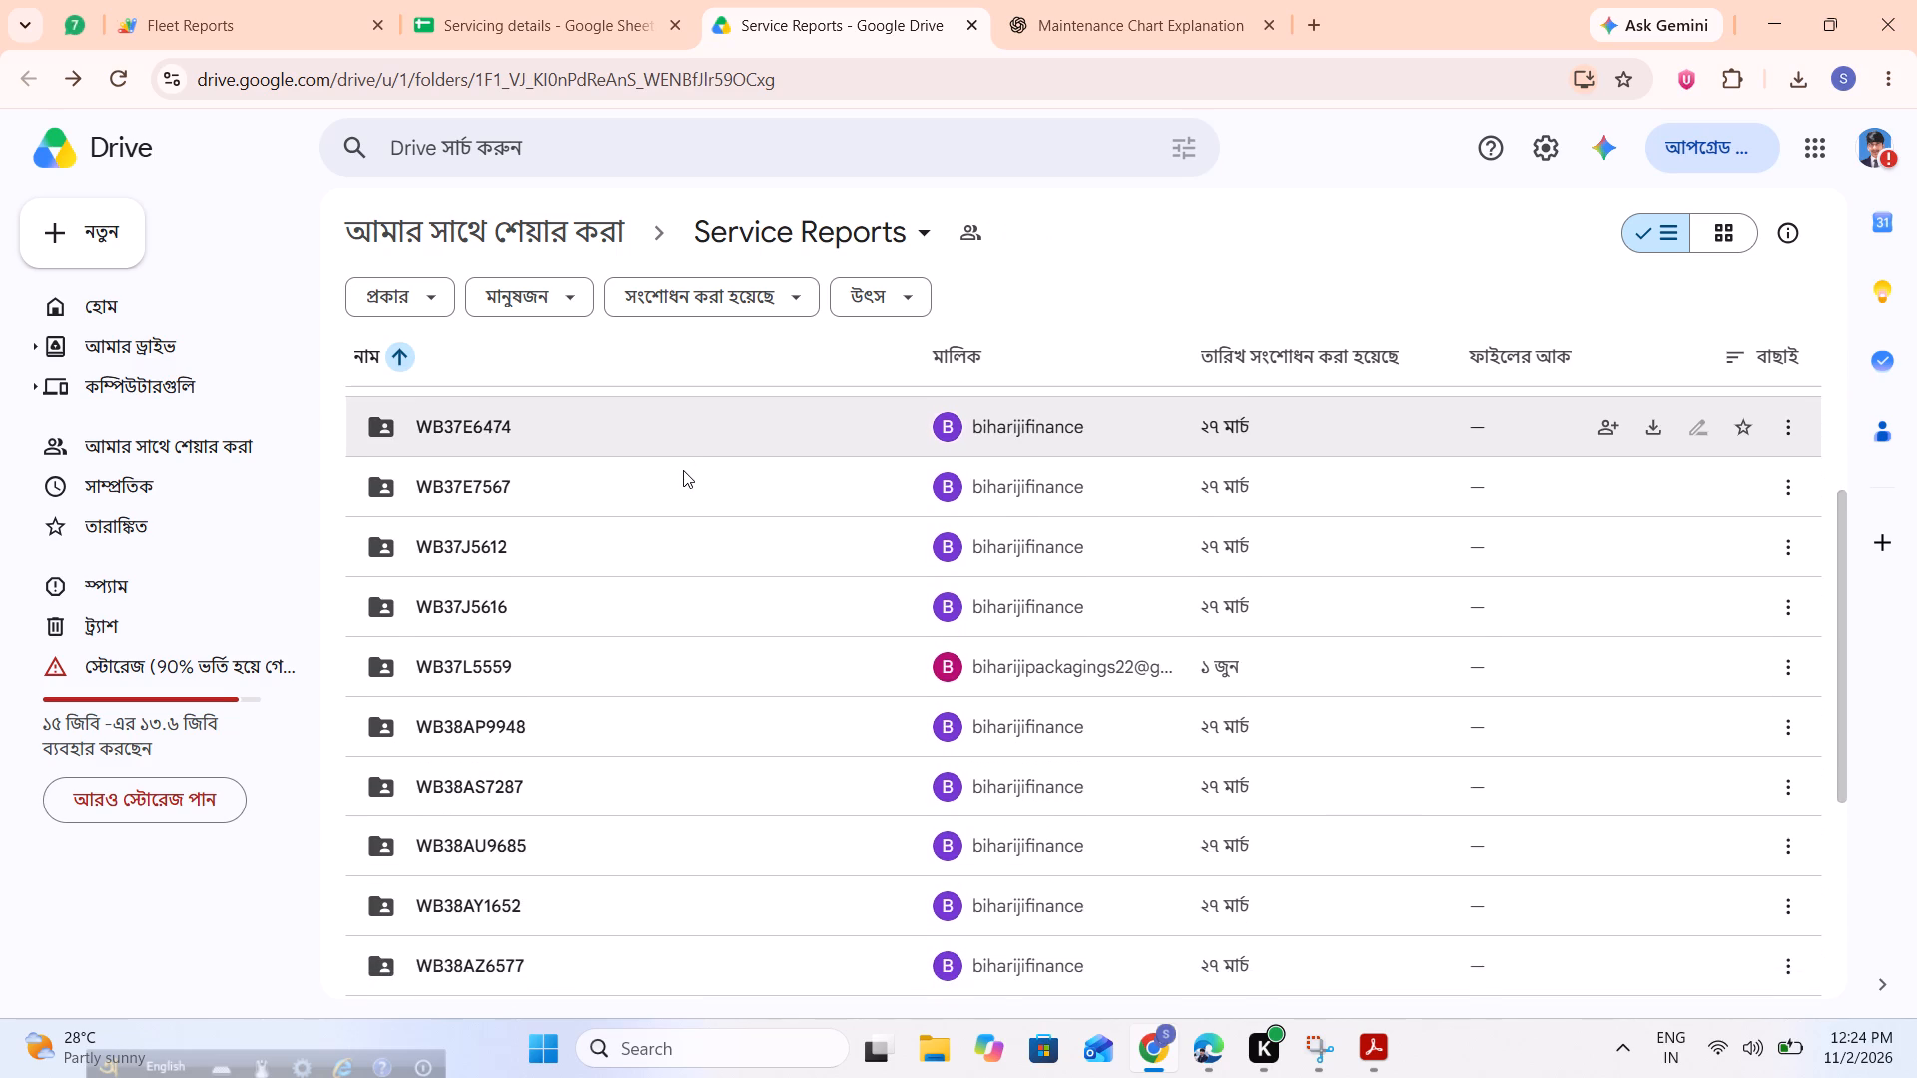
pyautogui.scroll(-3, 683, 470)
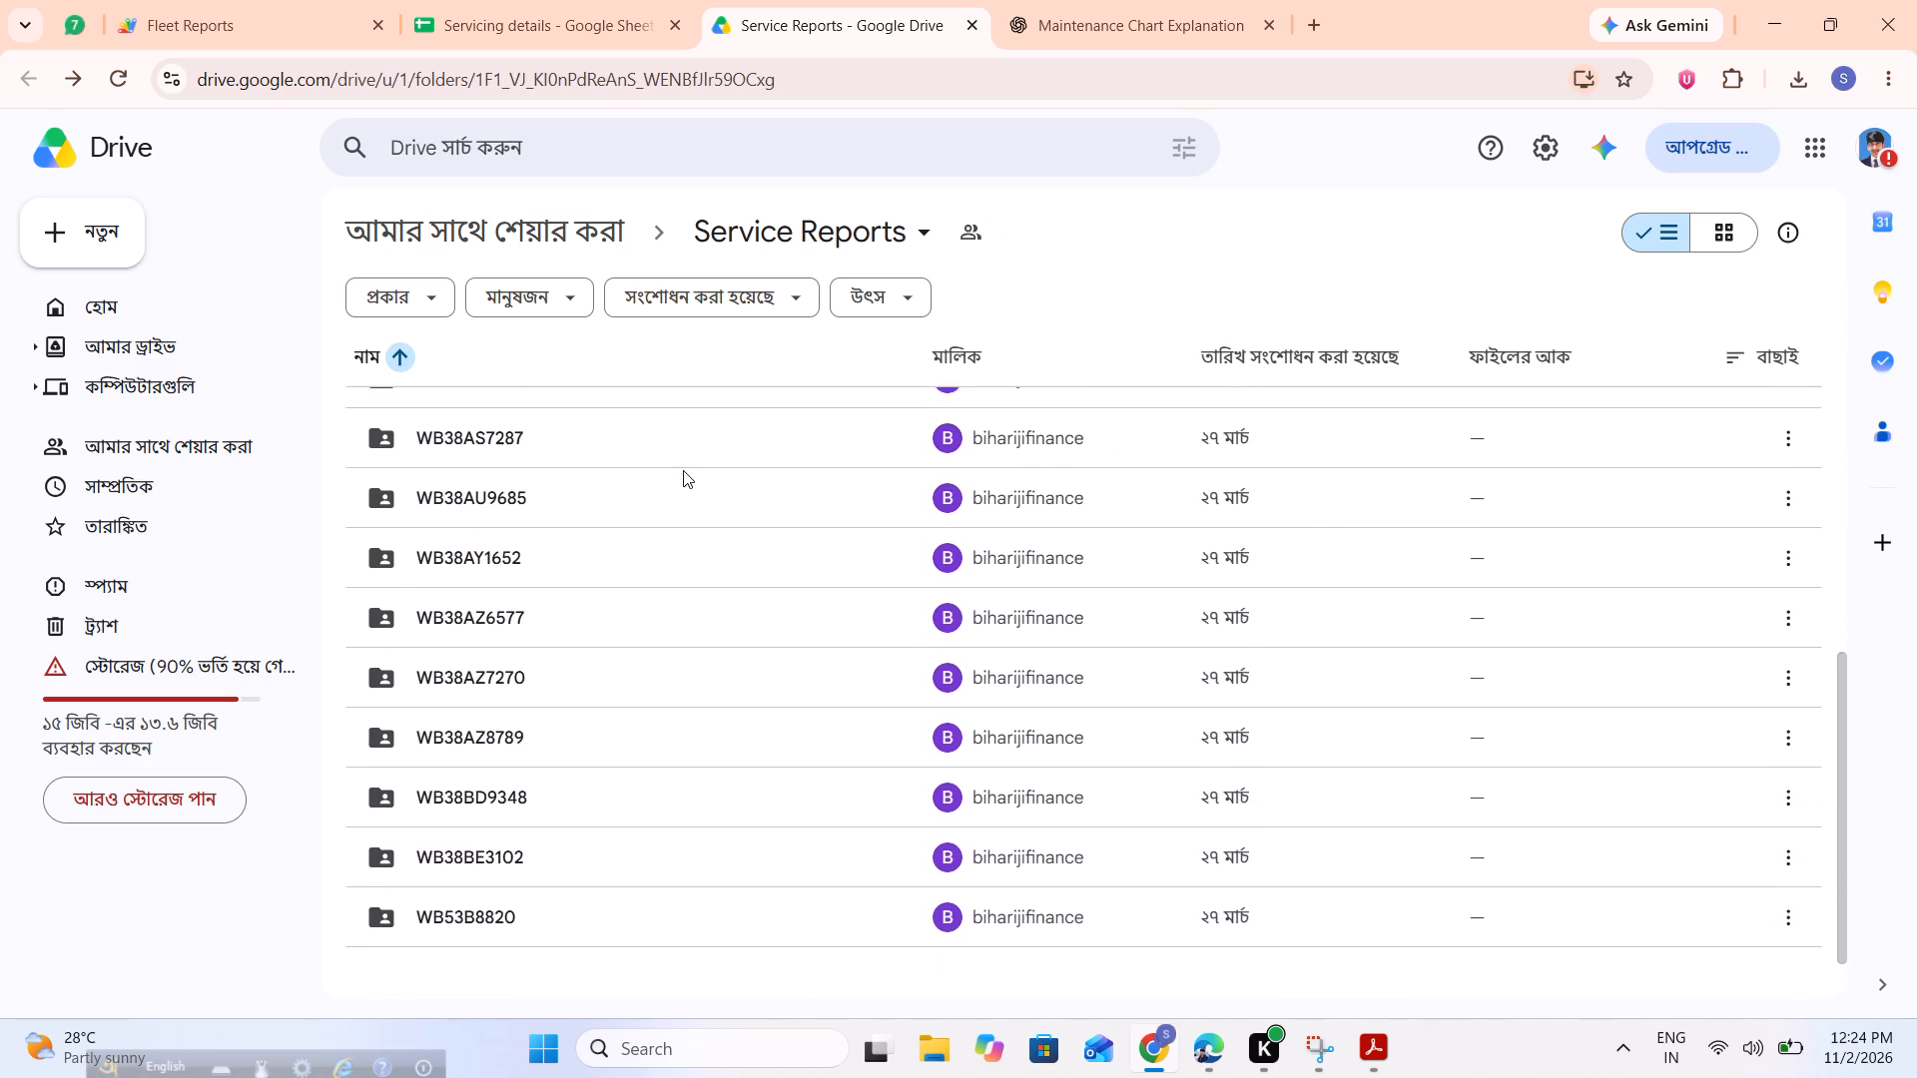
pyautogui.scroll(-1, 683, 470)
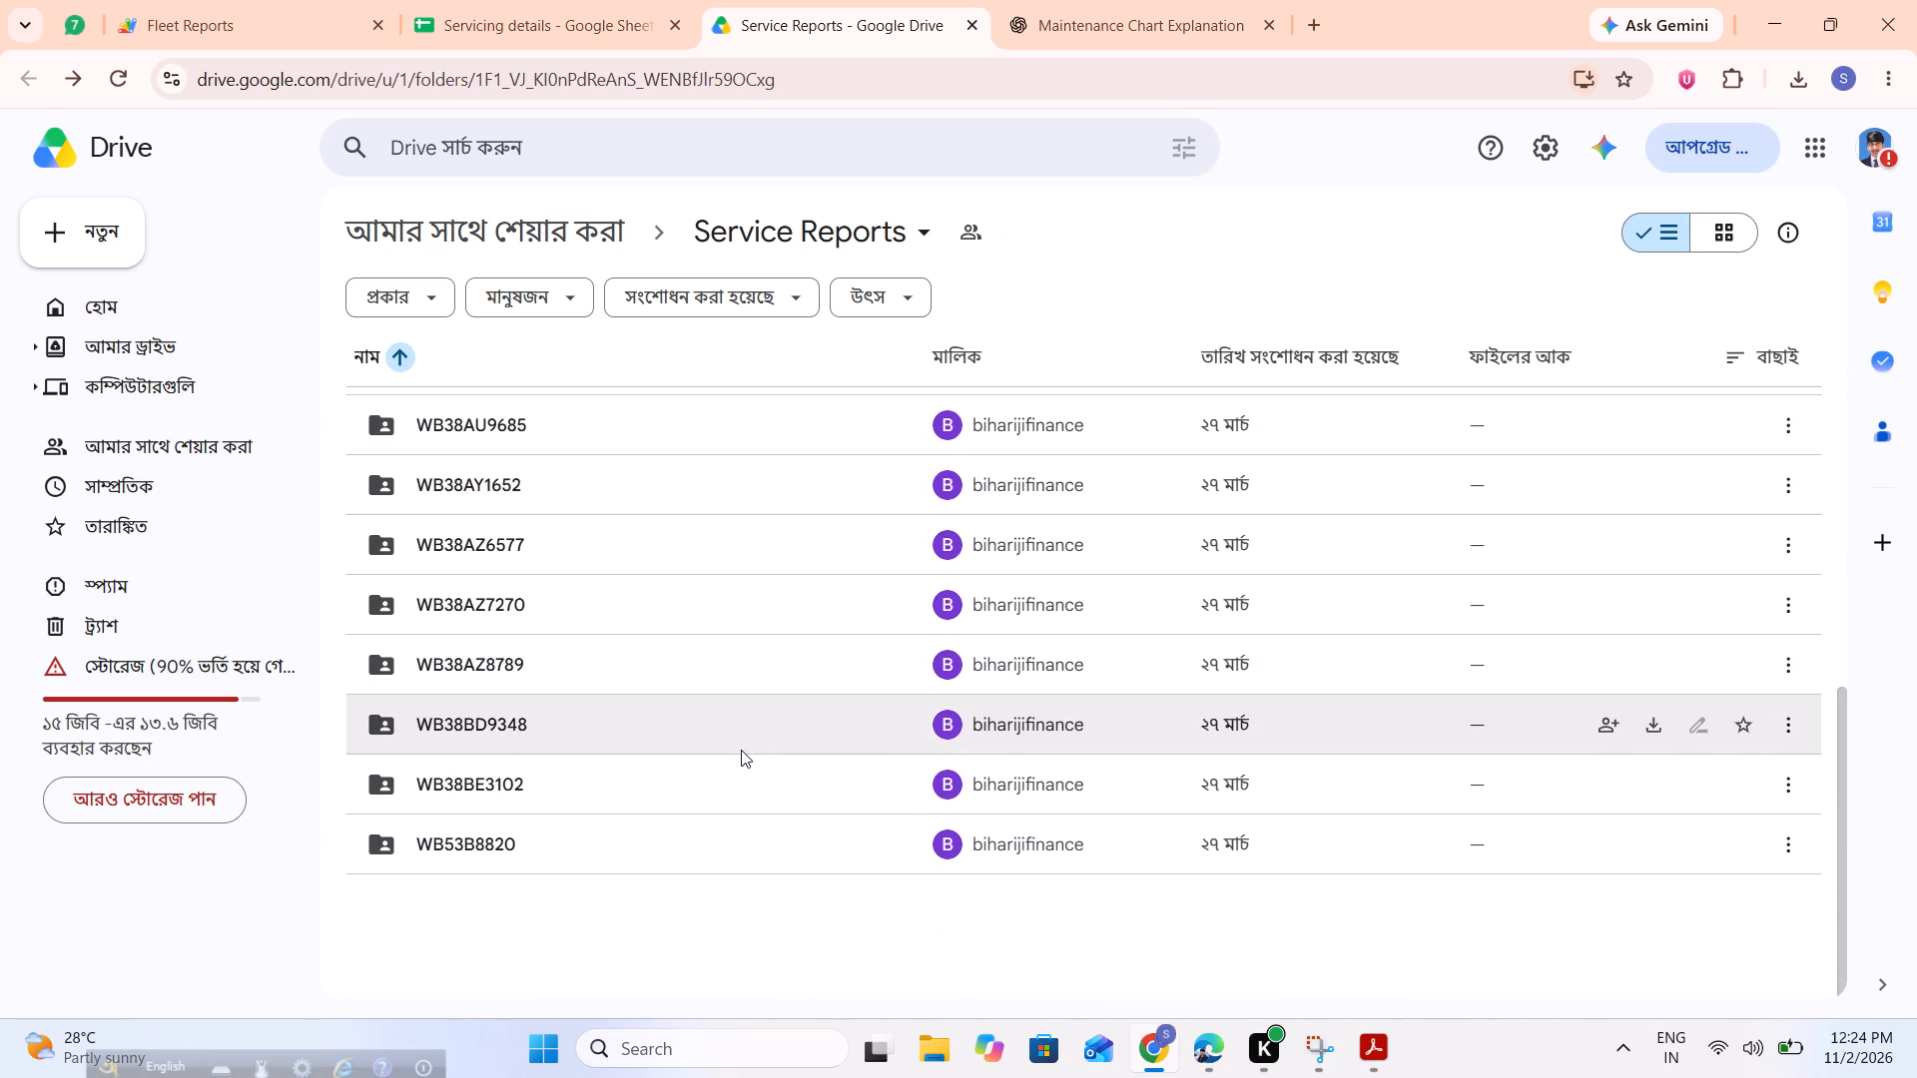
pyautogui.click(741, 750)
pyautogui.click(741, 750)
pyautogui.doubleClick(755, 727)
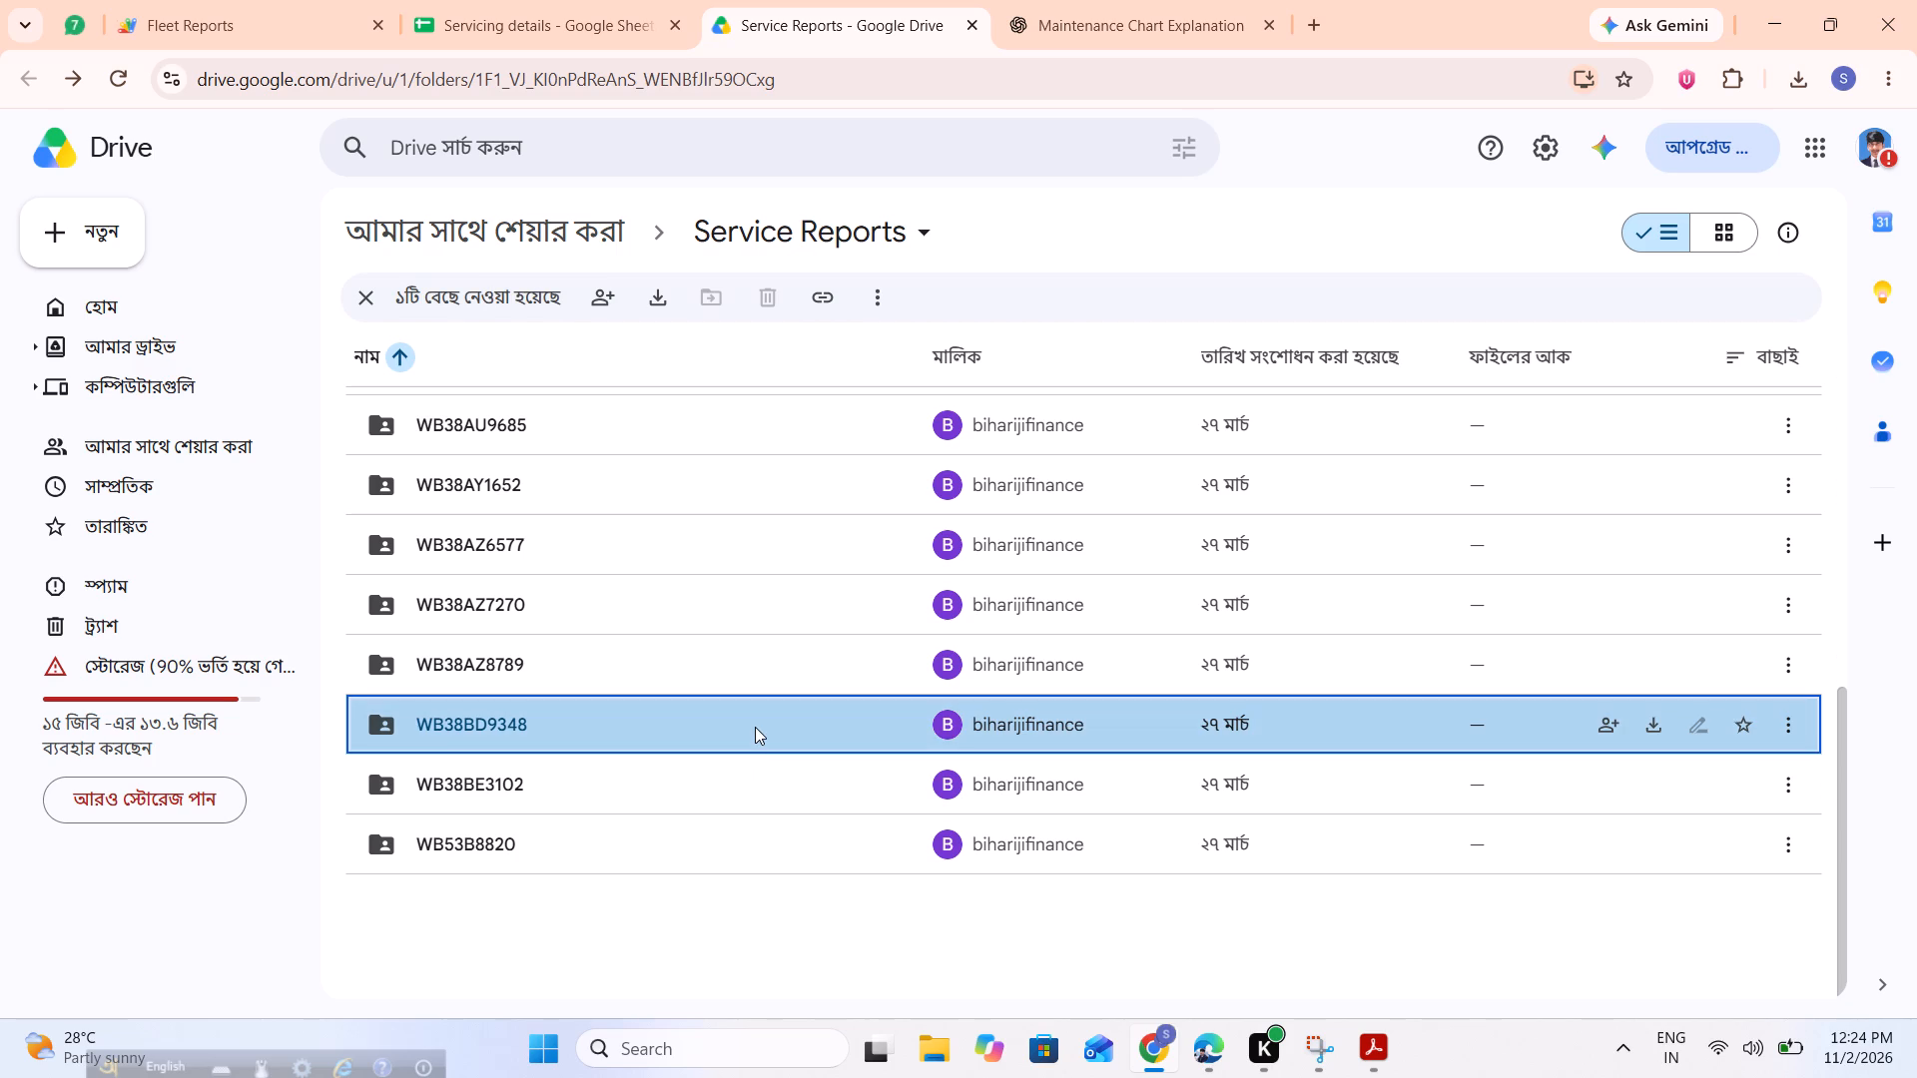
pyautogui.click(736, 695)
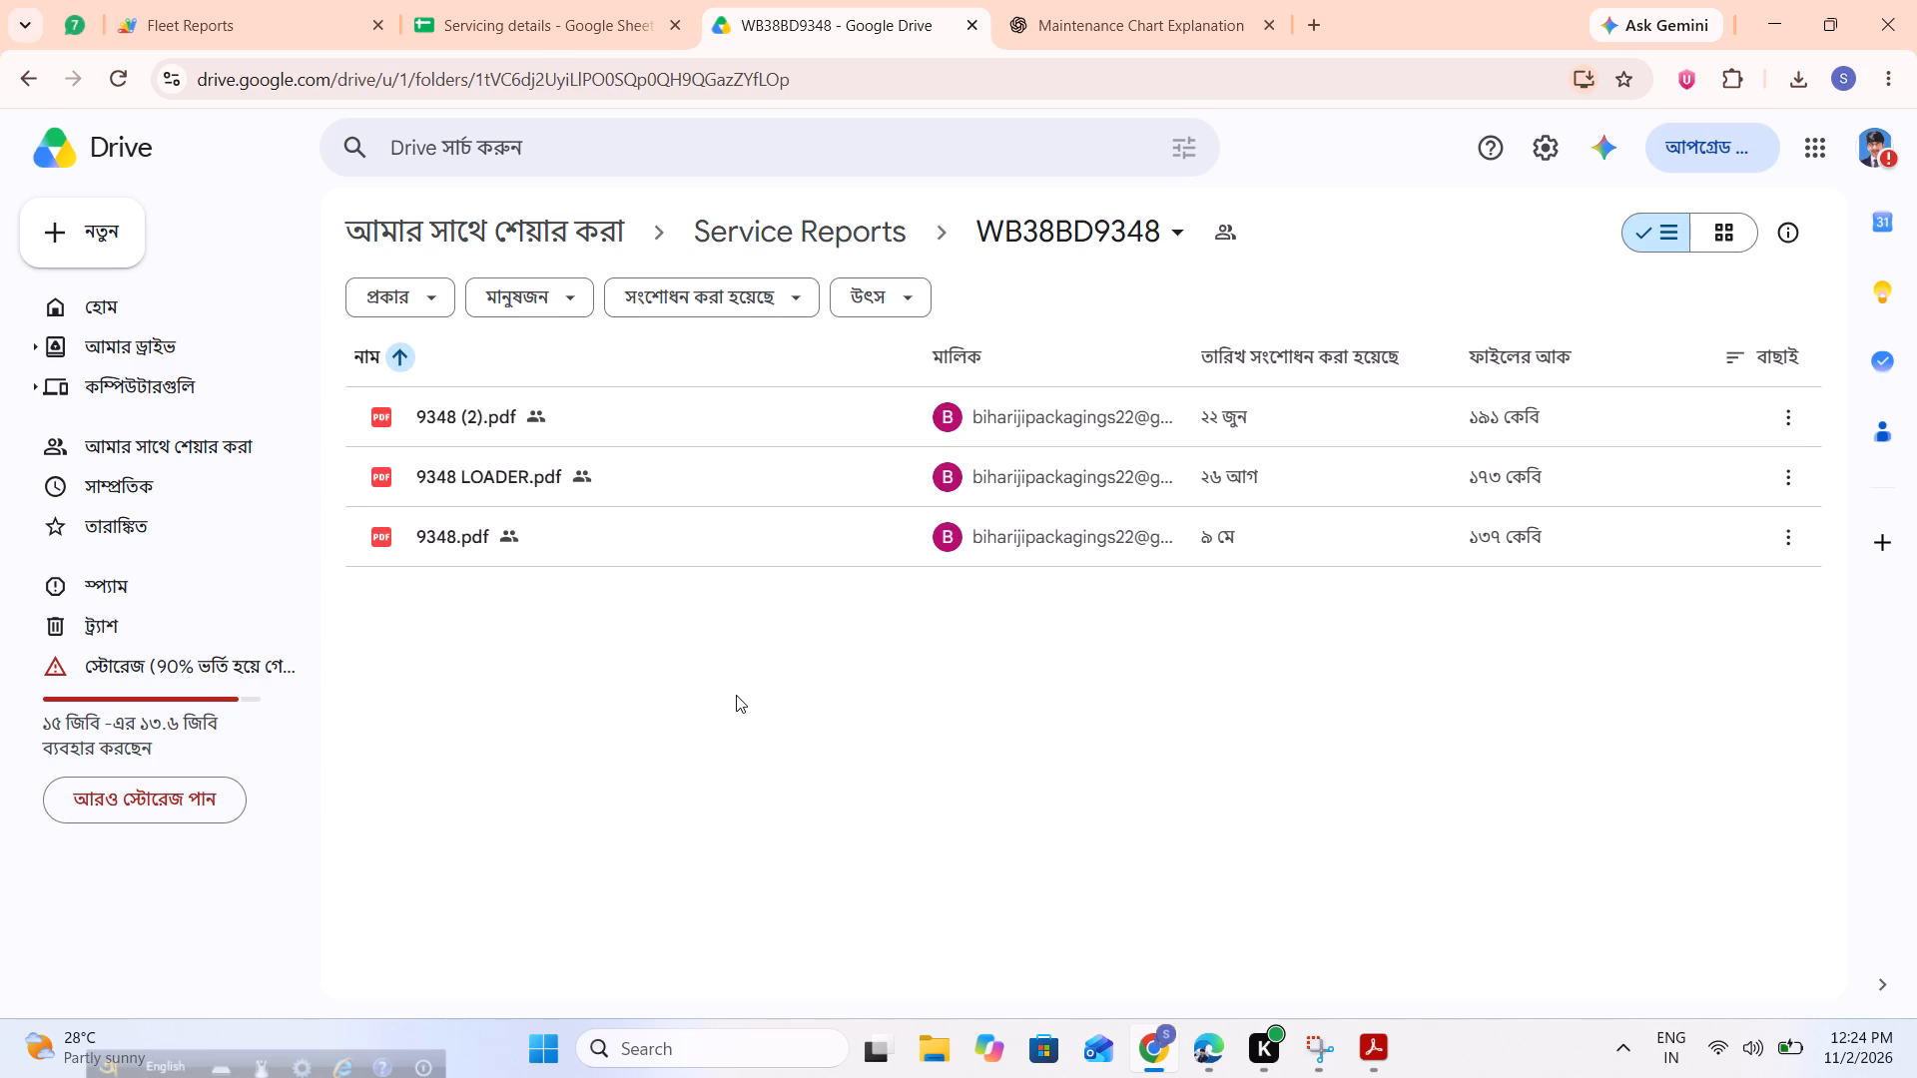
pyautogui.click(599, 0)
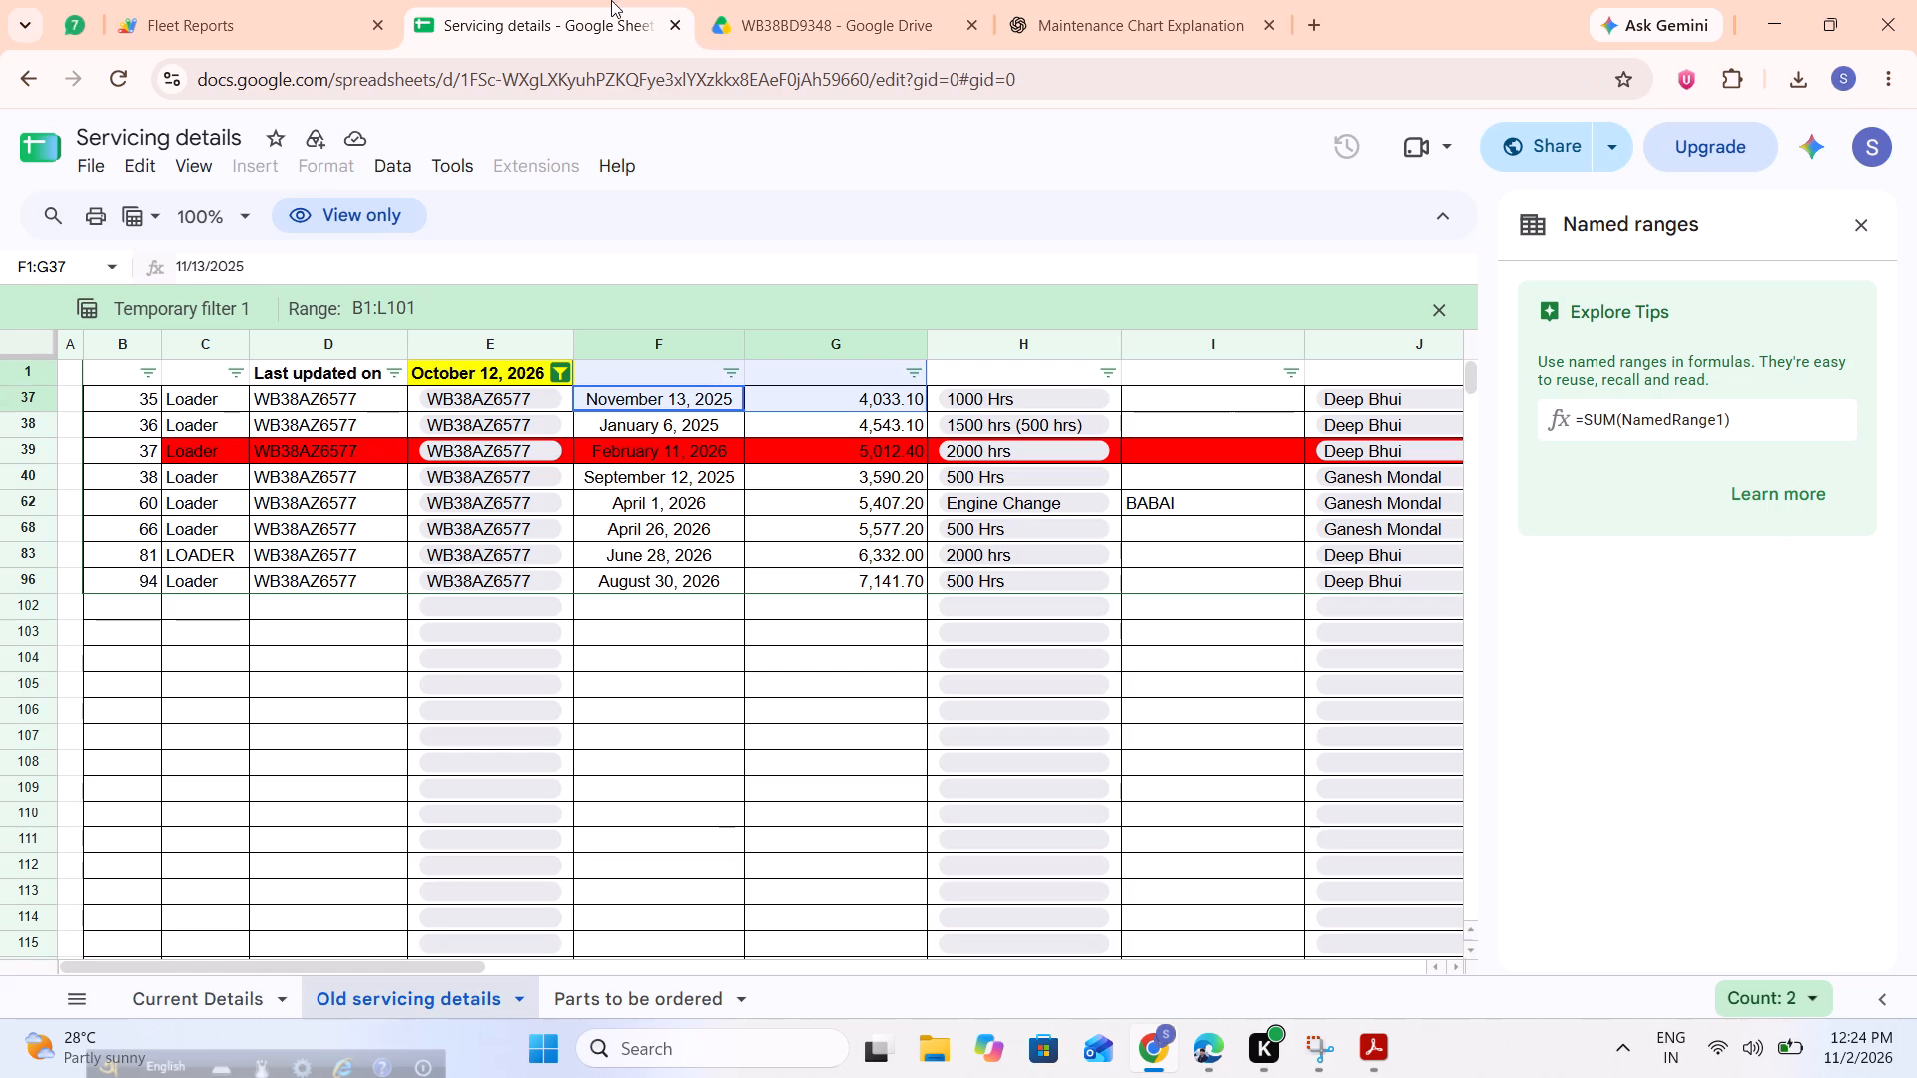
pyautogui.click(1044, 0)
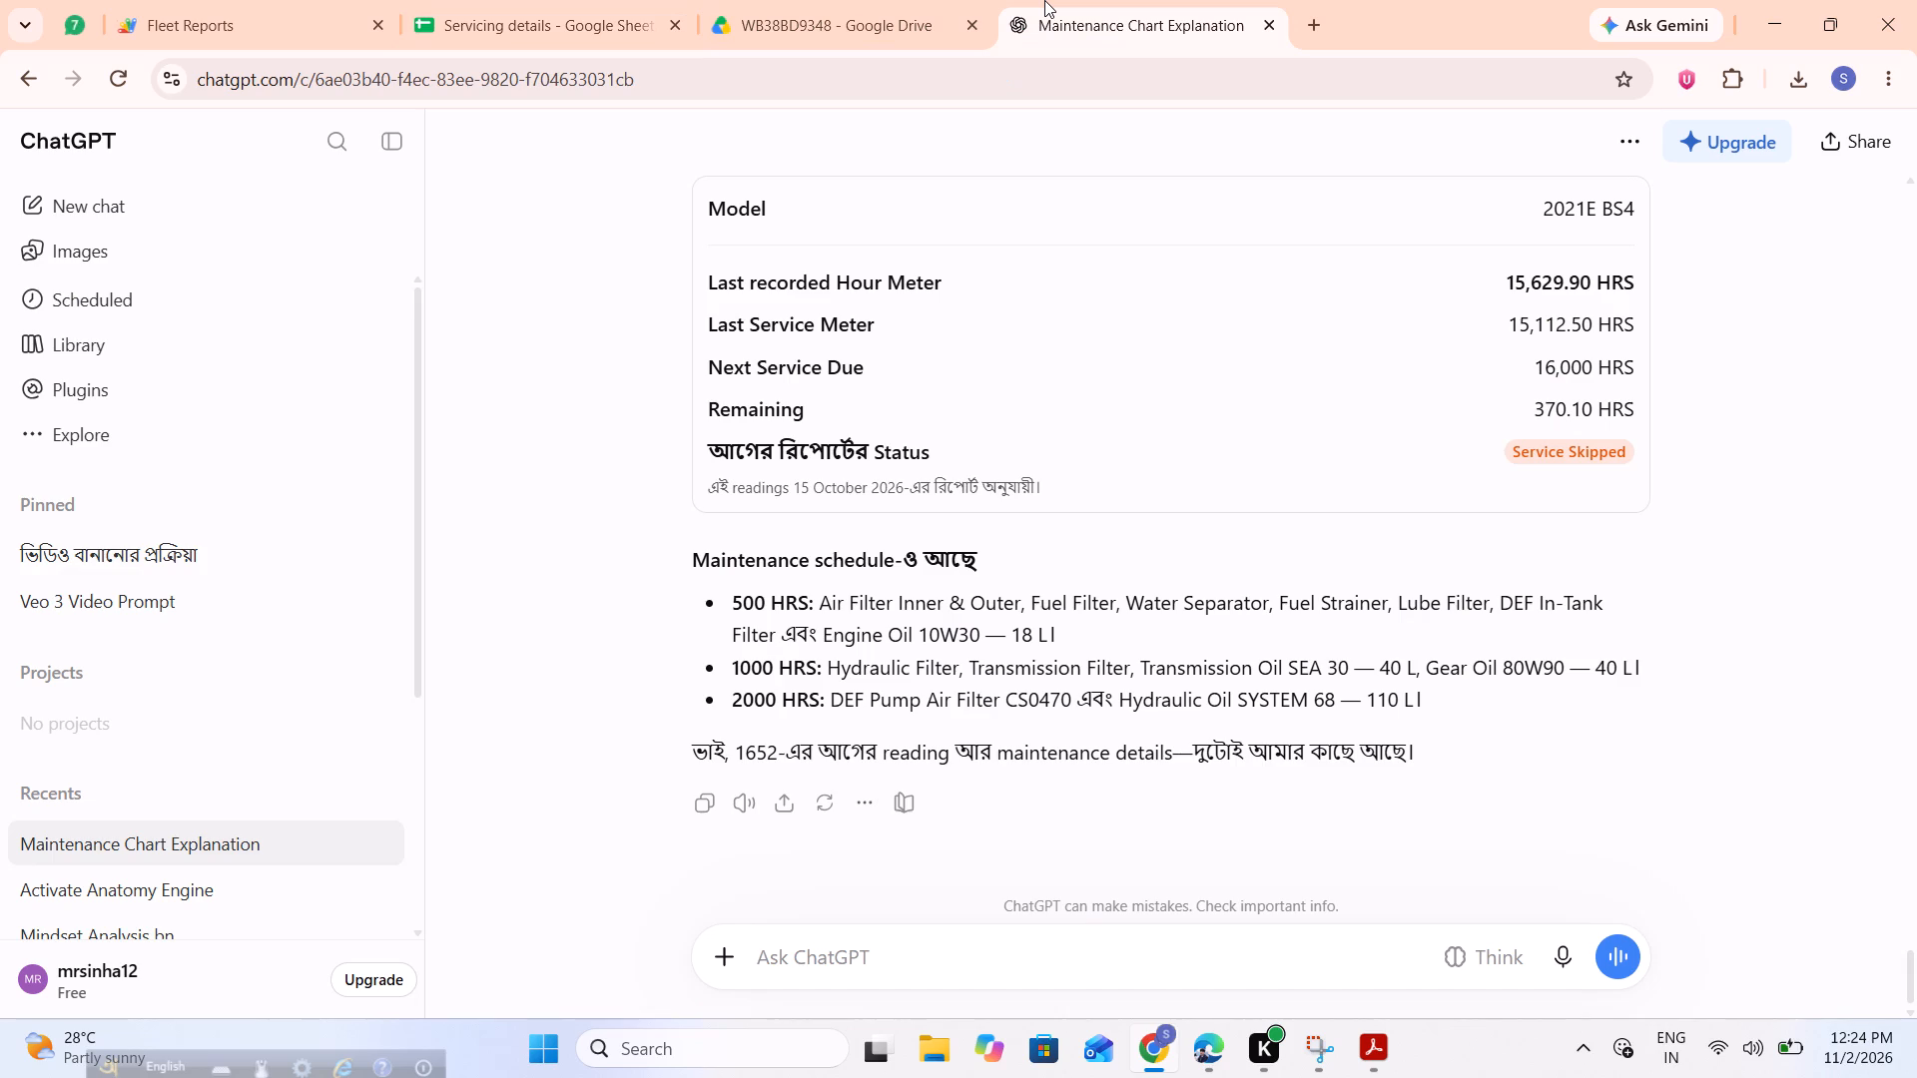
pyautogui.click(596, 0)
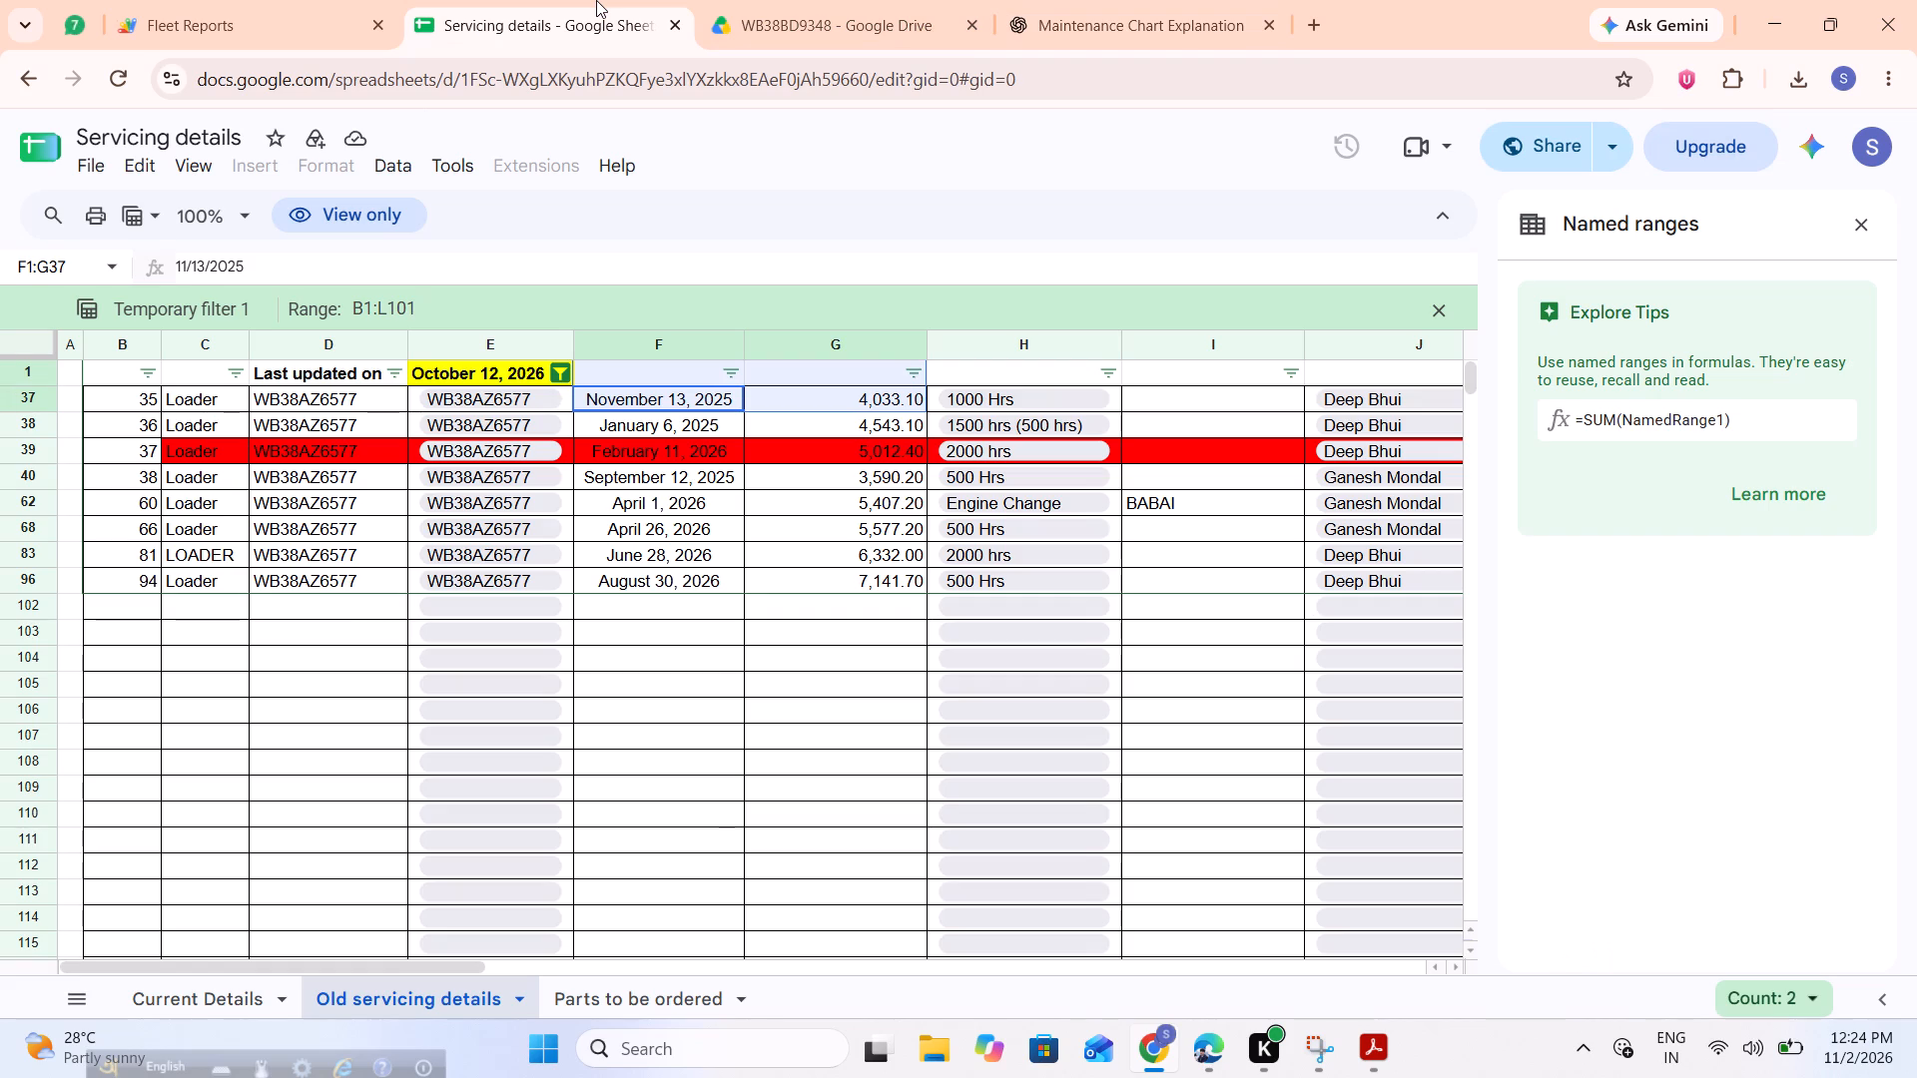
pyautogui.click(856, 0)
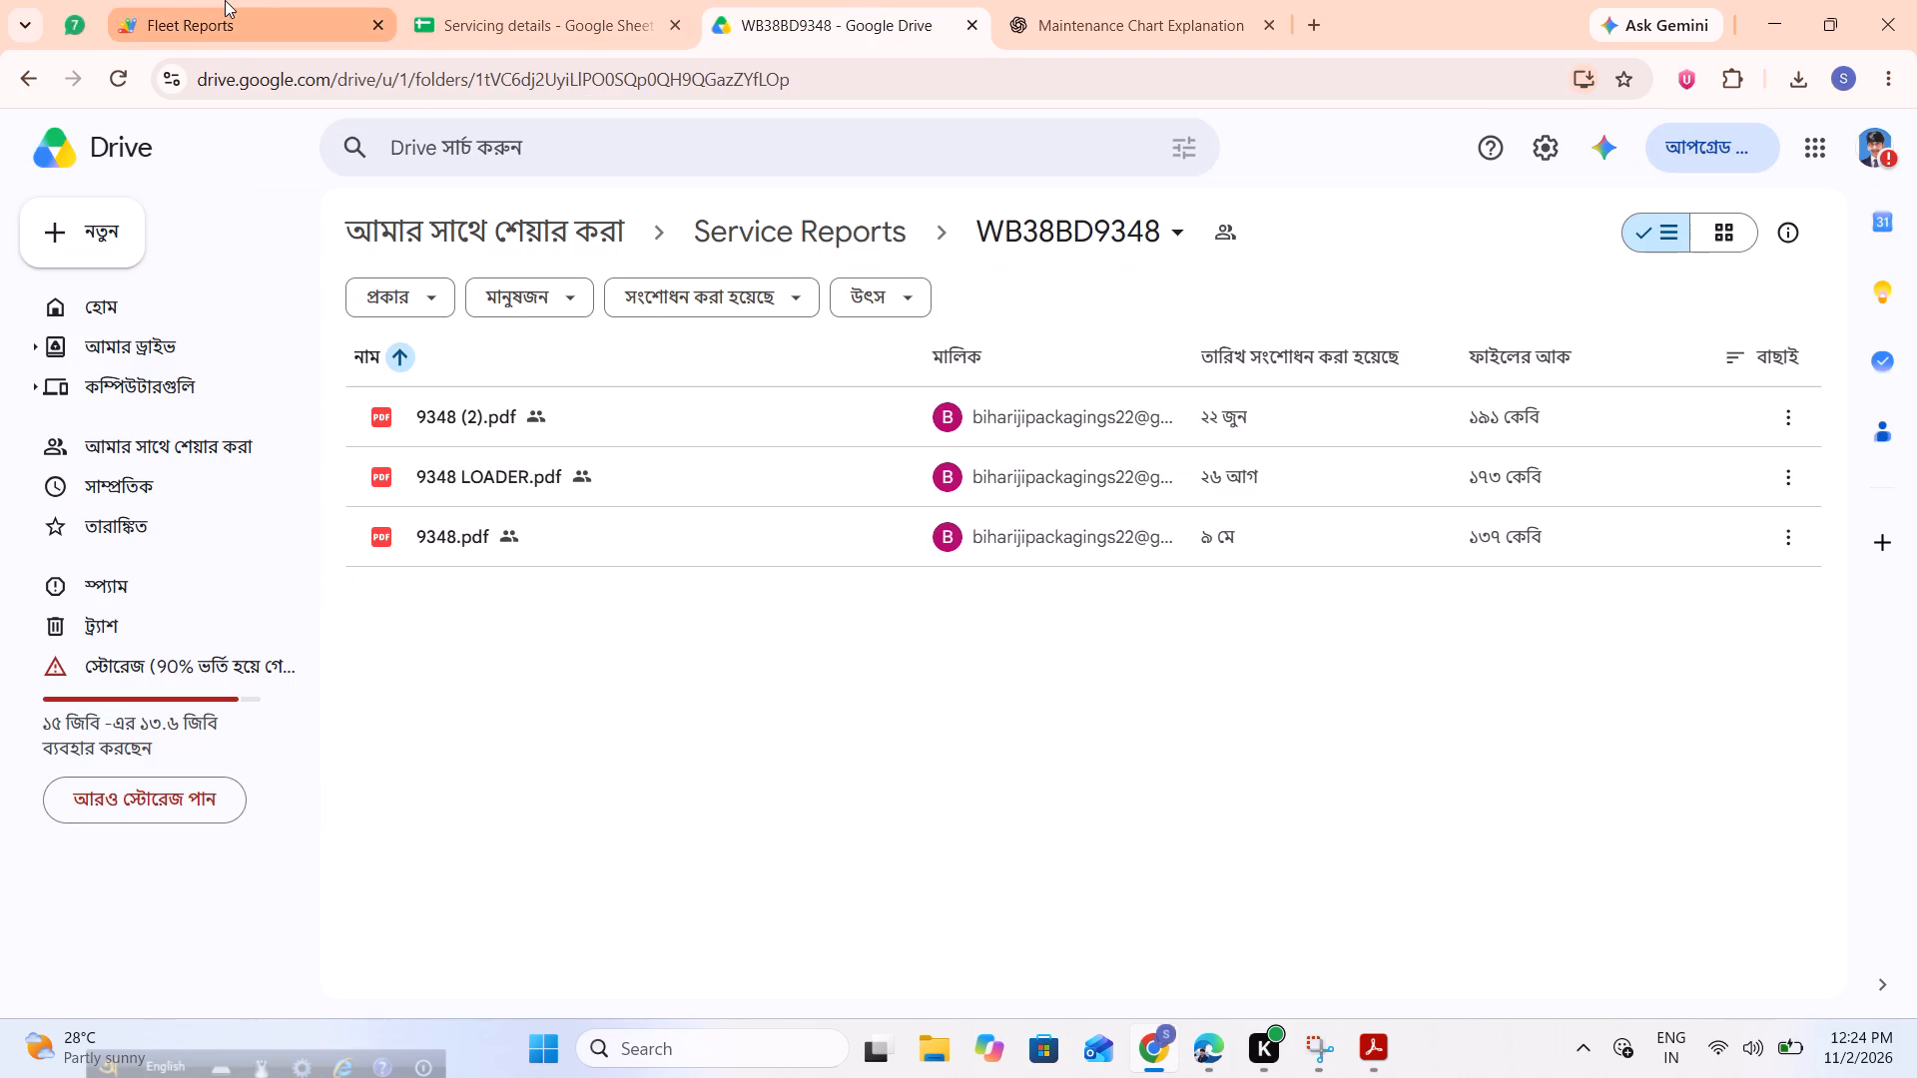
pyautogui.click(225, 0)
pyautogui.scroll(-4, 859, 670)
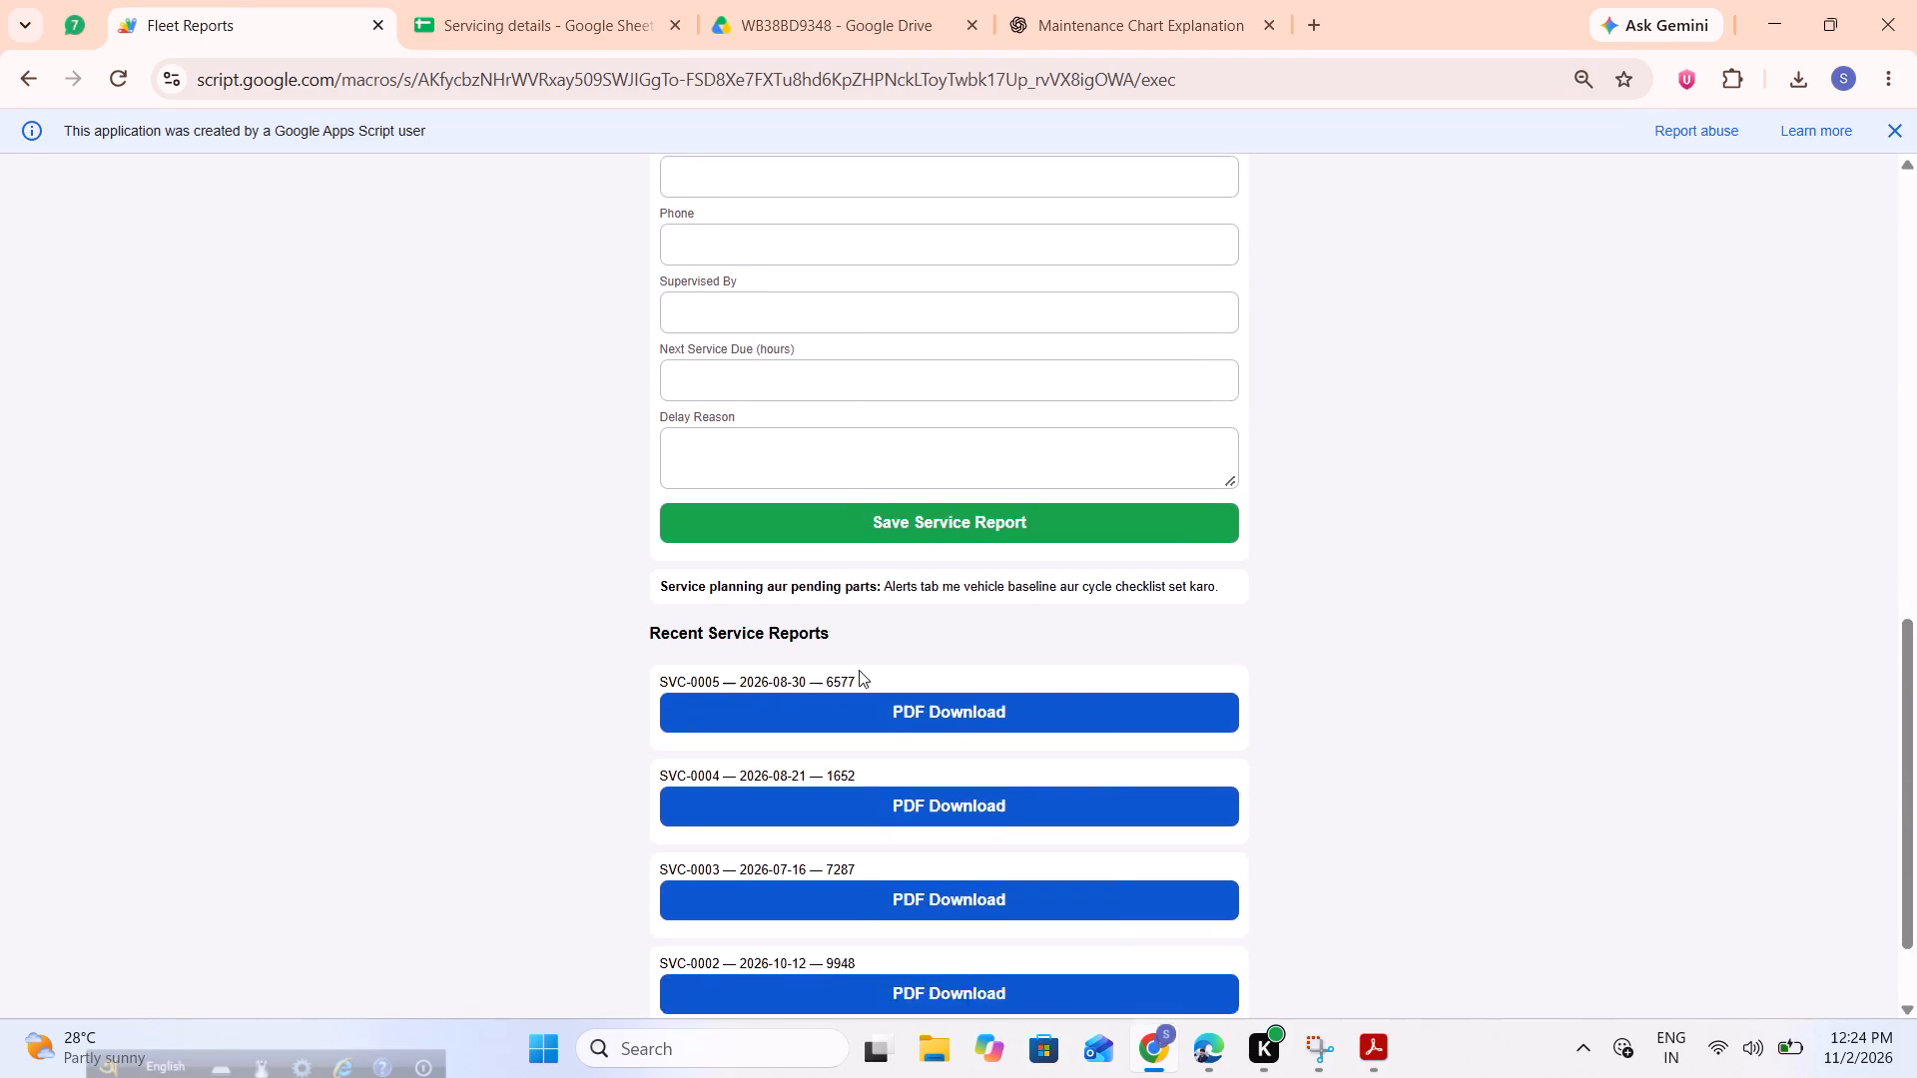
pyautogui.scroll(-2, 859, 670)
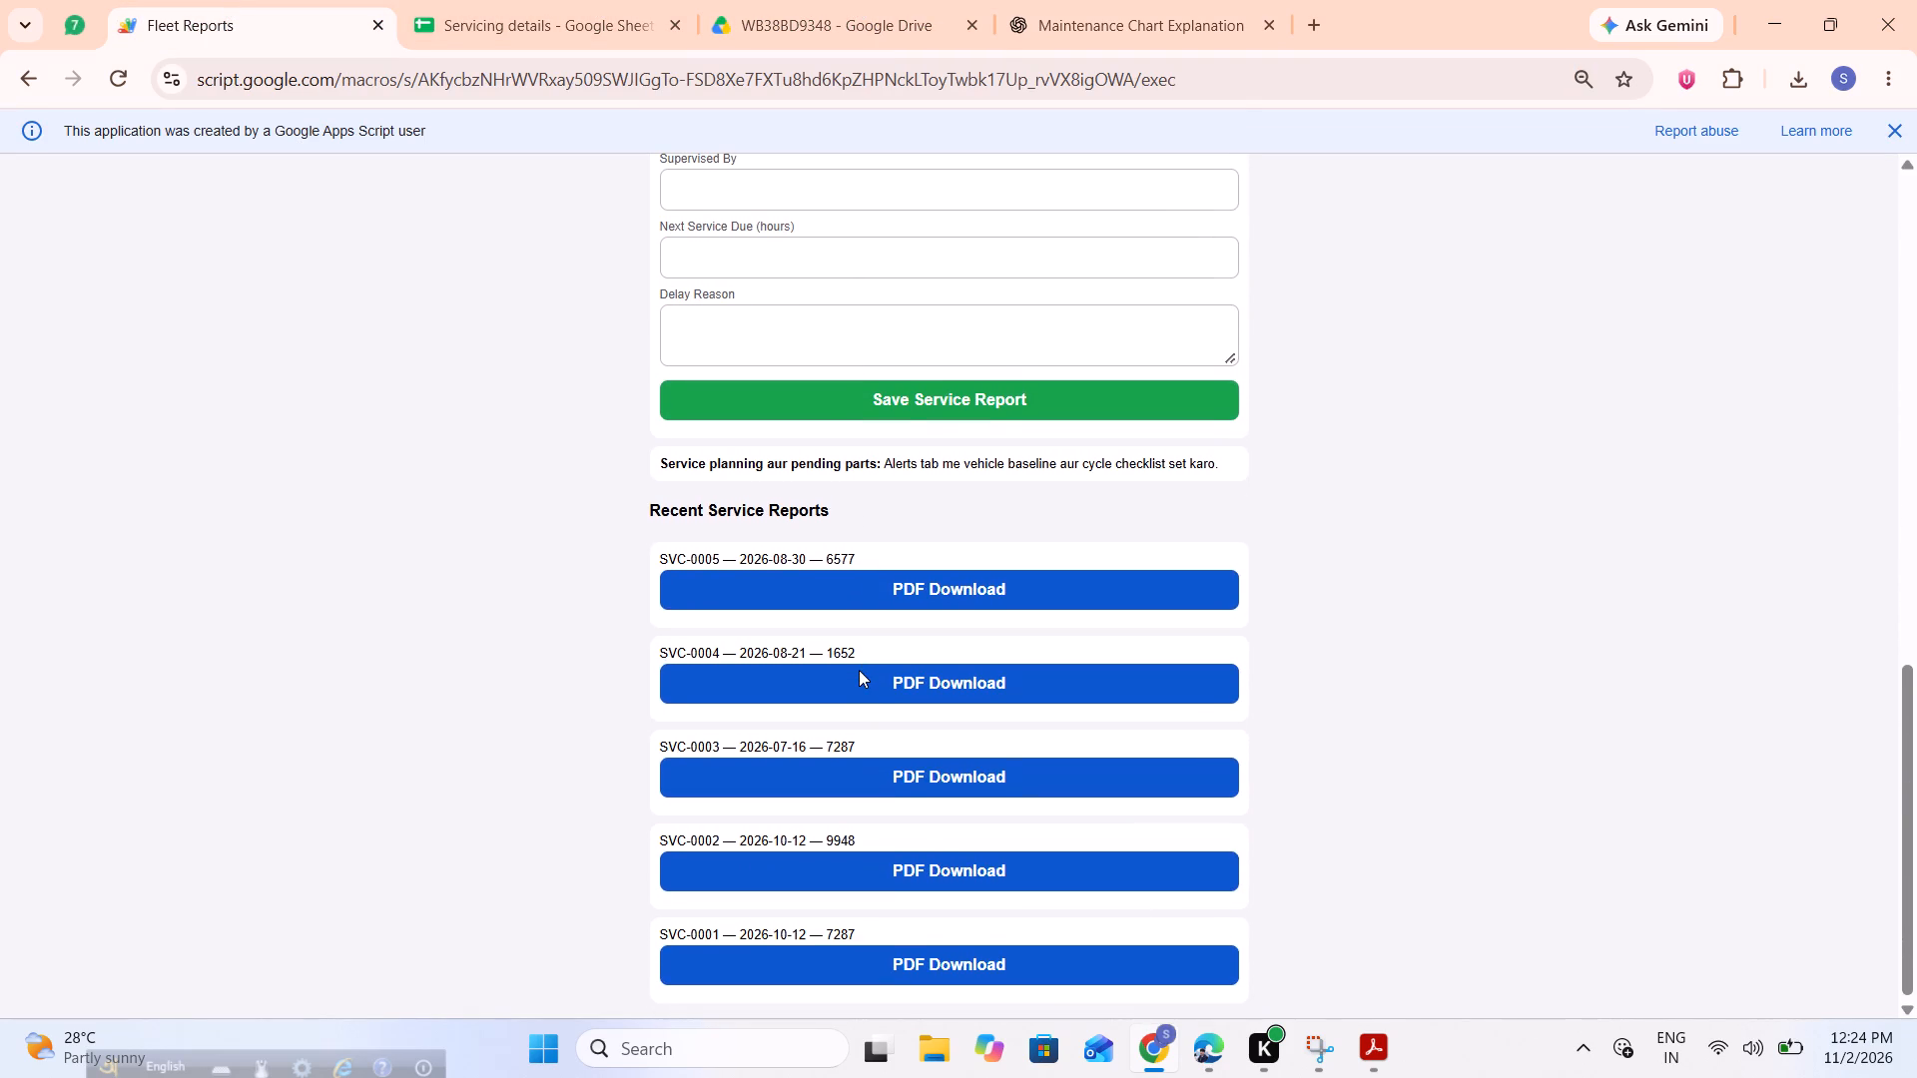
pyautogui.scroll(4, 859, 670)
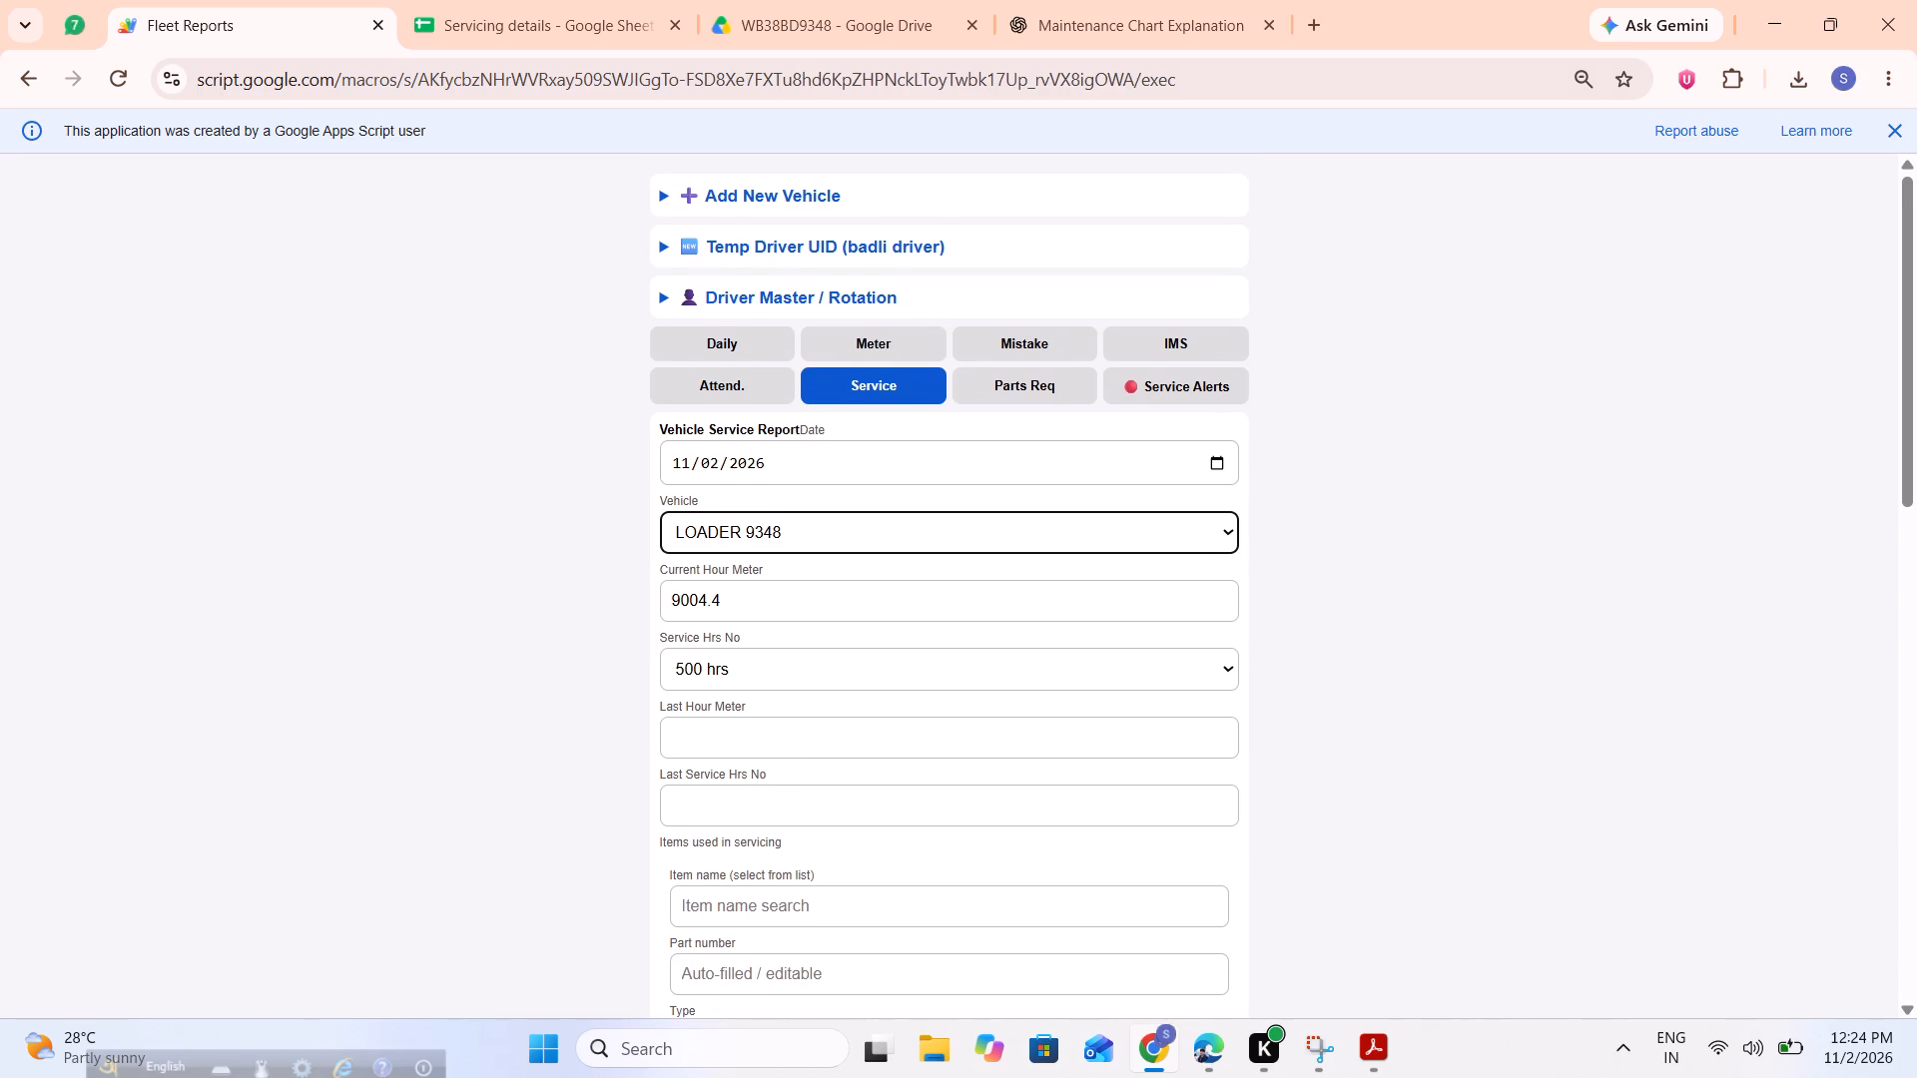
pyautogui.click(587, 0)
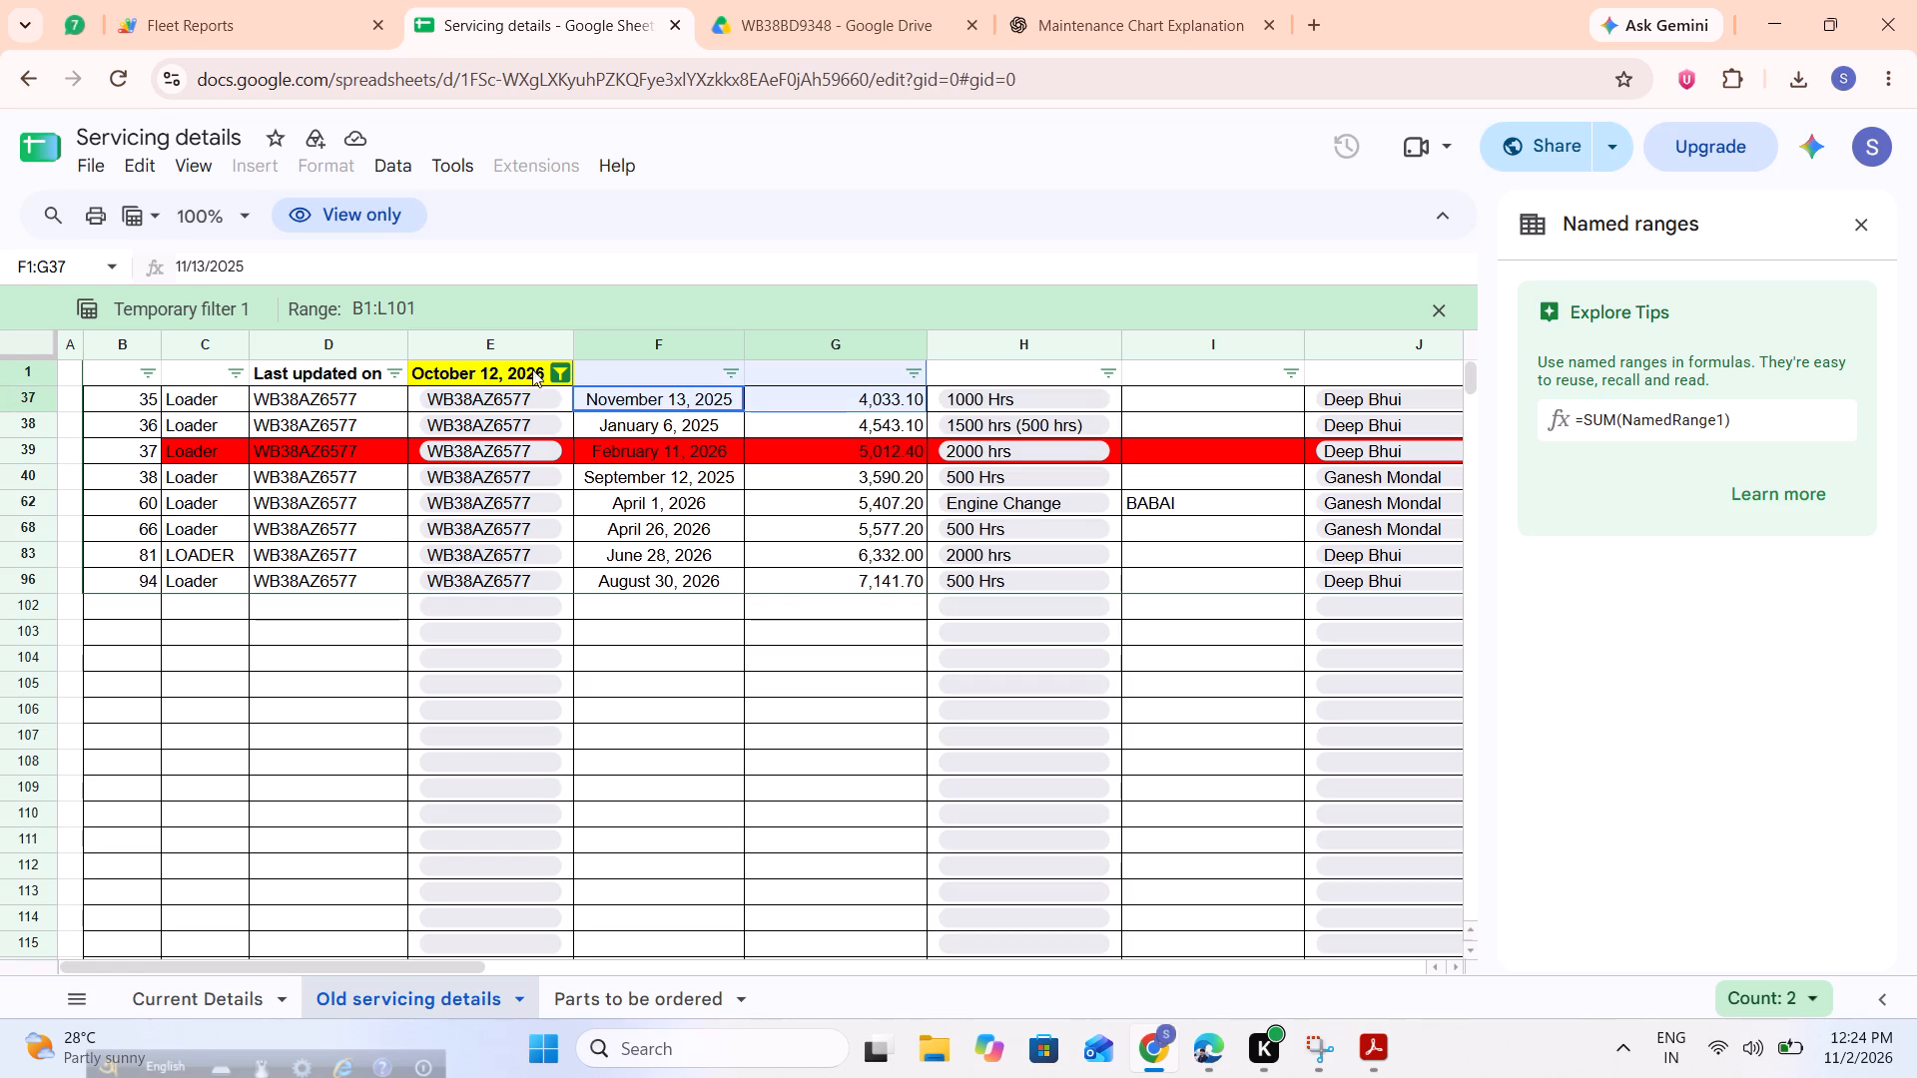
pyautogui.click(559, 367)
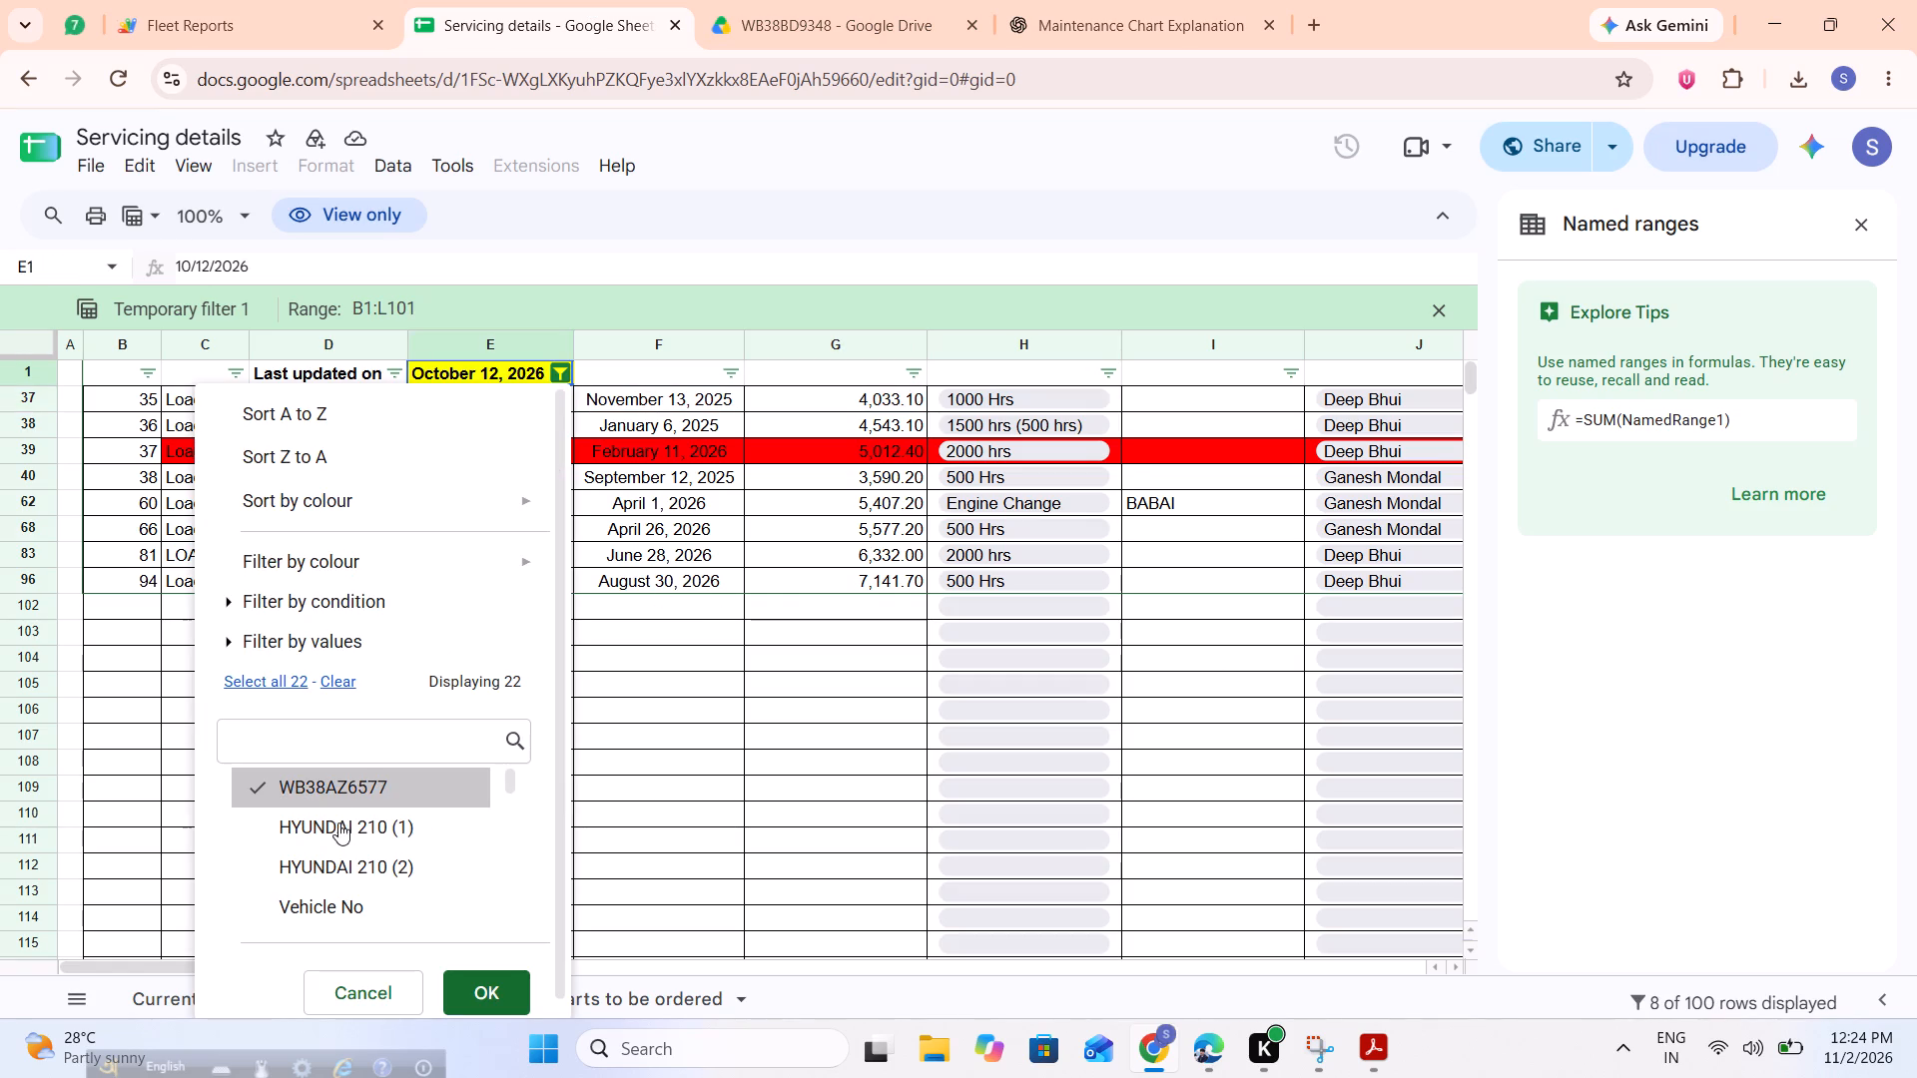
pyautogui.click(342, 796)
pyautogui.scroll(-3, 342, 796)
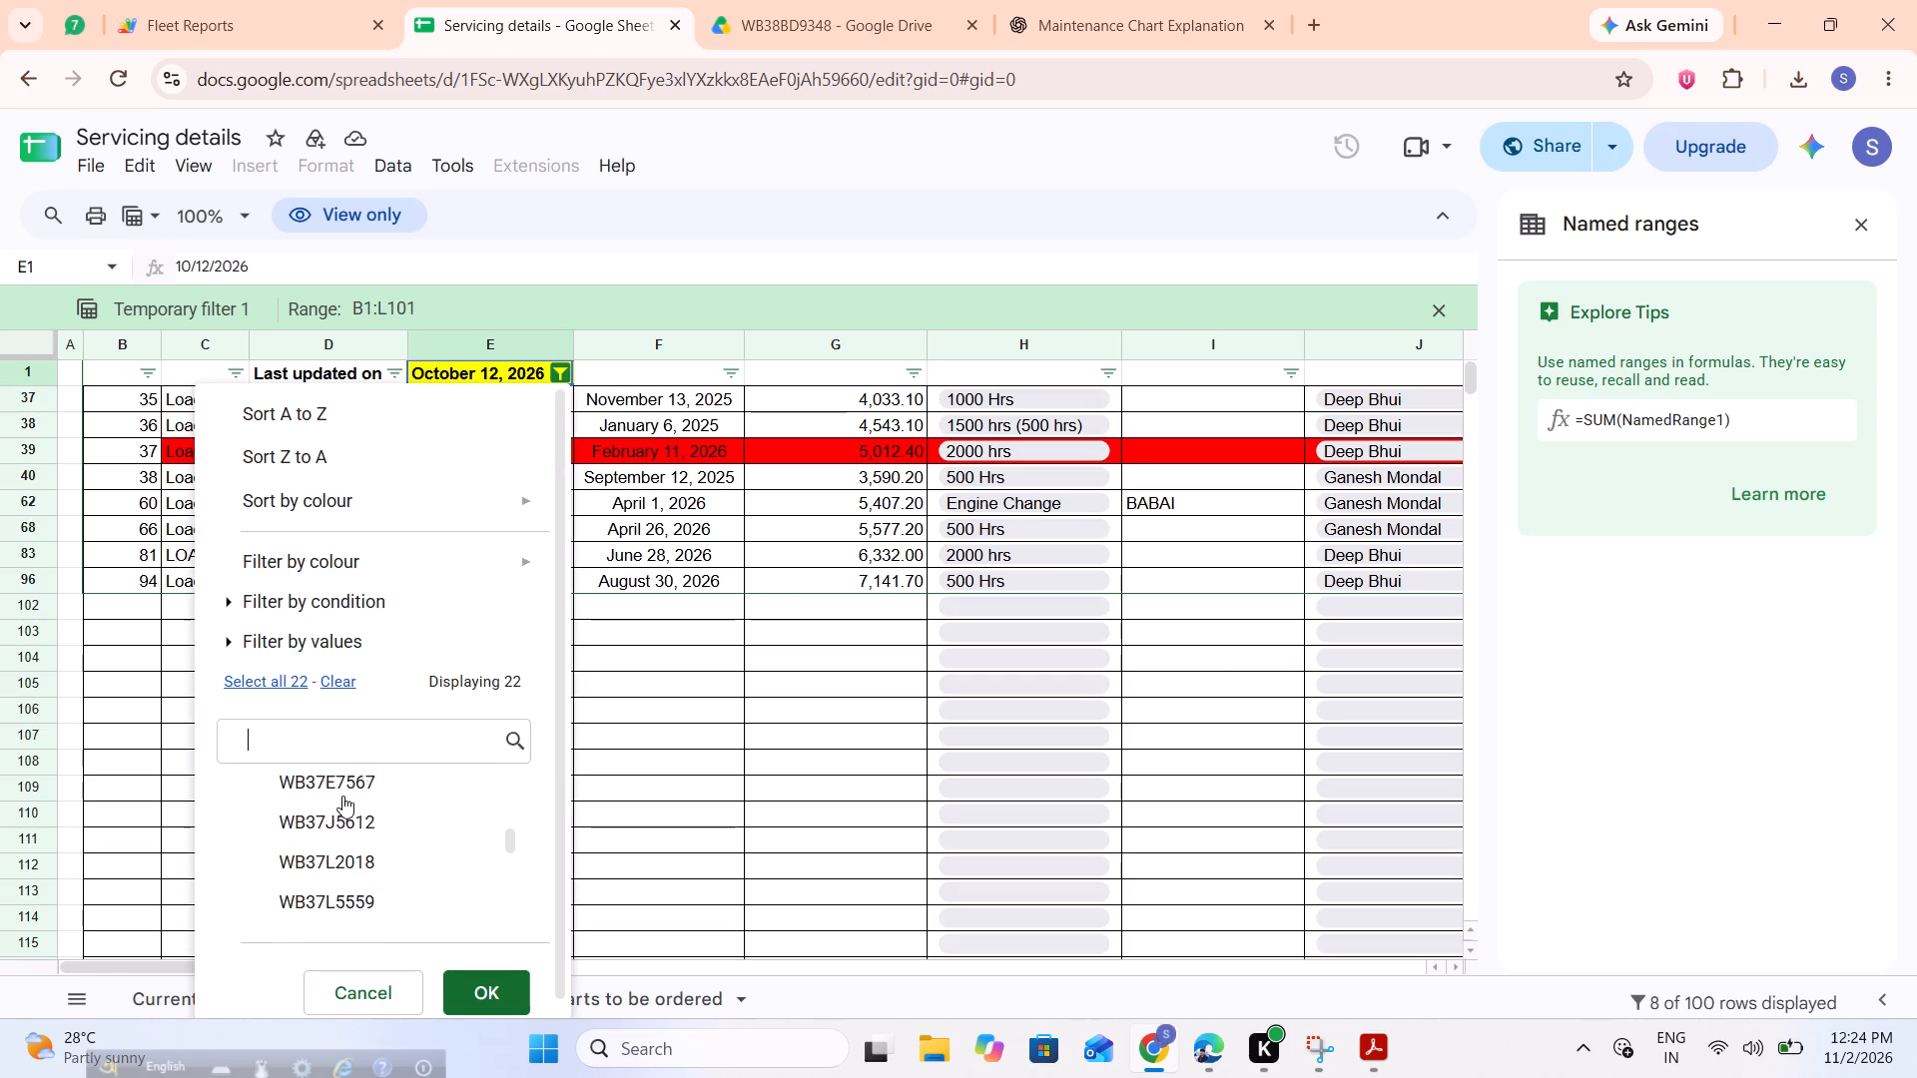
pyautogui.scroll(2, 342, 796)
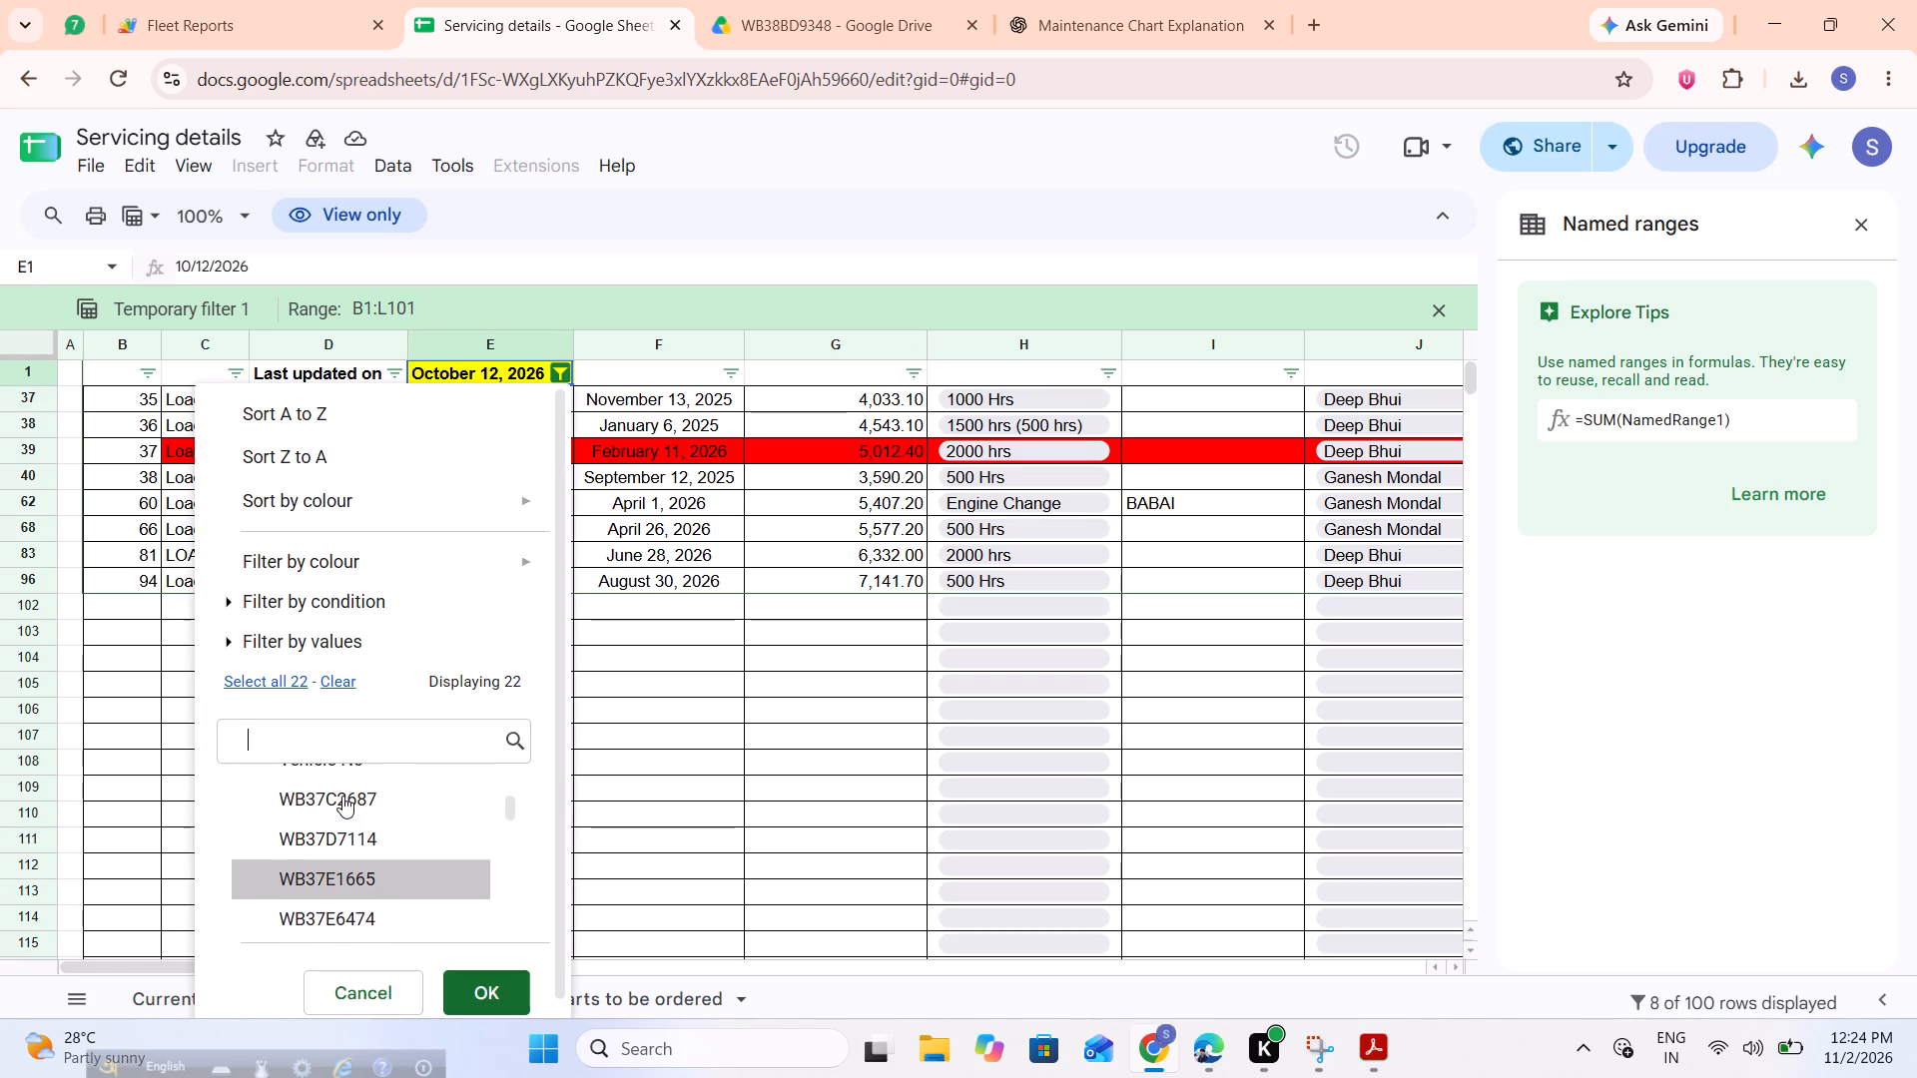
pyautogui.scroll(-1, 342, 796)
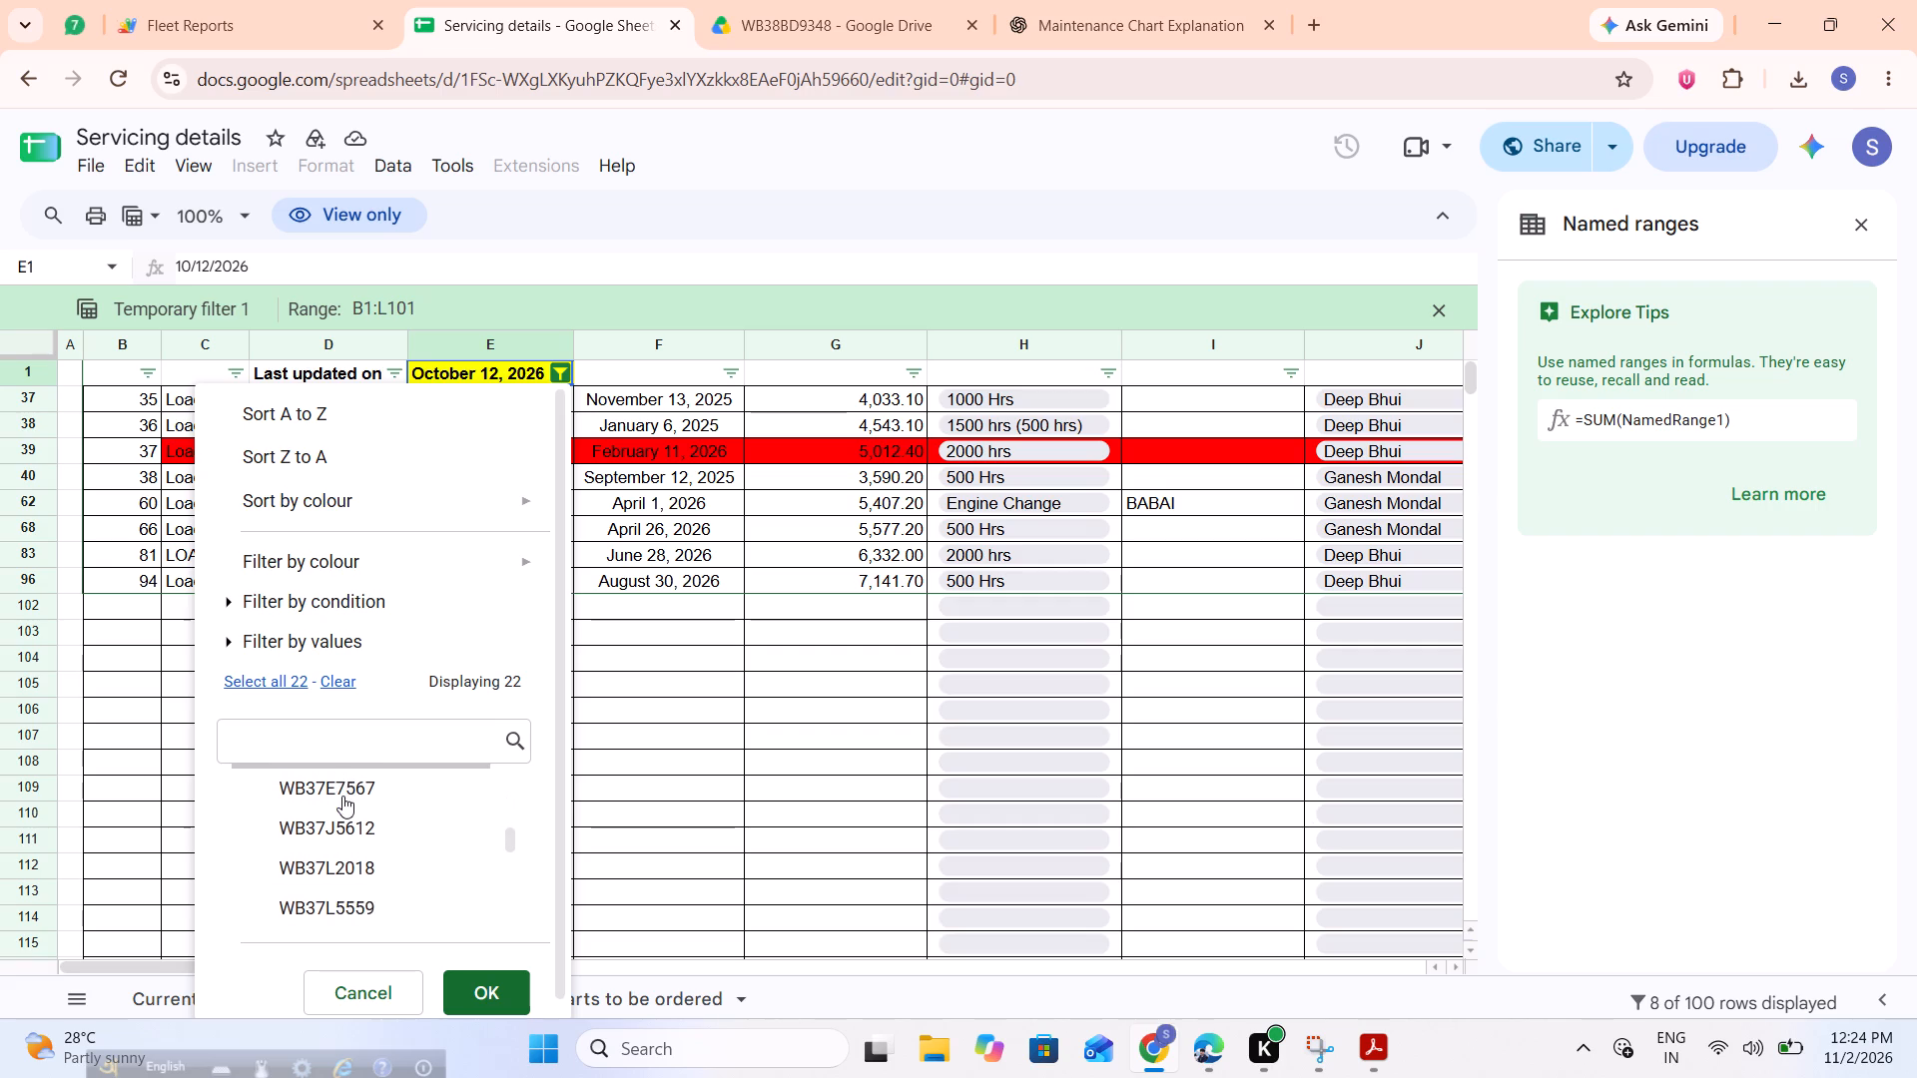
pyautogui.scroll(-2, 342, 796)
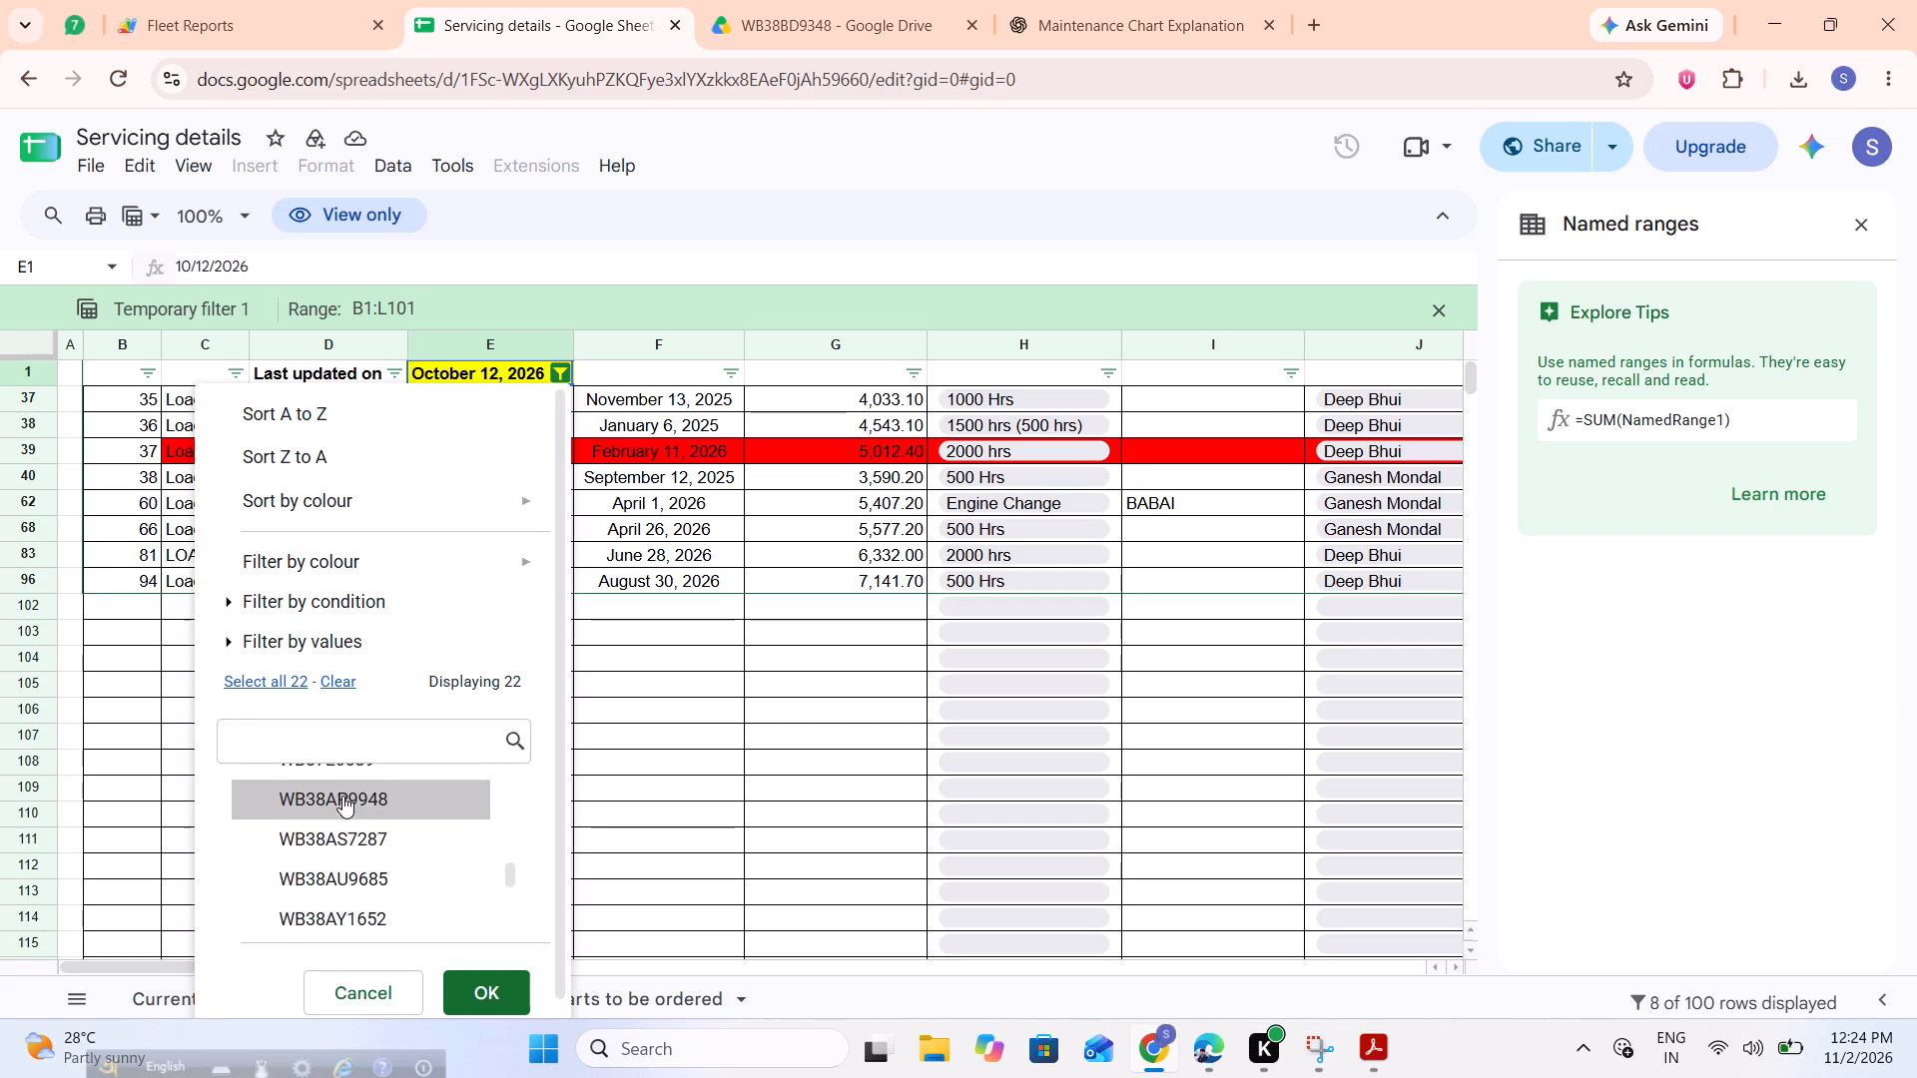
pyautogui.scroll(-3, 342, 796)
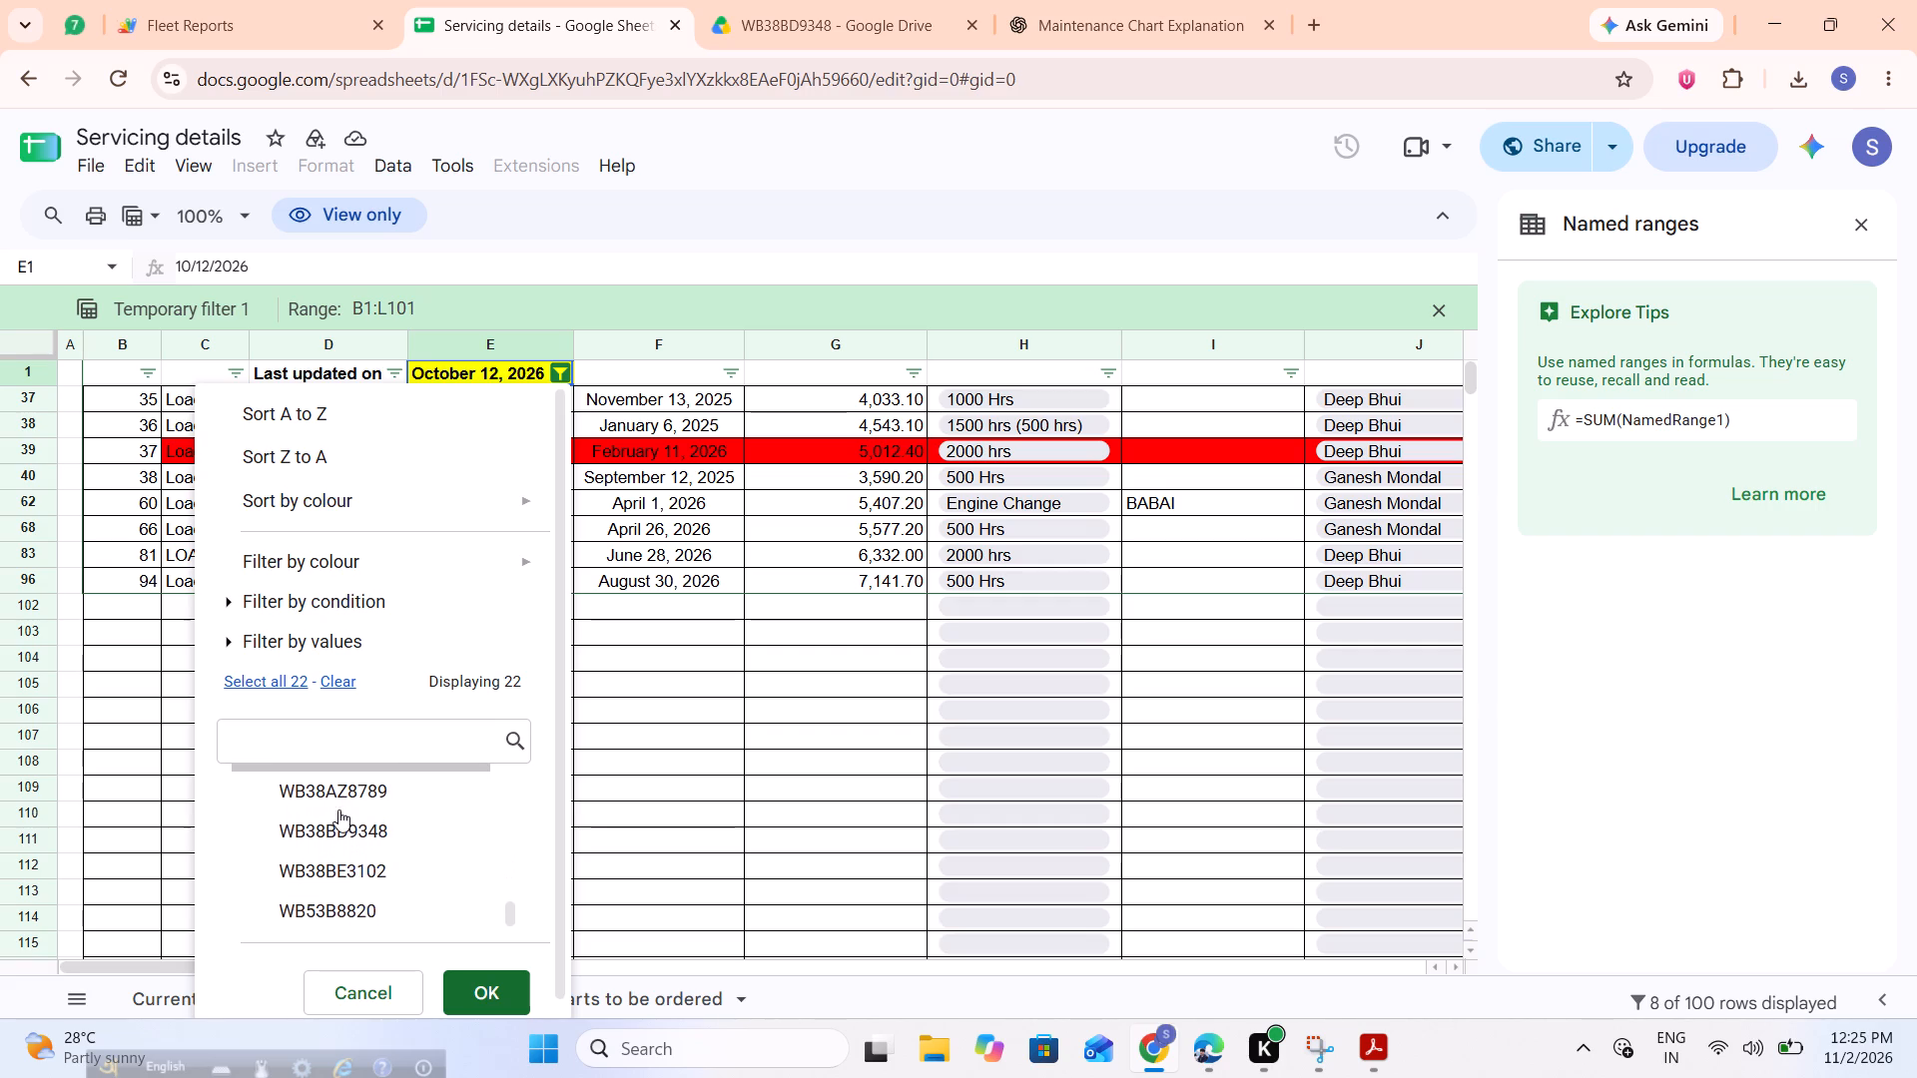
pyautogui.click(333, 833)
pyautogui.click(499, 988)
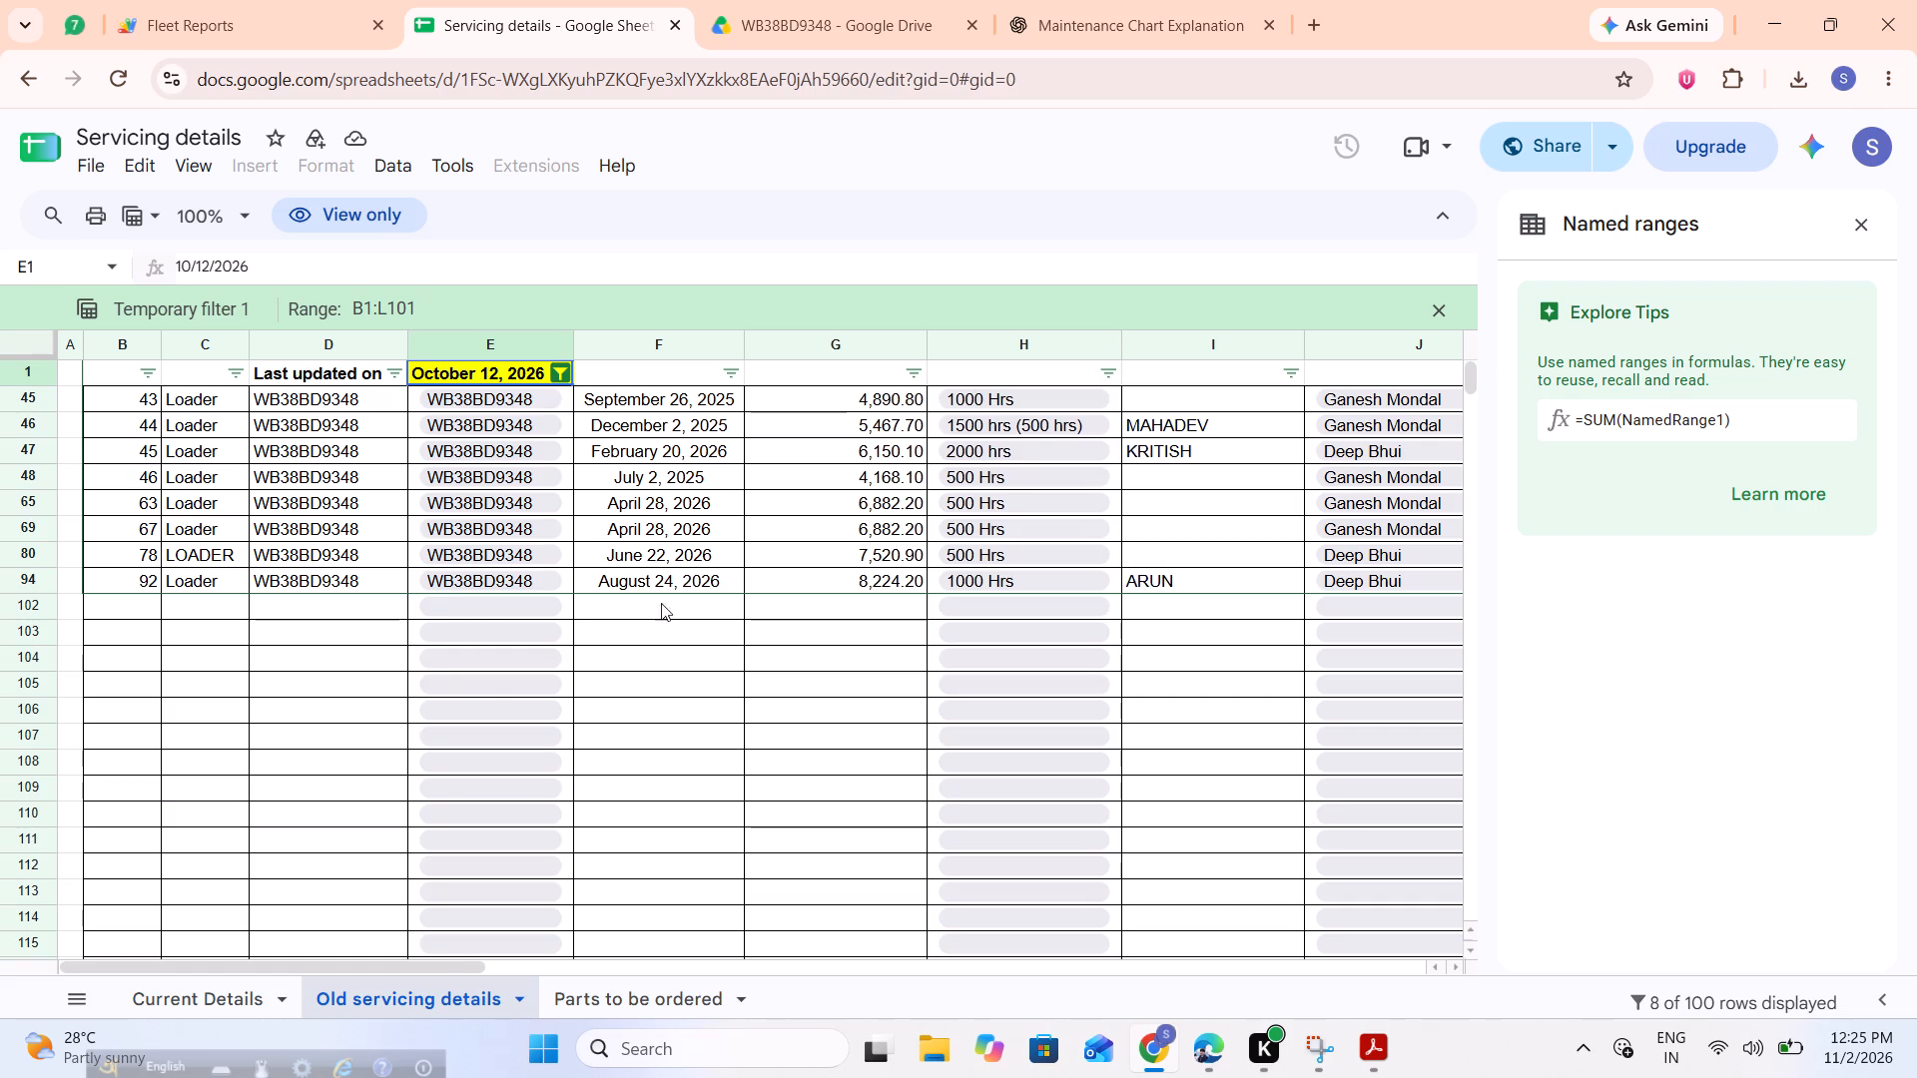
# Copy the August 24, 2026 hour reading from the sheet and enter 8224.2 as Loader 9348's Current Hour Meter in Fleet Reports.
pyautogui.doubleClick(836, 575)
pyautogui.doubleClick(836, 575)
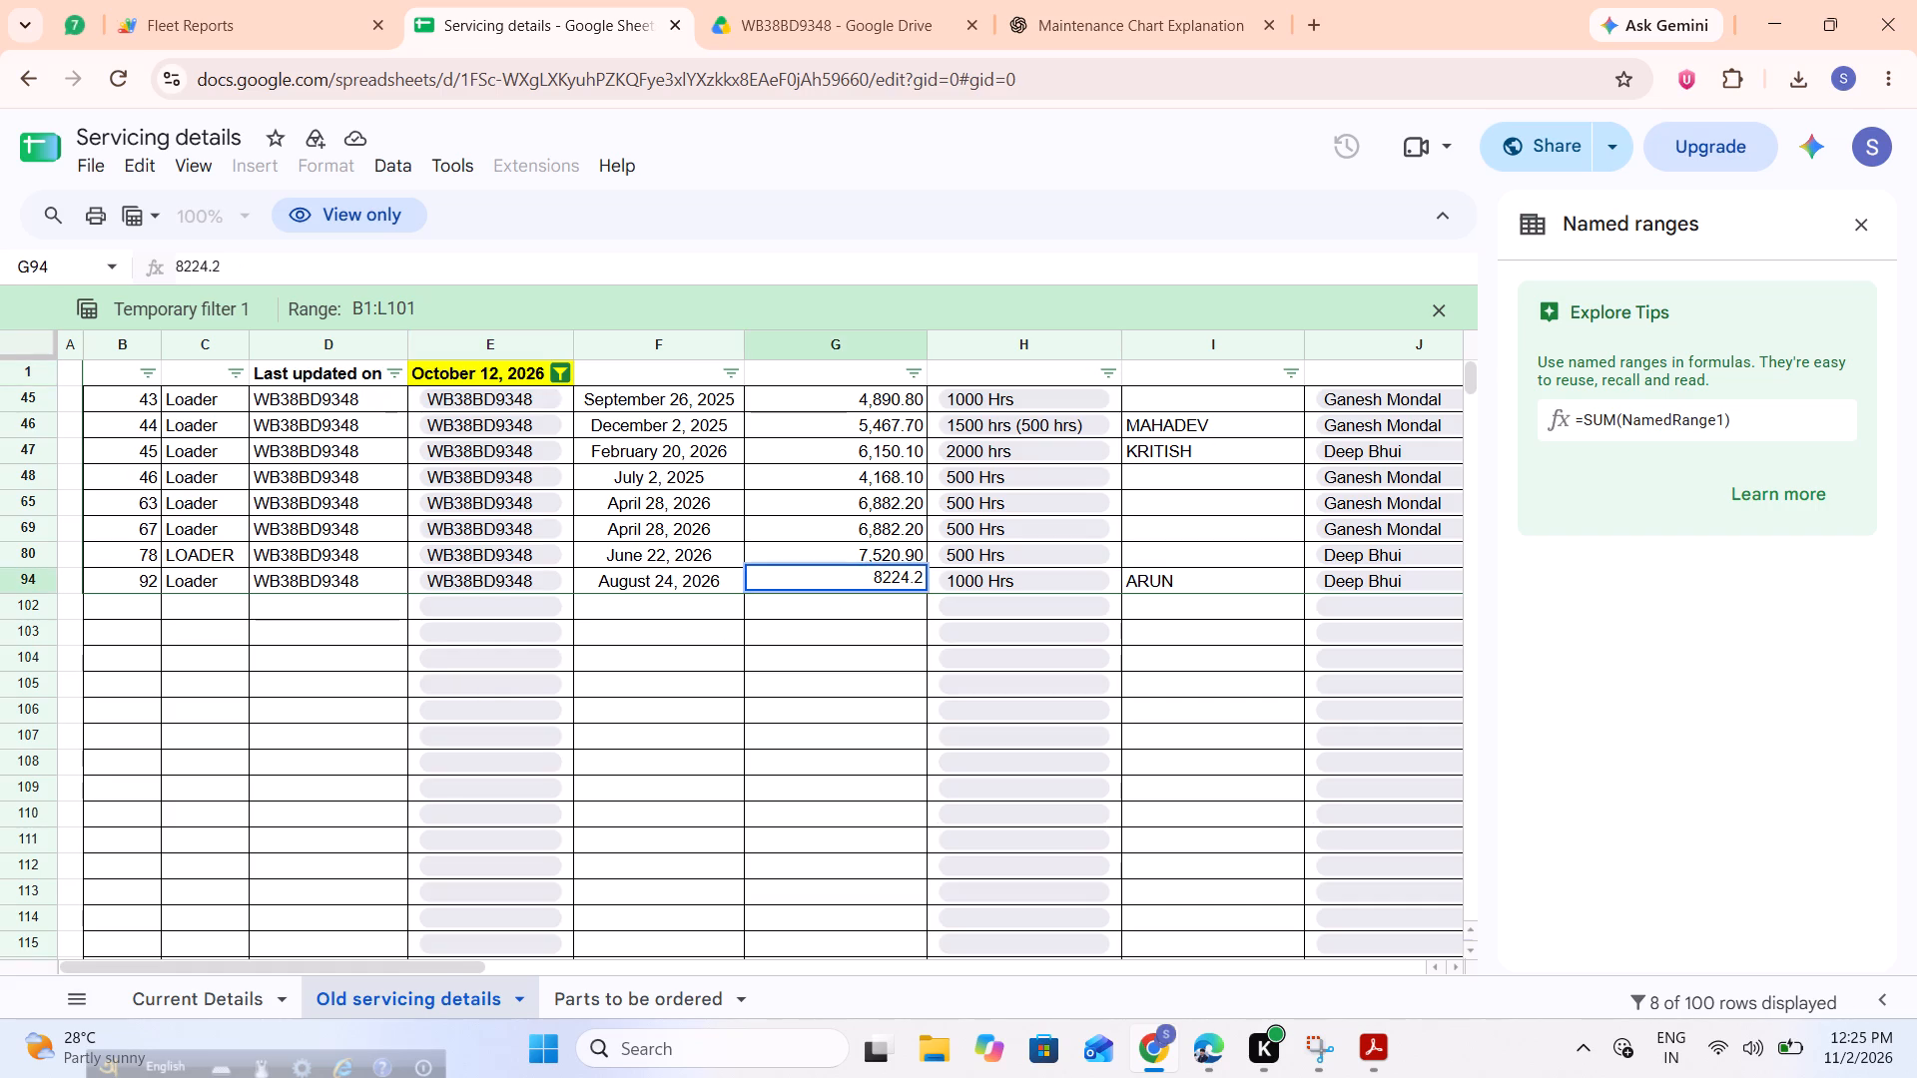
pyautogui.hotkey('ctrl', 'c')
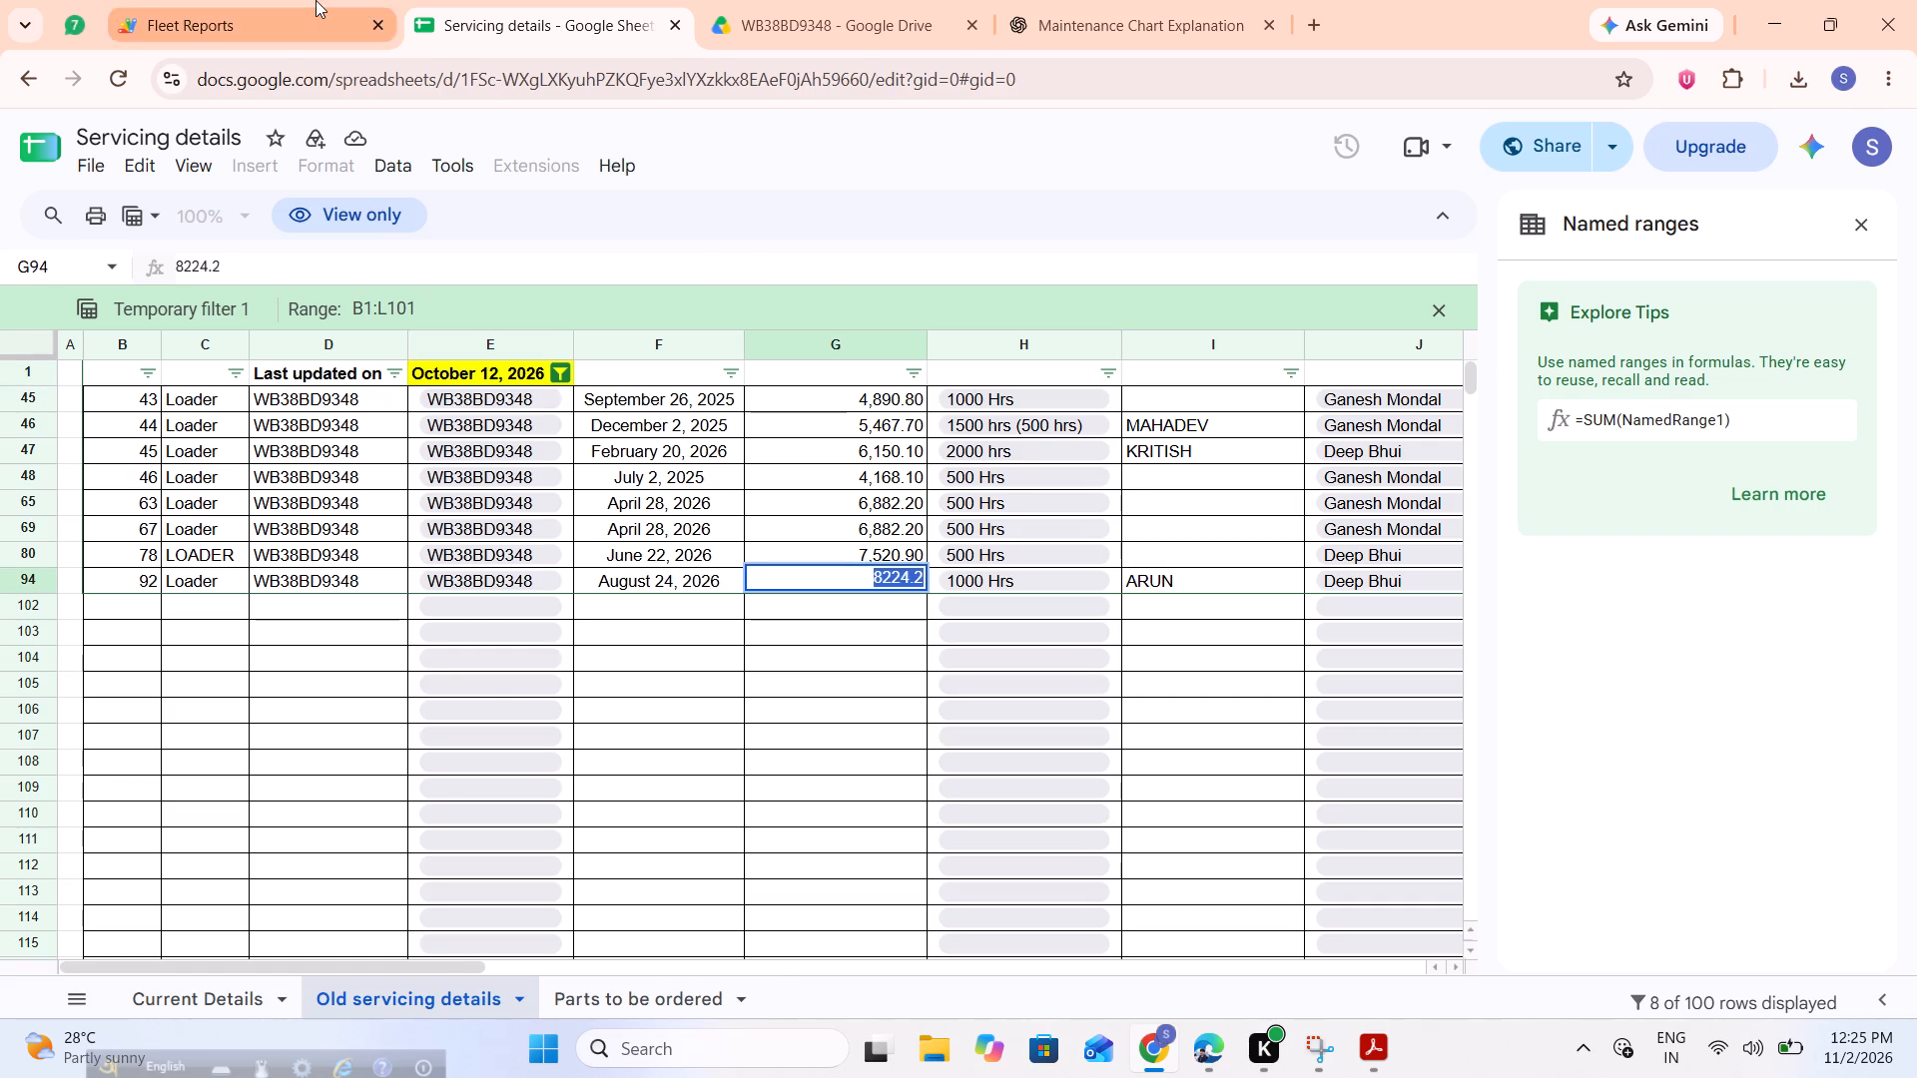
pyautogui.click(316, 0)
pyautogui.moveTo(877, 608); pyautogui.dragTo(454, 569)
pyautogui.hotkey('ctrl', 'v')
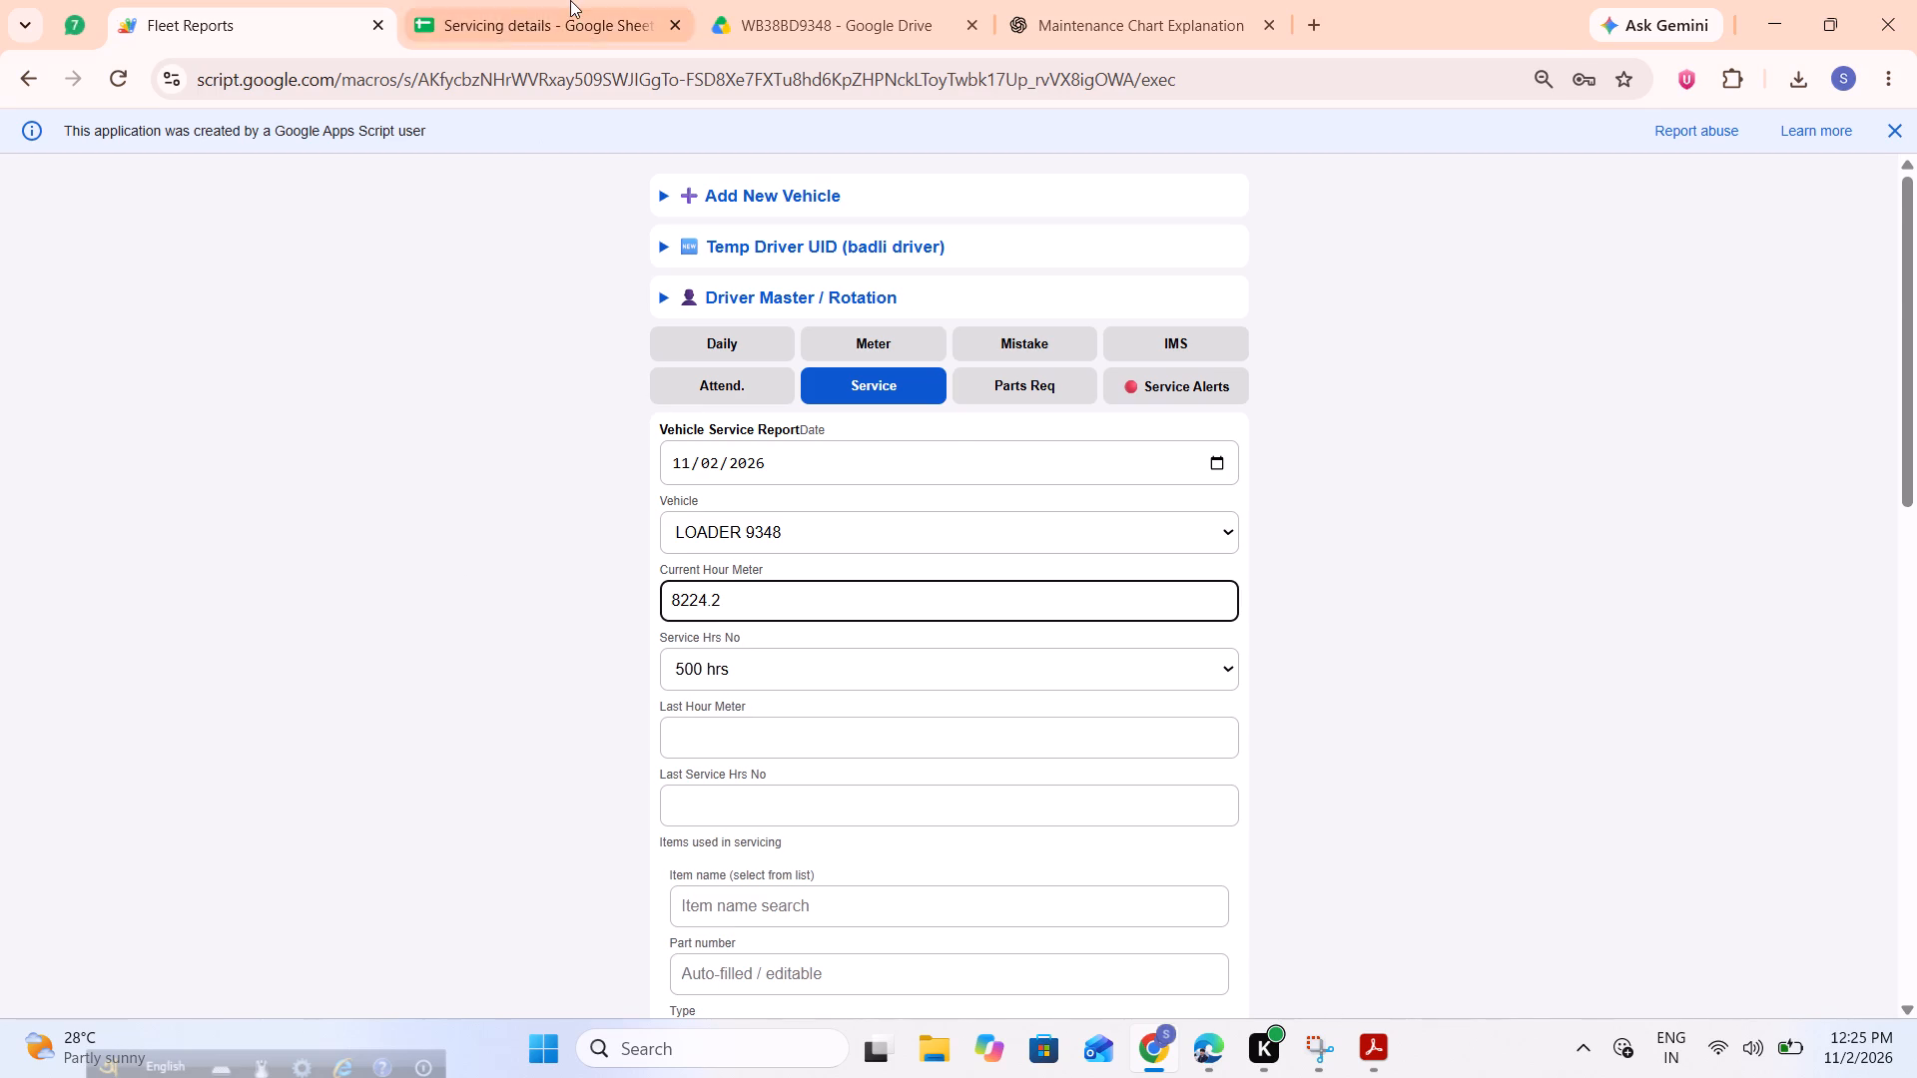
# Check the latest service type in the servicing sheet and set Service Hrs No to 1000 hrs in the report.
pyautogui.click(570, 0)
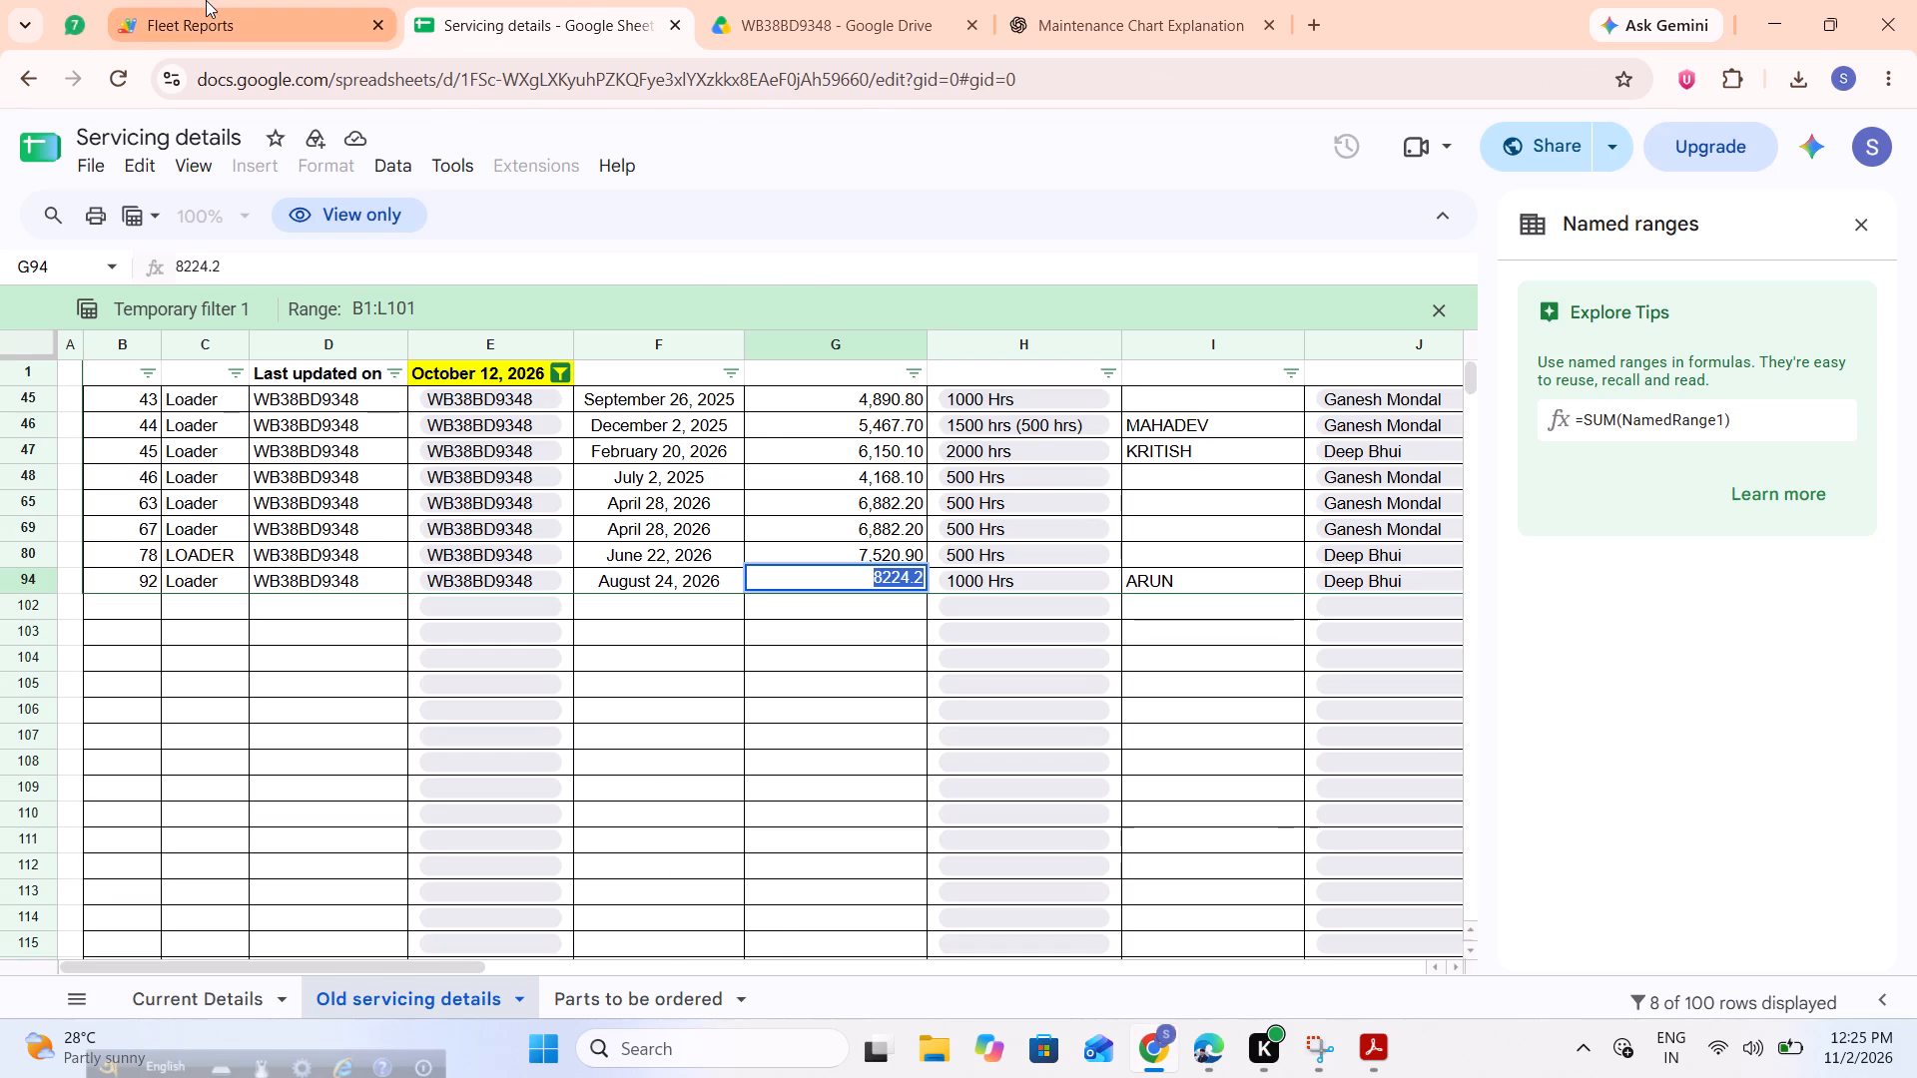
pyautogui.click(206, 0)
pyautogui.click(869, 665)
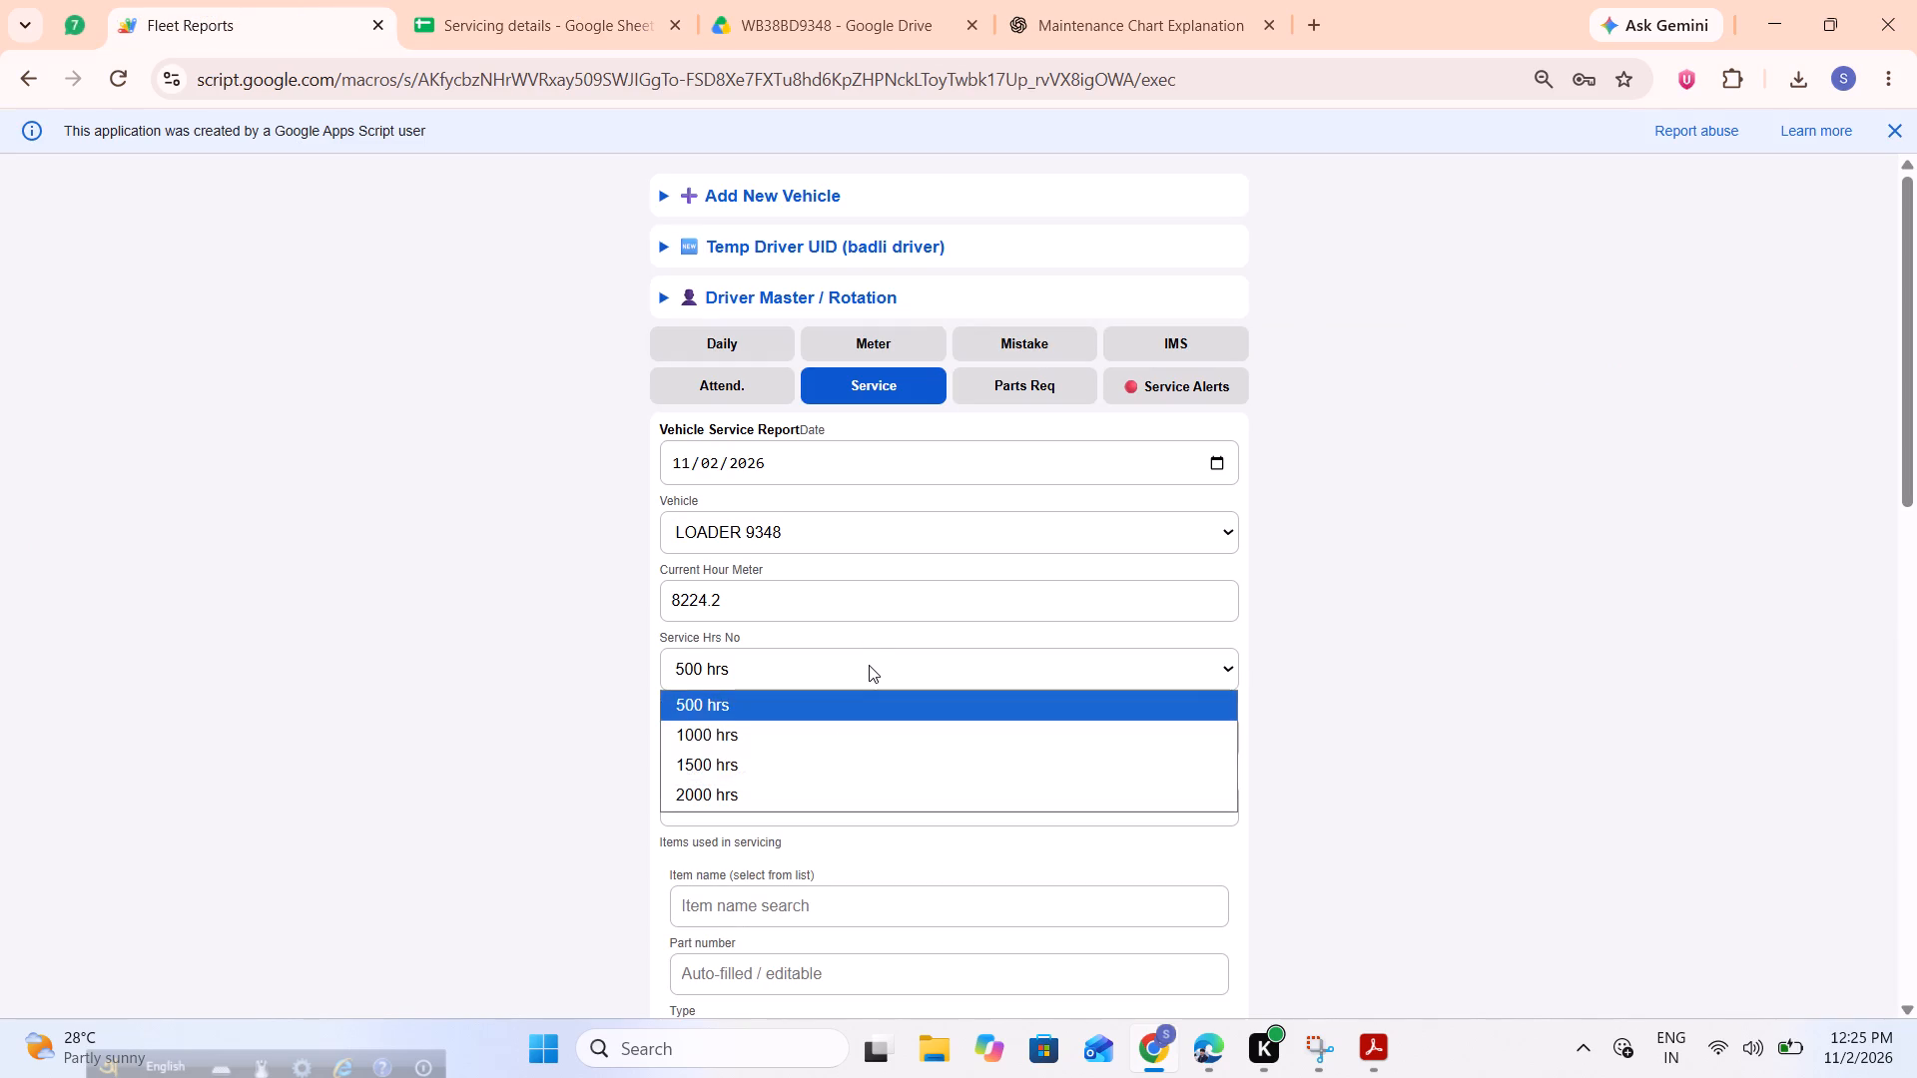
pyautogui.click(835, 738)
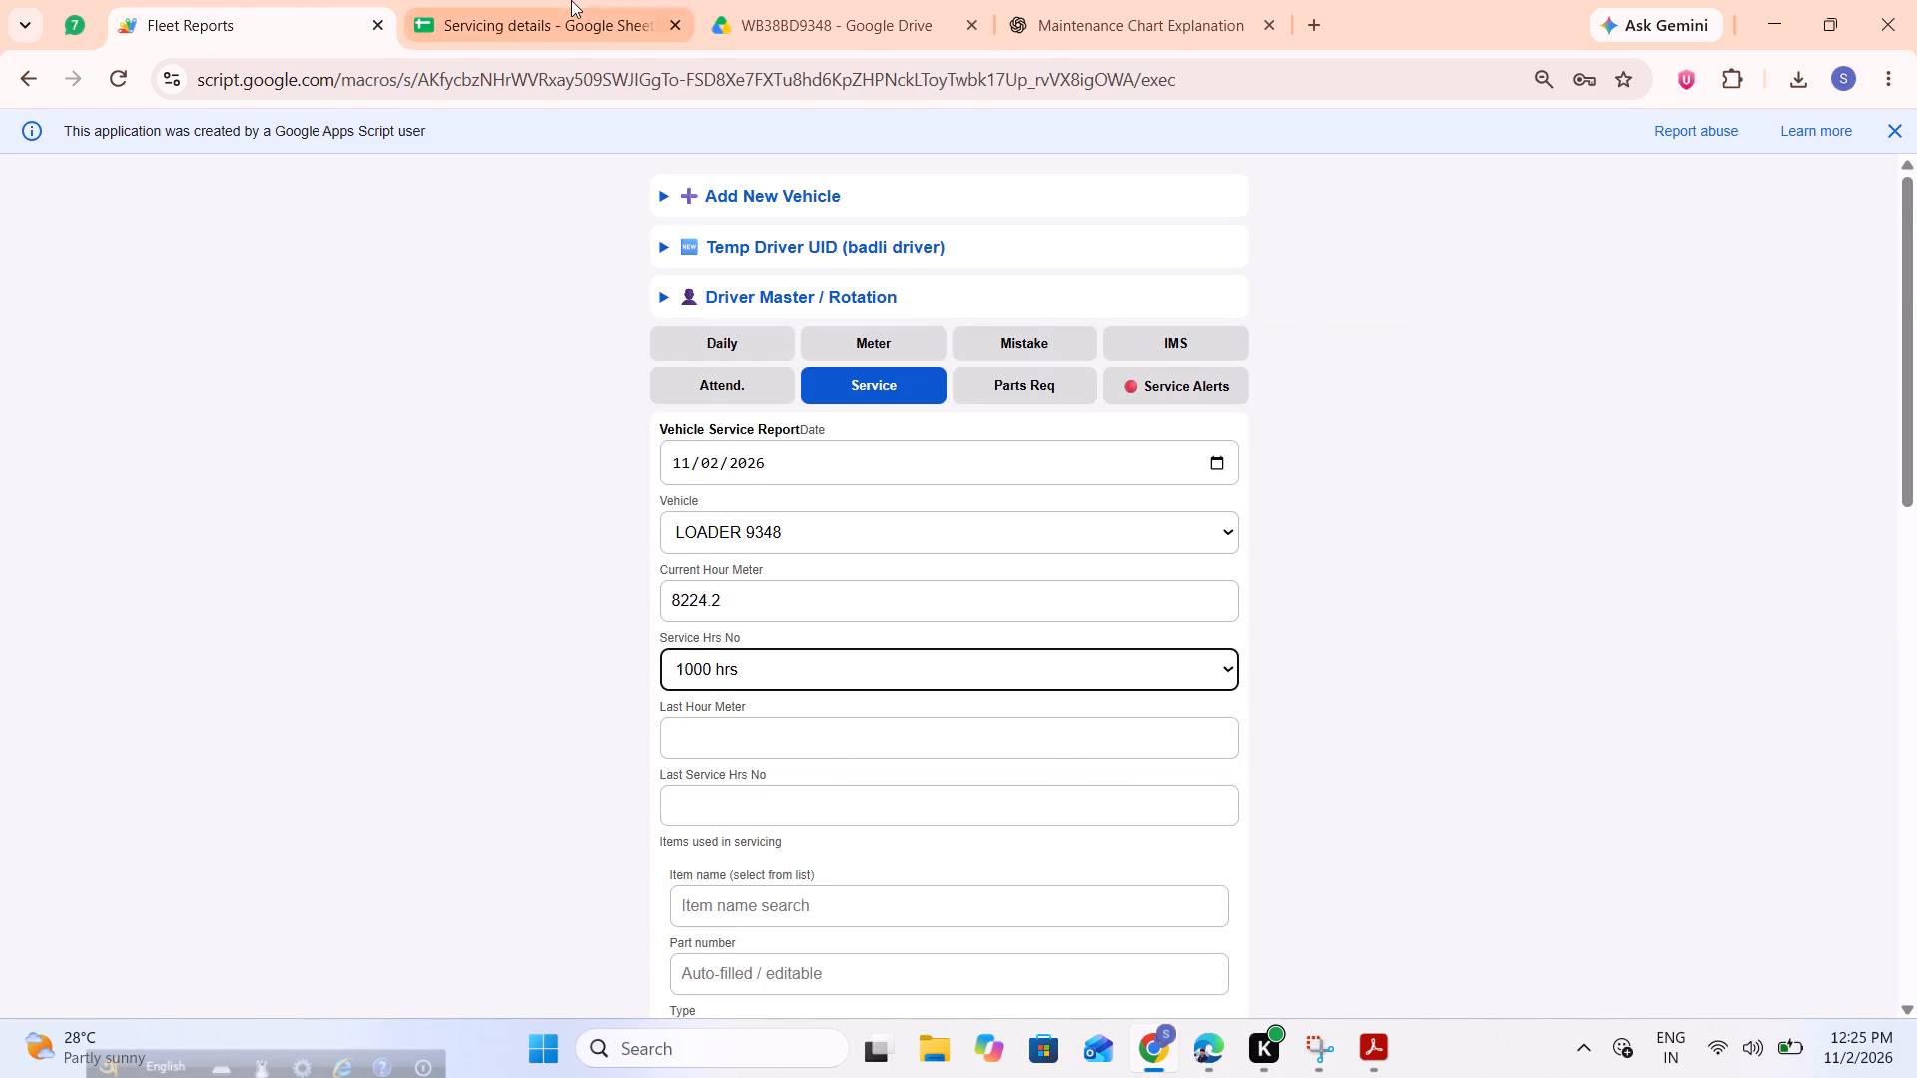
# Copy the June 22, 2026 hour reading from the servicing sheet and enter 7520.9 as the report's Last Hour Meter.
pyautogui.click(571, 0)
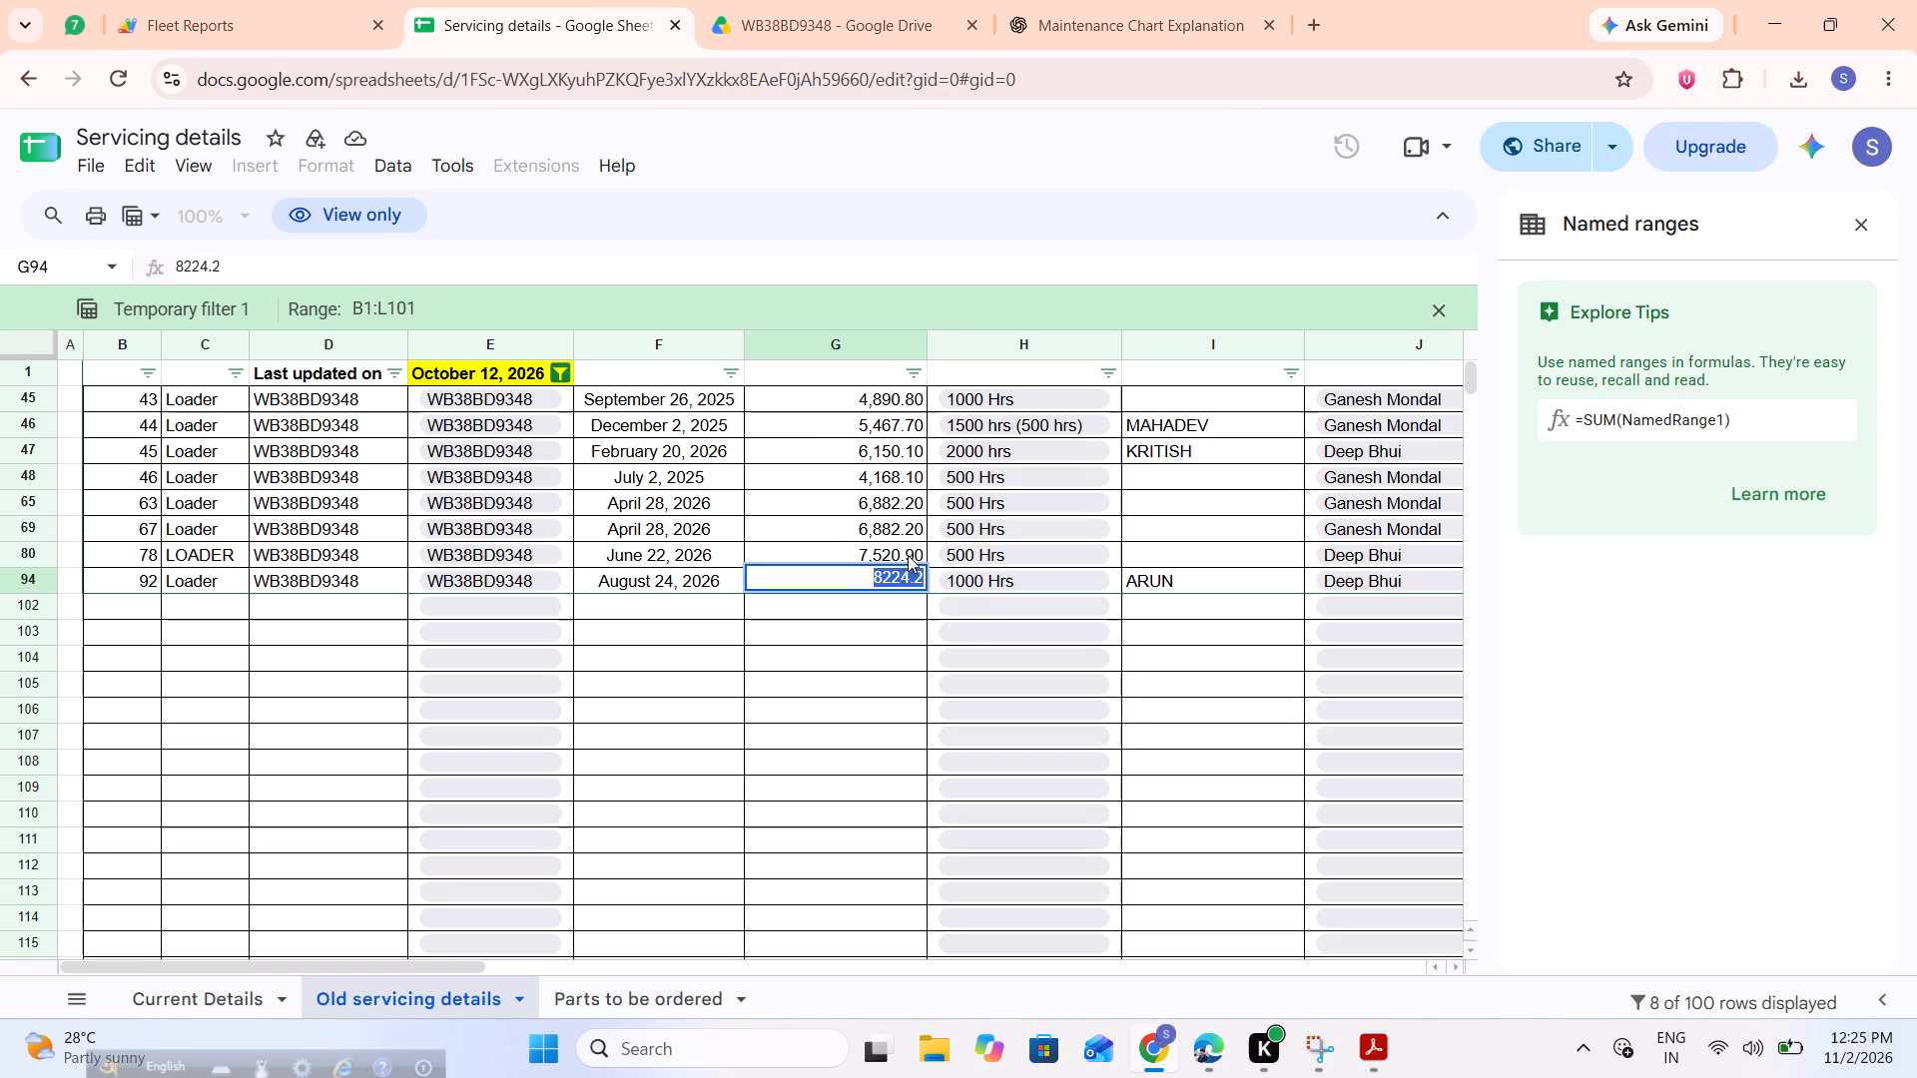
pyautogui.doubleClick(908, 555)
pyautogui.doubleClick(908, 555)
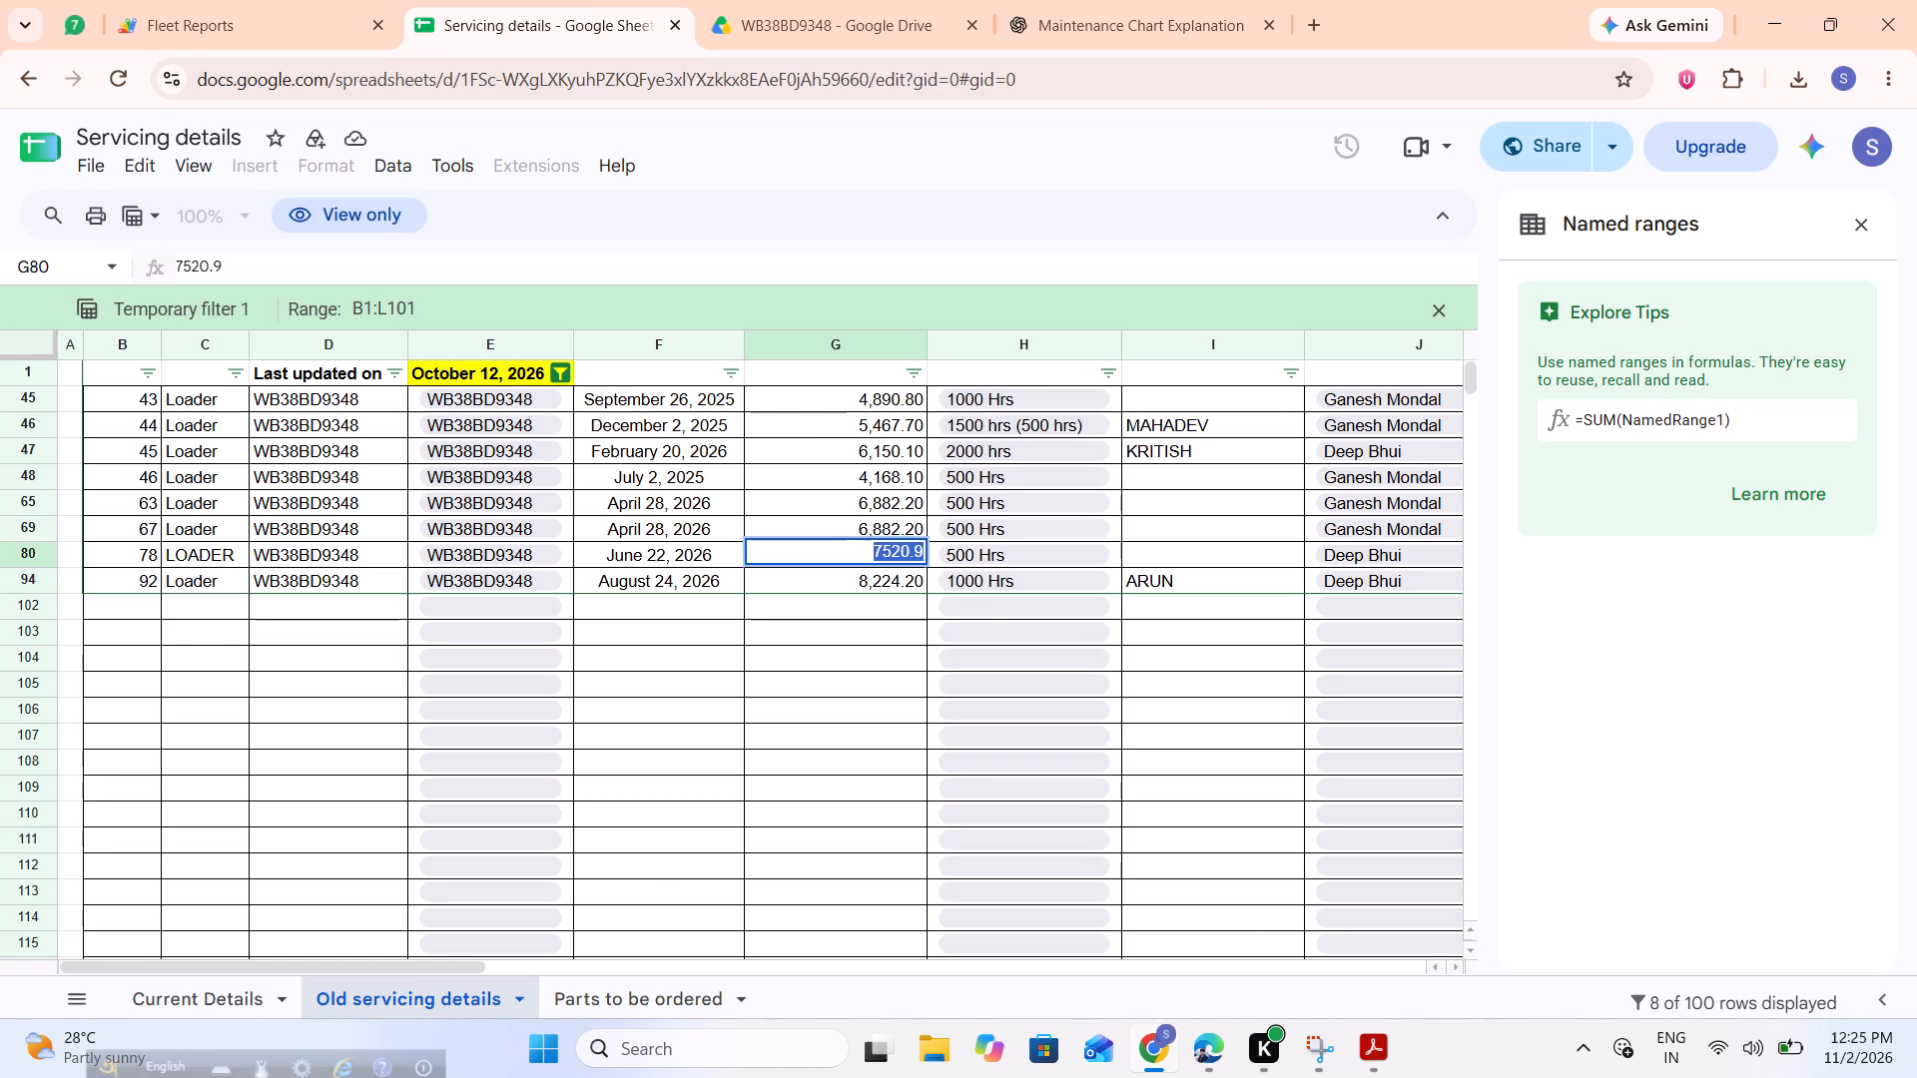
pyautogui.hotkey('ctrl', 'c')
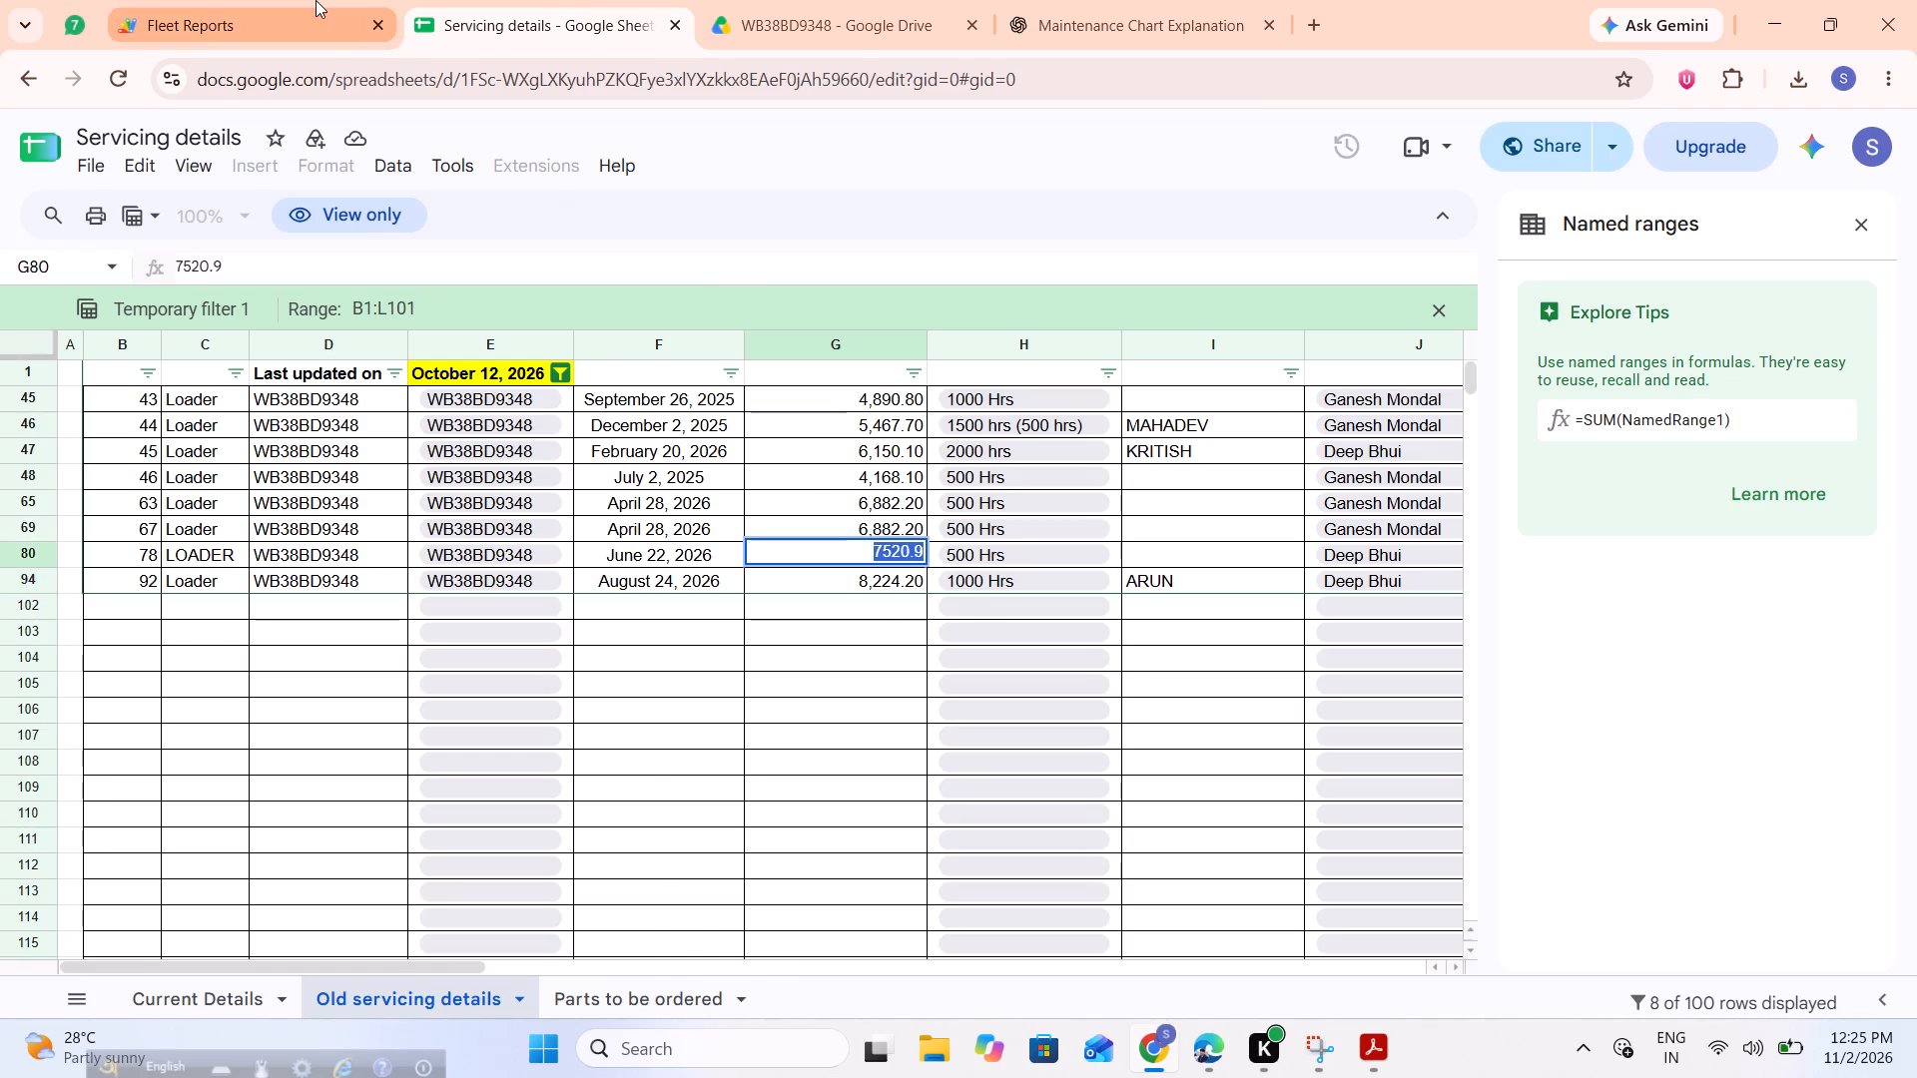
pyautogui.click(316, 0)
pyautogui.click(803, 740)
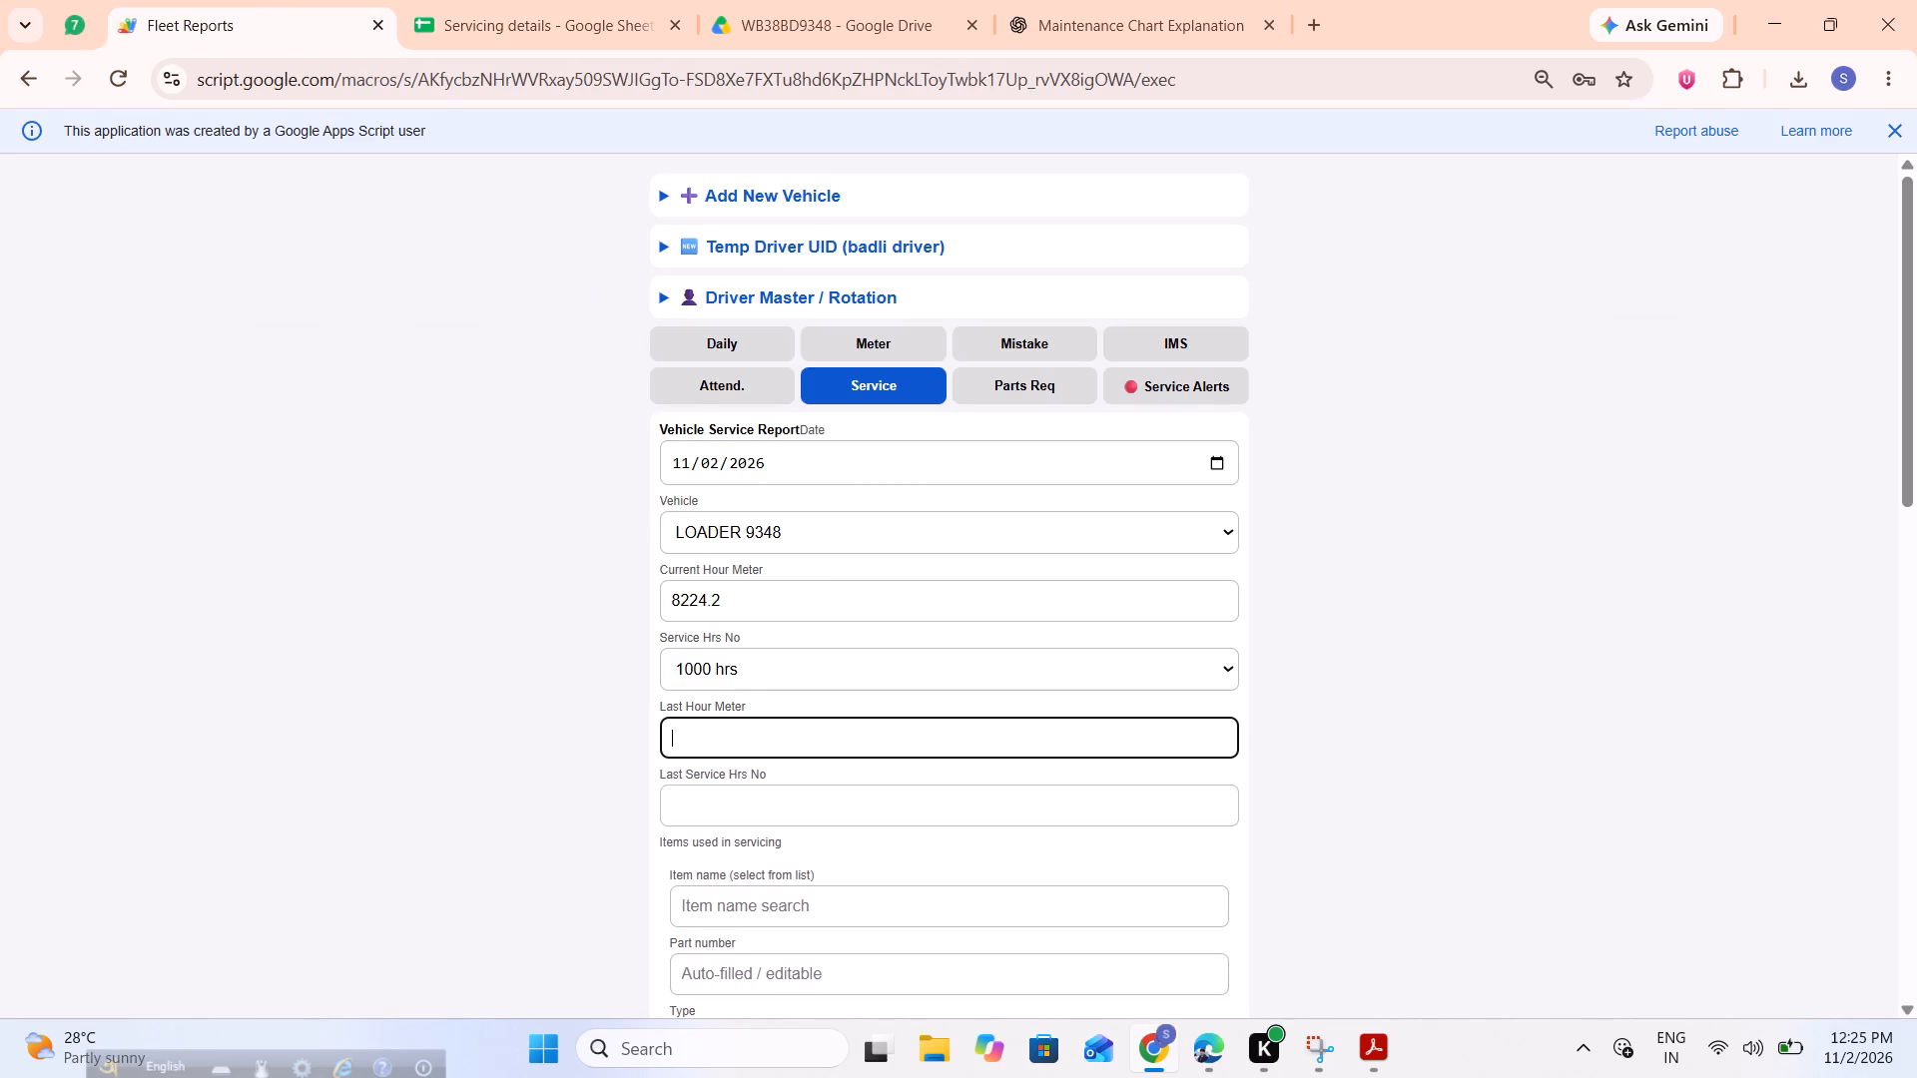
pyautogui.hotkey('ctrl', 'v')
# Check the previous service type in the servicing sheet and enter 500 as the Last Service Hrs No.
pyautogui.click(624, 0)
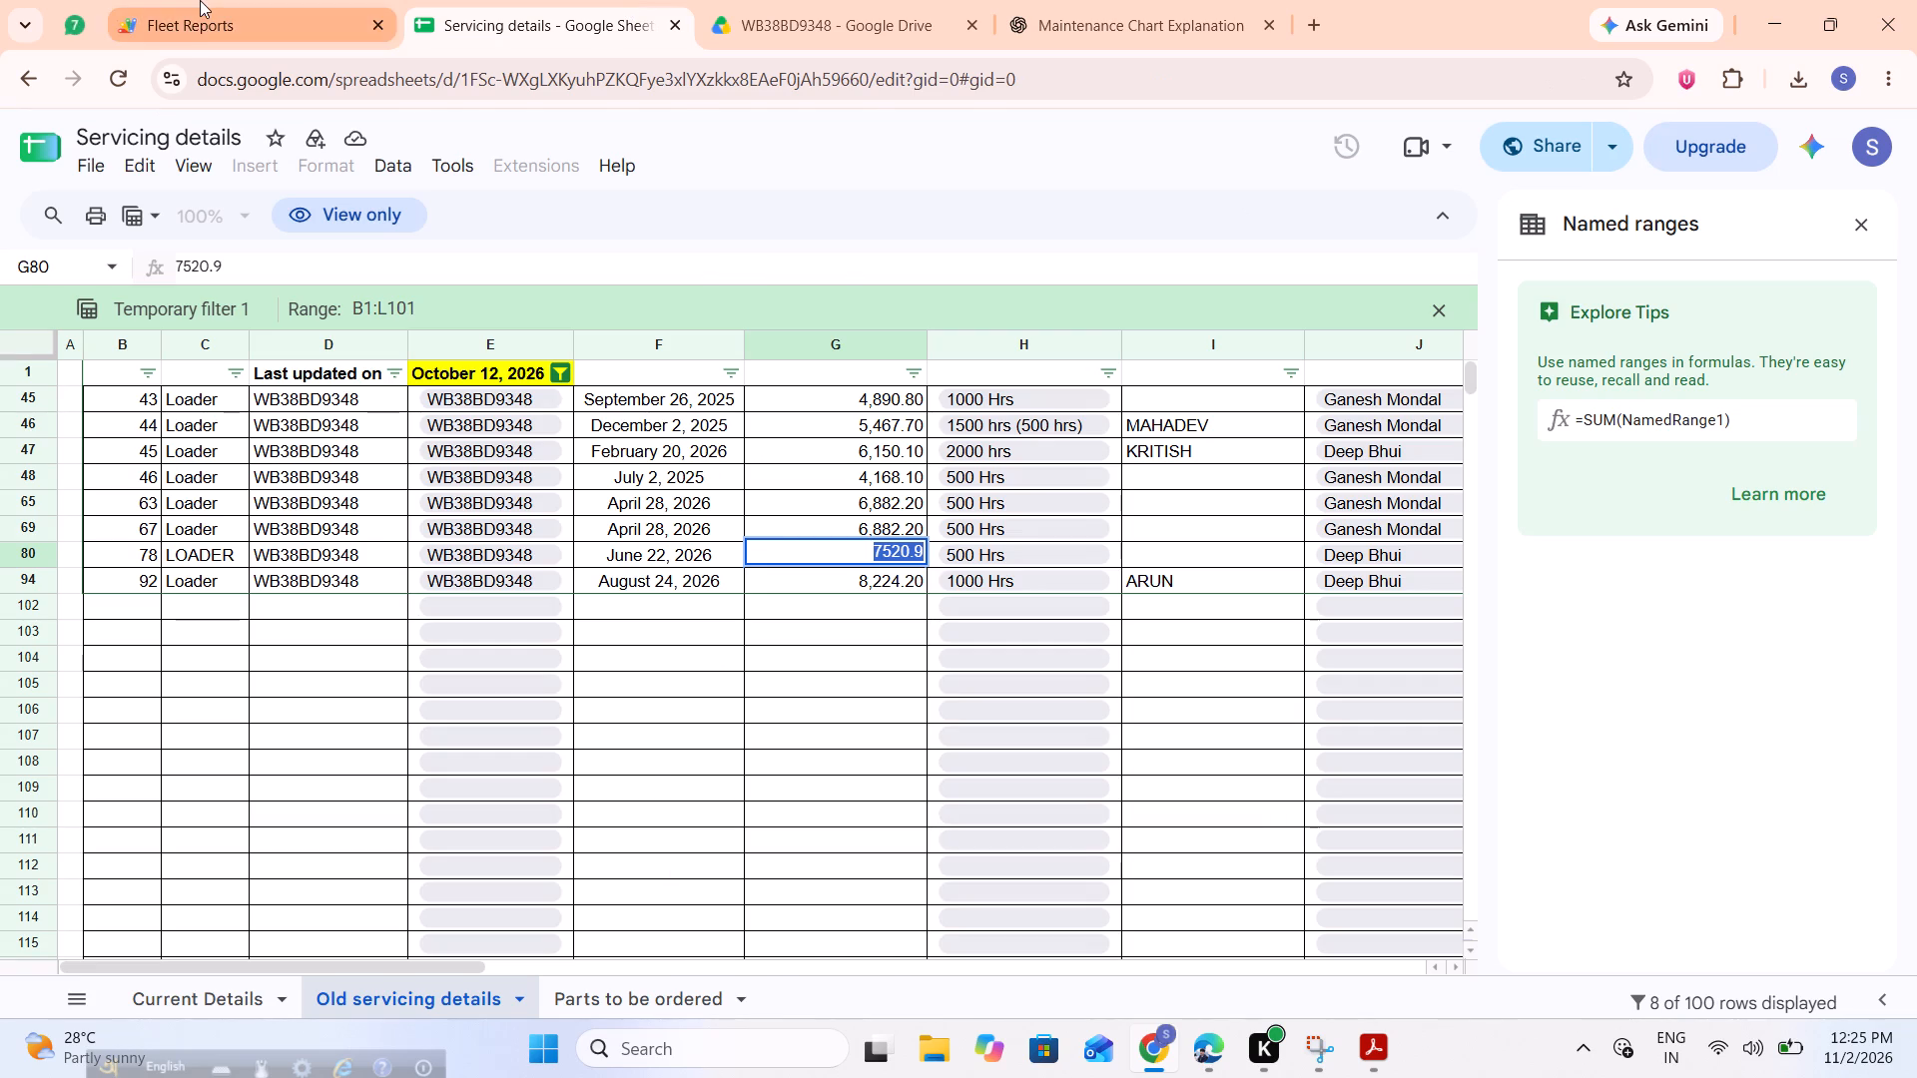
pyautogui.click(200, 0)
pyautogui.click(821, 804)
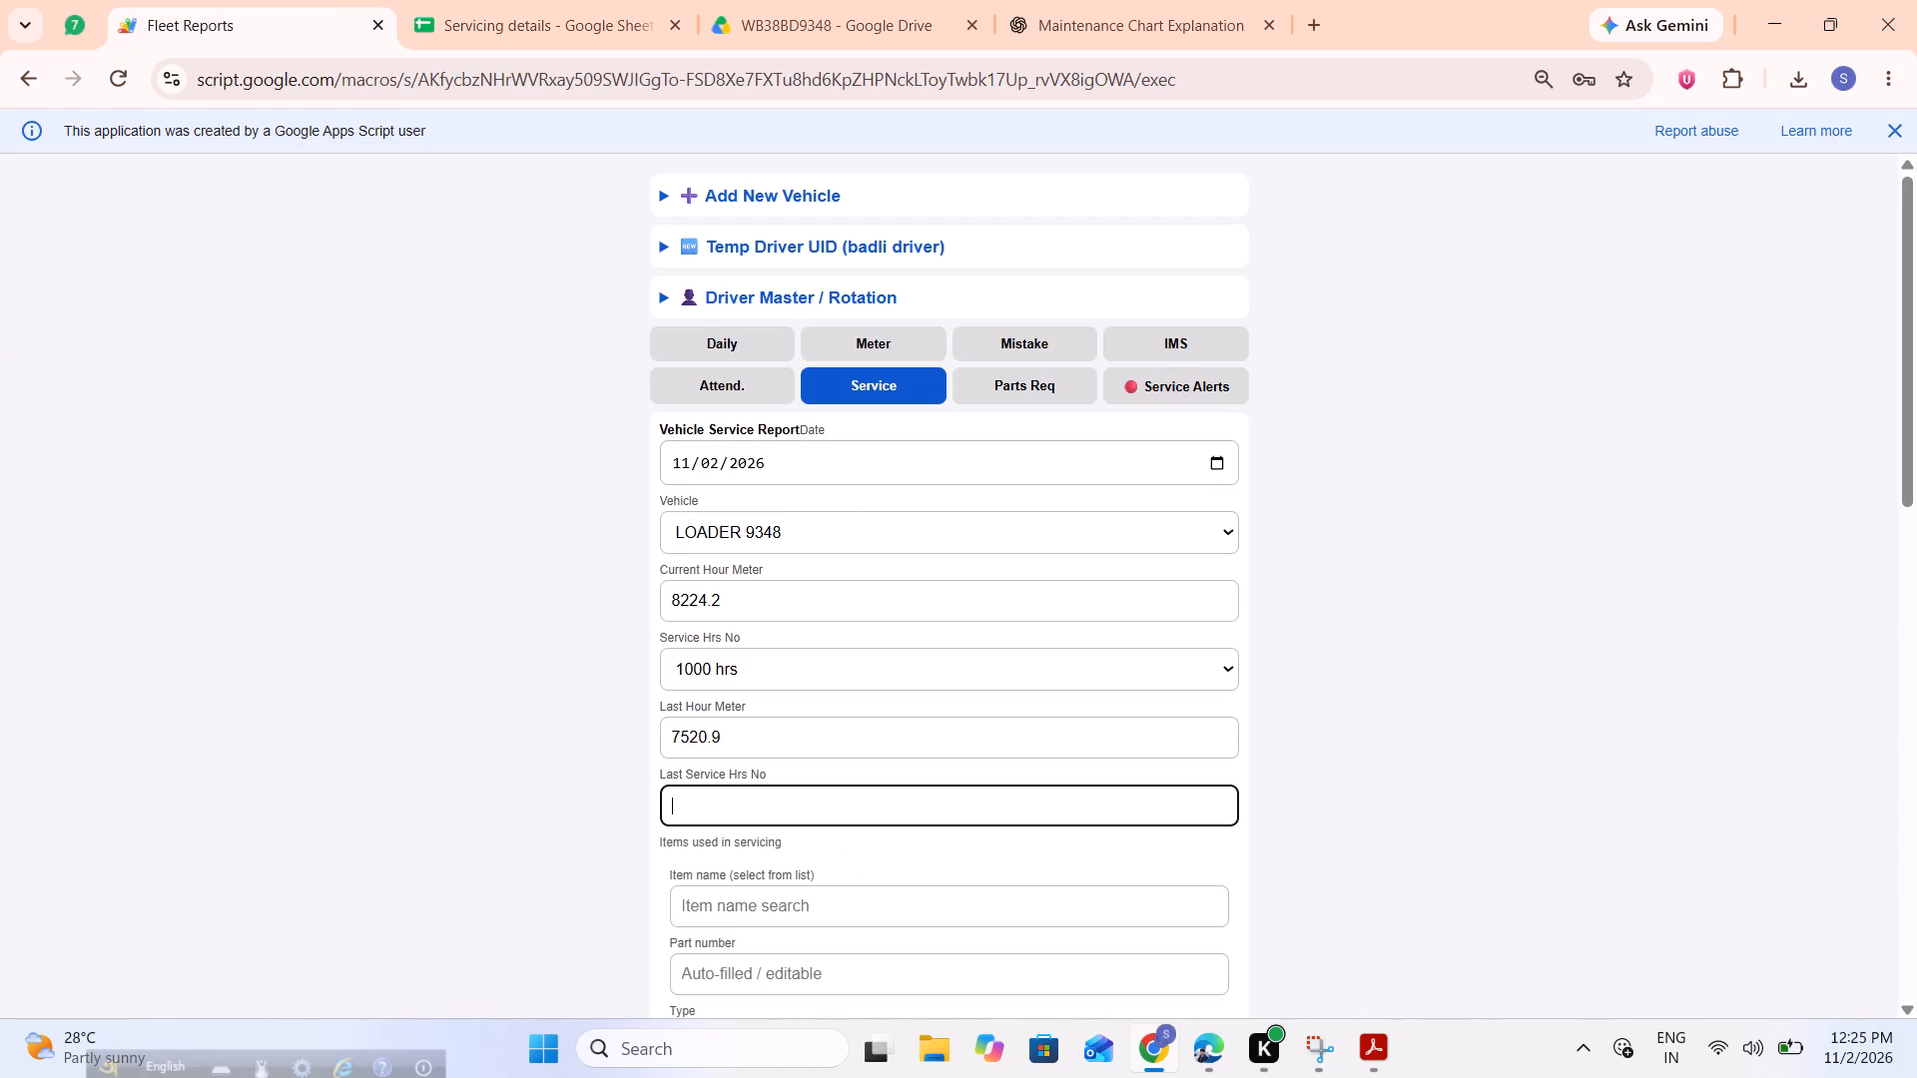
pyautogui.press('5')
pyautogui.write('00')
pyautogui.click(856, 864)
# Recheck the servicing sheet and name the first item used in Loader 9348's servicing "1000 HRS Service".
pyautogui.scroll(-1, 856, 864)
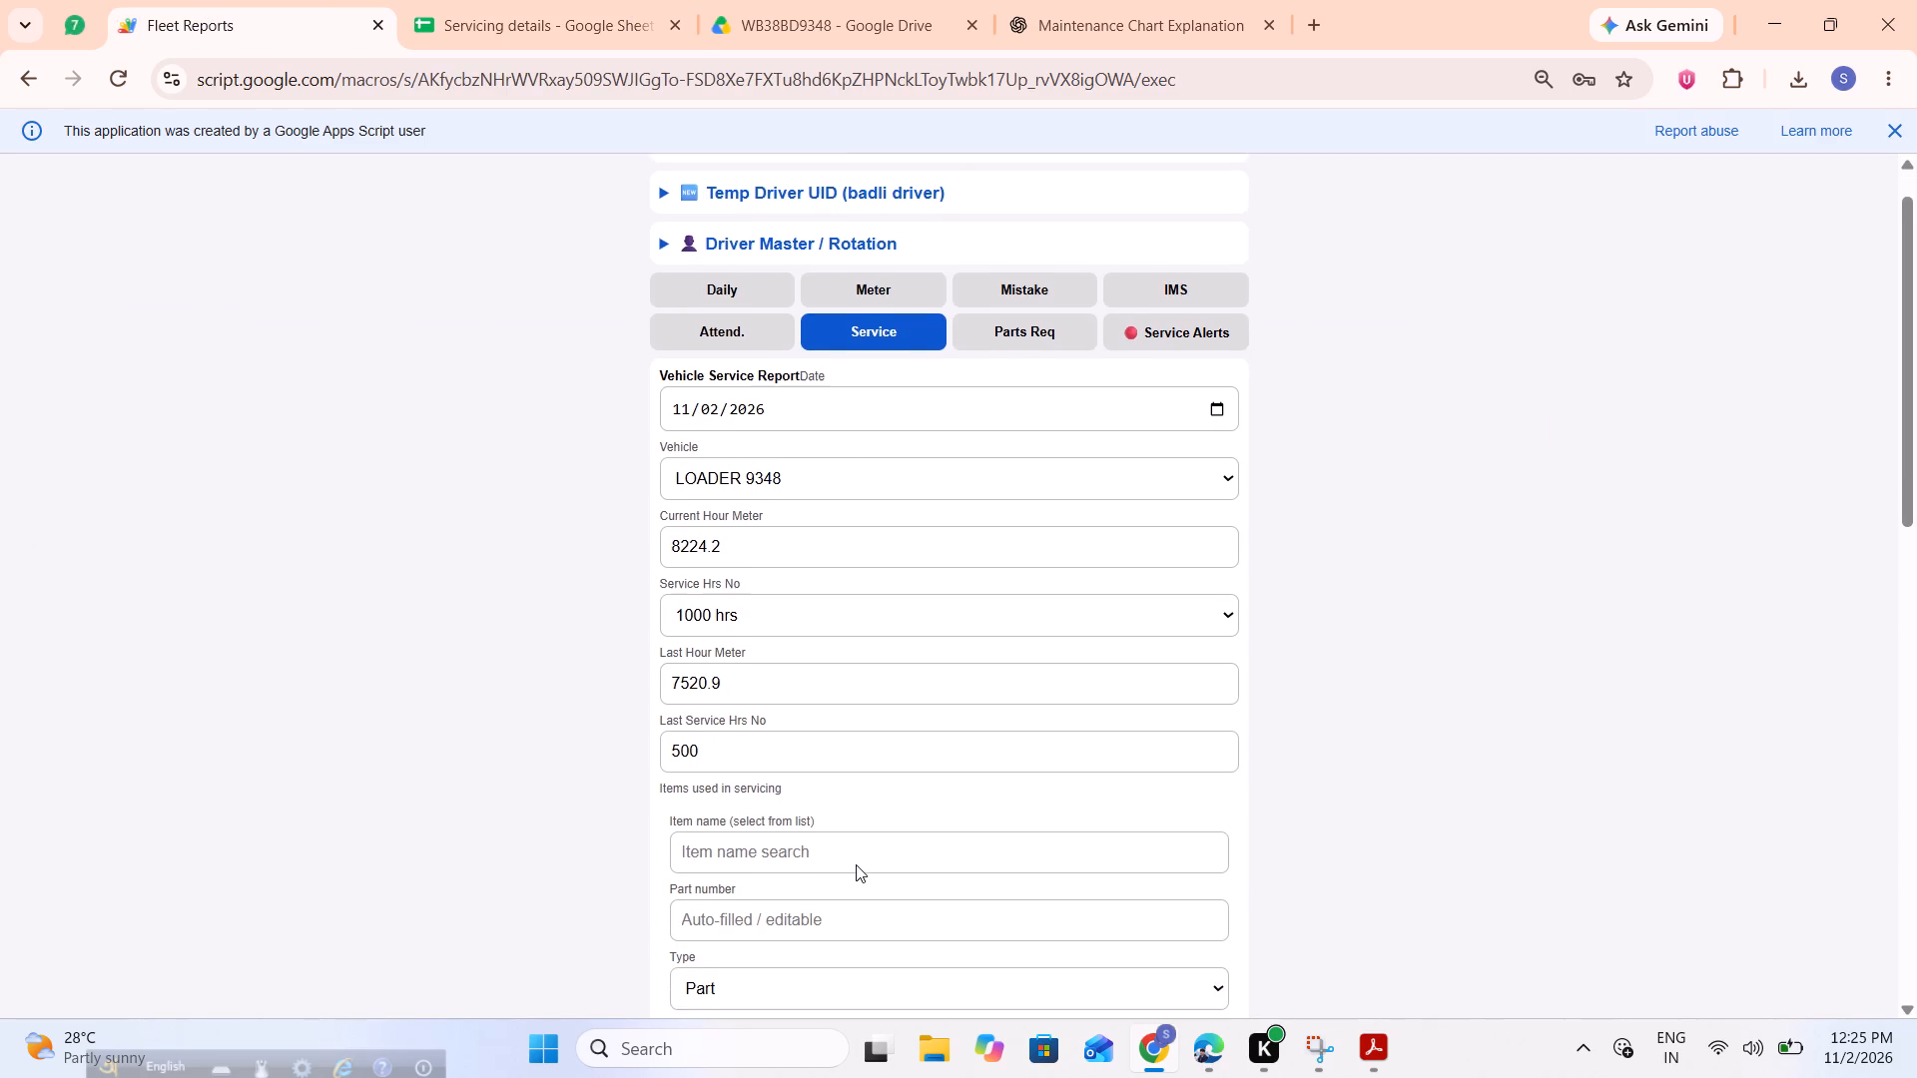
pyautogui.scroll(-1, 856, 864)
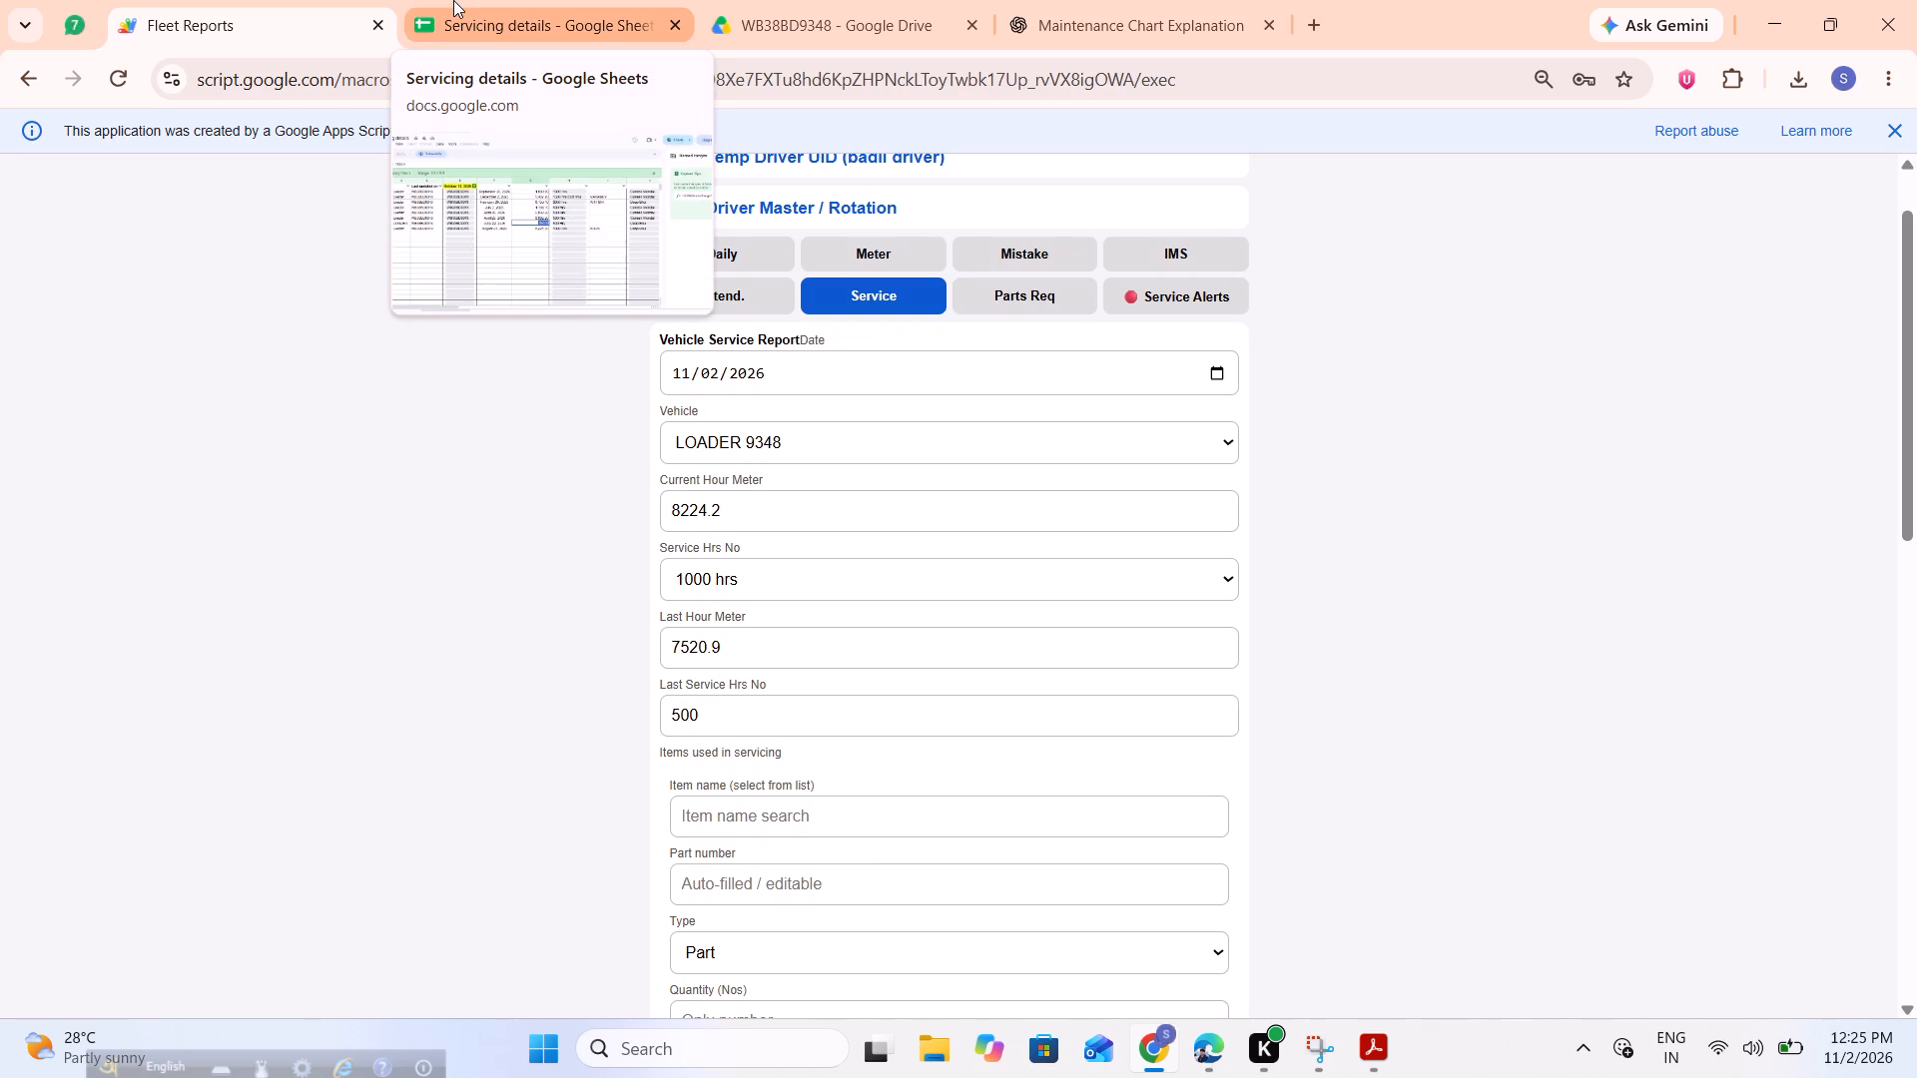
pyautogui.click(614, 0)
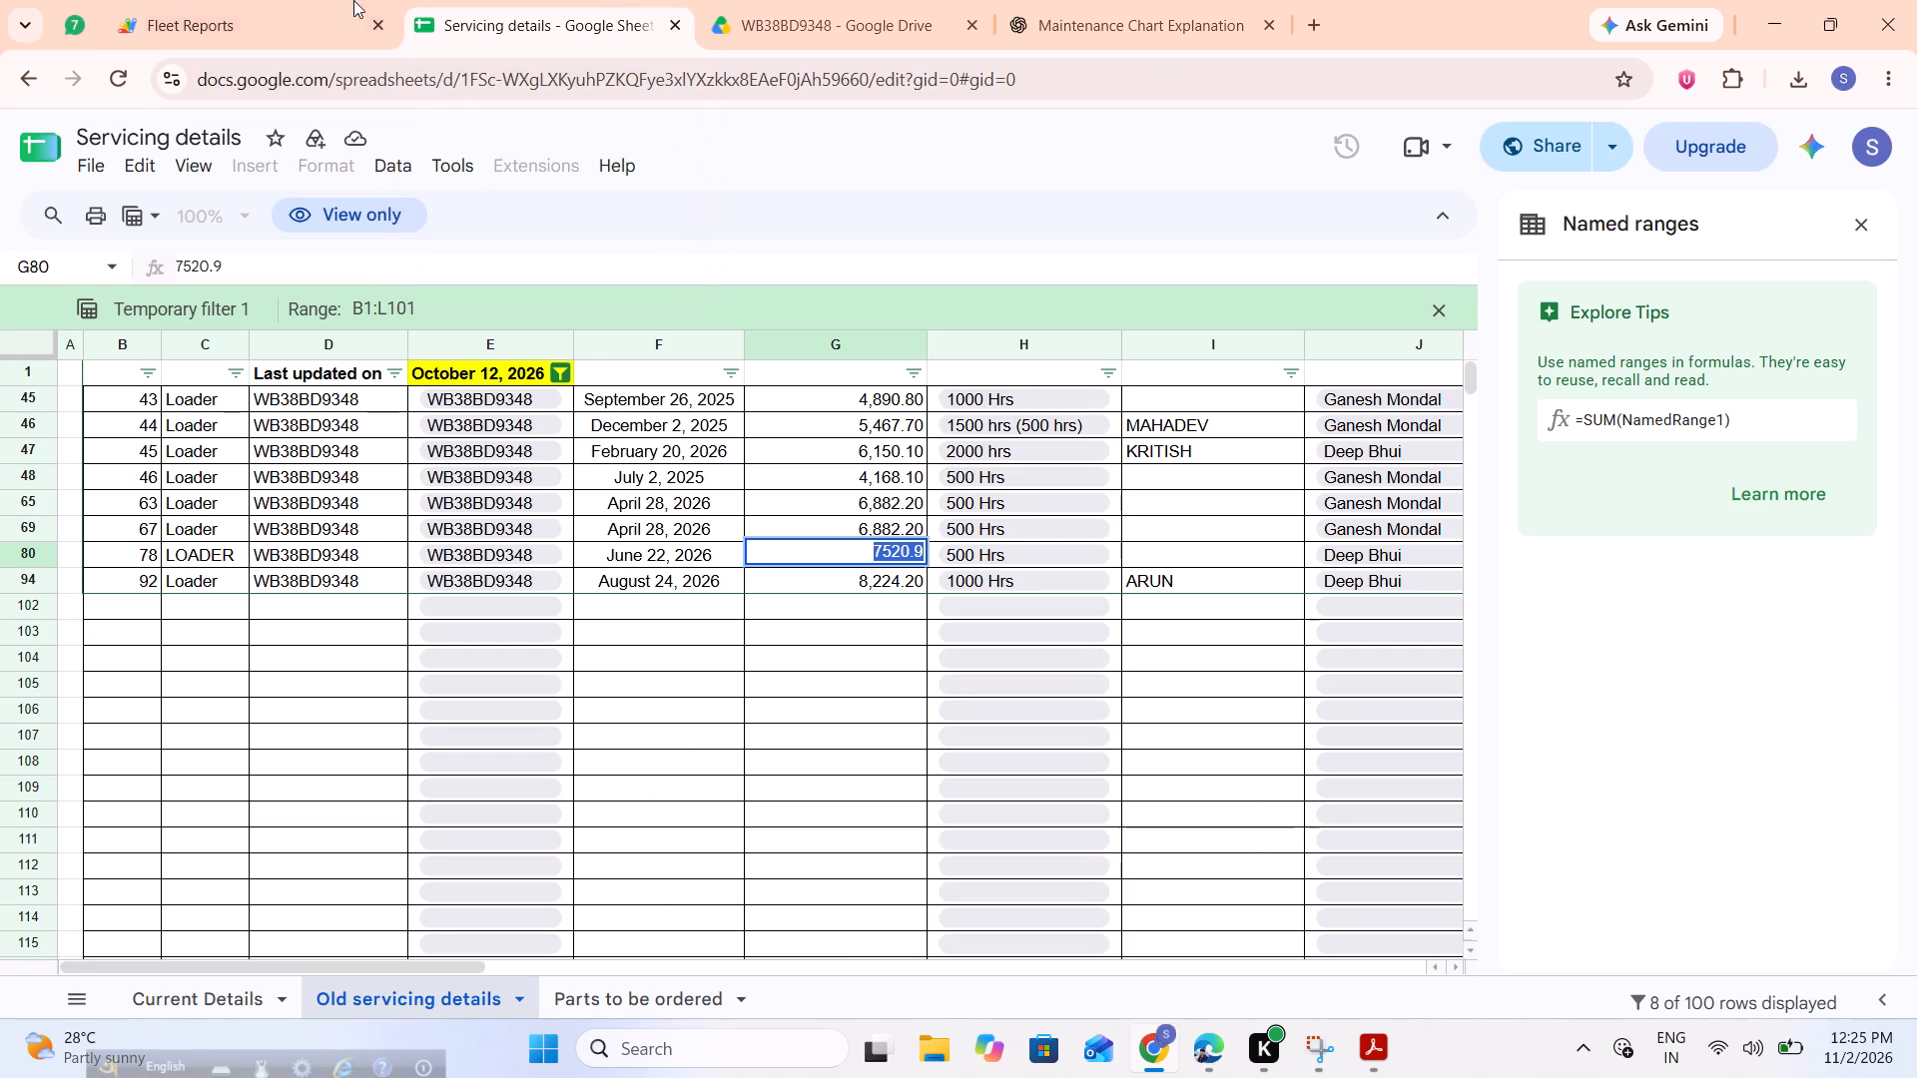
pyautogui.click(271, 0)
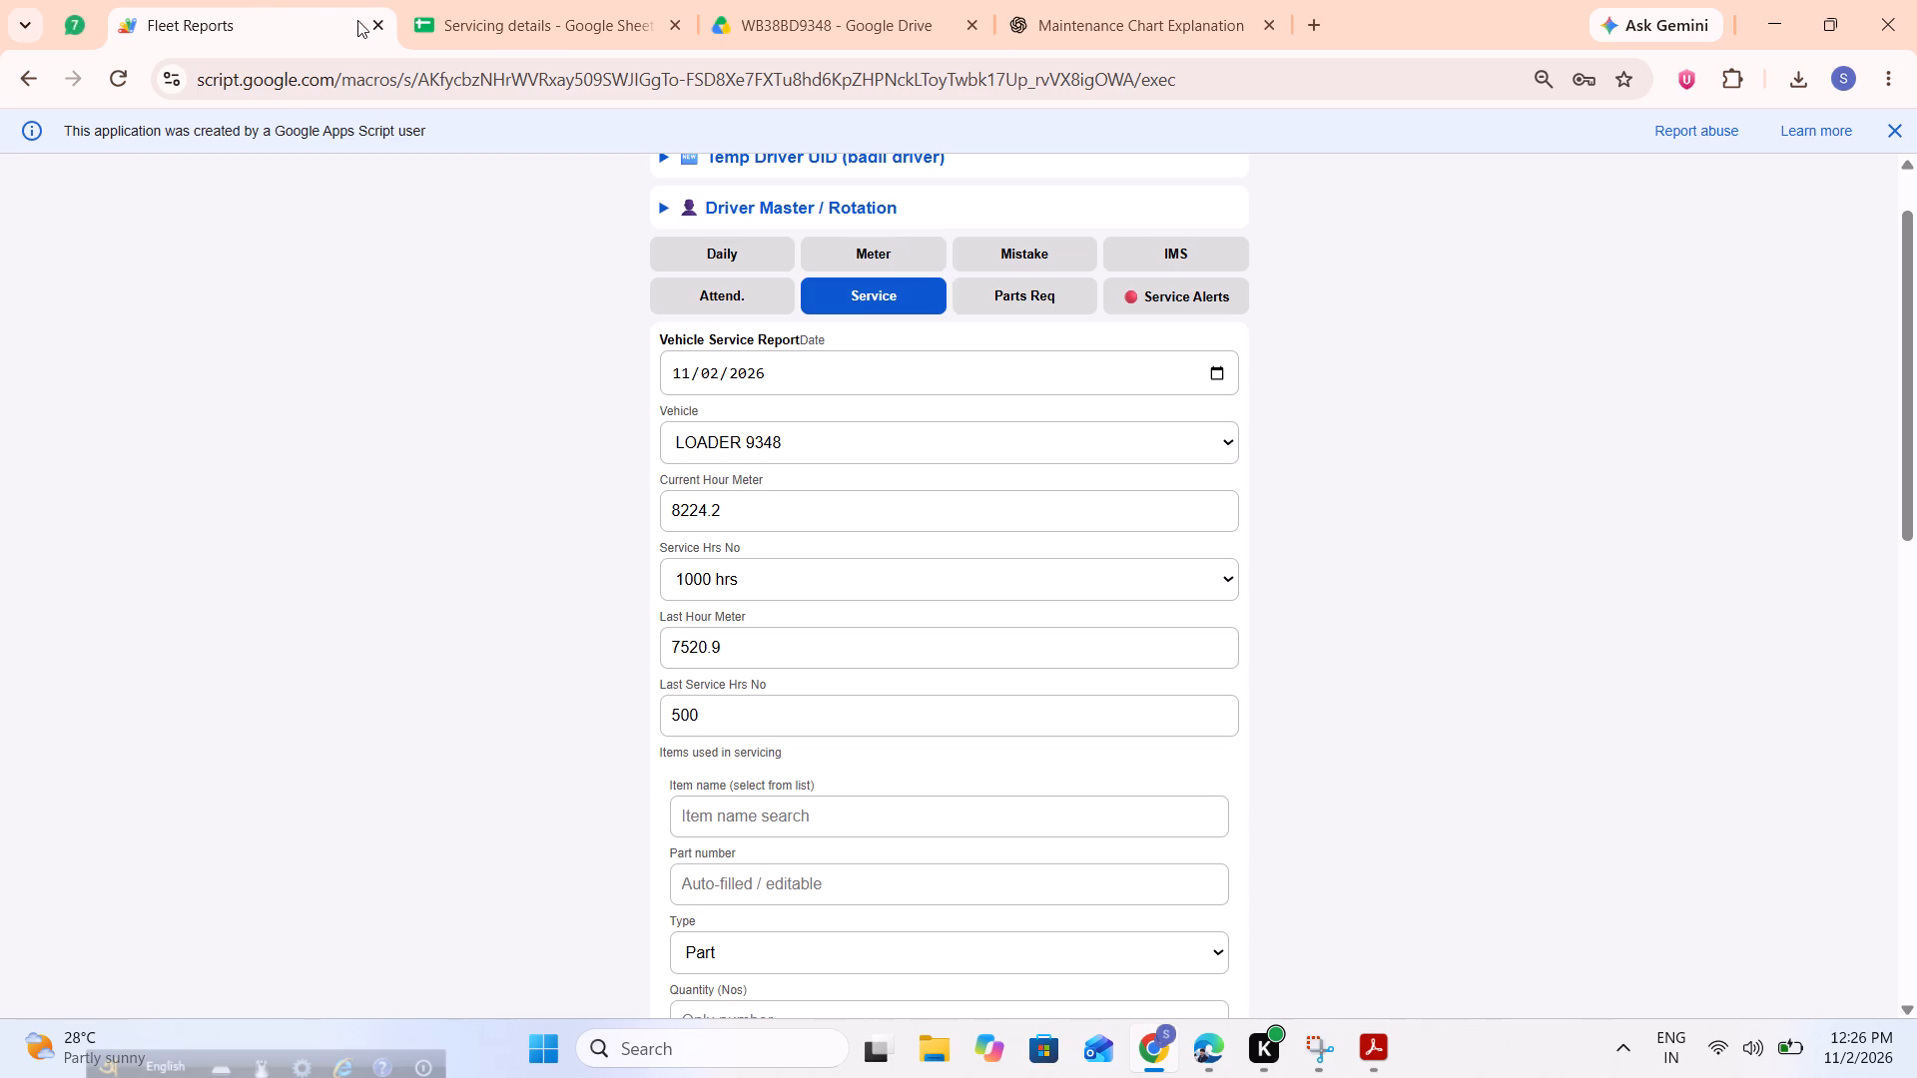
pyautogui.click(739, 802)
pyautogui.write('1000')
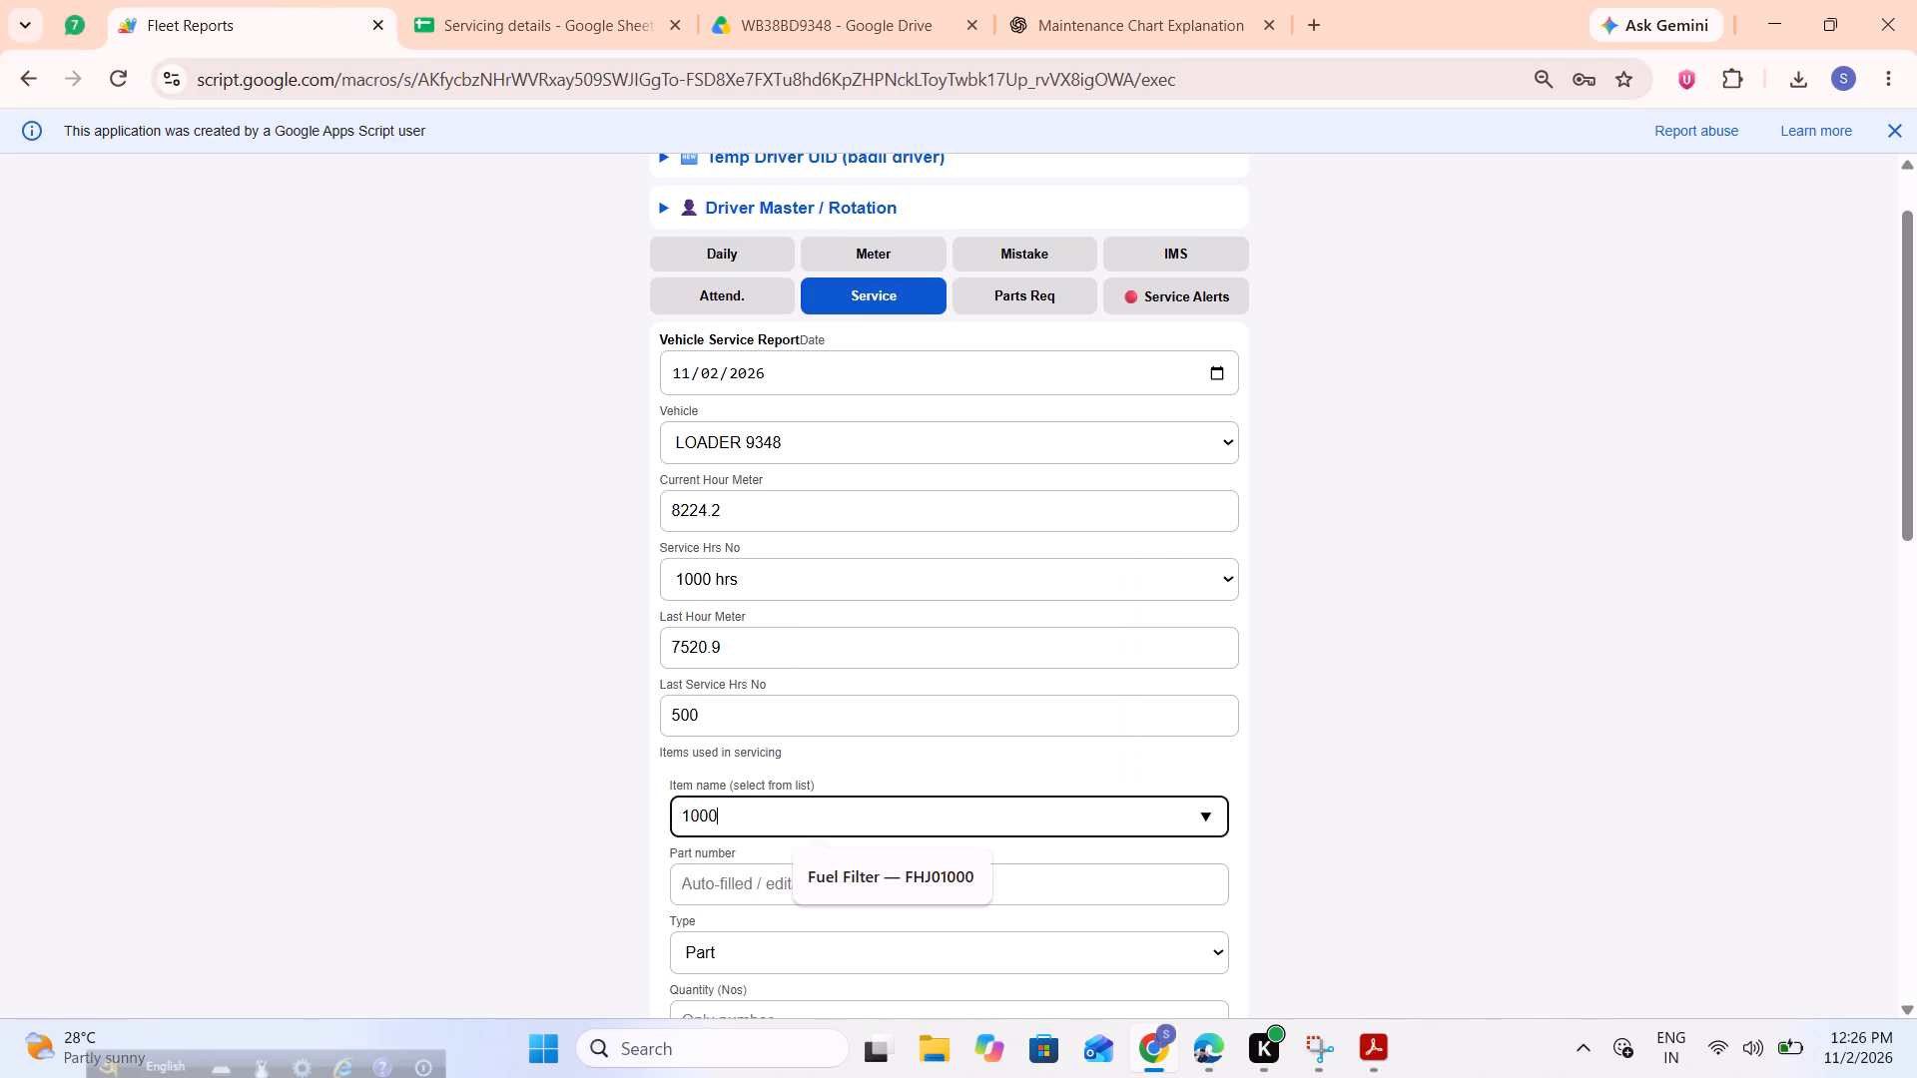
pyautogui.press('space')
pyautogui.write('hr')
pyautogui.press('BackSpace')
pyautogui.press('BackSpace')
pyautogui.write('HRS')
pyautogui.press('space')
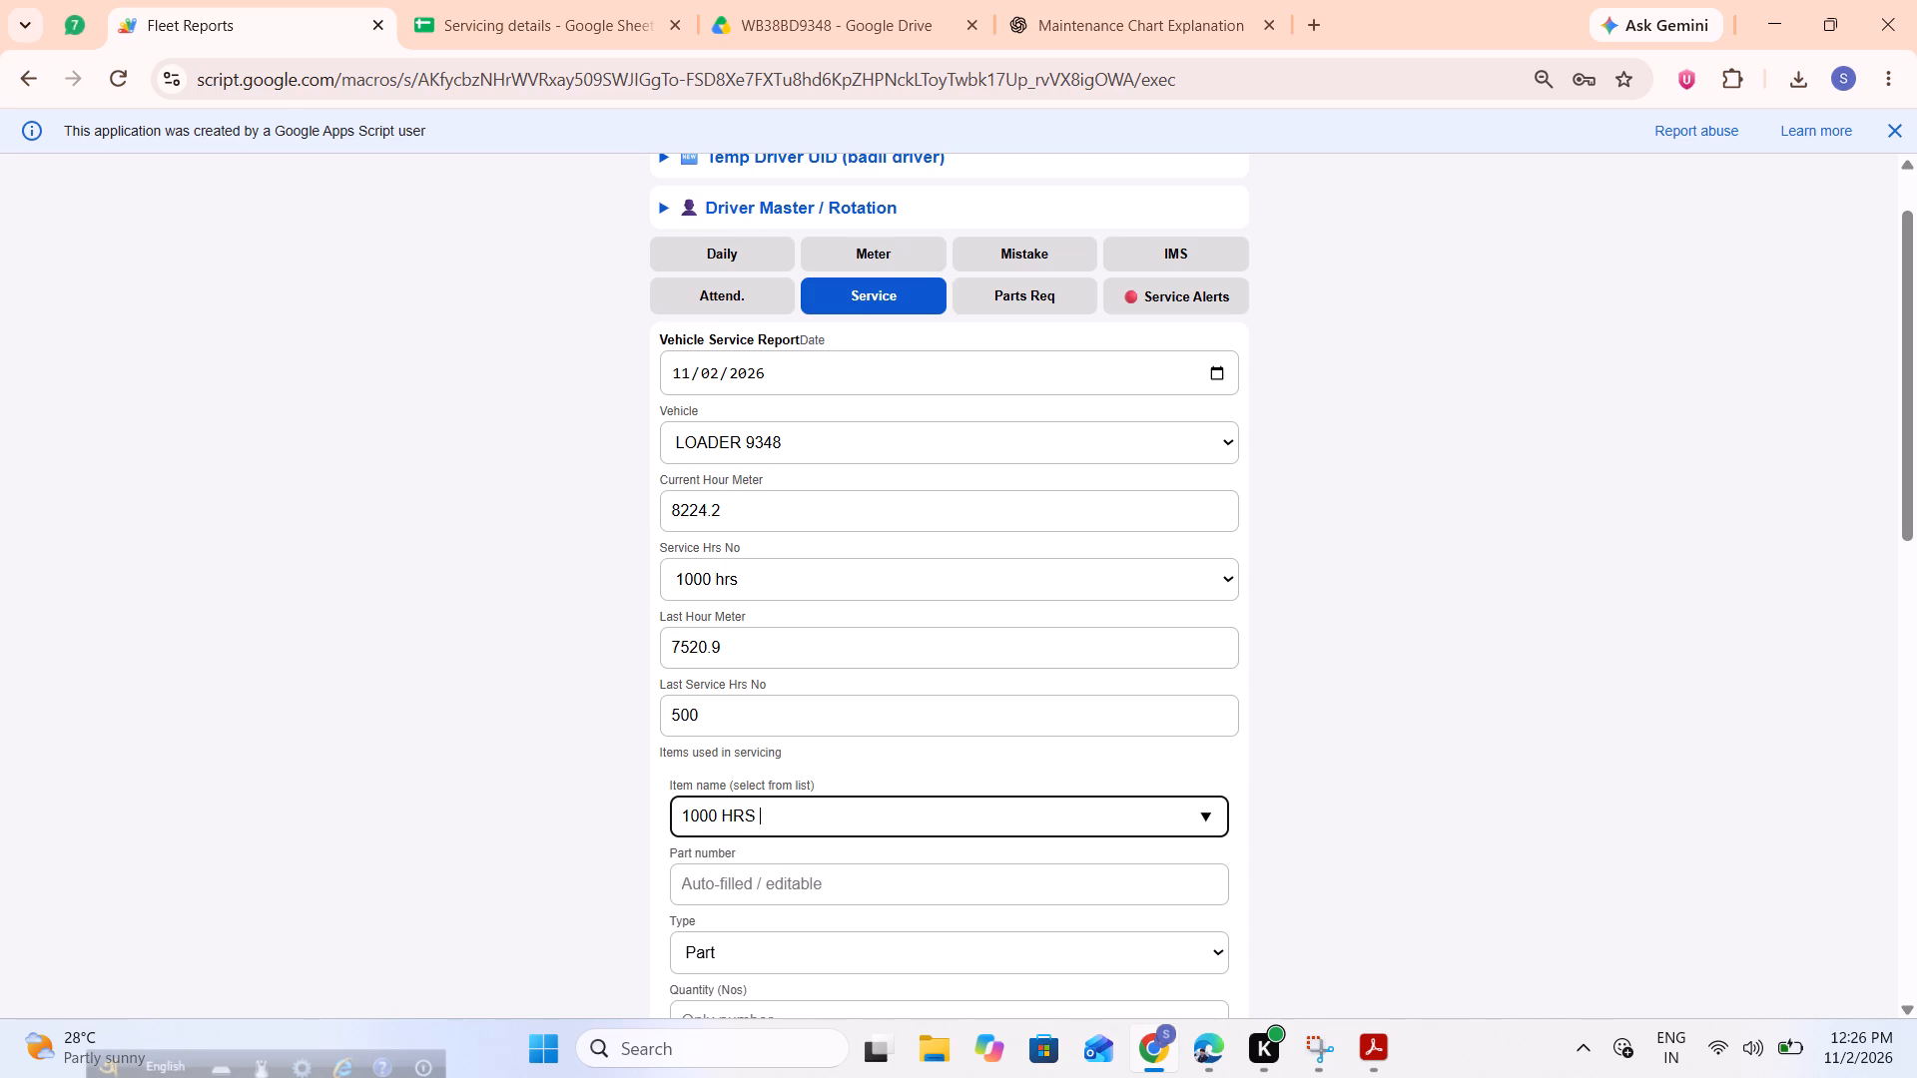
pyautogui.write('ervice')
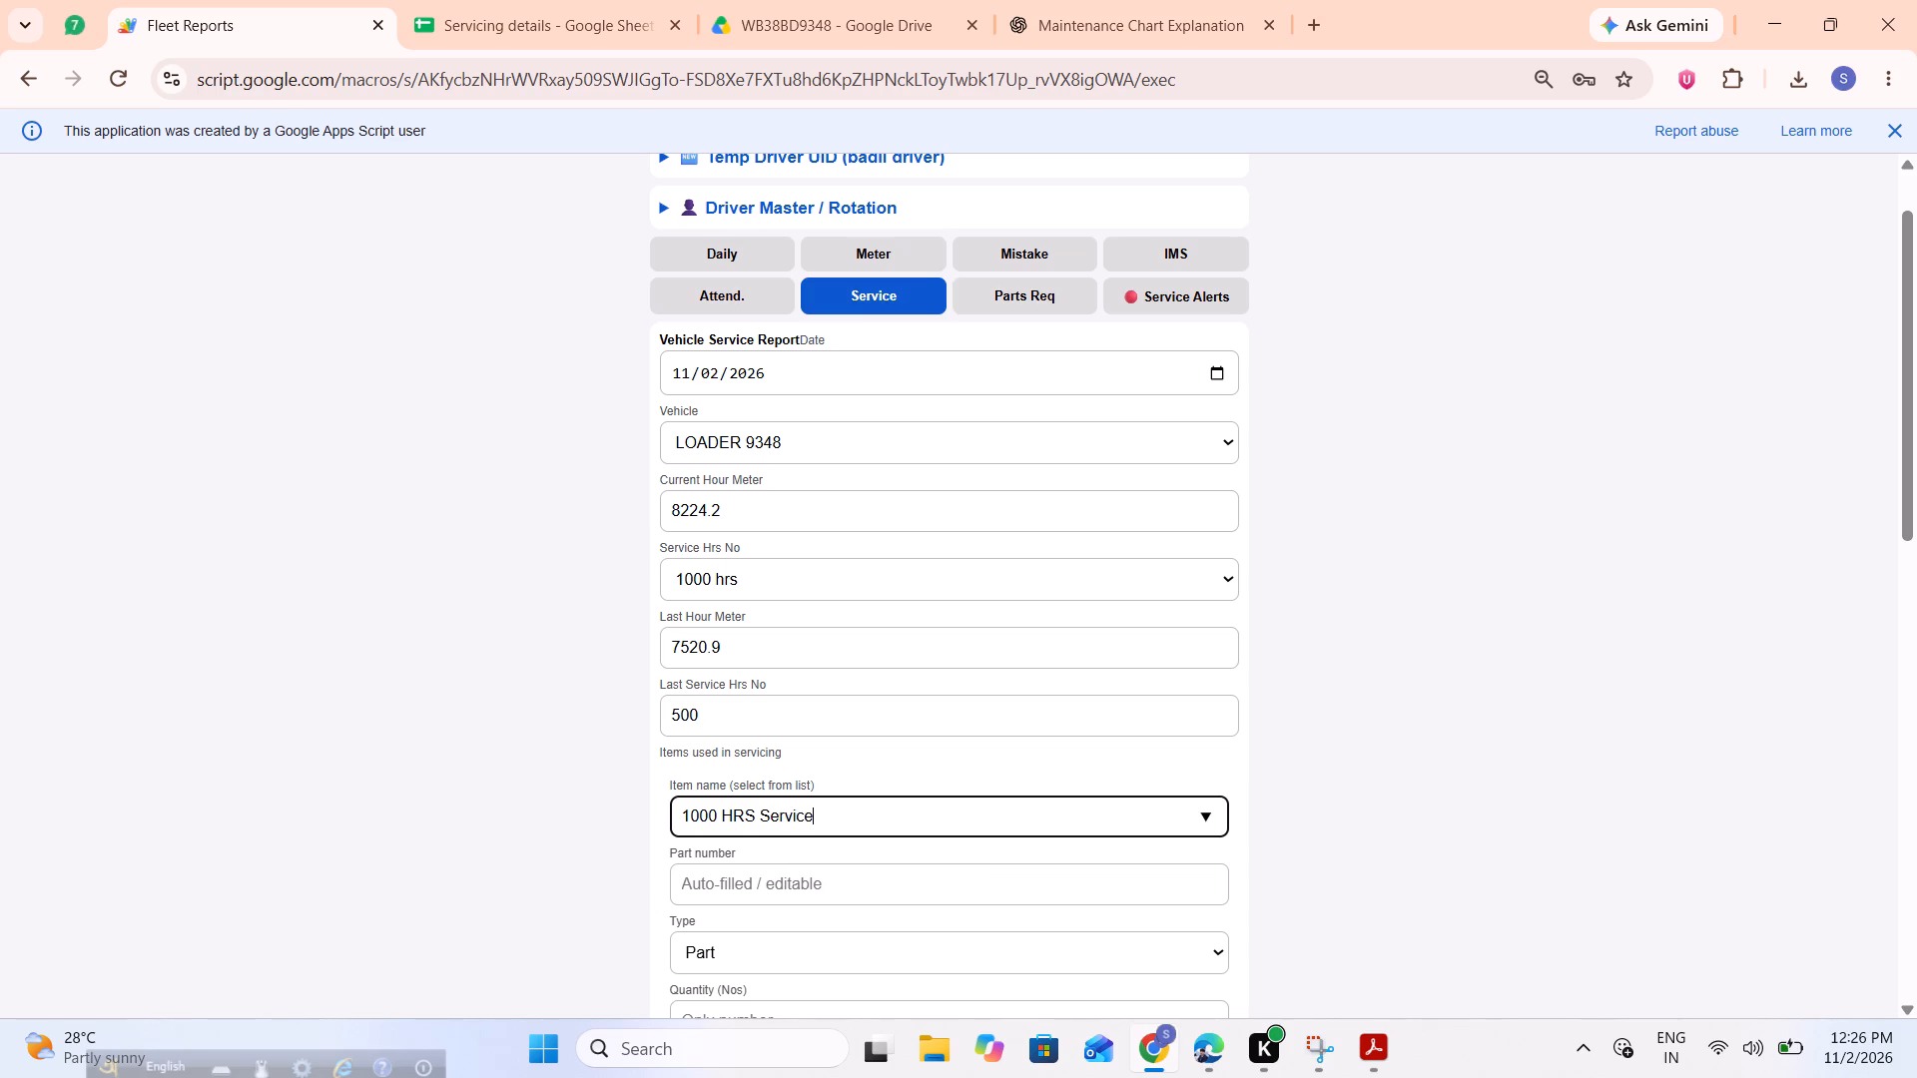
# Copy the item name "1000 HRS Service" into the same item's part number.
pyautogui.click(814, 888)
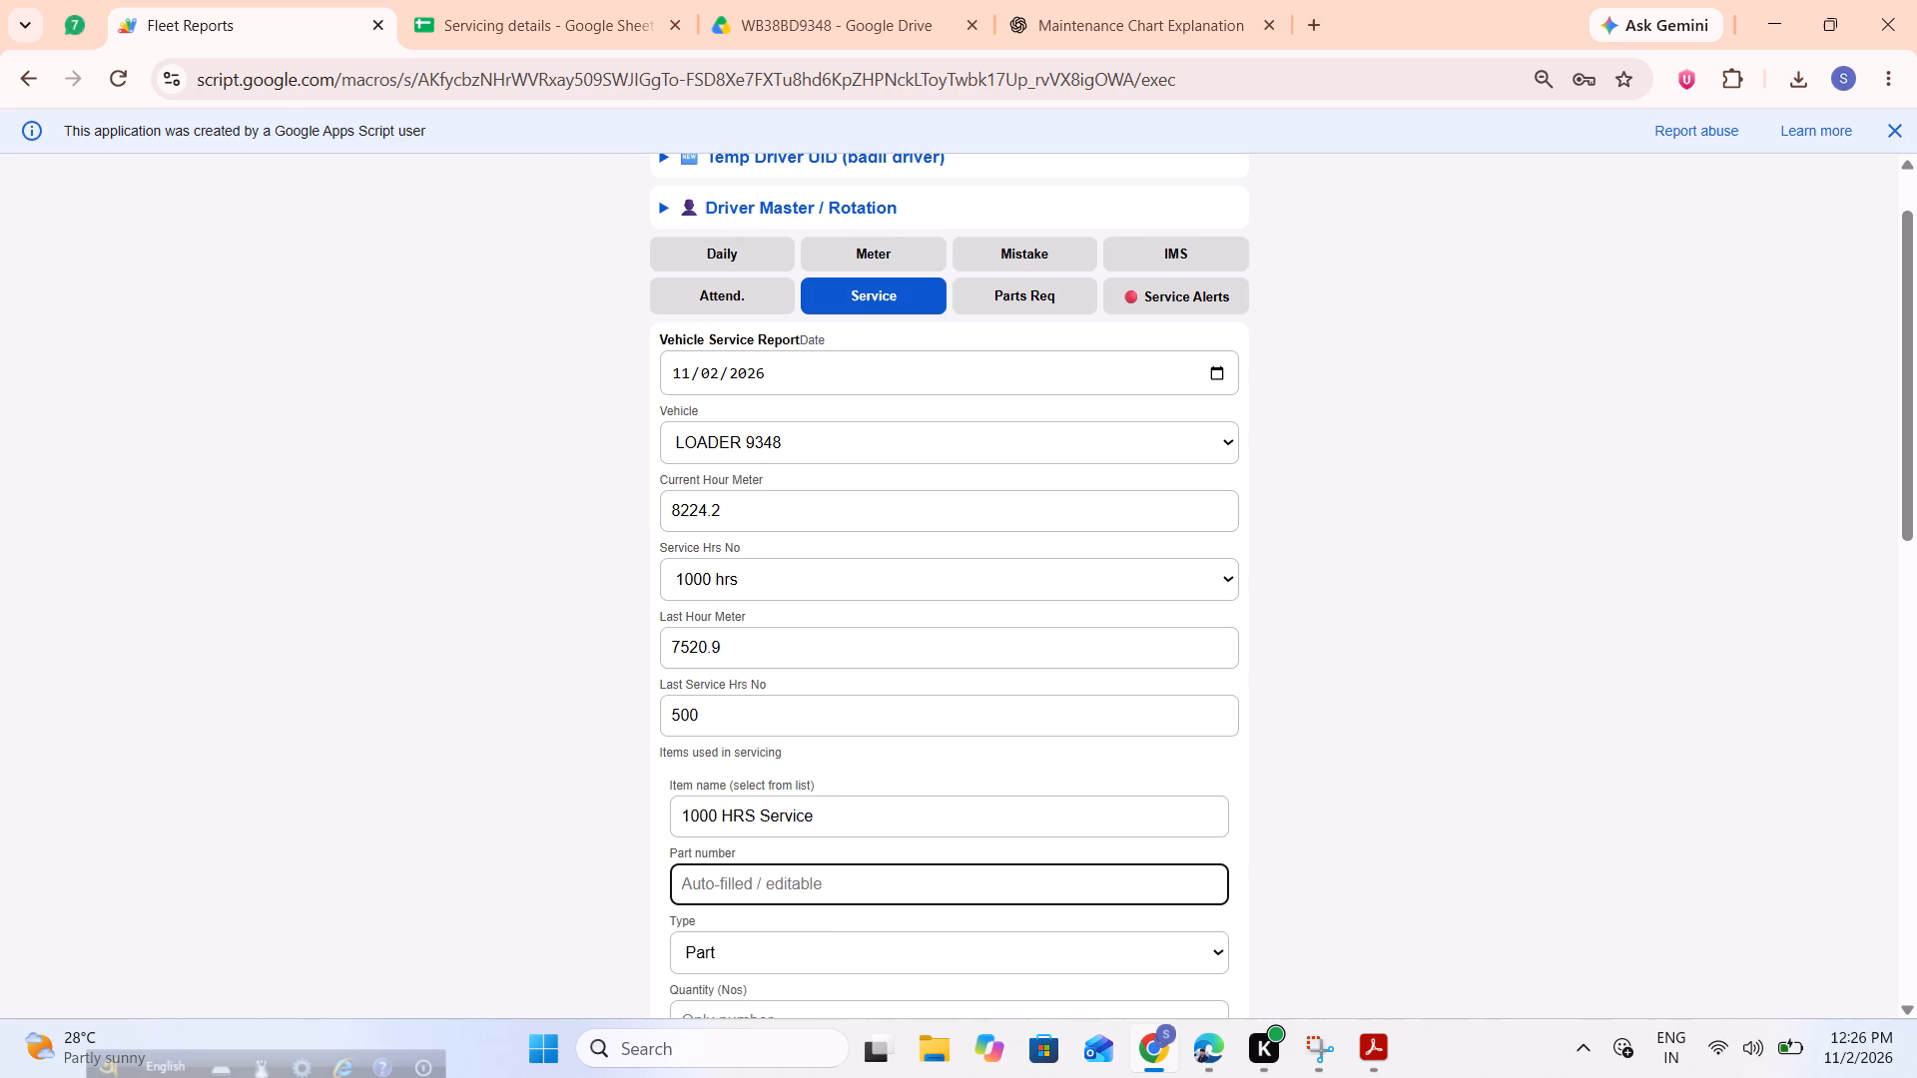
pyautogui.moveTo(837, 824); pyautogui.dragTo(672, 815)
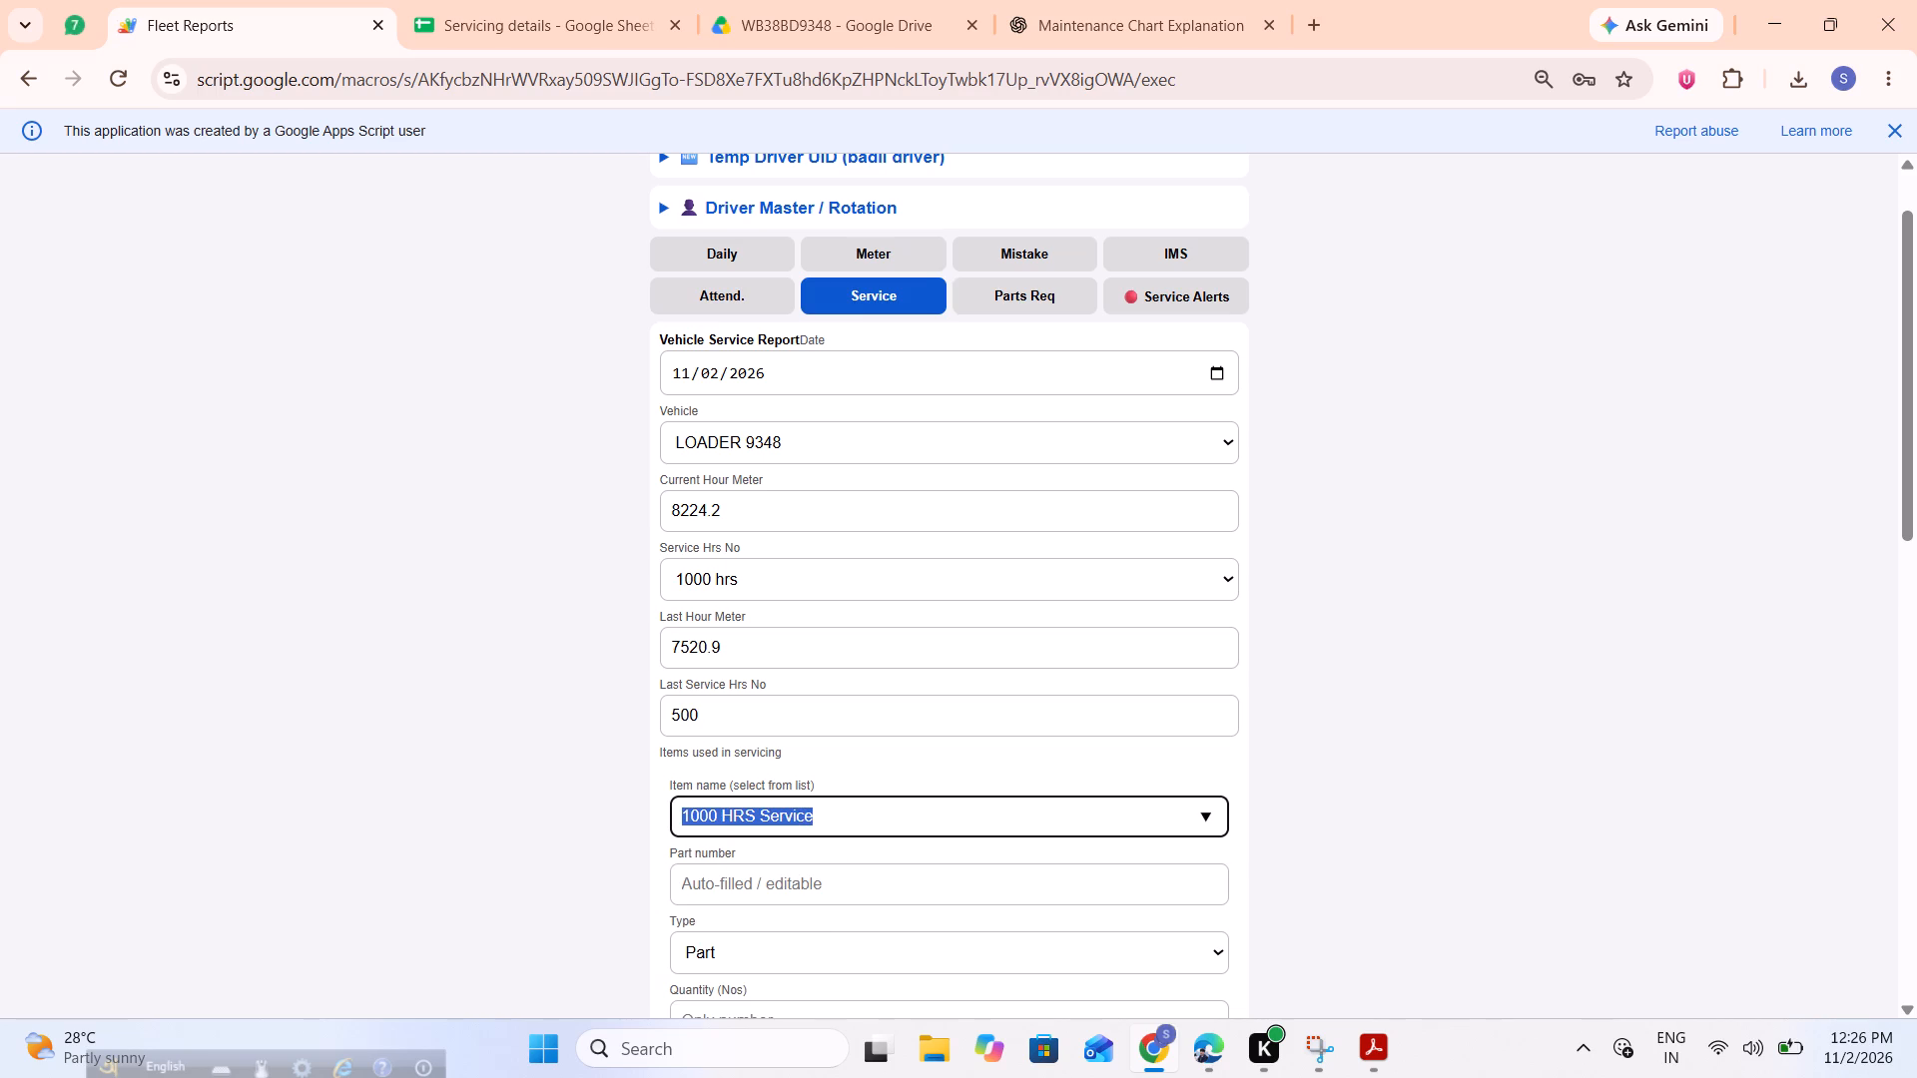
pyautogui.moveTo(672, 815); pyautogui.dragTo(668, 815)
pyautogui.hotkey('ctrl', 'c')
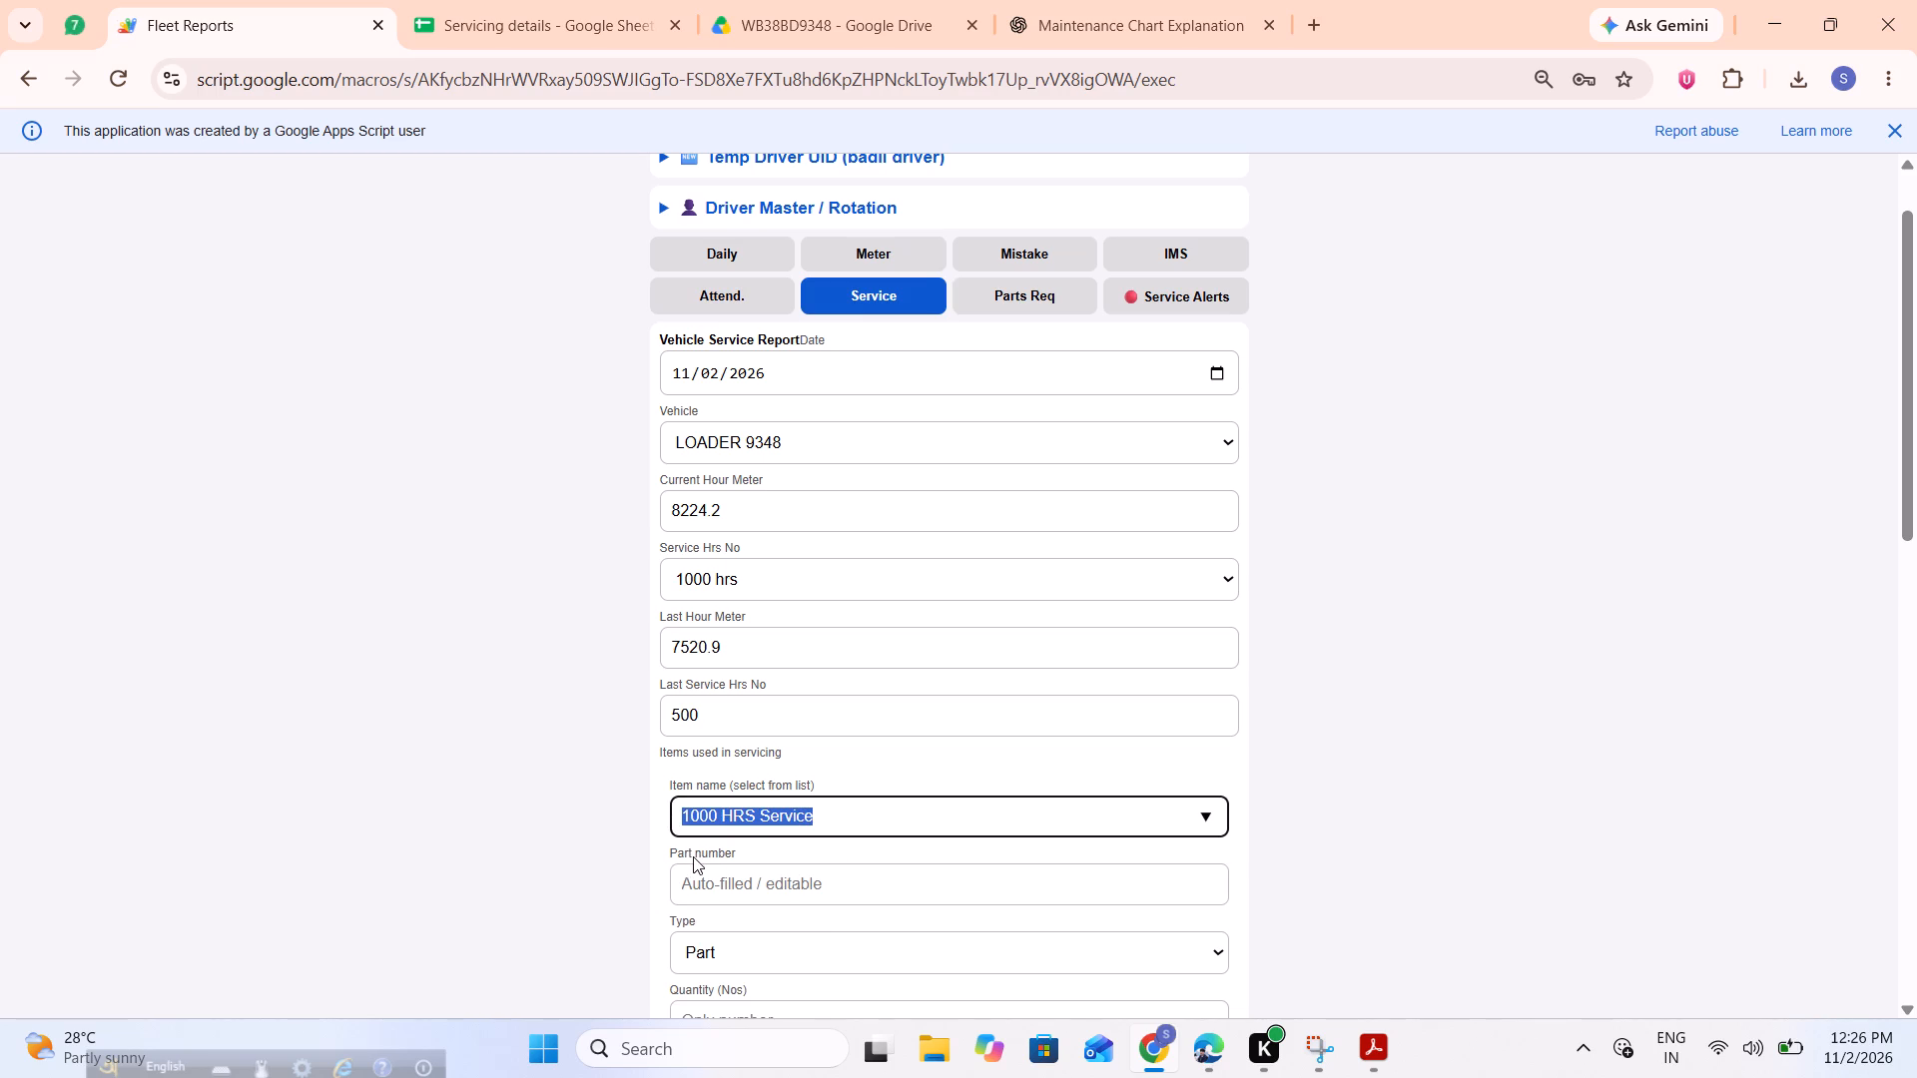
pyautogui.click(691, 869)
pyautogui.hotkey('ctrl', 'v')
# Set the quantity of the "1000 HRS Service" item to 1.
pyautogui.scroll(-1, 690, 883)
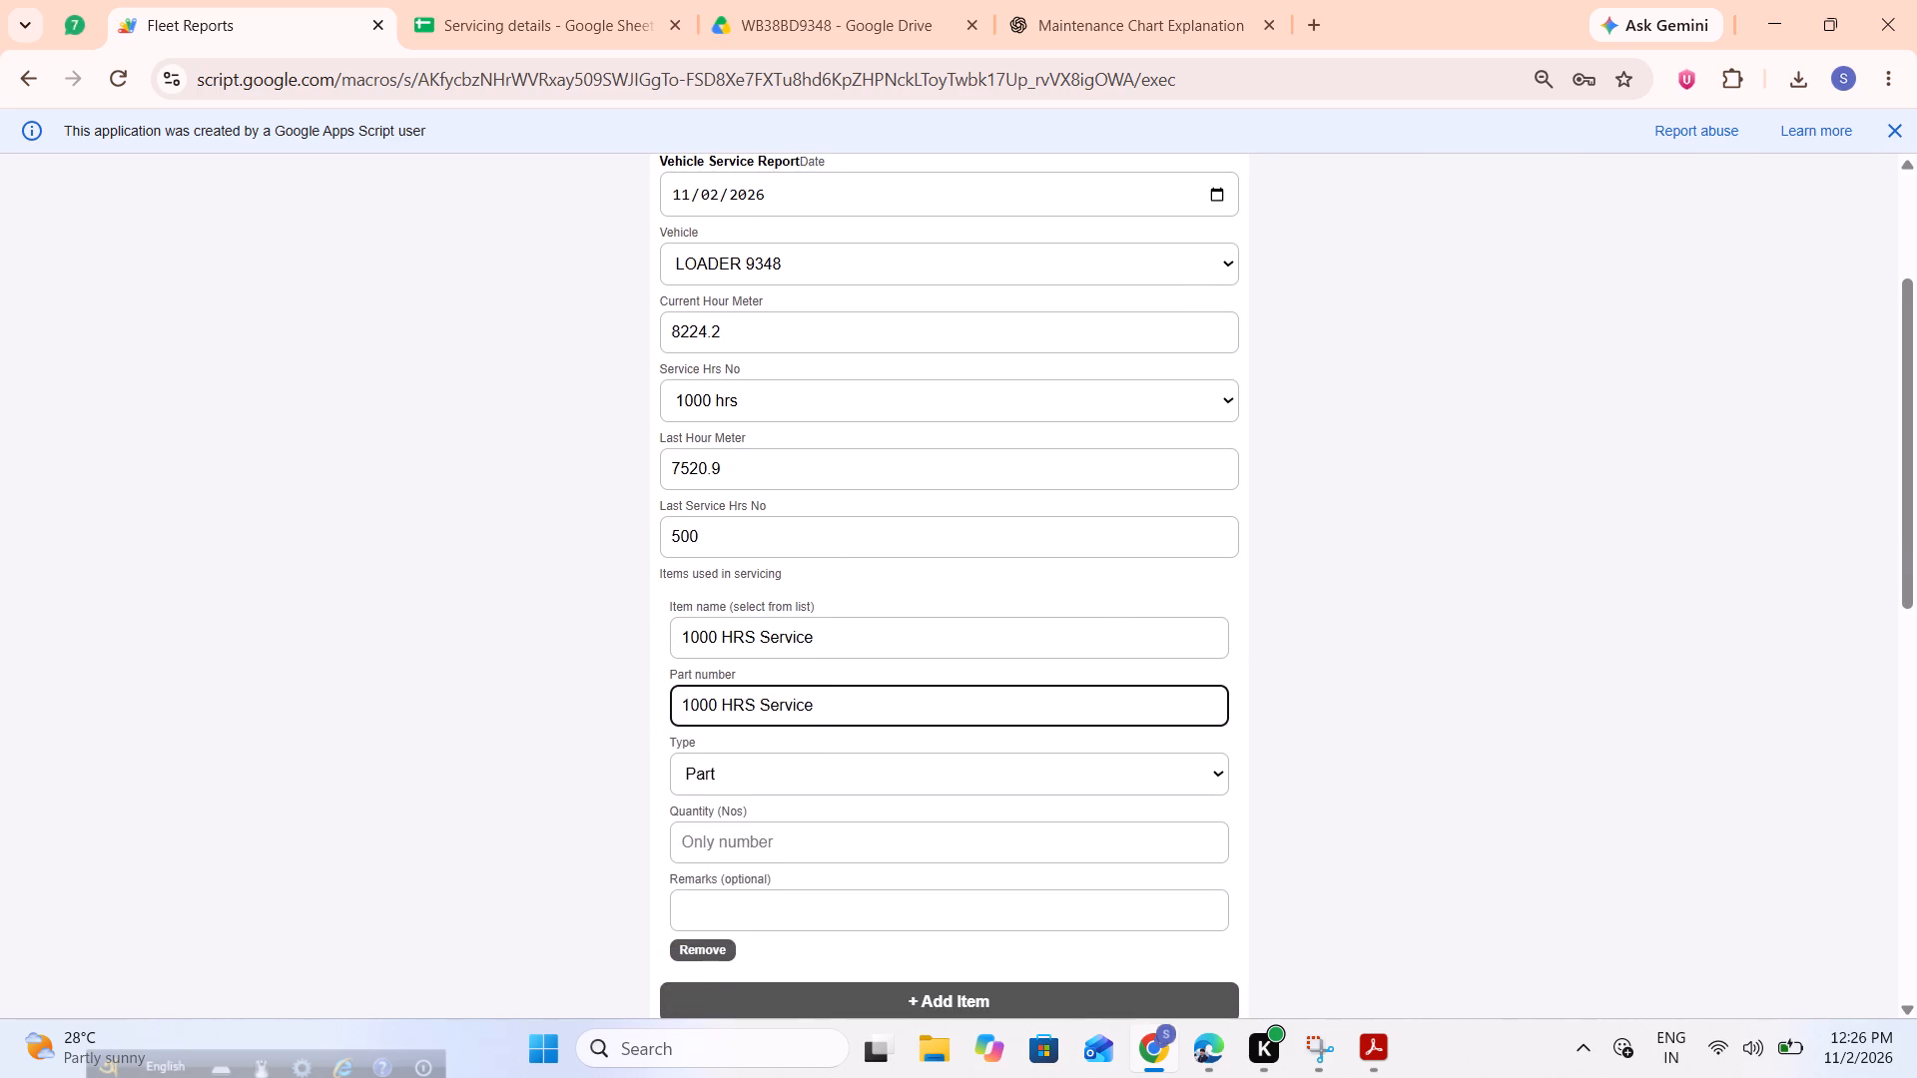
pyautogui.scroll(-1, 690, 883)
pyautogui.click(718, 837)
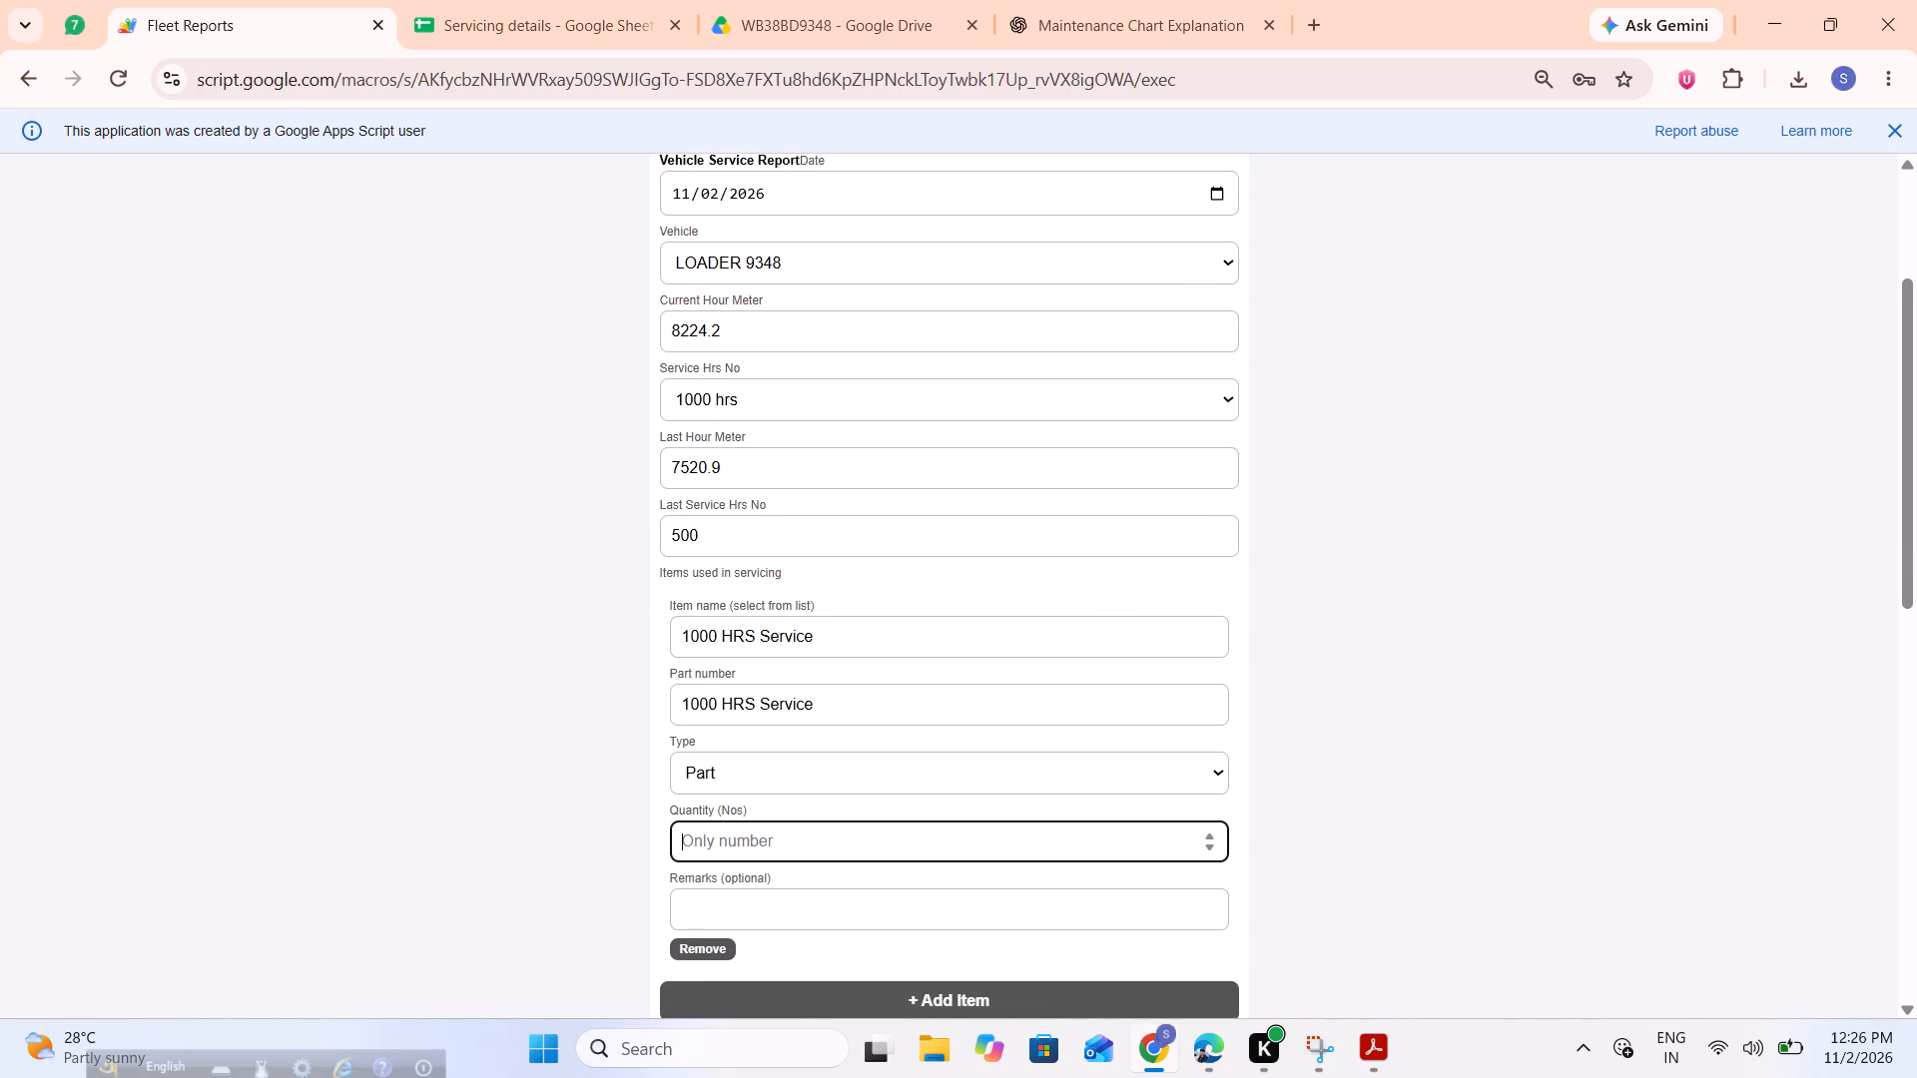
pyautogui.press('1')
pyautogui.write('st')
pyautogui.click(825, 864)
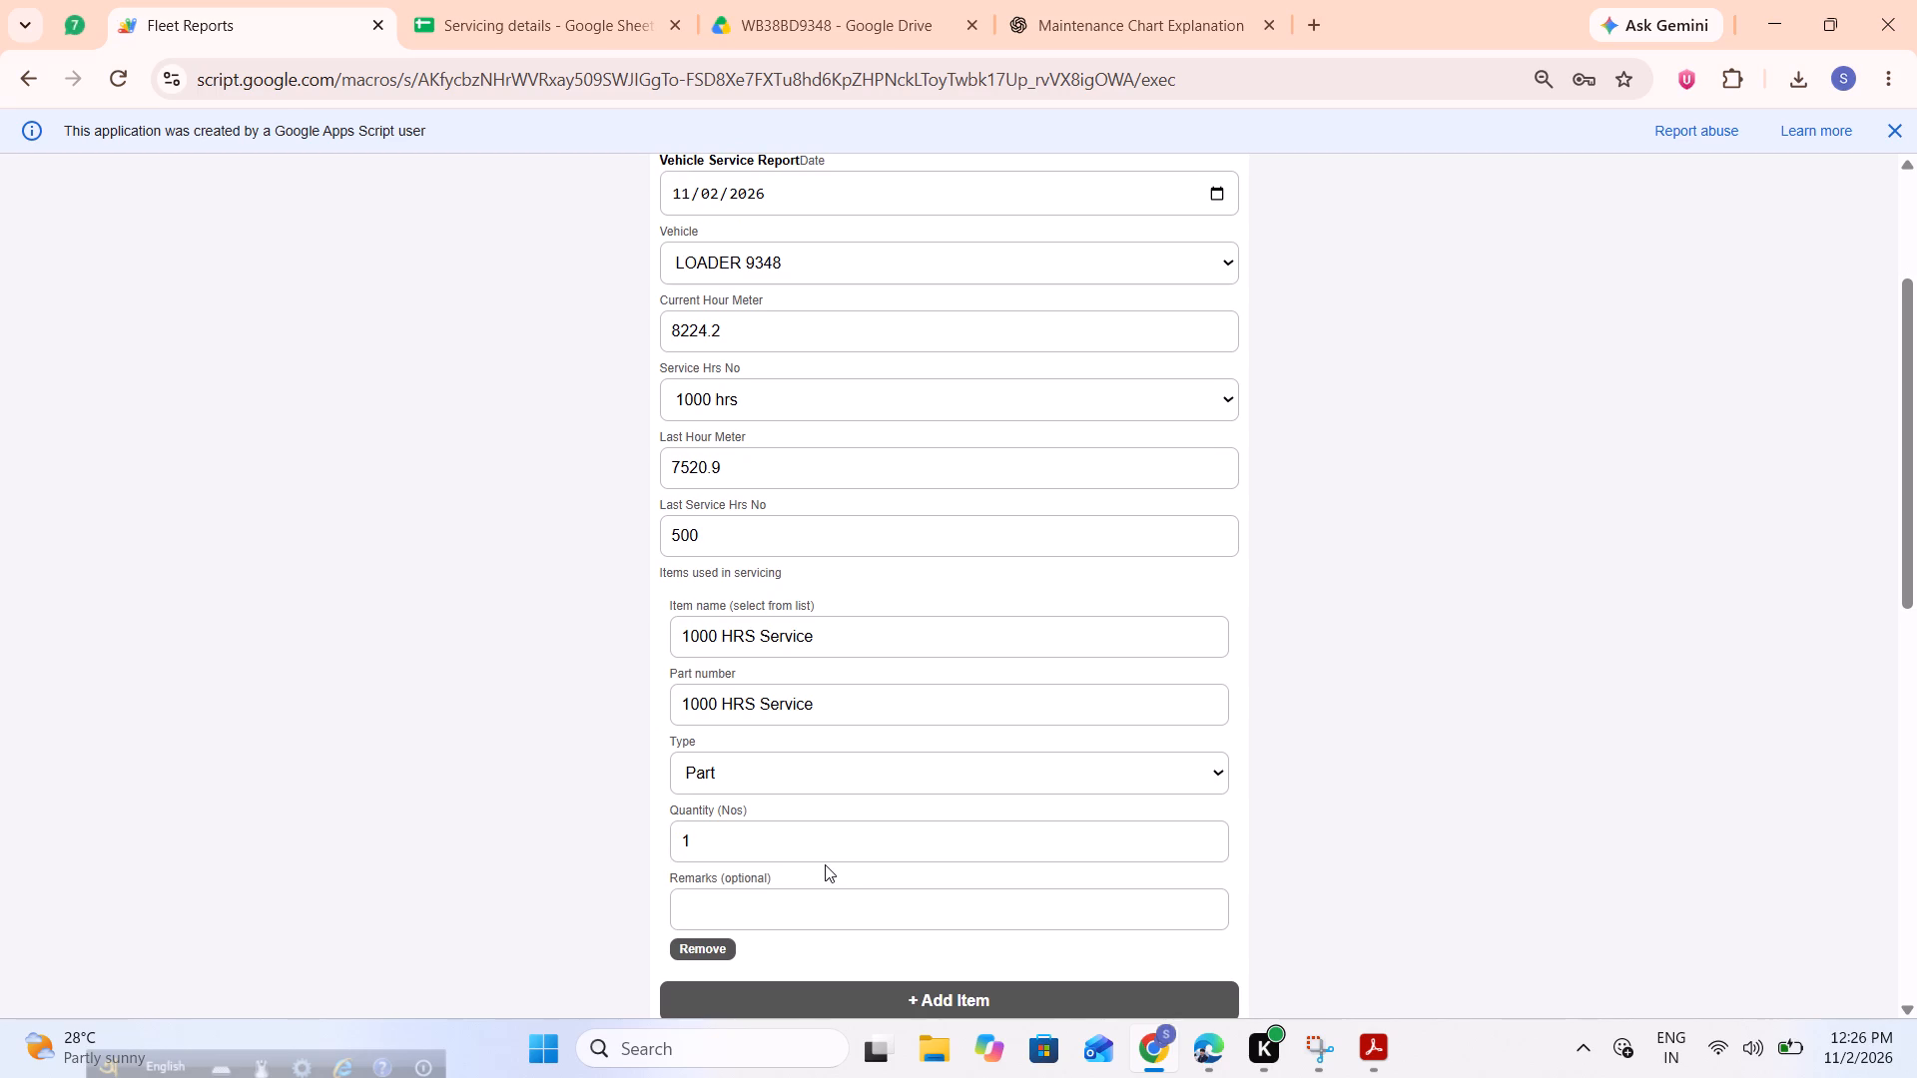
# Copy the first item's part number into its remarks and extend the text to read "1000 HRS Service 1st".
pyautogui.moveTo(845, 705); pyautogui.dragTo(591, 691)
pyautogui.hotkey('ctrl', 'c')
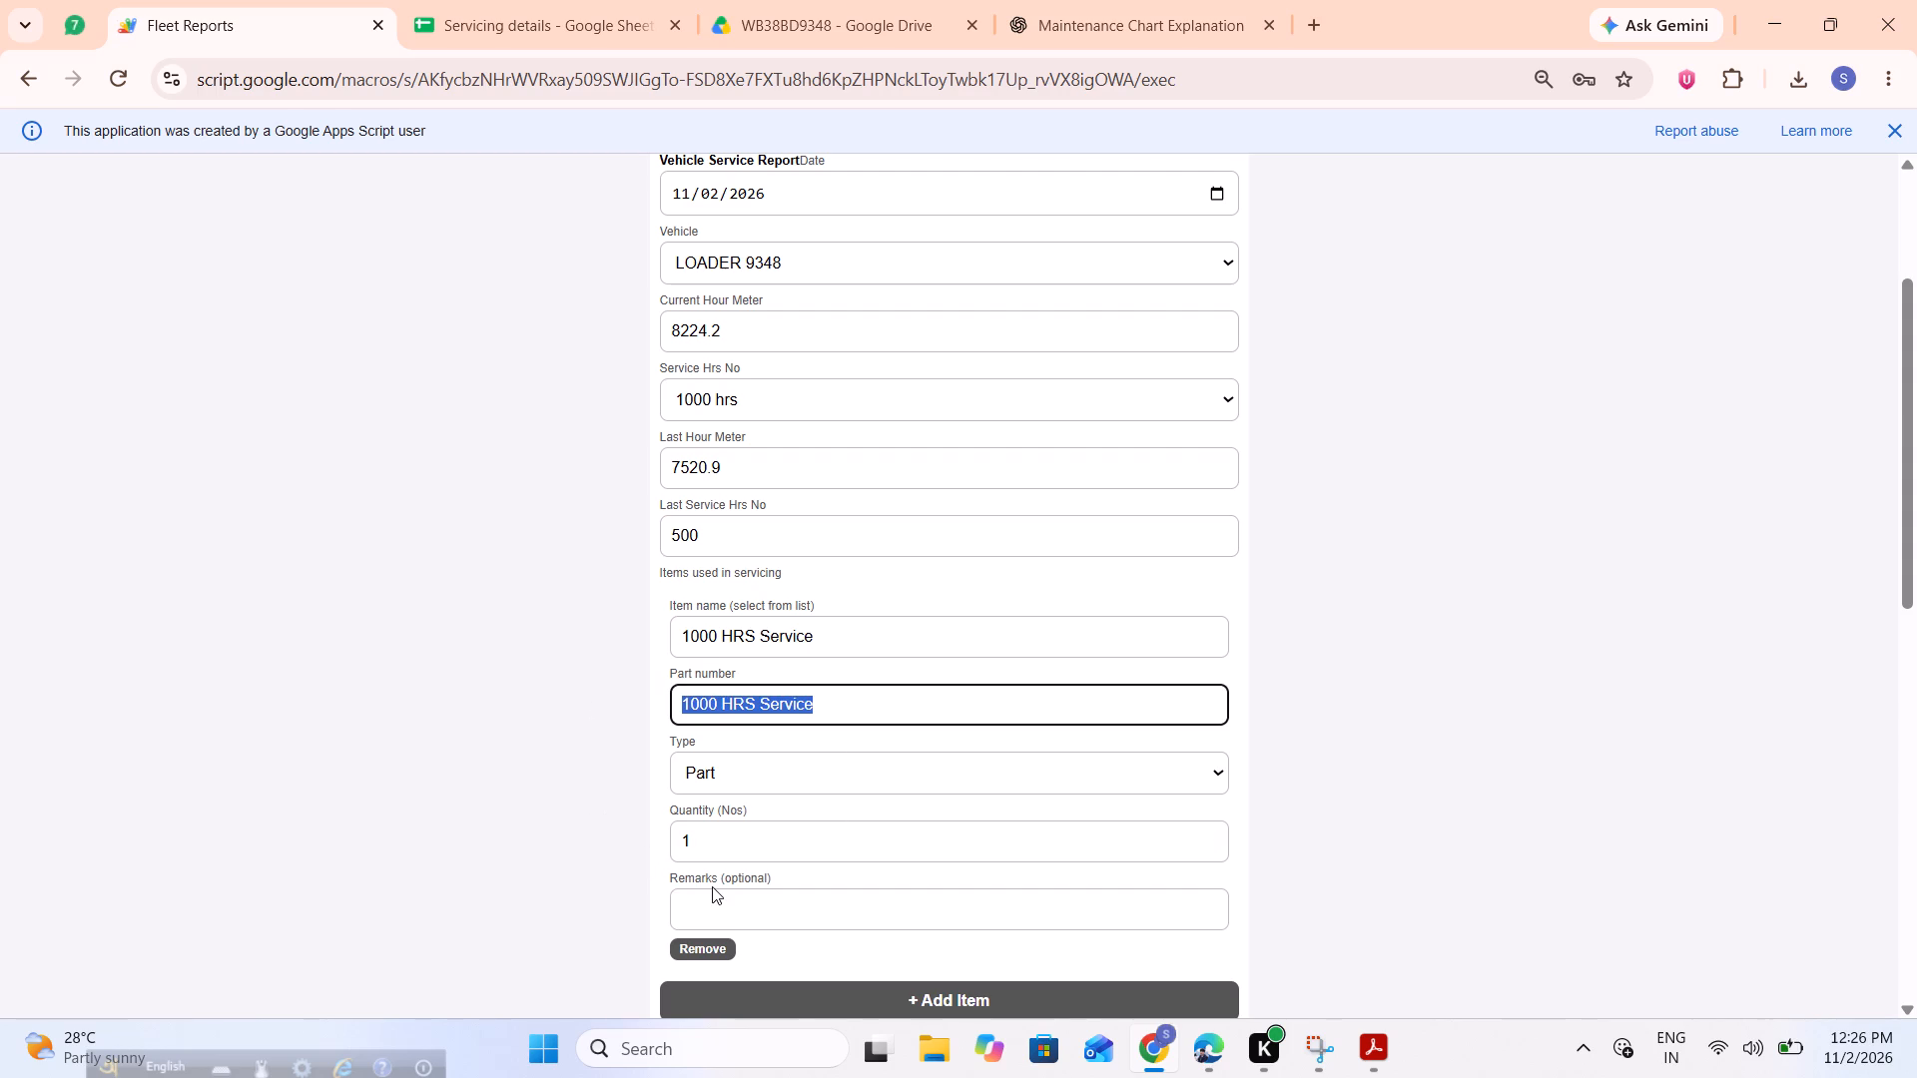
pyautogui.click(712, 886)
pyautogui.click(771, 915)
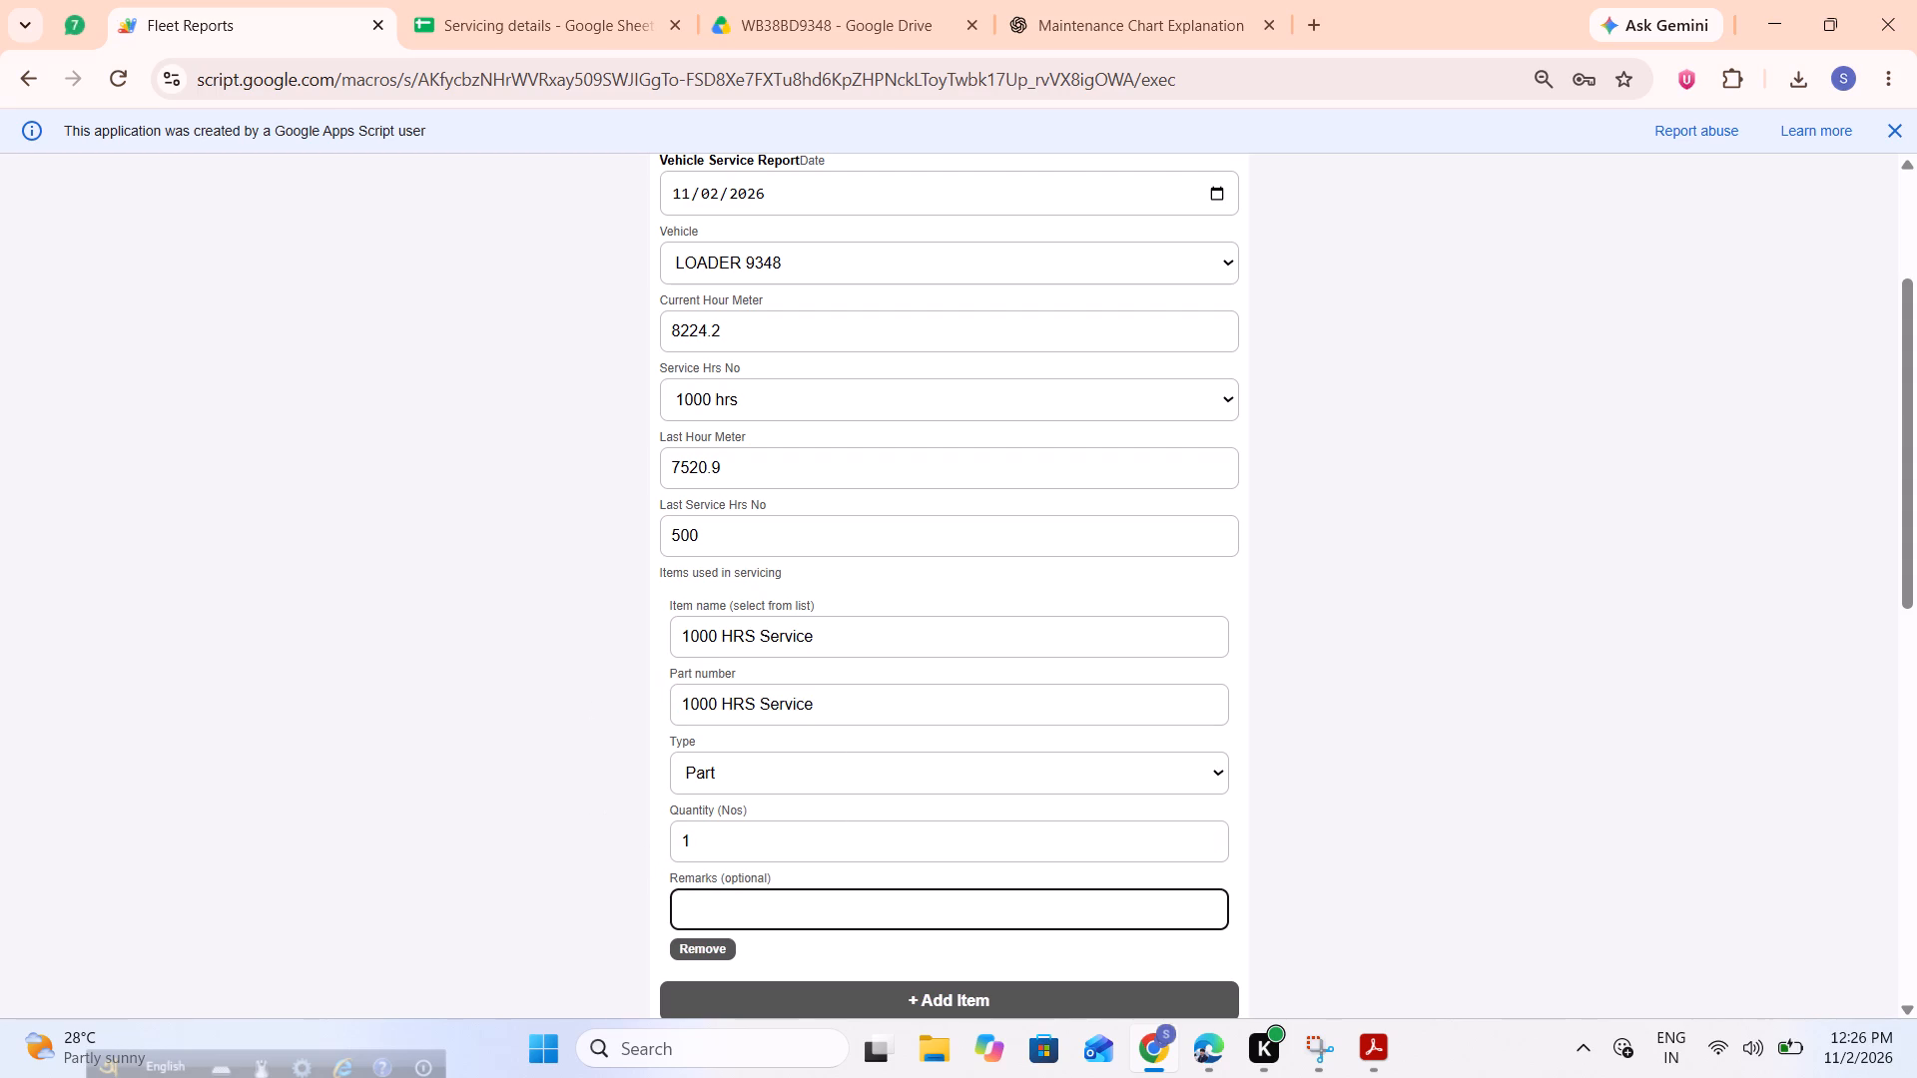
pyautogui.hotkey('ctrl', 'v')
pyautogui.press('space')
pyautogui.write('1st')
pyautogui.press('space')
pyautogui.write('sr')
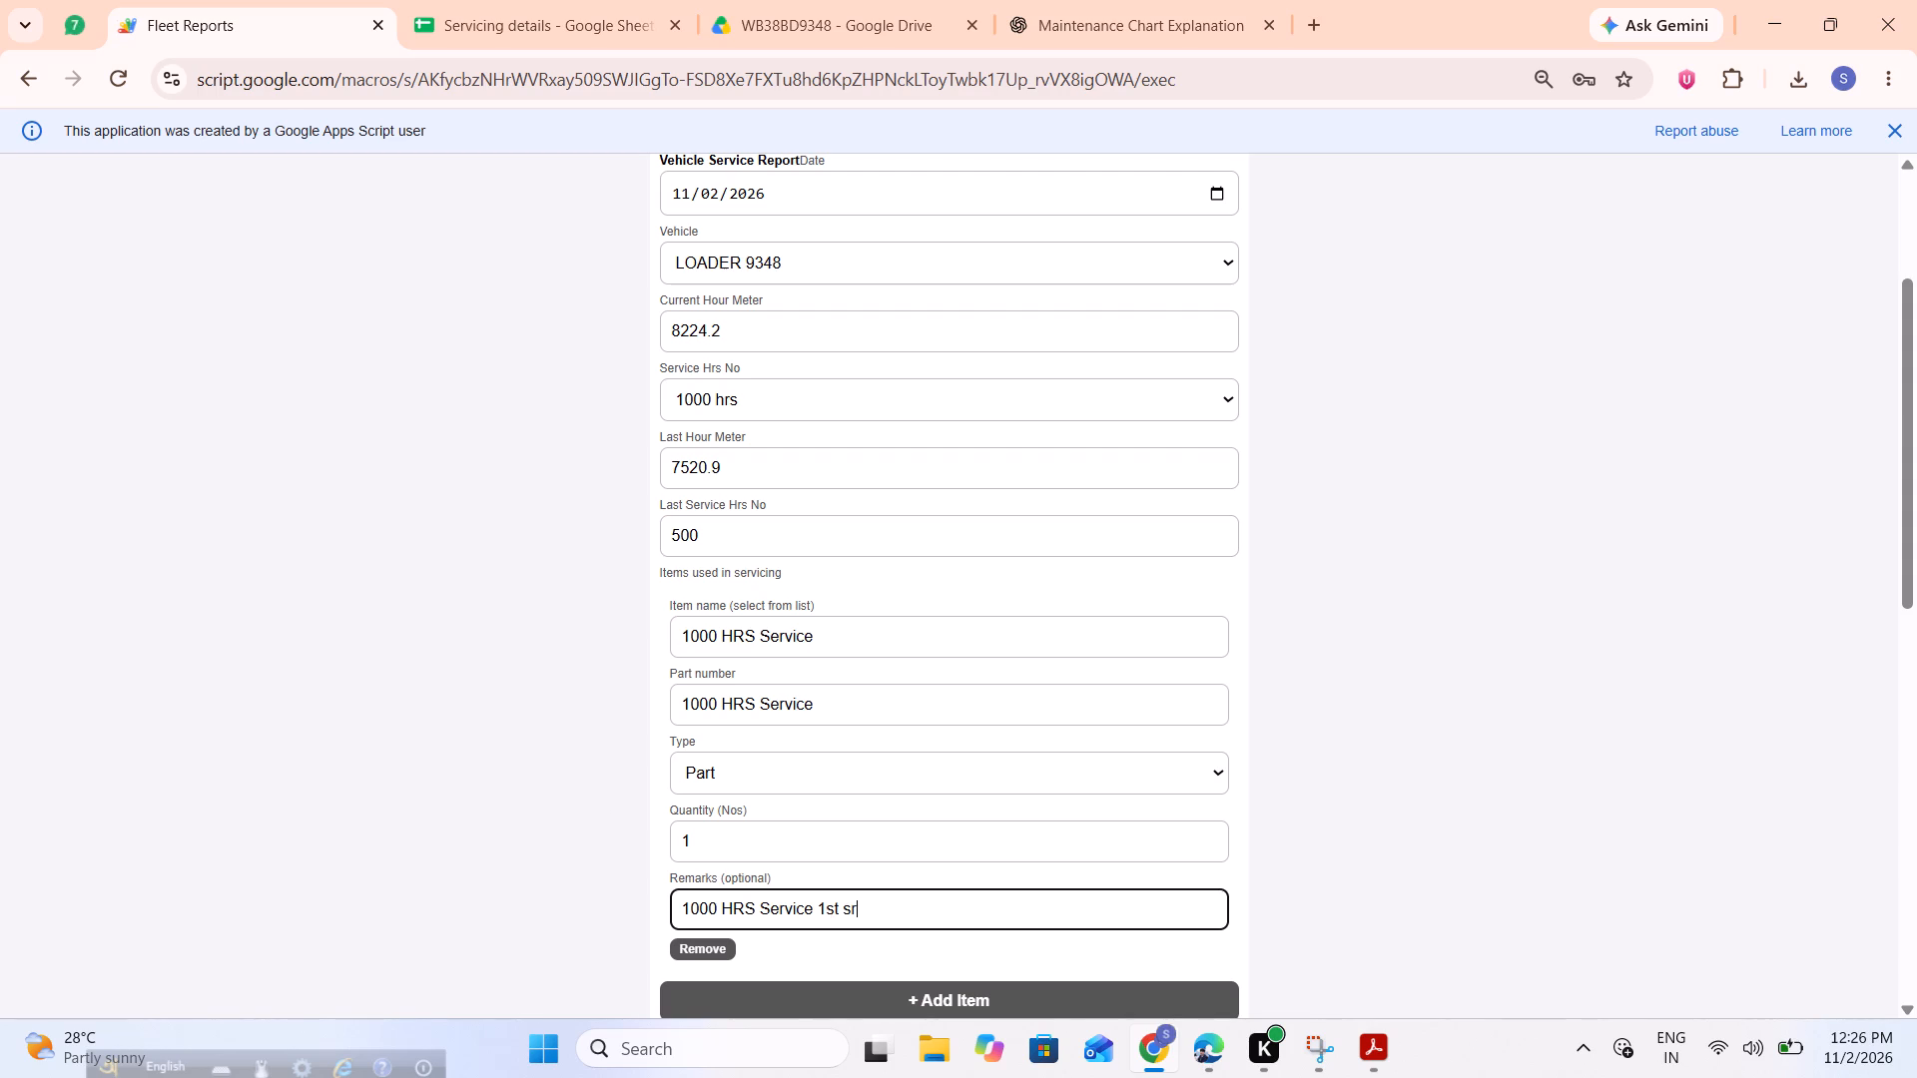
pyautogui.press('BackSpace')
pyautogui.press('BackSpace')
# Add a second item to Loader 9348's servicing and name it "All filter change".
pyautogui.scroll(-3, 771, 915)
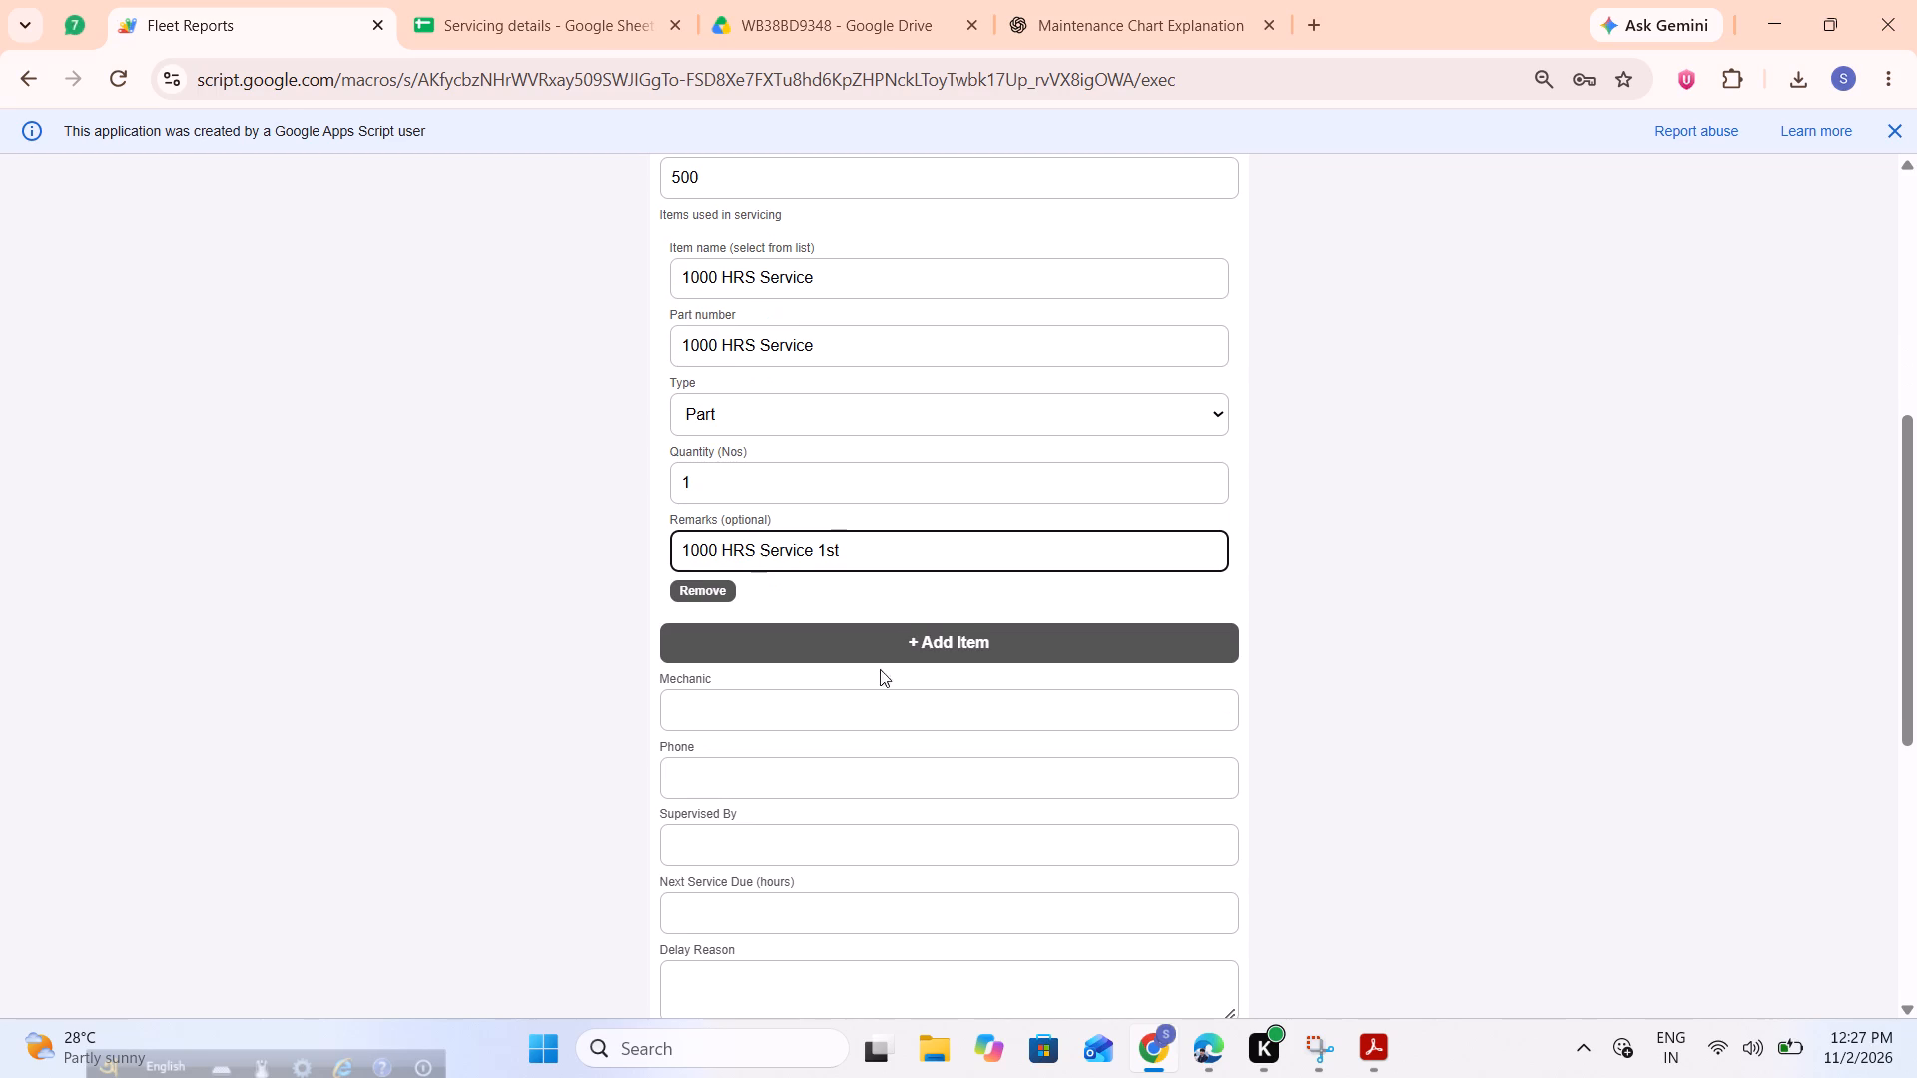
pyautogui.click(882, 647)
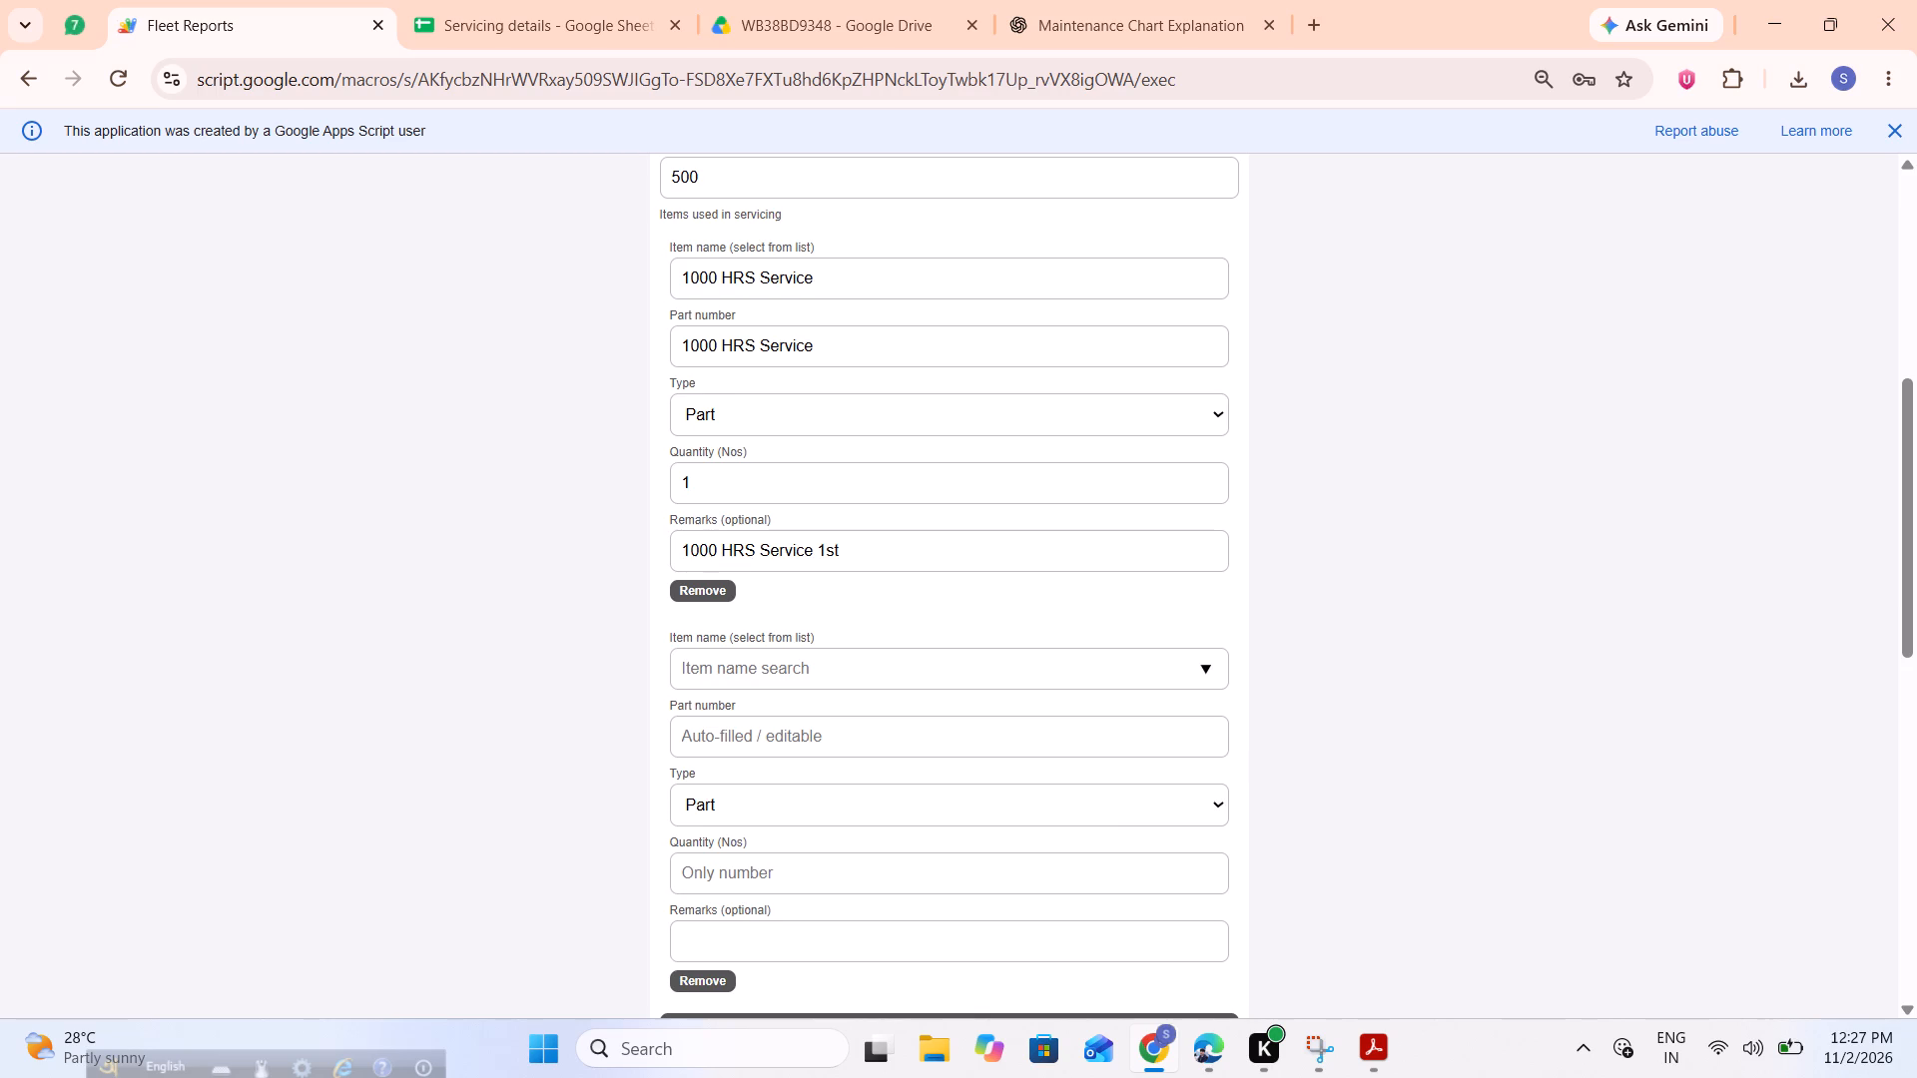
pyautogui.scroll(3, 882, 647)
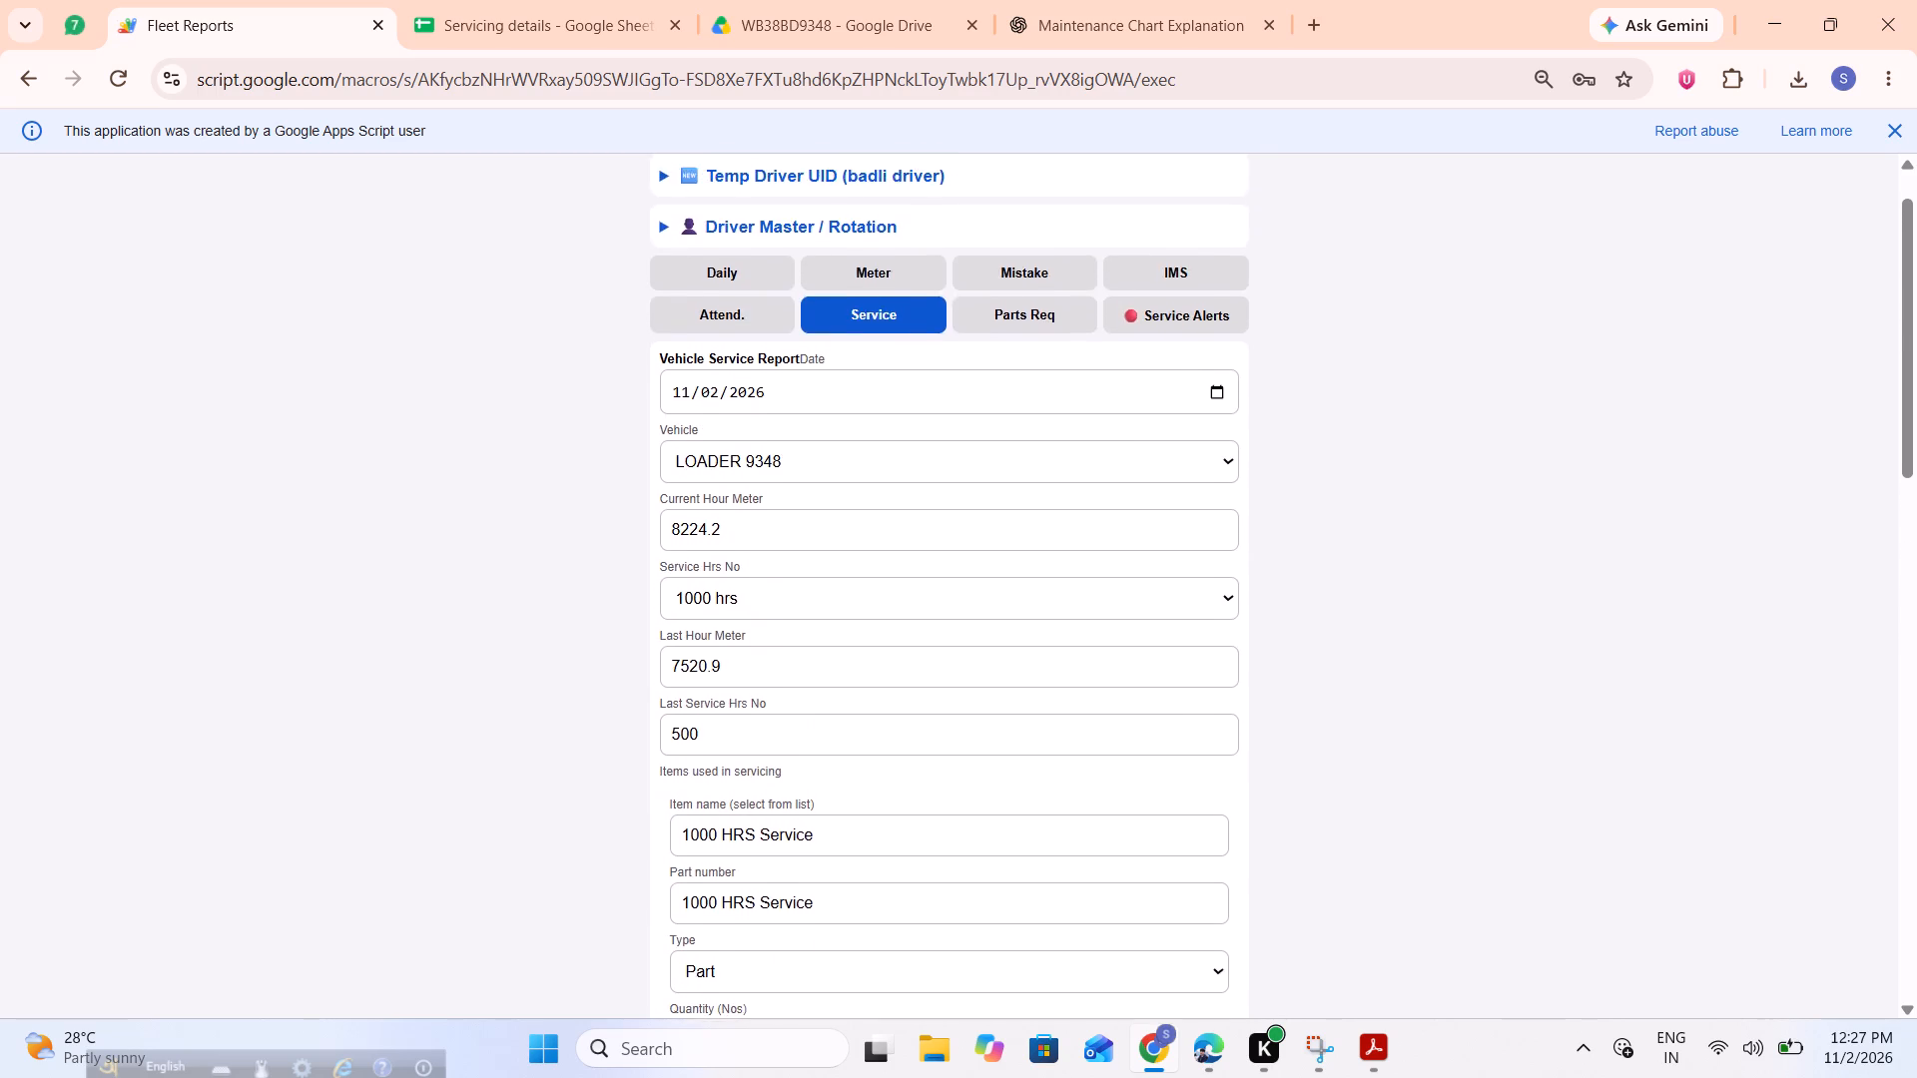
pyautogui.scroll(-3, 882, 647)
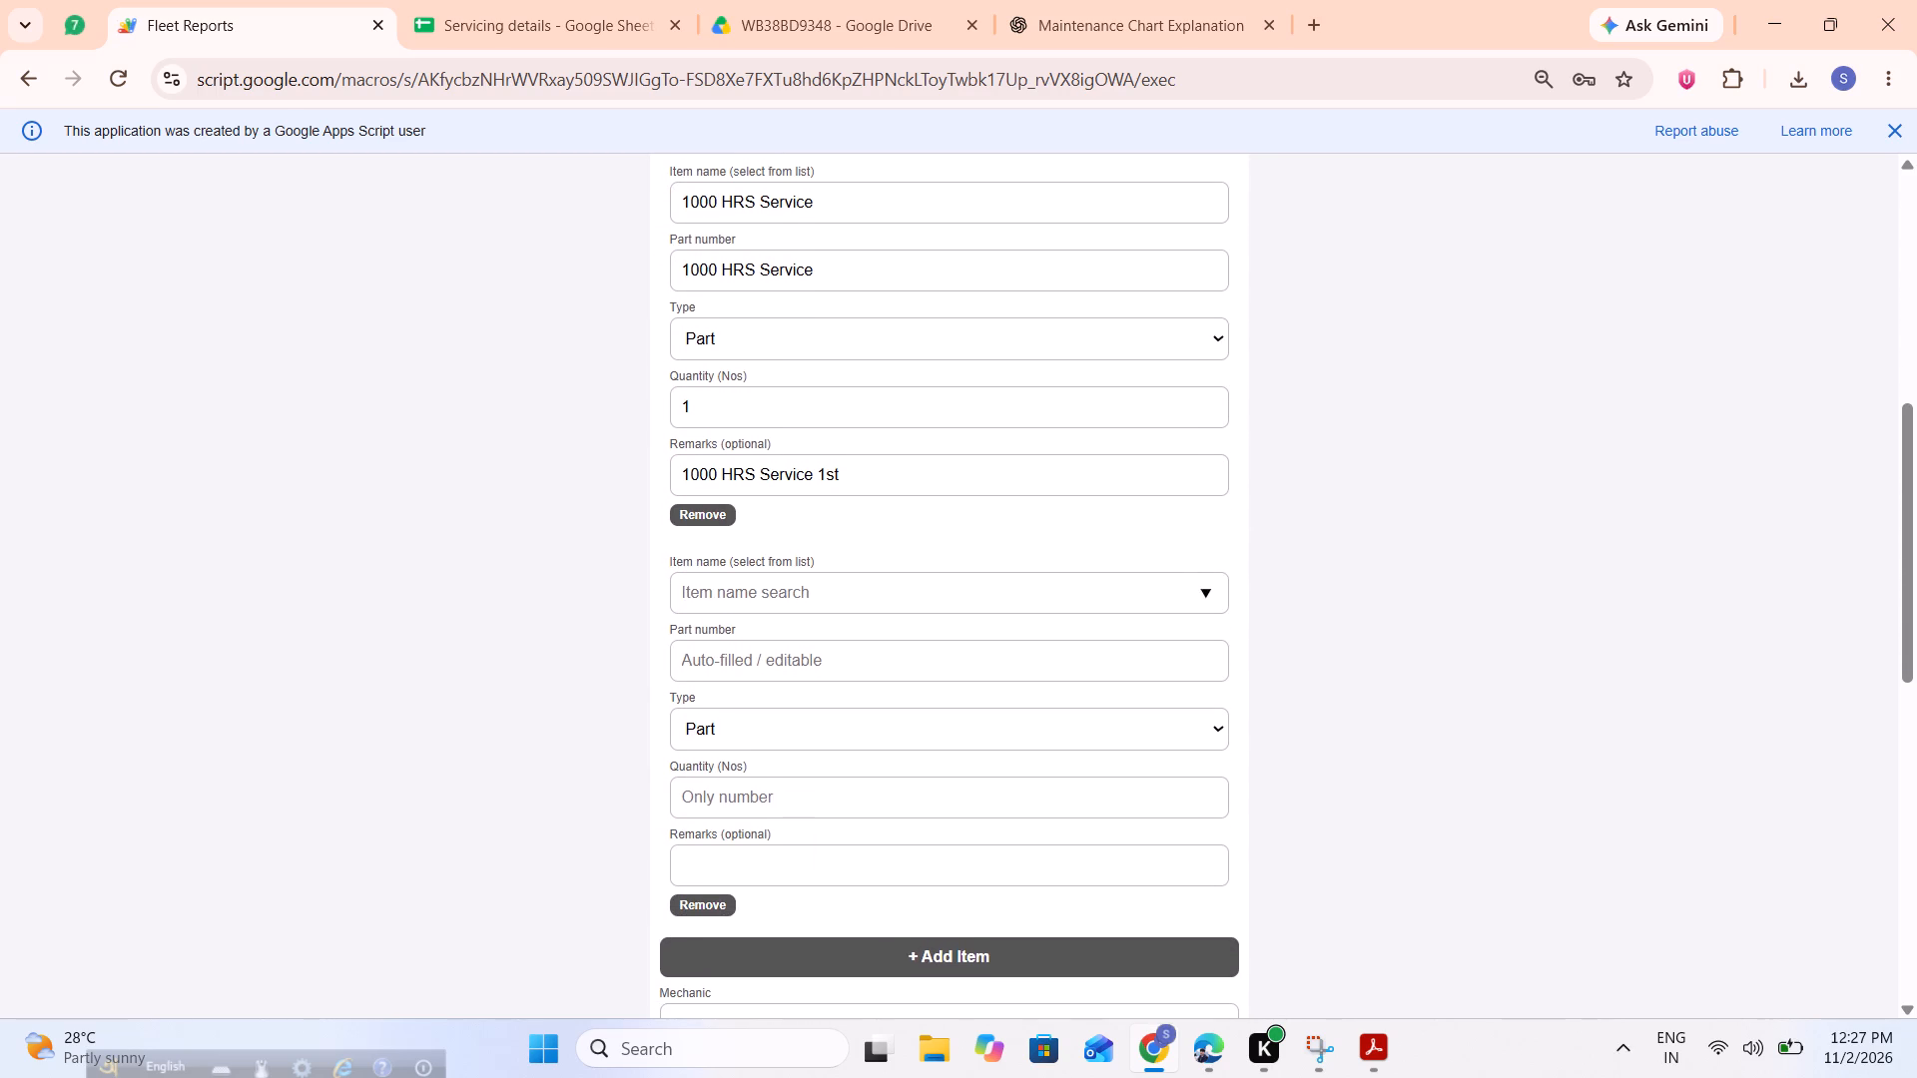
pyautogui.click(882, 647)
pyautogui.click(883, 603)
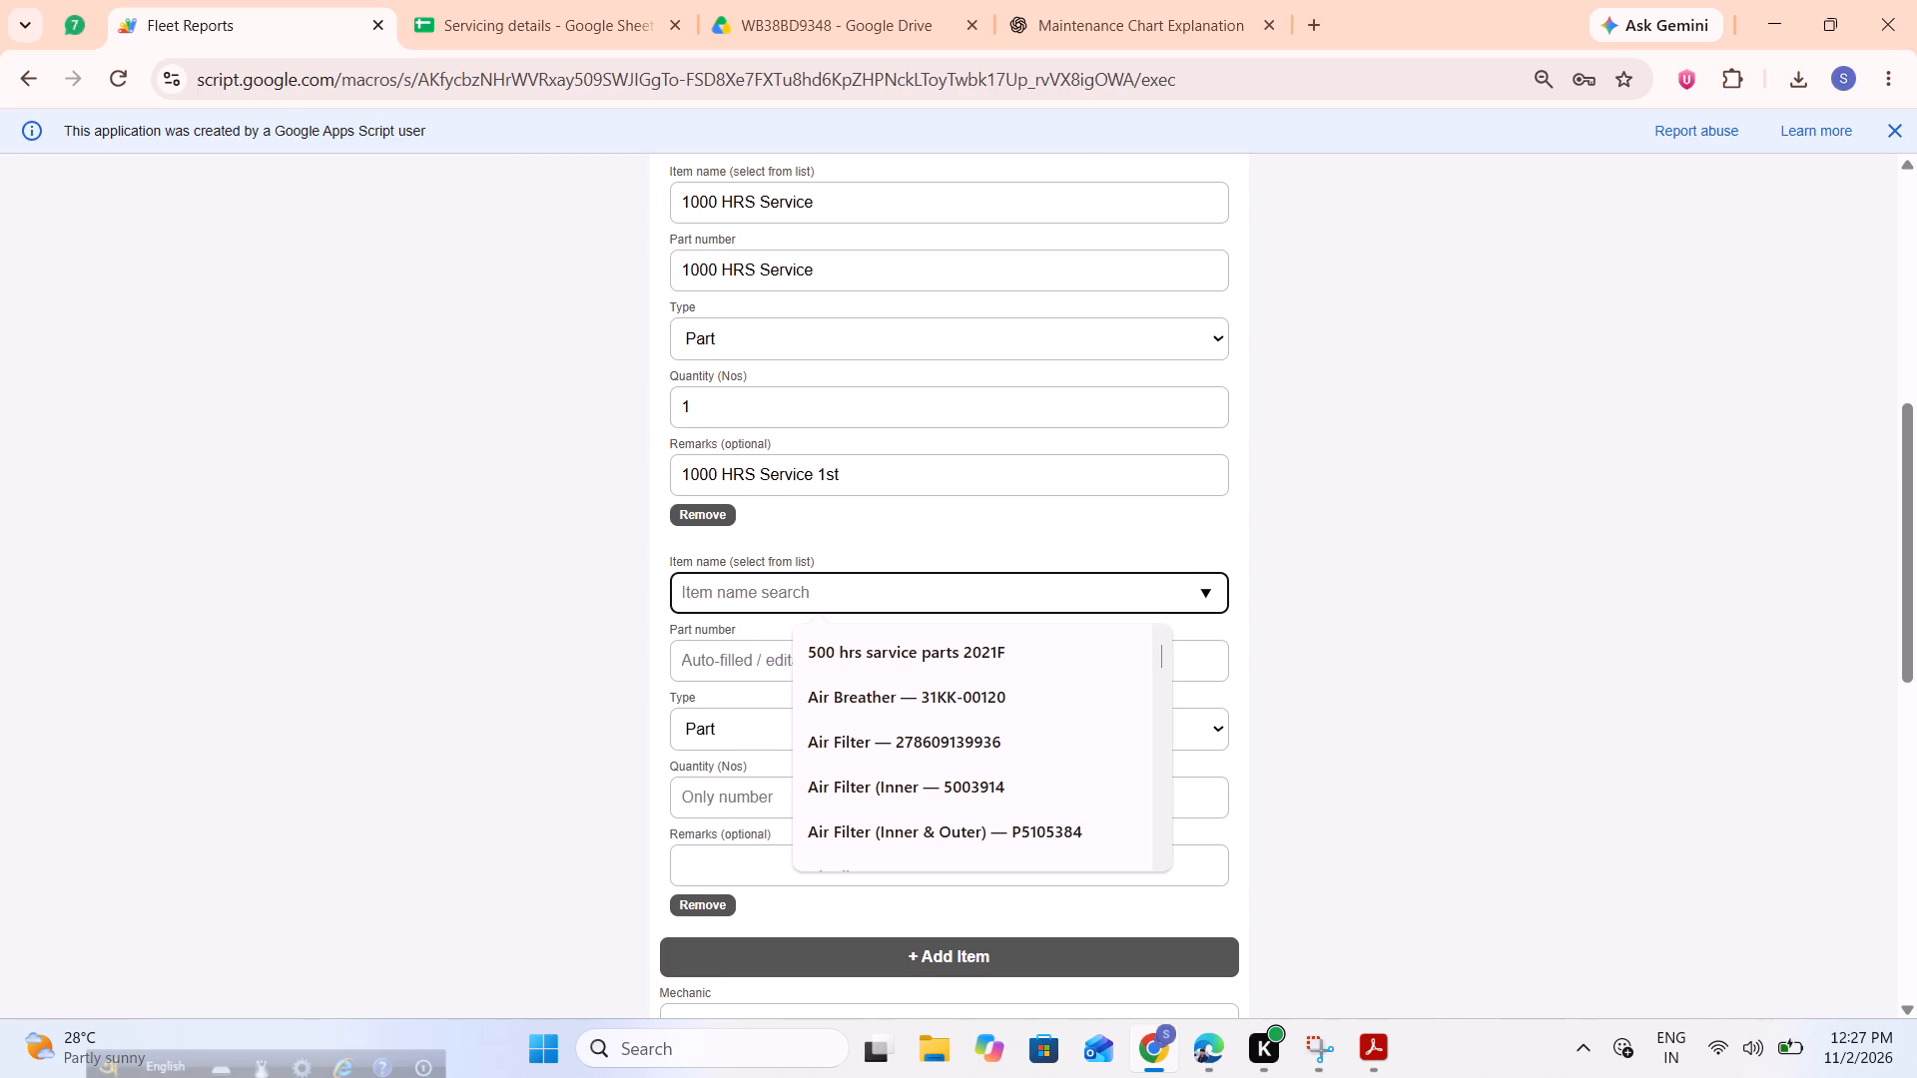
pyautogui.write('all')
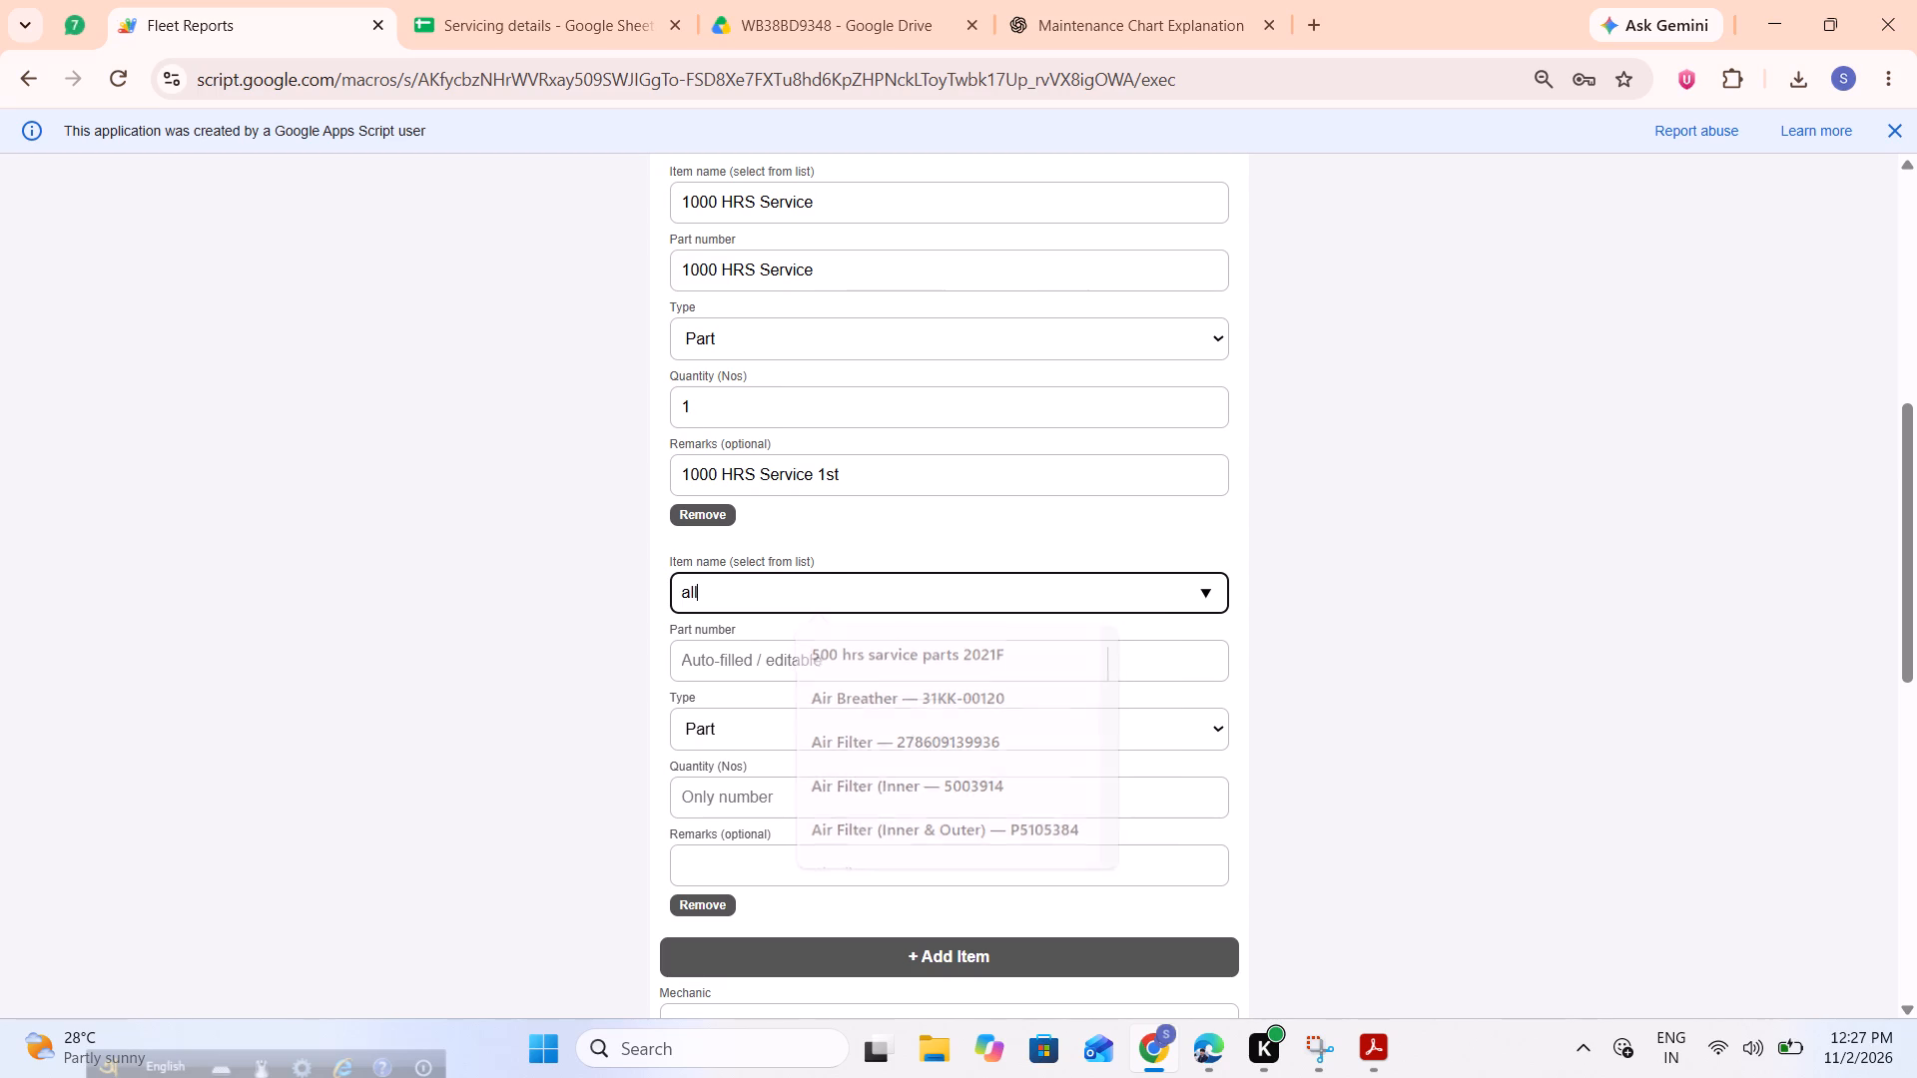
pyautogui.press('space')
pyautogui.press('BackSpace')
pyautogui.press('BackSpace')
pyautogui.press('BackSpace')
pyautogui.press('BackSpace')
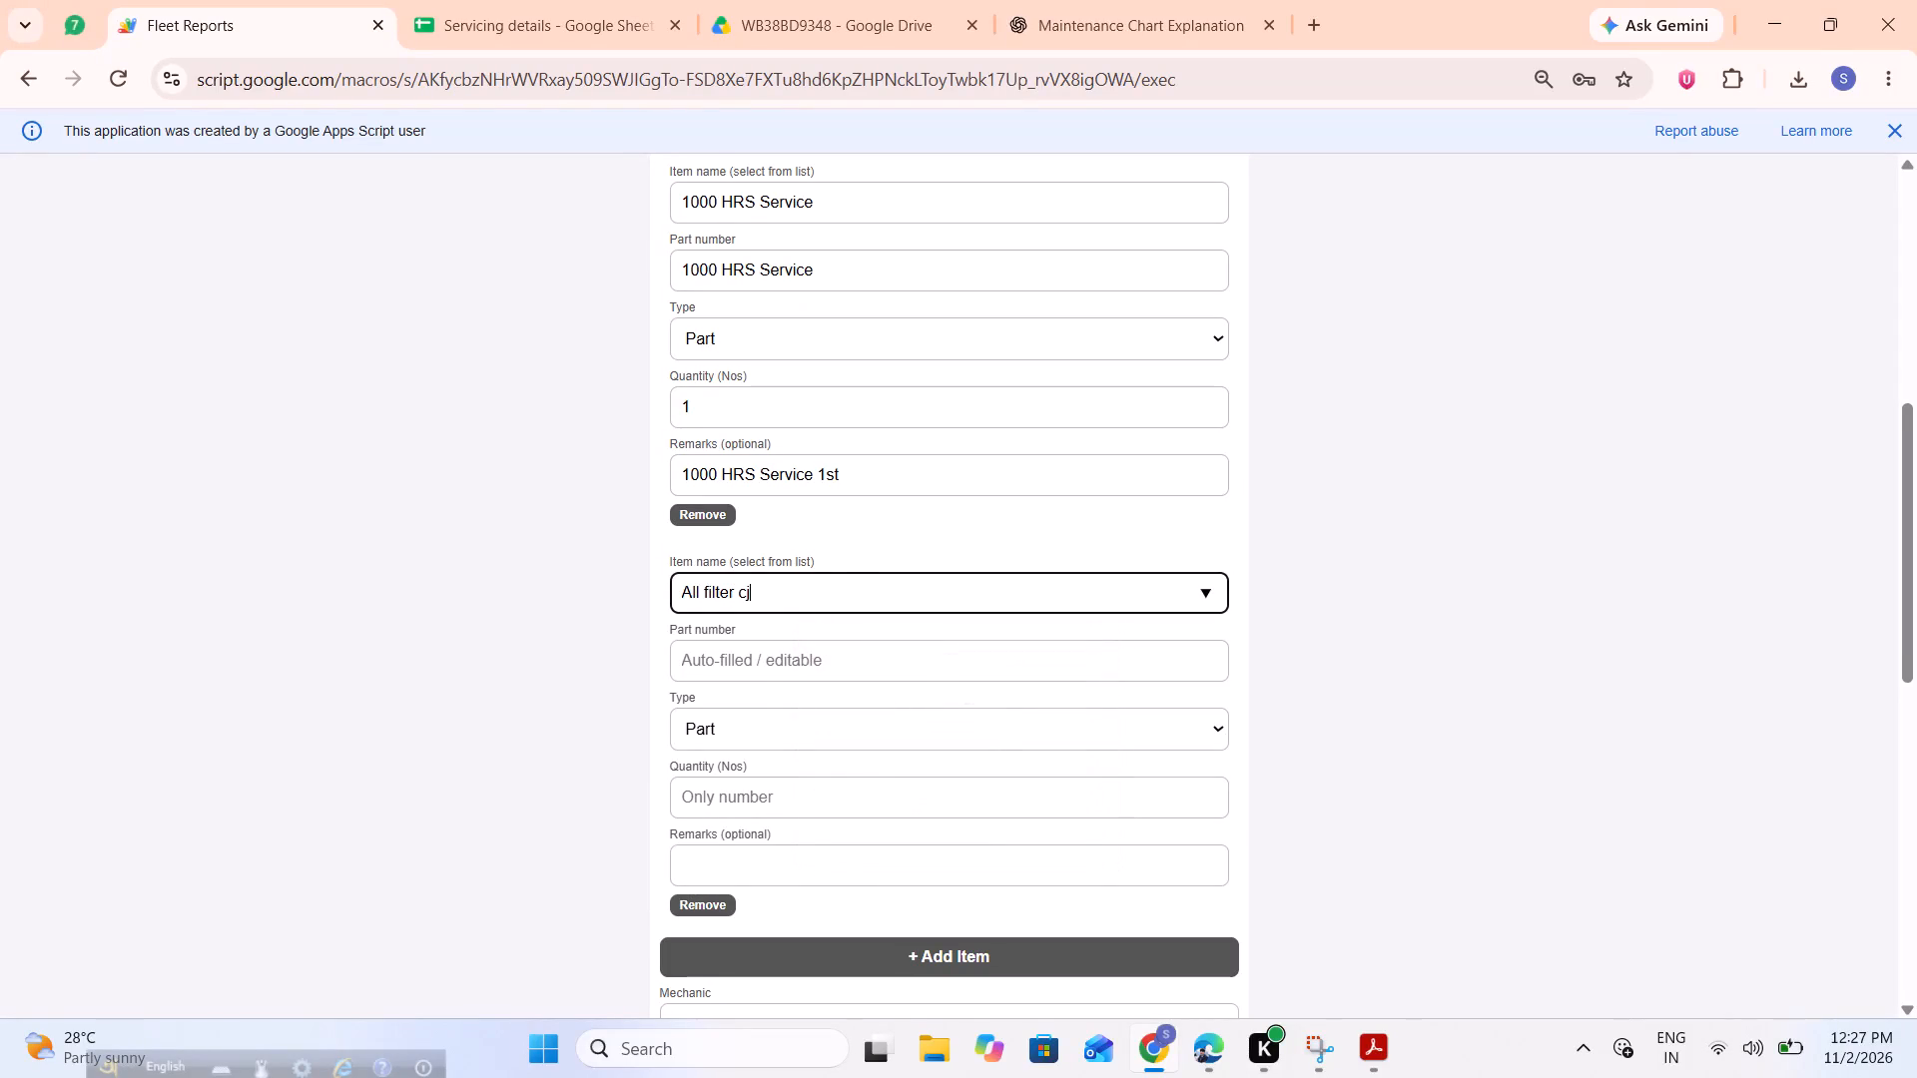
pyautogui.press('BackSpace')
pyautogui.write('hange')
pyautogui.click(943, 685)
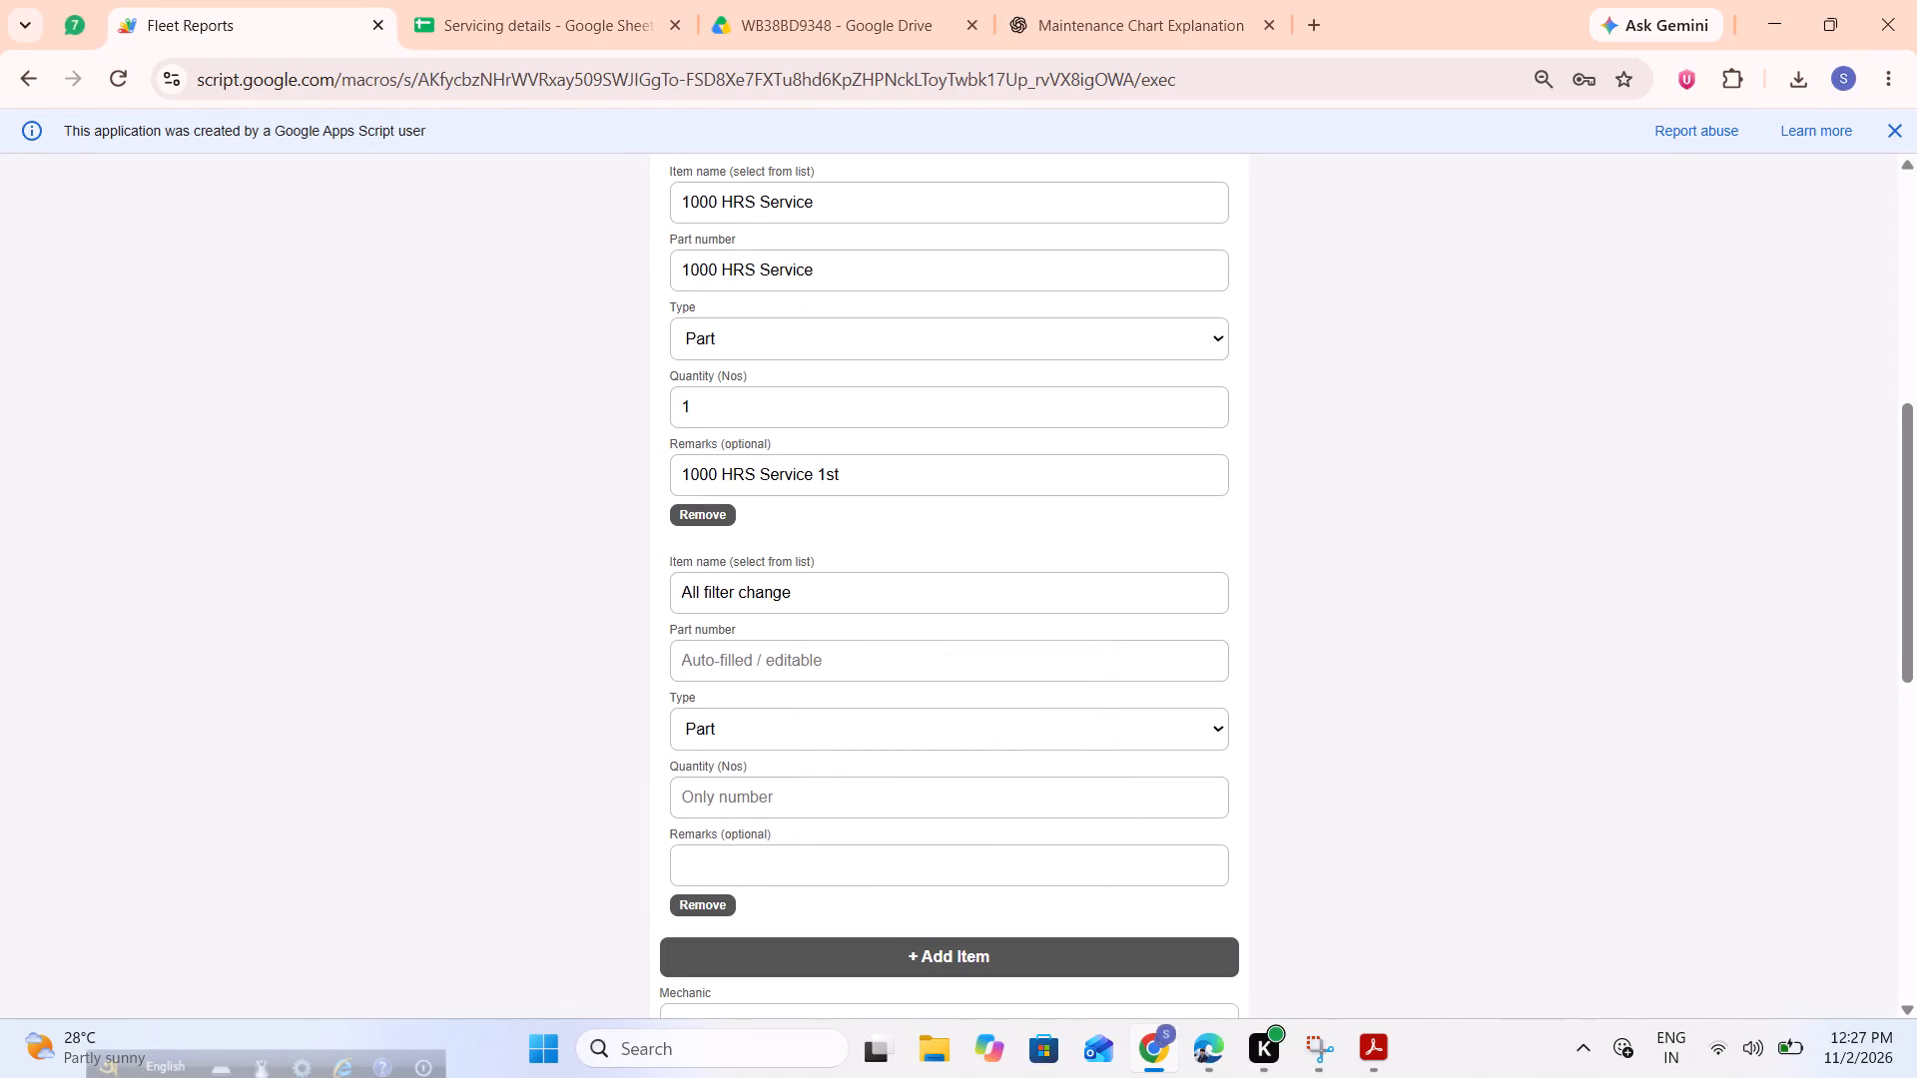
# Copy the item name "All filter change" into the second item's part number.
pyautogui.click(875, 656)
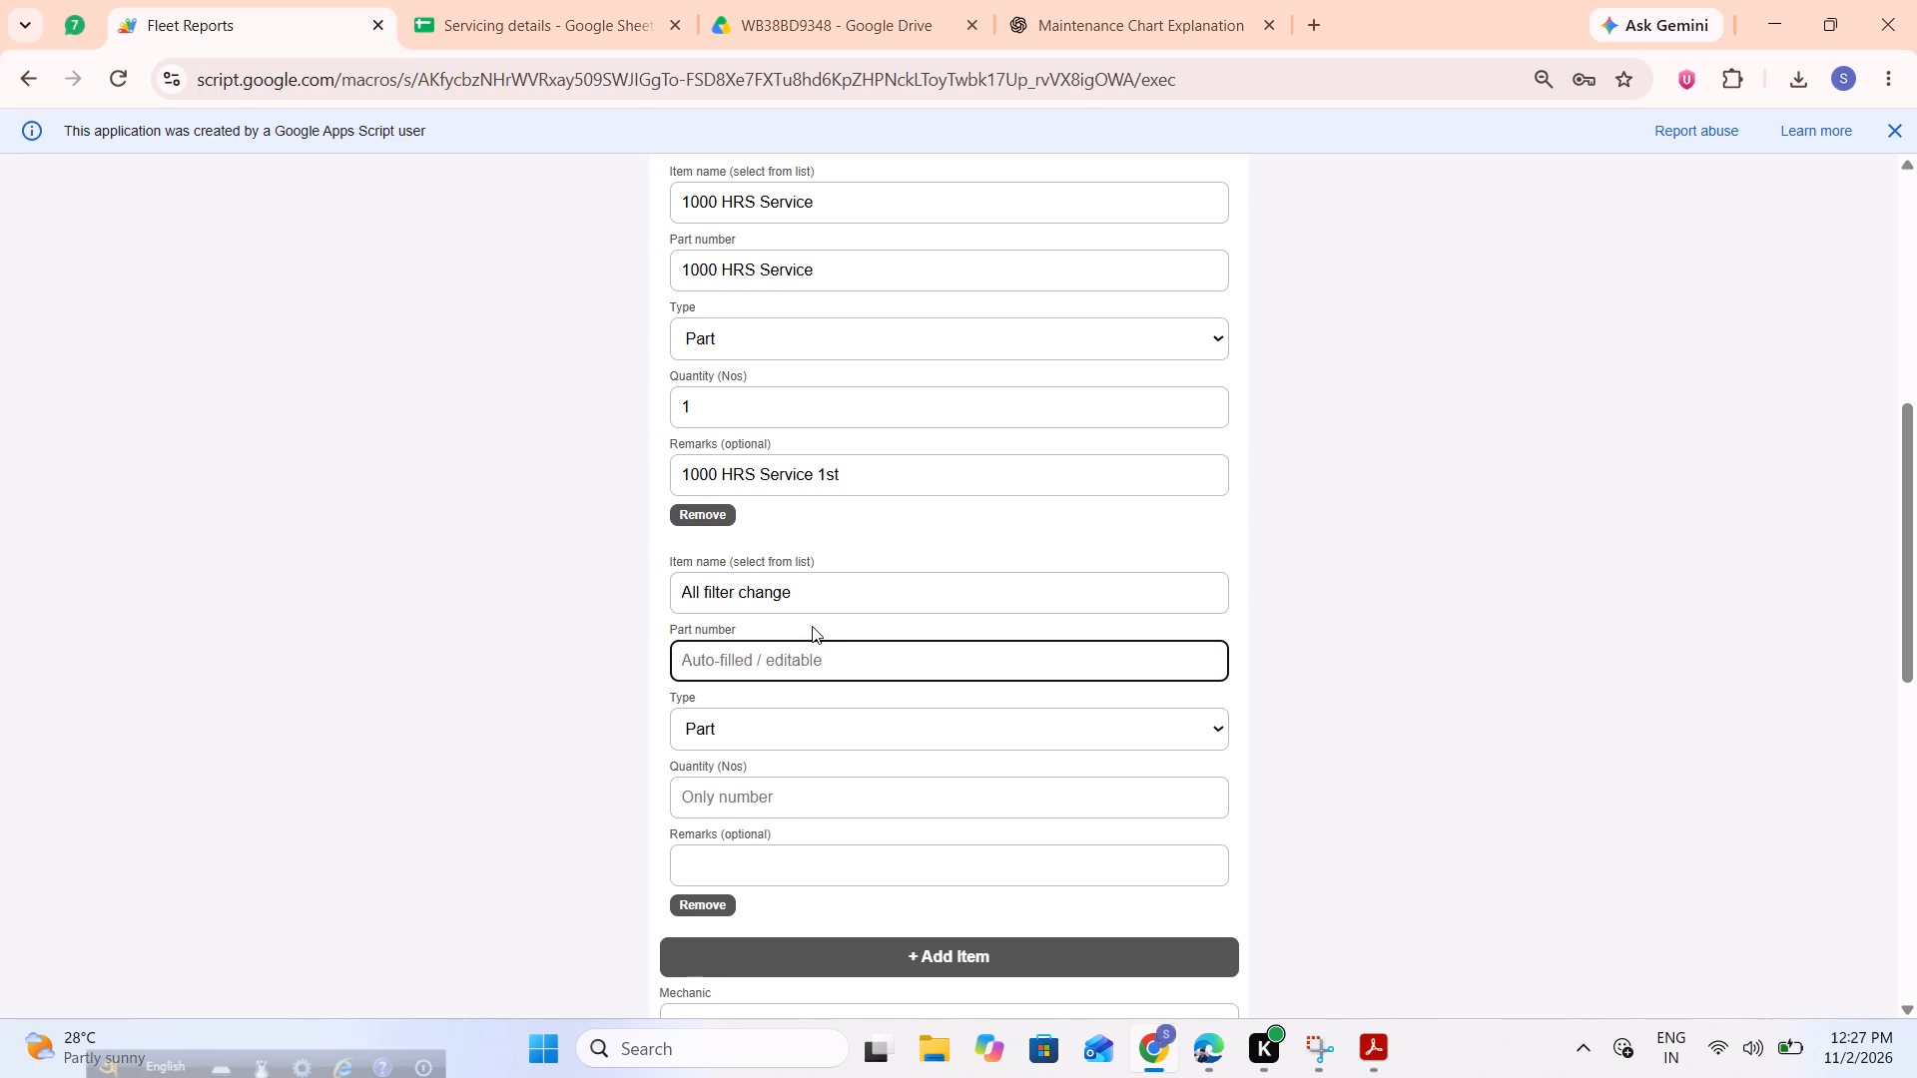
pyautogui.moveTo(830, 577); pyautogui.dragTo(579, 566)
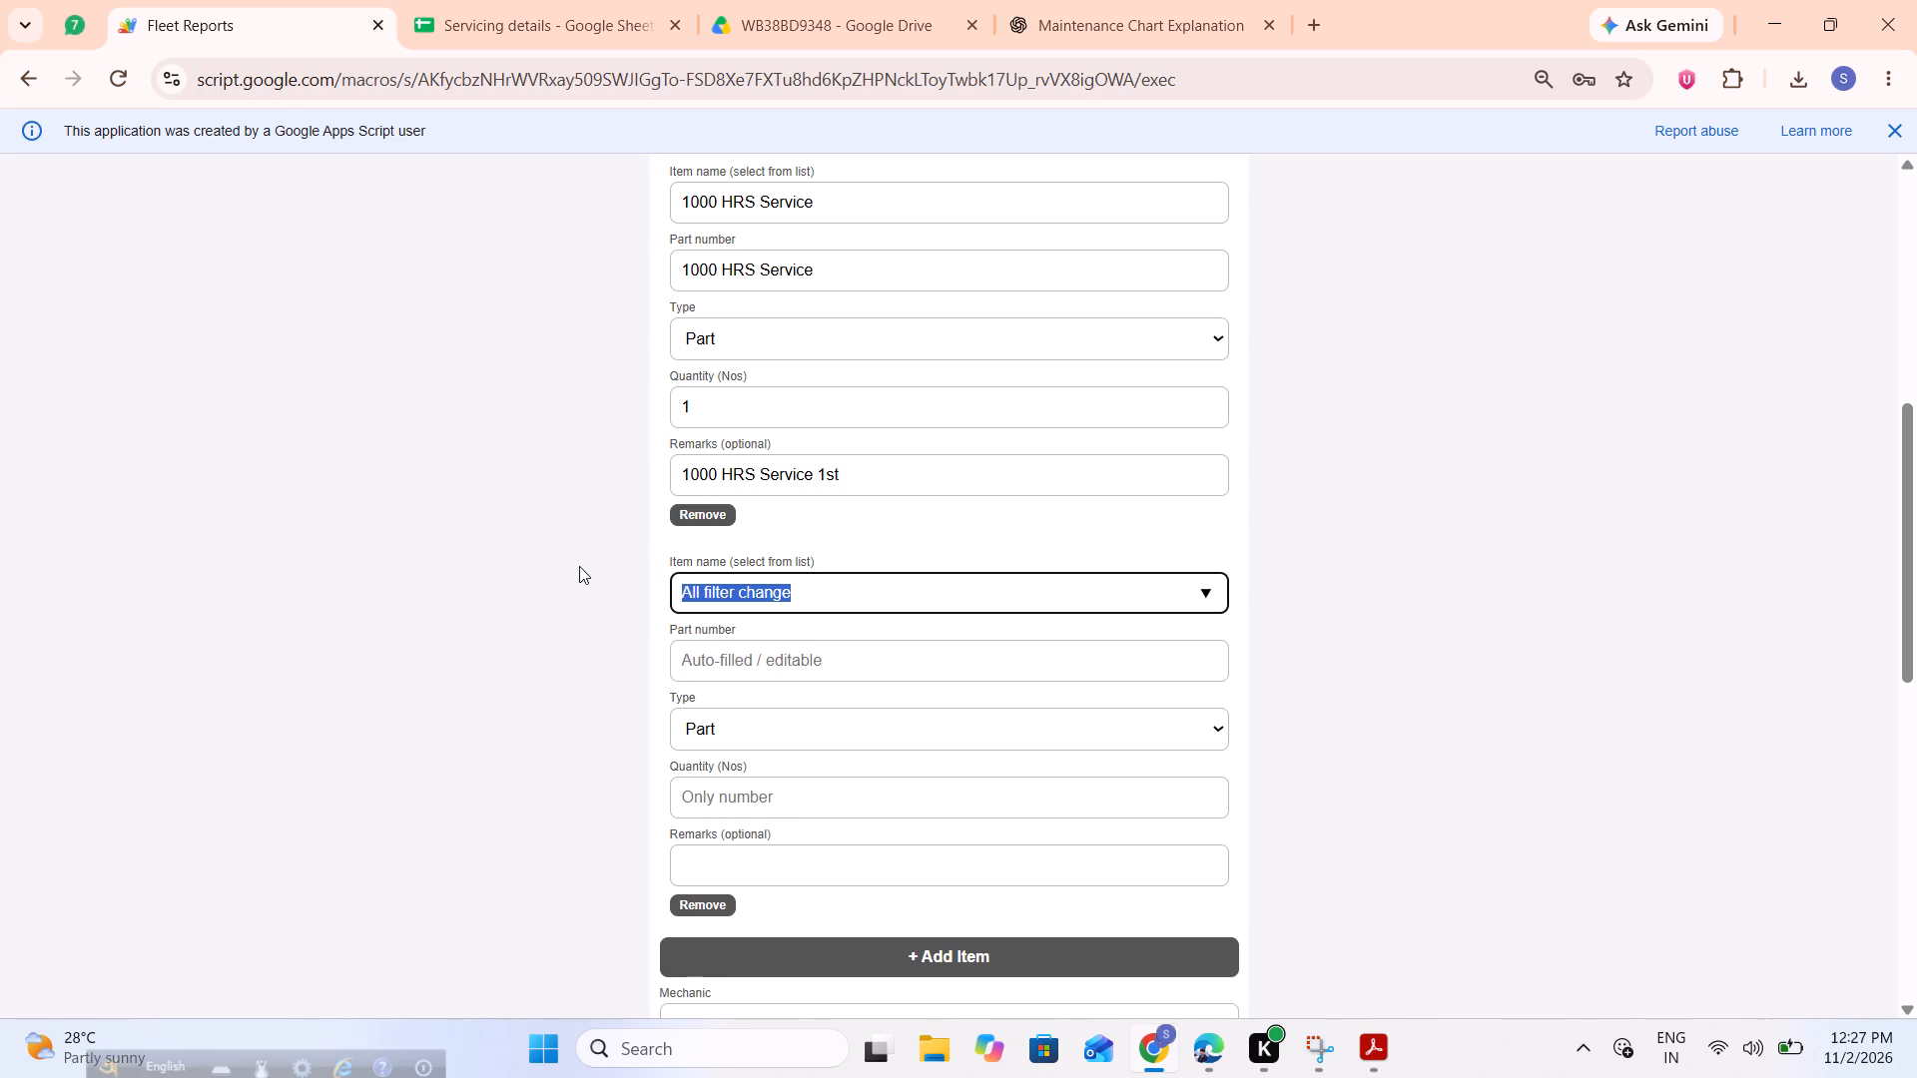
pyautogui.hotkey('ctrl', 'c')
pyautogui.click(686, 653)
pyautogui.hotkey('ctrl', 'v')
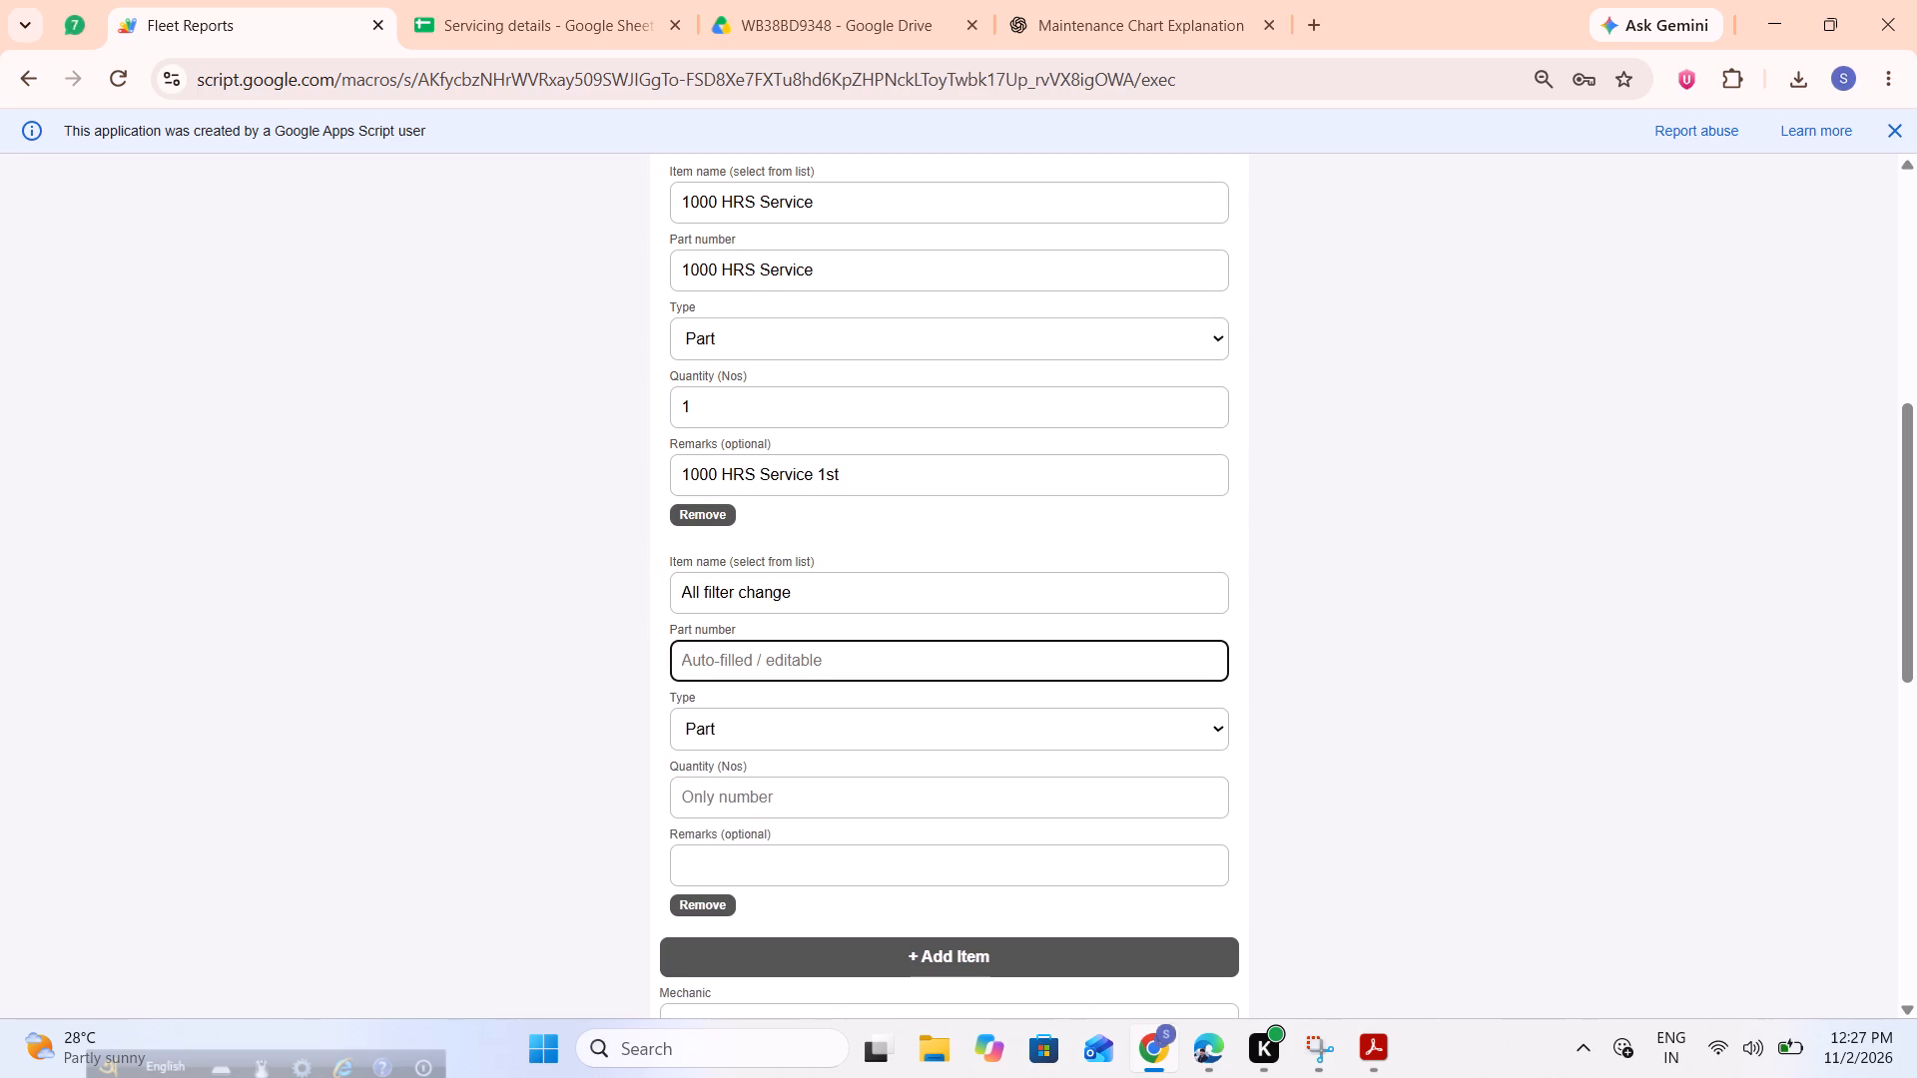
# Set the quantity of the "All filter change" item to 1, leaving its remarks empty.
pyautogui.click(754, 806)
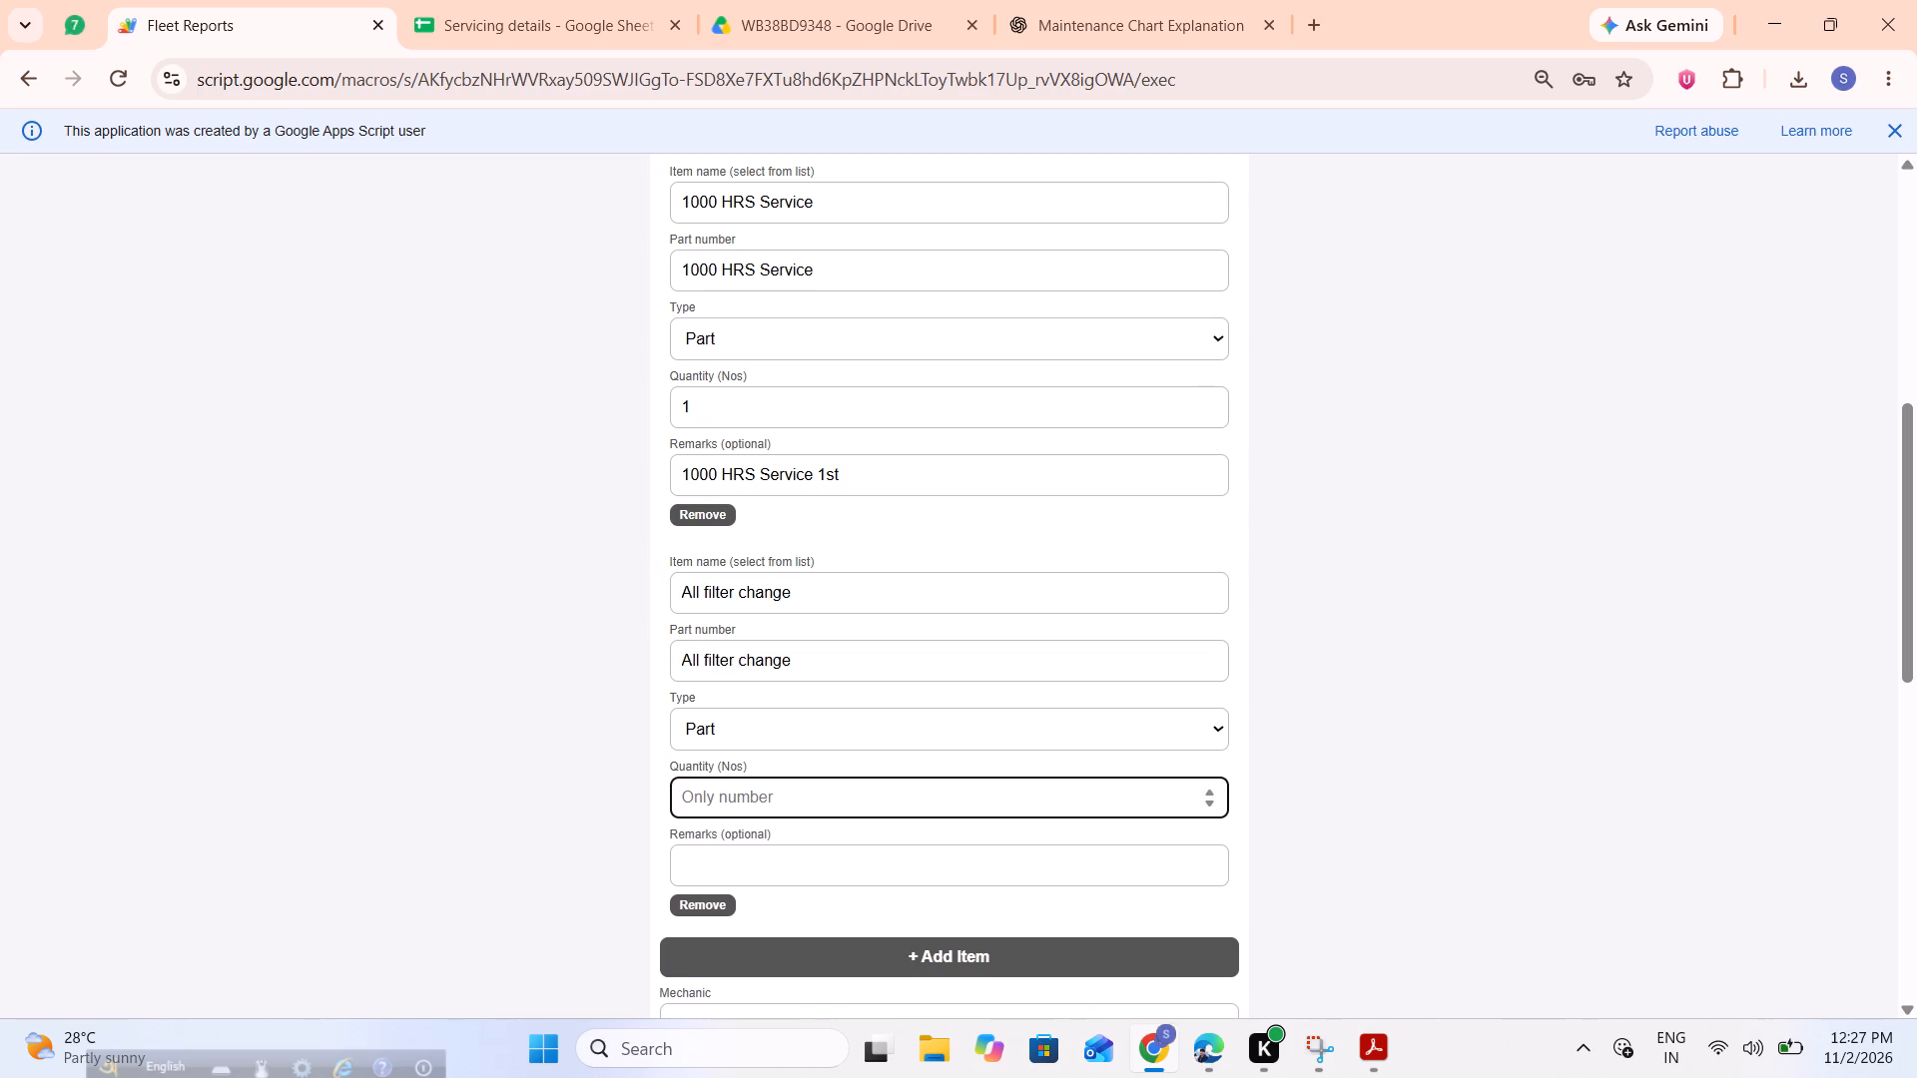
pyautogui.press('1')
pyautogui.click(788, 865)
pyautogui.scroll(-1, 788, 865)
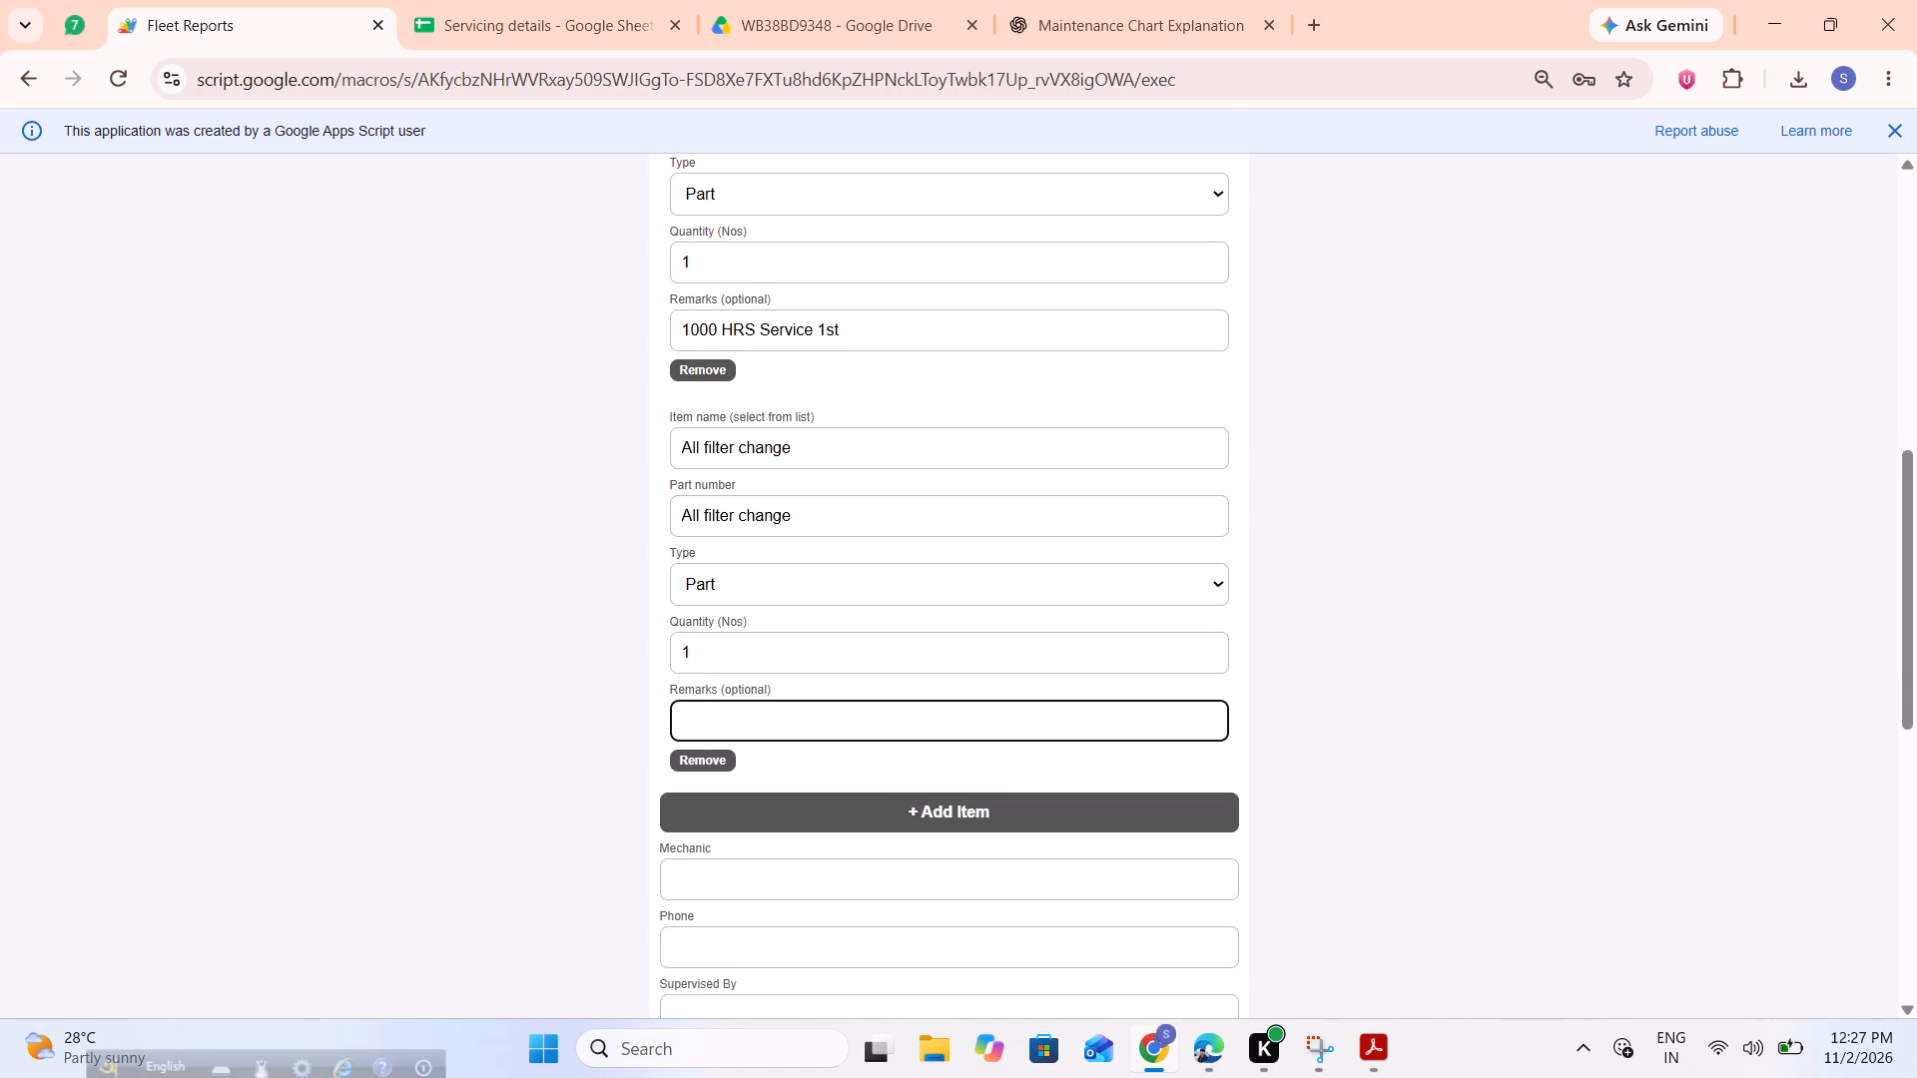
pyautogui.click(829, 791)
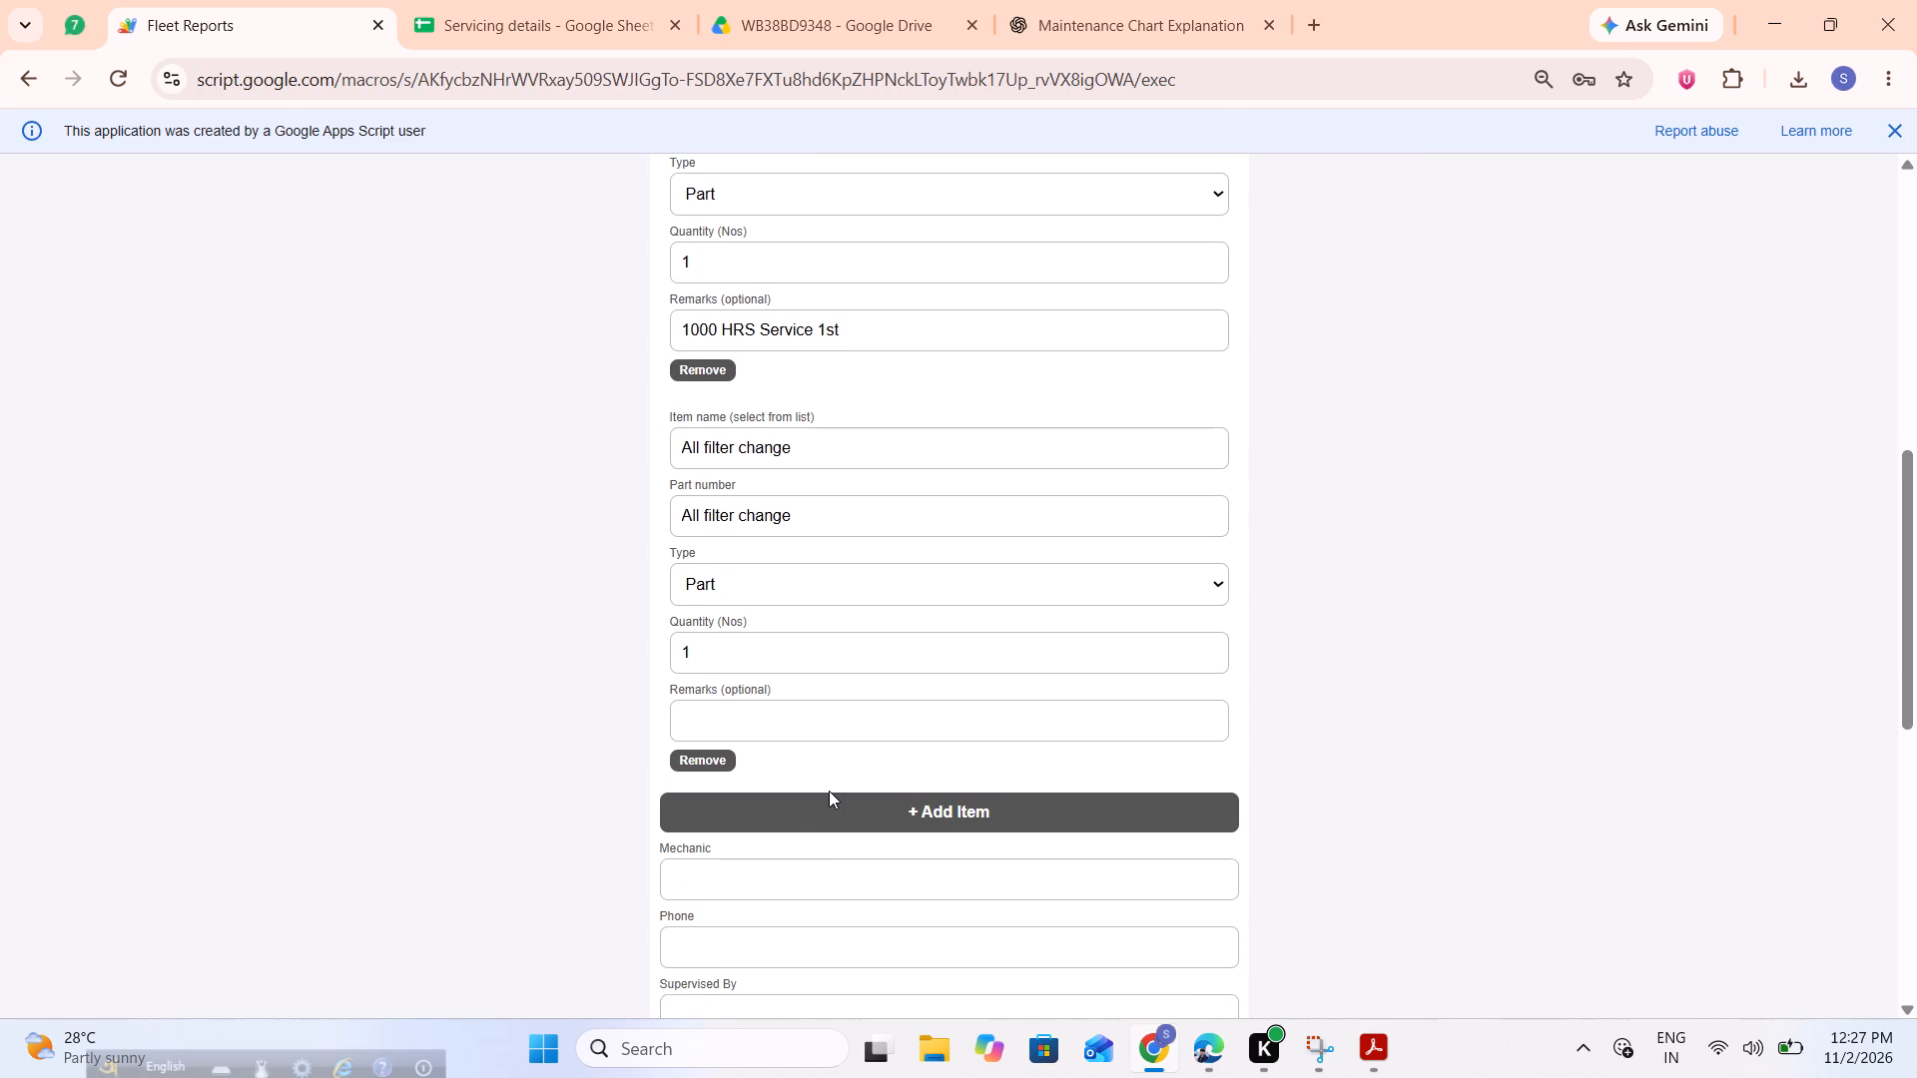
# Add a third item, choose the engine oil 10W30 entry, and remove the extra gap so the name reads "Engine Oil 10W30".
pyautogui.scroll(-1, 829, 791)
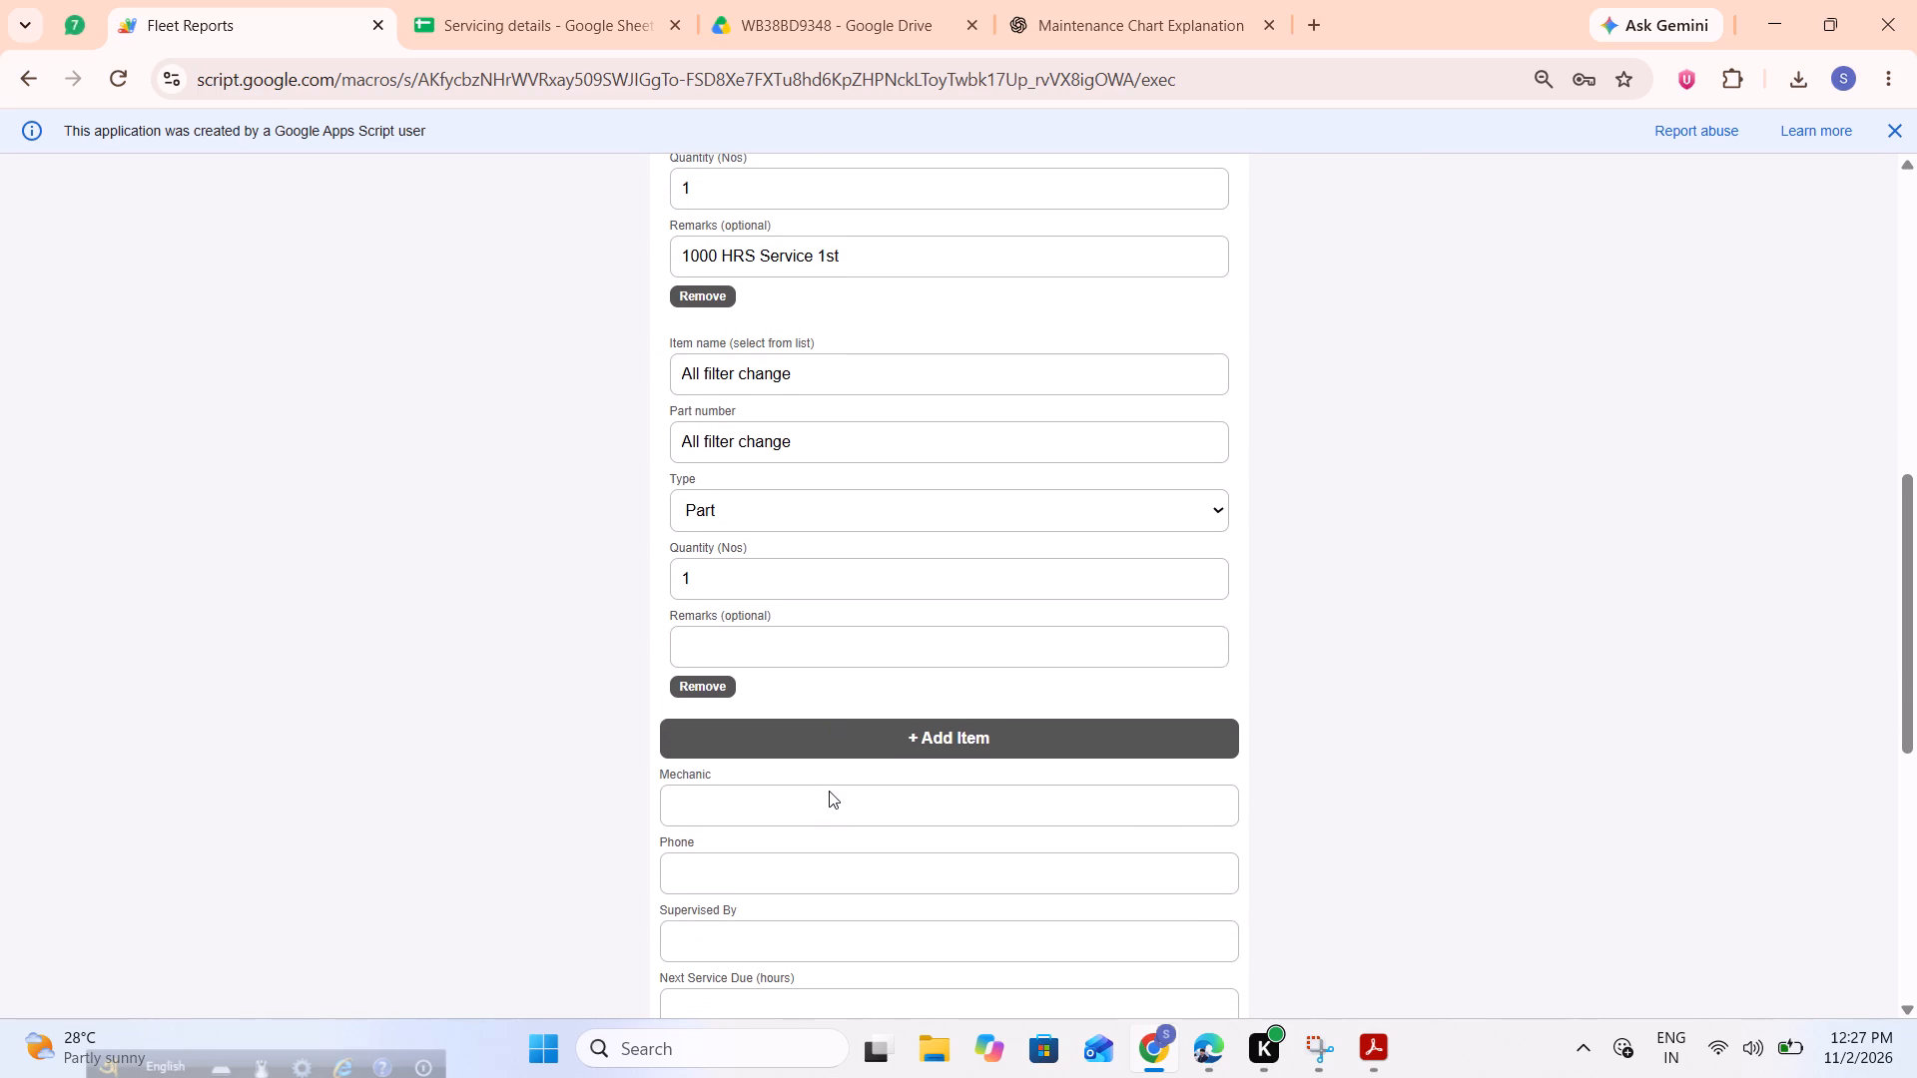
pyautogui.click(754, 808)
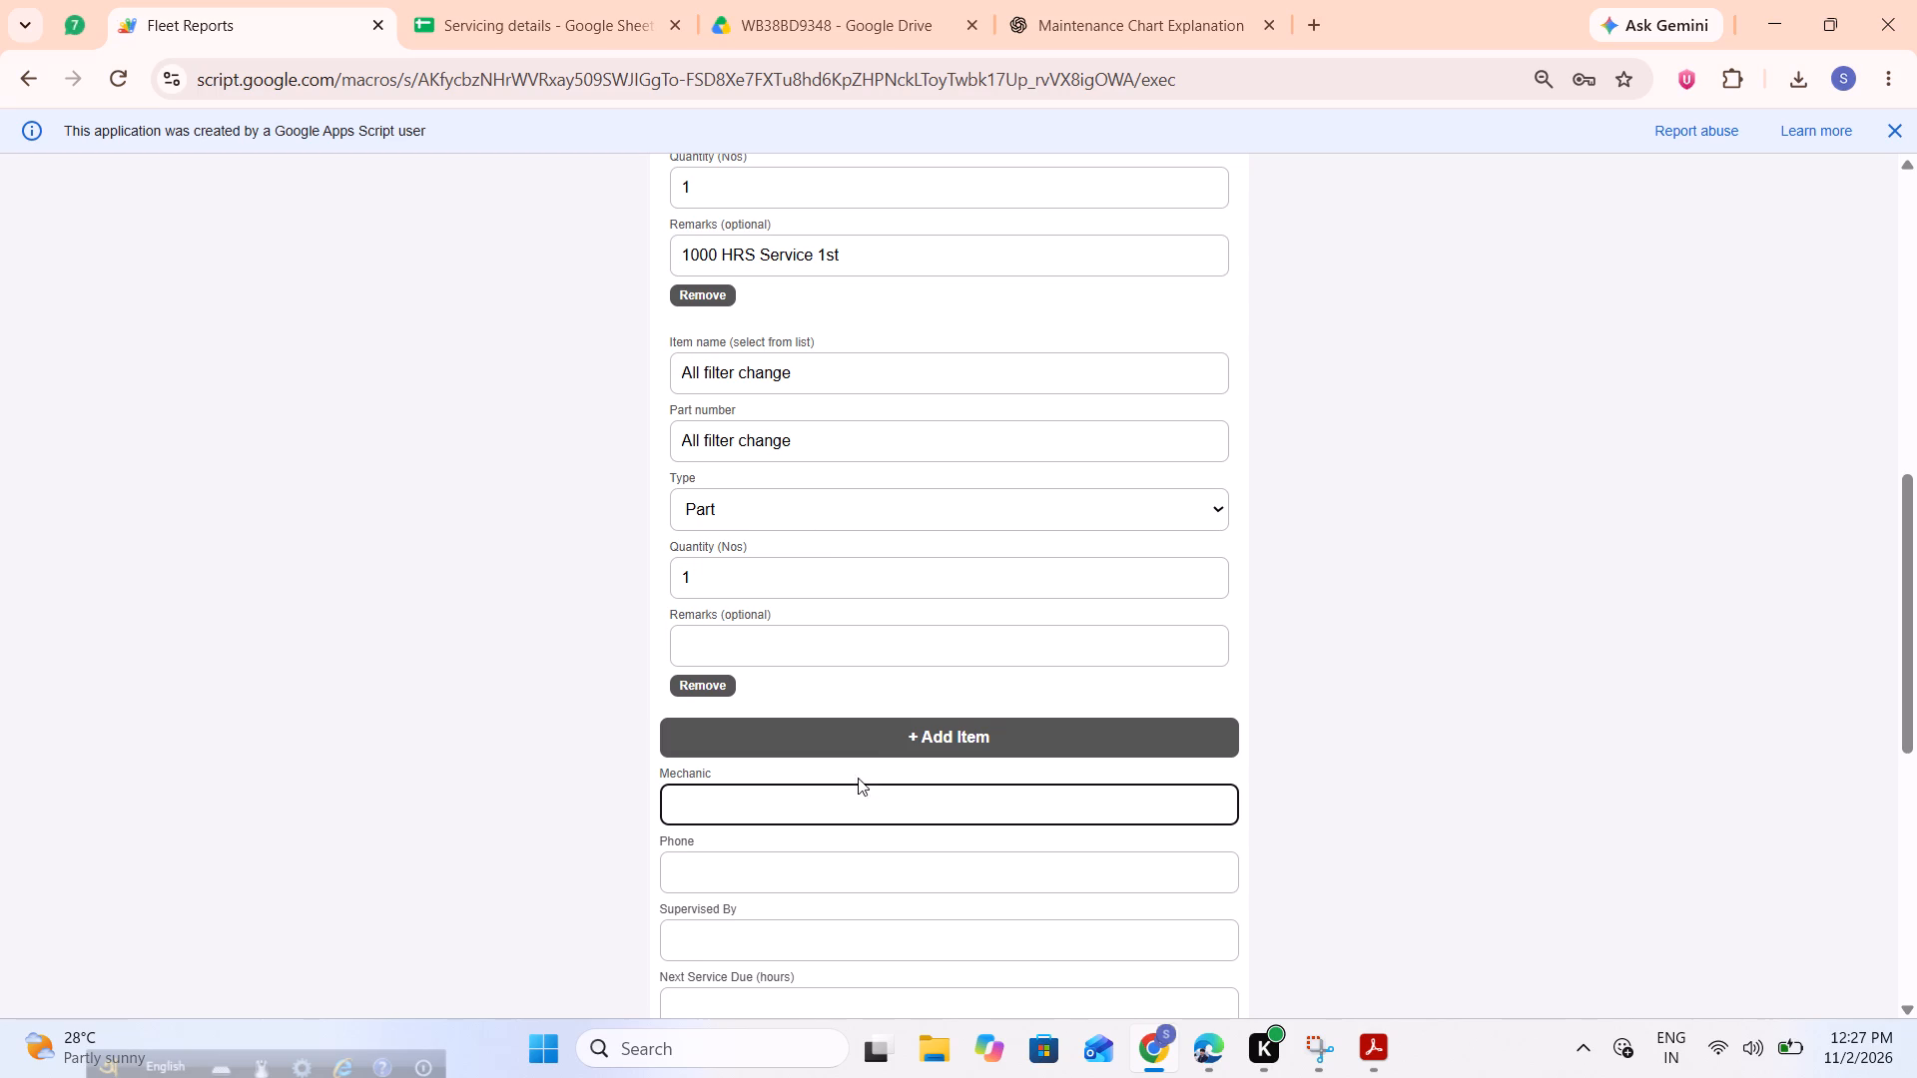
pyautogui.click(874, 744)
pyautogui.click(845, 760)
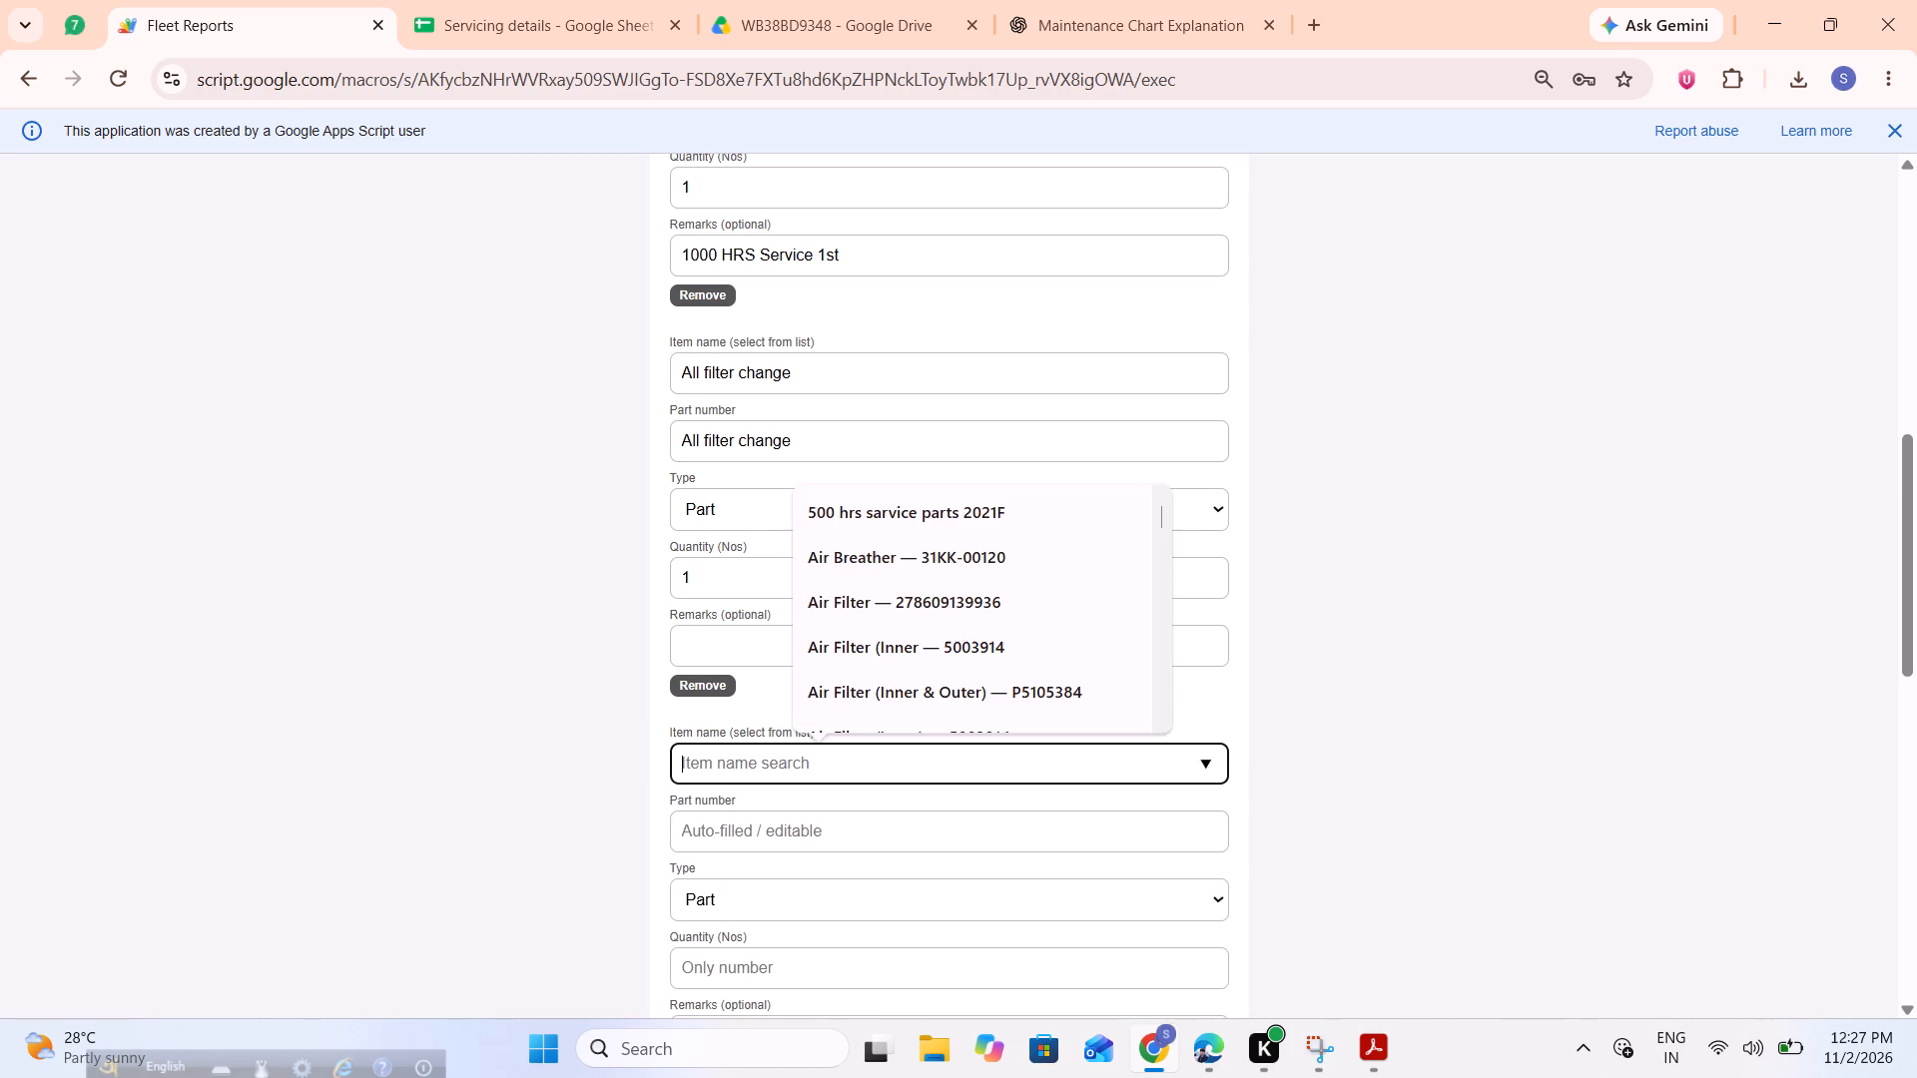
pyautogui.write('engib')
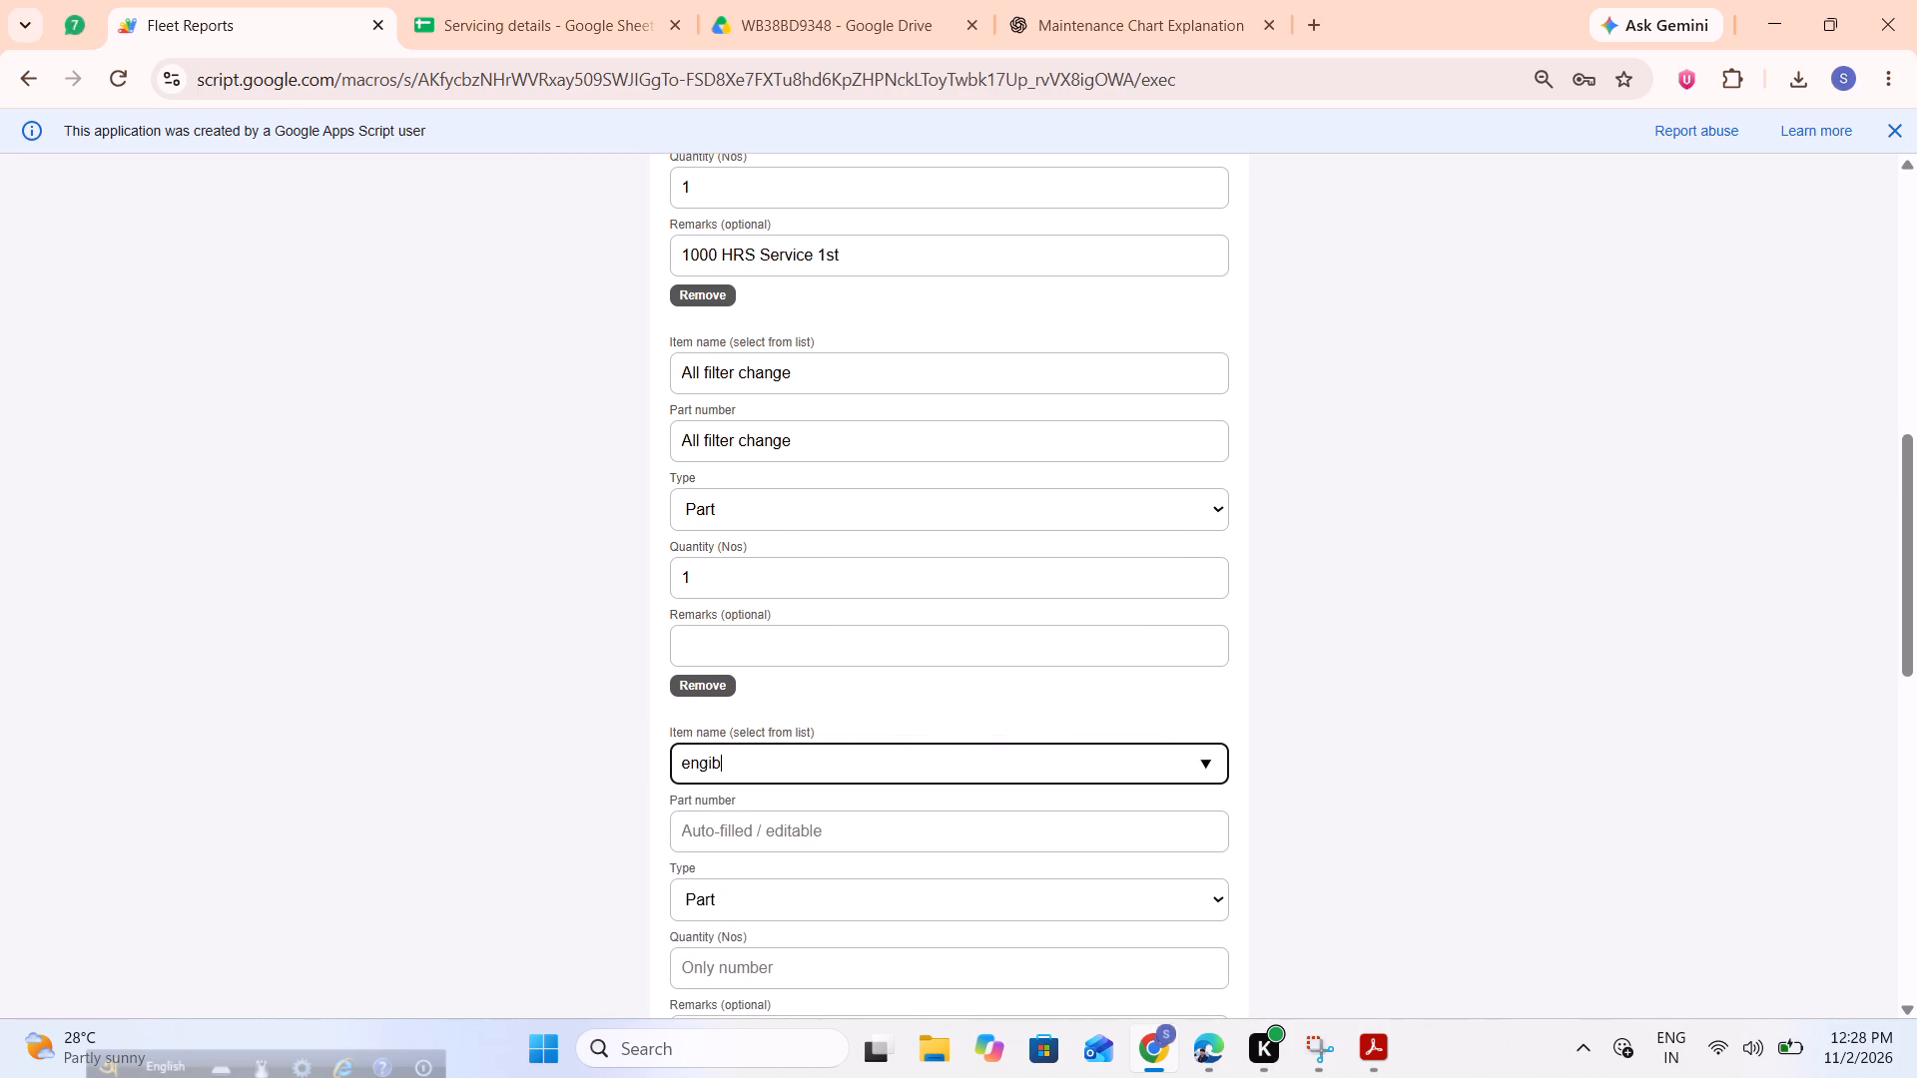
pyautogui.press('BackSpace')
pyautogui.write('ne')
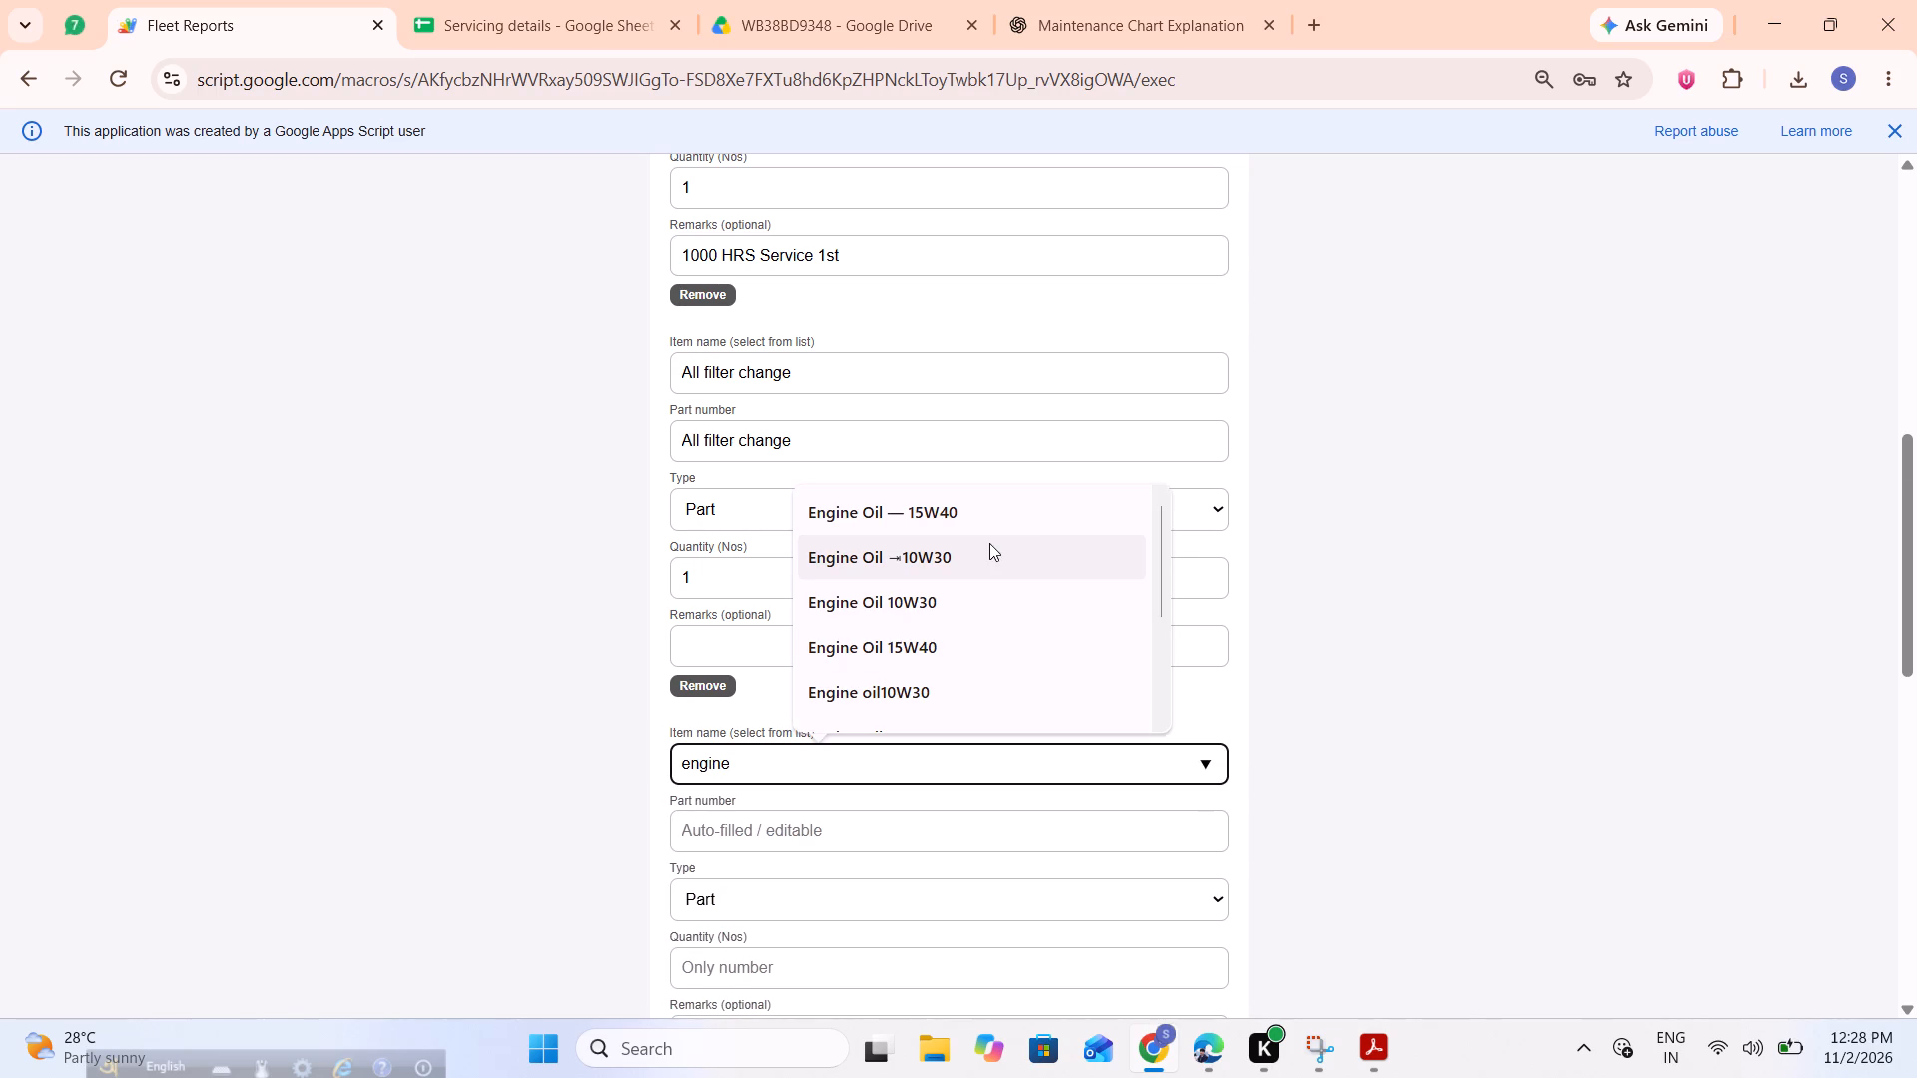
pyautogui.click(982, 544)
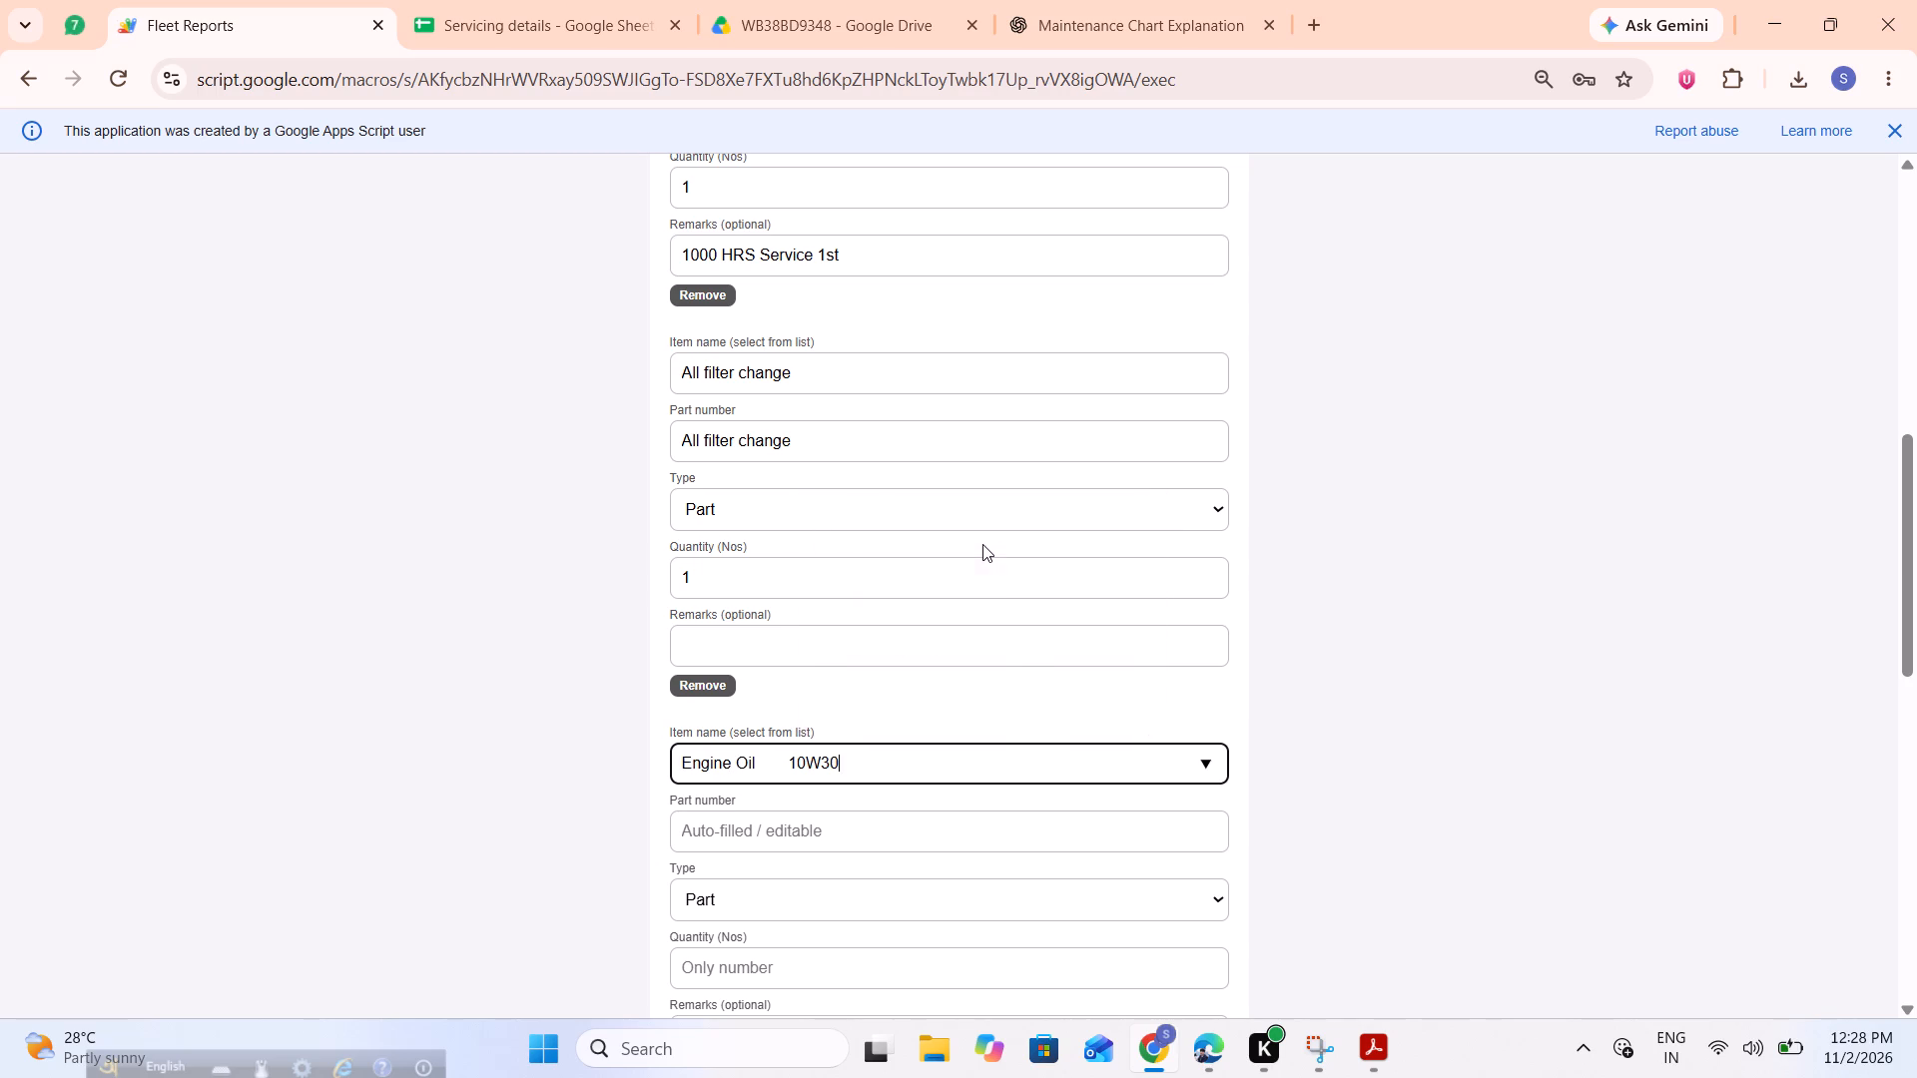
pyautogui.click(784, 757)
pyautogui.press('BackSpace')
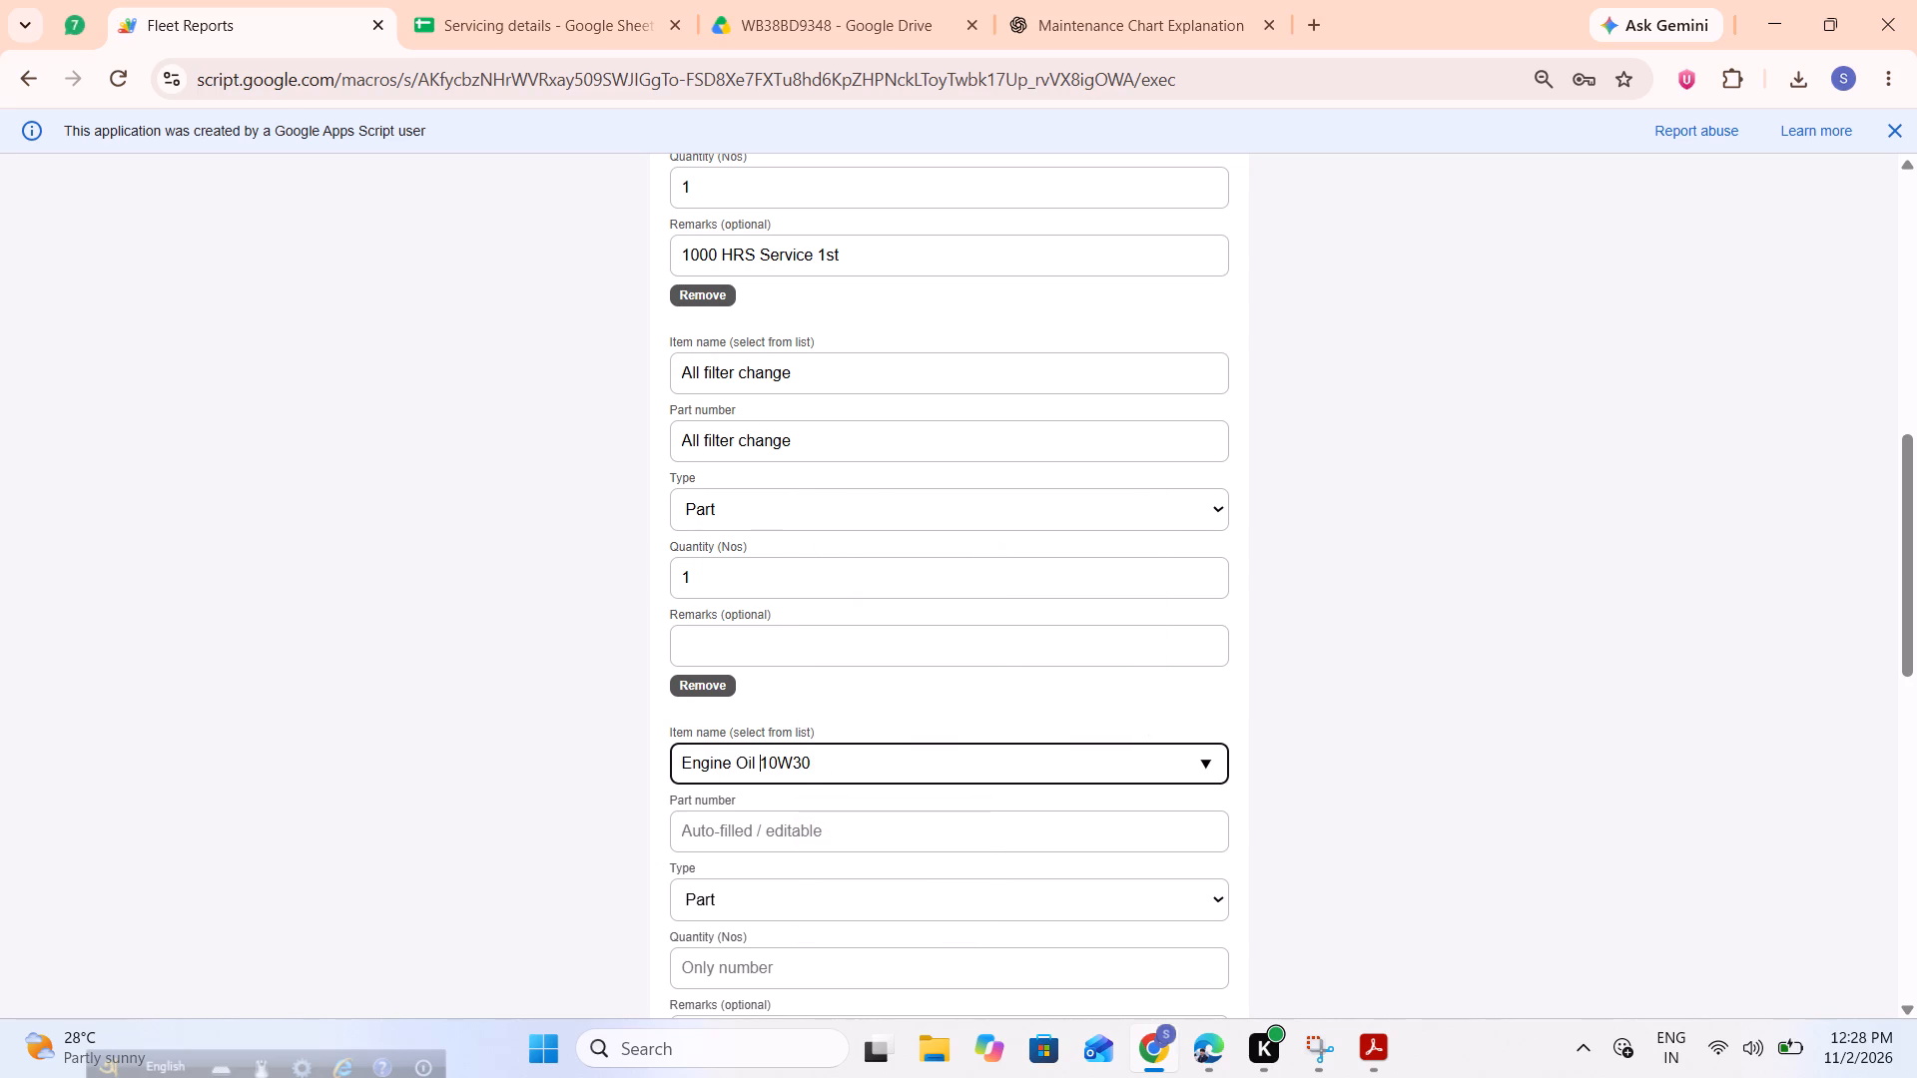
# Clear the part number of the "All filter change" item so the field is left empty.
pyautogui.click(762, 829)
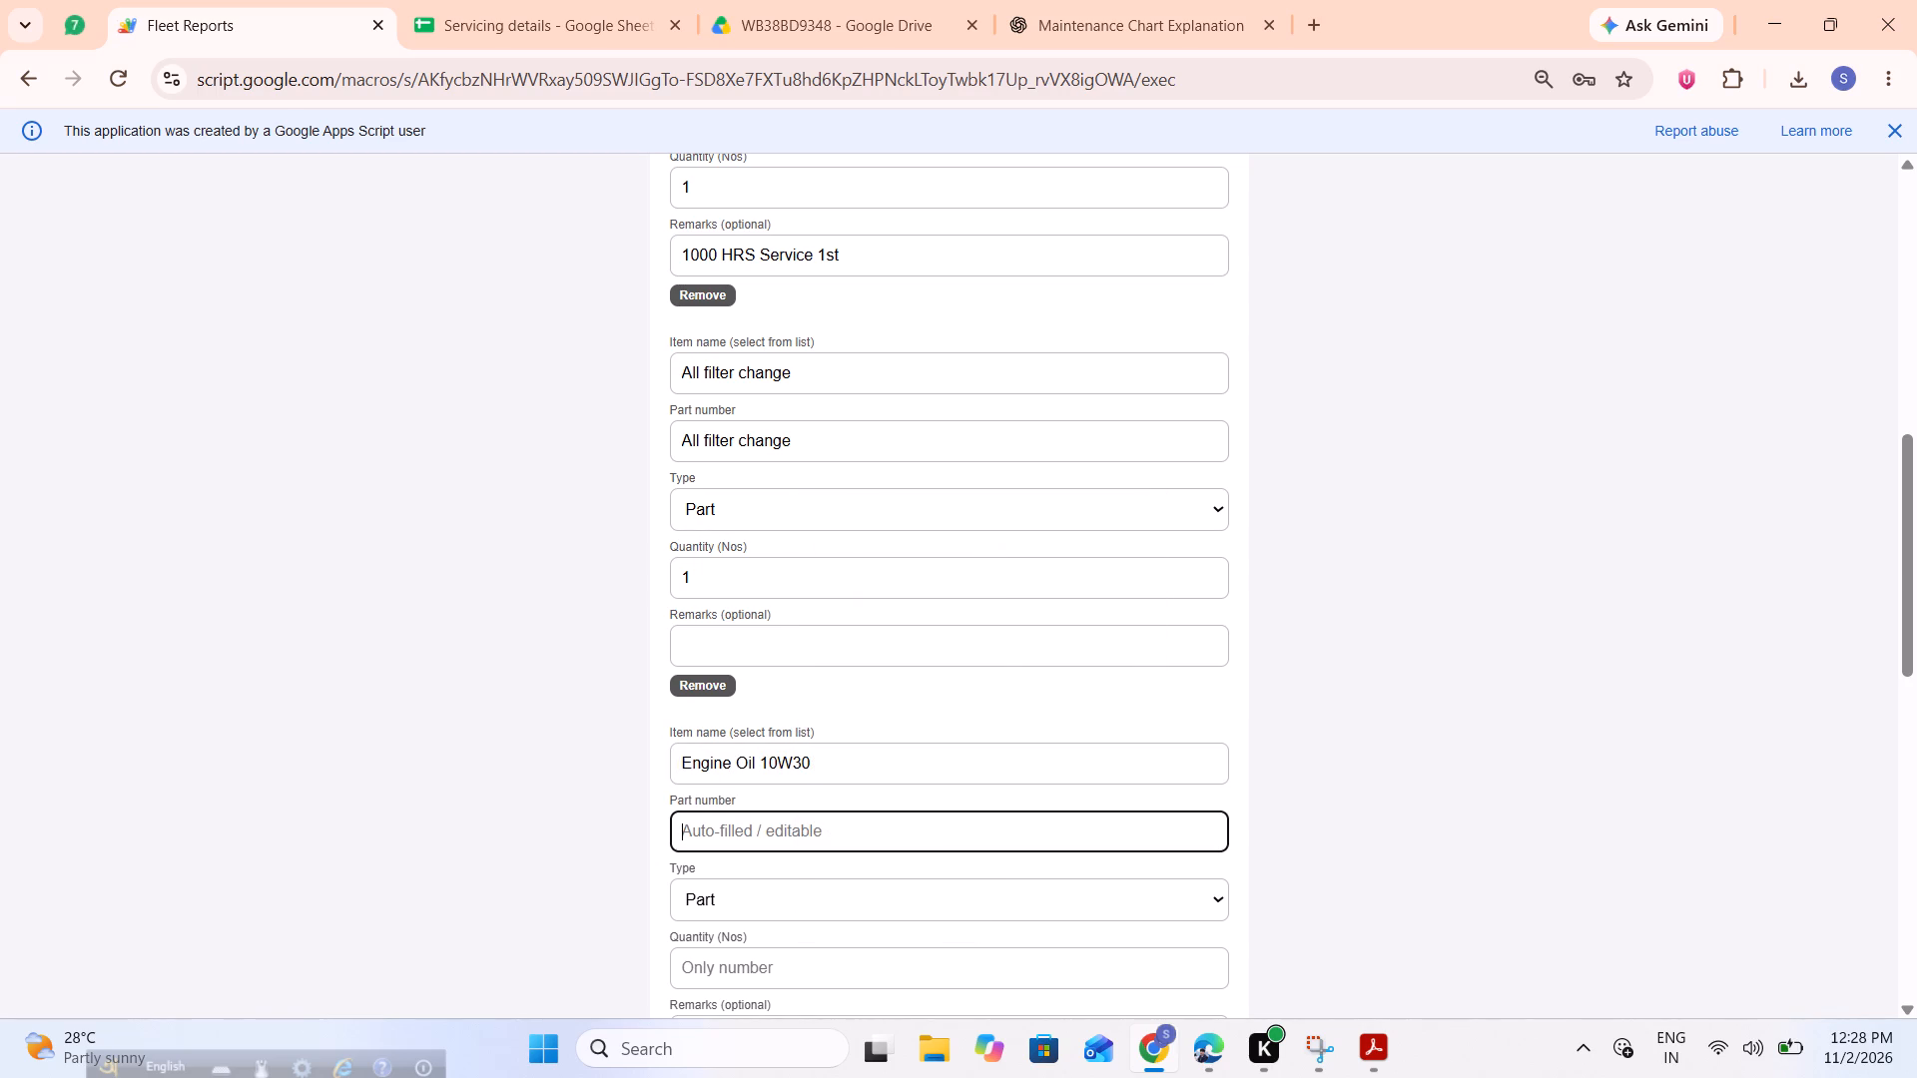
pyautogui.scroll(-1, 759, 912)
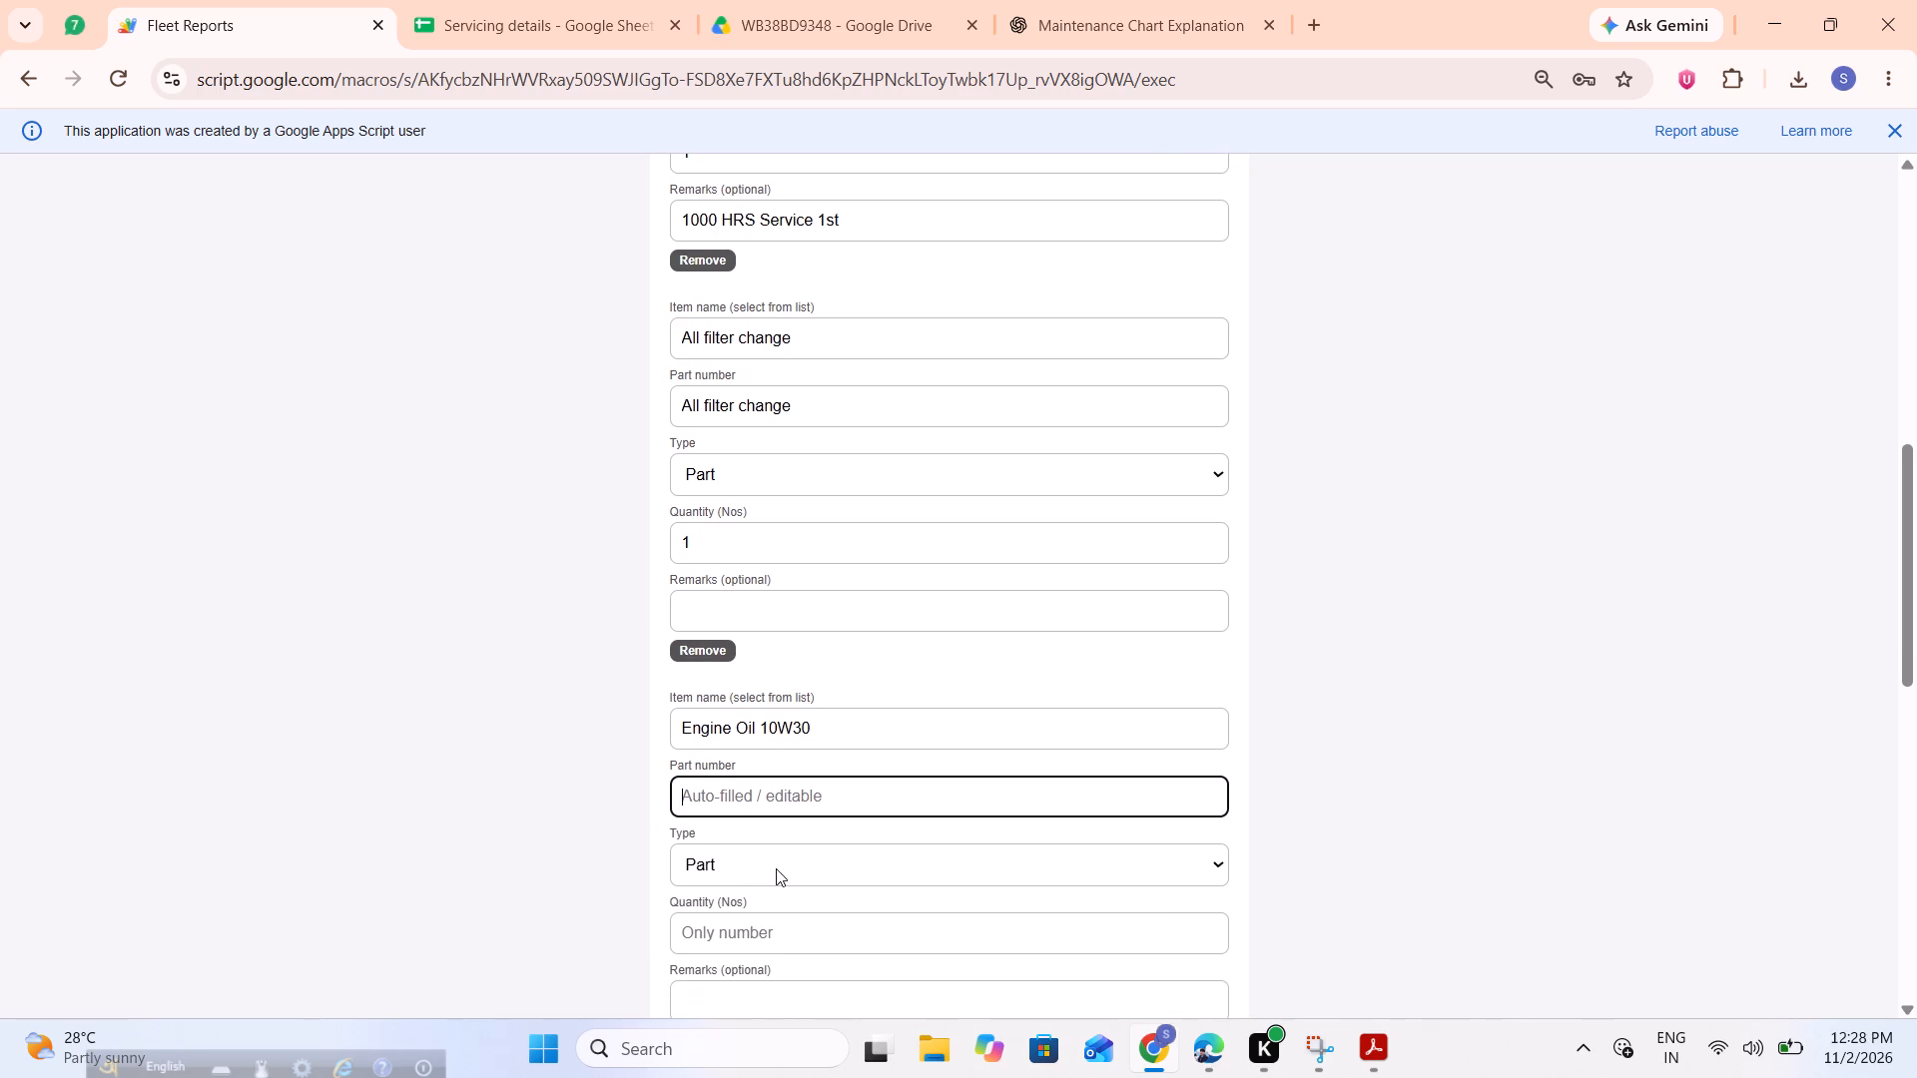
pyautogui.scroll(1, 776, 868)
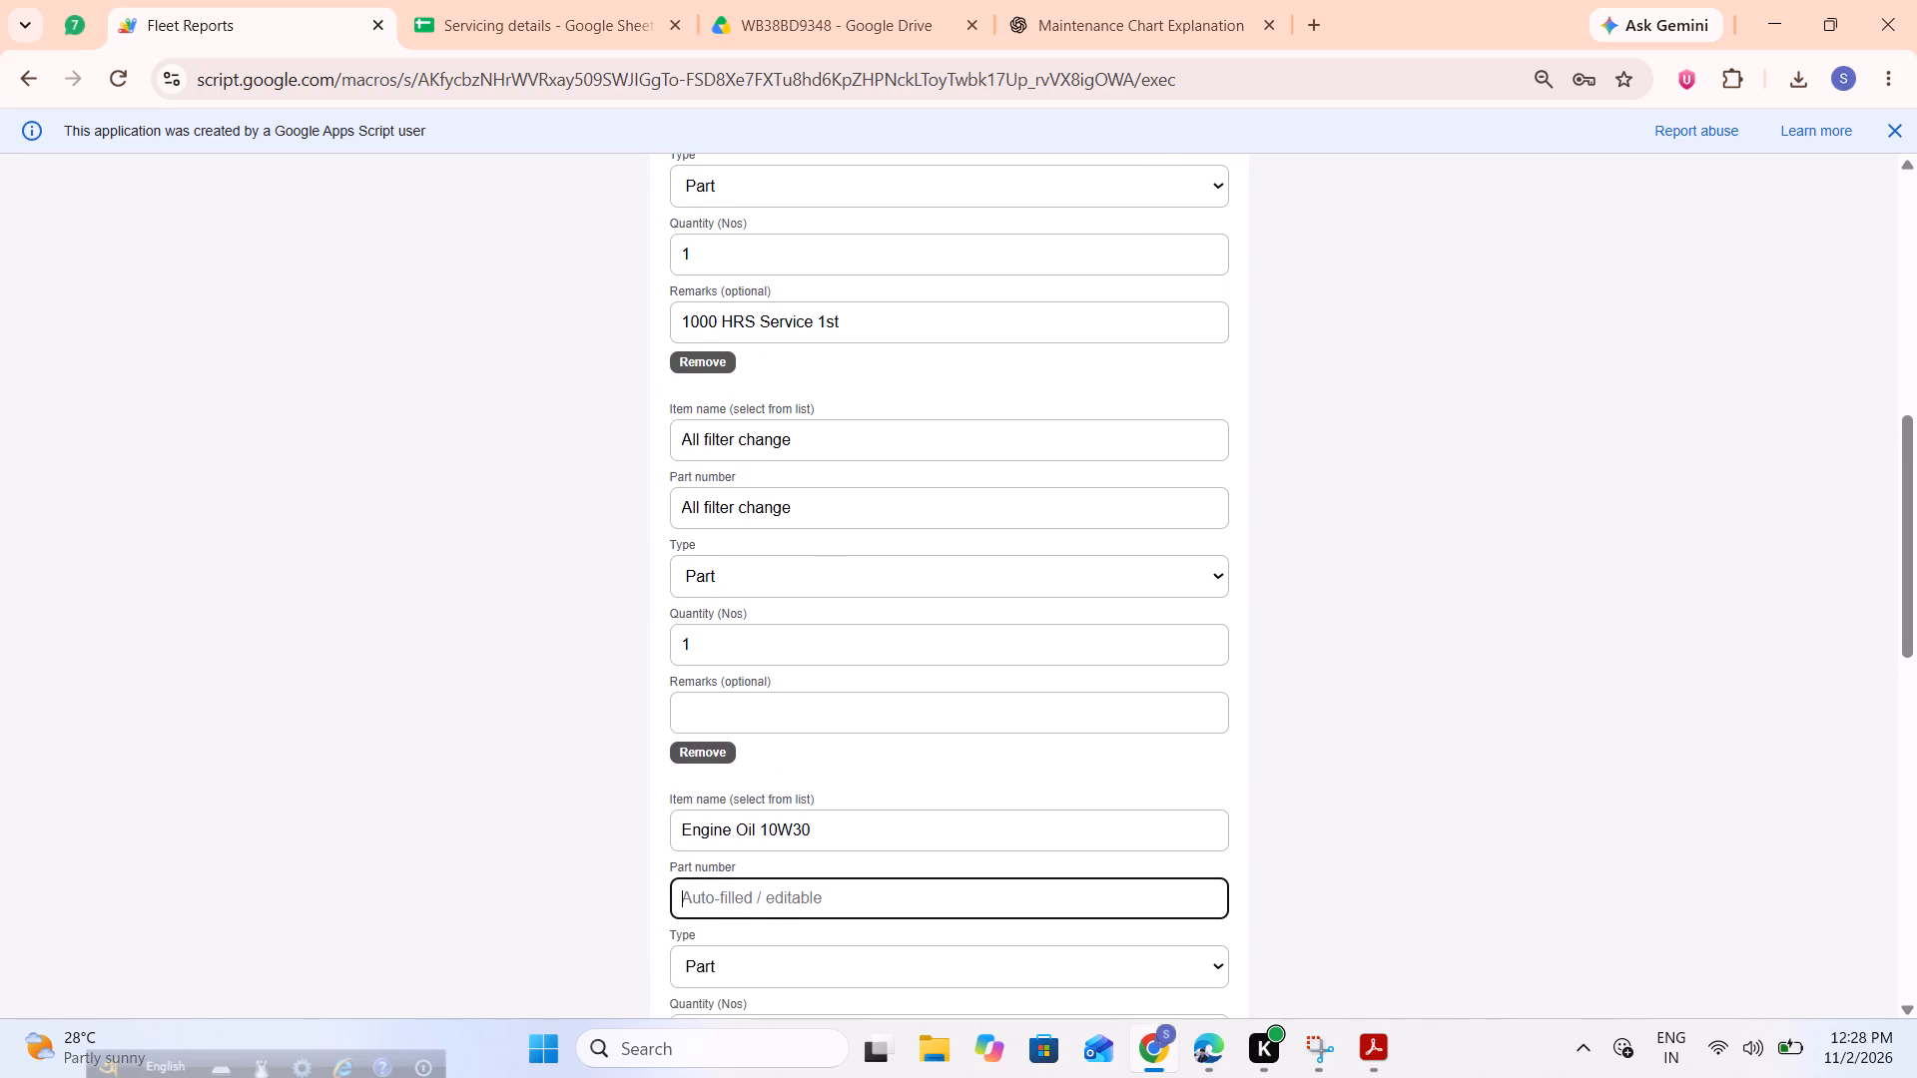
pyautogui.moveTo(839, 507); pyautogui.dragTo(569, 499)
pyautogui.press('BackSpace')
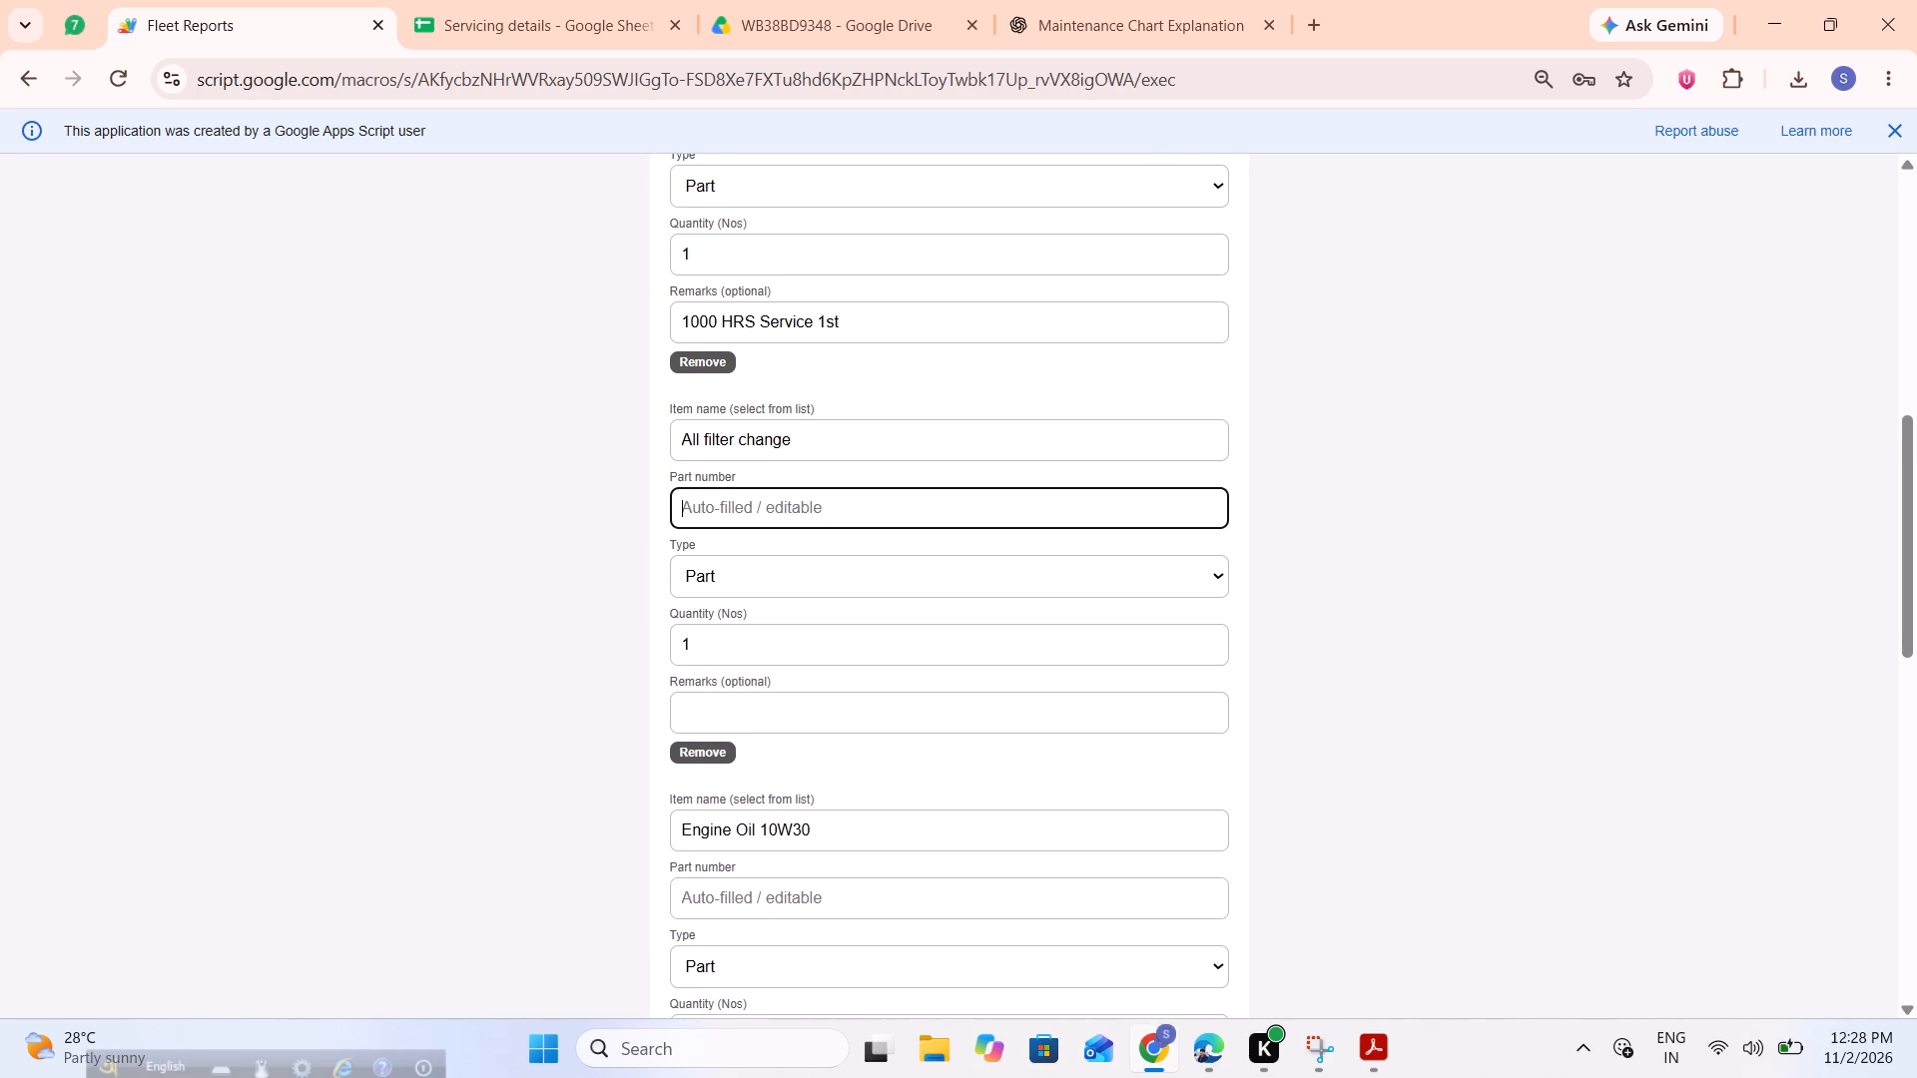
# Set the "Engine Oil 10W30" item's type to Lube and its litres to 18.
pyautogui.scroll(-1, 807, 744)
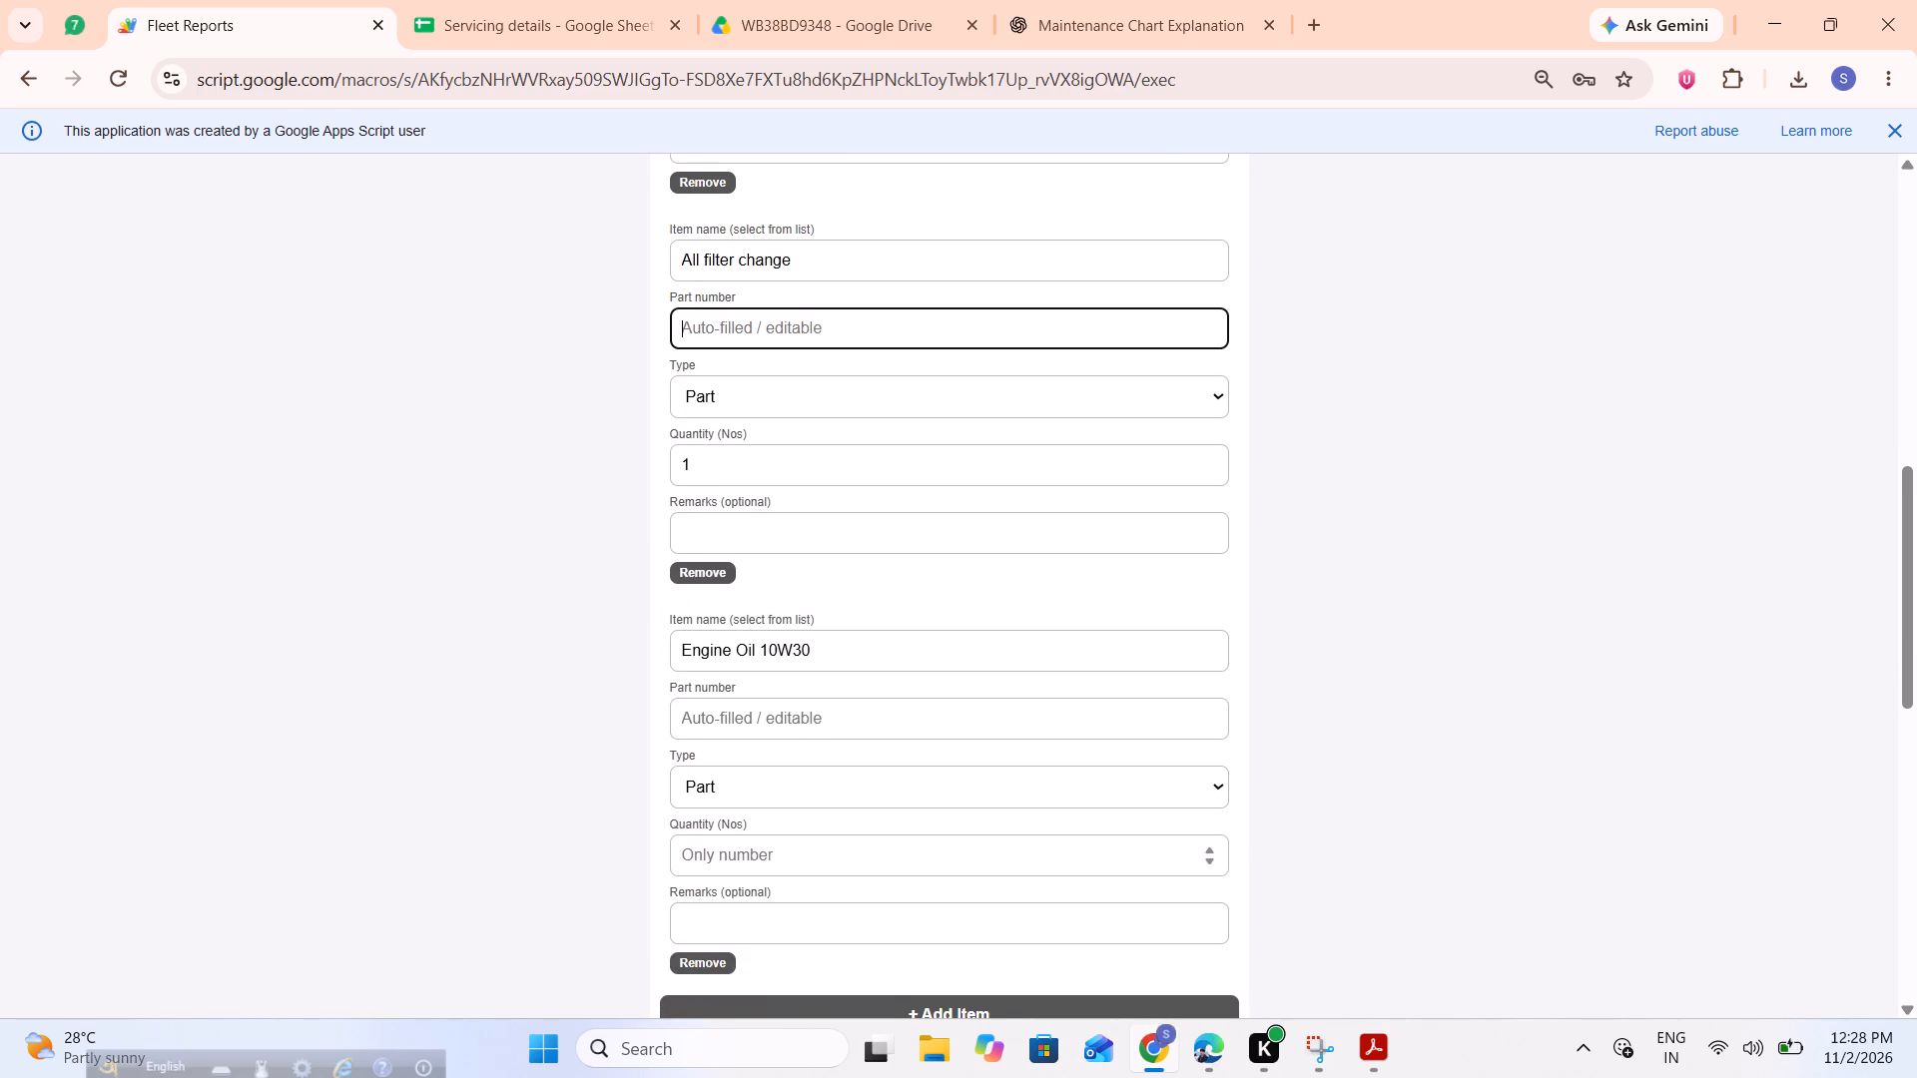
pyautogui.doubleClick(785, 853)
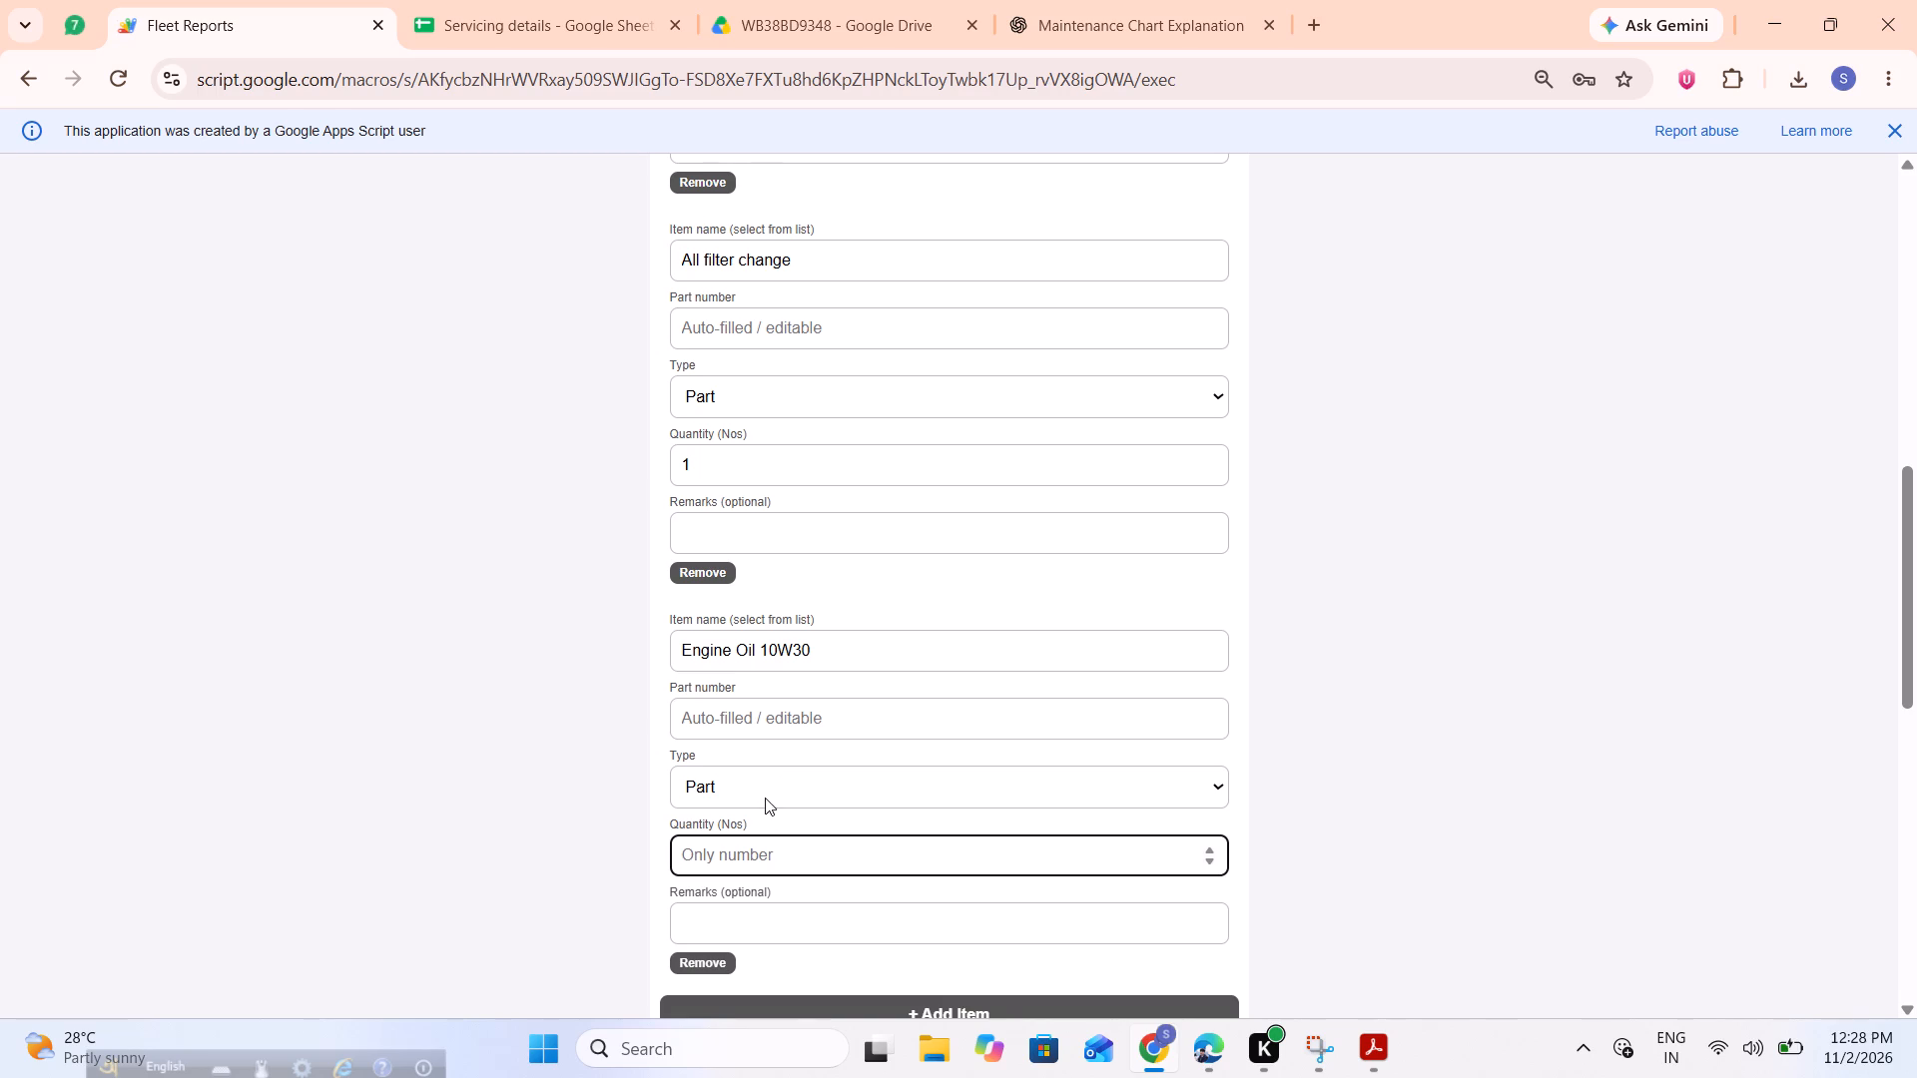
pyautogui.moveTo(765, 796); pyautogui.dragTo(752, 851)
pyautogui.click(752, 851)
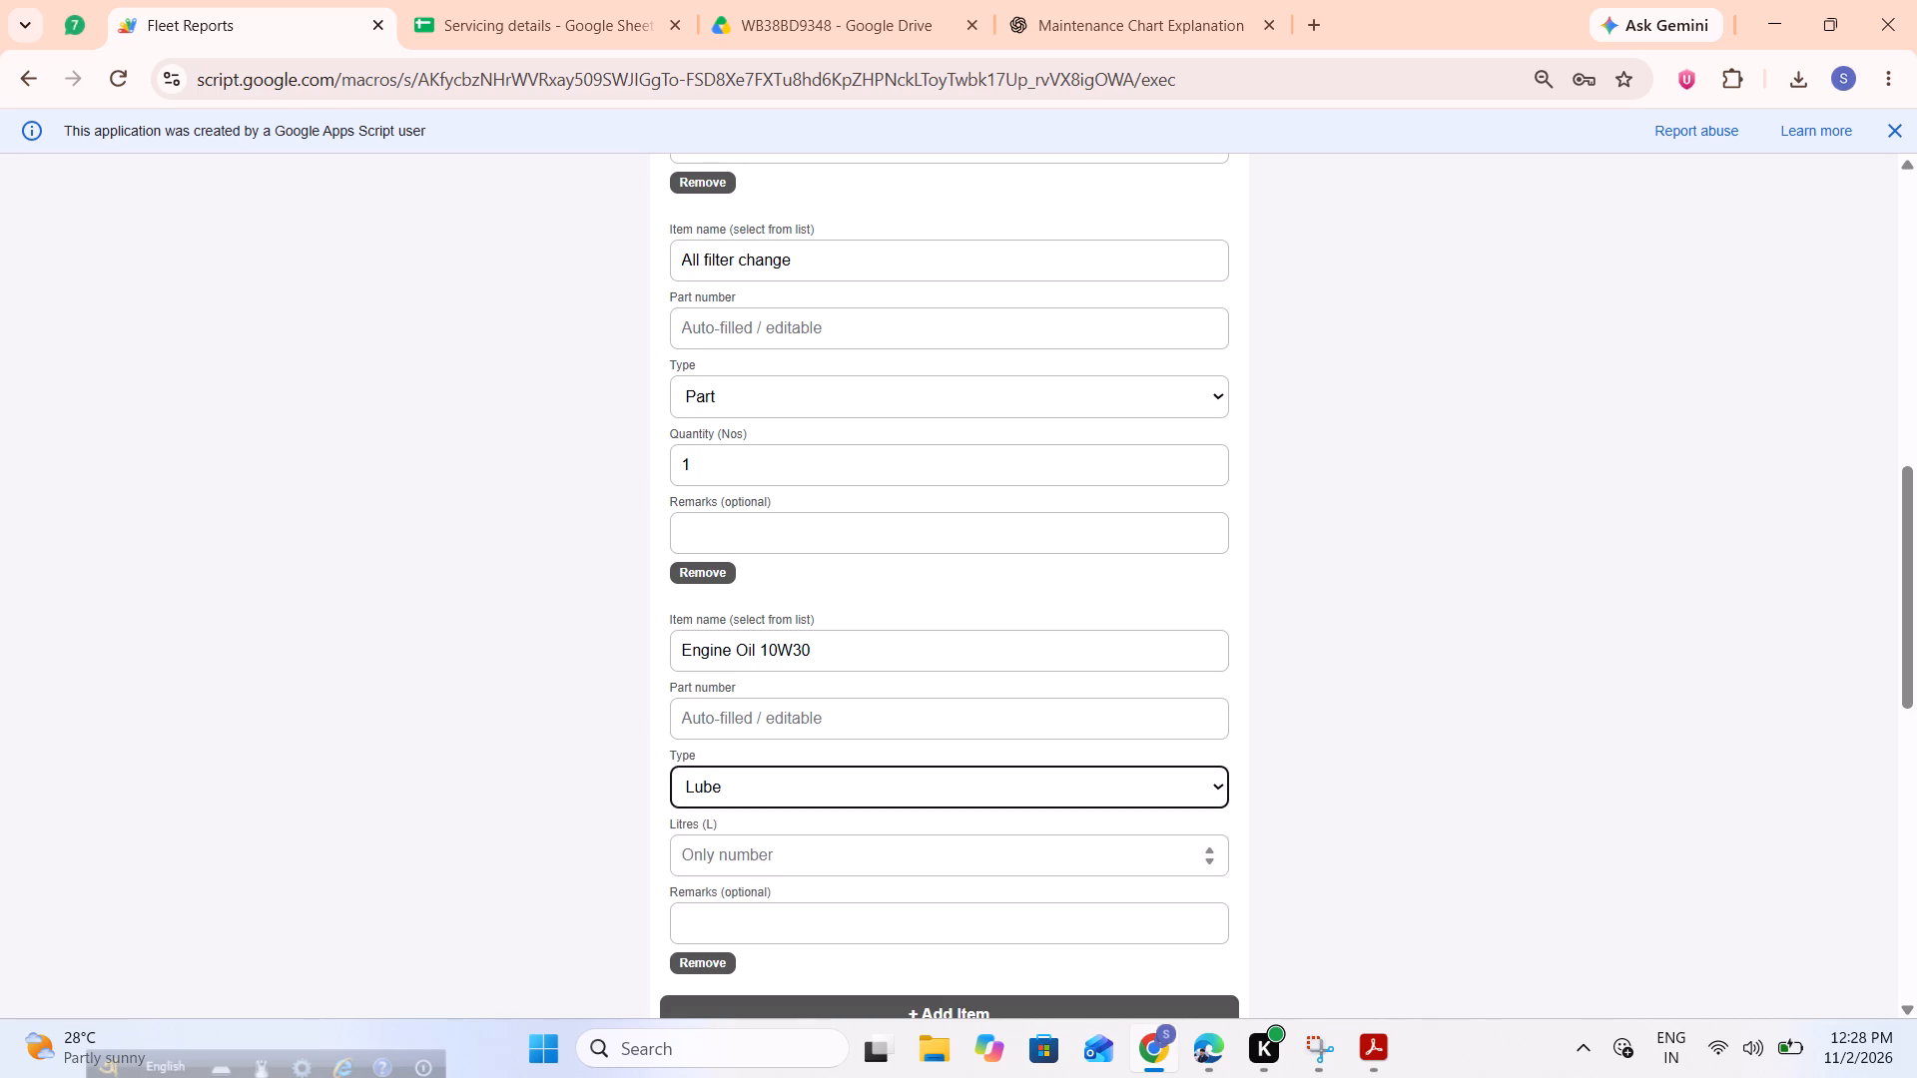
pyautogui.click(752, 851)
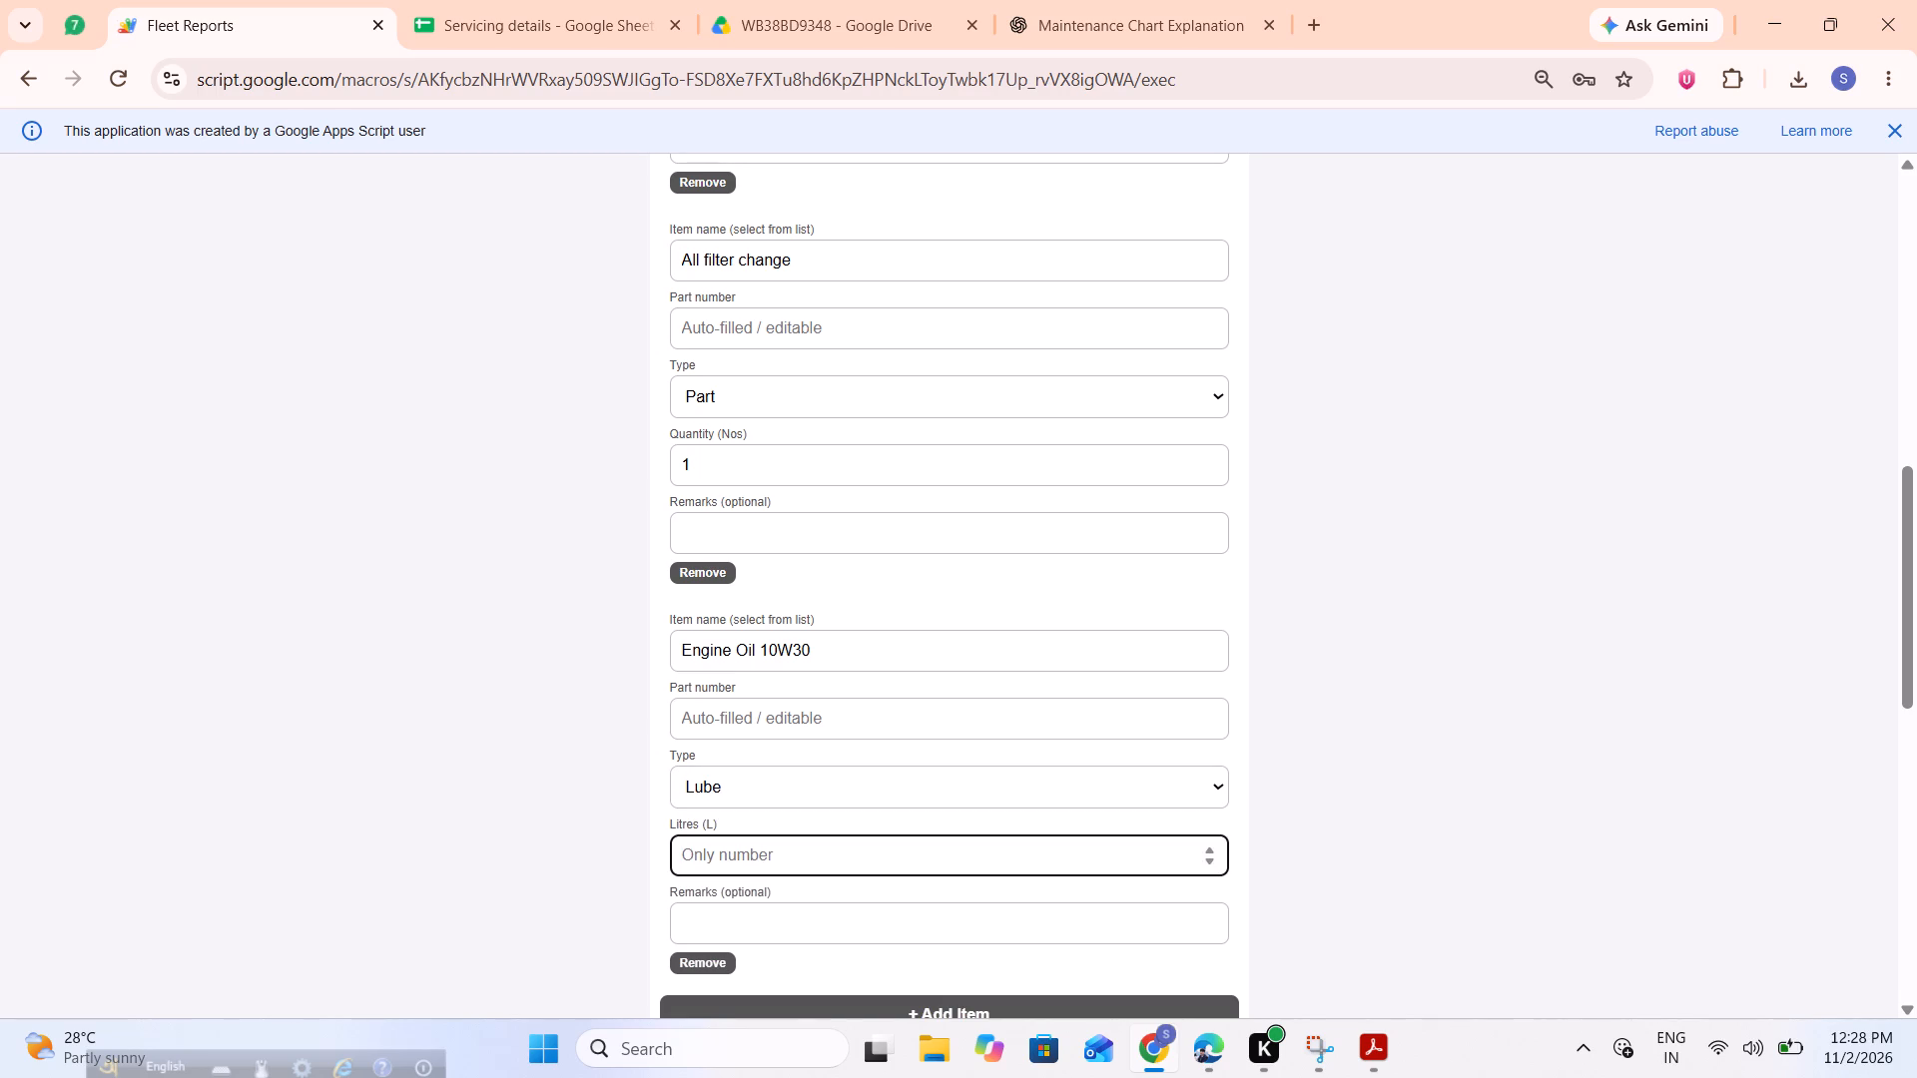
pyautogui.write('18')
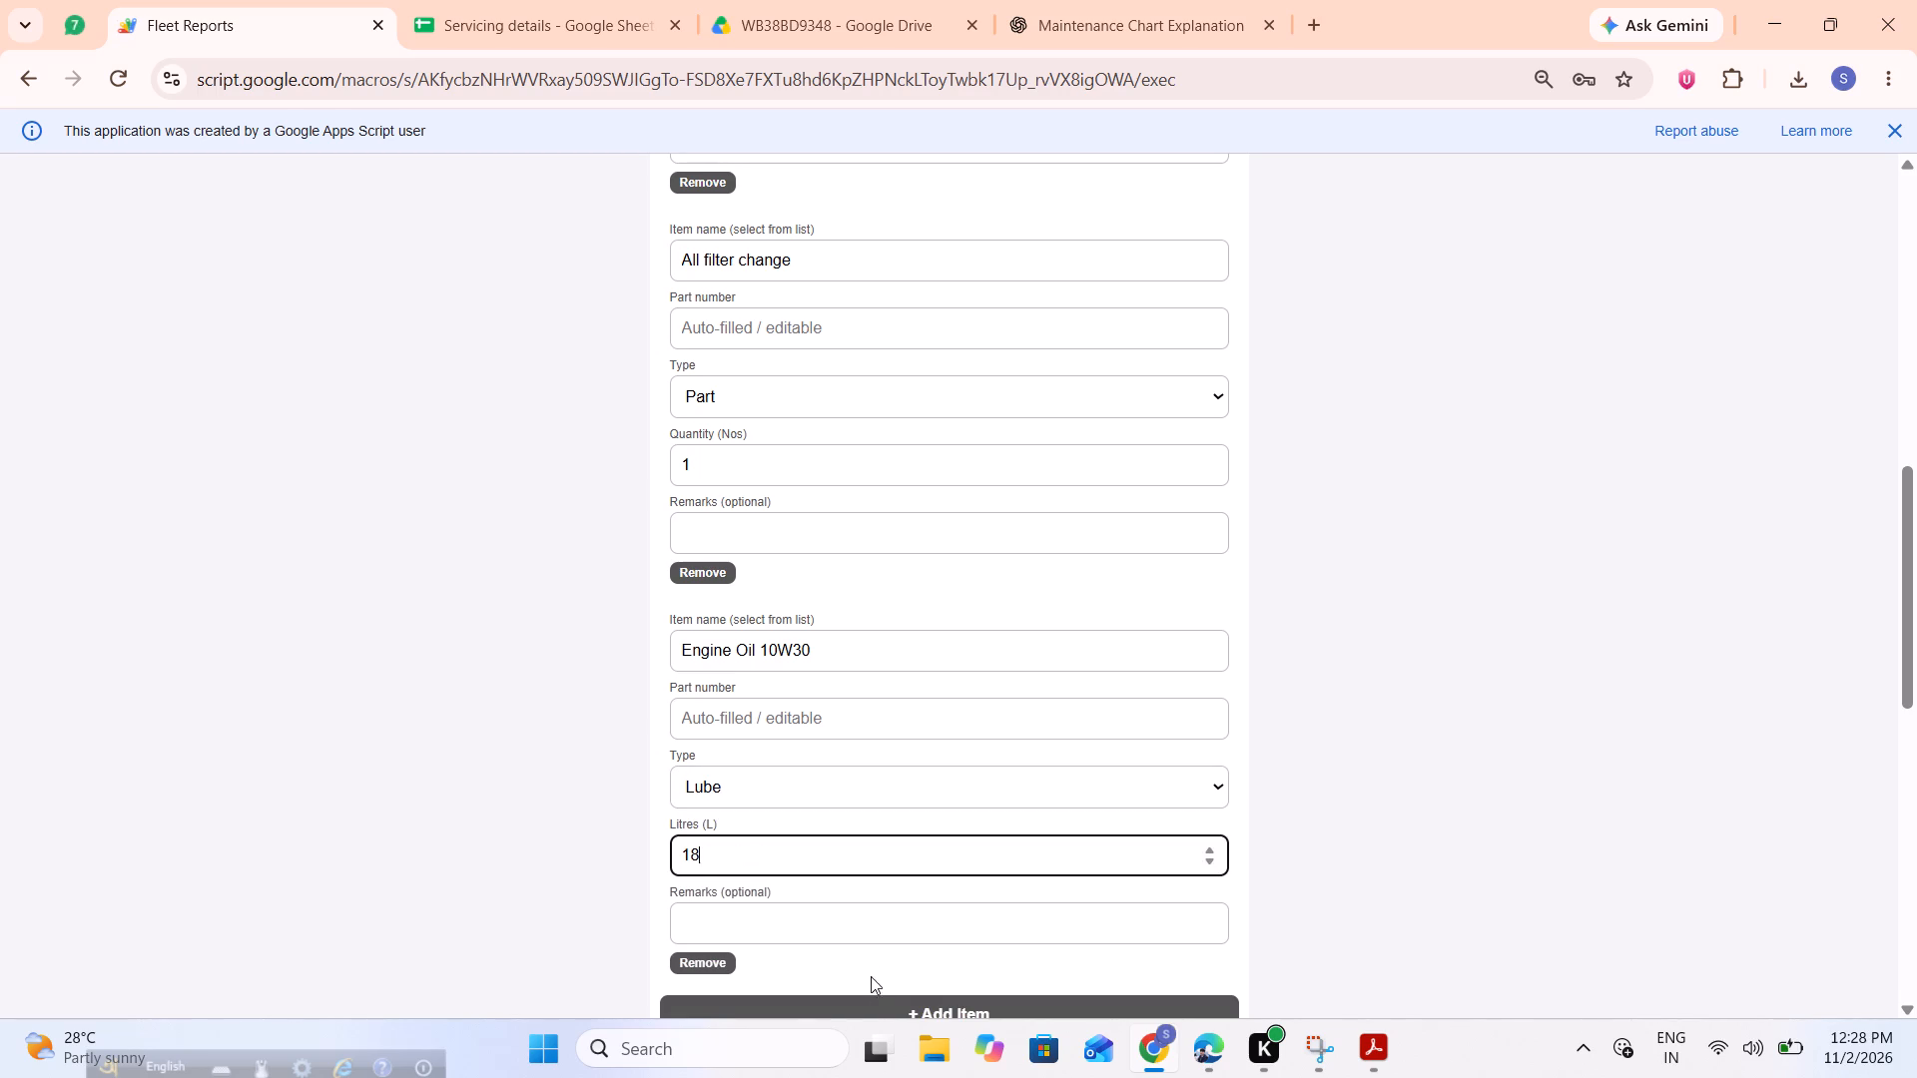
# Add a fourth item and choose "Transmission Oil SAE 30" as its name, leaving the part number empty.
pyautogui.click(872, 1000)
pyautogui.scroll(-2, 872, 1000)
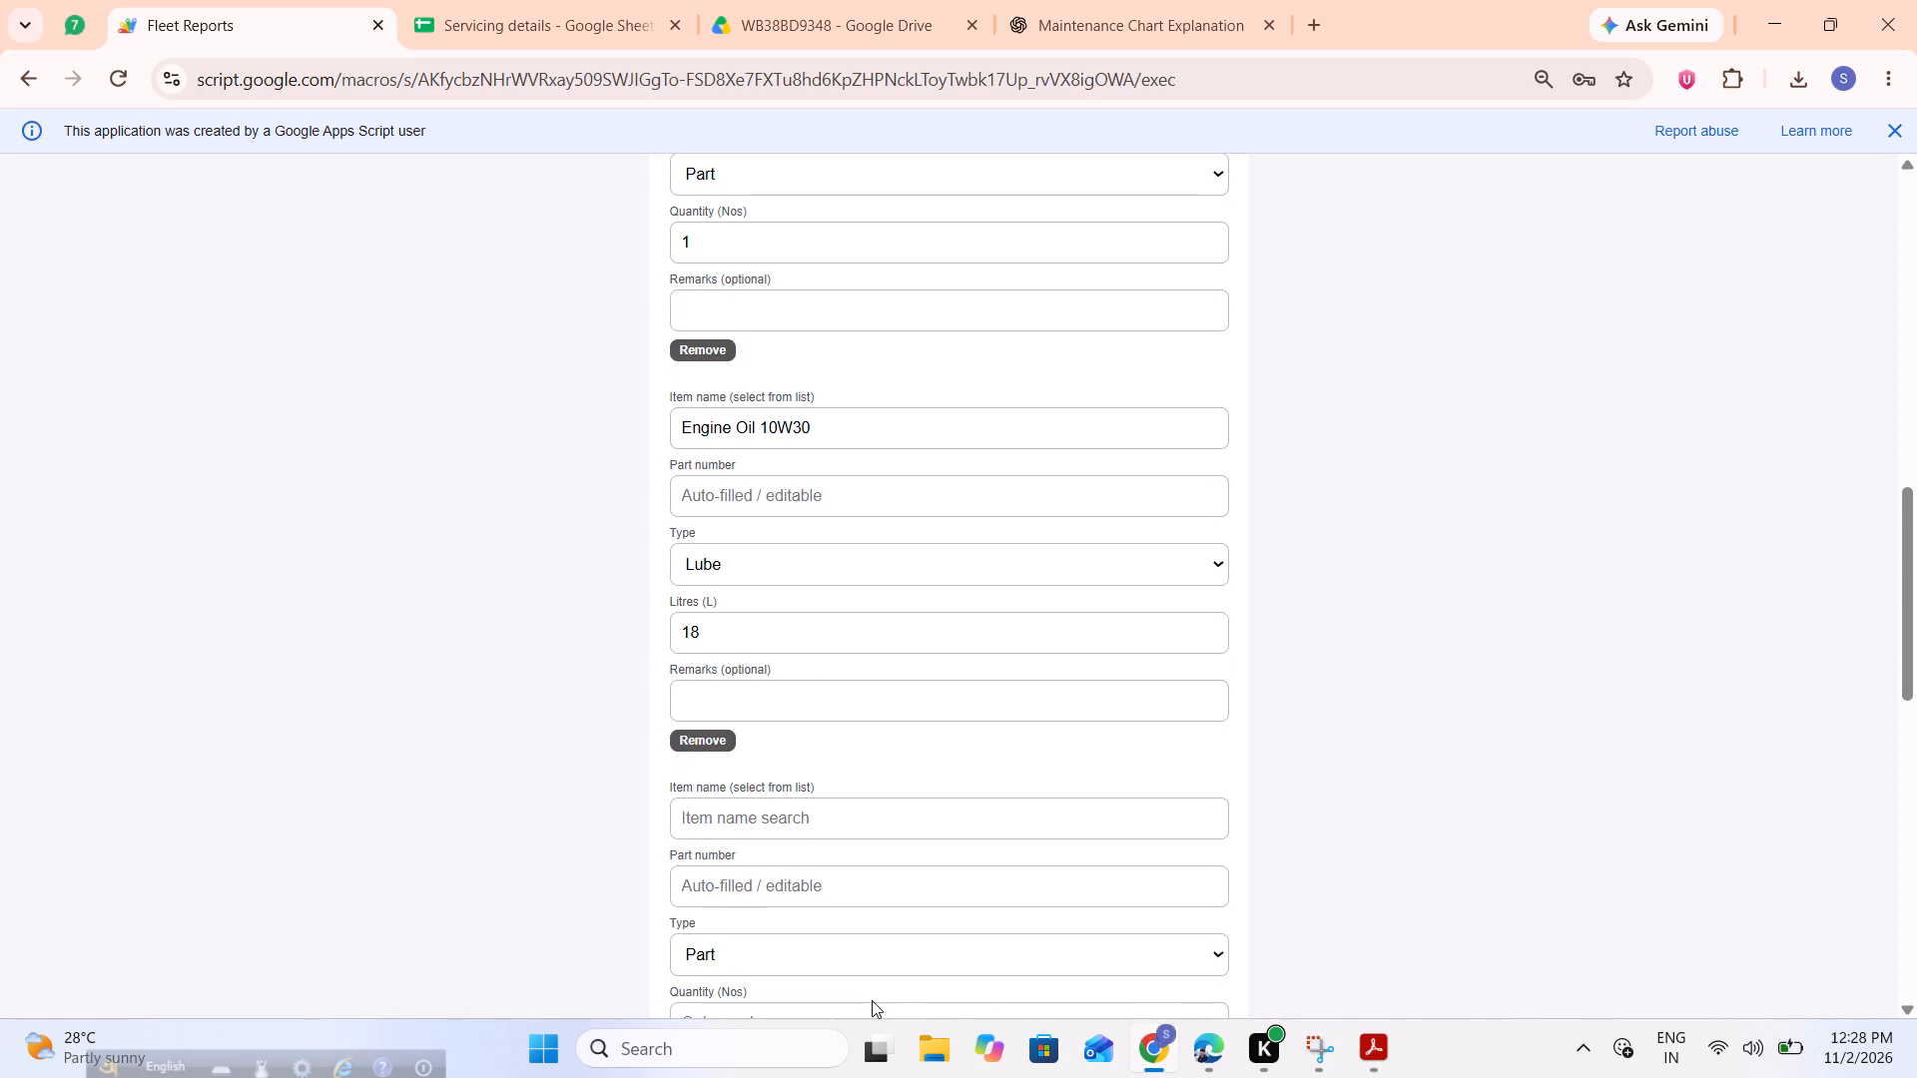
pyautogui.click(885, 808)
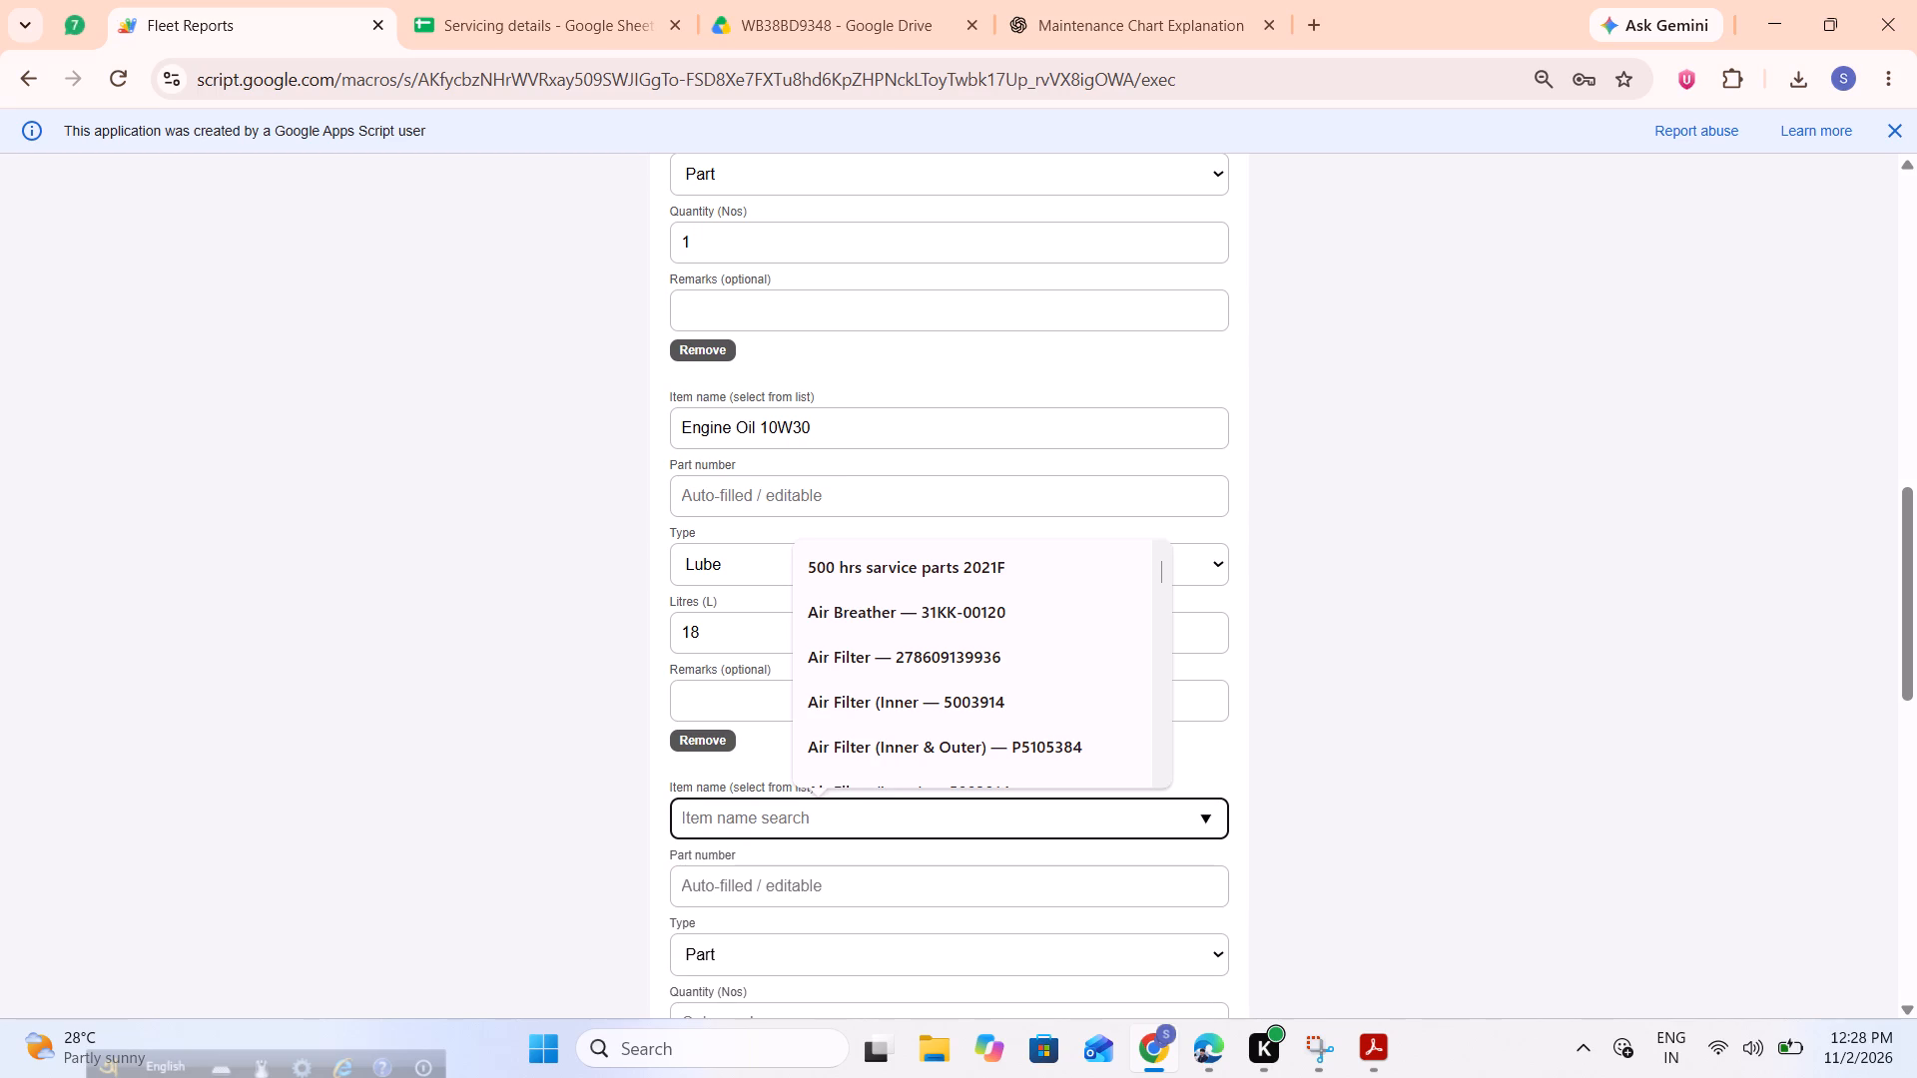
pyautogui.write('transmi')
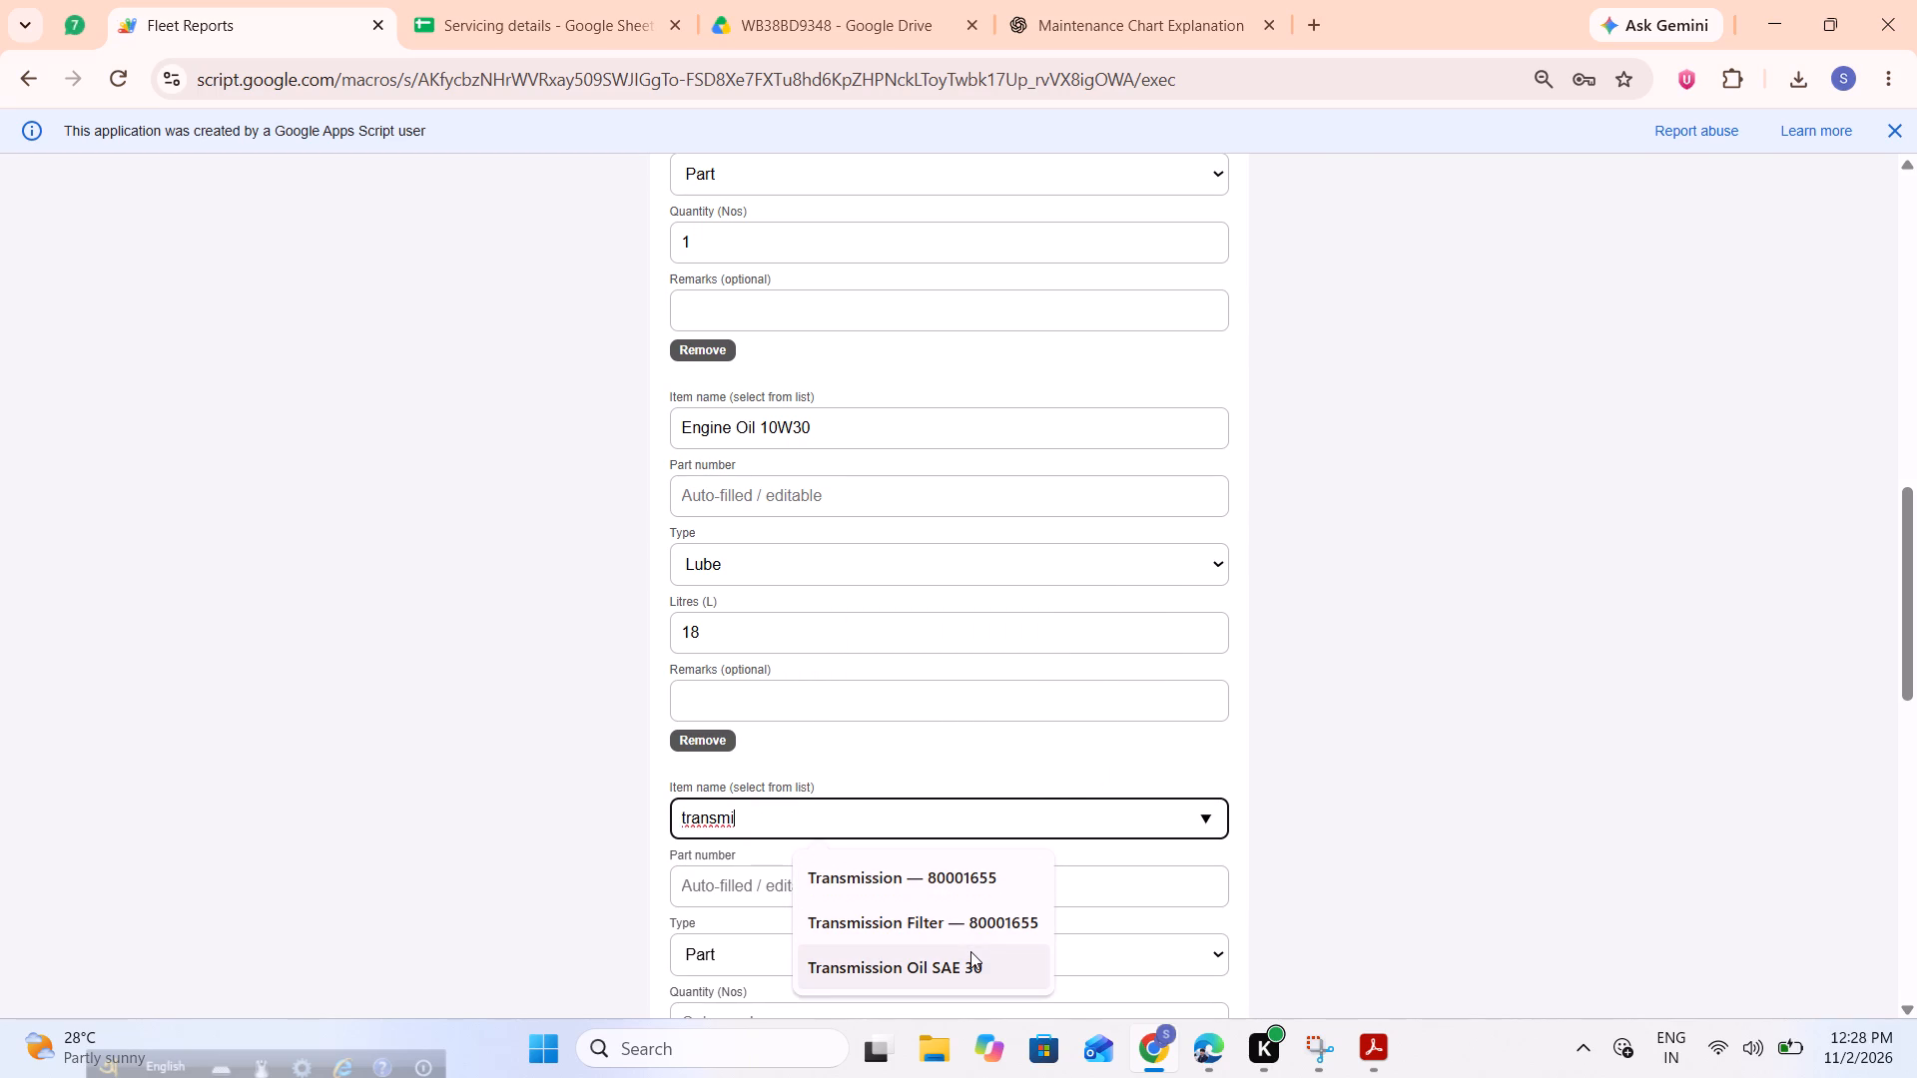
pyautogui.click(970, 951)
pyautogui.click(916, 876)
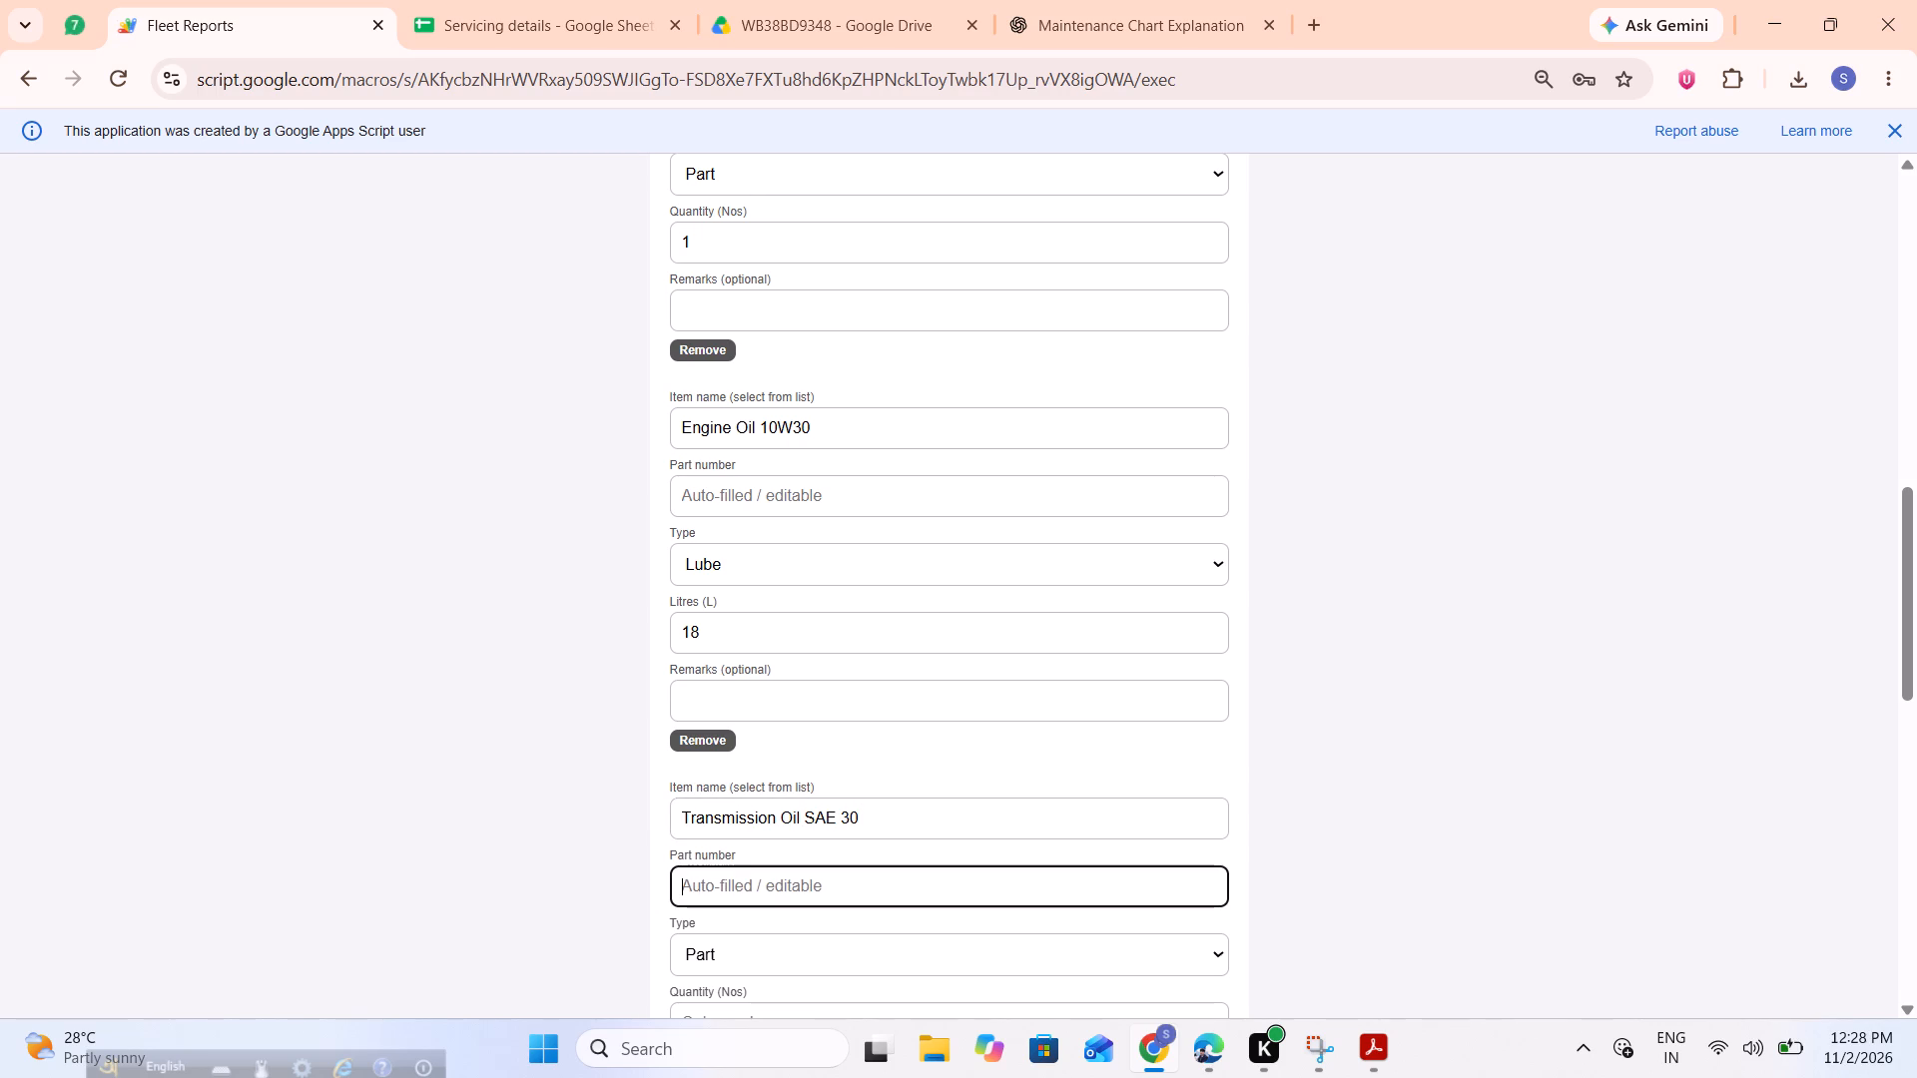
# Set the "Transmission Oil SAE 30" item's type to Lube and its litres to 40.
pyautogui.click(838, 951)
pyautogui.click(782, 891)
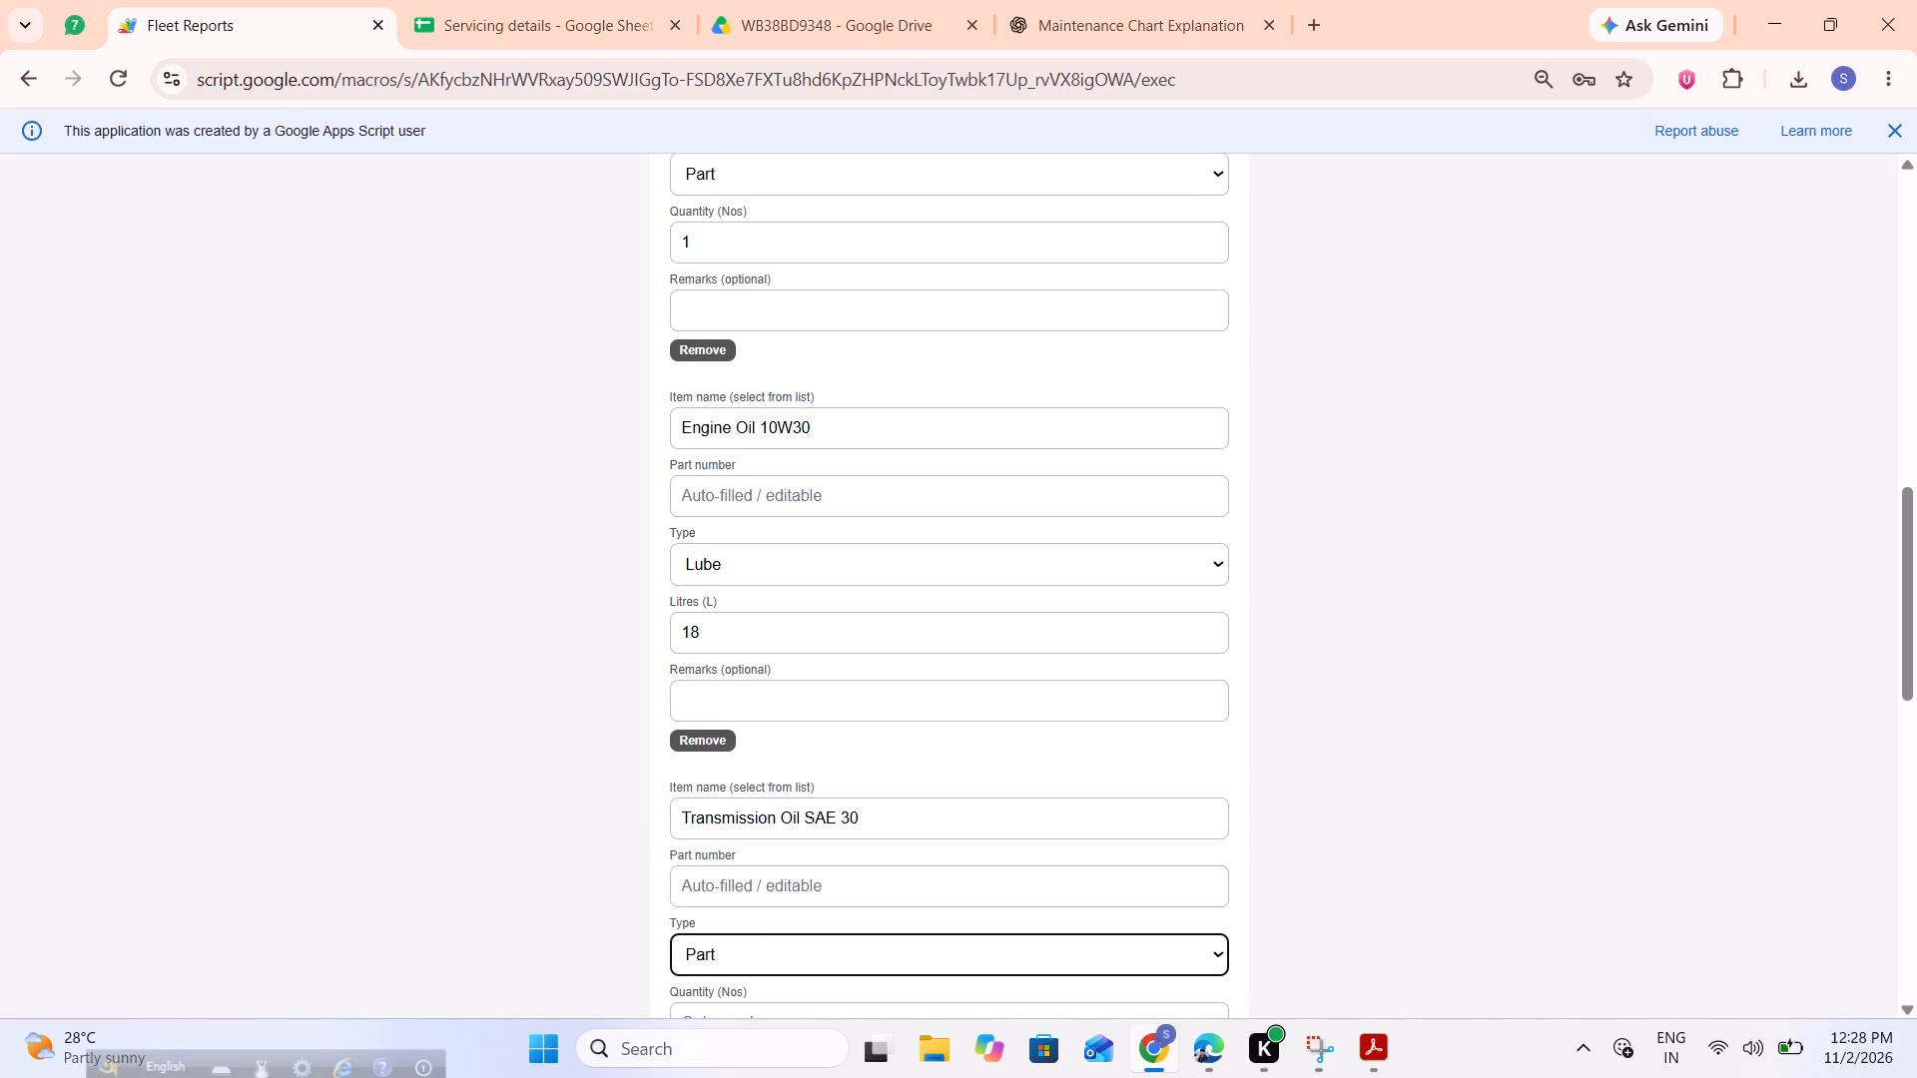
pyautogui.click(772, 961)
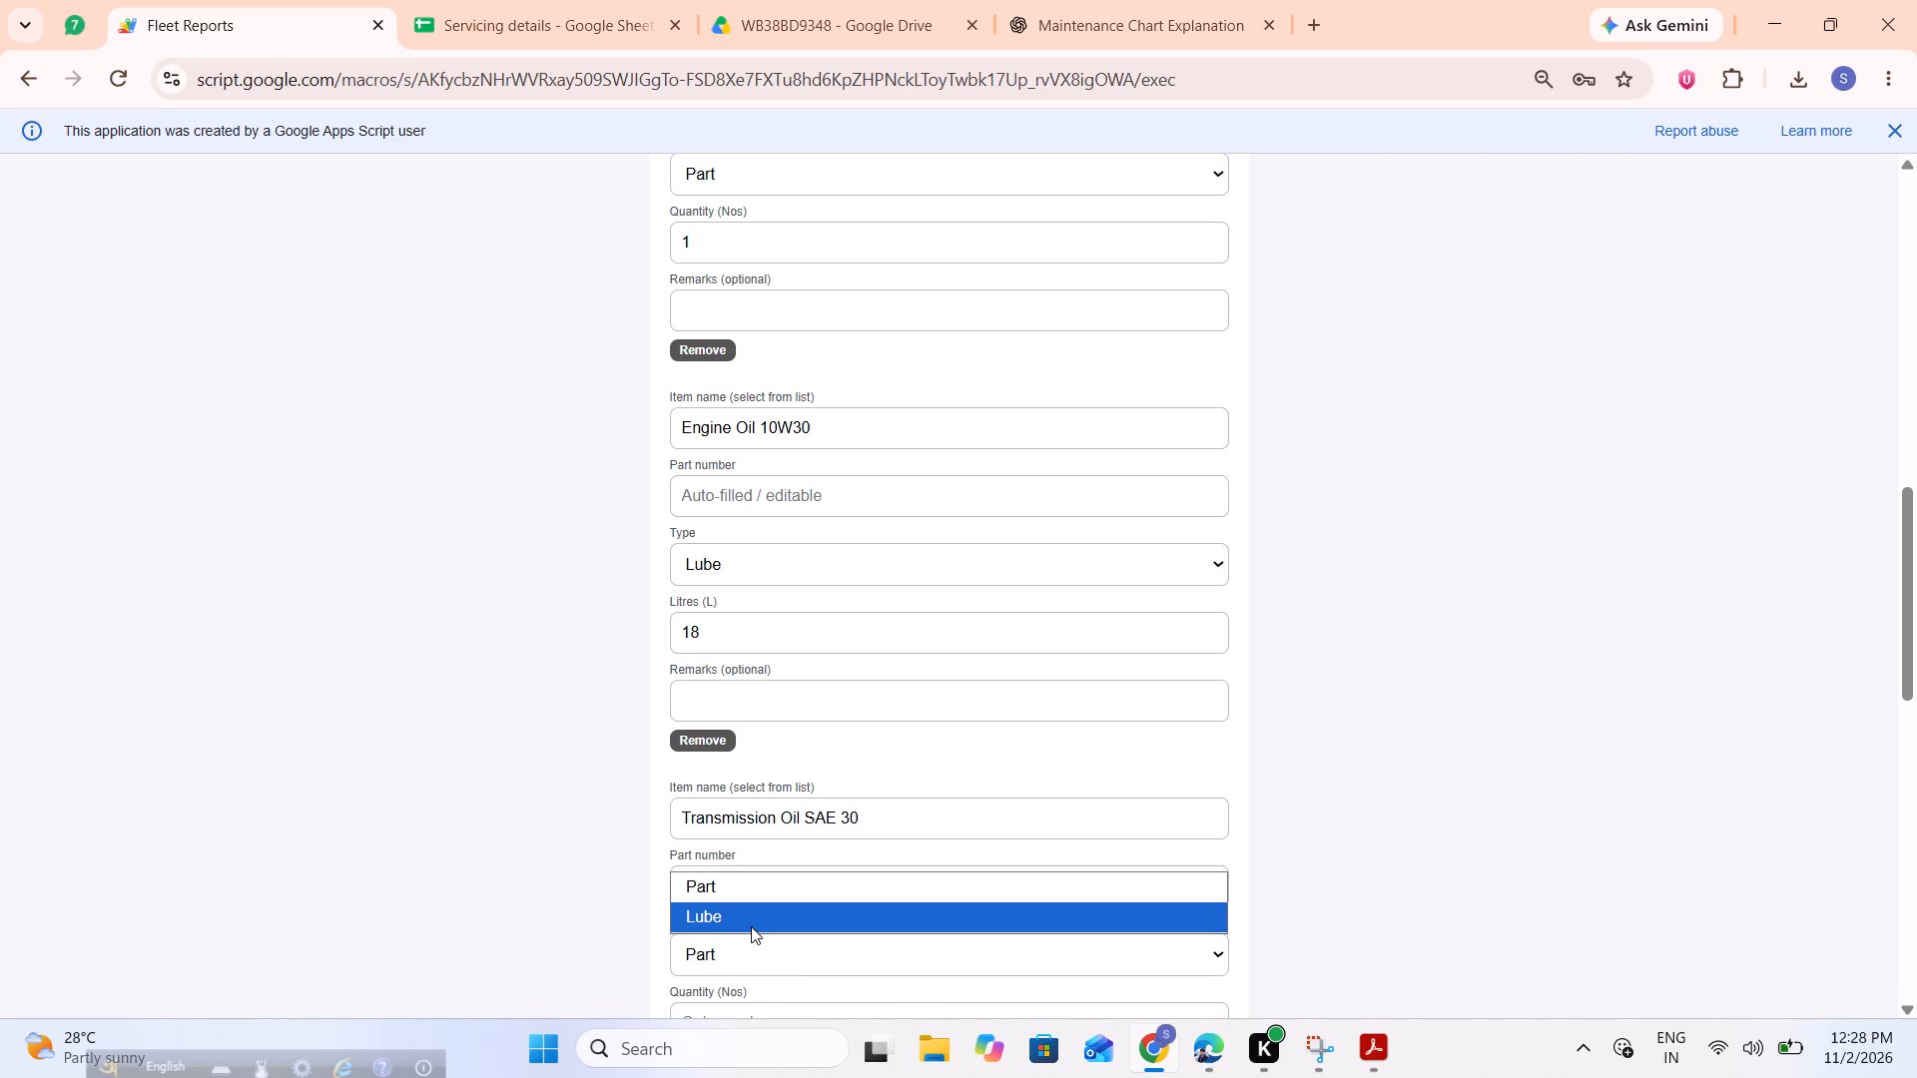
pyautogui.click(751, 926)
pyautogui.scroll(-1, 751, 926)
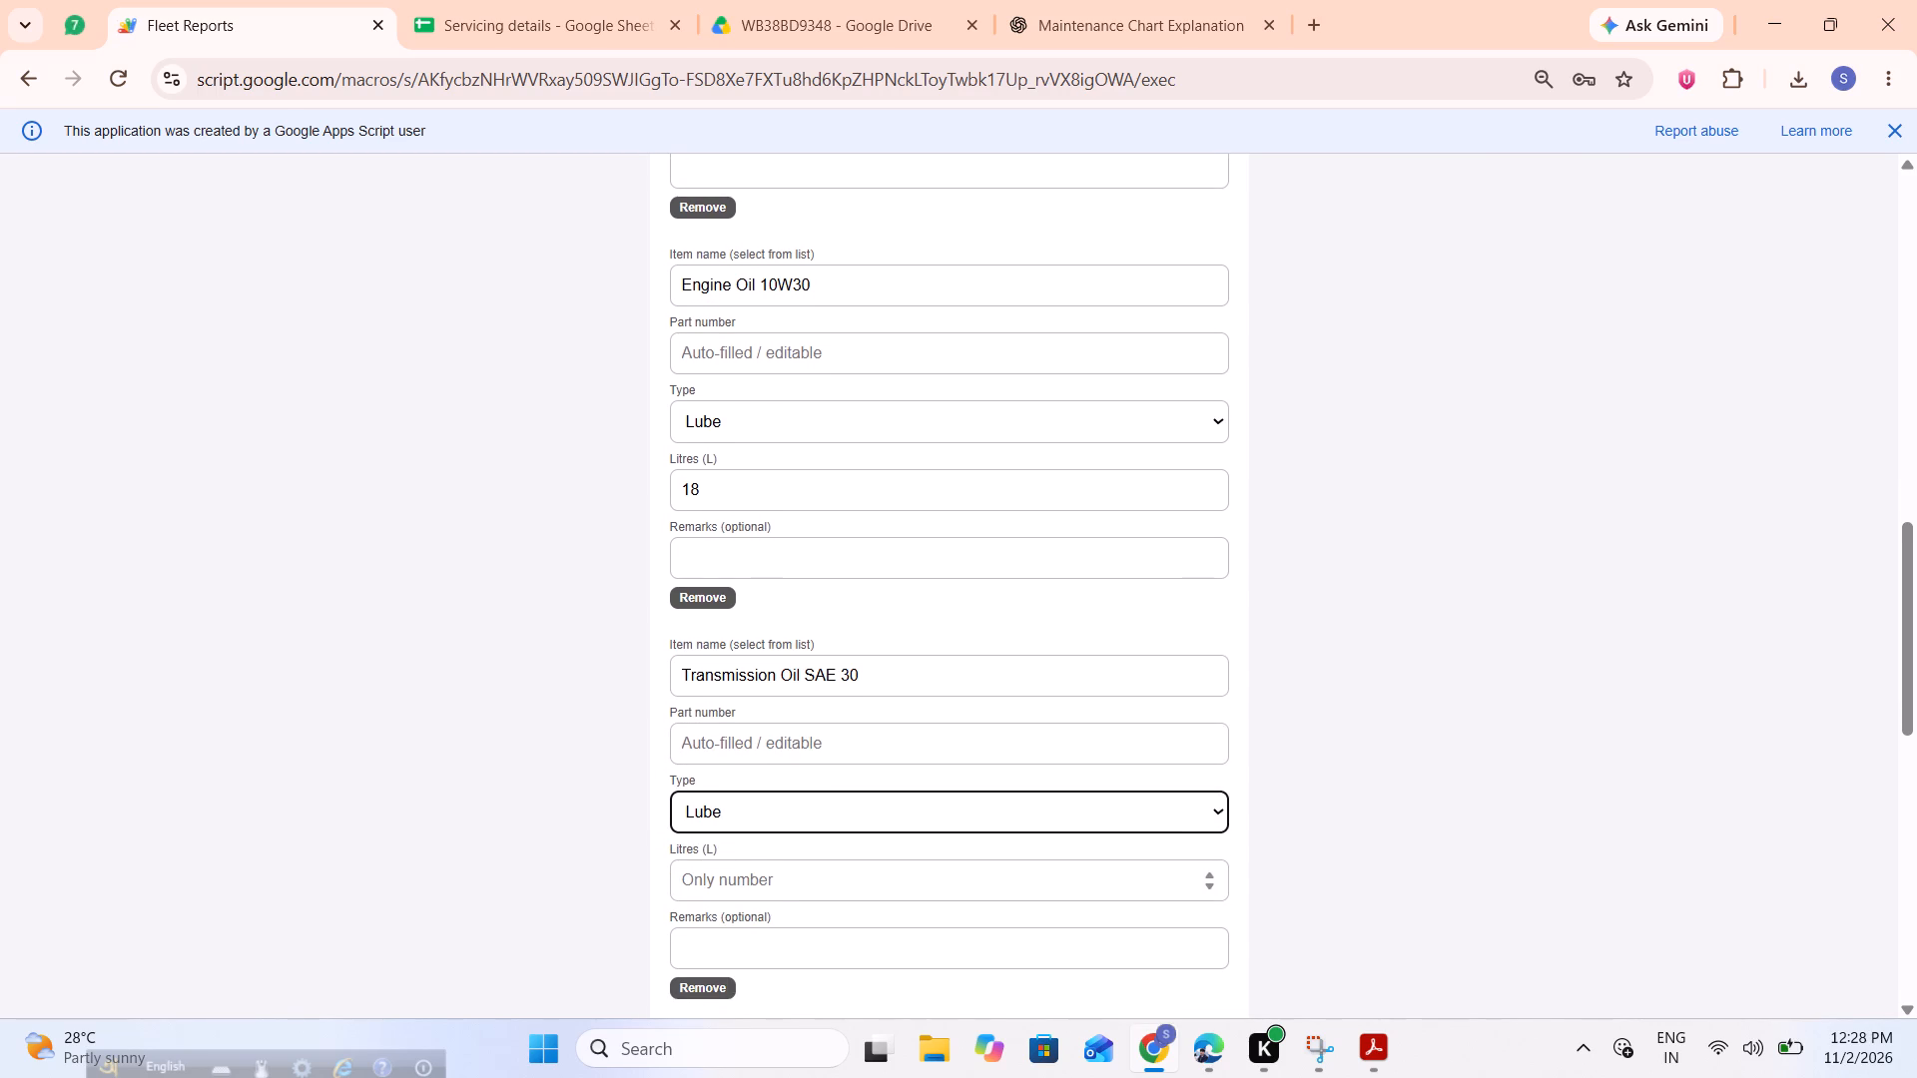
pyautogui.click(760, 867)
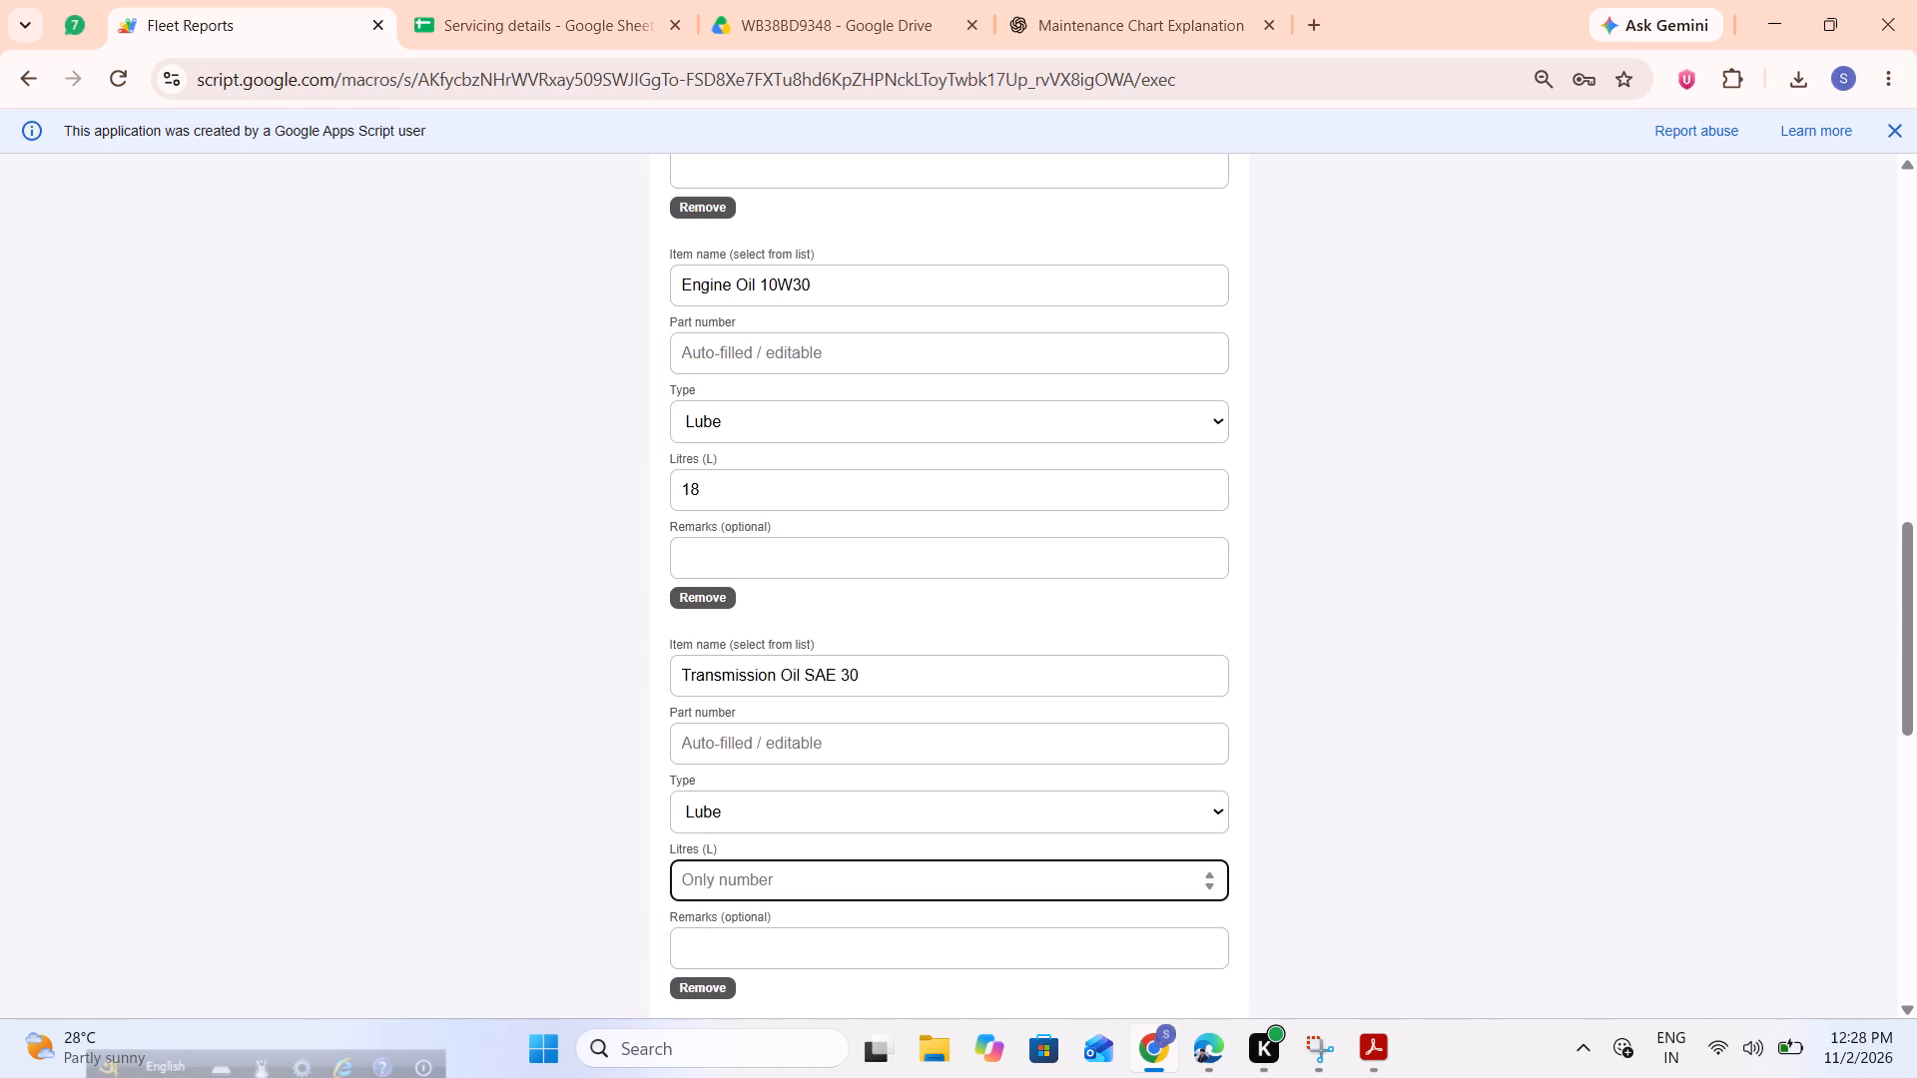
pyautogui.write('40')
pyautogui.click(944, 844)
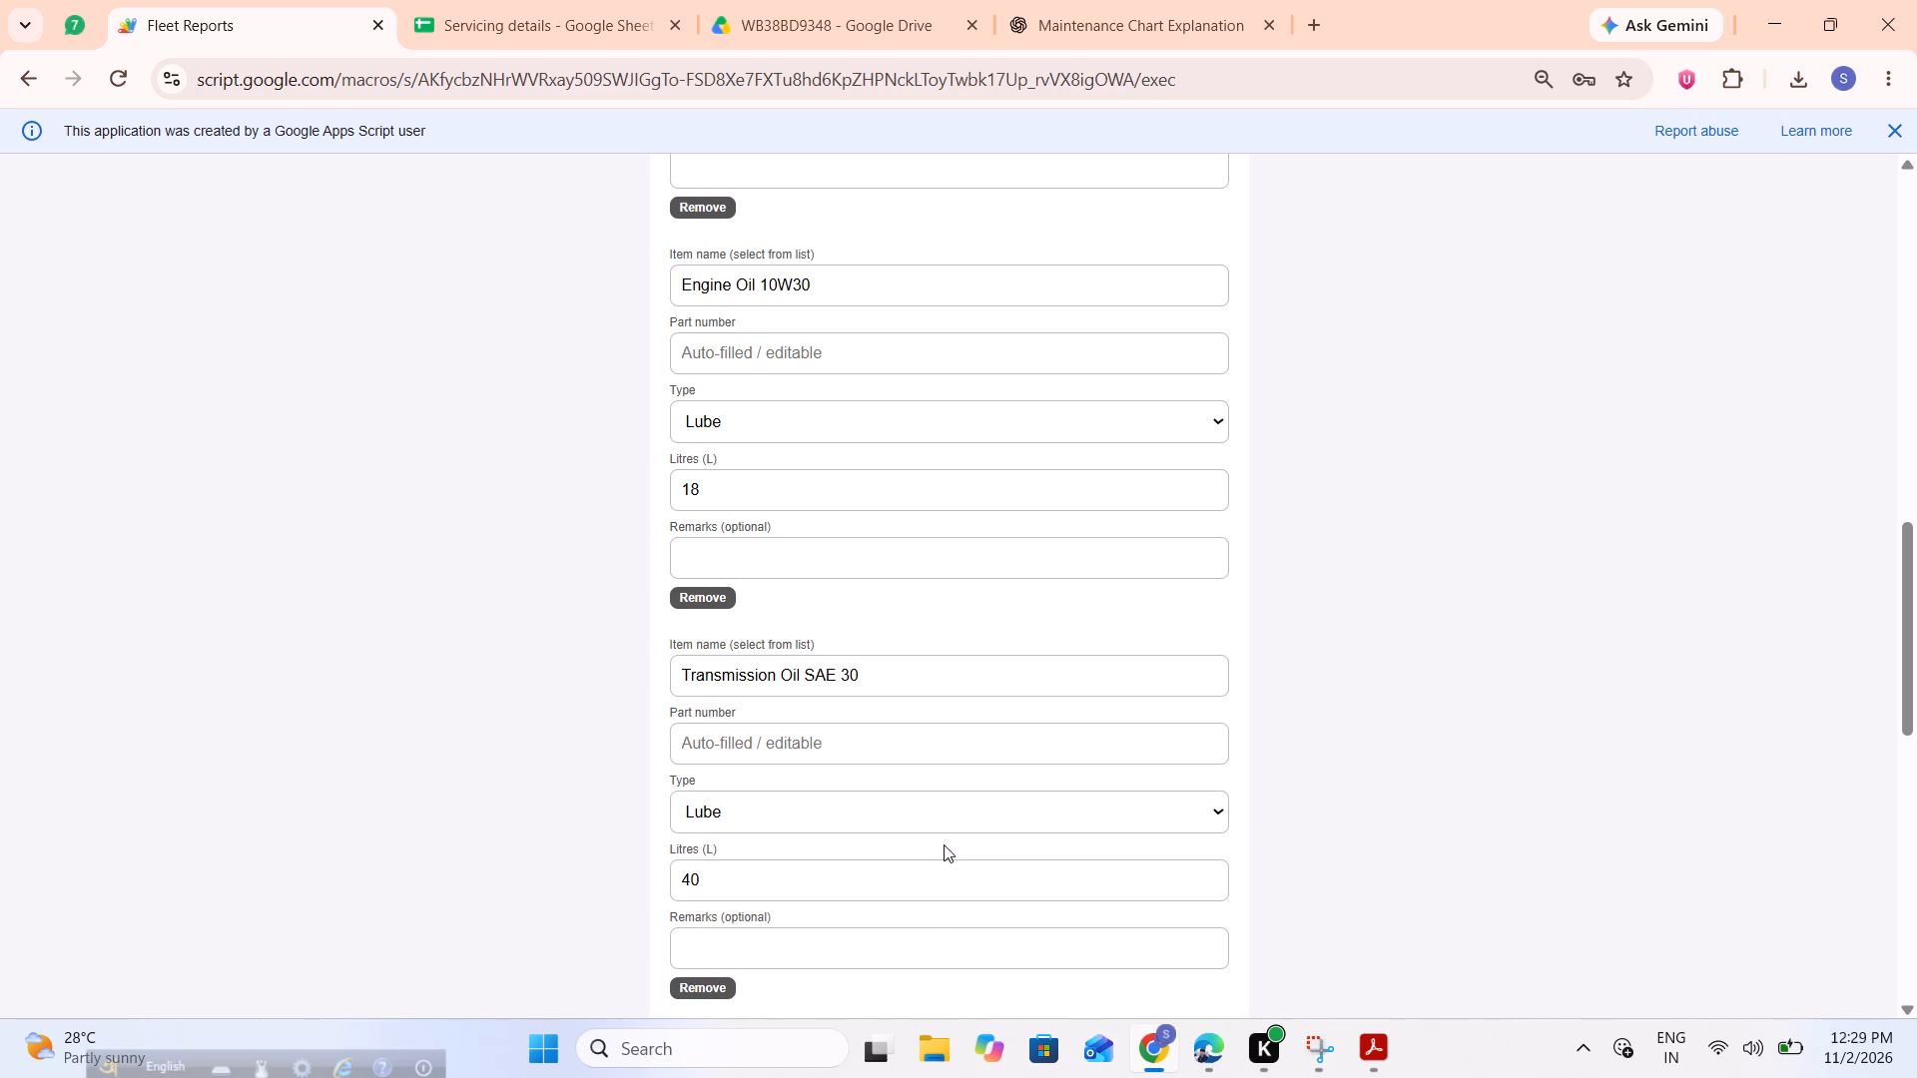
pyautogui.scroll(2, 944, 844)
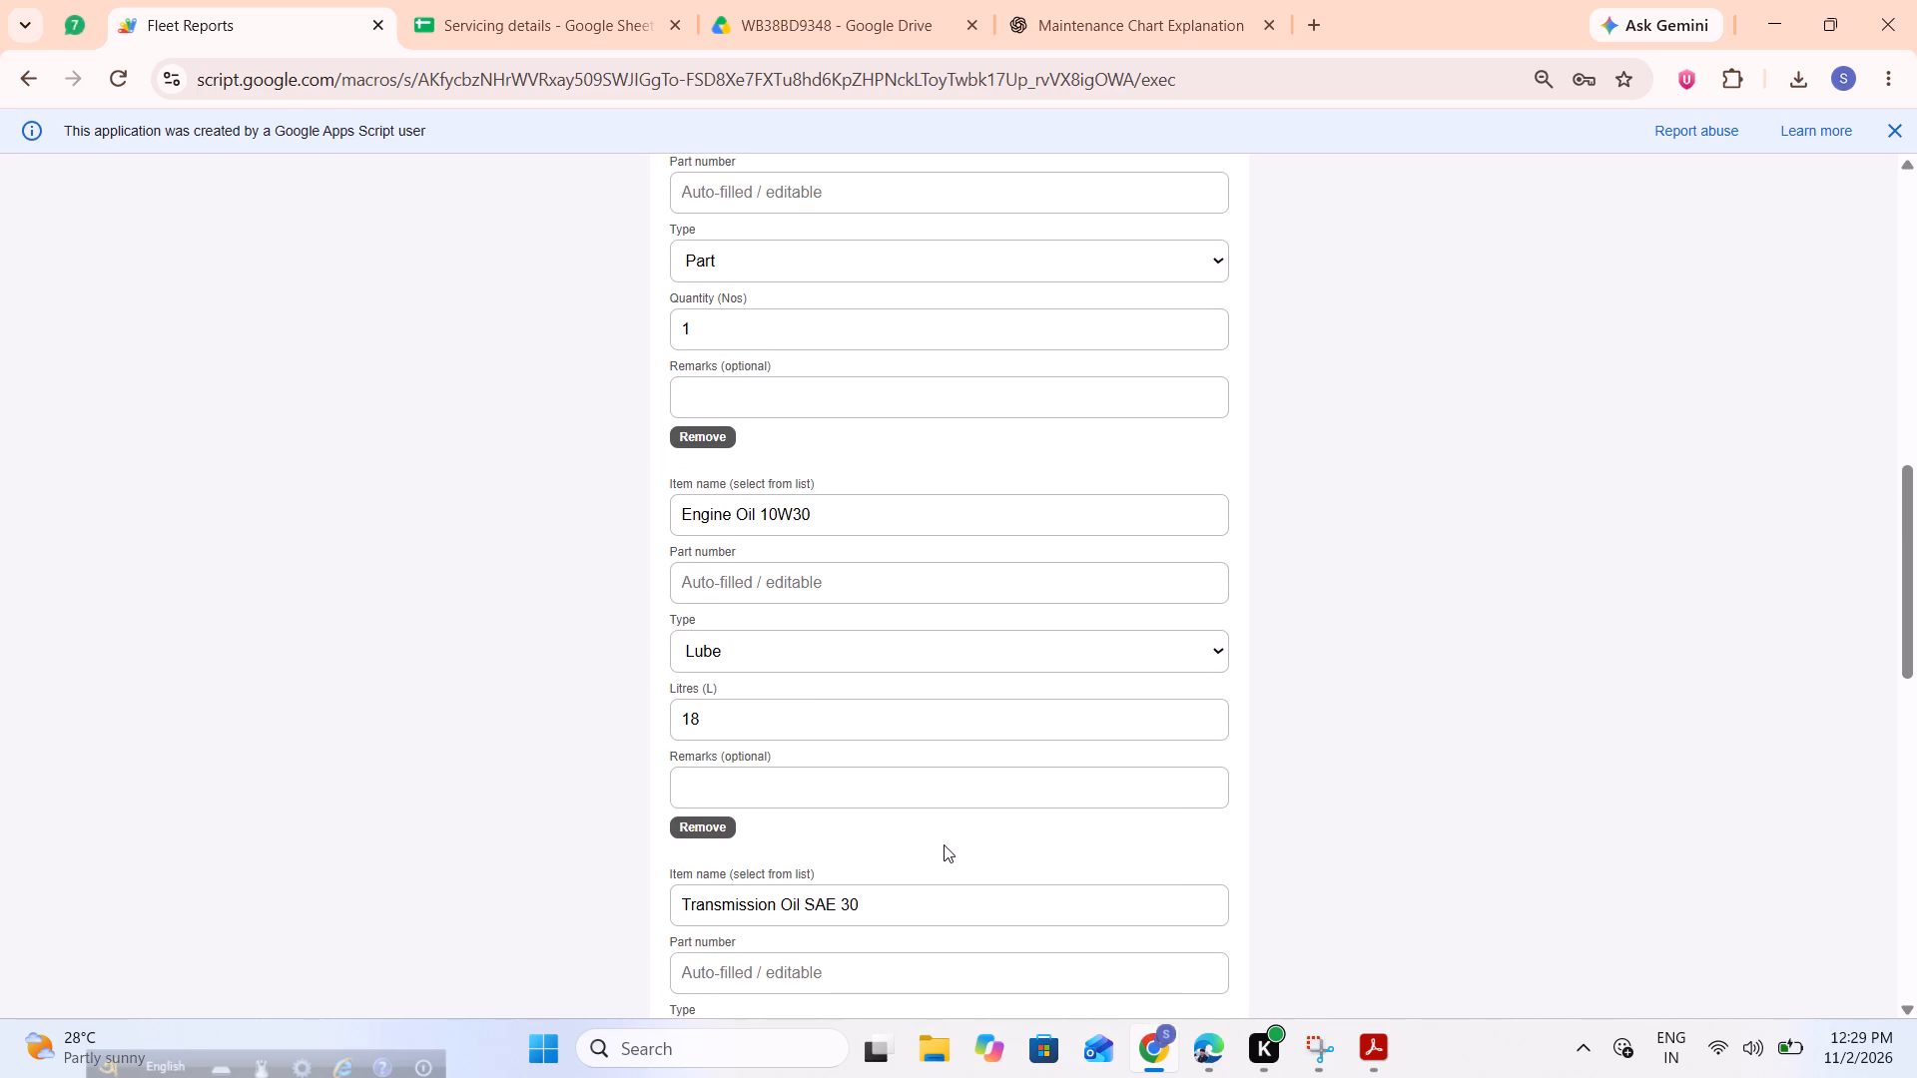
pyautogui.scroll(-1, 944, 844)
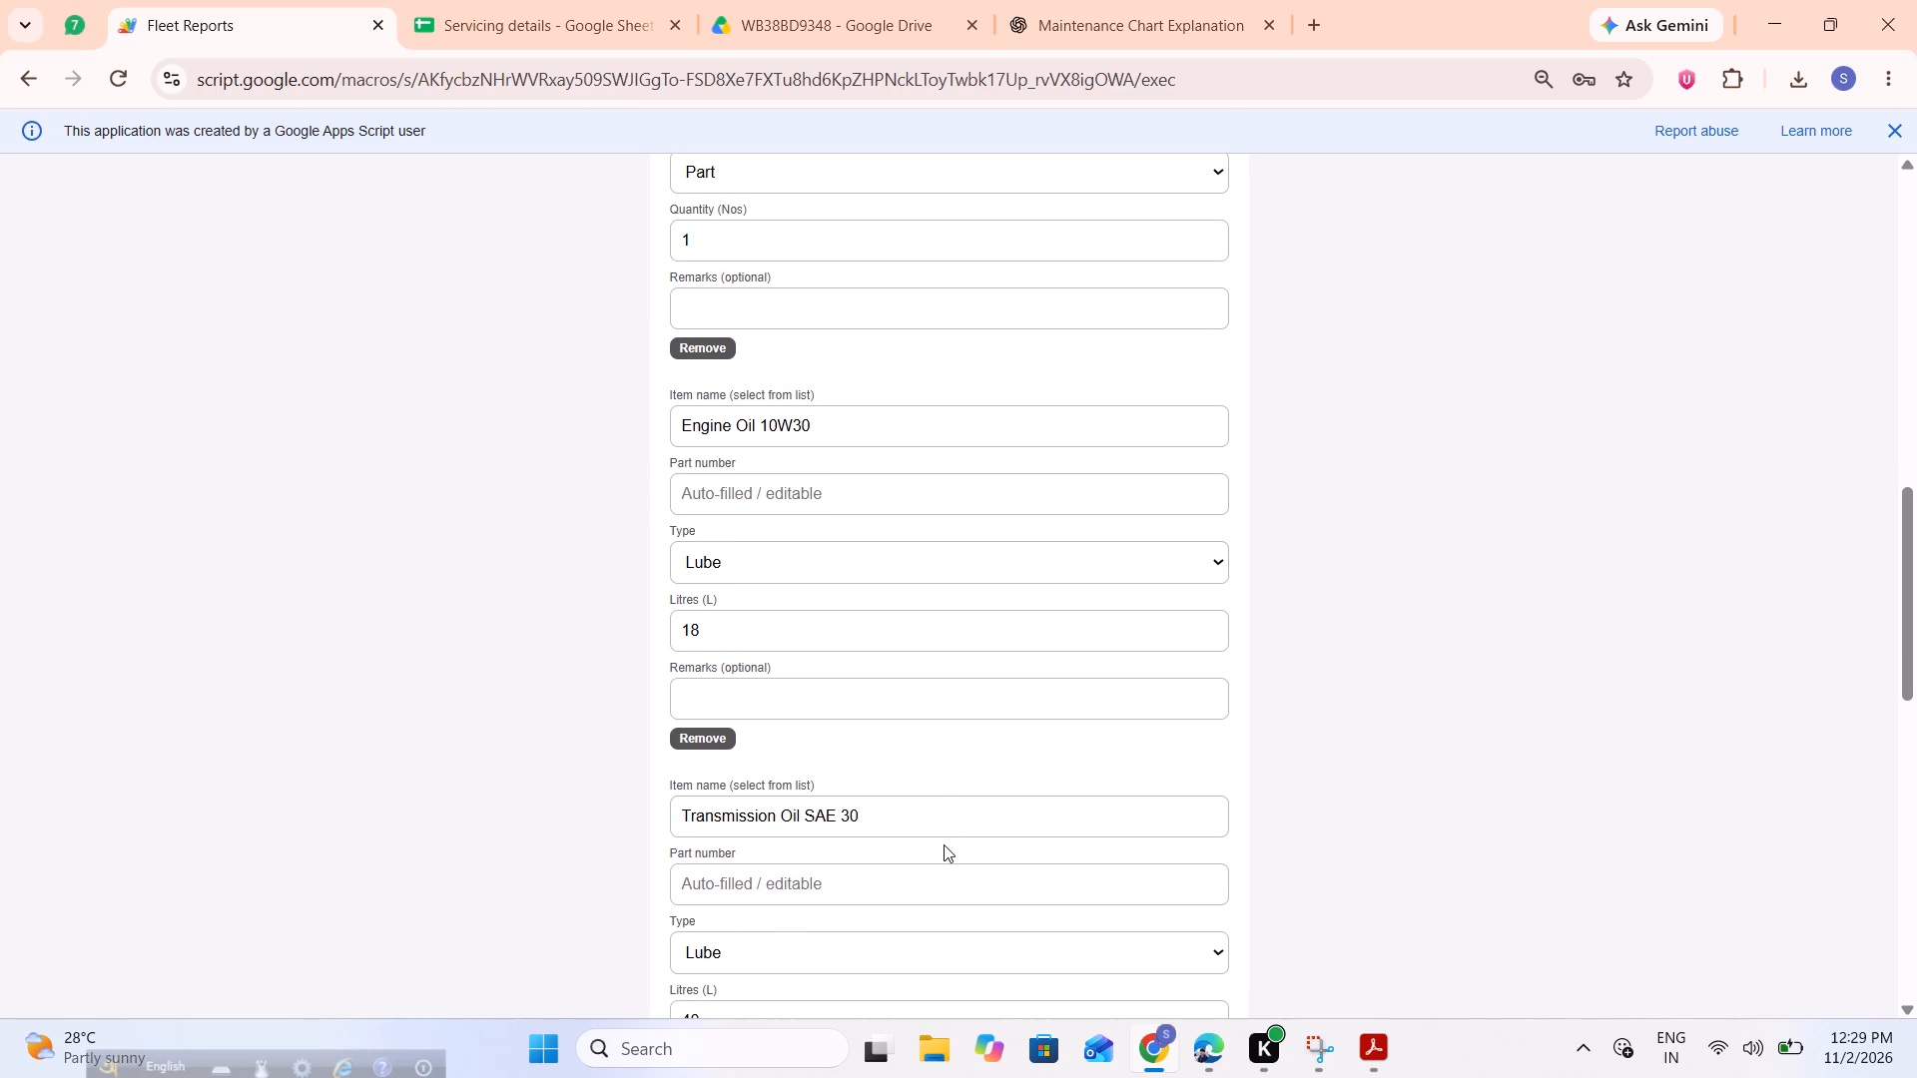
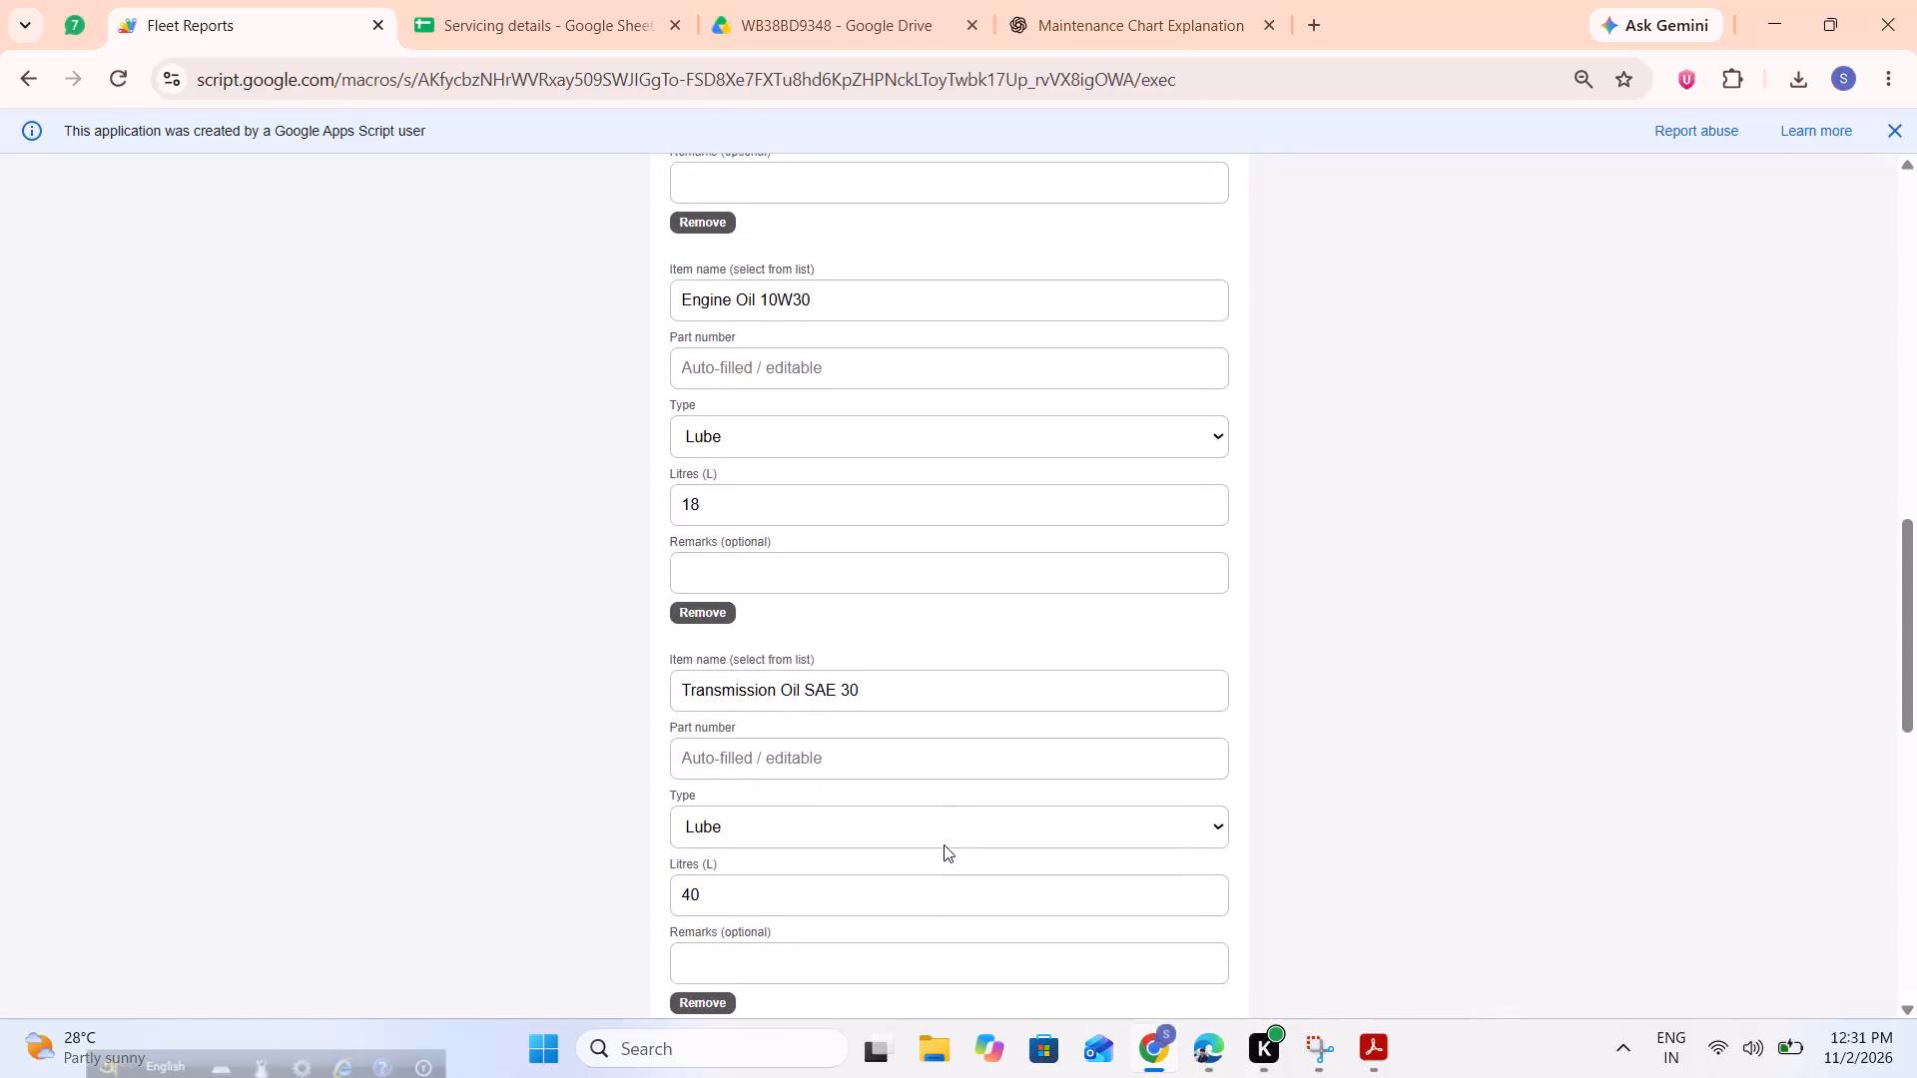
# Enter the mechanic's full name in the Mechanic field of the service report.
pyautogui.scroll(-1, 944, 844)
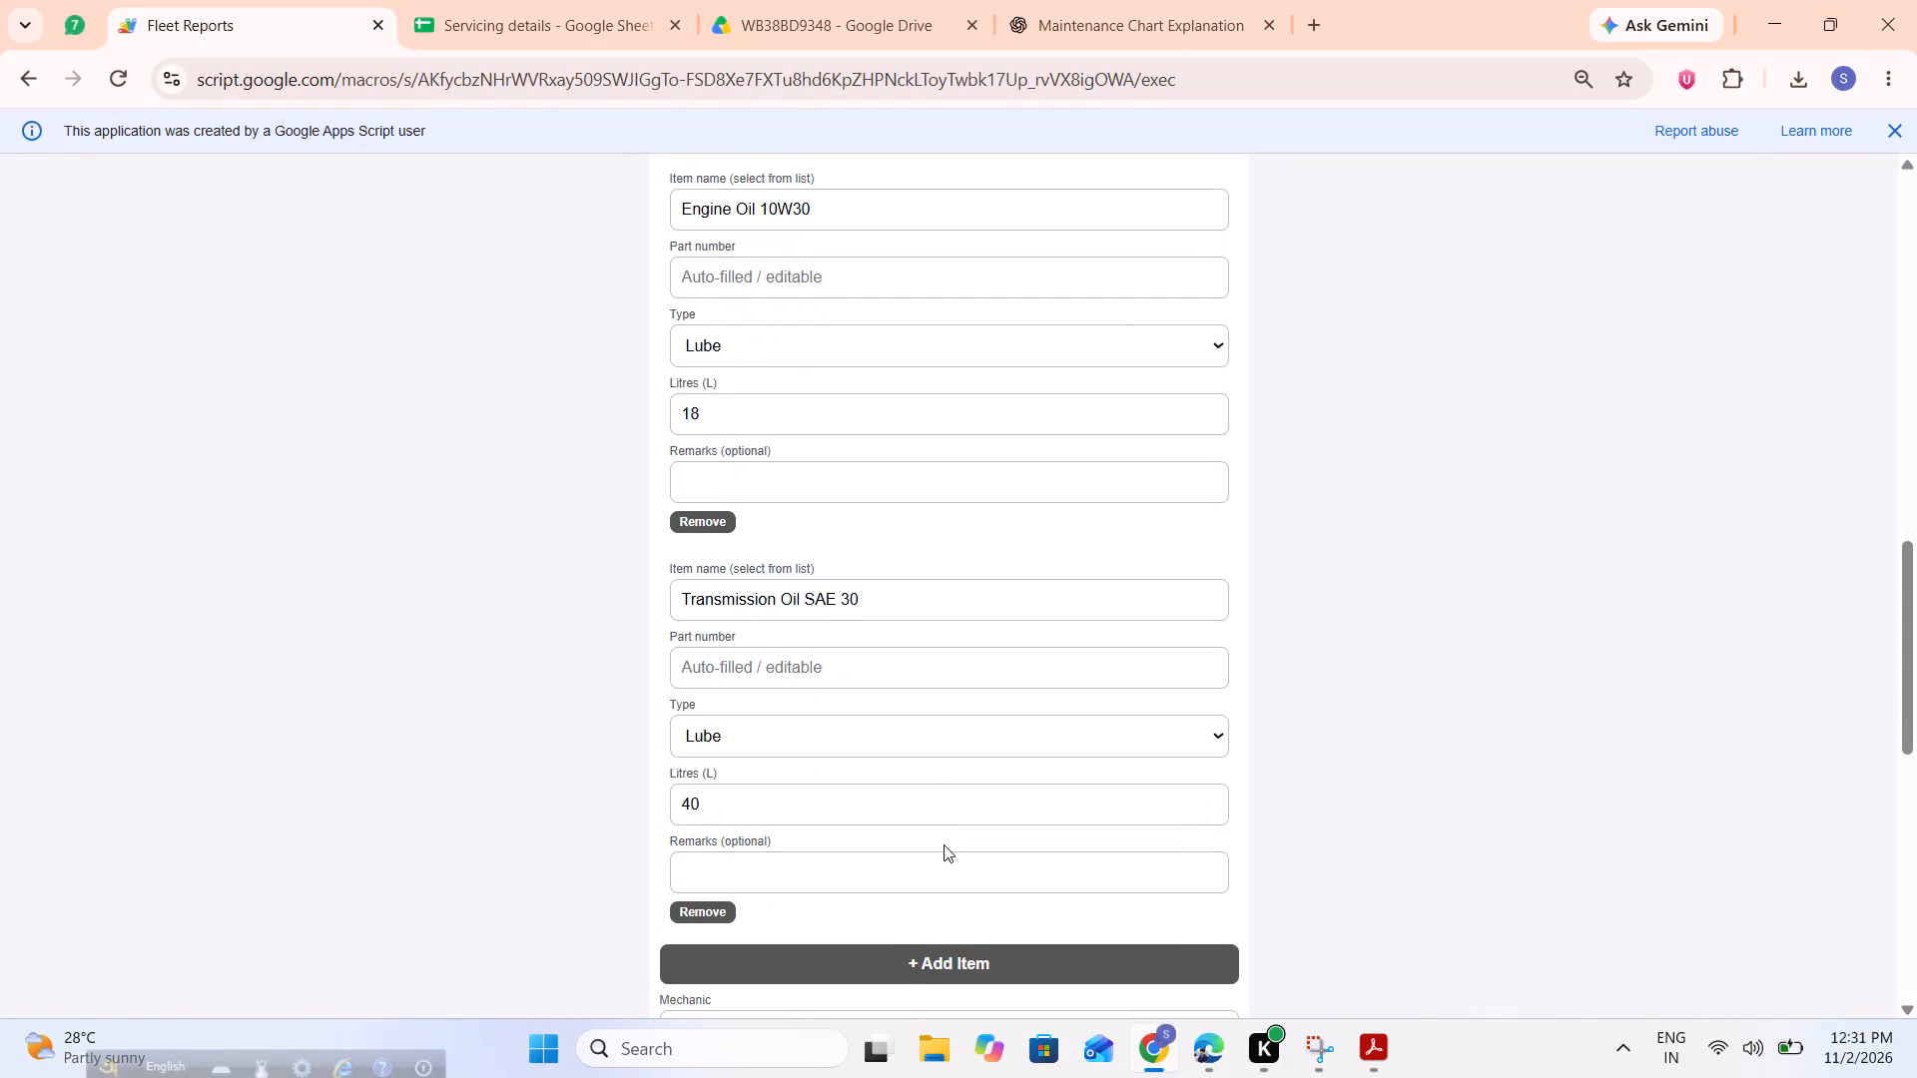
pyautogui.click(814, 675)
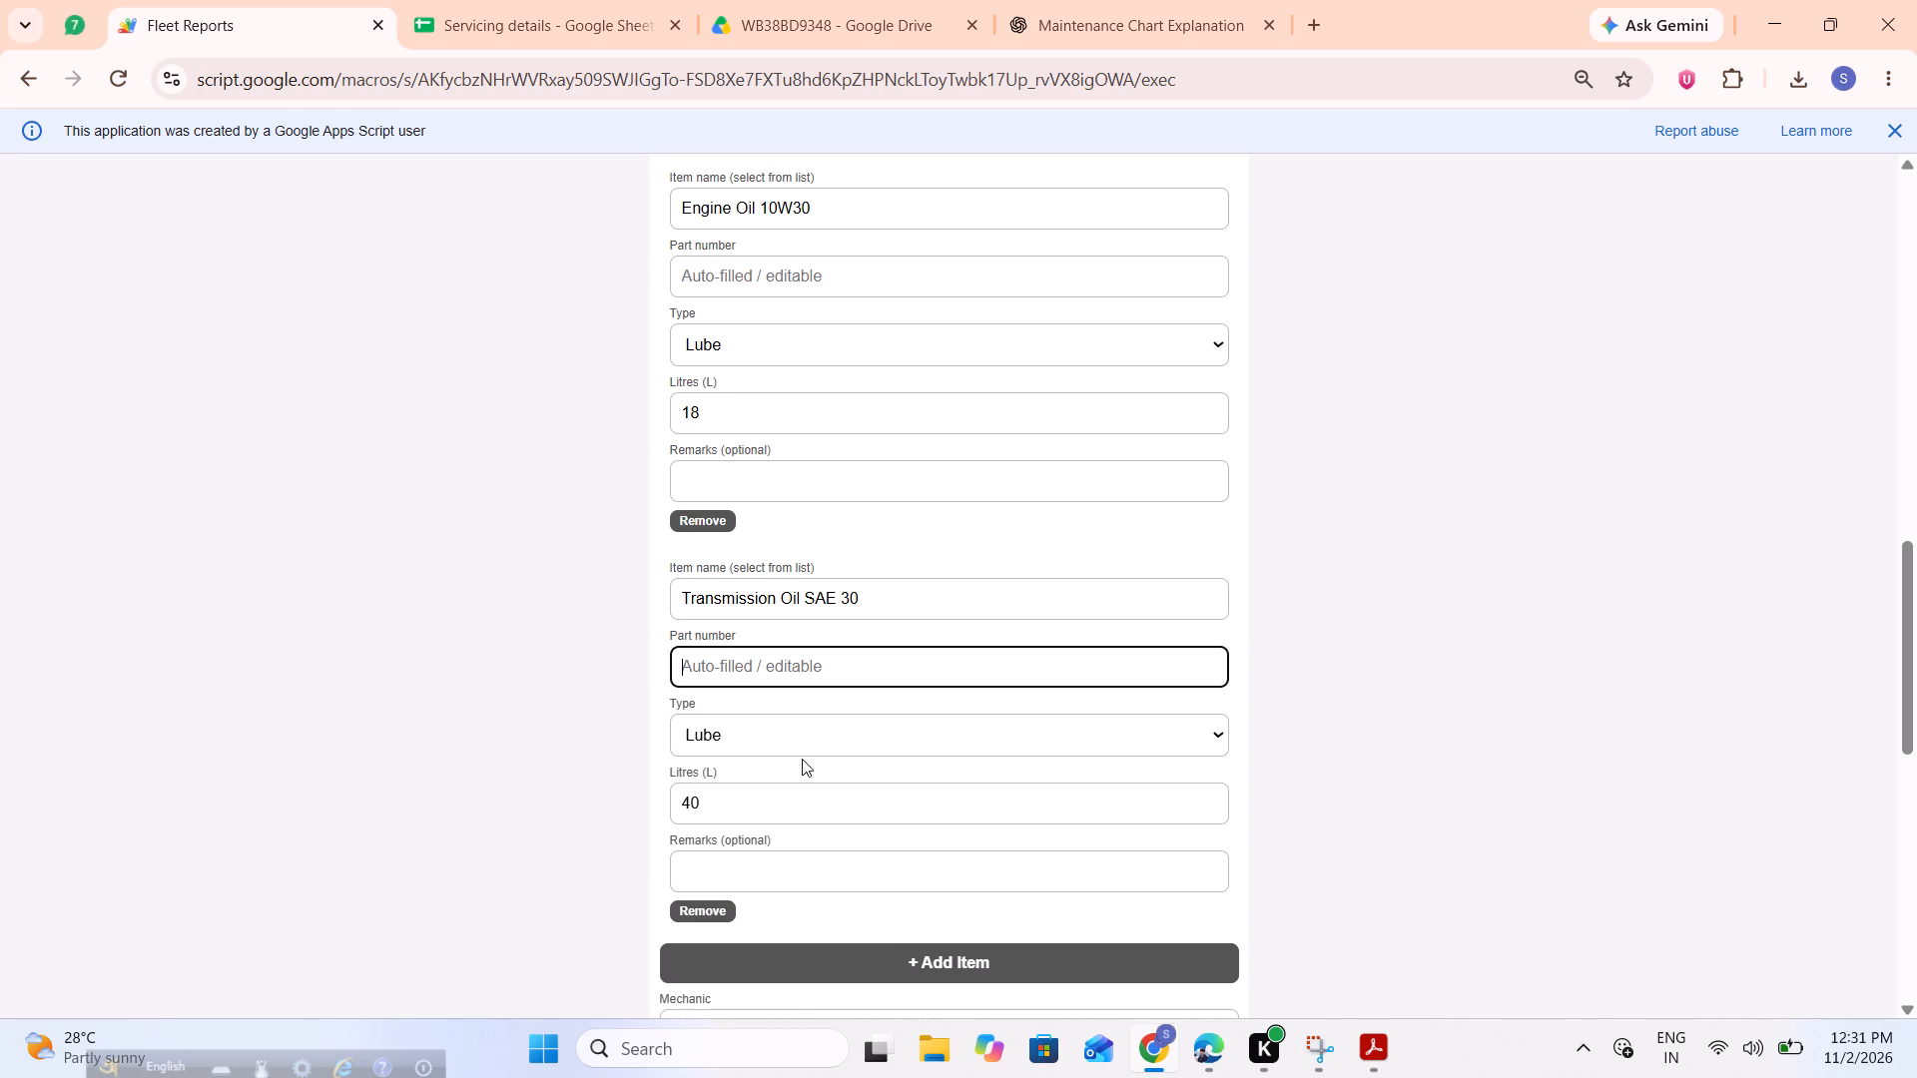
pyautogui.scroll(-2, 815, 790)
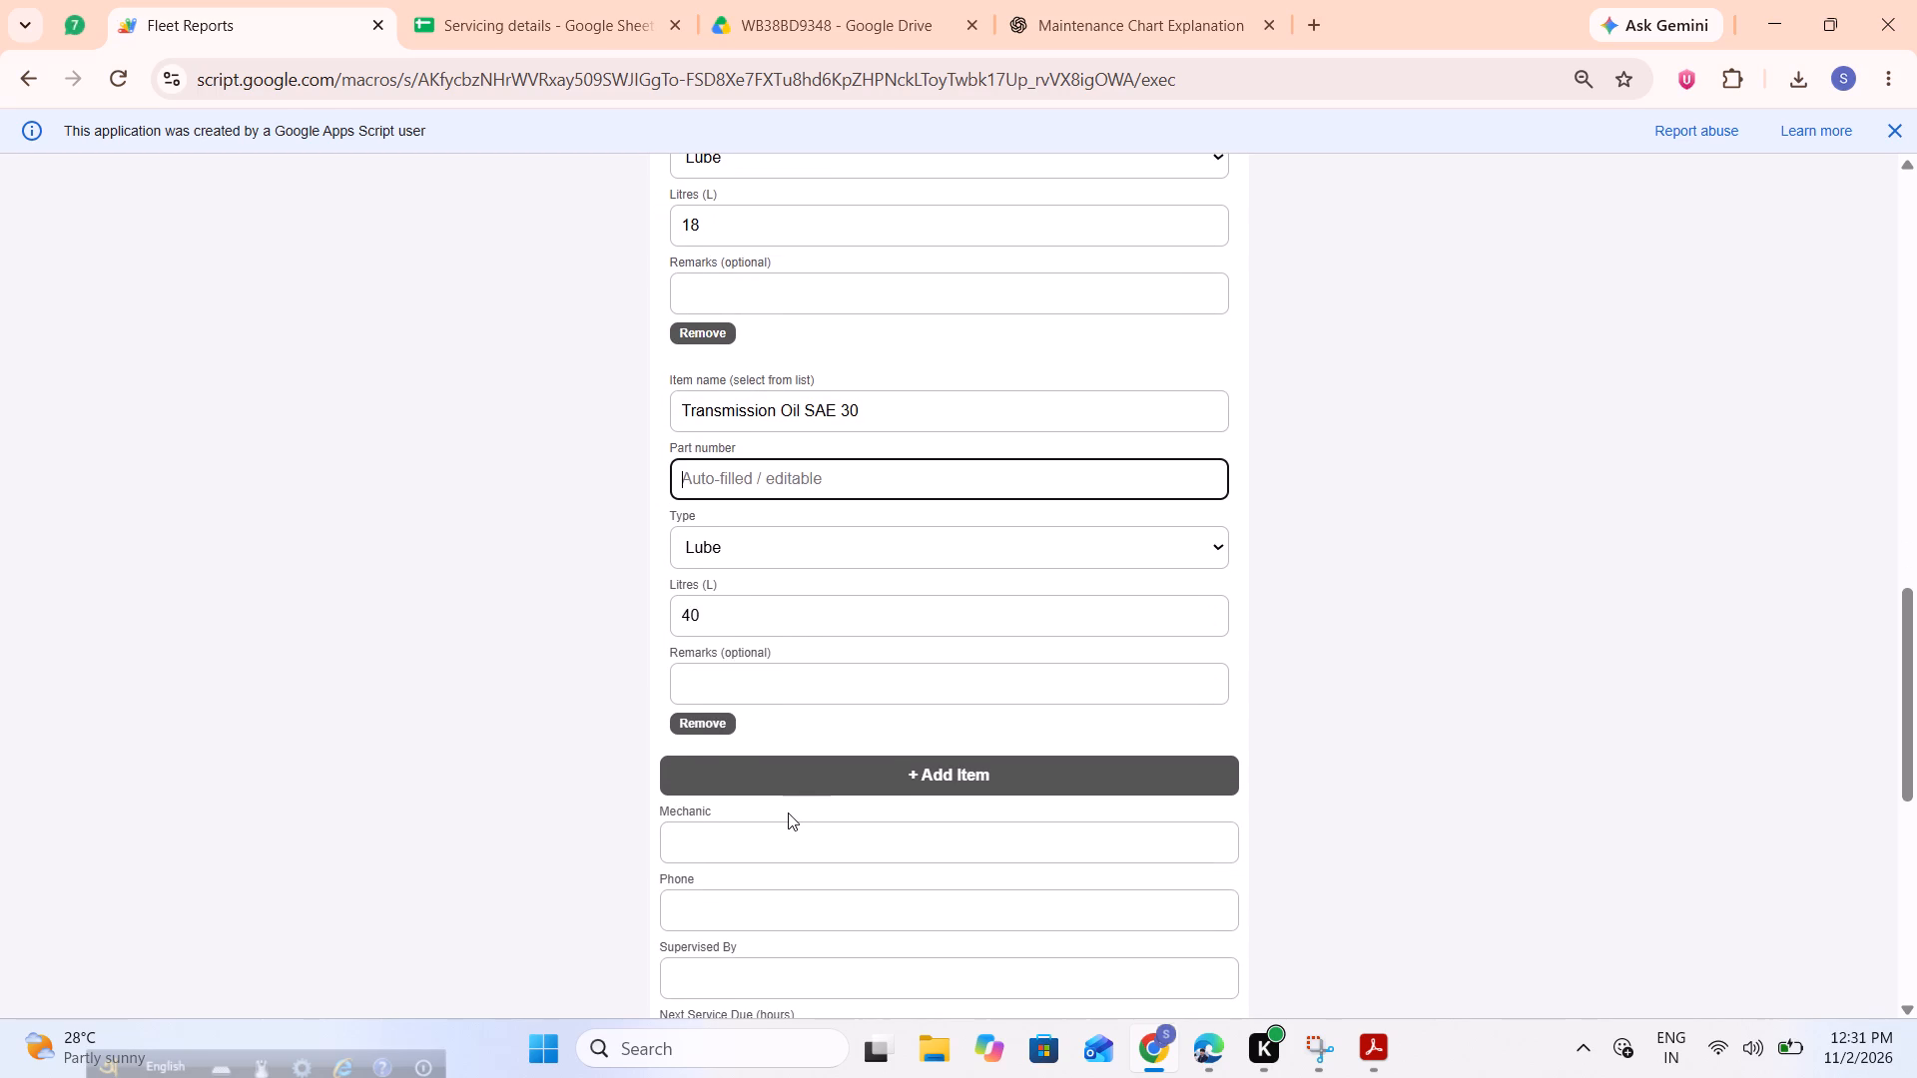
pyautogui.click(788, 812)
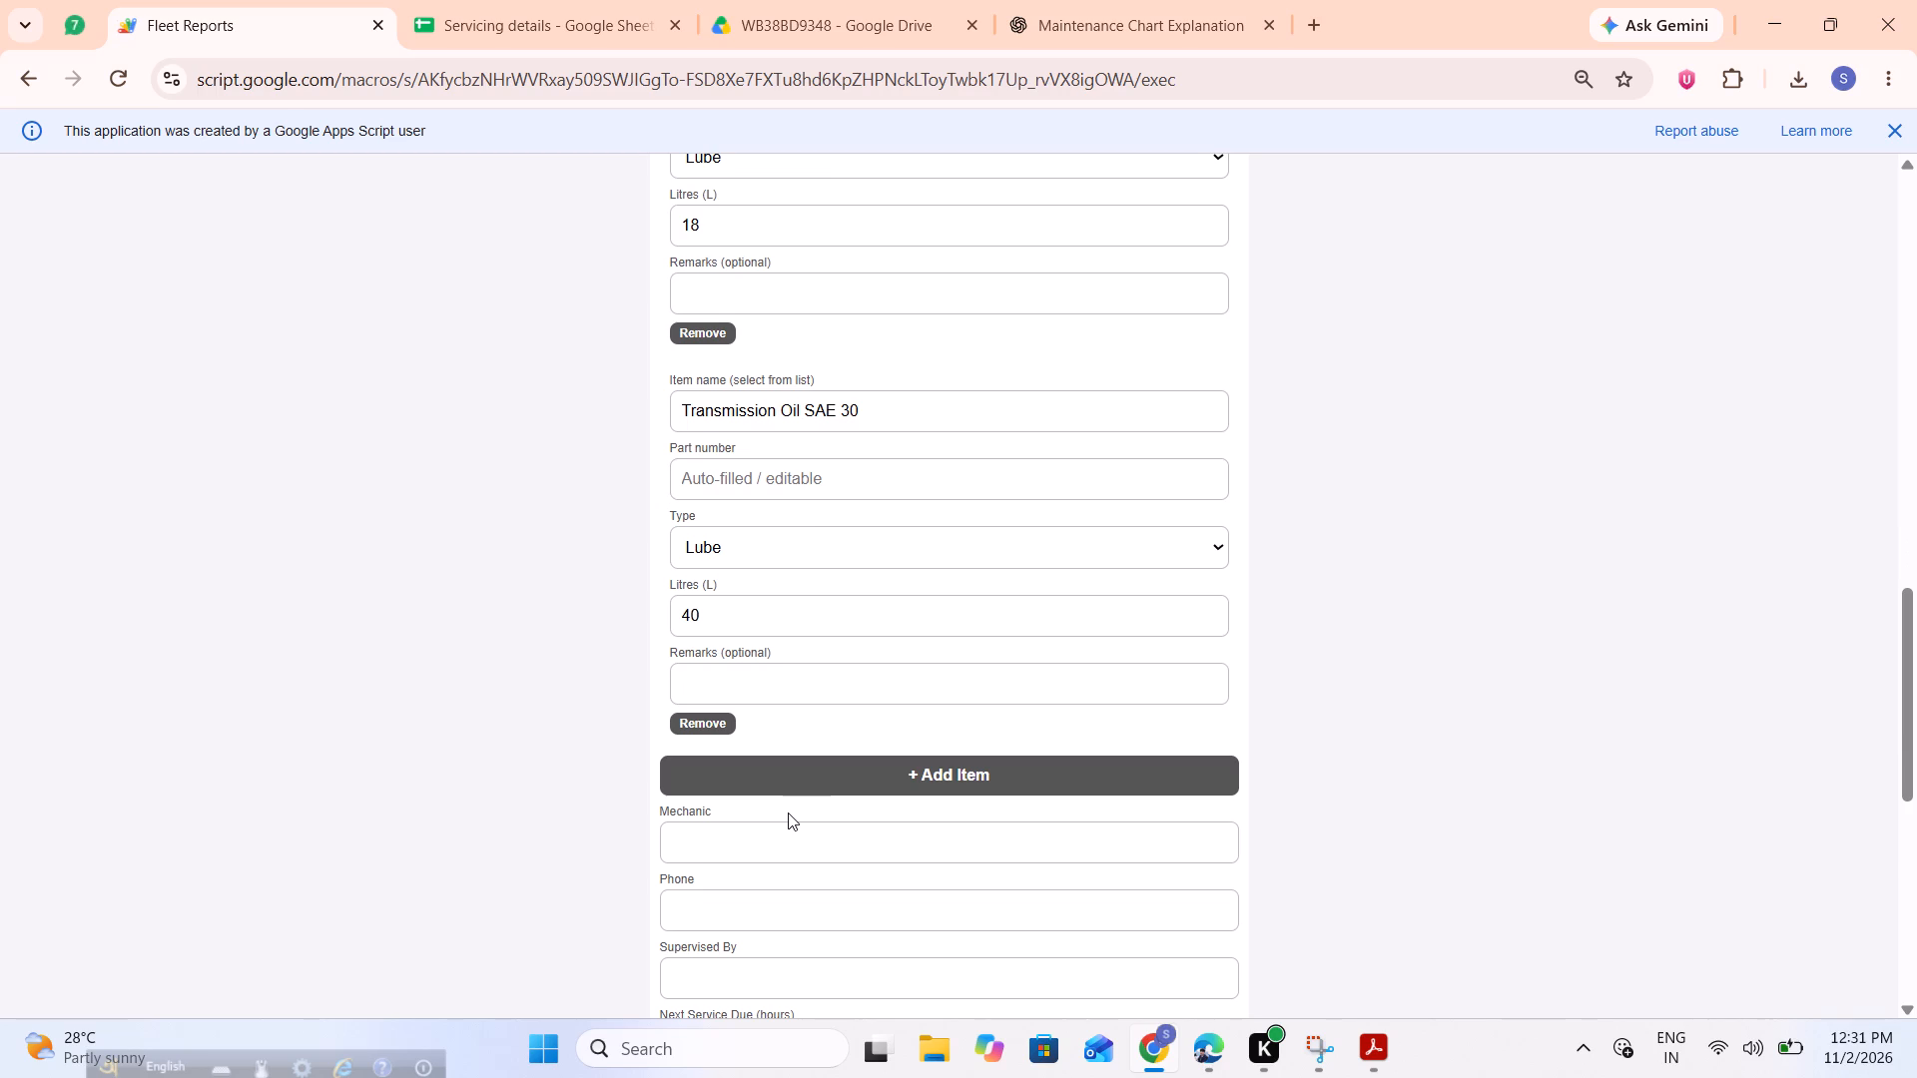
pyautogui.click(757, 854)
pyautogui.click(757, 854)
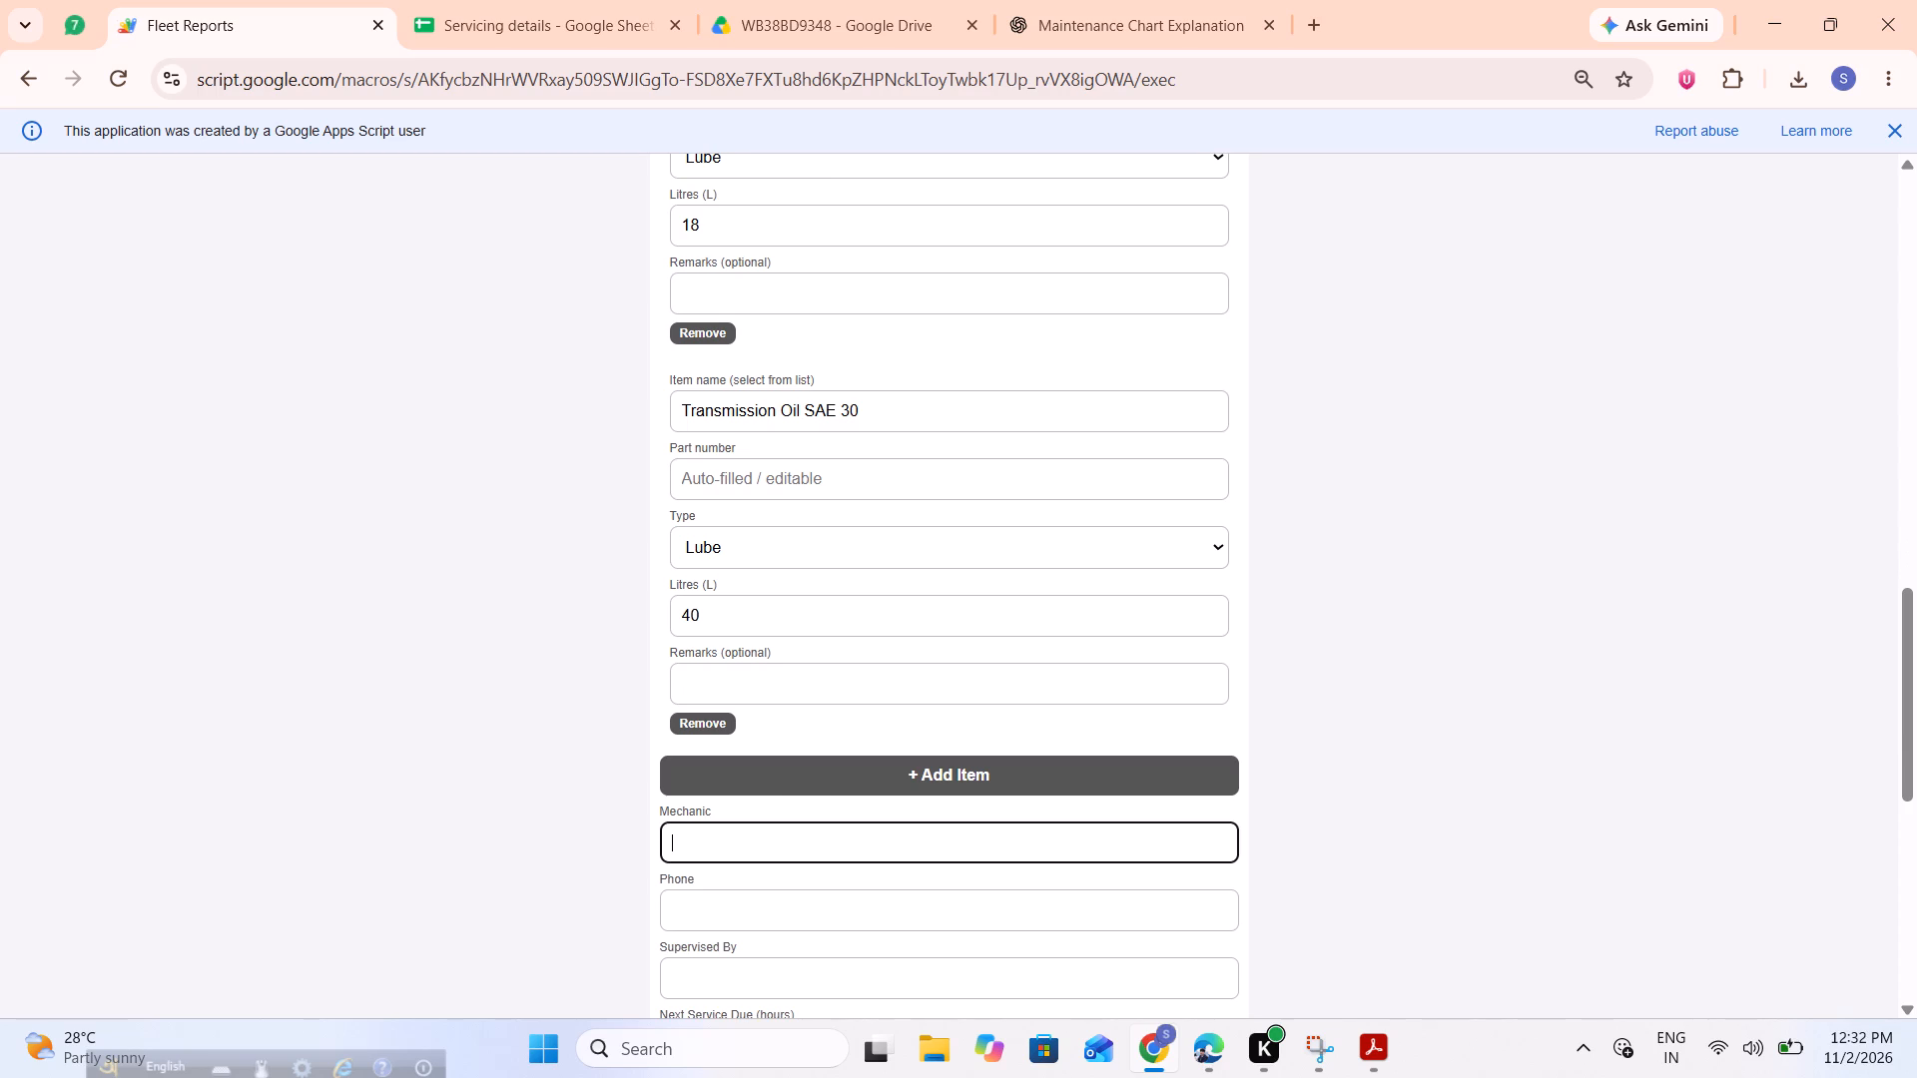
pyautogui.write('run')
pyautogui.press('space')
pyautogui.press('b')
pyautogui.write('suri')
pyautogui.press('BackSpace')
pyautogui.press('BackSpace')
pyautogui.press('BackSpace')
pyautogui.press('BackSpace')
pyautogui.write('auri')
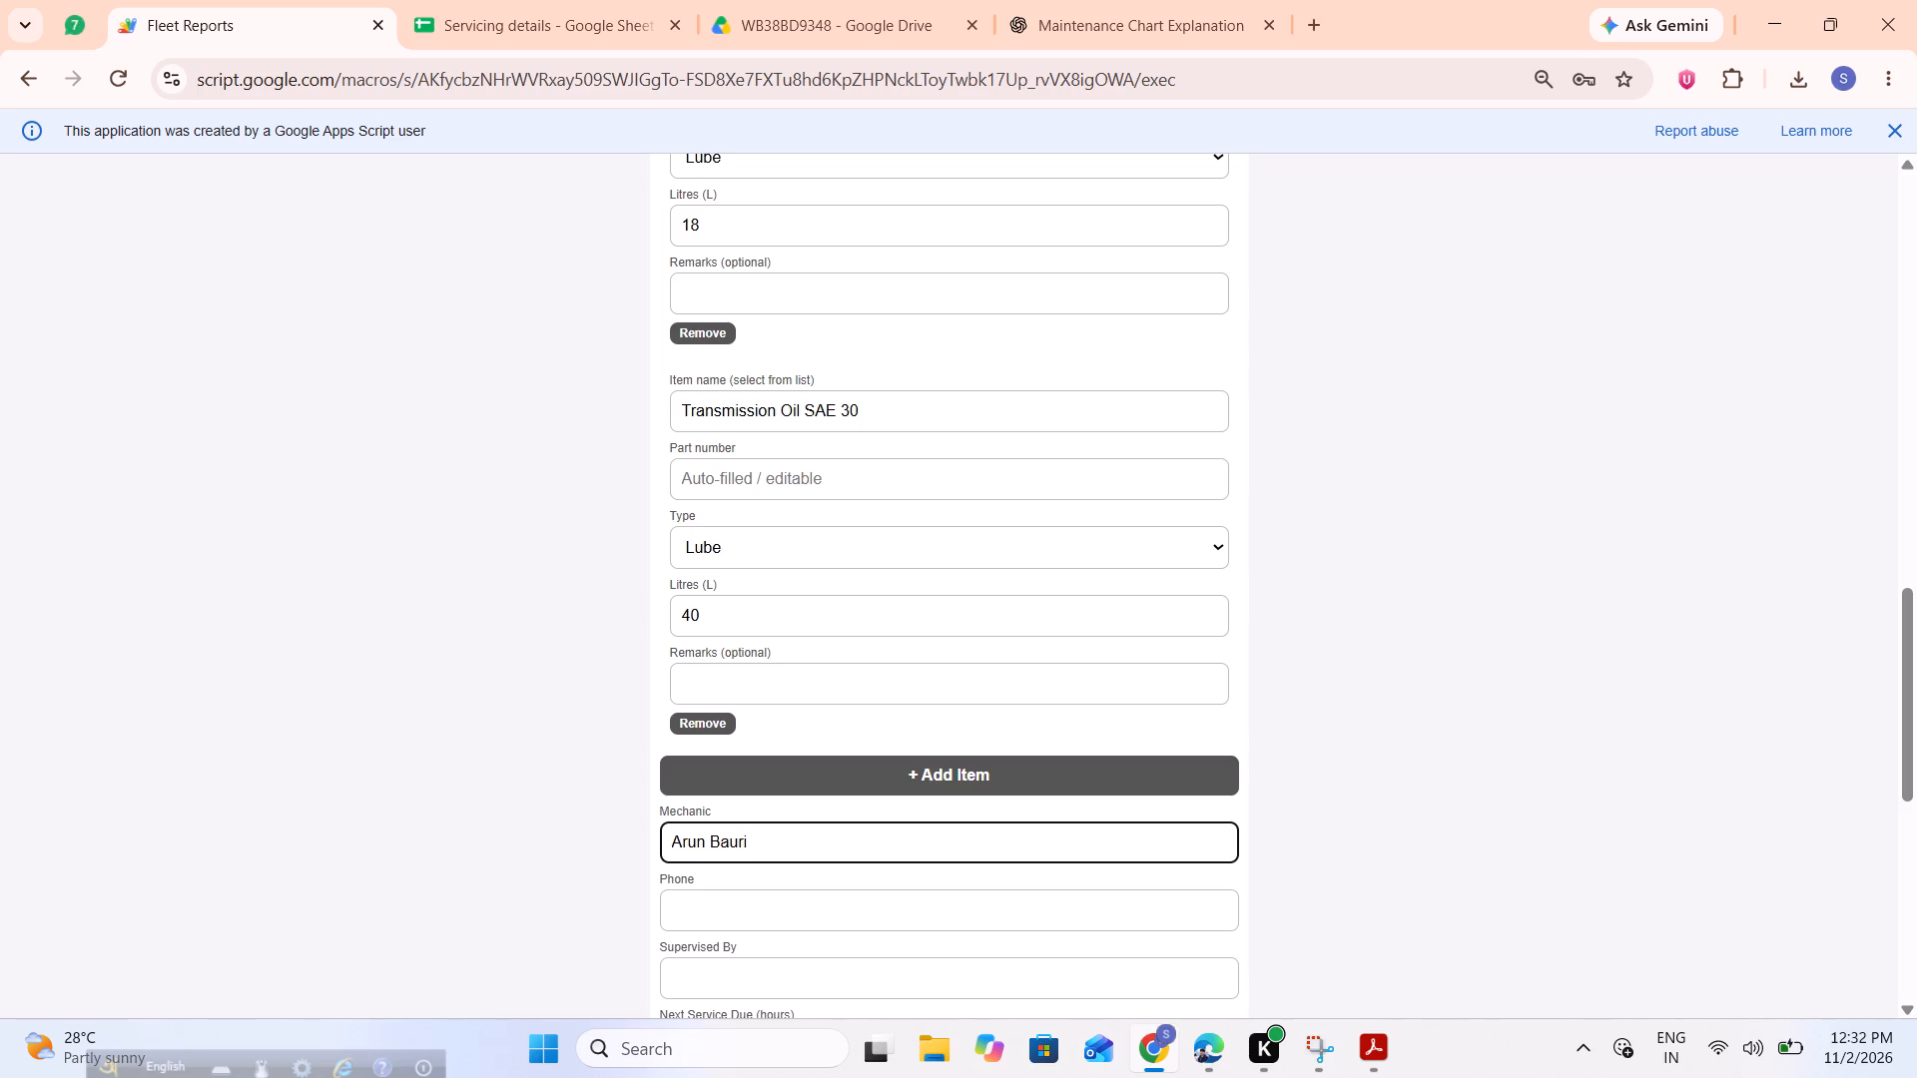
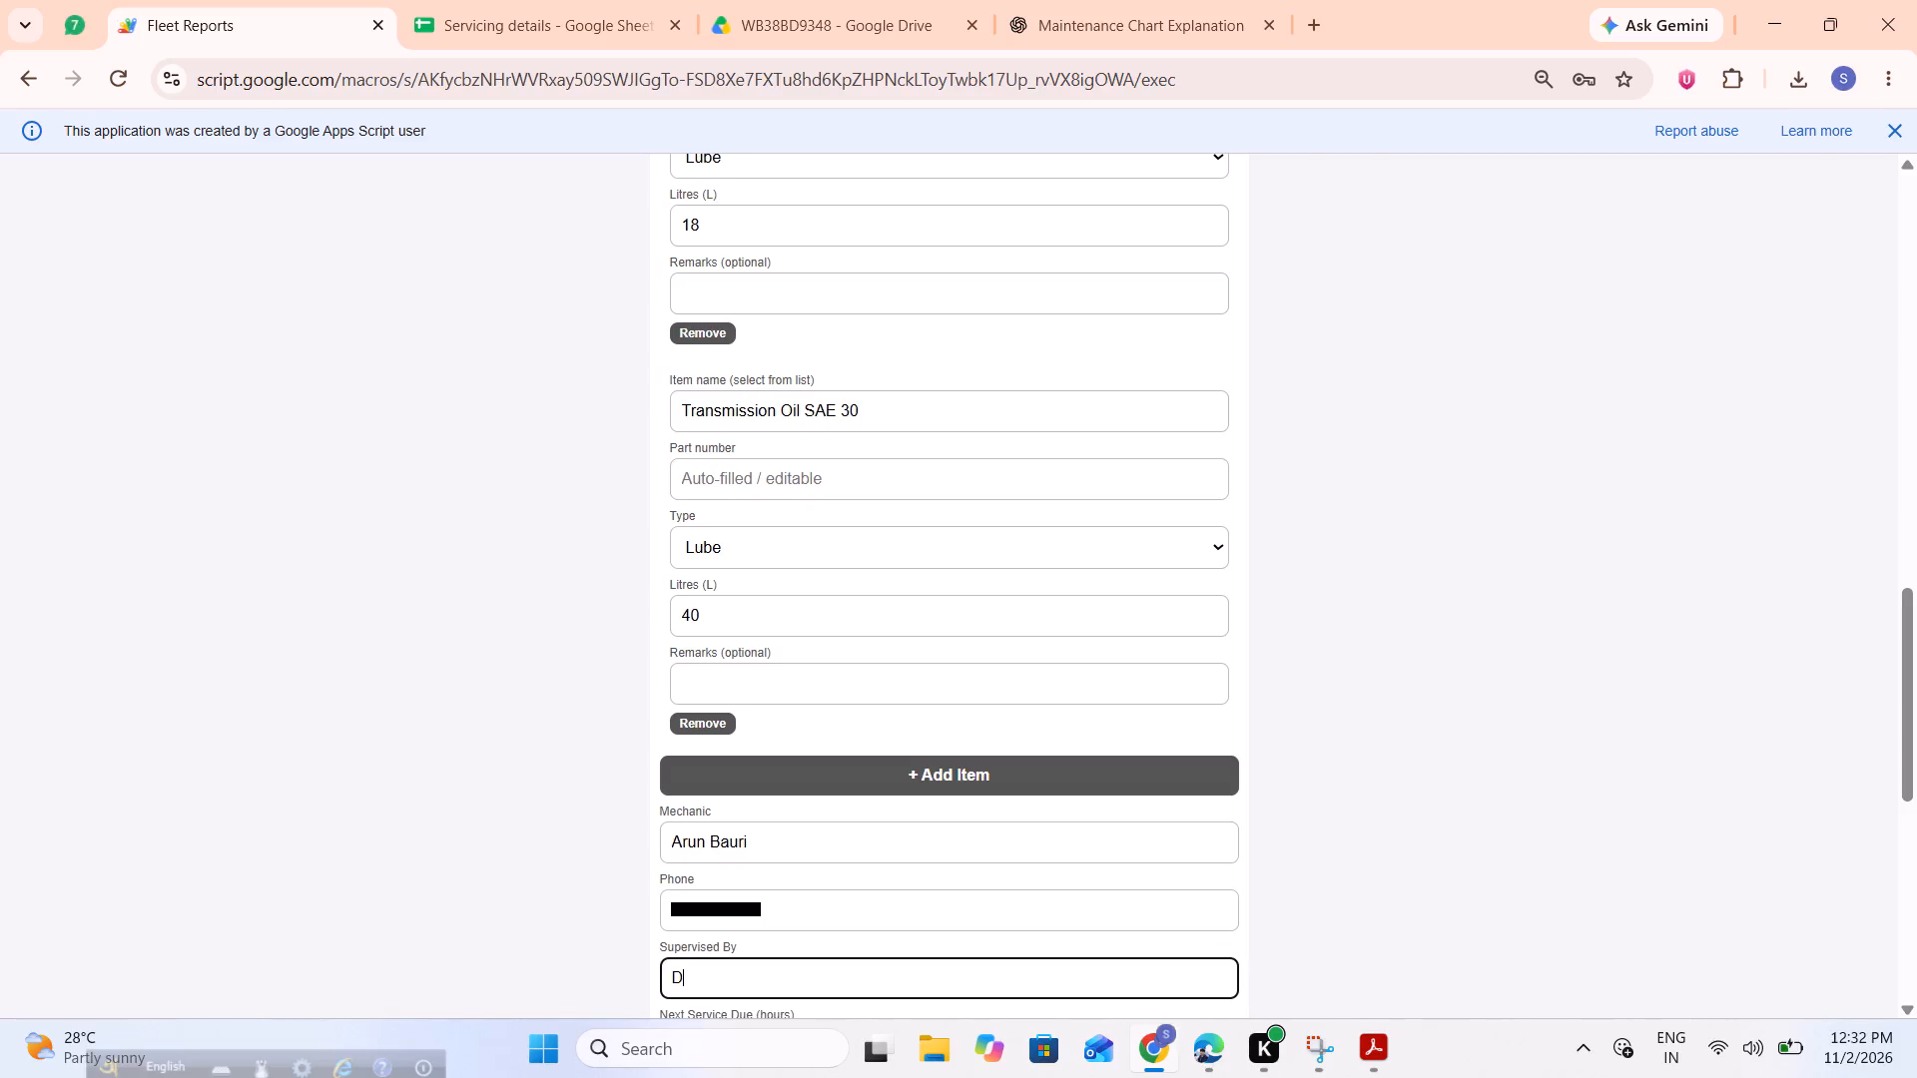
# Enter the supervisor's full name in the Supervised By field of the service report.
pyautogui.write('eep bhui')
# Enter 8700.0hrs(1500hrs) as the Next Service Due value of the service report.
pyautogui.scroll(-1, 822, 857)
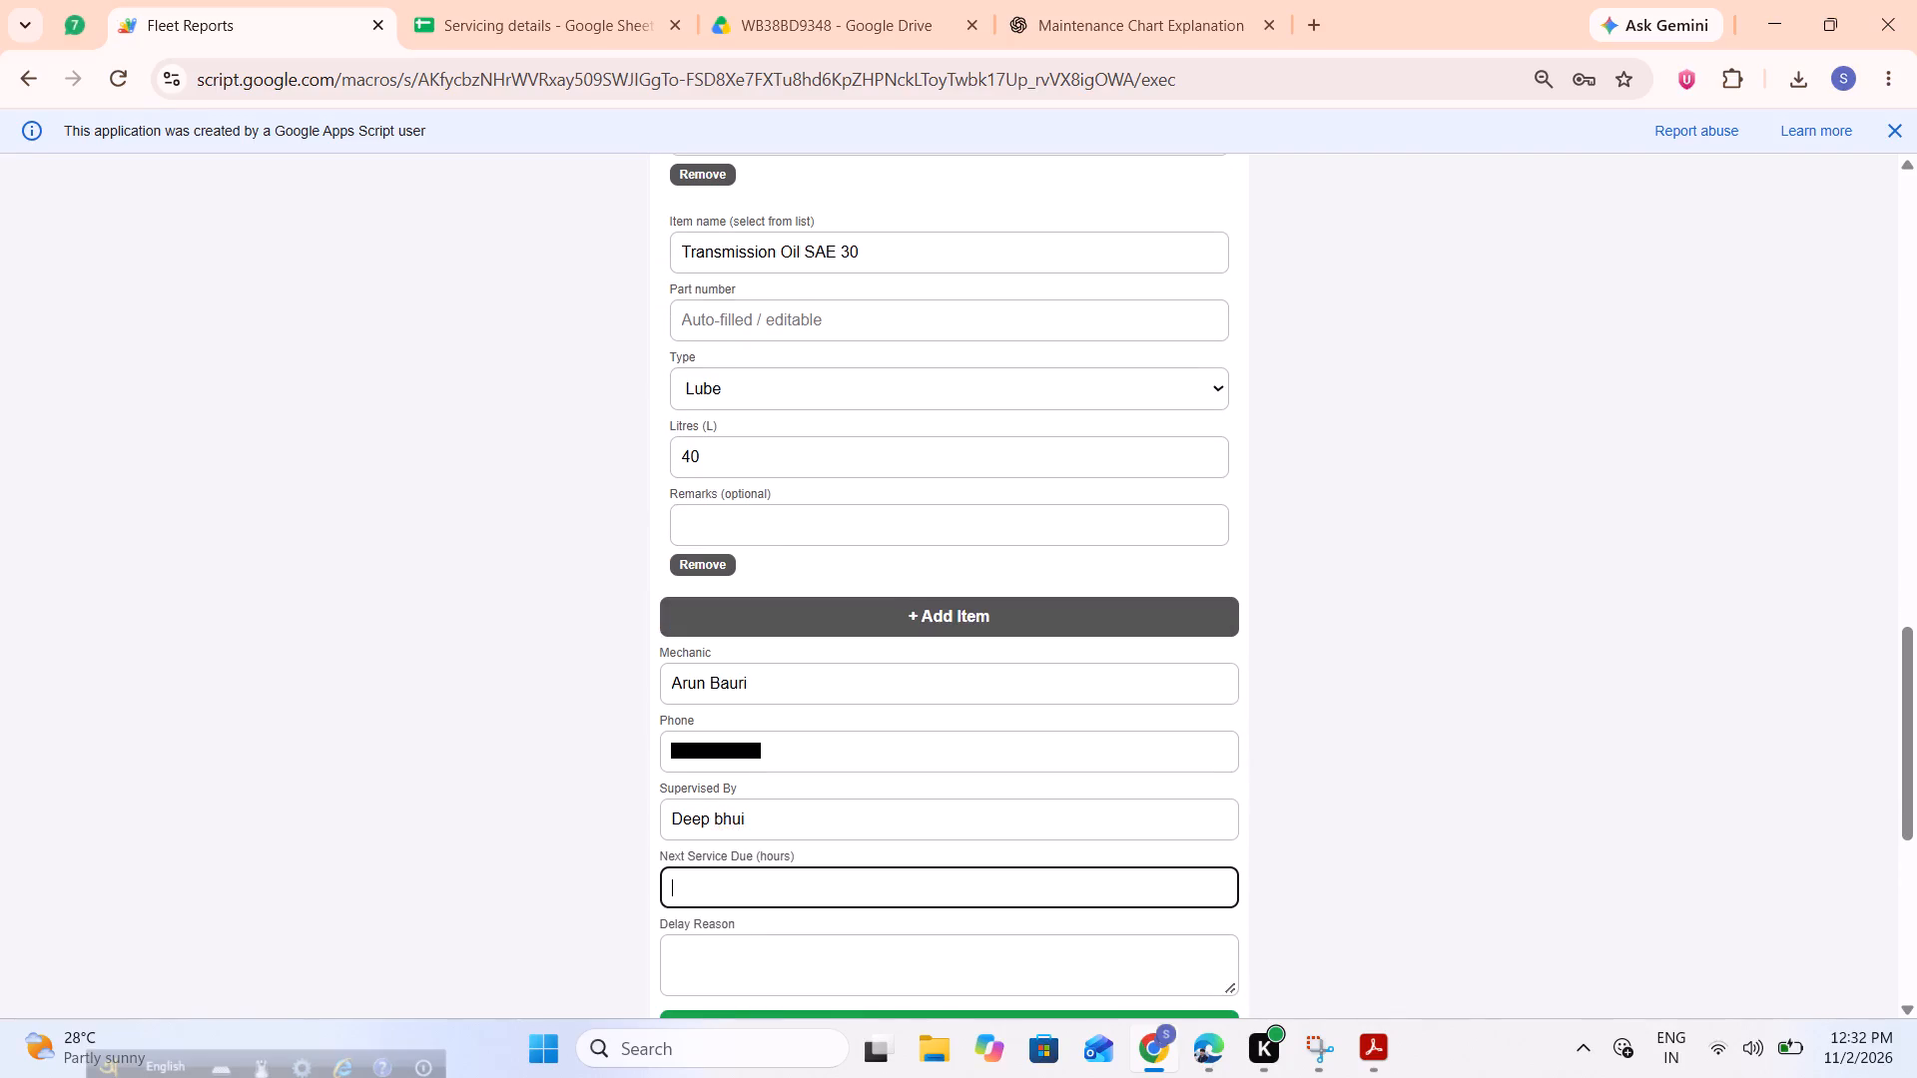
pyautogui.click(815, 867)
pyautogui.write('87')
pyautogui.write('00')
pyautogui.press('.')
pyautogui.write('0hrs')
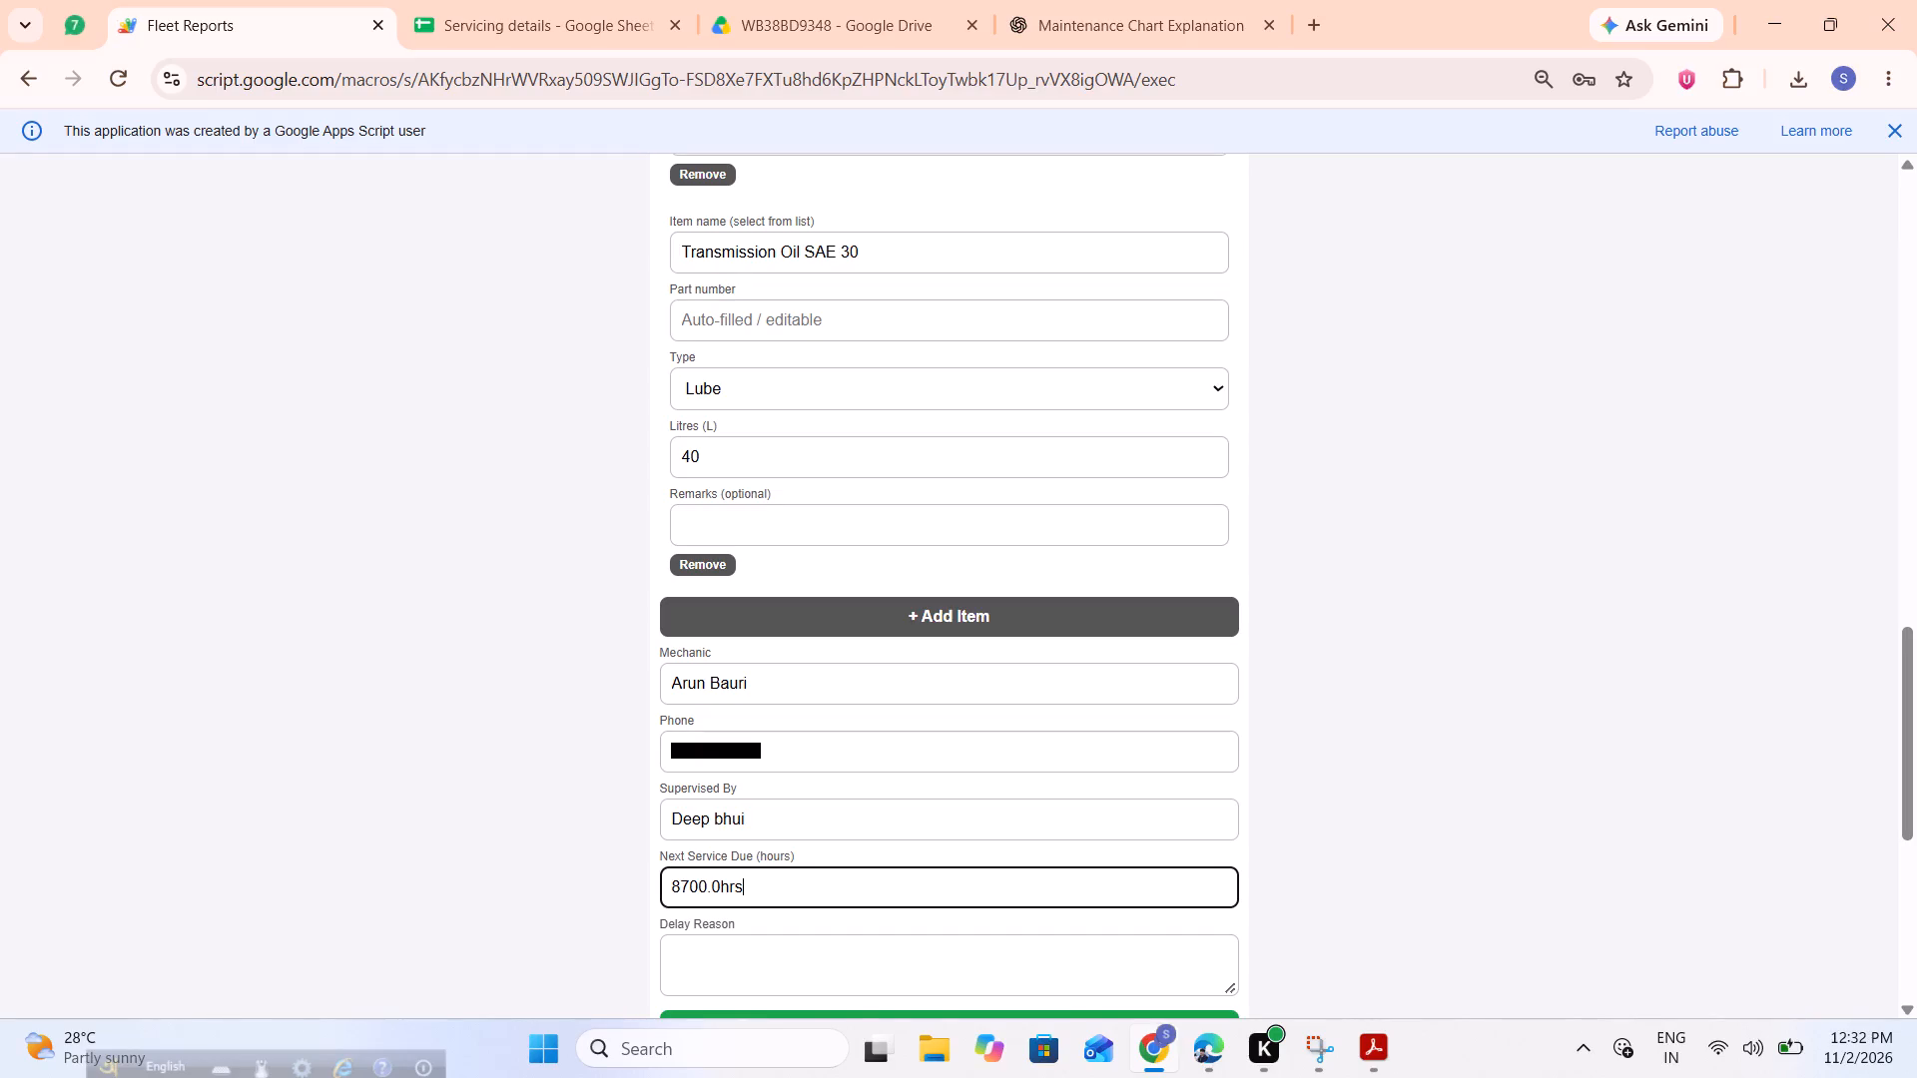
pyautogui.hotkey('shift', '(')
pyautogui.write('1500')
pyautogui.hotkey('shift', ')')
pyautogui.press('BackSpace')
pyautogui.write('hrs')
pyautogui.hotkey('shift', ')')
pyautogui.click(926, 918)
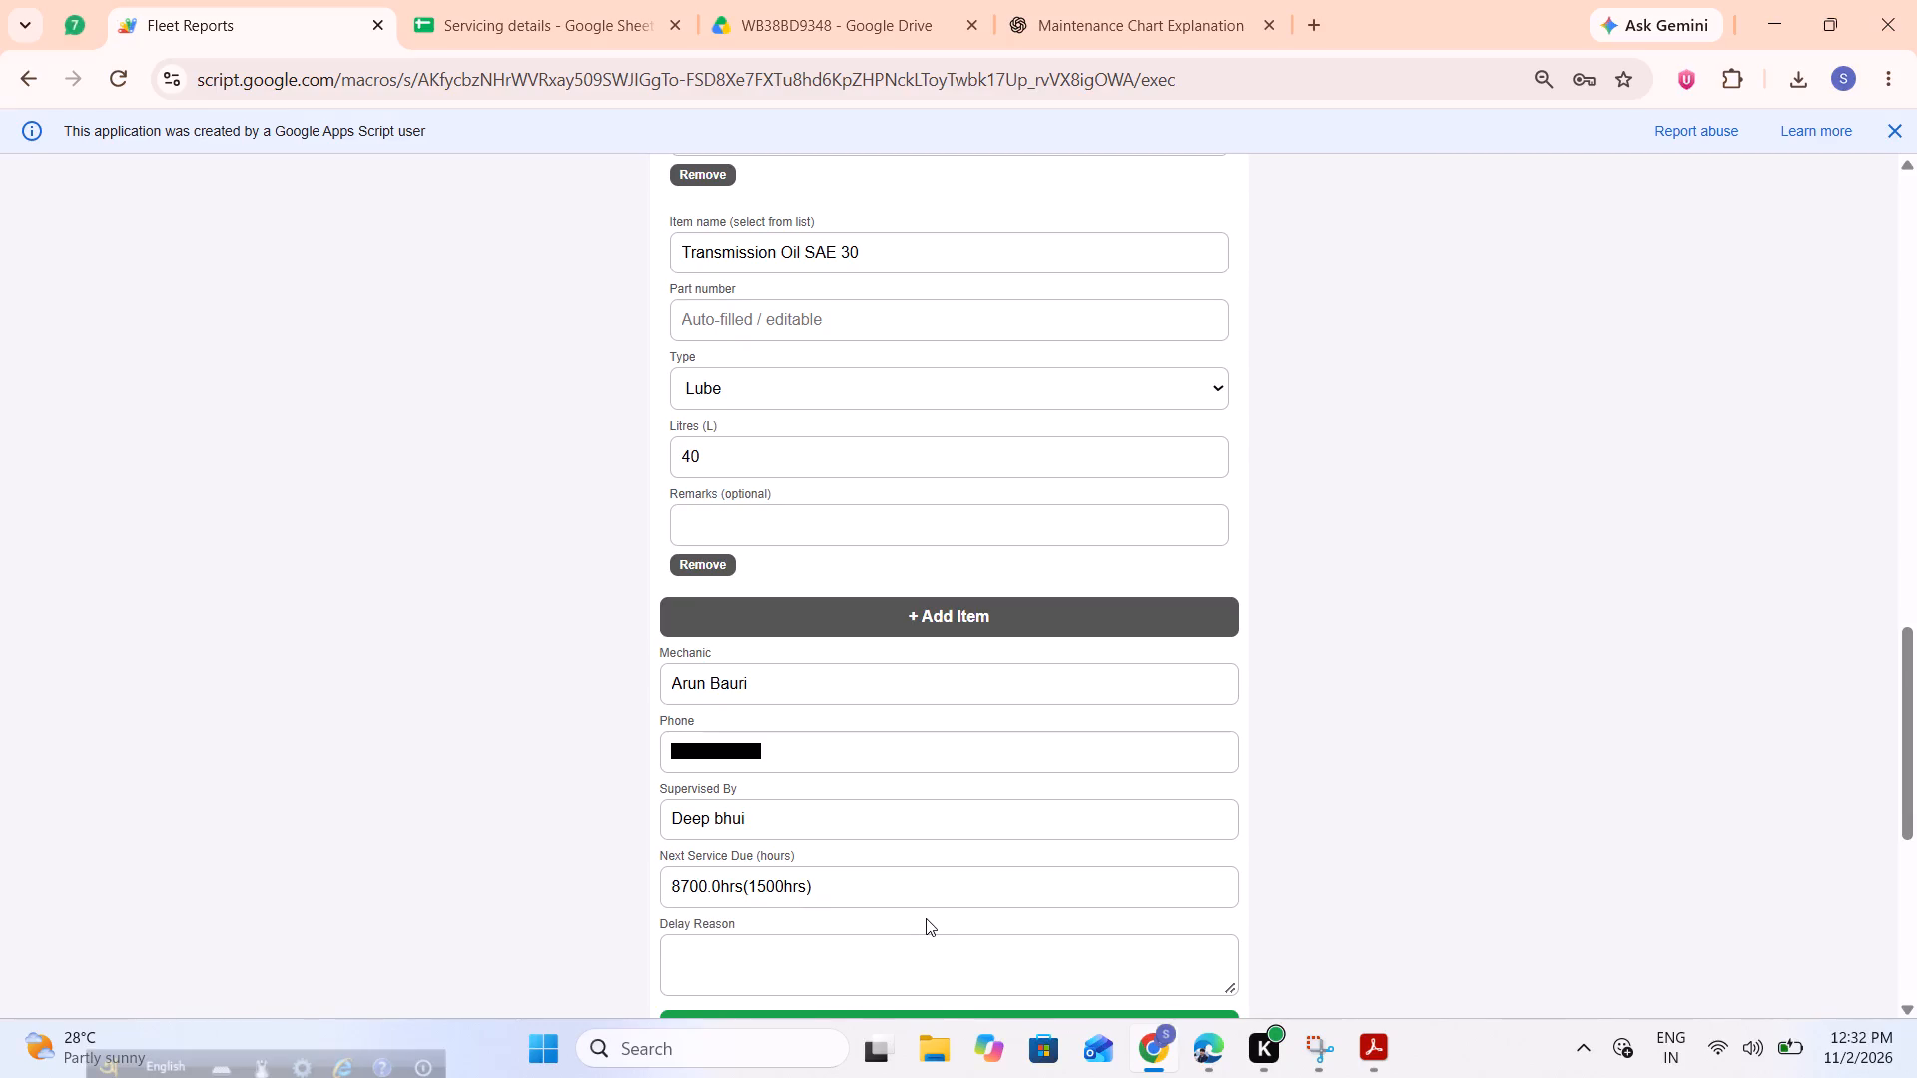
# Check the completed 1000 hrs service report for LOADER 9348 and save it, leaving the delay reason blank.
pyautogui.scroll(-1, 926, 918)
pyautogui.scroll(1, 926, 918)
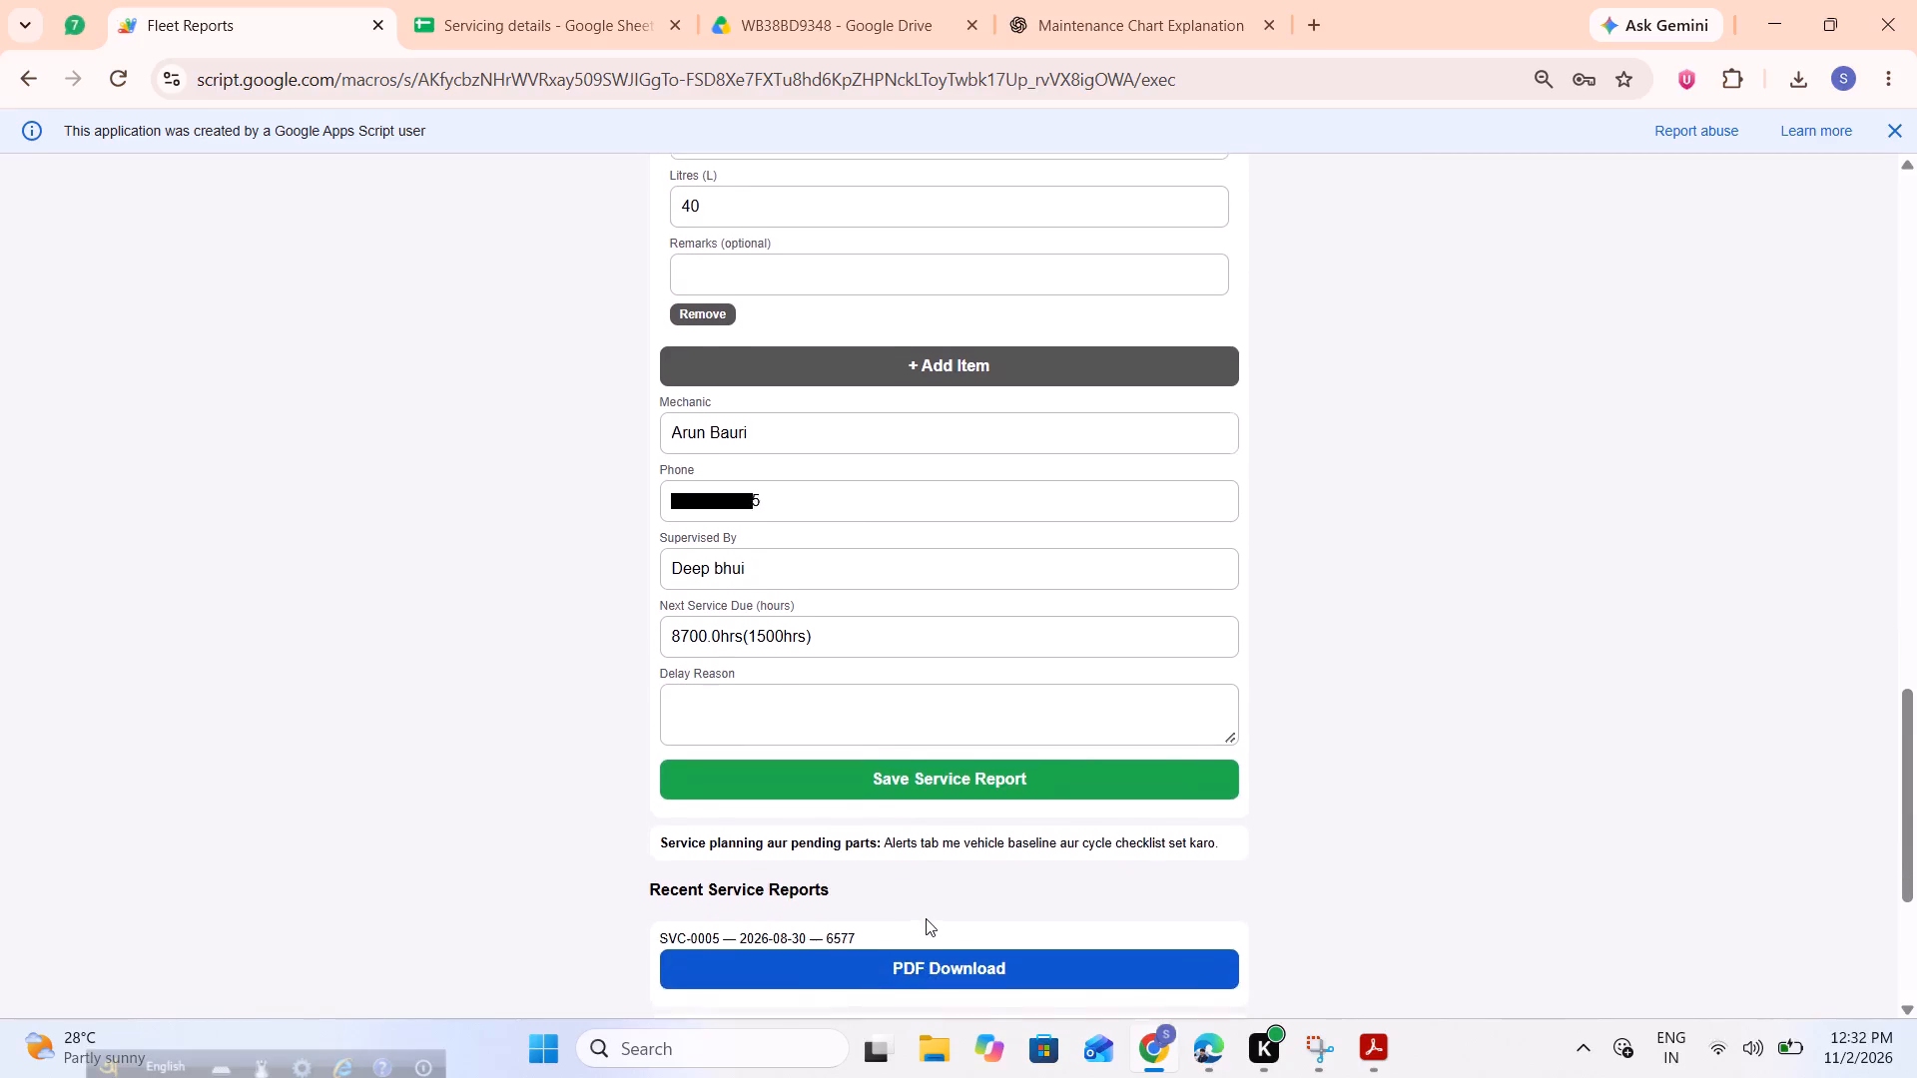
pyautogui.scroll(5, 926, 918)
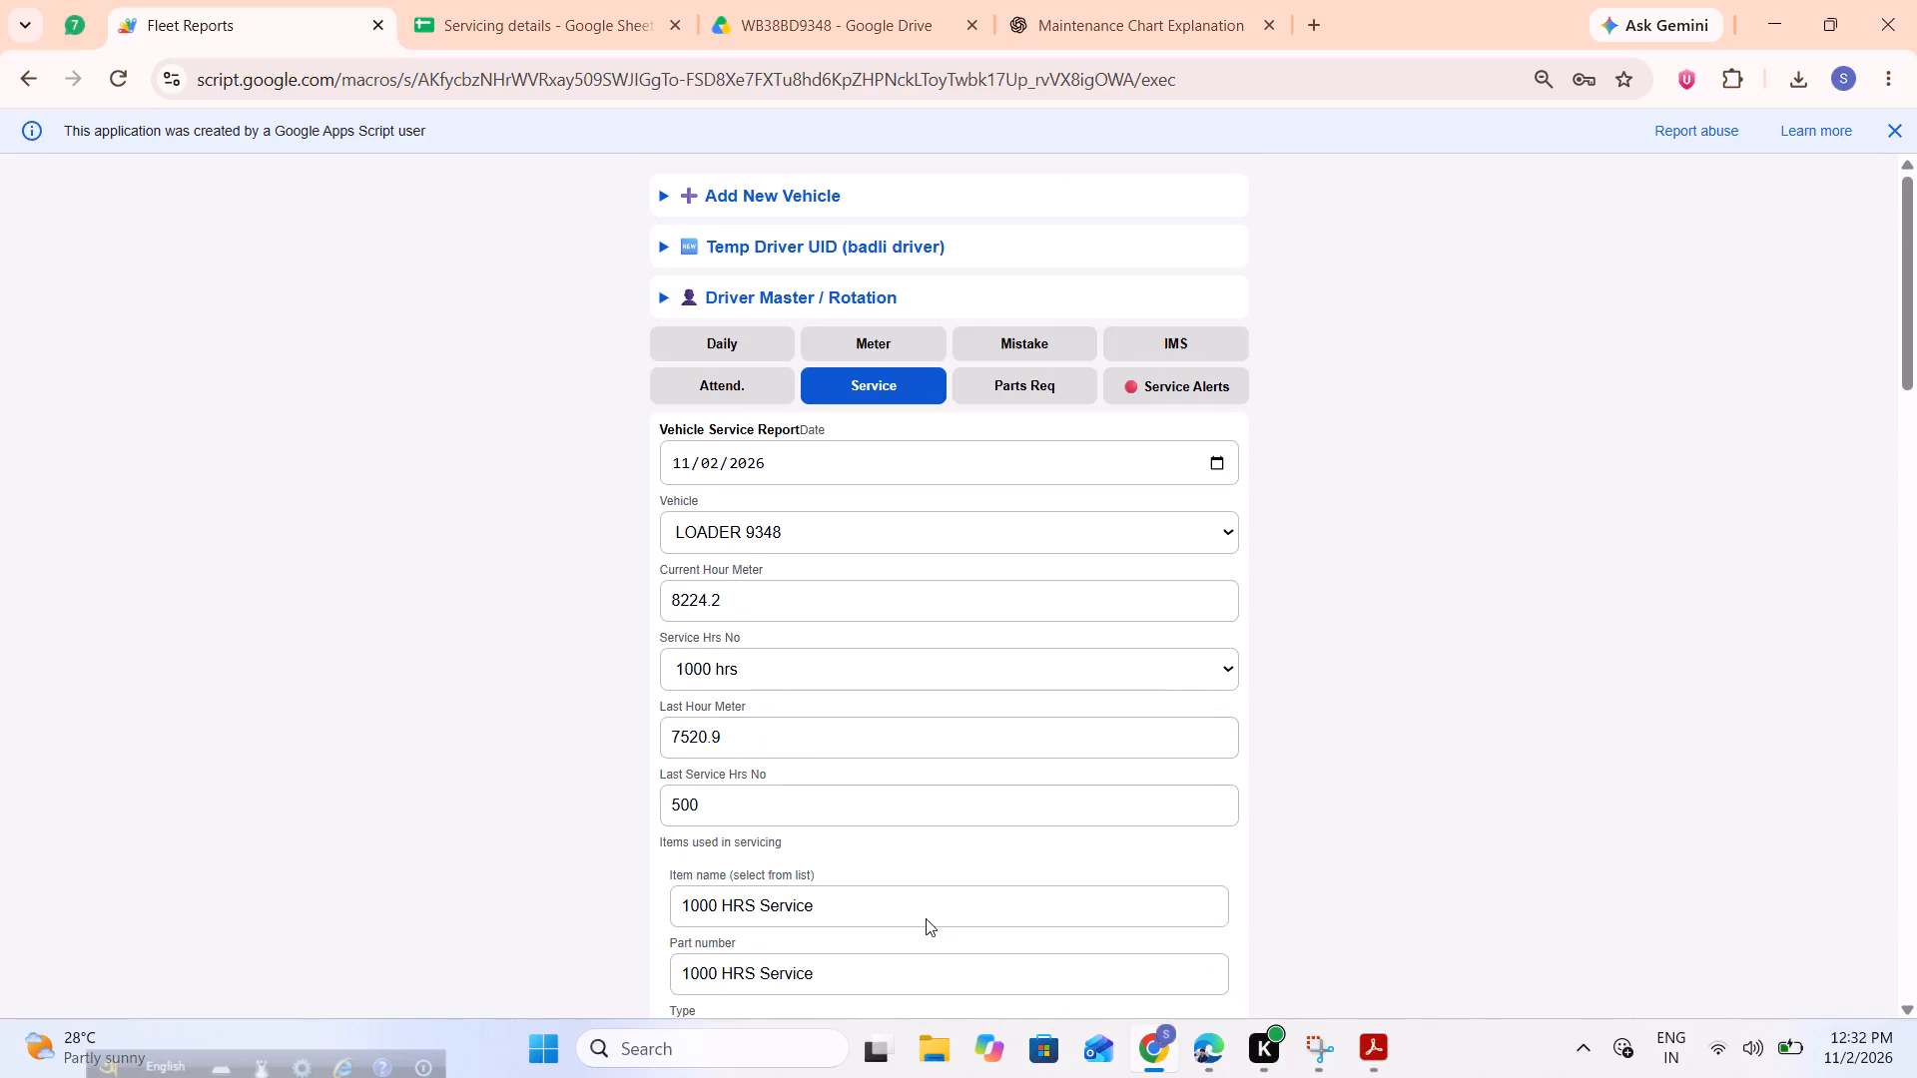
pyautogui.scroll(-10, 926, 918)
pyautogui.scroll(1, 926, 918)
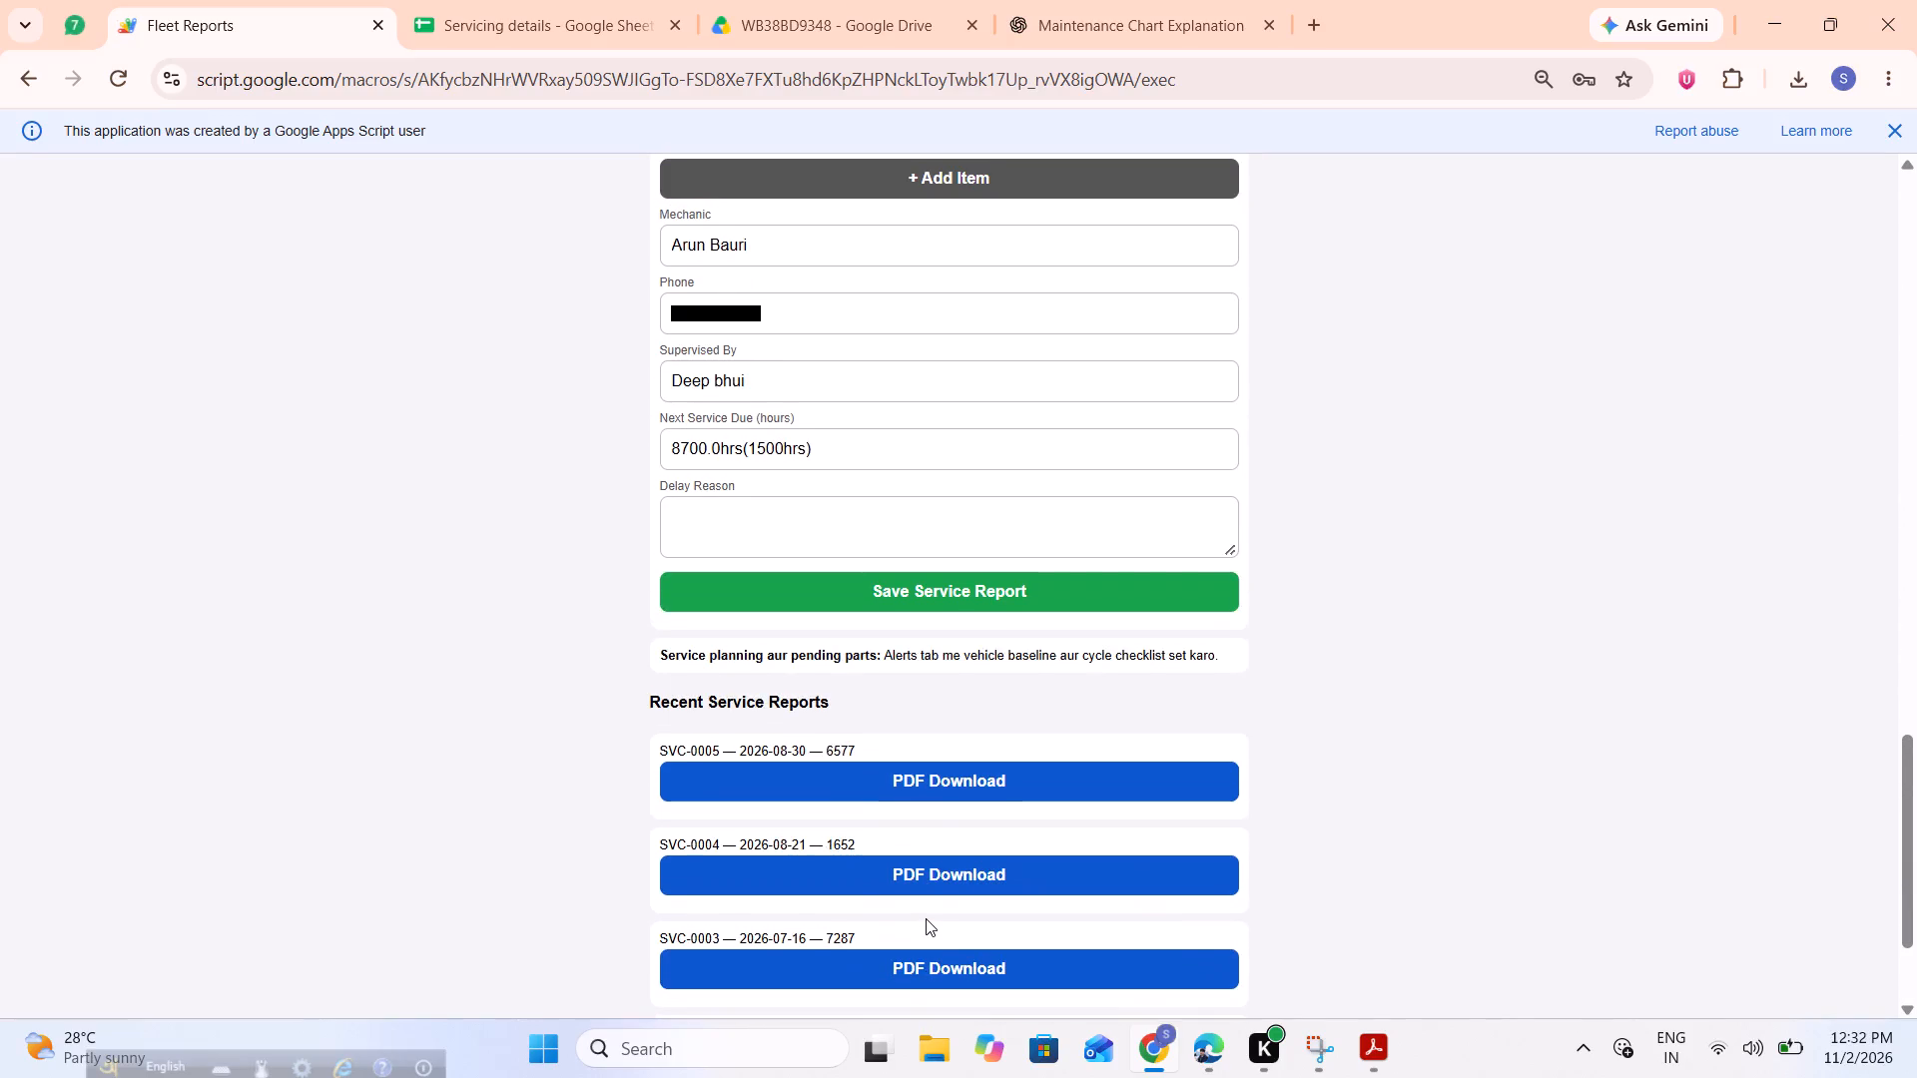
pyautogui.click(911, 596)
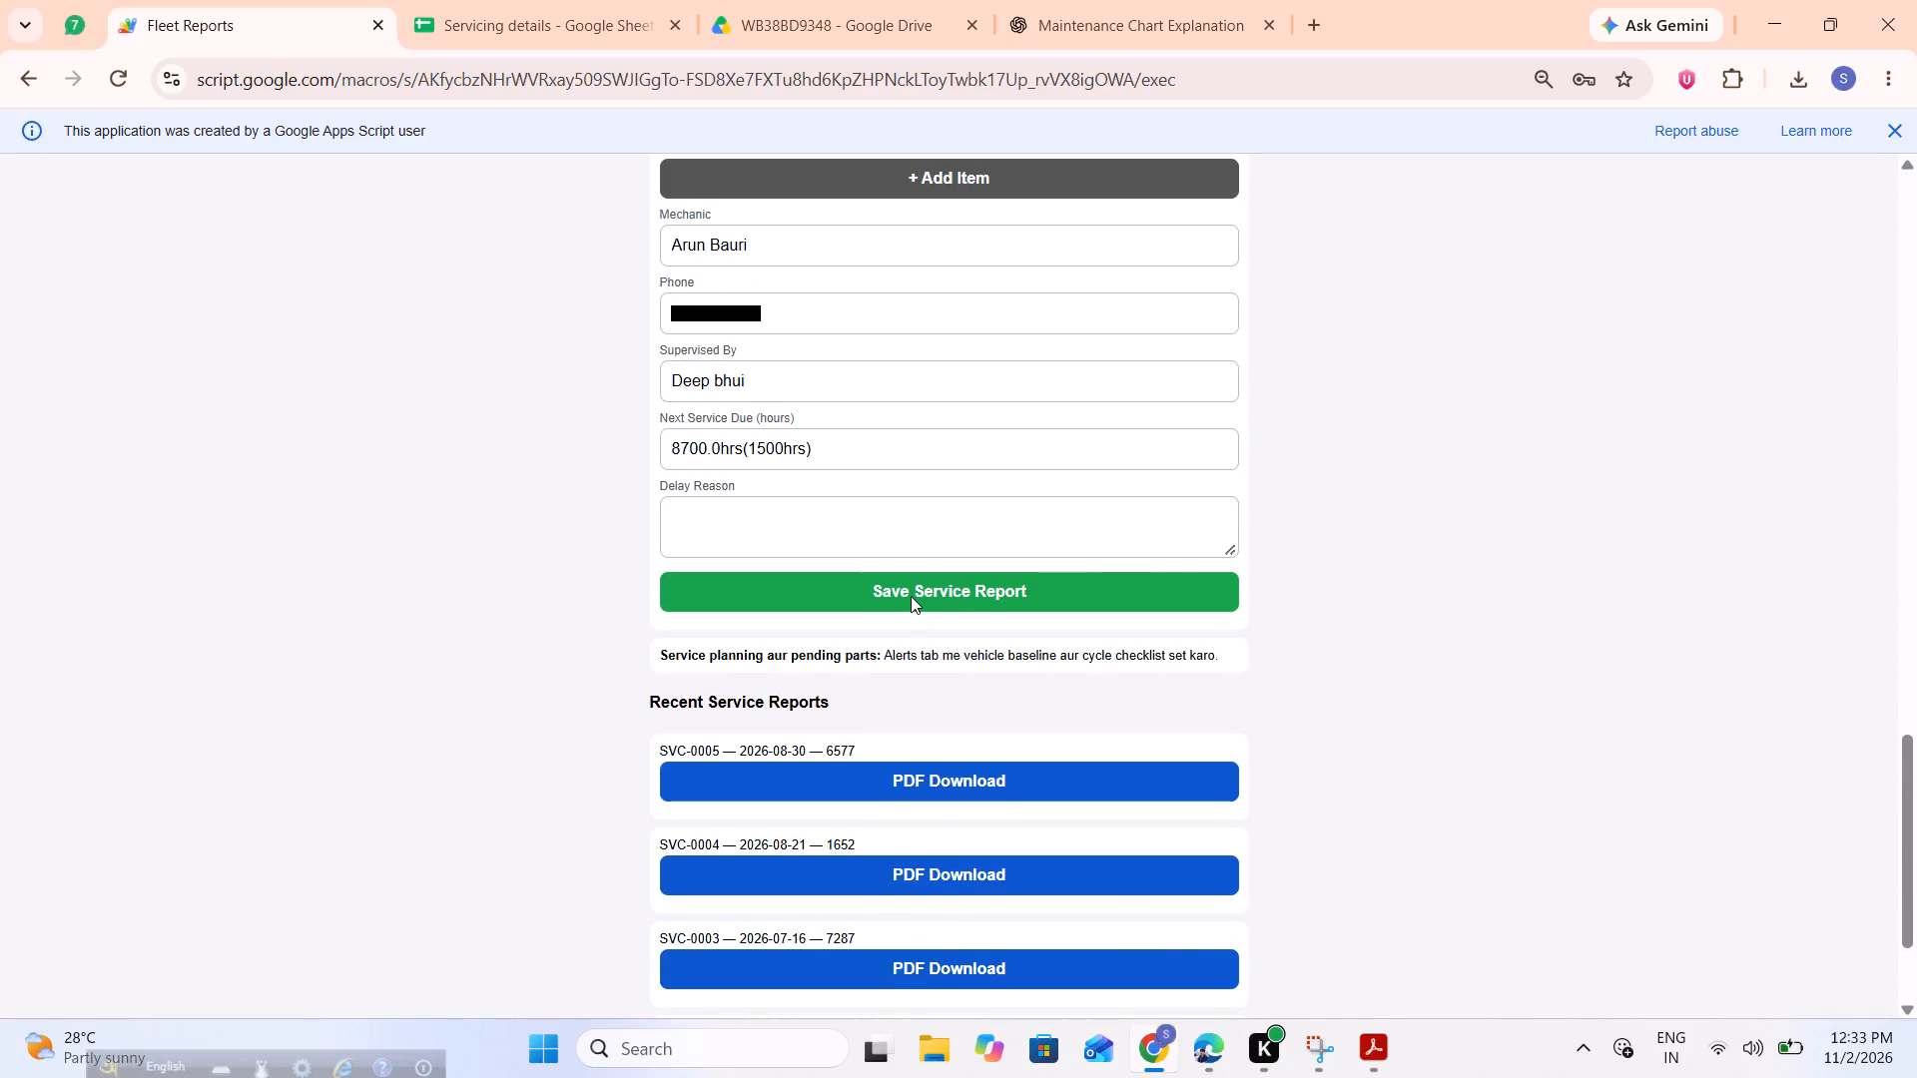
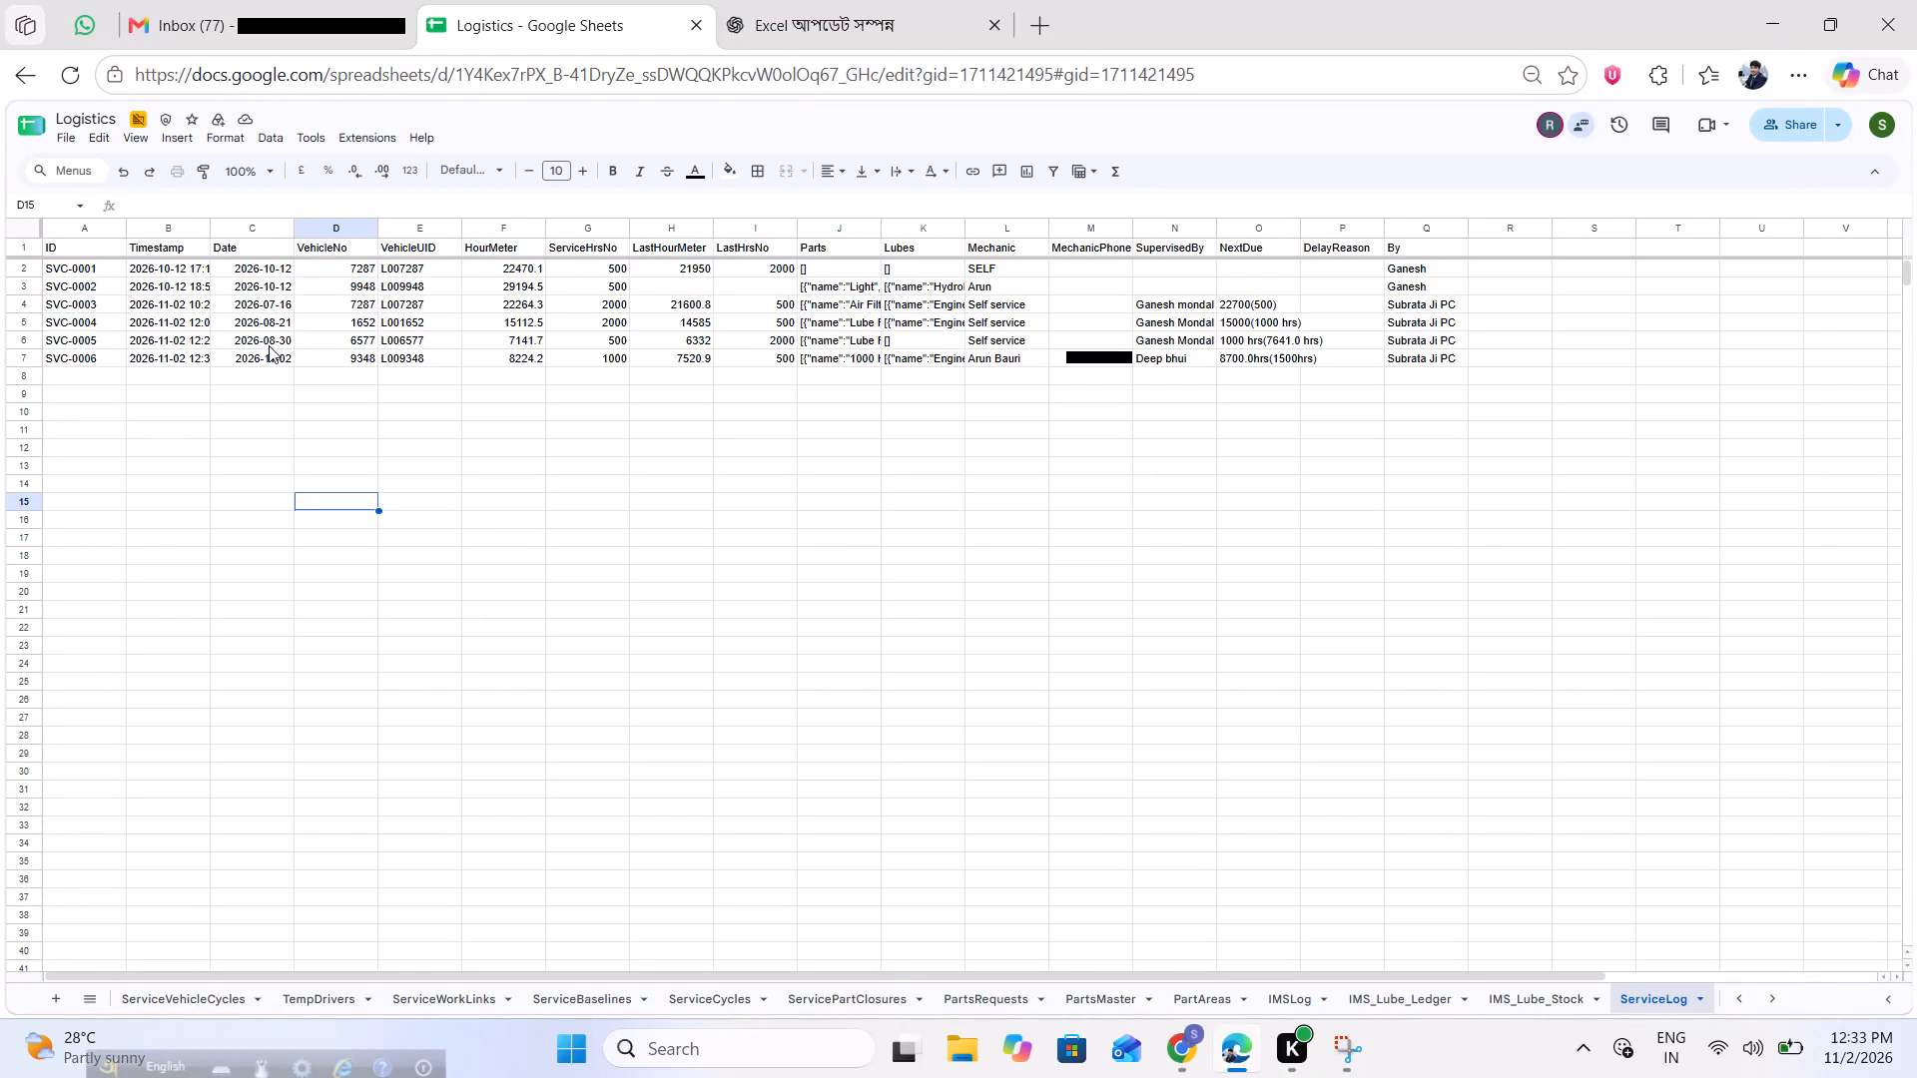
pyautogui.doubleClick(273, 354)
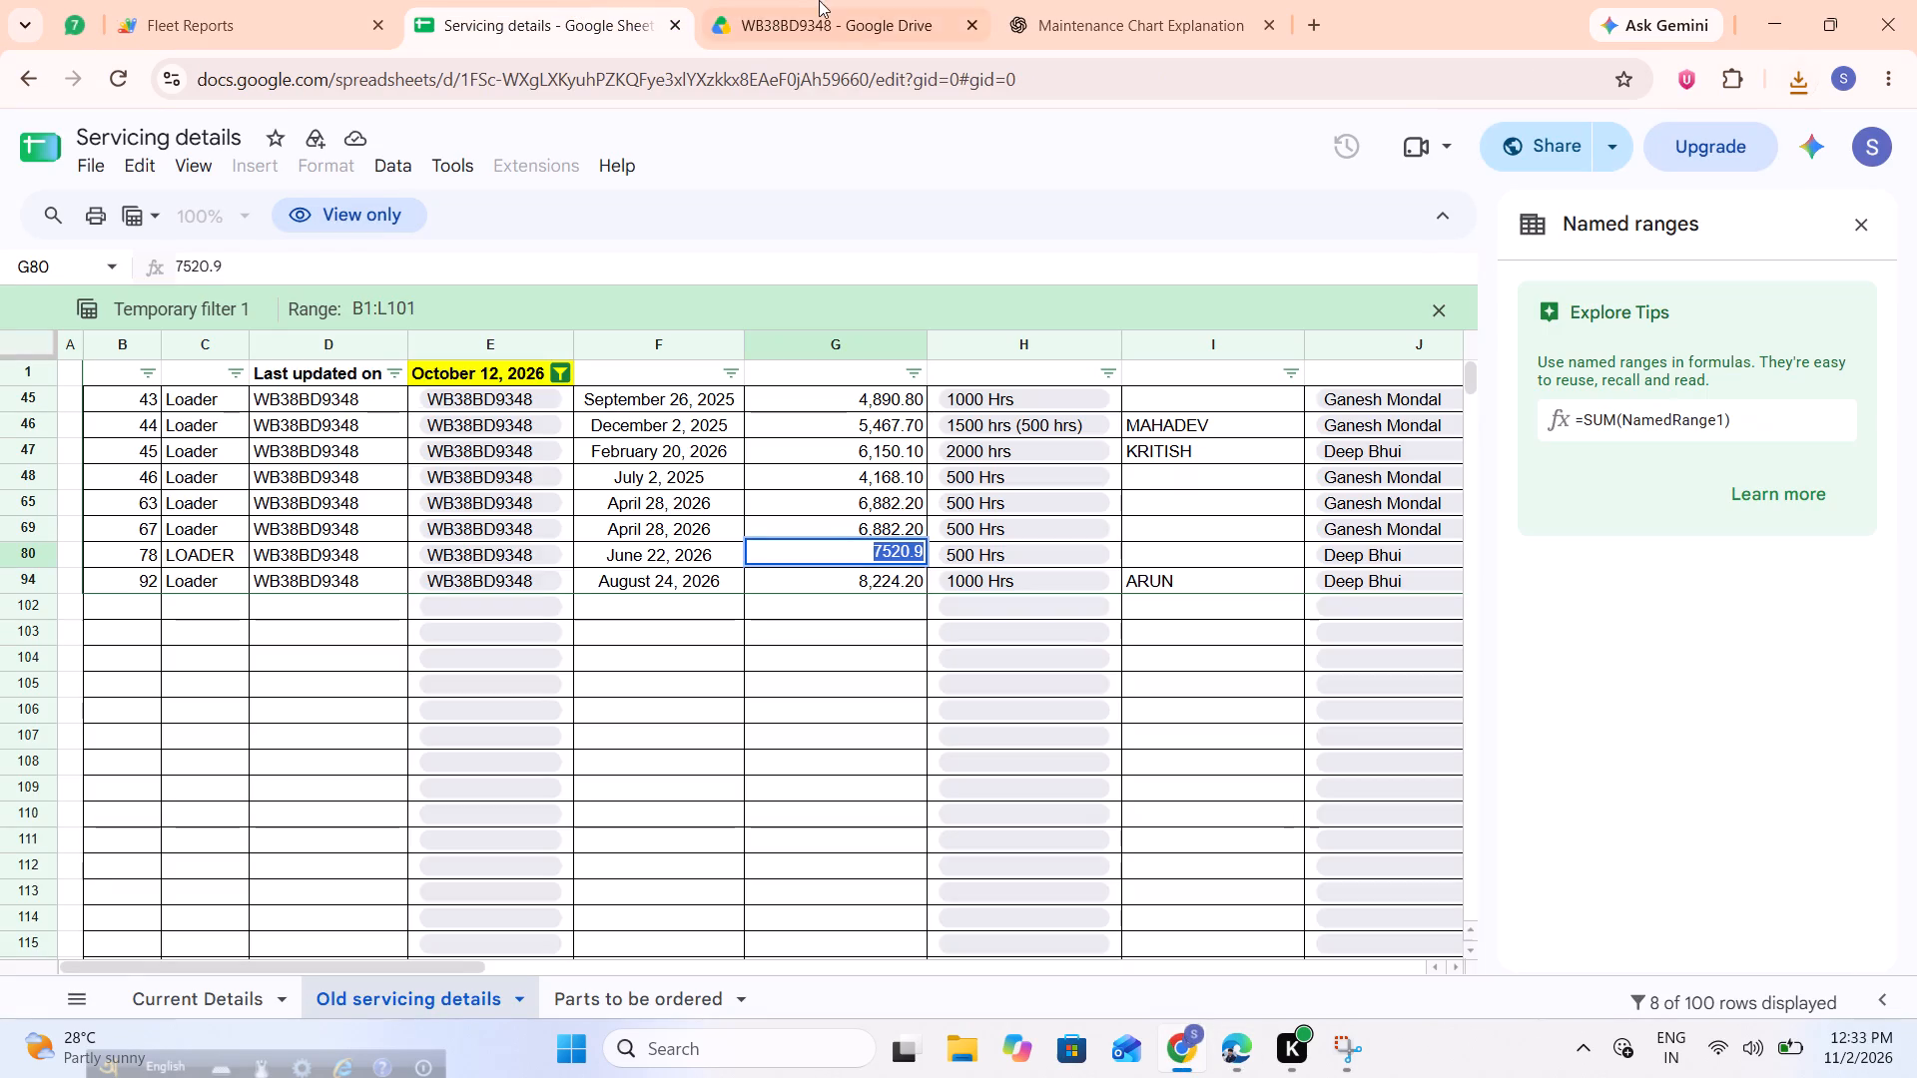
pyautogui.click(743, 0)
pyautogui.click(474, 0)
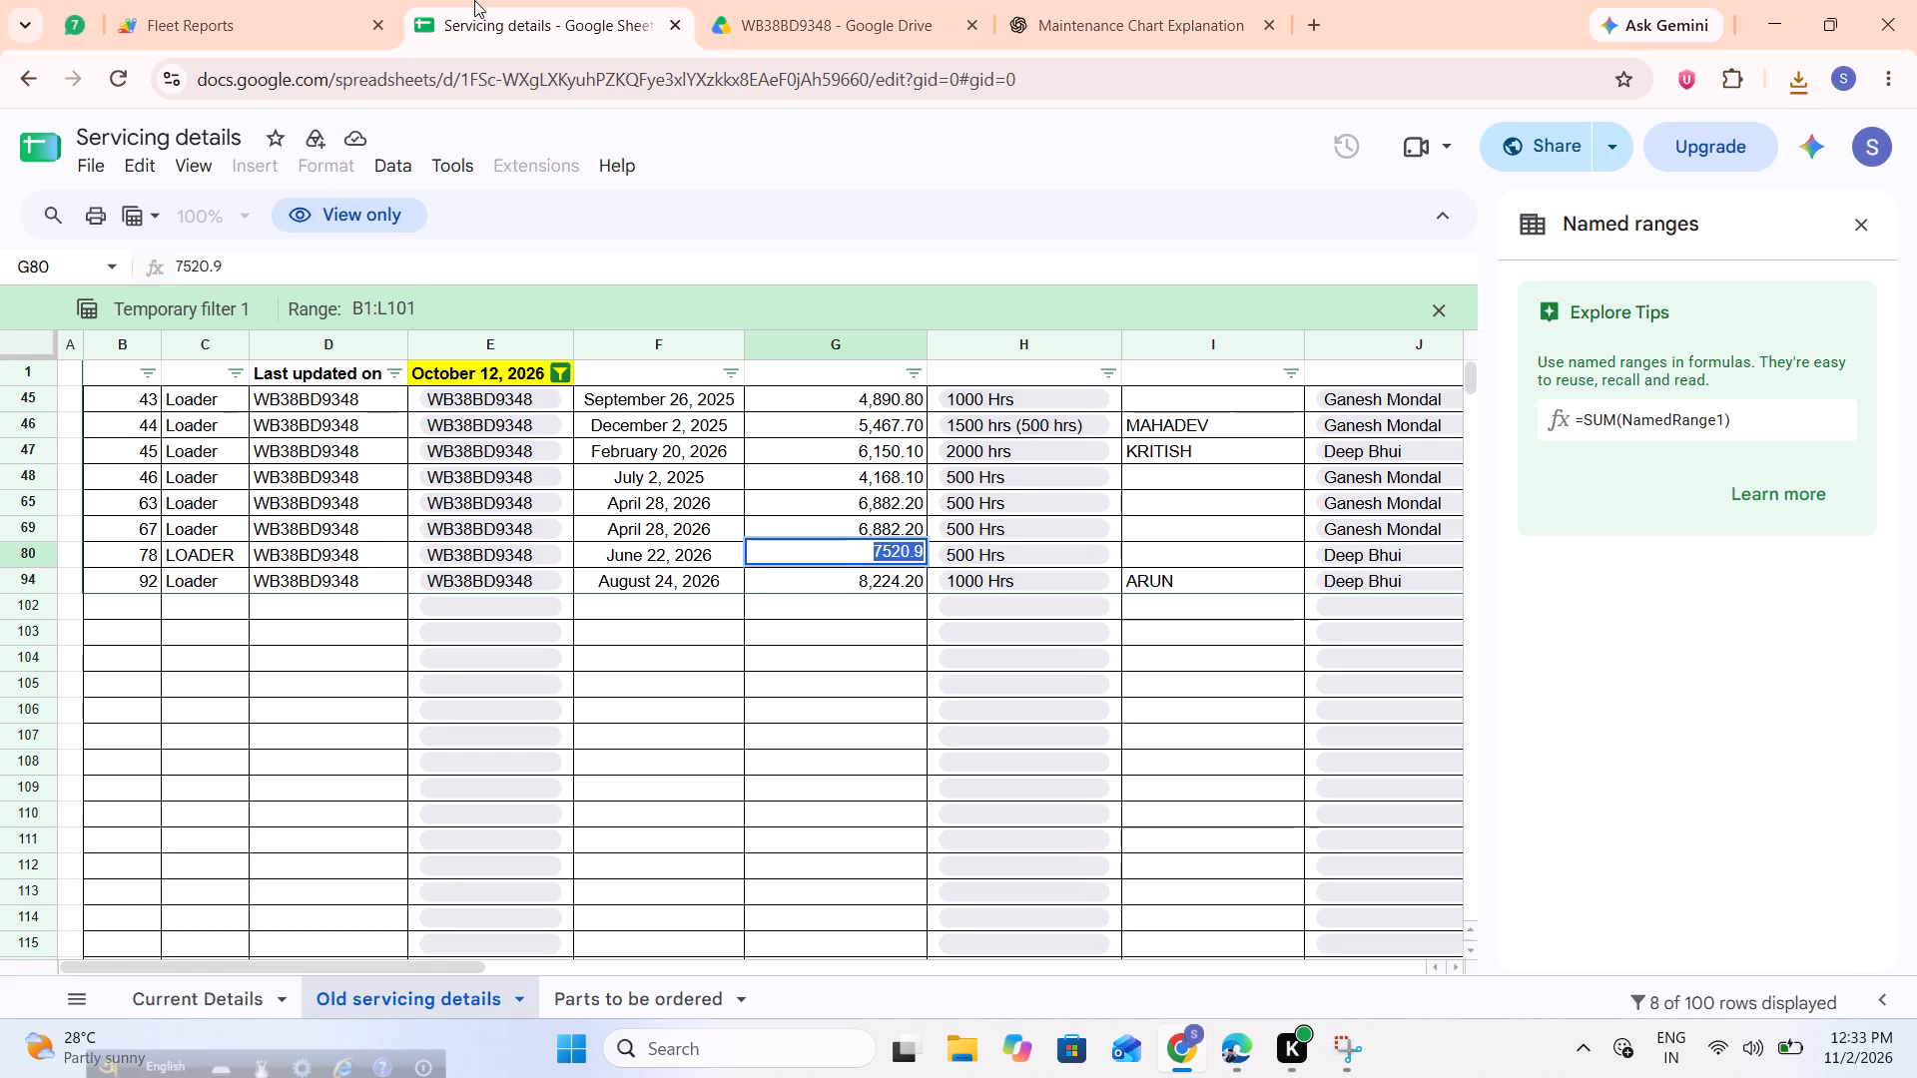
pyautogui.click(242, 0)
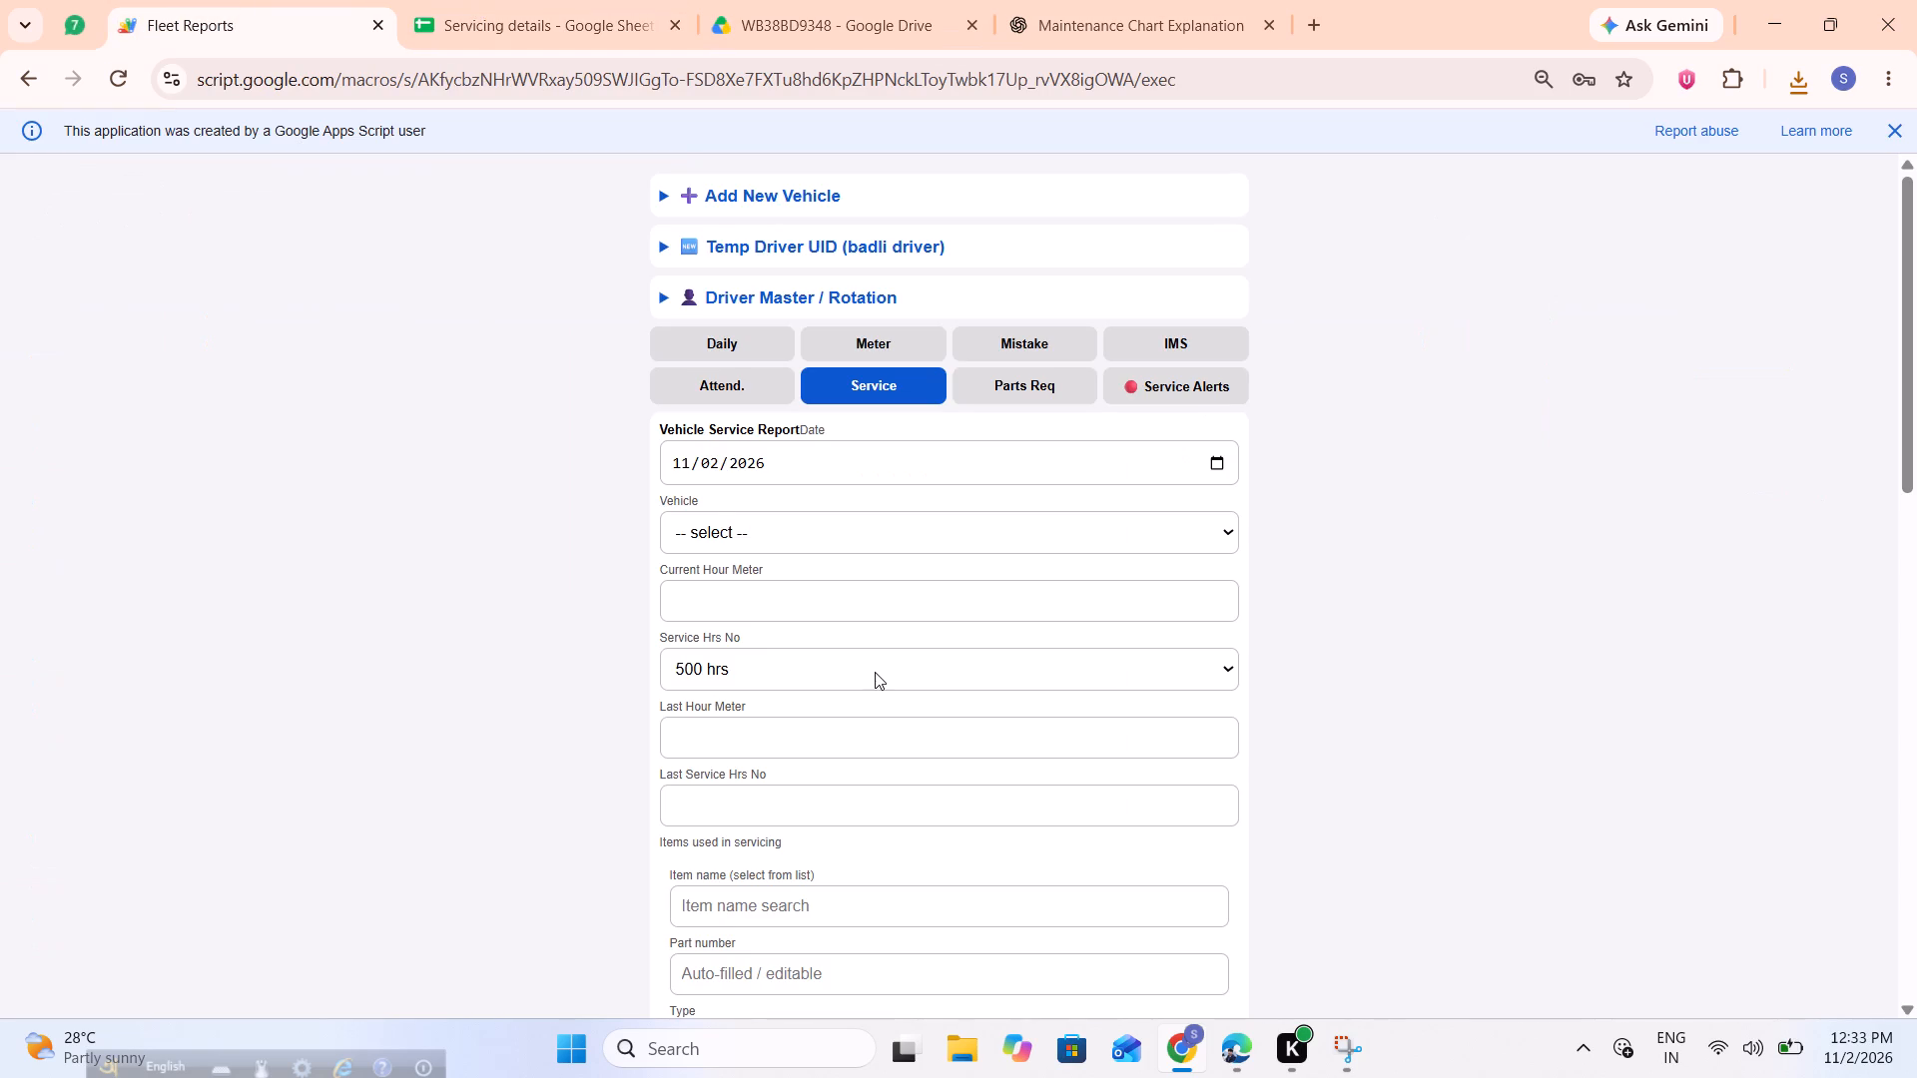
pyautogui.click(875, 672)
pyautogui.click(875, 672)
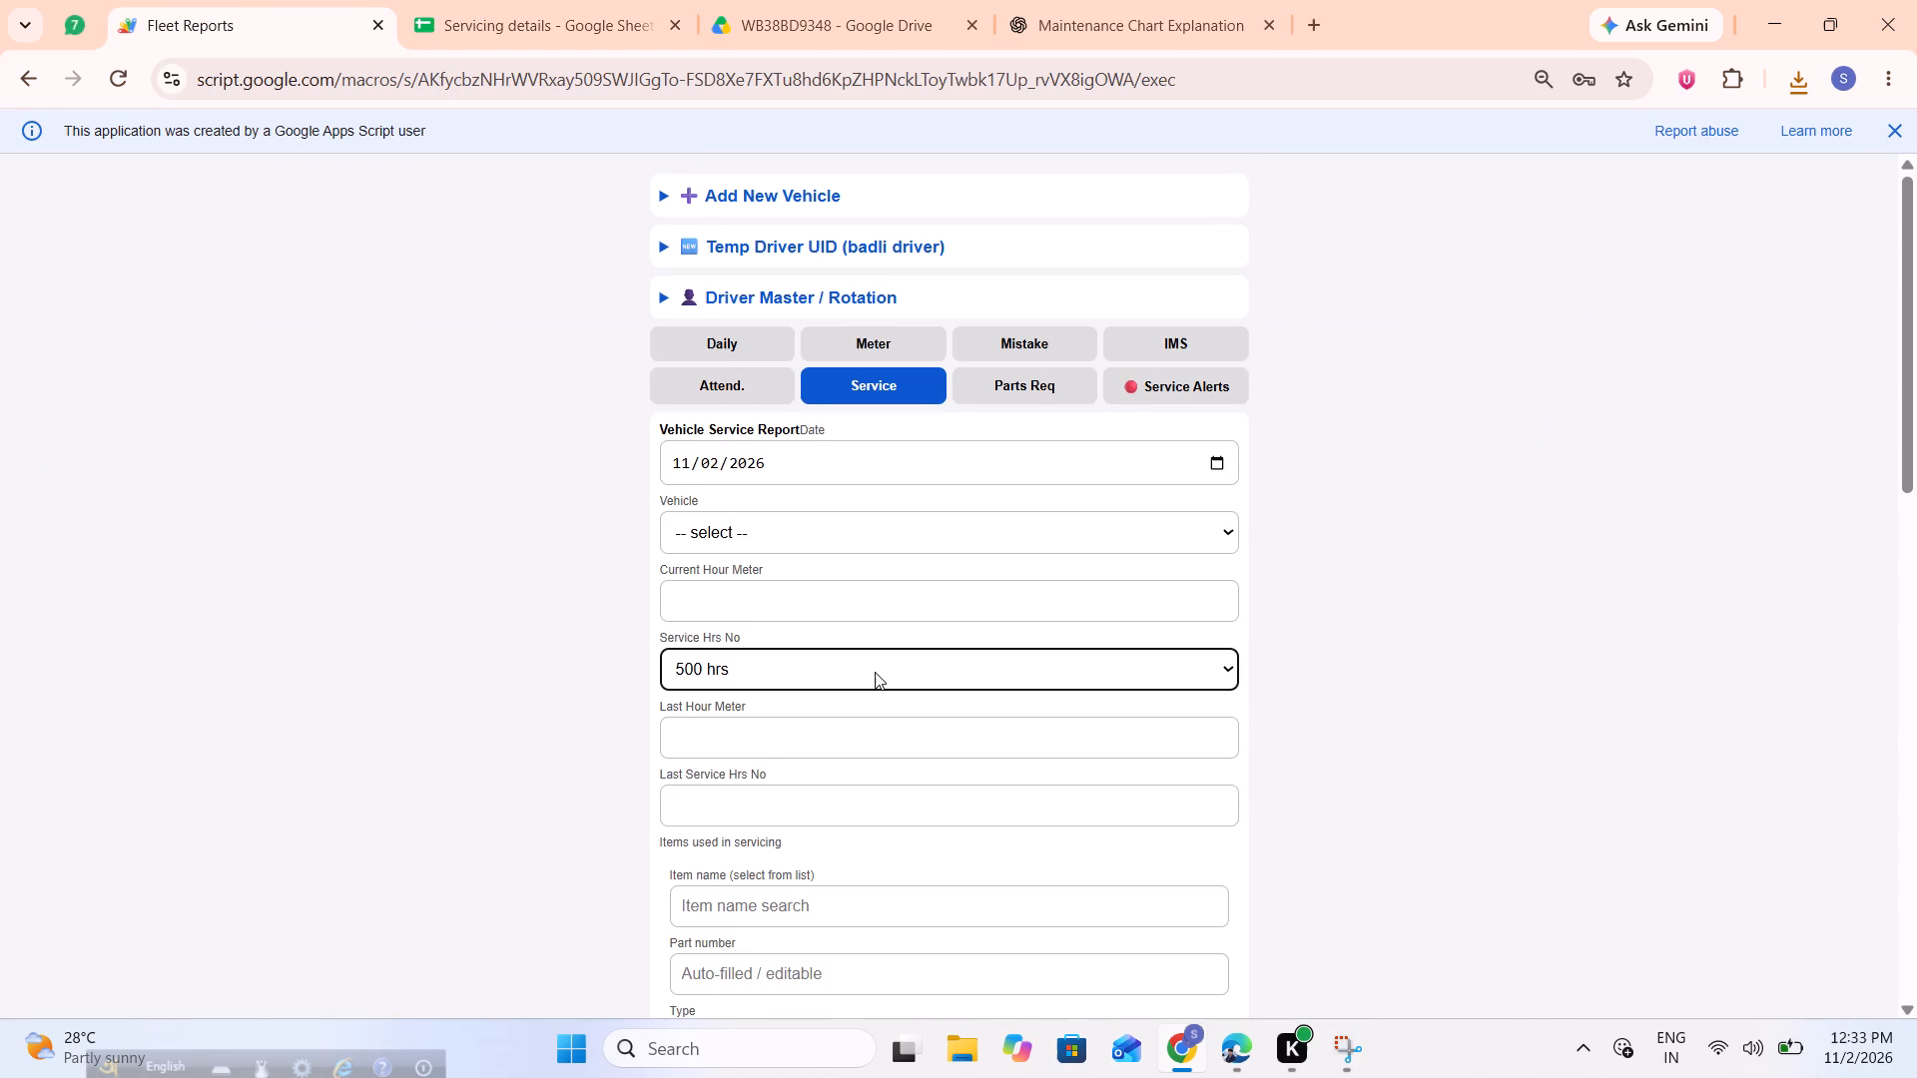
pyautogui.scroll(-5, 875, 672)
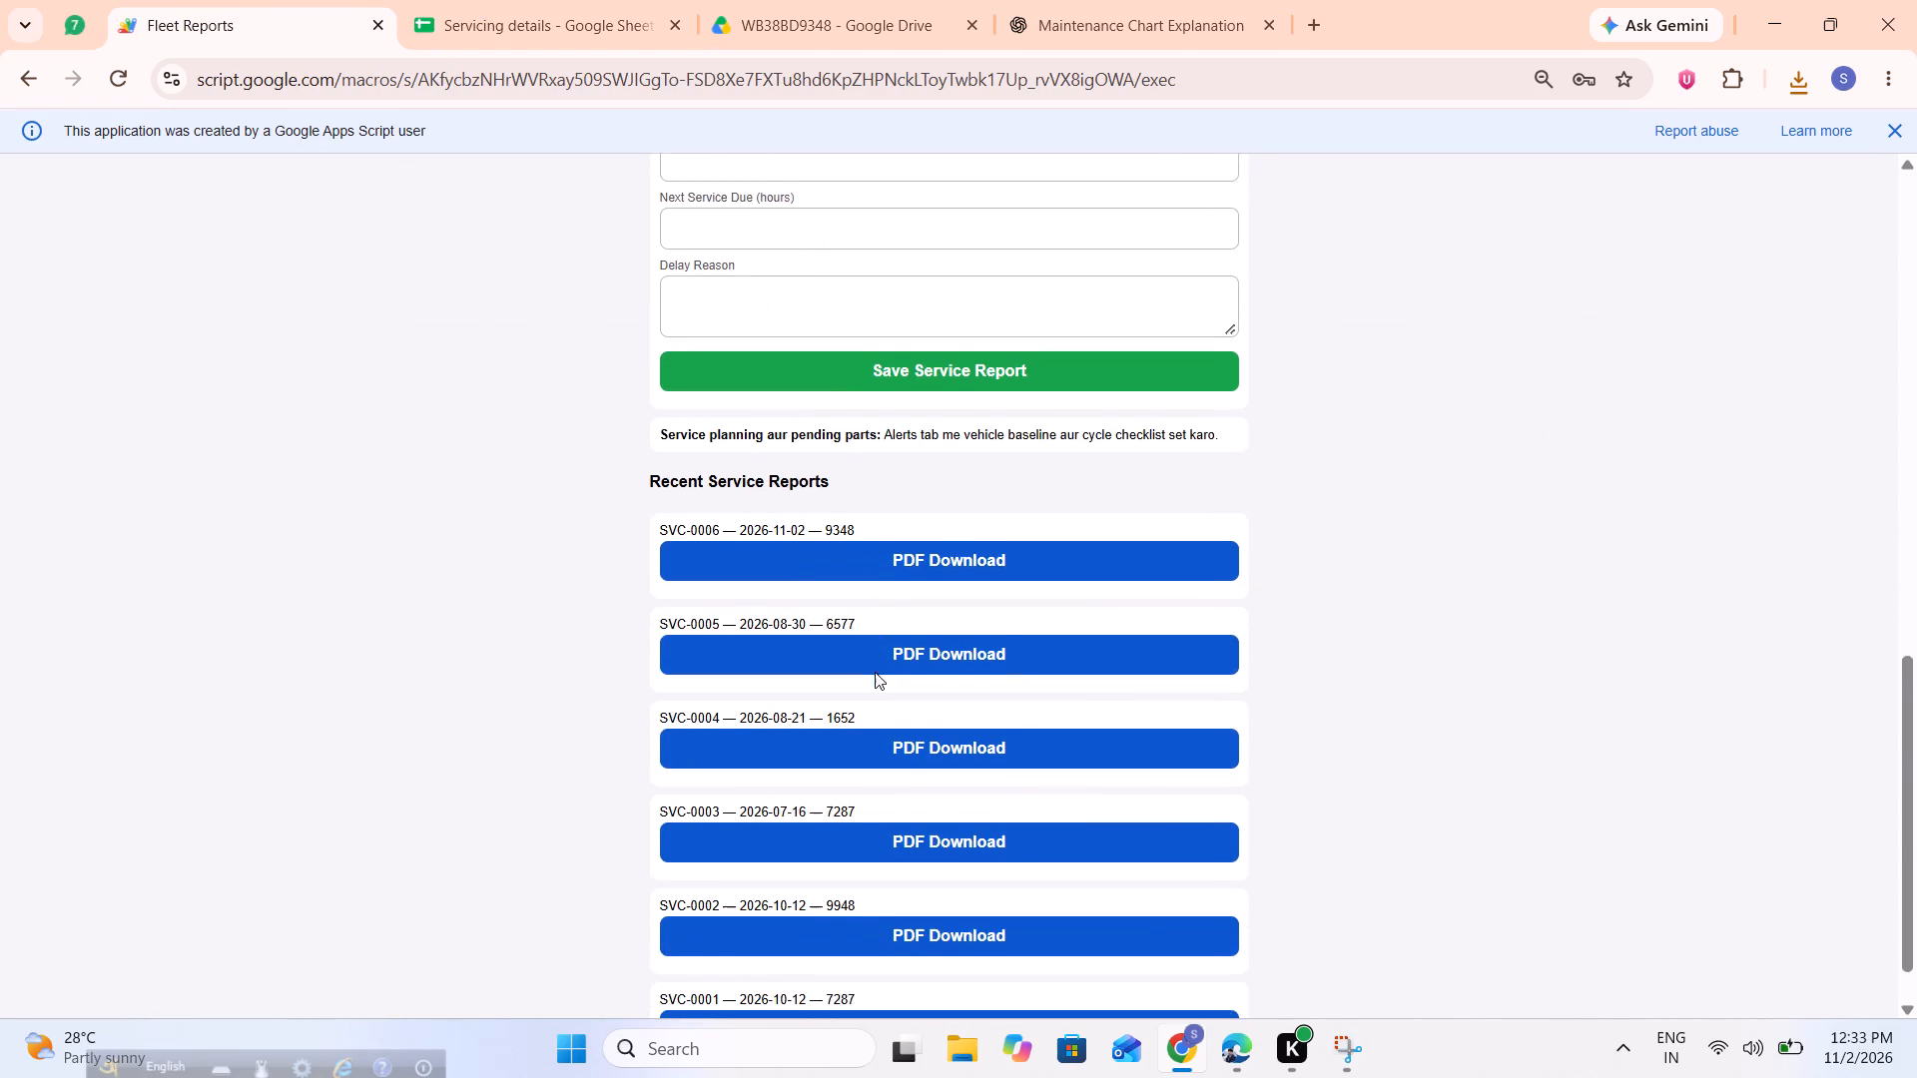
pyautogui.scroll(6, 875, 672)
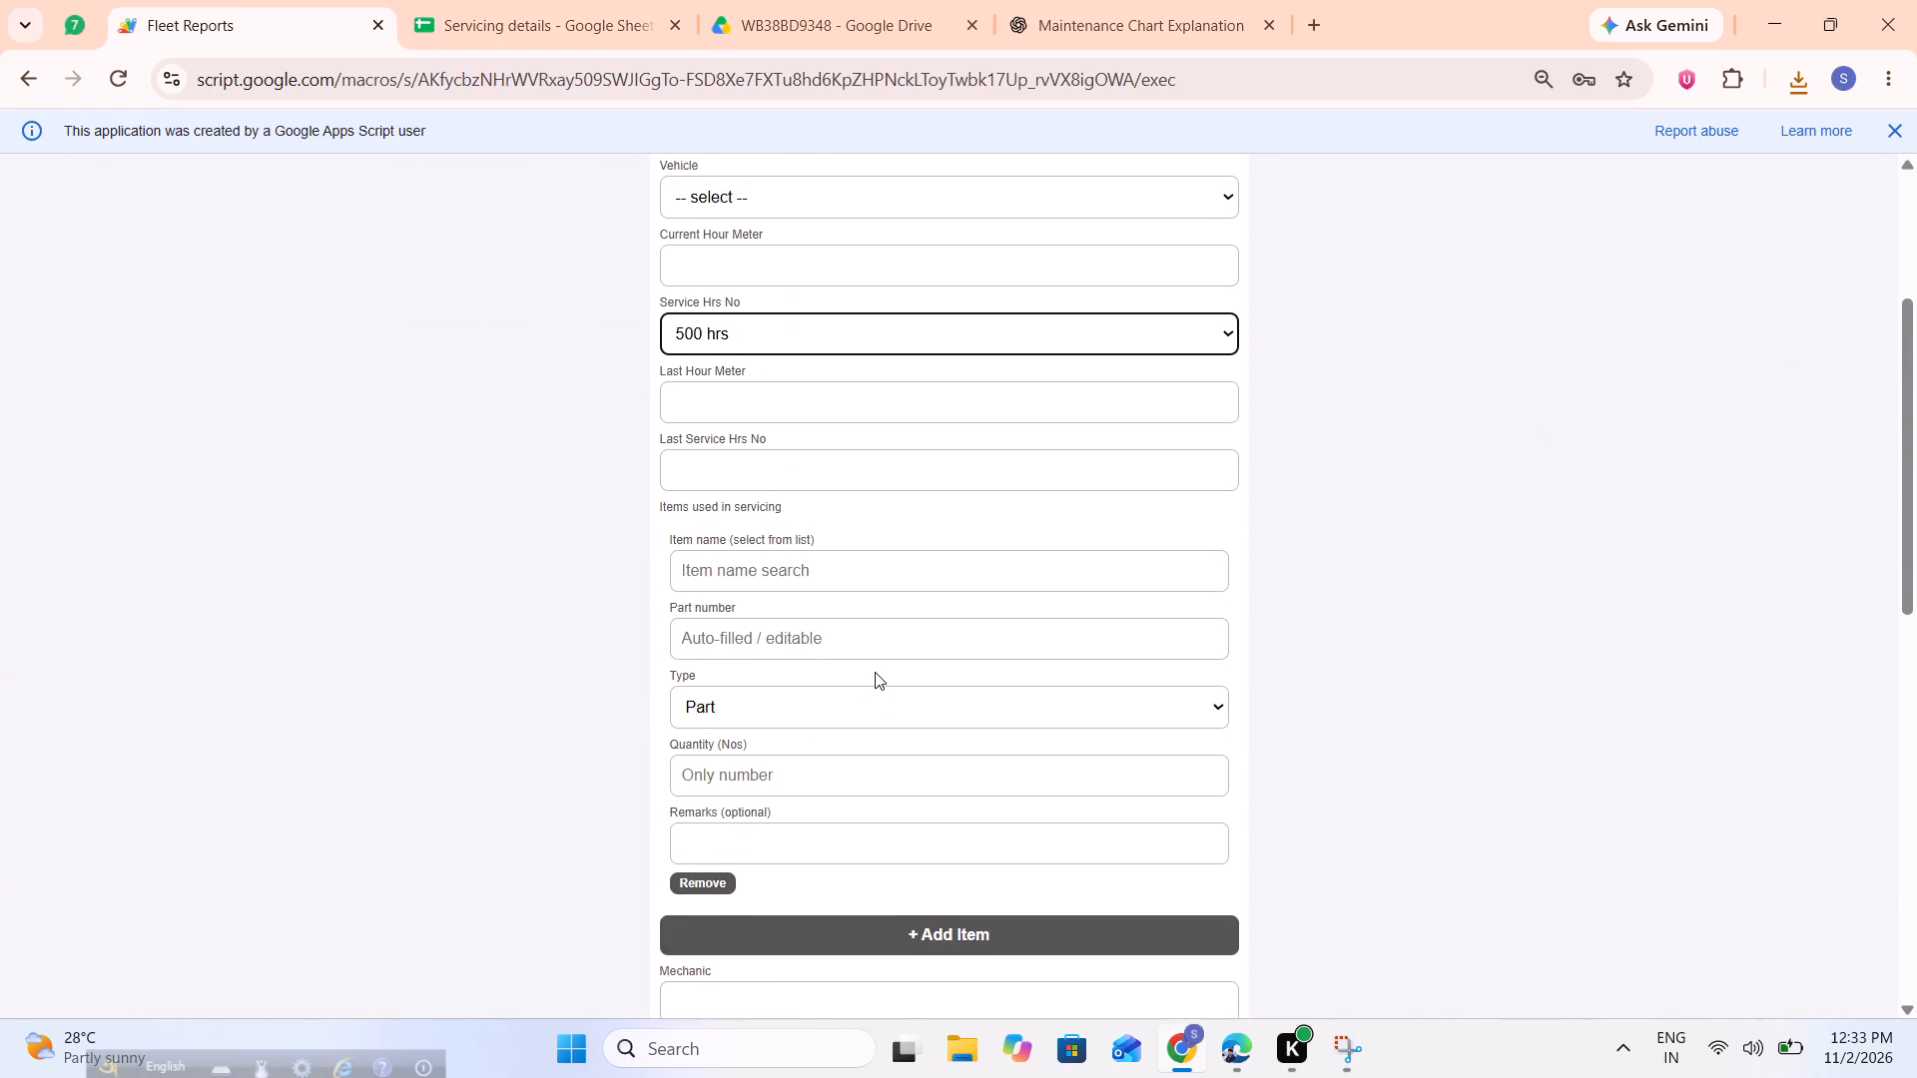
pyautogui.scroll(4, 875, 672)
# Reload the Service section of the fleet form and download the SVC-0006 service report PDF for vehicle 9348.
pyautogui.click(1118, 387)
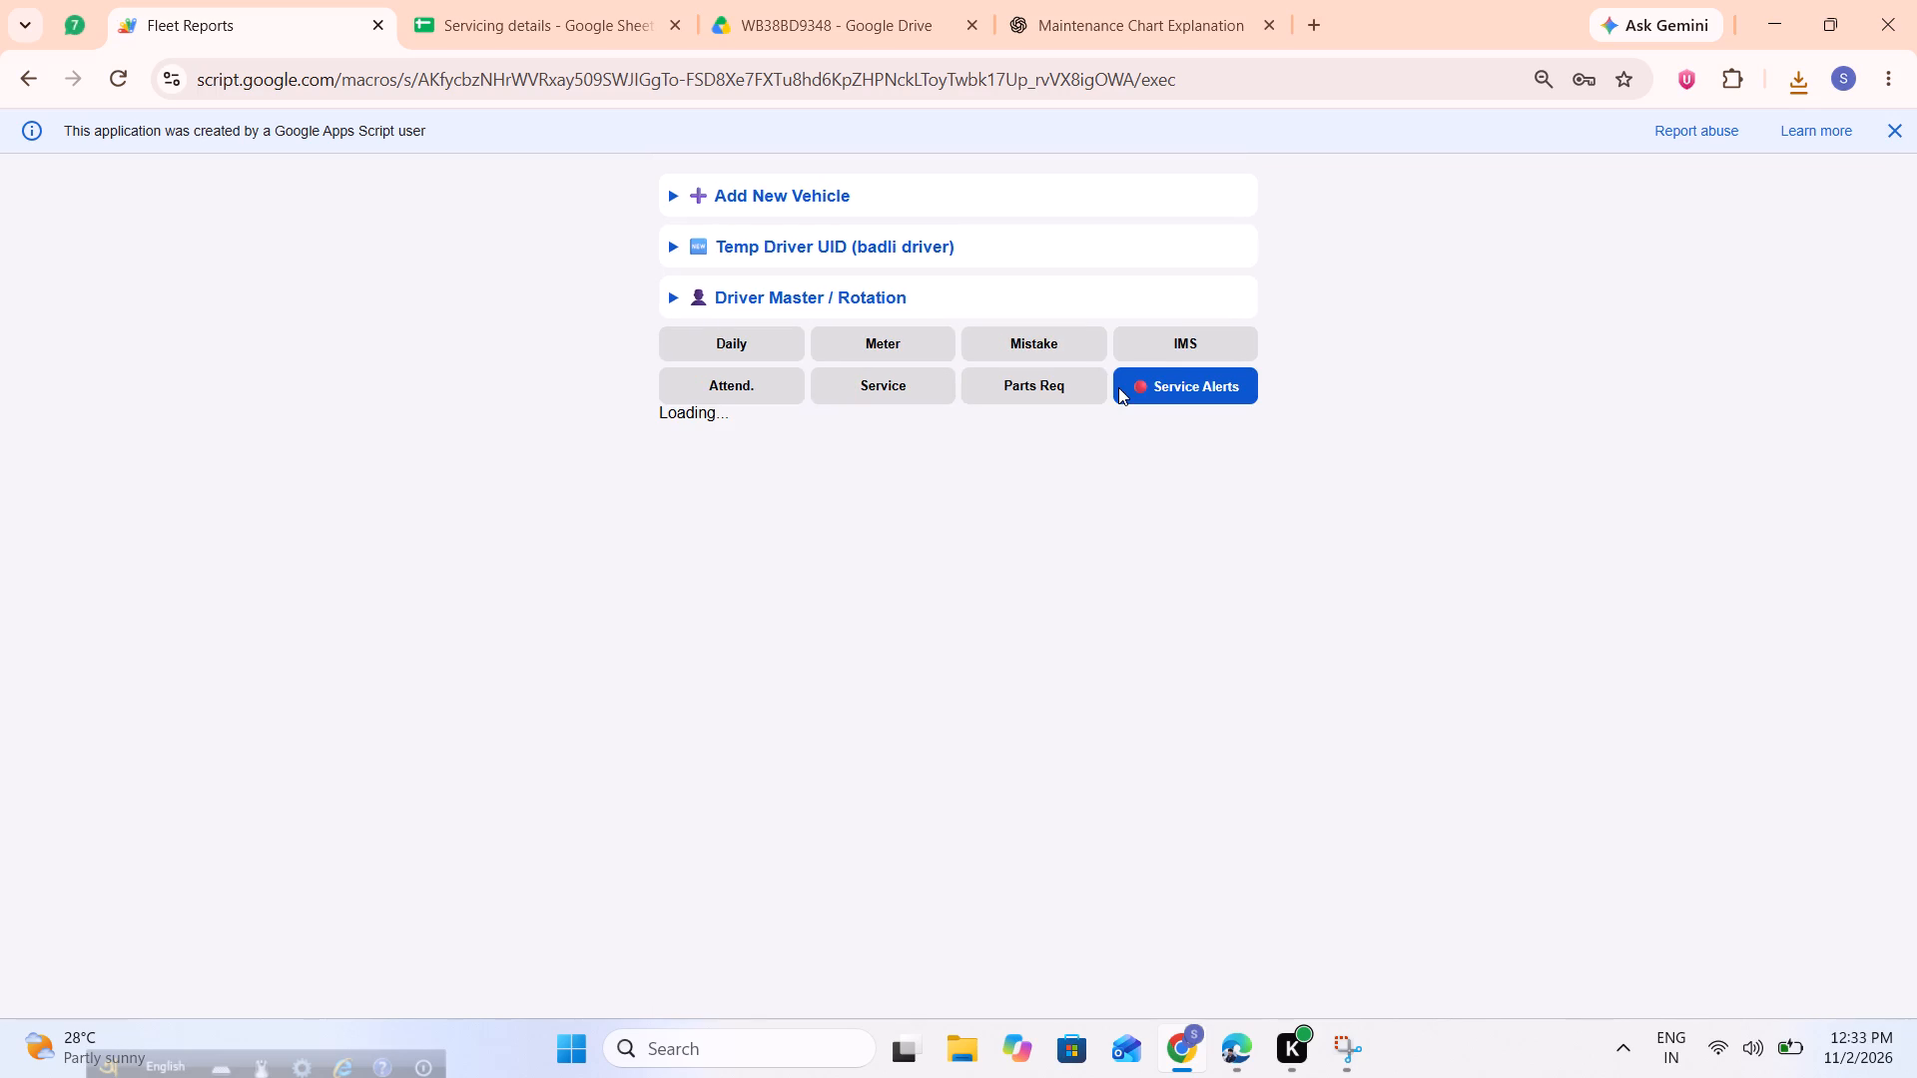
pyautogui.click(871, 388)
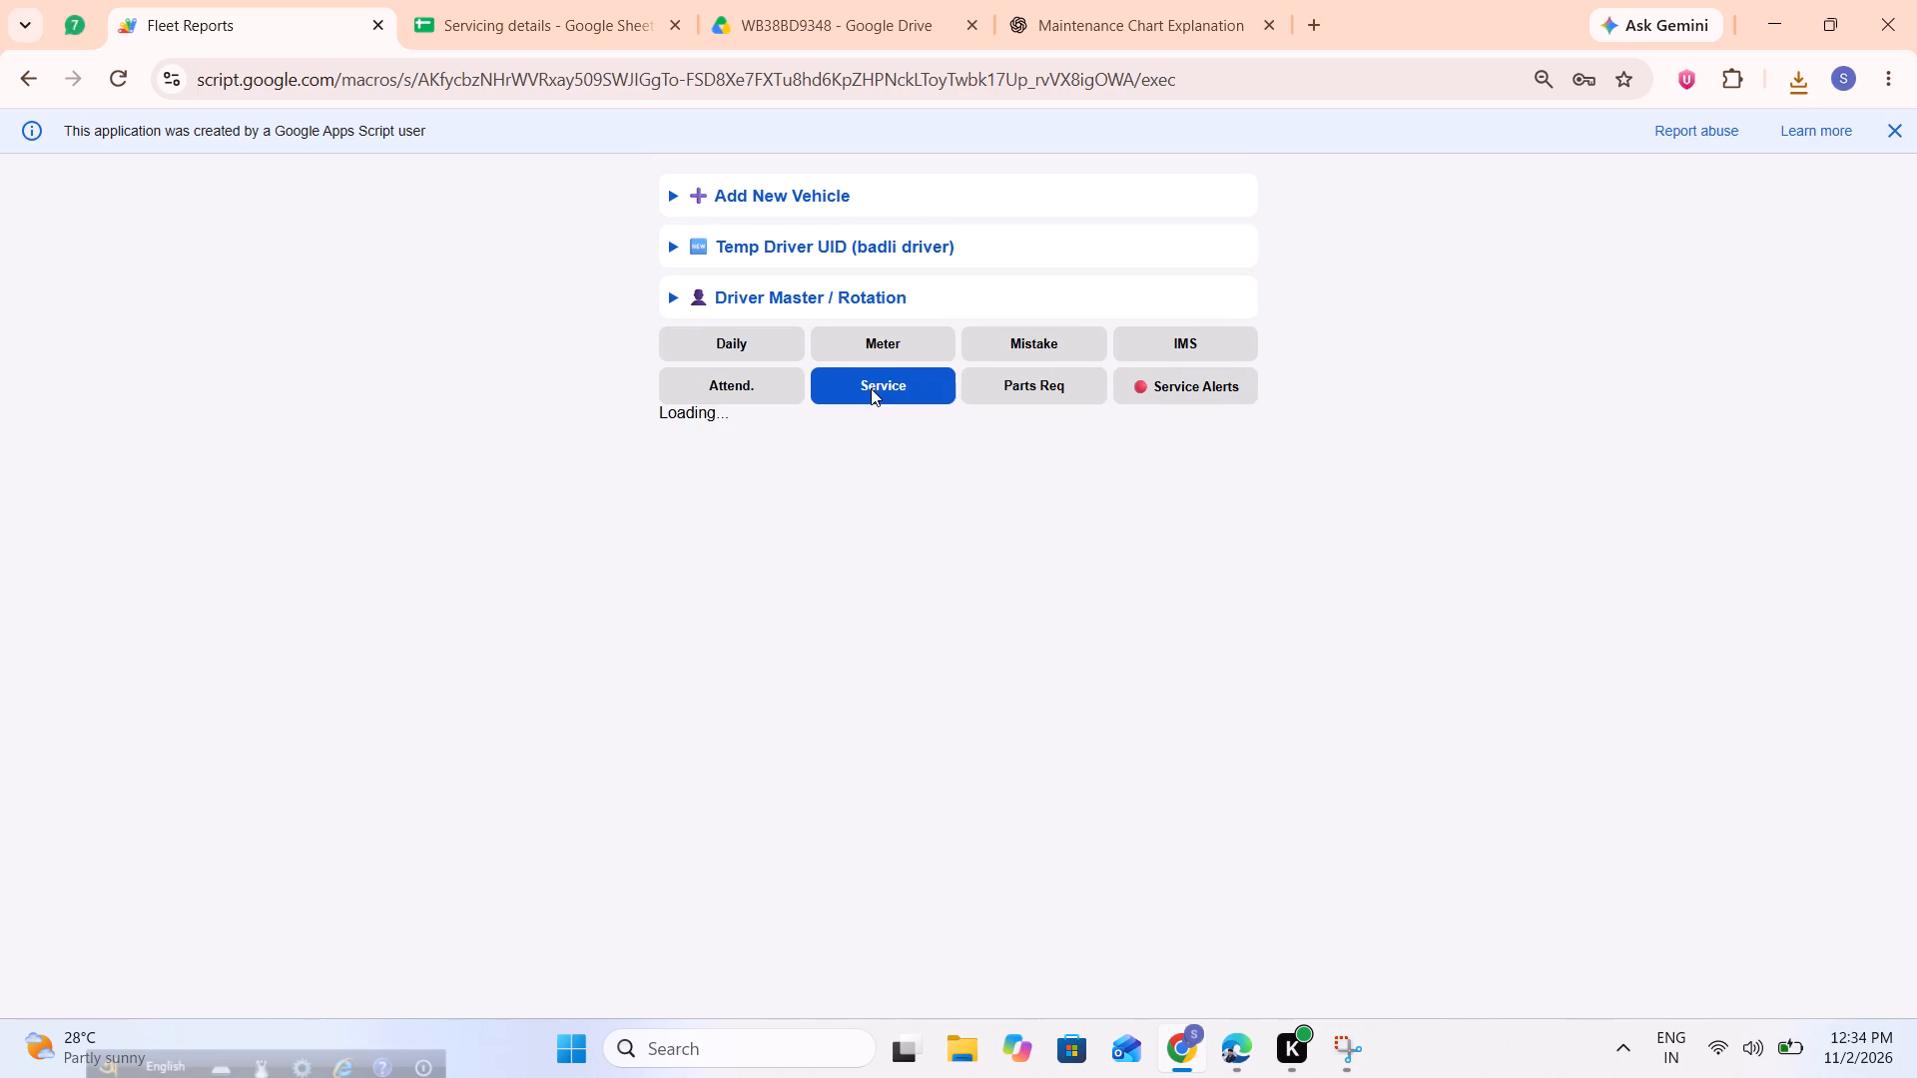
pyautogui.scroll(-7, 871, 388)
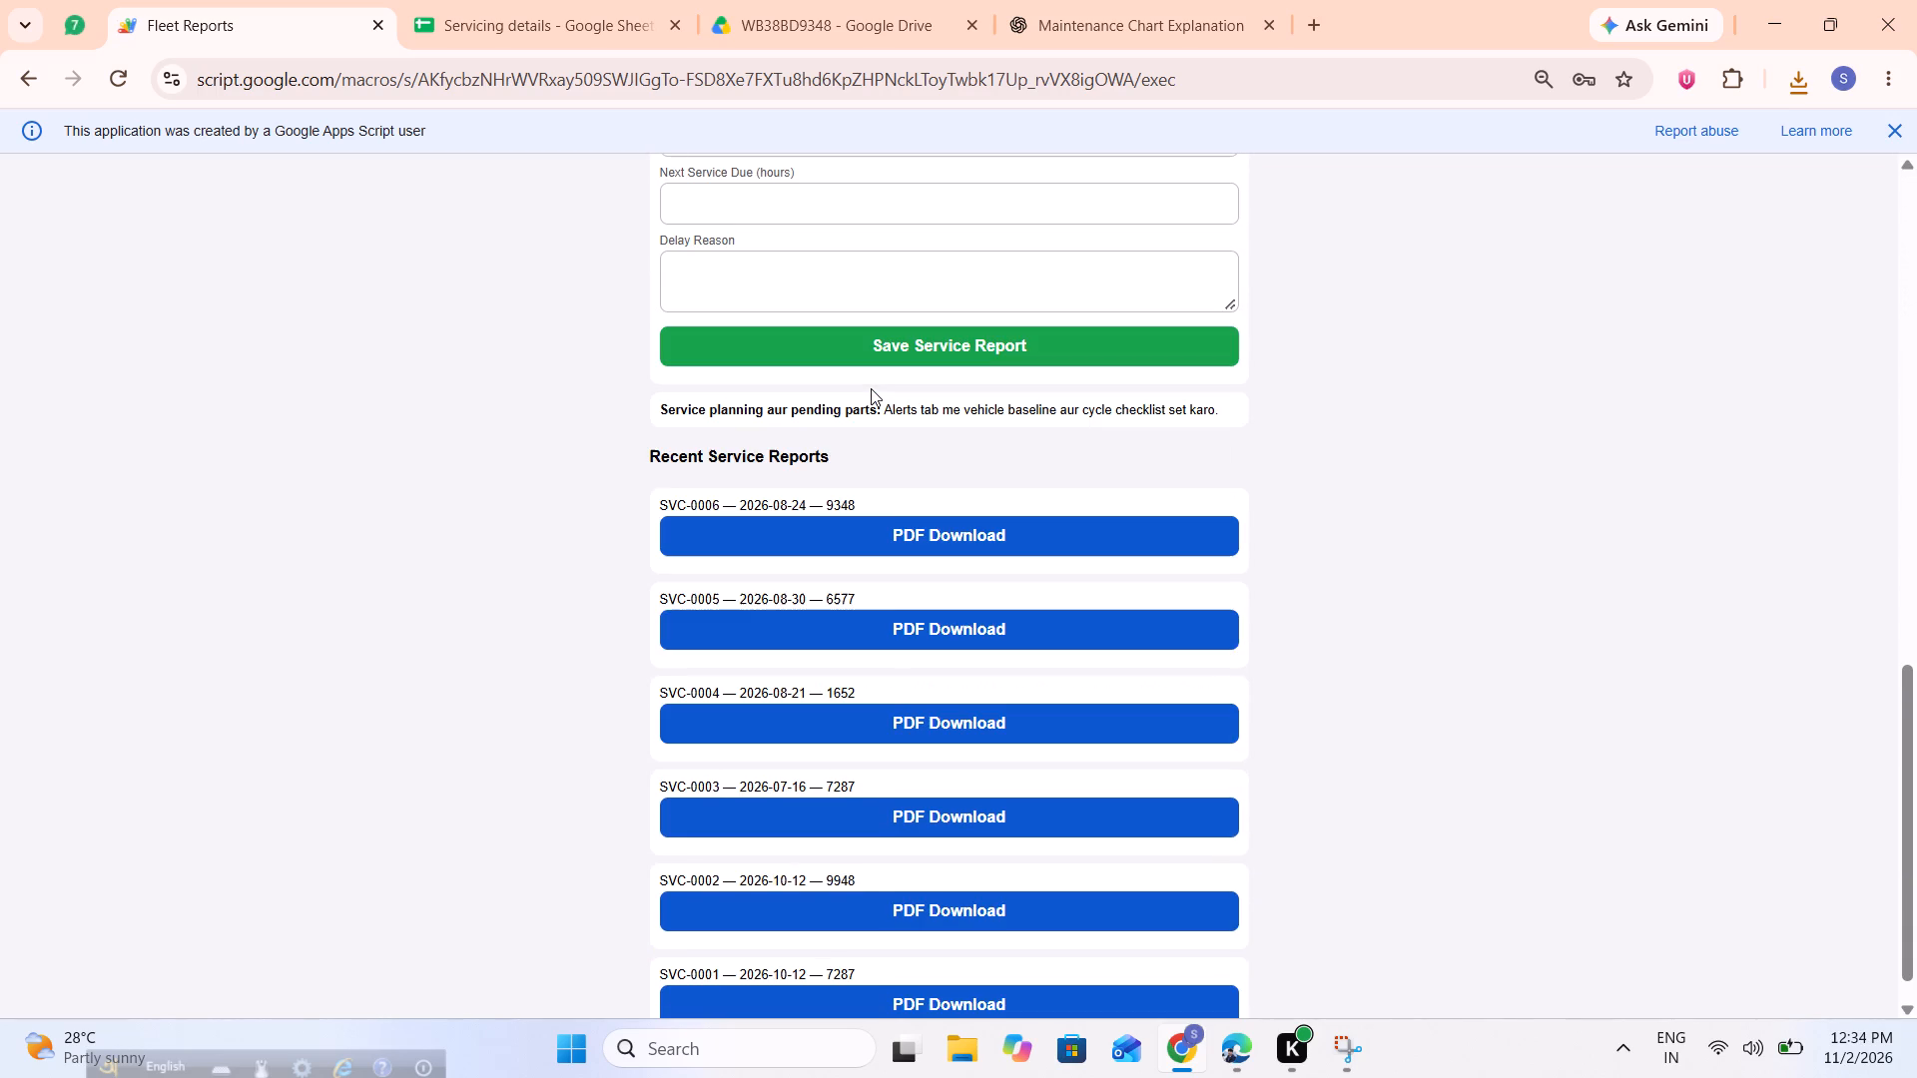
pyautogui.click(869, 492)
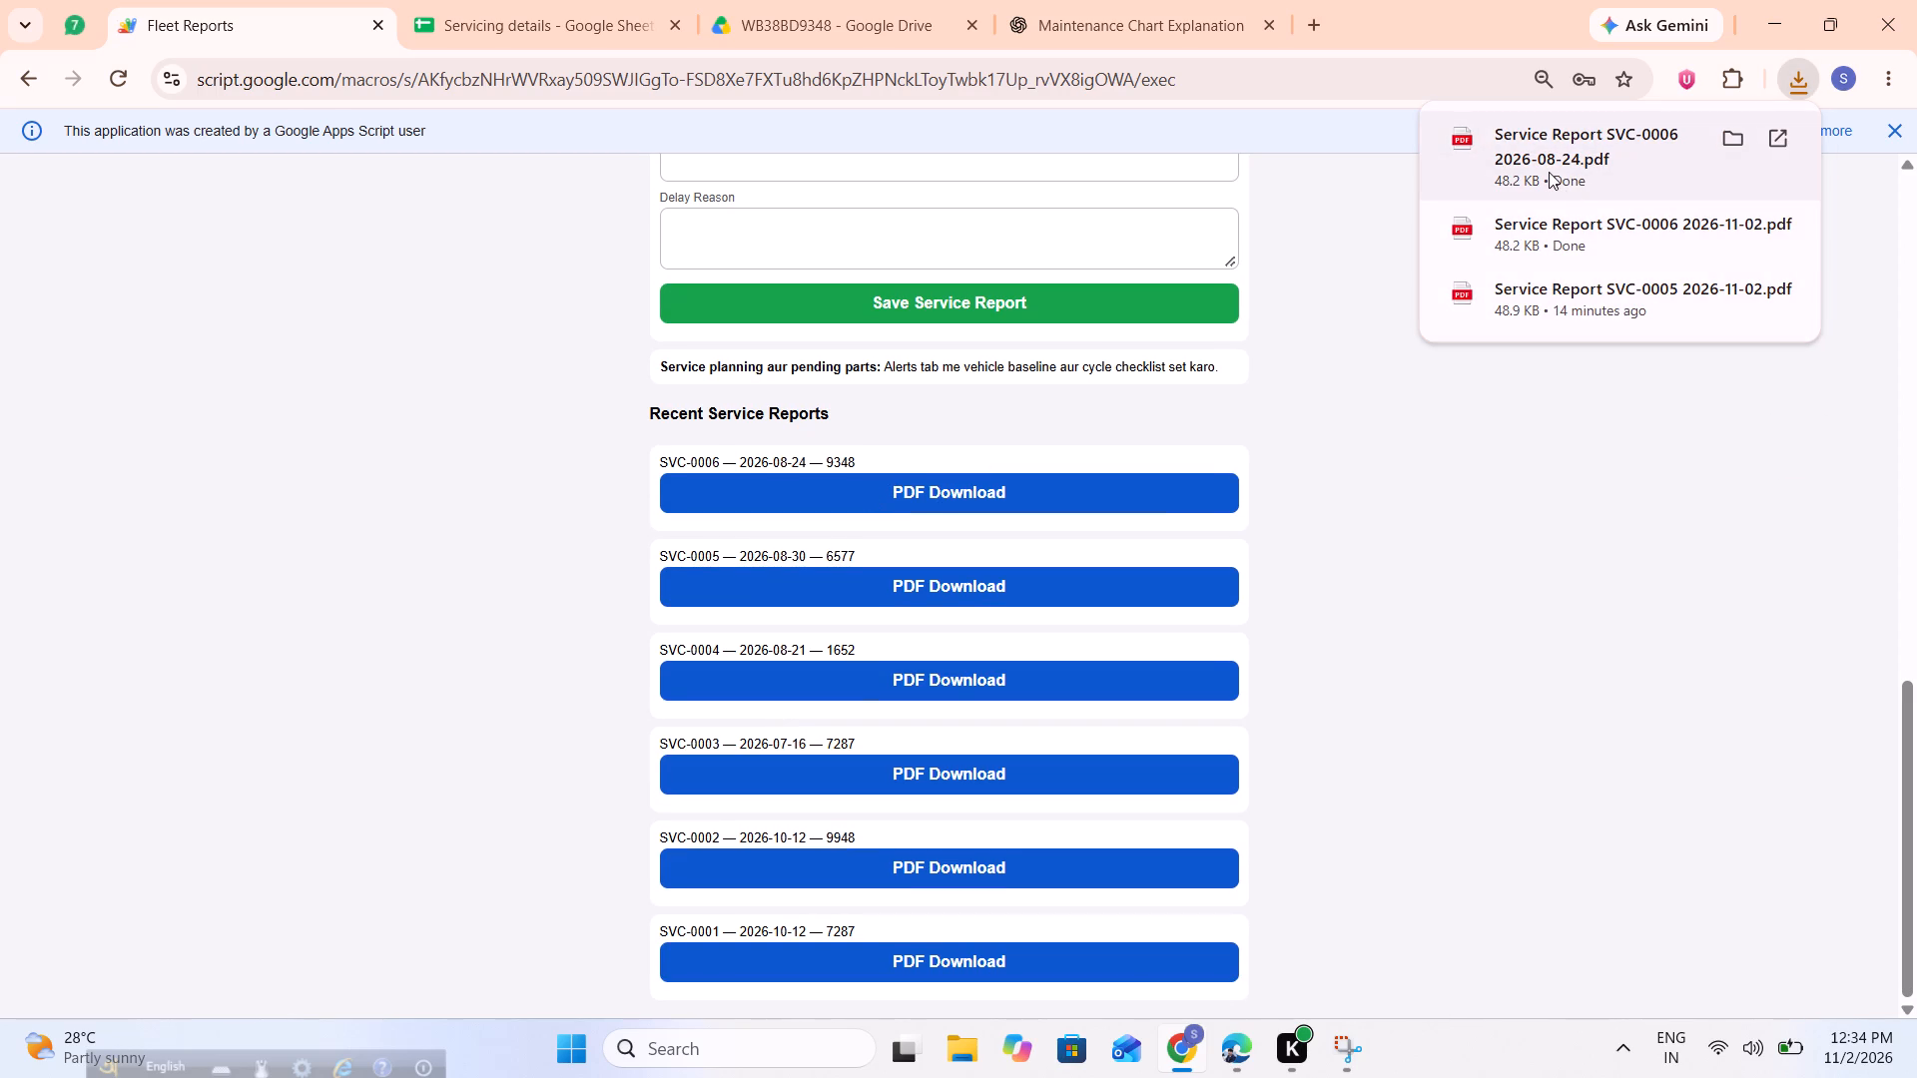
# Open the downloaded SVC-0006 report in Acrobat, review its servicing details, get past the Adobe Express Photos offer, and close the report.
pyautogui.click(1548, 172)
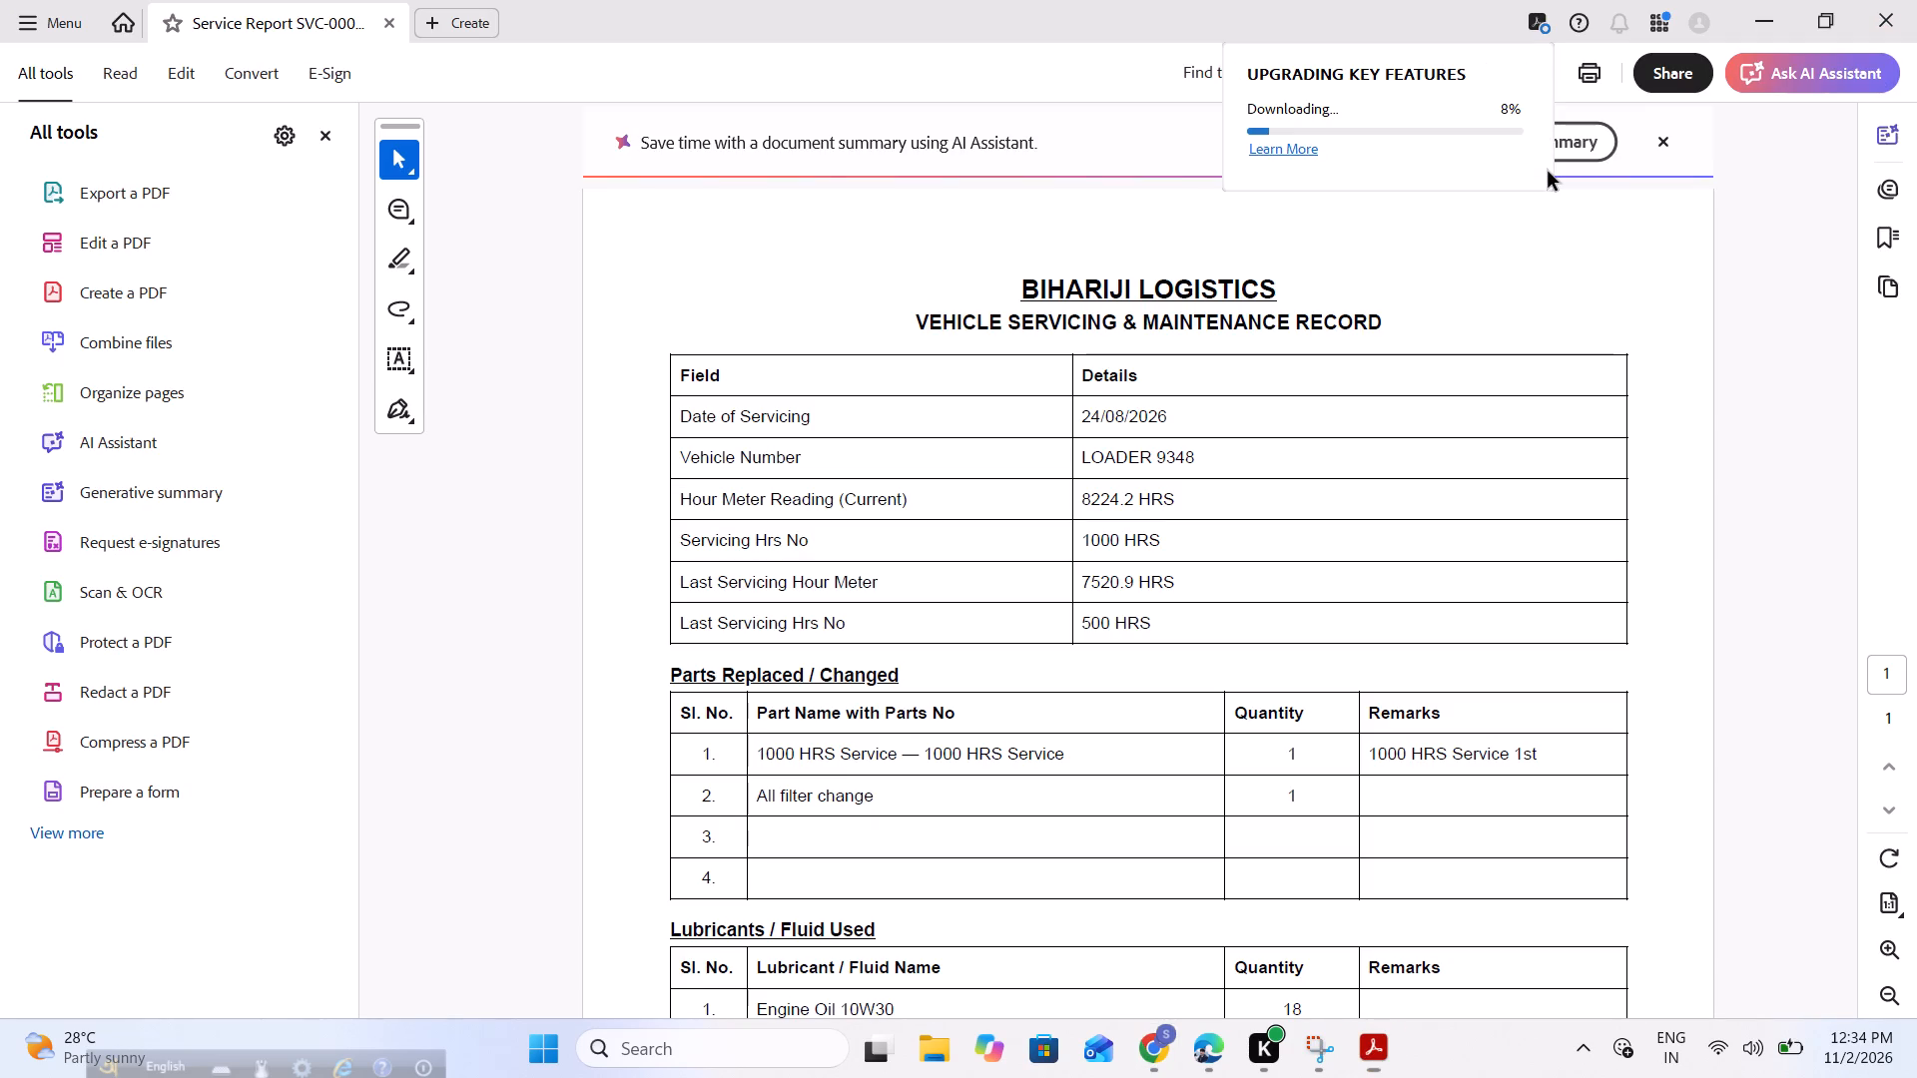
pyautogui.scroll(-1, 1548, 172)
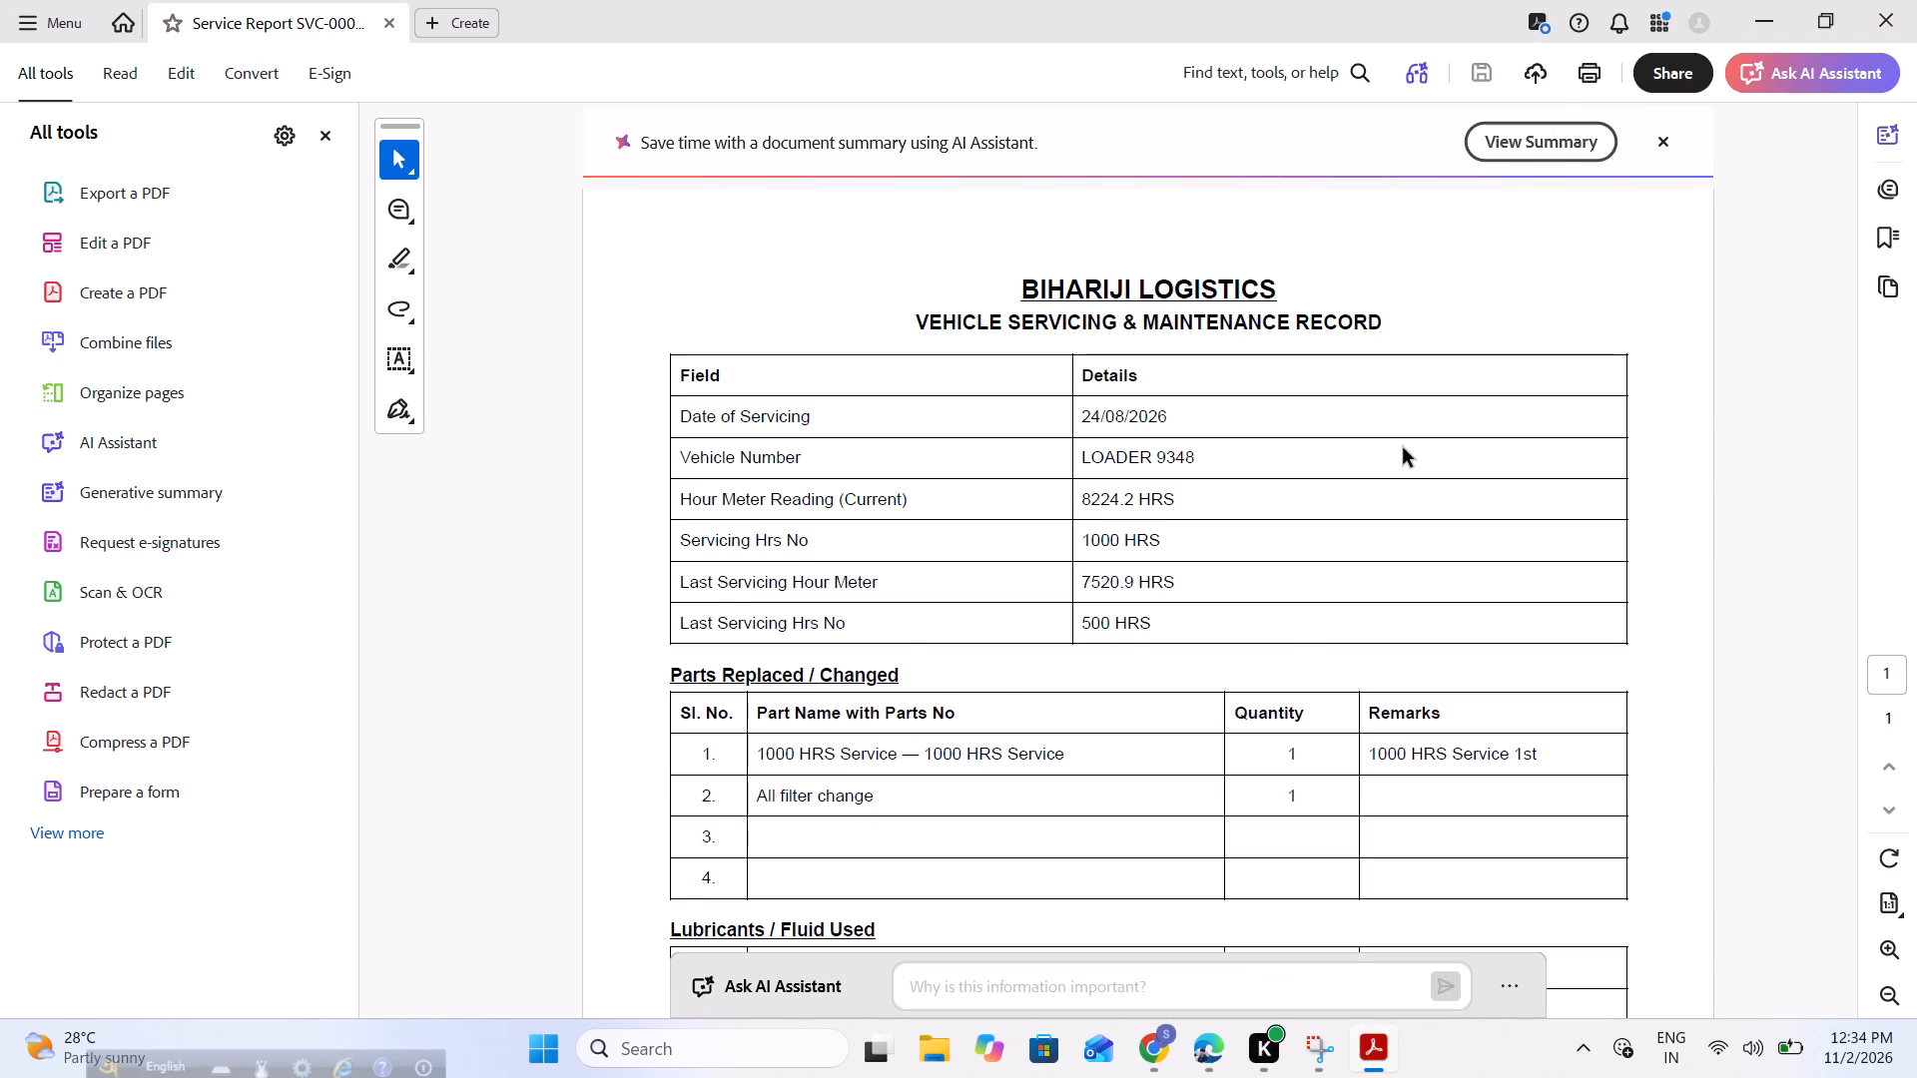
pyautogui.scroll(-2, 1403, 448)
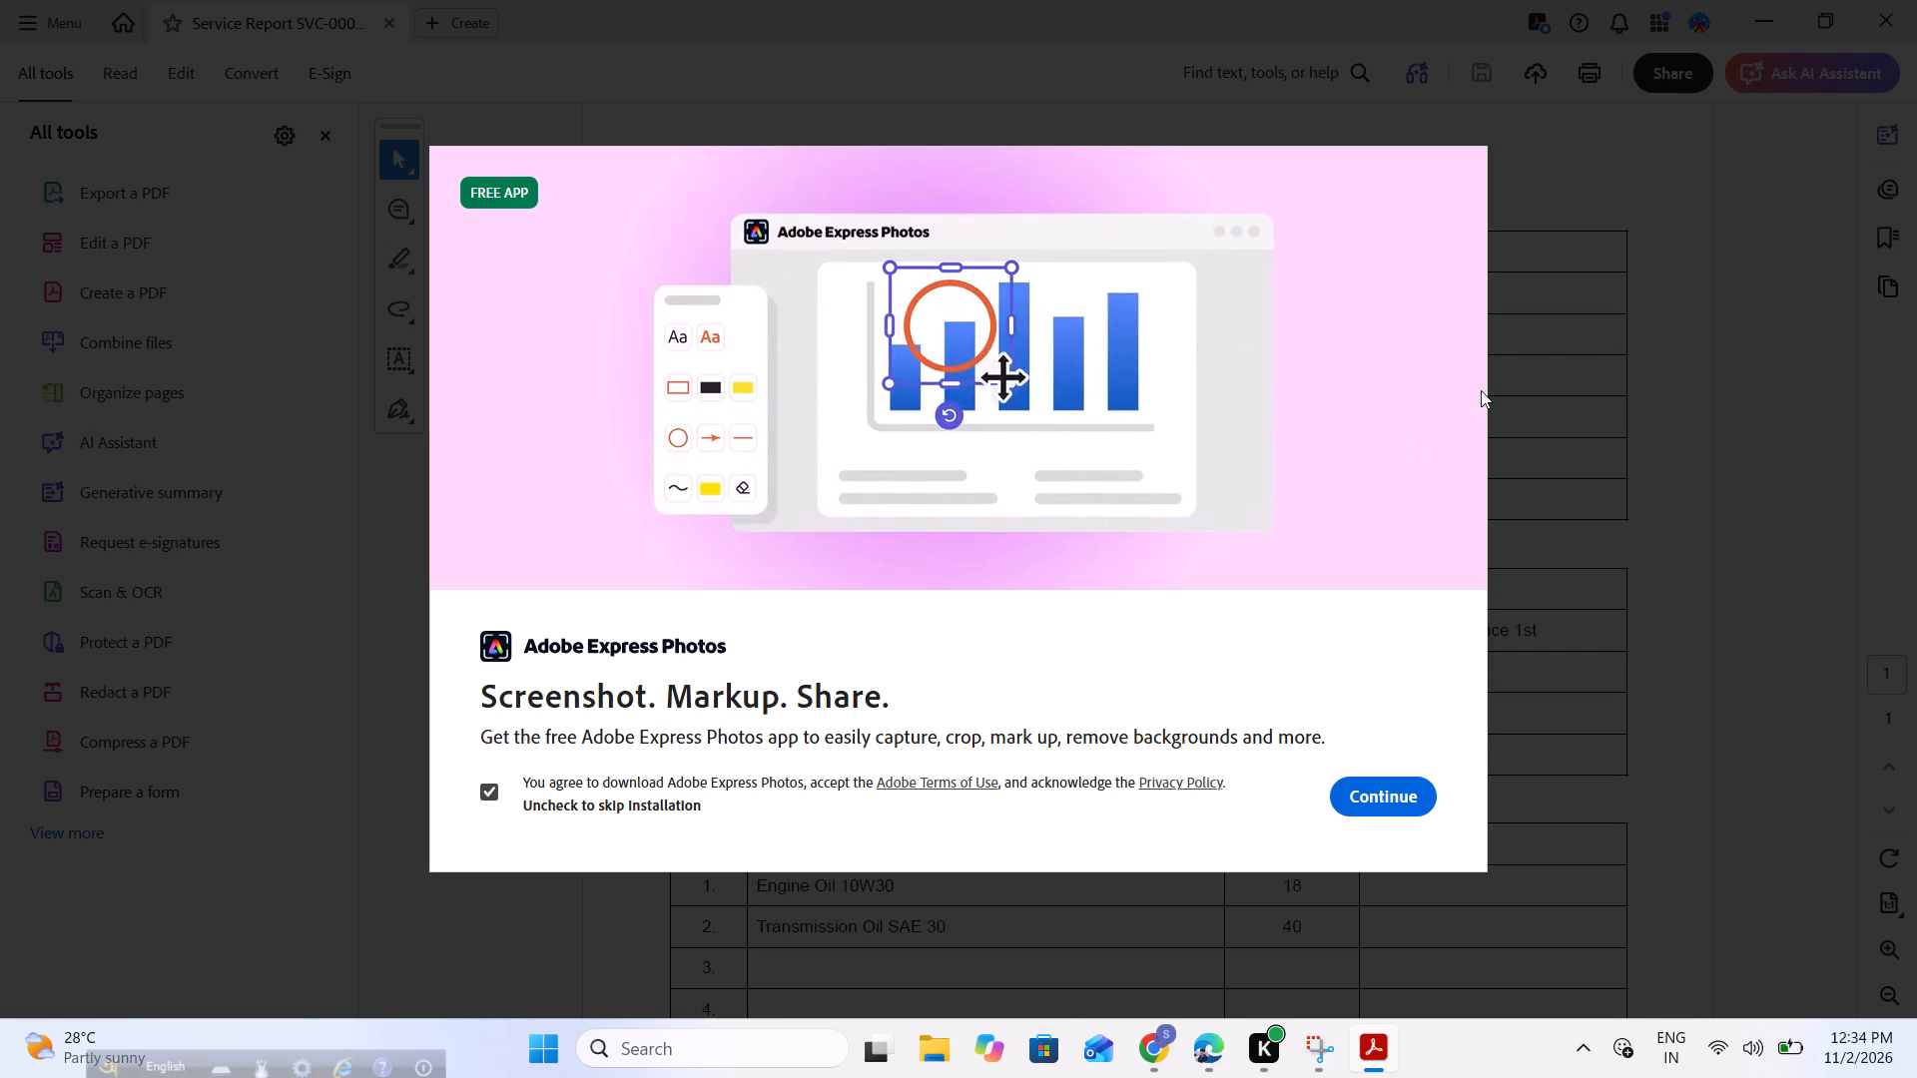
pyautogui.click(1485, 167)
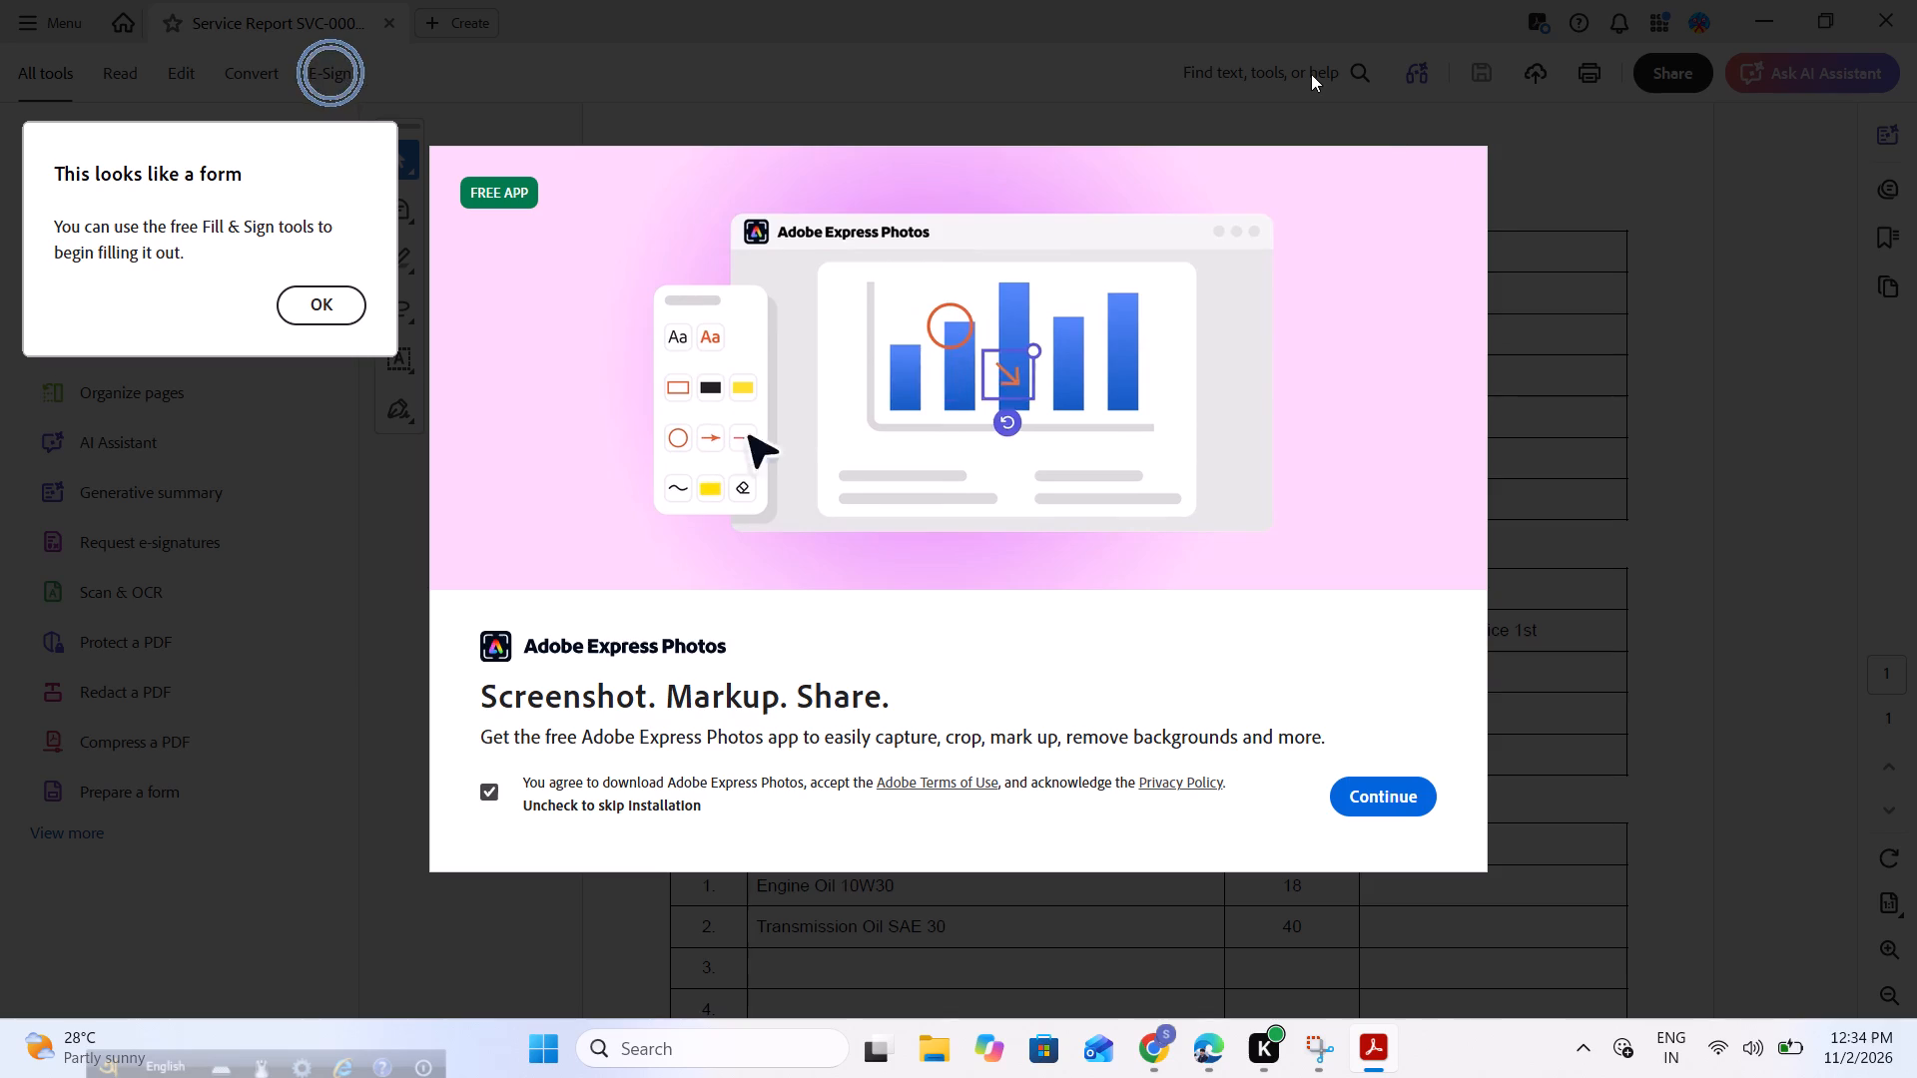
pyautogui.click(1311, 74)
pyautogui.click(322, 297)
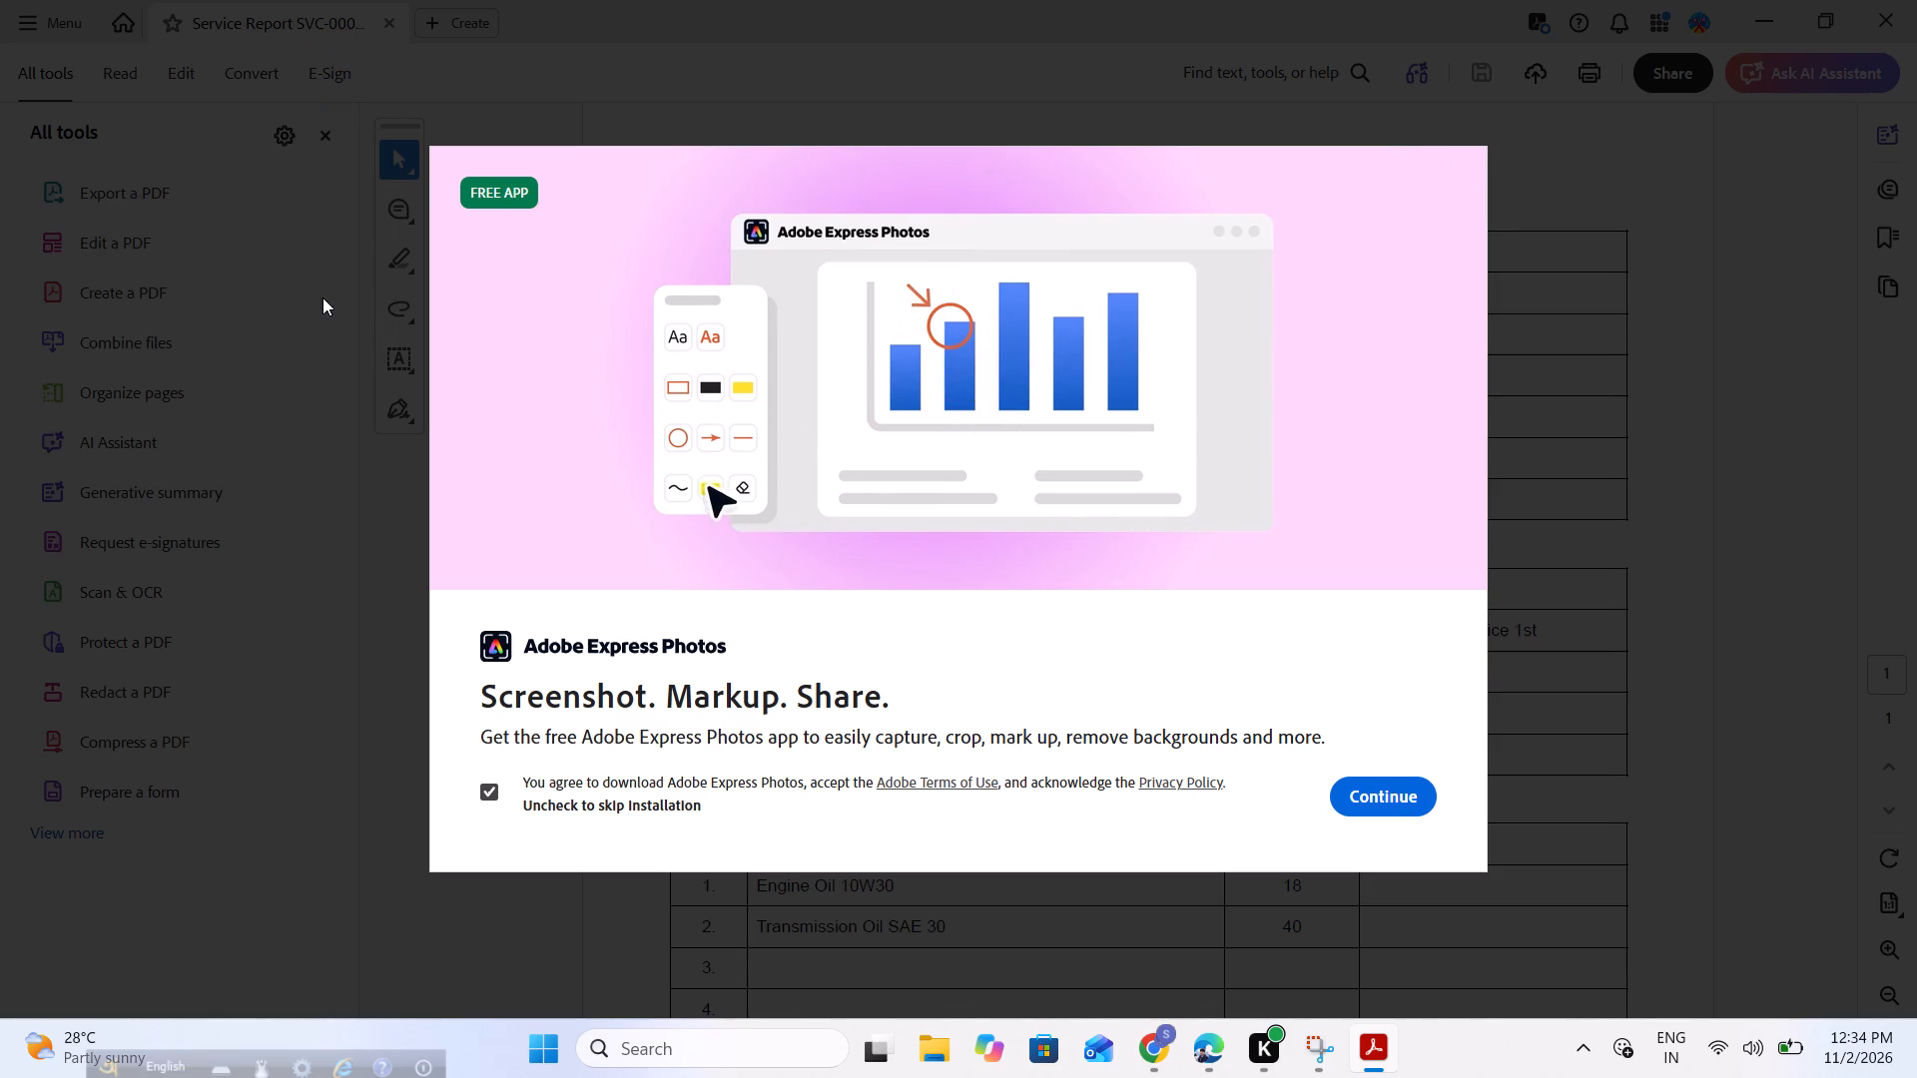
pyautogui.click(1887, 0)
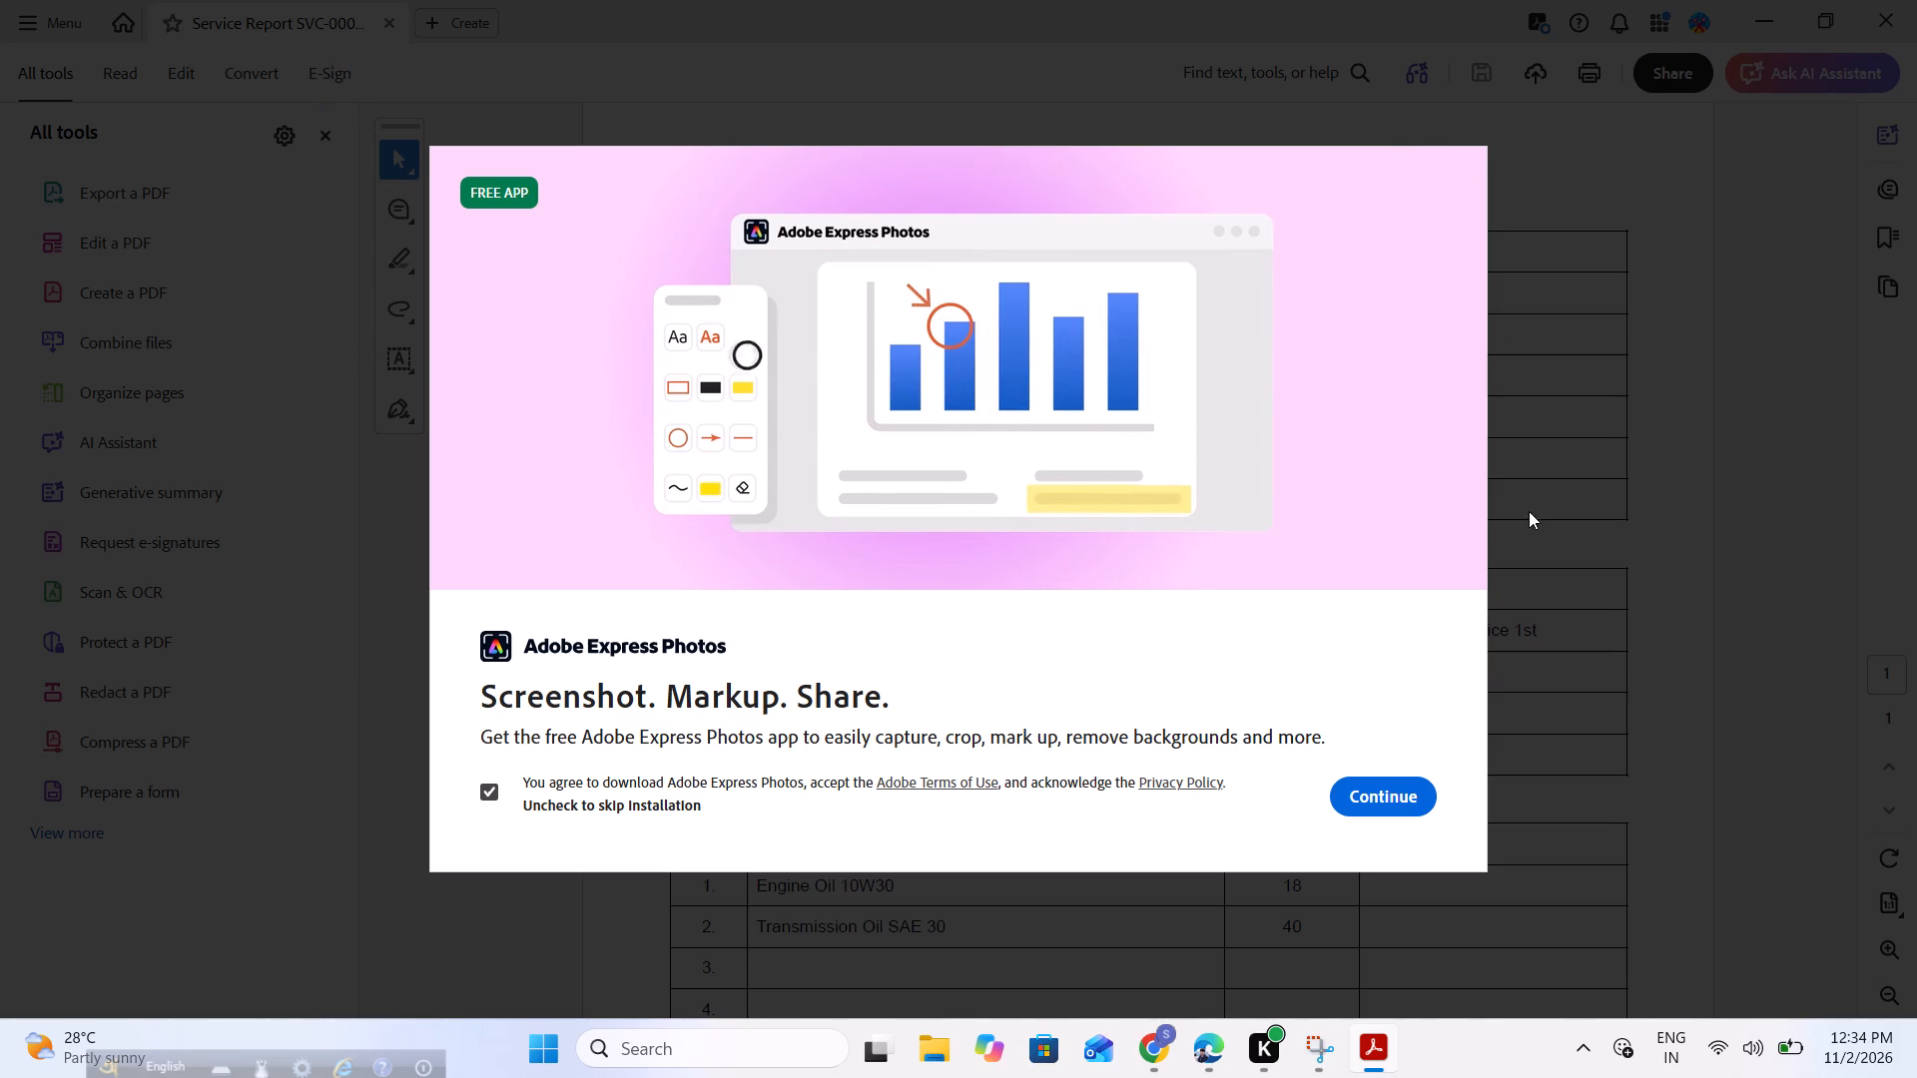
pyautogui.click(1379, 791)
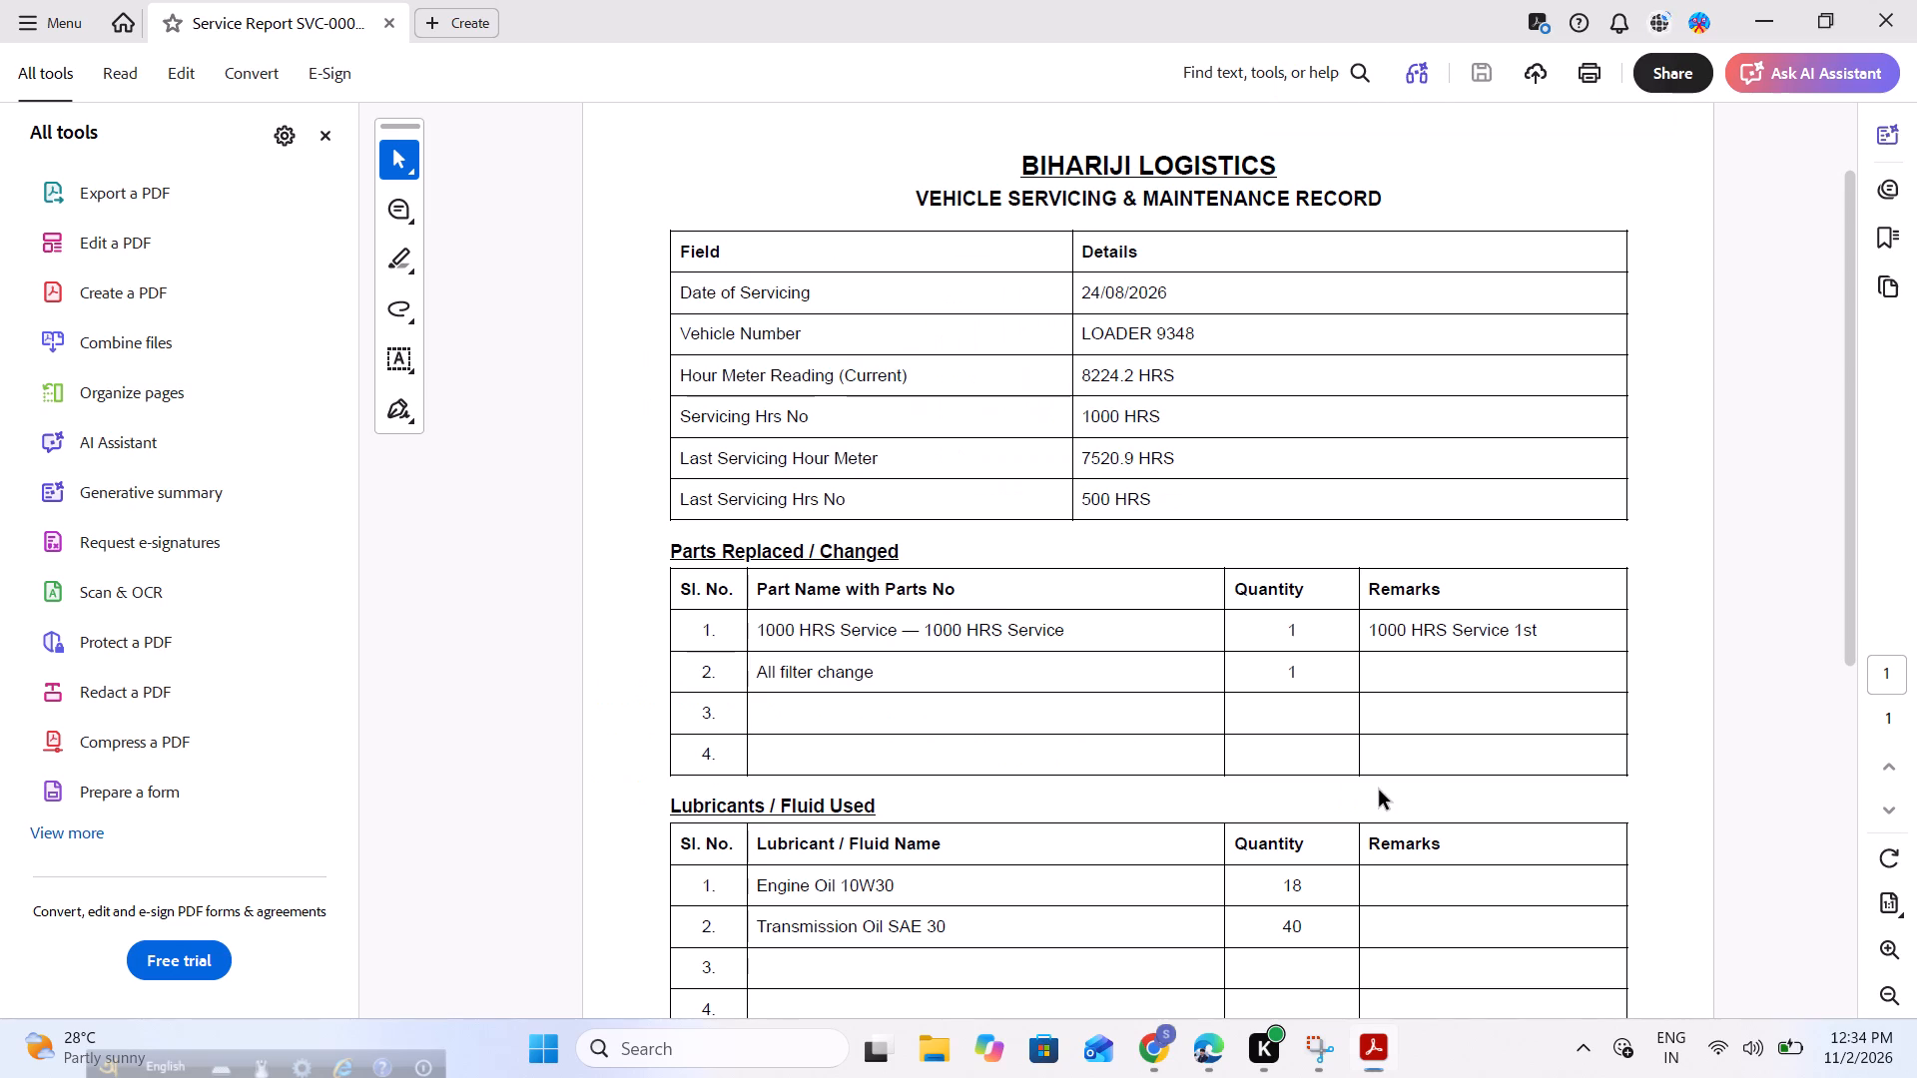
pyautogui.click(1873, 14)
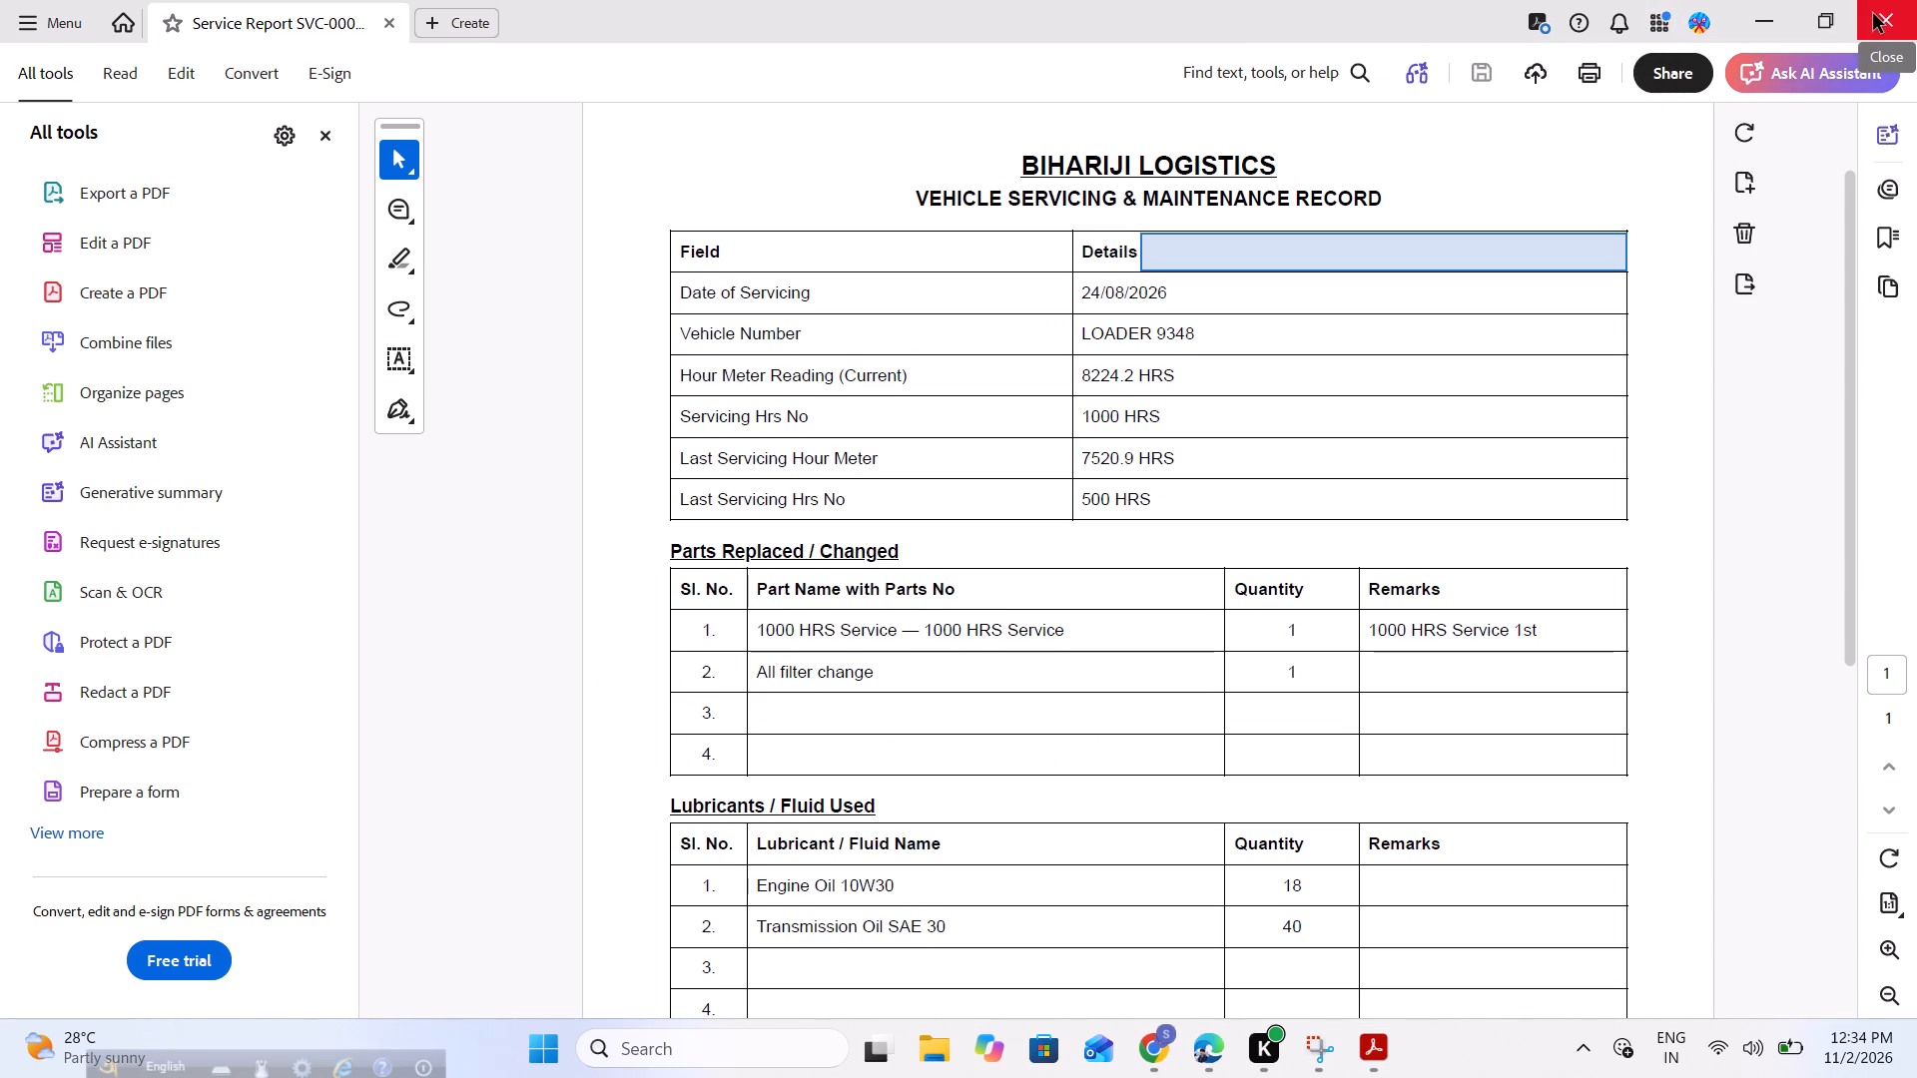
pyautogui.click(1873, 14)
# Return to the Fleet Reports form in Chrome and go to the start of the blank Vehicle Service Report.
pyautogui.click(307, 0)
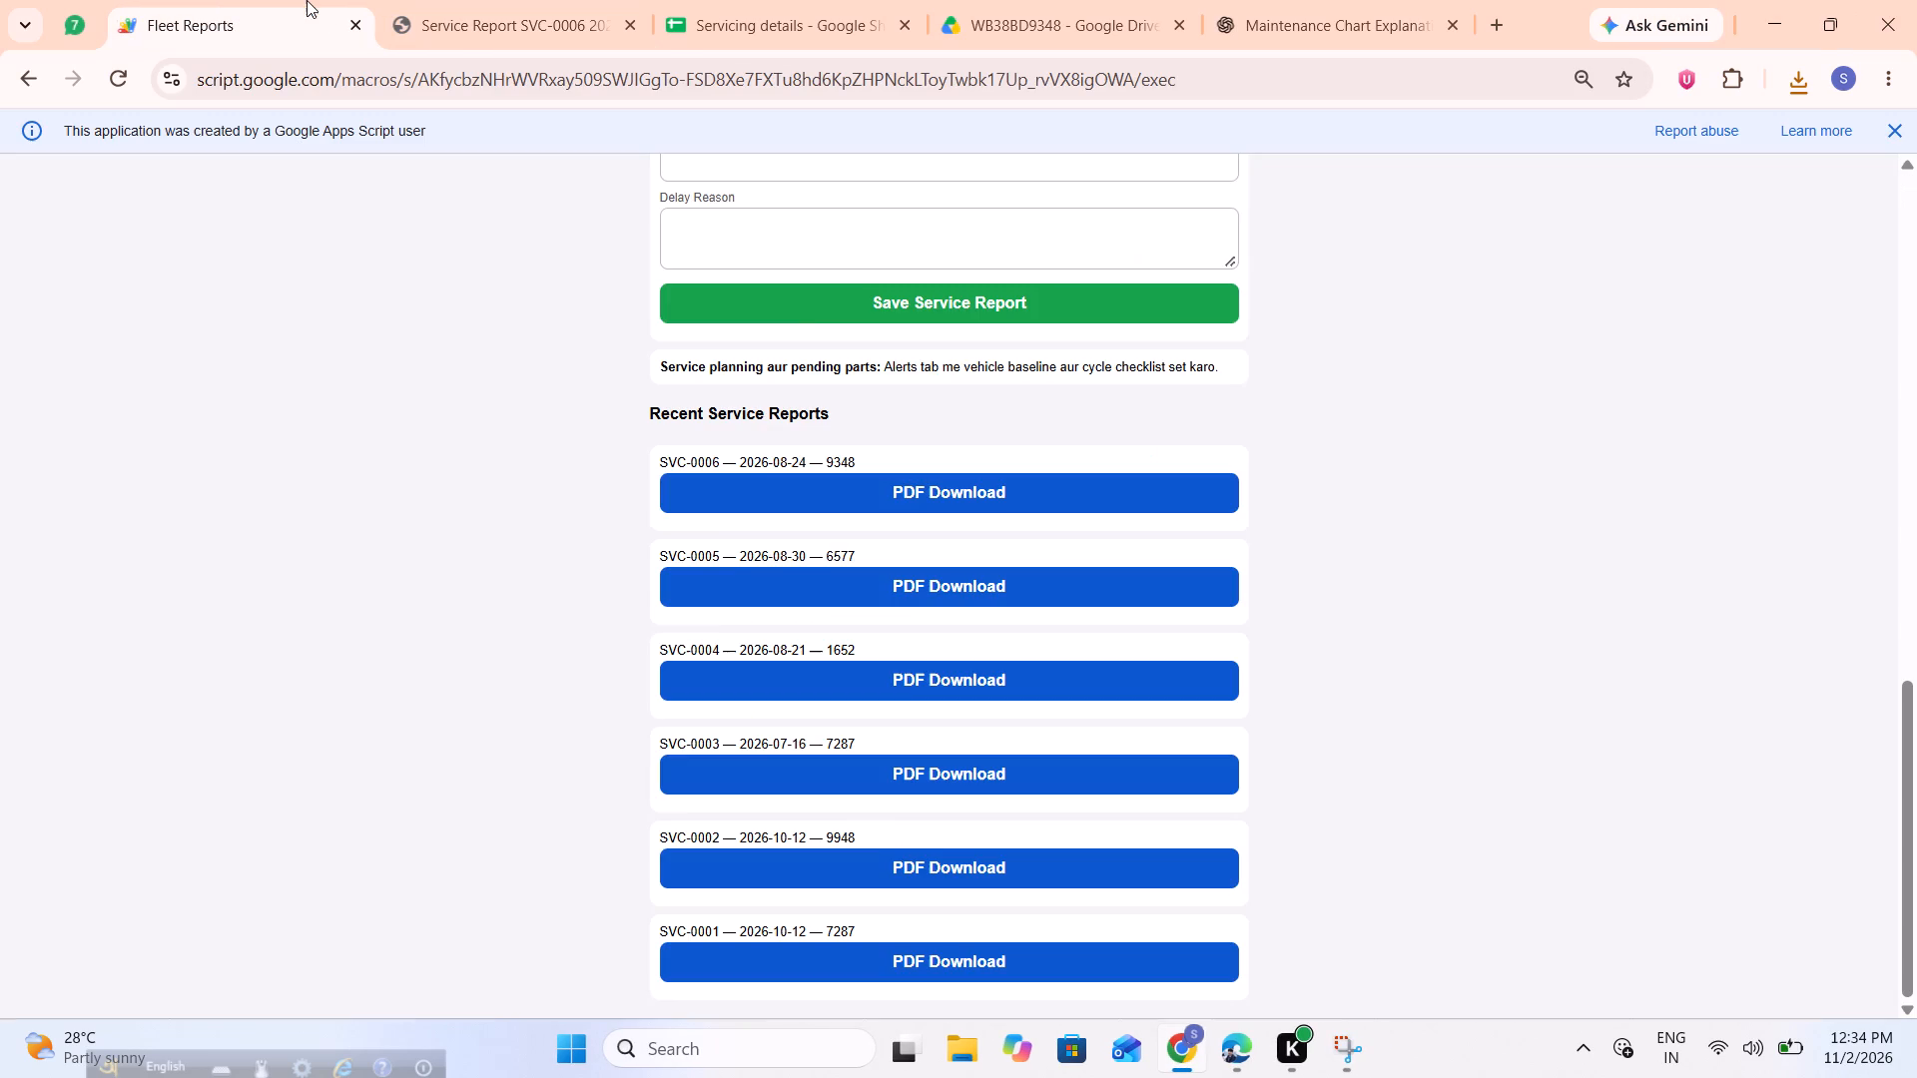
pyautogui.scroll(4, 811, 320)
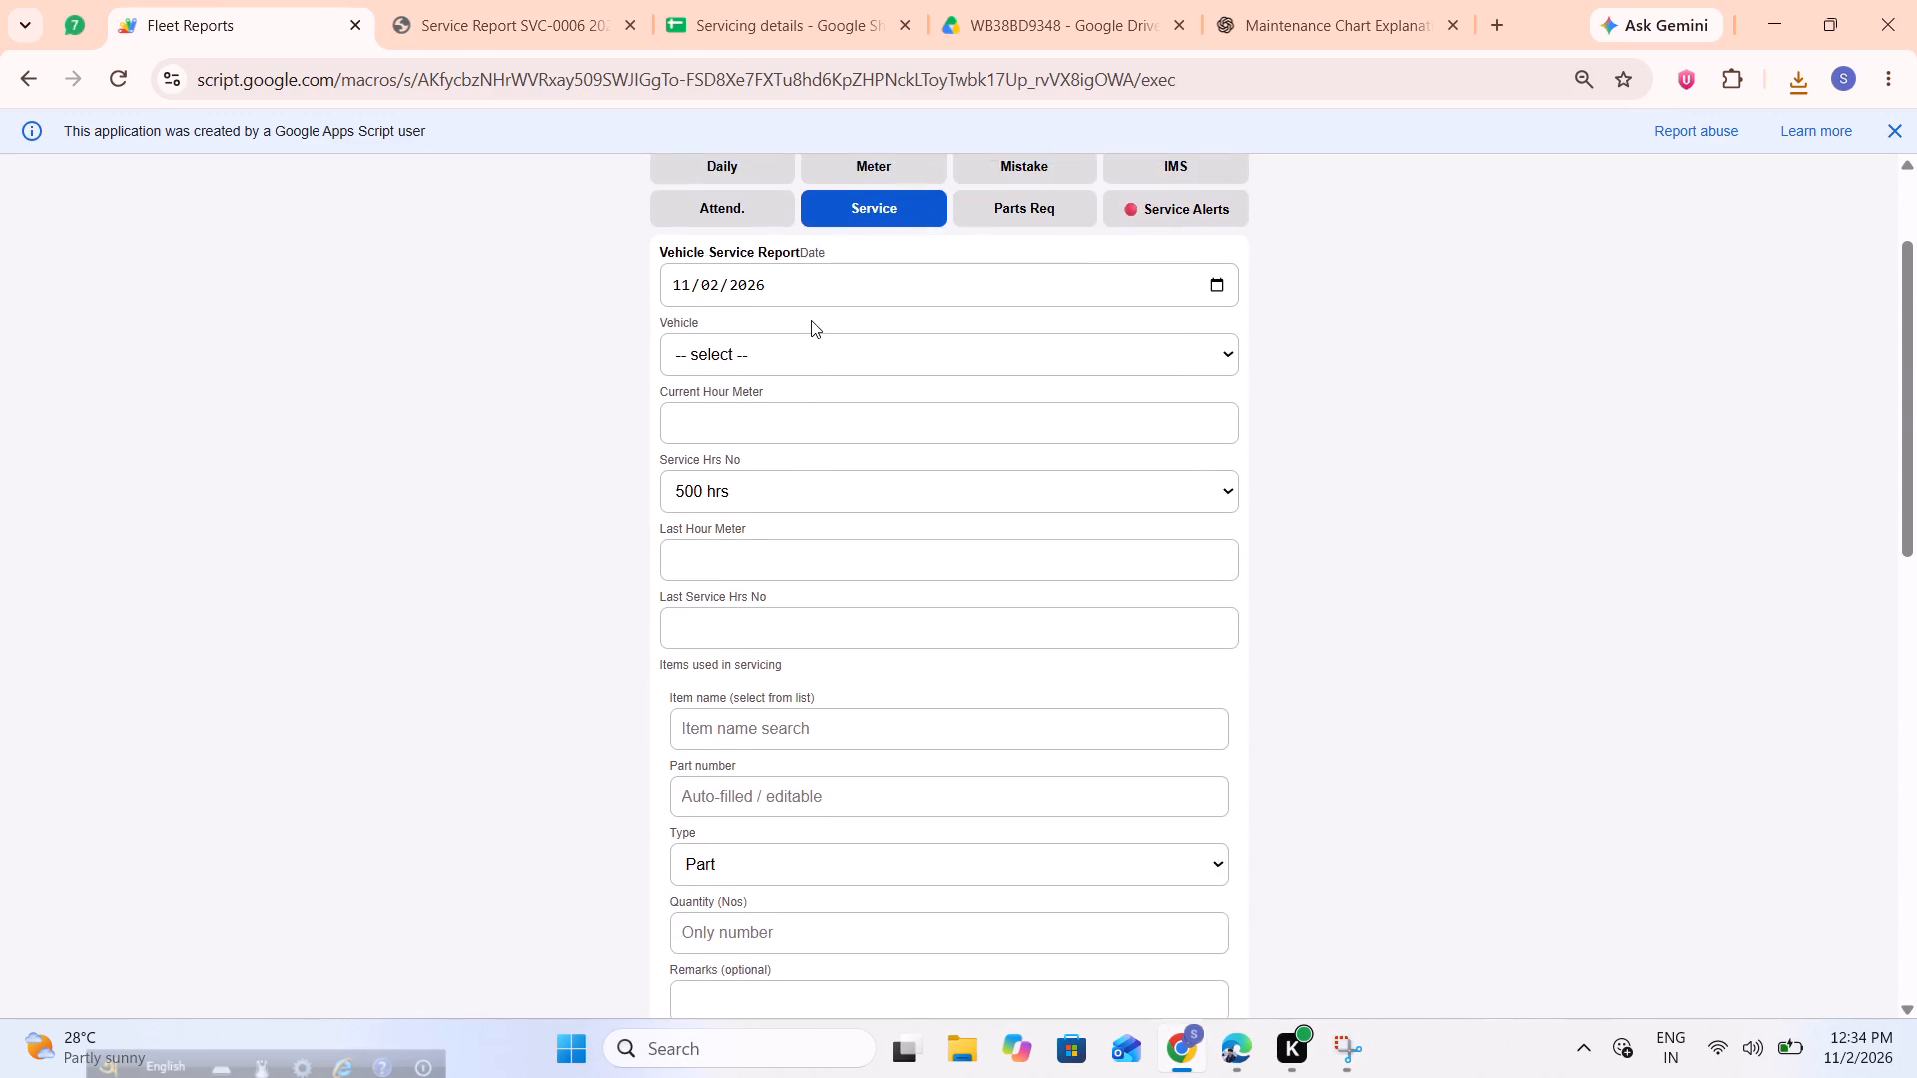
pyautogui.scroll(1, 811, 320)
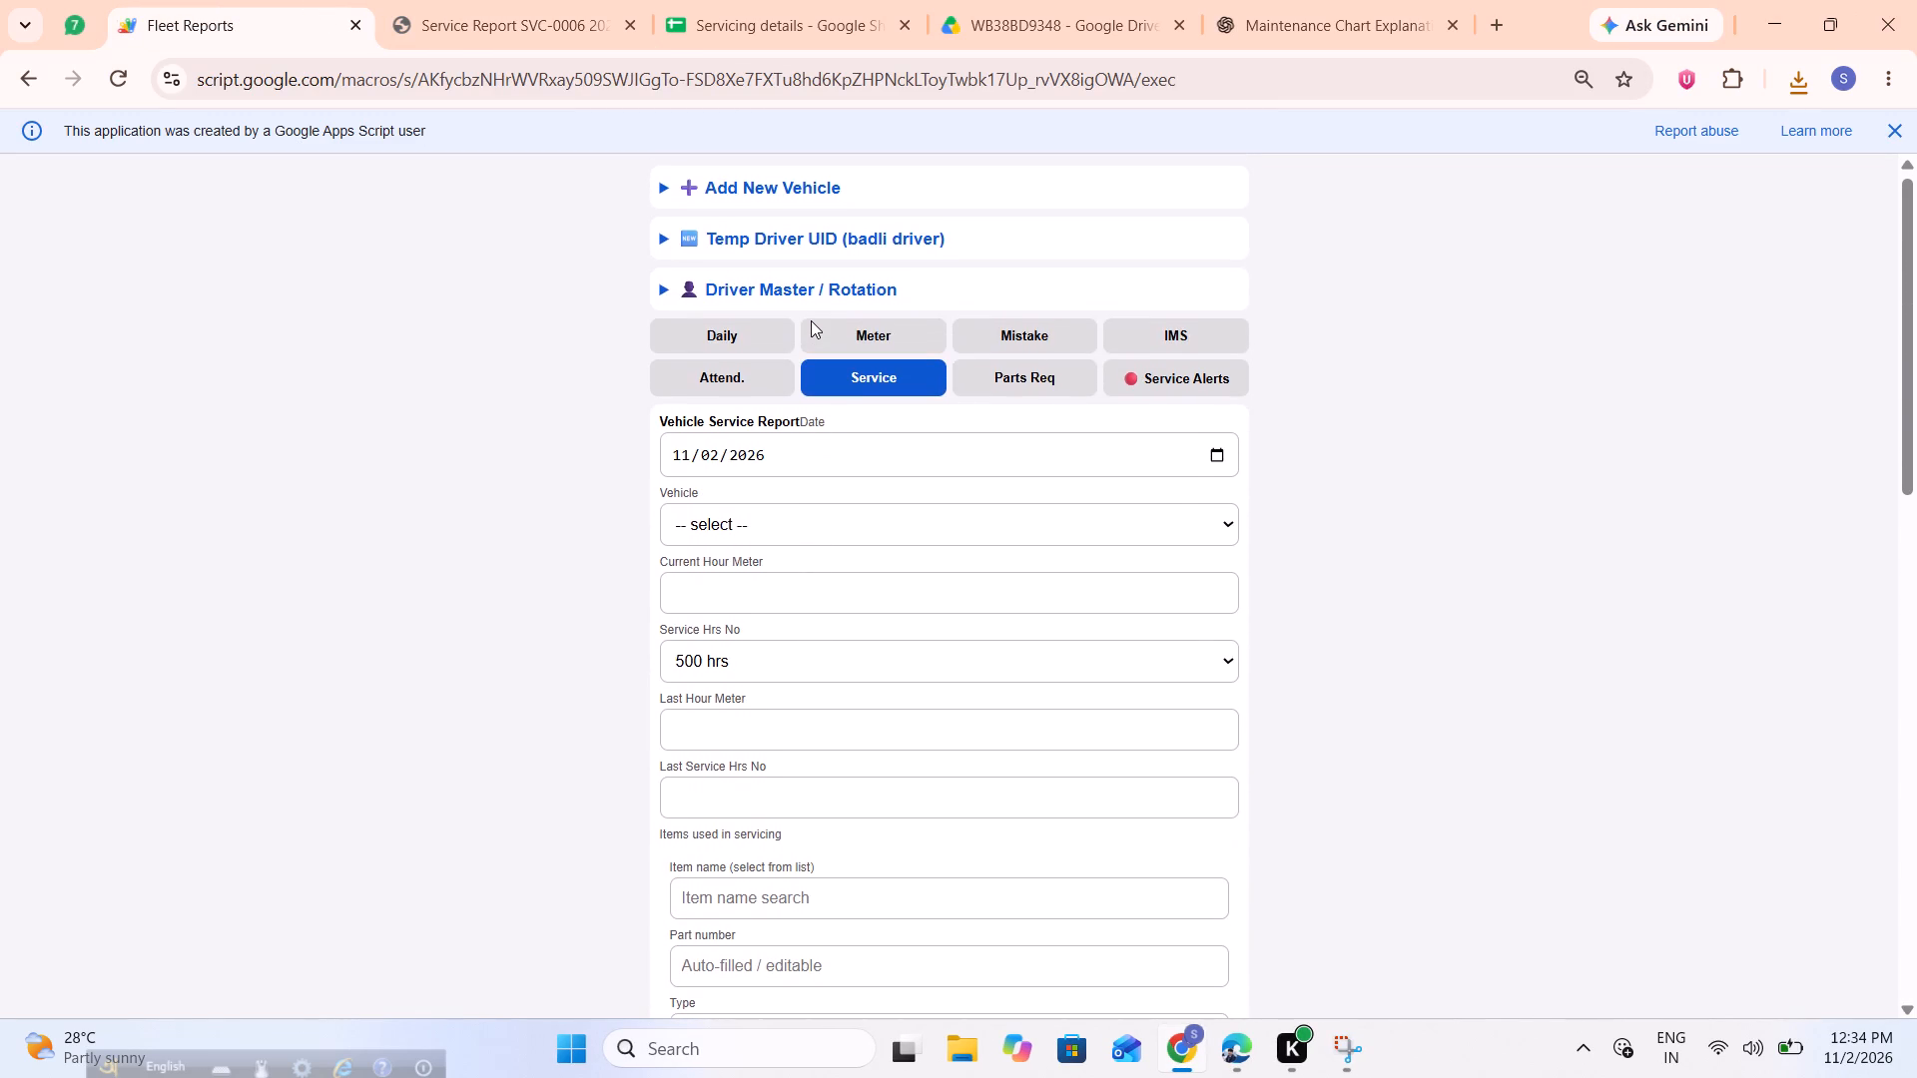
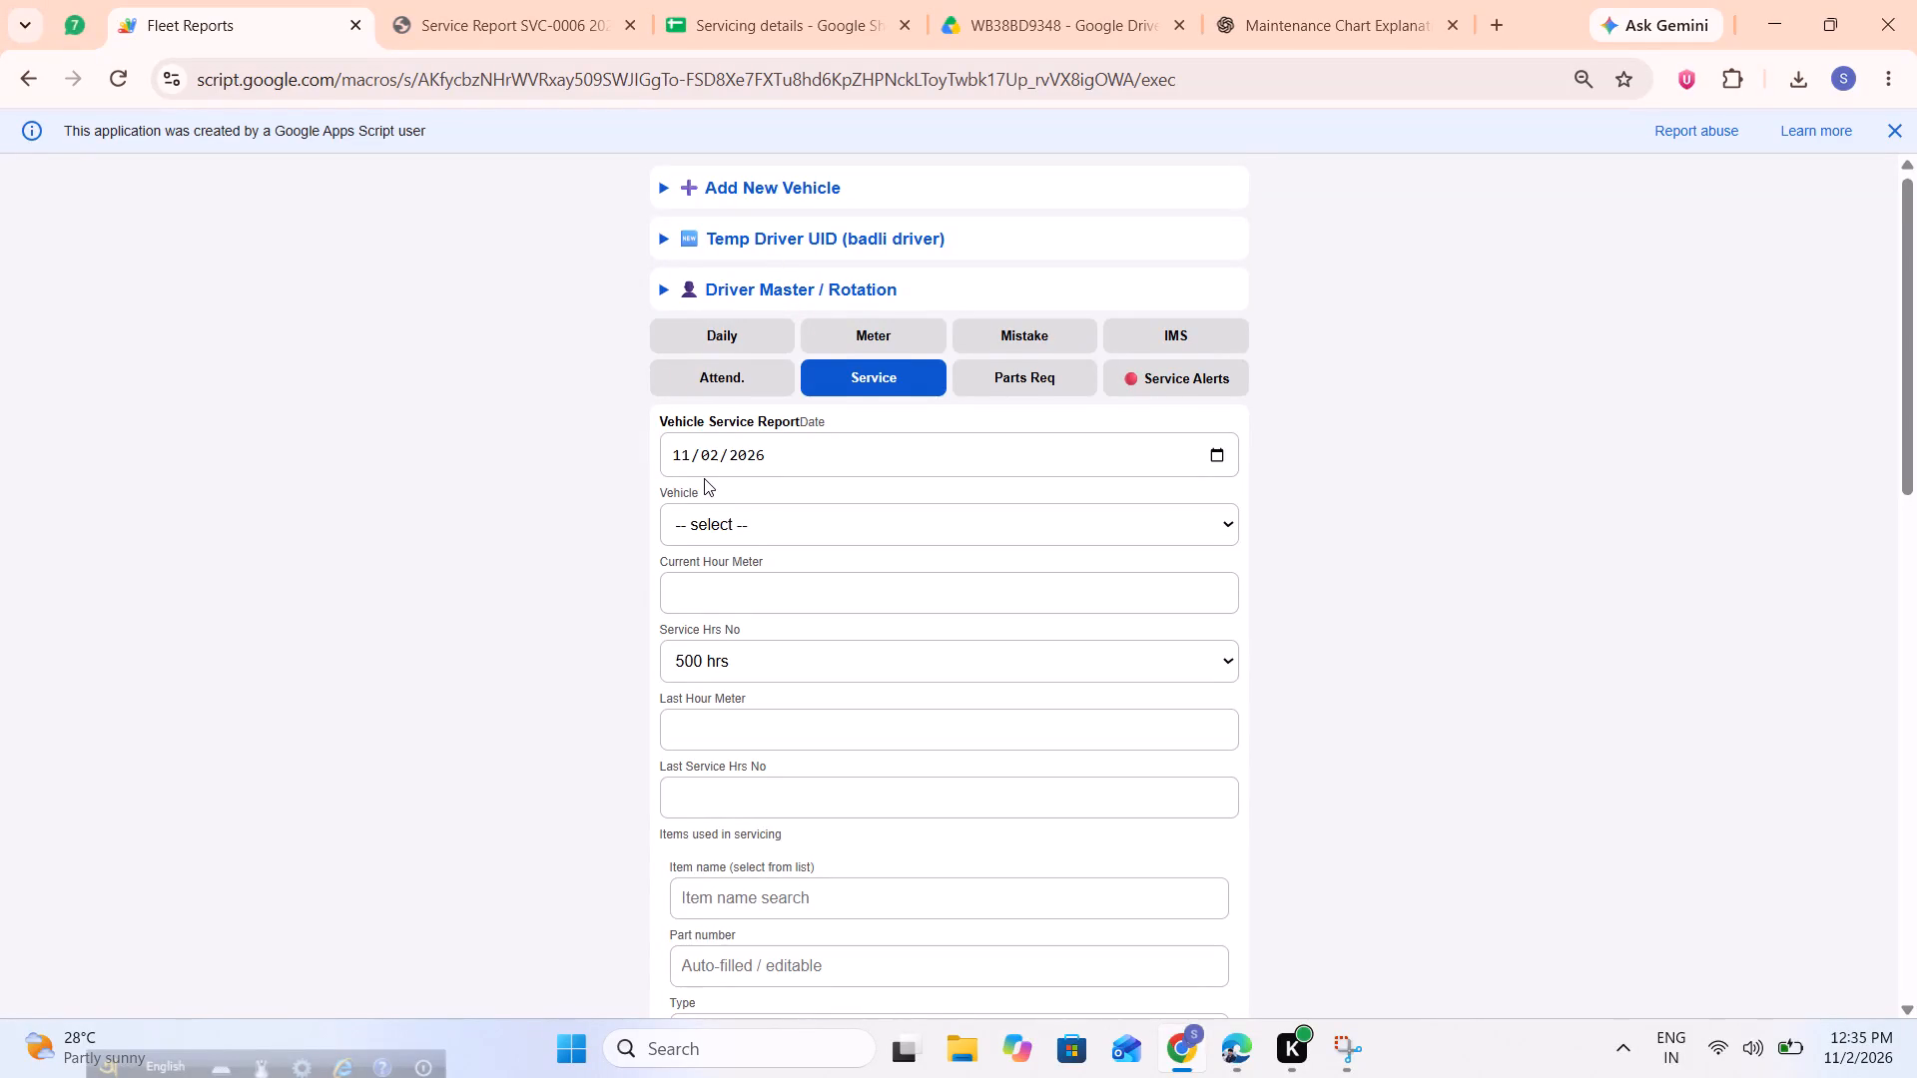
# Check the Recent Service Reports list, the Servicing details sheet, and the ServiceLog sheet in Edge, then return to the Fleet Reports form.
pyautogui.scroll(-2, 704, 478)
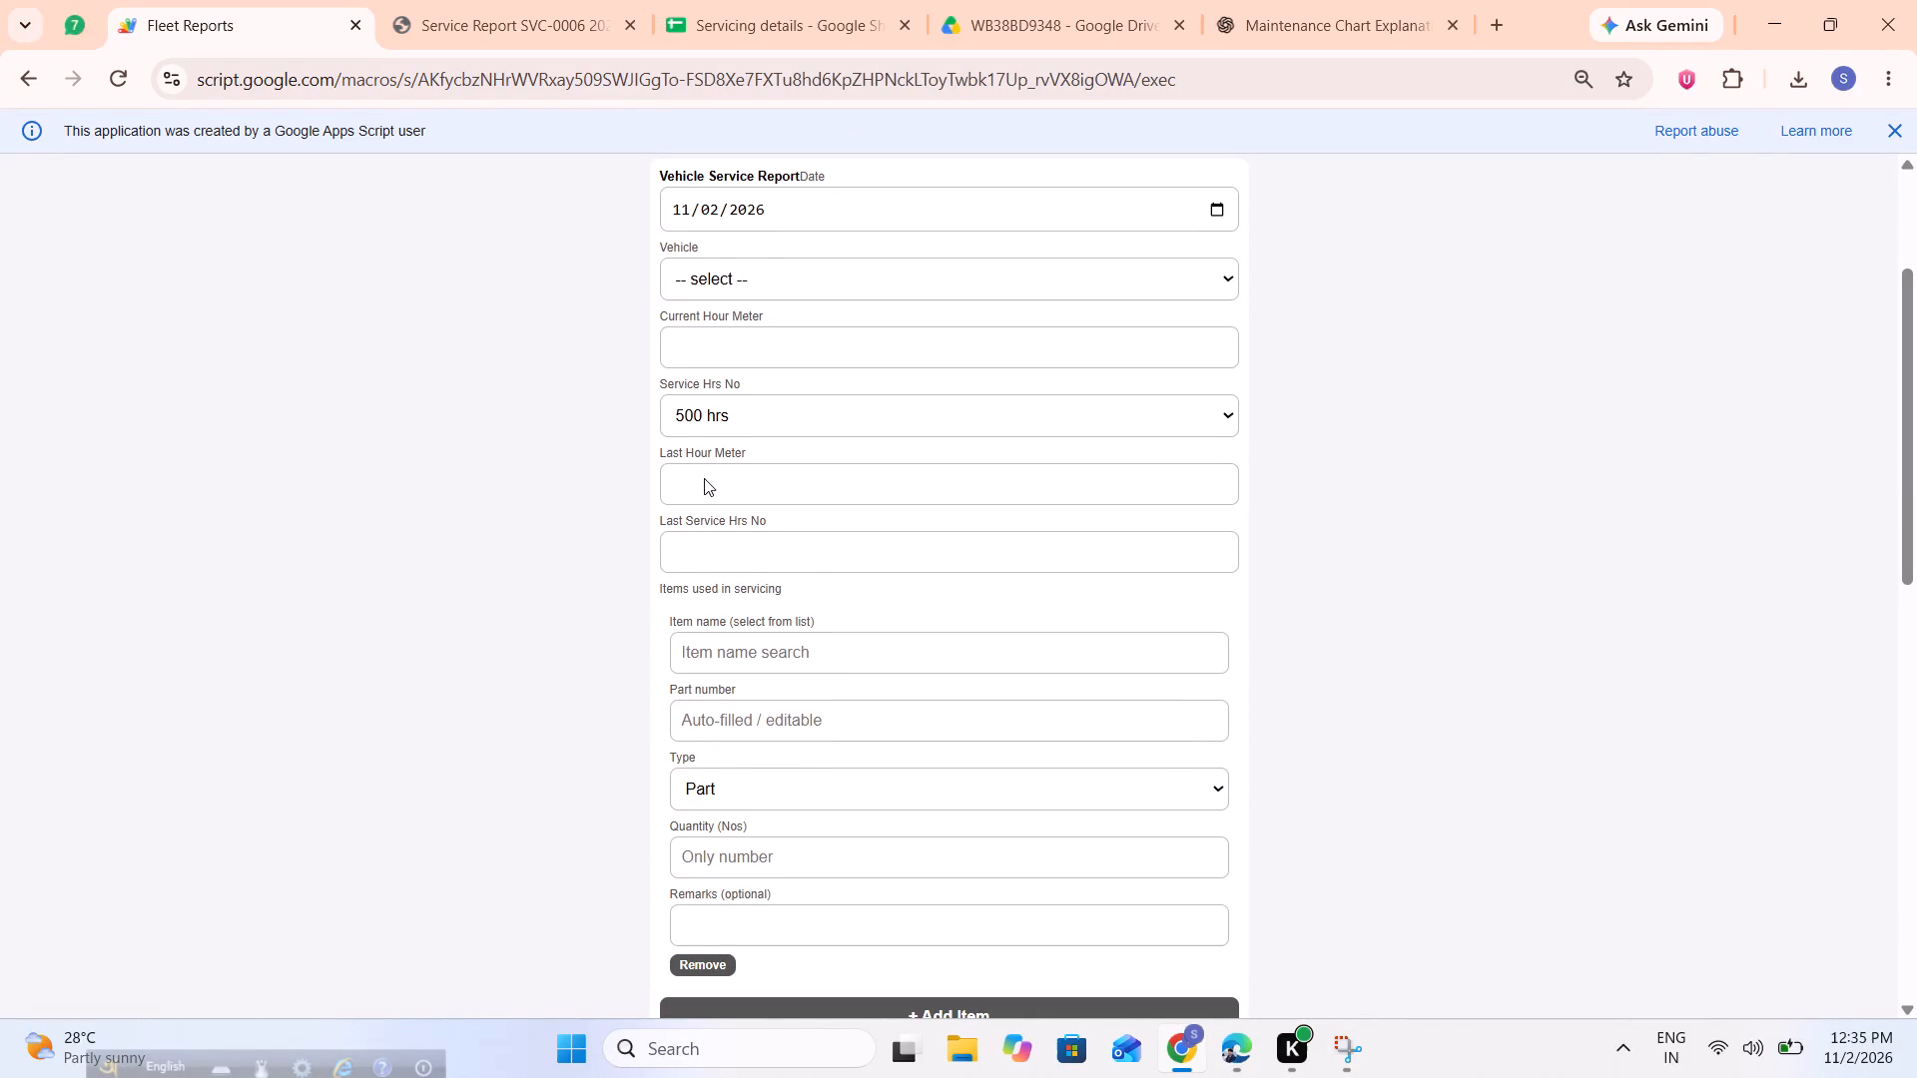
pyautogui.scroll(-7, 704, 478)
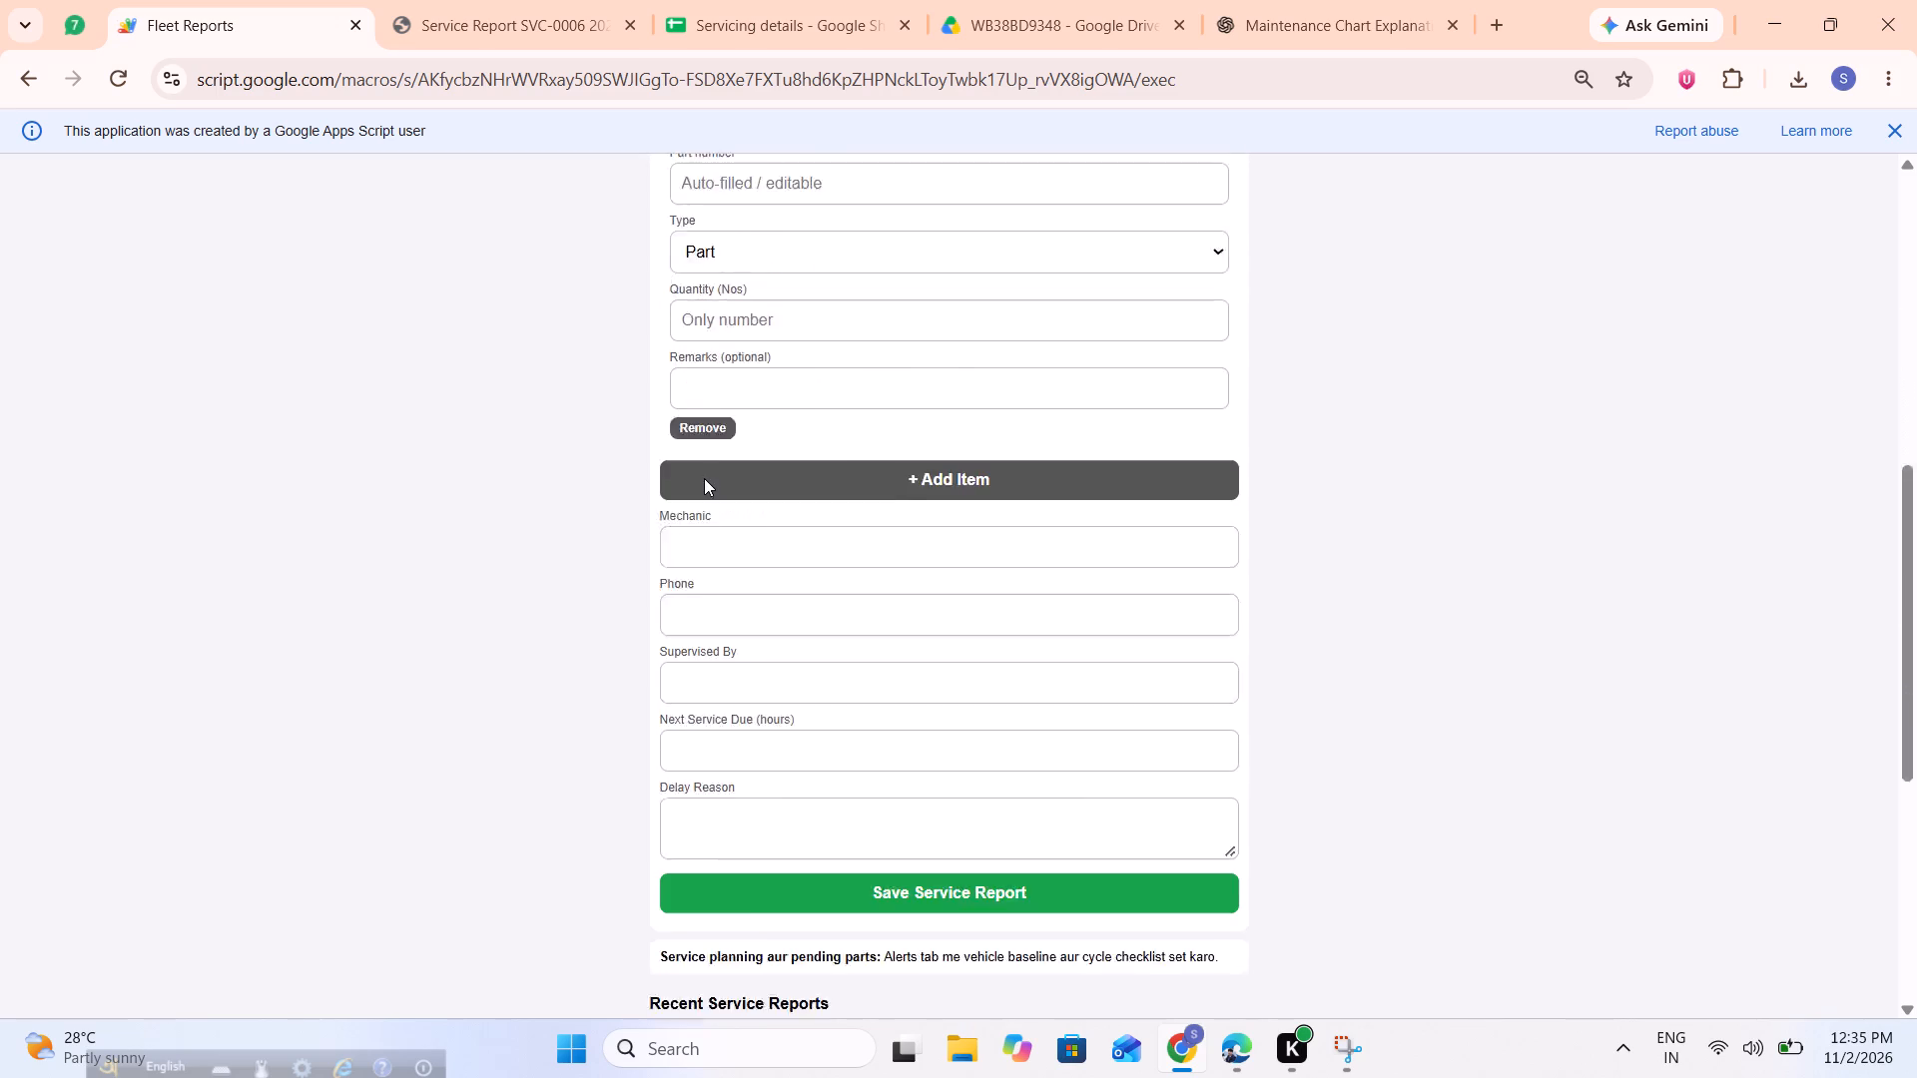
pyautogui.scroll(-2, 704, 478)
pyautogui.click(754, 0)
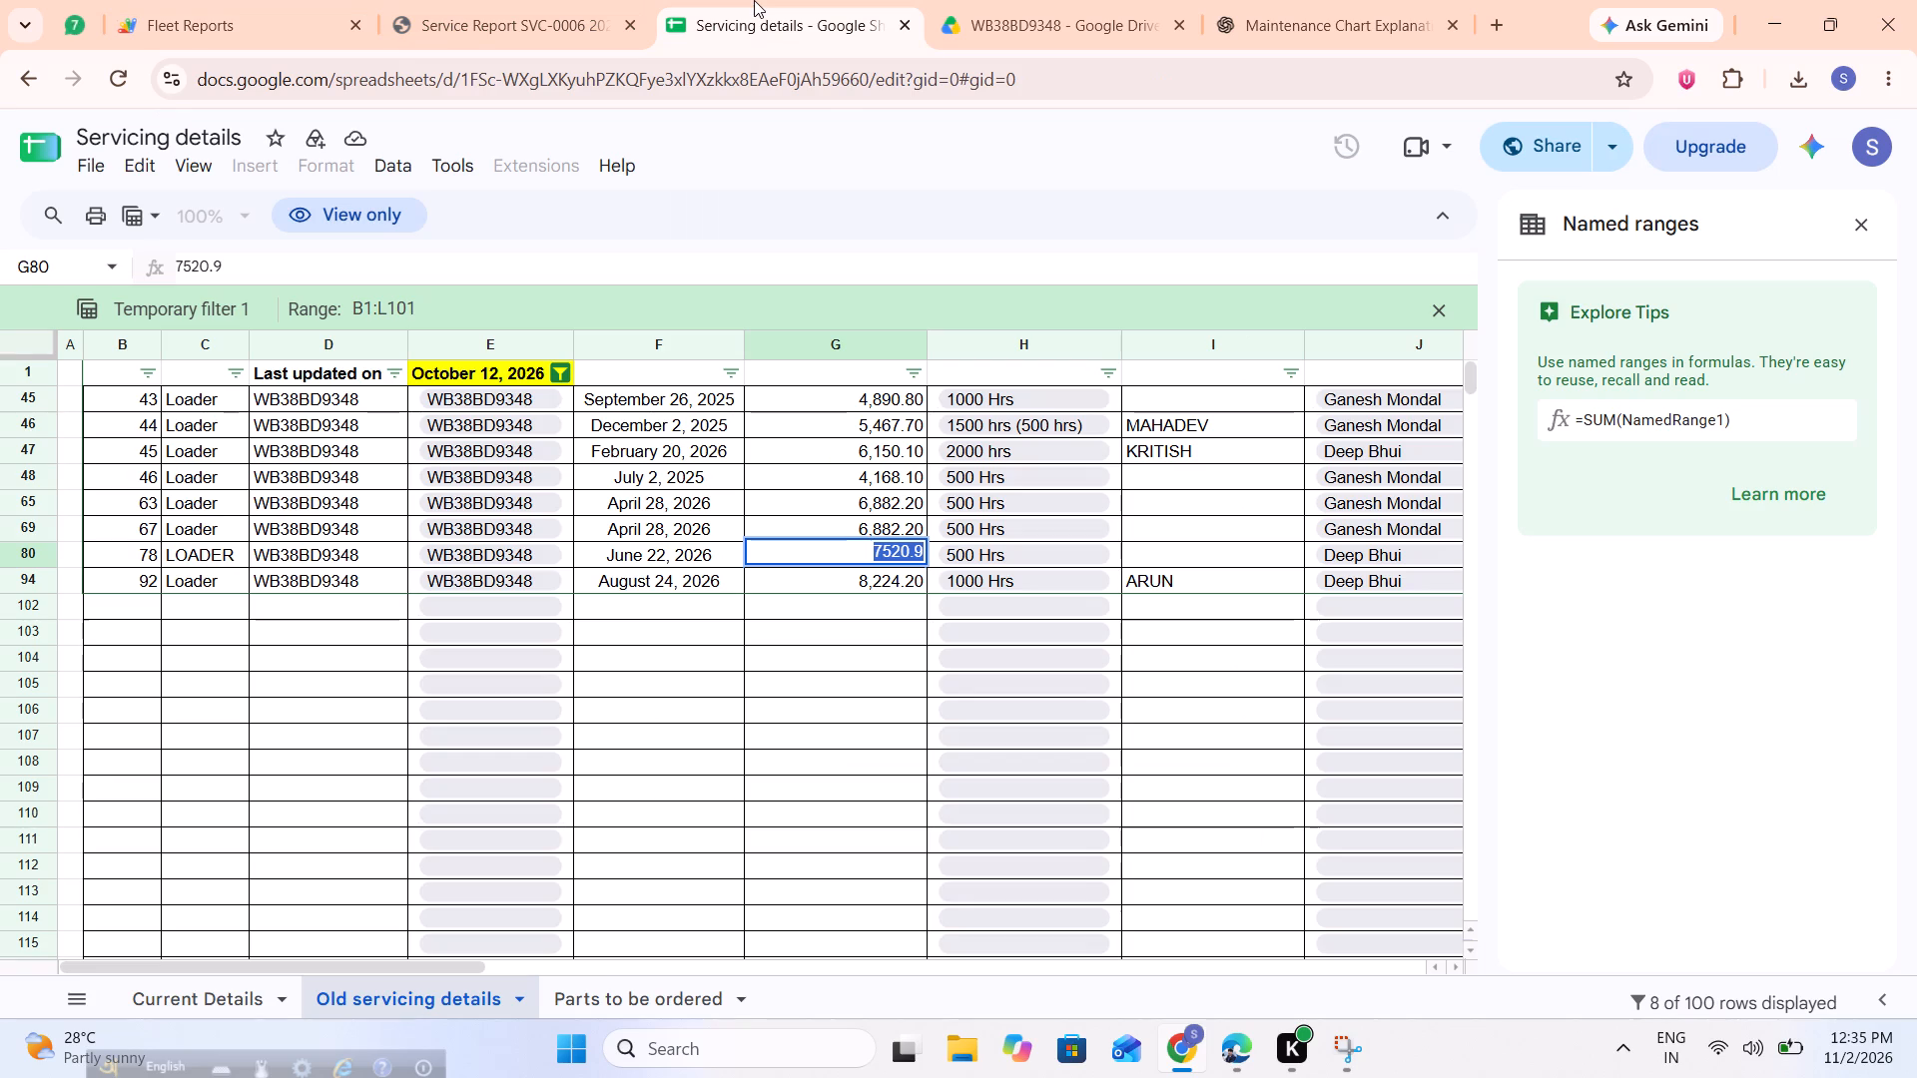
pyautogui.click(1224, 1067)
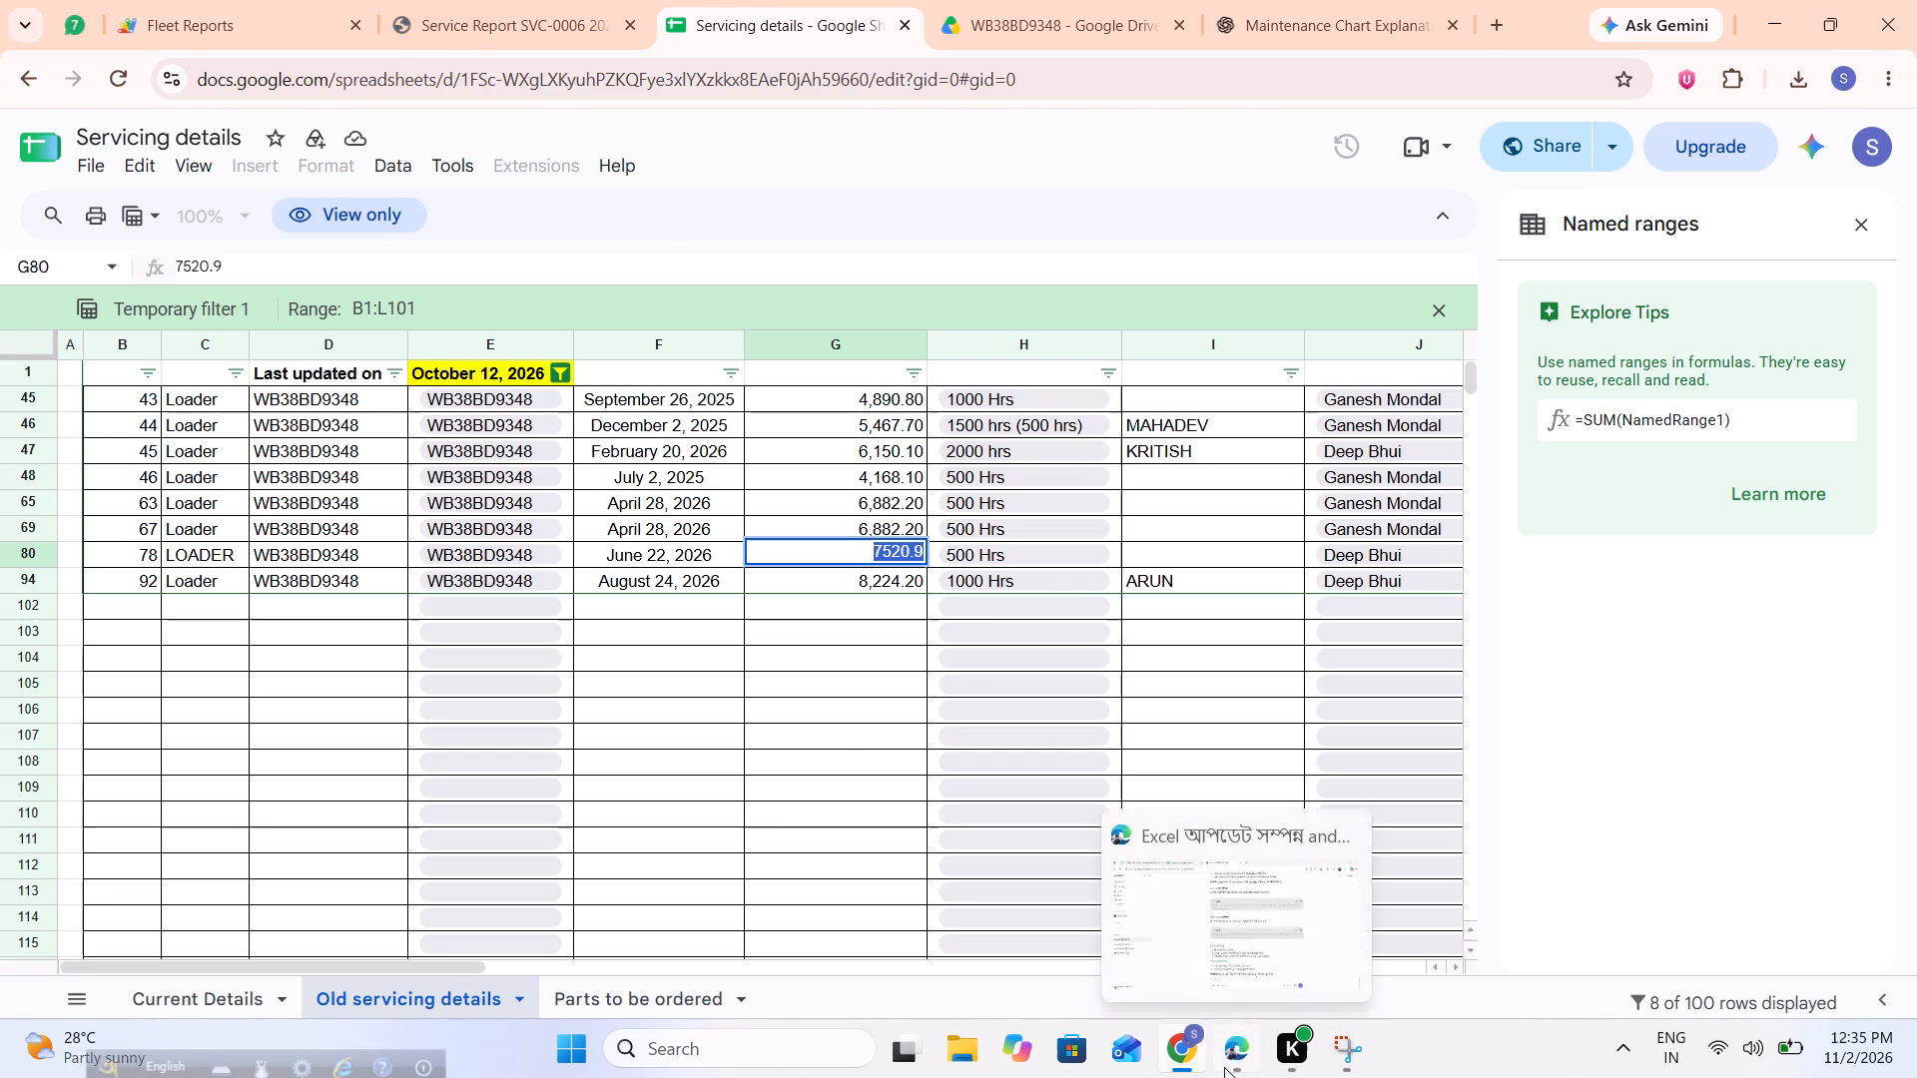
pyautogui.click(500, 0)
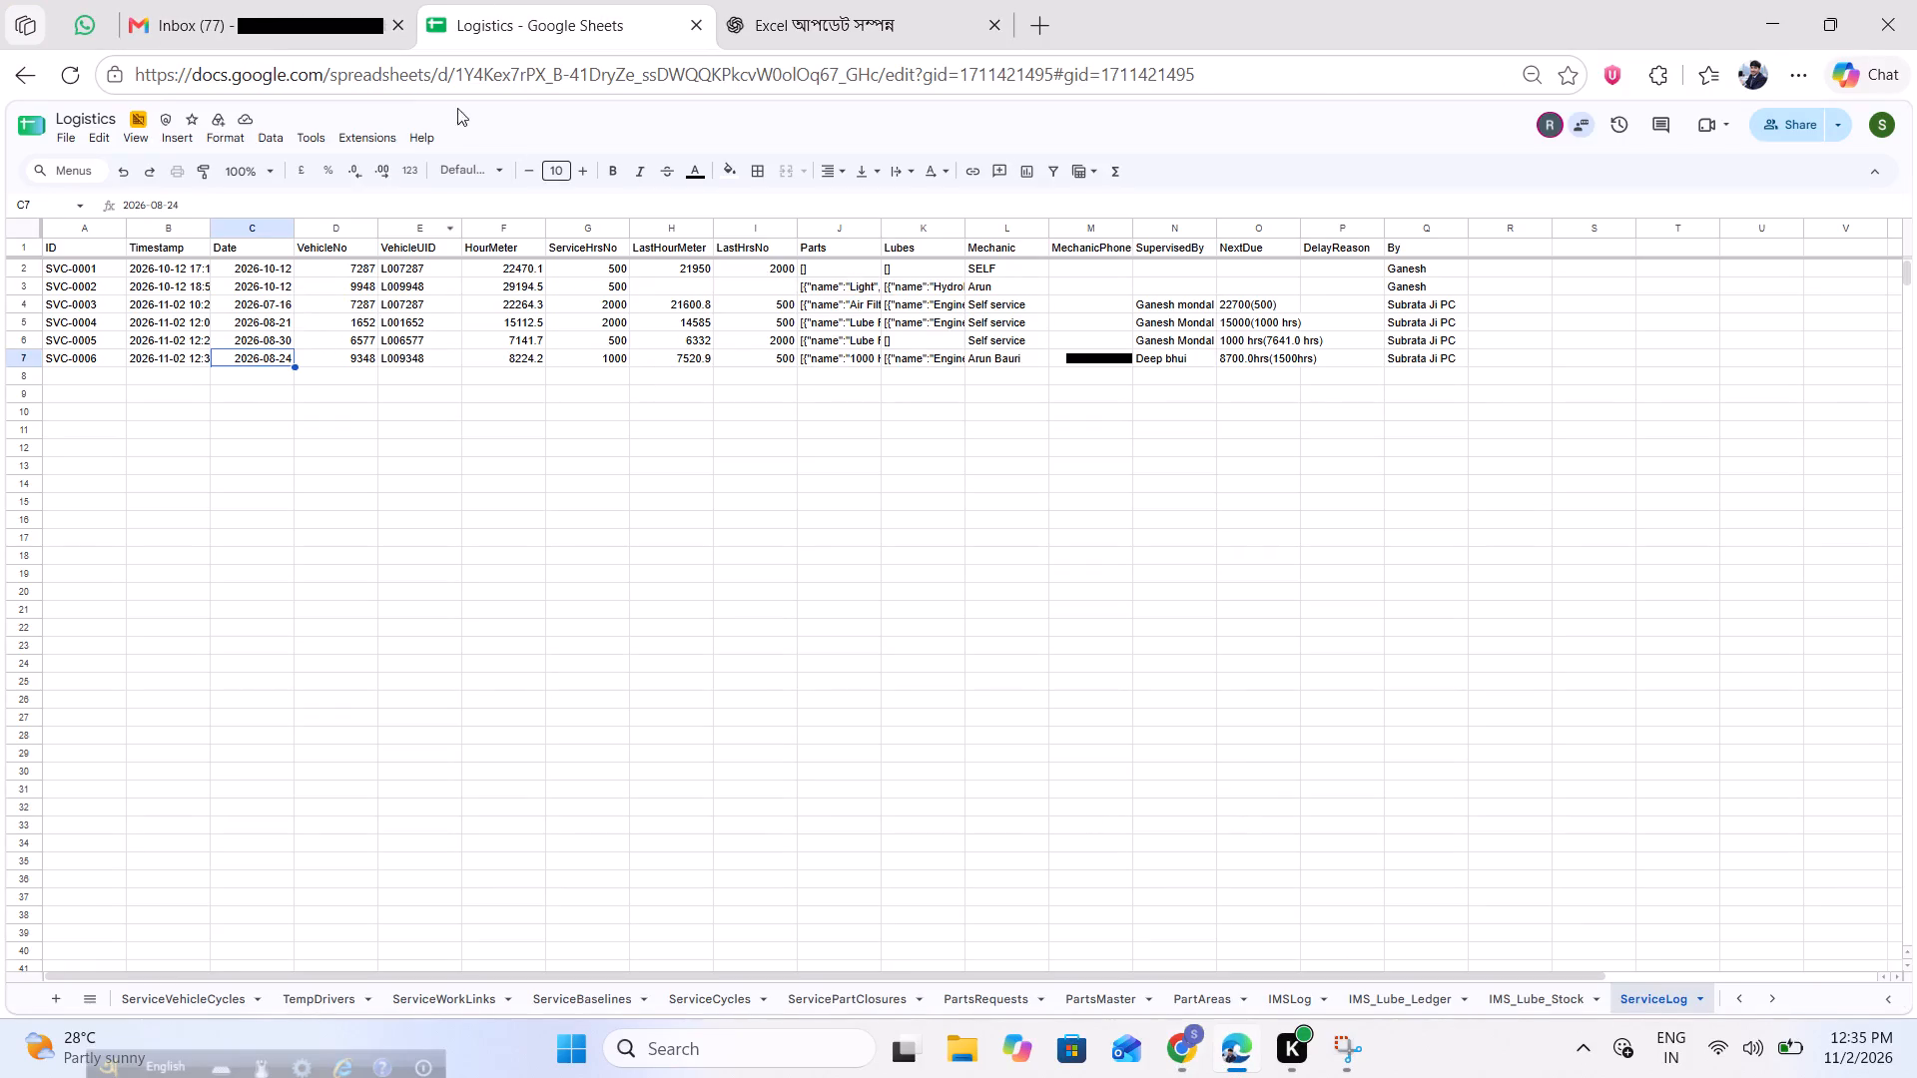
pyautogui.click(1194, 1047)
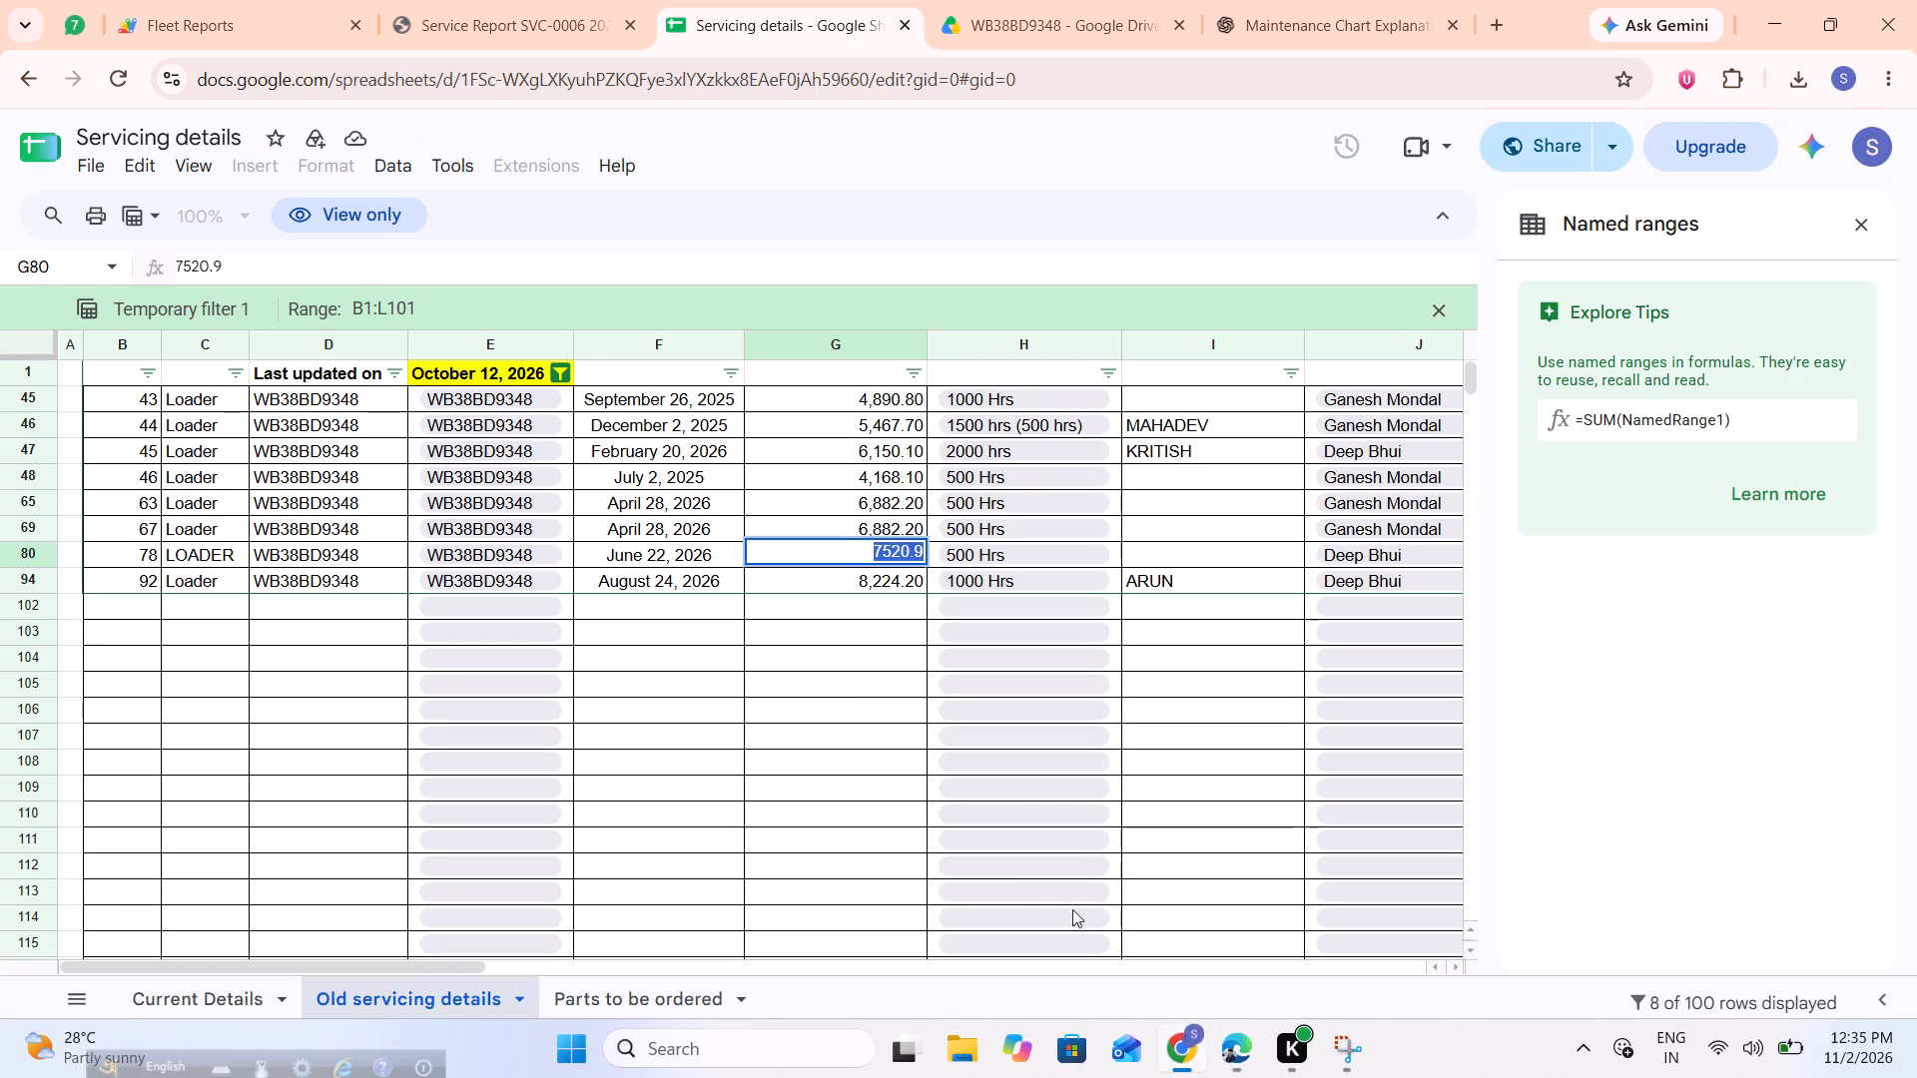
pyautogui.click(339, 0)
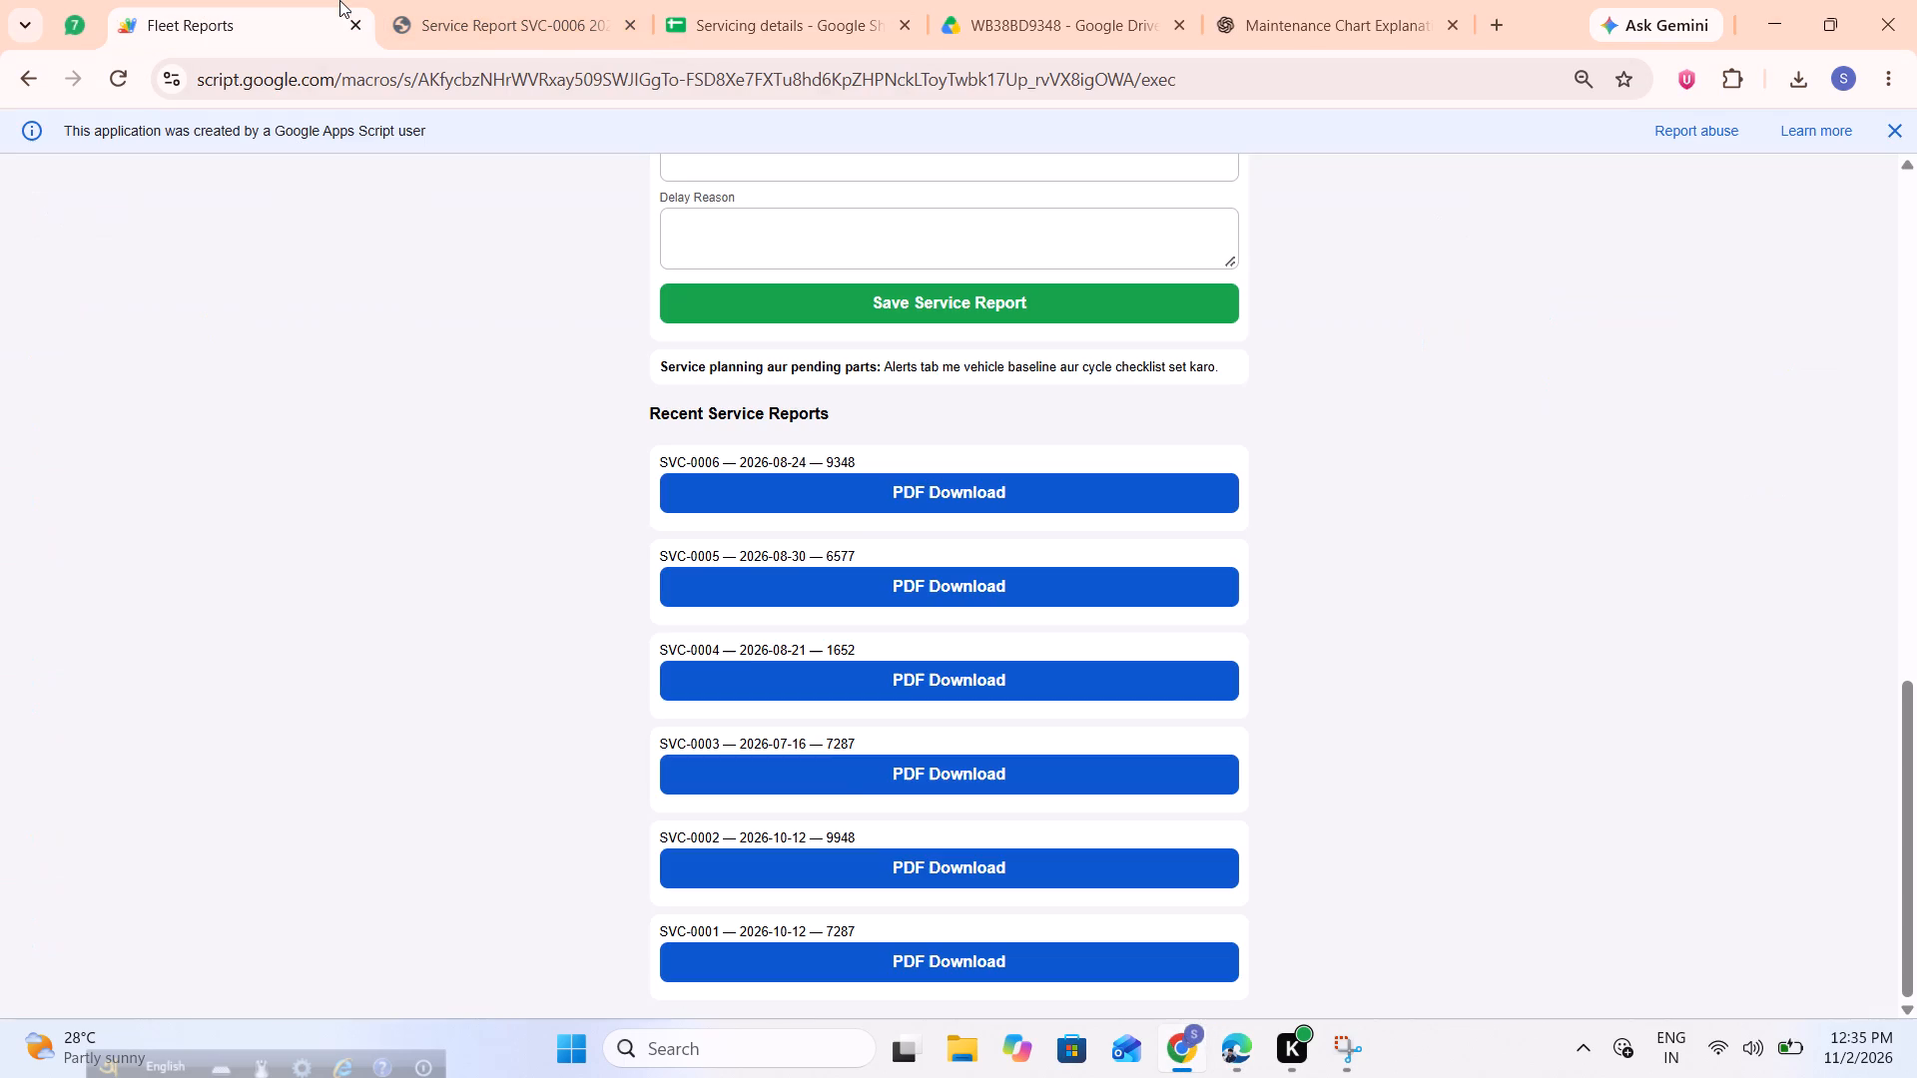
# Download the PDF of service report SVC-0006 for vehicle 9348 again from Recent Service Reports.
pyautogui.scroll(-11, 857, 795)
pyautogui.click(944, 505)
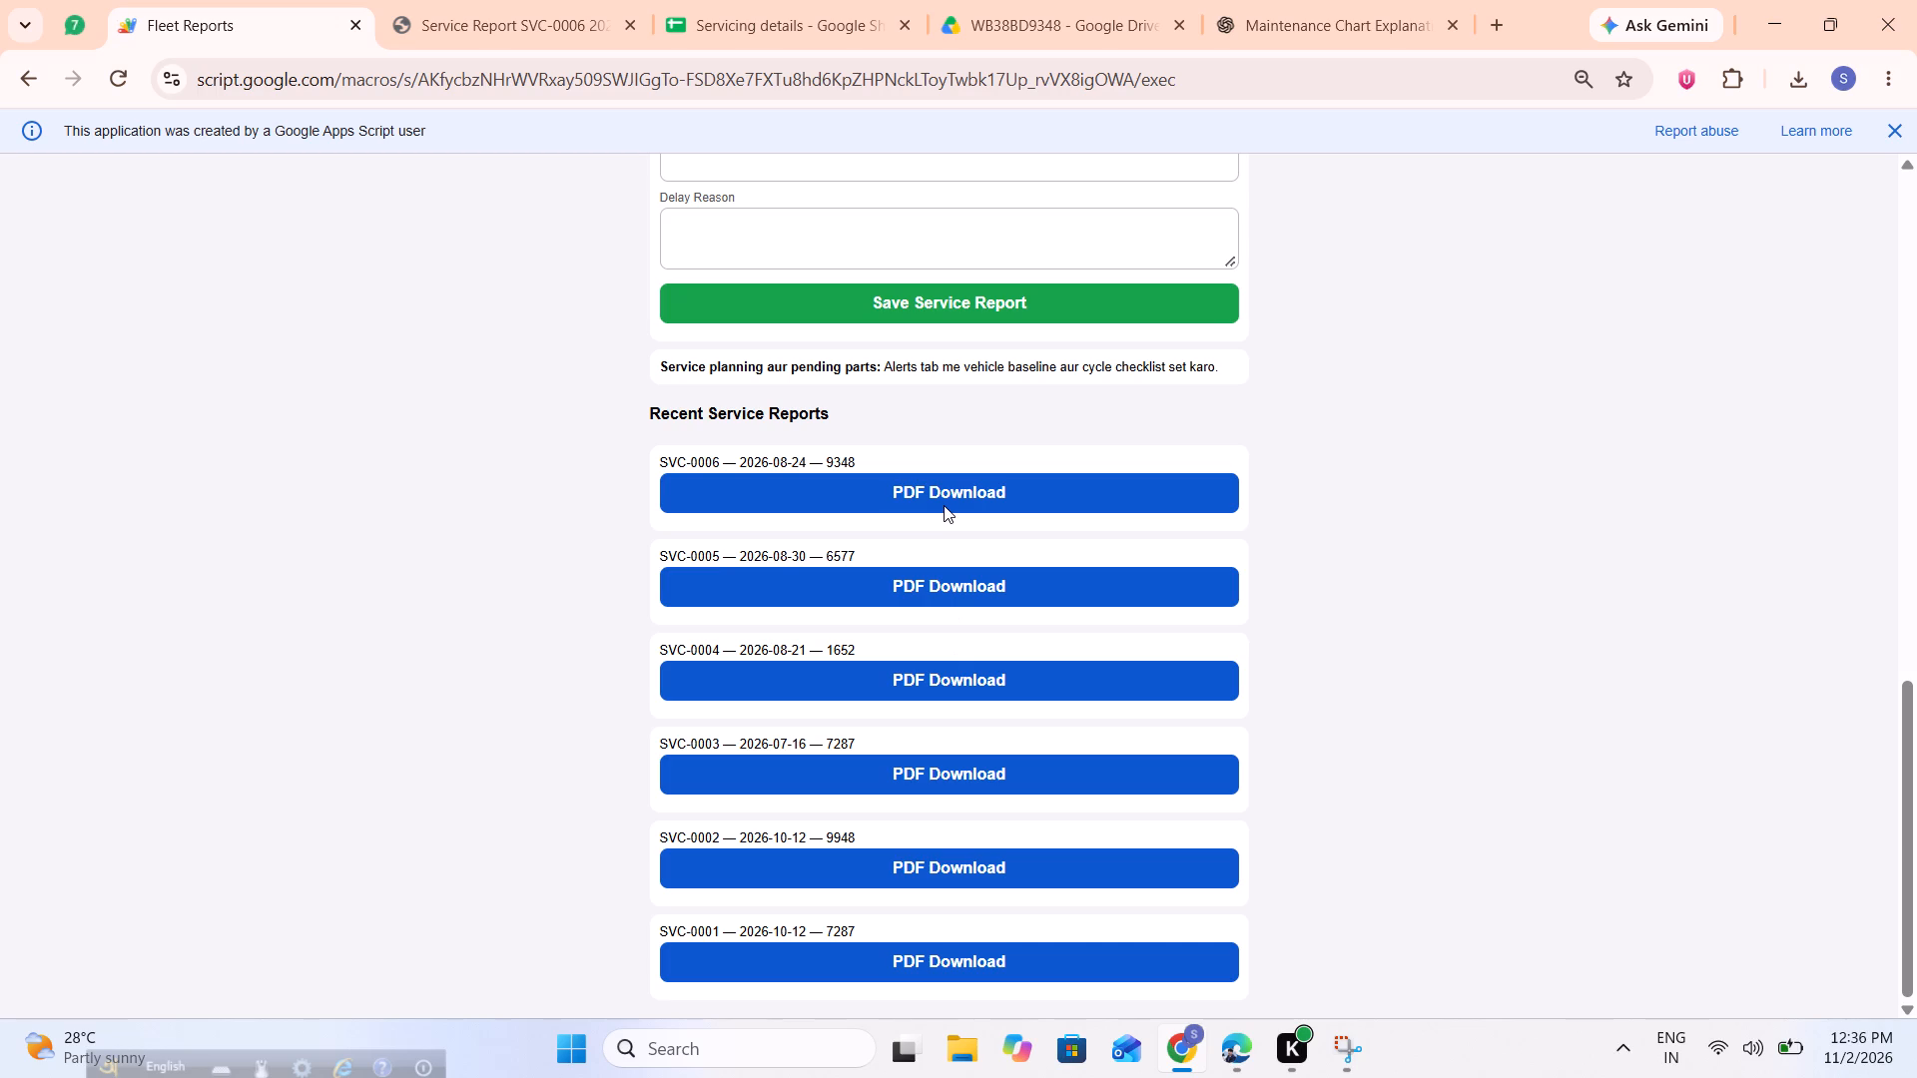
pyautogui.click(951, 497)
# Open the newly downloaded SVC-0006 report in Acrobat, review its servicing details, parts and lubricants, and close it.
pyautogui.click(1550, 146)
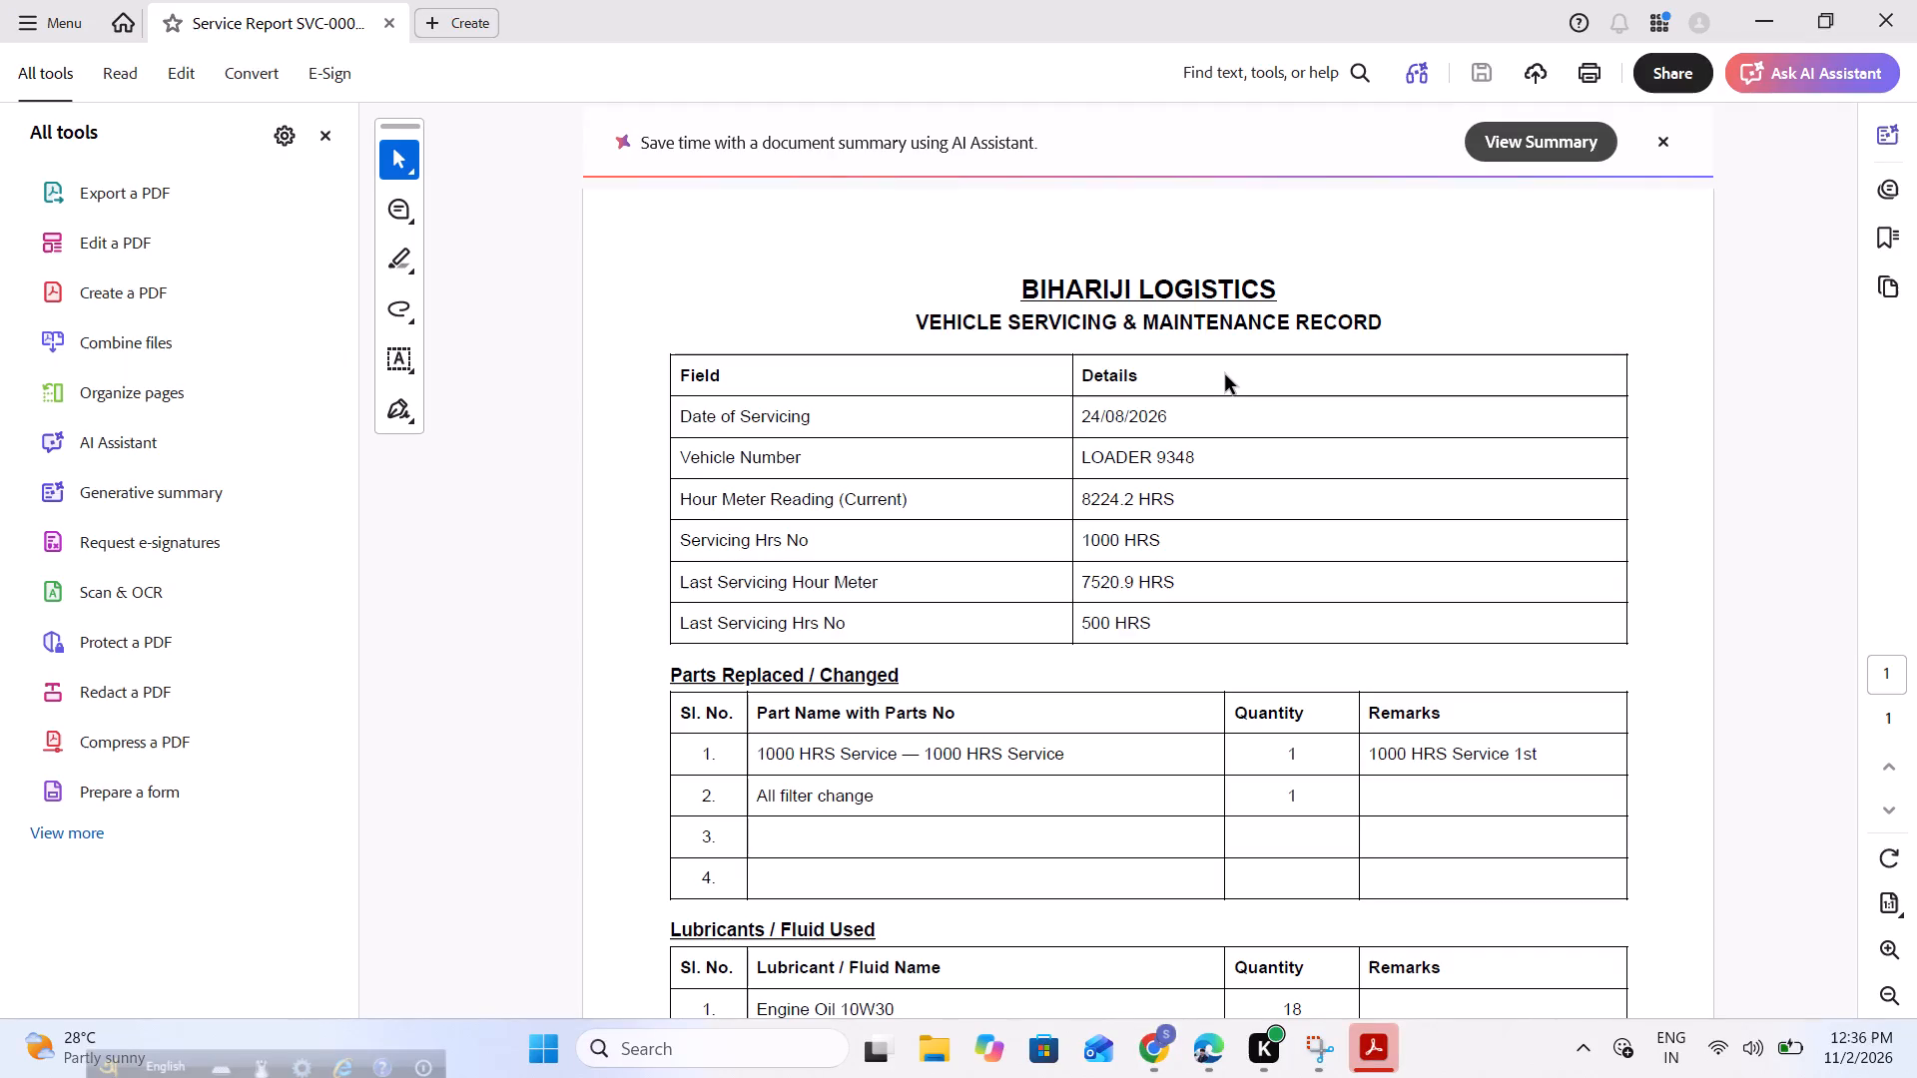
pyautogui.scroll(-1, 1225, 375)
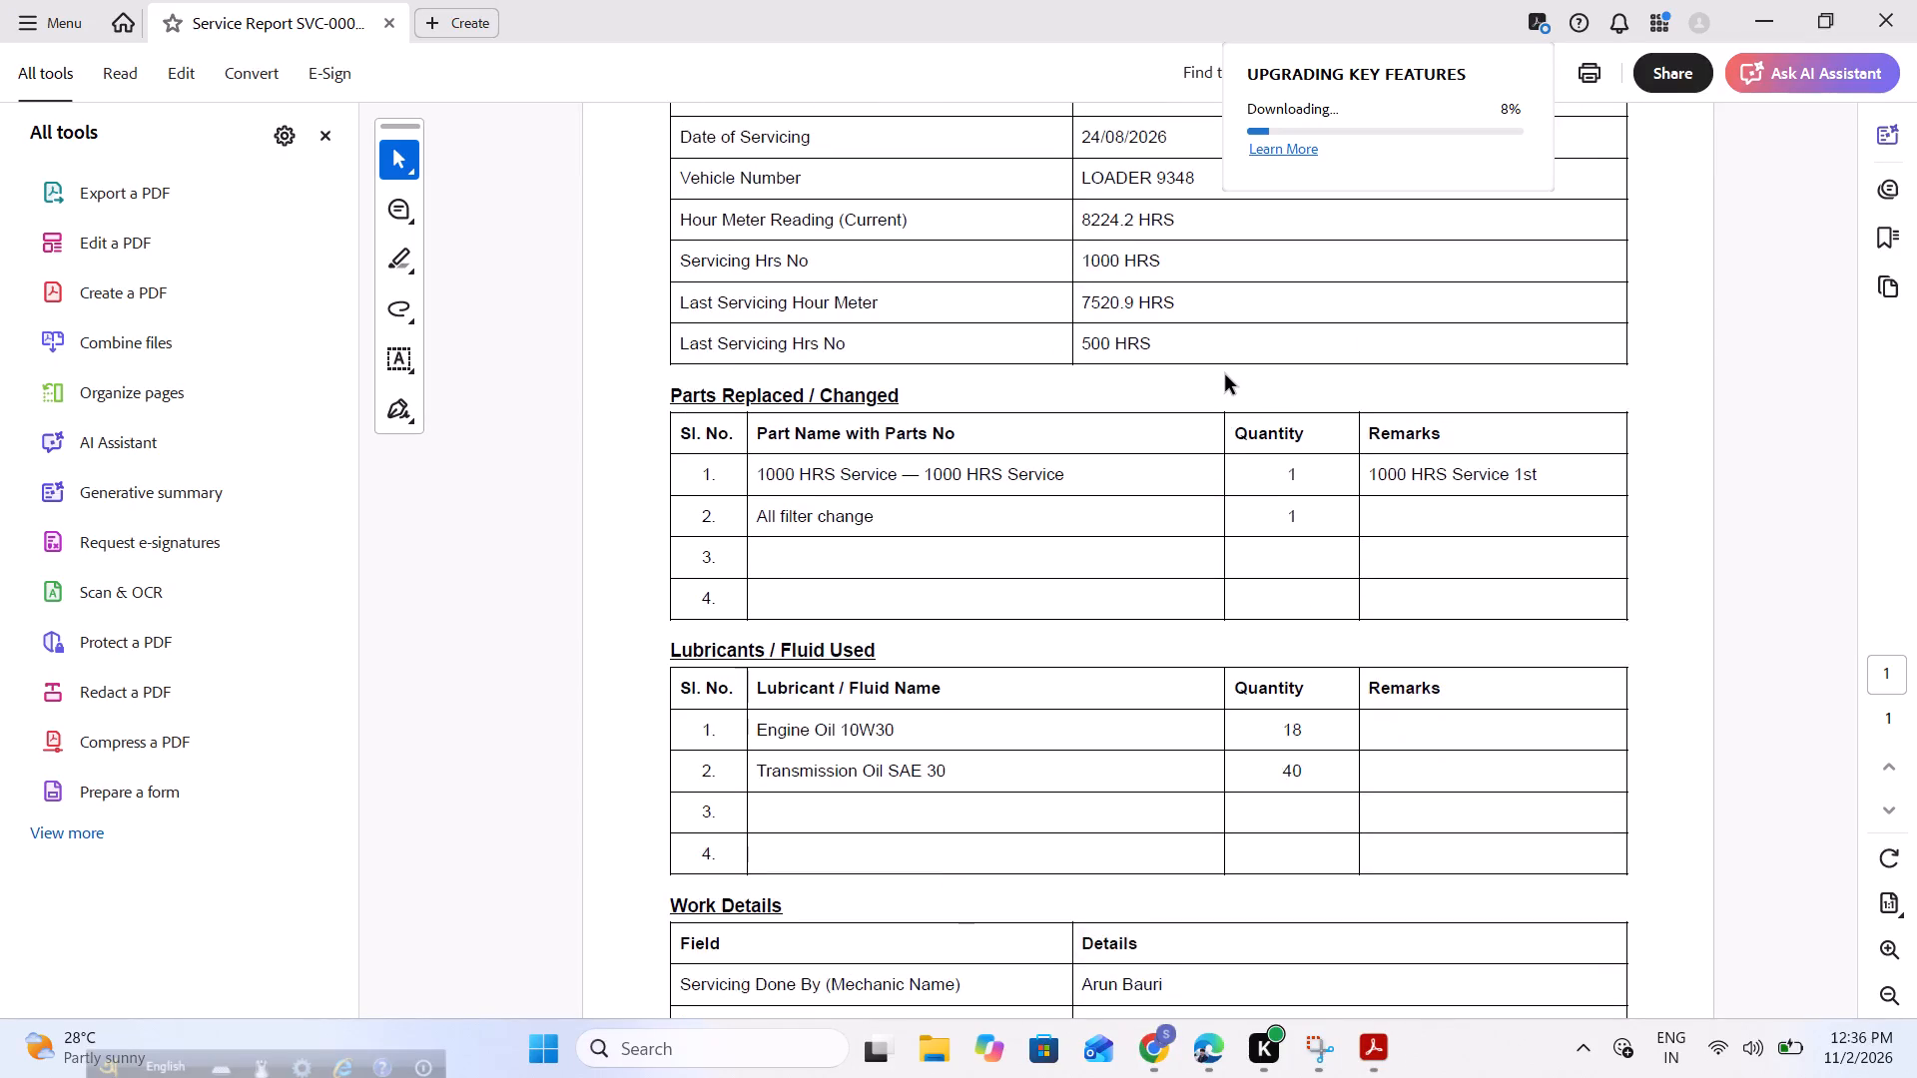
pyautogui.scroll(1, 1225, 375)
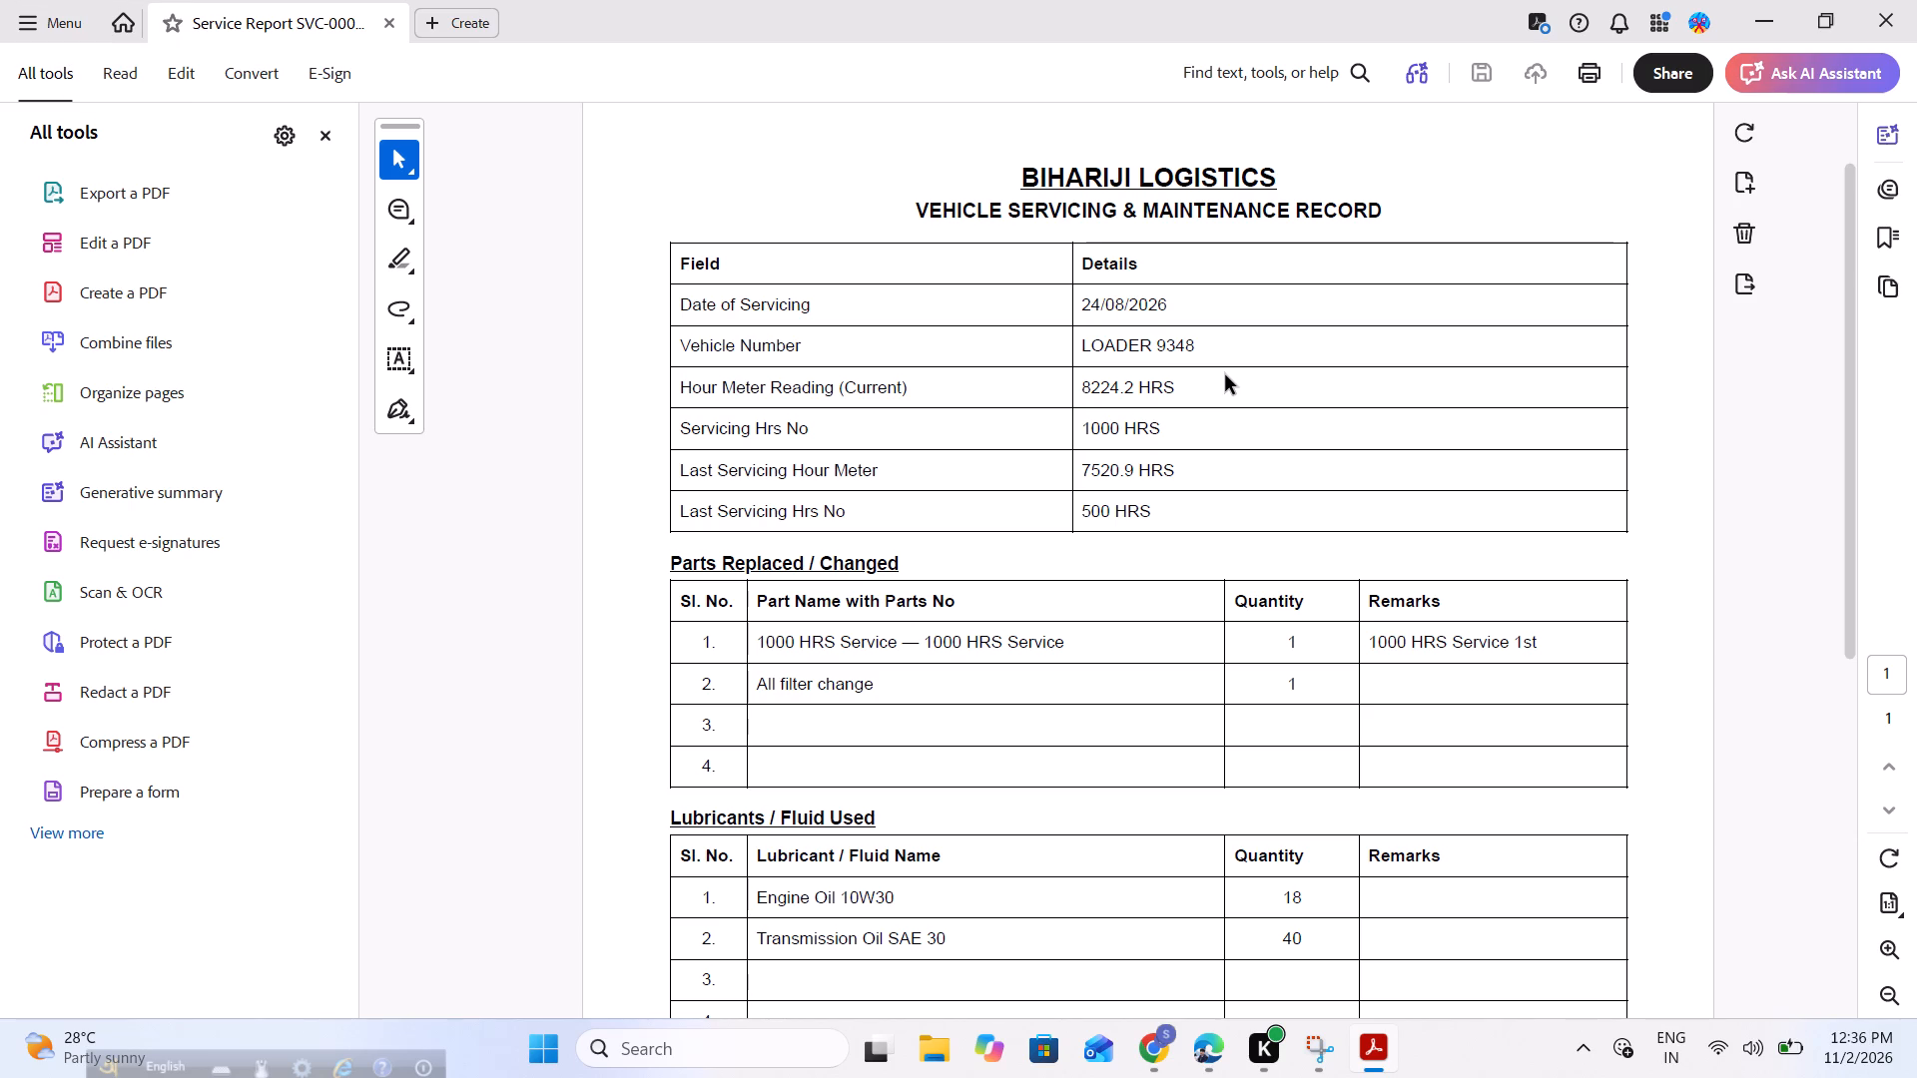
pyautogui.click(1916, 0)
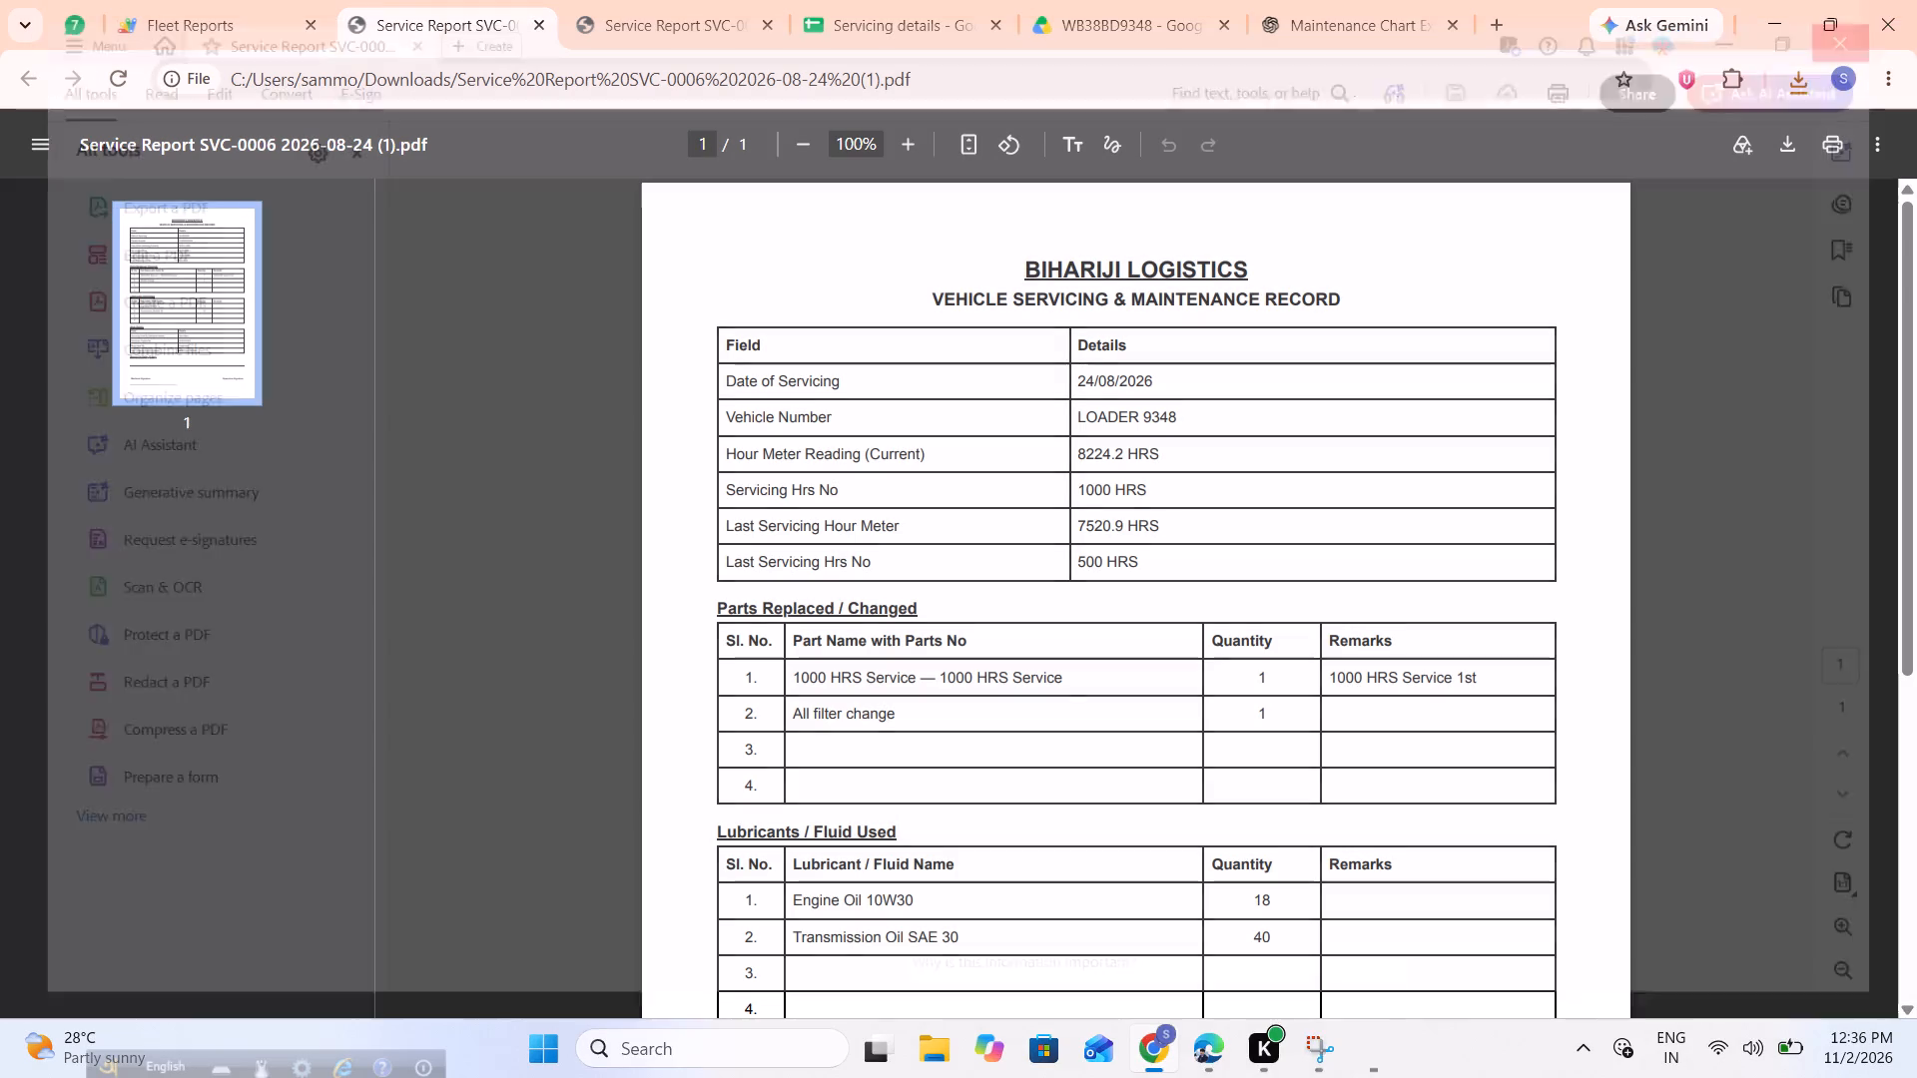
# Return to the Fleet Reports form and dismiss its request to download multiple files.
pyautogui.click(850, 0)
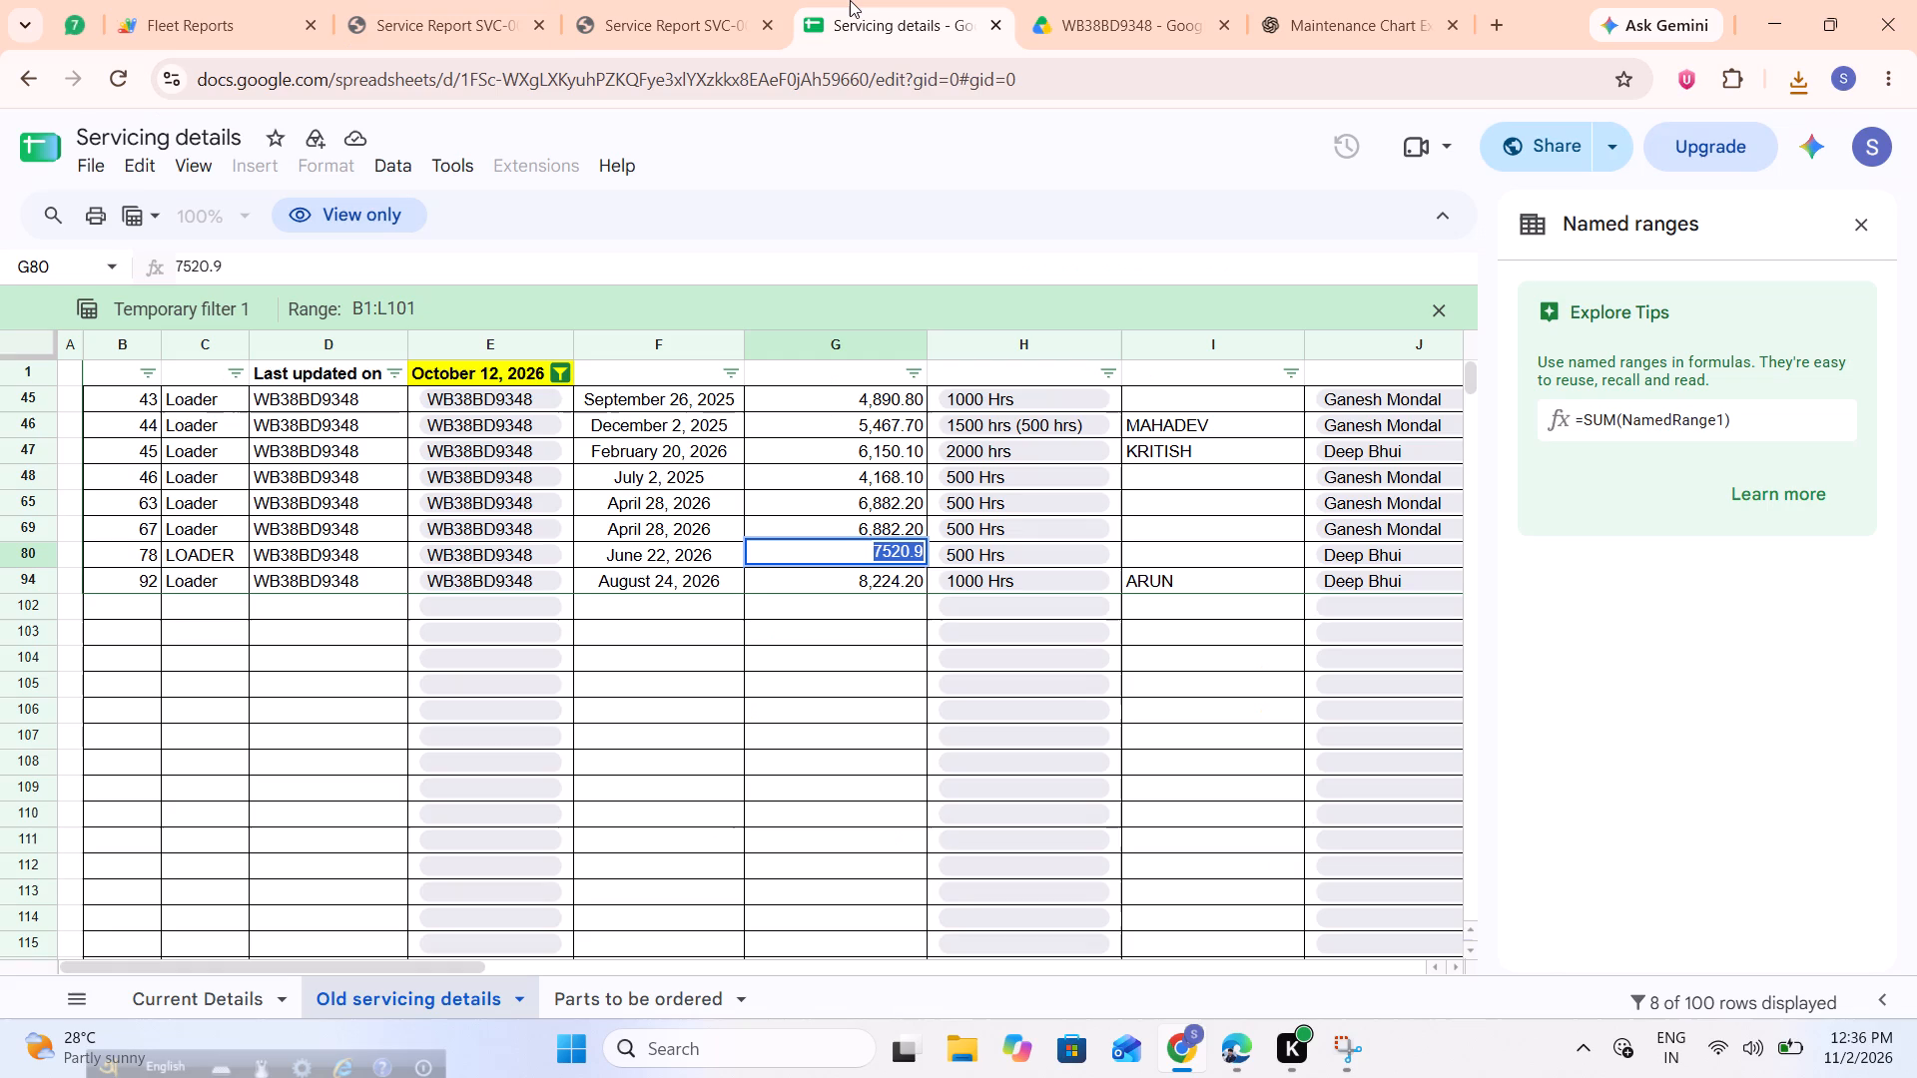
pyautogui.click(681, 0)
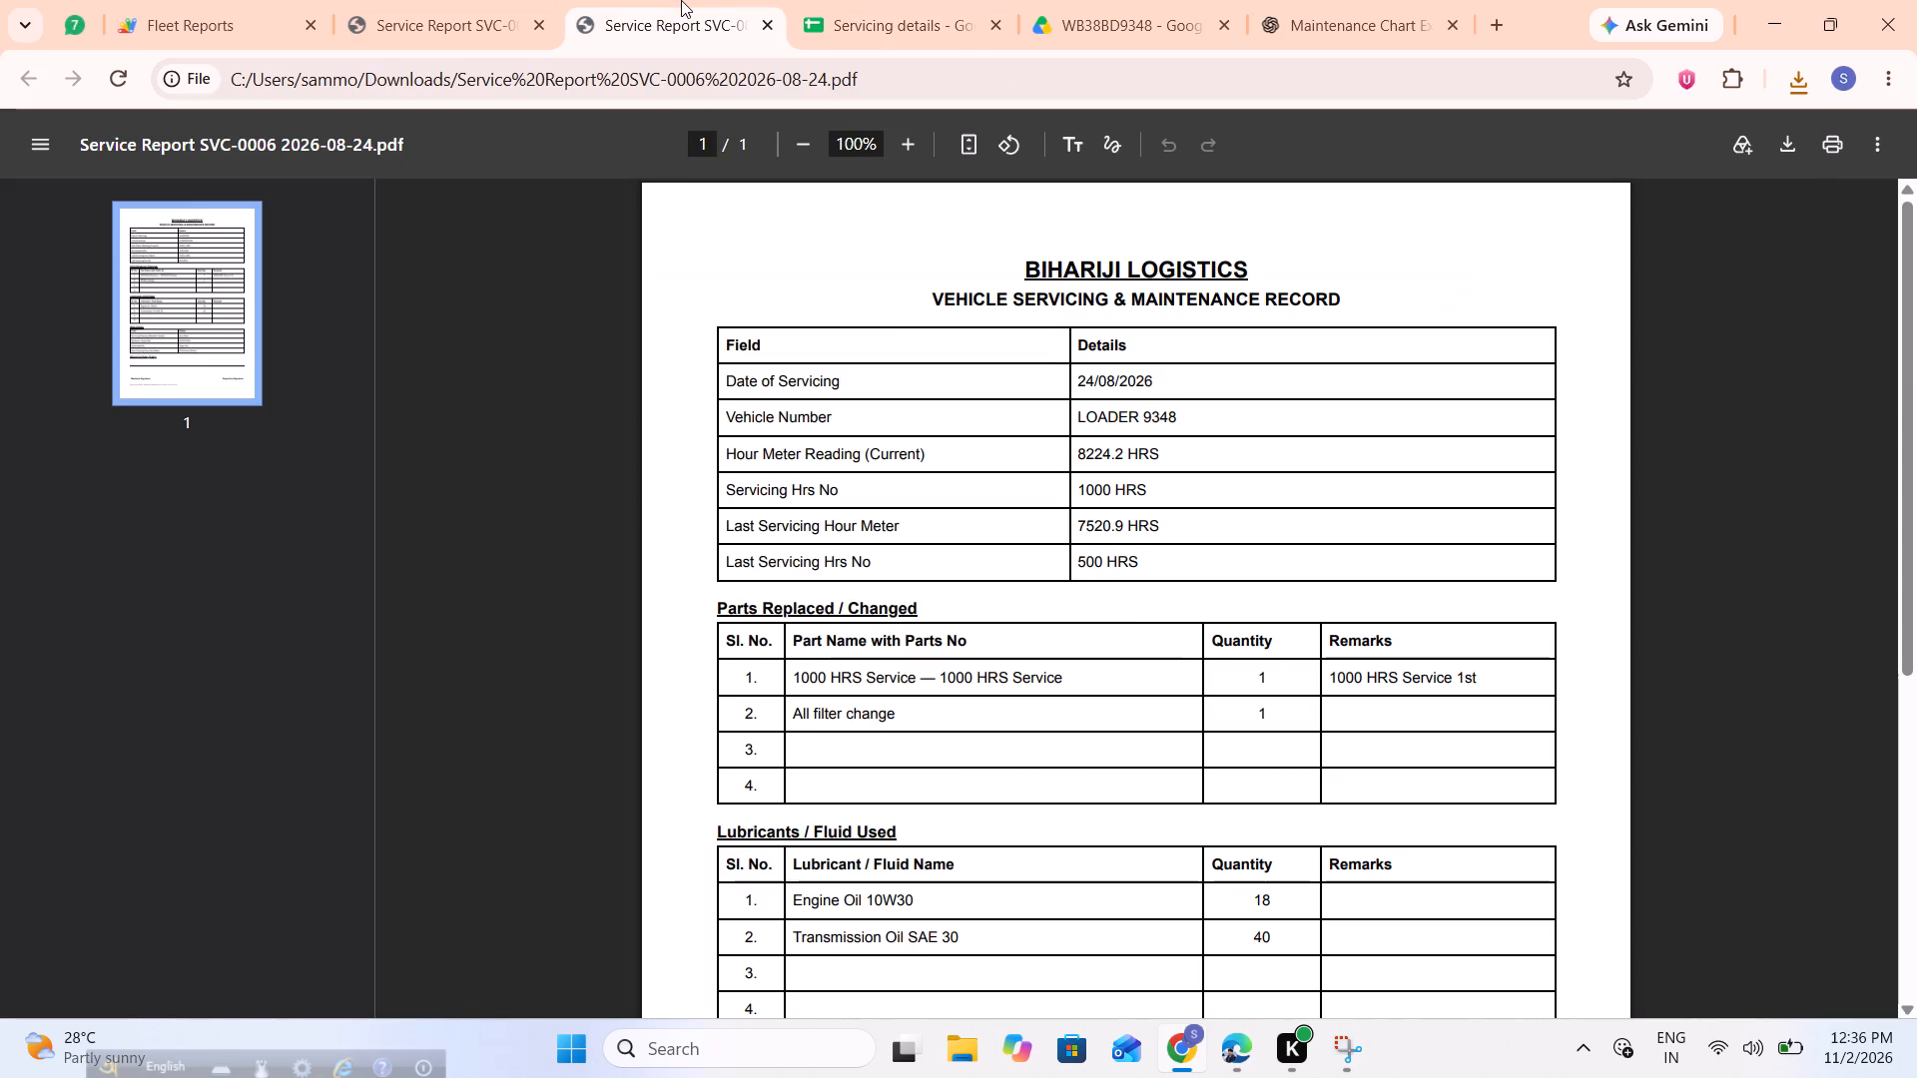
pyautogui.click(185, 0)
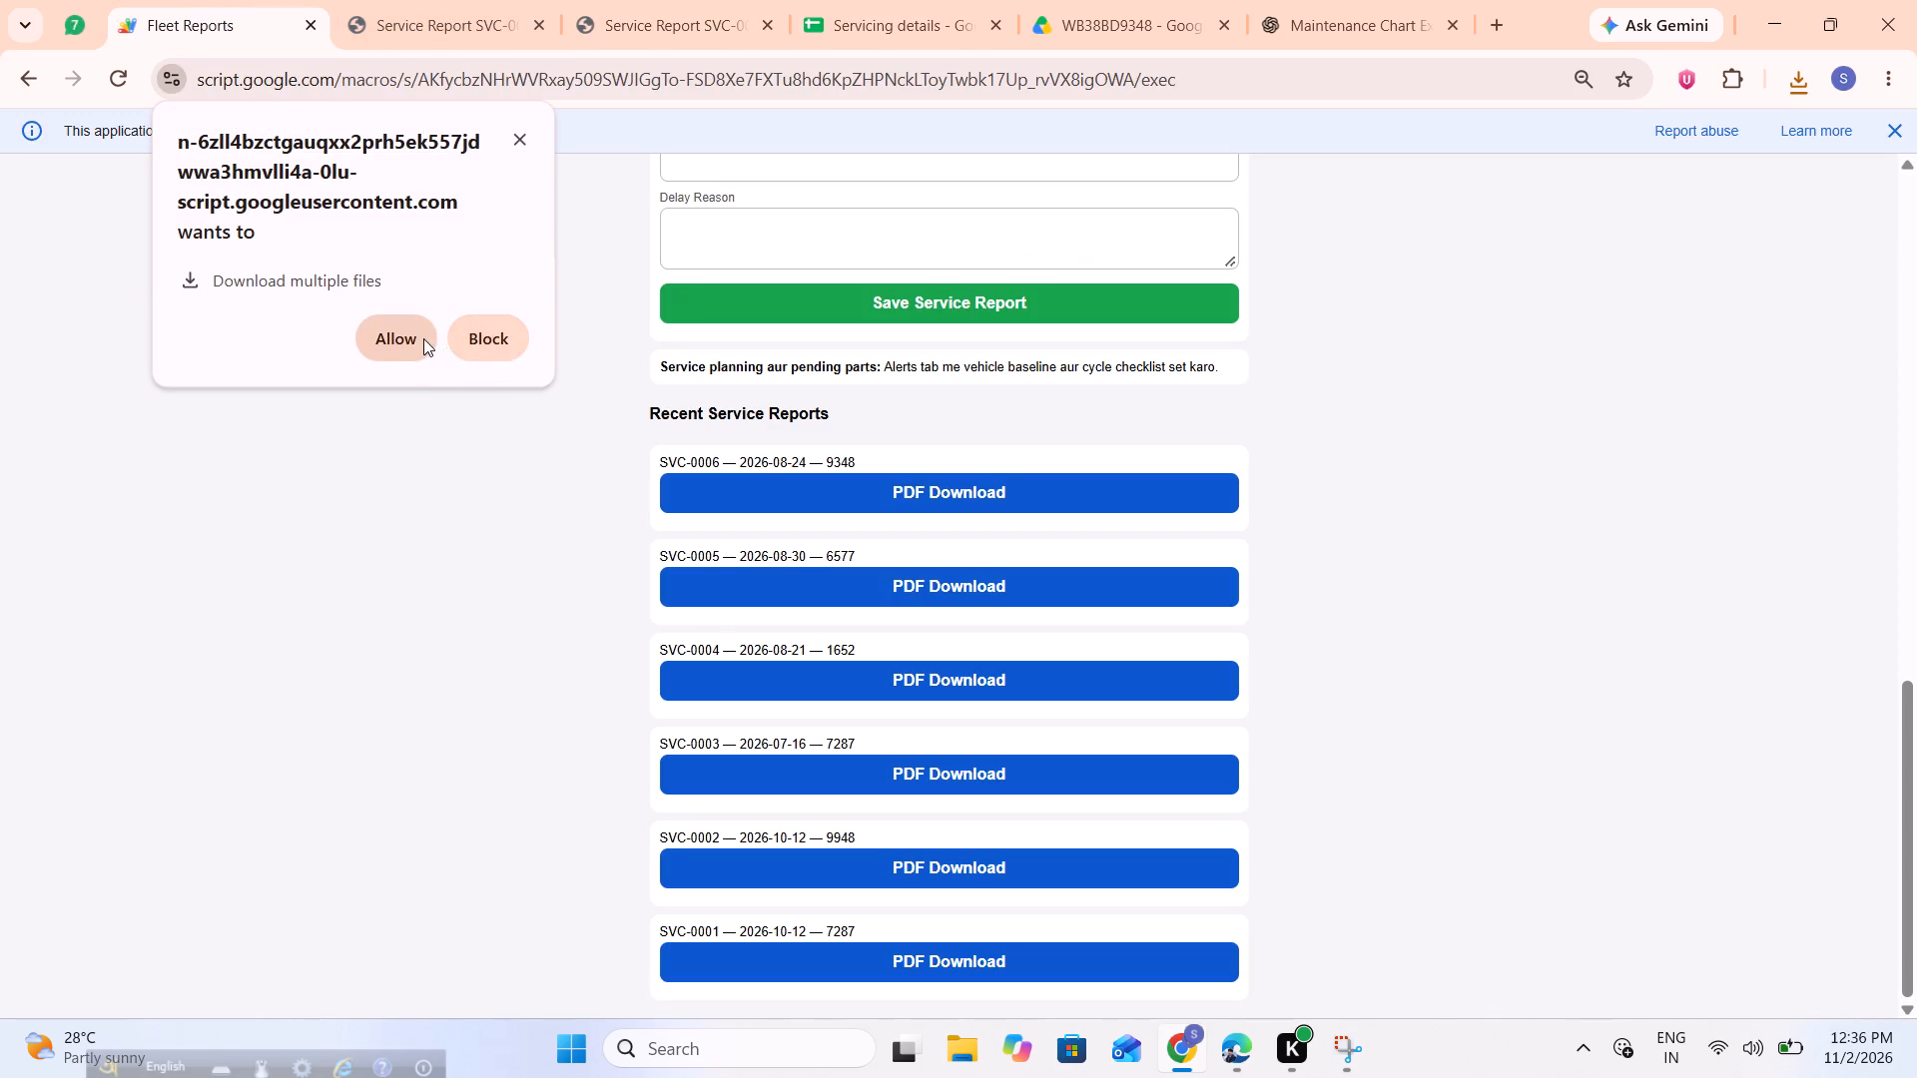
pyautogui.click(509, 138)
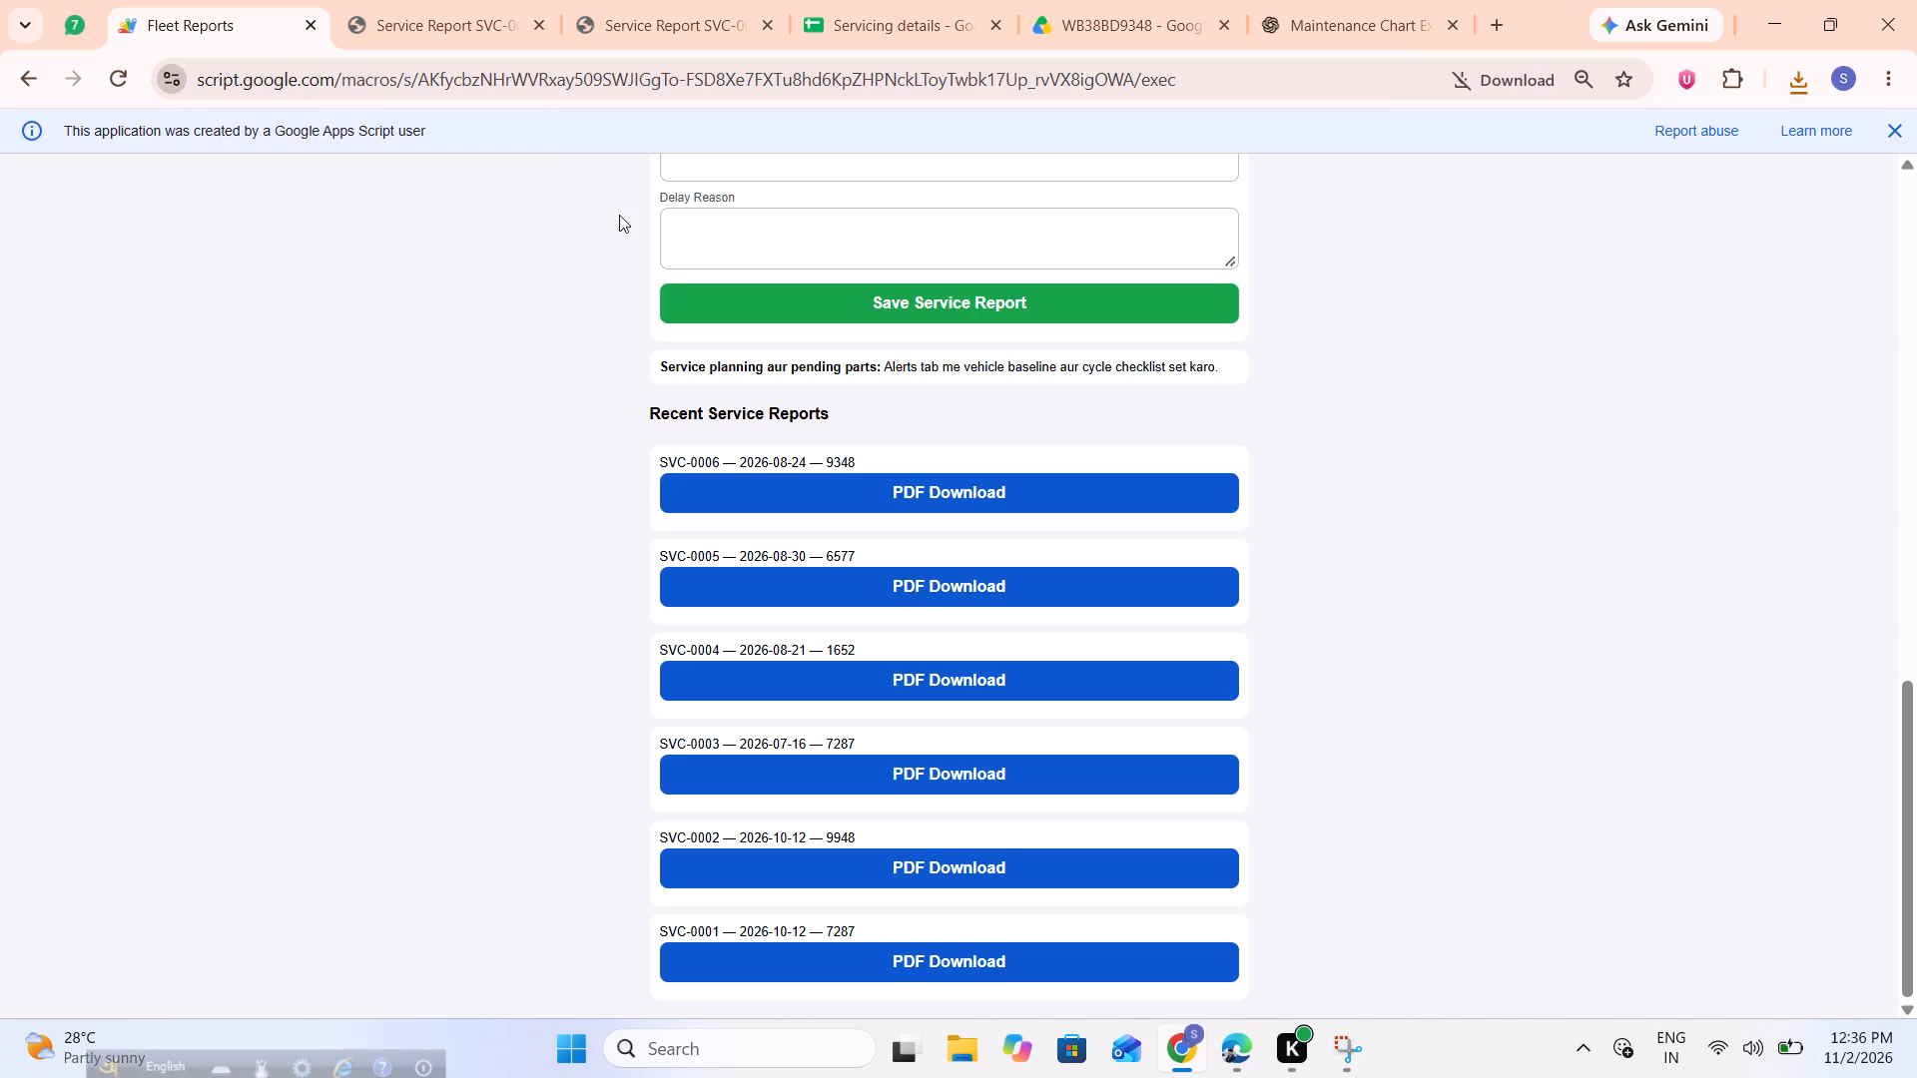
# Set the date of the new Vehicle Service Report to 07/16/2026.
pyautogui.scroll(5, 684, 256)
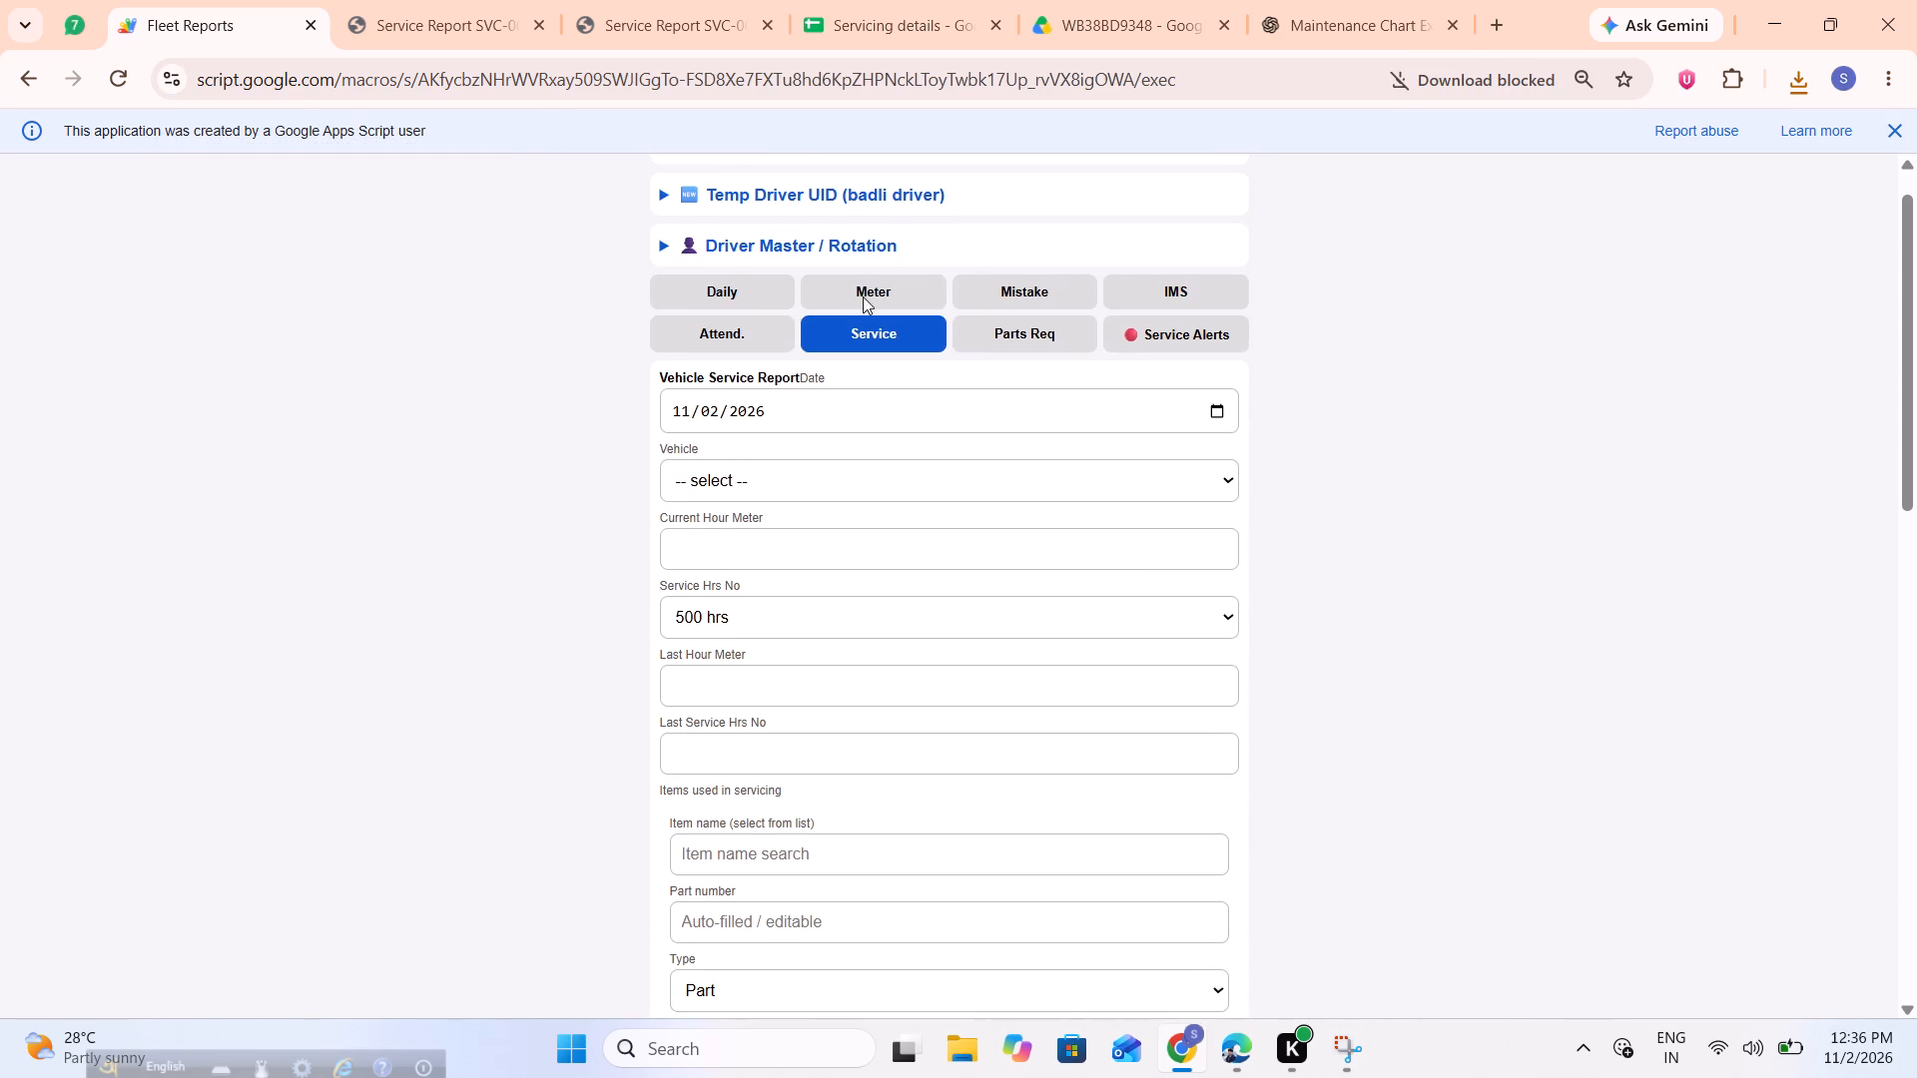
pyautogui.click(823, 411)
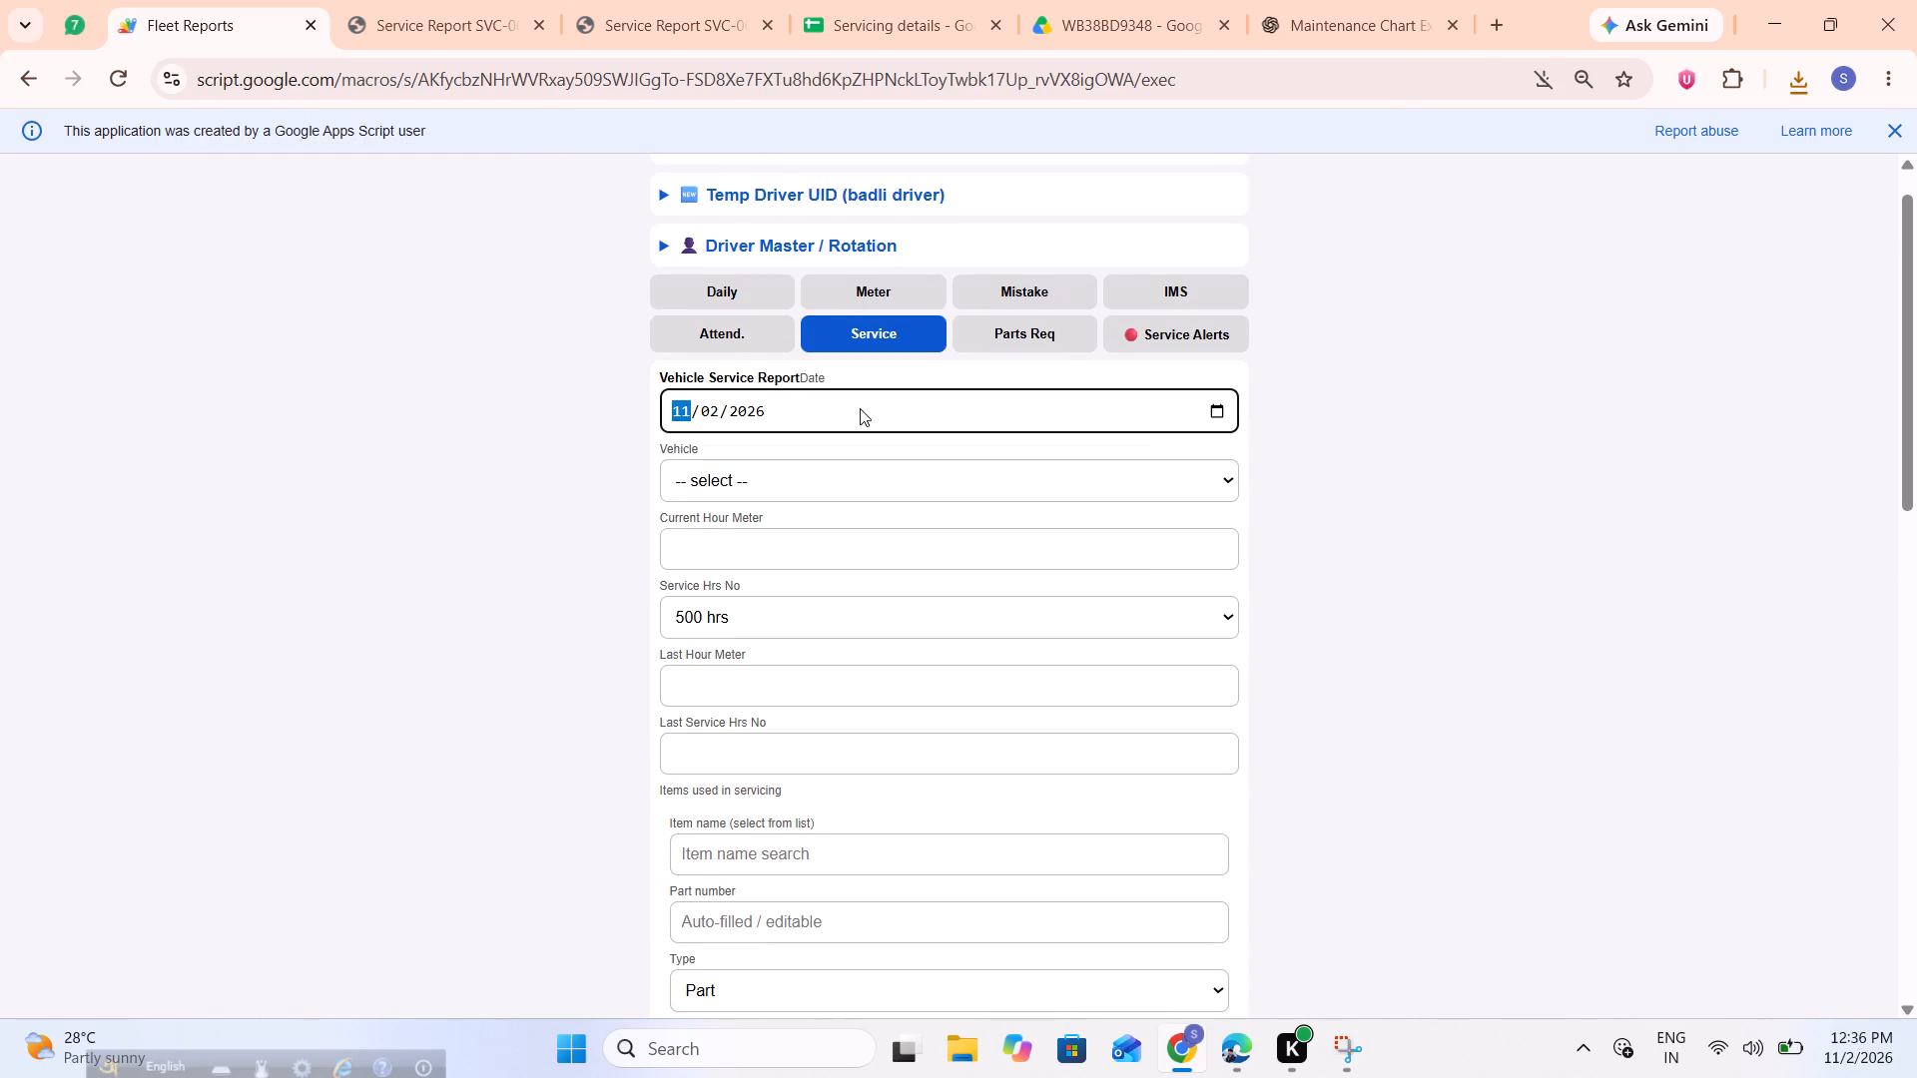
pyautogui.click(1209, 410)
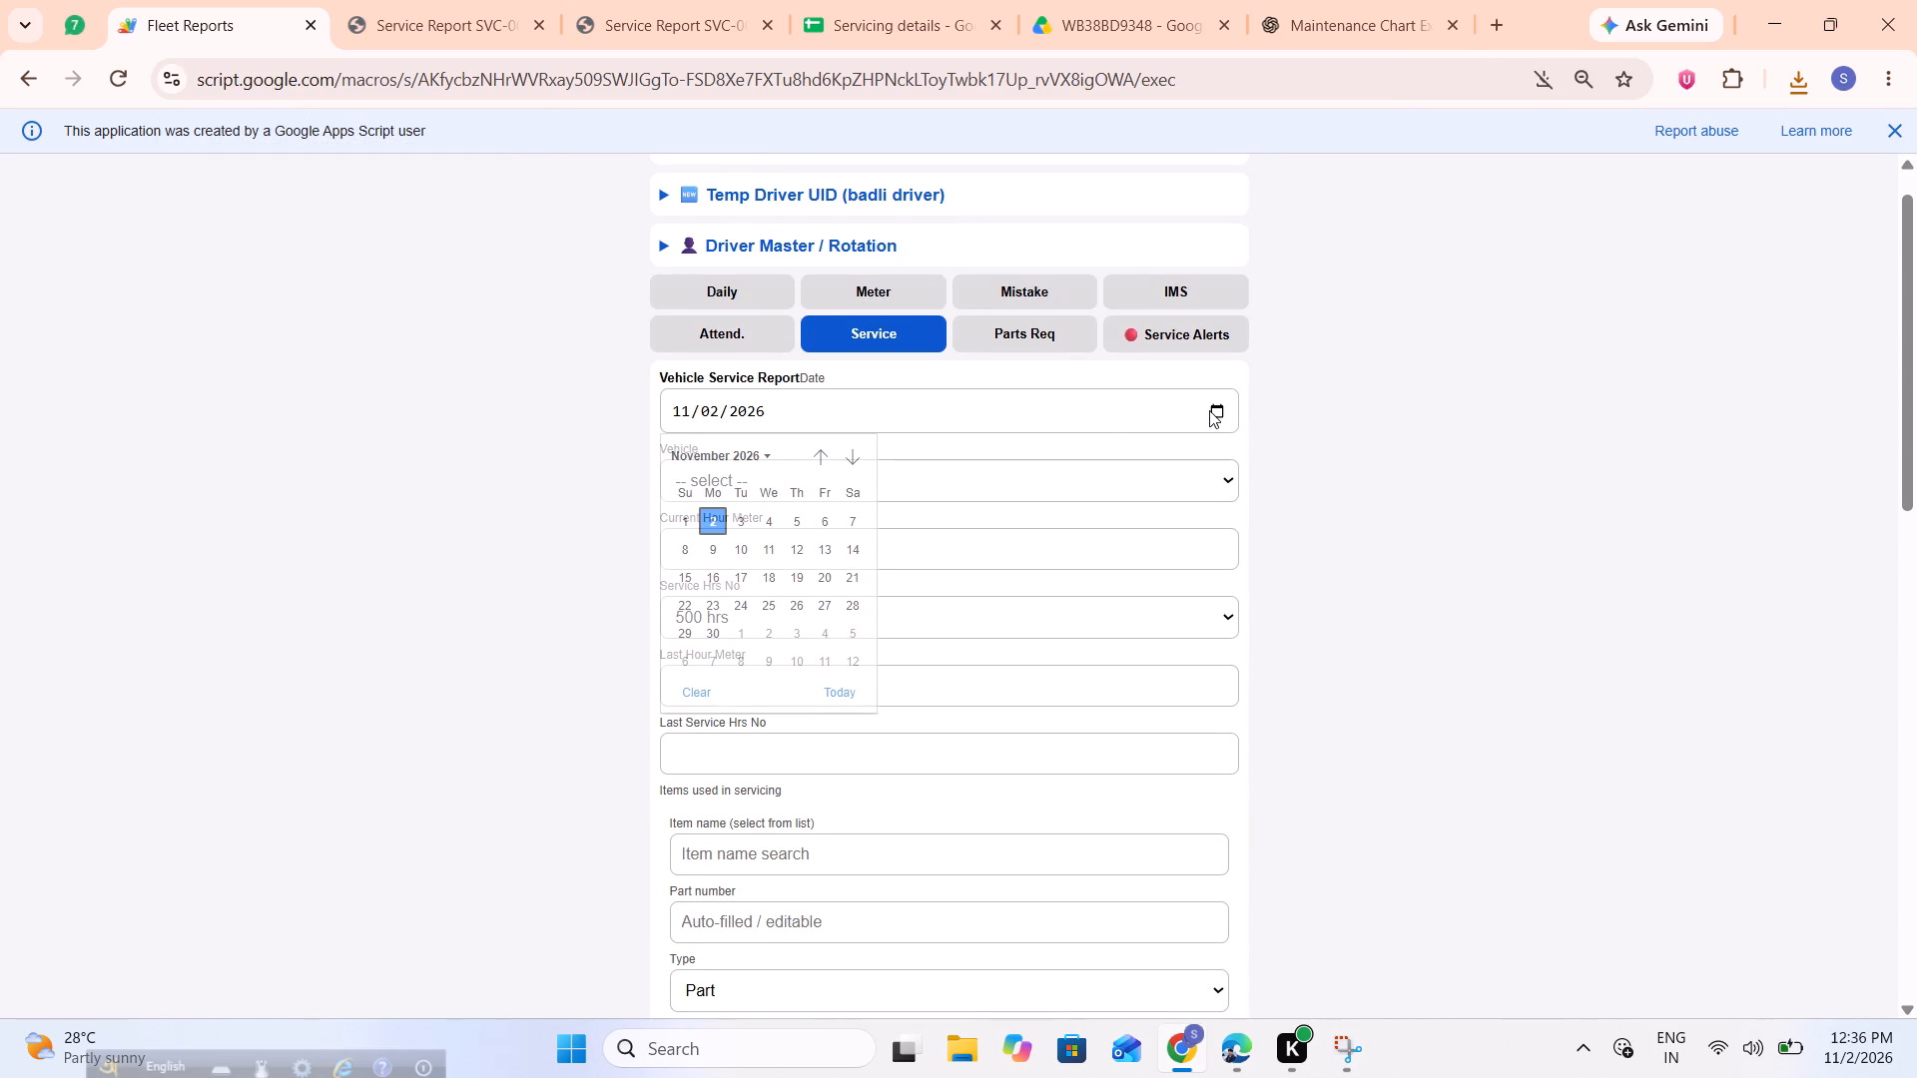
pyautogui.click(760, 456)
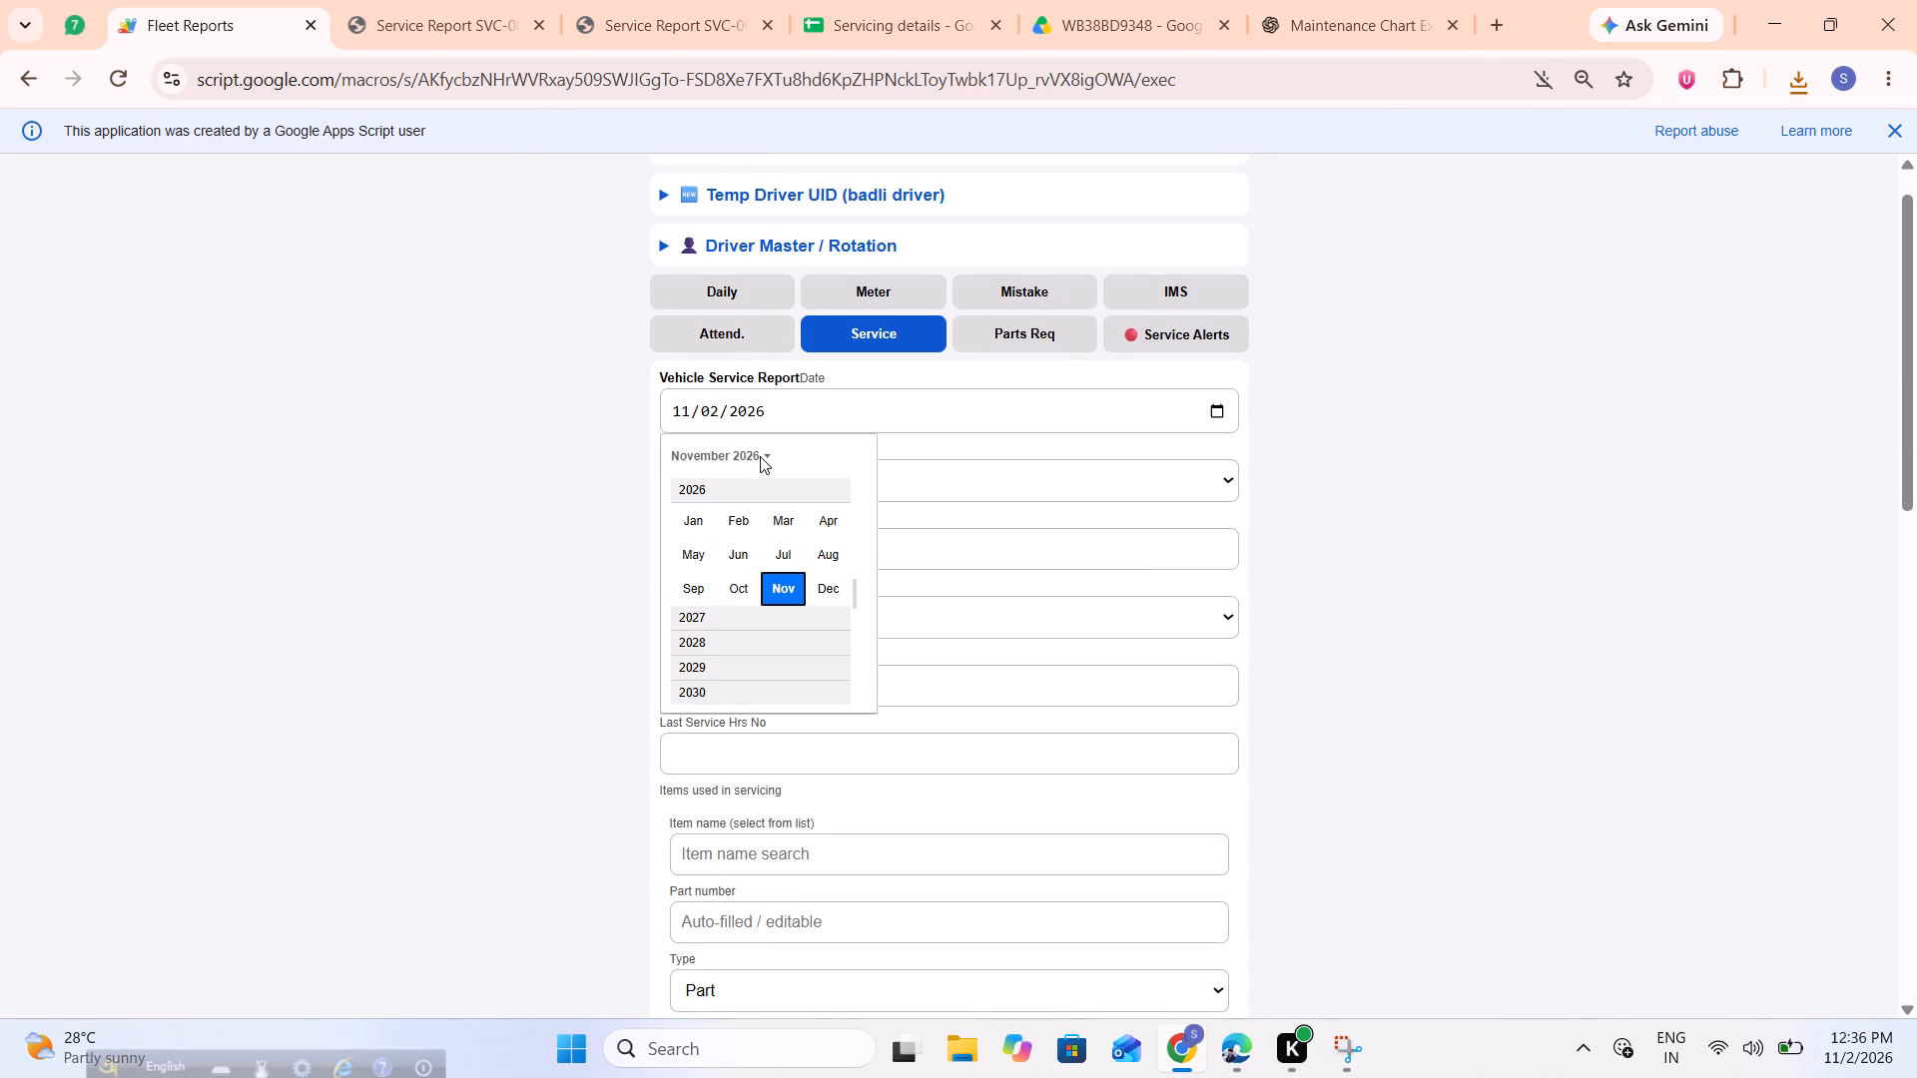
pyautogui.click(780, 542)
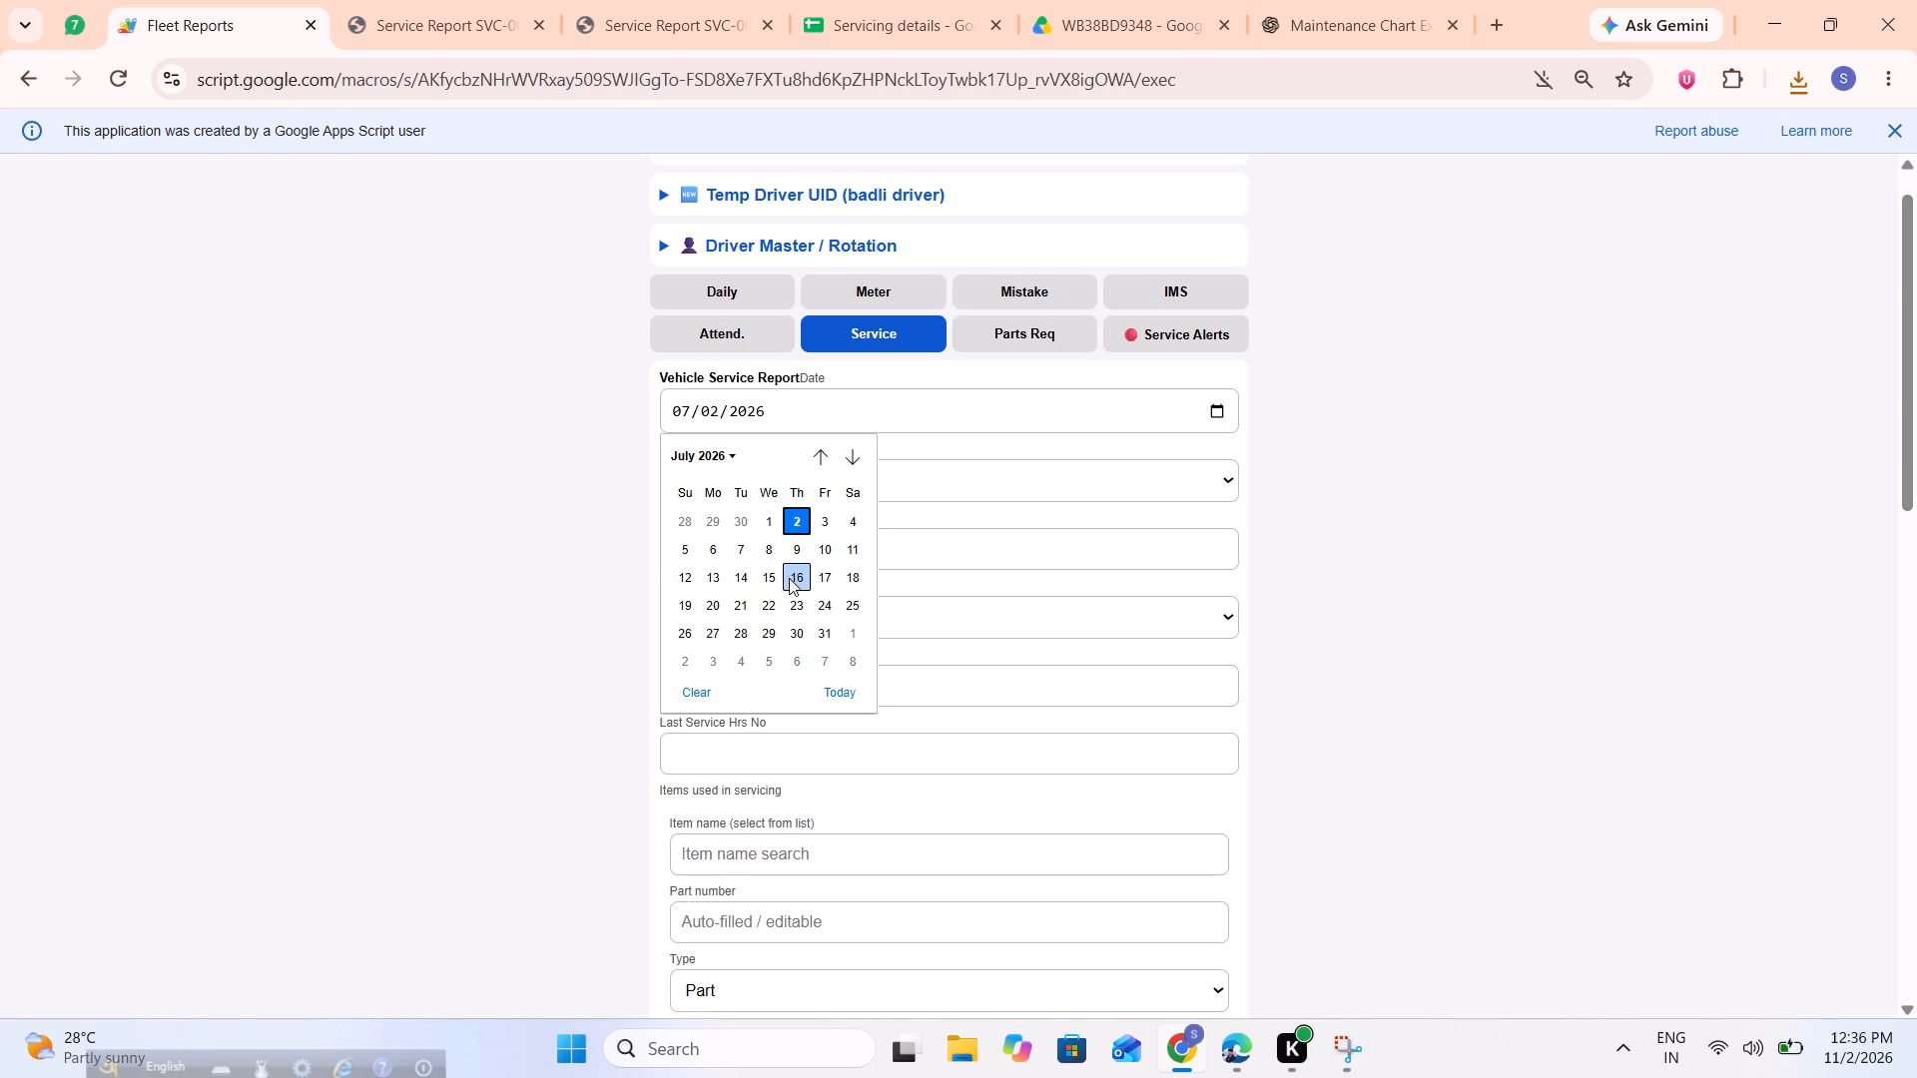
pyautogui.click(789, 578)
# Choose LOADER 9948 as the report's vehicle and go to its Current Hour Meter field.
pyautogui.click(715, 484)
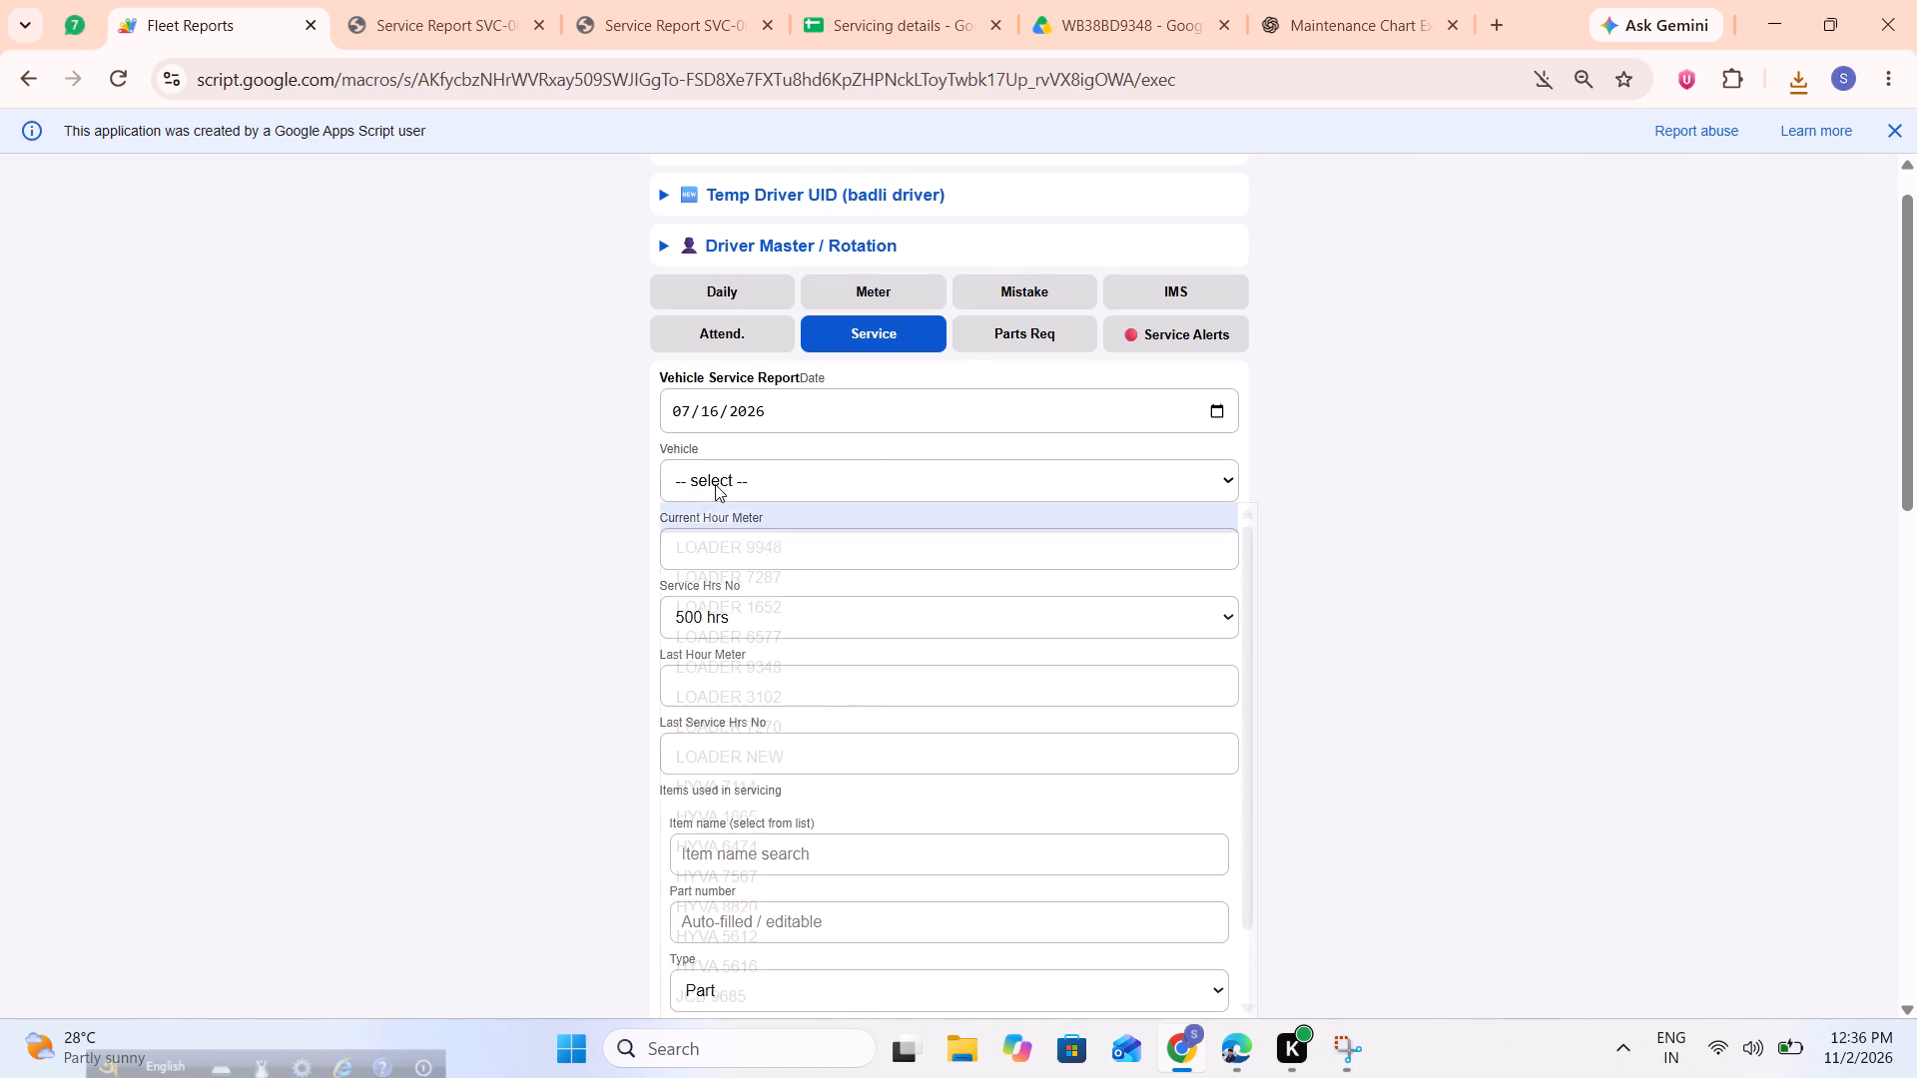
pyautogui.click(733, 547)
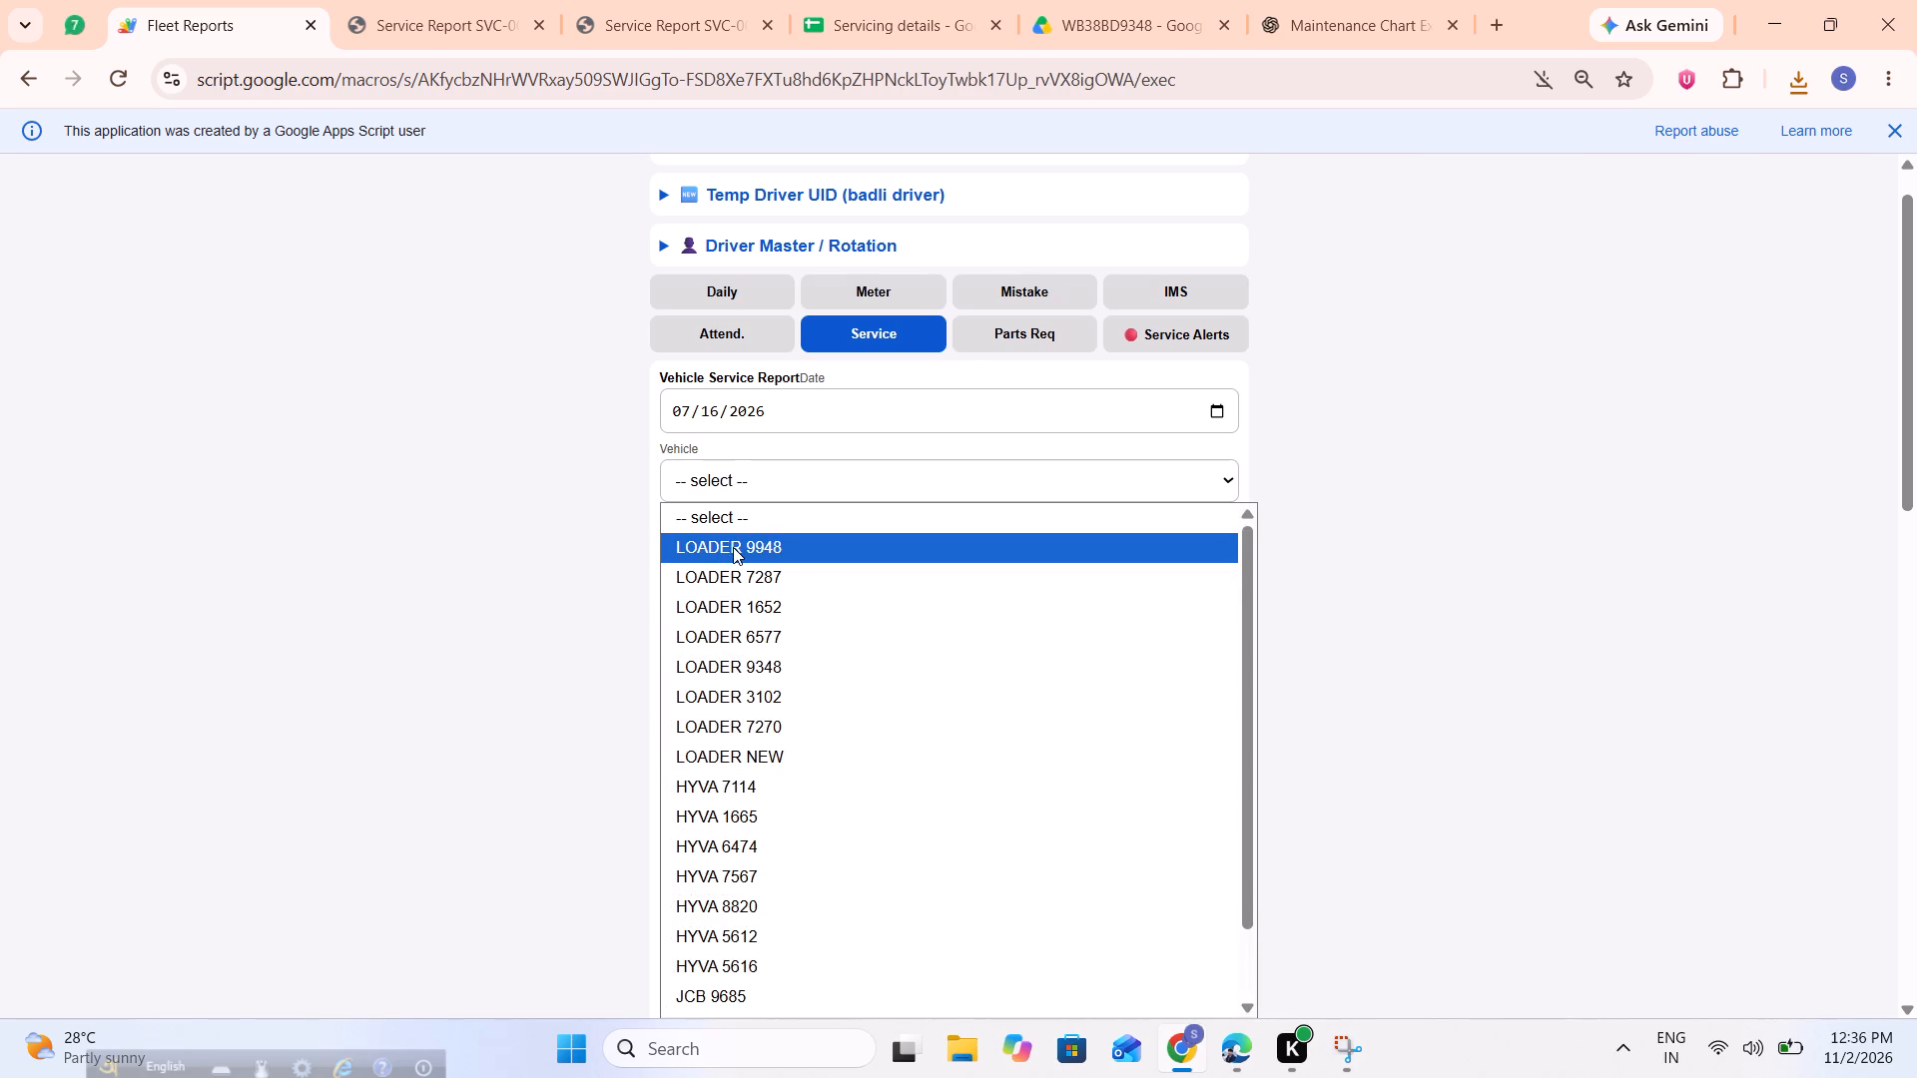
pyautogui.scroll(-2, 733, 547)
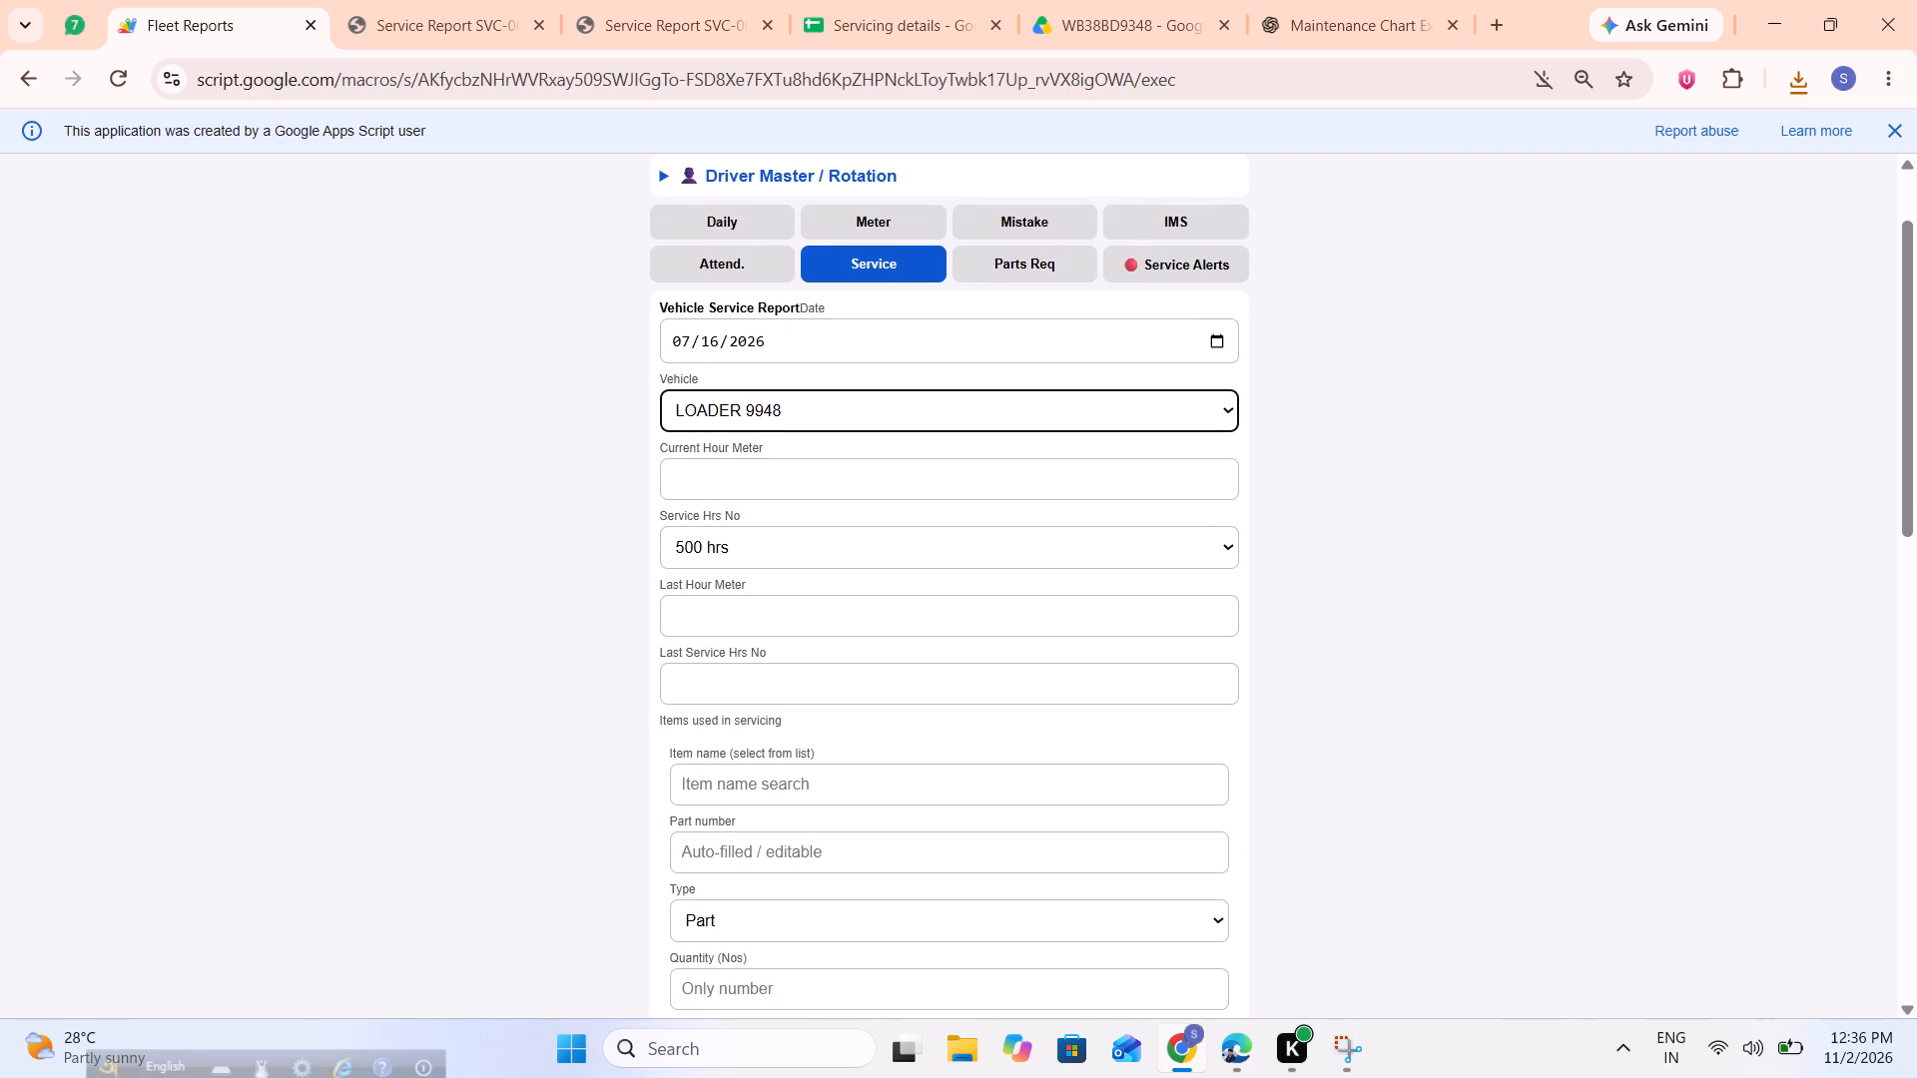
pyautogui.click(741, 486)
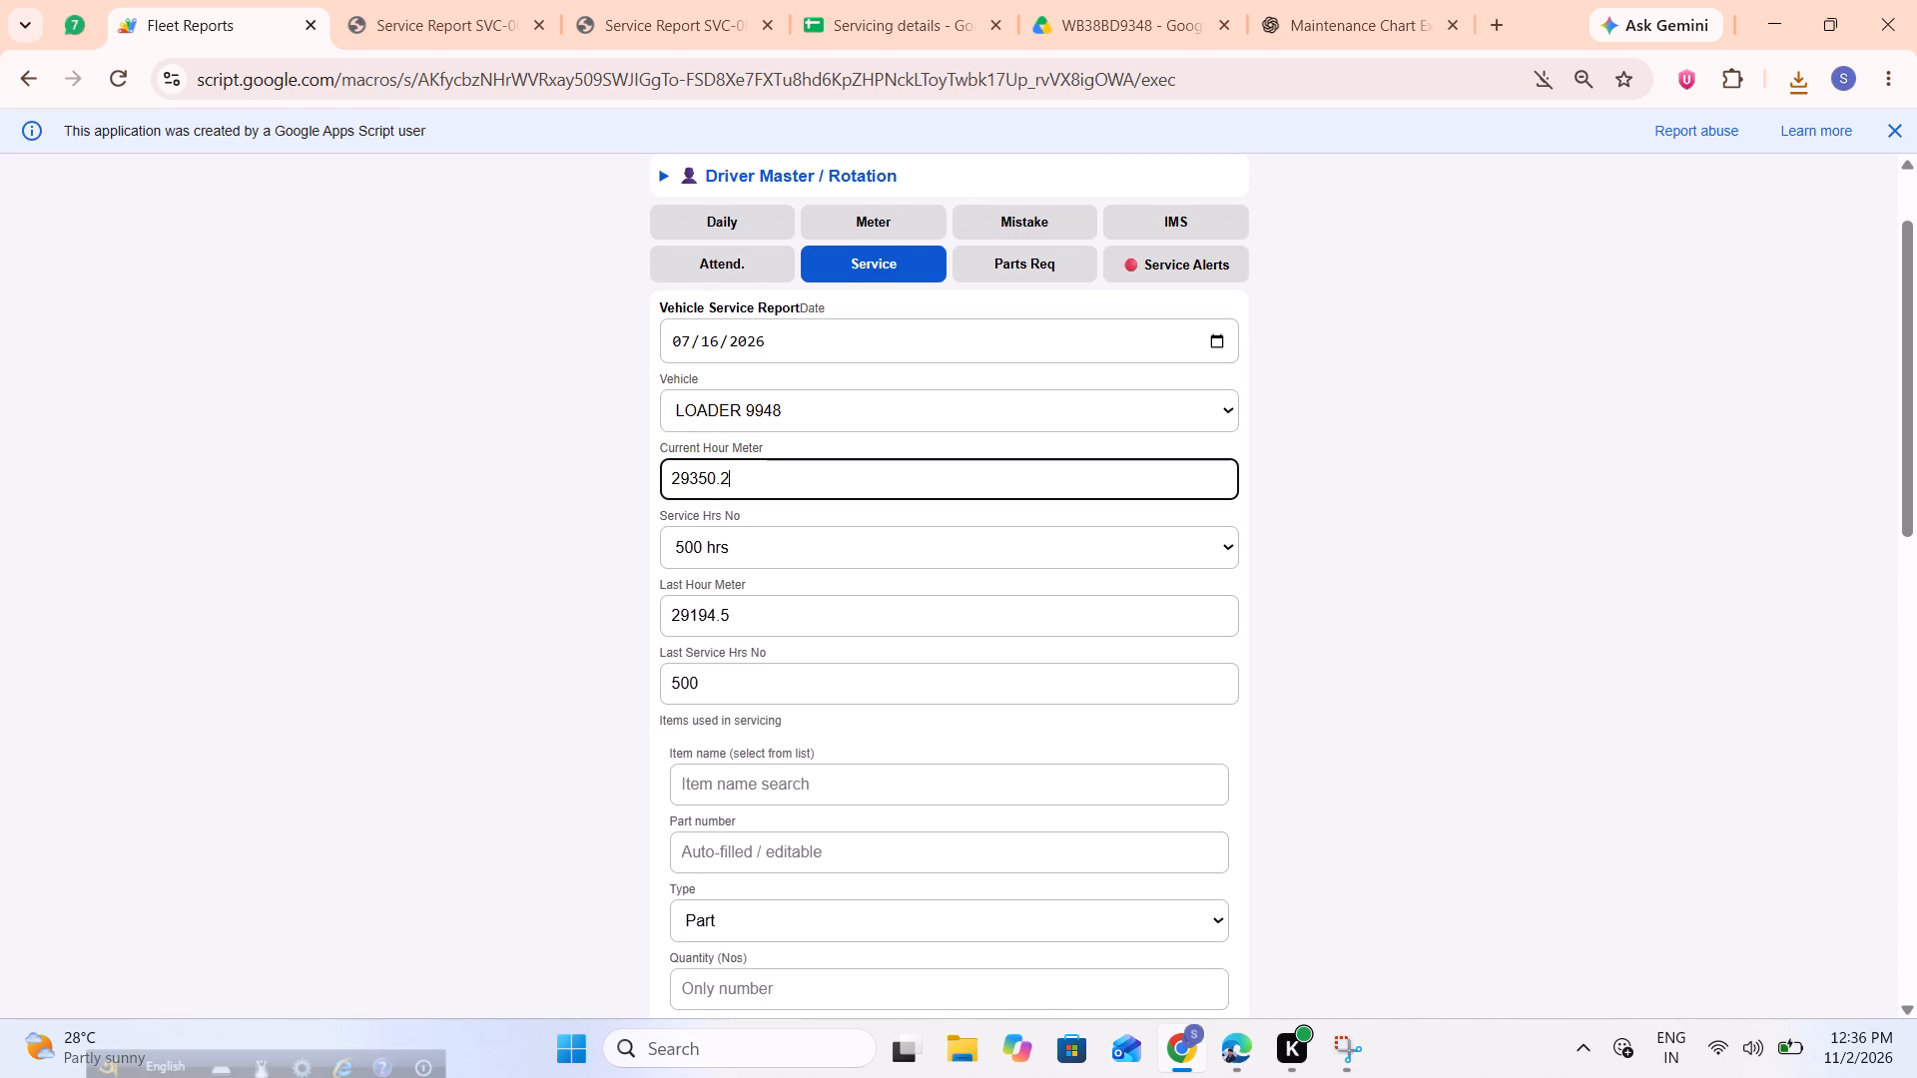
# Examine the LOADER 9948 report's hour meter and service fields and the Recent Service Reports list.
pyautogui.scroll(-7, 741, 486)
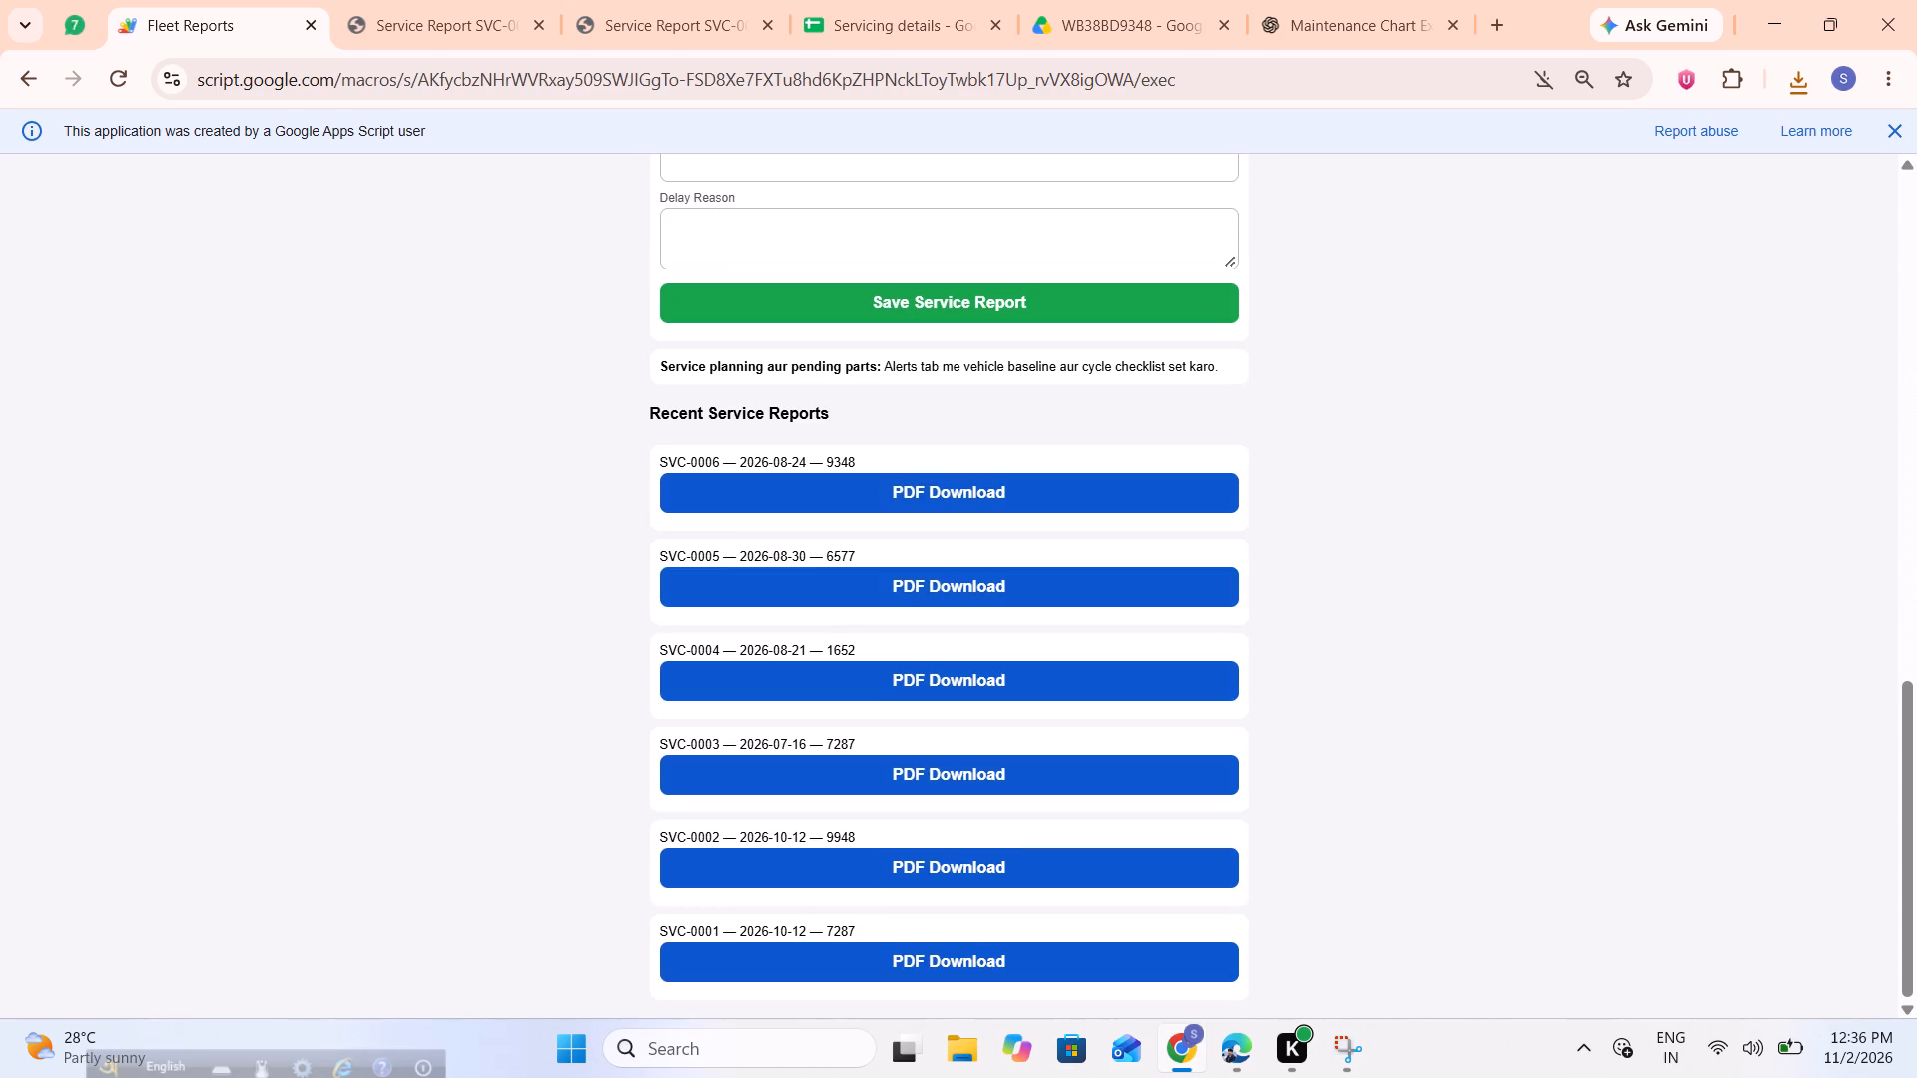
pyautogui.scroll(3, 741, 486)
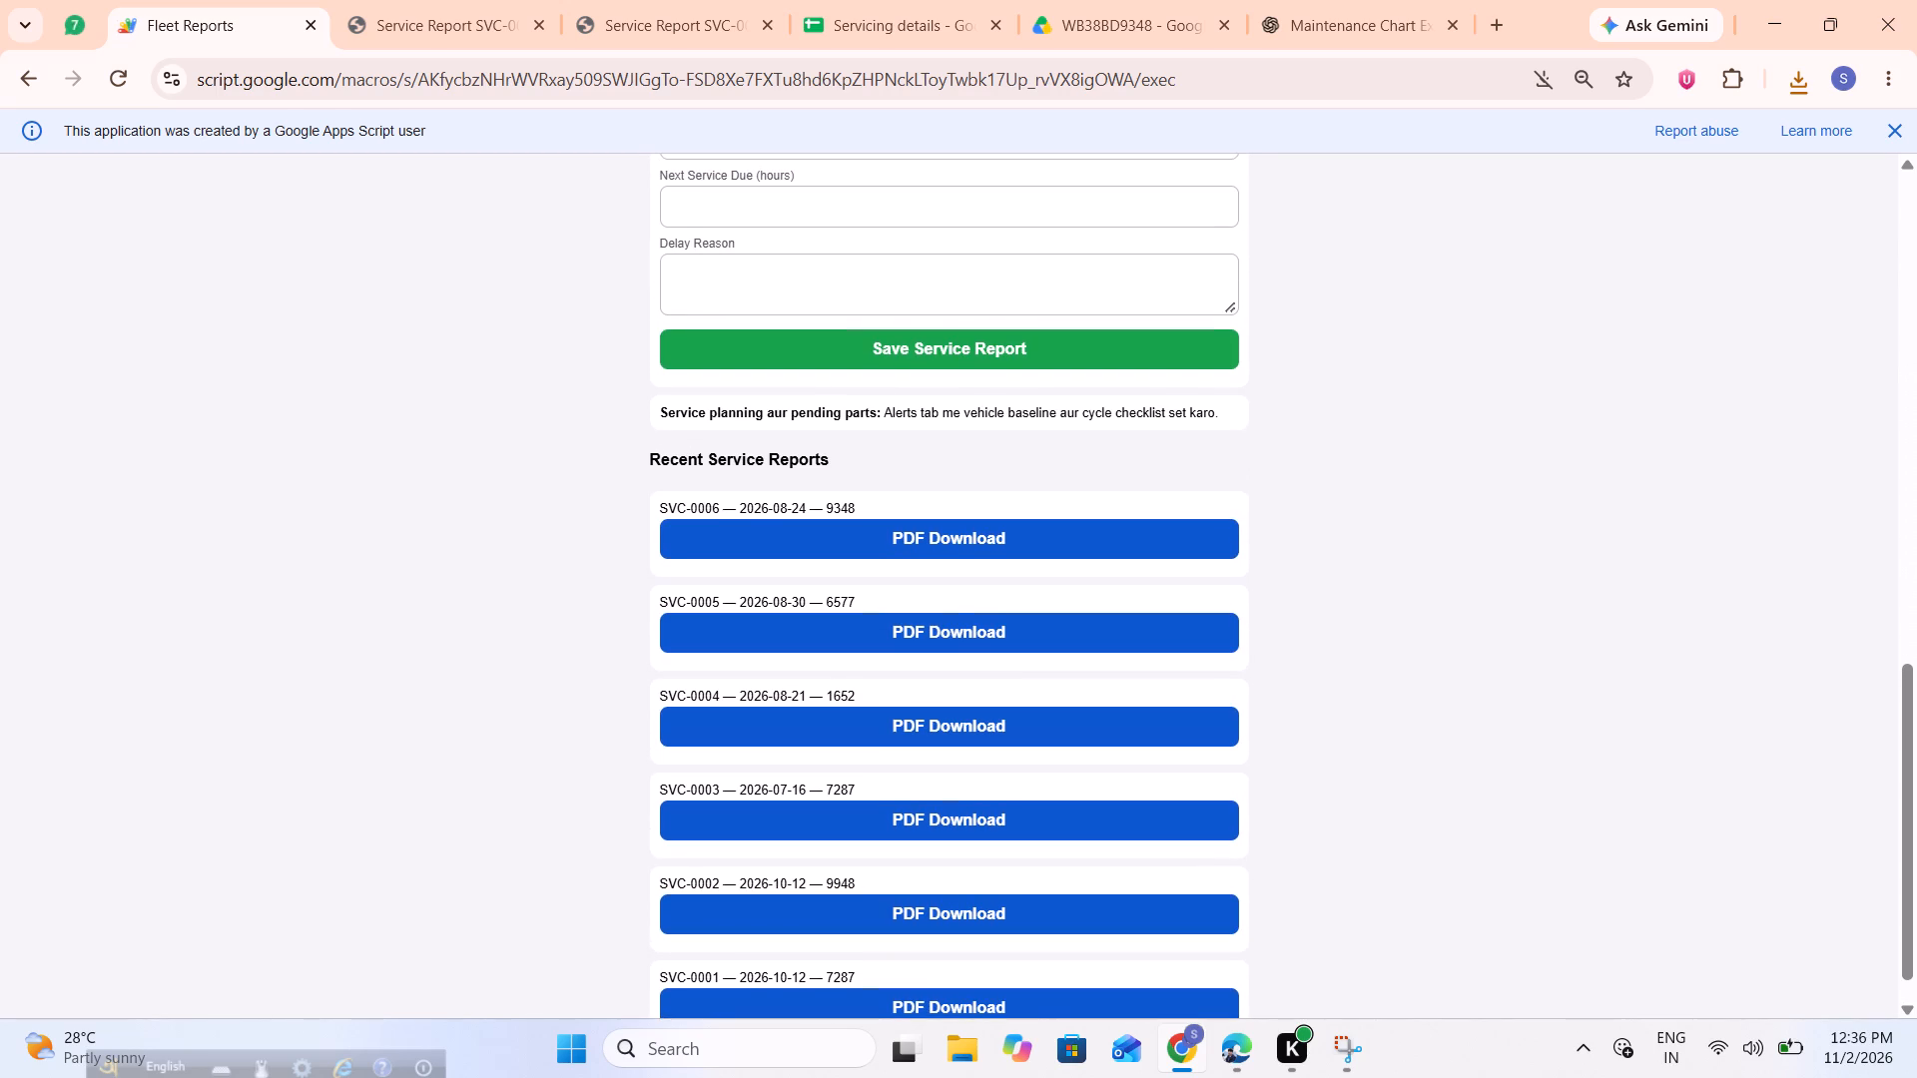
pyautogui.scroll(6, 741, 486)
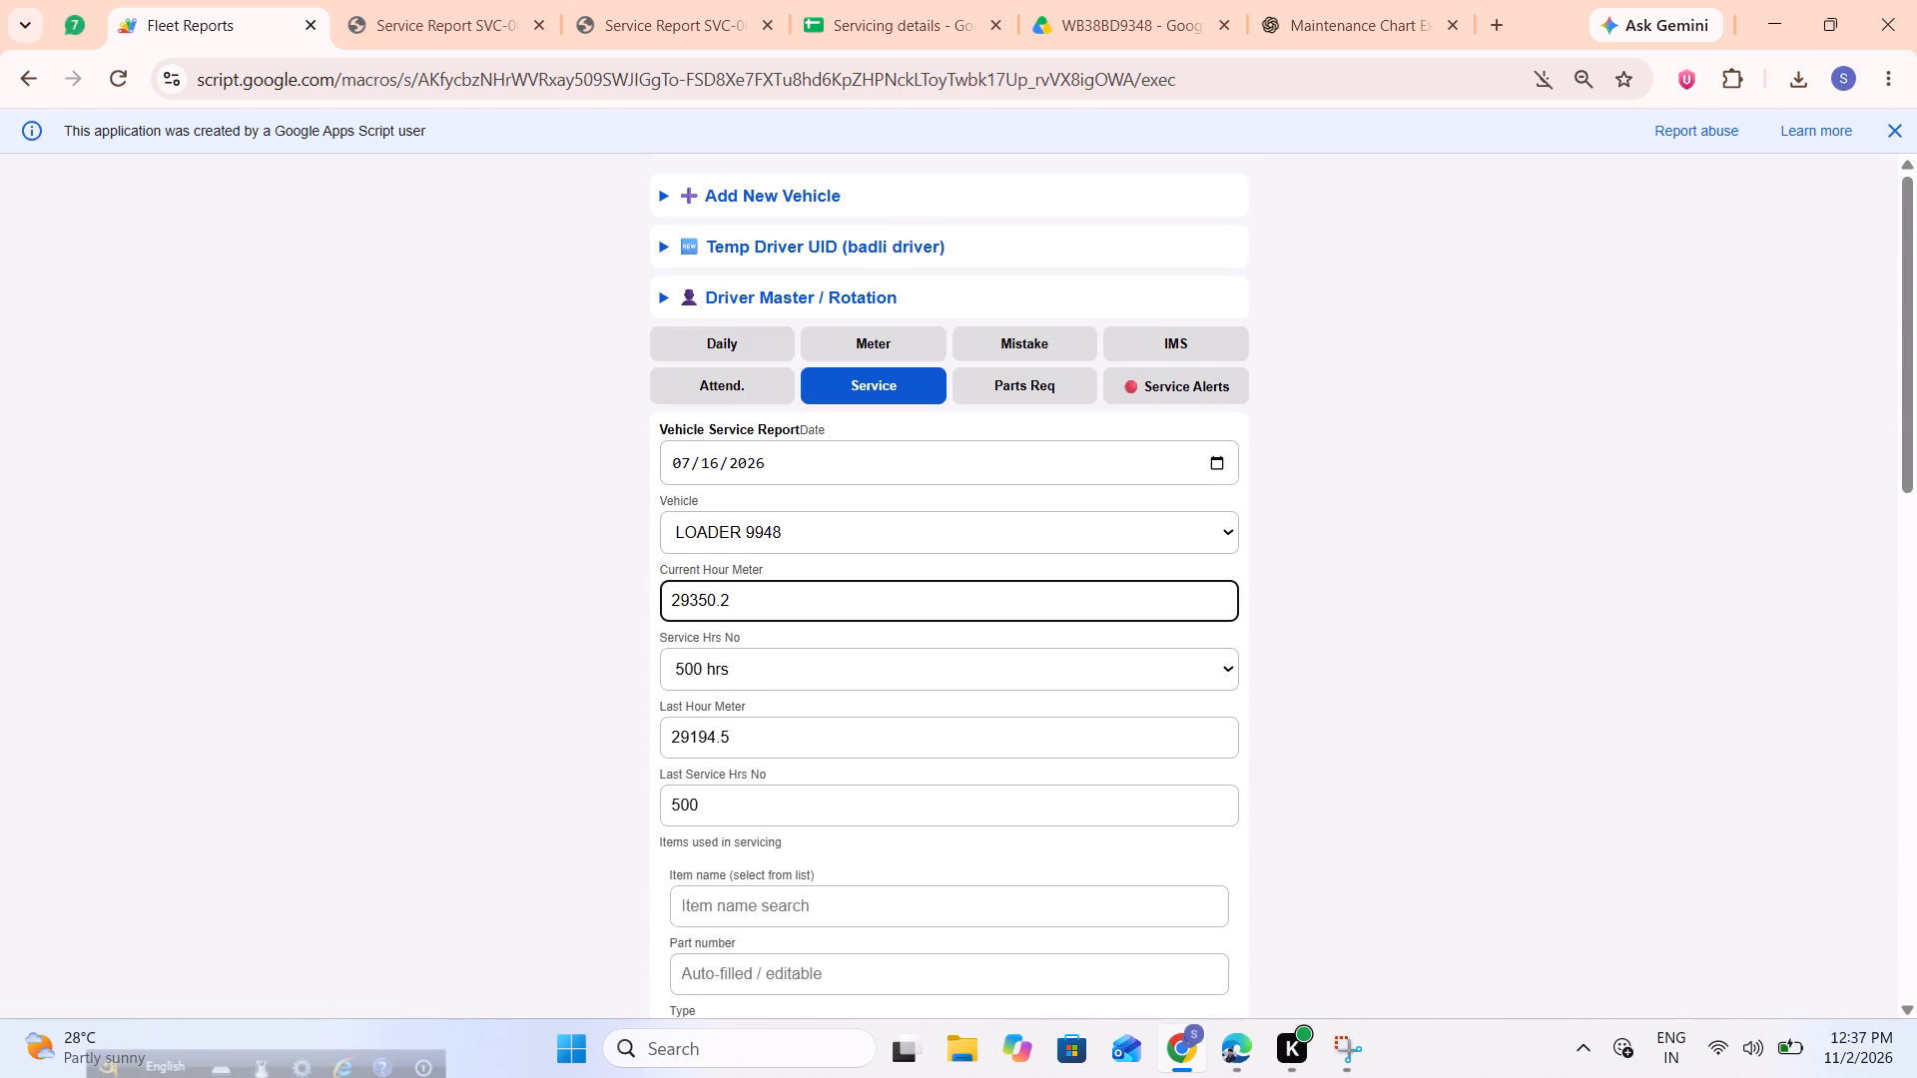
pyautogui.scroll(-1, 741, 486)
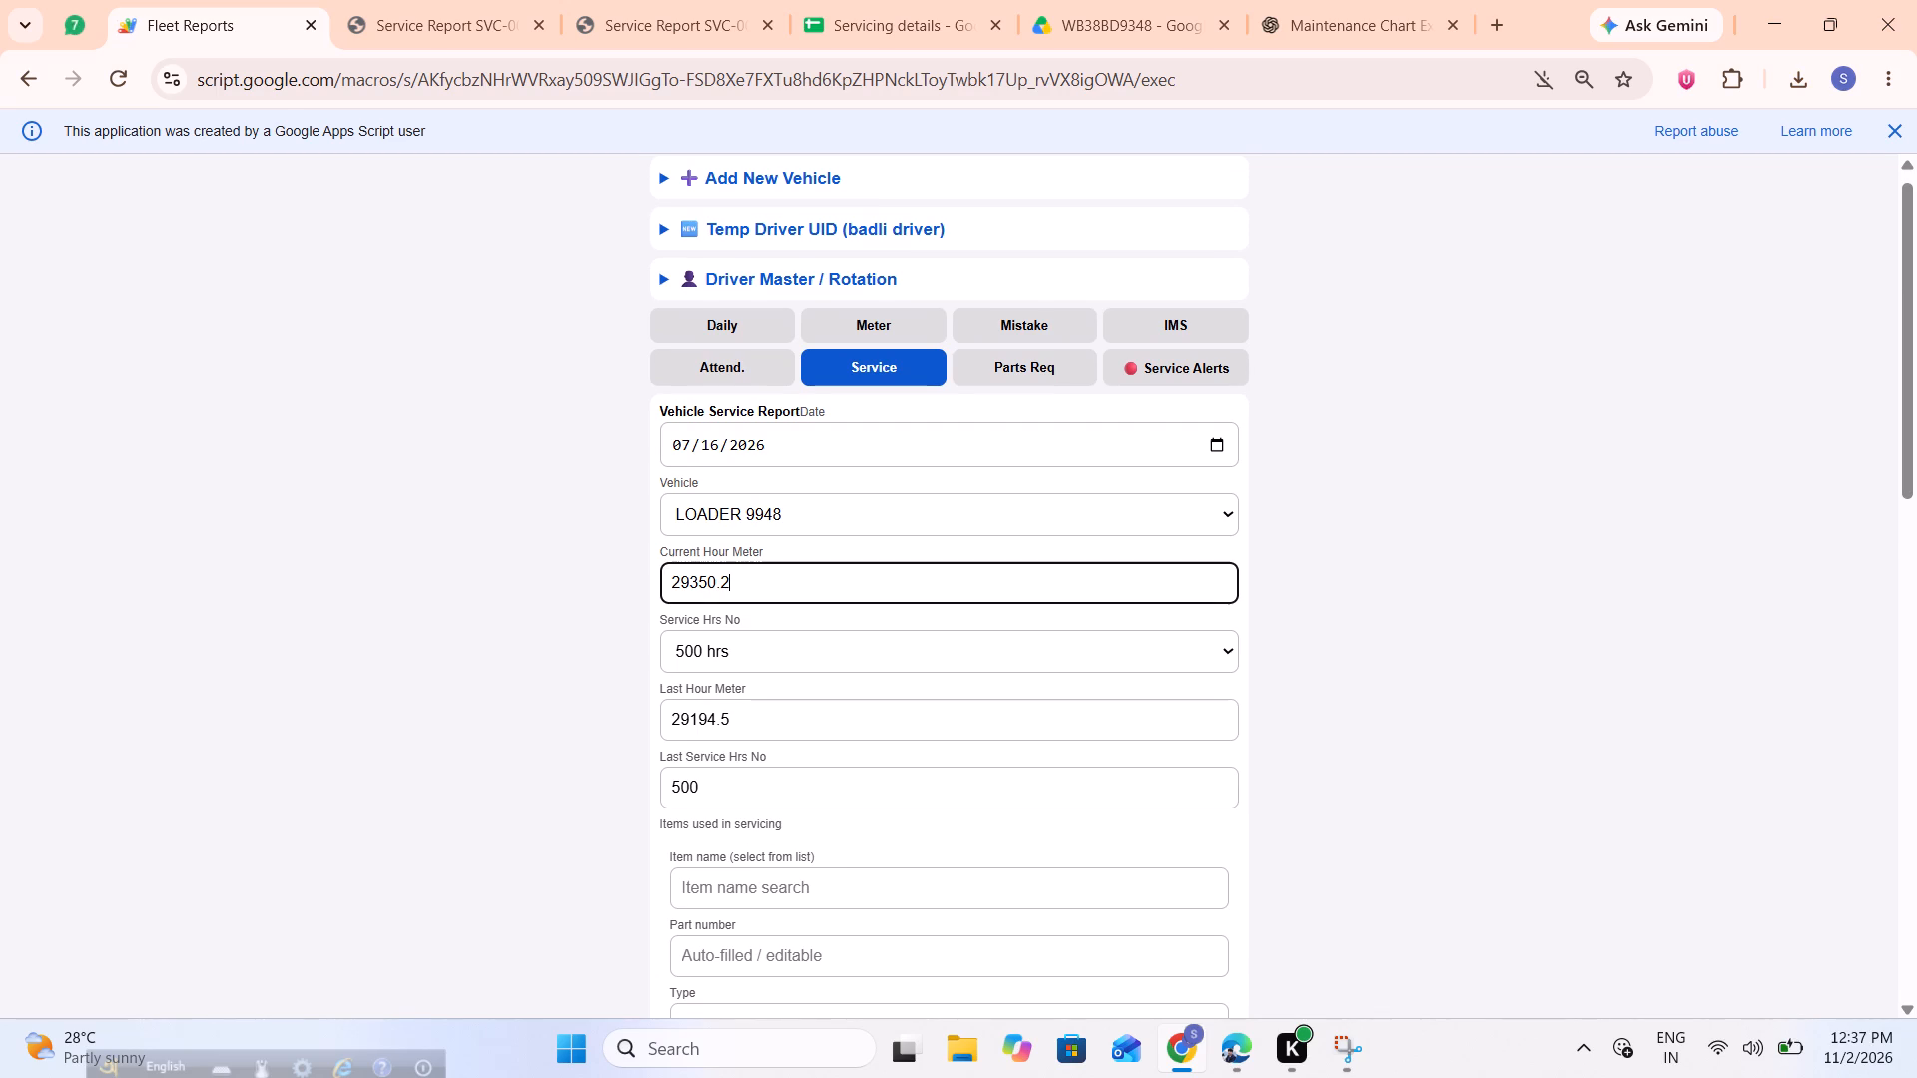
pyautogui.click(741, 486)
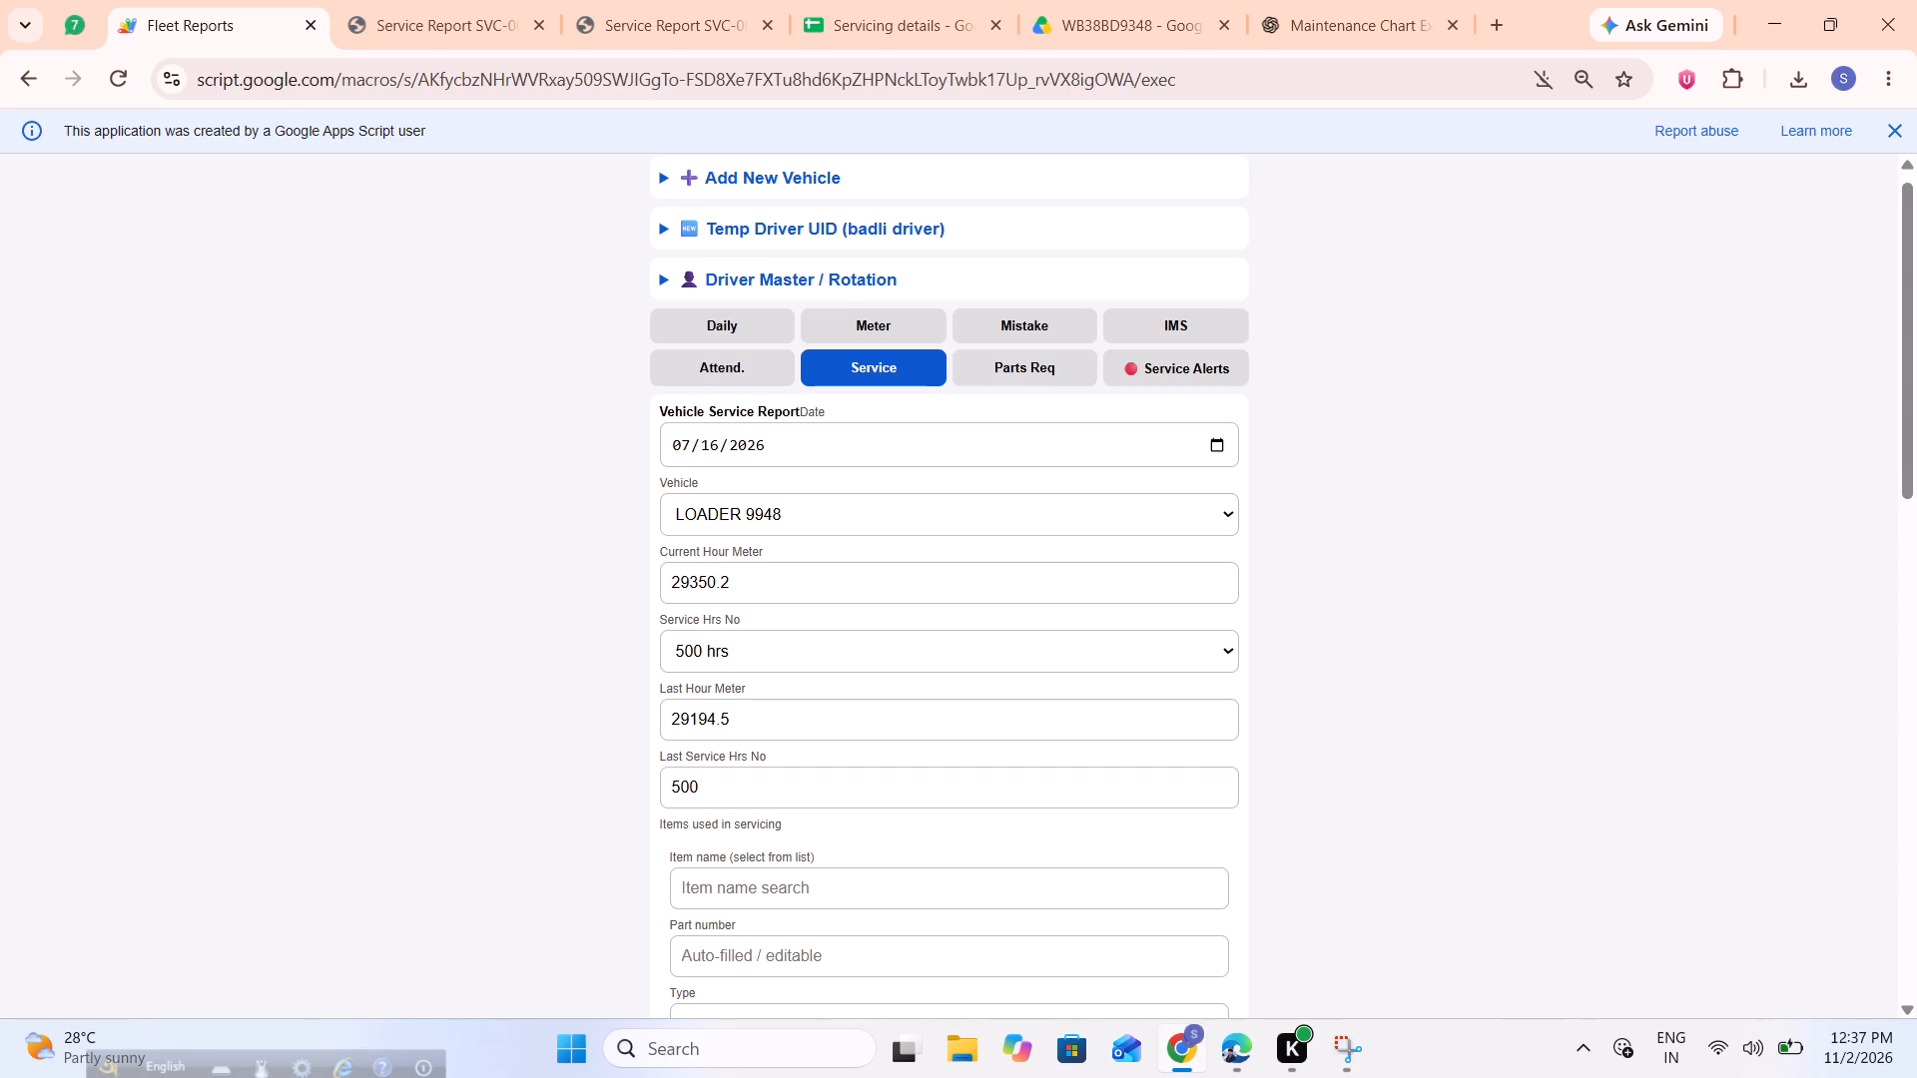
pyautogui.scroll(-1, 741, 486)
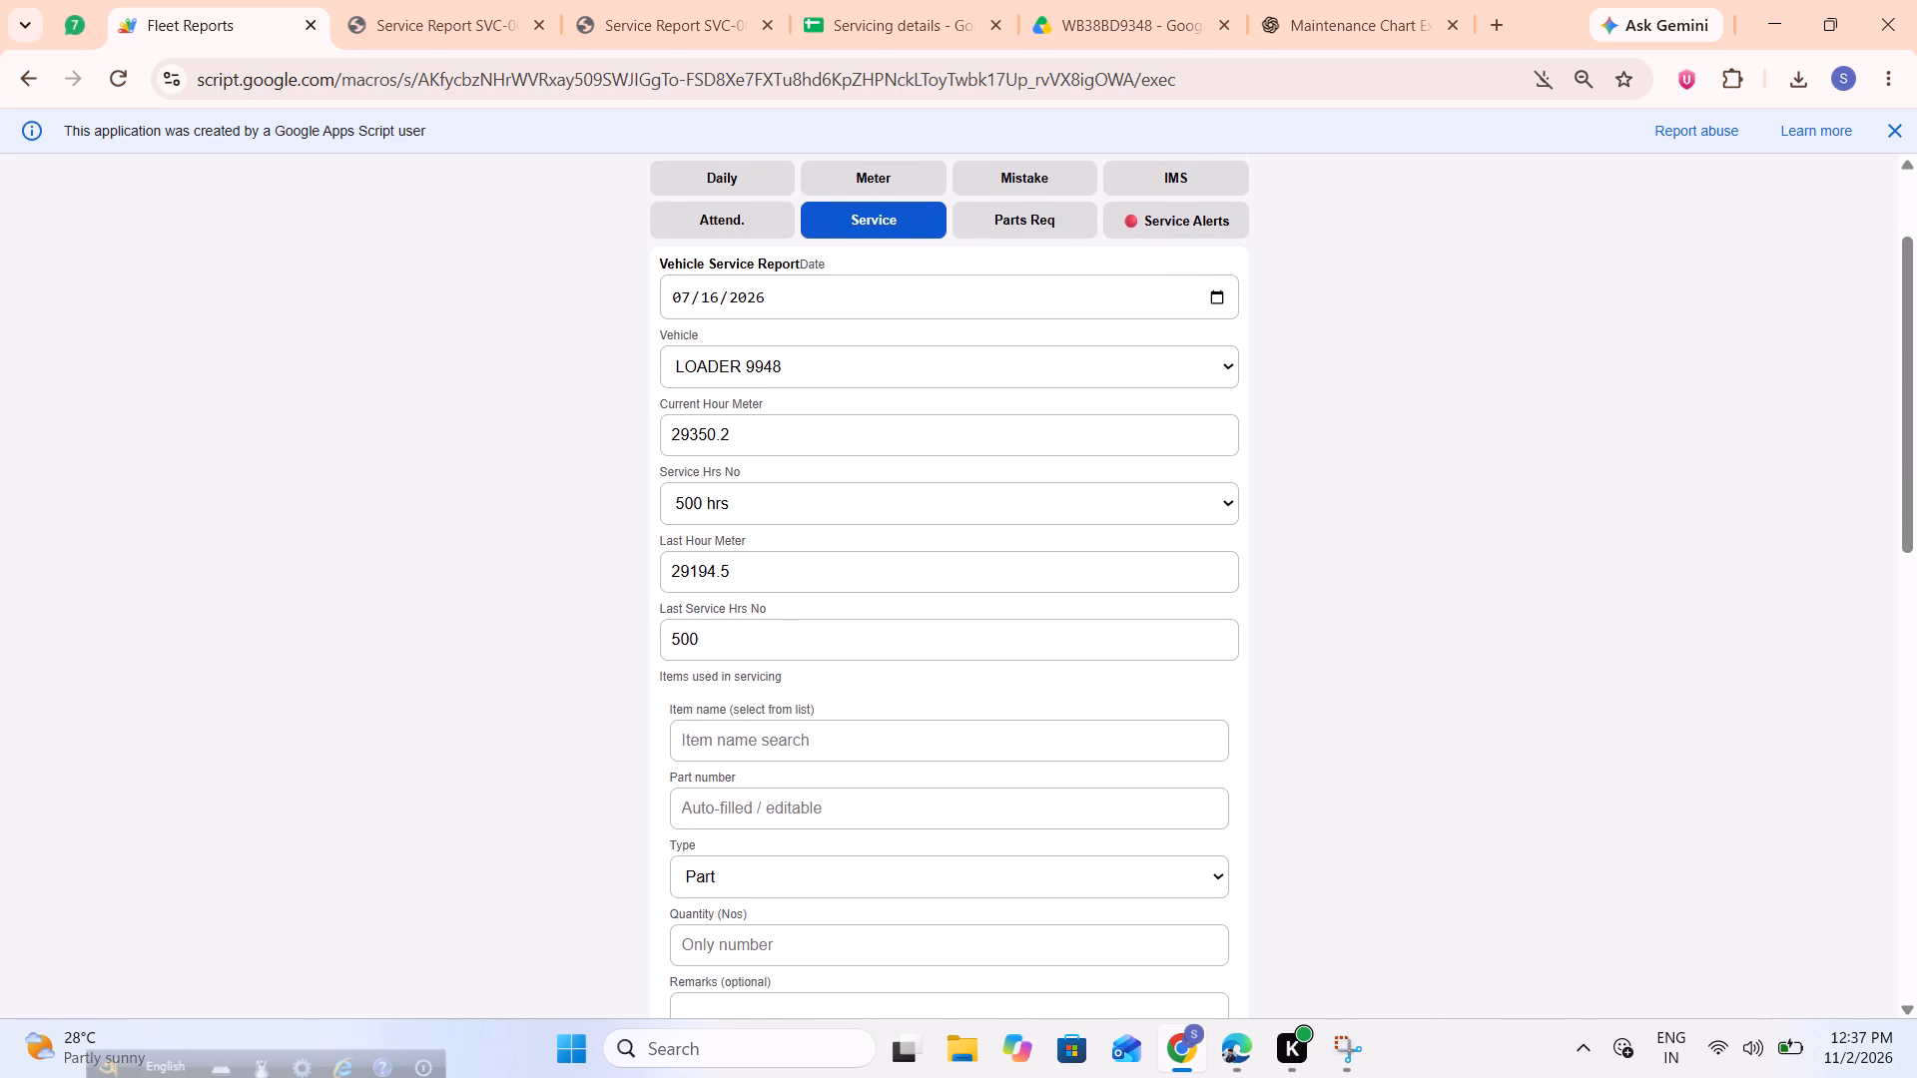
# Close both open SVC-0006 service report PDFs in Chrome.
pyautogui.click(407, 0)
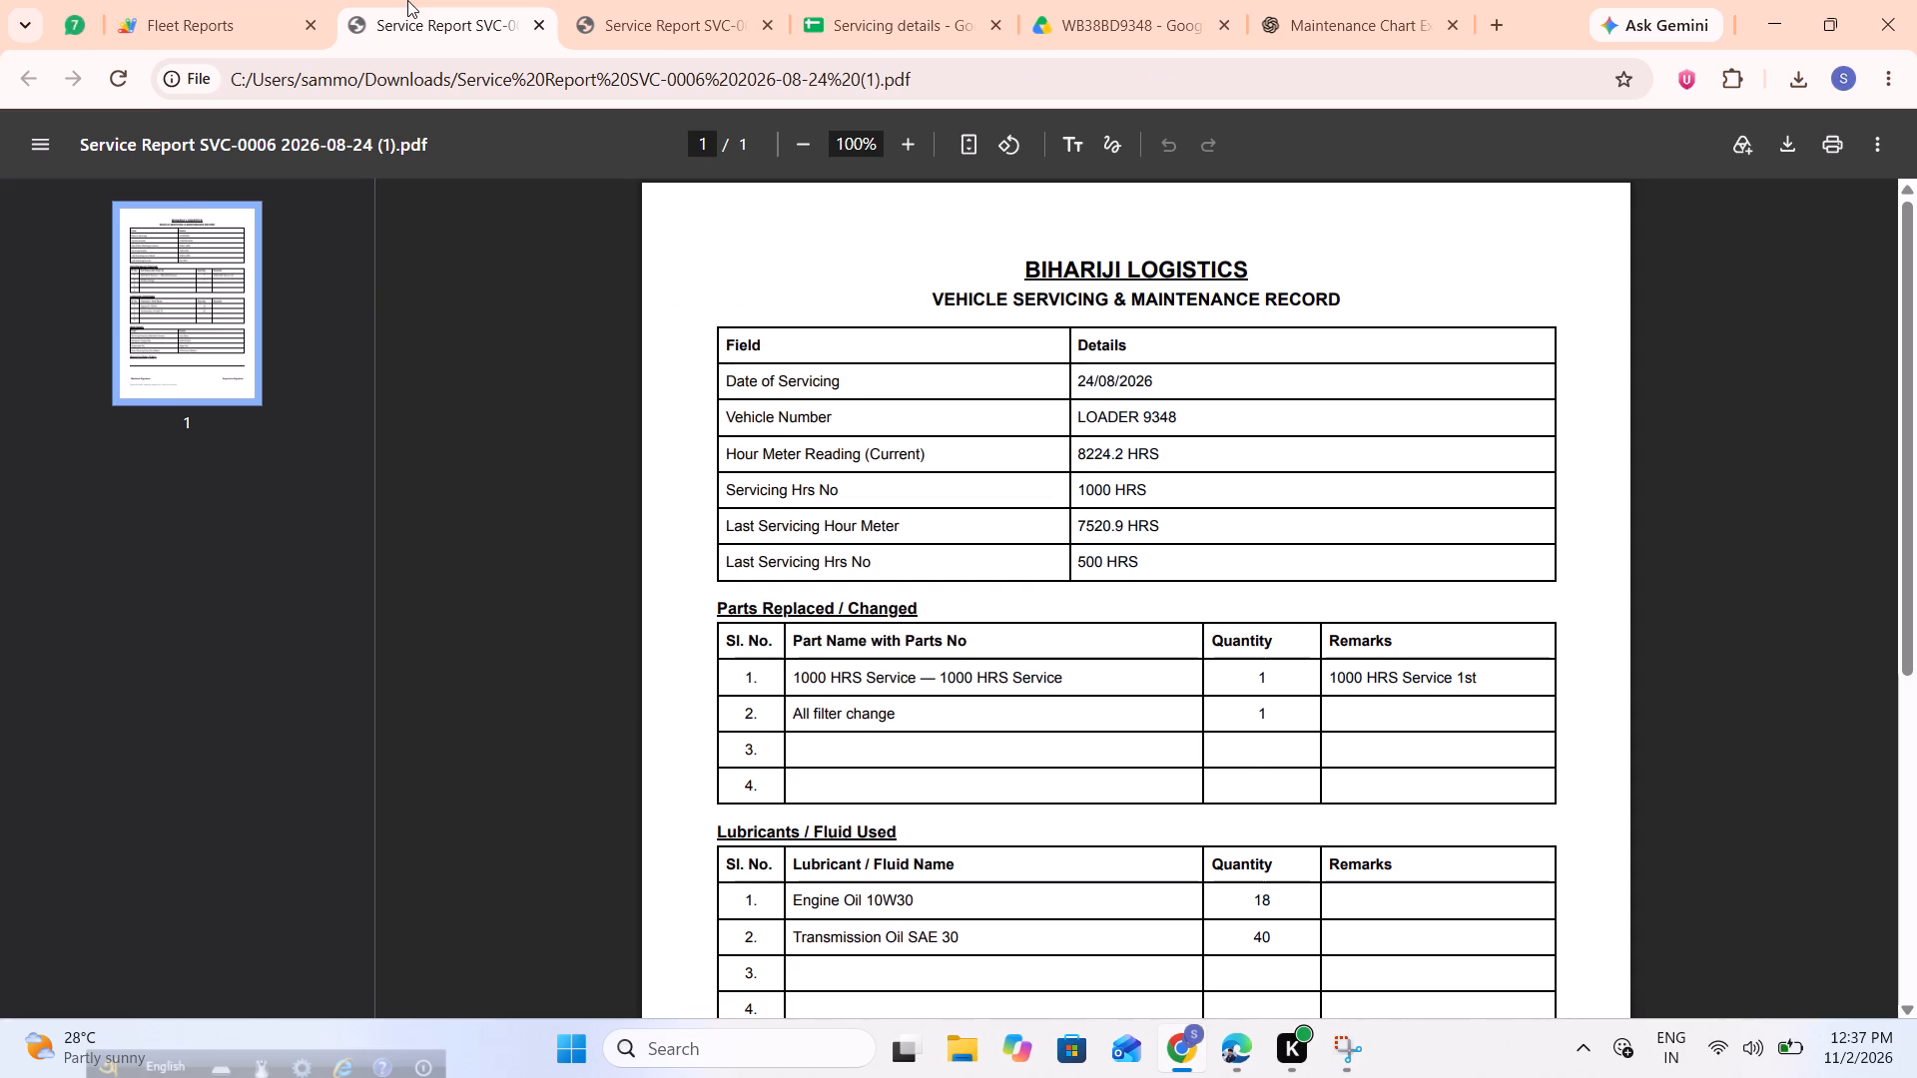
pyautogui.click(538, 19)
pyautogui.click(538, 19)
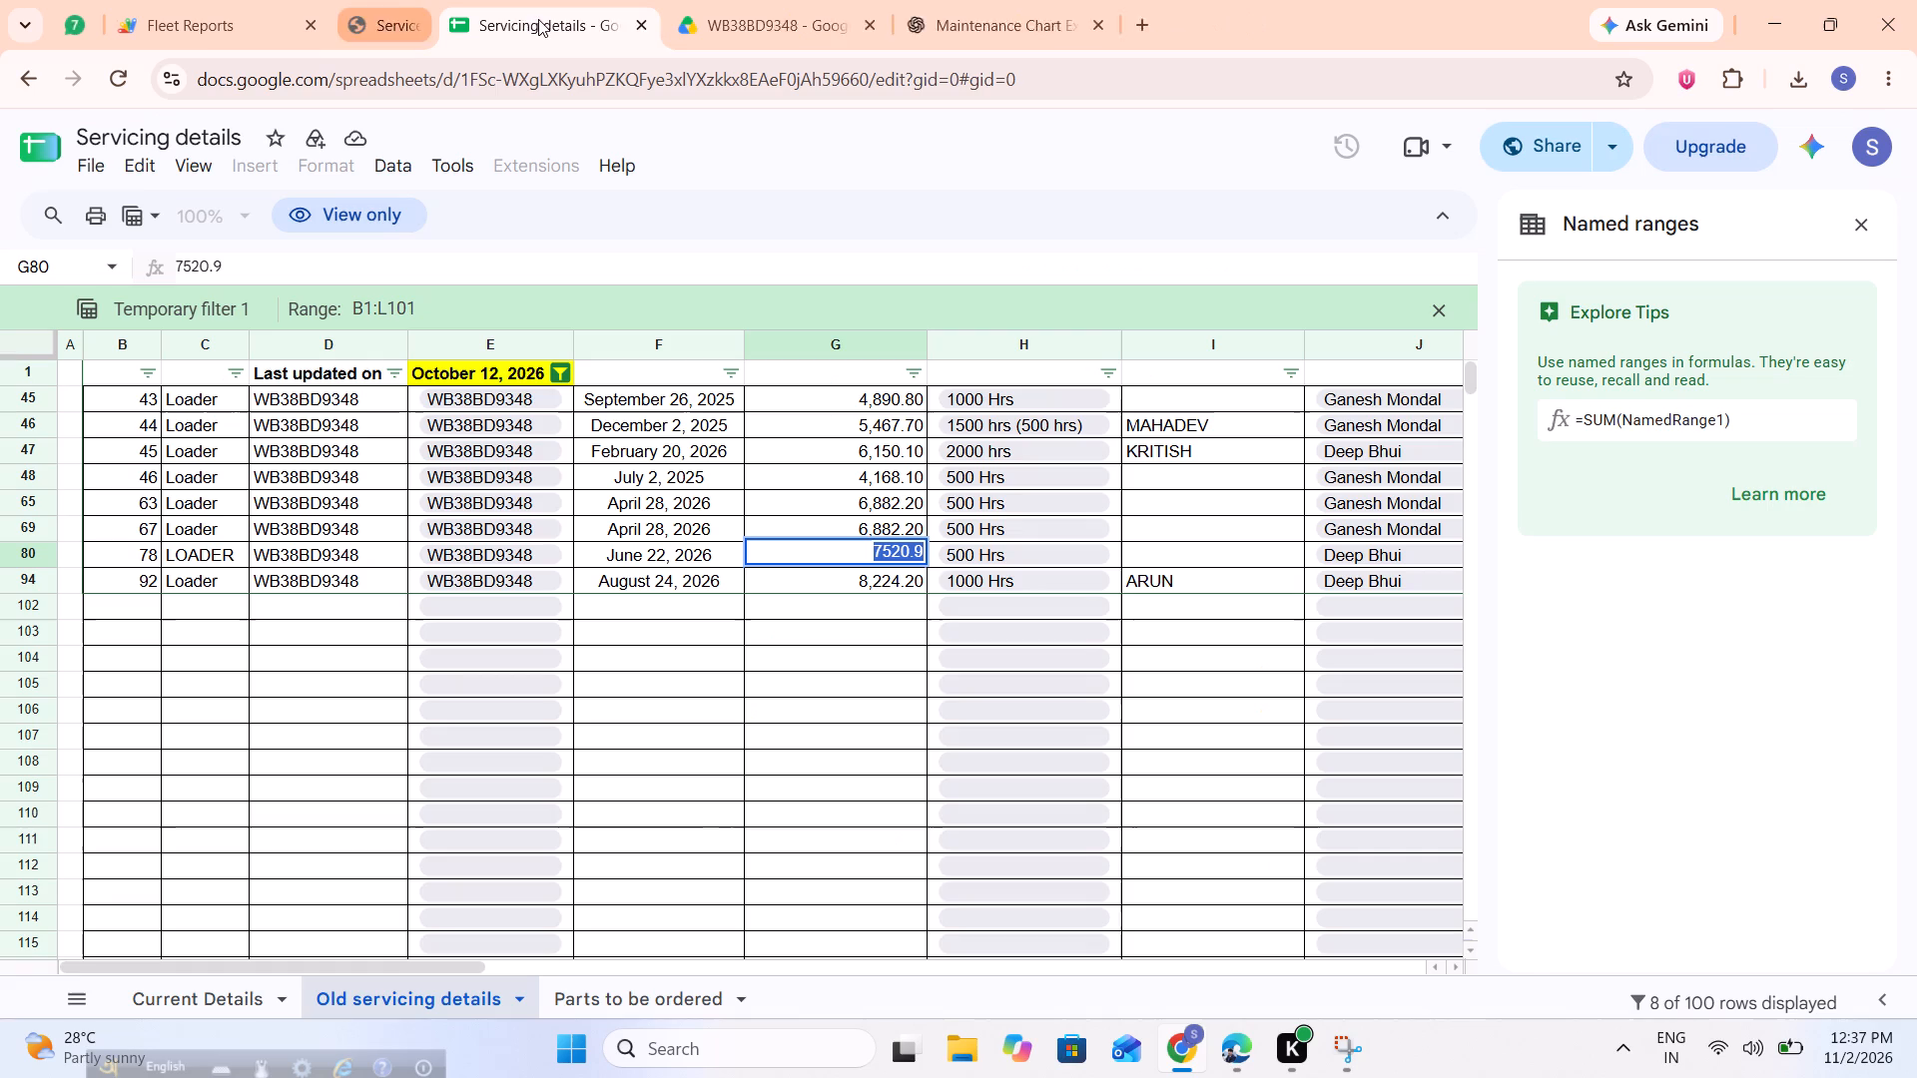
pyautogui.click(592, 0)
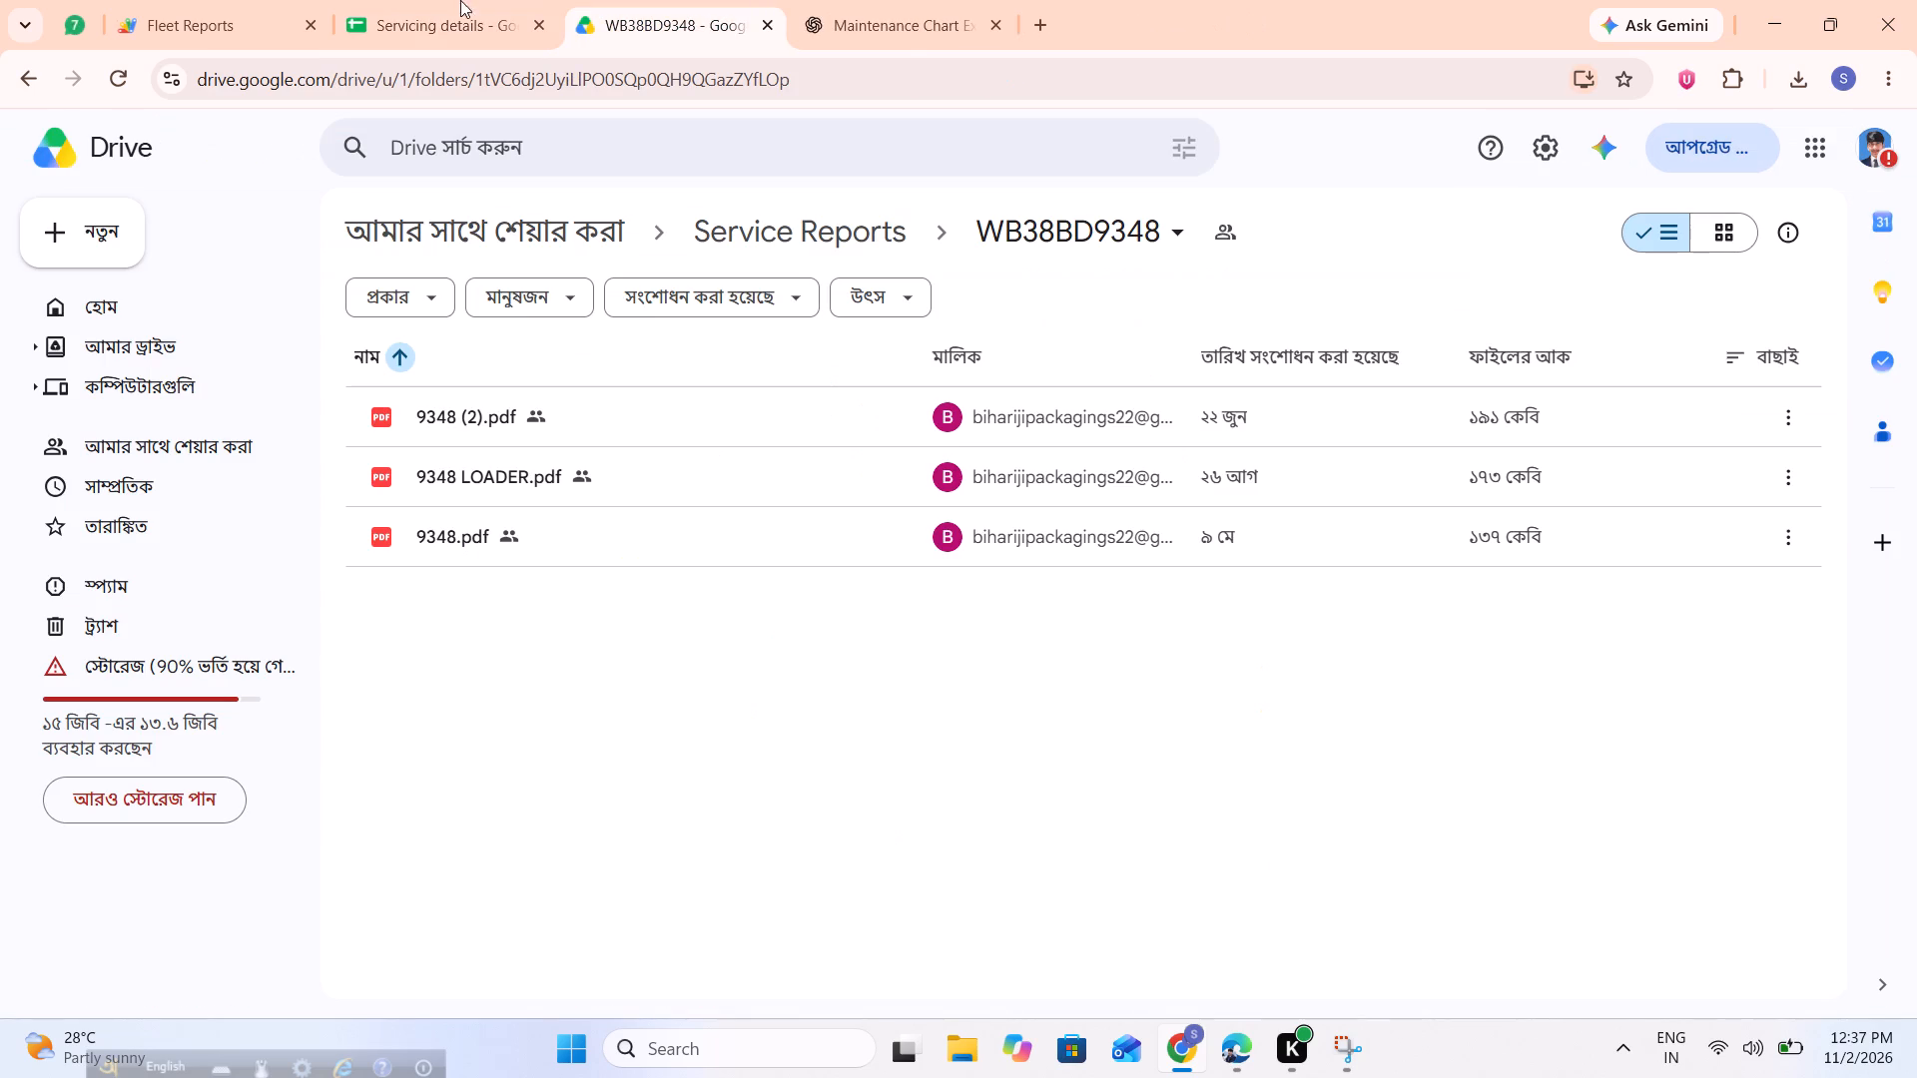
pyautogui.click(387, 0)
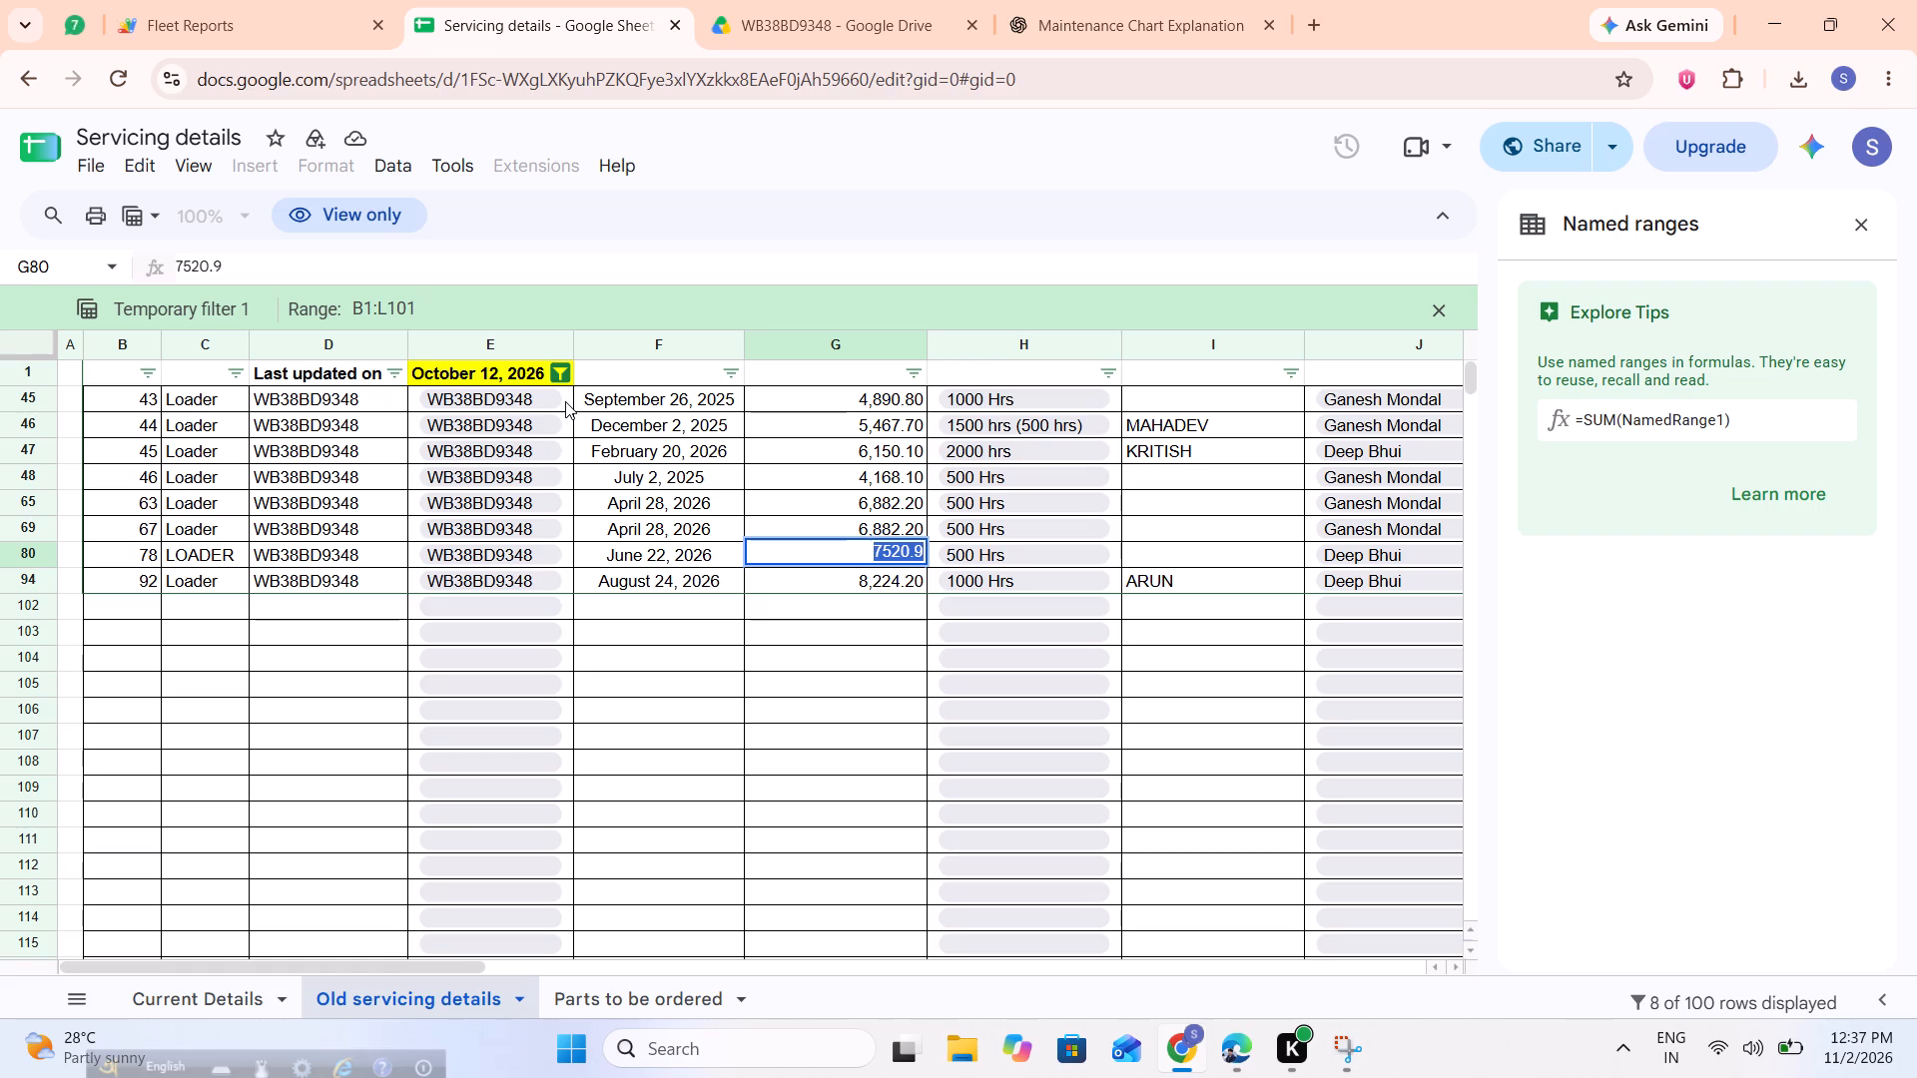
pyautogui.click(565, 401)
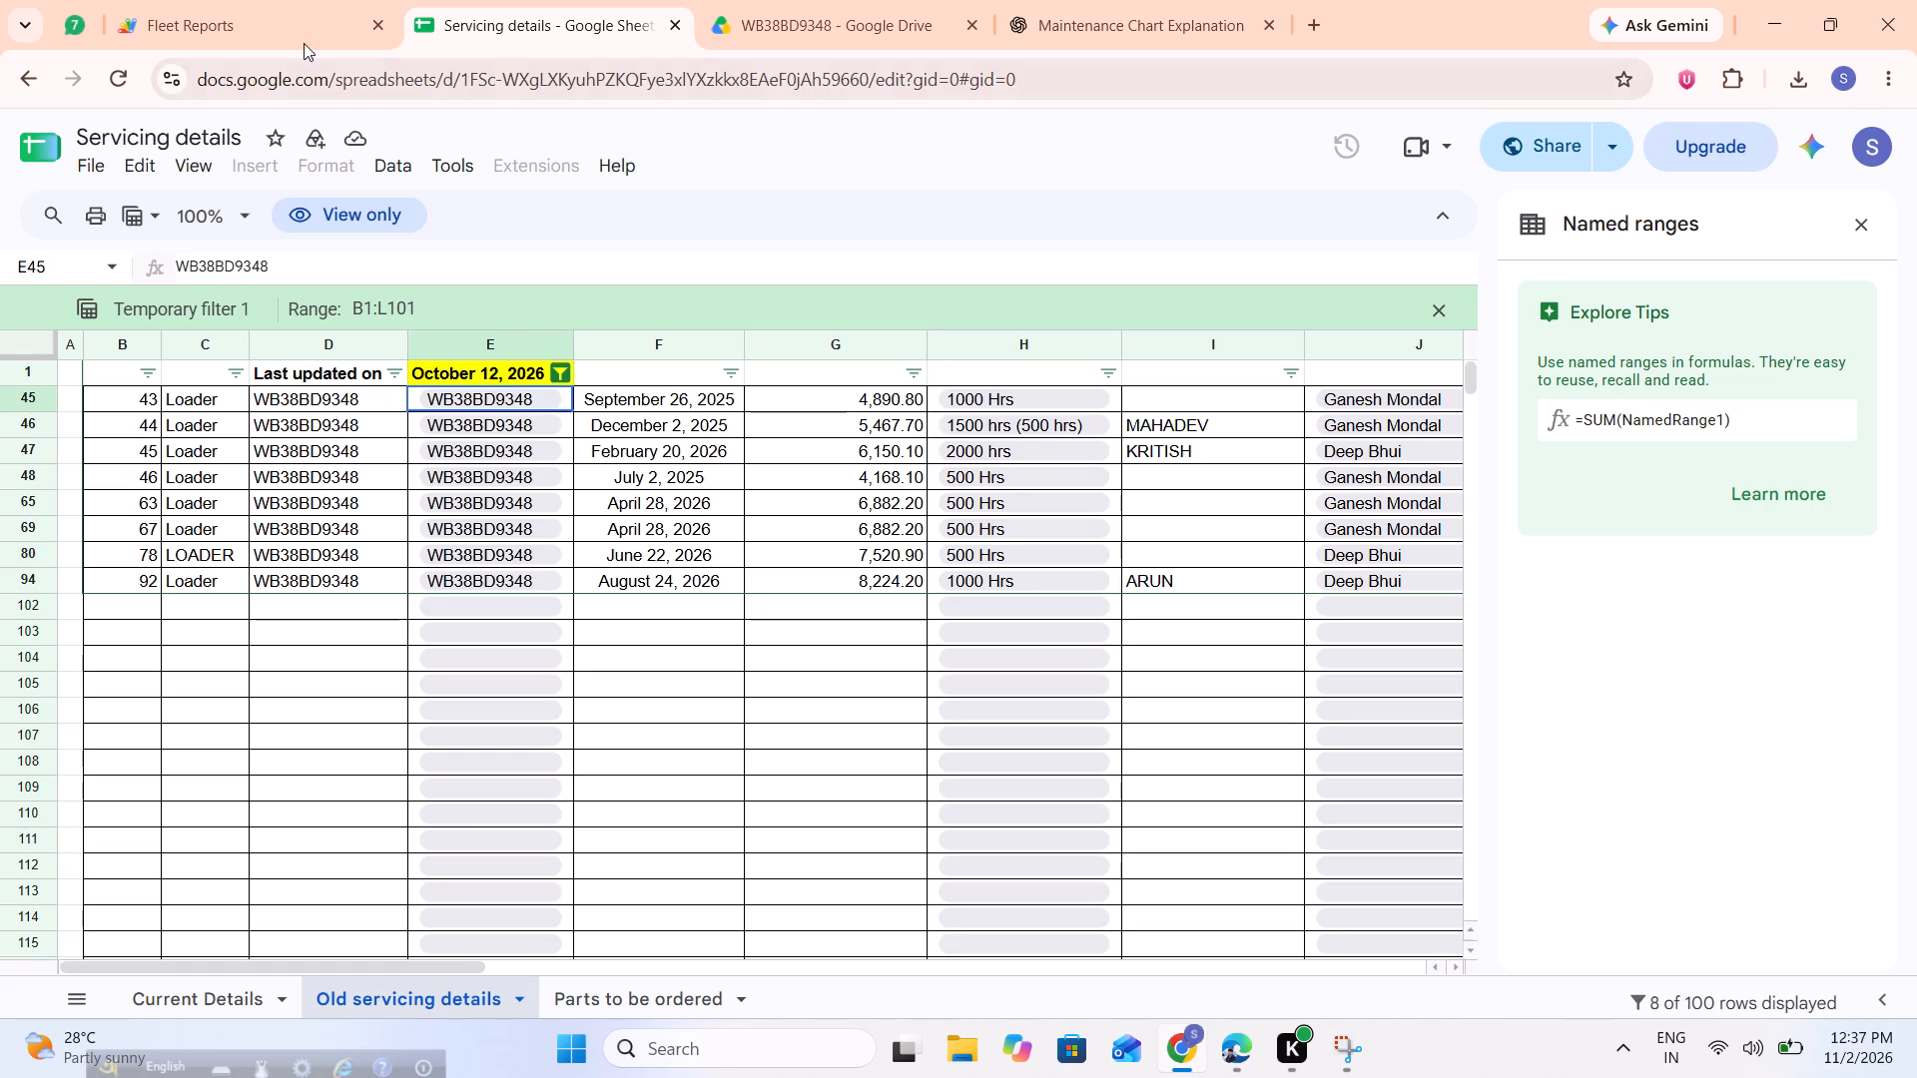
pyautogui.click(557, 370)
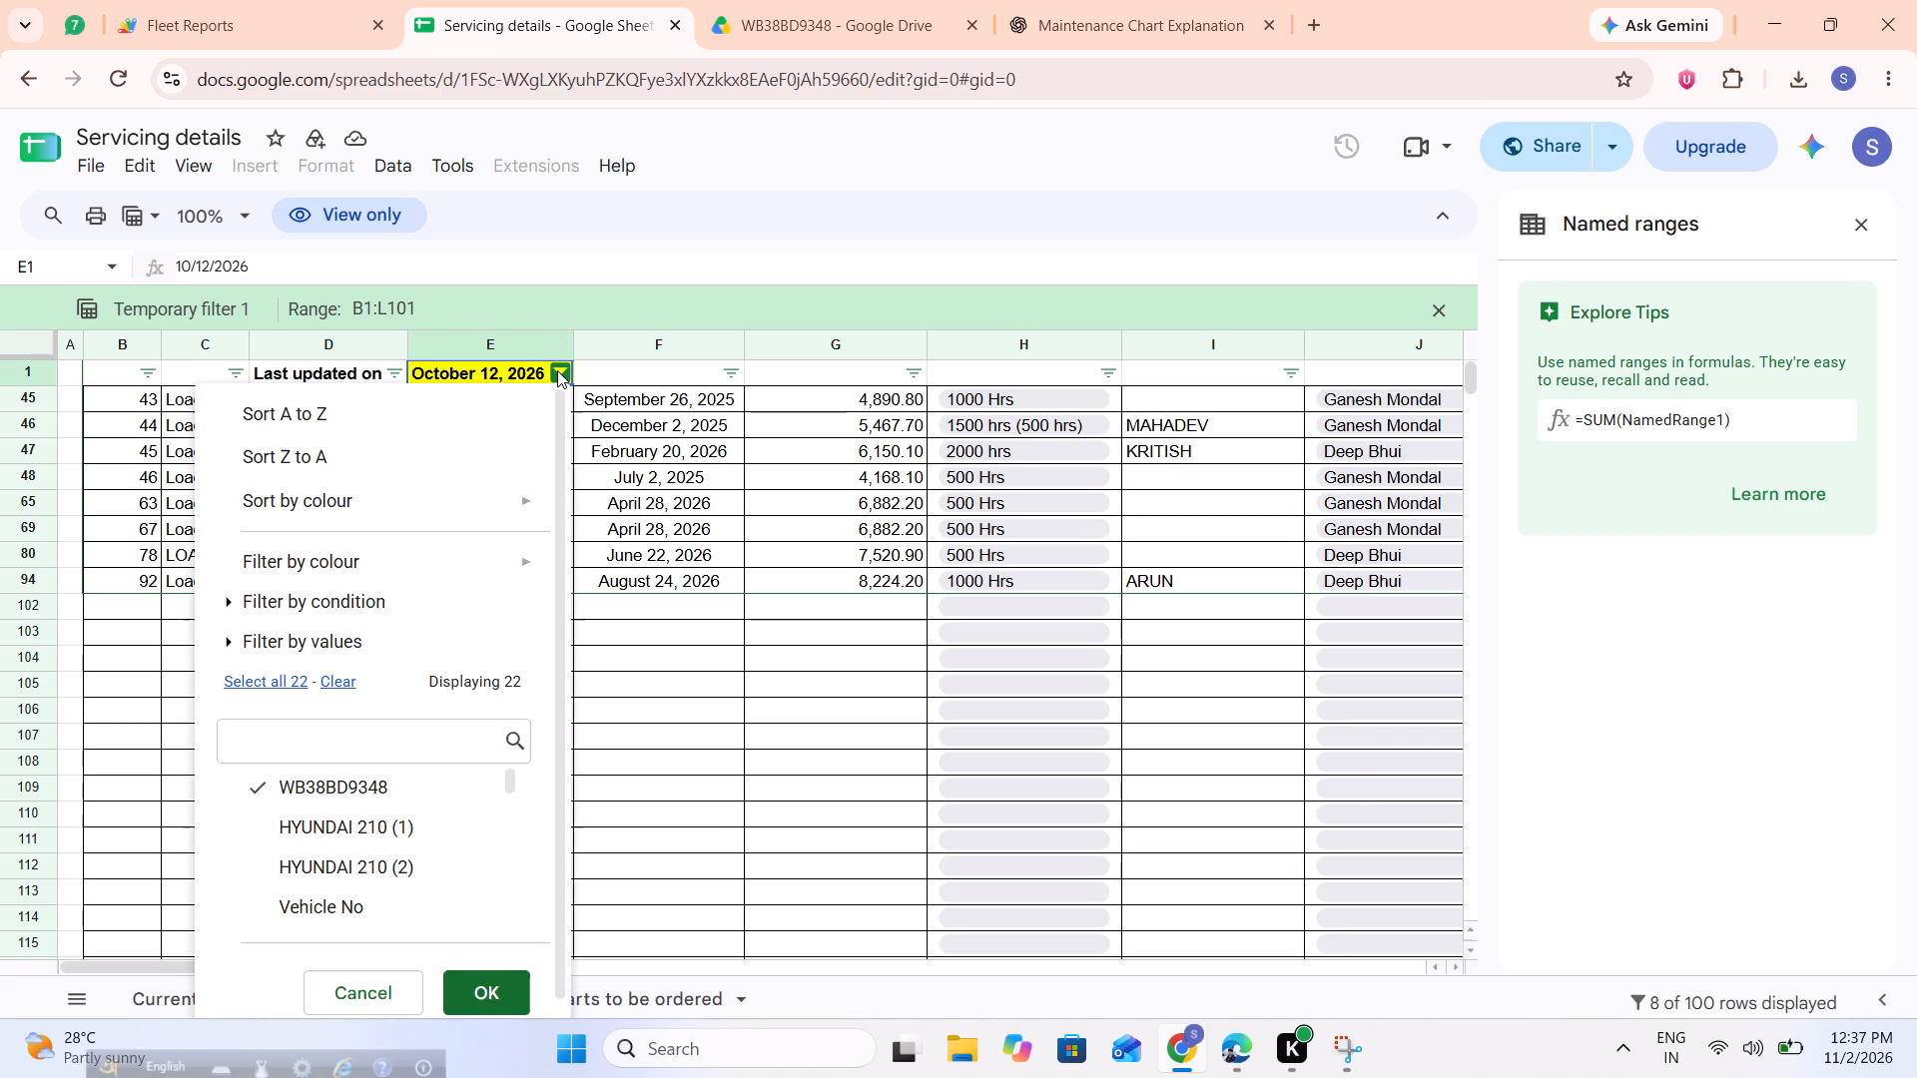
pyautogui.click(314, 793)
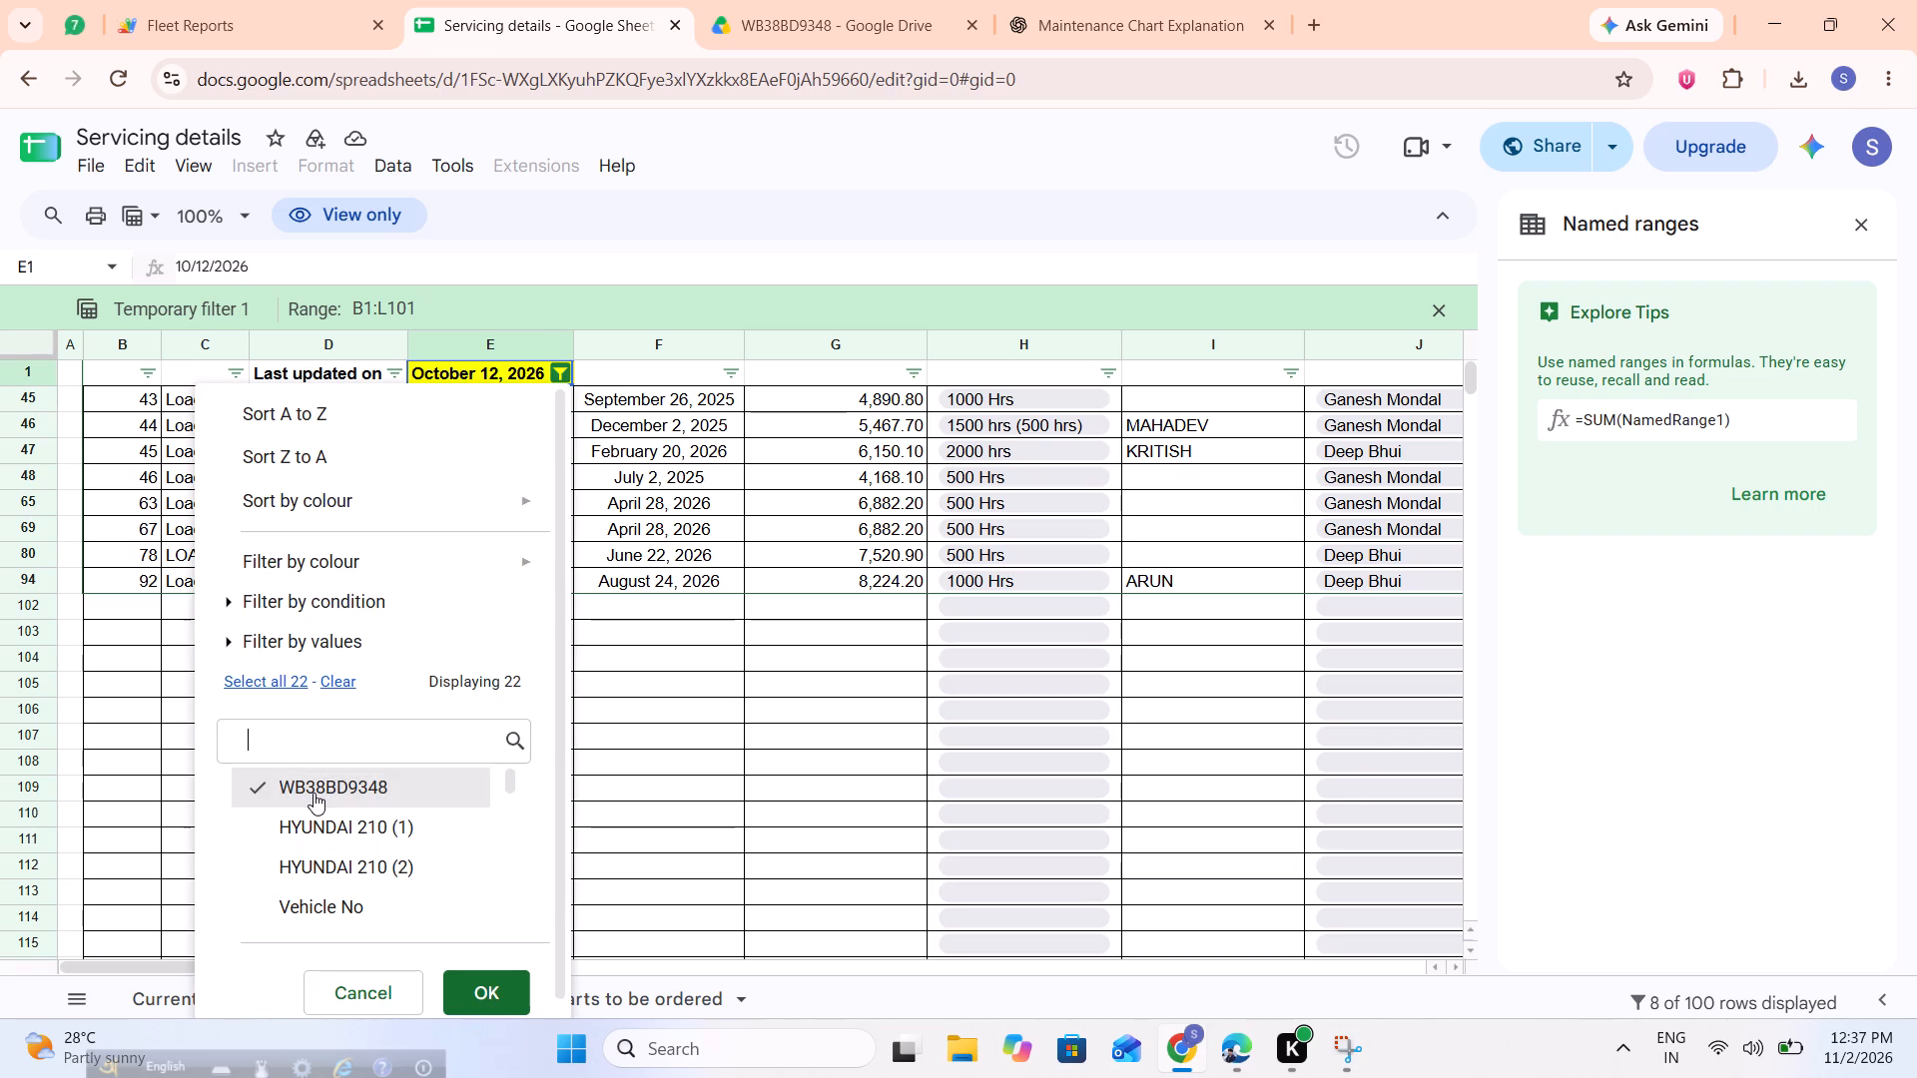
pyautogui.scroll(-3, 314, 793)
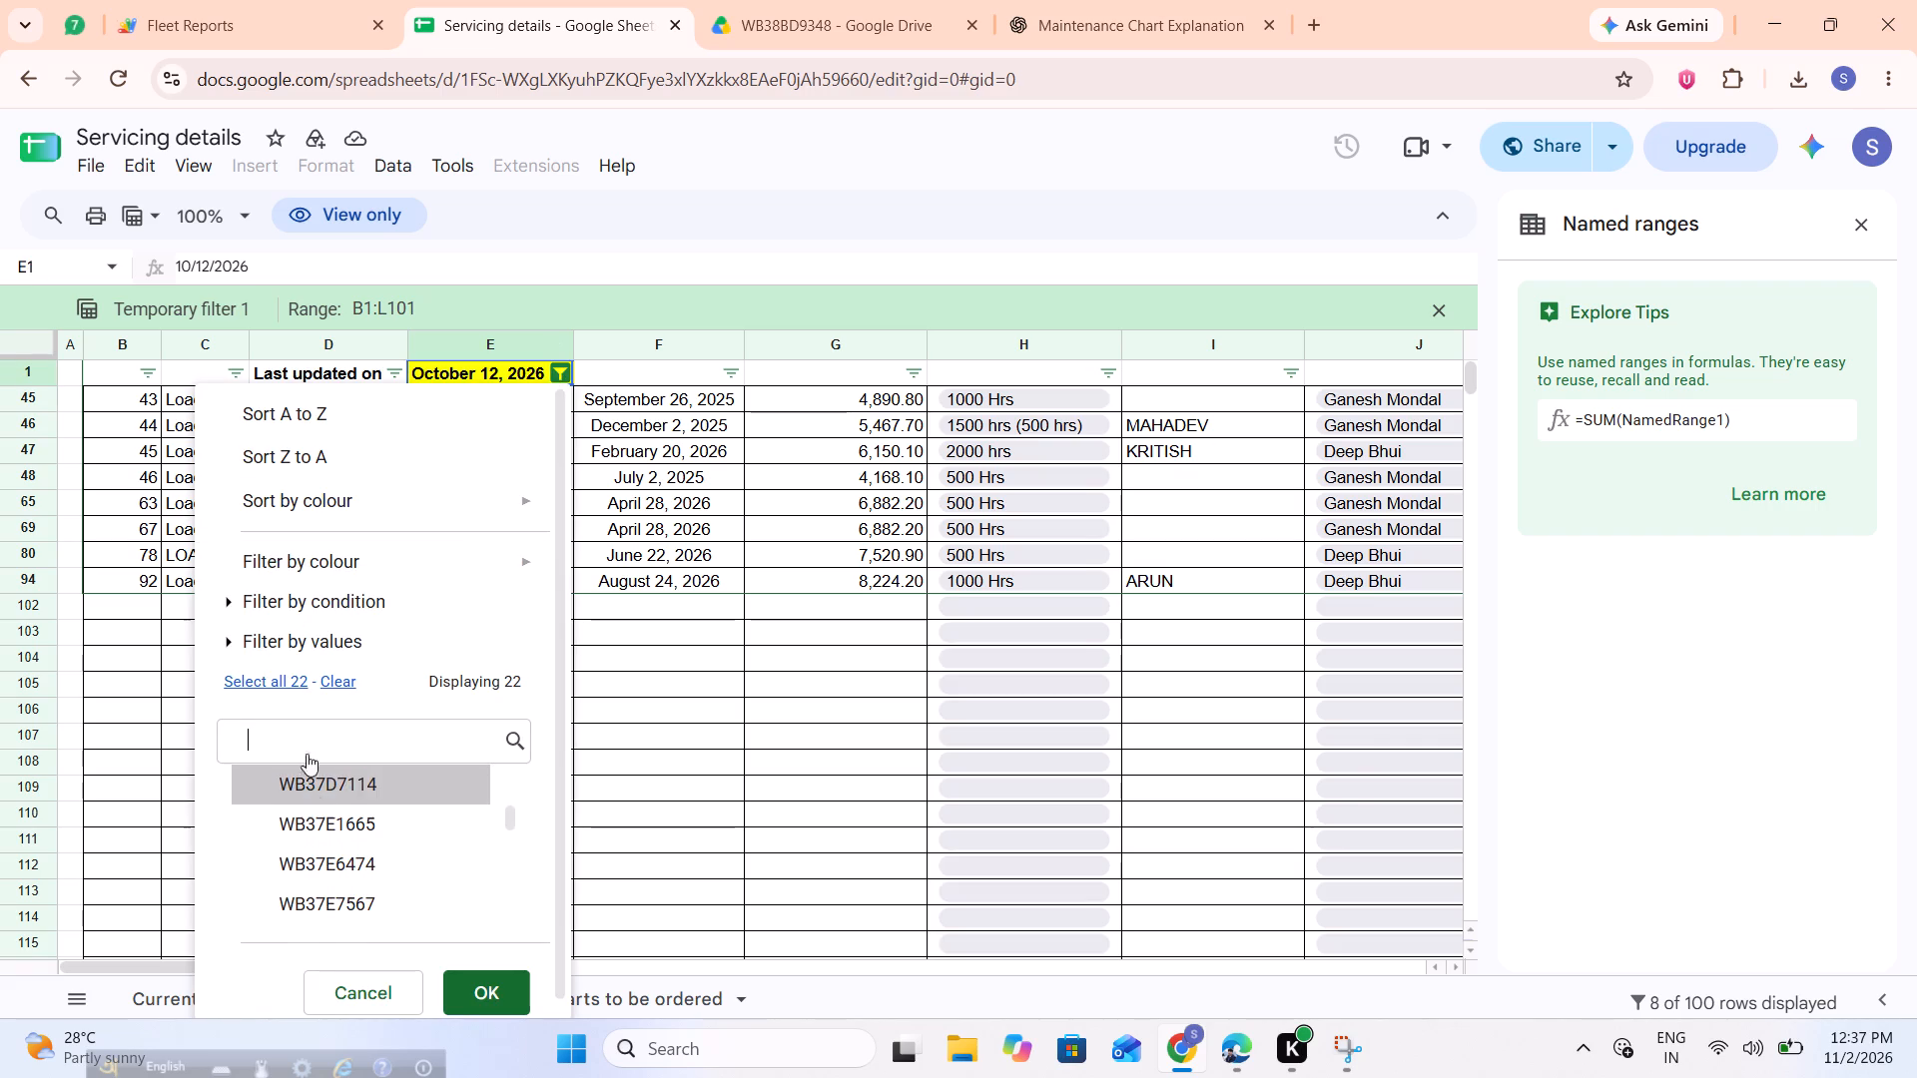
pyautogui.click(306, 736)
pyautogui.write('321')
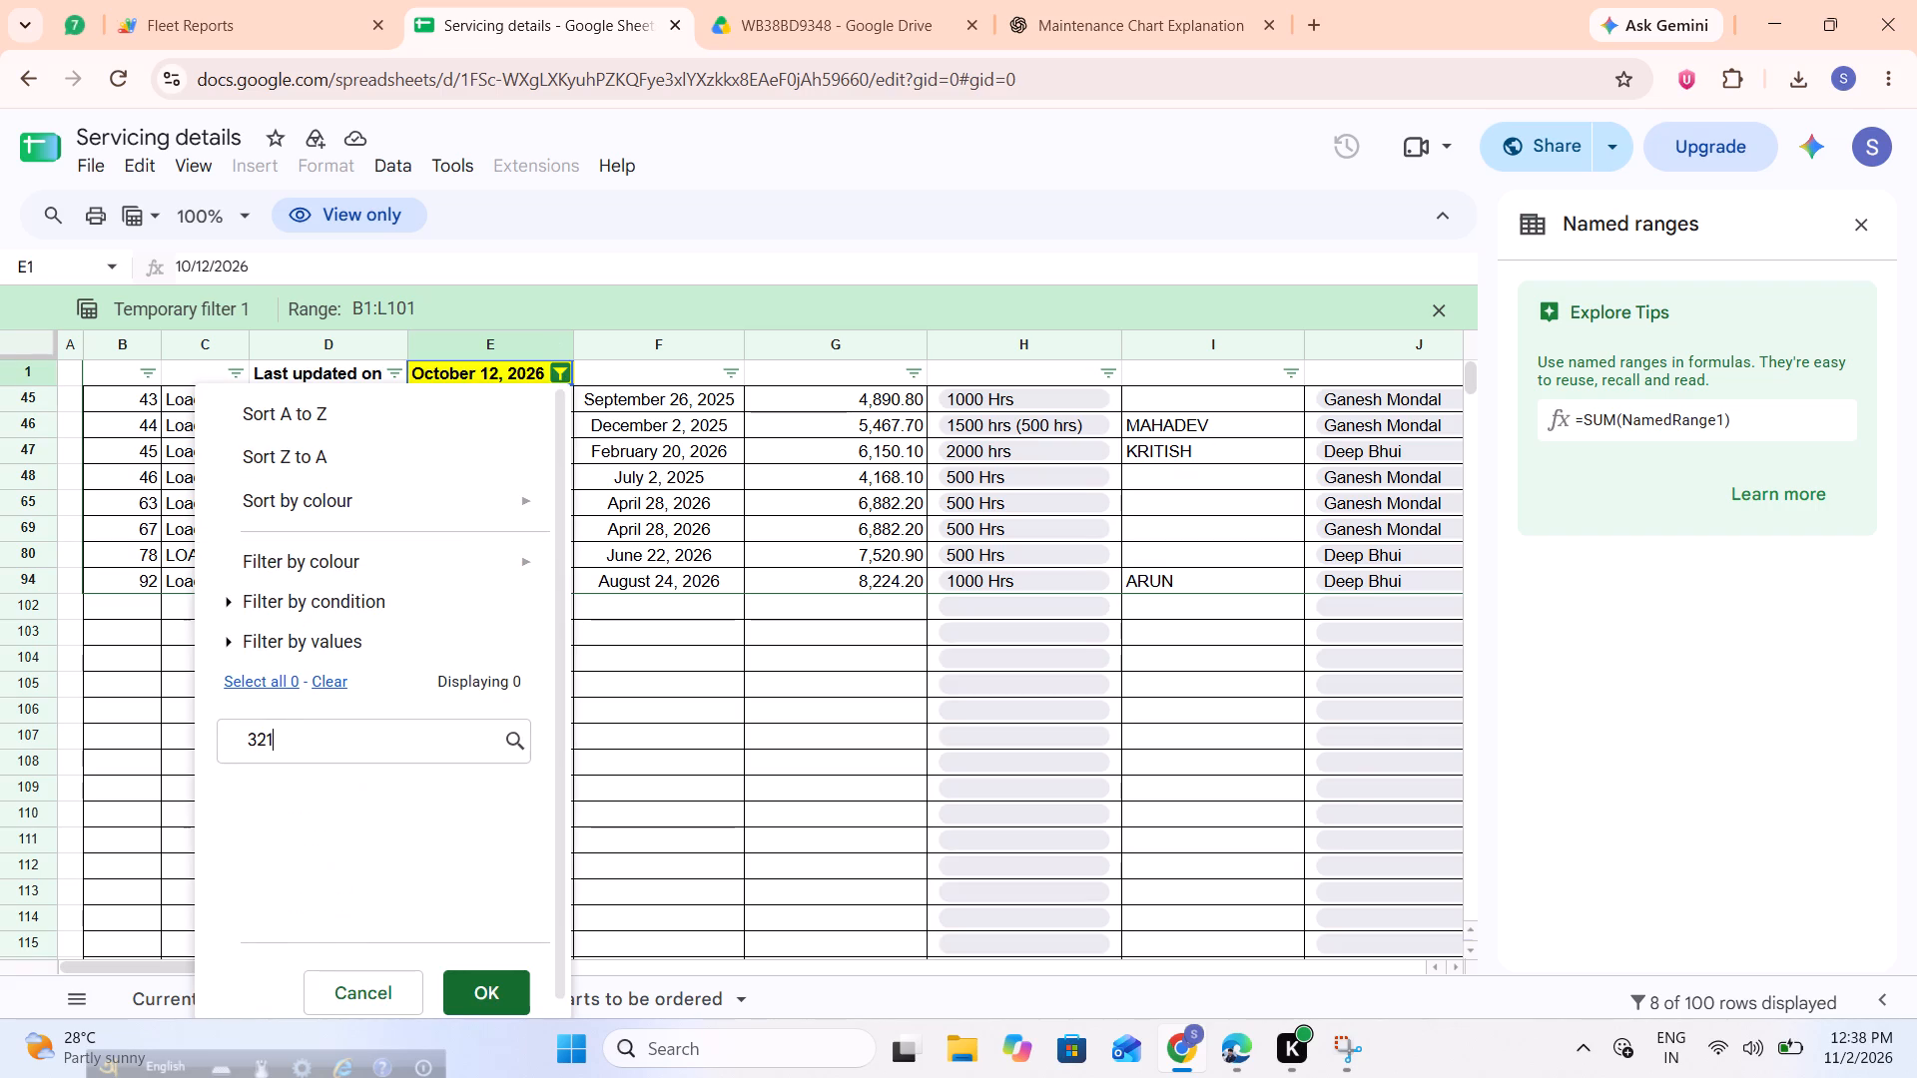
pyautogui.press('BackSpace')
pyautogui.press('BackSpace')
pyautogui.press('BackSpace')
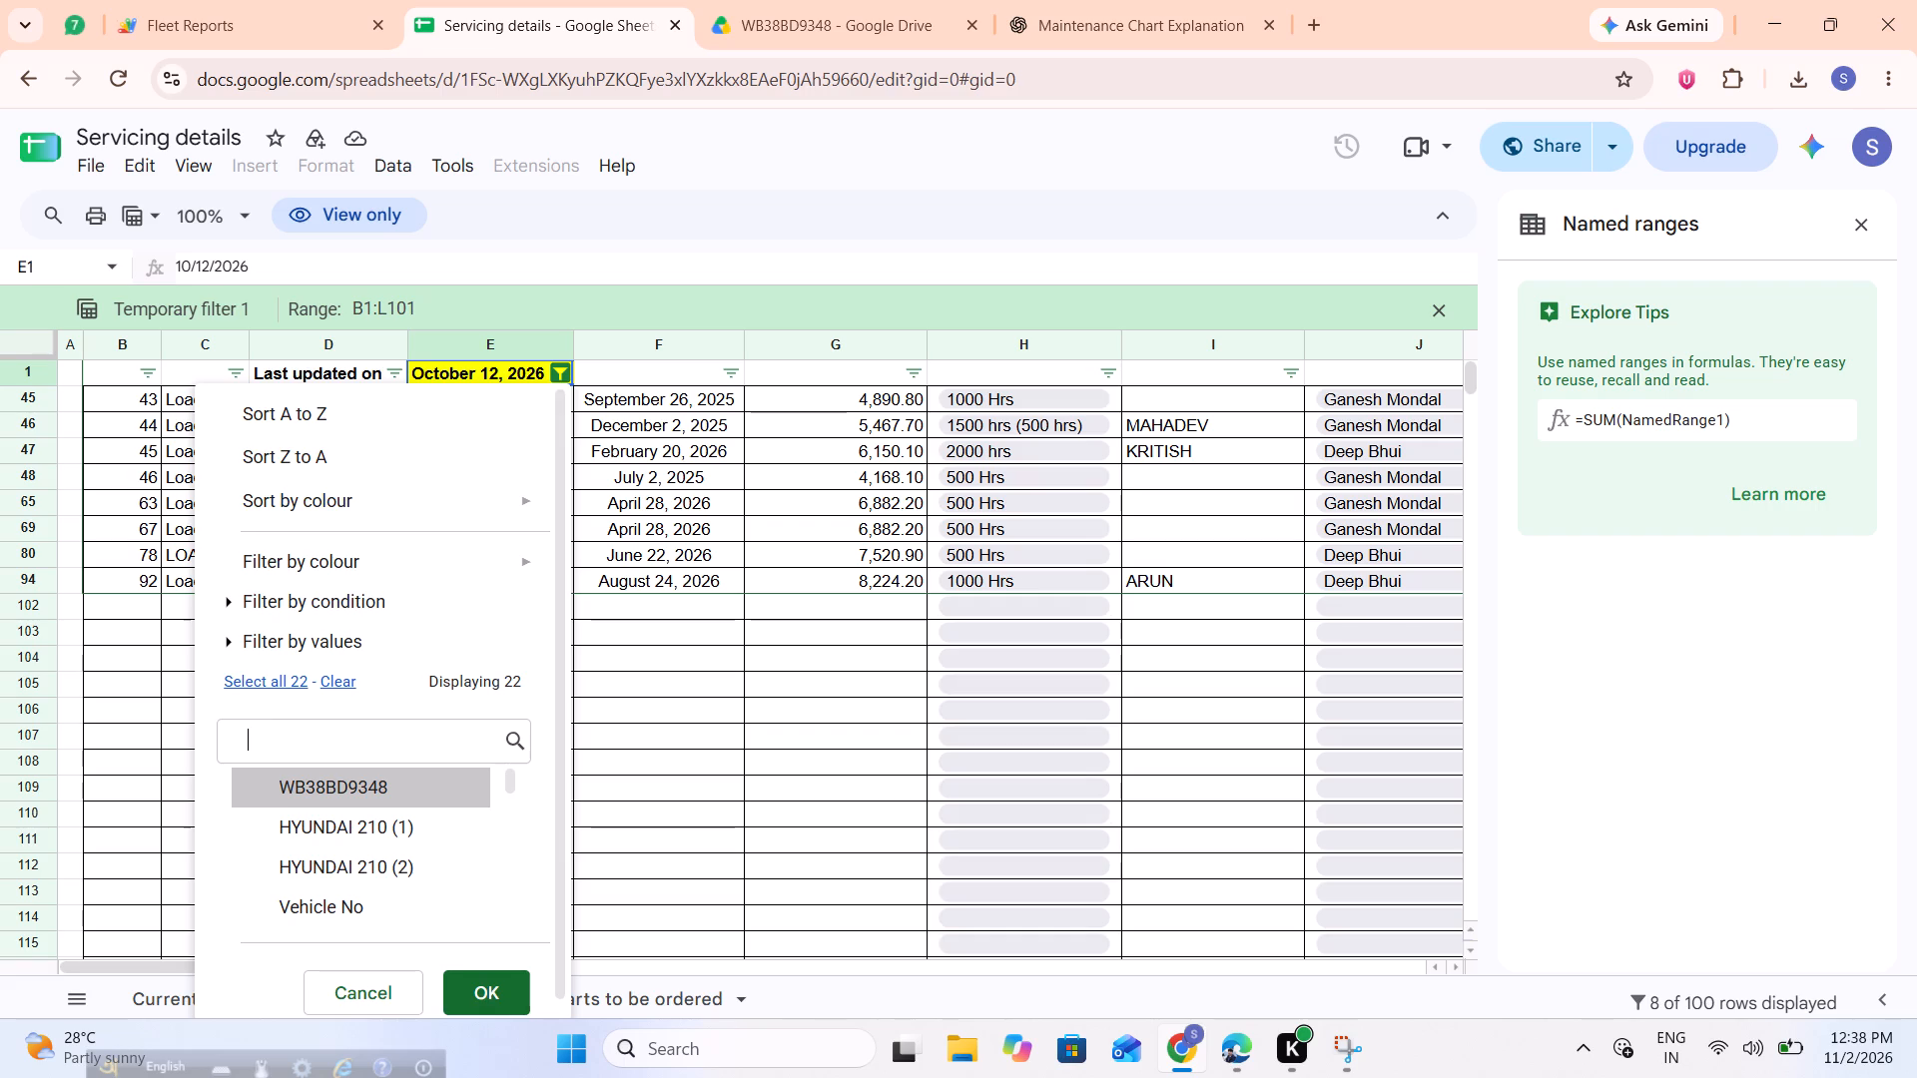
pyautogui.scroll(-2, 306, 736)
pyautogui.scroll(-1, 319, 894)
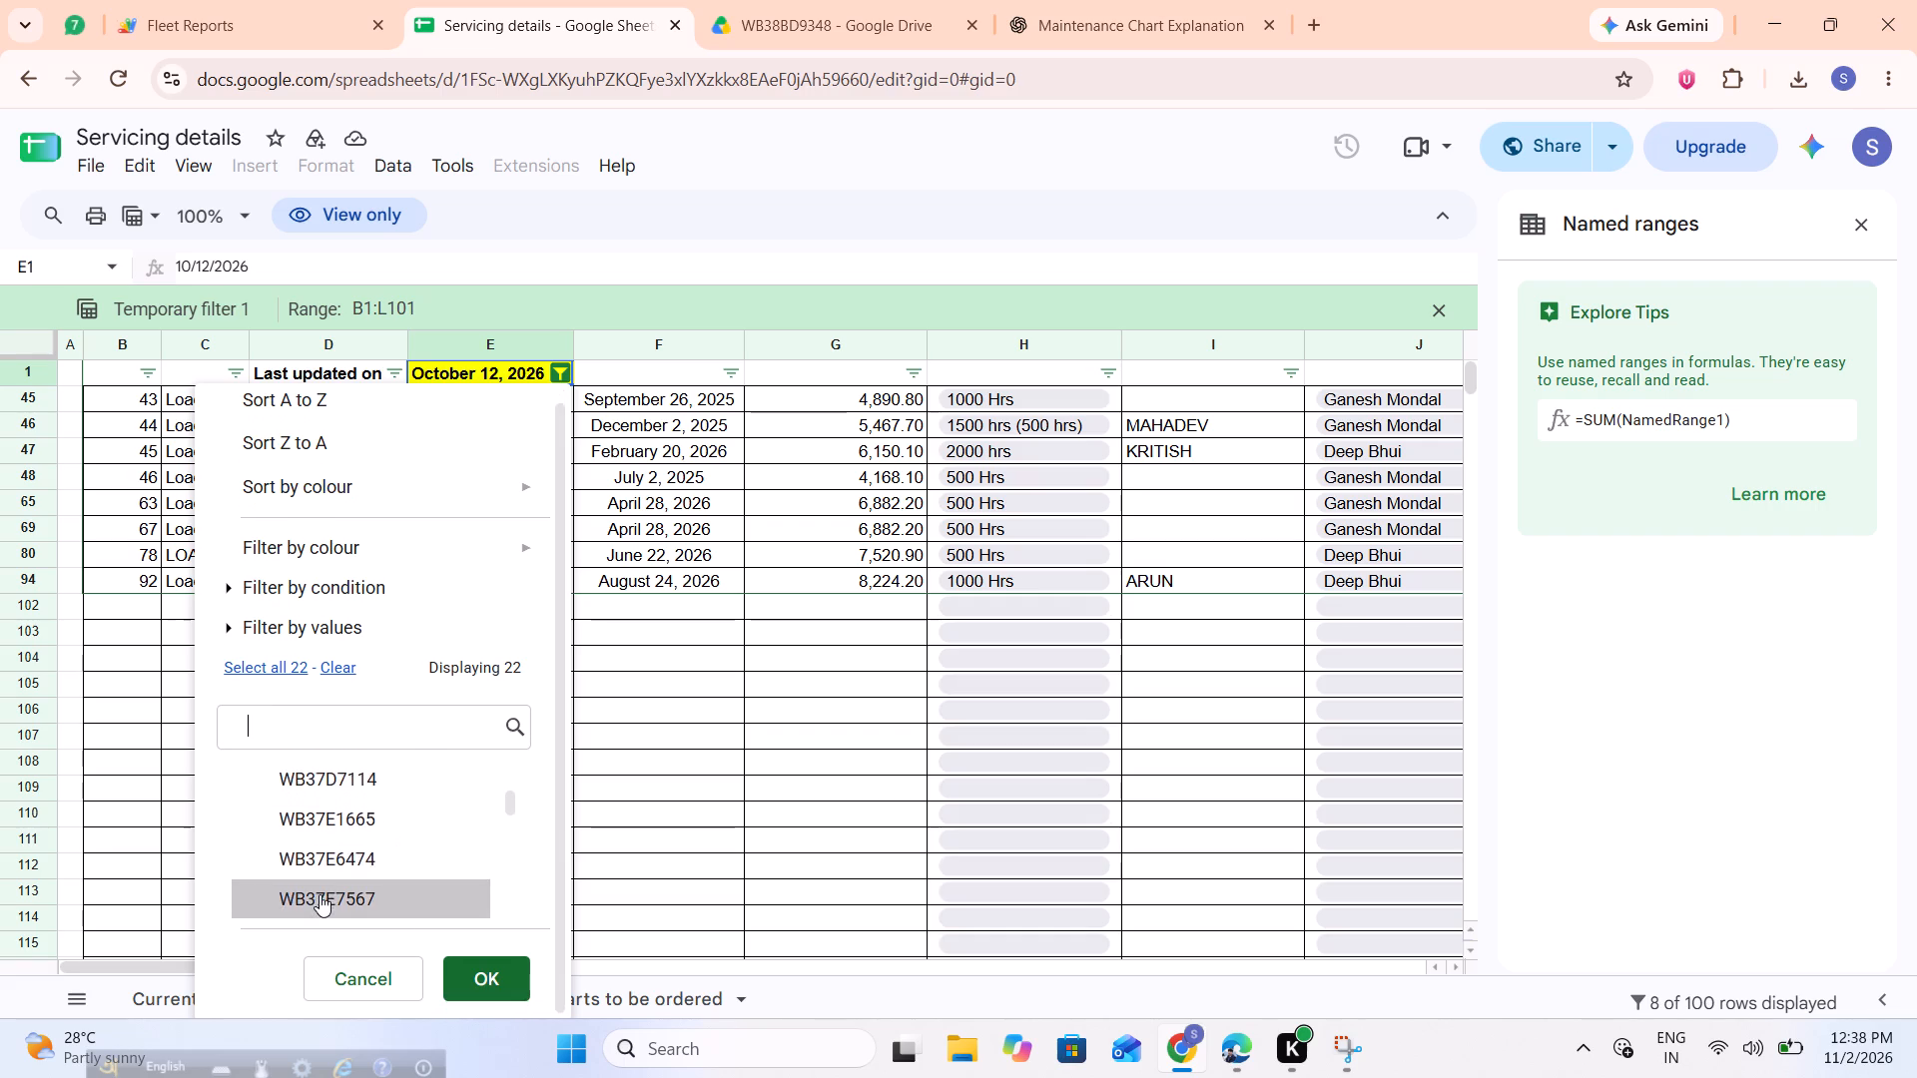
pyautogui.scroll(-2, 319, 894)
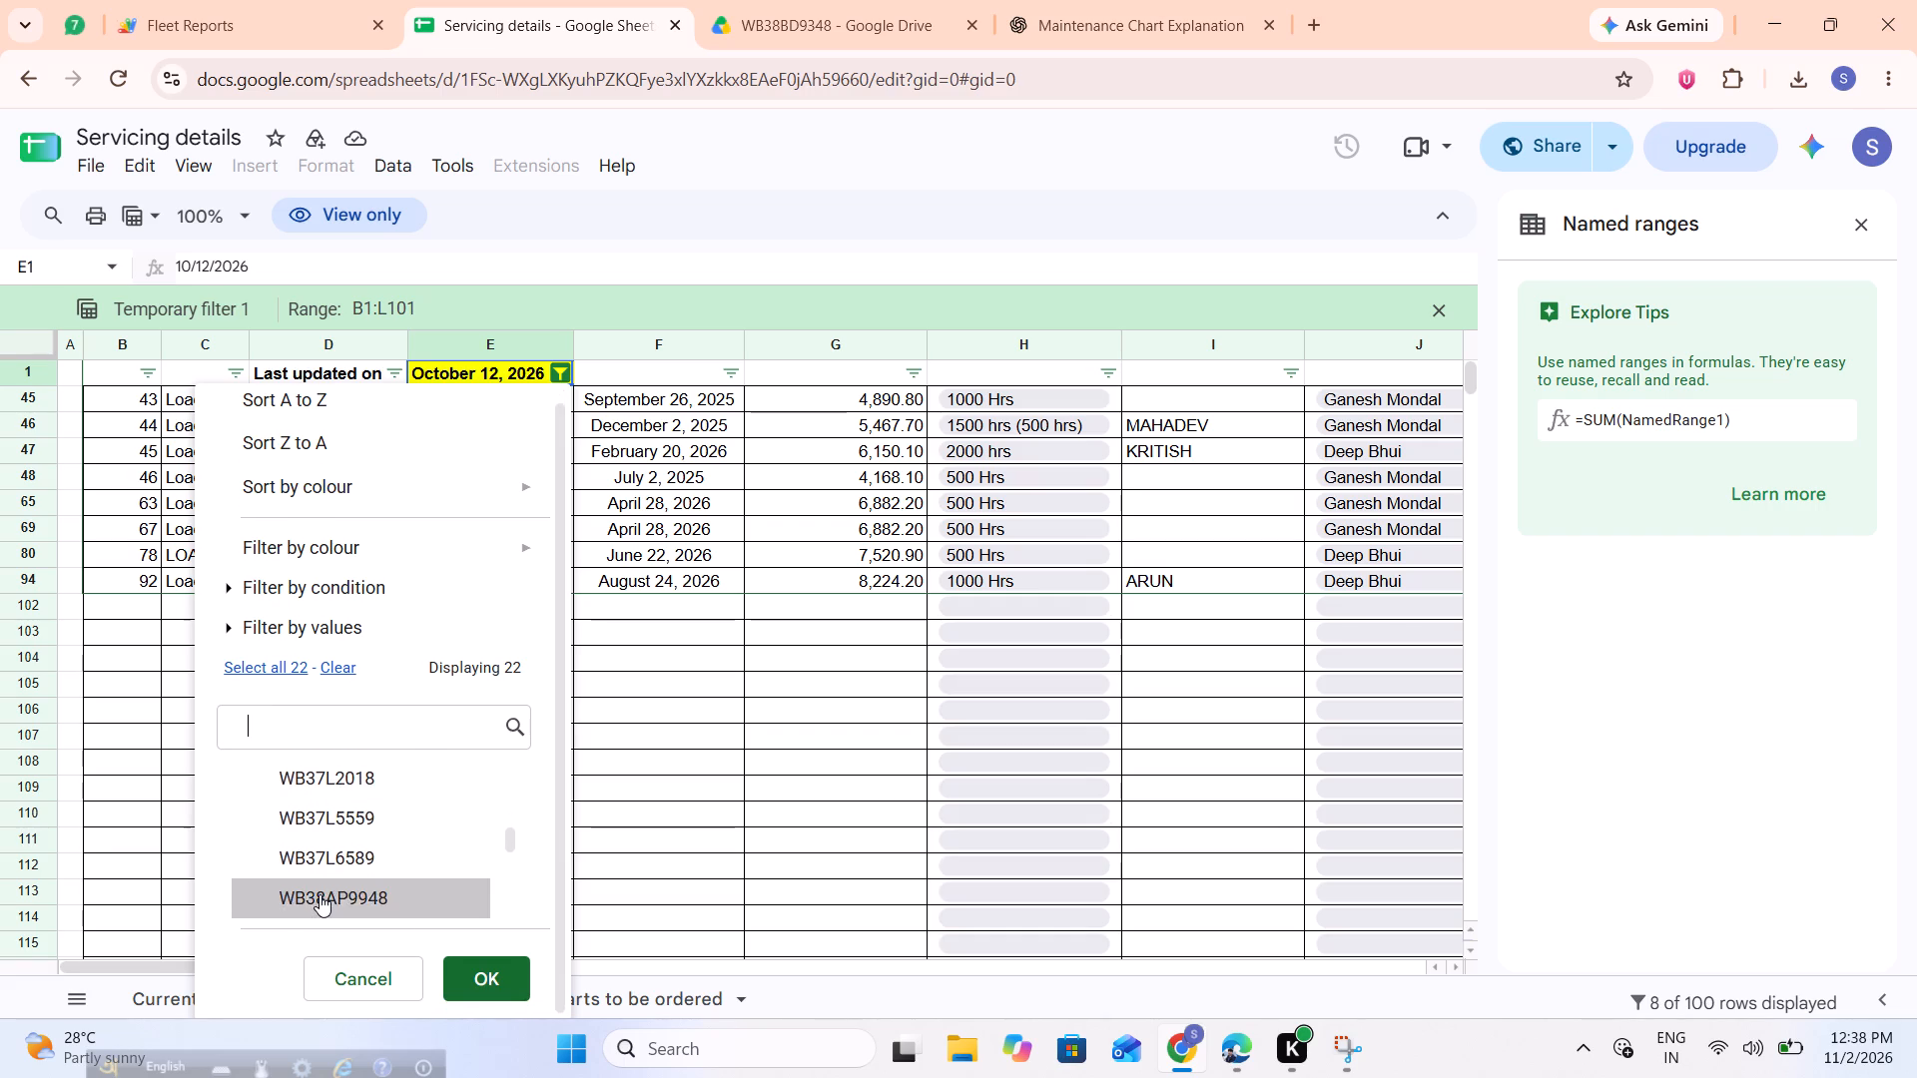
pyautogui.scroll(-4, 319, 894)
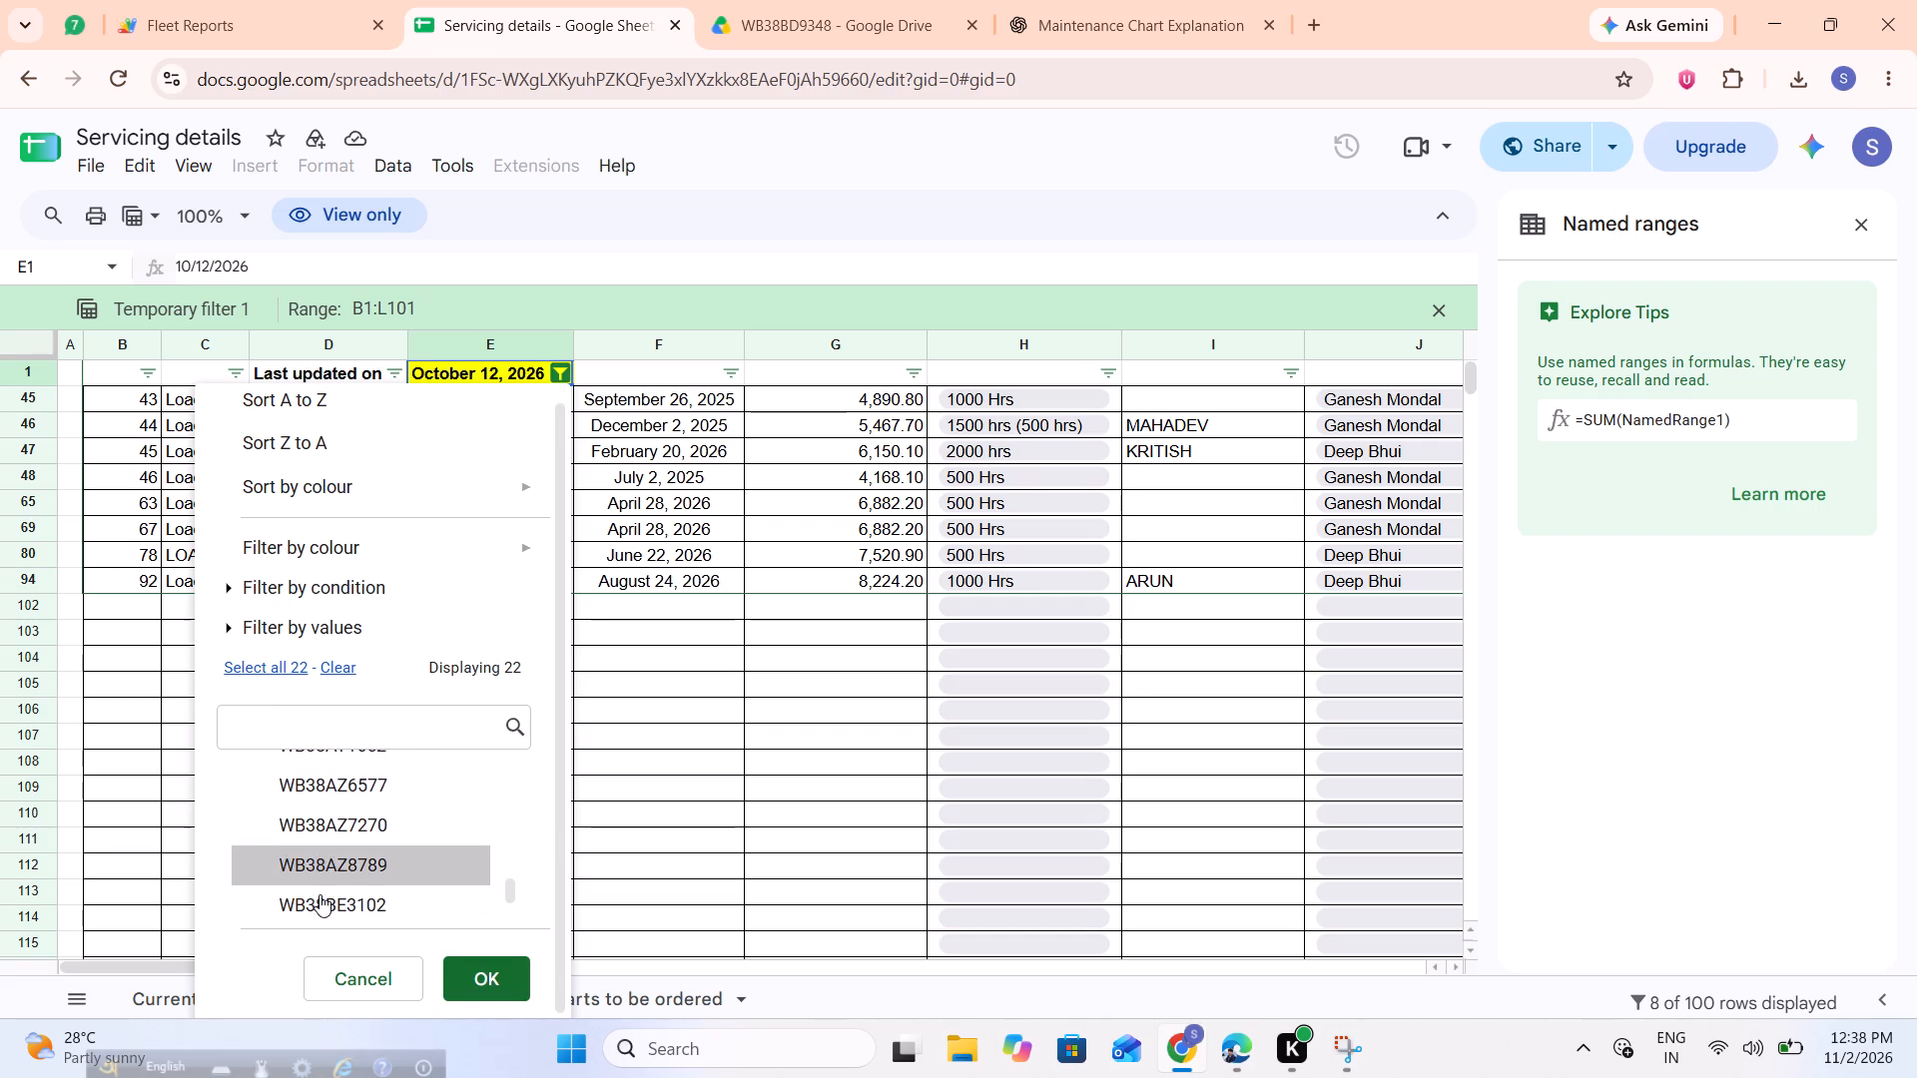
pyautogui.scroll(-2, 319, 894)
pyautogui.click(340, 840)
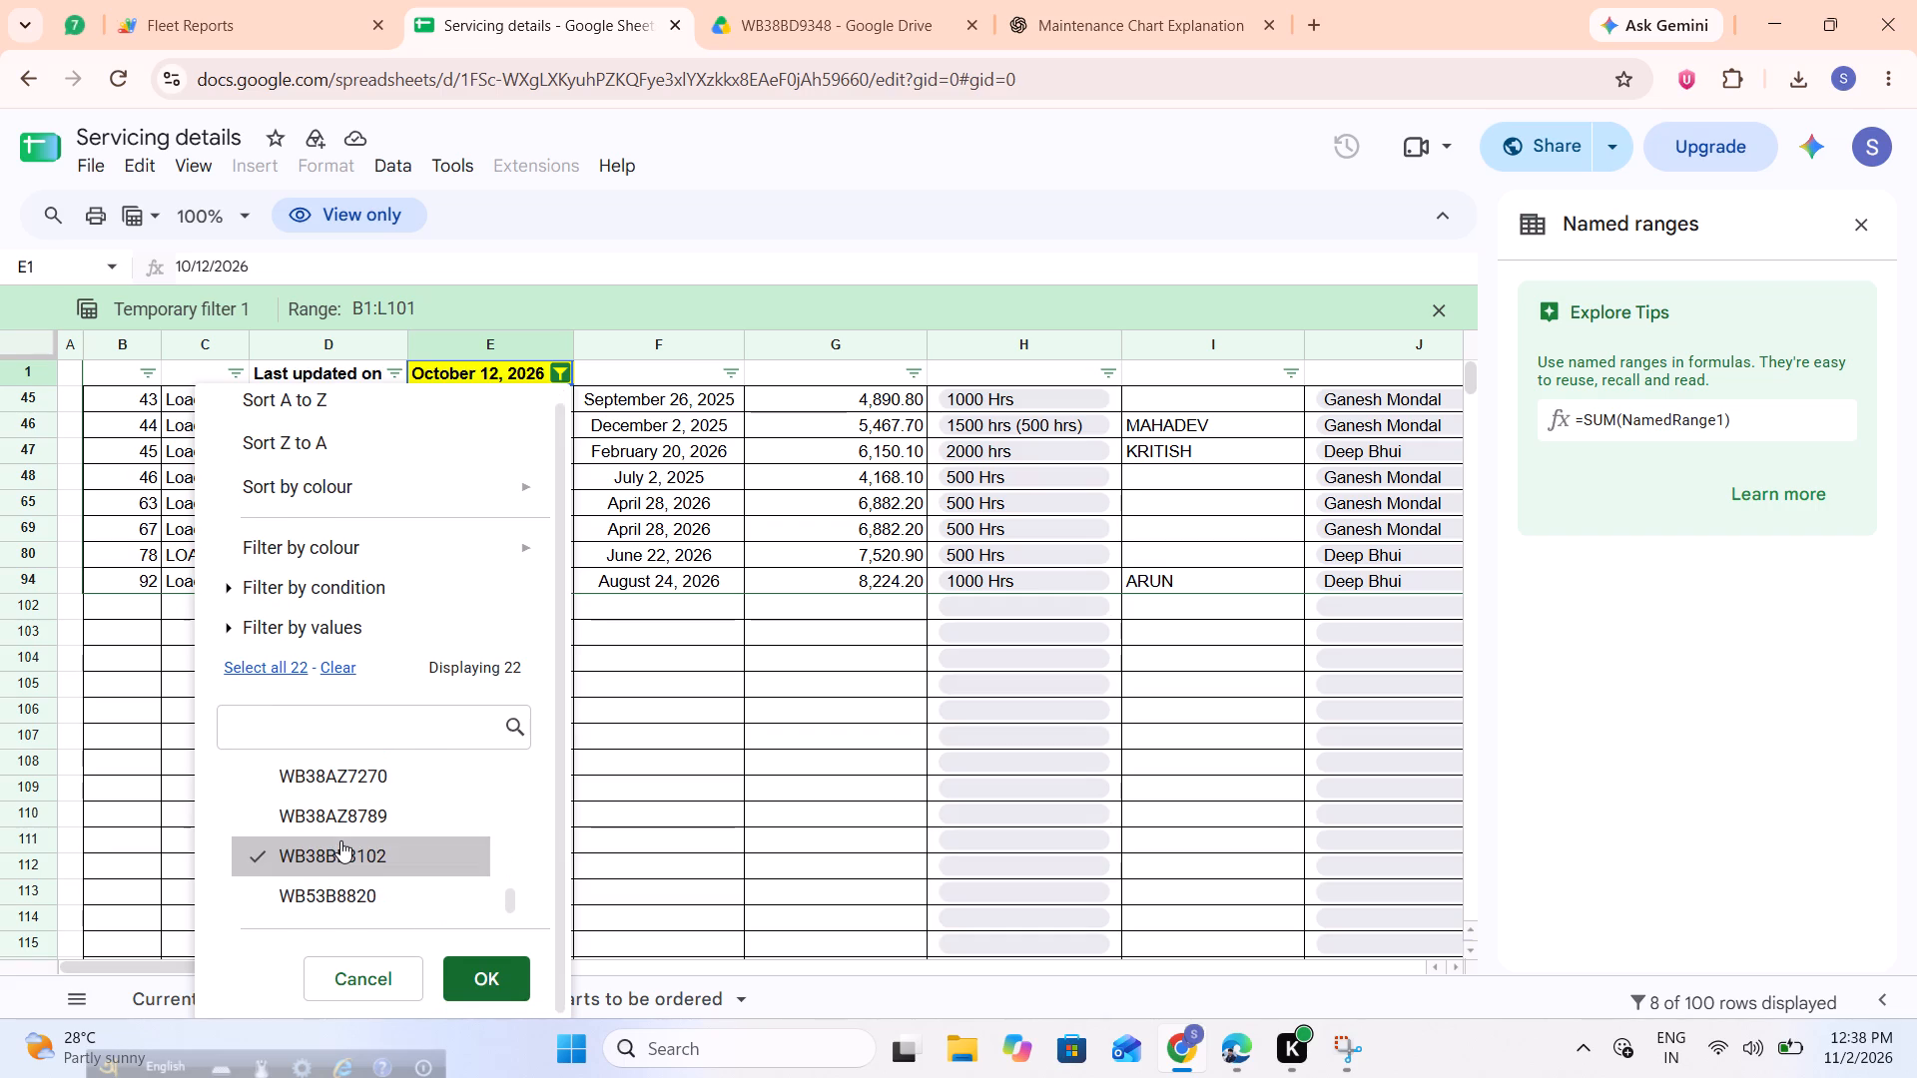
pyautogui.click(491, 968)
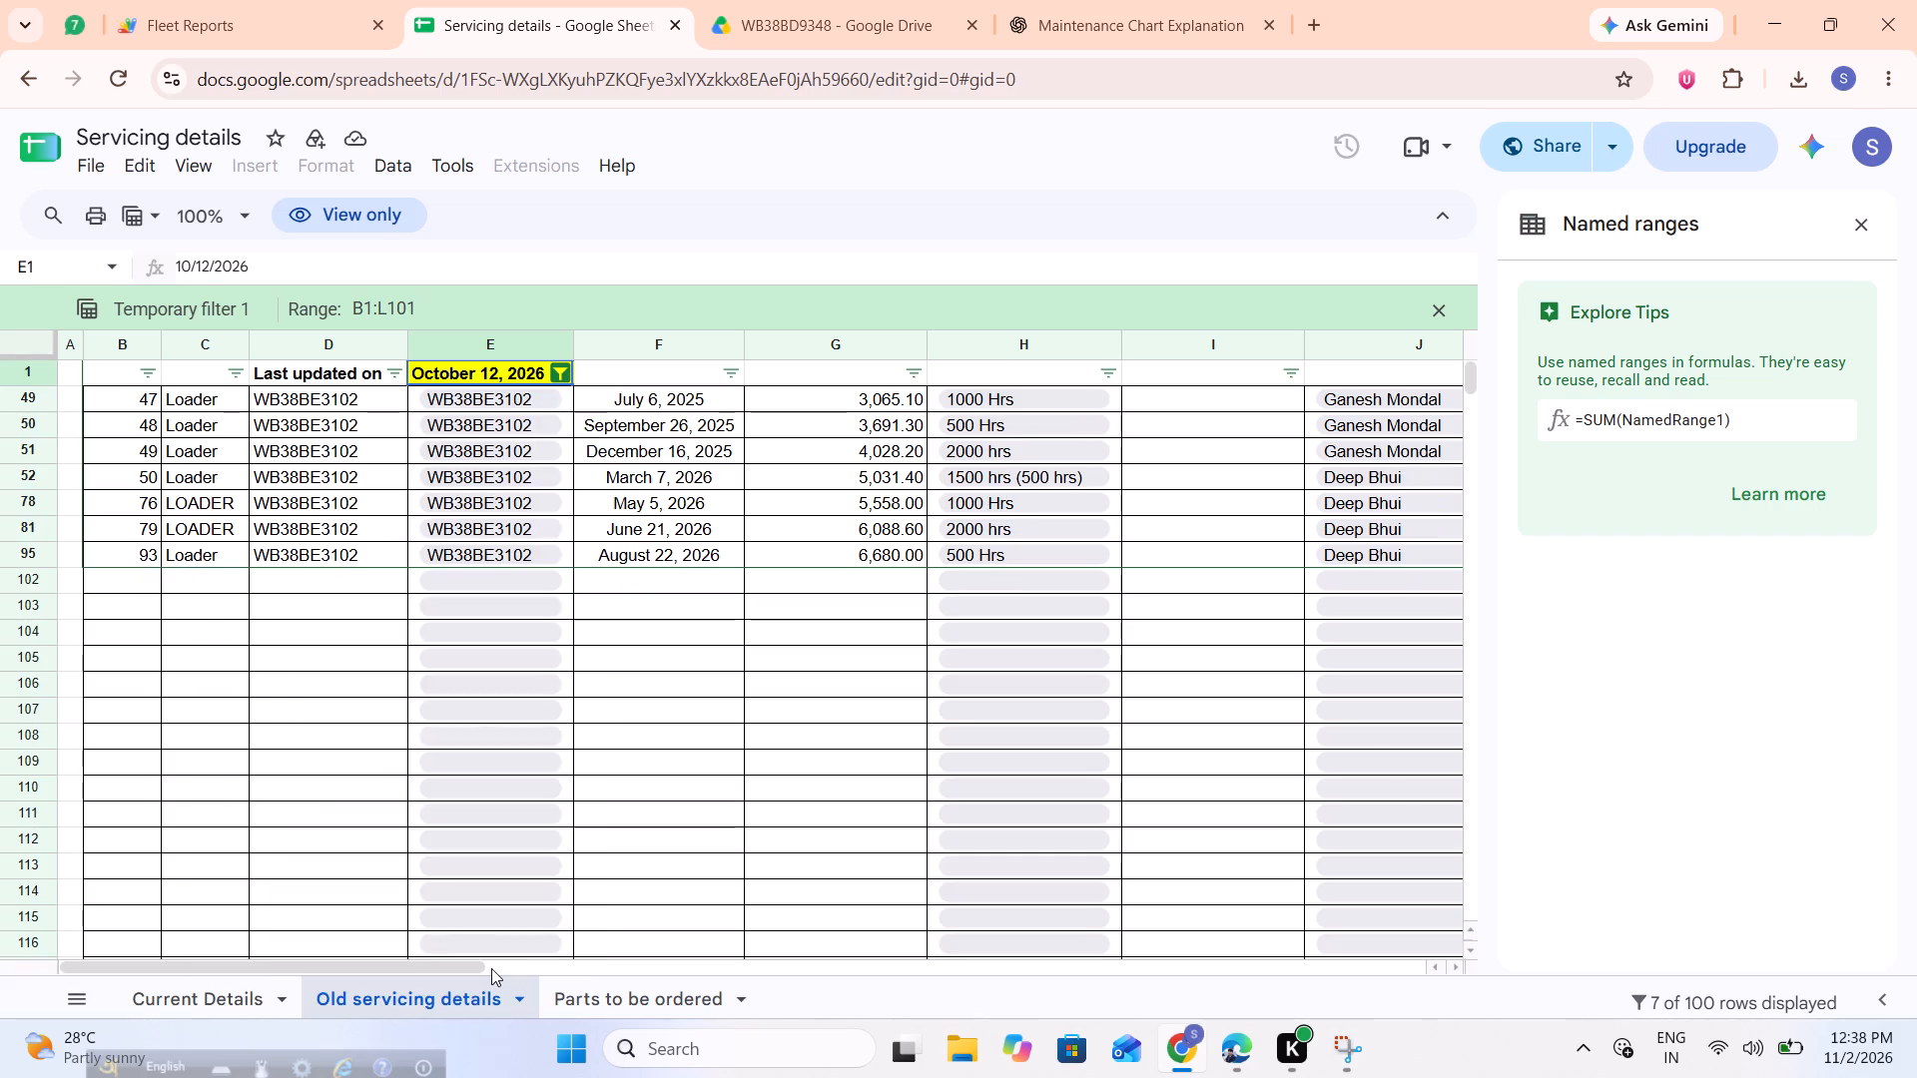
# Set the Vehicle Service Report's date to 08/22/2026 and its vehicle to LOADER 3102 in the fleet form.
pyautogui.click(322, 0)
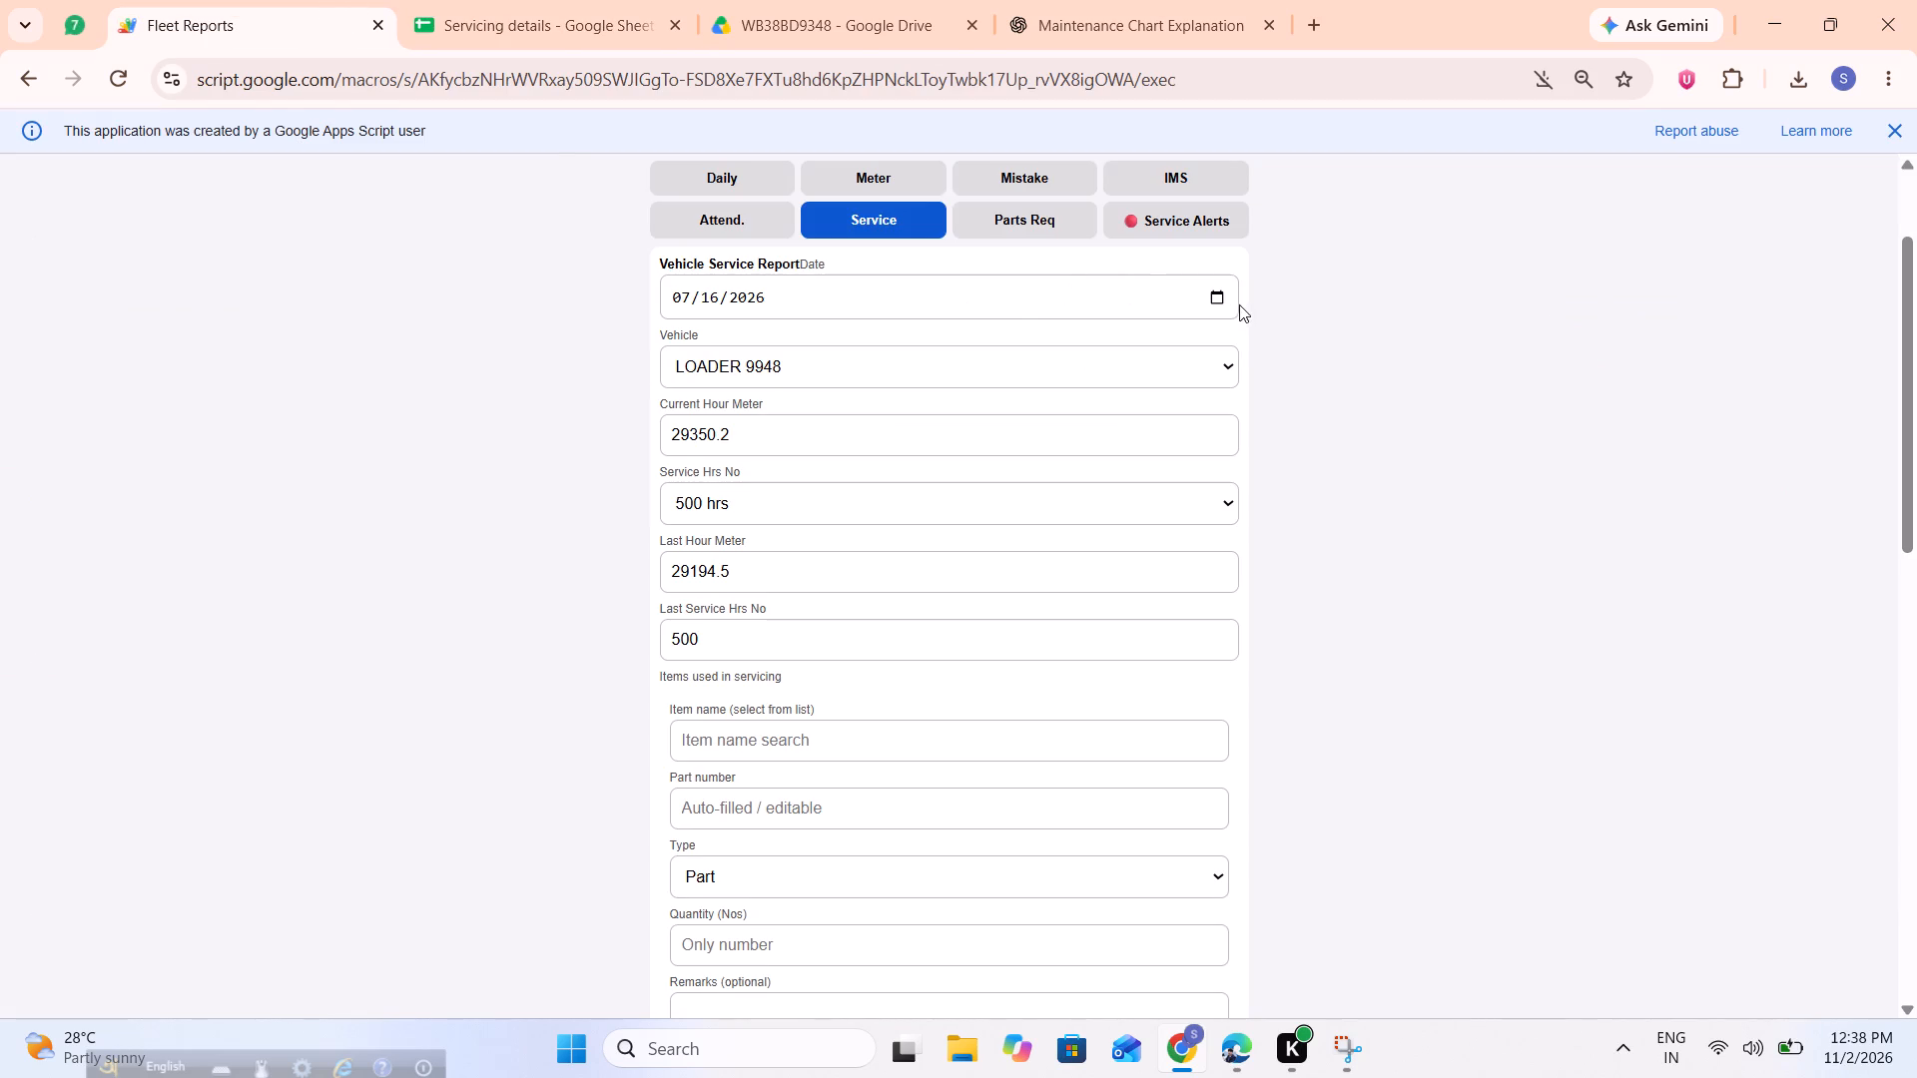
pyautogui.click(679, 0)
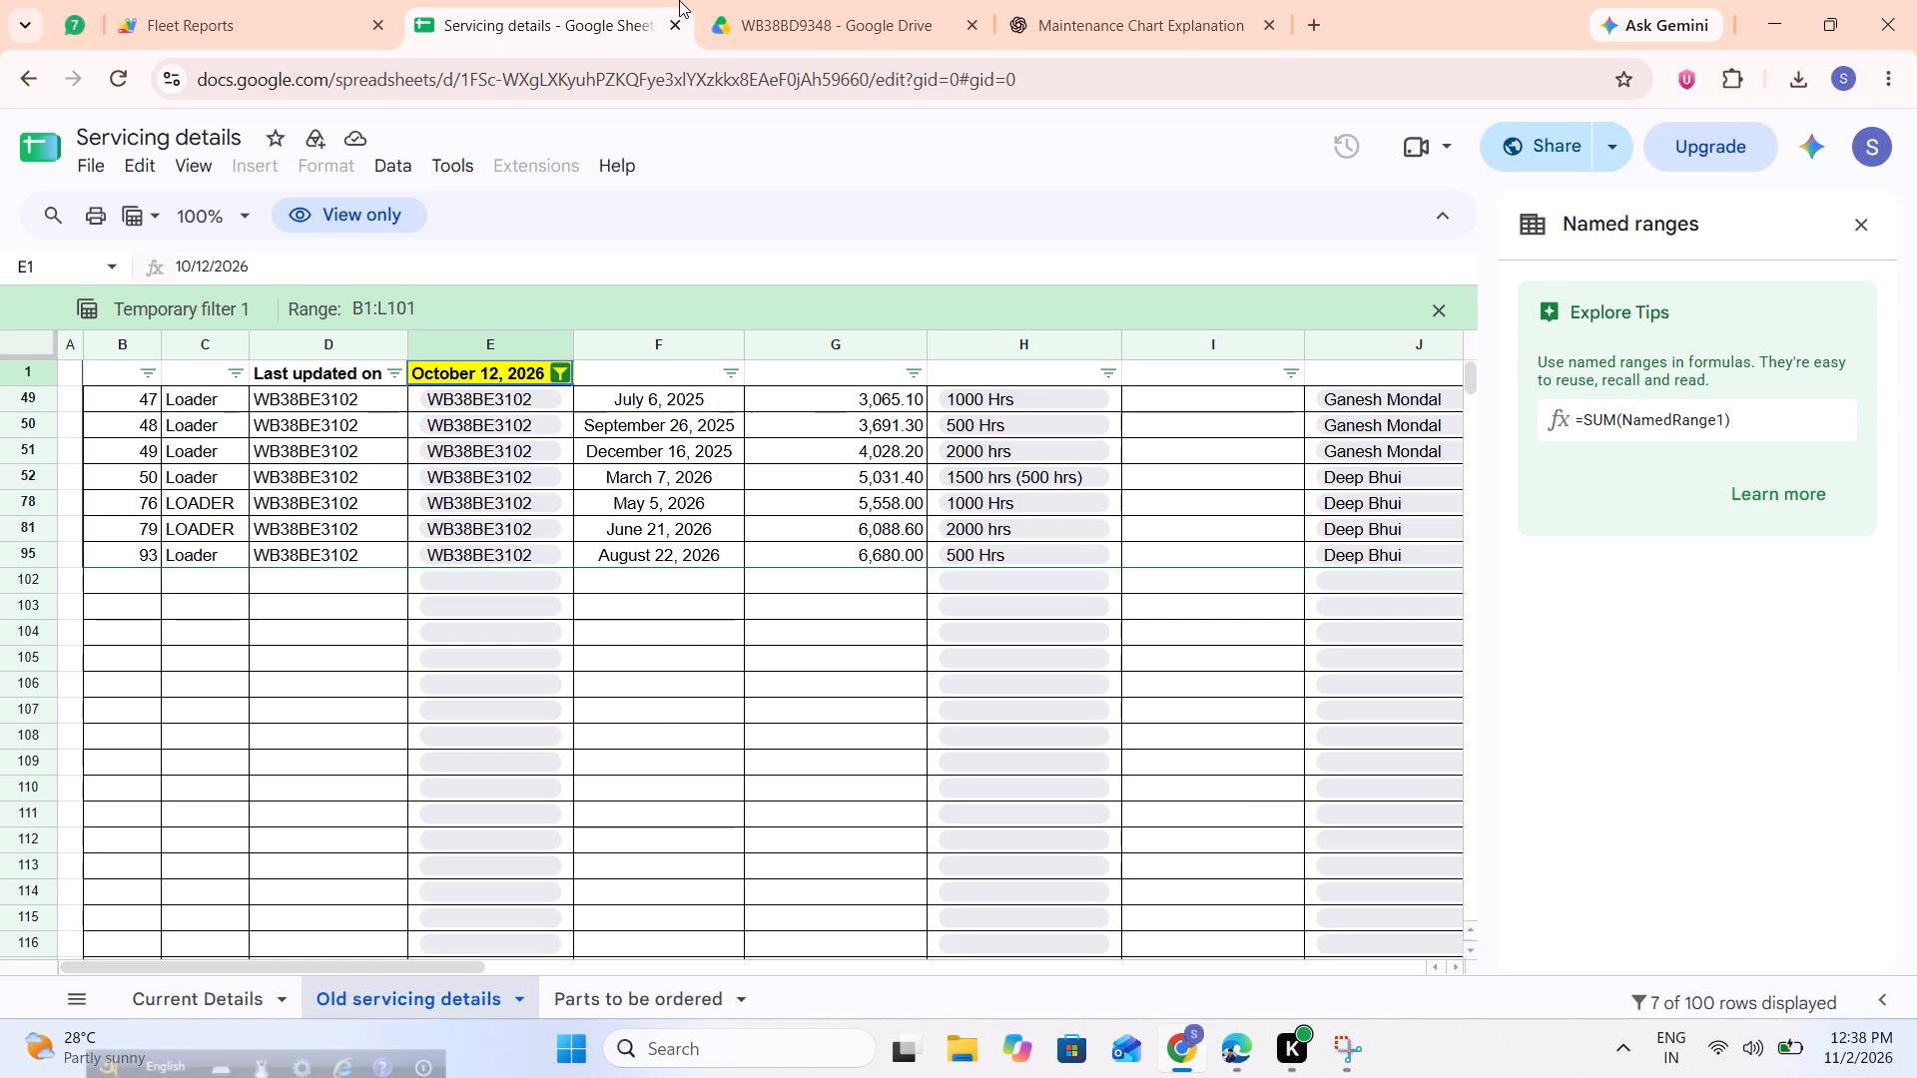
pyautogui.click(238, 0)
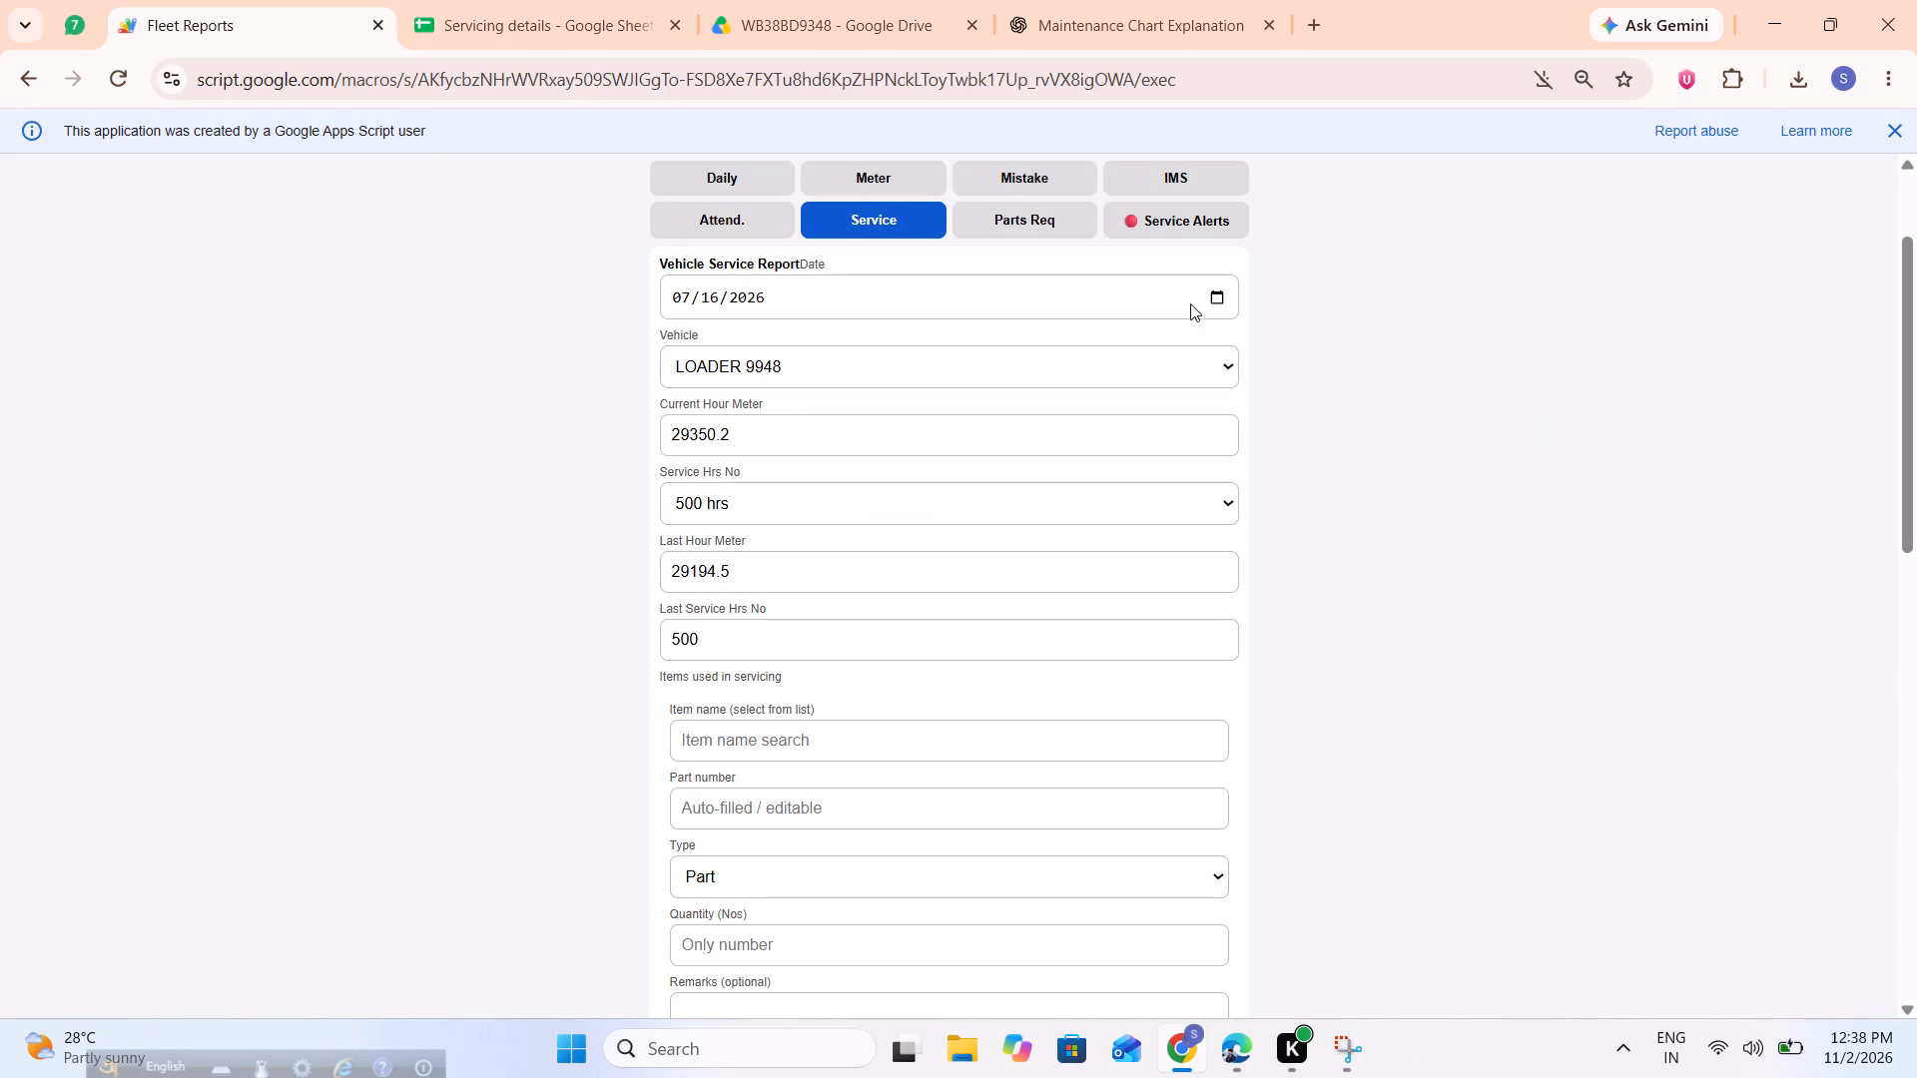
pyautogui.click(1215, 297)
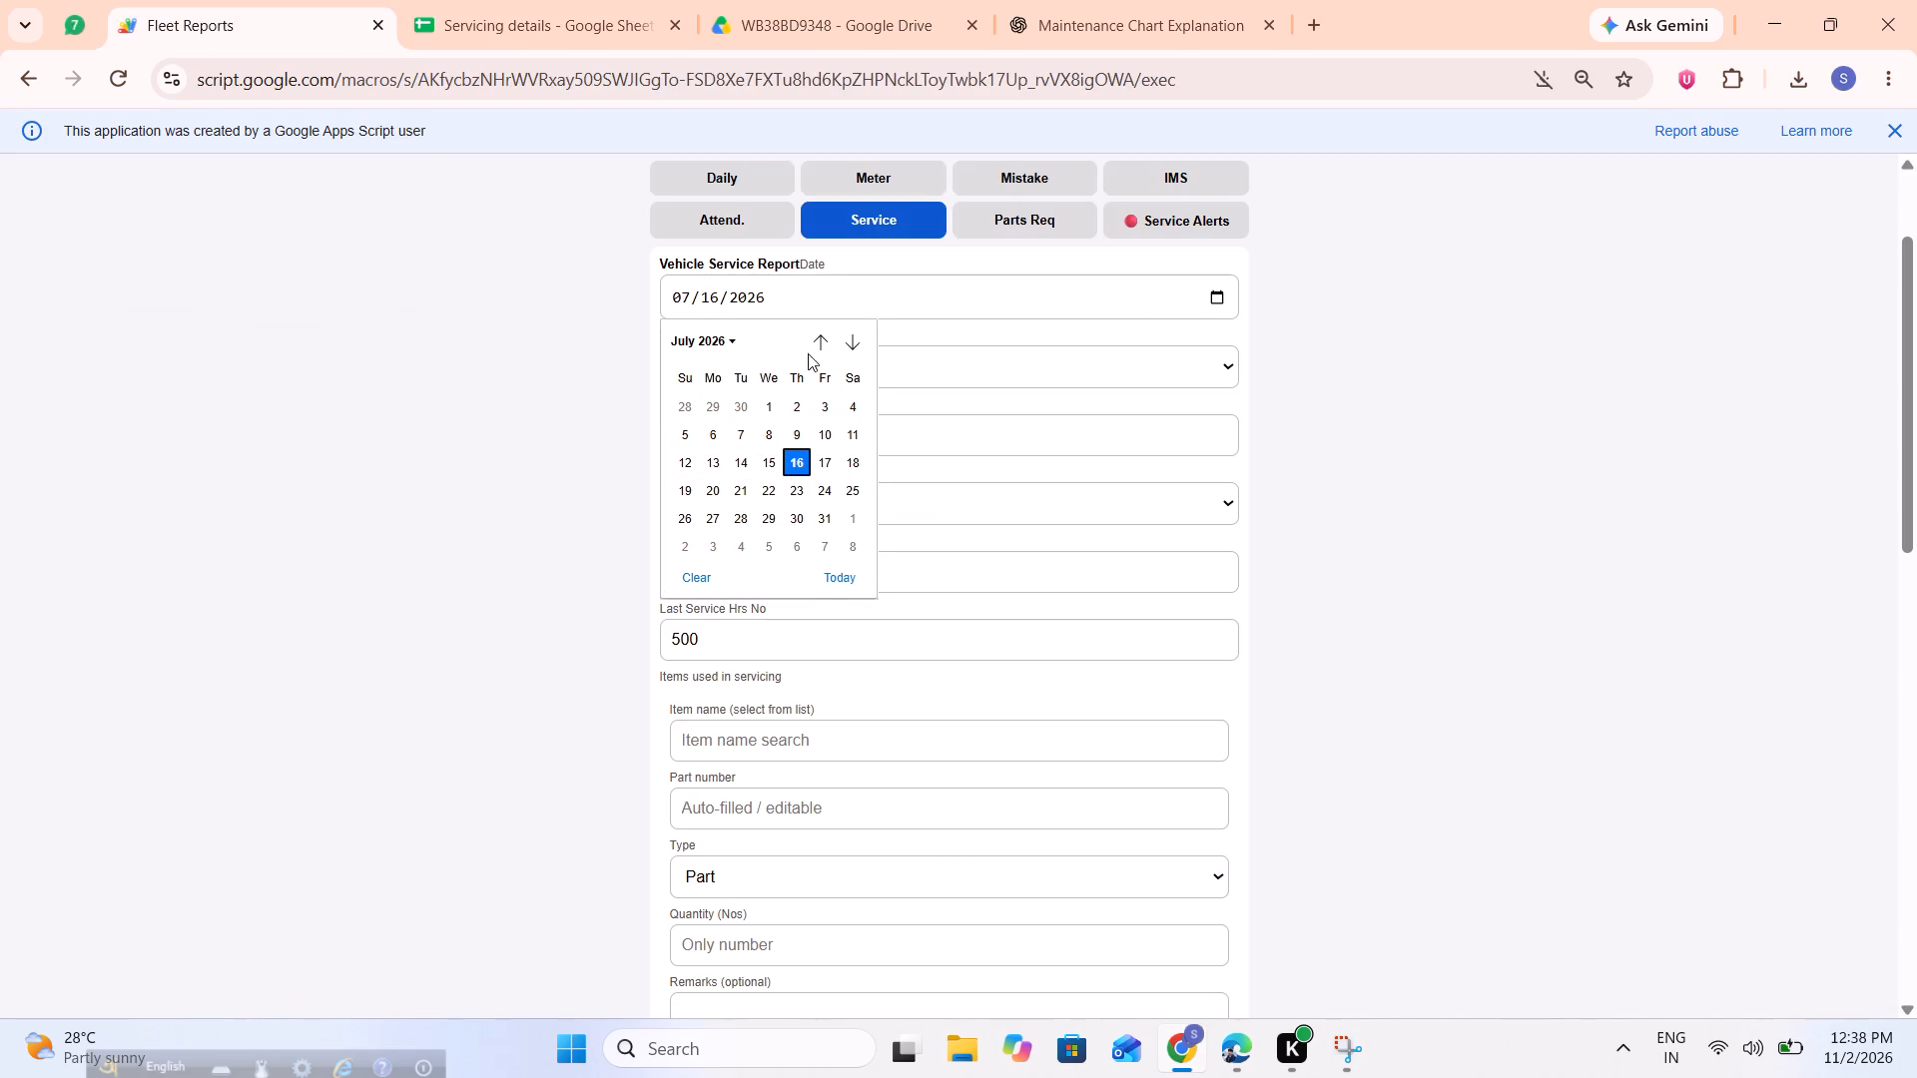
pyautogui.click(810, 349)
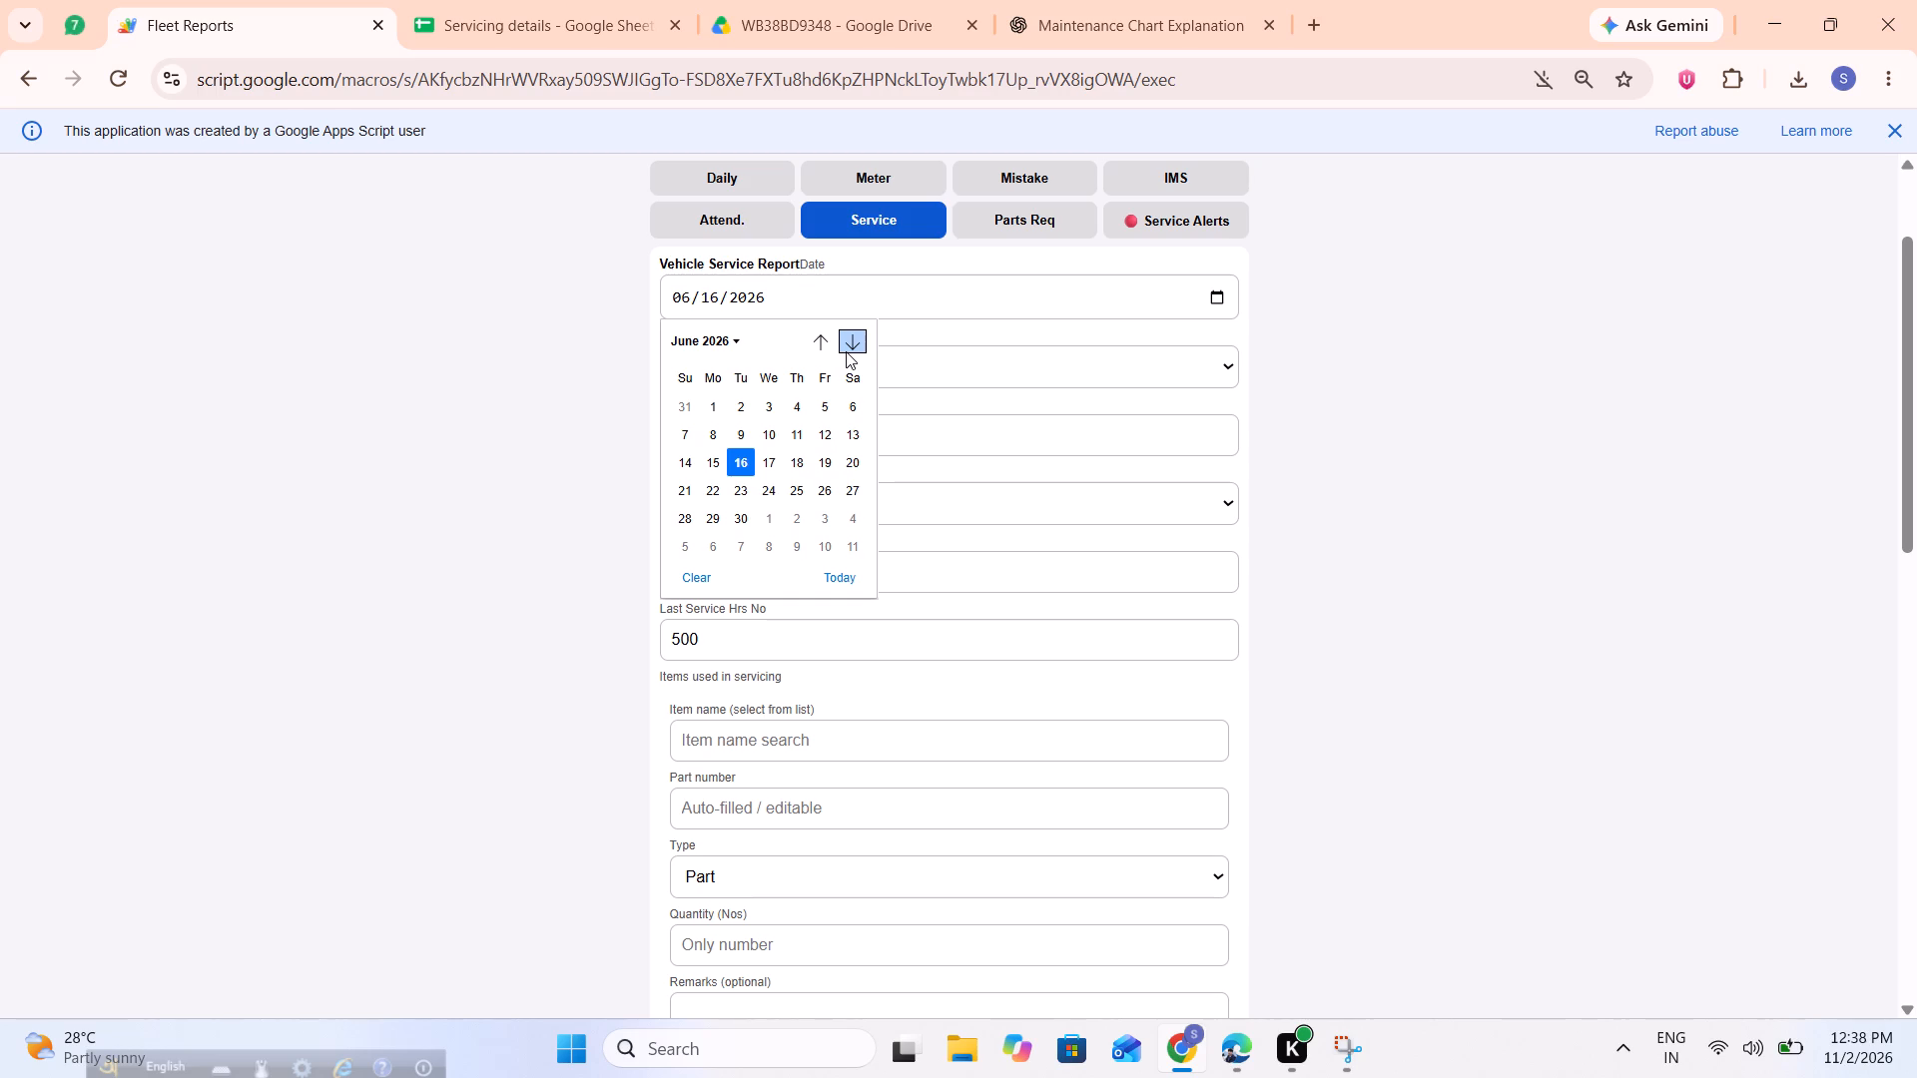
pyautogui.doubleClick(846, 351)
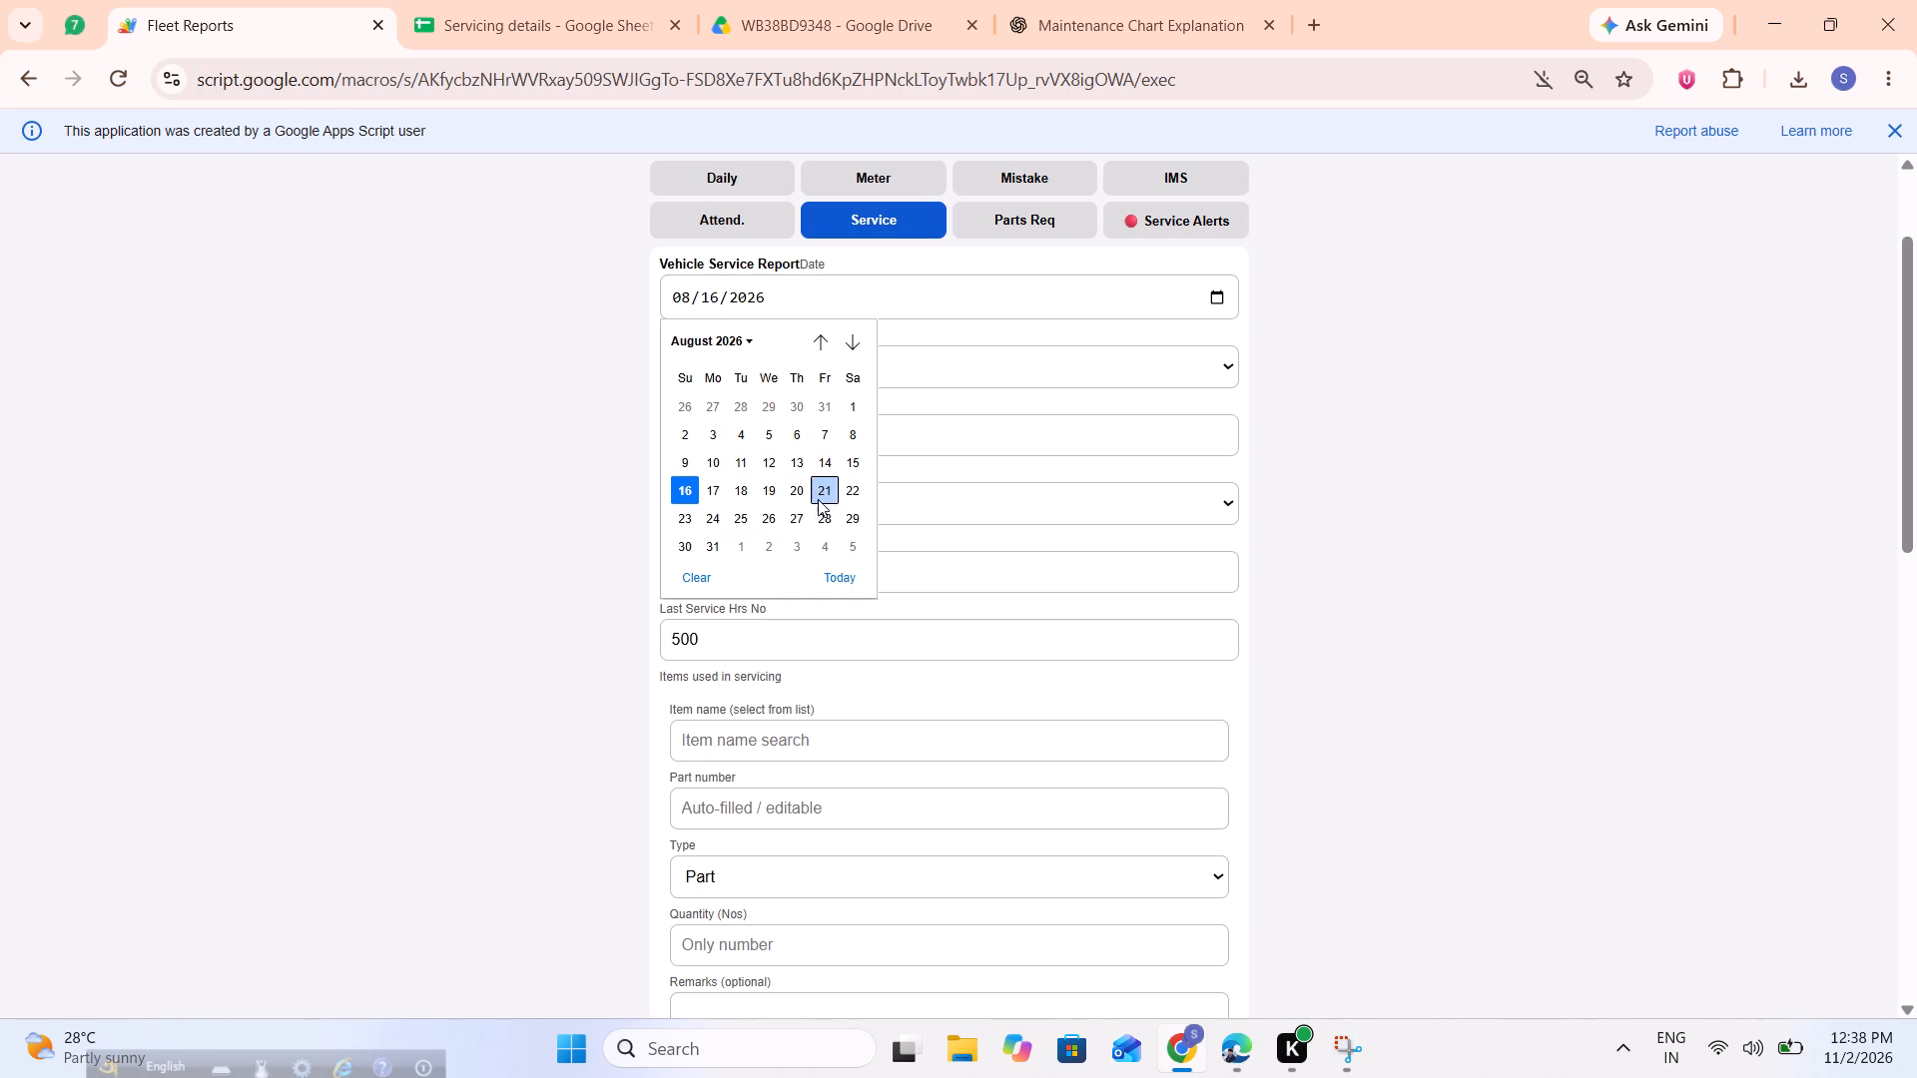
pyautogui.click(849, 491)
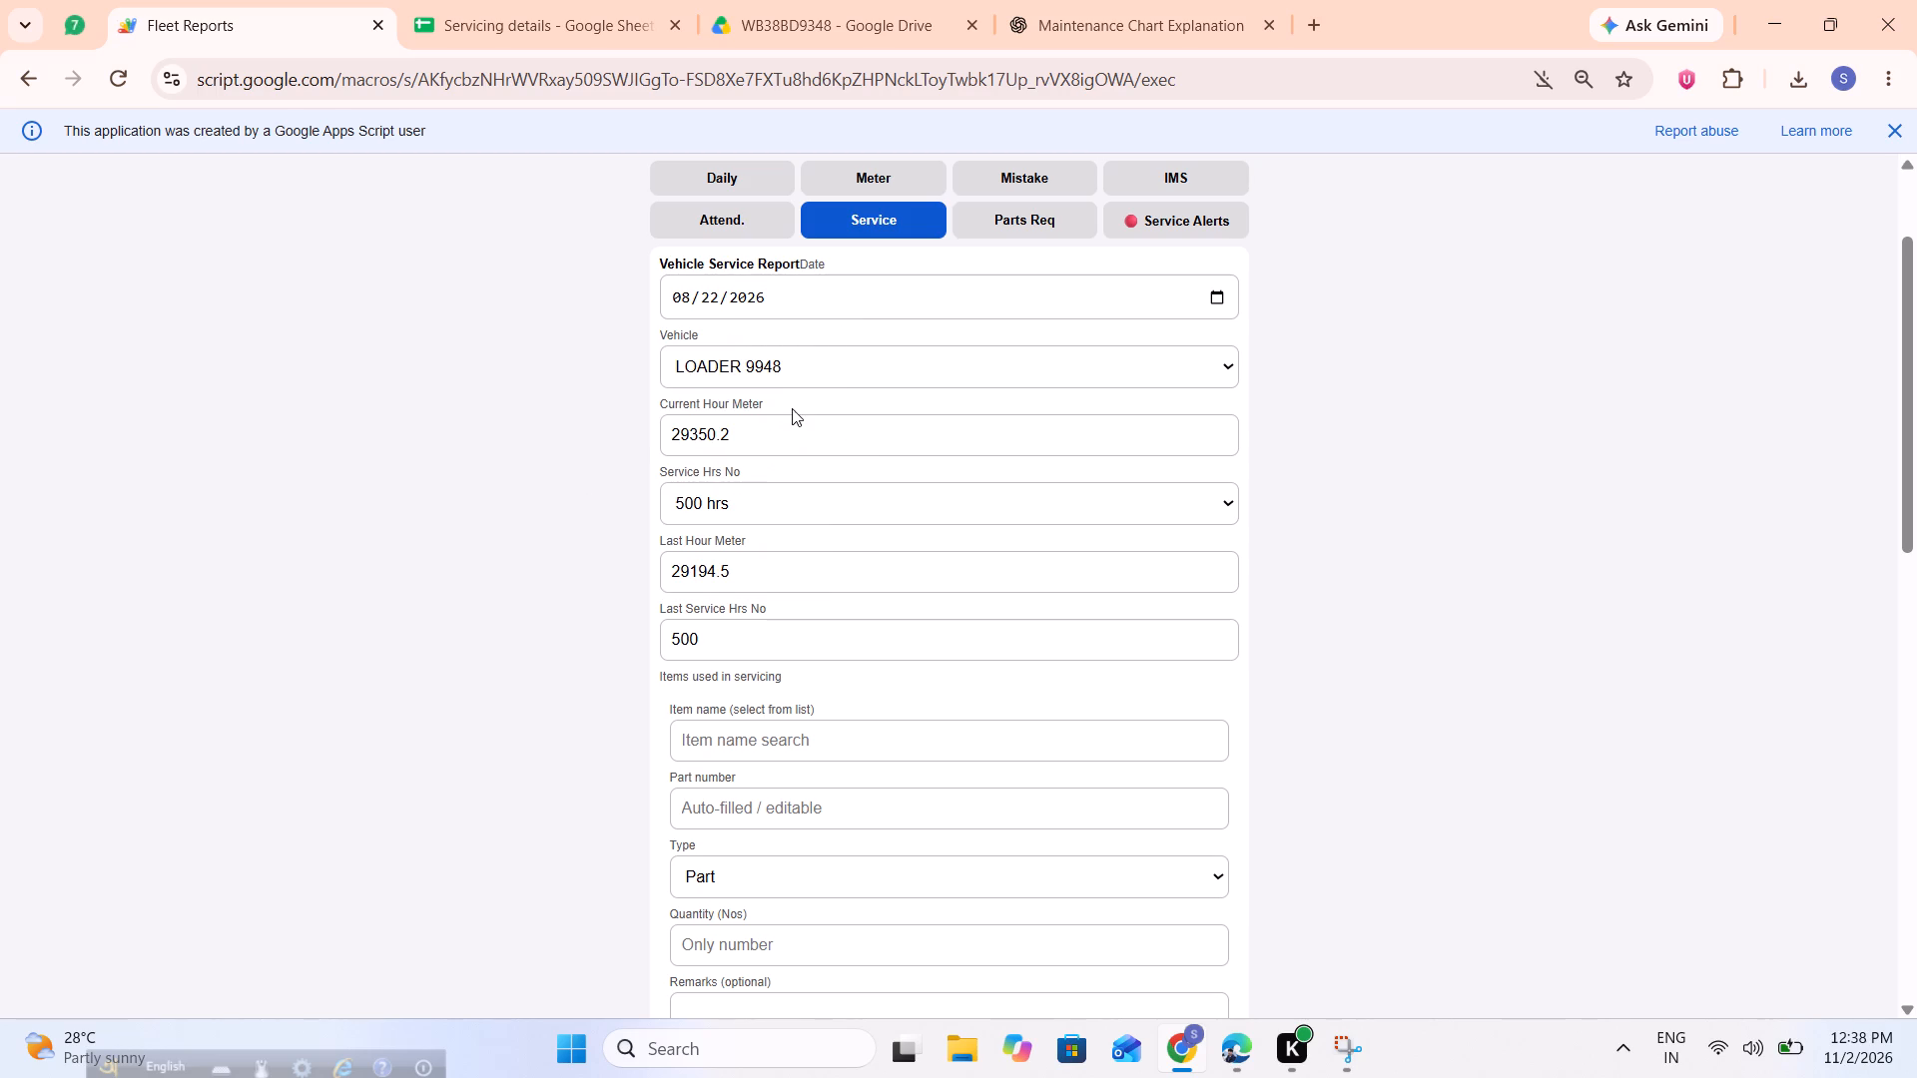
pyautogui.click(851, 361)
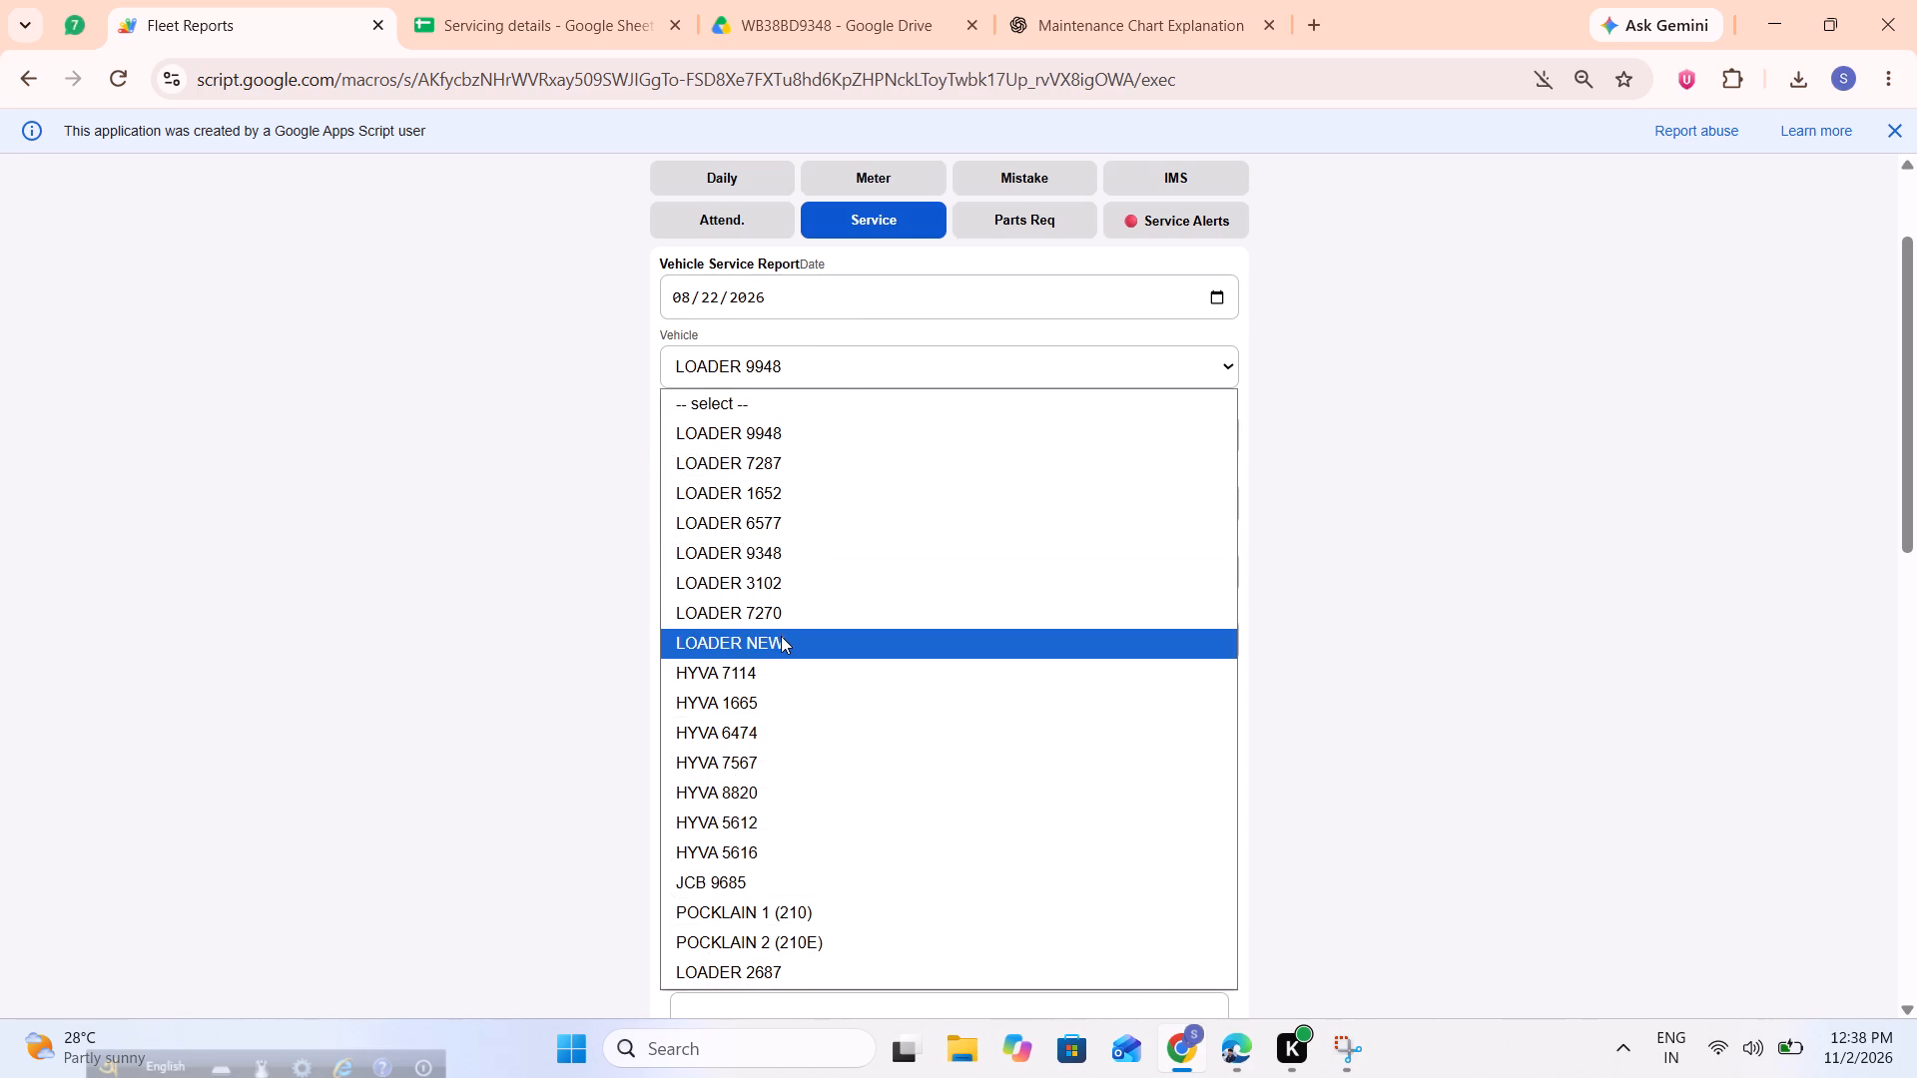
pyautogui.click(792, 584)
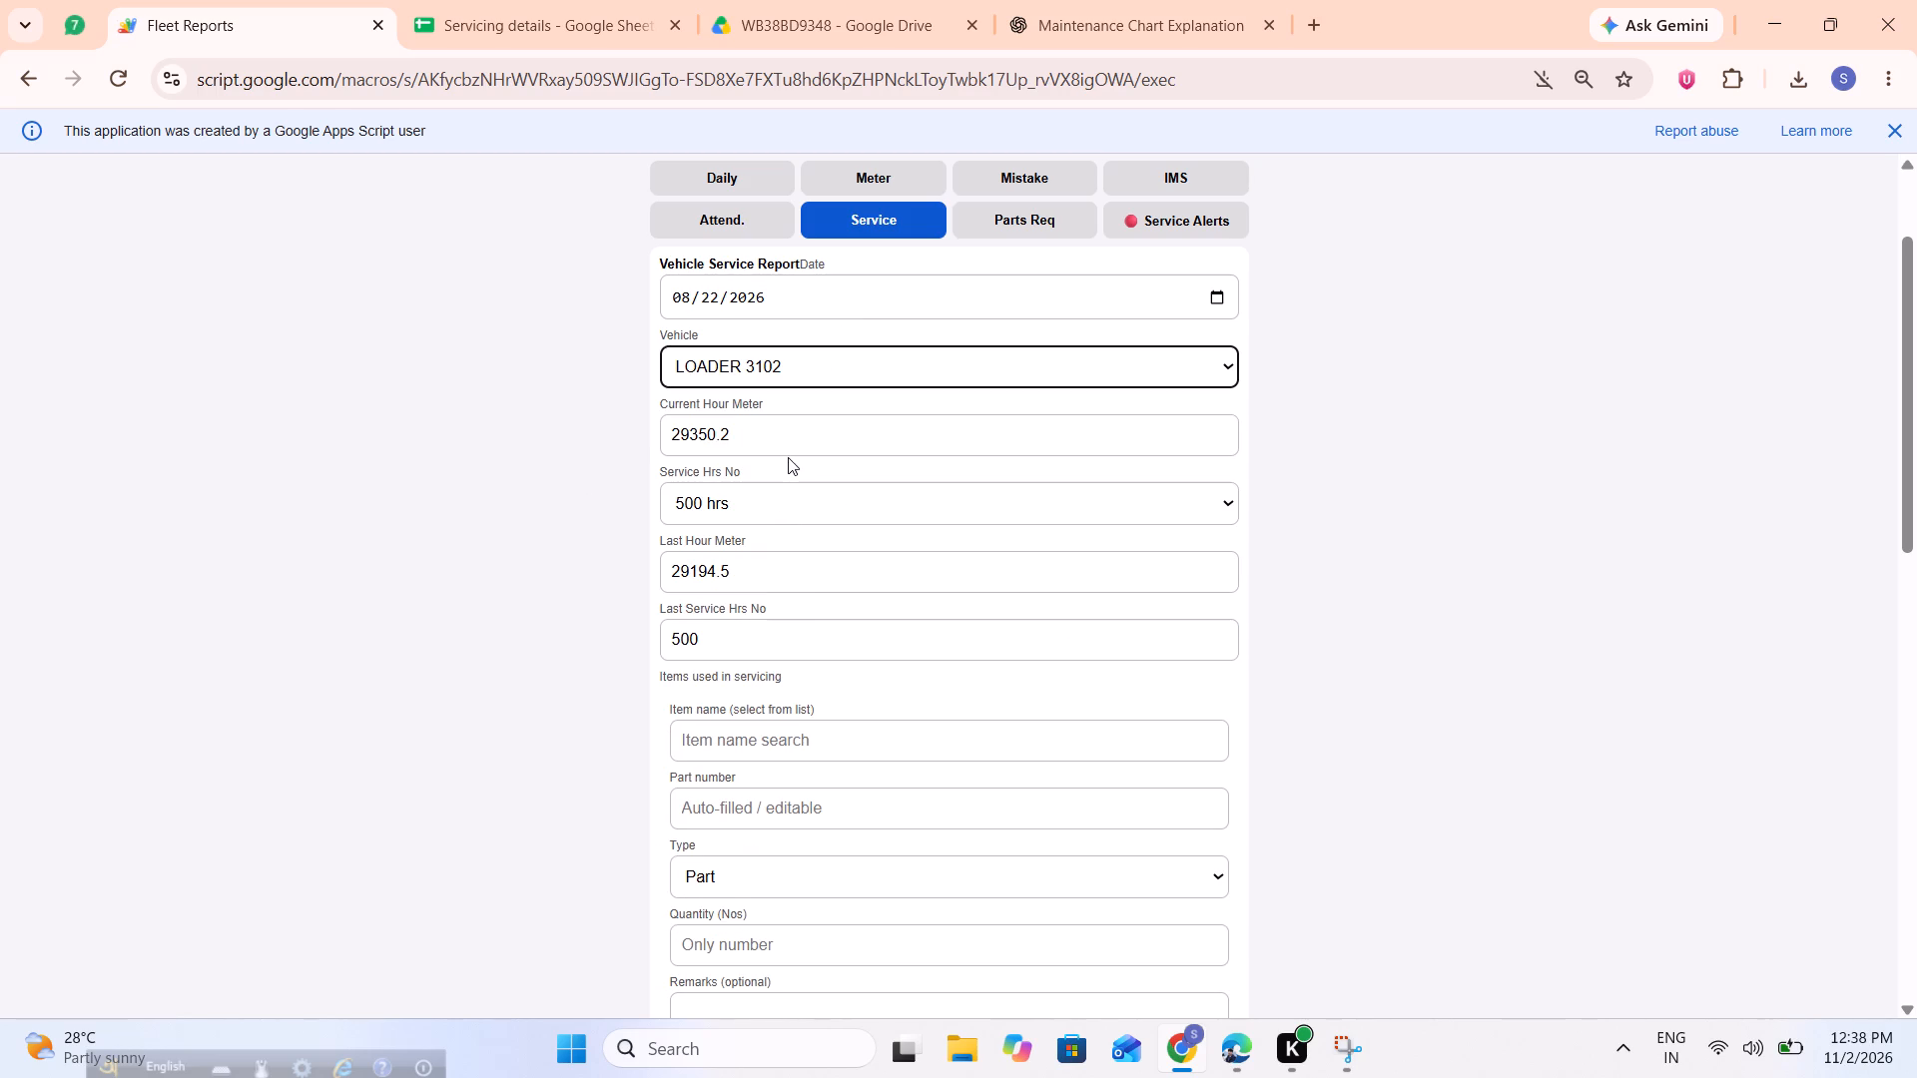
# Copy 6680 from the August 22, 2026 servicing record into Current Hour Meter, and check Service Hrs No against that record.
pyautogui.click(642, 41)
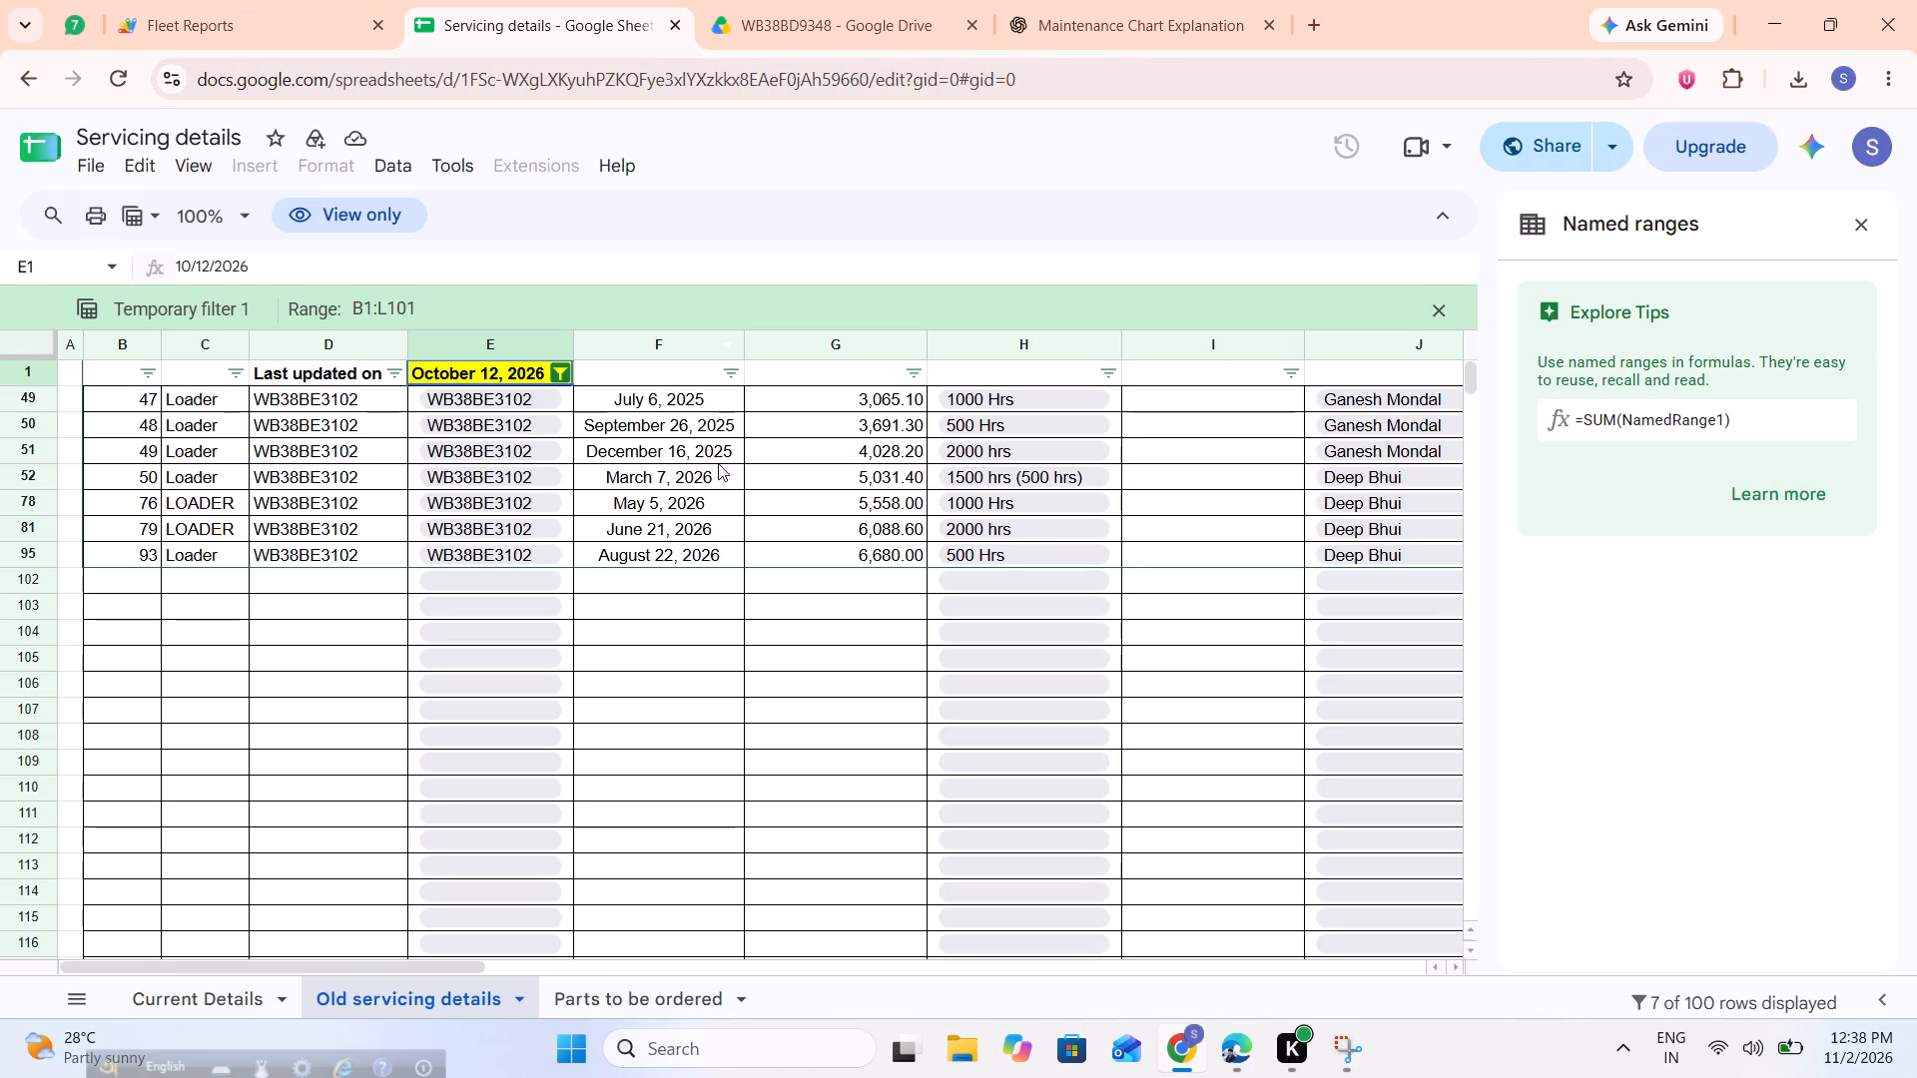
pyautogui.doubleClick(813, 559)
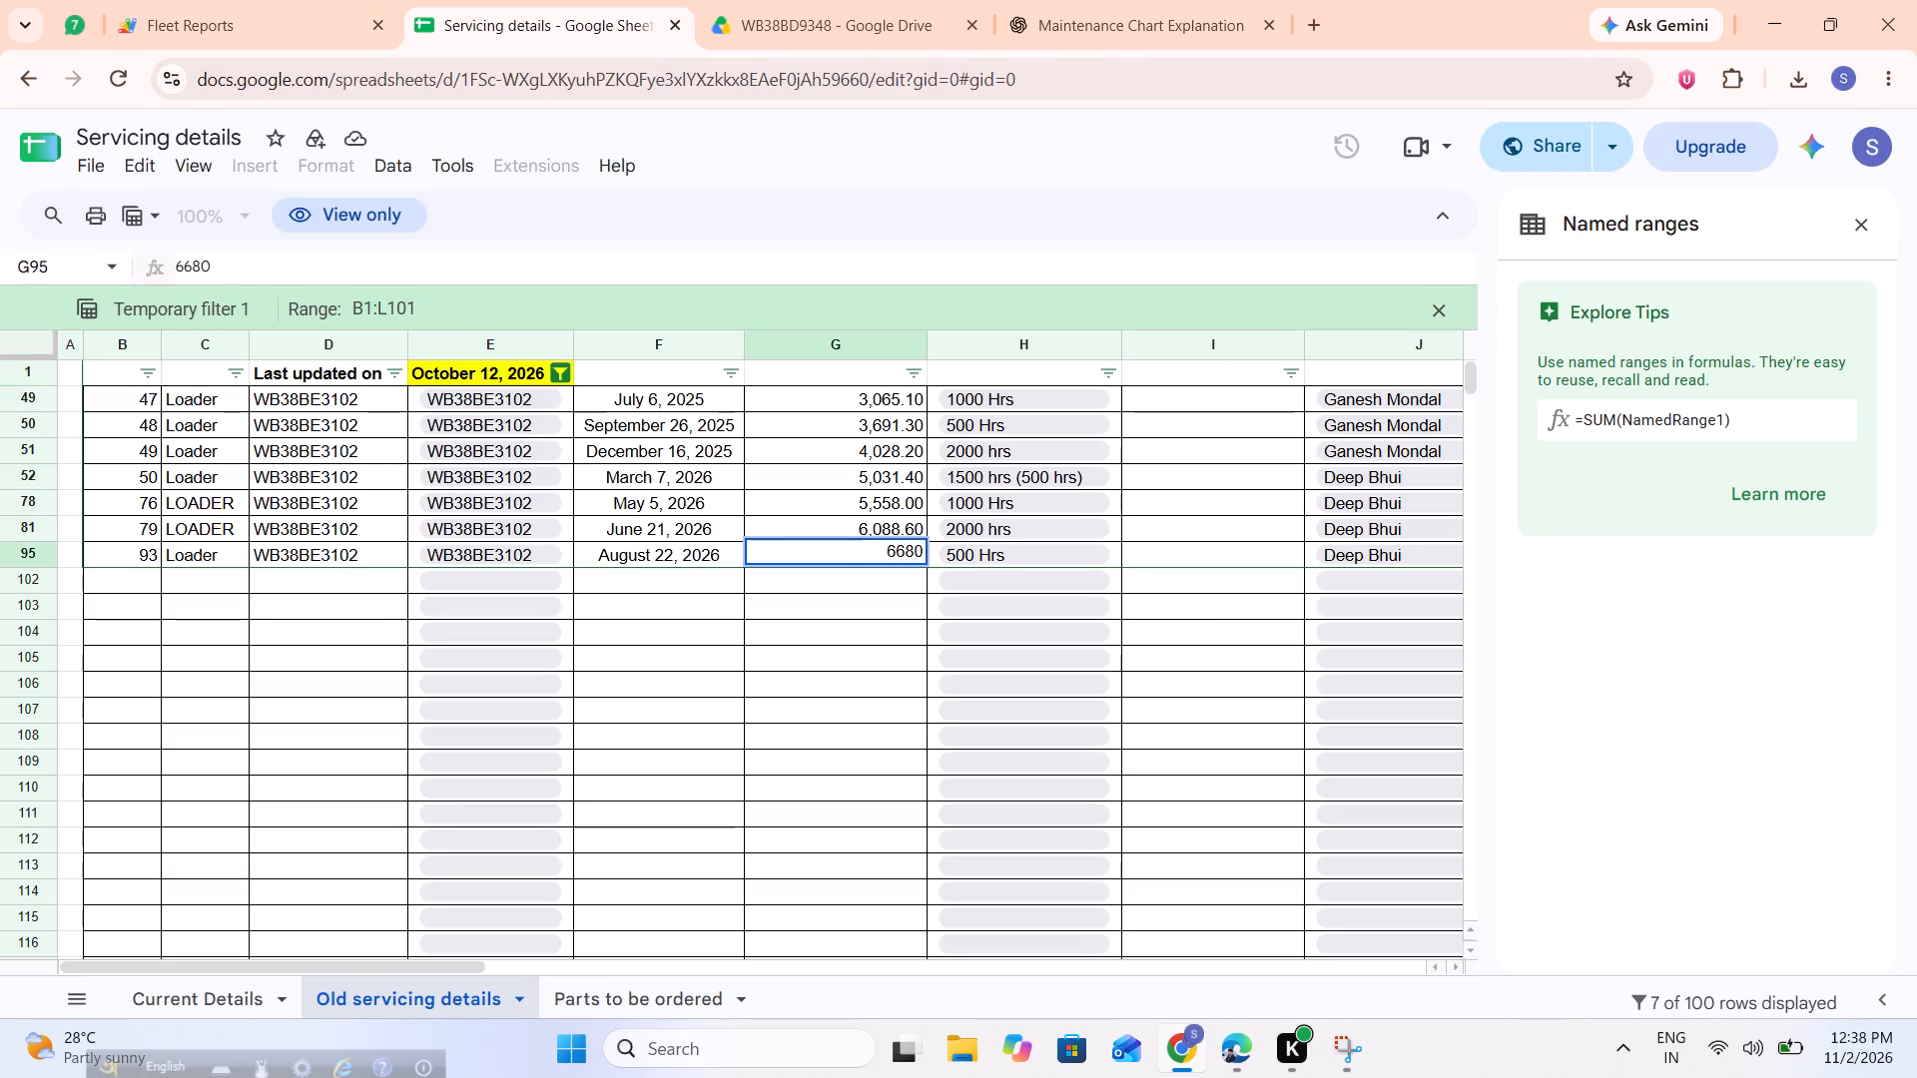
pyautogui.doubleClick(813, 559)
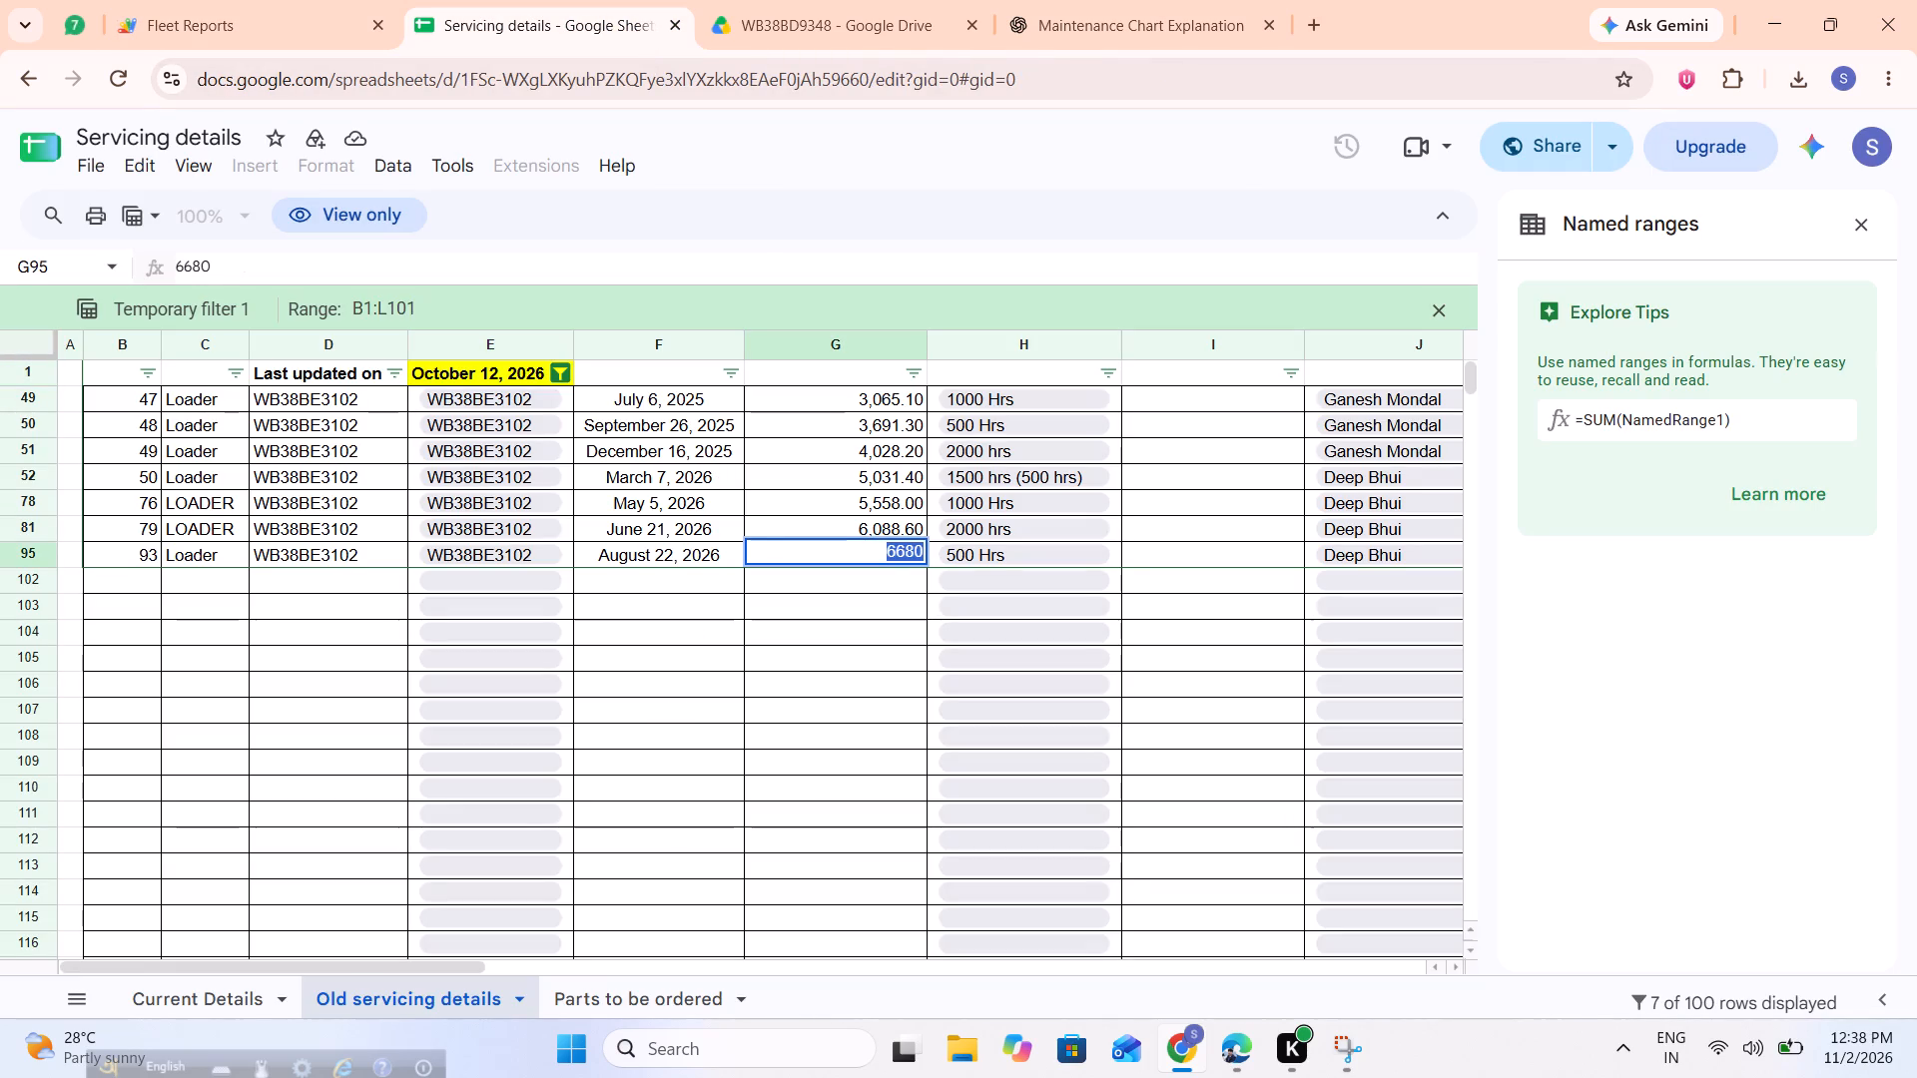
pyautogui.hotkey('ctrl', 'c')
pyautogui.click(337, 0)
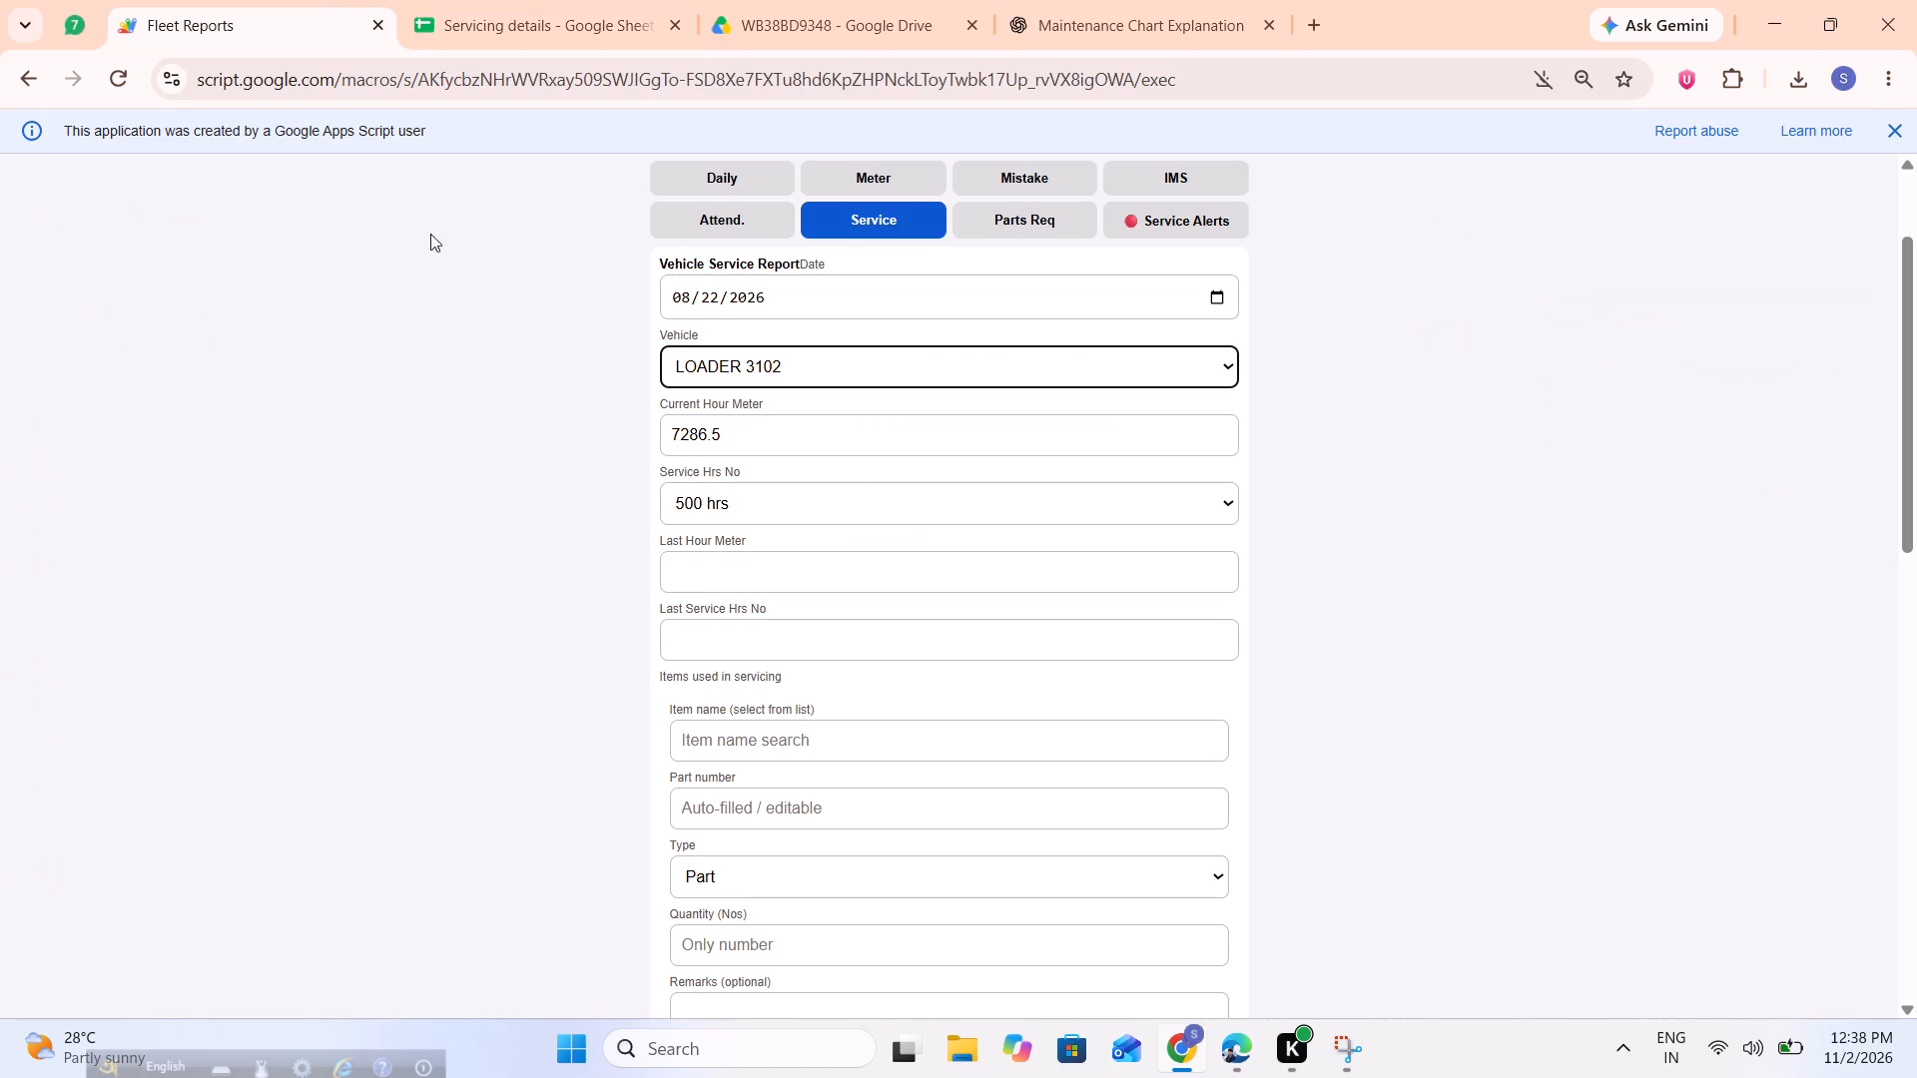
pyautogui.moveTo(774, 436); pyautogui.dragTo(499, 398)
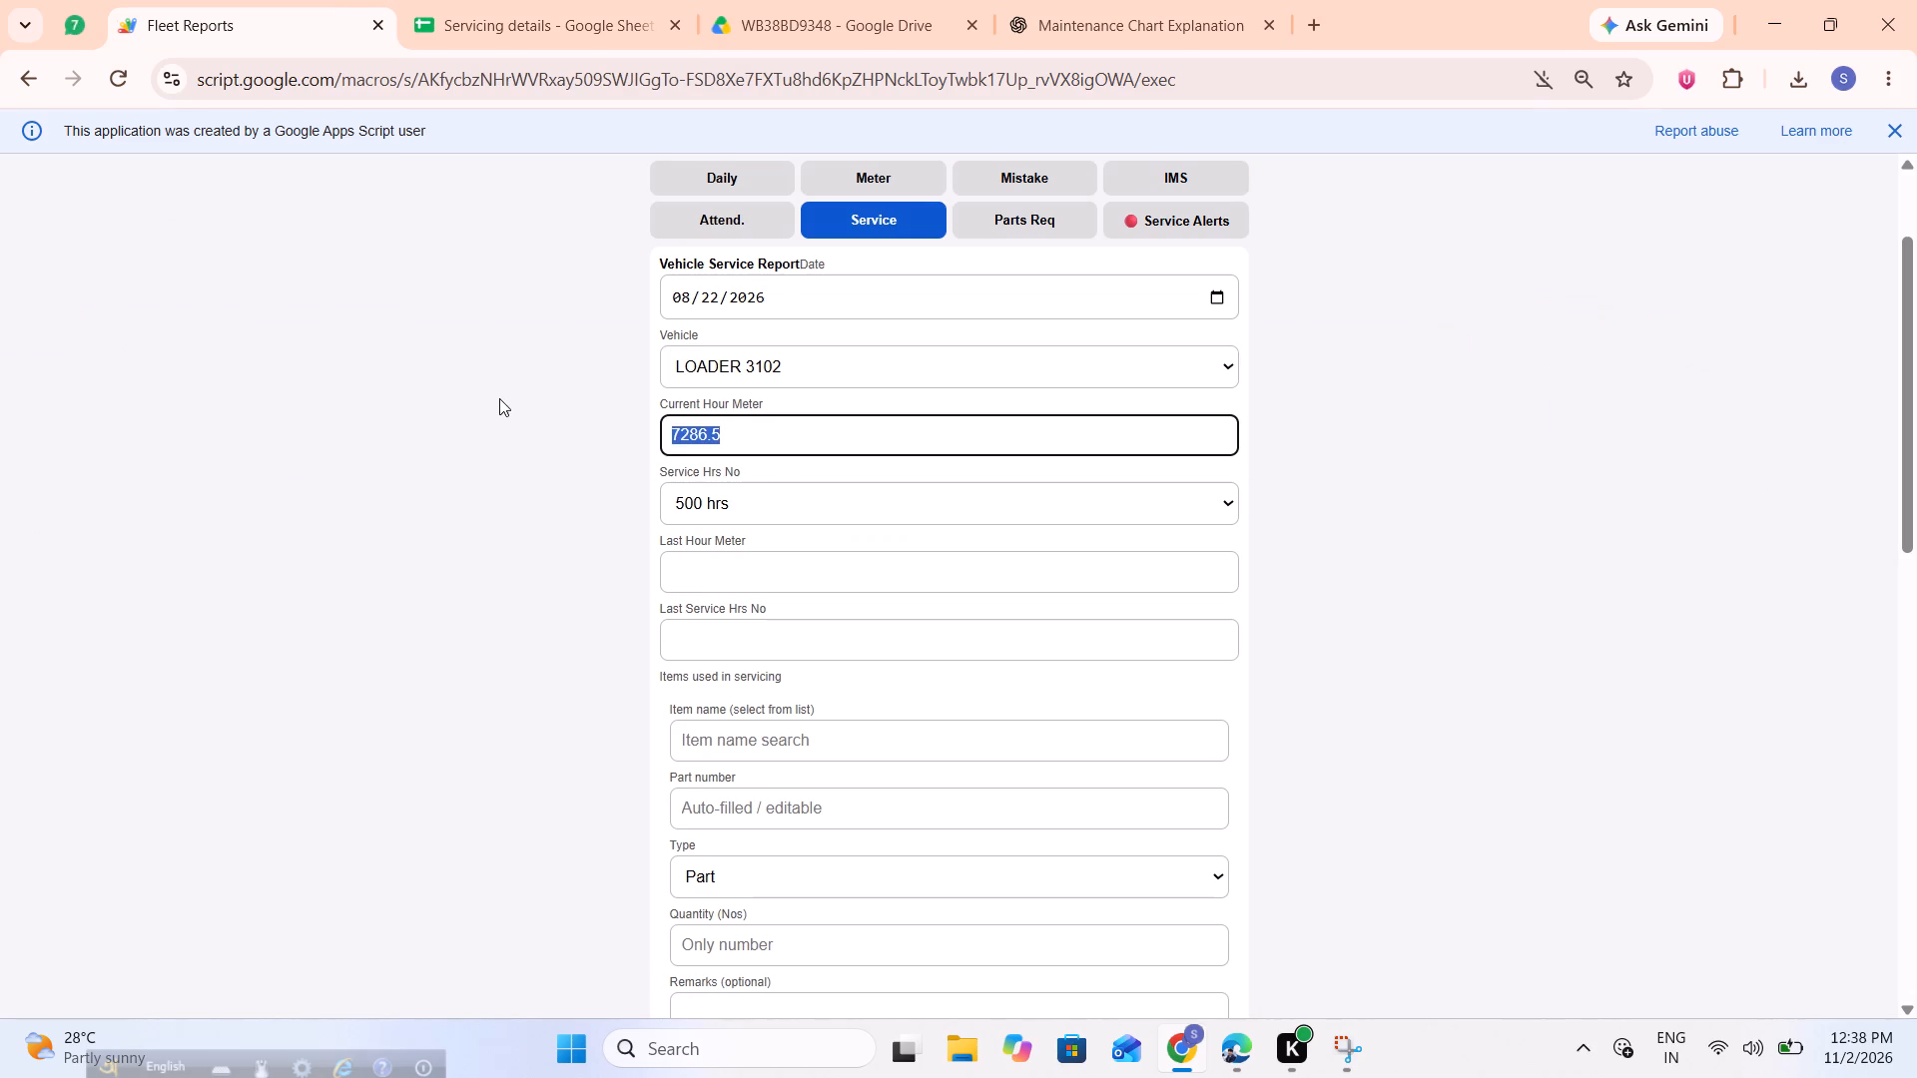
pyautogui.hotkey('ctrl', 'v')
pyautogui.click(690, 489)
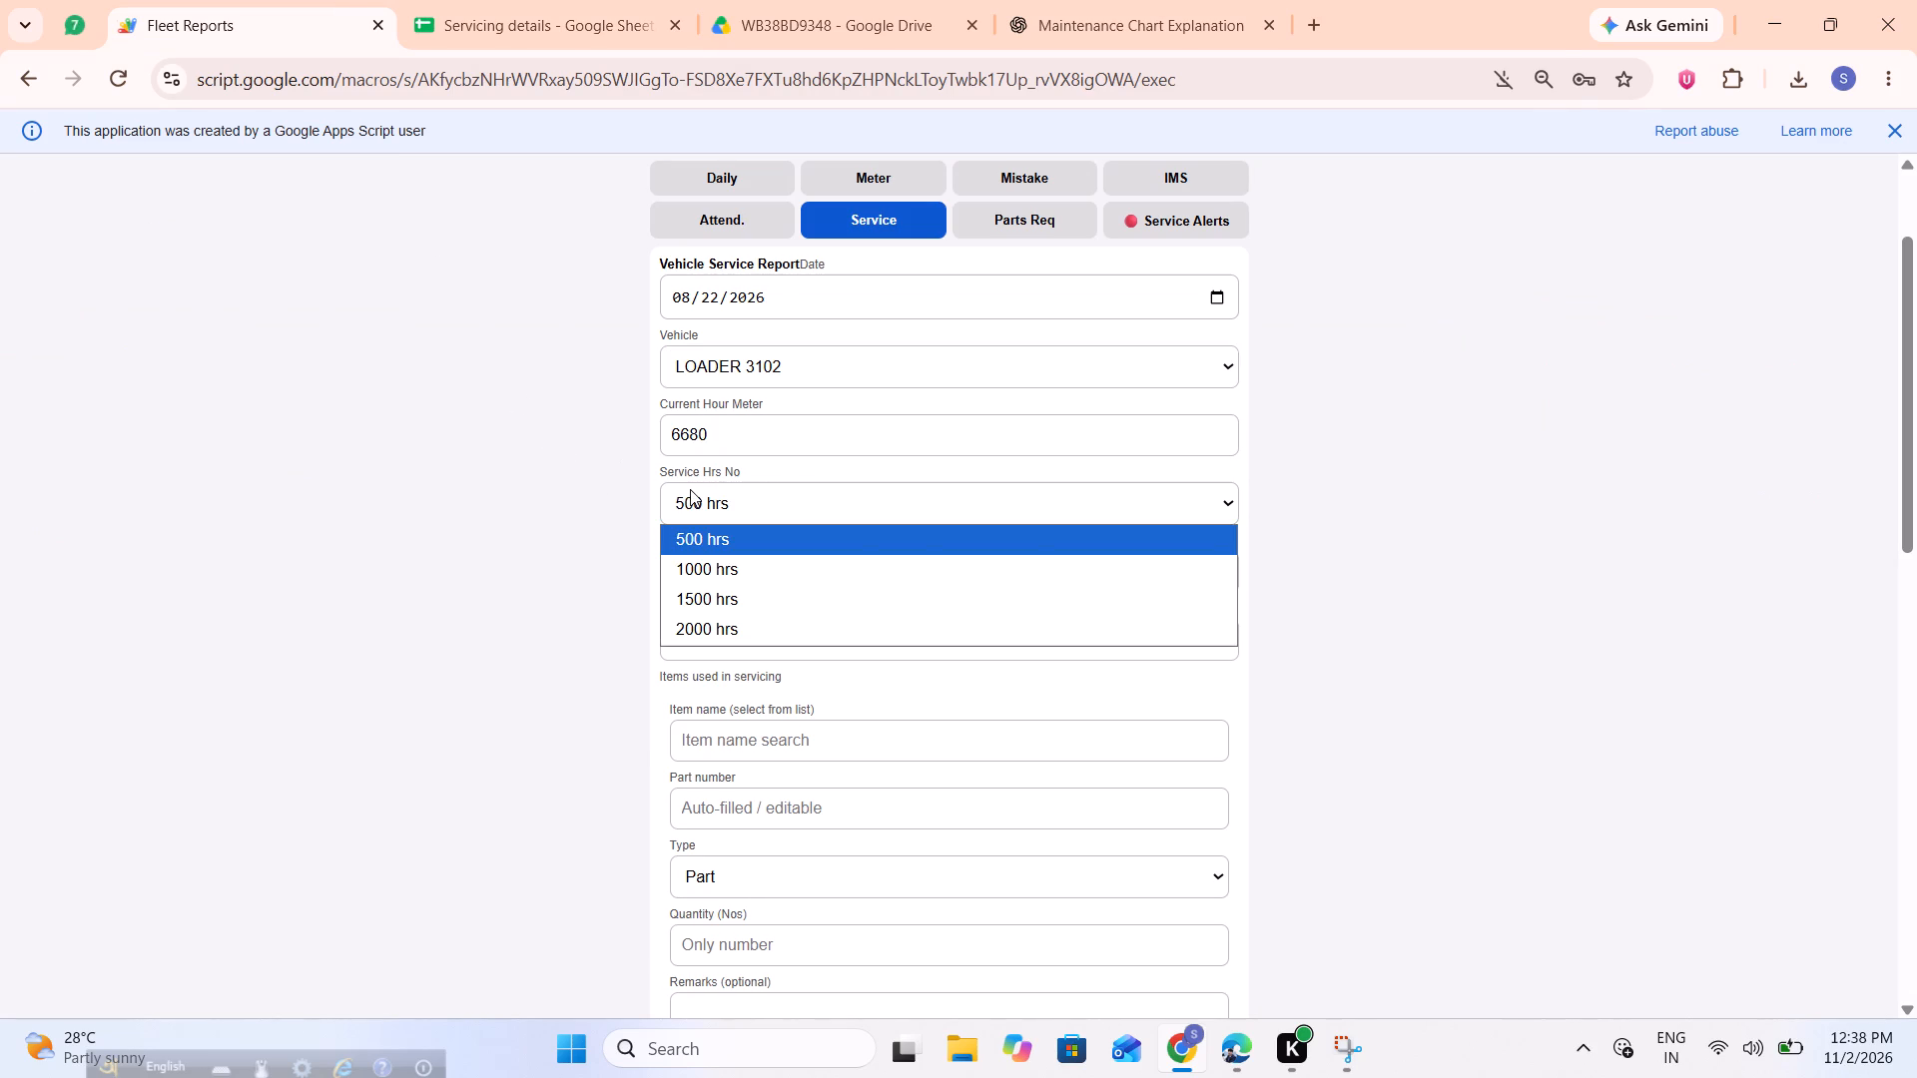
pyautogui.click(558, 0)
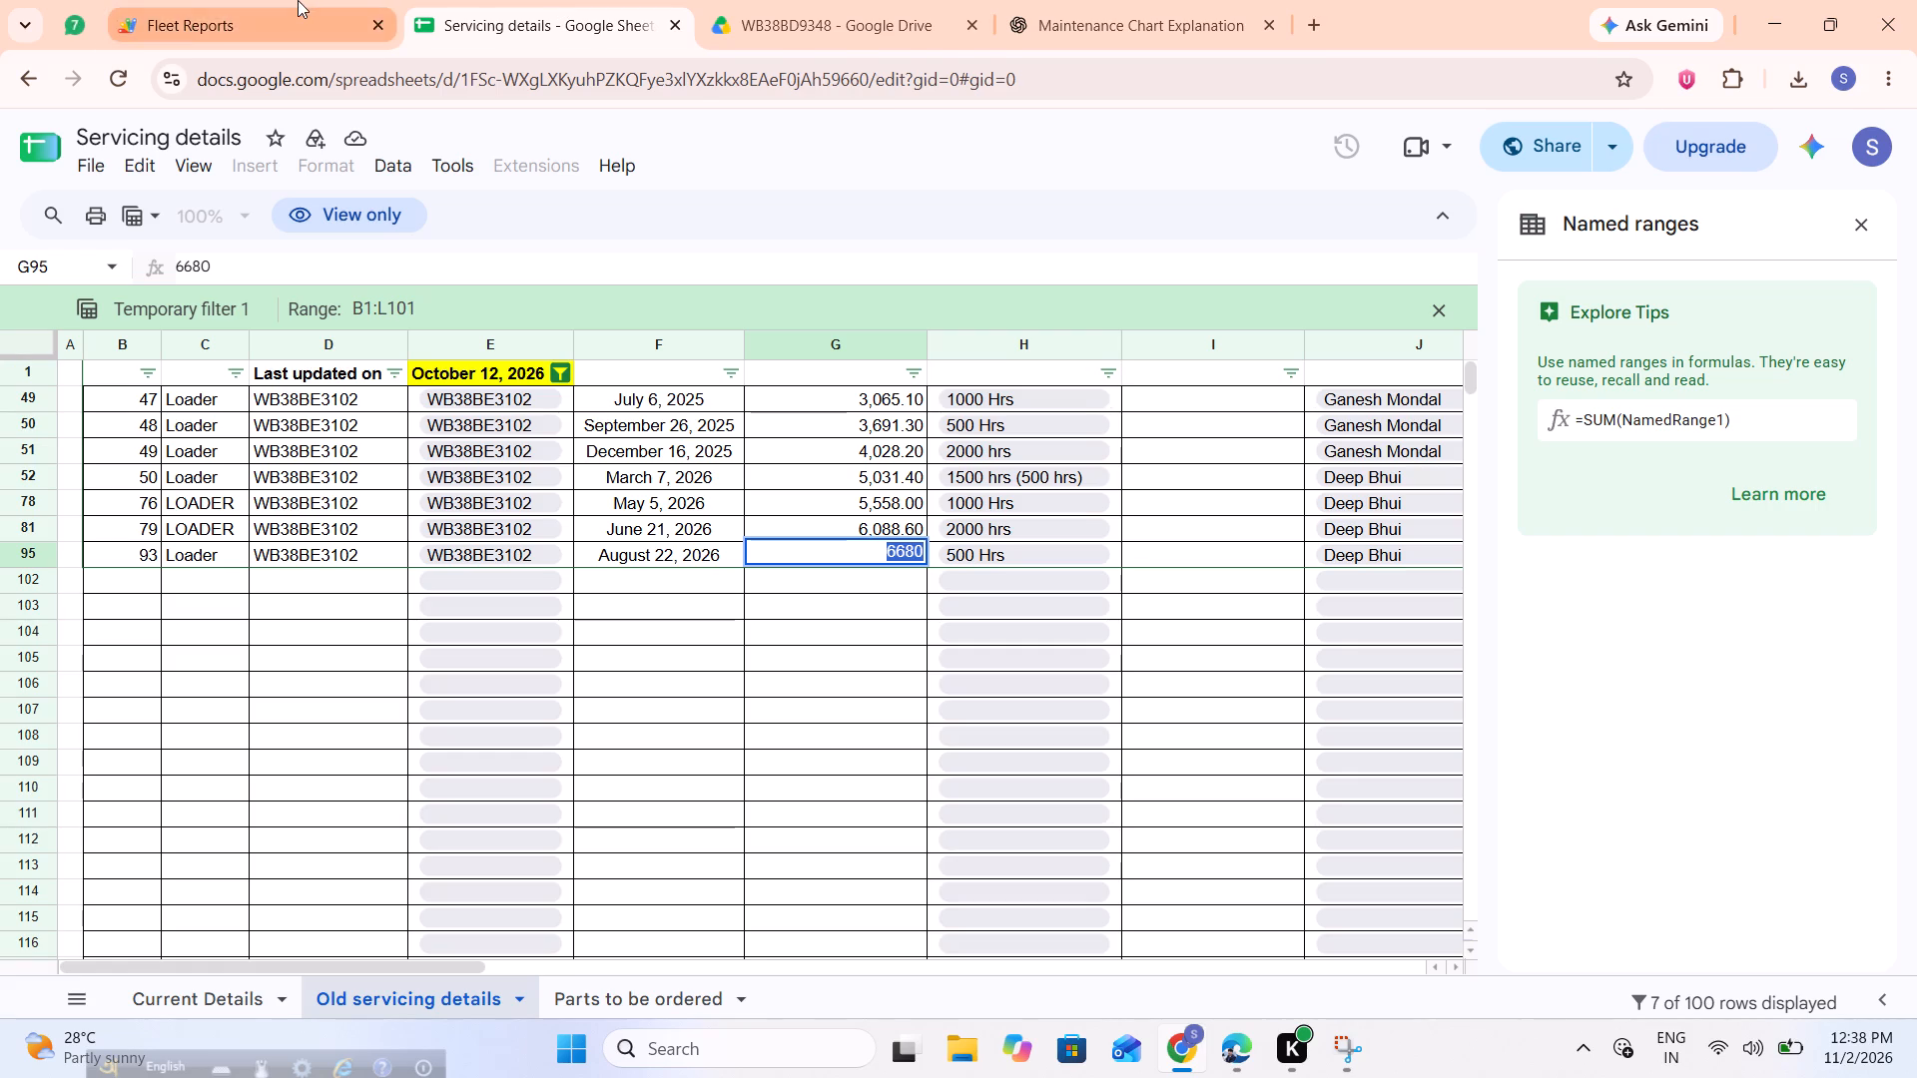
pyautogui.click(298, 0)
# Copy the hour reading 6088.6 from the June 21, 2026 servicing record into the report's Last Hour Meter.
pyautogui.click(590, 0)
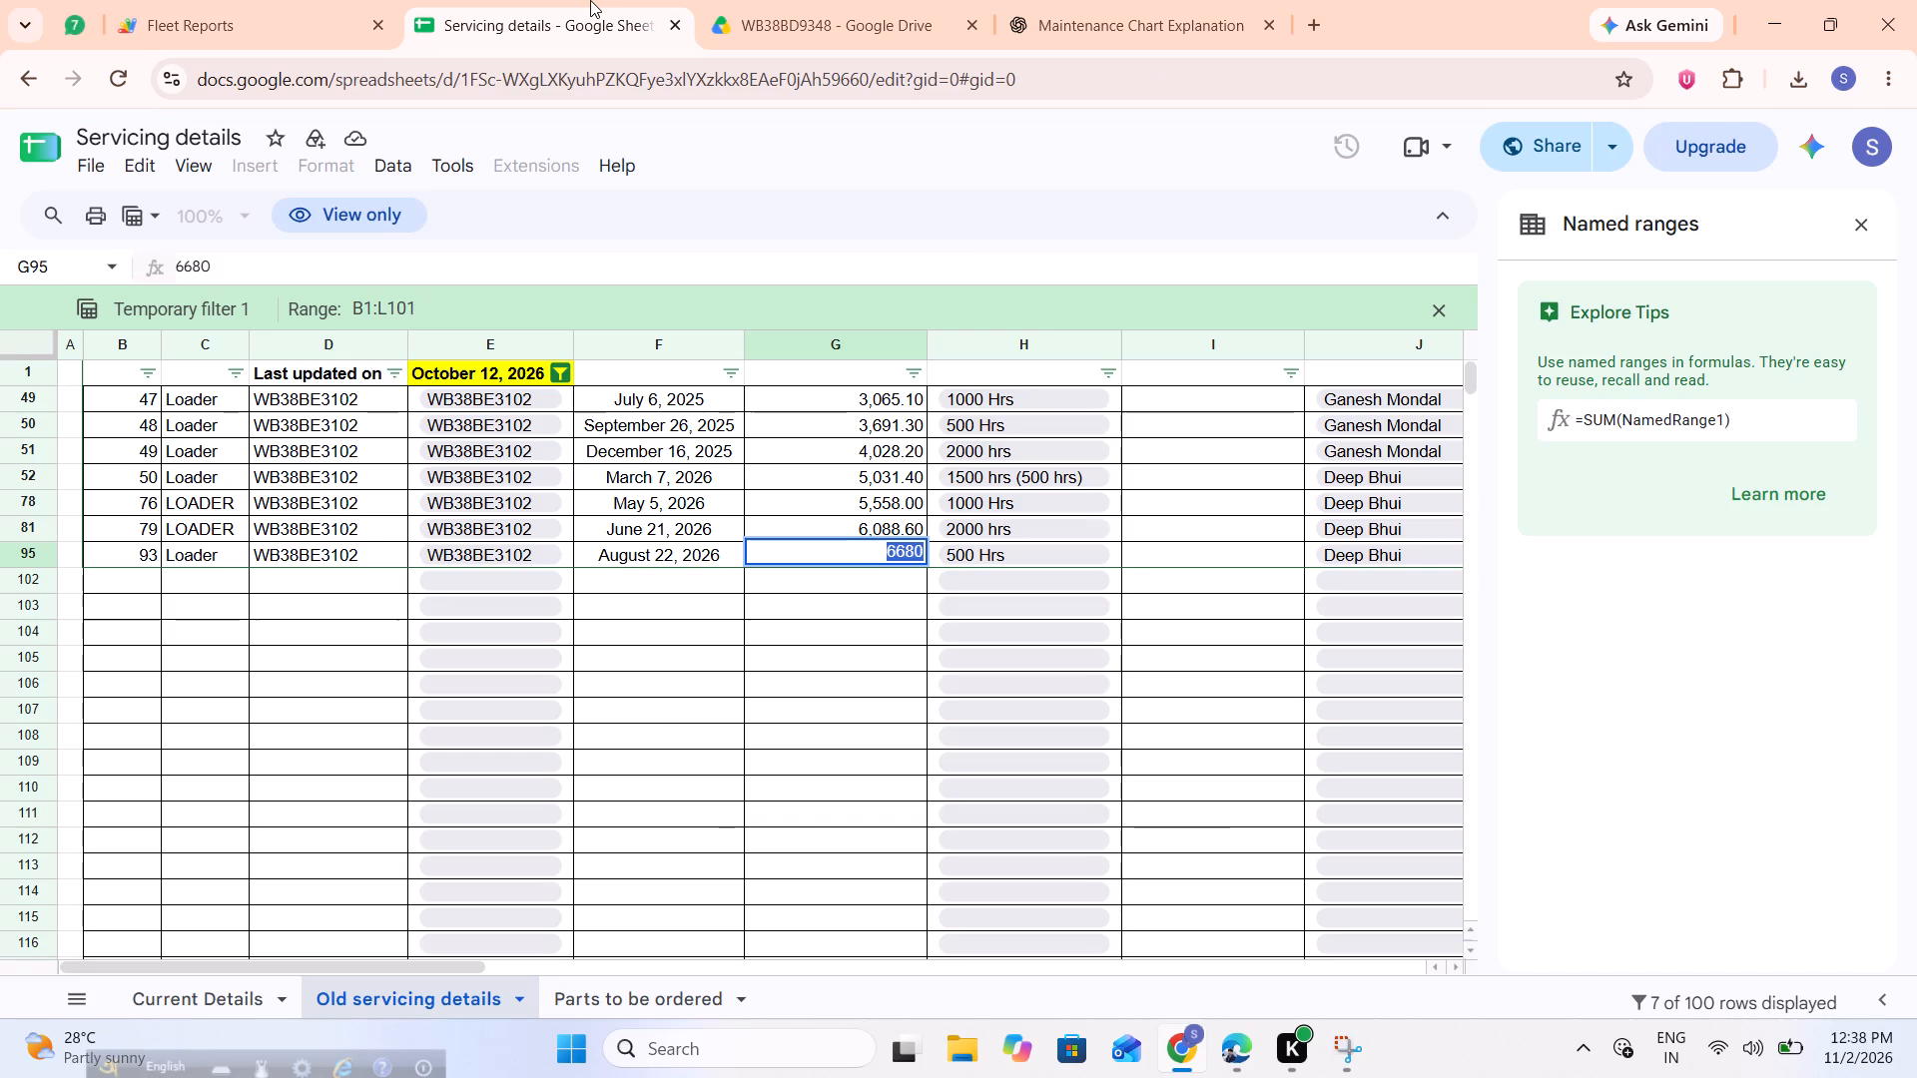
pyautogui.doubleClick(905, 528)
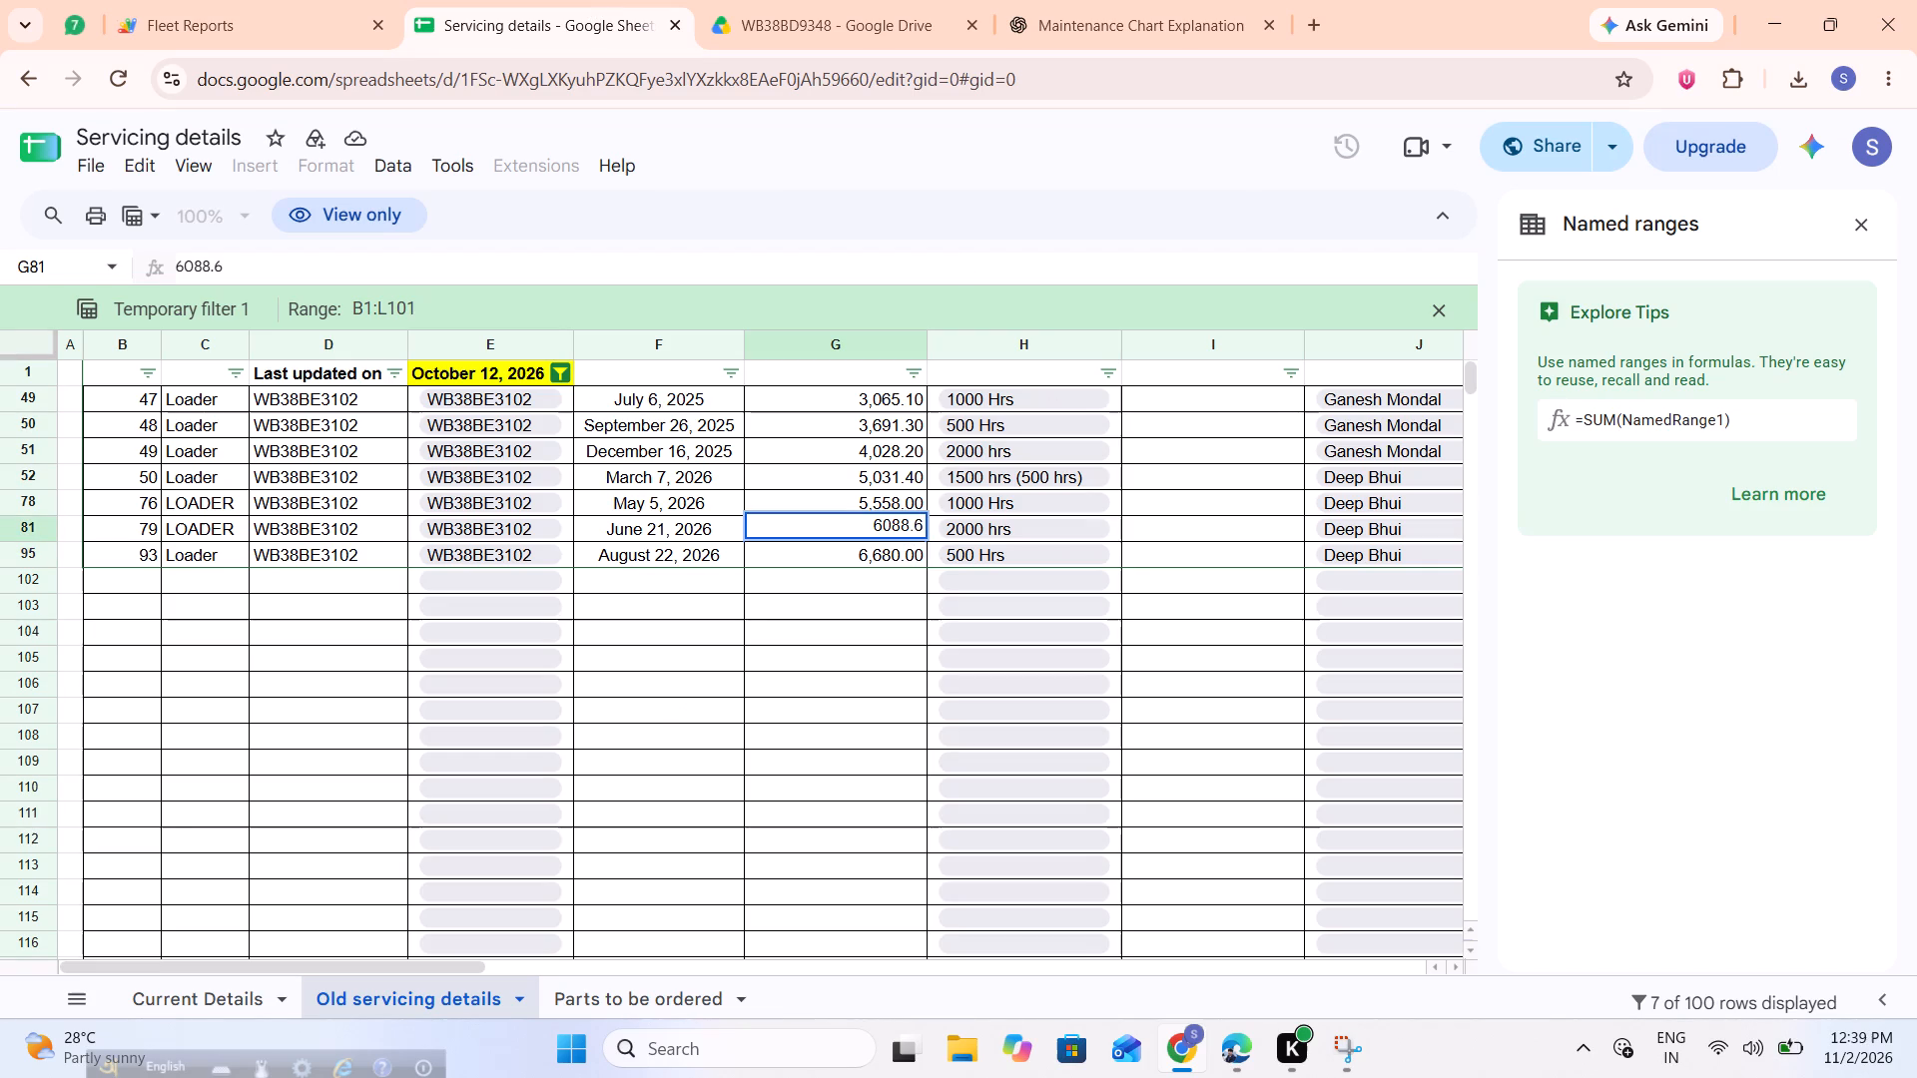
pyautogui.doubleClick(905, 528)
pyautogui.hotkey('ctrl', 'c')
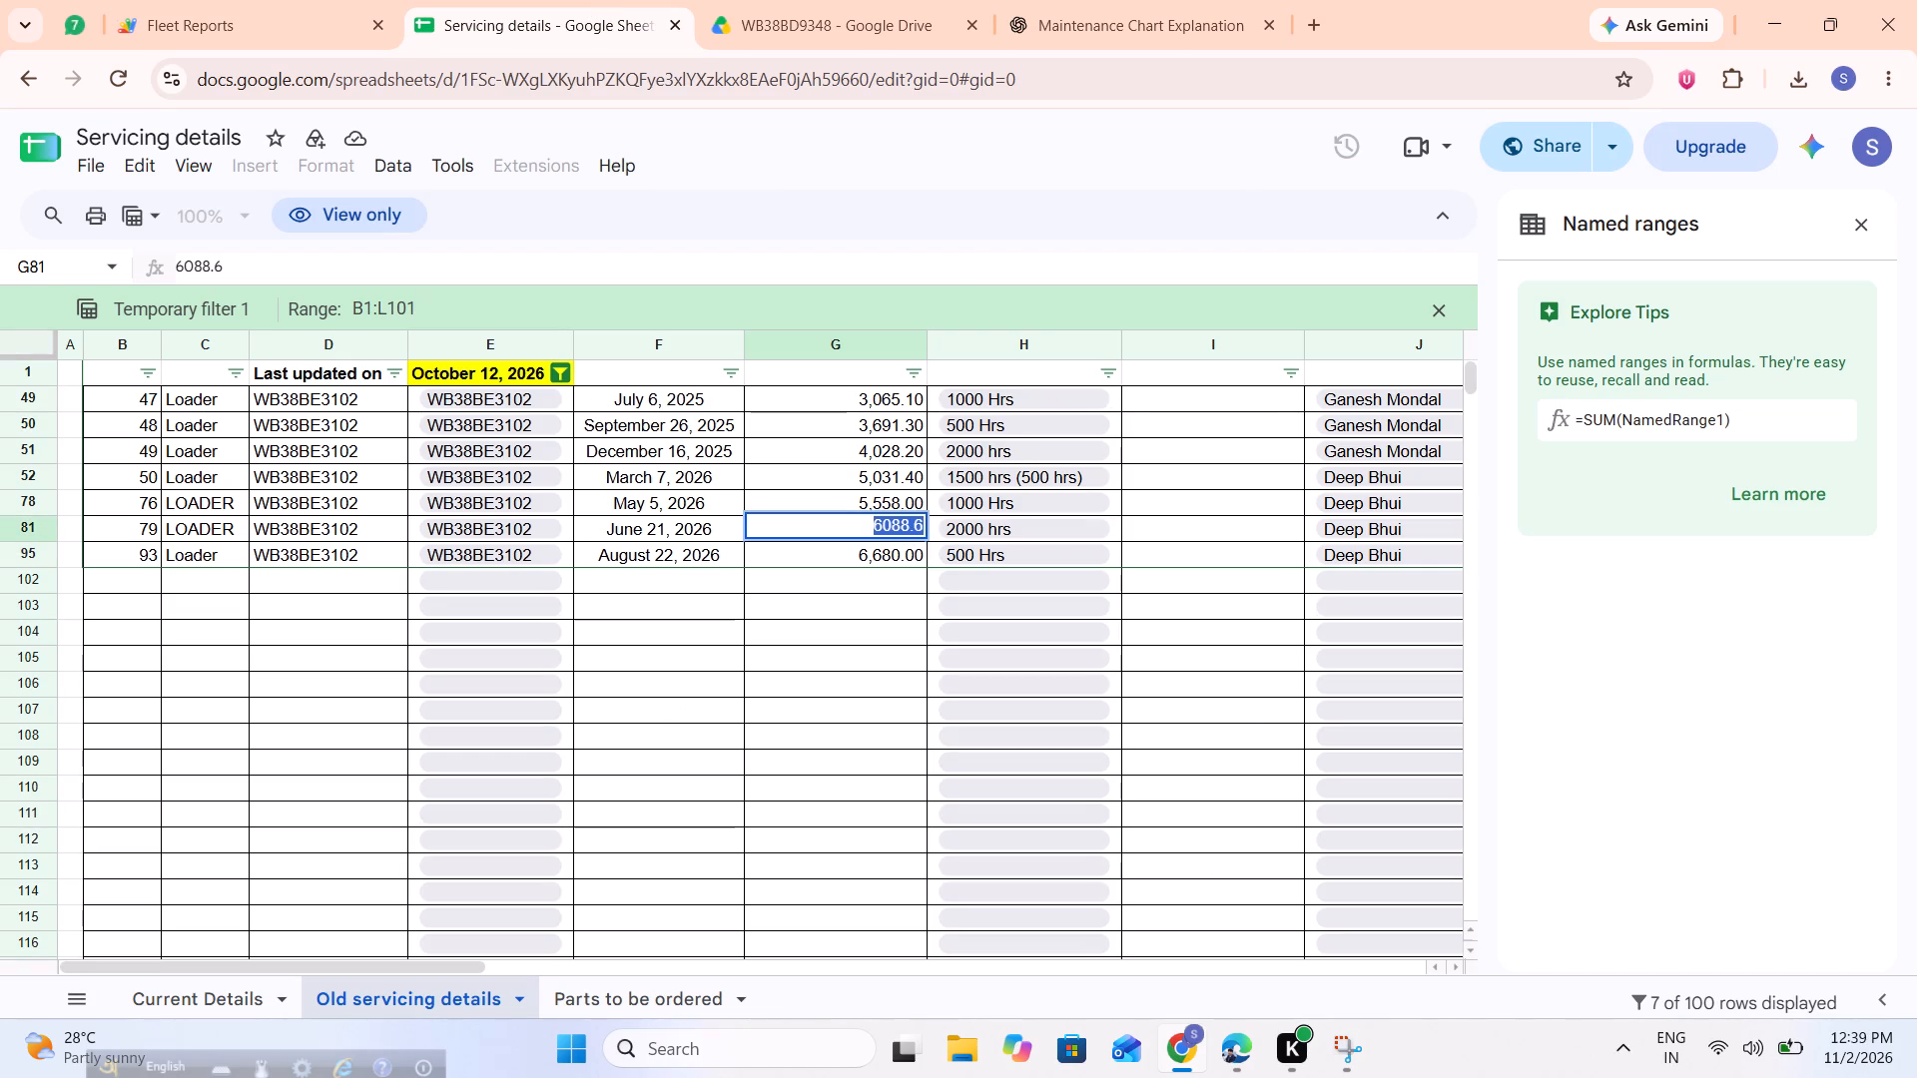
pyautogui.click(272, 0)
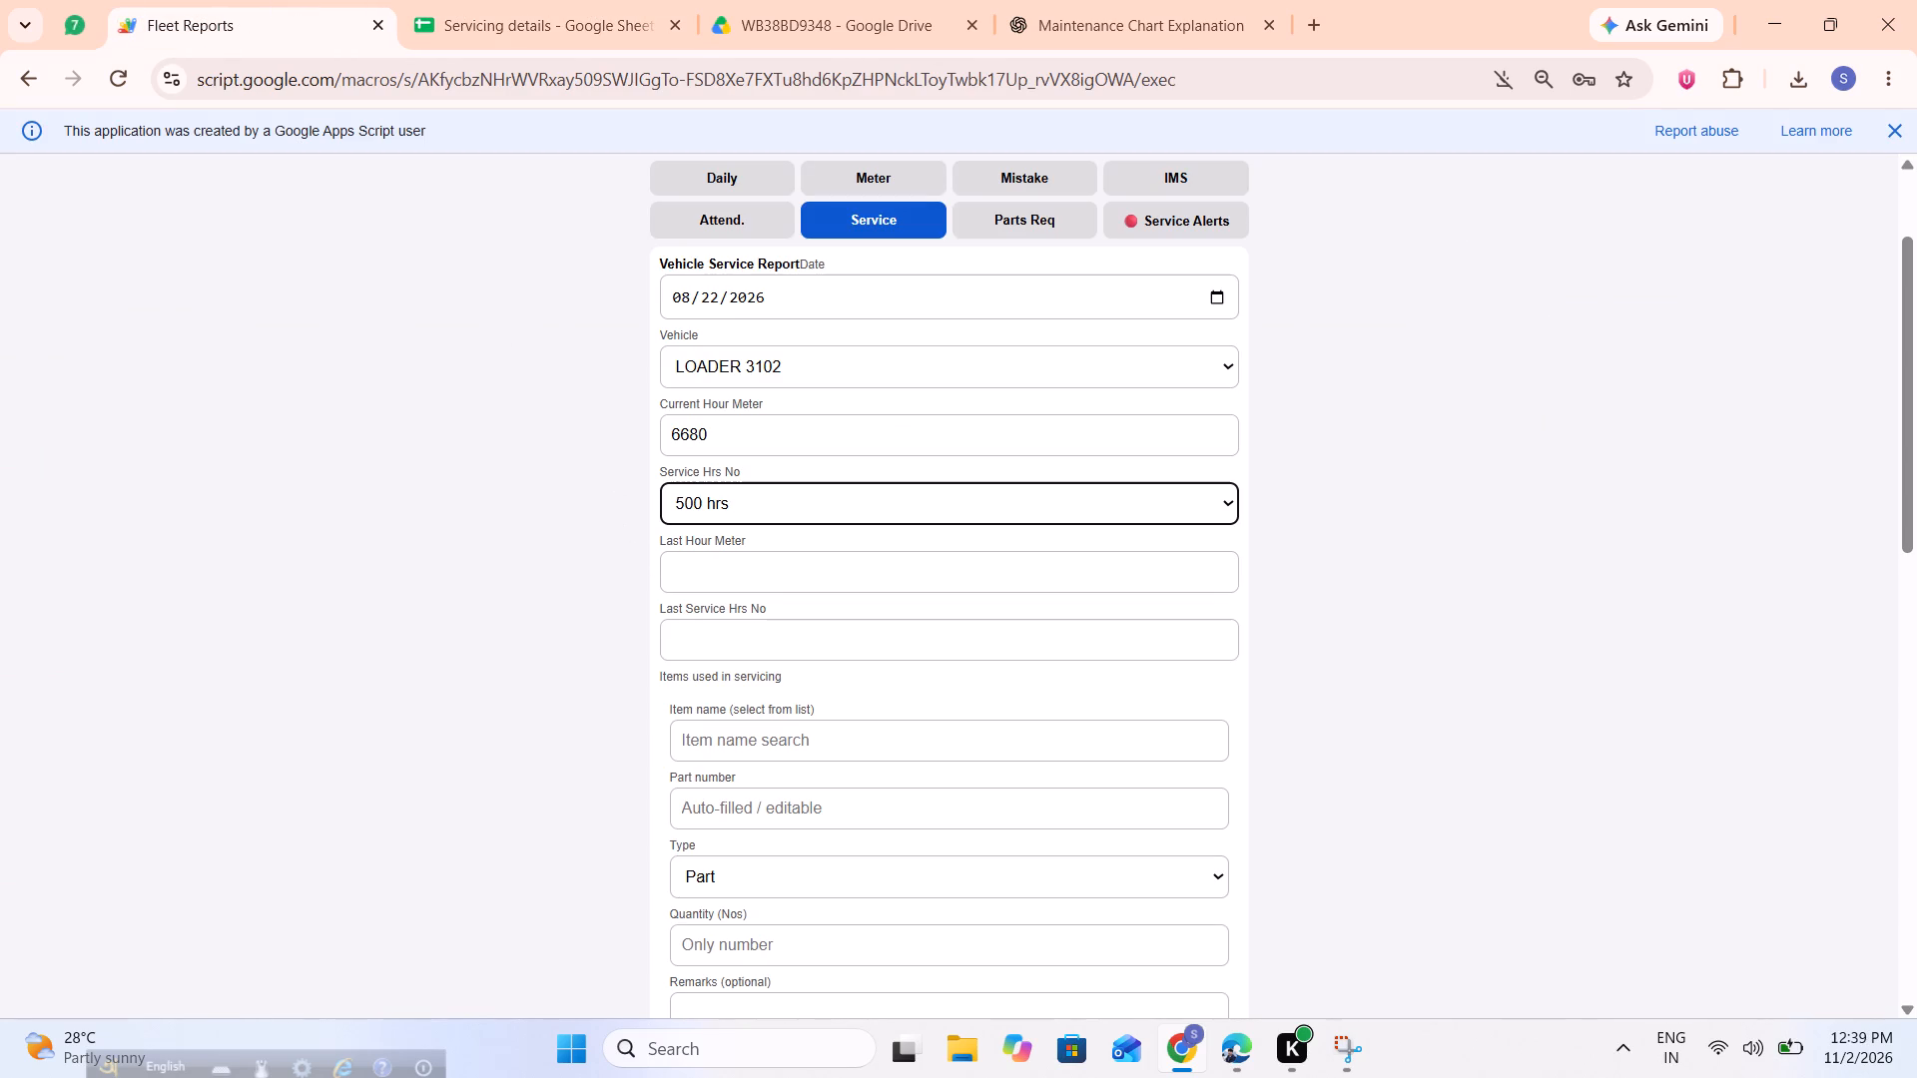
pyautogui.click(664, 556)
pyautogui.hotkey('ctrl', 'v')
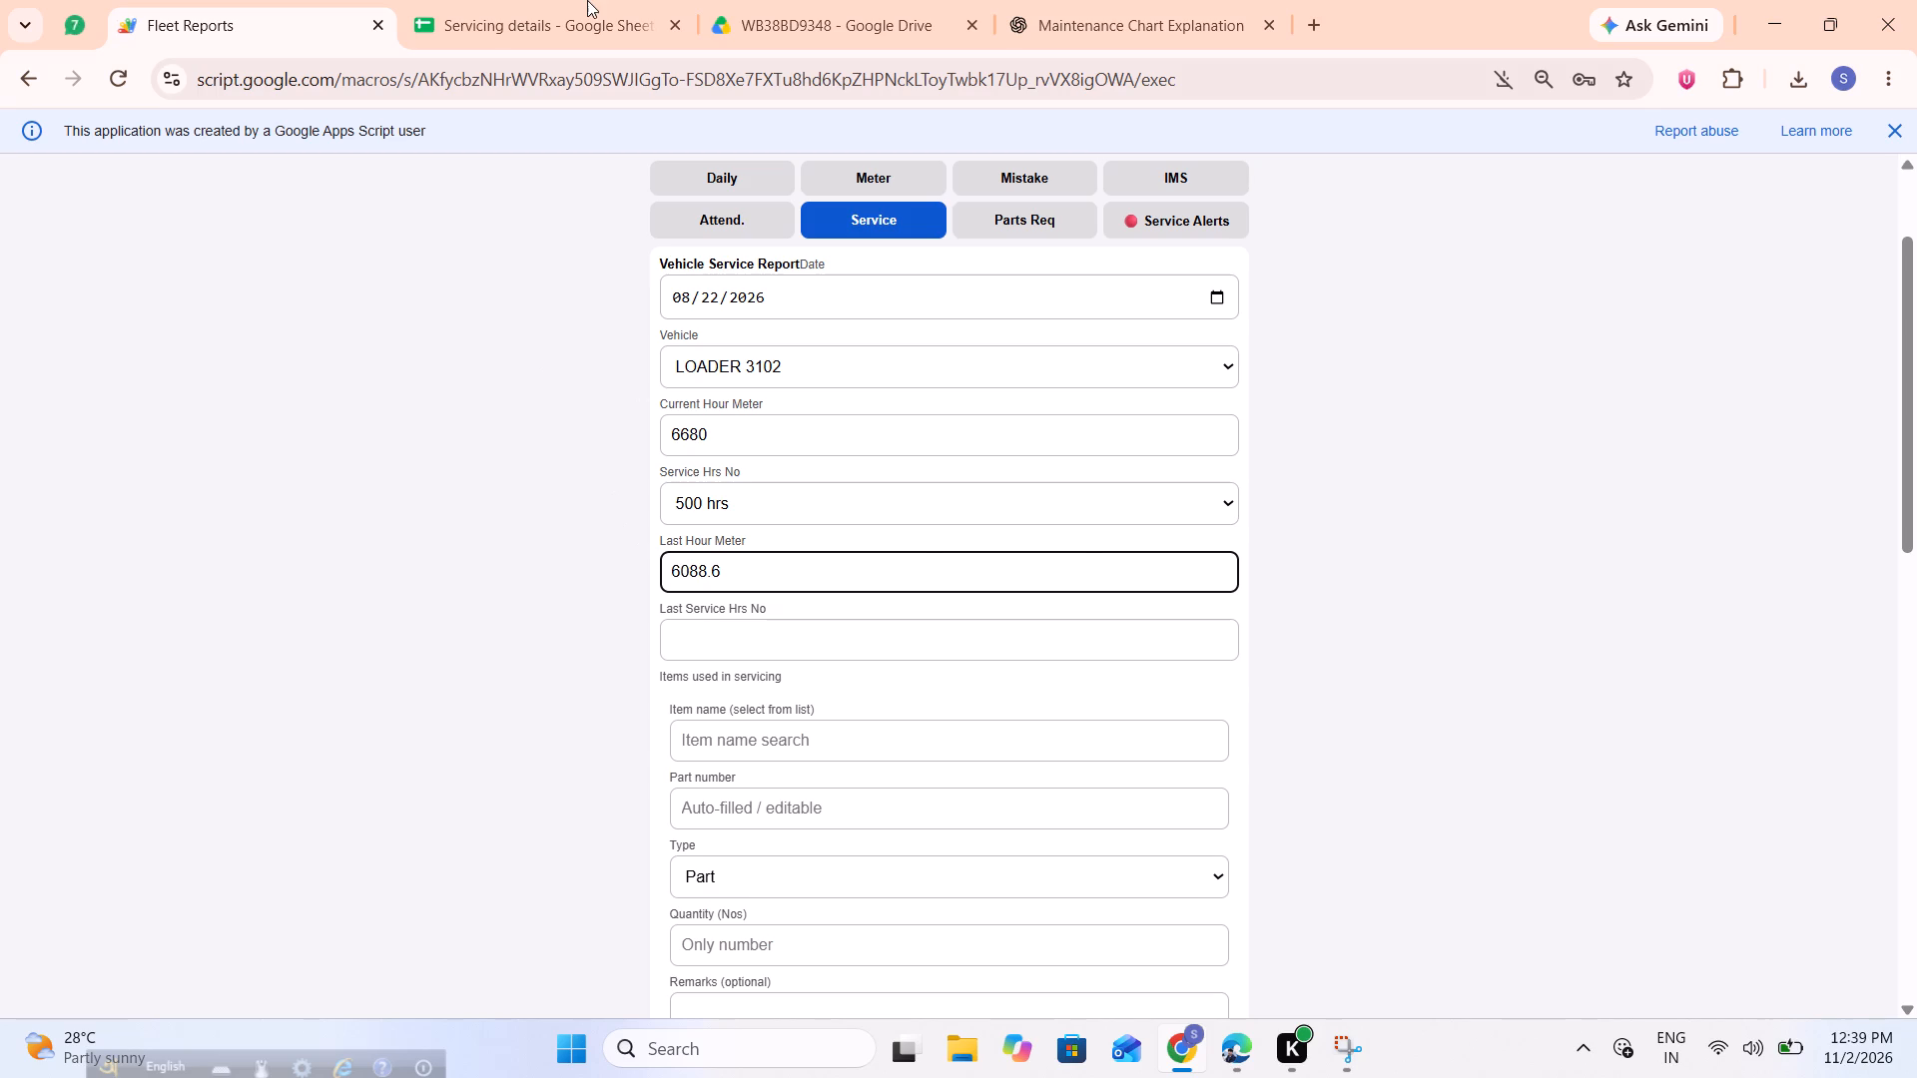
# Set Last Service Hrs No to 2000, following the June 21, 2026 servicing record.
pyautogui.click(582, 0)
pyautogui.click(117, 0)
pyautogui.click(810, 652)
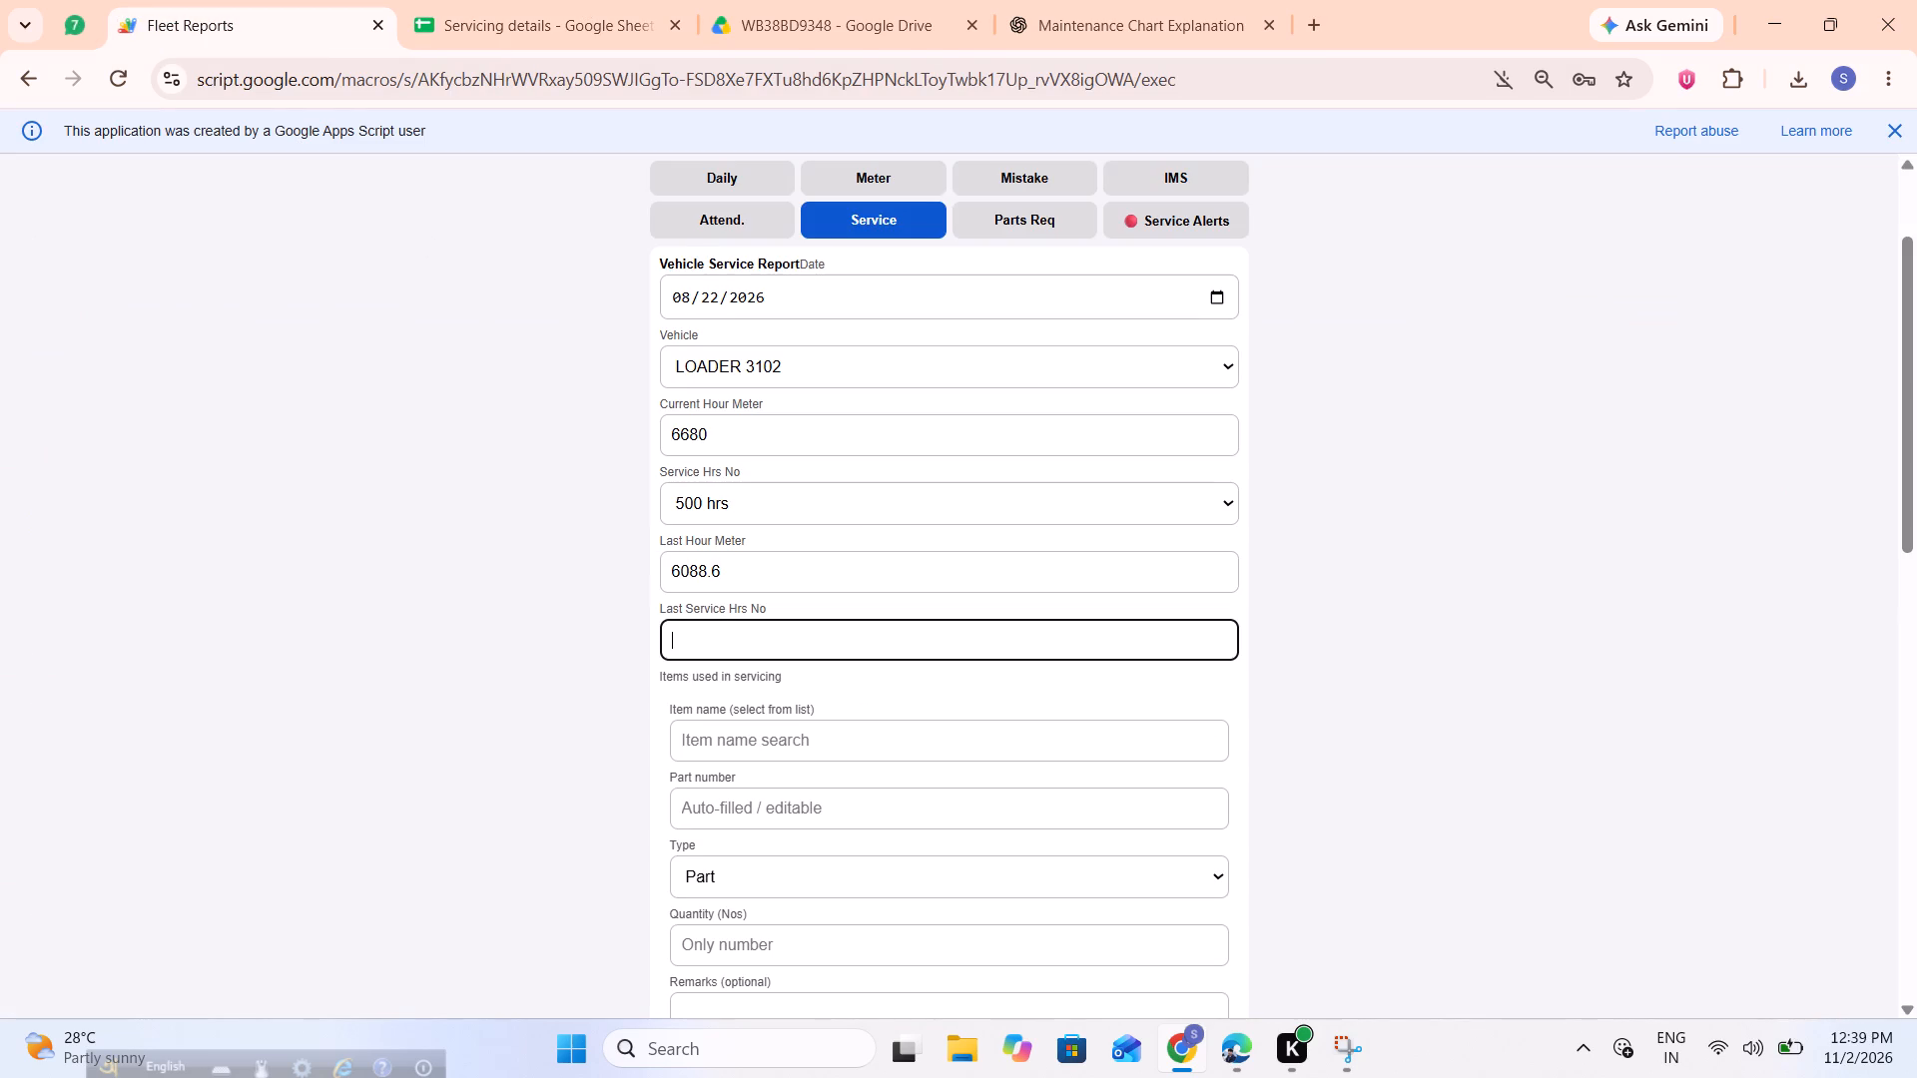
pyautogui.write('2000')
# Open the Item name list under Items used in servicing for the LOADER 3102 report.
pyautogui.click(951, 739)
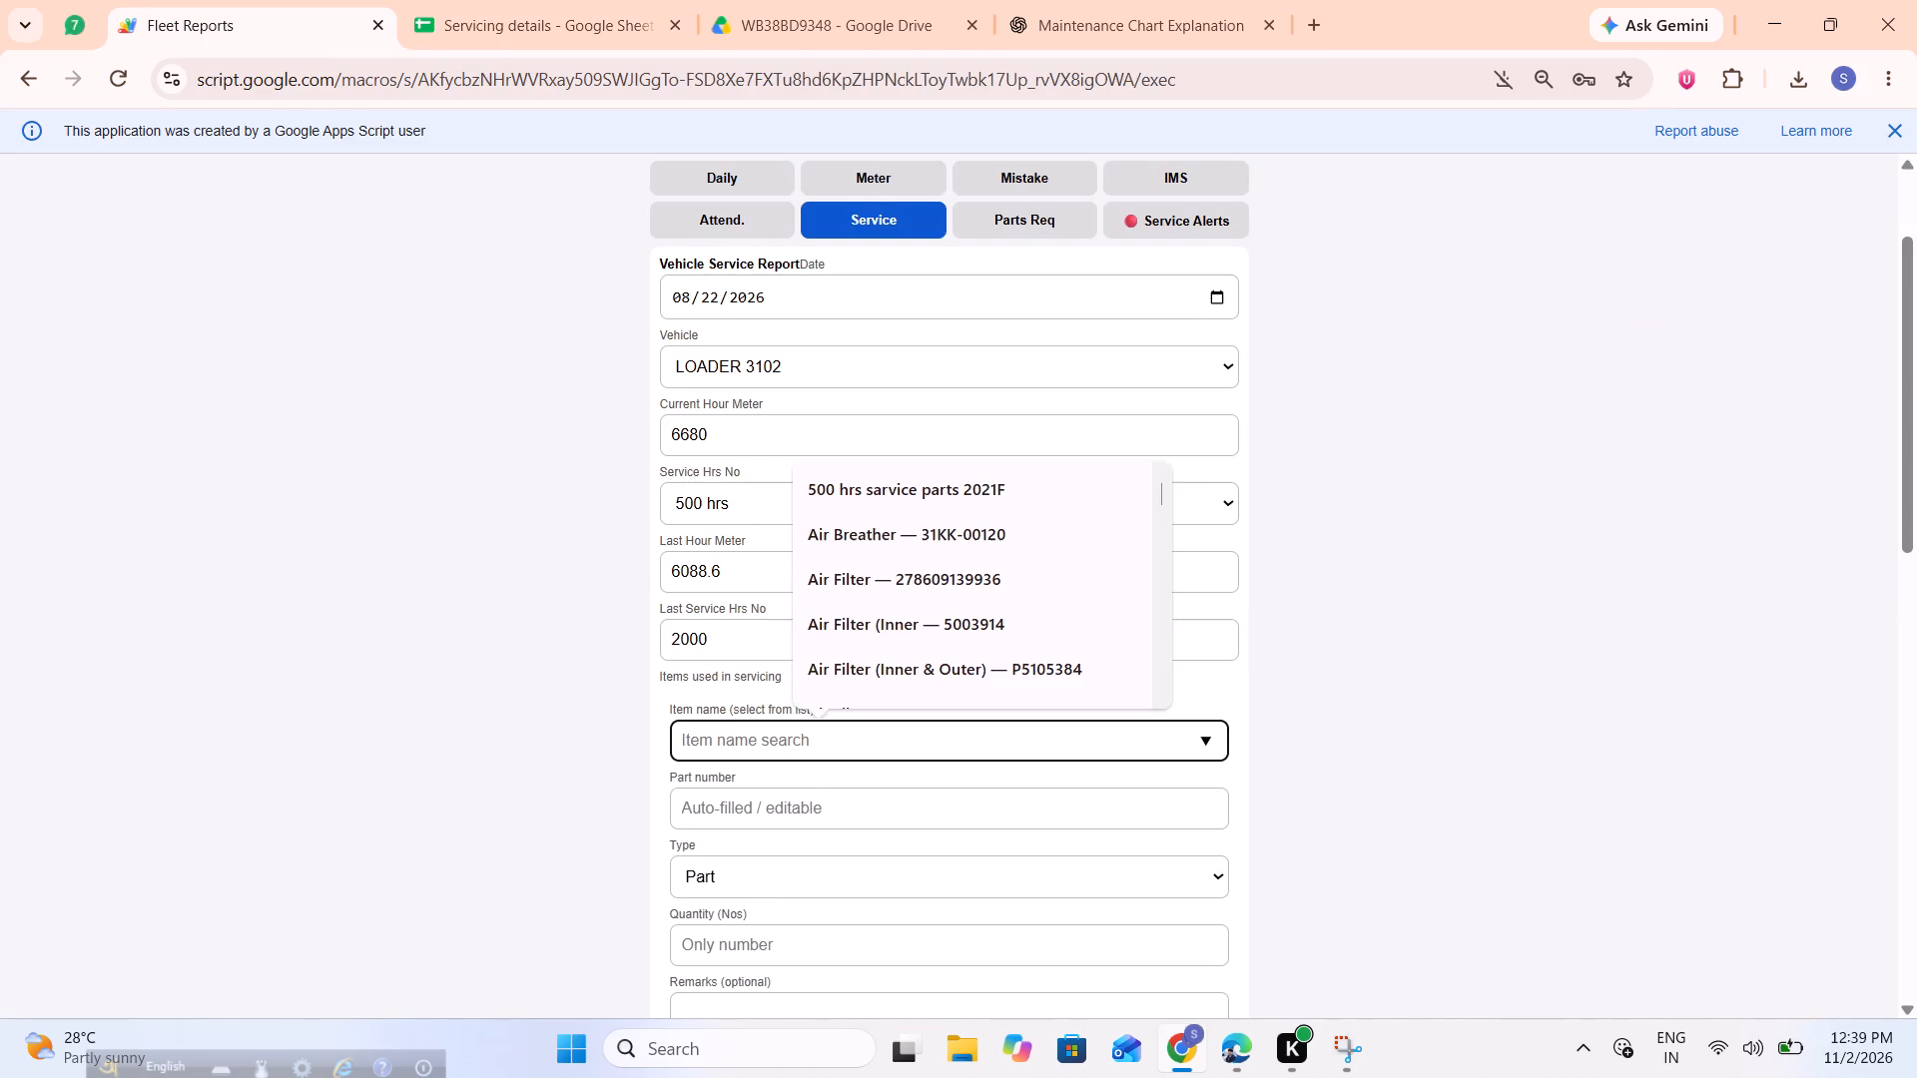
pyautogui.scroll(-3, 951, 739)
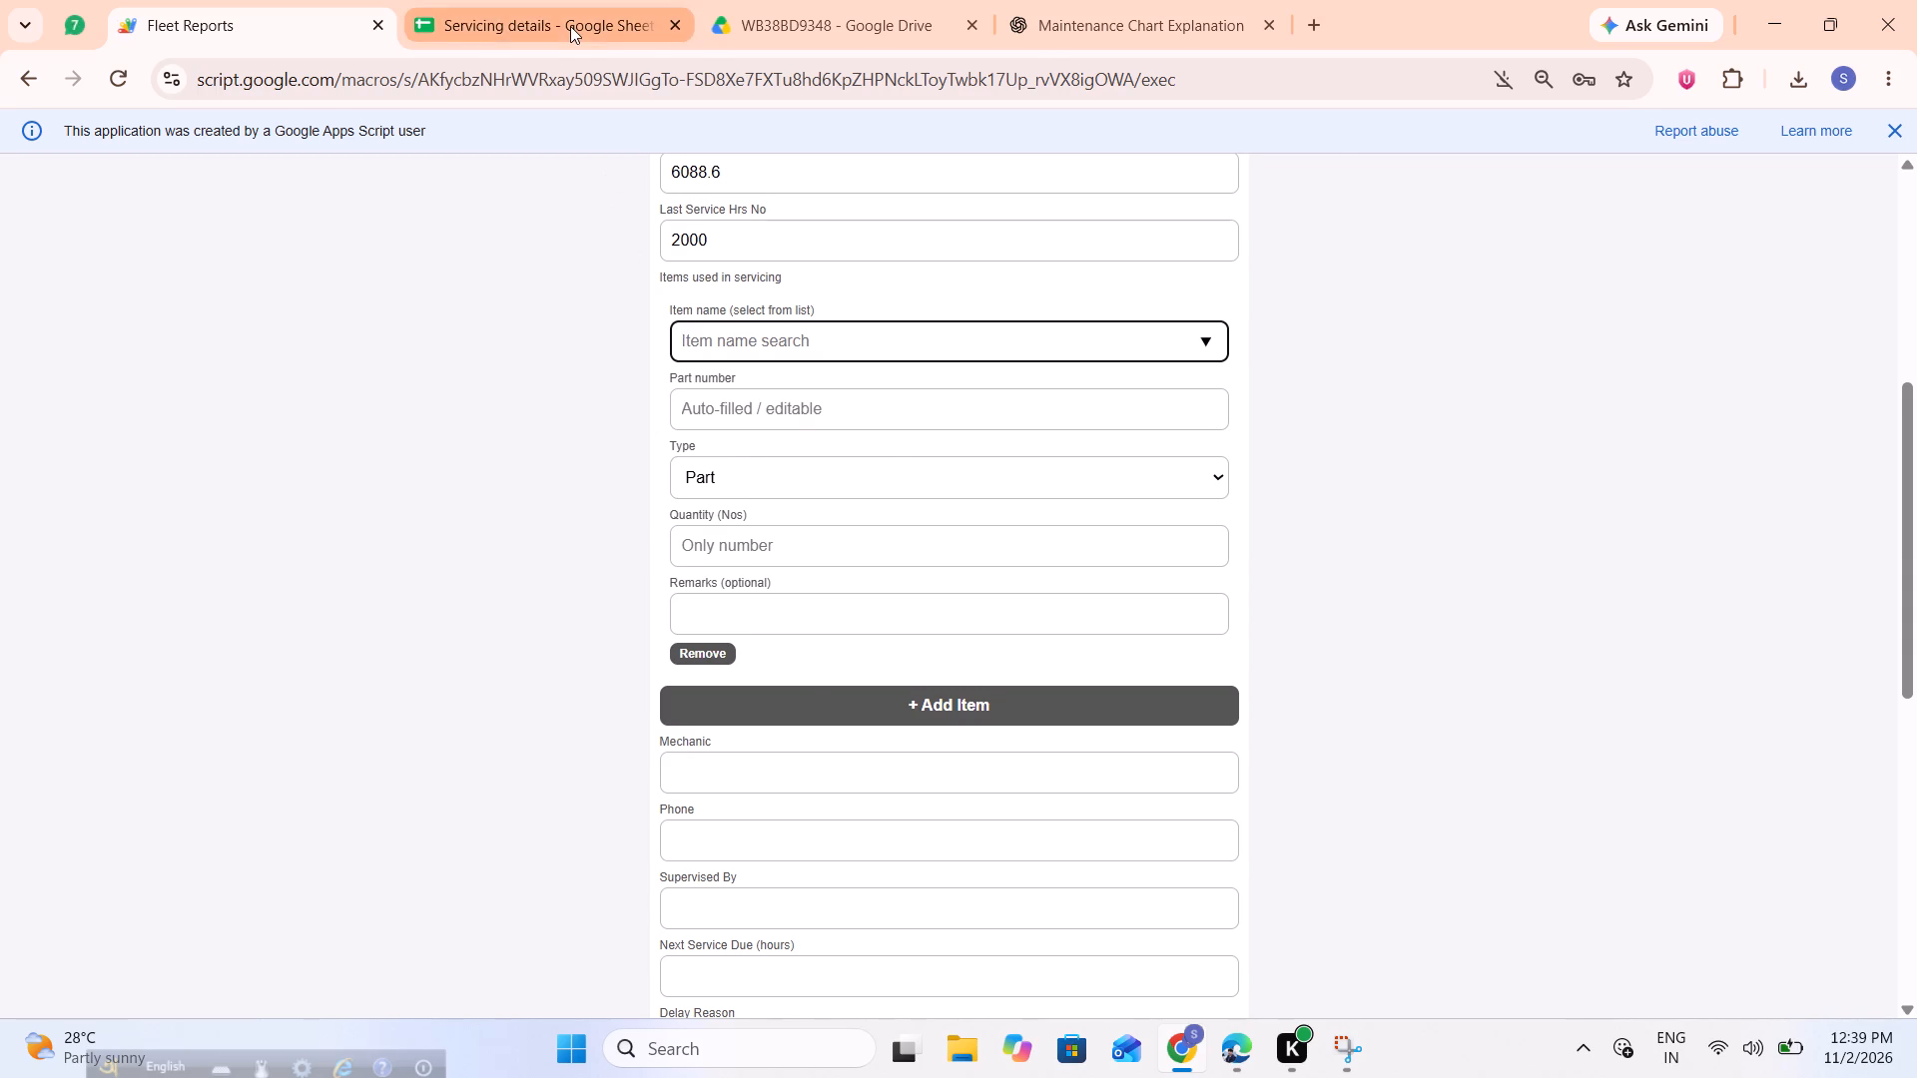
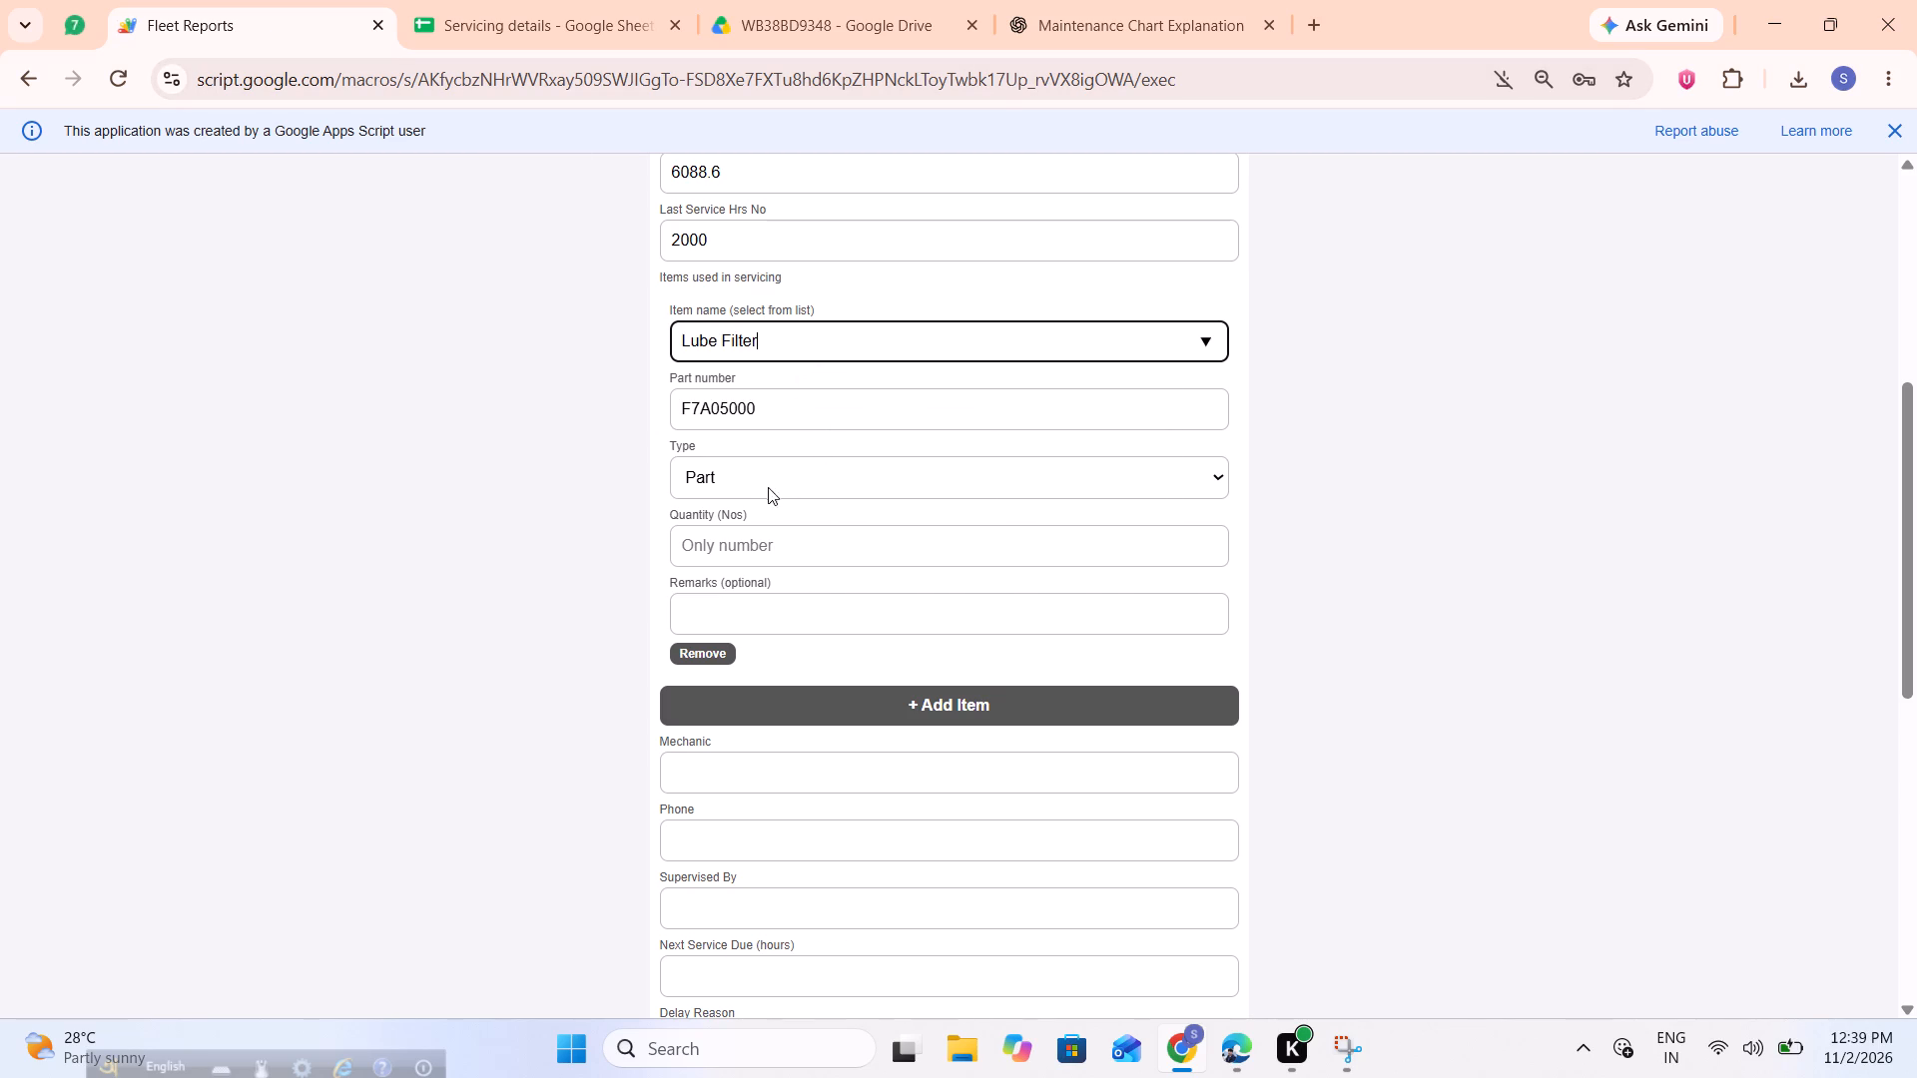
# Set the Lube Filter item's quantity to 1 in the LOADER 3102 report.
pyautogui.click(733, 541)
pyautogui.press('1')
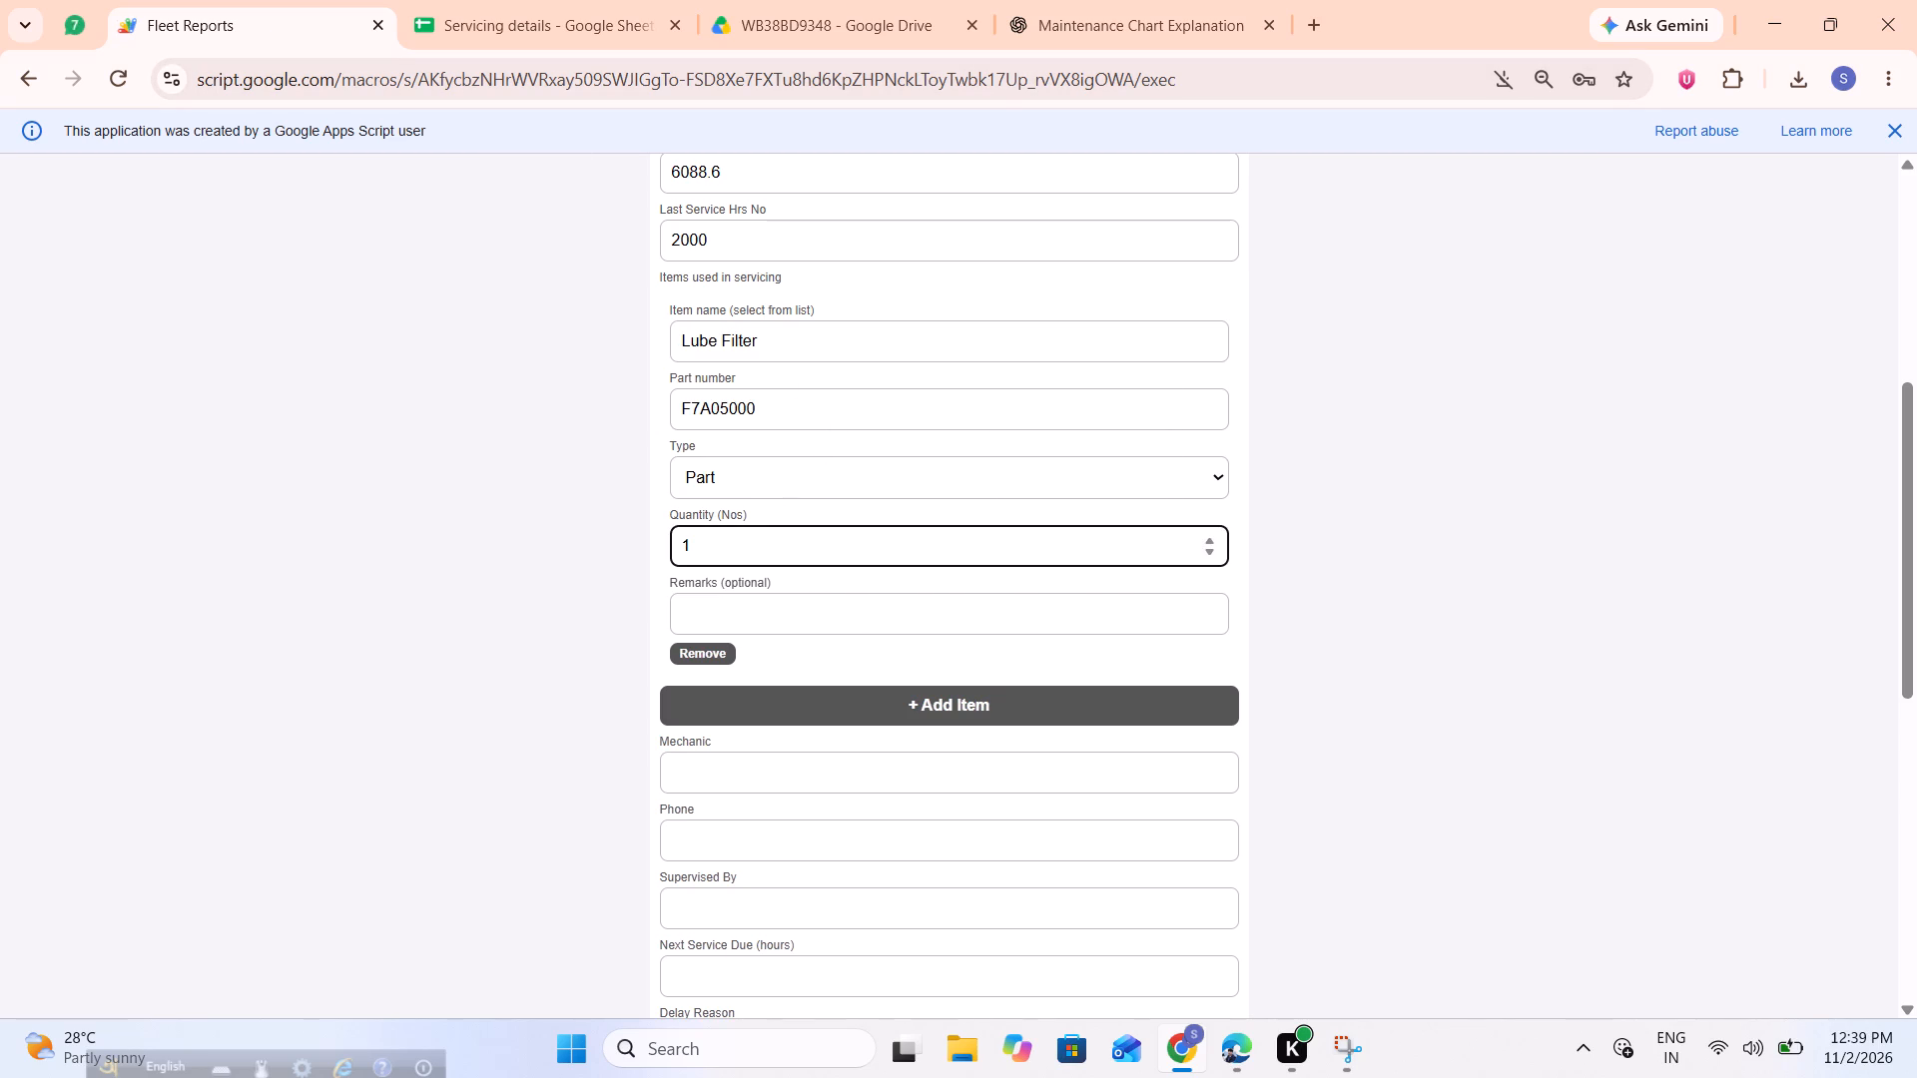
pyautogui.click(786, 658)
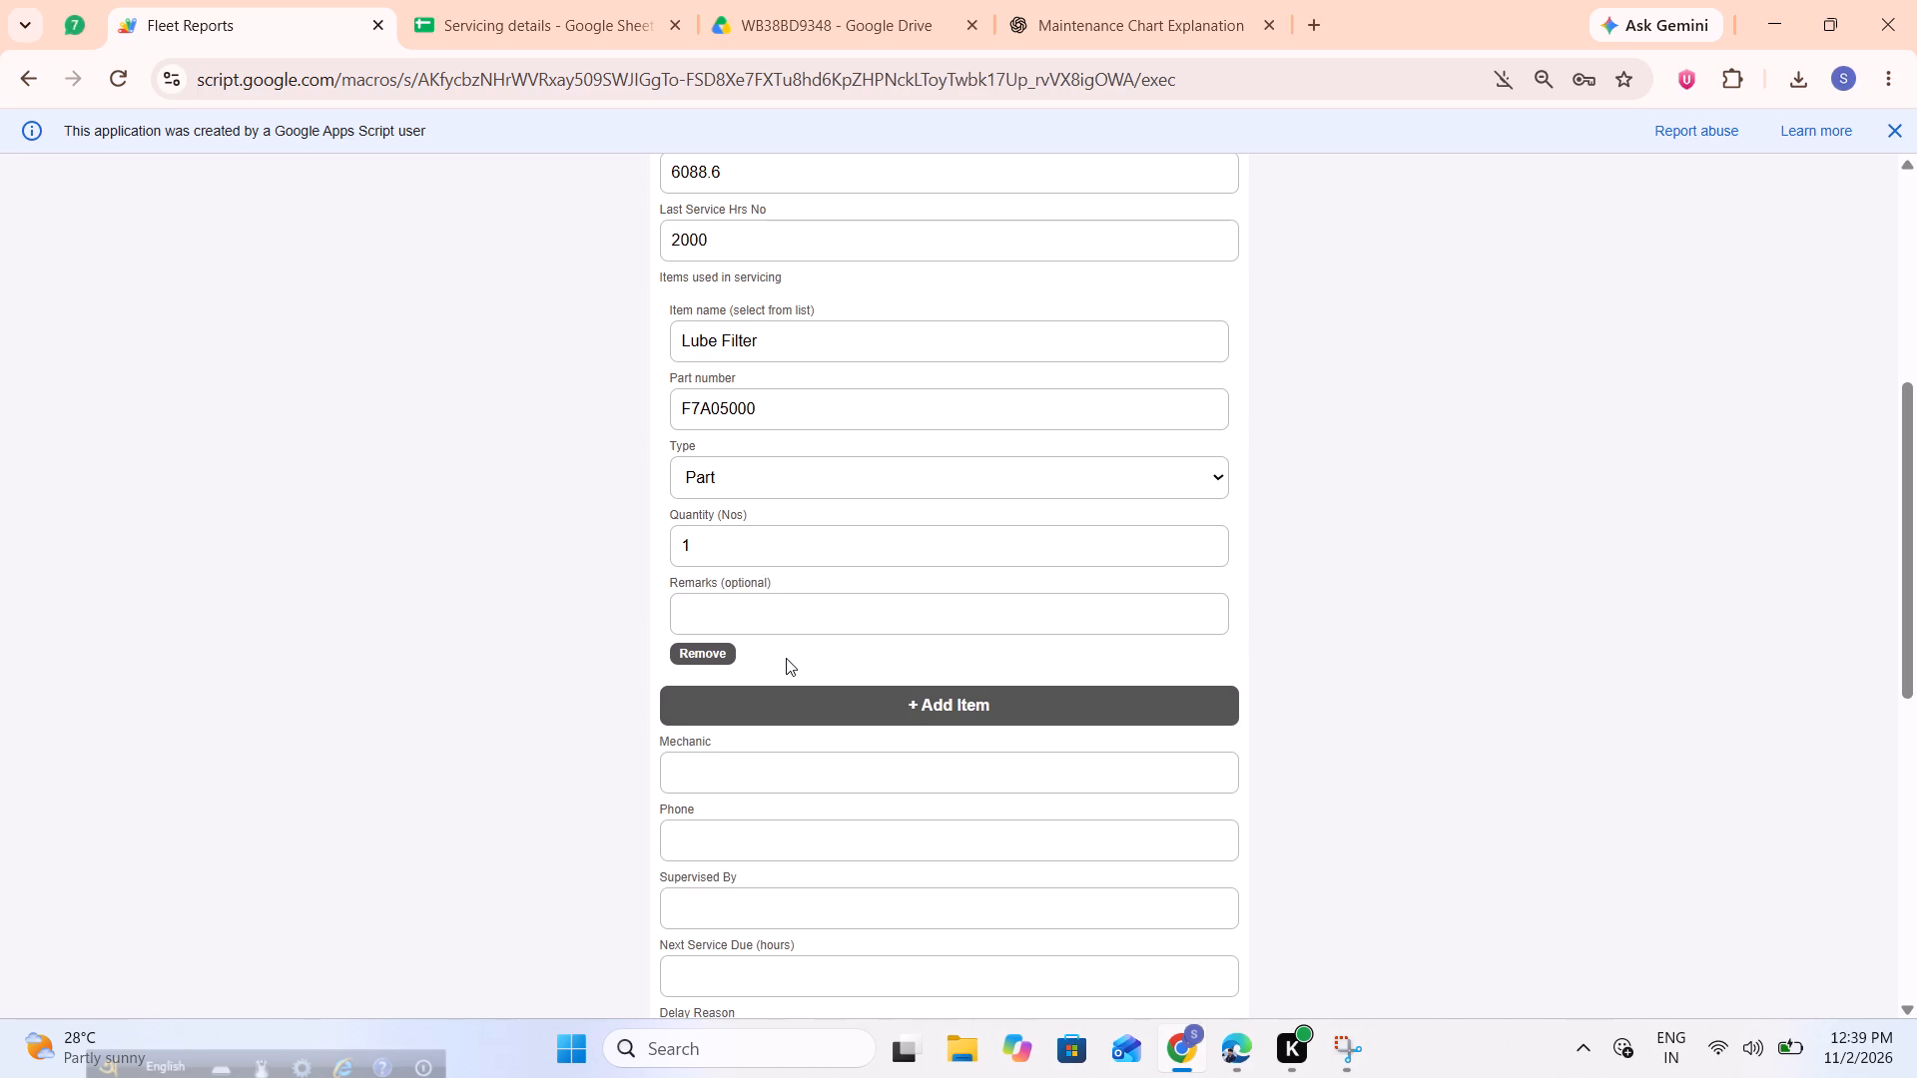
# Add a second servicing item and choose Fuel Filter with part number FHJ01000 from the item list.
pyautogui.scroll(-1, 786, 658)
pyautogui.click(797, 637)
pyautogui.scroll(-1, 797, 637)
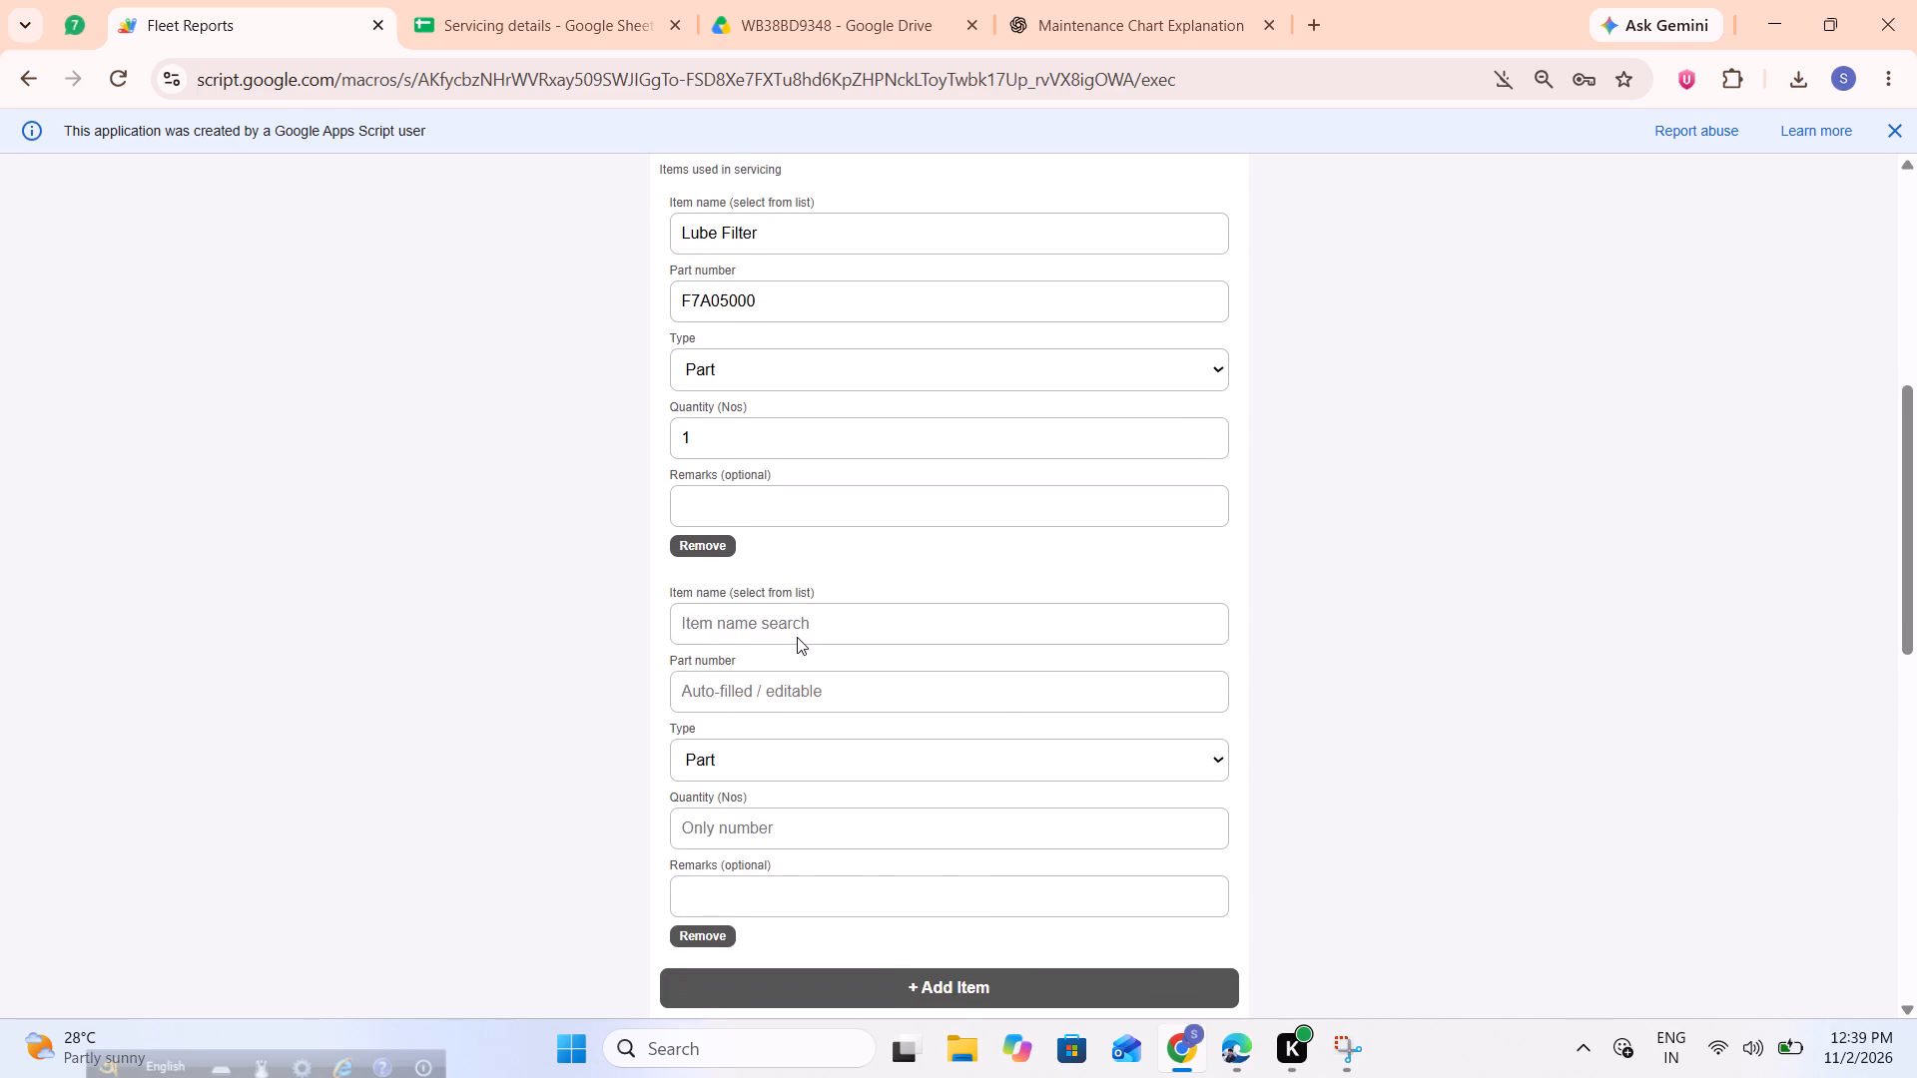
pyautogui.click(797, 637)
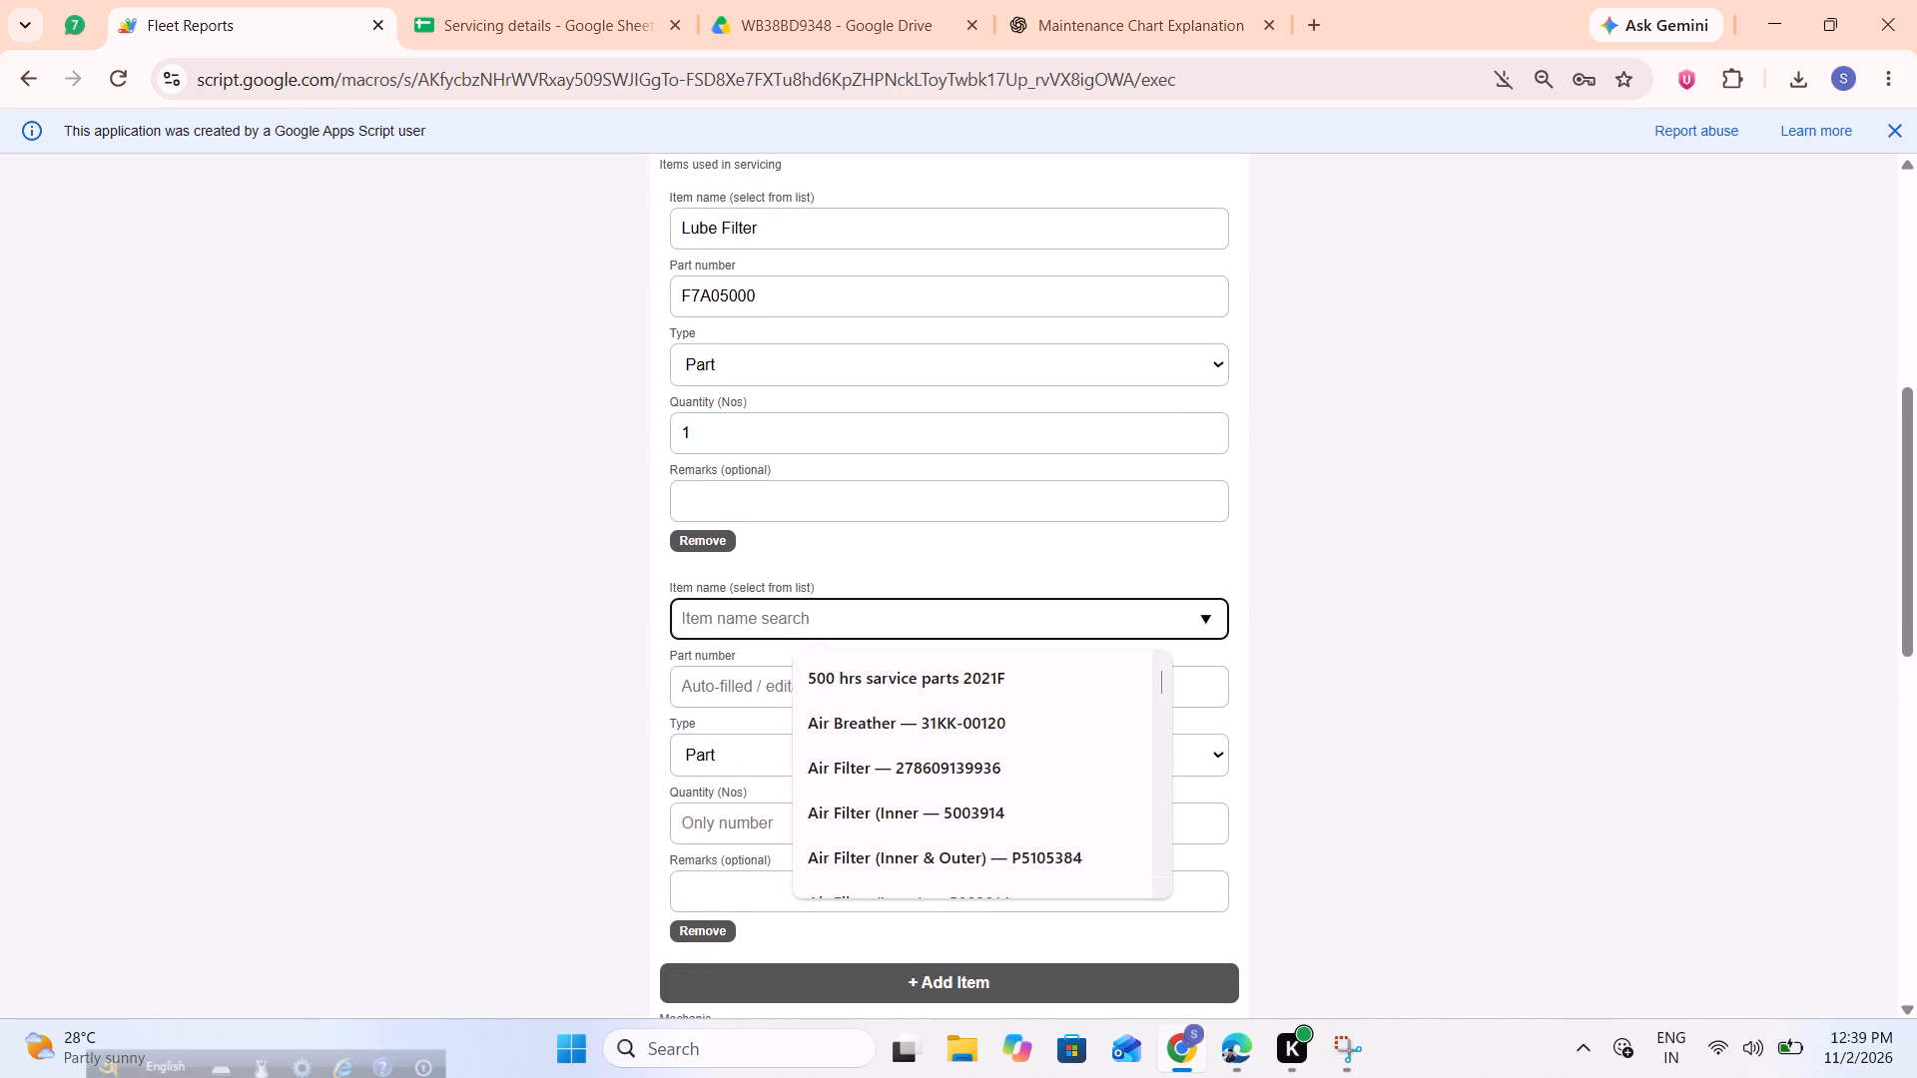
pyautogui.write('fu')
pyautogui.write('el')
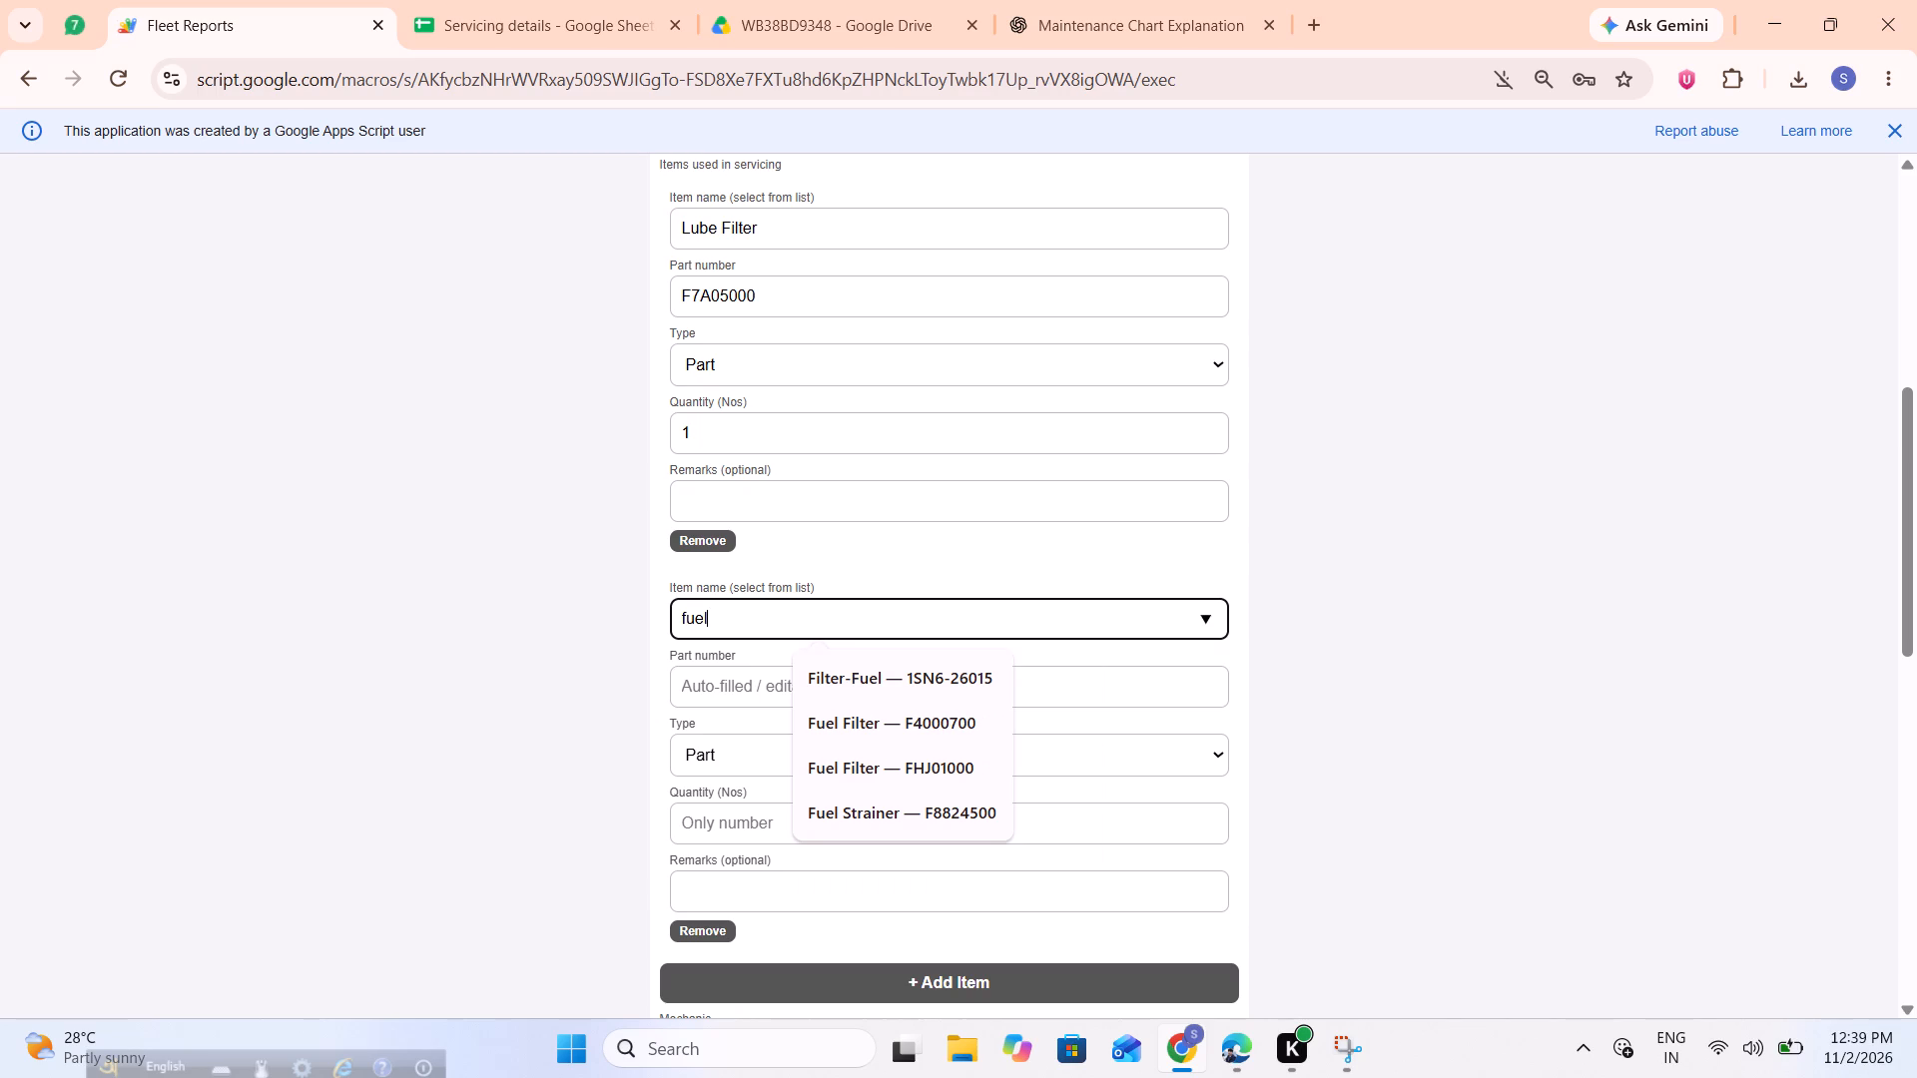
pyautogui.click(944, 759)
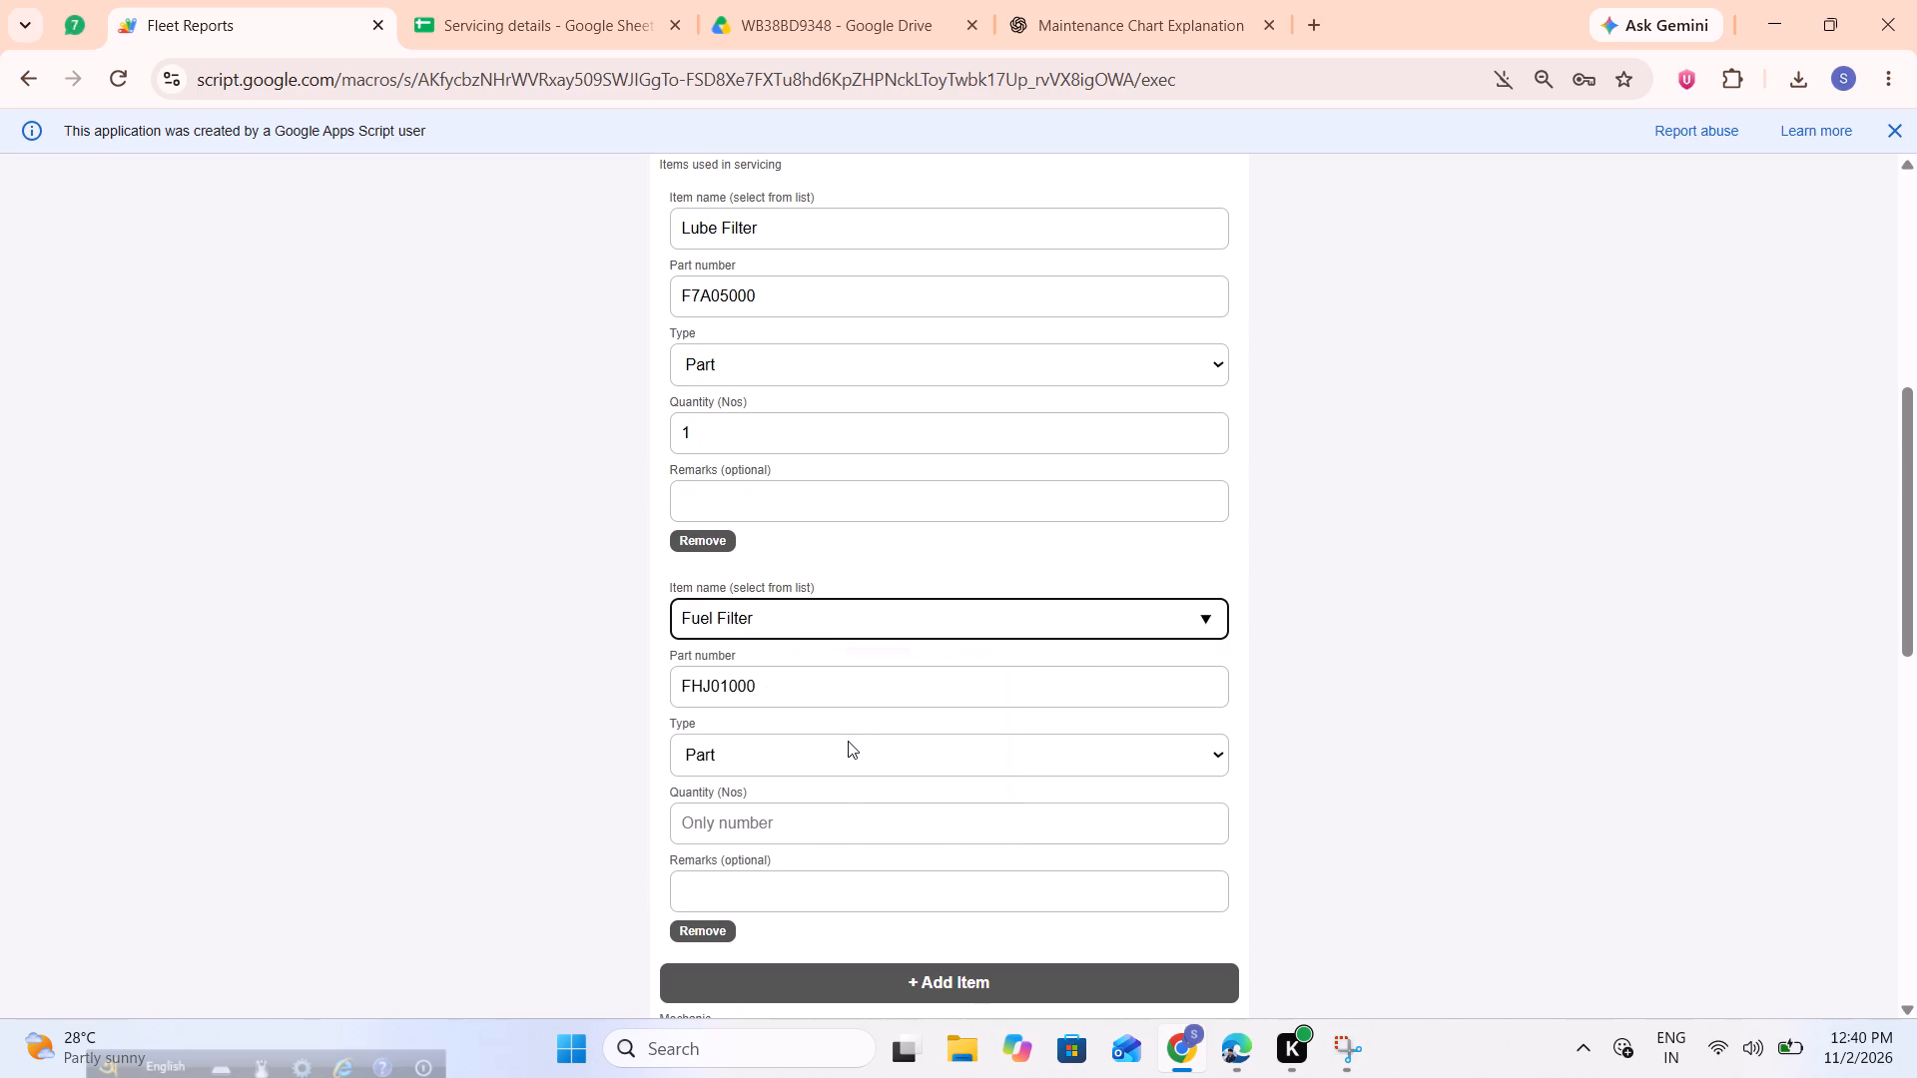
pyautogui.scroll(-1, 846, 781)
pyautogui.click(850, 757)
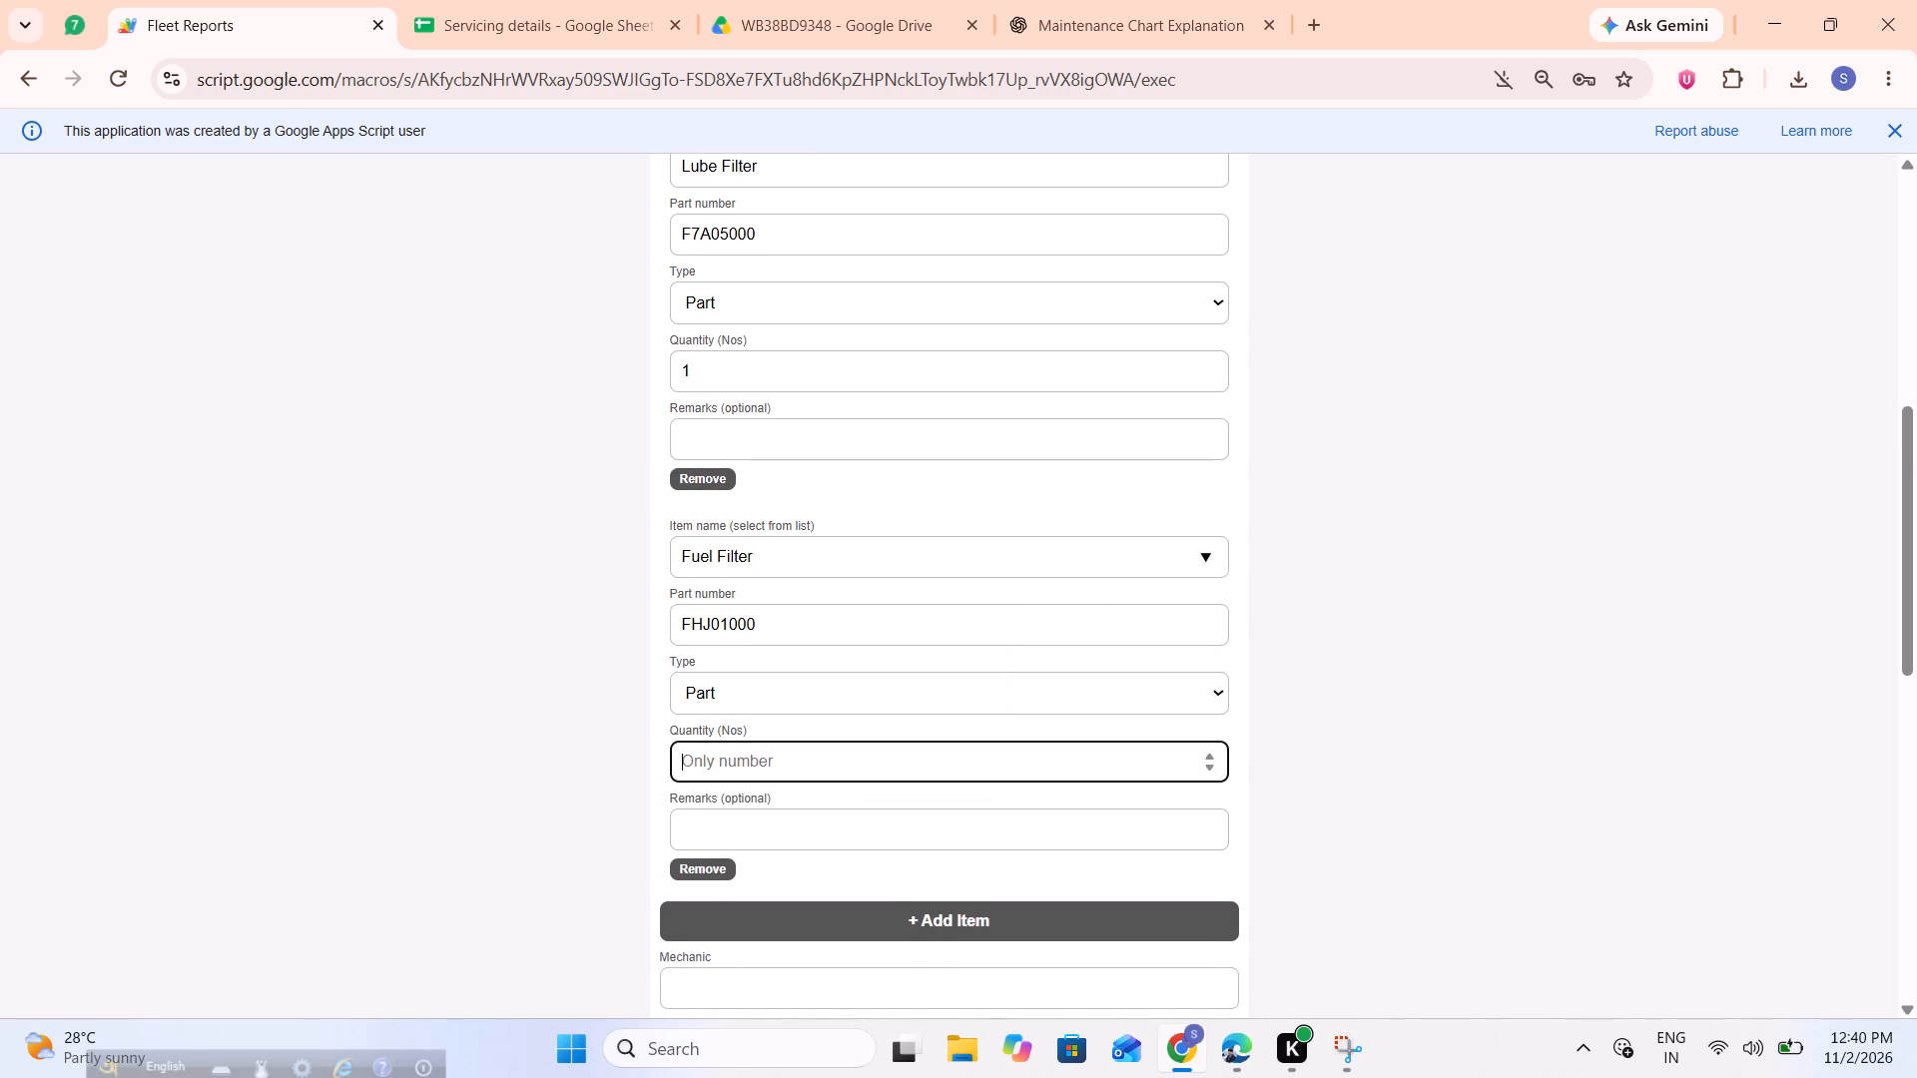
# Review the items in the downloaded Service Report SVC-0006 PDF, close it, and return to the Fleet Reports form.
pyautogui.click(1794, 85)
pyautogui.click(1579, 236)
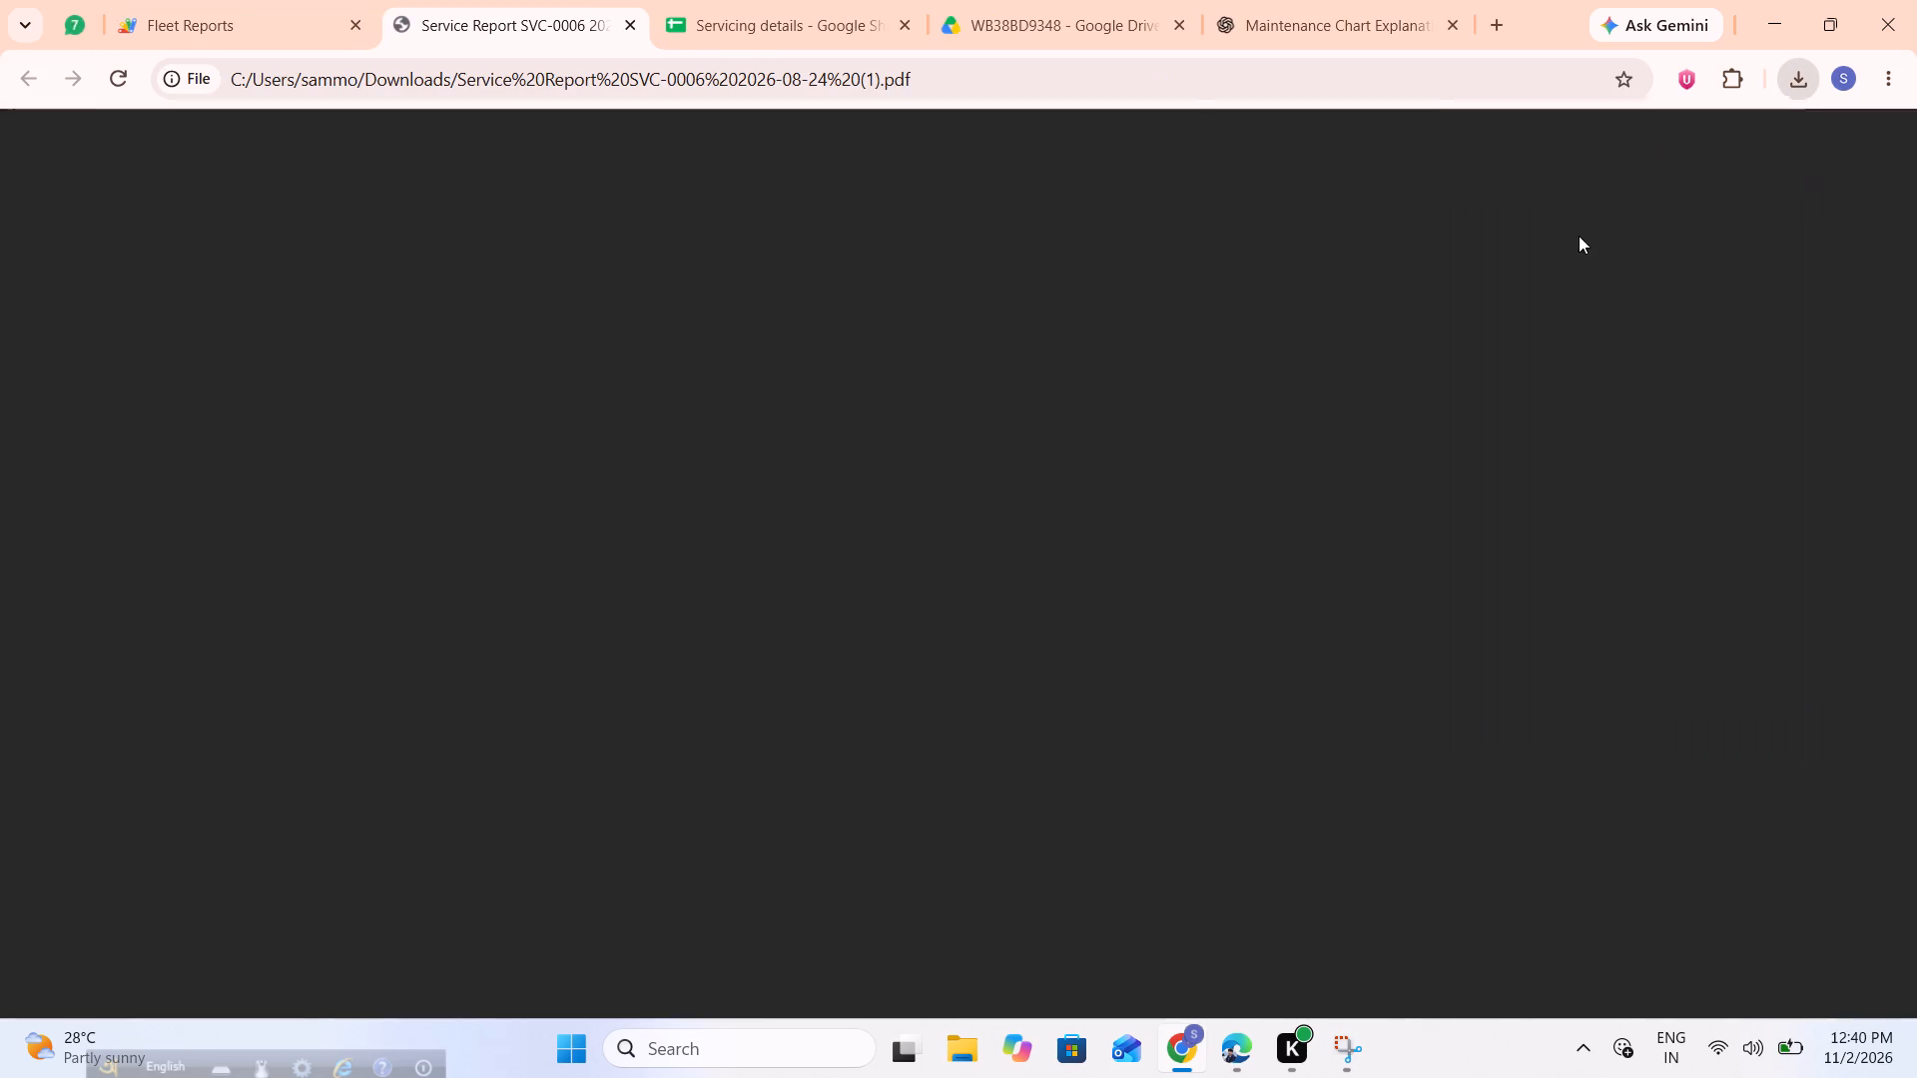
pyautogui.scroll(-1, 1411, 342)
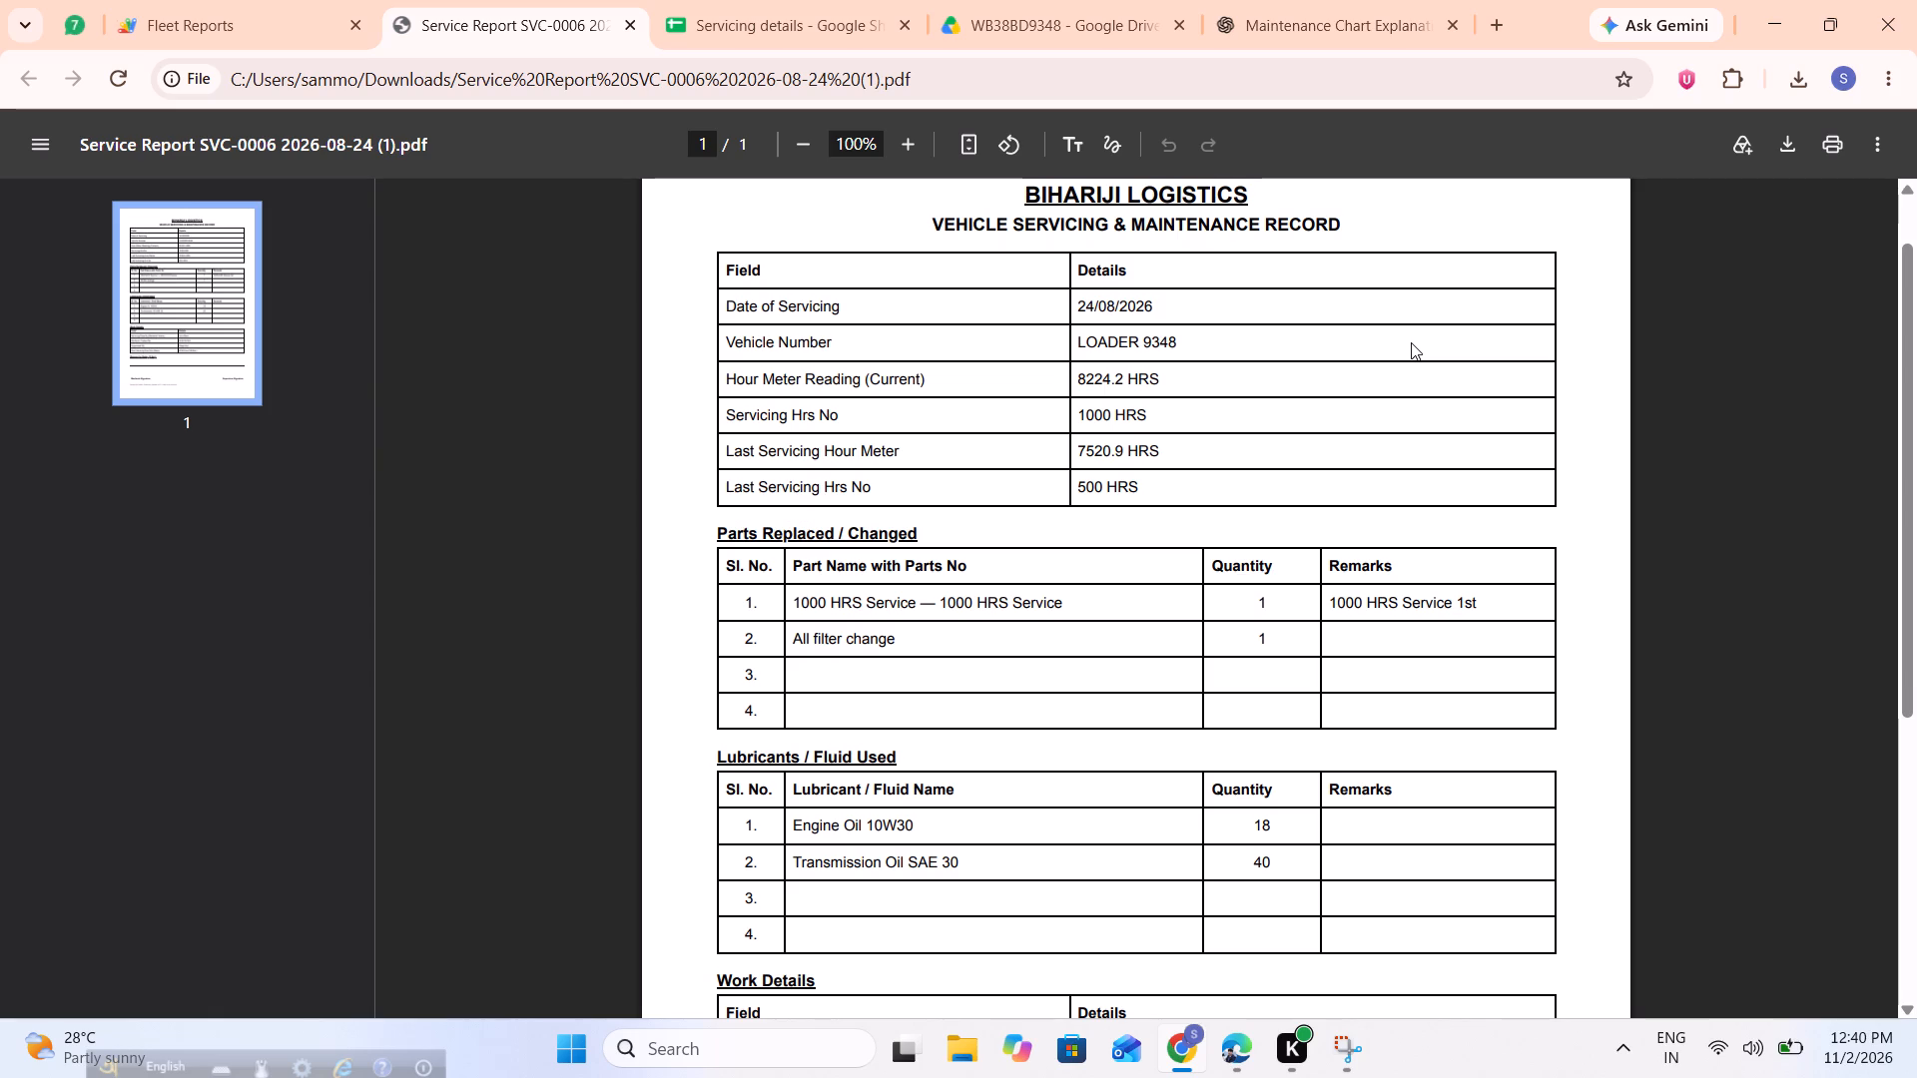
pyautogui.click(1916, 0)
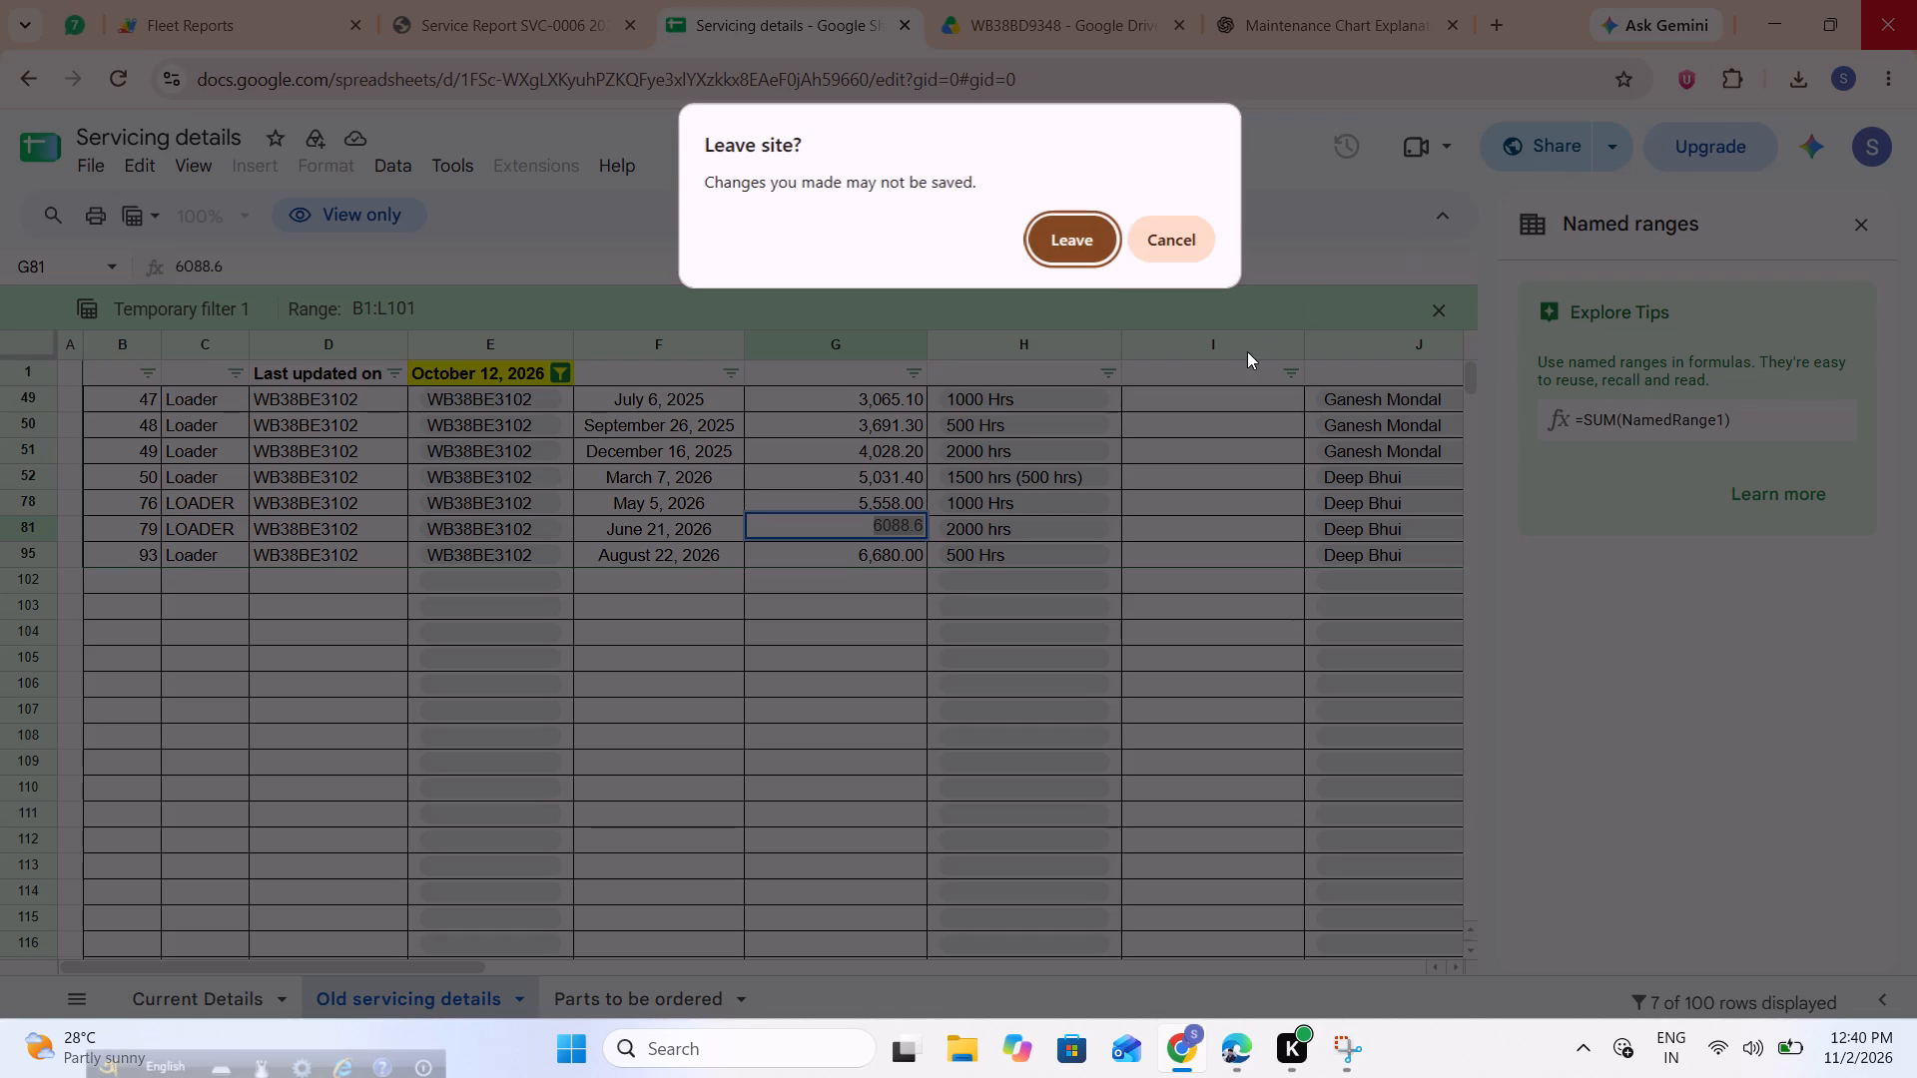
pyautogui.doubleClick(1185, 257)
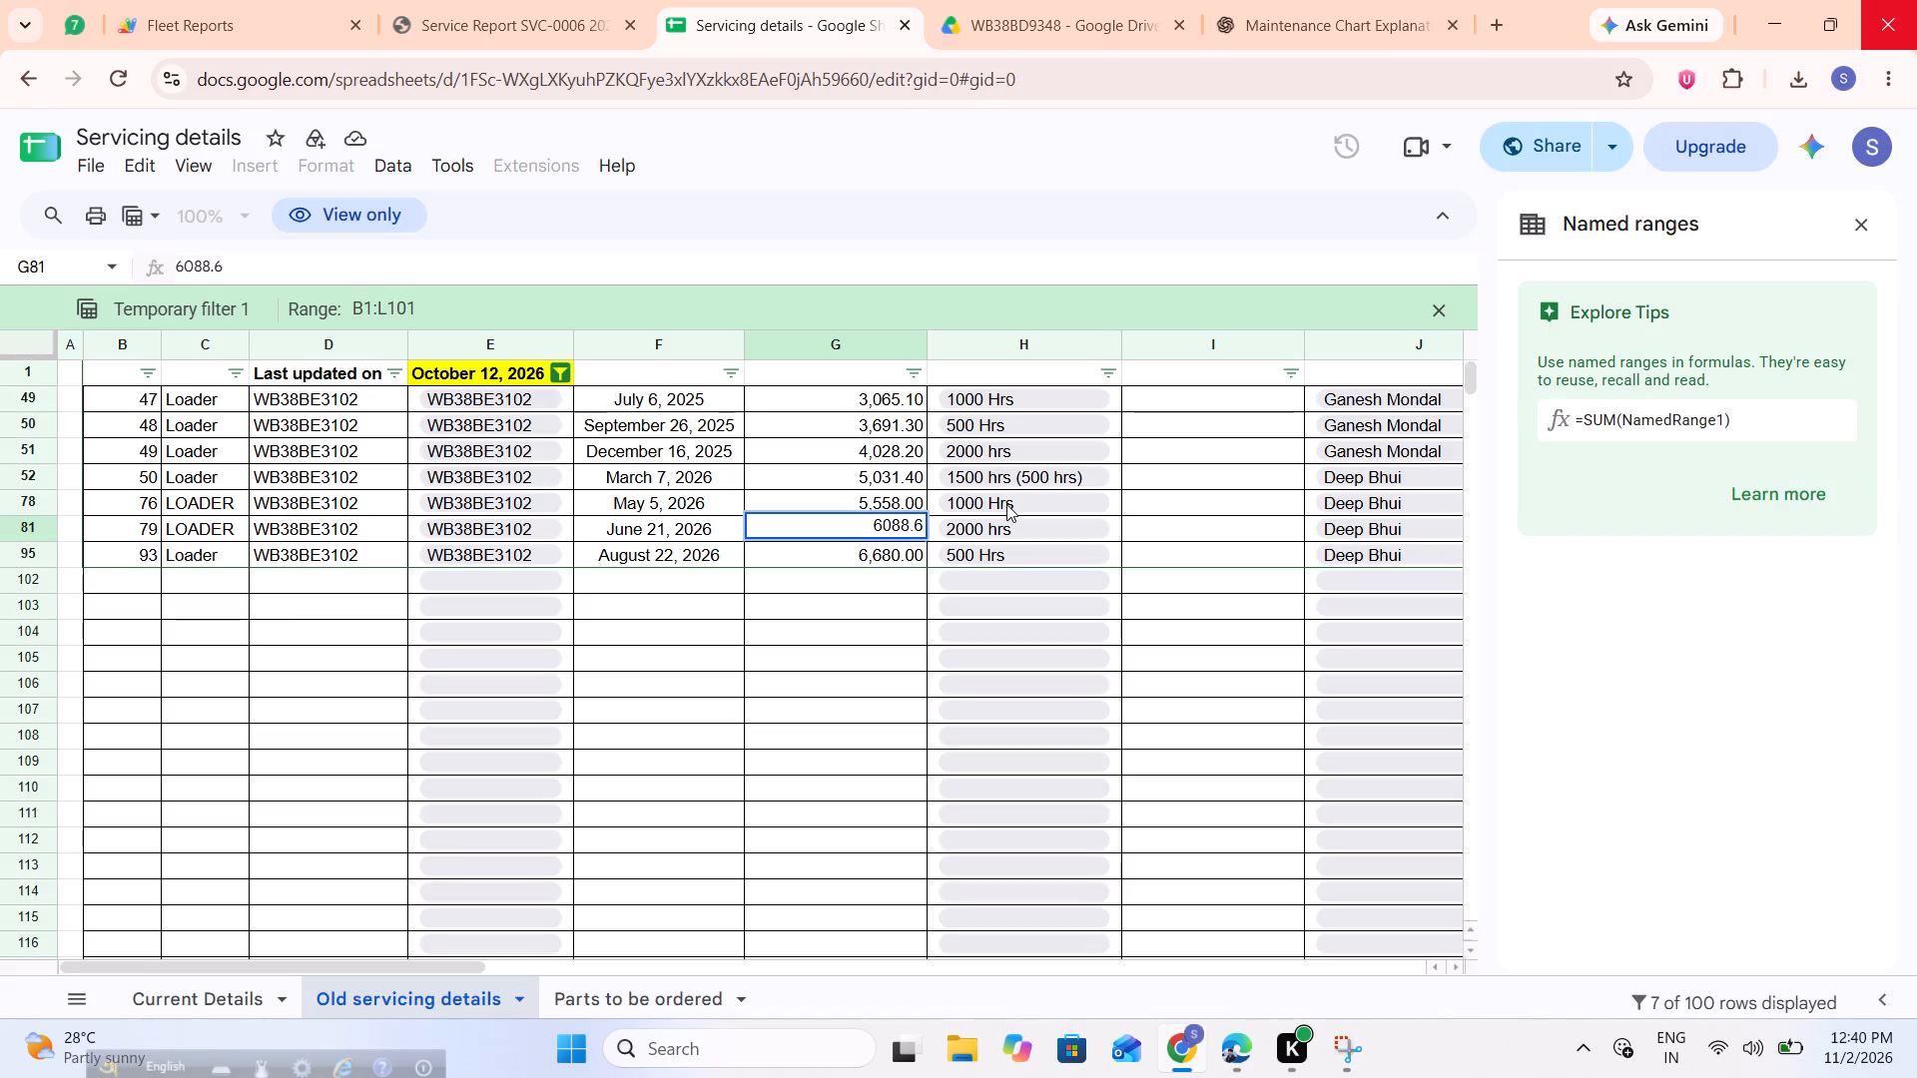
pyautogui.click(536, 12)
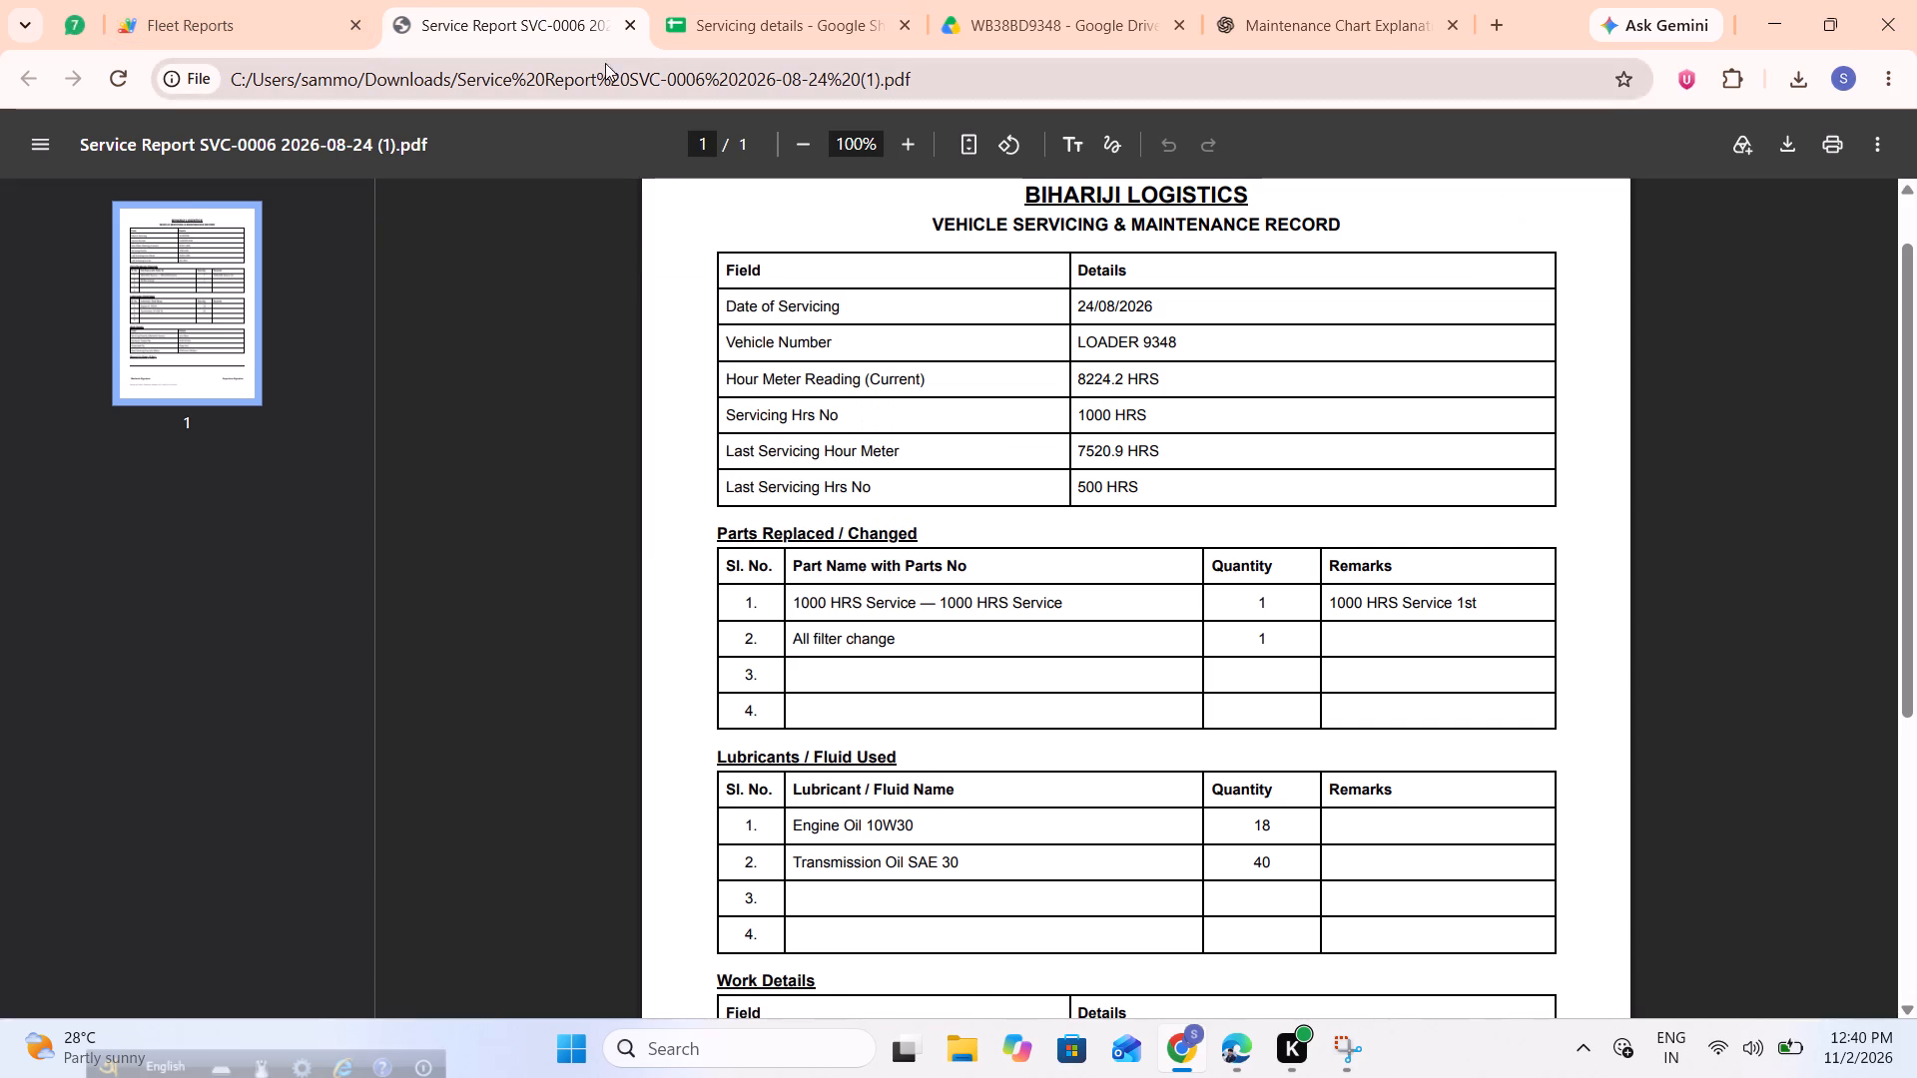
pyautogui.click(634, 29)
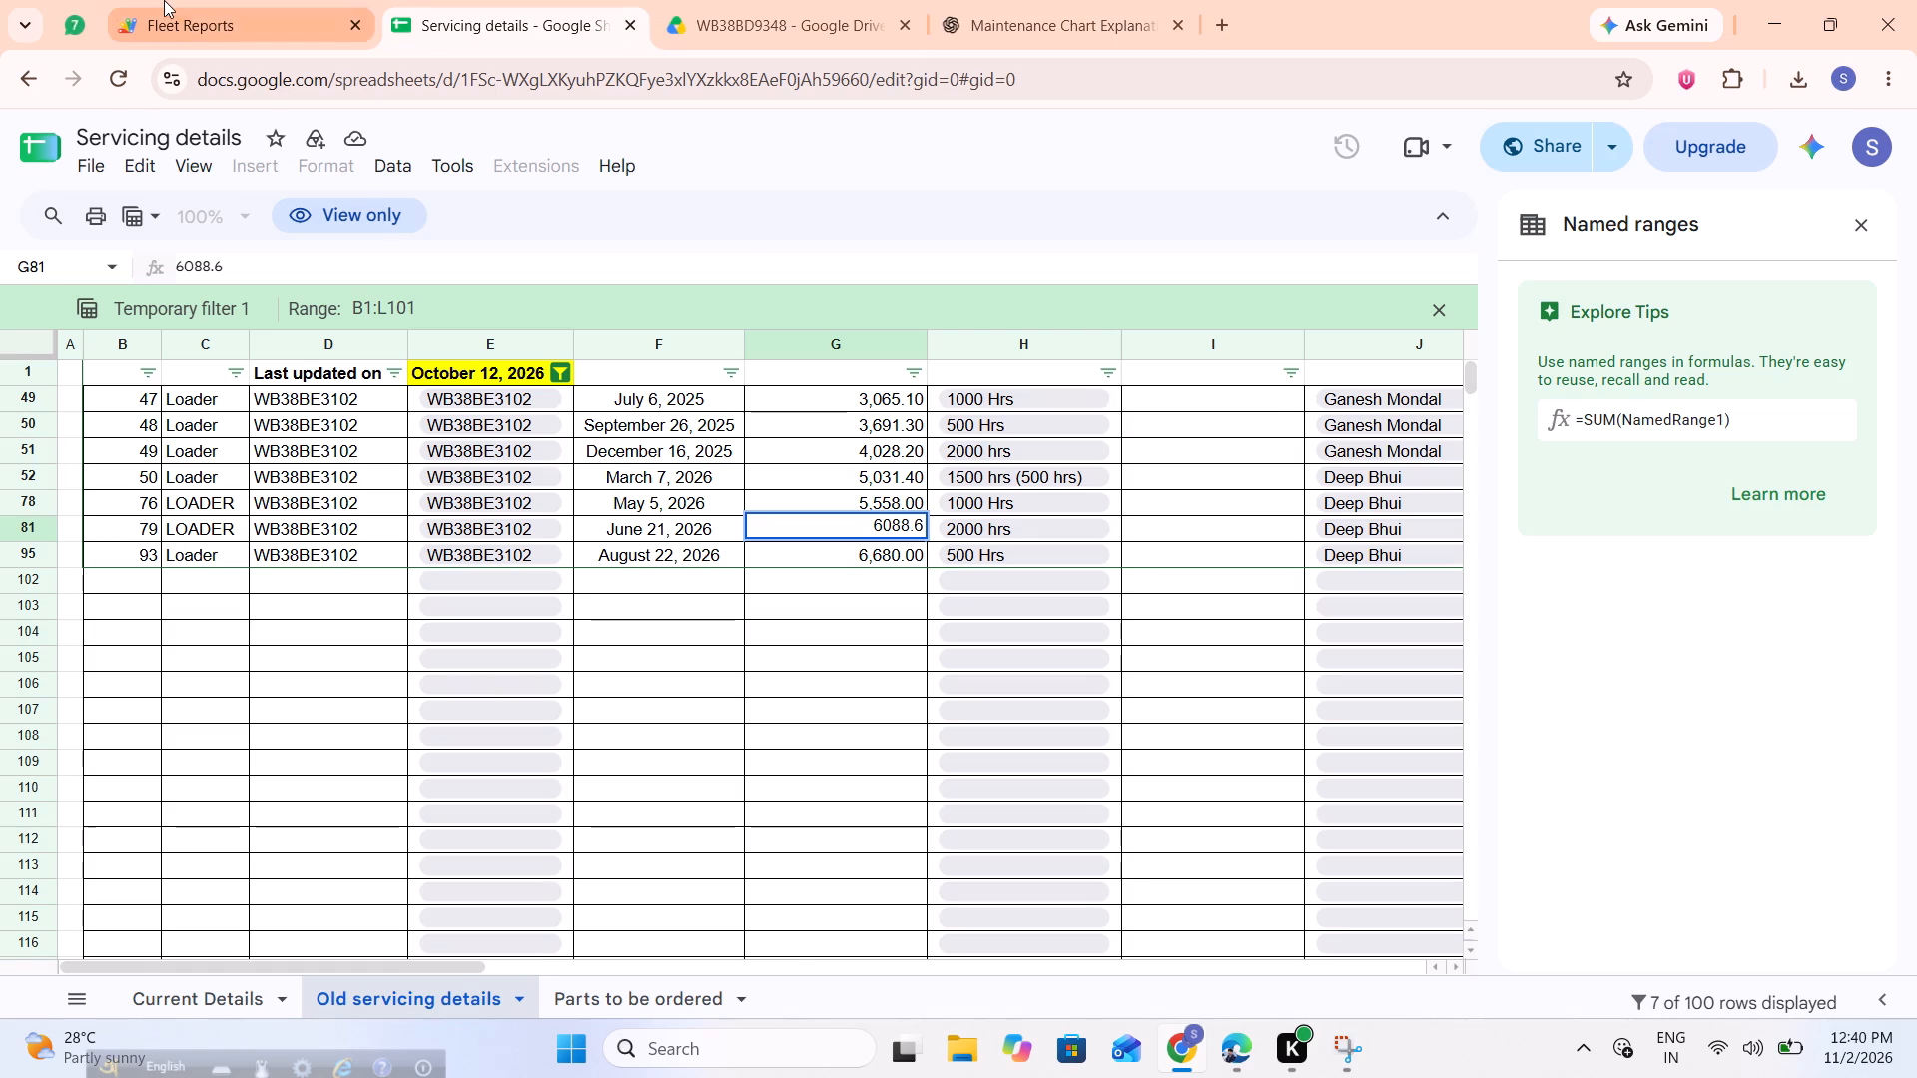
pyautogui.click(162, 0)
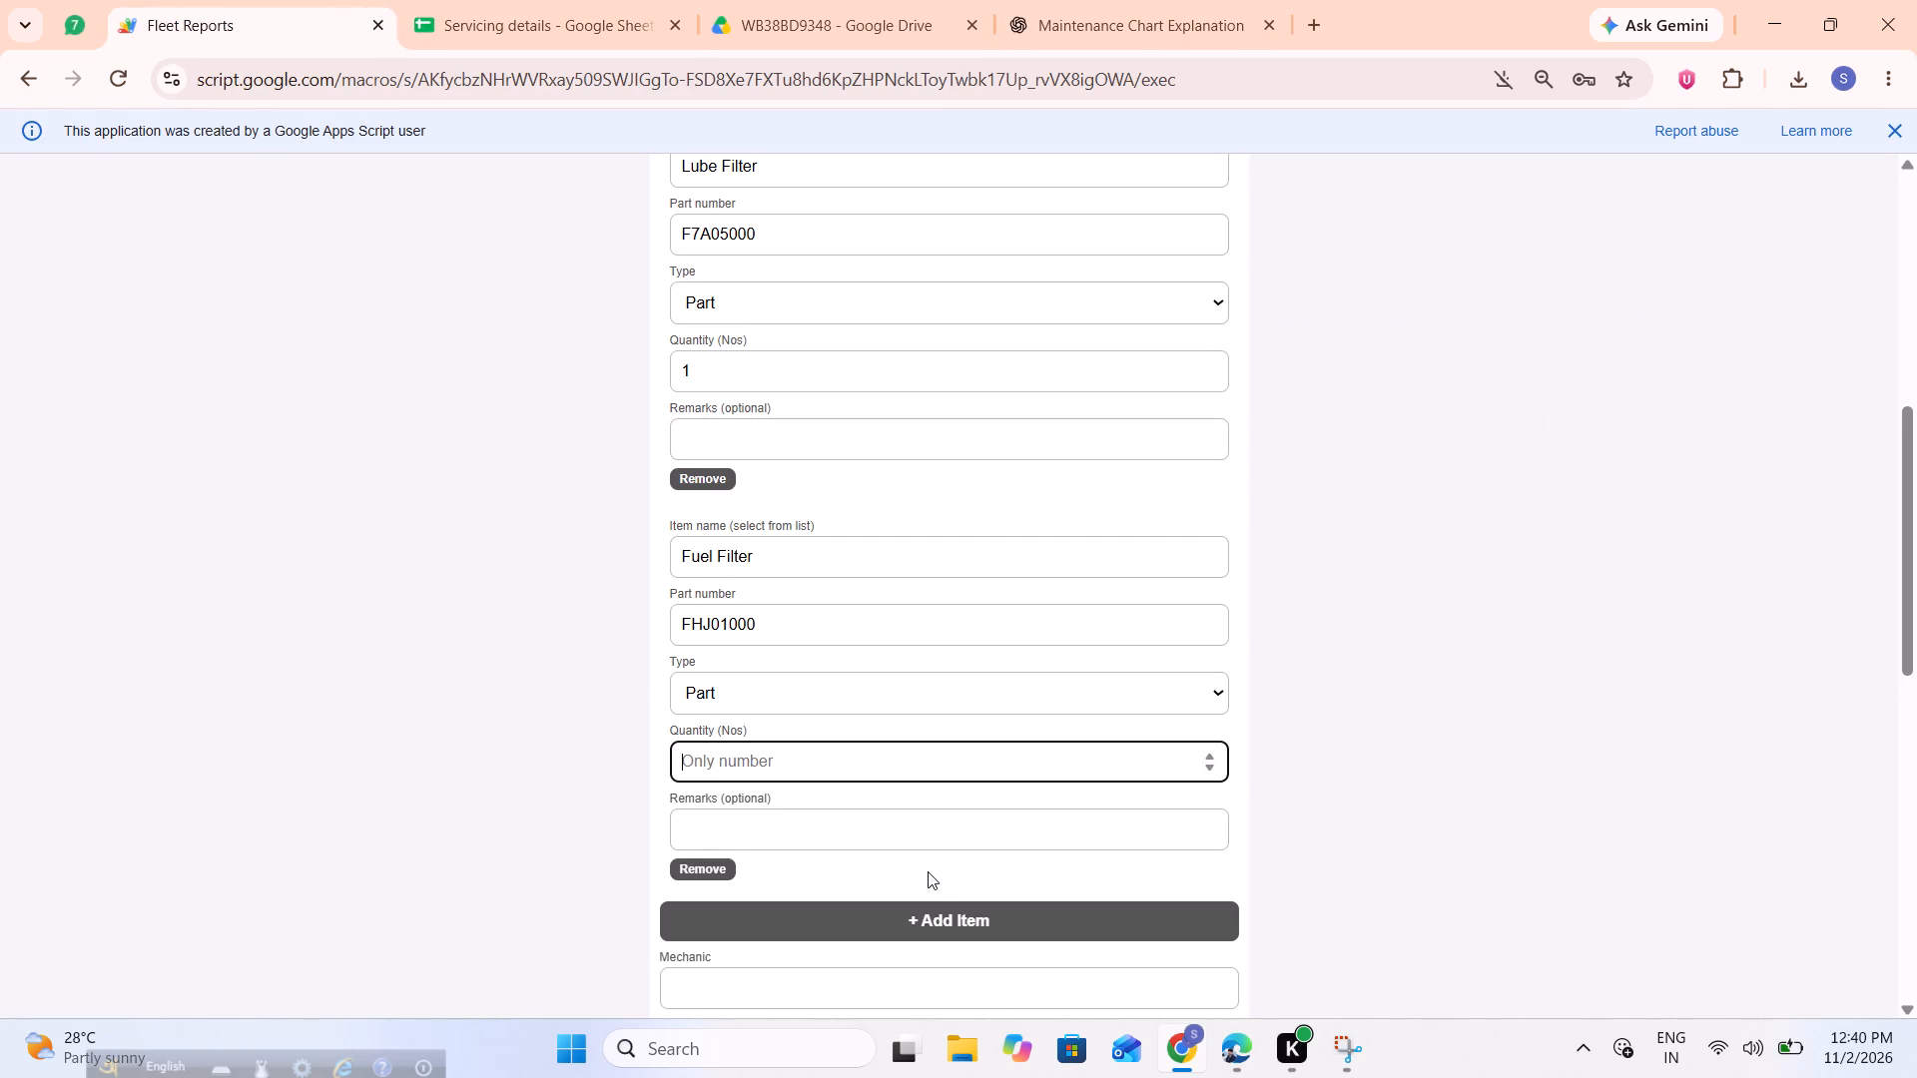
# Set the Fuel Filter item's quantity to 1.
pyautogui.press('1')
pyautogui.click(955, 866)
# Add a third servicing item, Air Filter (Inner & Outer) P5105384, with quantity 1 and the remark "1 set".
pyautogui.scroll(-2, 955, 866)
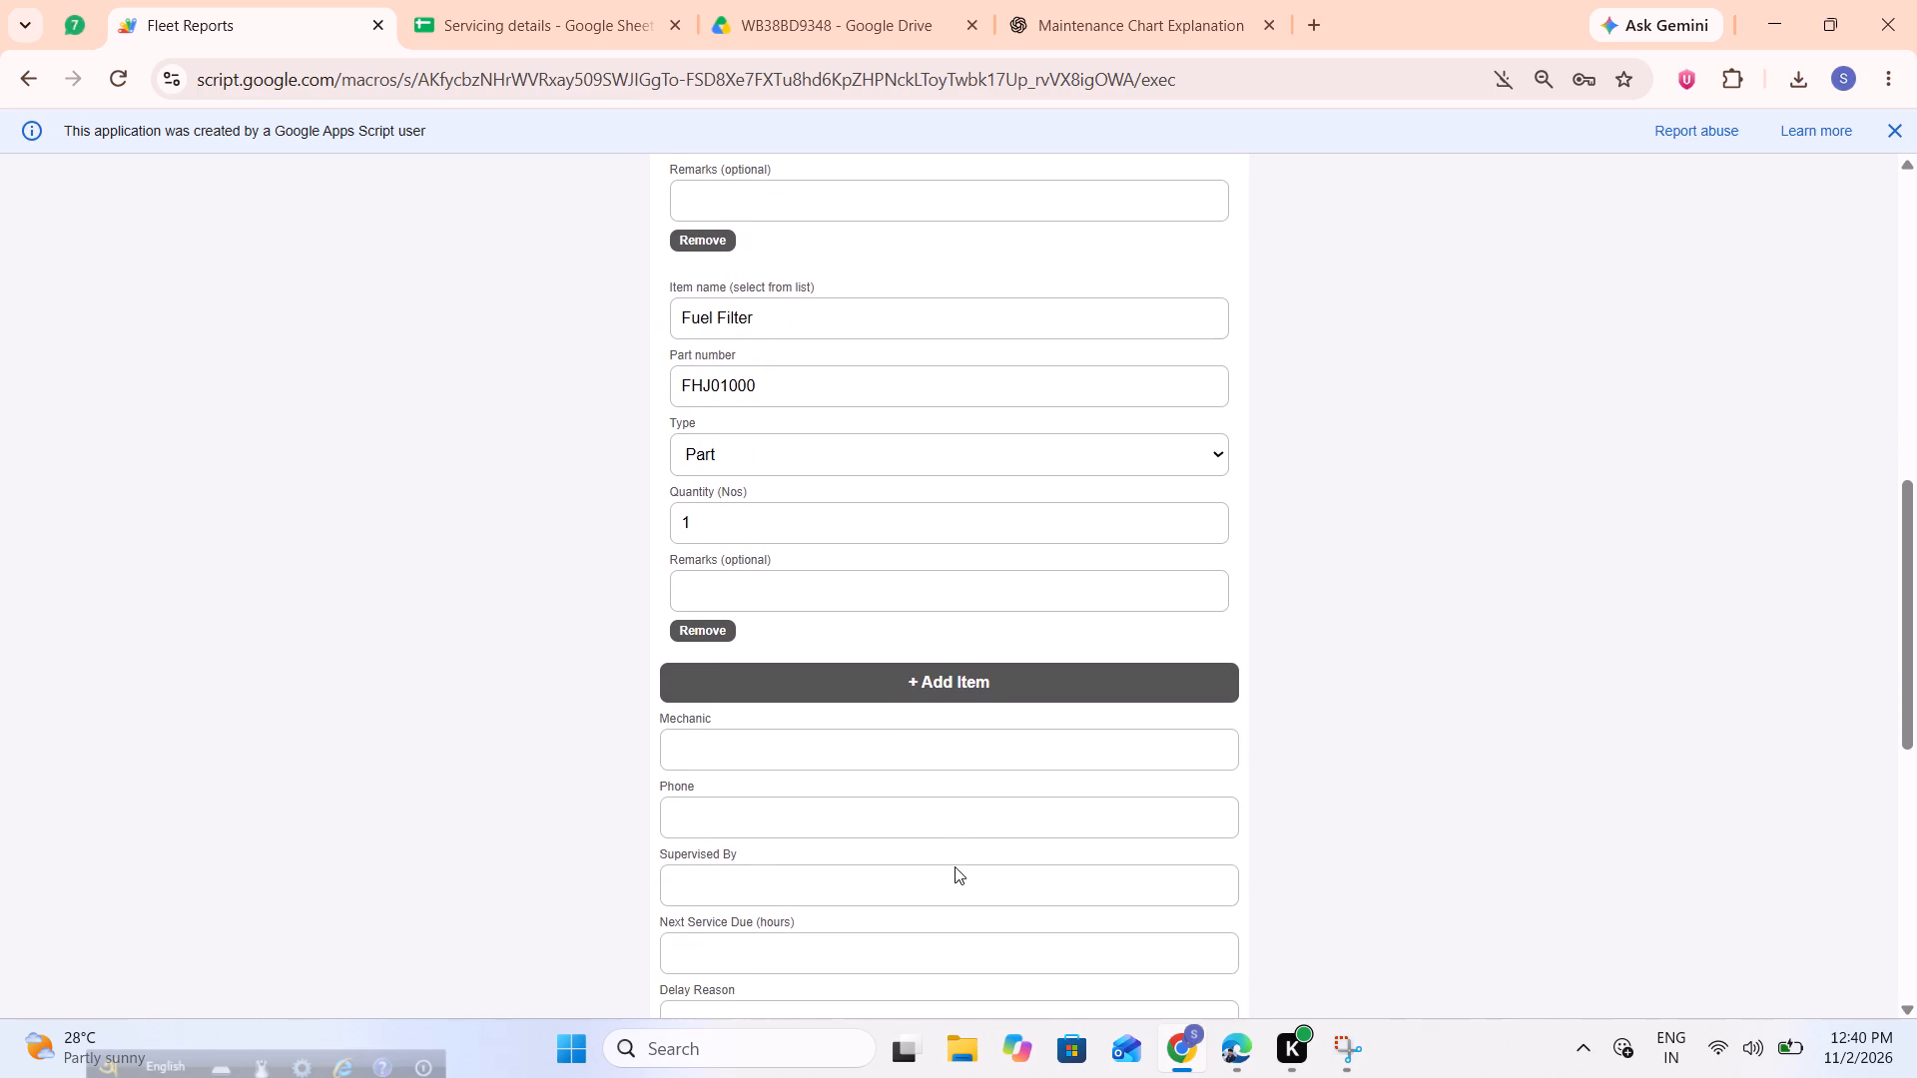
pyautogui.click(921, 694)
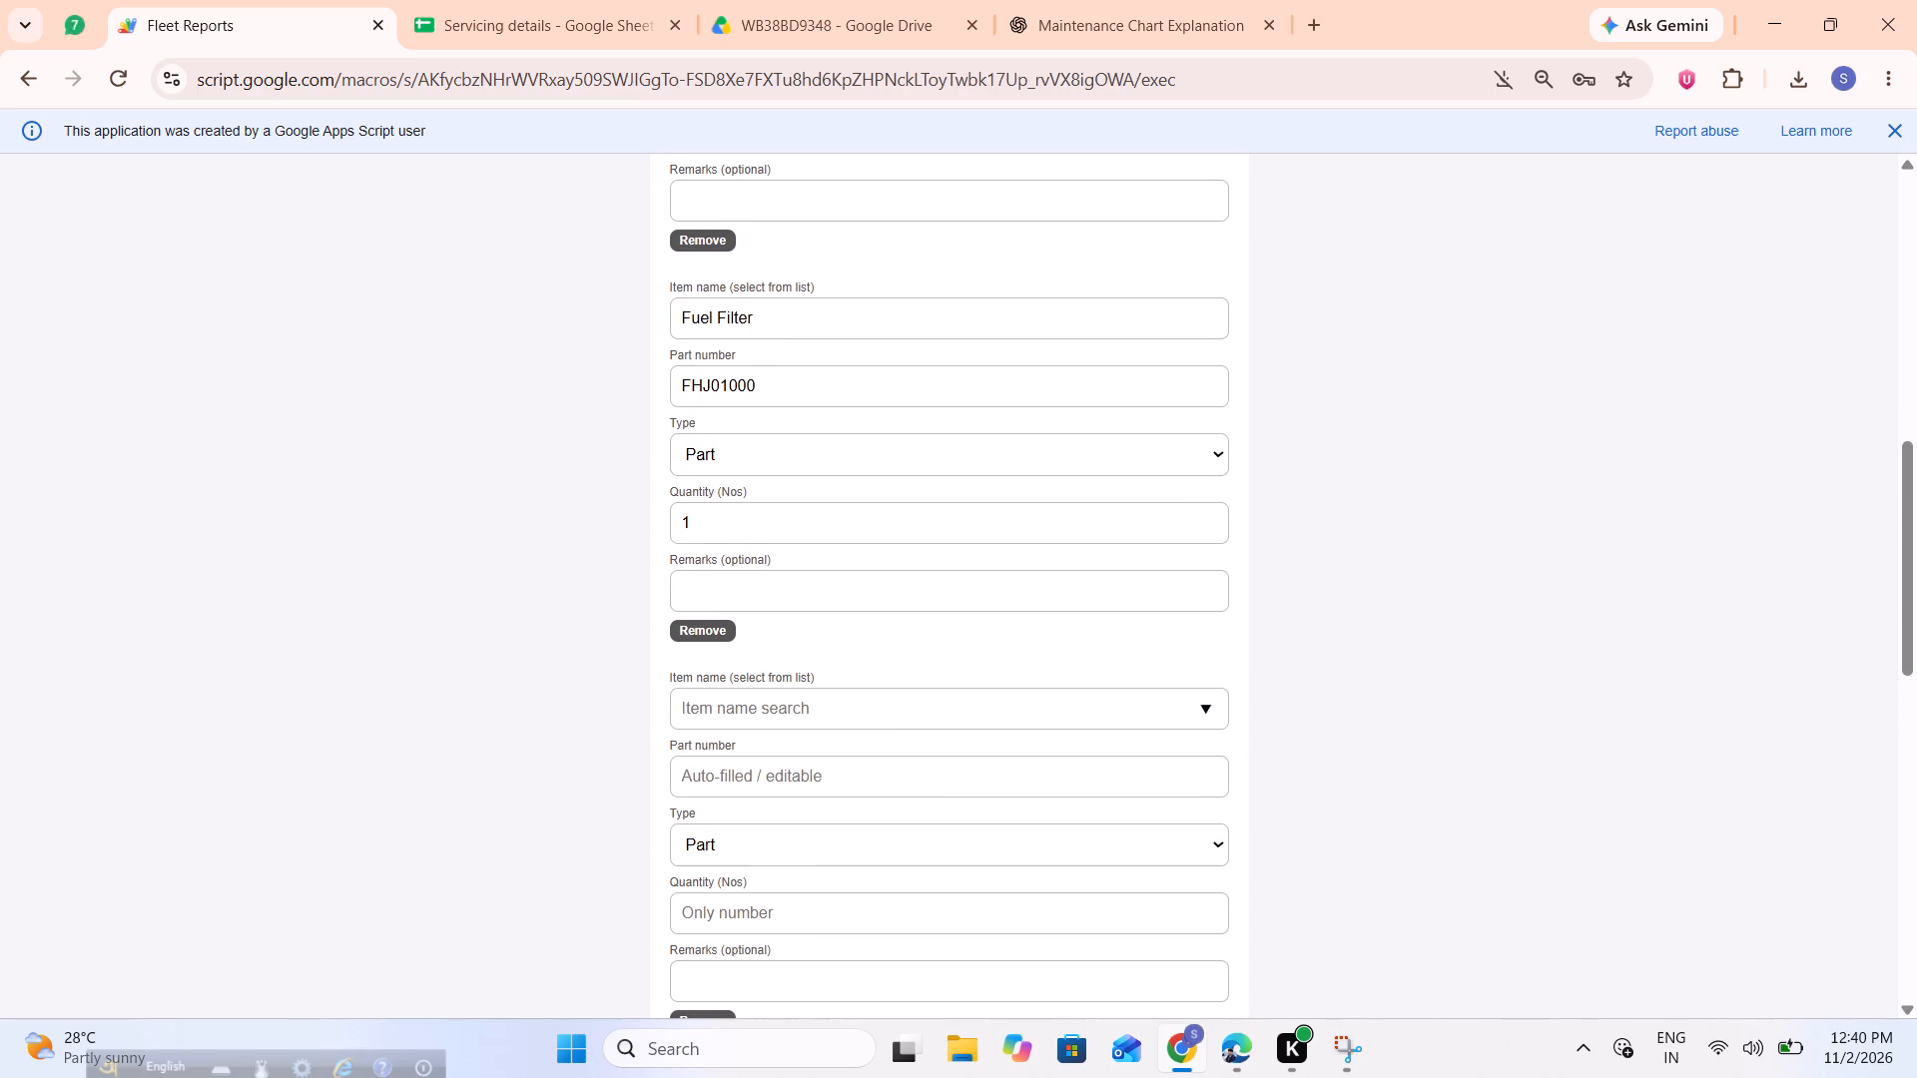
pyautogui.click(766, 717)
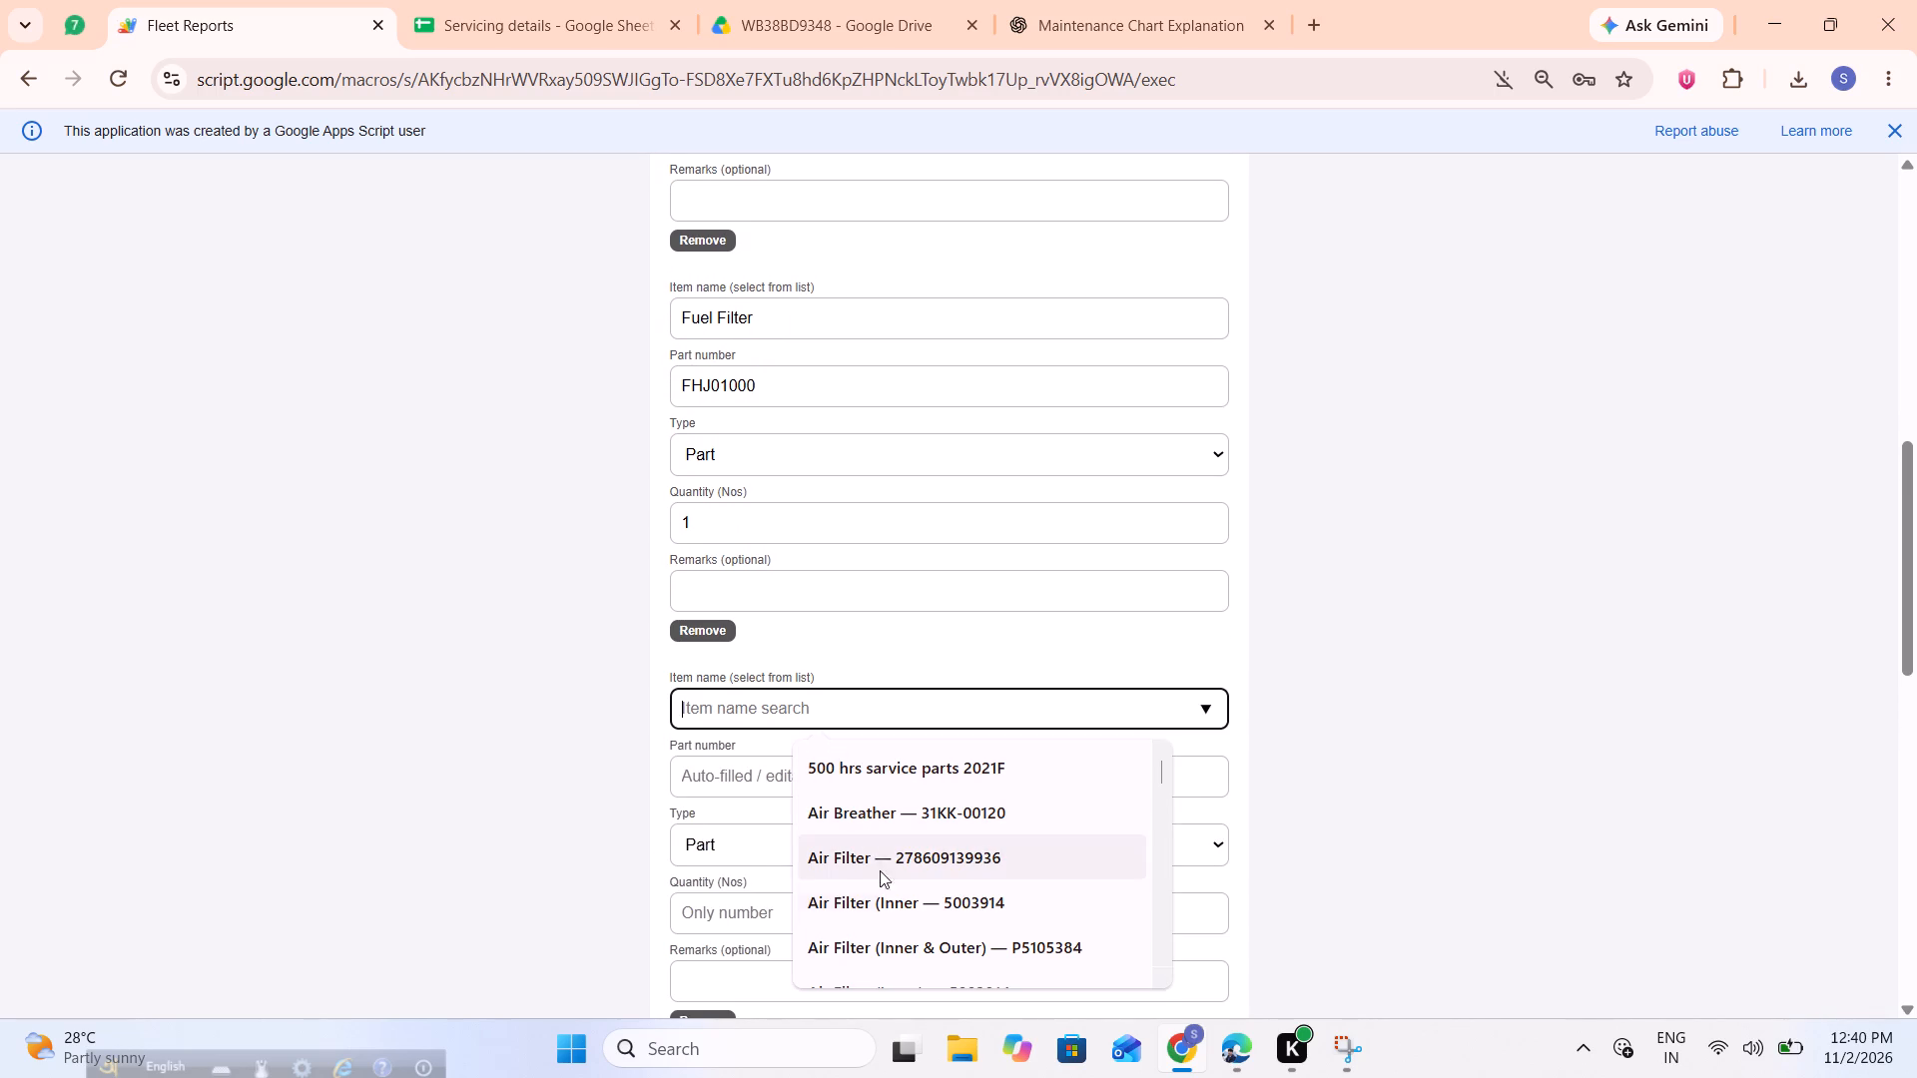
pyautogui.click(924, 946)
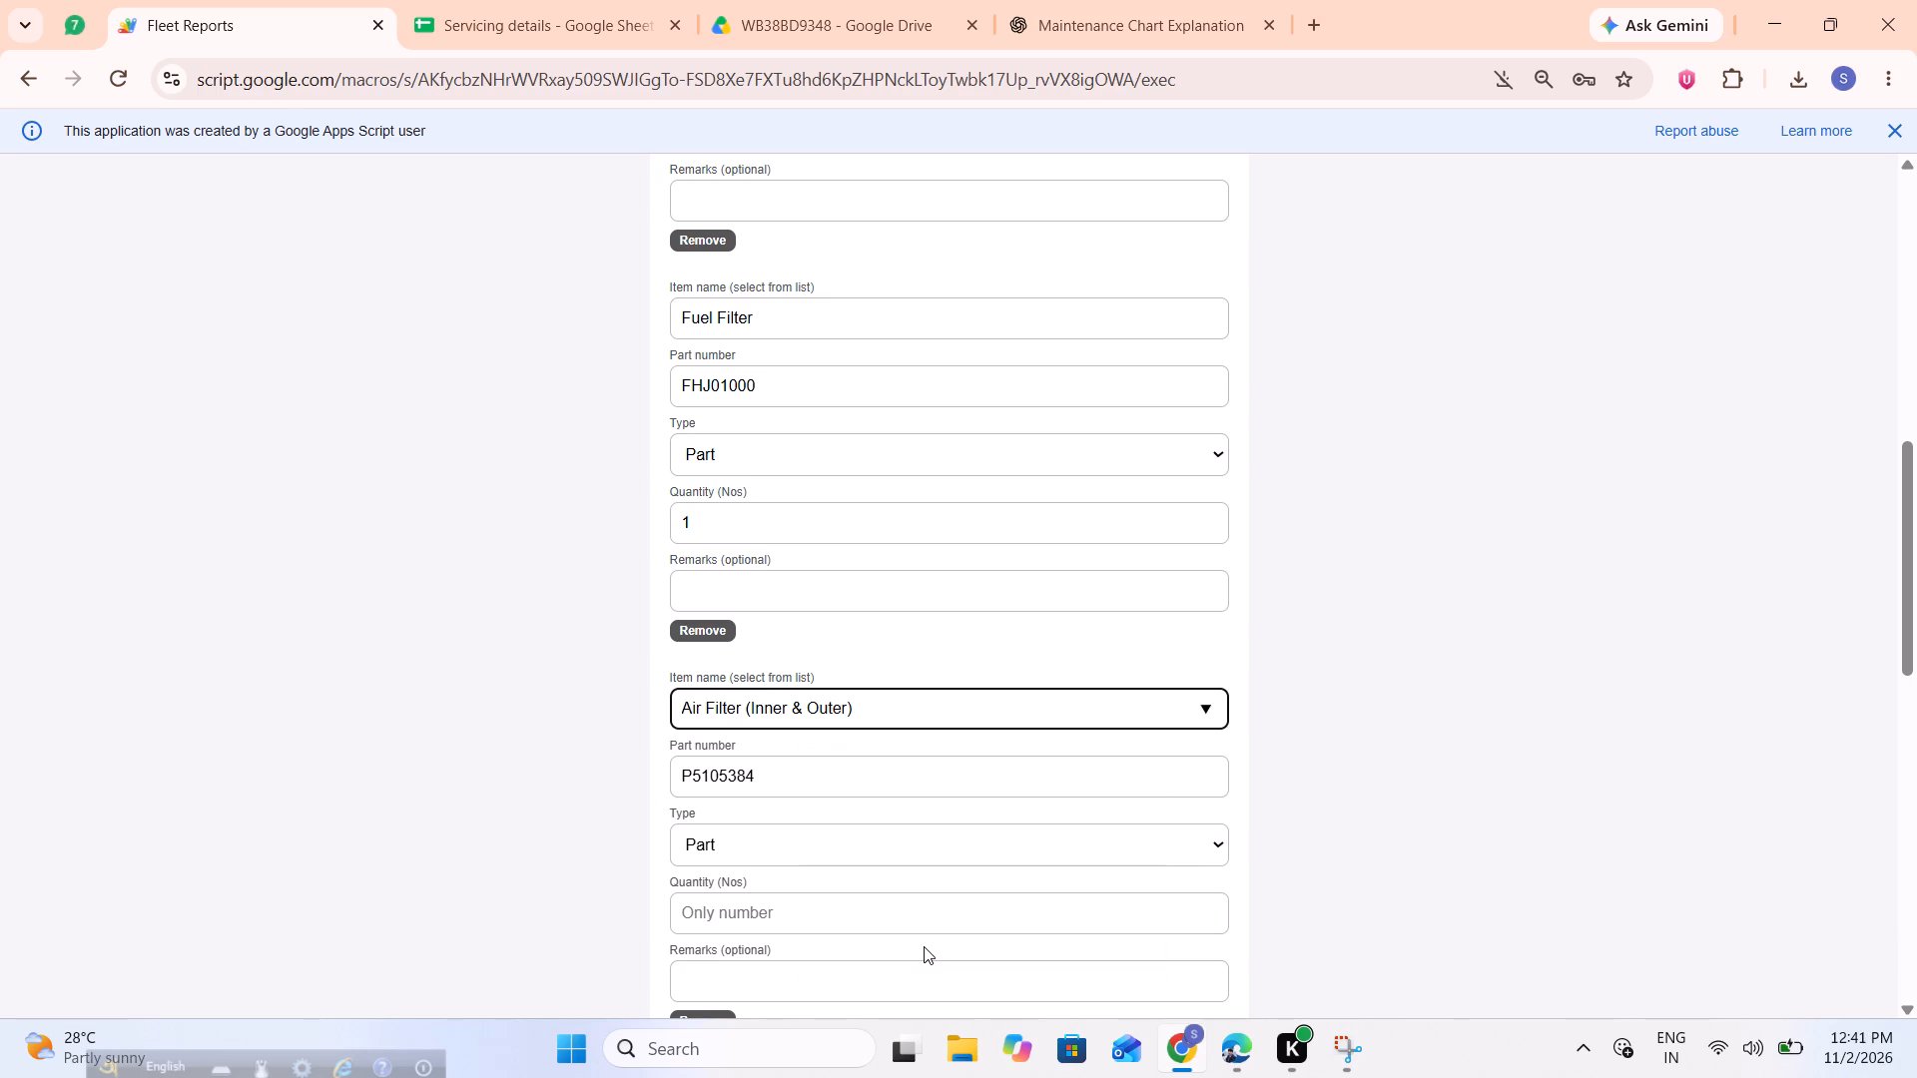
pyautogui.click(744, 892)
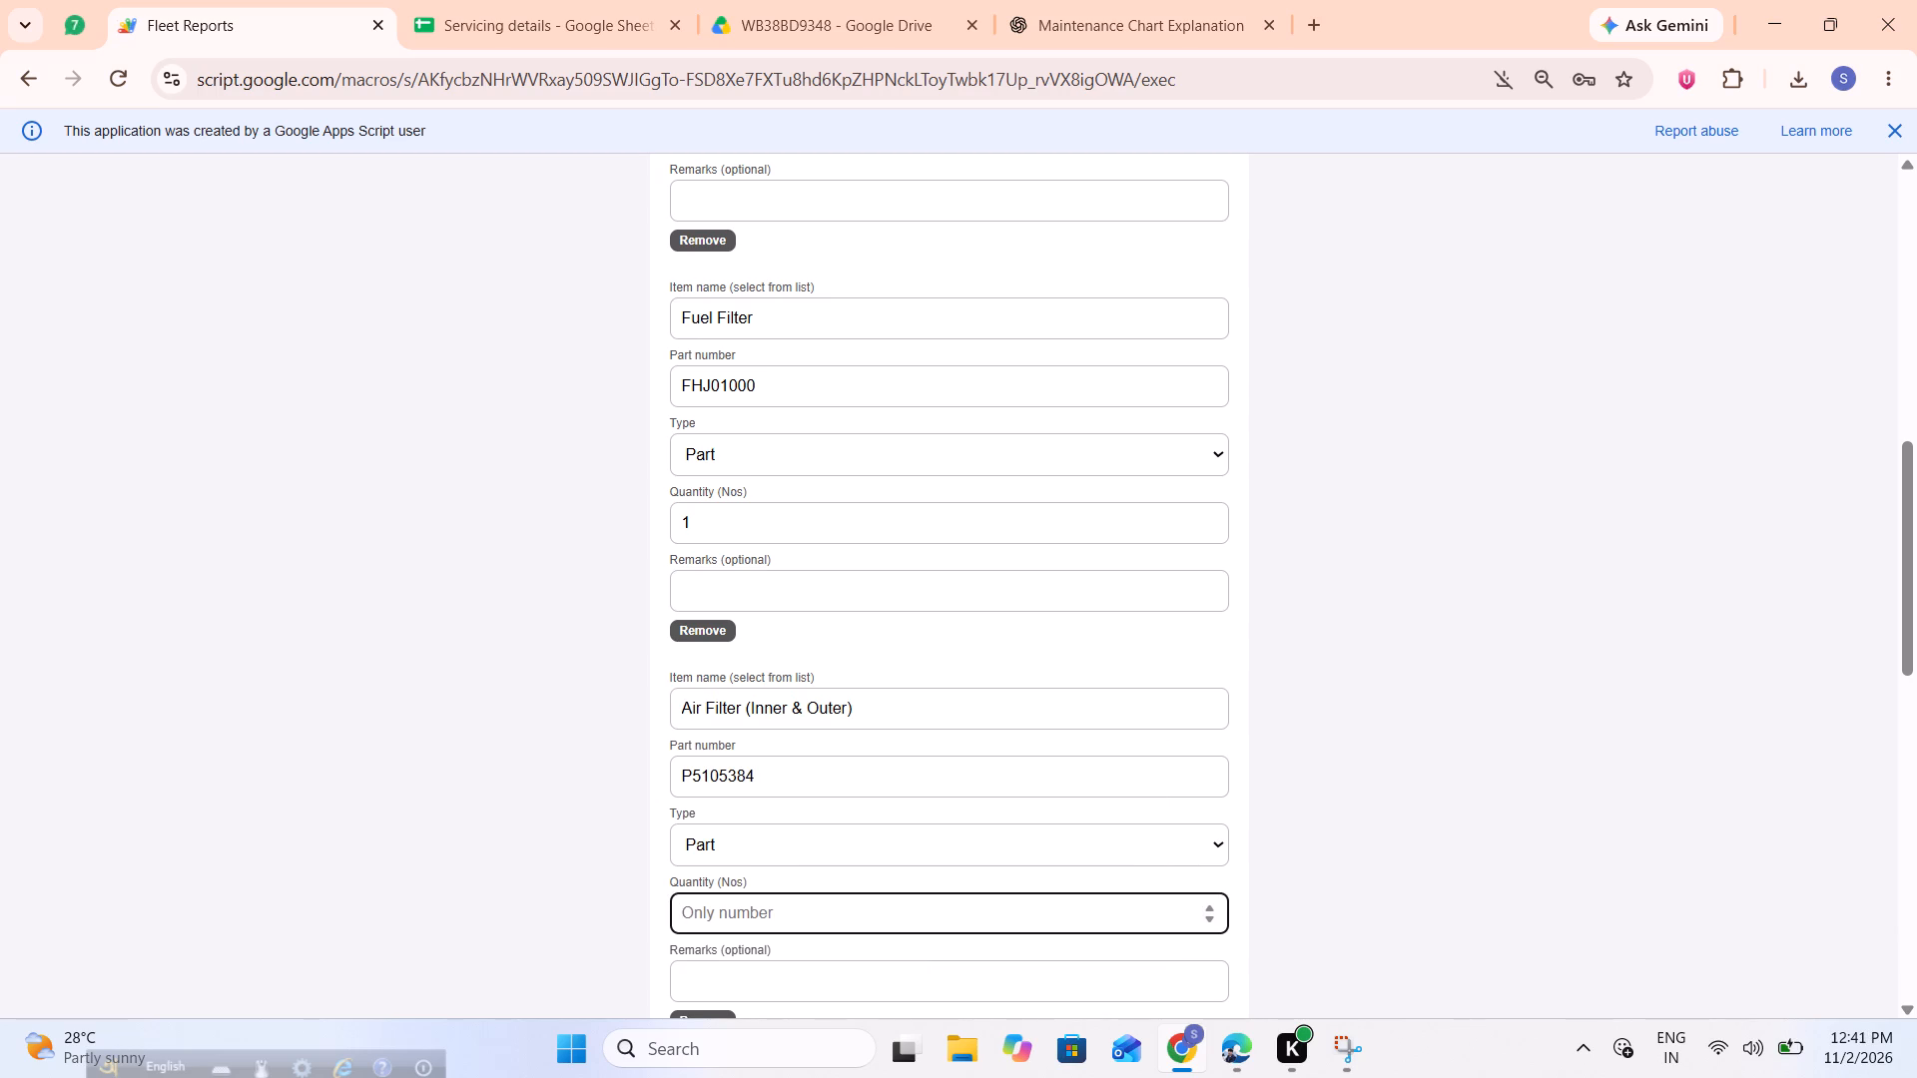
pyautogui.click(768, 853)
pyautogui.click(768, 853)
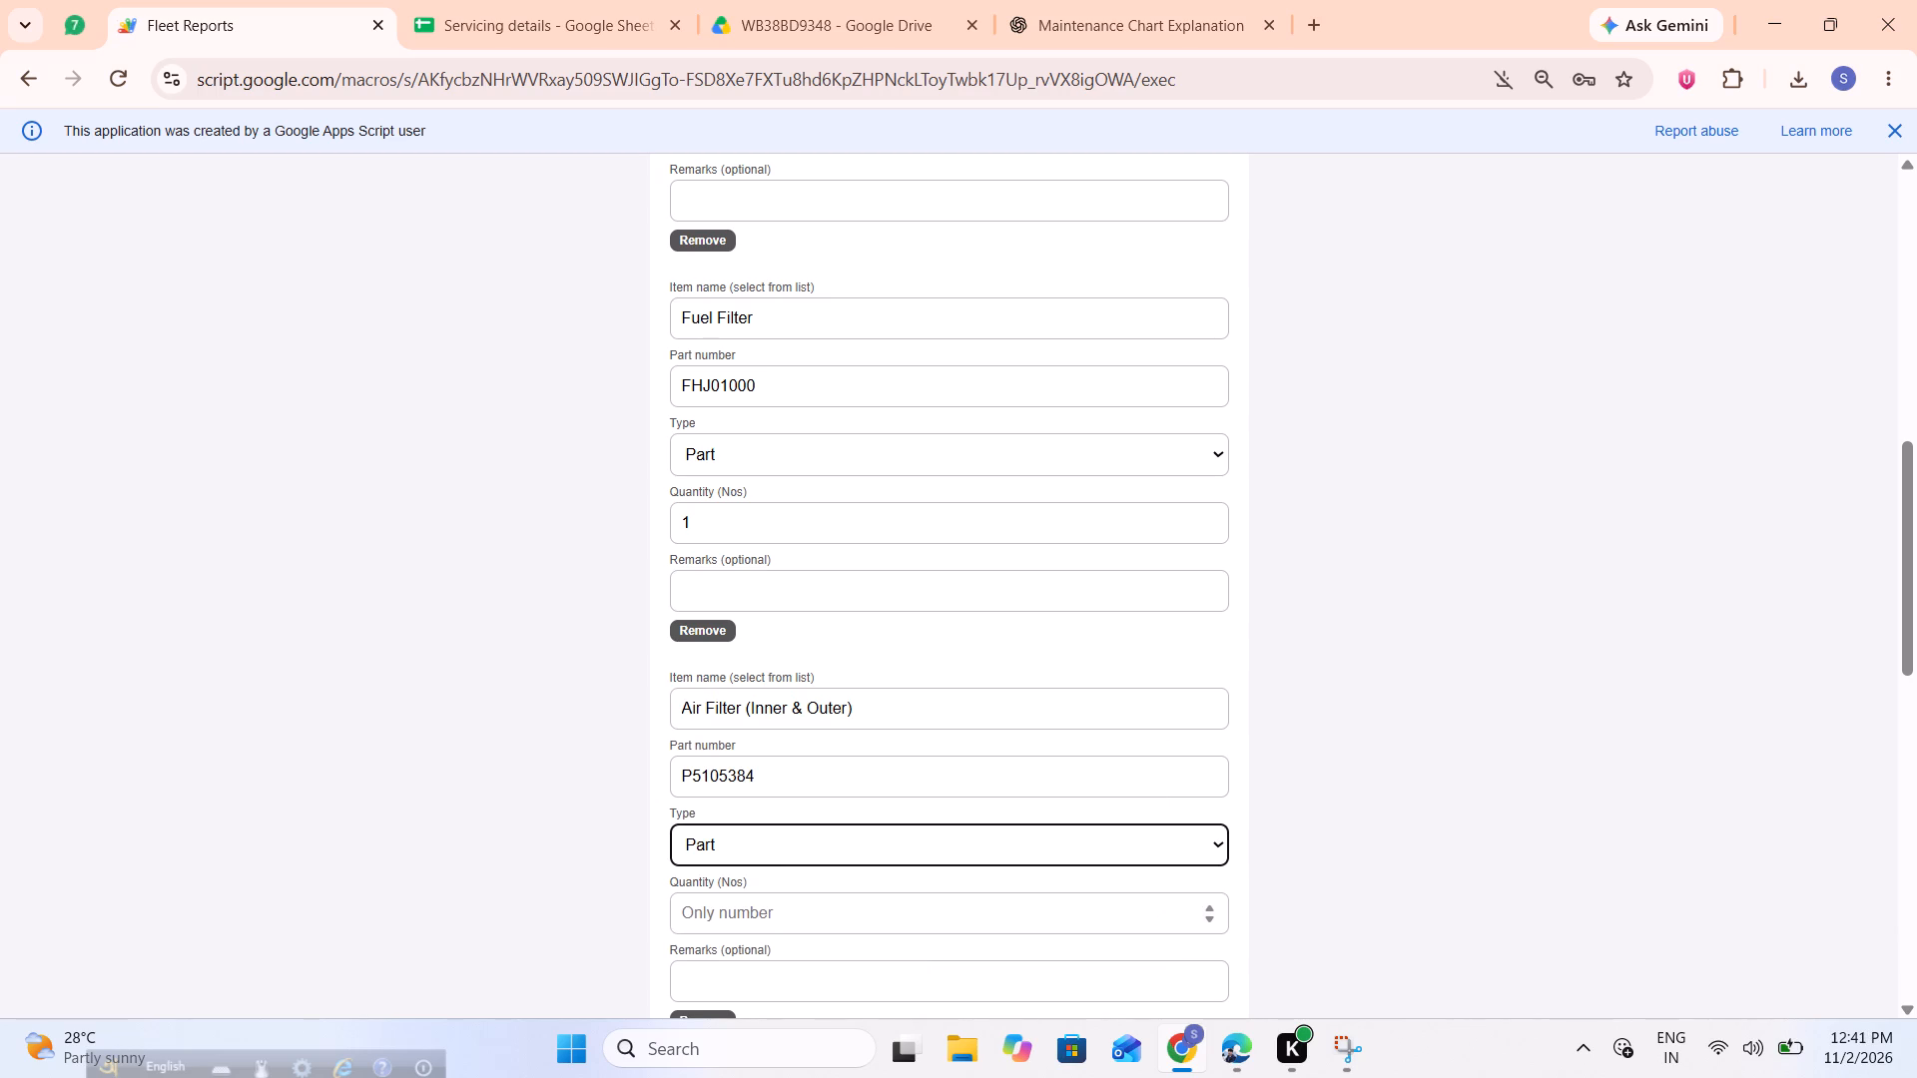
pyautogui.click(743, 922)
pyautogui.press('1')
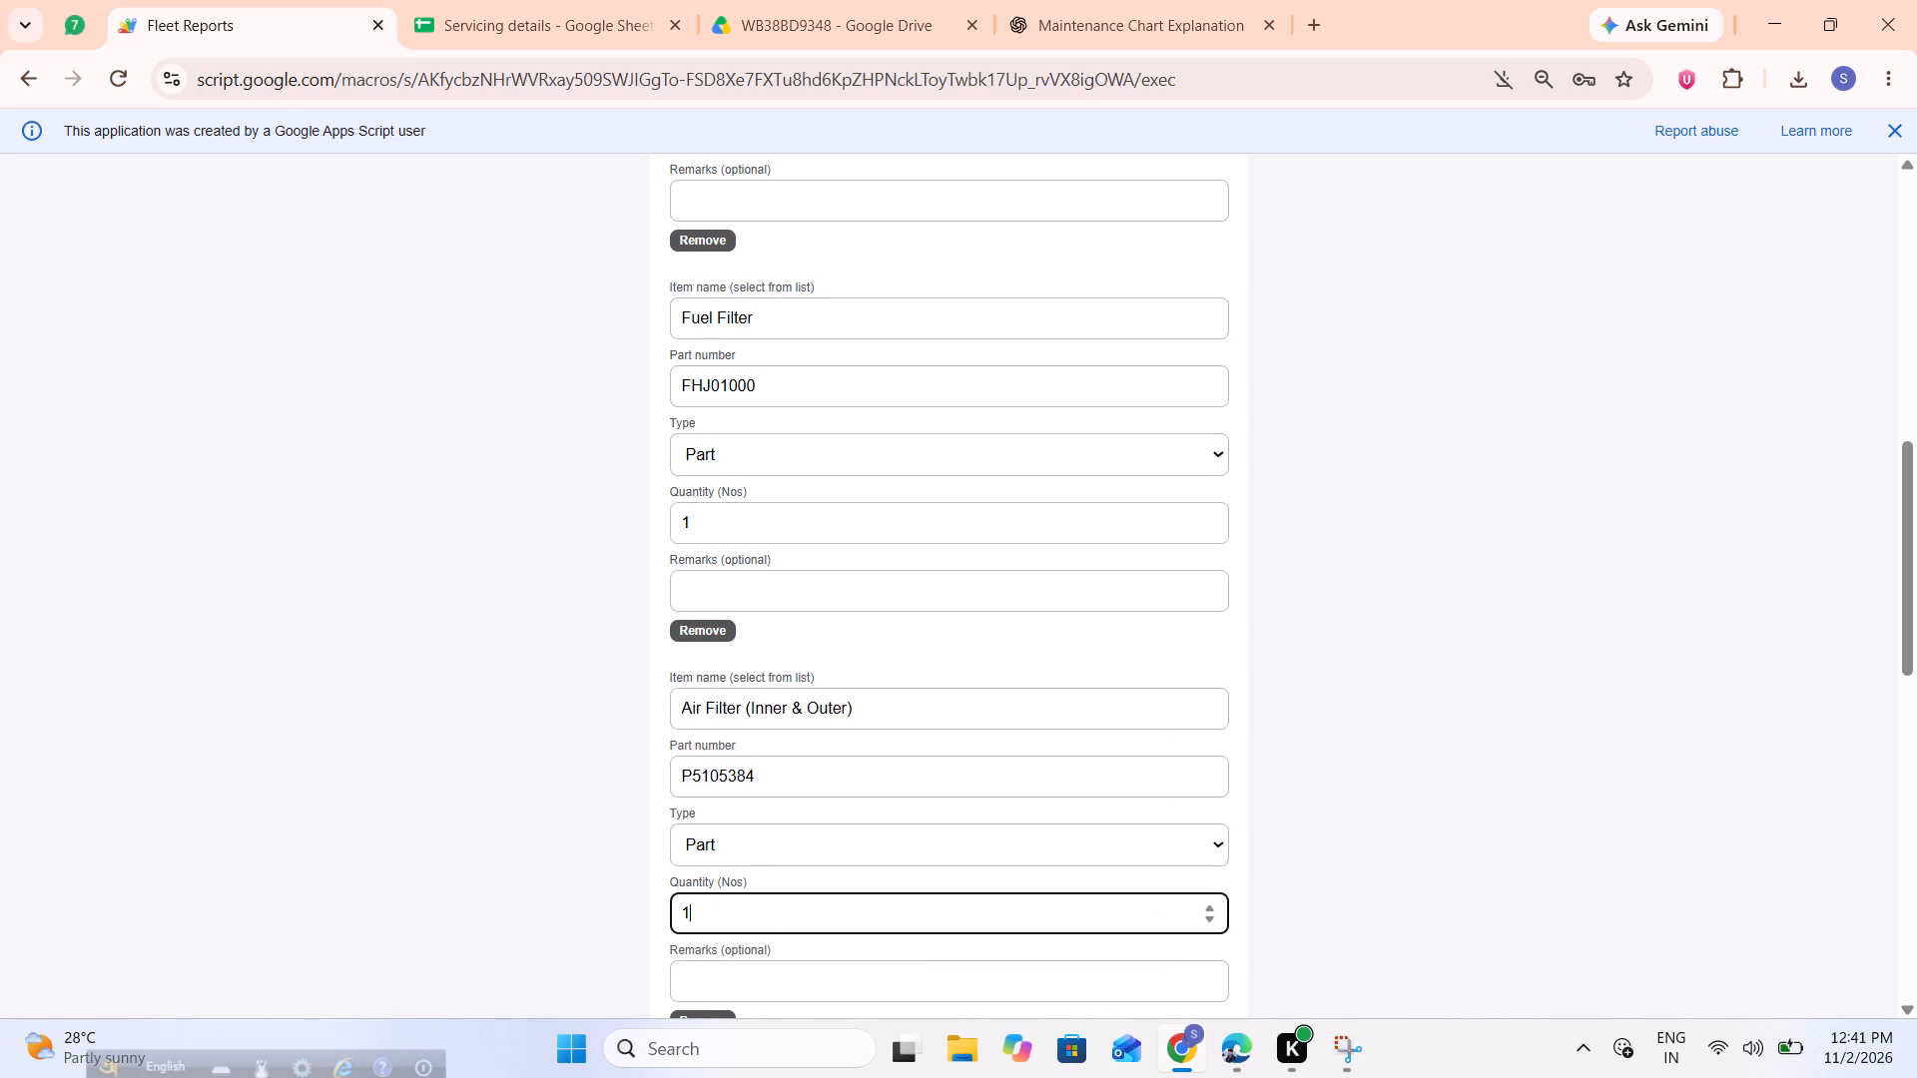
pyautogui.click(731, 984)
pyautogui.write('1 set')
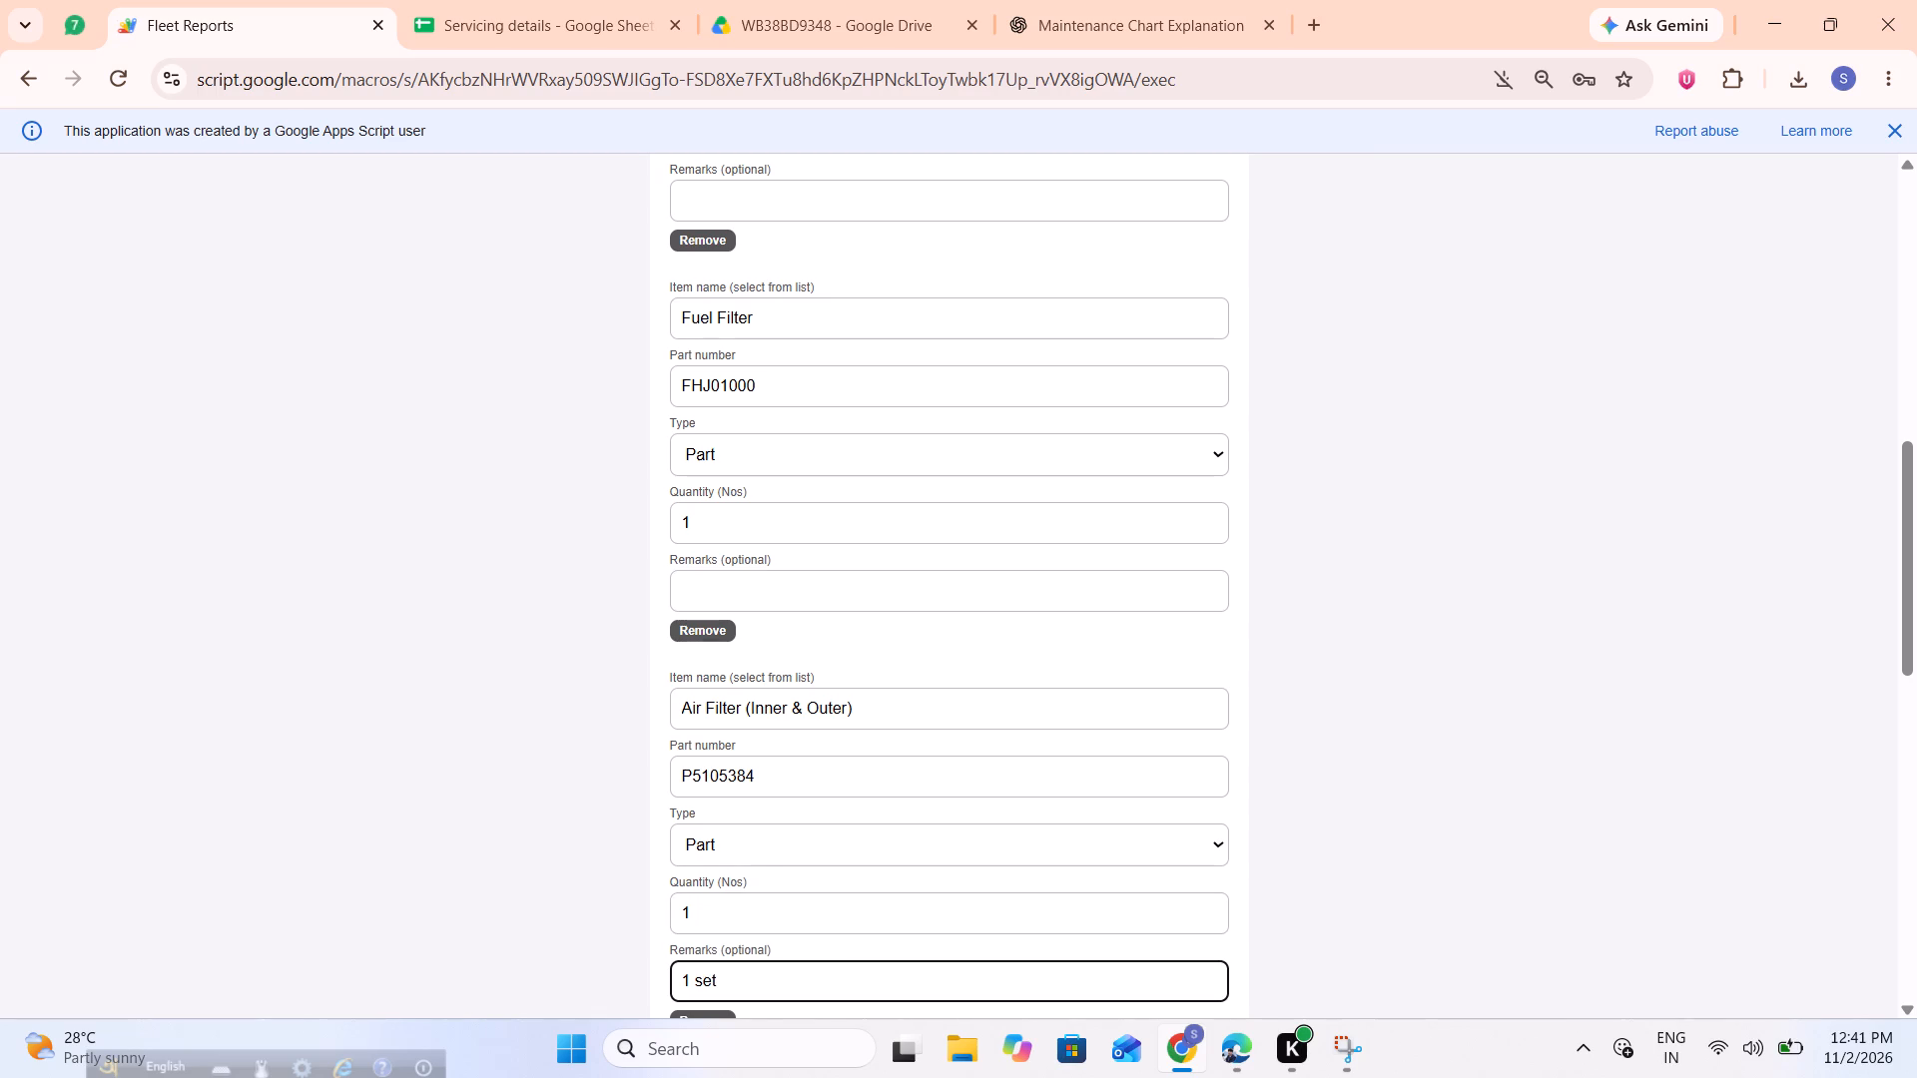
# Add a fourth servicing item, choosing Fuel Strainer from the item list, with quantity 1.
pyautogui.scroll(-1, 767, 956)
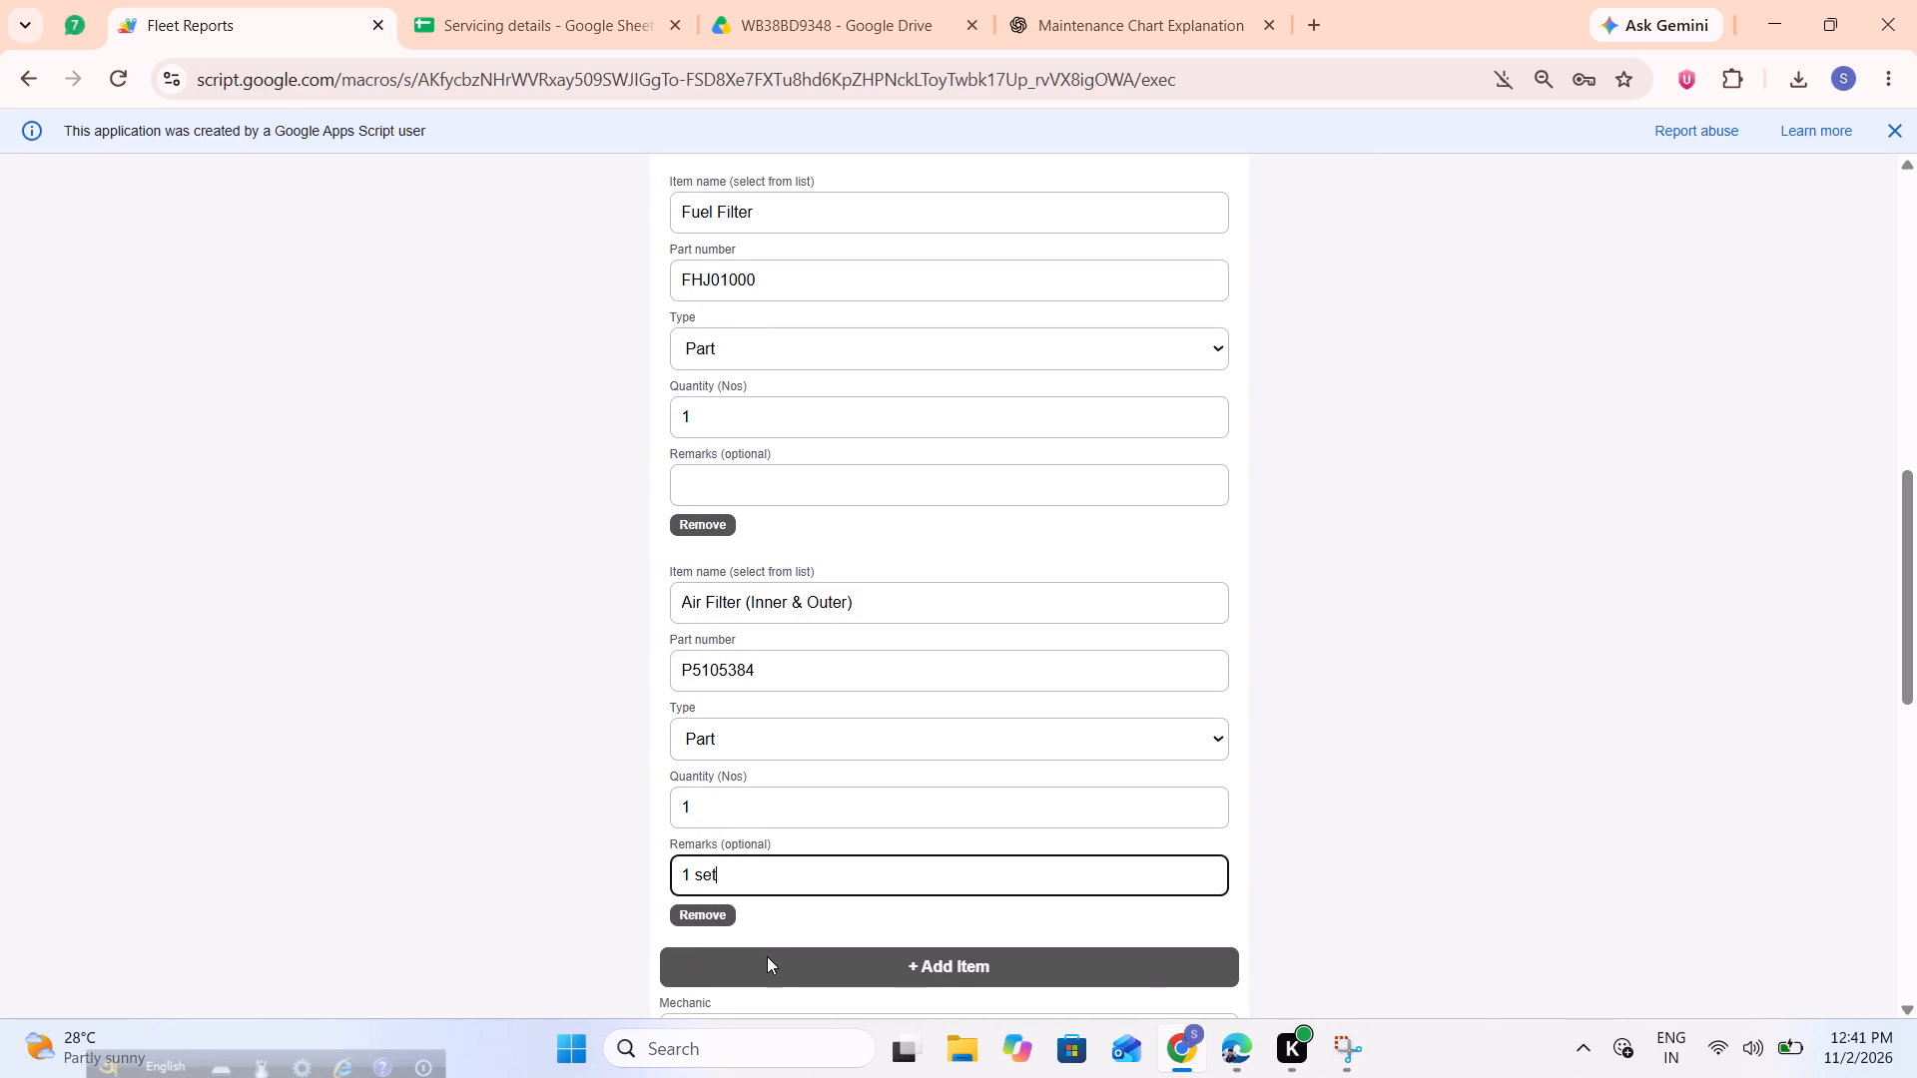
pyautogui.click(767, 956)
pyautogui.scroll(-1, 767, 956)
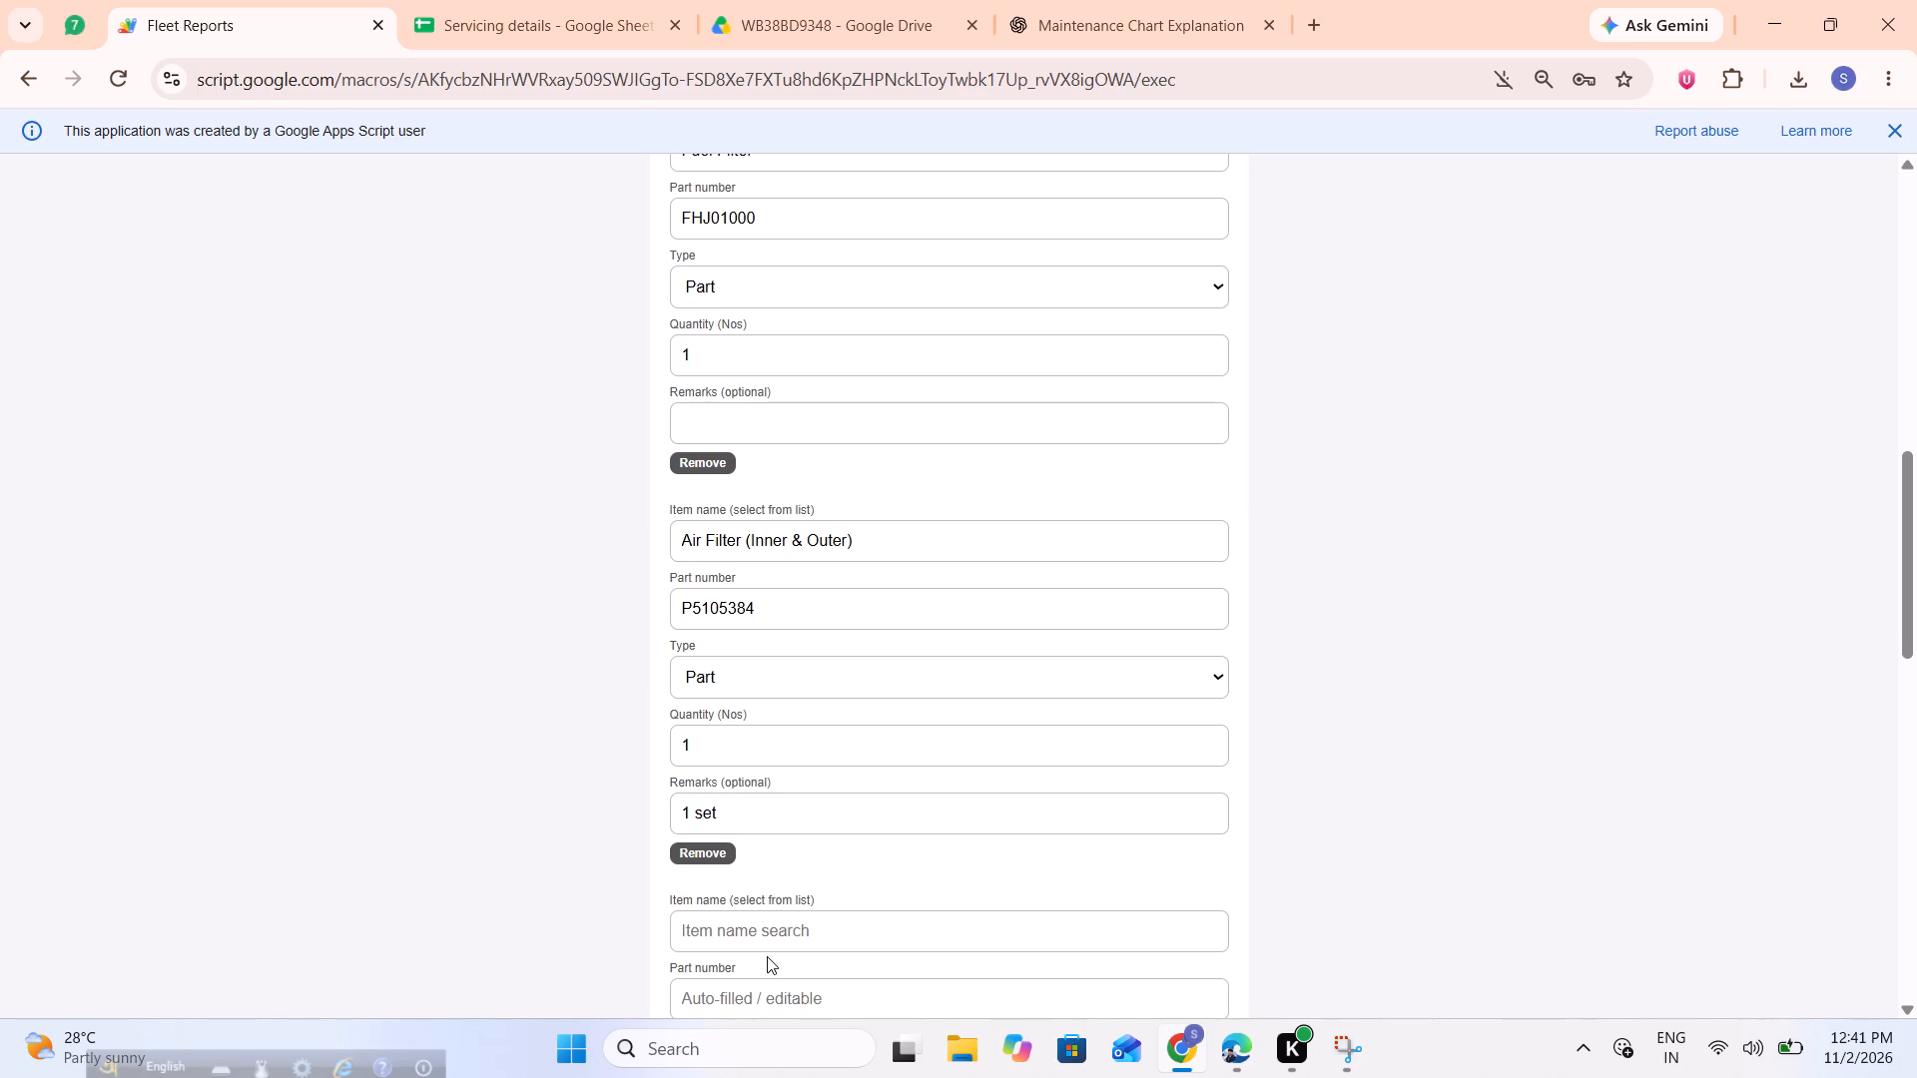
pyautogui.scroll(-1, 767, 956)
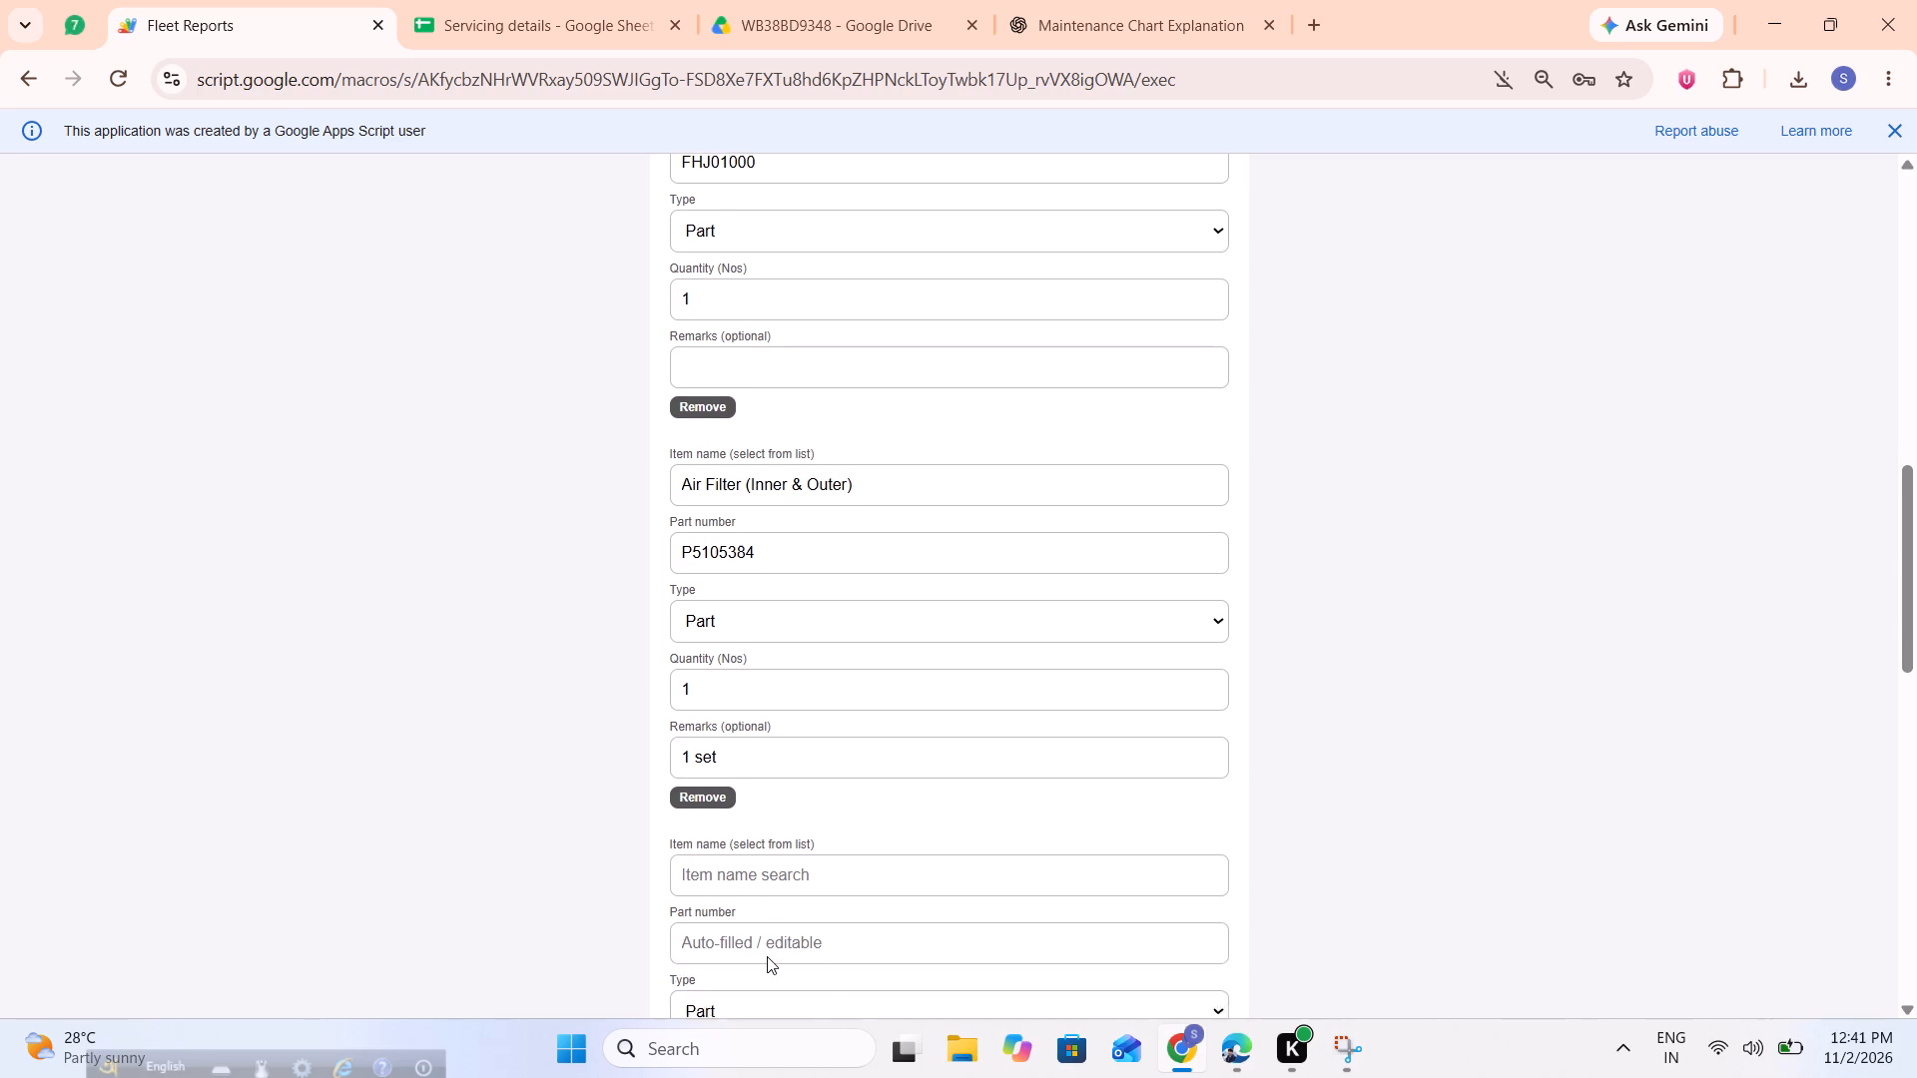
pyautogui.scroll(-1, 767, 956)
pyautogui.click(776, 832)
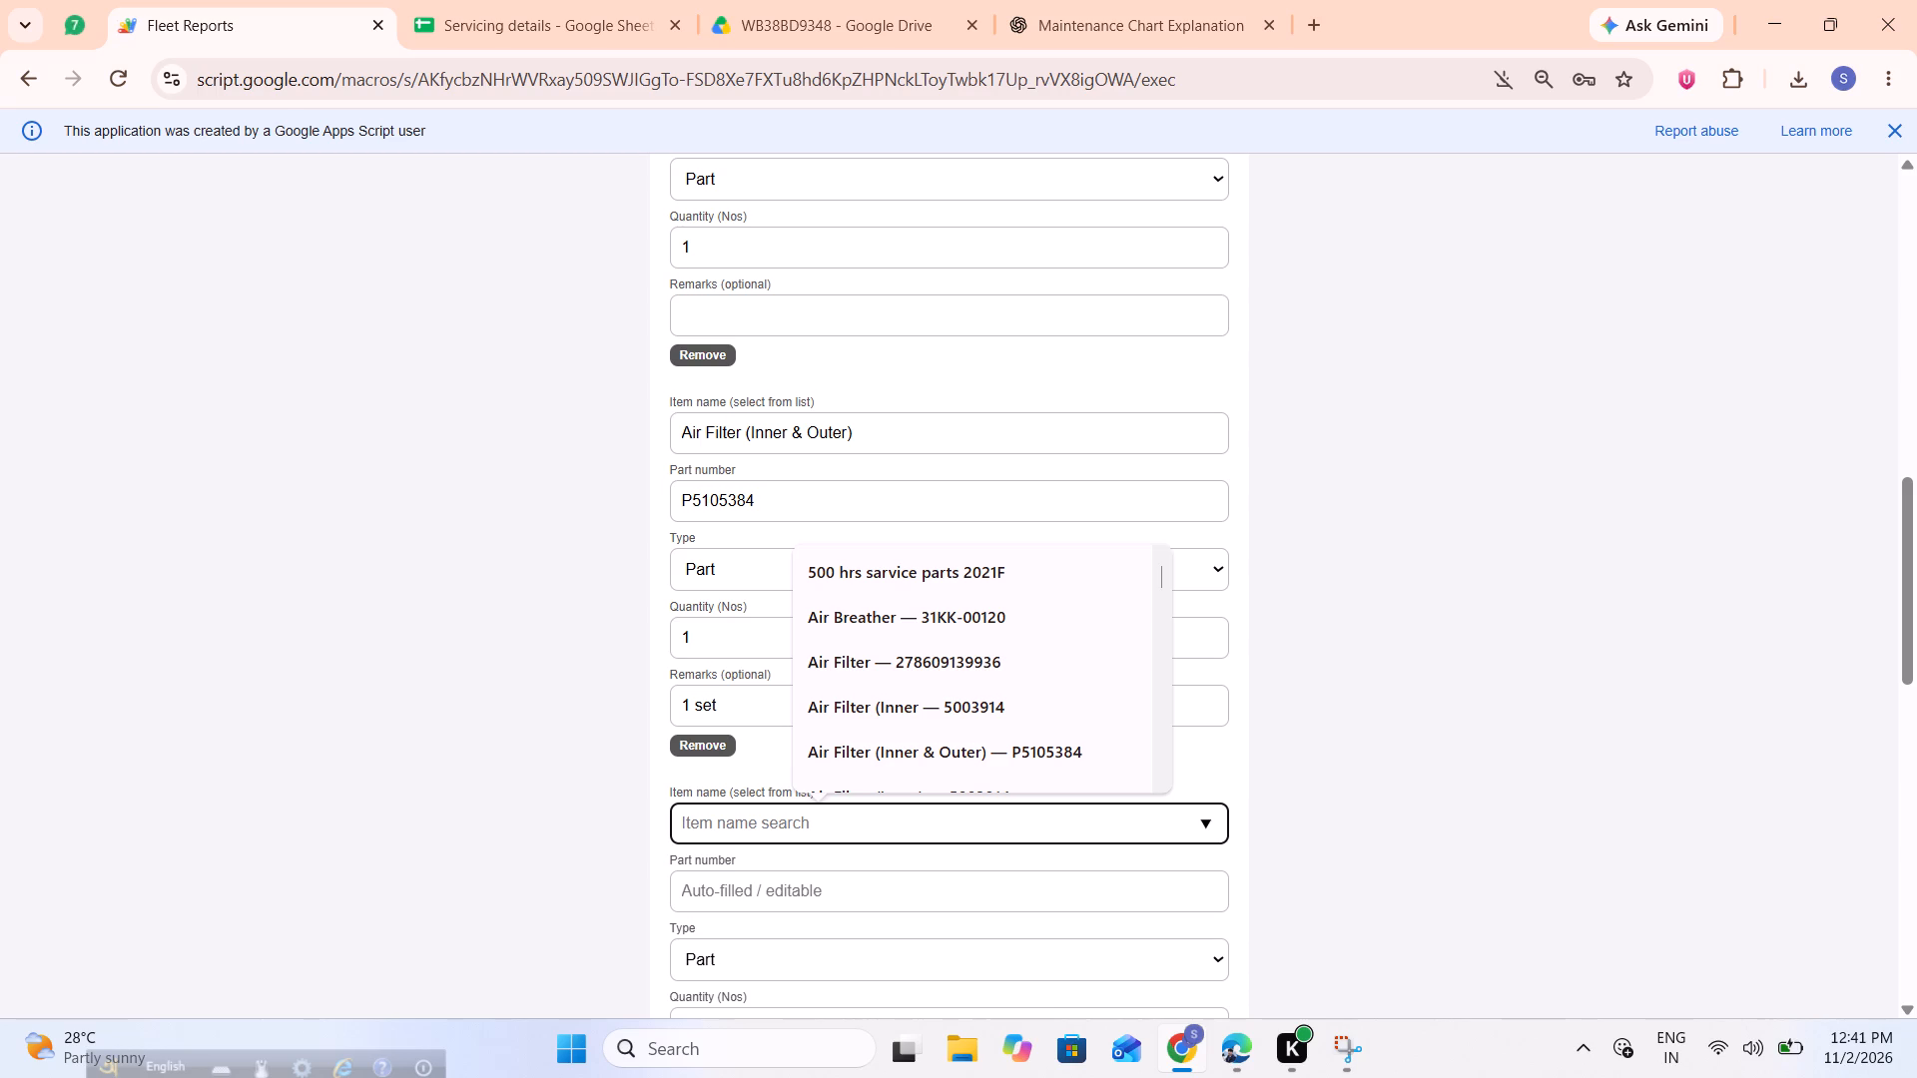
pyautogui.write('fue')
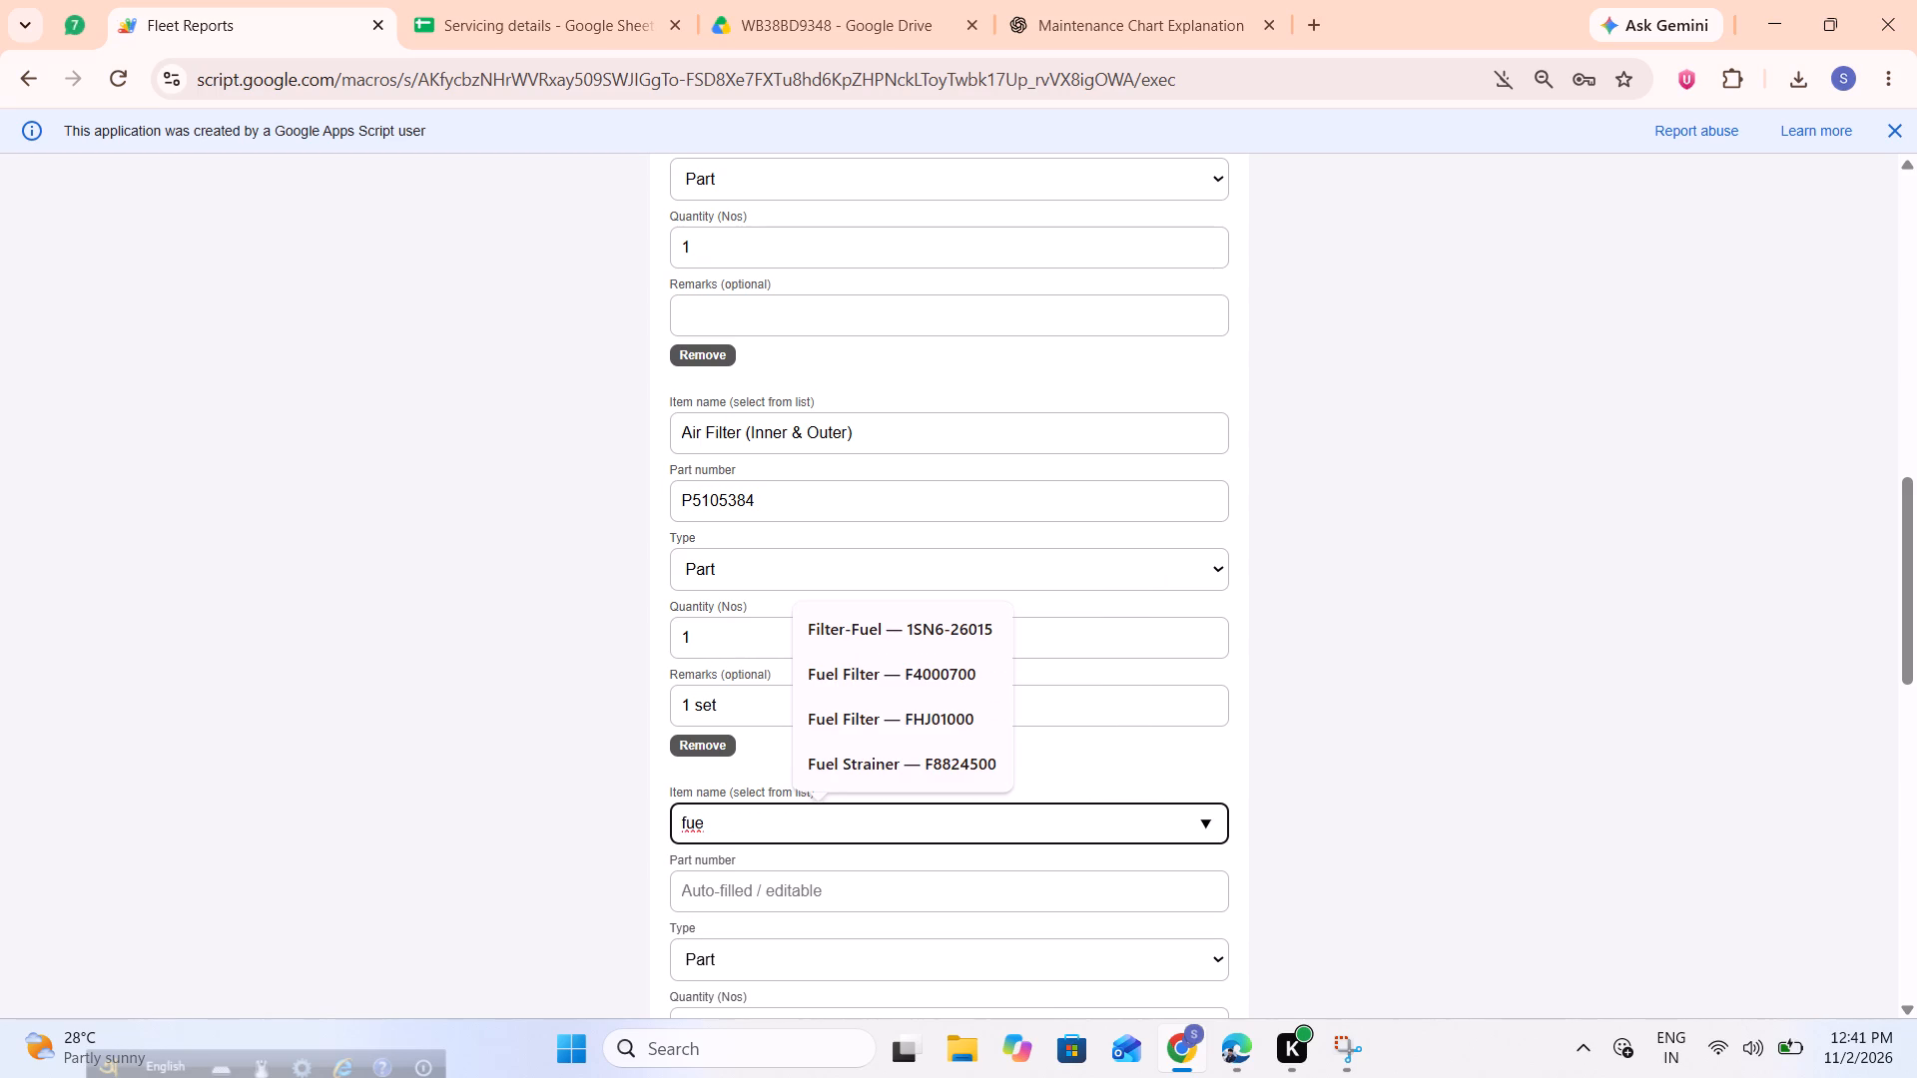
pyautogui.click(949, 764)
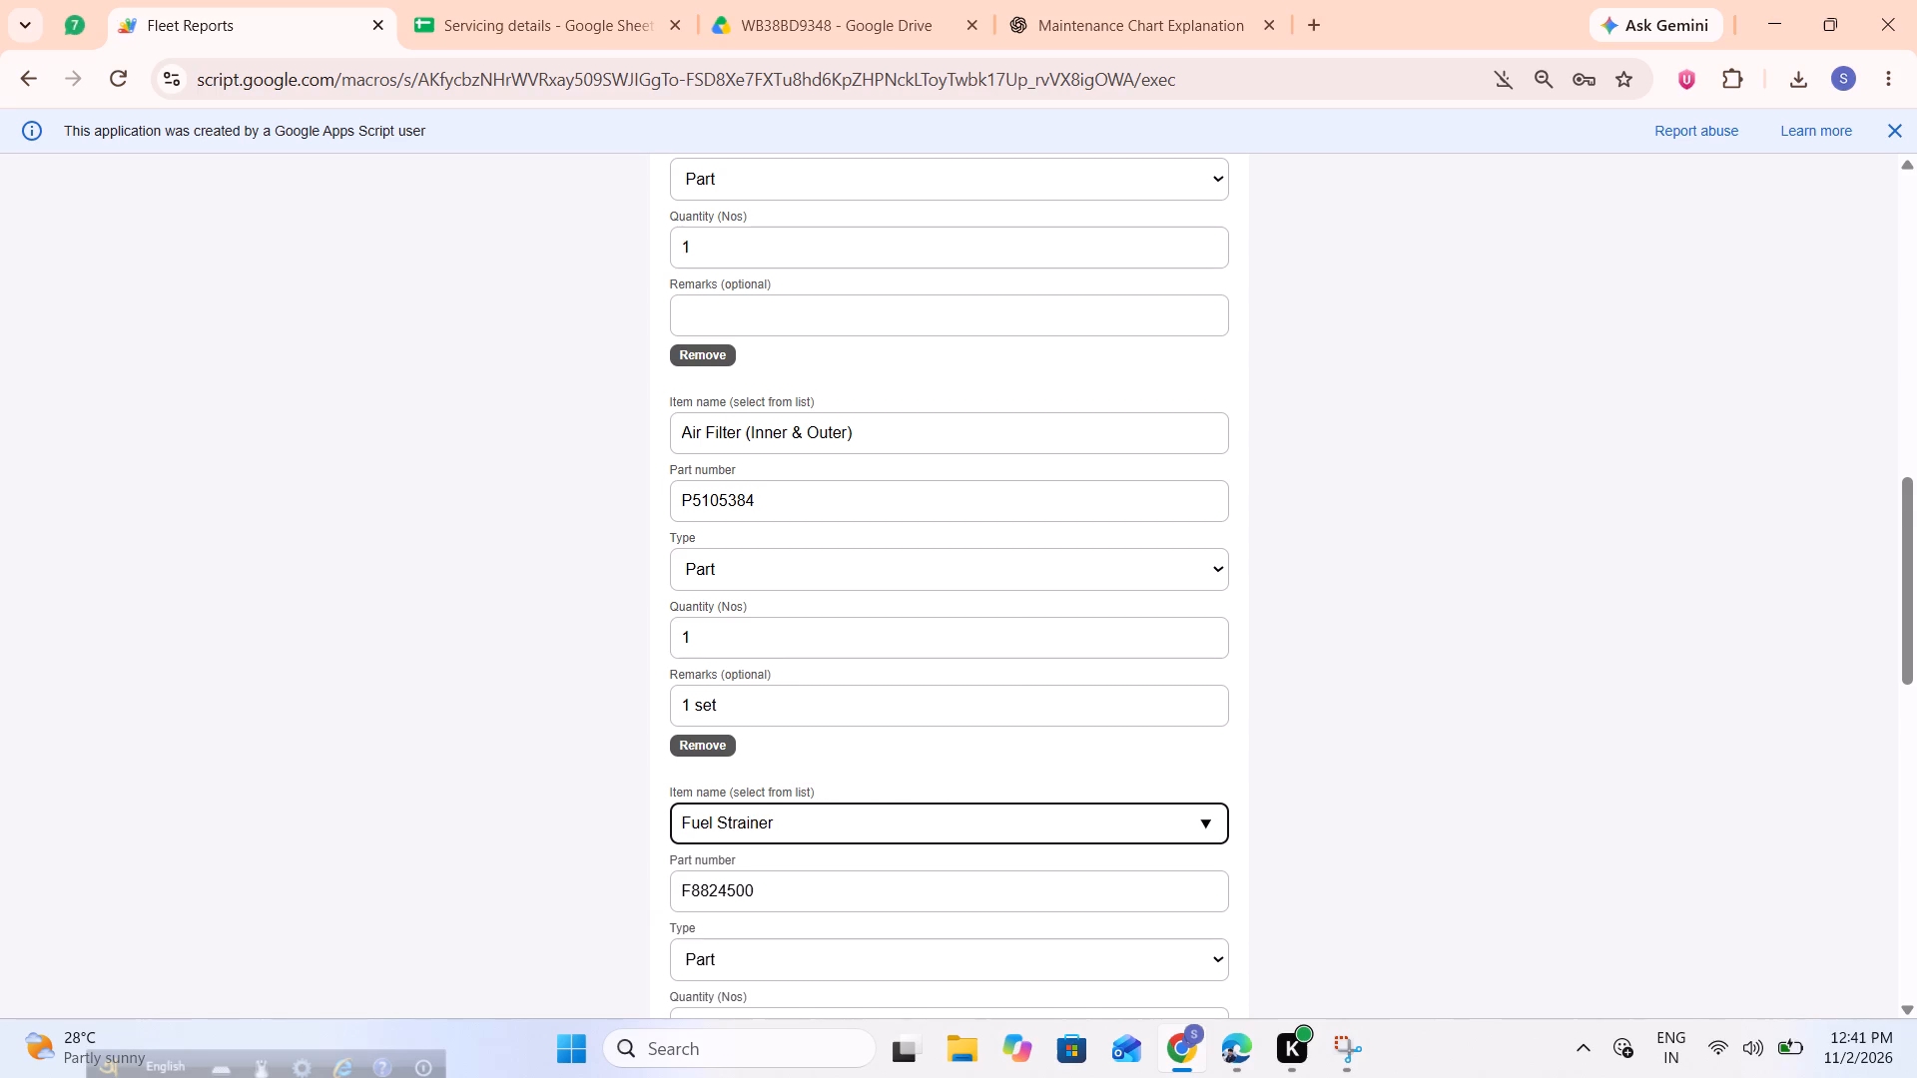
pyautogui.scroll(-1, 916, 826)
pyautogui.click(861, 891)
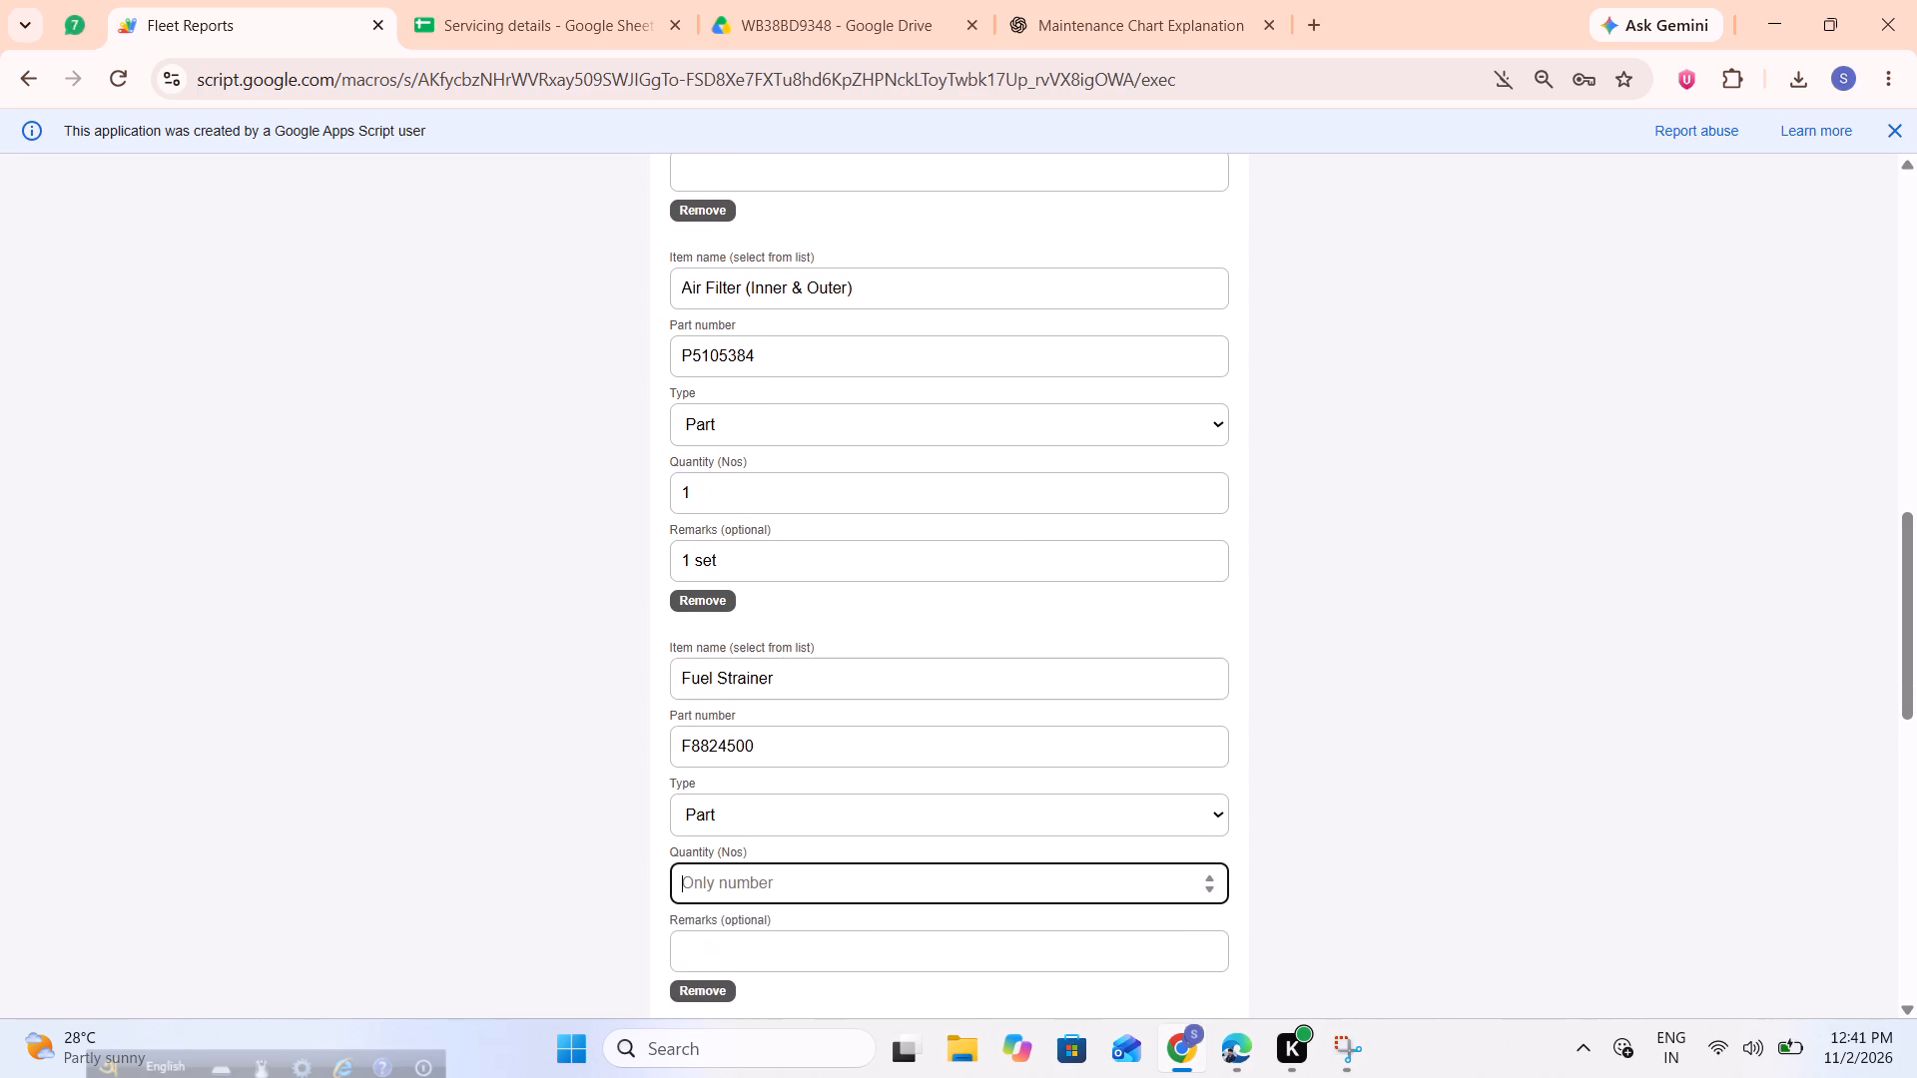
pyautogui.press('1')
# Replace the Fuel Strainer item's part number with 5HRL001.
pyautogui.moveTo(761, 747); pyautogui.dragTo(612, 741)
pyautogui.press('BackSpace')
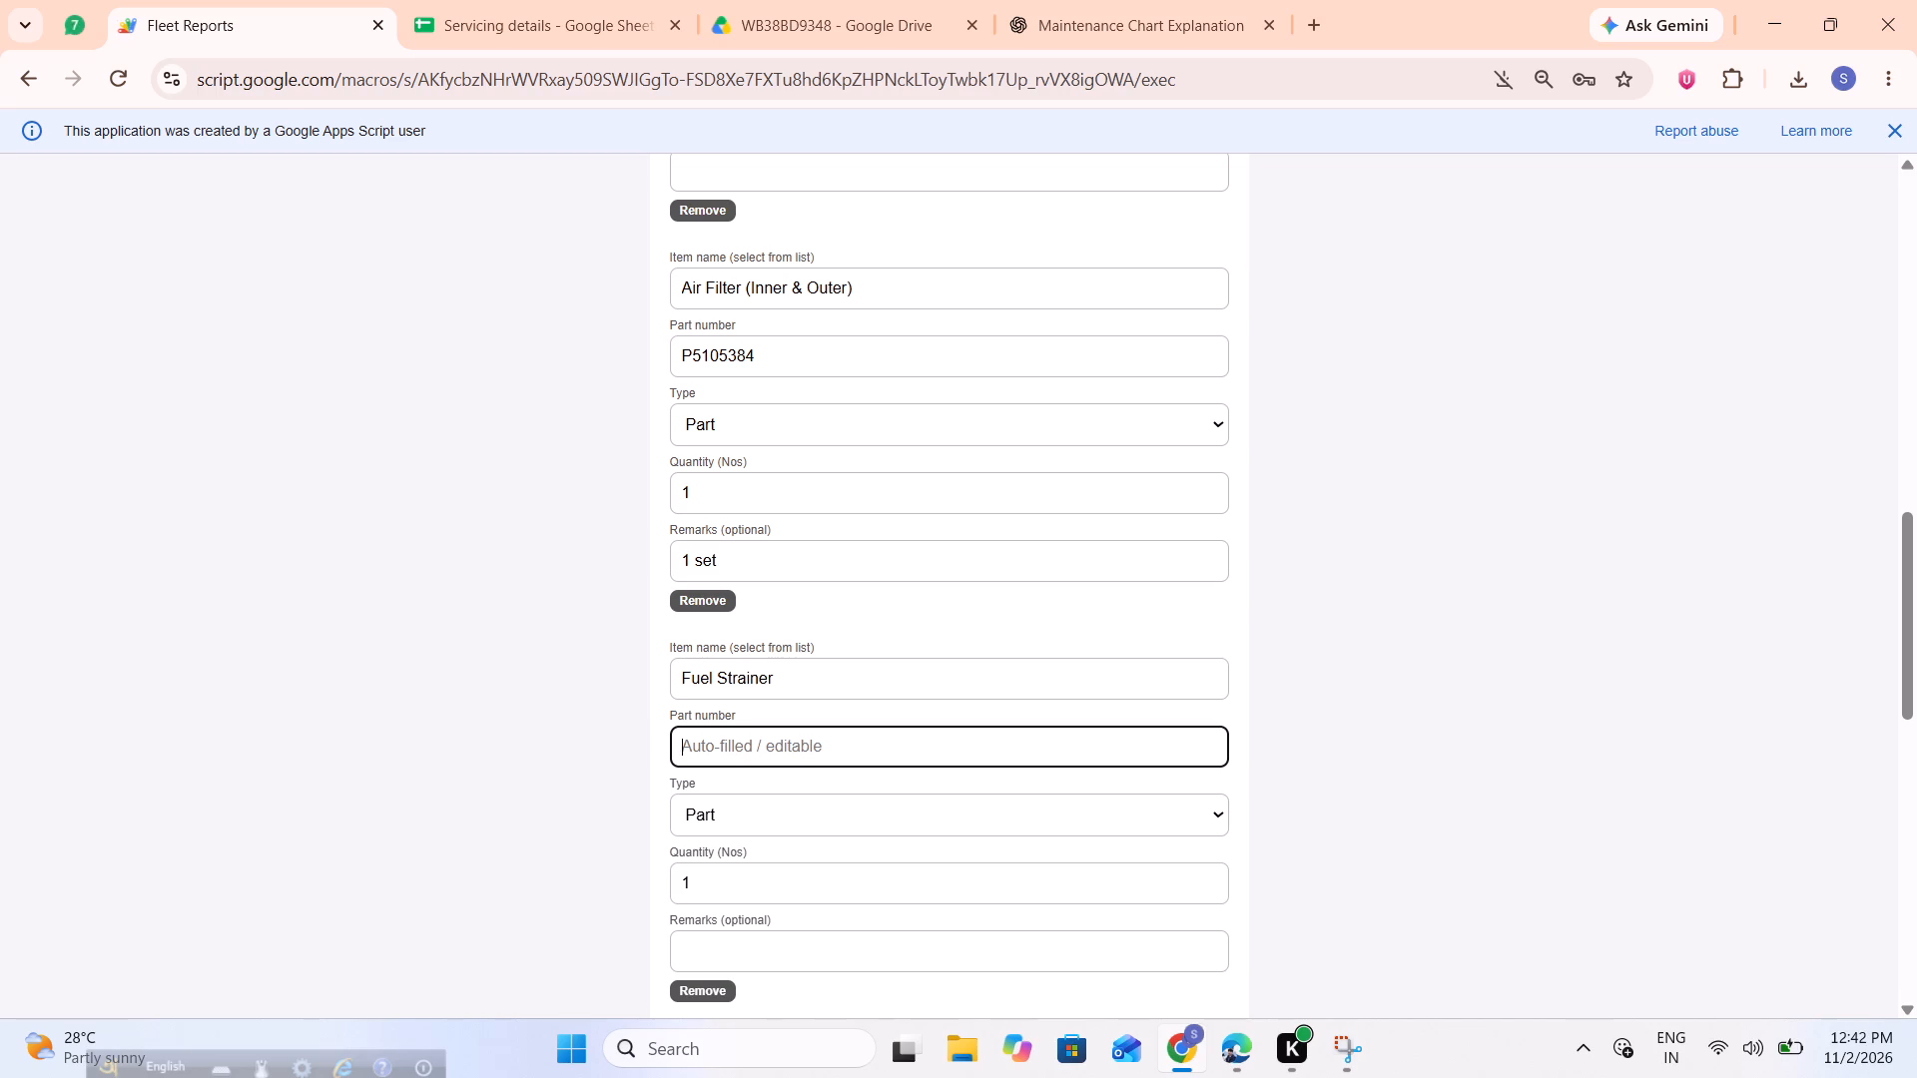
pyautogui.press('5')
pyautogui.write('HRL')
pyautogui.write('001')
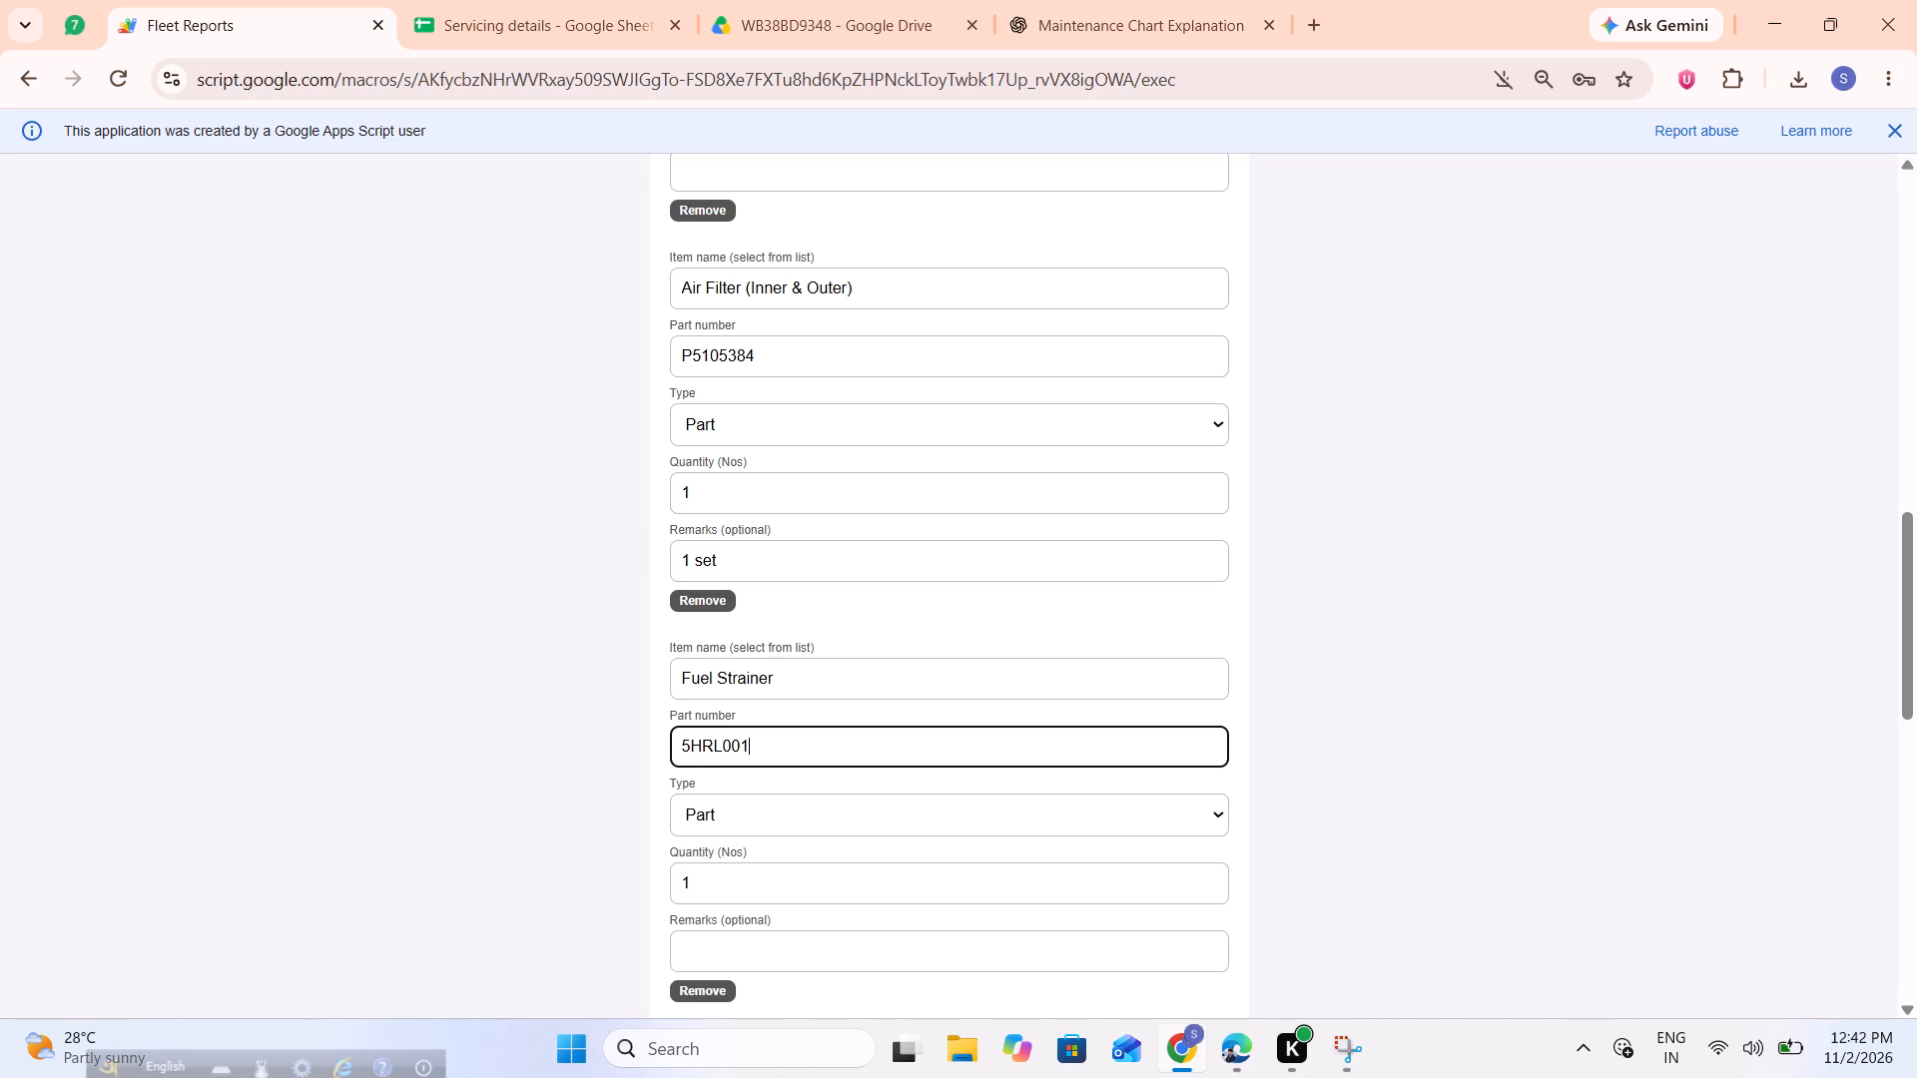
# Add a fifth servicing item, Water Separator FHN00400 from the item list, with quantity 1.
pyautogui.click(704, 910)
pyautogui.scroll(-1, 704, 910)
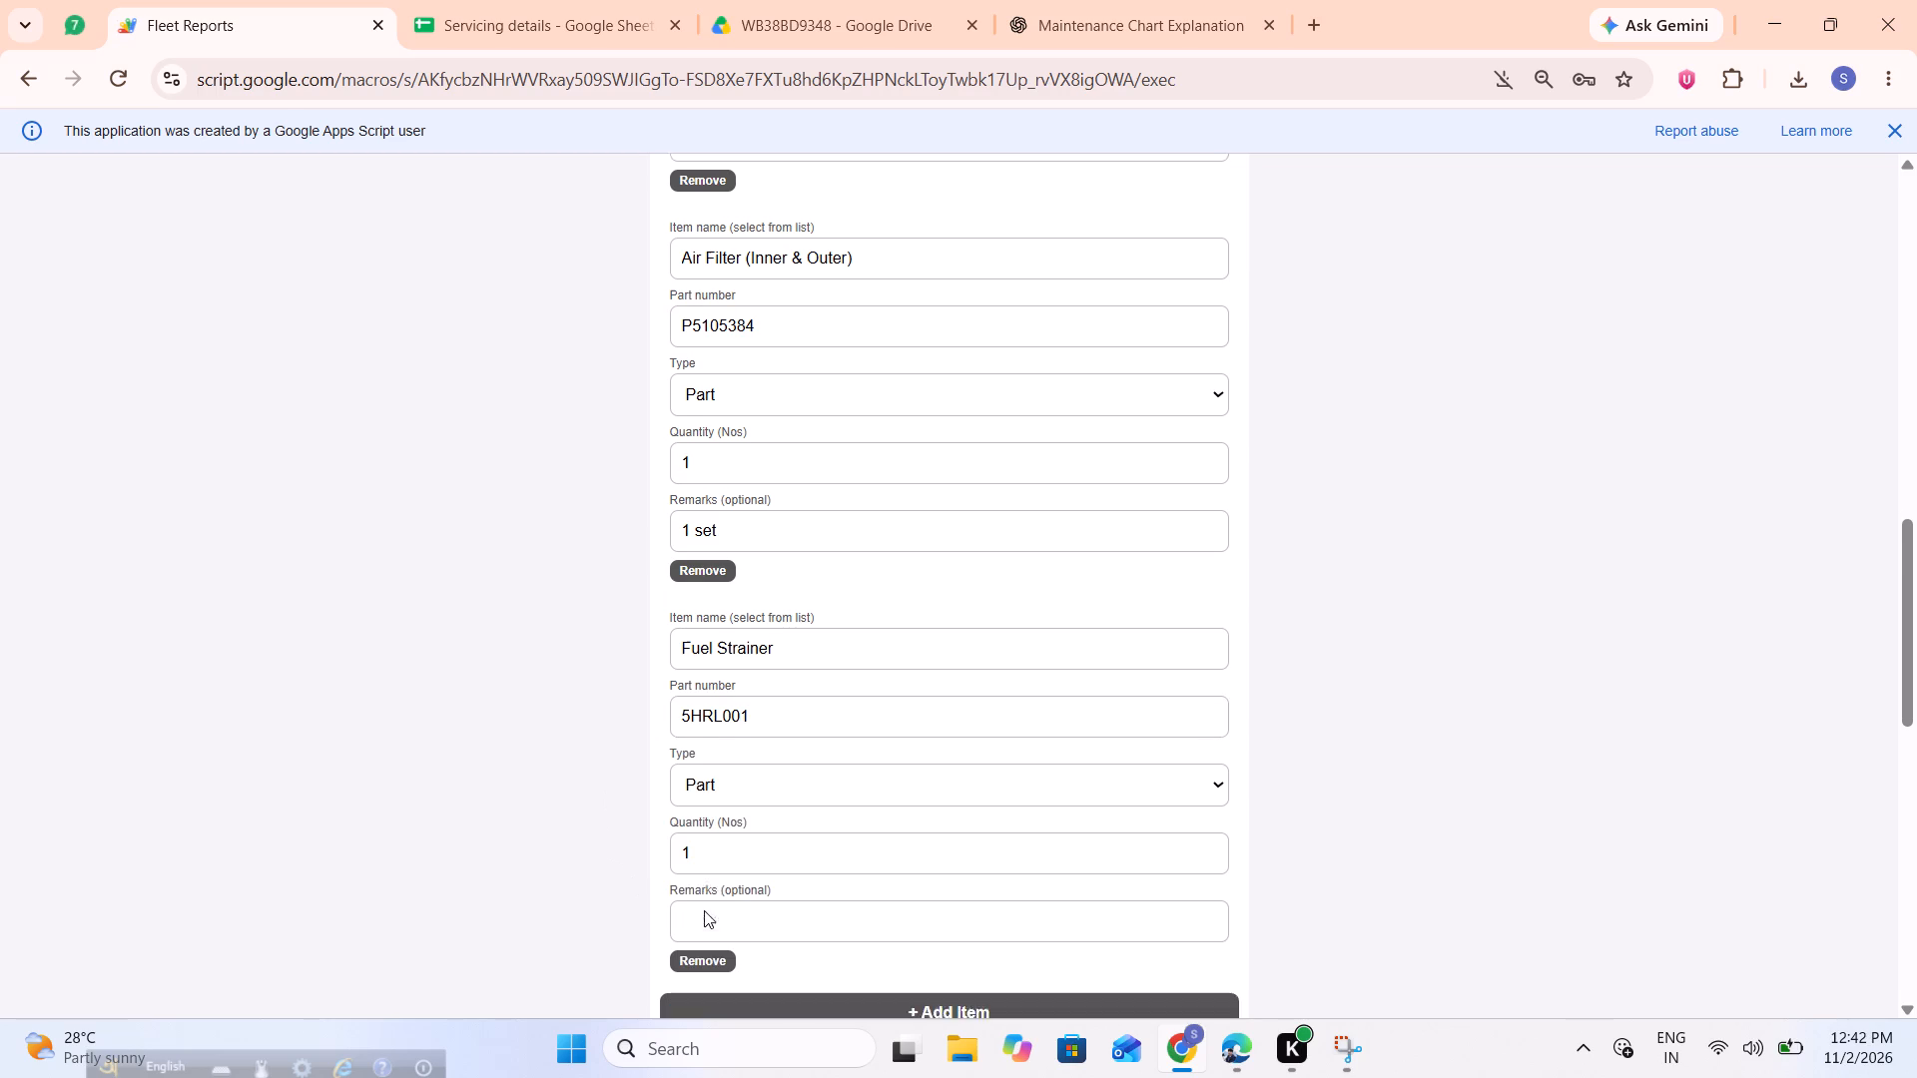
pyautogui.scroll(-1, 704, 910)
pyautogui.click(720, 834)
pyautogui.scroll(-1, 720, 834)
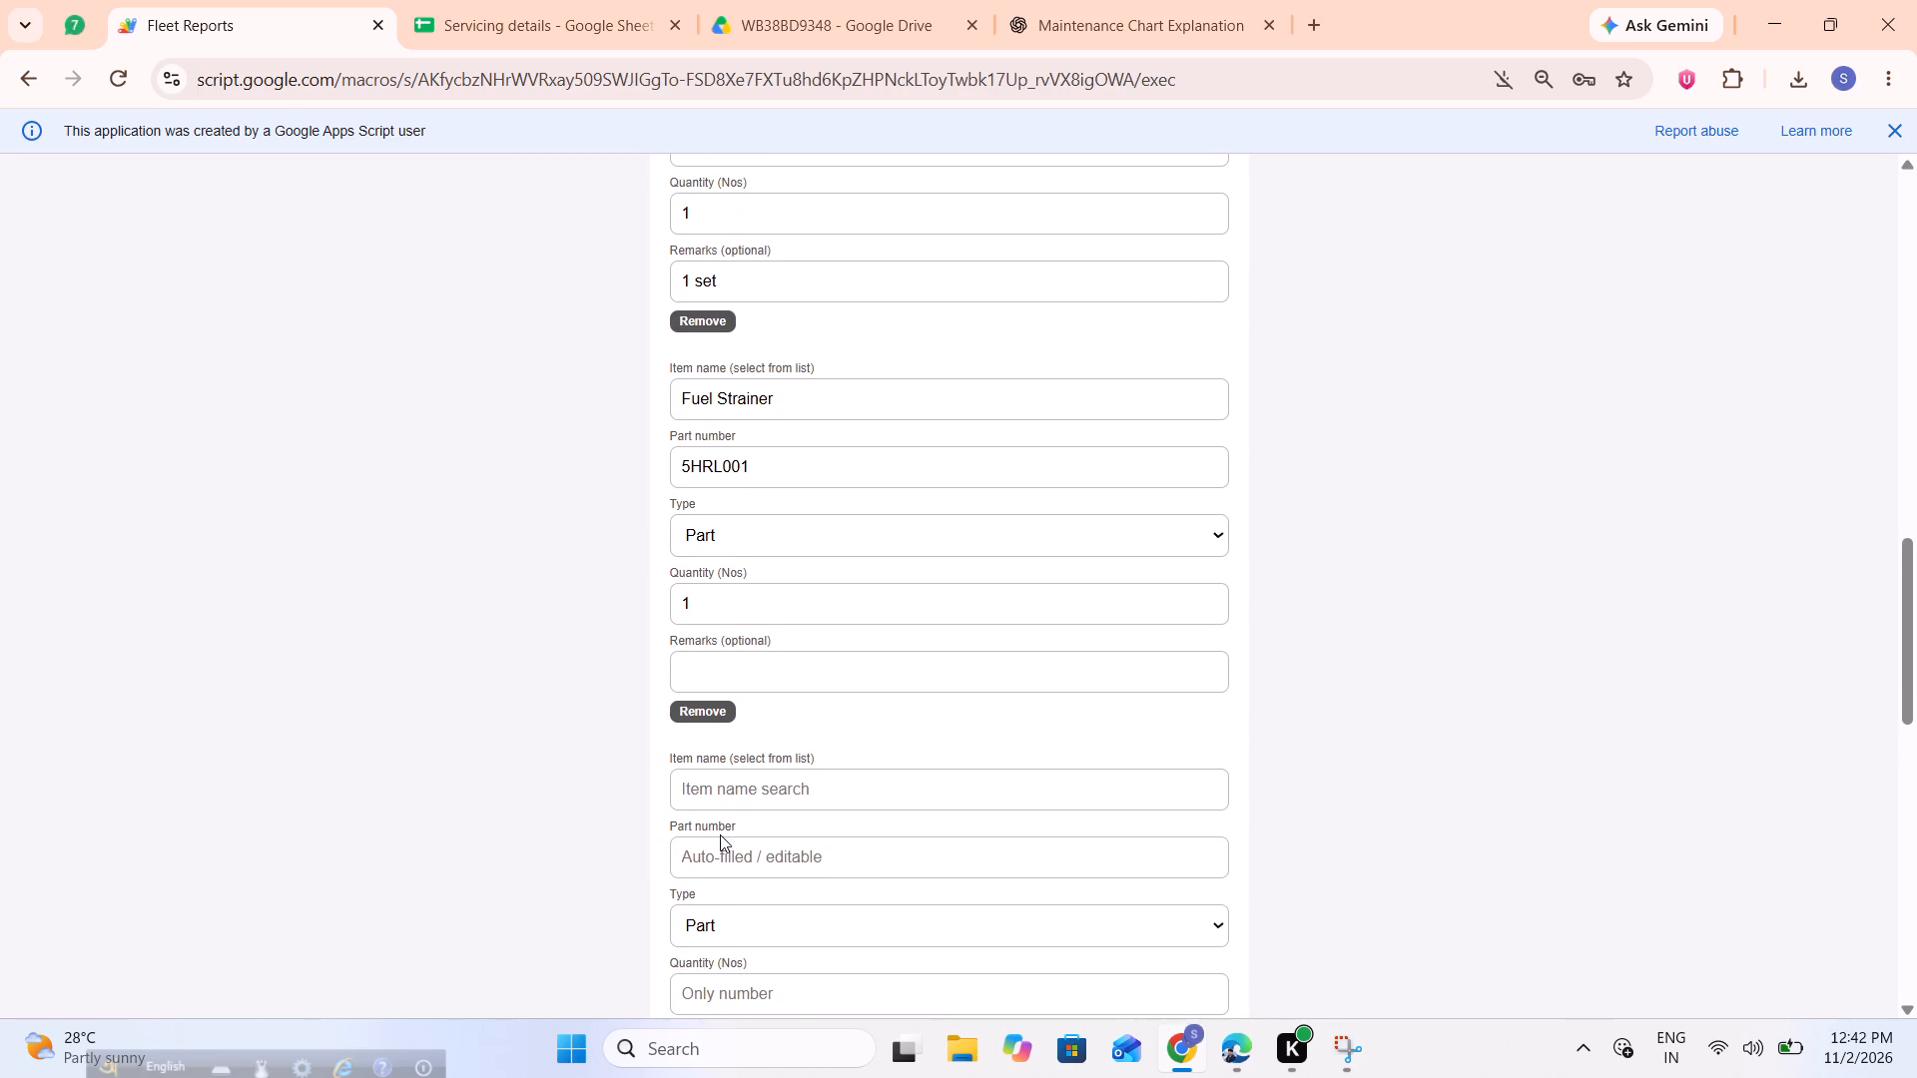
pyautogui.click(724, 797)
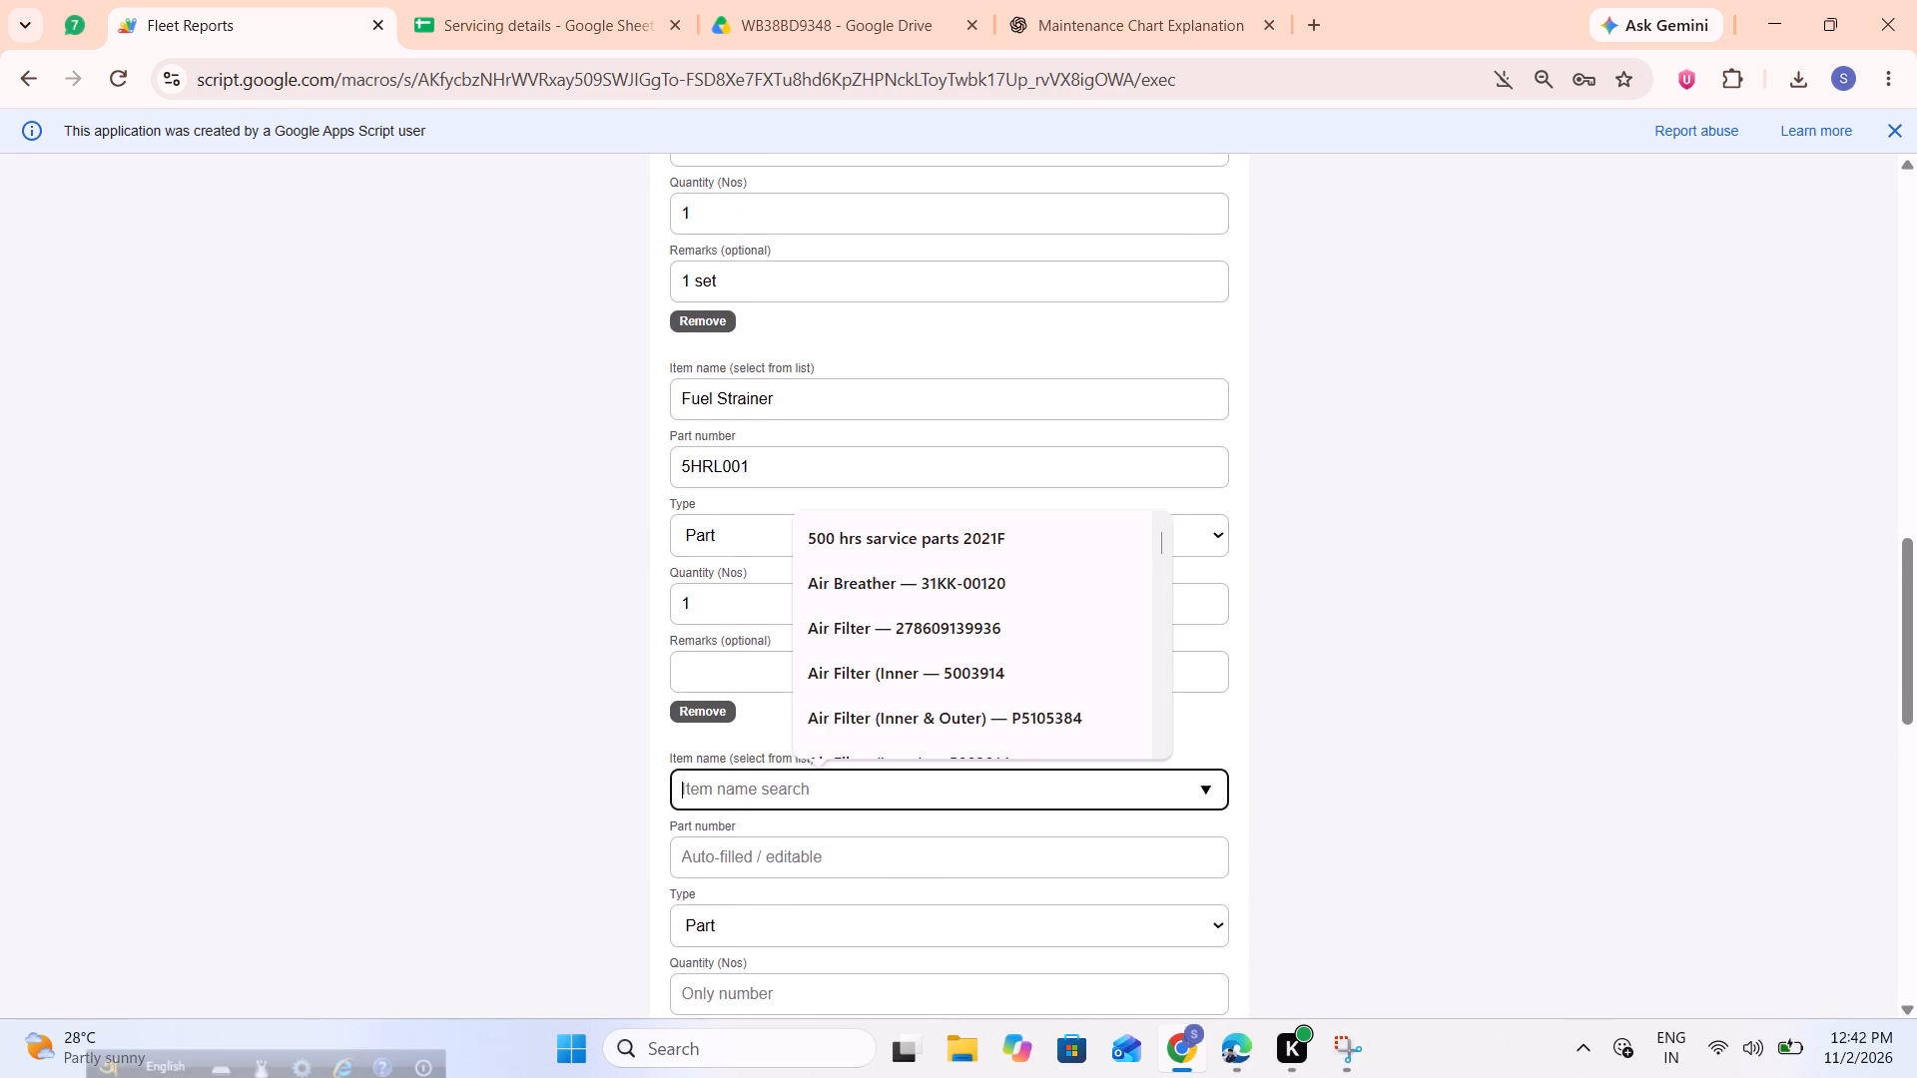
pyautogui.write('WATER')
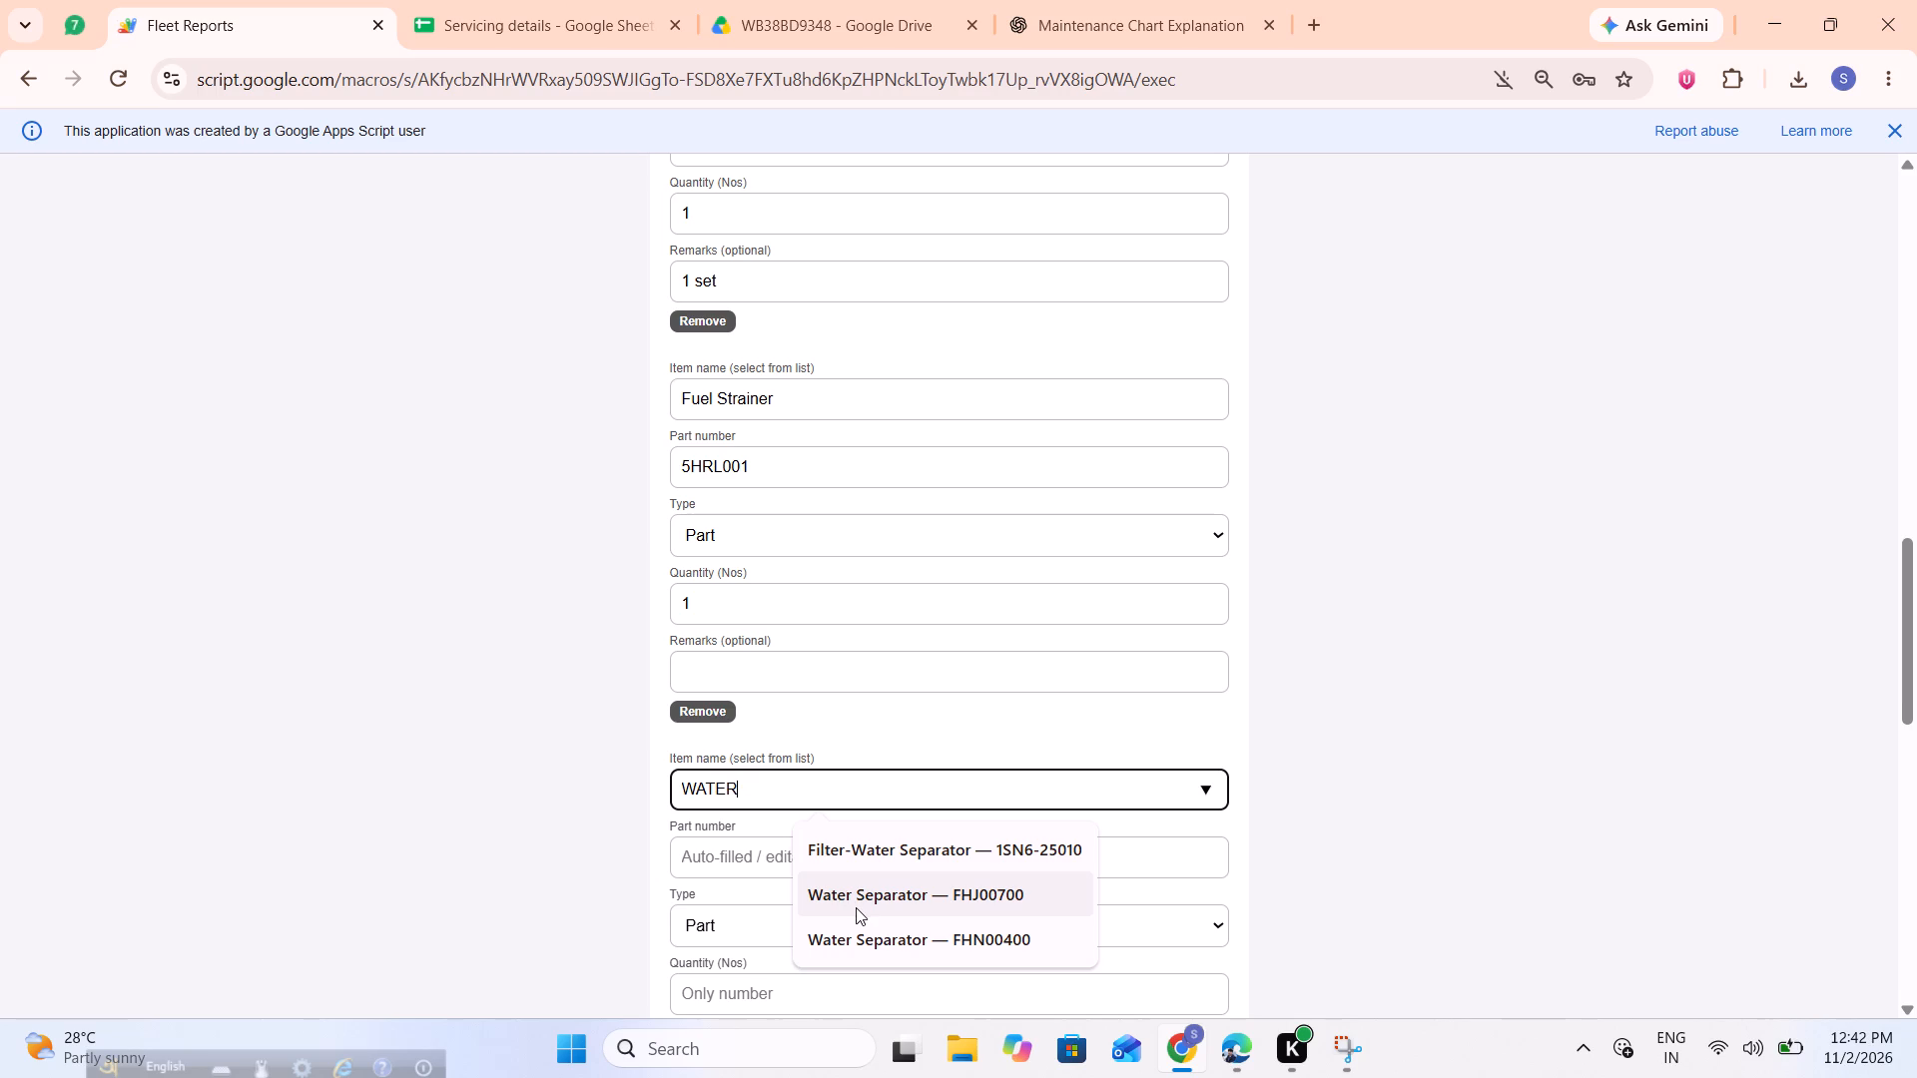
pyautogui.click(885, 925)
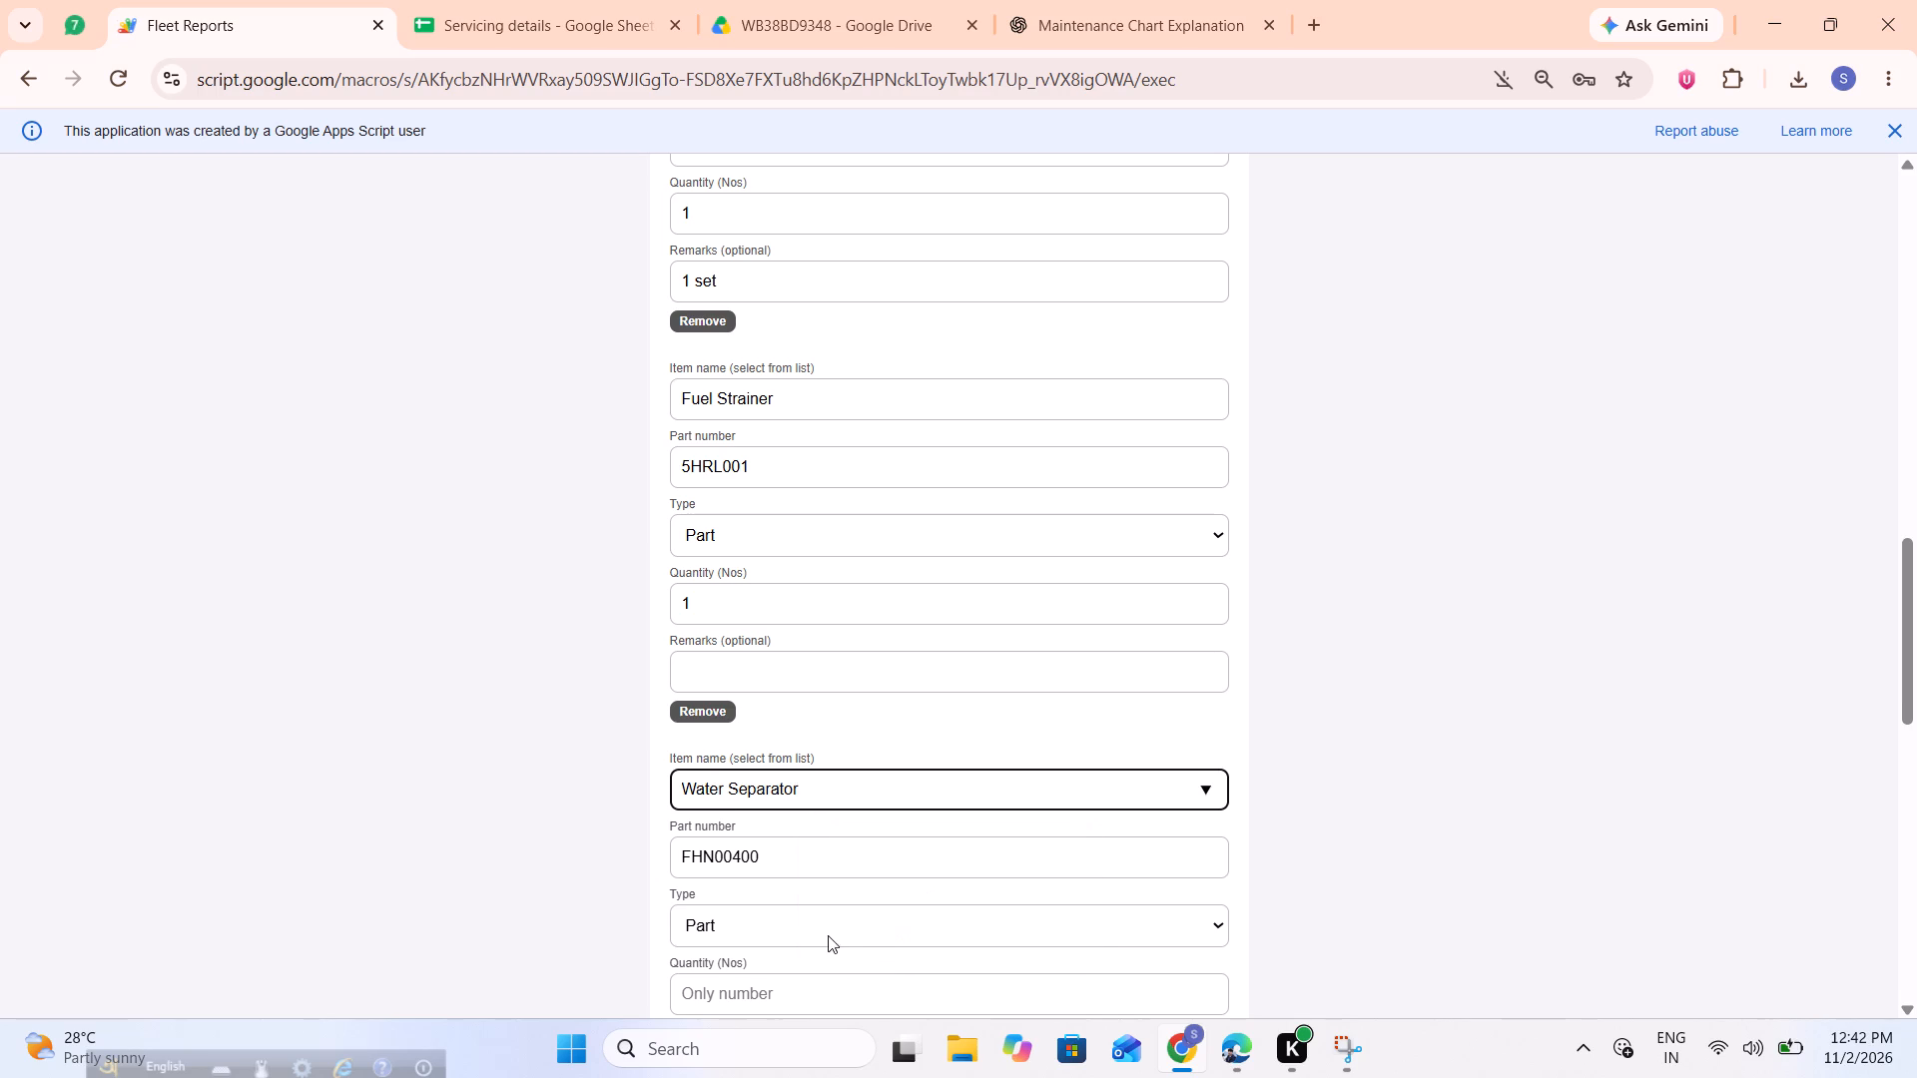
pyautogui.scroll(-1, 832, 875)
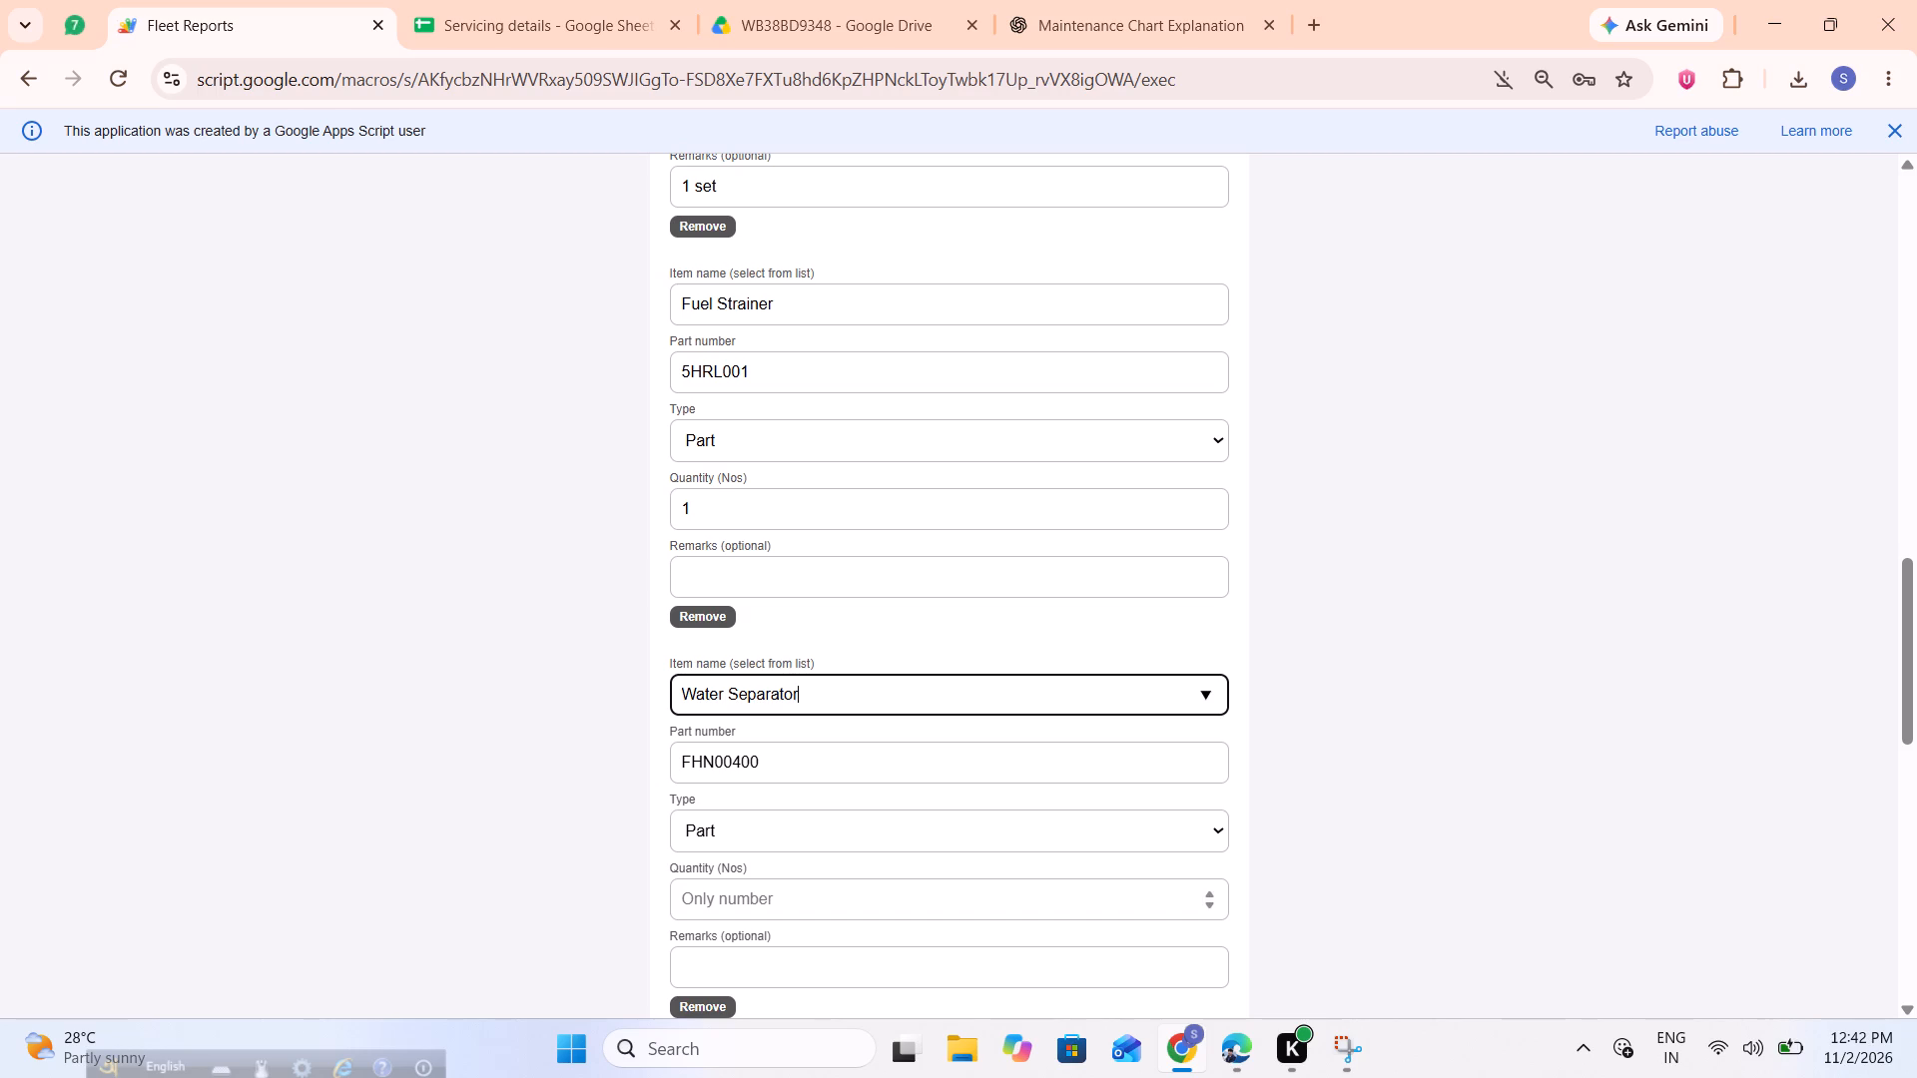
pyautogui.click(786, 910)
pyautogui.press('Up')
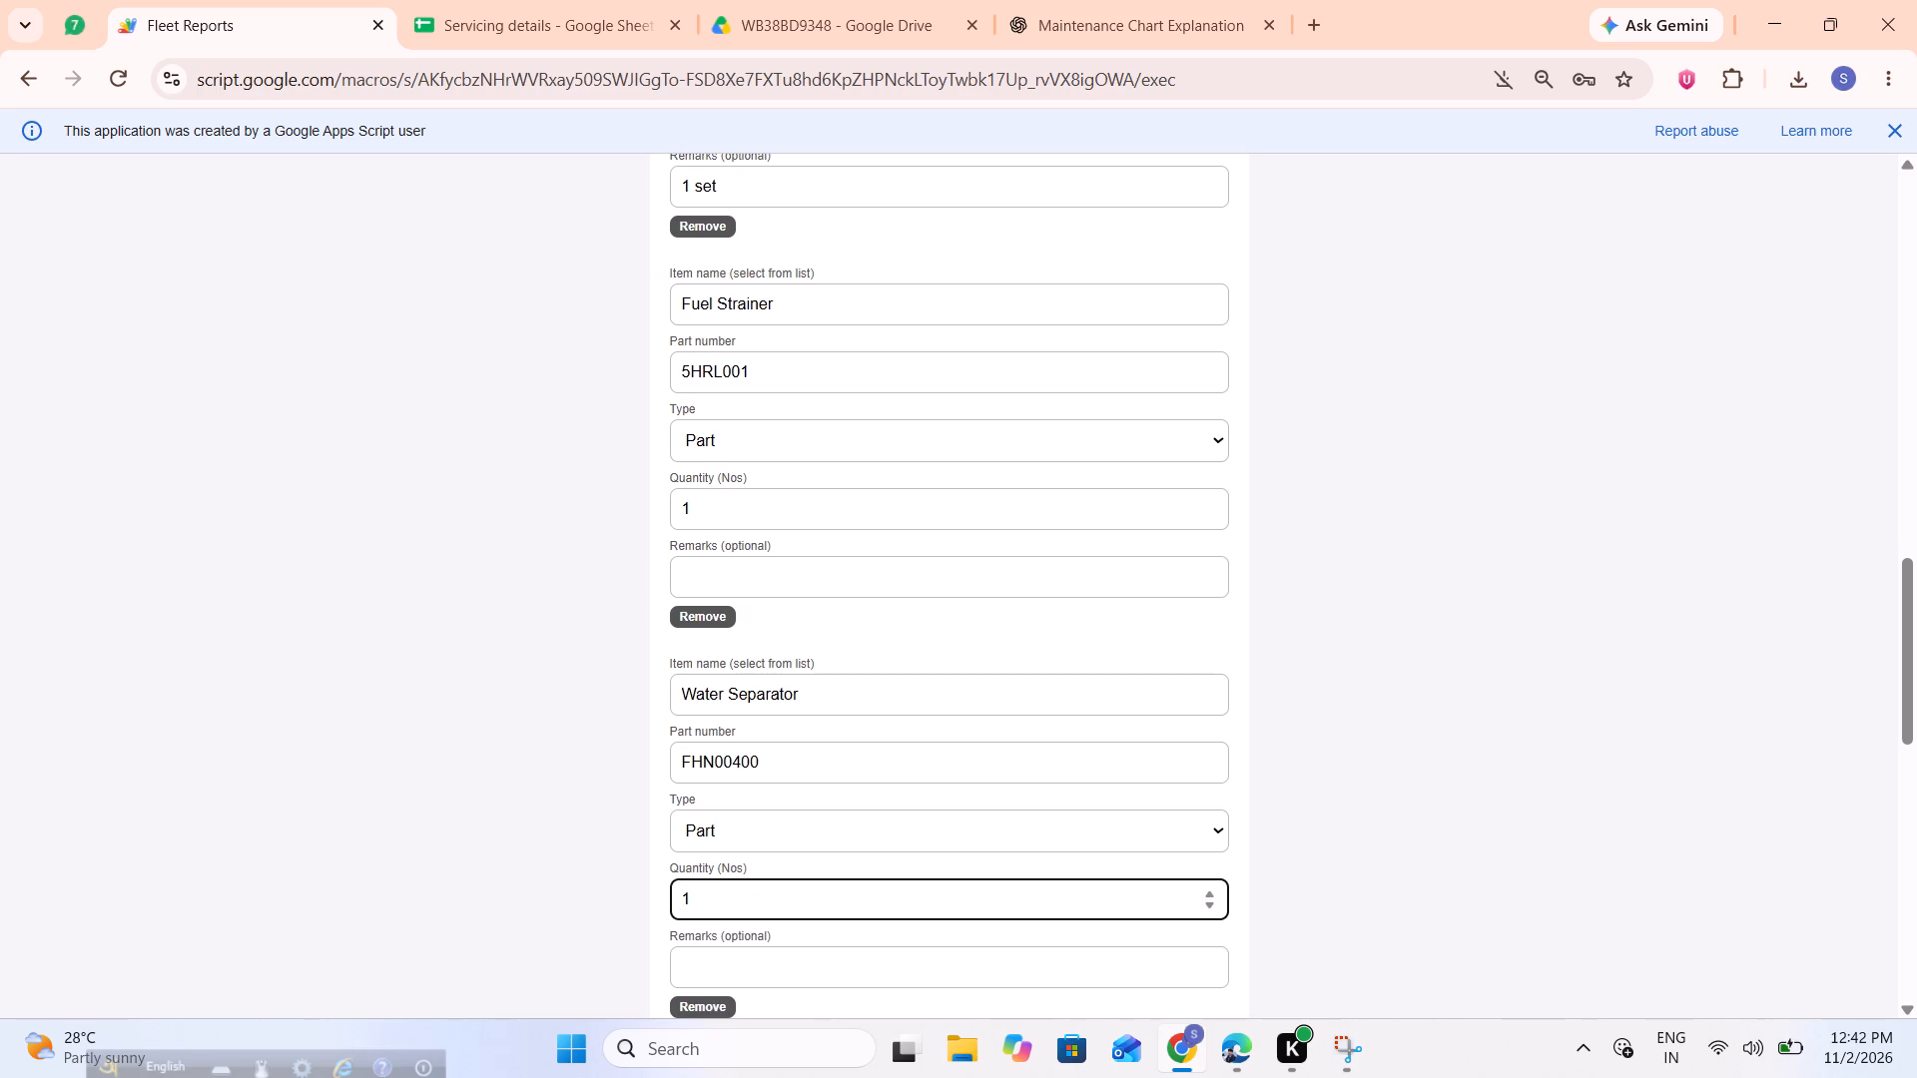
pyautogui.click(786, 930)
# Add a sixth servicing item from the engine oil entries and tidy its name to read Engine Oil 10W30.
pyautogui.scroll(-1, 786, 930)
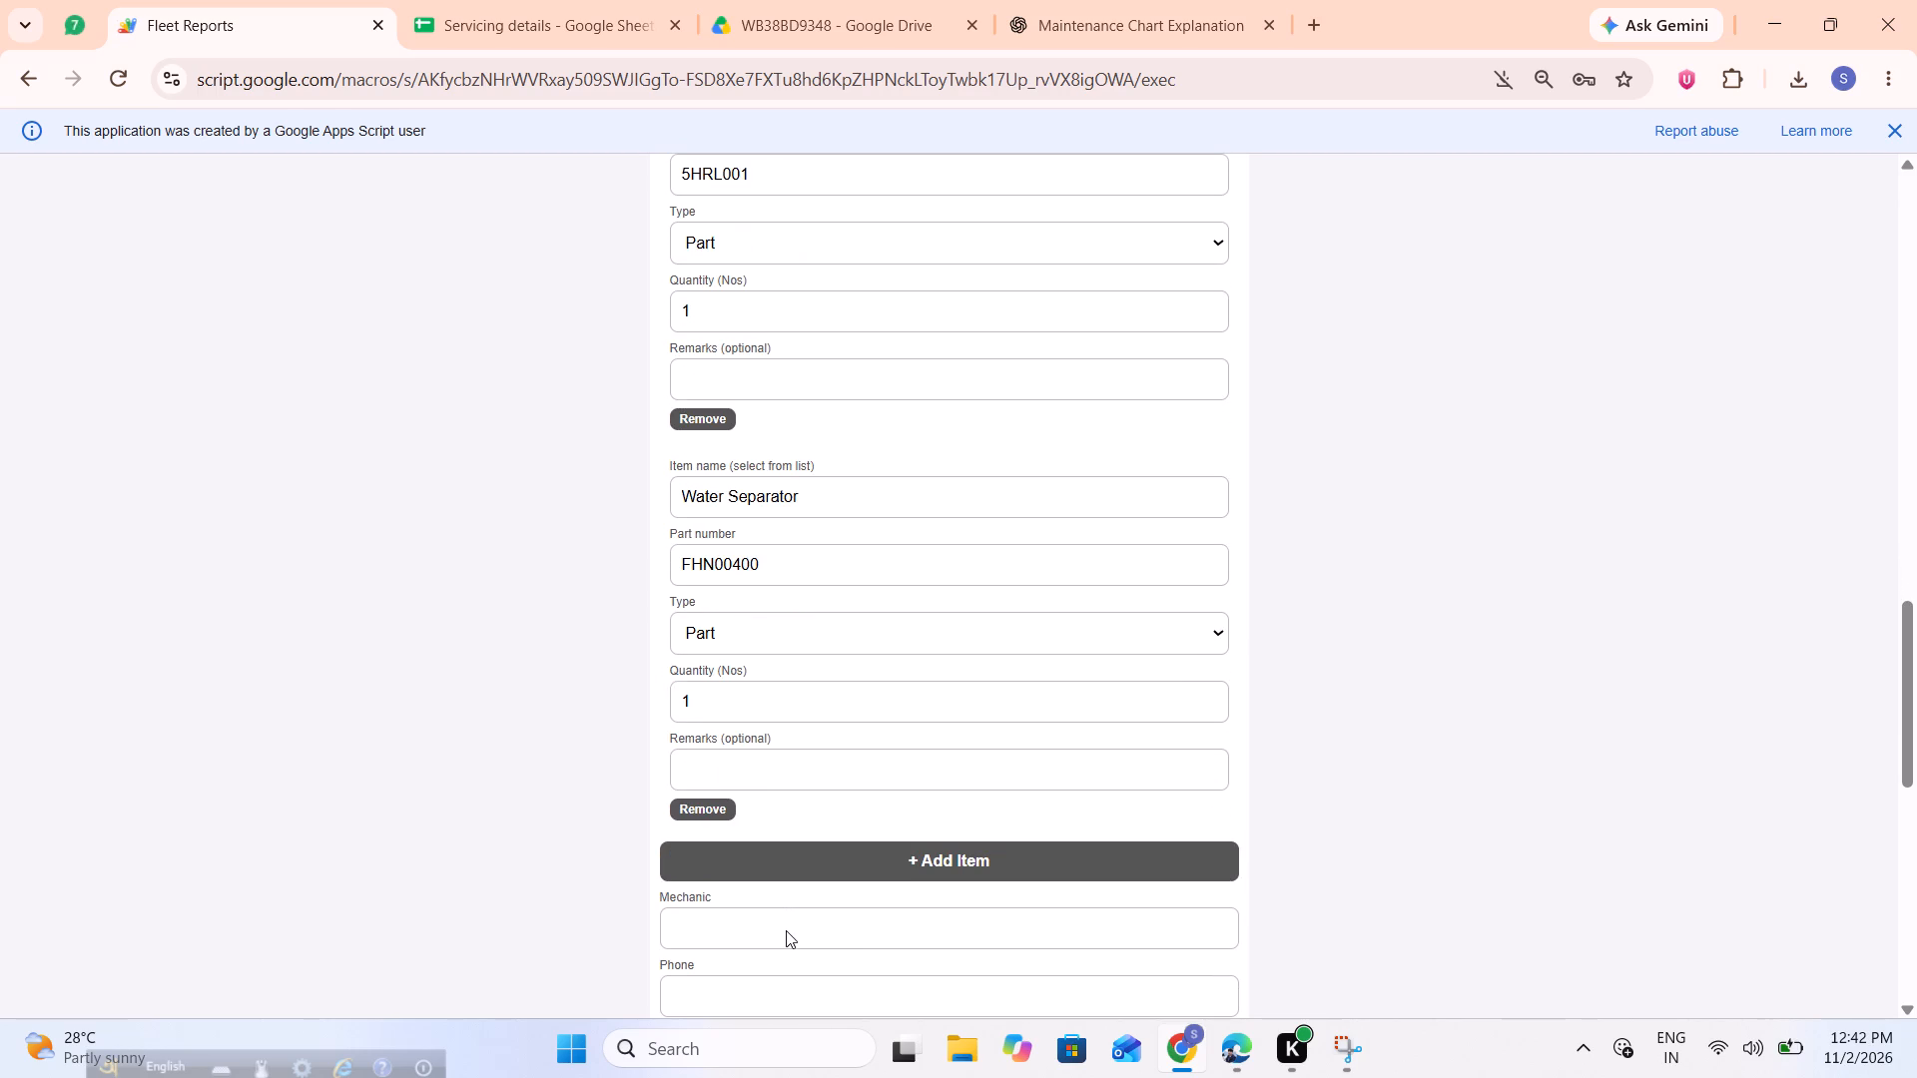
pyautogui.click(797, 875)
pyautogui.scroll(-1, 797, 875)
pyautogui.click(805, 788)
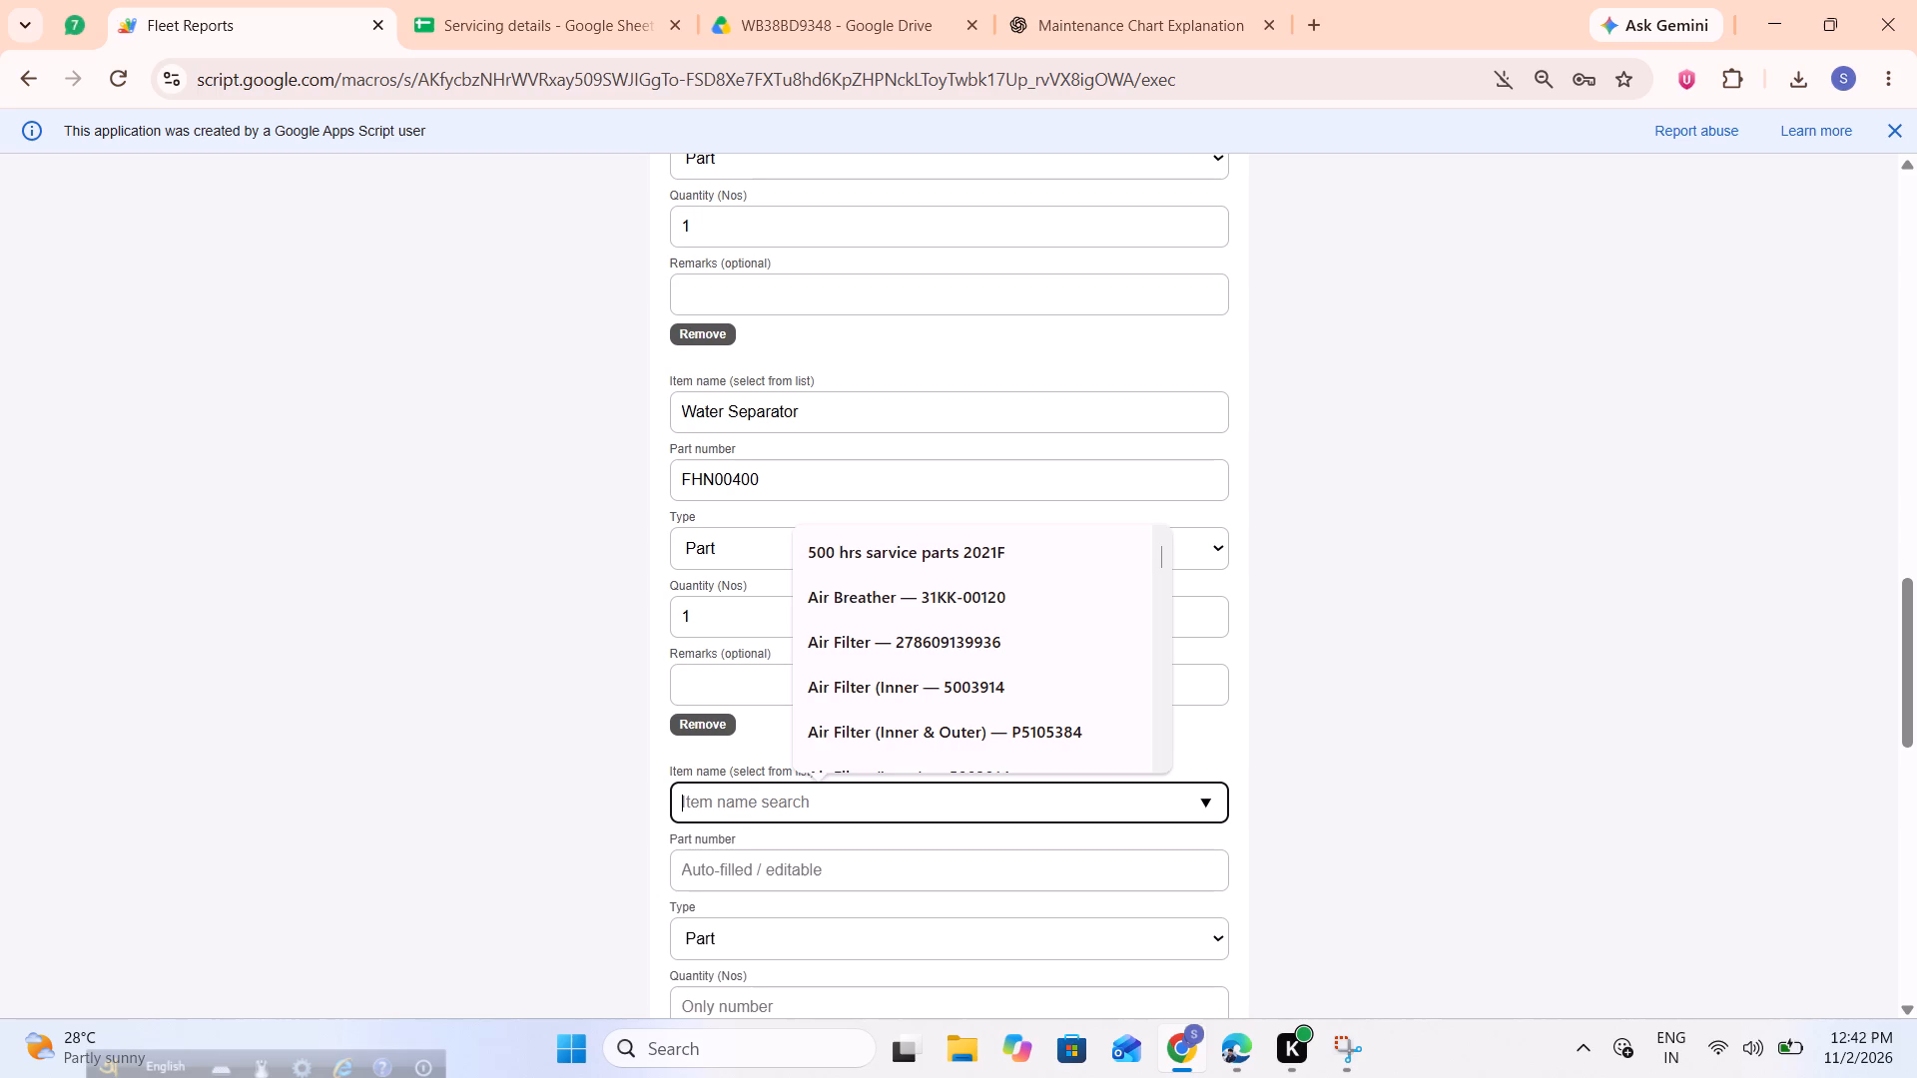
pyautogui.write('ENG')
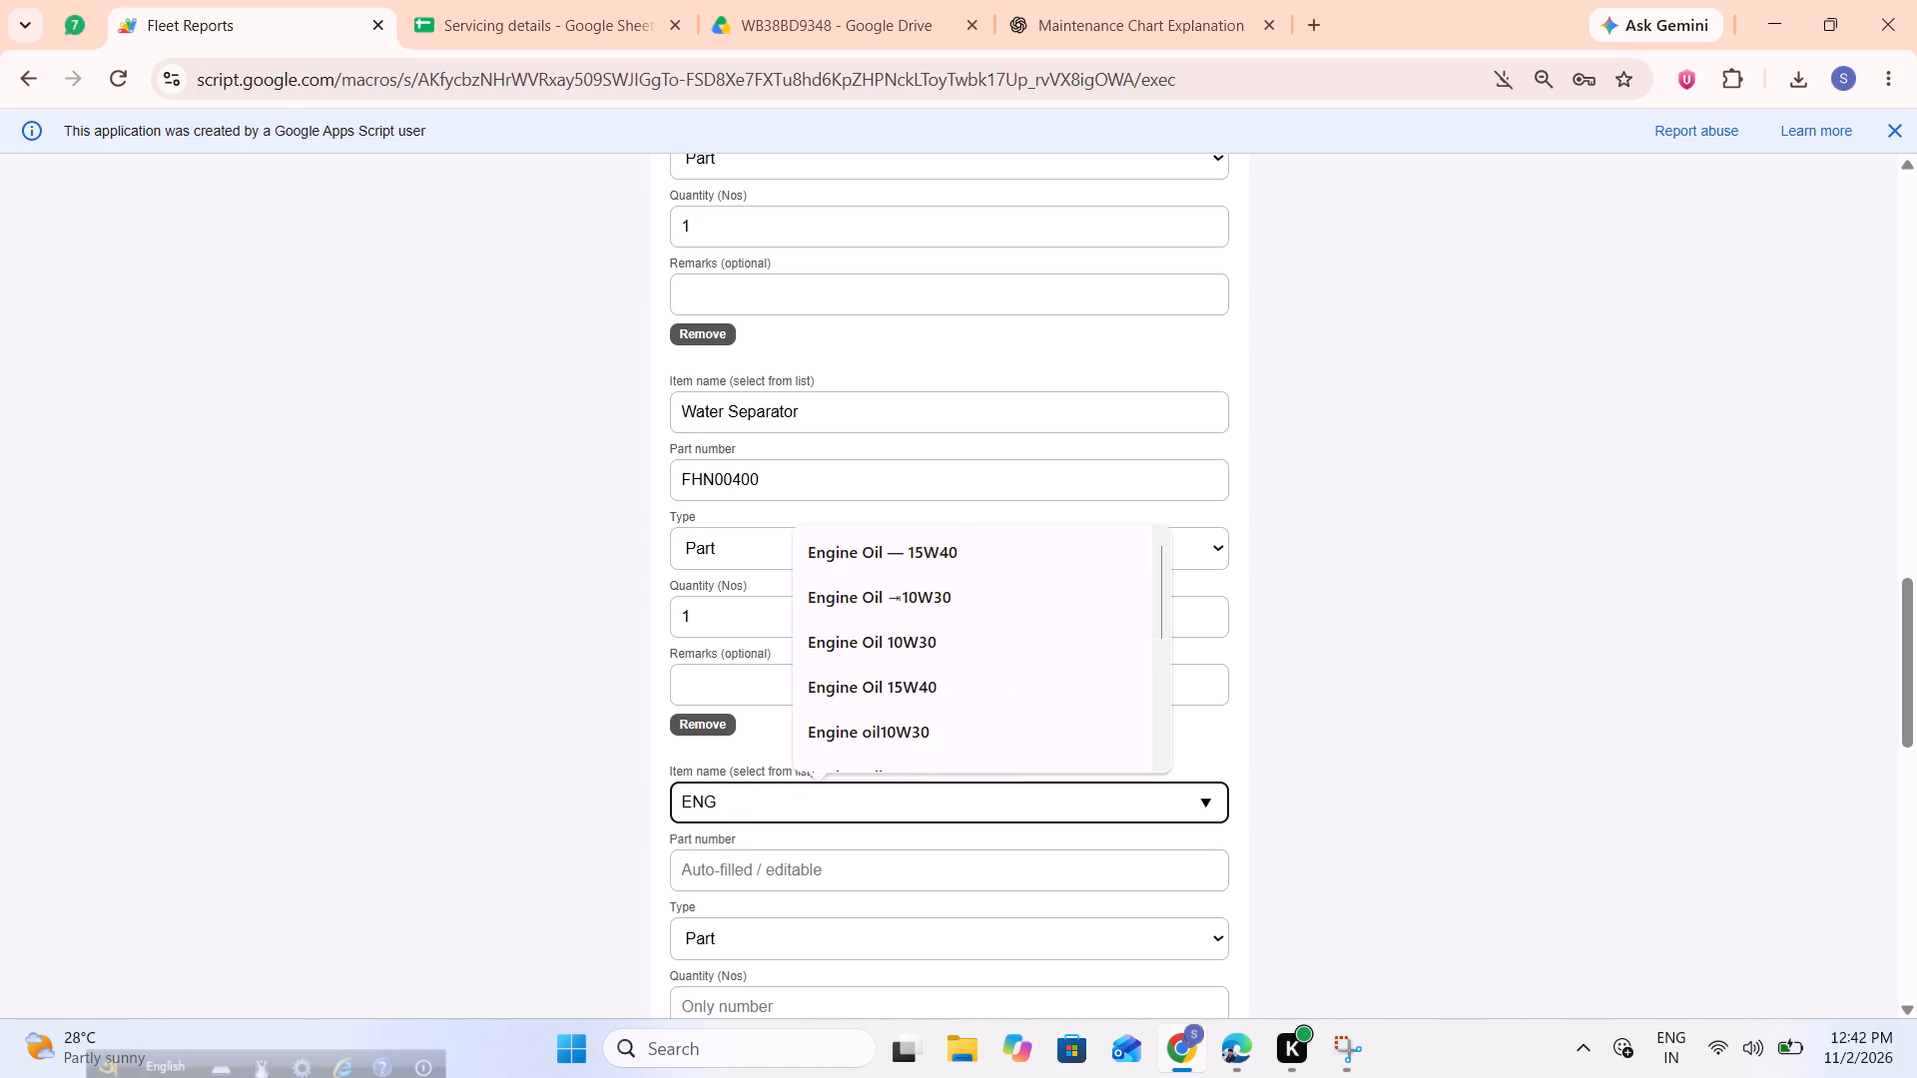
pyautogui.click(920, 581)
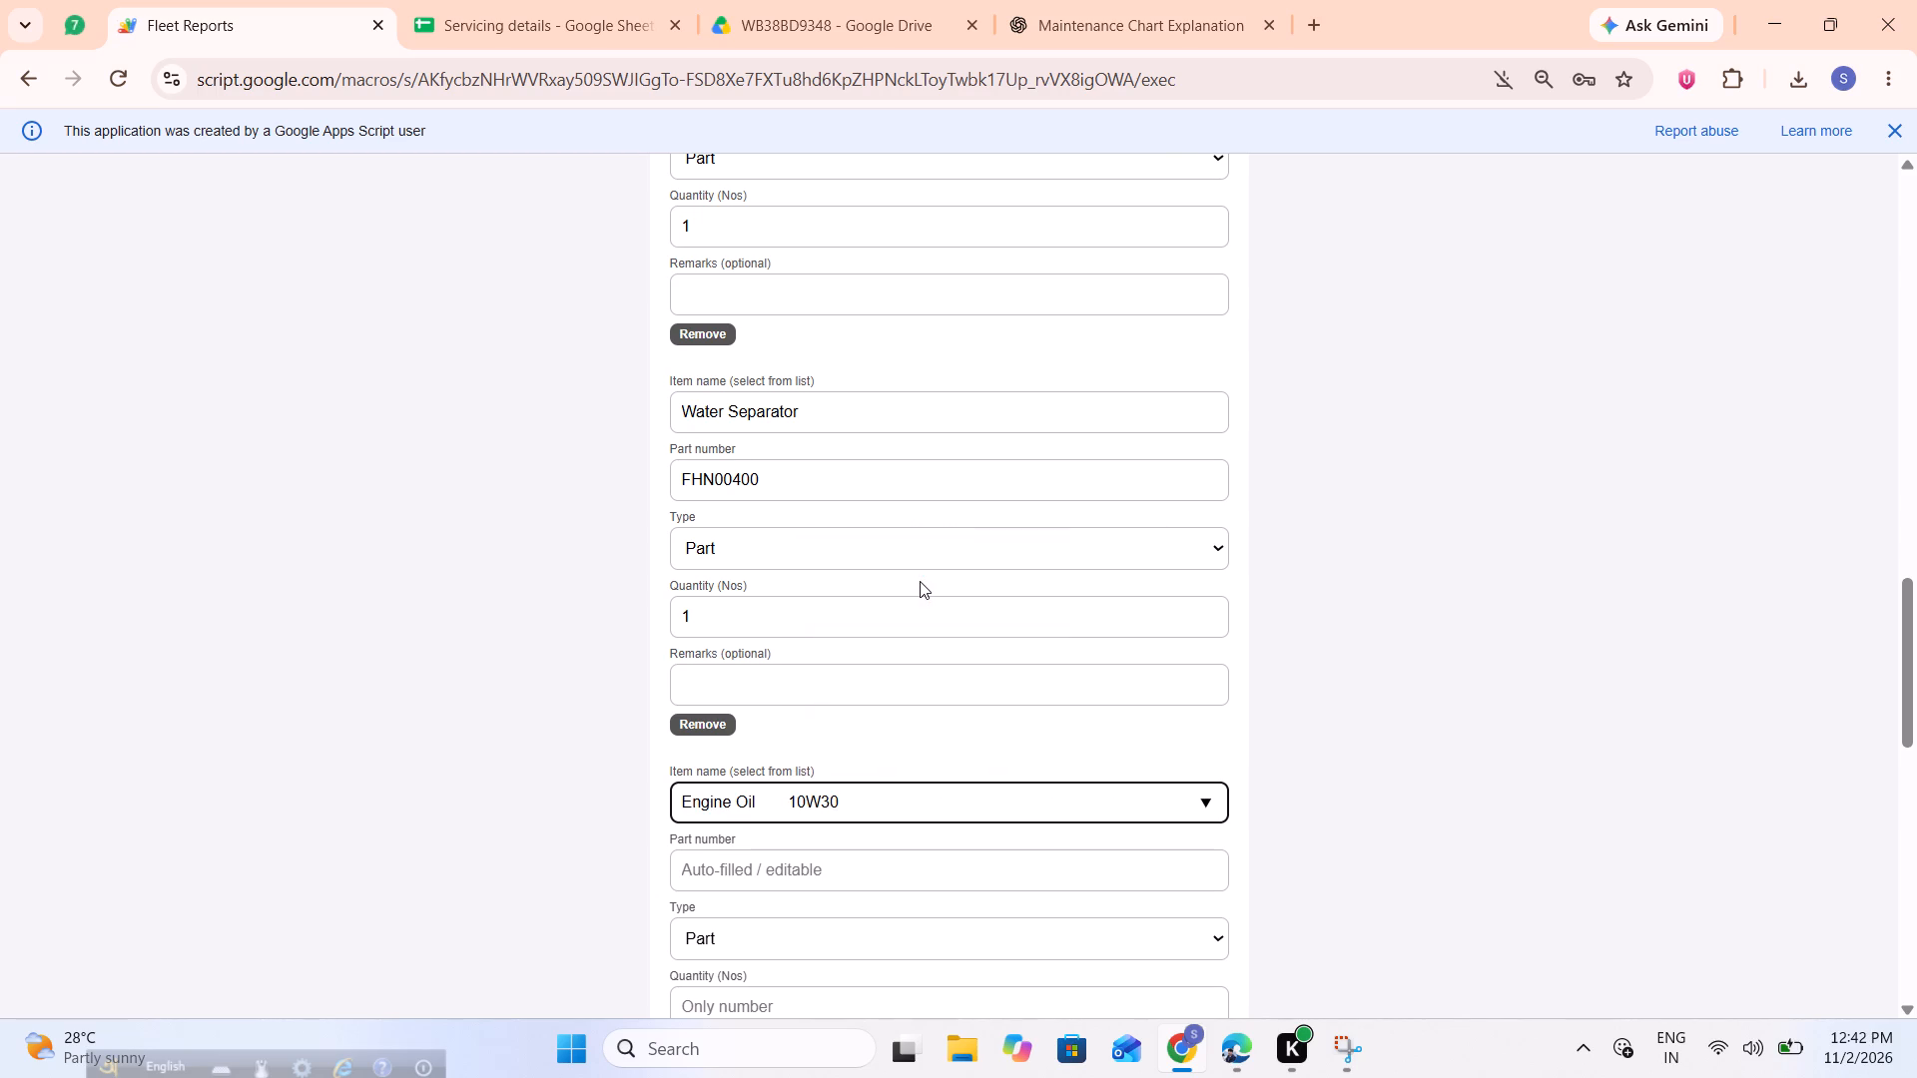
pyautogui.click(783, 812)
pyautogui.press('BackSpace')
pyautogui.click(776, 893)
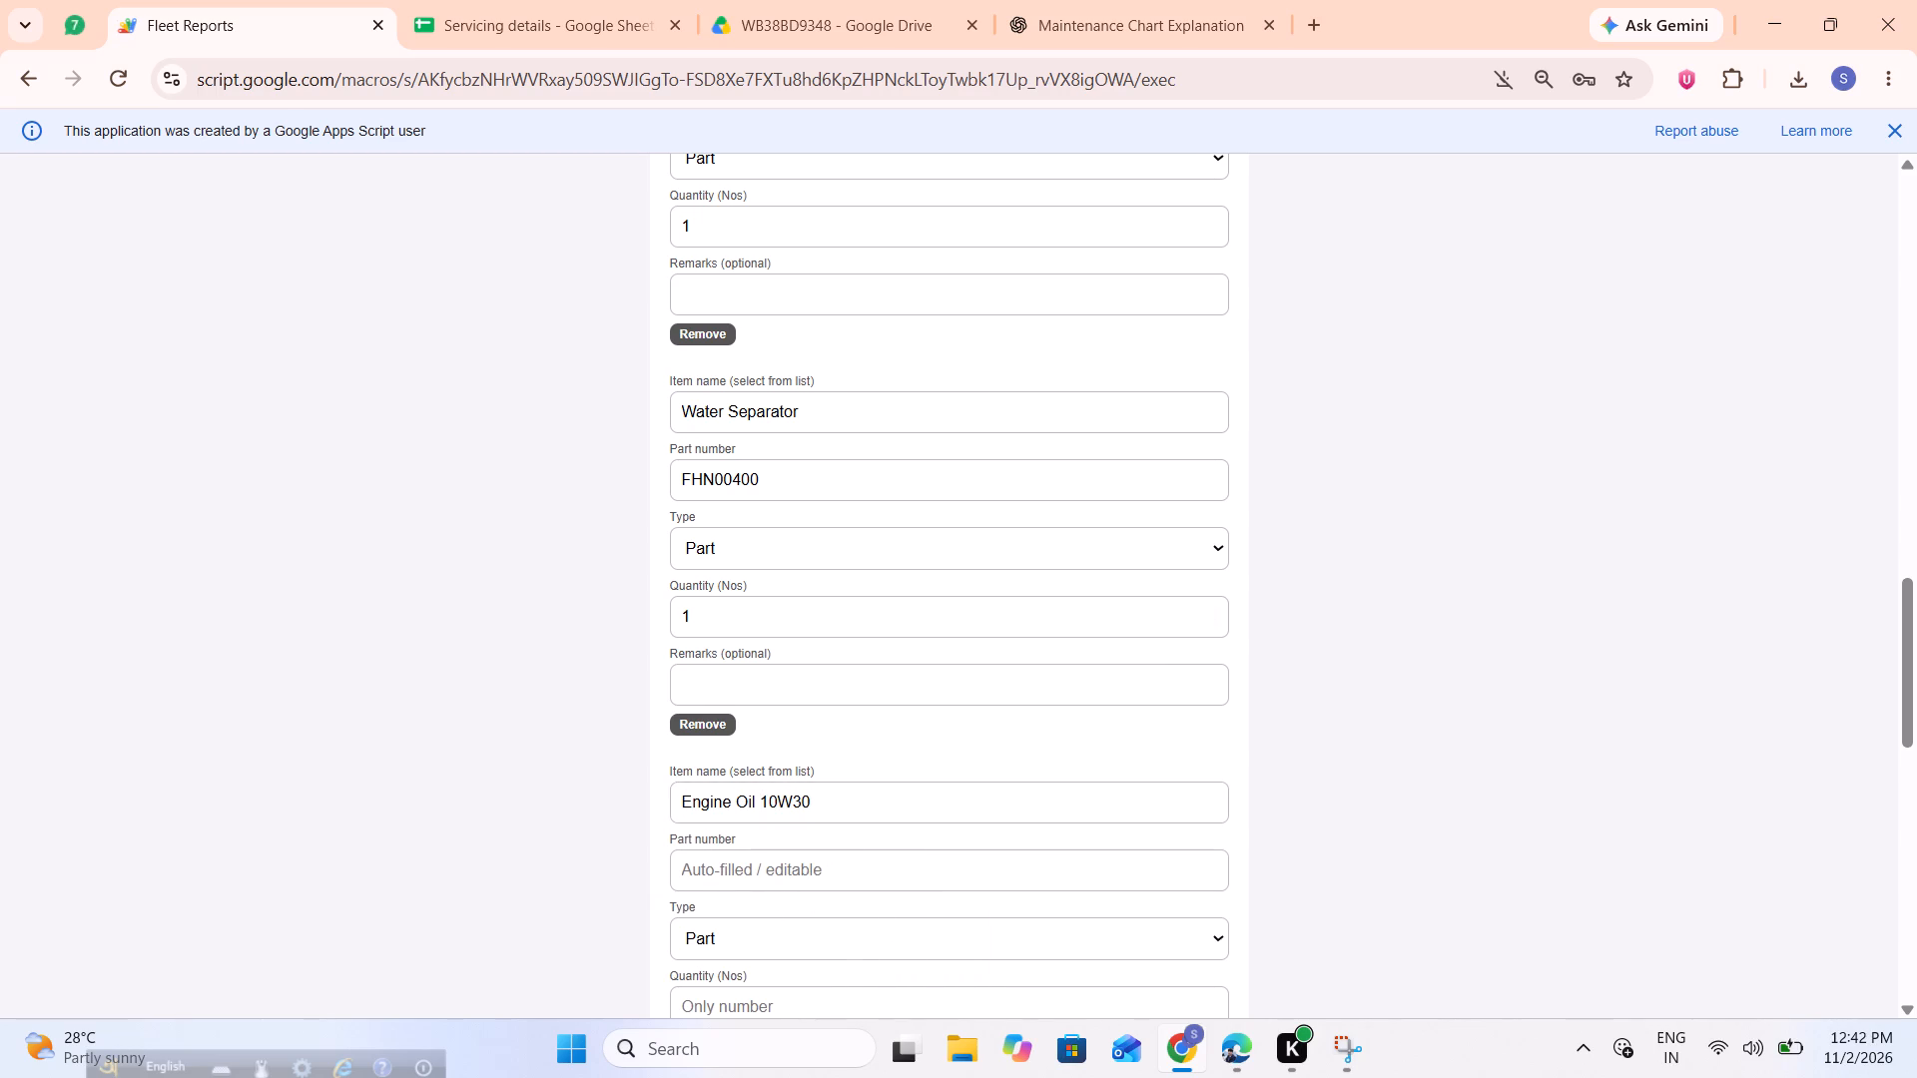
# Set the Engine Oil 10W30 item's type to Lube and its amount to 18 litres.
pyautogui.scroll(-1, 751, 943)
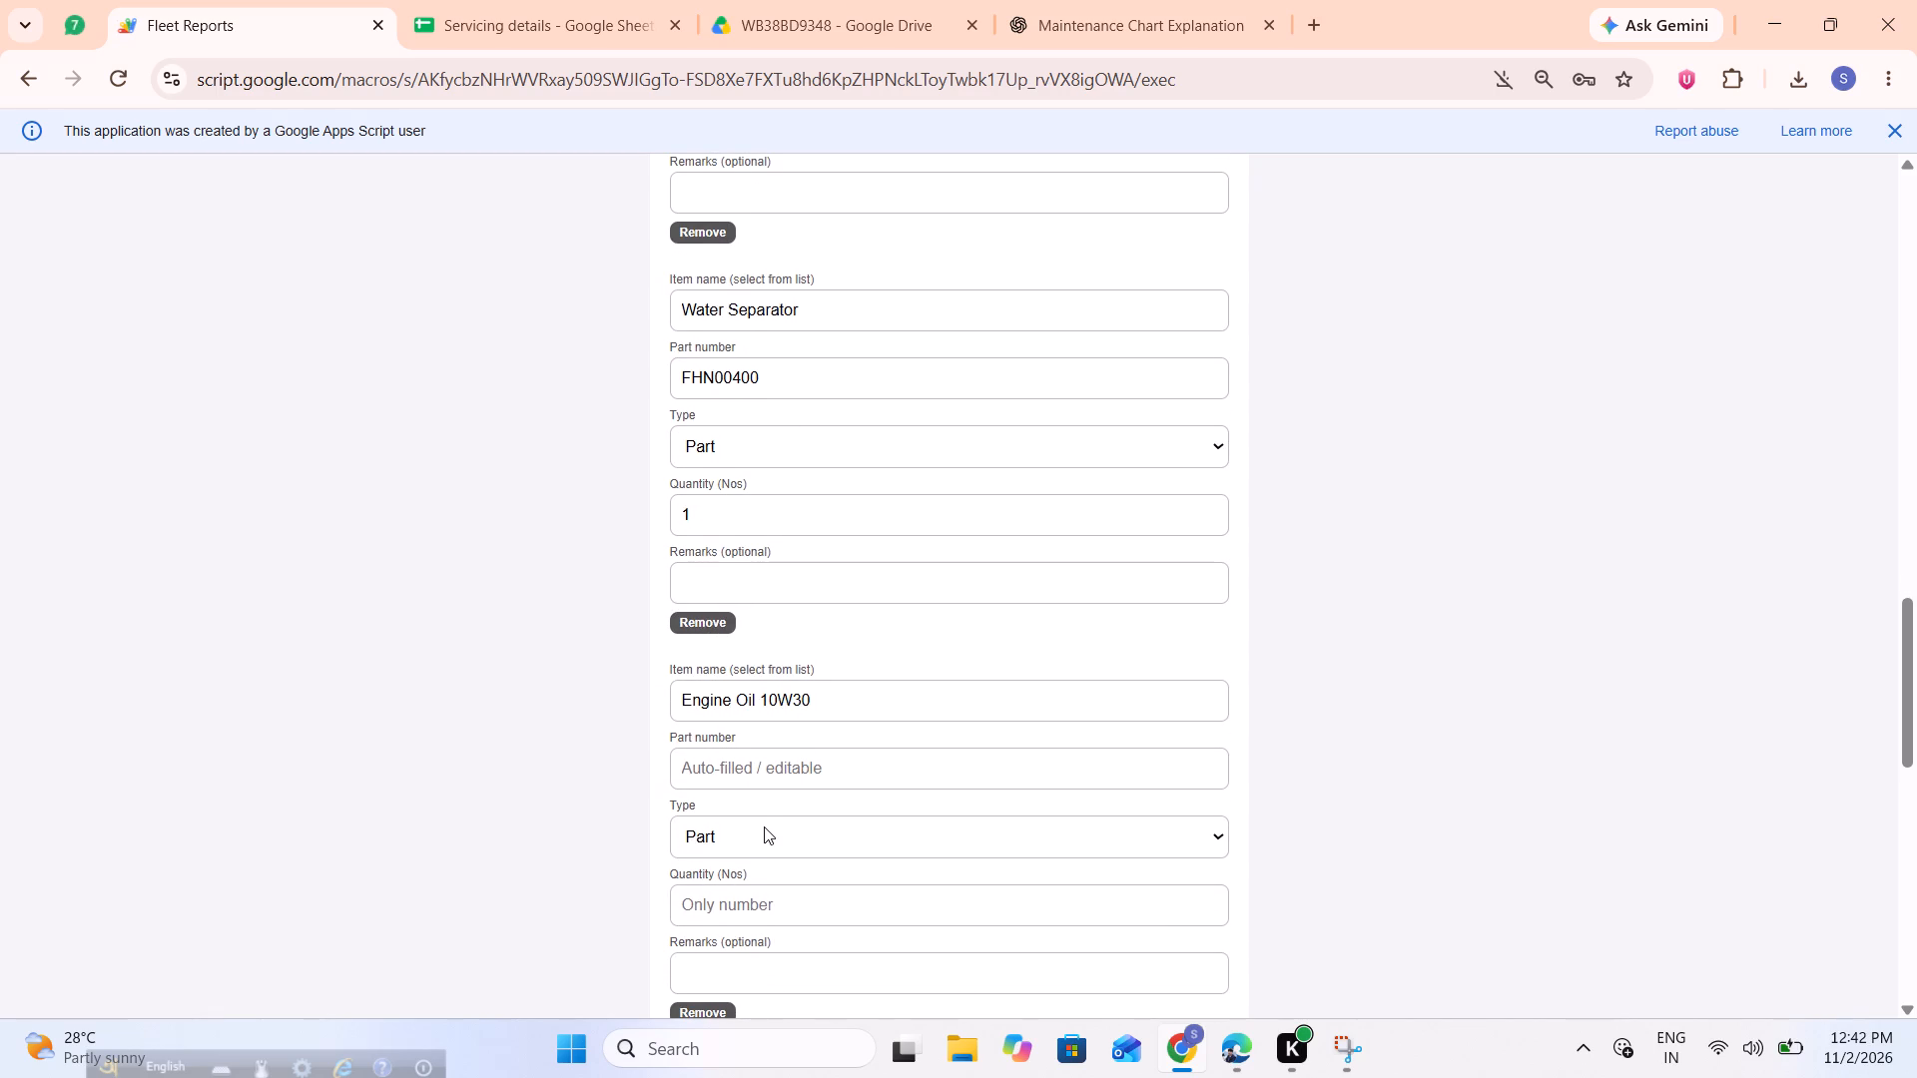
pyautogui.click(764, 819)
pyautogui.click(728, 893)
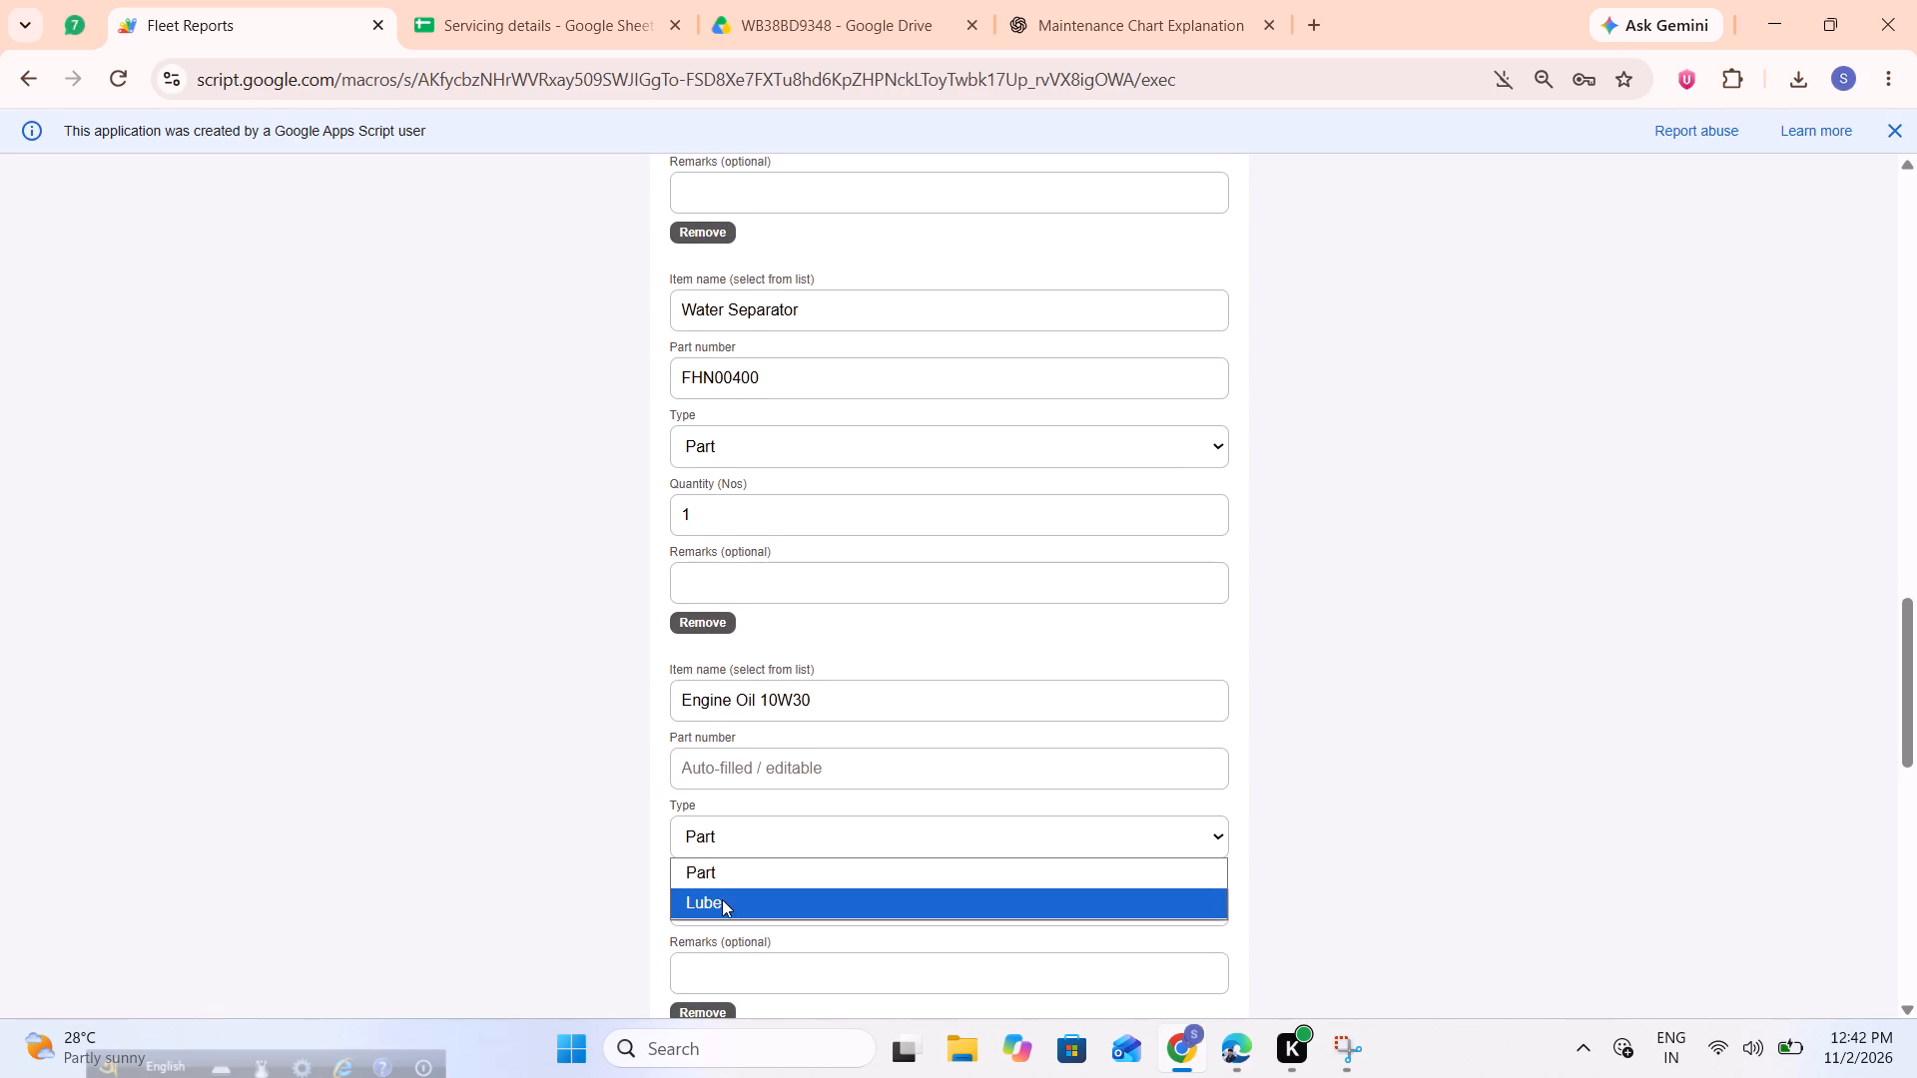
pyautogui.click(721, 899)
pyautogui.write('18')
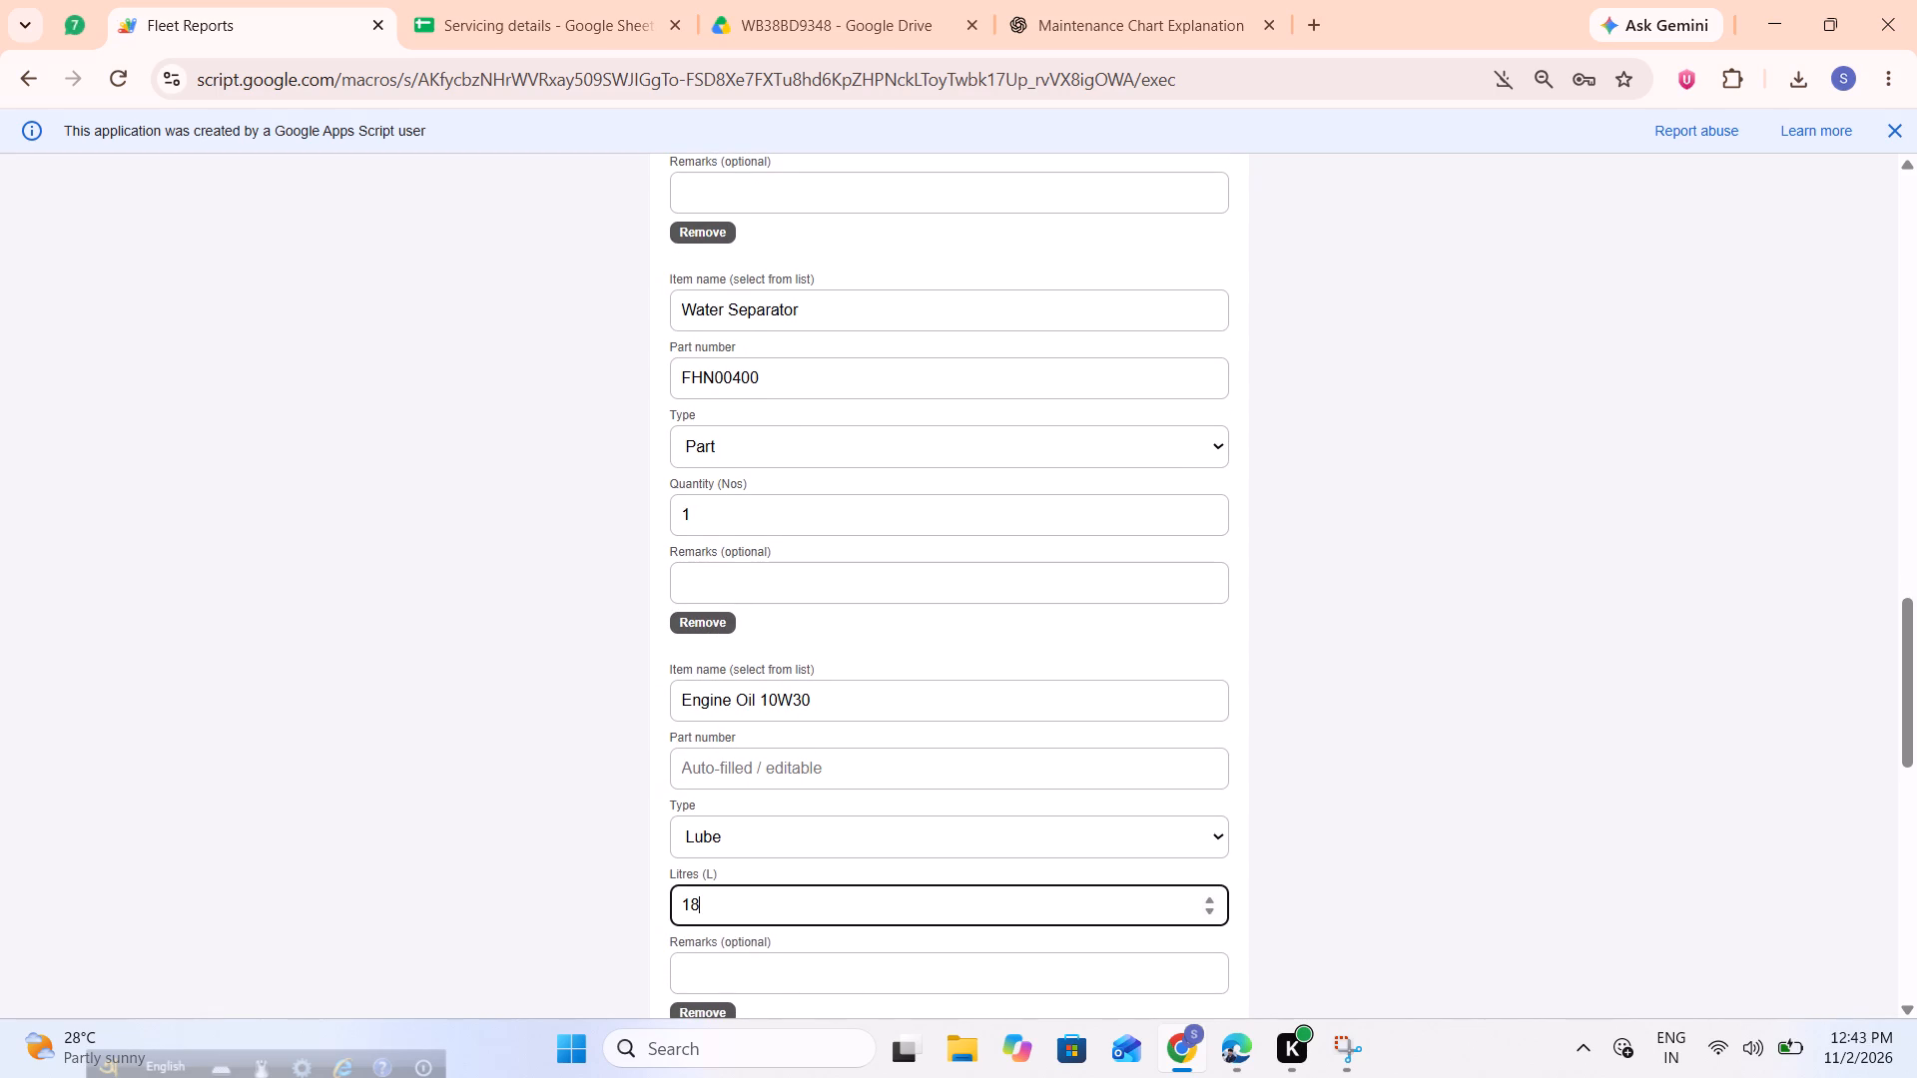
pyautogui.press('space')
pyautogui.scroll(5, 721, 899)
pyautogui.press('BackSpace')
pyautogui.press('BackSpace')
pyautogui.press('BackSpace')
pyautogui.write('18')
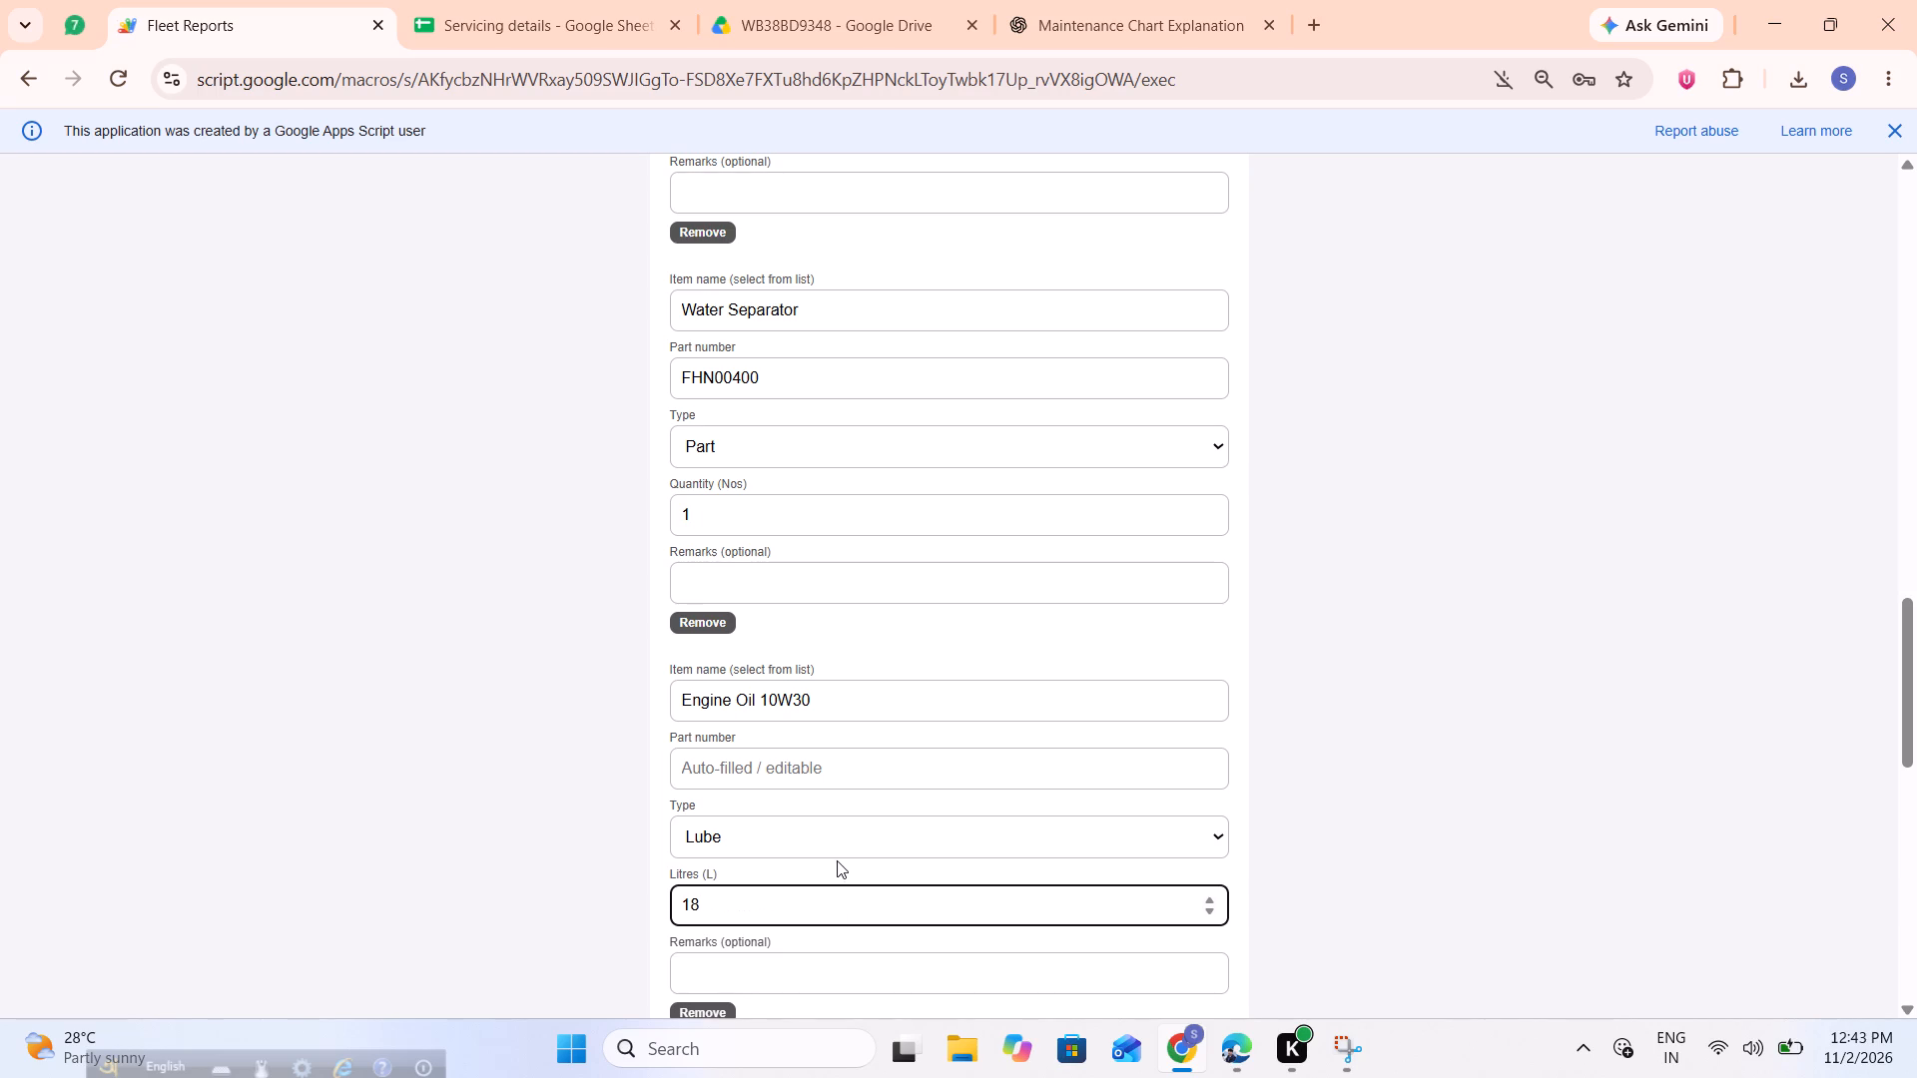
pyautogui.doubleClick(837, 856)
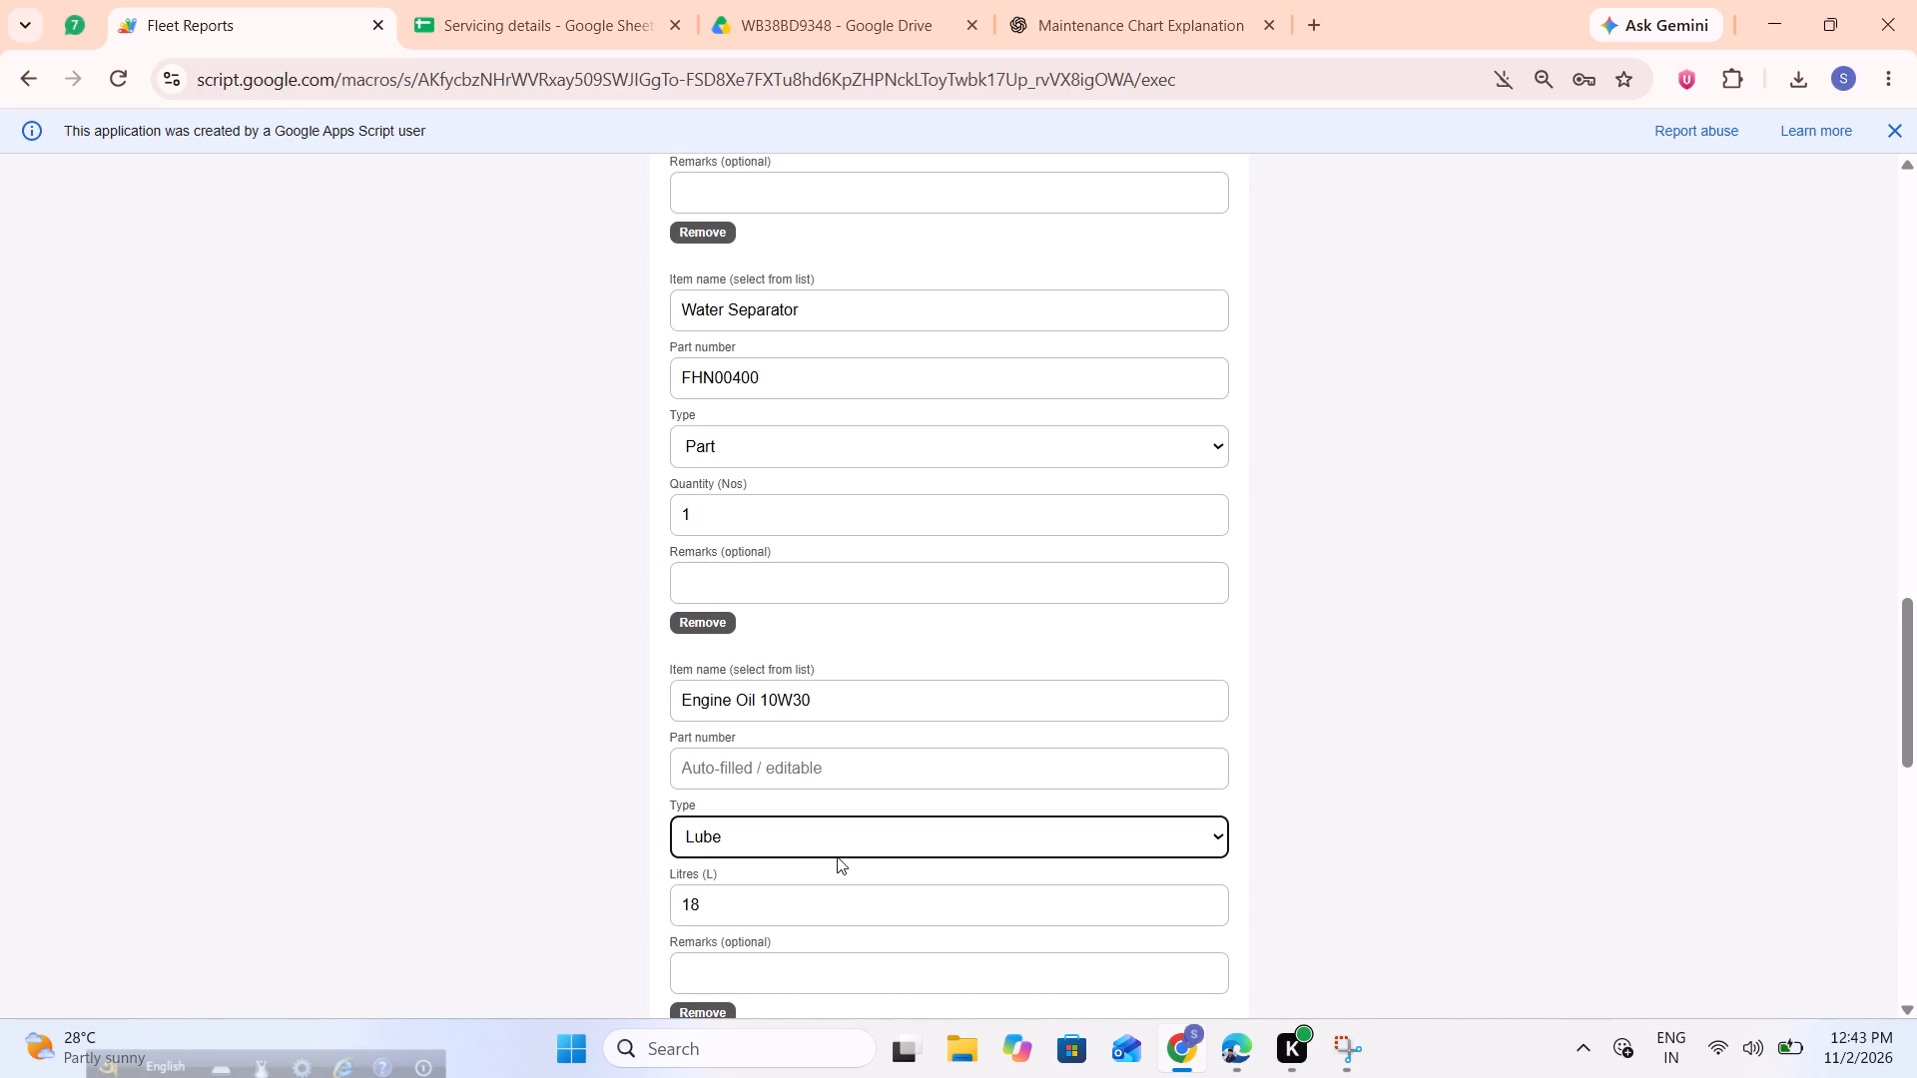
# Review the LOADER 3102 report's date, hour meter and service hours fields along with its list of servicing items.
pyautogui.scroll(7, 837, 856)
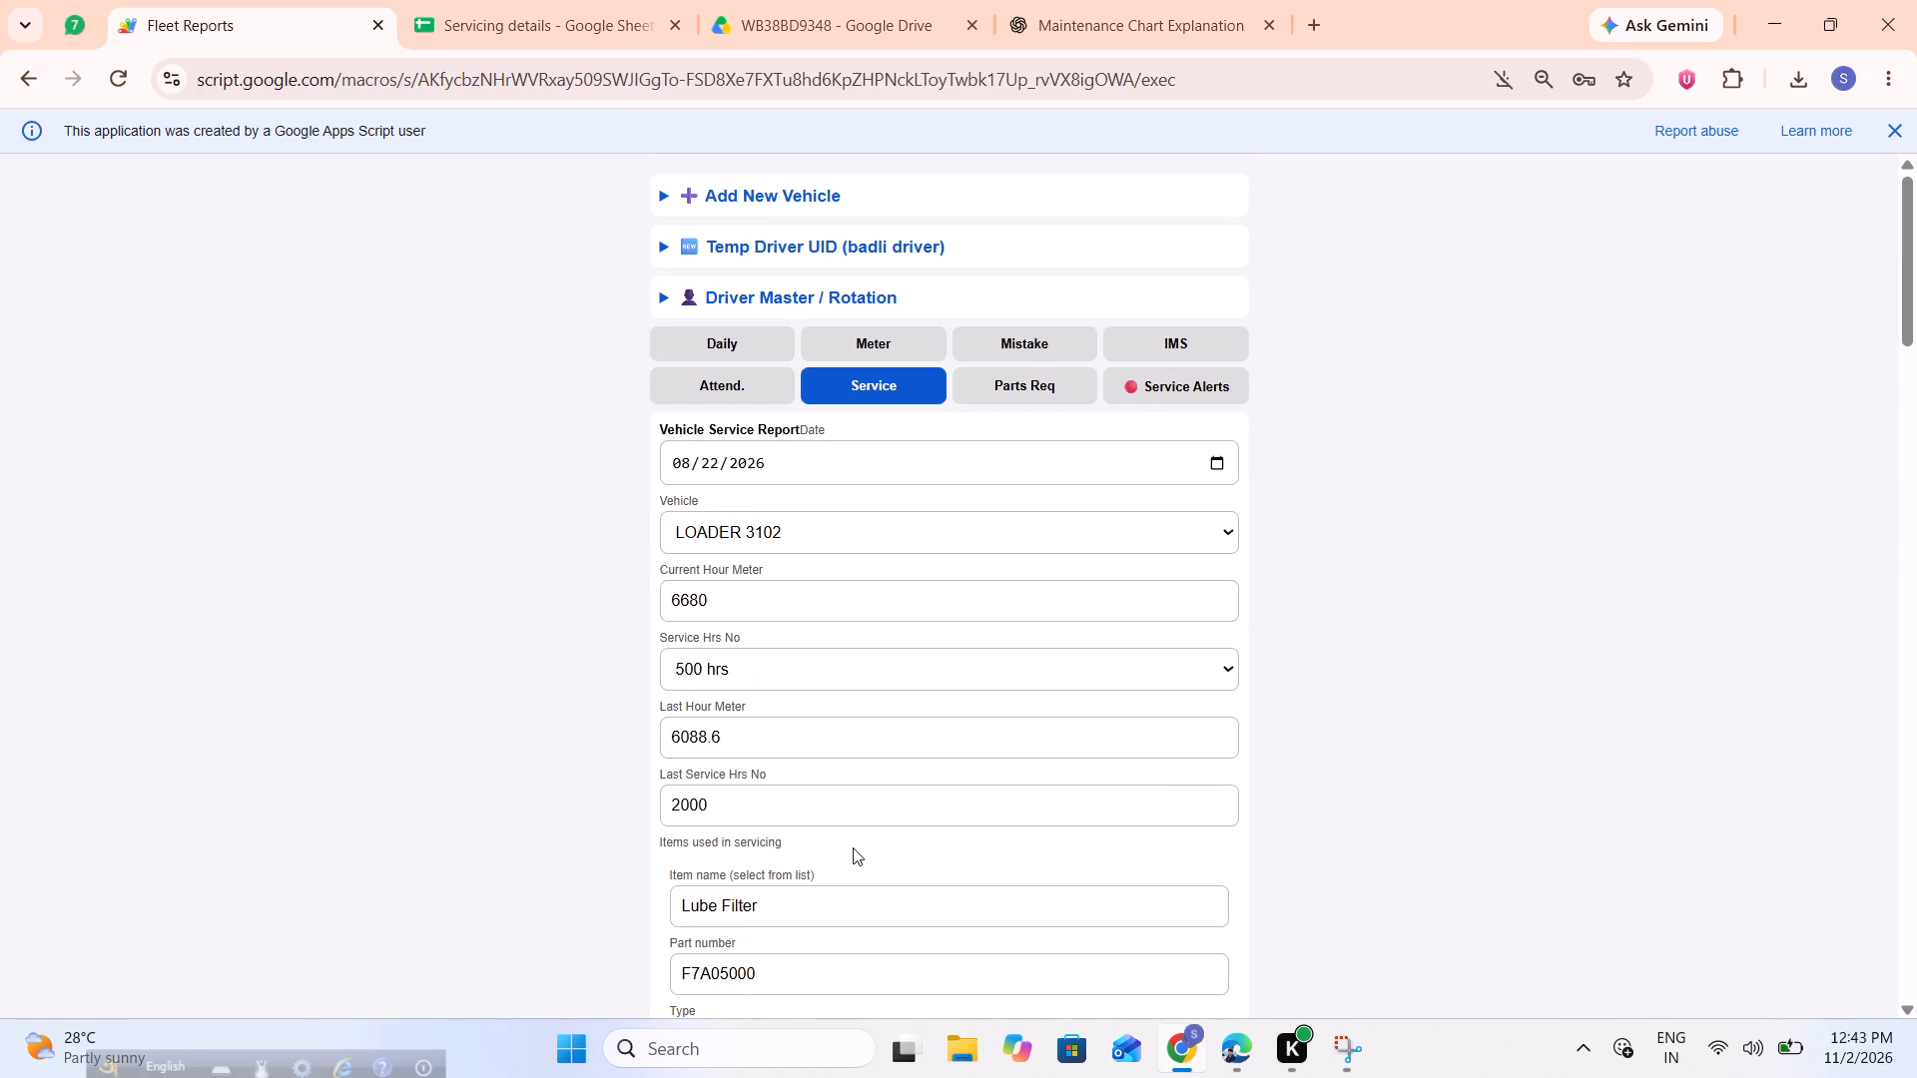
pyautogui.scroll(-7, 855, 845)
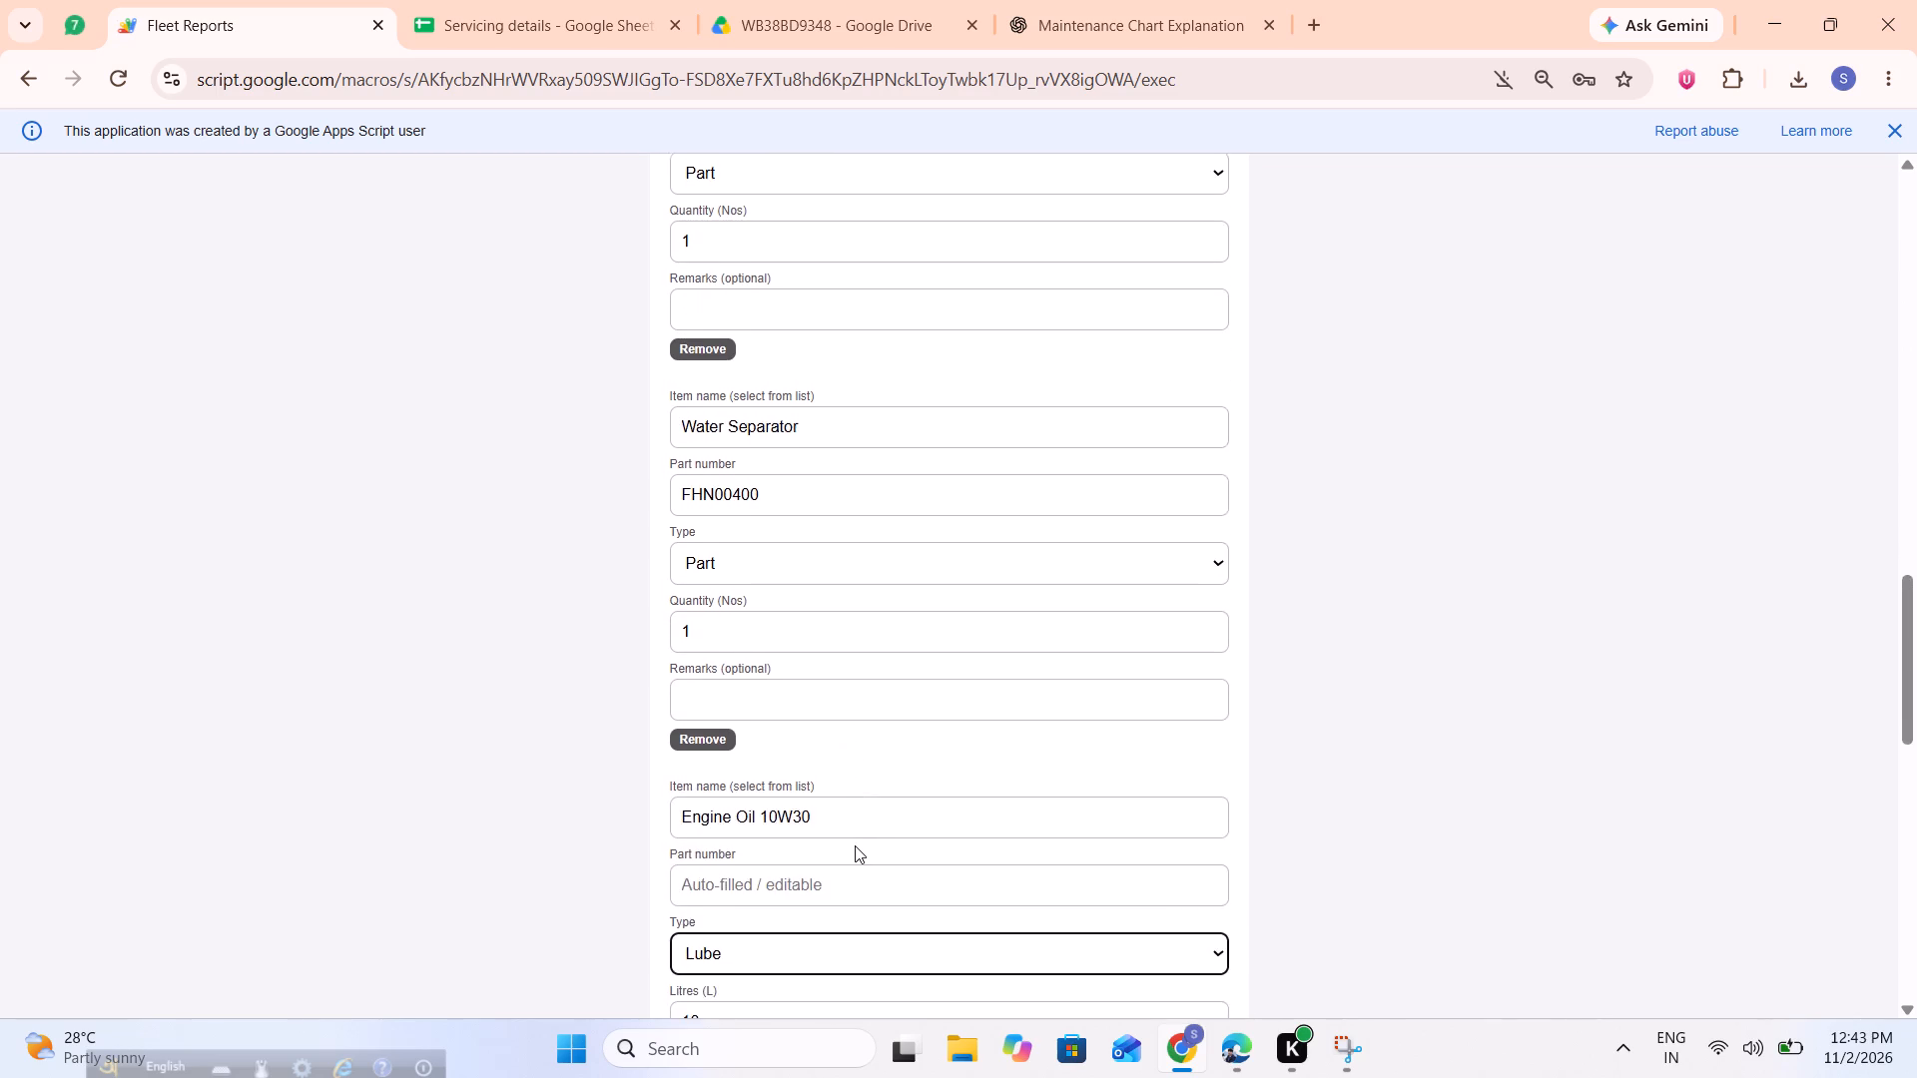
pyautogui.scroll(-4, 855, 845)
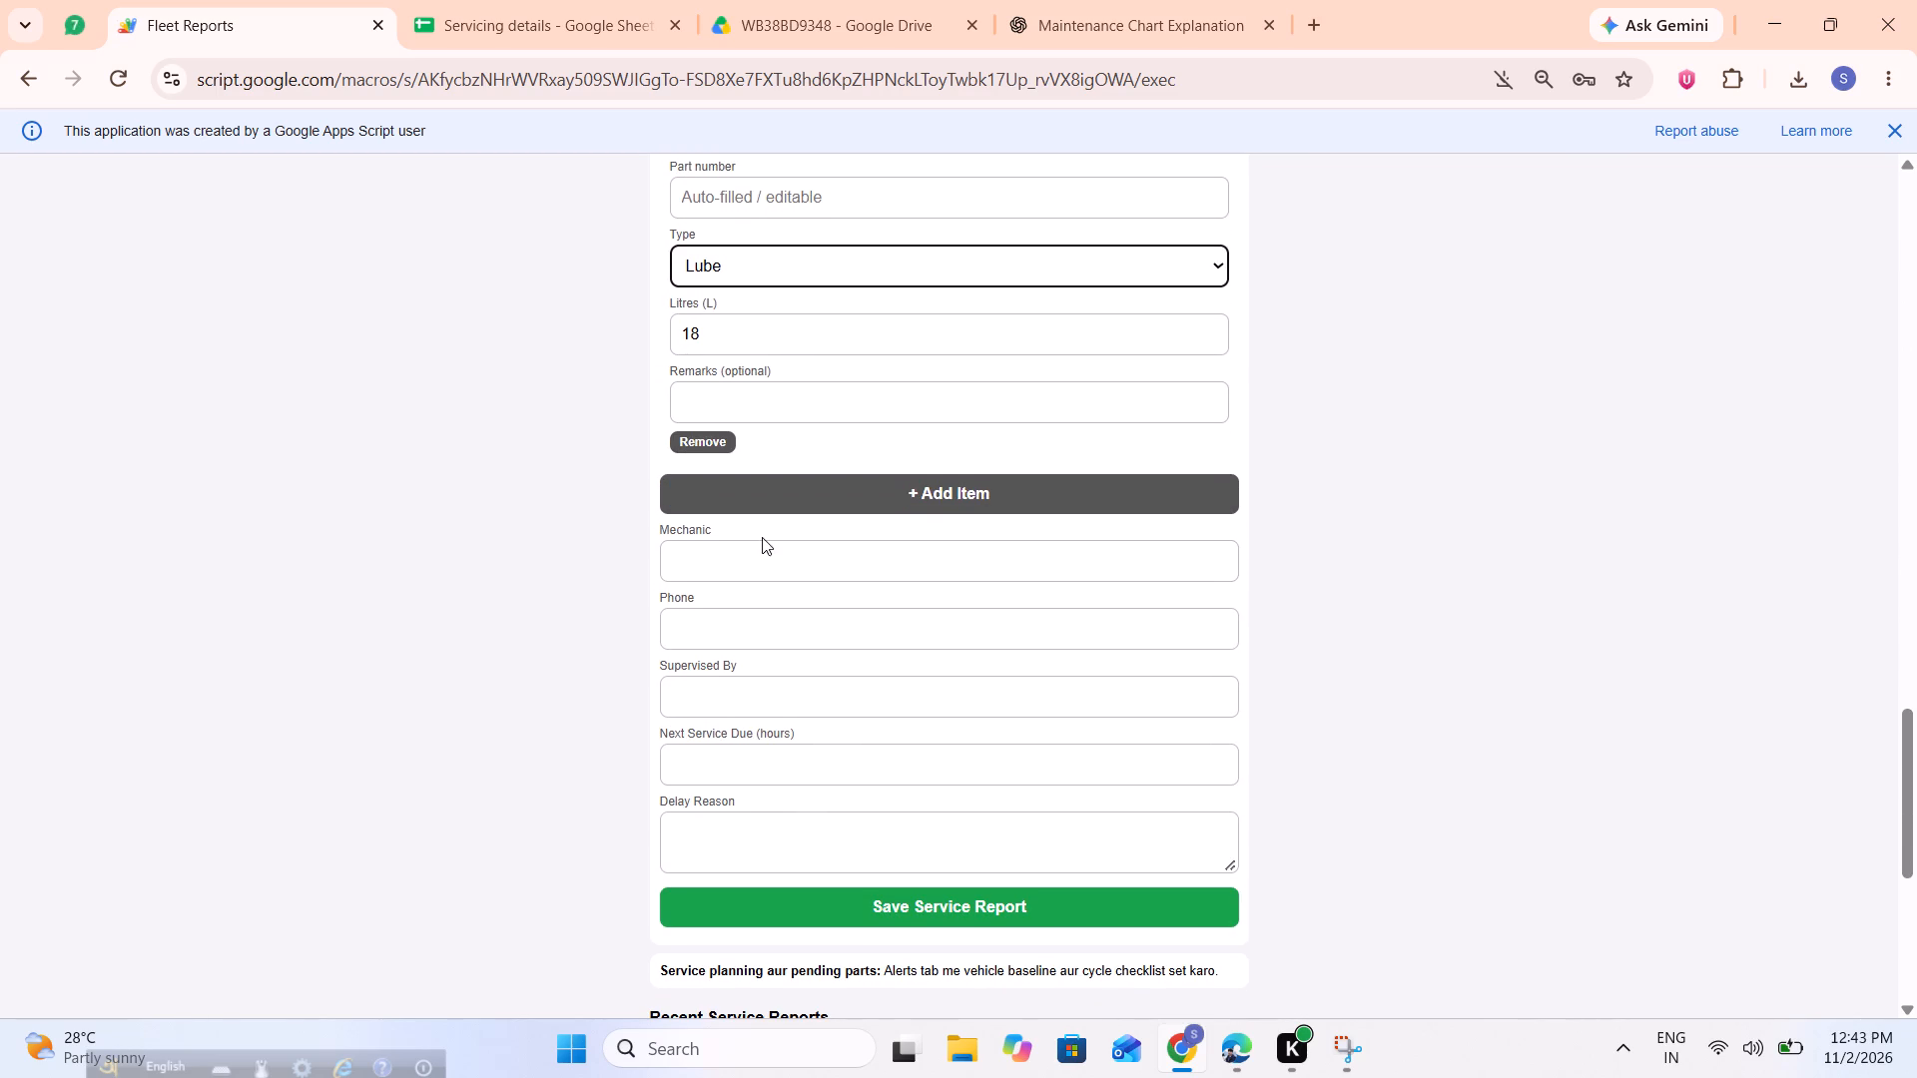
# Enter SELF SERVICE as the mechanic for the service report.
pyautogui.click(755, 568)
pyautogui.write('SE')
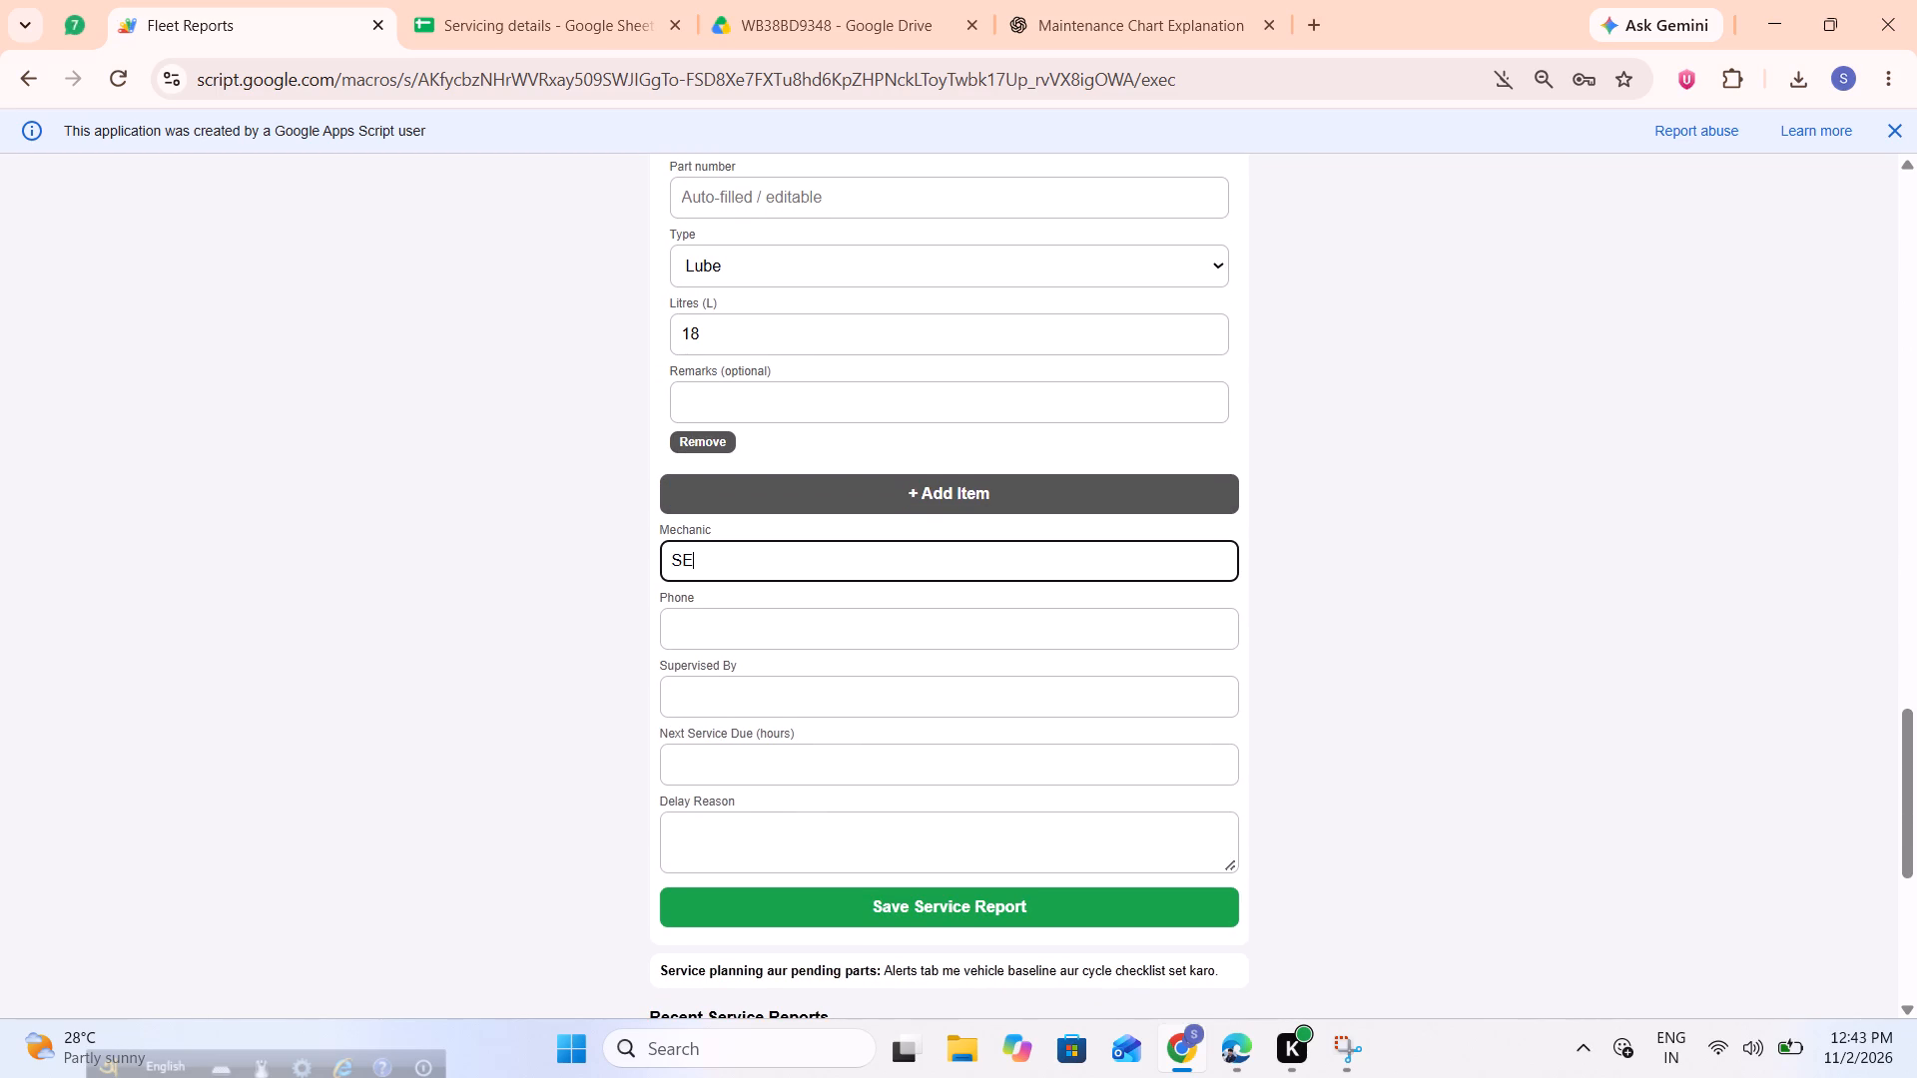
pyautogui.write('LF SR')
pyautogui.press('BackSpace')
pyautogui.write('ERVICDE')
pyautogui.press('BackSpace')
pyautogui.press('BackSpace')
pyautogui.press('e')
# Enter the supervisor's name in the report's Supervised By field.
pyautogui.click(763, 685)
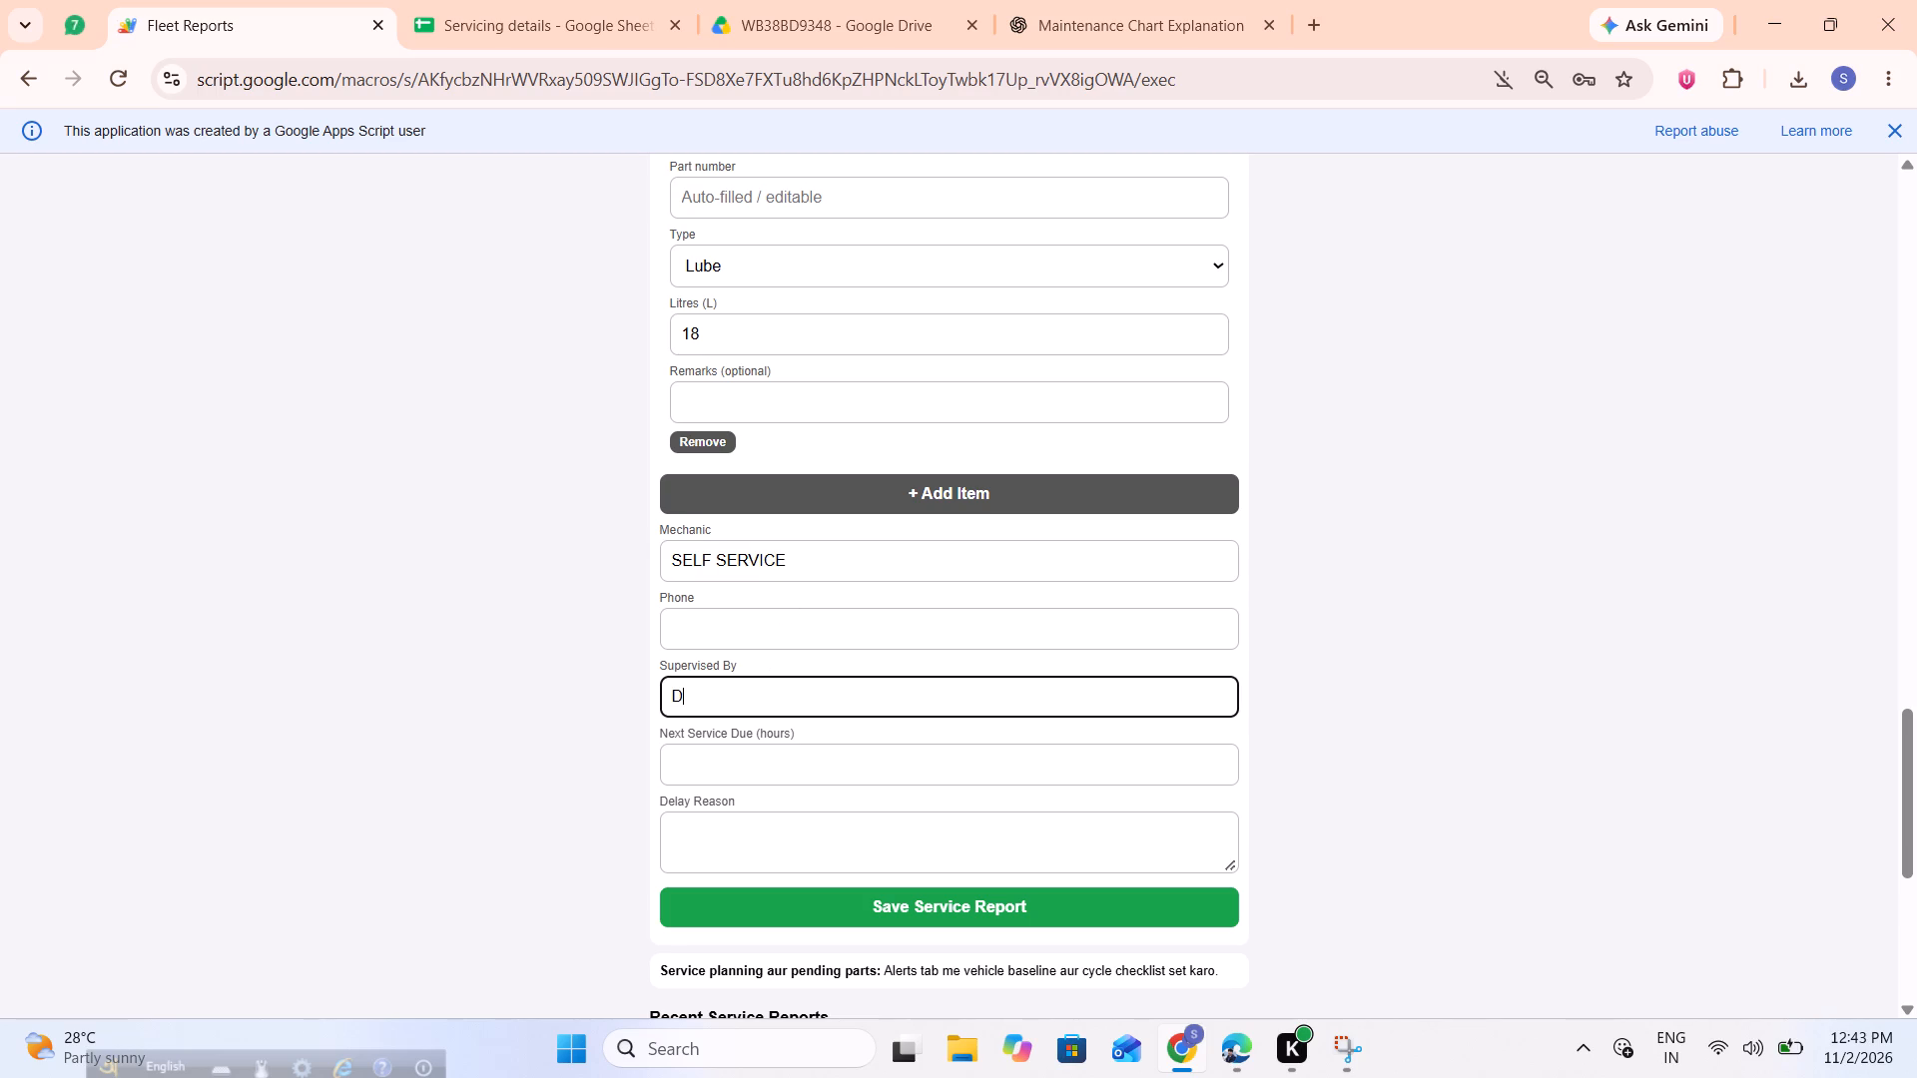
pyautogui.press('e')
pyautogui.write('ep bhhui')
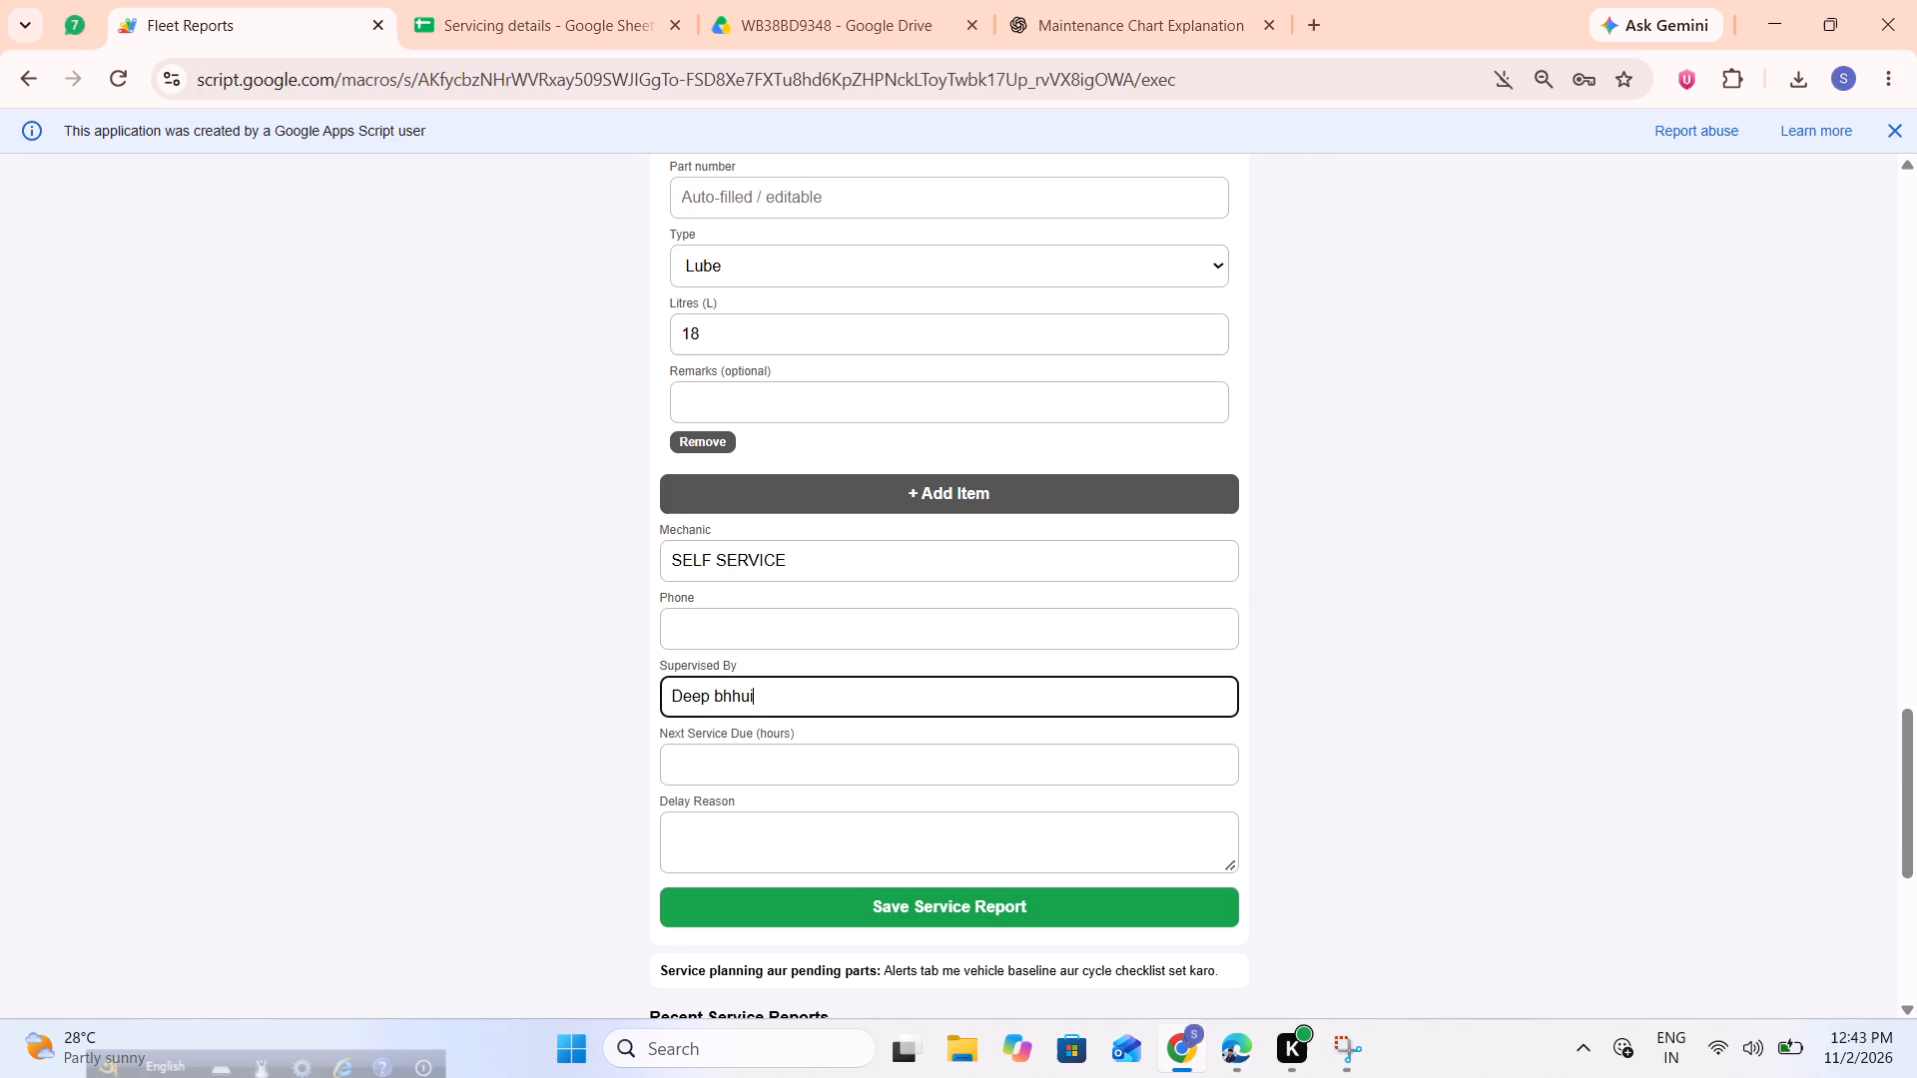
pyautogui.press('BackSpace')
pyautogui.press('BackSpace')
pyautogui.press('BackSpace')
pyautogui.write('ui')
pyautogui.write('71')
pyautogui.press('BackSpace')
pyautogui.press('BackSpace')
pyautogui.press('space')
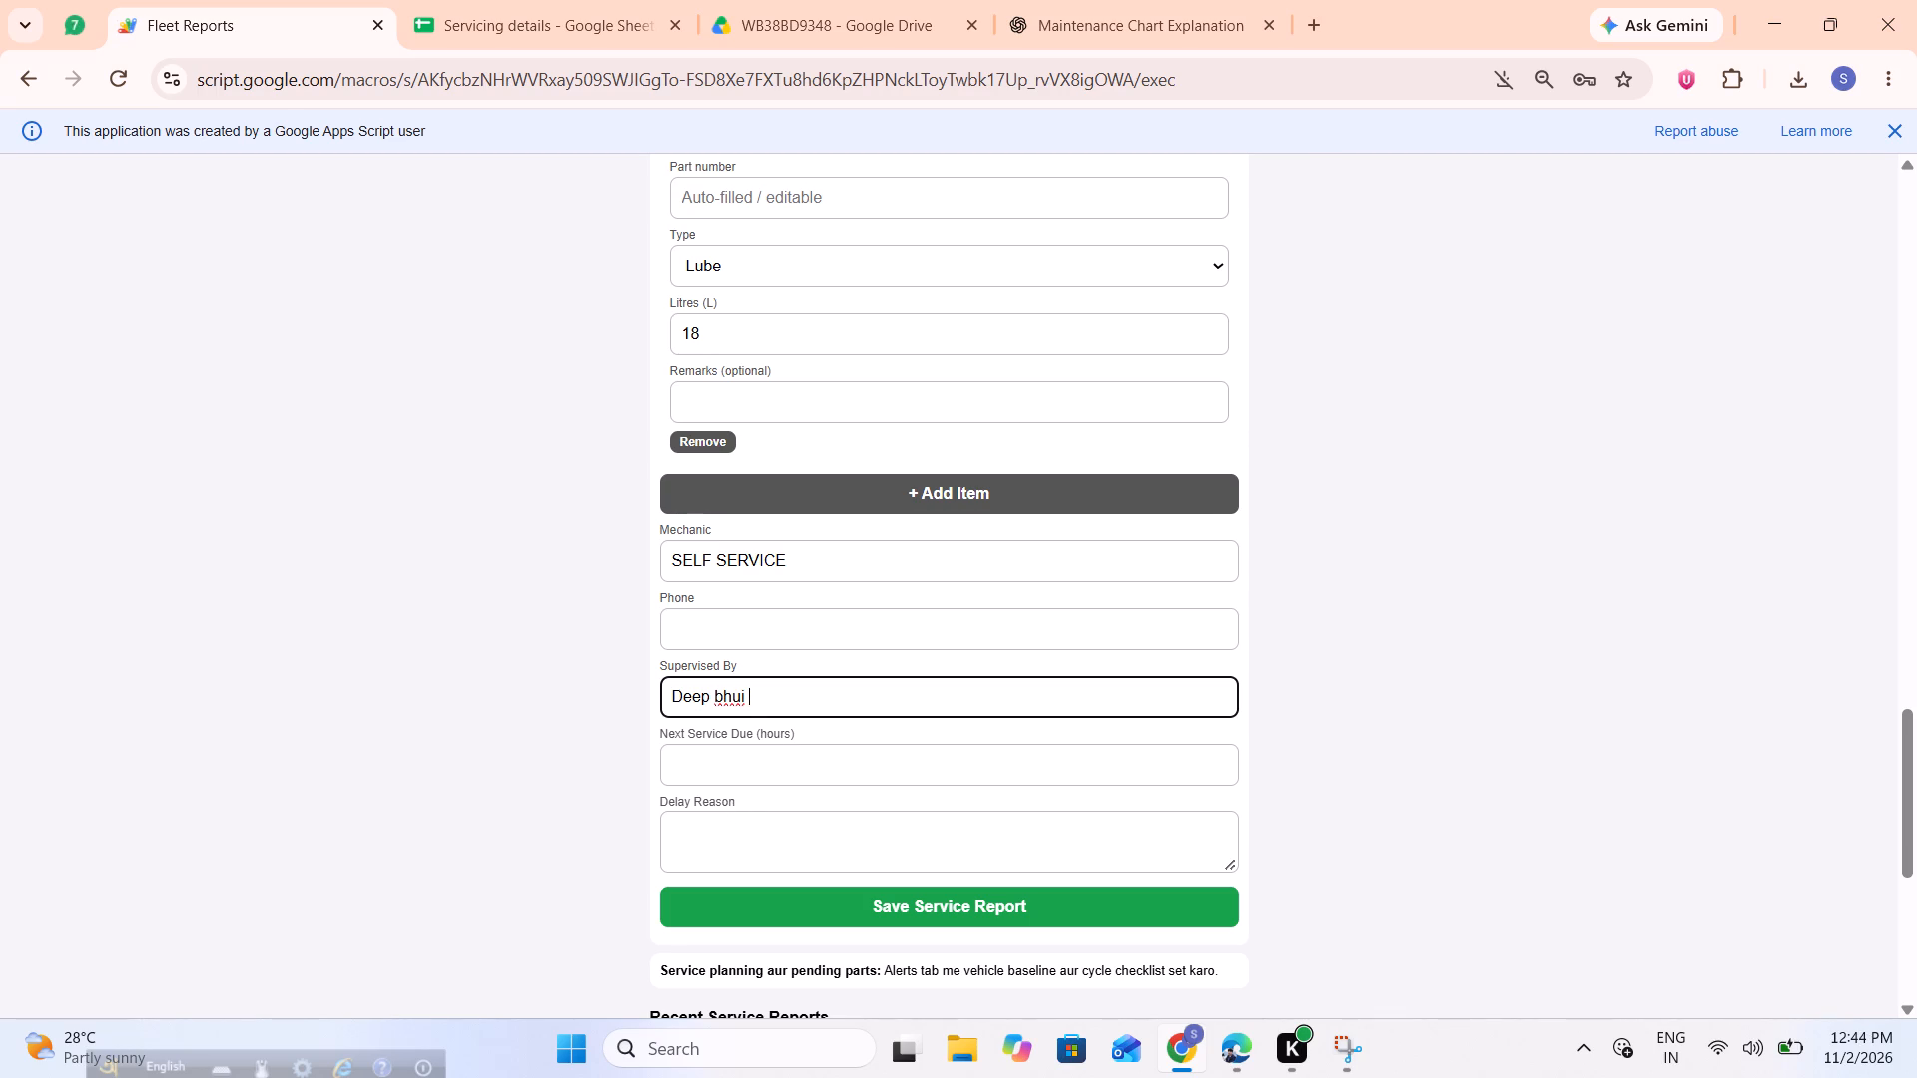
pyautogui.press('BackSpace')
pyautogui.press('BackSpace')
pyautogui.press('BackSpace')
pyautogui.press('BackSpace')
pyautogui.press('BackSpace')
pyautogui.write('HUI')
# Correct the capitalisation of the supervisor's surname in the Supervised By field.
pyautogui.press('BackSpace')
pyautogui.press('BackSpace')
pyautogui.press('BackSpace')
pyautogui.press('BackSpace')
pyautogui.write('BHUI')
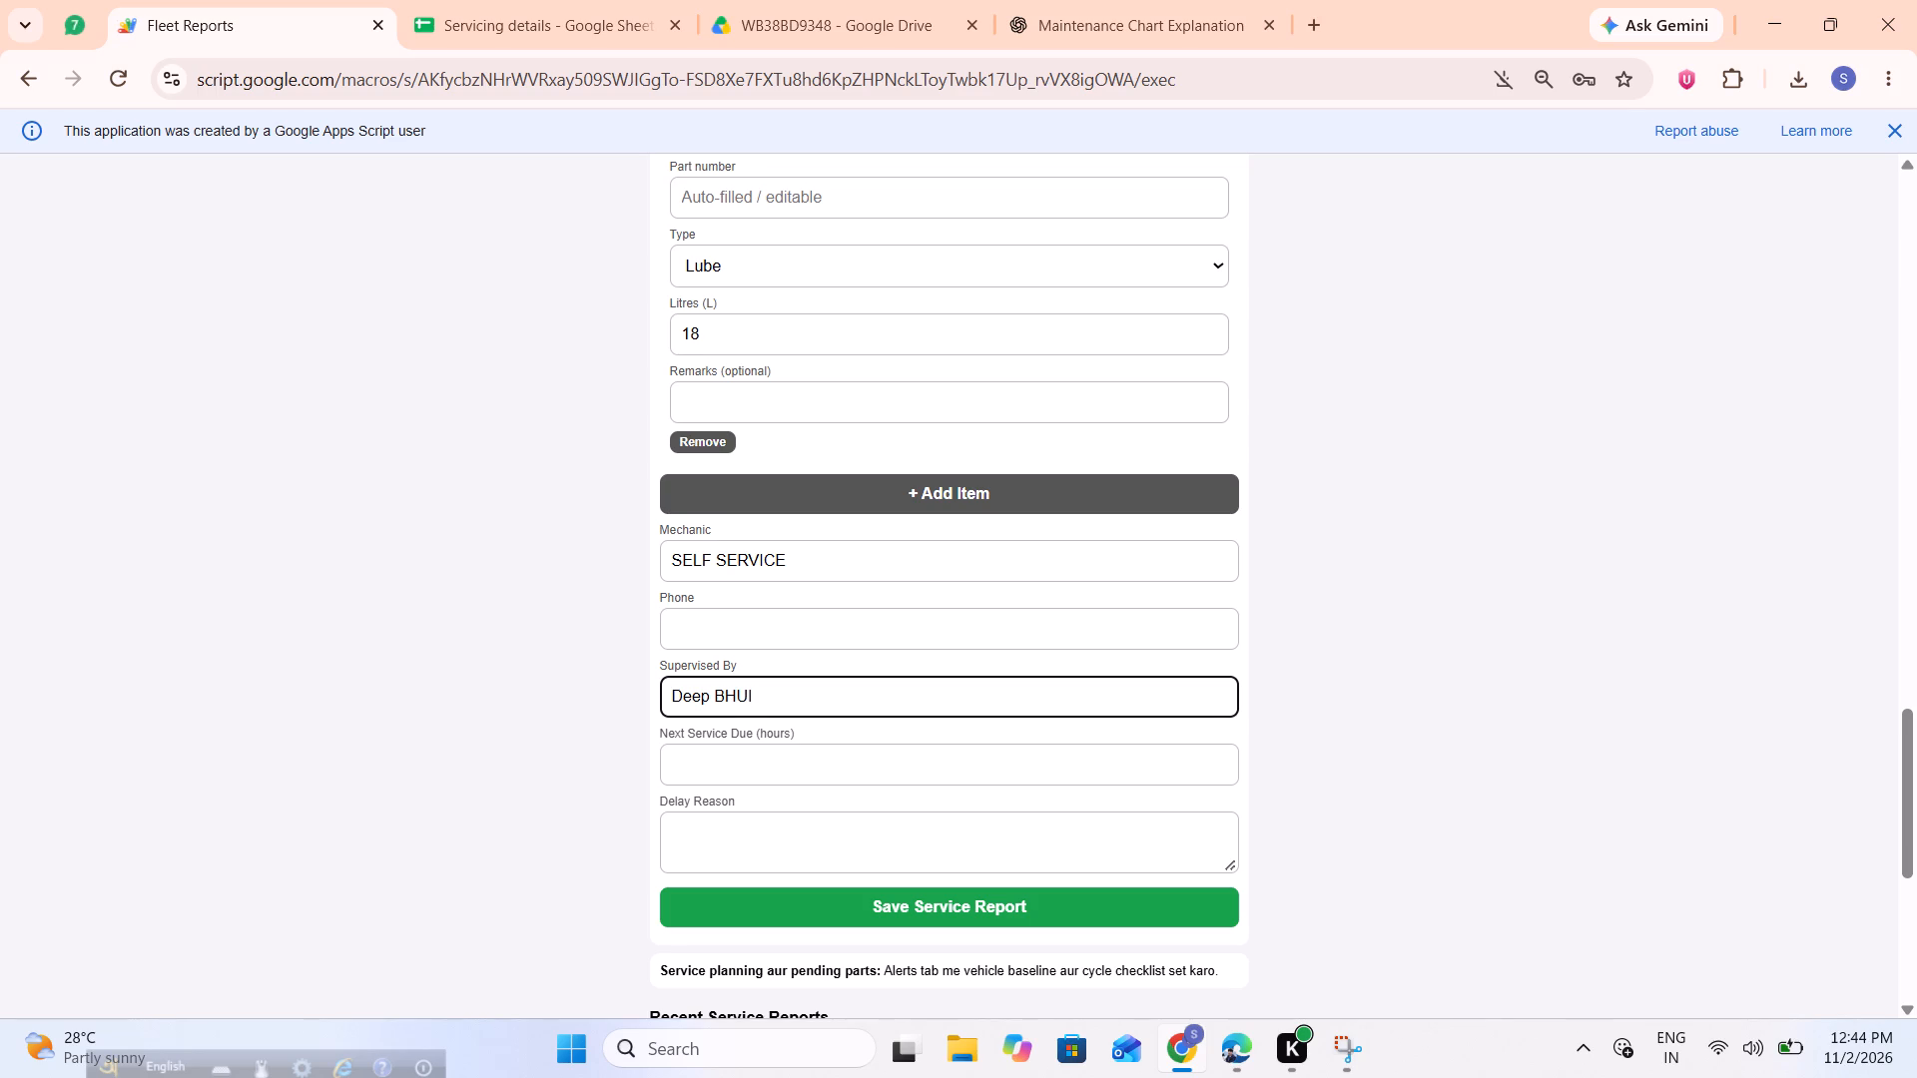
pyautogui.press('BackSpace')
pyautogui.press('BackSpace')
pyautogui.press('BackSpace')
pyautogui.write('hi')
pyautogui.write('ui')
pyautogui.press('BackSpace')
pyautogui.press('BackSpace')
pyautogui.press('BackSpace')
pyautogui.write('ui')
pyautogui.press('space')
# Set the report's Next Service Due to 7180.0 hrs(1000 hrs).
pyautogui.scroll(-5, 714, 820)
pyautogui.scroll(10, 714, 820)
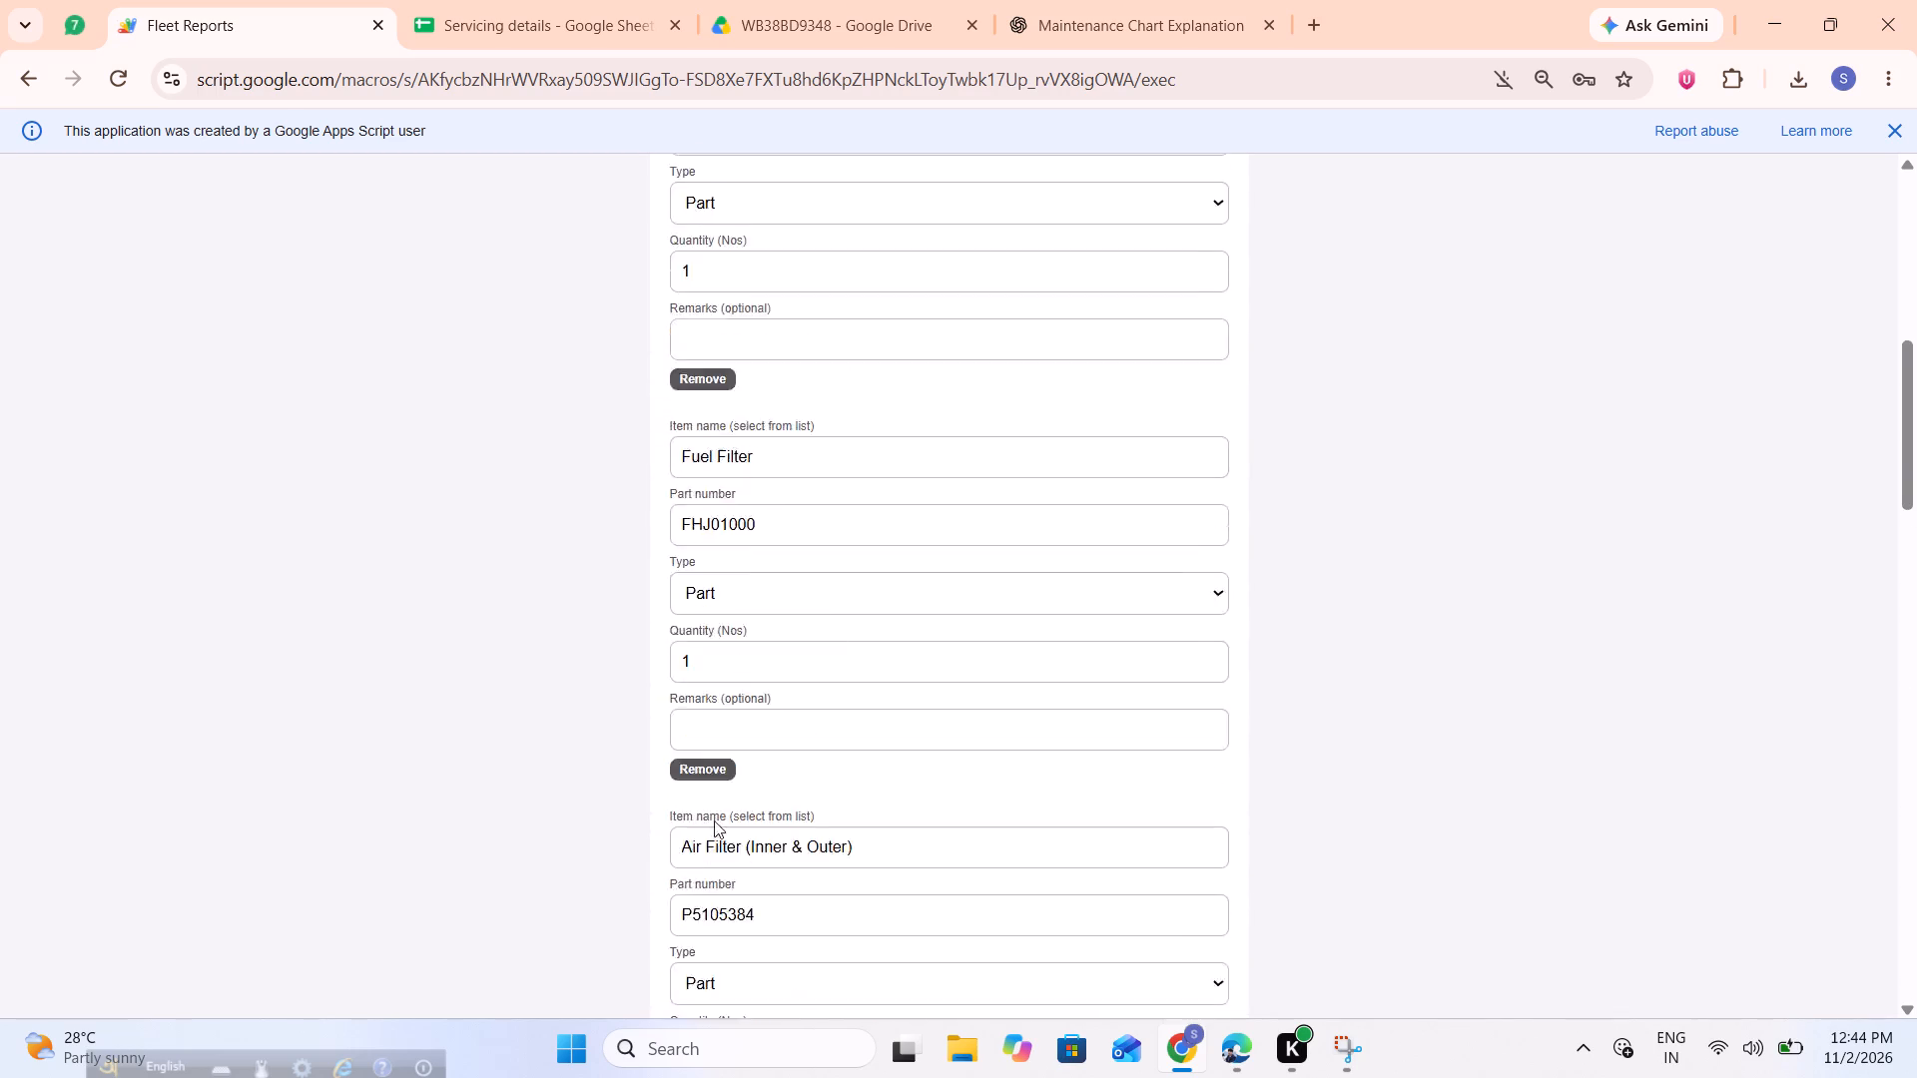
pyautogui.scroll(-4, 735, 655)
pyautogui.scroll(12, 735, 655)
pyautogui.scroll(-6, 735, 655)
pyautogui.scroll(1, 735, 655)
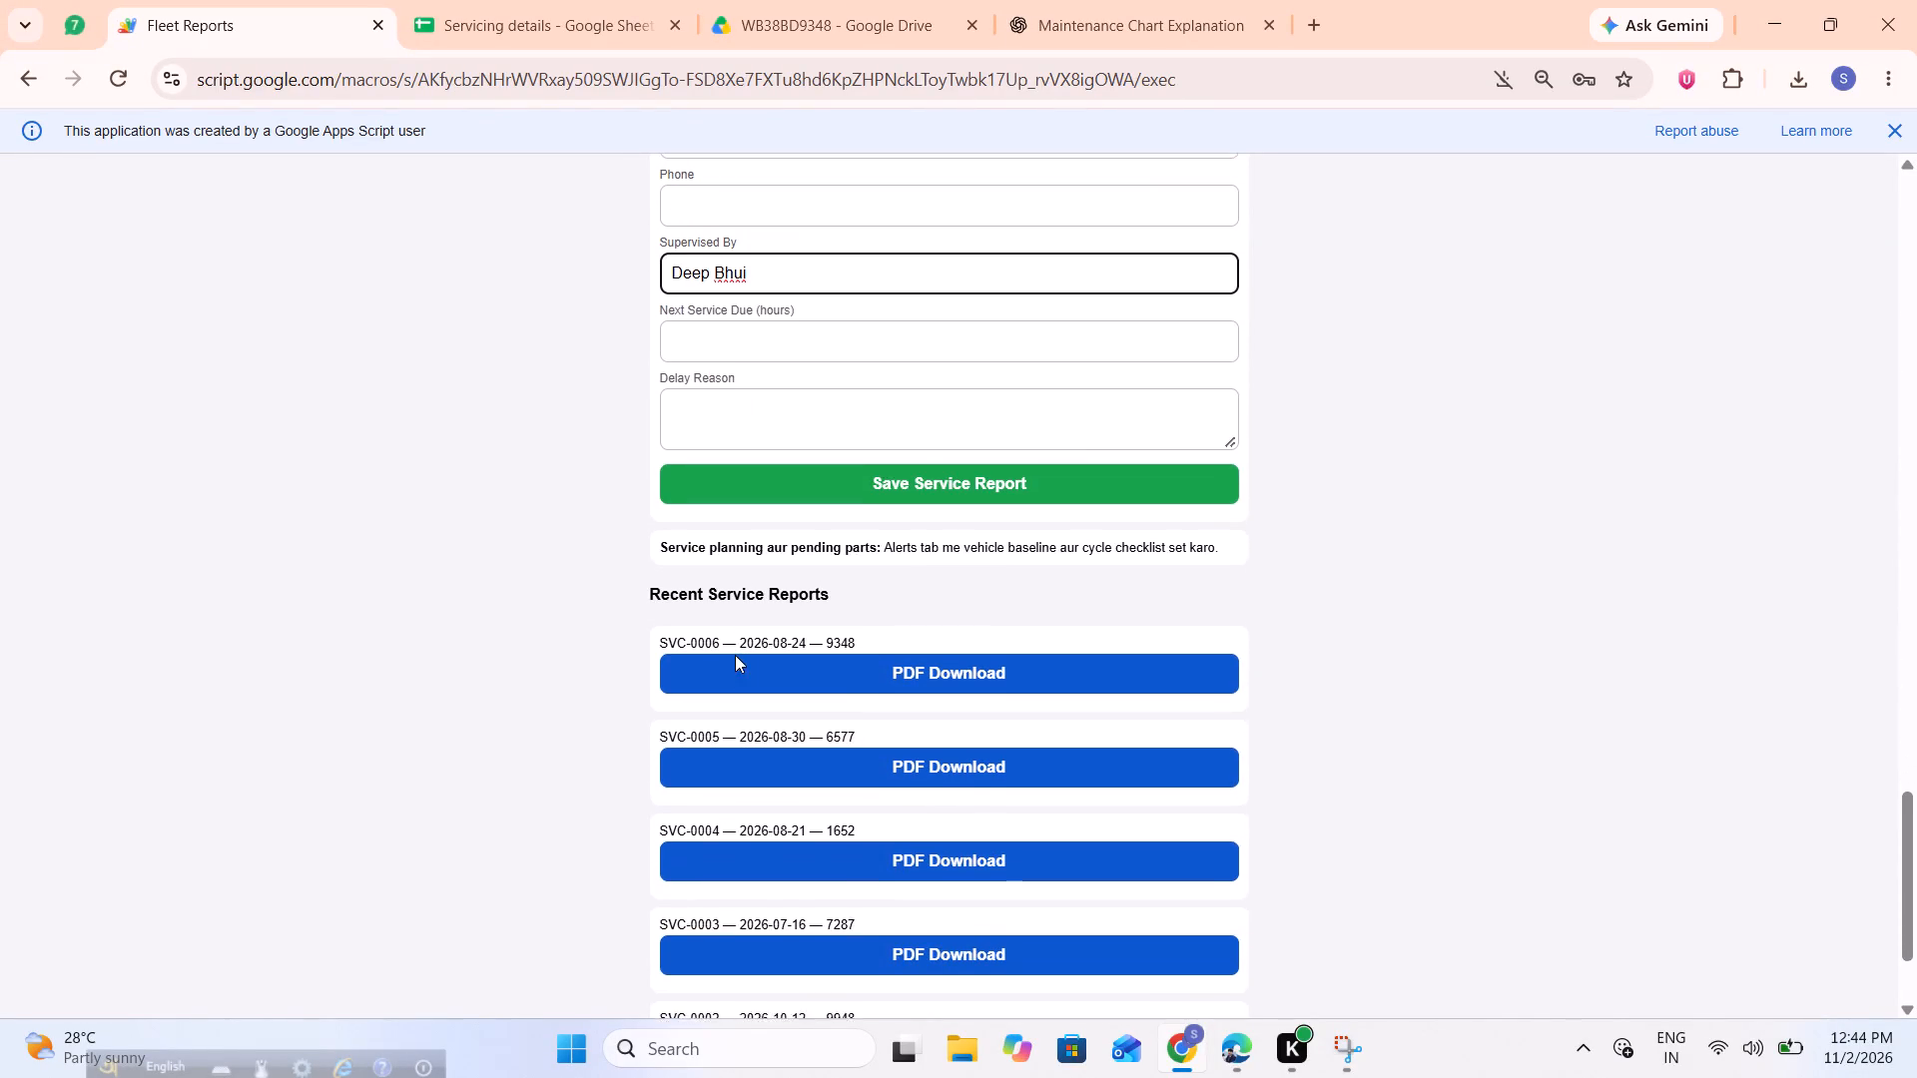
pyautogui.scroll(1, 735, 655)
pyautogui.doubleClick(723, 384)
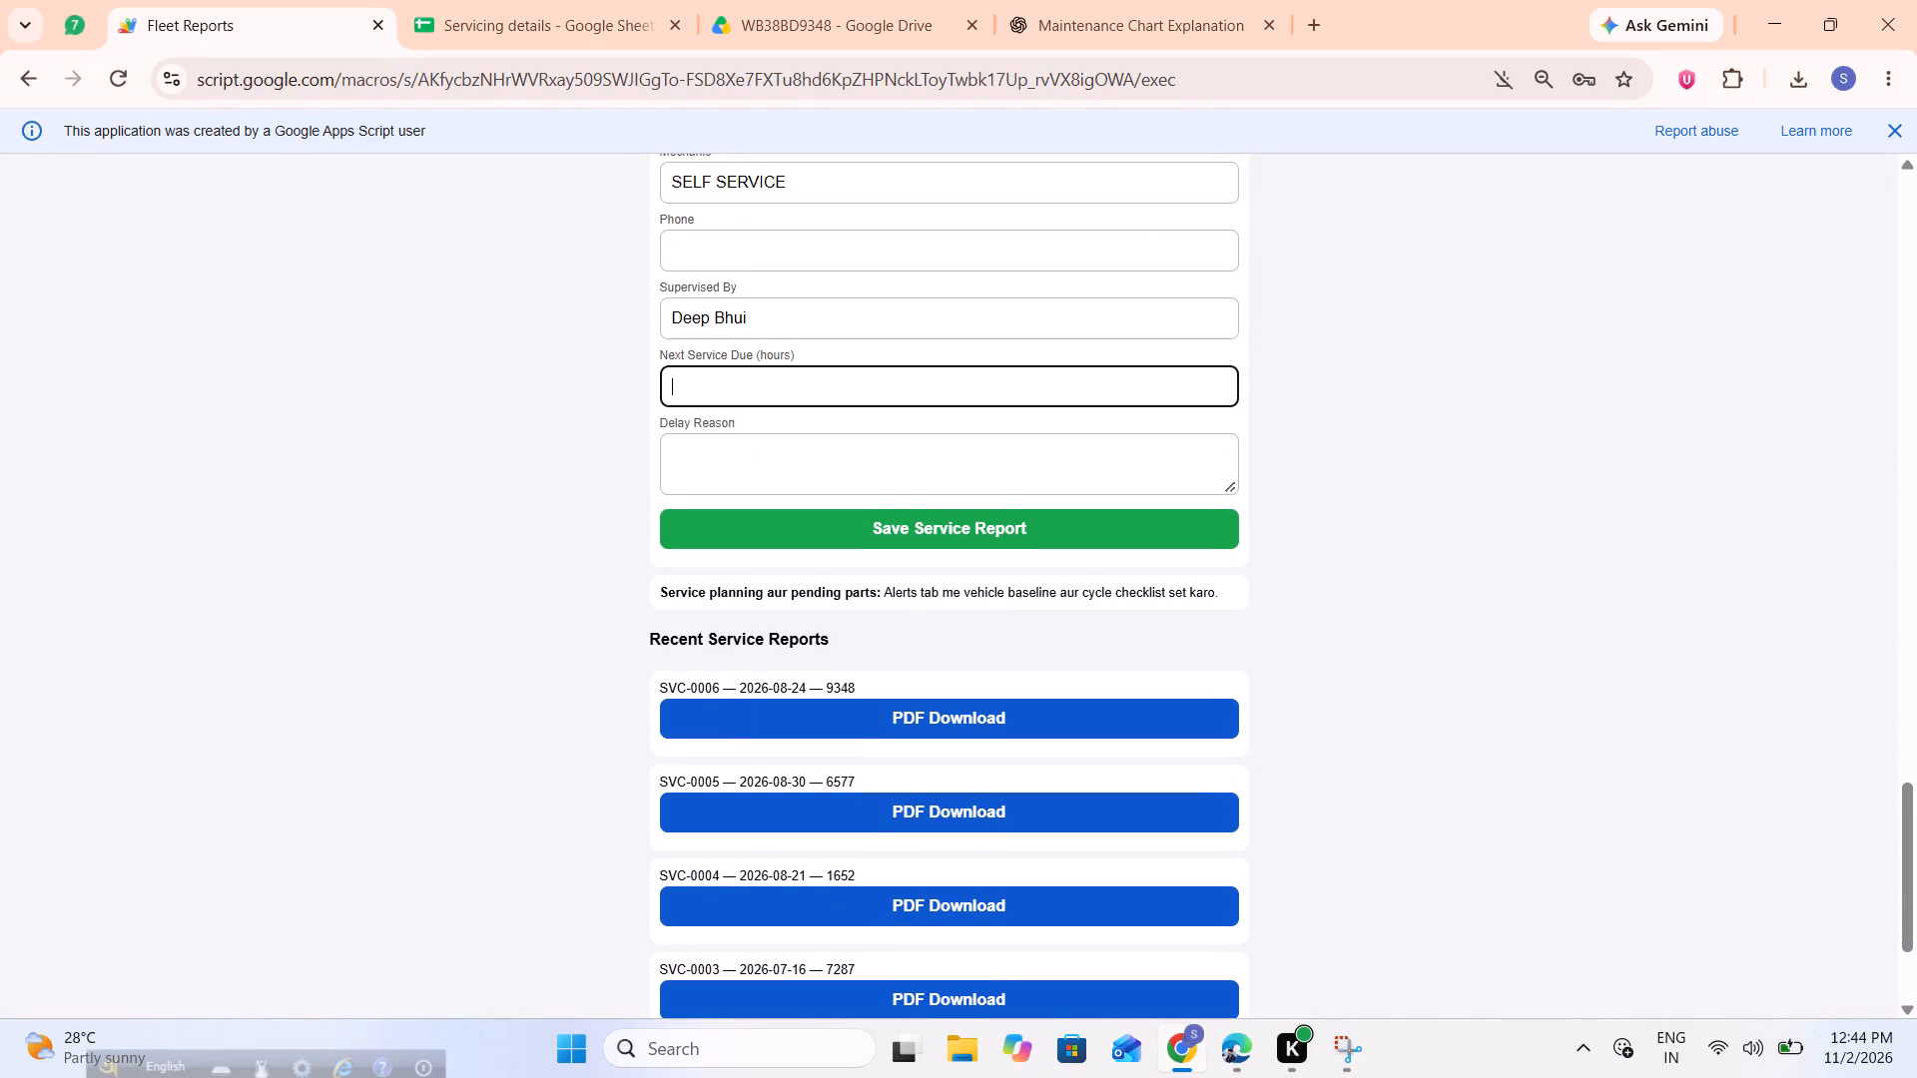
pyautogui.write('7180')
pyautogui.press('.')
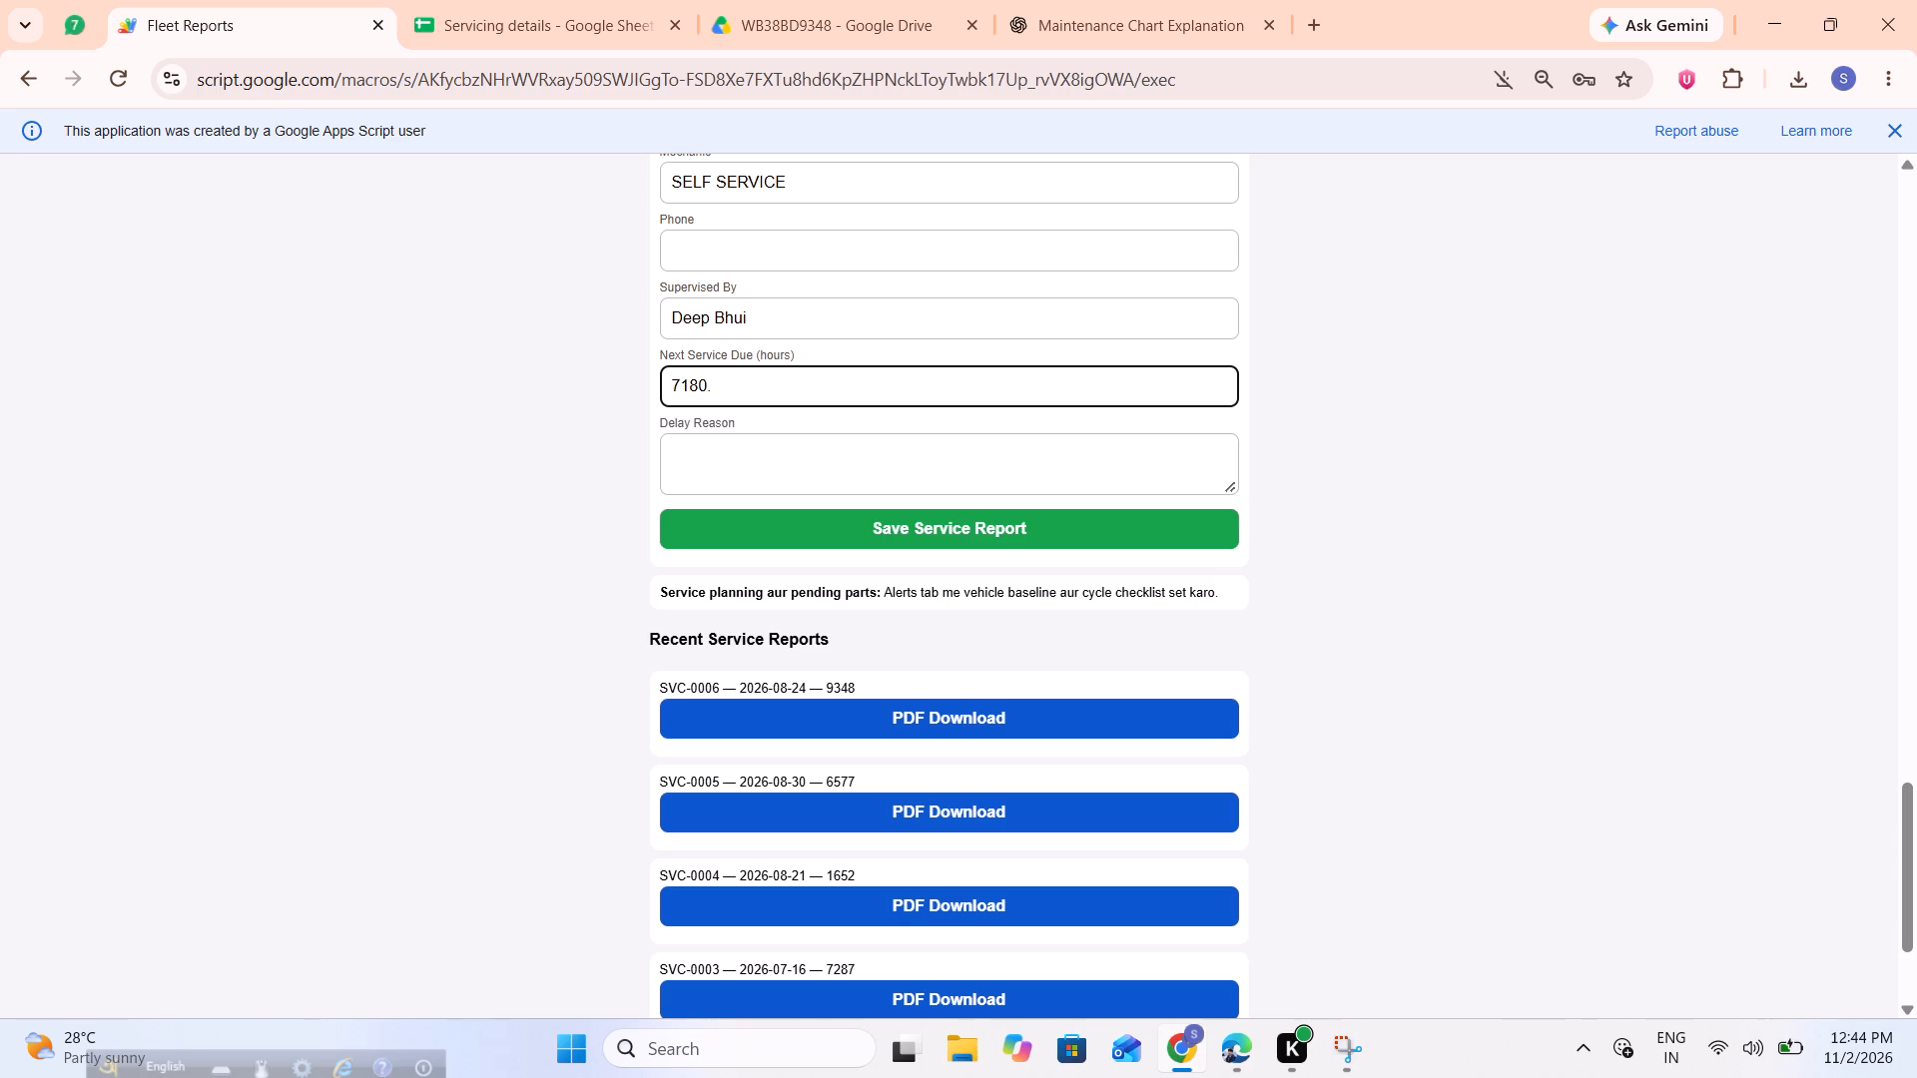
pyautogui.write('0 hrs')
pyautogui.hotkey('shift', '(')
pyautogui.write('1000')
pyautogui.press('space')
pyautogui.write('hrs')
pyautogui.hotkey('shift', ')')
# Save the completed LOADER 3102 service report after a brief check of its entries.
pyautogui.scroll(7, 952, 541)
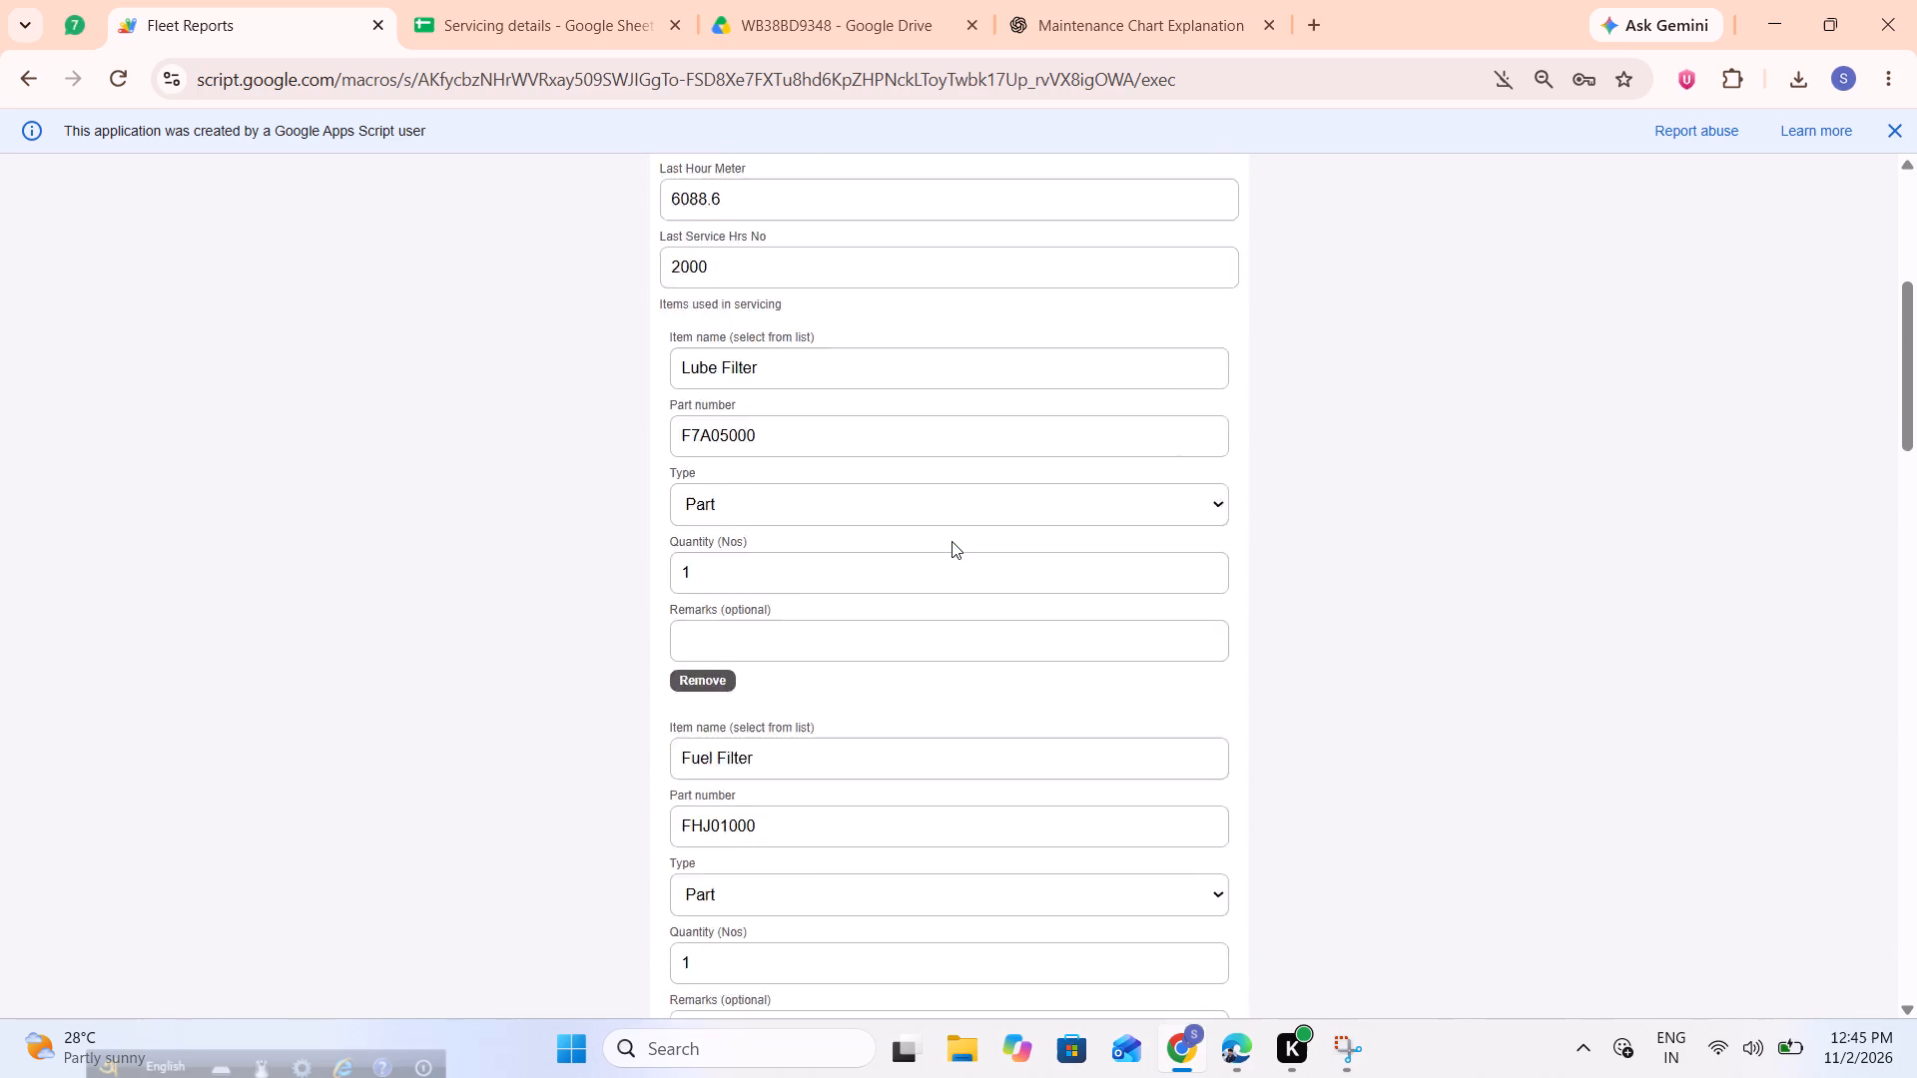
pyautogui.scroll(-8, 951, 506)
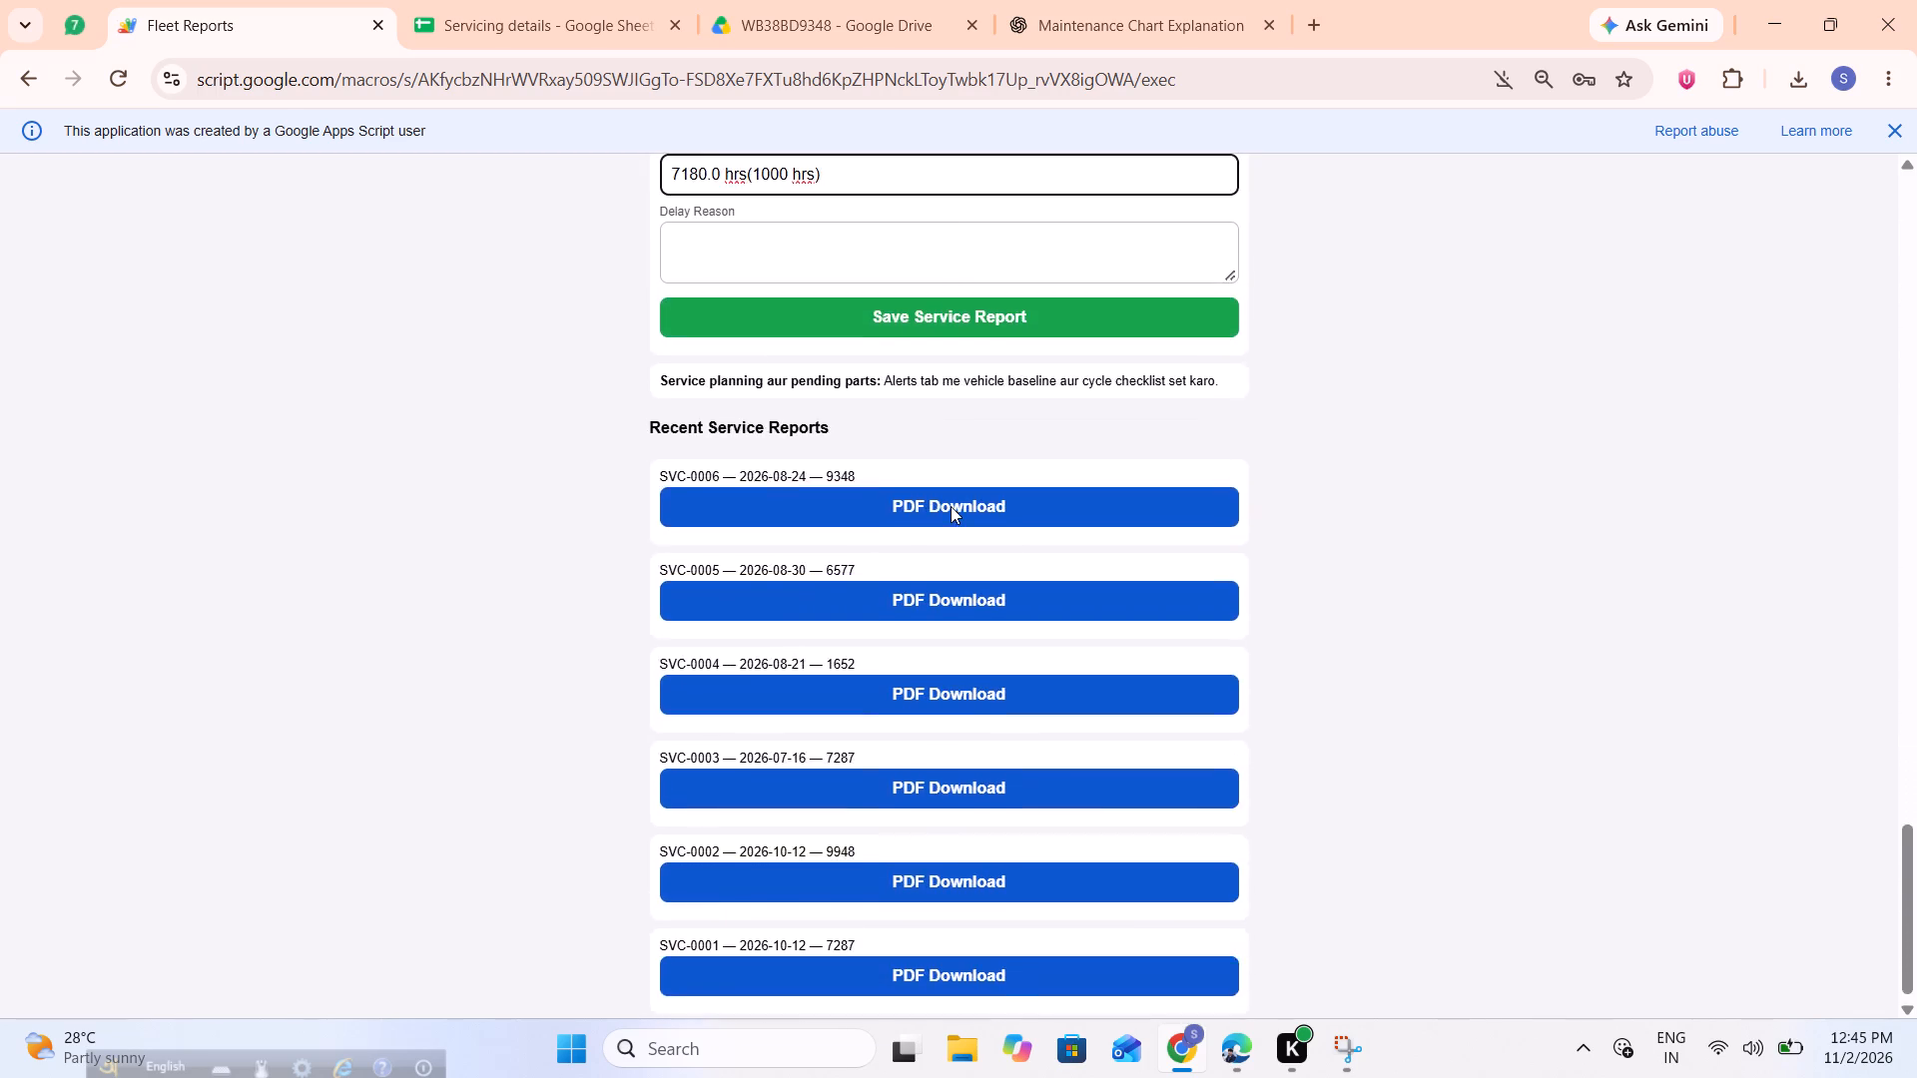
pyautogui.scroll(2, 951, 506)
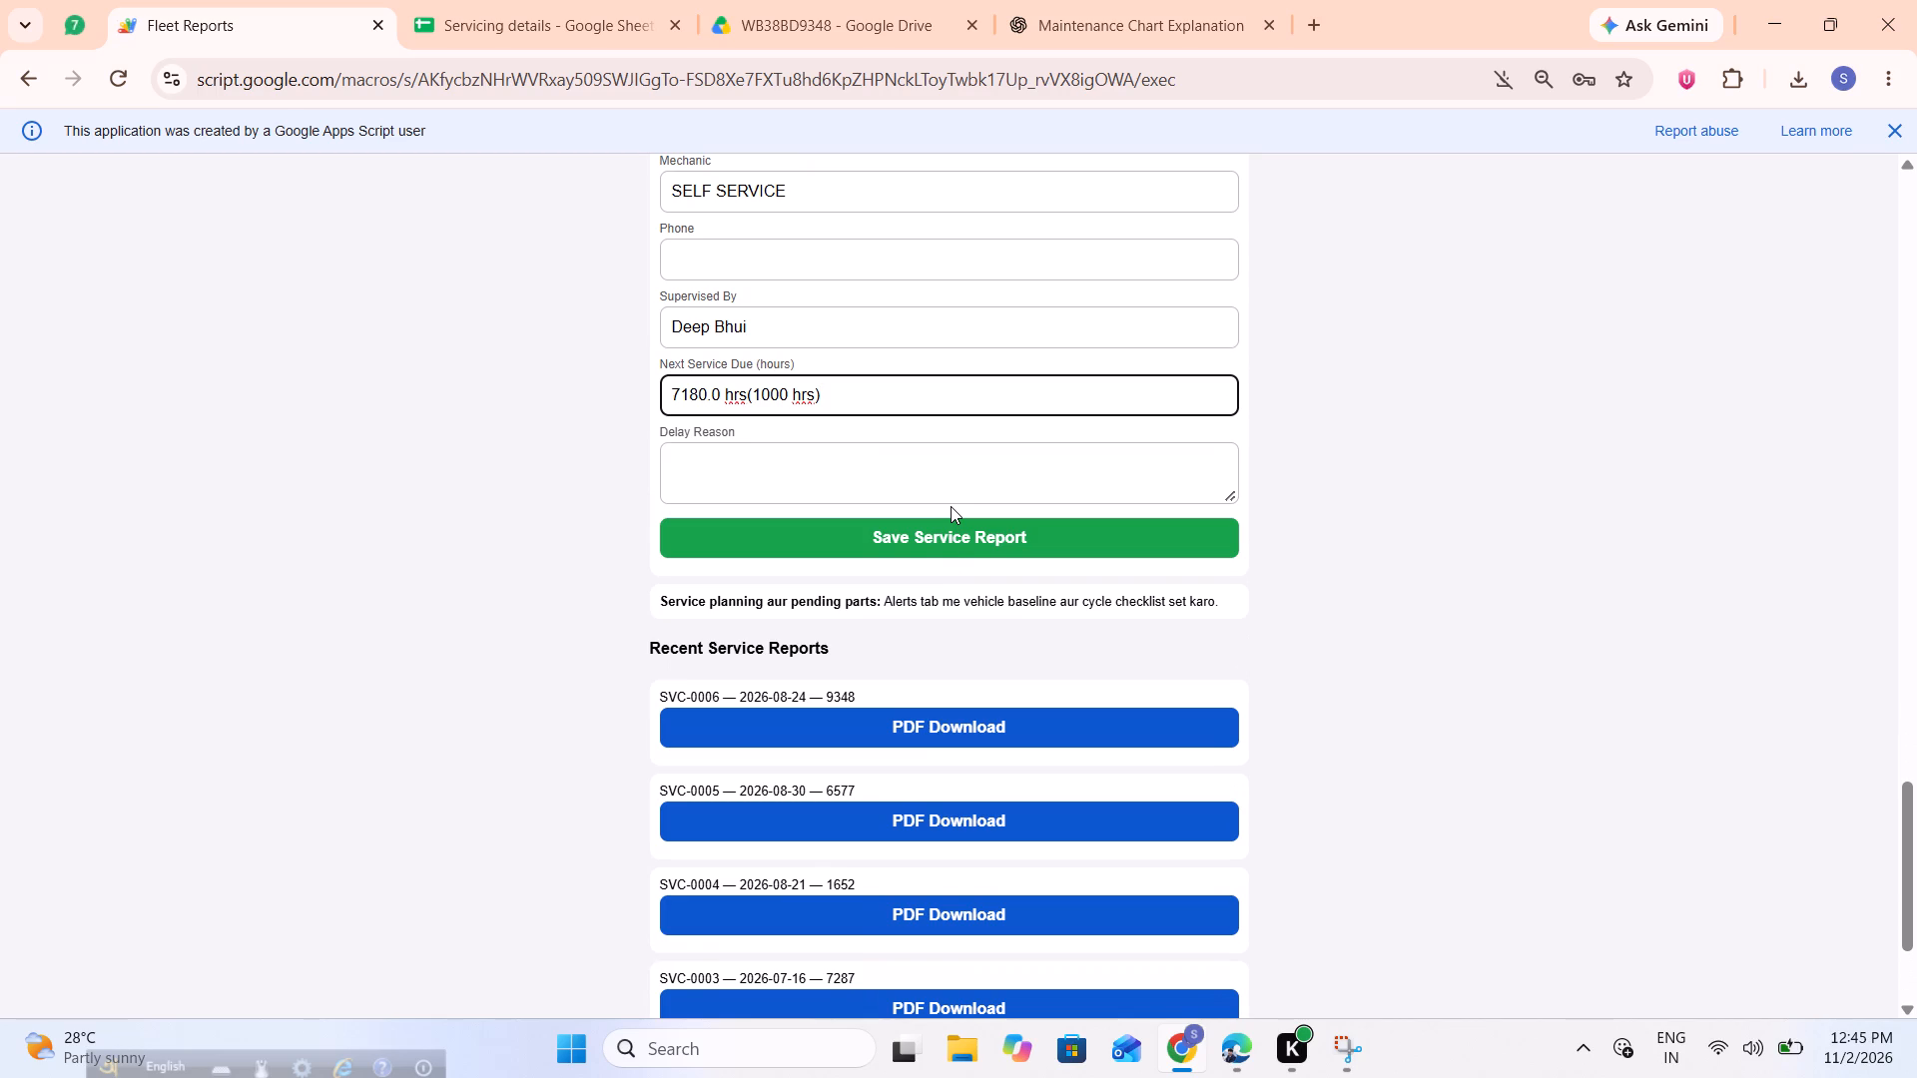
pyautogui.click(946, 526)
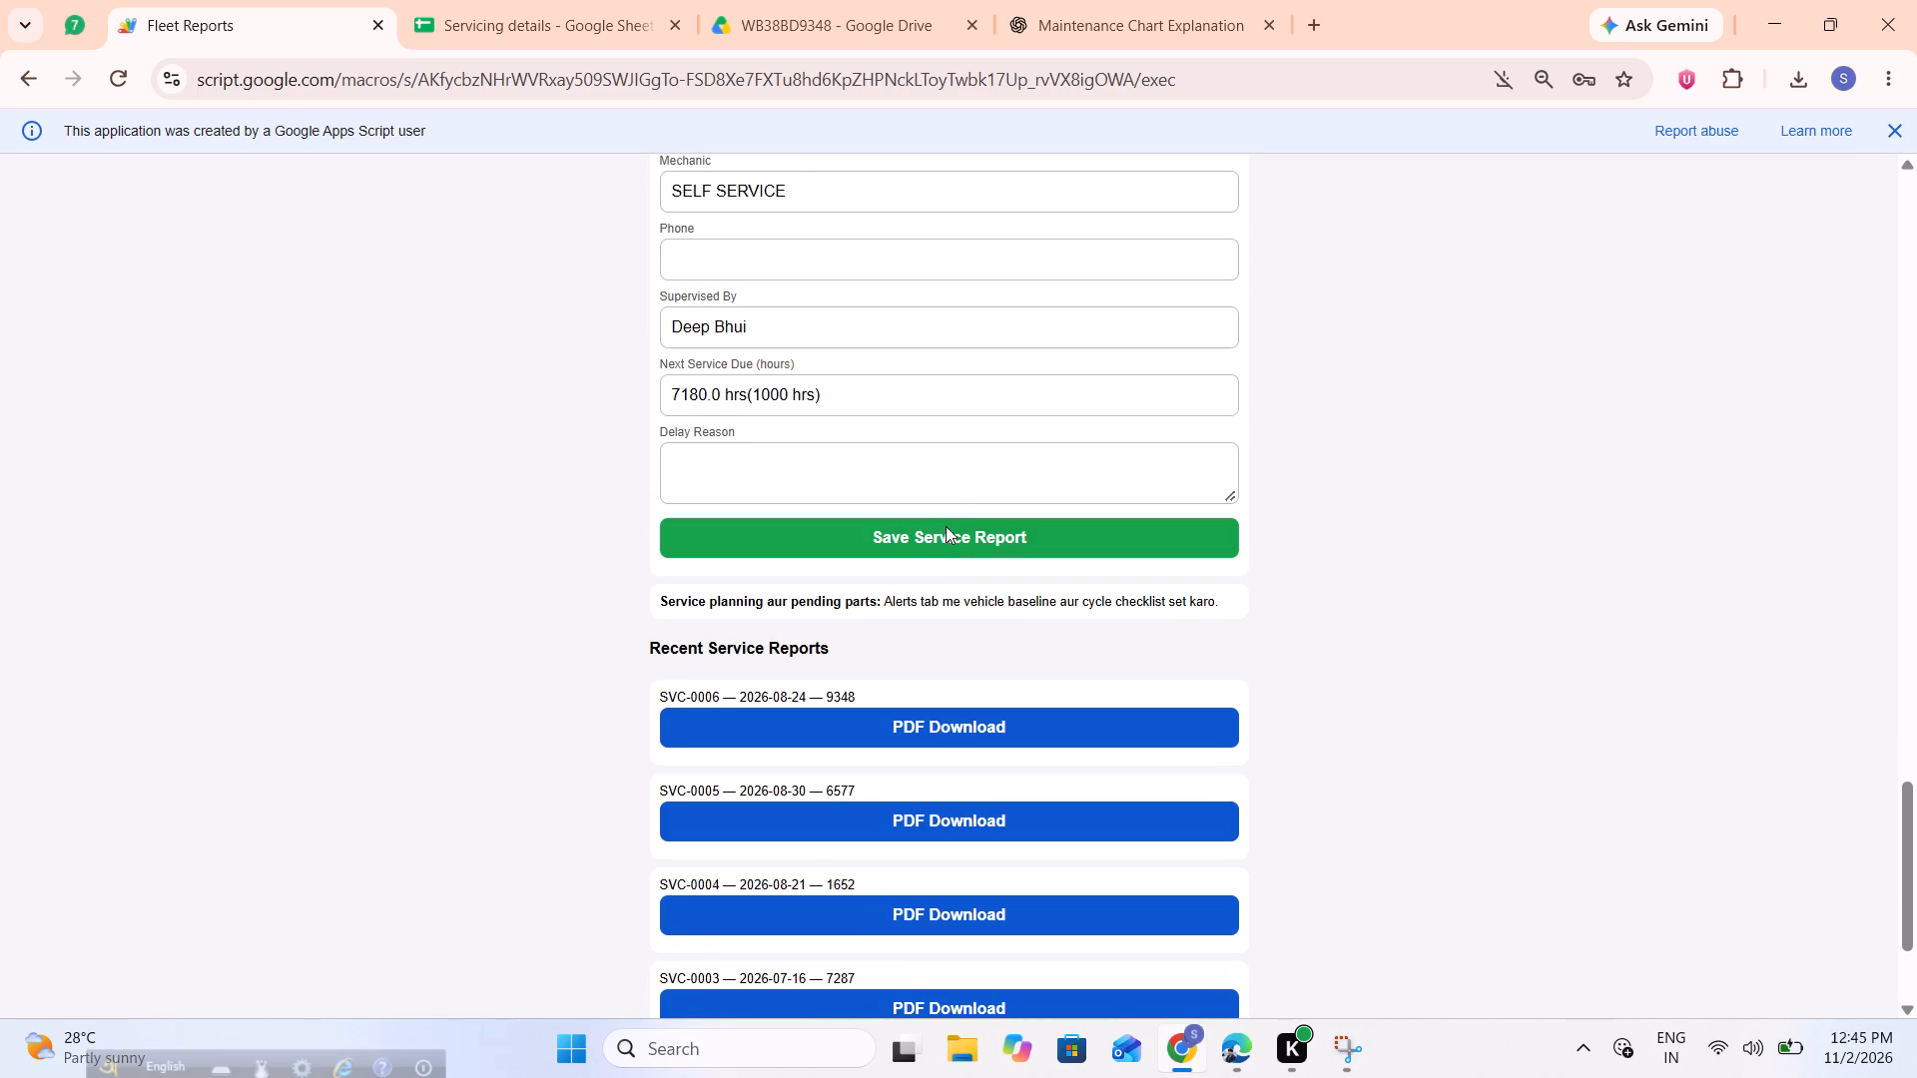
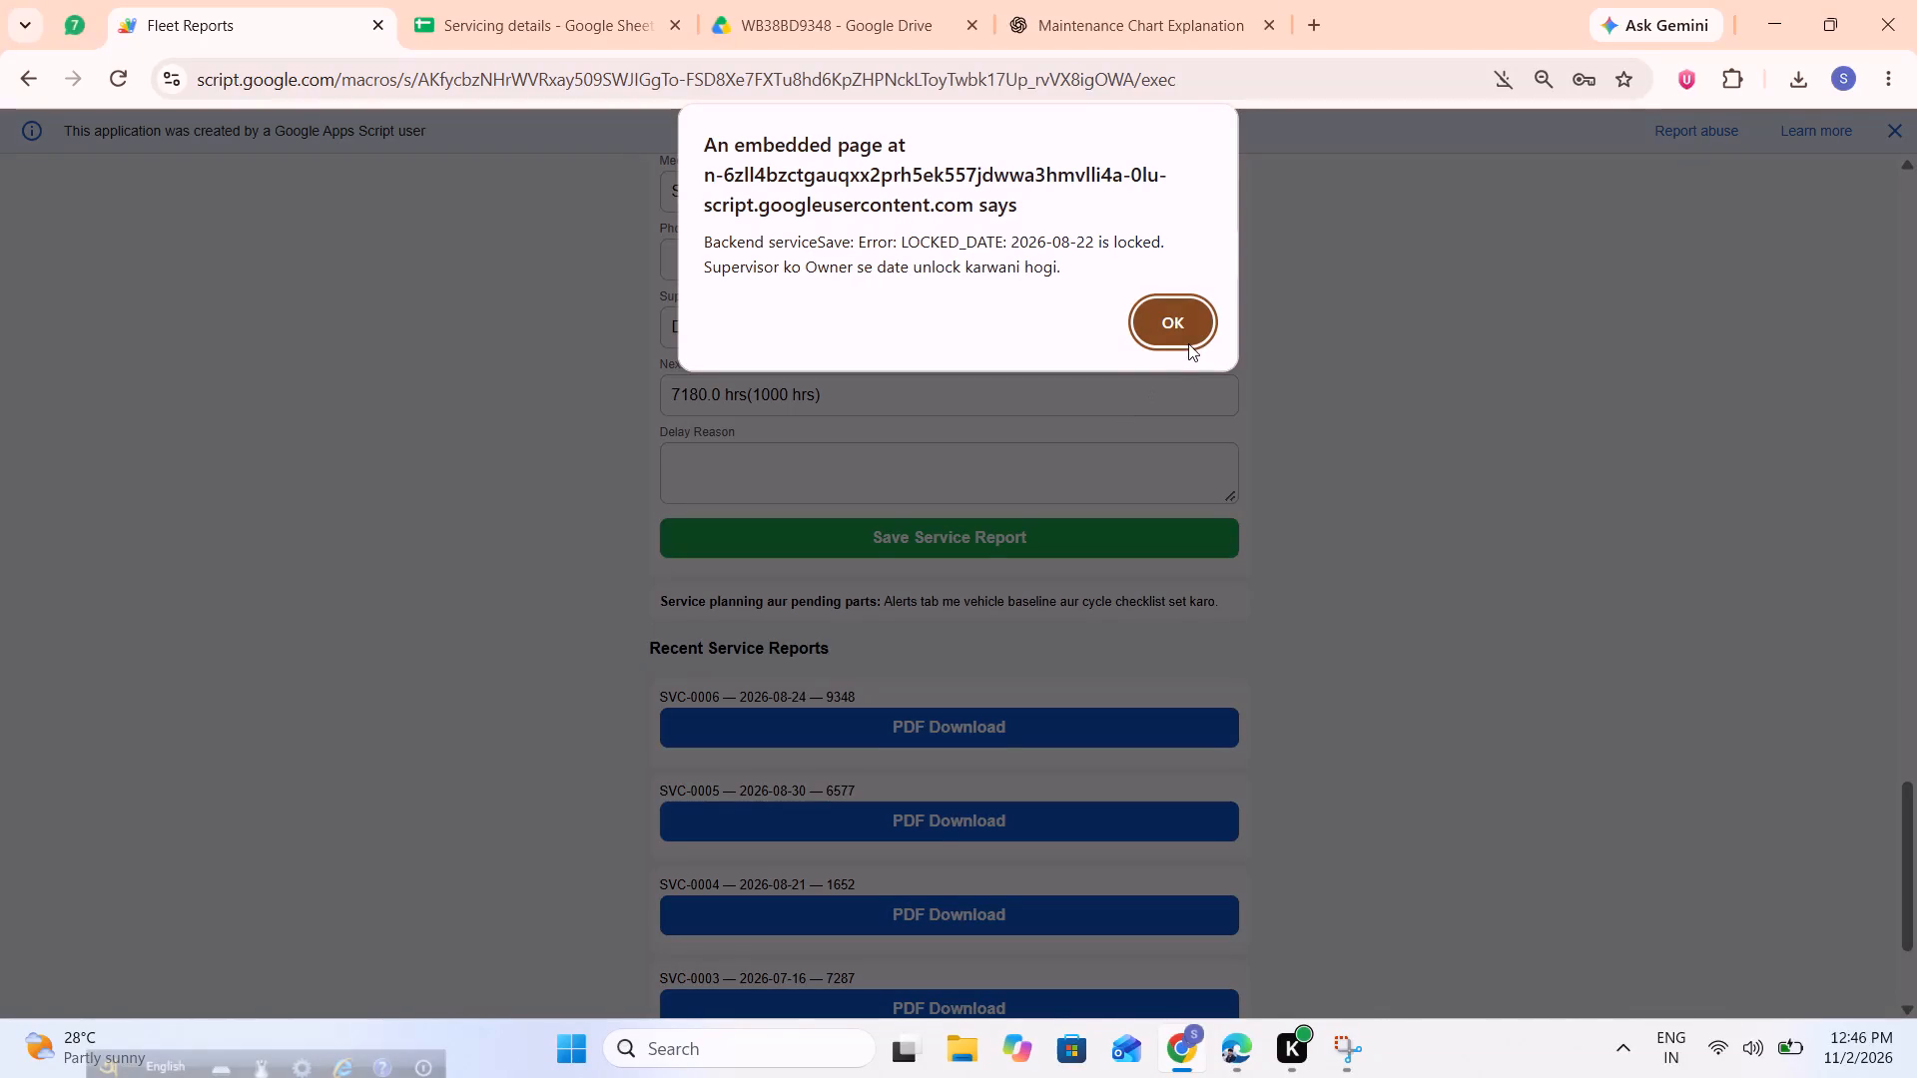
# Dismiss the save alert and review LOADER 3102's service report from its date and items down to the recent service reports list.
pyautogui.click(1188, 336)
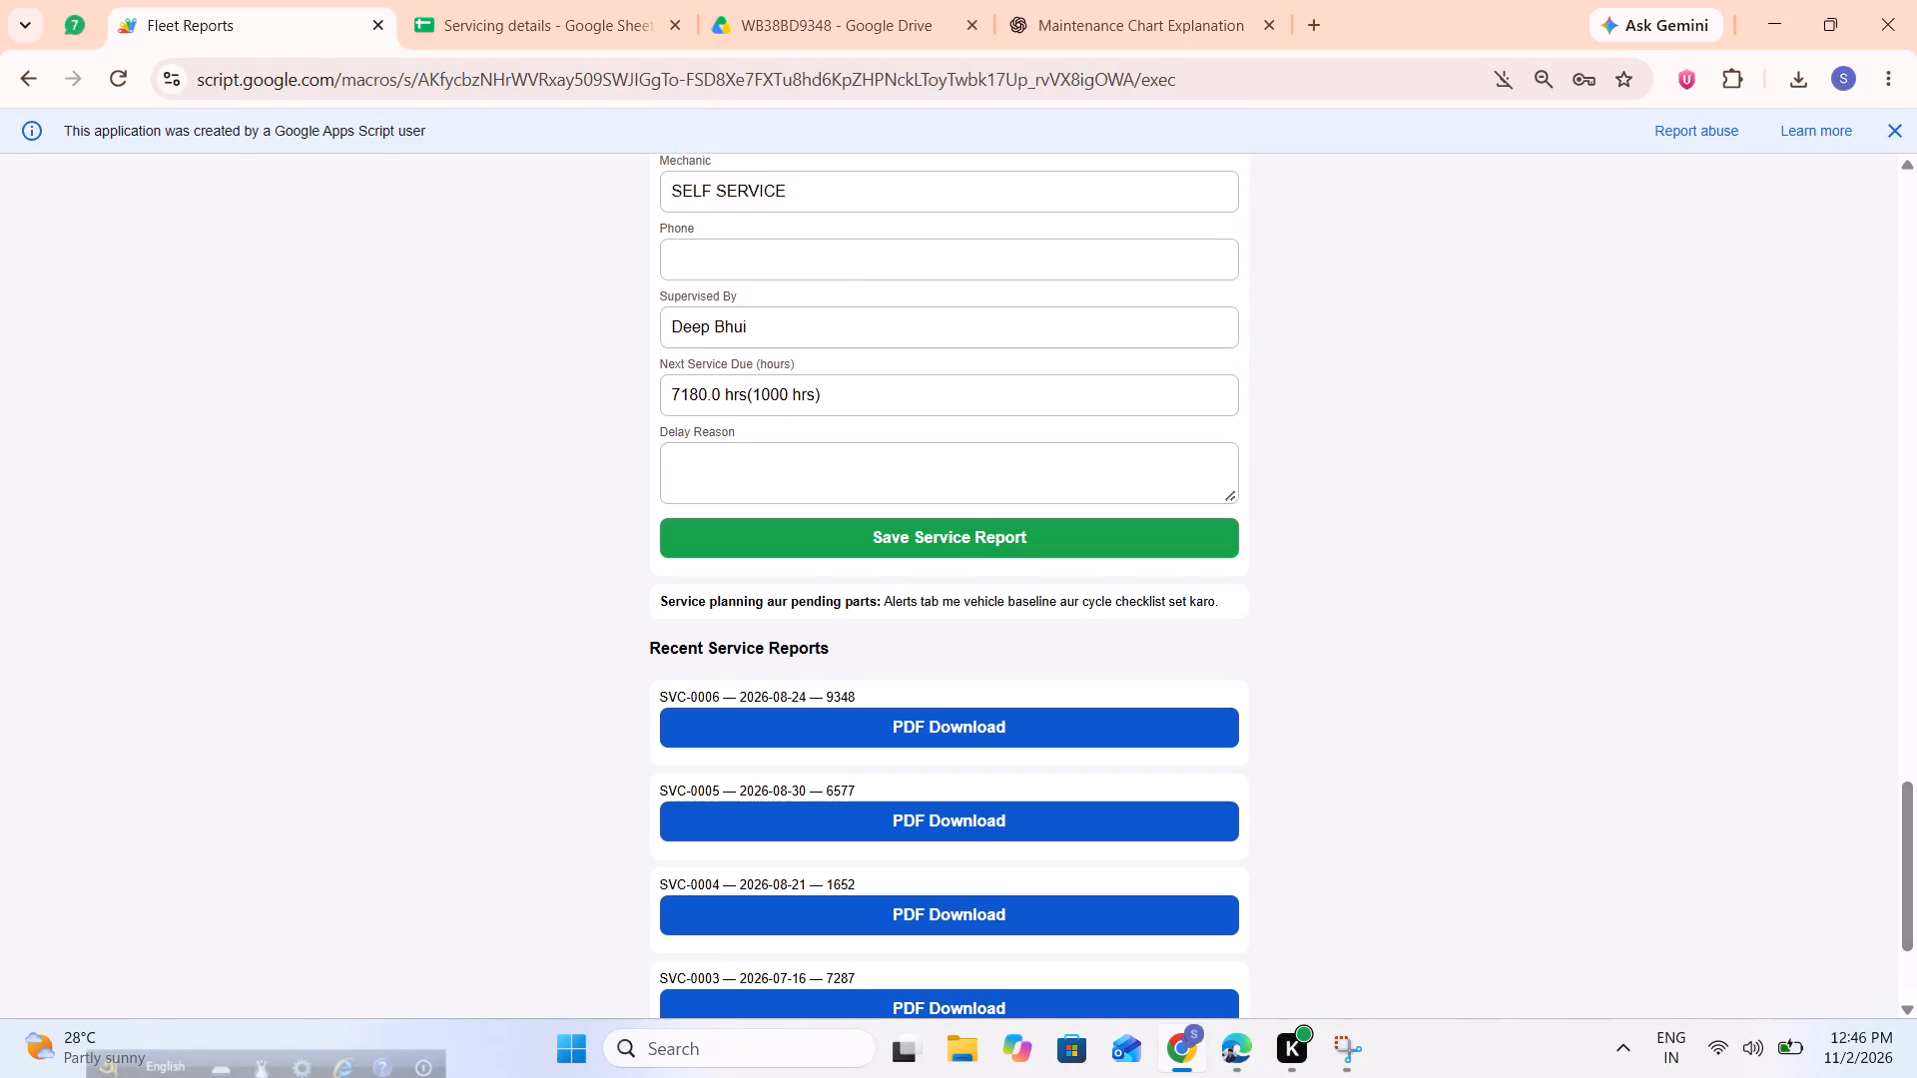
pyautogui.scroll(10, 1188, 336)
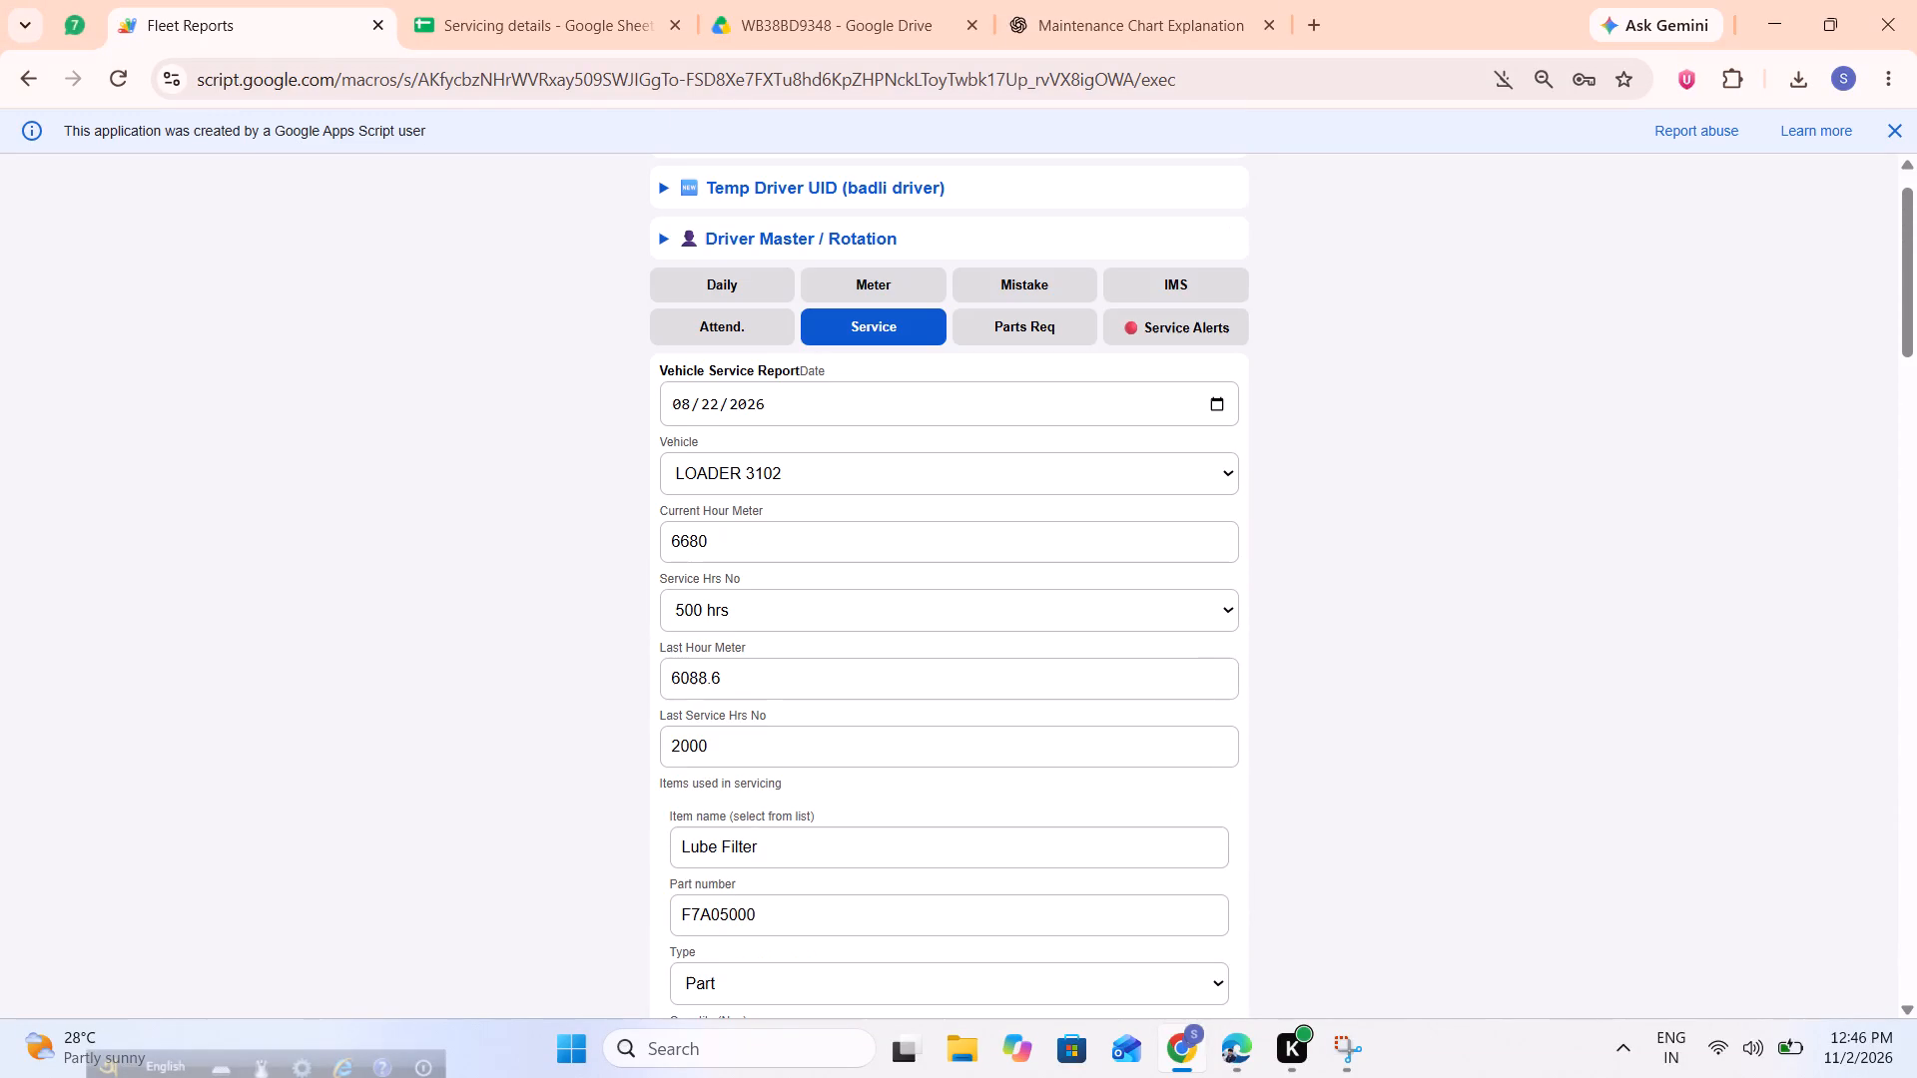
pyautogui.scroll(-4, 1188, 331)
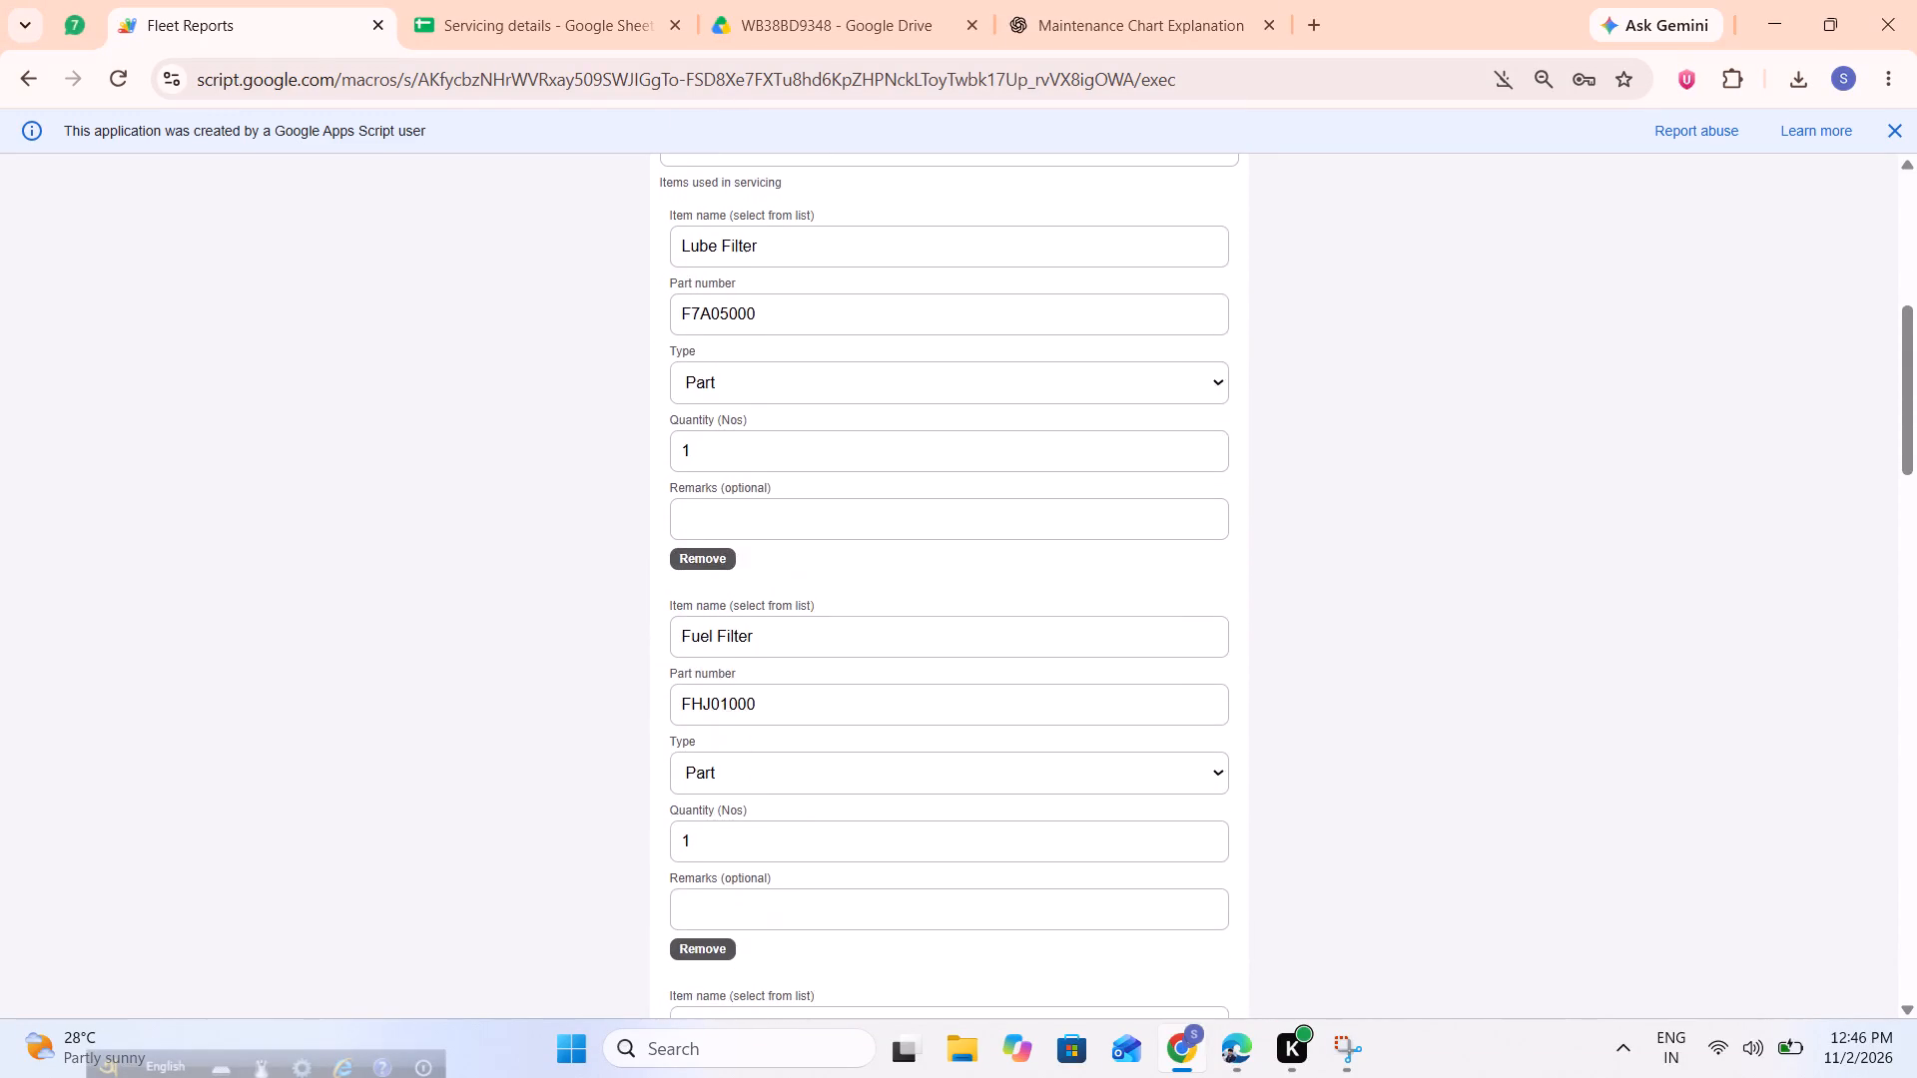
pyautogui.scroll(-3, 1188, 331)
pyautogui.scroll(6, 1188, 331)
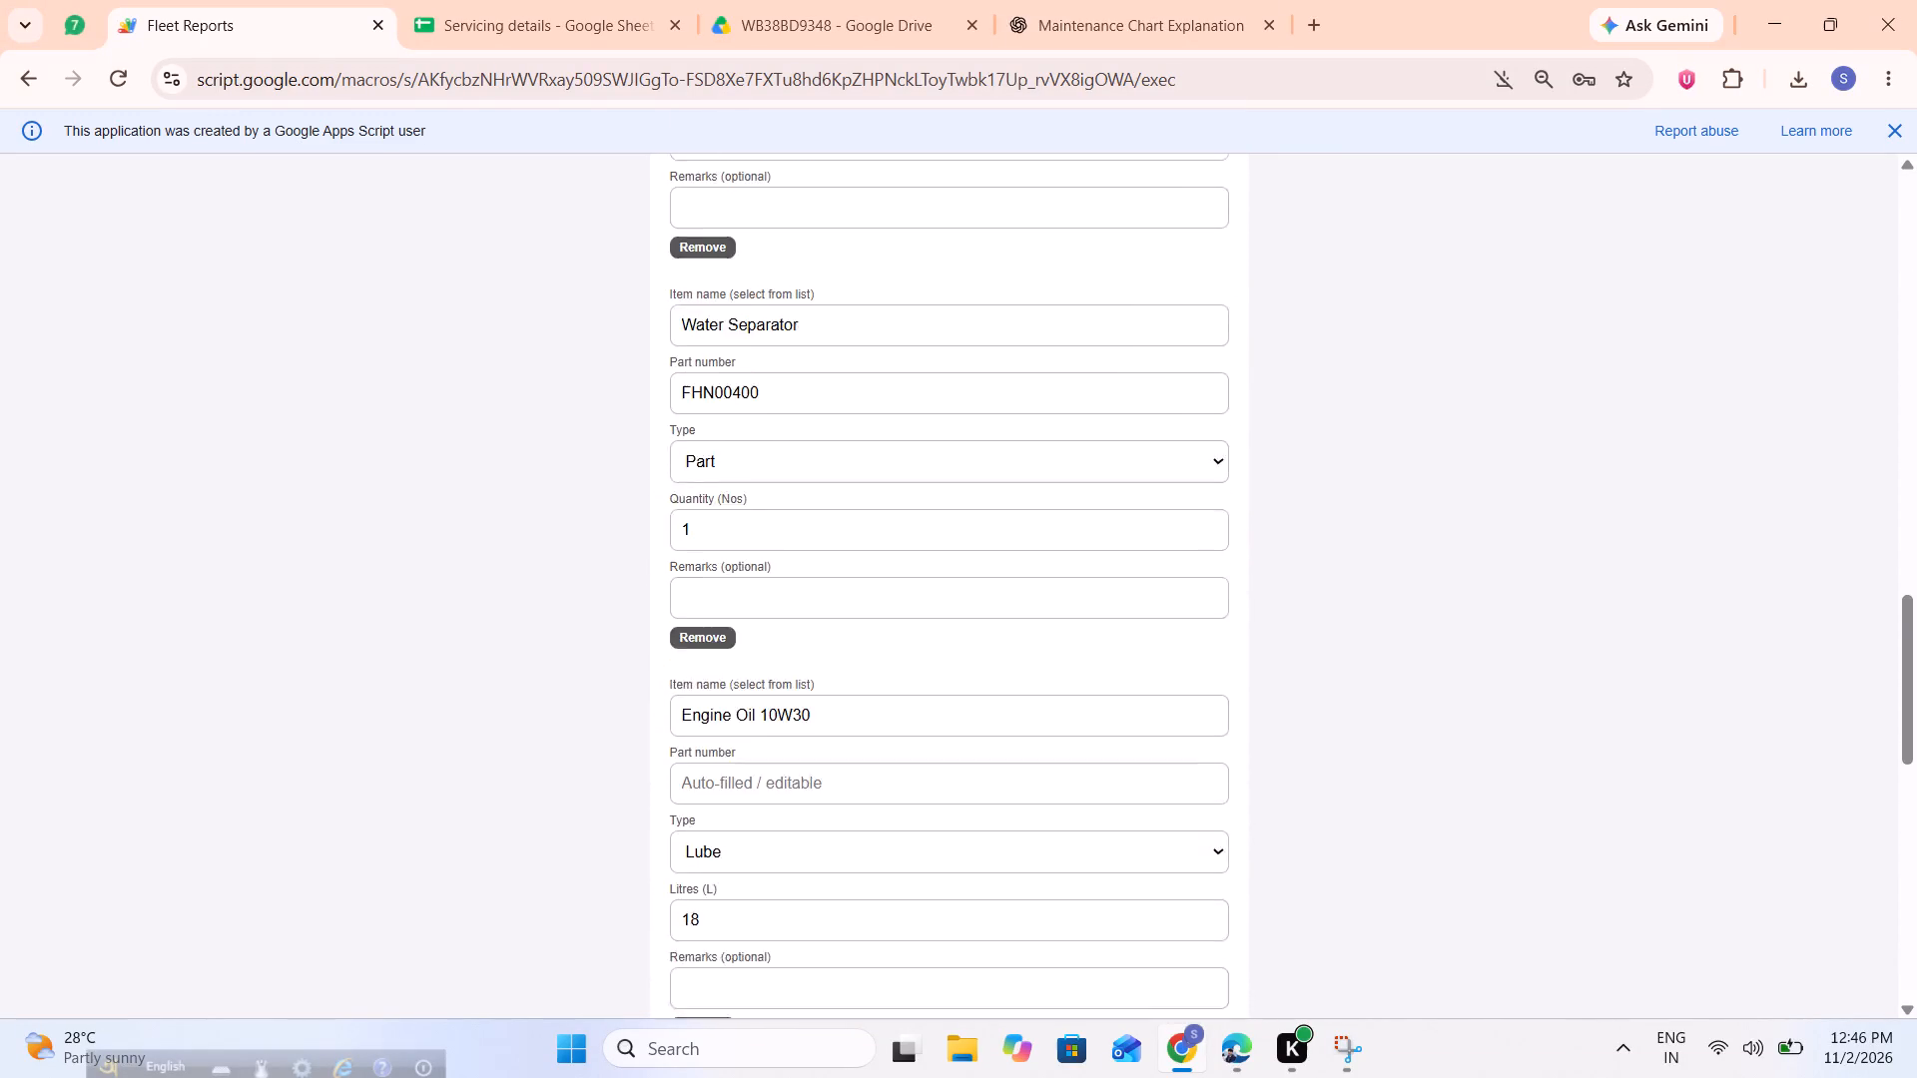
pyautogui.scroll(-3, 1188, 331)
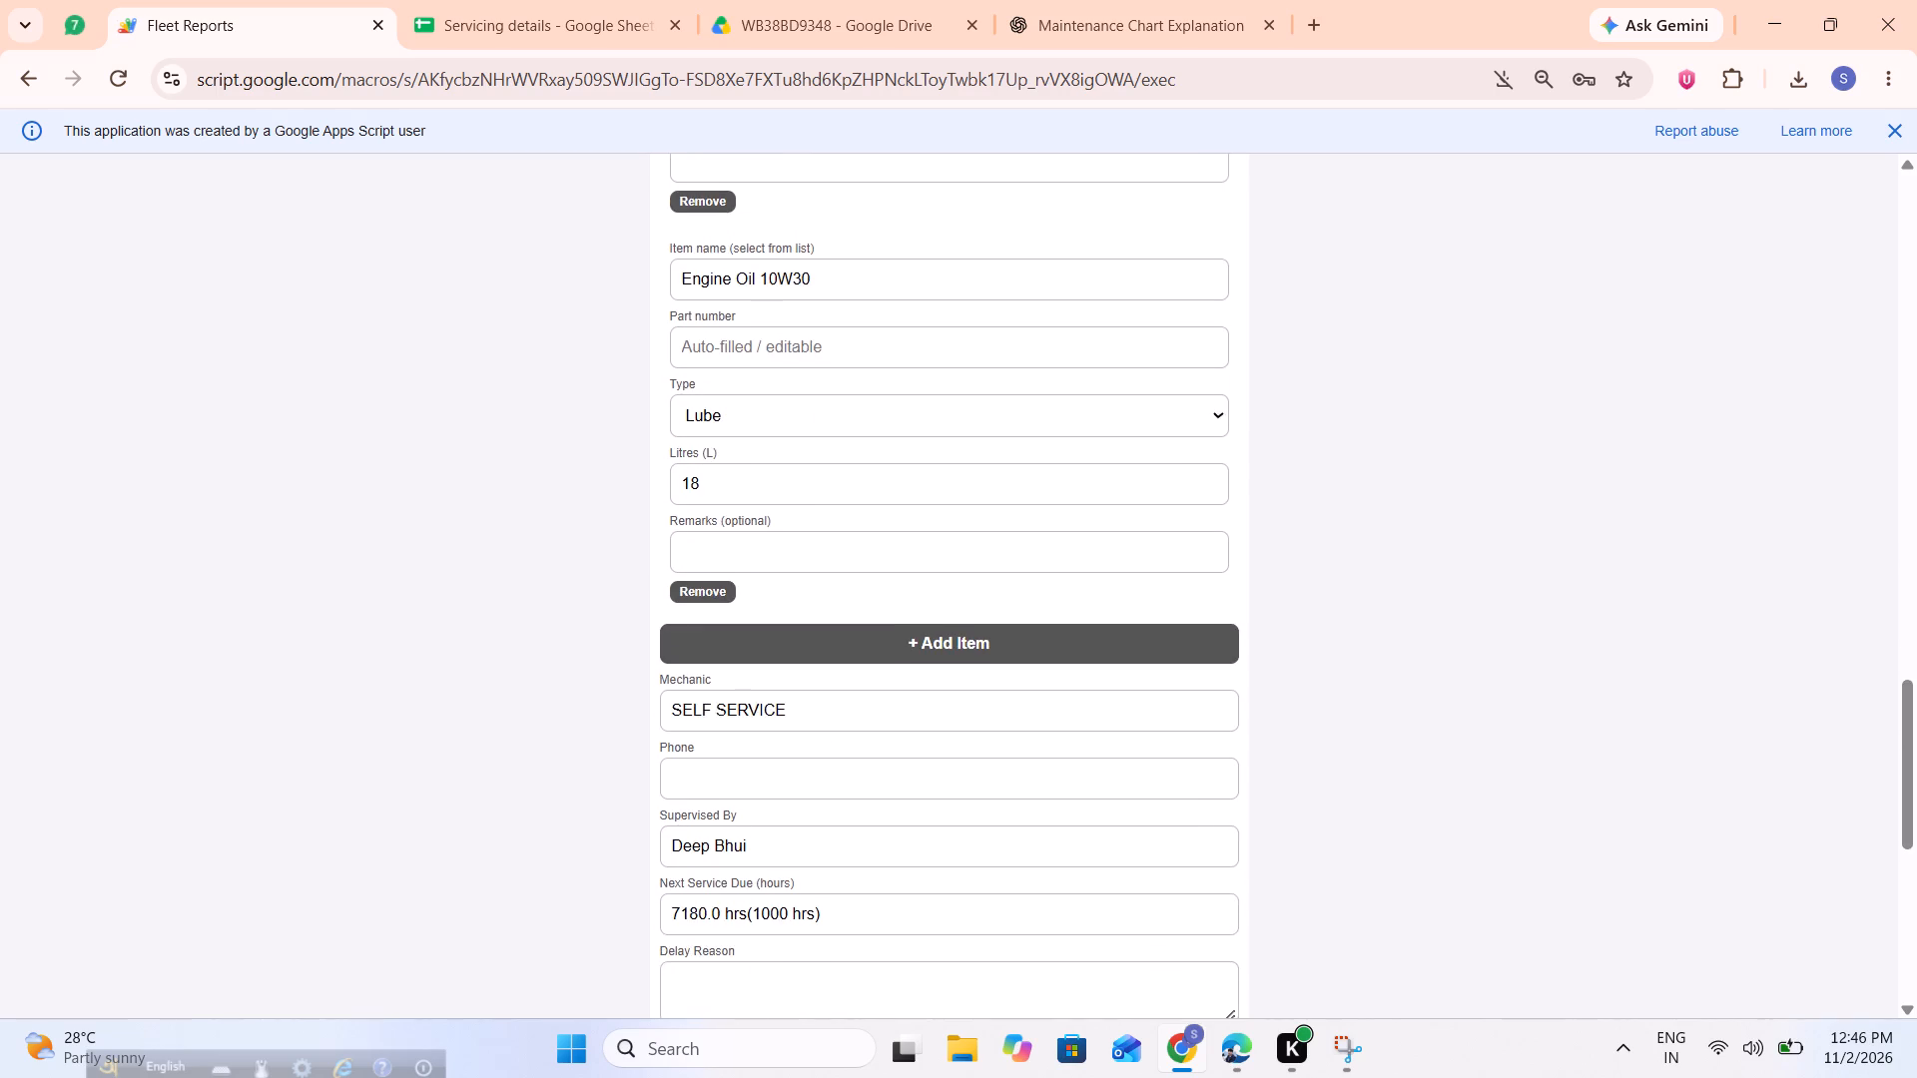
pyautogui.scroll(-2, 1188, 331)
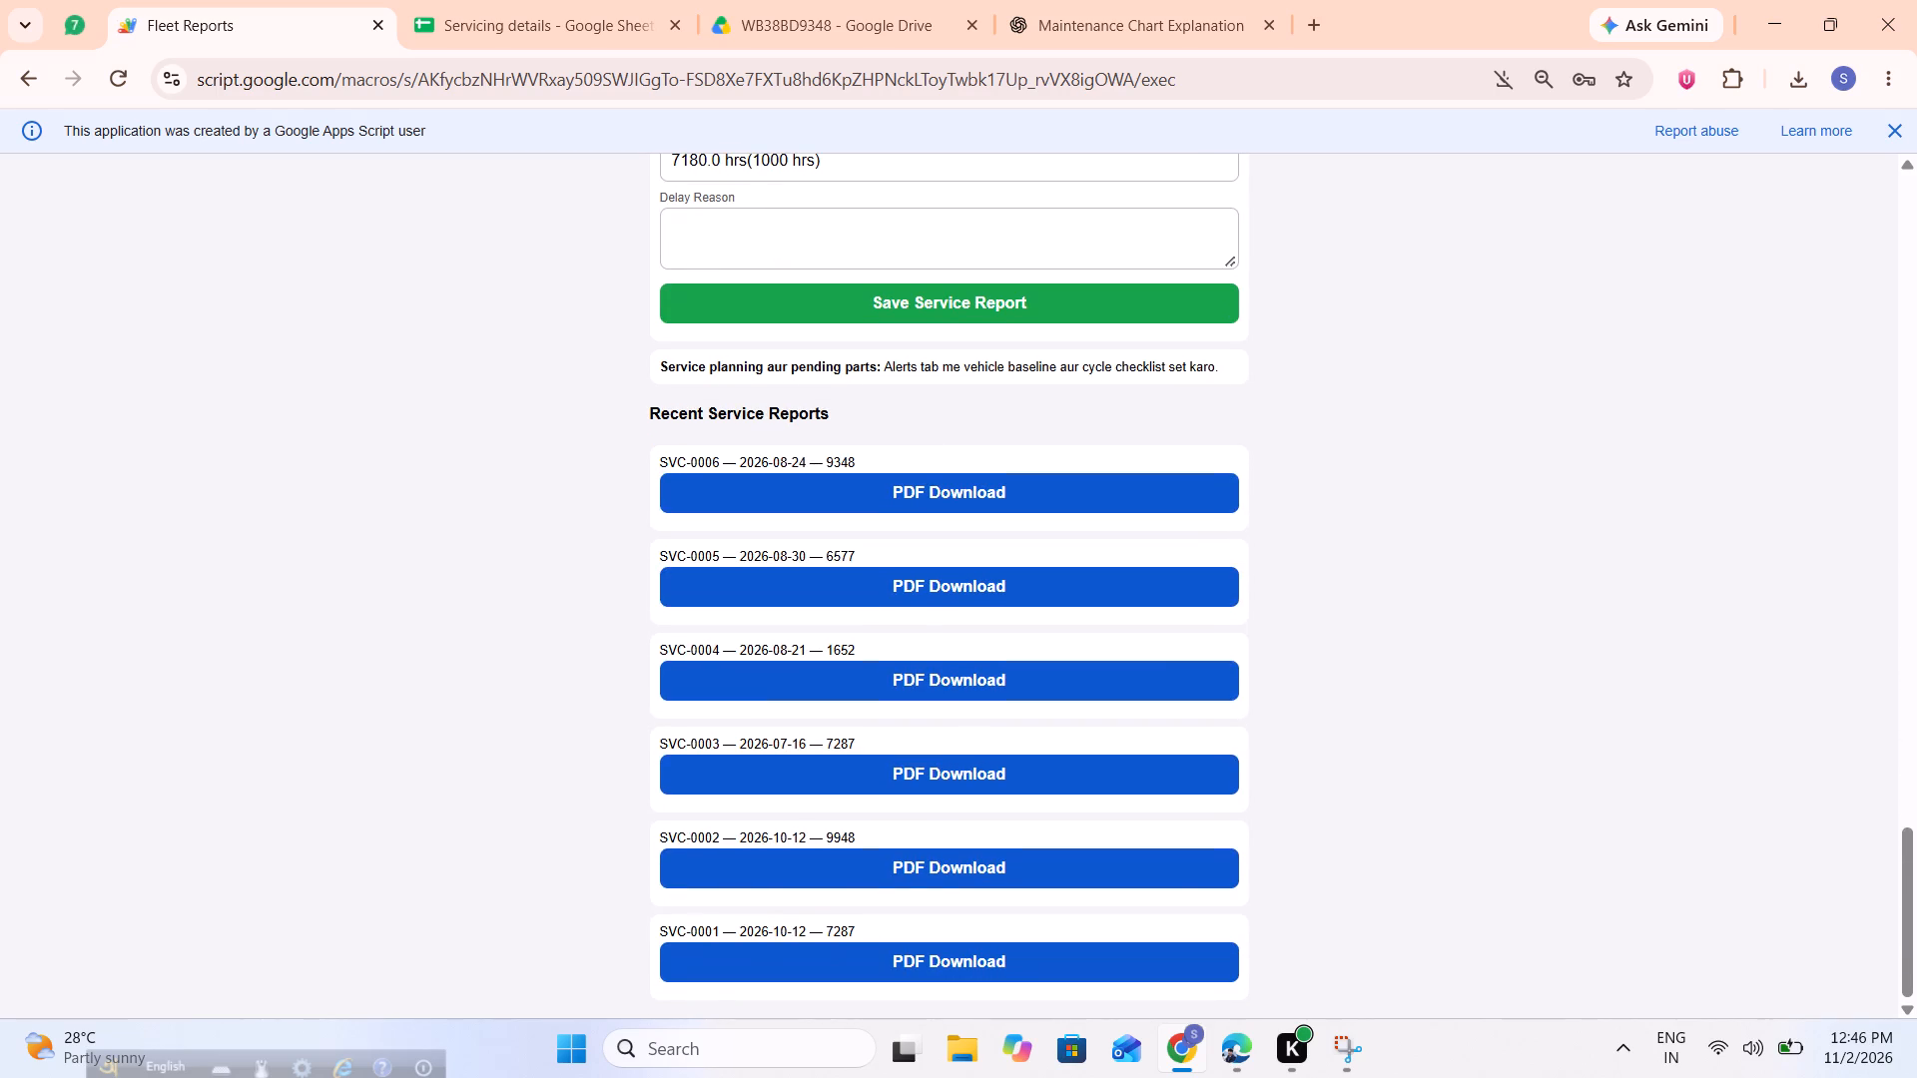
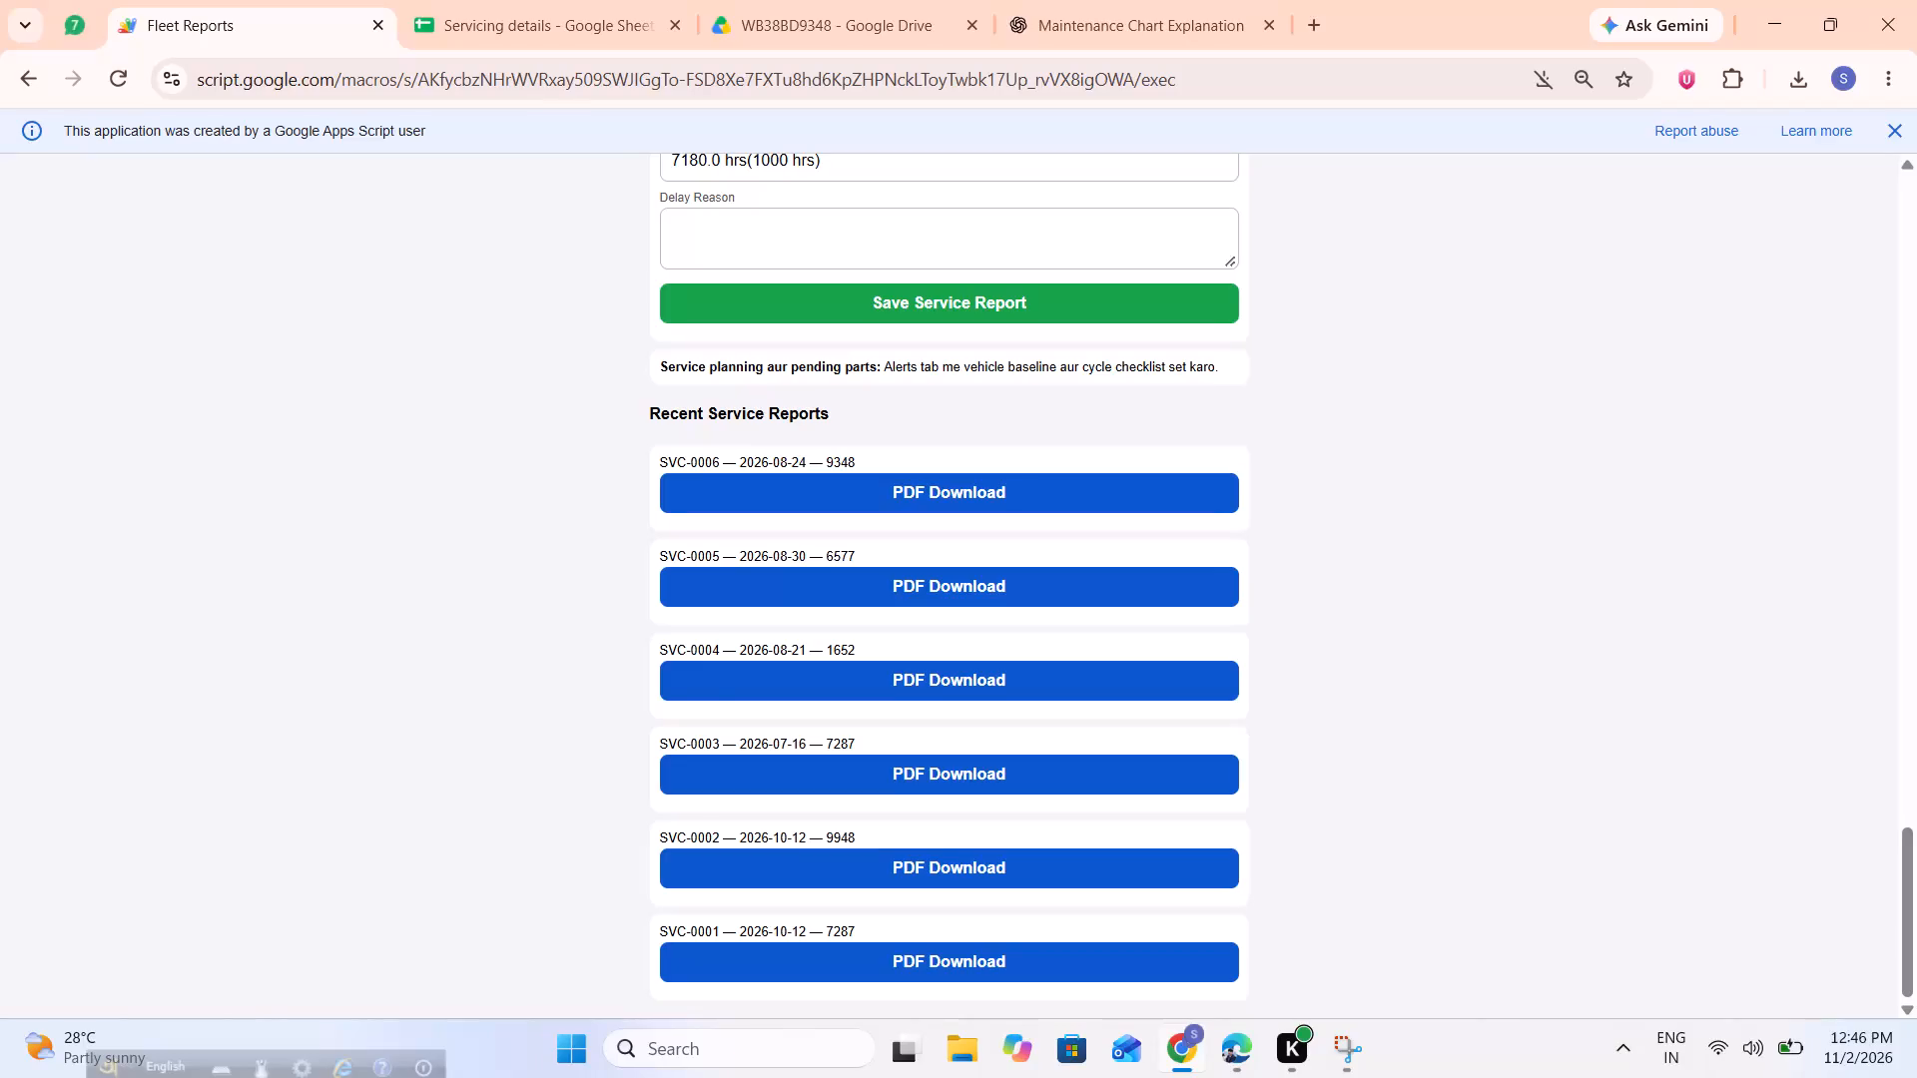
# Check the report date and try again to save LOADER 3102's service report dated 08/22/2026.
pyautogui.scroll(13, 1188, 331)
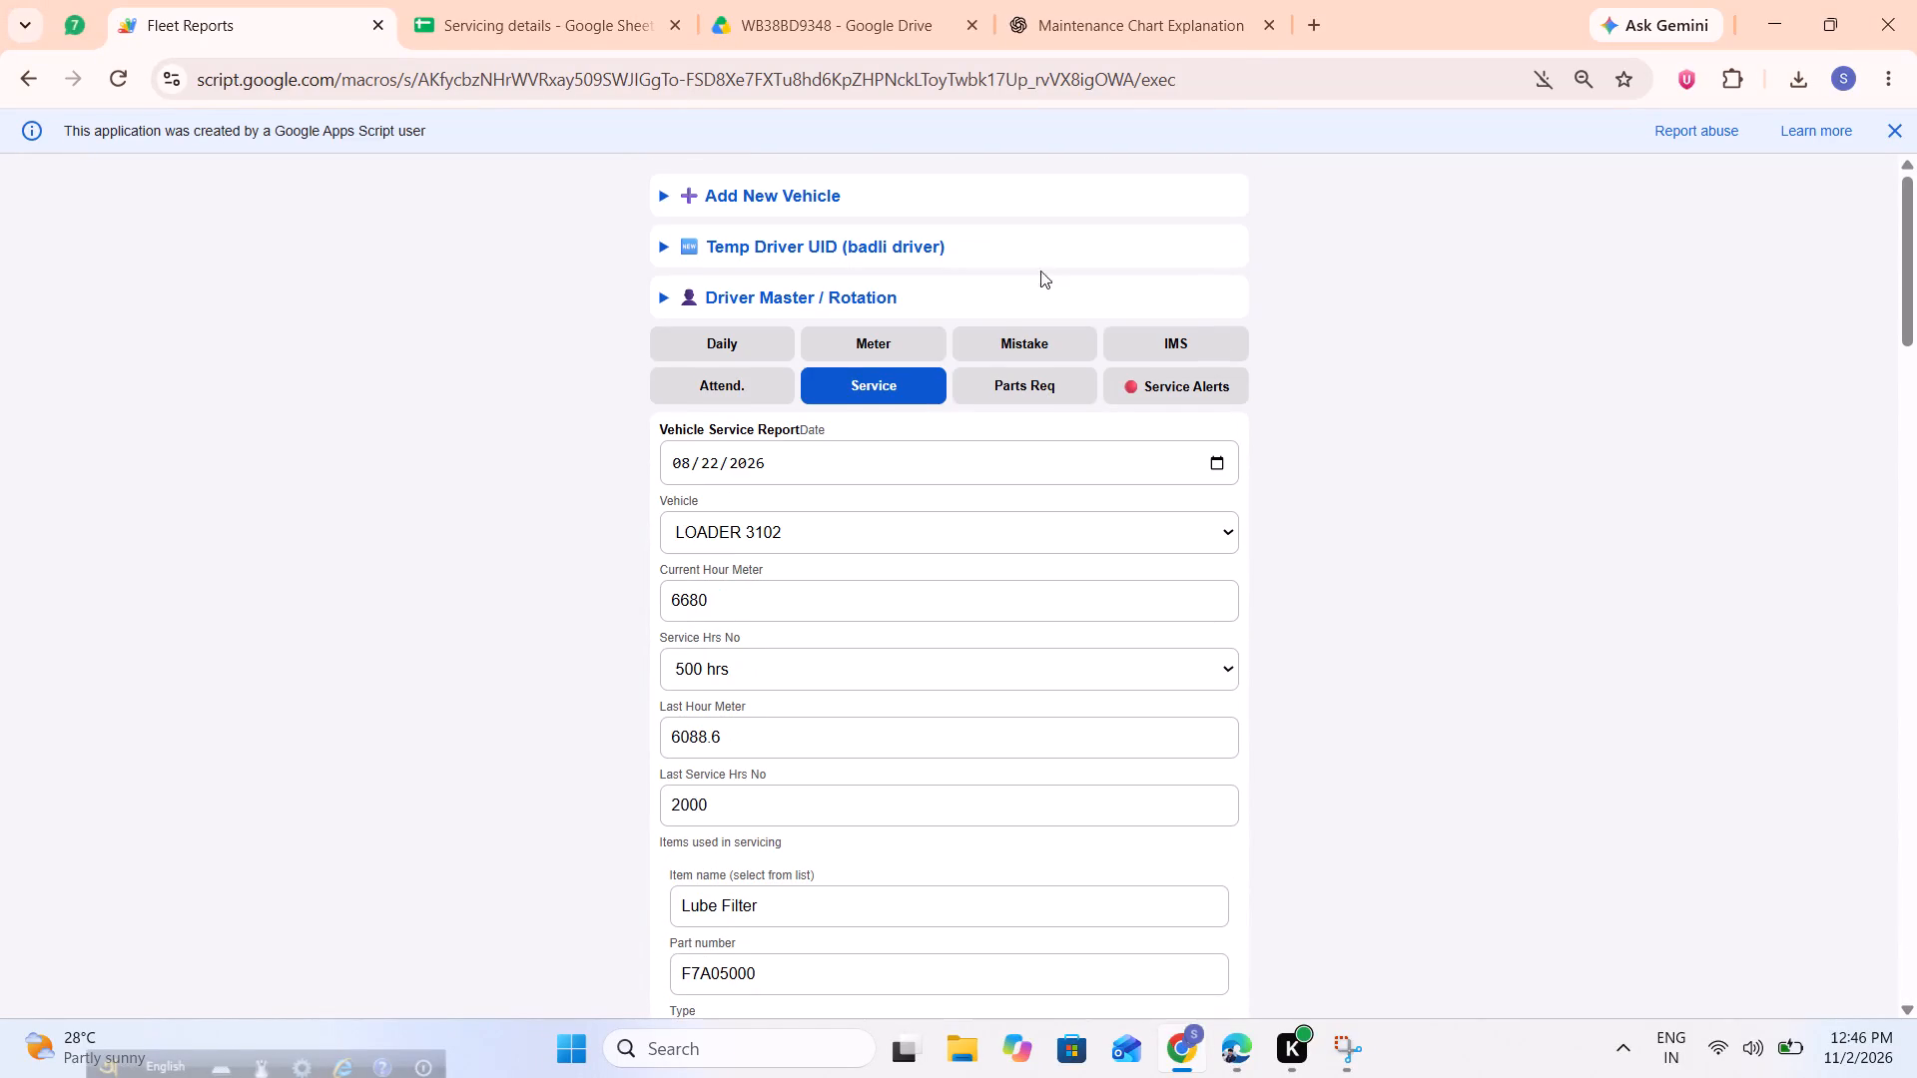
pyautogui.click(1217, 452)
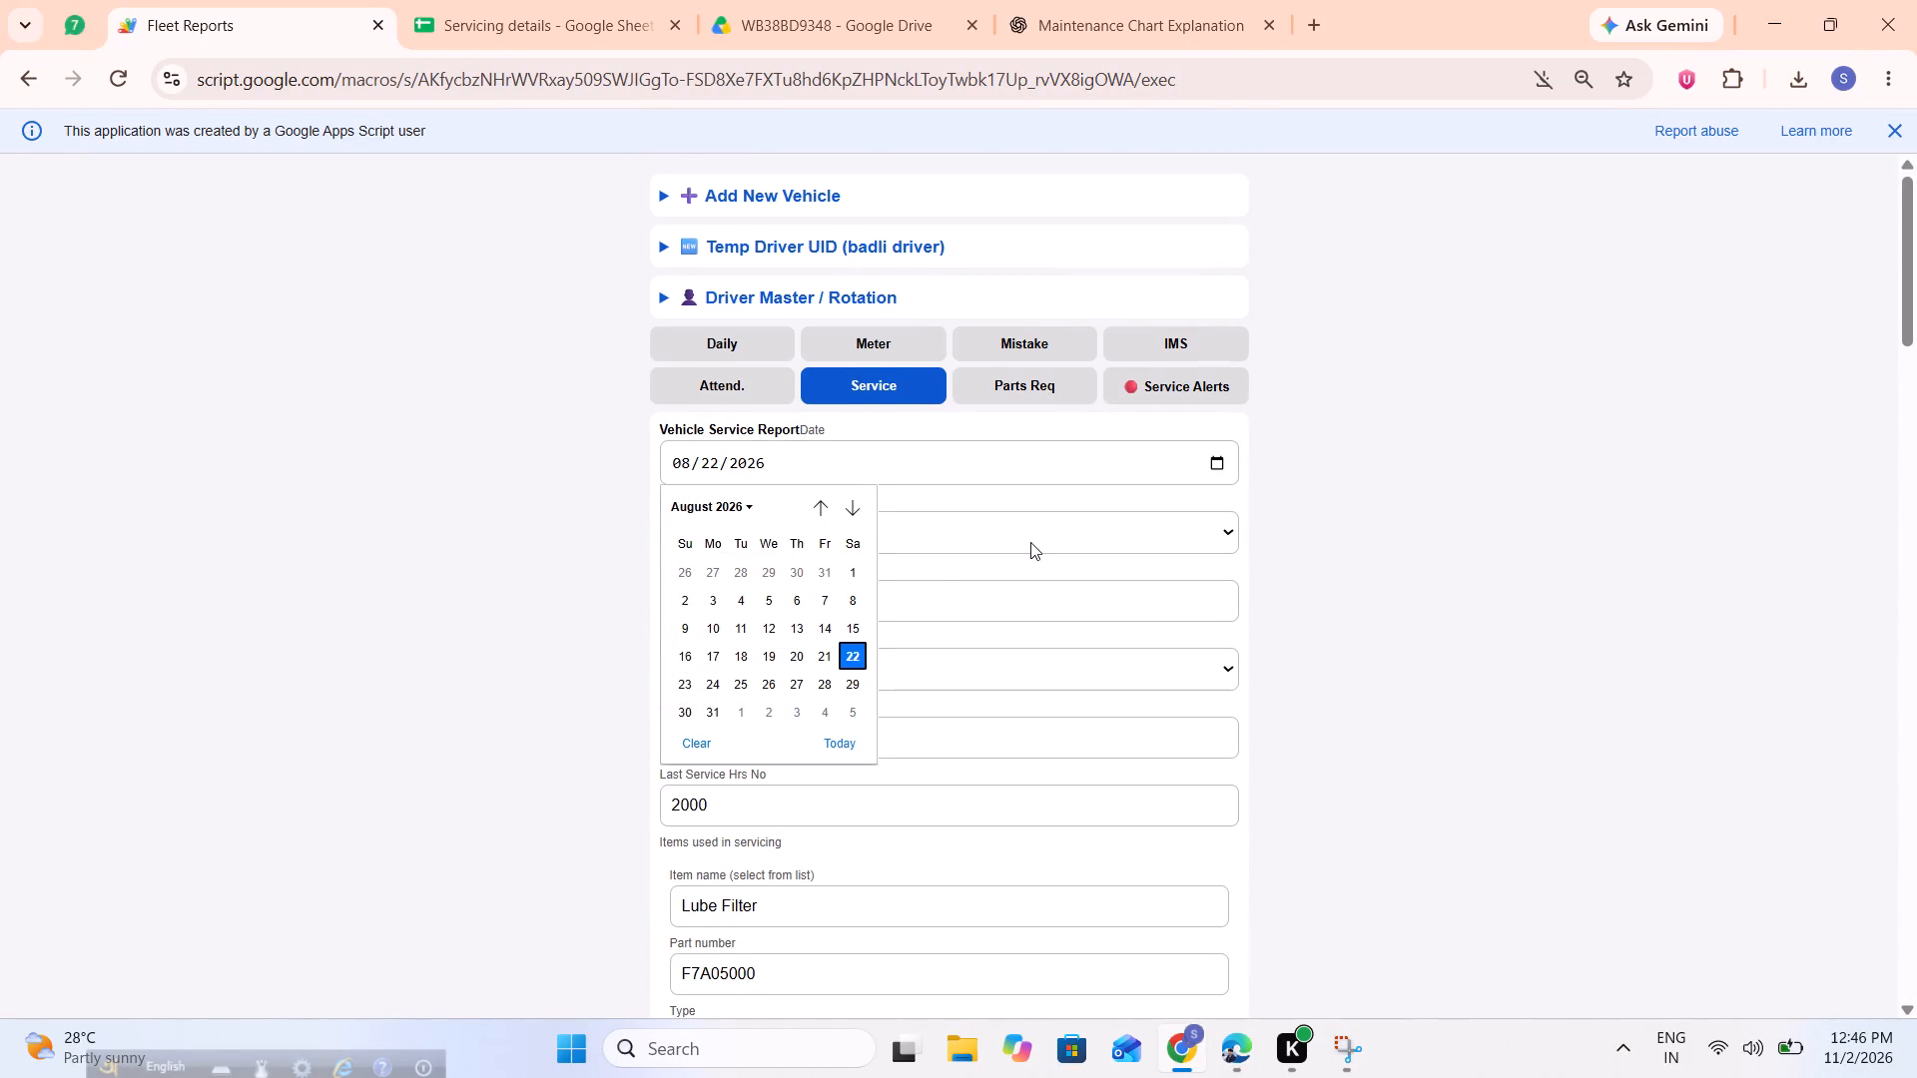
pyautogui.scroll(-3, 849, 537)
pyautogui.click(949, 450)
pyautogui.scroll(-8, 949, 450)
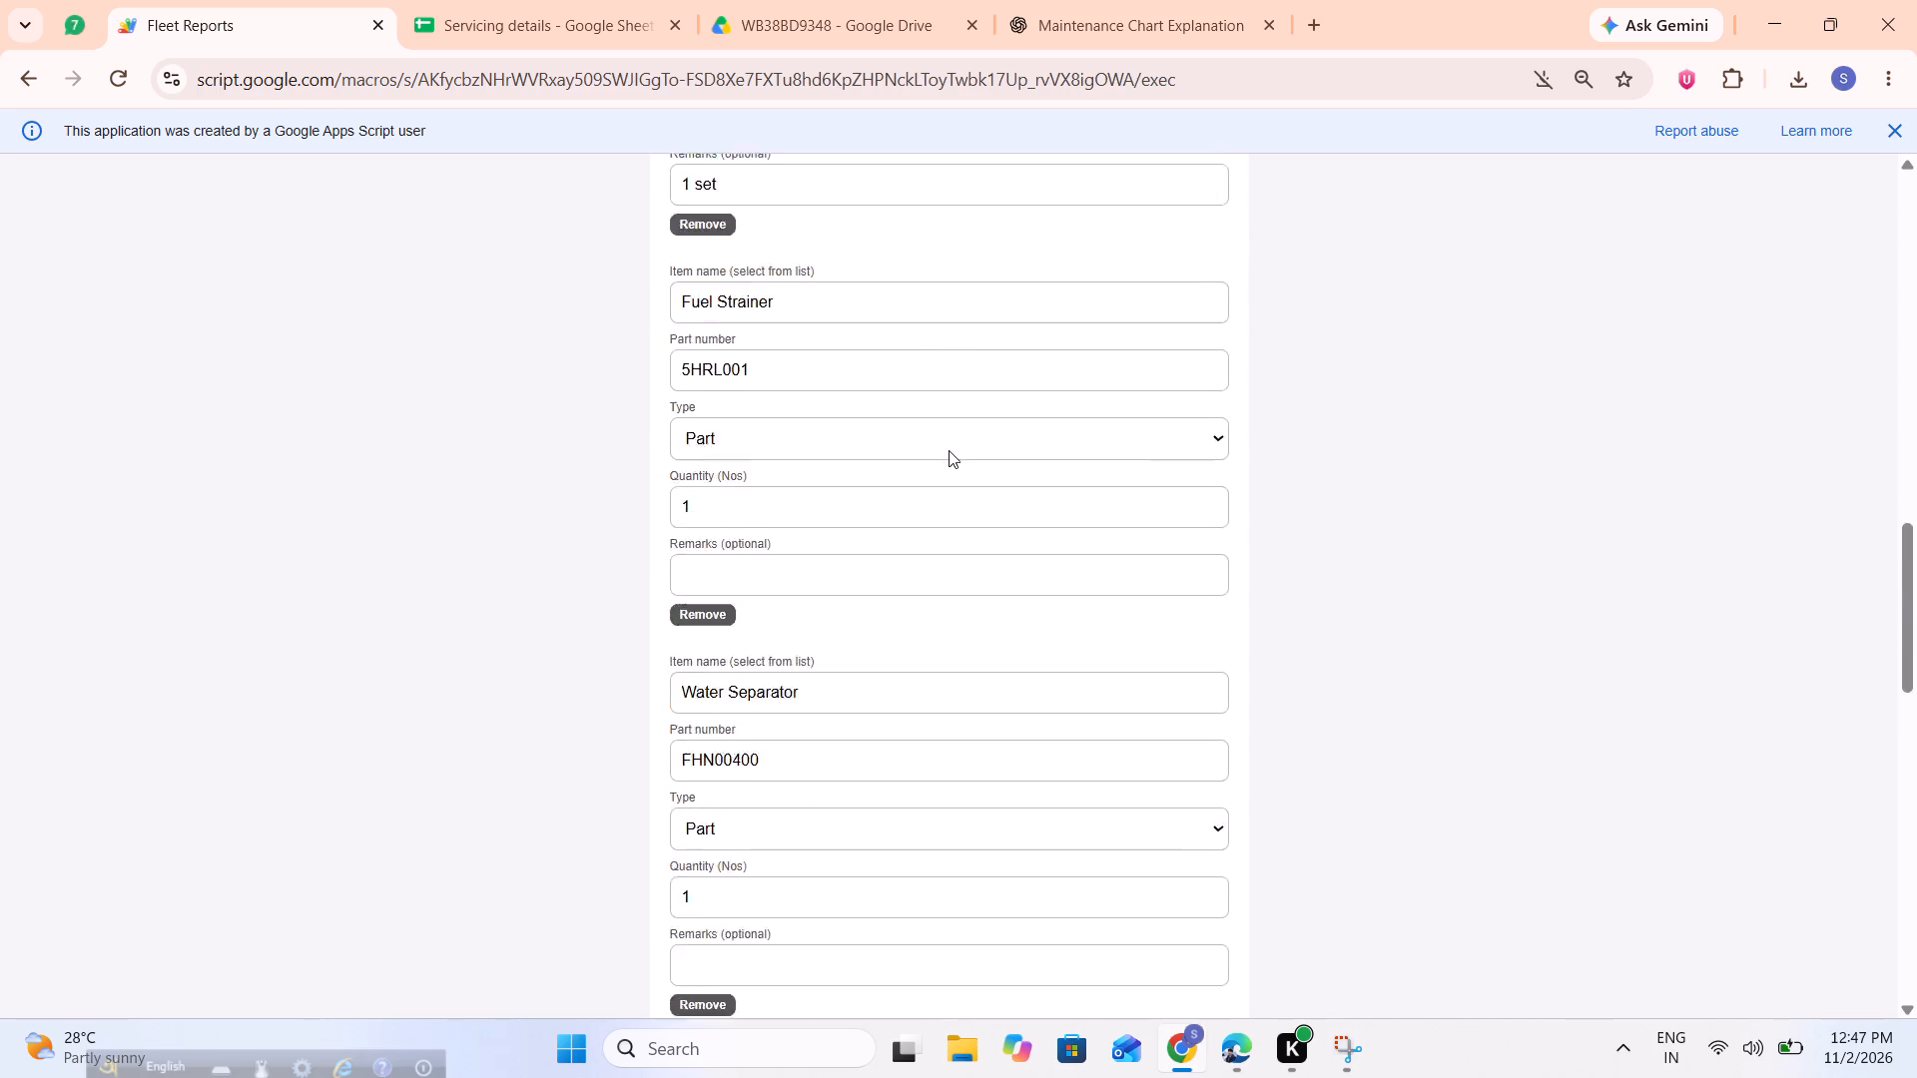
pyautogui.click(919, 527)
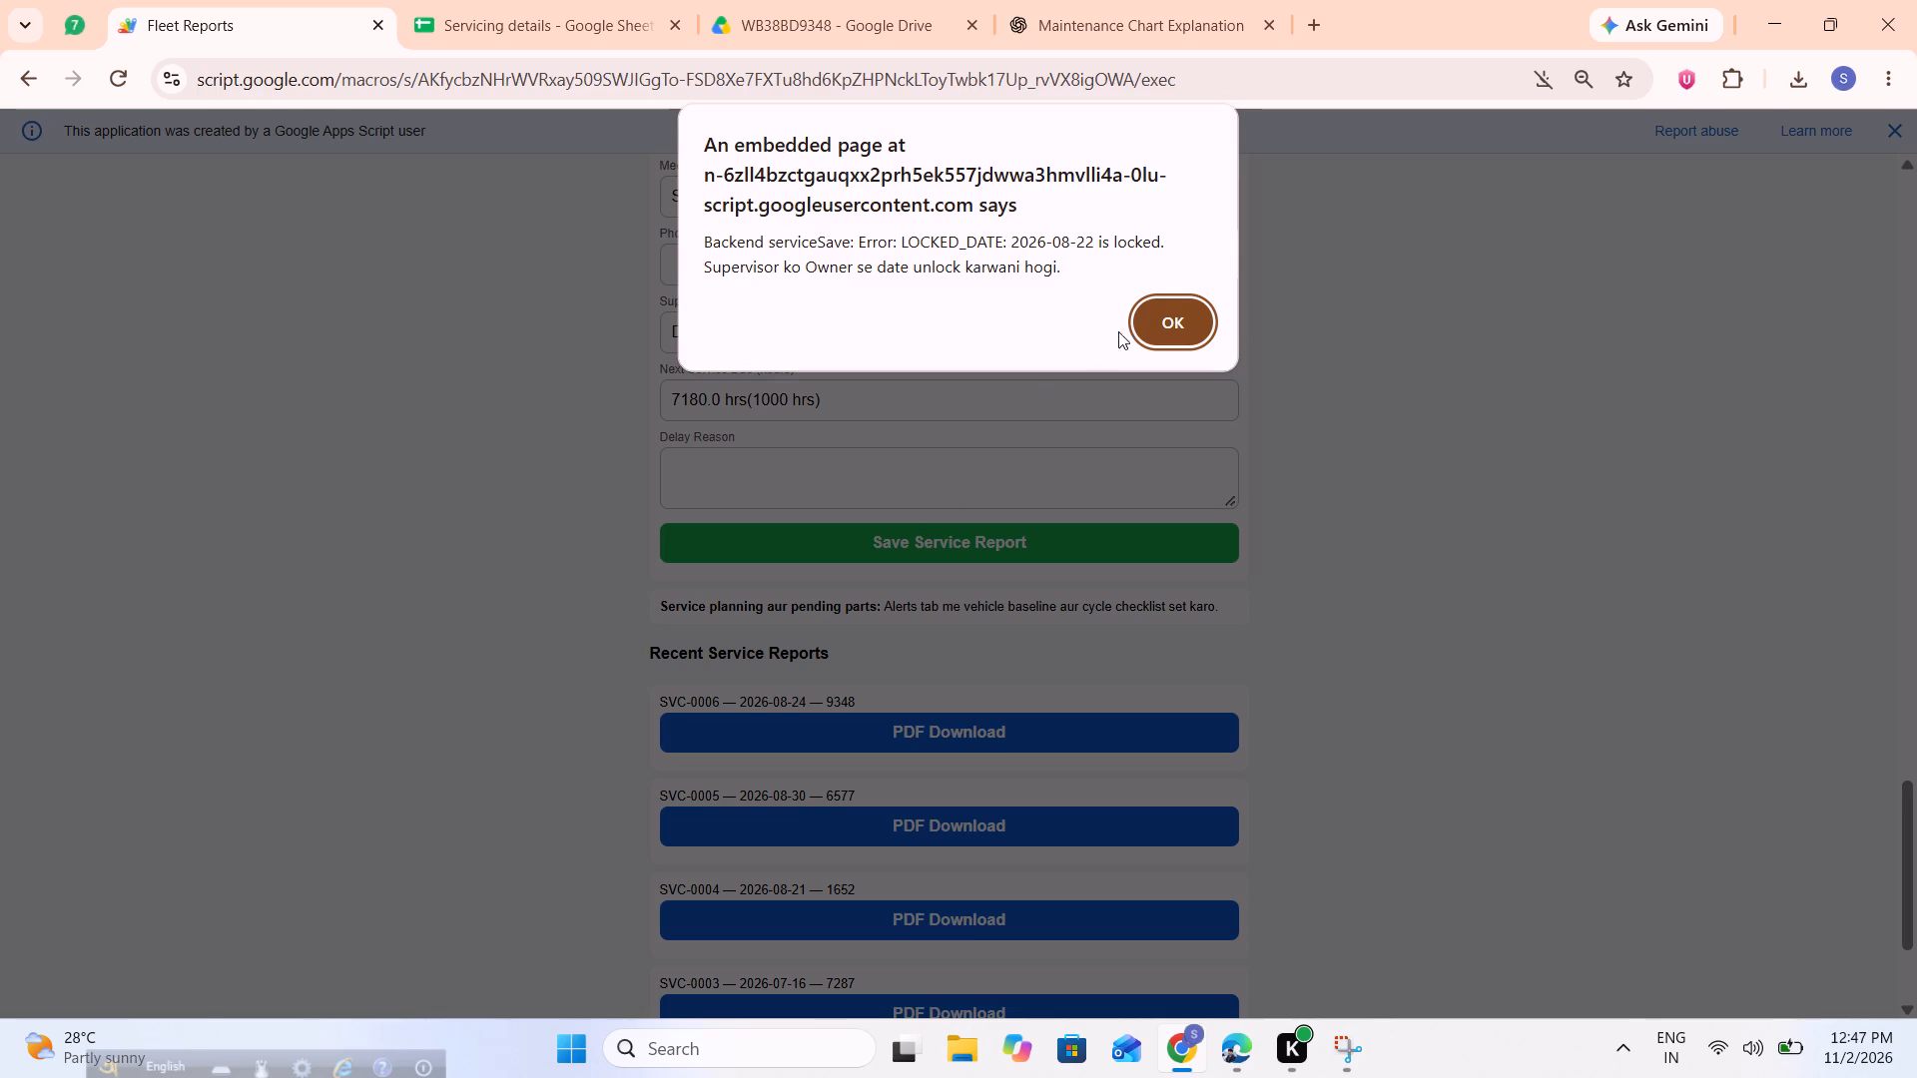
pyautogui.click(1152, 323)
# Set the date of LOADER 3102's vehicle service report to 11/02/2026.
pyautogui.scroll(11, 1152, 323)
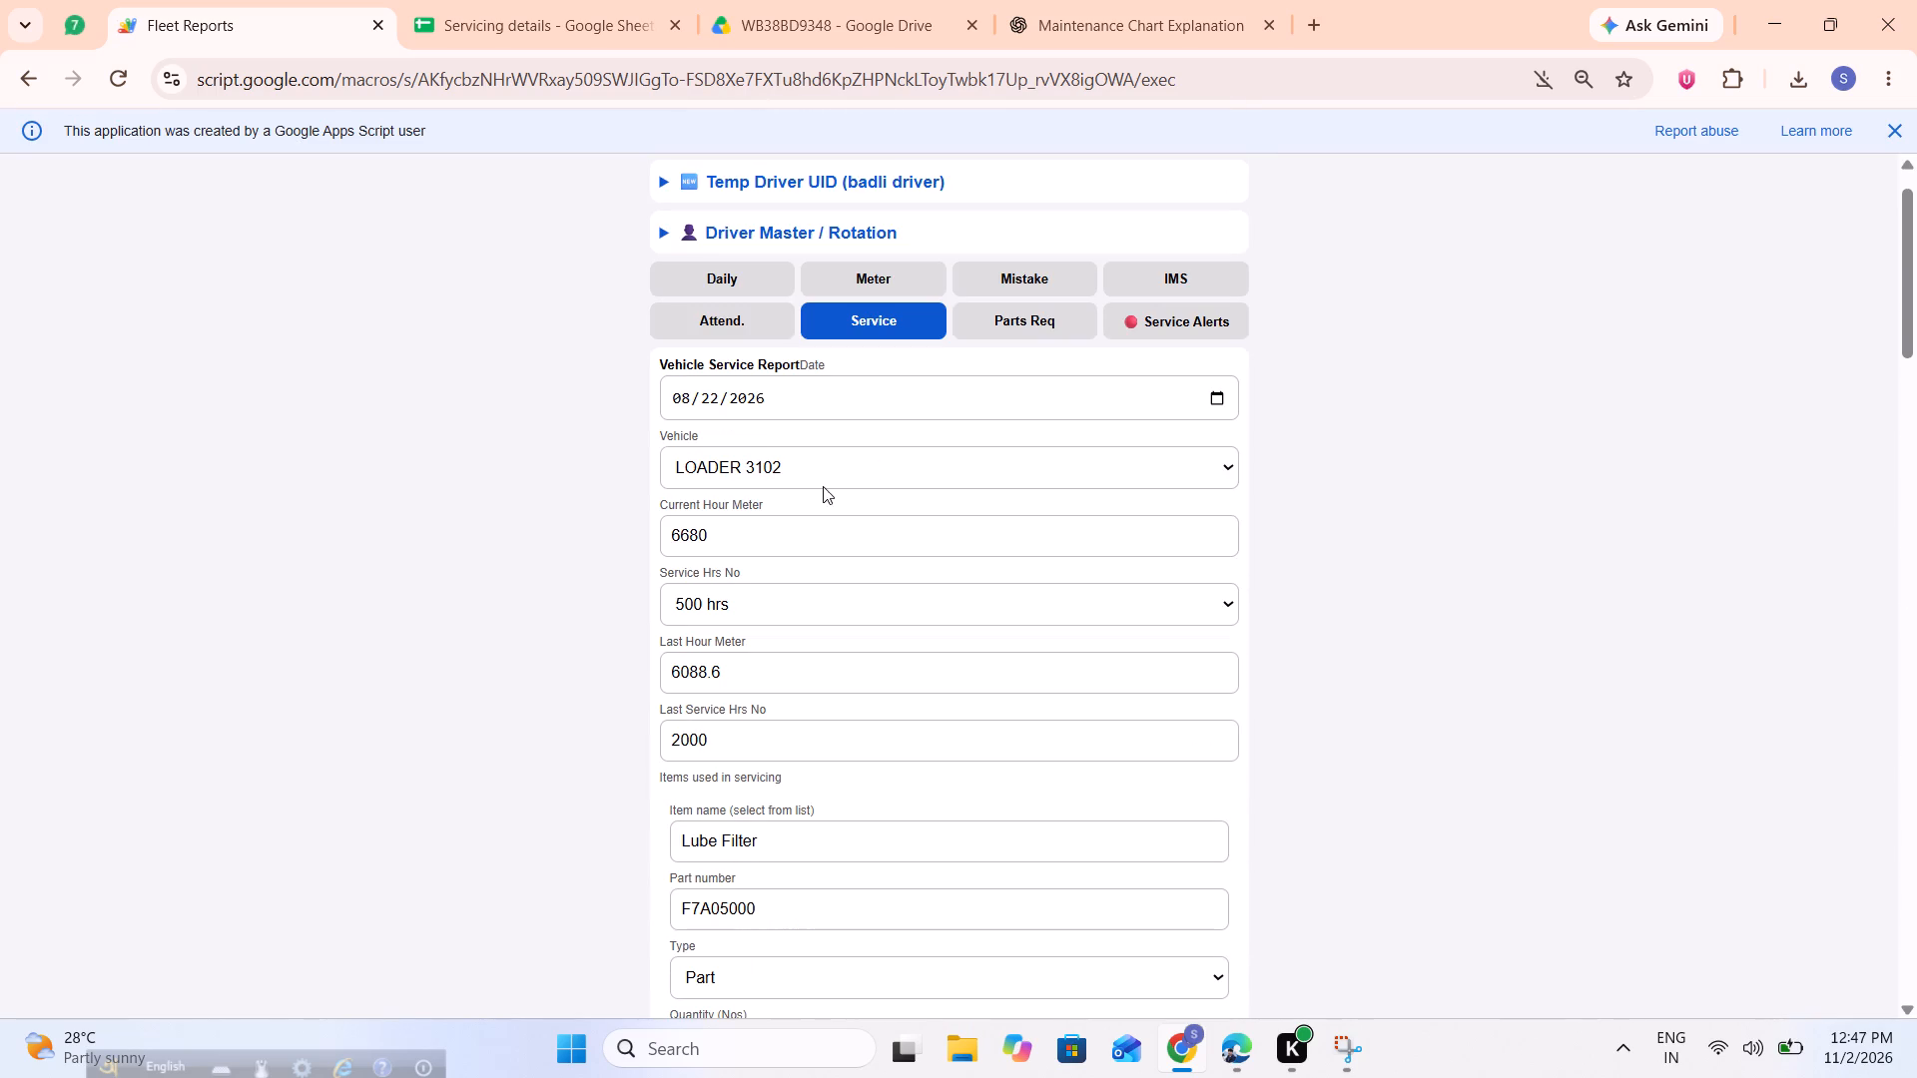
pyautogui.click(1219, 471)
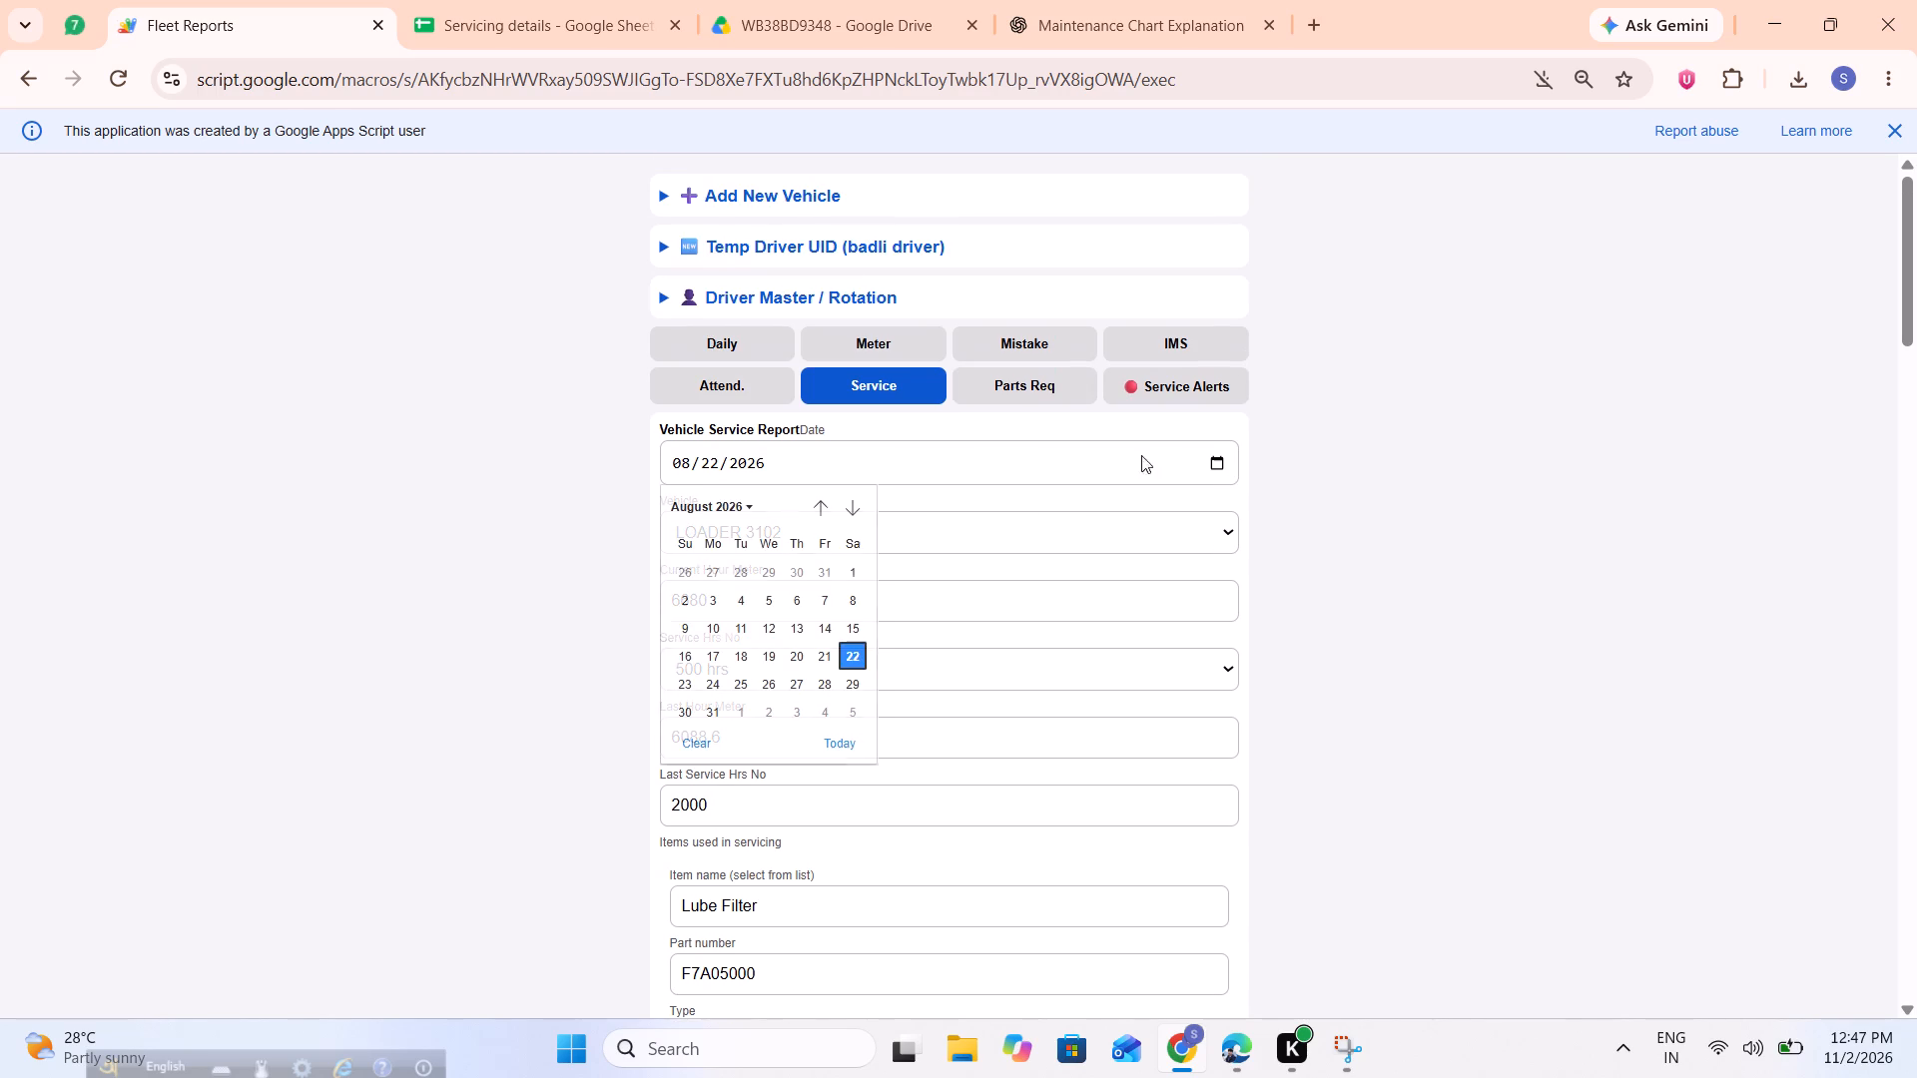
pyautogui.click(831, 491)
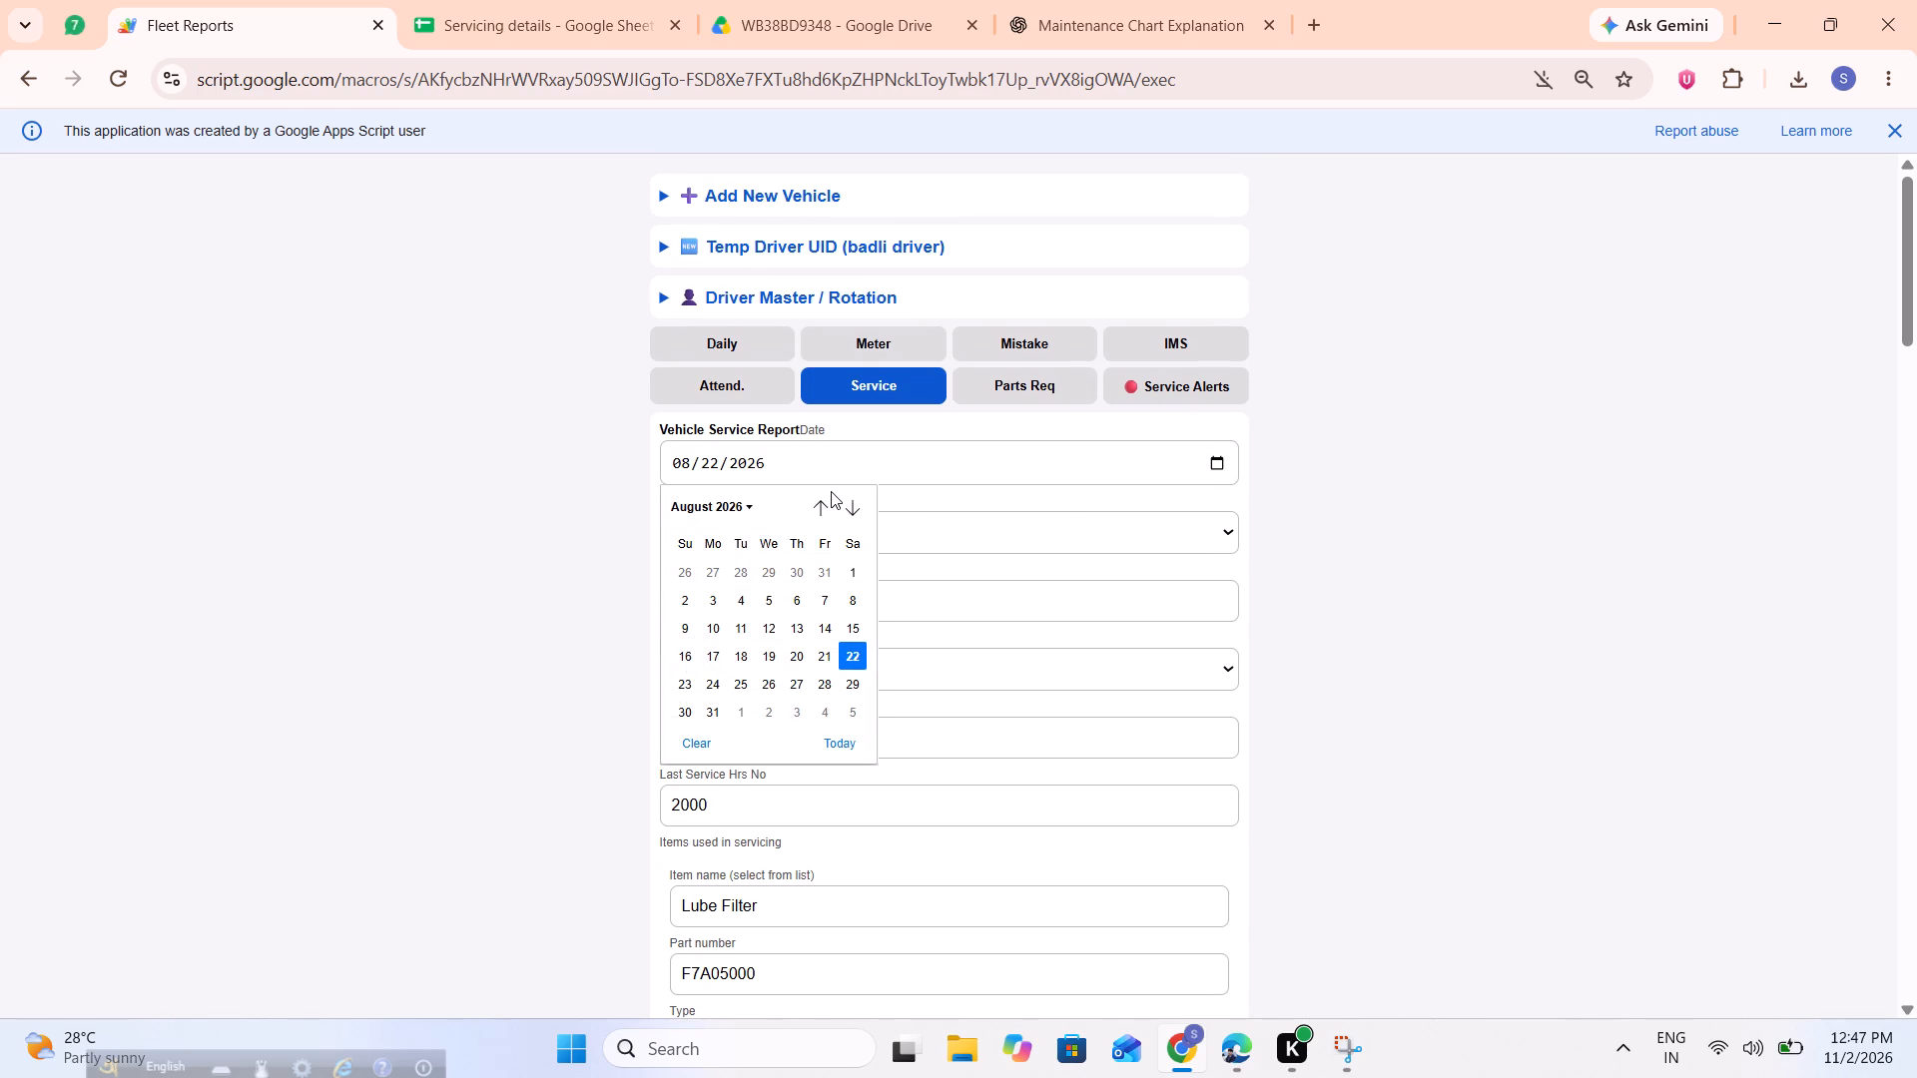
pyautogui.tripleClick(843, 518)
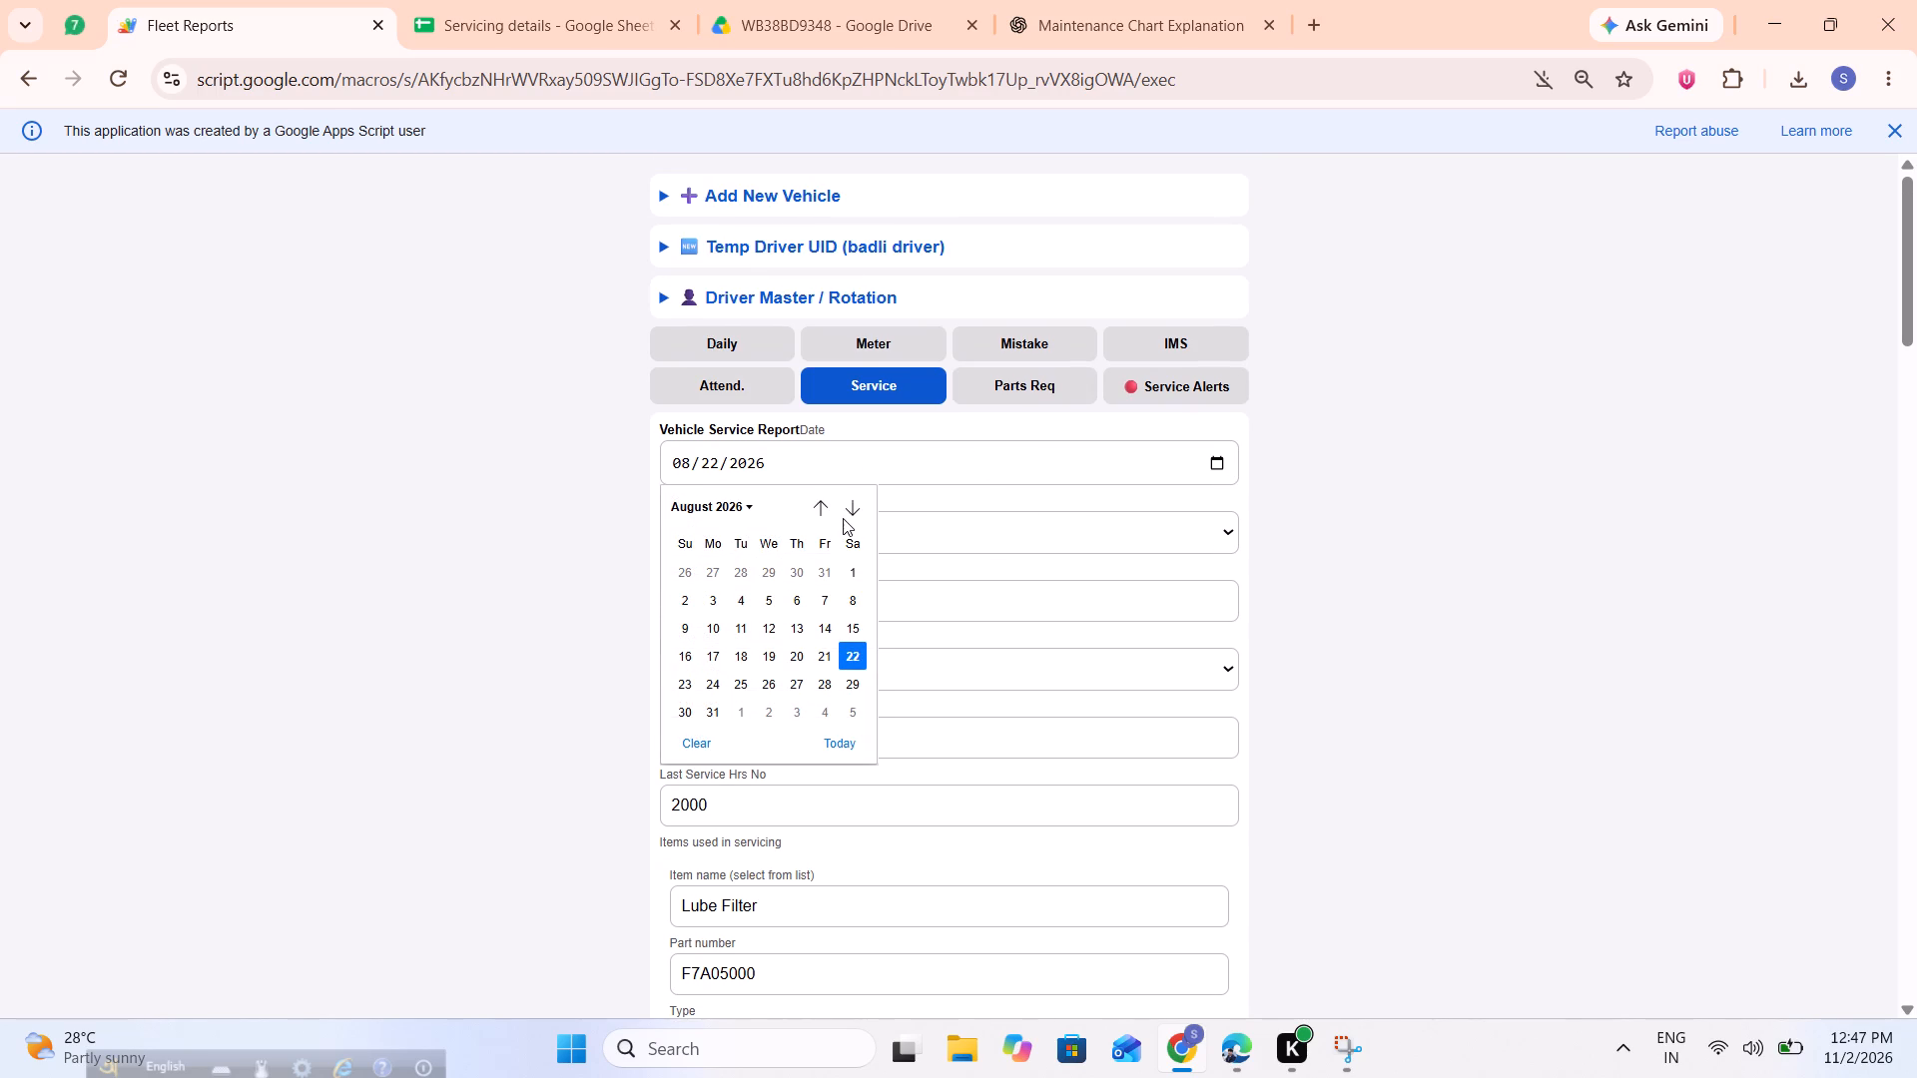
pyautogui.click(843, 518)
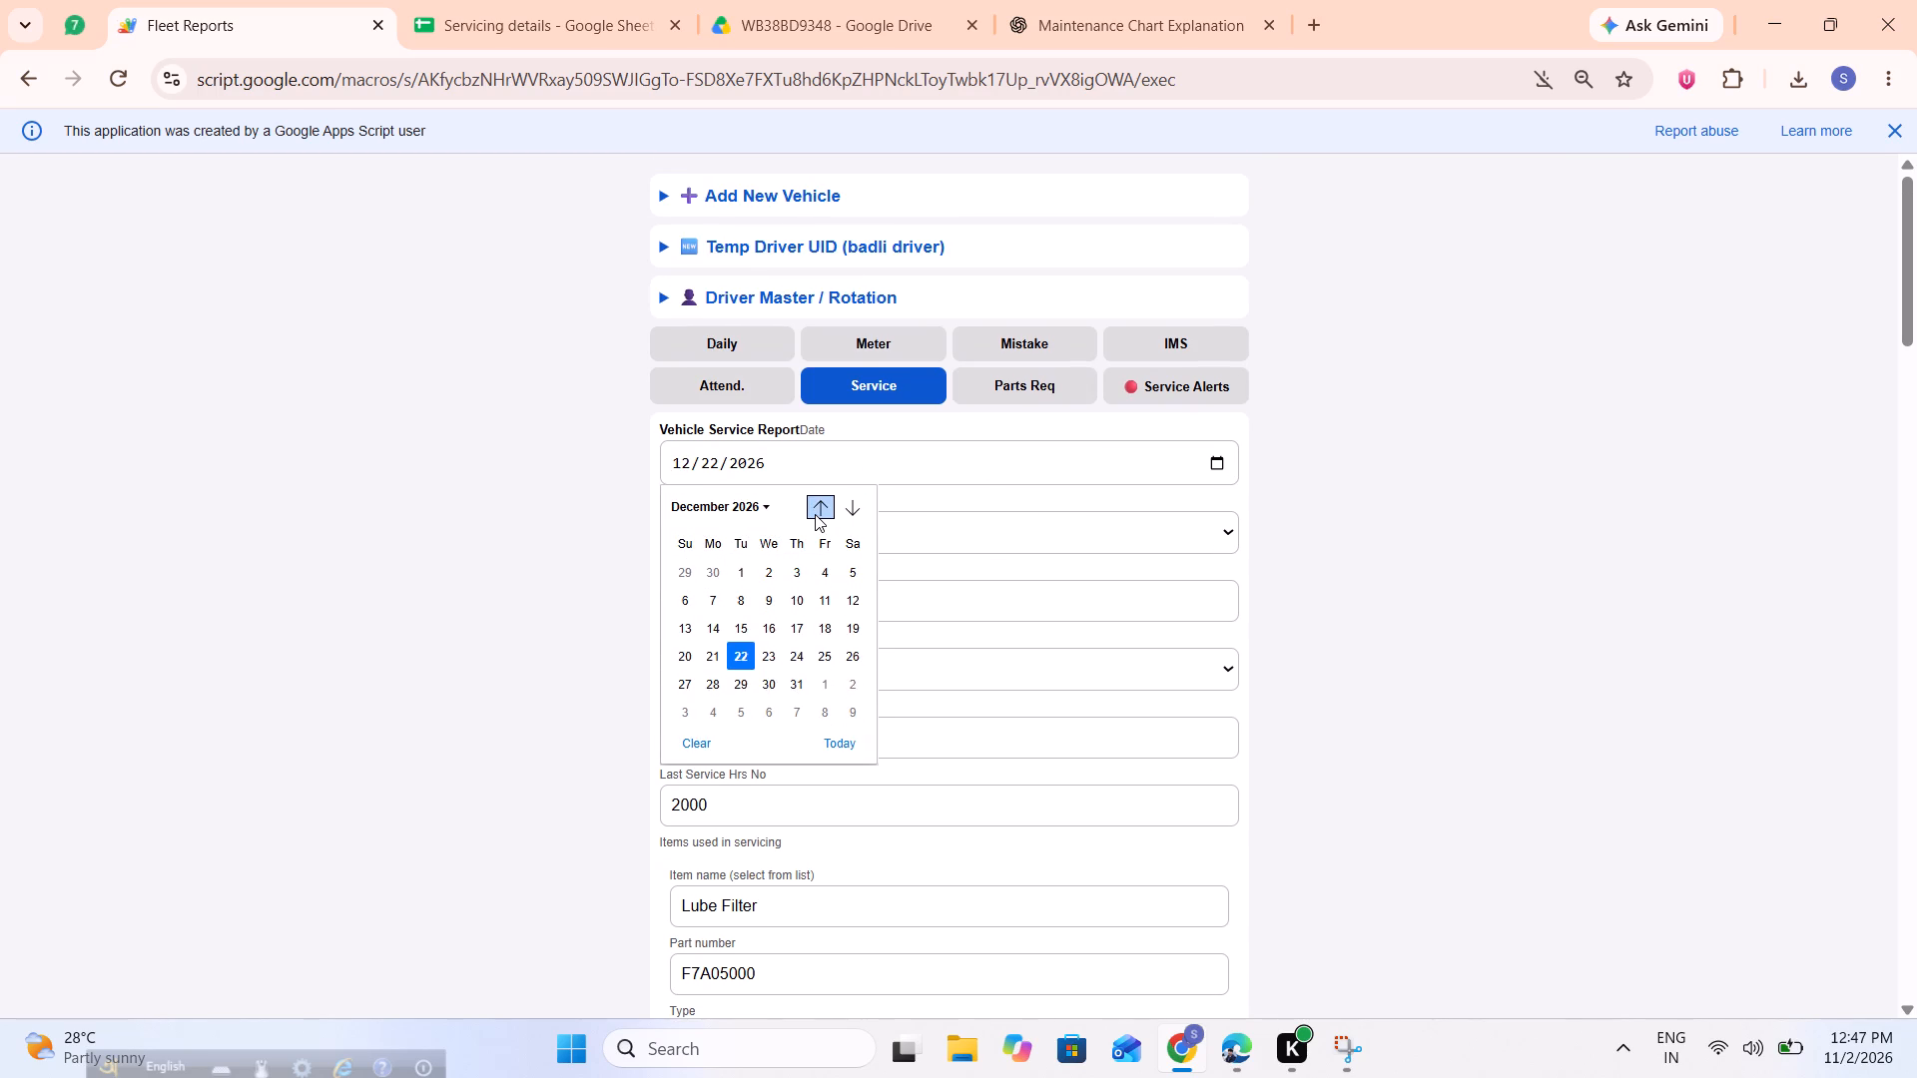
pyautogui.click(815, 514)
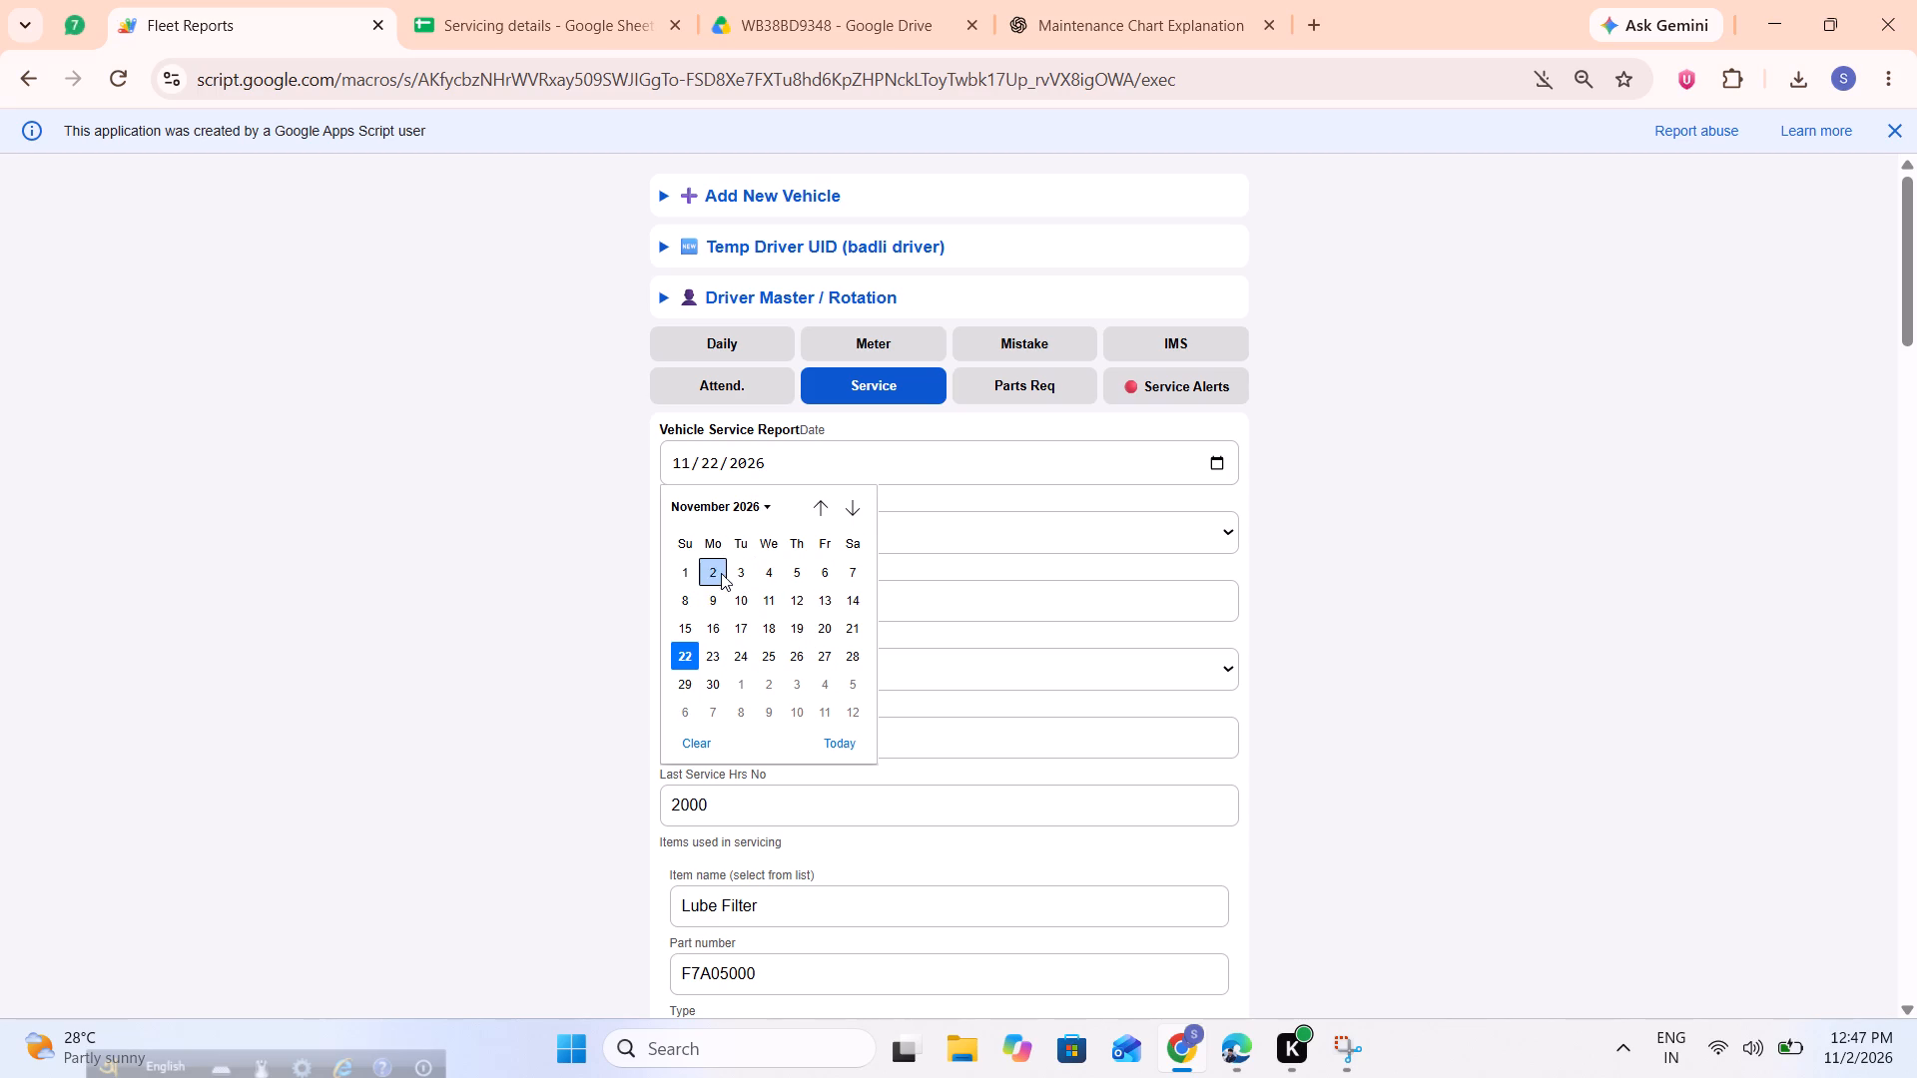
pyautogui.click(712, 572)
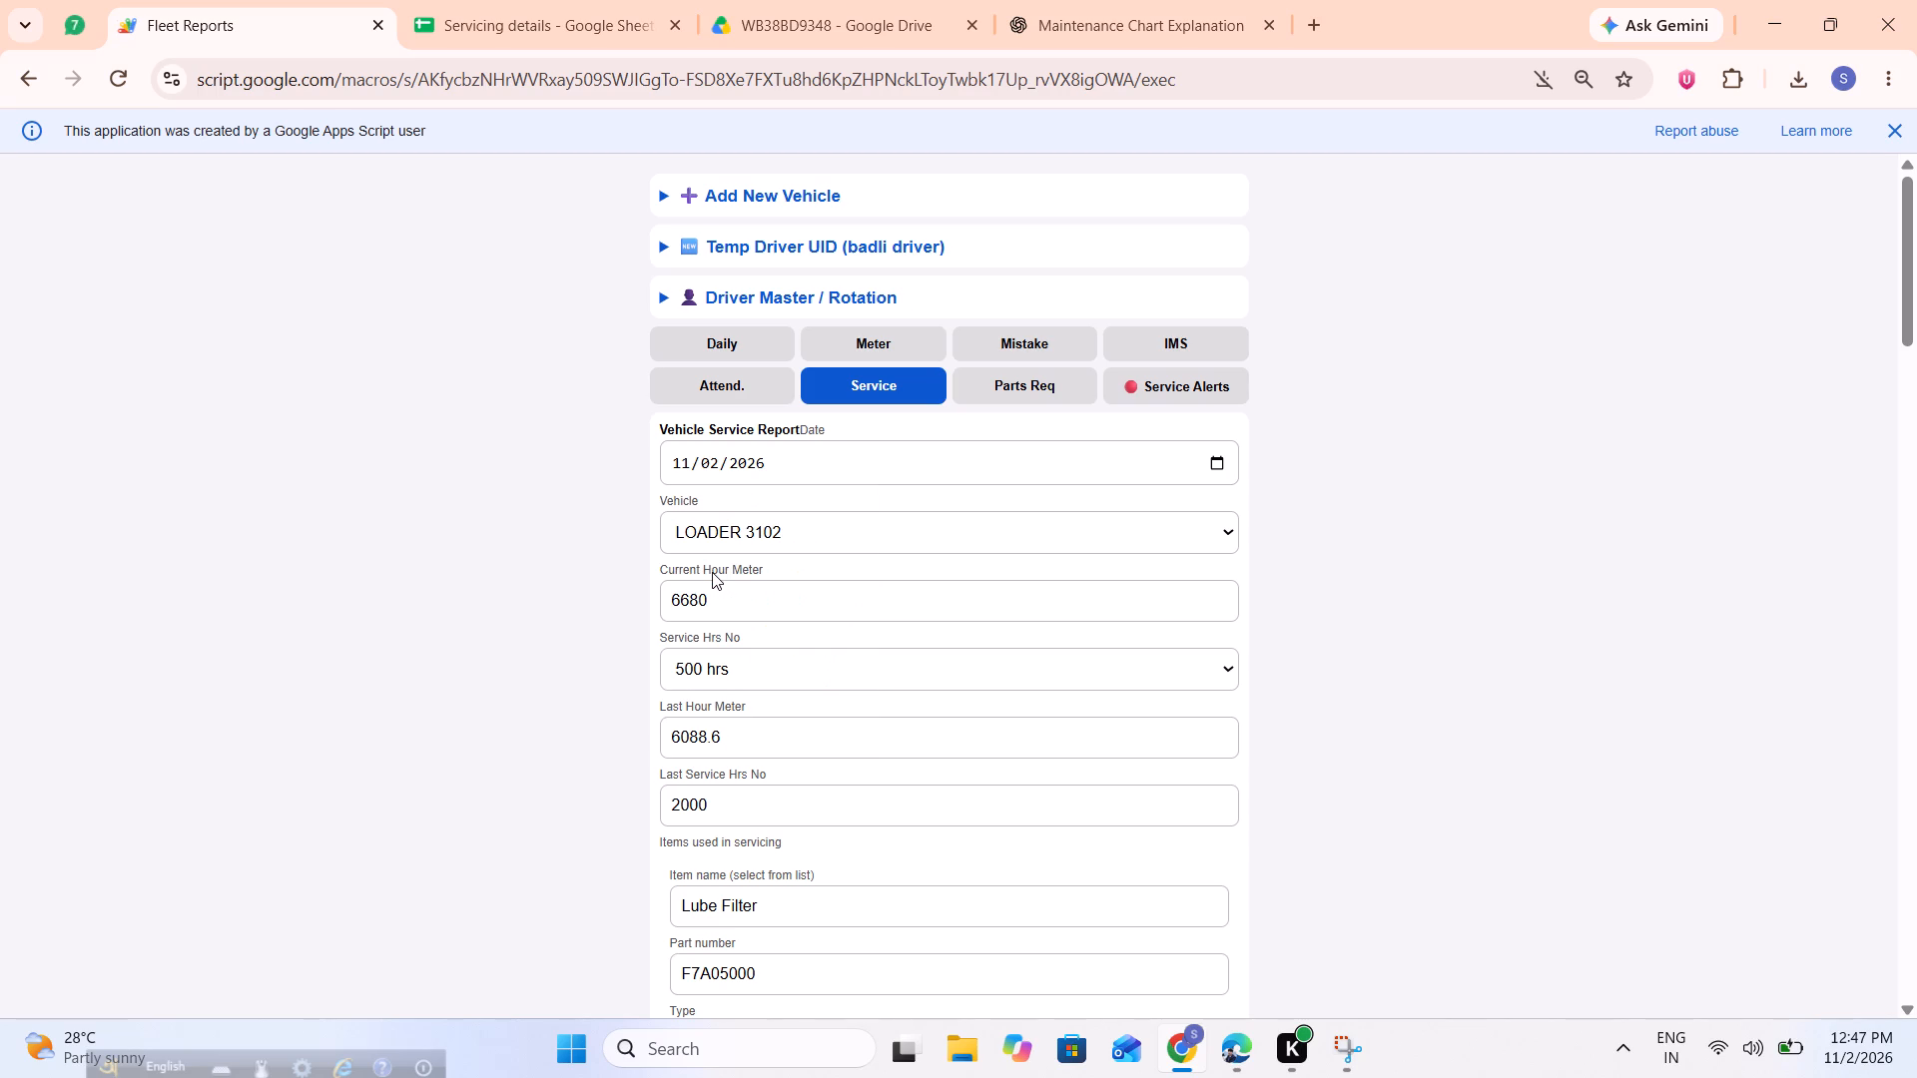
# Save LOADER 3102's service report with the new date and dismiss the alert.
pyautogui.scroll(-5, 712, 572)
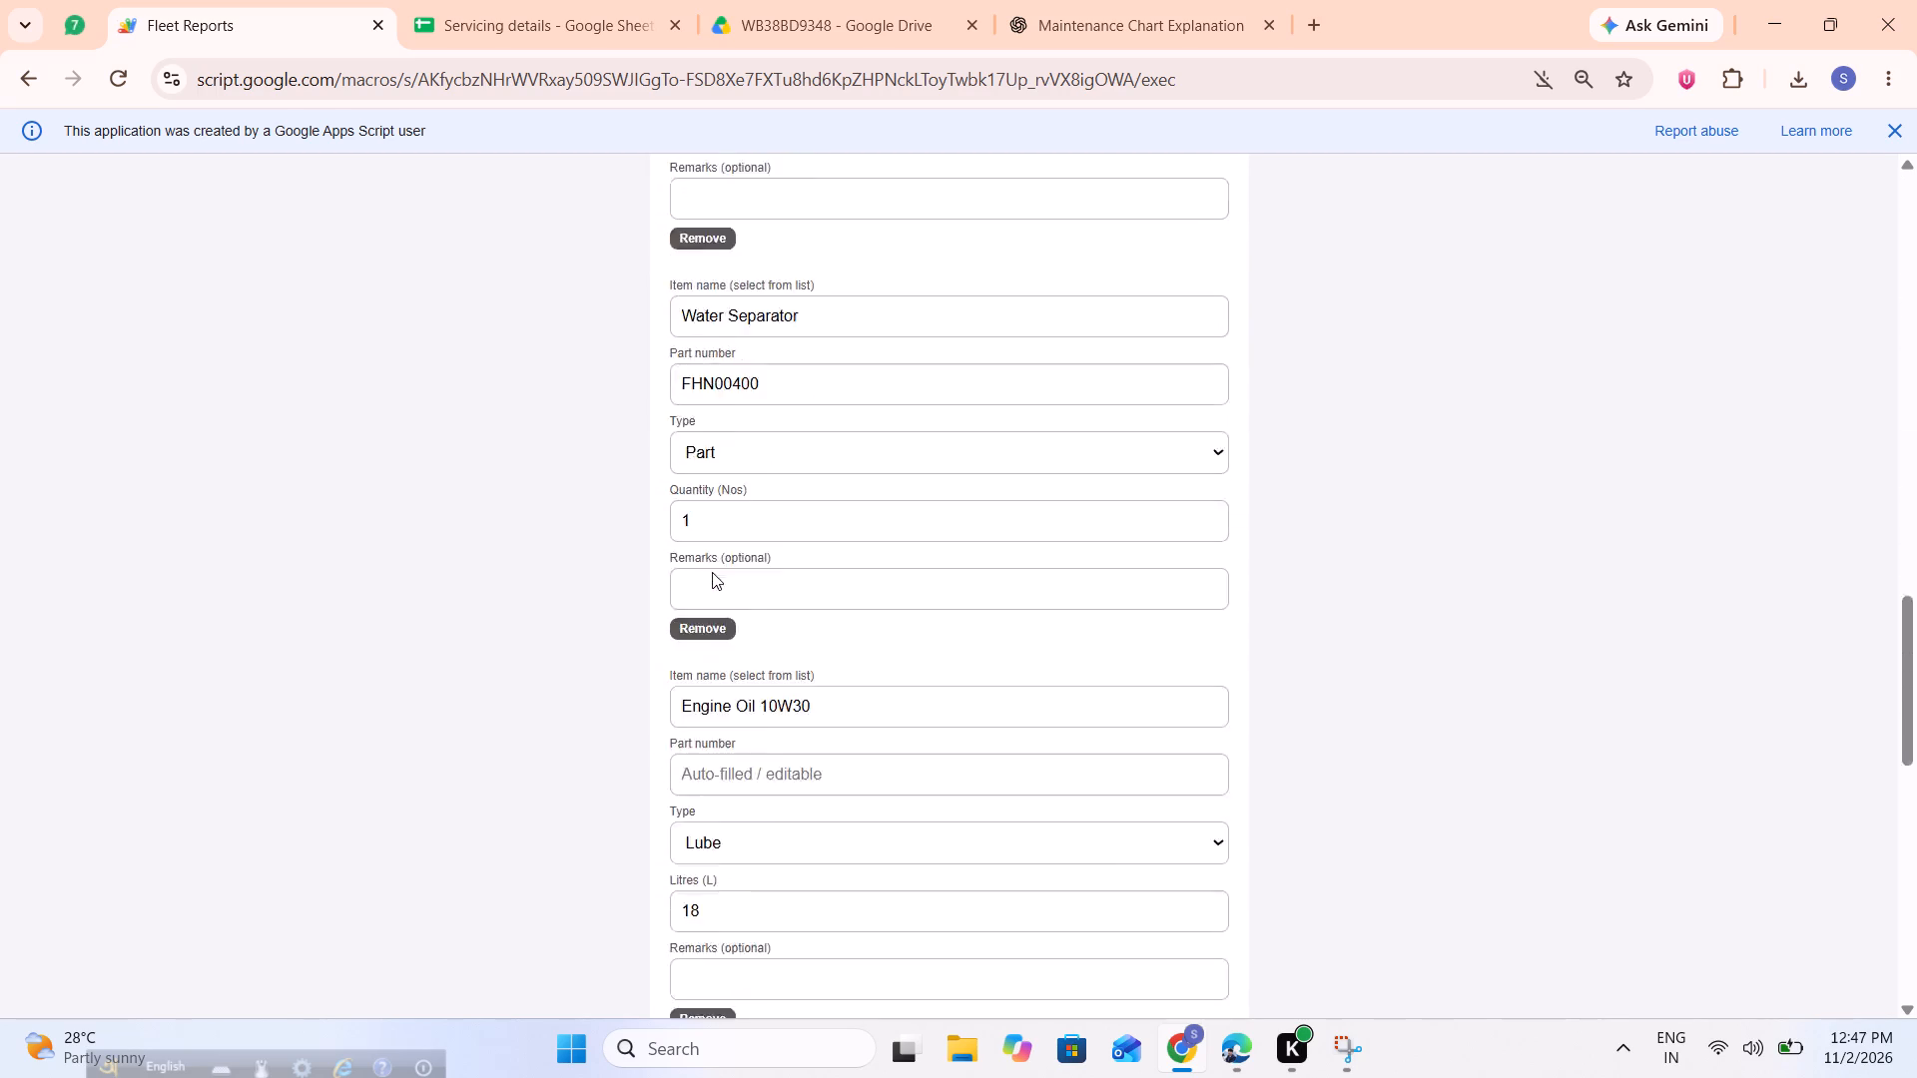
pyautogui.scroll(-1, 712, 572)
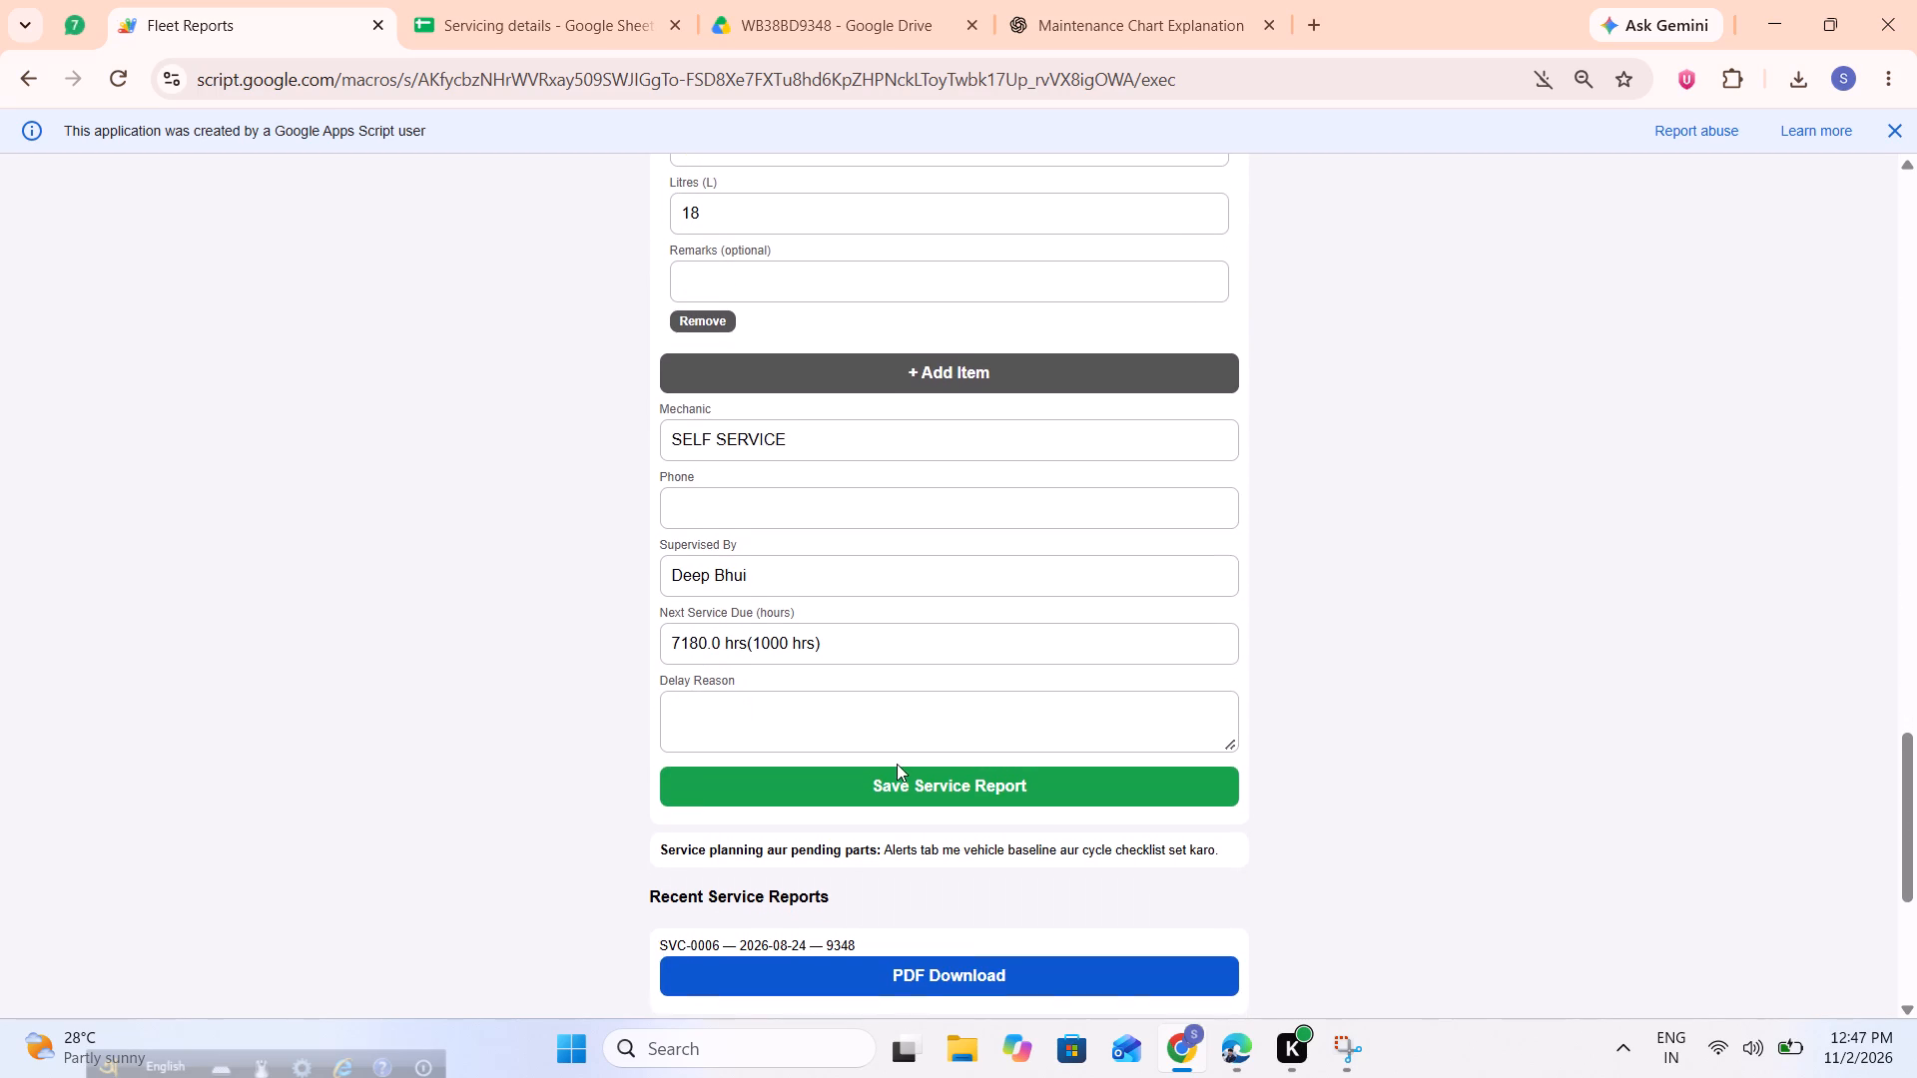
pyautogui.click(923, 782)
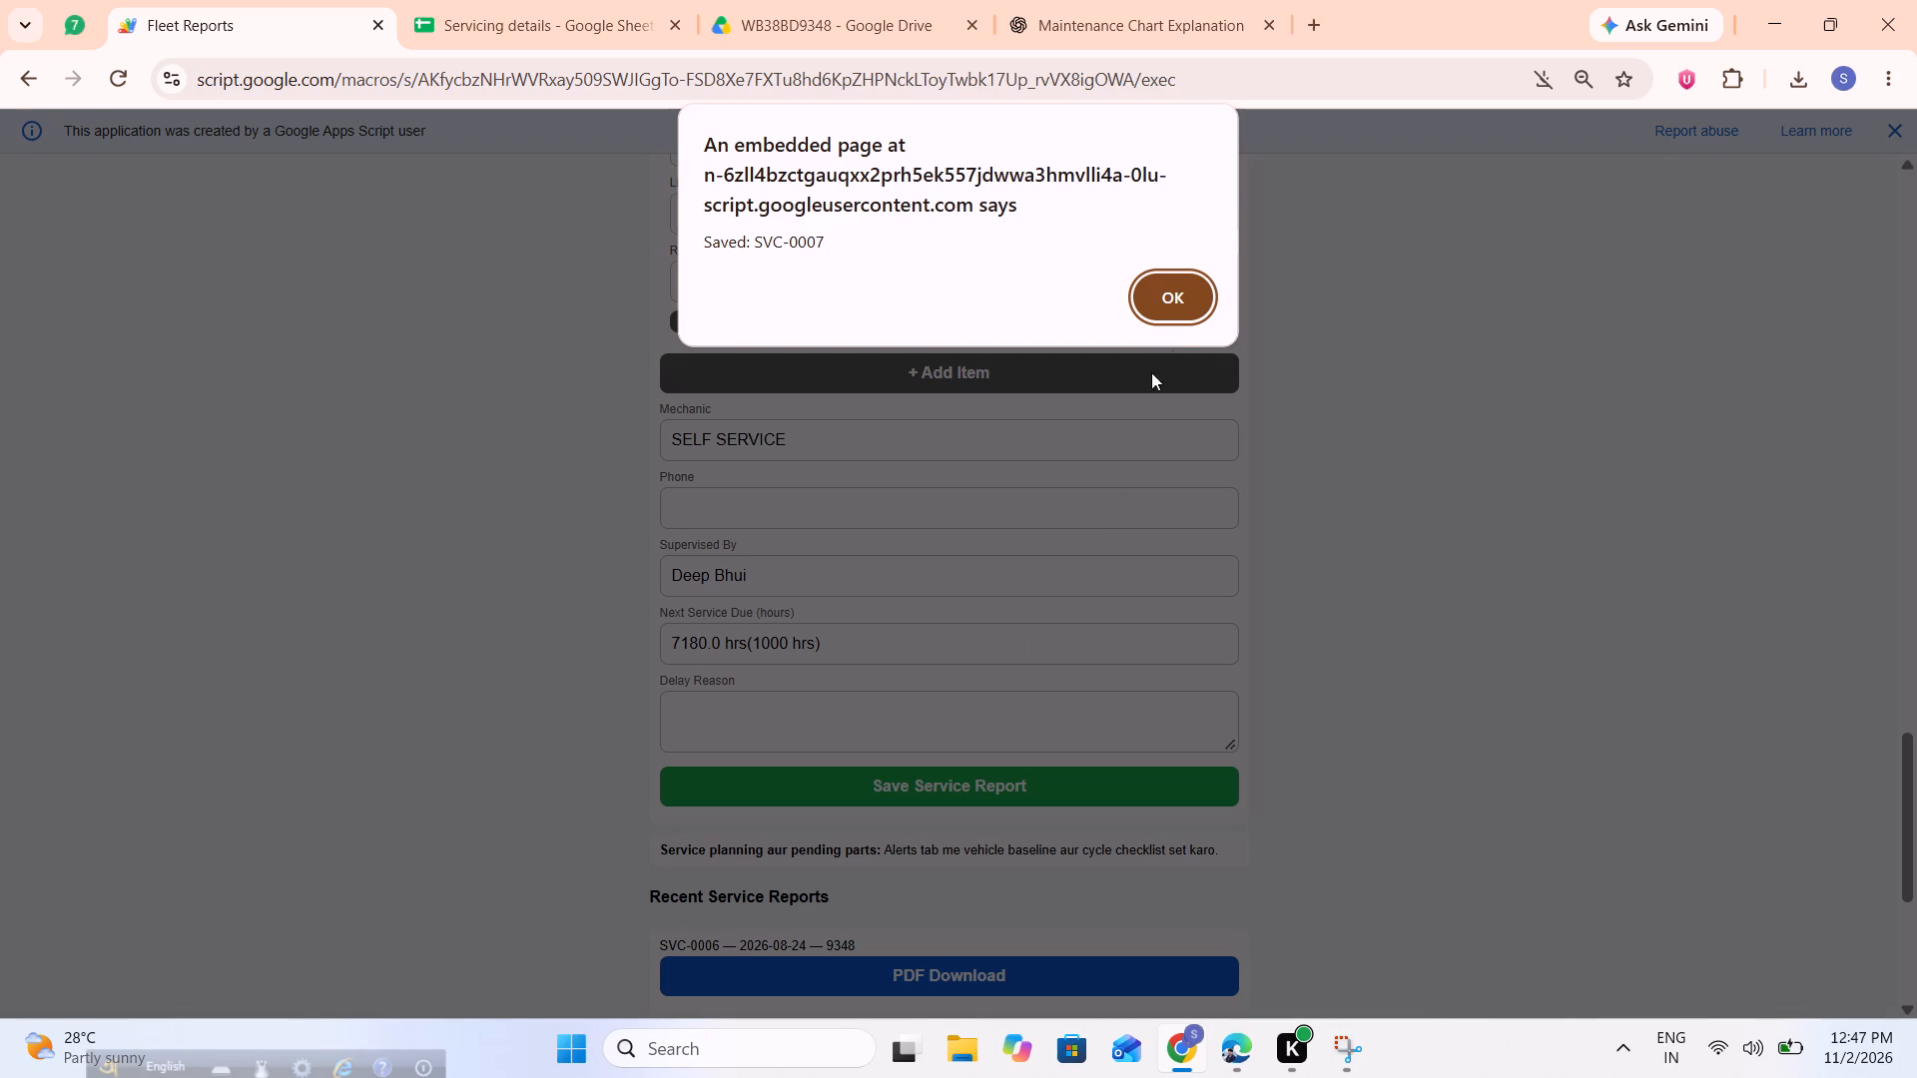
pyautogui.click(1172, 301)
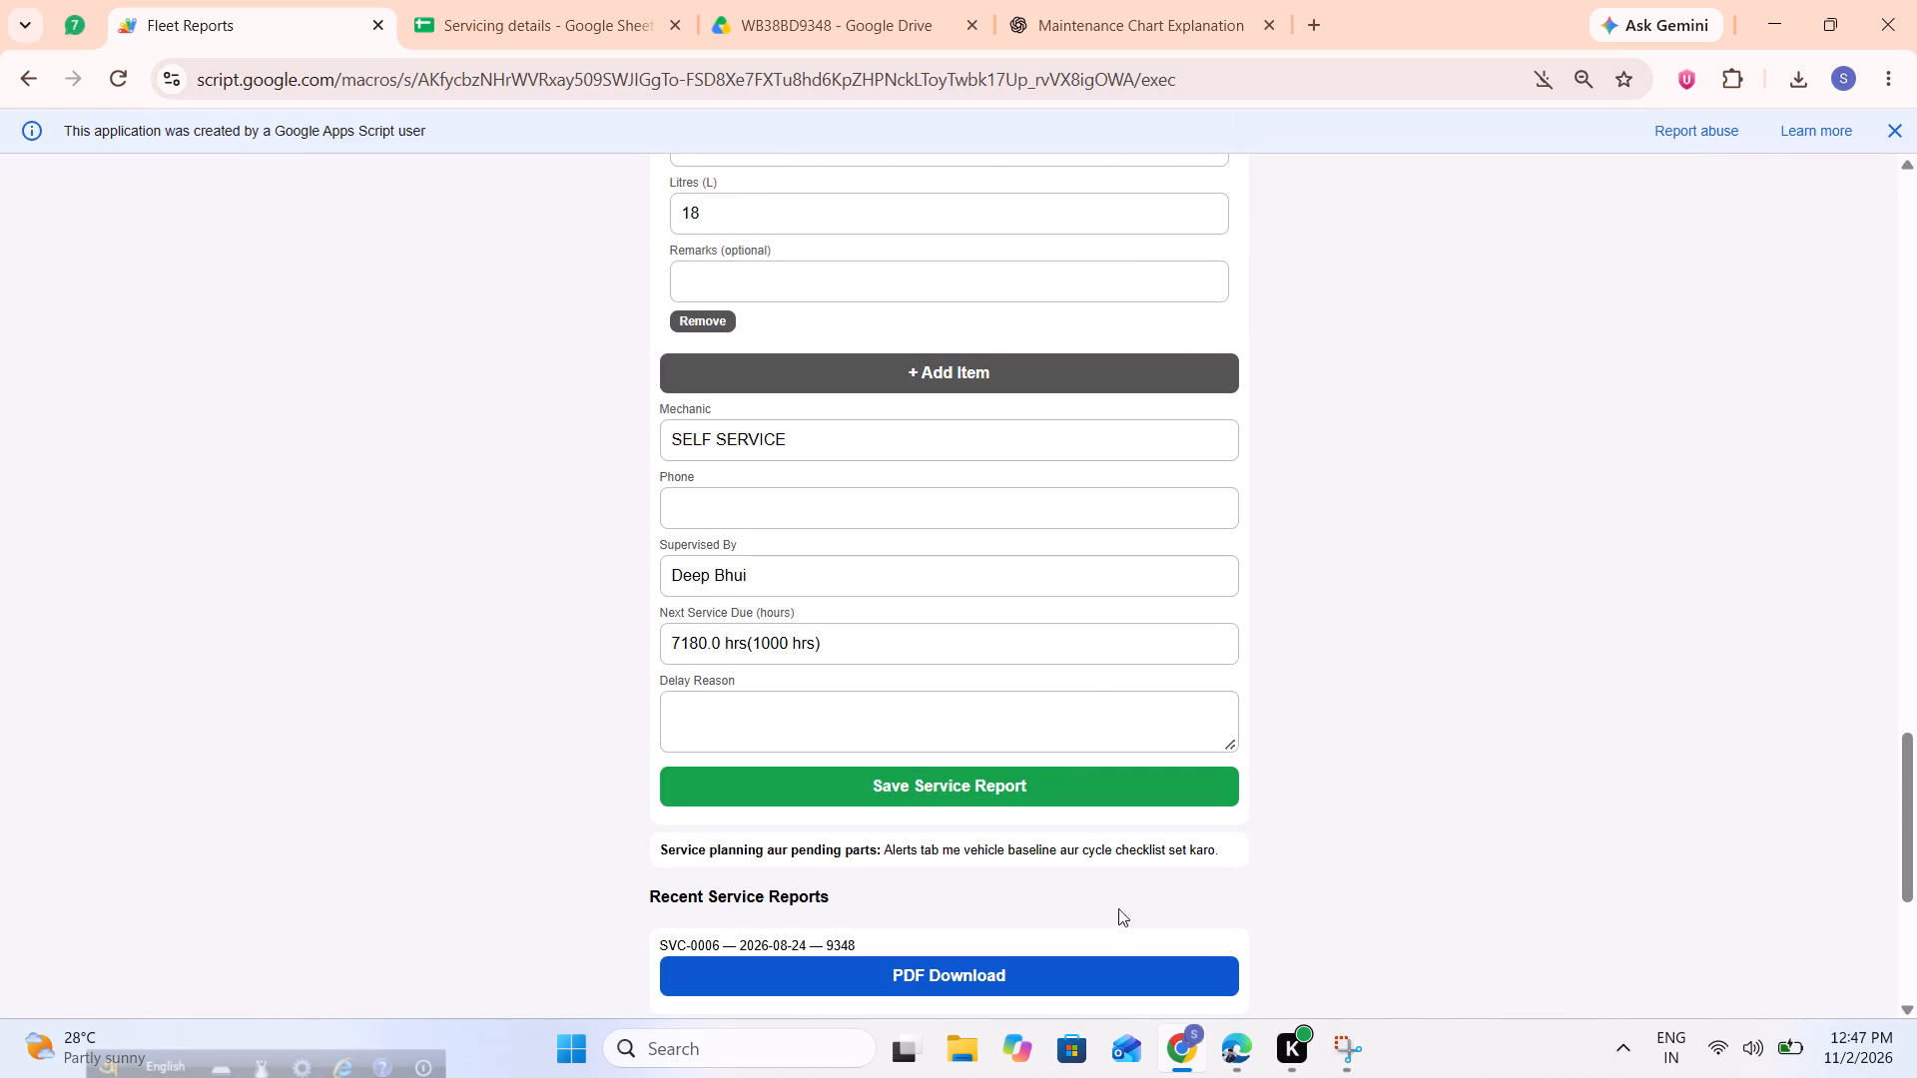
# Switch to the Logistics spreadsheet in Microsoft Edge and open the SVC-0006 date in ServiceLog for editing.
pyautogui.click(1224, 1040)
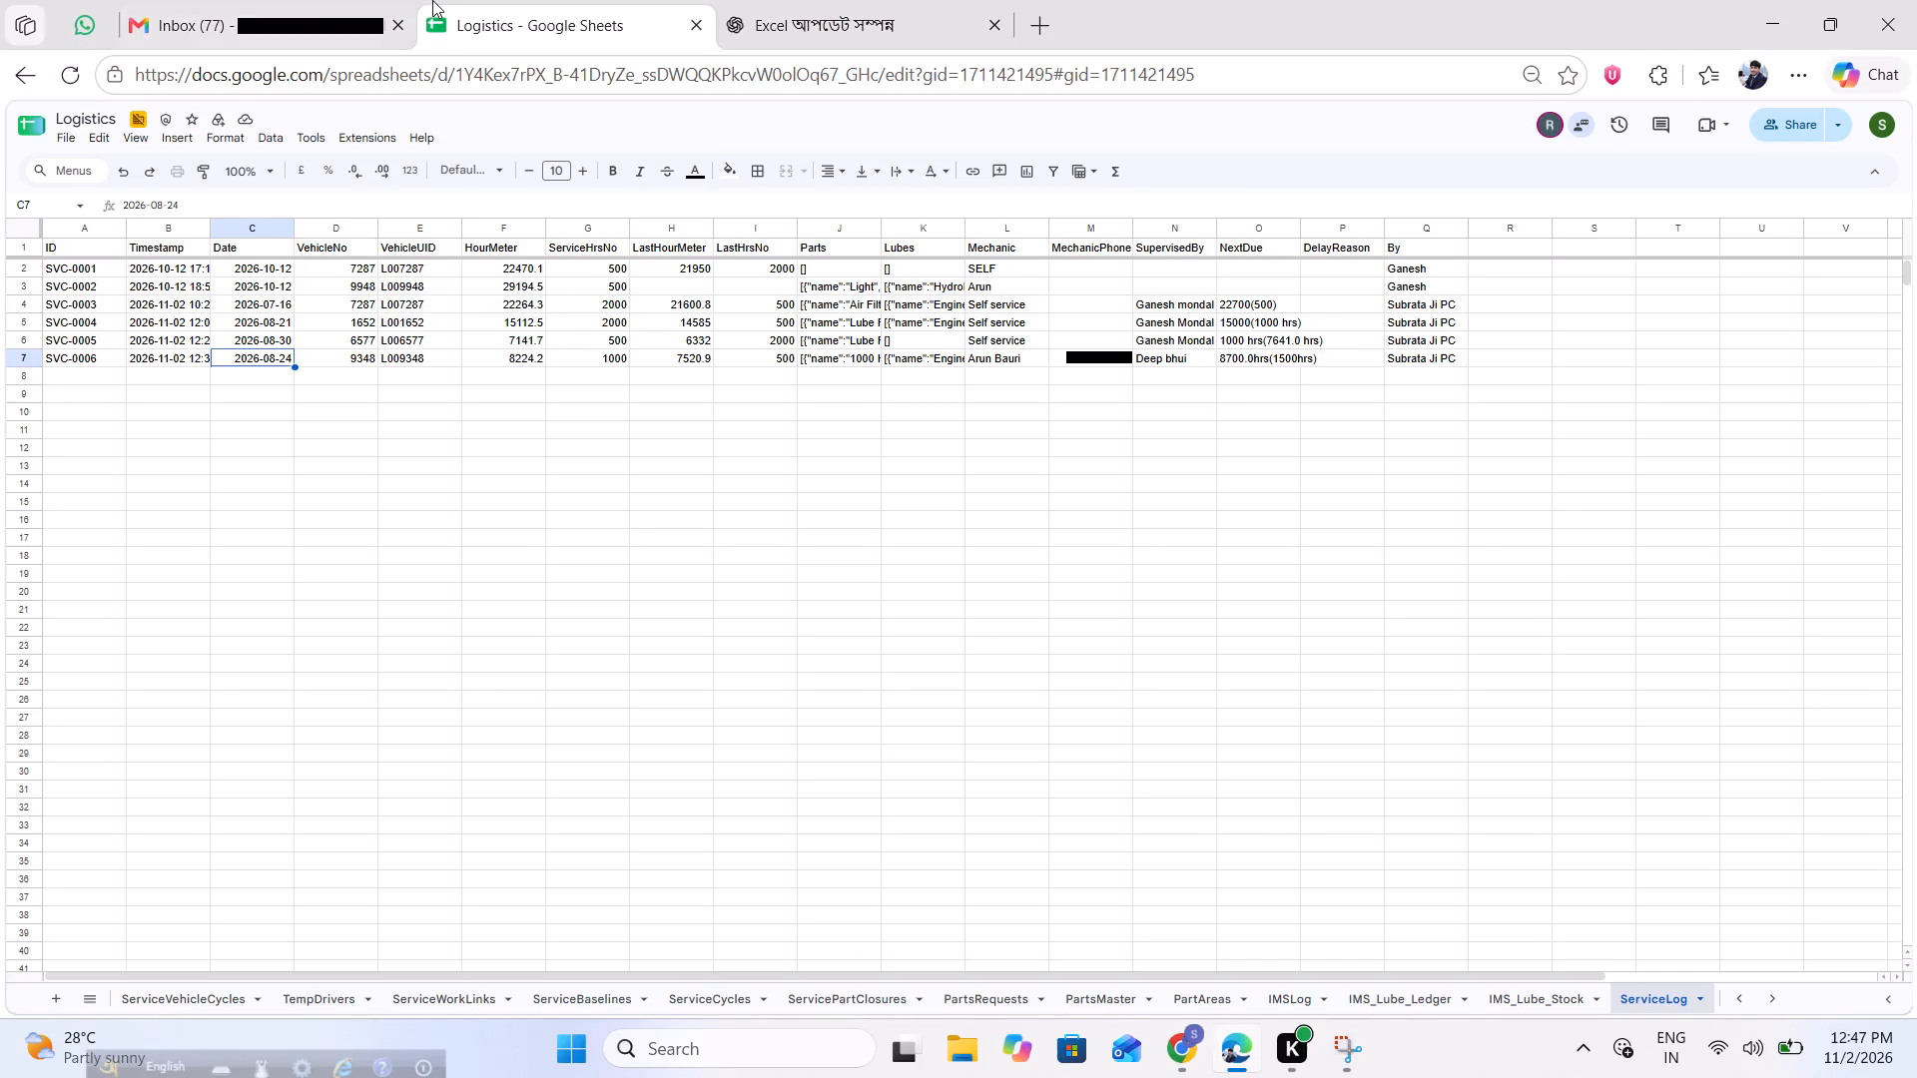
pyautogui.click(432, 0)
pyautogui.click(496, 0)
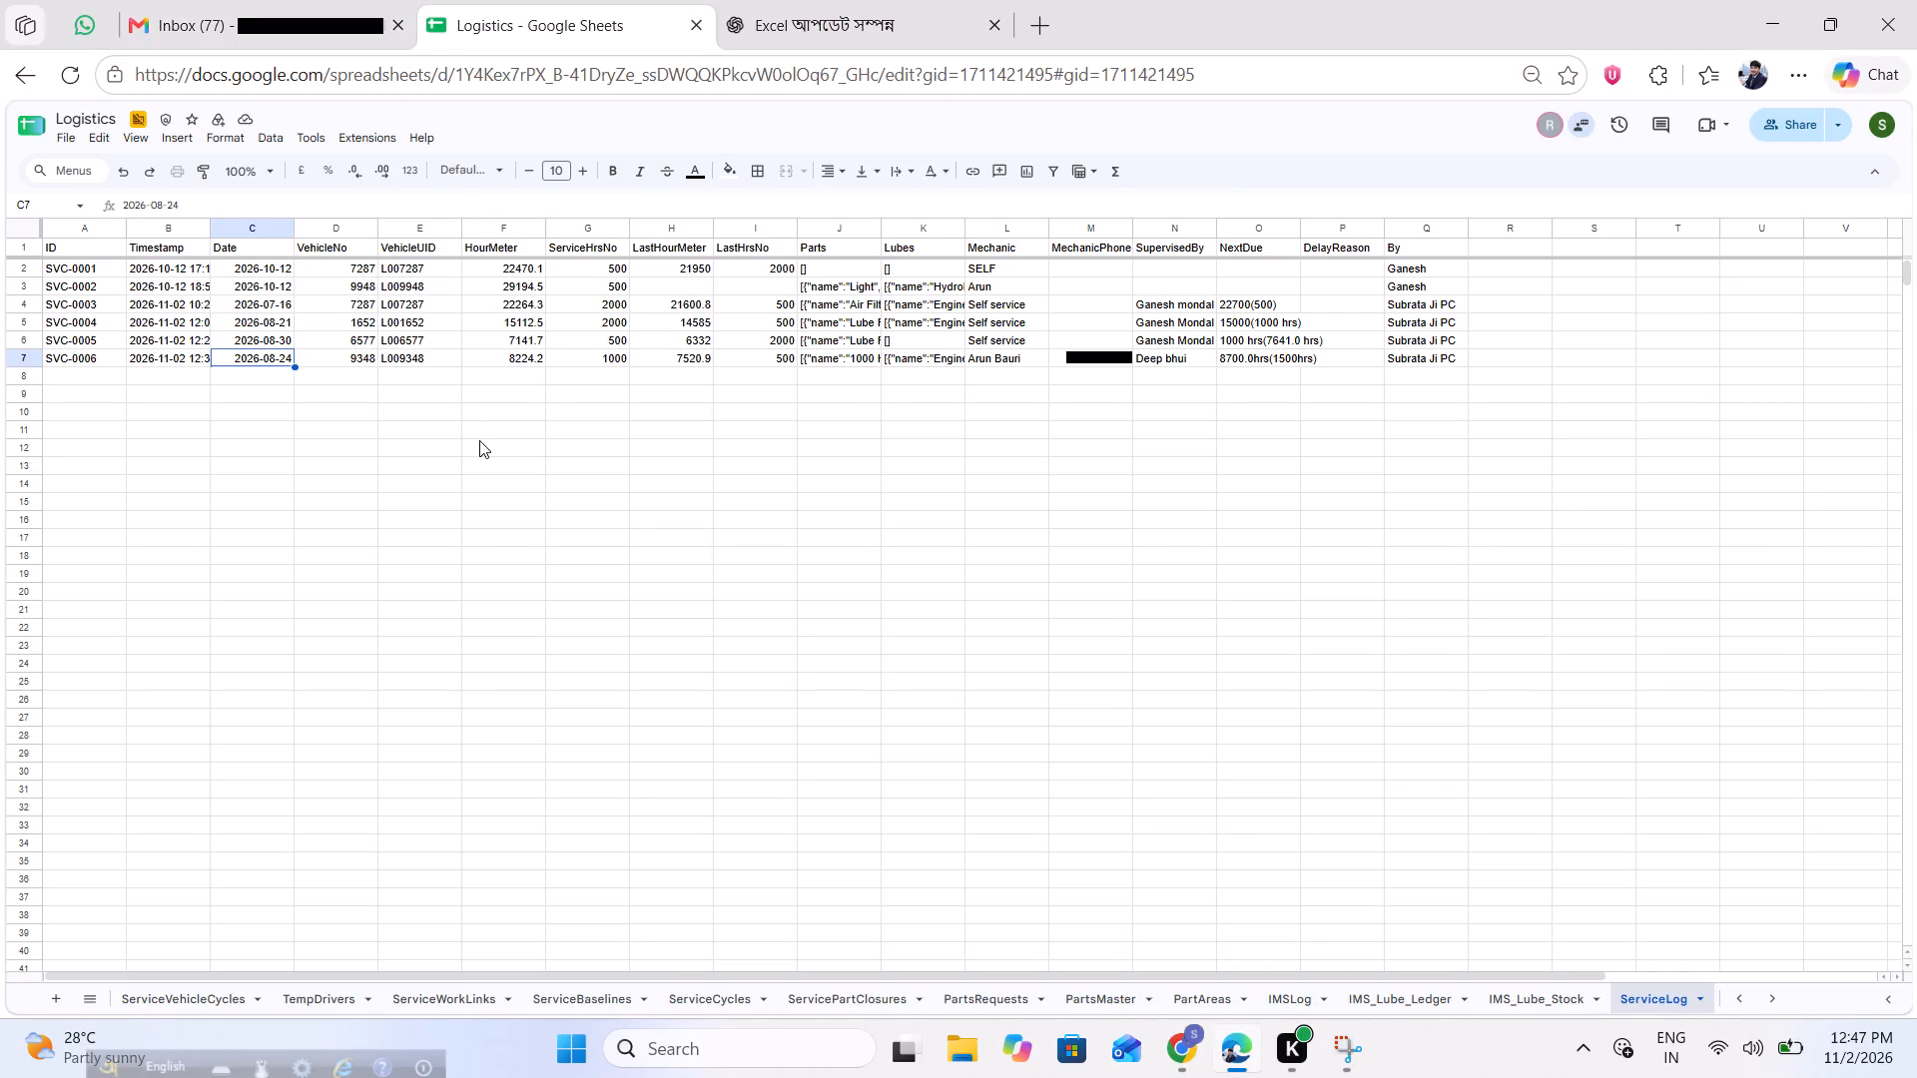
pyautogui.click(479, 440)
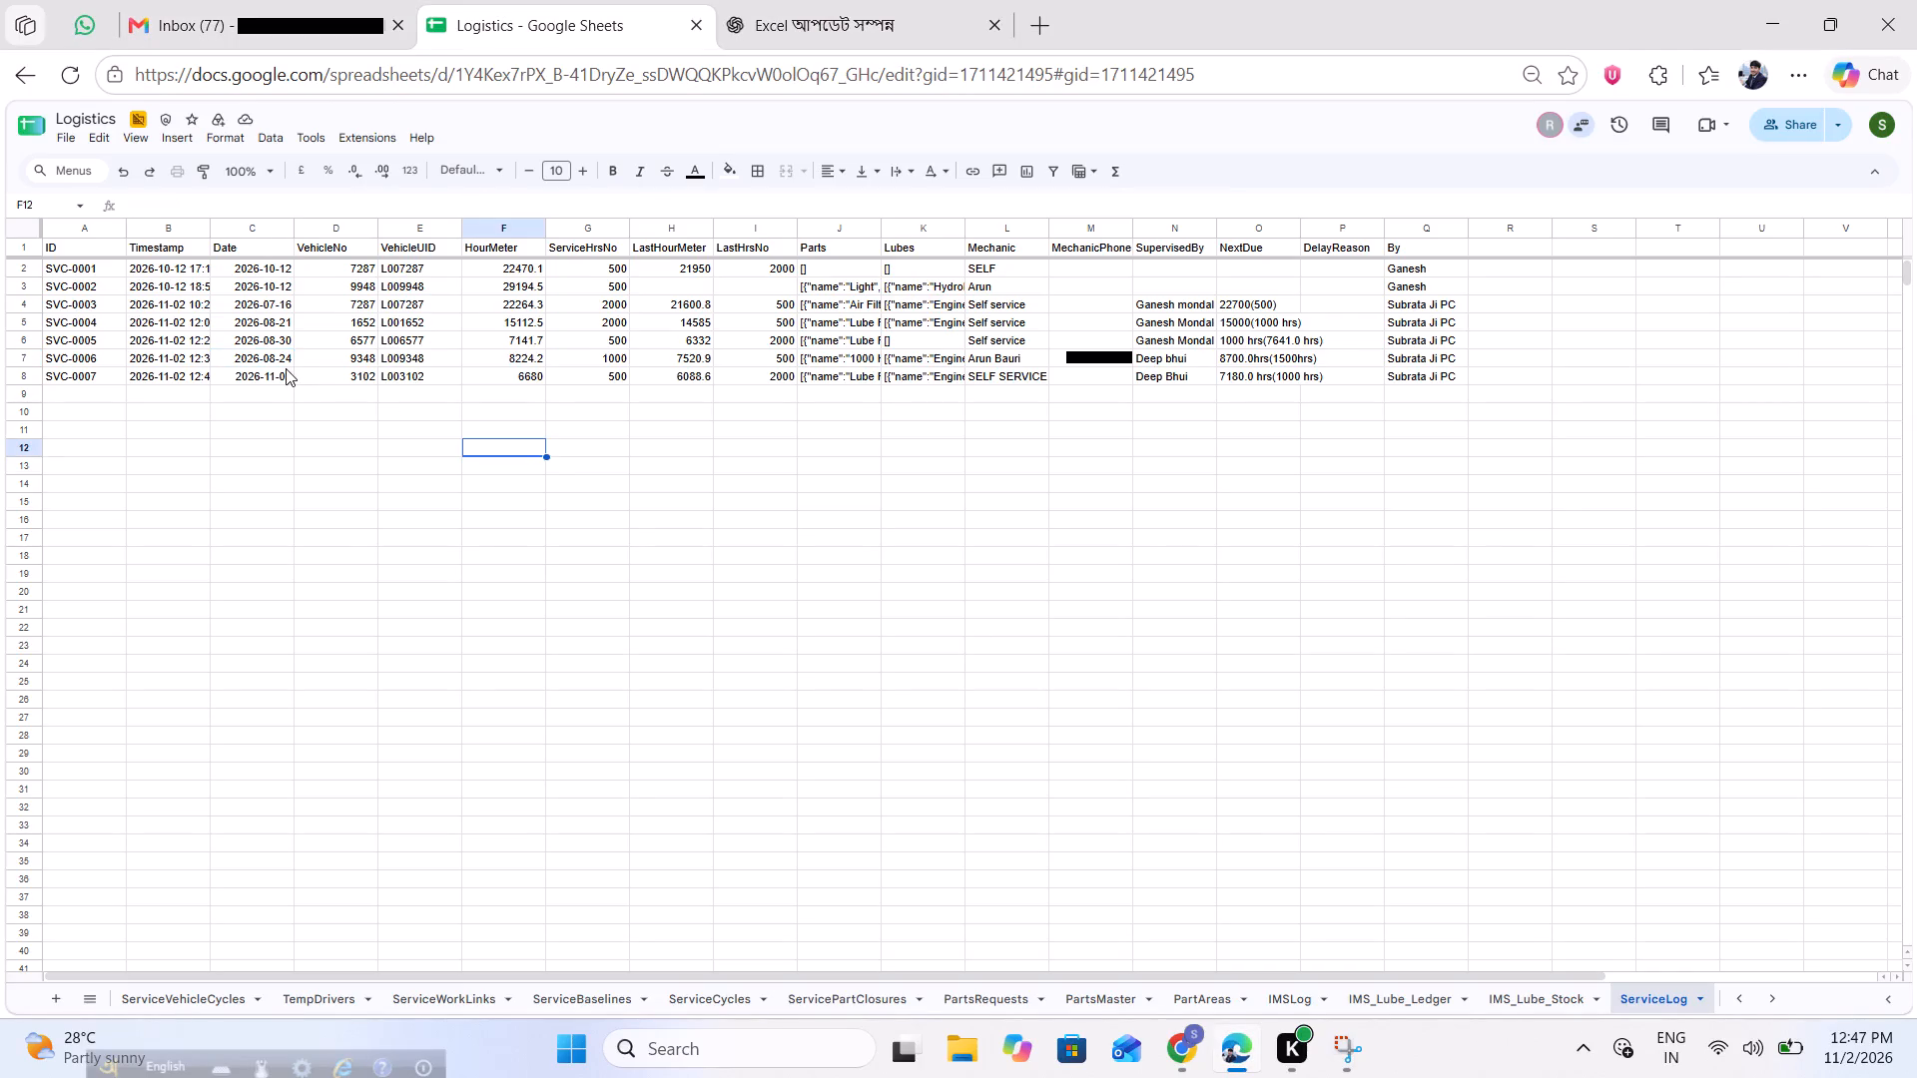
pyautogui.doubleClick(286, 368)
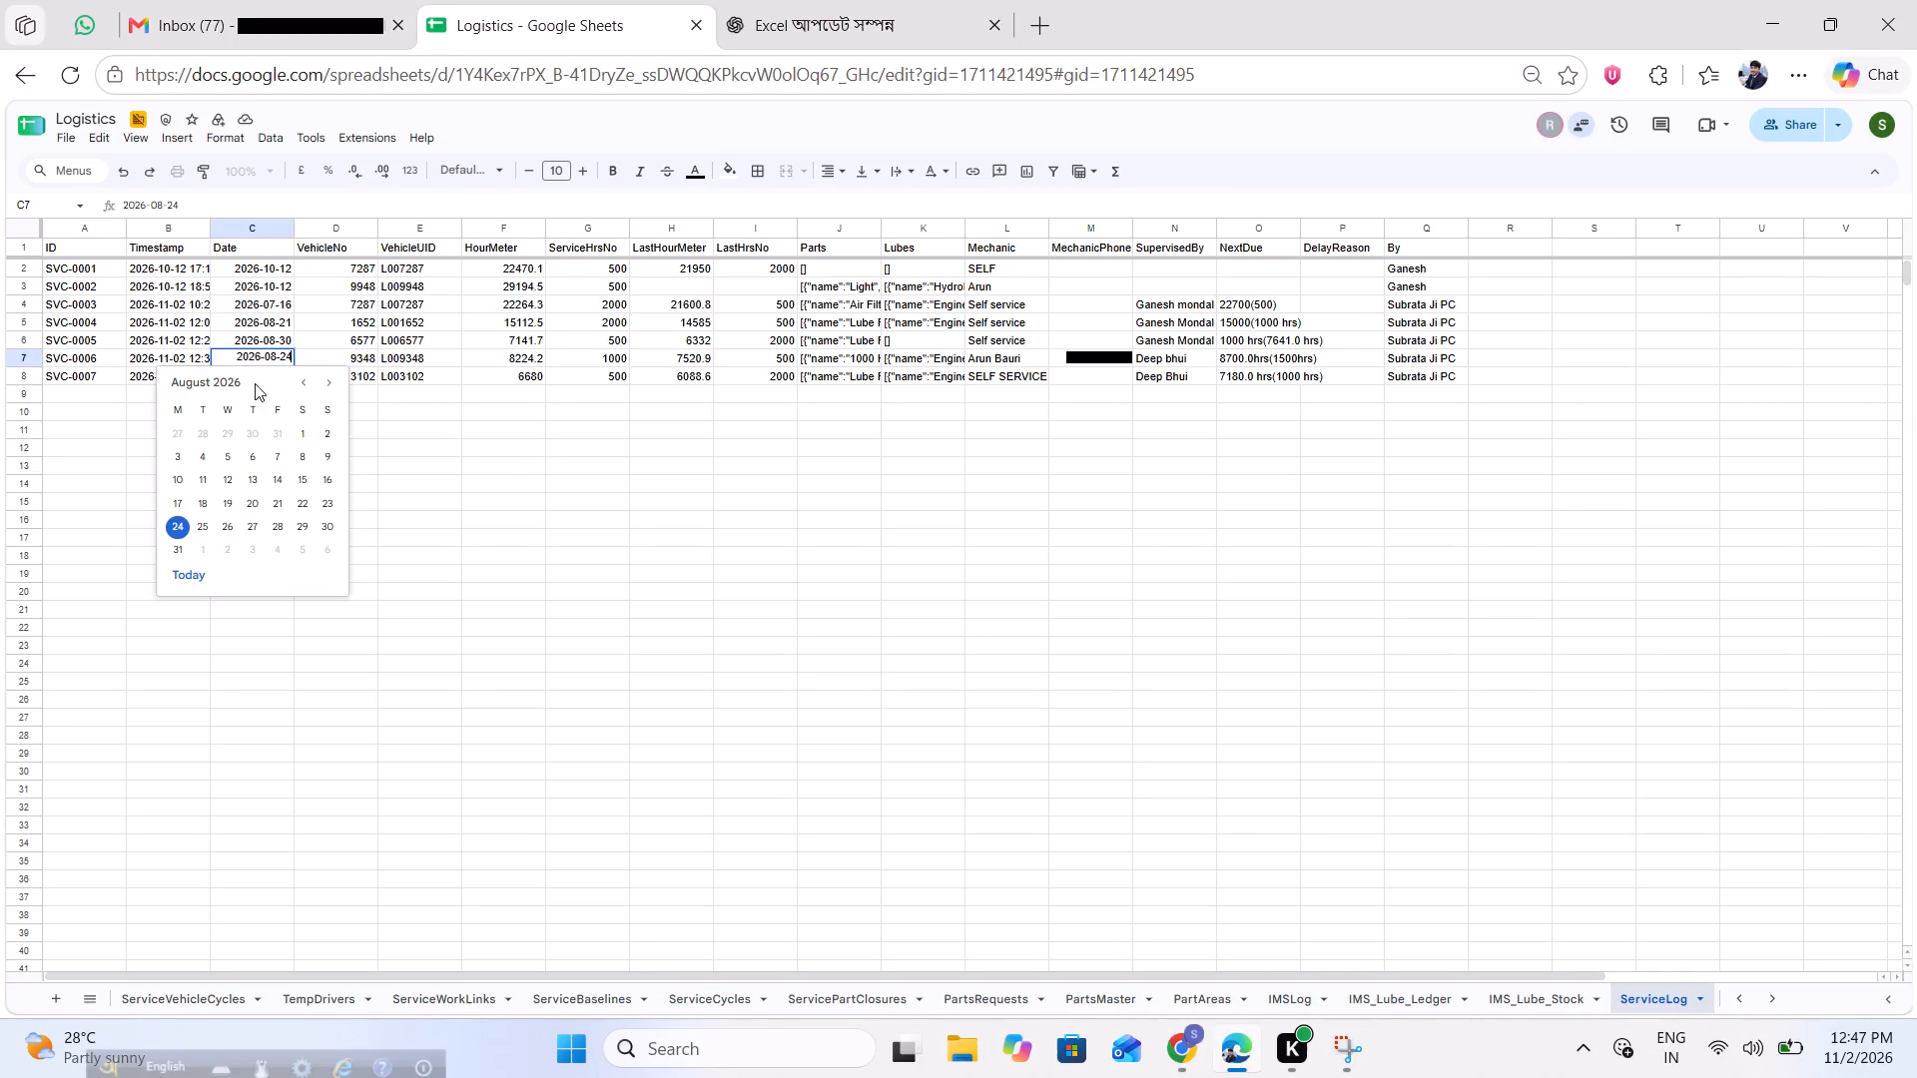
pyautogui.click(220, 353)
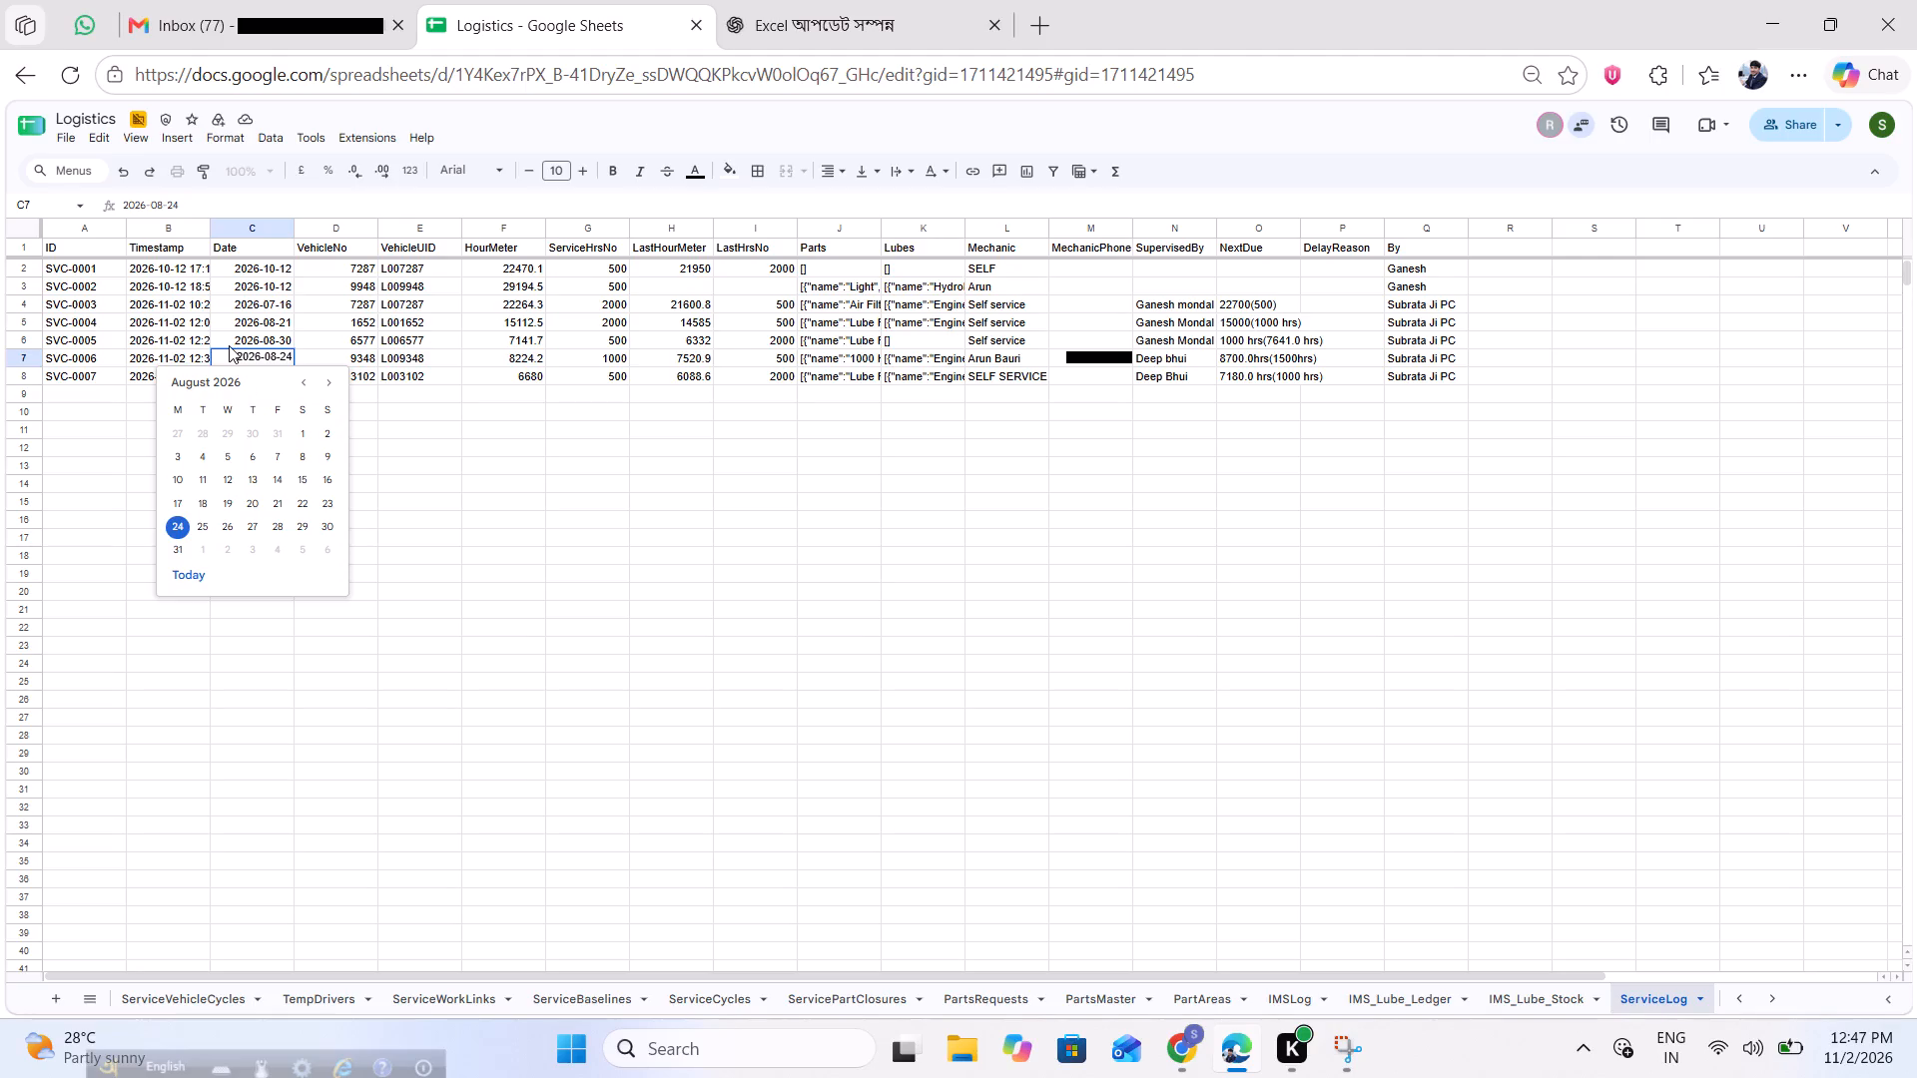
pyautogui.click(111, 397)
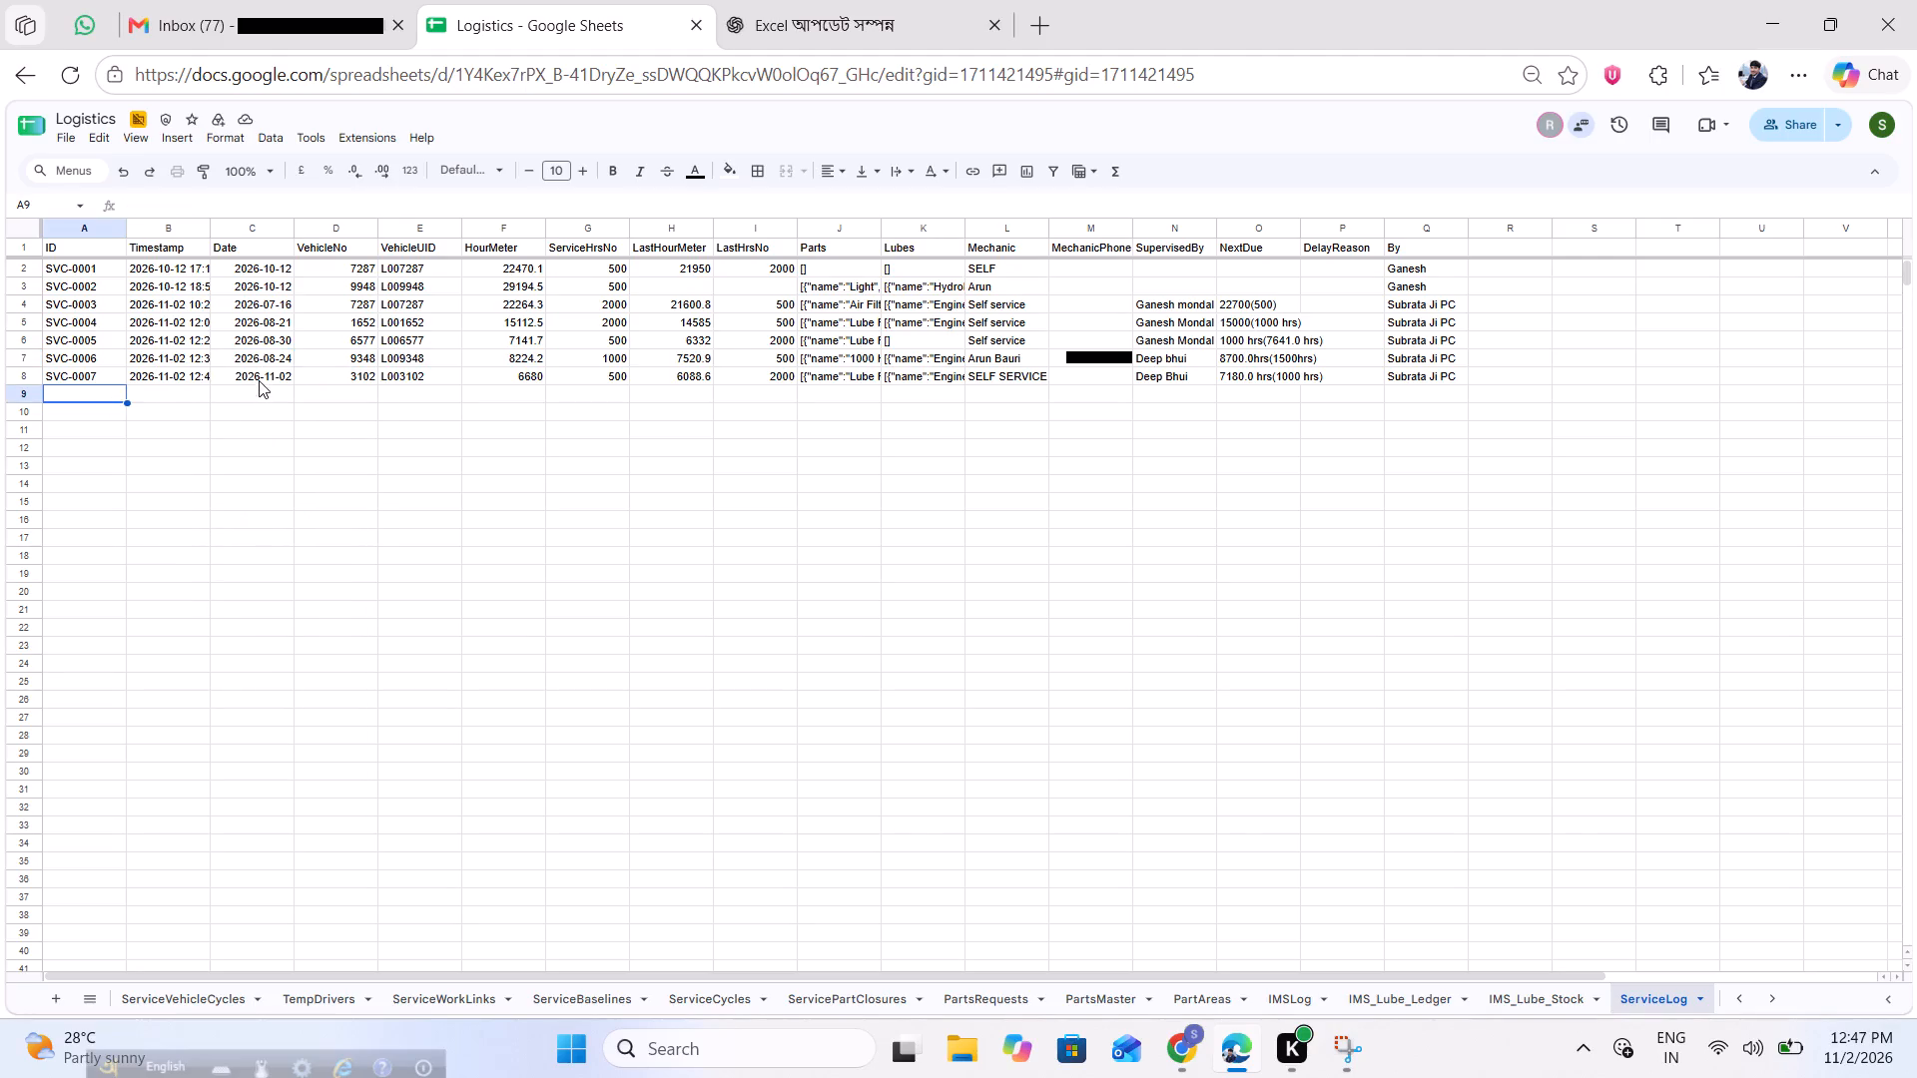
pyautogui.doubleClick(262, 372)
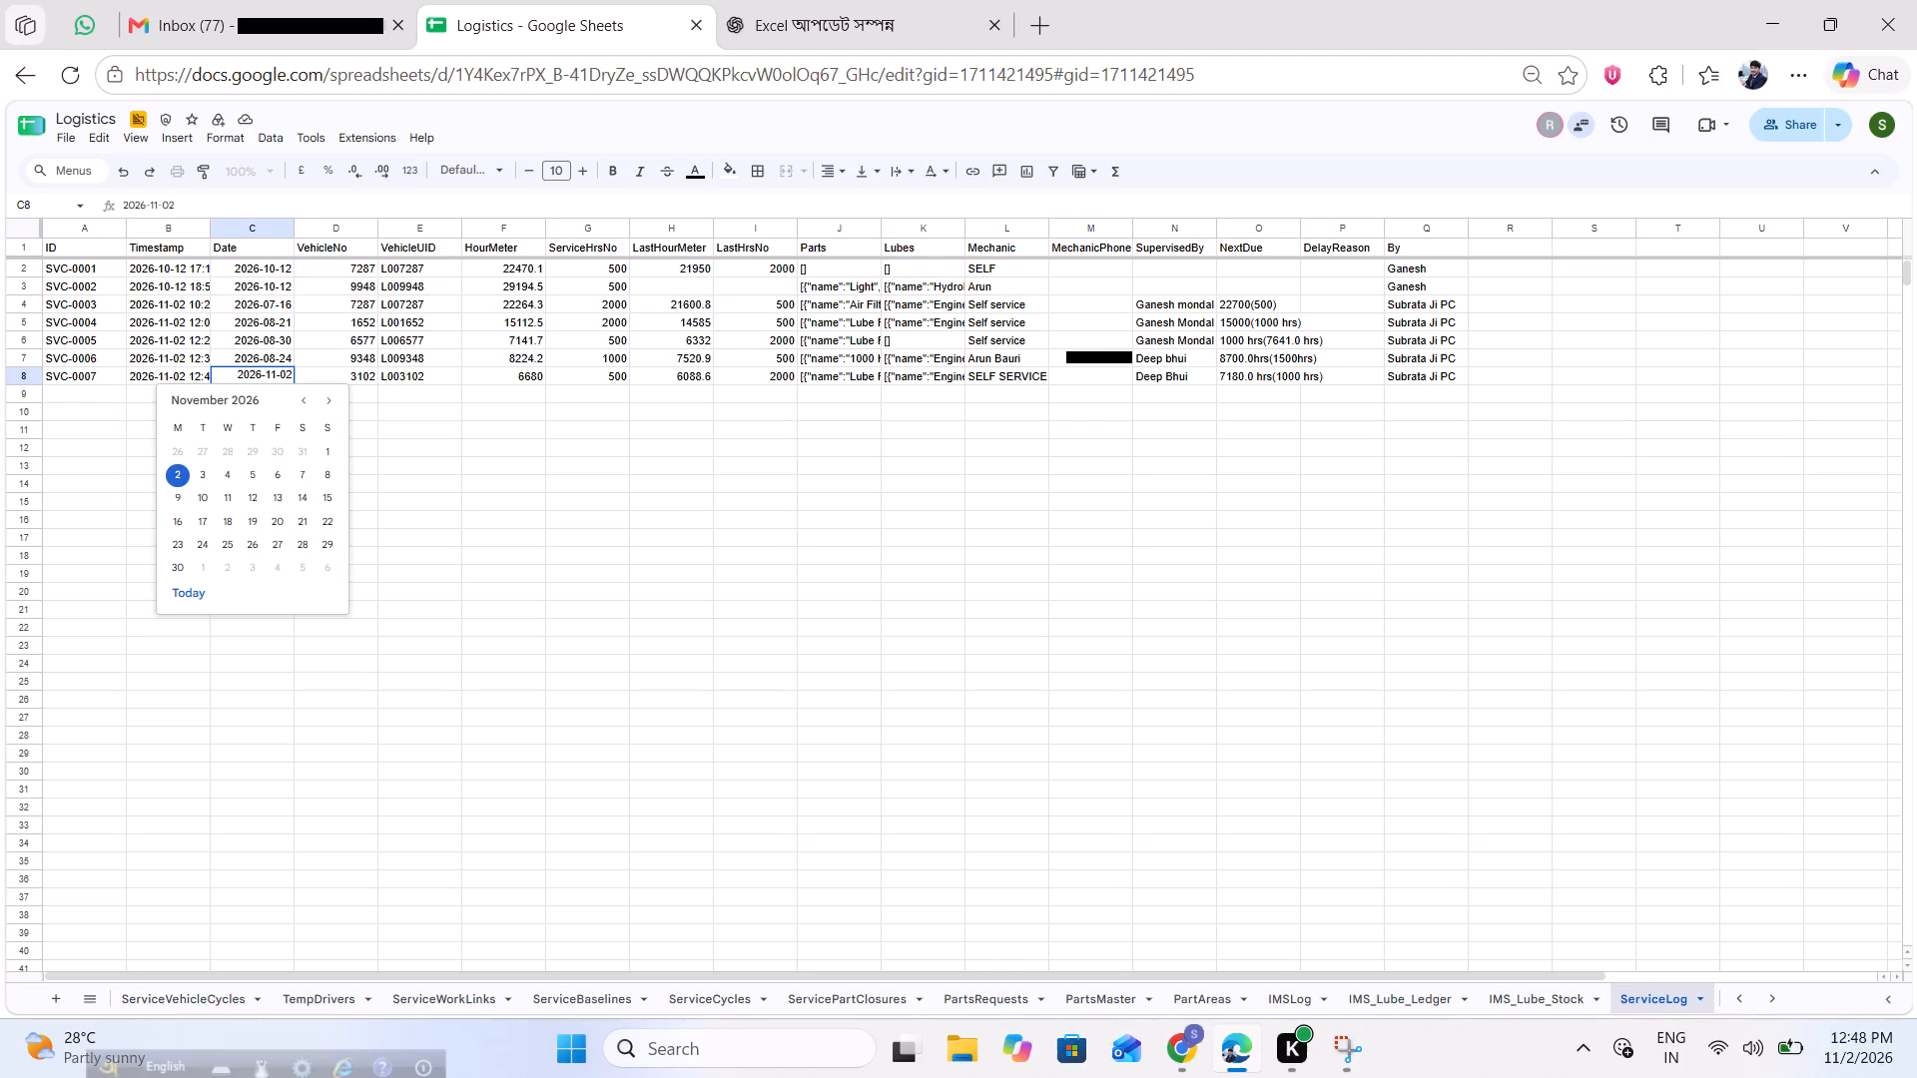
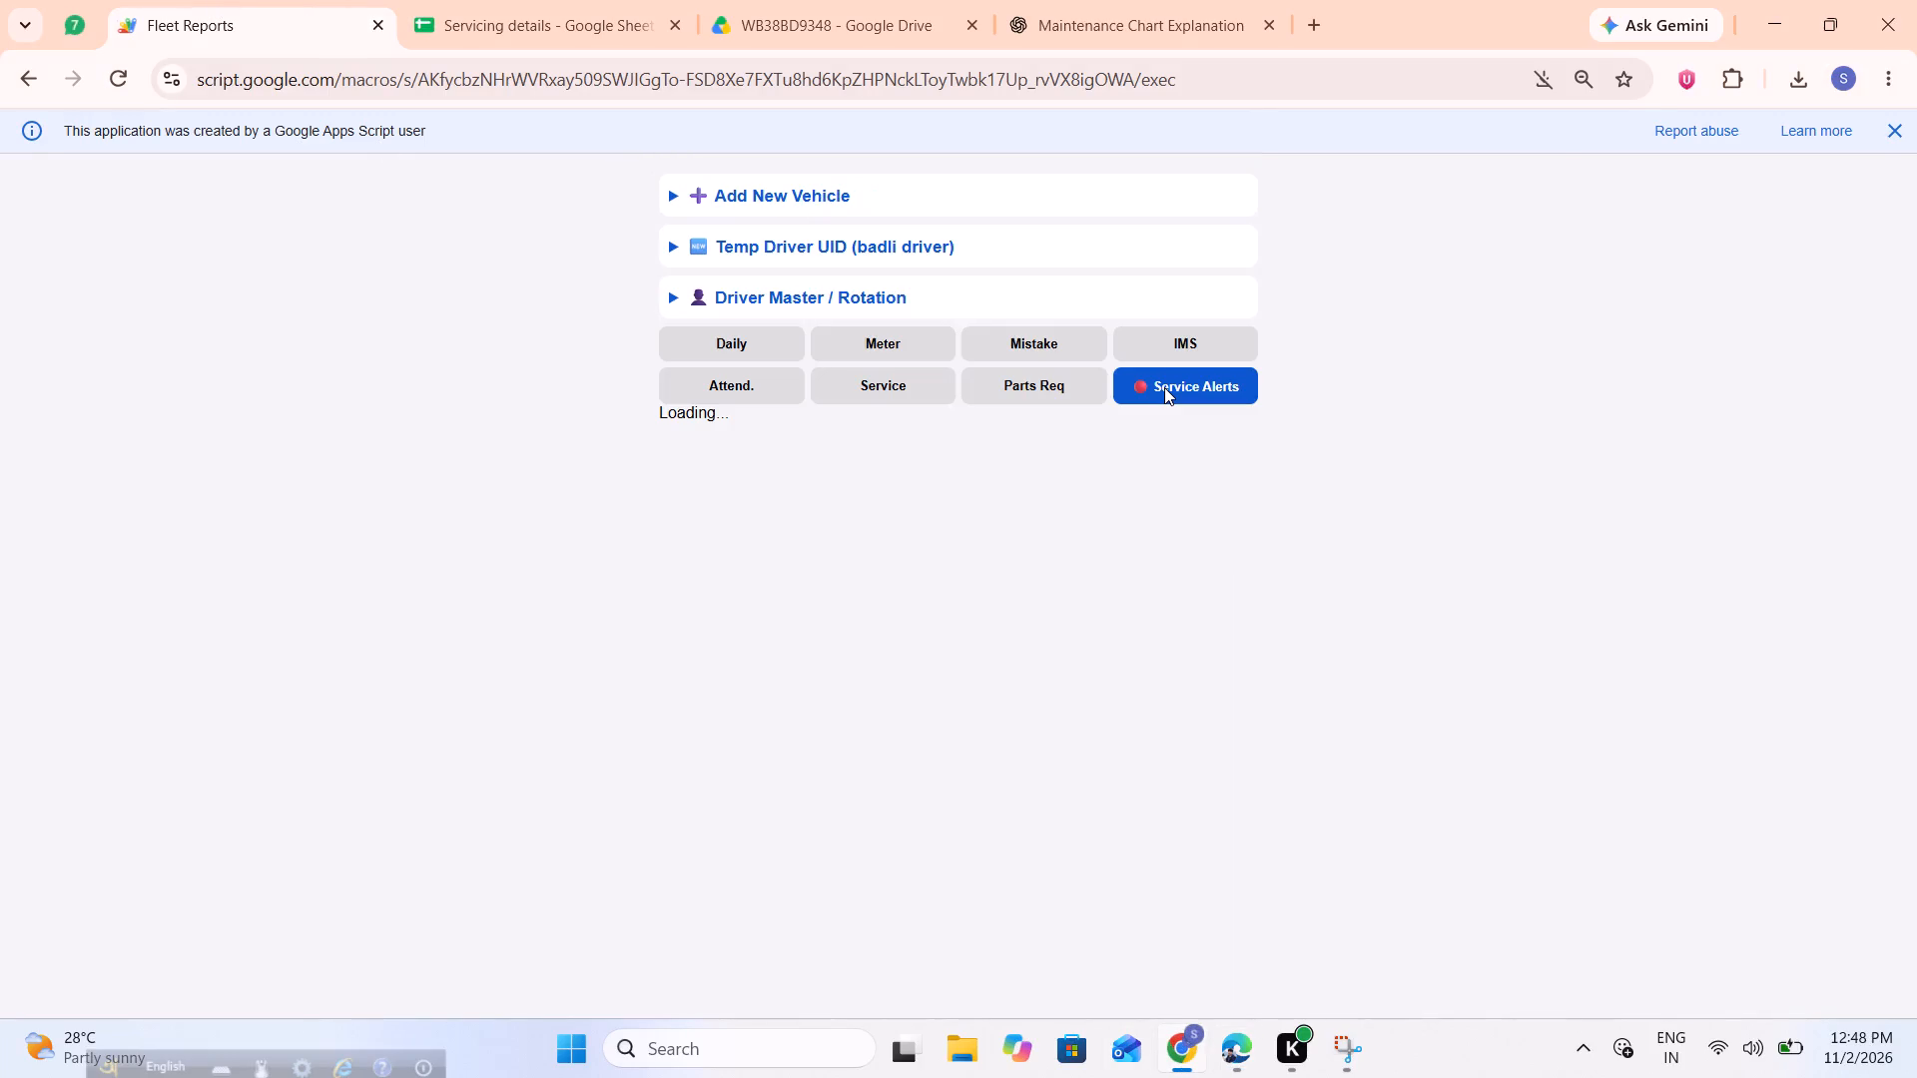
# Open a blank vehicle service report form in place of the service alerts.
pyautogui.click(861, 389)
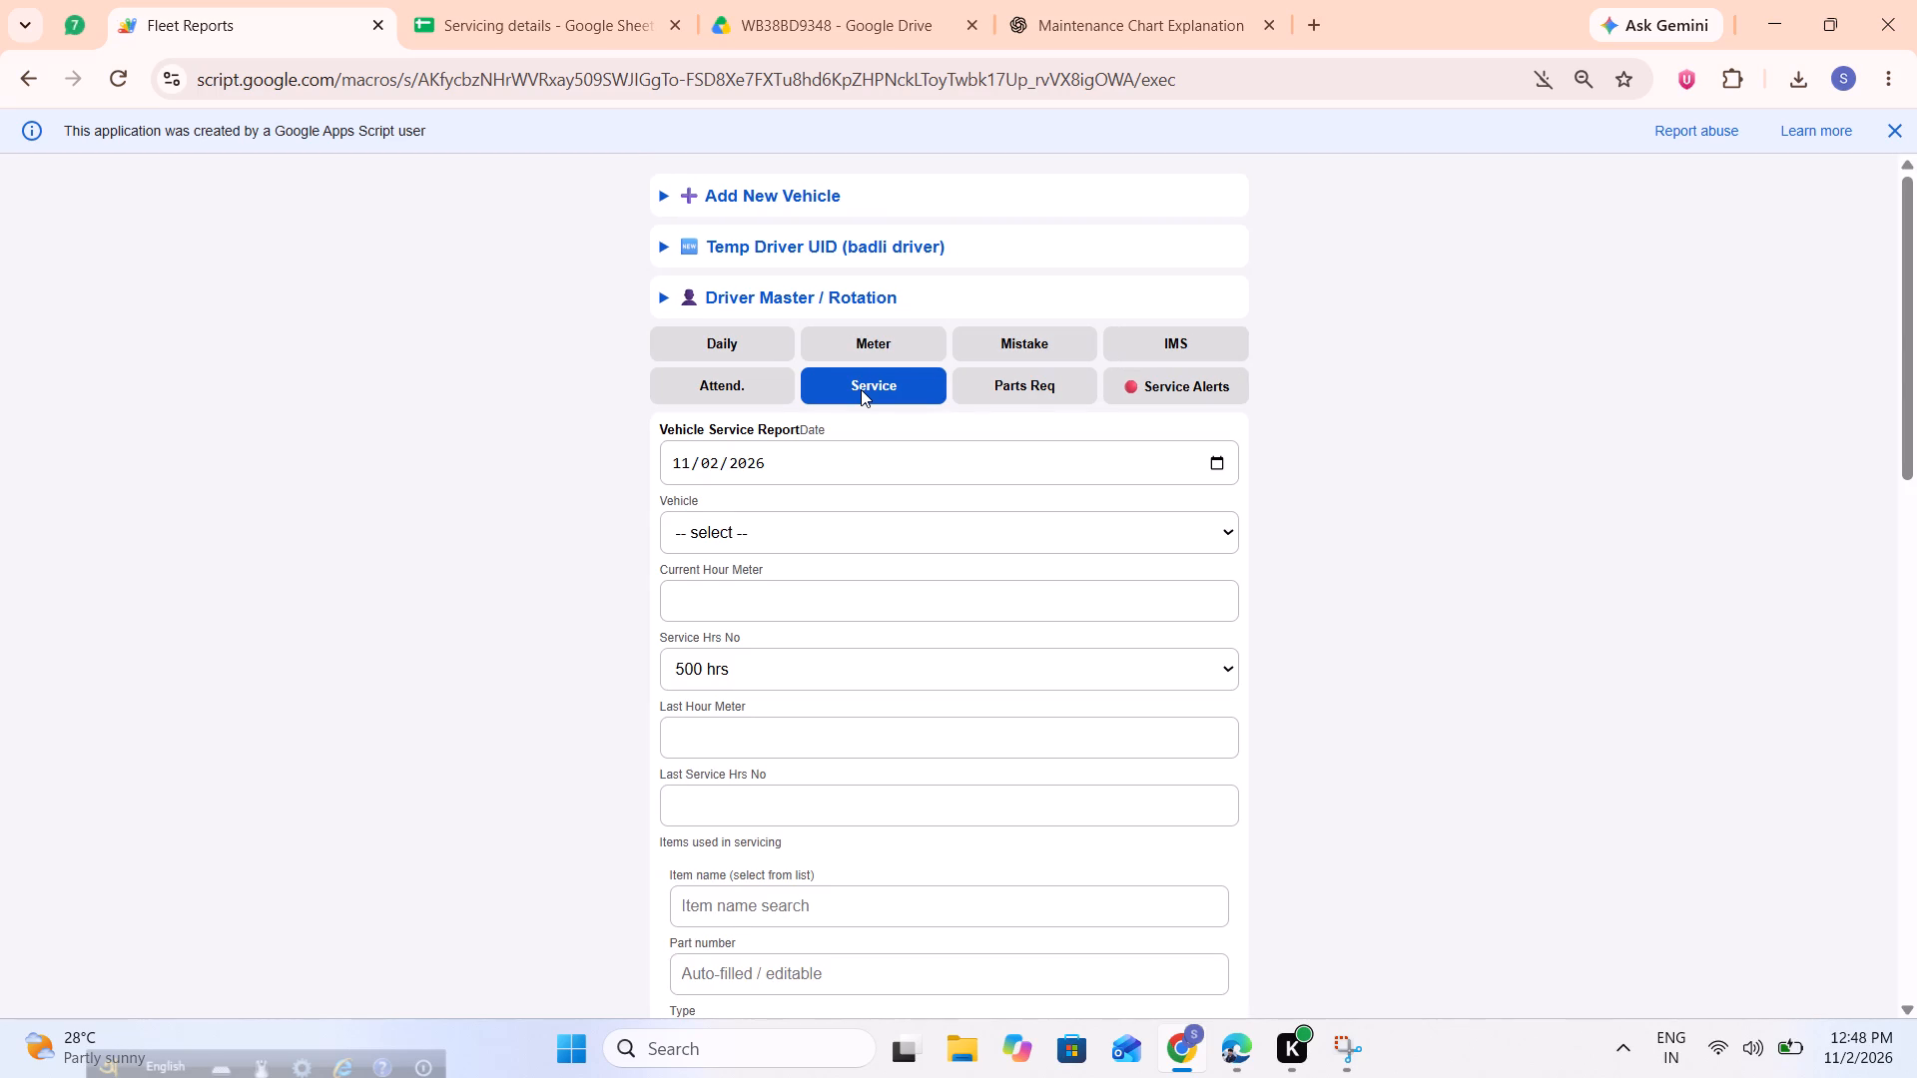
# Download the PDF of service report SVC-0007 for vehicle 3102 and check the recent download history.
pyautogui.scroll(-9, 861, 389)
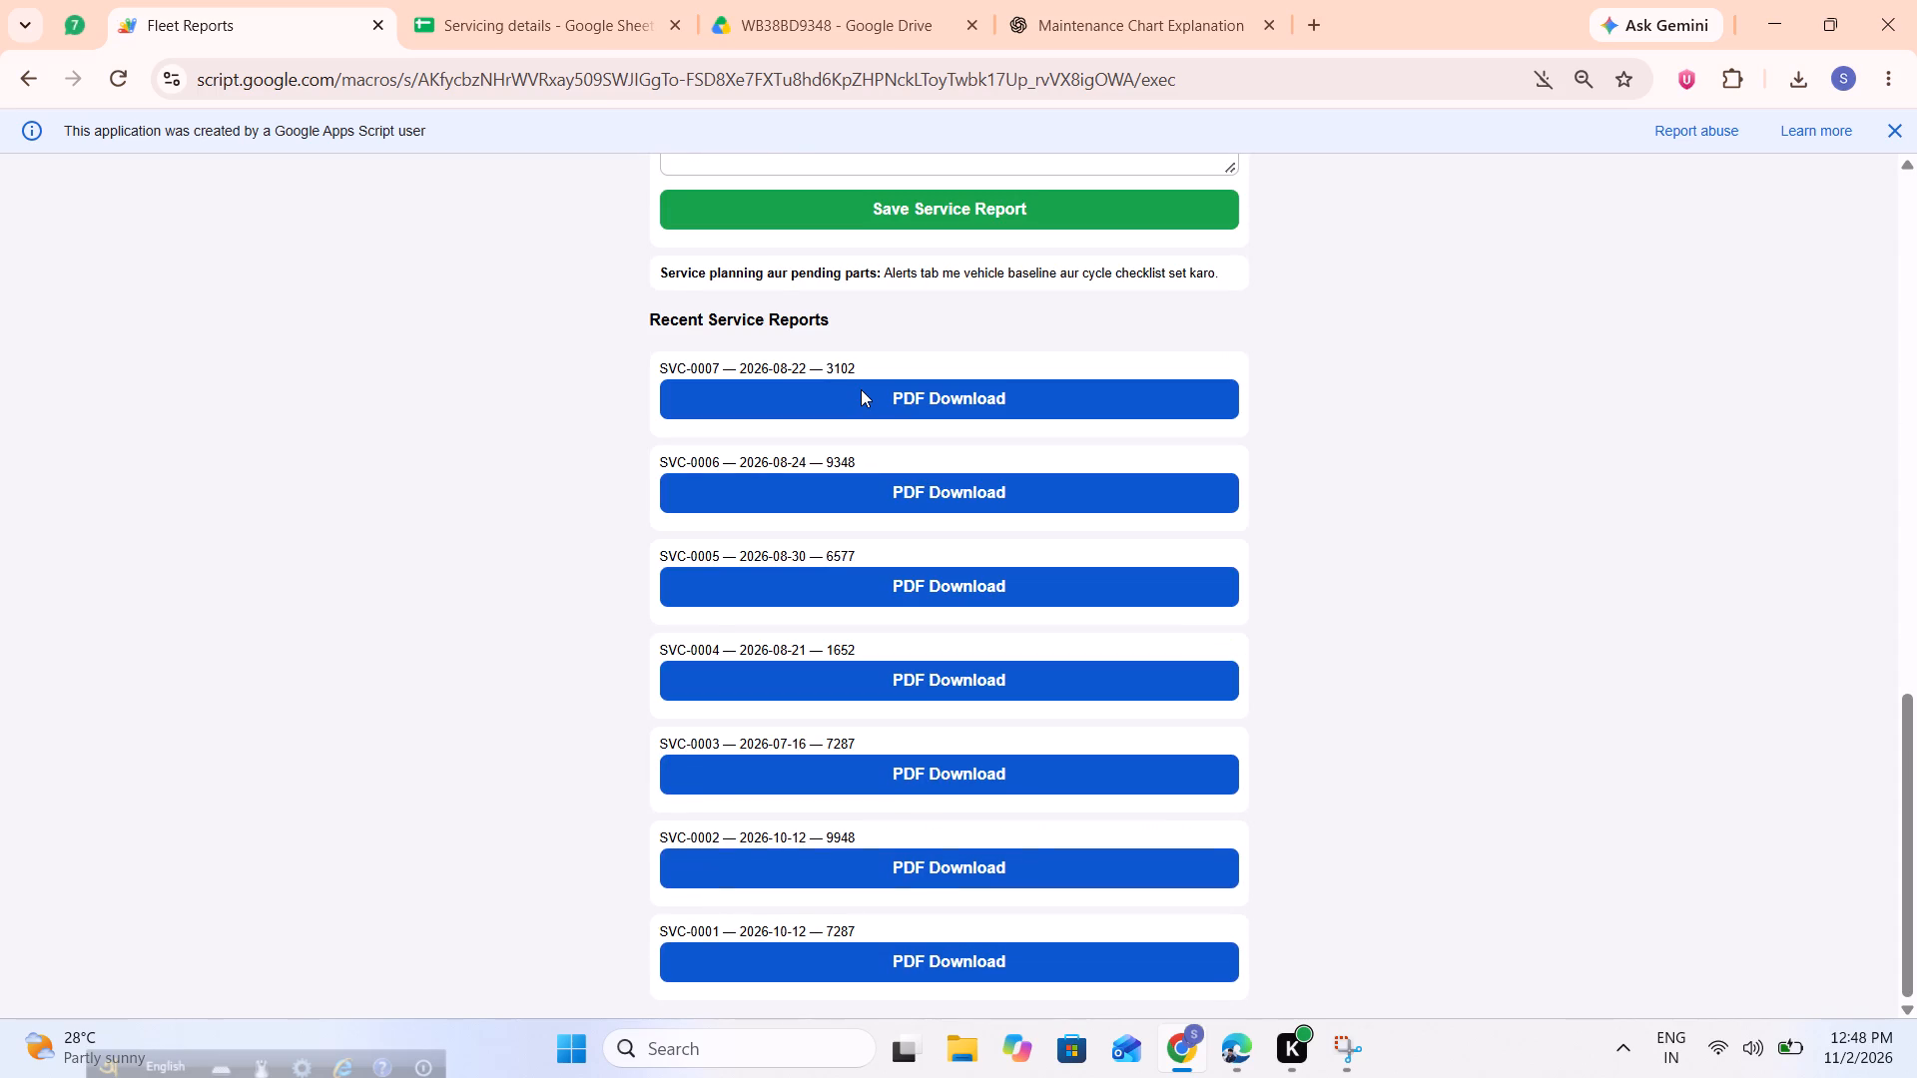
pyautogui.click(861, 389)
pyautogui.scroll(-2, 861, 365)
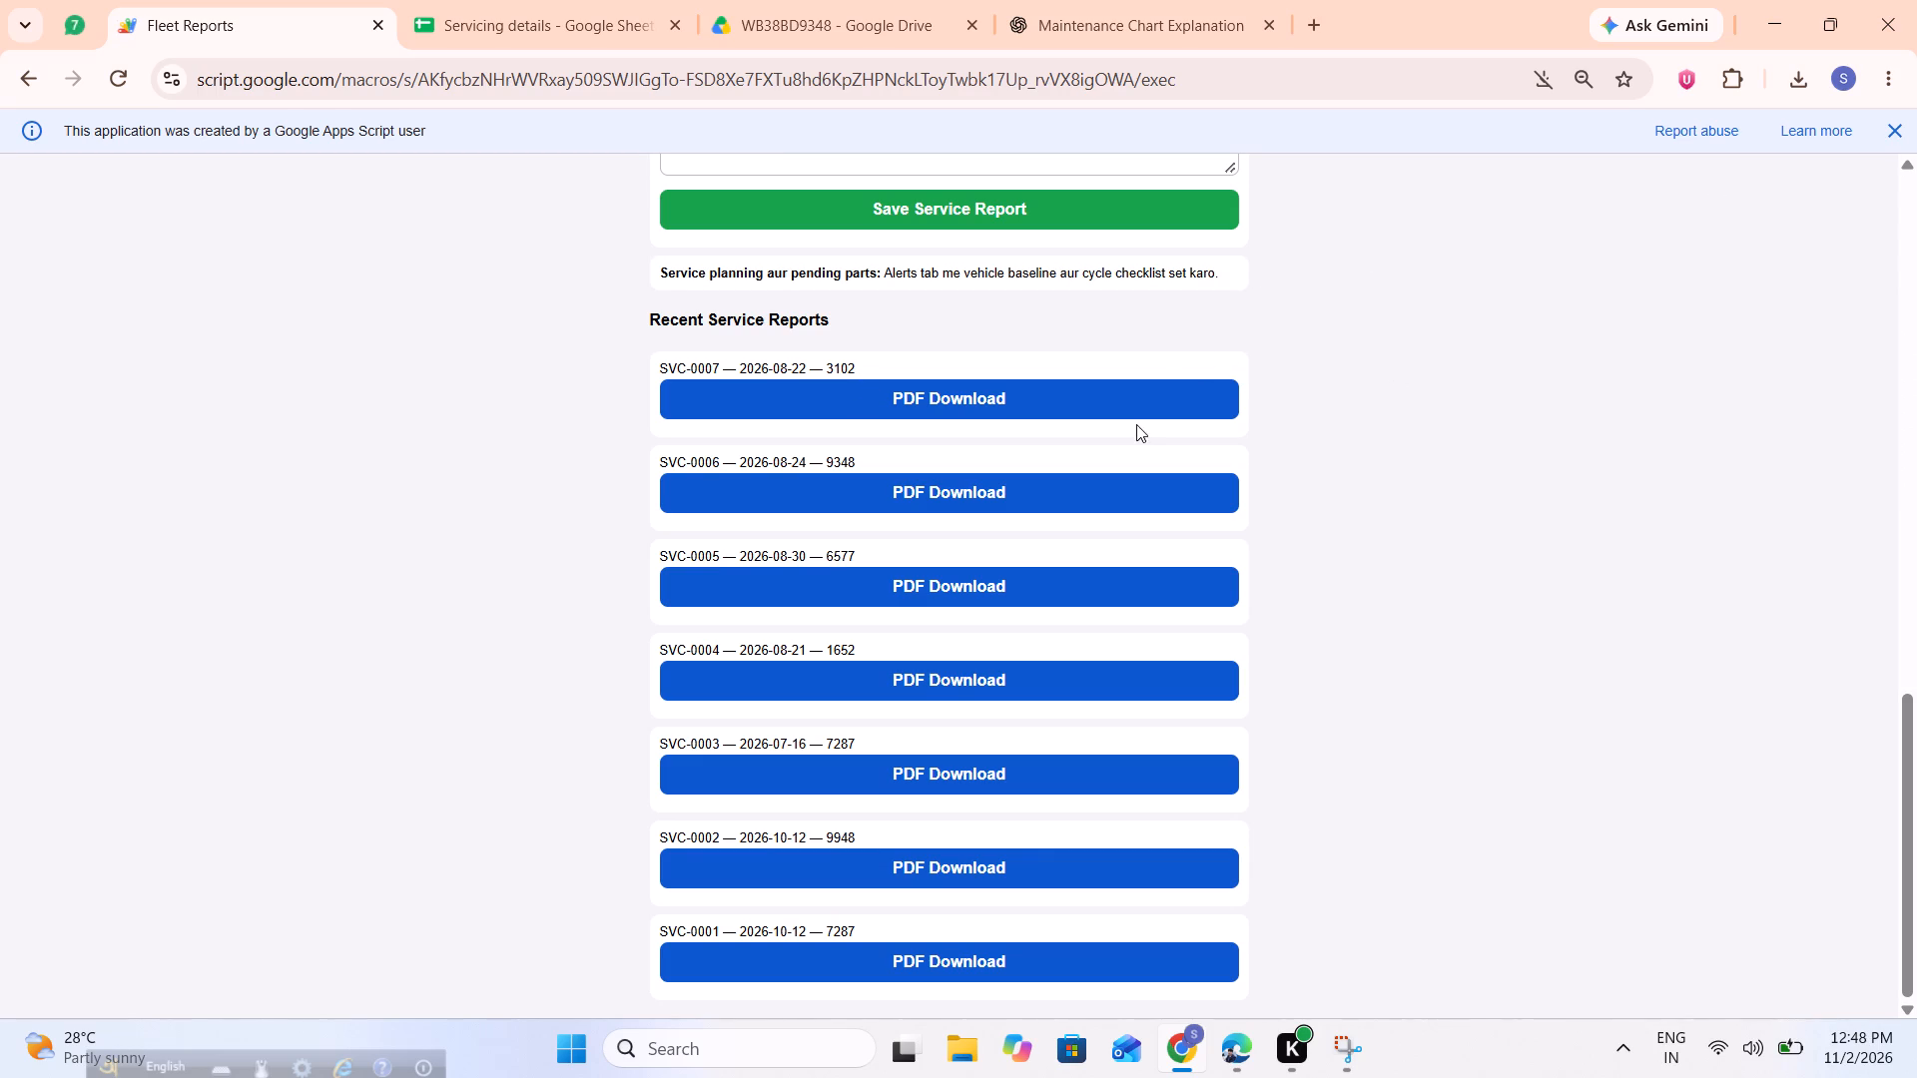
pyautogui.click(1156, 404)
pyautogui.doubleClick(1786, 75)
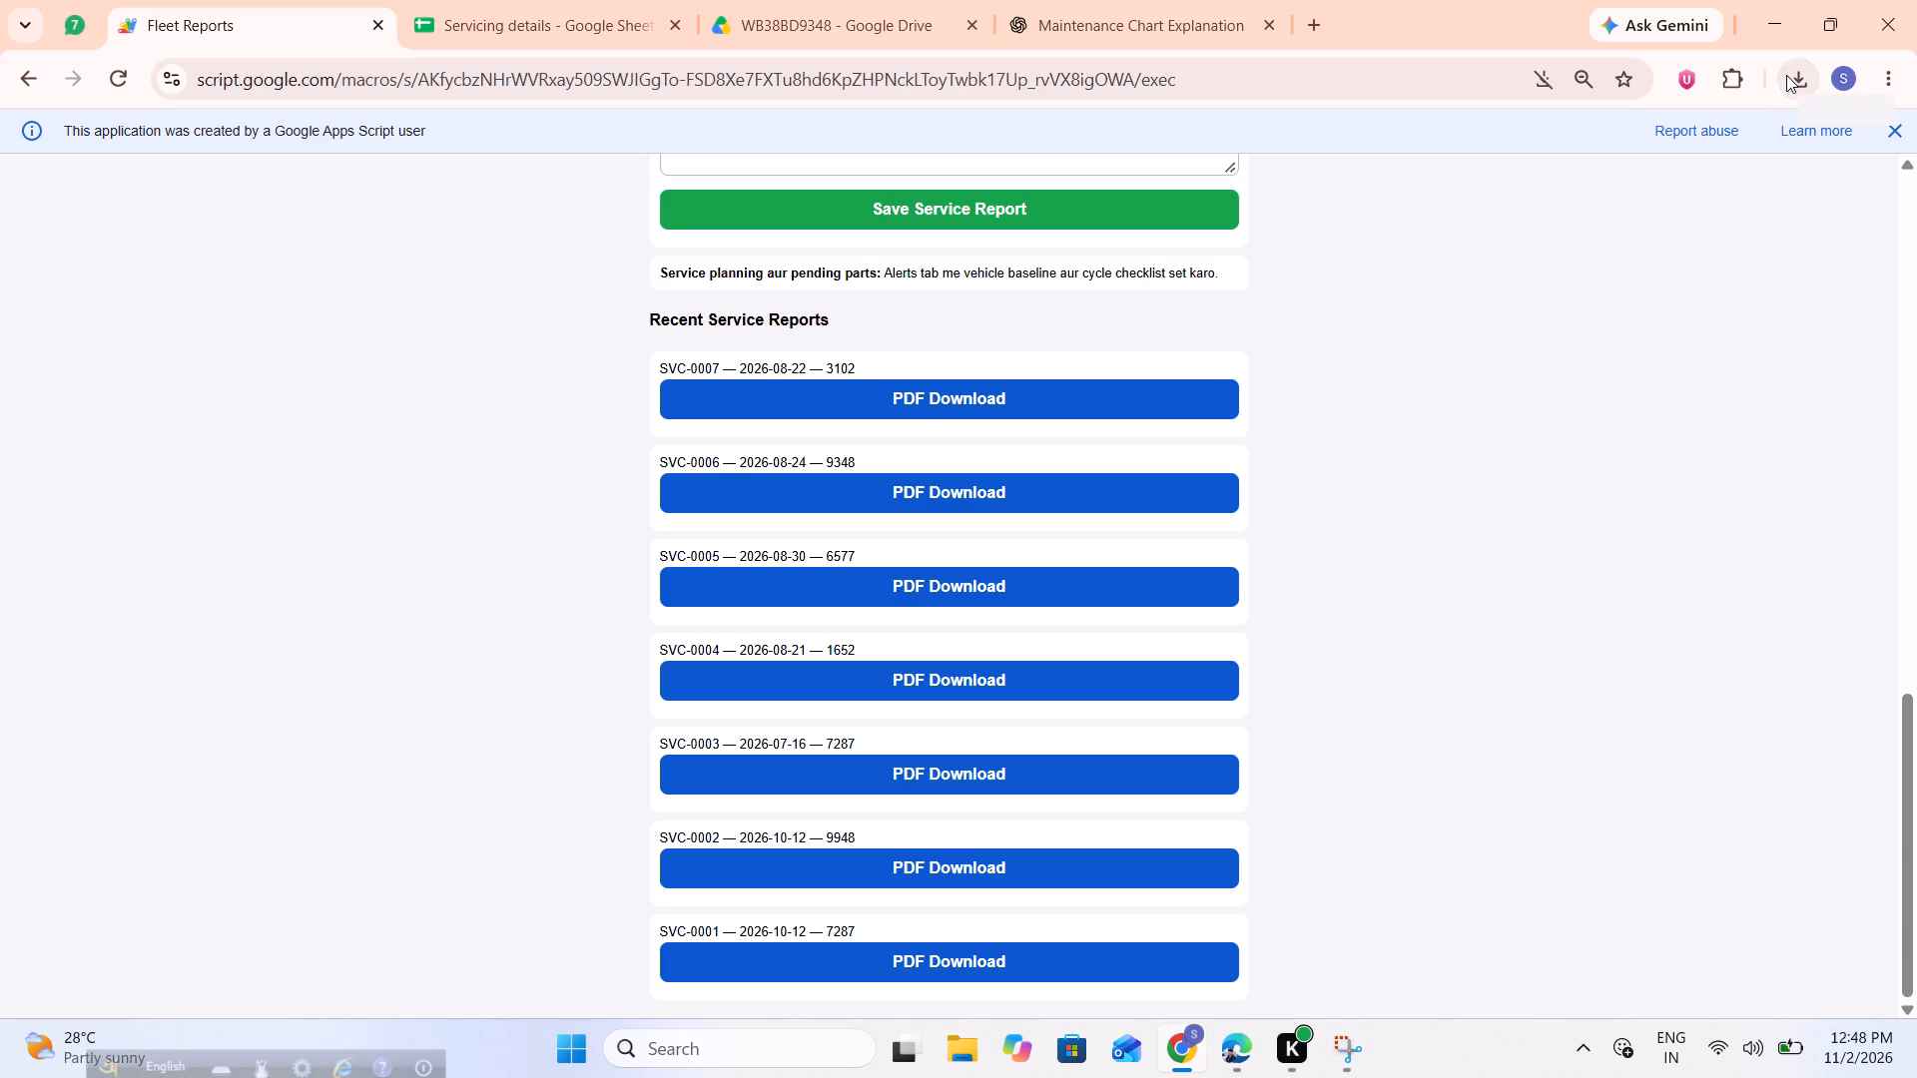
pyautogui.click(1786, 75)
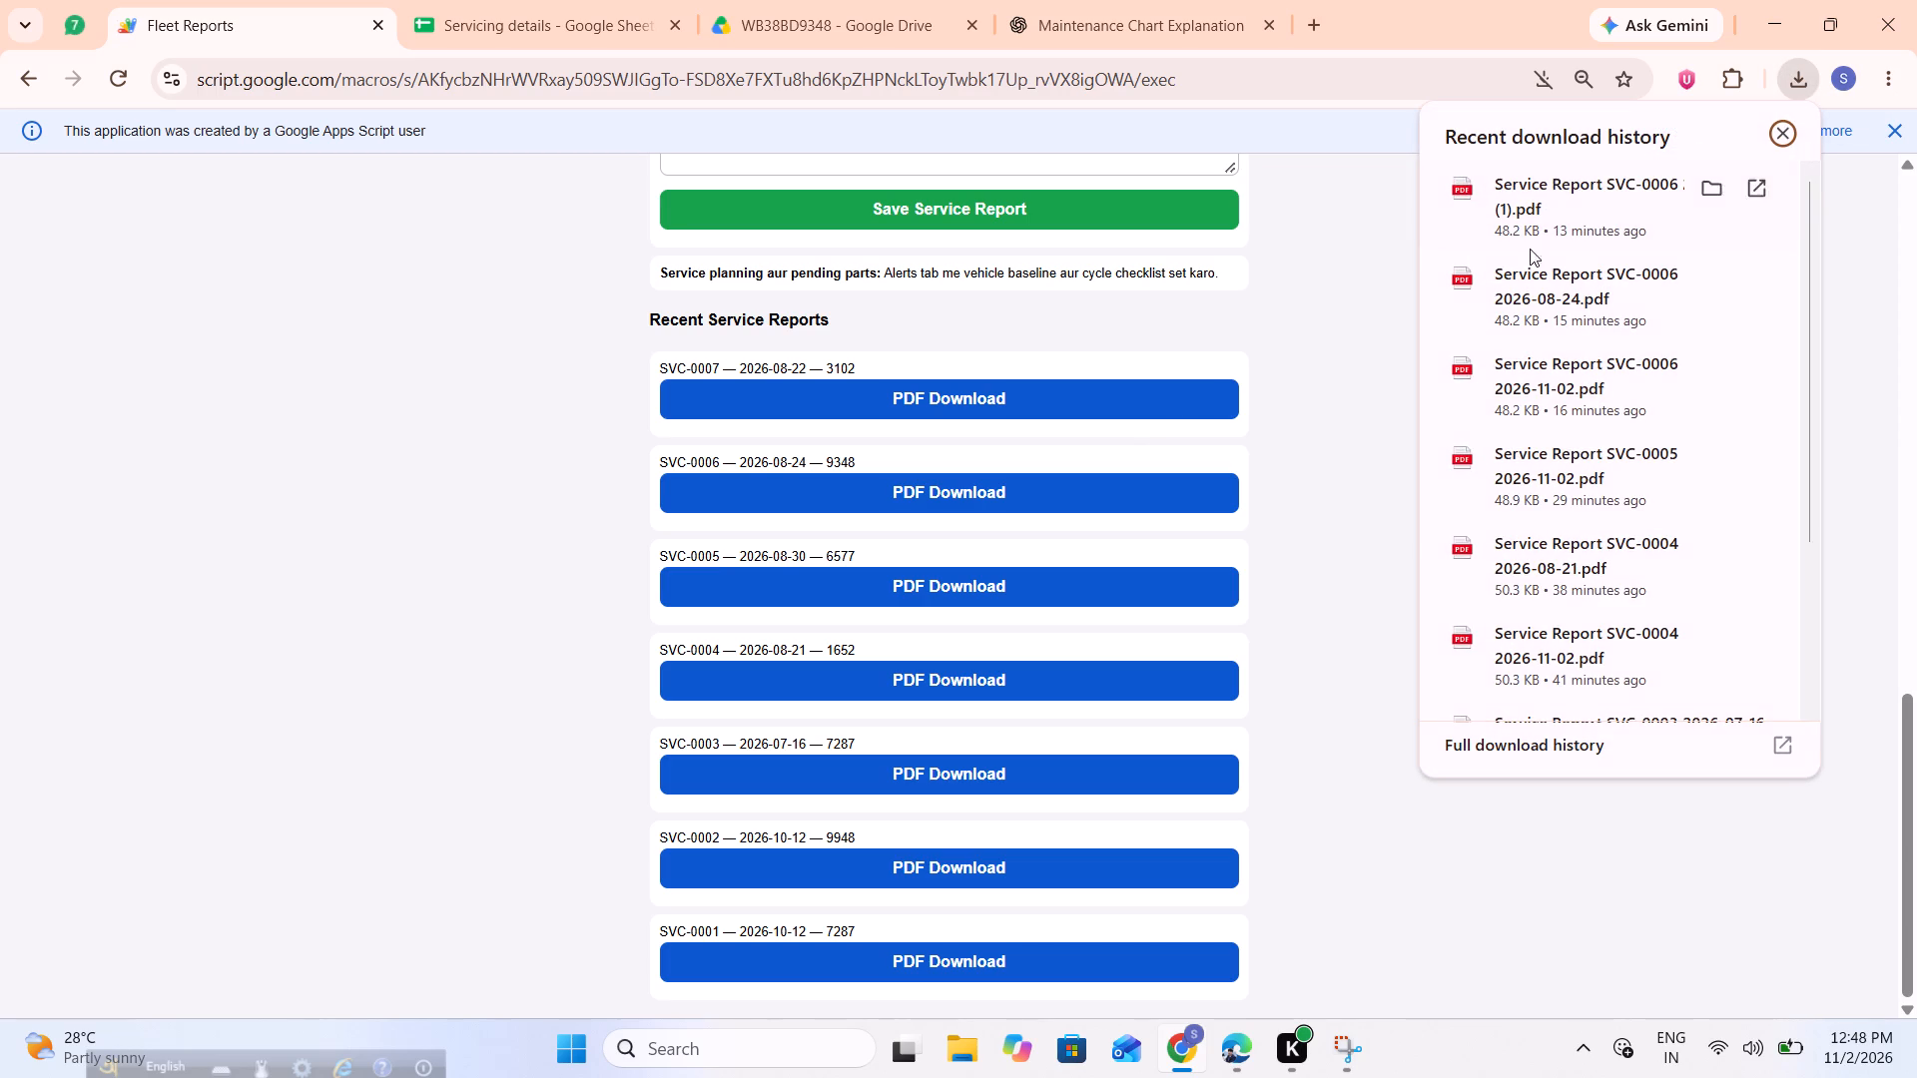
pyautogui.tripleClick(1049, 403)
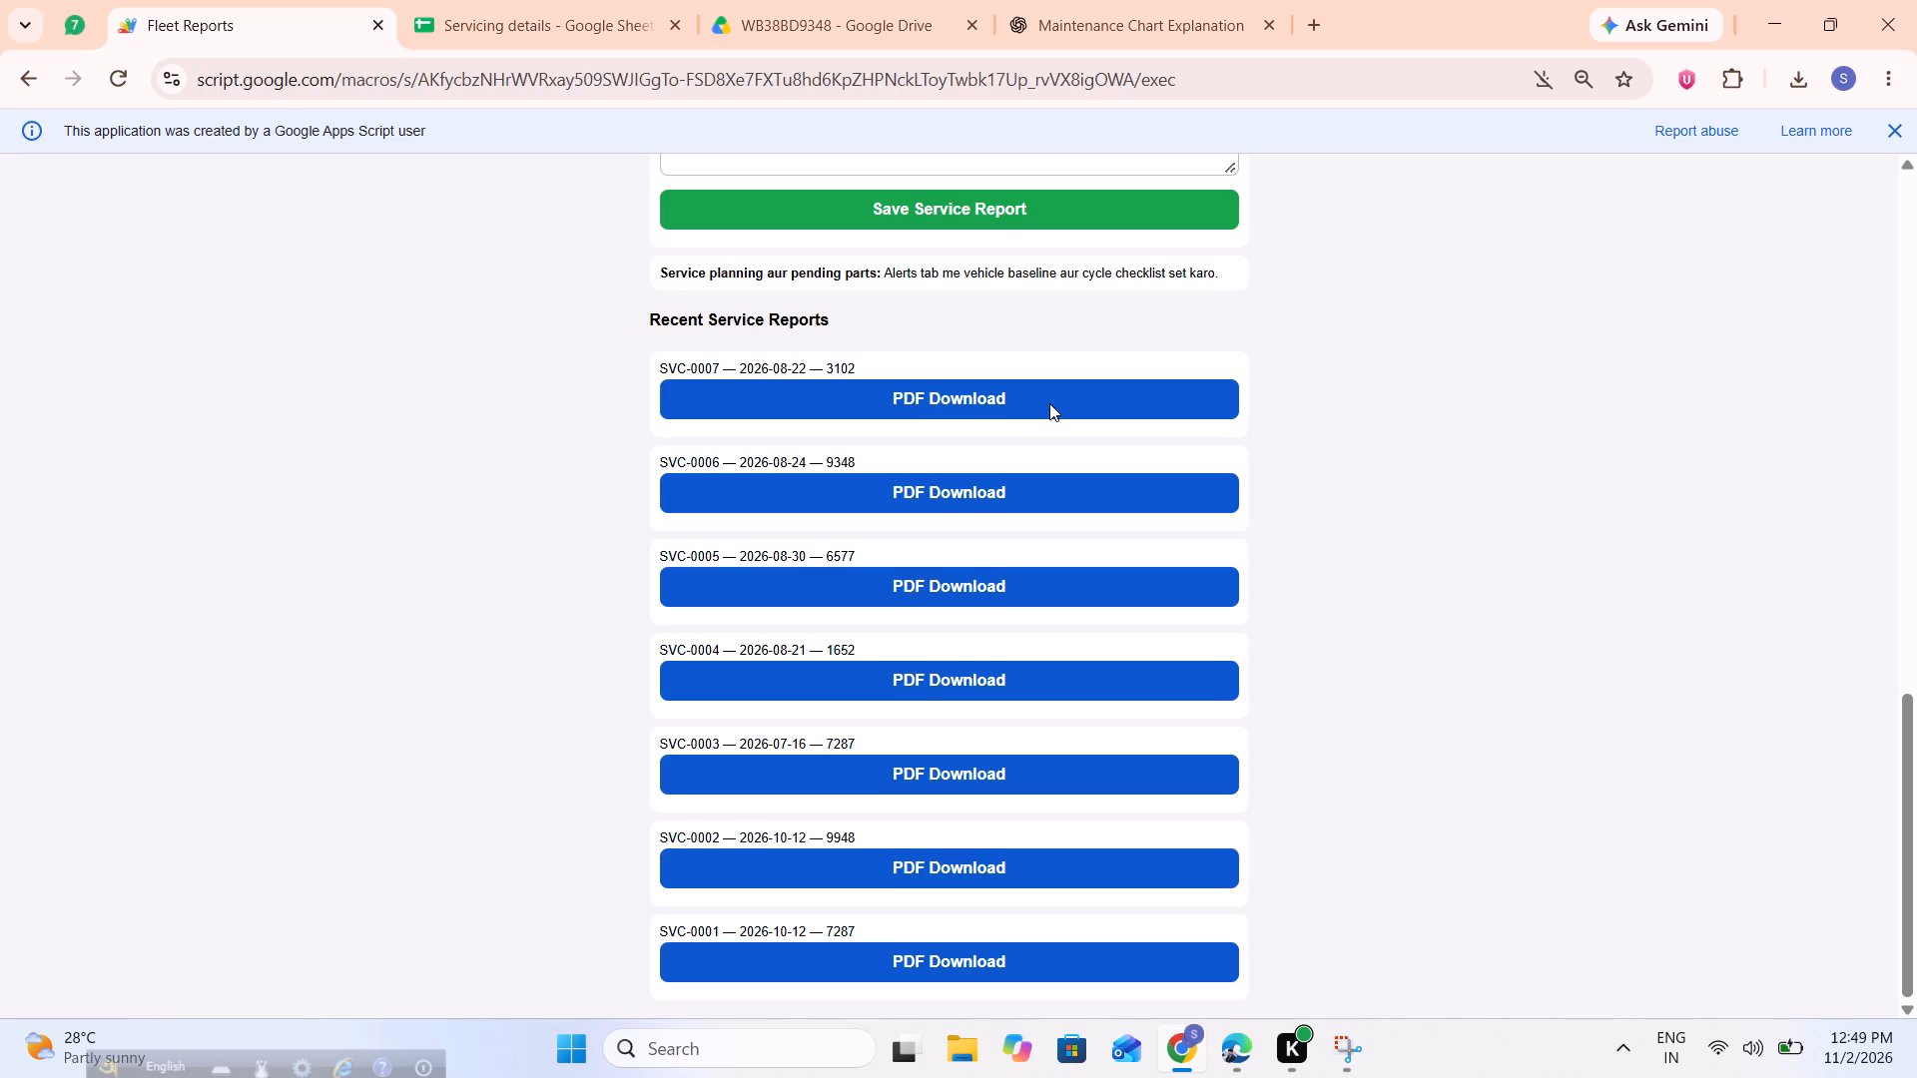
pyautogui.scroll(10, 1049, 403)
pyautogui.scroll(-9, 1049, 403)
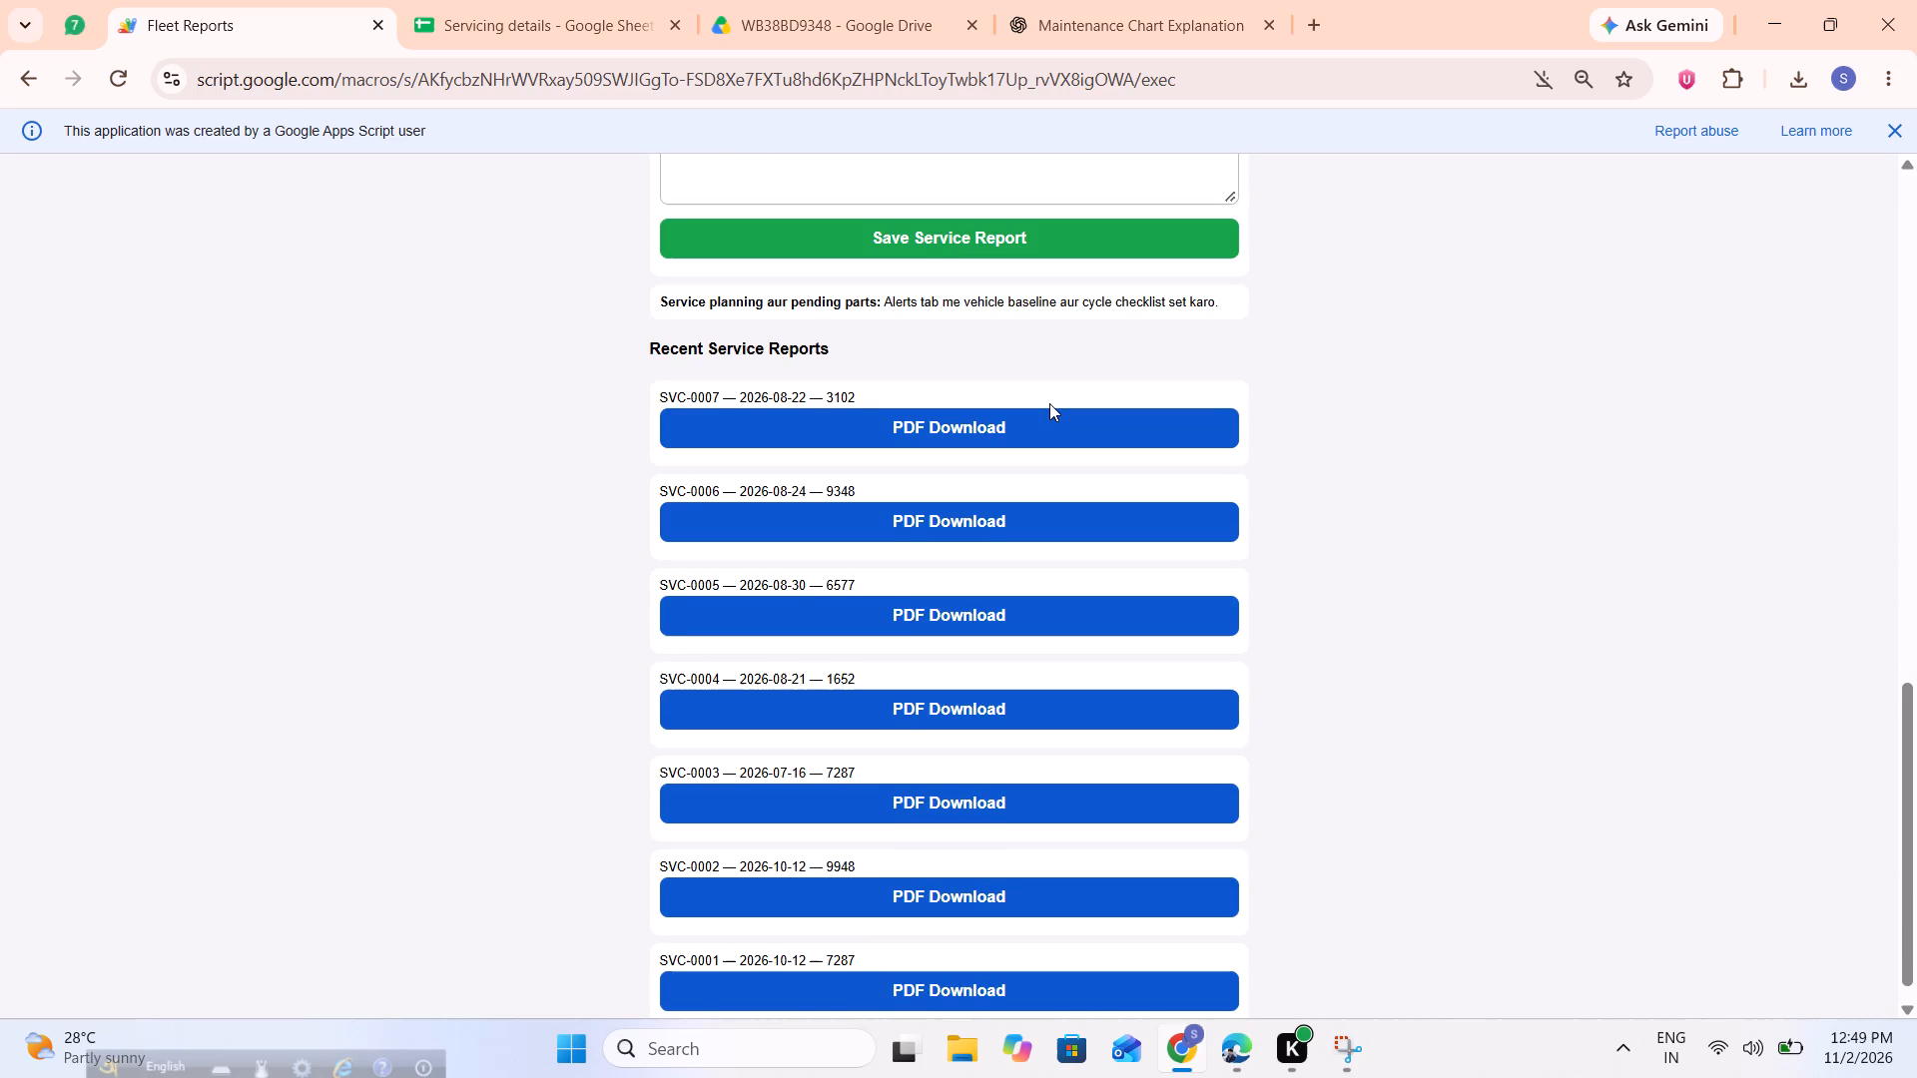
pyautogui.click(621, 0)
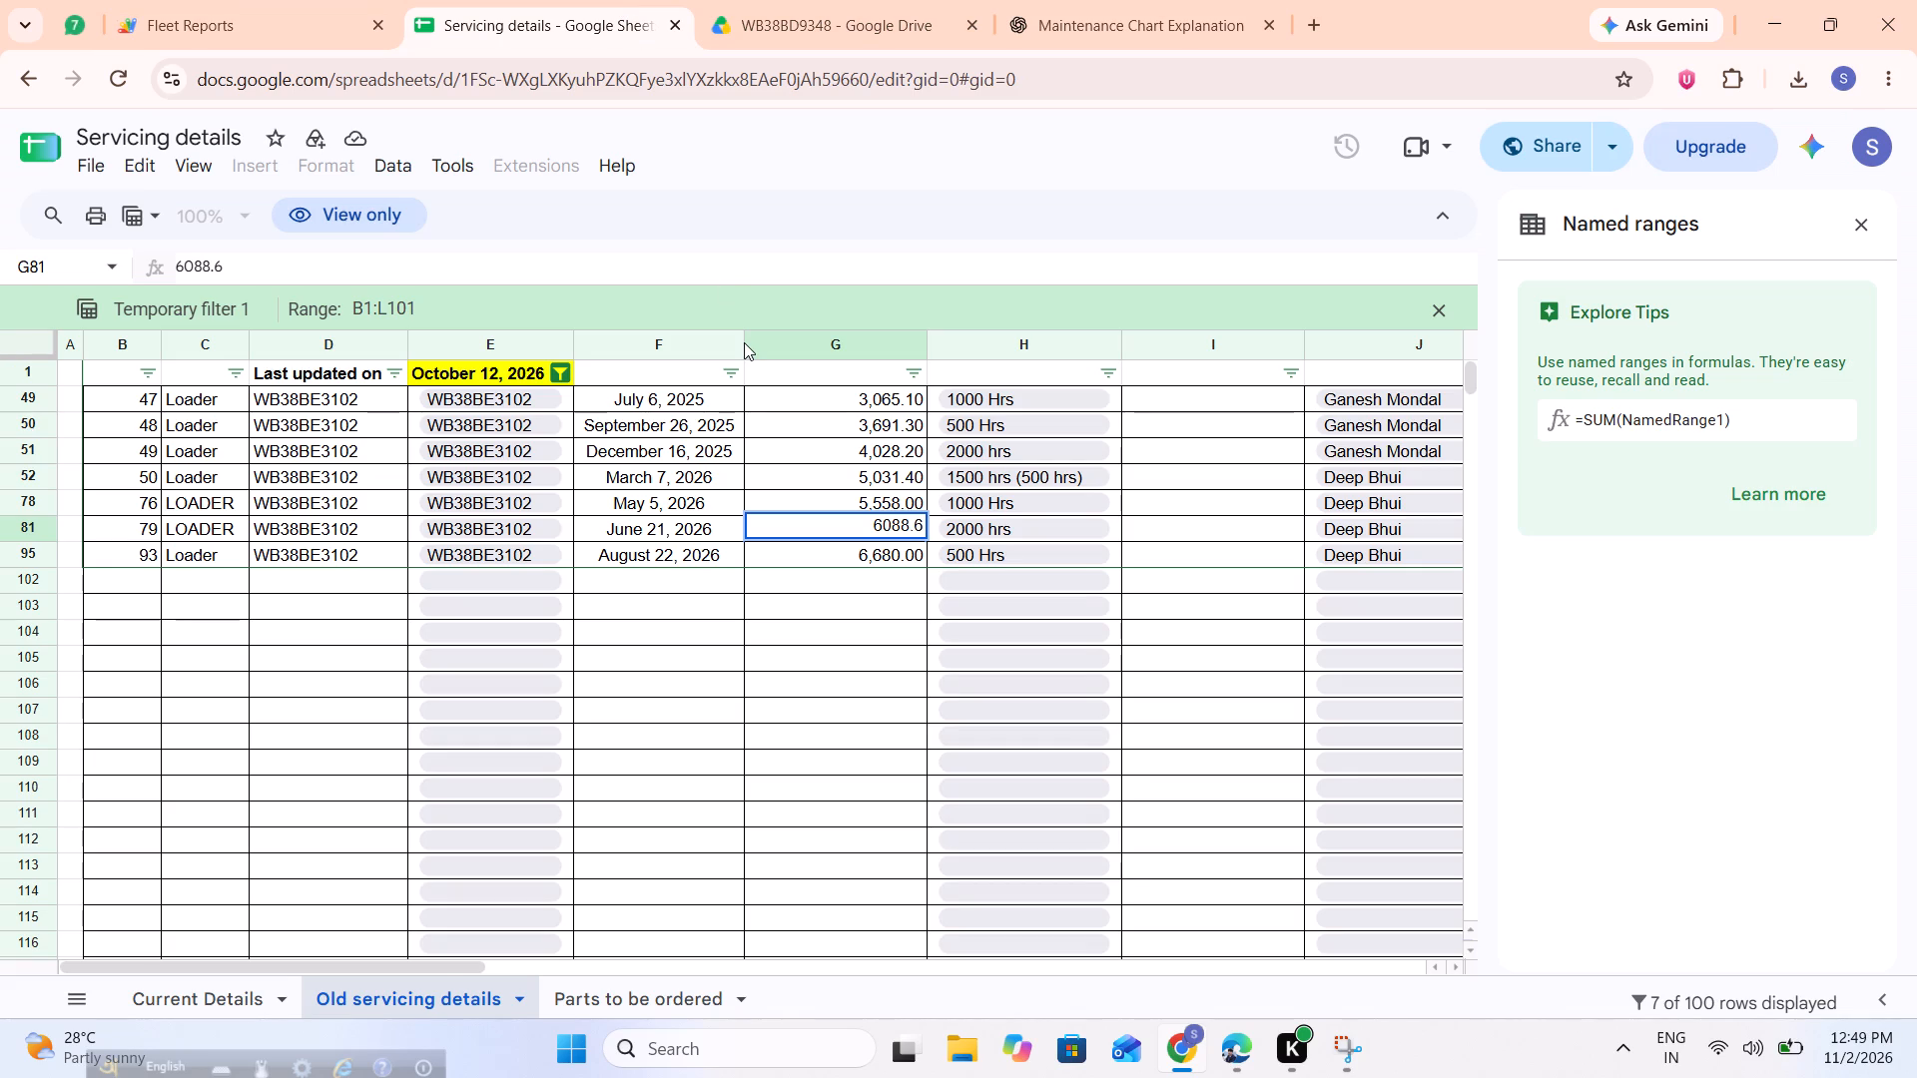
pyautogui.click(559, 375)
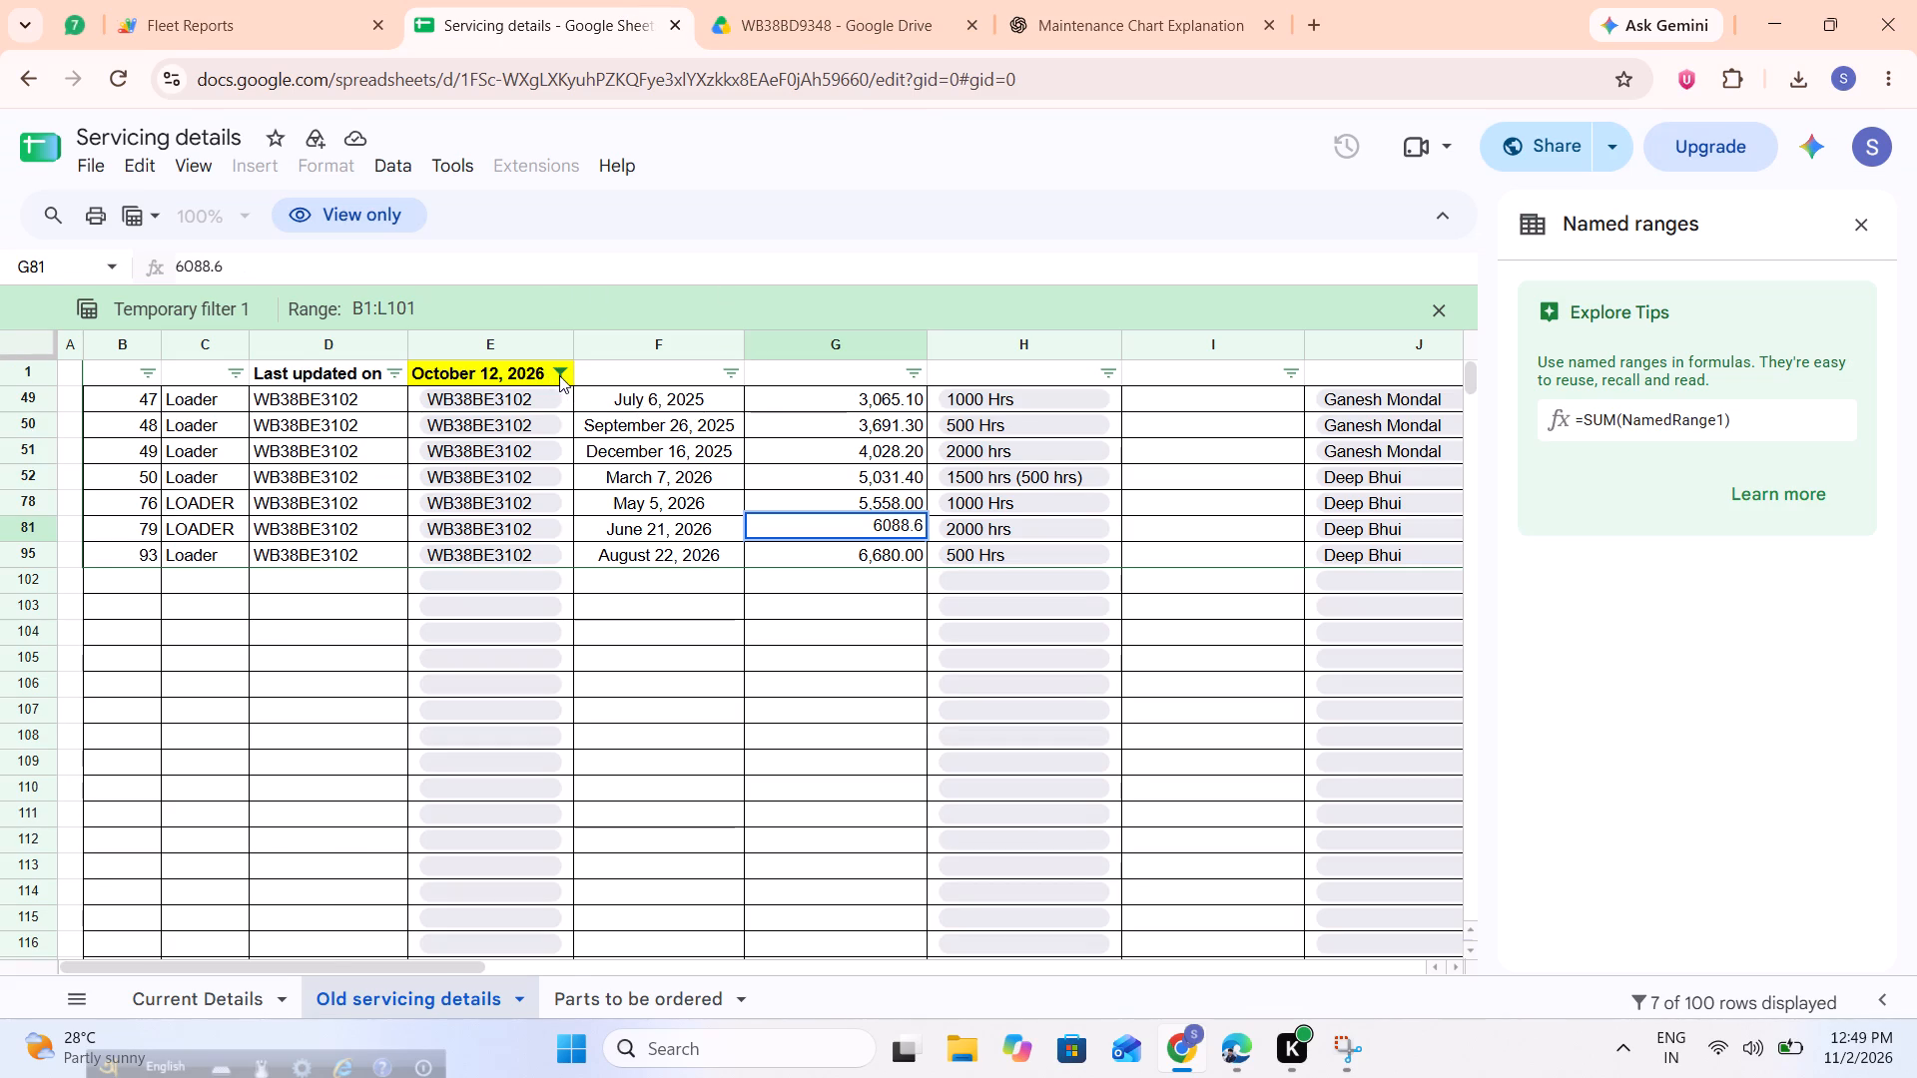
pyautogui.scroll(-1, 339, 642)
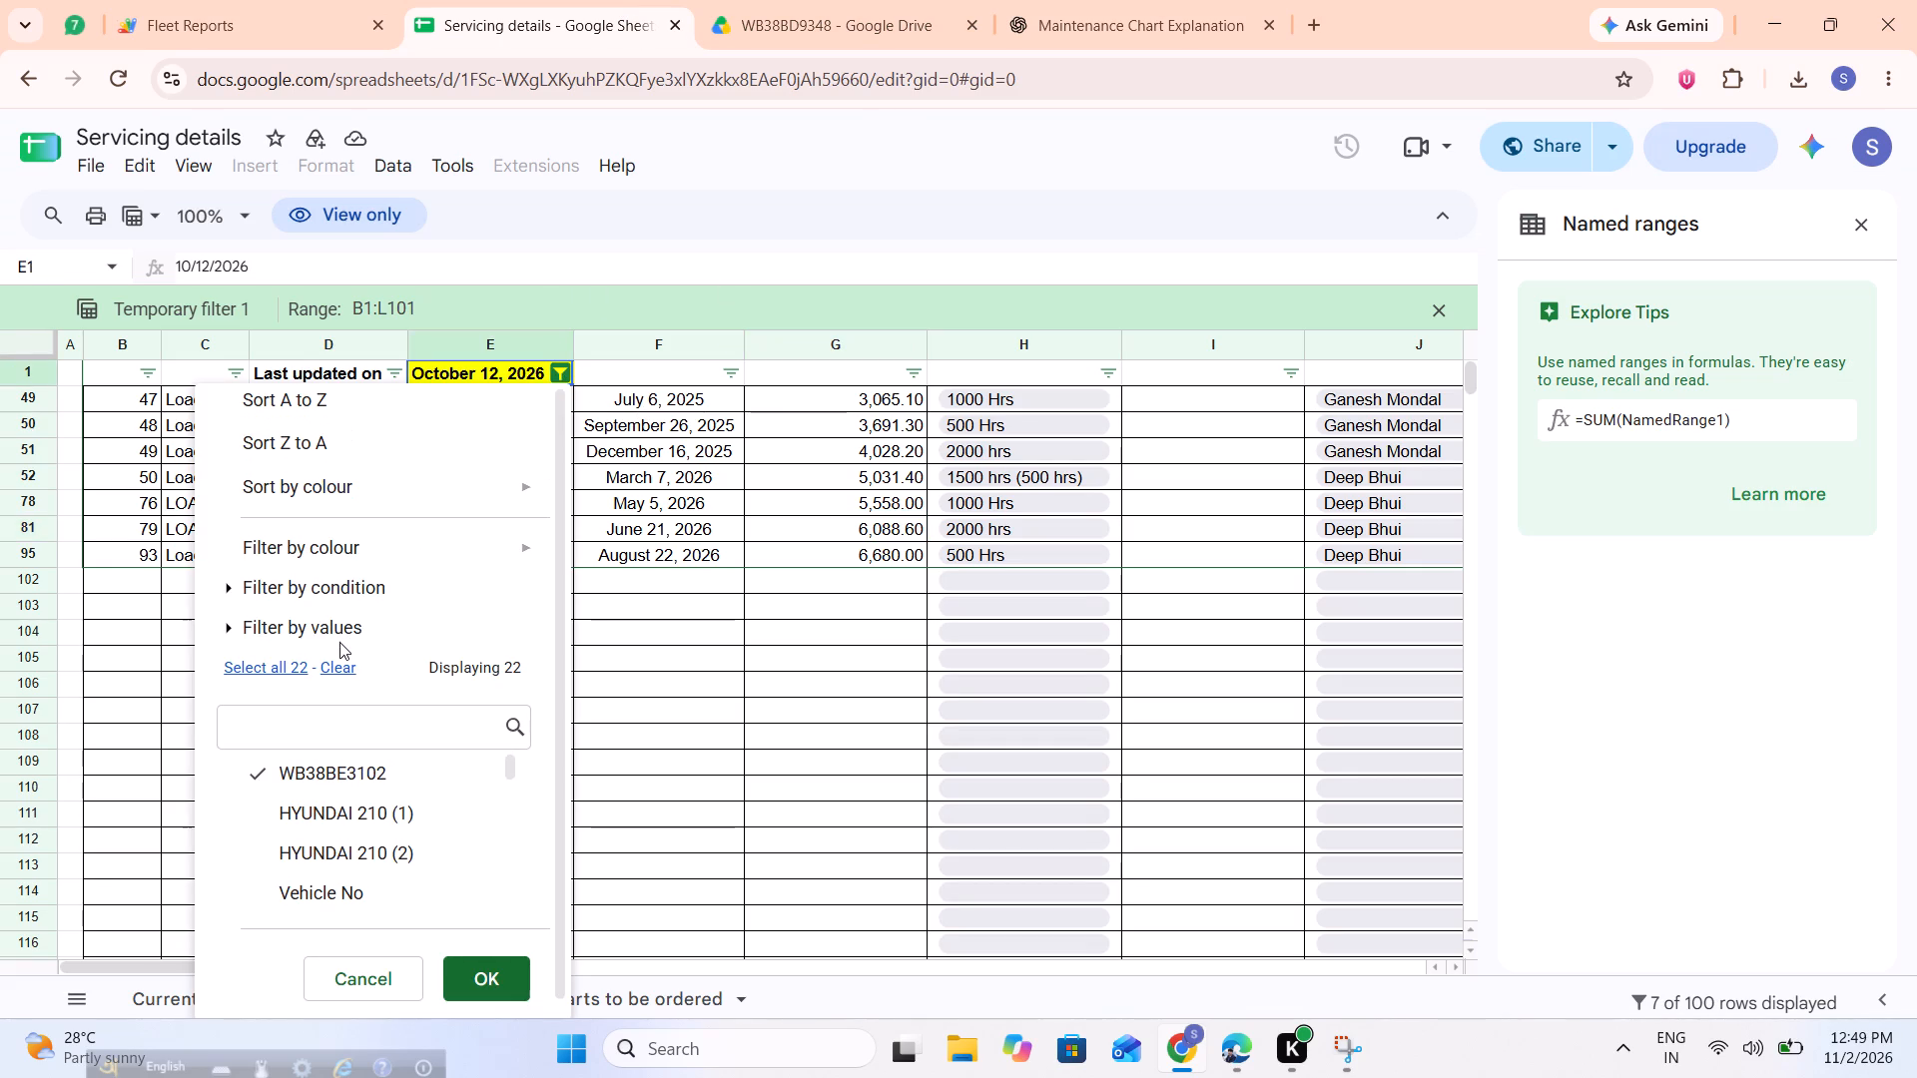
pyautogui.scroll(3, 339, 642)
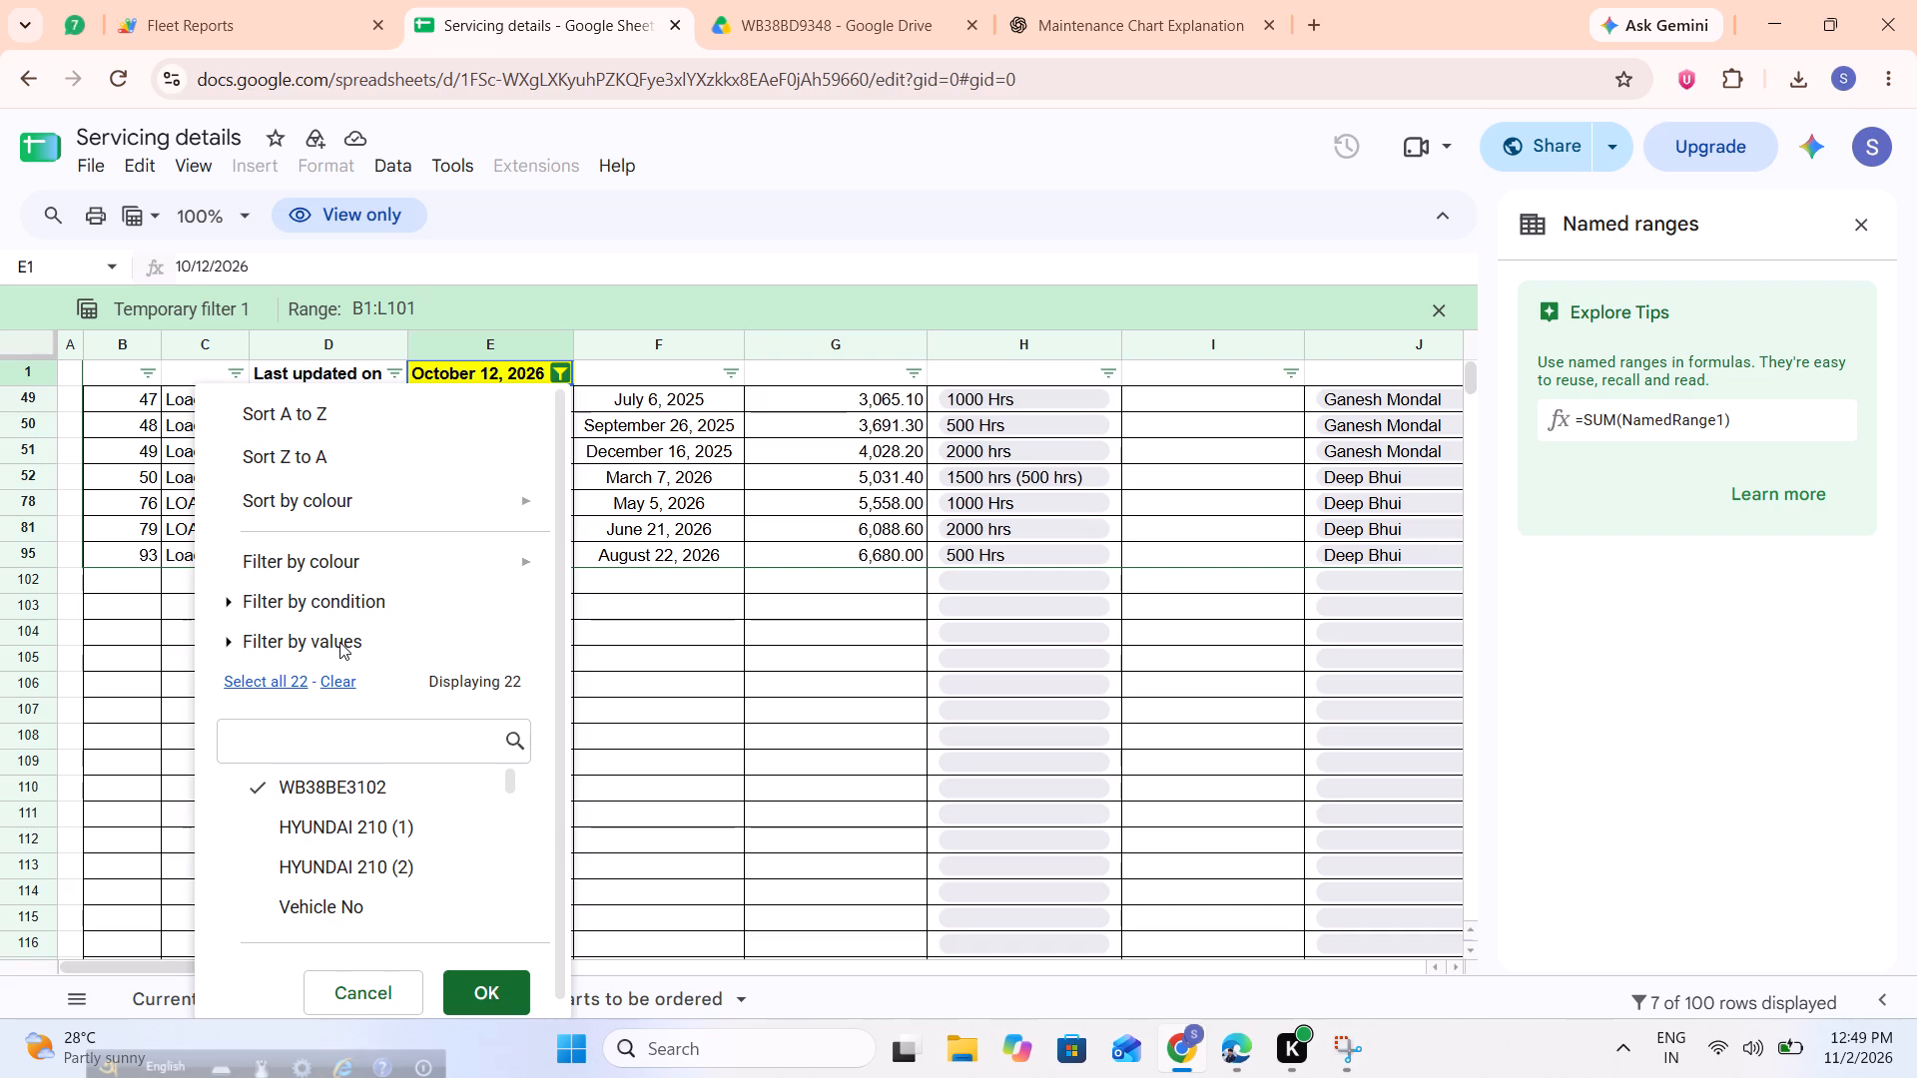
pyautogui.click(290, 802)
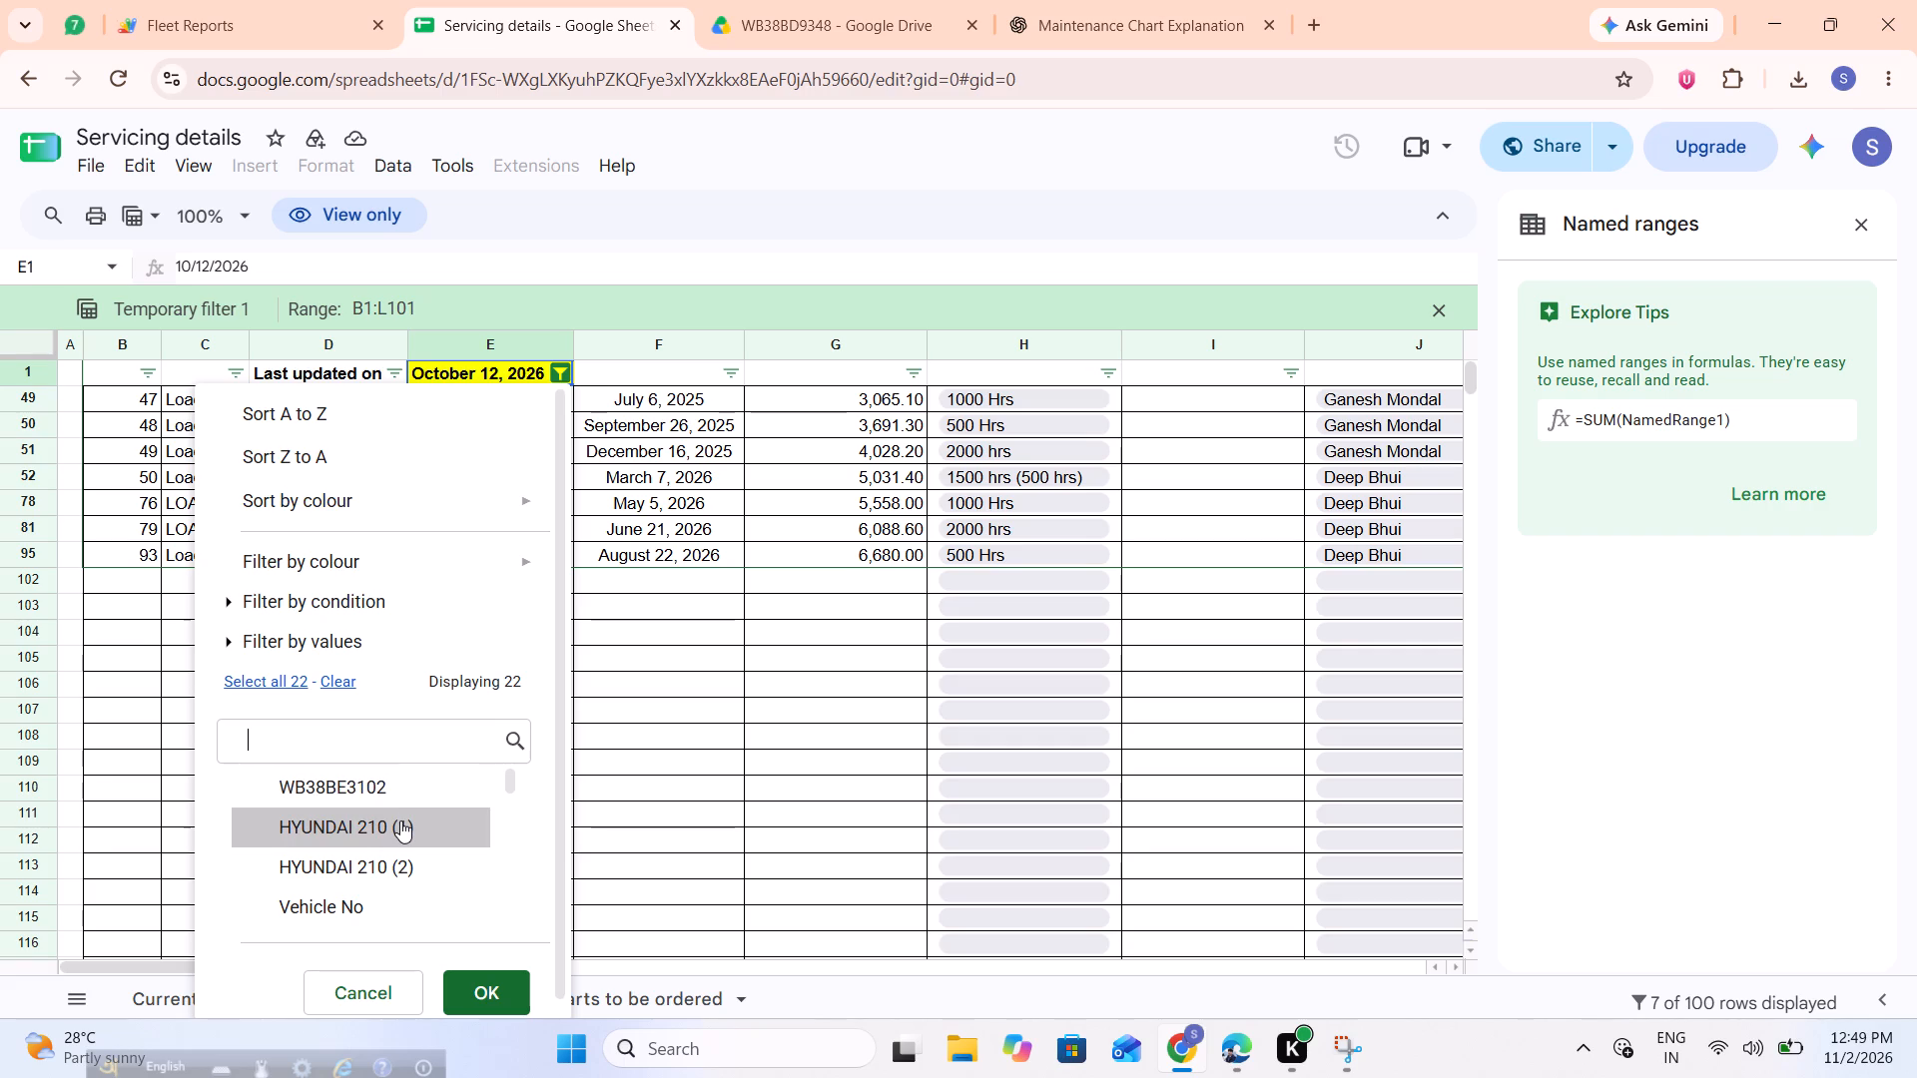
pyautogui.scroll(-3, 400, 820)
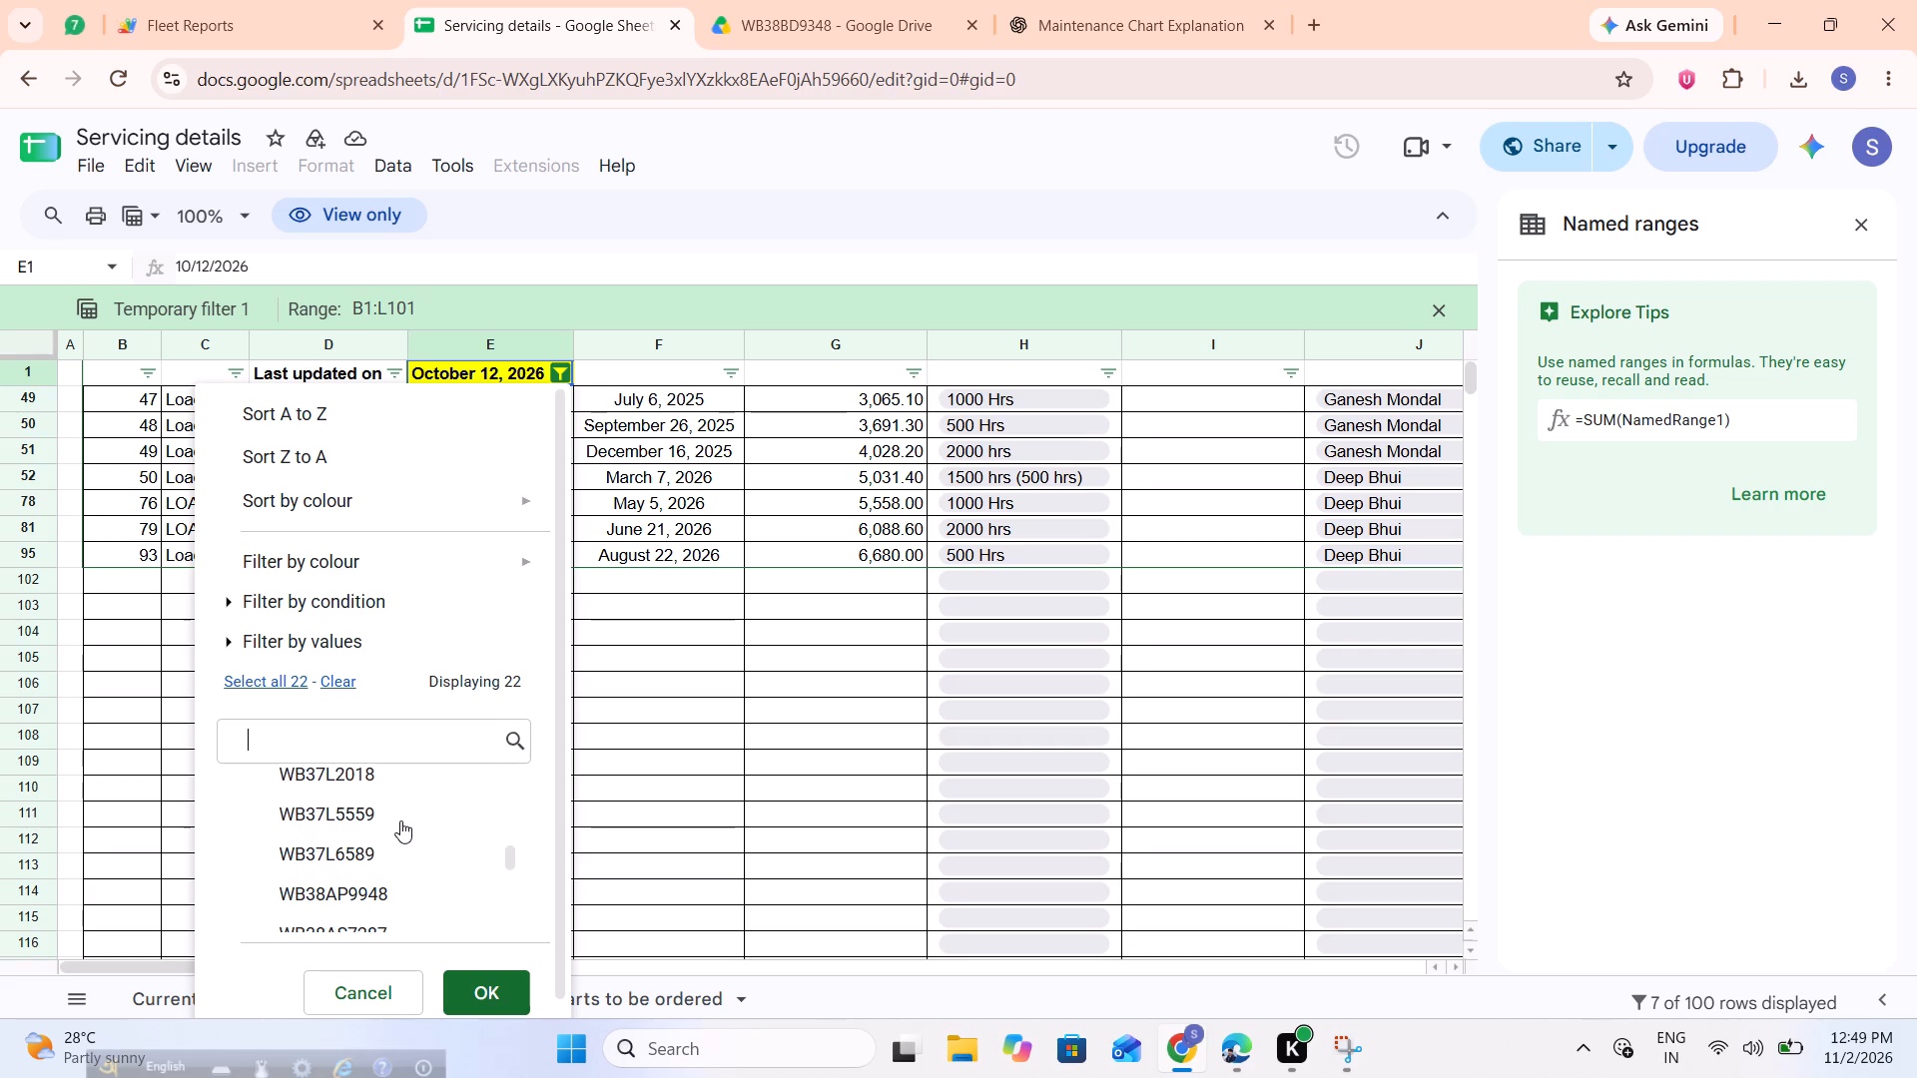
pyautogui.scroll(-4, 400, 820)
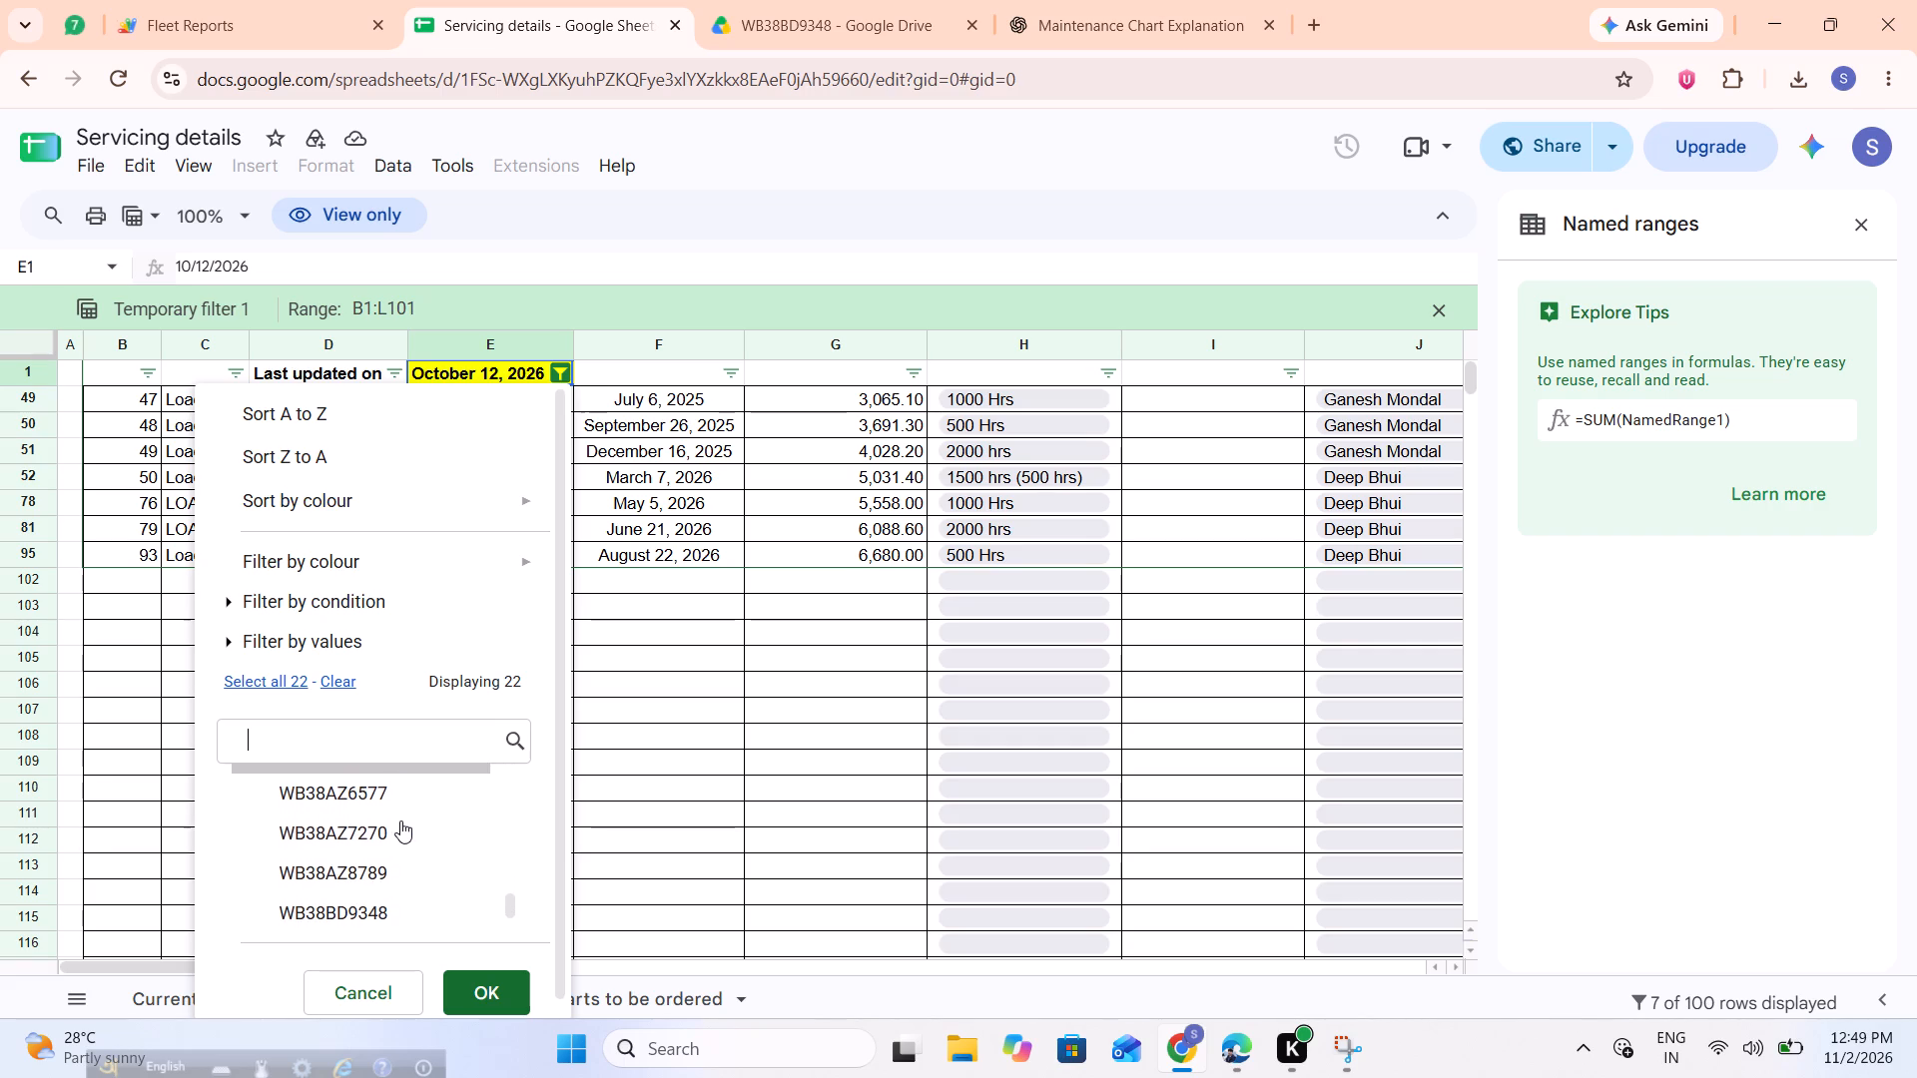
pyautogui.scroll(-1, 400, 820)
pyautogui.click(400, 820)
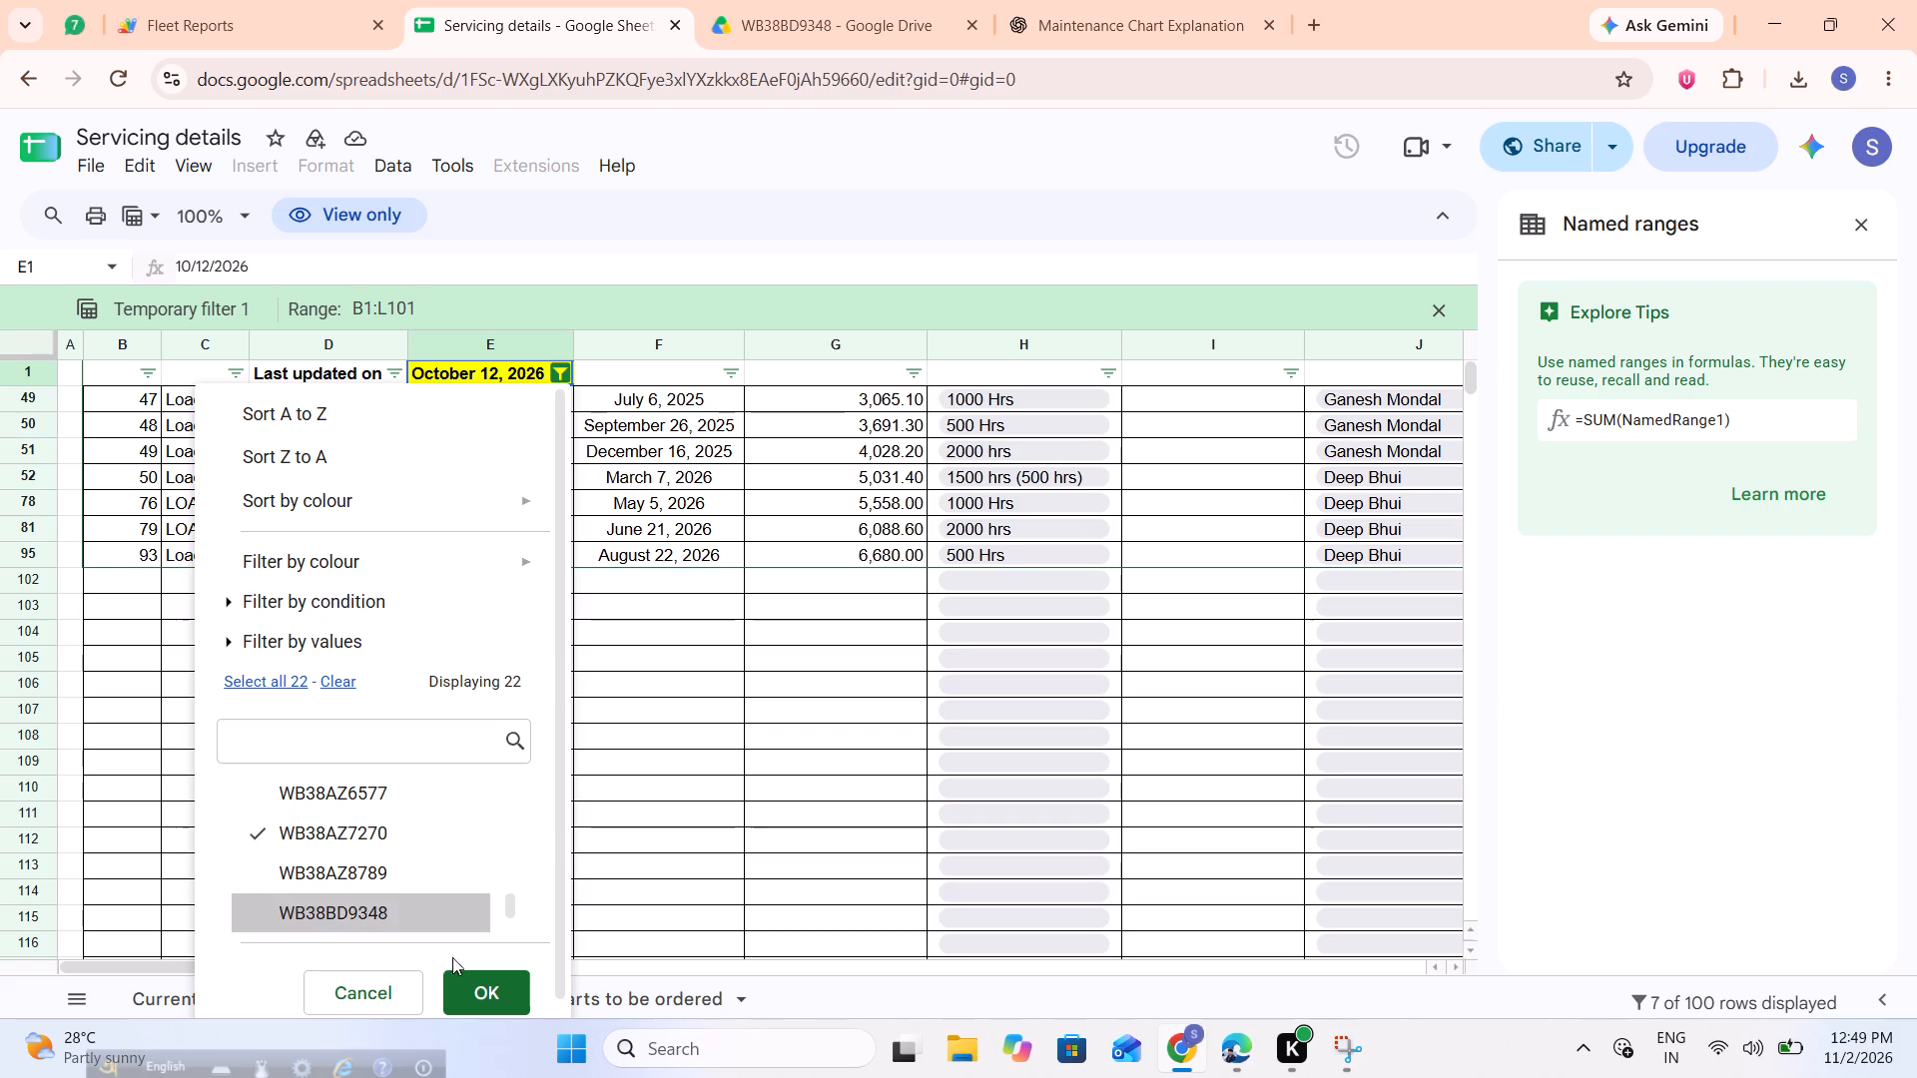
pyautogui.click(462, 988)
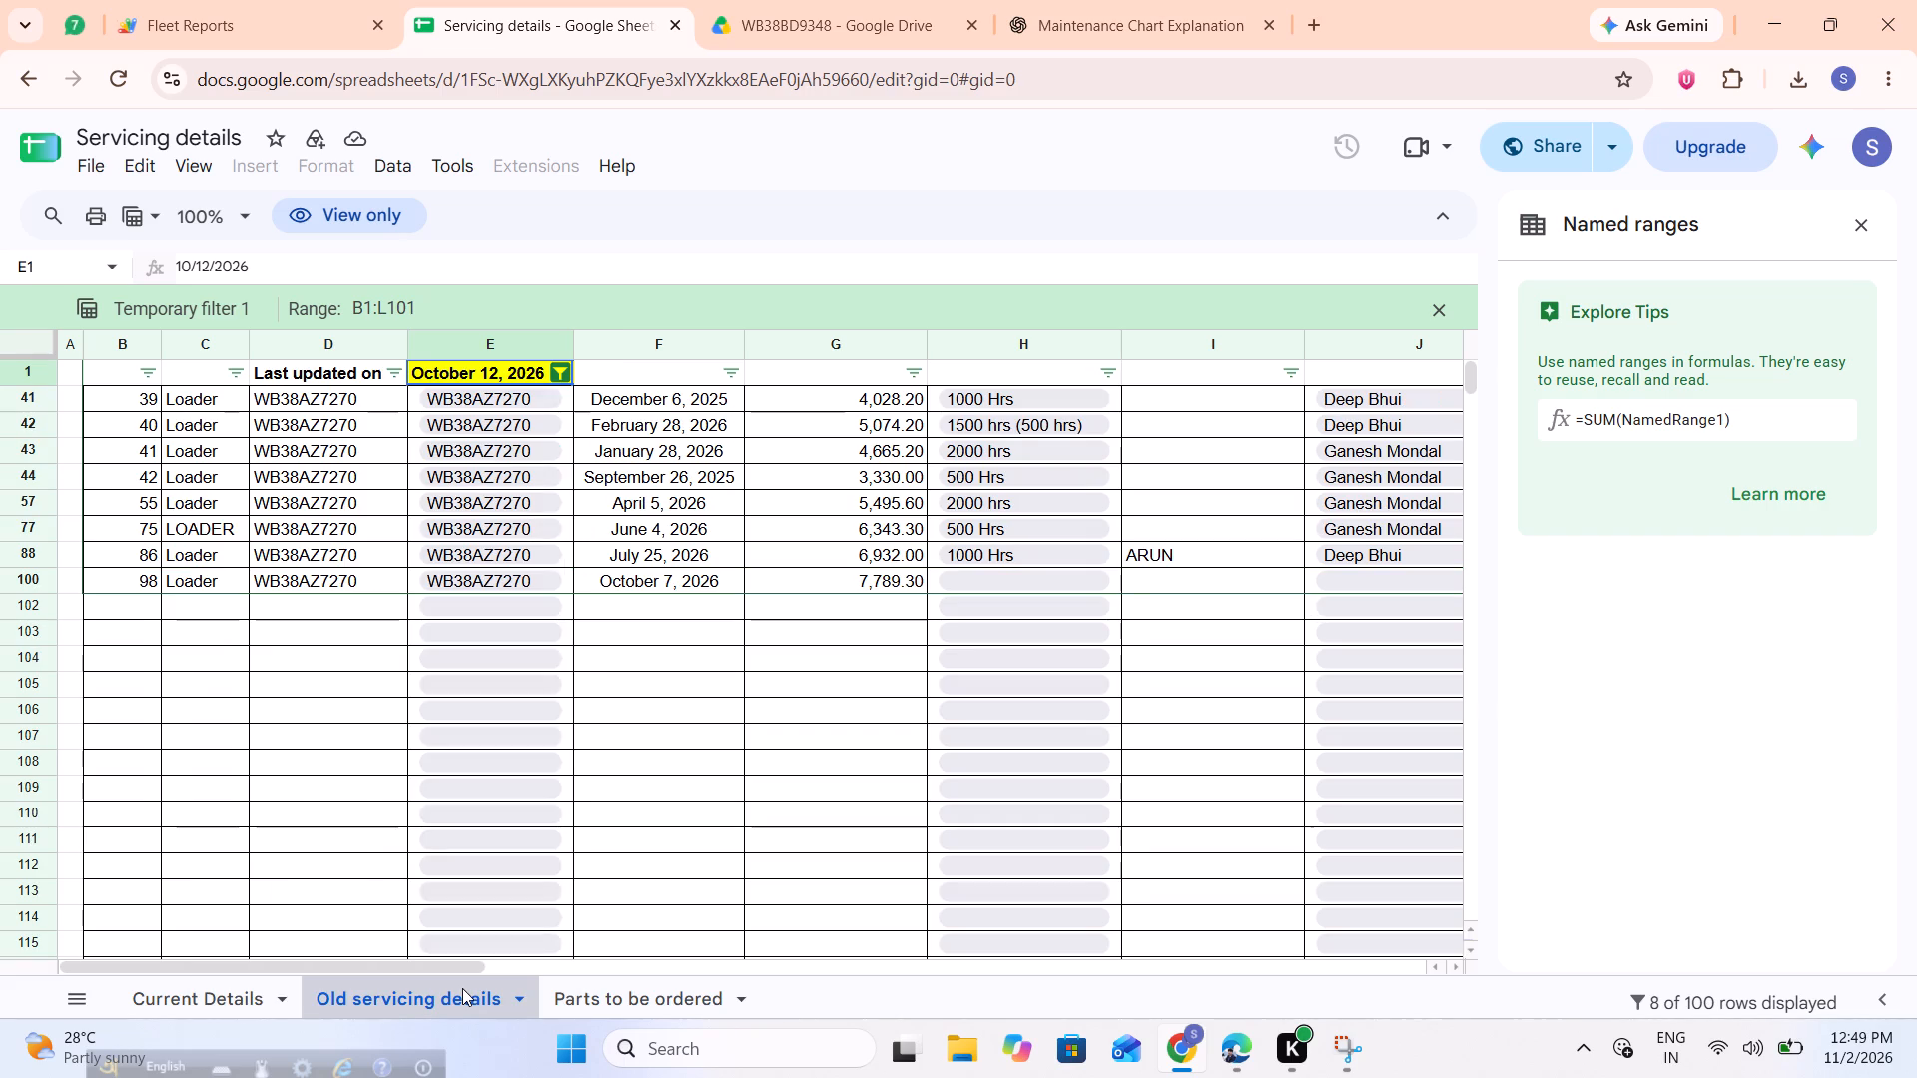
pyautogui.click(462, 988)
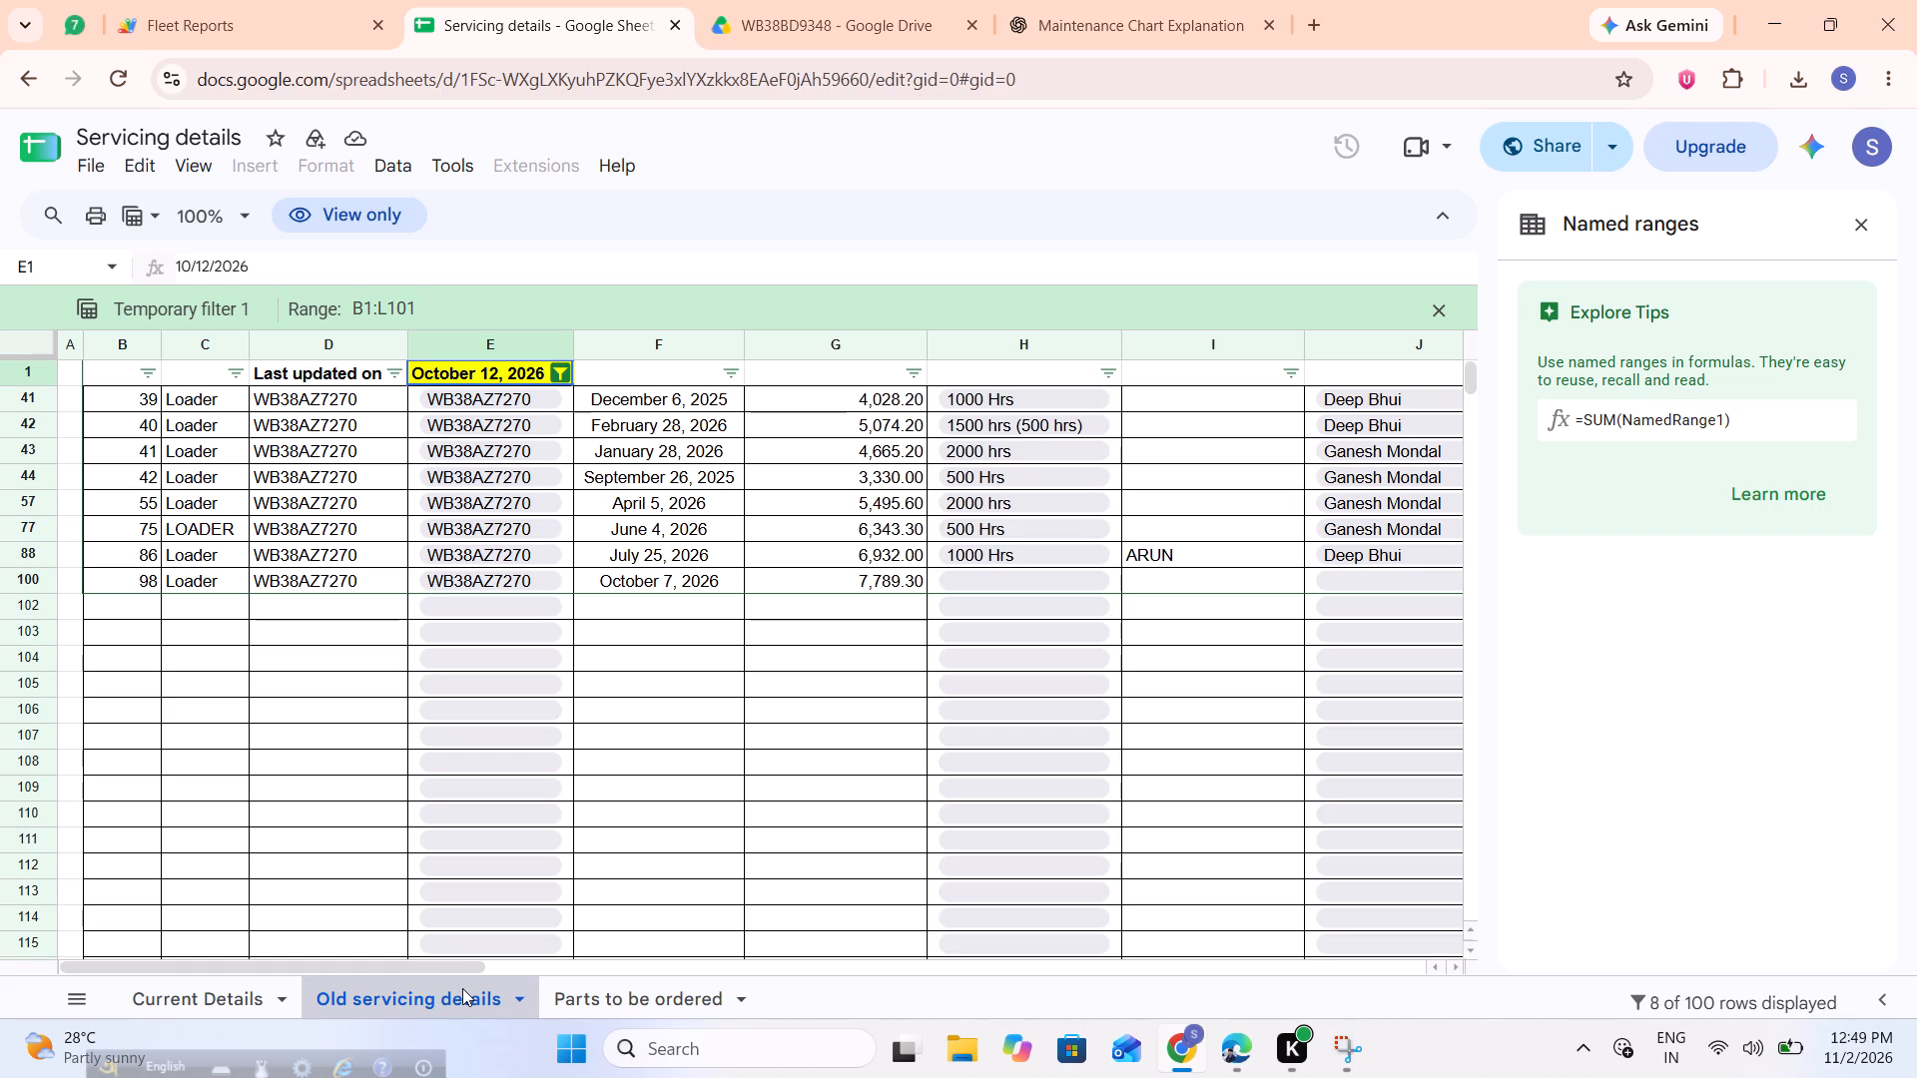
# Return to the Fleet Reports service form and choose LOADER 7270 as the vehicle.
pyautogui.click(856, 0)
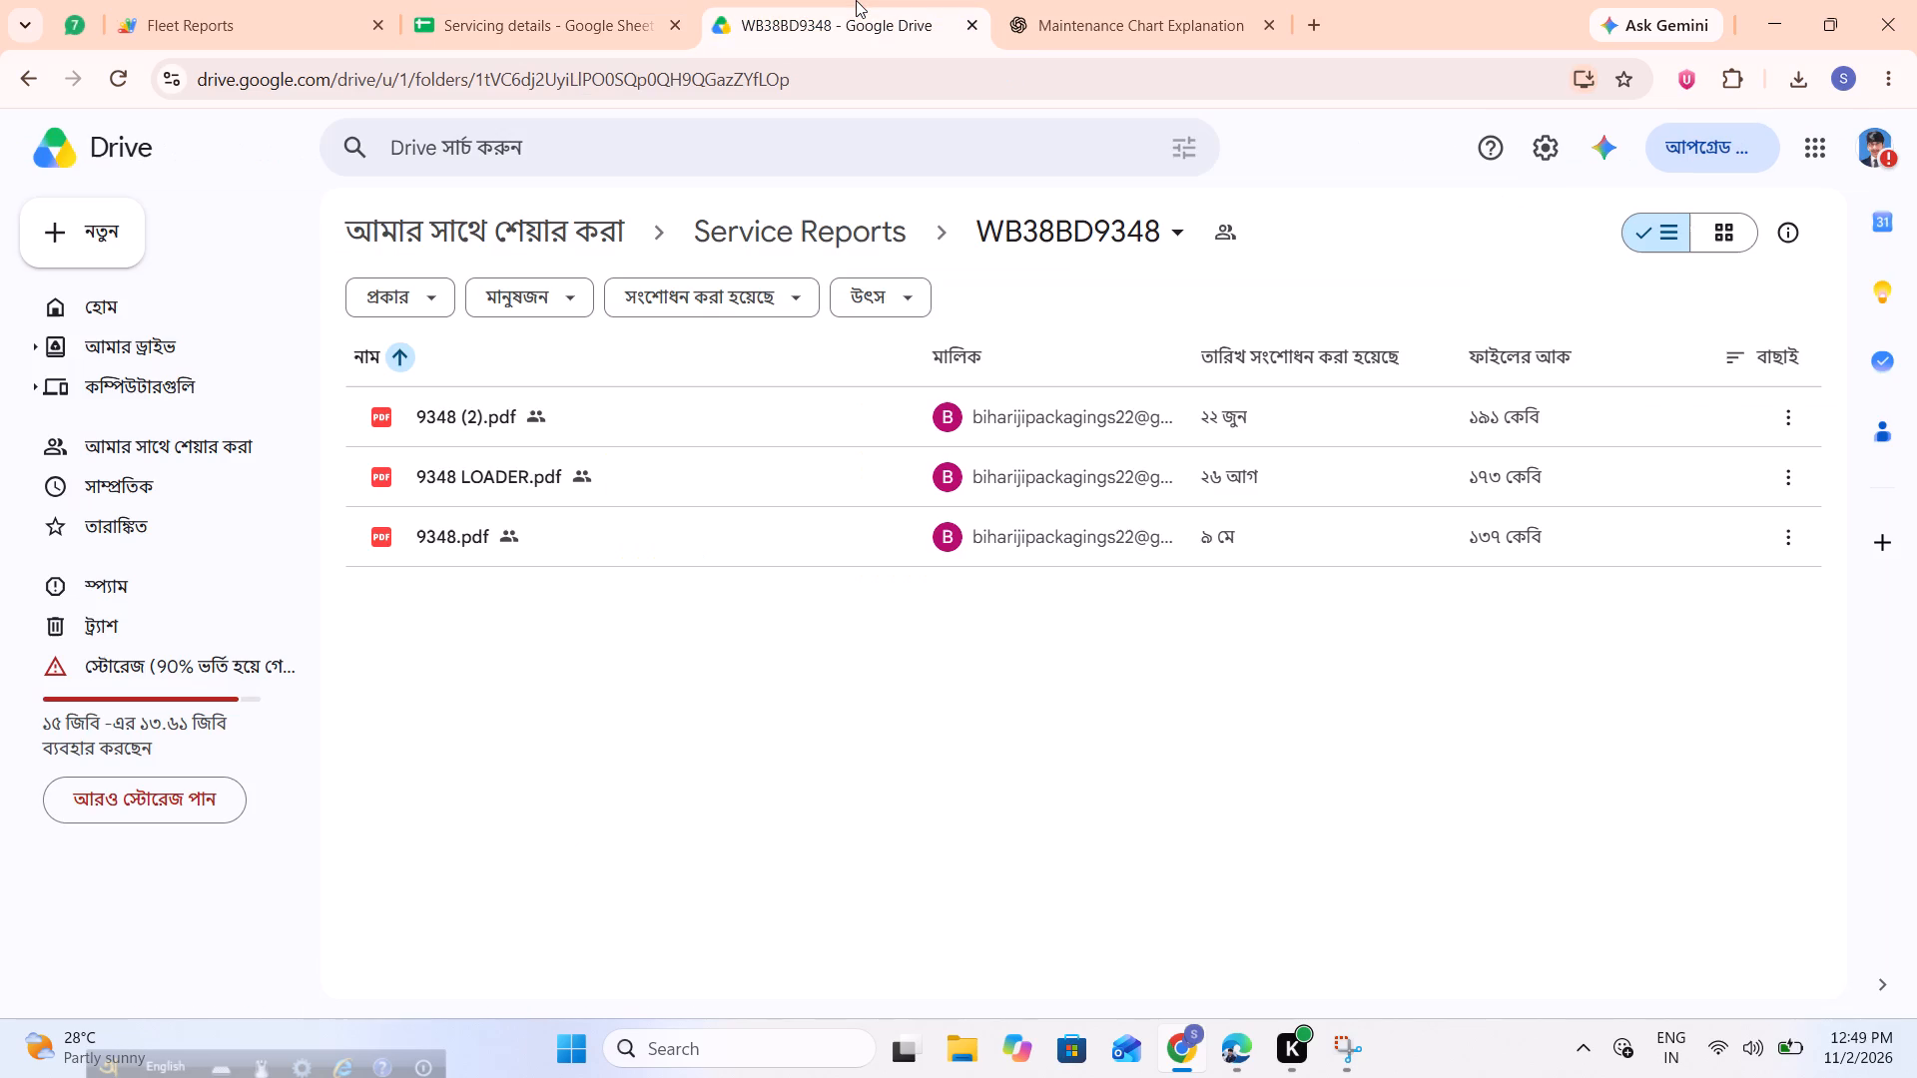
pyautogui.click(1095, 0)
pyautogui.click(303, 0)
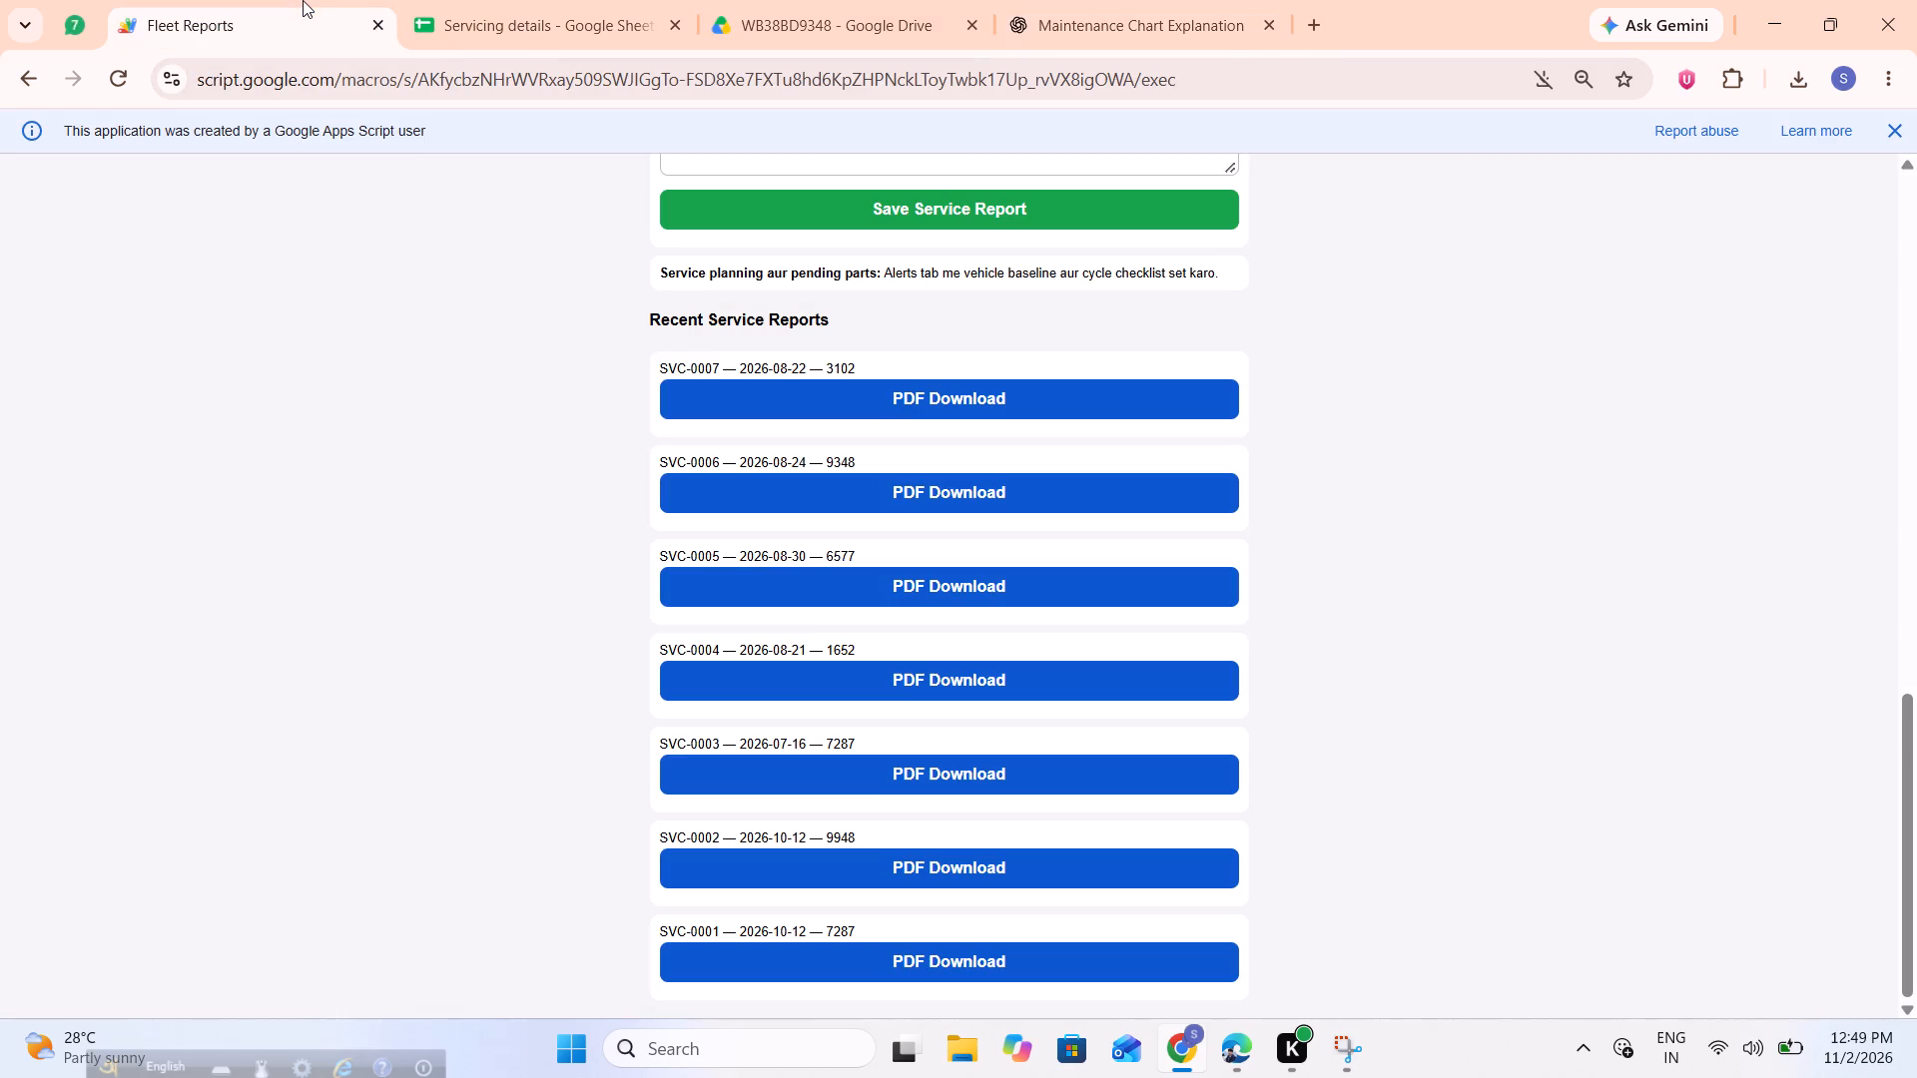
pyautogui.scroll(2, 682, 553)
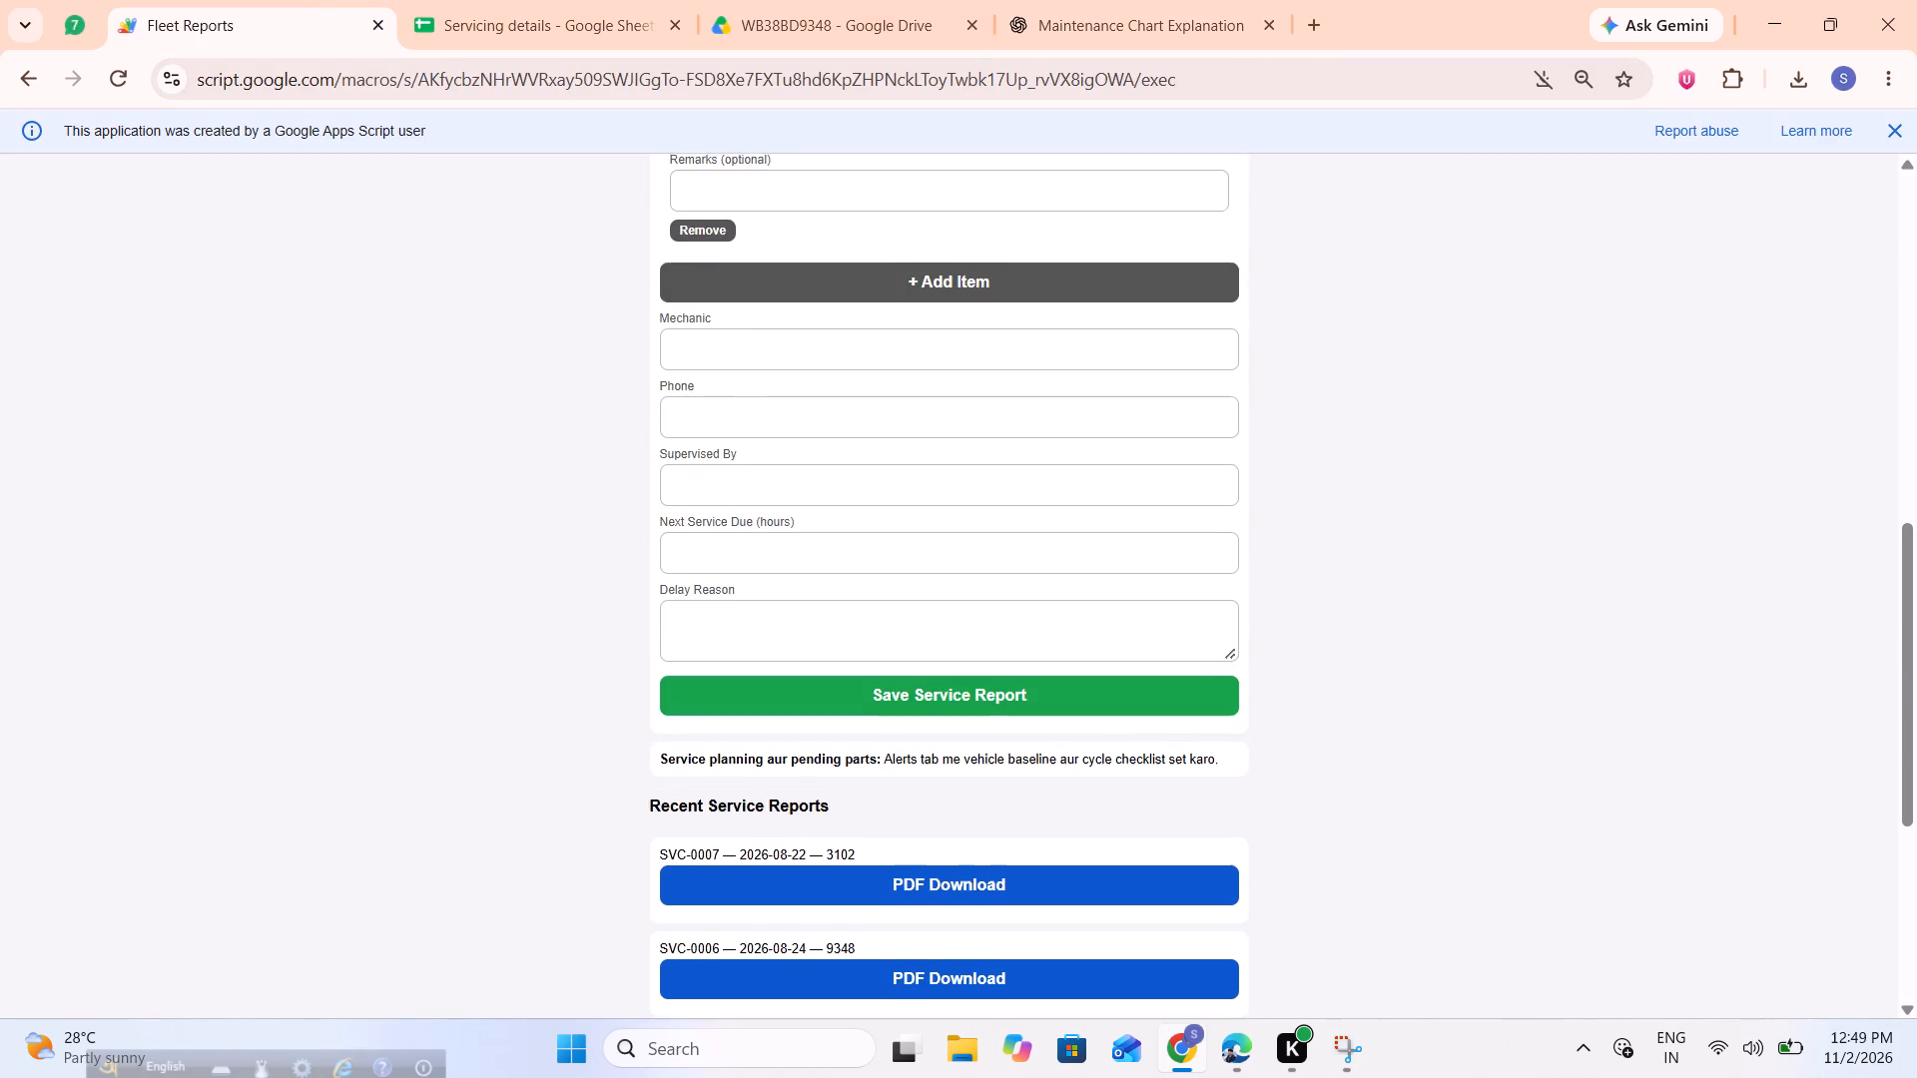
pyautogui.scroll(4, 682, 553)
pyautogui.moveTo(980, 448); pyautogui.dragTo(947, 528)
pyautogui.click(947, 528)
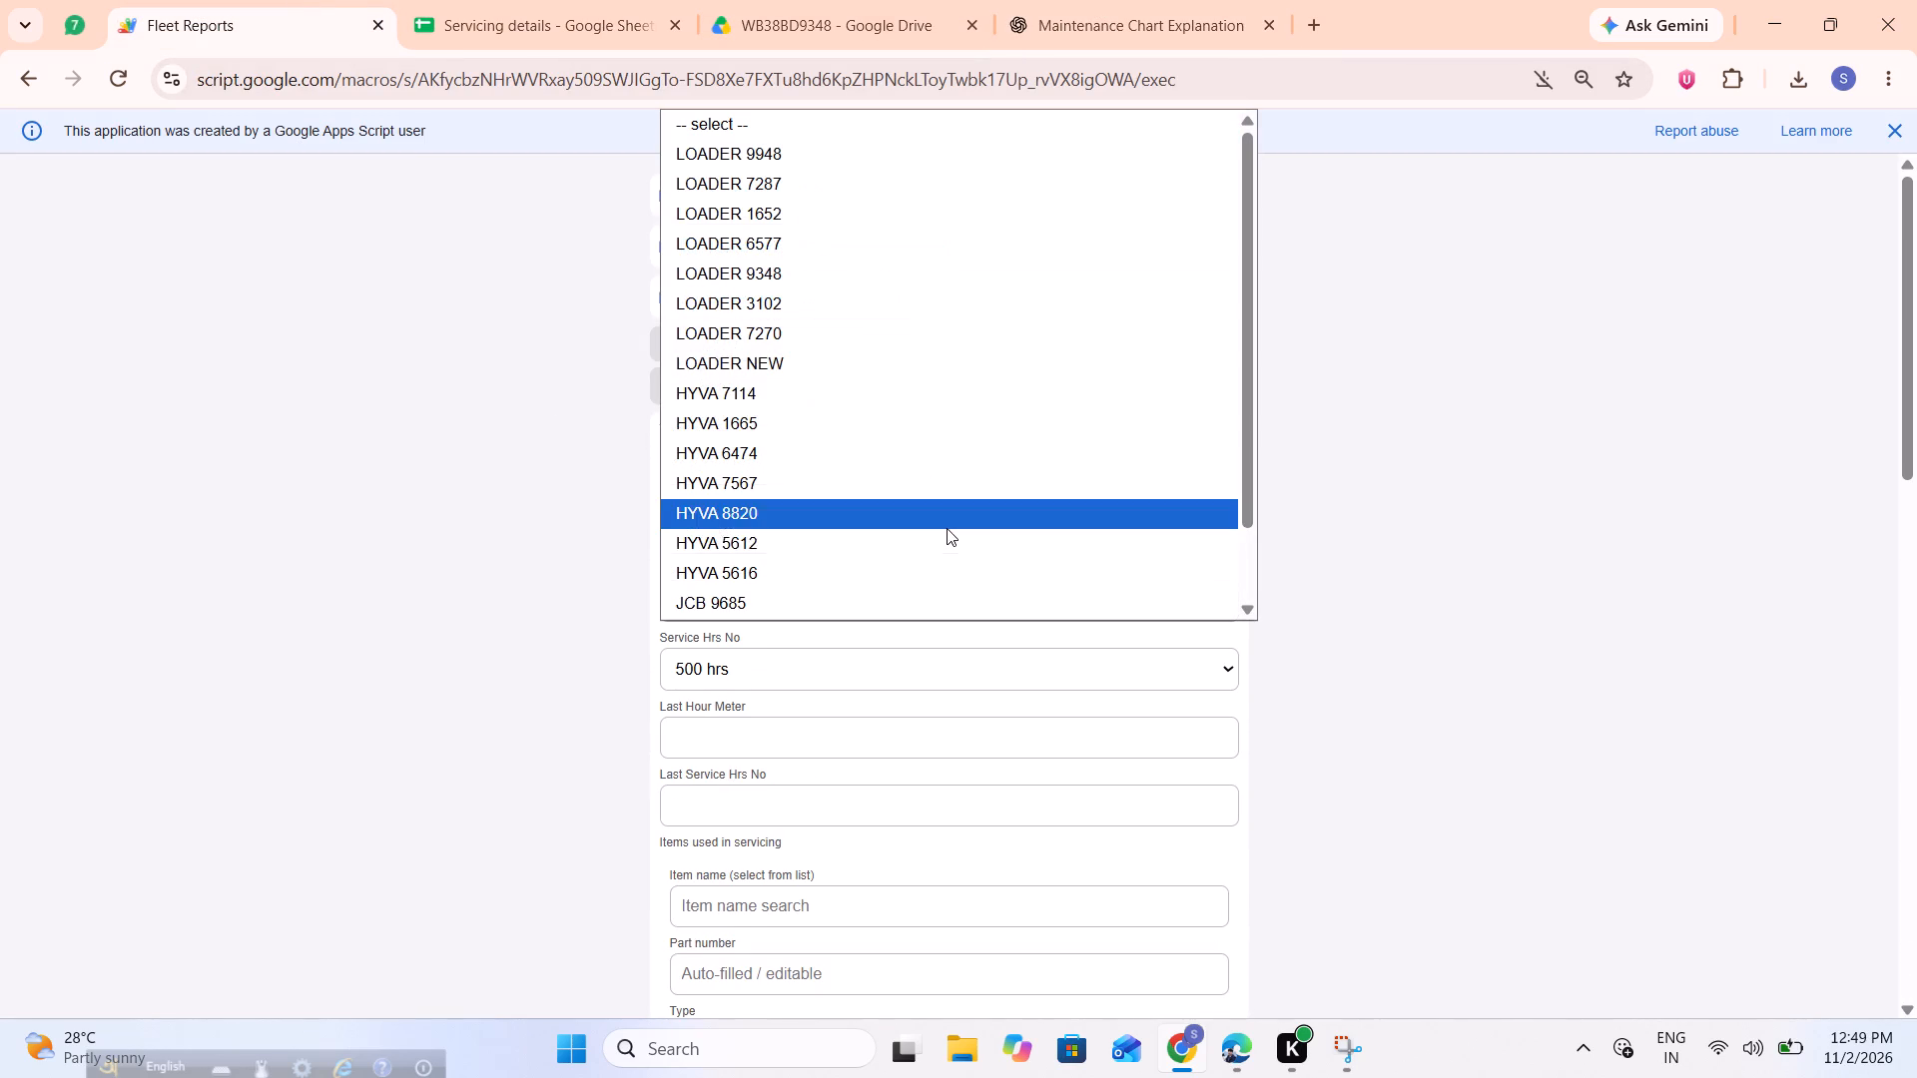
pyautogui.click(887, 331)
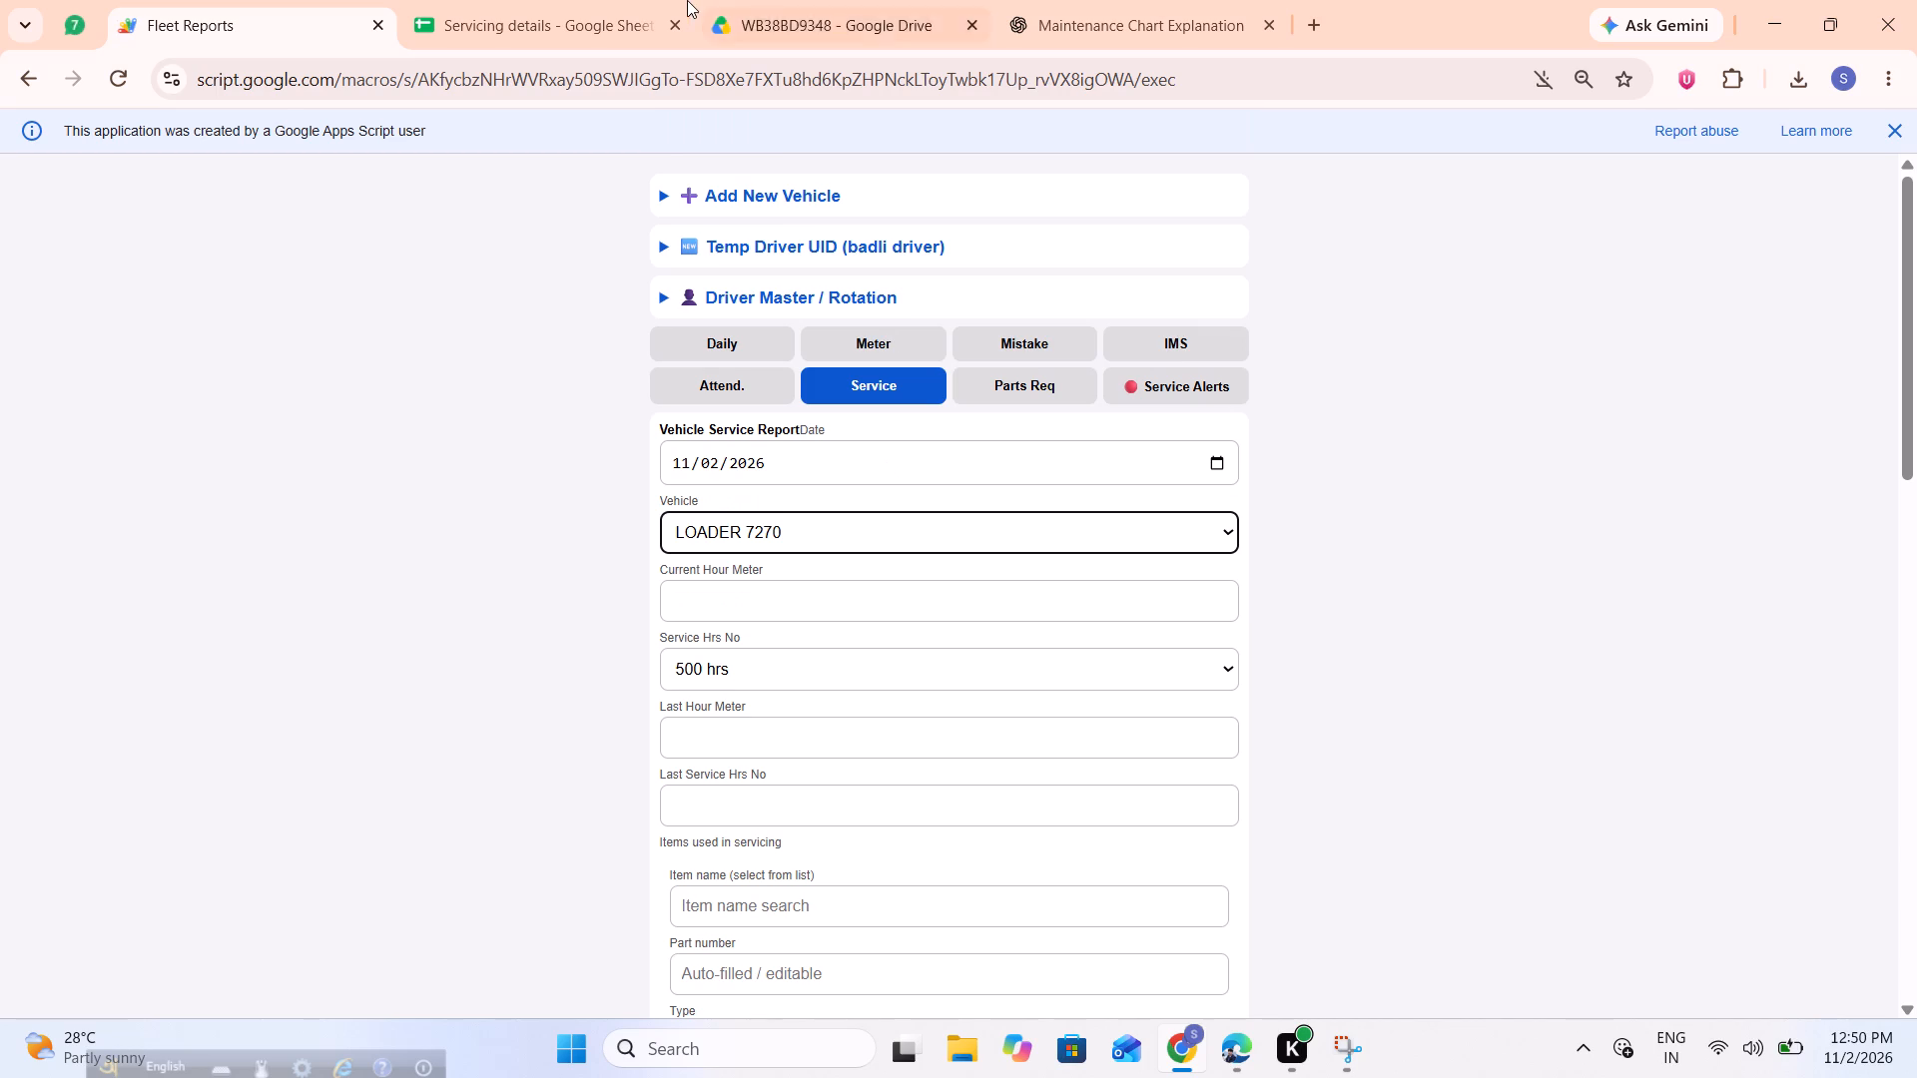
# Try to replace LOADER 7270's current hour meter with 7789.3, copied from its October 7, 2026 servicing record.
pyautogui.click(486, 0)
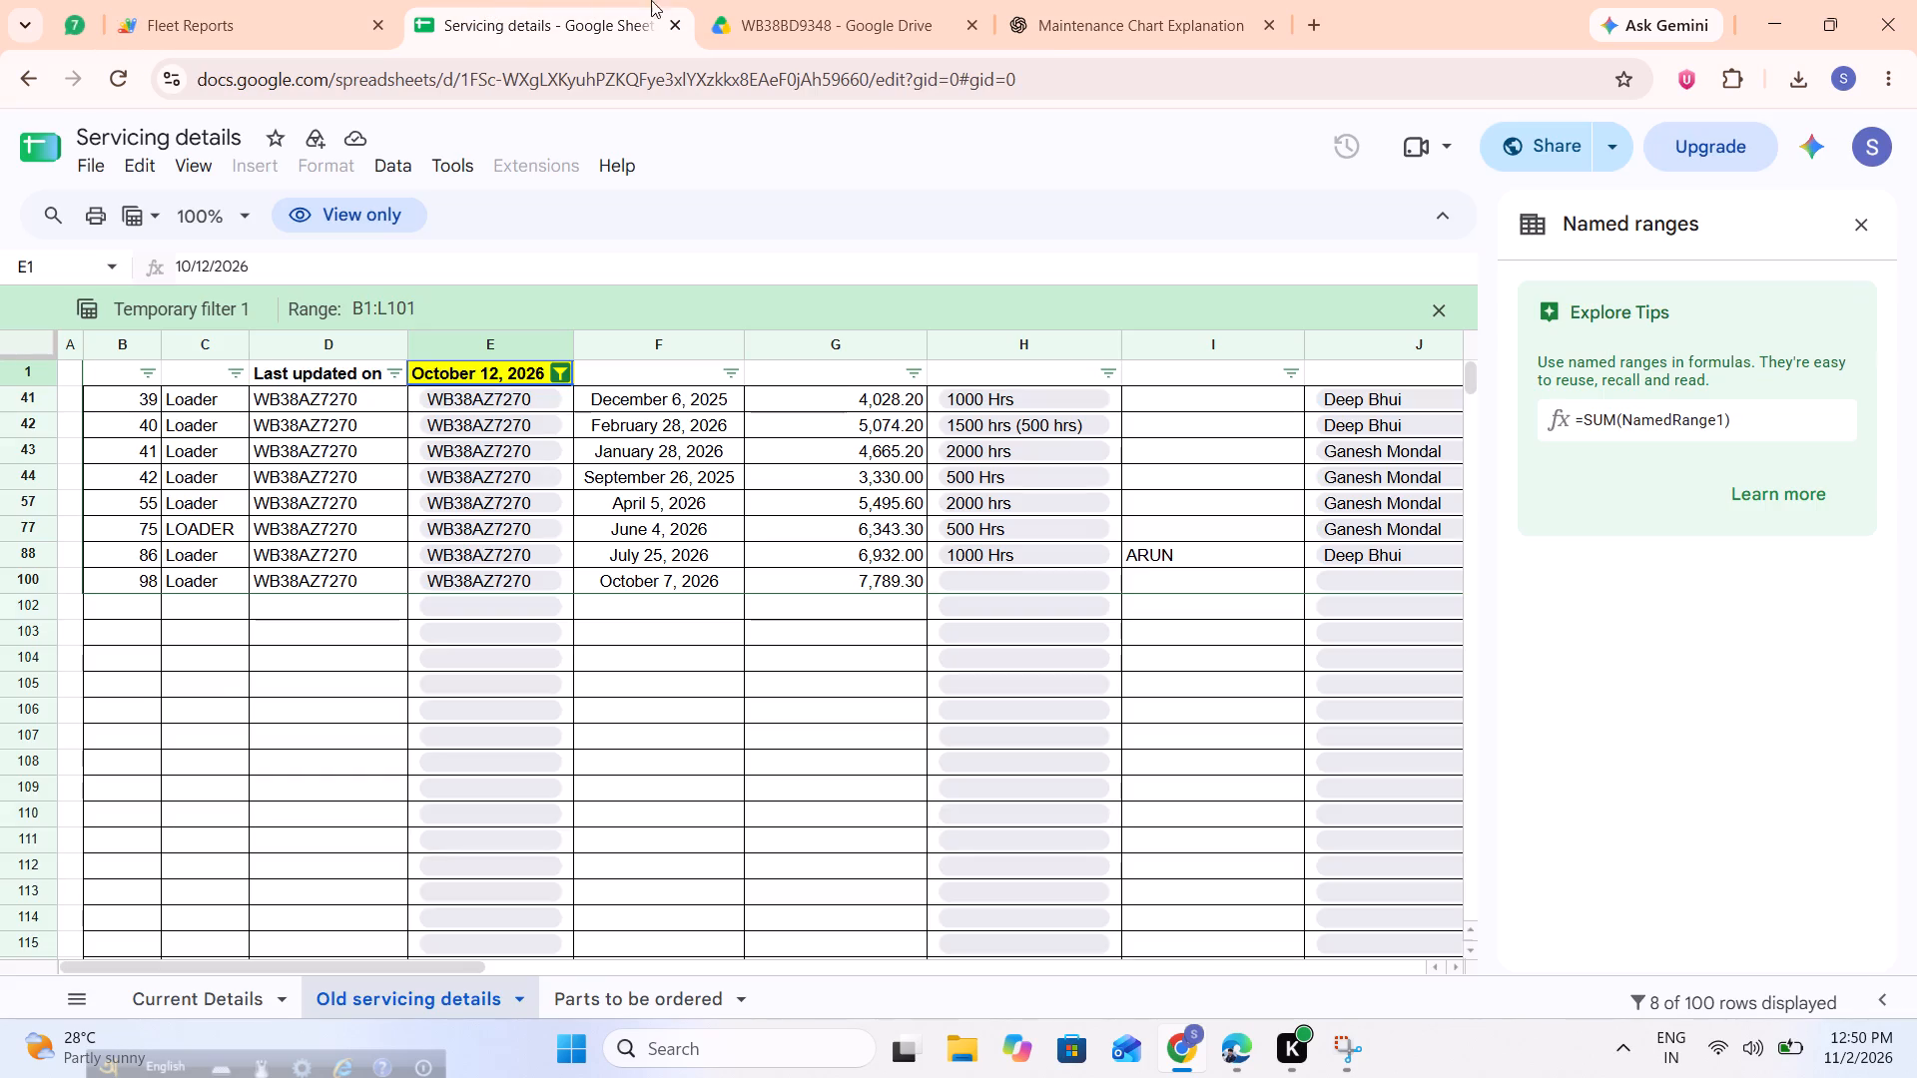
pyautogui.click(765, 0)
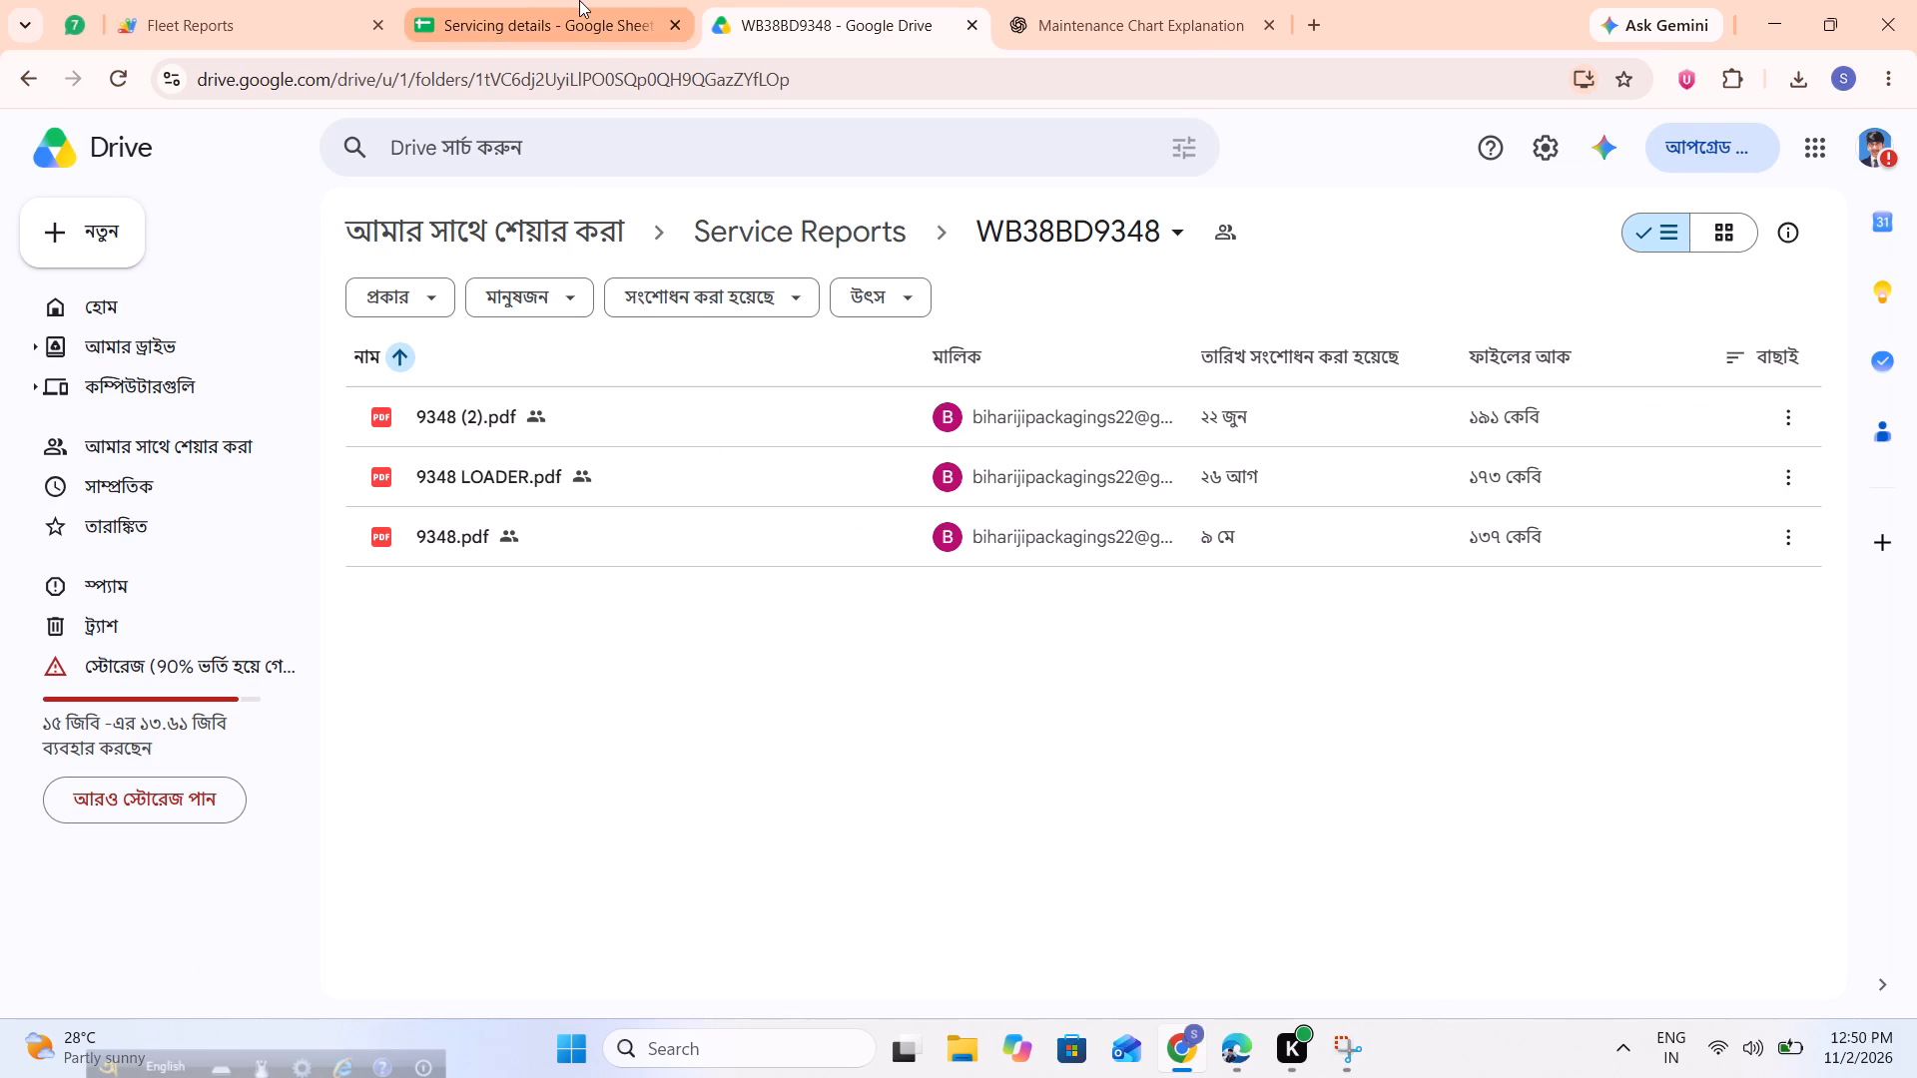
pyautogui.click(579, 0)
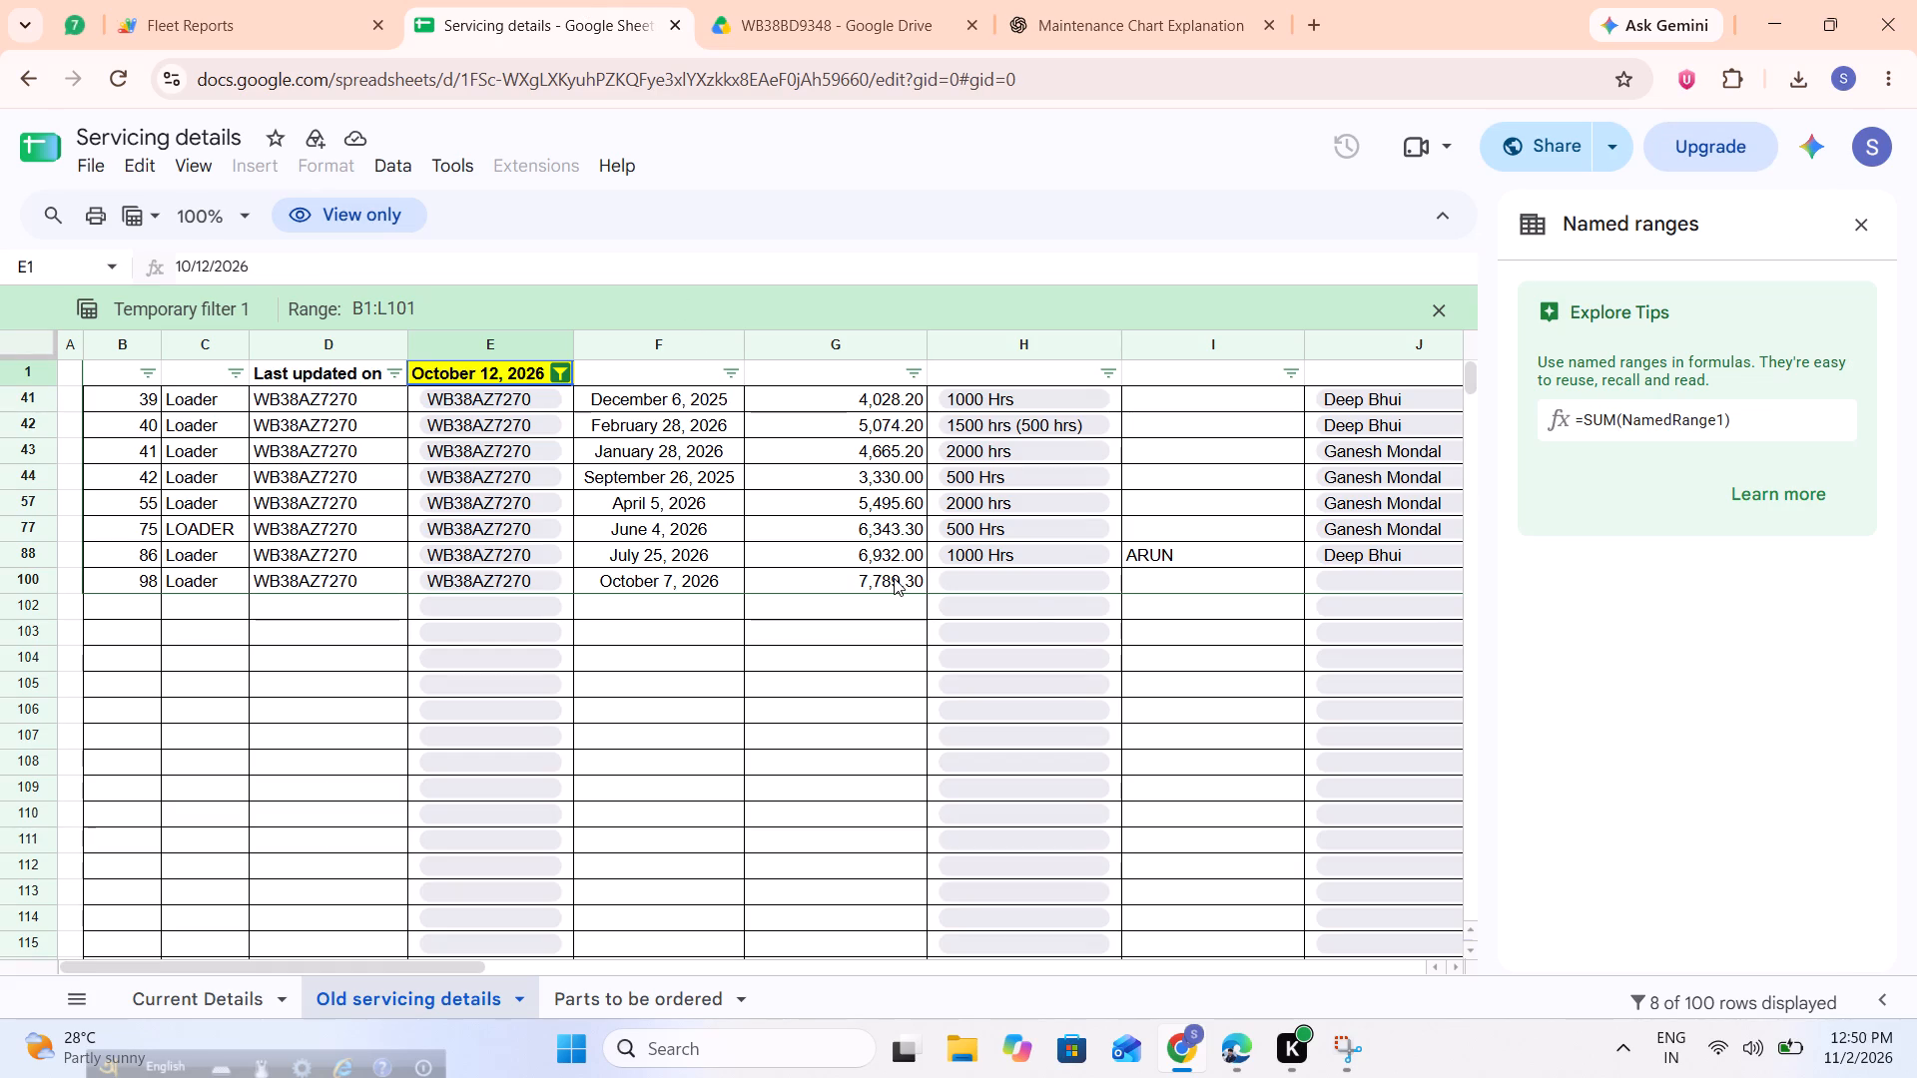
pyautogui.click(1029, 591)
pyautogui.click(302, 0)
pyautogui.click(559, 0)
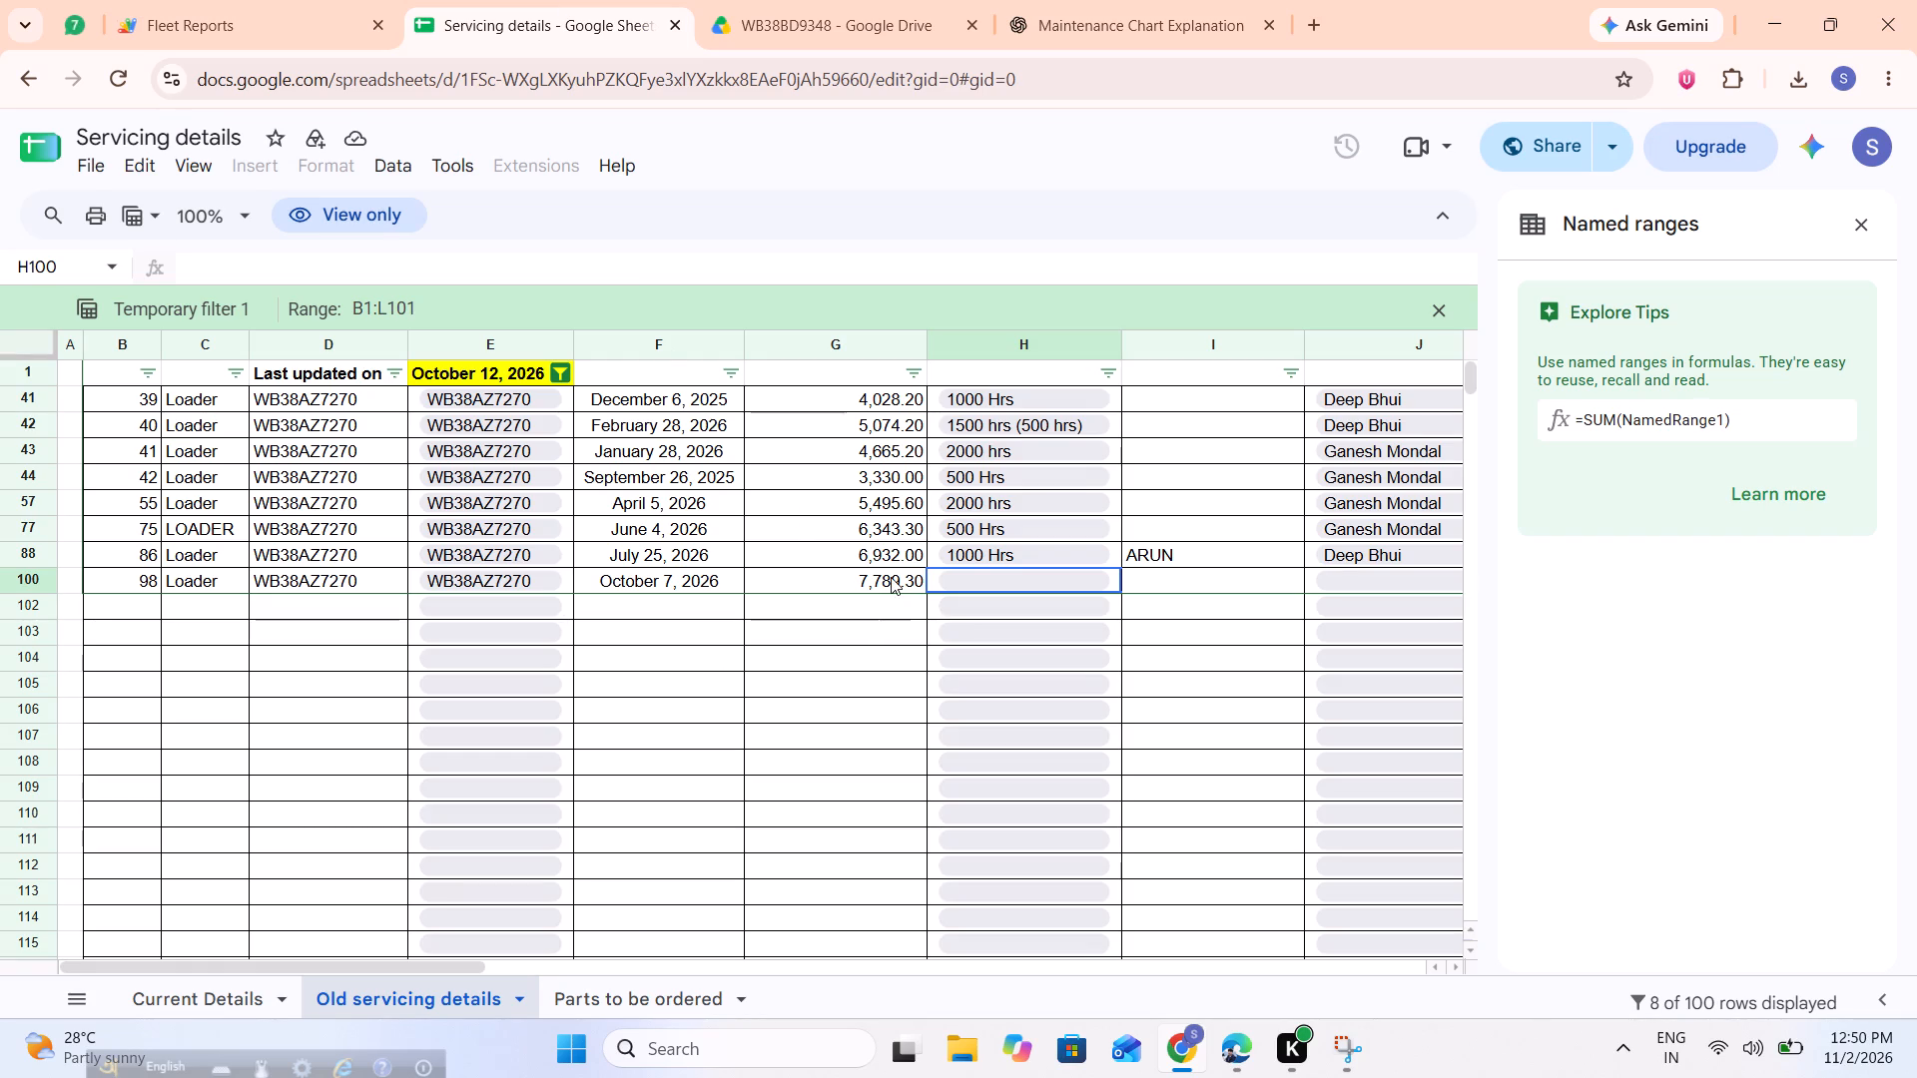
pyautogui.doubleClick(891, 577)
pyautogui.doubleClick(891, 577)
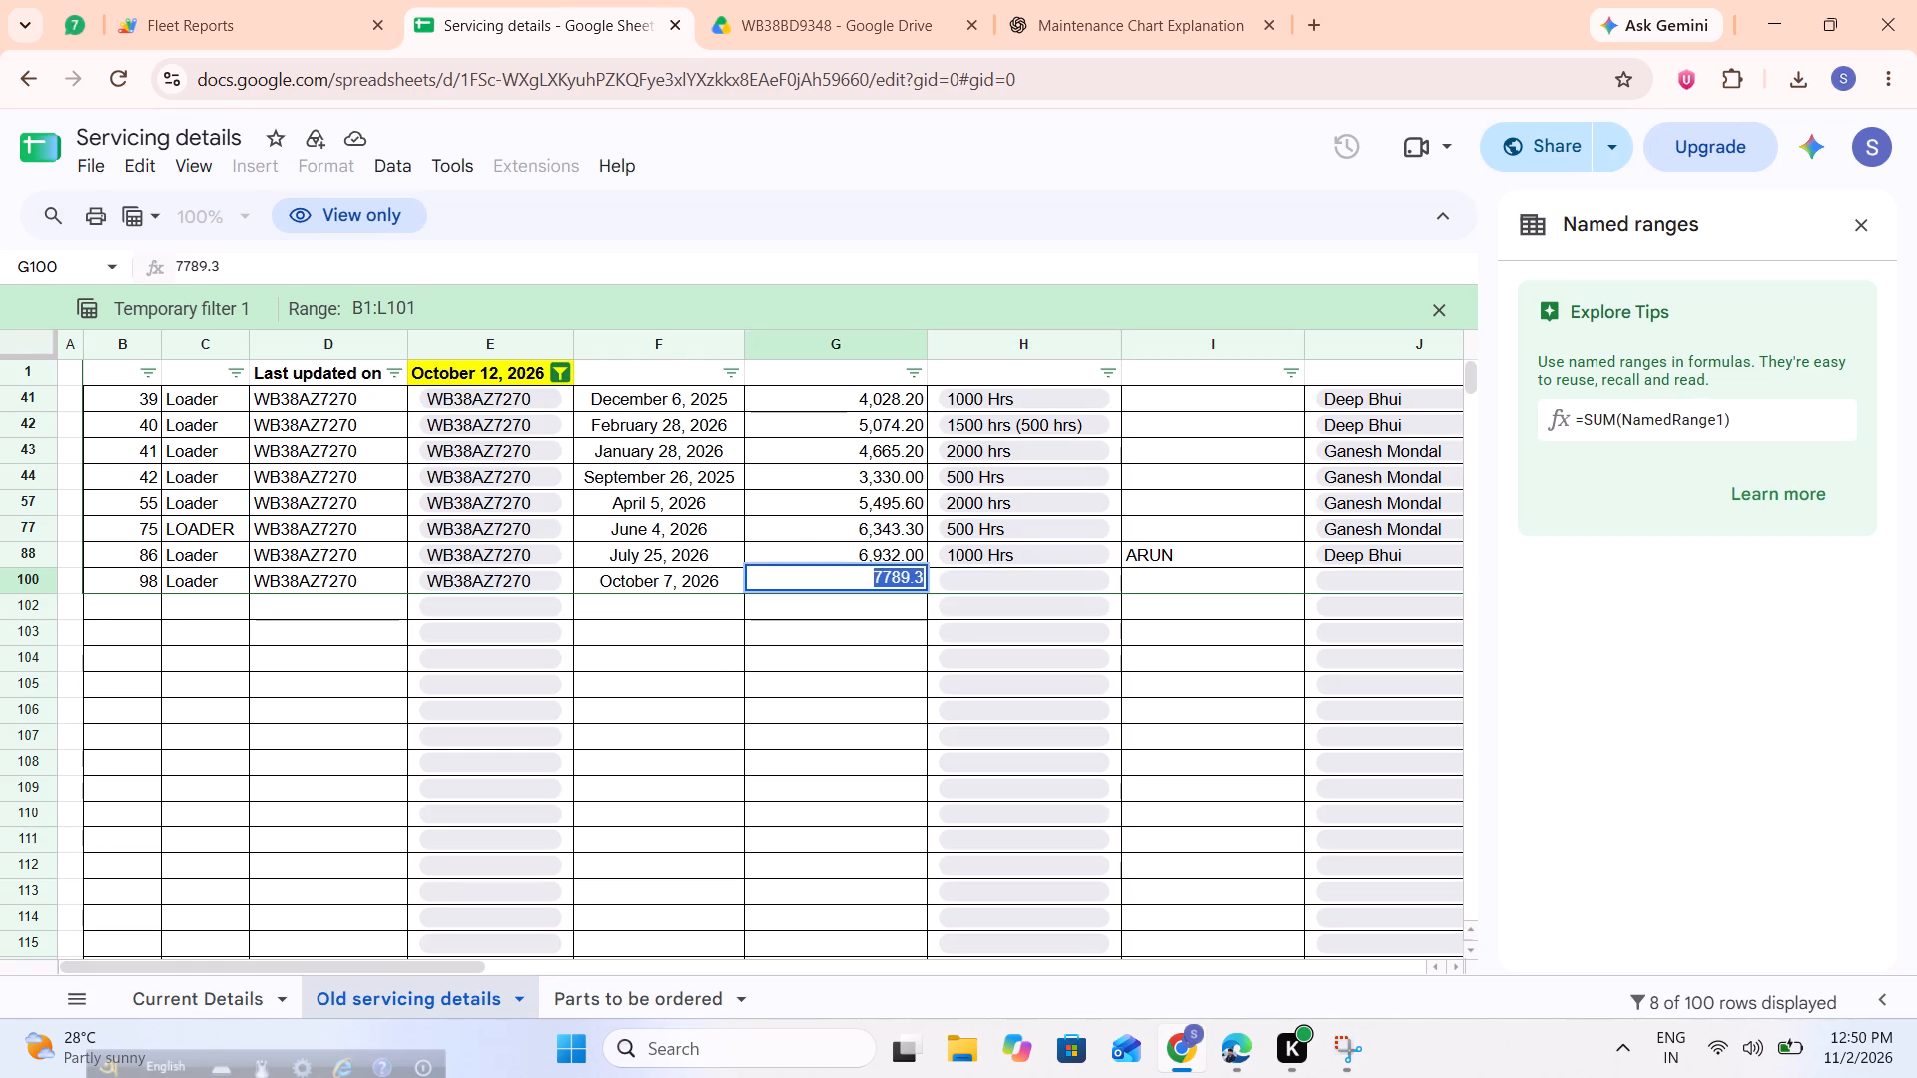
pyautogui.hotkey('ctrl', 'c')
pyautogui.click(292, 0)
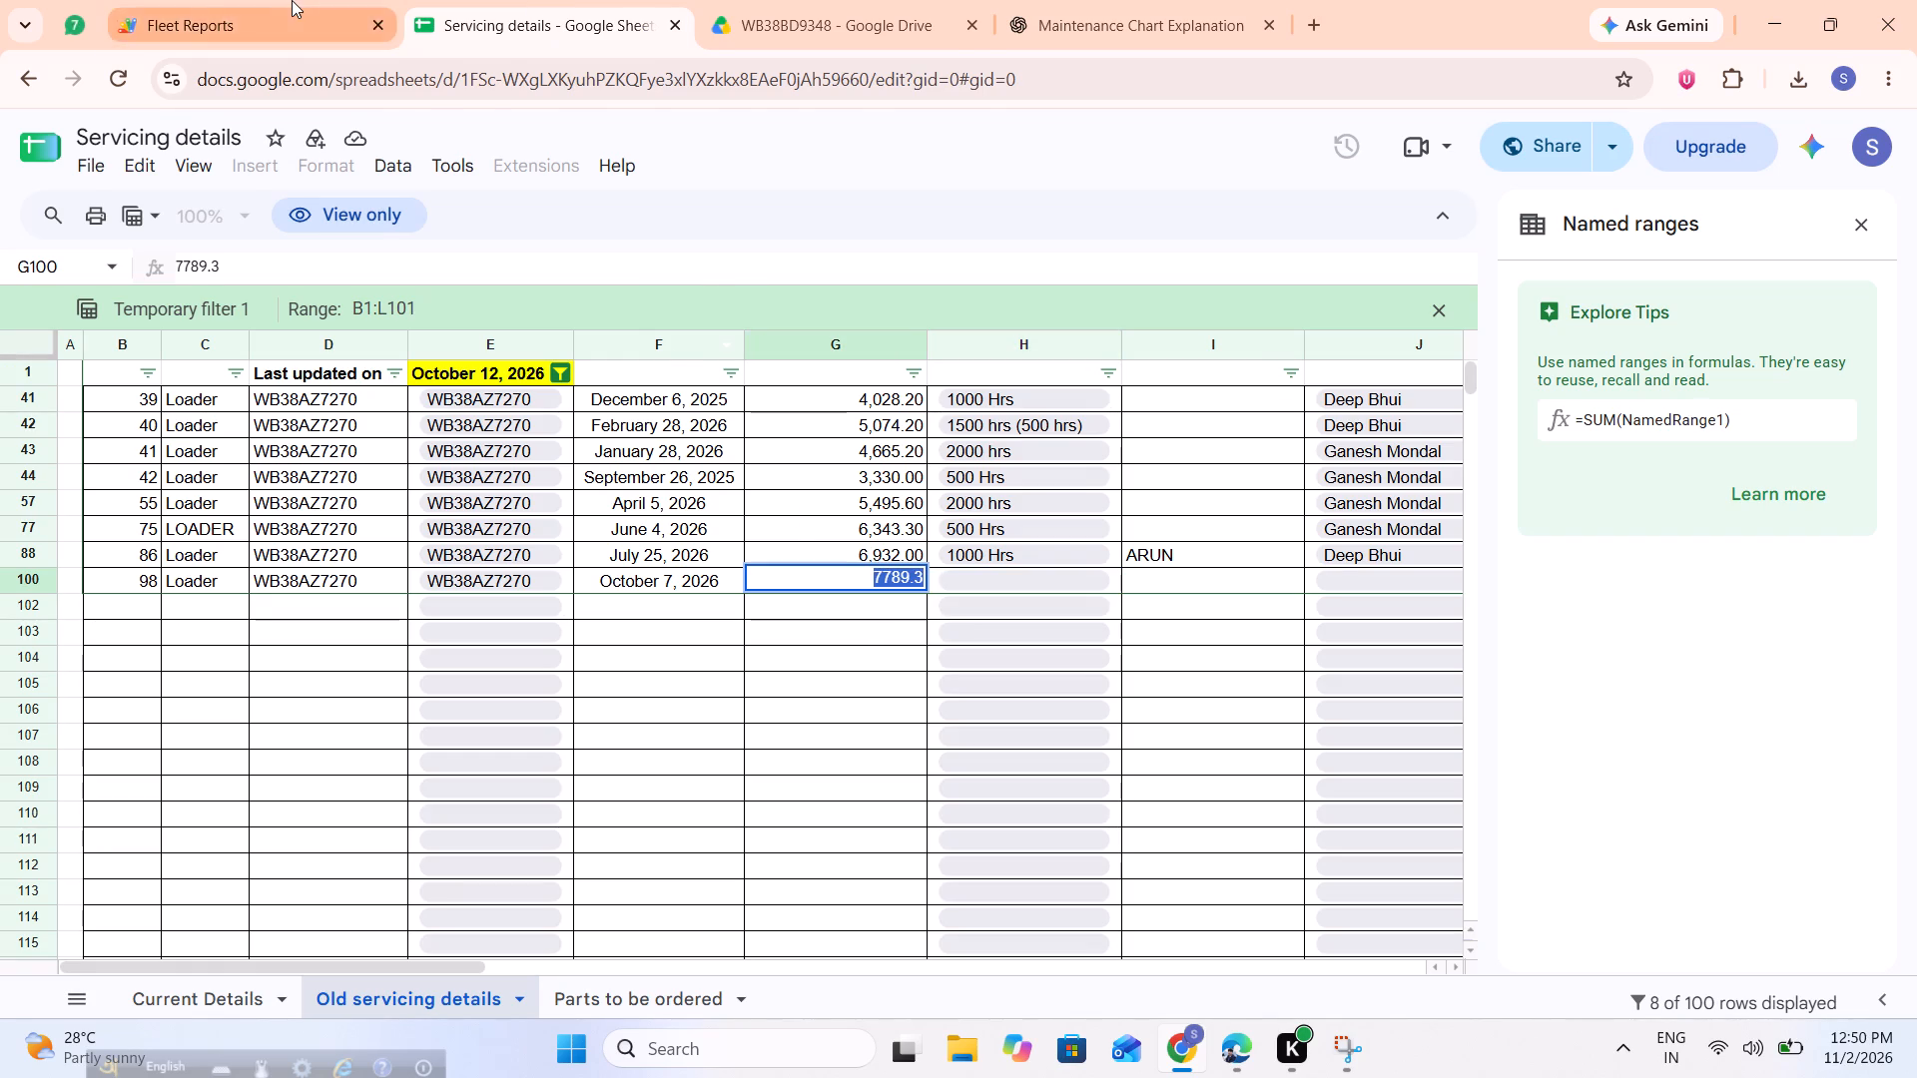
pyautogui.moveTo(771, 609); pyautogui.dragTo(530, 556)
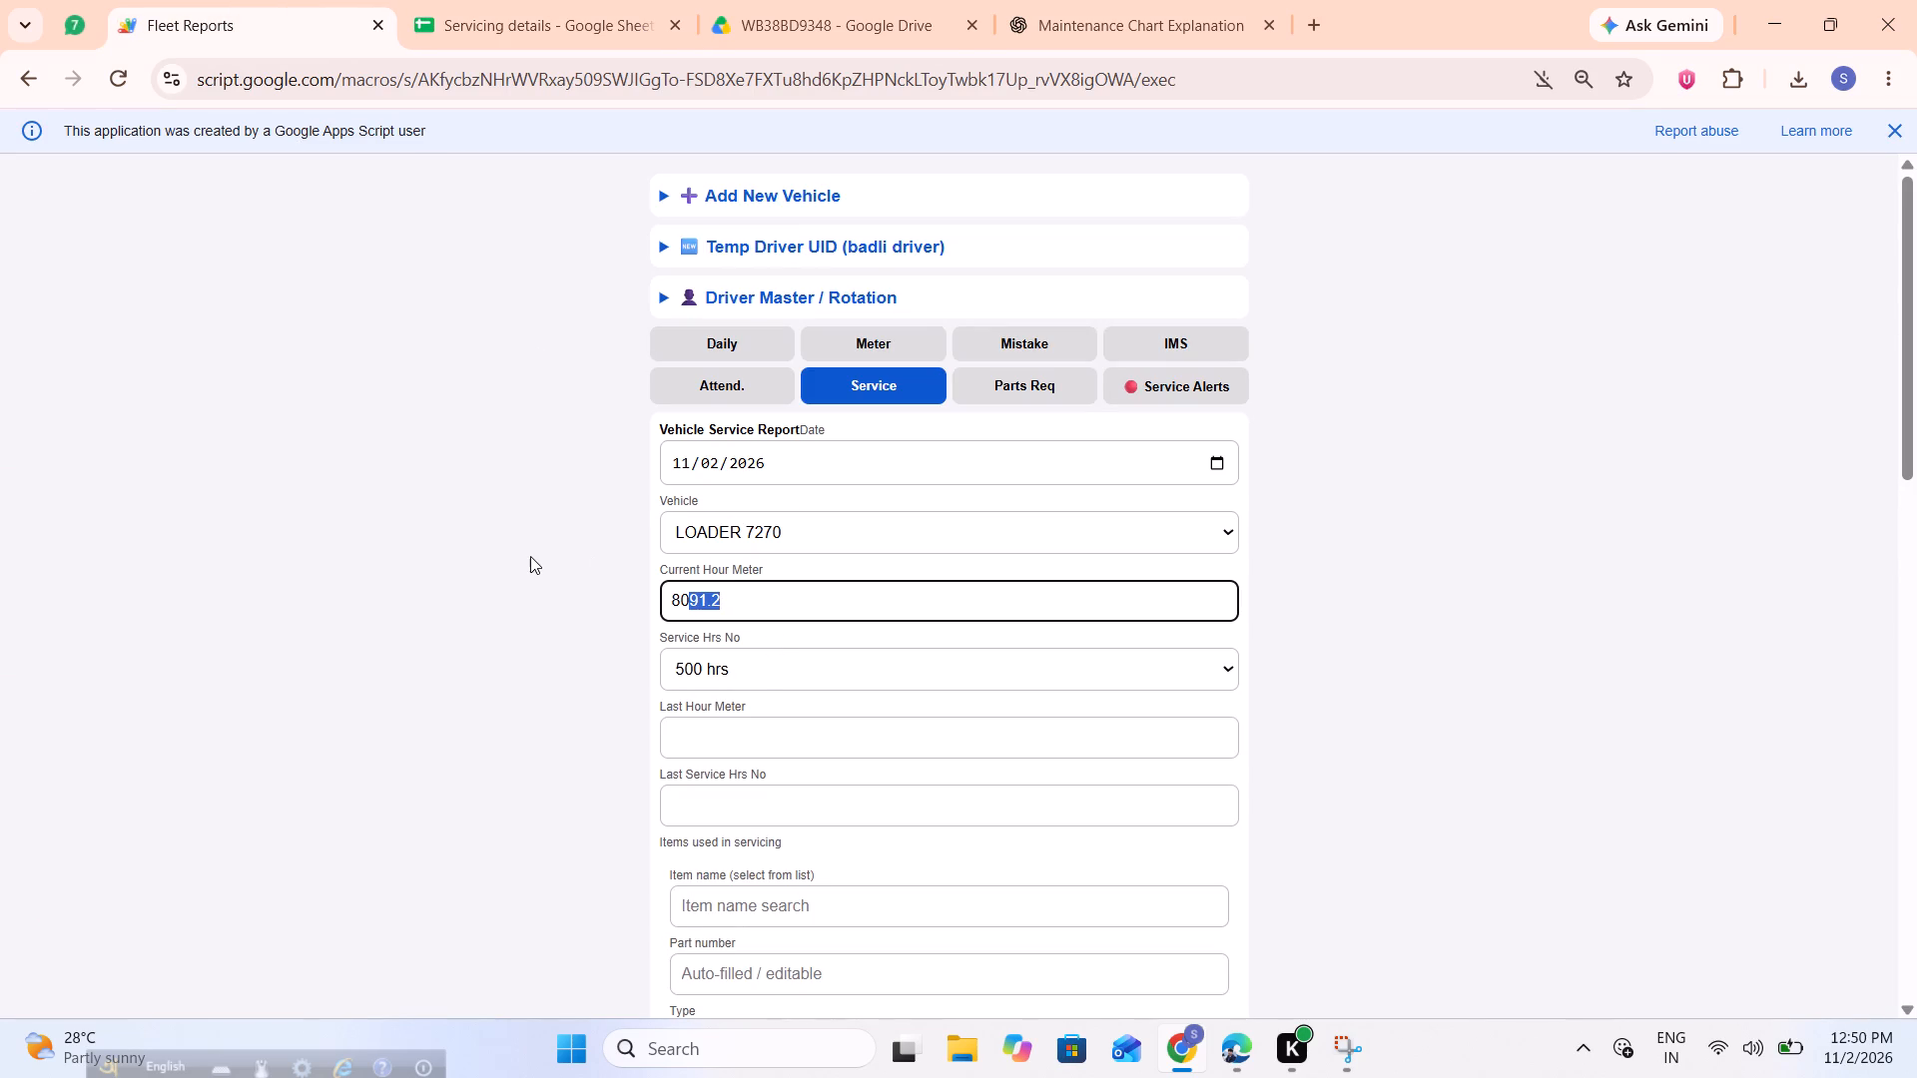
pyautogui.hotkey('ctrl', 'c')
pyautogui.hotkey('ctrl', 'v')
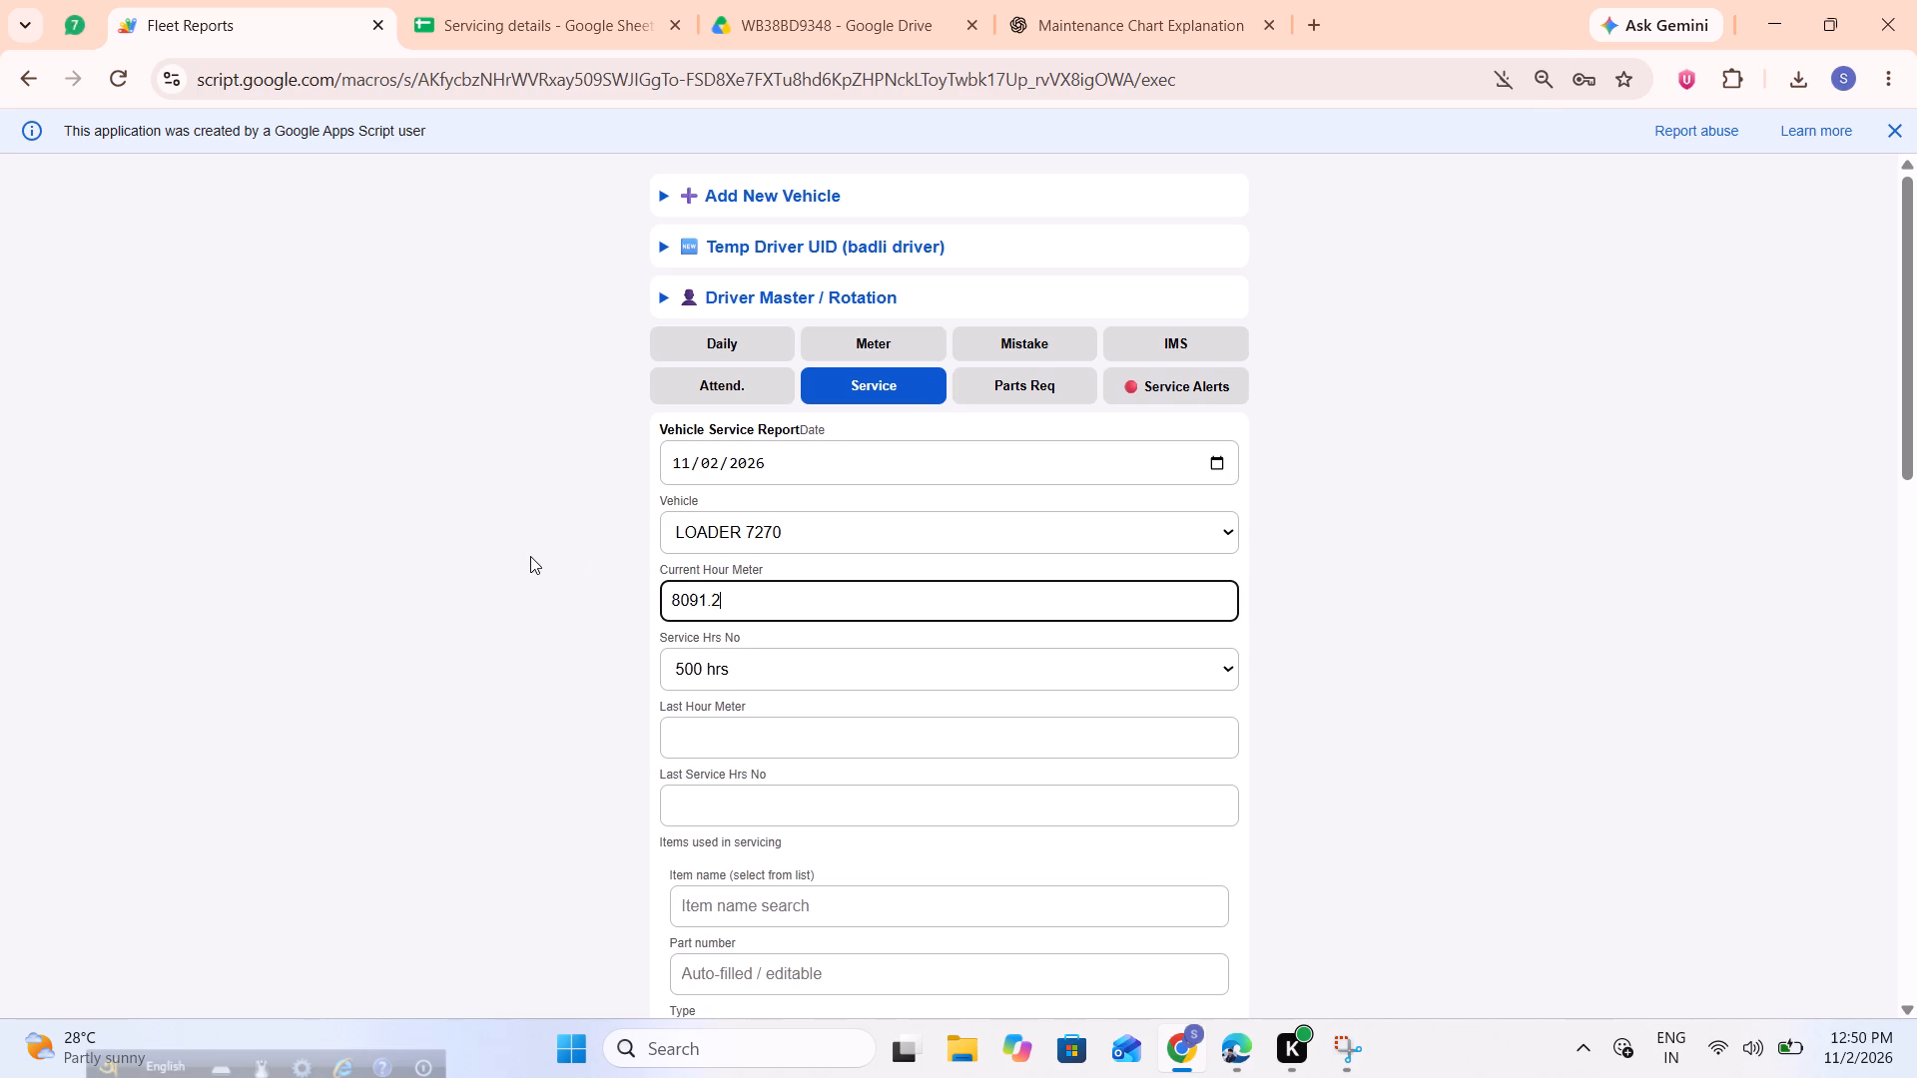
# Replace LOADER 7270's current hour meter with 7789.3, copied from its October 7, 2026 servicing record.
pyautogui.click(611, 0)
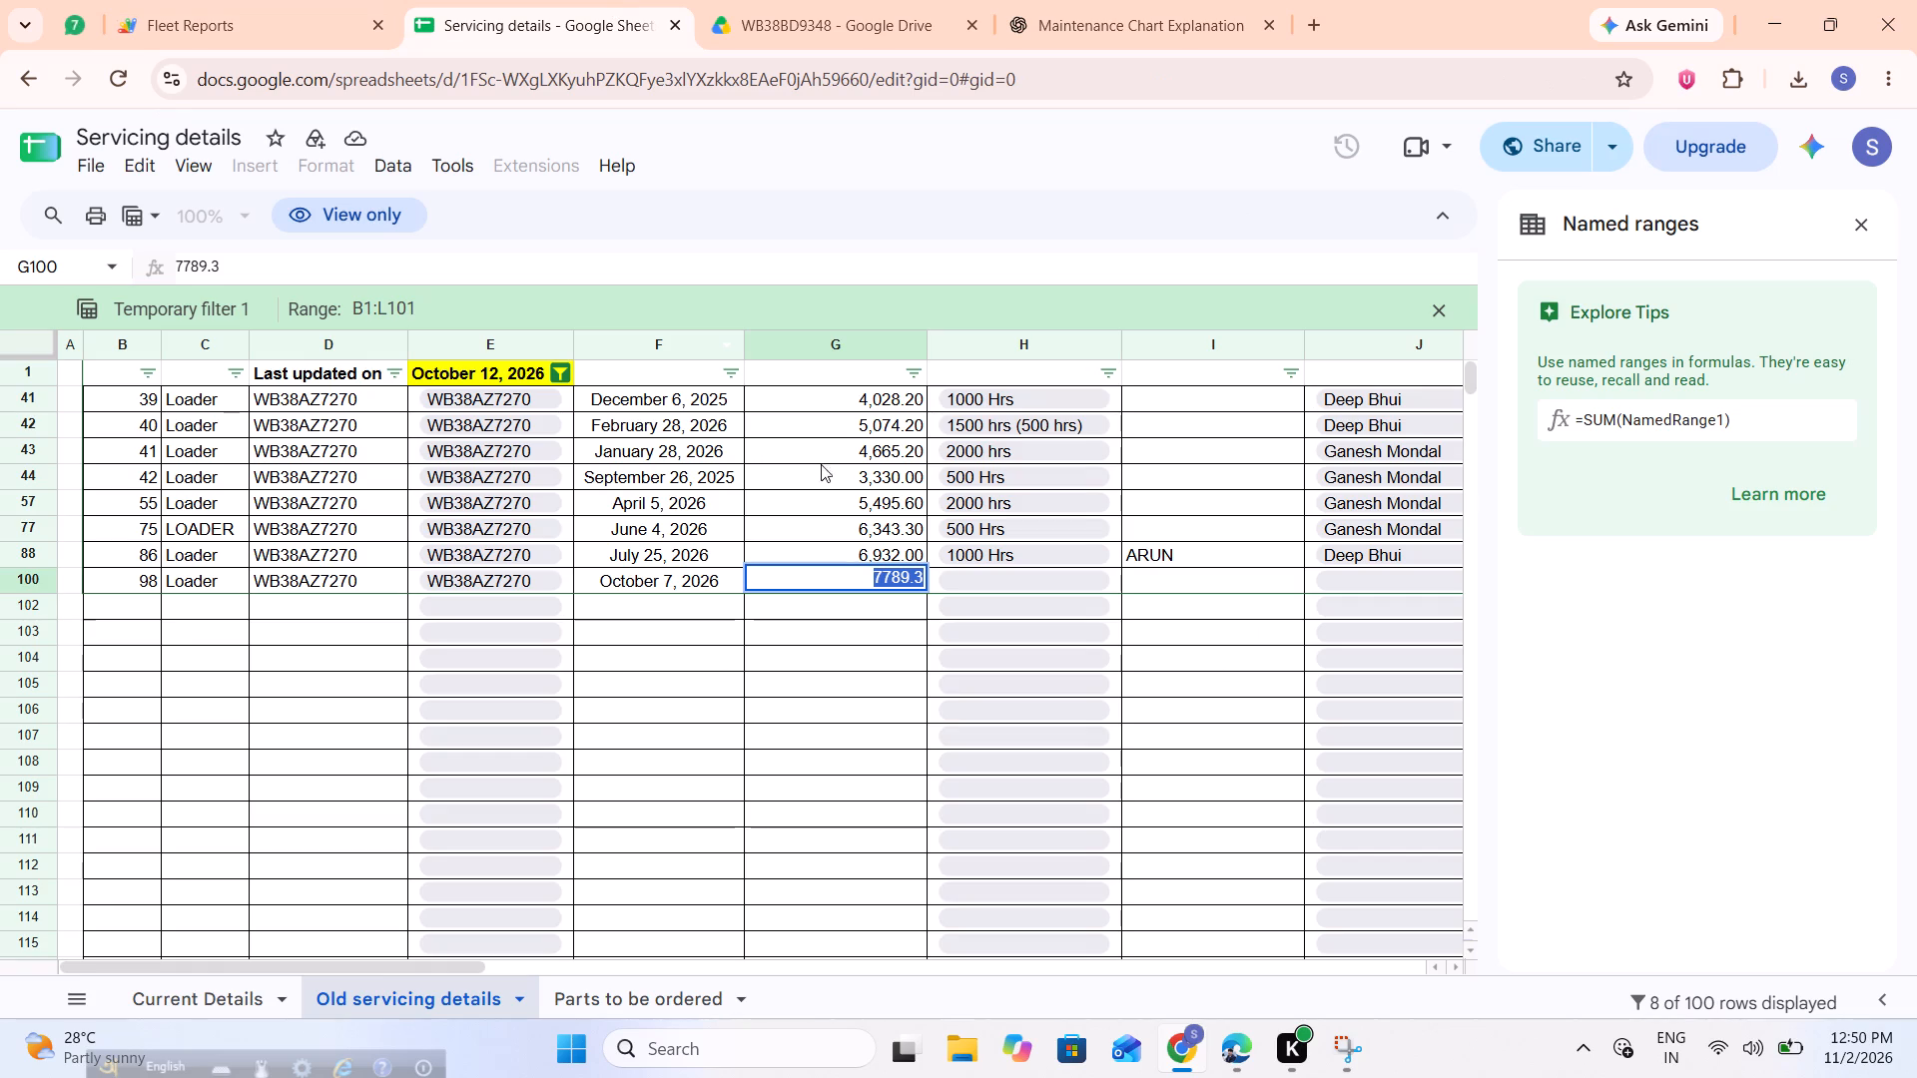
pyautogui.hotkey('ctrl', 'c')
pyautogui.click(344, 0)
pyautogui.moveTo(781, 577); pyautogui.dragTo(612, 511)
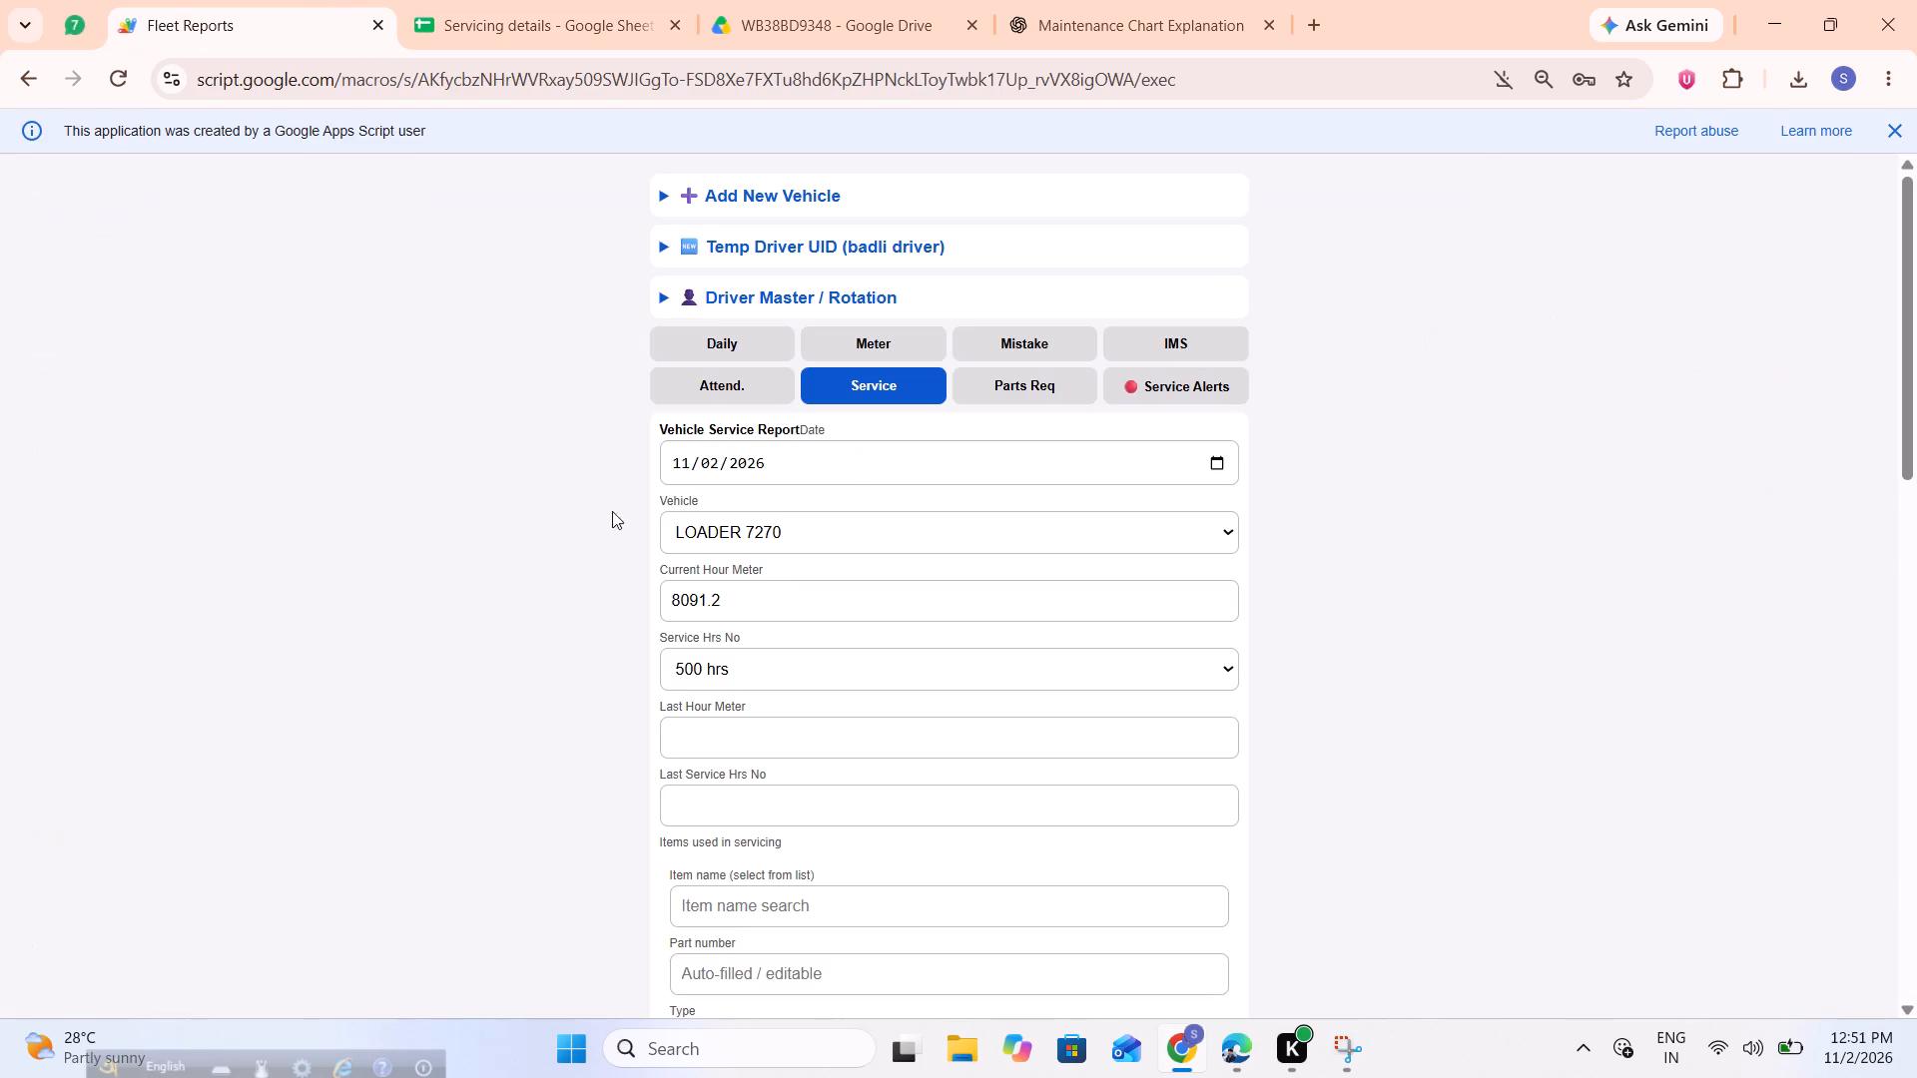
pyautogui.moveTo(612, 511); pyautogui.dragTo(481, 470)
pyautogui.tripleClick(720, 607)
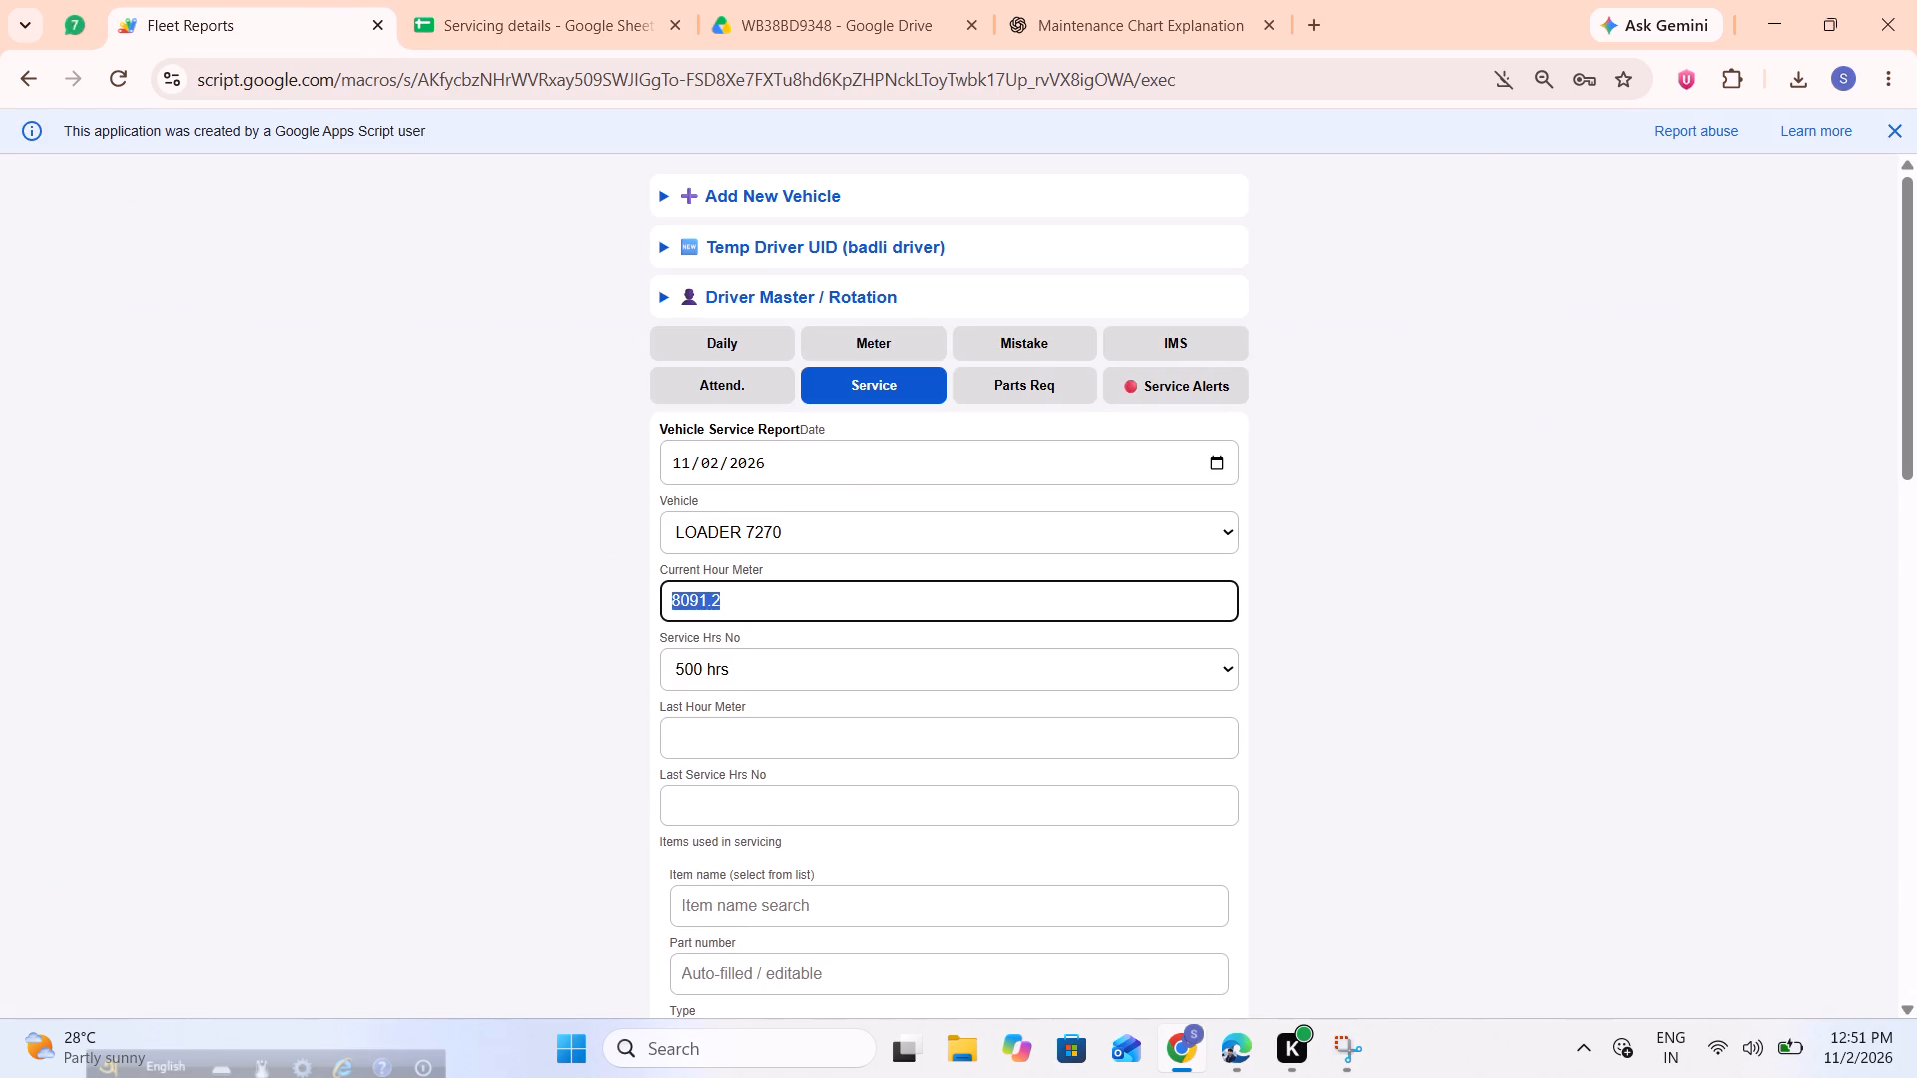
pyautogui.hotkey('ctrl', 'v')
# Set LOADER 7270's service hours number to 1000 hrs in the service report.
pyautogui.click(770, 672)
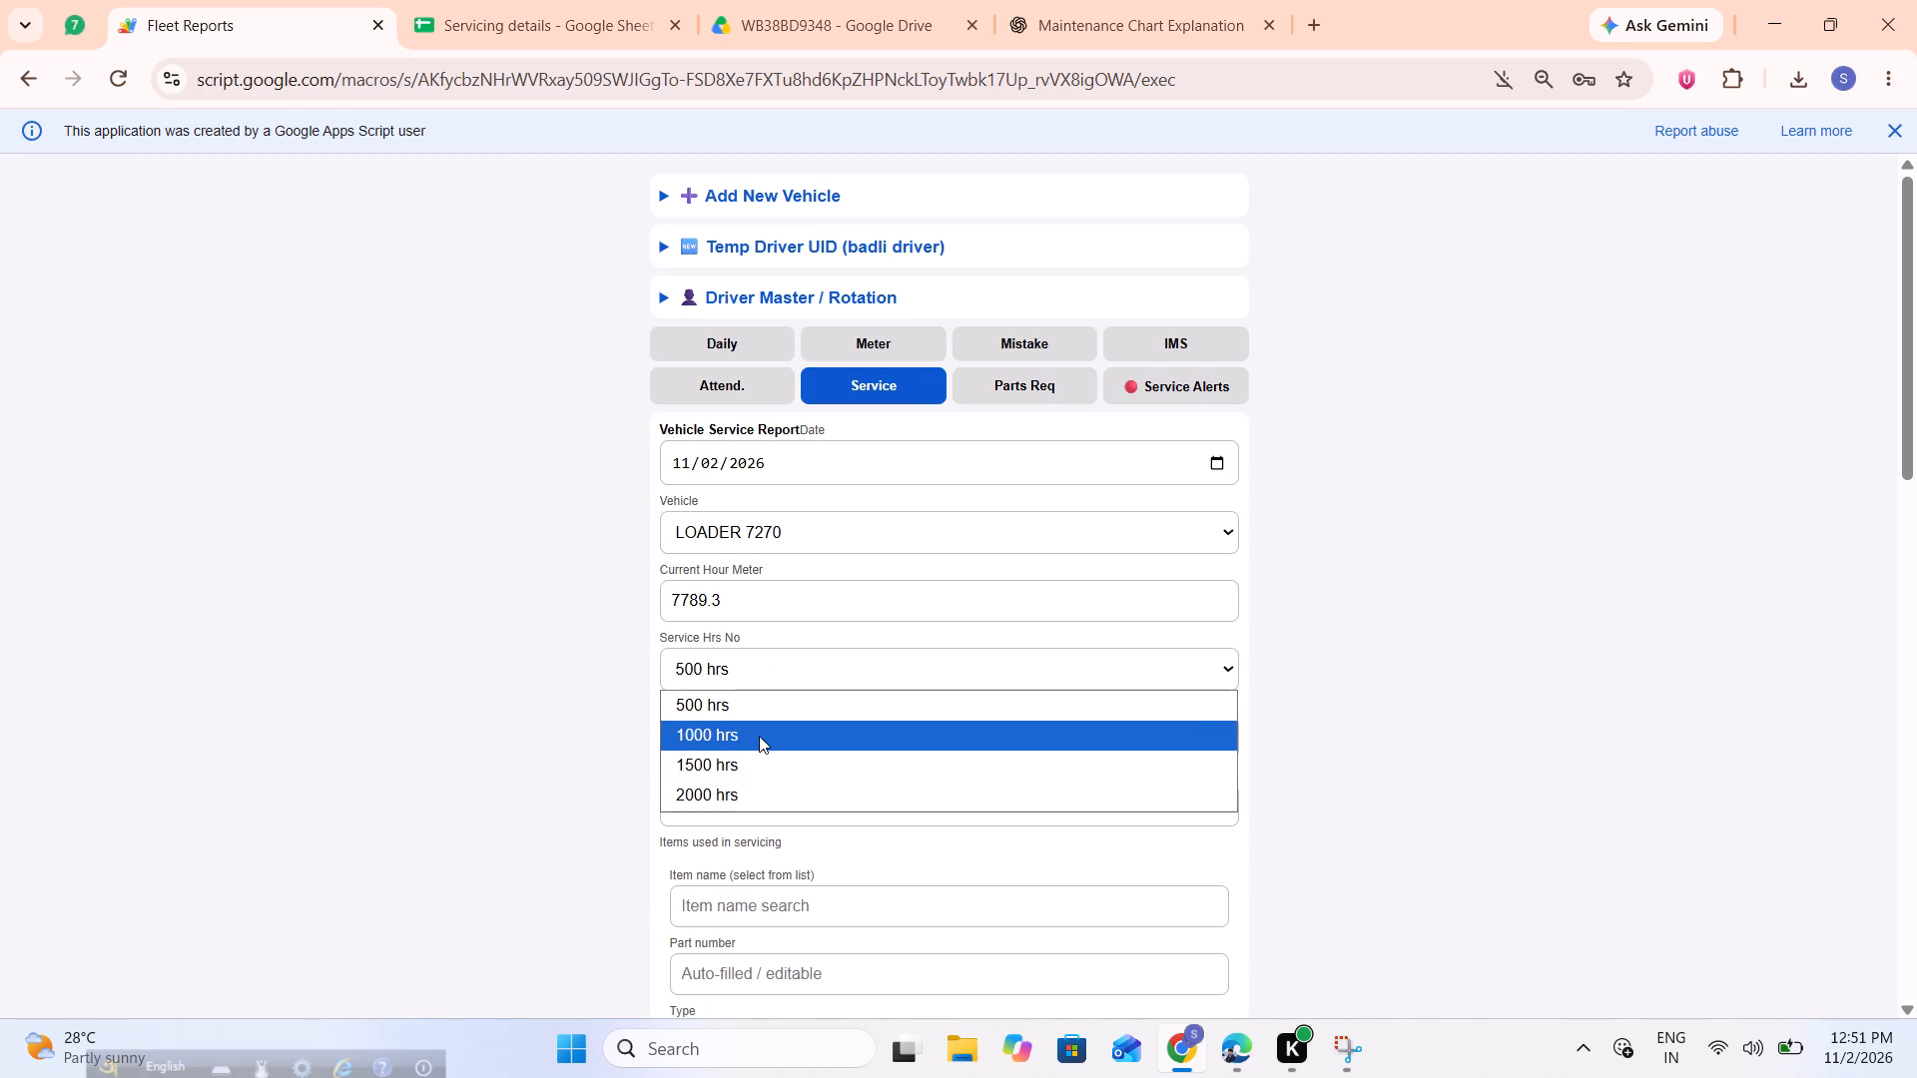
pyautogui.click(759, 736)
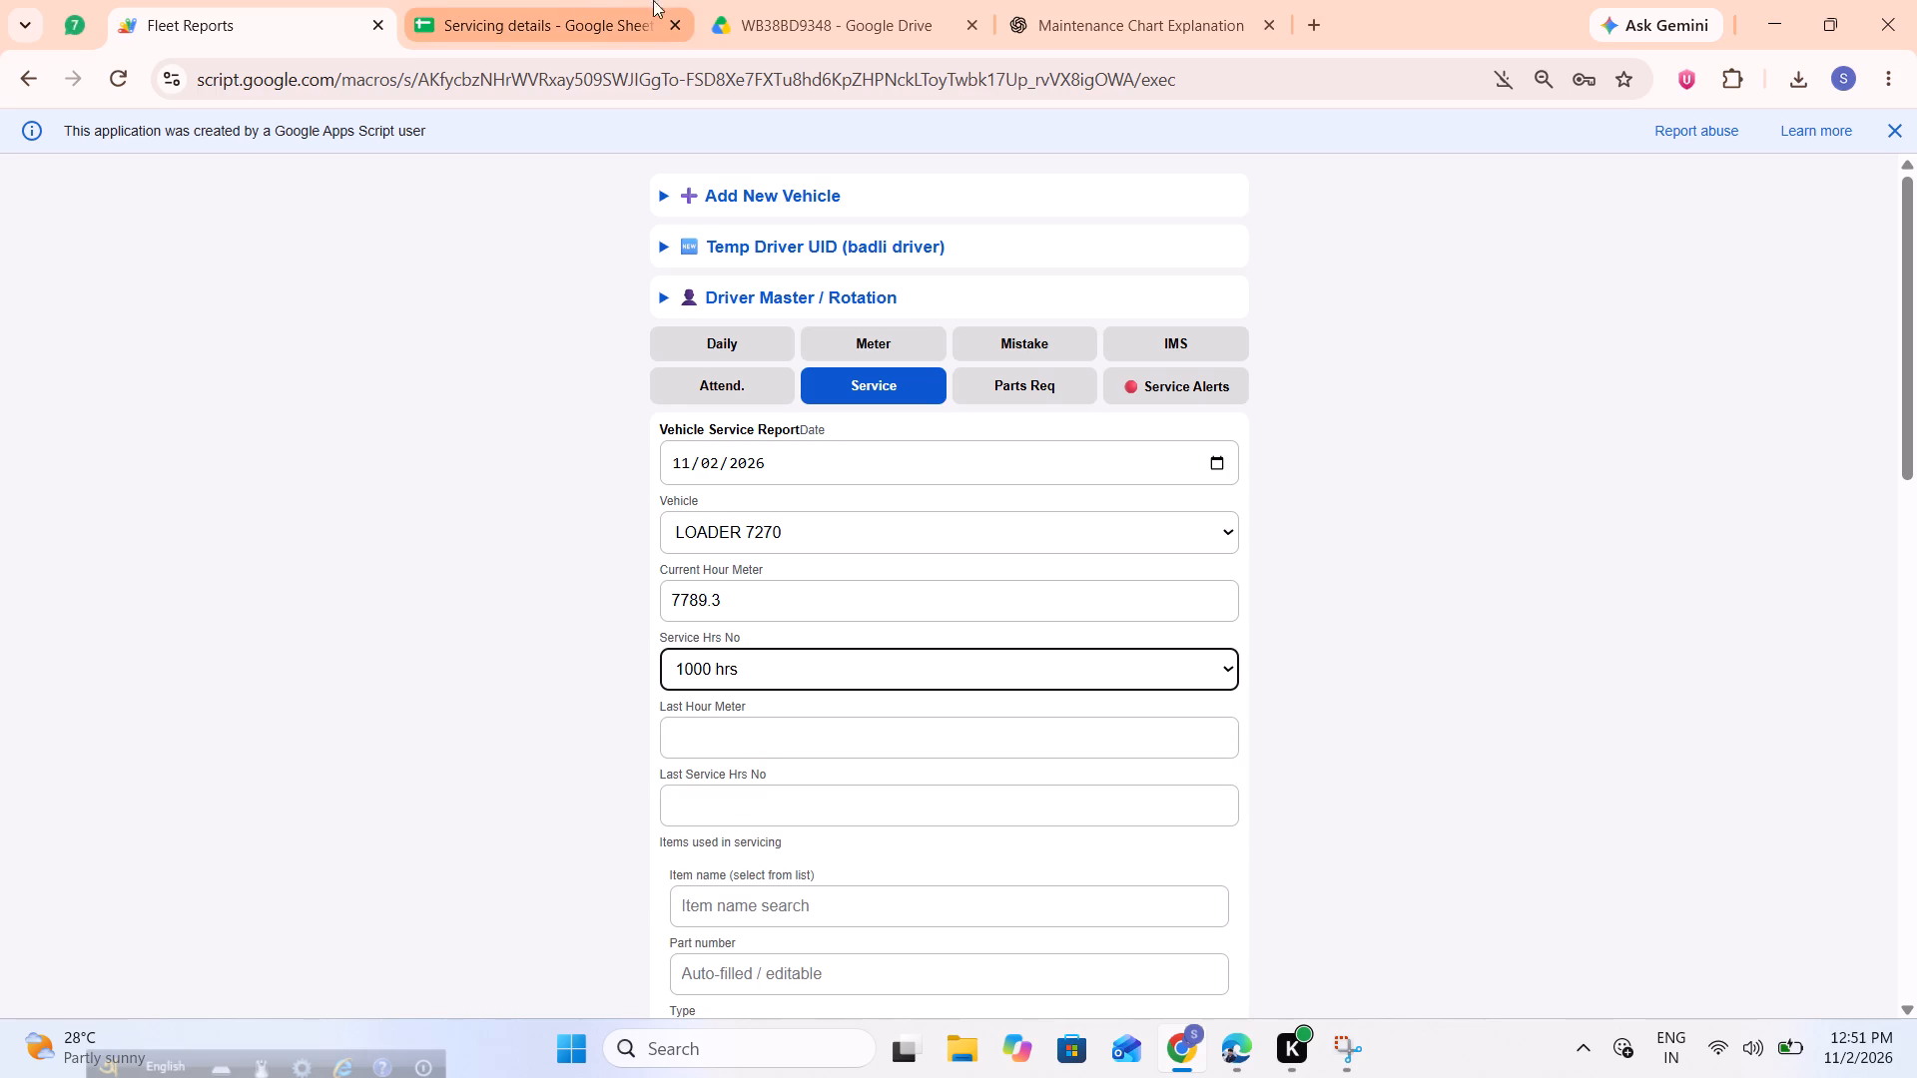
# Replace LOADER 7270's current hour meter with 6932, copied from its July 25, 2026 record in the Servicing details sheet.
pyautogui.click(559, 0)
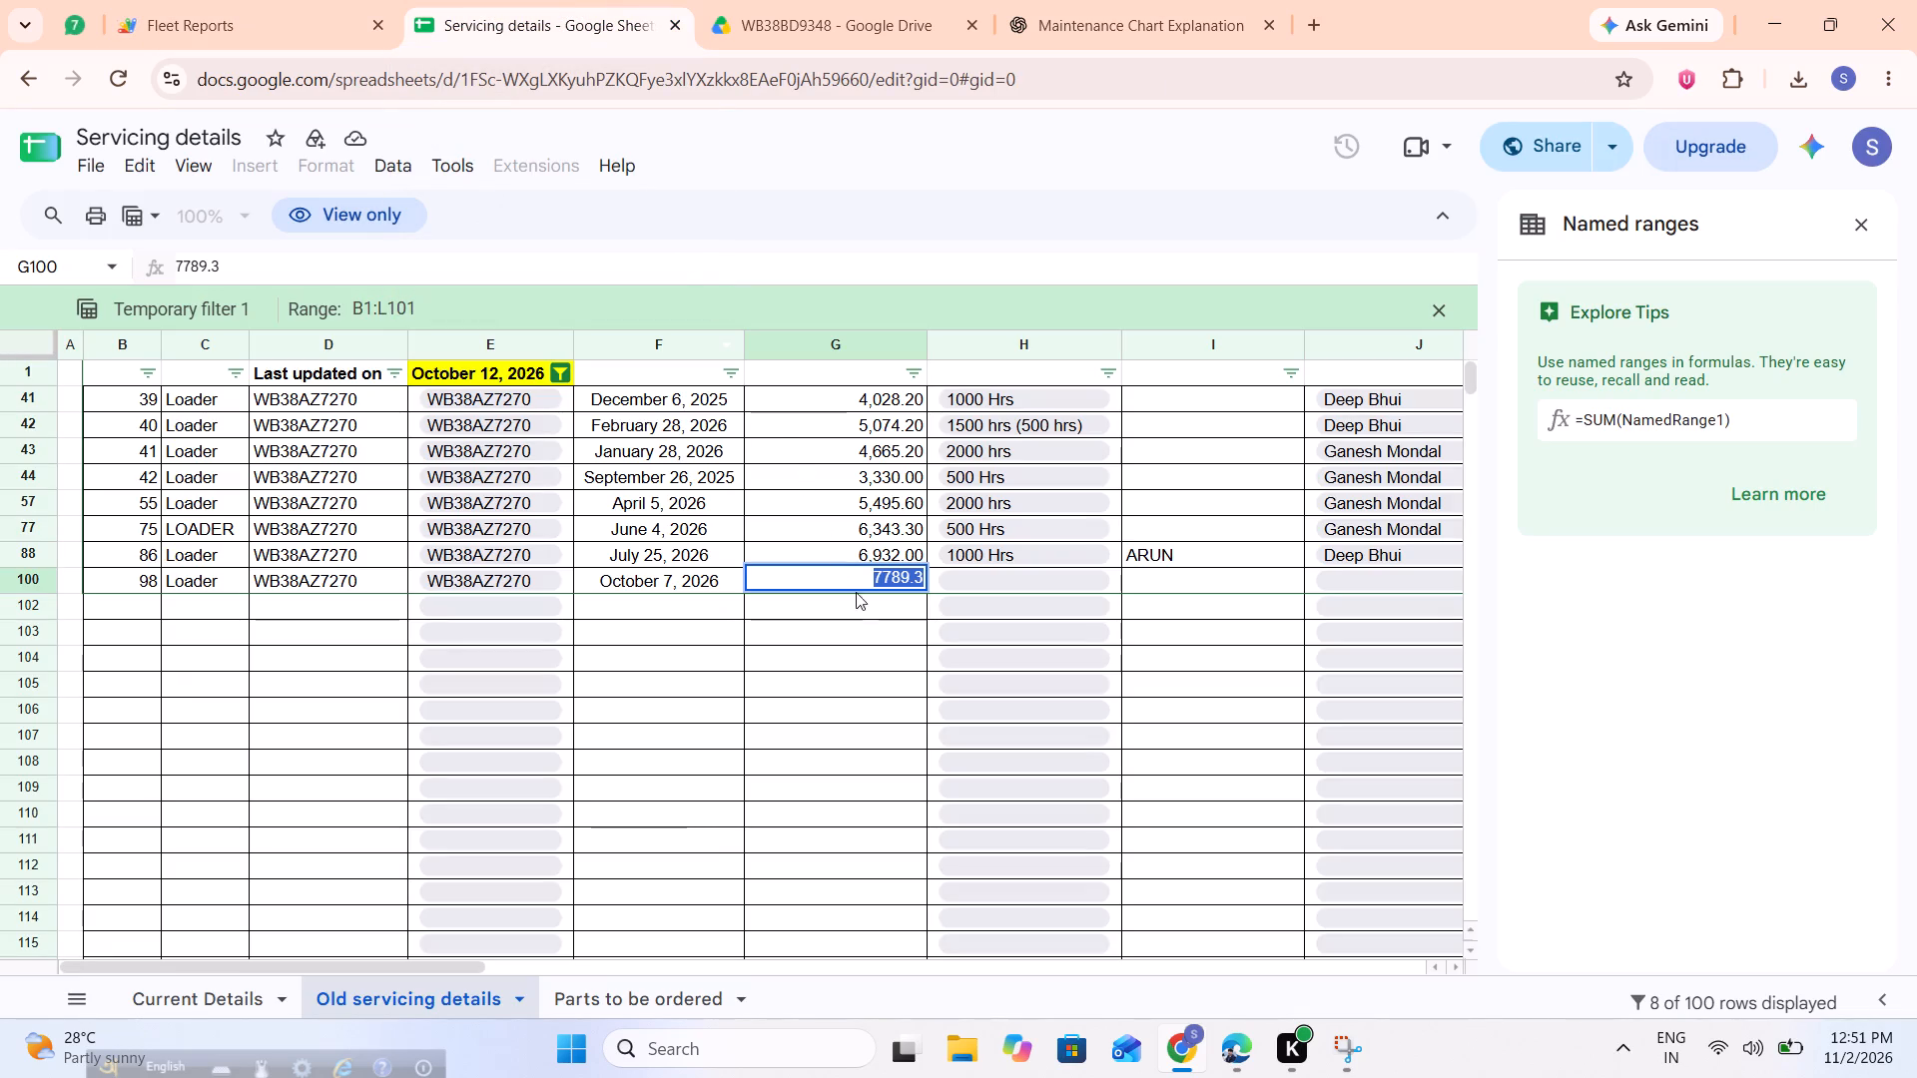
pyautogui.click(868, 620)
pyautogui.click(828, 571)
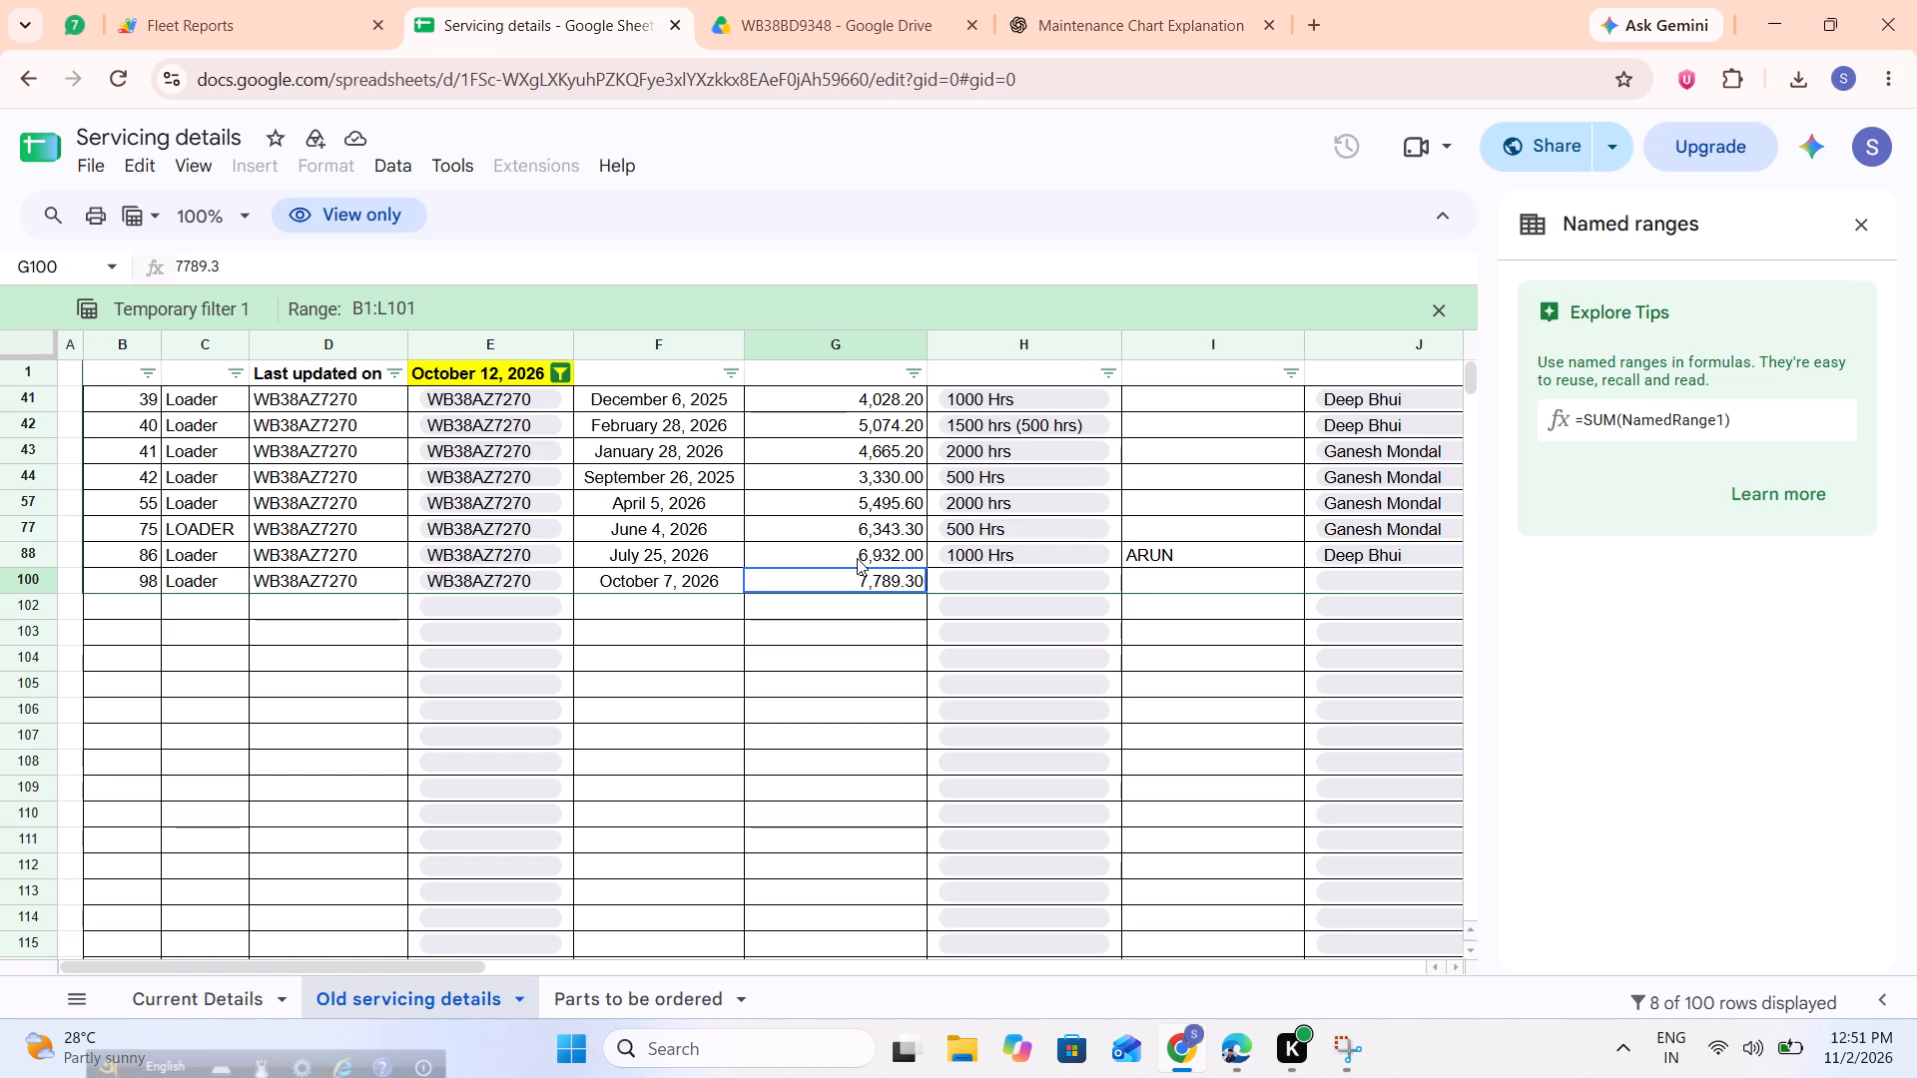
pyautogui.doubleClick(857, 558)
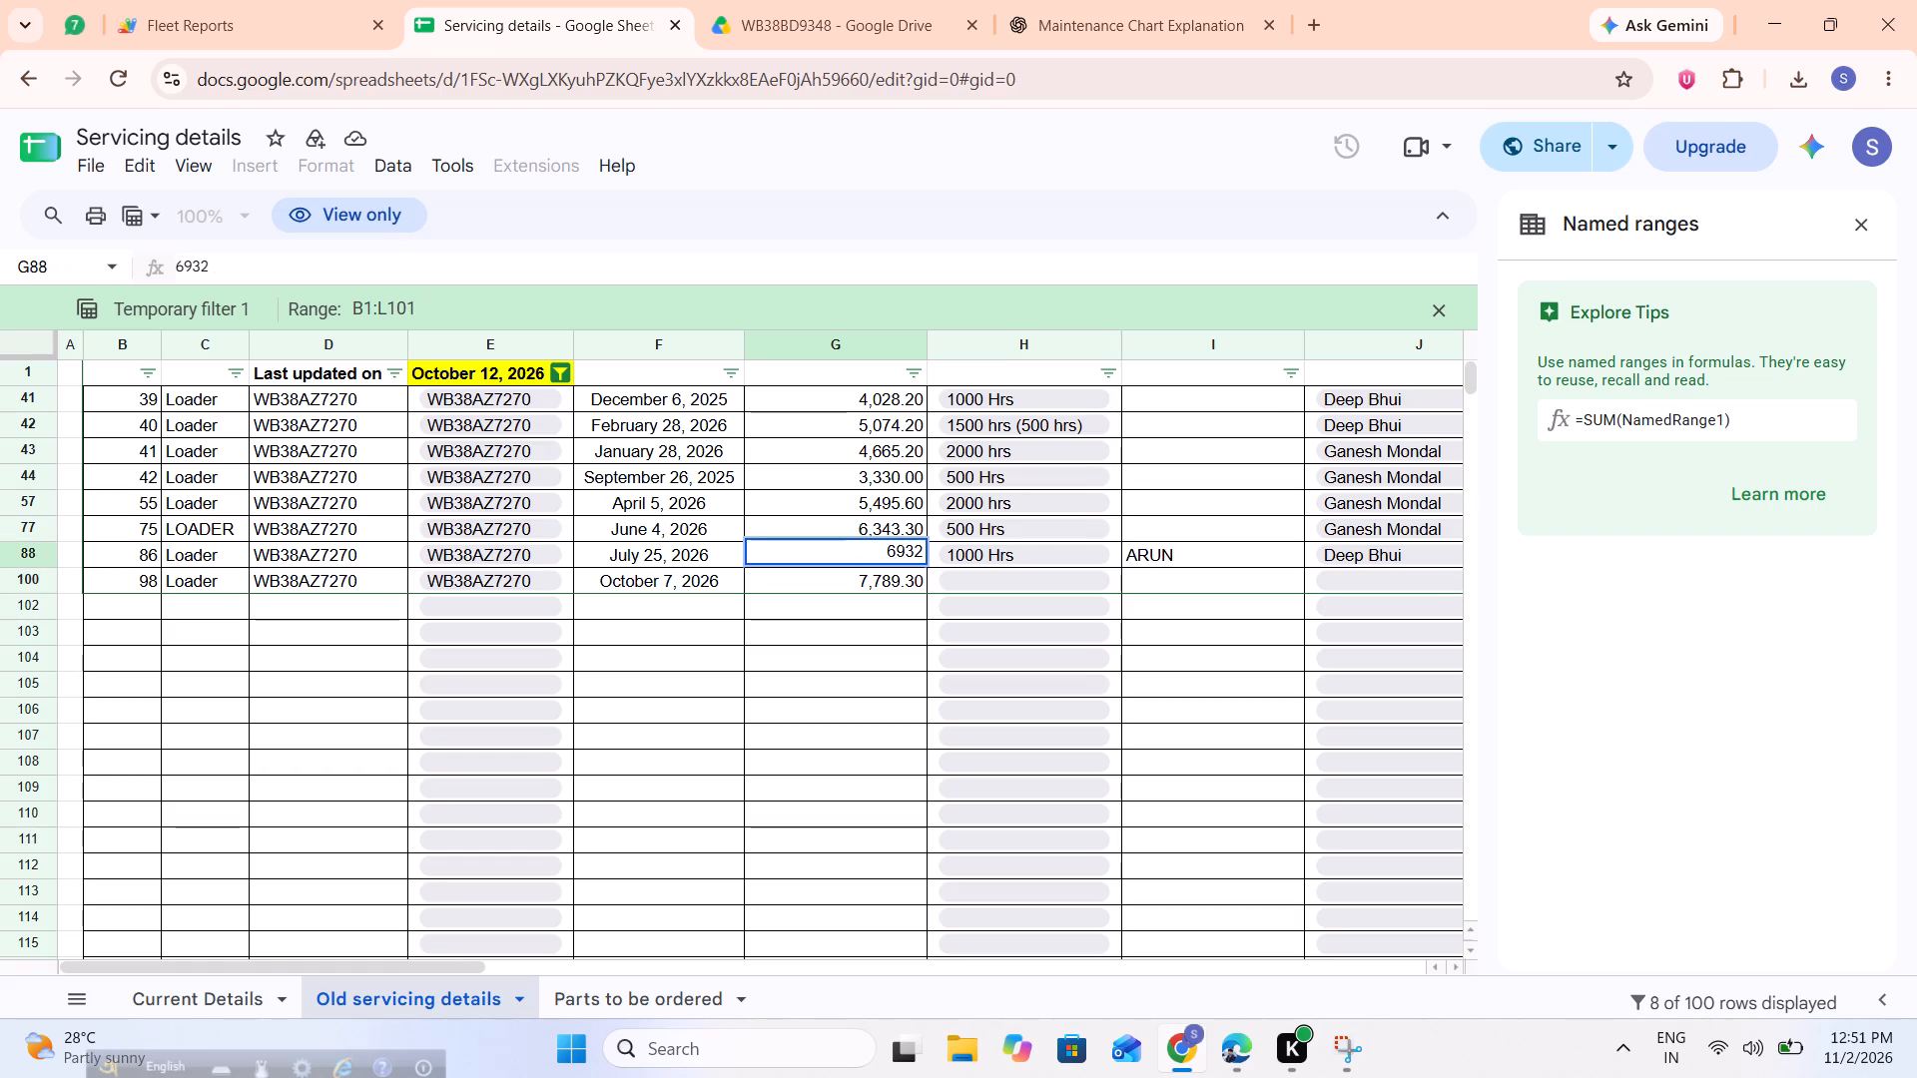
pyautogui.keyDown('ctrl'); pyautogui.doubleClick(857, 558); pyautogui.keyUp('ctrl')
pyautogui.hotkey('ctrl', 'c')
pyautogui.moveTo(225, 0); pyautogui.dragTo(663, 703)
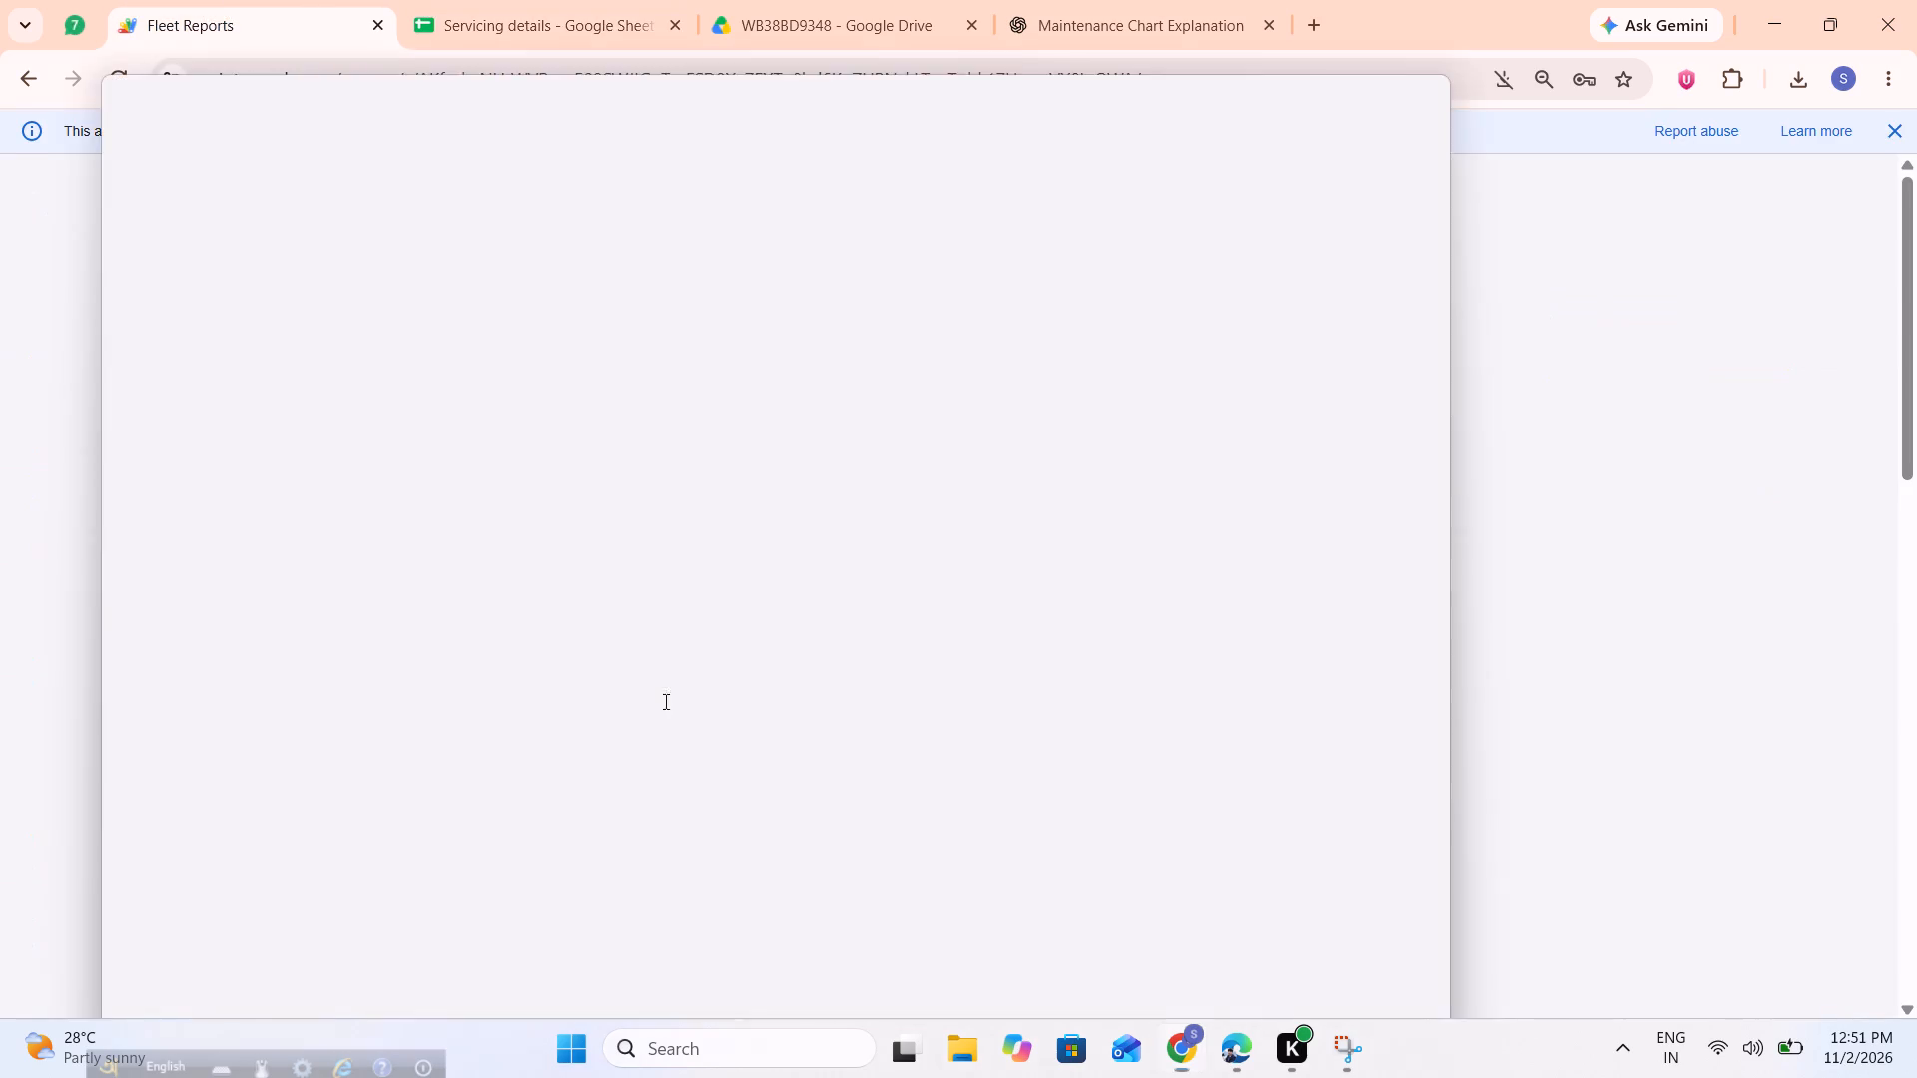
pyautogui.moveTo(663, 703); pyautogui.dragTo(512, 0)
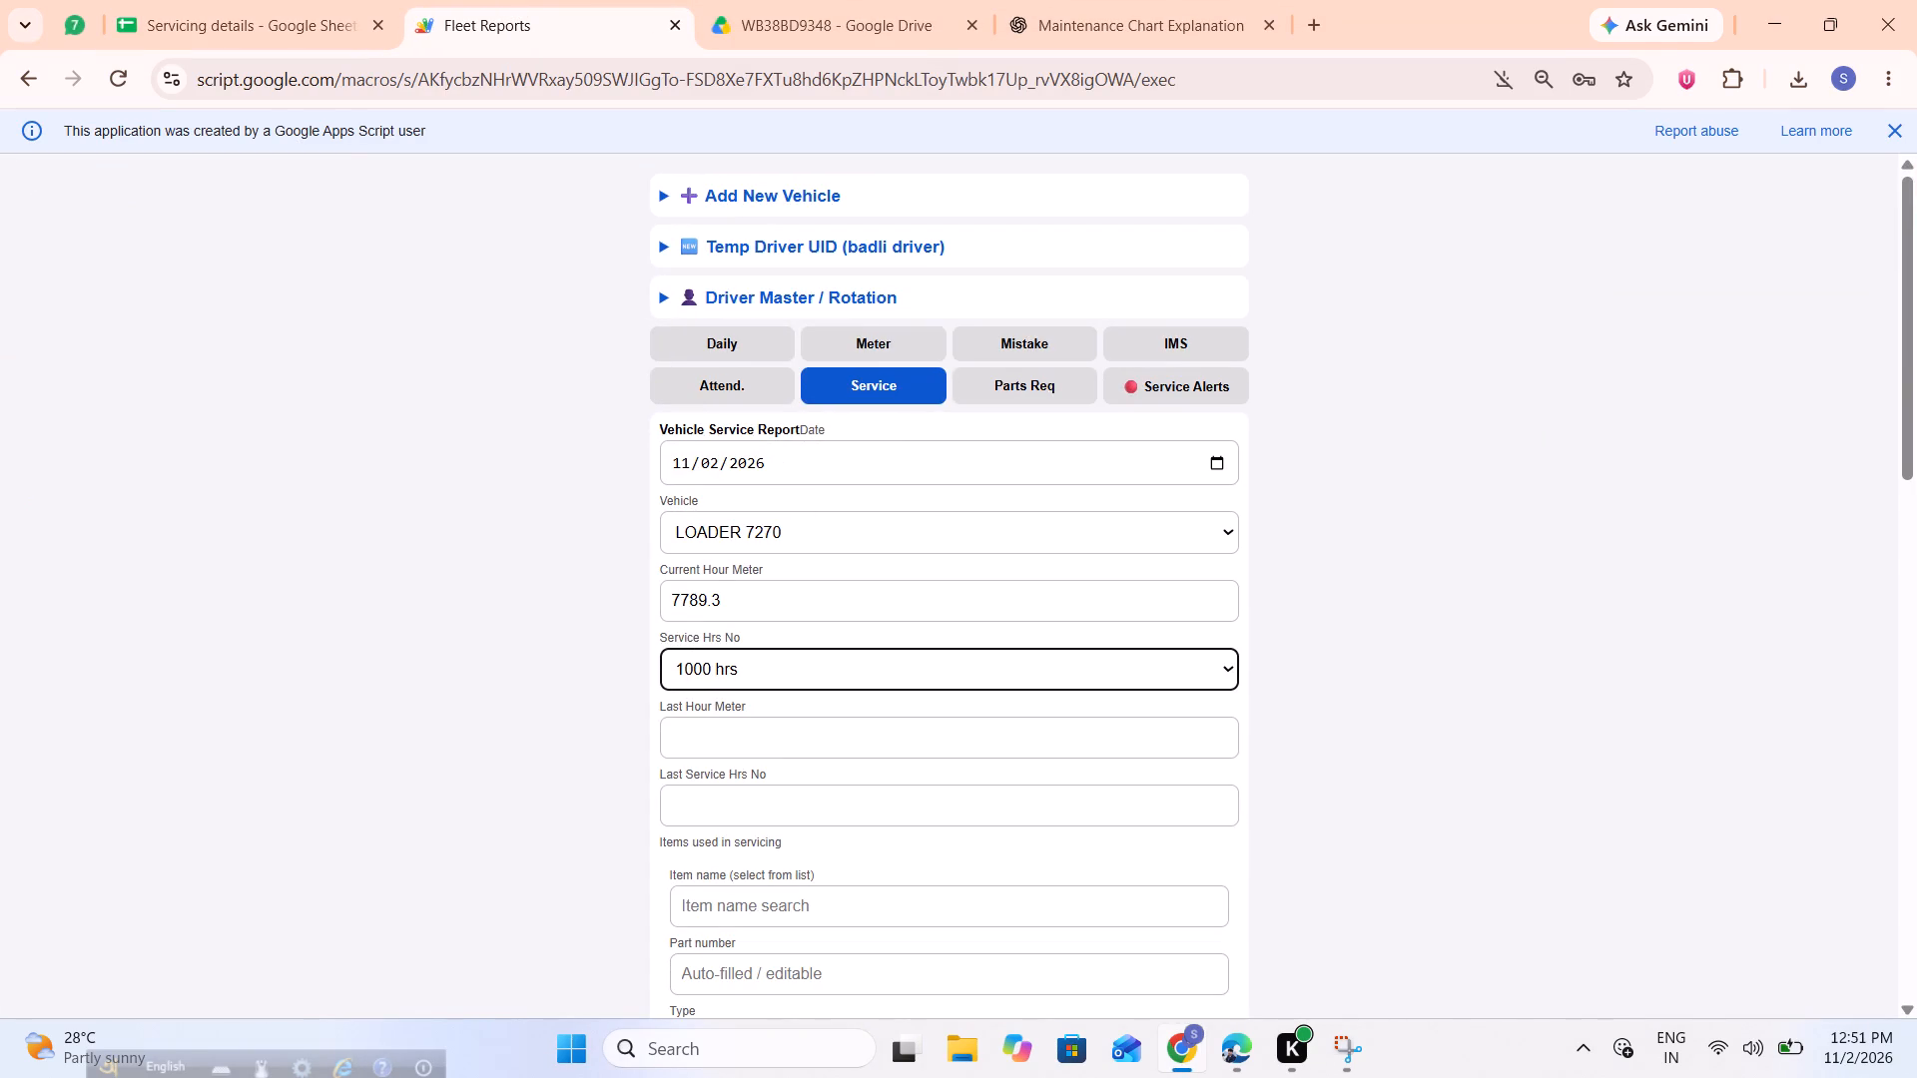
pyautogui.moveTo(809, 606); pyautogui.dragTo(428, 518)
pyautogui.hotkey('ctrl', 'v')
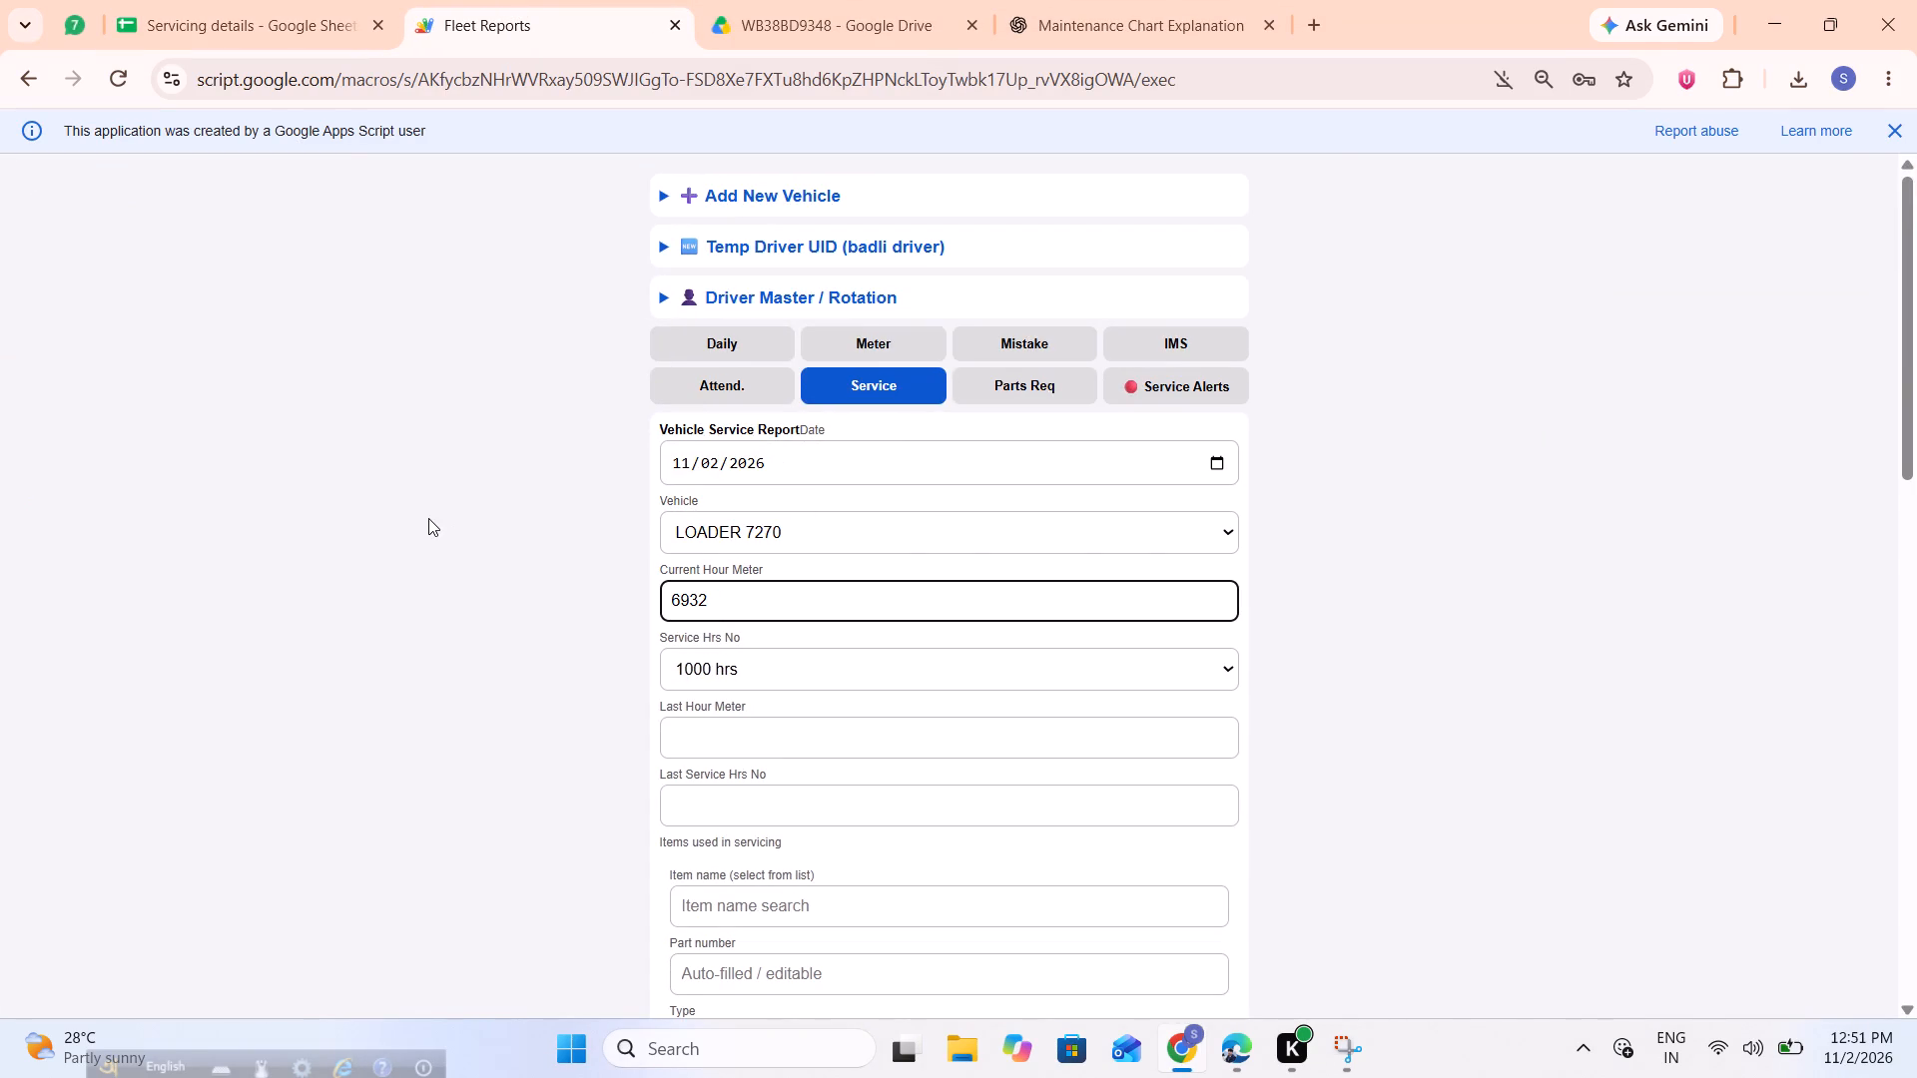
# Fill in the last hour meter as 6343.3, copied from the loader's June 4, 2026 servicing record.
pyautogui.click(166, 0)
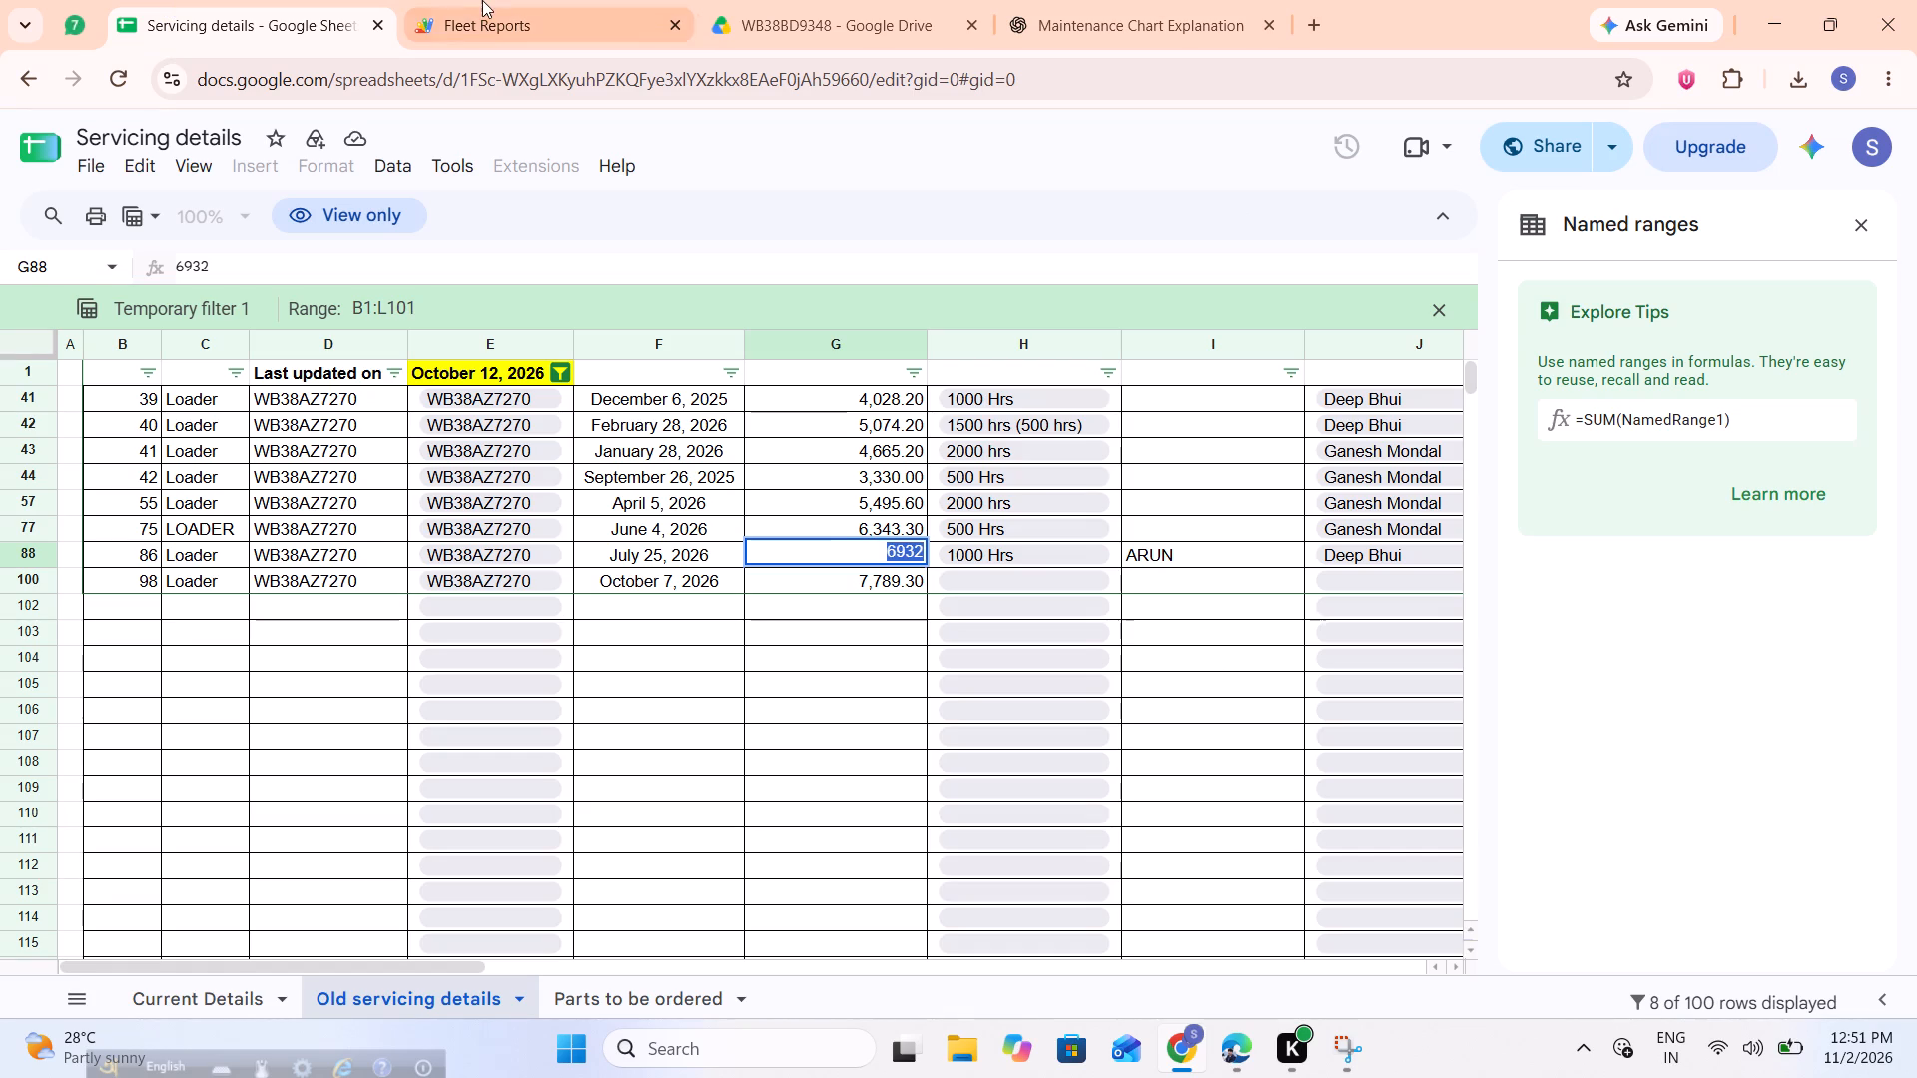
pyautogui.tripleClick(884, 527)
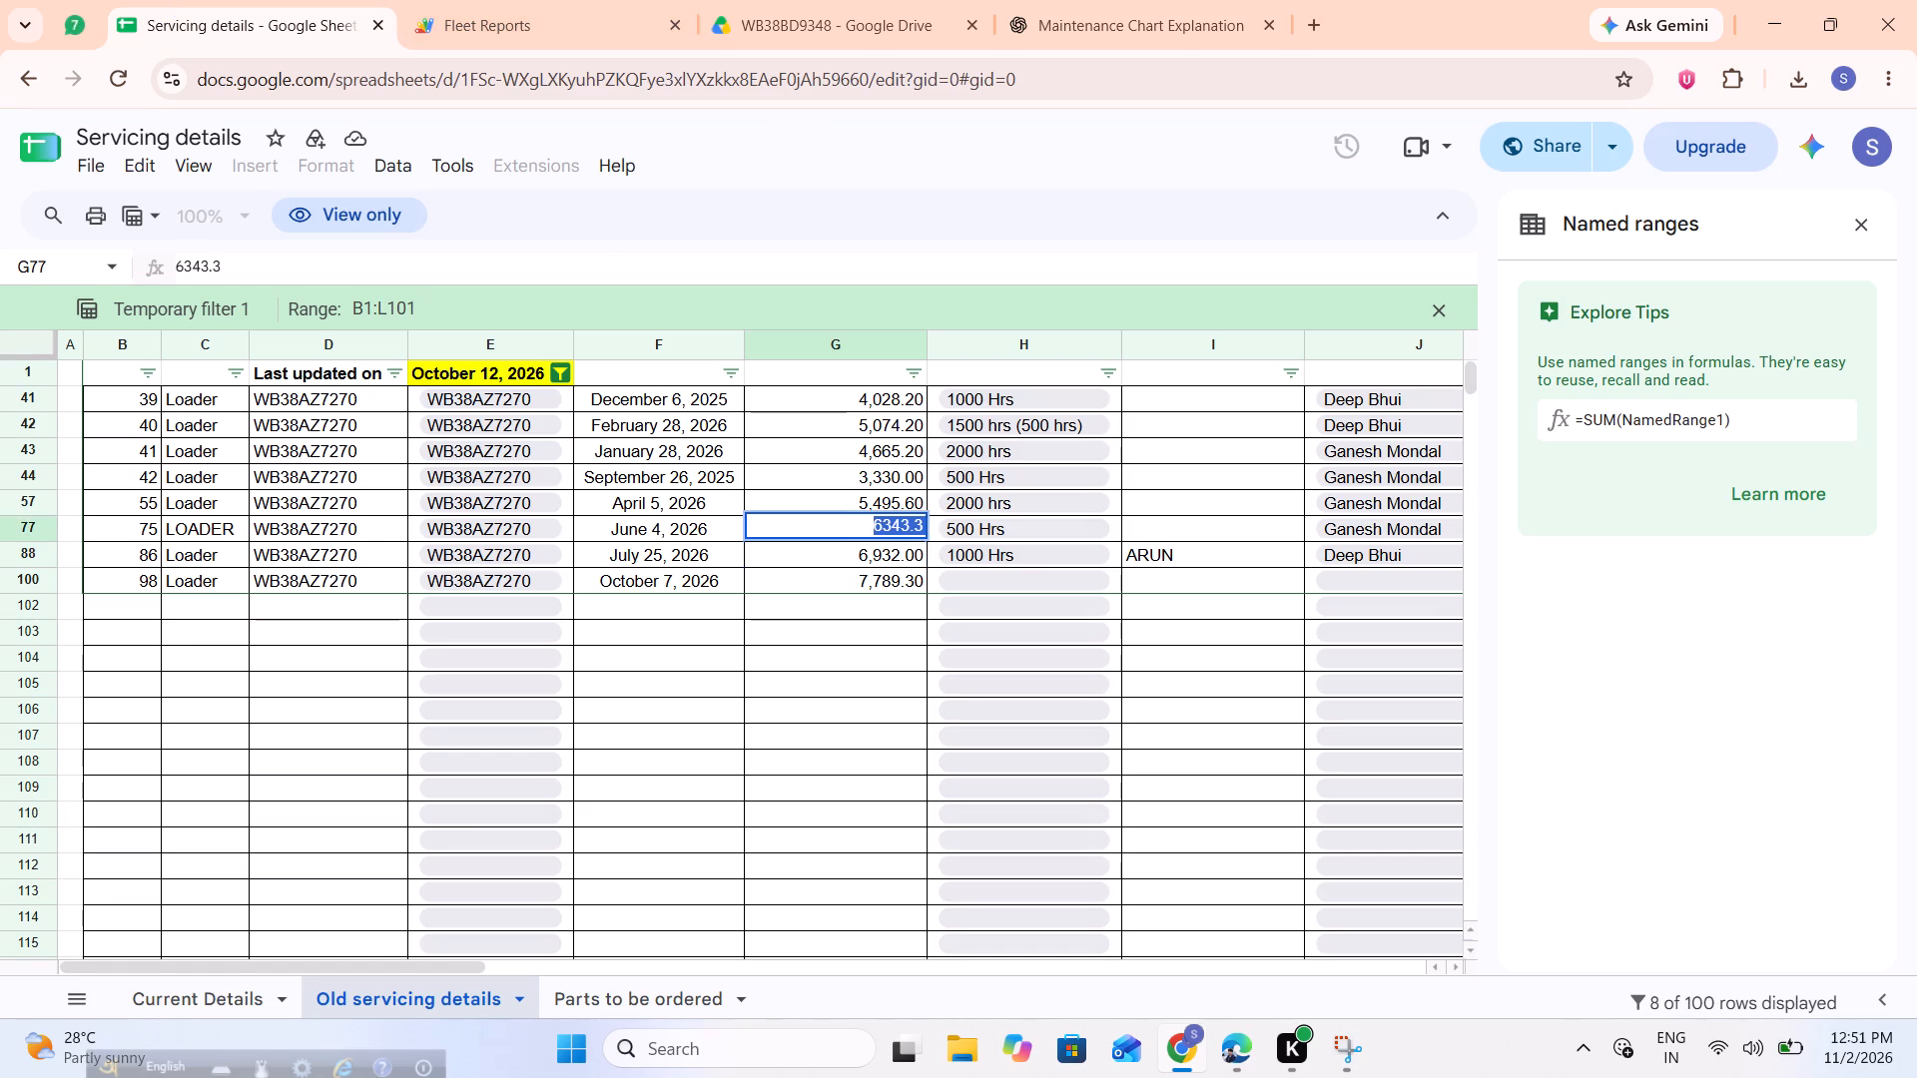
pyautogui.hotkey('ctrl', 'c')
pyautogui.click(444, 0)
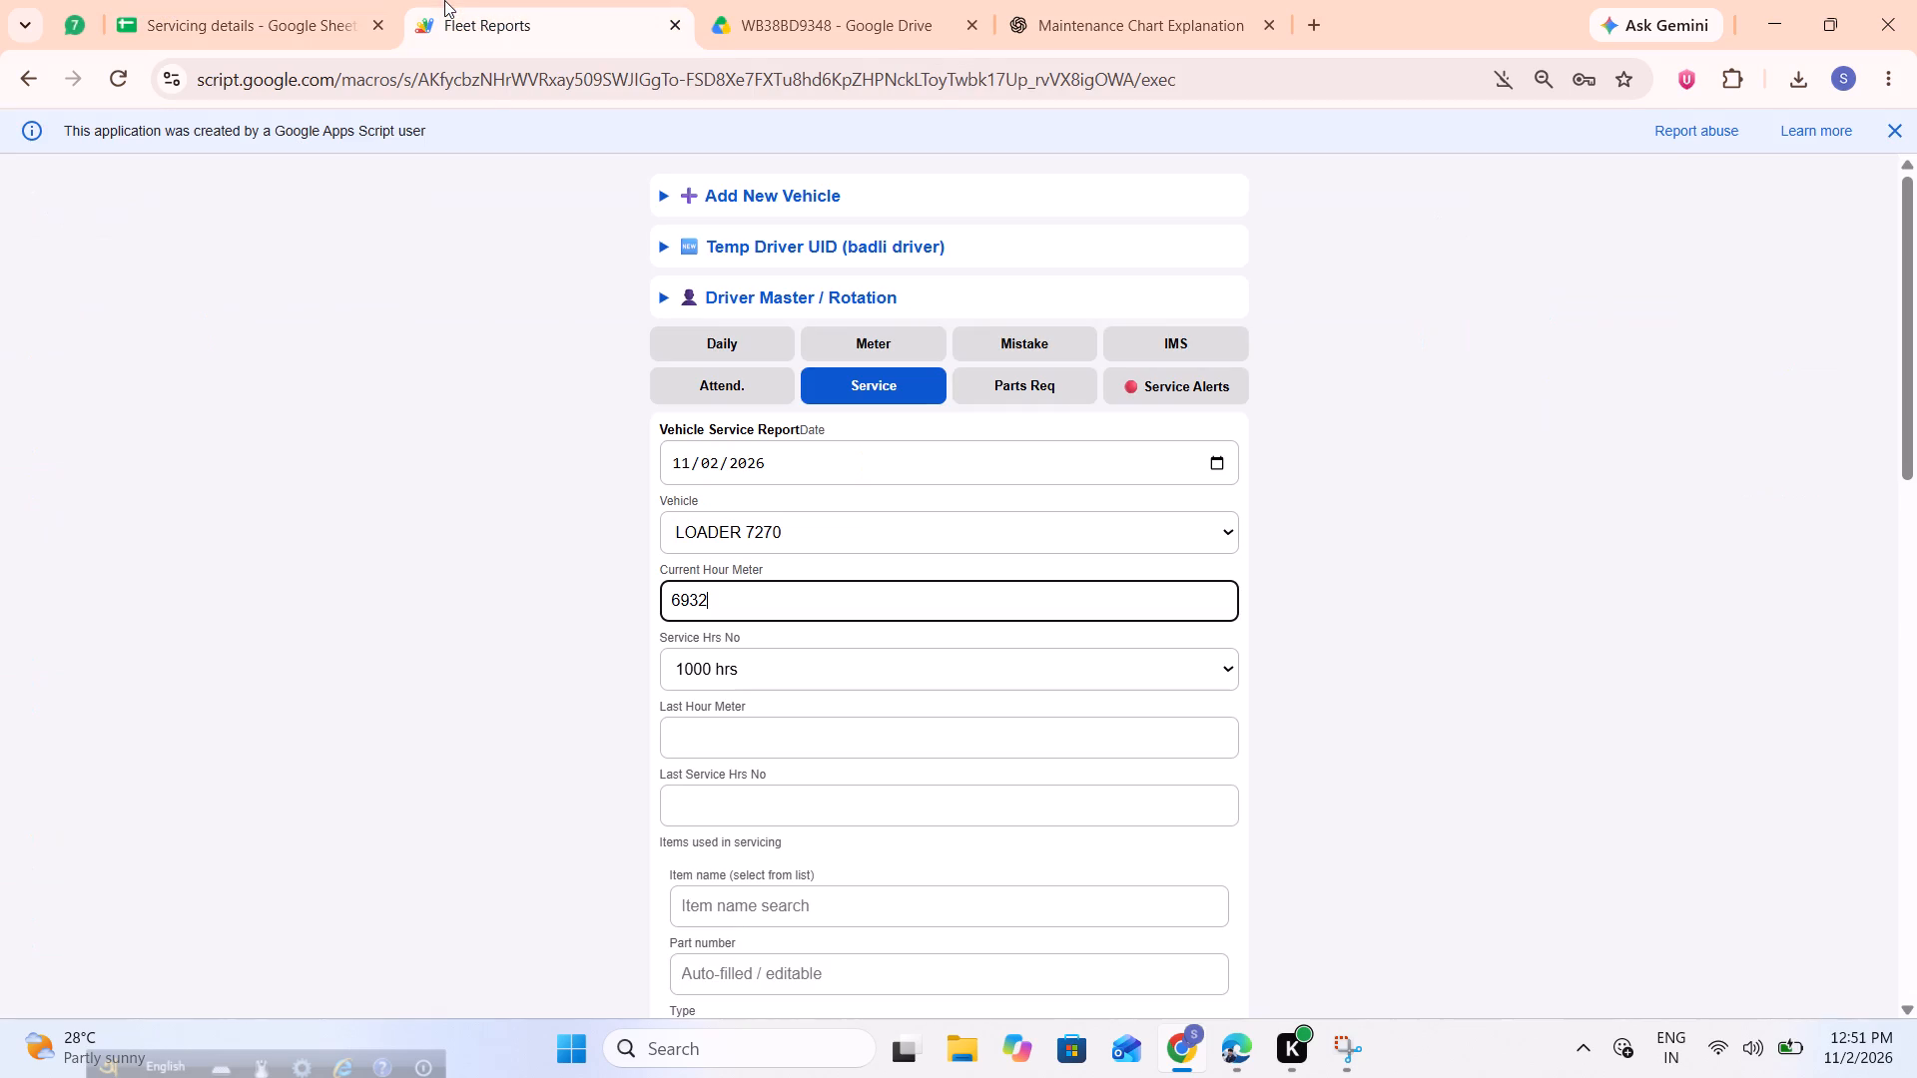
pyautogui.click(740, 723)
pyautogui.hotkey('ctrl', 'v')
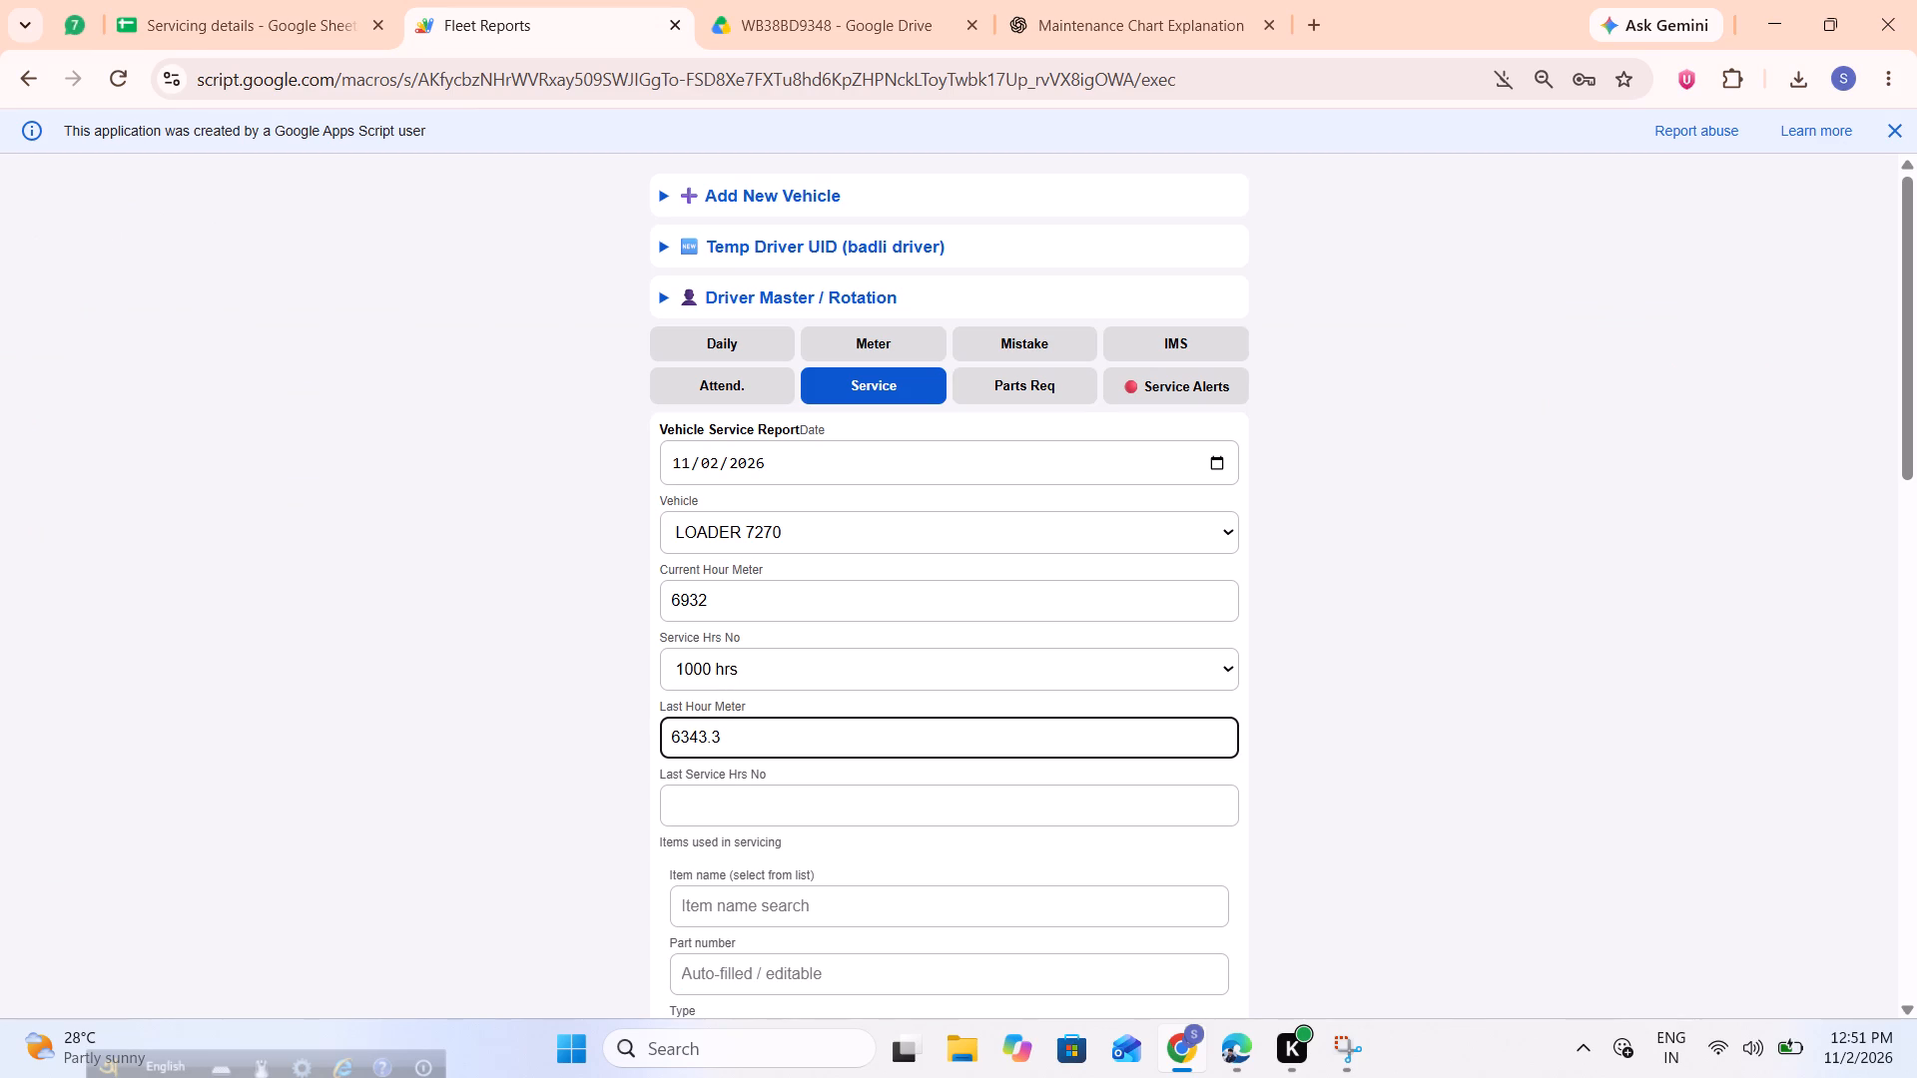
# Enter 500 as the last service hours number and check it against the loader's servicing records.
pyautogui.moveTo(722, 778); pyautogui.dragTo(716, 791)
pyautogui.doubleClick(716, 791)
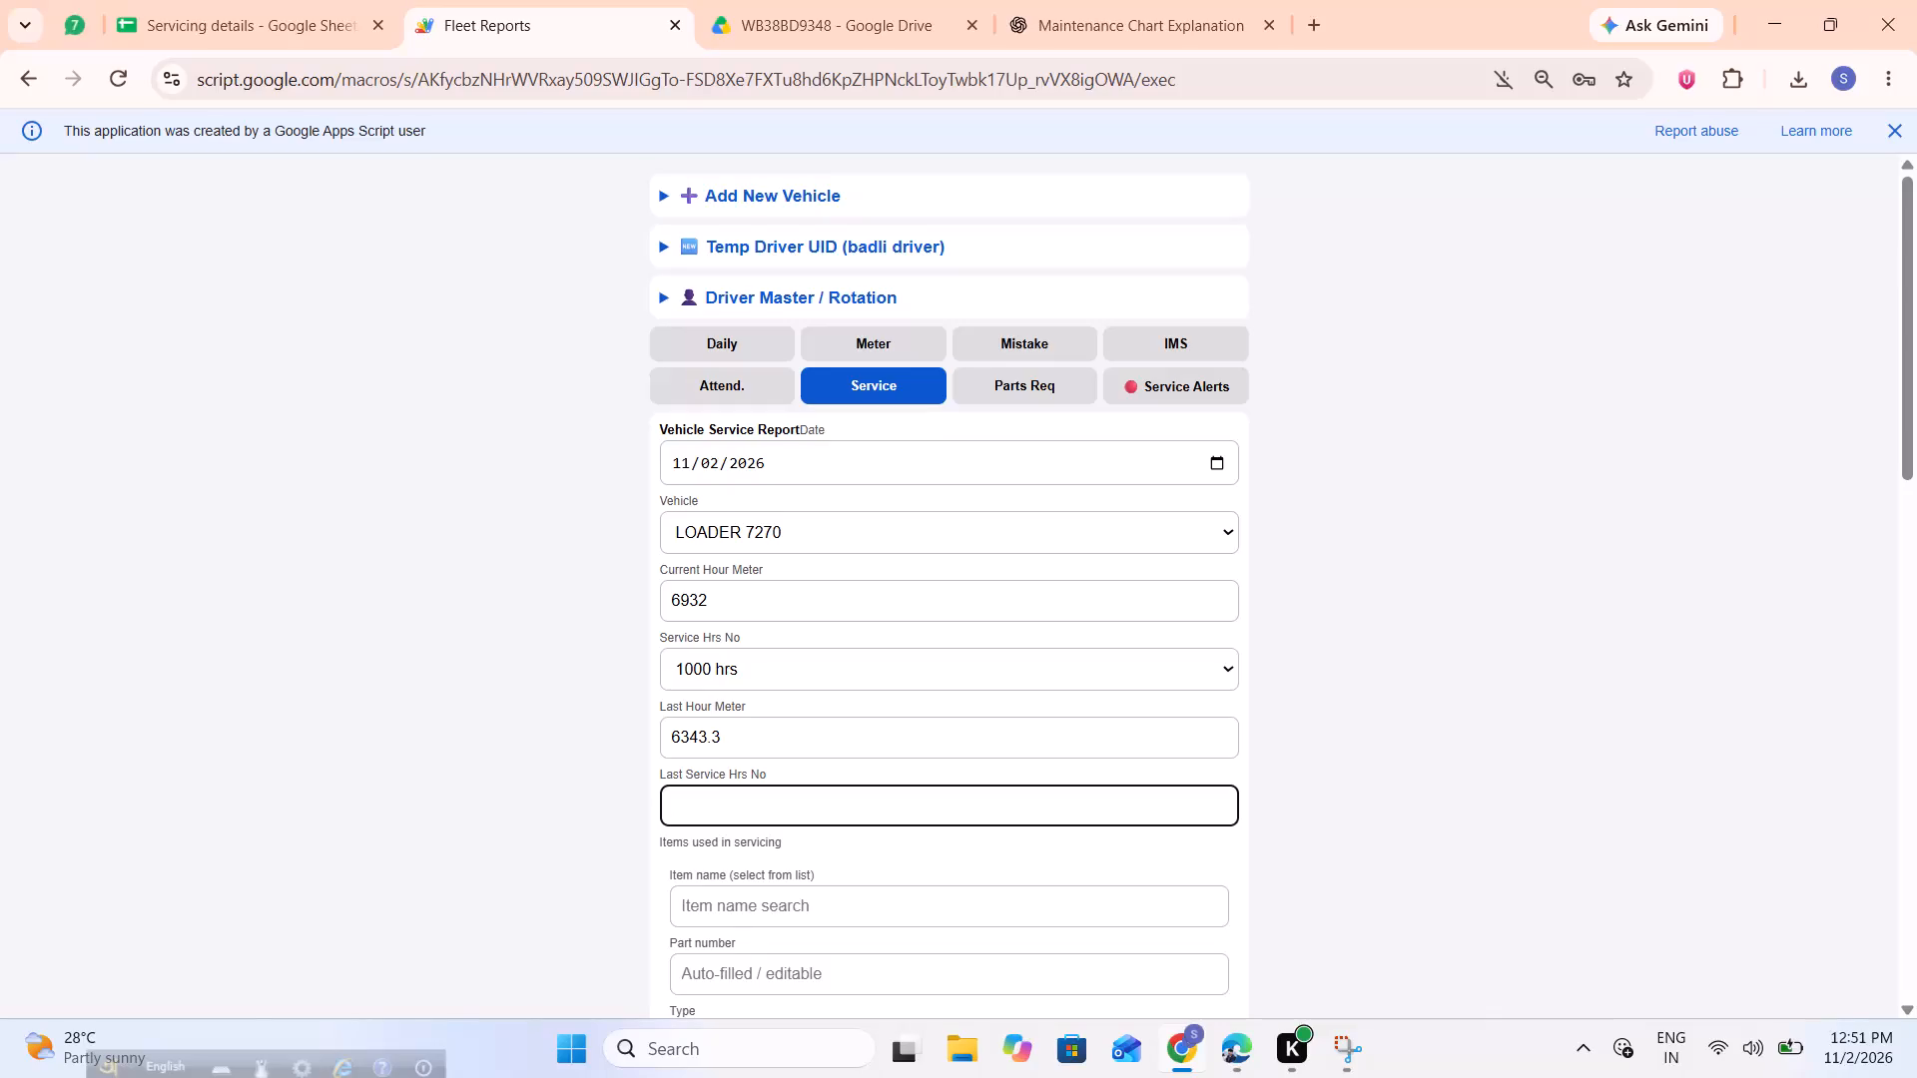
pyautogui.write('500')
pyautogui.click(282, 2)
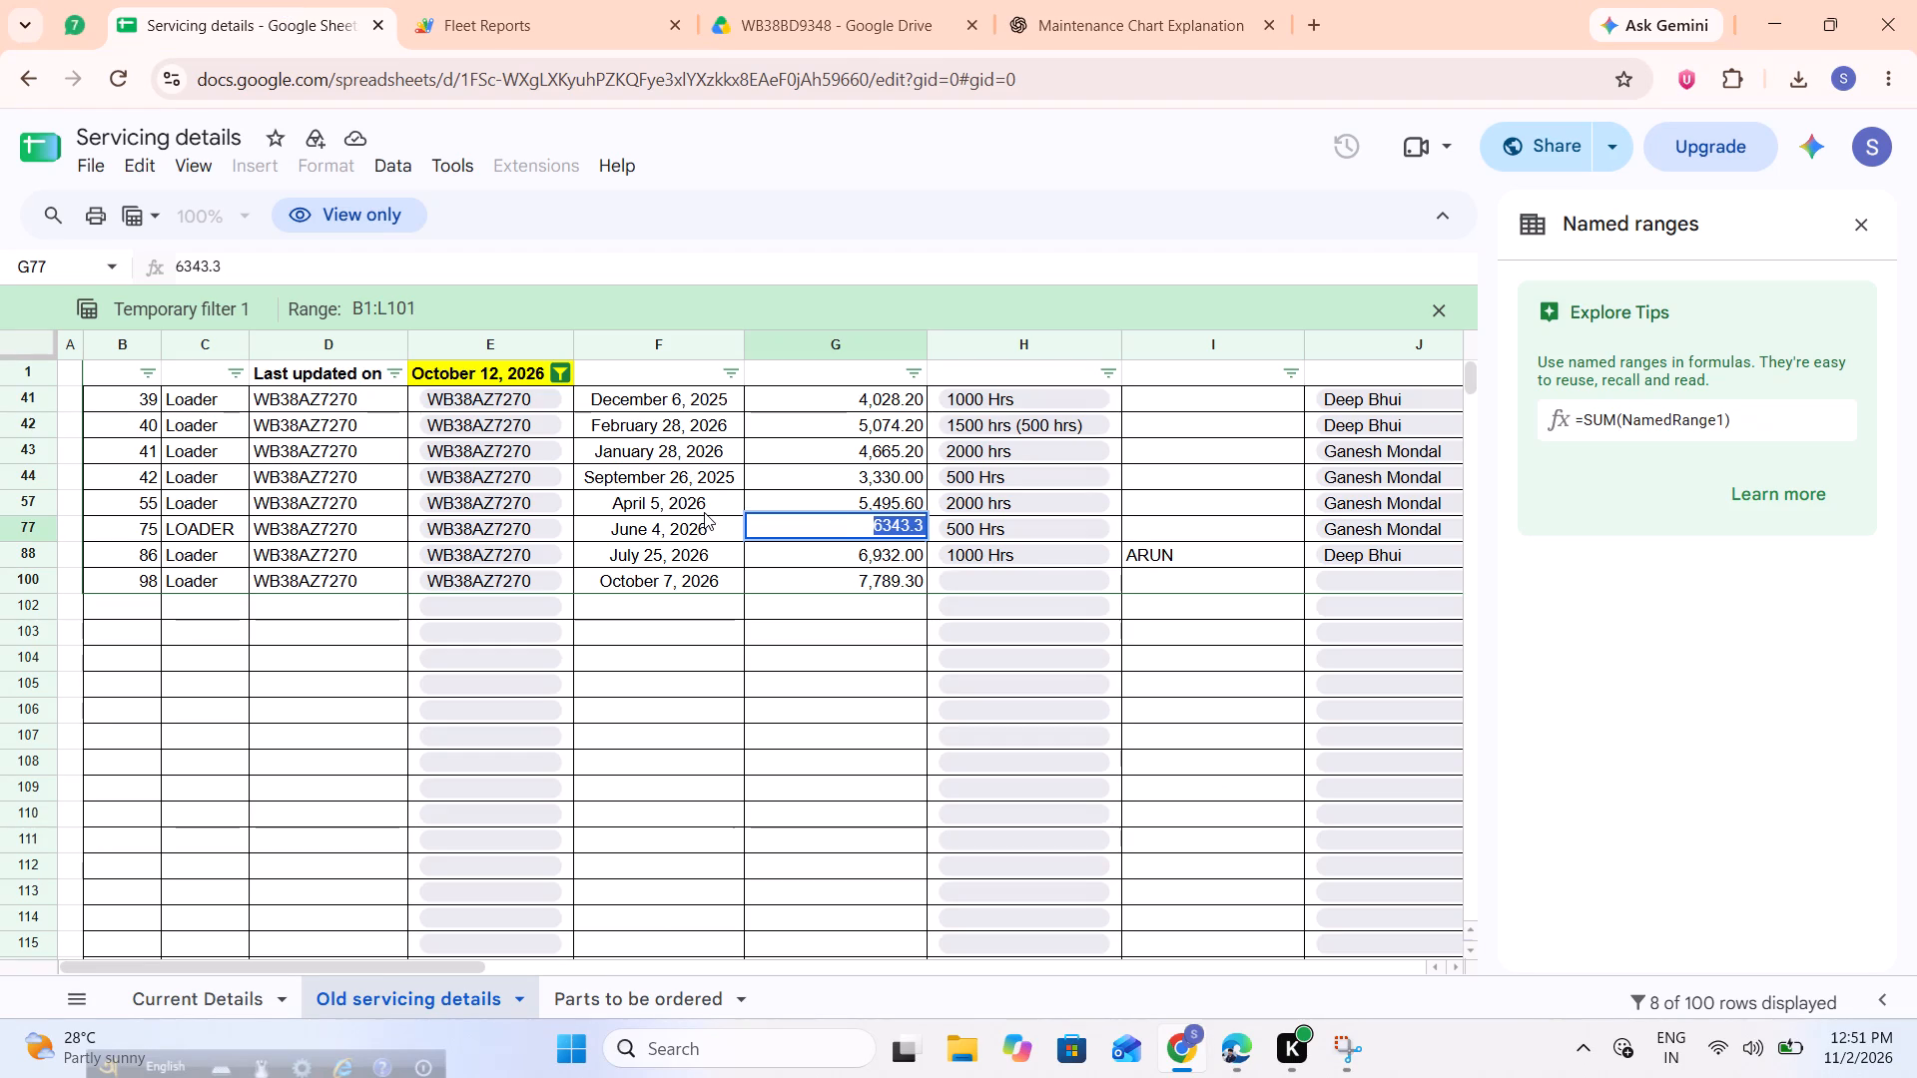
pyautogui.click(530, 0)
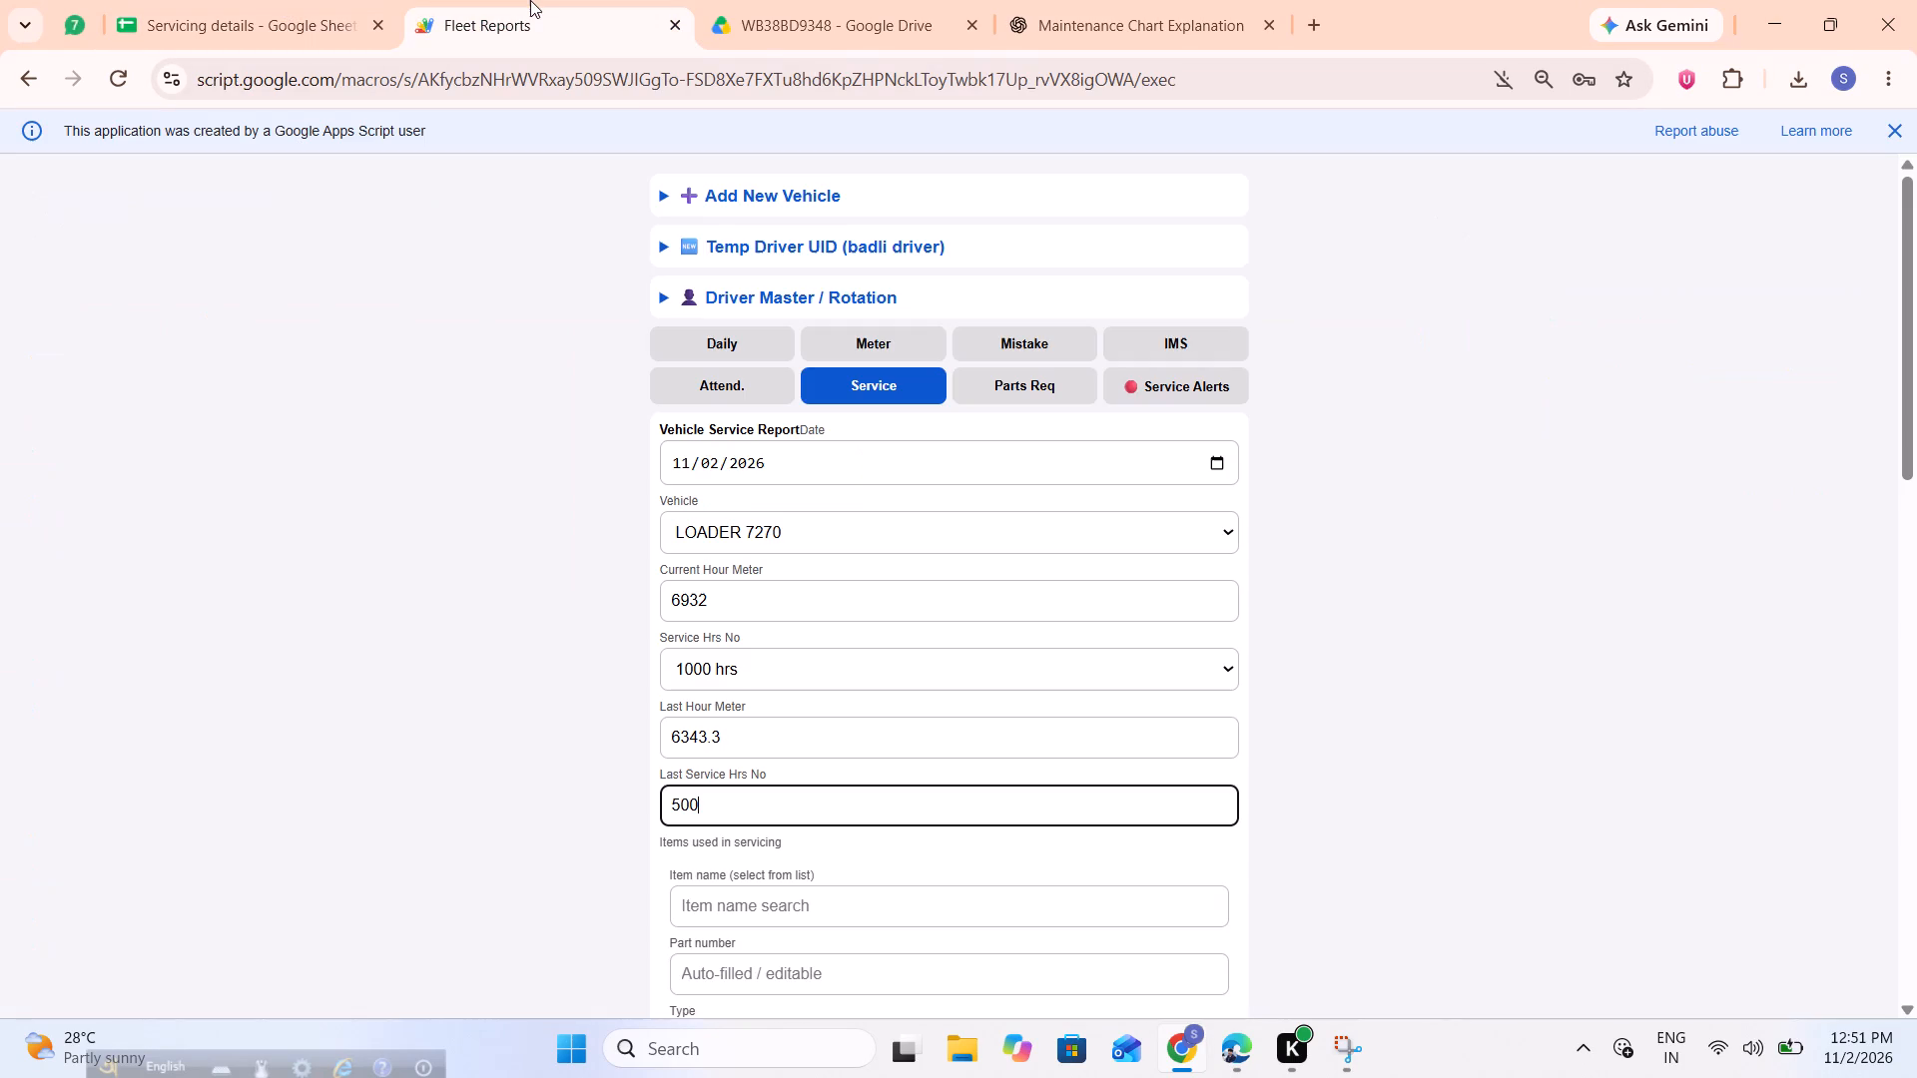
# Search the item names for "lu" and choose Lube Filter — F7A05000 as the first item used in servicing.
pyautogui.click(882, 832)
pyautogui.scroll(-1, 882, 832)
pyautogui.click(819, 728)
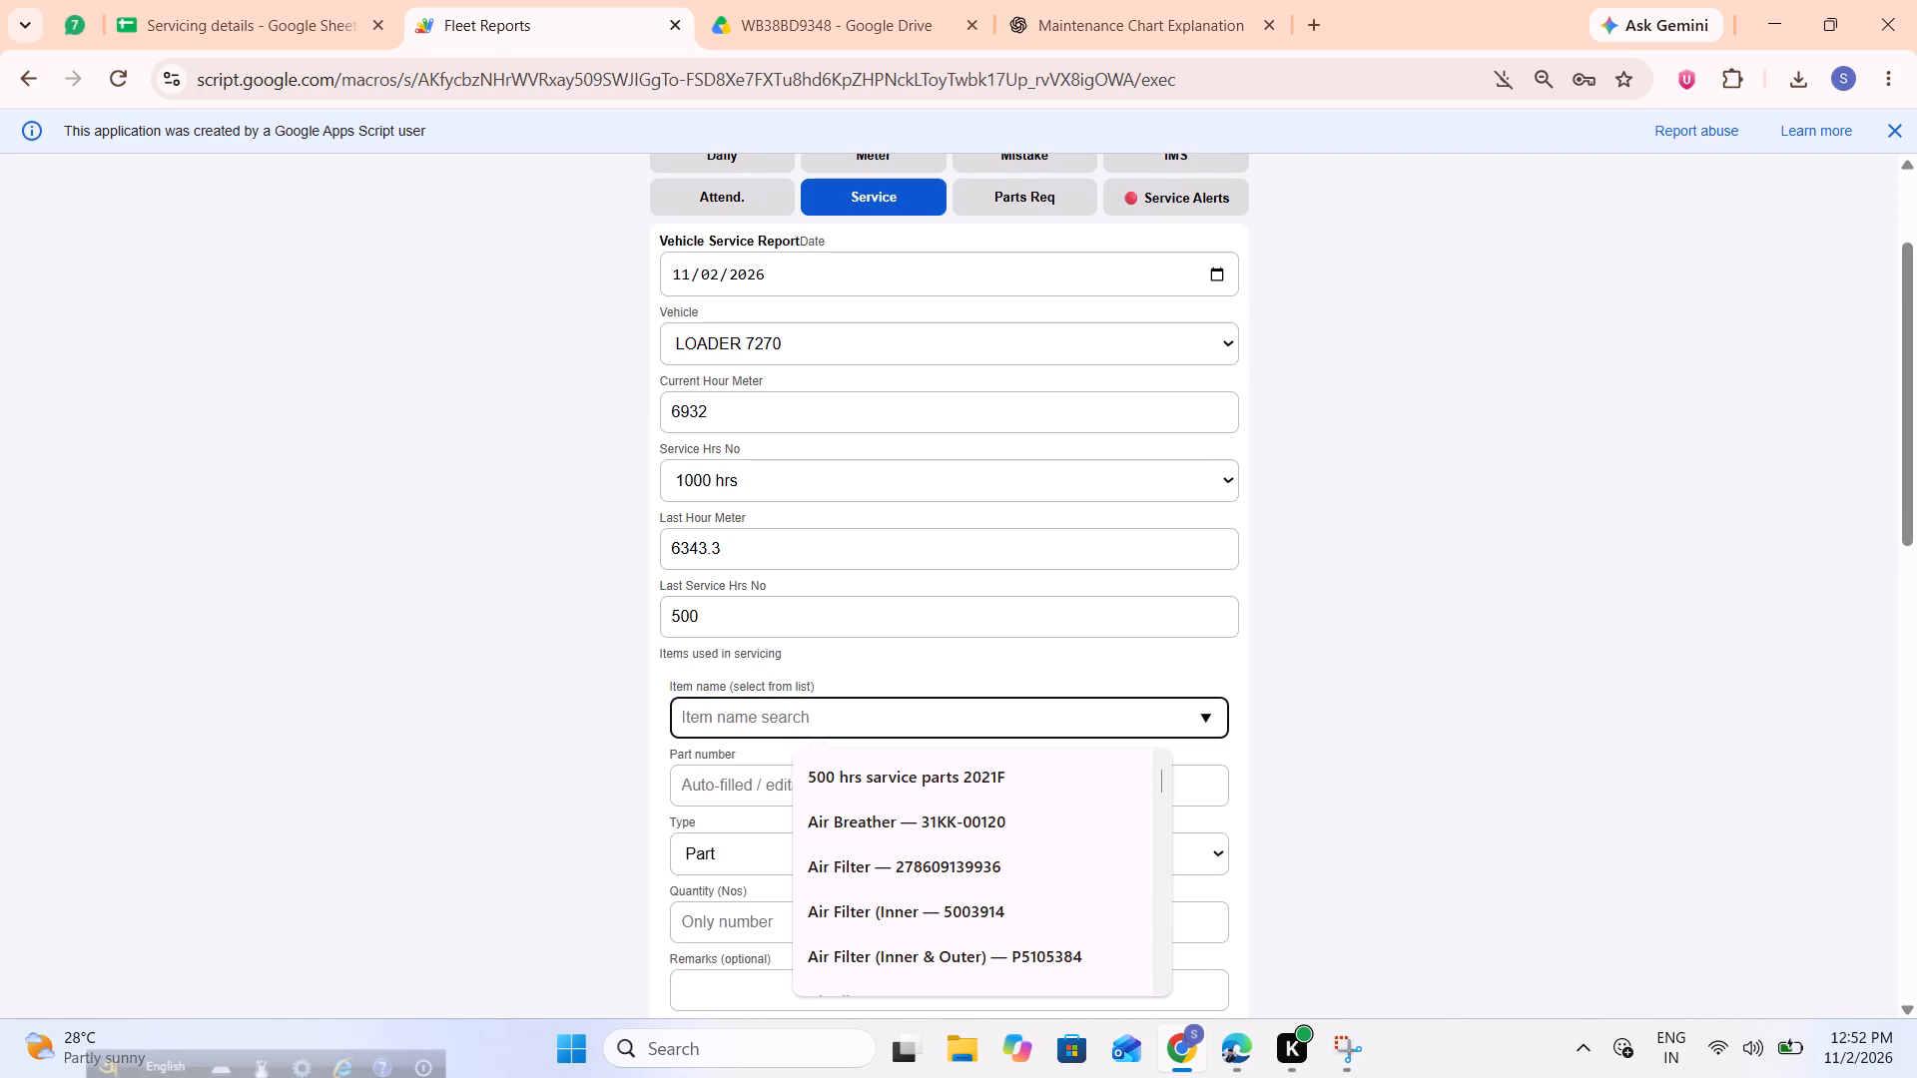
pyautogui.press('l')
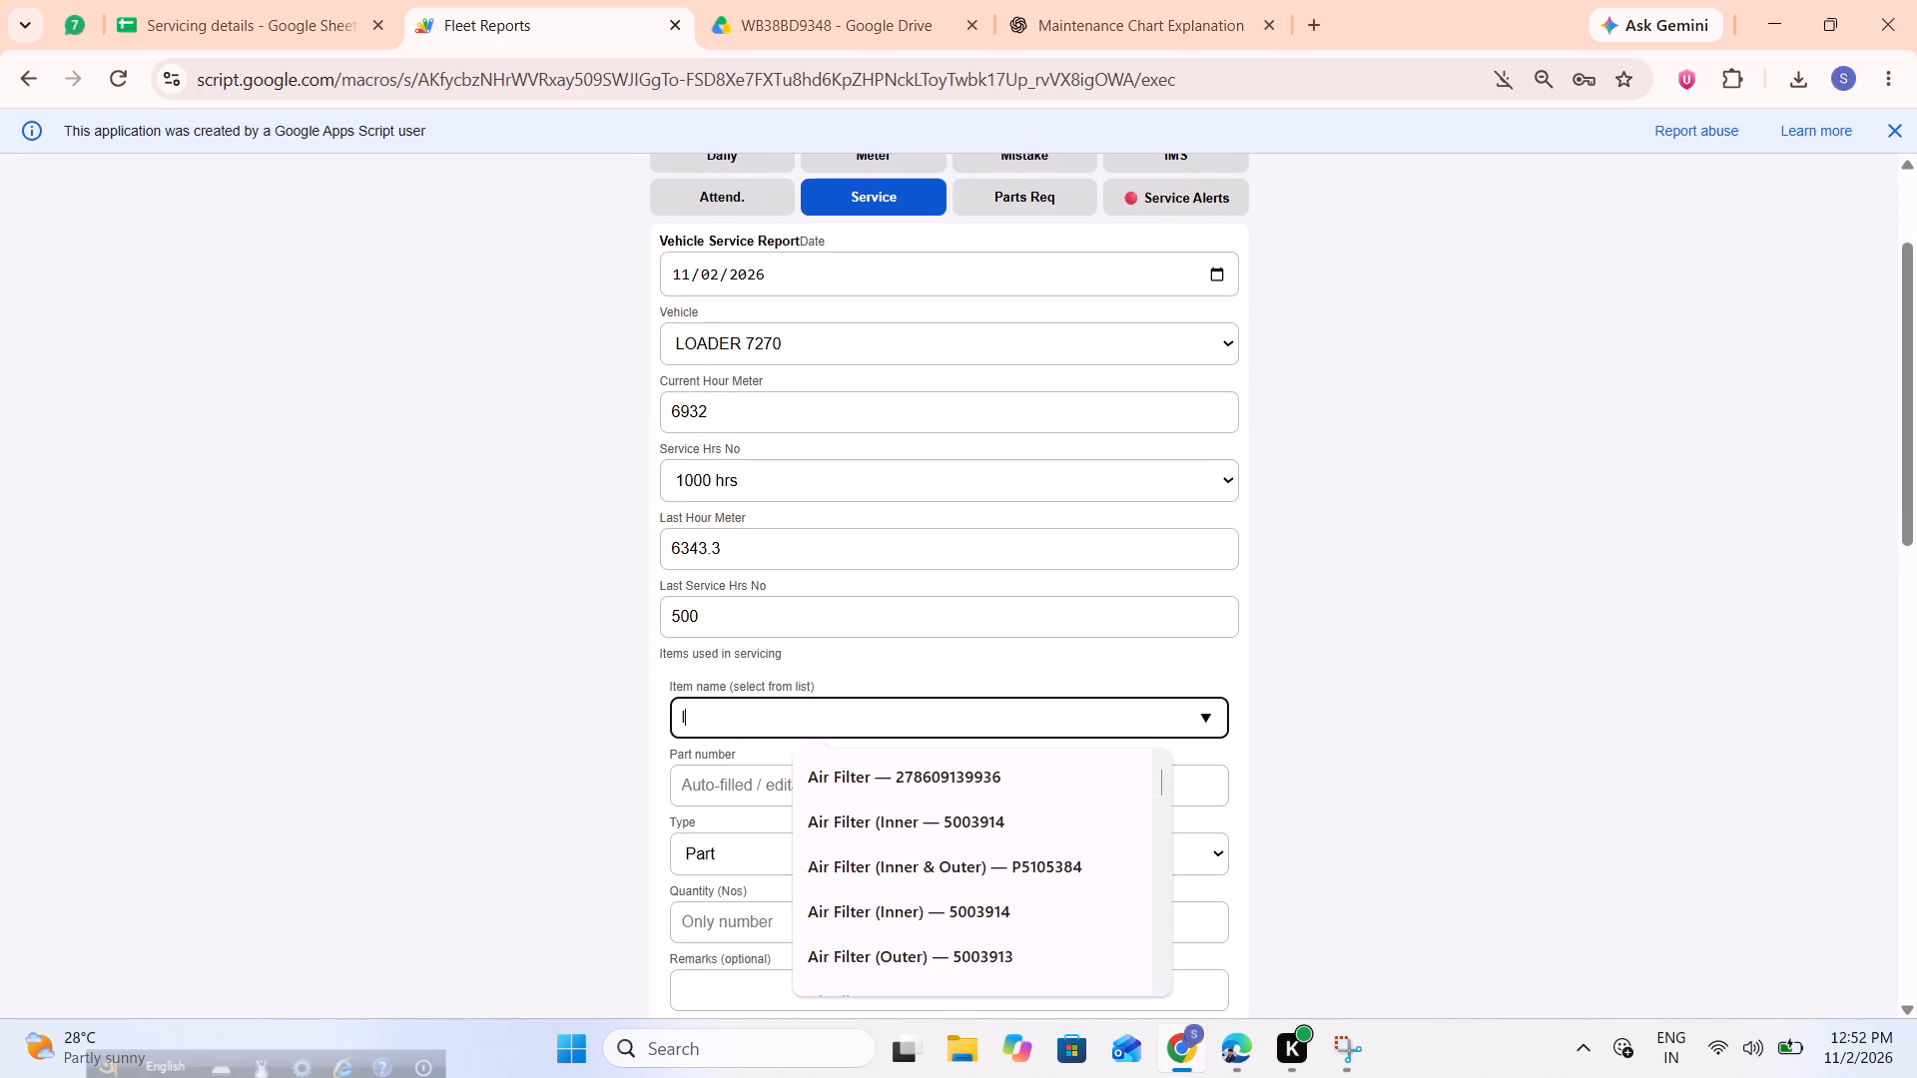
pyautogui.write('ub')
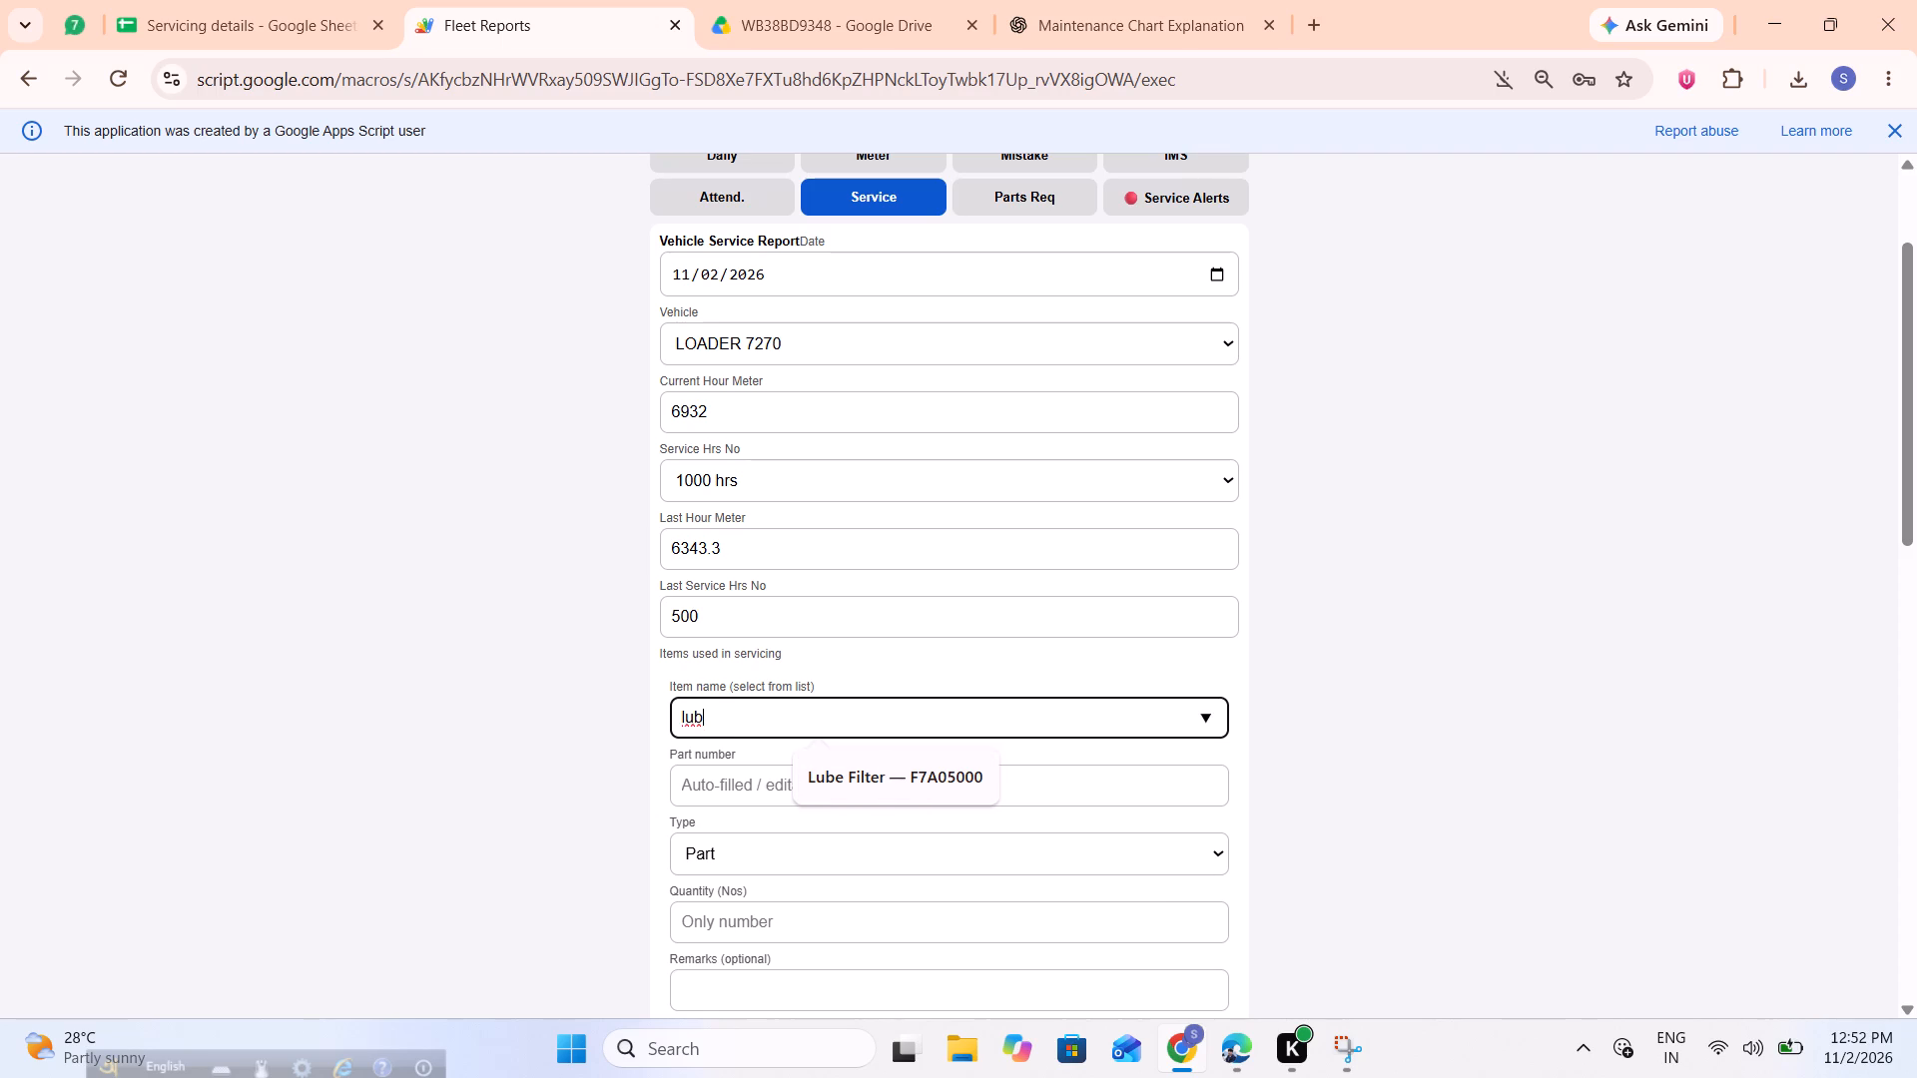
pyautogui.press('BackSpace')
pyautogui.press('BackSpace')
pyautogui.press('BackSpace')
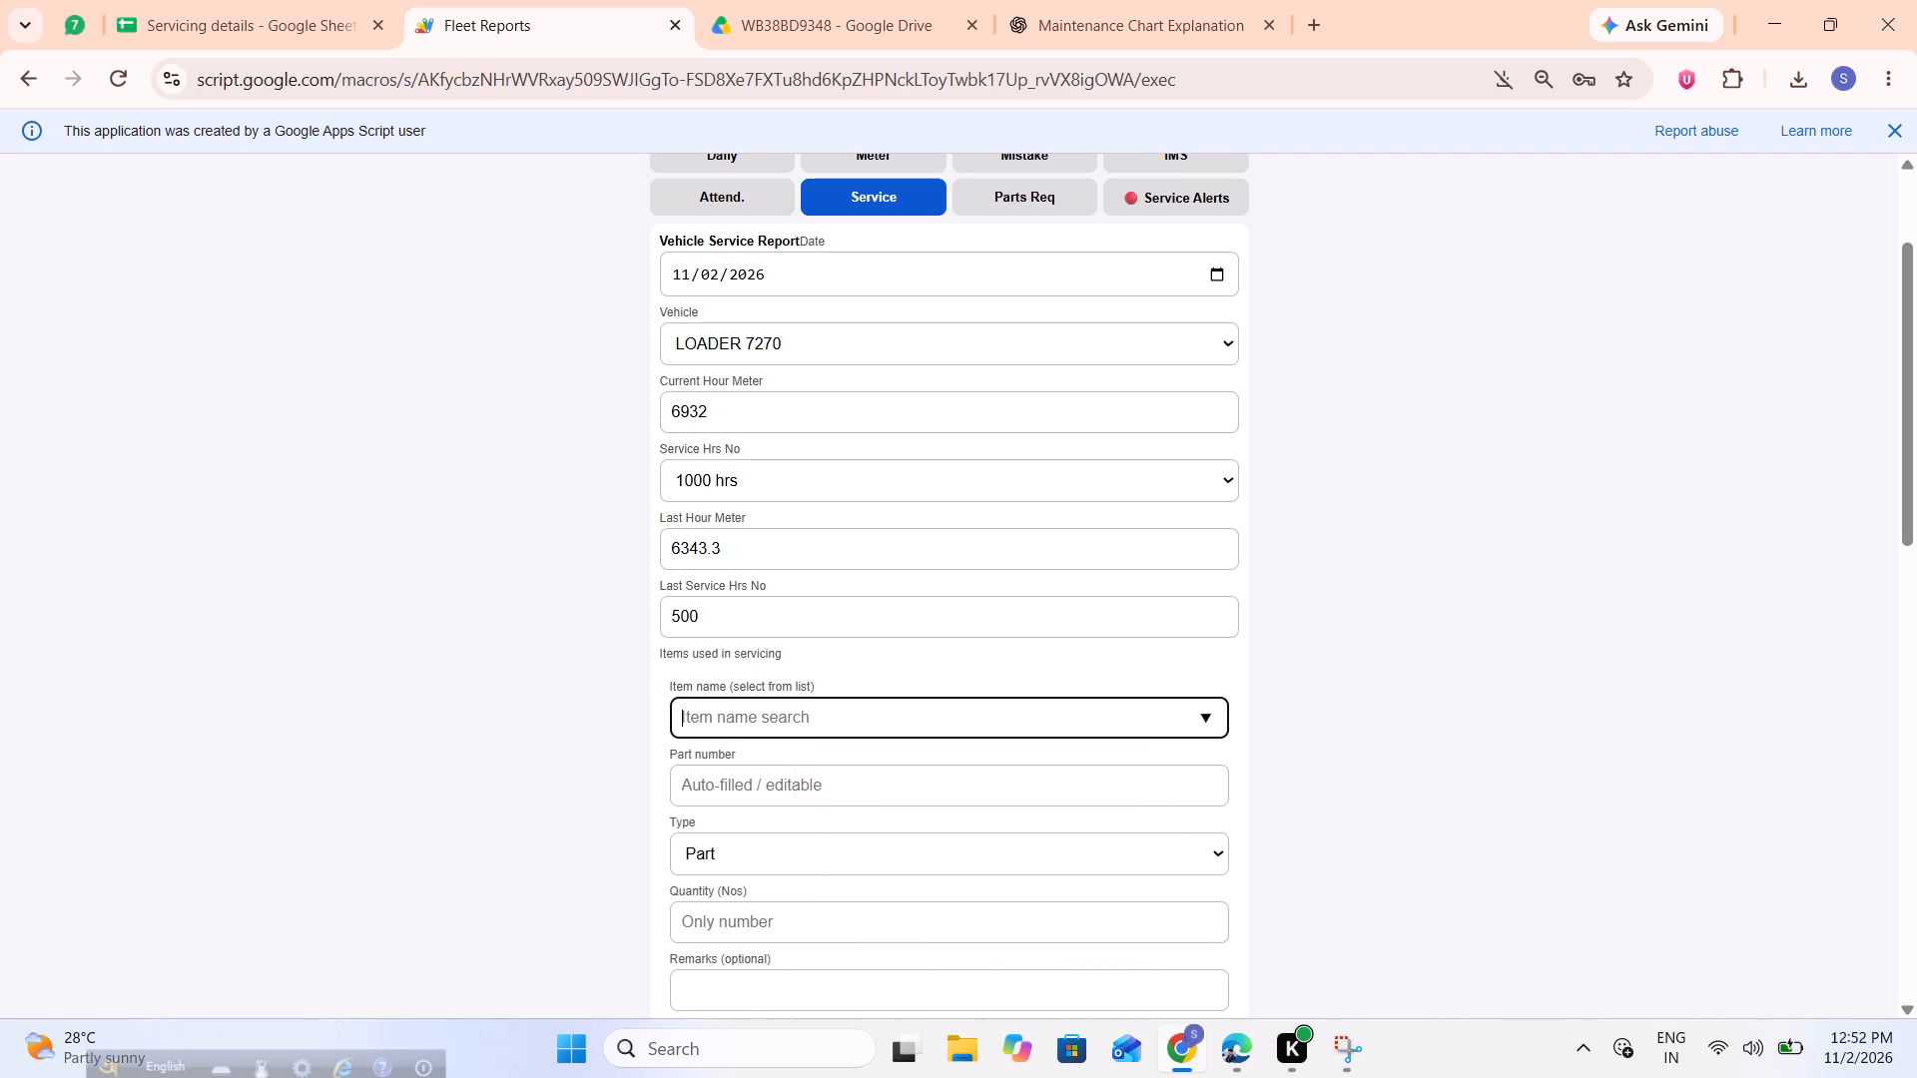
pyautogui.write('lu')
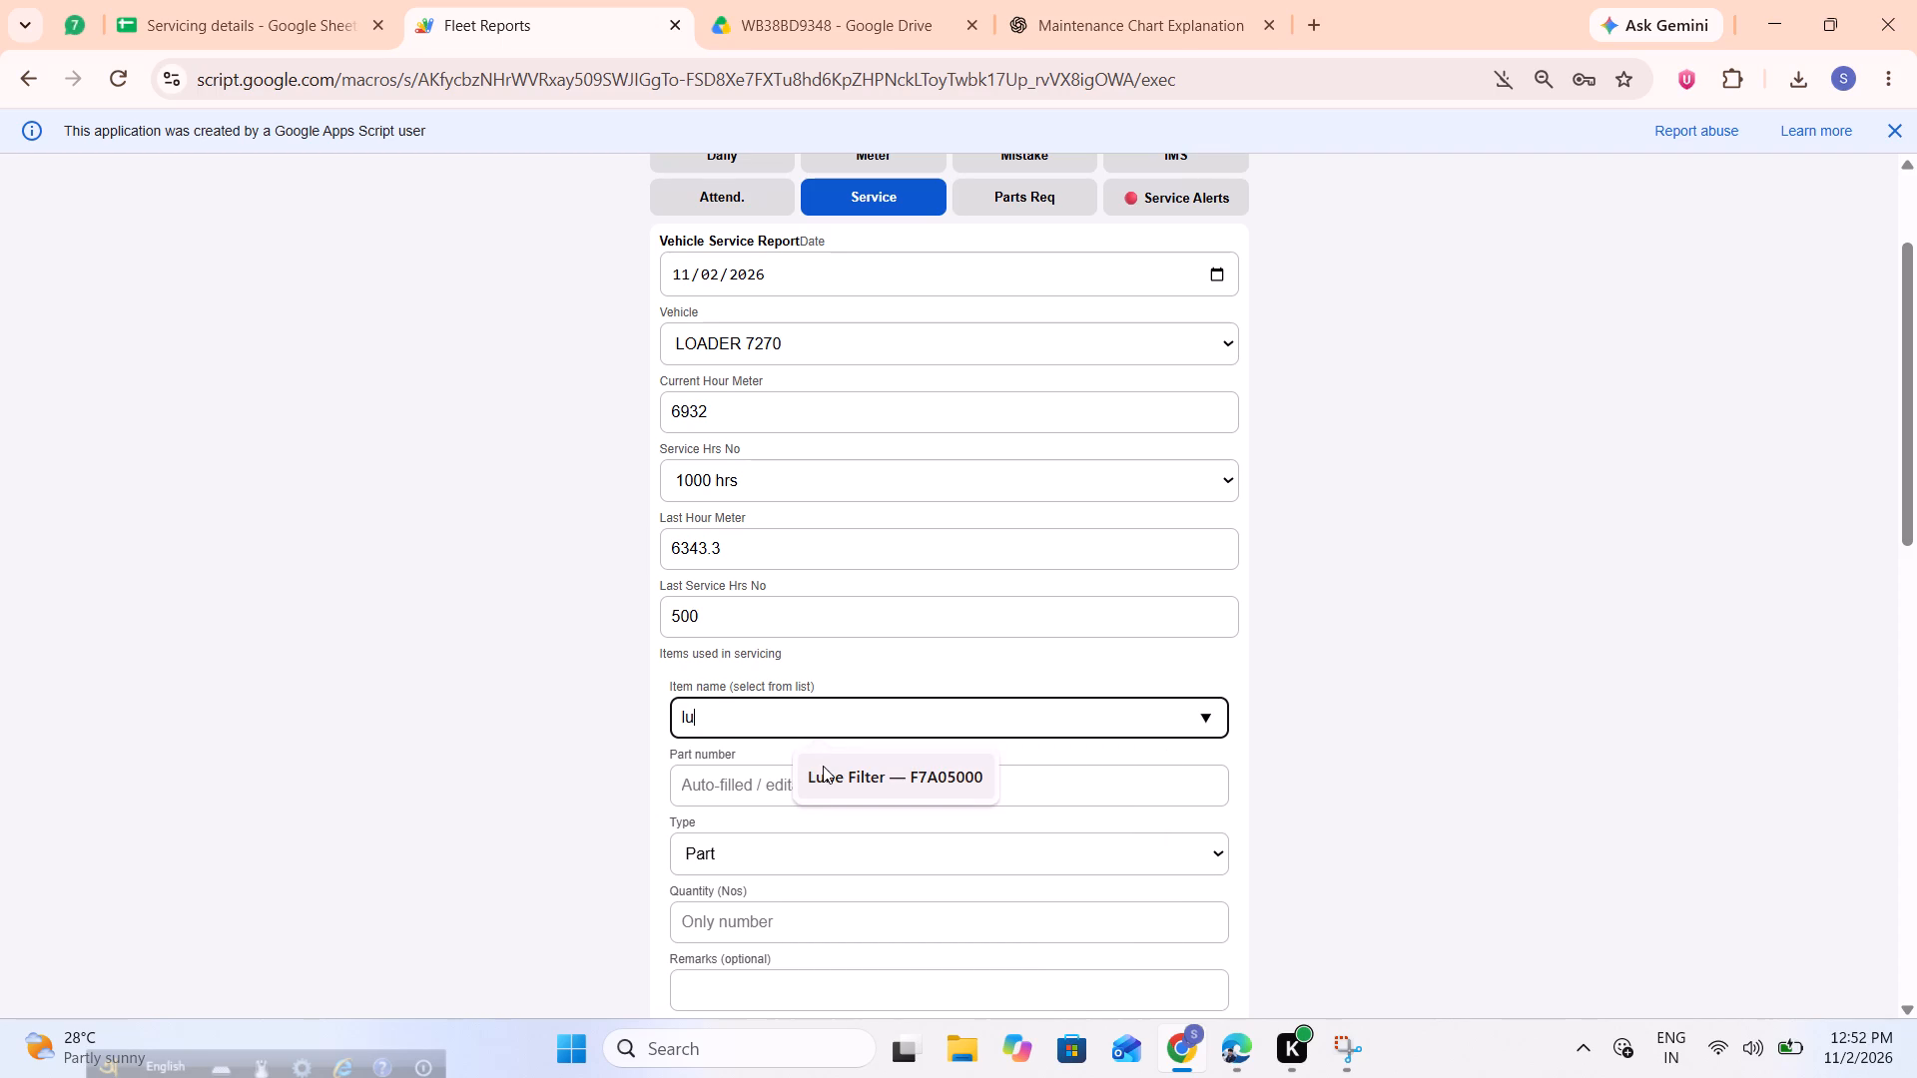
pyautogui.click(451, 610)
pyautogui.scroll(-9, 451, 610)
pyautogui.scroll(5, 451, 610)
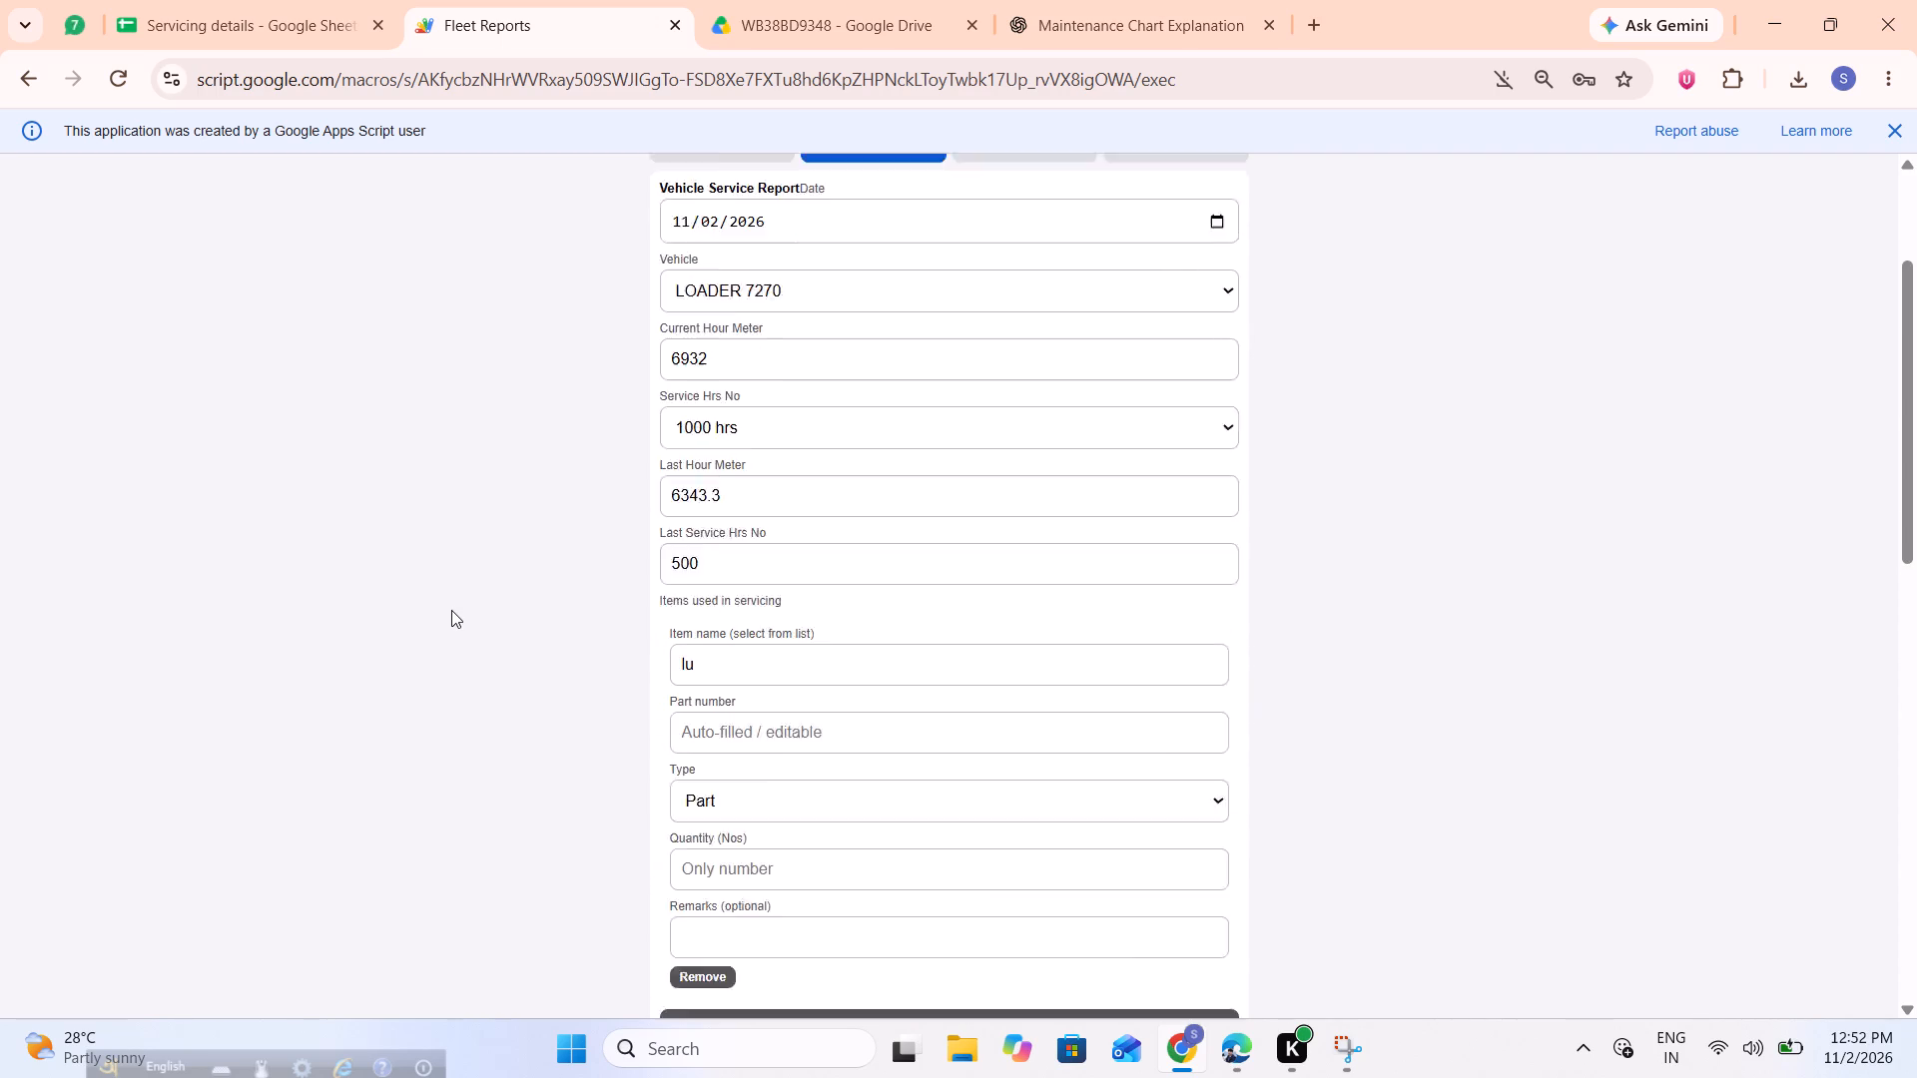
pyautogui.scroll(6, 451, 610)
pyautogui.moveTo(720, 902); pyautogui.dragTo(539, 869)
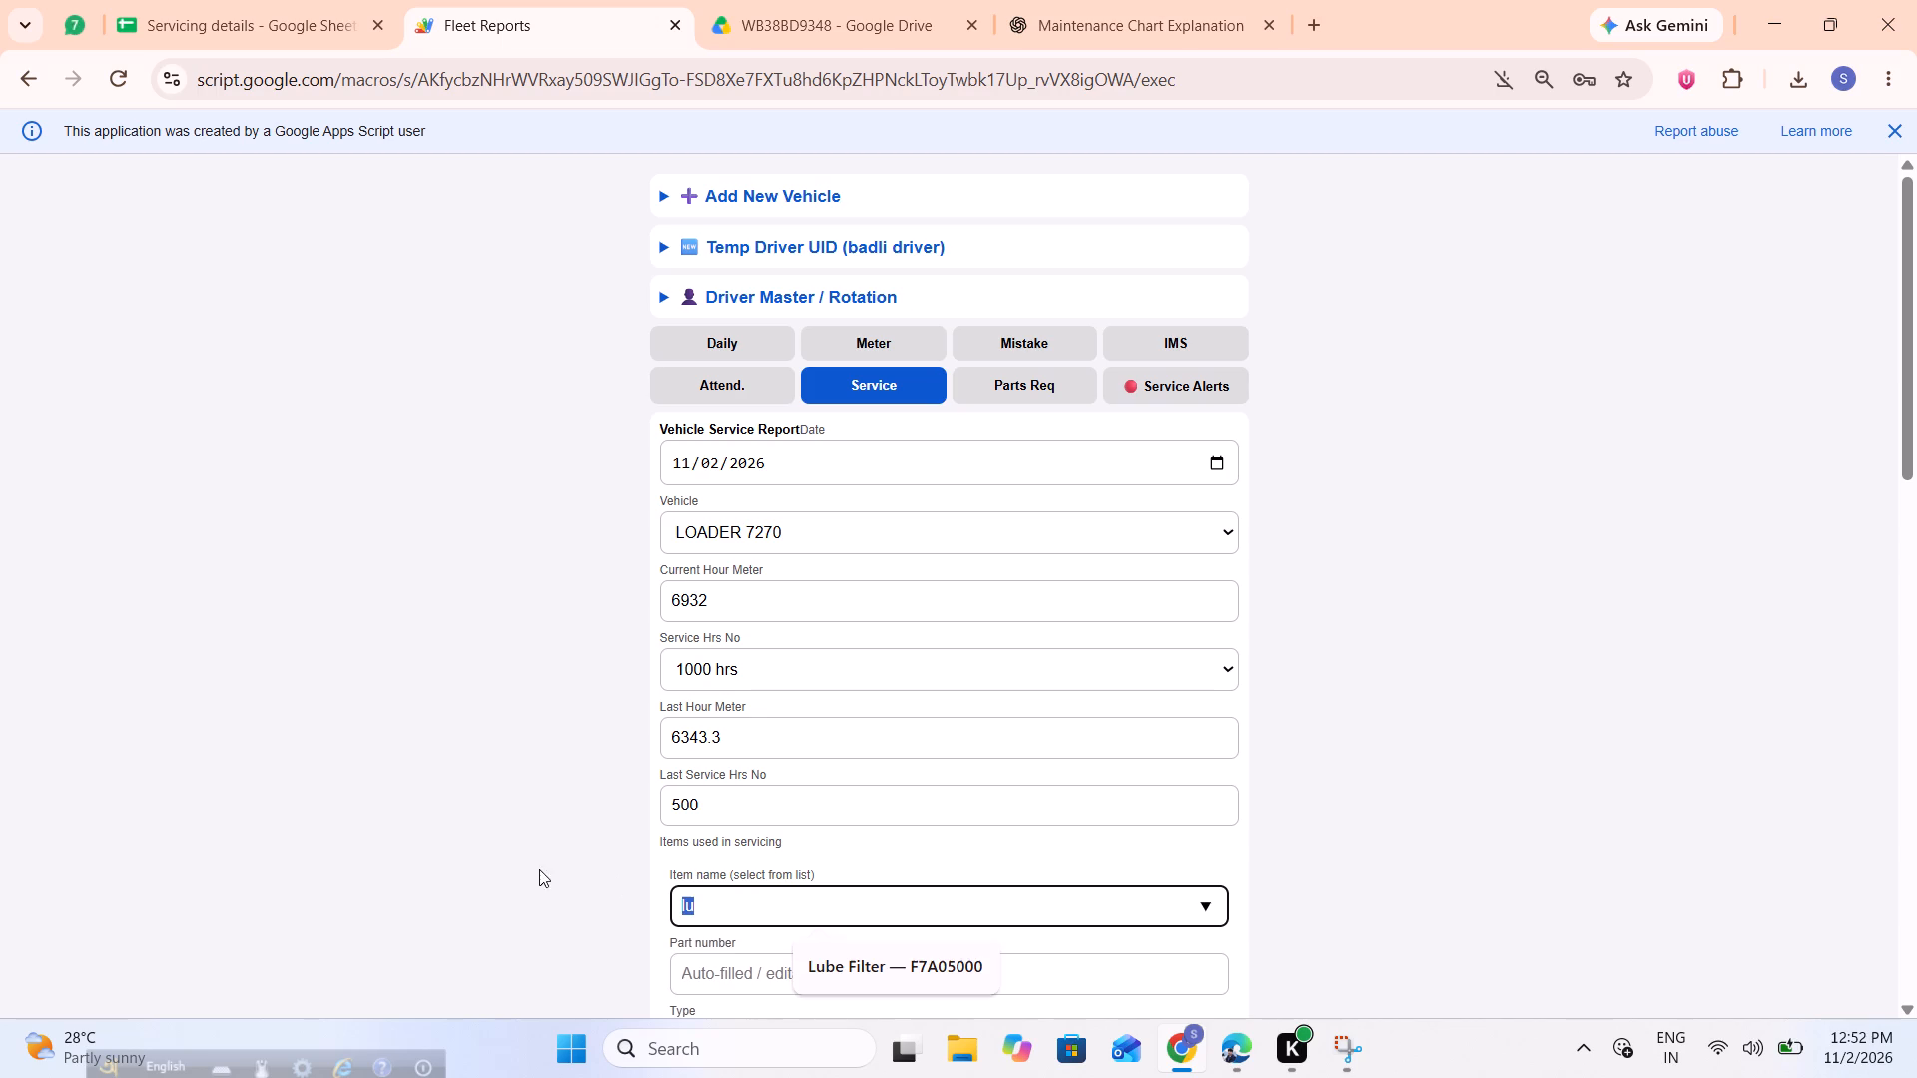
pyautogui.moveTo(539, 869); pyautogui.dragTo(465, 868)
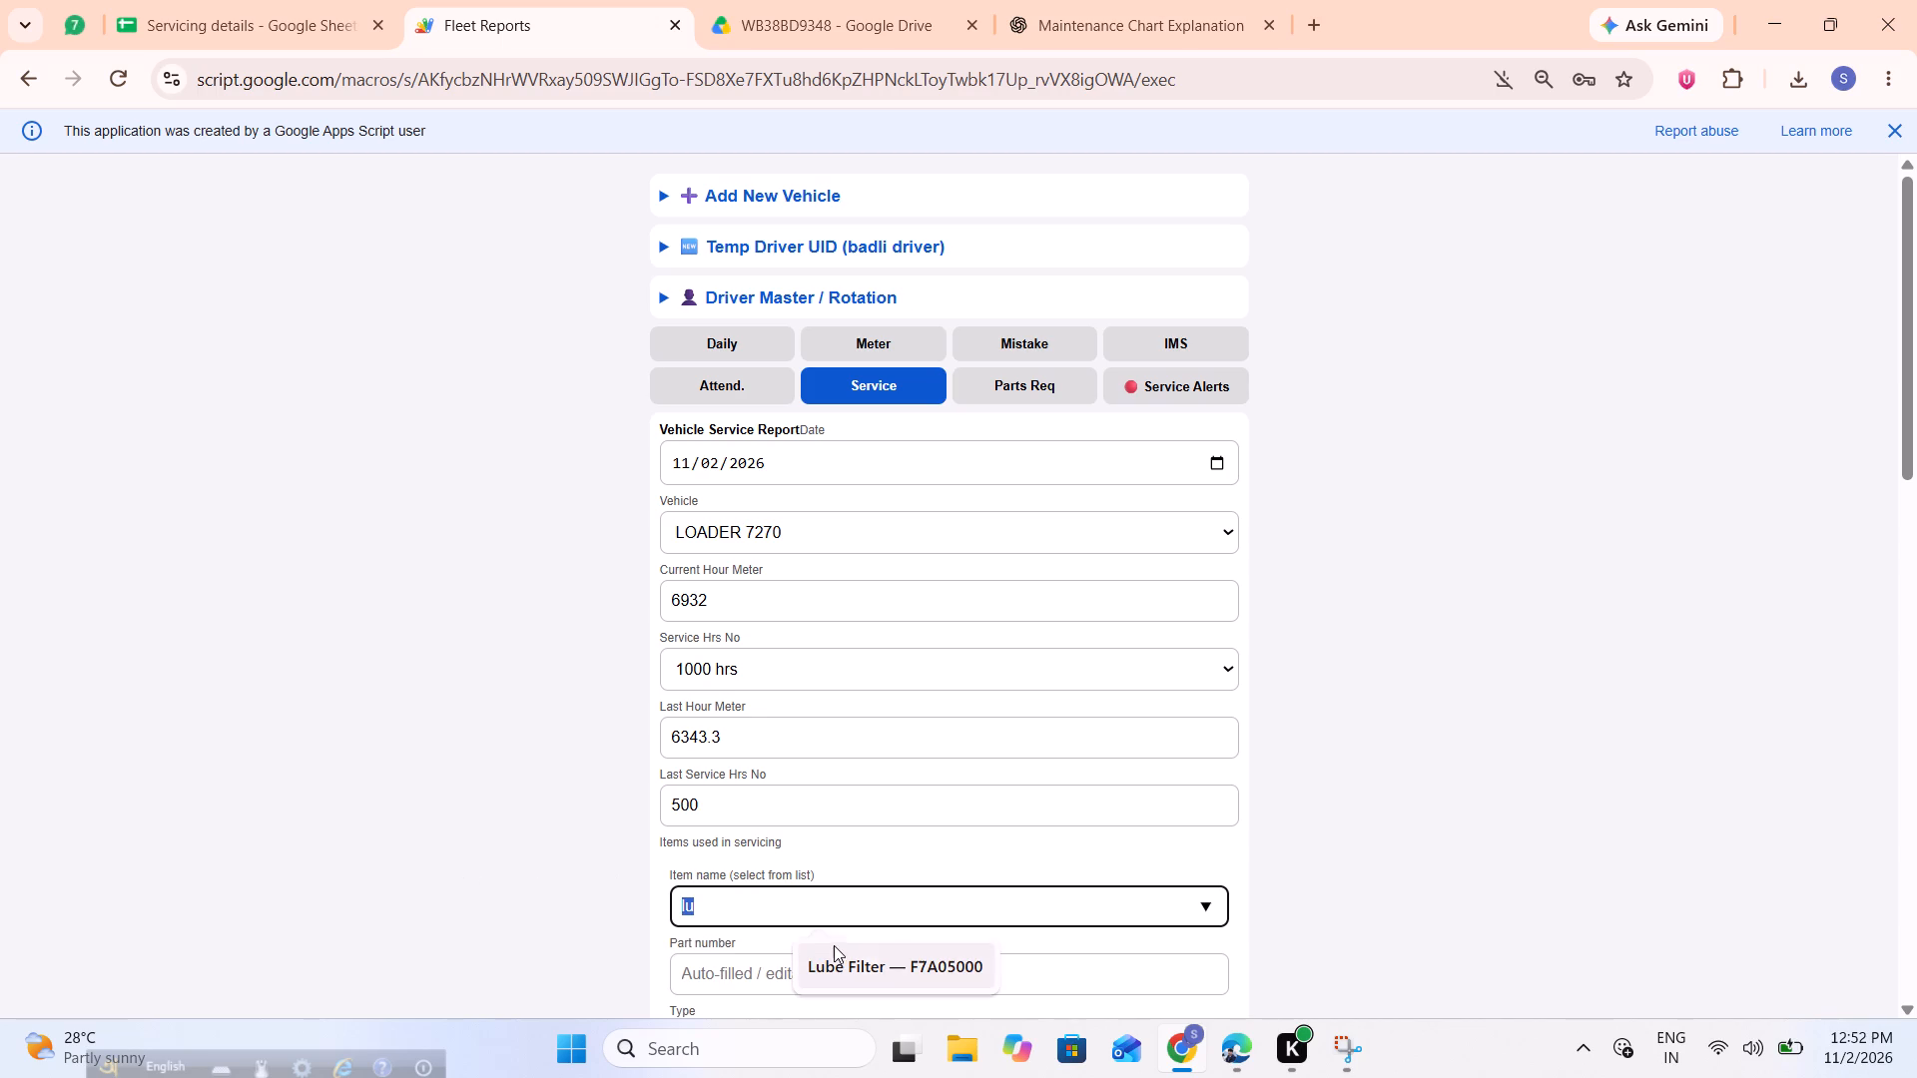
pyautogui.tripleClick(844, 950)
# Set the Lube Filter item's quantity to 1.
pyautogui.scroll(-1, 844, 950)
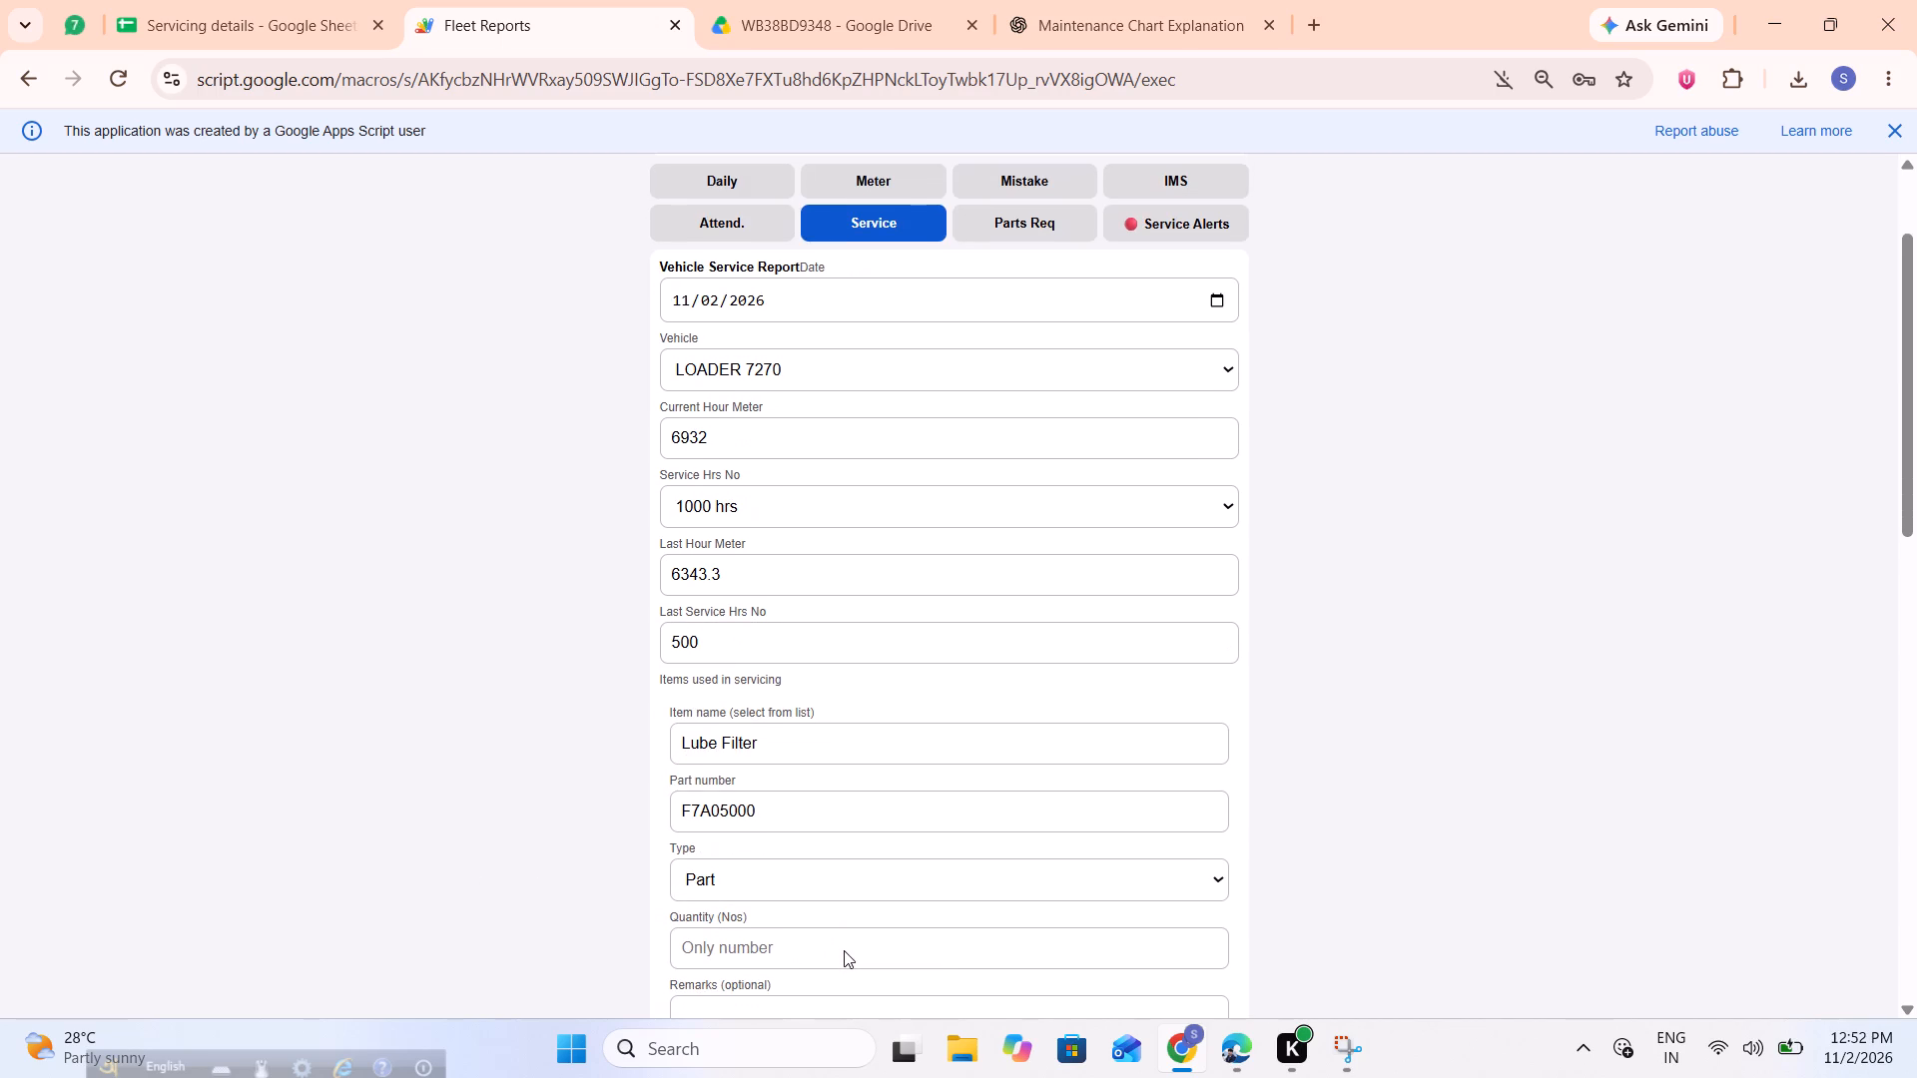
pyautogui.scroll(-1, 774, 965)
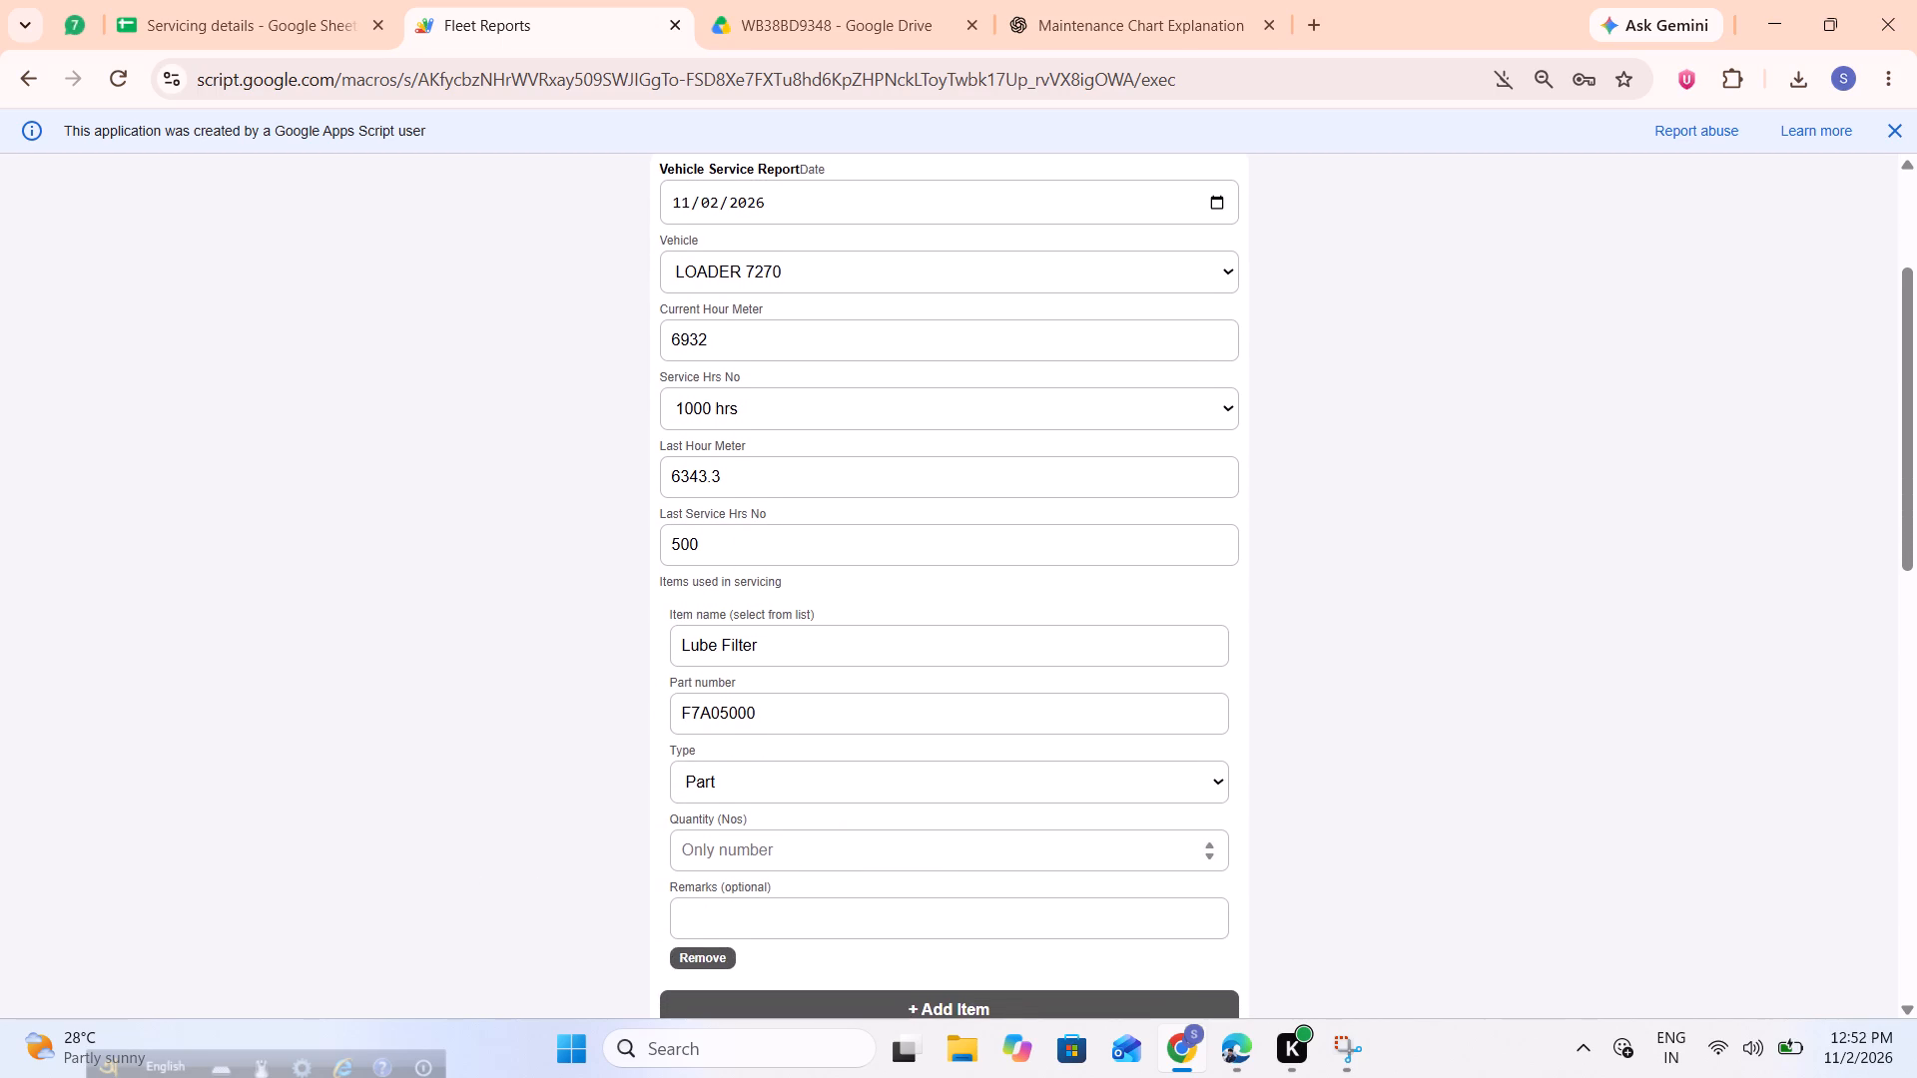
pyautogui.click(775, 861)
pyautogui.press('1')
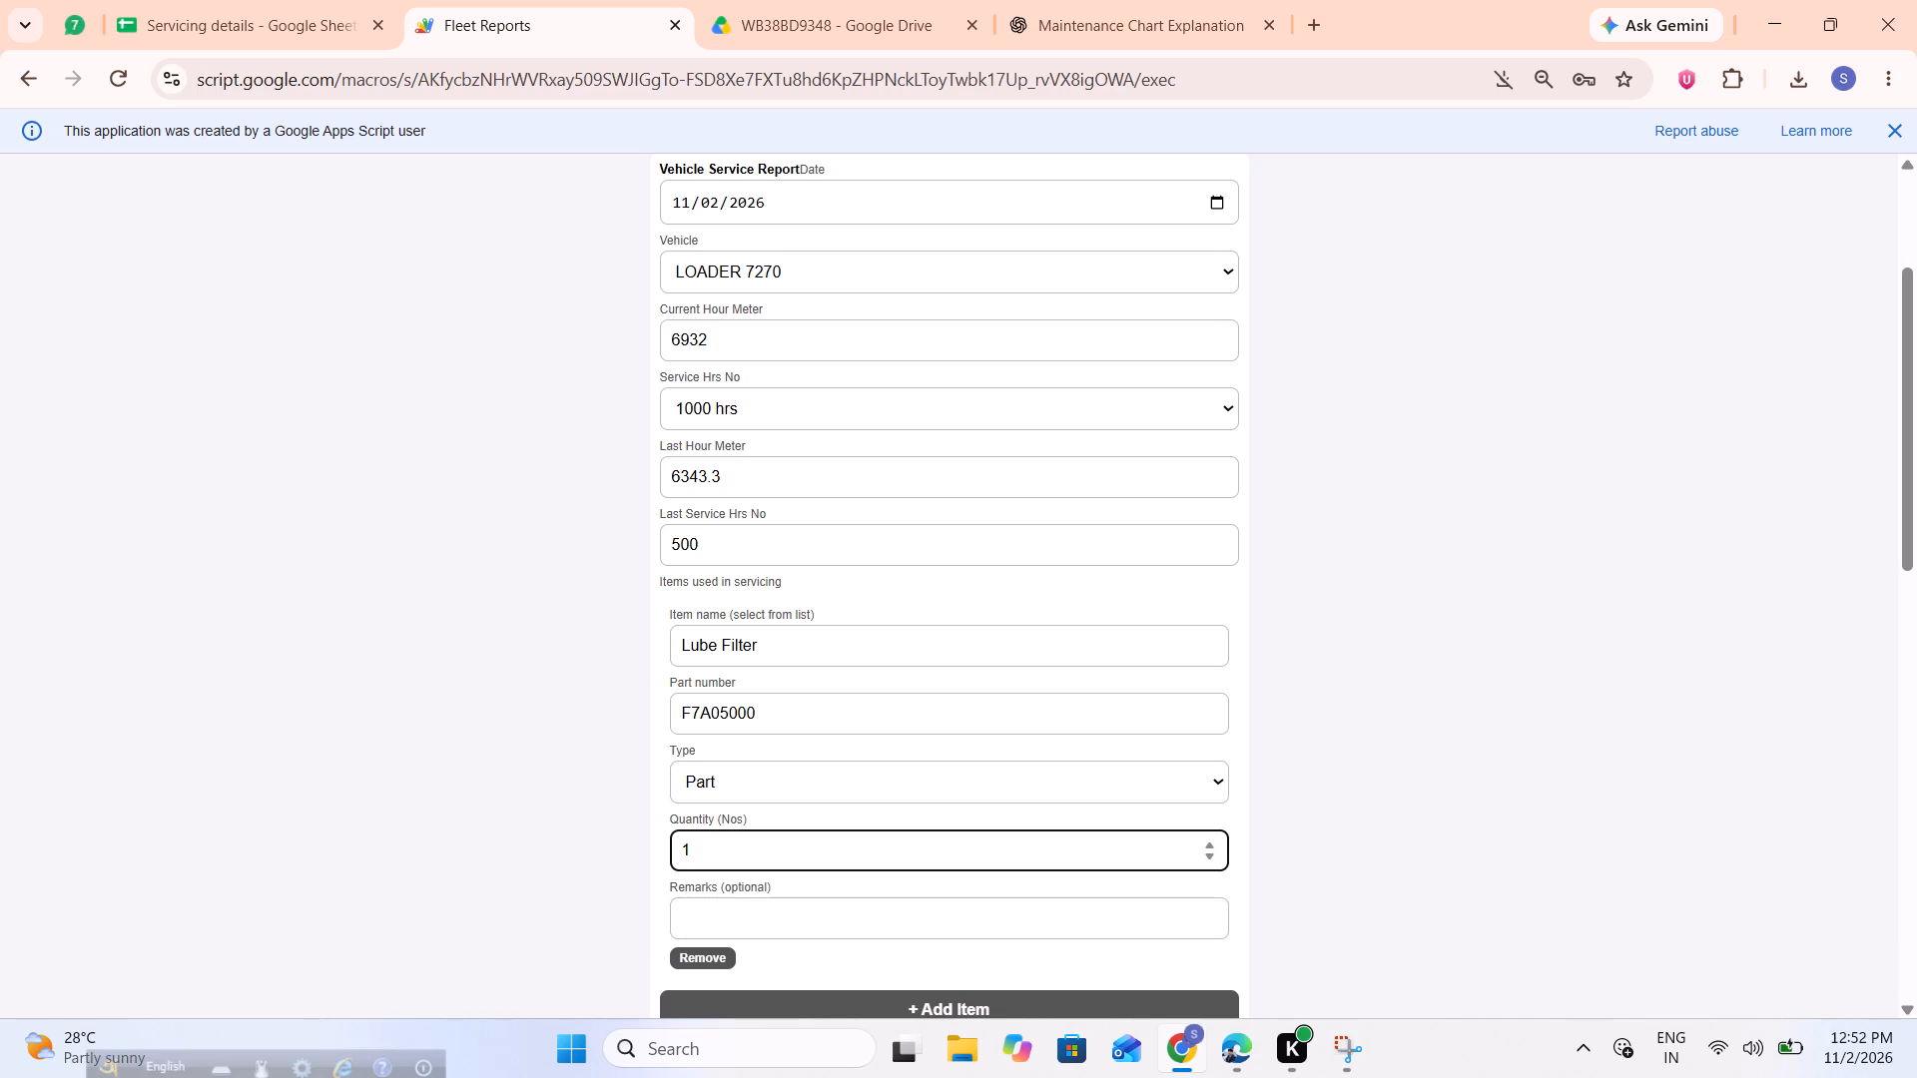
pyautogui.scroll(-2, 775, 861)
pyautogui.click(863, 959)
pyautogui.scroll(-2, 863, 959)
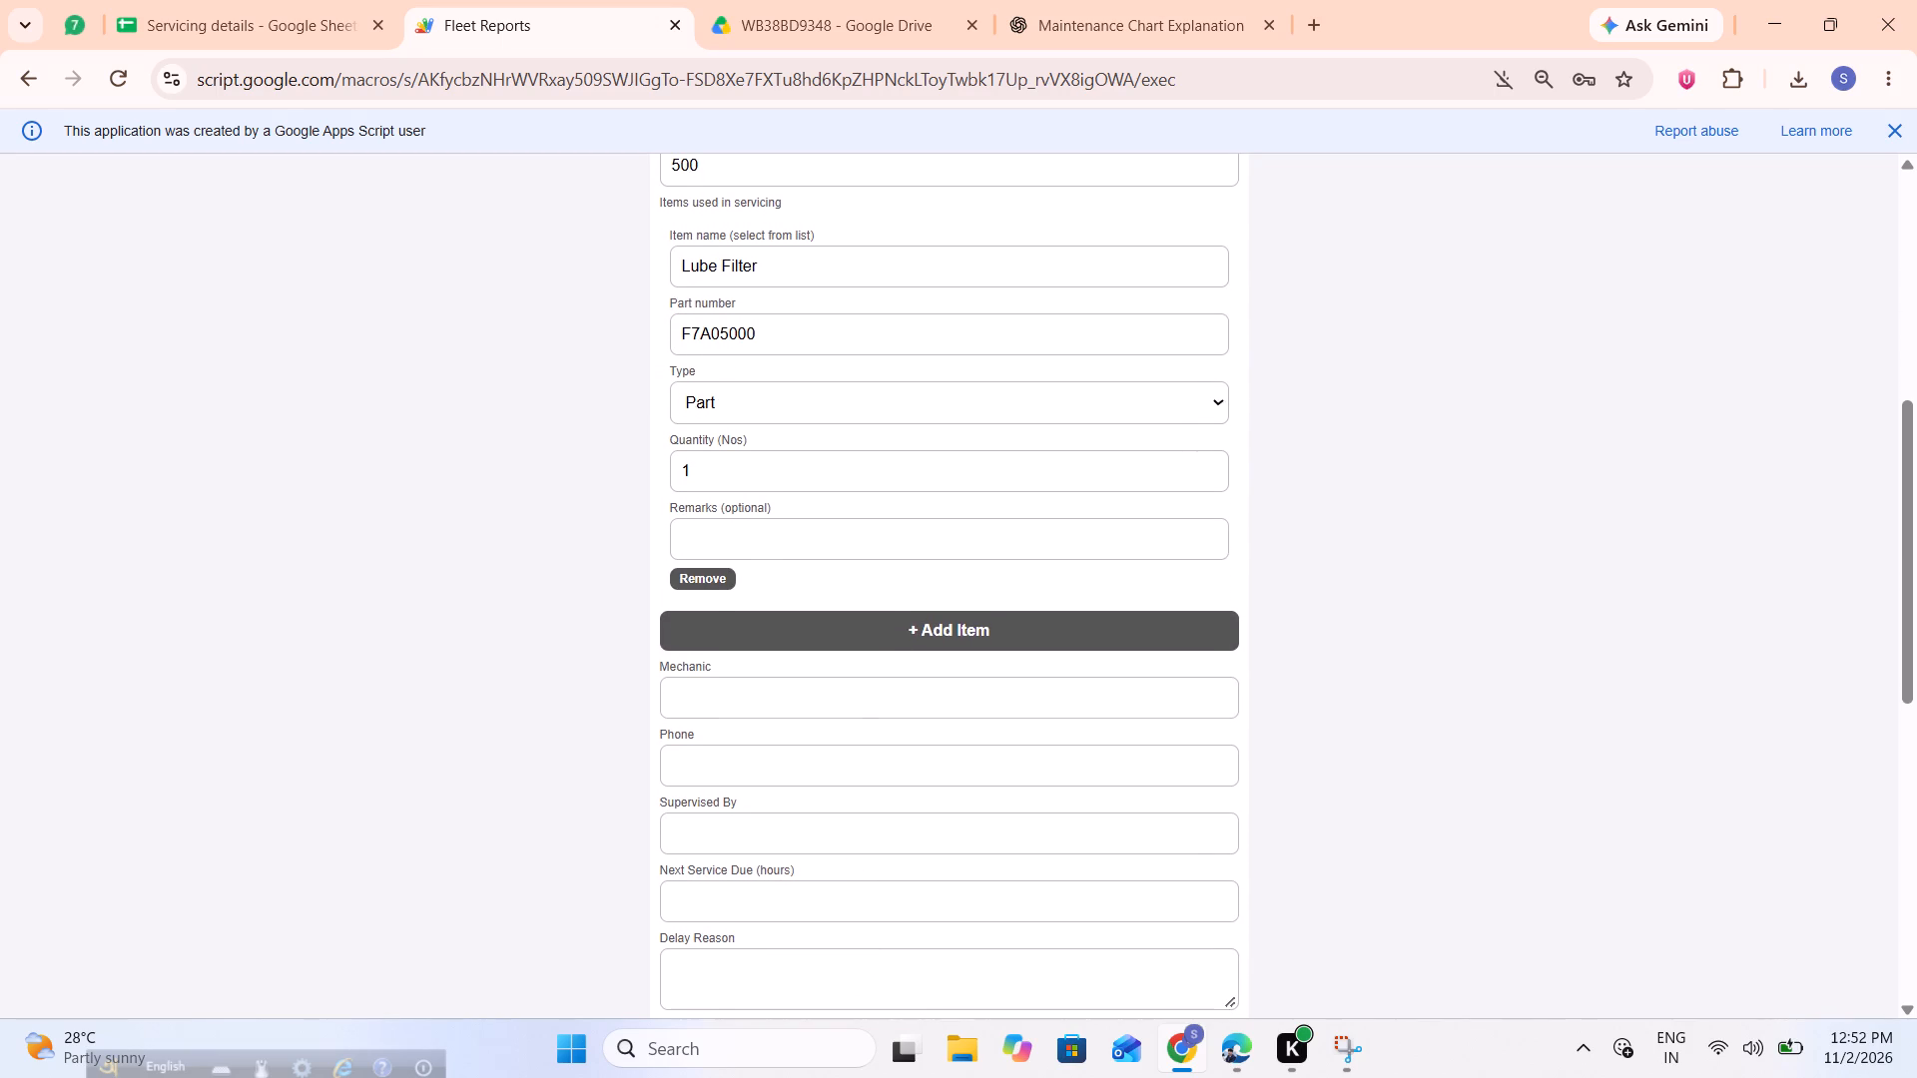
# Add a second servicing item, find Air Filter (Inner & Outer) — P5105384 by searching "air", and clear its part number.
pyautogui.click(890, 625)
pyautogui.scroll(-1, 890, 625)
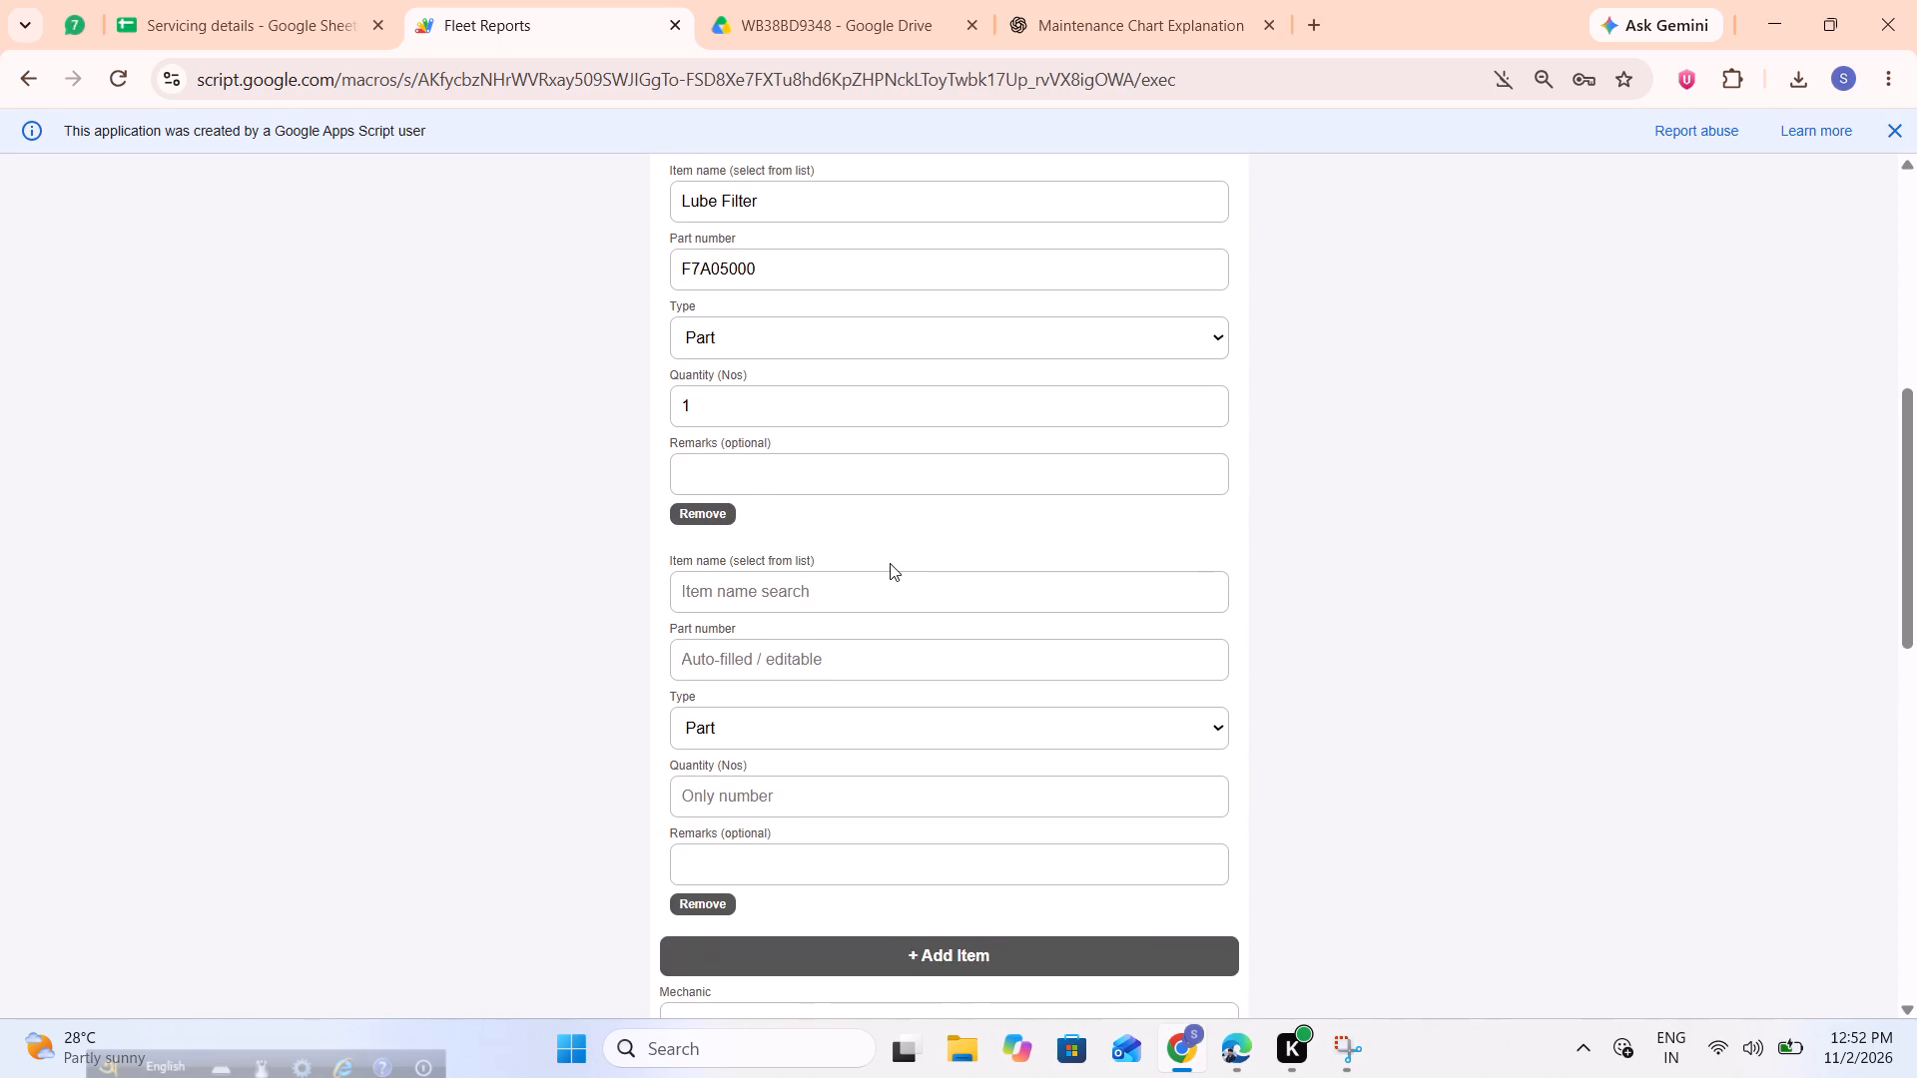
pyautogui.moveTo(889, 566); pyautogui.dragTo(882, 582)
pyautogui.click(882, 582)
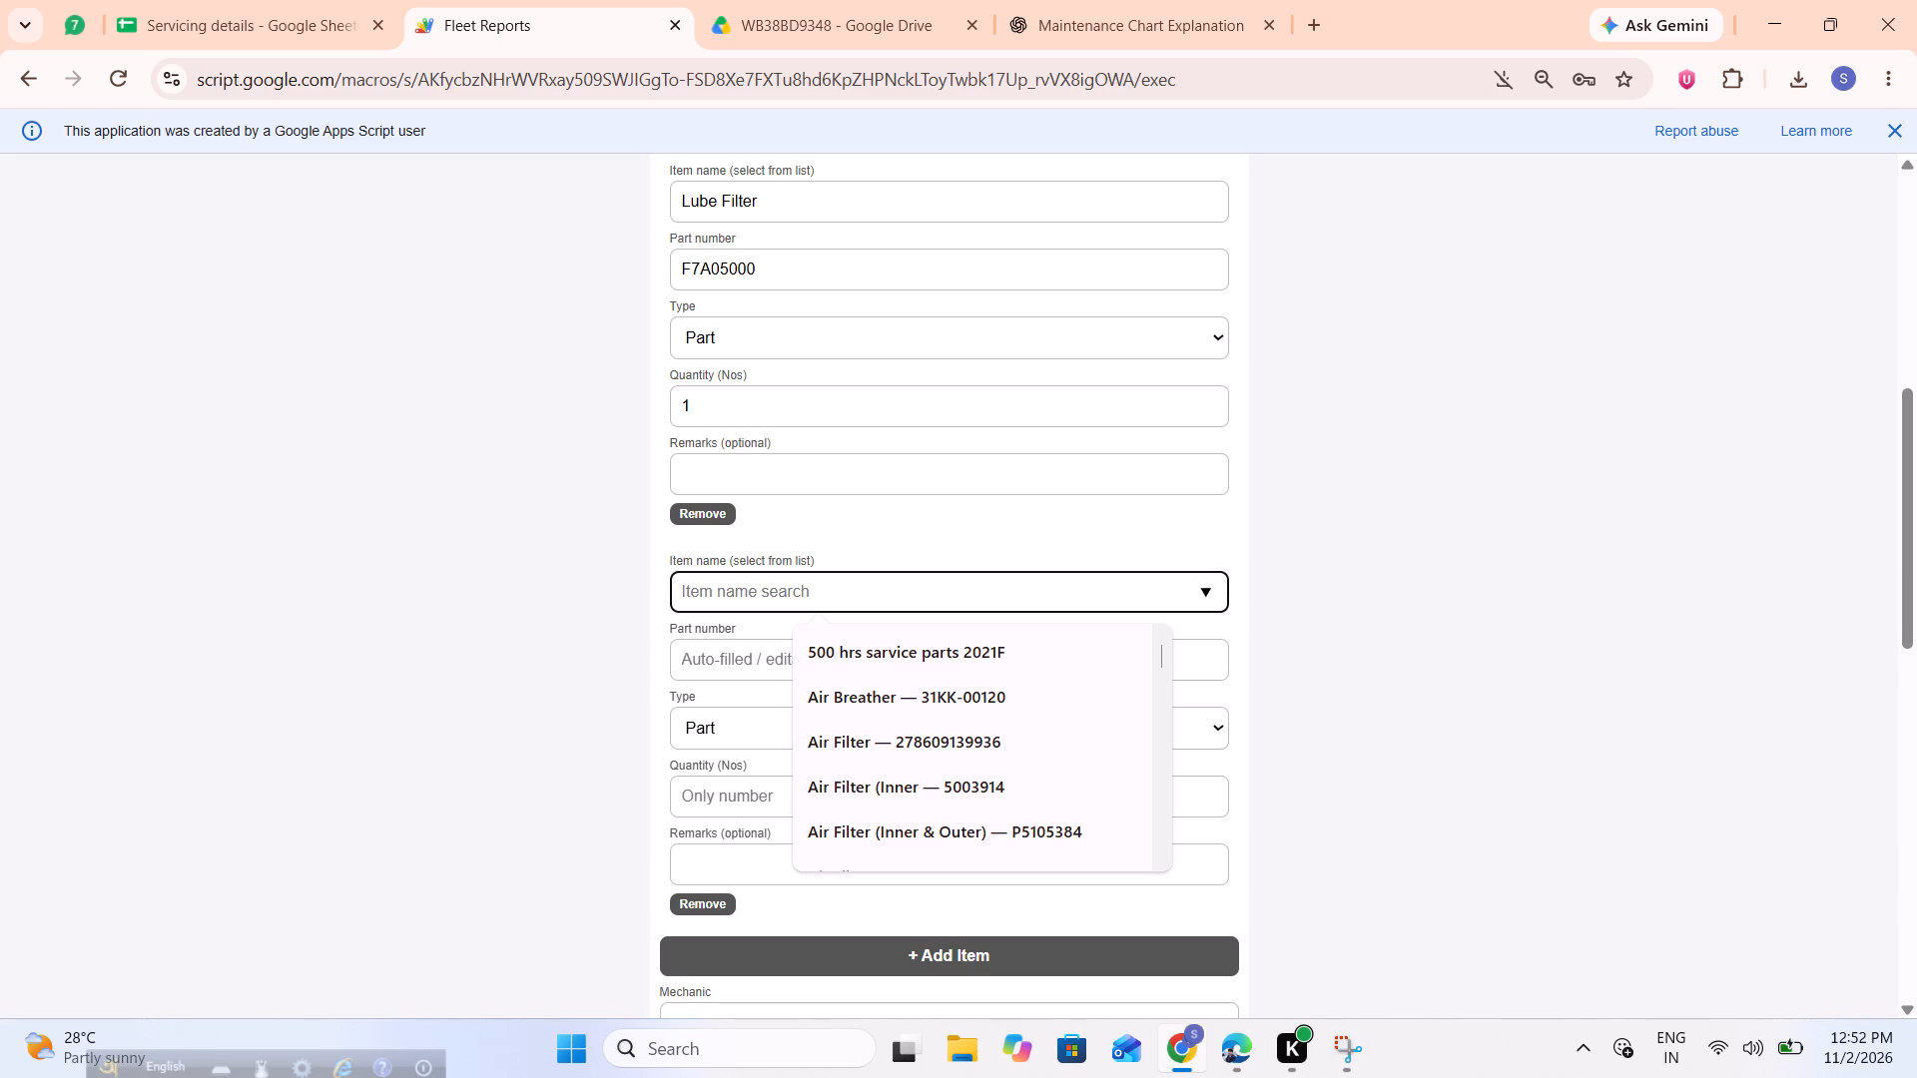
pyautogui.write('air')
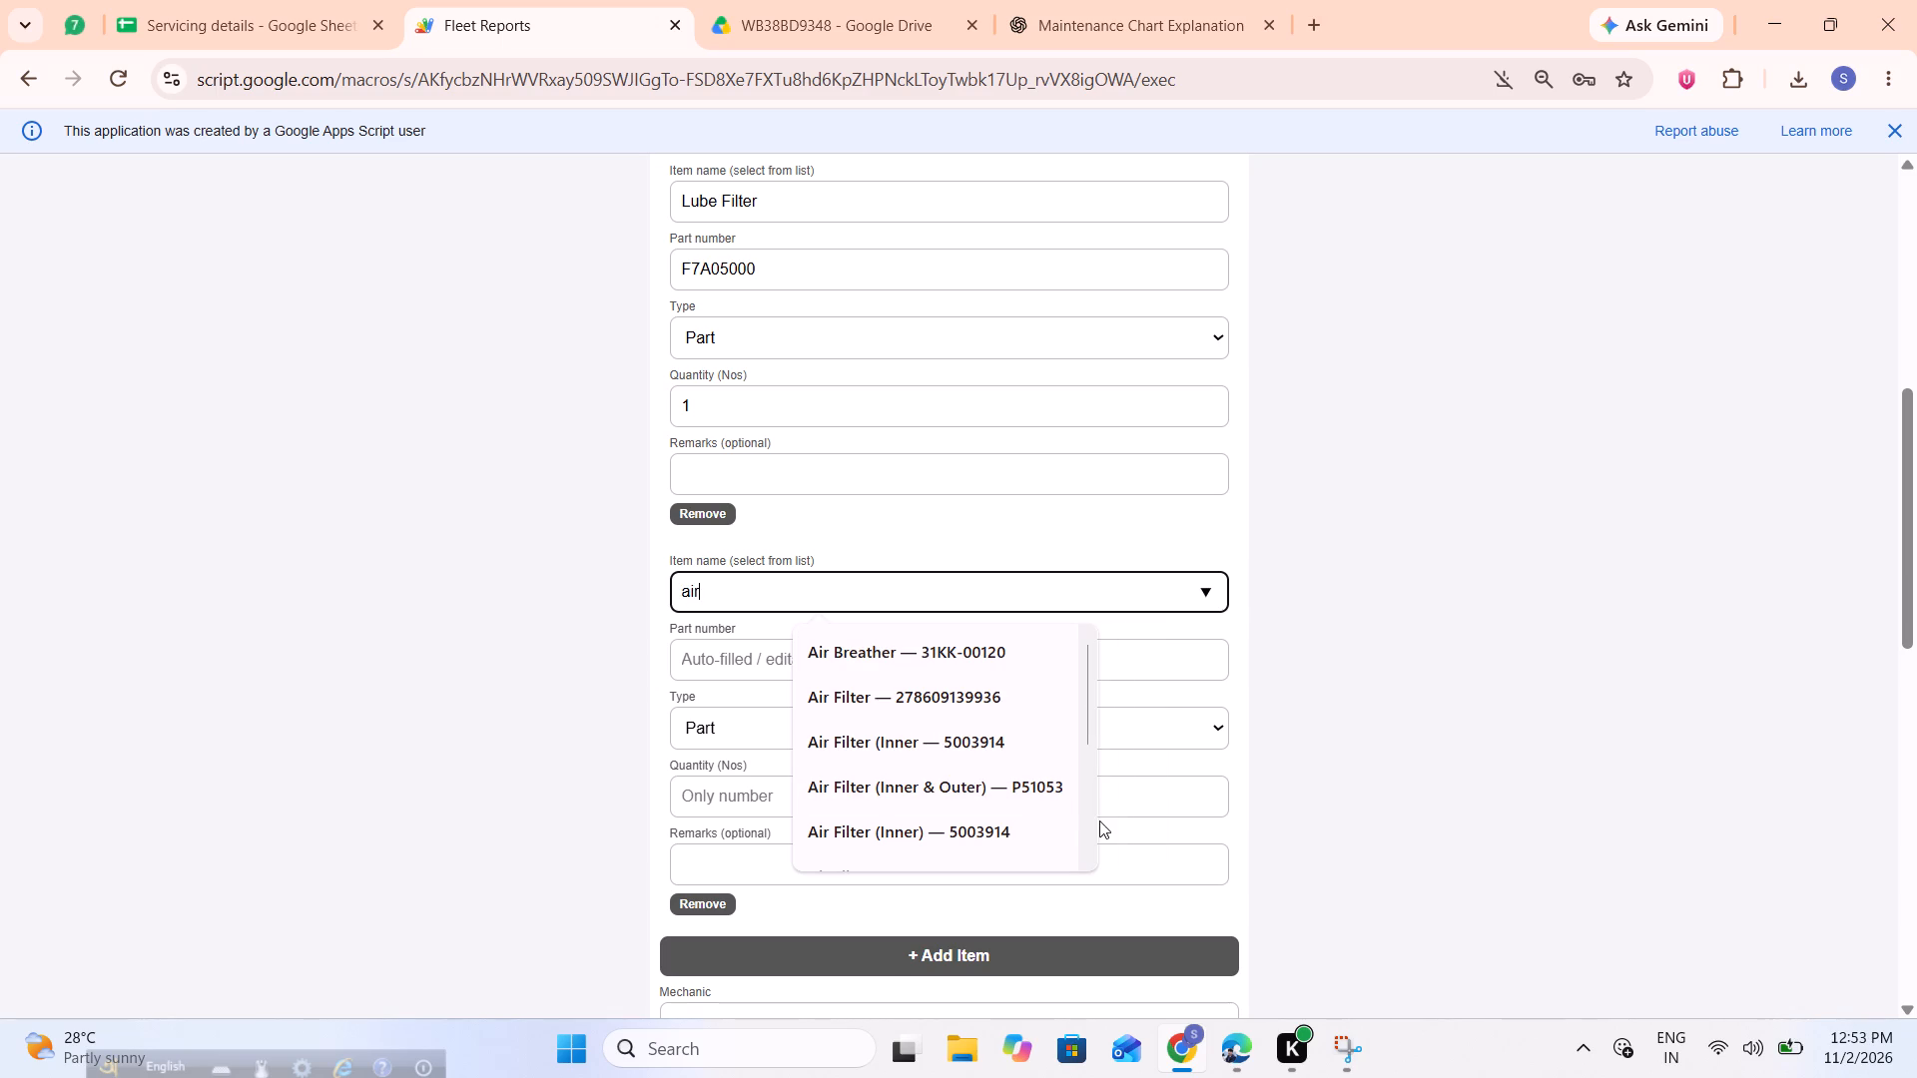
pyautogui.click(1040, 798)
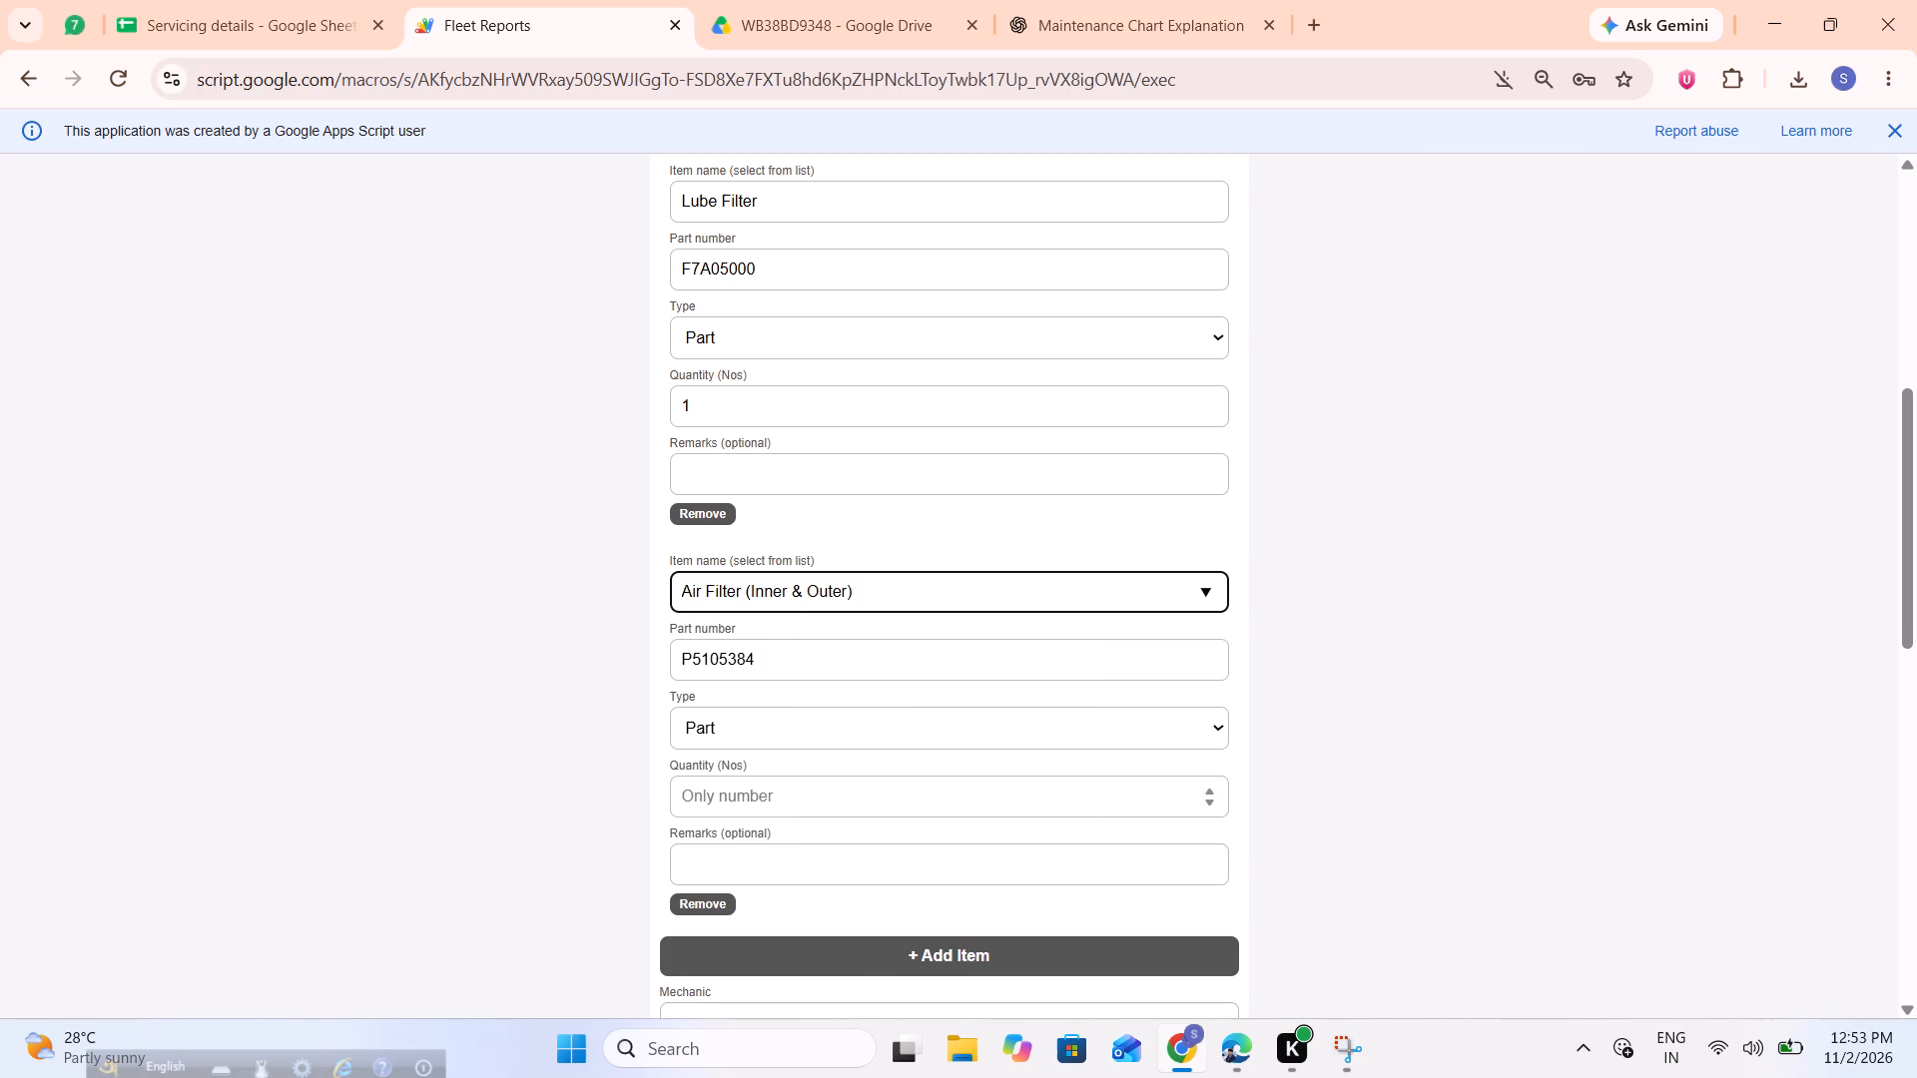
pyautogui.moveTo(820, 668); pyautogui.dragTo(415, 565)
pyautogui.press('BackSpace')
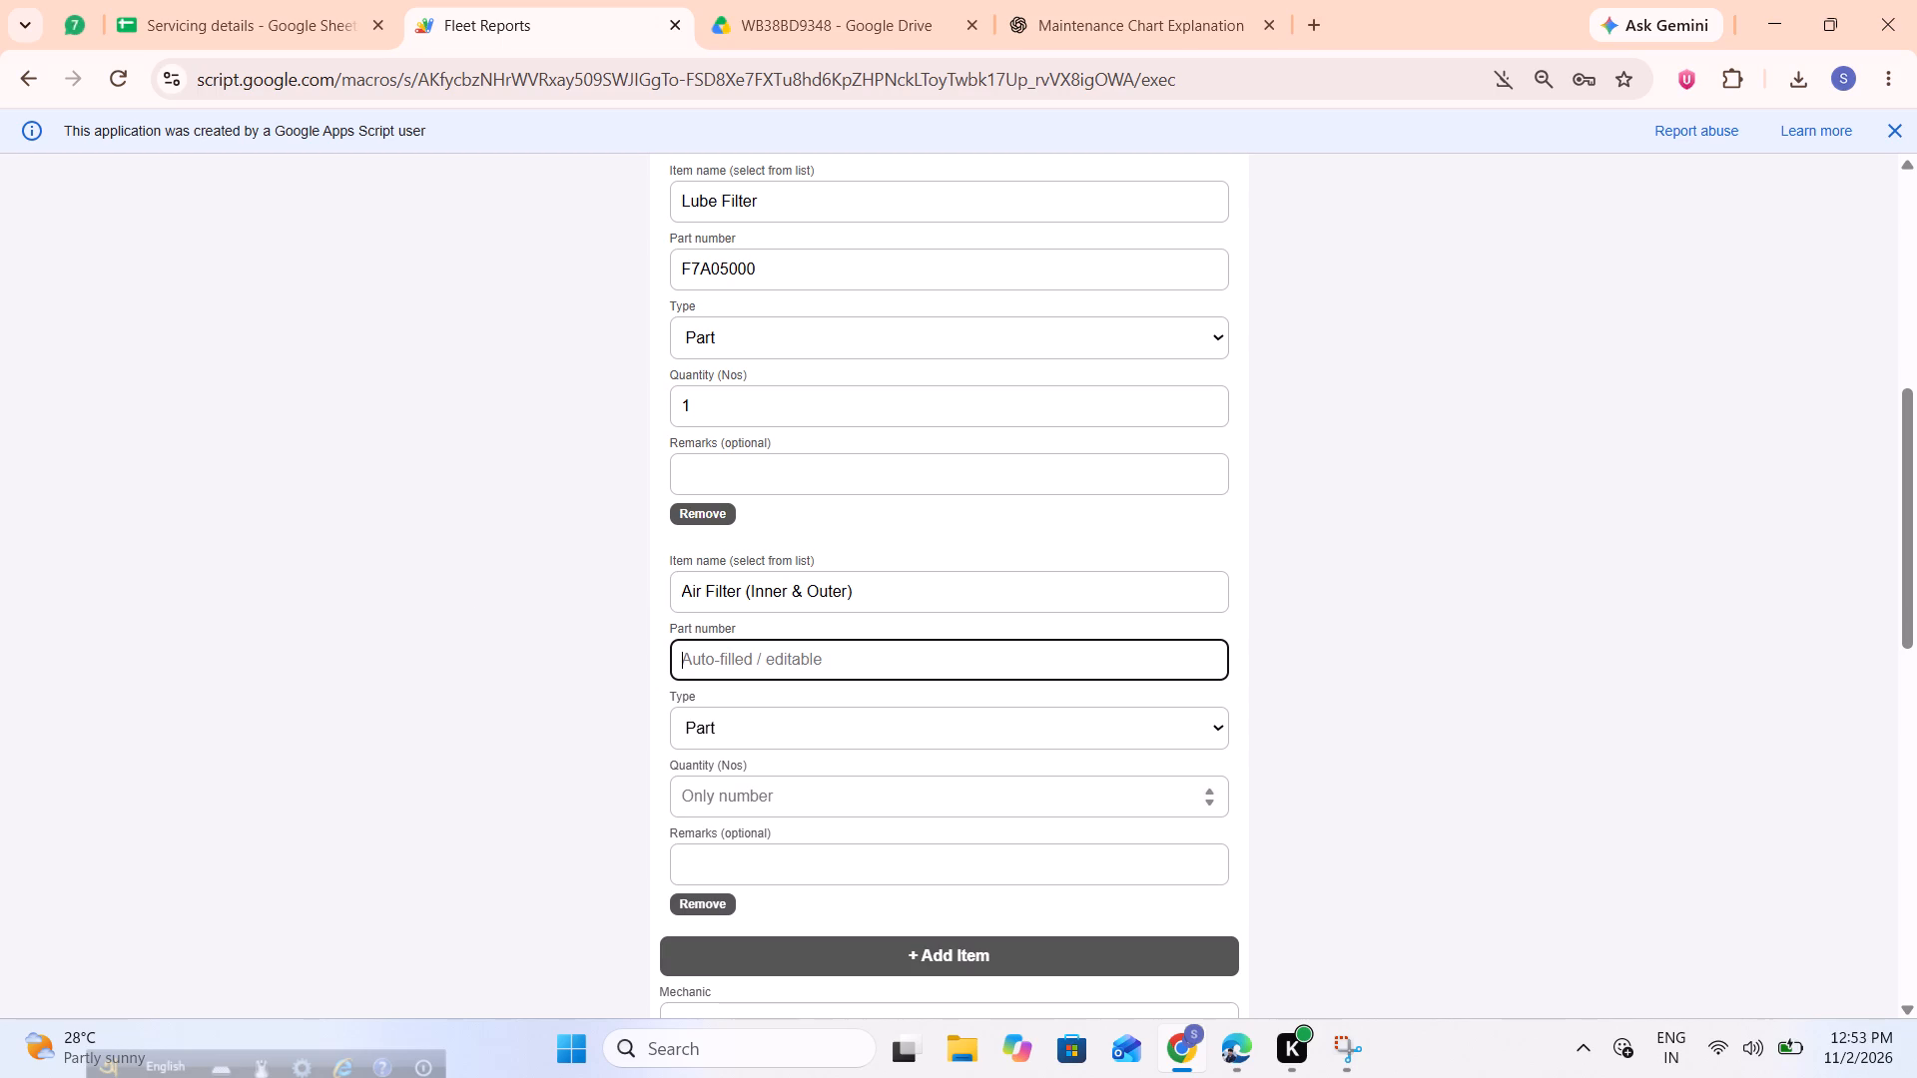
# Set the Air Filter (Inner & Outer) item's quantity to 1 and enter the remark "1 set".
pyautogui.click(790, 800)
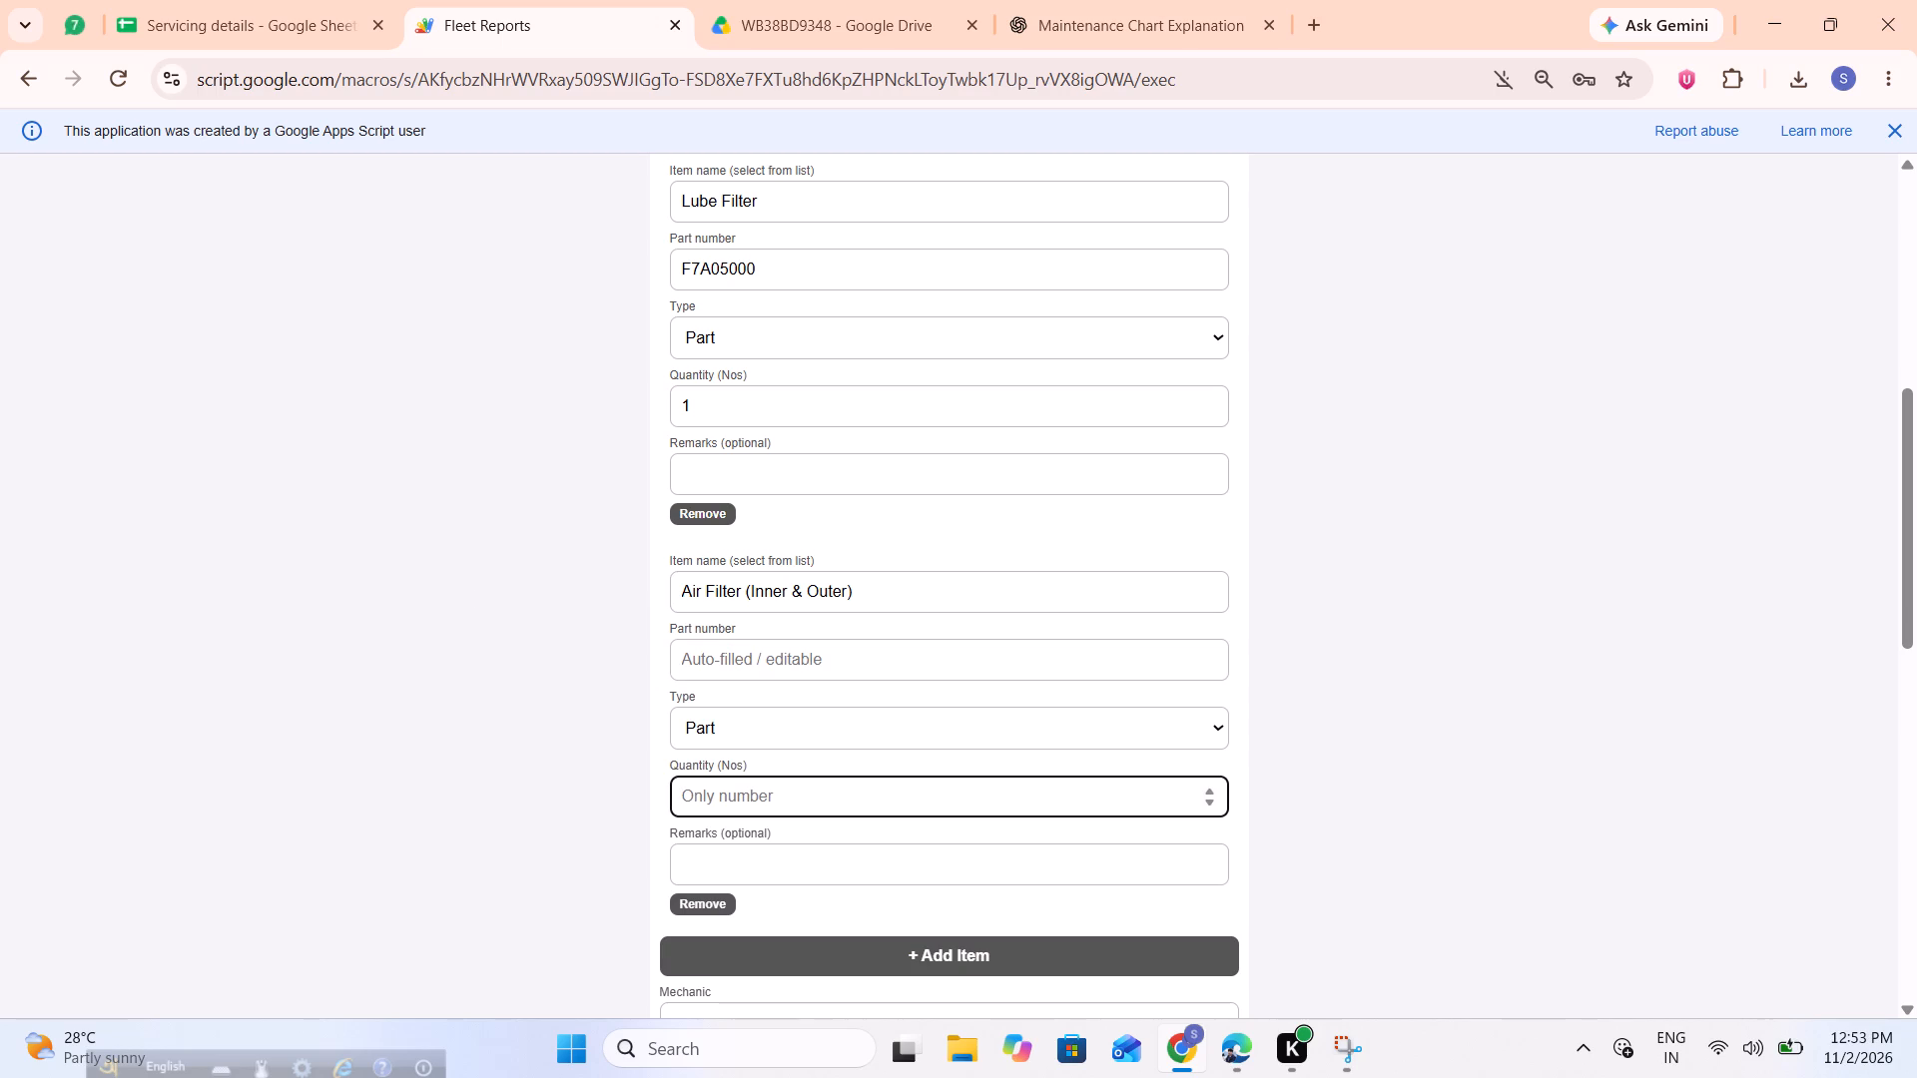
pyautogui.press('1')
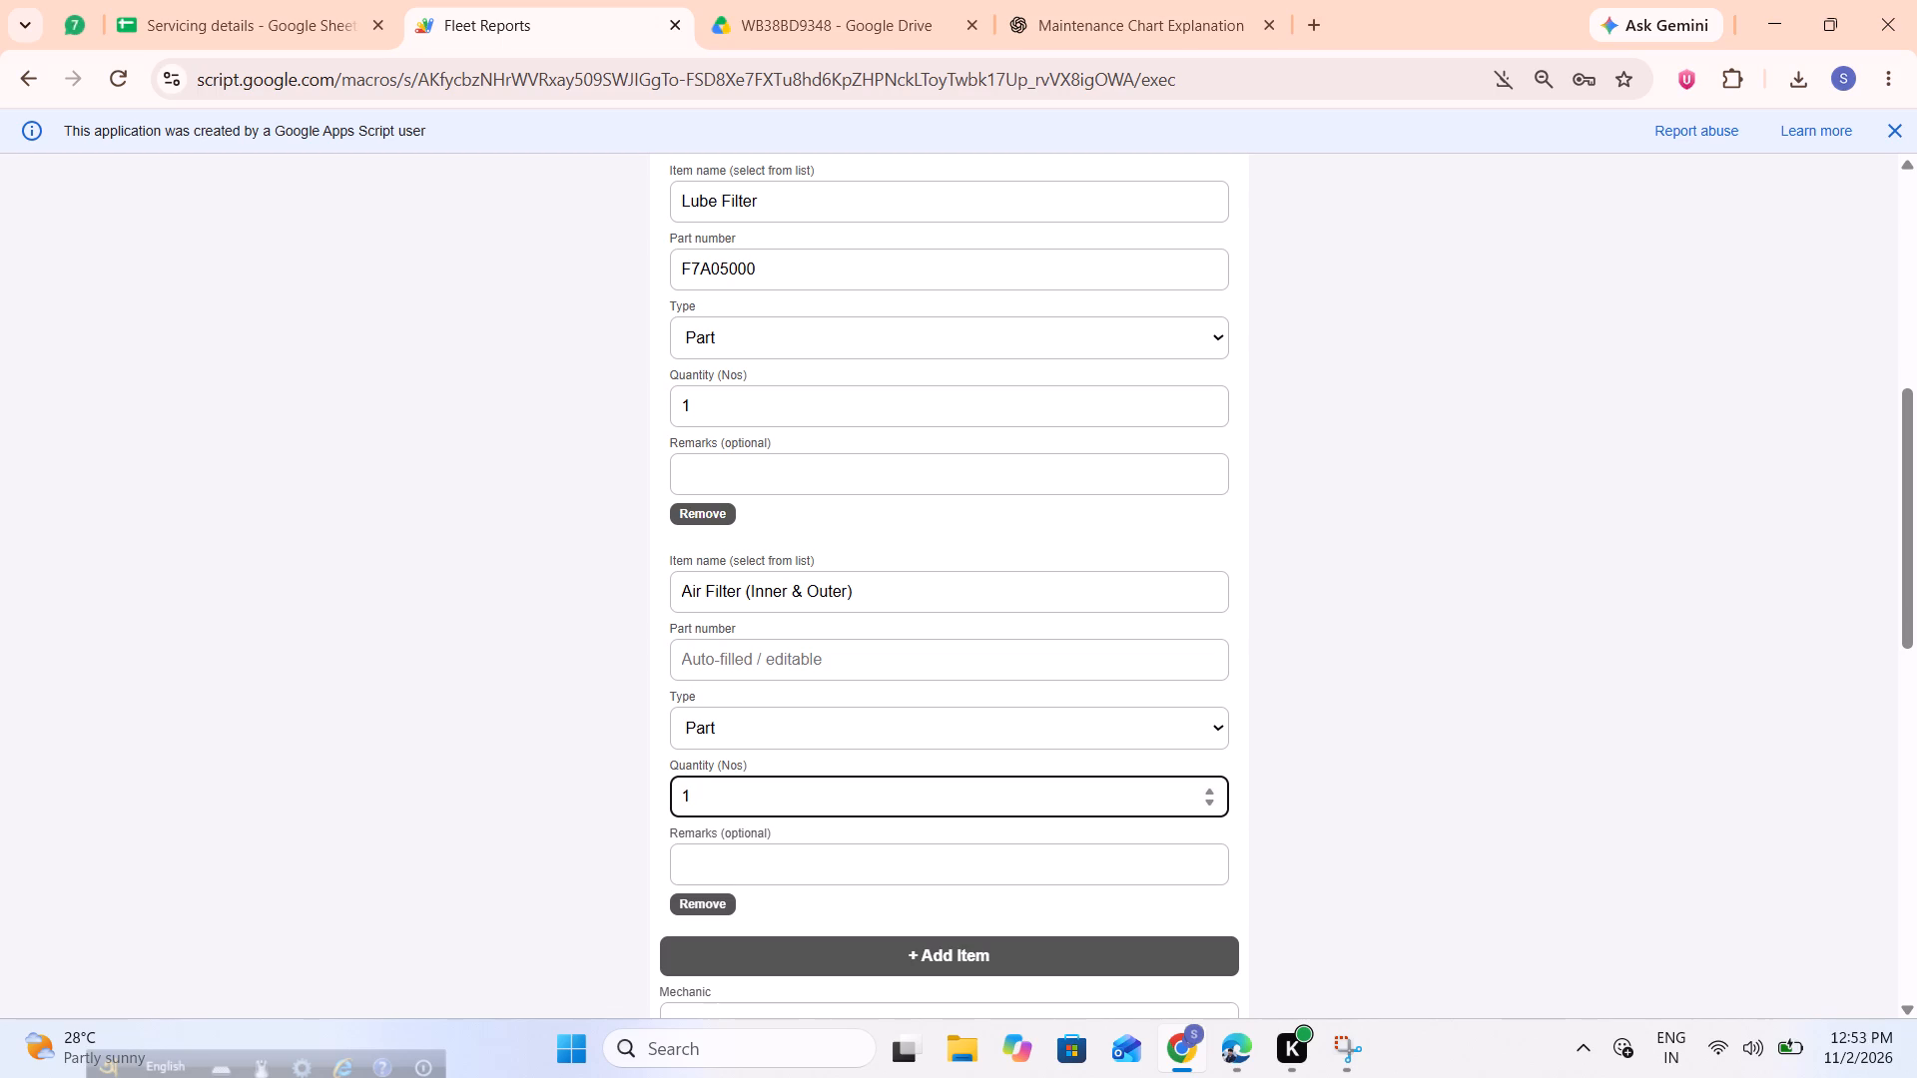
pyautogui.click(790, 843)
pyautogui.write('1 set')
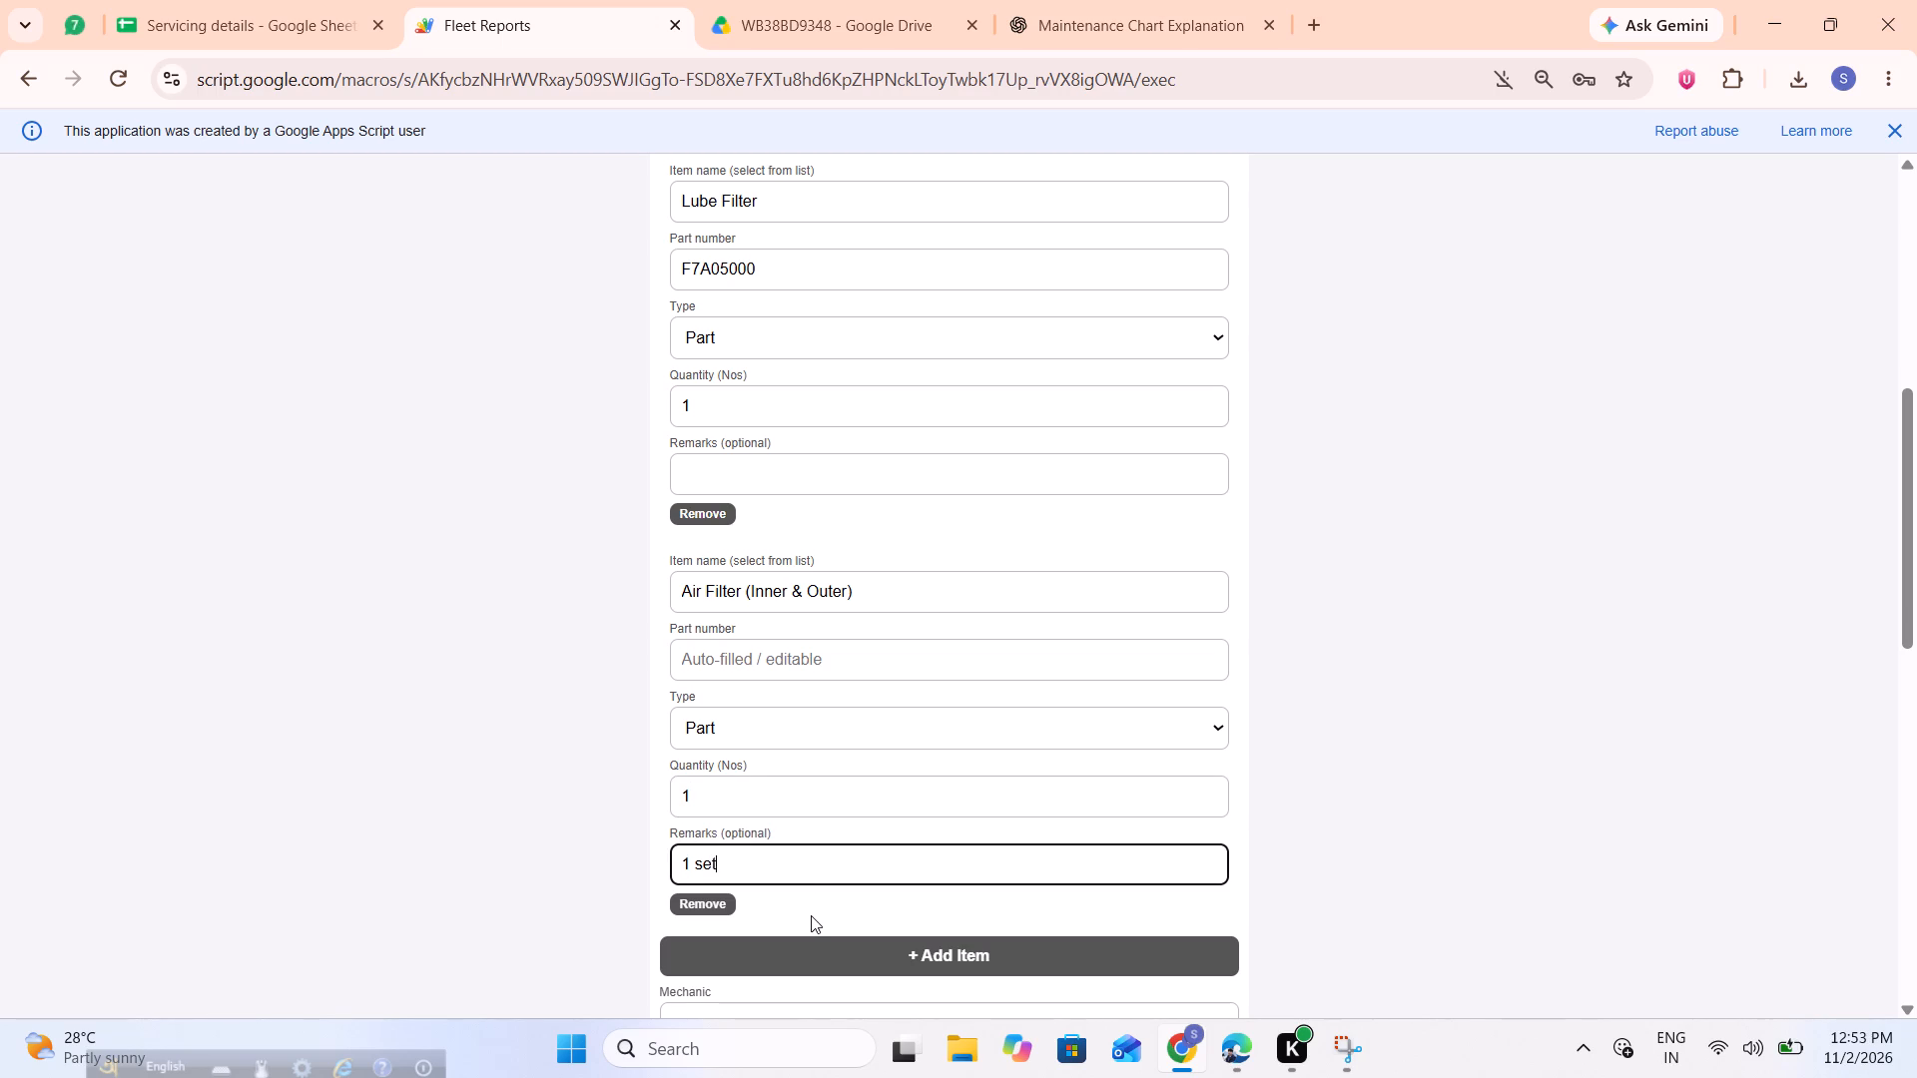
pyautogui.scroll(-1, 811, 912)
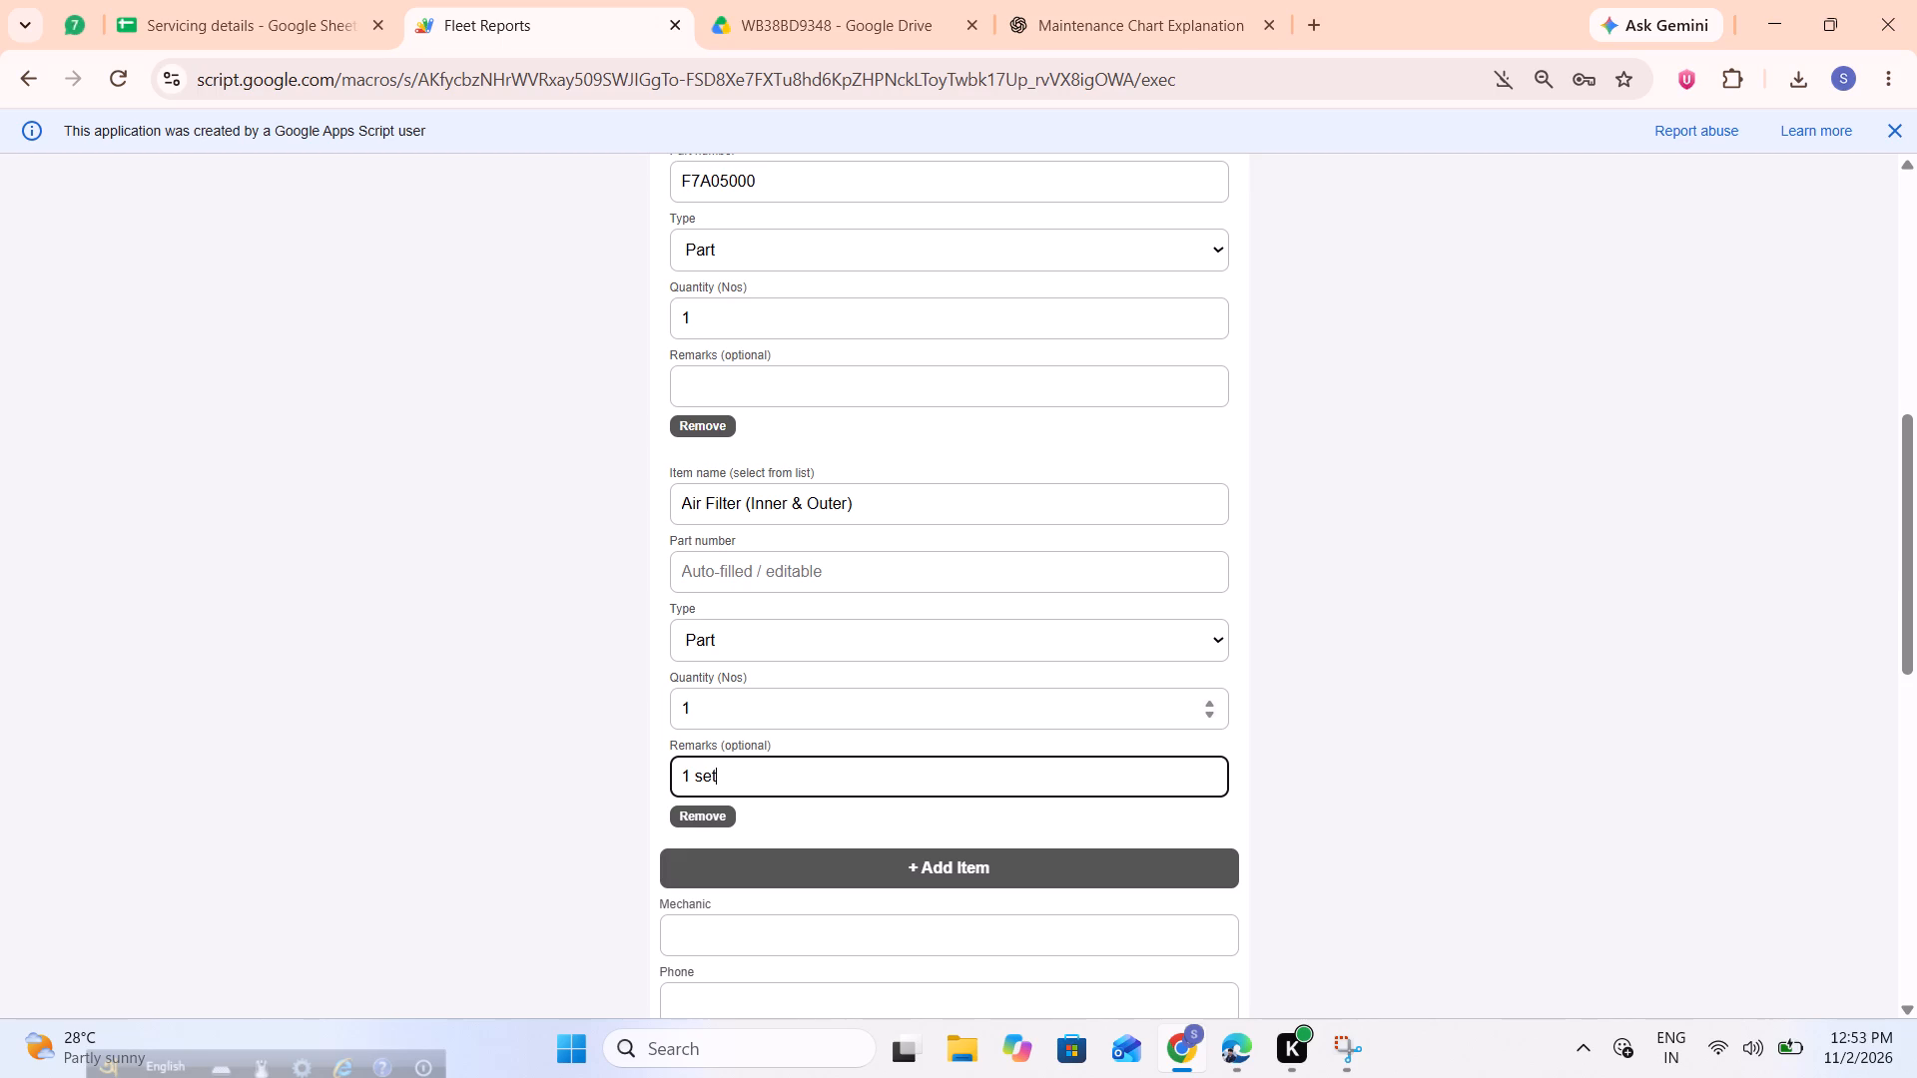
pyautogui.click(802, 698)
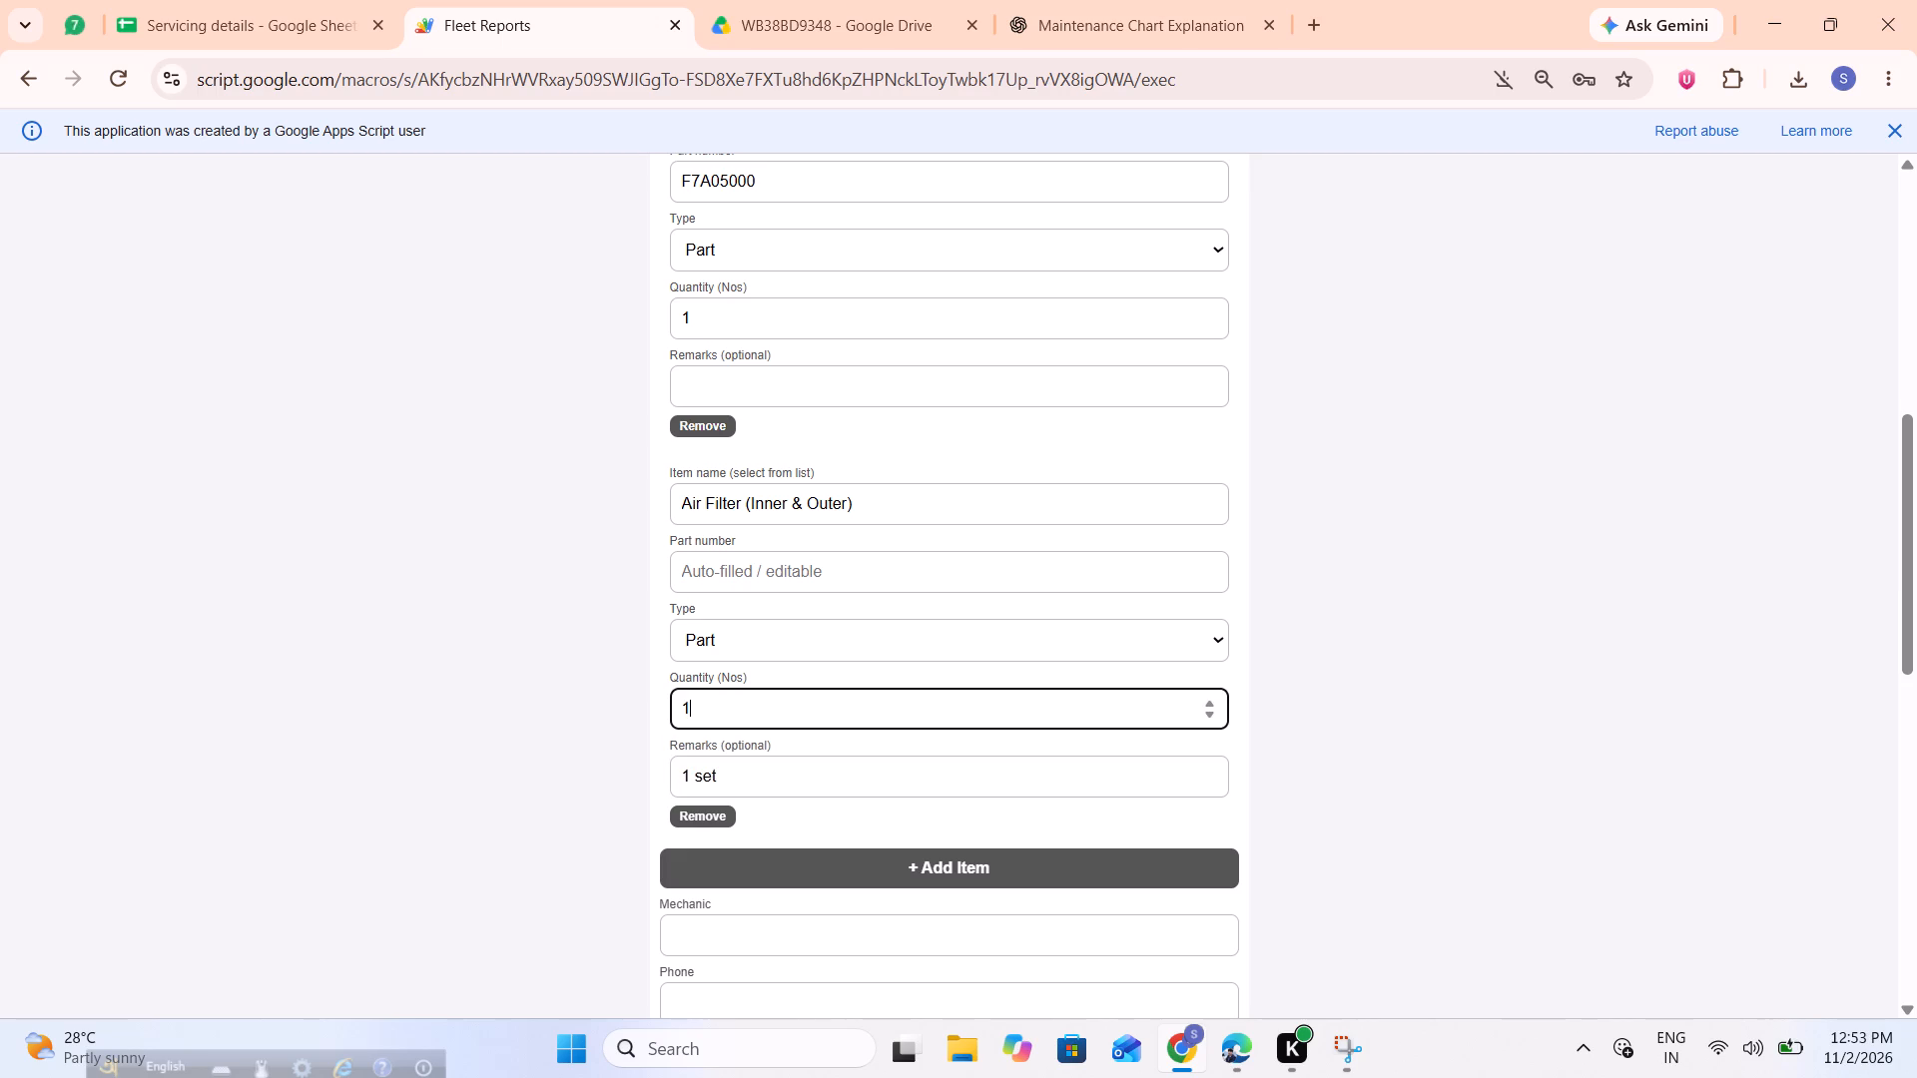
pyautogui.click(769, 777)
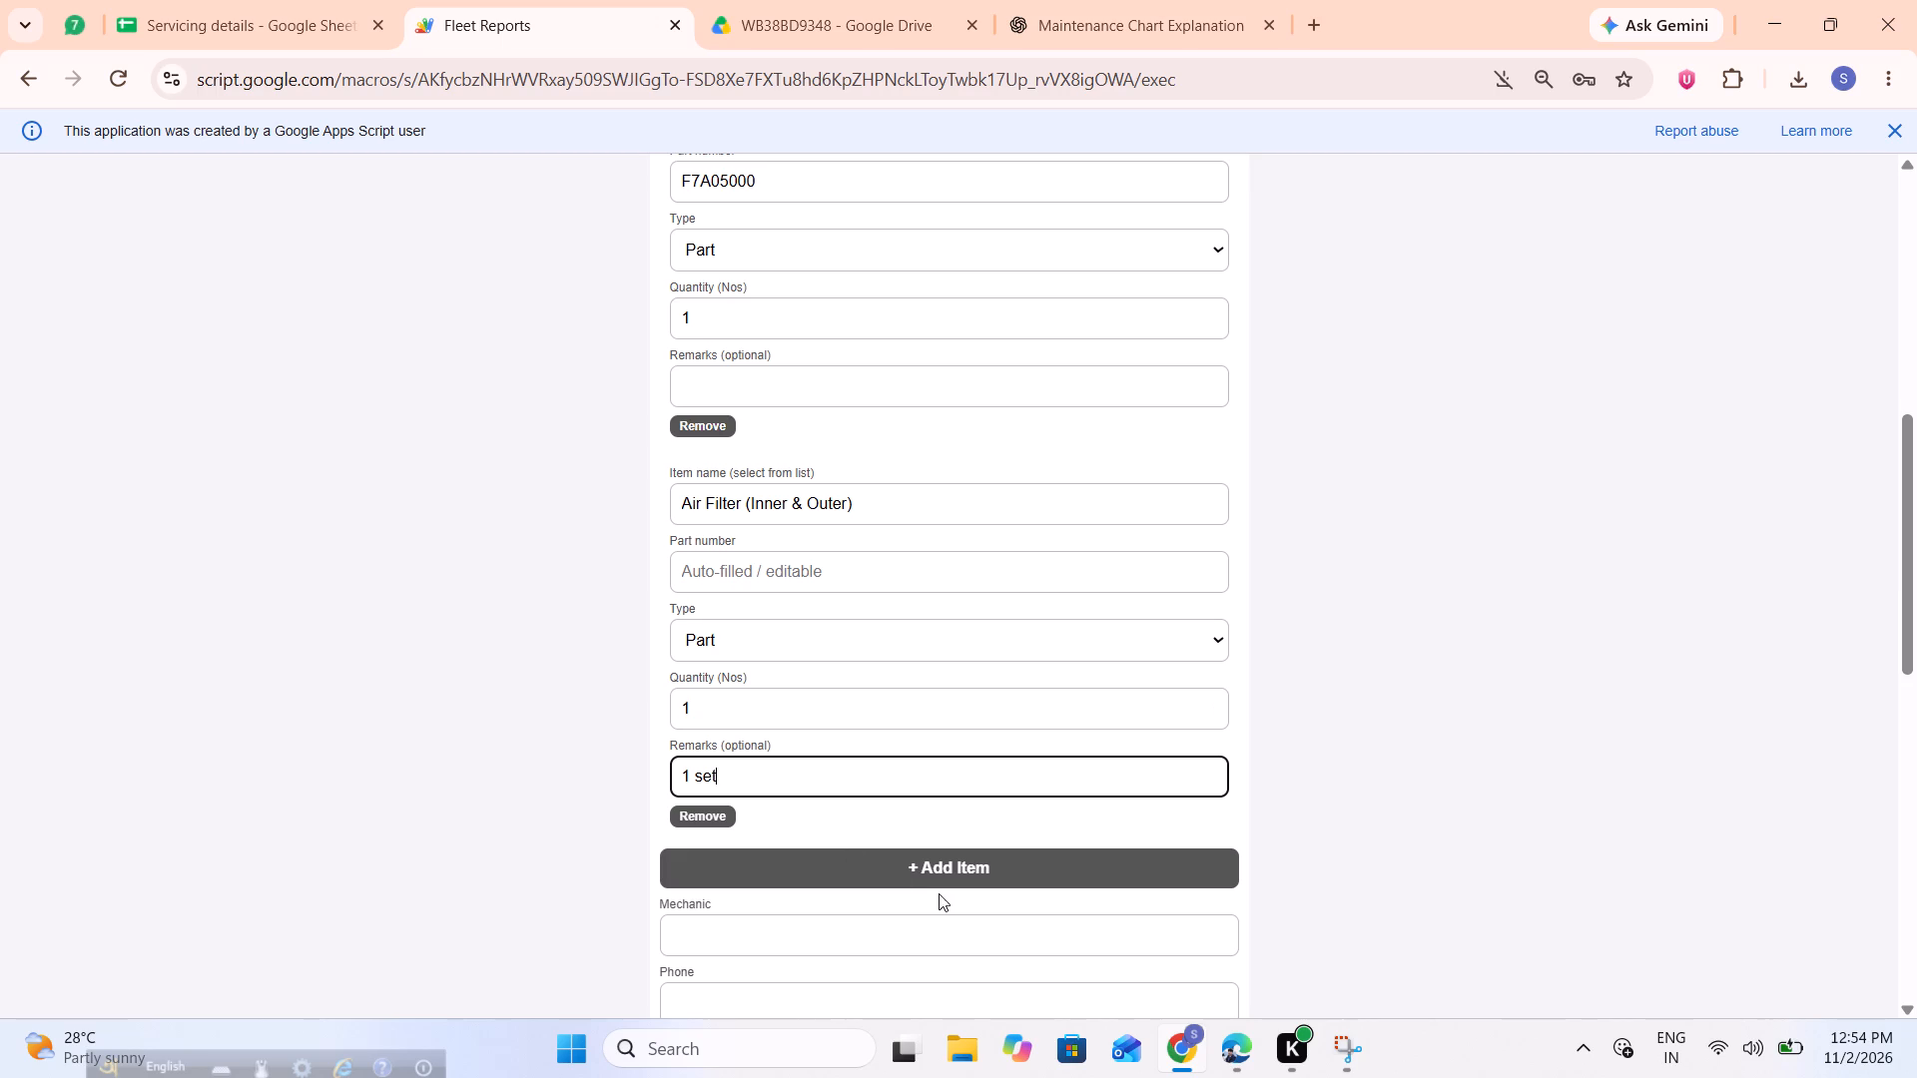
# Add a third servicing item and search the item names for "wa" to find the water separator.
pyautogui.click(932, 862)
pyautogui.scroll(-1, 932, 862)
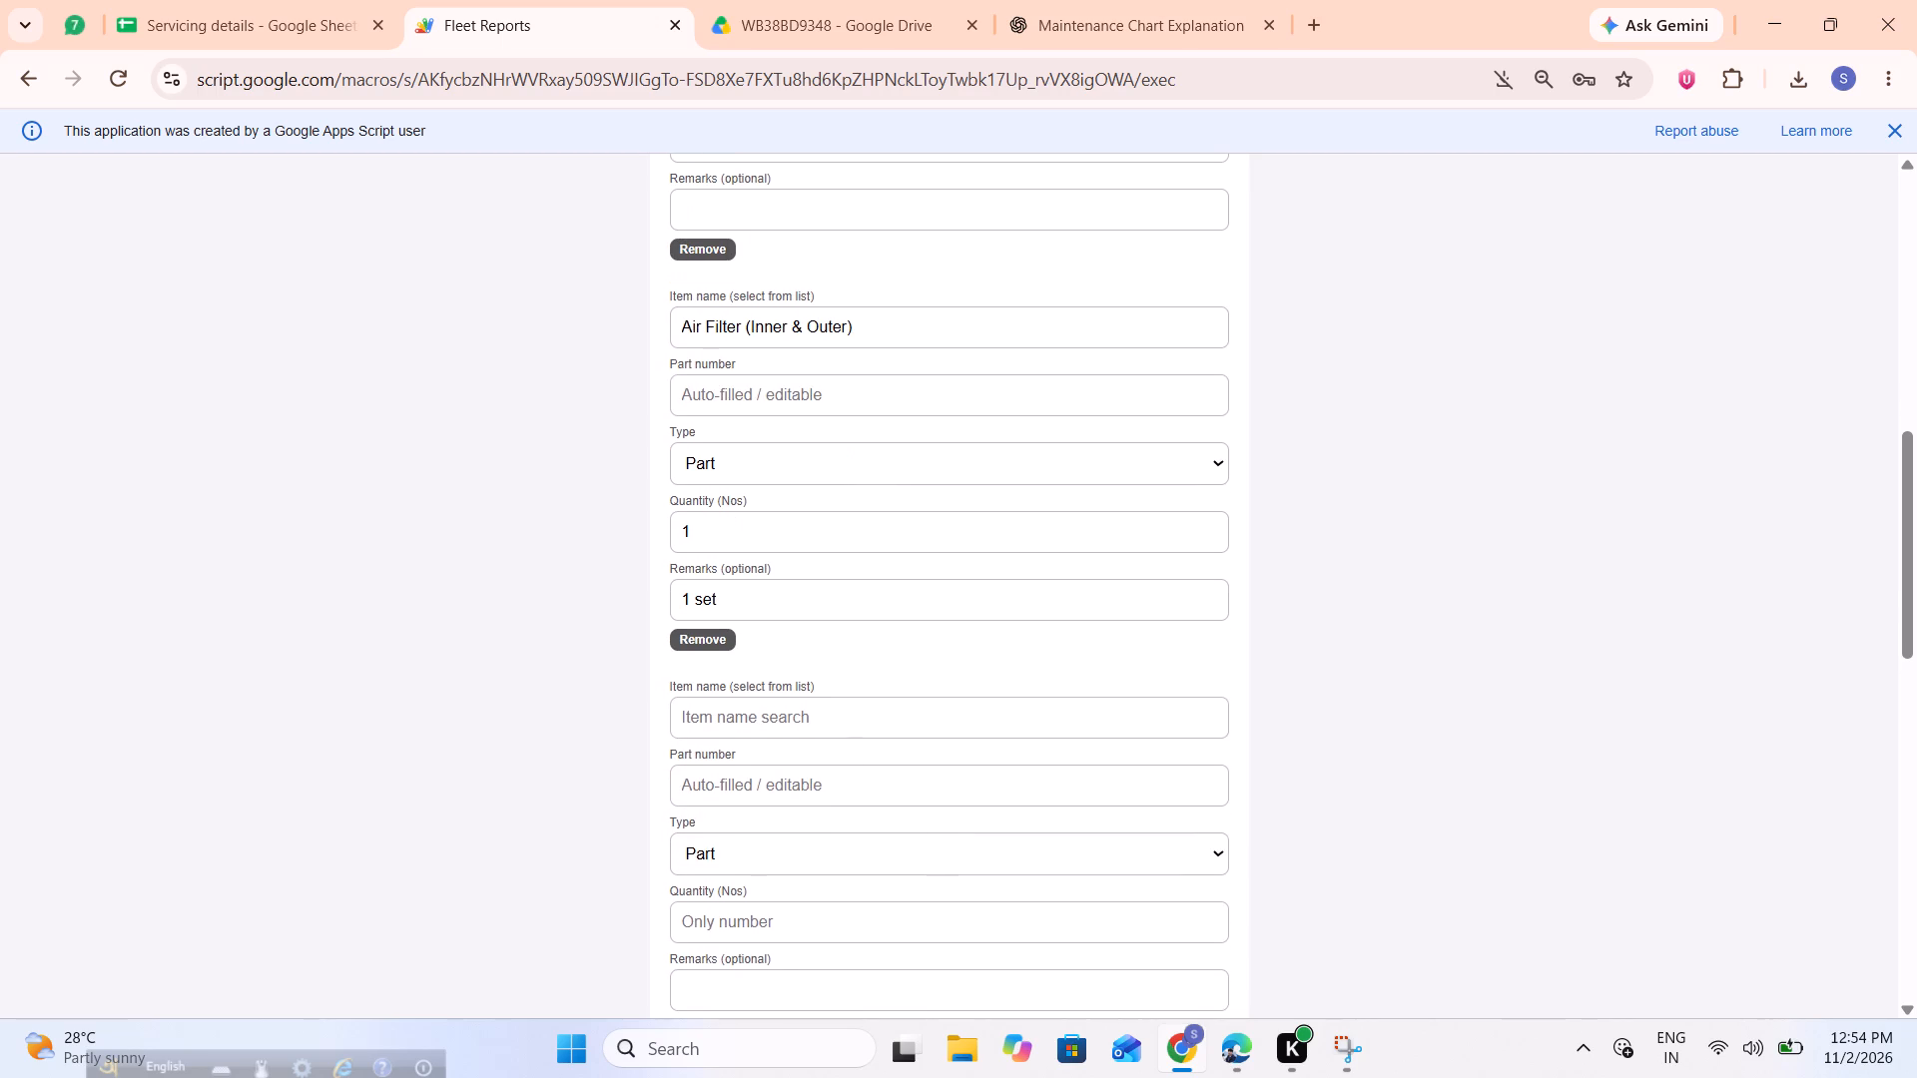
pyautogui.click(817, 715)
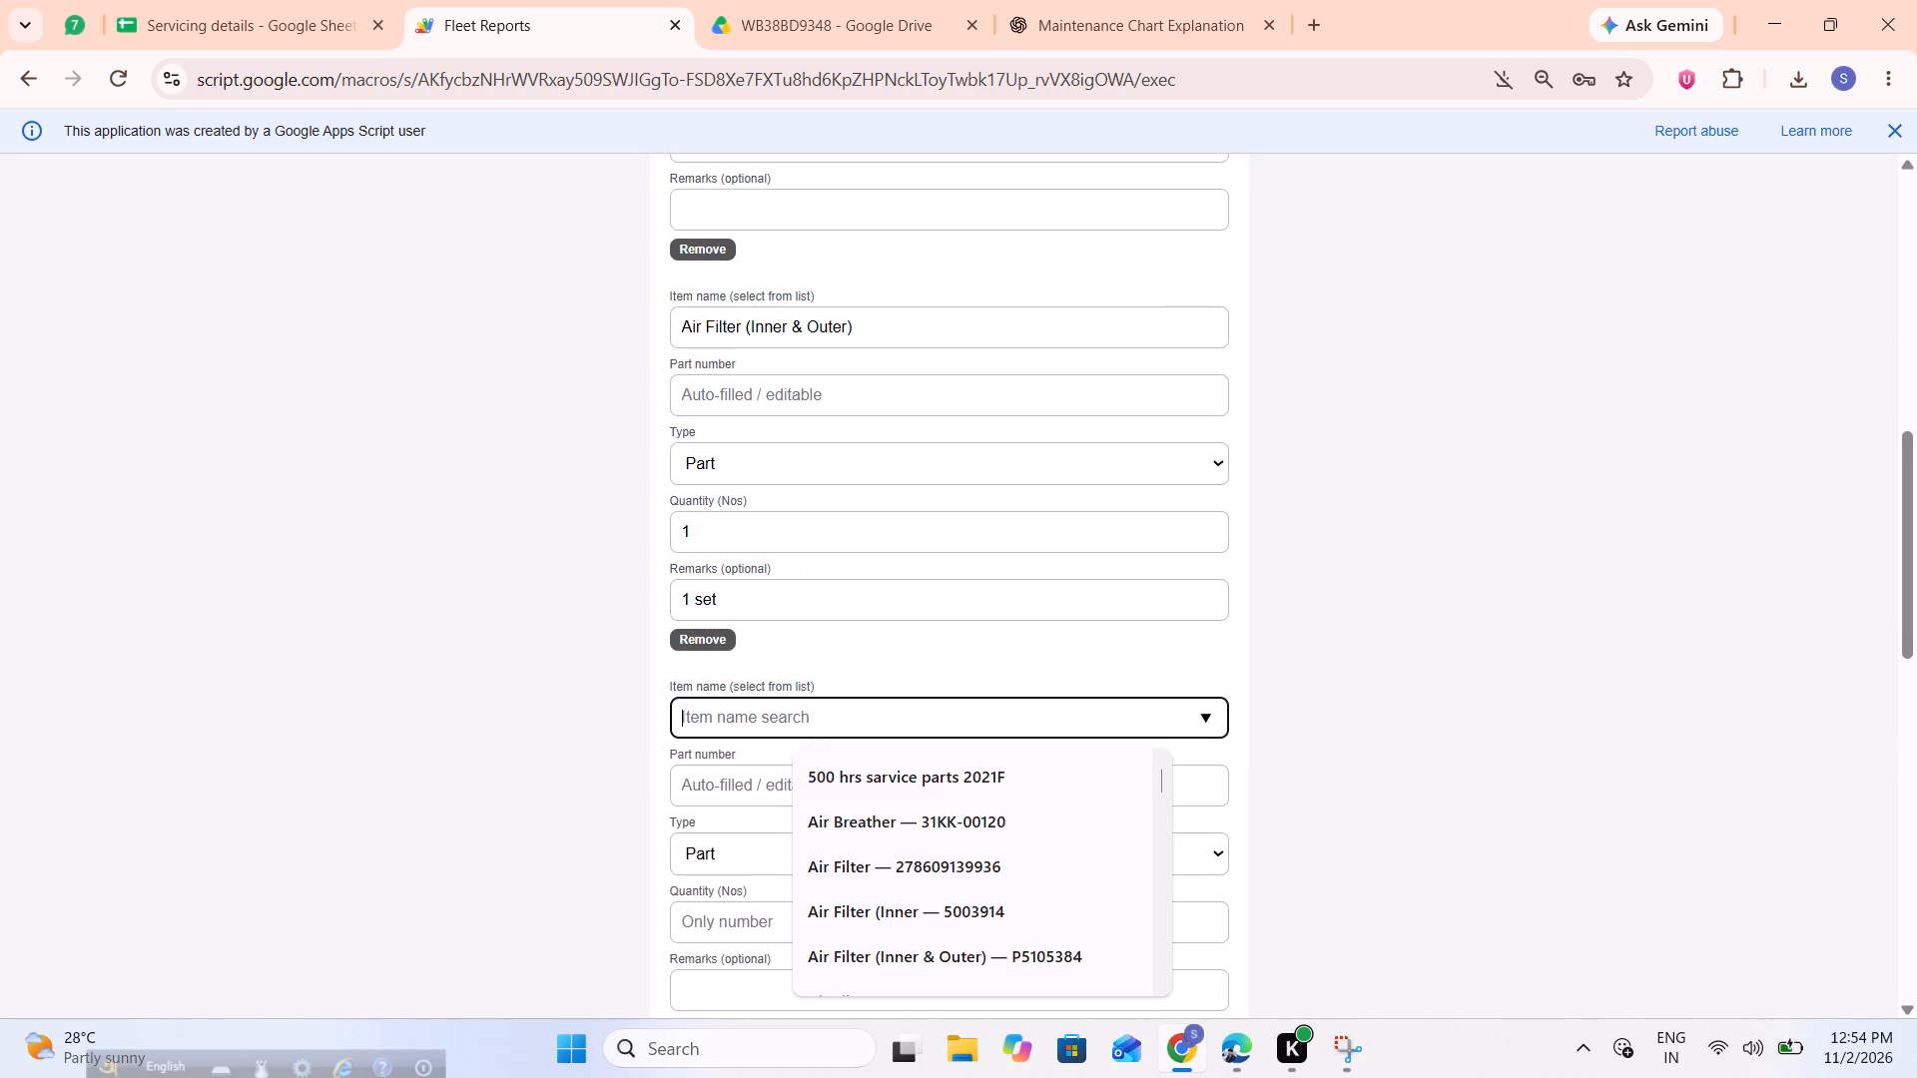
pyautogui.write('waer')
pyautogui.press('BackSpace')
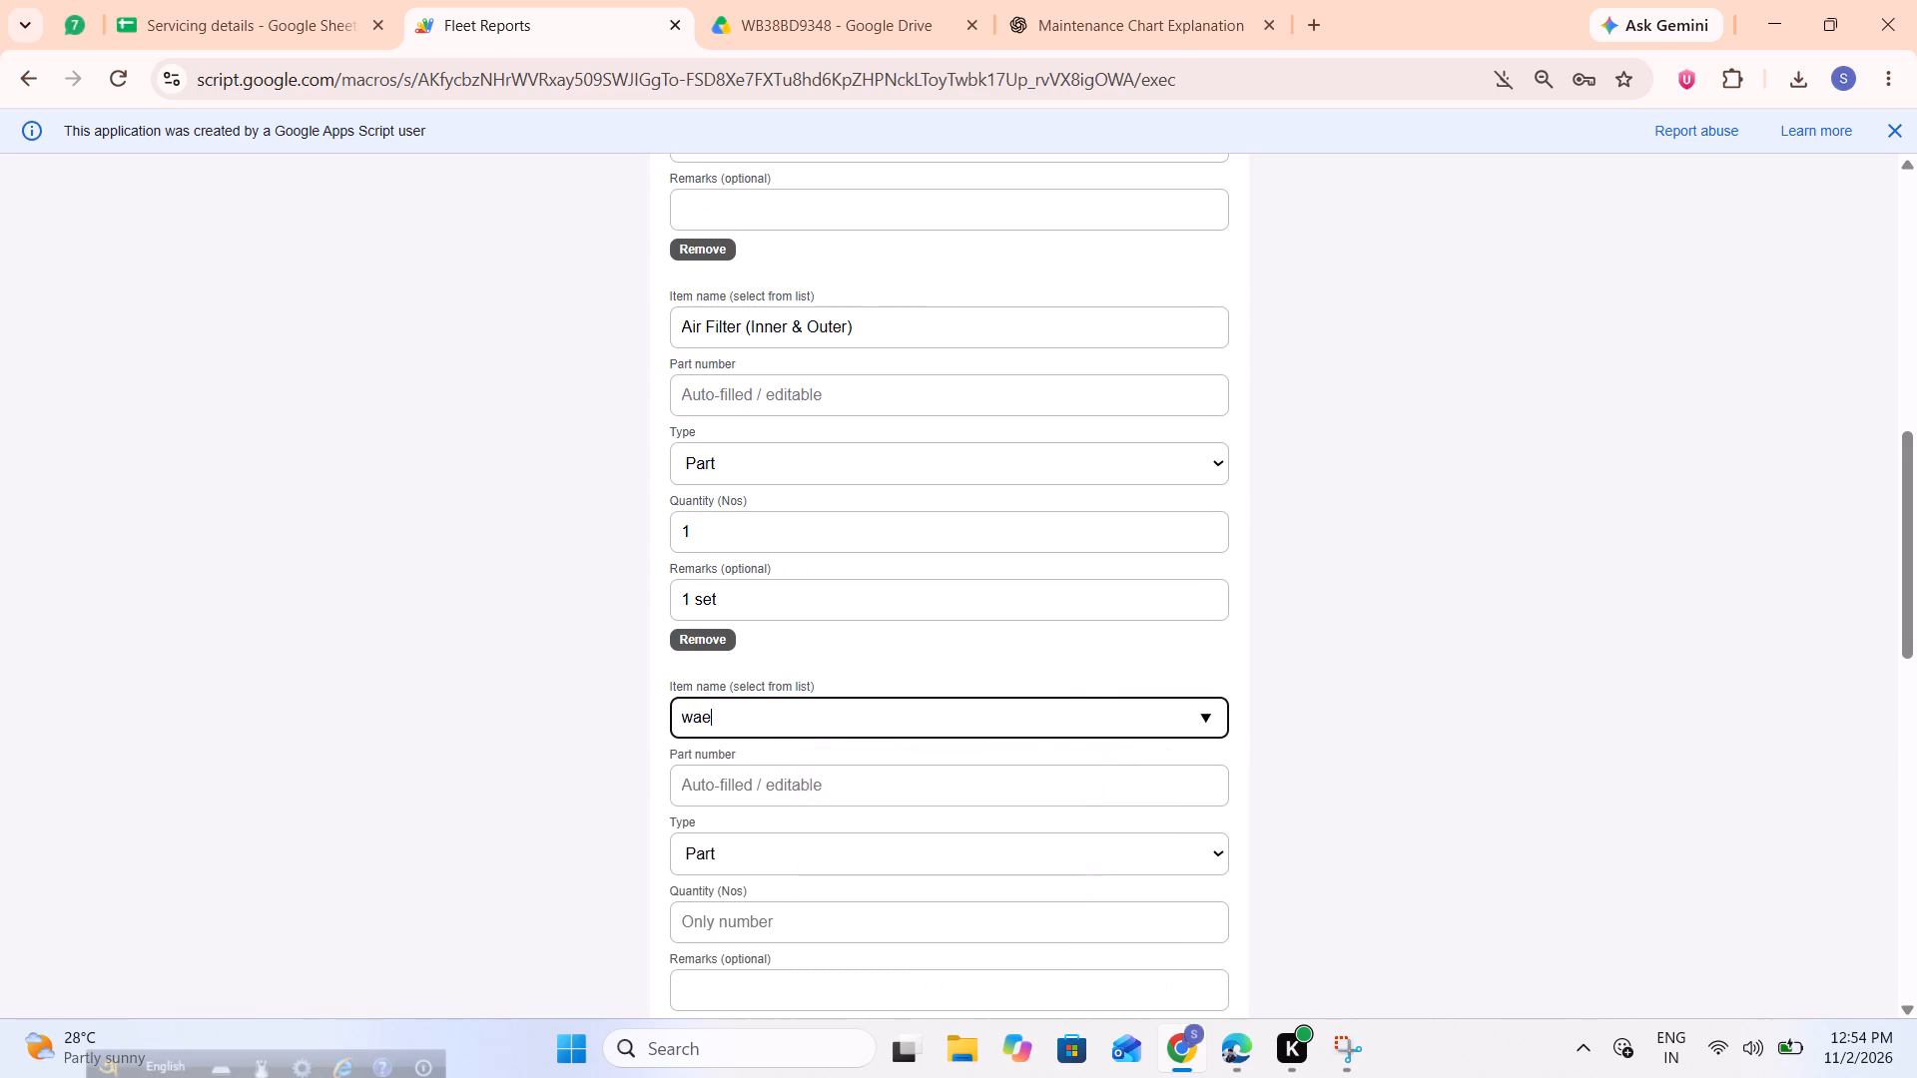
pyautogui.press('BackSpace')
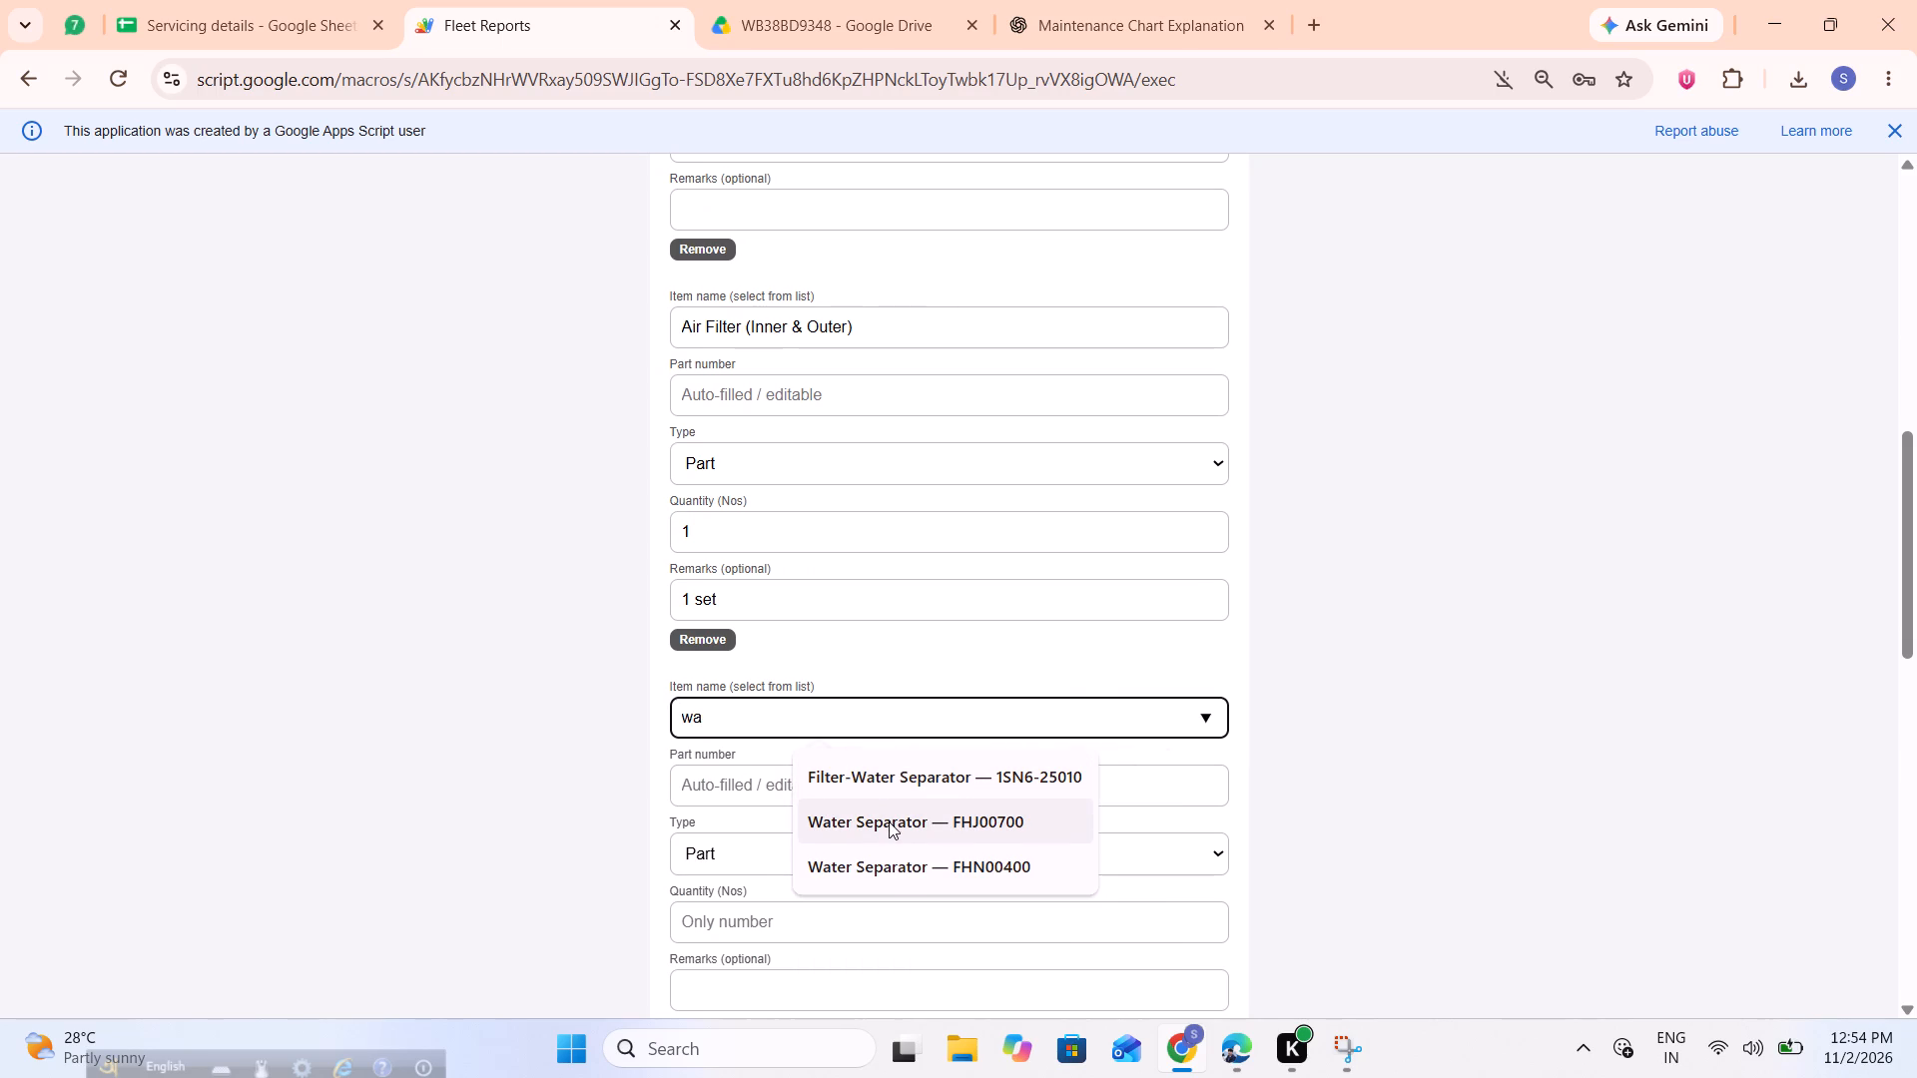
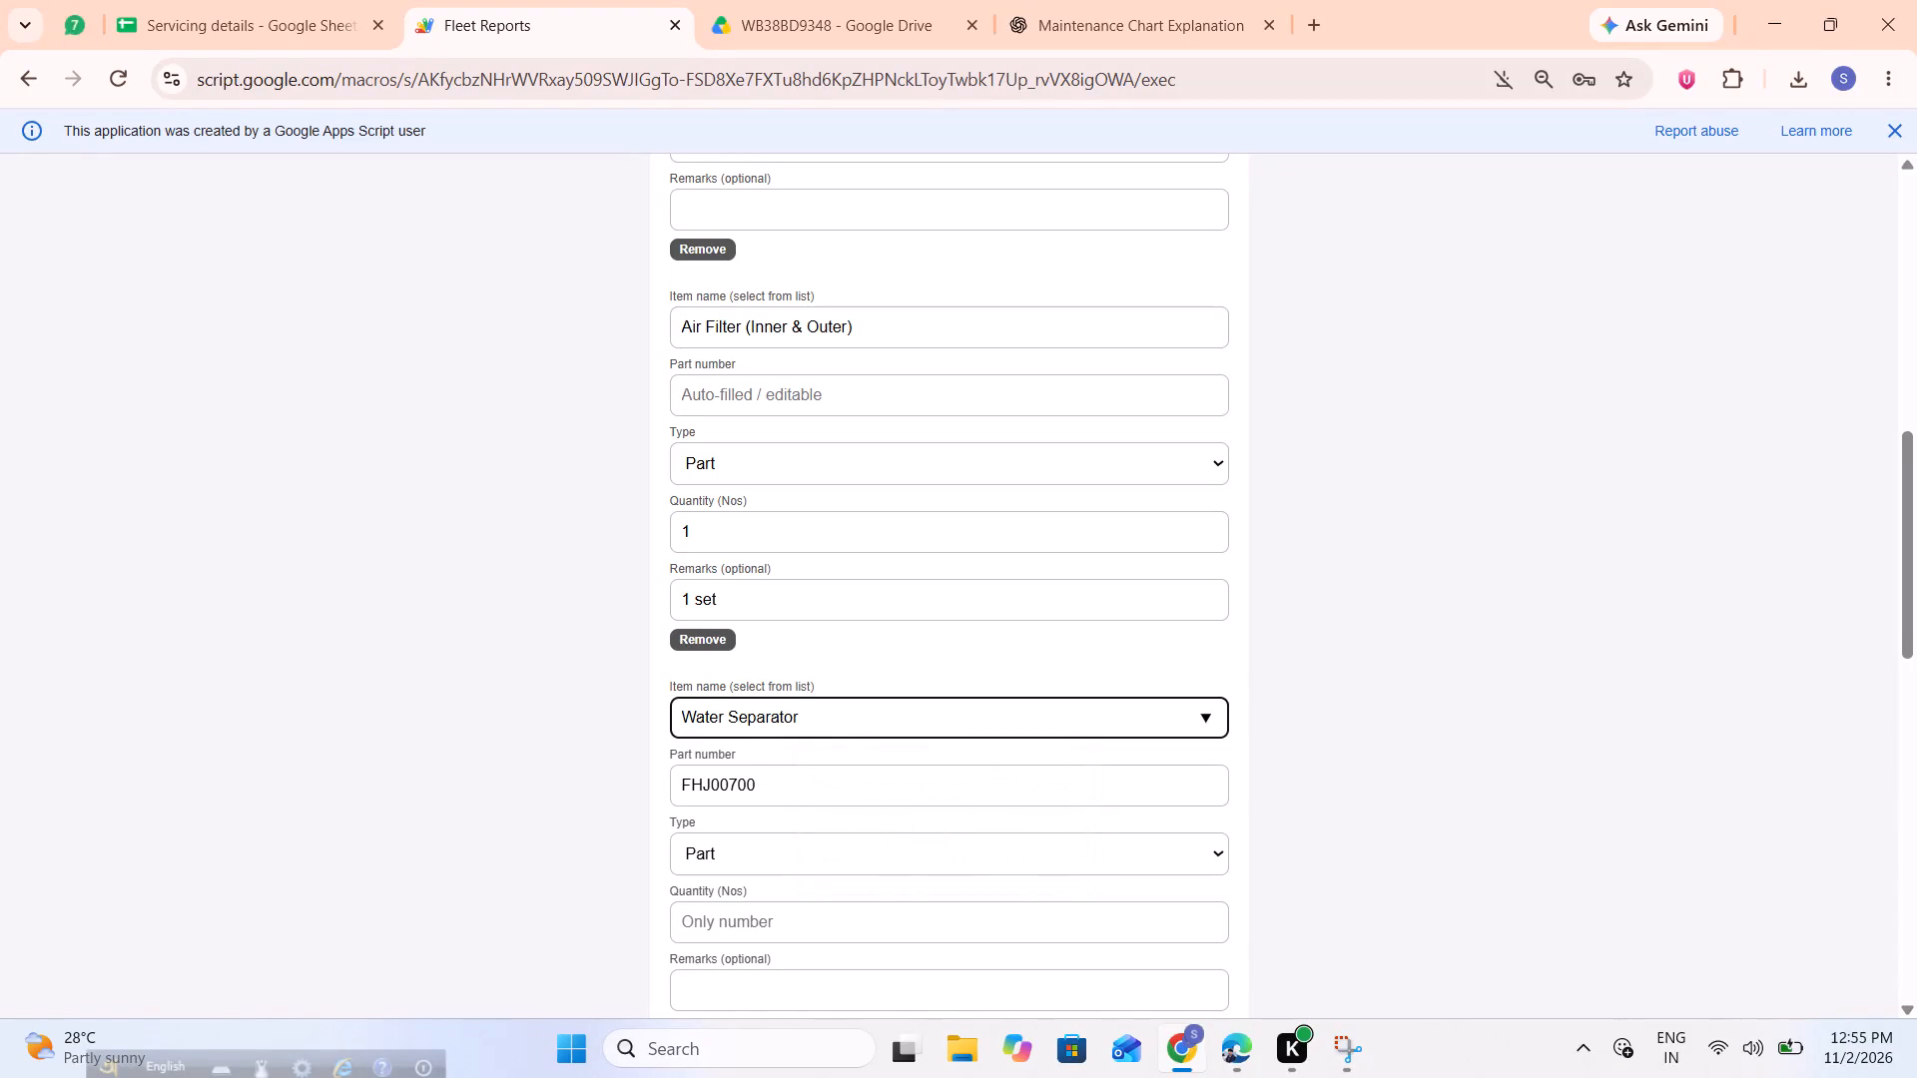
# Clear the part number of the Water Separator item.
pyautogui.moveTo(786, 786); pyautogui.dragTo(354, 790)
pyautogui.press('BackSpace')
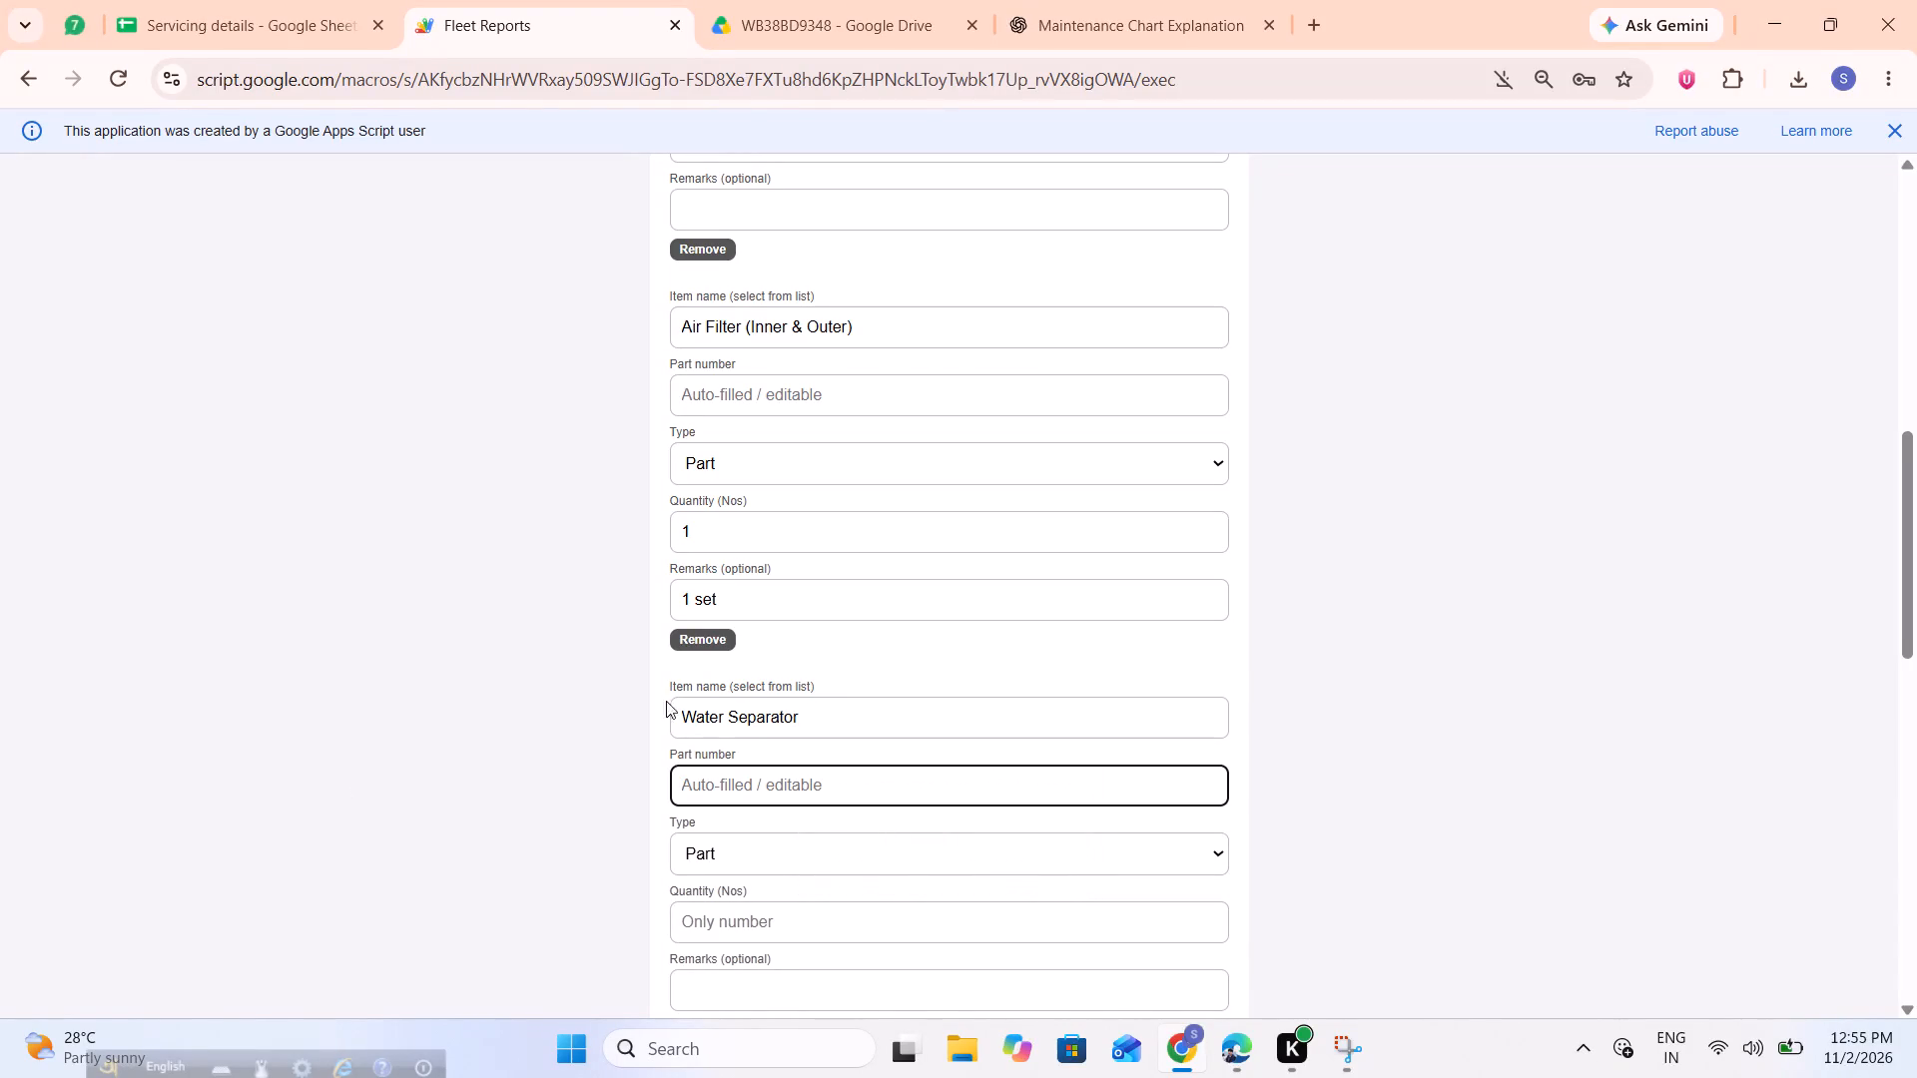
# Clear the part number of the Lube Filter item.
pyautogui.scroll(5, 802, 627)
pyautogui.scroll(-1, 799, 536)
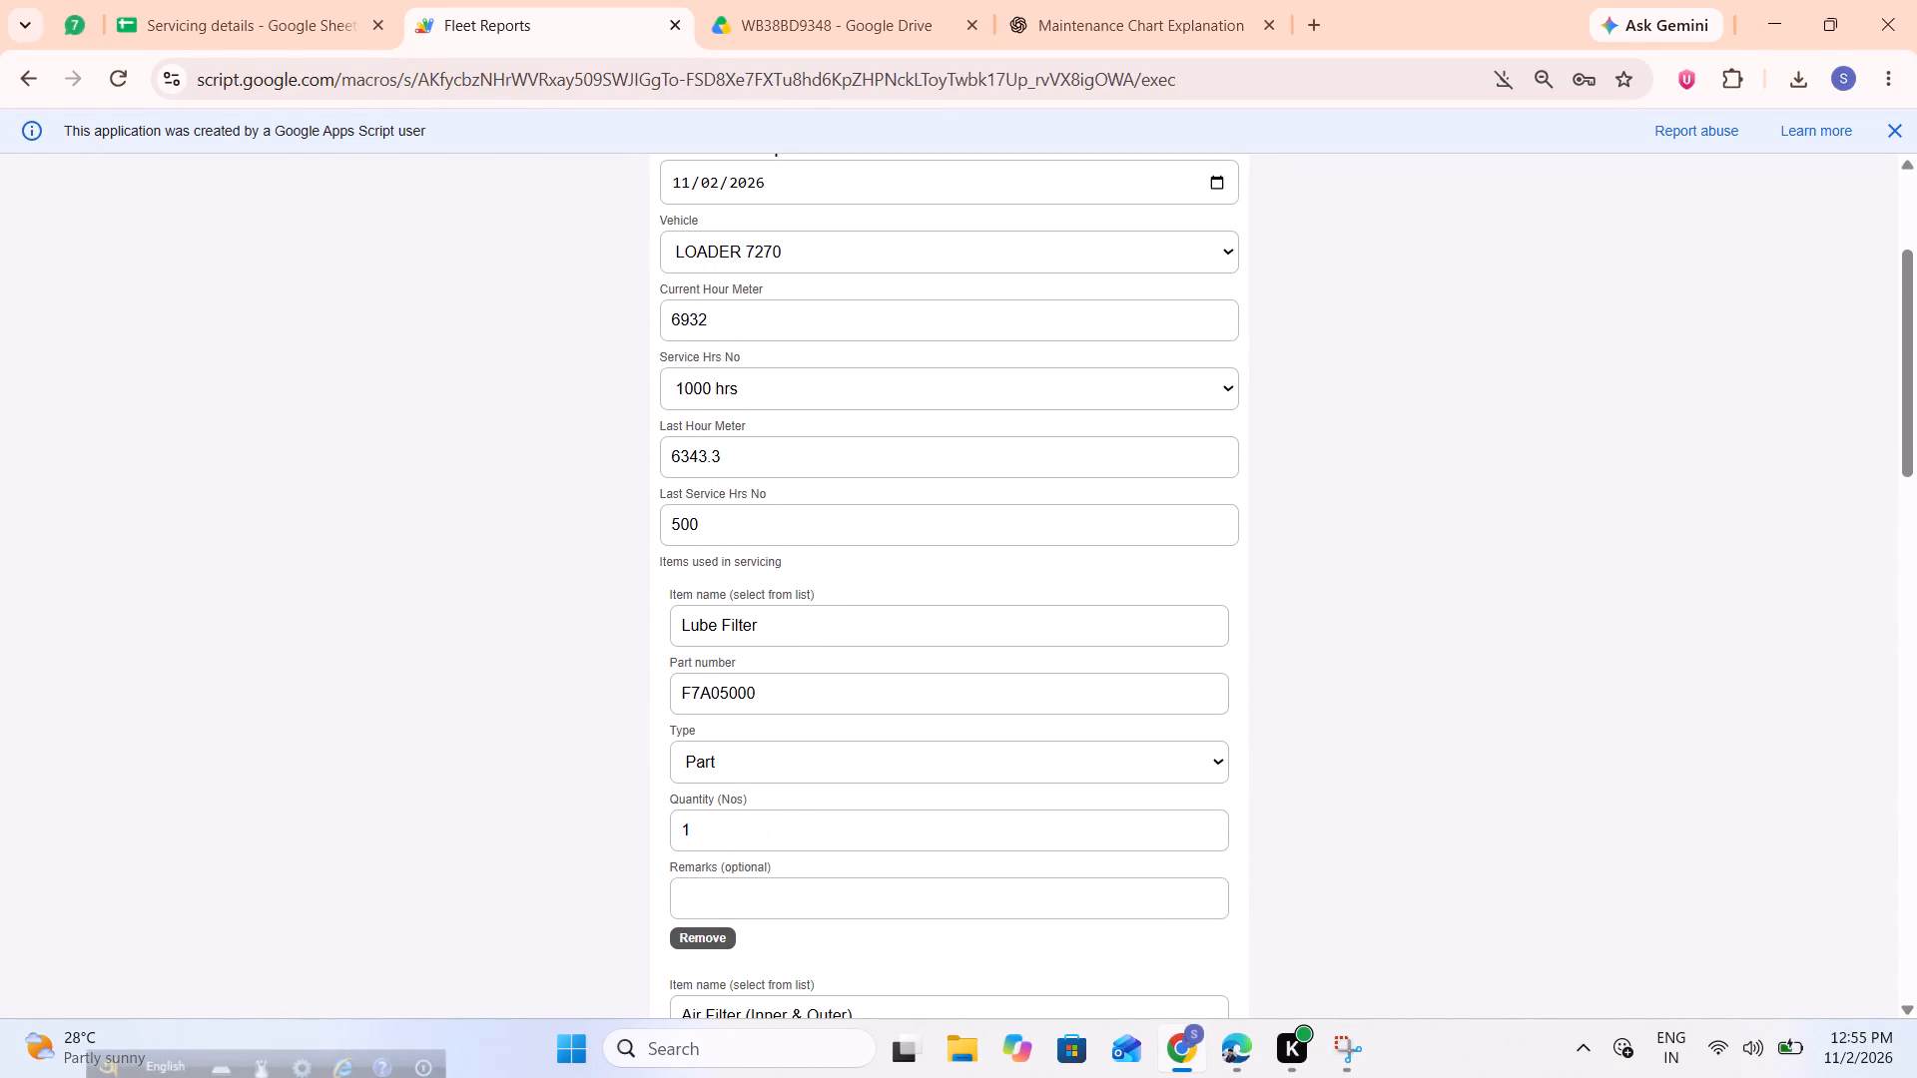
pyautogui.moveTo(767, 689); pyautogui.dragTo(102, 629)
pyautogui.press('BackSpace')
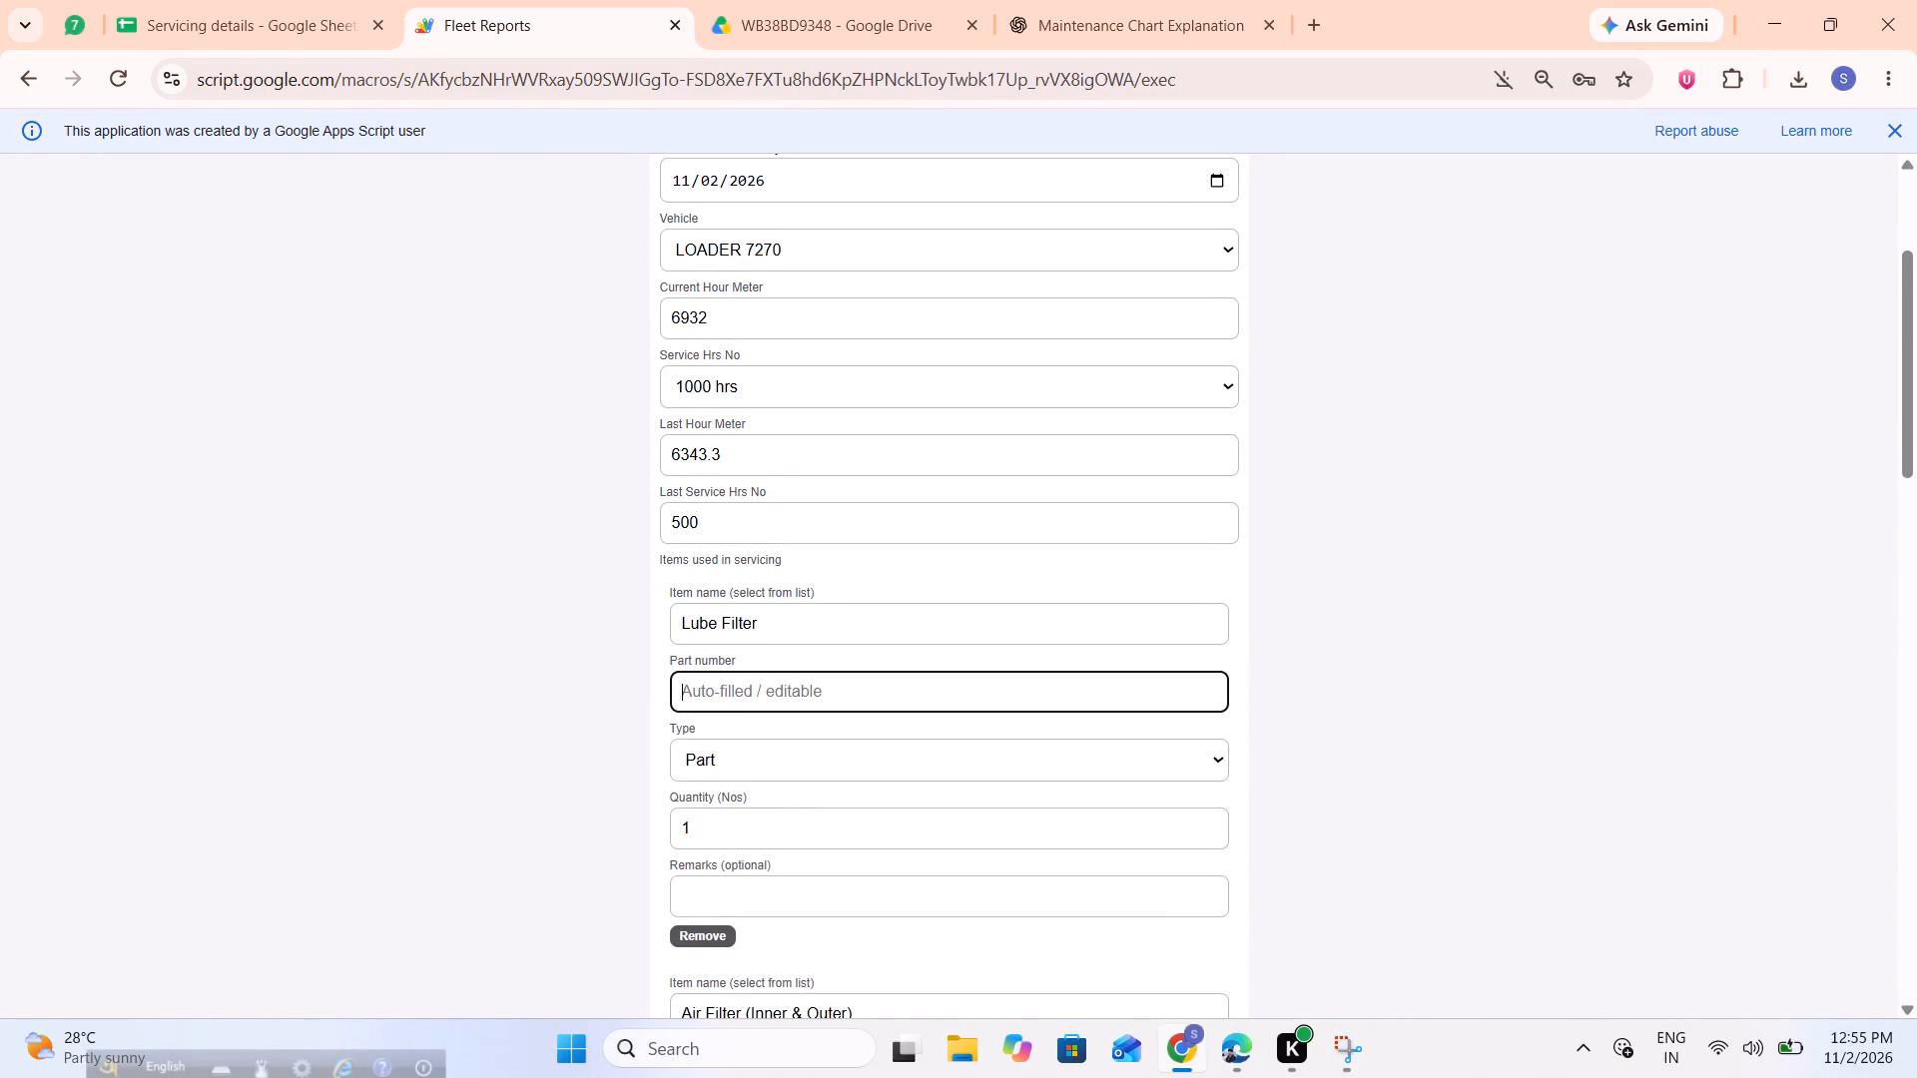
# Set the Water Separator item's quantity to 1.
pyautogui.scroll(-3, 843, 621)
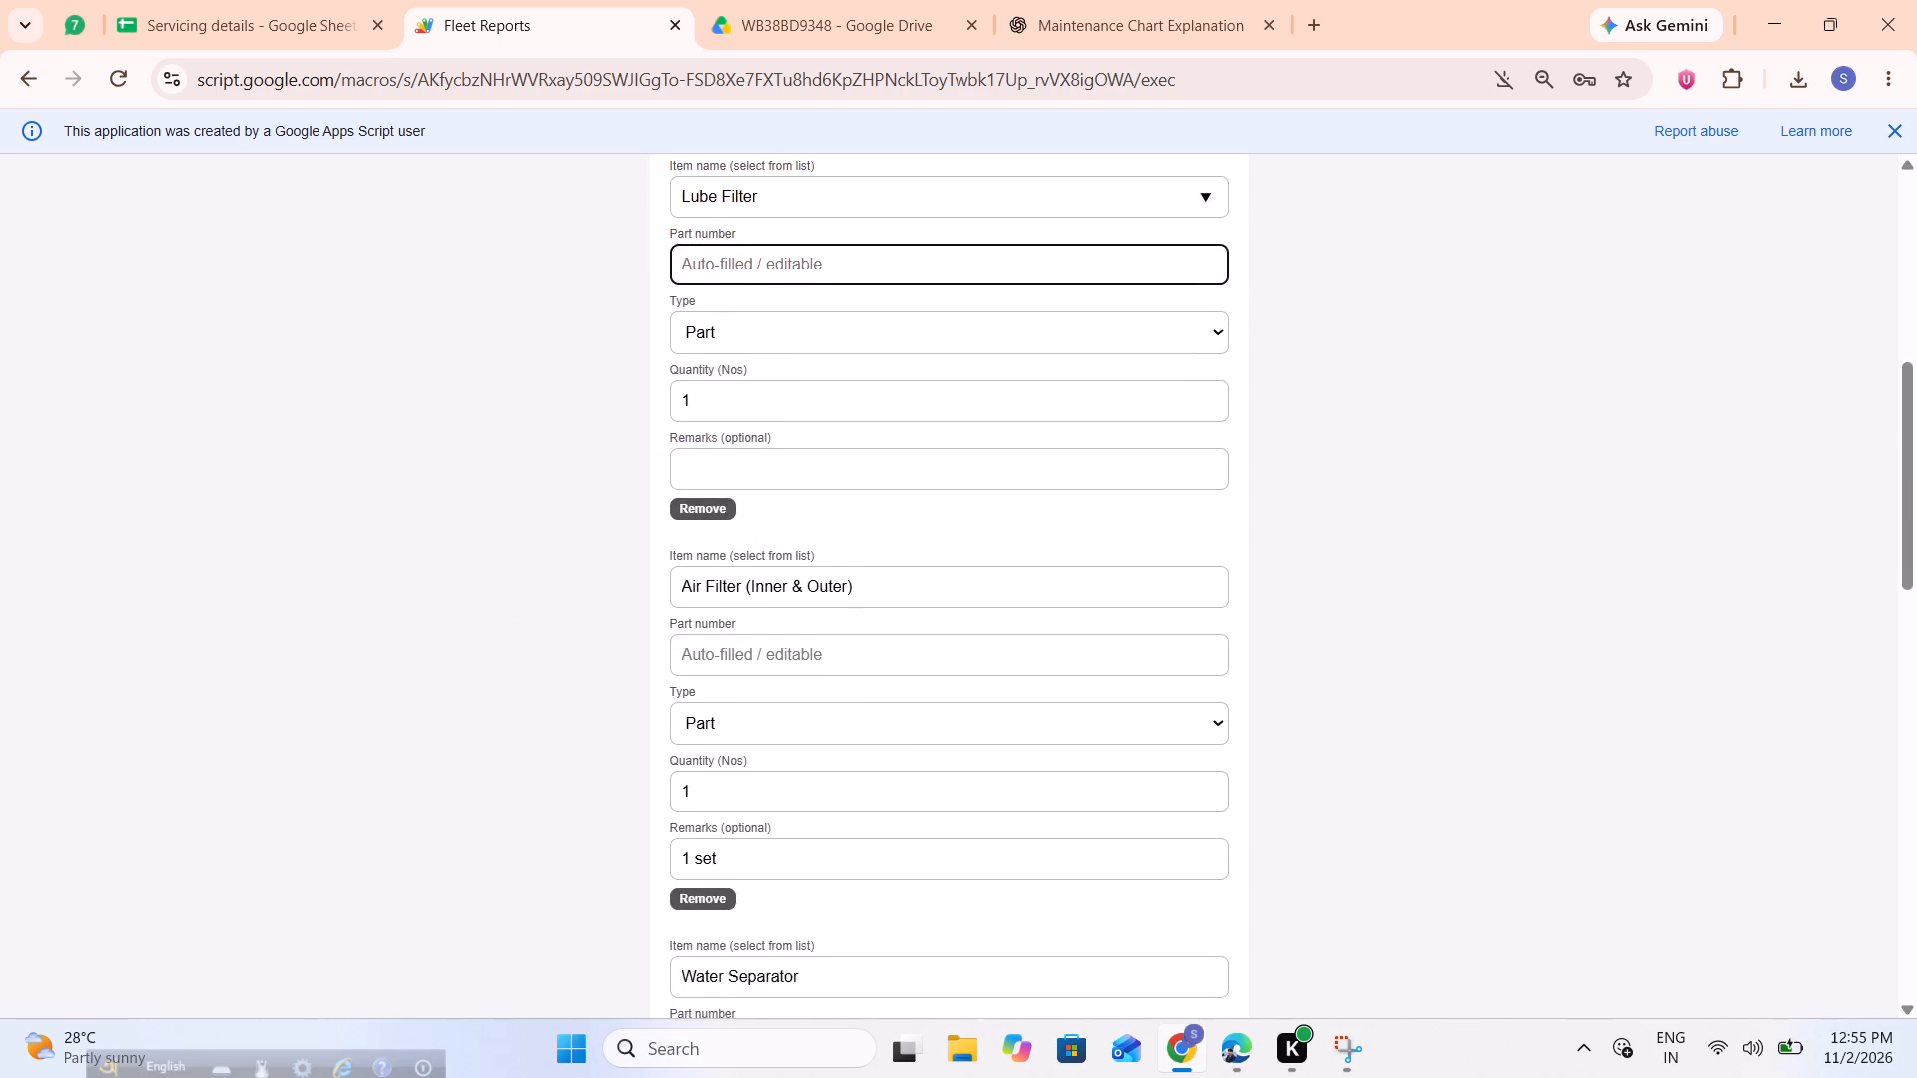
pyautogui.scroll(-3, 843, 621)
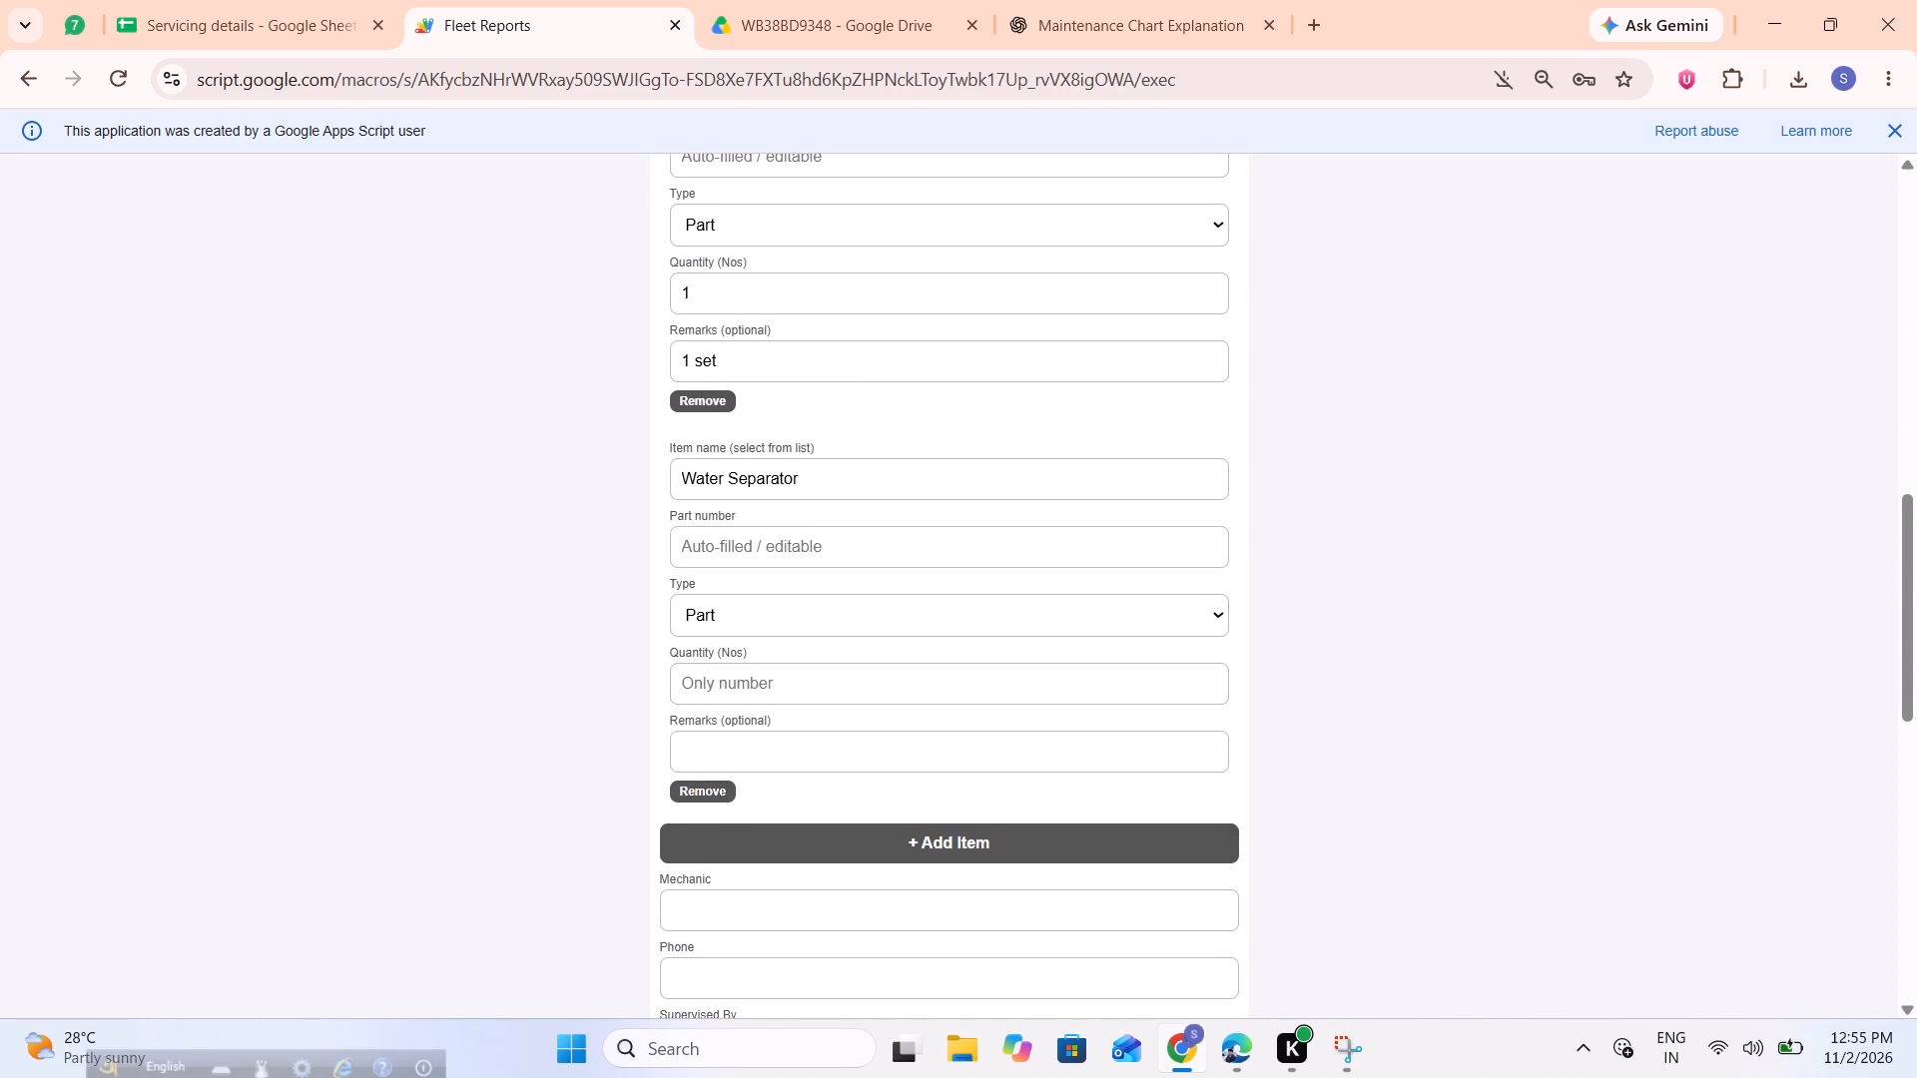
pyautogui.click(798, 681)
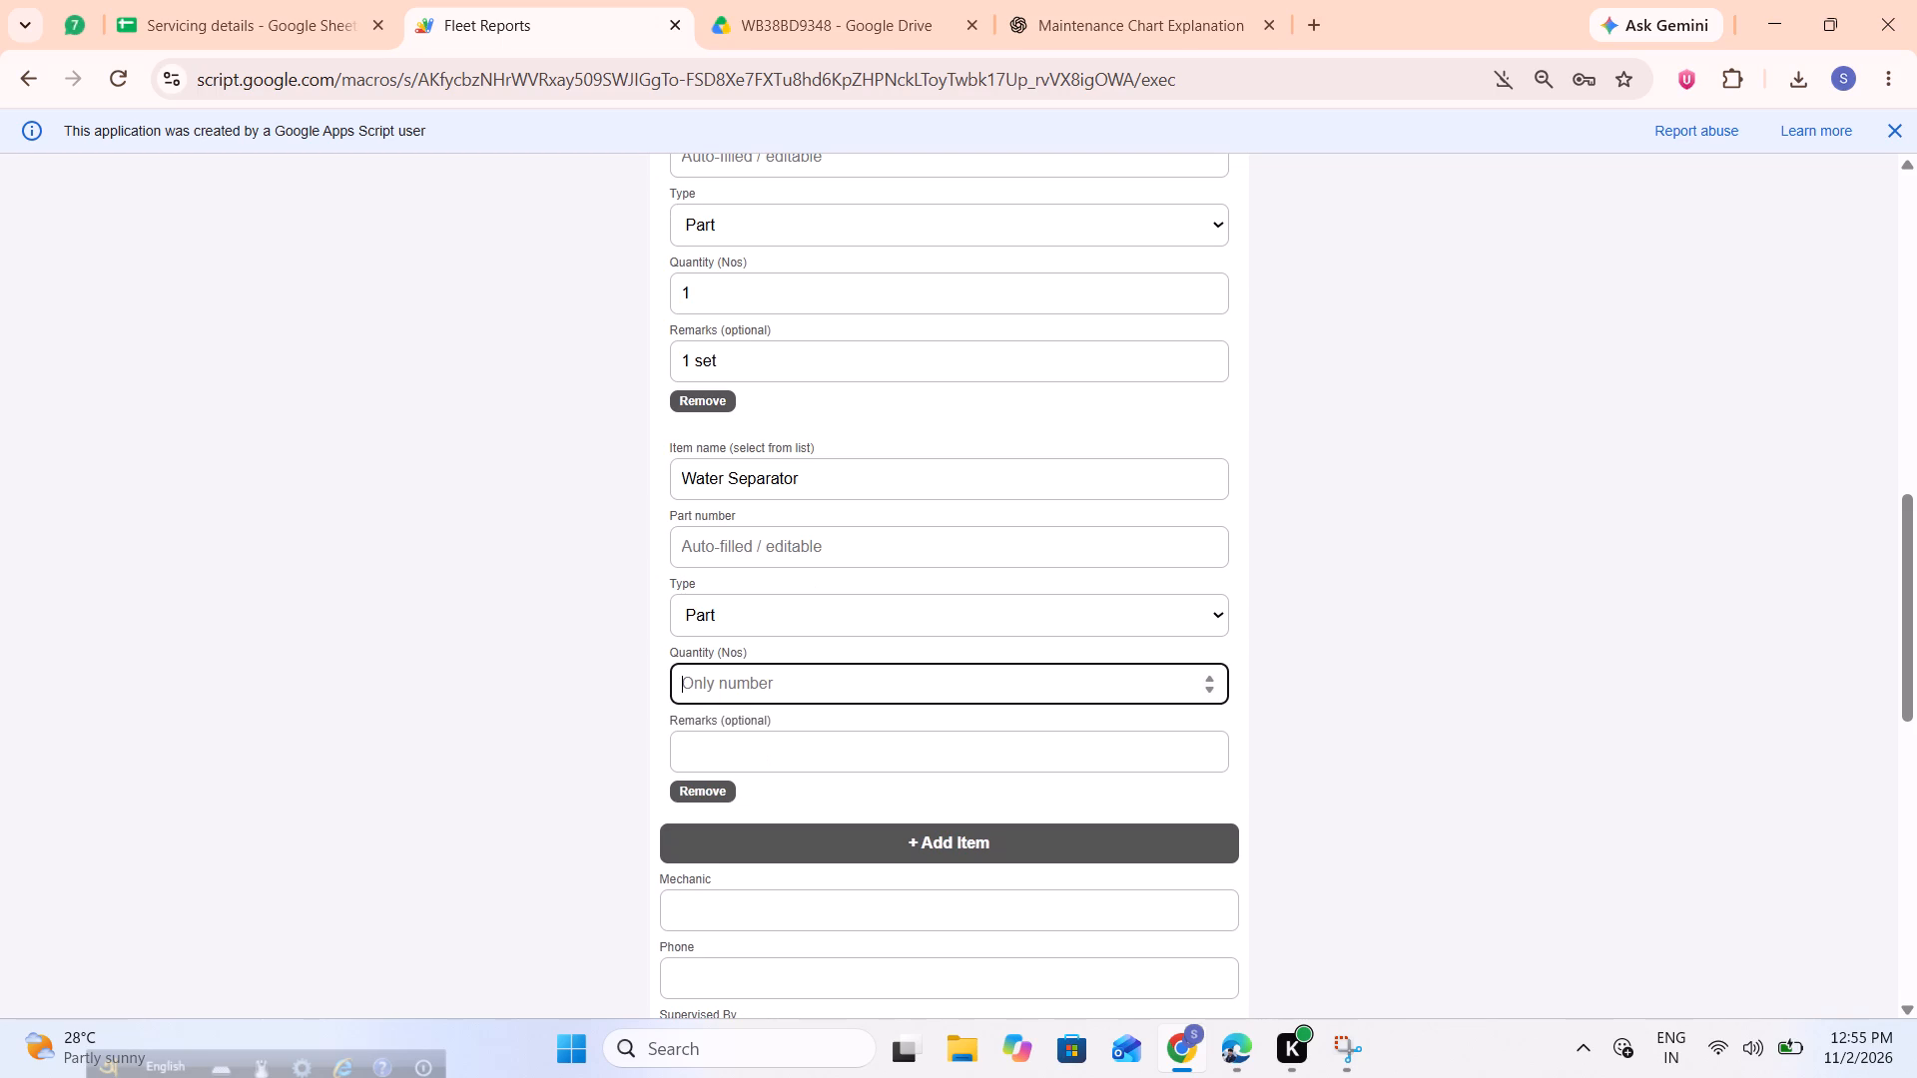
pyautogui.press('1')
pyautogui.click(795, 808)
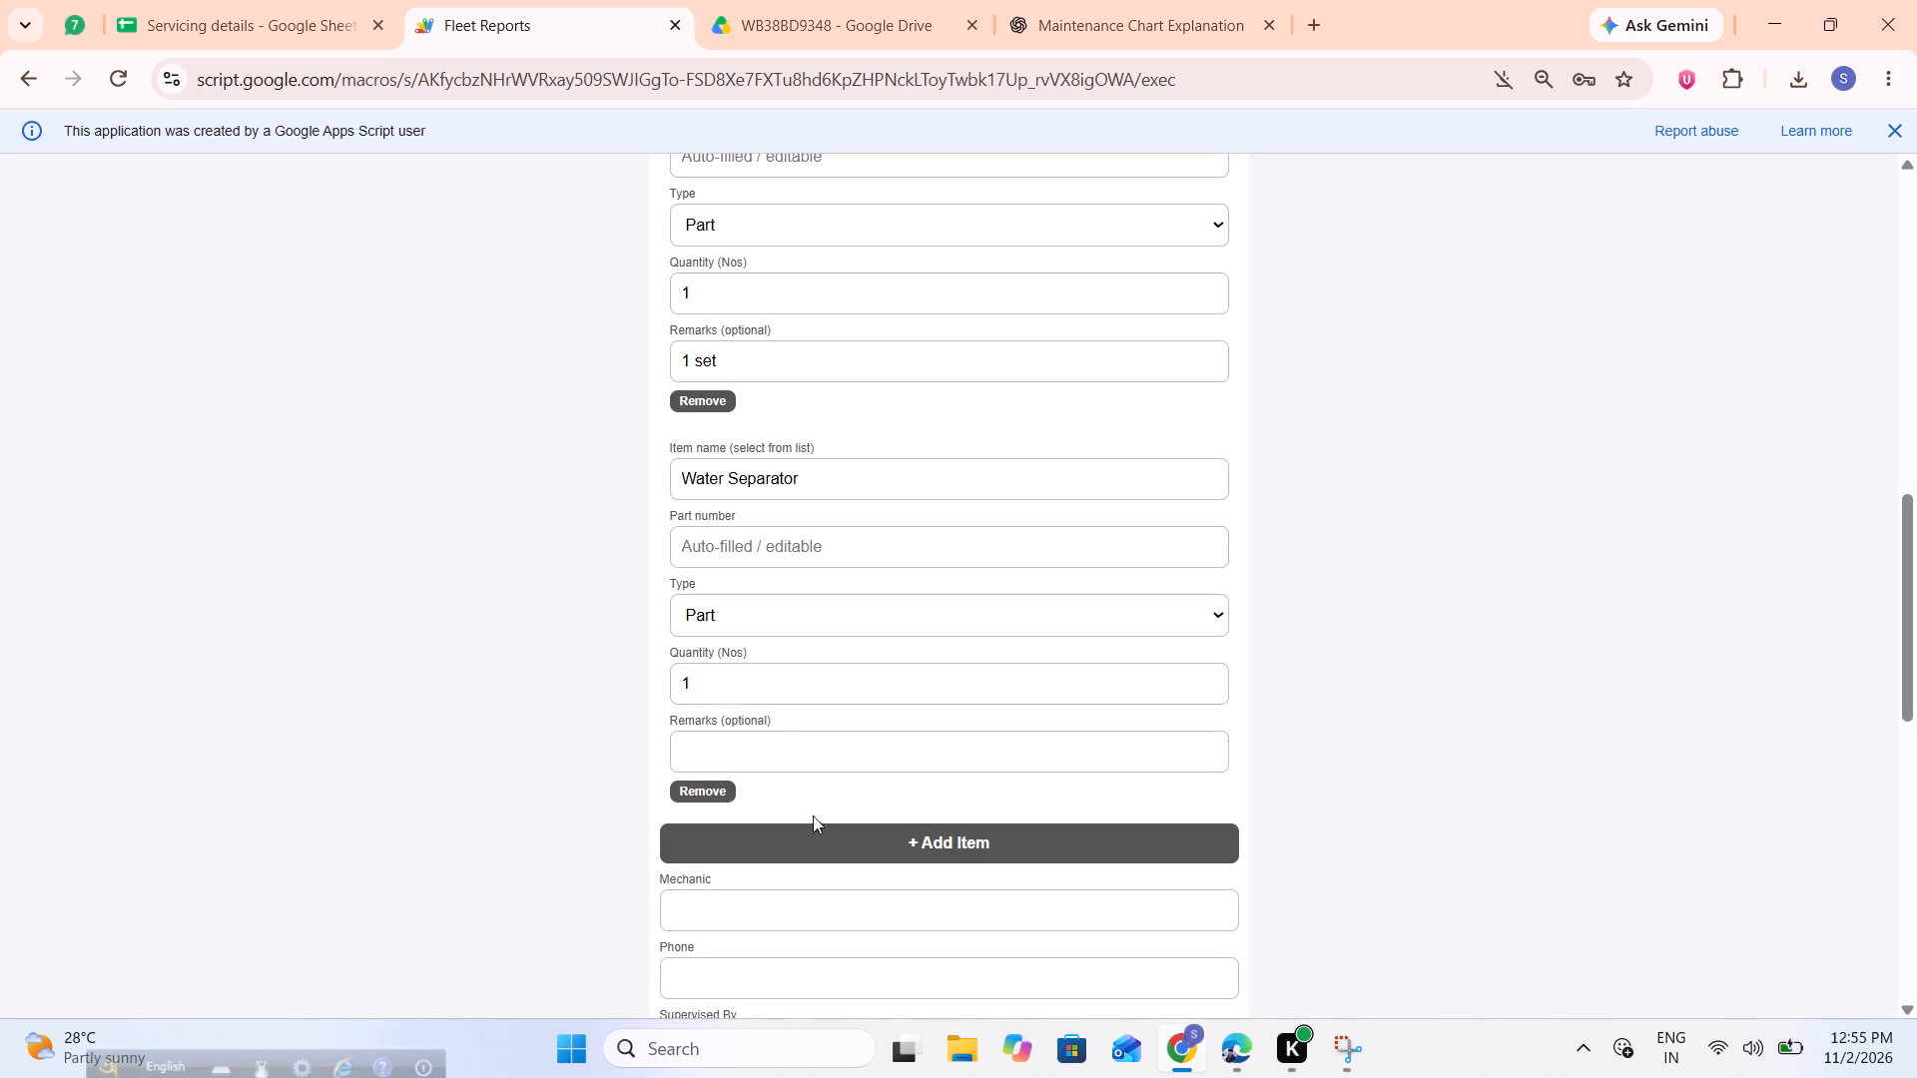
# Add an item below Water Separator, choose Fuel Filter FHJ01000 for it, and clear its part number.
pyautogui.click(852, 829)
pyautogui.scroll(-1, 852, 829)
pyautogui.click(811, 784)
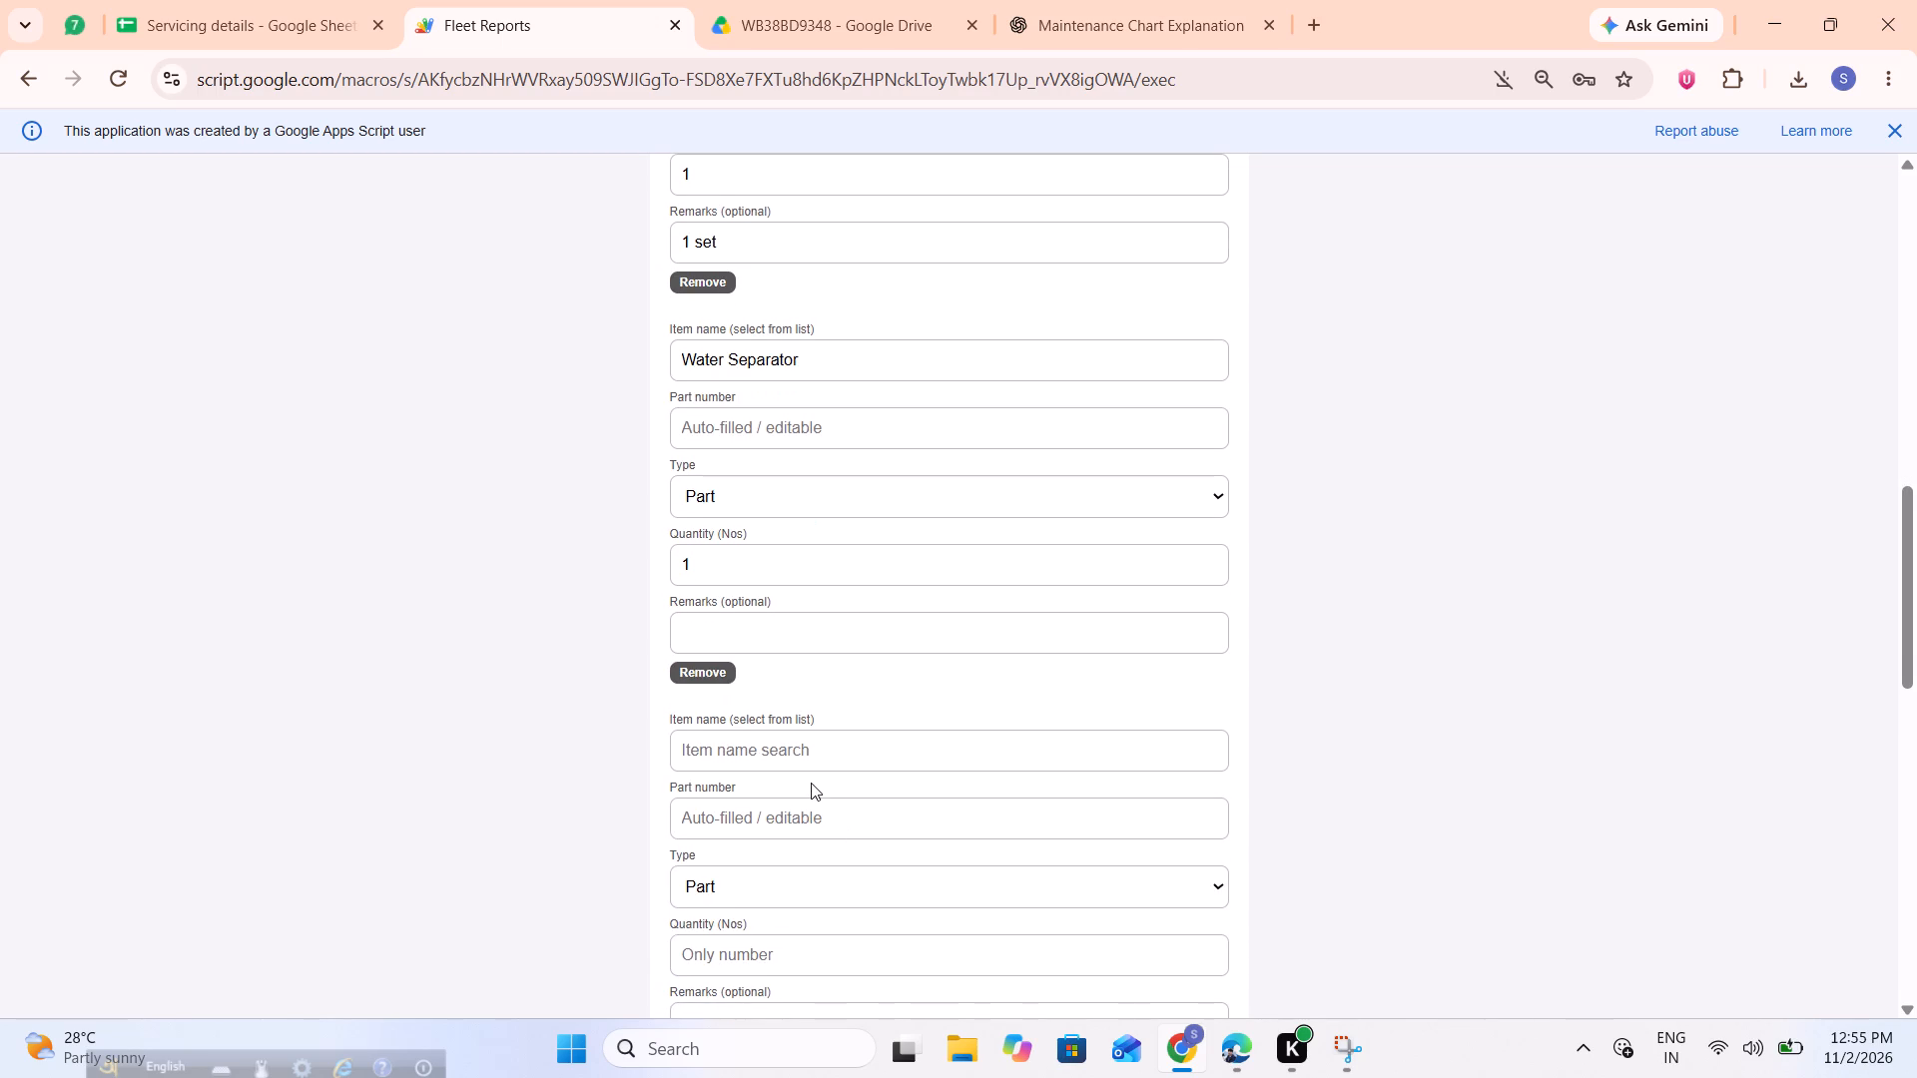
pyautogui.click(822, 760)
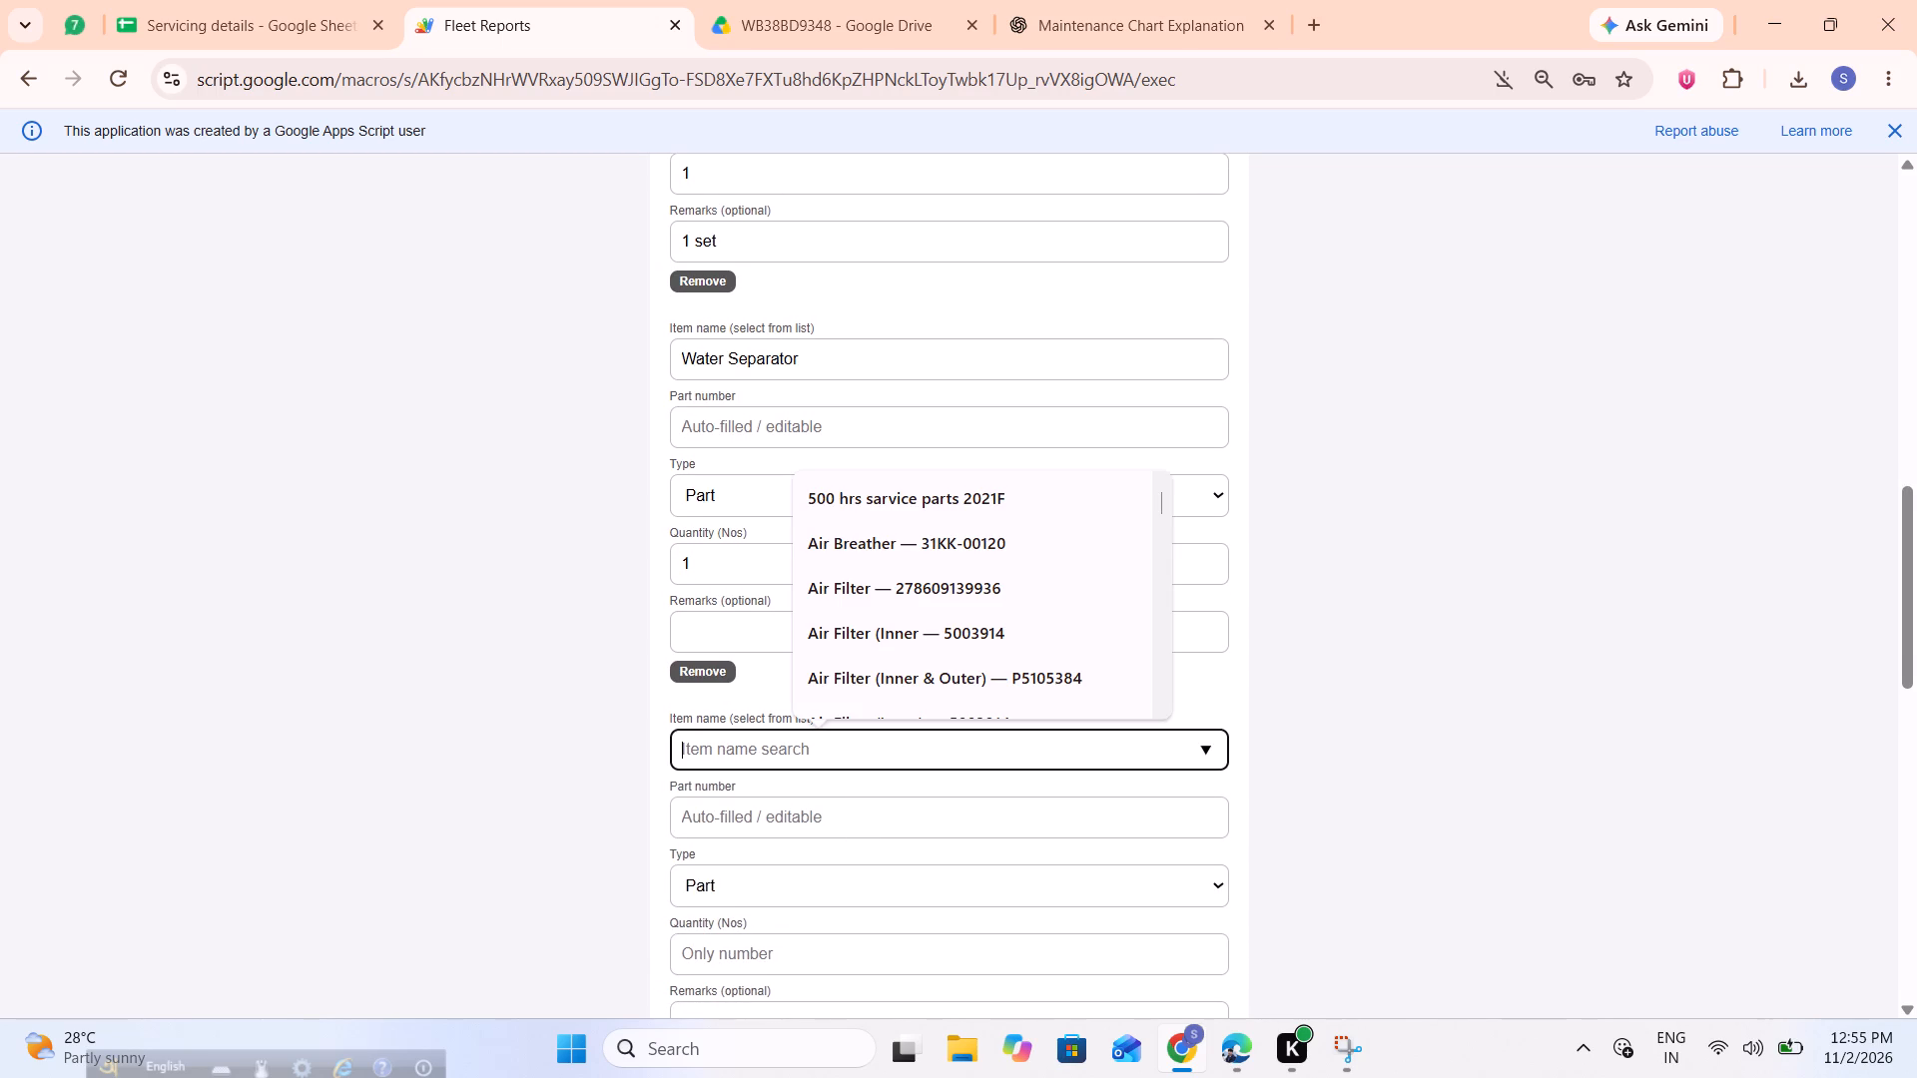
pyautogui.write('fuel')
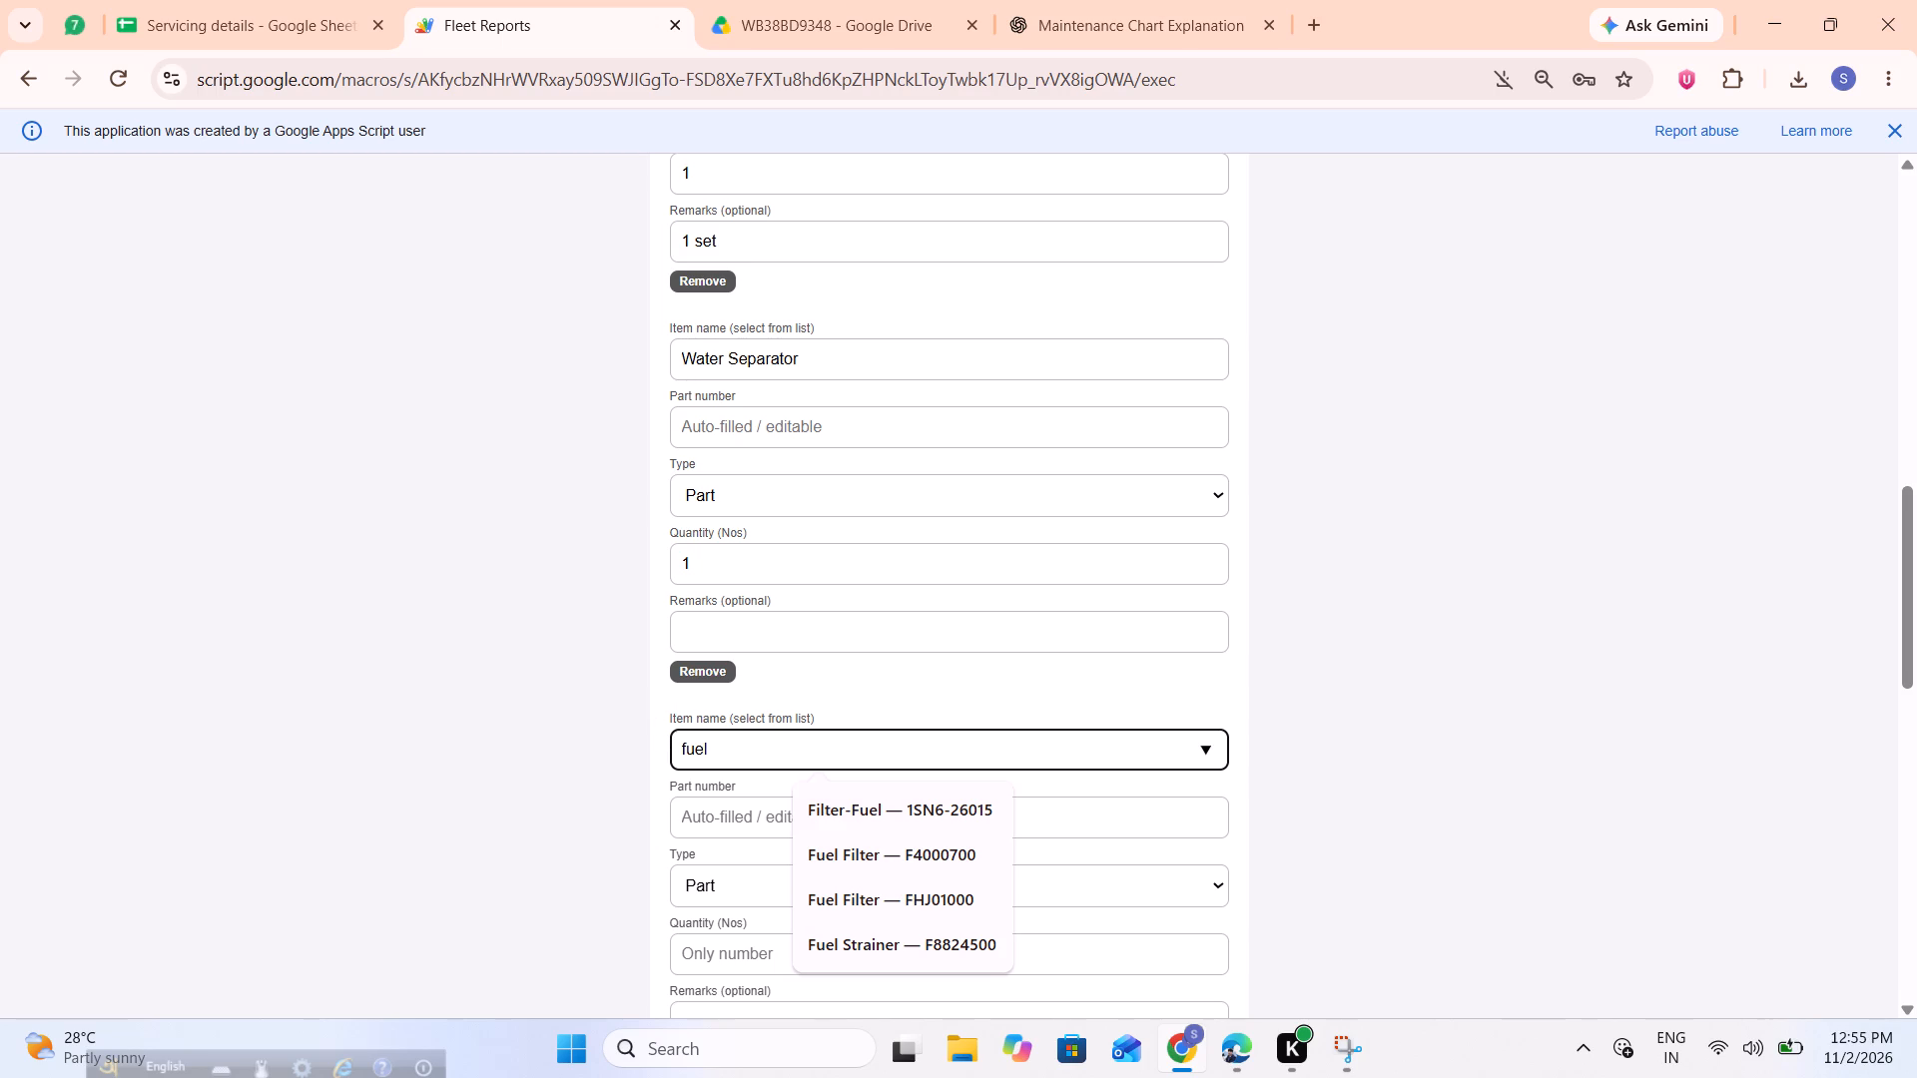
pyautogui.press('BackSpace')
pyautogui.press('BackSpace')
pyautogui.press('BackSpace')
pyautogui.press('BackSpace')
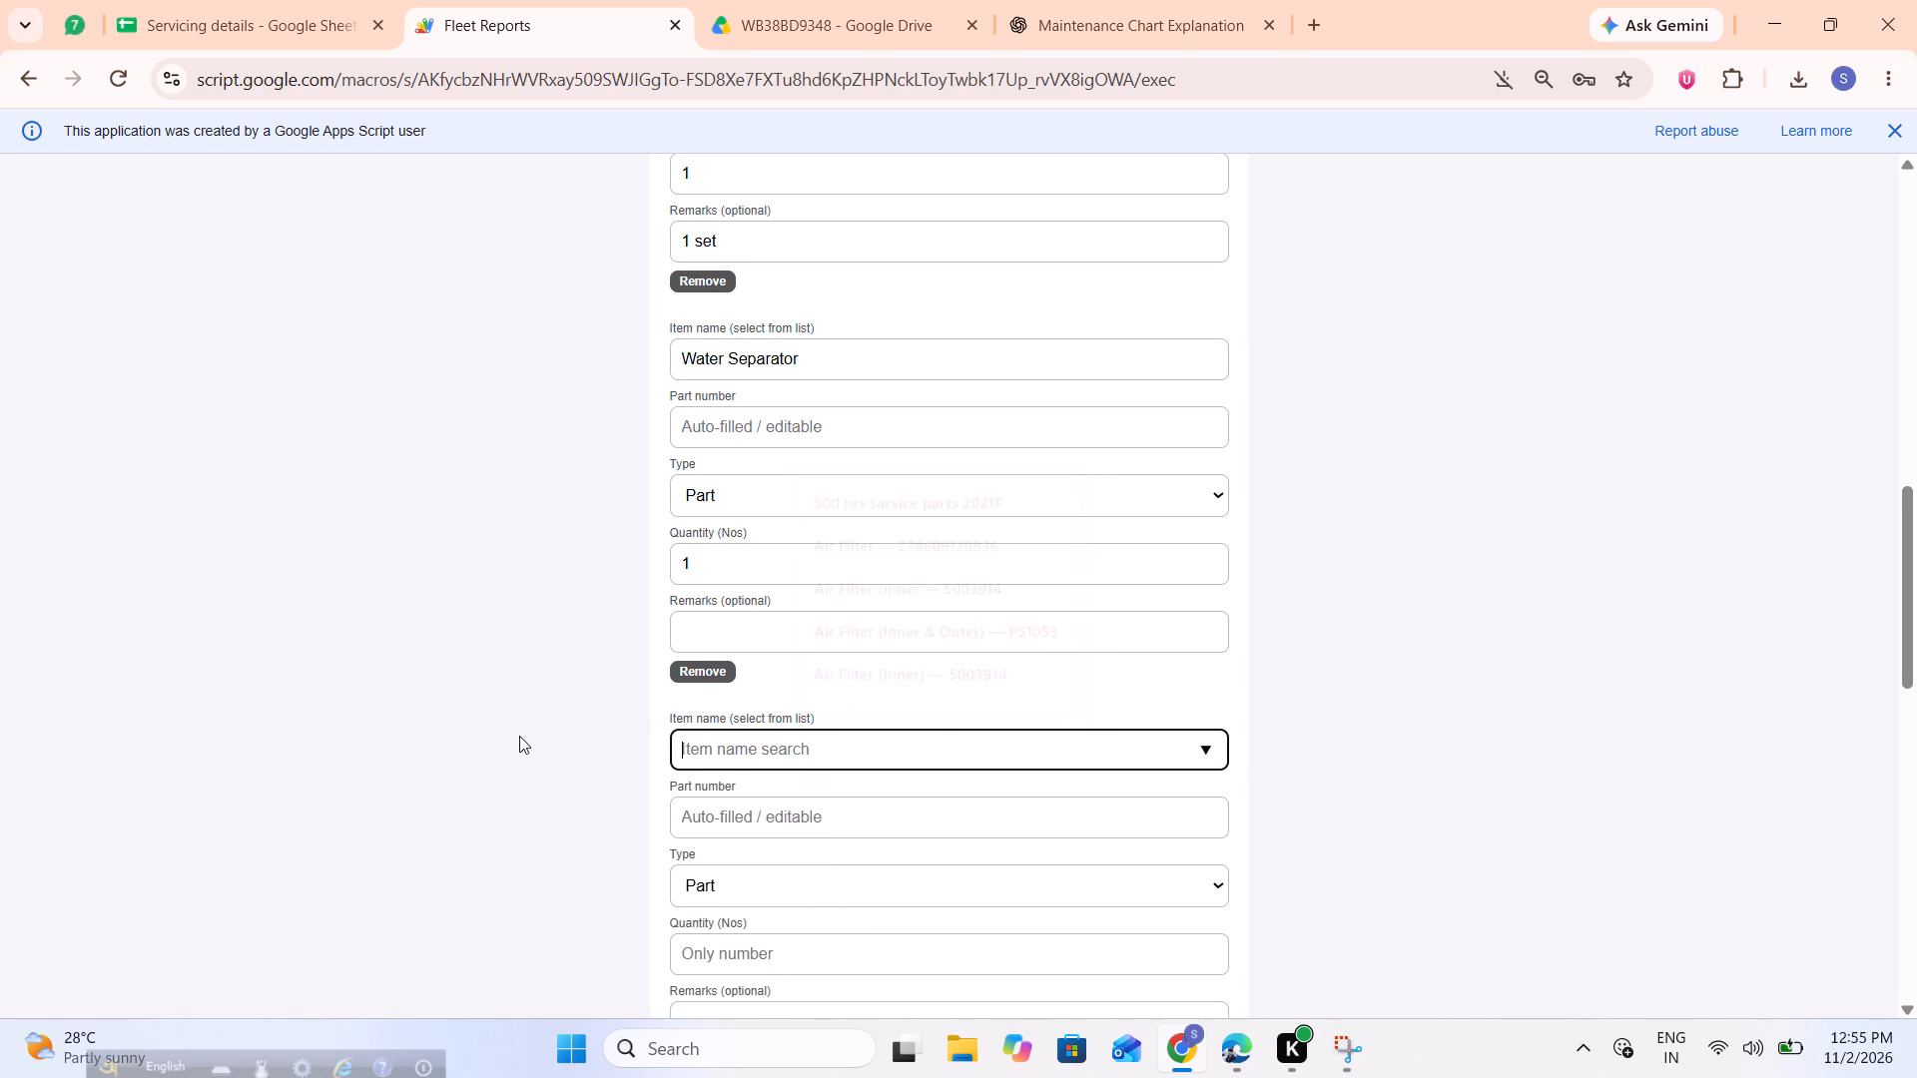
pyautogui.write('fuel')
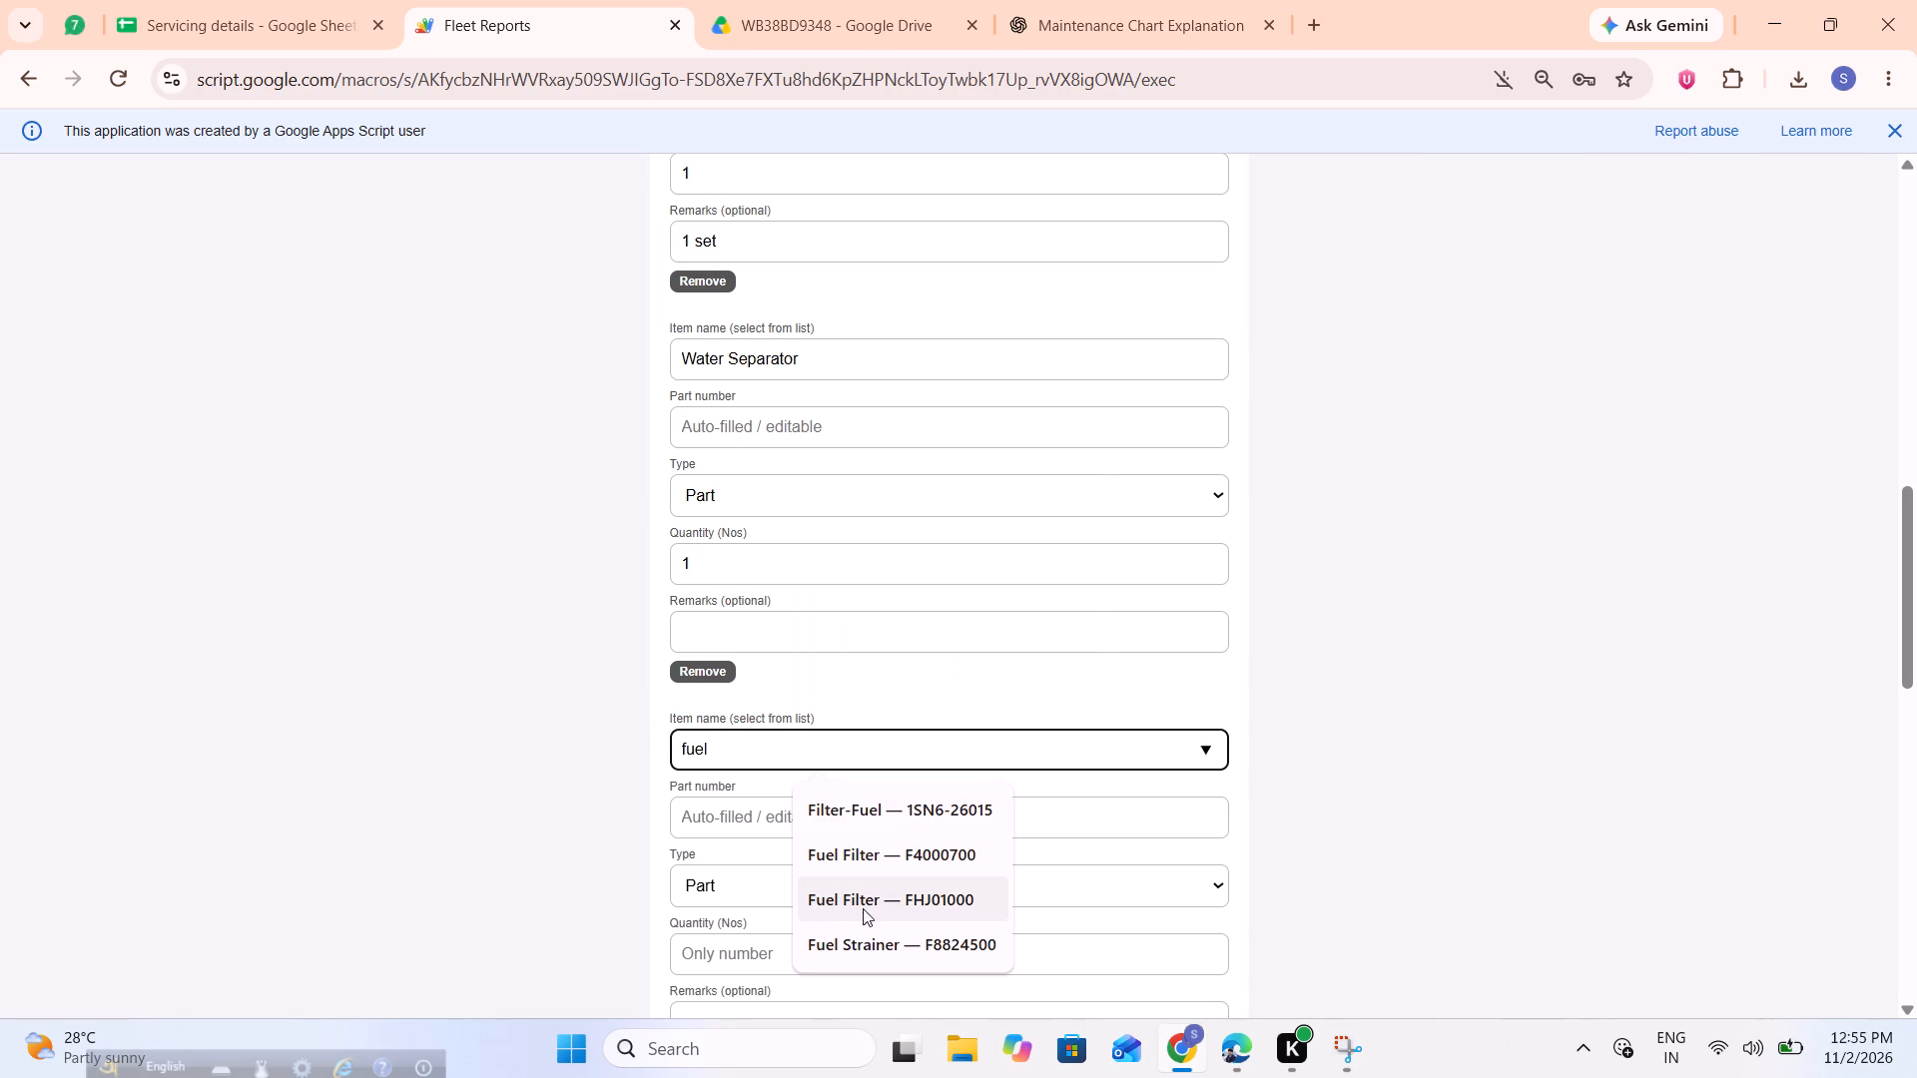
pyautogui.click(880, 886)
pyautogui.moveTo(824, 830); pyautogui.dragTo(369, 791)
pyautogui.press('BackSpace')
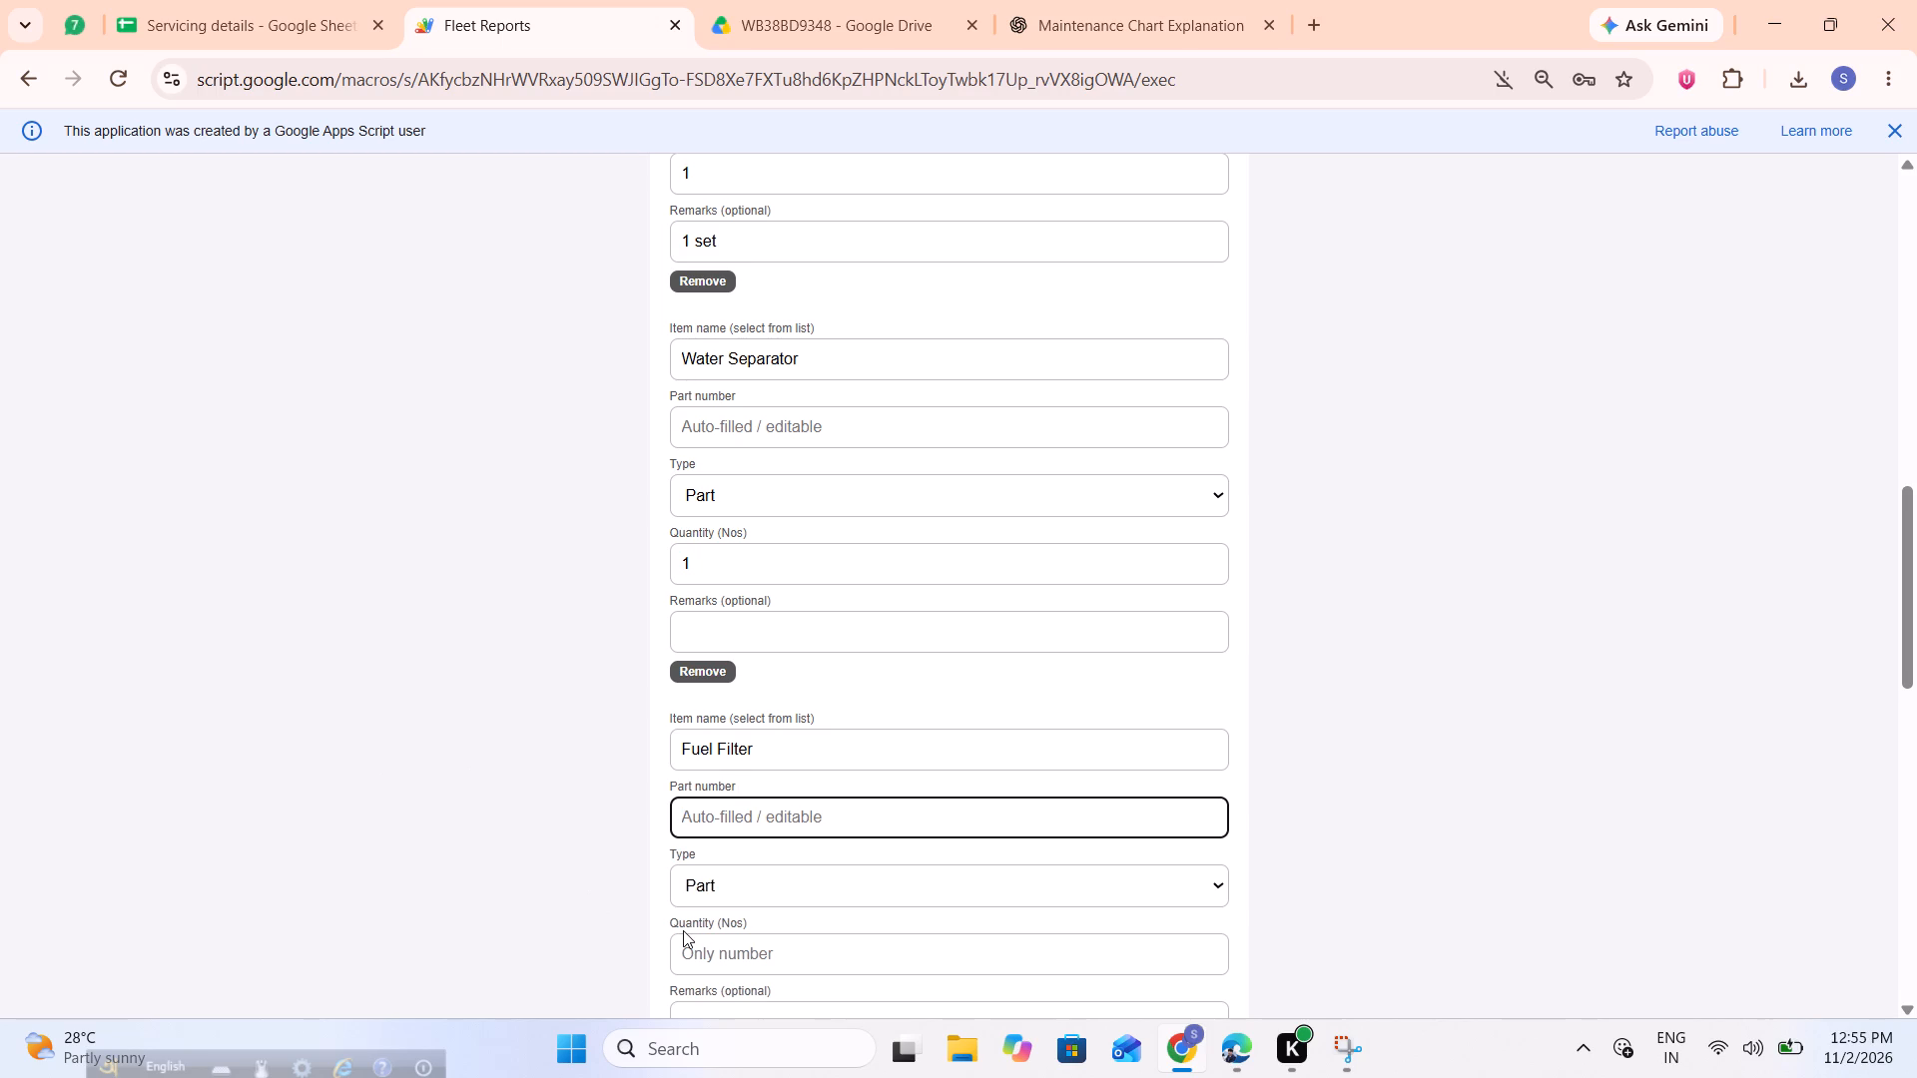
# Set the Fuel Filter item's quantity to 1.
pyautogui.scroll(-1, 732, 898)
pyautogui.click(735, 887)
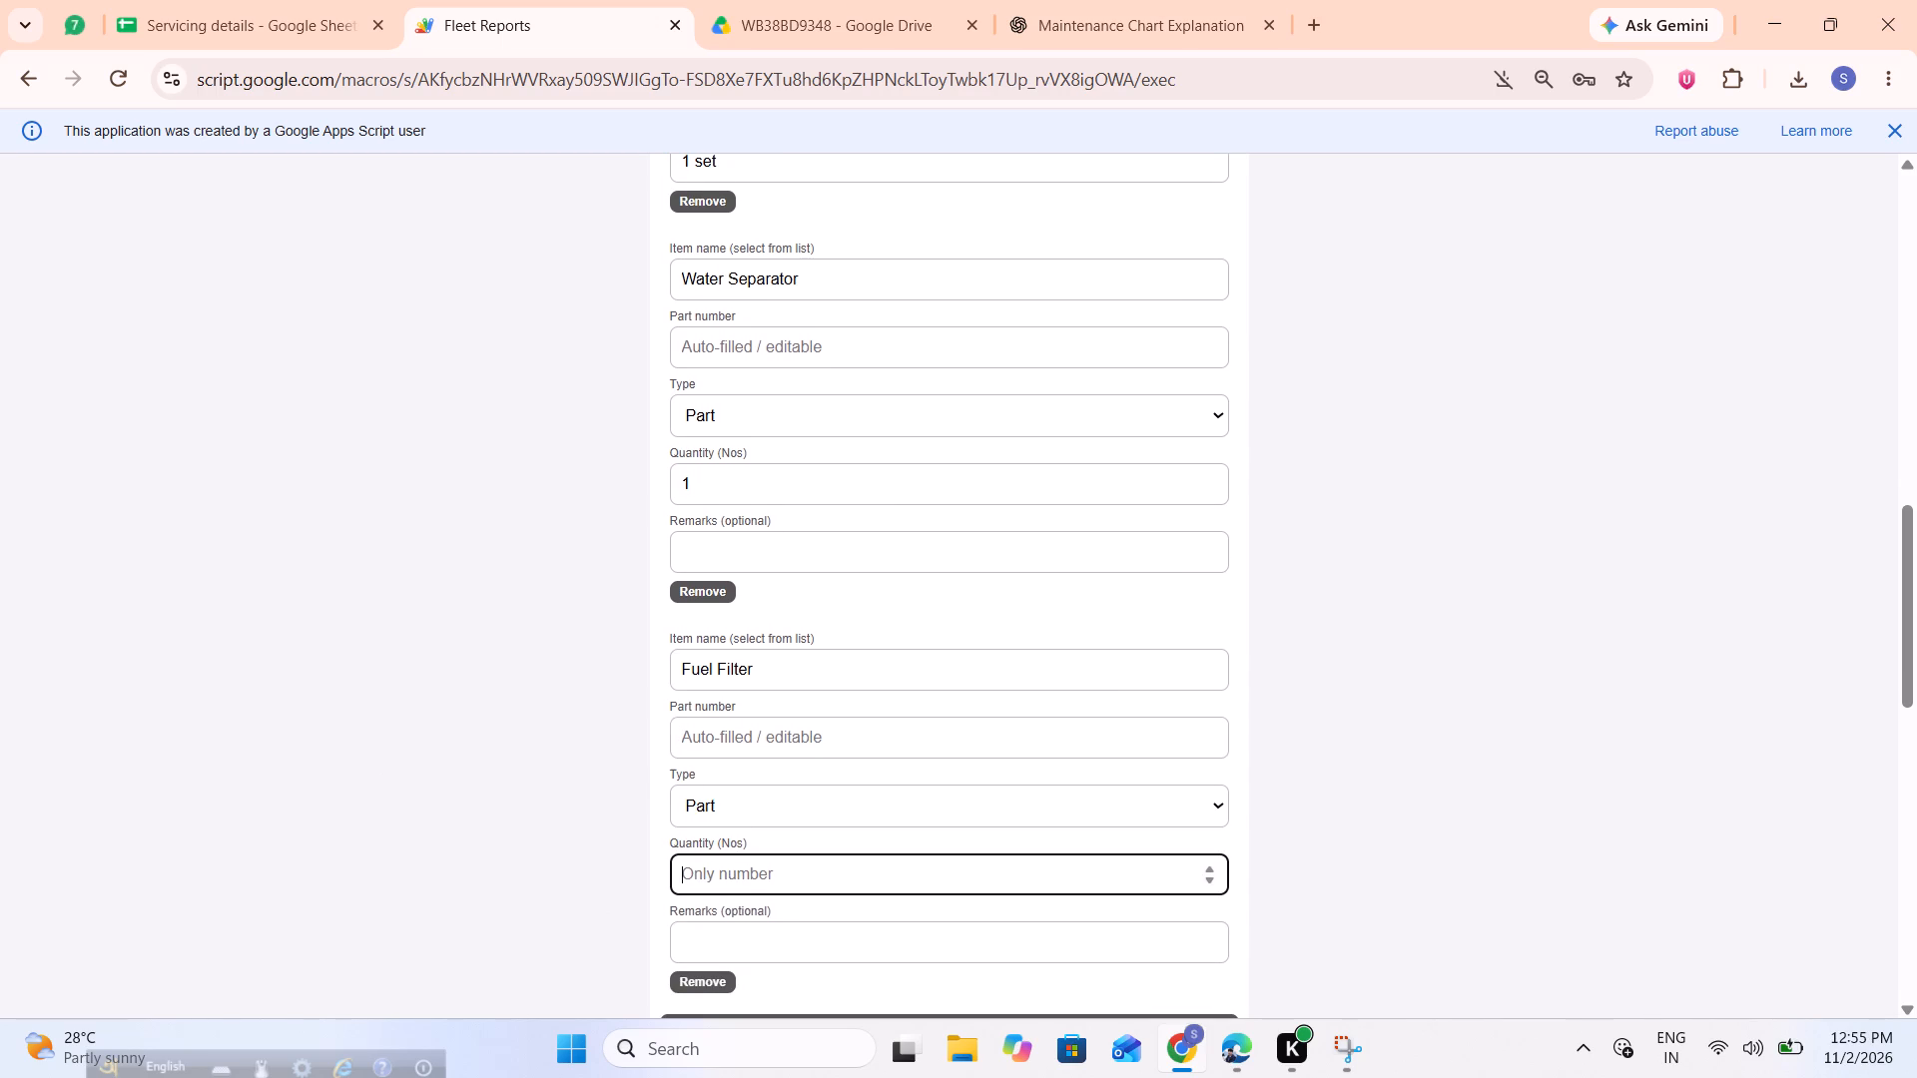
pyautogui.press('1')
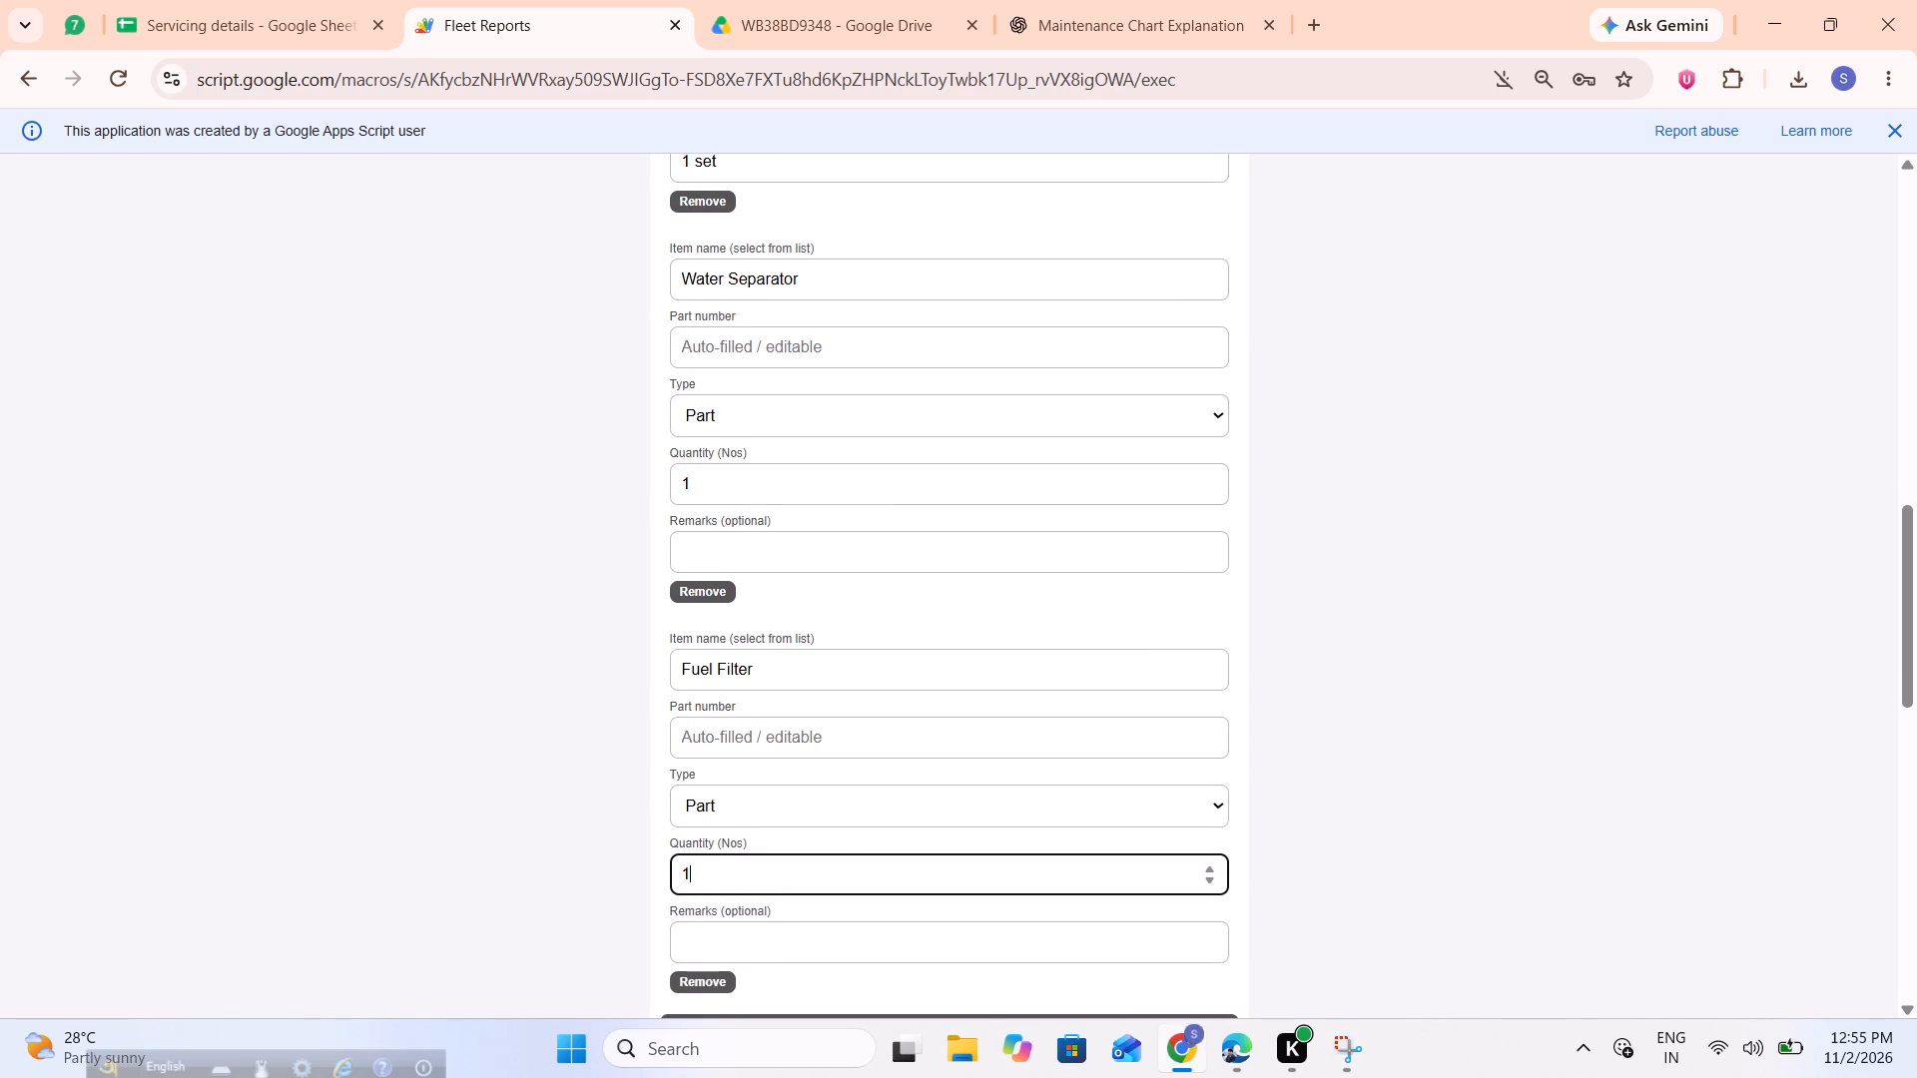
pyautogui.click(838, 850)
pyautogui.scroll(-1, 838, 850)
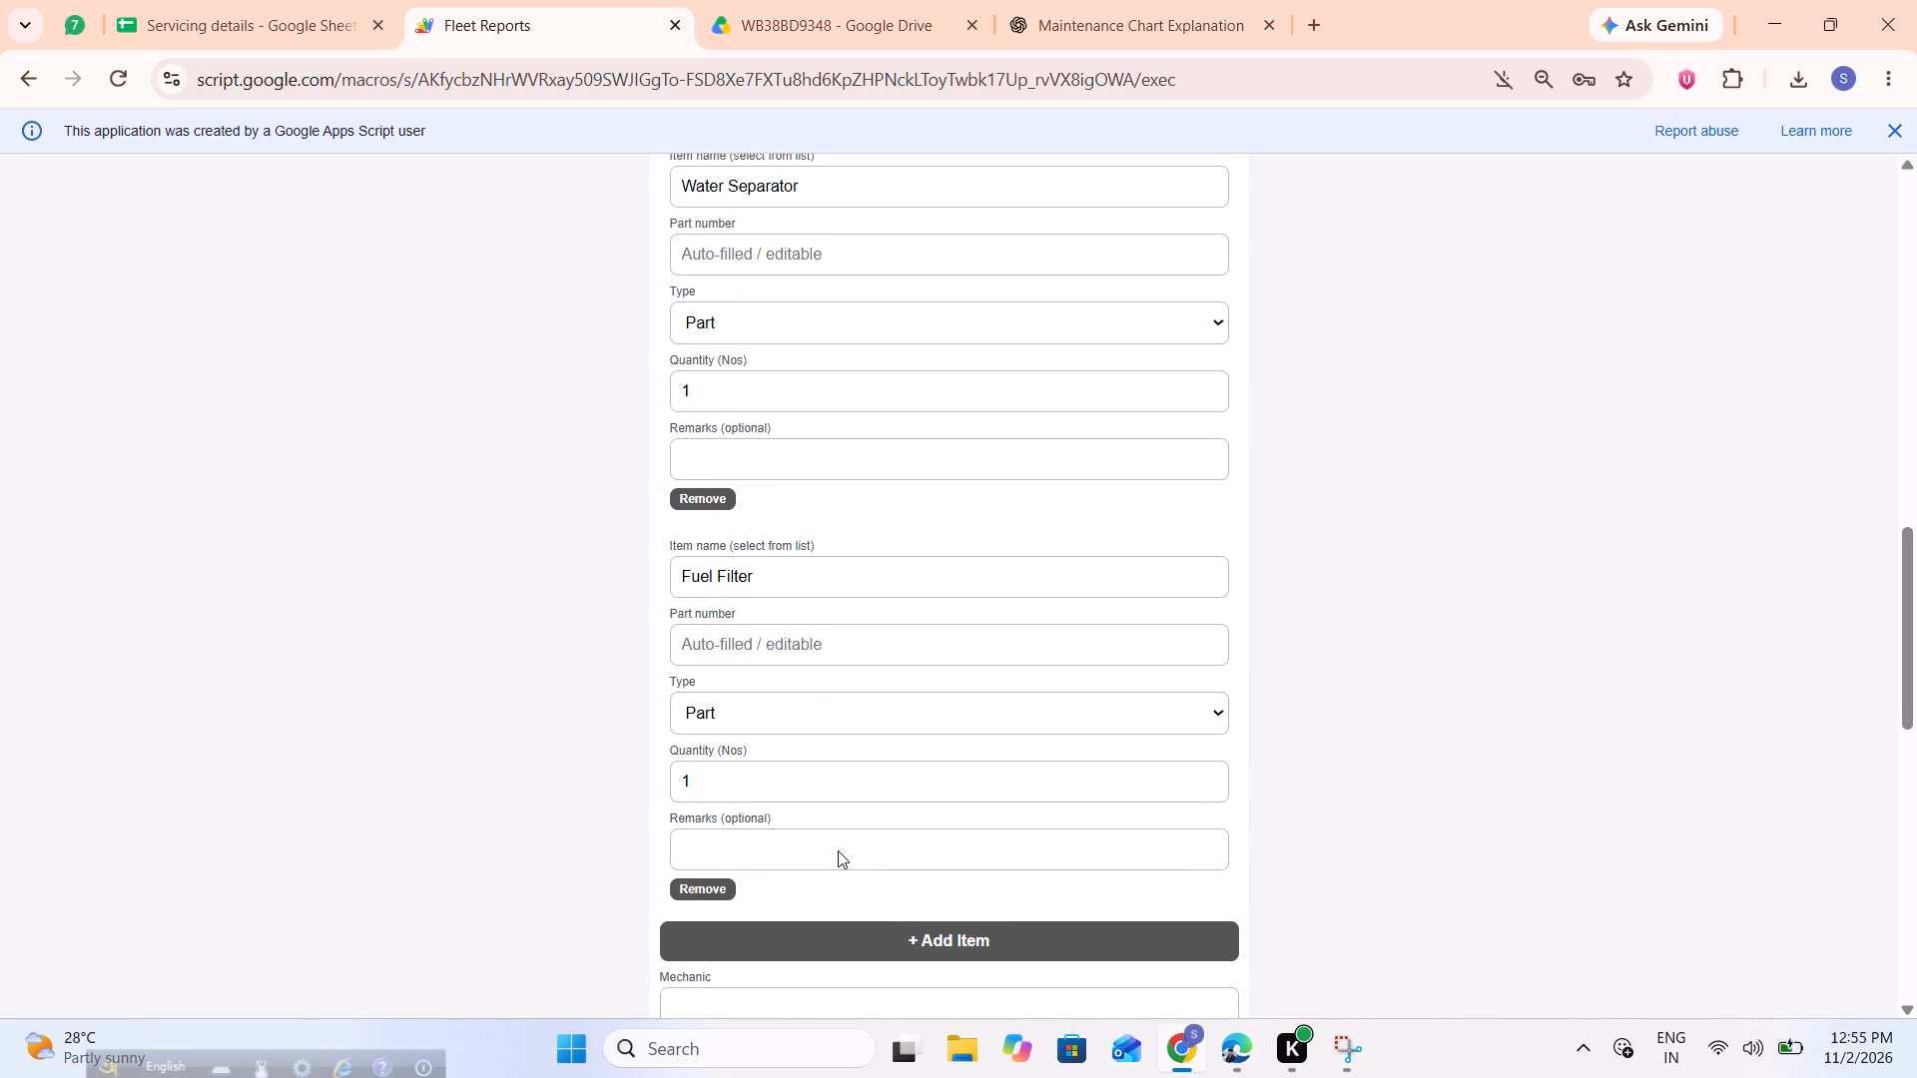
pyautogui.scroll(-1, 838, 850)
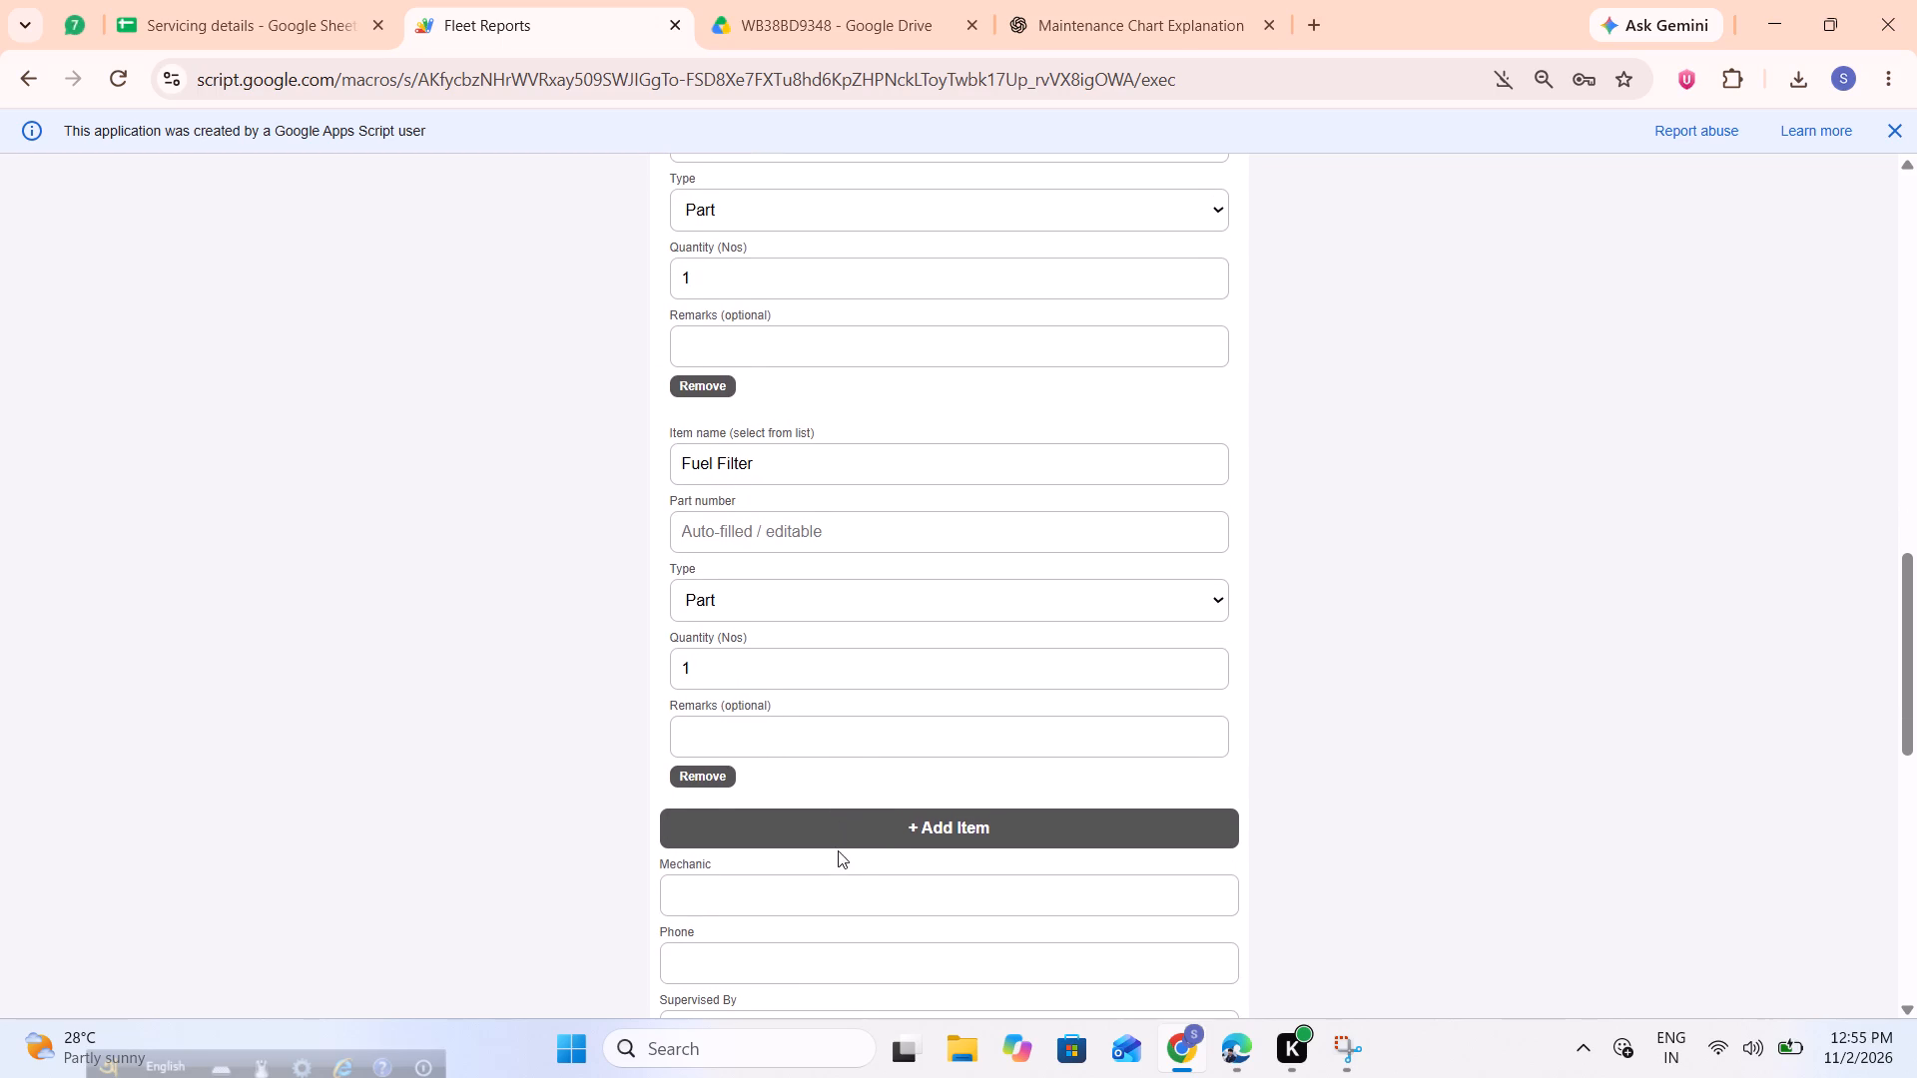
# Add another item below Fuel Filter and search the item names for def.
pyautogui.click(851, 829)
pyautogui.scroll(-1, 851, 829)
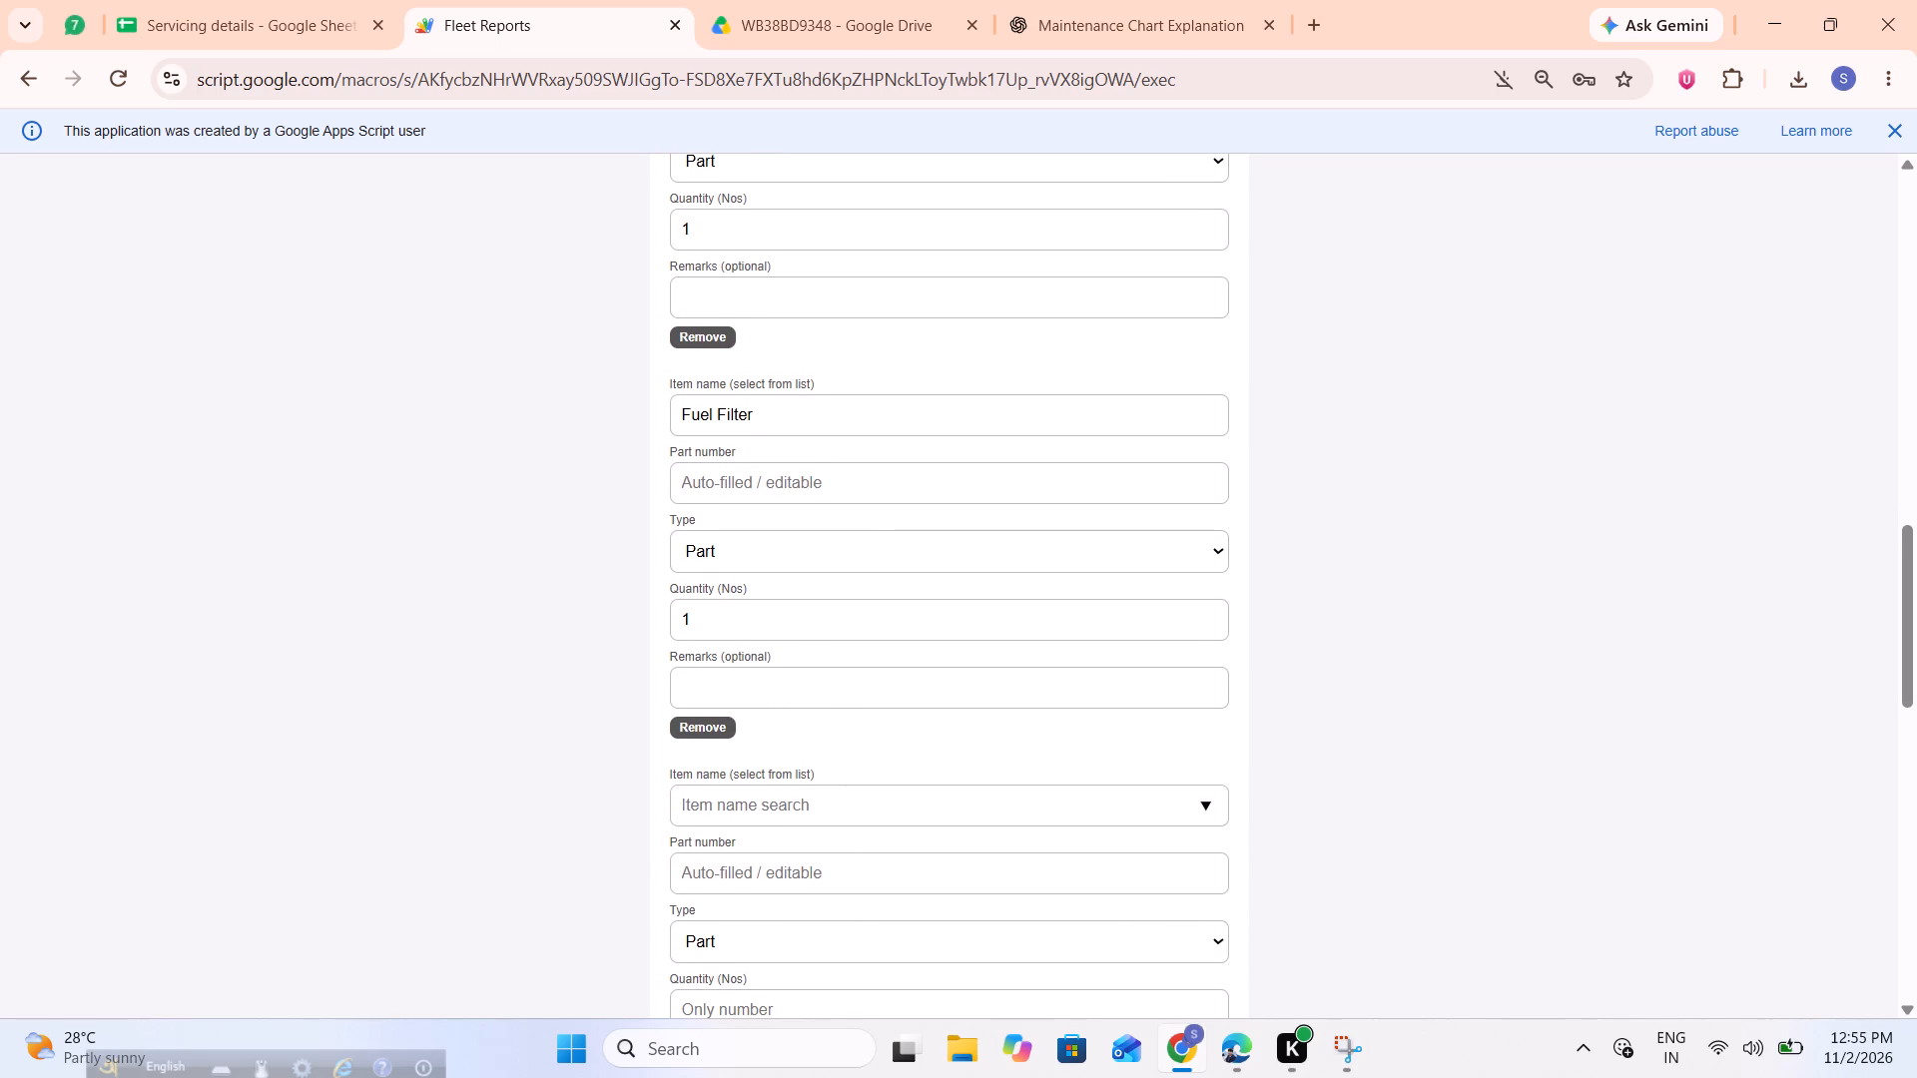
pyautogui.click(863, 798)
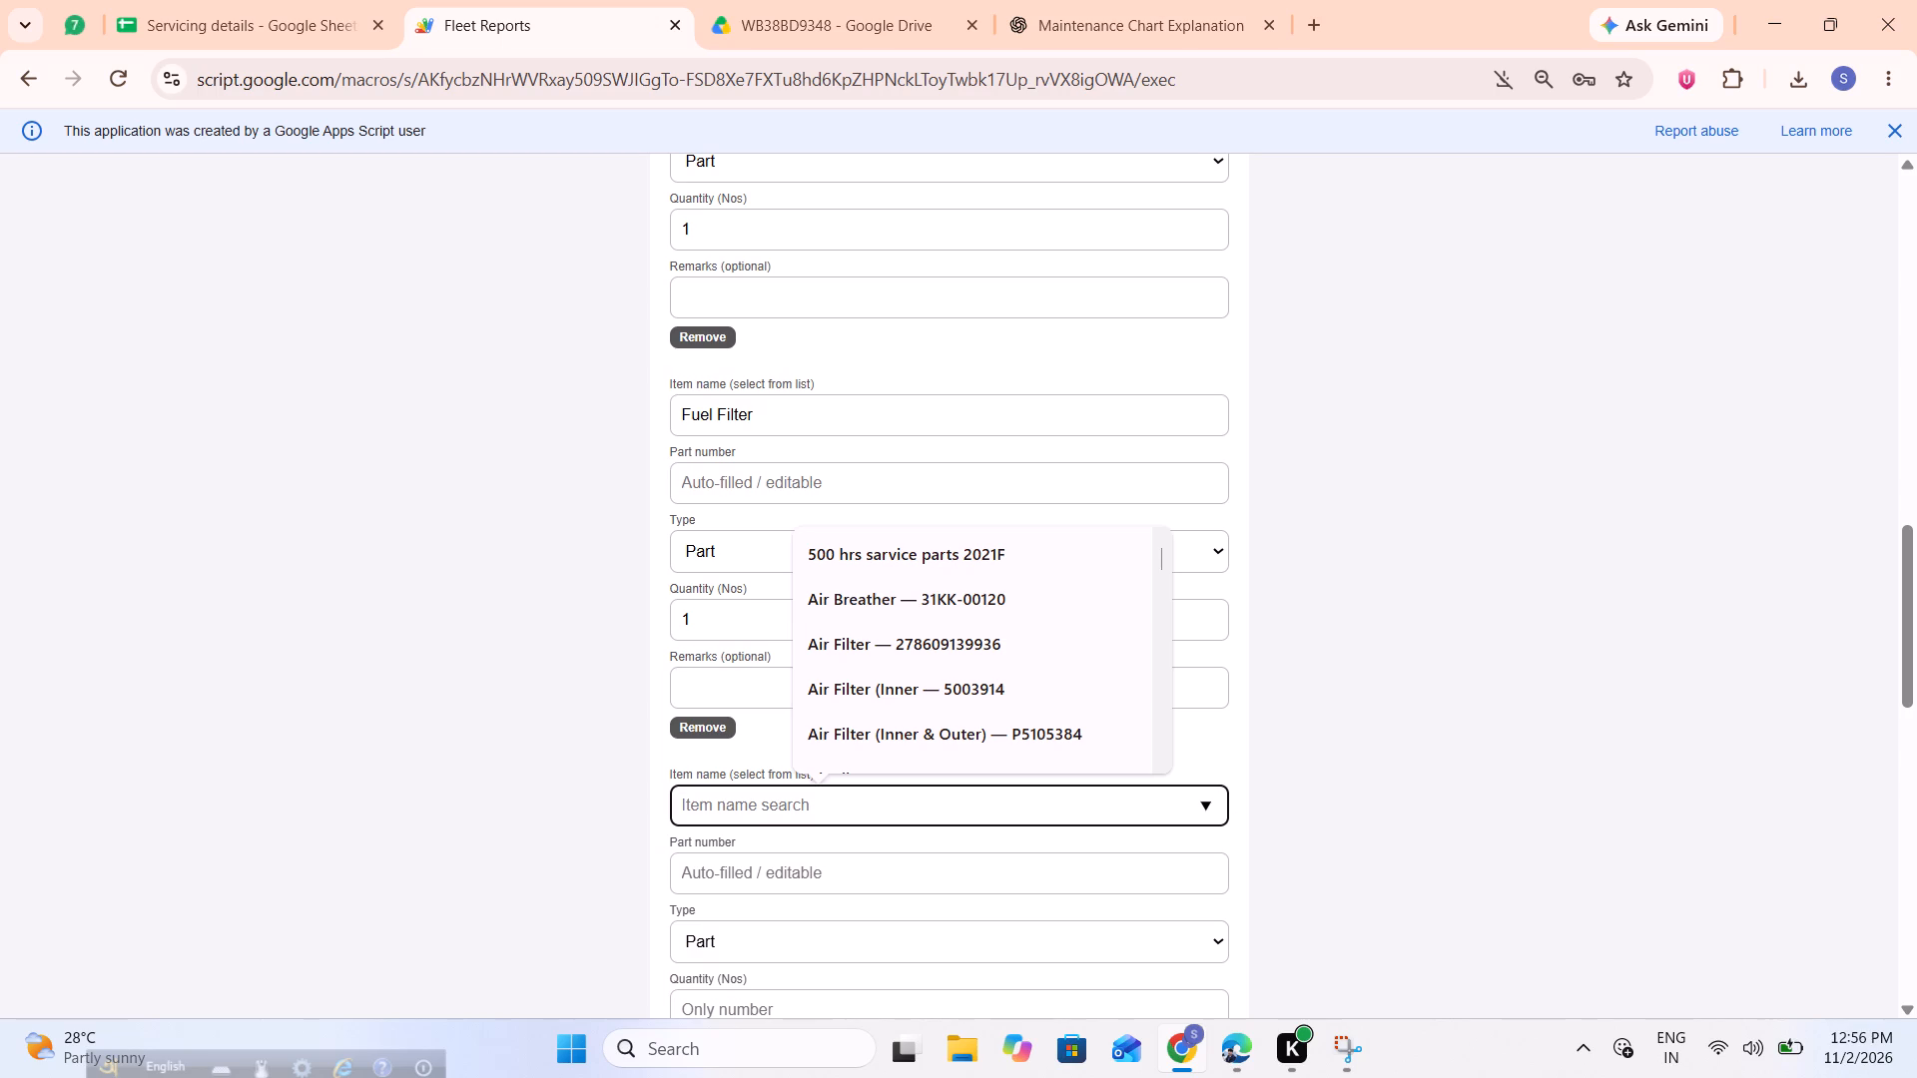
pyautogui.write('def')
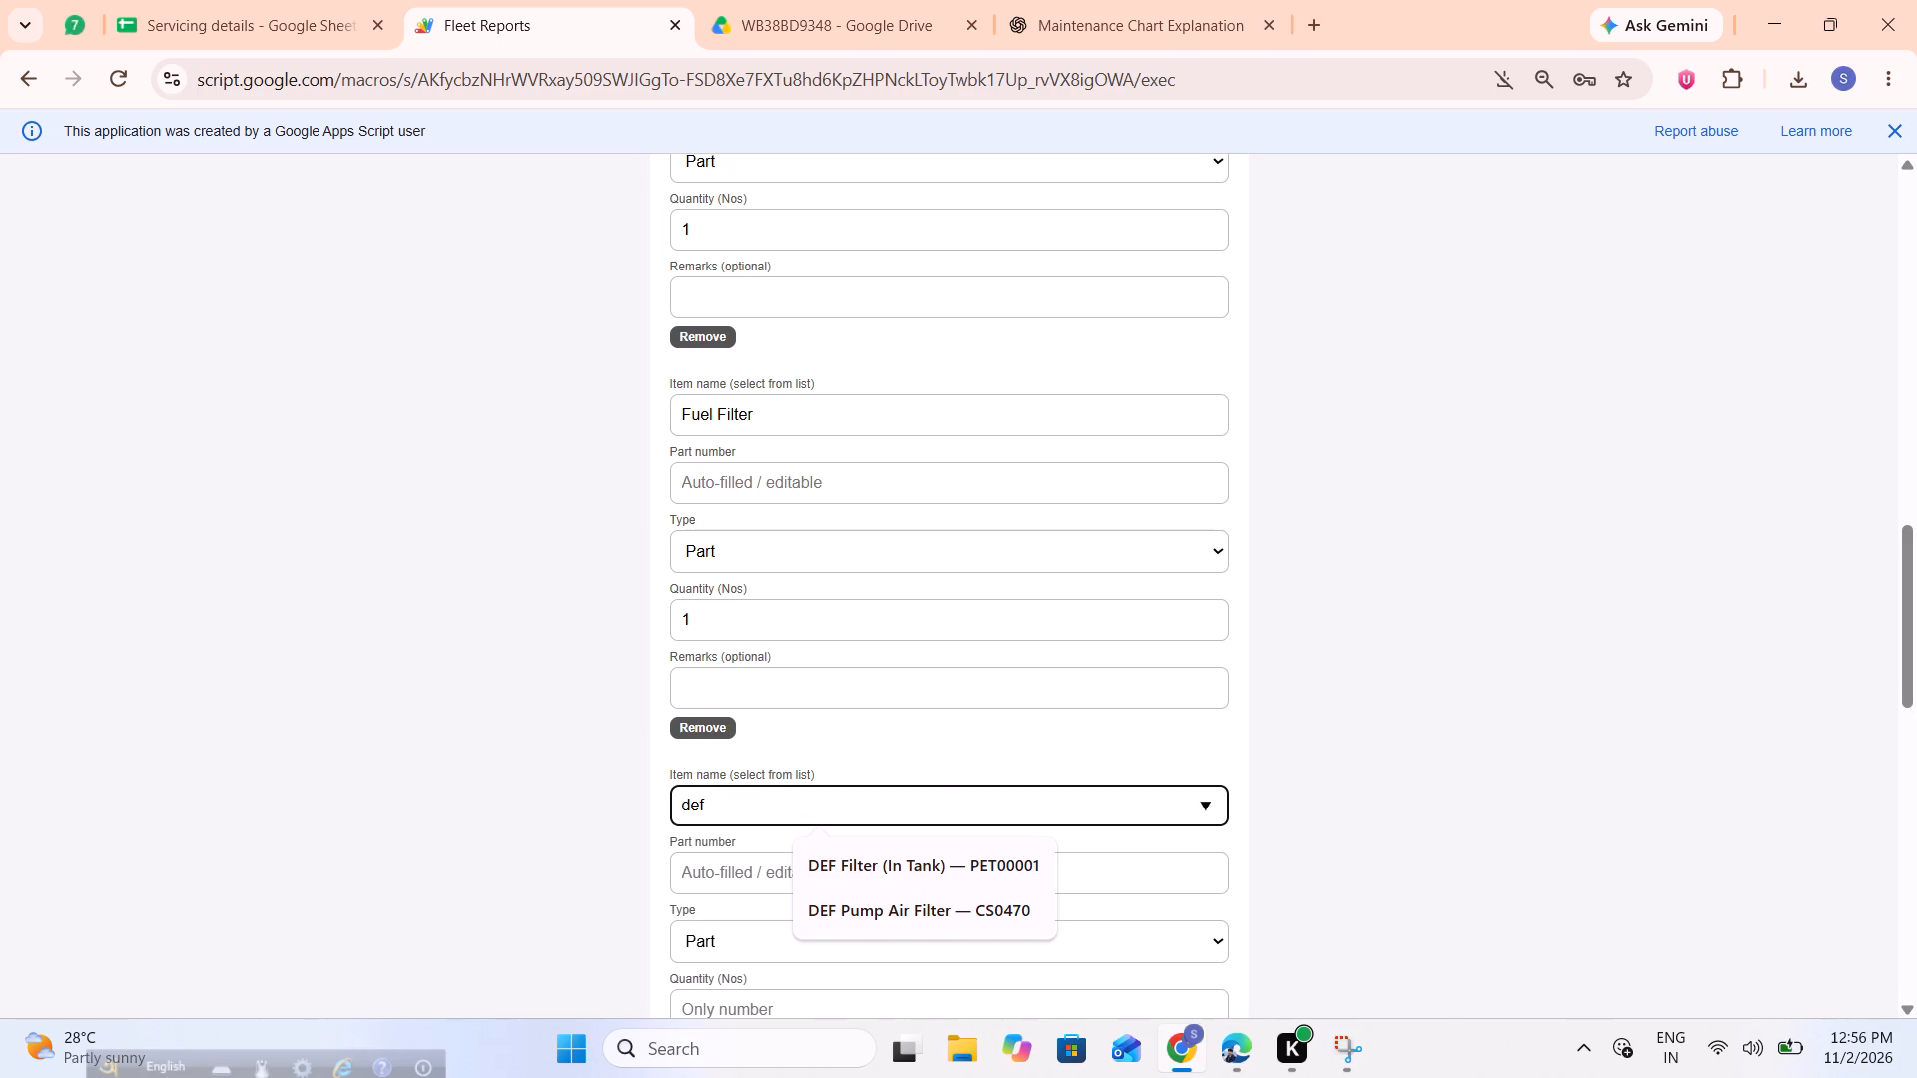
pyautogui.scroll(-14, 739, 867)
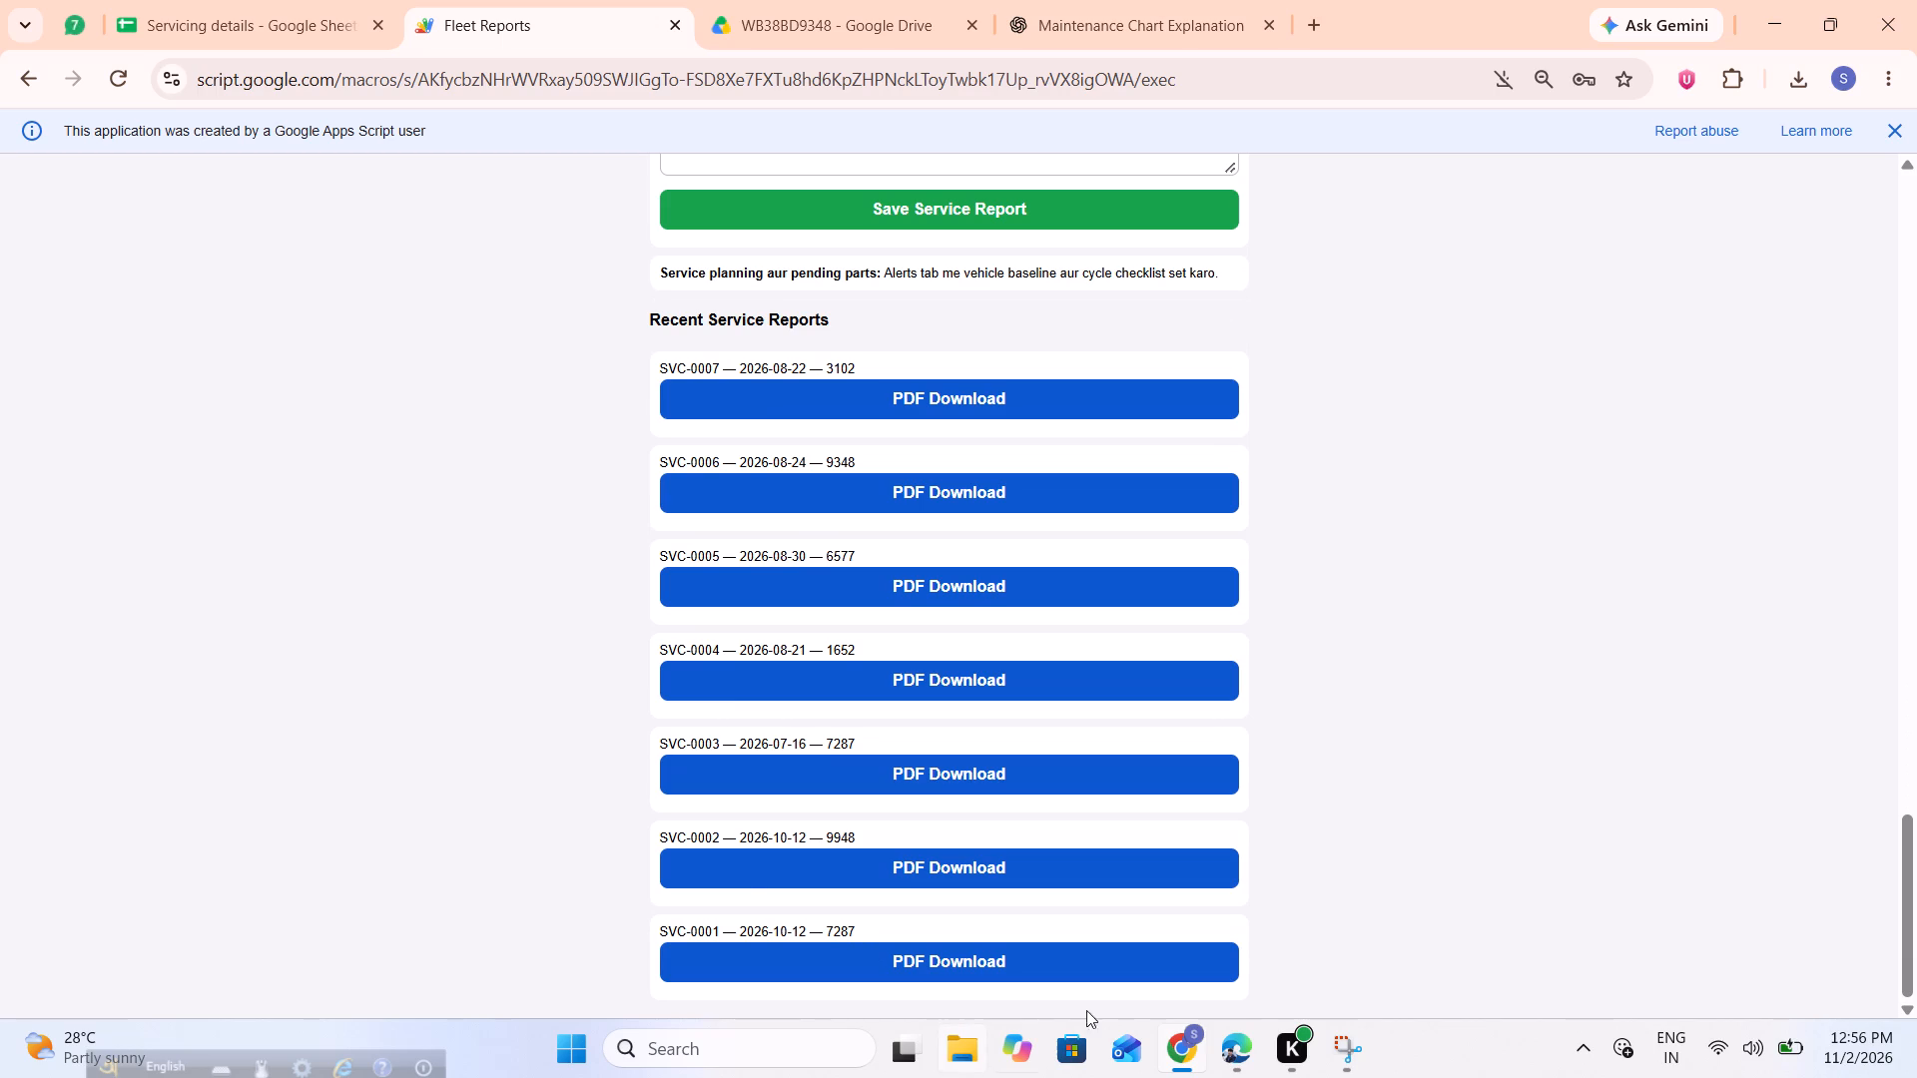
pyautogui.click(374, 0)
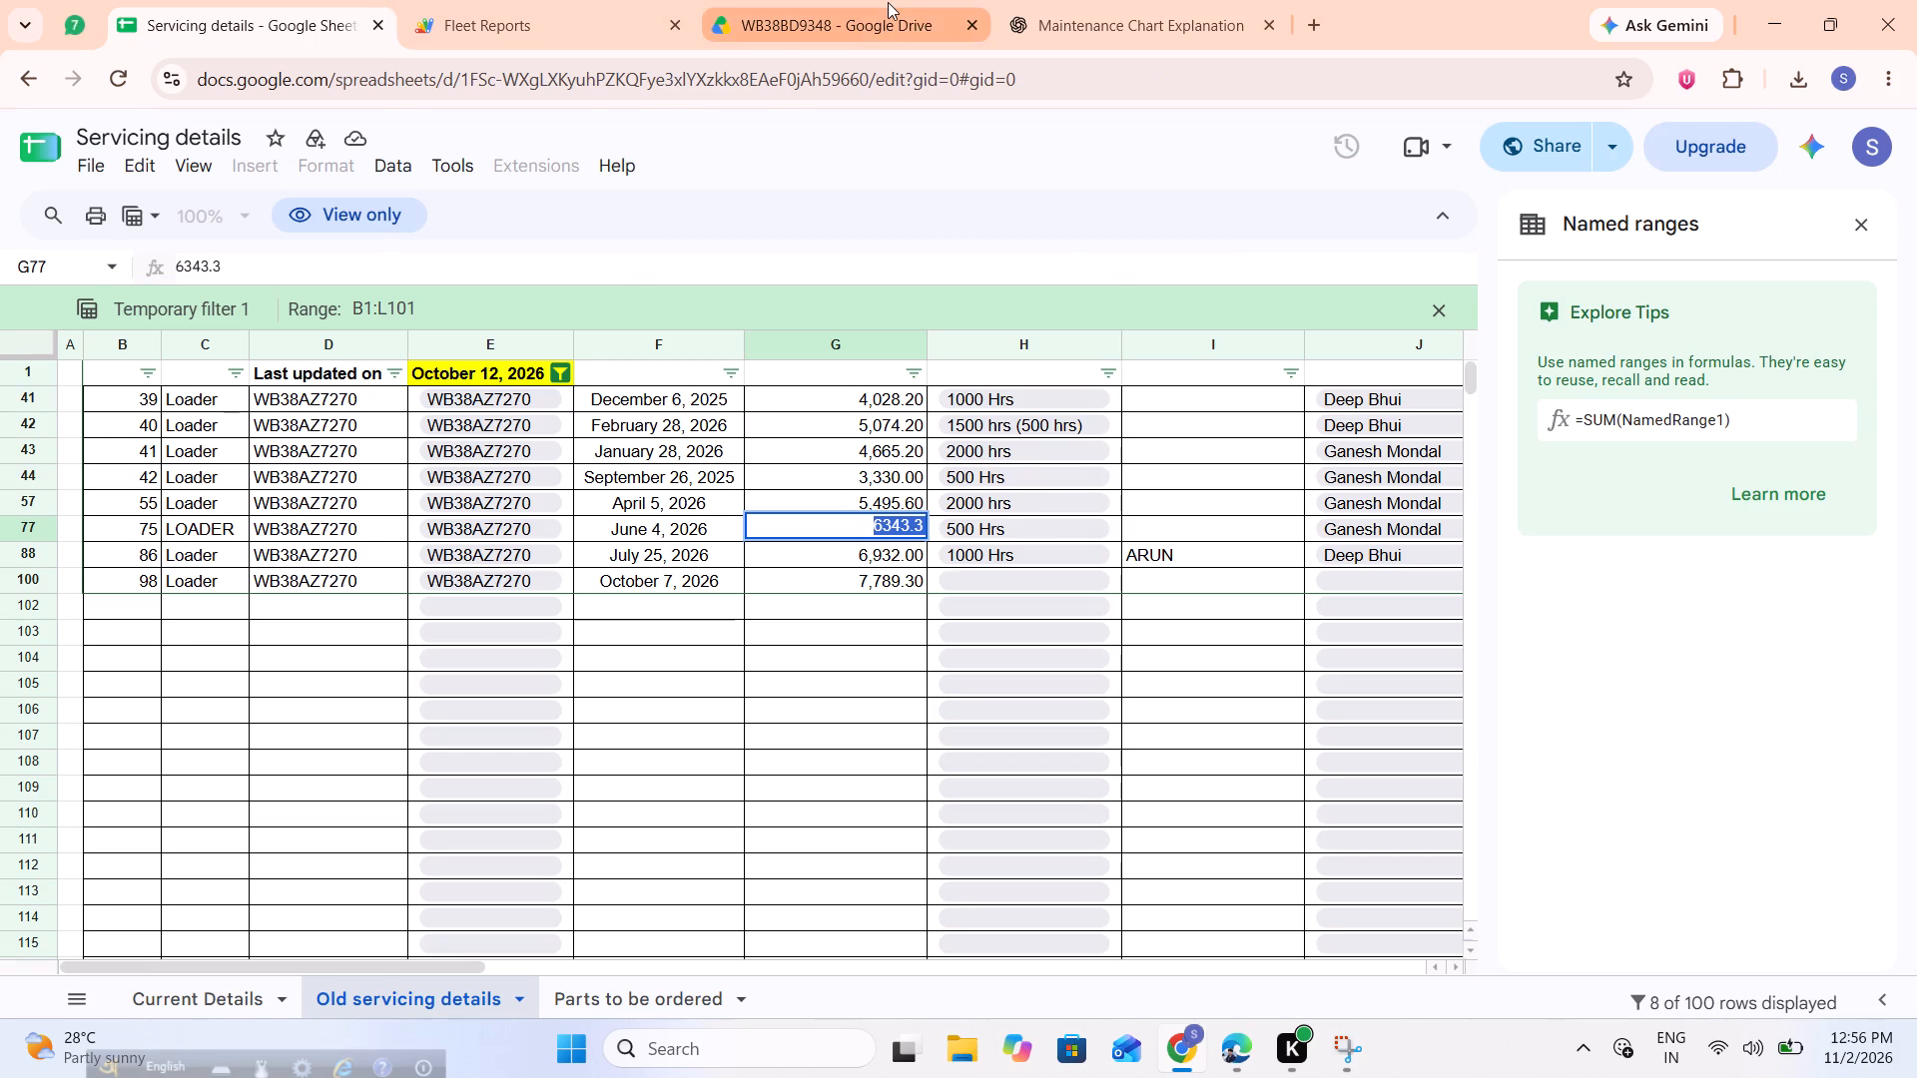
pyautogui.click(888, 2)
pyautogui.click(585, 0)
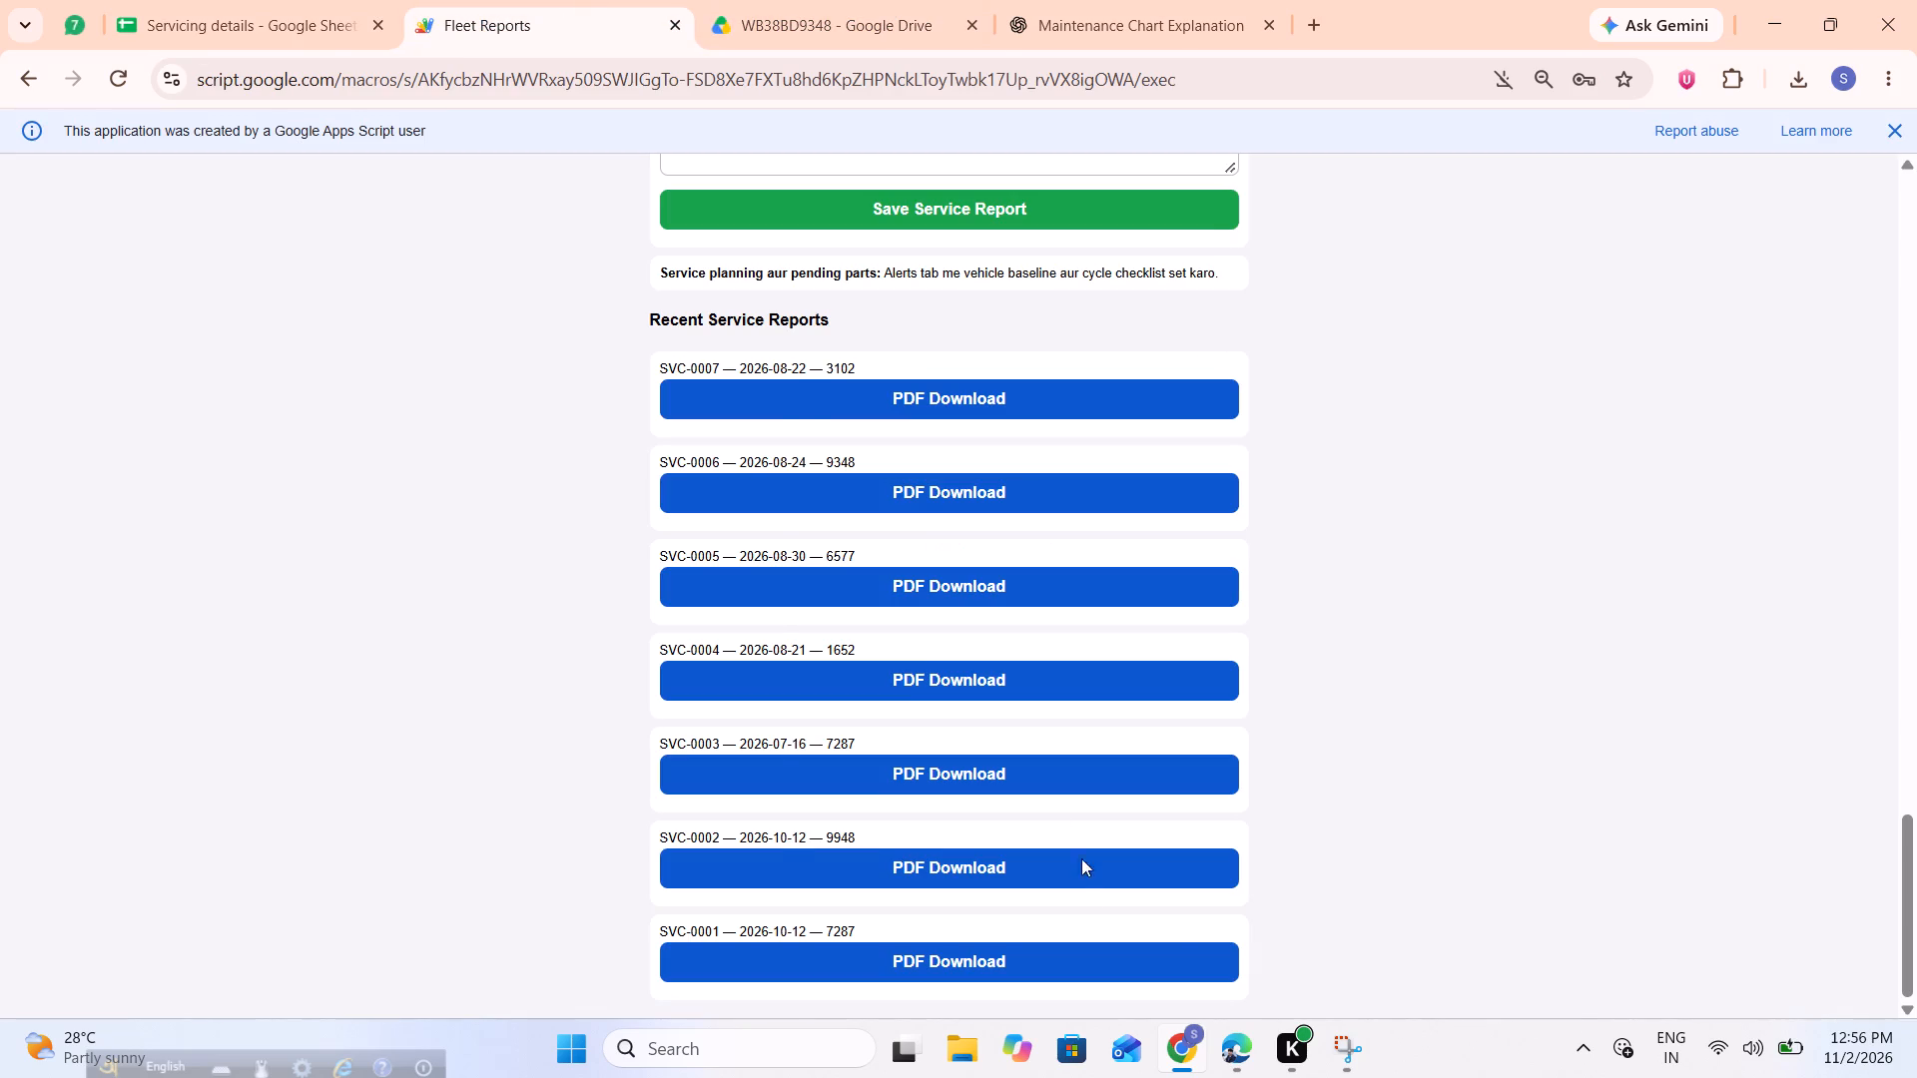
# Choose DEF Filter (In Tank) for the new item, clear its part number, and set its quantity to 1.
pyautogui.scroll(5, 1087, 882)
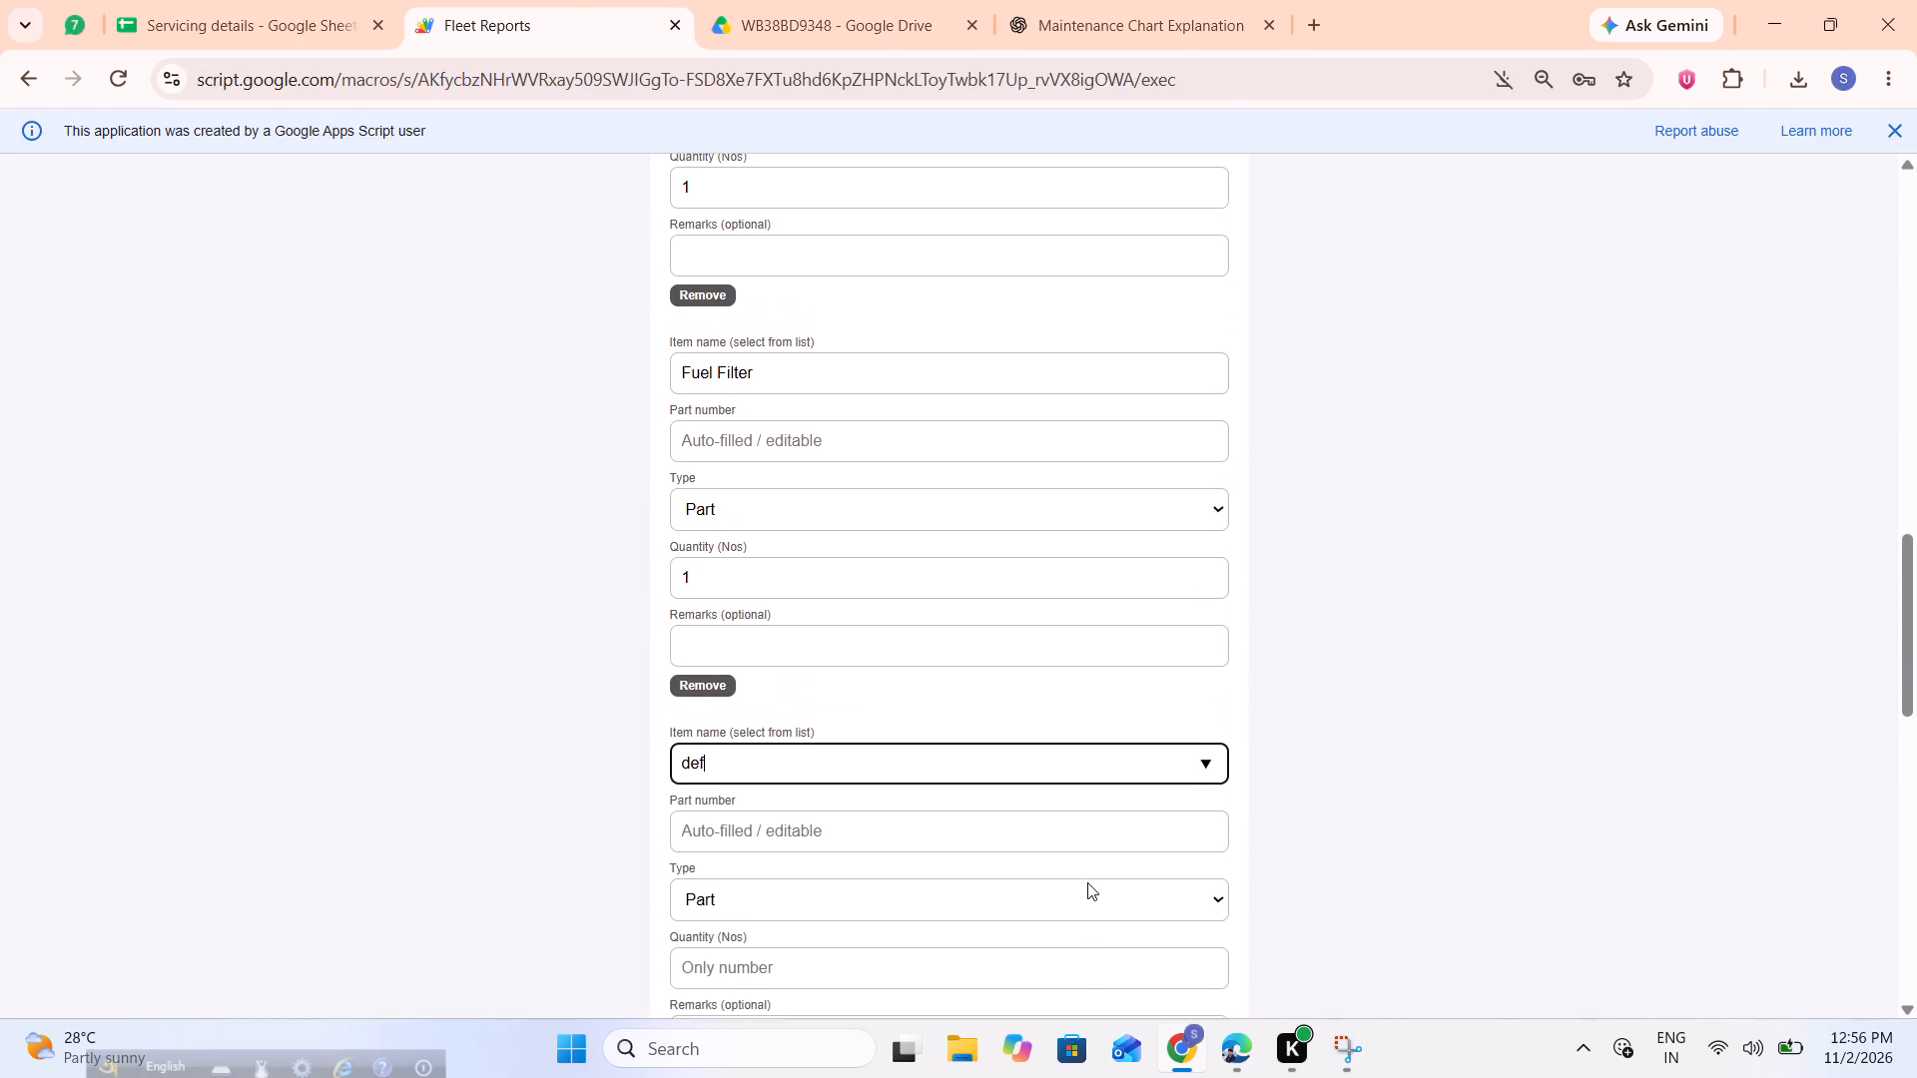
pyautogui.click(955, 817)
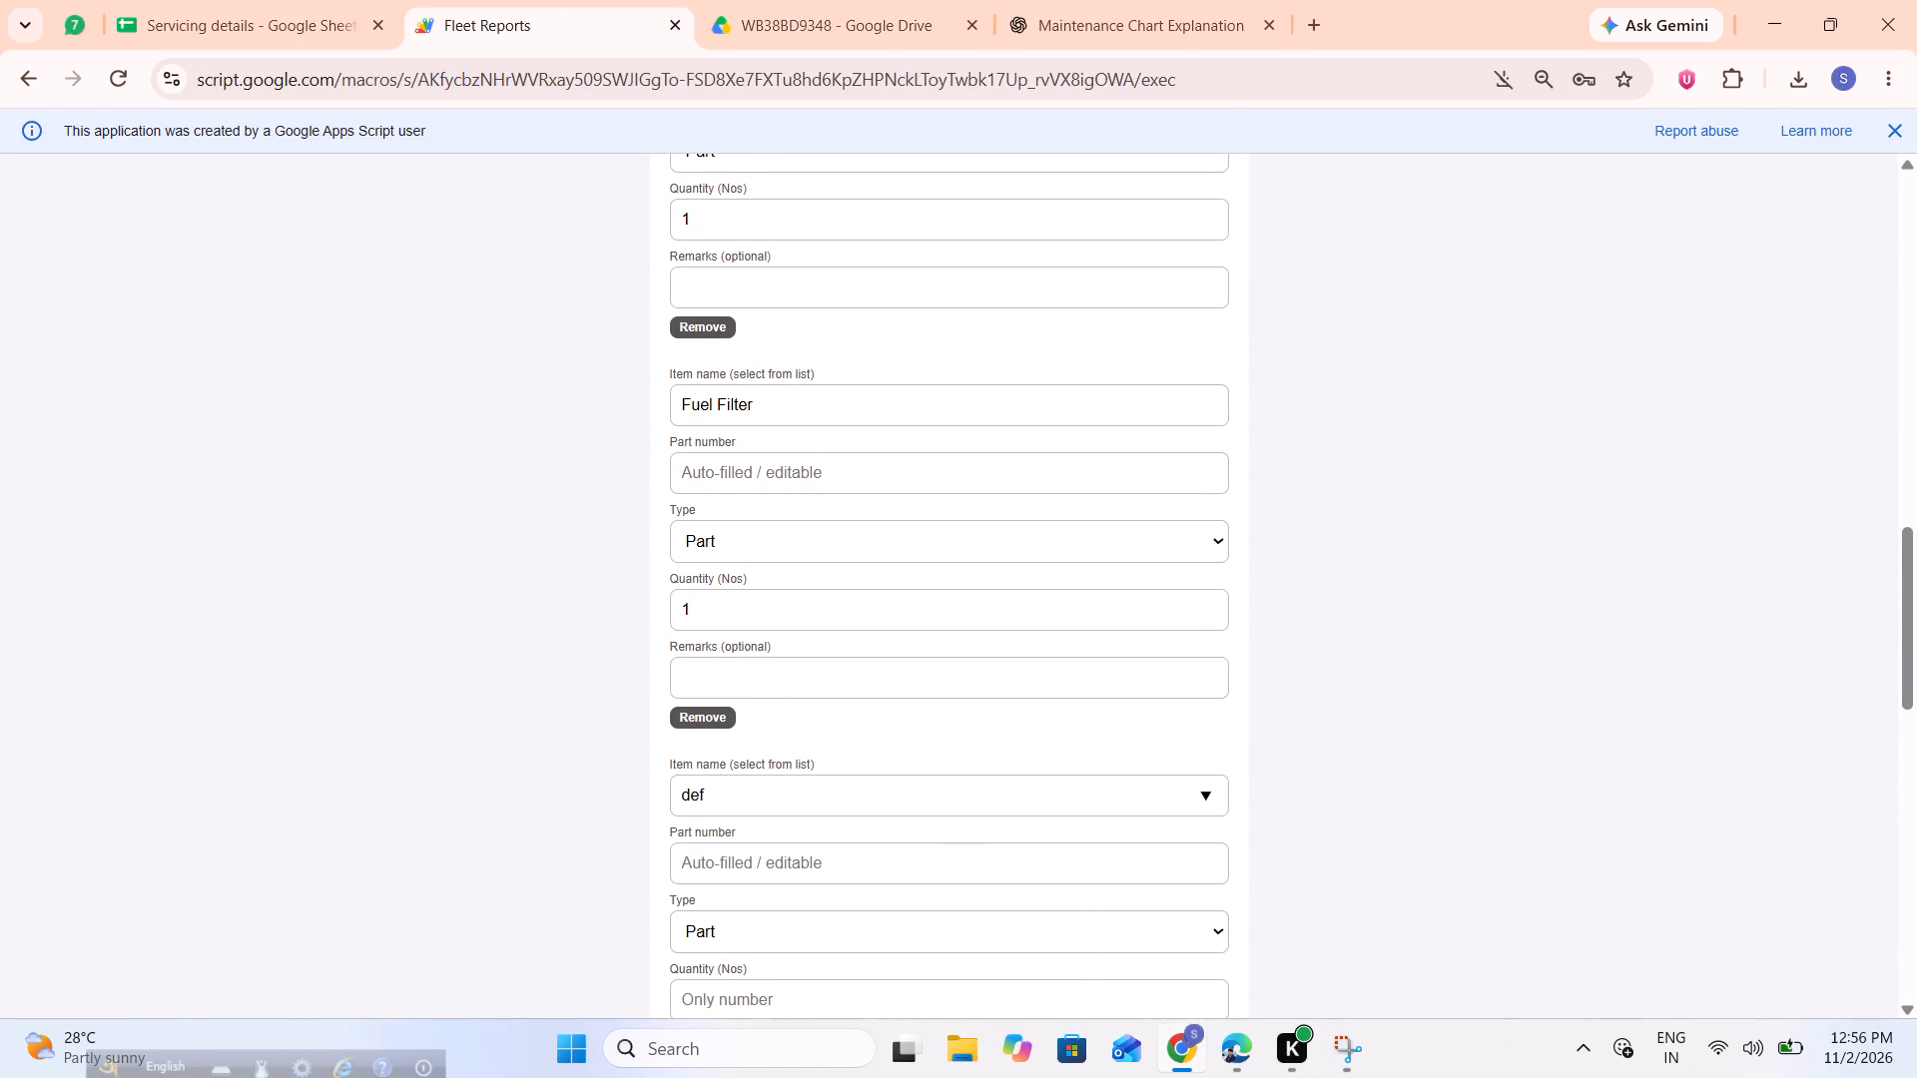
pyautogui.tripleClick(943, 809)
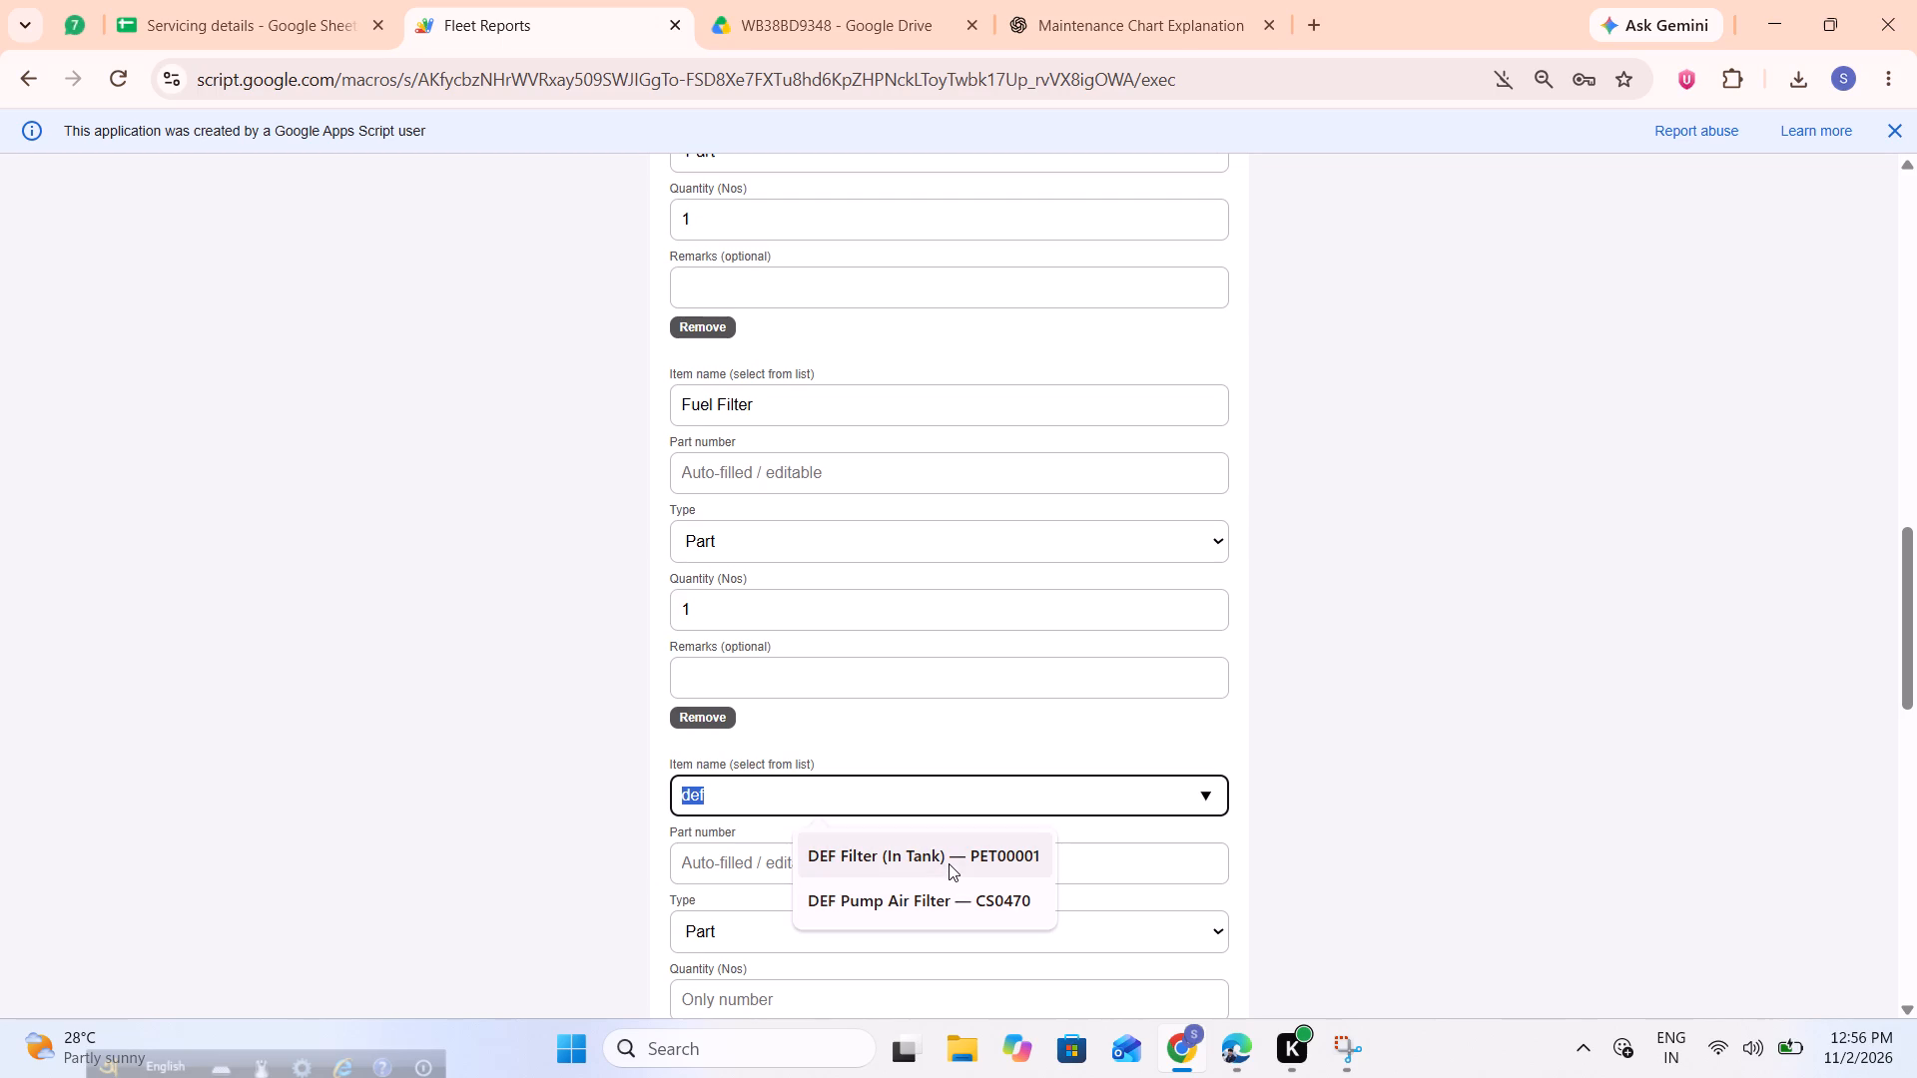
pyautogui.click(949, 861)
pyautogui.moveTo(942, 864); pyautogui.dragTo(749, 800)
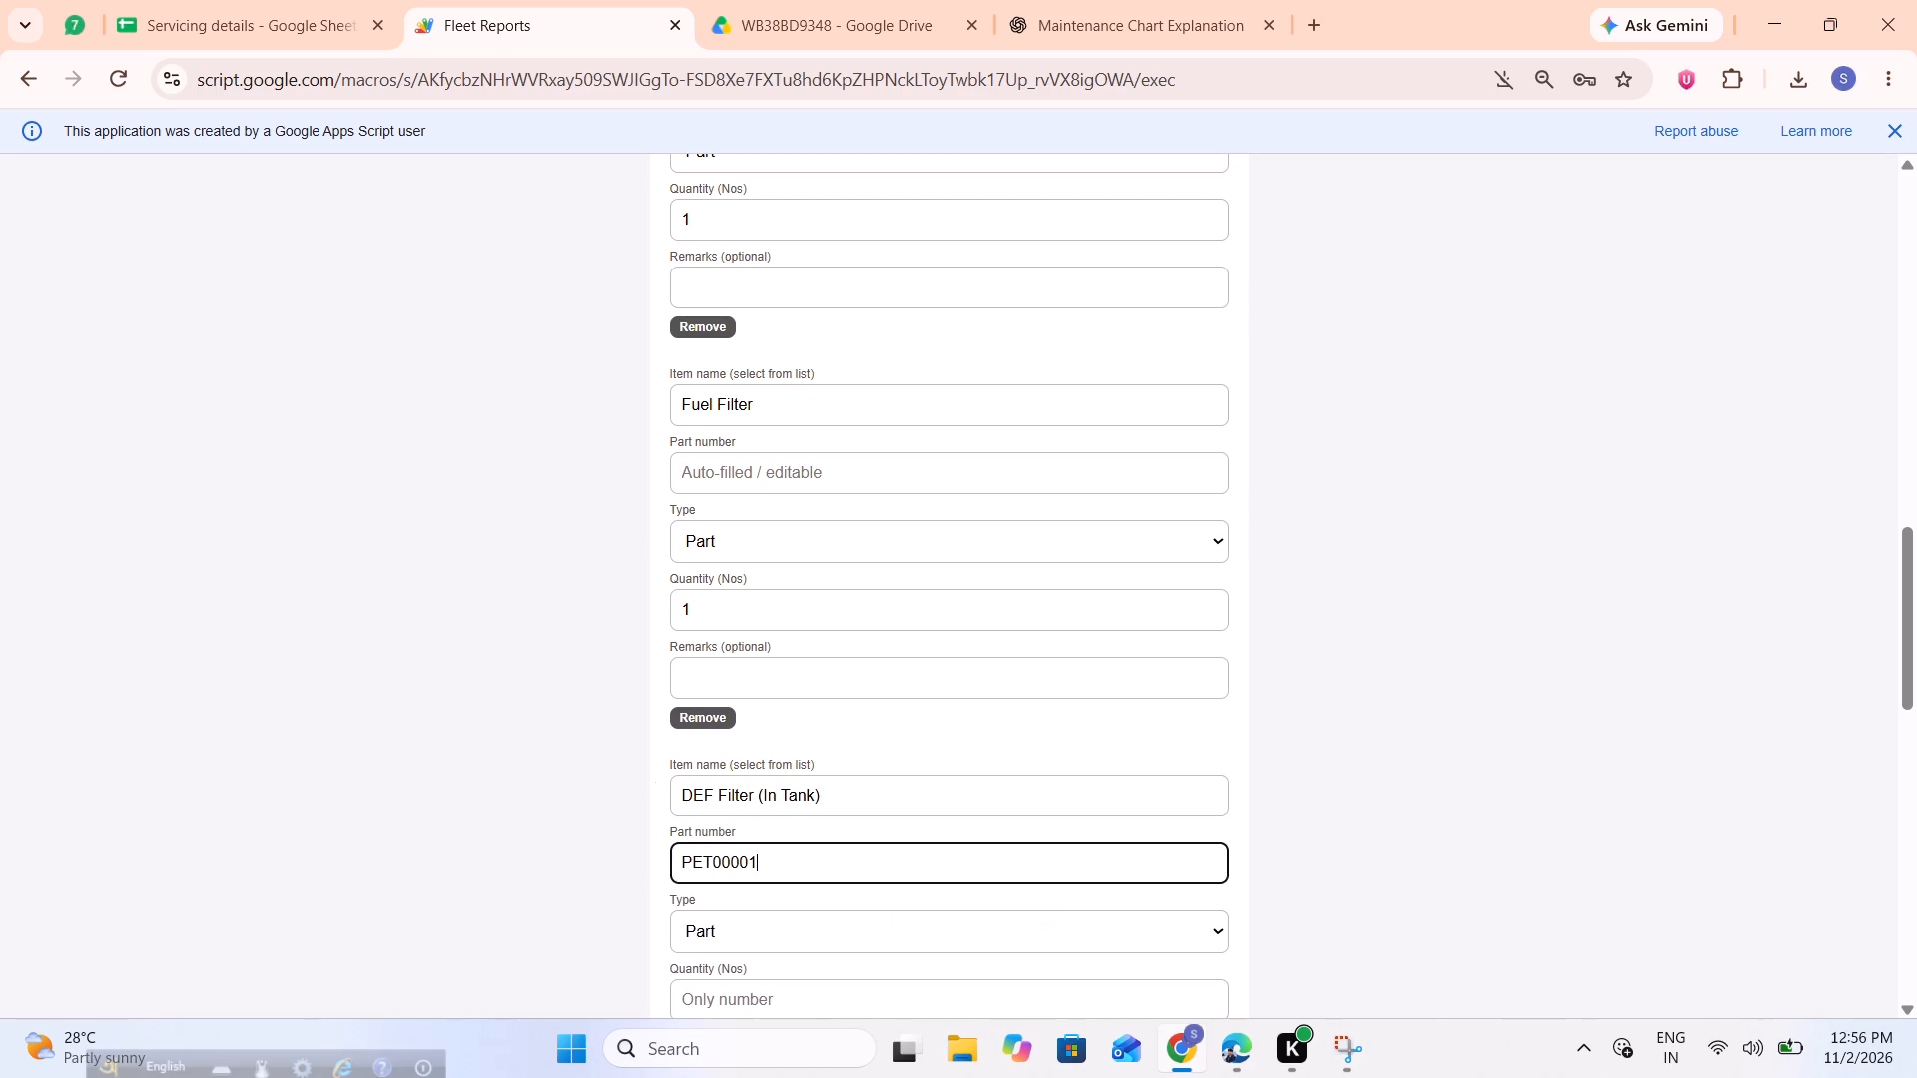
pyautogui.moveTo(749, 800); pyautogui.dragTo(570, 759)
pyautogui.press('BackSpace')
pyautogui.click(711, 995)
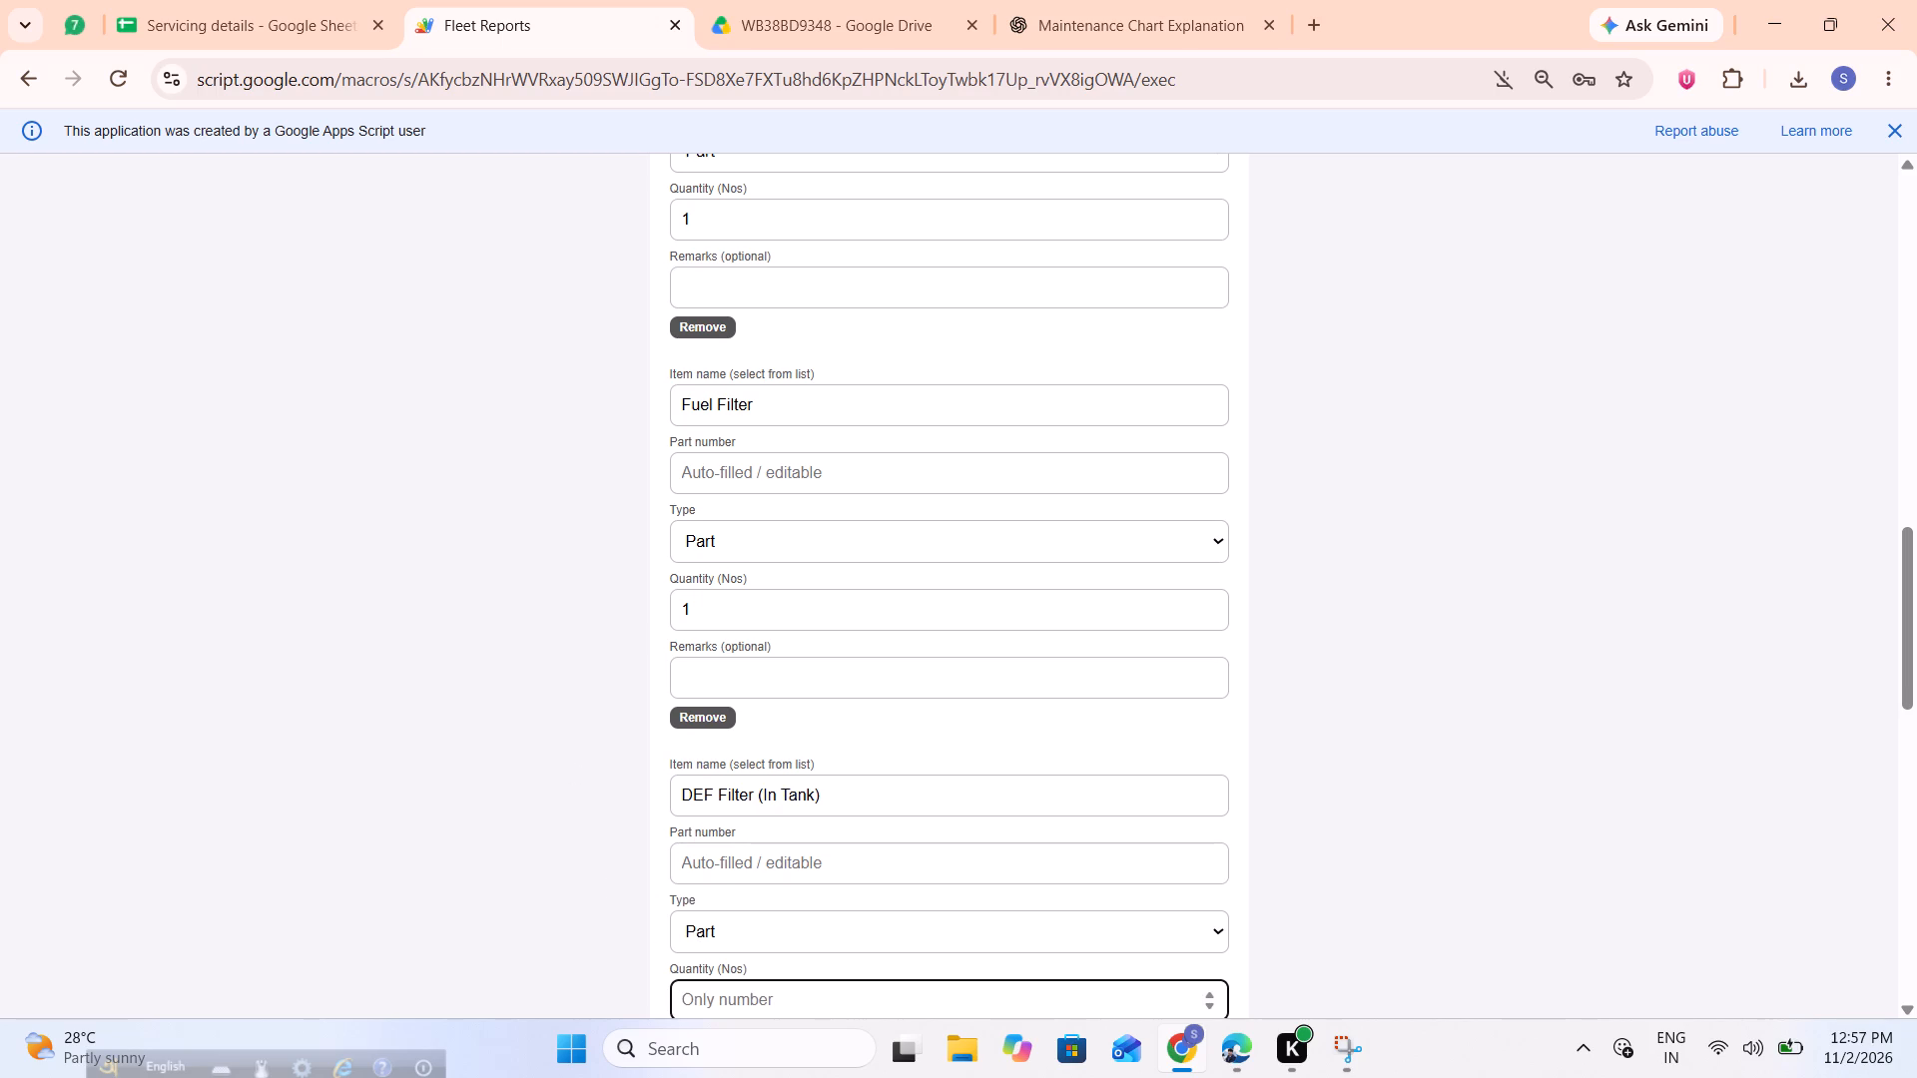
pyautogui.press('1')
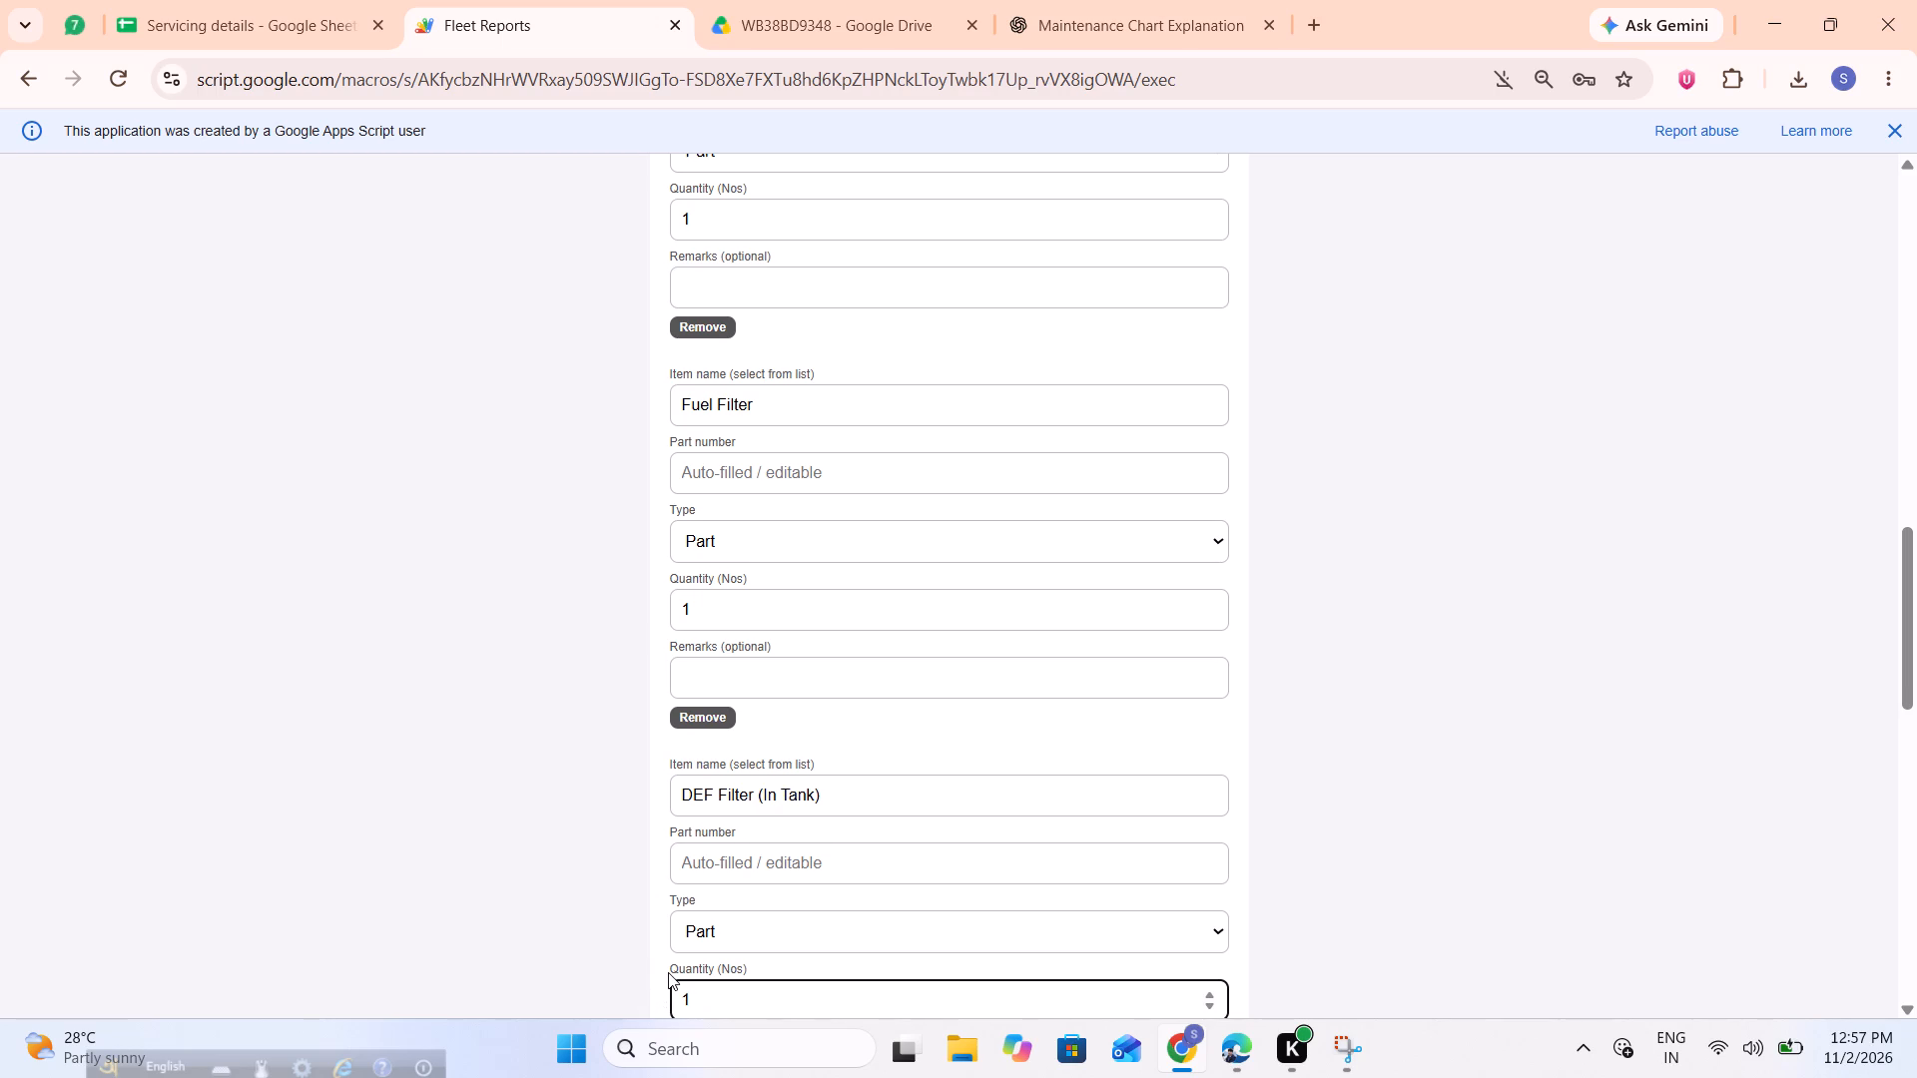
pyautogui.click(668, 972)
pyautogui.scroll(-1, 668, 972)
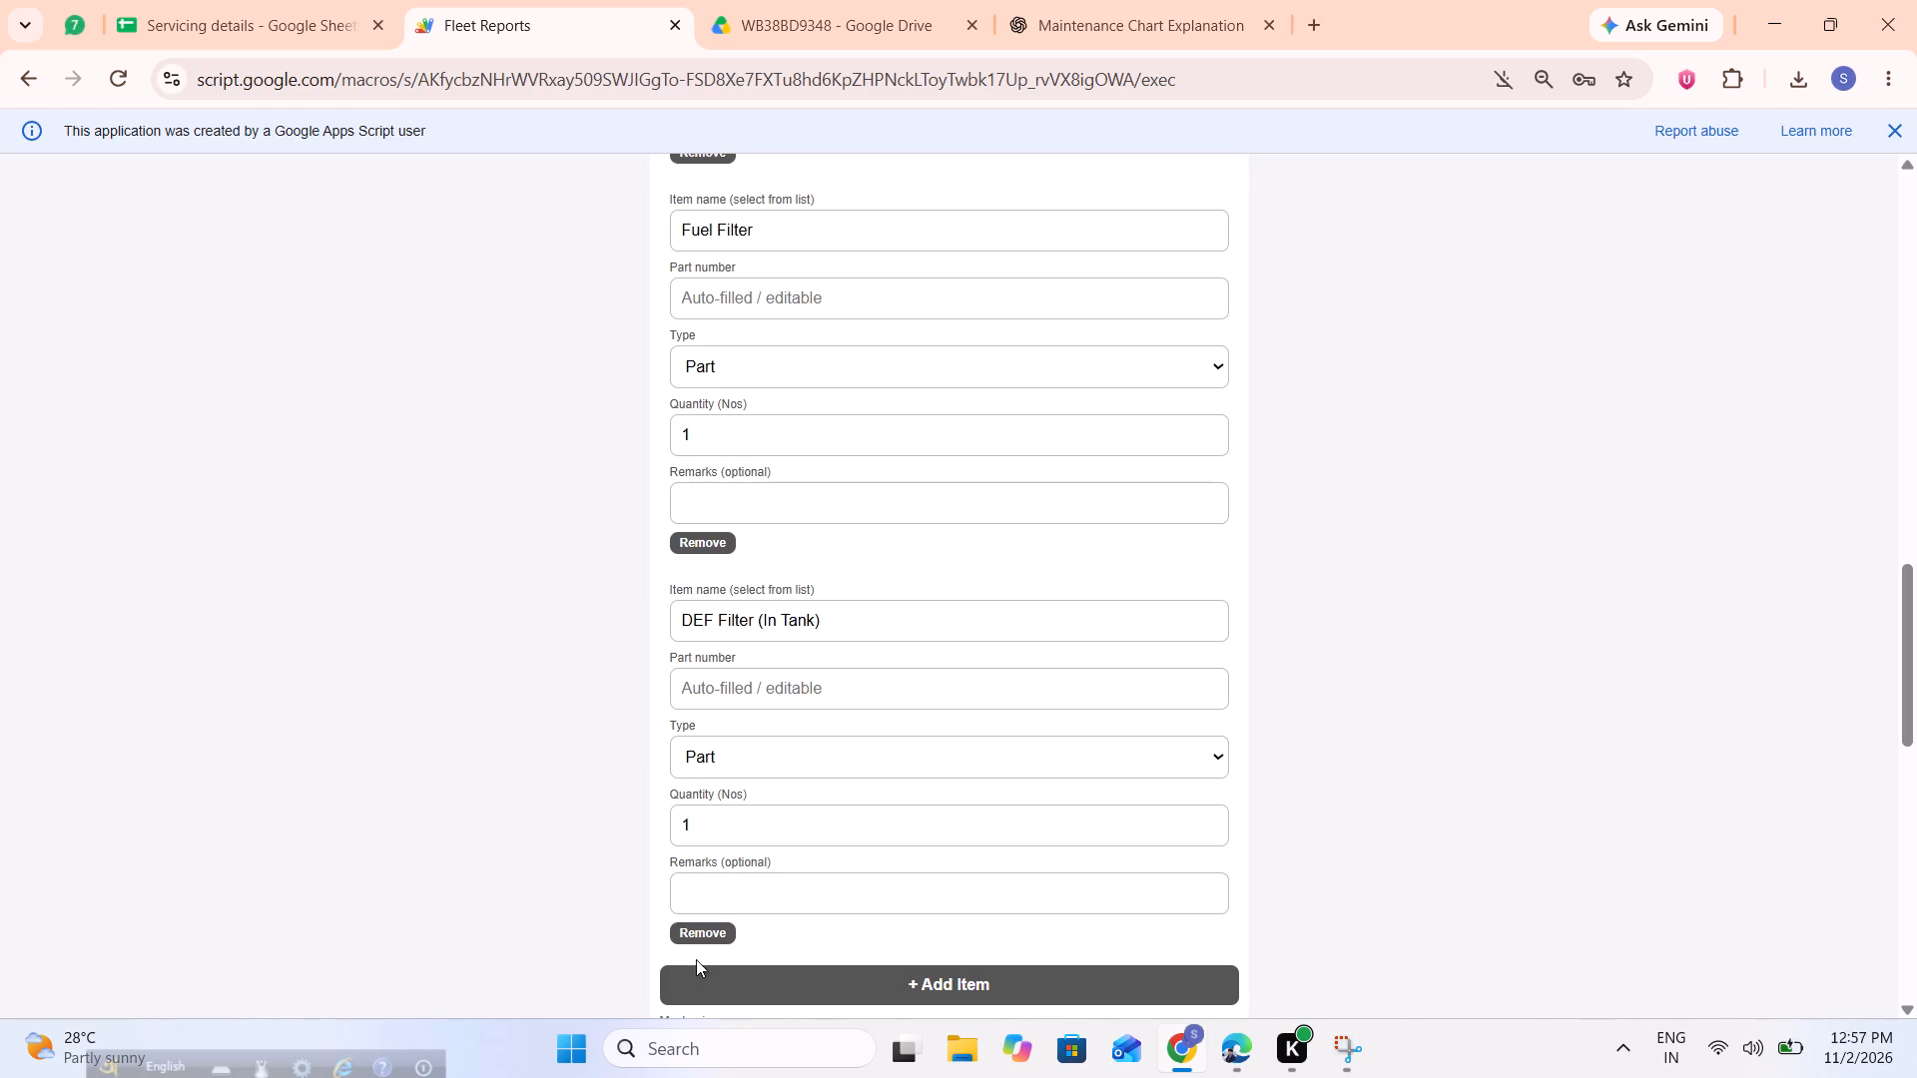
# Add a Hydraulic Filter item below the DEF filter with its part number cleared and quantity 1.
pyautogui.click(938, 988)
pyautogui.scroll(-1, 938, 988)
pyautogui.click(884, 822)
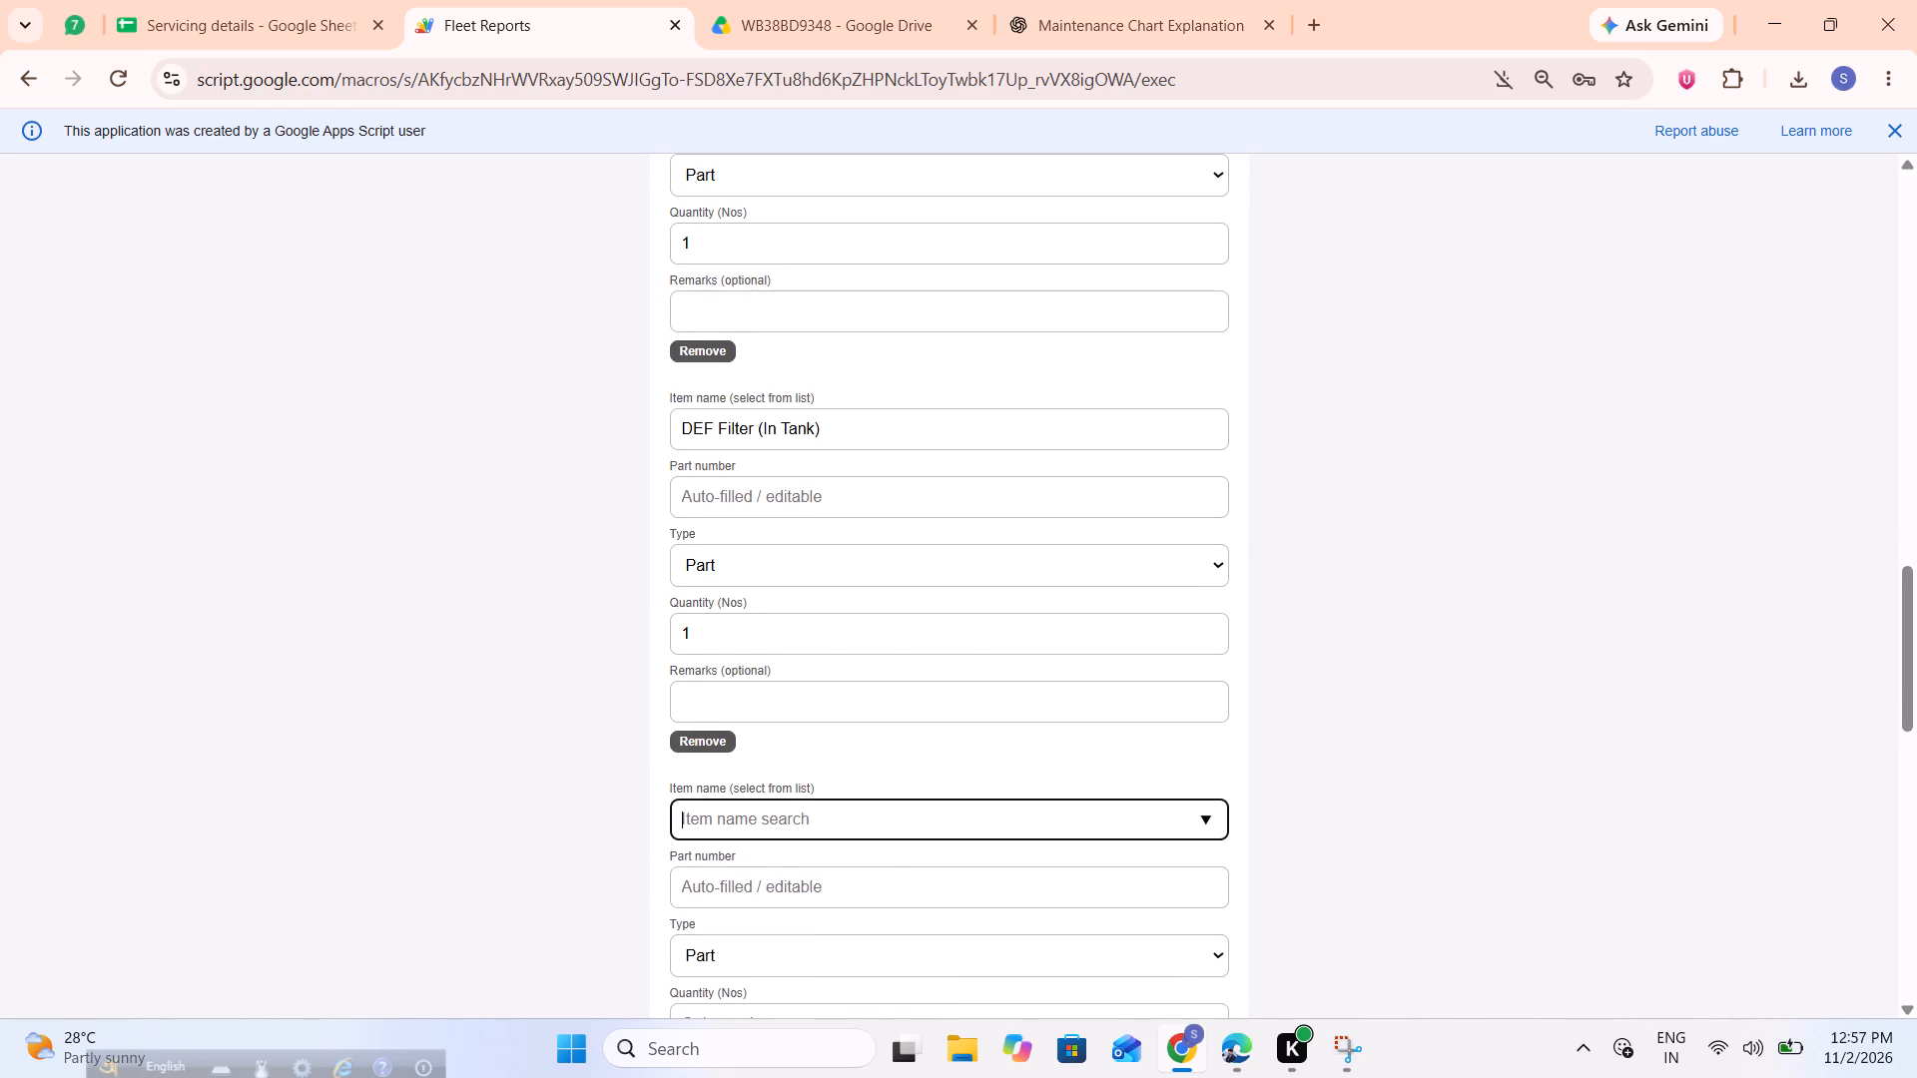
pyautogui.write('hyd')
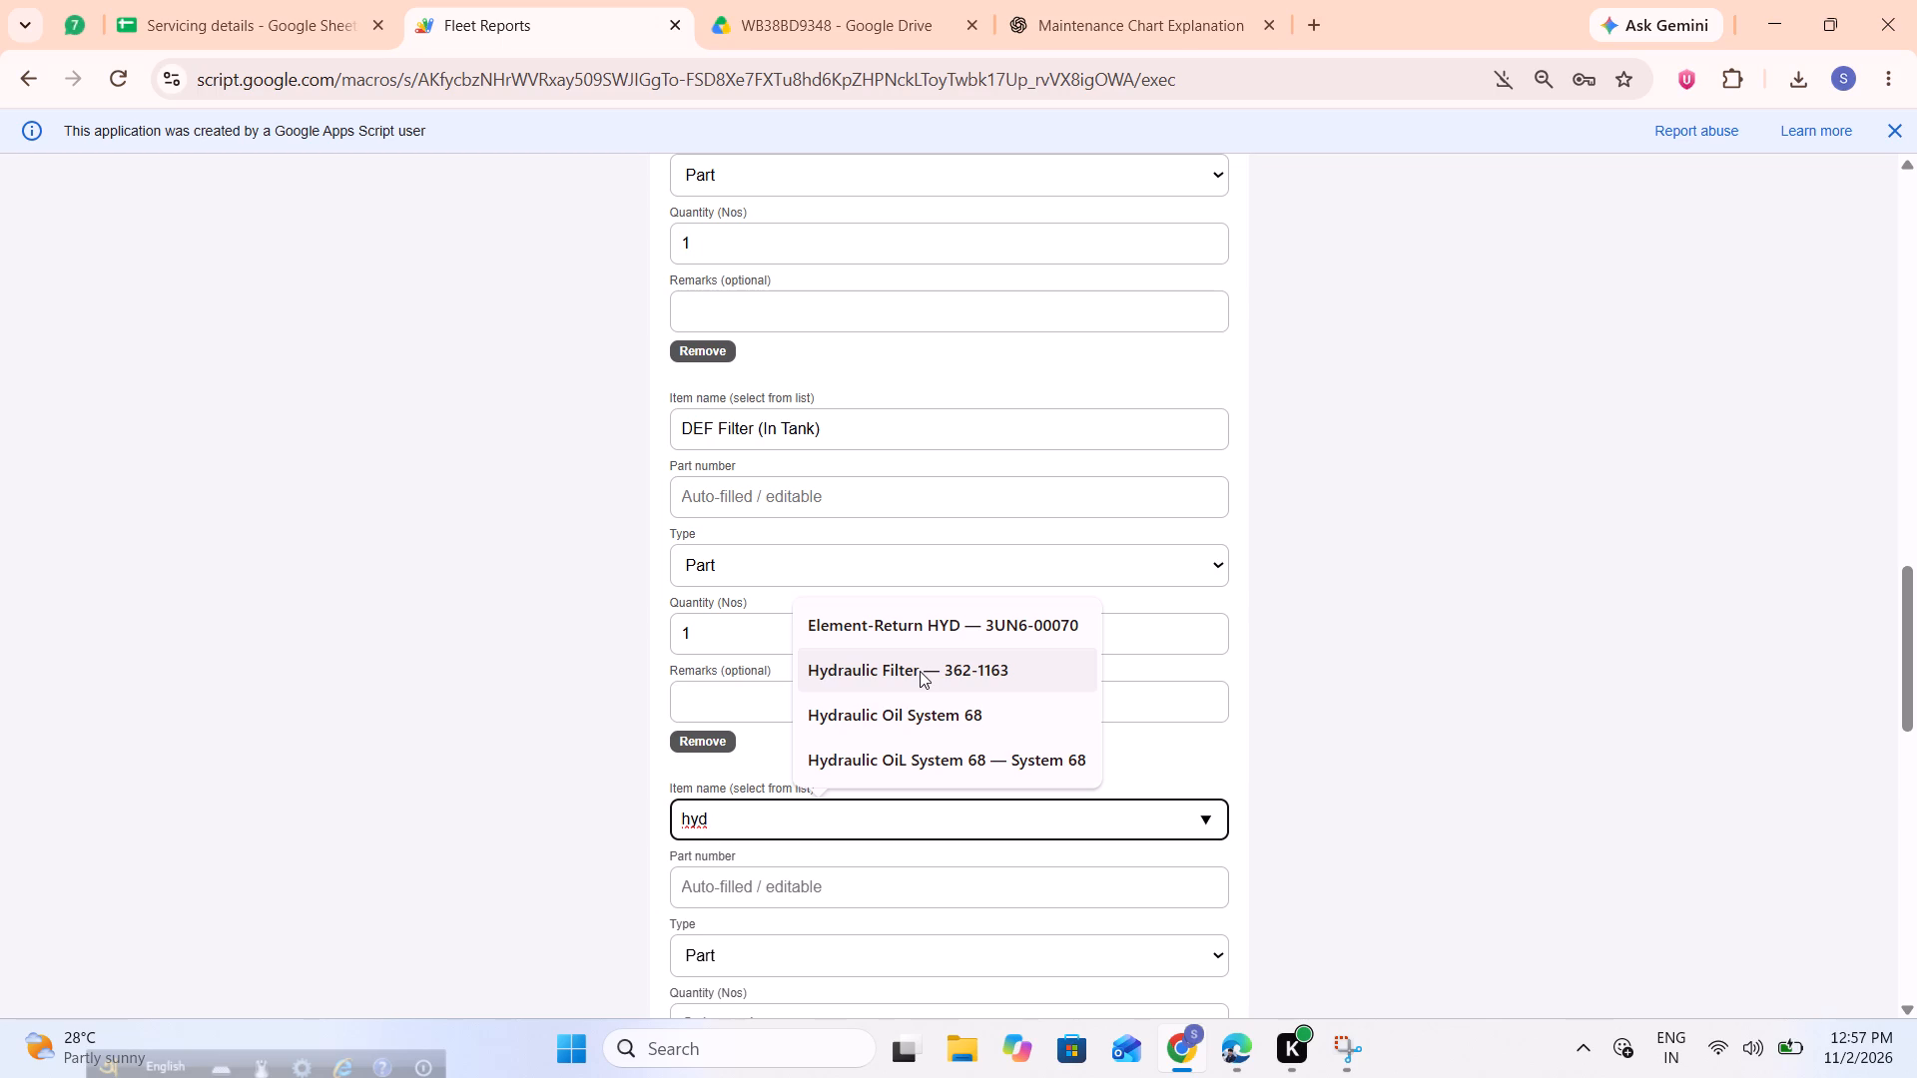
pyautogui.doubleClick(920, 671)
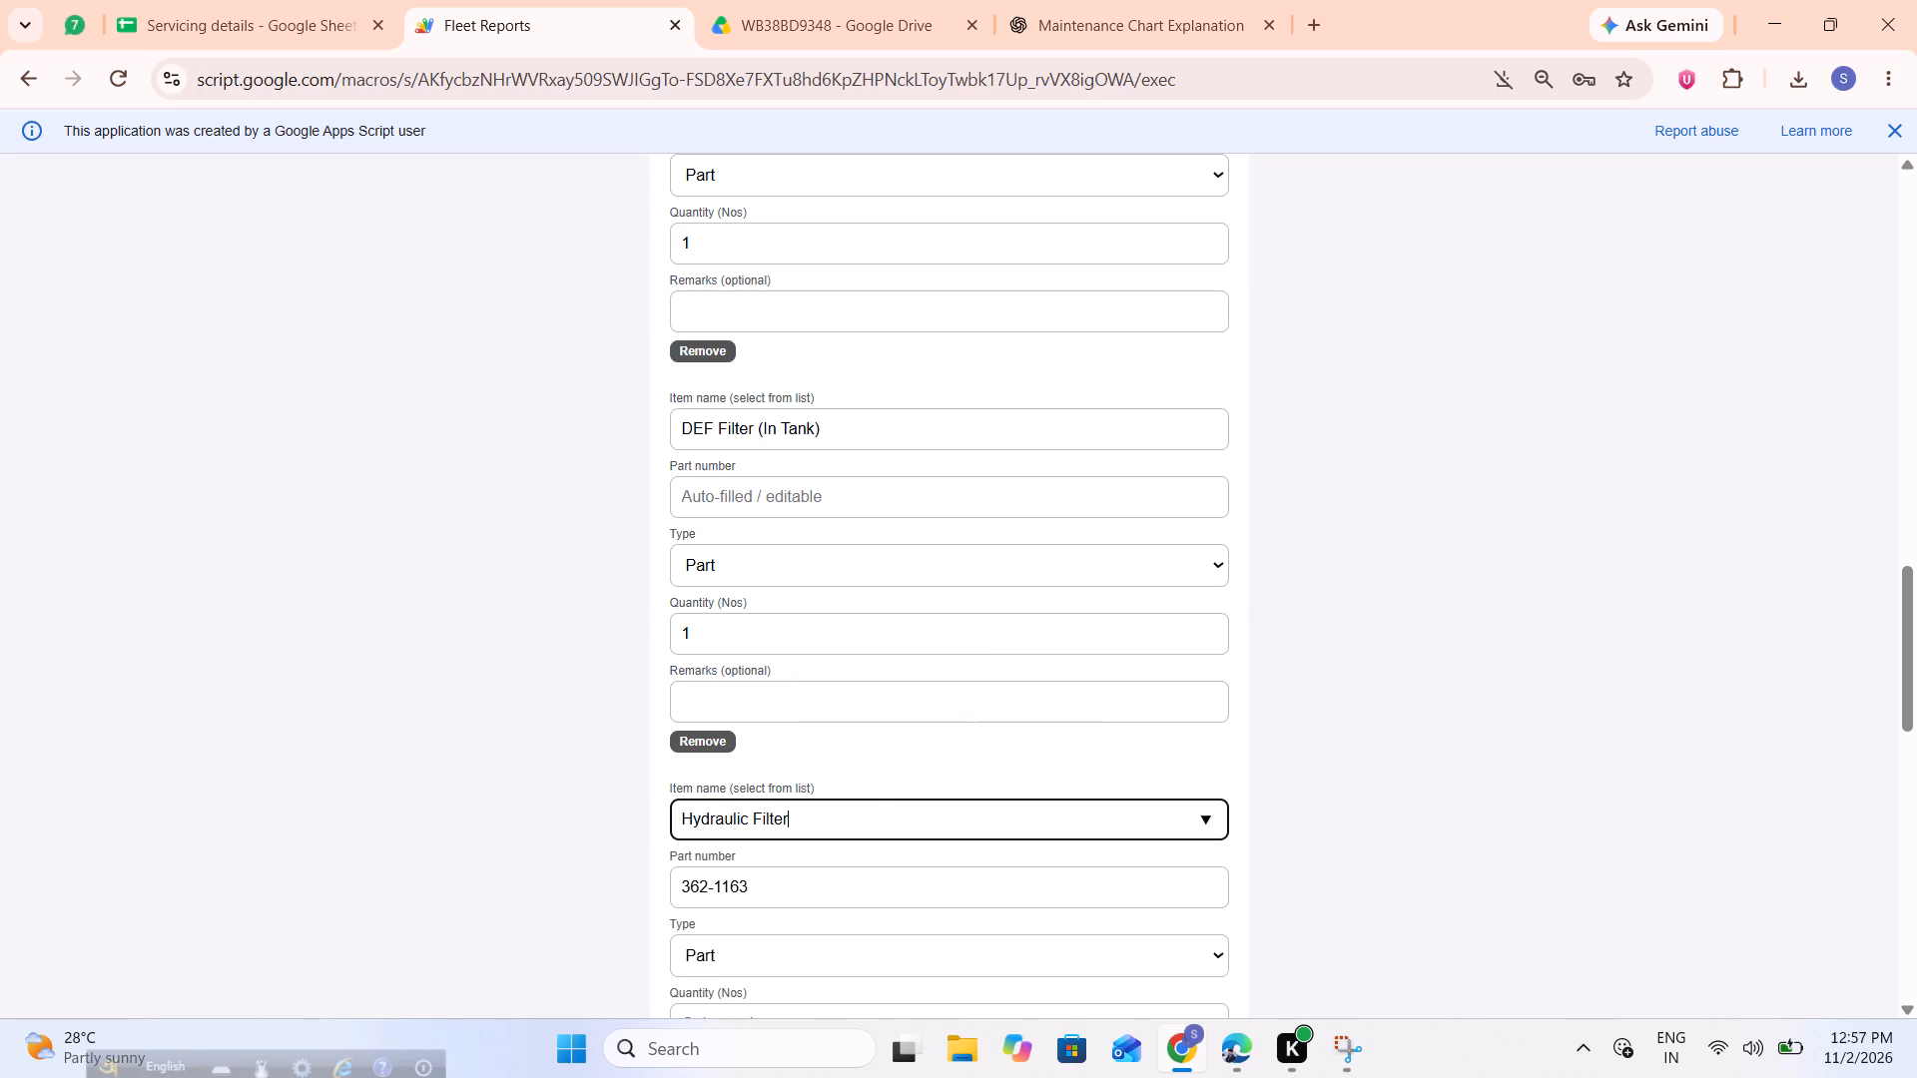
pyautogui.moveTo(789, 879); pyautogui.dragTo(526, 836)
pyautogui.press('BackSpace')
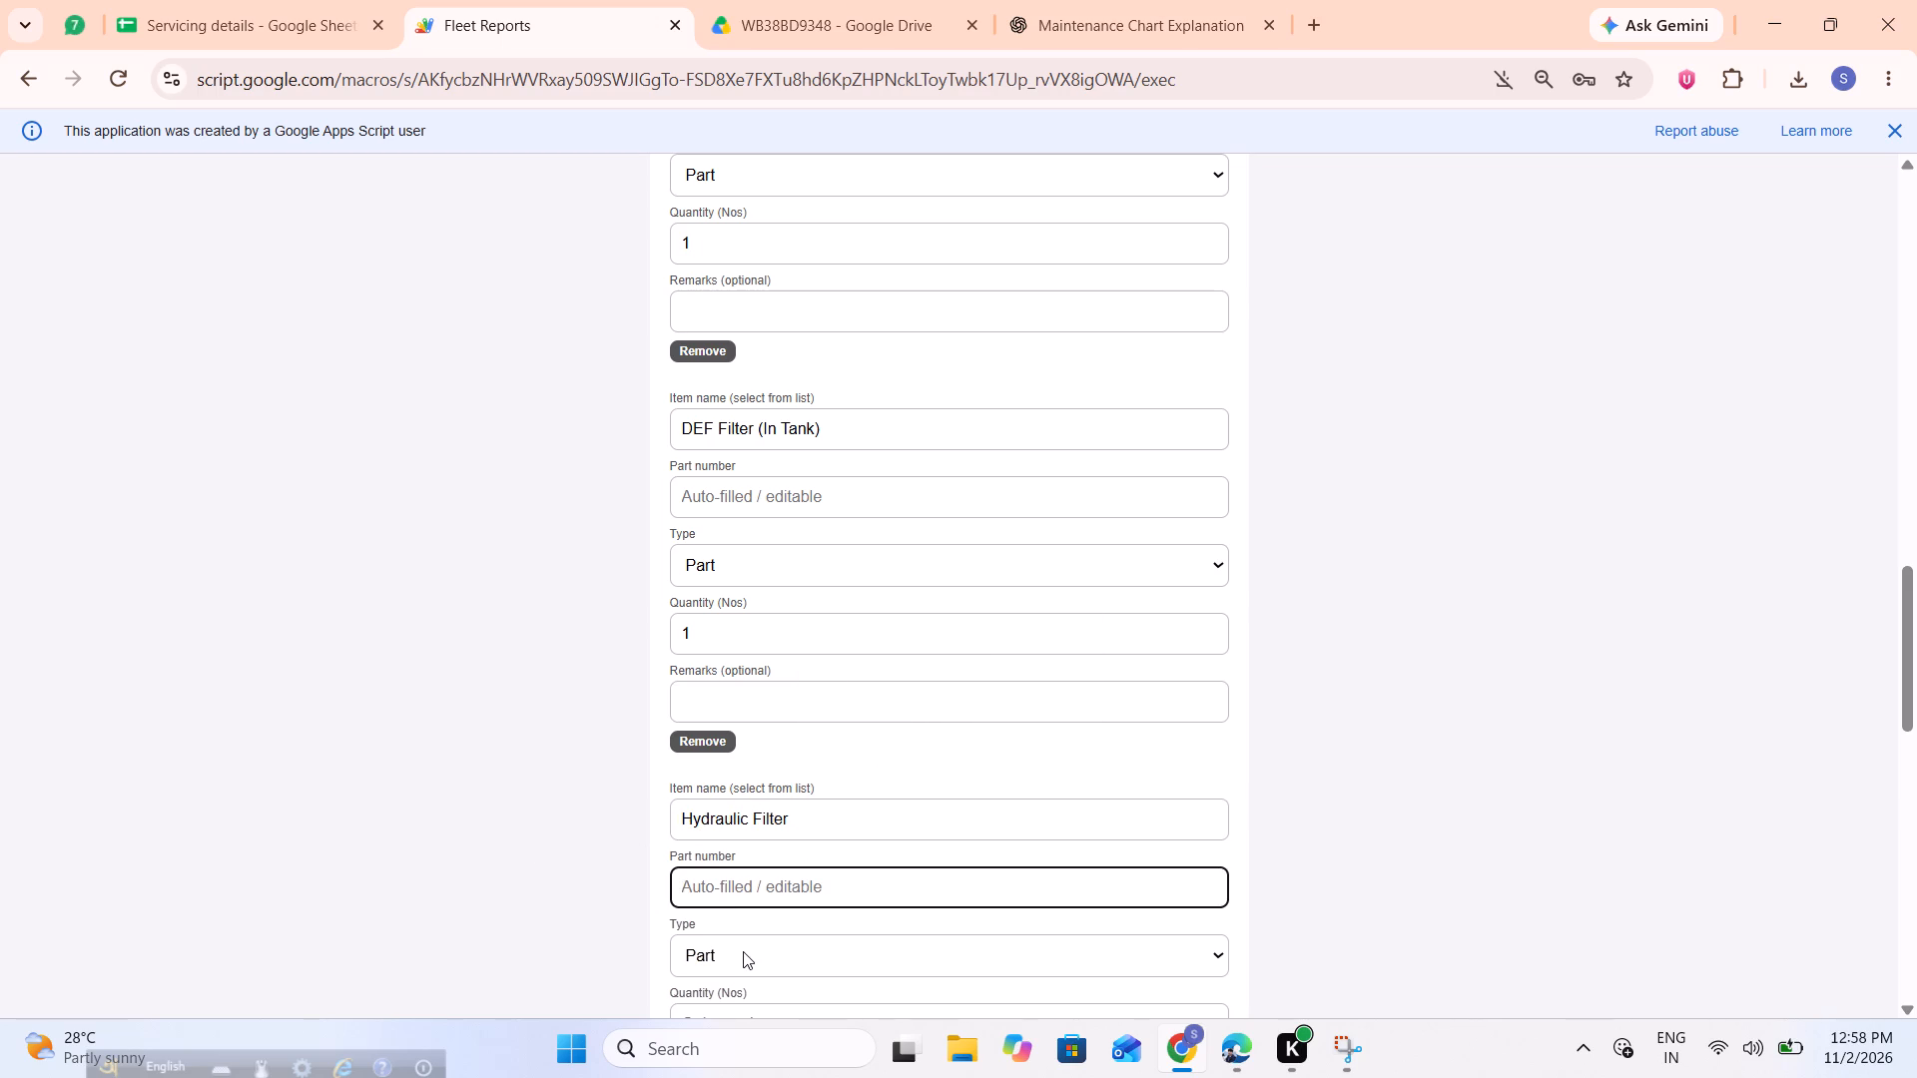
pyautogui.scroll(-1, 743, 951)
pyautogui.click(747, 936)
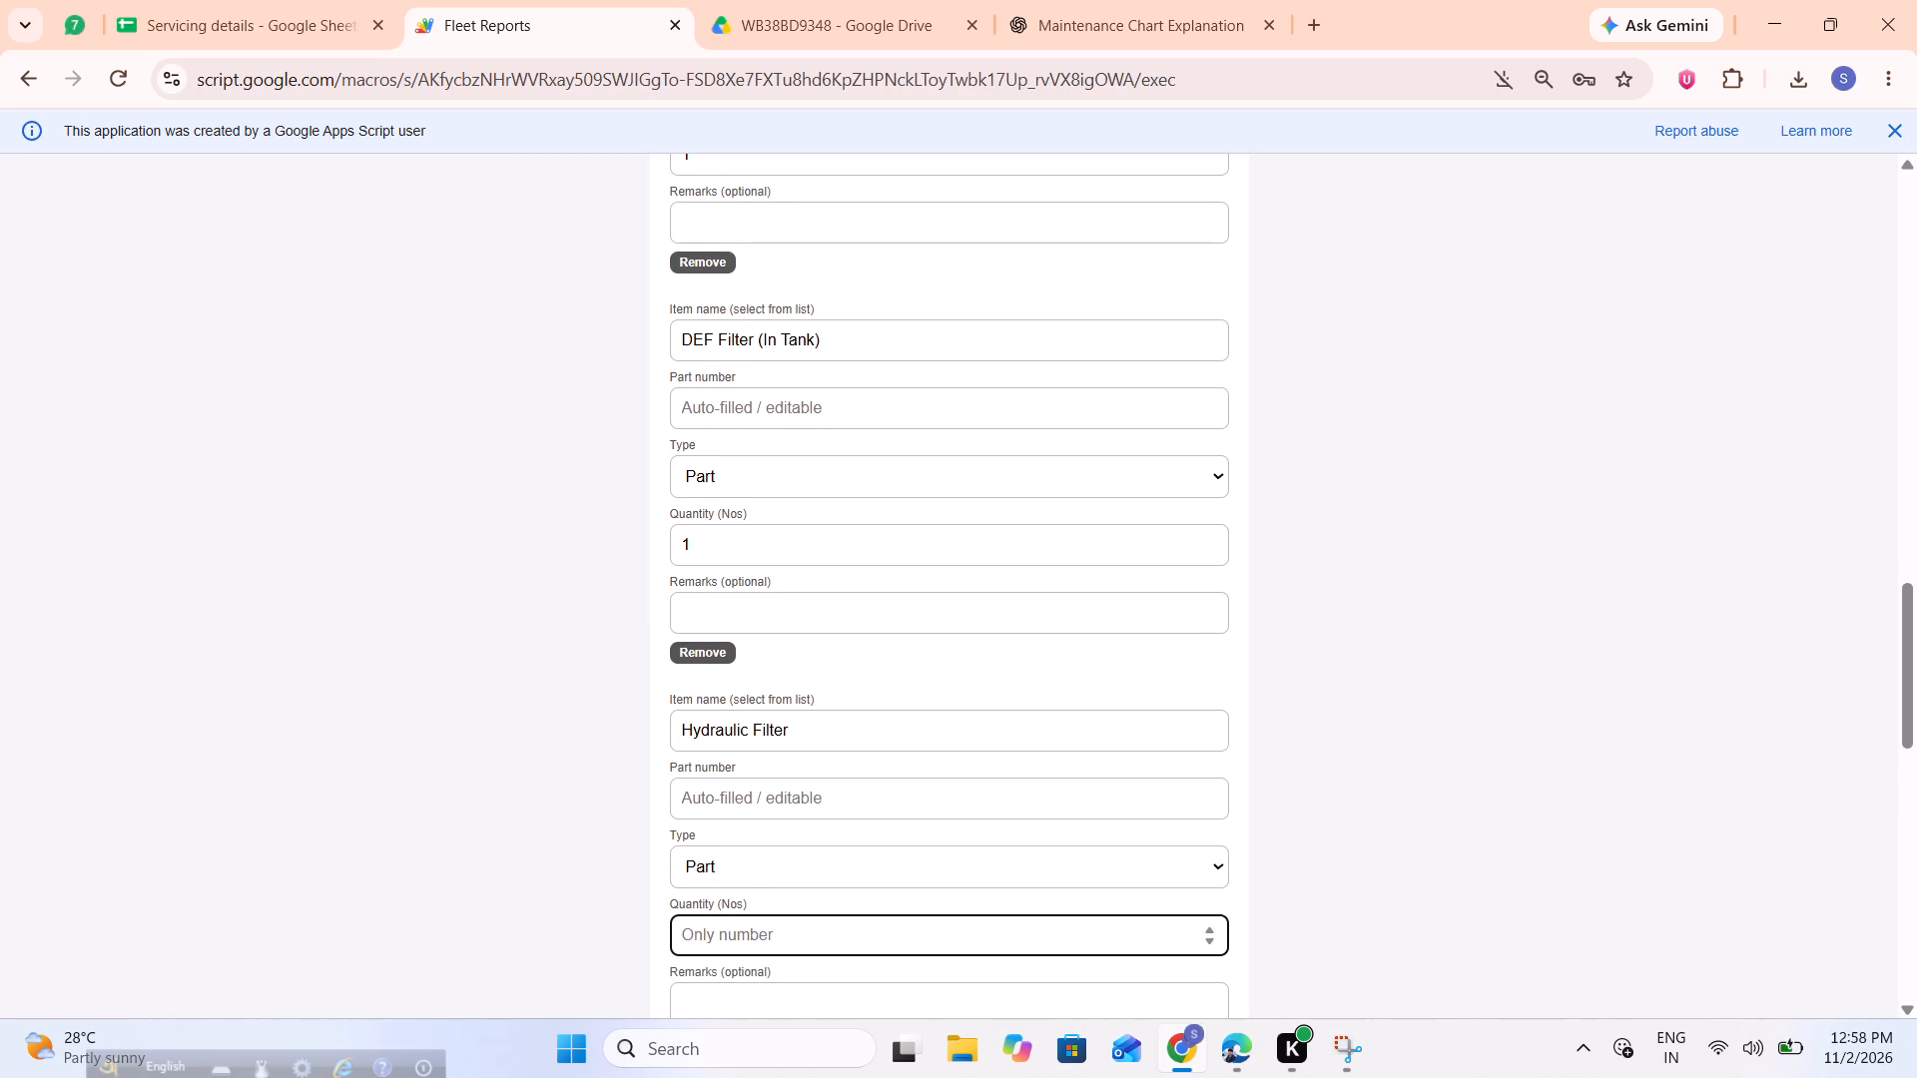
pyautogui.press('1')
pyautogui.click(778, 906)
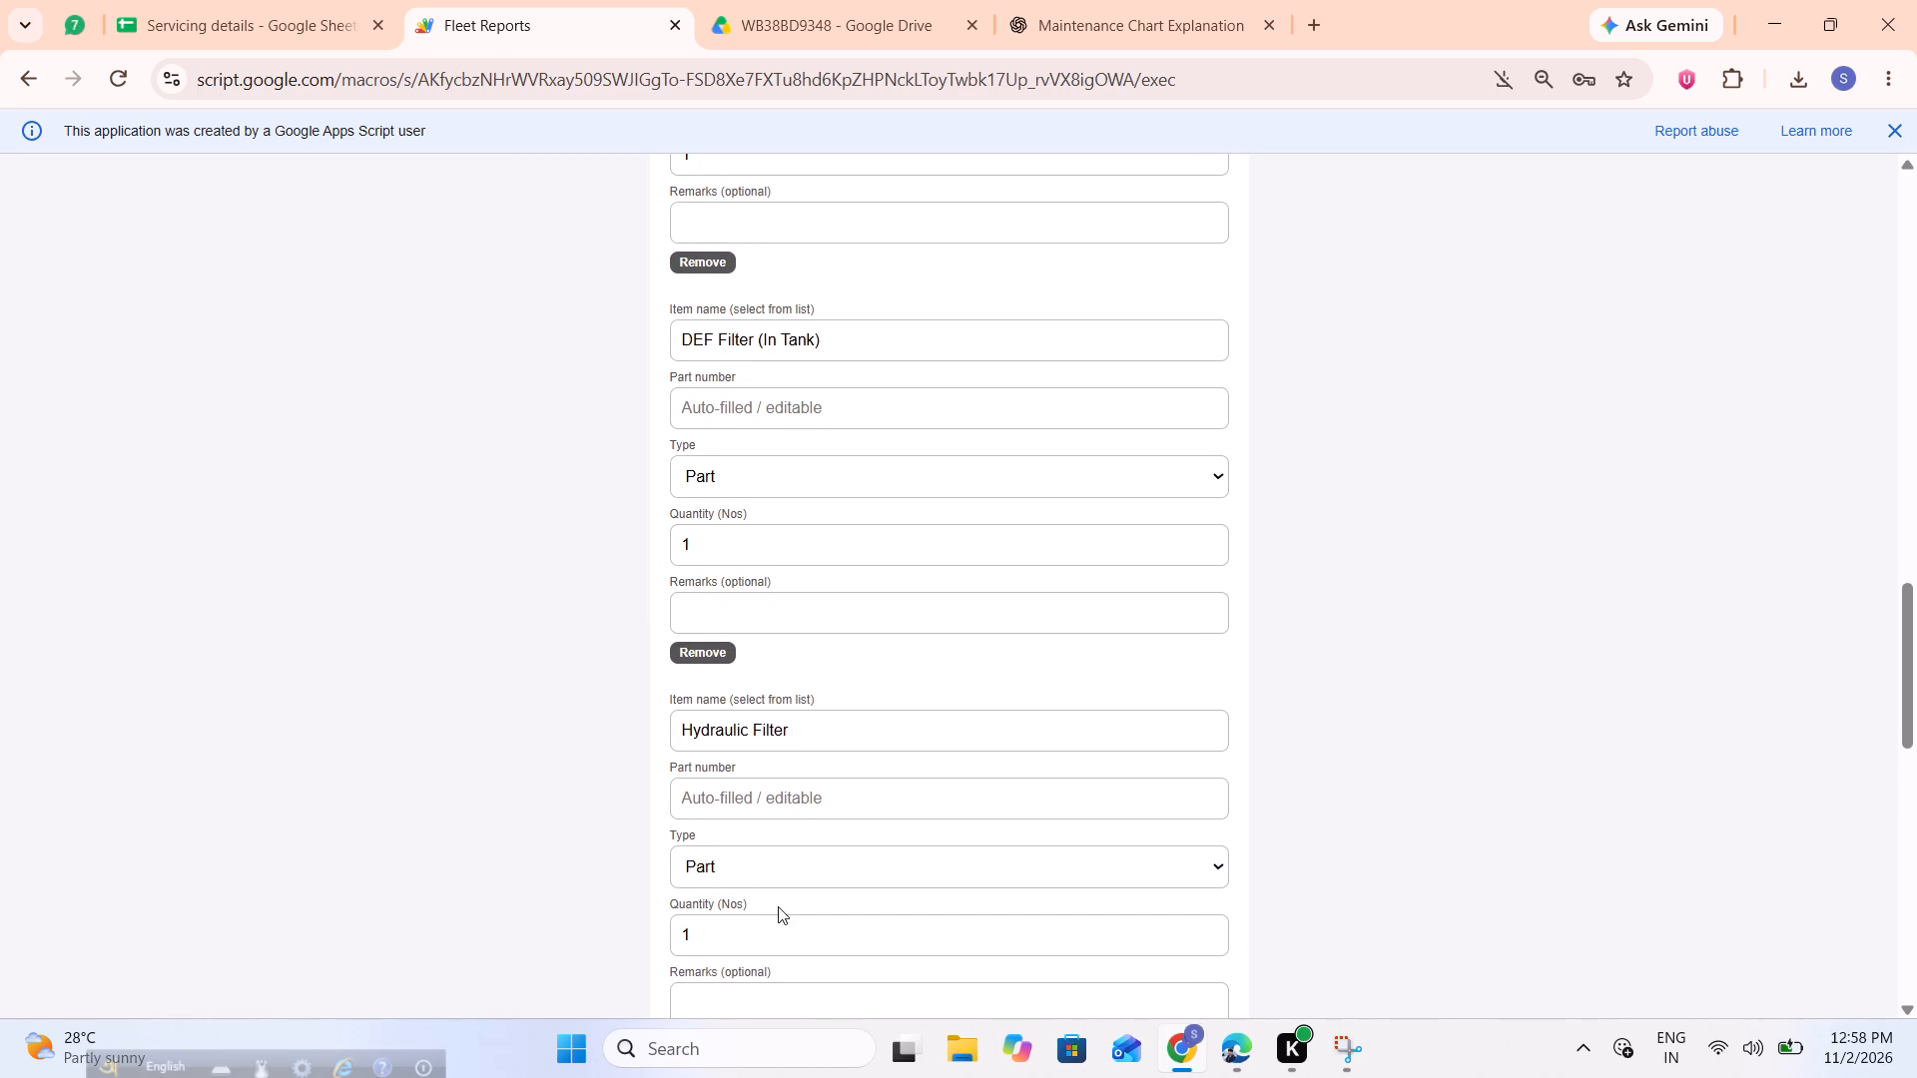
# Switch to Snipping Tool to view the captured list of oils.
pyautogui.click(1320, 1029)
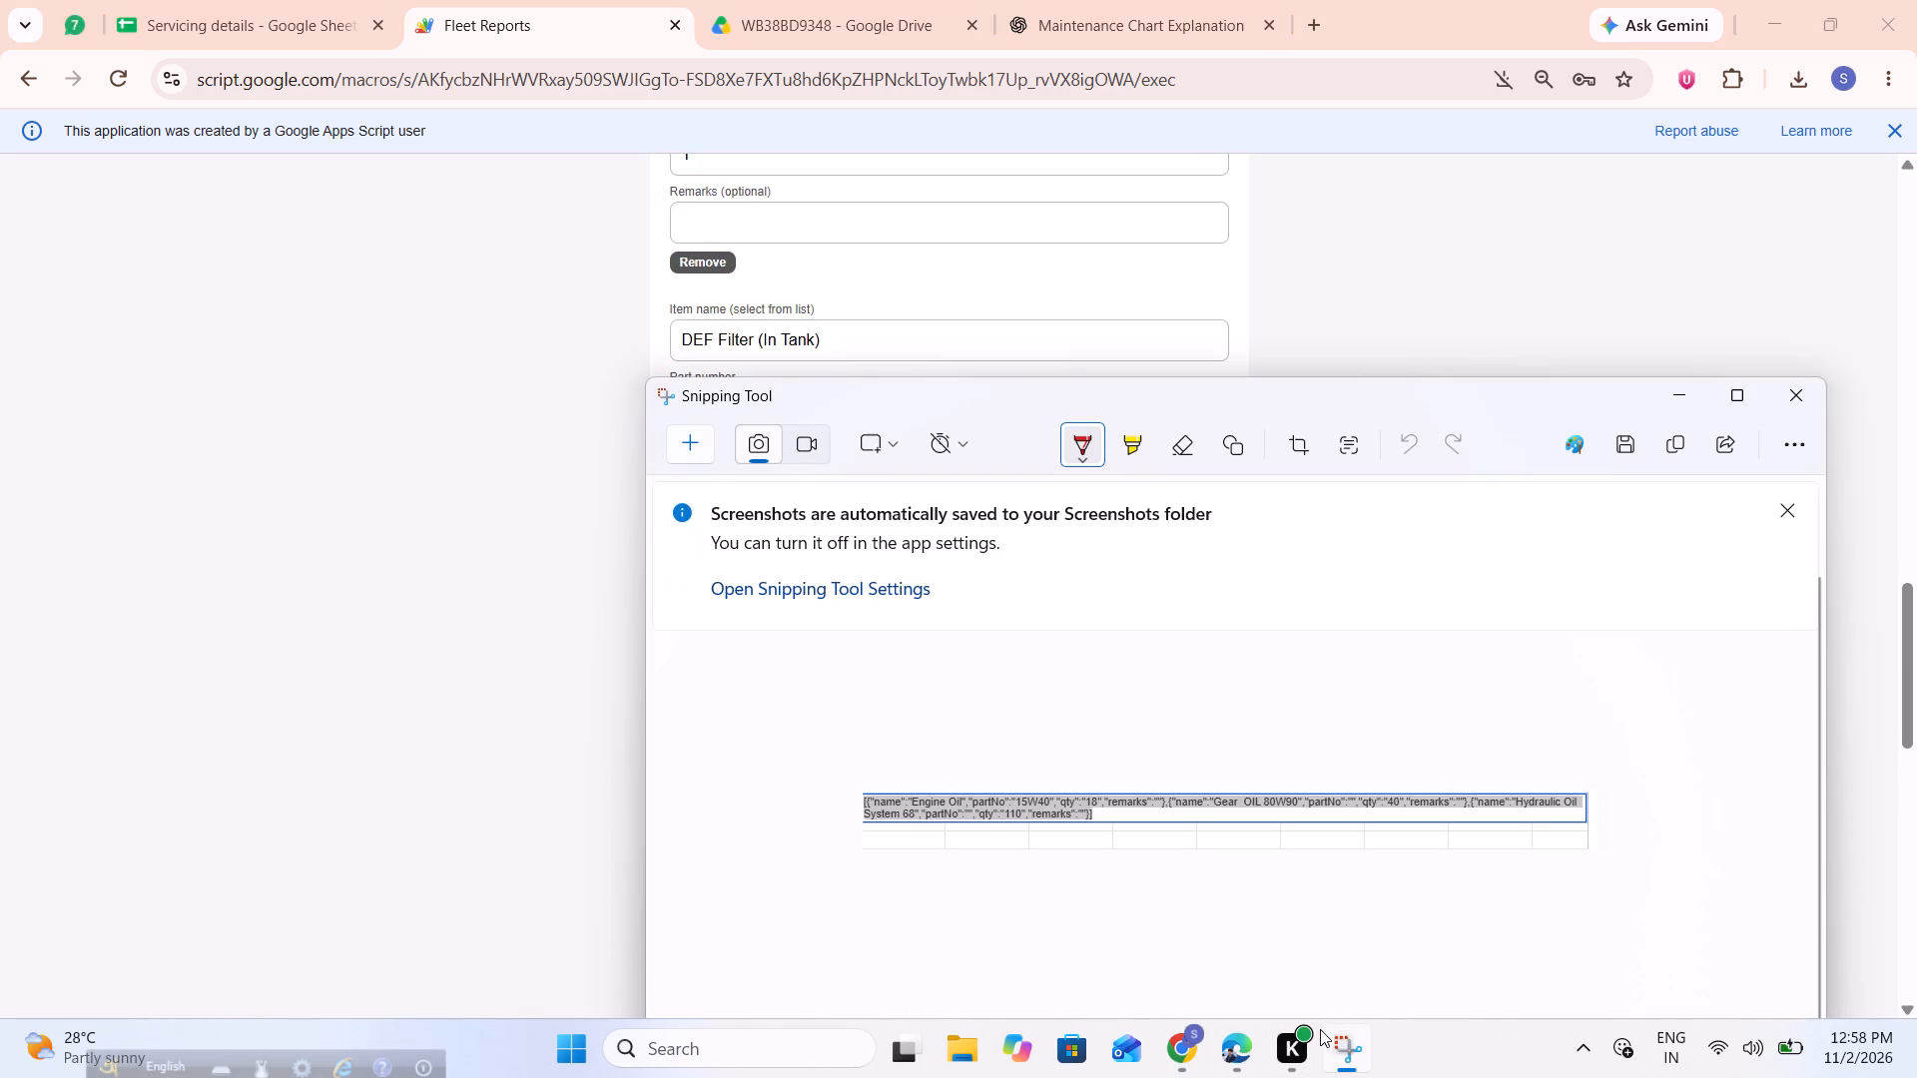
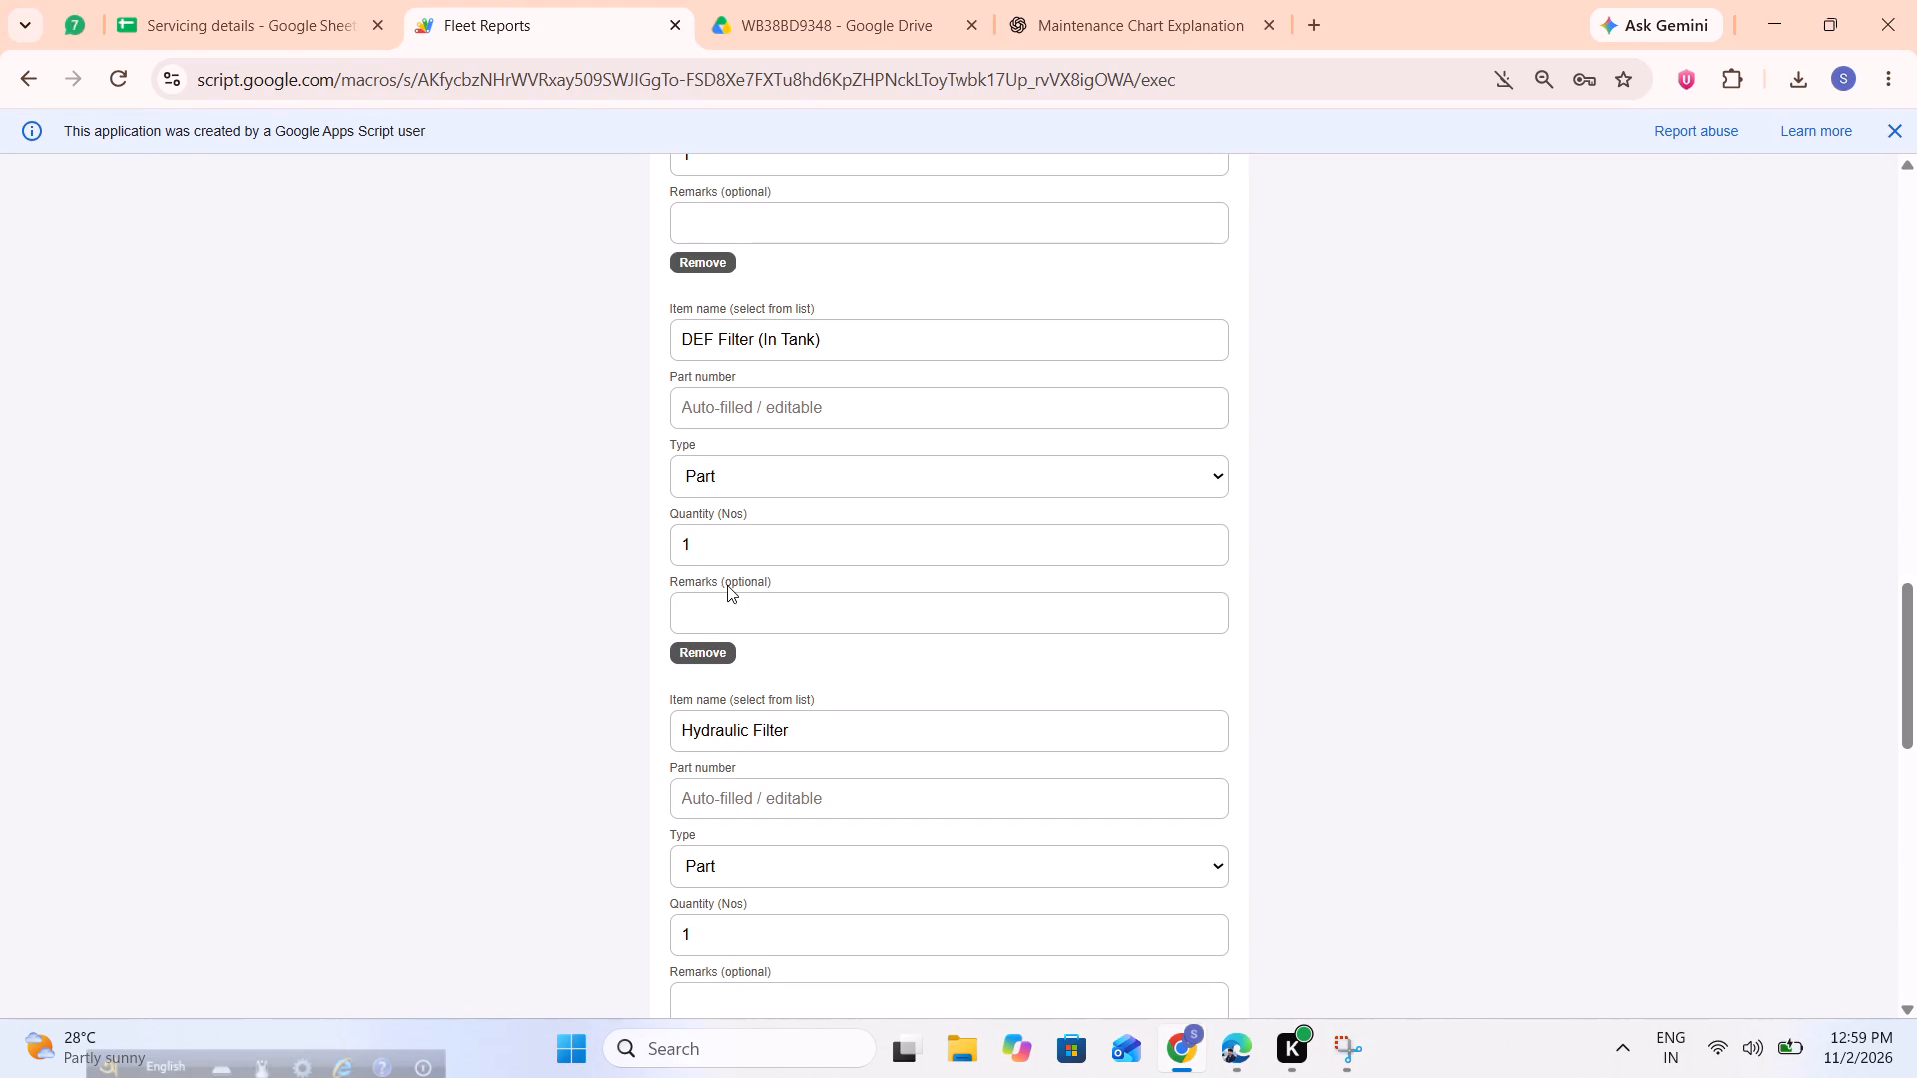
# Add another item below Hydraulic Filter and choose Engine Oil 10W30 as its name.
pyautogui.click(839, 908)
pyautogui.scroll(-3, 839, 908)
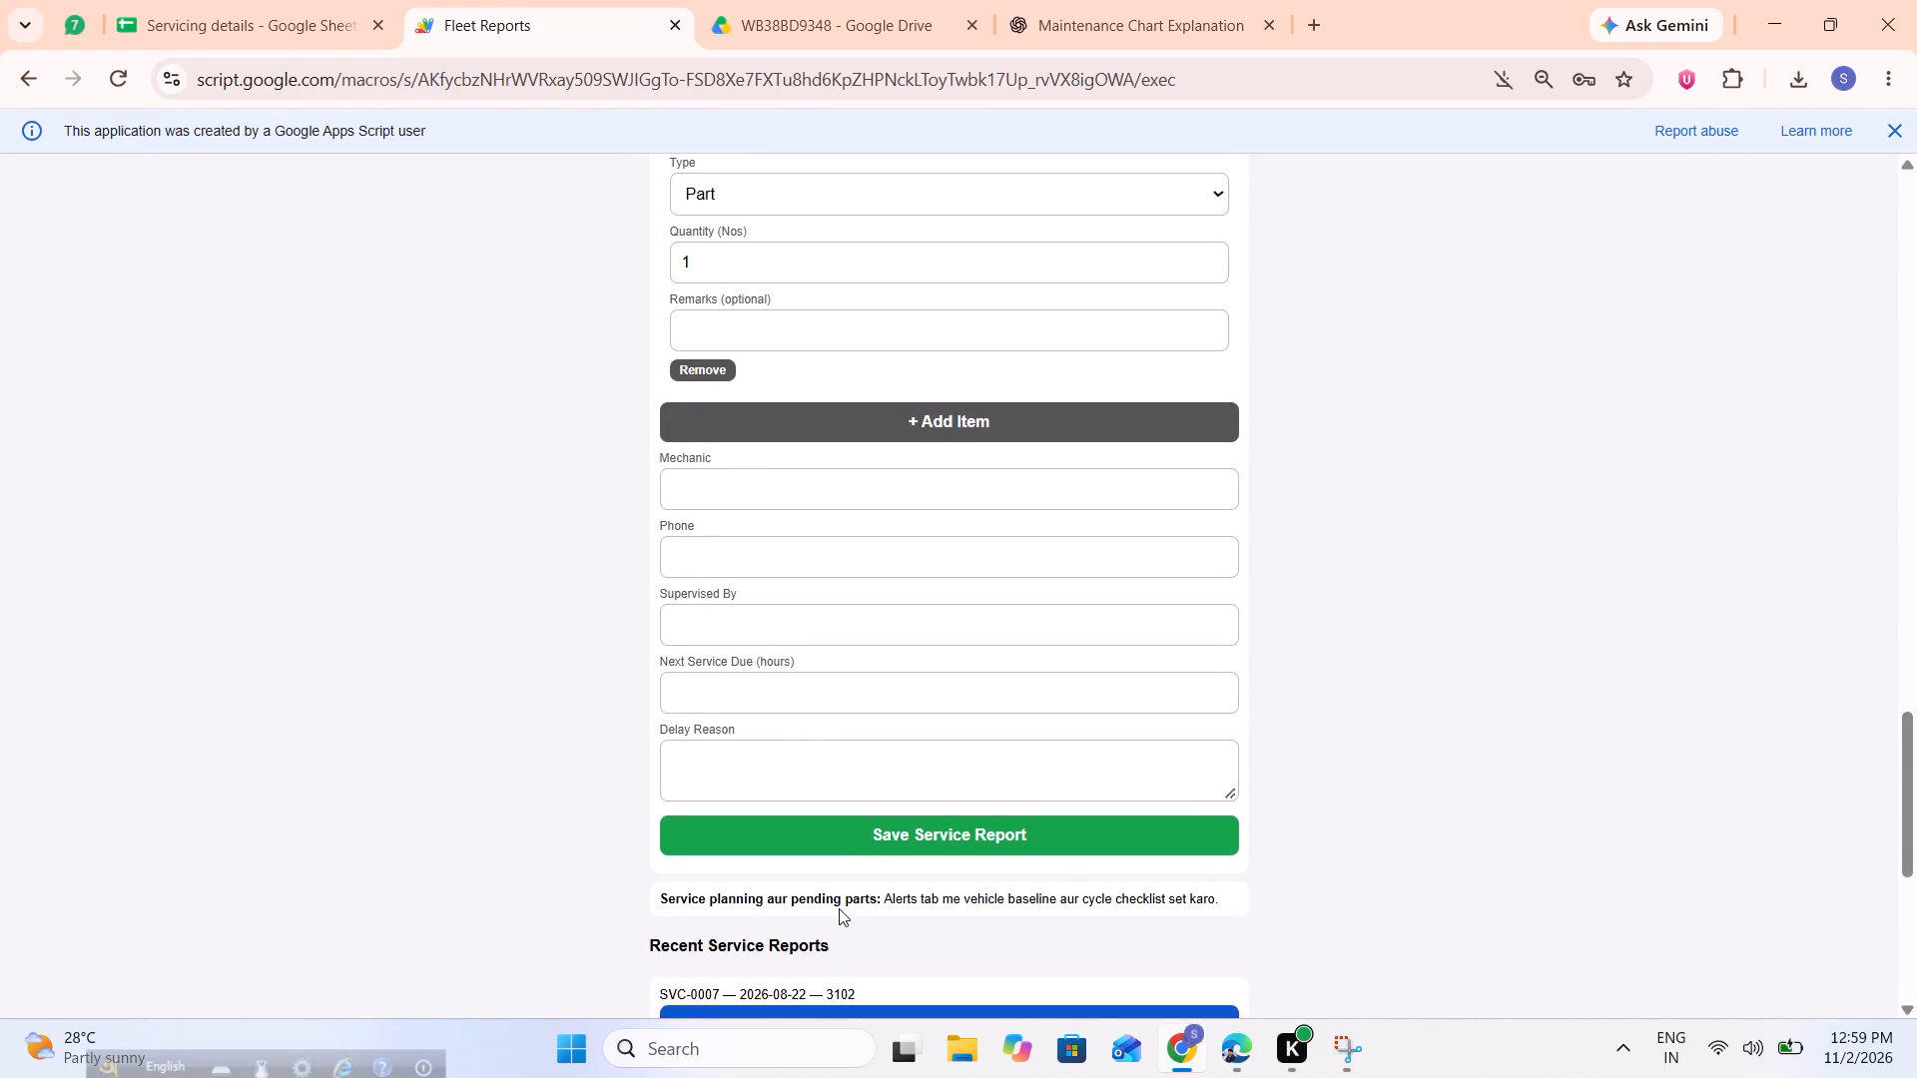
pyautogui.click(925, 432)
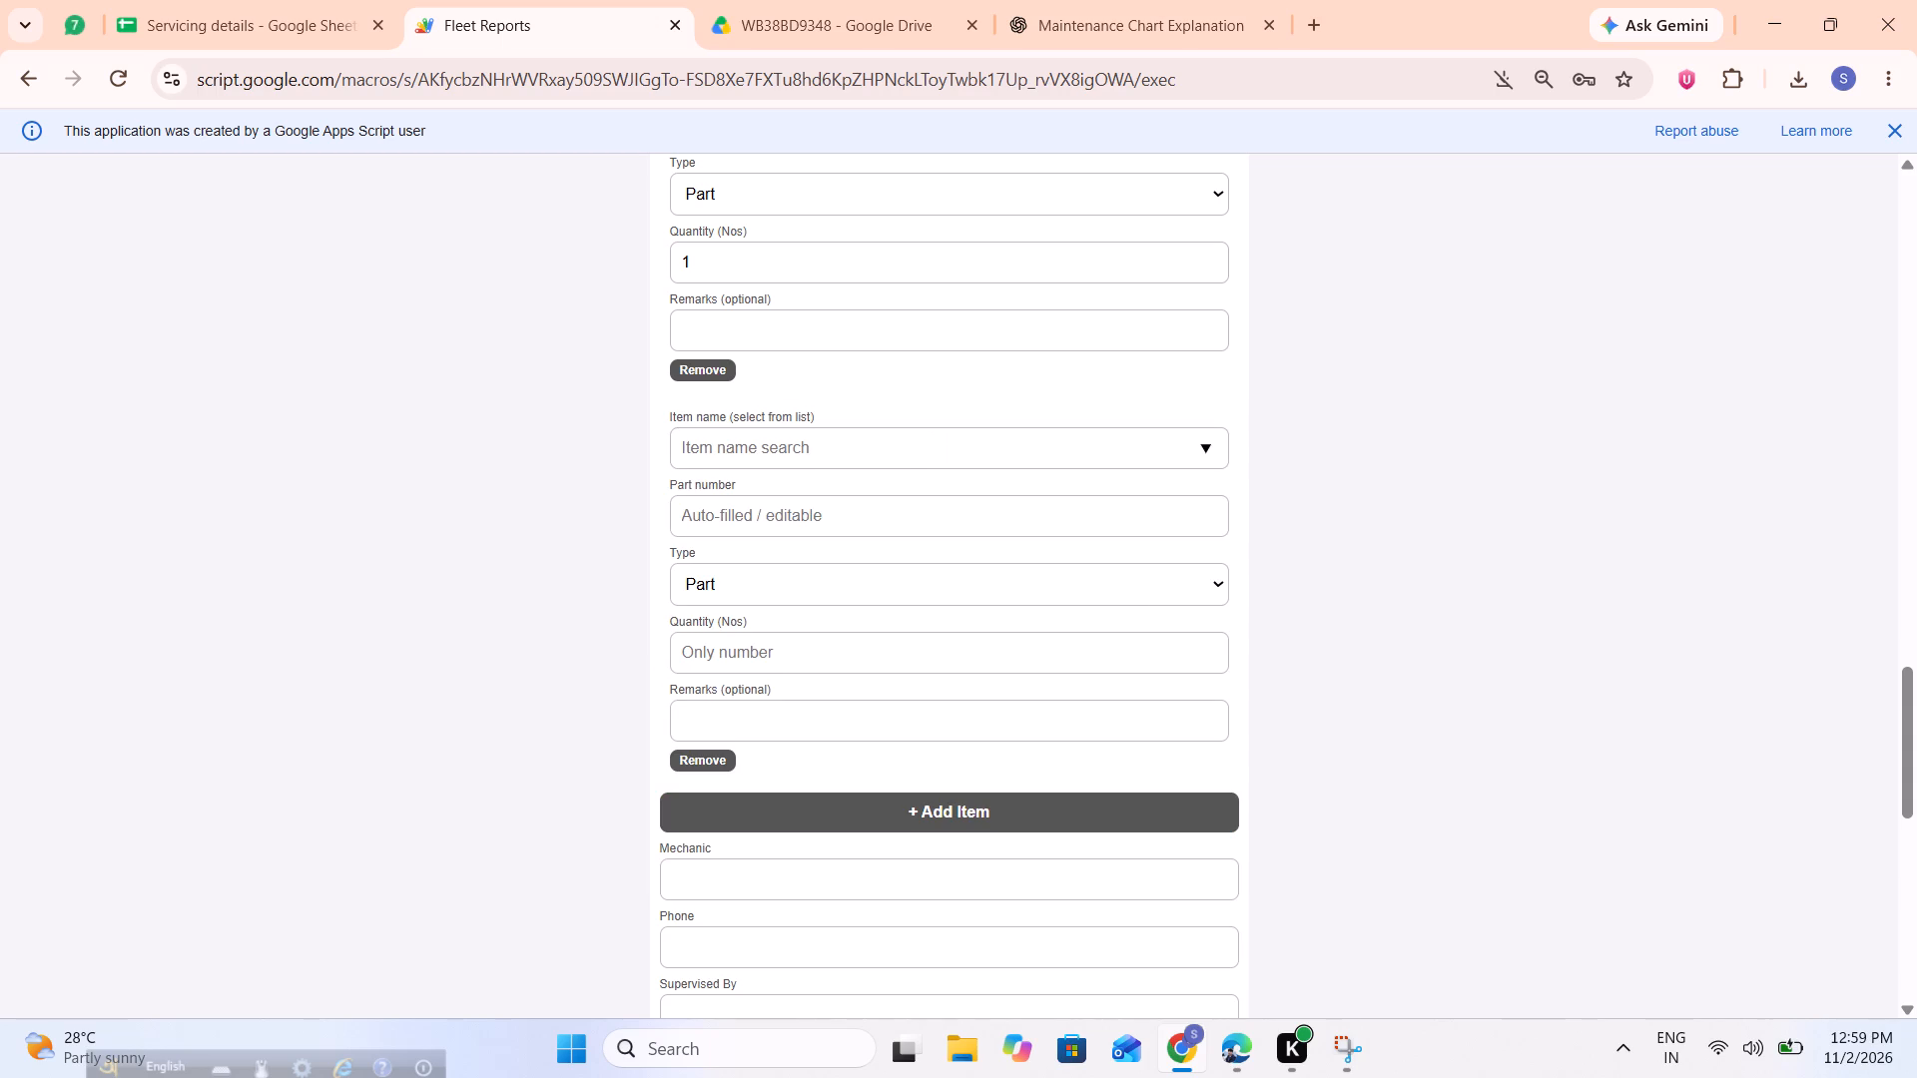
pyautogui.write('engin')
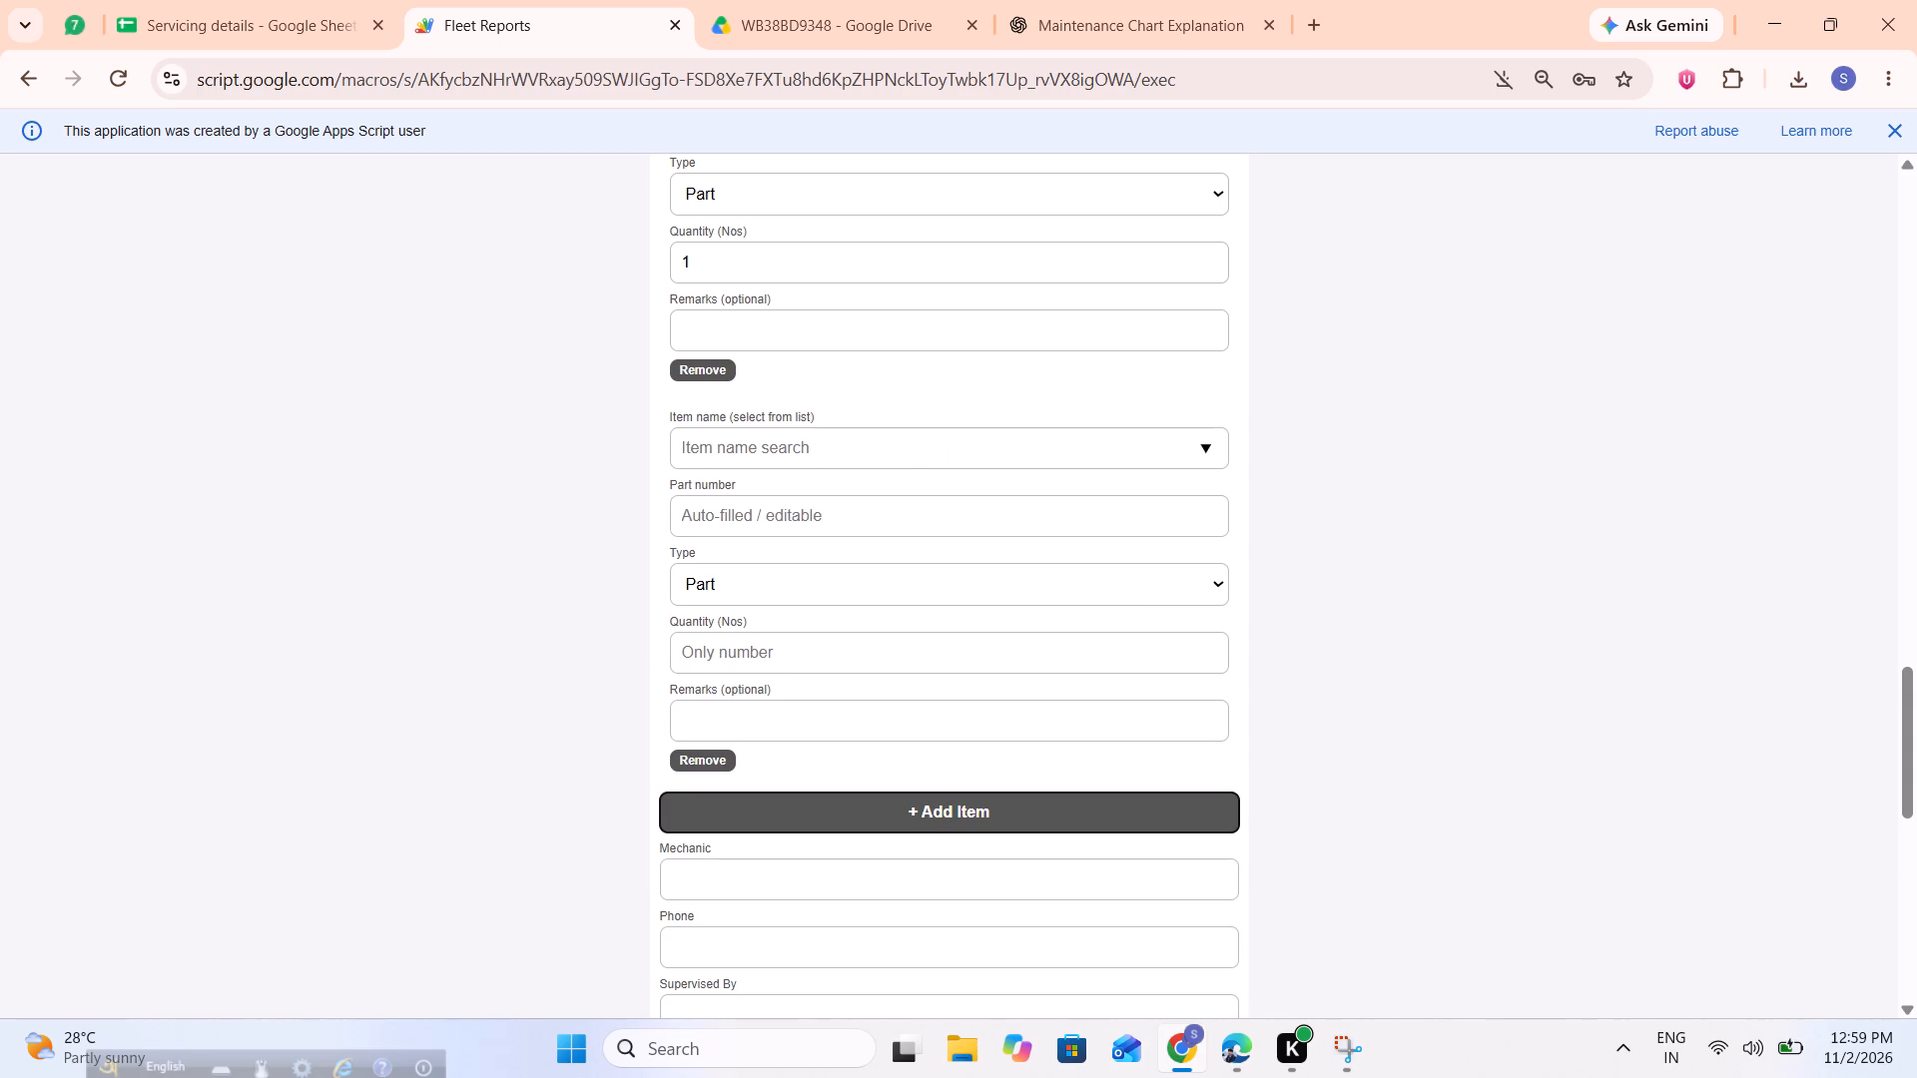
pyautogui.click(897, 440)
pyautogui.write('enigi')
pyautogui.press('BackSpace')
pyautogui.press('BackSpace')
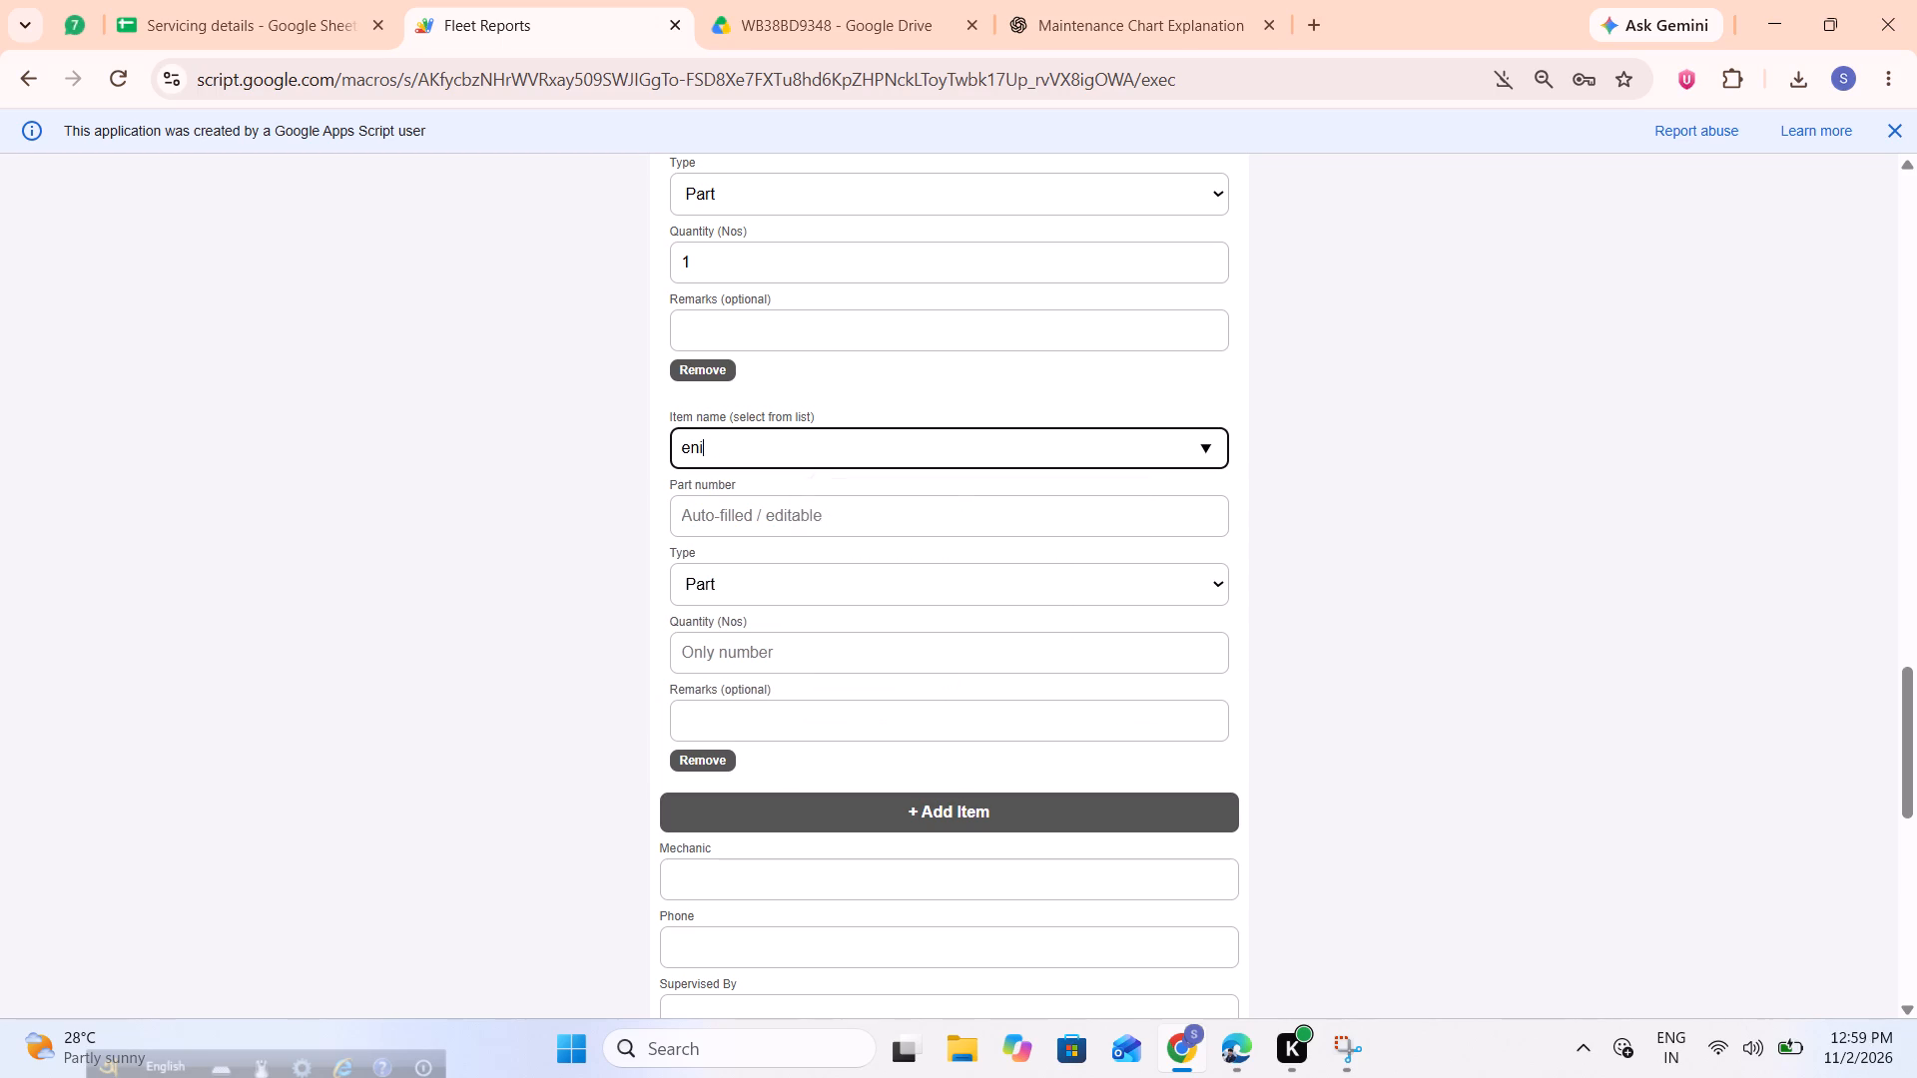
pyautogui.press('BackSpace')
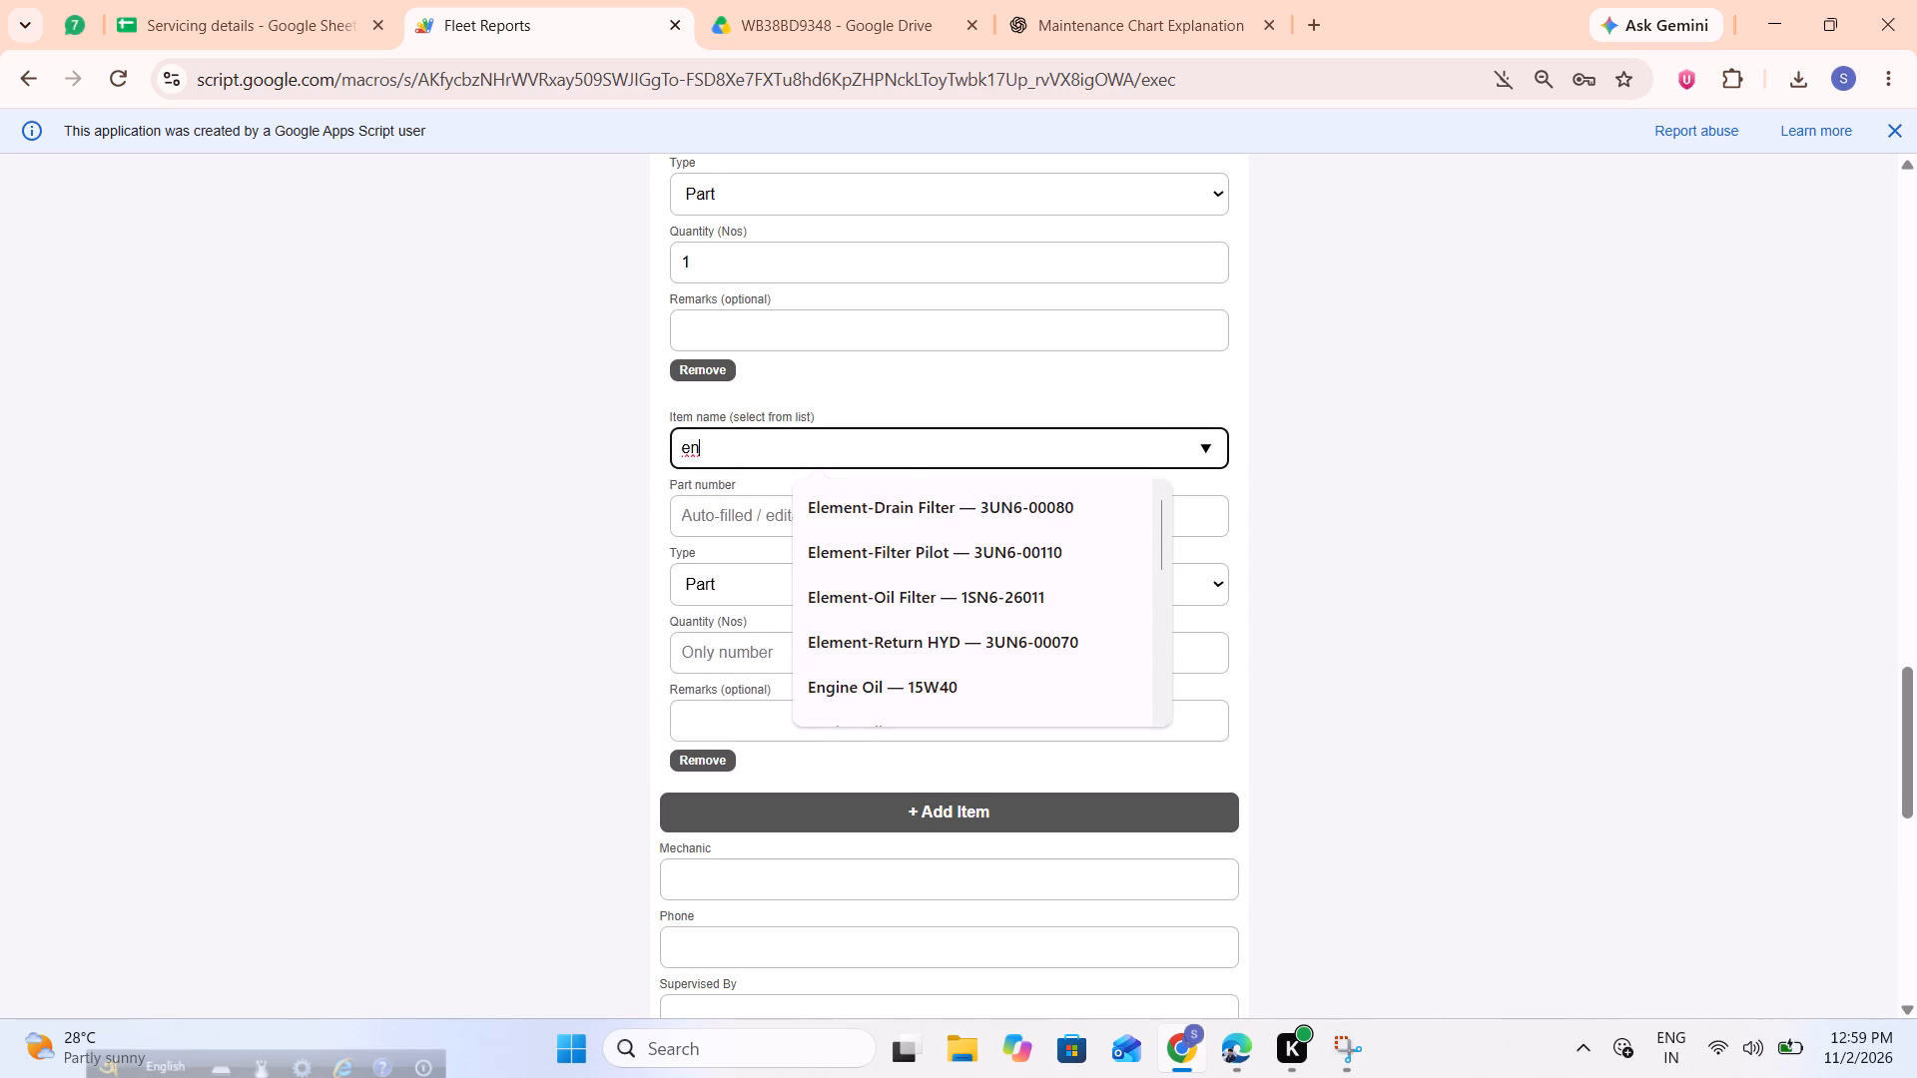
pyautogui.scroll(-1, 937, 608)
pyautogui.scroll(1, 937, 608)
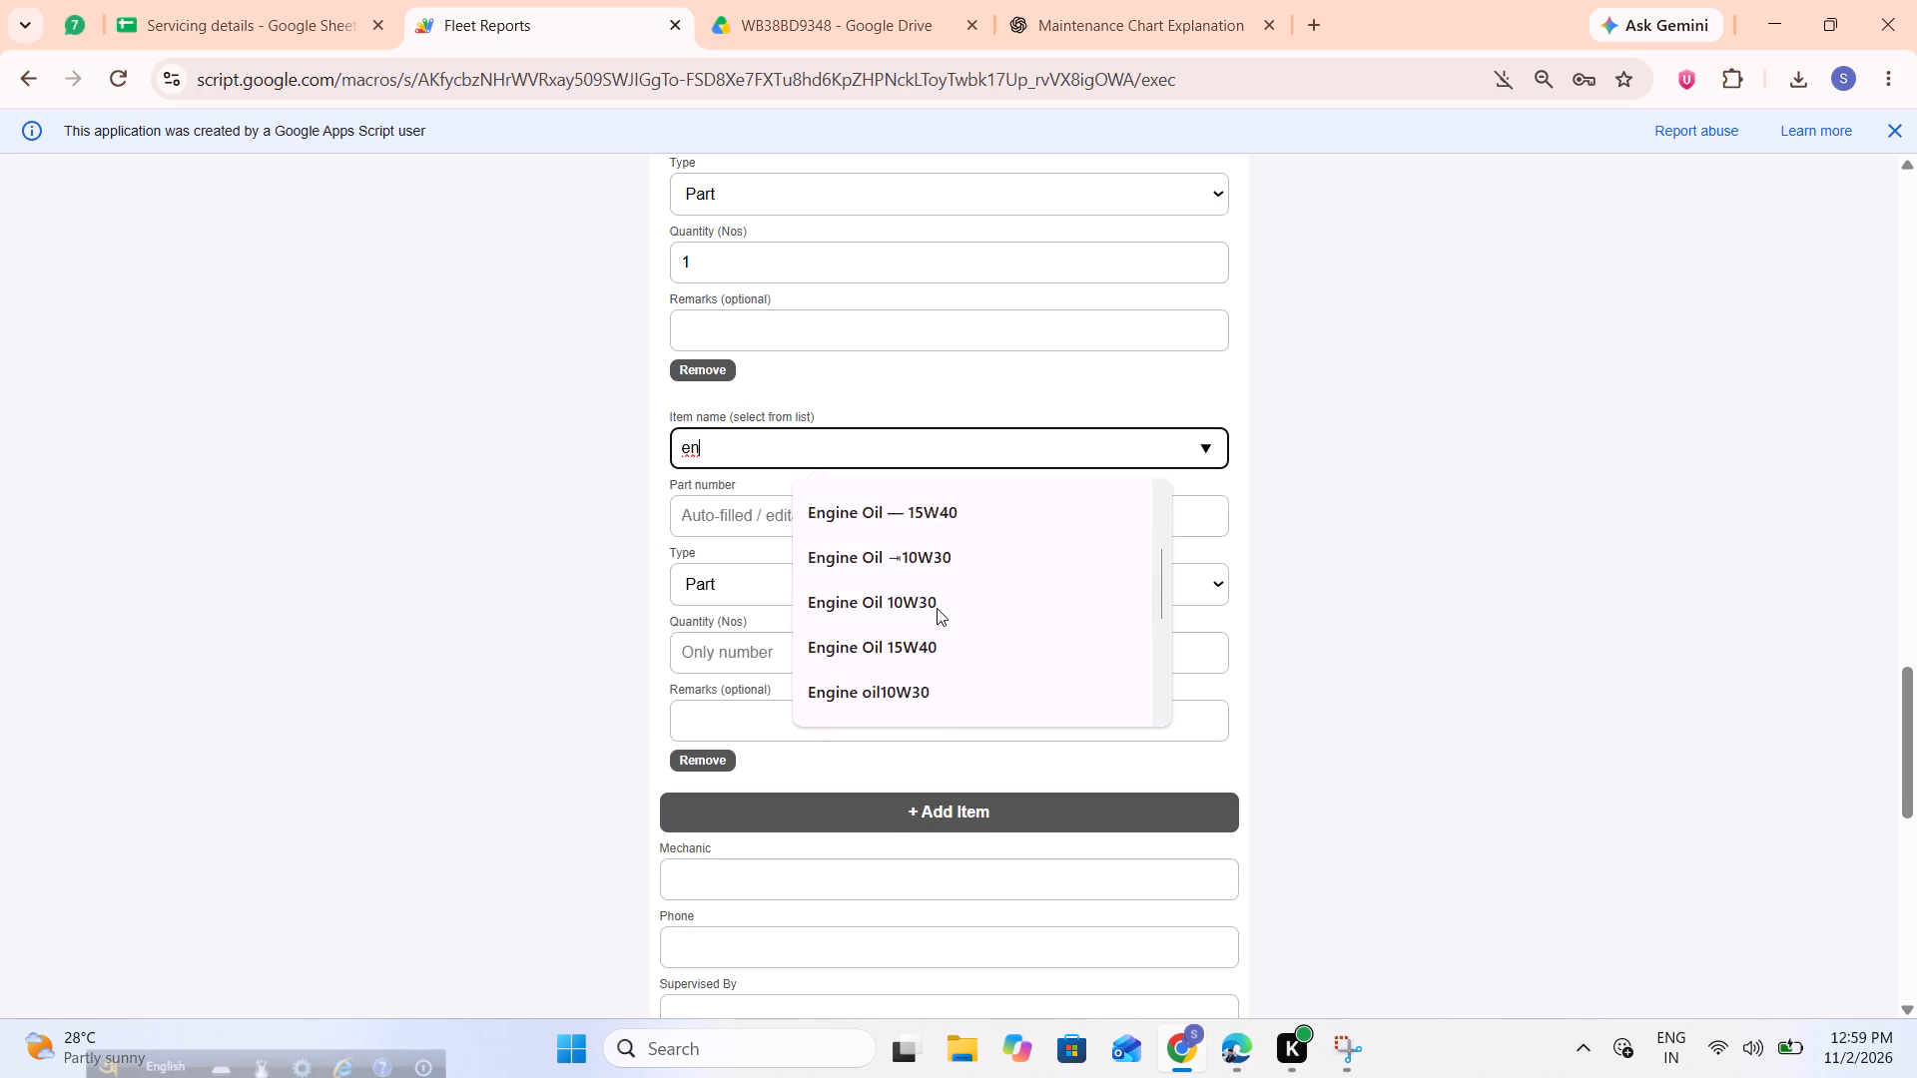
pyautogui.scroll(3, 937, 608)
pyautogui.click(942, 590)
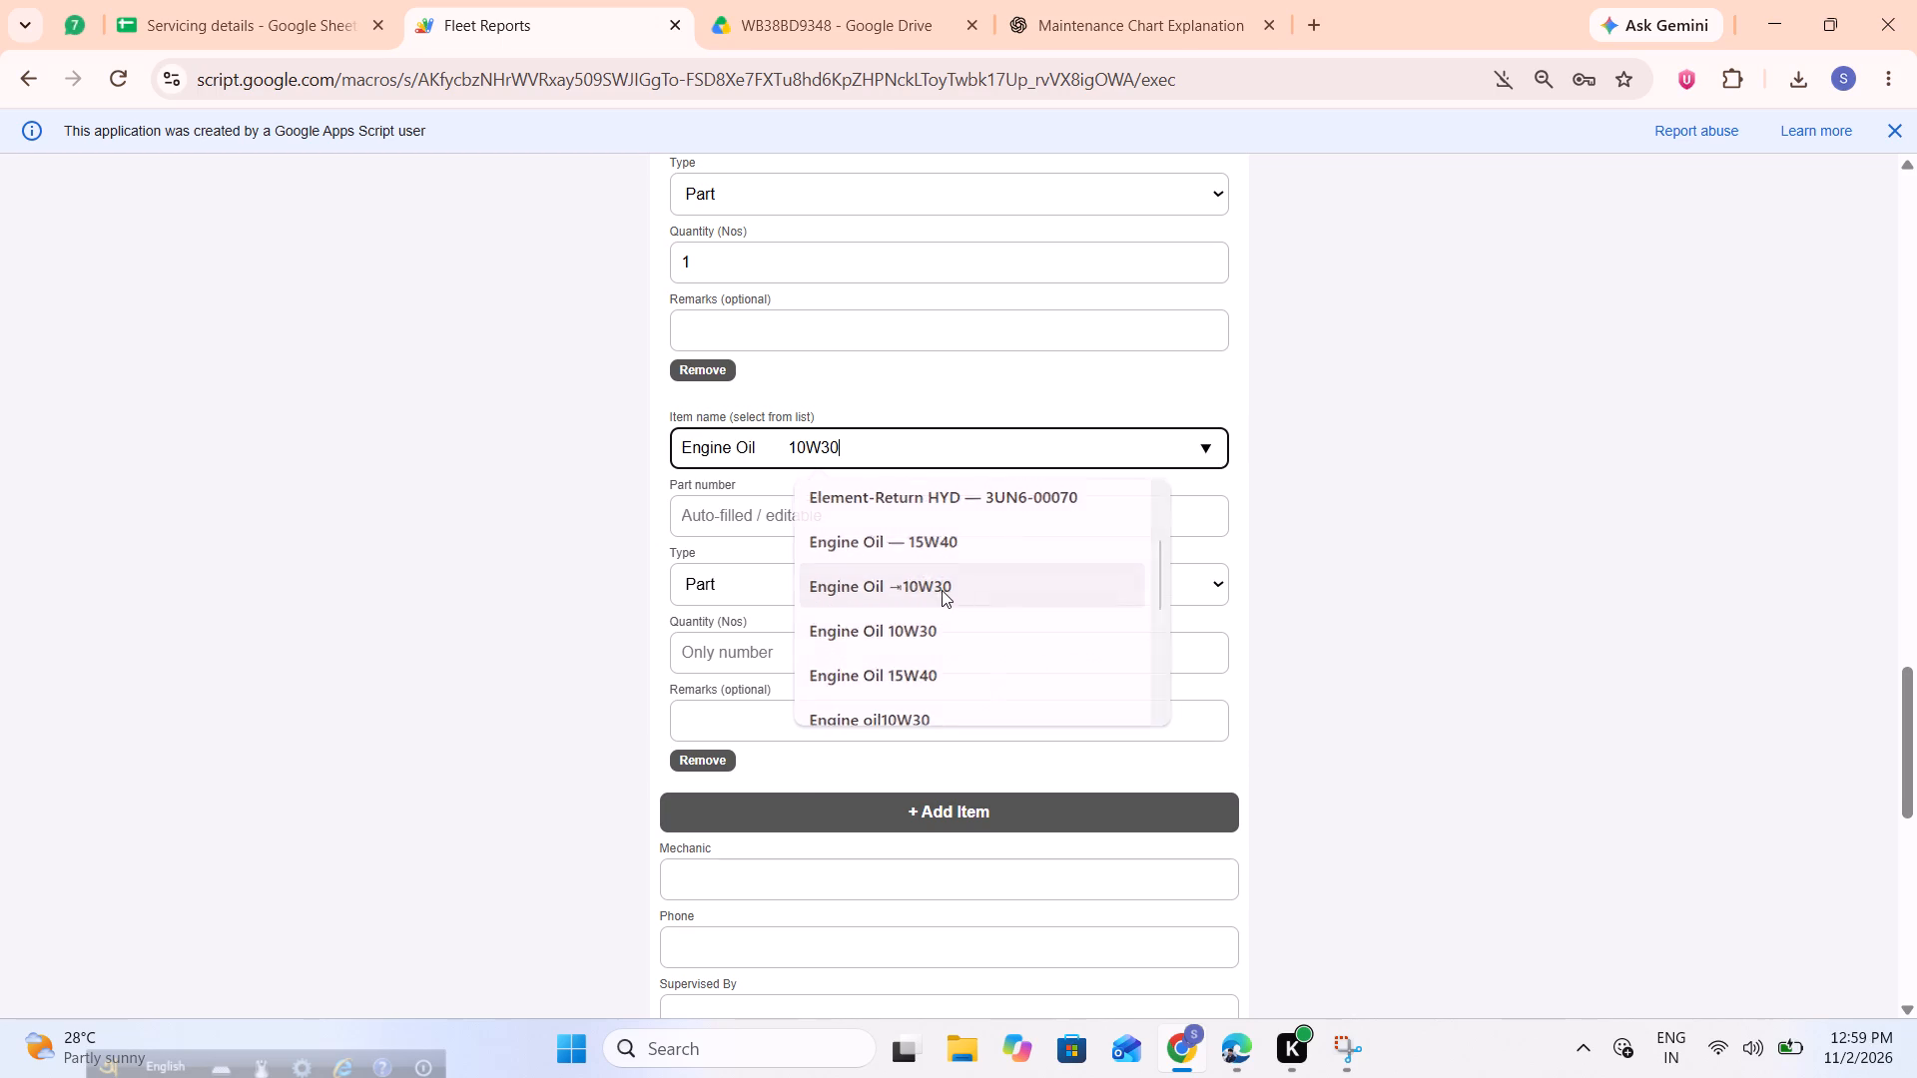
# Change the engine oil item's type to Lube and set its litres to 18.
pyautogui.click(760, 649)
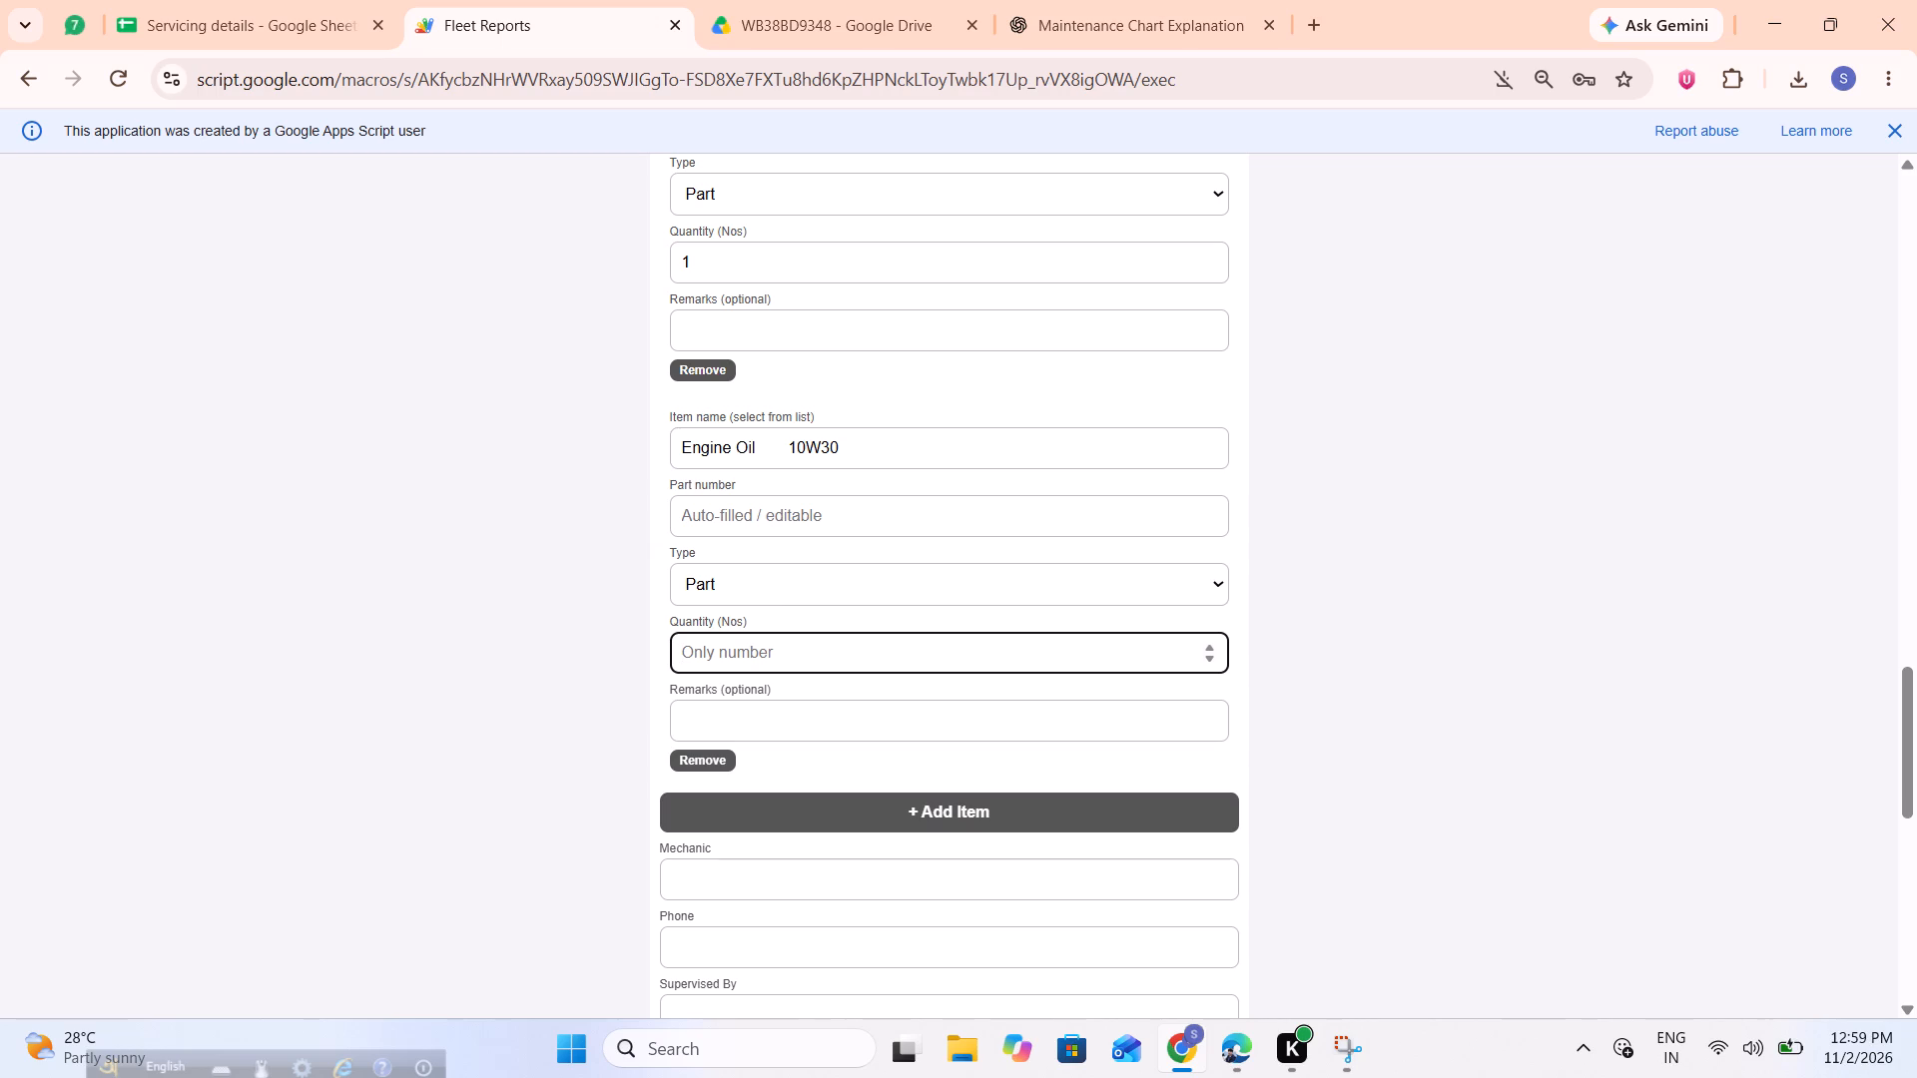
pyautogui.click(764, 557)
pyautogui.click(761, 570)
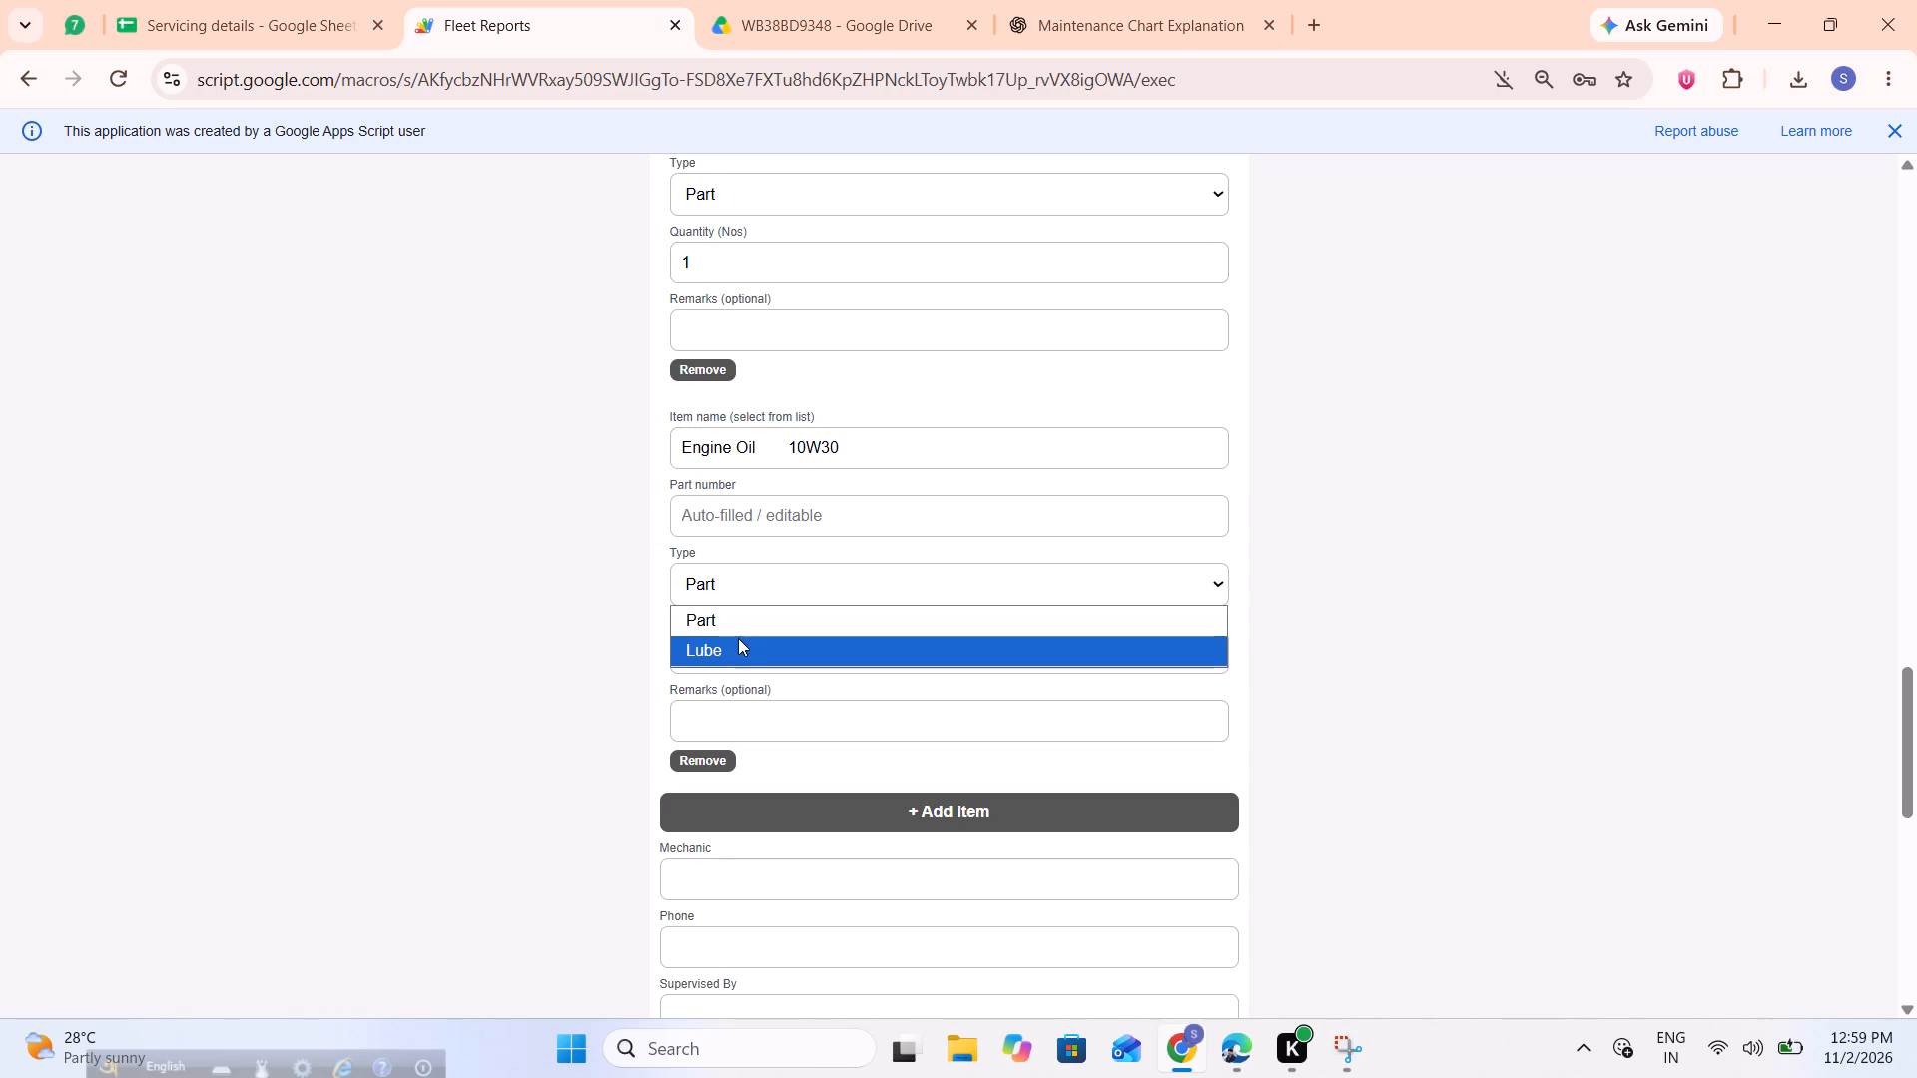
pyautogui.moveTo(738, 638); pyautogui.dragTo(733, 664)
pyautogui.click(733, 664)
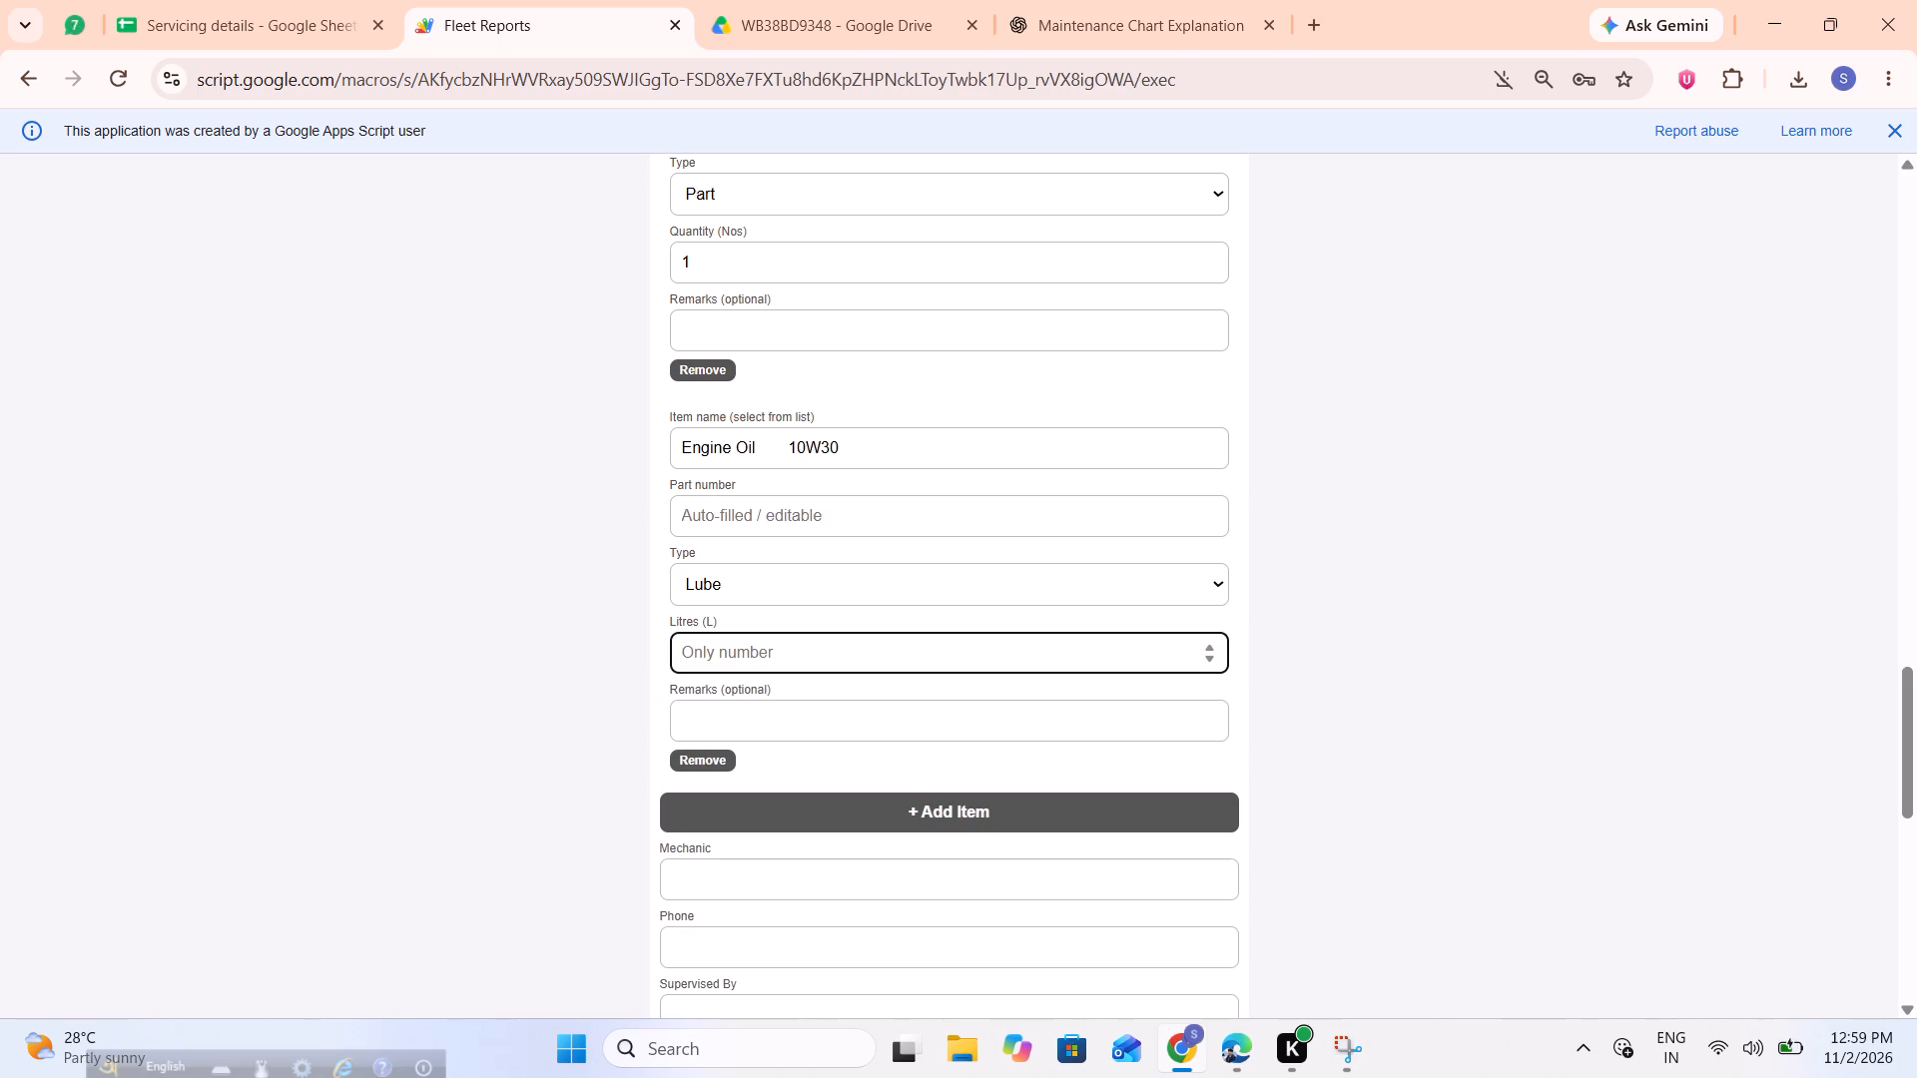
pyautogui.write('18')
pyautogui.click(733, 664)
pyautogui.click(900, 693)
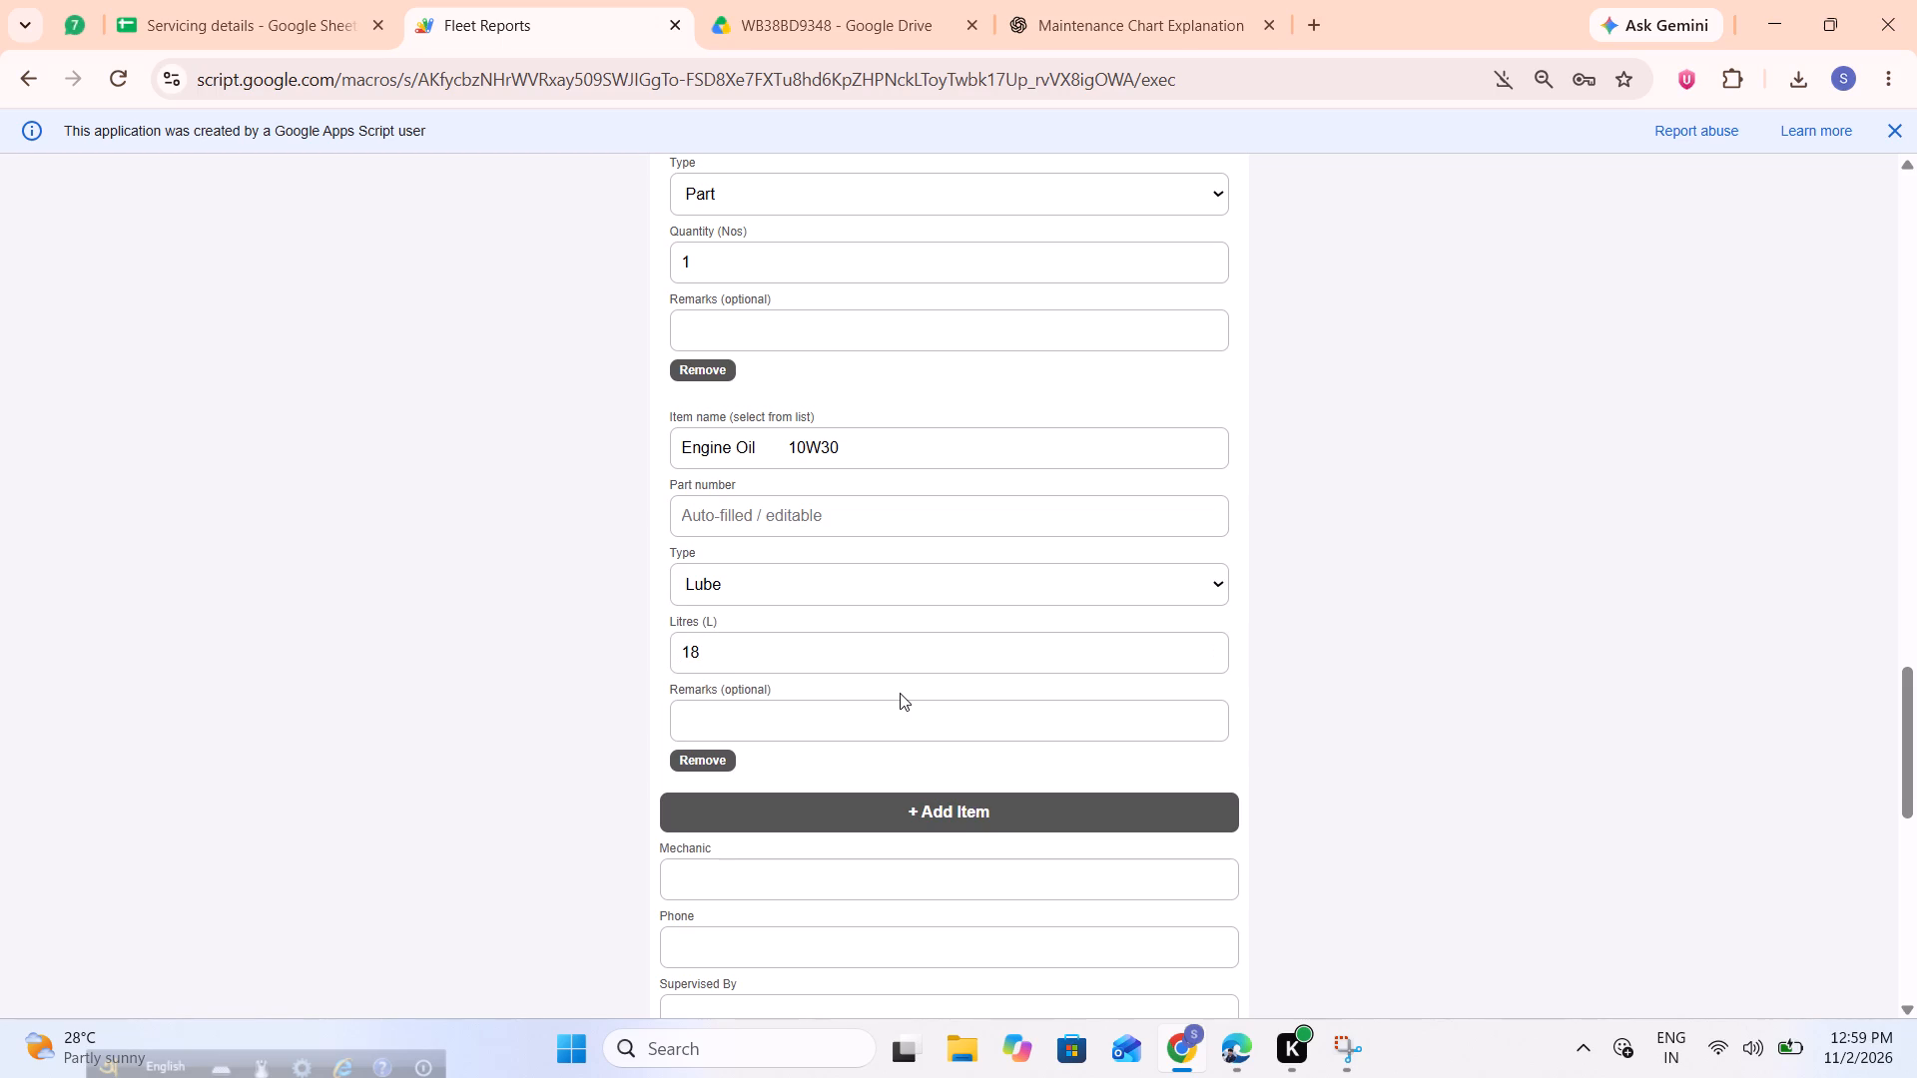
# Review the service report from the vehicle and hour meter details through all the items used in servicing.
pyautogui.scroll(12, 900, 693)
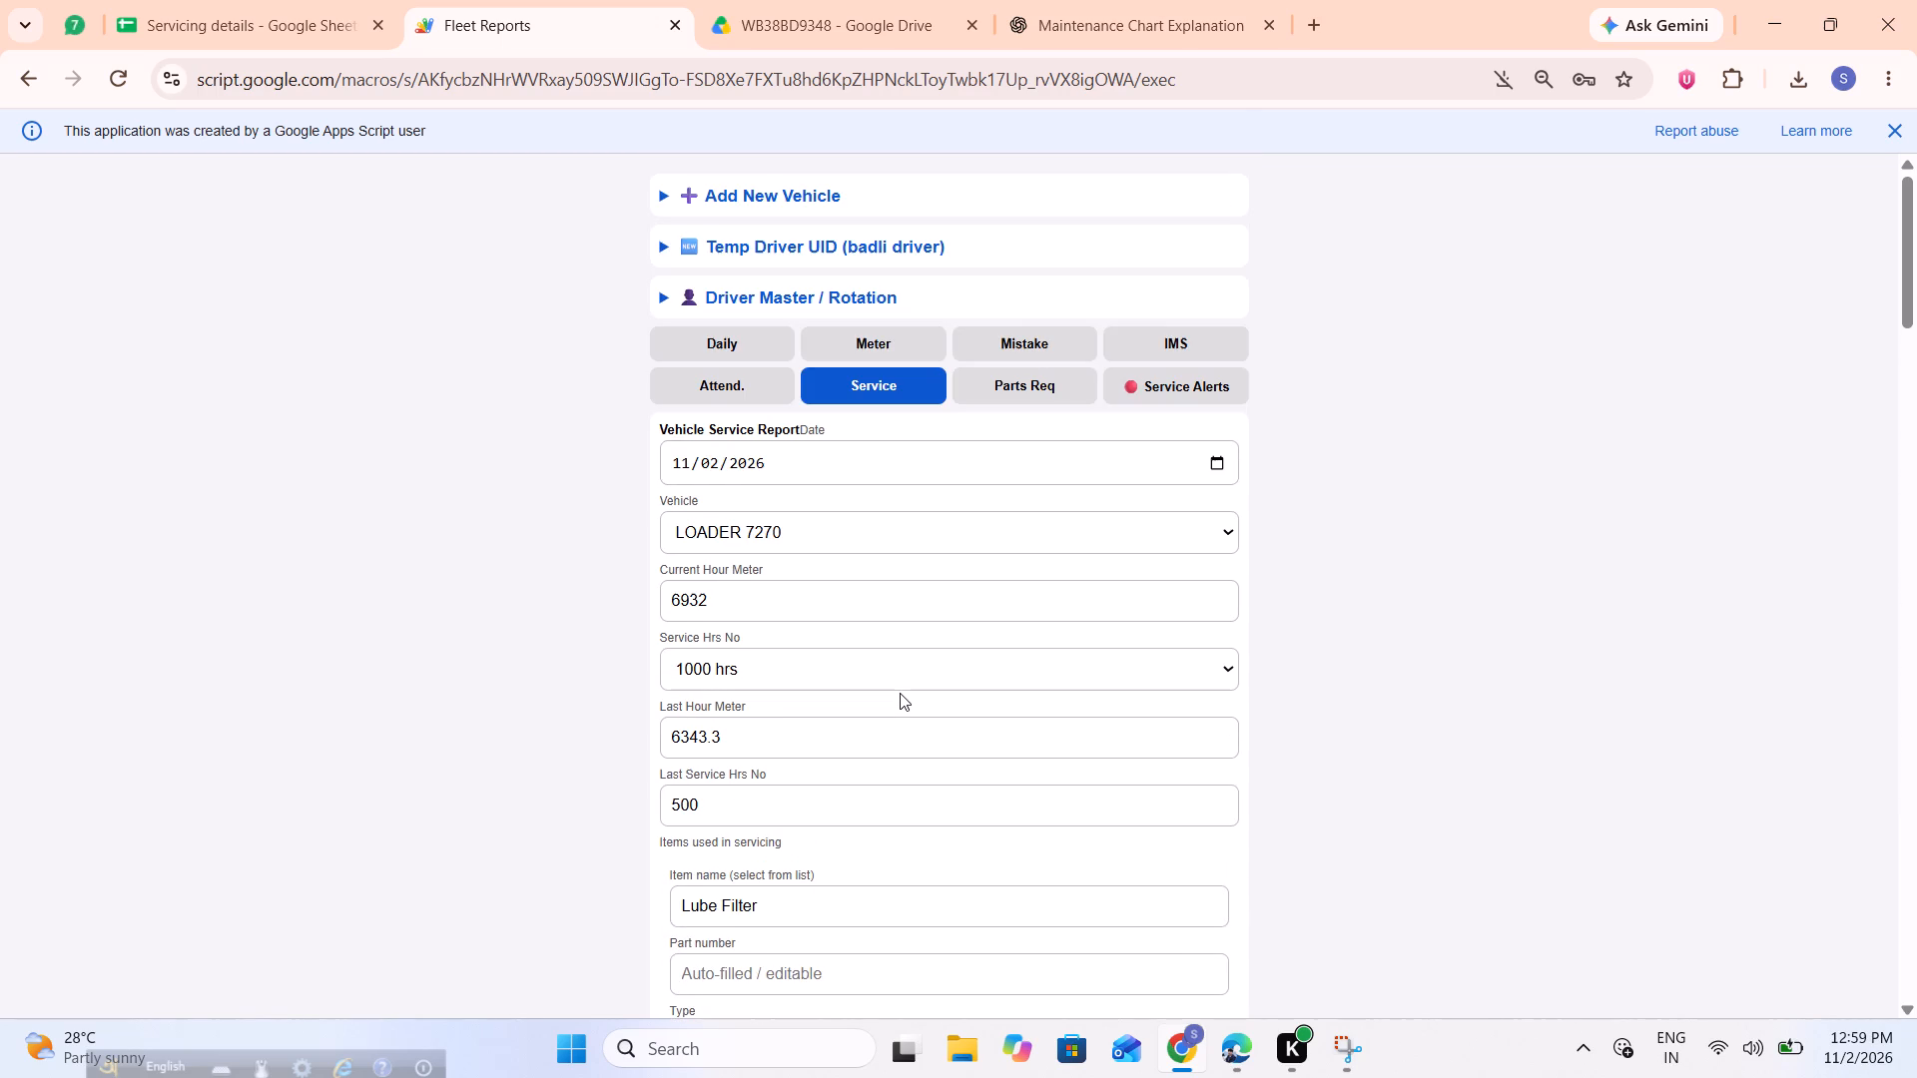
pyautogui.scroll(2, 900, 693)
pyautogui.scroll(-3, 900, 693)
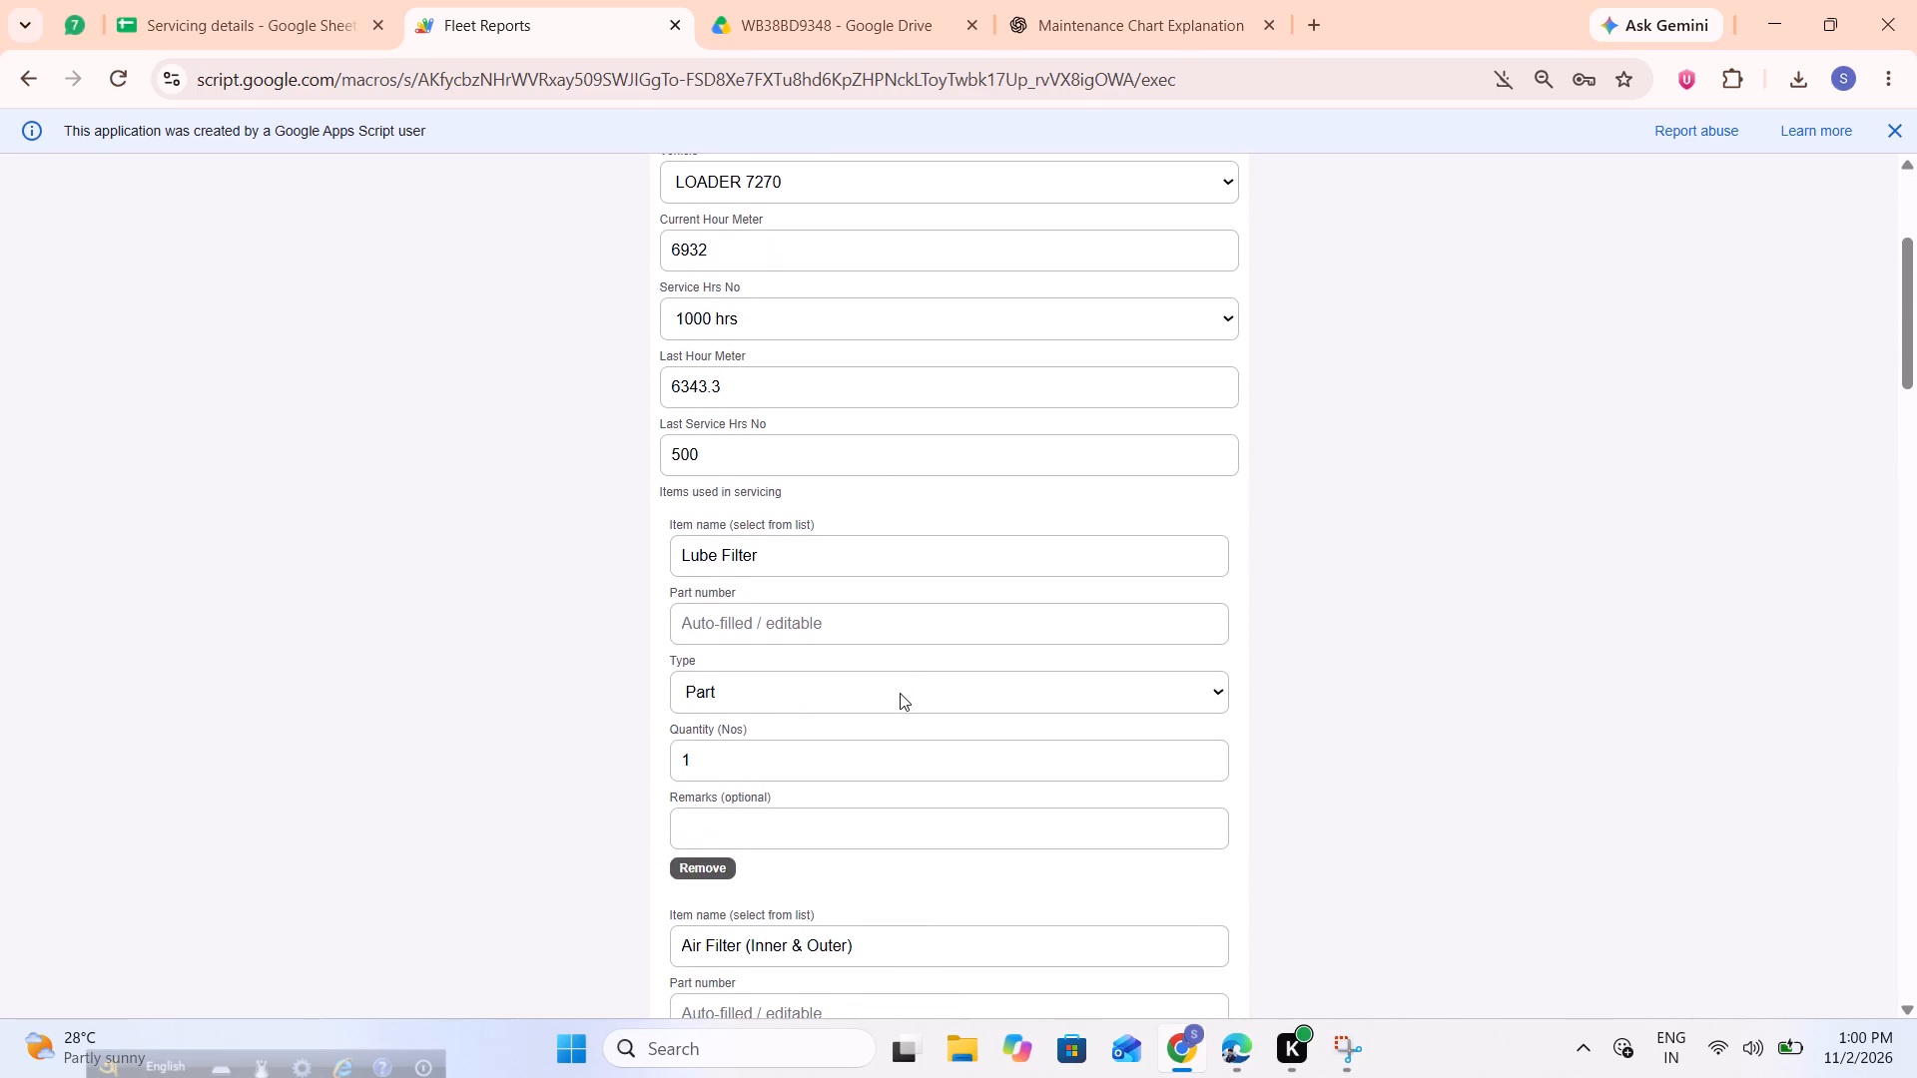
pyautogui.scroll(-3, 900, 693)
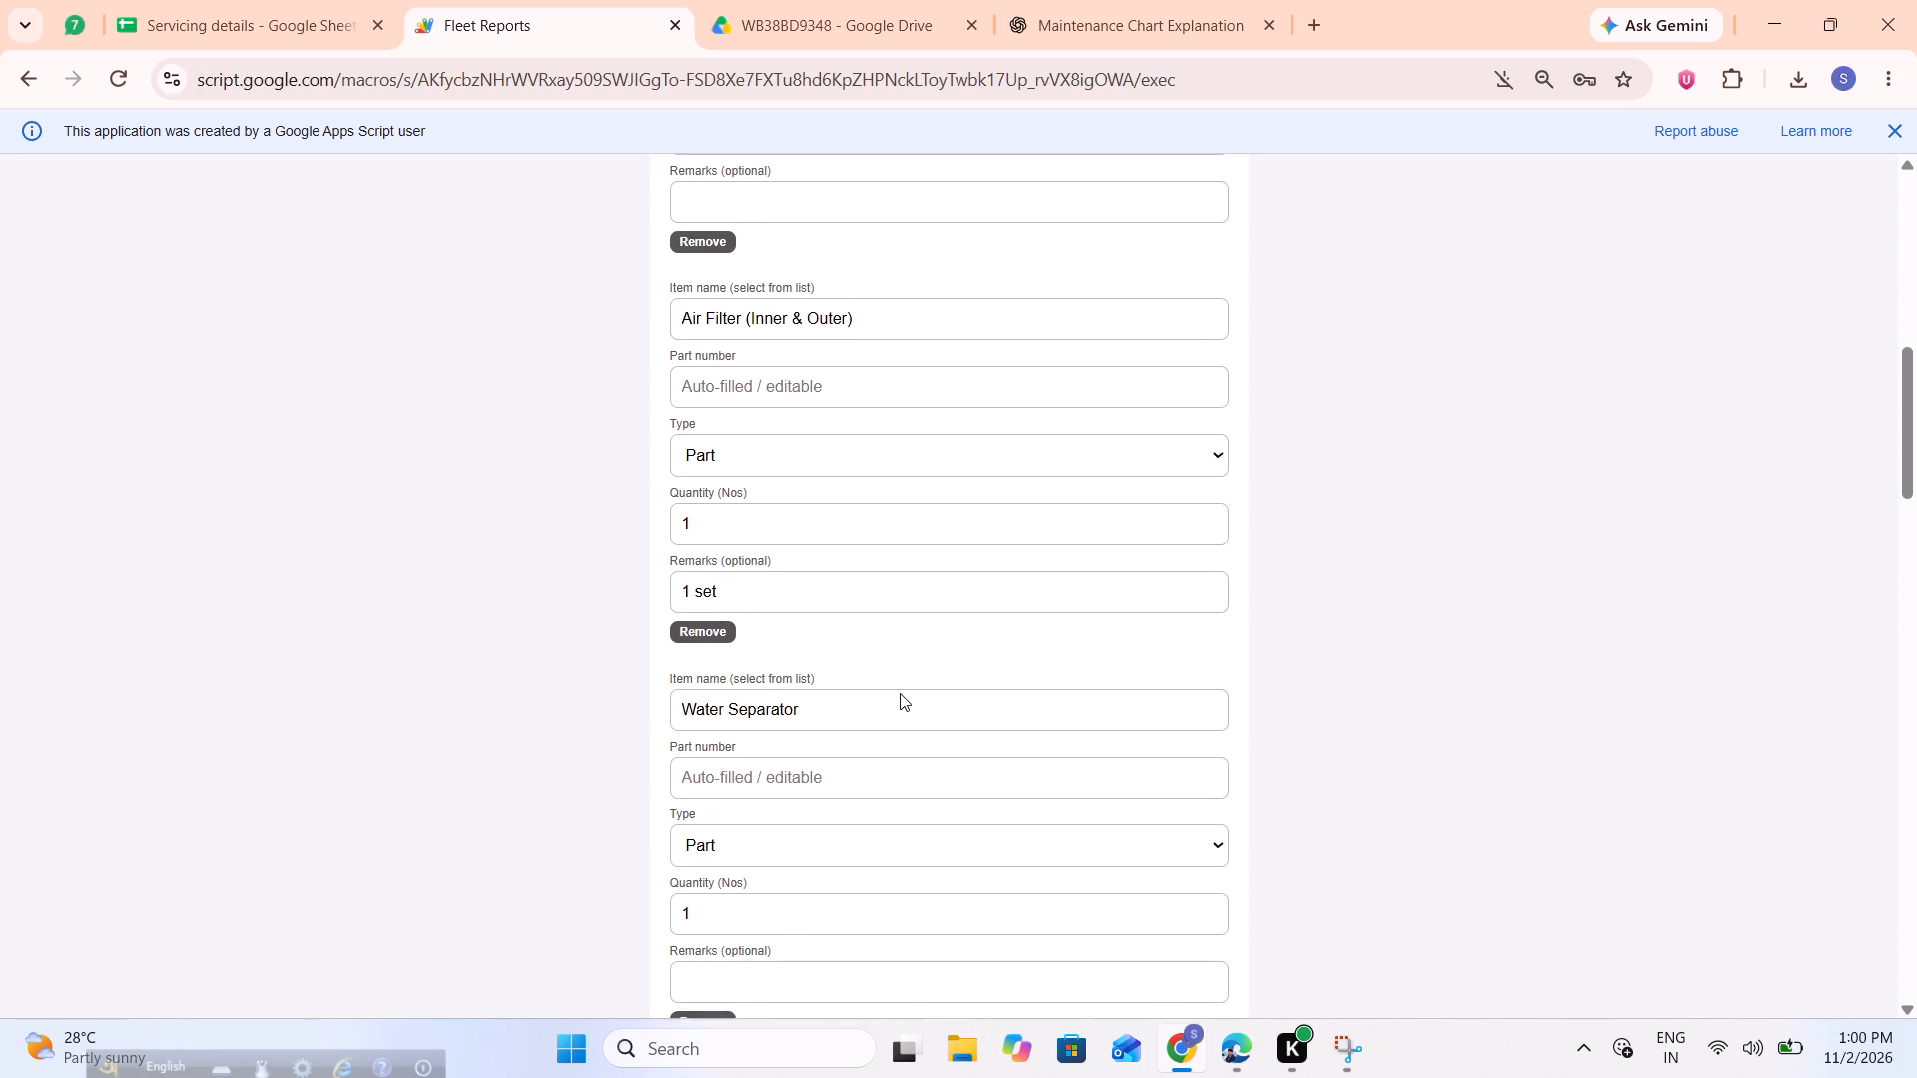
pyautogui.scroll(-3, 900, 693)
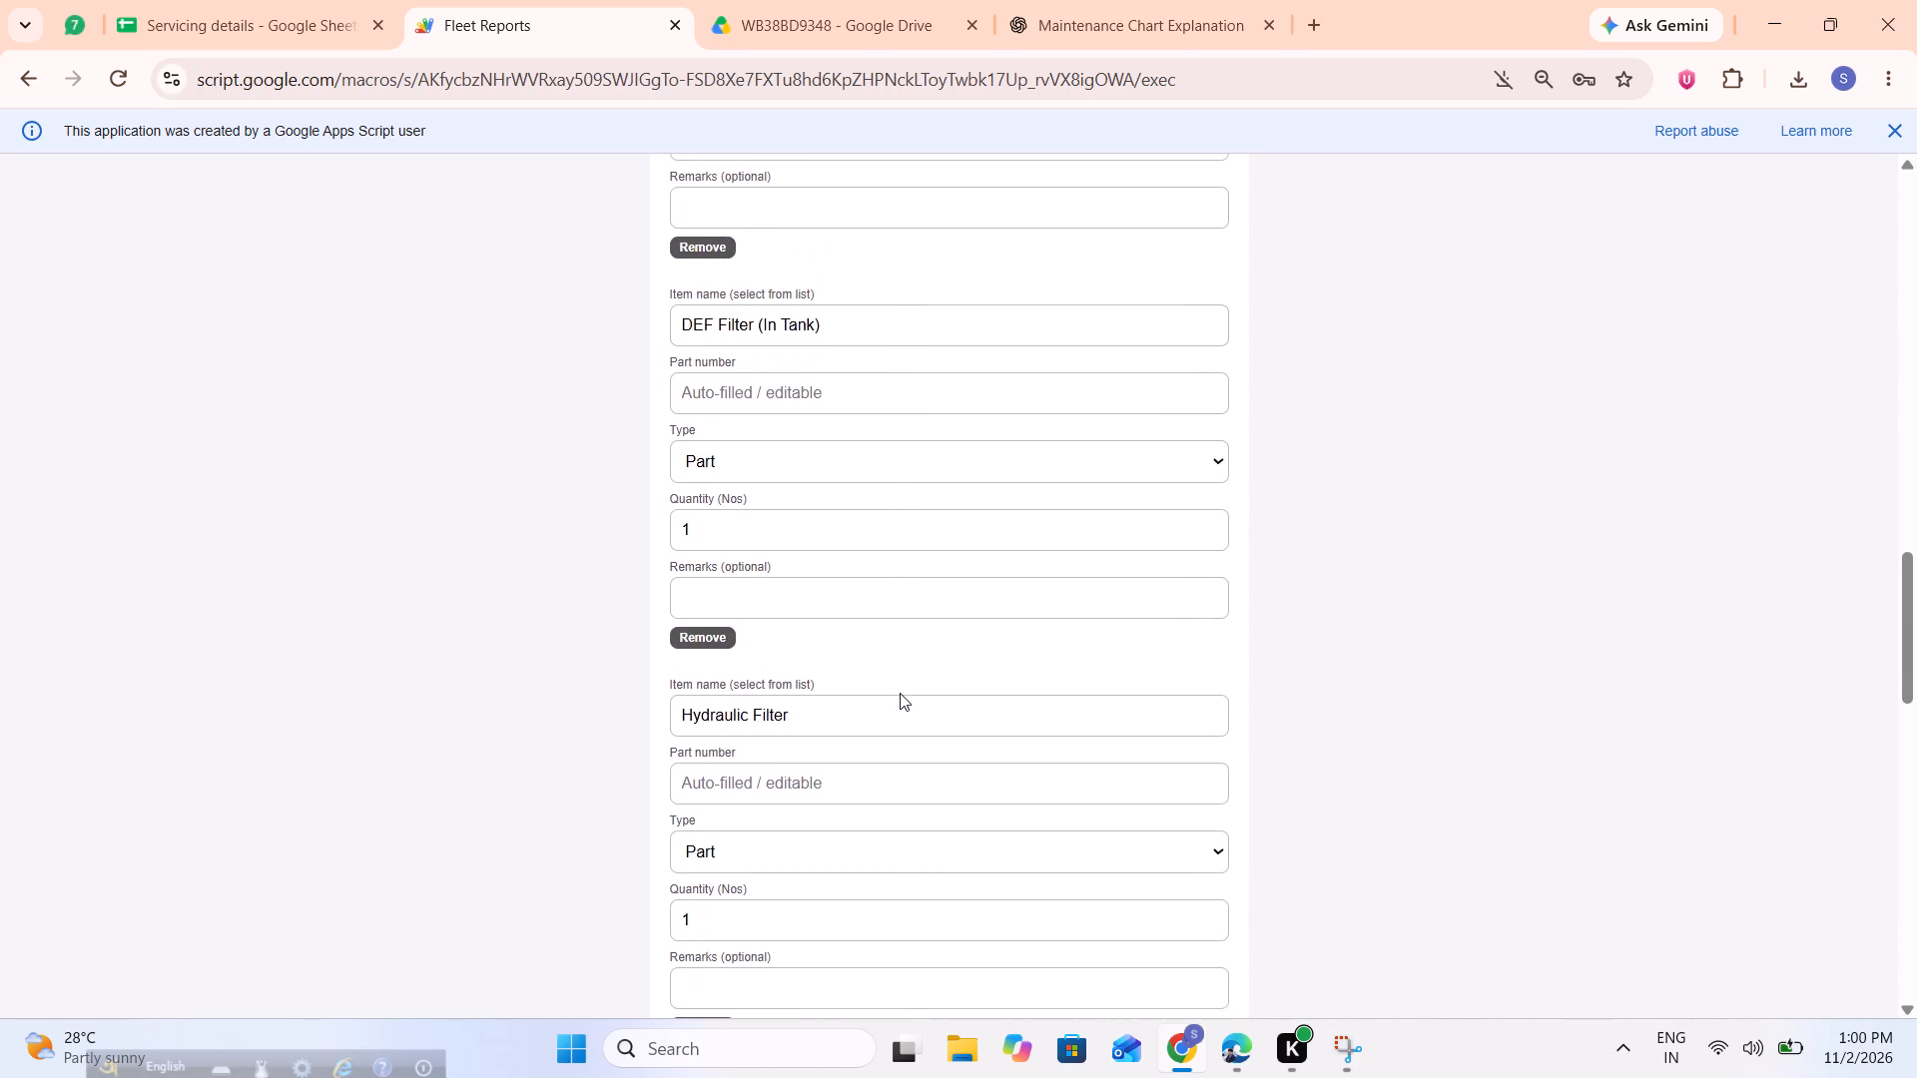
pyautogui.scroll(-2, 900, 693)
# Remove the extra gap between Engine Oil and 10W30 in the last item's name, leaving a single space.
pyautogui.scroll(3, 900, 693)
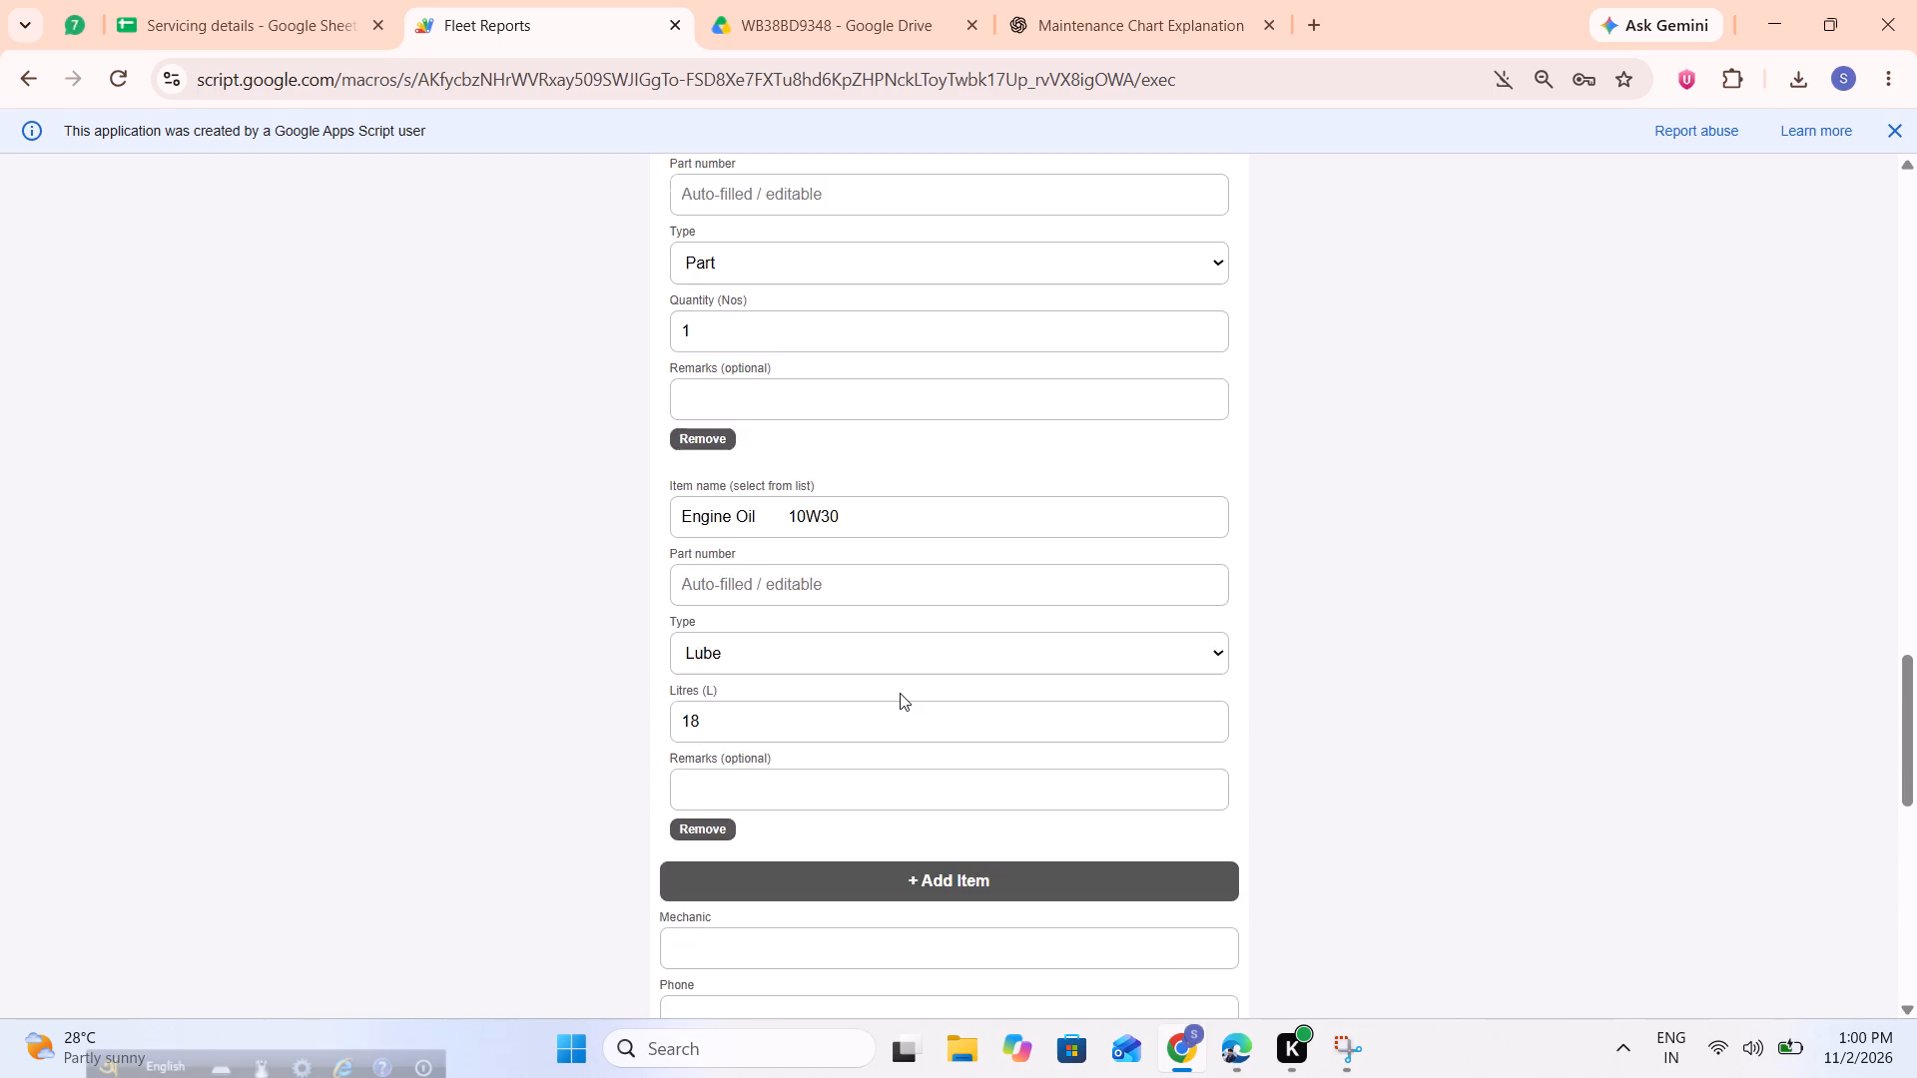
pyautogui.scroll(-1, 900, 693)
pyautogui.click(787, 586)
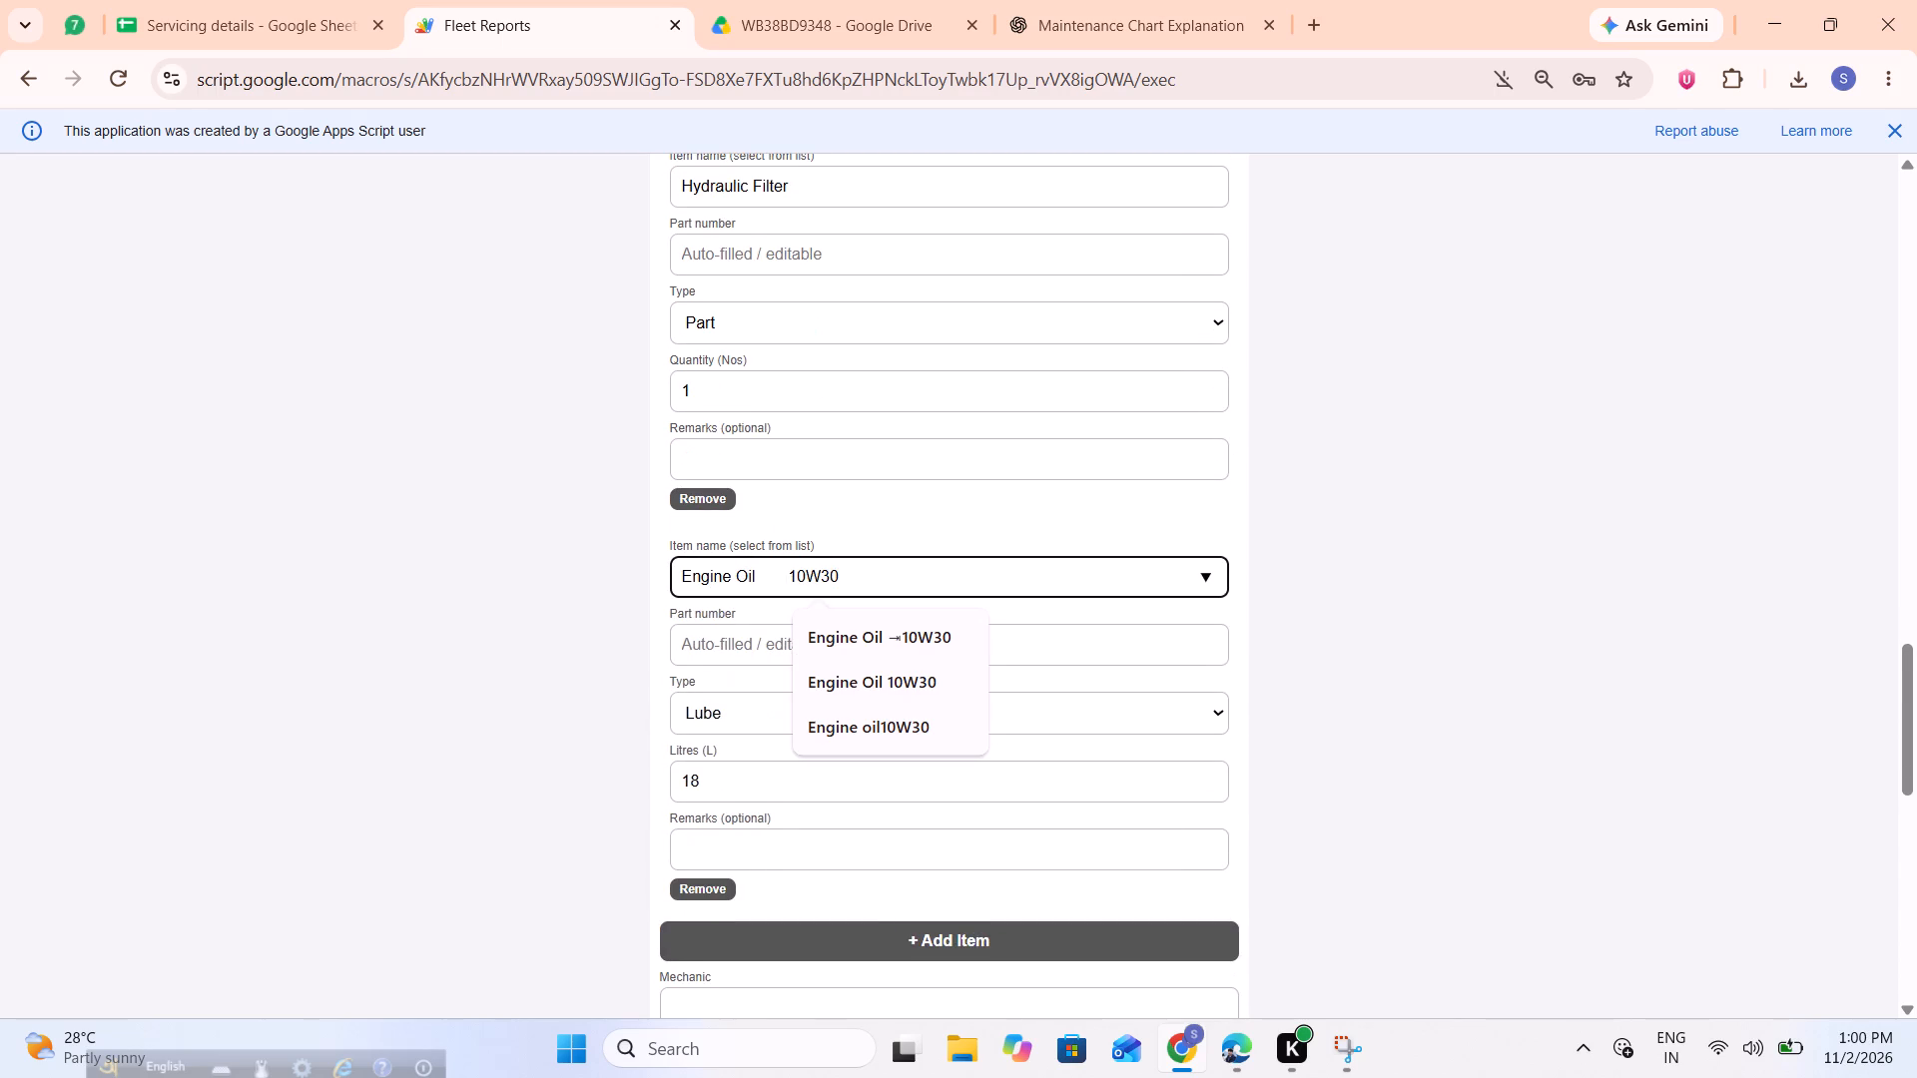
pyautogui.press('BackSpace')
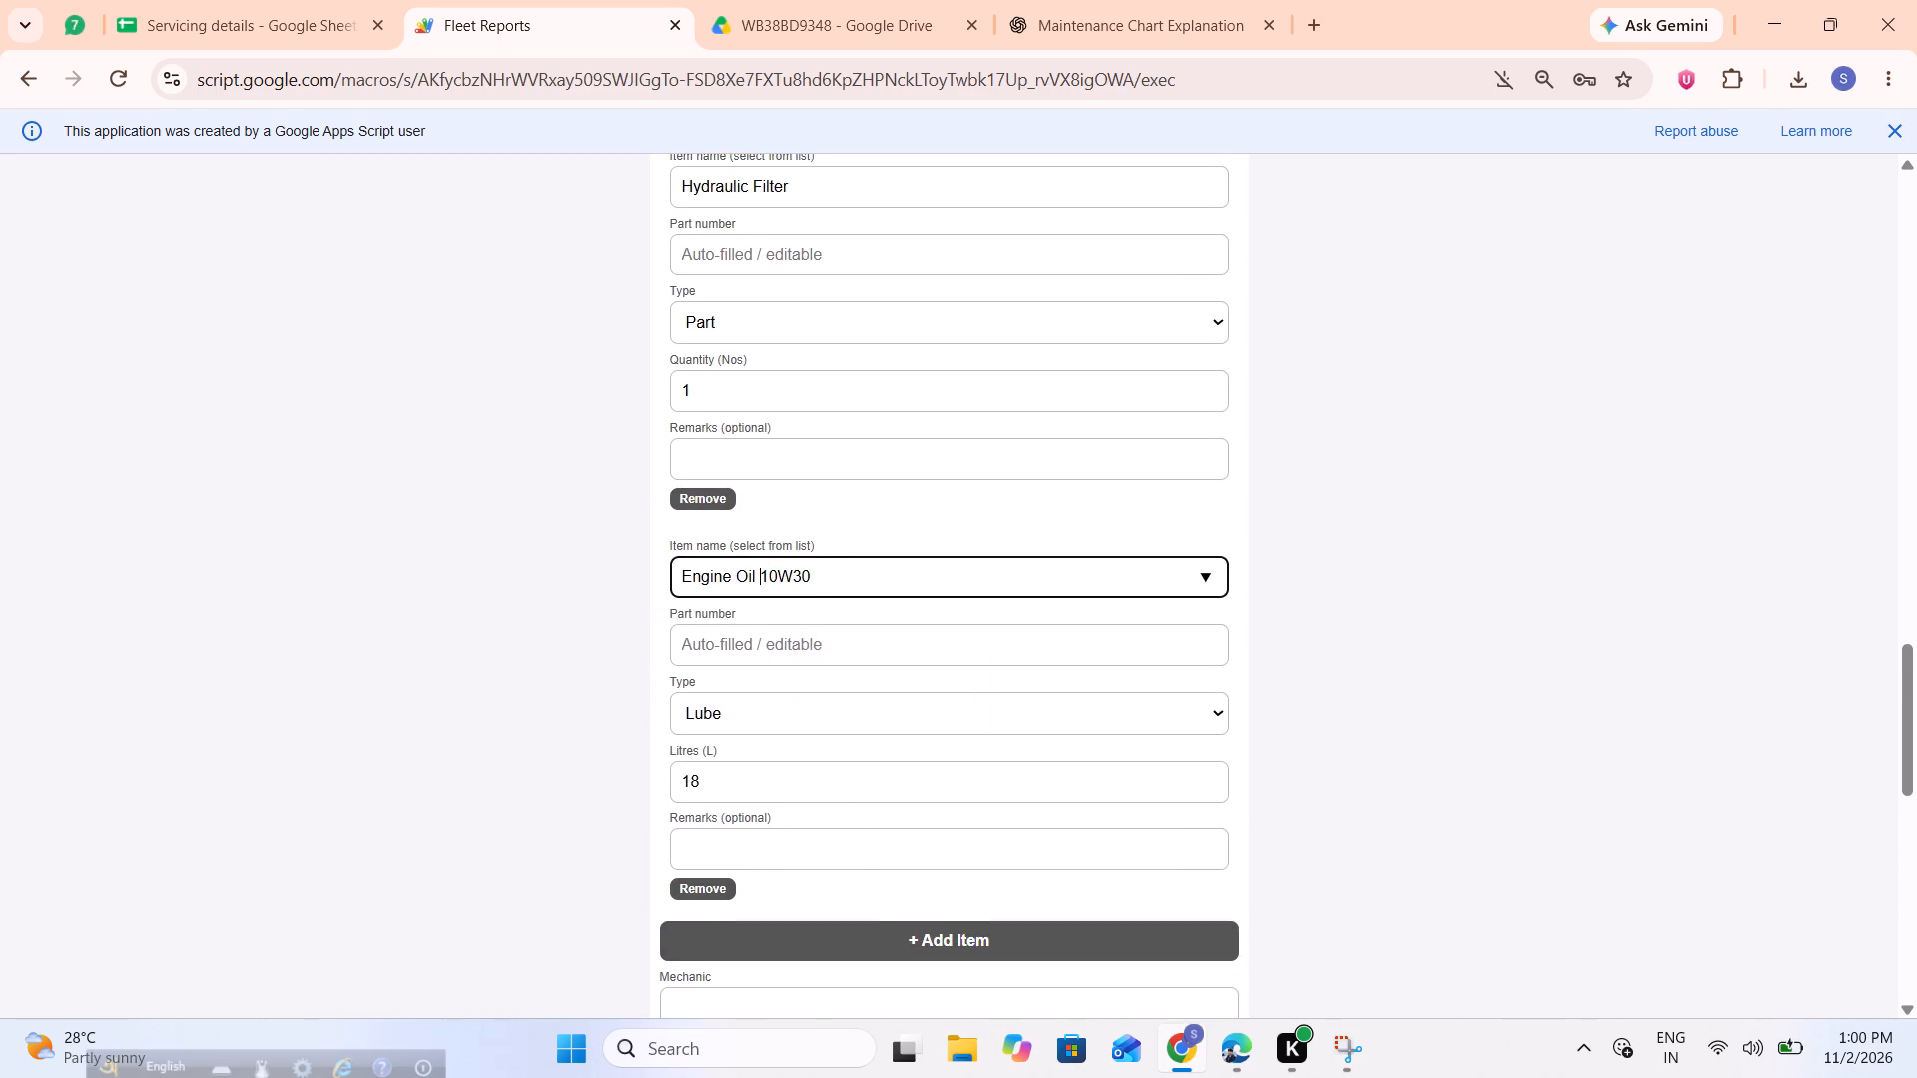
pyautogui.click(811, 525)
# Enter the mechanic's name in the service report.
pyautogui.scroll(-2, 811, 525)
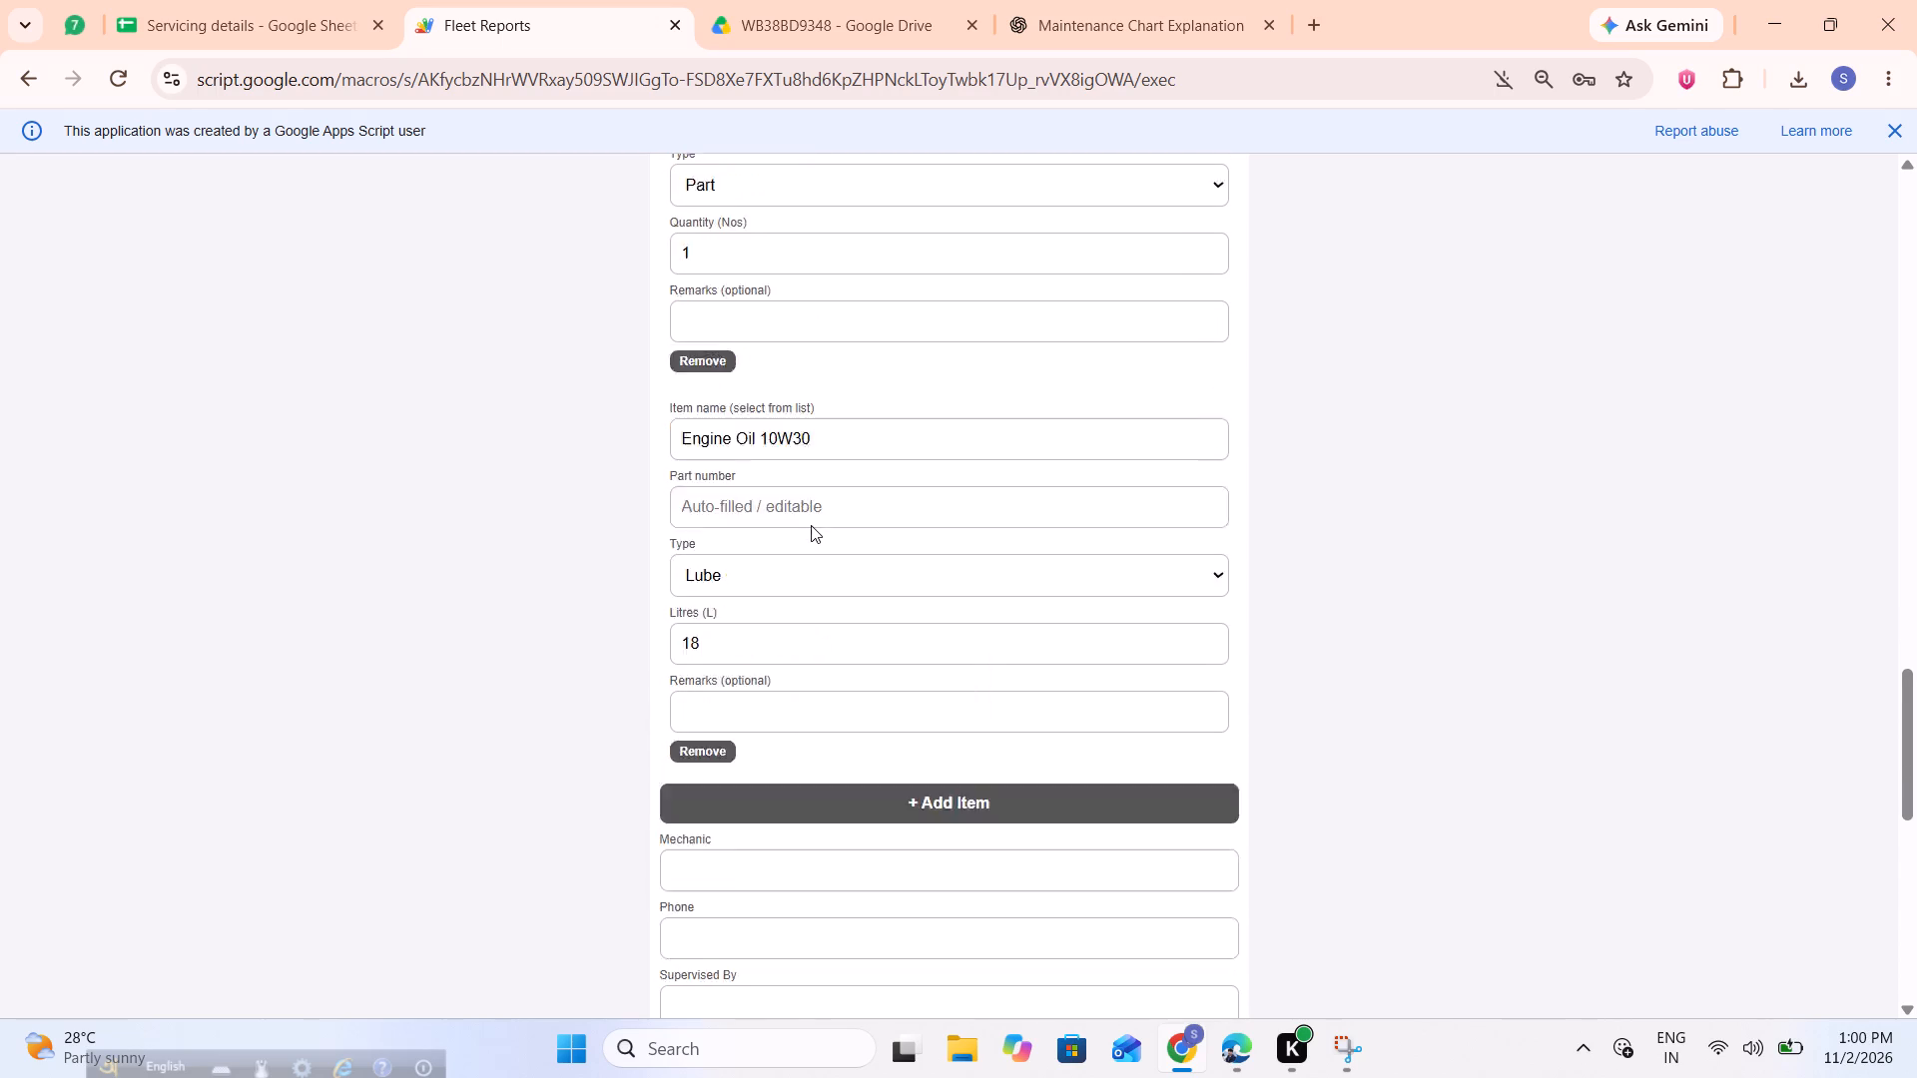
pyautogui.scroll(-2, 811, 525)
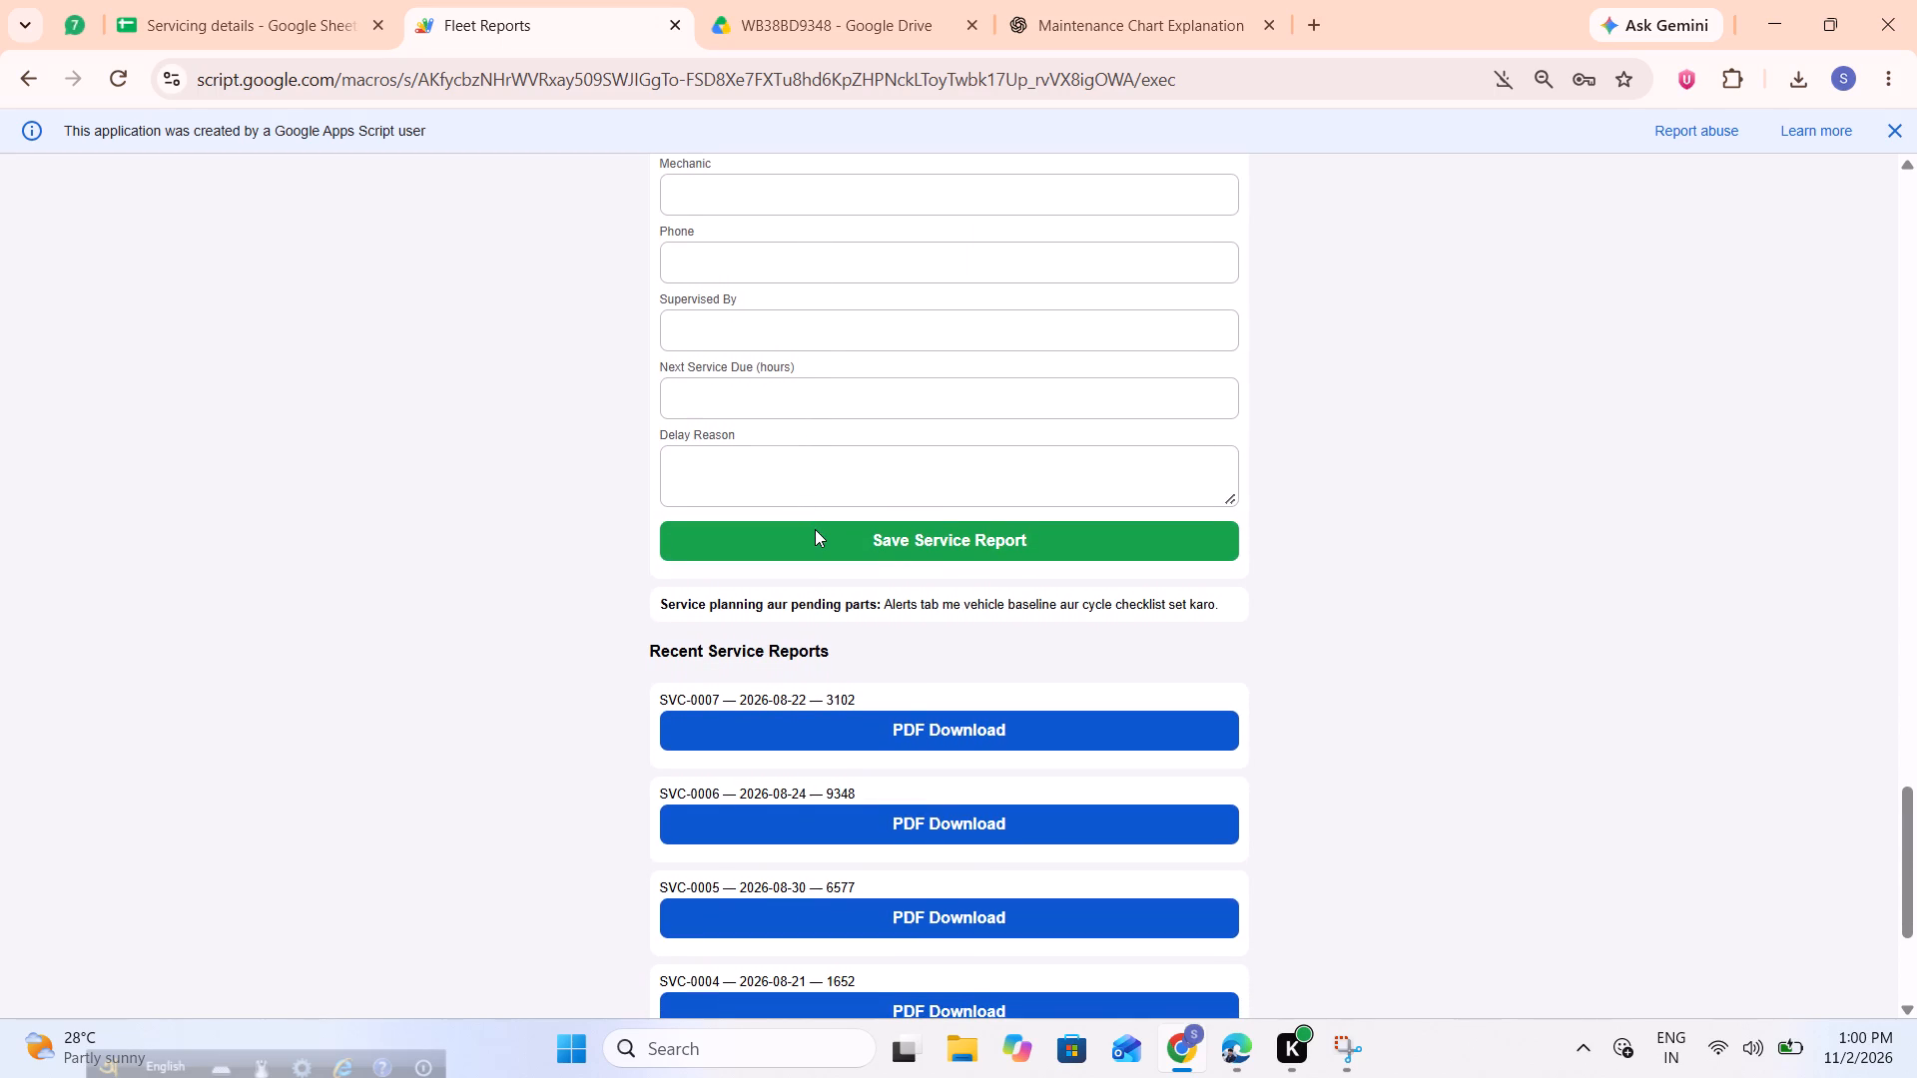
pyautogui.scroll(1, 815, 529)
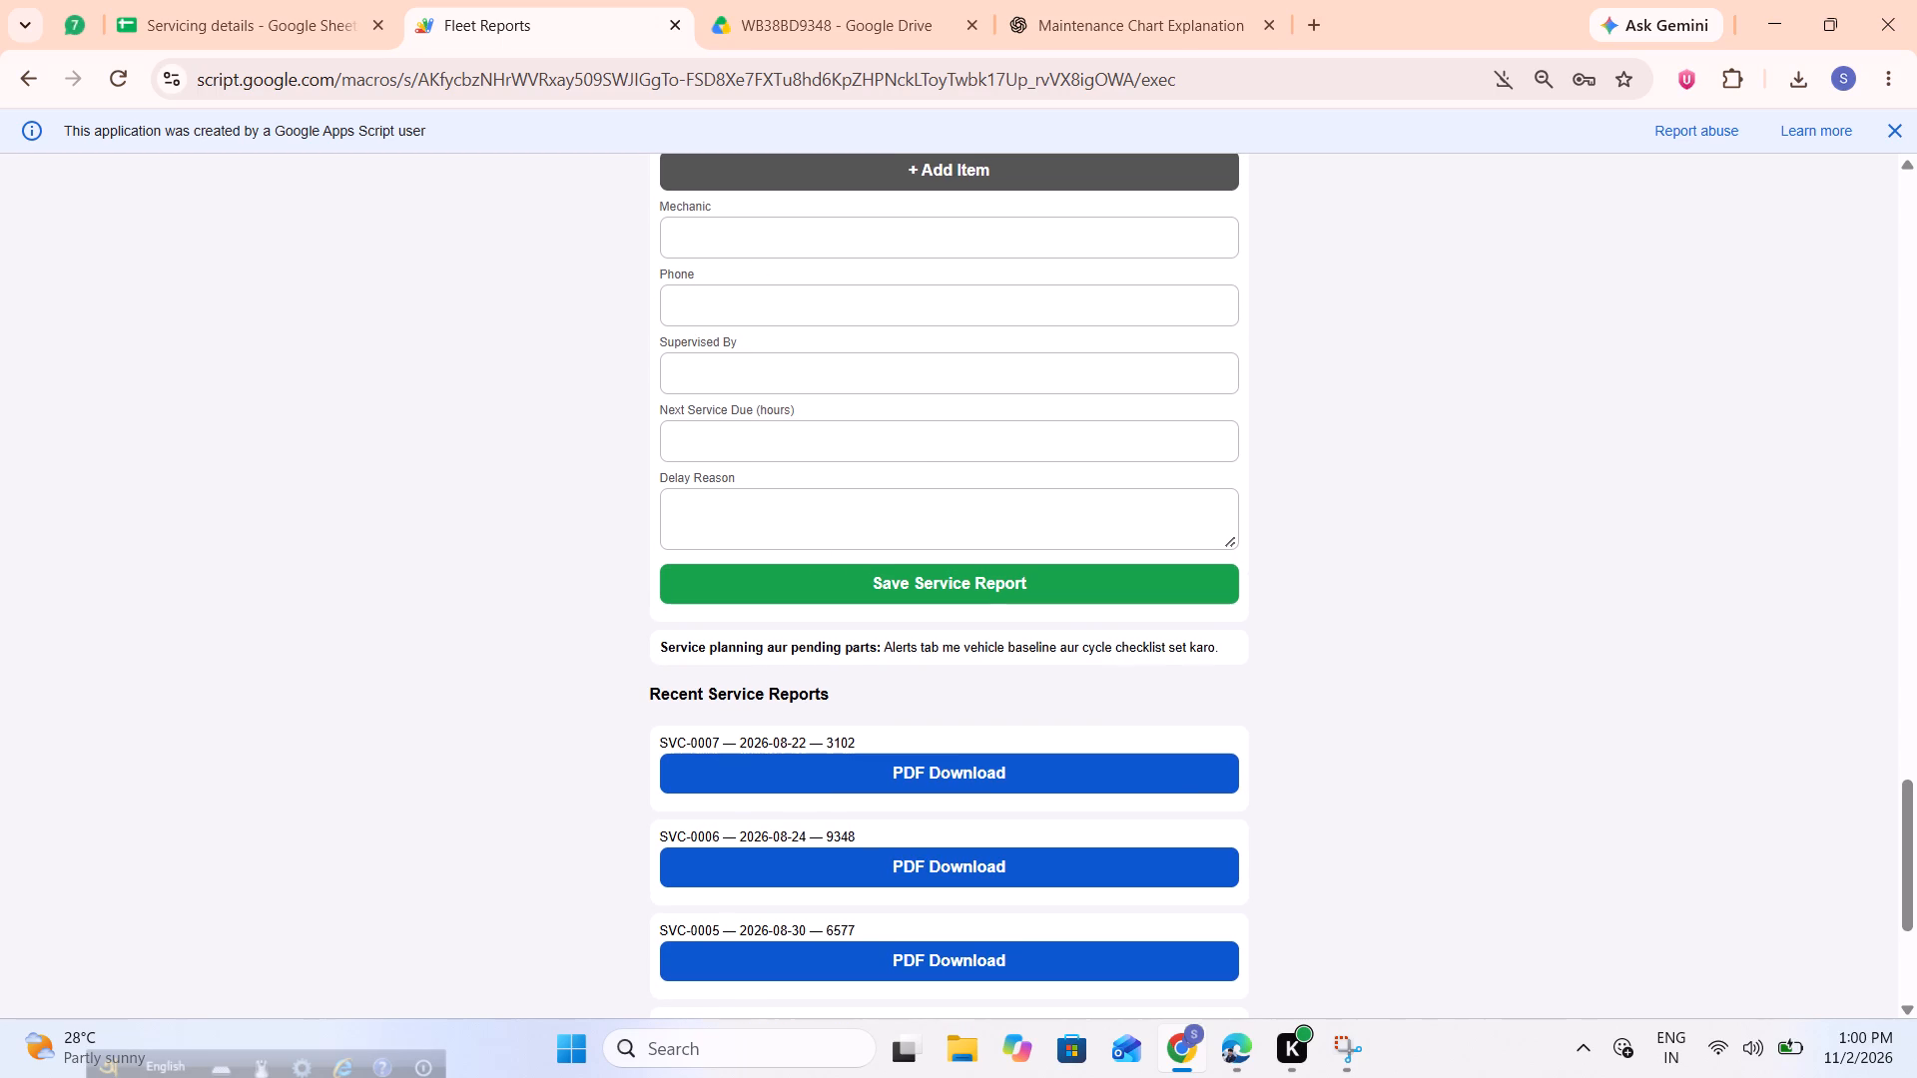
pyautogui.click(753, 226)
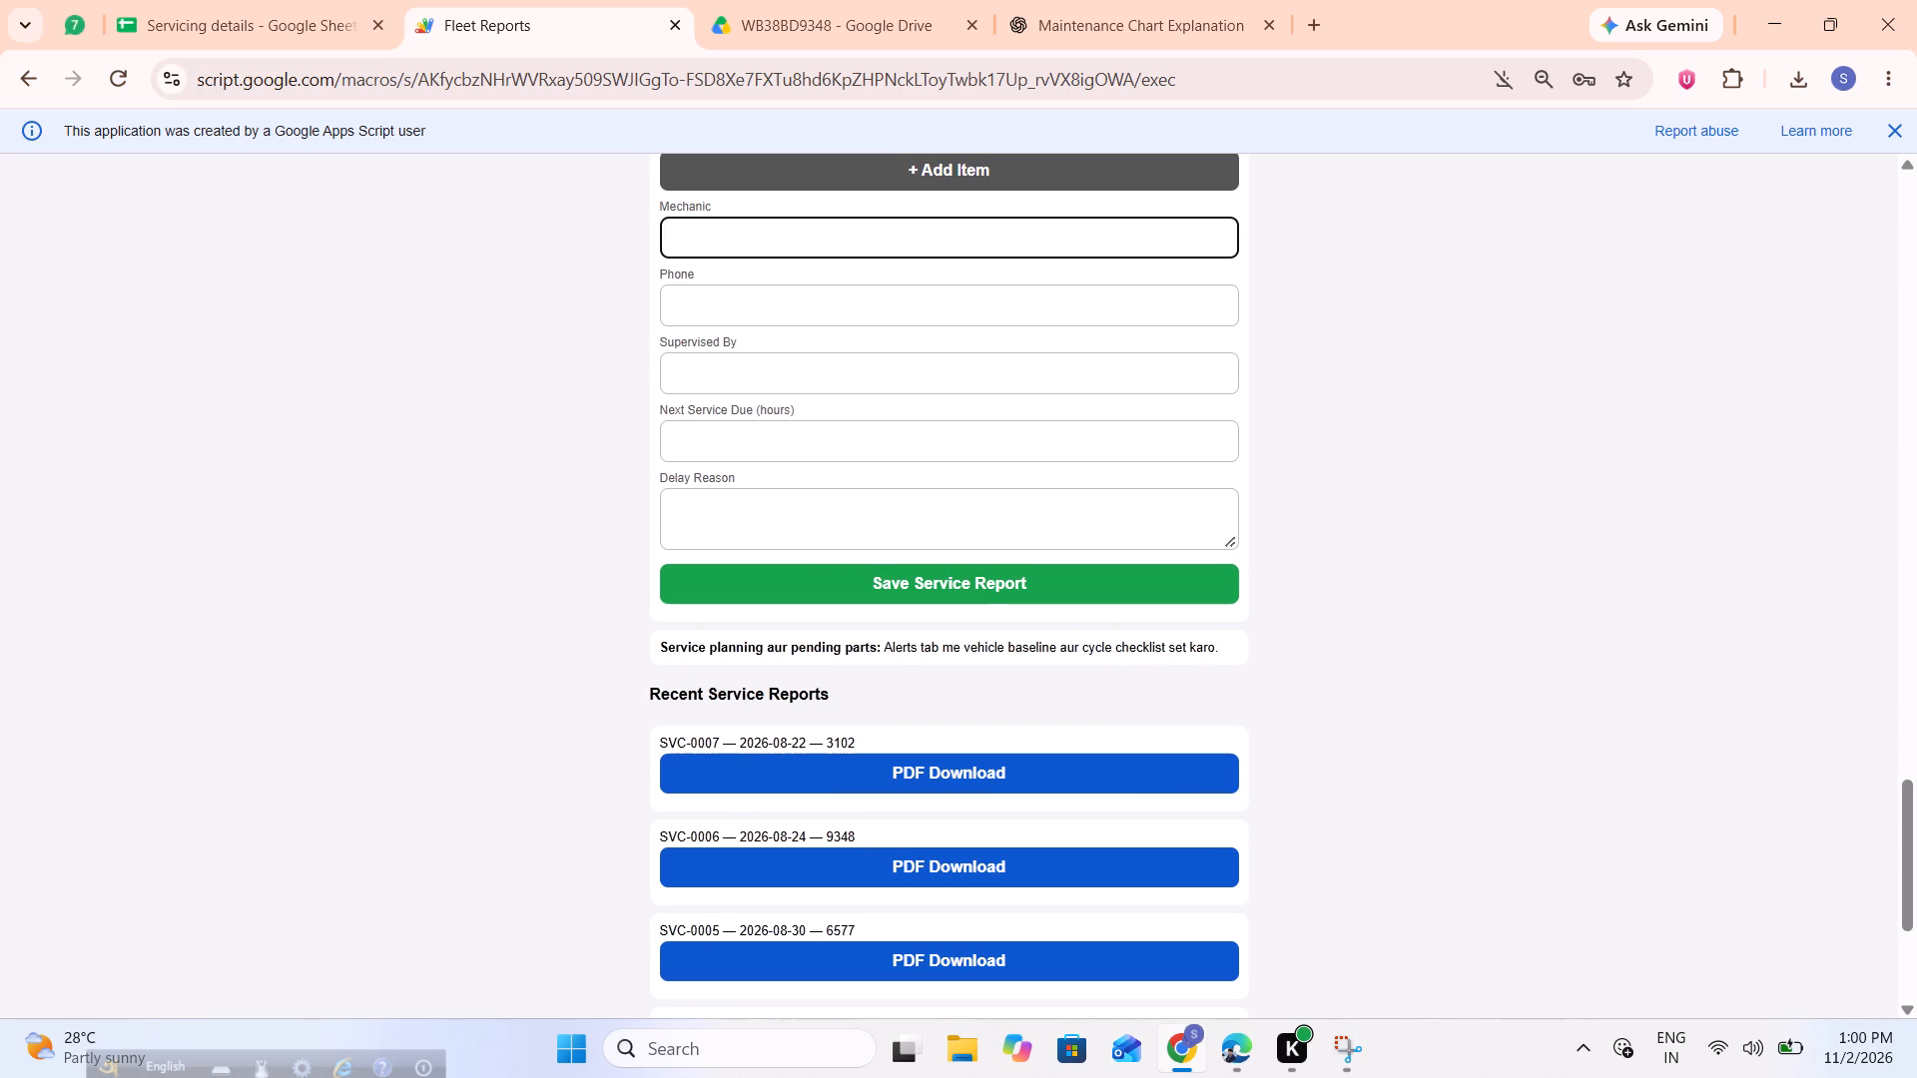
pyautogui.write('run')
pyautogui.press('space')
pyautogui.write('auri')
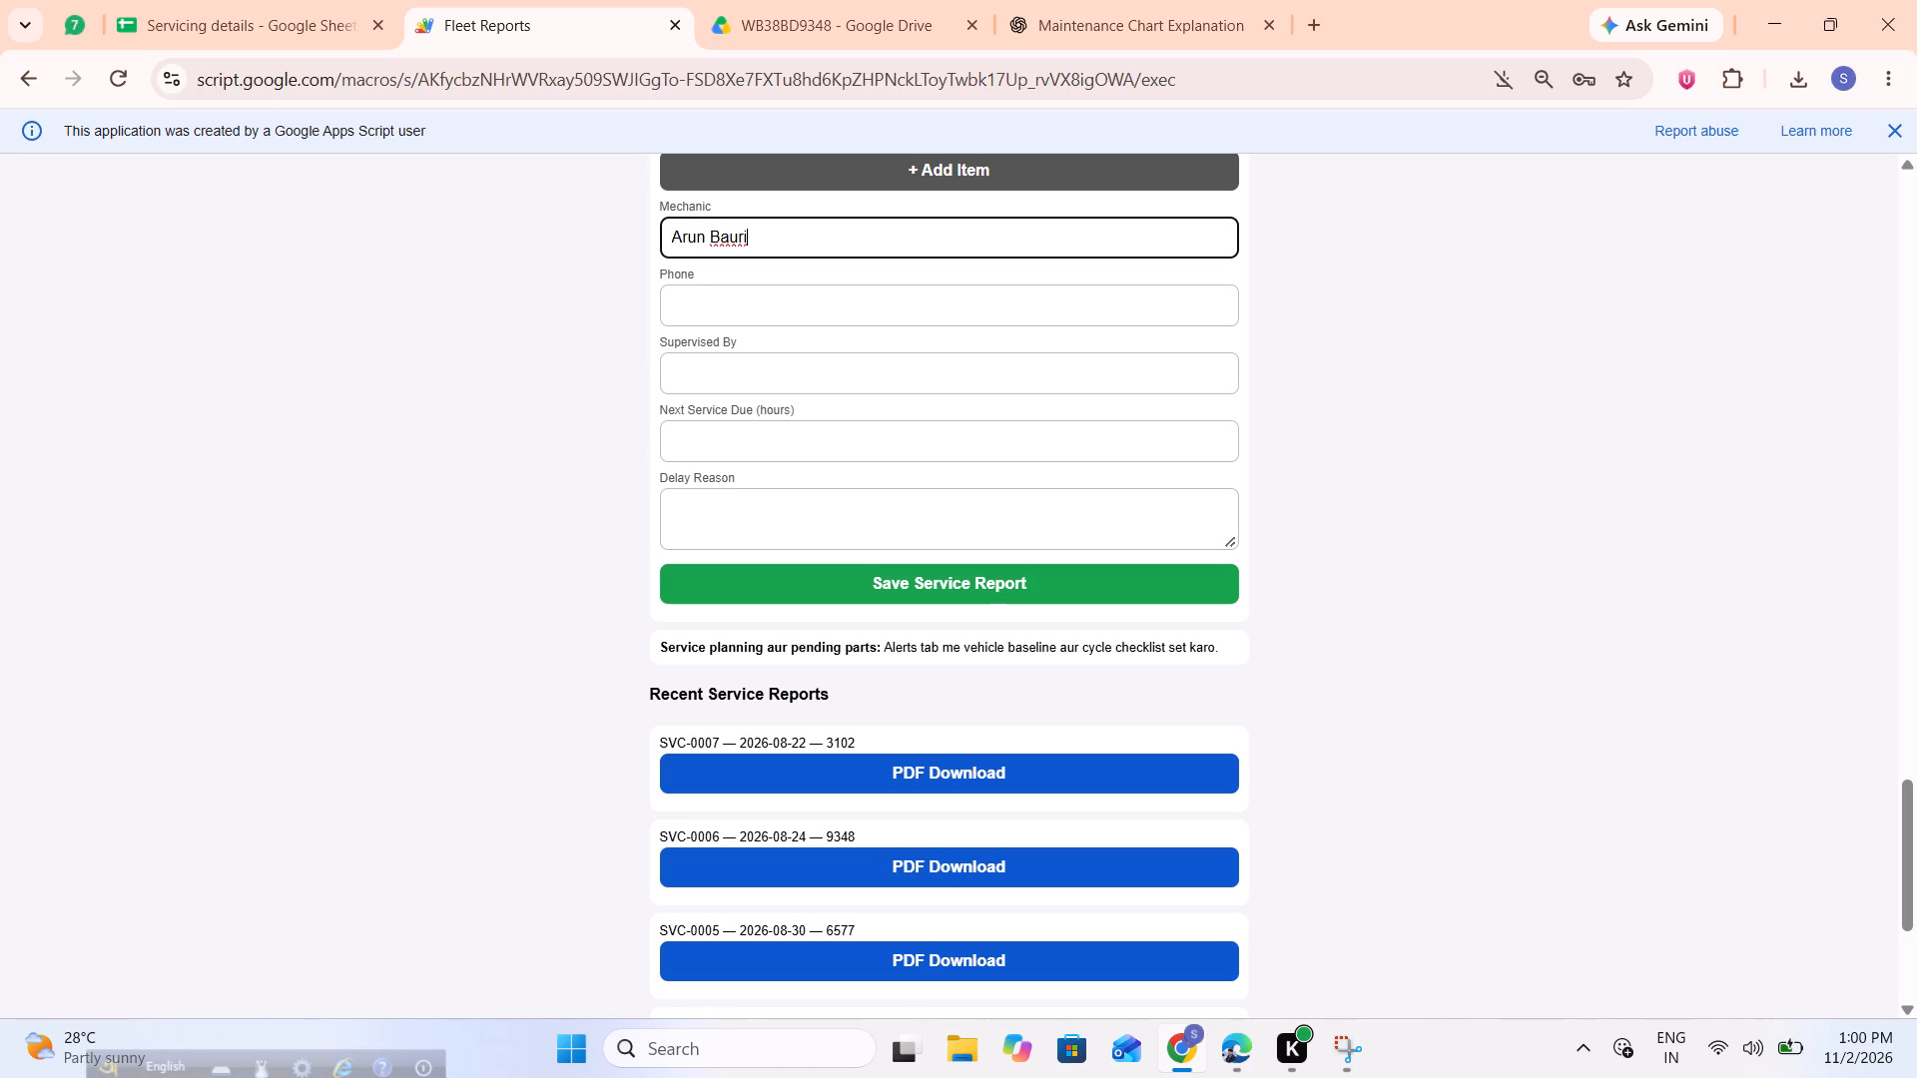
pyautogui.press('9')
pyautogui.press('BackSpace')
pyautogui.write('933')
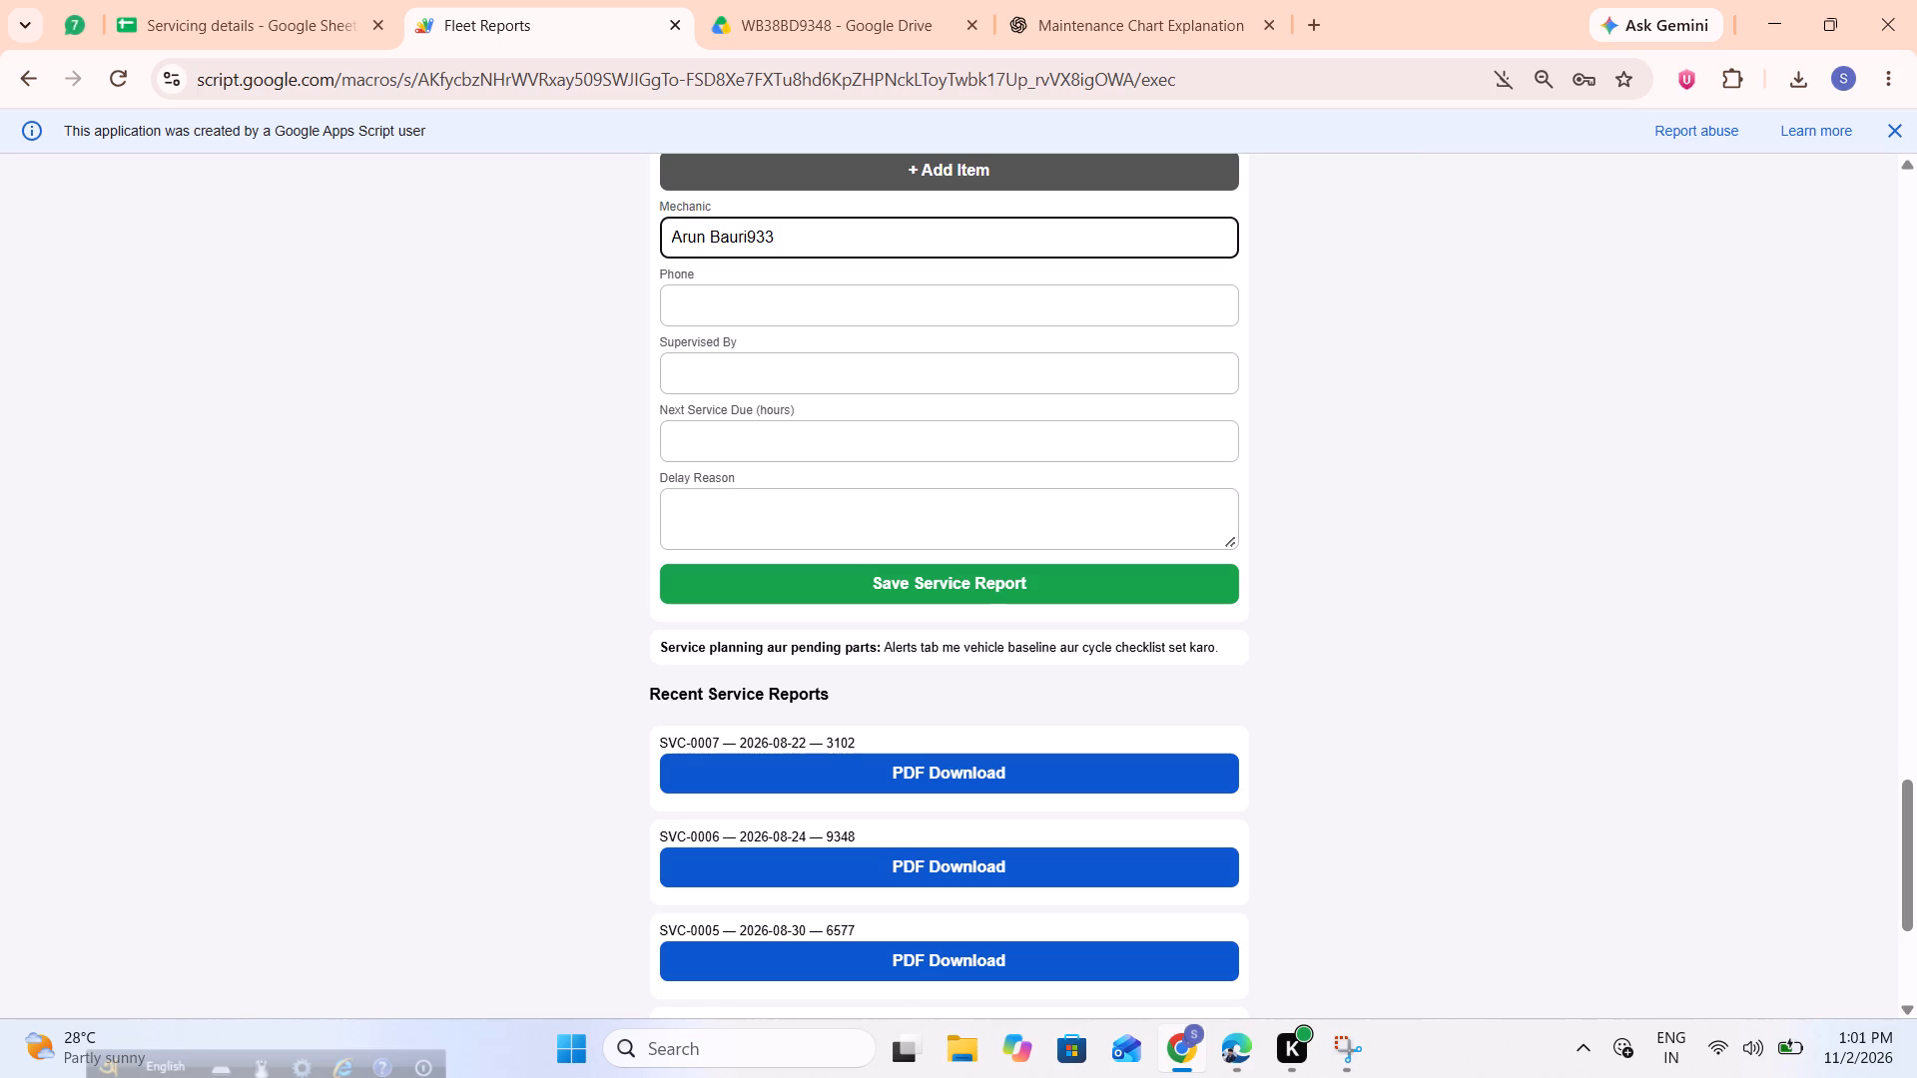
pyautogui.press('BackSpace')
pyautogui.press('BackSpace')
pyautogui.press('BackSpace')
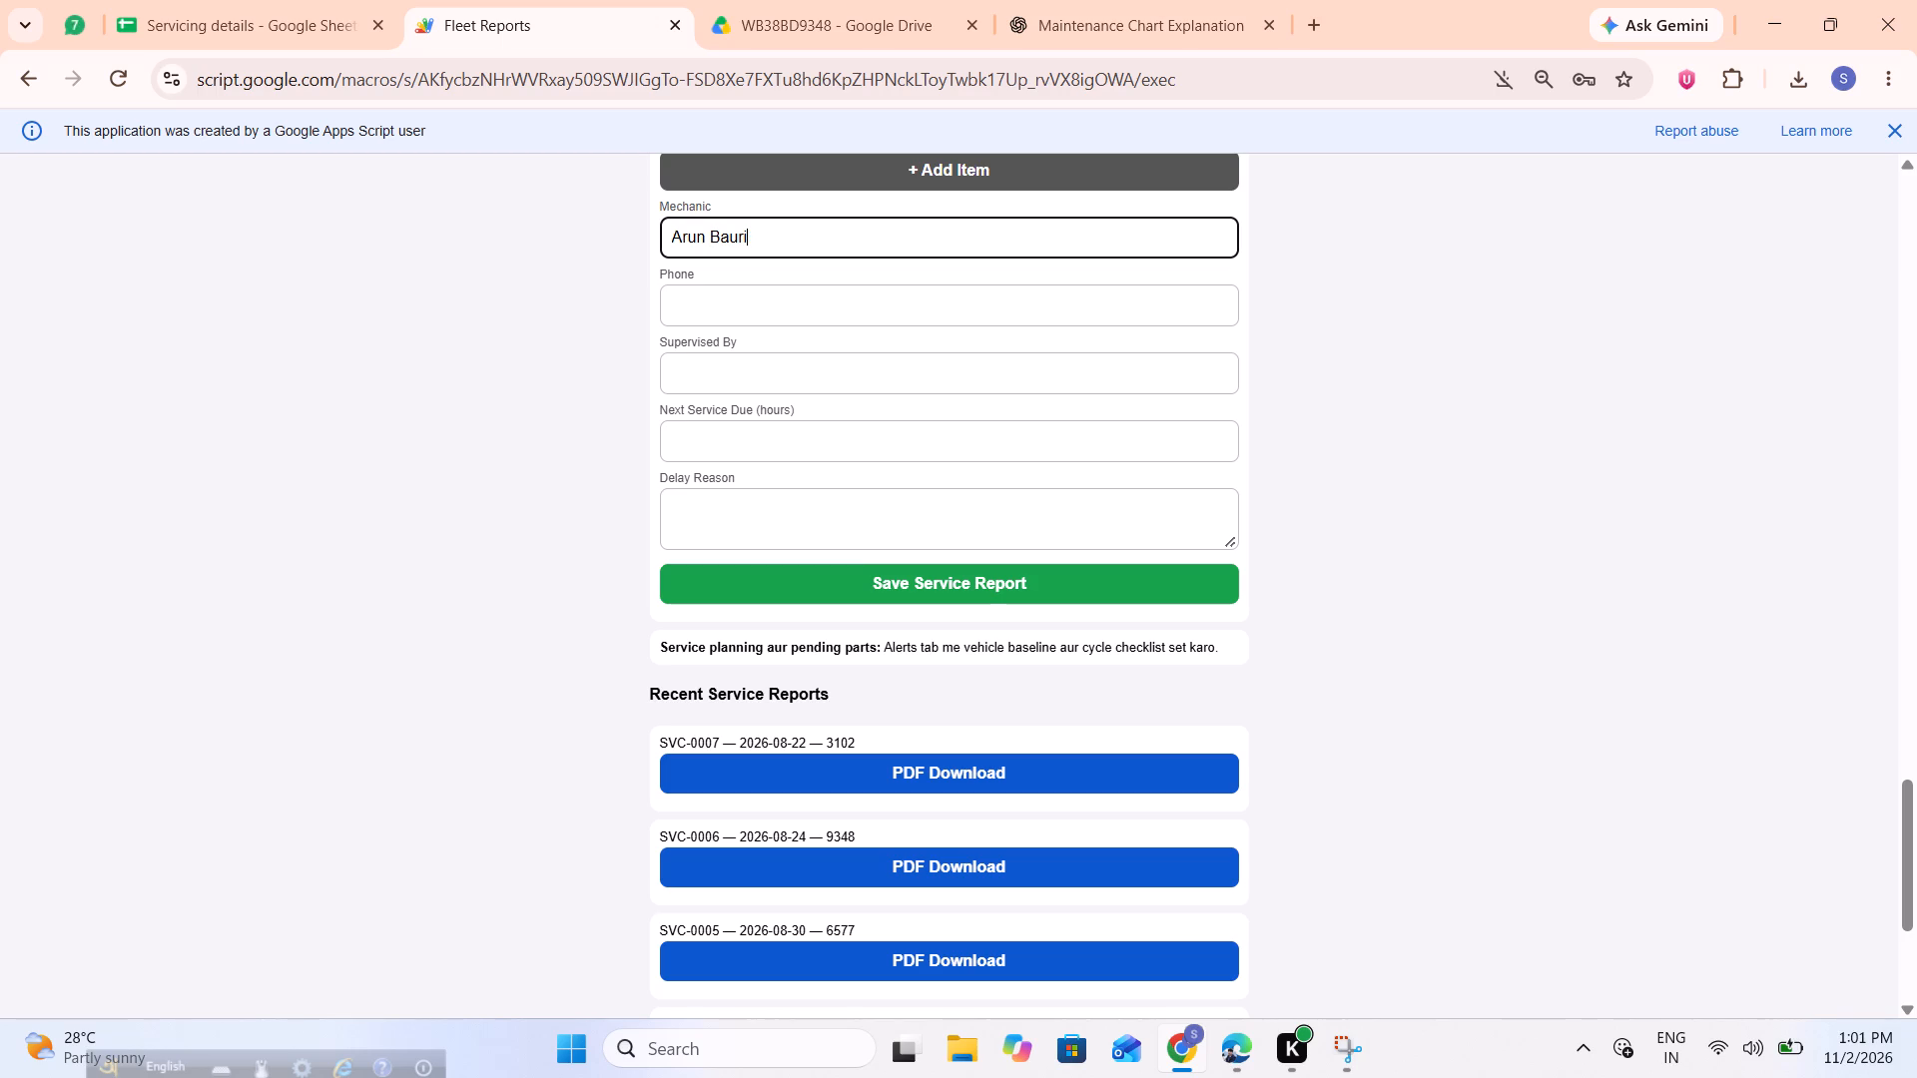
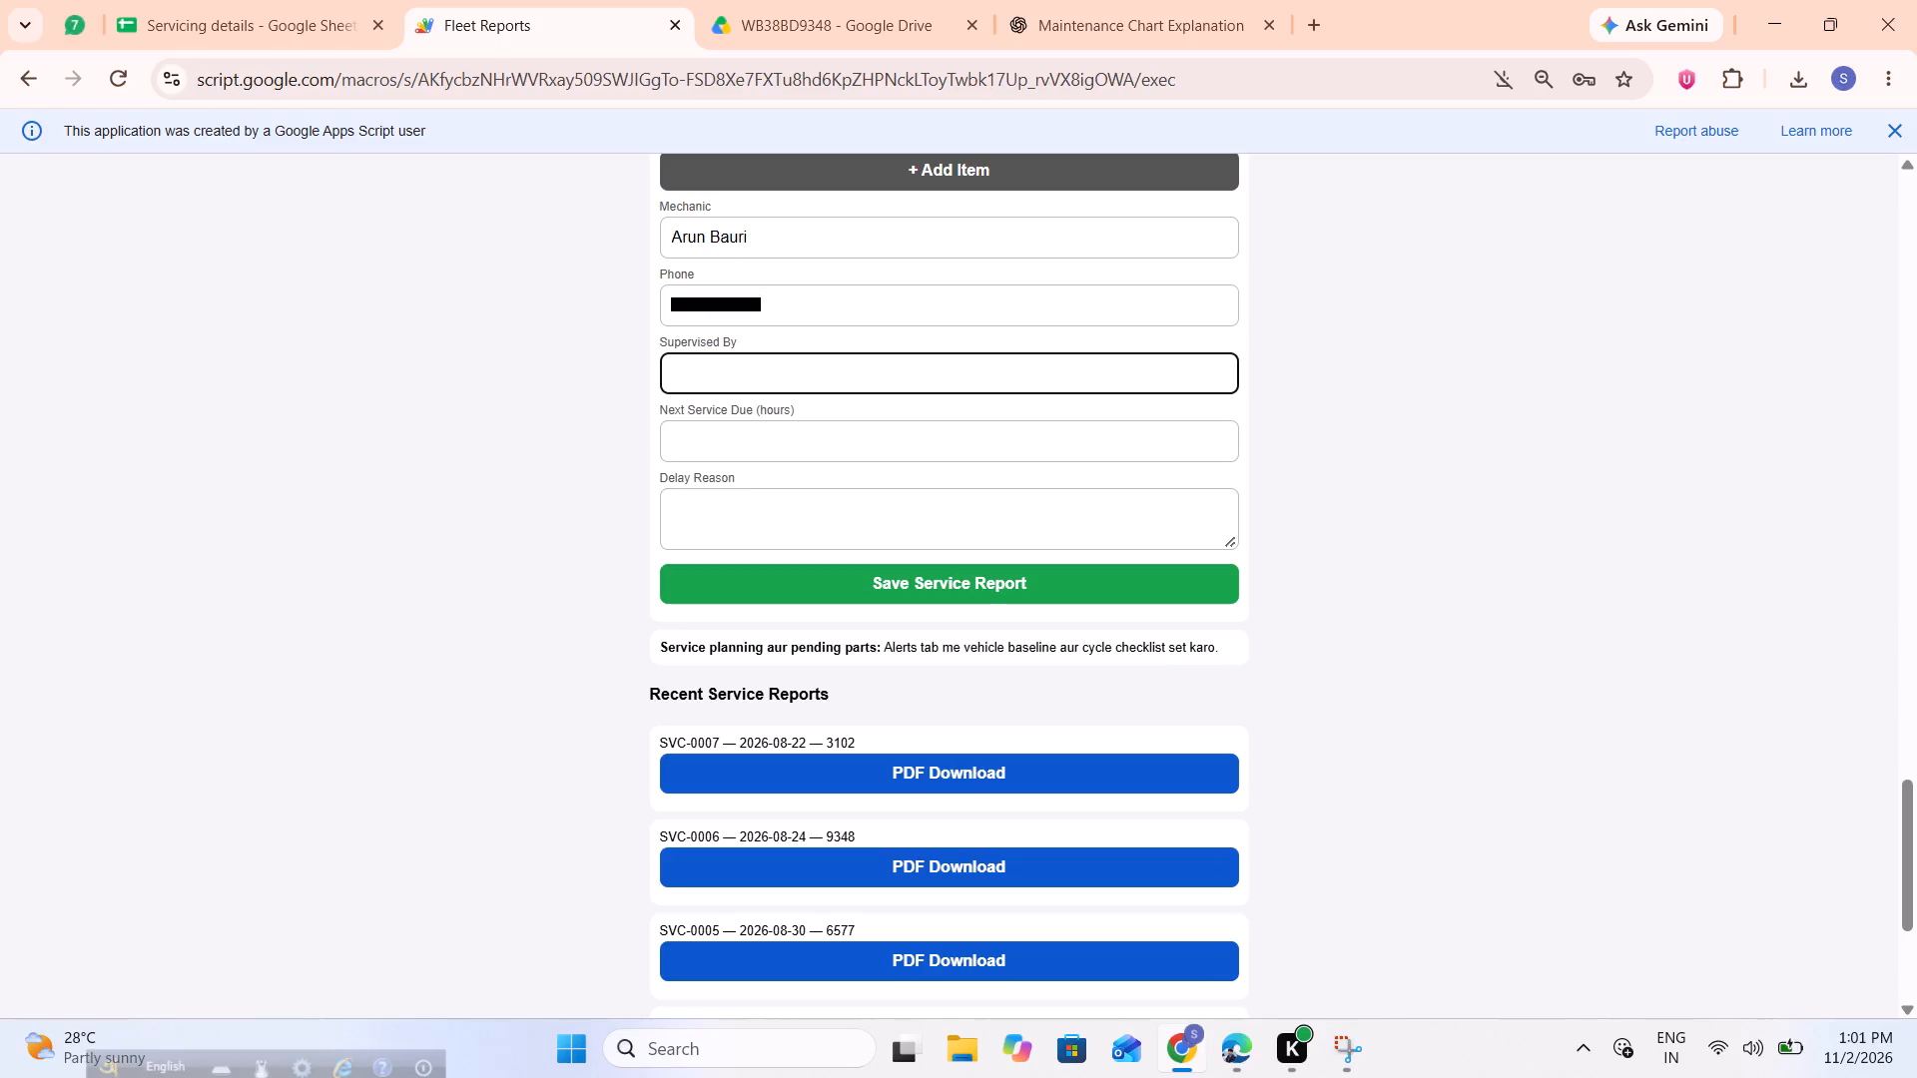
# Enter the supervisor's name in the Supervised By field of the service report.
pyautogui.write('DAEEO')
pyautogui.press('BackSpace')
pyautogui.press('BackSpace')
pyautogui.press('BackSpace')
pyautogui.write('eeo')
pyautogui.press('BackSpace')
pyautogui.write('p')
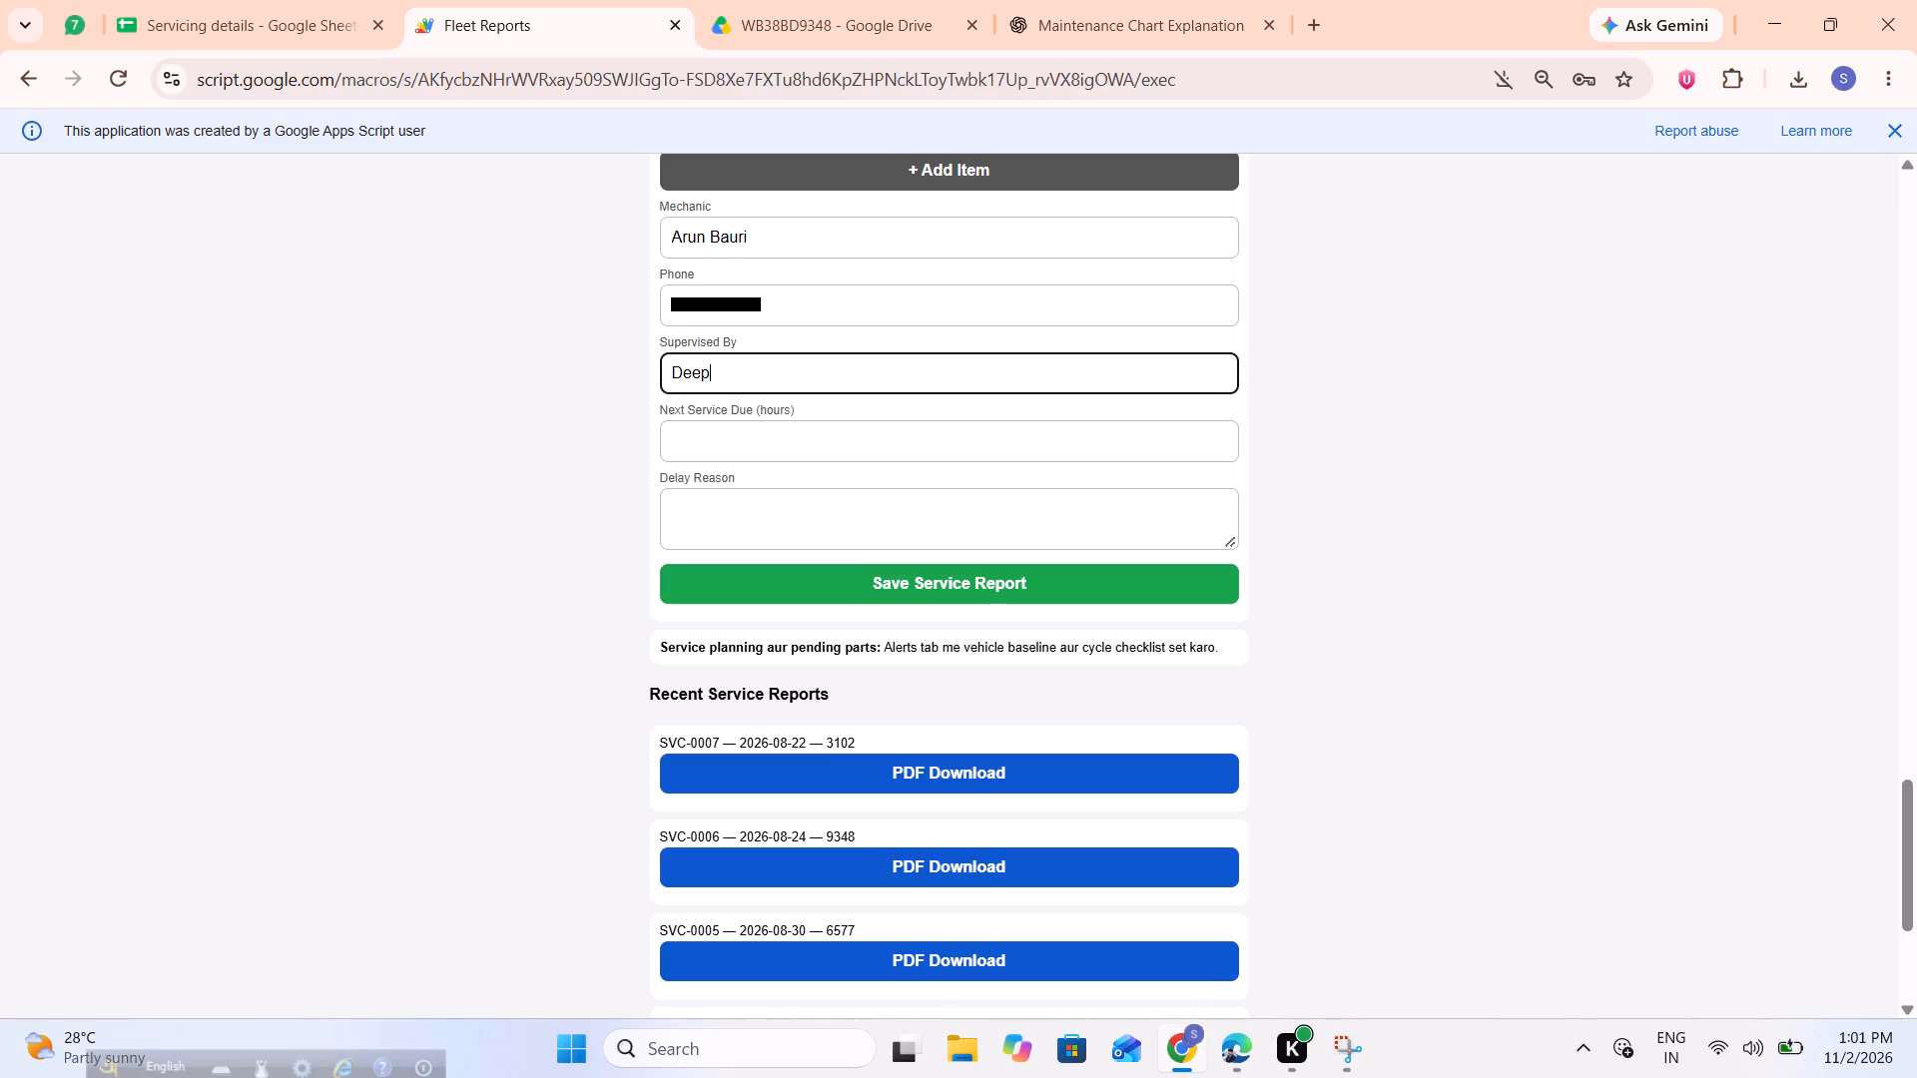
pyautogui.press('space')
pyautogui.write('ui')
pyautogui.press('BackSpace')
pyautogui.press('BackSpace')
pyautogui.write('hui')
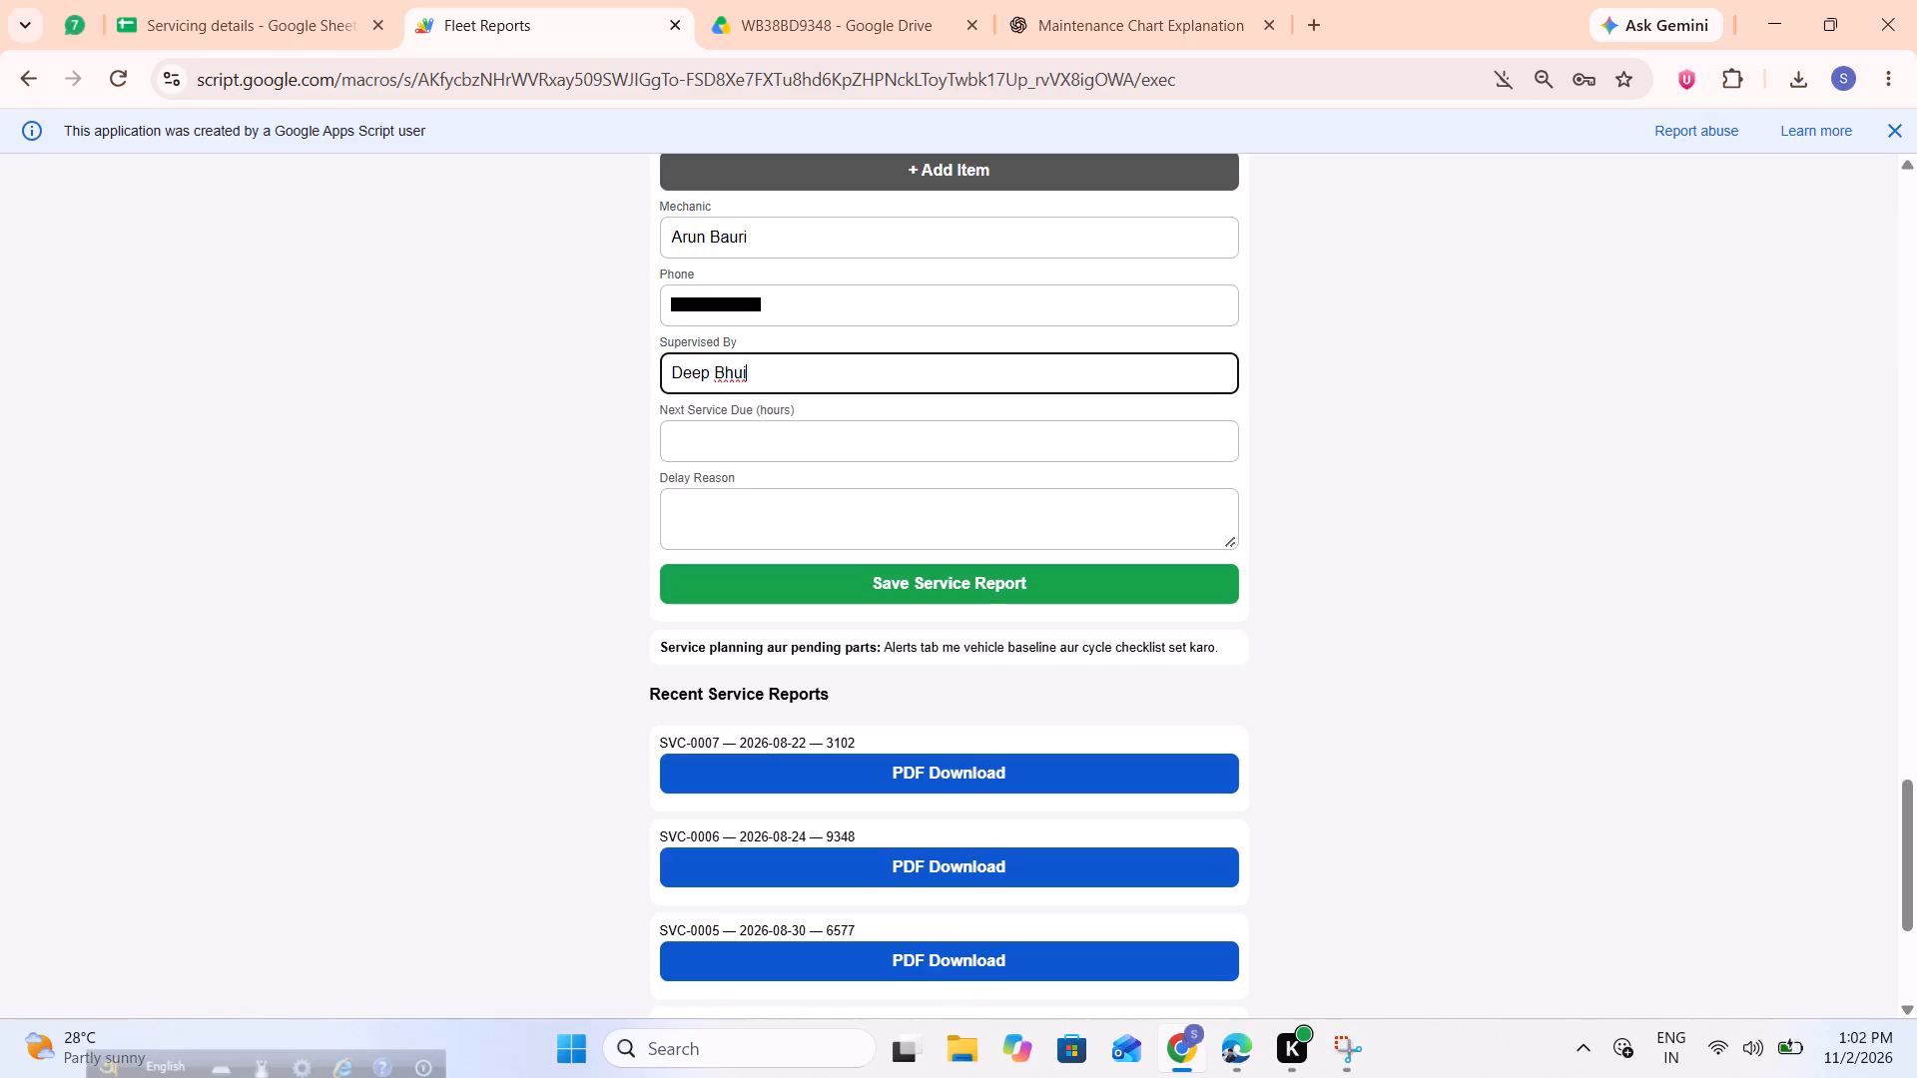
# Set the next service due to 7400 hrs(1500 hrs) in the service report.
pyautogui.click(784, 447)
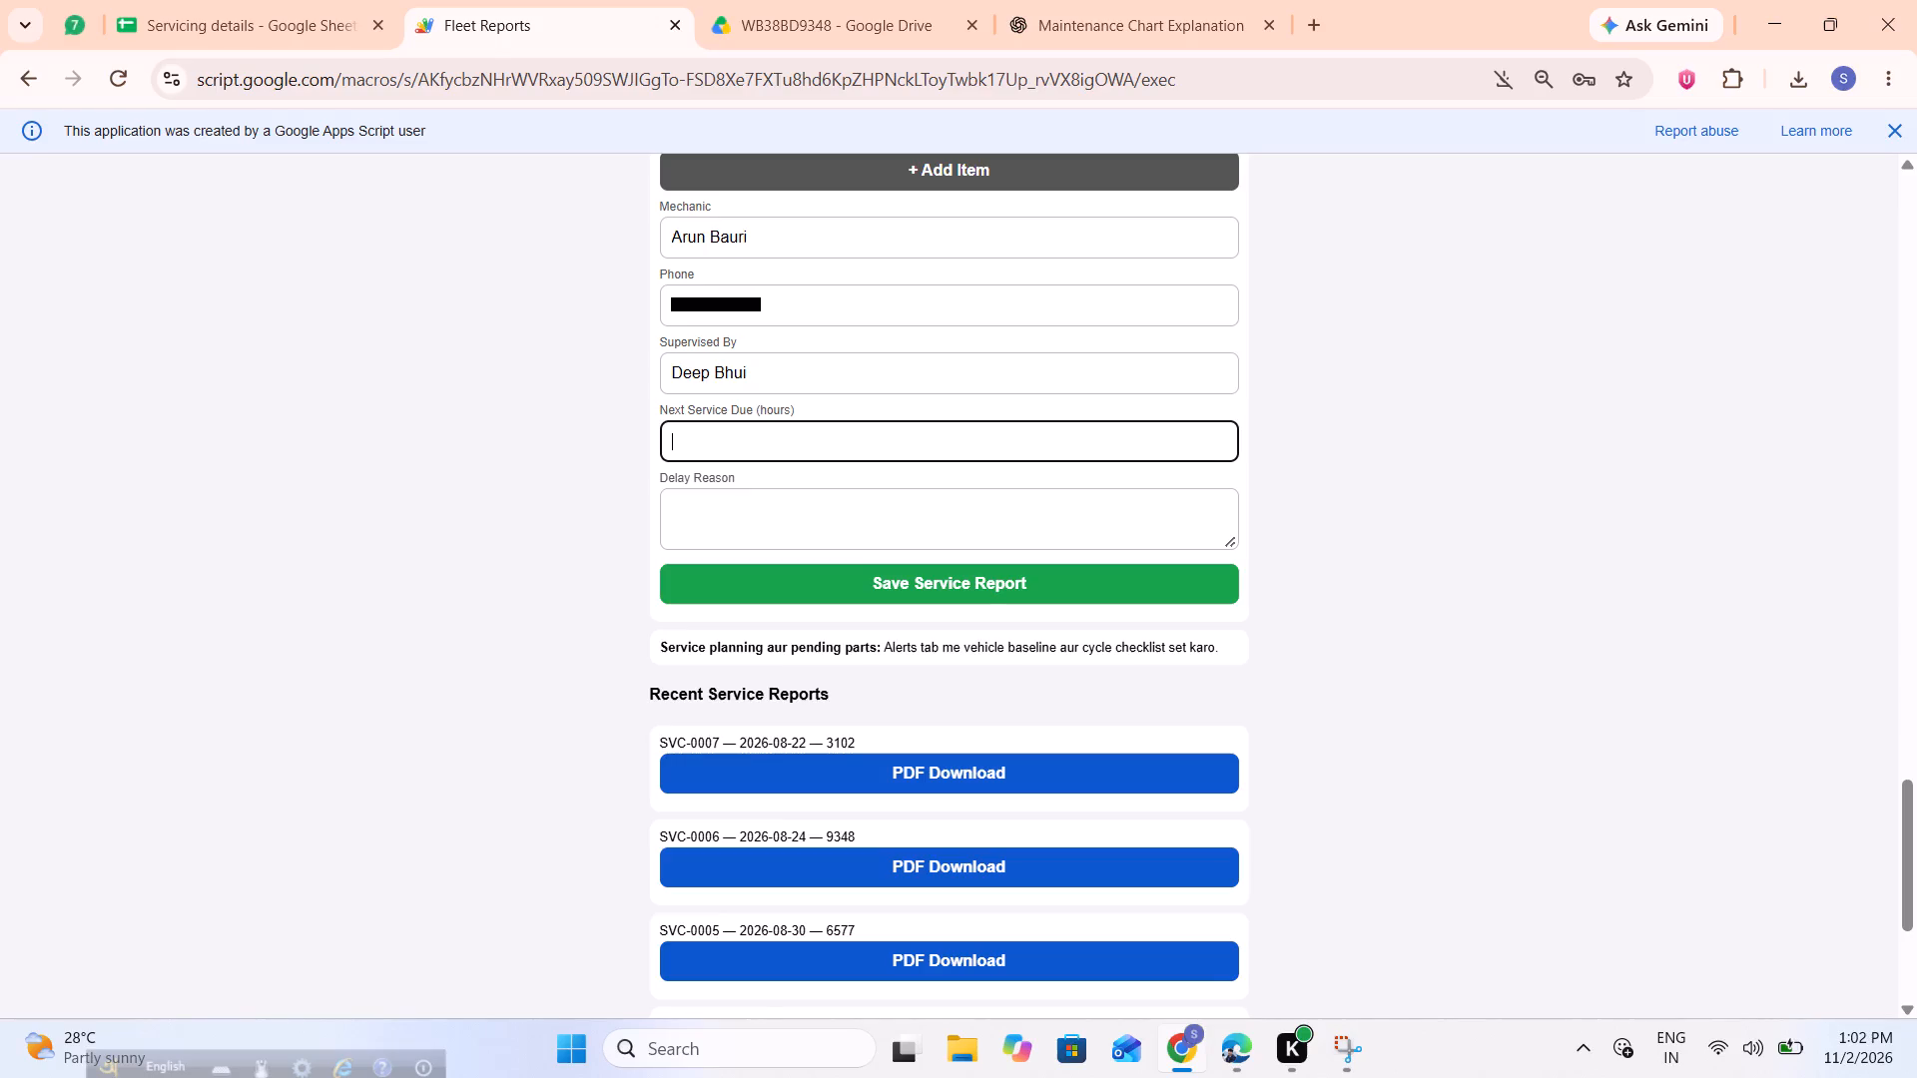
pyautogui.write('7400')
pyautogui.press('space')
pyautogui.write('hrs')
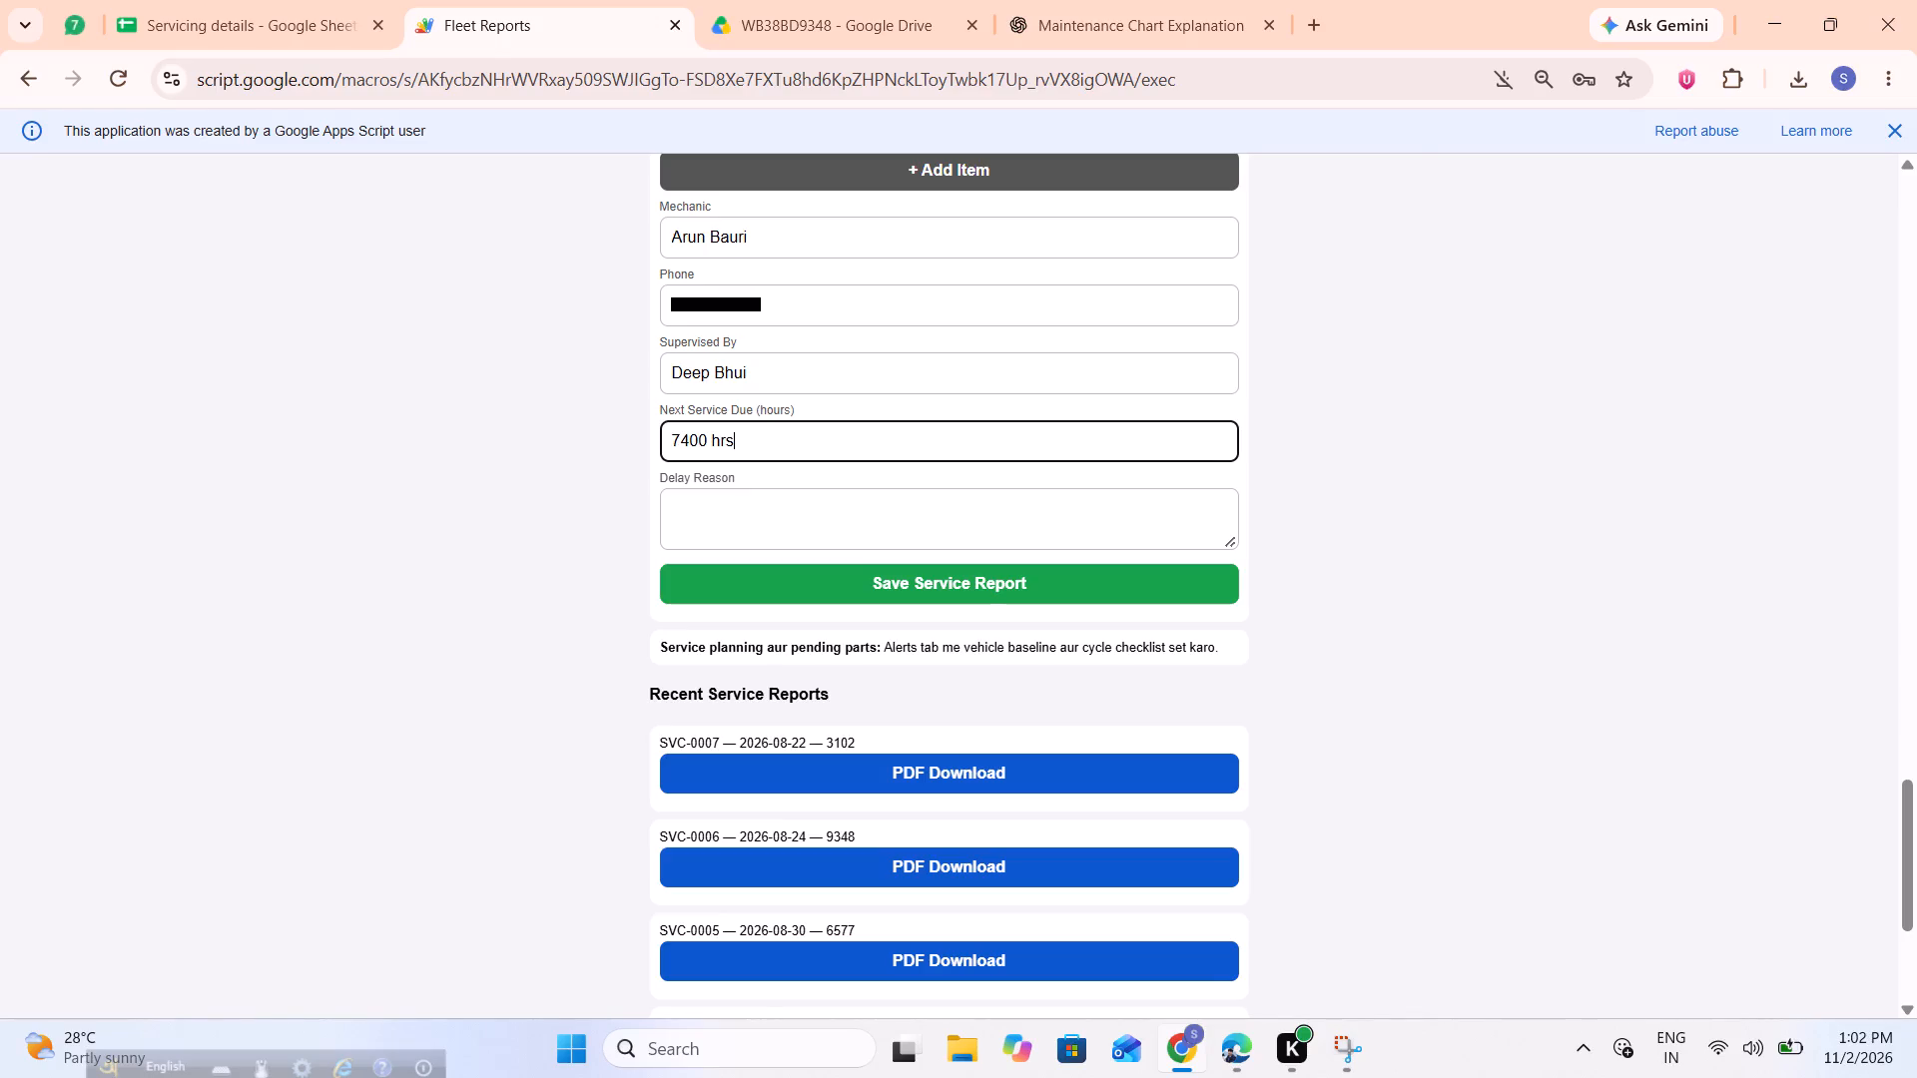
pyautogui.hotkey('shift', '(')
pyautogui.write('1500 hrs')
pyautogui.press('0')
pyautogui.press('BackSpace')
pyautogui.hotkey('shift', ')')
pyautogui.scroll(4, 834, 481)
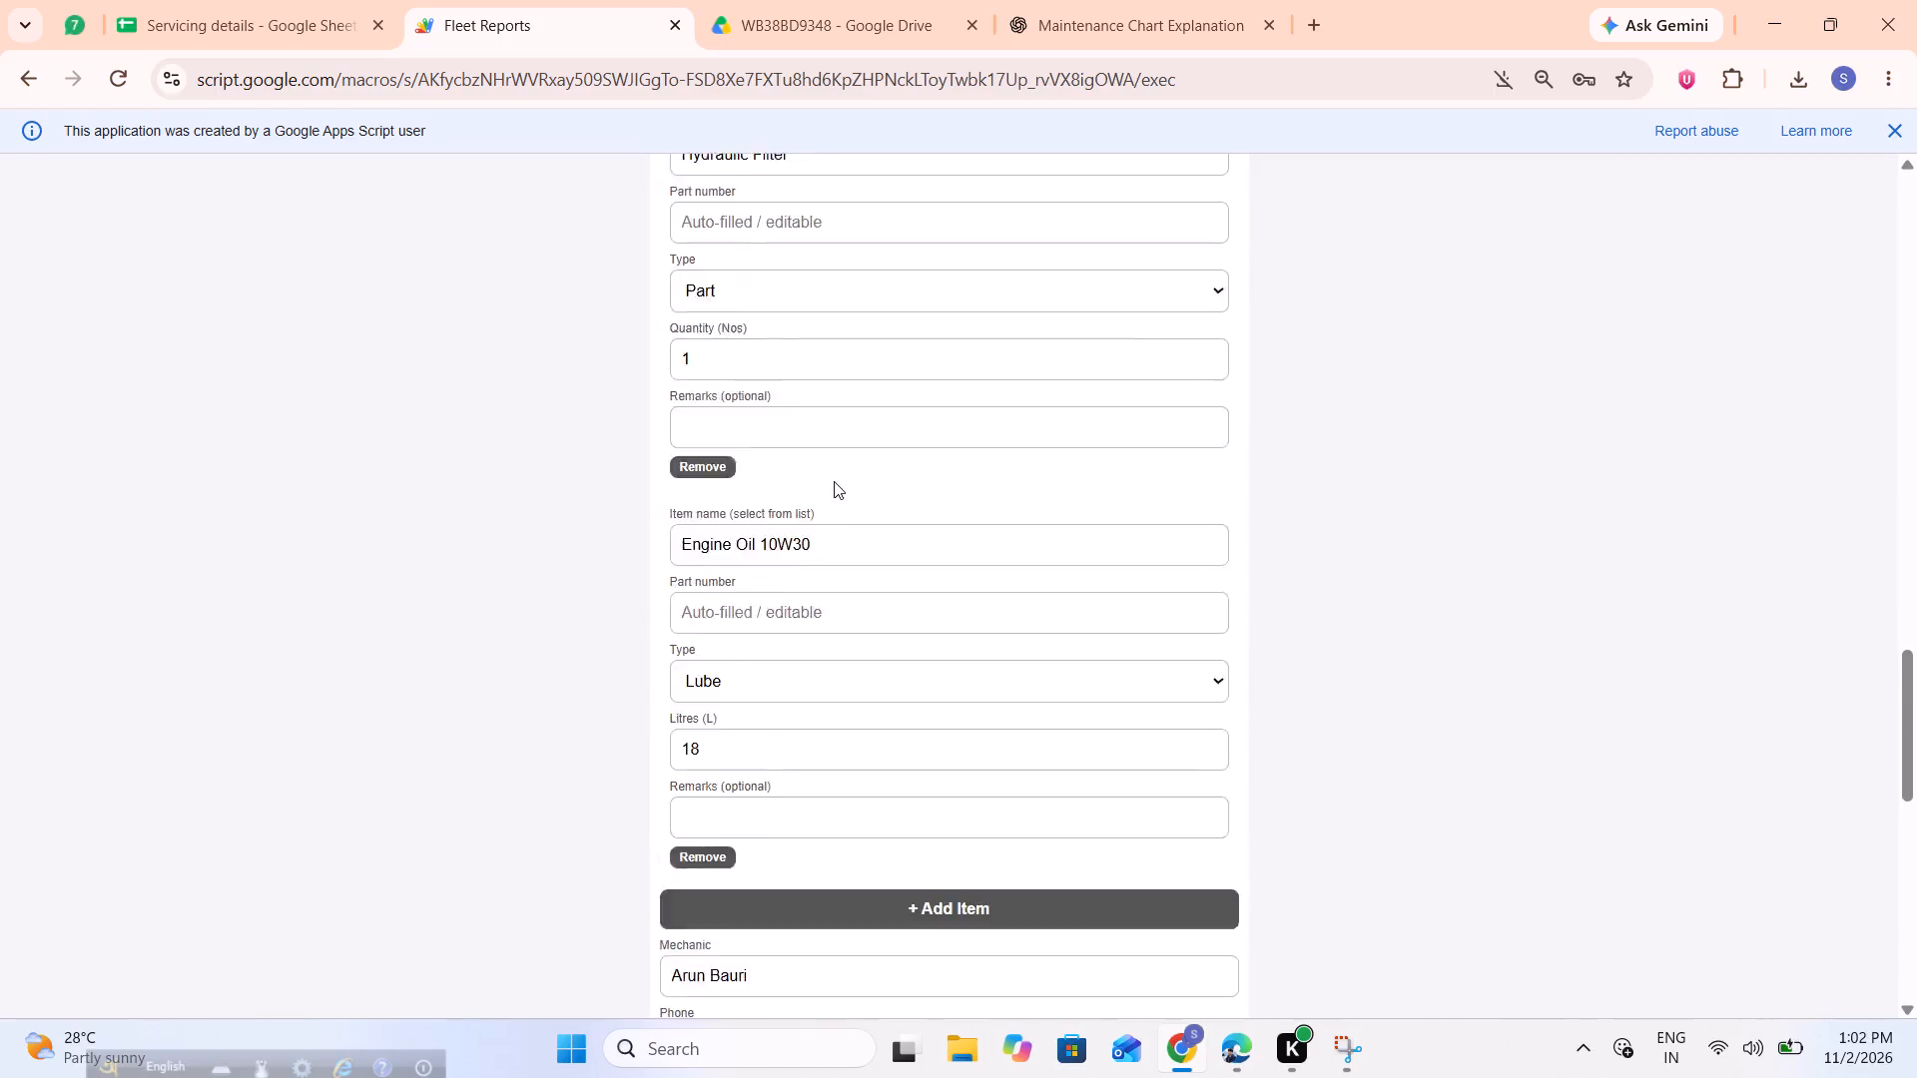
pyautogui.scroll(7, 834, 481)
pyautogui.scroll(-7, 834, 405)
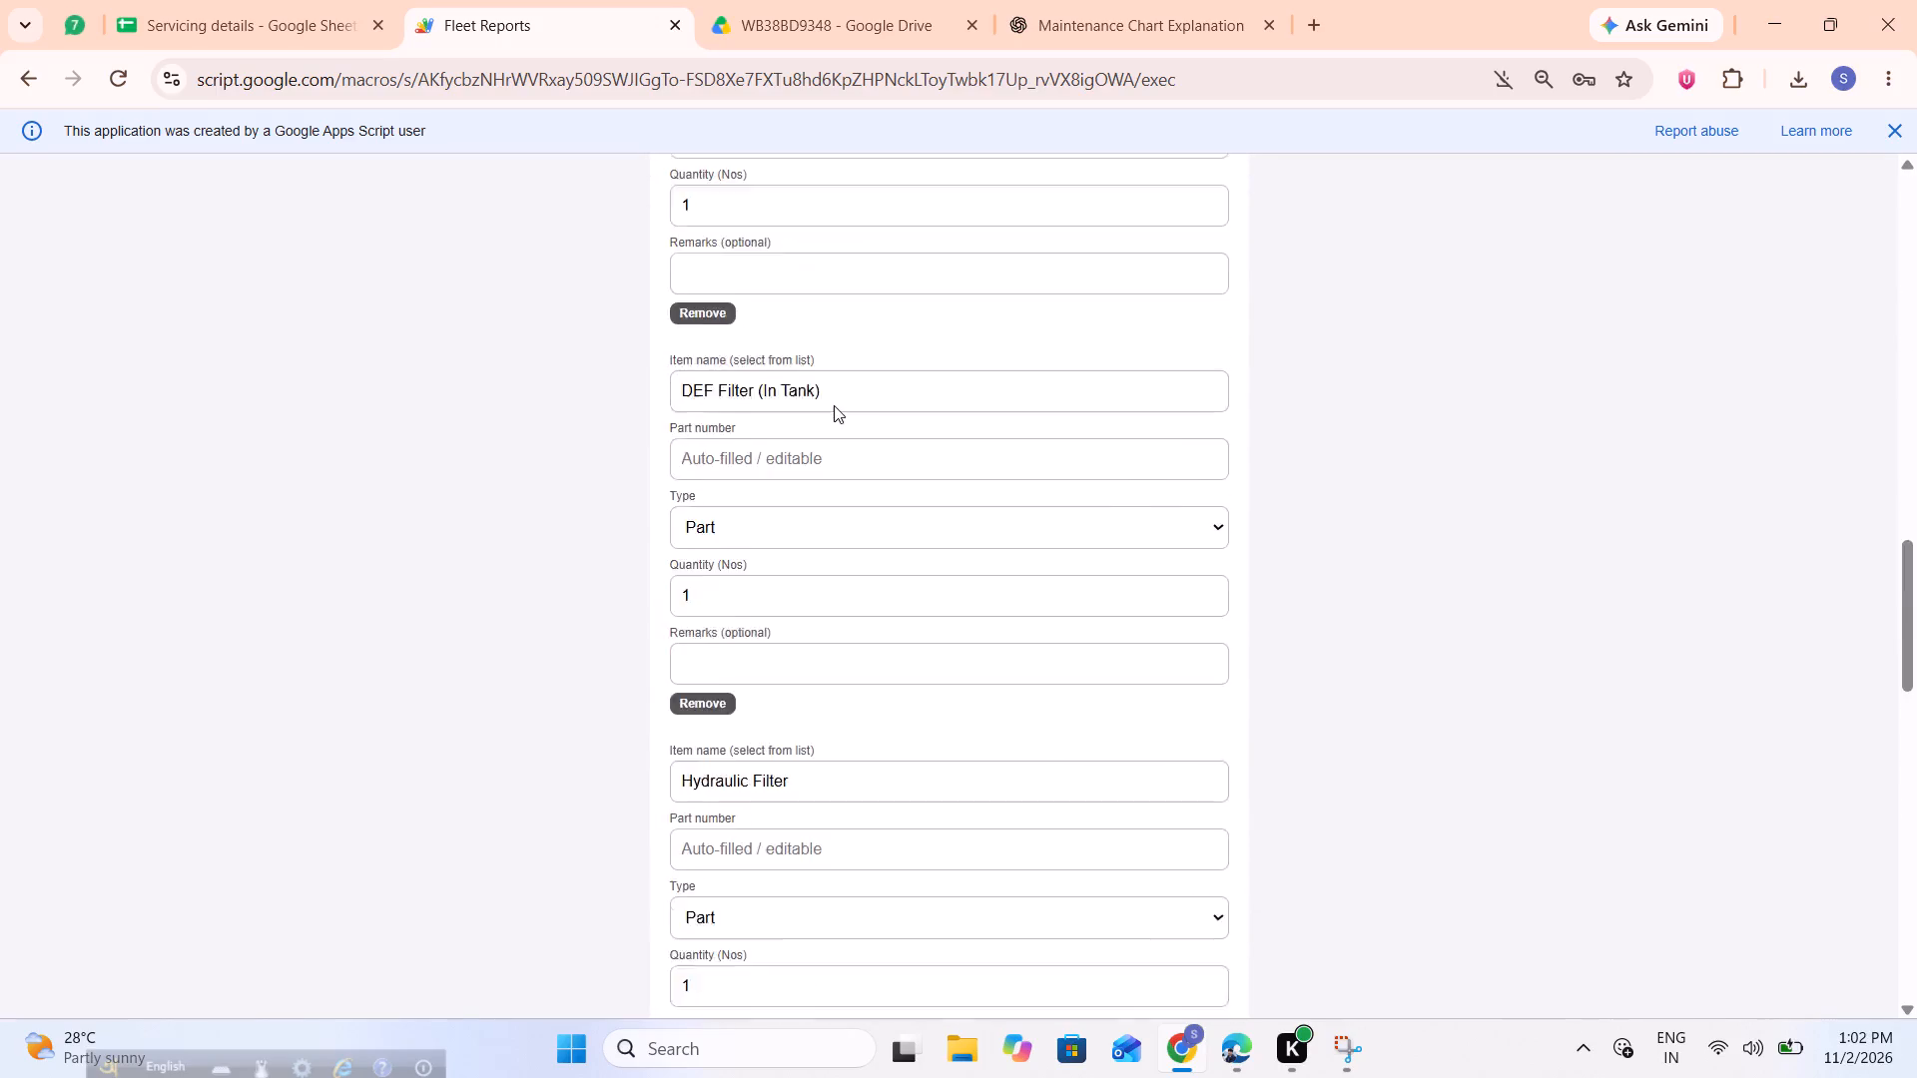
# Save the completed service report with the next service due at 7400 hrs and dismiss the save notice.
pyautogui.scroll(-2, 834, 405)
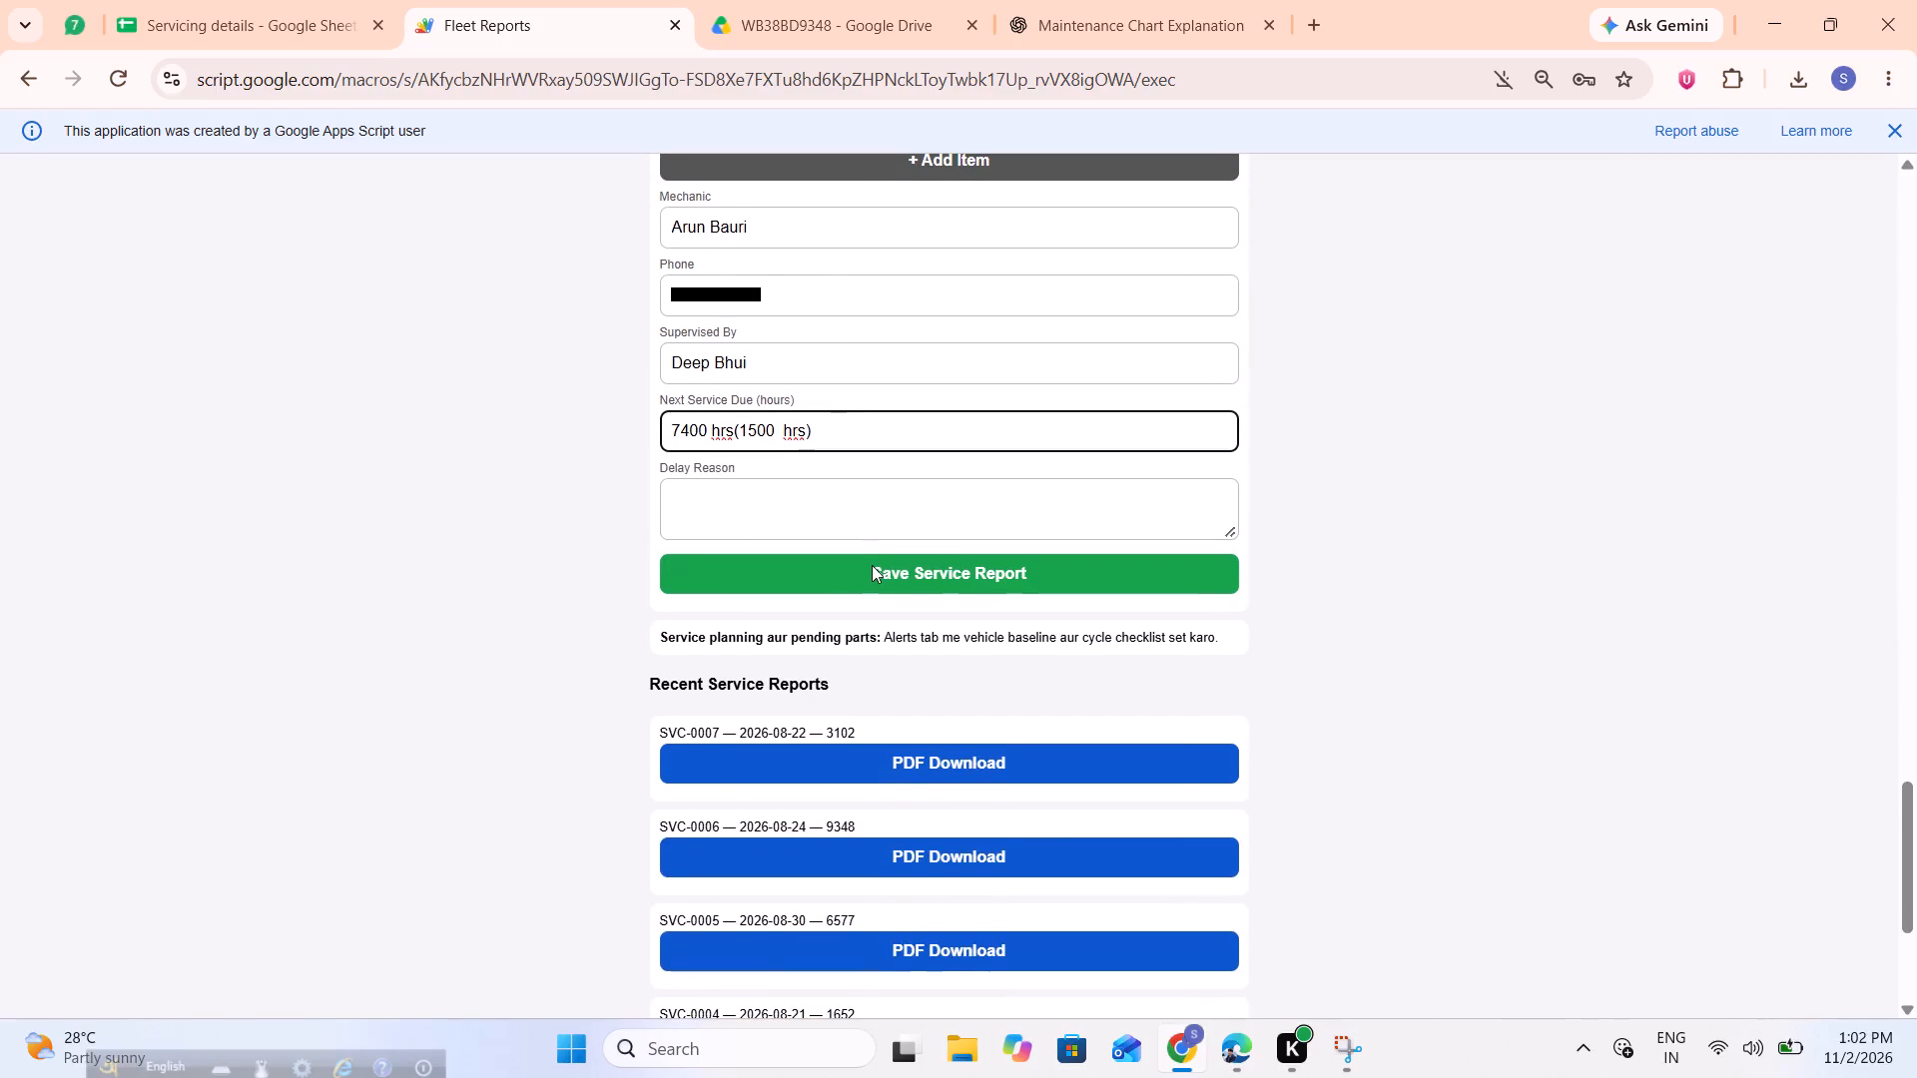
pyautogui.click(872, 566)
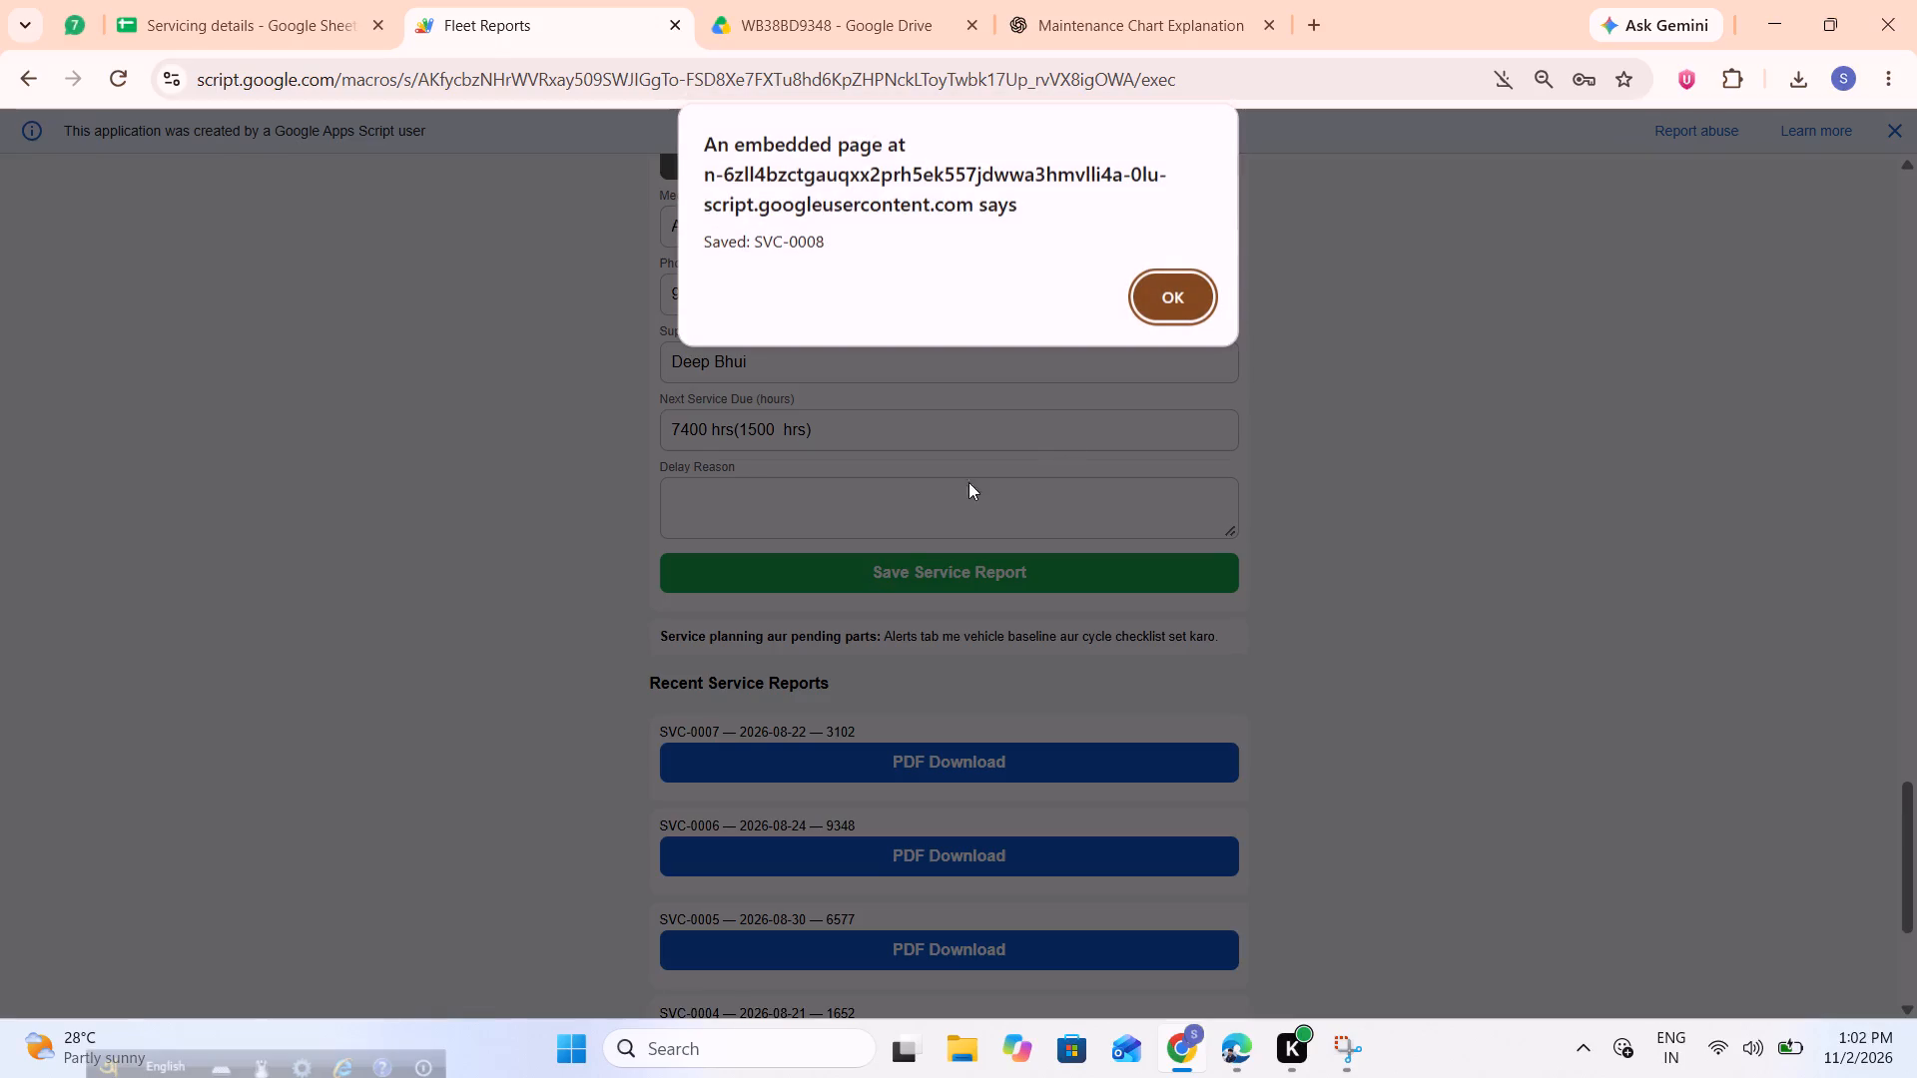
pyautogui.click(1180, 302)
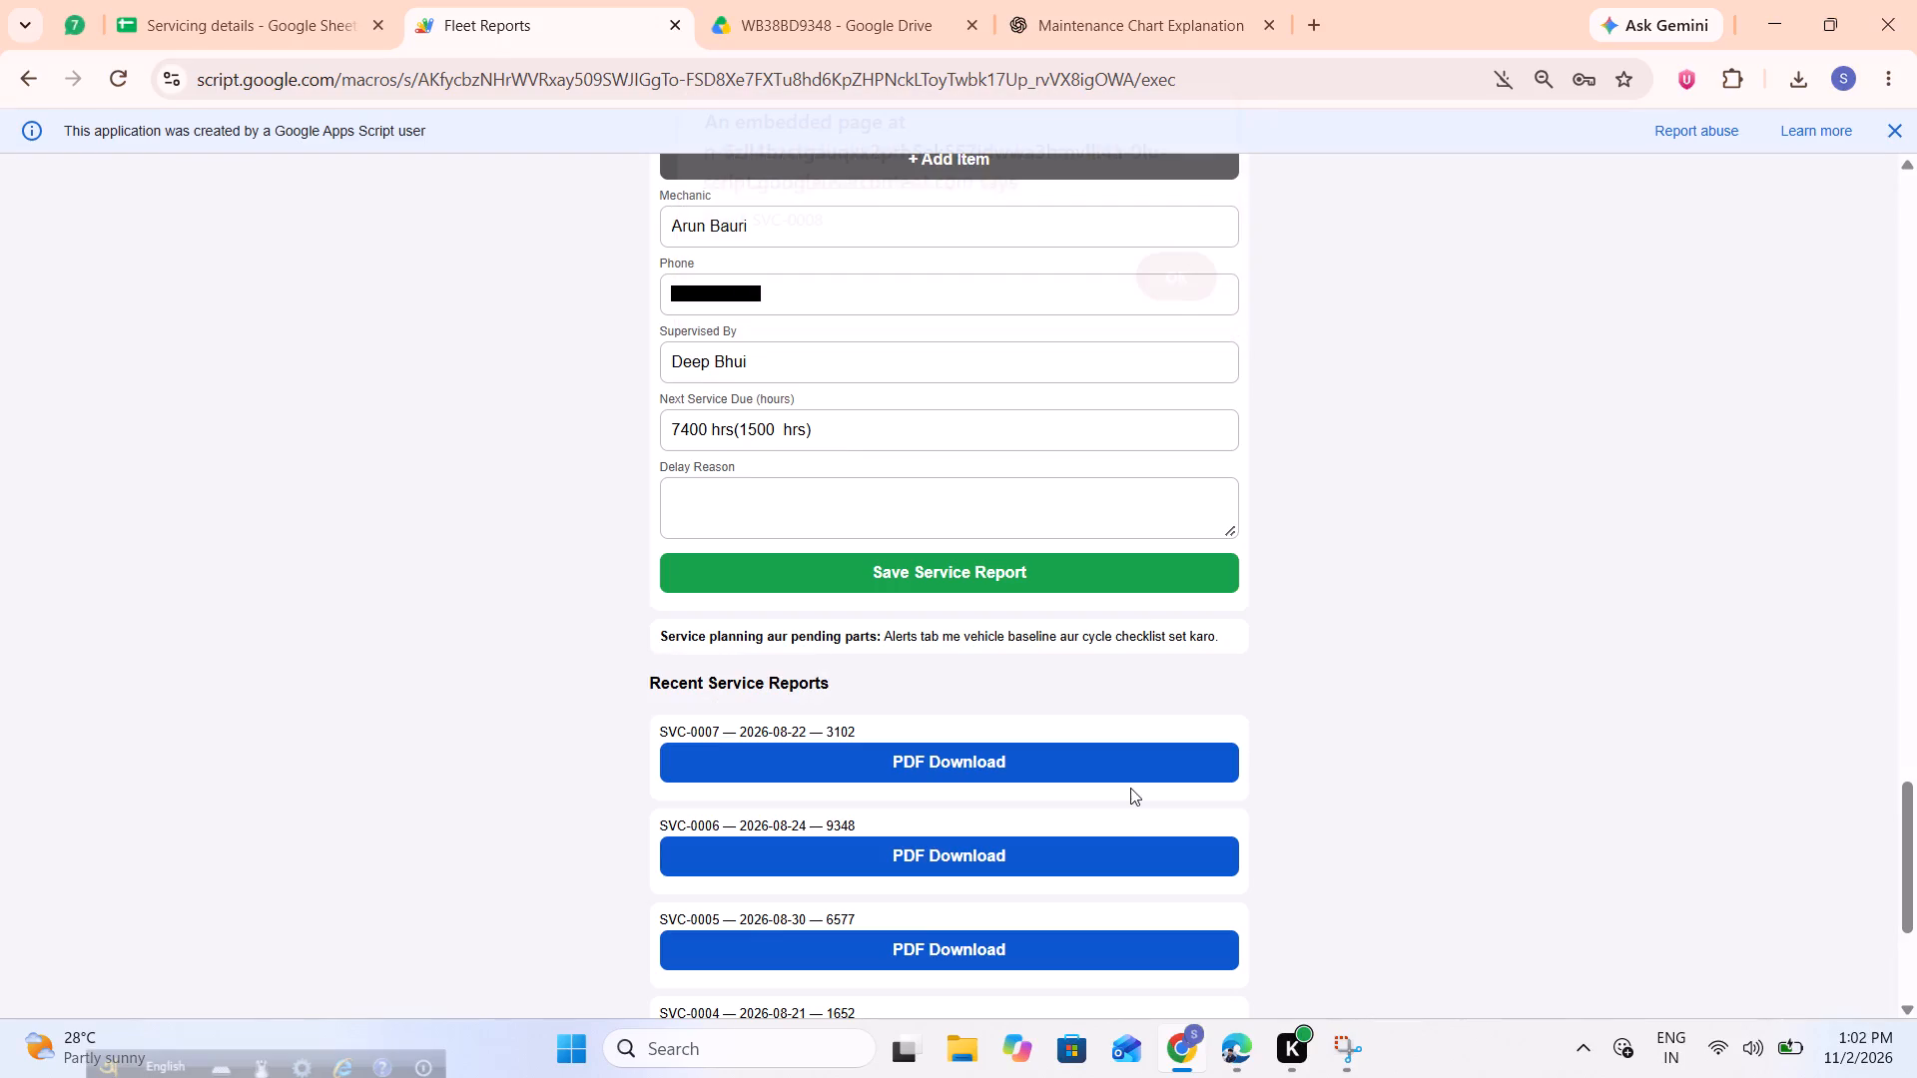
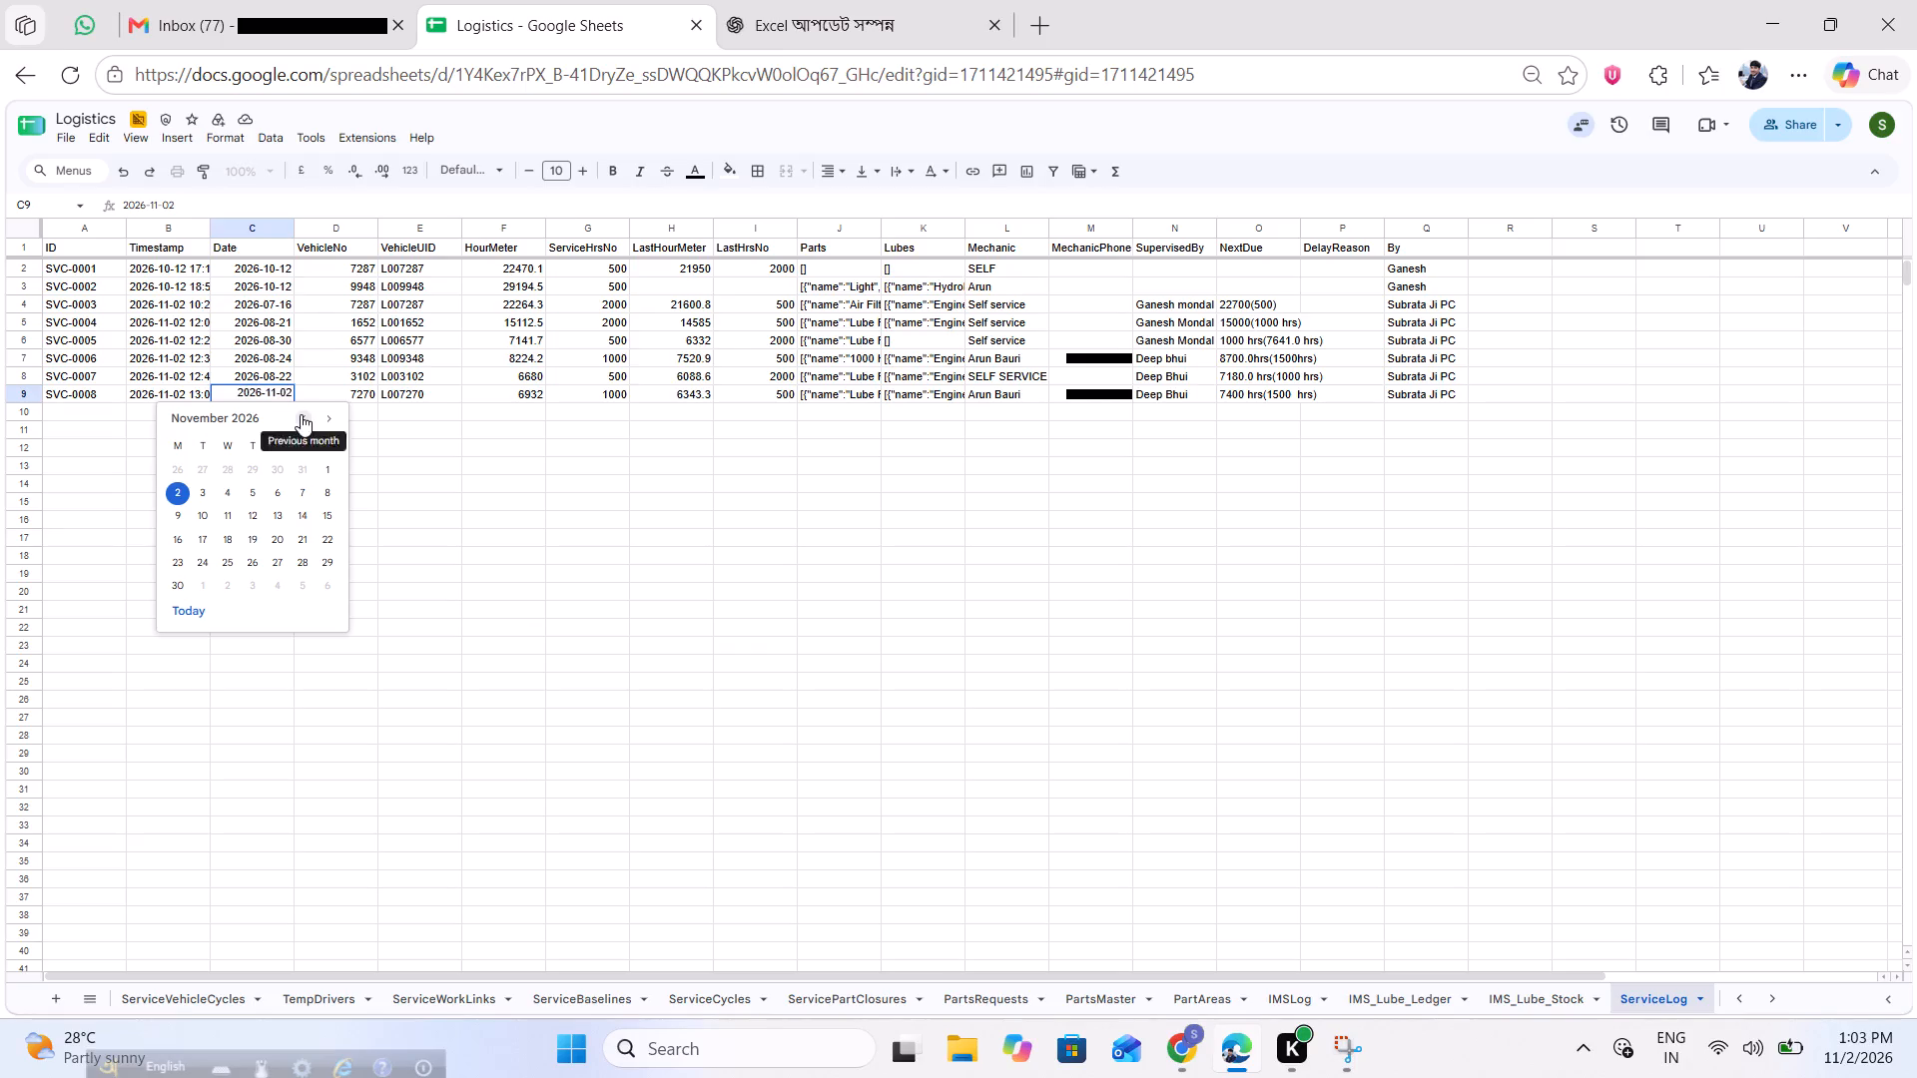
# Set the Date of the SVC-0008 entry in the ServiceLog sheet to 2026-07-25 and save the spreadsheet.
pyautogui.click(301, 414)
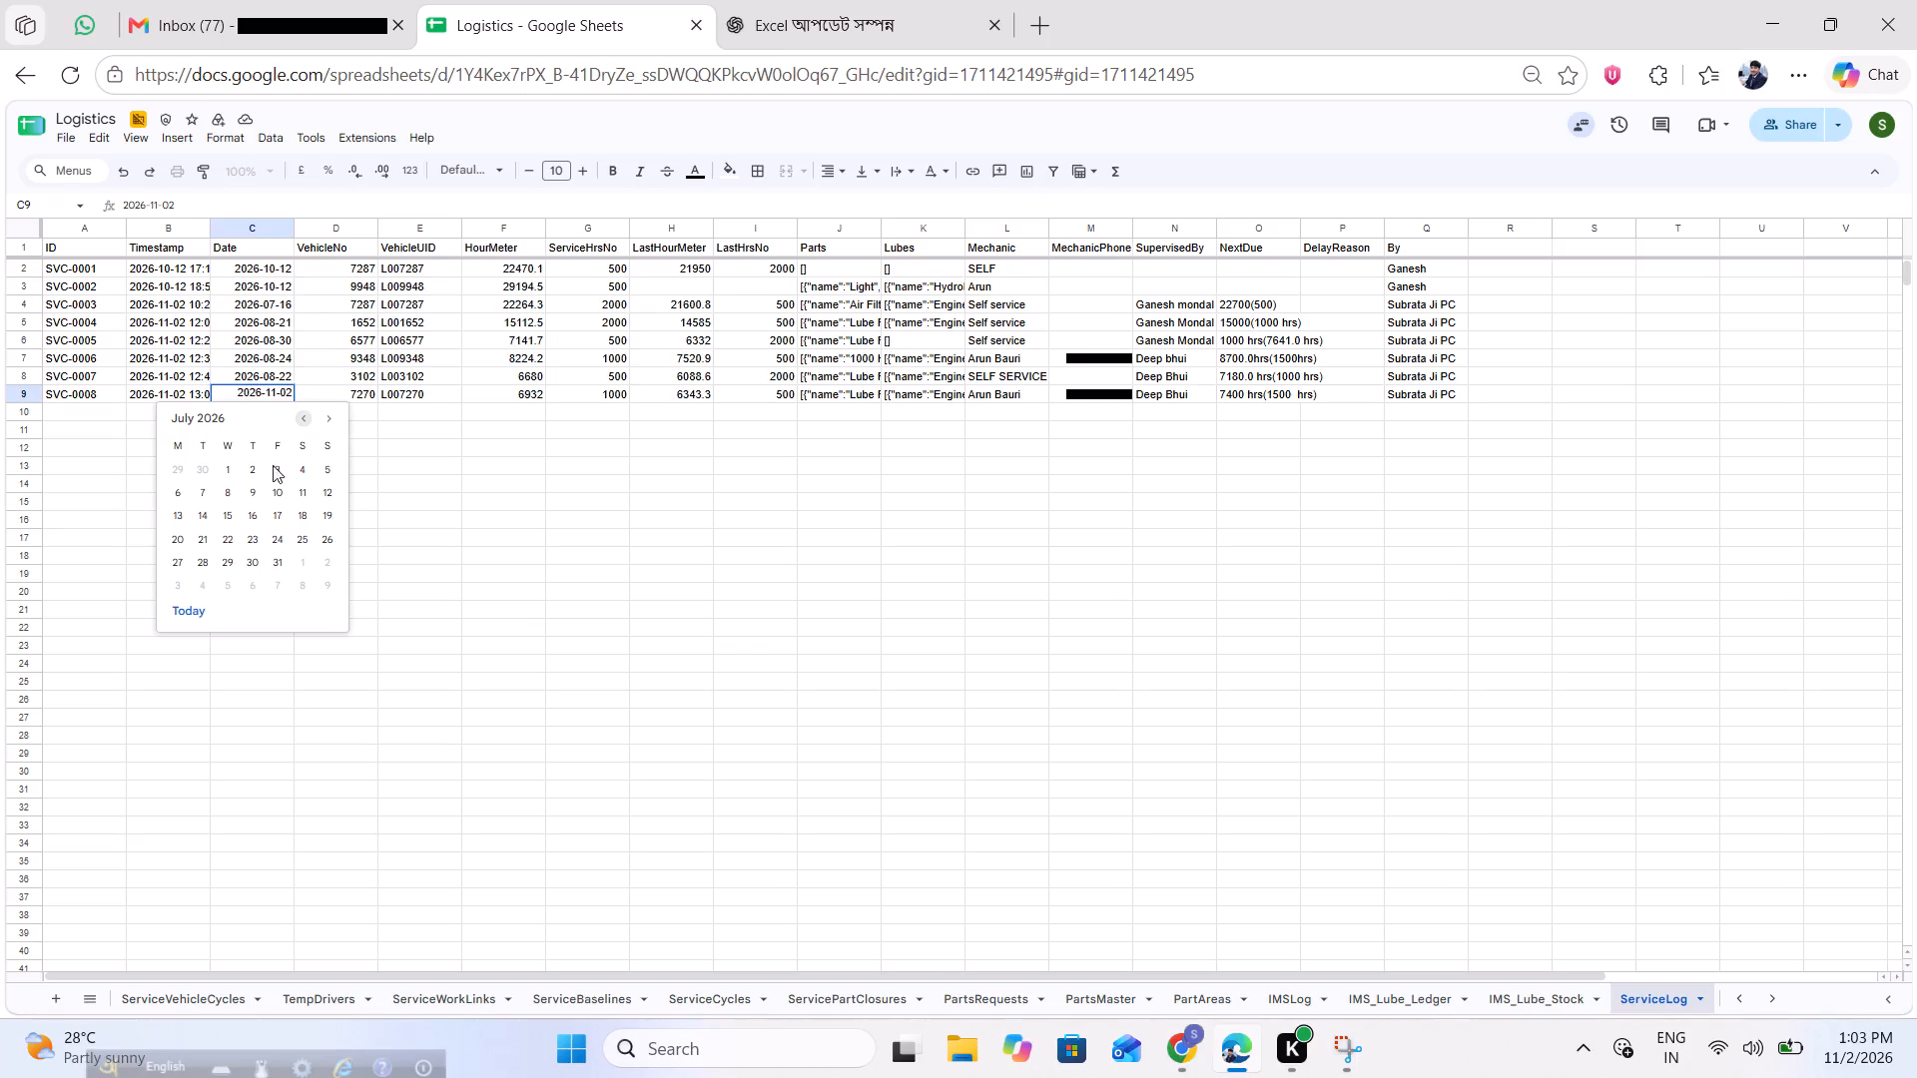
pyautogui.click(302, 535)
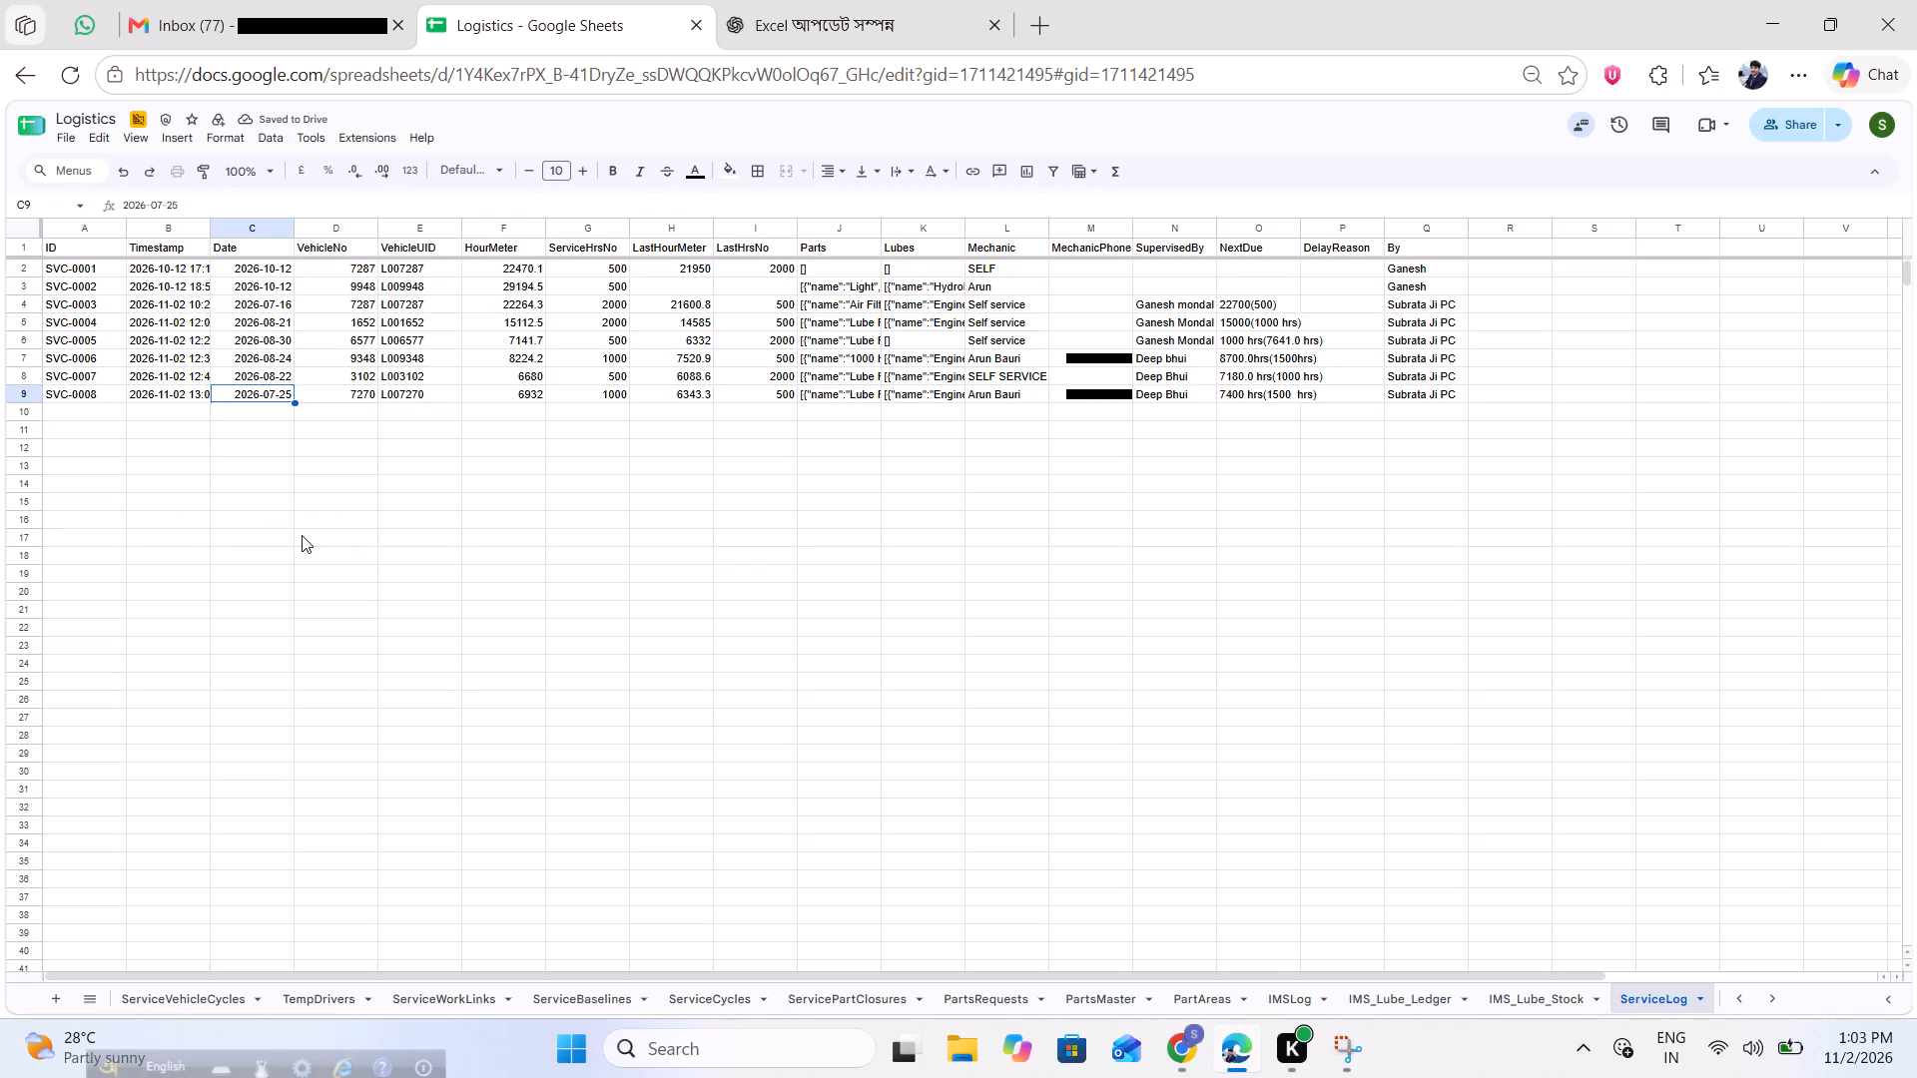
pyautogui.hotkey('ctrl', 's')
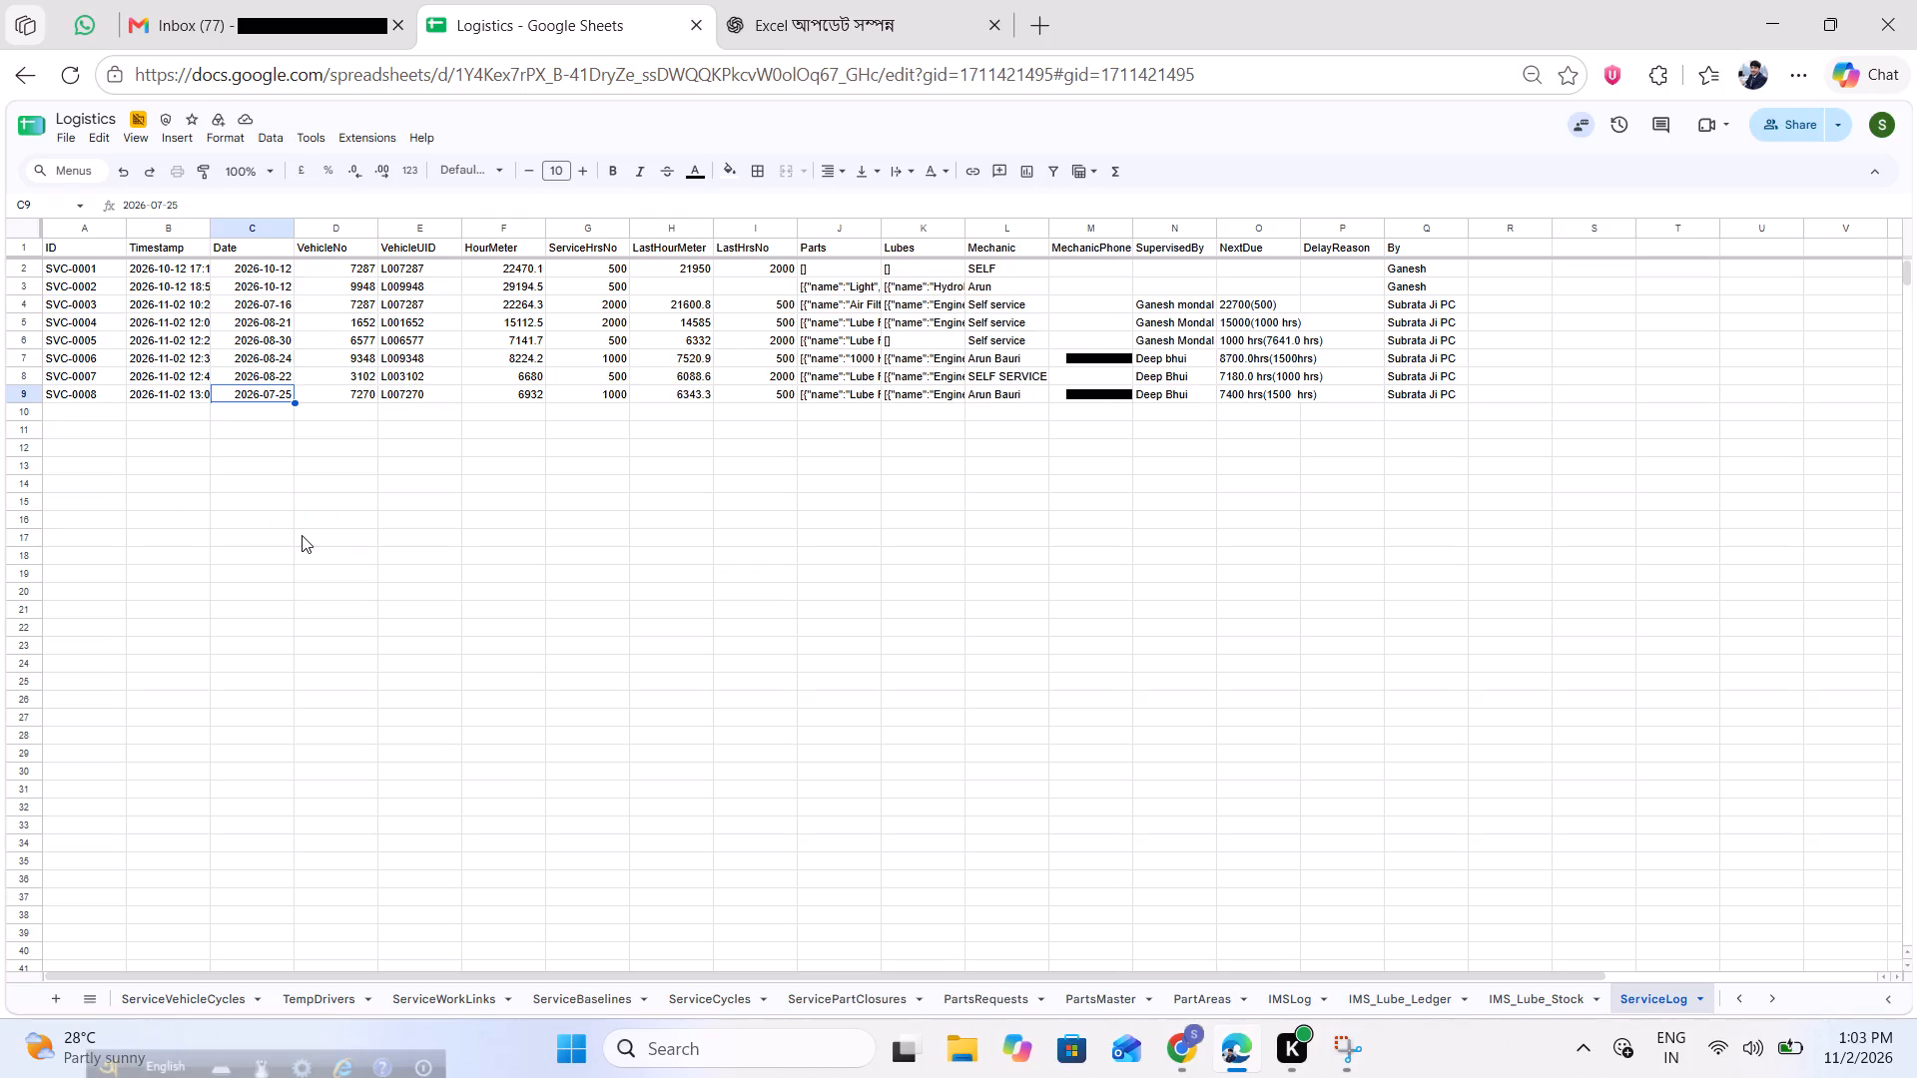
pyautogui.doubleClick(302, 535)
pyautogui.hotkey('ctrl', 's')
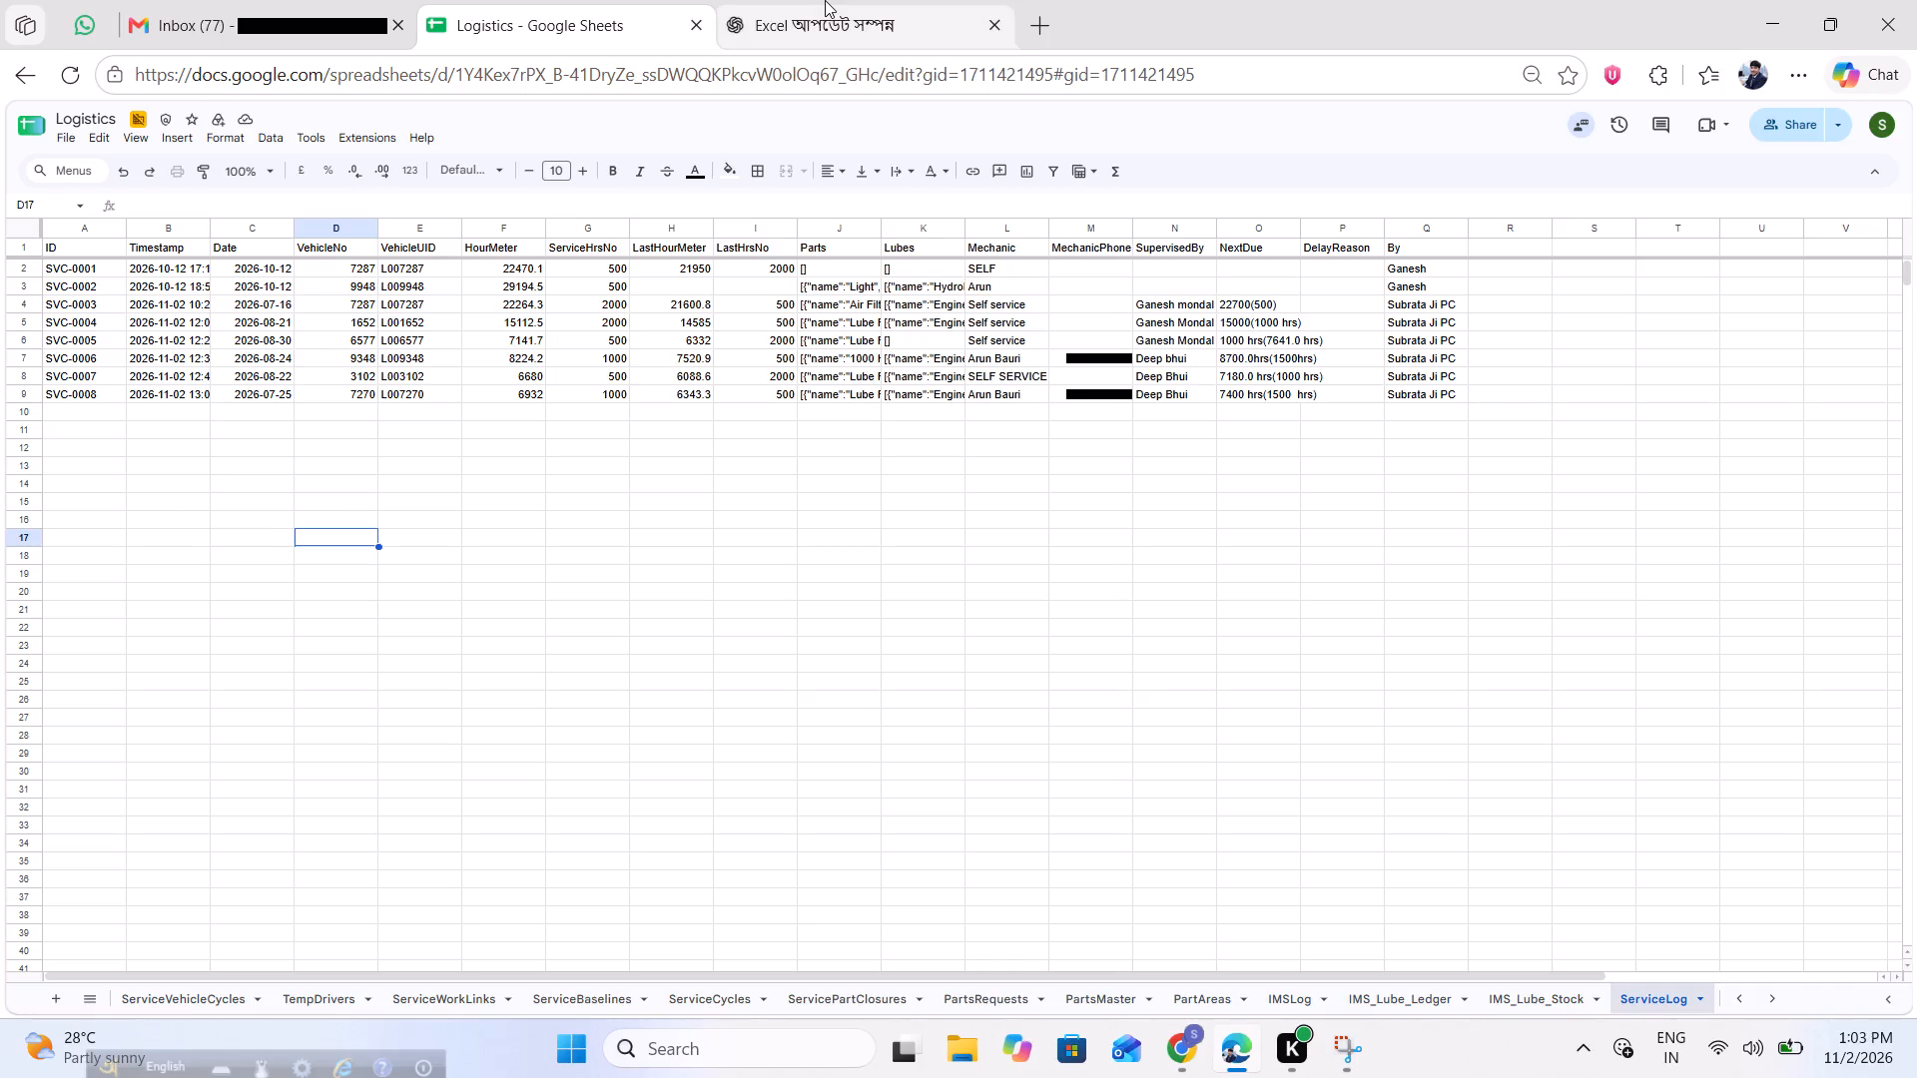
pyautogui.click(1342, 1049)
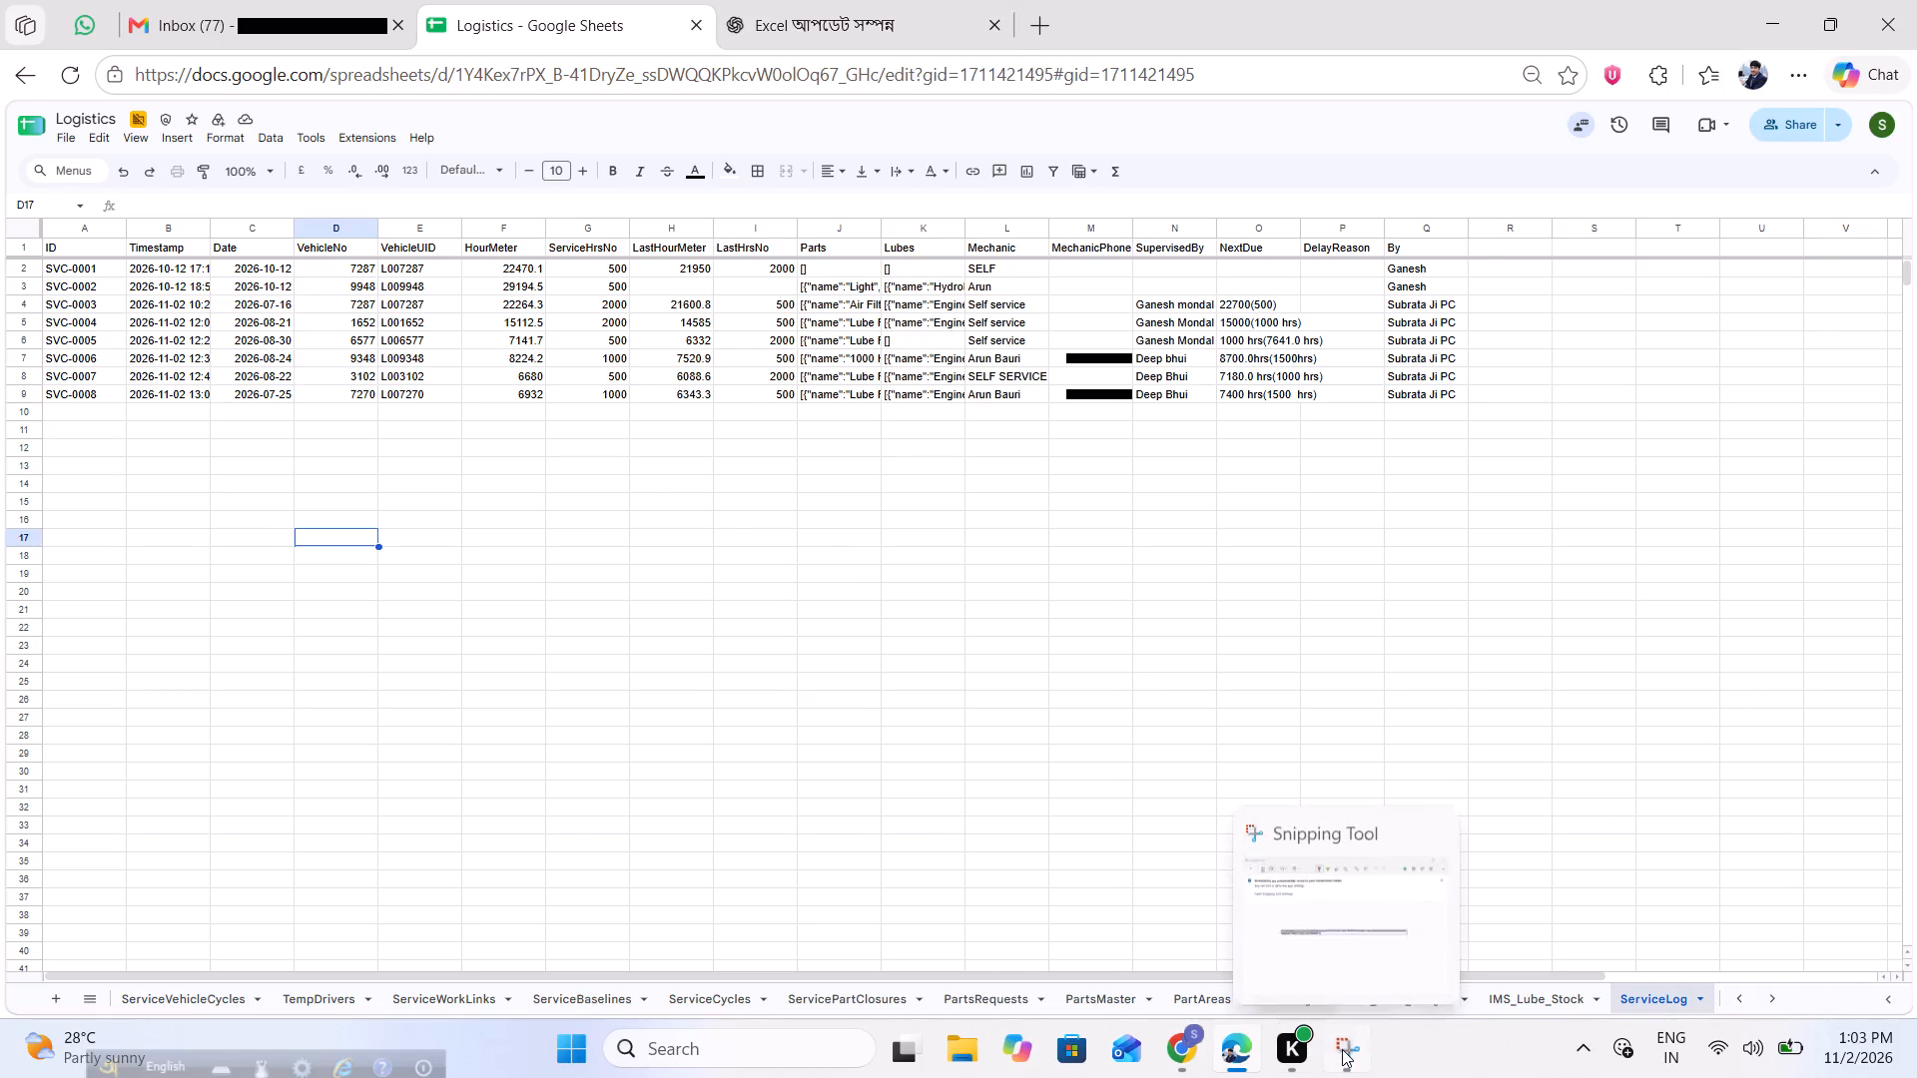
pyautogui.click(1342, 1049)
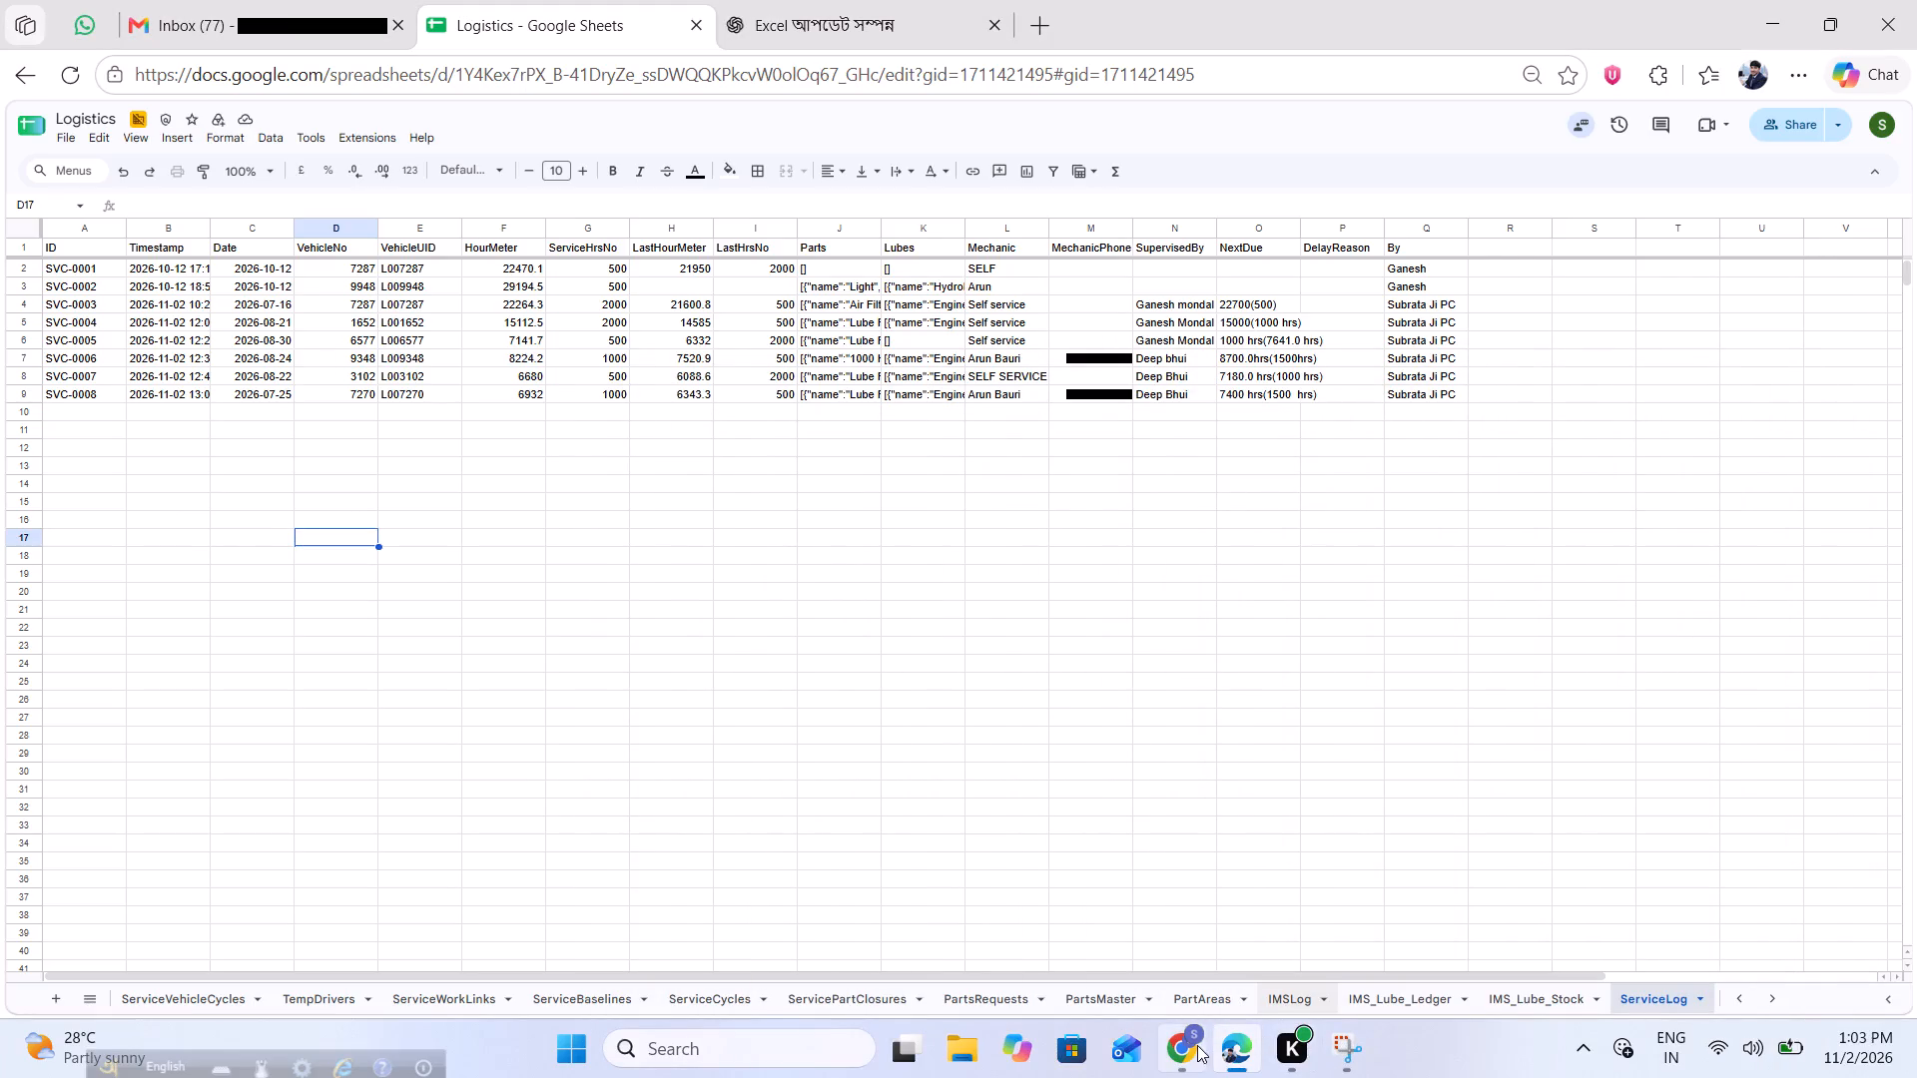
# Switch to the Fleet Reports page in Chrome and download the PDF of service report SVC-0008 for vehicle 7270.
pyautogui.click(1197, 1045)
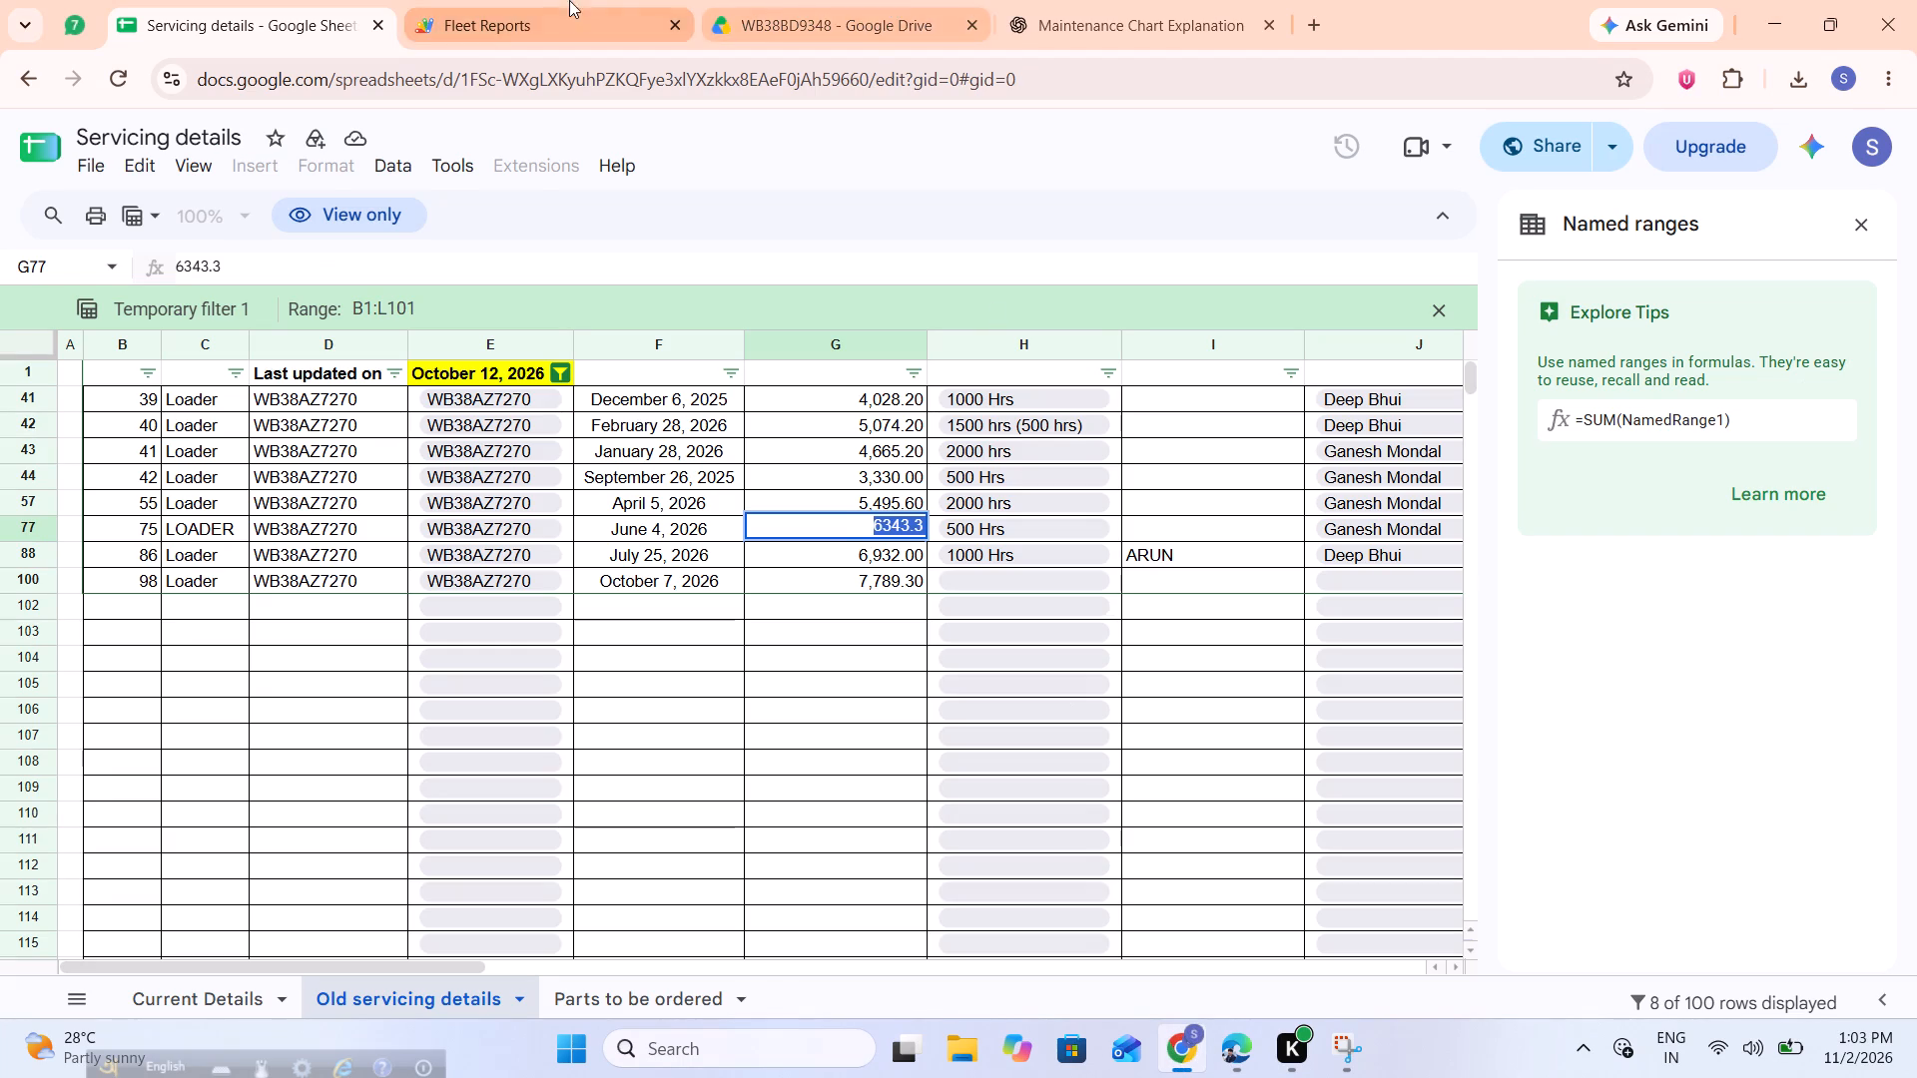
pyautogui.click(557, 1)
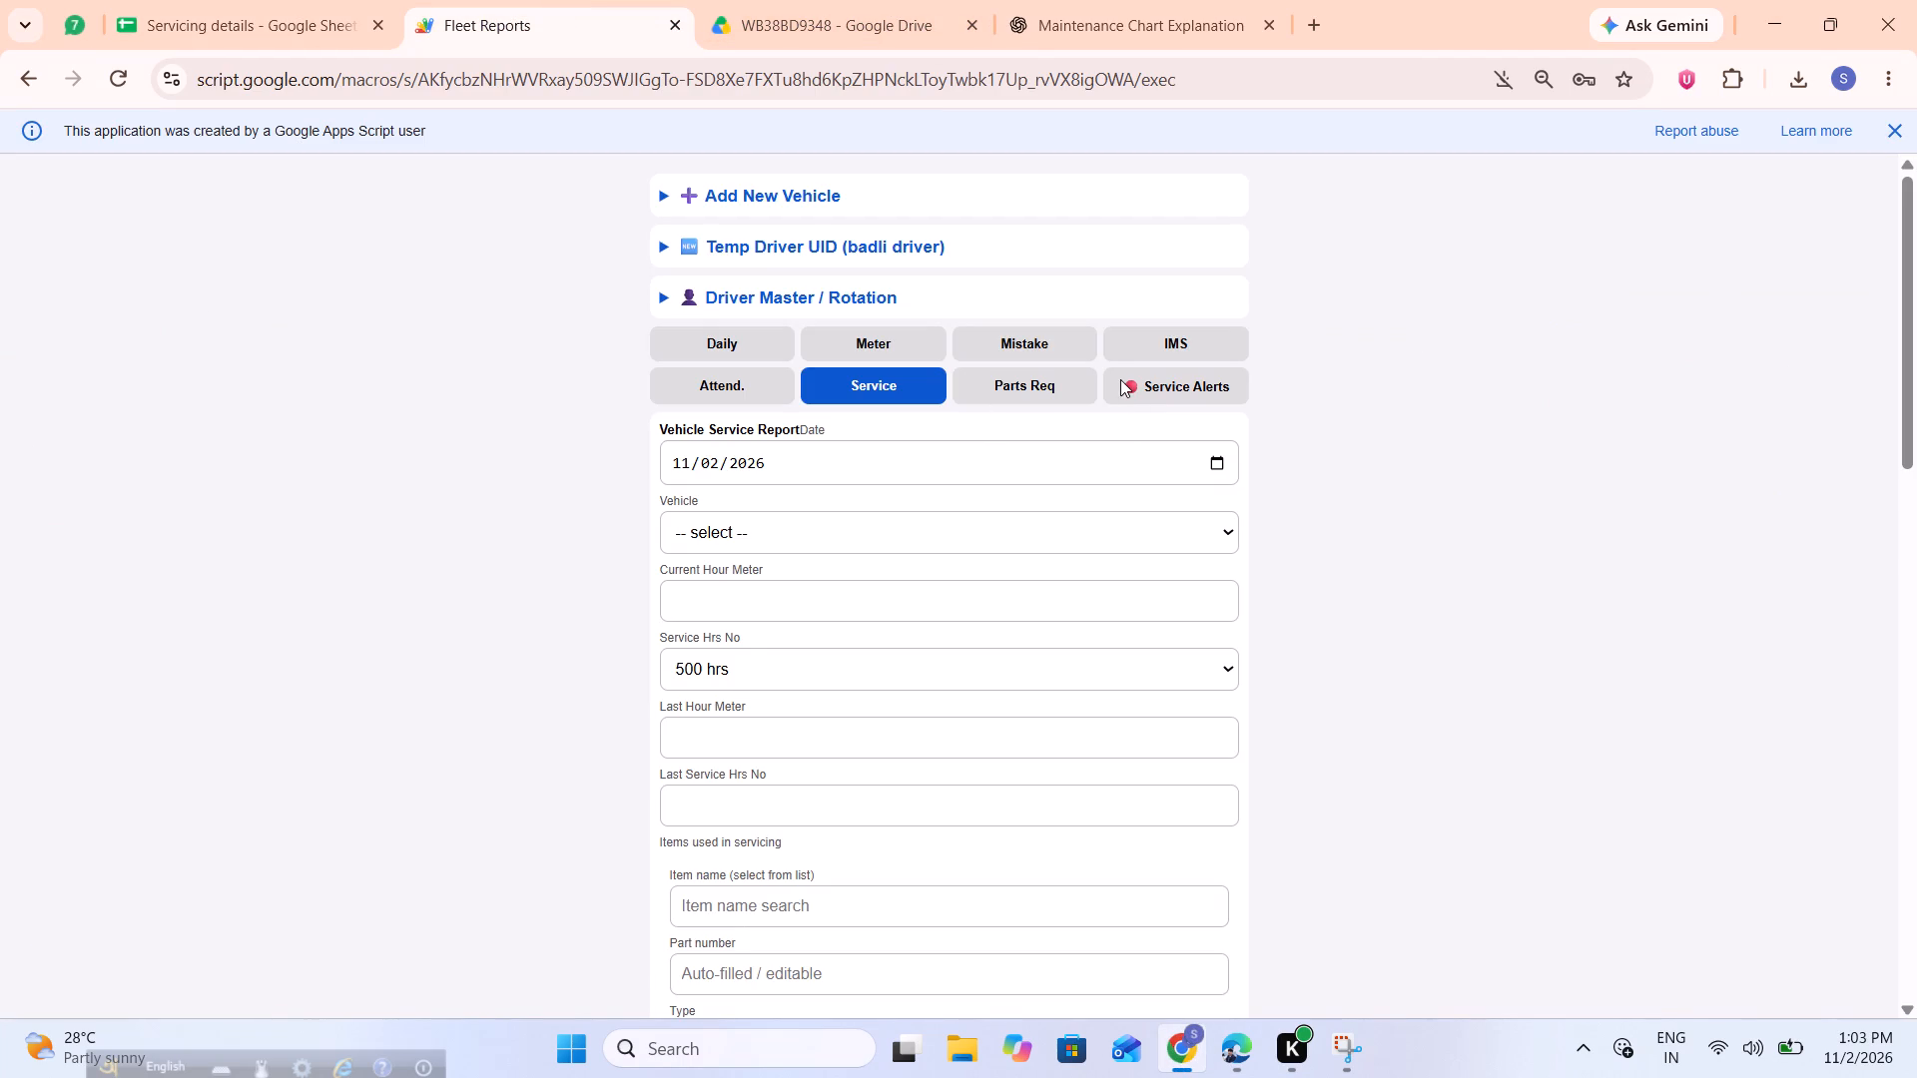
pyautogui.click(1120, 379)
pyautogui.click(856, 374)
pyautogui.scroll(-5, 856, 374)
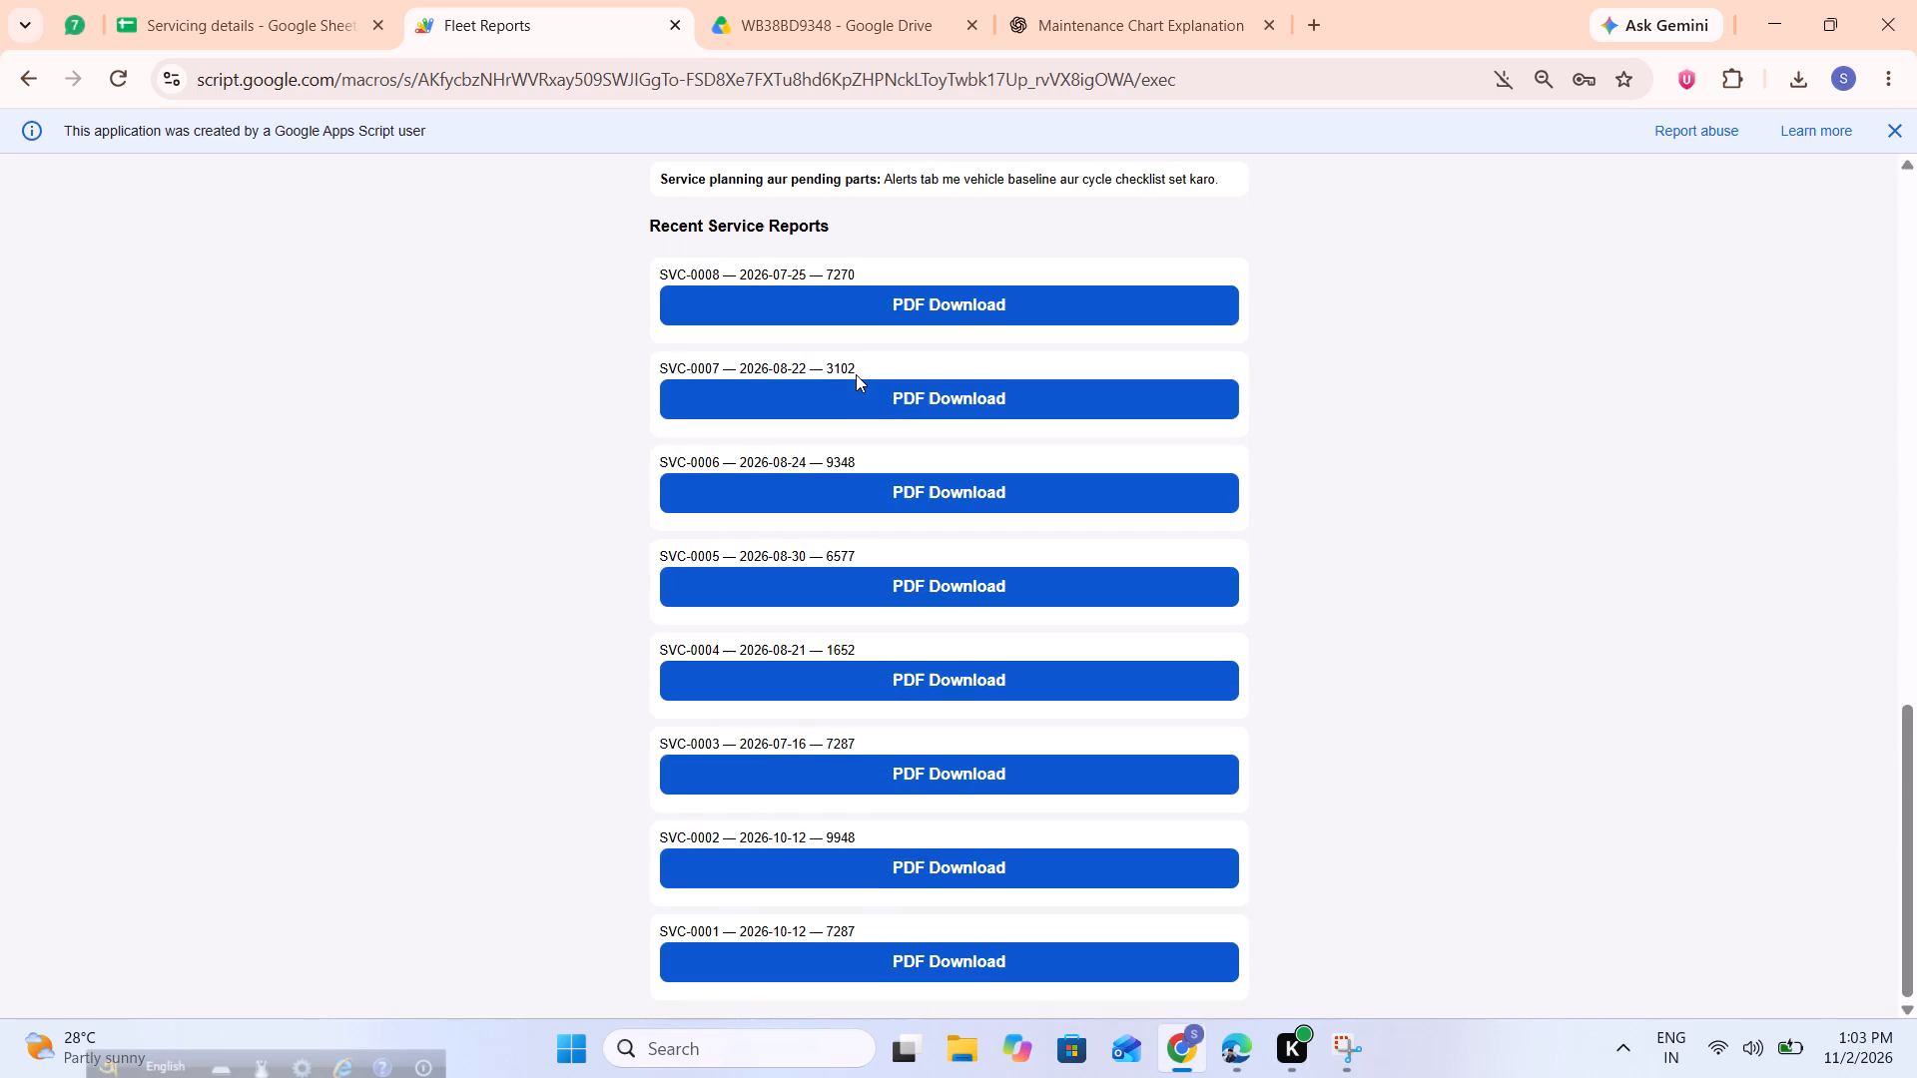
pyautogui.click(883, 315)
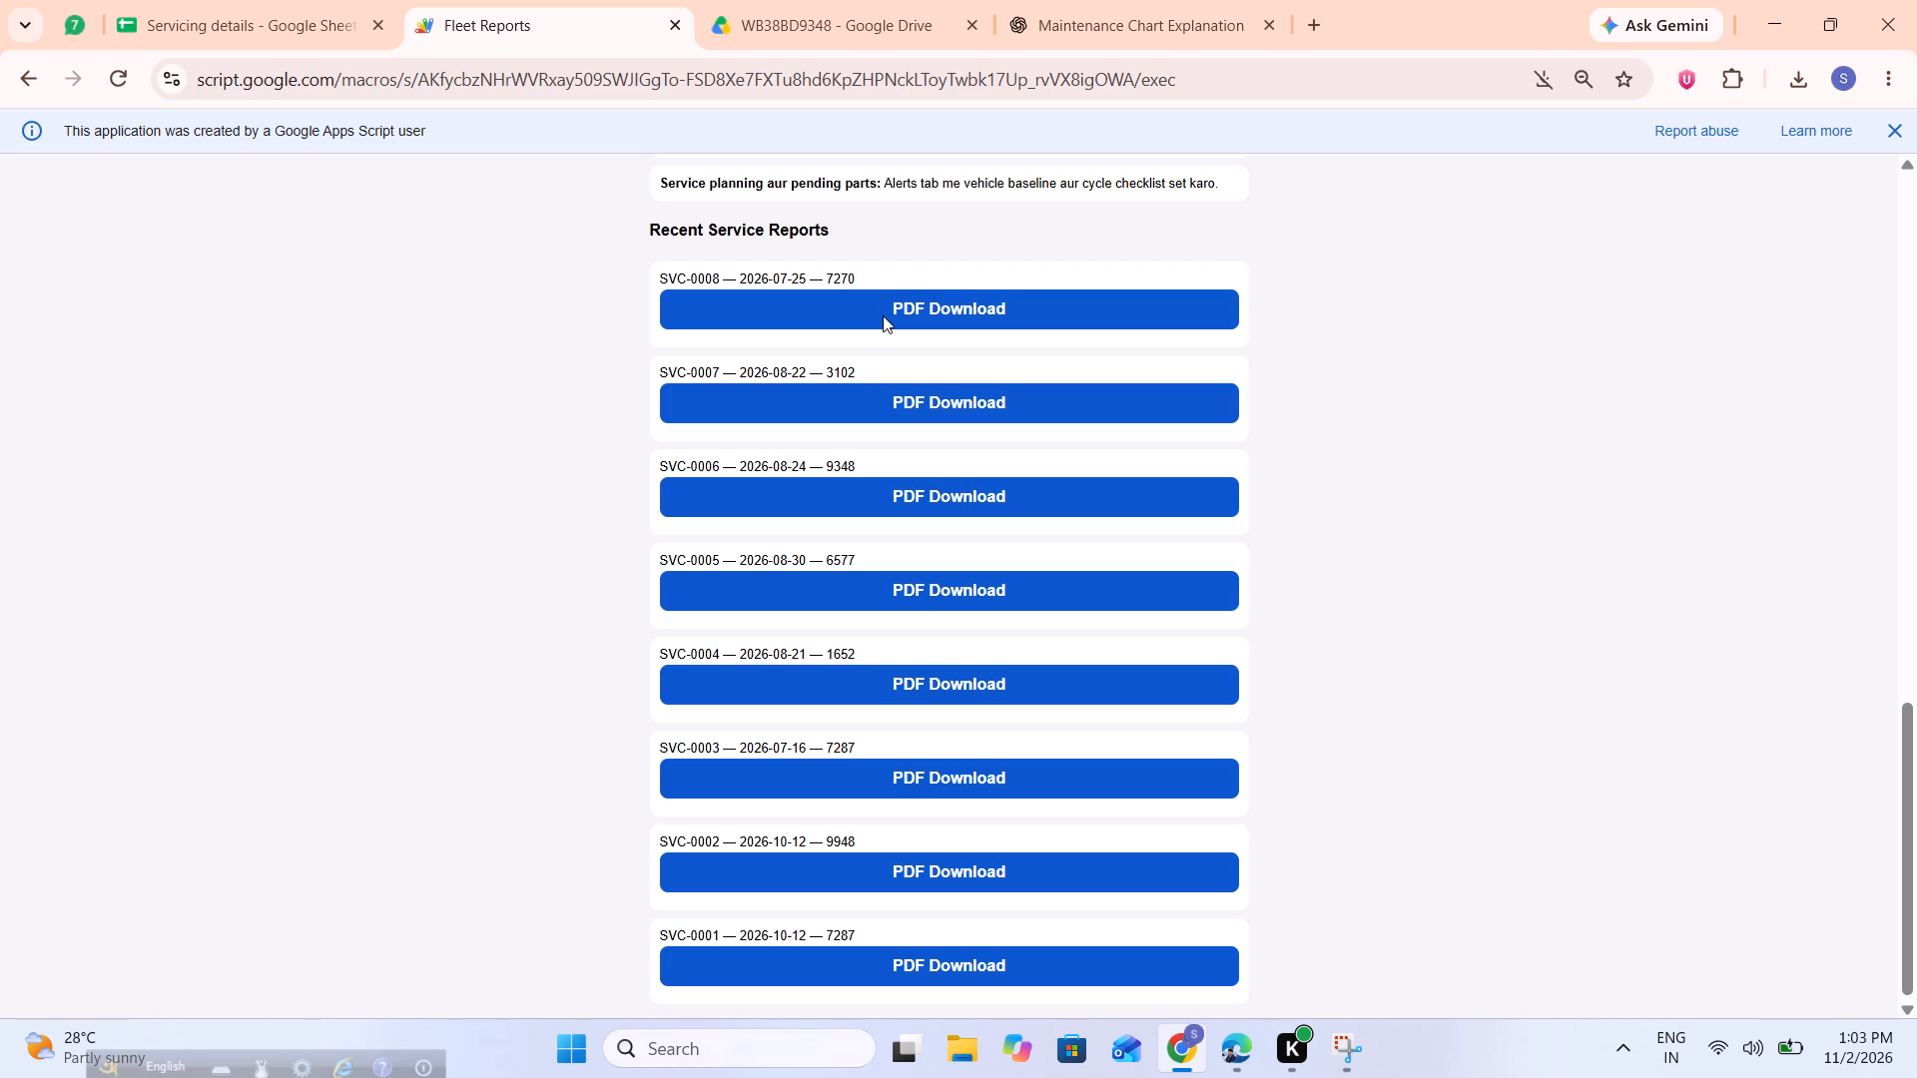
pyautogui.tripleClick(883, 315)
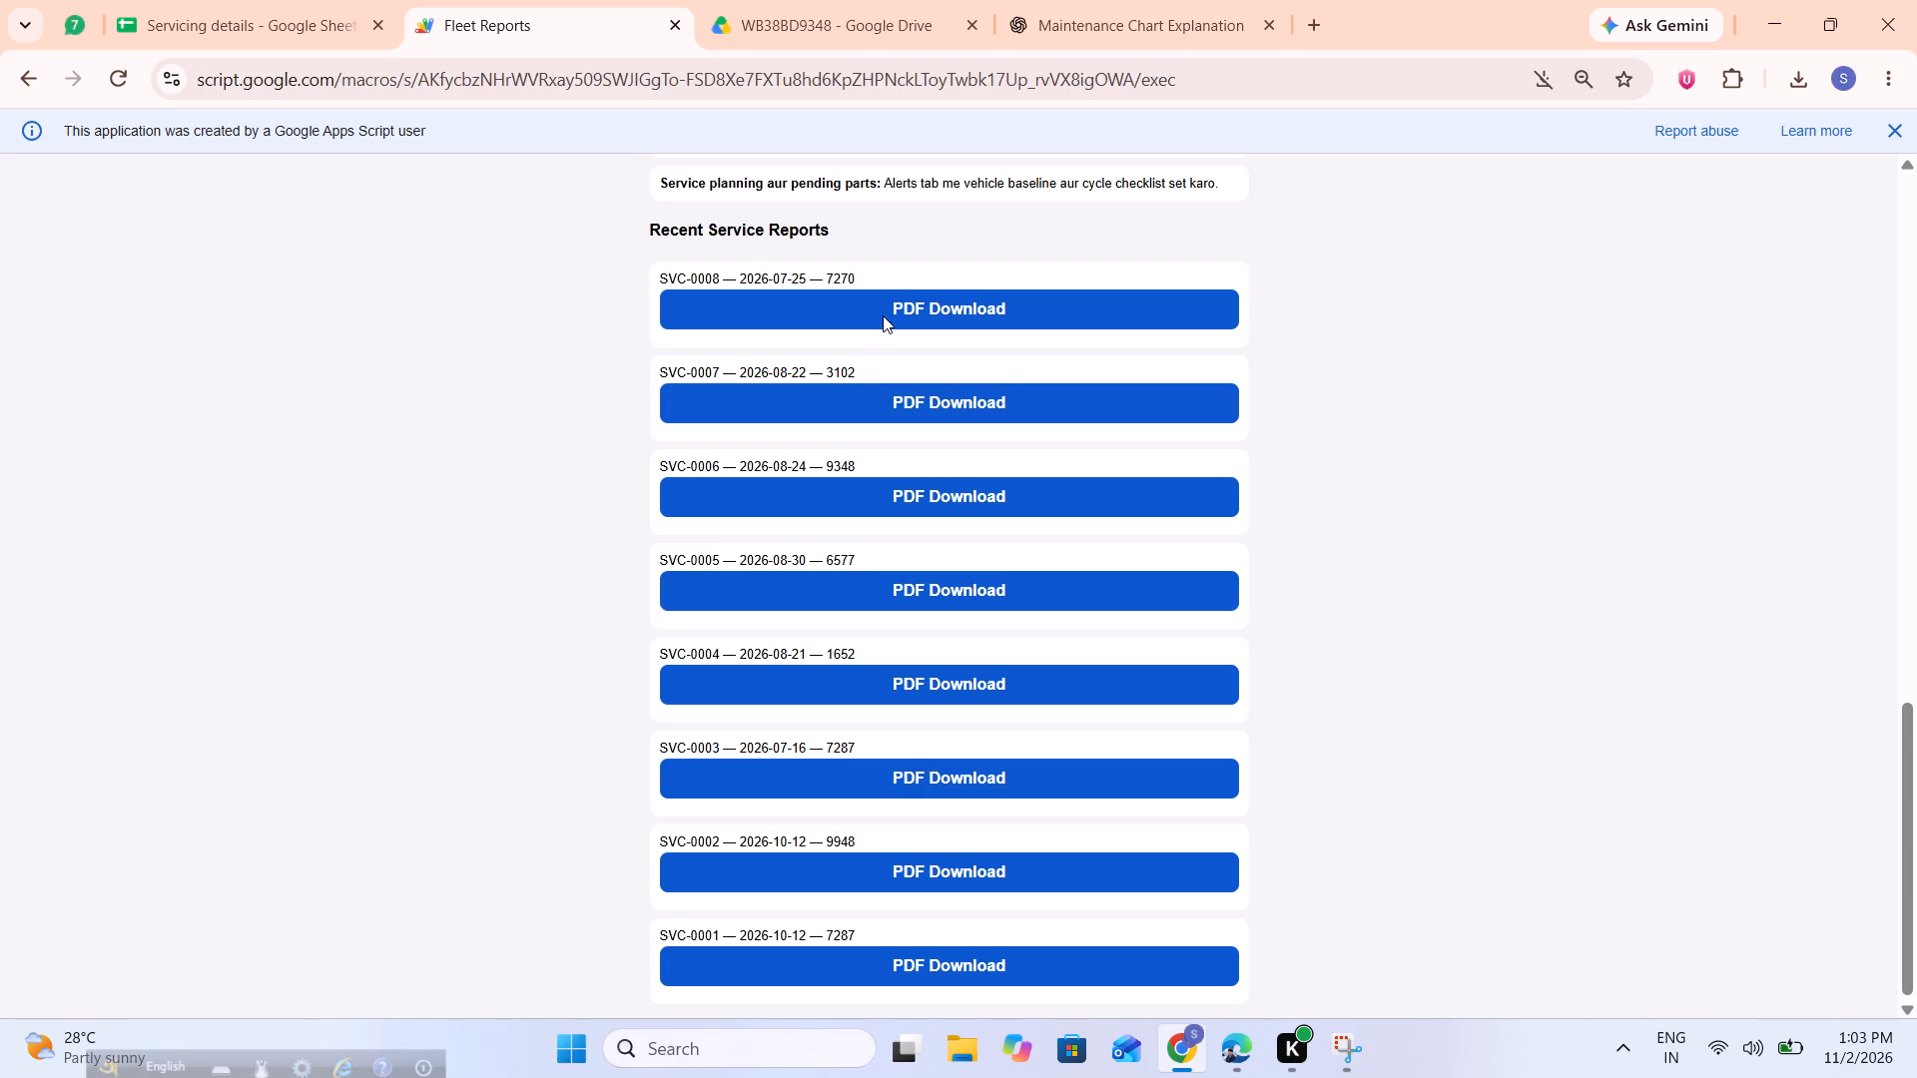
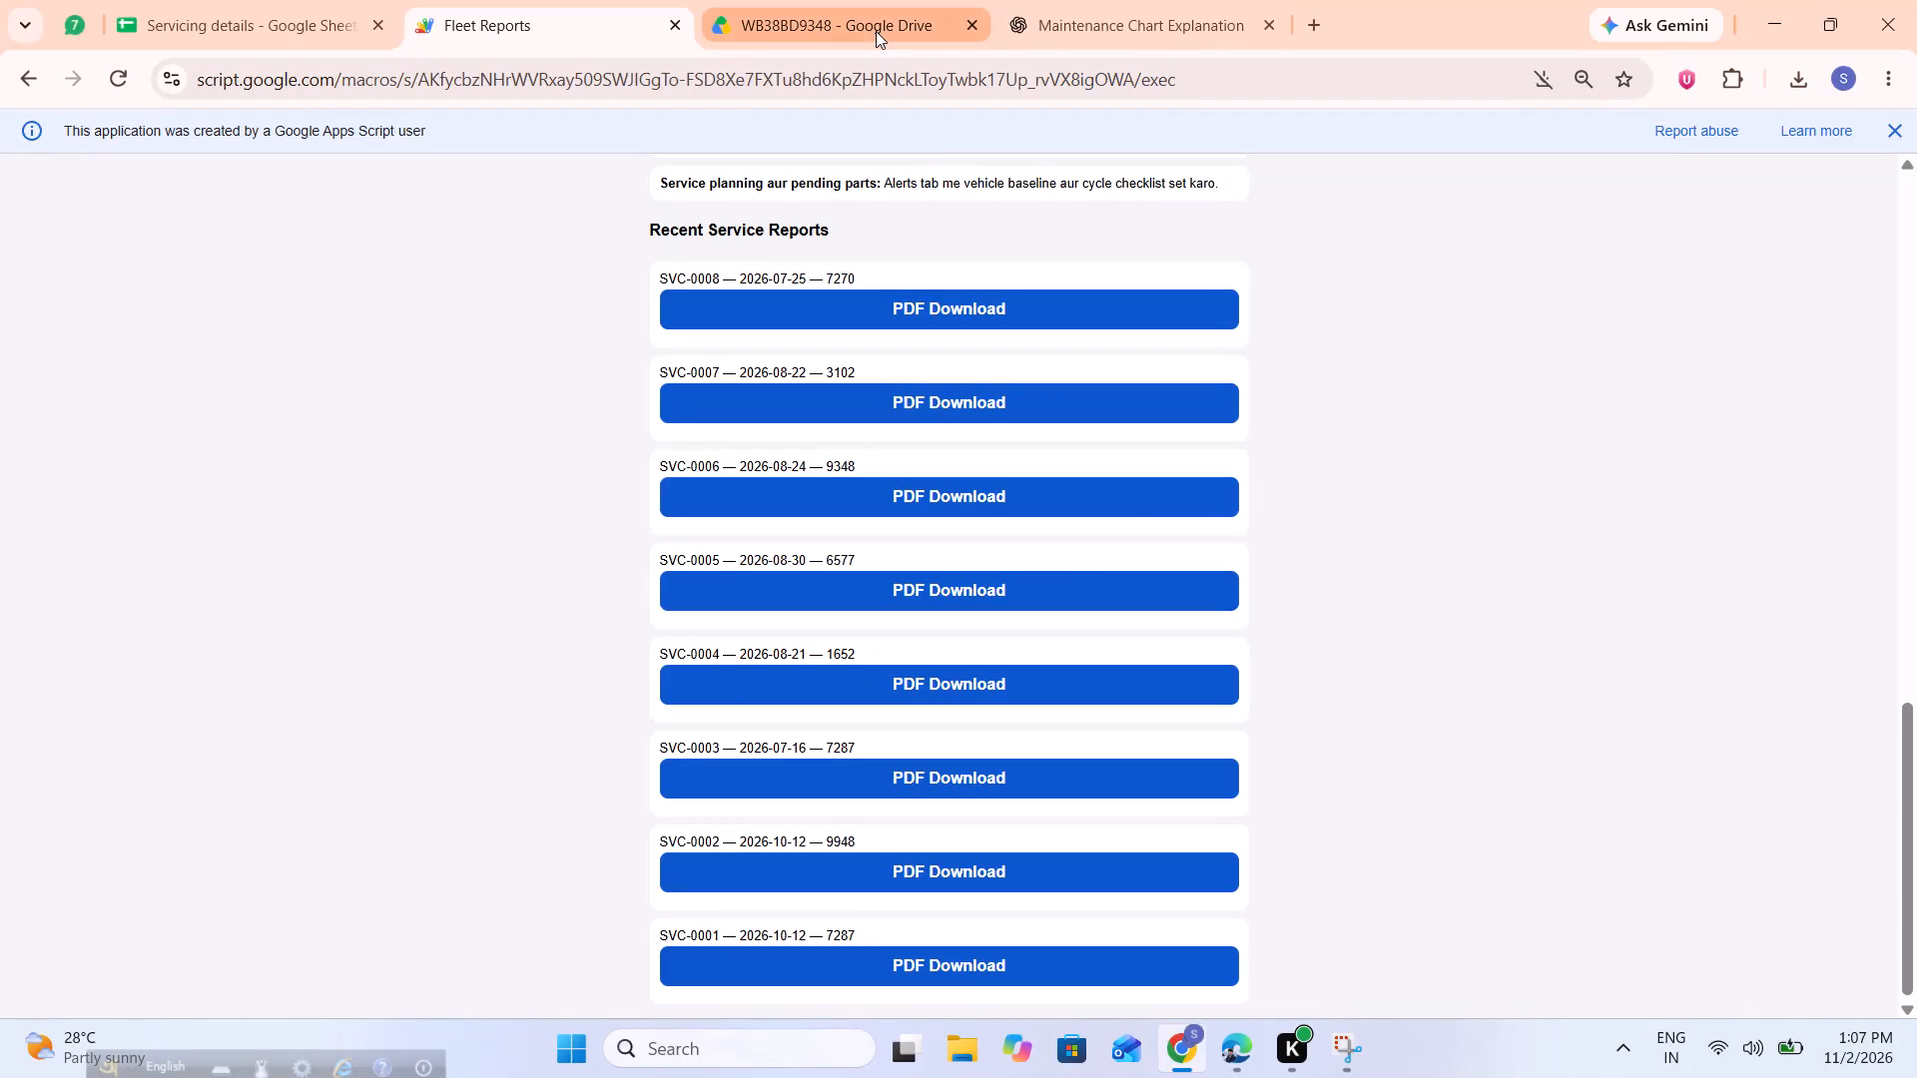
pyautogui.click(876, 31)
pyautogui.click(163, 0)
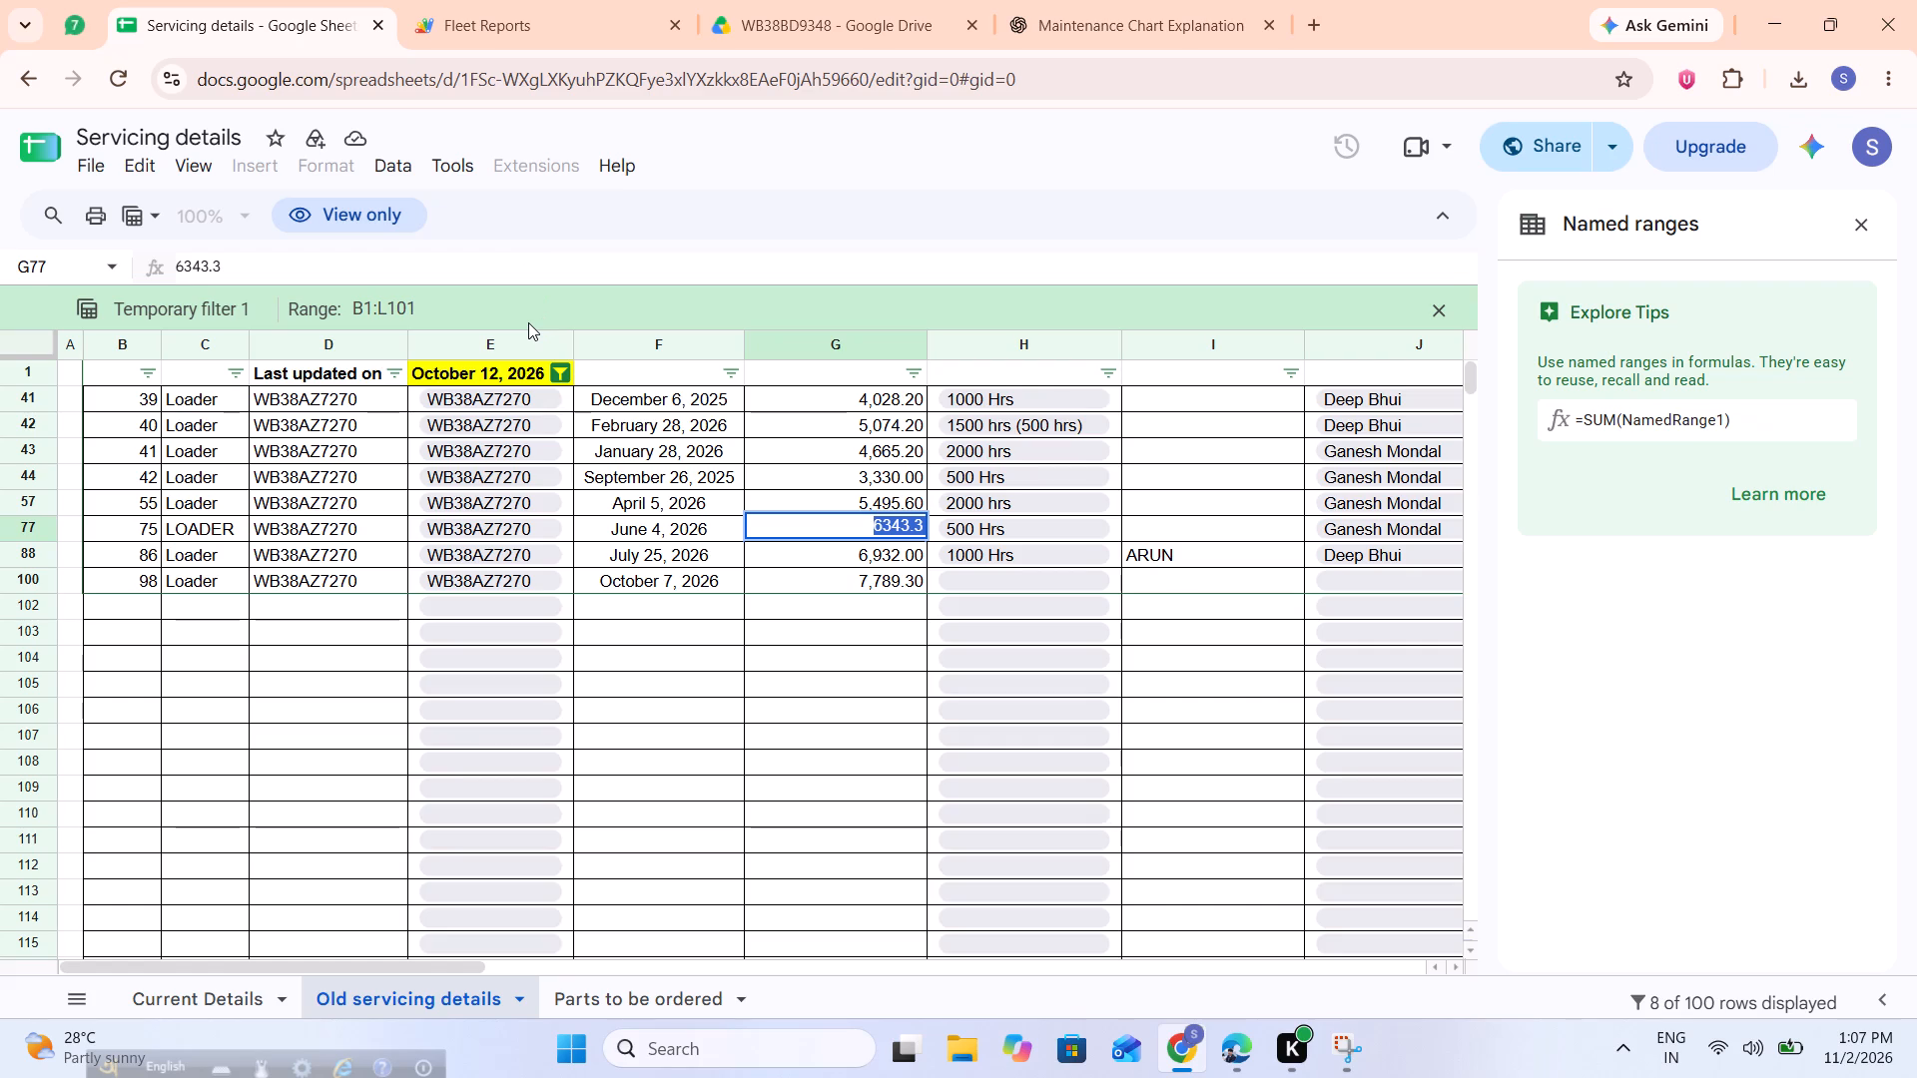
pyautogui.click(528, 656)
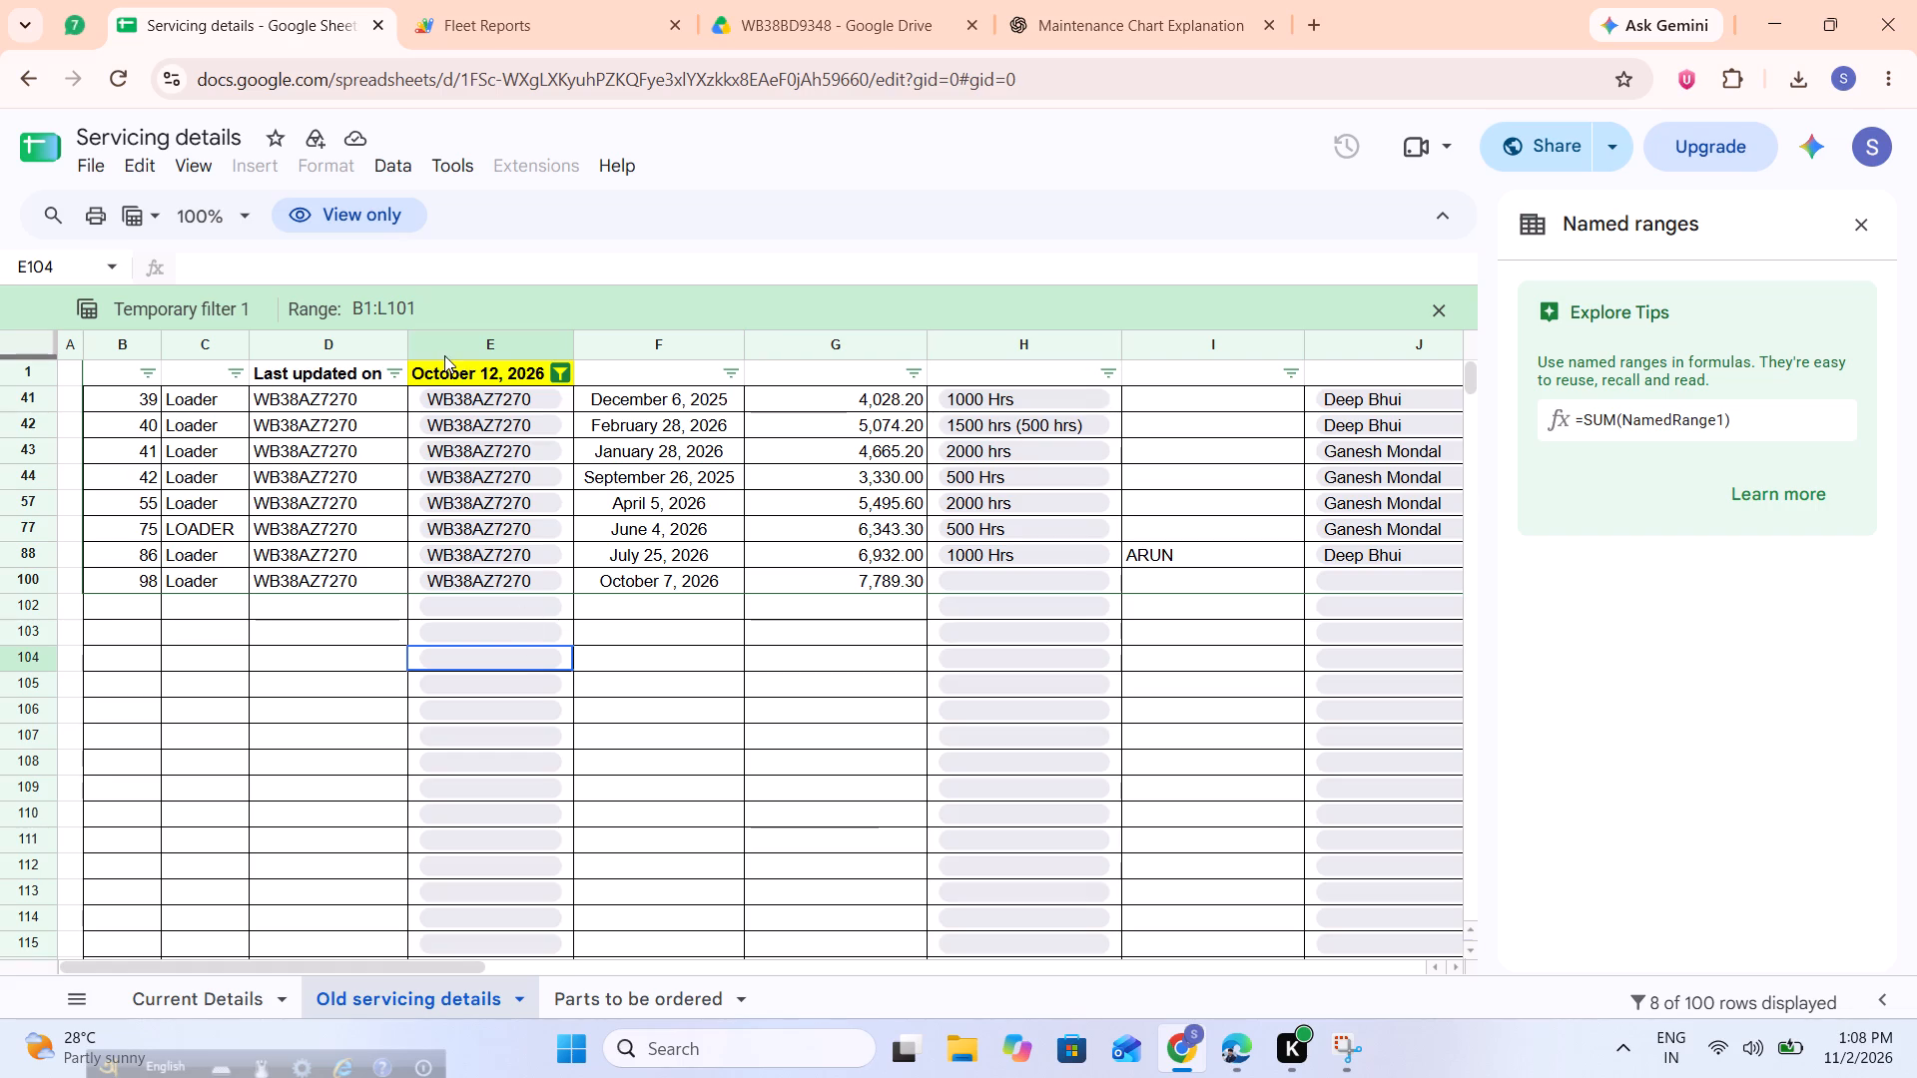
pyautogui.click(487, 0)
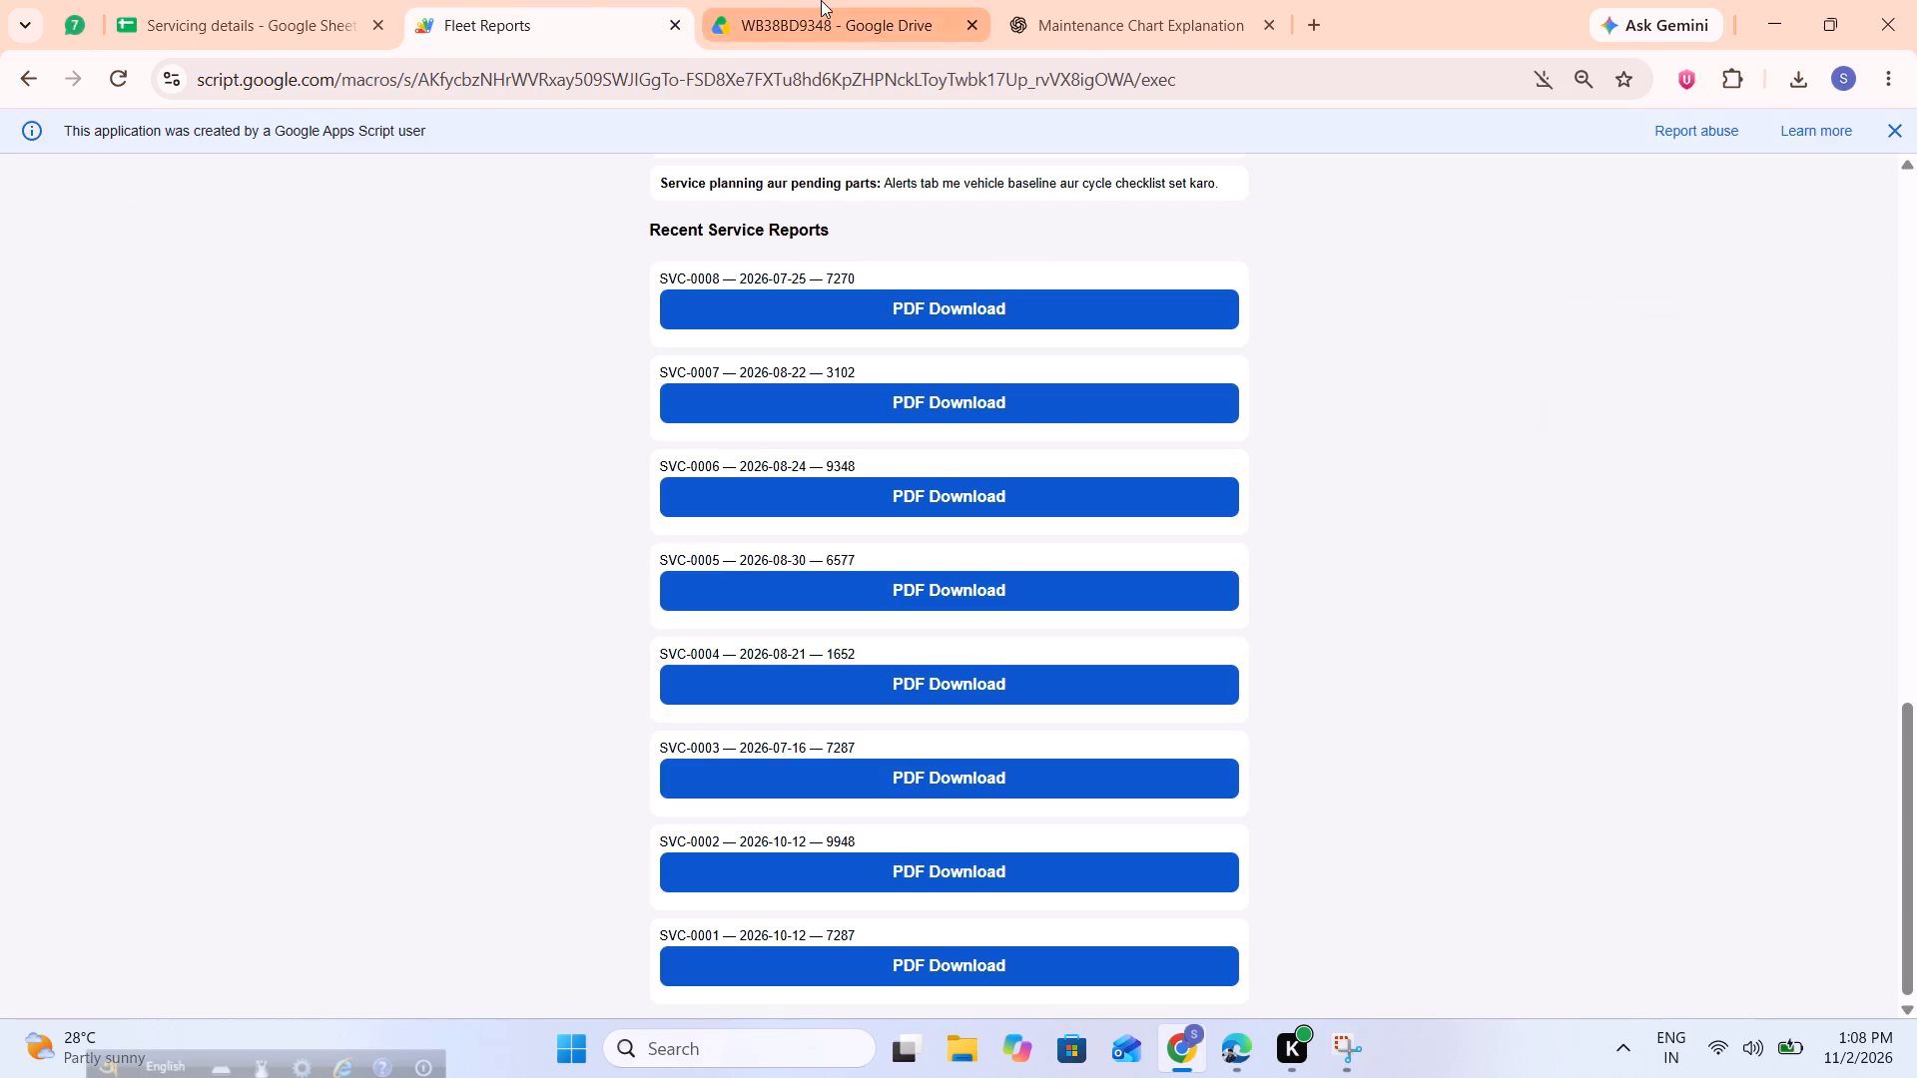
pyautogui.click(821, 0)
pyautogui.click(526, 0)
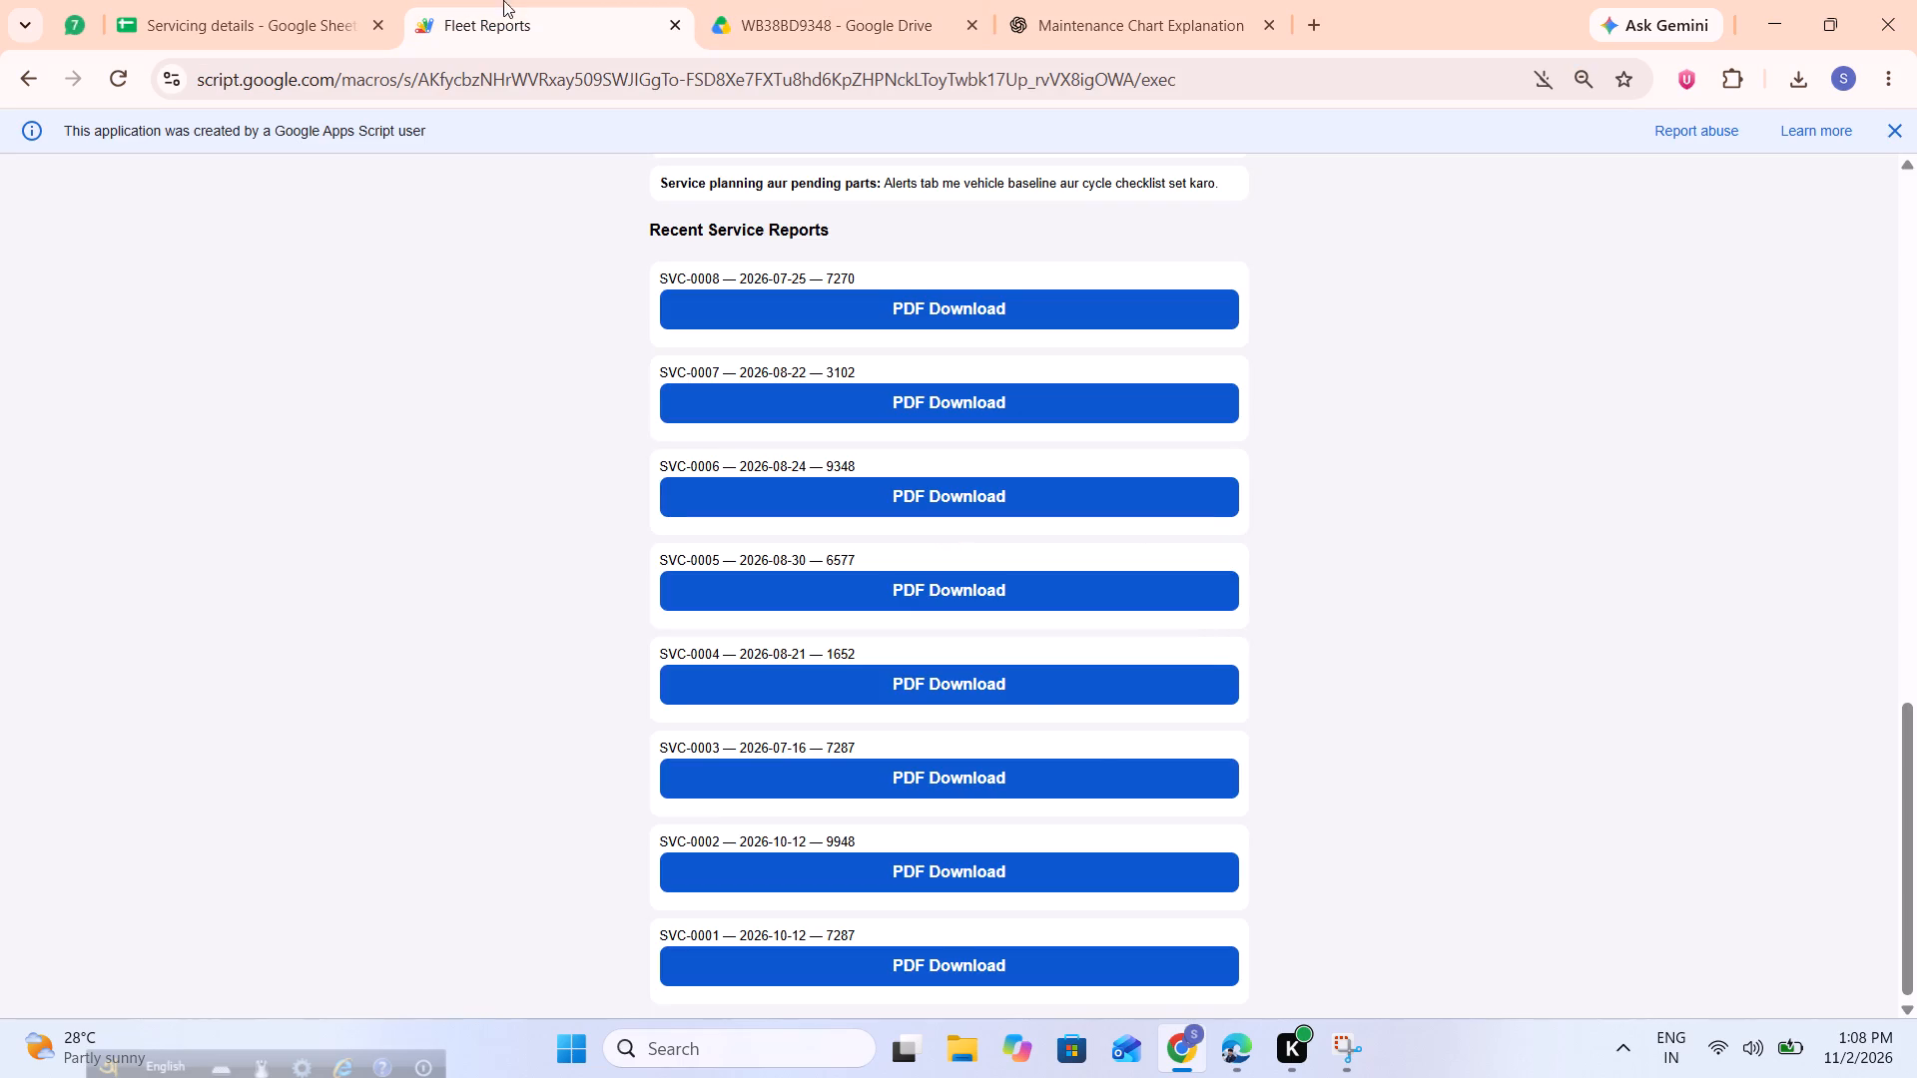
pyautogui.click(290, 0)
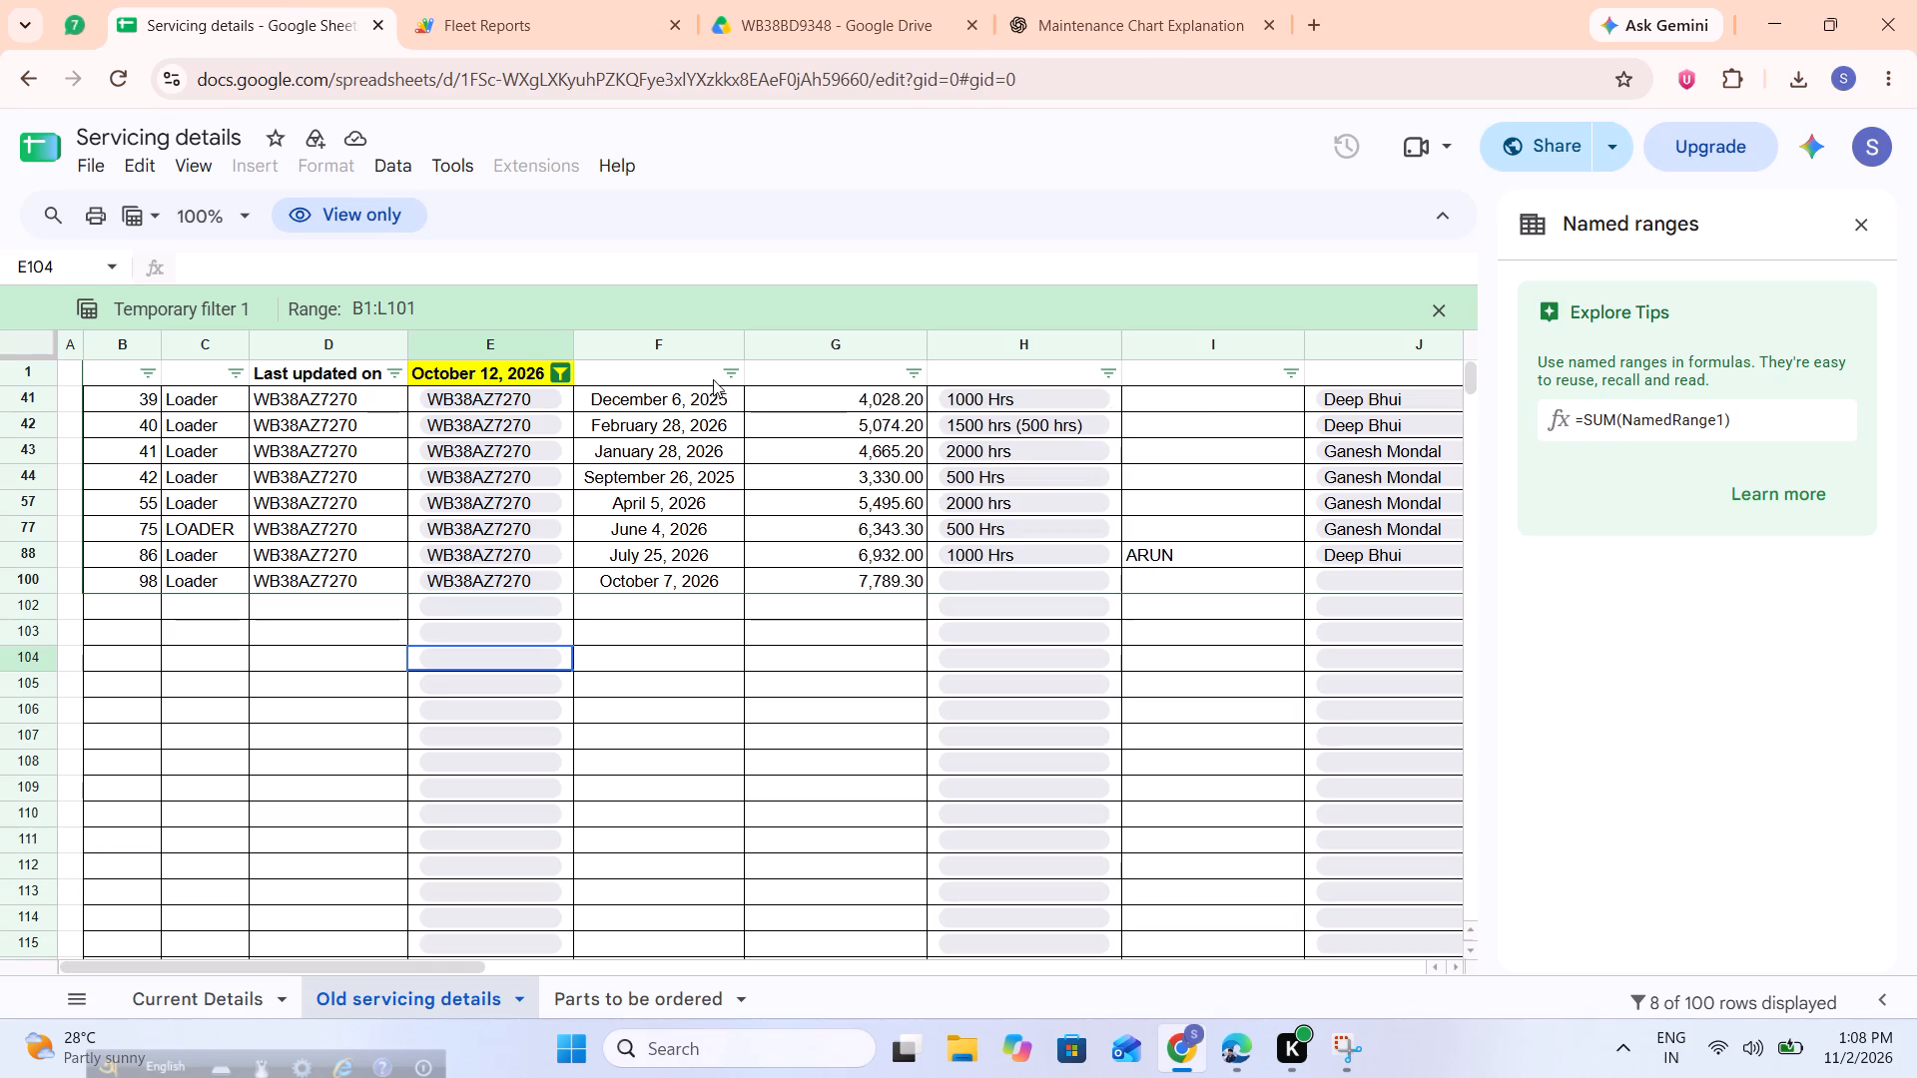
pyautogui.click(555, 376)
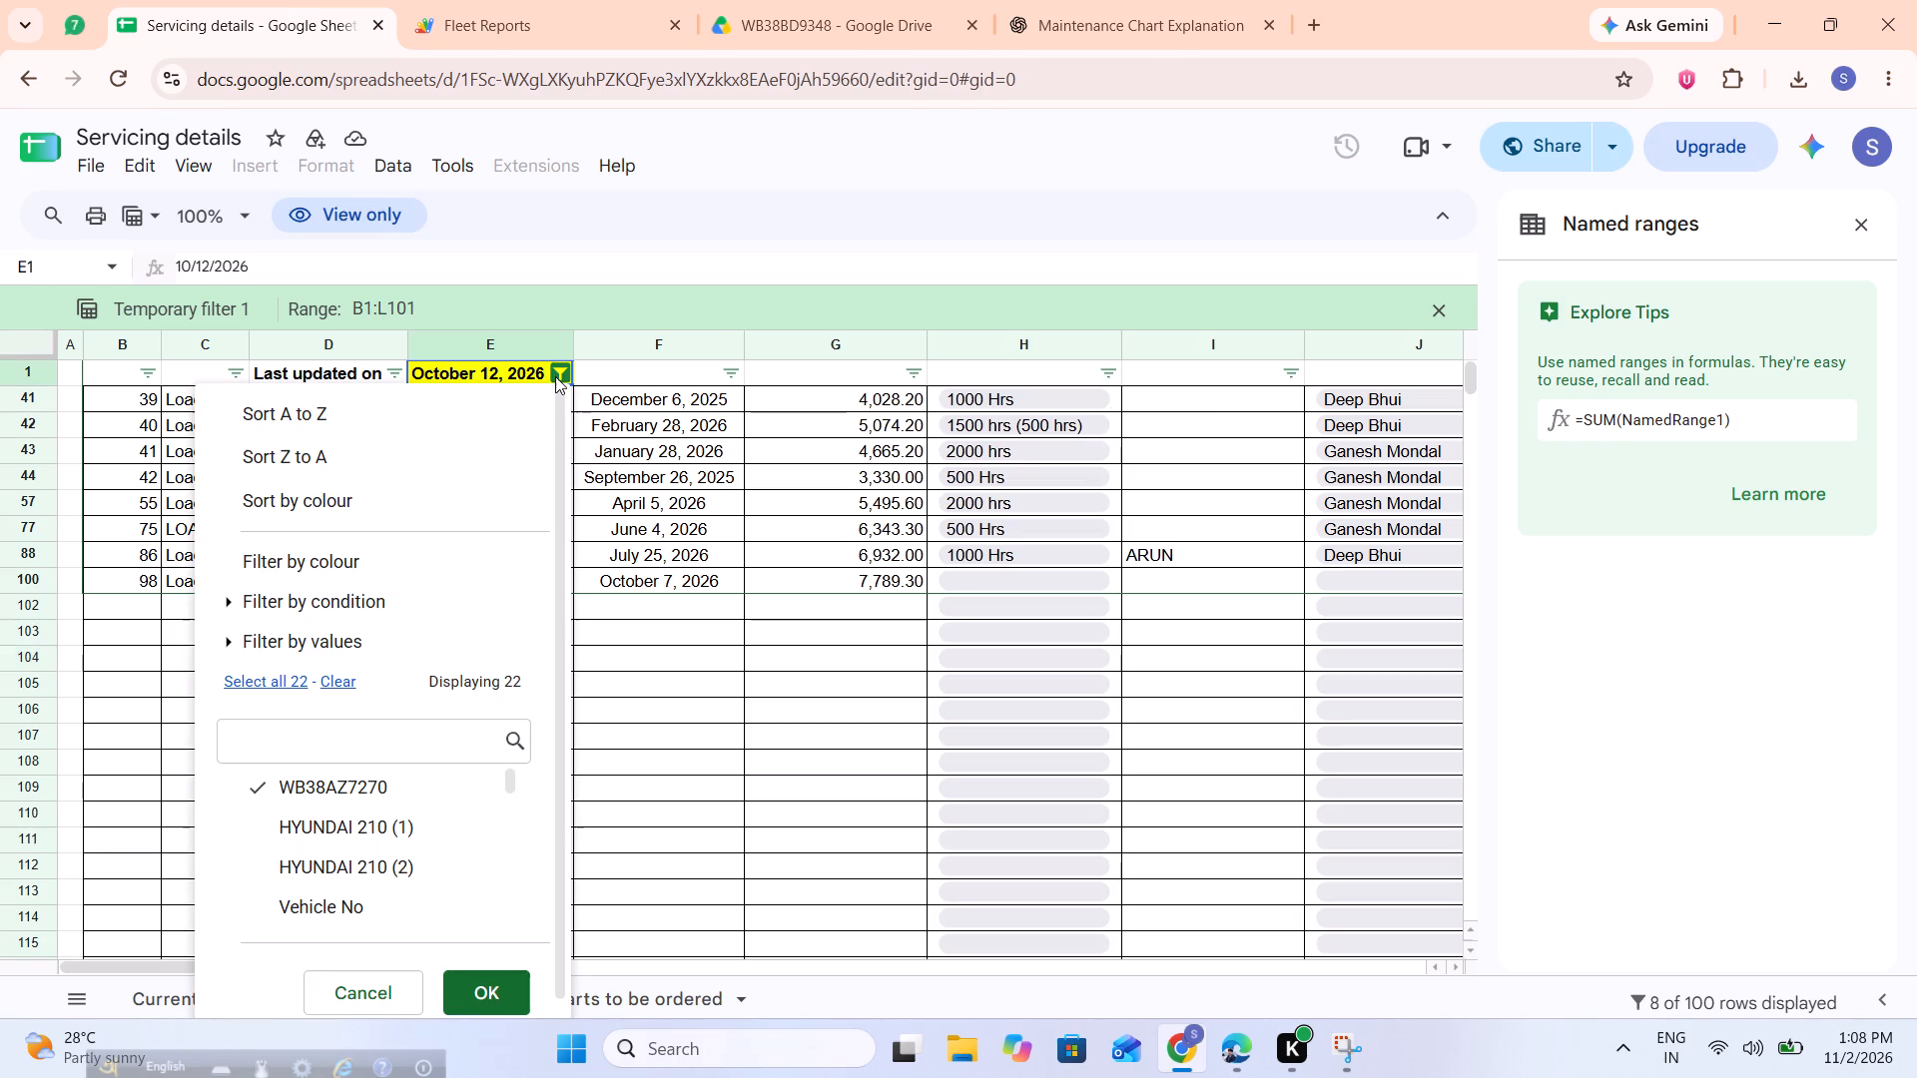
pyautogui.click(329, 794)
pyautogui.scroll(-1, 331, 784)
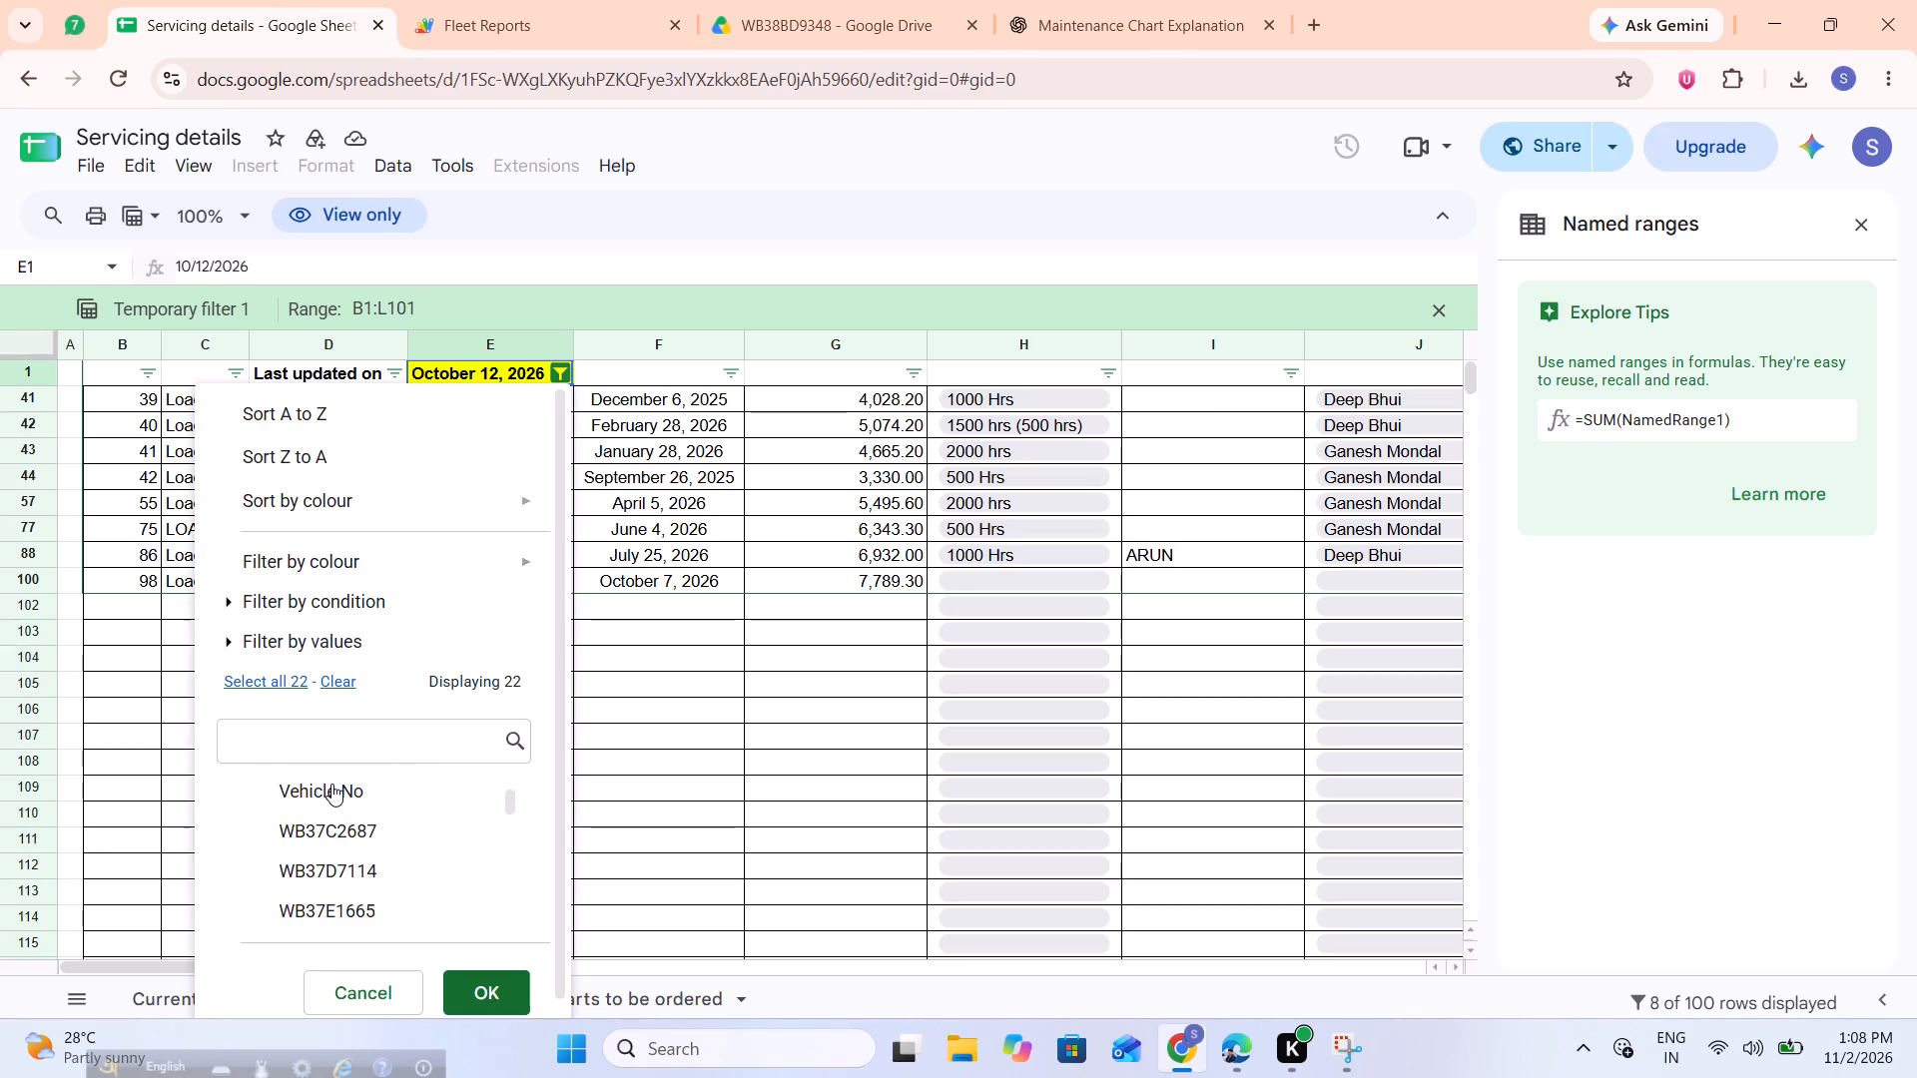
pyautogui.scroll(-4, 331, 784)
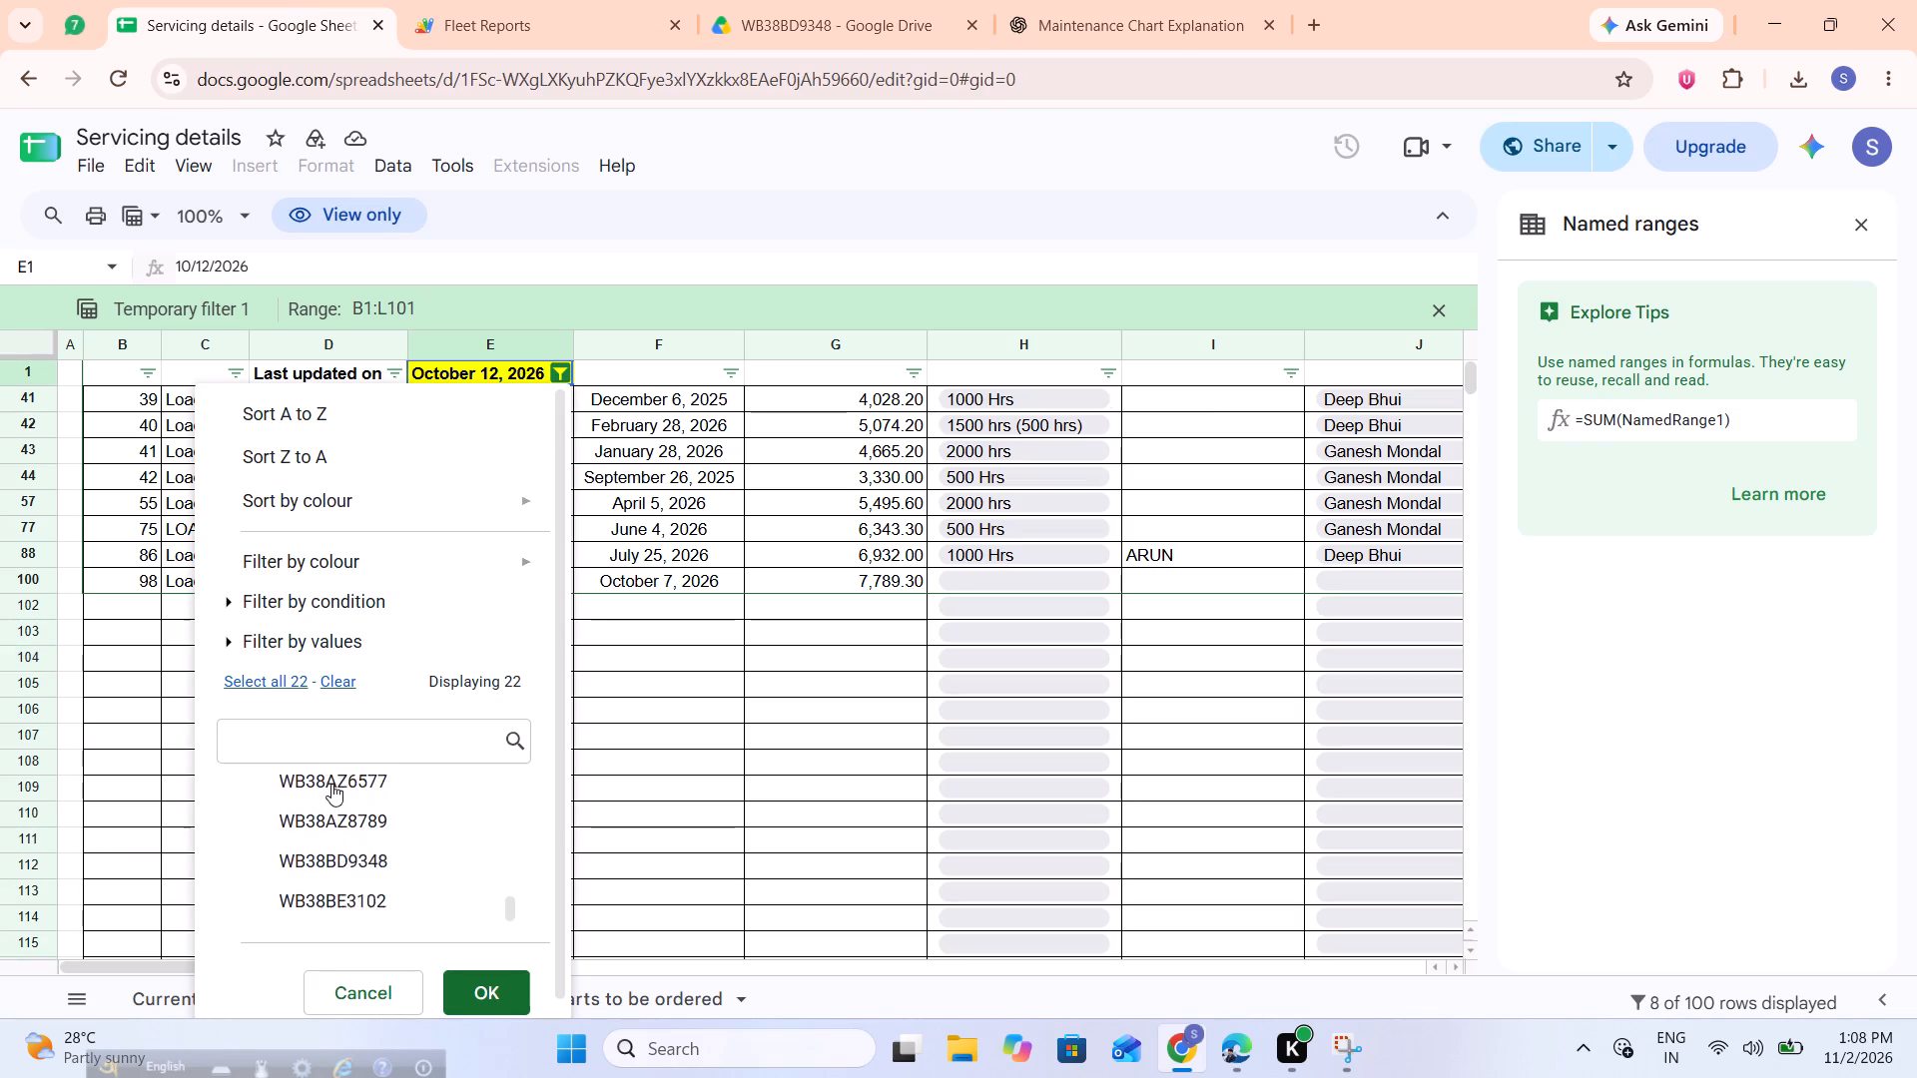
pyautogui.scroll(-2, 331, 784)
pyautogui.scroll(4, 331, 784)
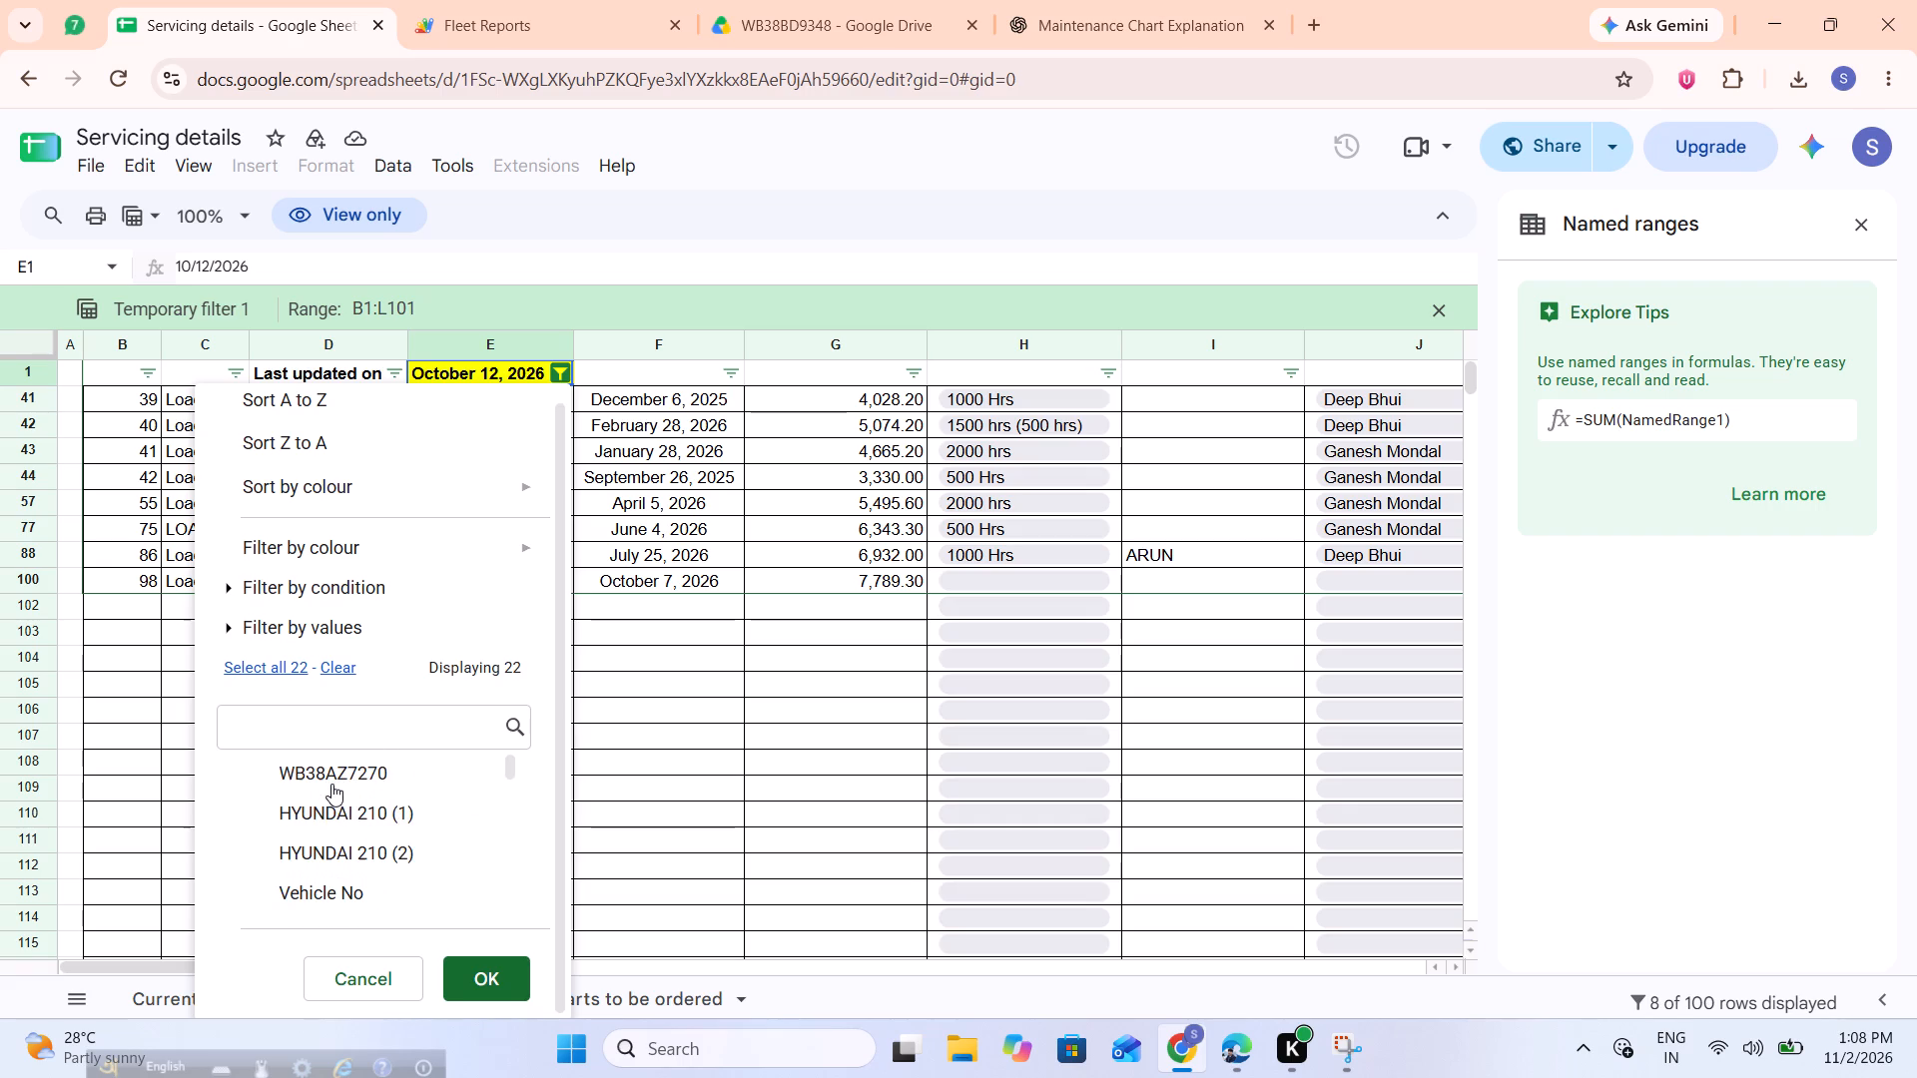
pyautogui.scroll(1, 331, 784)
pyautogui.scroll(-2, 331, 784)
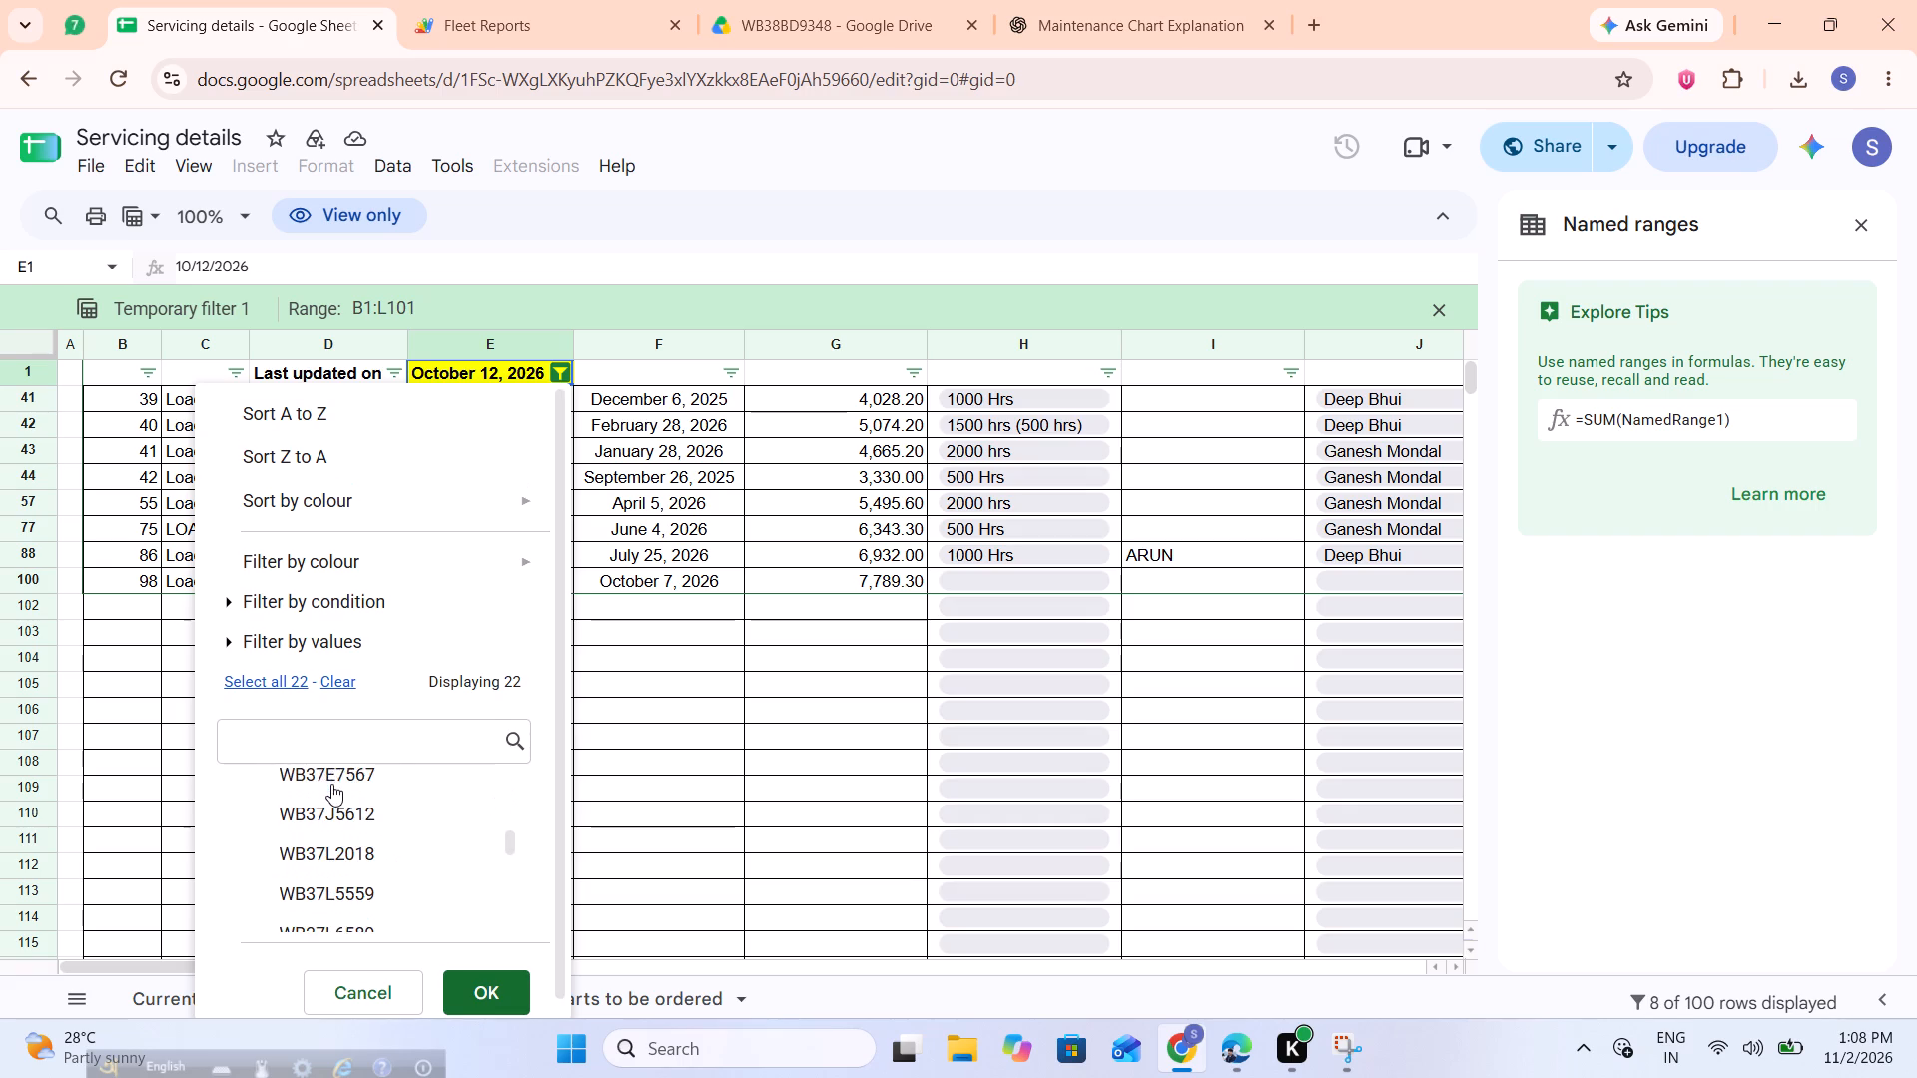
pyautogui.scroll(-2, 331, 784)
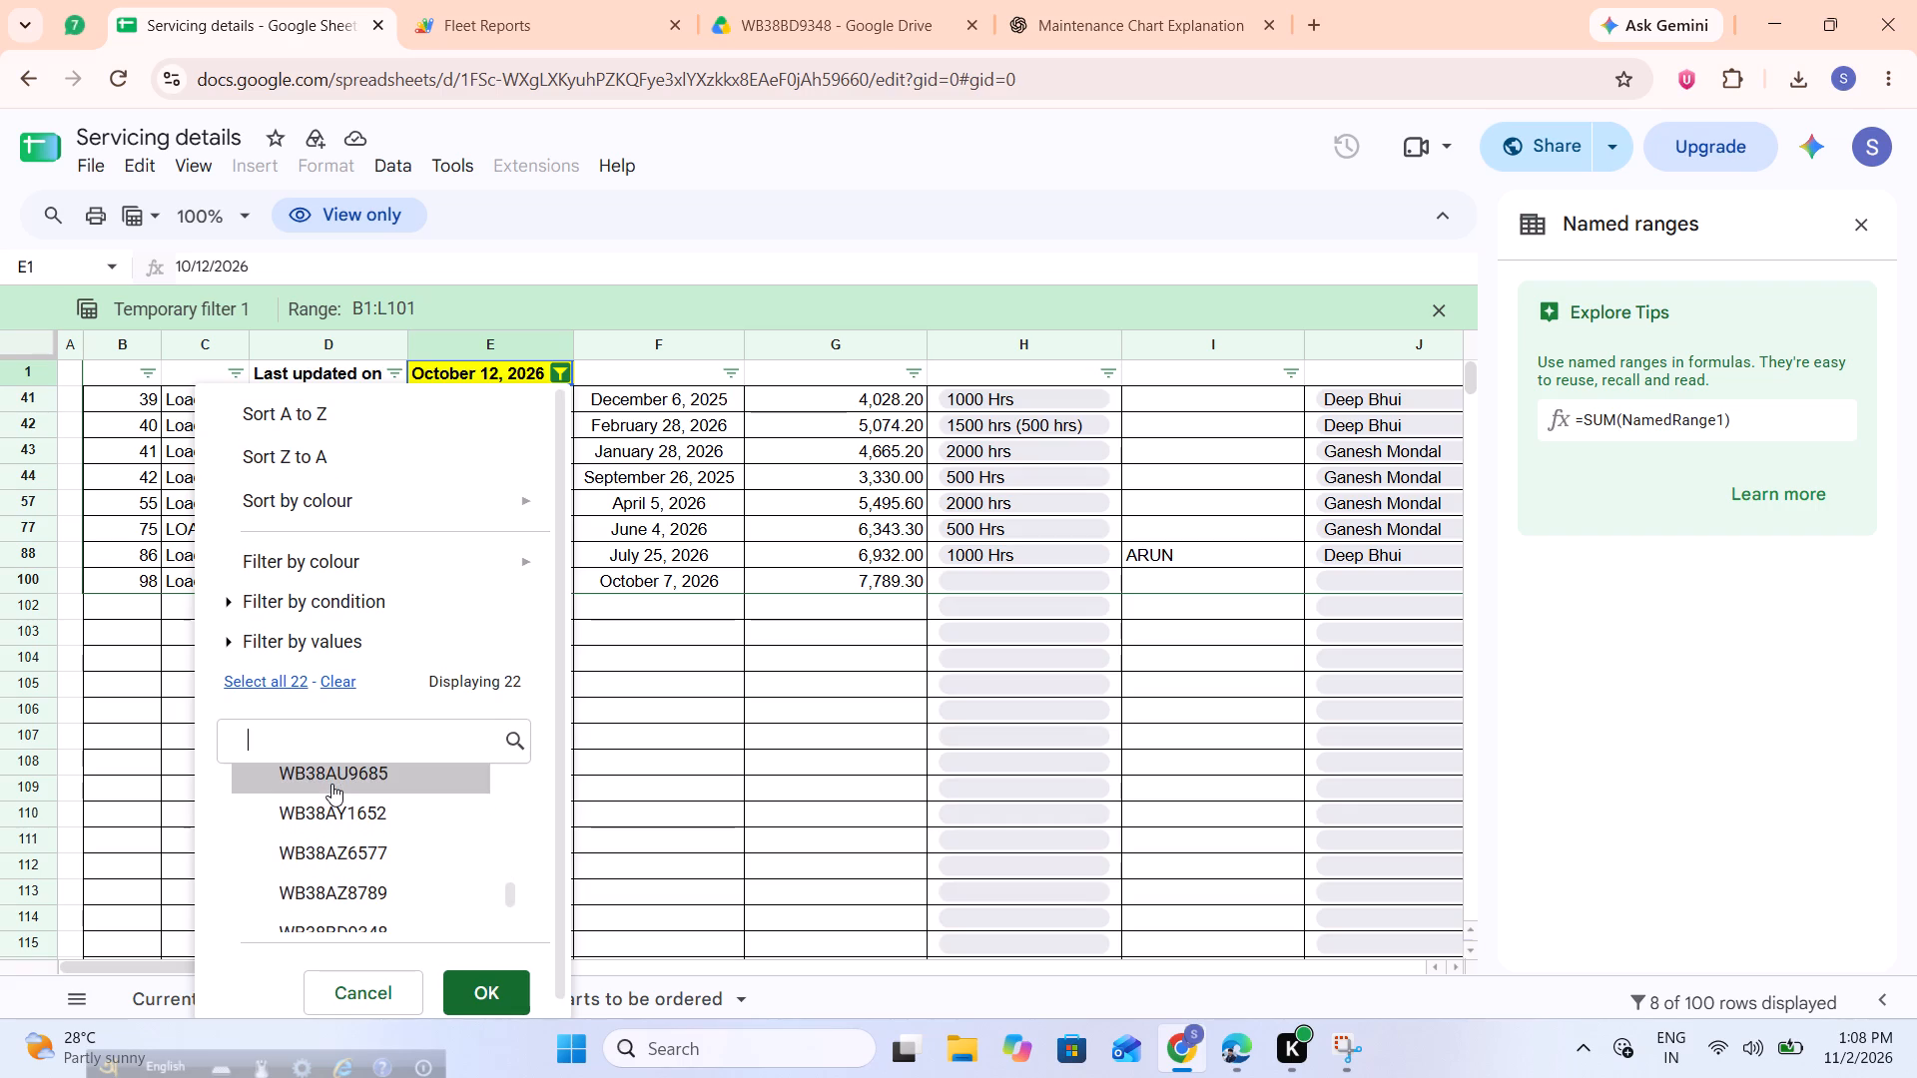
pyautogui.scroll(-1, 331, 784)
pyautogui.scroll(1, 331, 784)
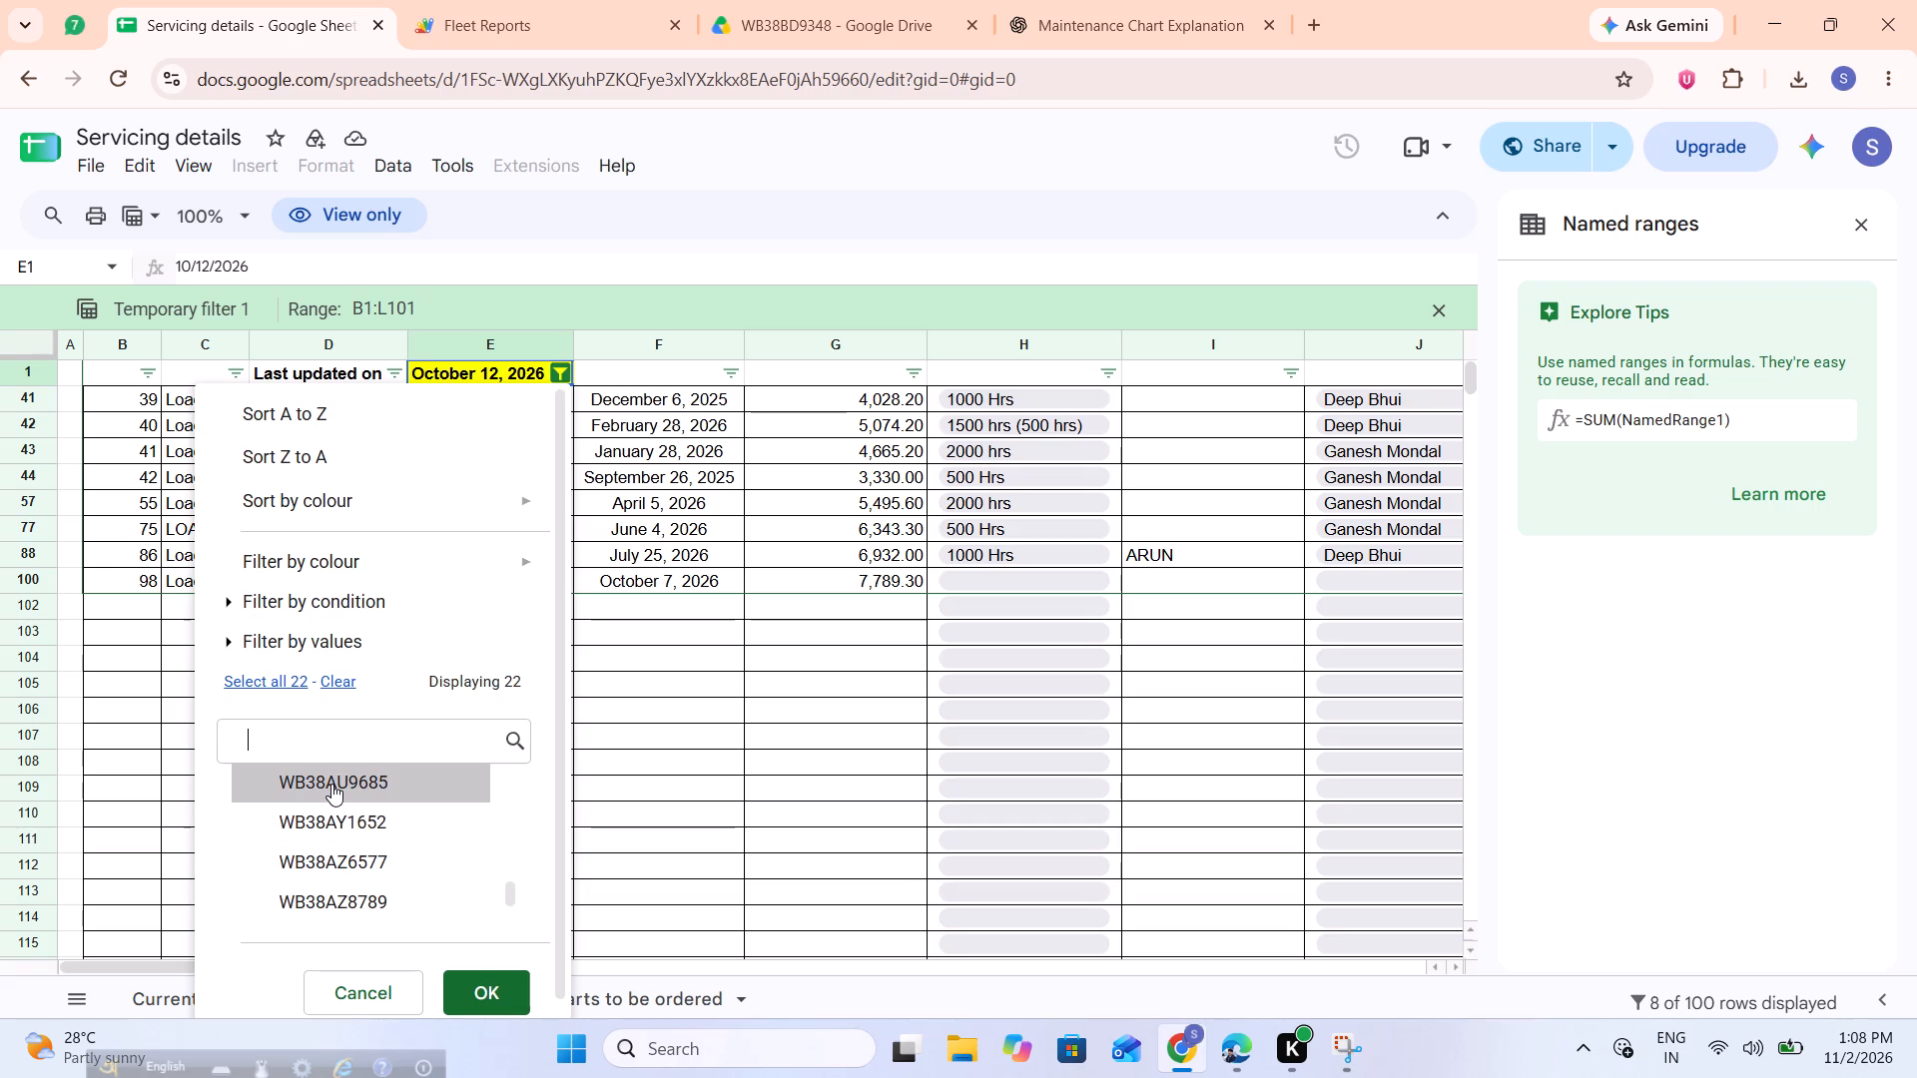
pyautogui.scroll(-2, 335, 772)
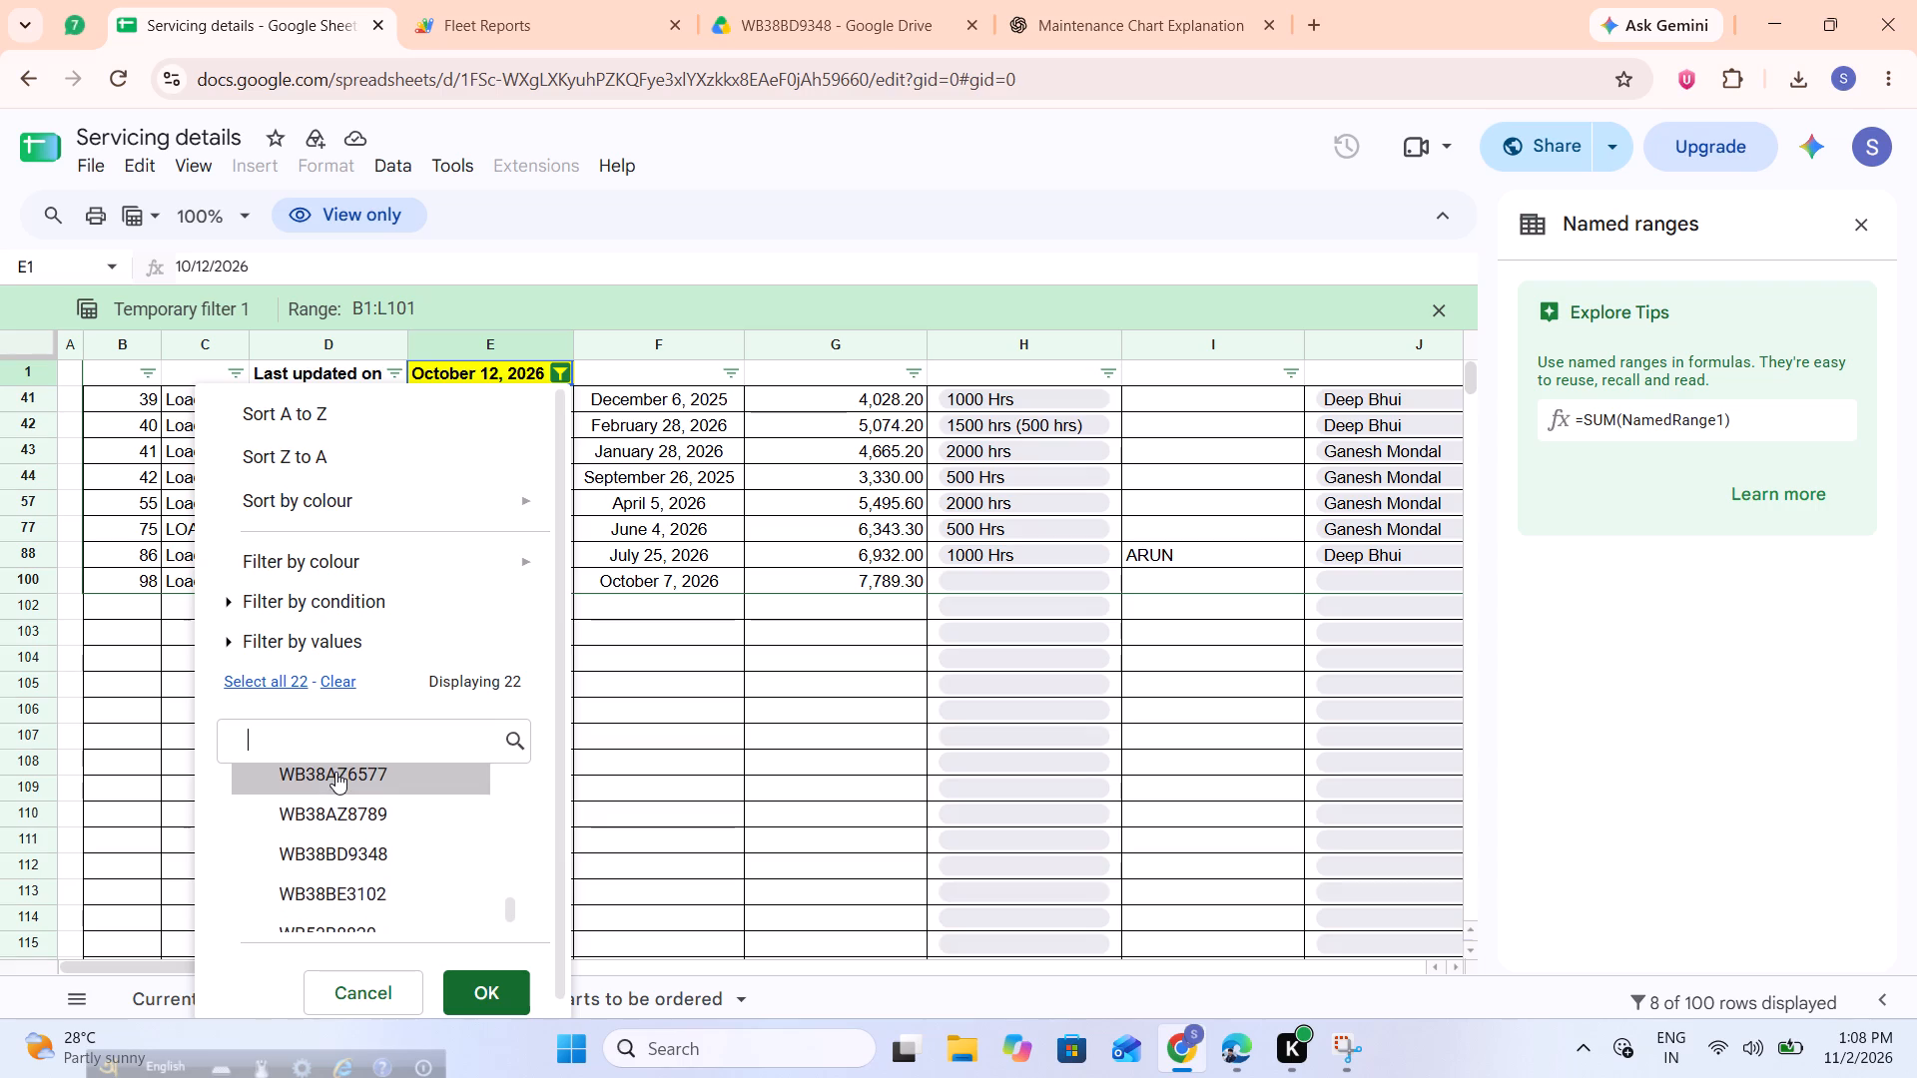
pyautogui.scroll(3, 335, 772)
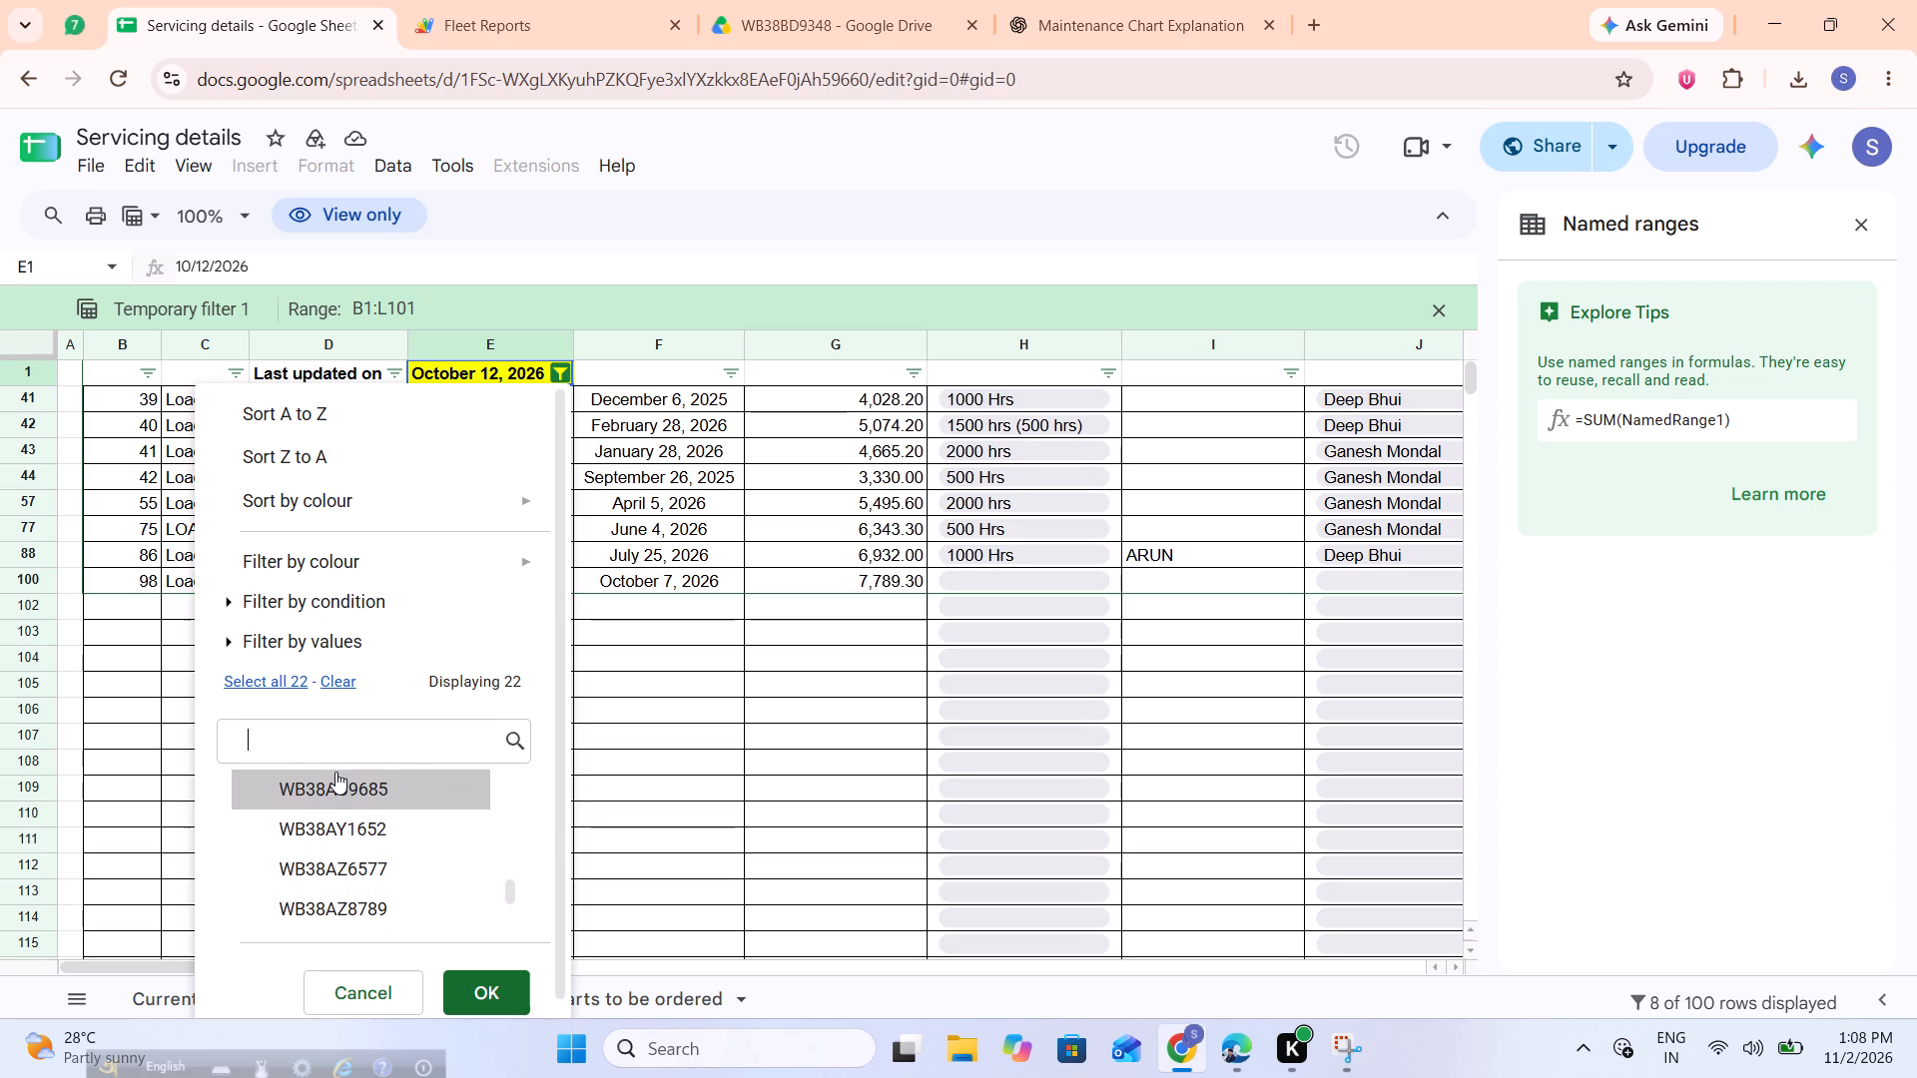
pyautogui.scroll(3, 335, 772)
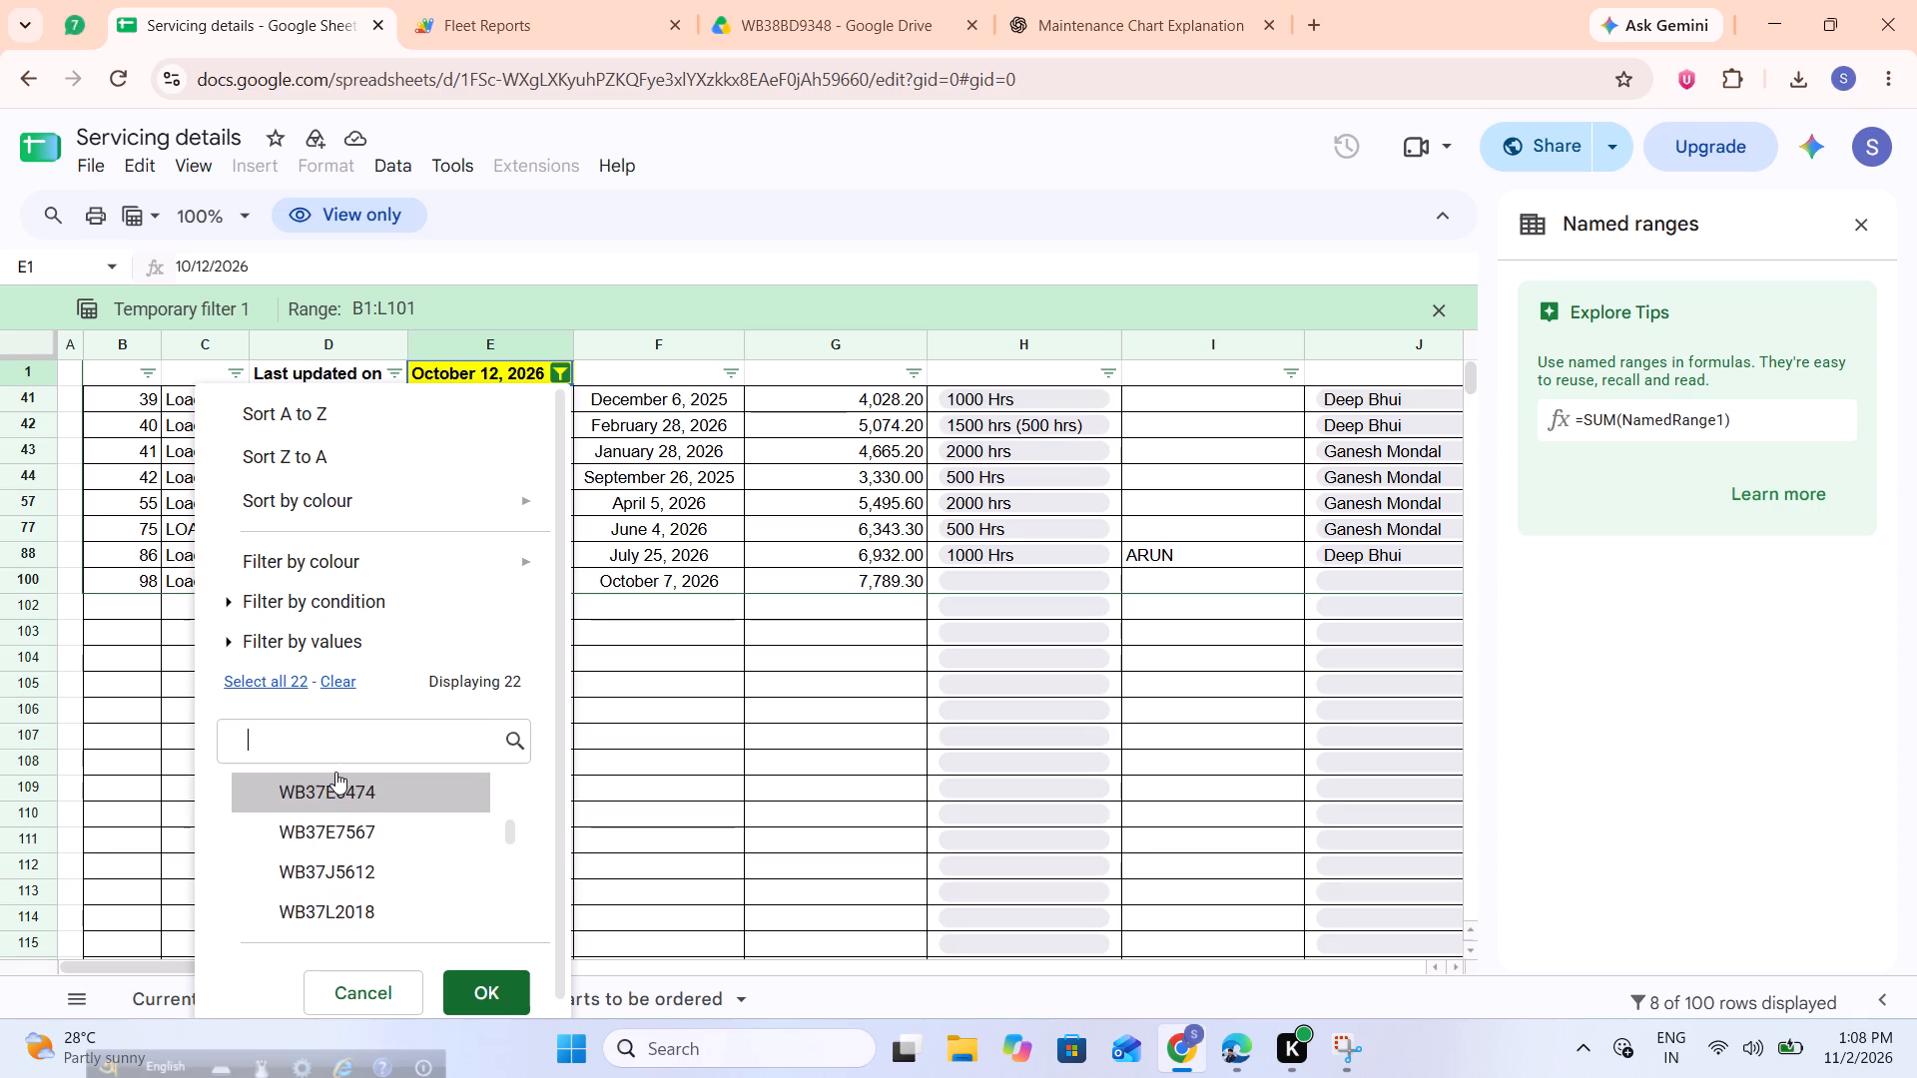
pyautogui.scroll(3, 335, 772)
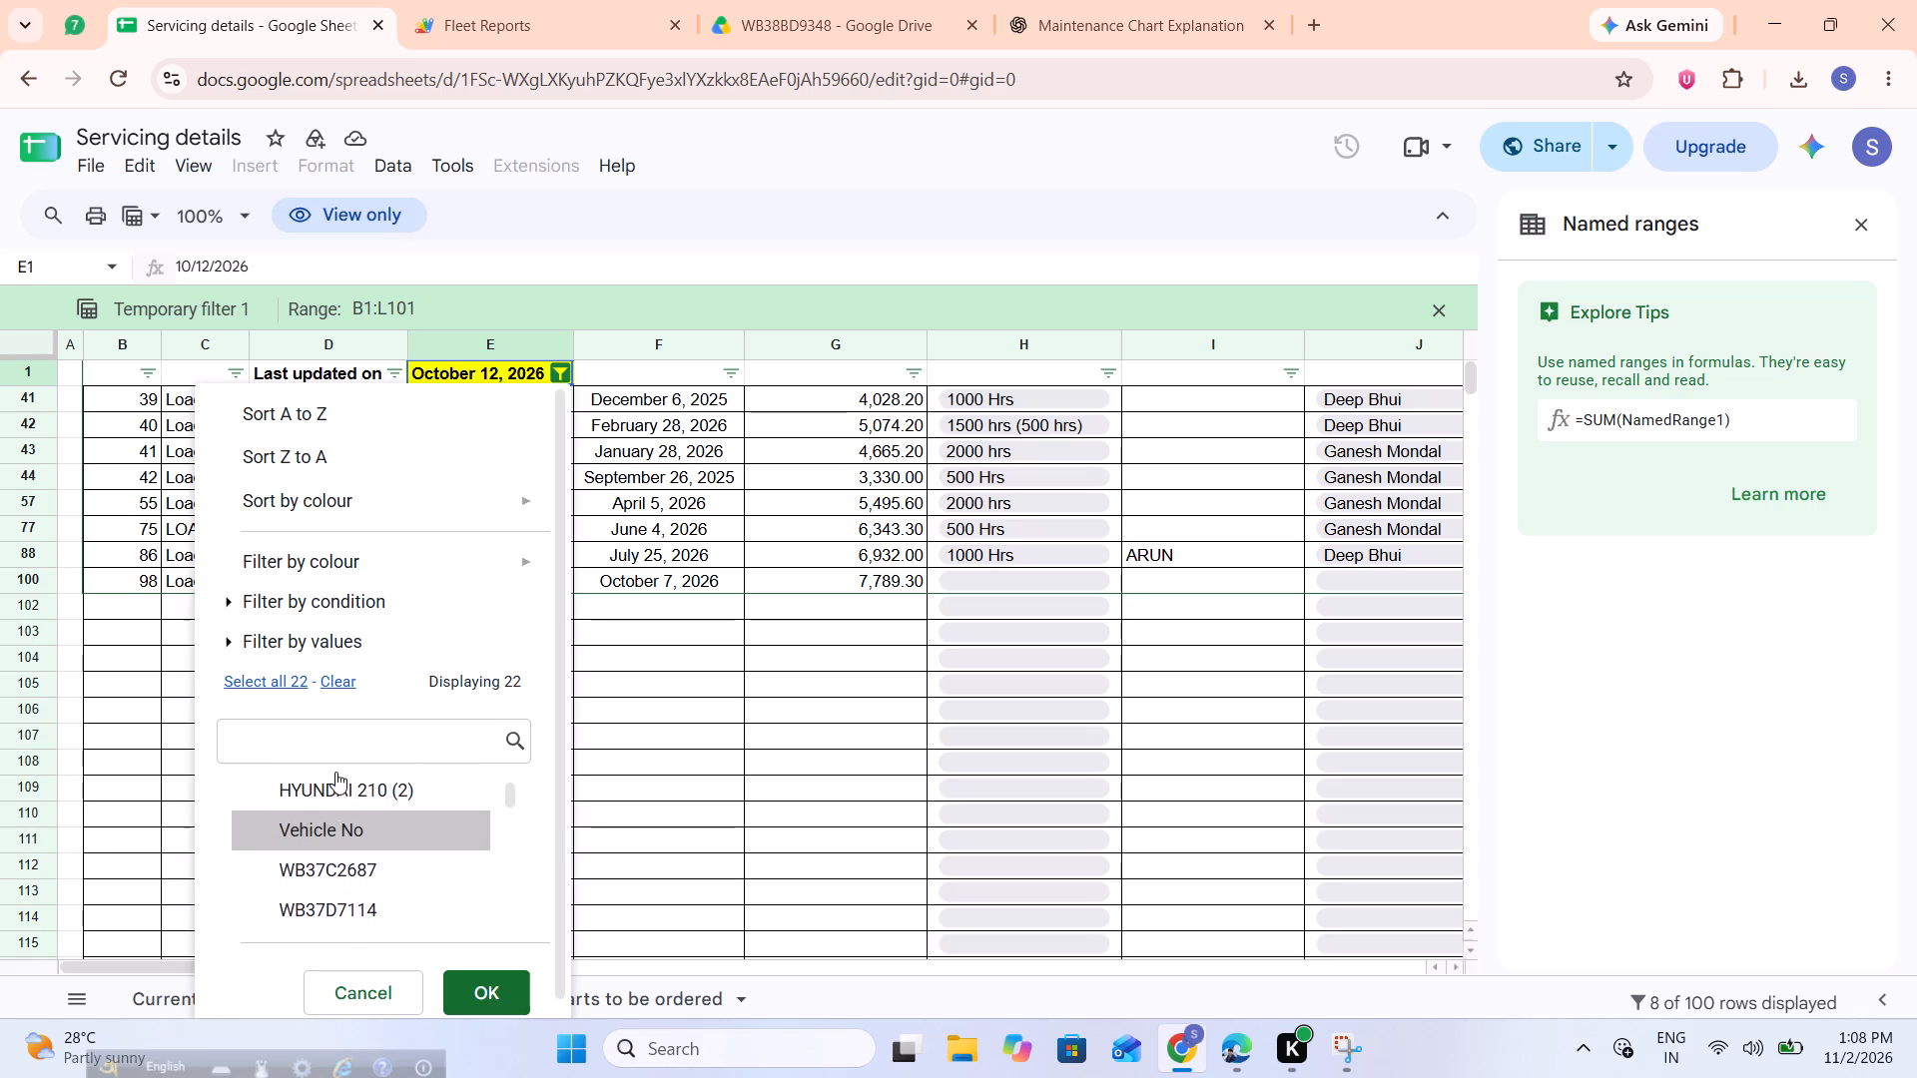
pyautogui.scroll(2, 335, 772)
pyautogui.scroll(-3, 335, 772)
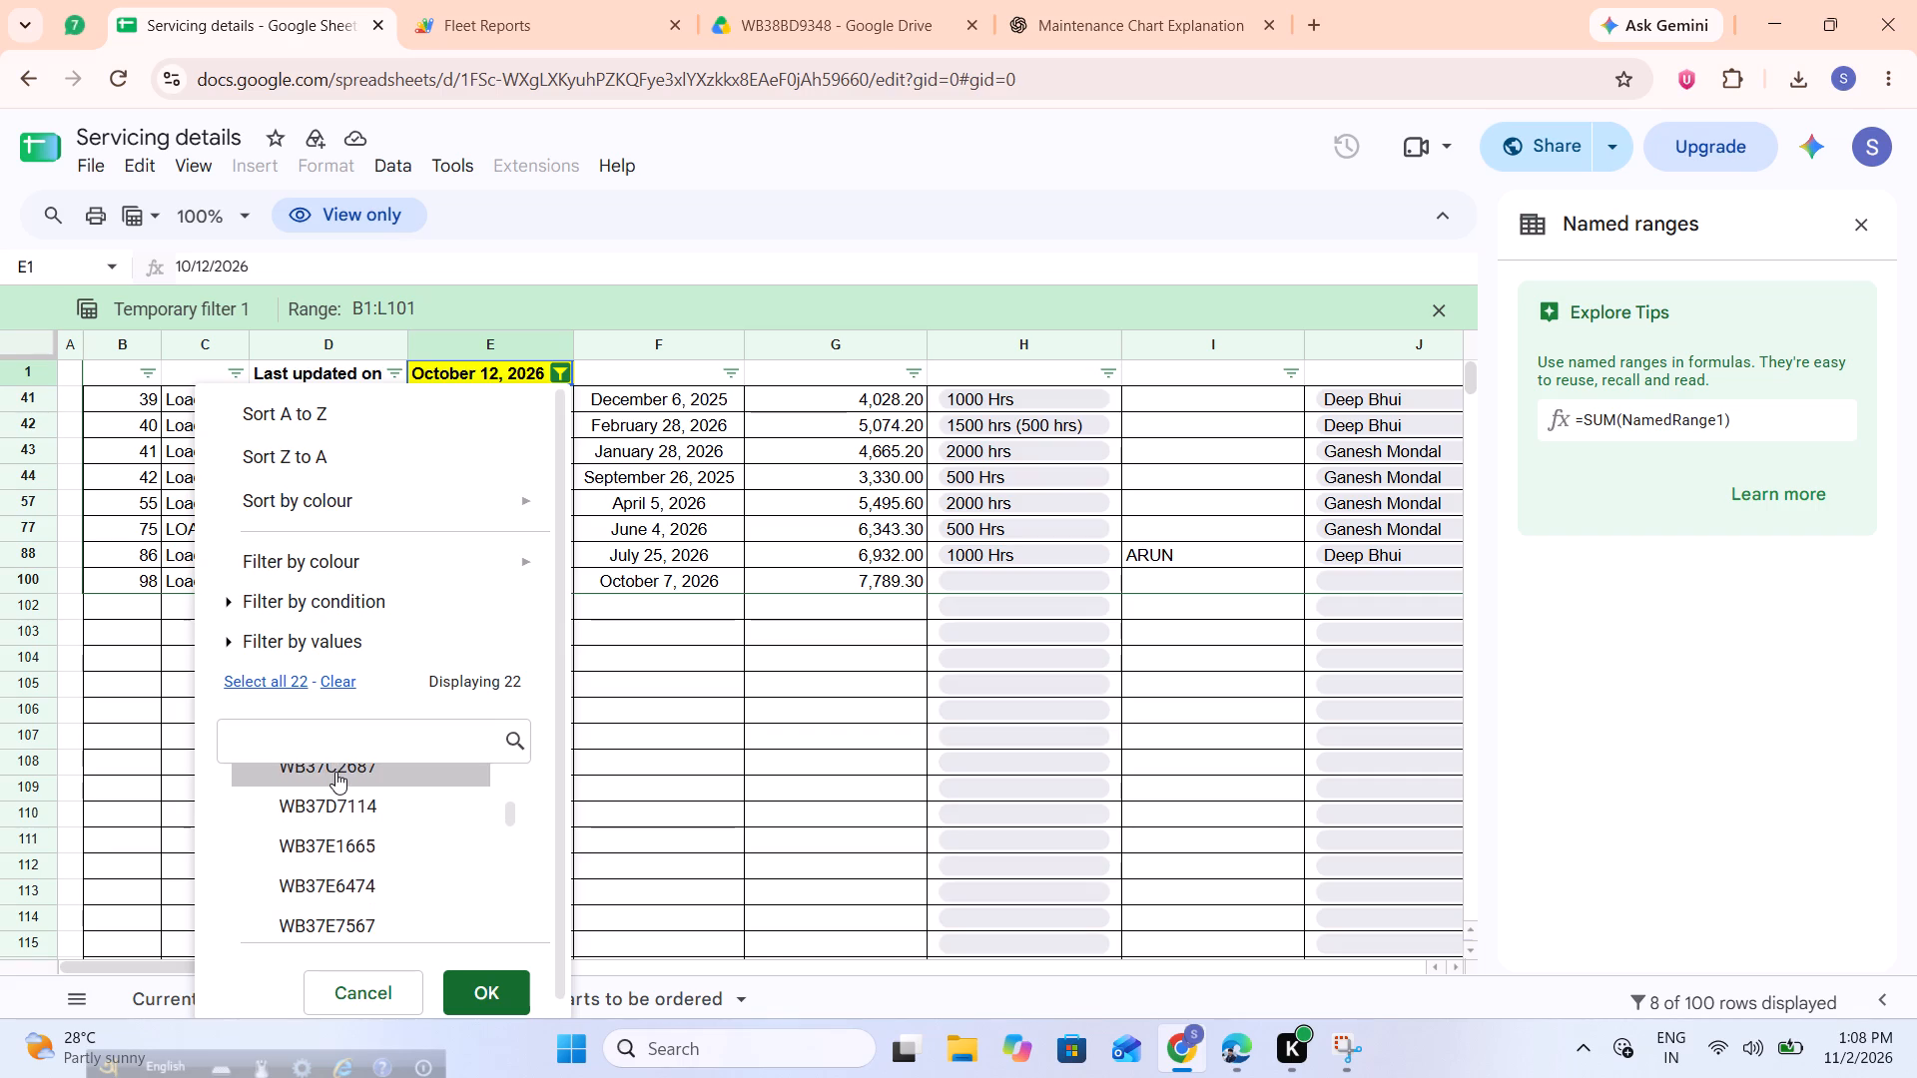
pyautogui.scroll(-1, 335, 772)
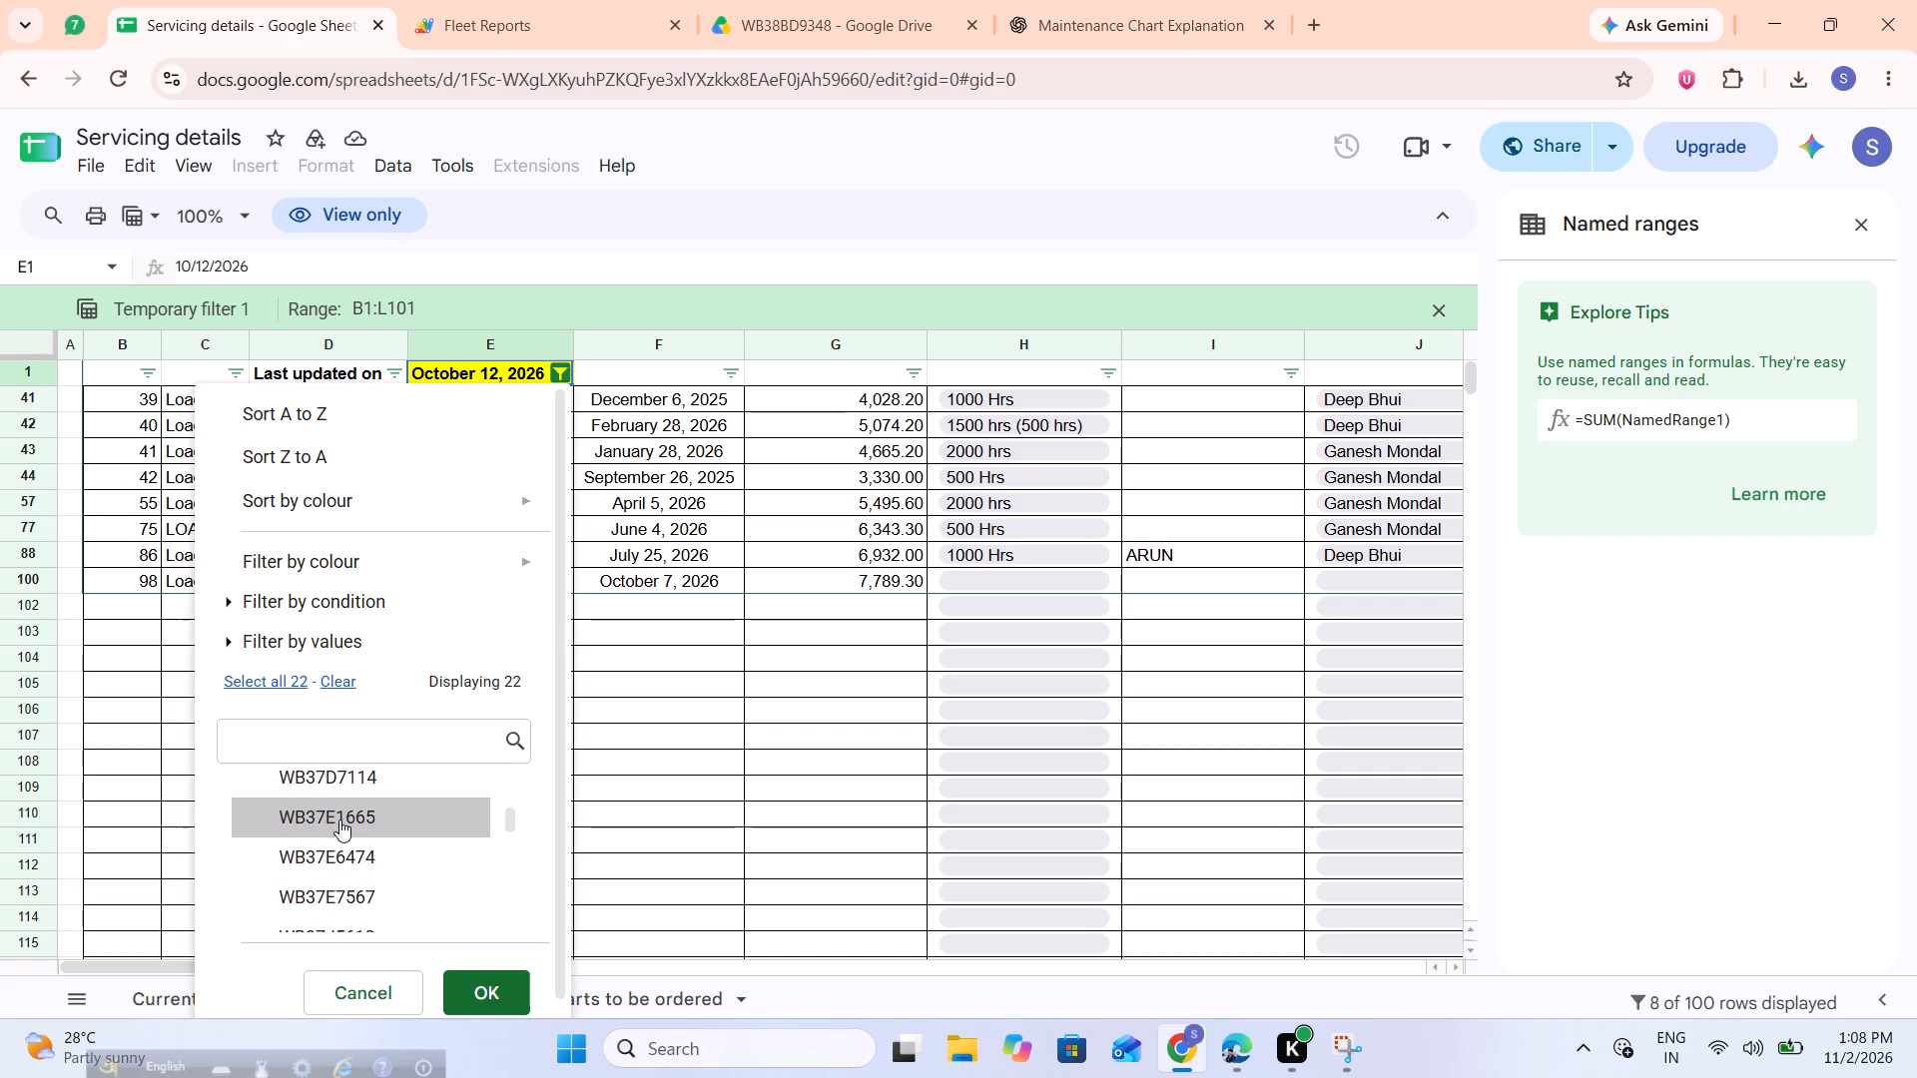
pyautogui.scroll(-3, 339, 819)
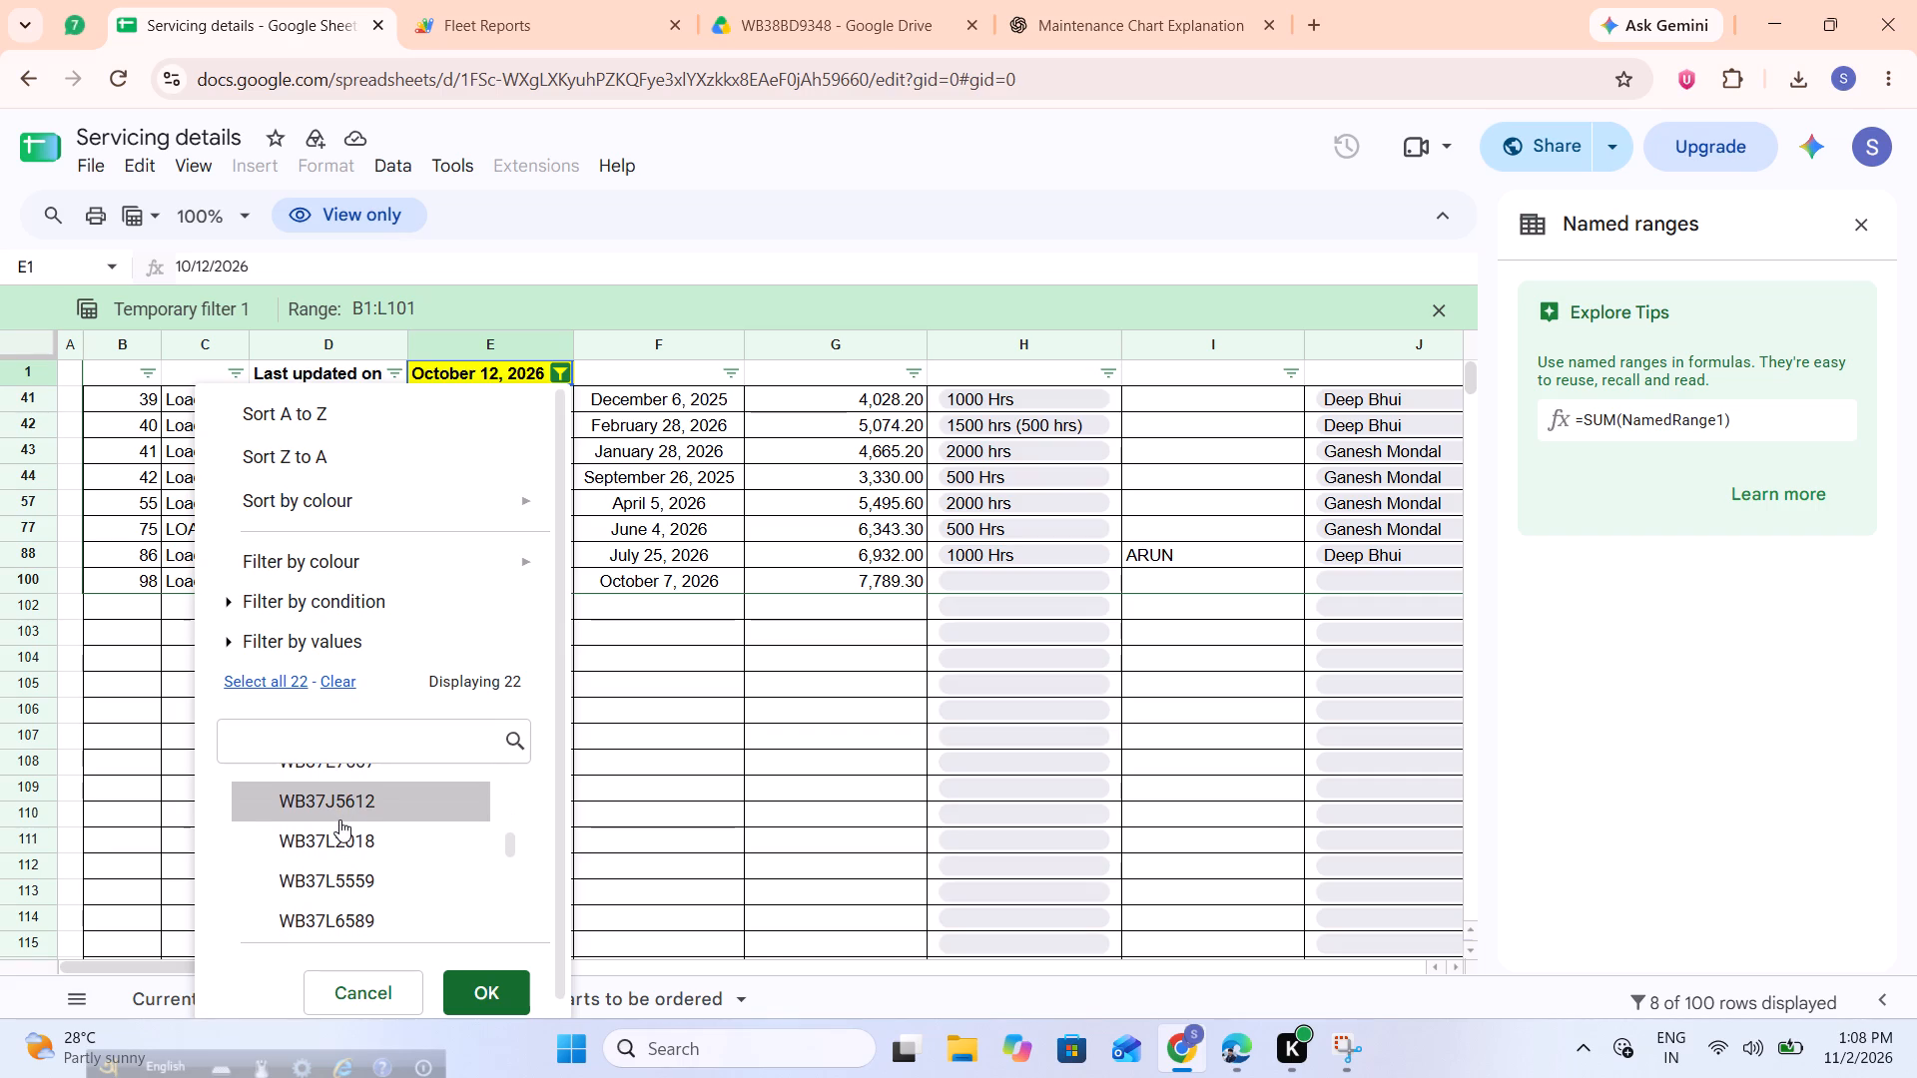
pyautogui.scroll(-2, 339, 819)
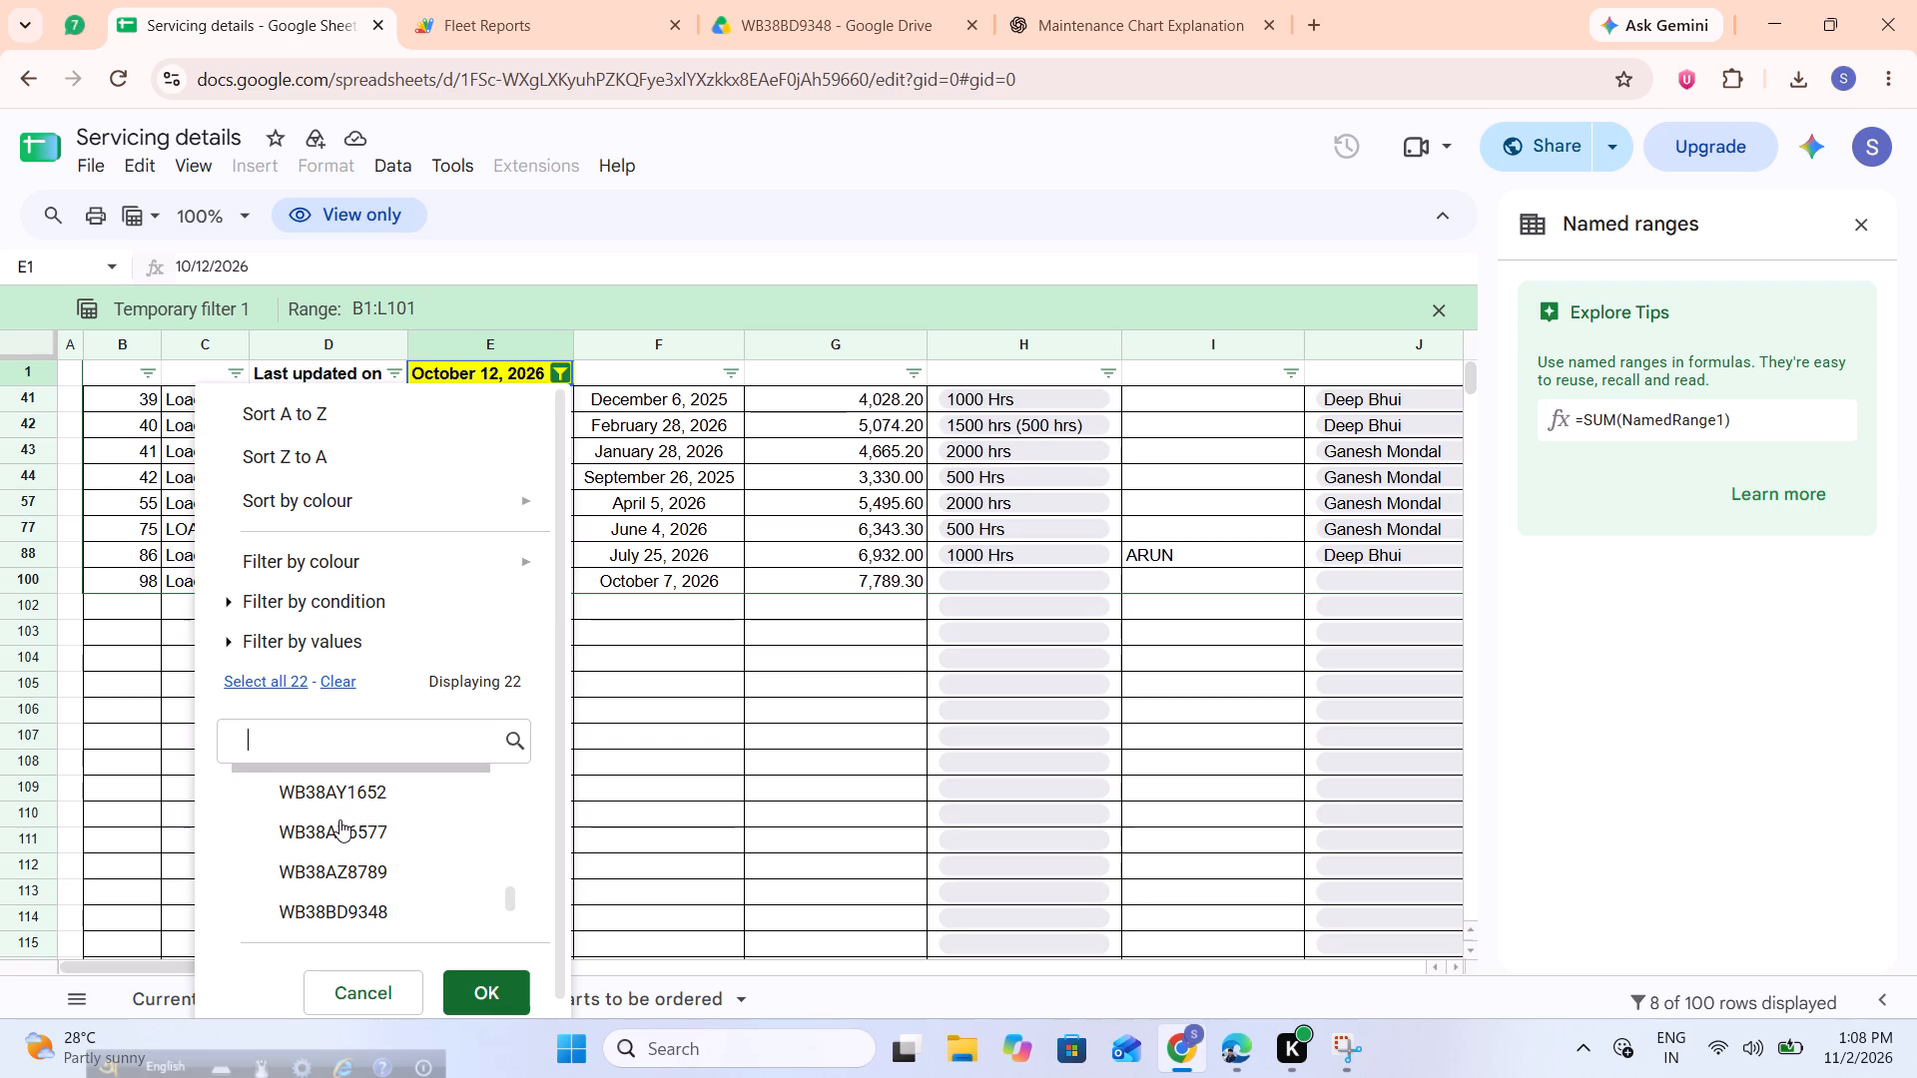
pyautogui.scroll(-2, 339, 819)
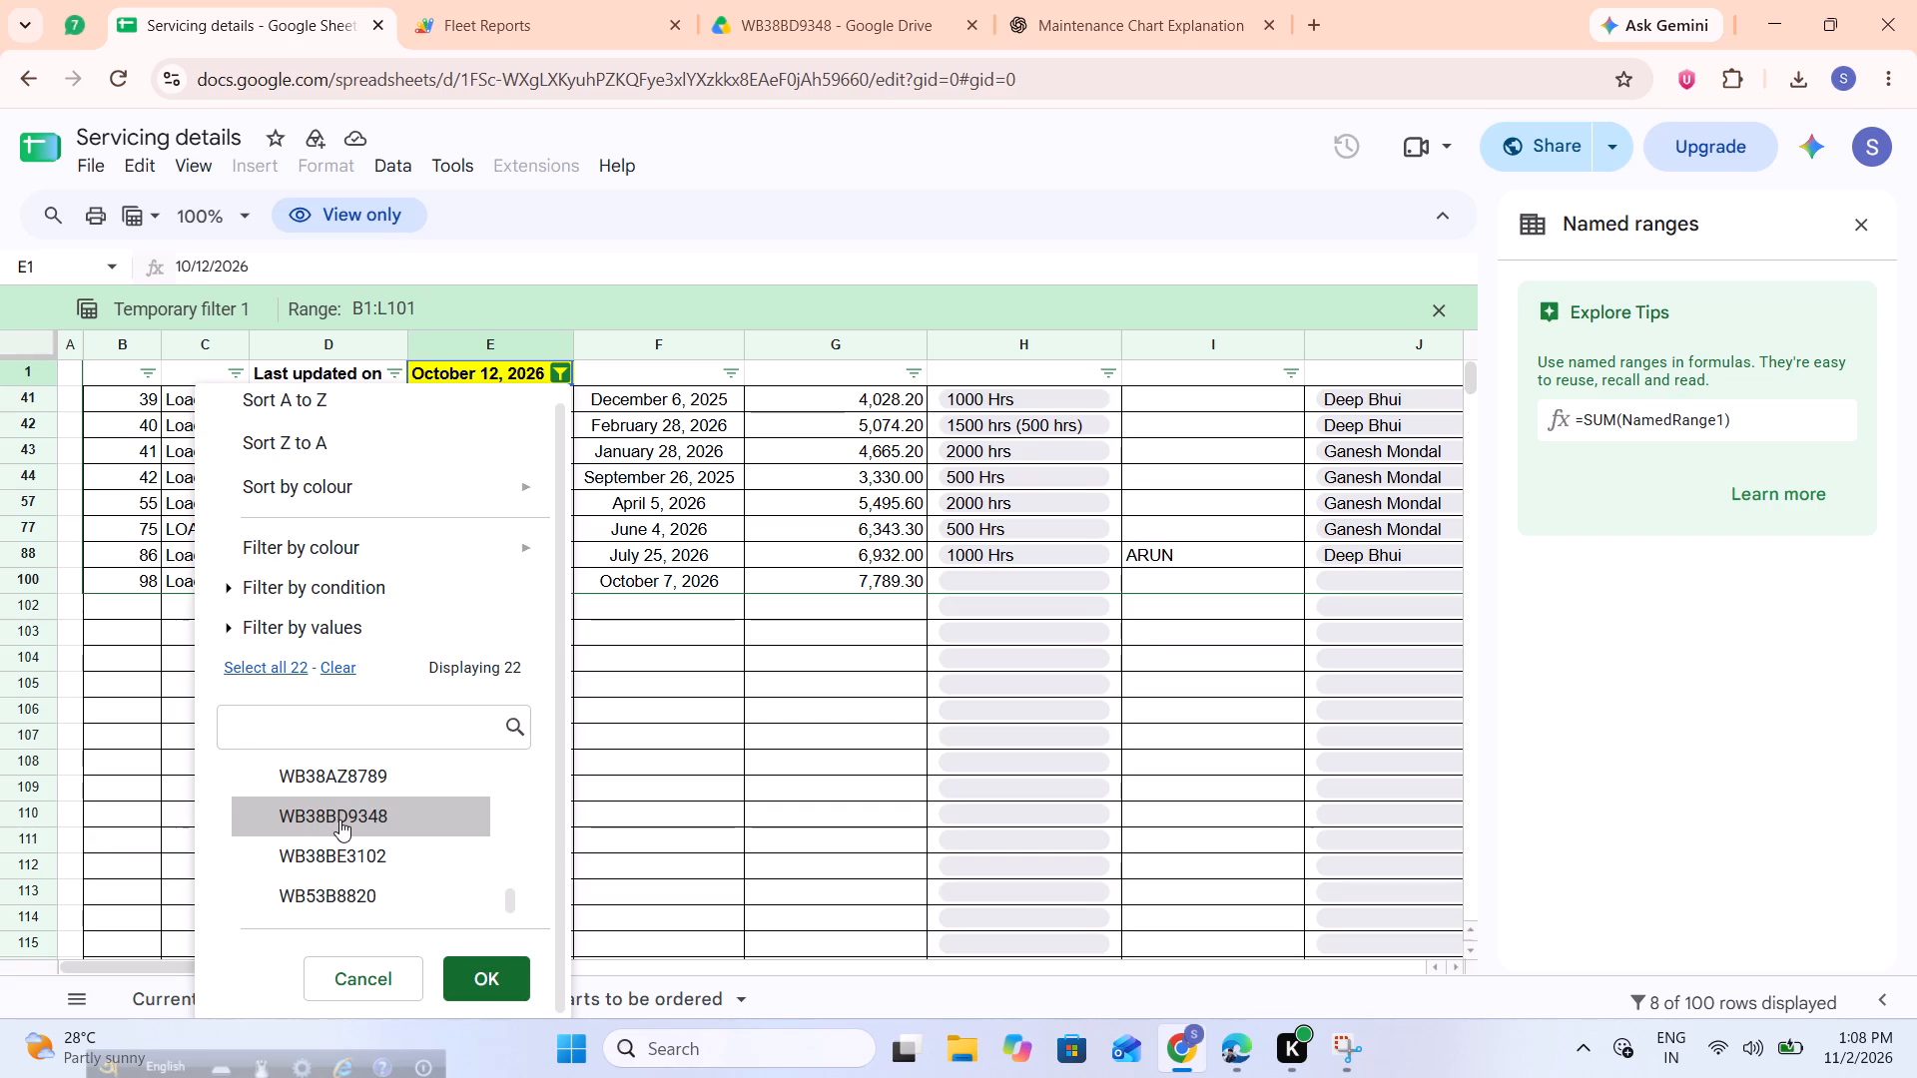
pyautogui.scroll(-3, 339, 819)
pyautogui.scroll(1, 384, 876)
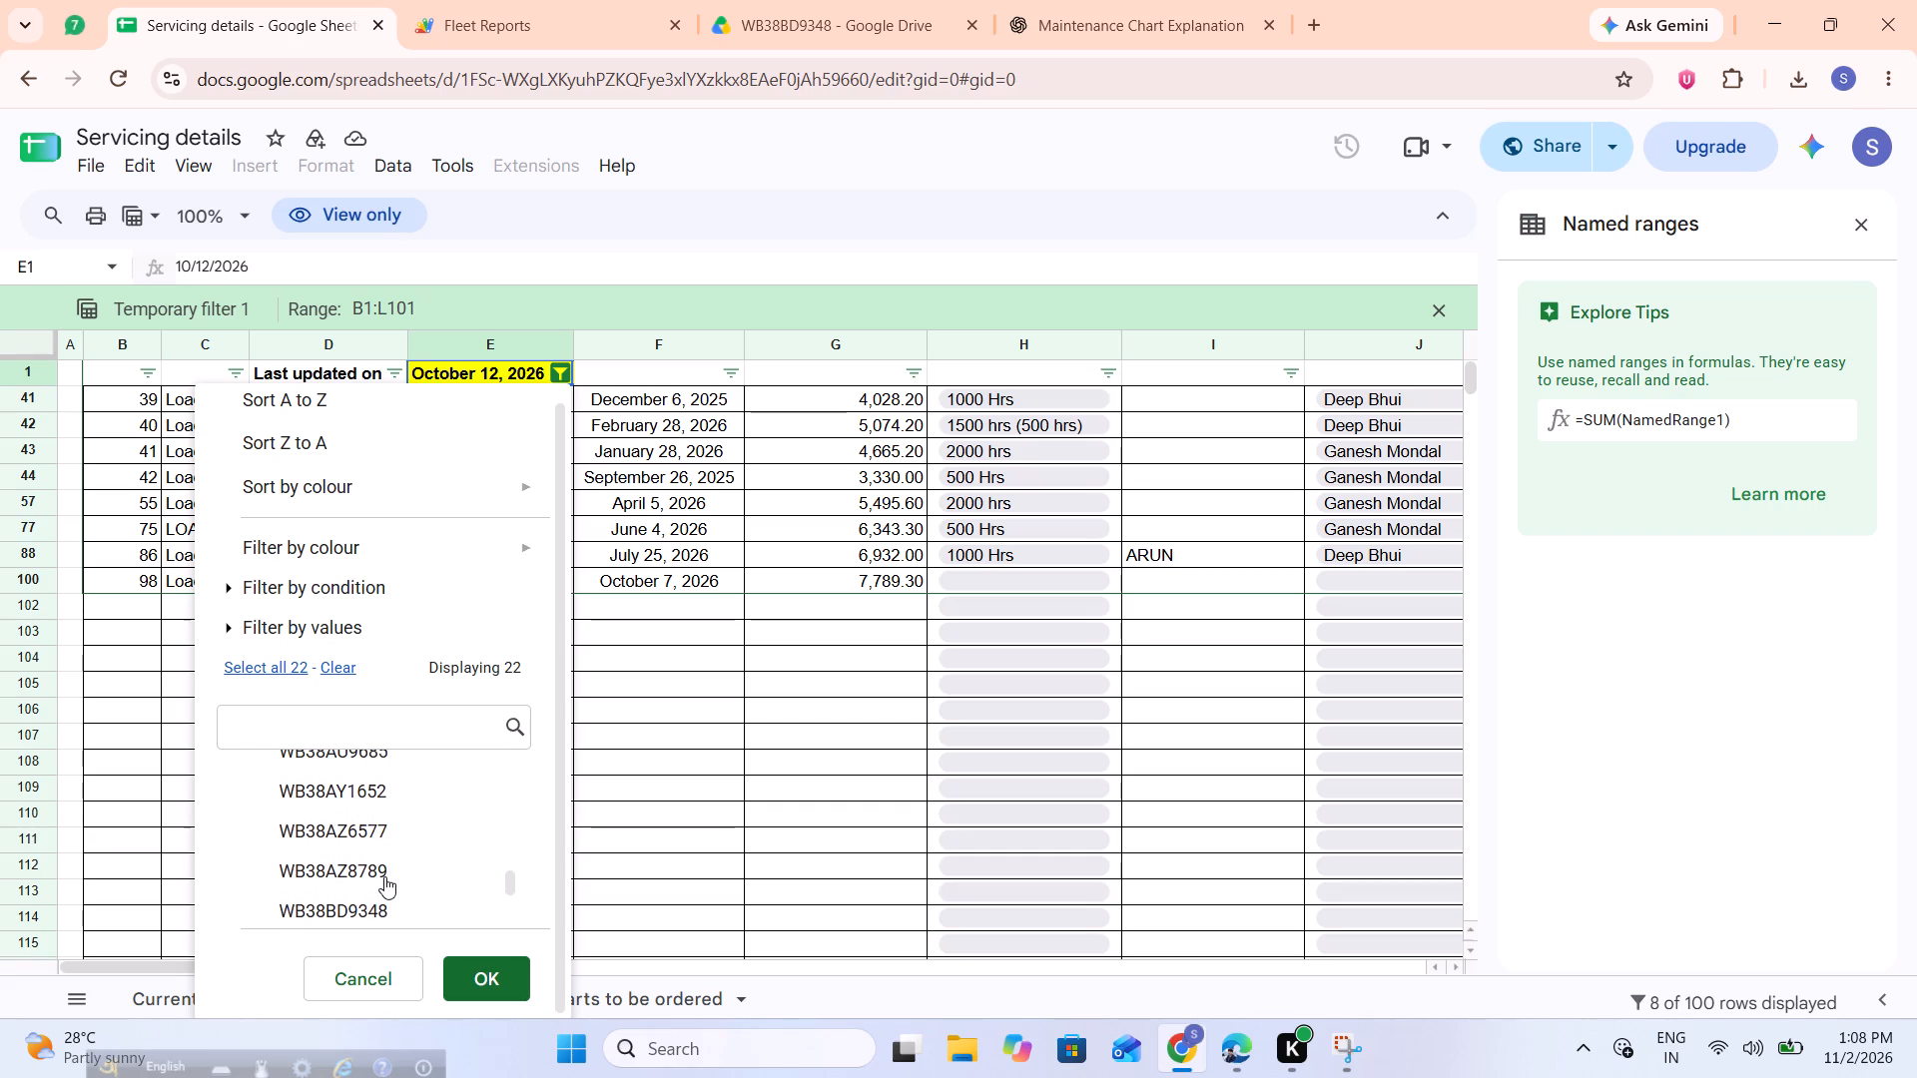
pyautogui.scroll(2, 384, 876)
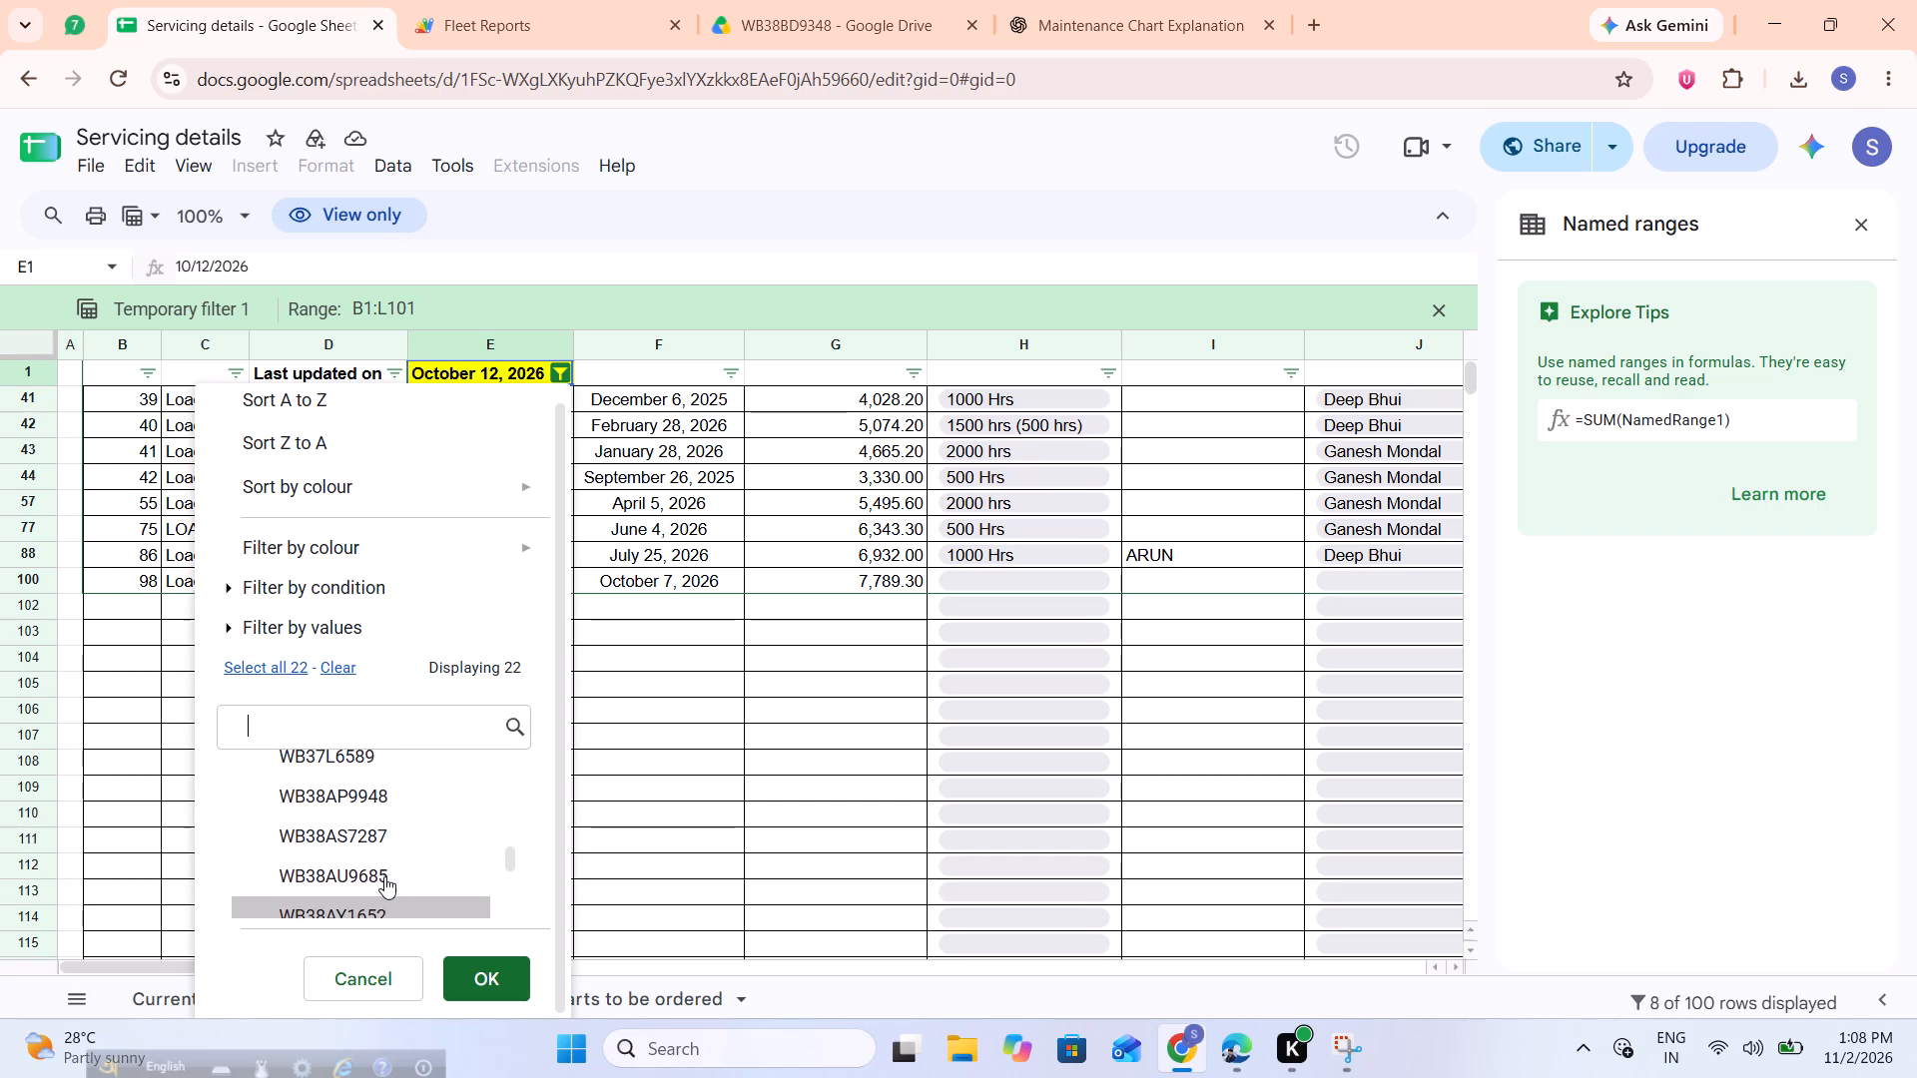
pyautogui.scroll(3, 384, 876)
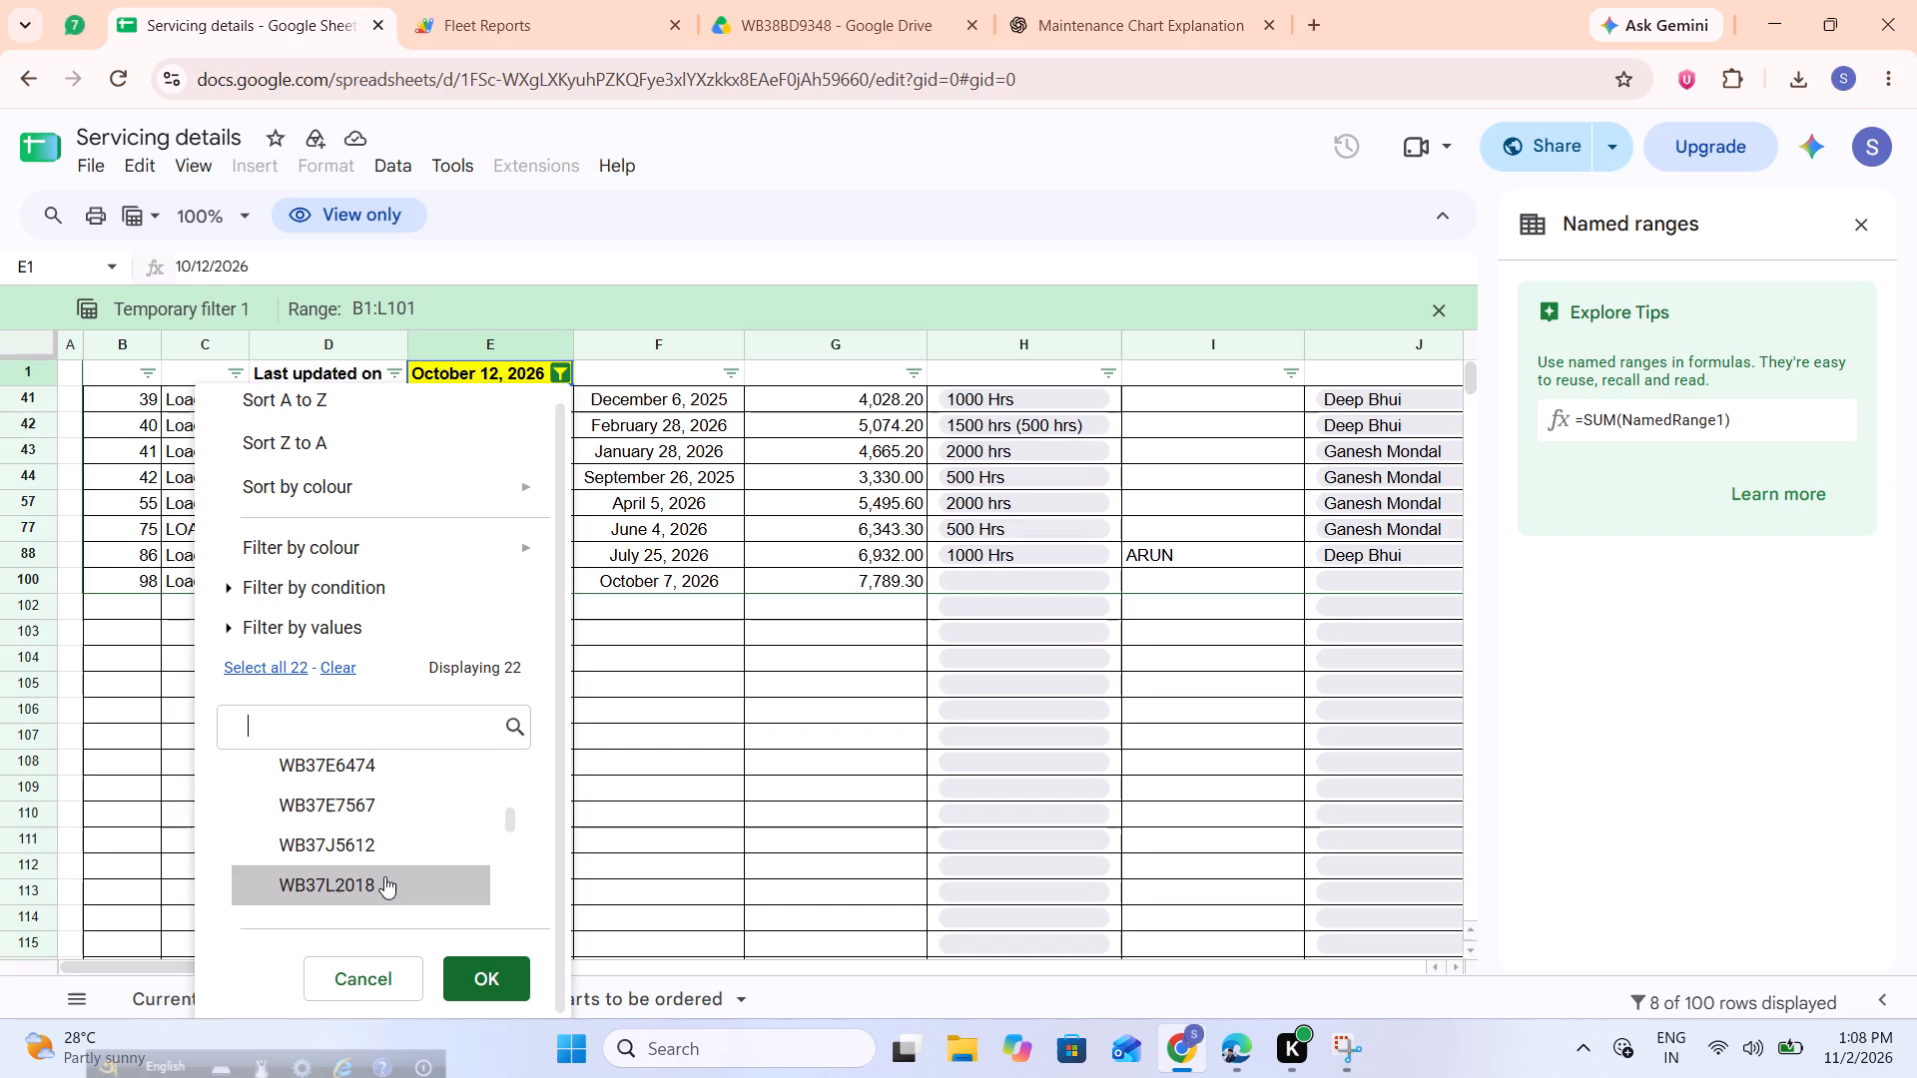
pyautogui.scroll(3, 384, 876)
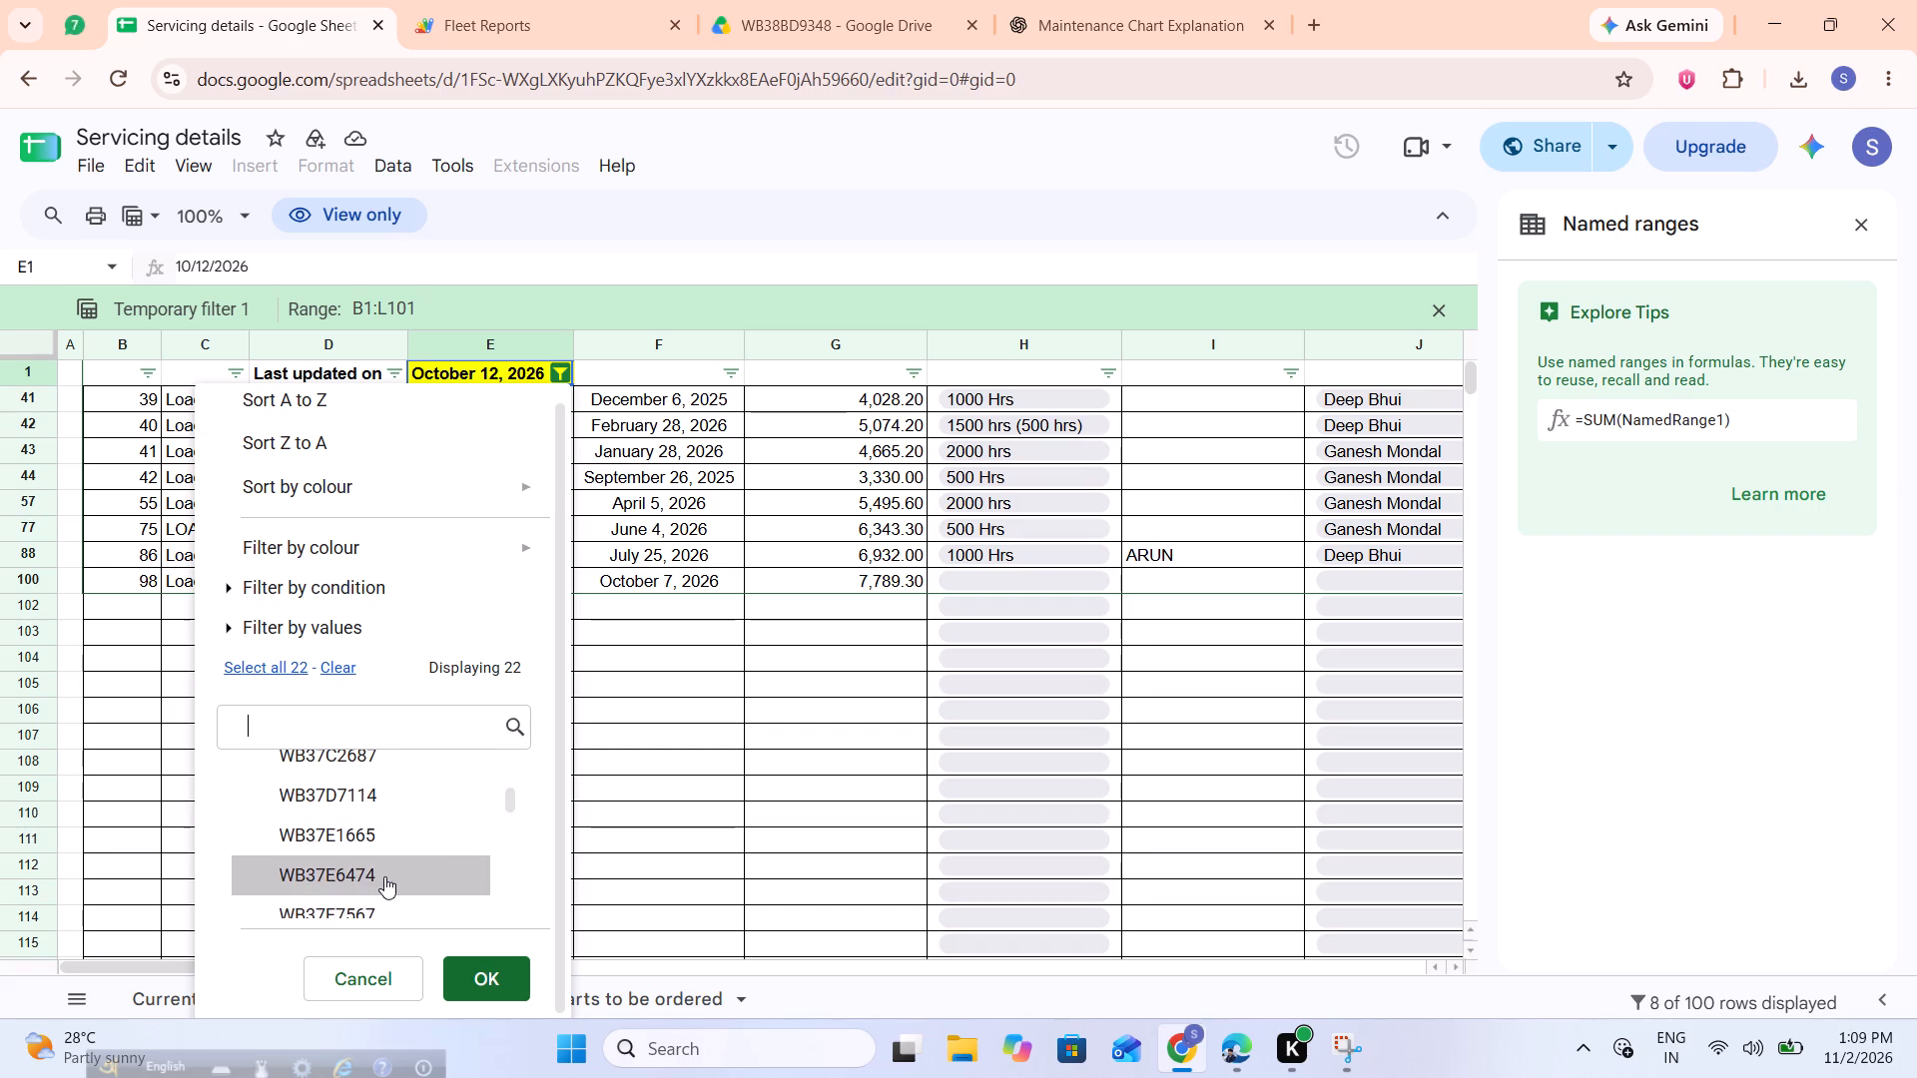
pyautogui.scroll(1, 384, 876)
pyautogui.click(389, 857)
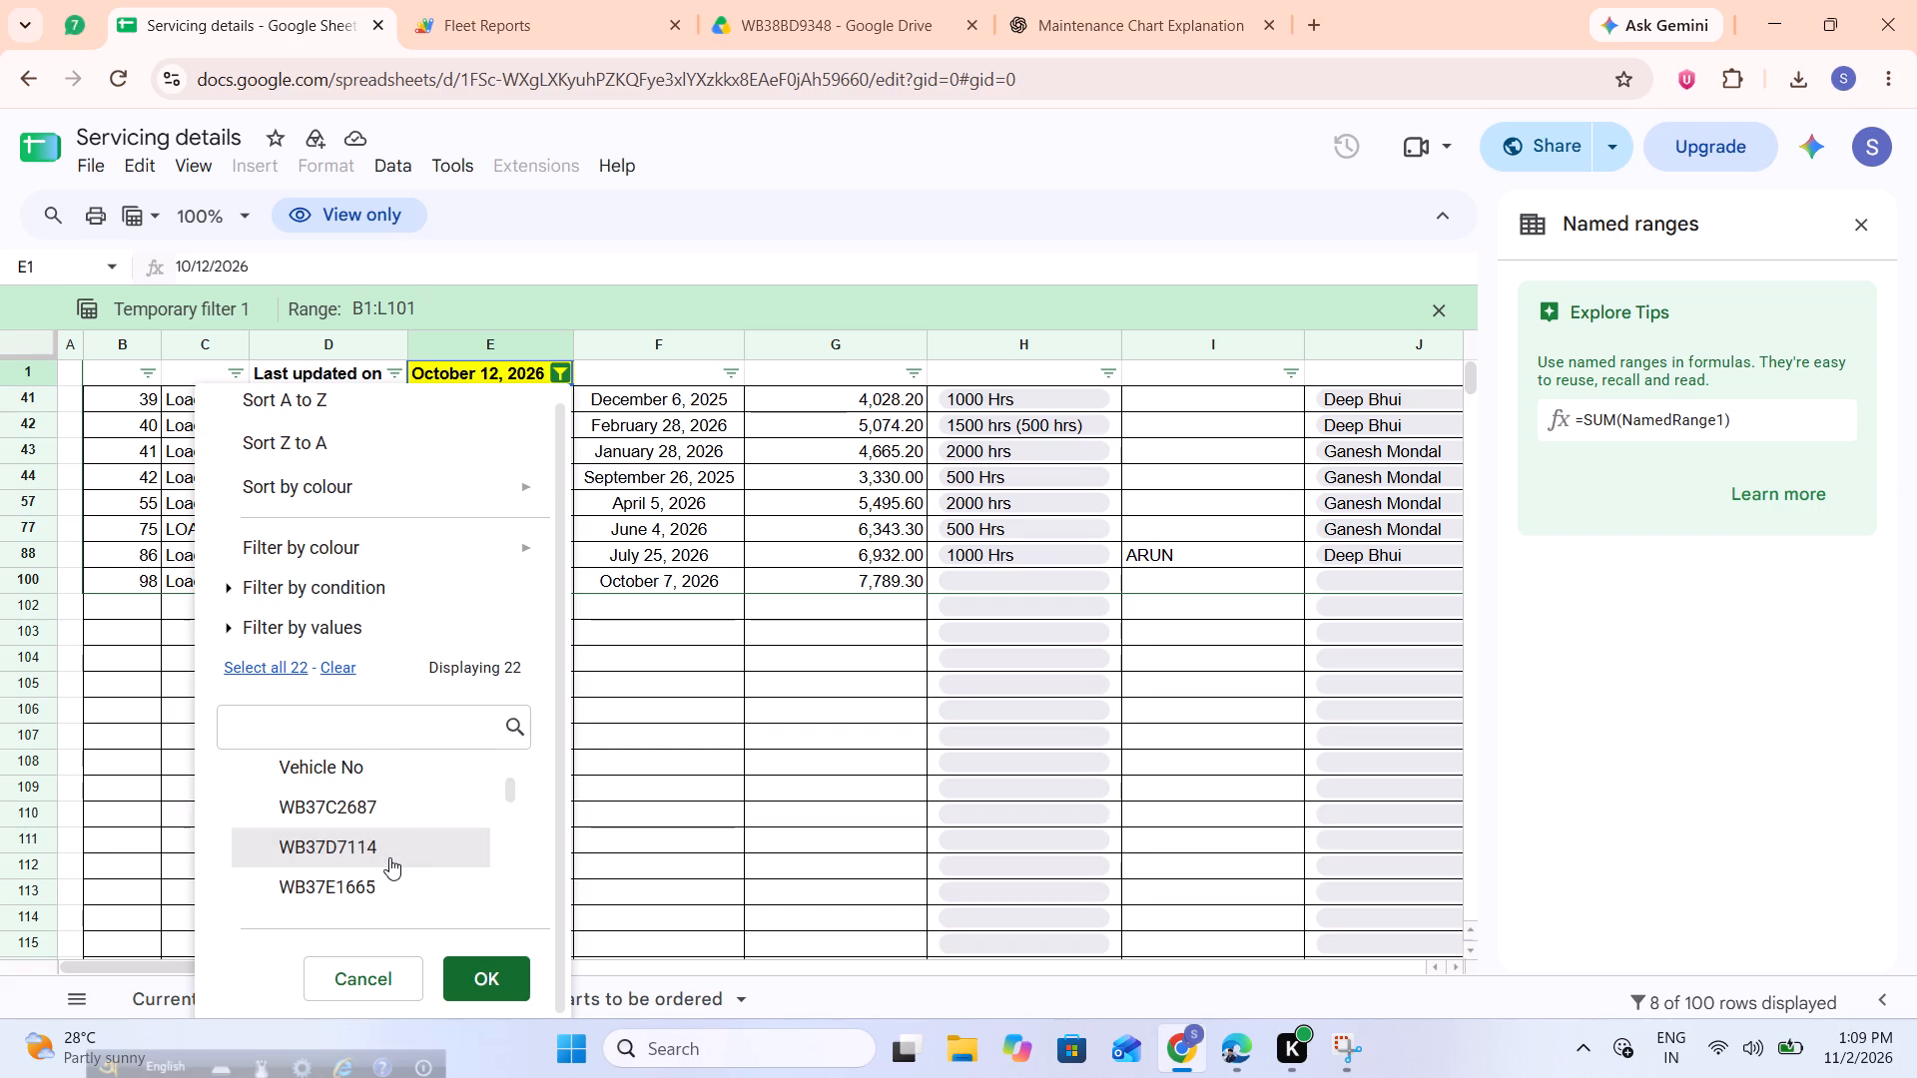
pyautogui.click(389, 857)
pyautogui.click(389, 857)
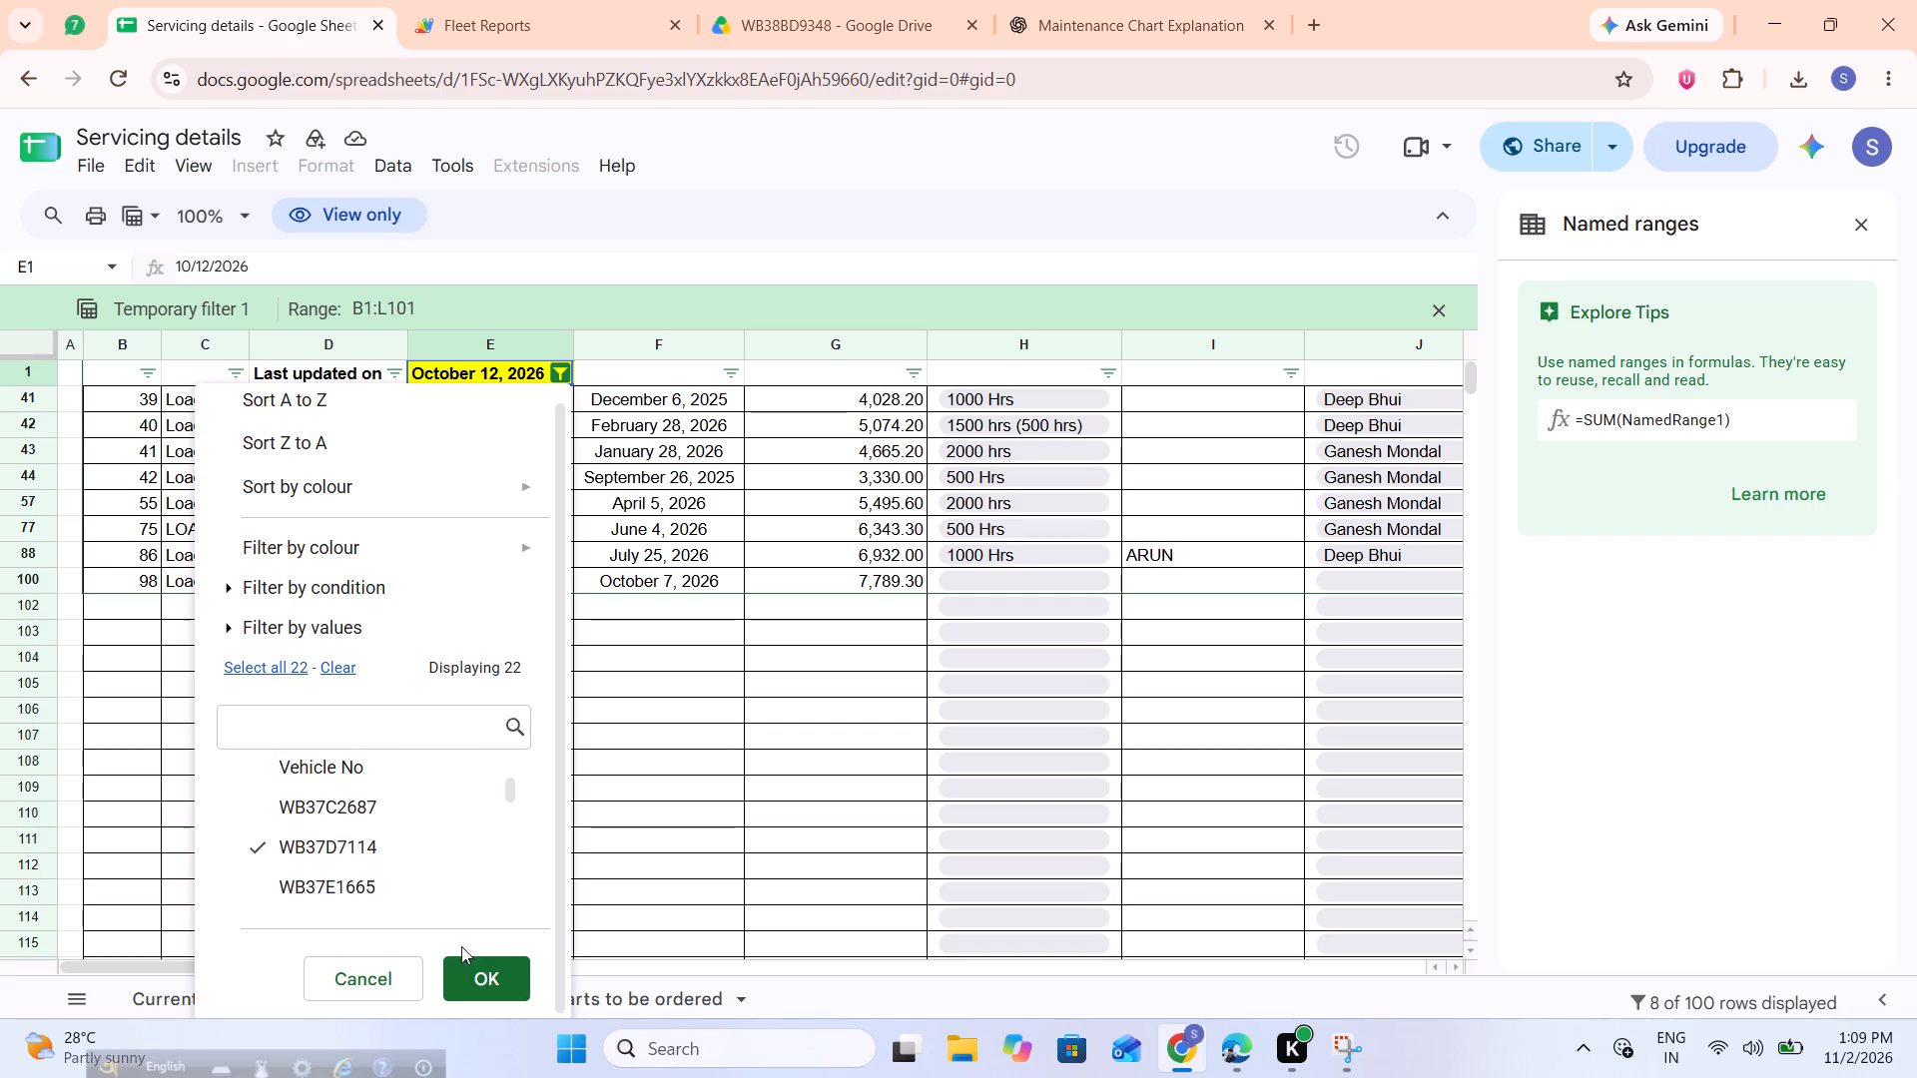
pyautogui.click(470, 960)
pyautogui.click(470, 960)
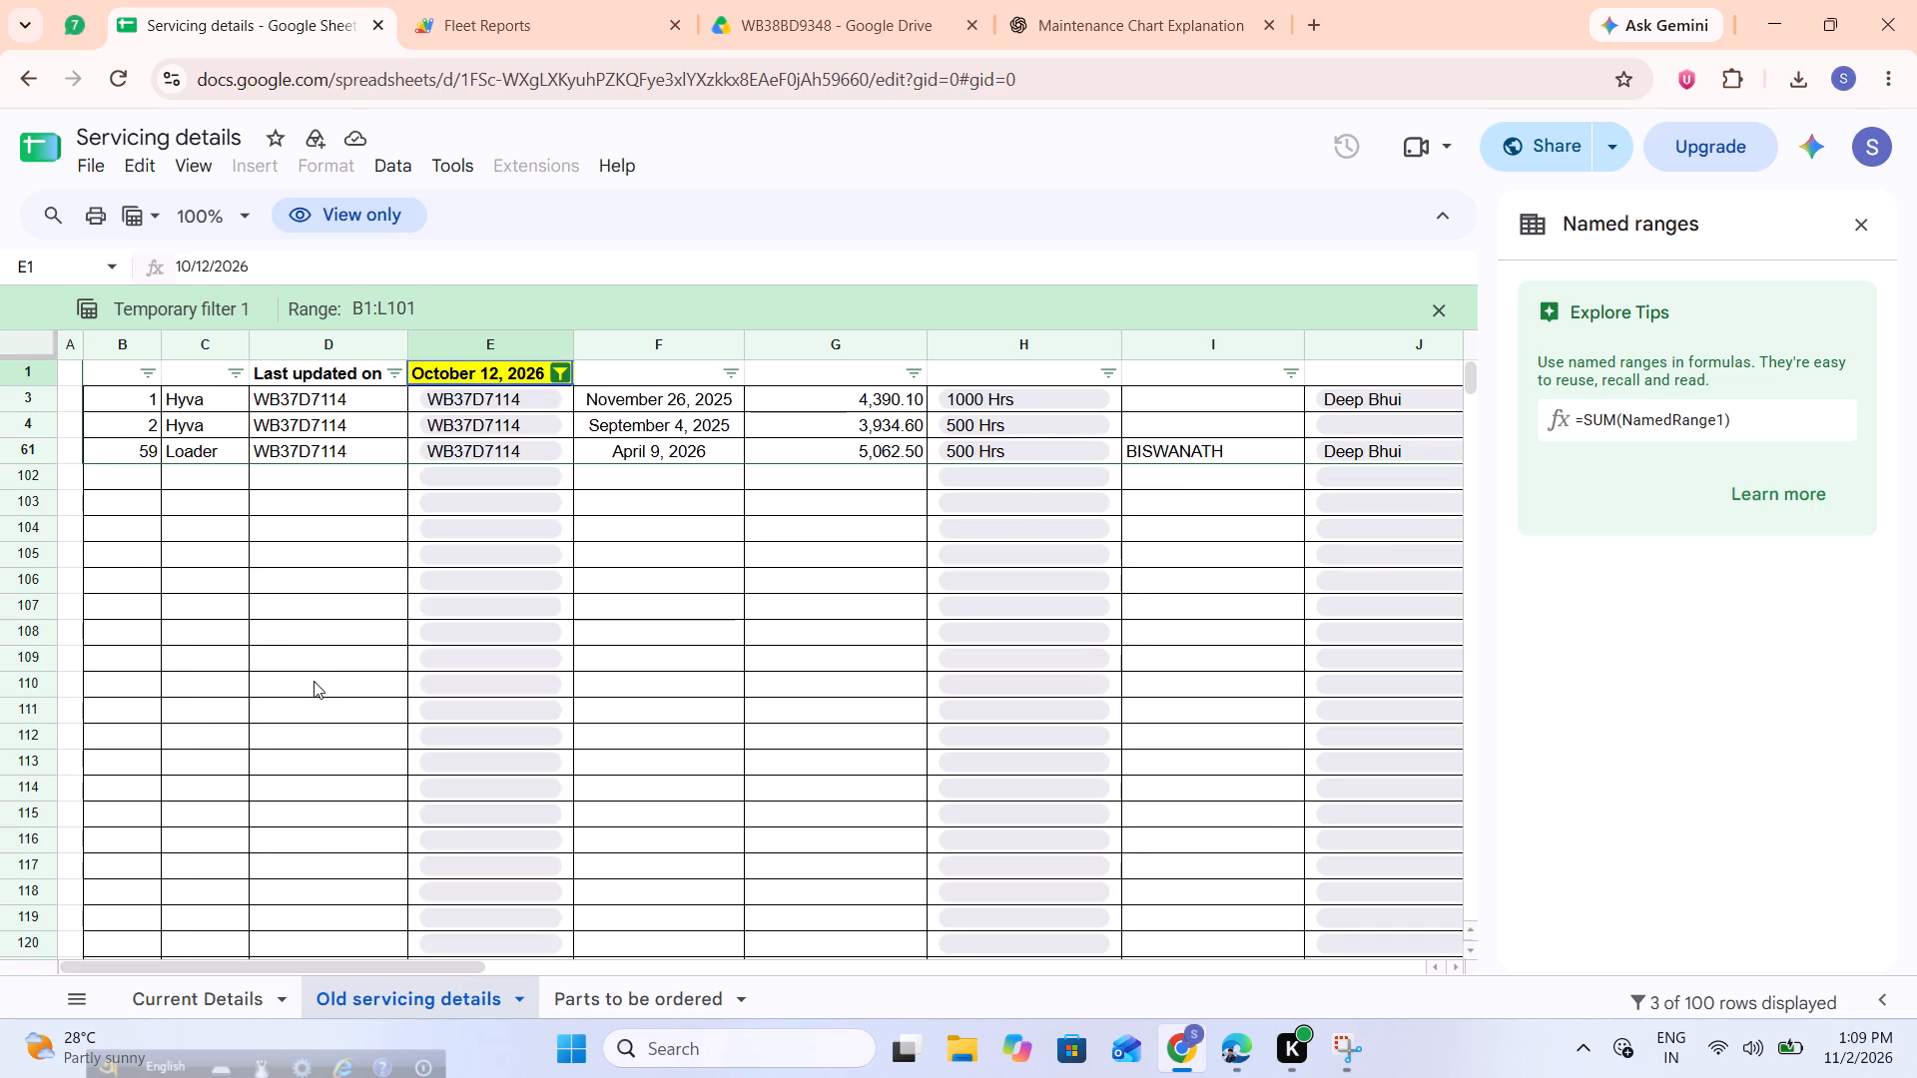
pyautogui.click(512, 563)
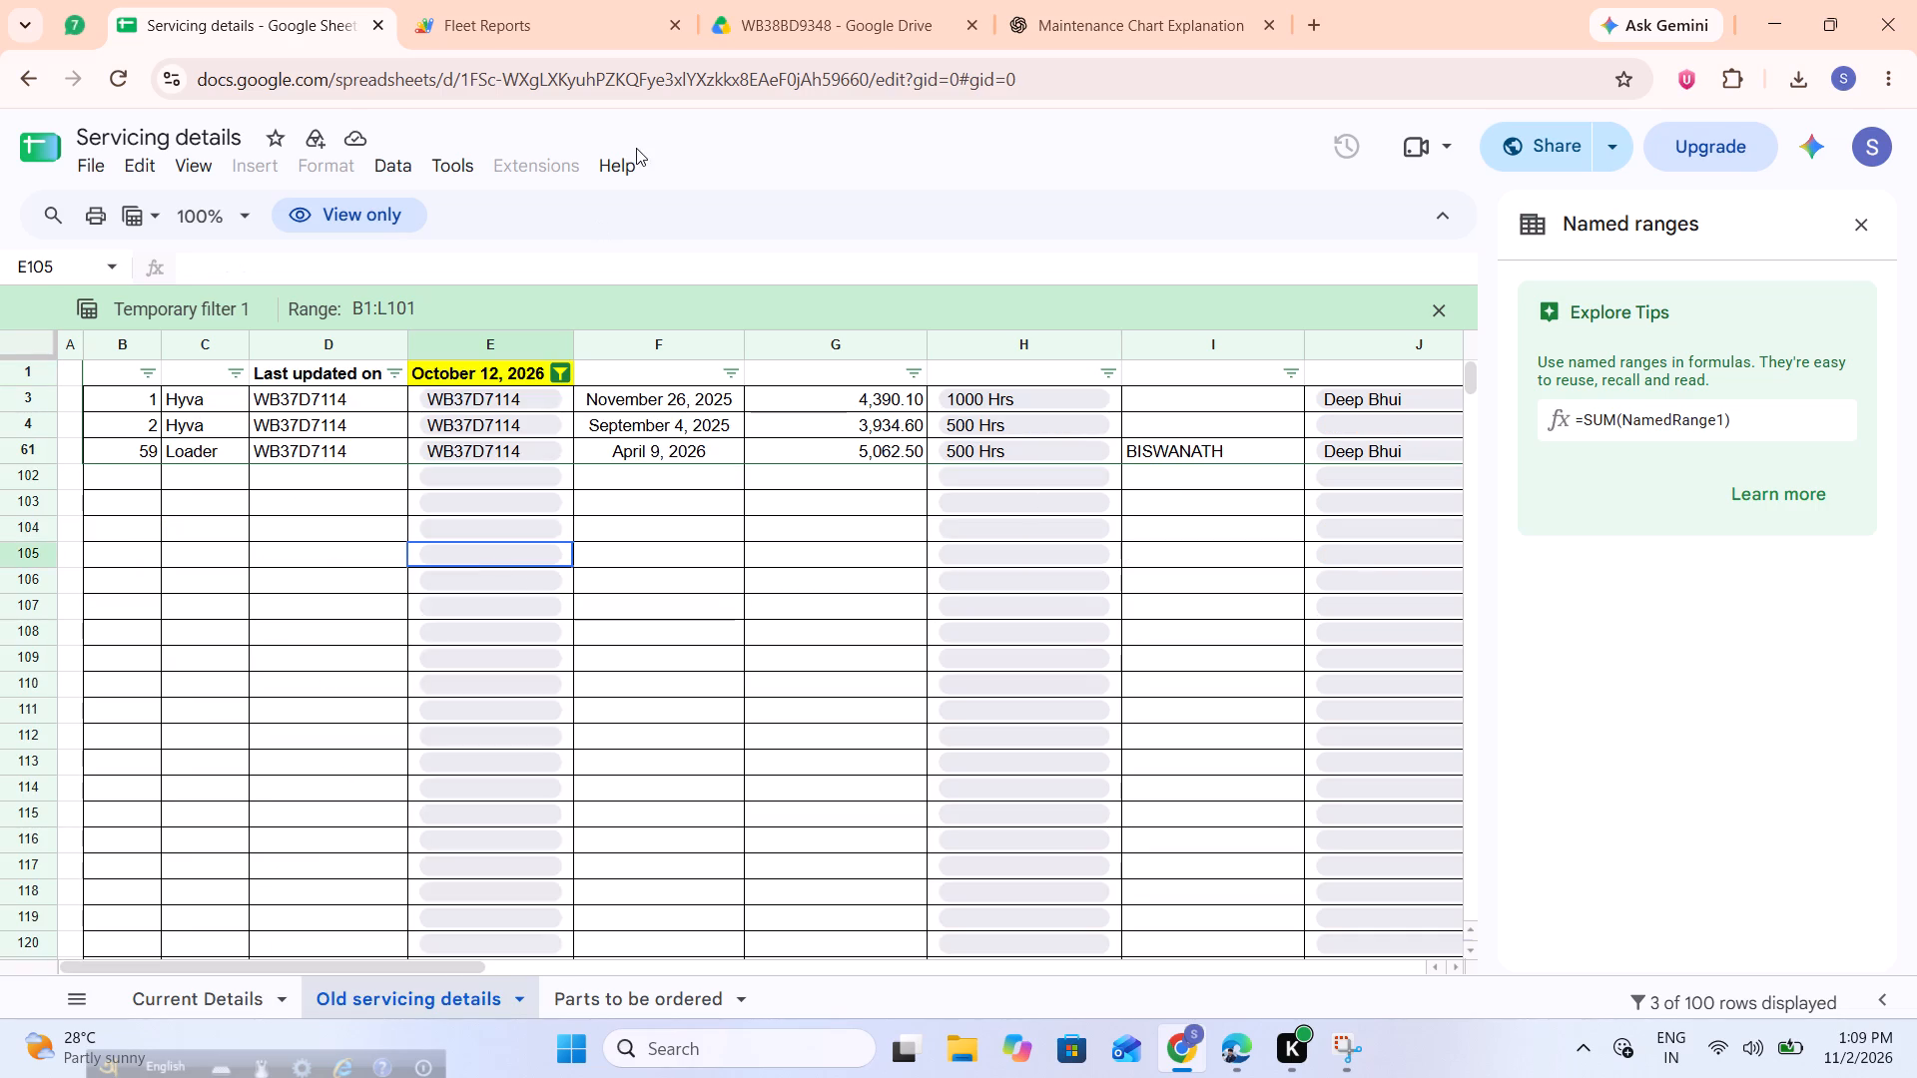
pyautogui.click(588, 0)
pyautogui.click(781, 0)
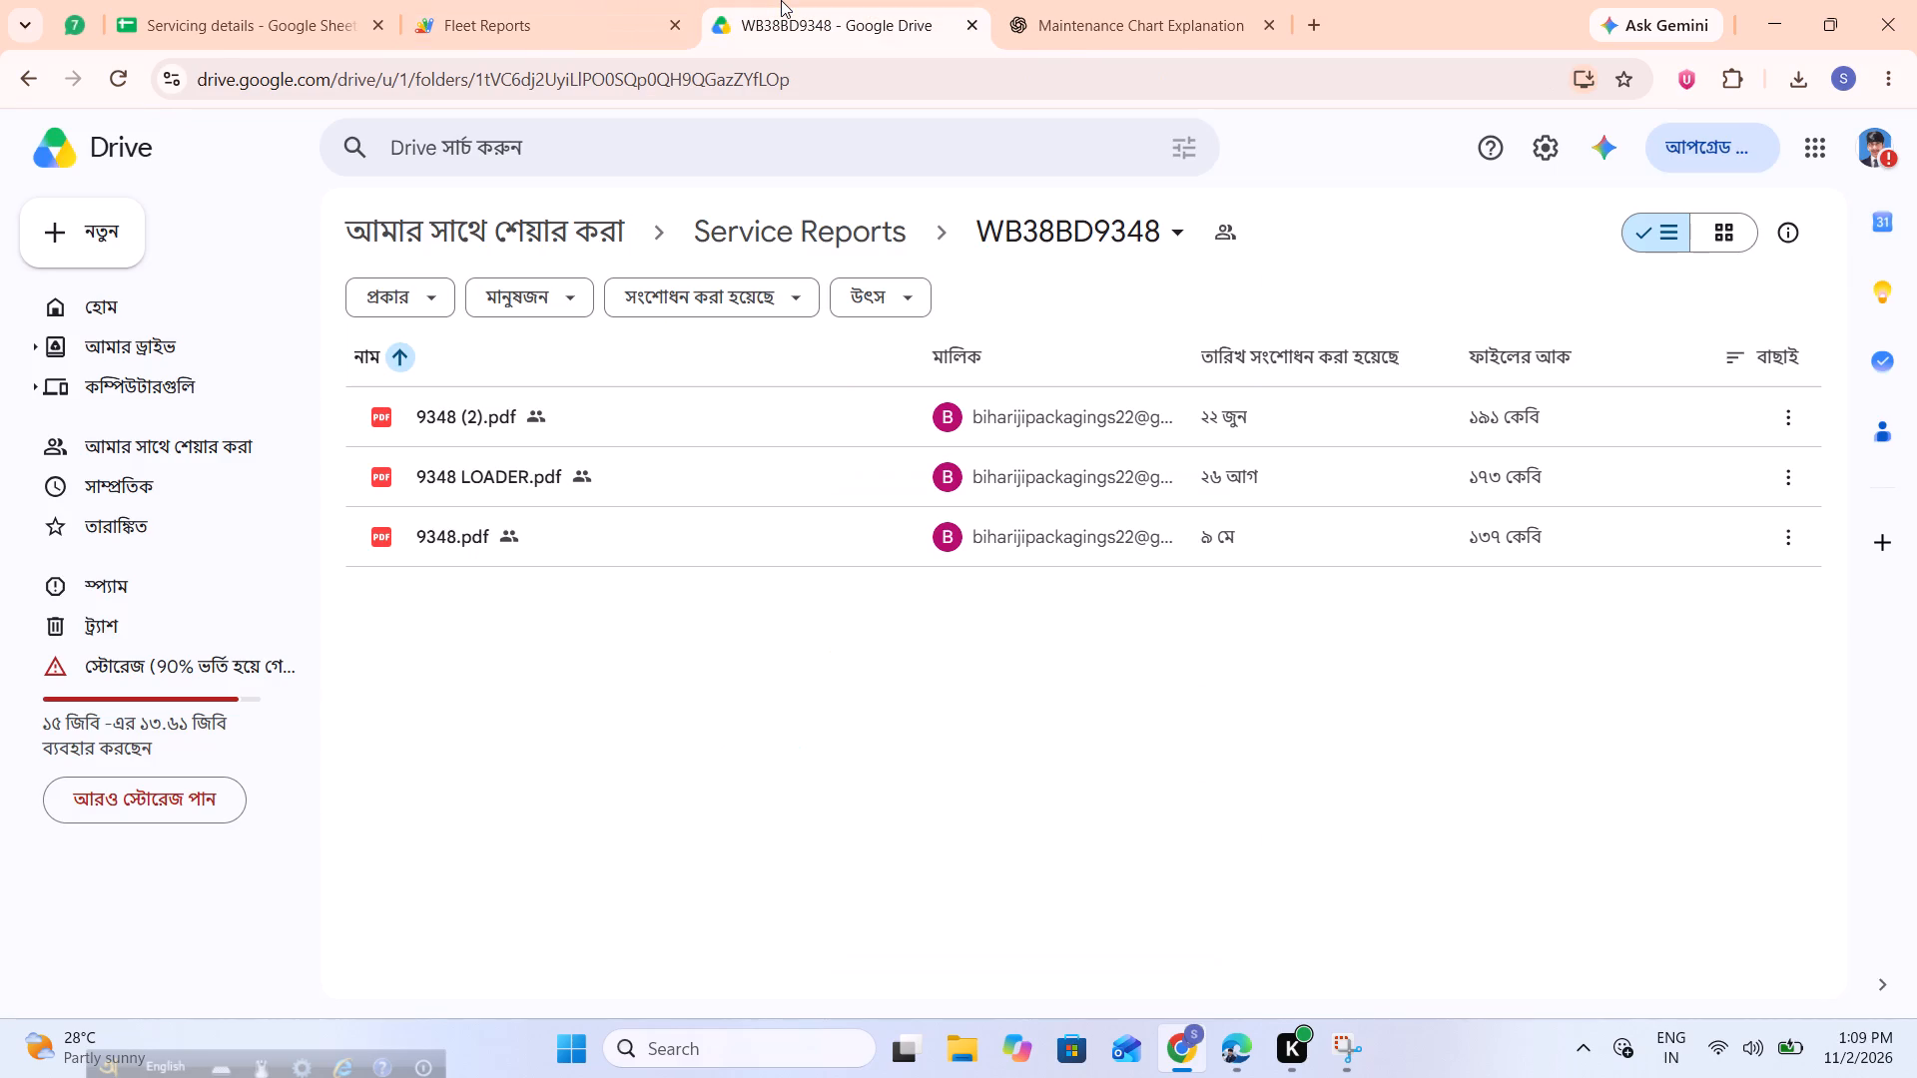
pyautogui.click(1080, 0)
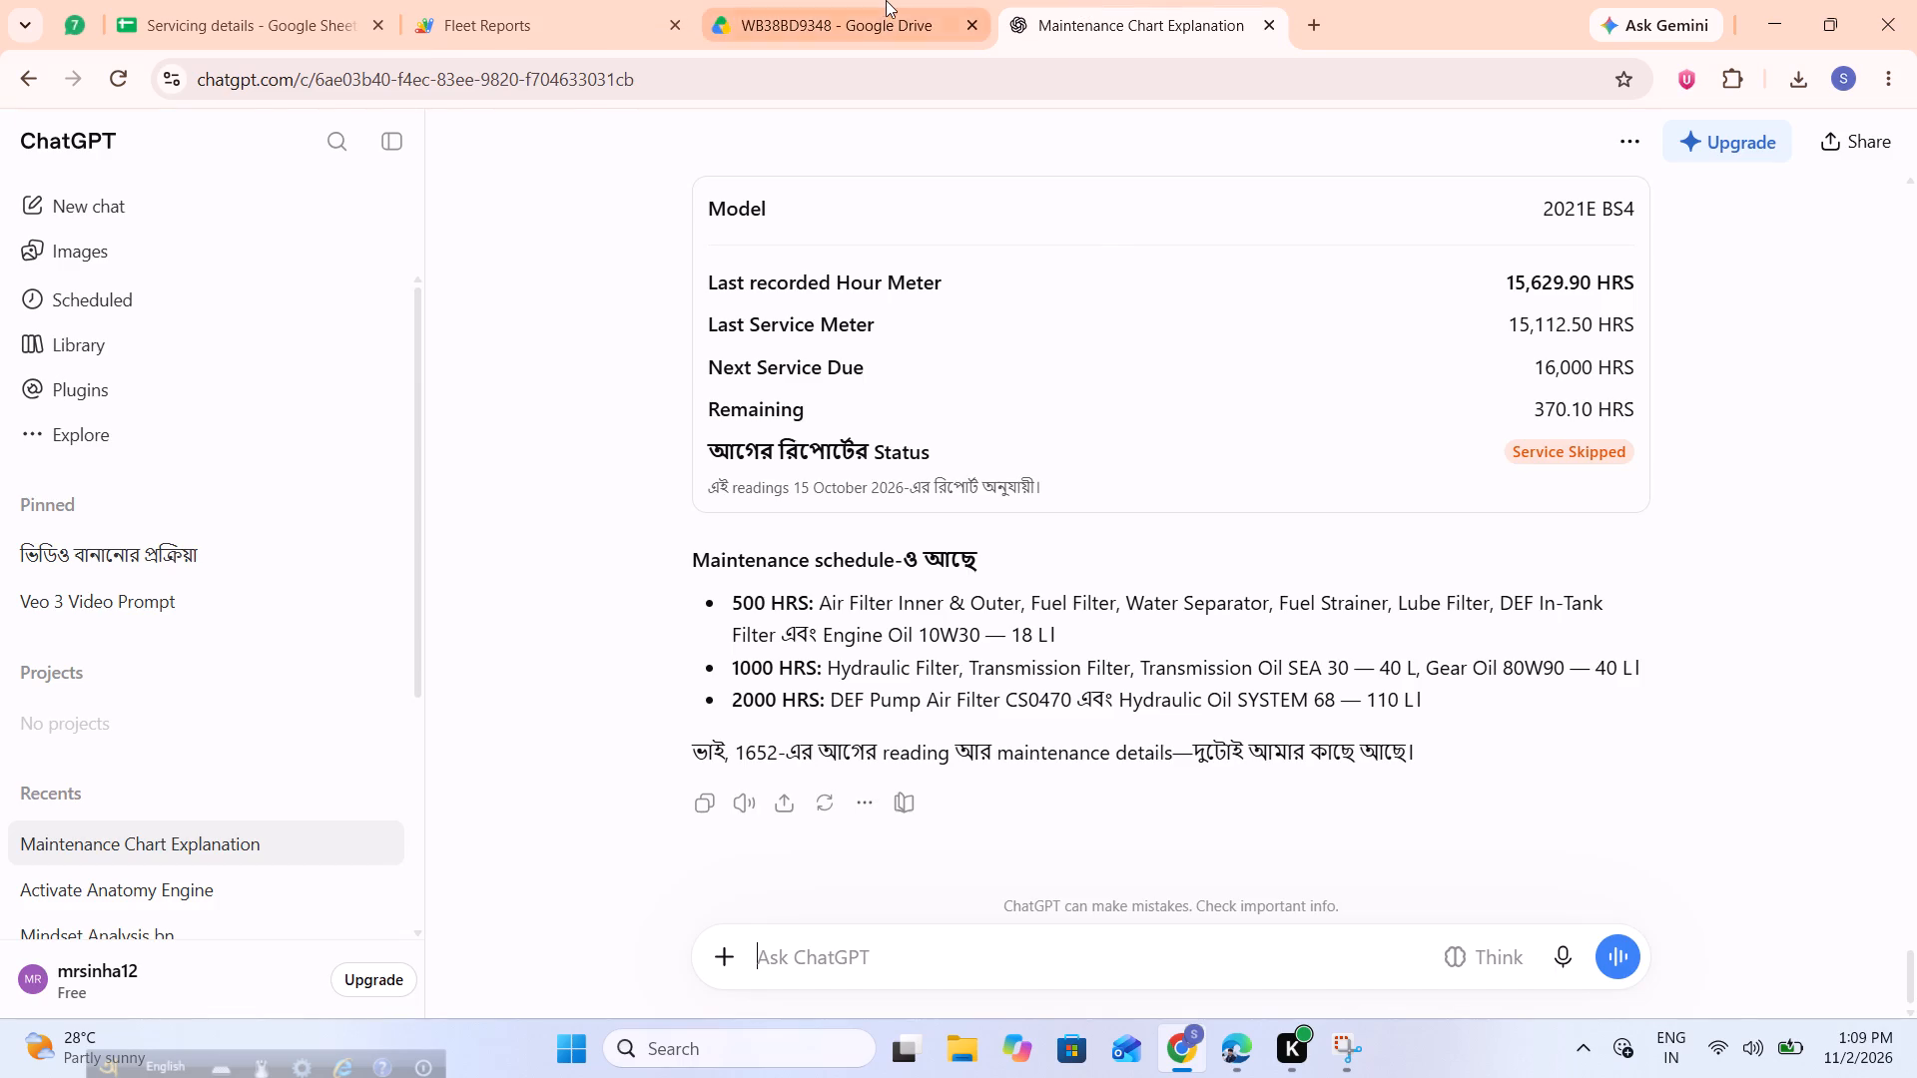
pyautogui.click(884, 0)
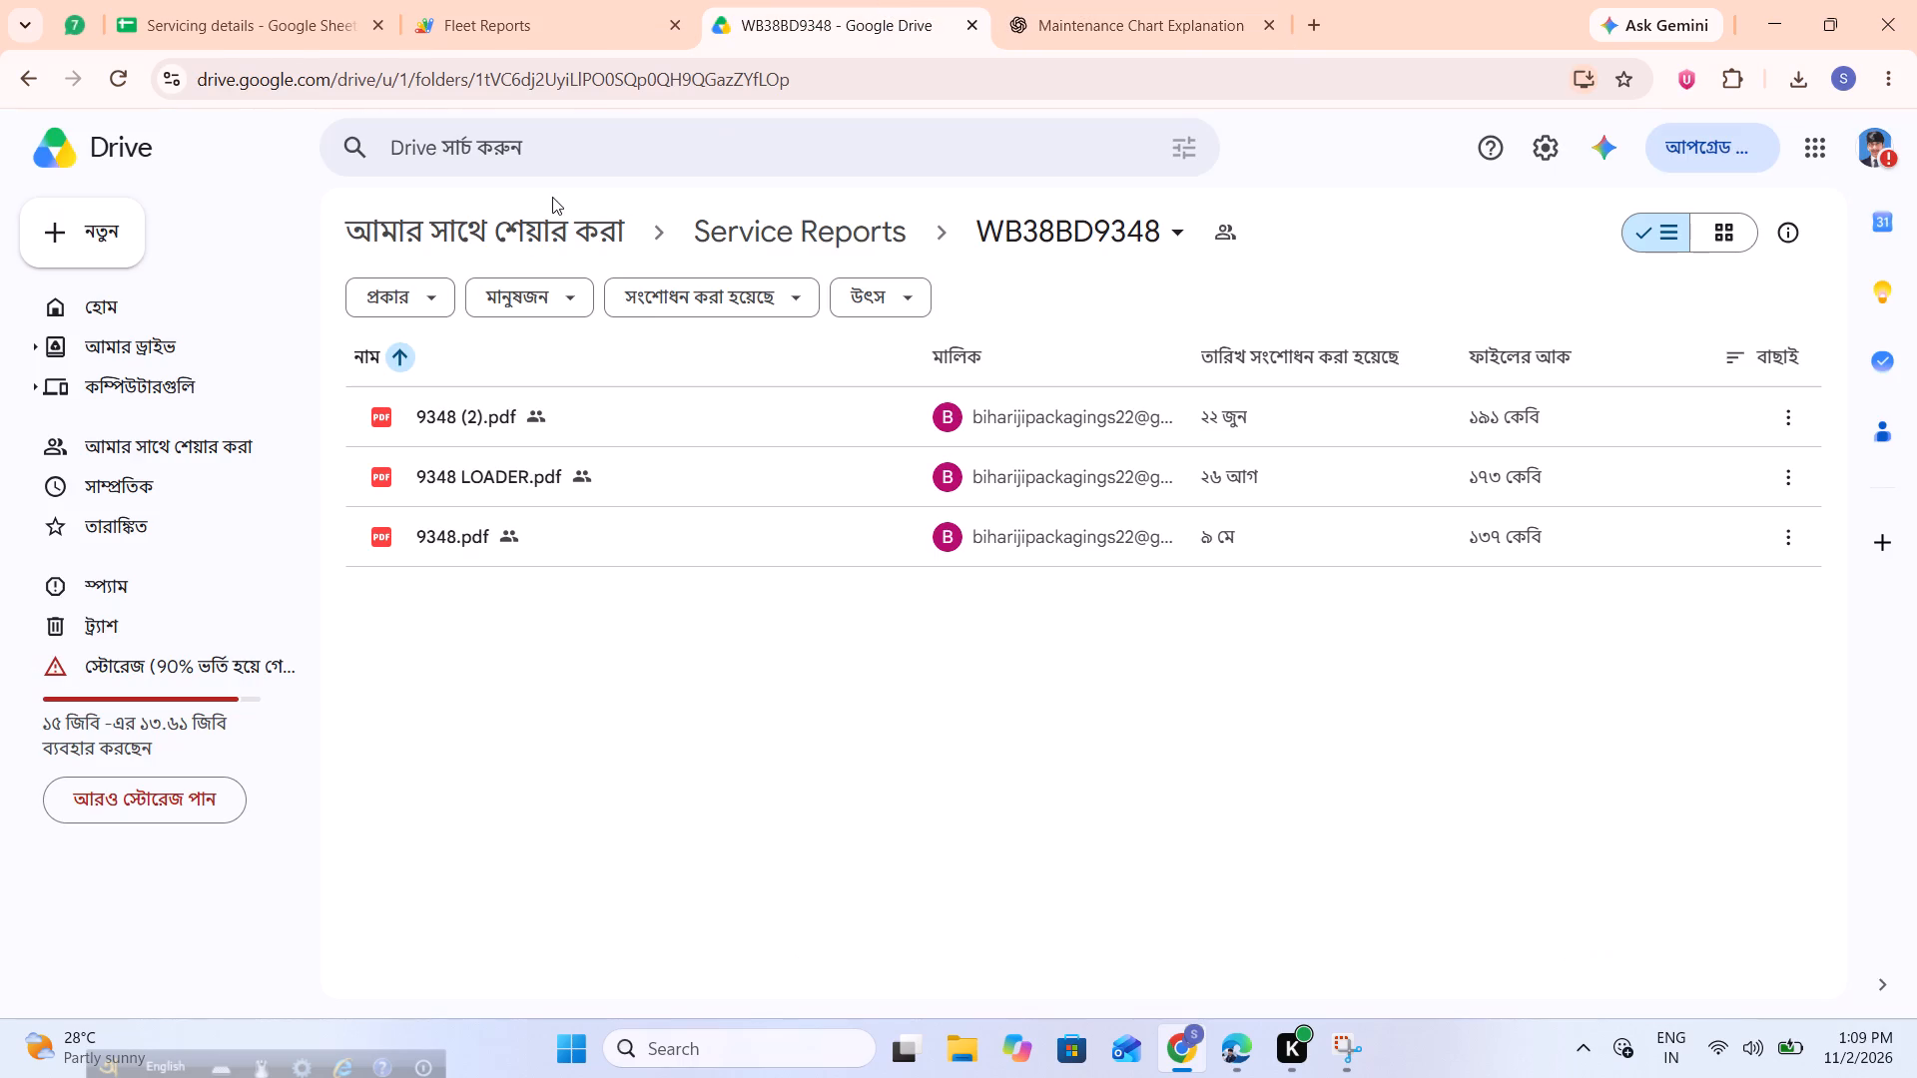
pyautogui.click(394, 339)
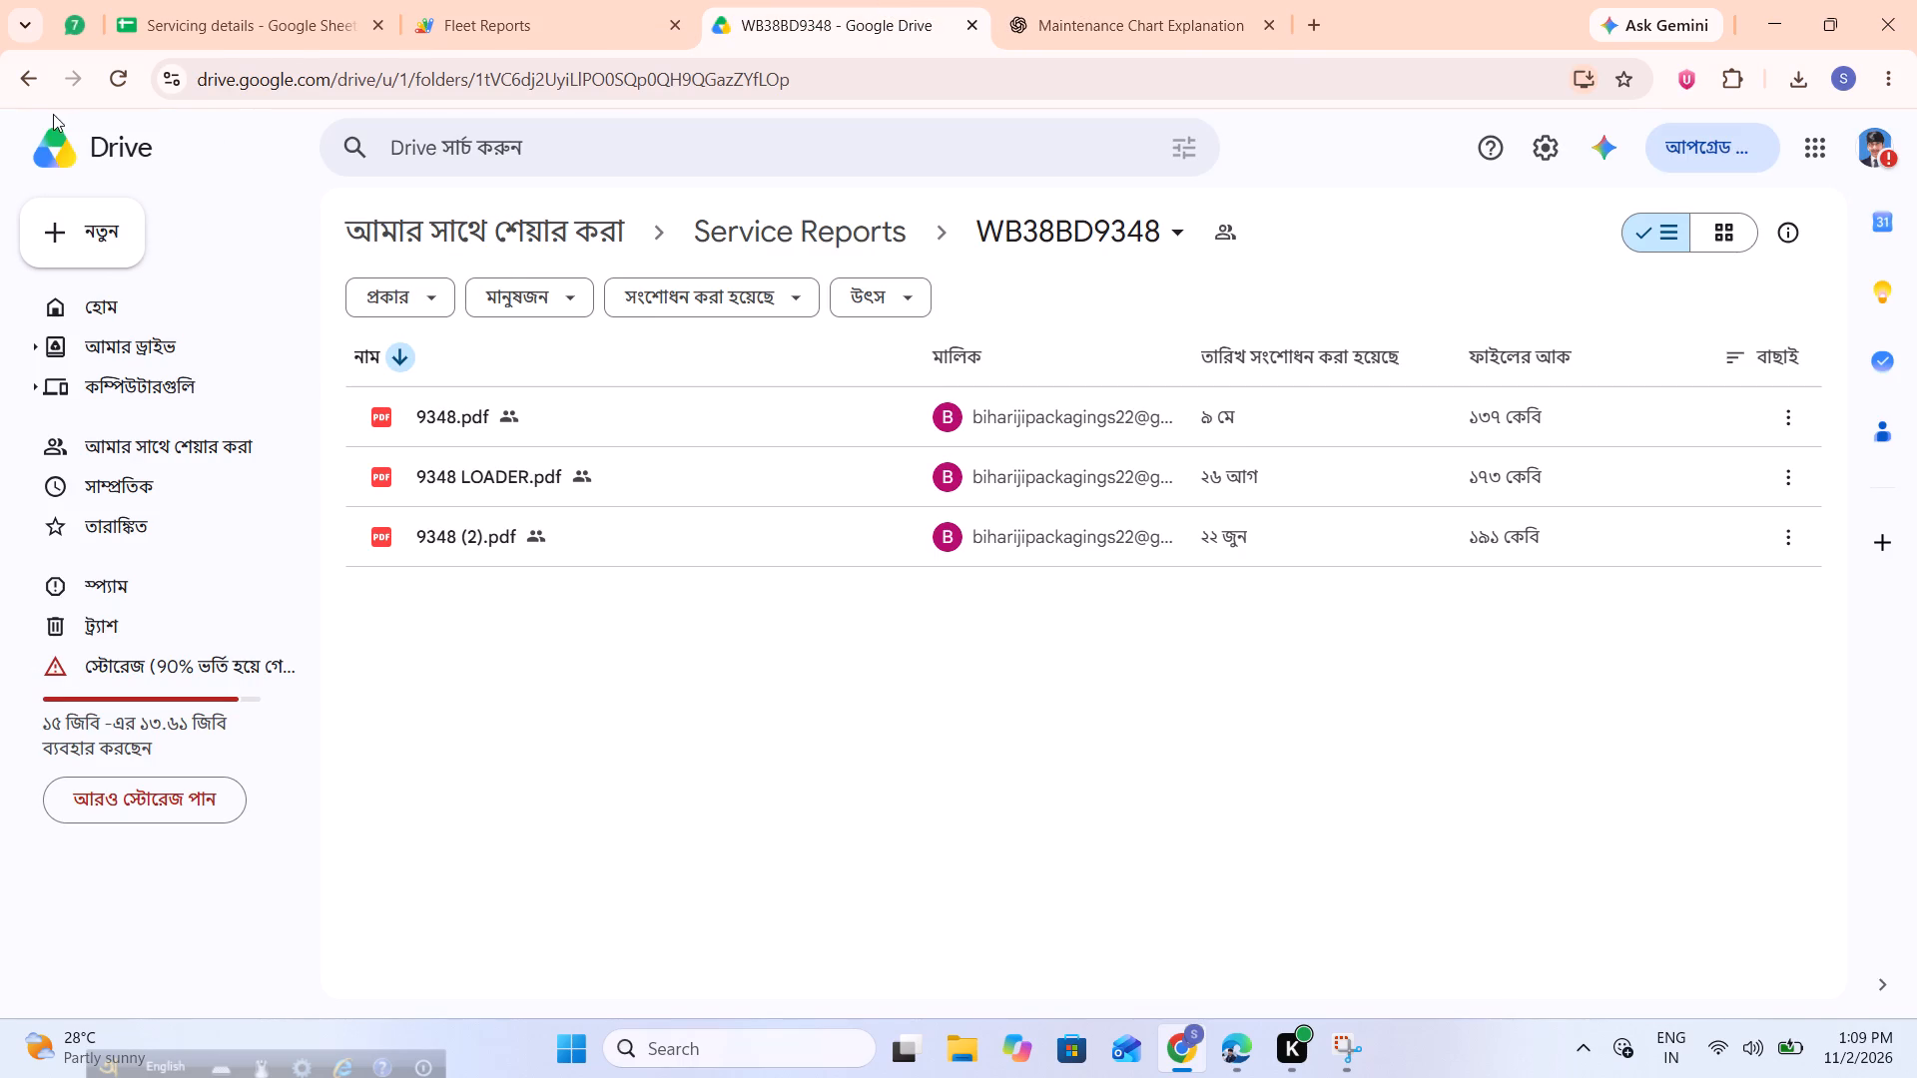
pyautogui.click(0, 78)
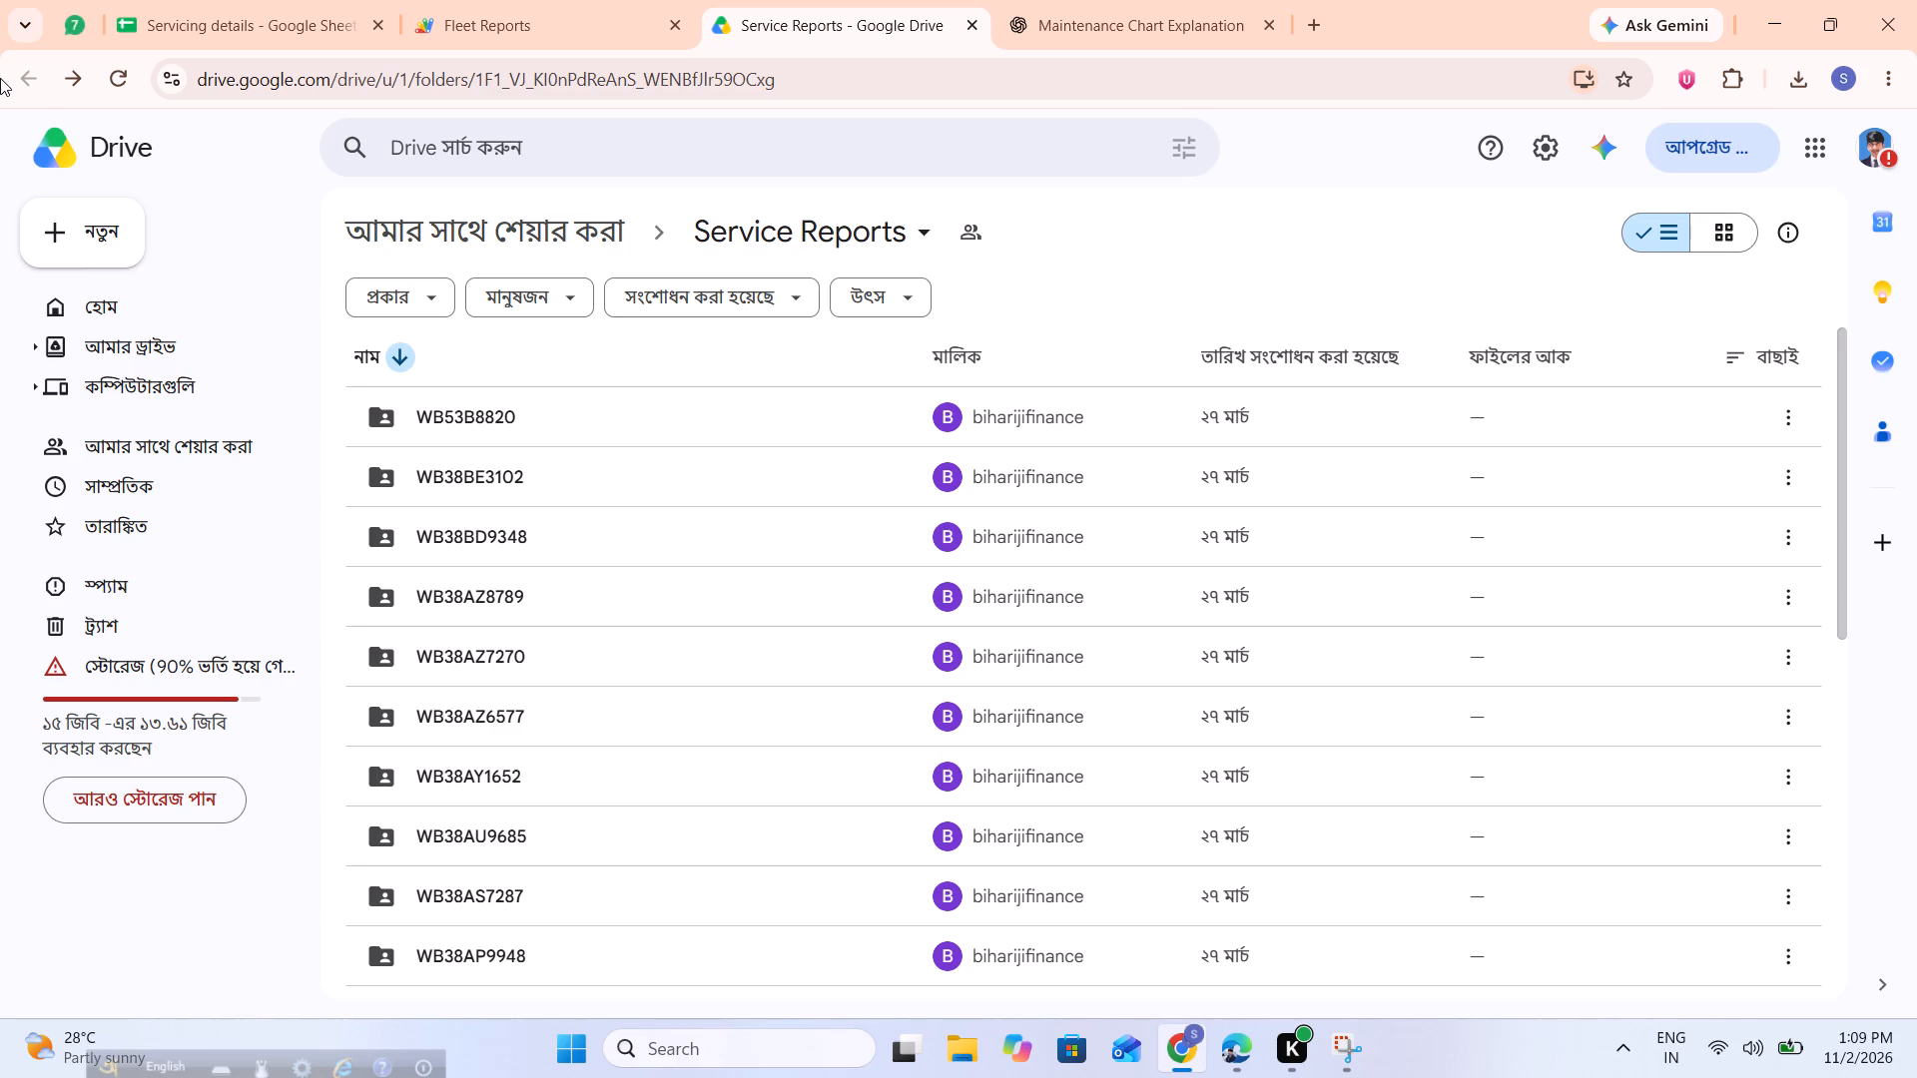
pyautogui.click(451, 0)
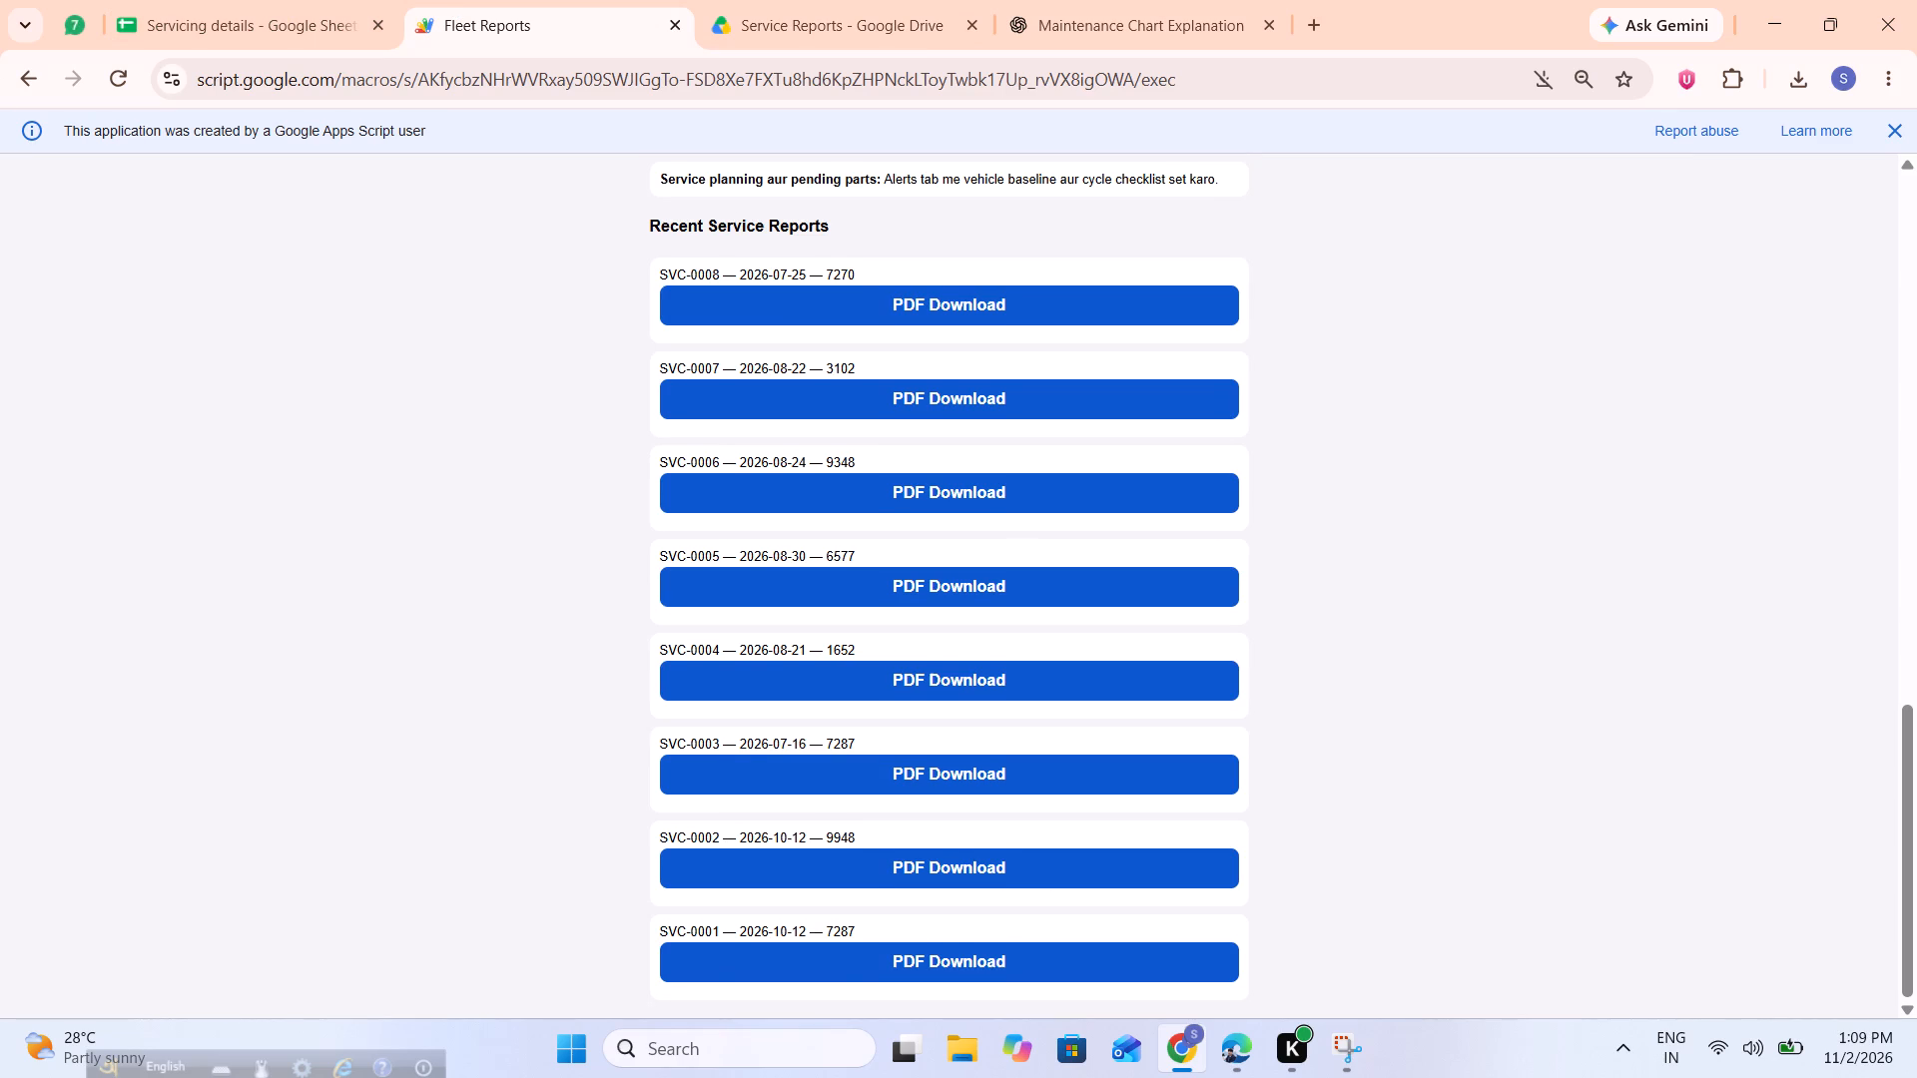
pyautogui.scroll(4, 793, 271)
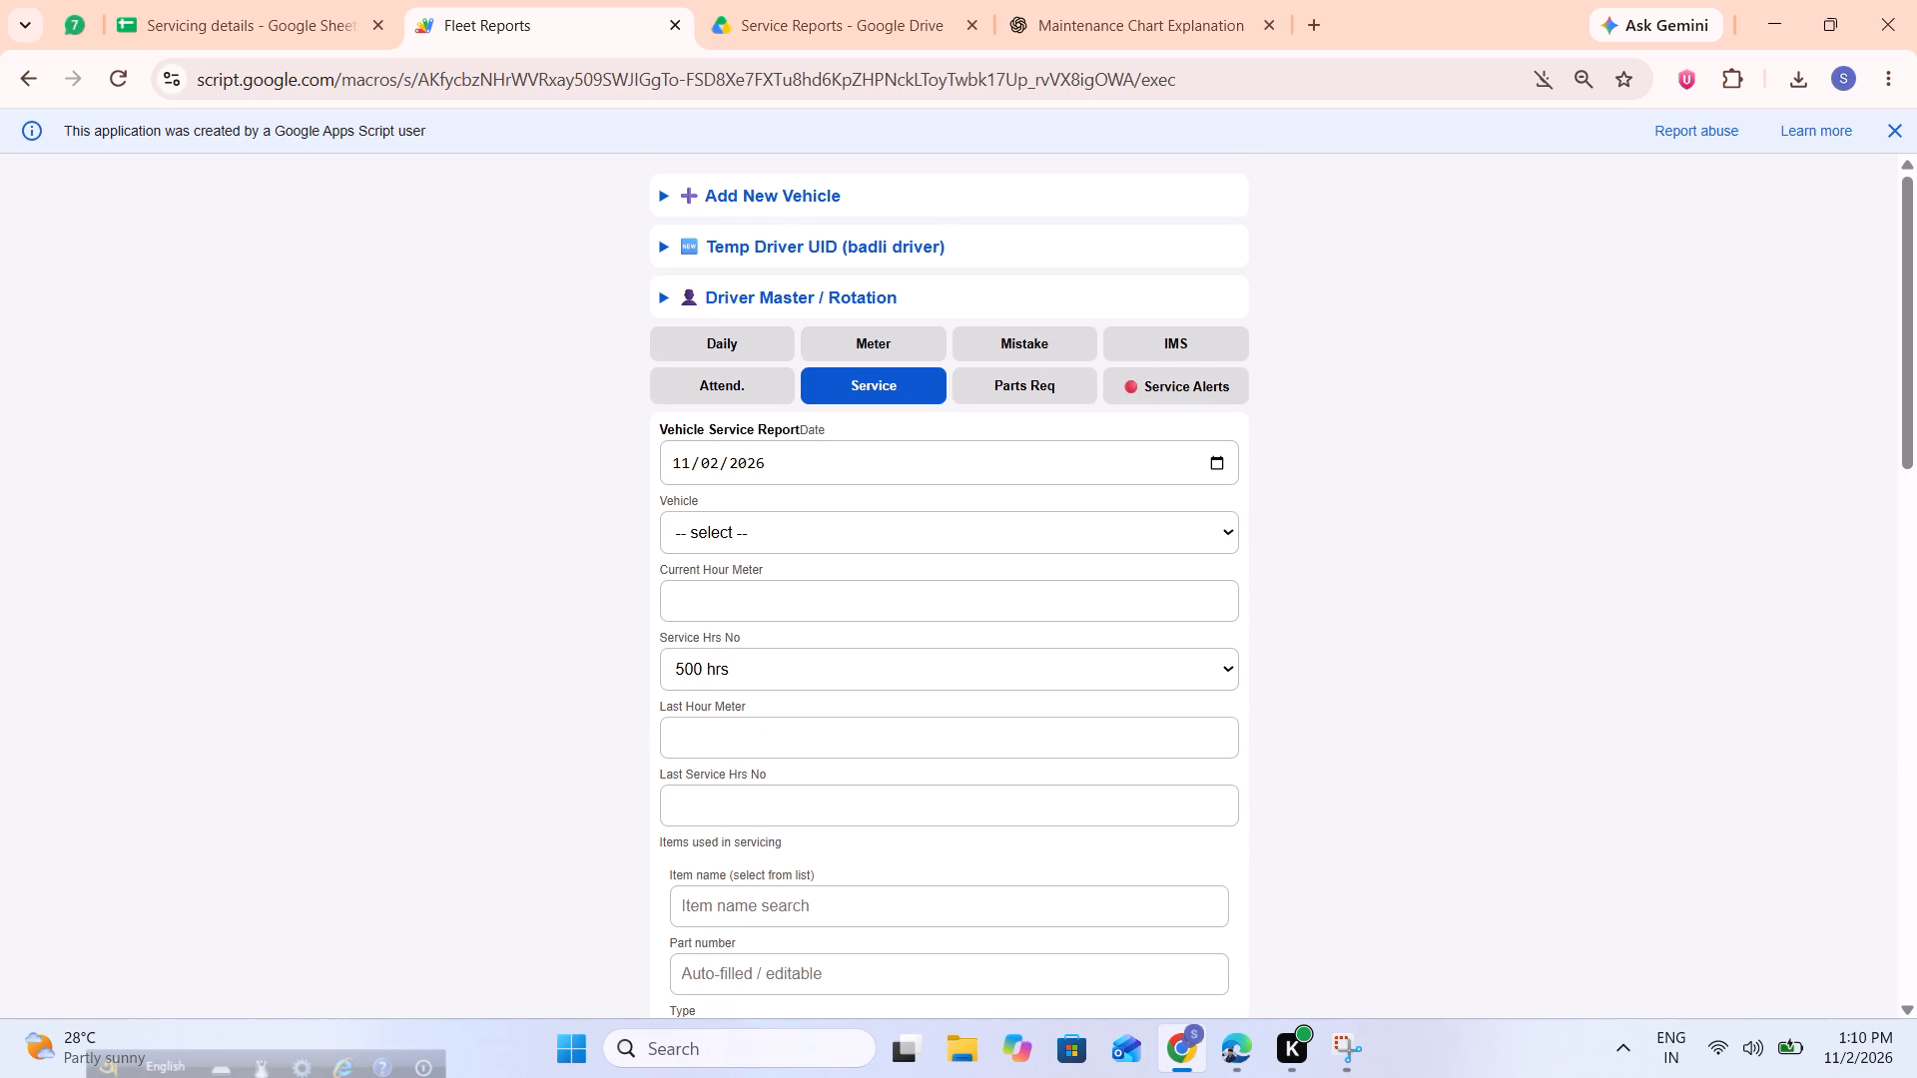
pyautogui.click(365, 0)
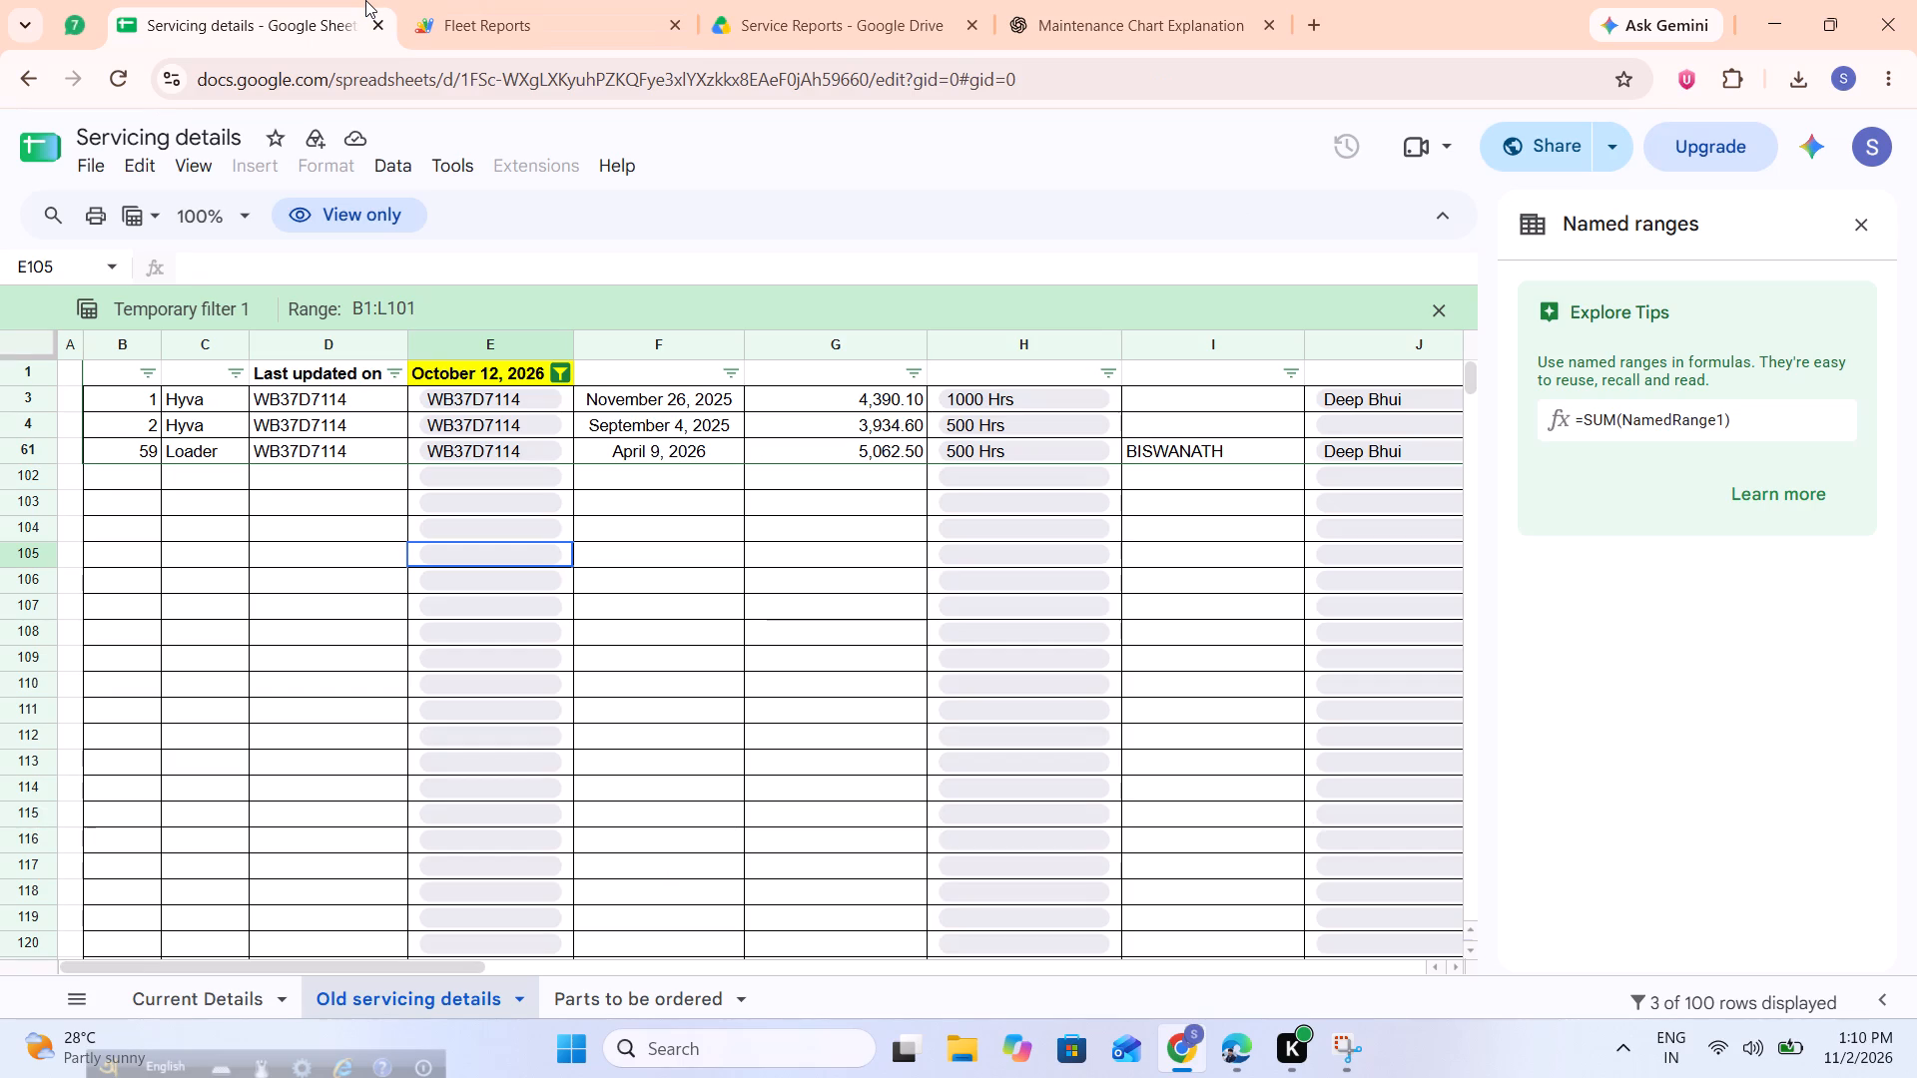
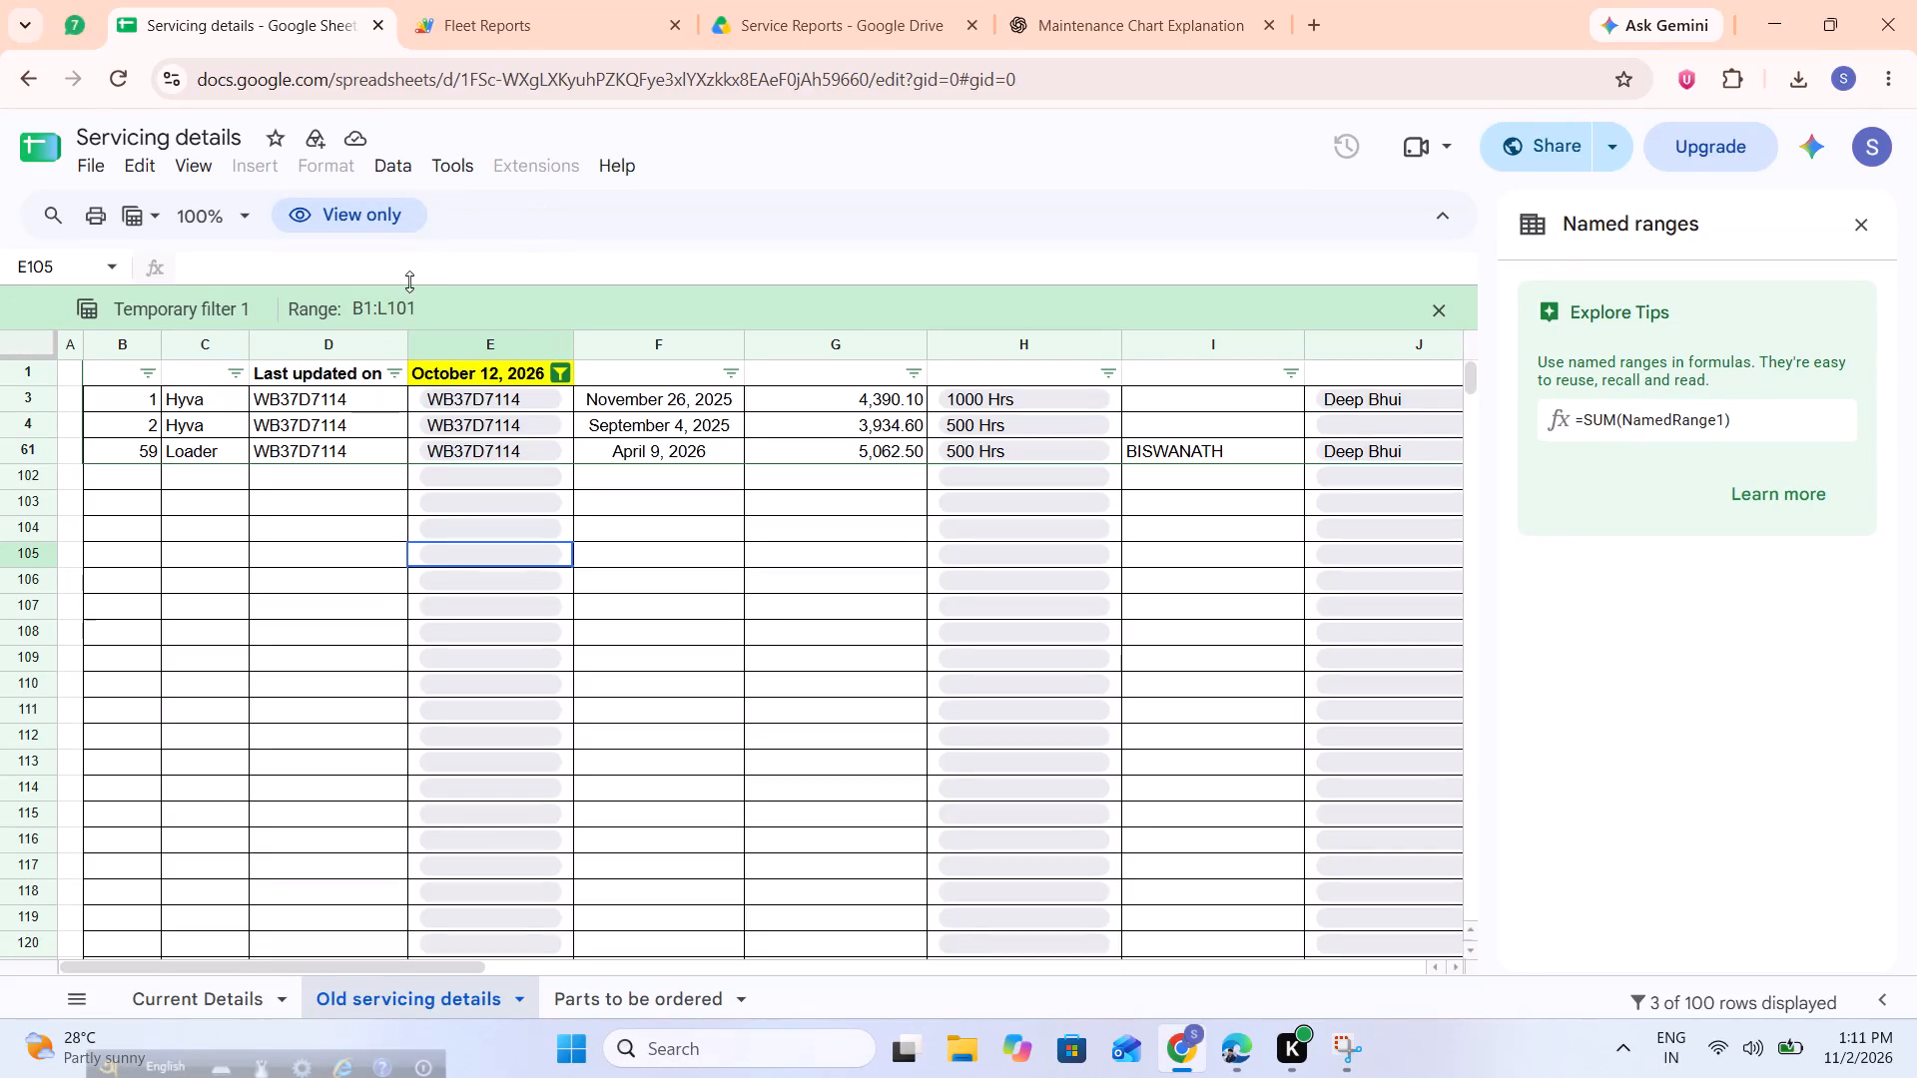
# In the service report form, choose vehicle HYVA 7114 and copy 5062.5 from the April 9, 2026 record into Current Hour Meter.
pyautogui.click(564, 2)
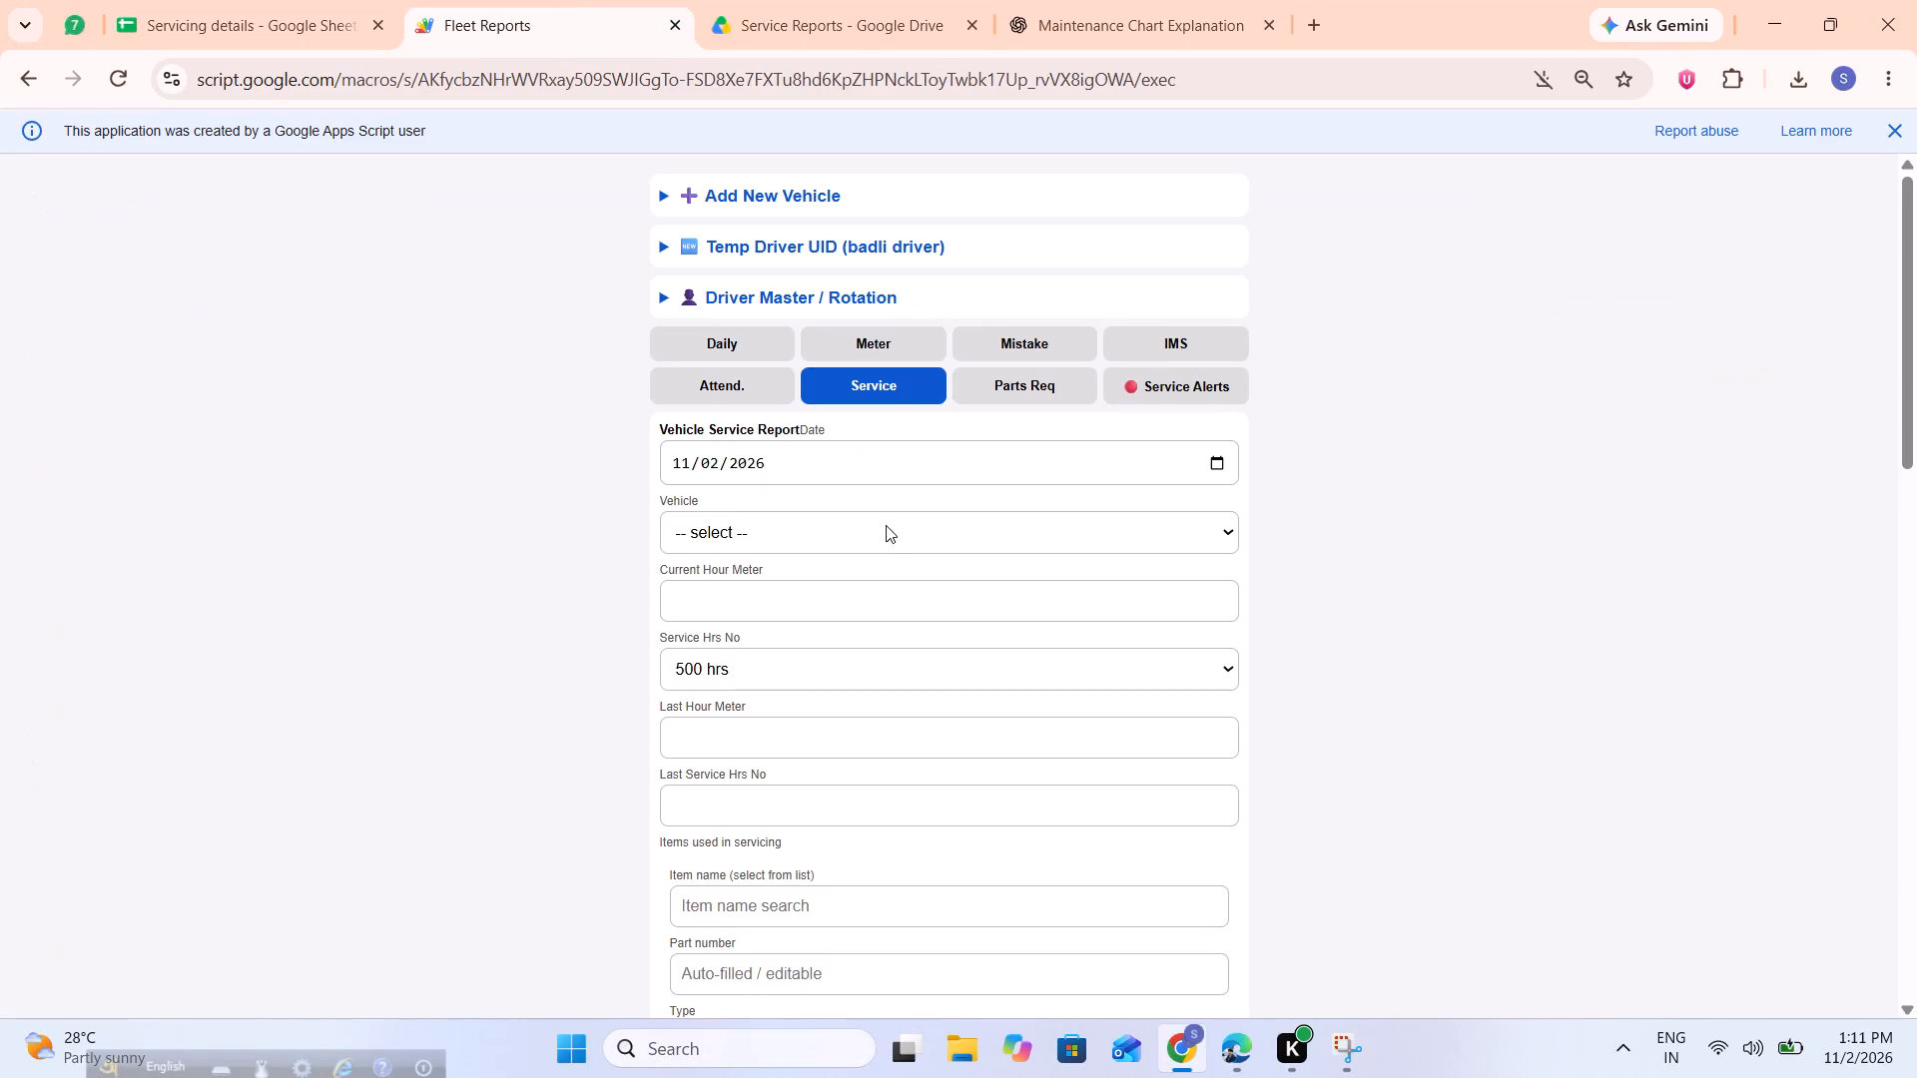
pyautogui.click(830, 533)
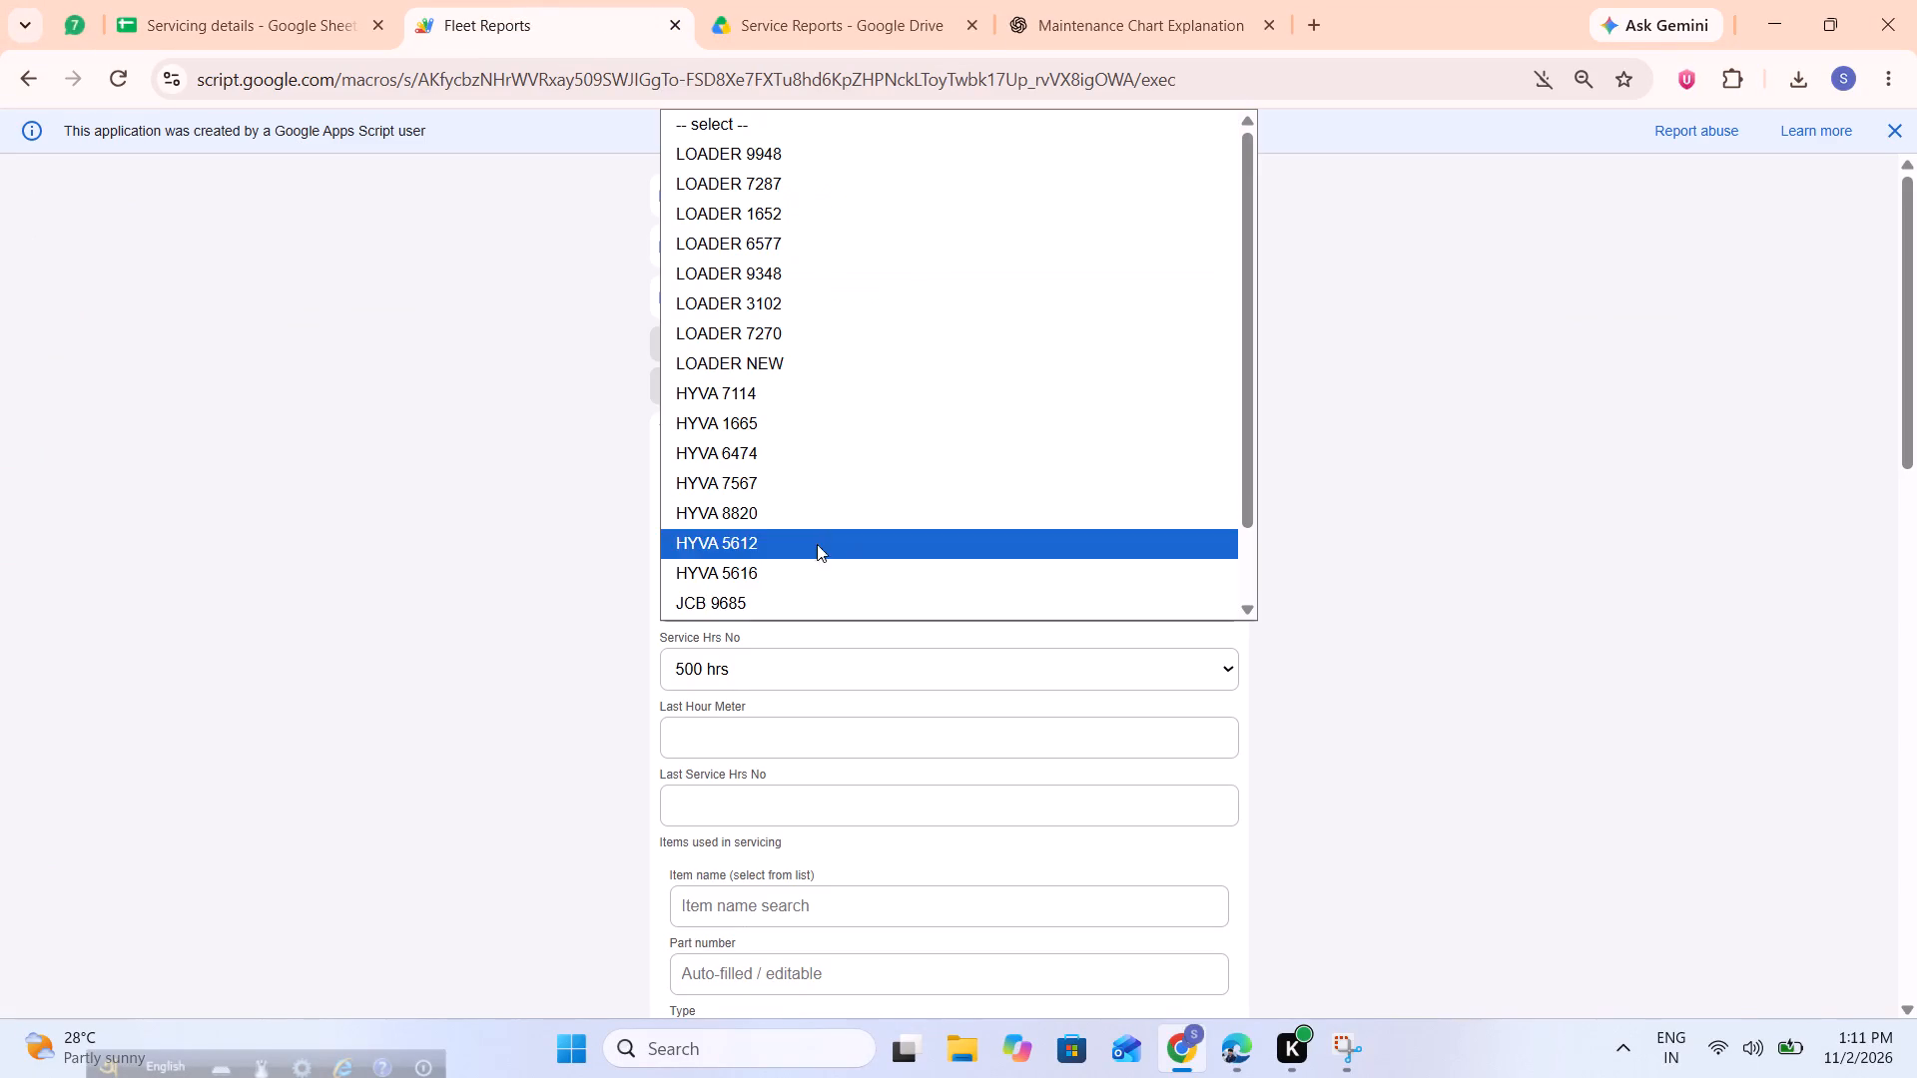
pyautogui.click(774, 398)
pyautogui.click(152, 0)
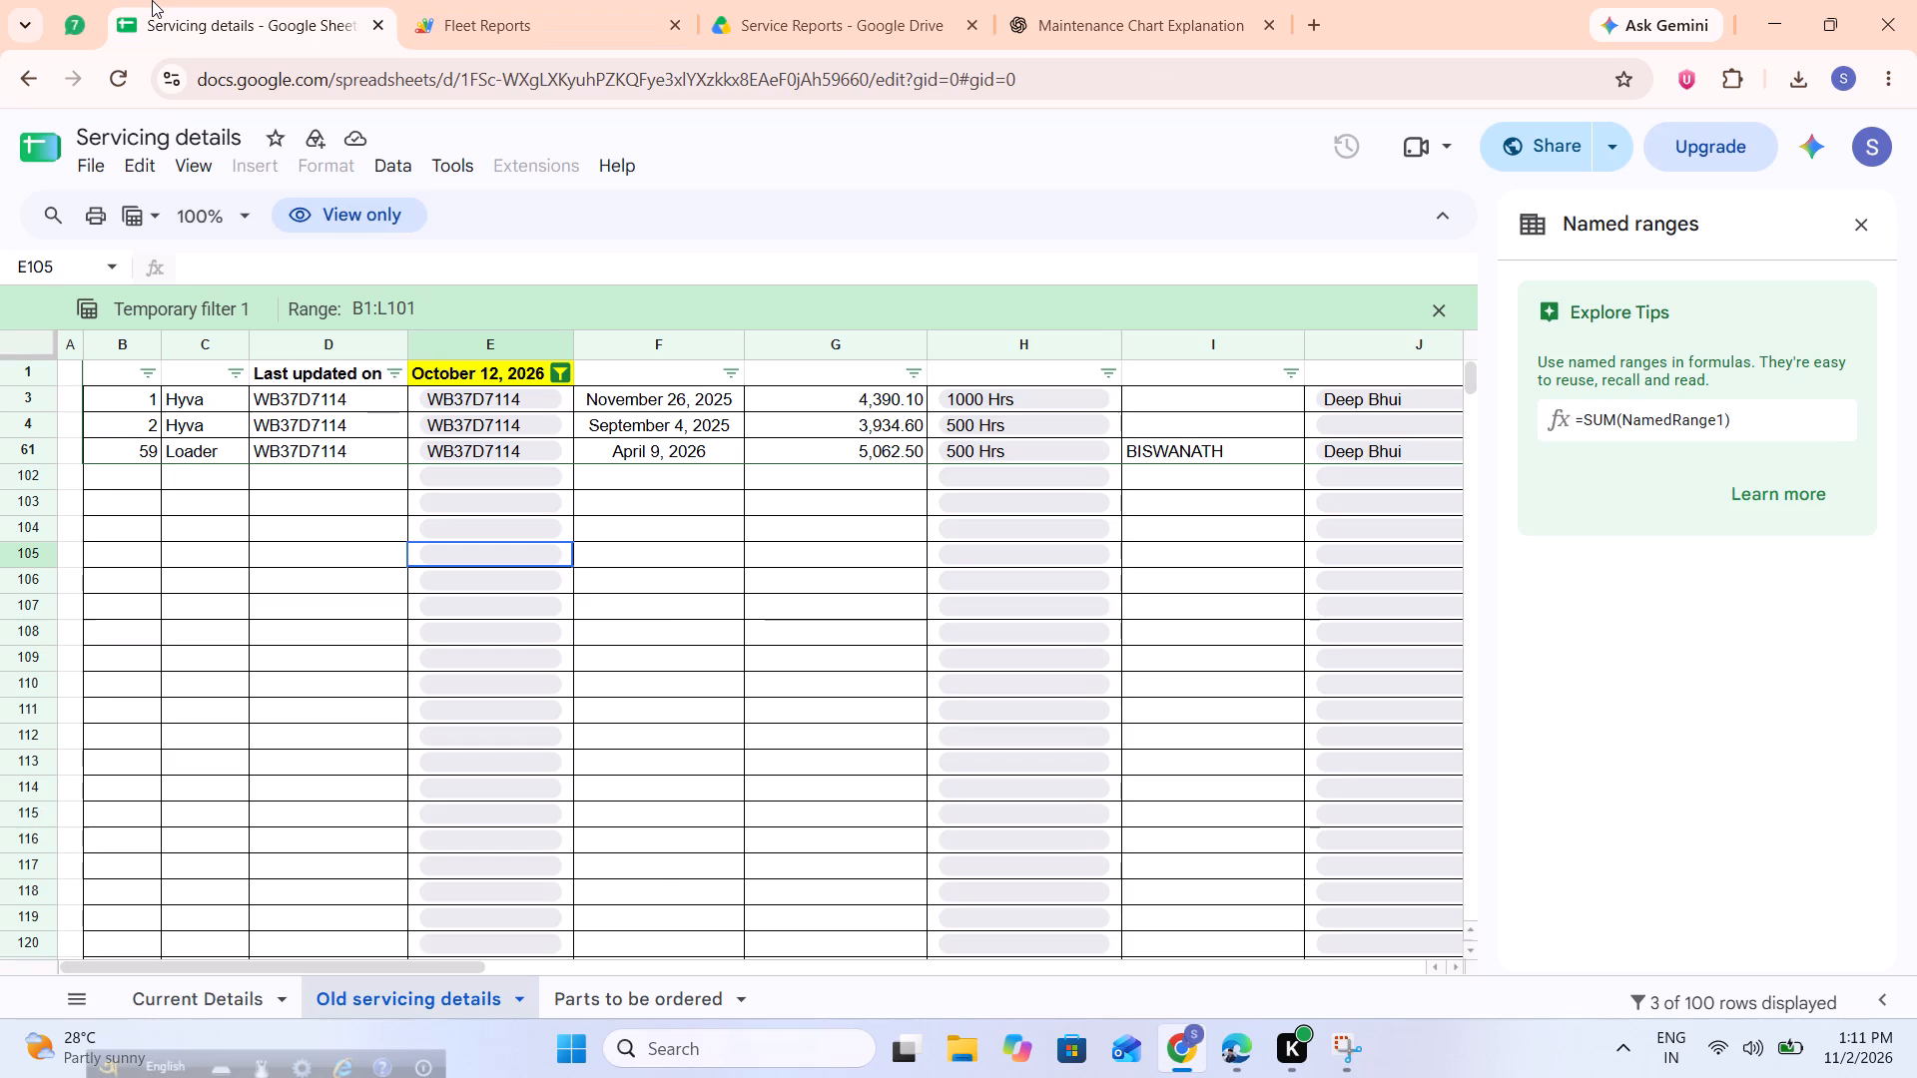
pyautogui.doubleClick(778, 441)
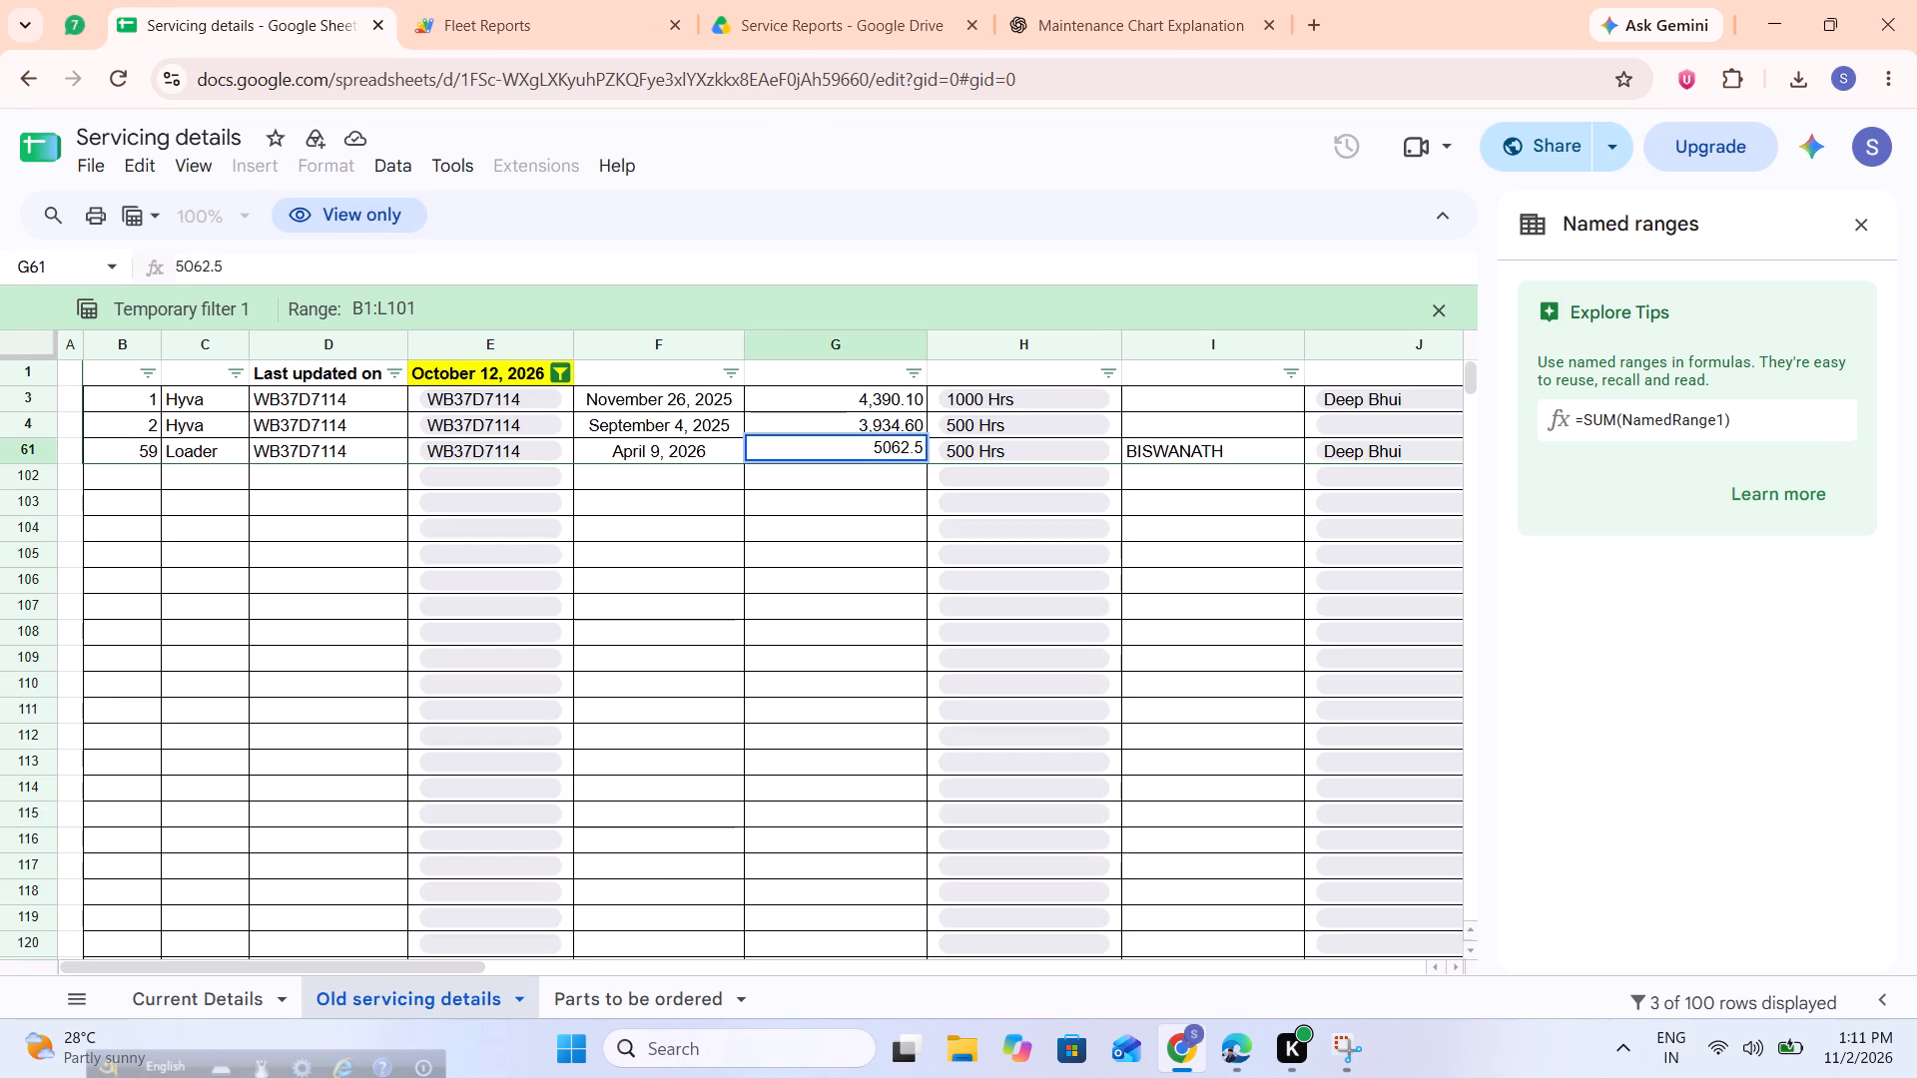
pyautogui.doubleClick(778, 441)
pyautogui.hotkey('ctrl', 'c')
pyautogui.click(579, 0)
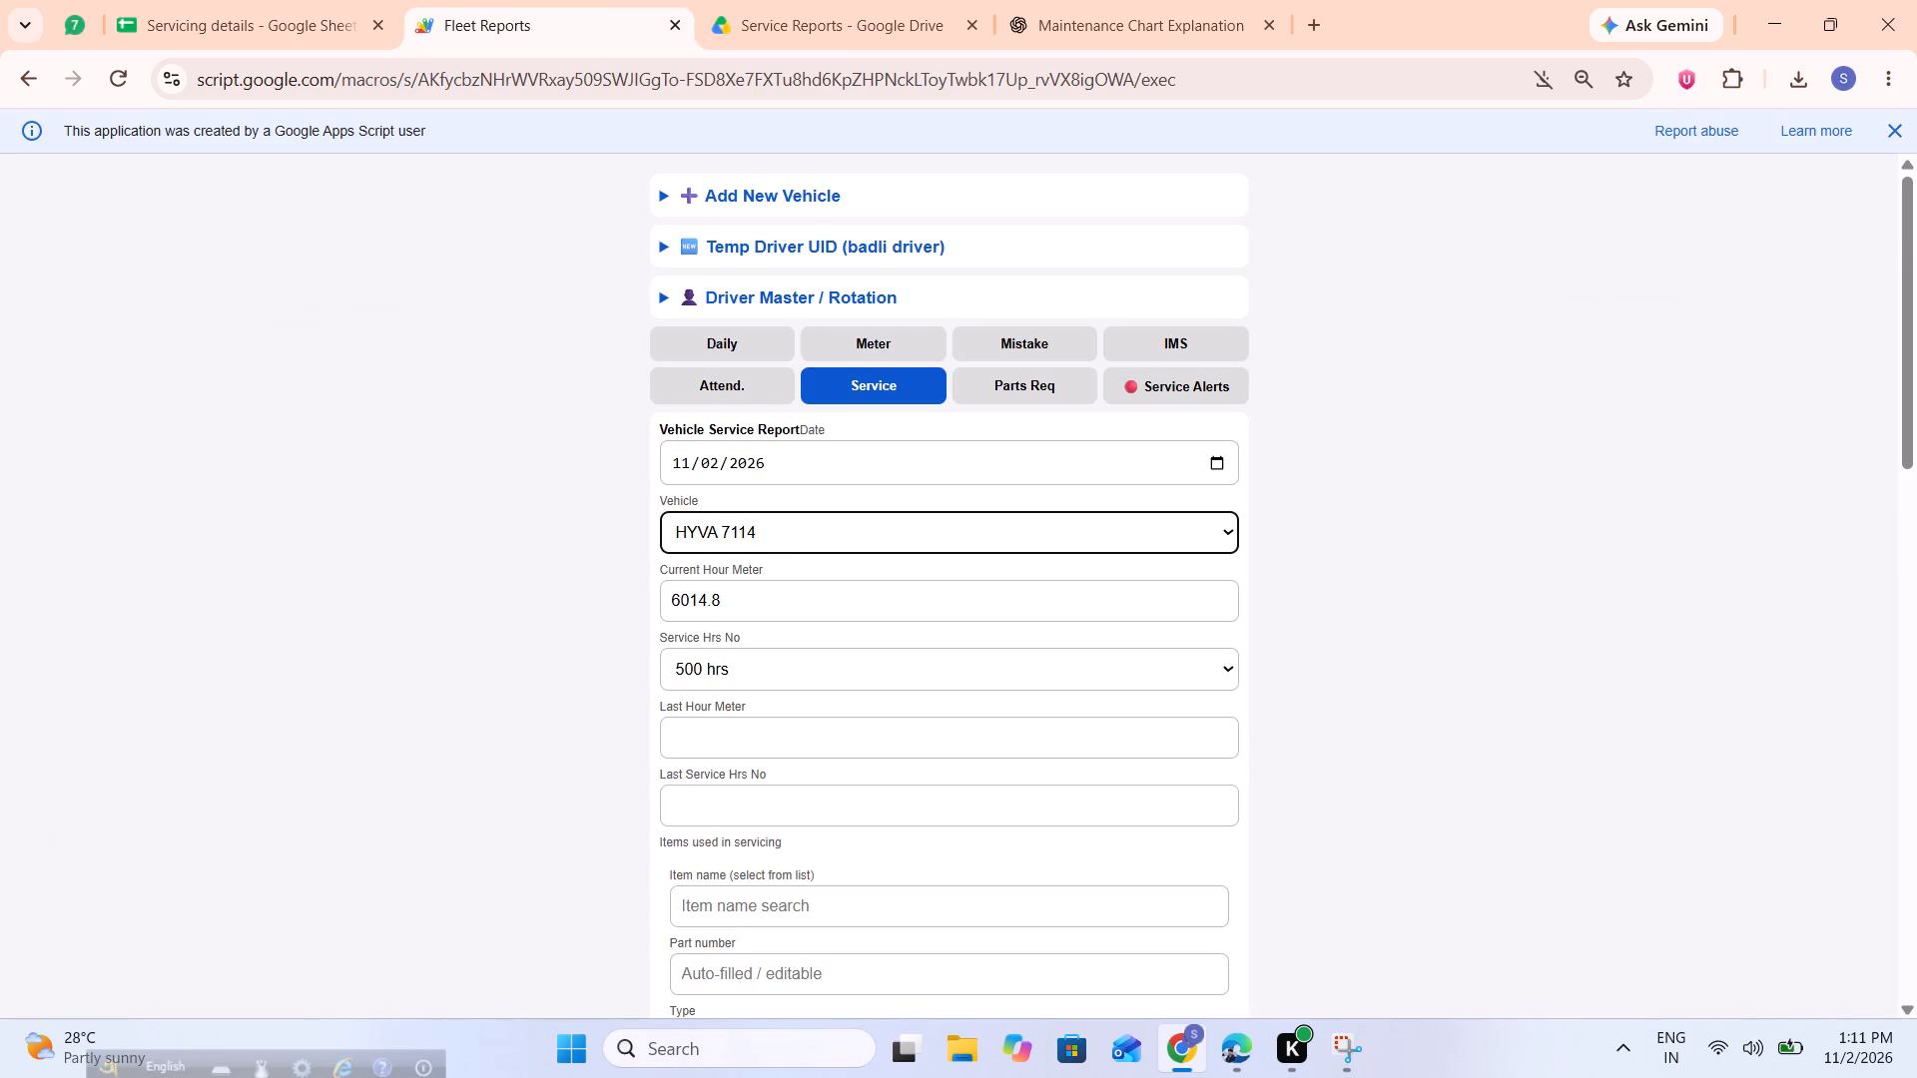
pyautogui.moveTo(773, 607); pyautogui.dragTo(122, 471)
pyautogui.hotkey('ctrl', 'v')
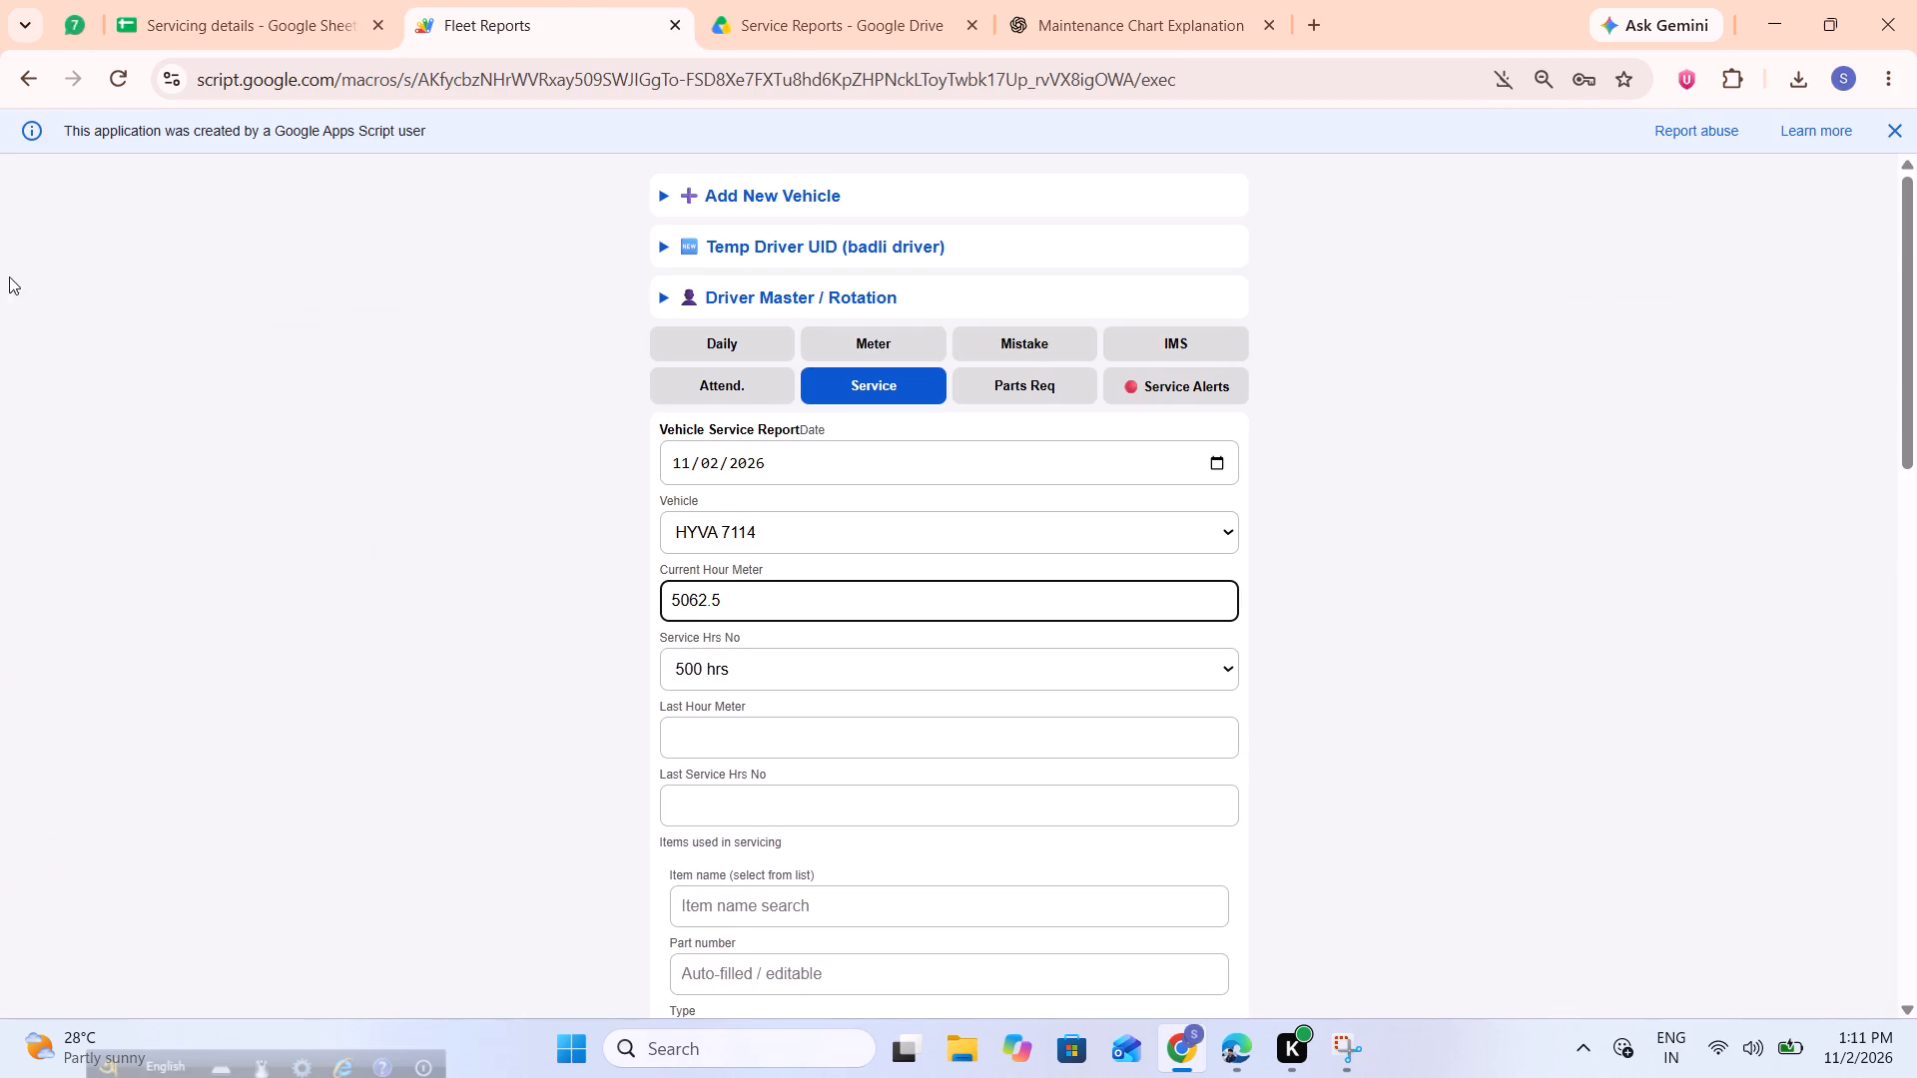
# Copy 3934.6 from the September 4, 2025 record into the report's Last Hour Meter and set Last Service Hrs No to 500.
pyautogui.click(256, 0)
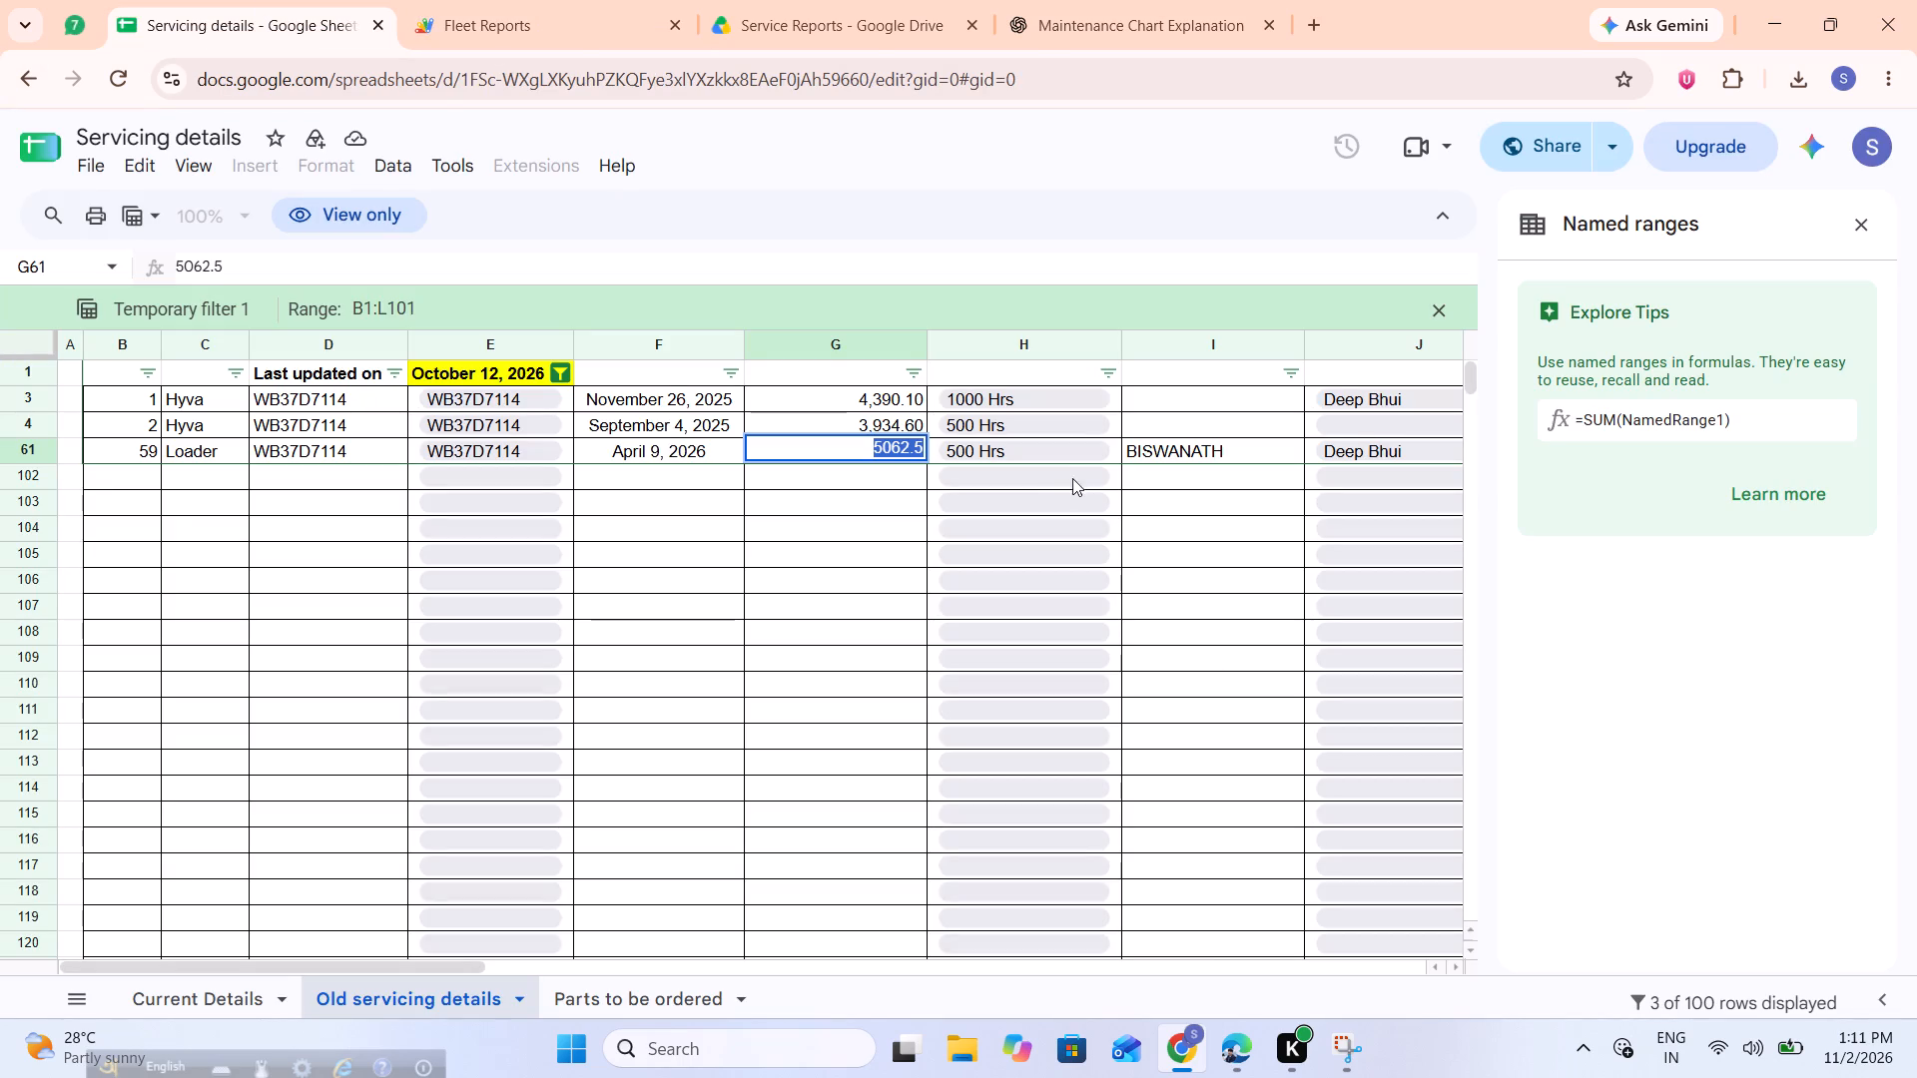
pyautogui.click(547, 0)
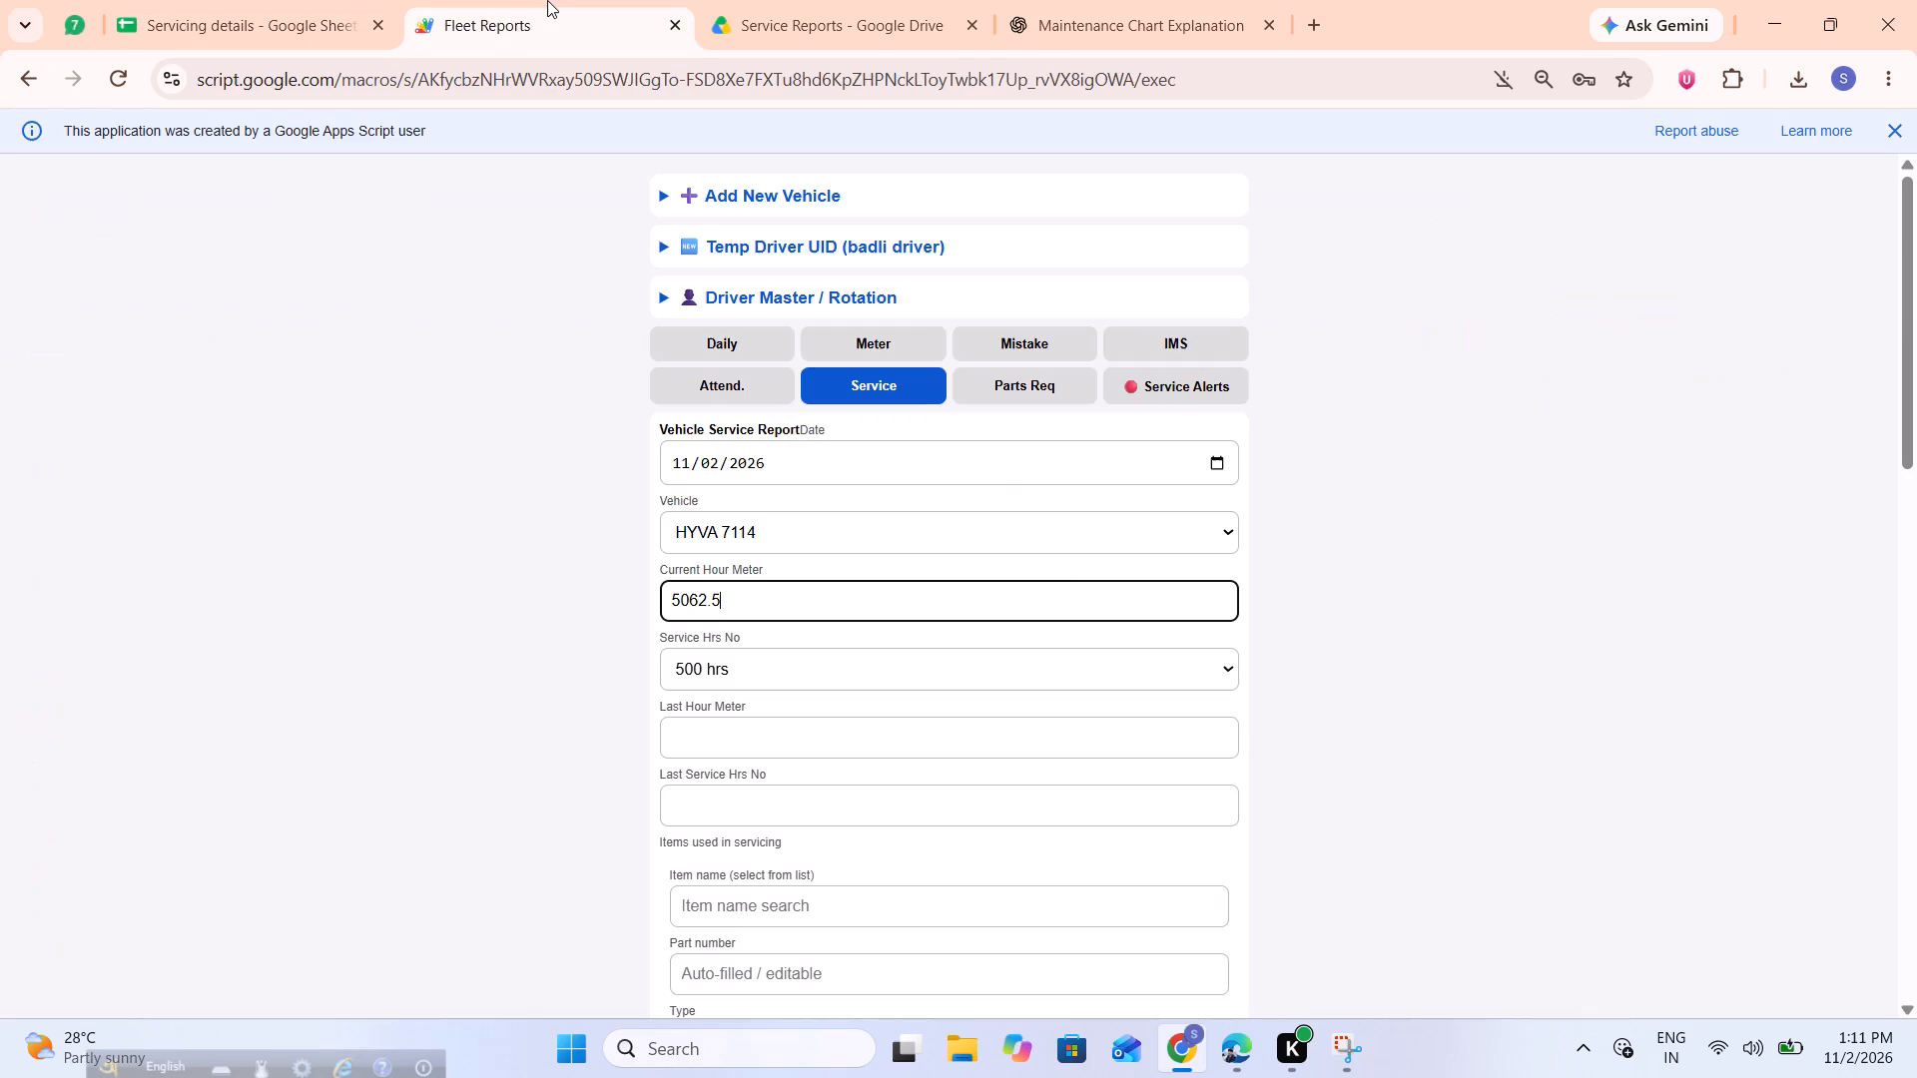
pyautogui.click(227, 0)
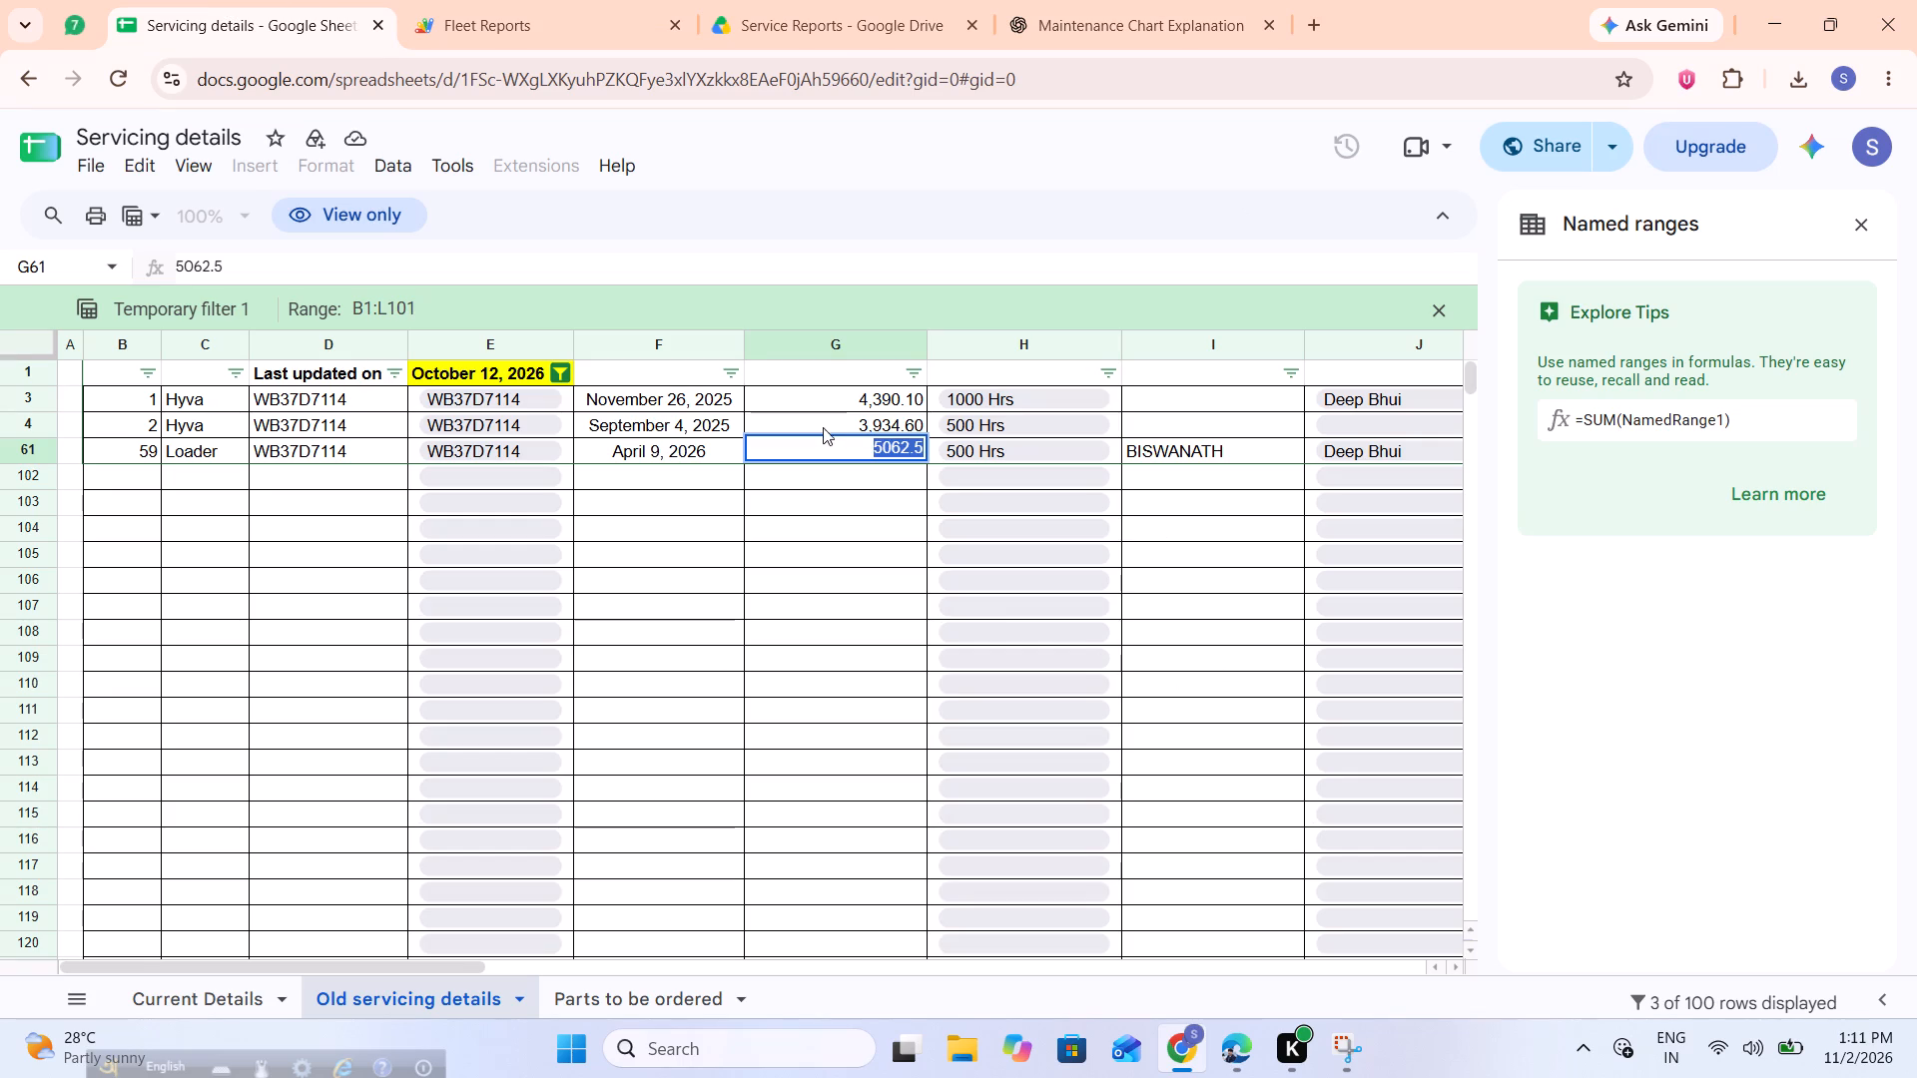
pyautogui.doubleClick(826, 424)
pyautogui.tripleClick(901, 417)
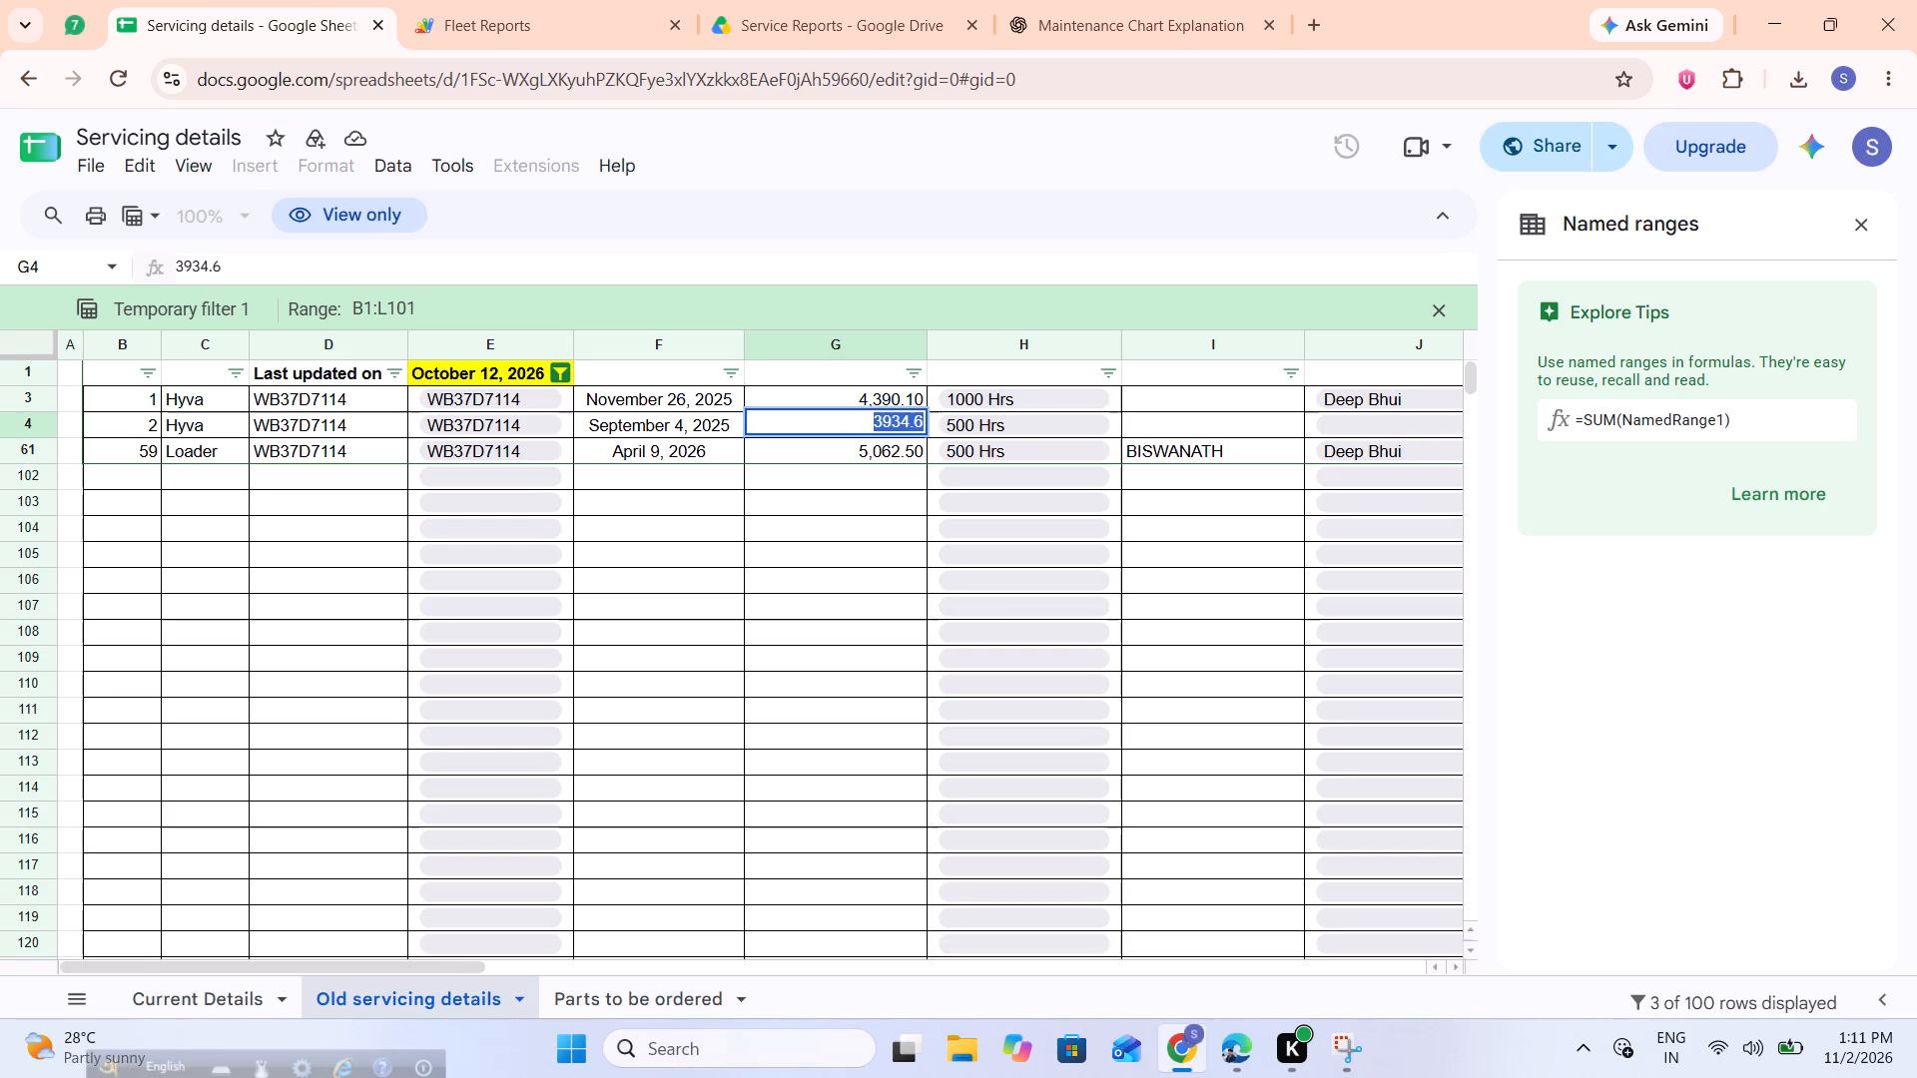
pyautogui.hotkey('ctrl', 'c')
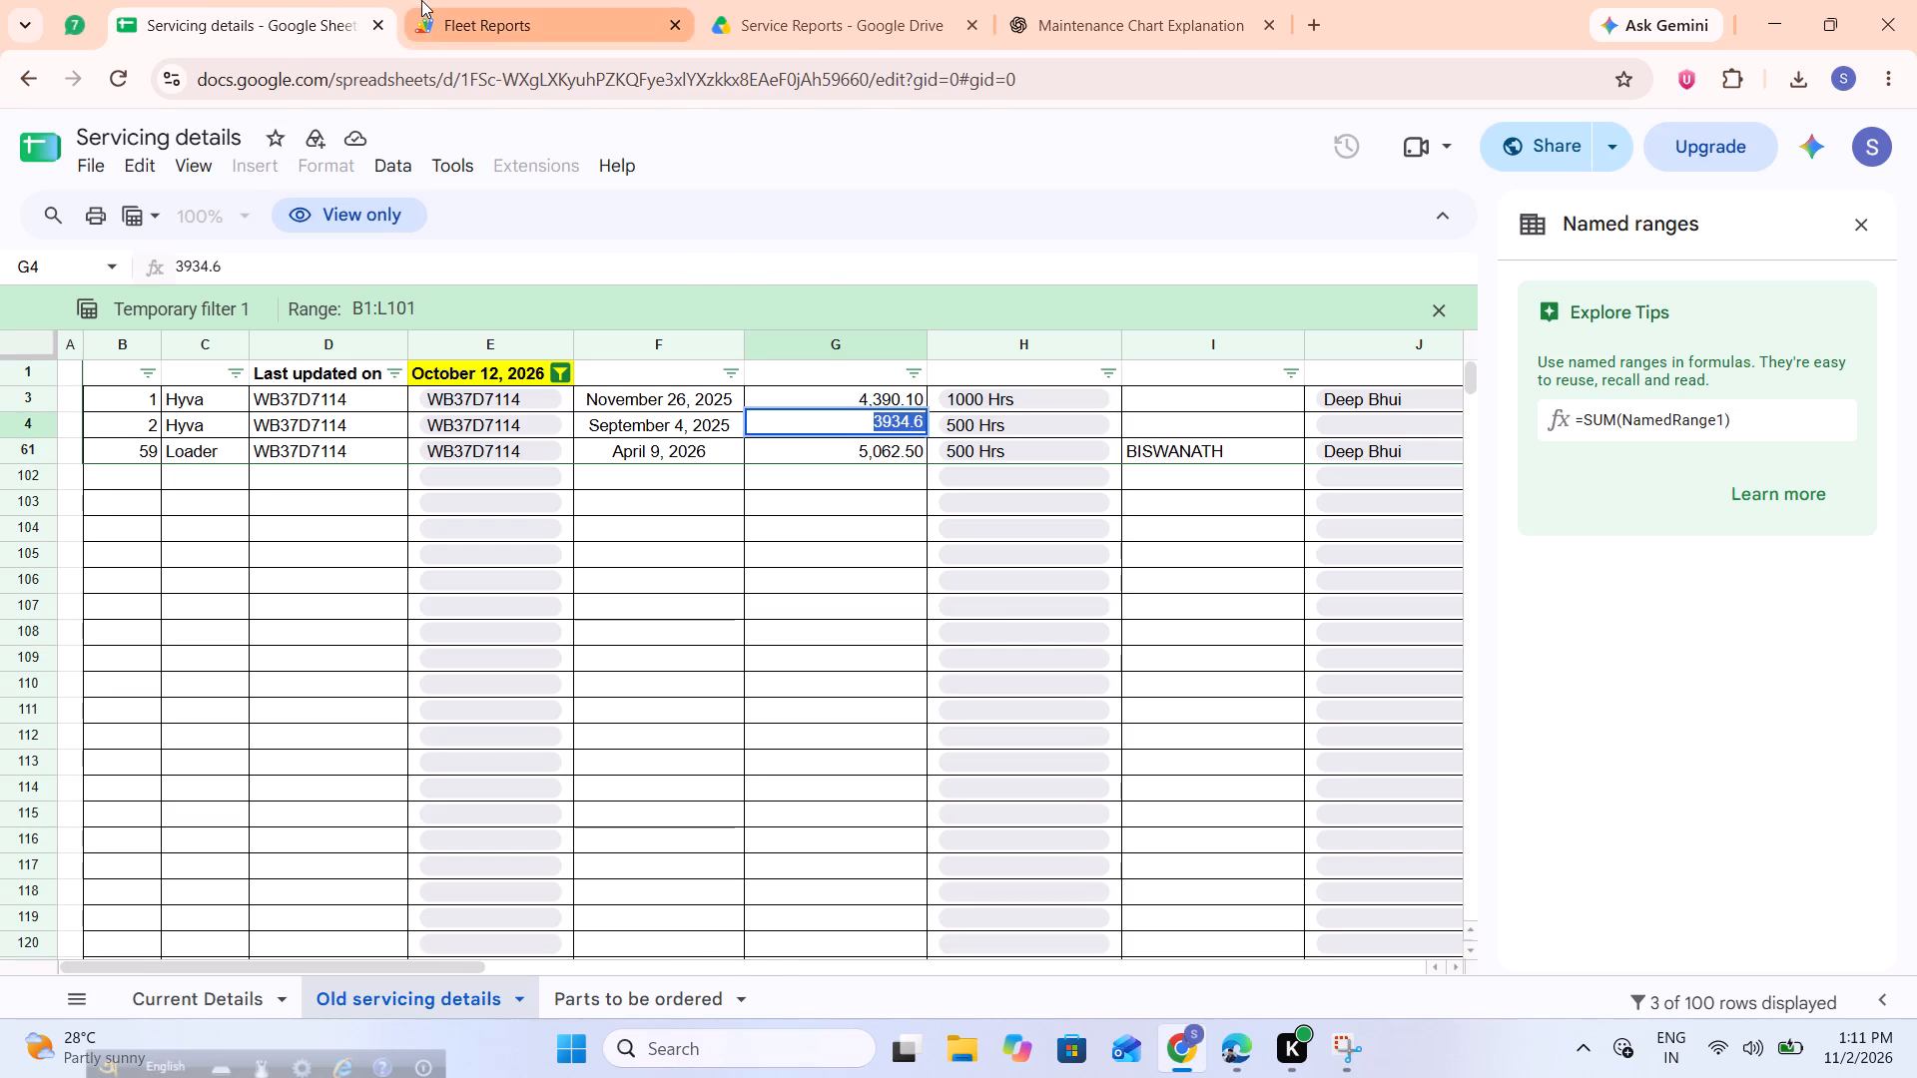
pyautogui.click(421, 0)
pyautogui.moveTo(810, 730); pyautogui.dragTo(298, 628)
pyautogui.hotkey('ctrl', 'v')
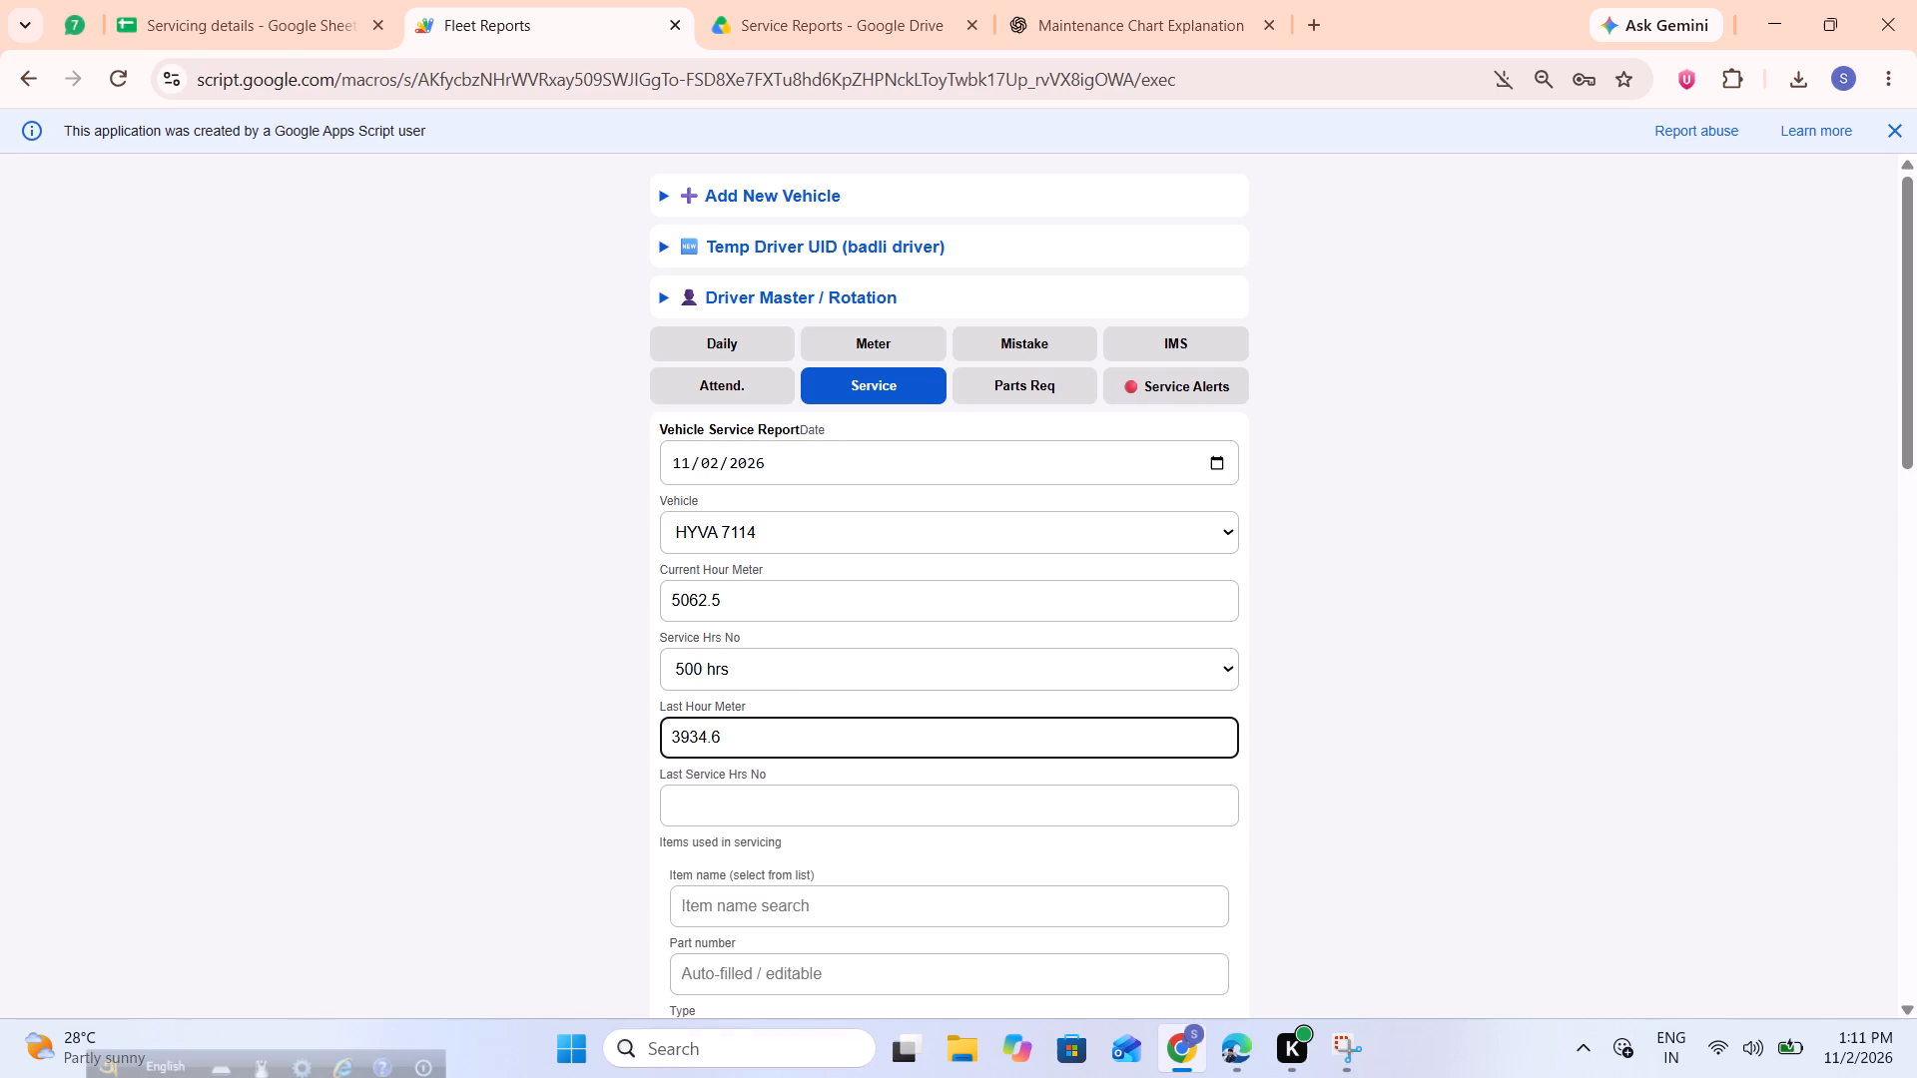
pyautogui.click(726, 820)
pyautogui.write('50')
pyautogui.press('0')
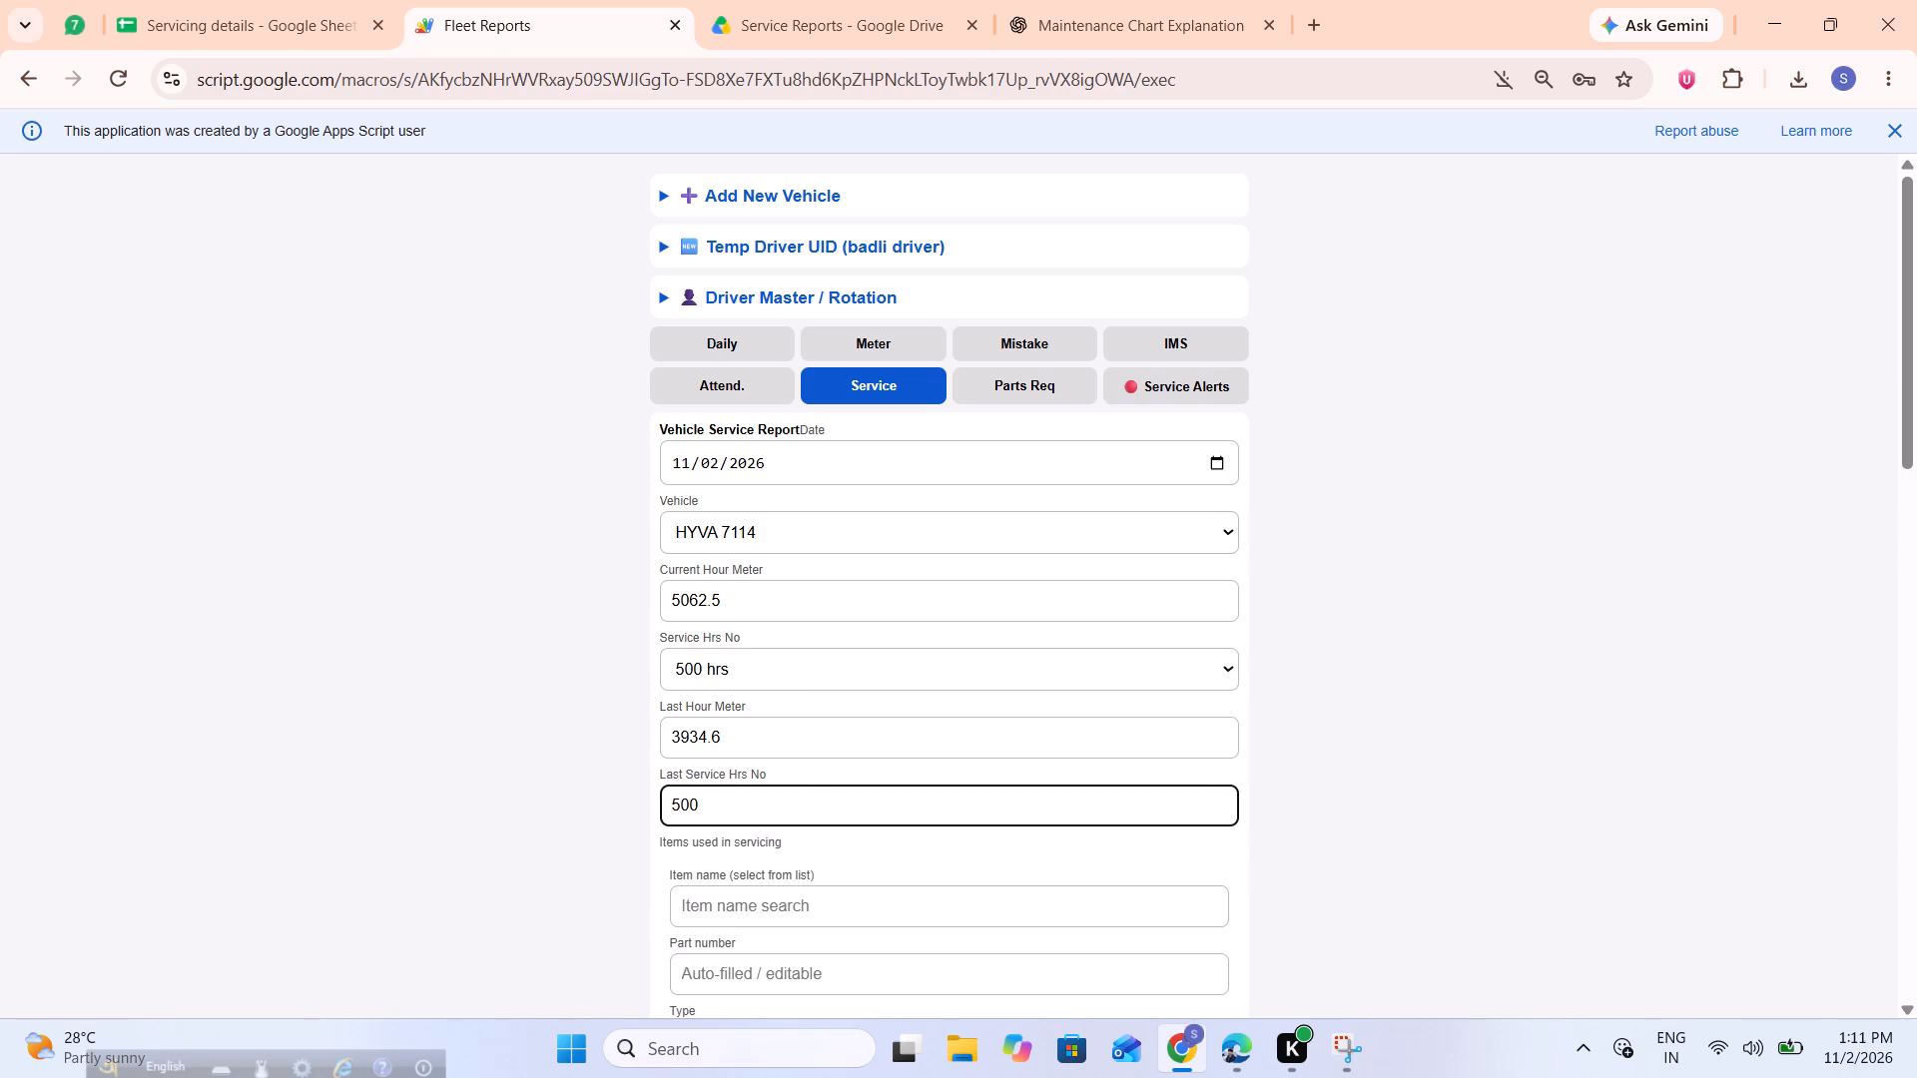
# Search the item names for "lub" in the first entry of the items used in servicing.
pyautogui.click(857, 895)
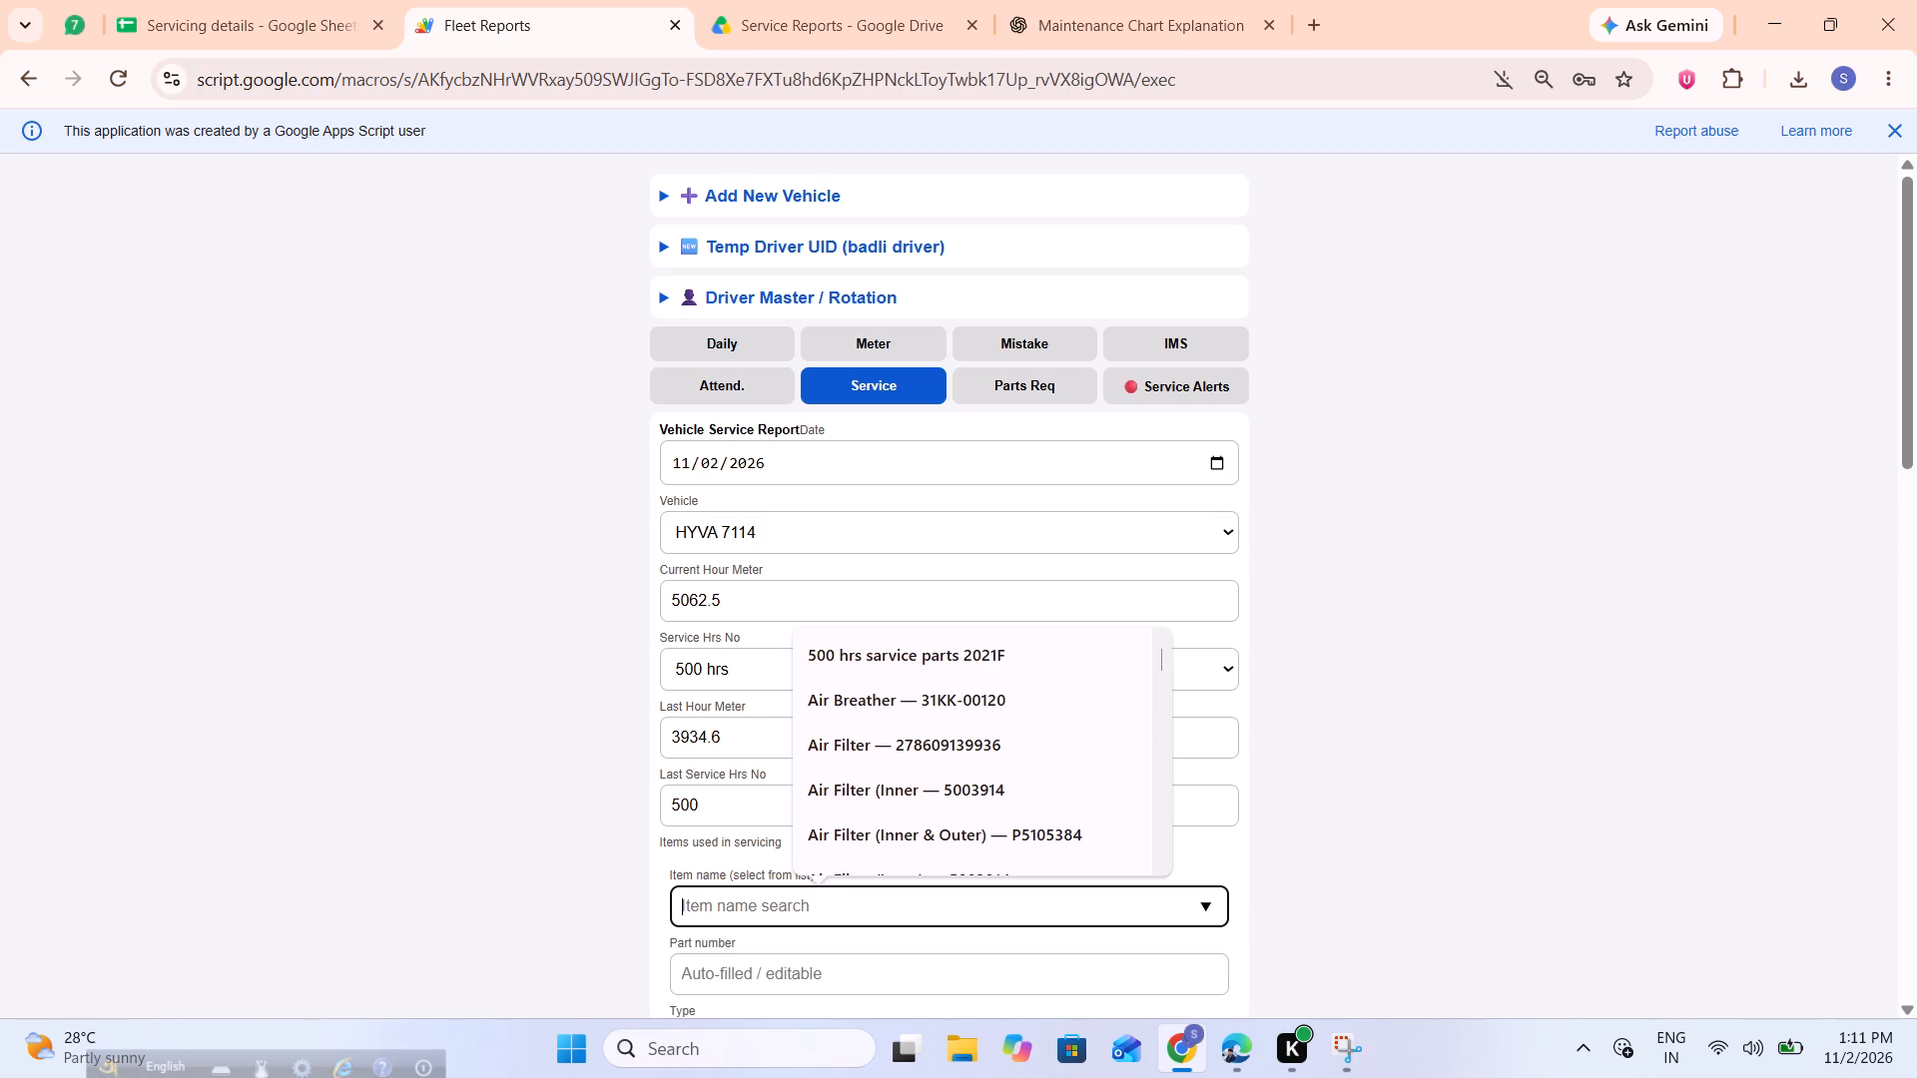
pyautogui.write('lub')
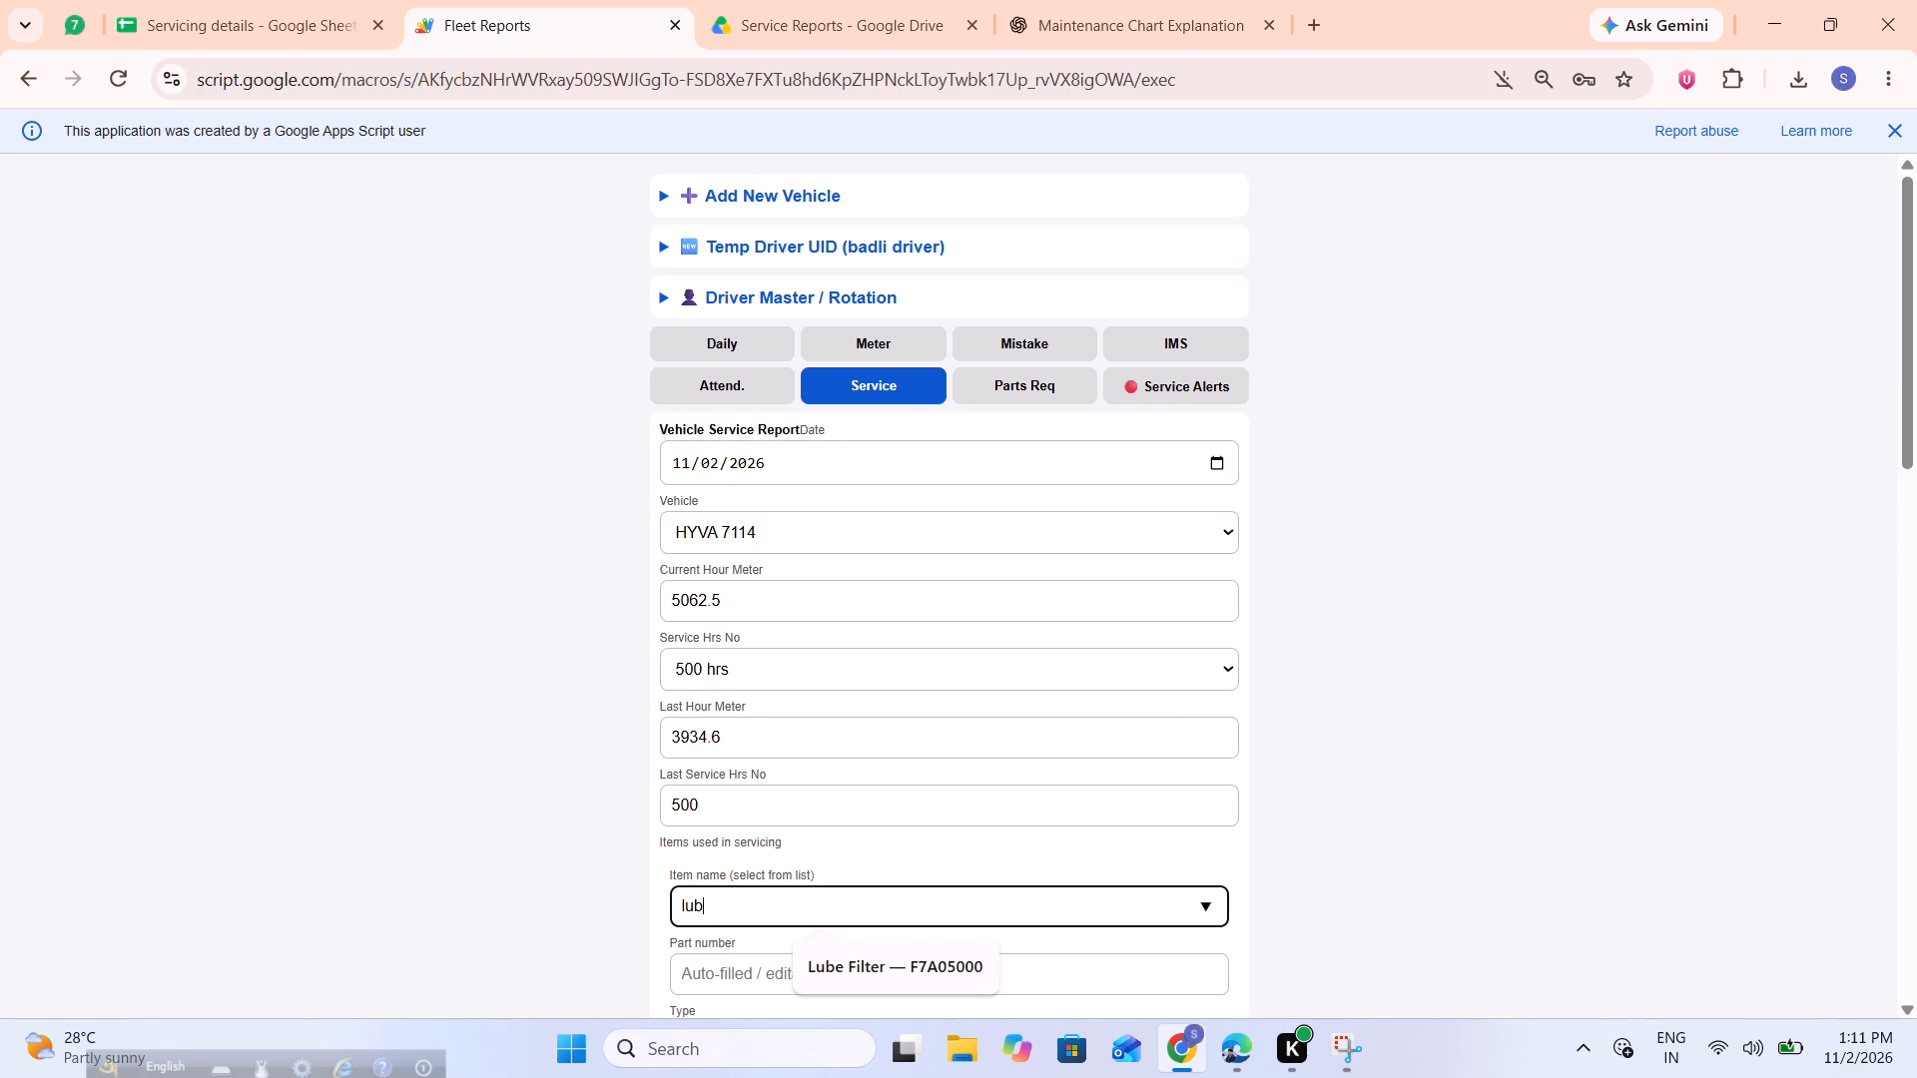